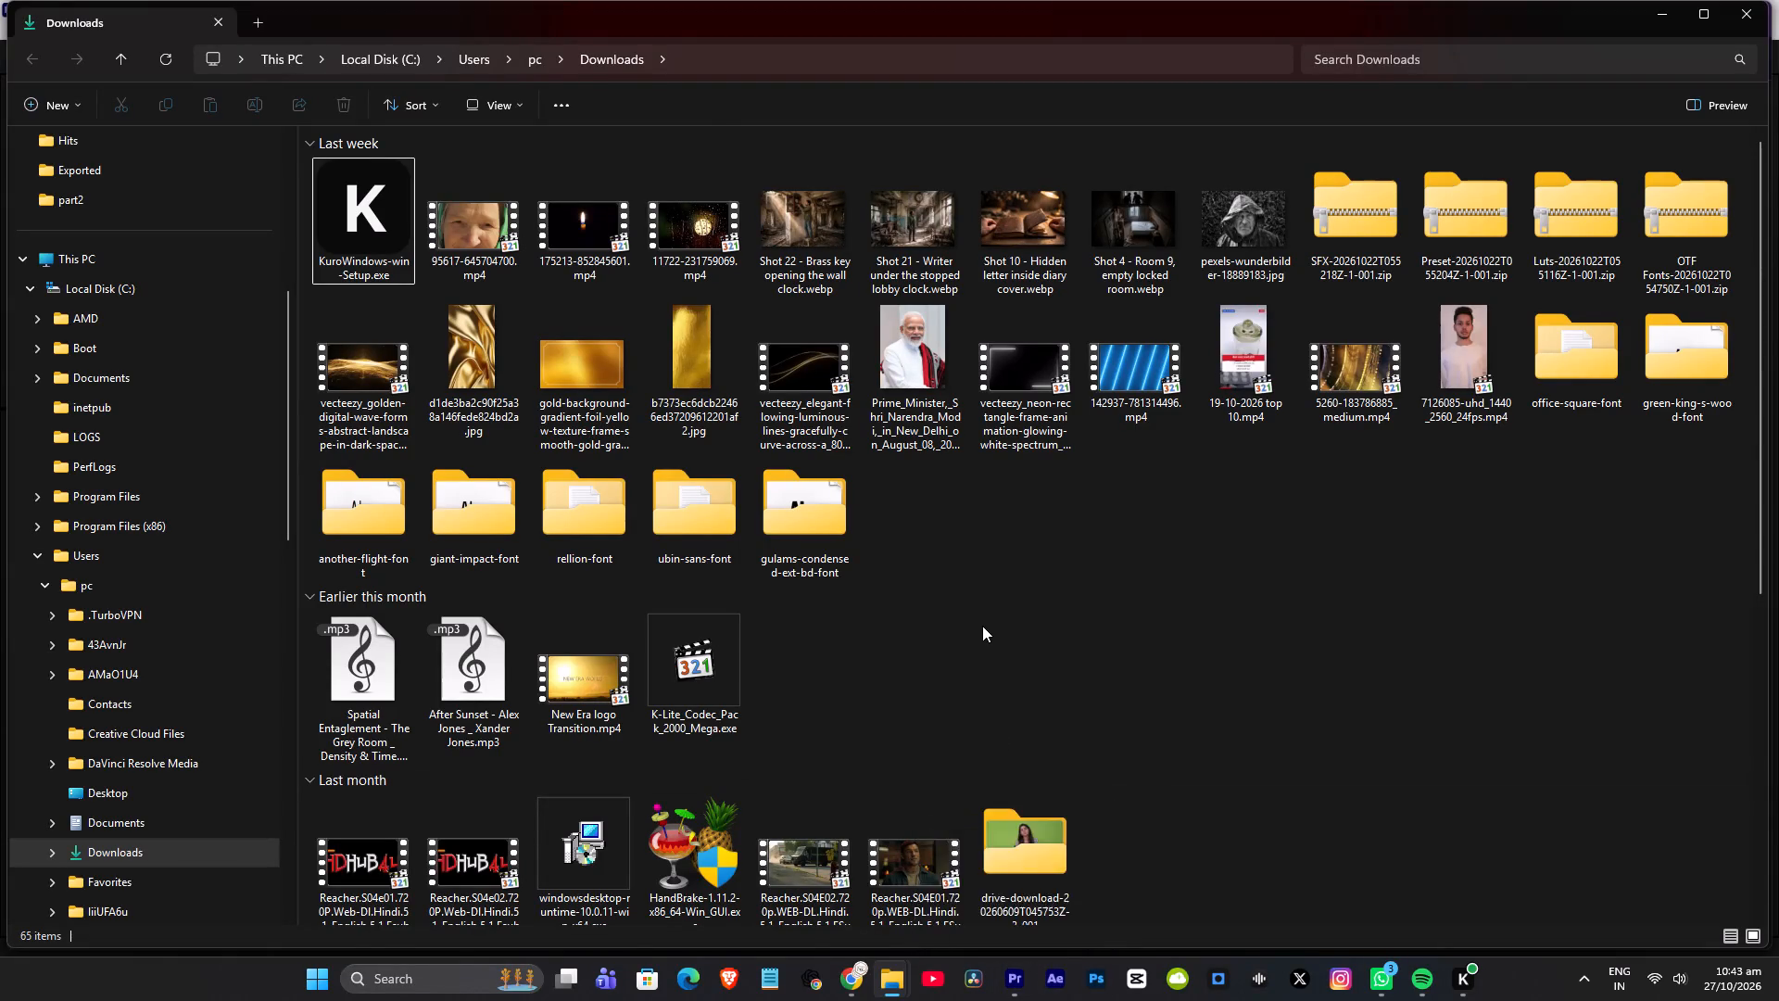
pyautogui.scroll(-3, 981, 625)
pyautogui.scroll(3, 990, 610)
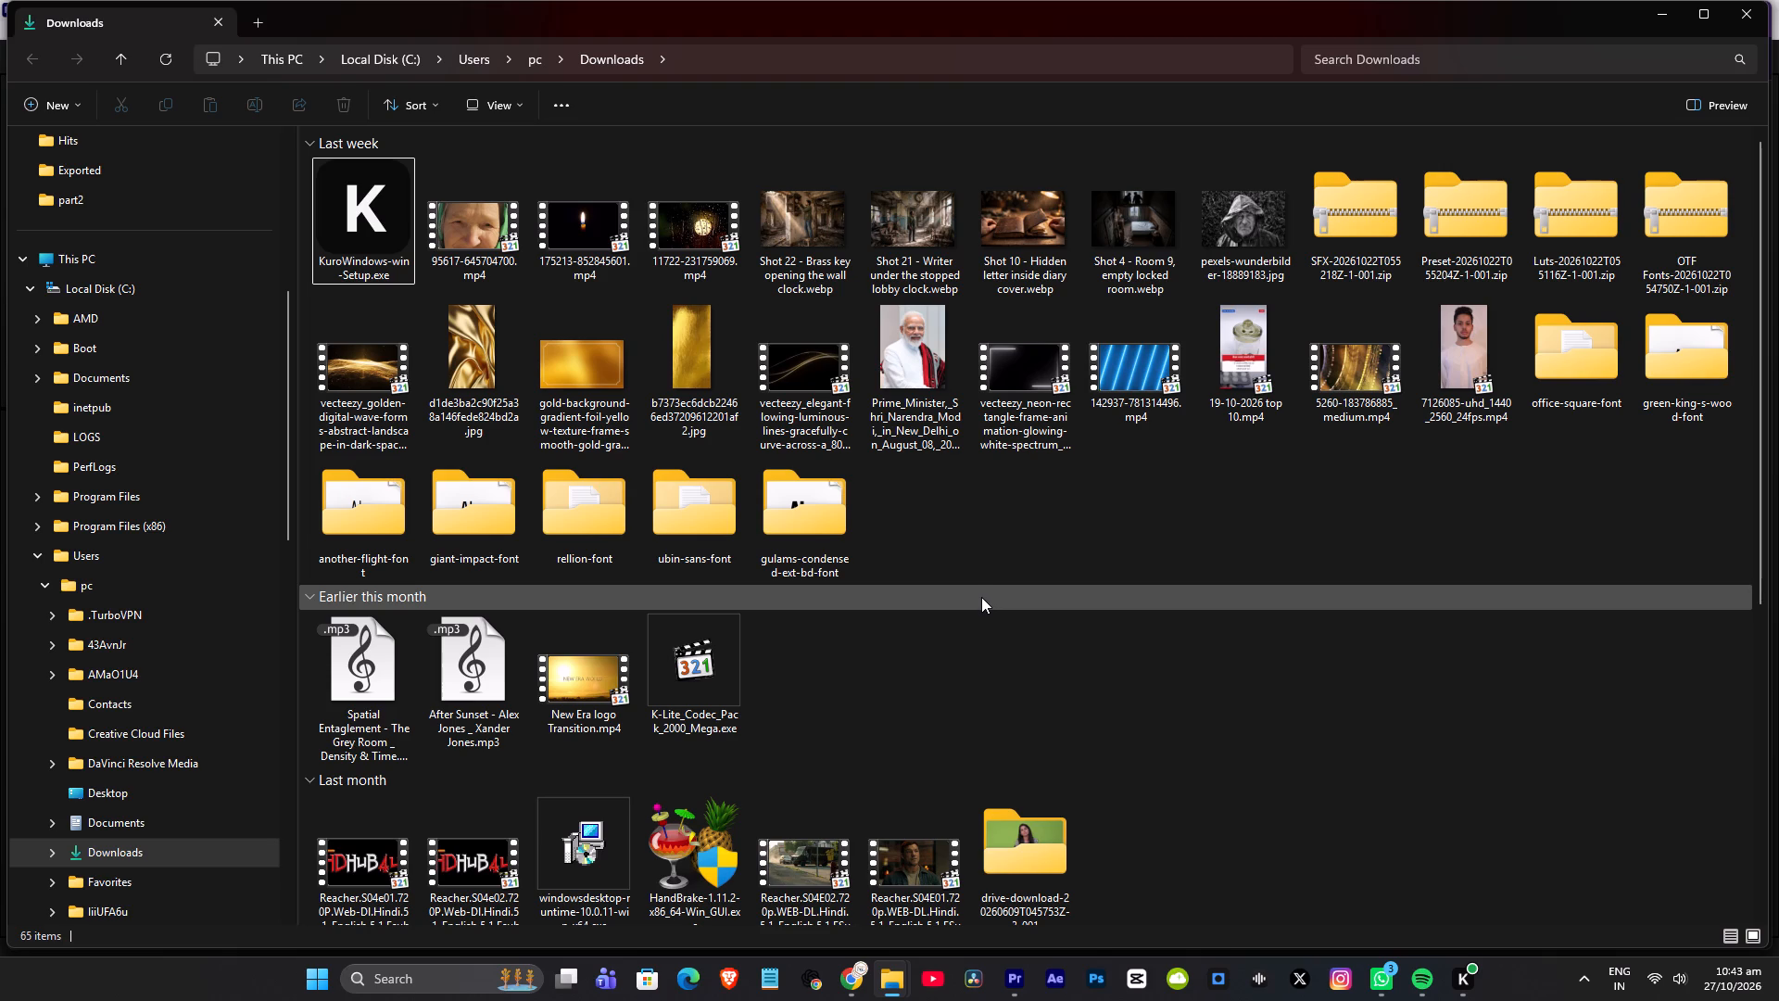
# Switch to Adobe Premiere and briefly play the Ratna Story part2 sequence from just before the Part 2 Shot 6 clip.
pyautogui.click(1021, 975)
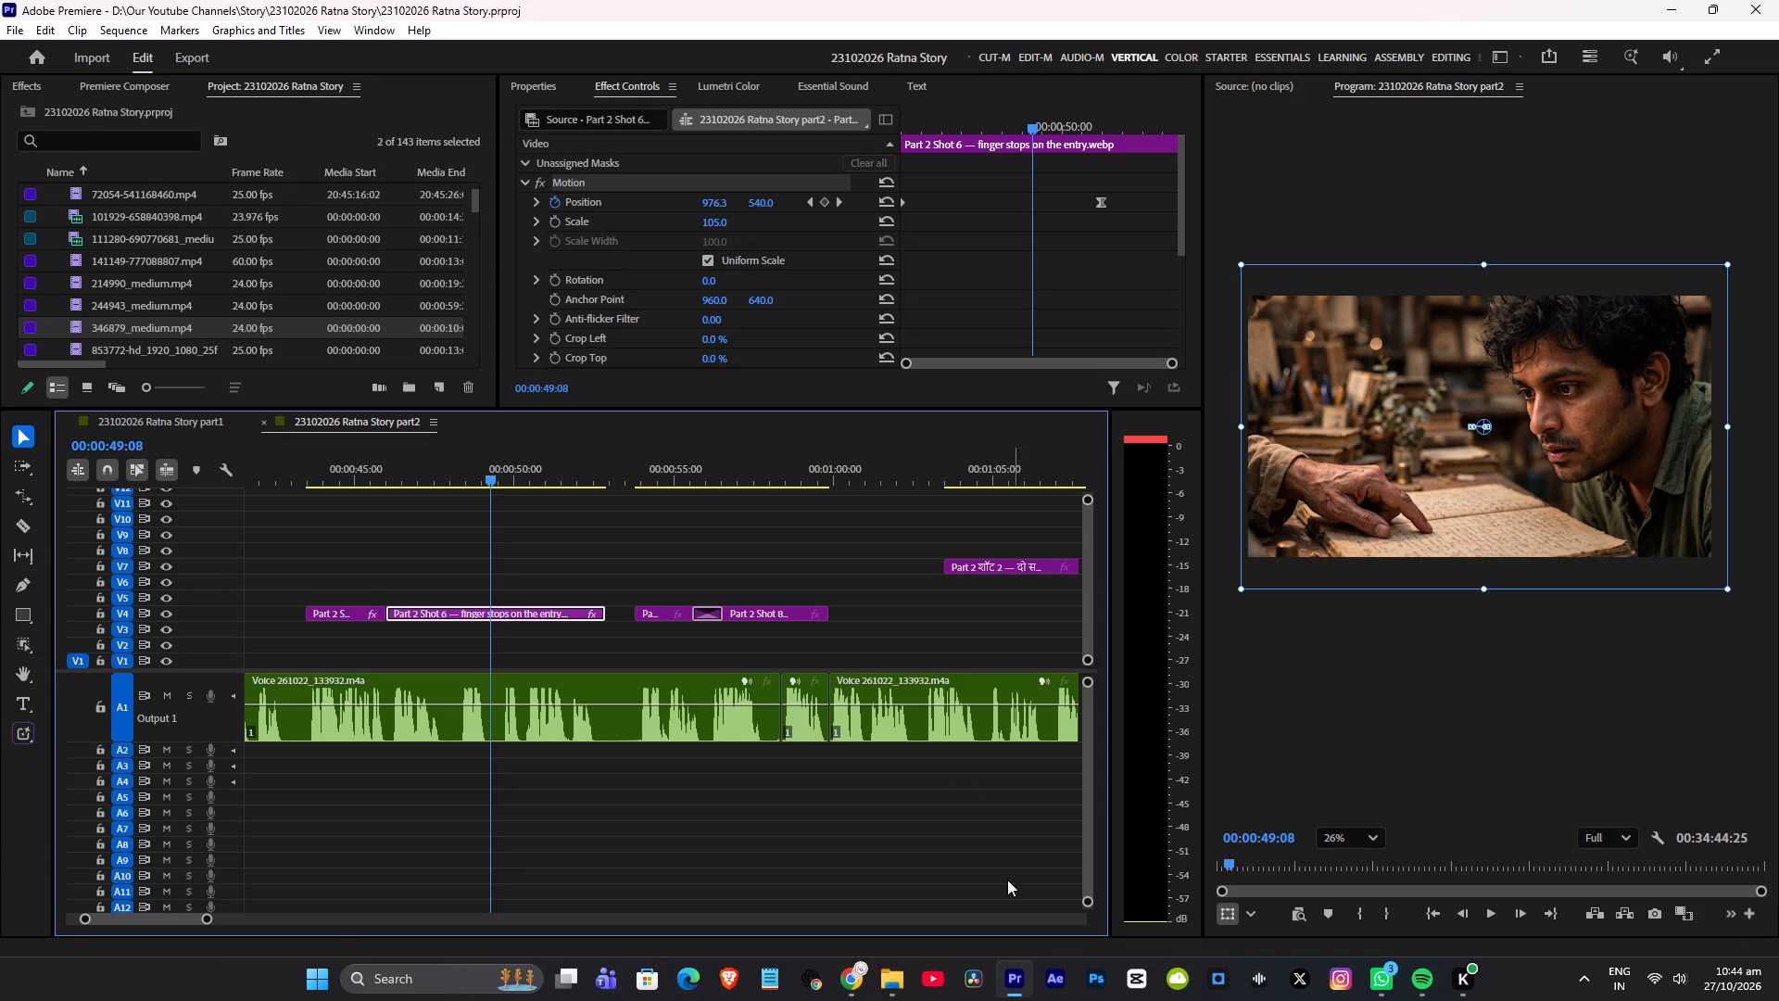
pyautogui.click(376, 478)
pyautogui.press('space')
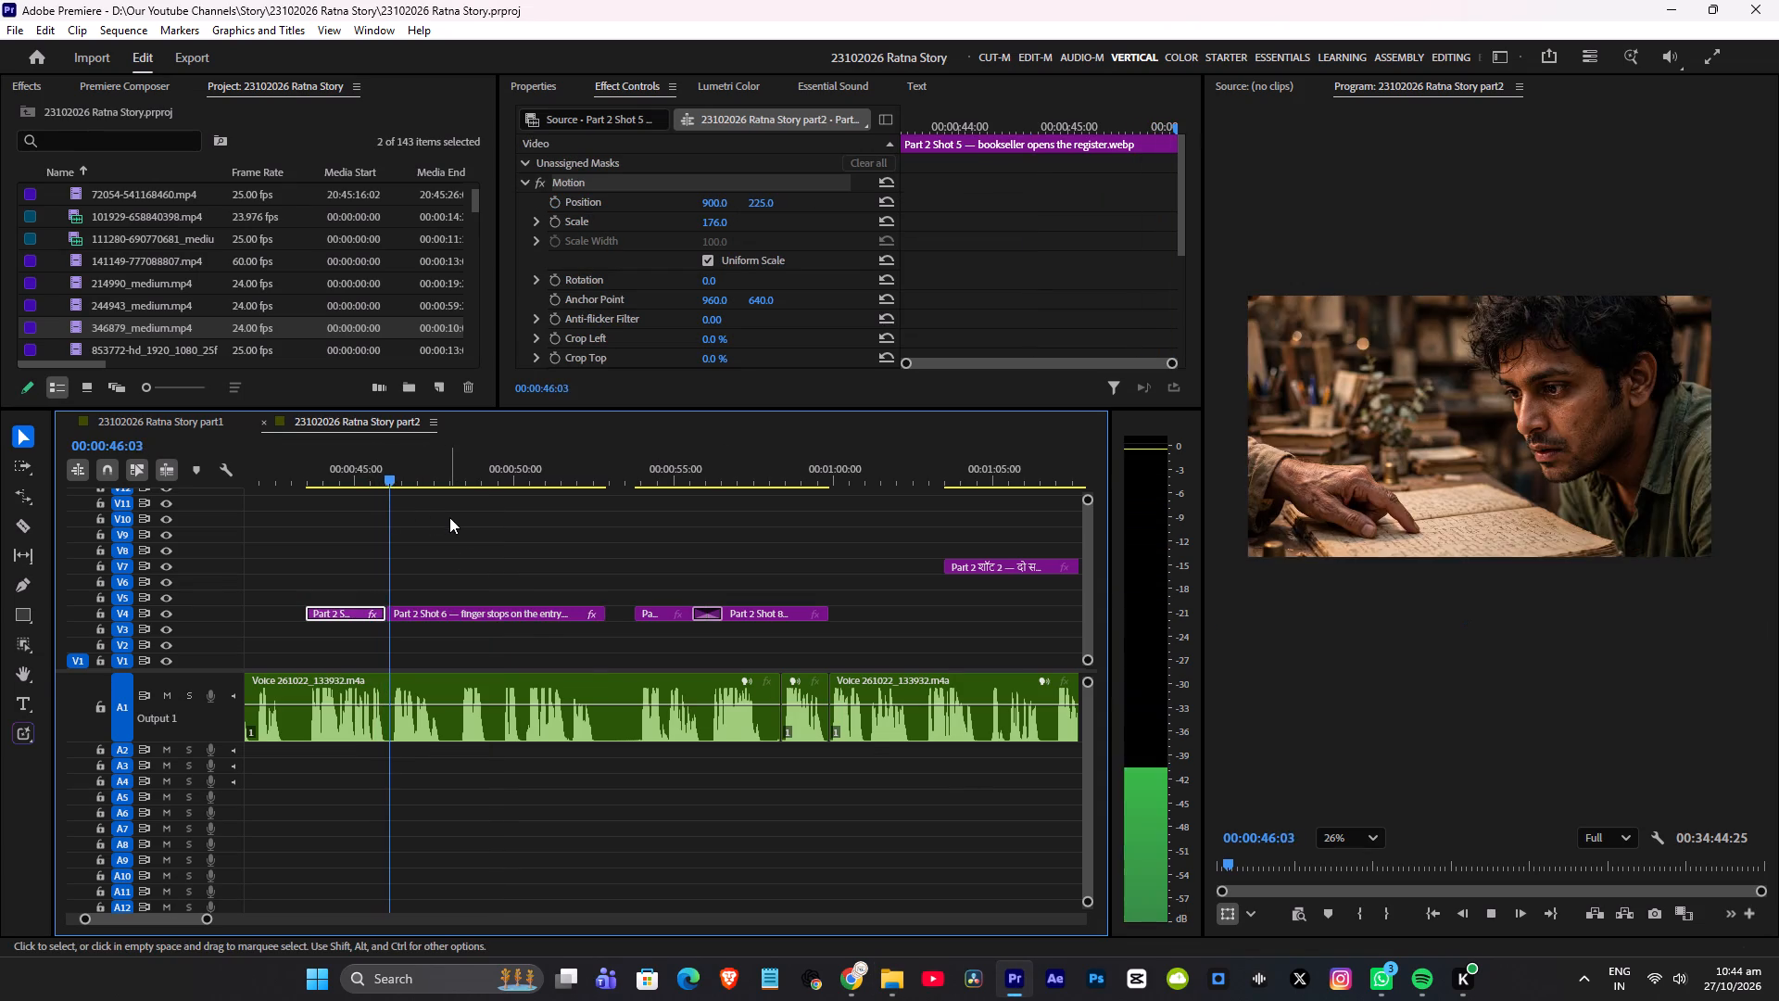
pyautogui.press('space')
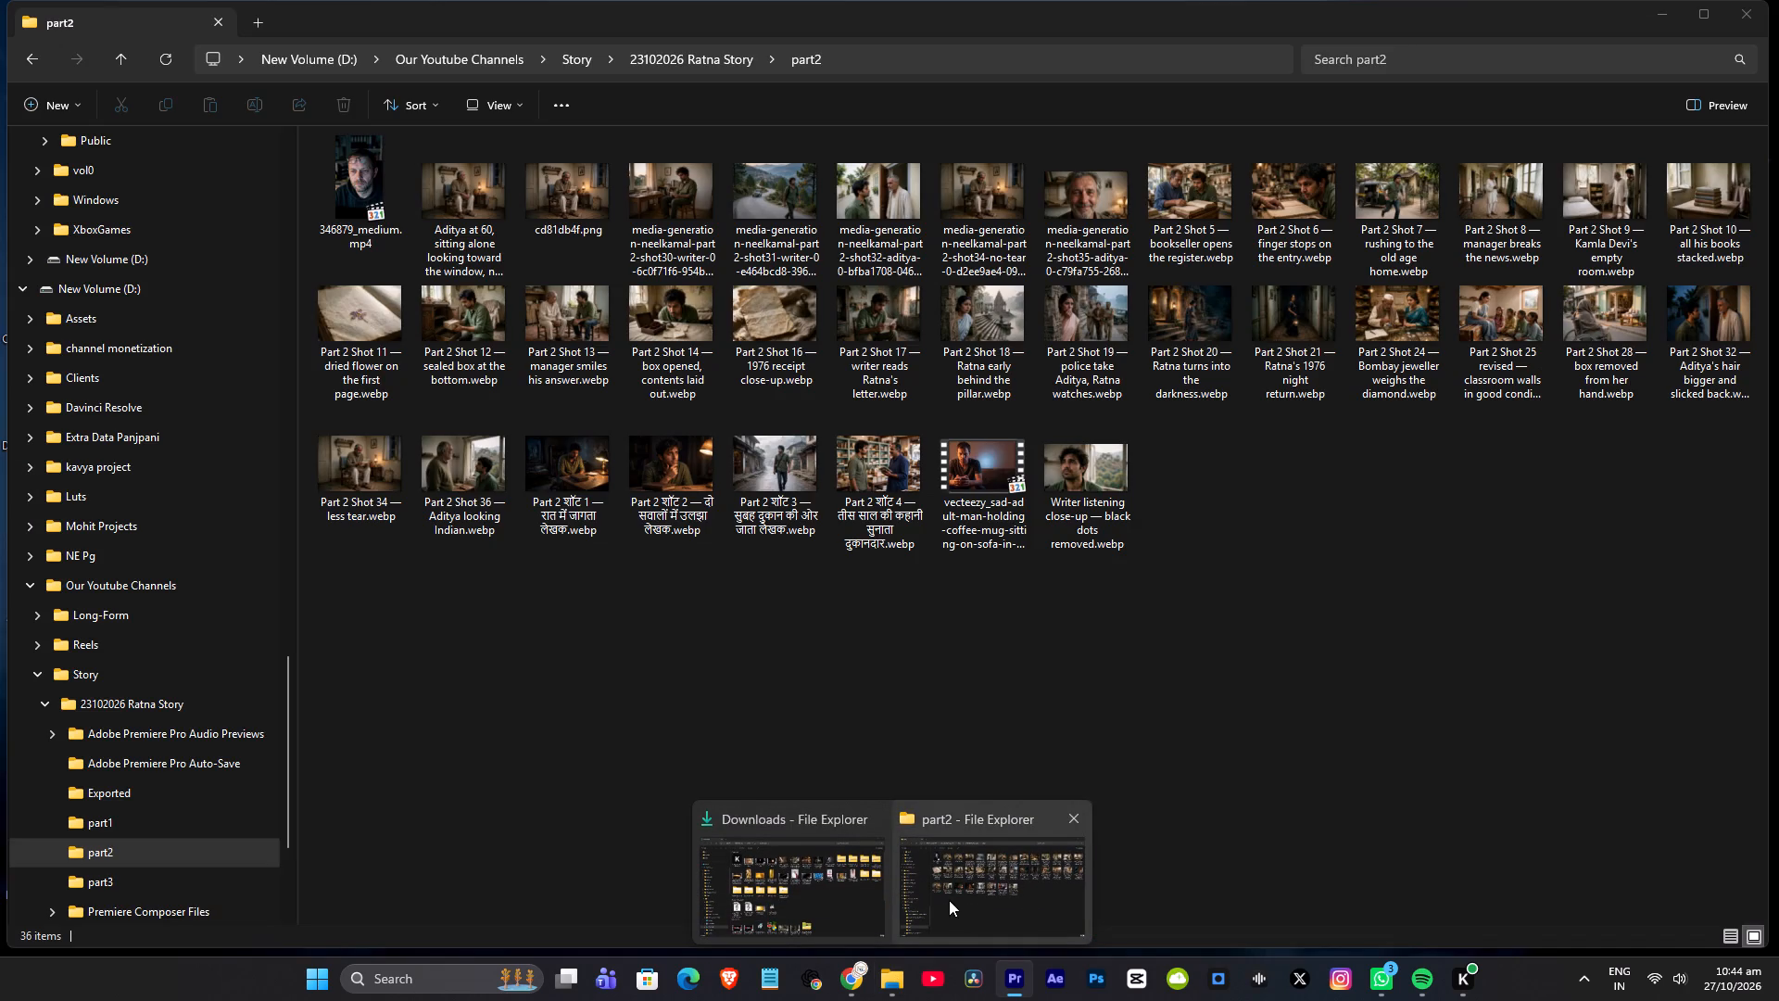
# Switch to File Explorer and look through the Downloads folder and the 23102026 Ratna Story project's part2 folder for media files.
pyautogui.click(847, 896)
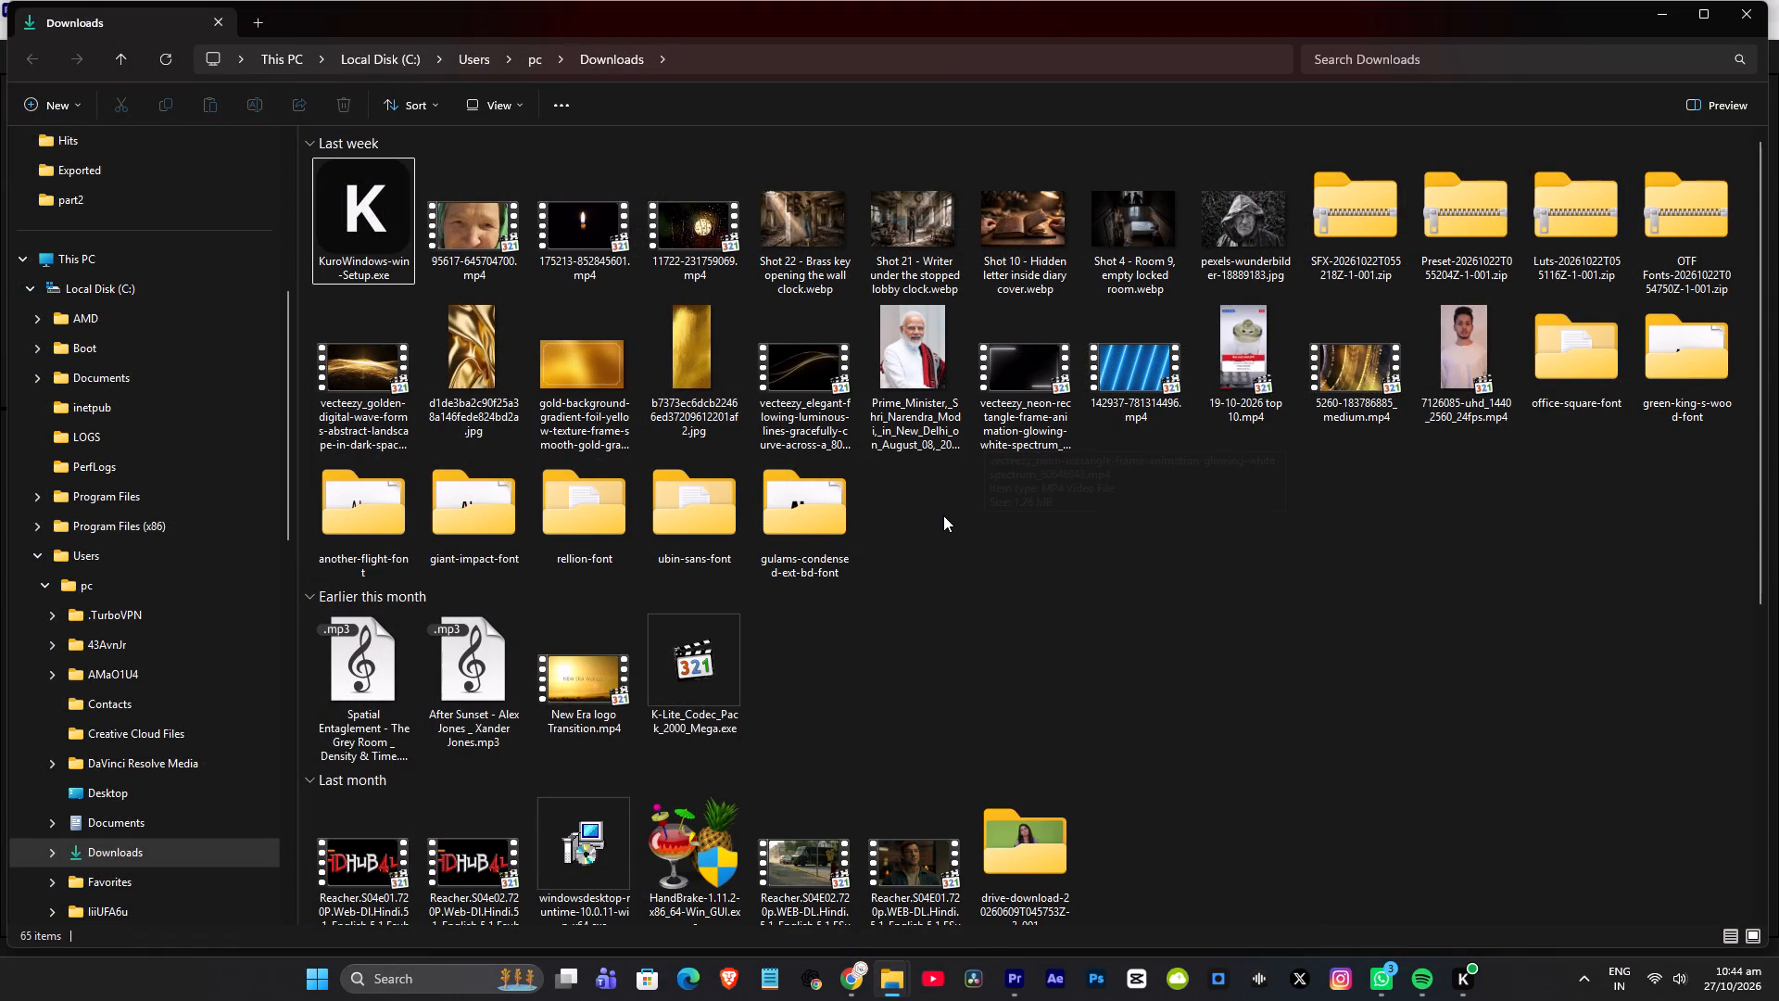
pyautogui.scroll(-1, 947, 601)
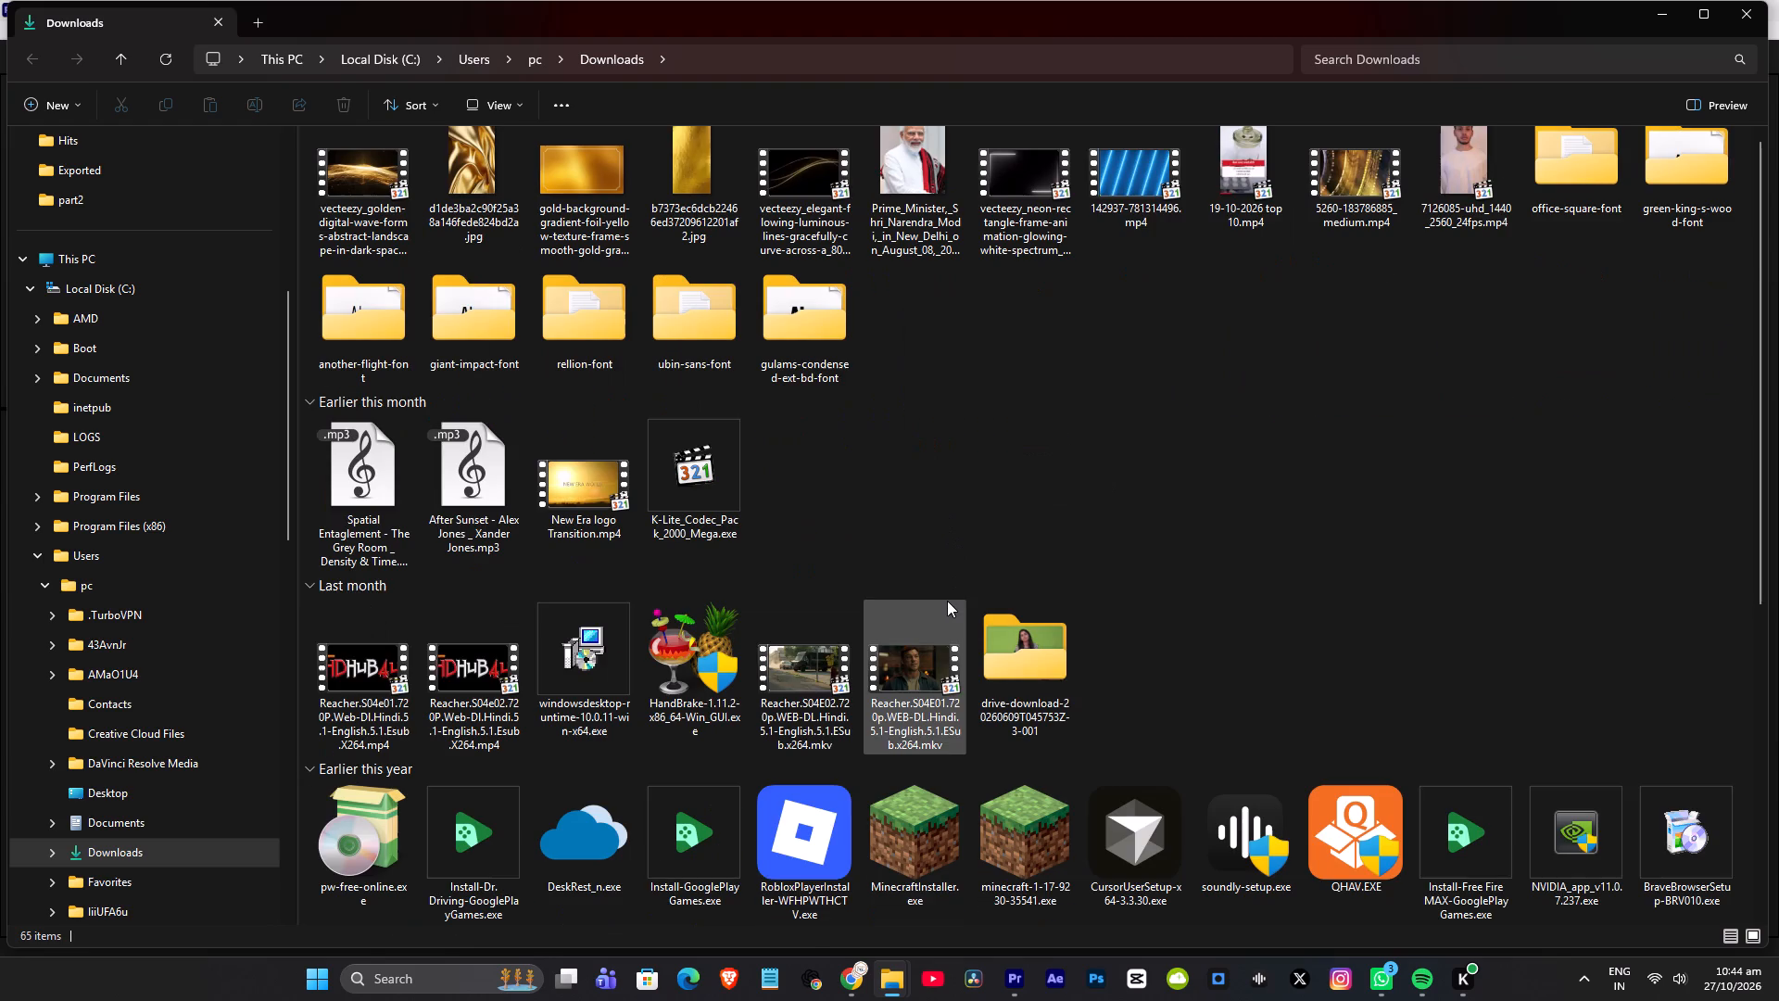
pyautogui.scroll(3, 1094, 526)
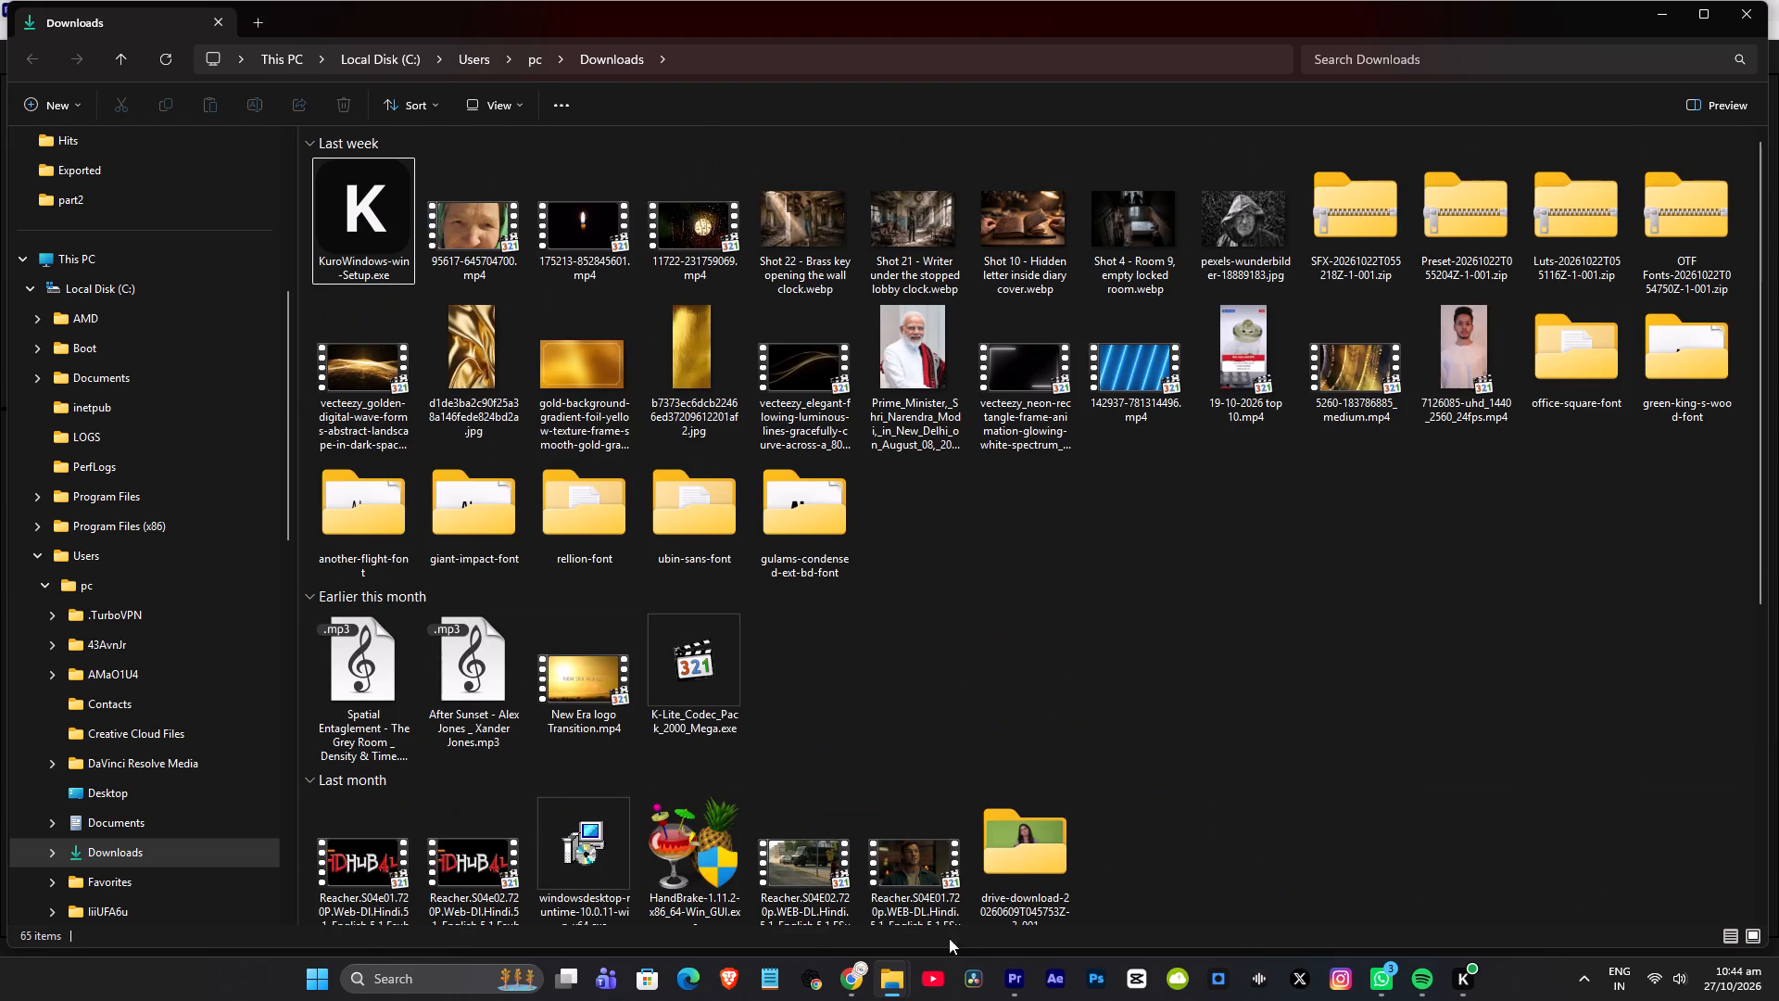
pyautogui.click(879, 973)
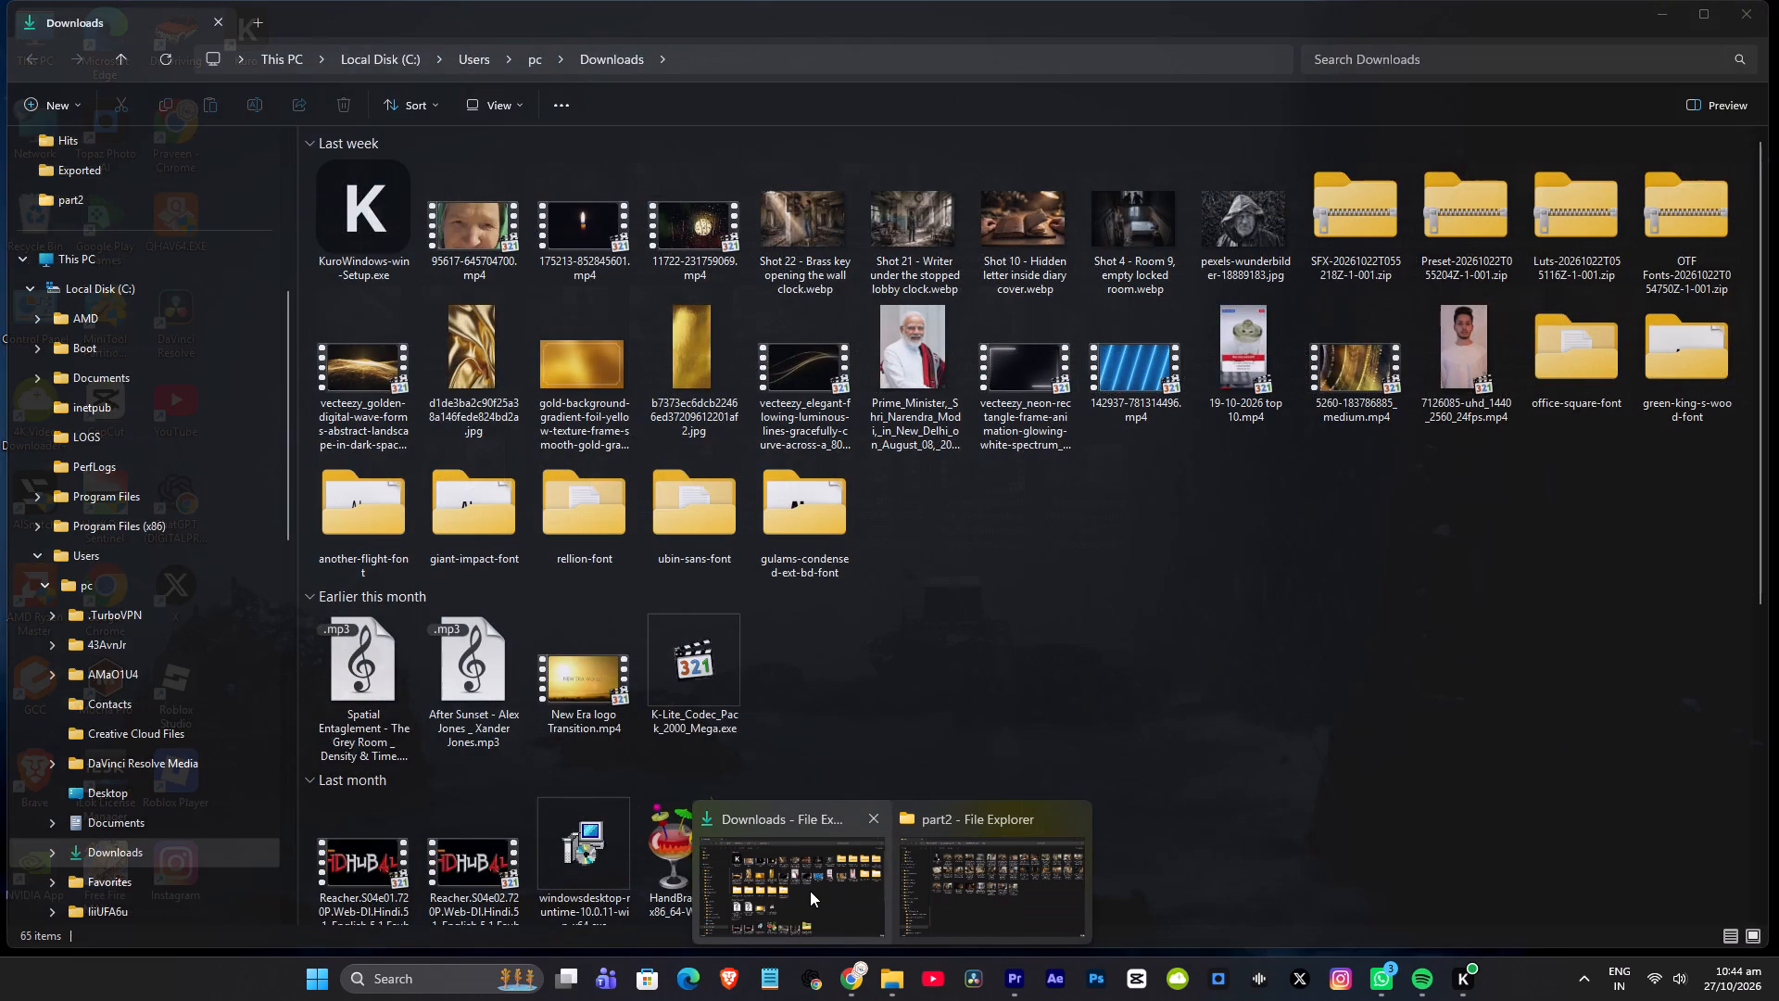
pyautogui.click(971, 891)
pyautogui.click(1142, 766)
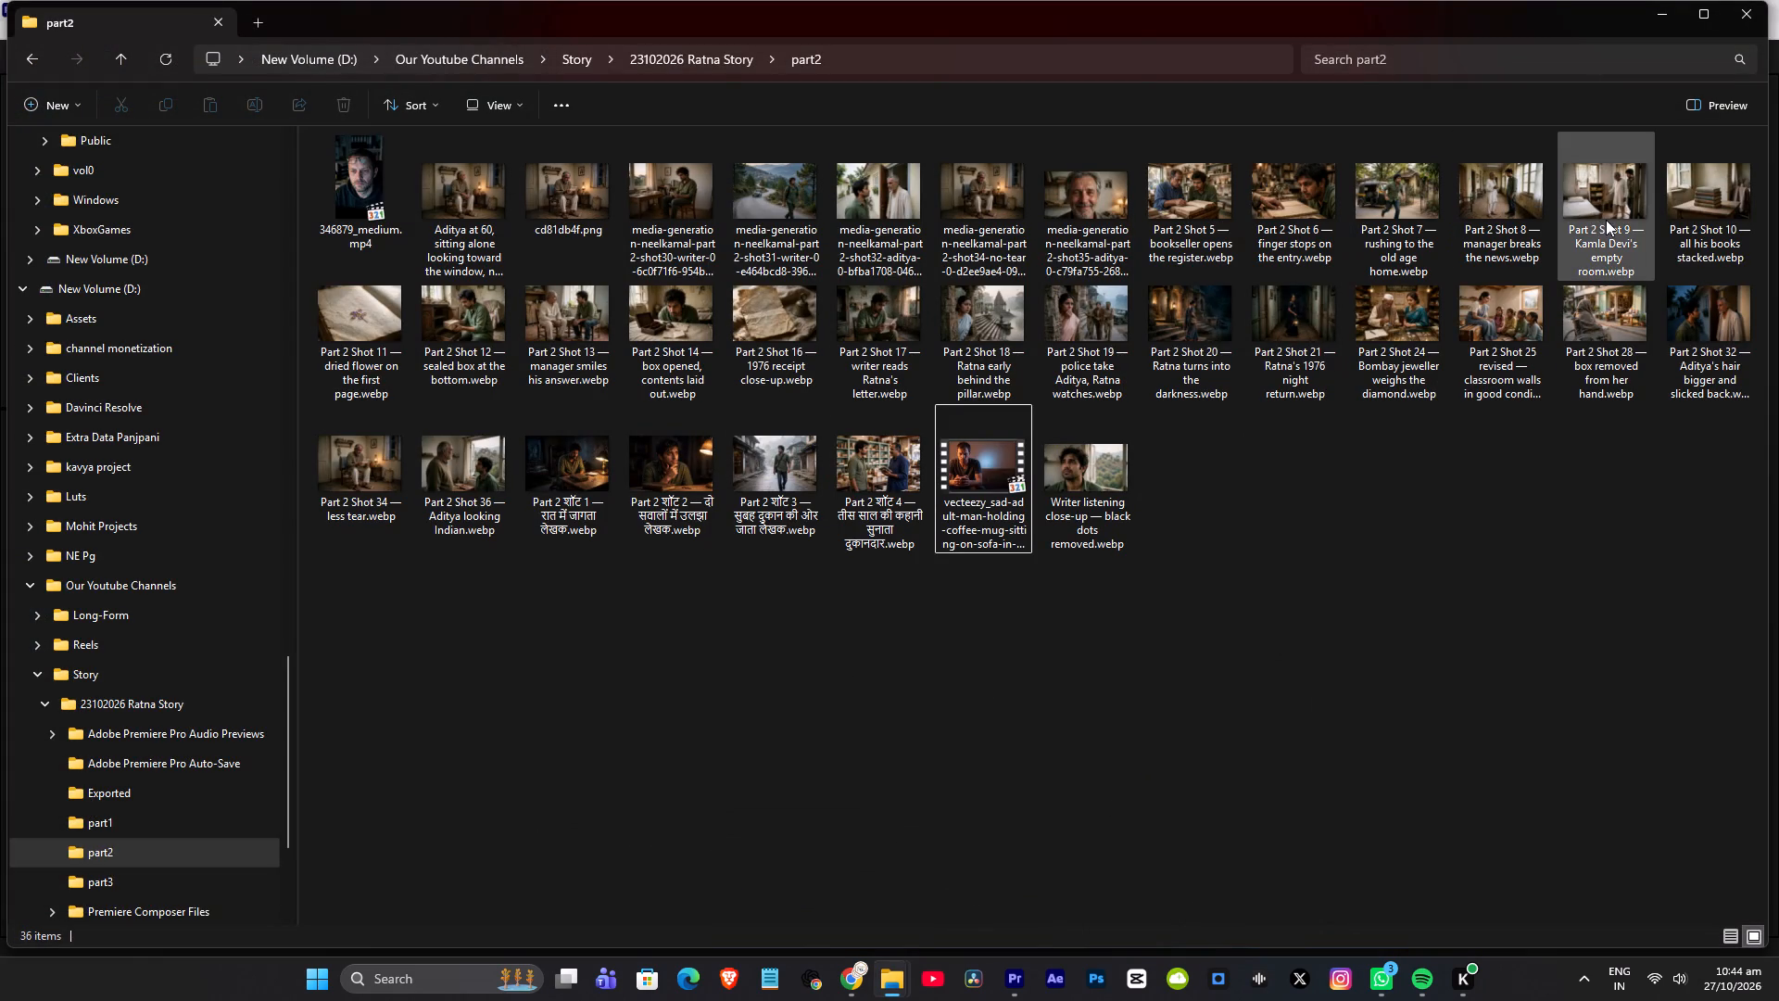
pyautogui.click(716, 578)
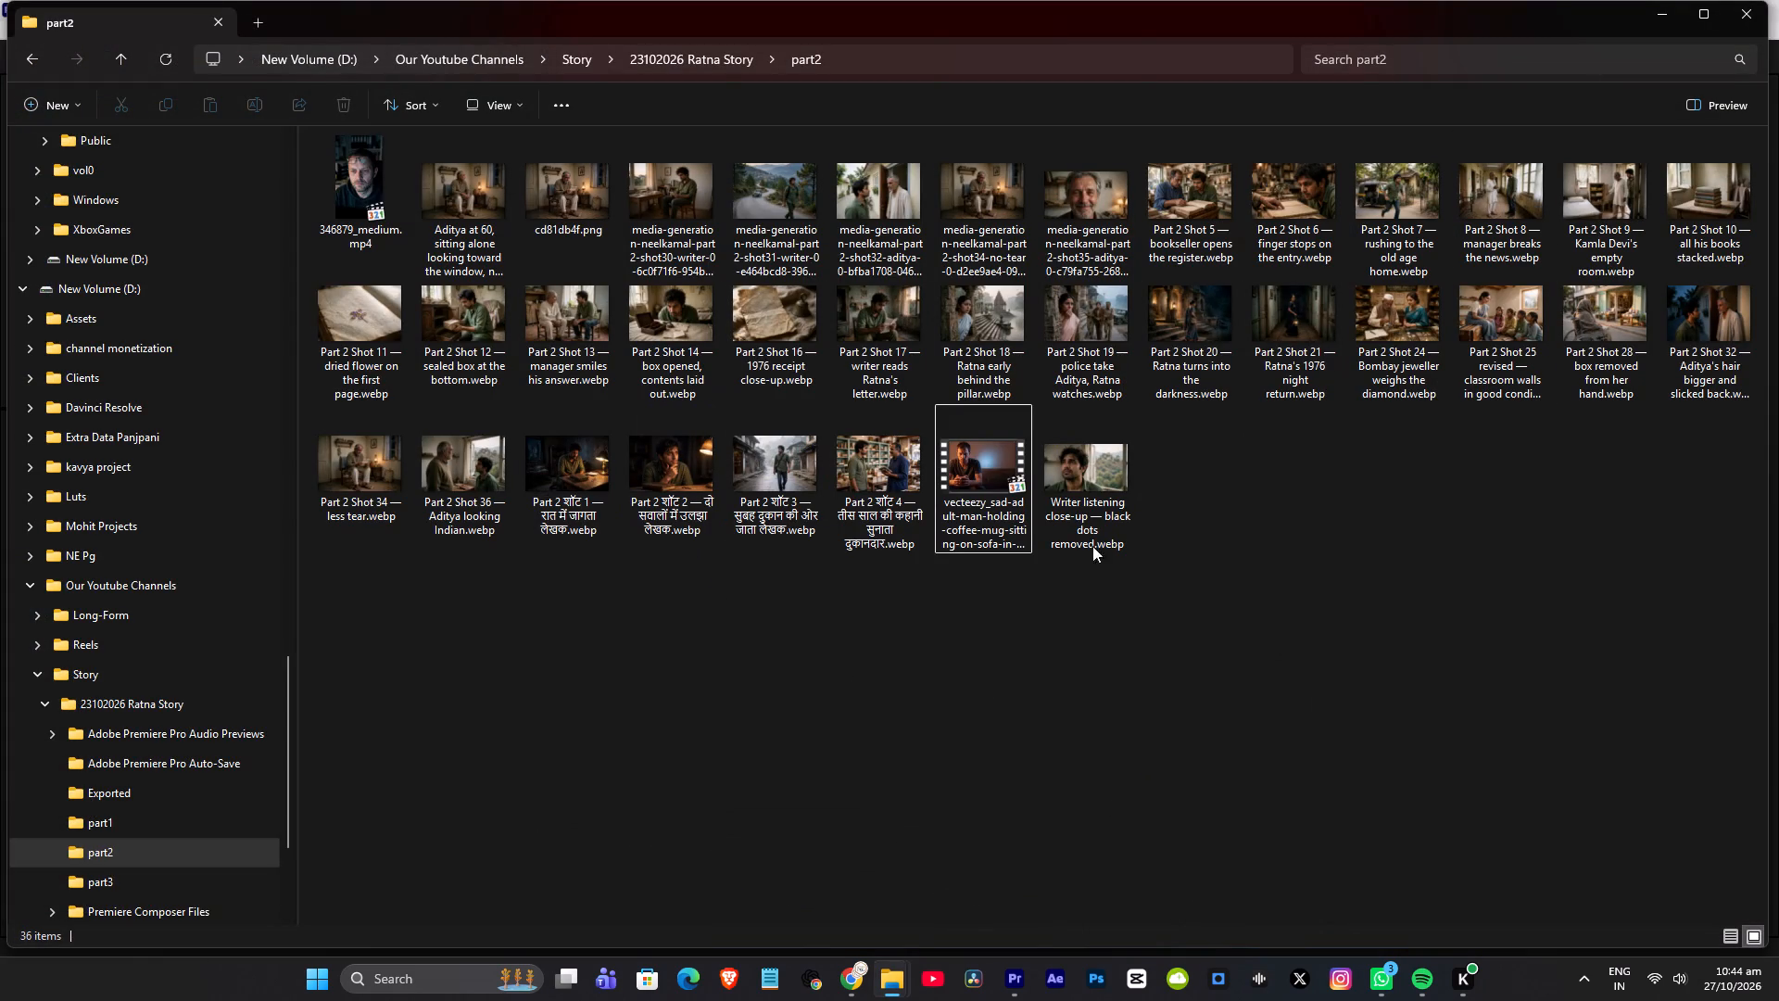
pyautogui.click(1474, 624)
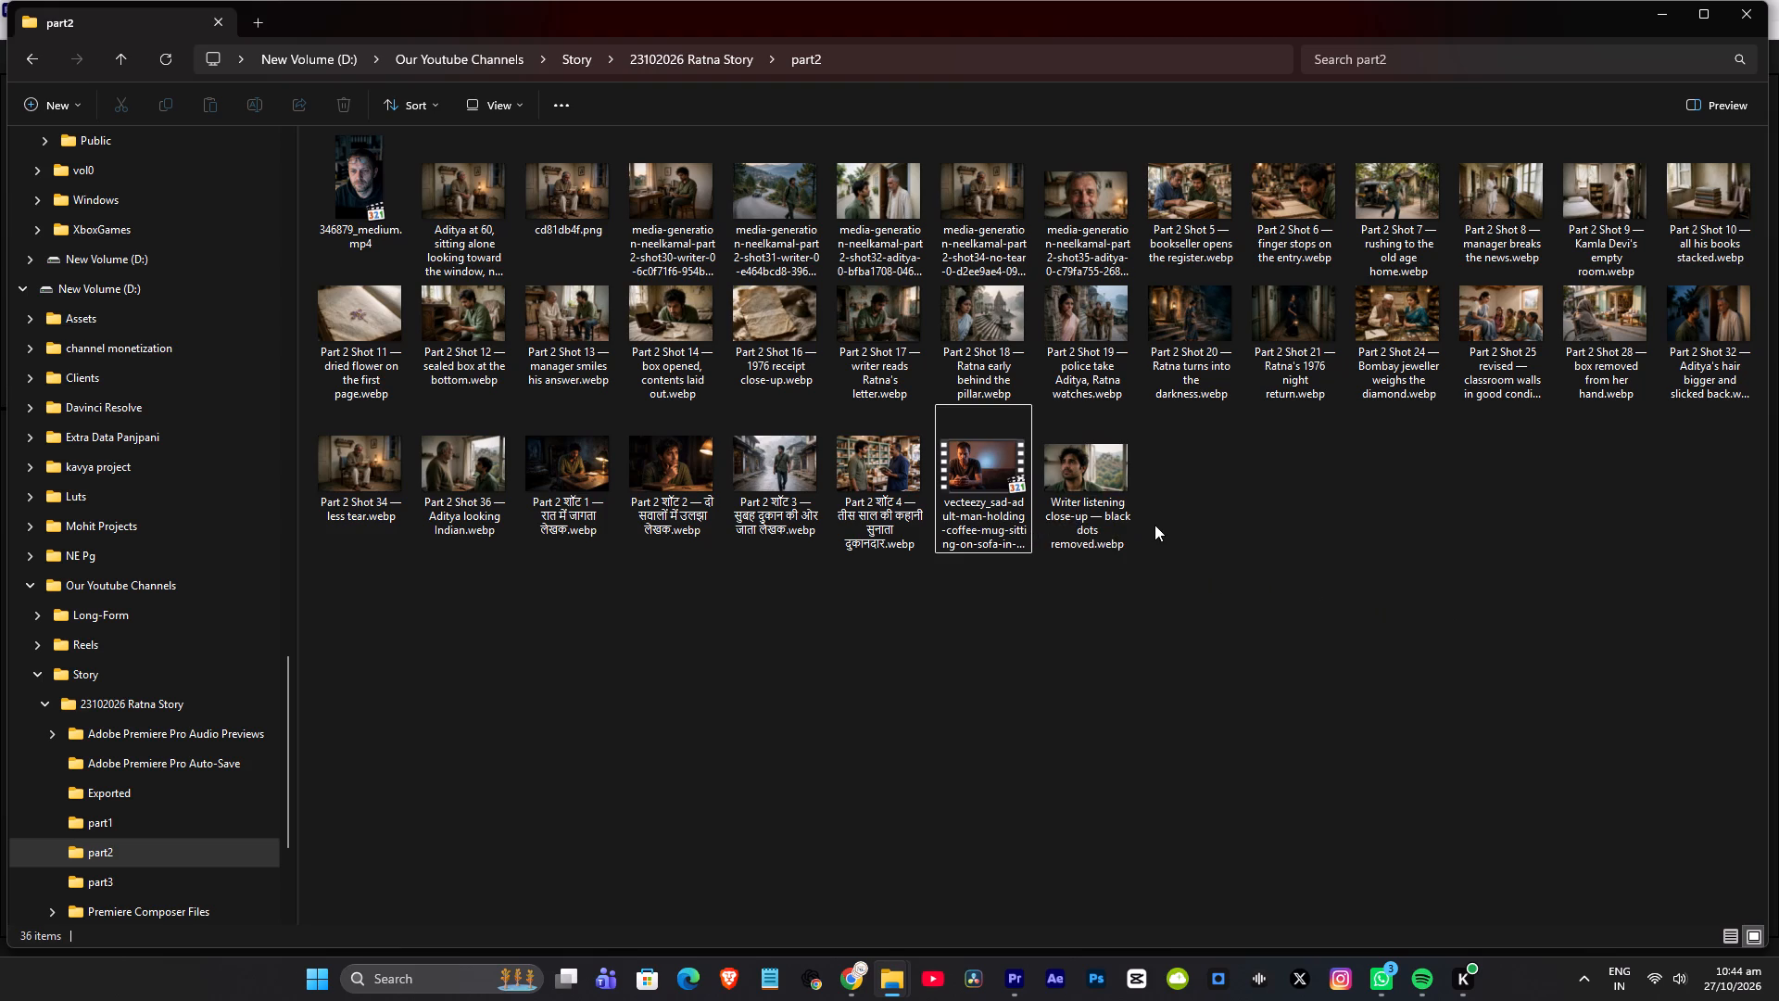
pyautogui.press('BackSpace')
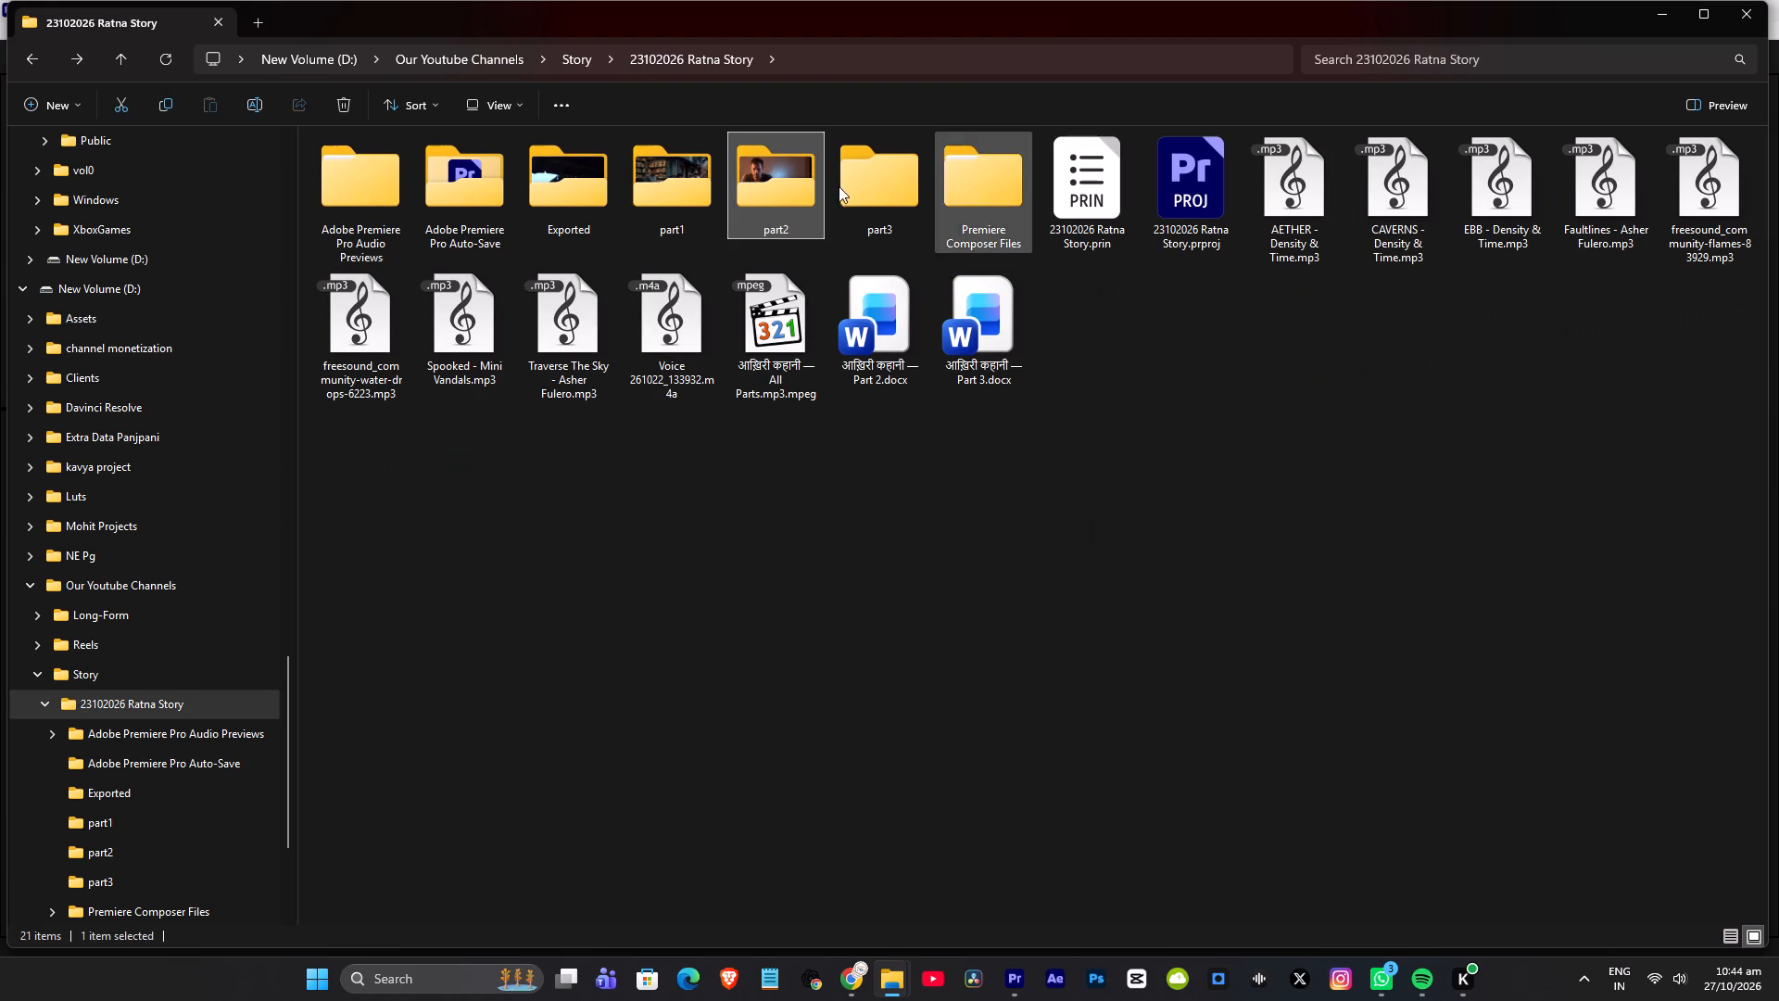
pyautogui.doubleClick(783, 183)
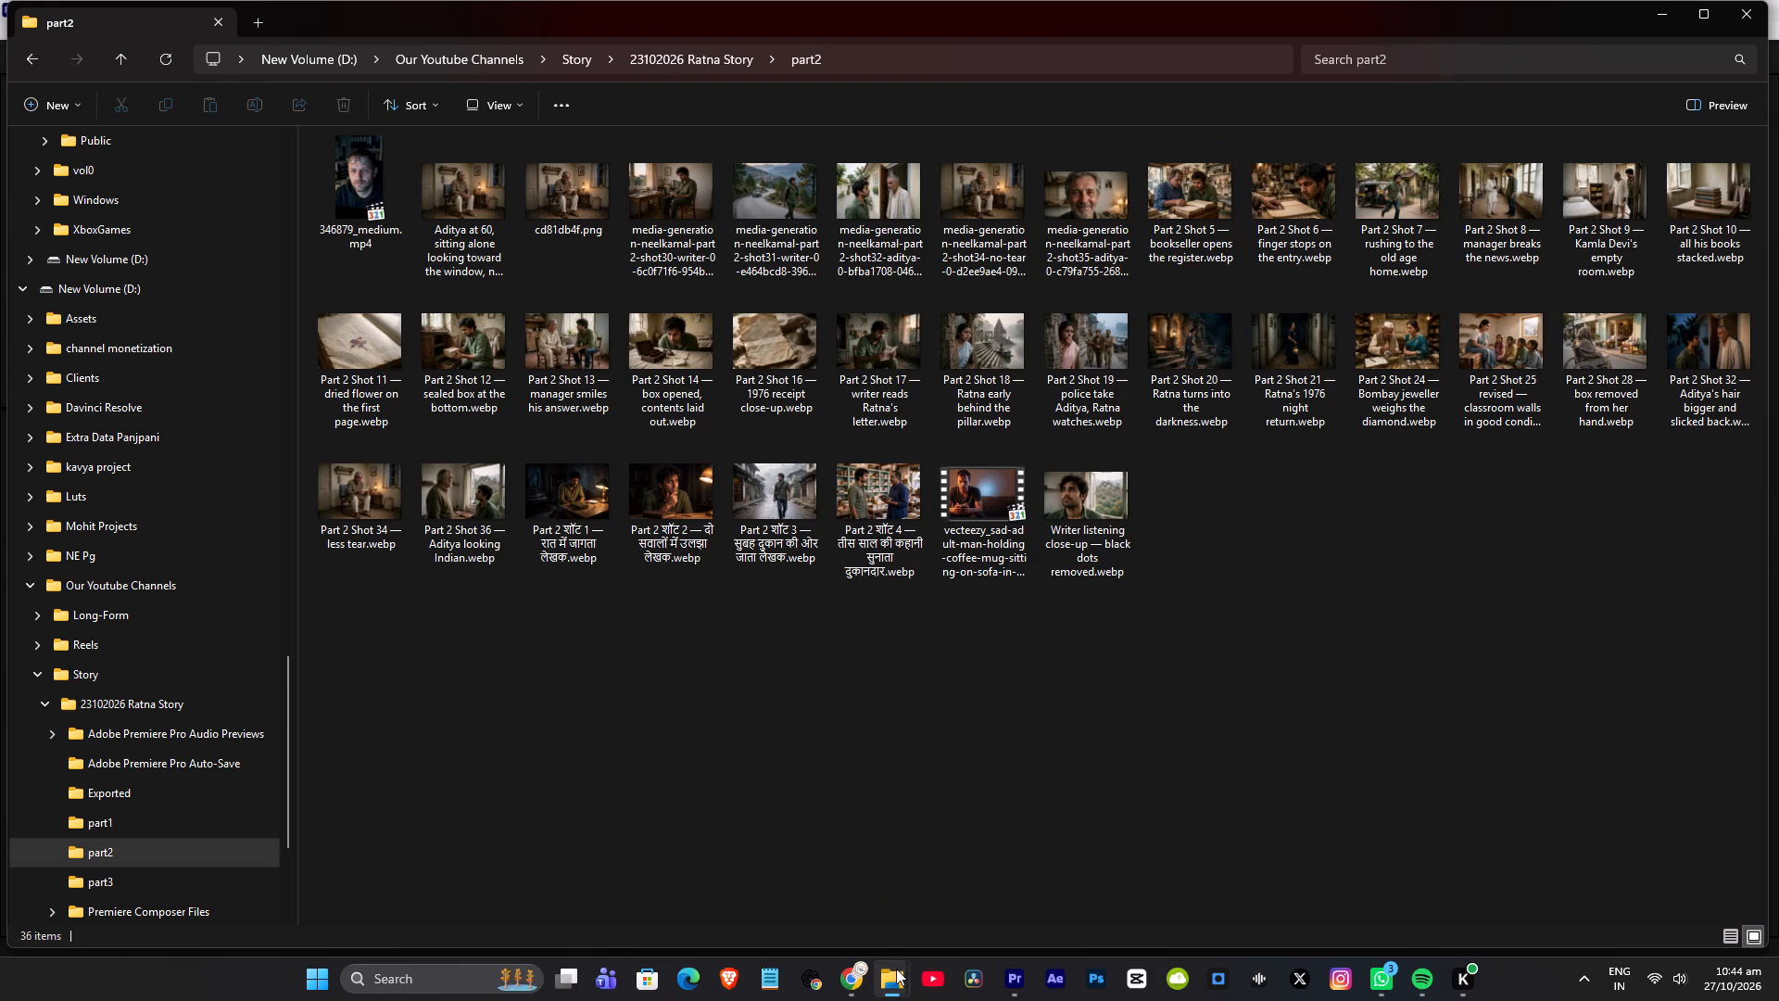
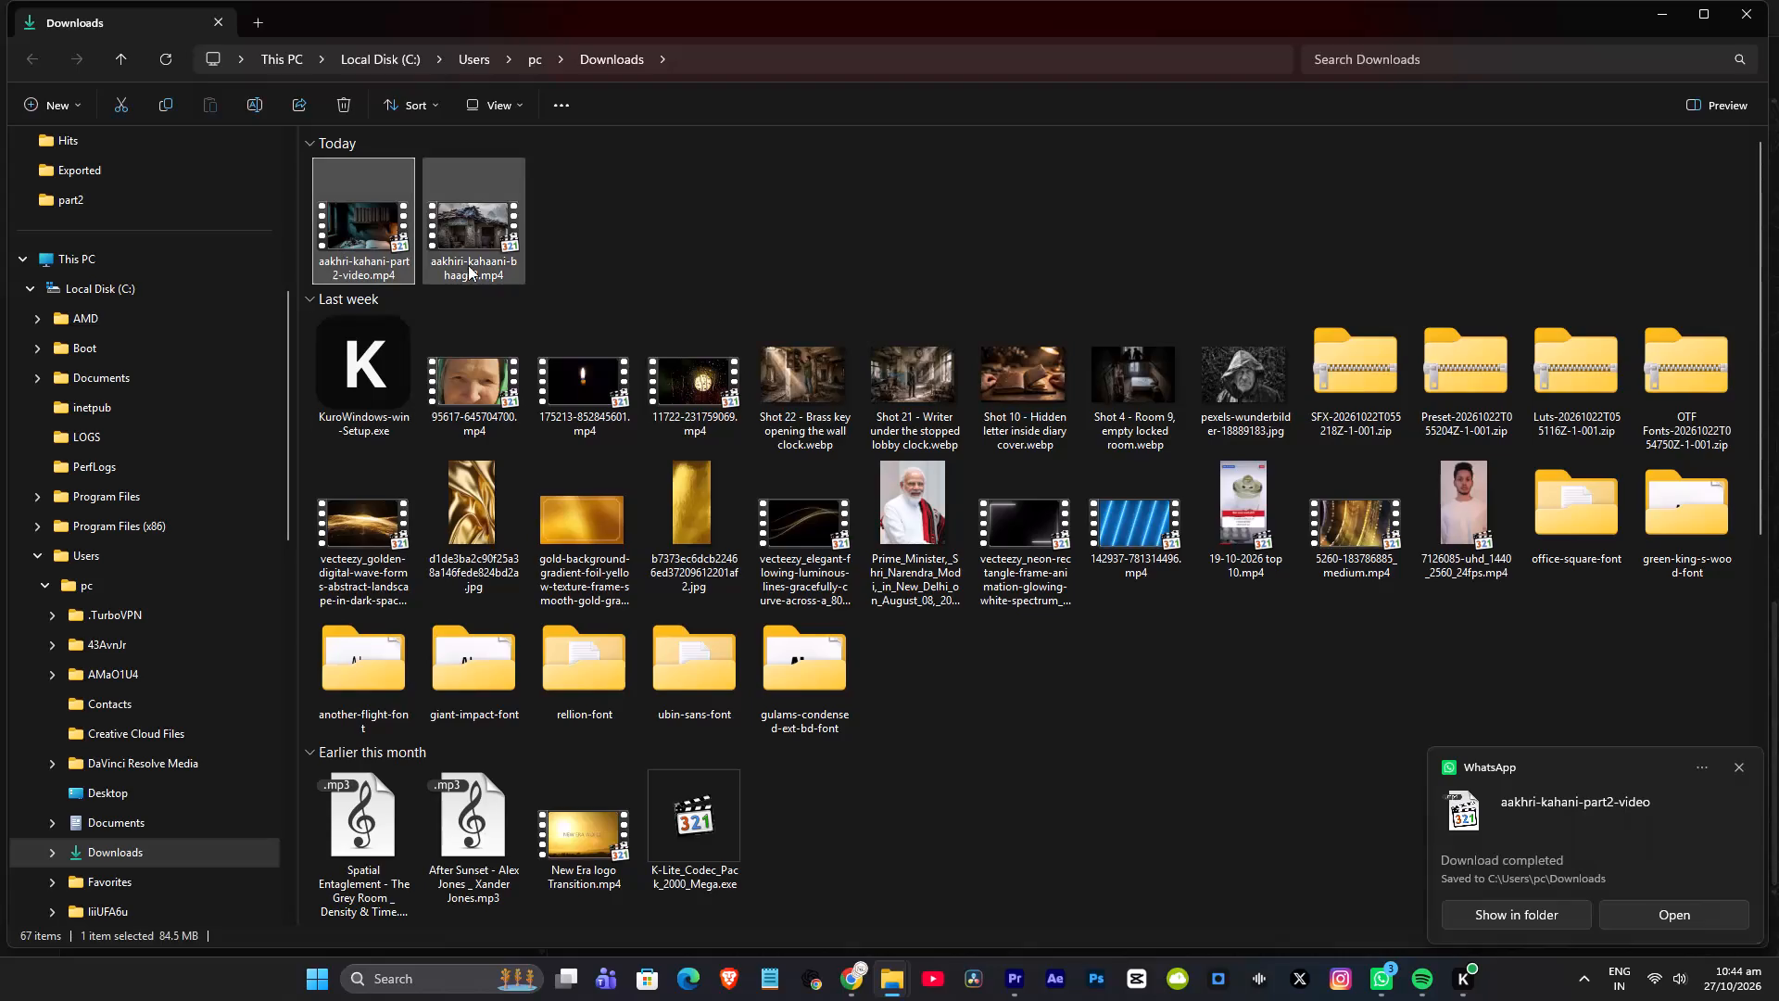
# Move aakhri-kahani-part2-video.mp4 from Downloads into the part2 folder of the 23102026 Ratna Story project.
pyautogui.hotkey('ctrl', 'x')
pyautogui.click(889, 971)
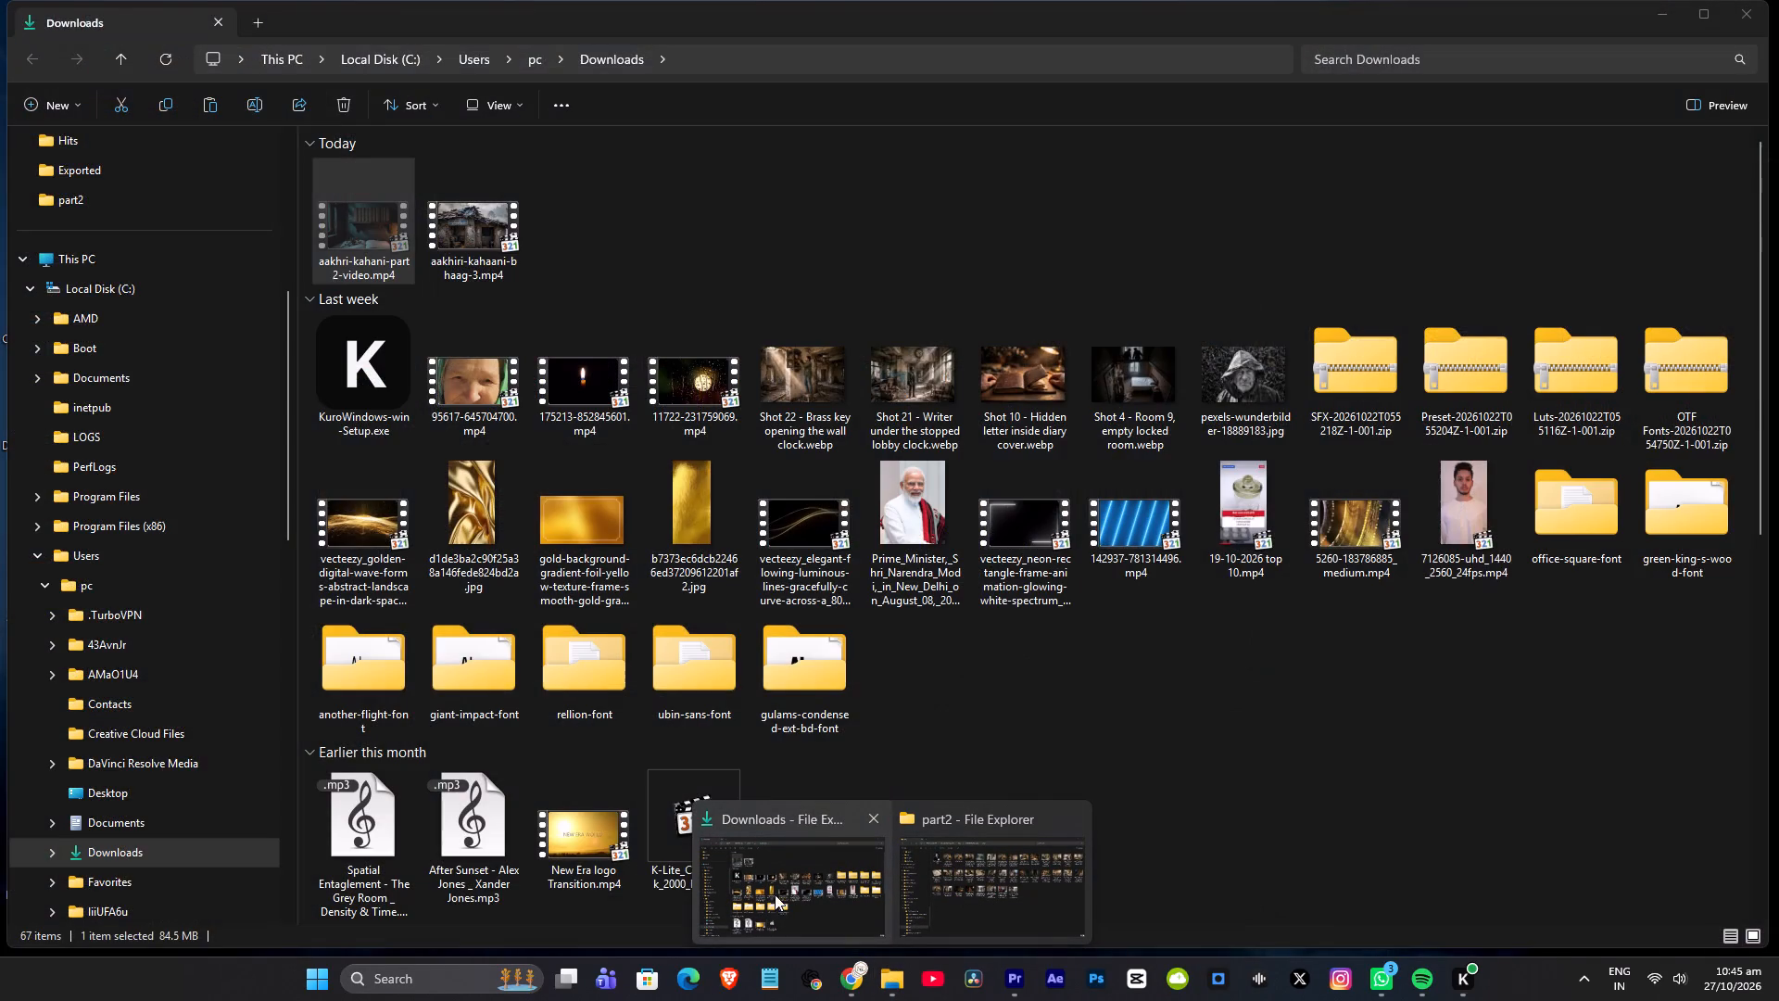
pyautogui.click(940, 894)
pyautogui.click(832, 808)
pyautogui.hotkey('ctrl', 'v')
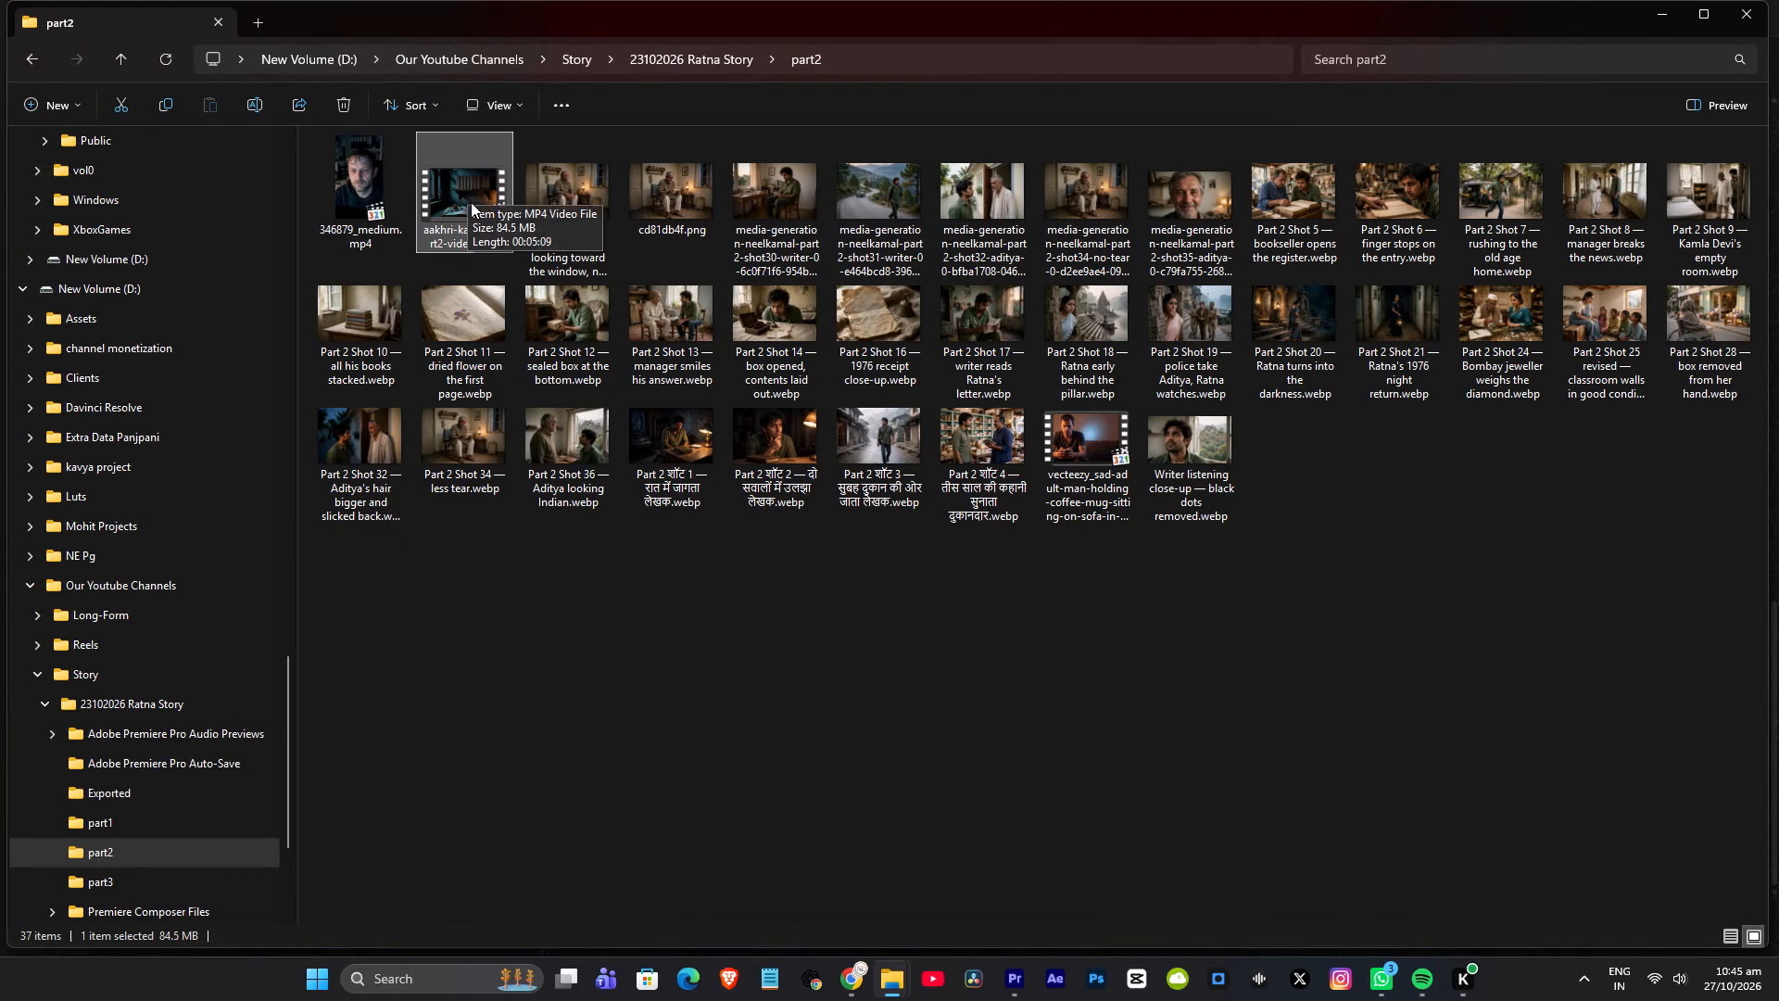
# Bring aakhri-kahani-part2-video.mp4 from the part2 folder into the Ratna Story part2 sequence in Adobe Premiere.
pyautogui.moveTo(471, 202); pyautogui.dragTo(1018, 970)
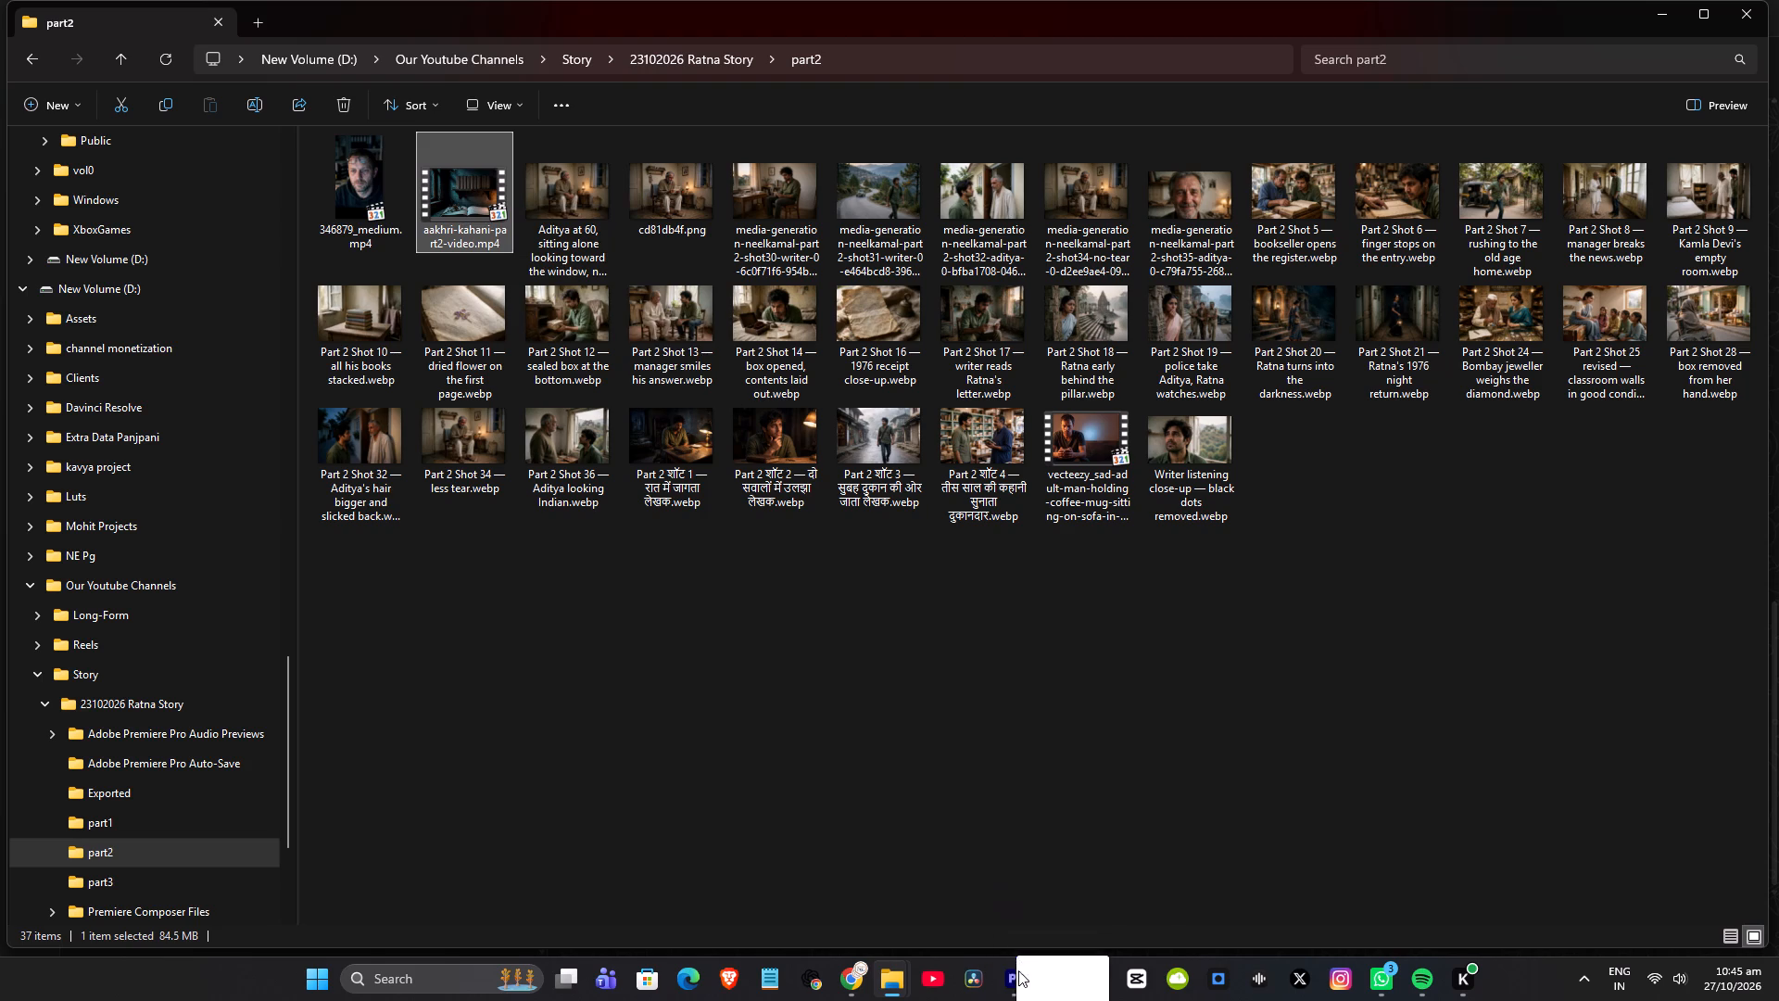
pyautogui.moveTo(1018, 970); pyautogui.dragTo(1019, 700)
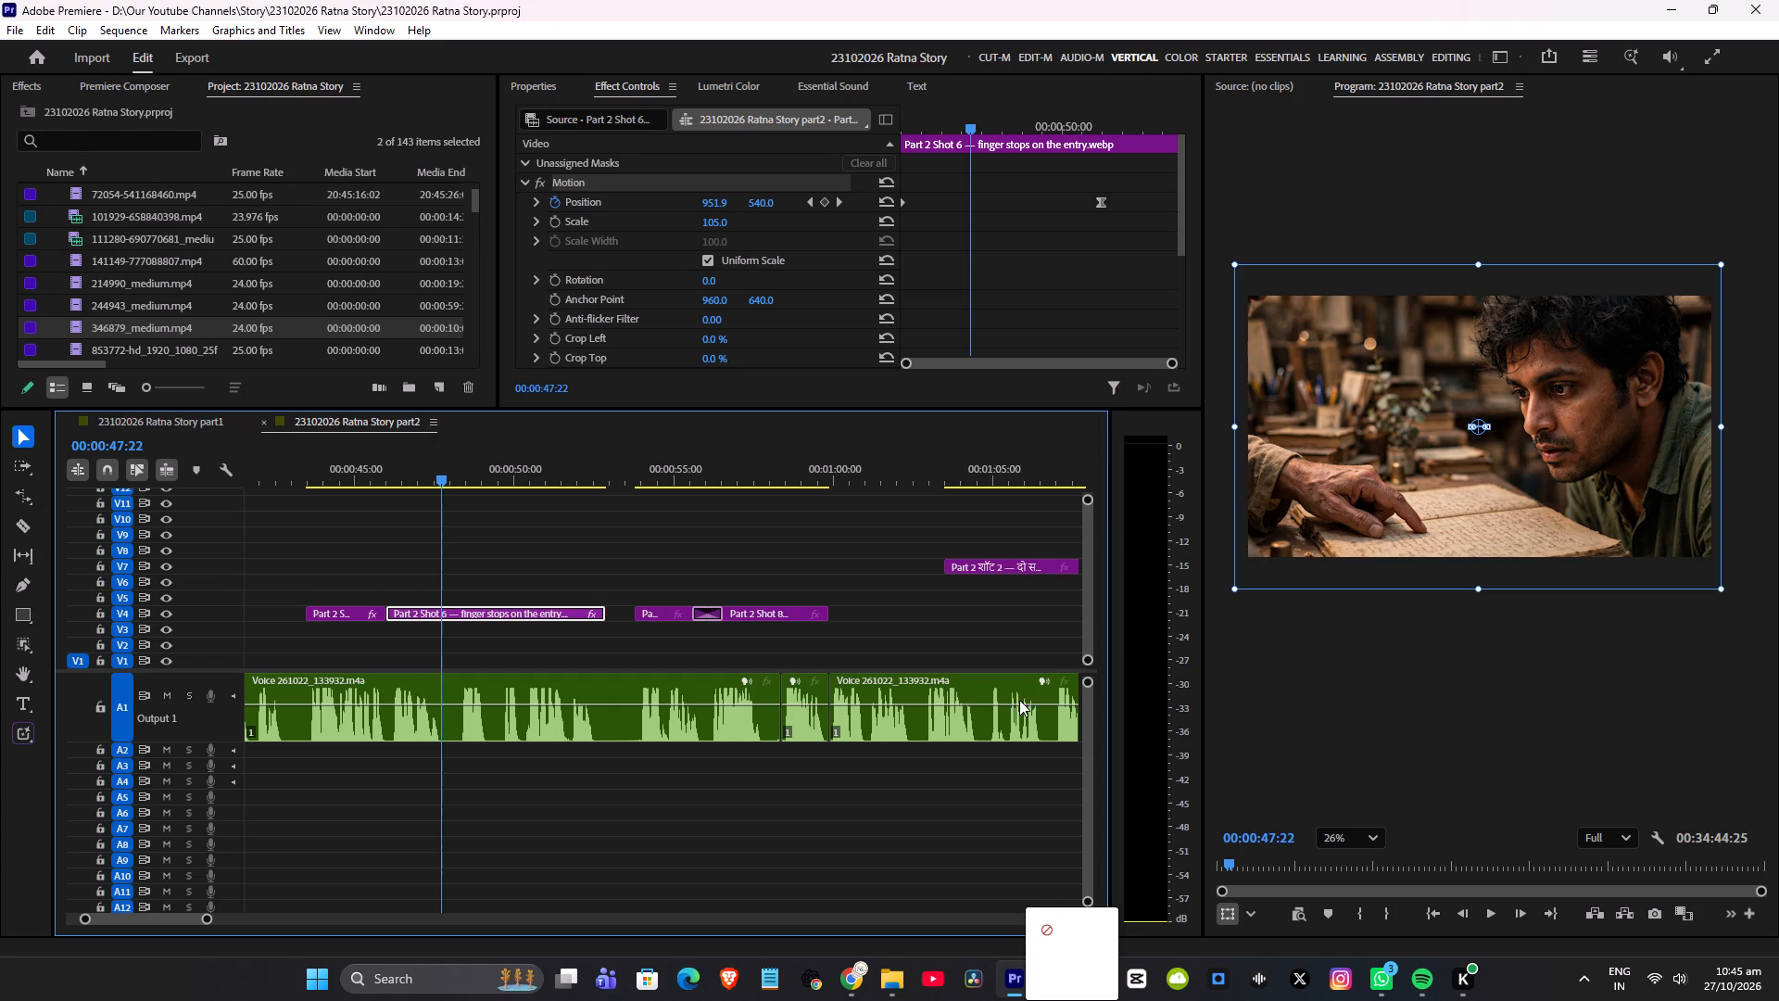
# Load aakhri-kahani-part2-video.mp4 from the file folder into the Source monitor.
pyautogui.moveTo(1019, 700); pyautogui.dragTo(1226, 83)
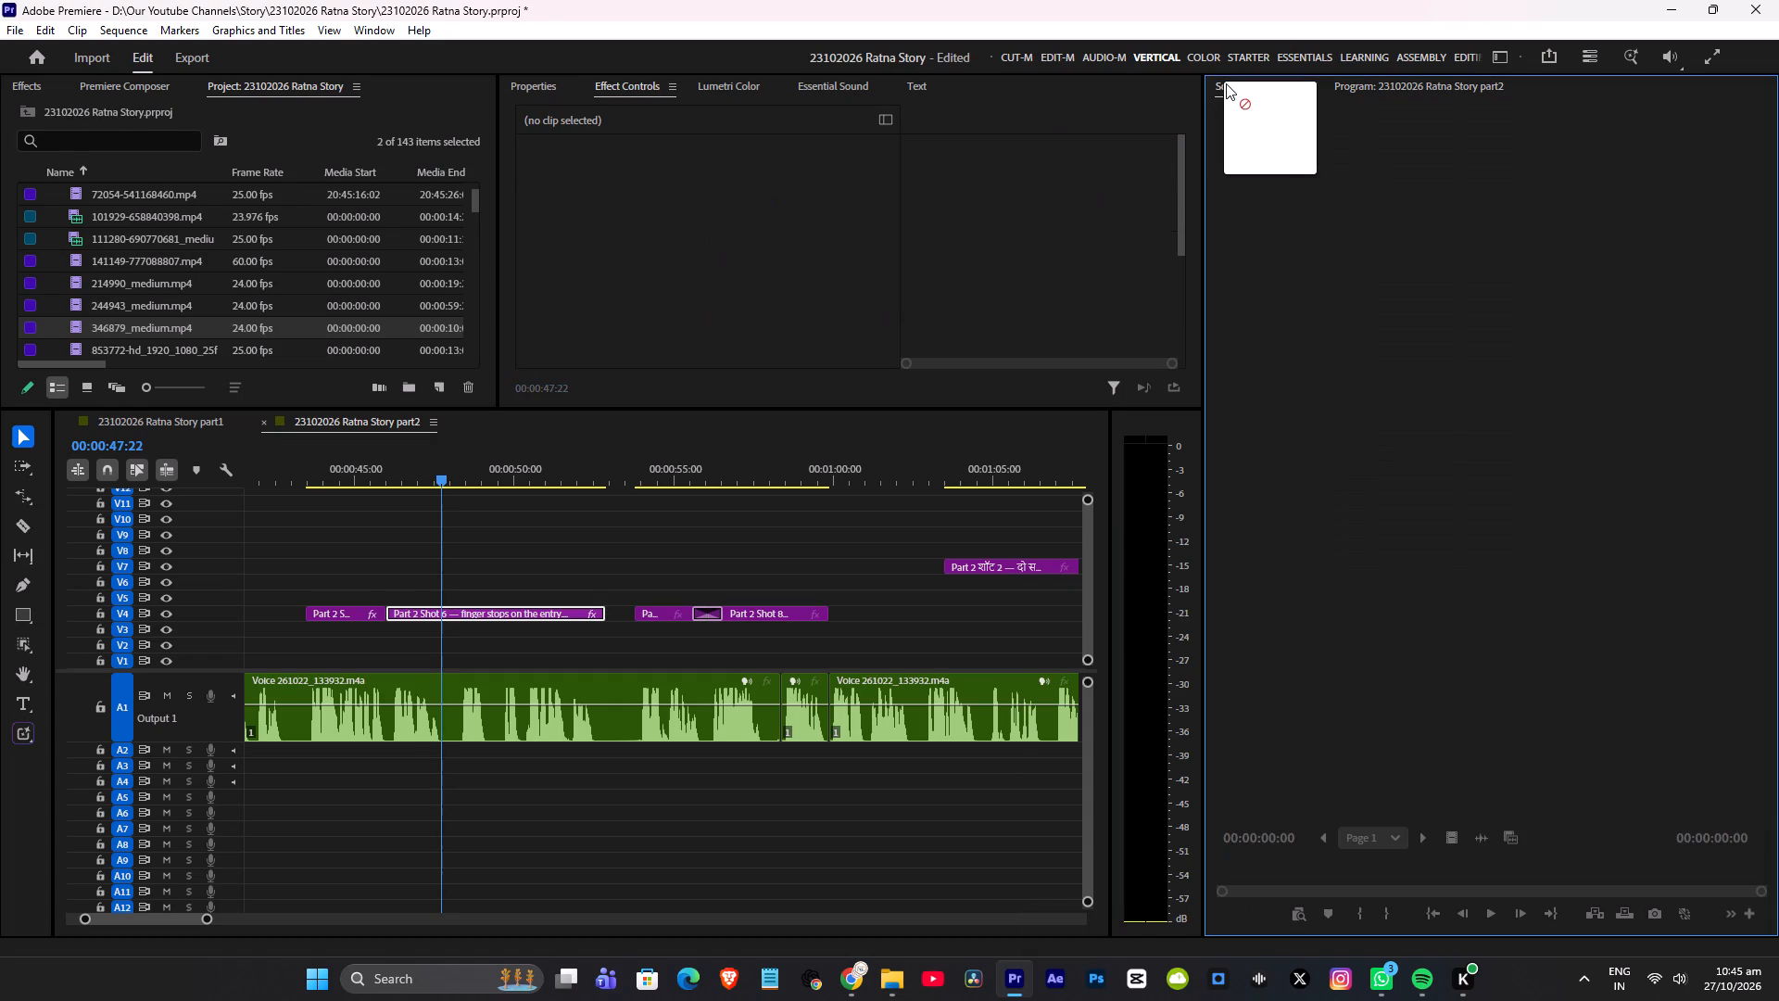
pyautogui.moveTo(1226, 83); pyautogui.dragTo(1353, 753)
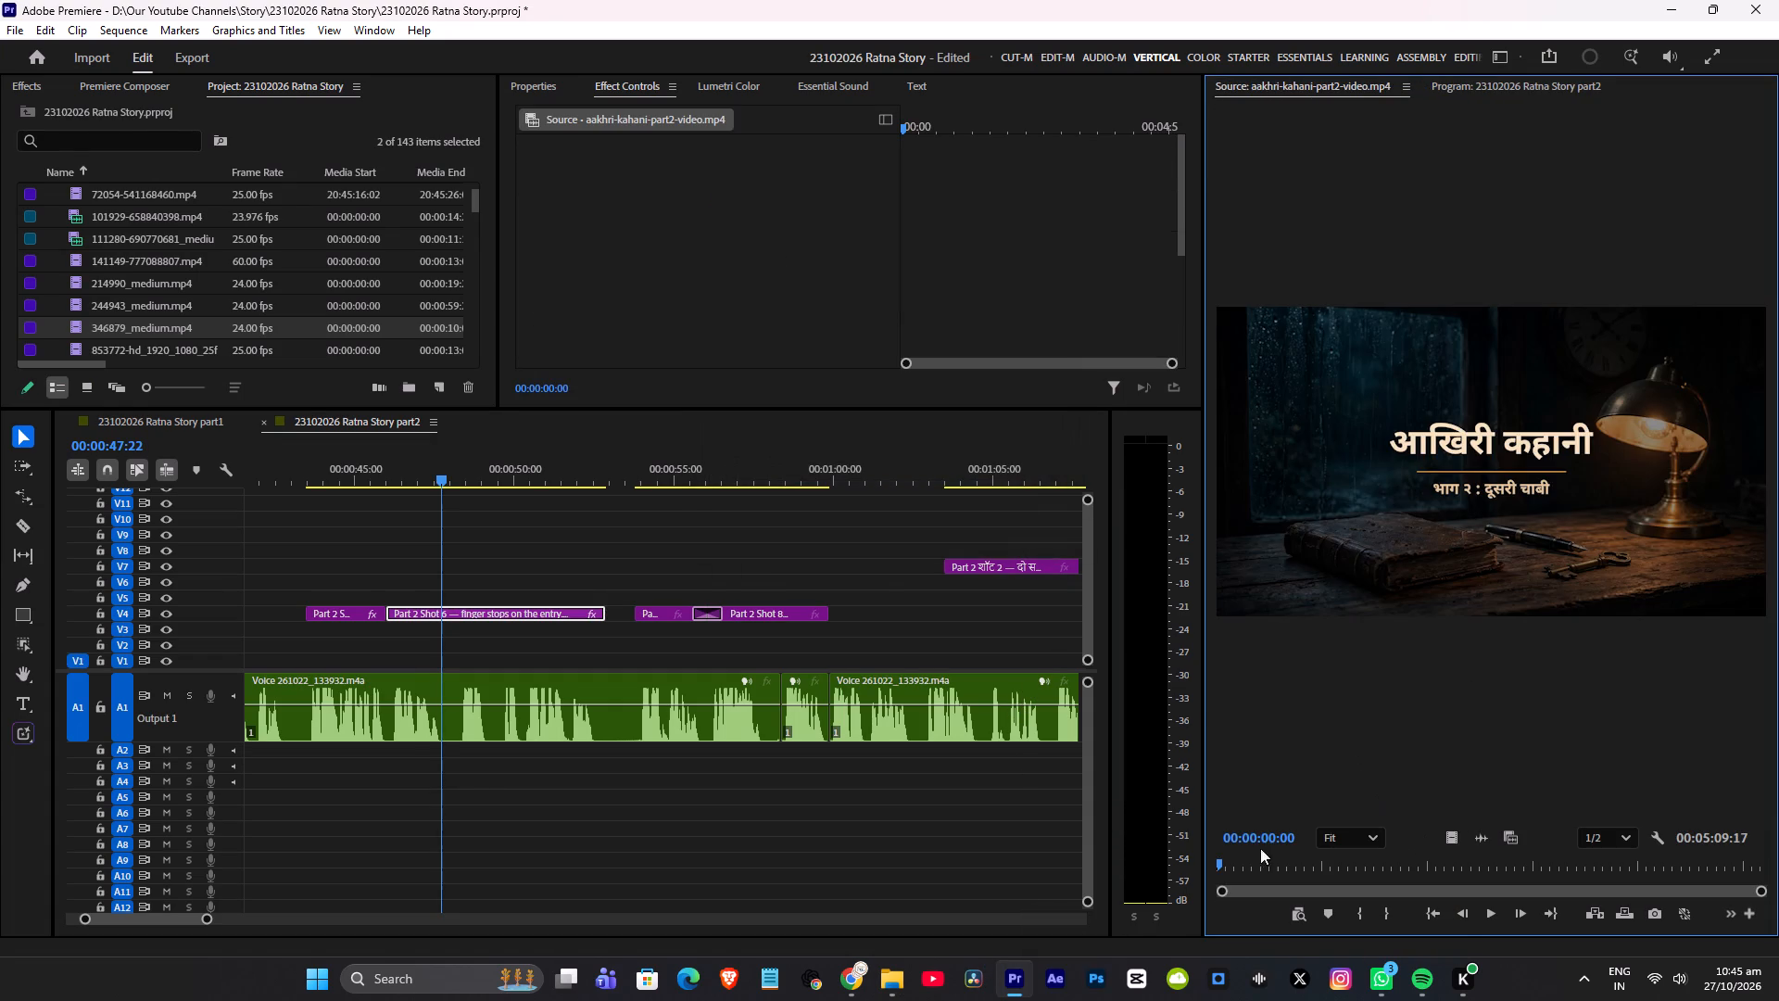
# Place the full aakhri-kahani-part2-video.mp4 with its audio on V1 and A1, in the empty area beyond the existing clips.
pyautogui.keyDown('alt'); pyautogui.scroll(-8, 582, 560); pyautogui.keyUp('alt')
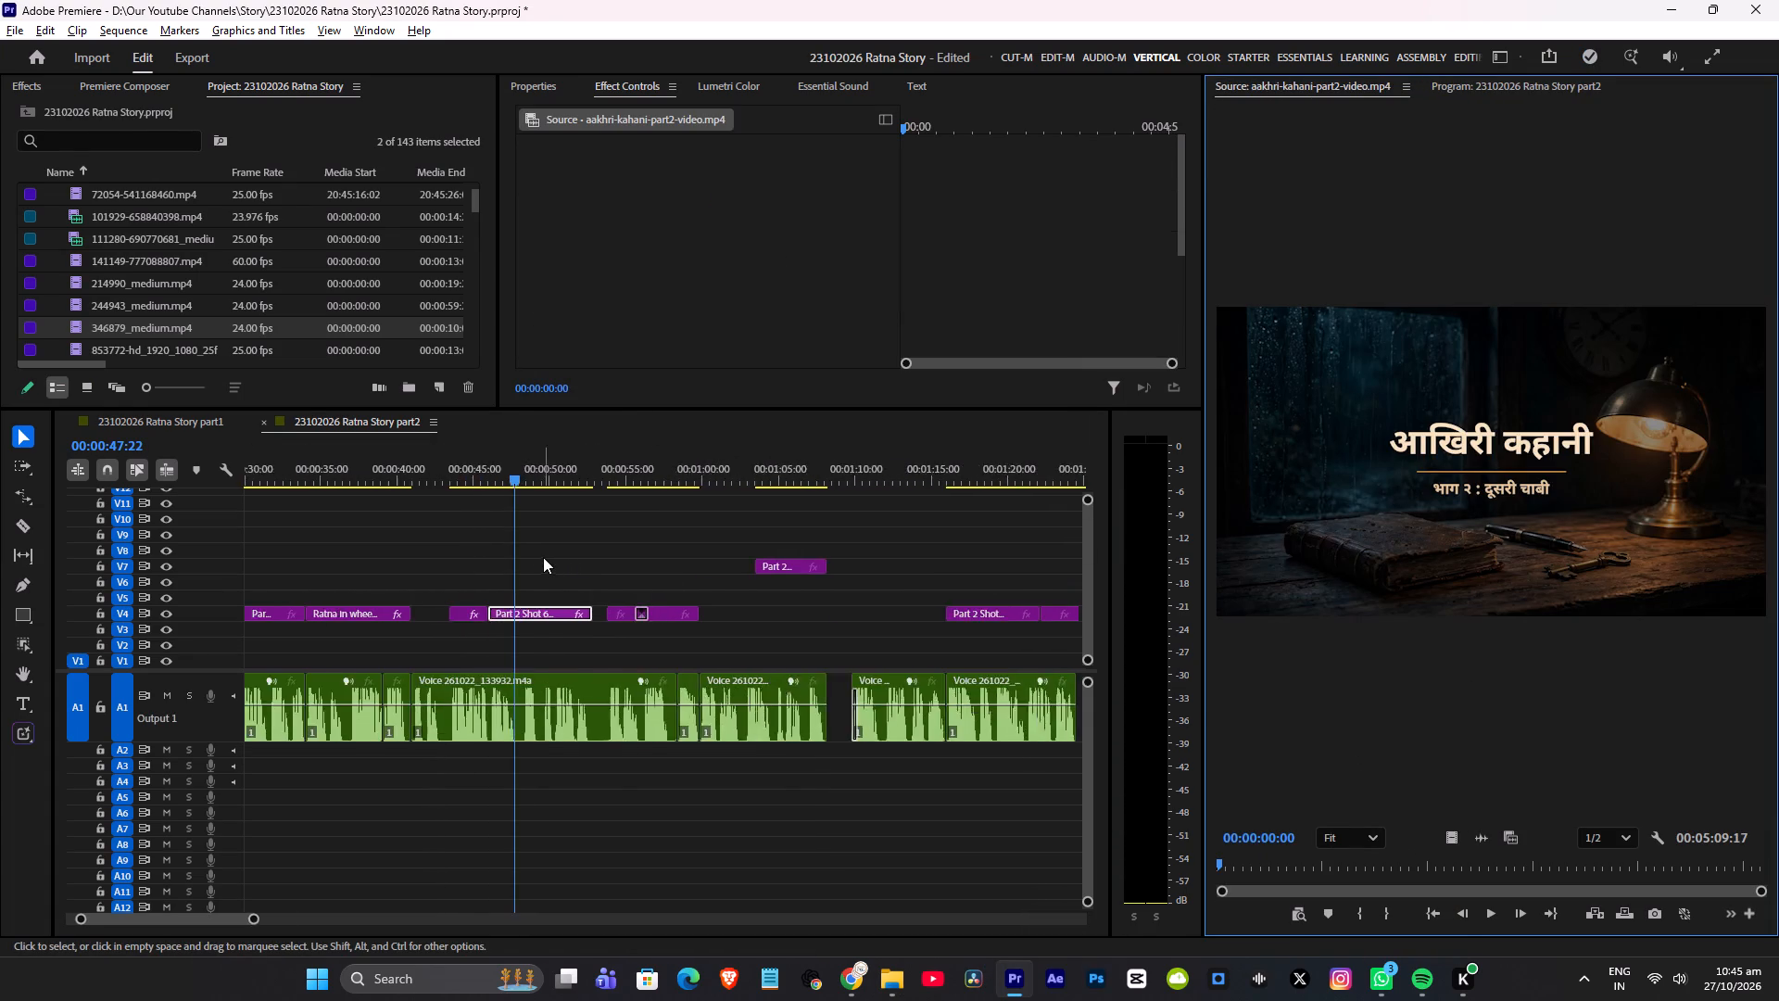
pyautogui.keyDown('alt'); pyautogui.scroll(-20, 543, 557); pyautogui.keyUp('alt')
pyautogui.keyDown('alt'); pyautogui.scroll(-4, 543, 557); pyautogui.keyUp('alt')
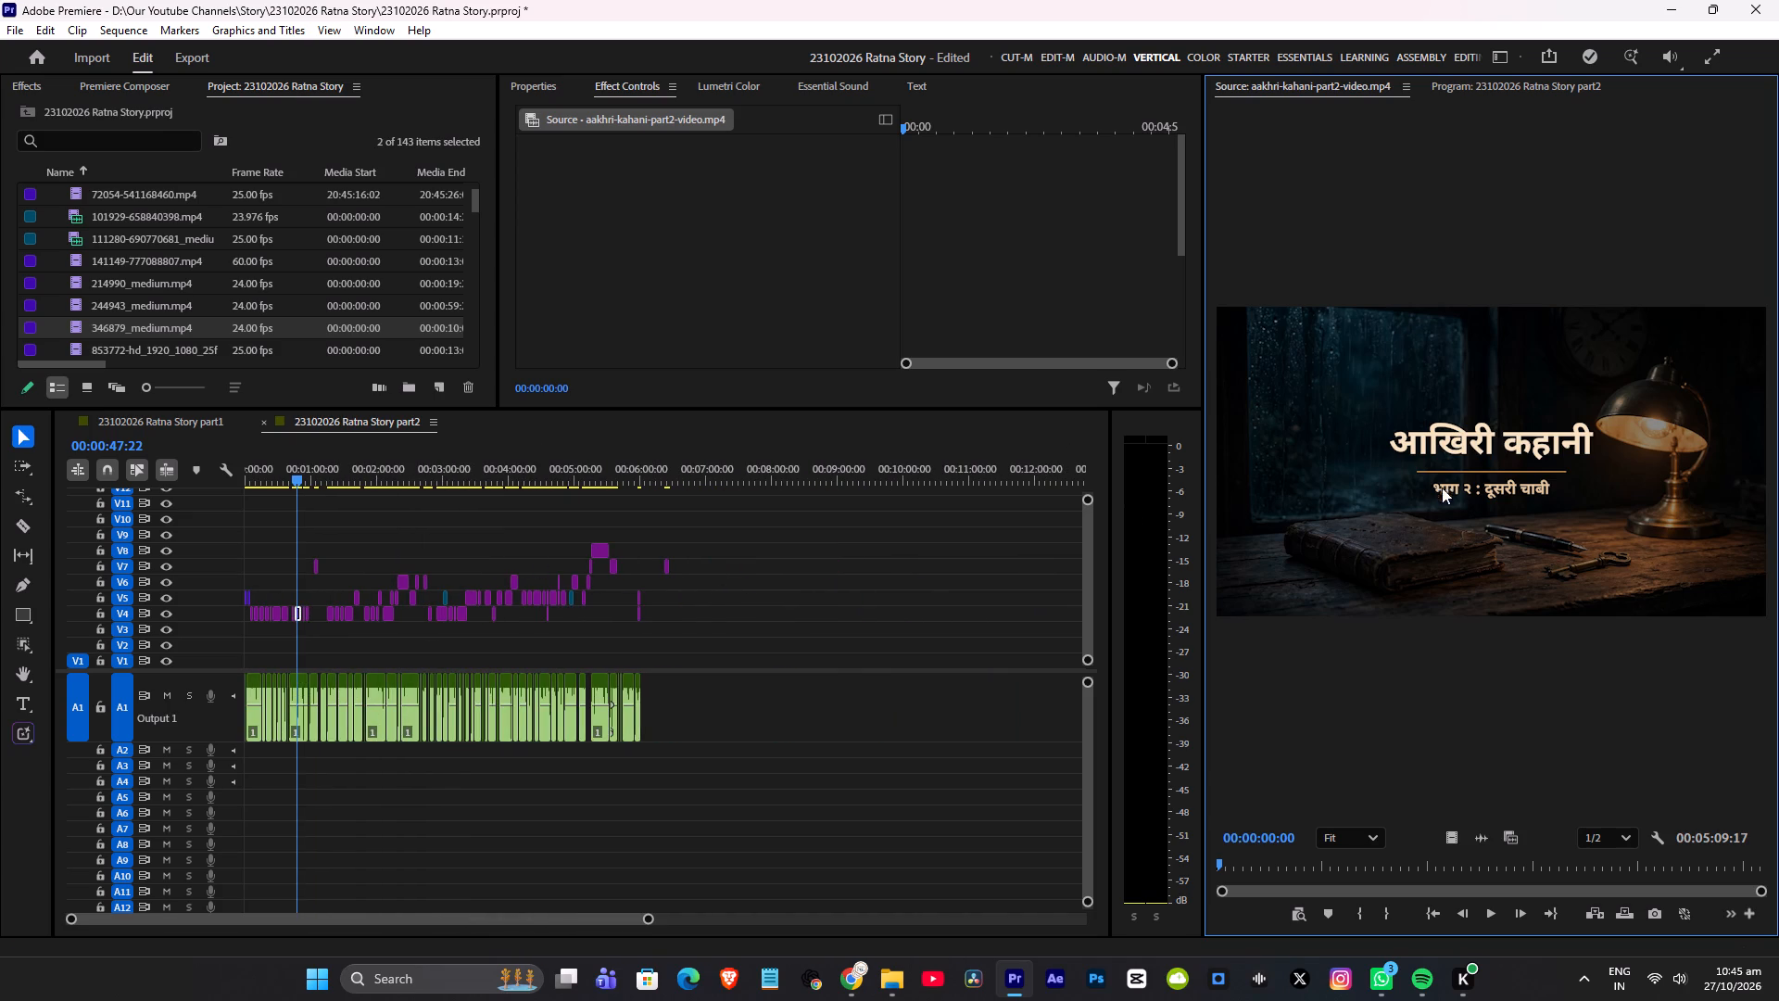
pyautogui.moveTo(1450, 475); pyautogui.dragTo(732, 662)
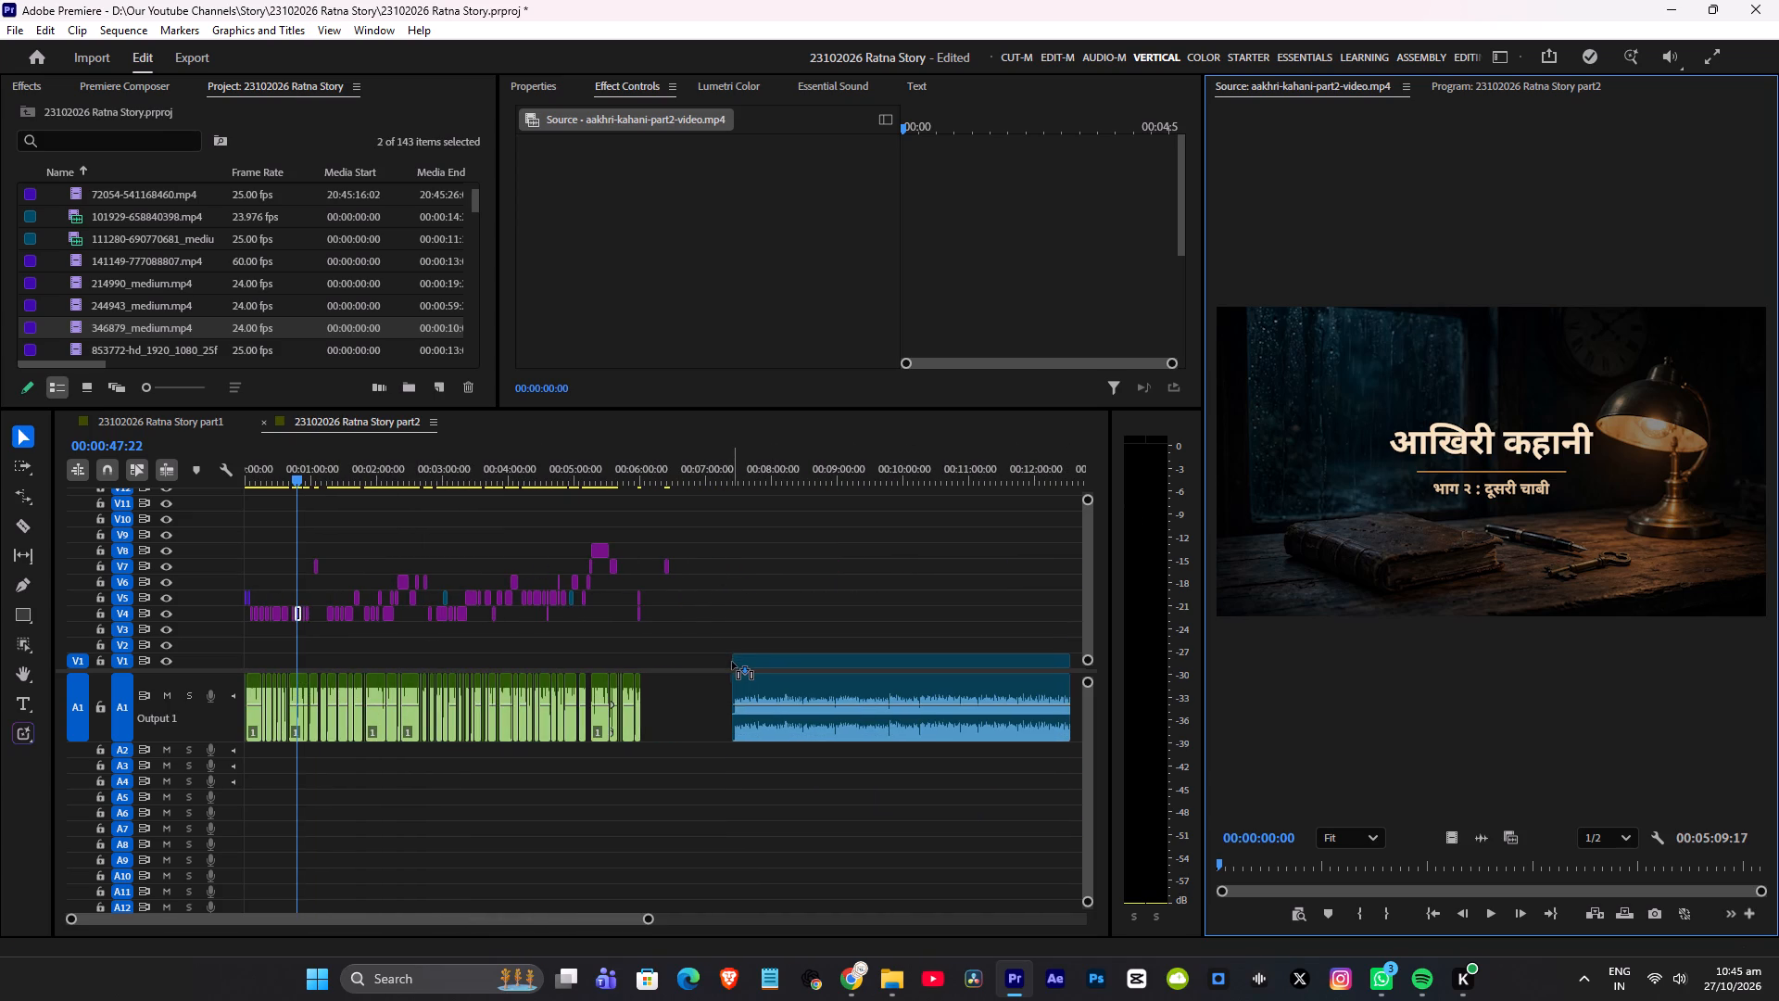
pyautogui.moveTo(732, 662); pyautogui.dragTo(734, 662)
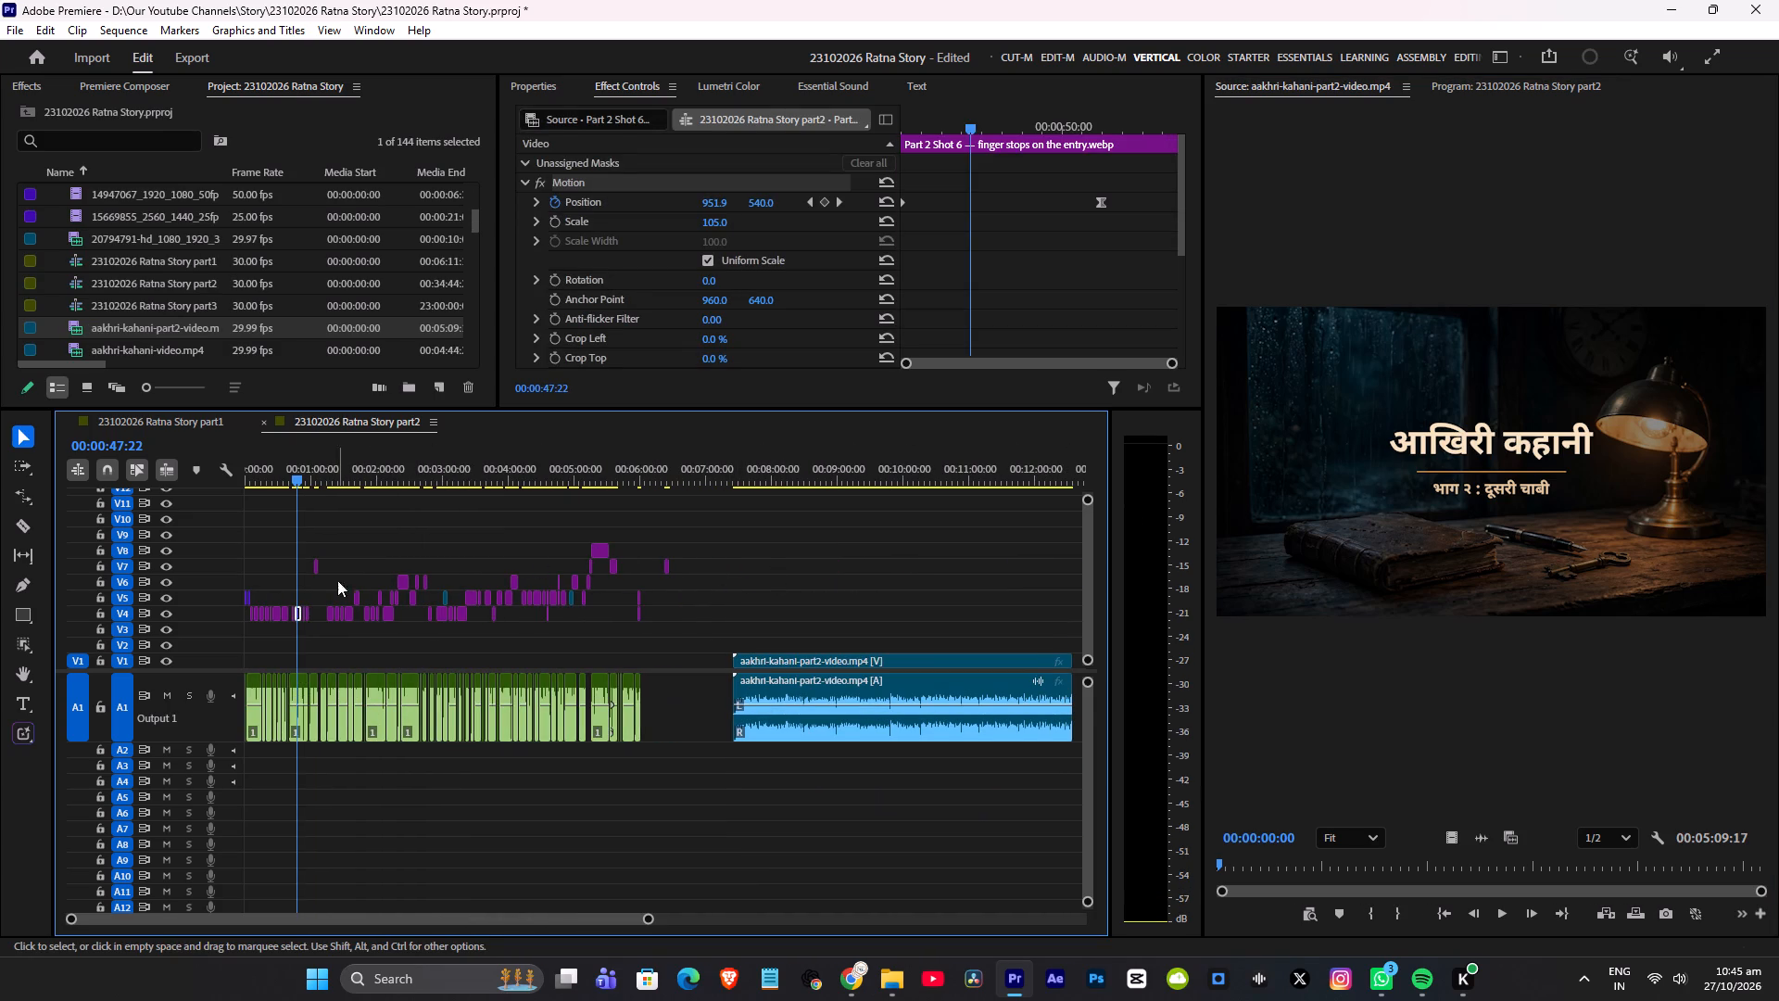
pyautogui.keyDown('alt'); pyautogui.scroll(16, 285, 578); pyautogui.keyUp('alt')
pyautogui.click(337, 550)
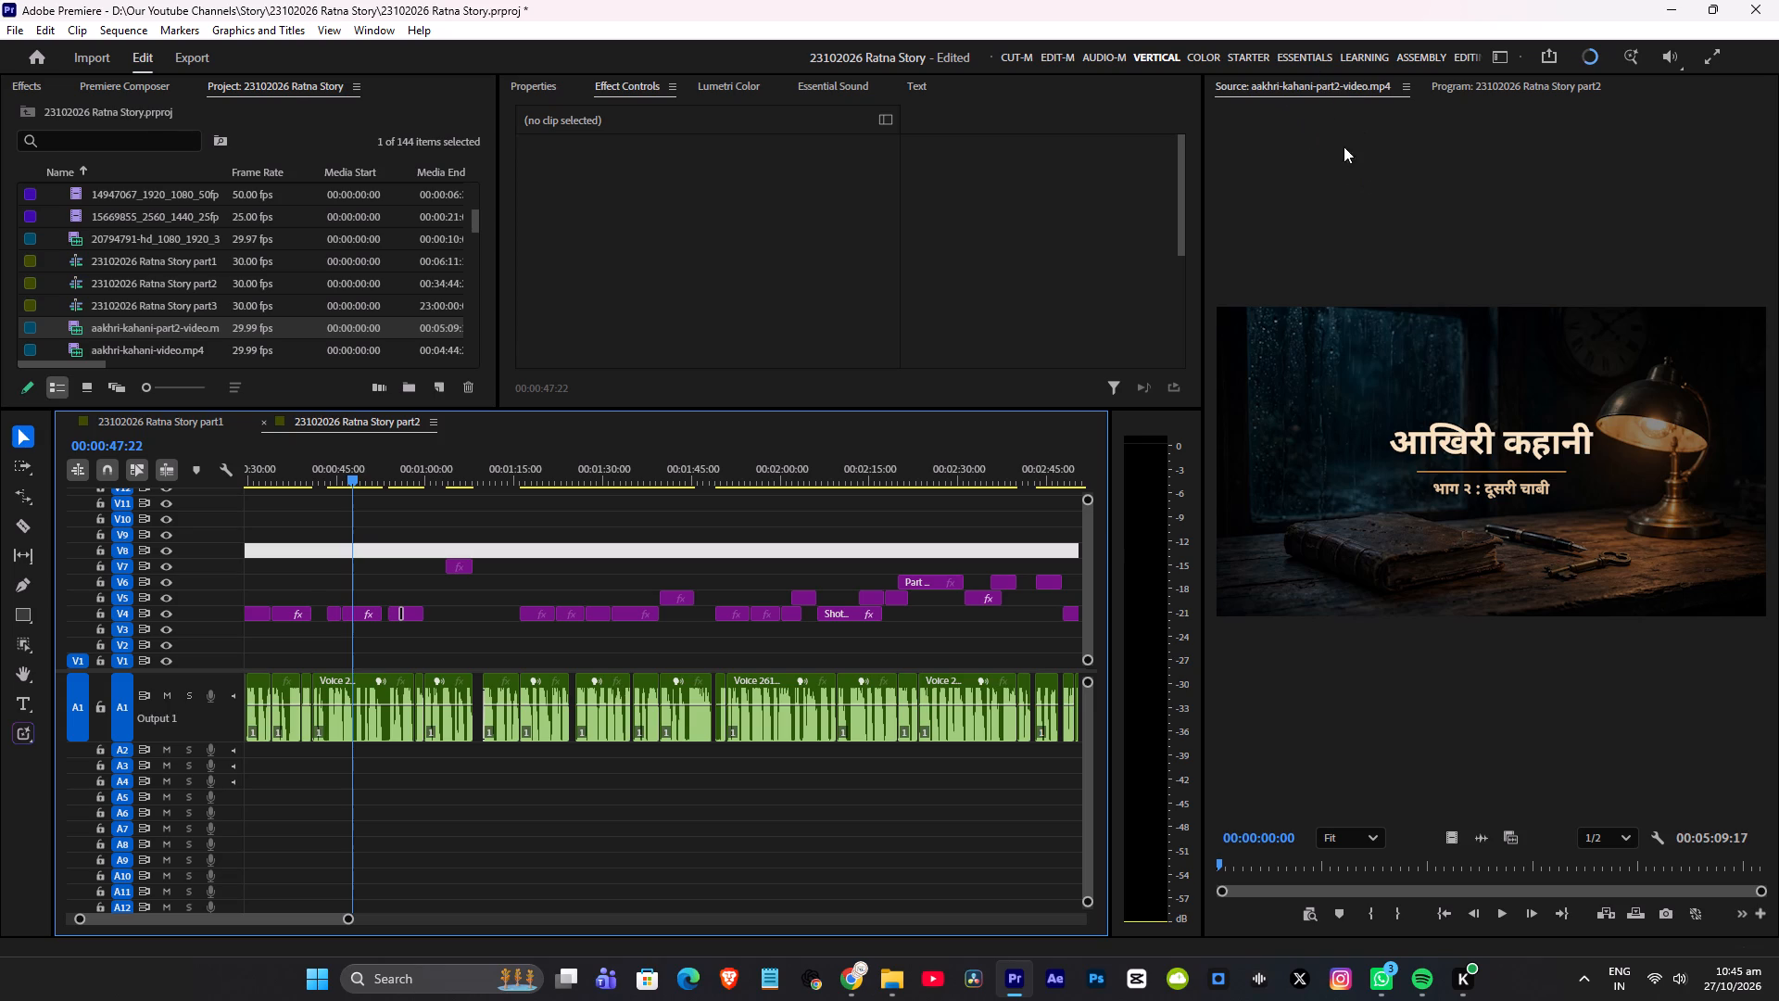
# Mark the dark corridor shot in the source video, from about 00:00:47 to an out point at 00:01:03:24.
pyautogui.moveTo(1230, 865); pyautogui.dragTo(1284, 869)
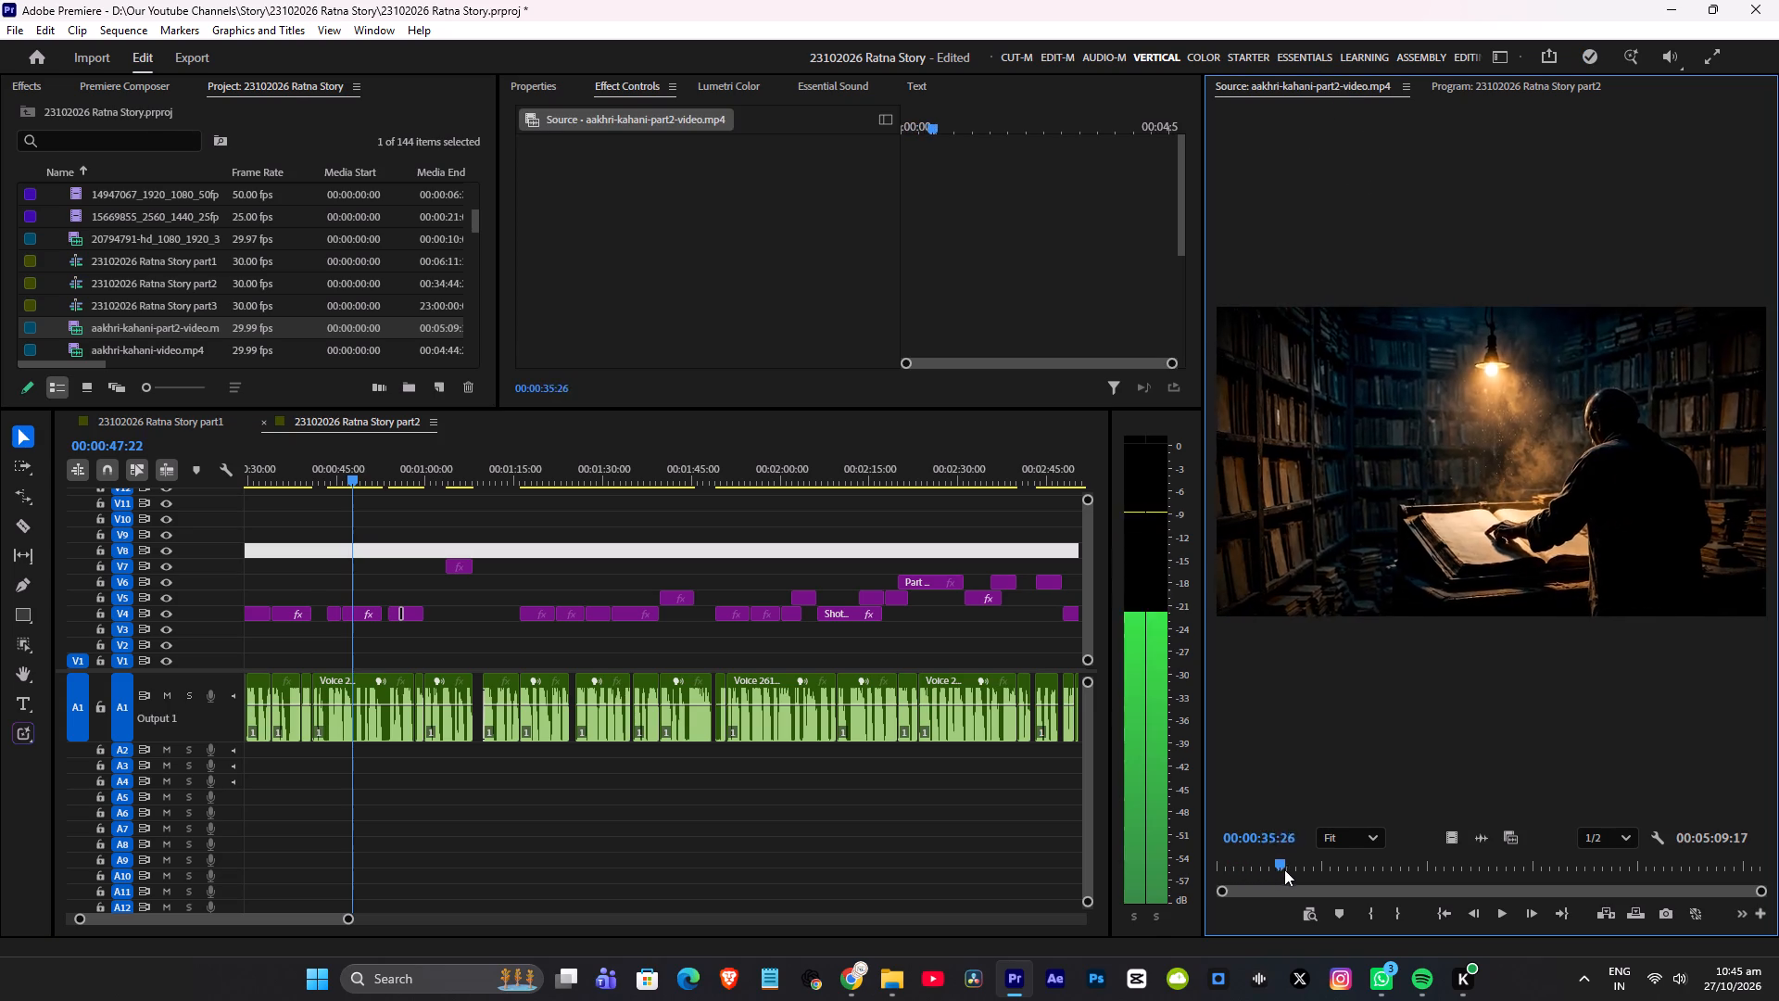
pyautogui.moveTo(1284, 869); pyautogui.dragTo(1344, 876)
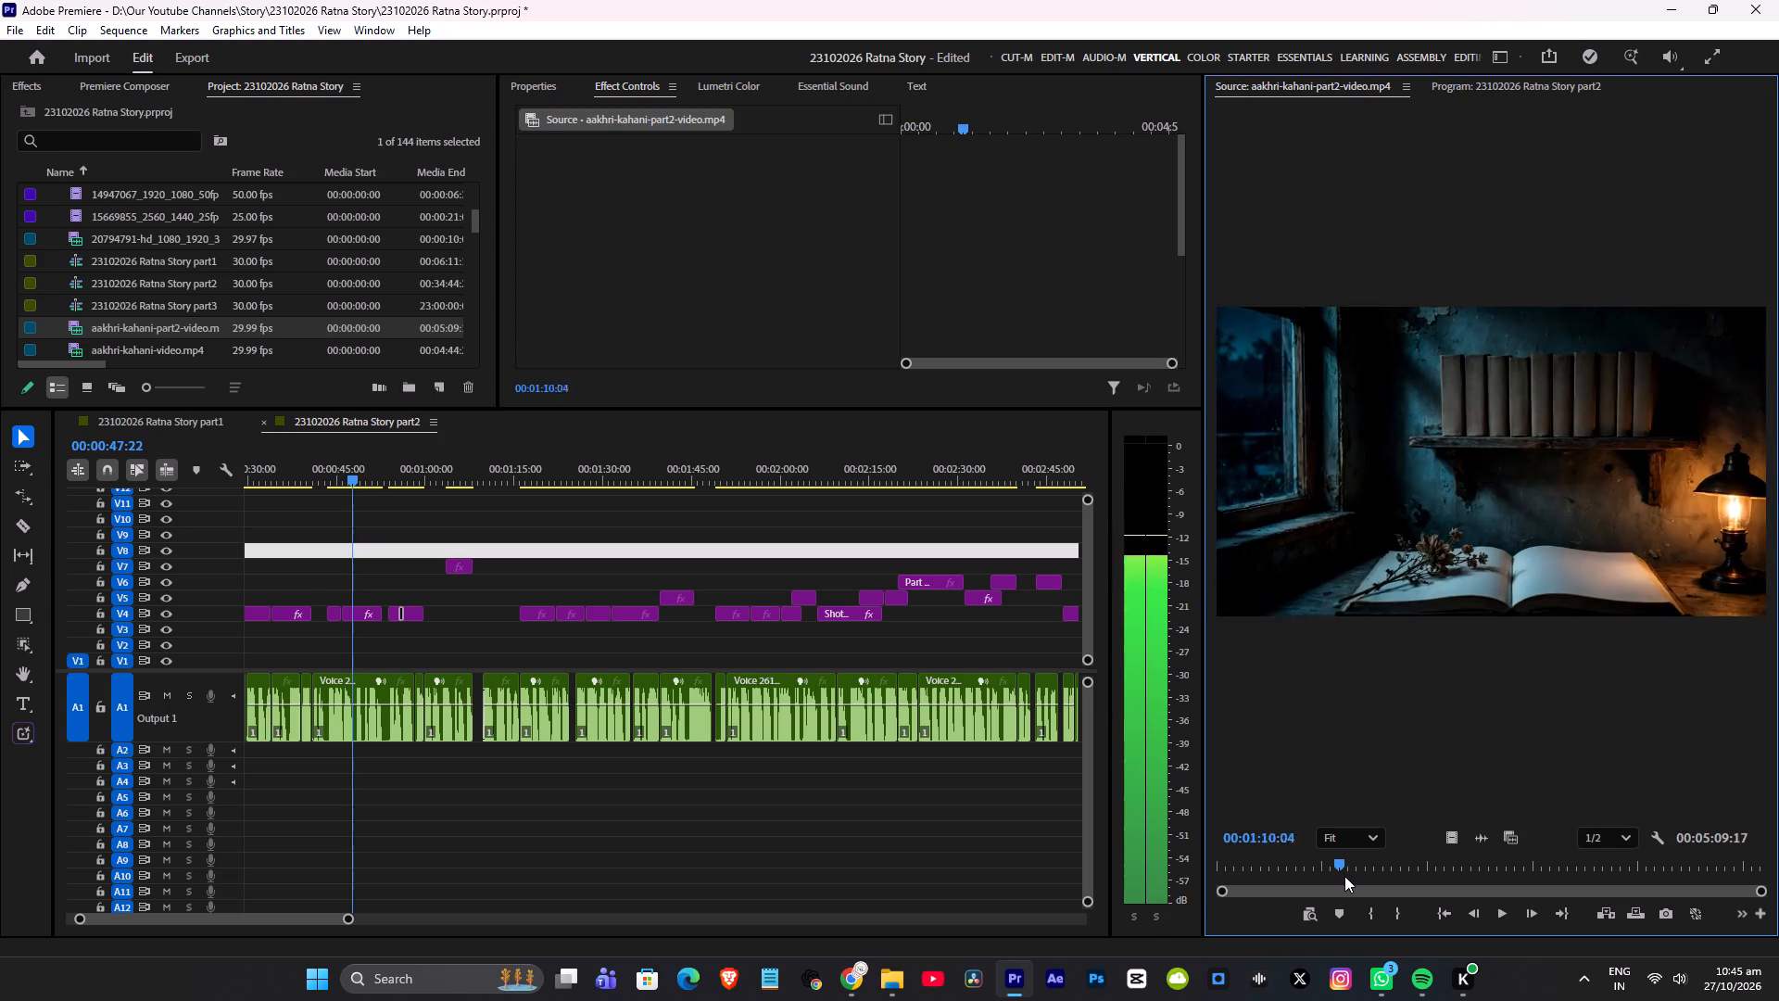
pyautogui.moveTo(1344, 876); pyautogui.dragTo(1289, 887)
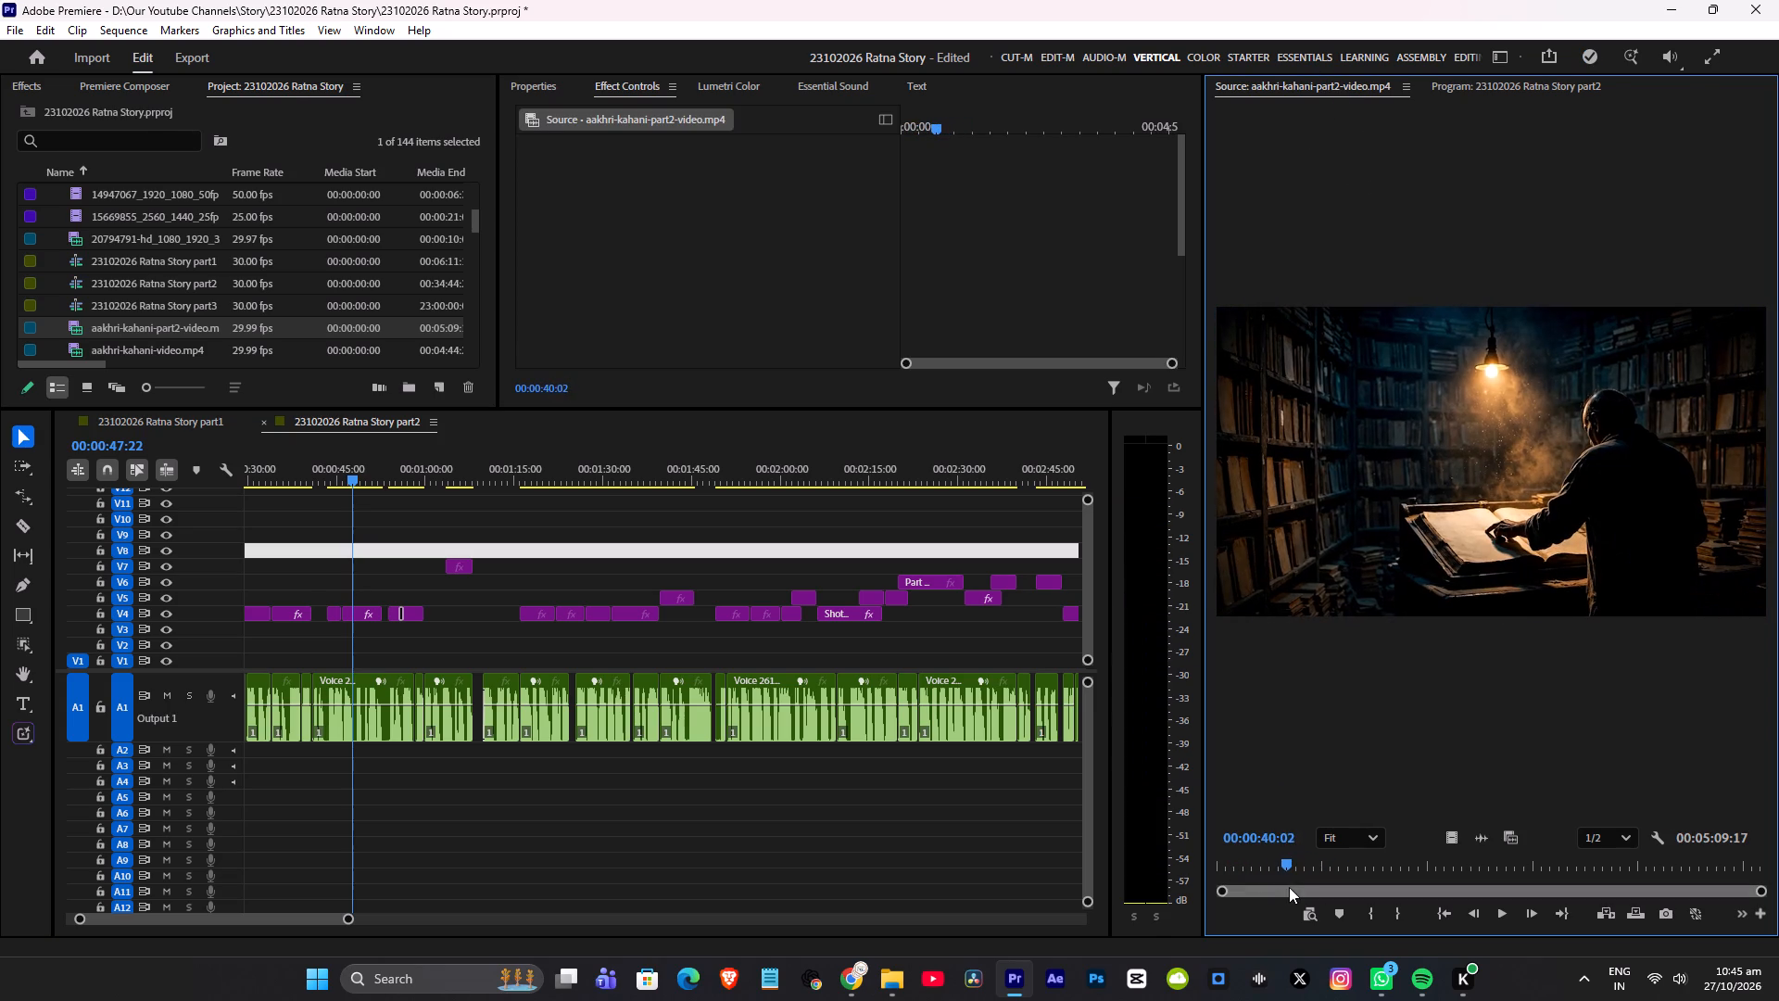
pyautogui.press('space')
pyautogui.moveTo(1288, 862); pyautogui.dragTo(1293, 862)
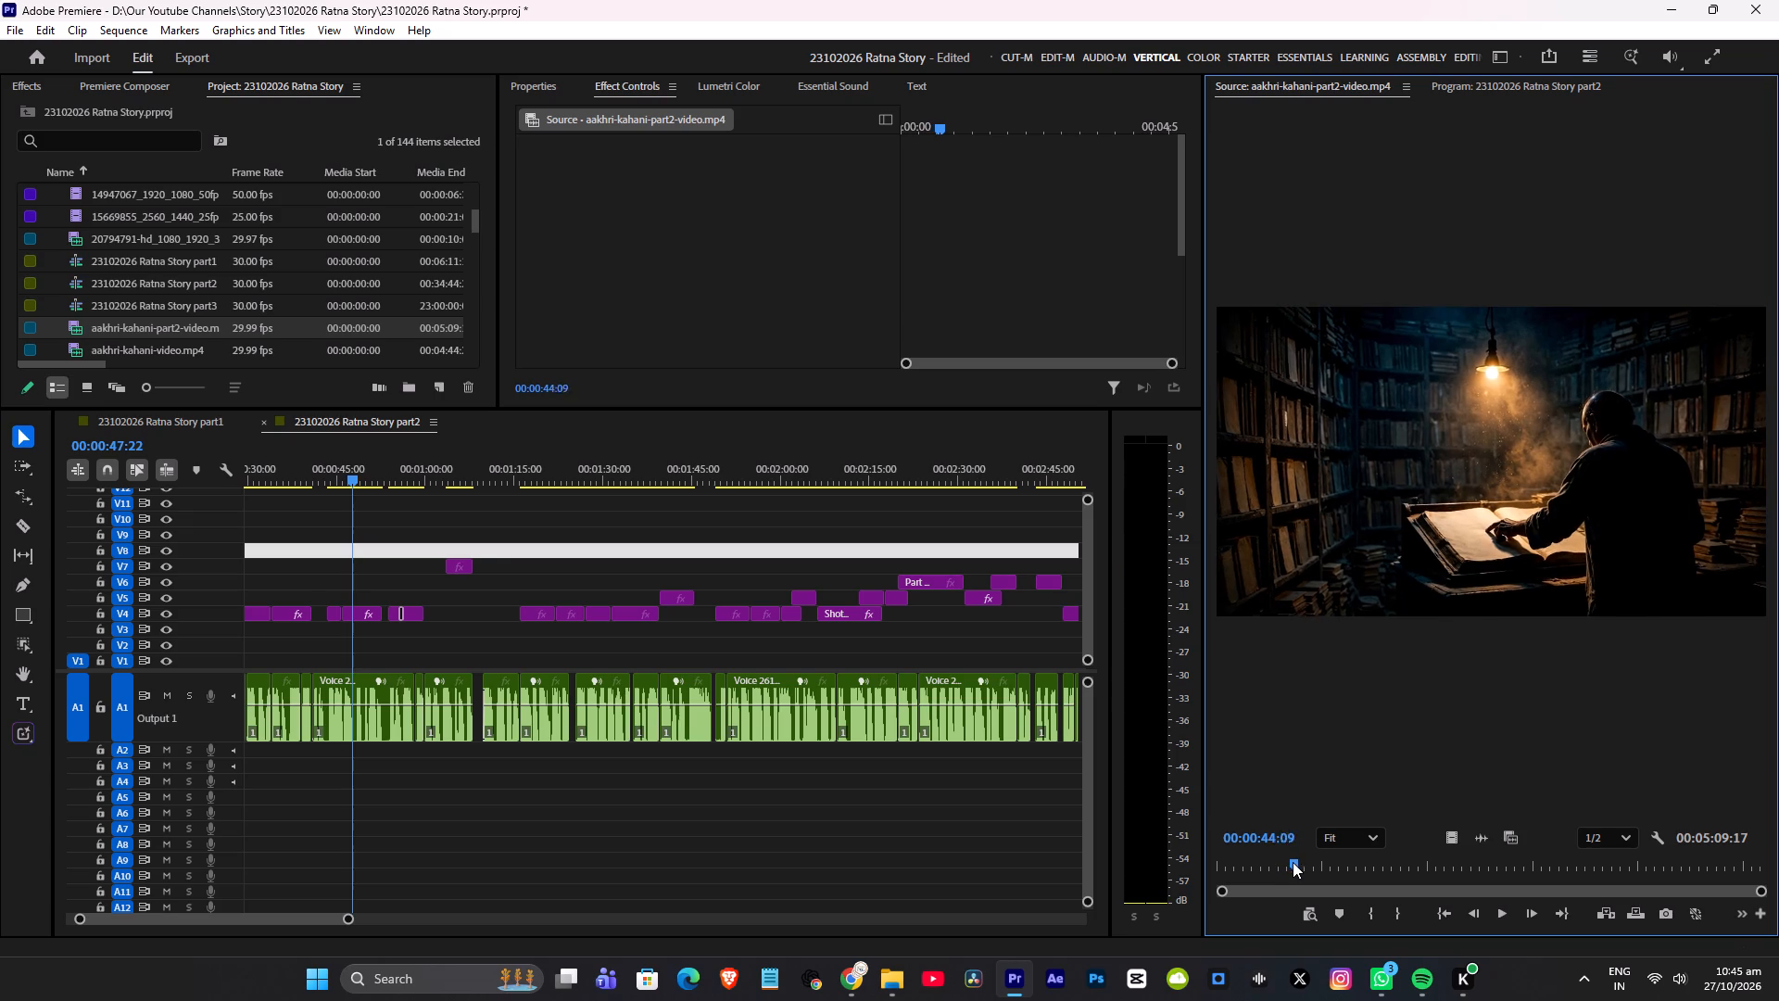
pyautogui.moveTo(1293, 862); pyautogui.dragTo(1298, 868)
pyautogui.click(1376, 920)
pyautogui.moveTo(1307, 863); pyautogui.dragTo(1343, 864)
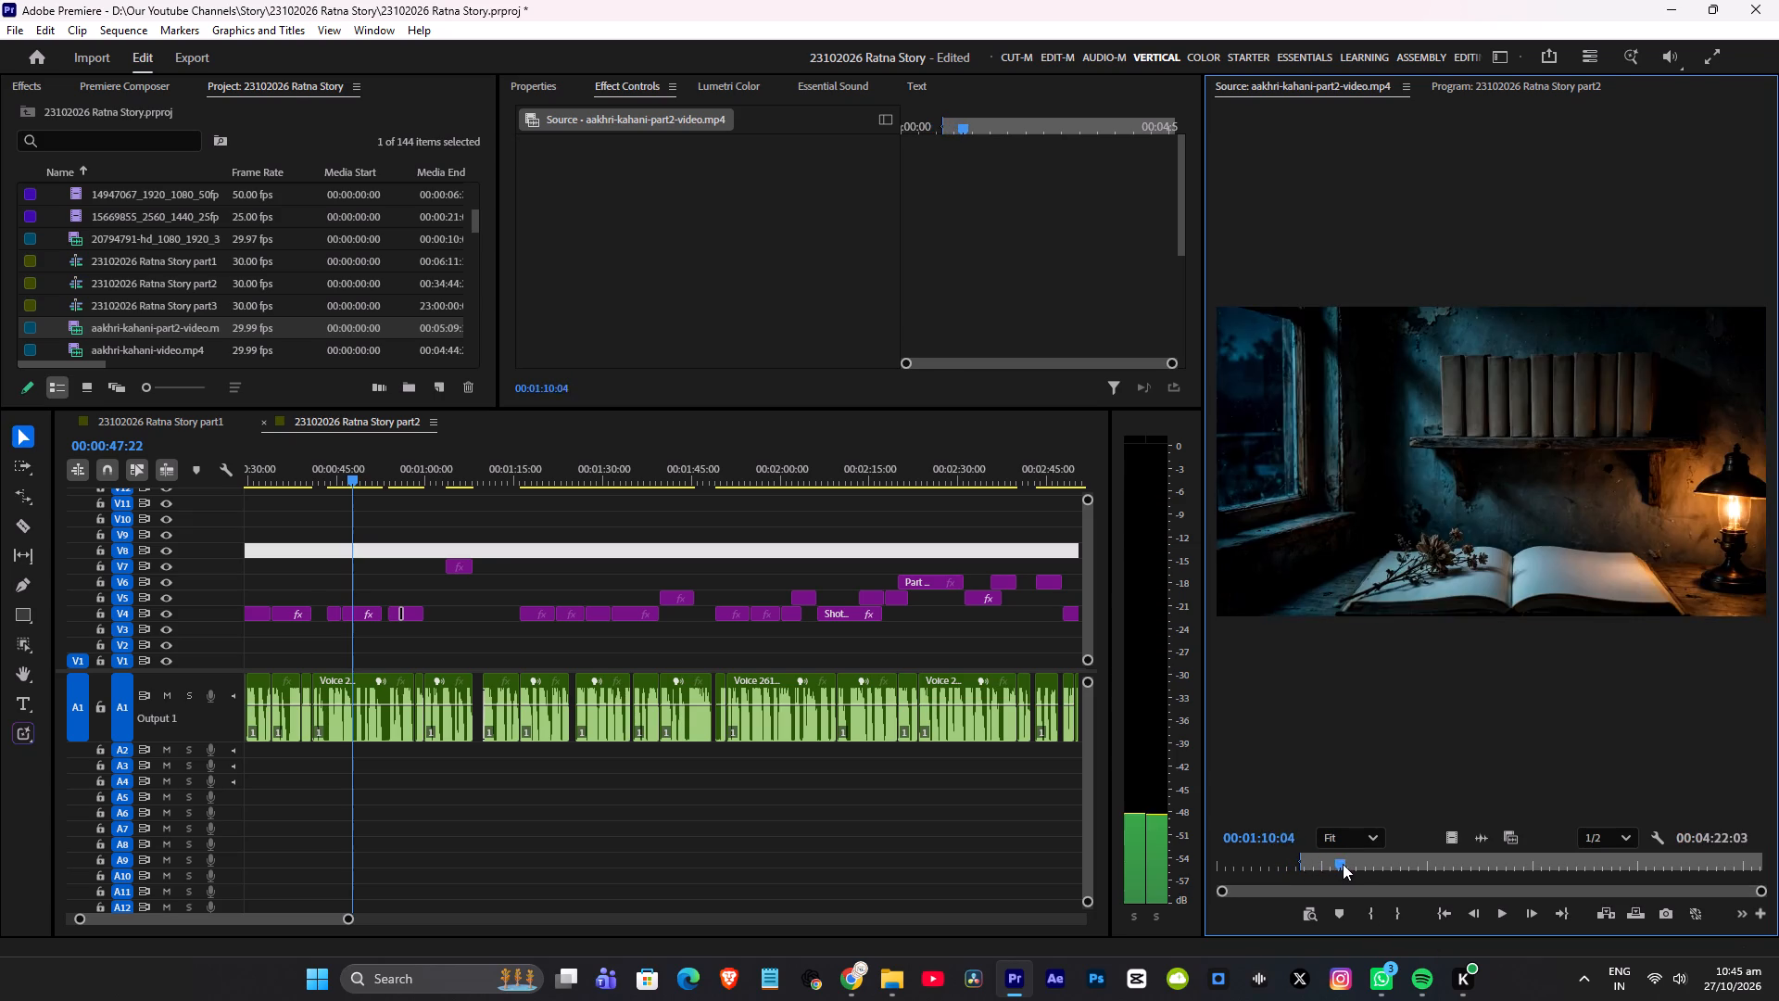
pyautogui.moveTo(1343, 864); pyautogui.dragTo(1331, 868)
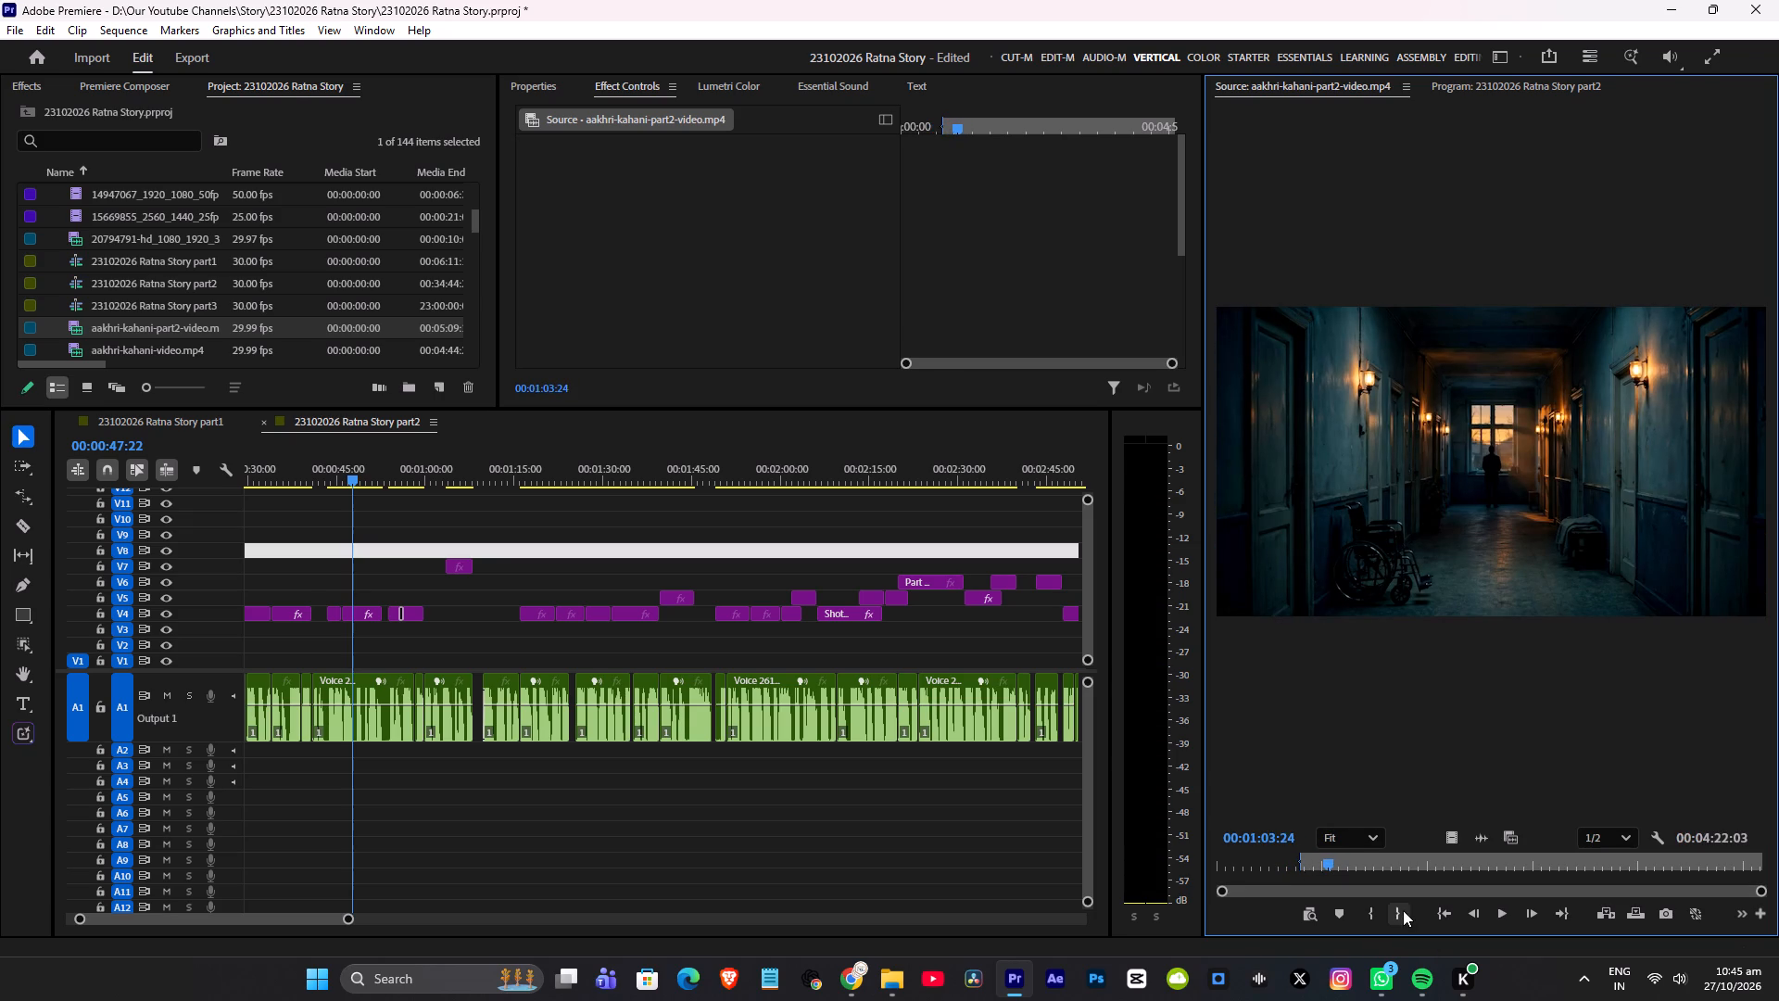
pyautogui.click(1404, 911)
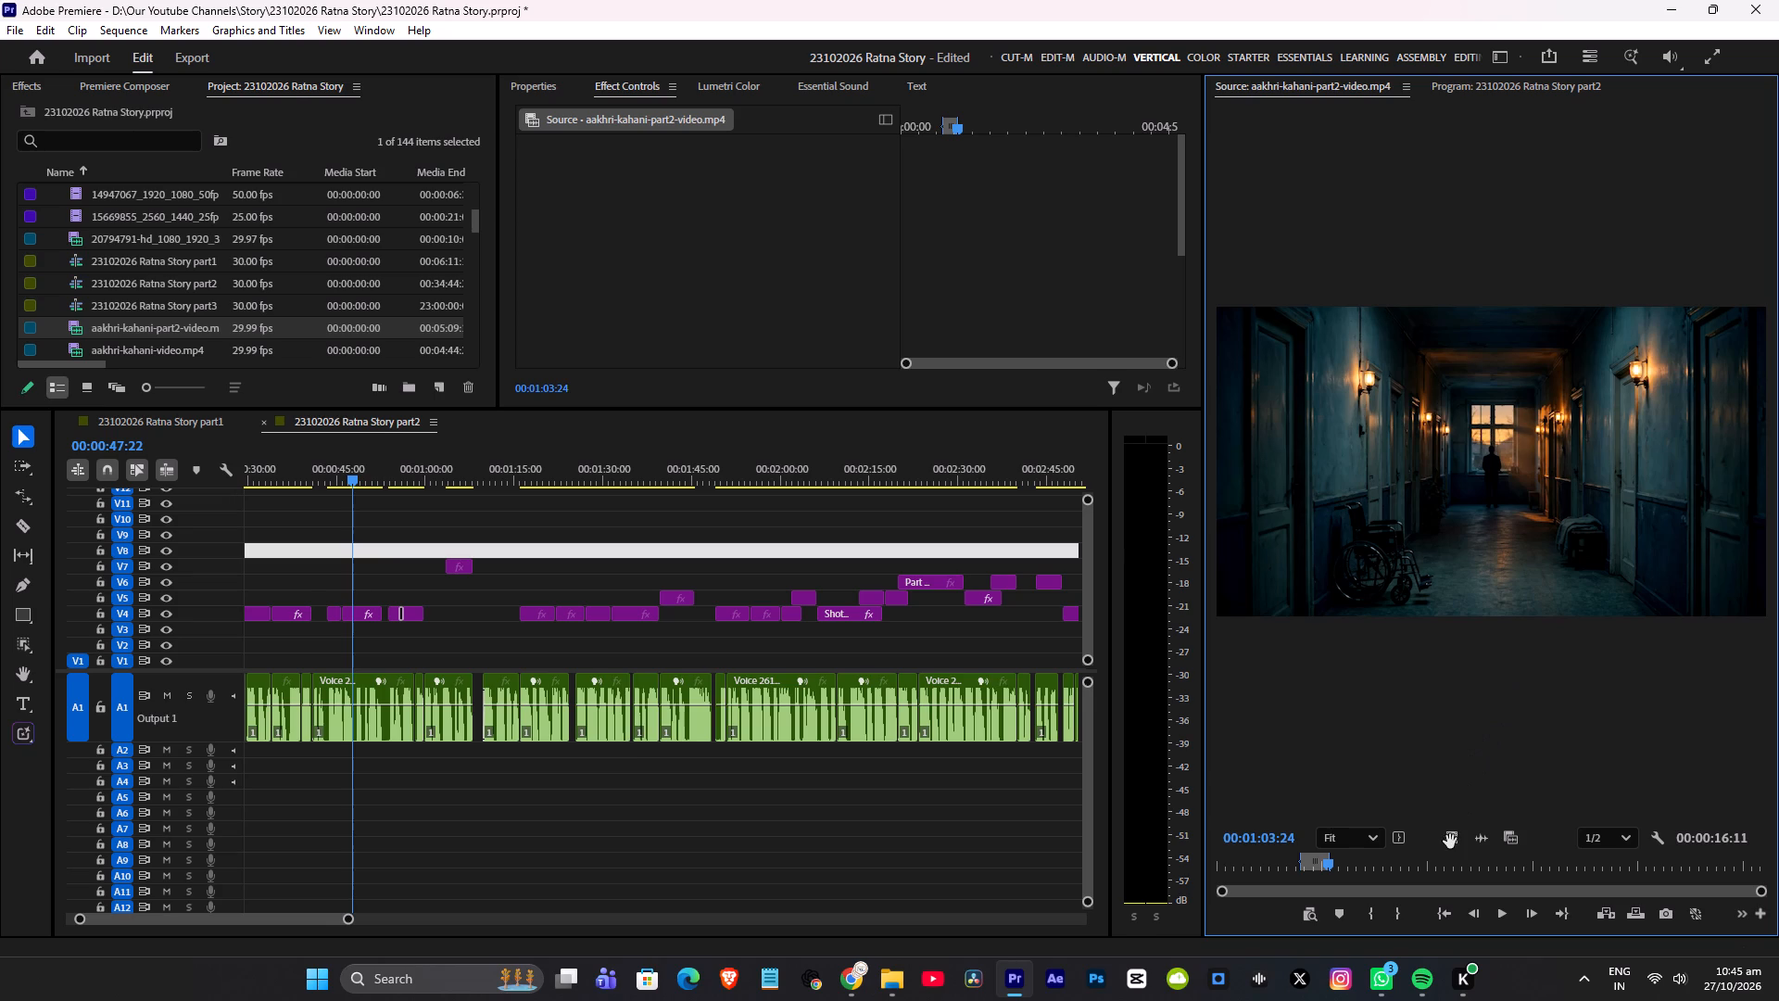
# Add only the video of the marked range to V5 at about 00:00:46, above Part 2 Shot 6, and save the project.
pyautogui.moveTo(1450, 842); pyautogui.dragTo(343, 594)
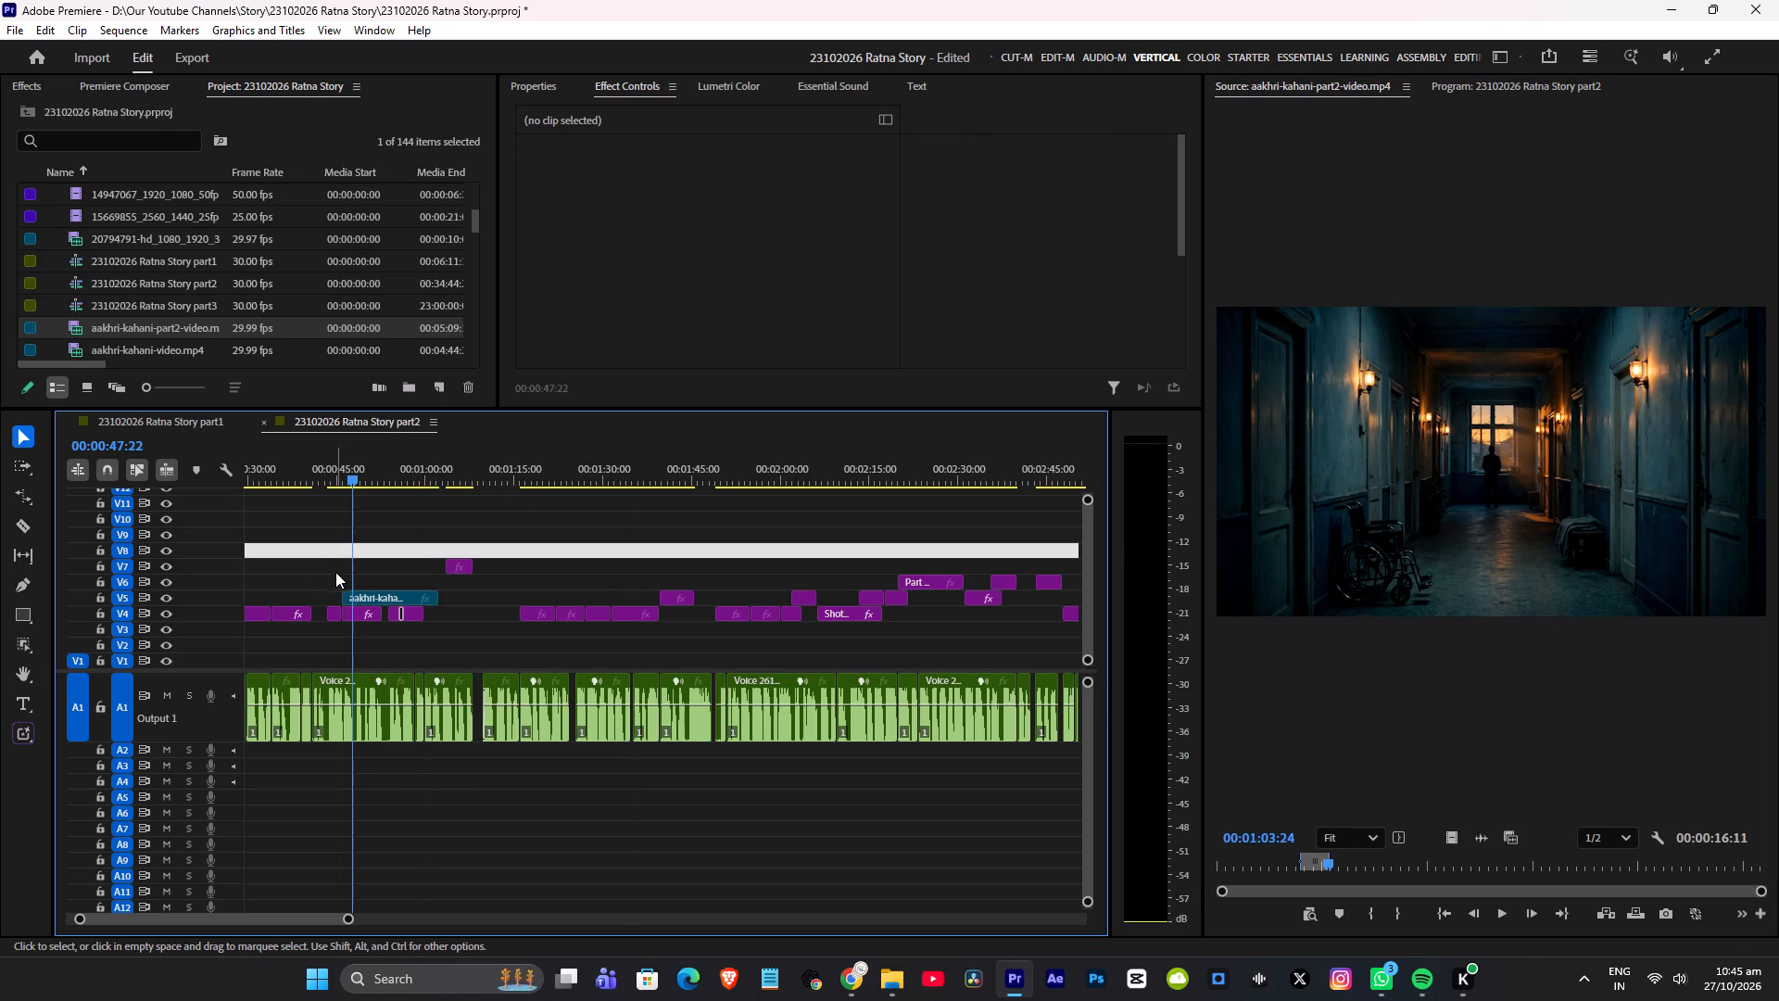
pyautogui.keyDown('alt'); pyautogui.scroll(14, 335, 568); pyautogui.keyUp('alt')
pyautogui.hotkey('ctrl', 's')
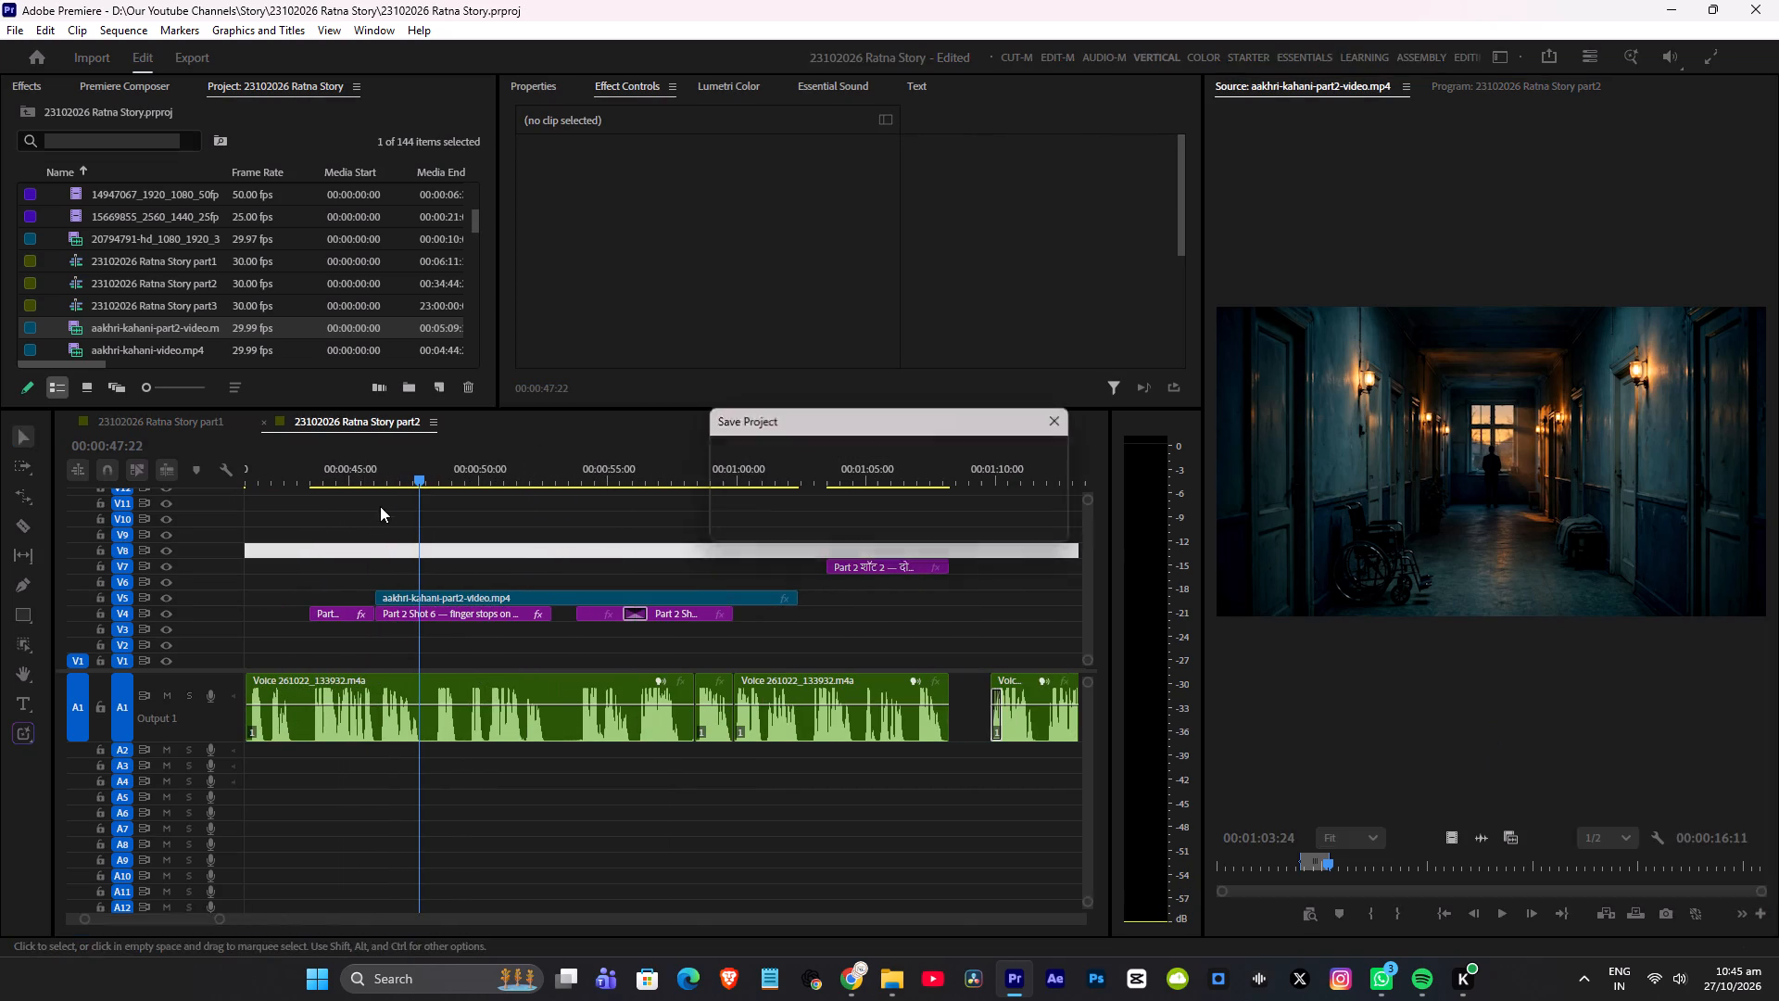
# Play the sequence around the start of the V5 corridor clip and trim its beginning slightly.
pyautogui.click(376, 472)
pyautogui.press('space')
pyautogui.press('space')
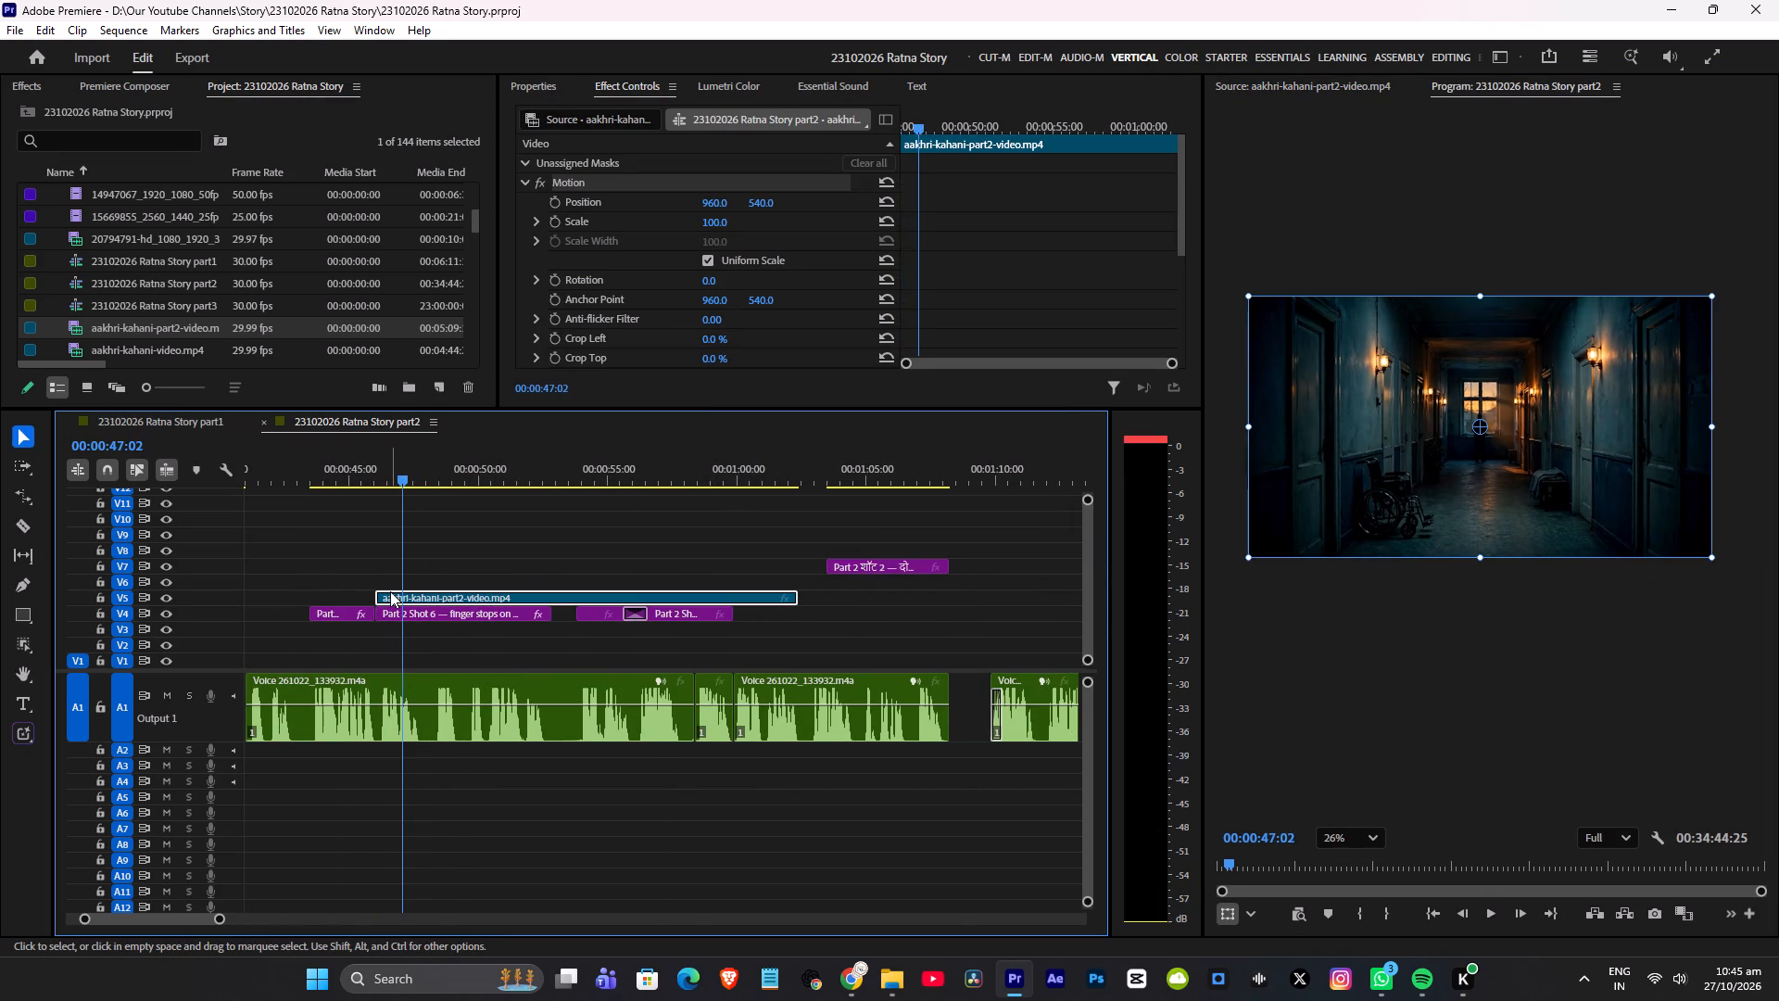
pyautogui.moveTo(379, 599); pyautogui.dragTo(387, 601)
# Play the voice-over around Part 2 Shot 6 and move the V5 corridor clip to start at 00:00:50:06.
pyautogui.click(377, 460)
pyautogui.press('space')
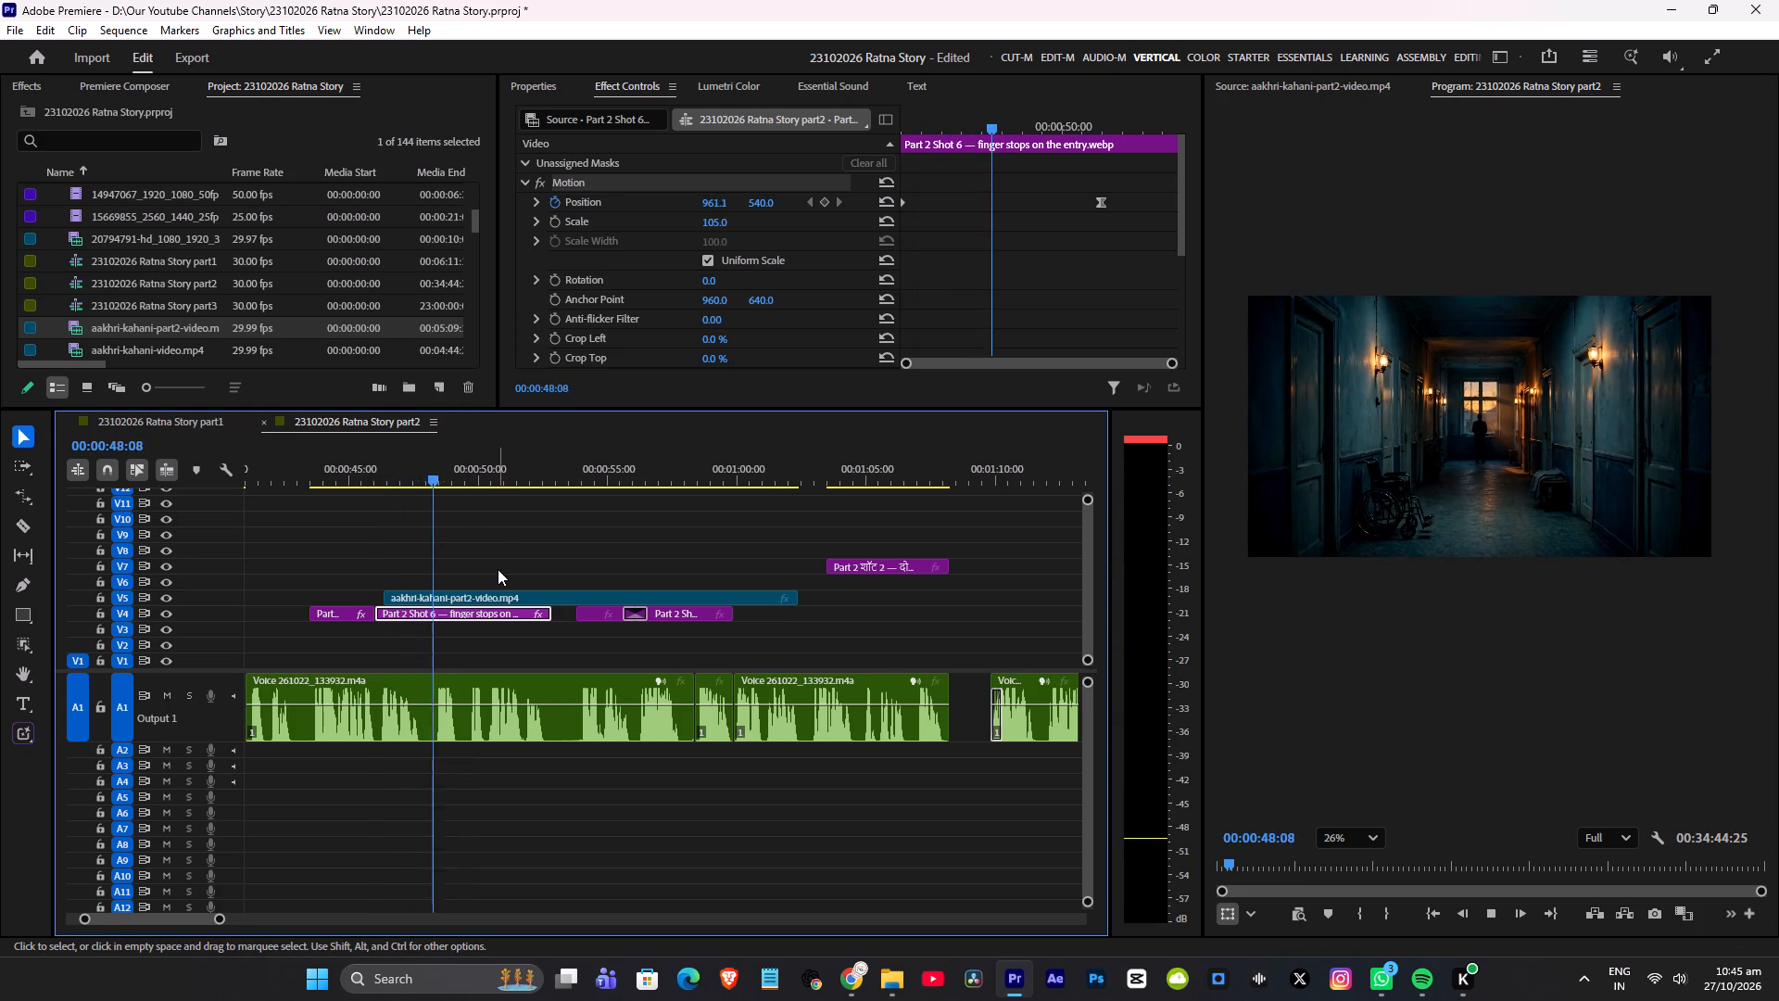
pyautogui.keyDown('alt'); pyautogui.scroll(-3, 498, 569); pyautogui.keyUp('alt')
pyautogui.moveTo(536, 470); pyautogui.dragTo(551, 477)
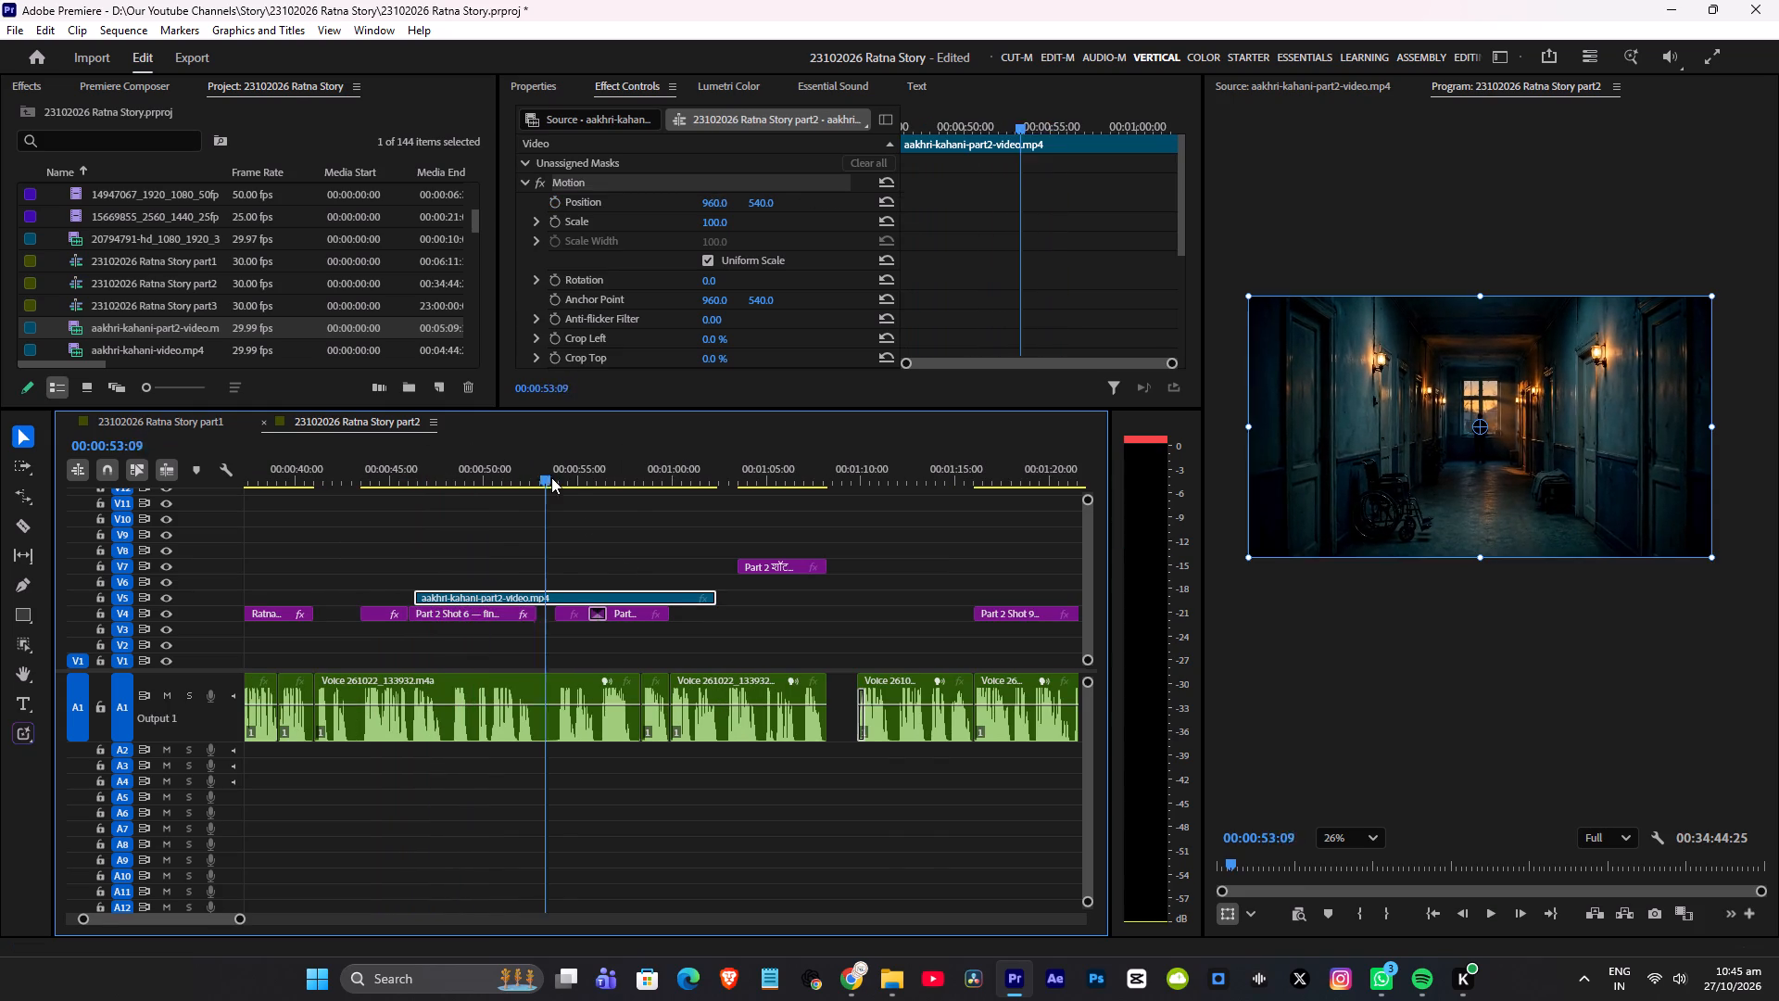
pyautogui.moveTo(551, 477); pyautogui.dragTo(576, 519)
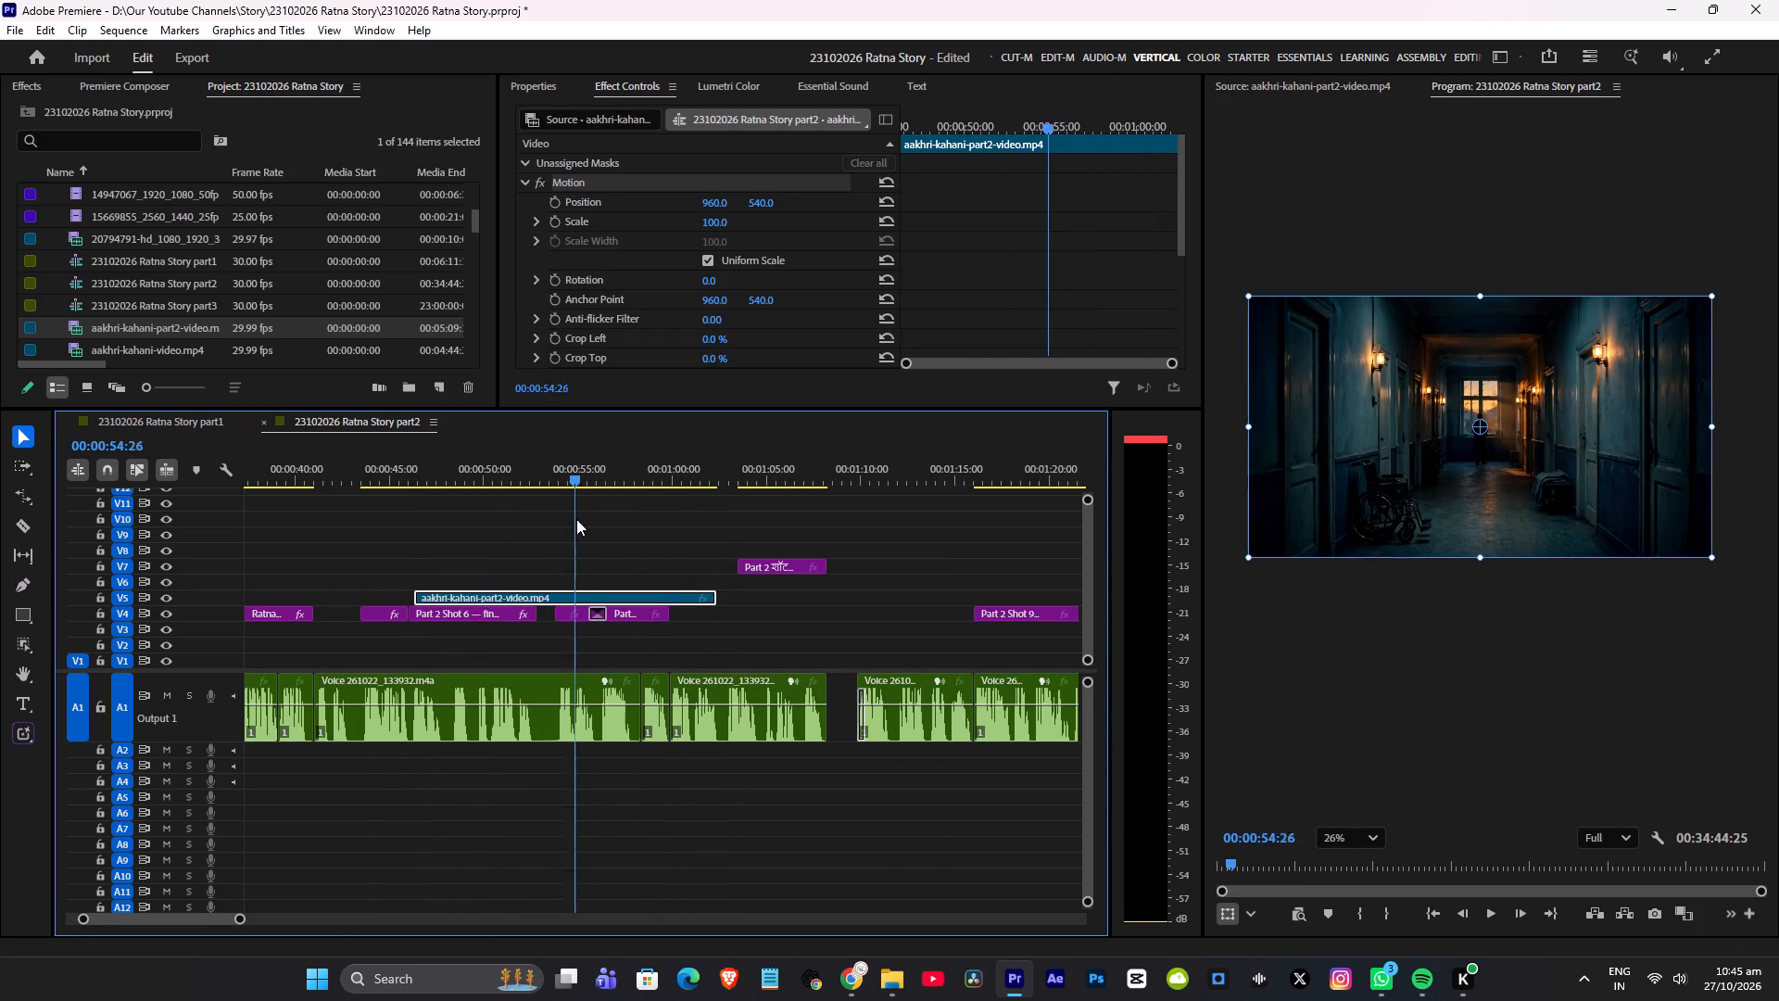
pyautogui.moveTo(576, 519); pyautogui.dragTo(576, 520)
pyautogui.keyDown('alt'); pyautogui.scroll(6, 451, 572); pyautogui.keyUp('alt')
pyautogui.click(465, 465)
pyautogui.press('space')
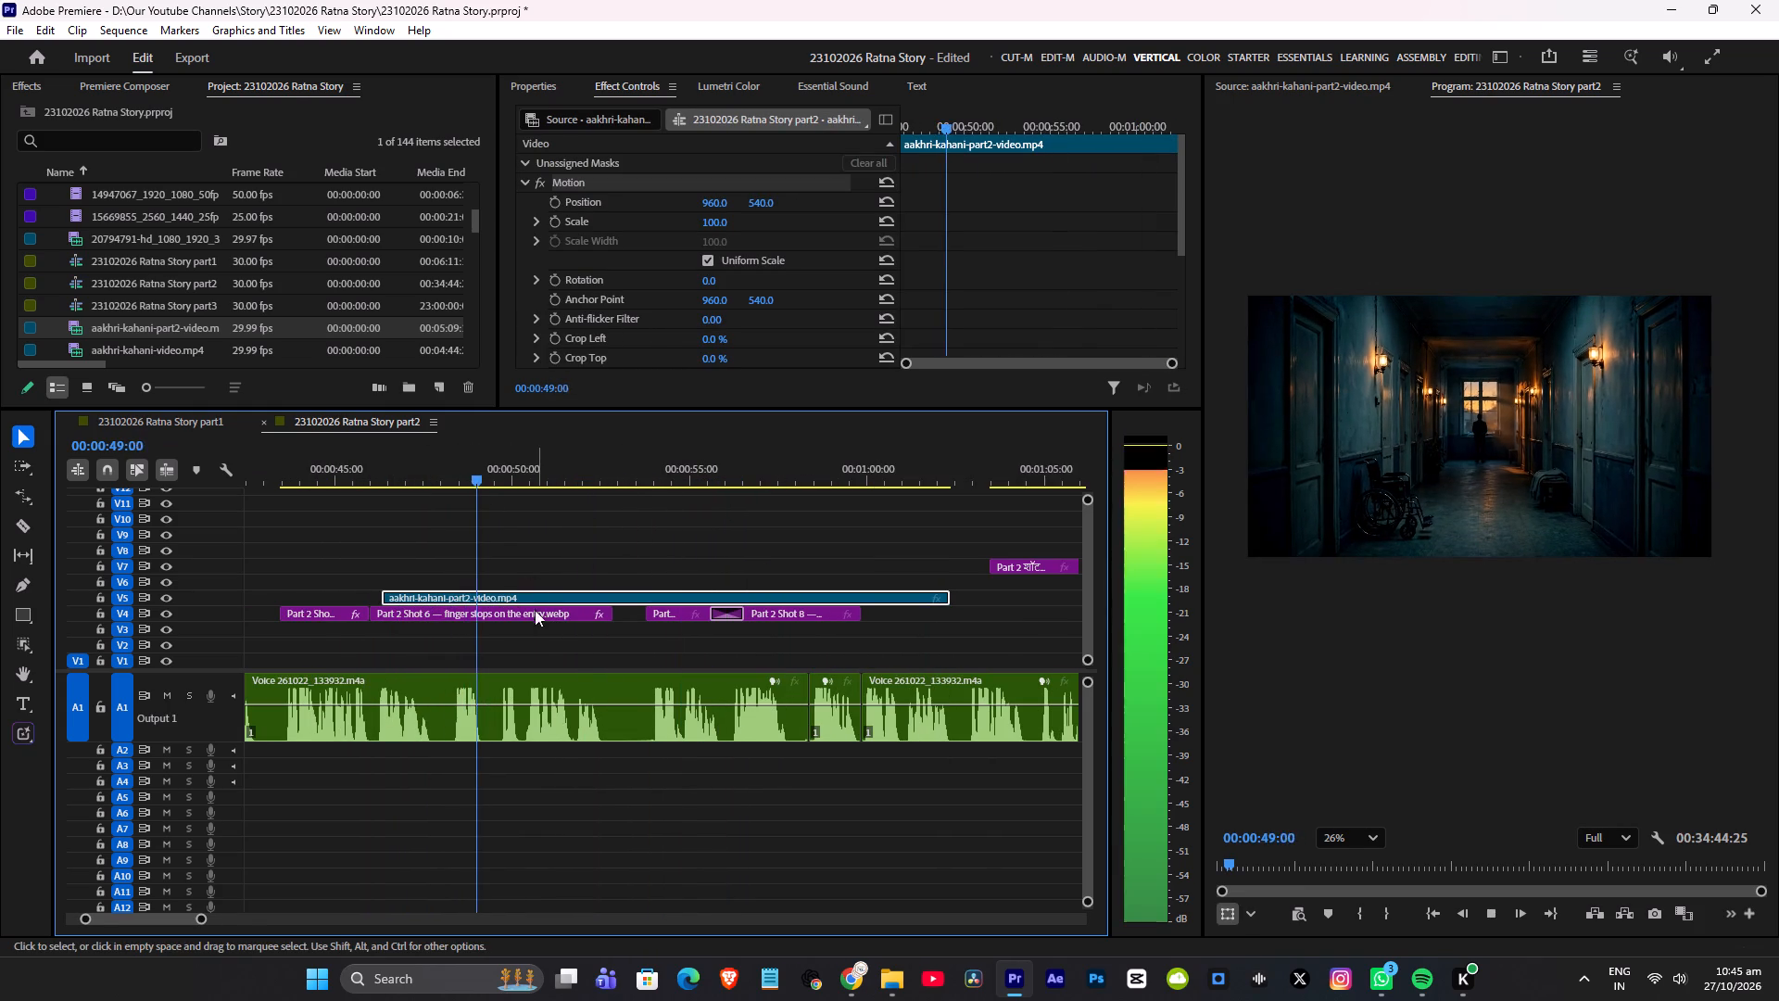
pyautogui.press('space')
pyautogui.moveTo(532, 598); pyautogui.dragTo(534, 598)
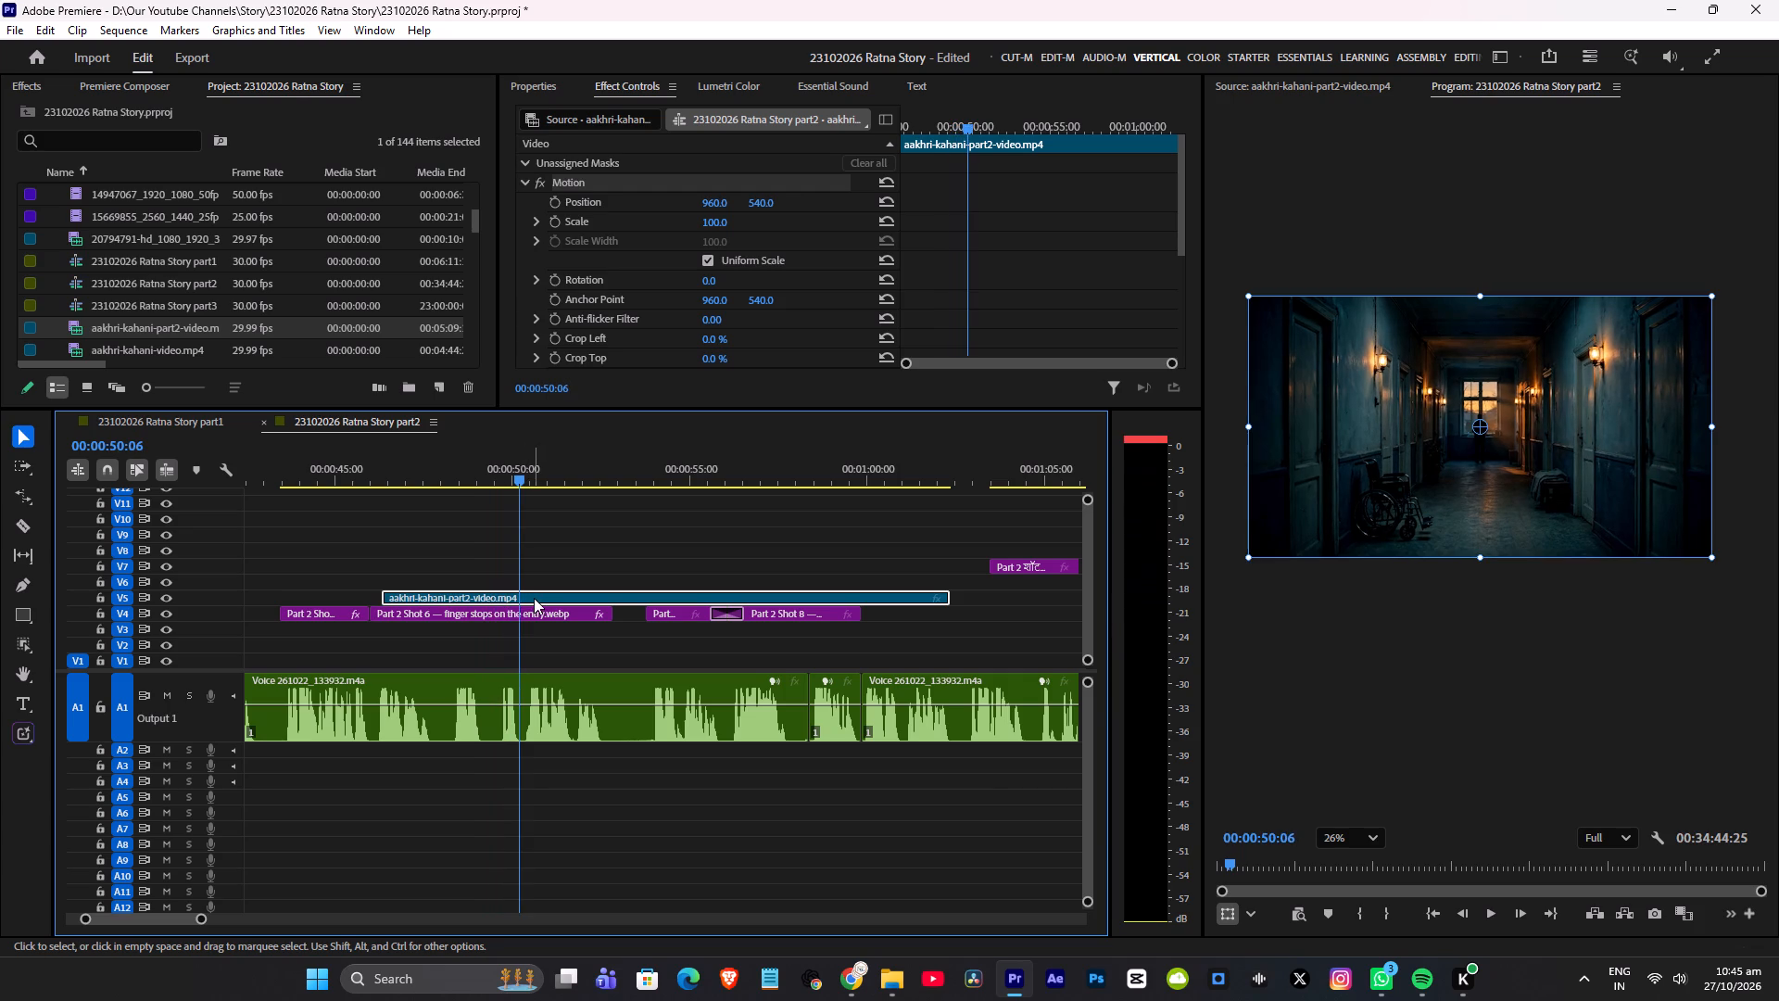
pyautogui.moveTo(534, 598); pyautogui.dragTo(675, 598)
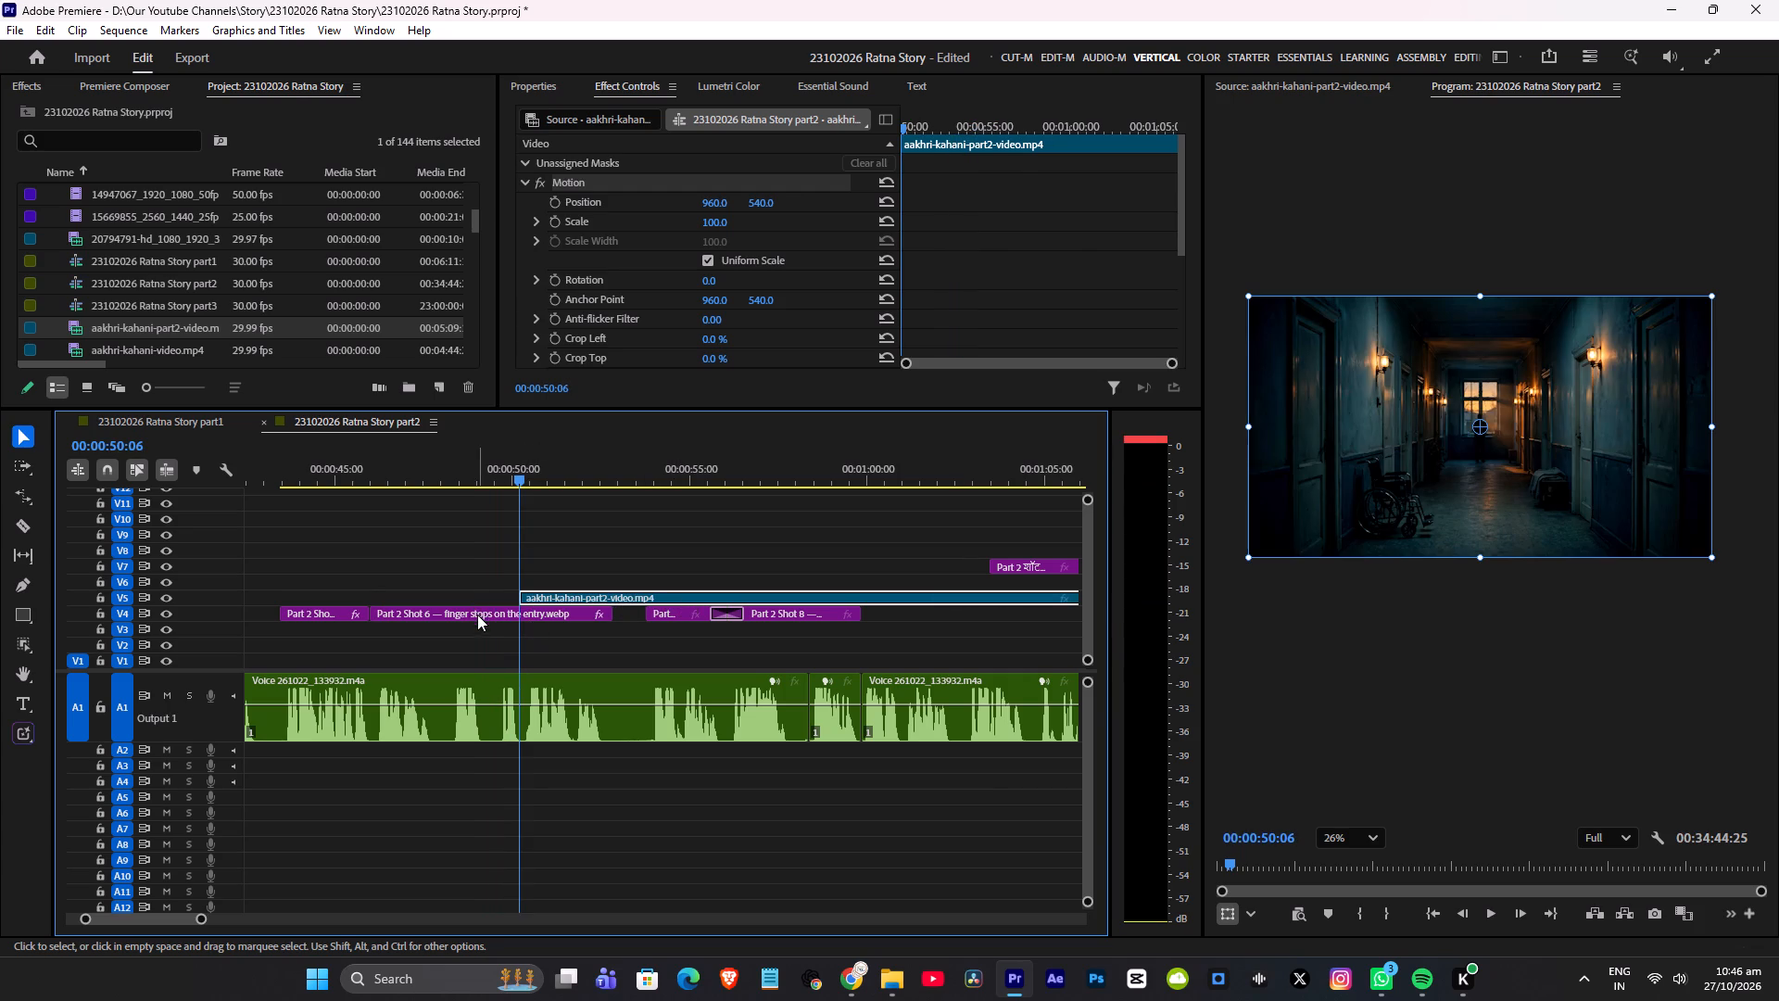
# Move the ending Position keyframe of Part 2 Shot 6 earlier, to about 00:00:49:17, before the corridor clip begins.
pyautogui.click(477, 615)
pyautogui.moveTo(1101, 200); pyautogui.dragTo(1069, 206)
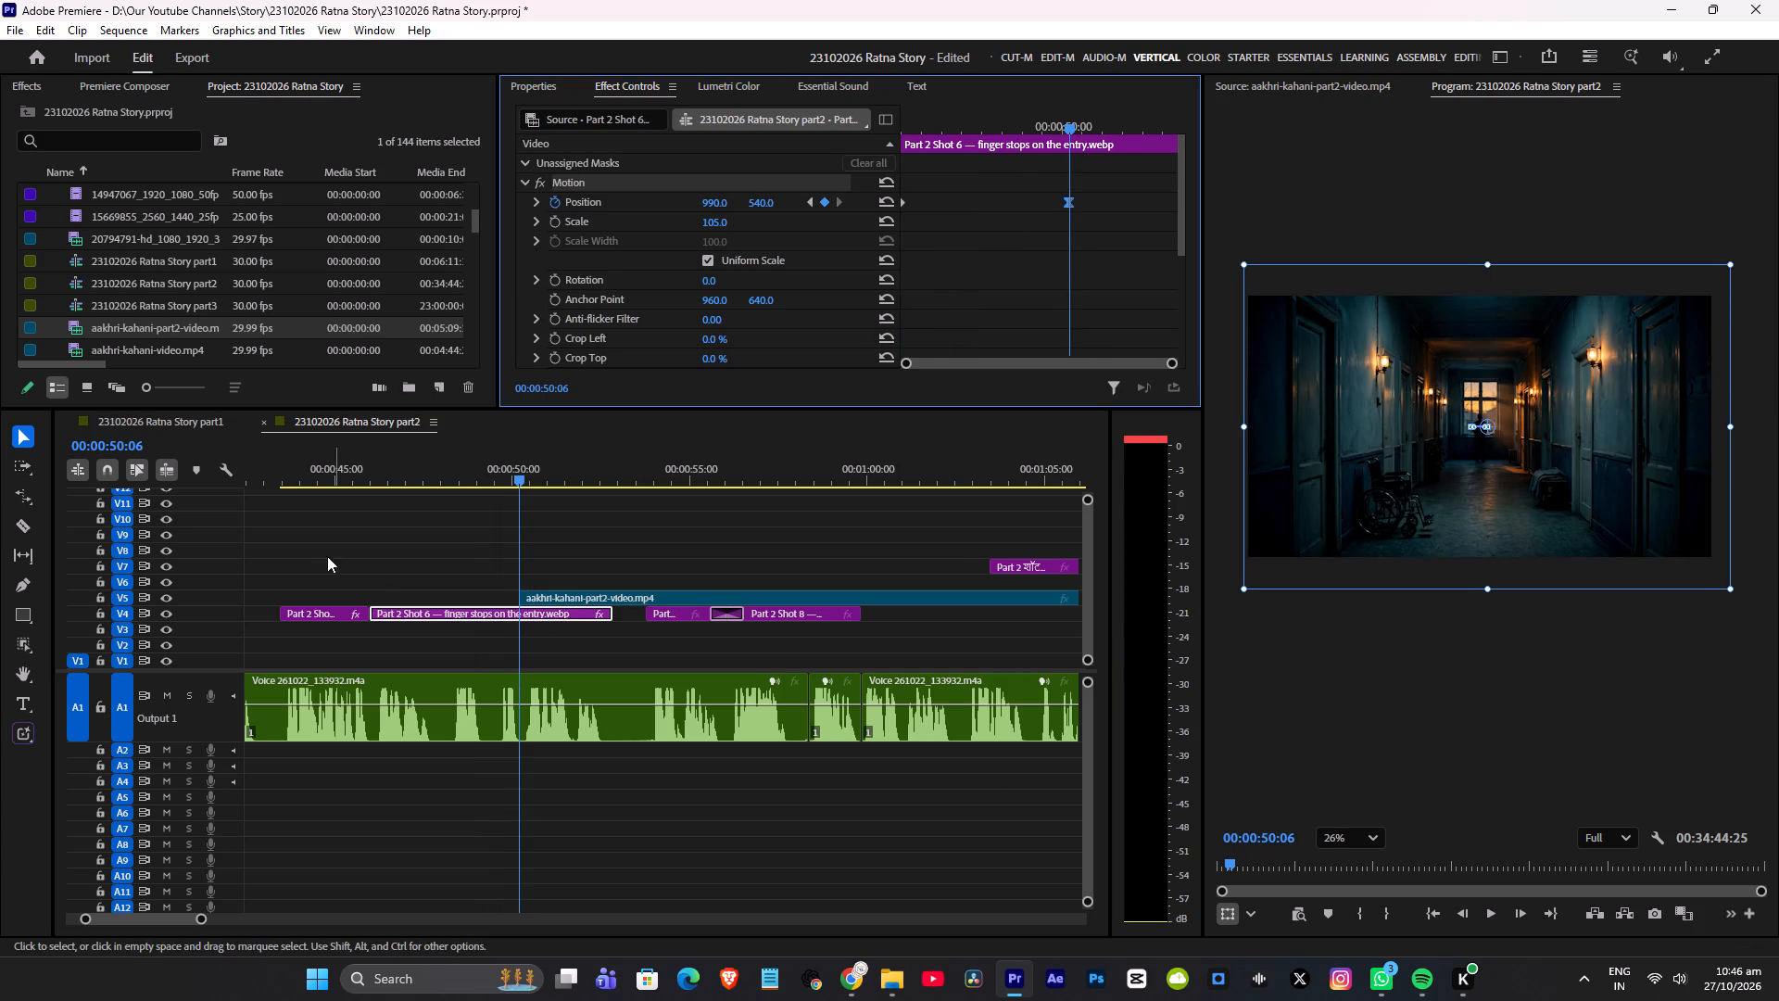
pyautogui.click(361, 476)
pyautogui.press('space')
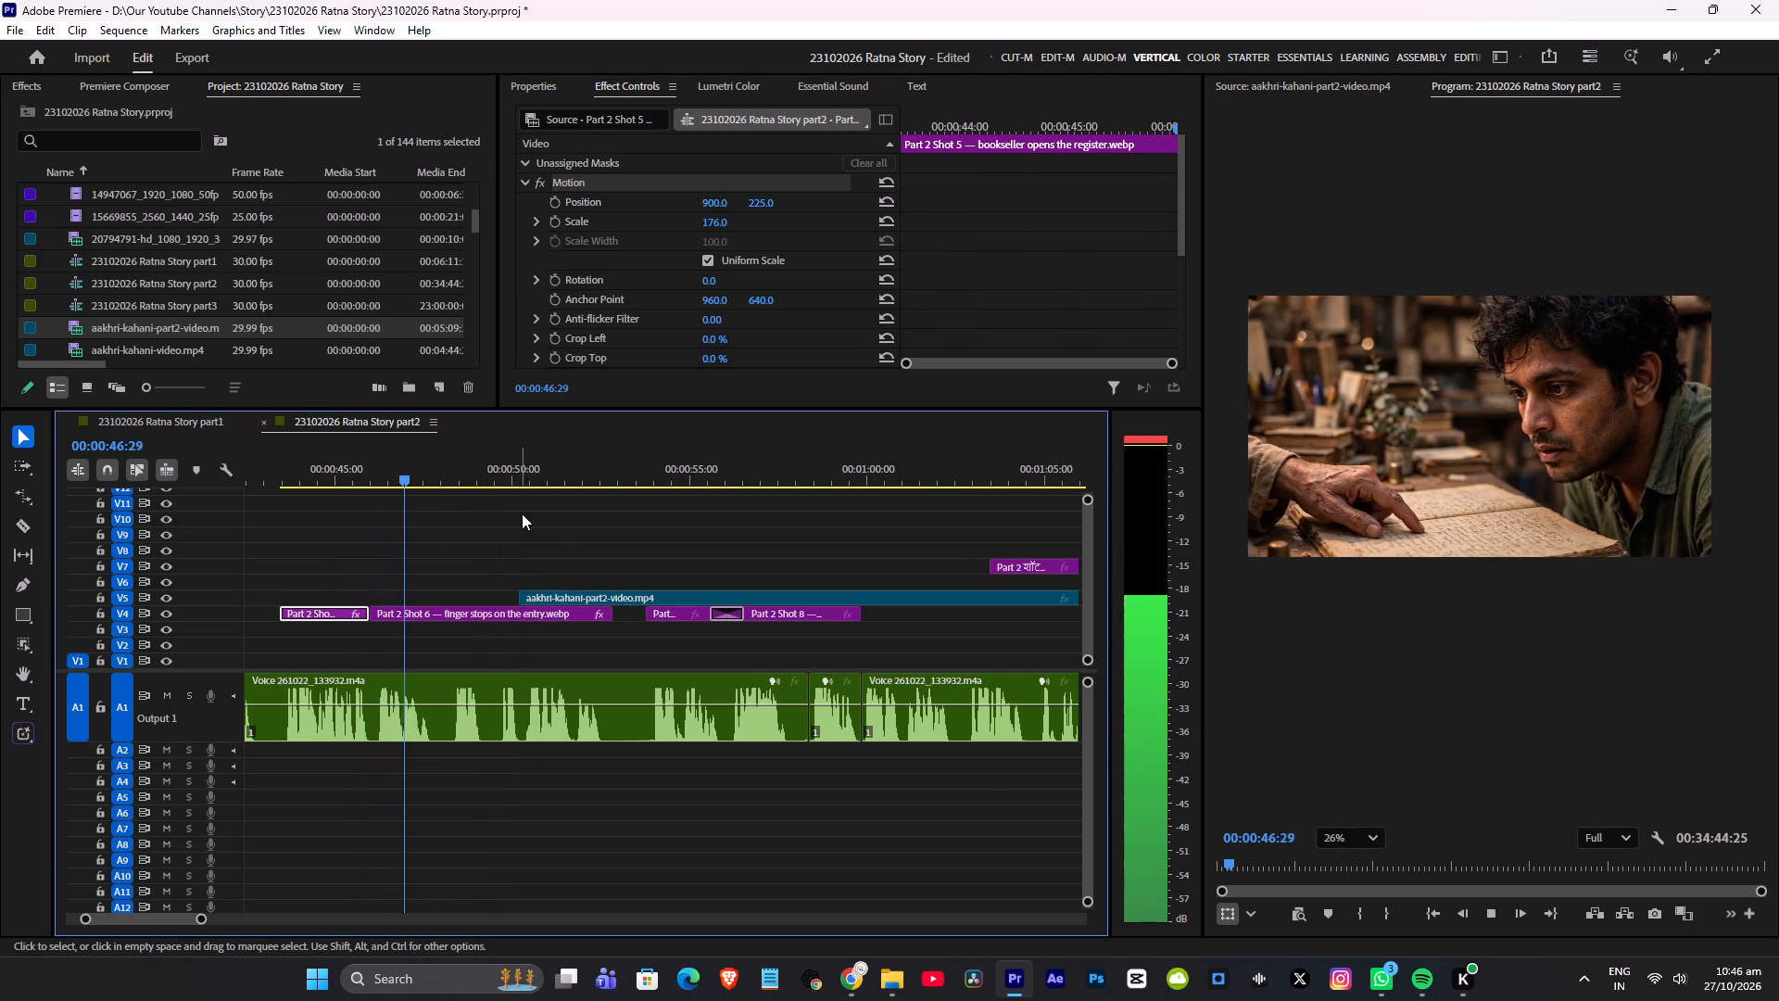
pyautogui.press('space')
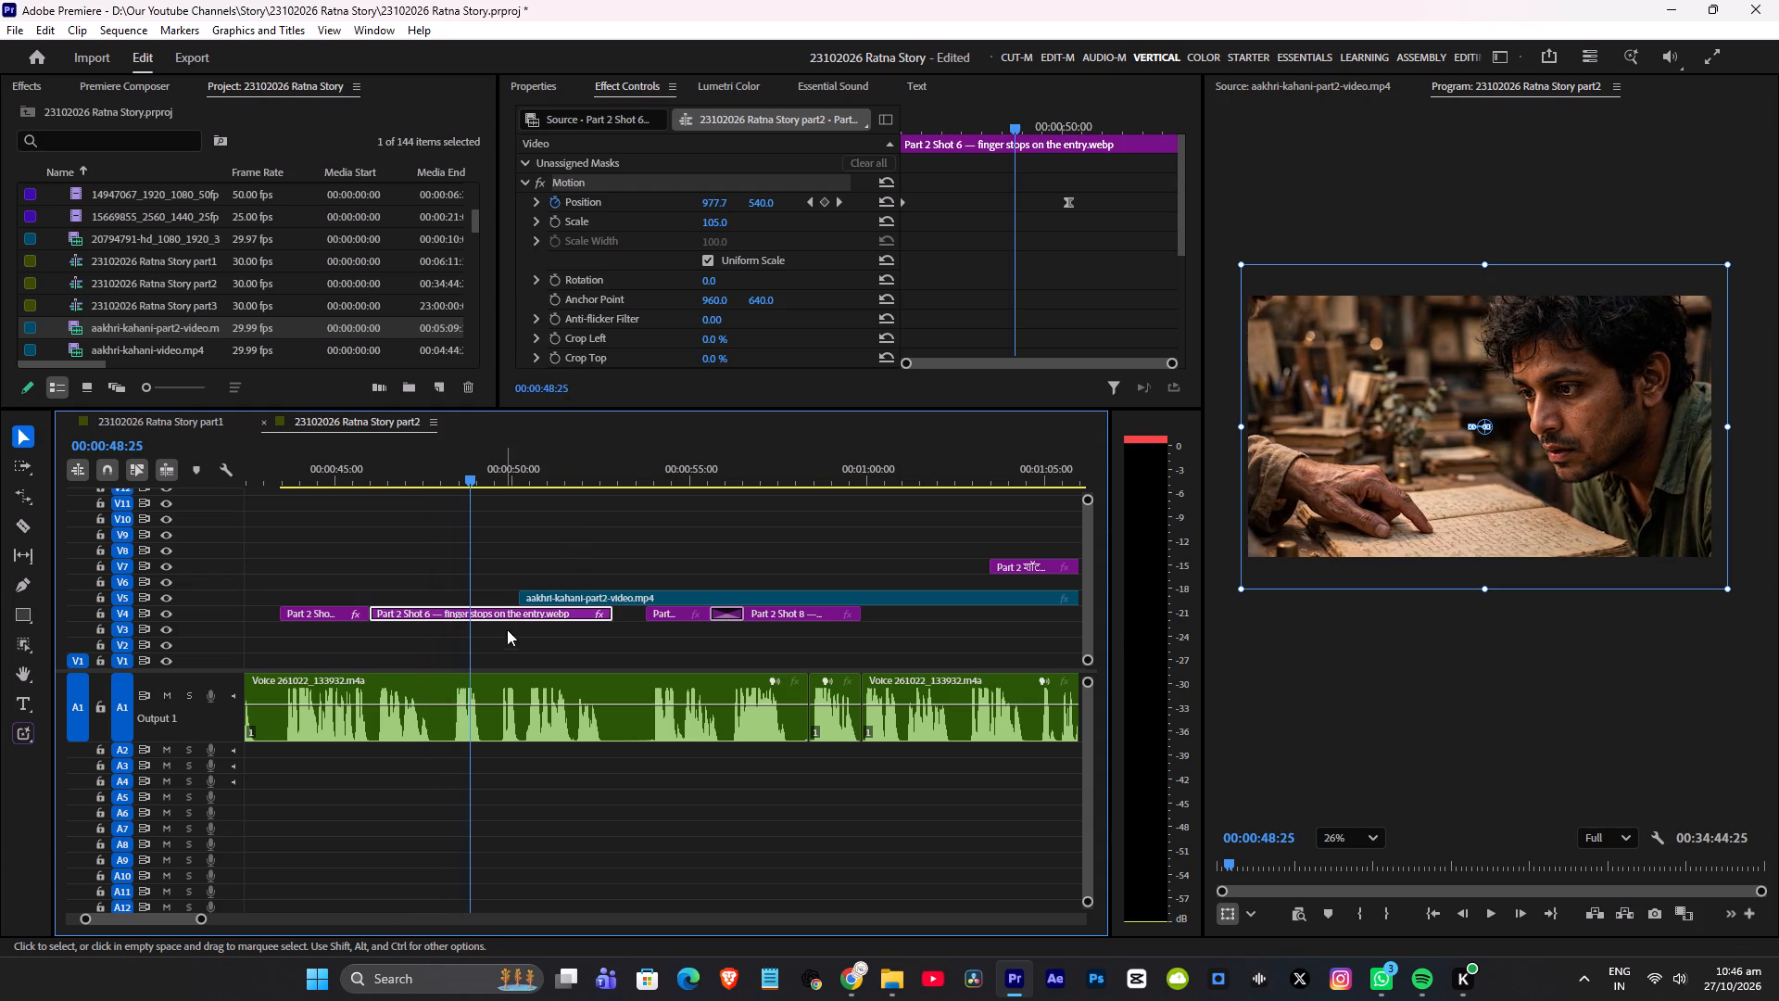
pyautogui.click(499, 608)
pyautogui.moveTo(1064, 199); pyautogui.dragTo(1041, 203)
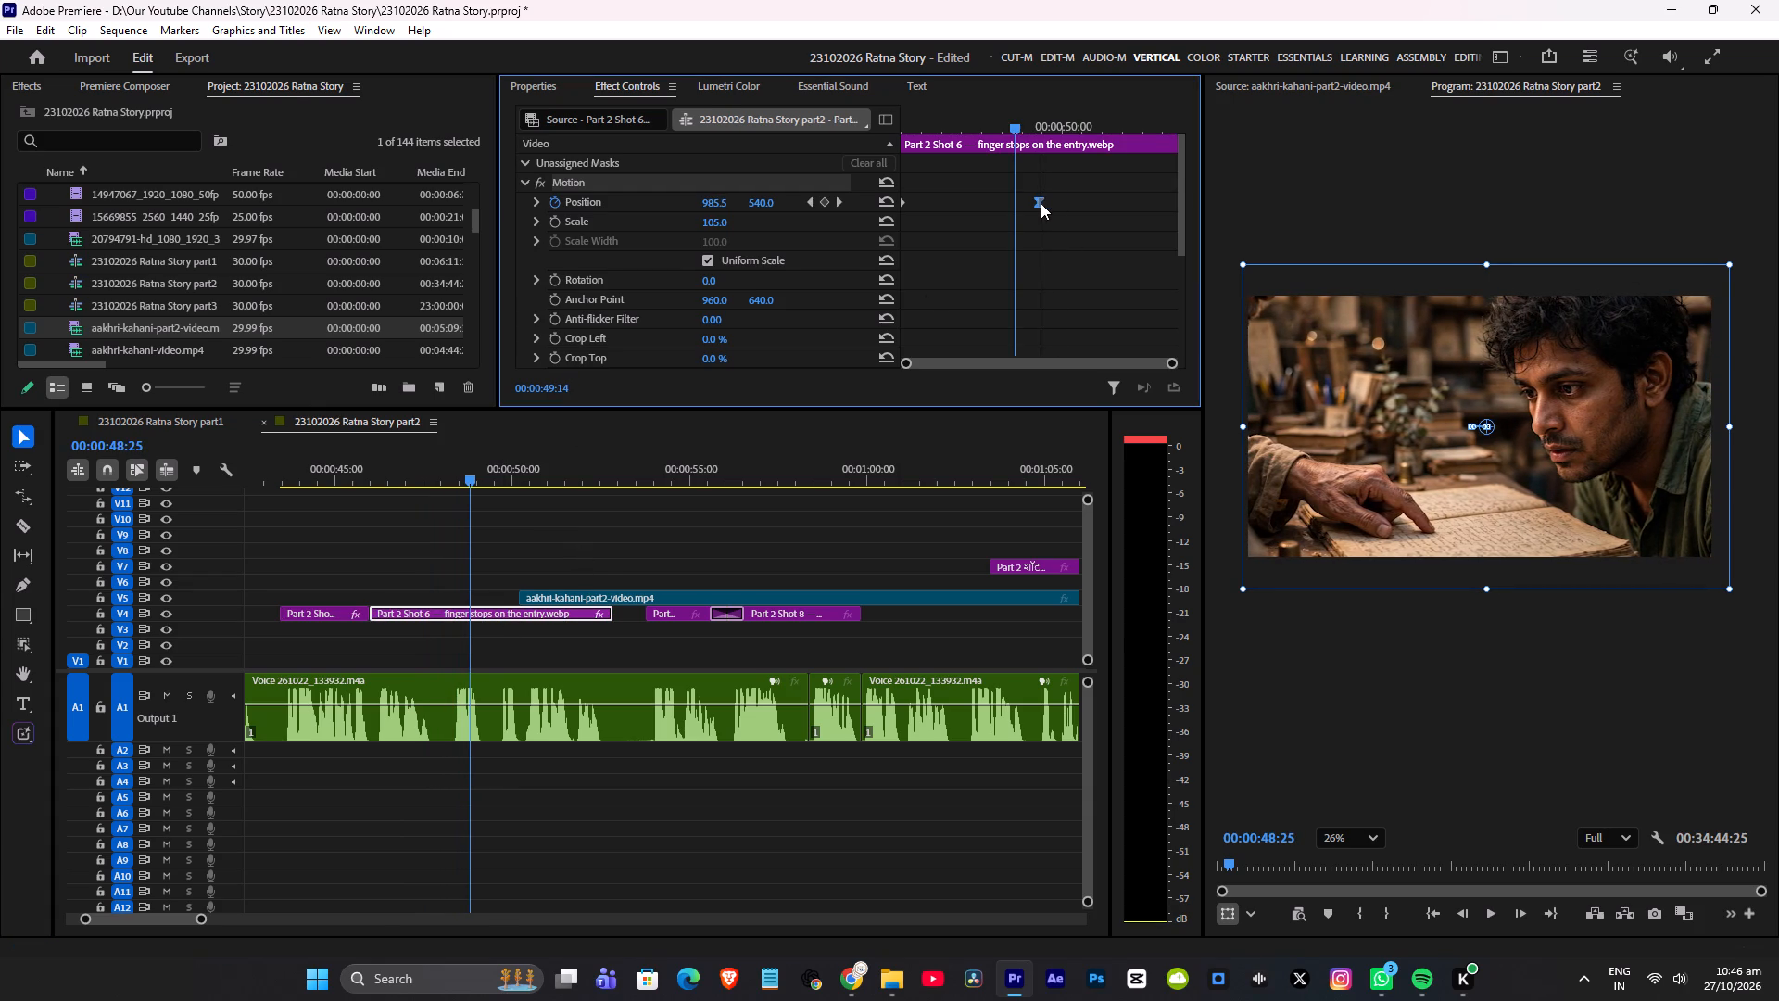
pyautogui.moveTo(1041, 203); pyautogui.dragTo(1044, 203)
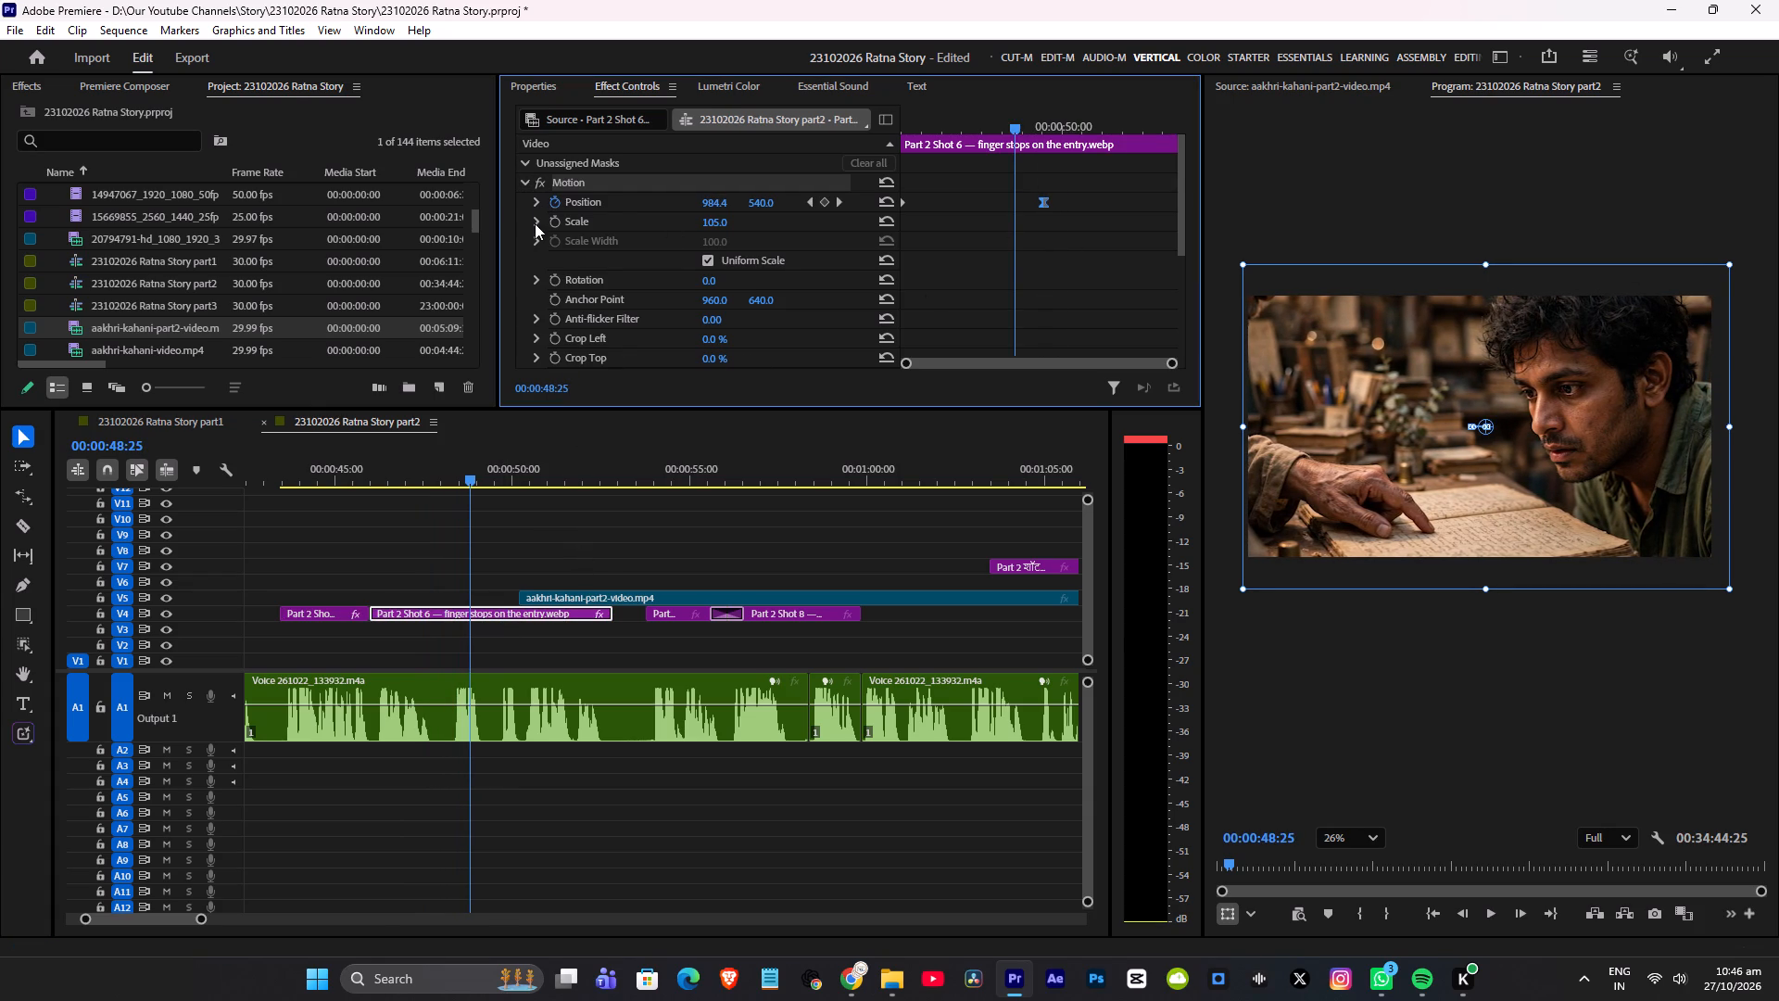
# Lengthen the ease into Part 2 Shot 6's ending Position keyframe on its velocity graph and save the project.
pyautogui.click(535, 204)
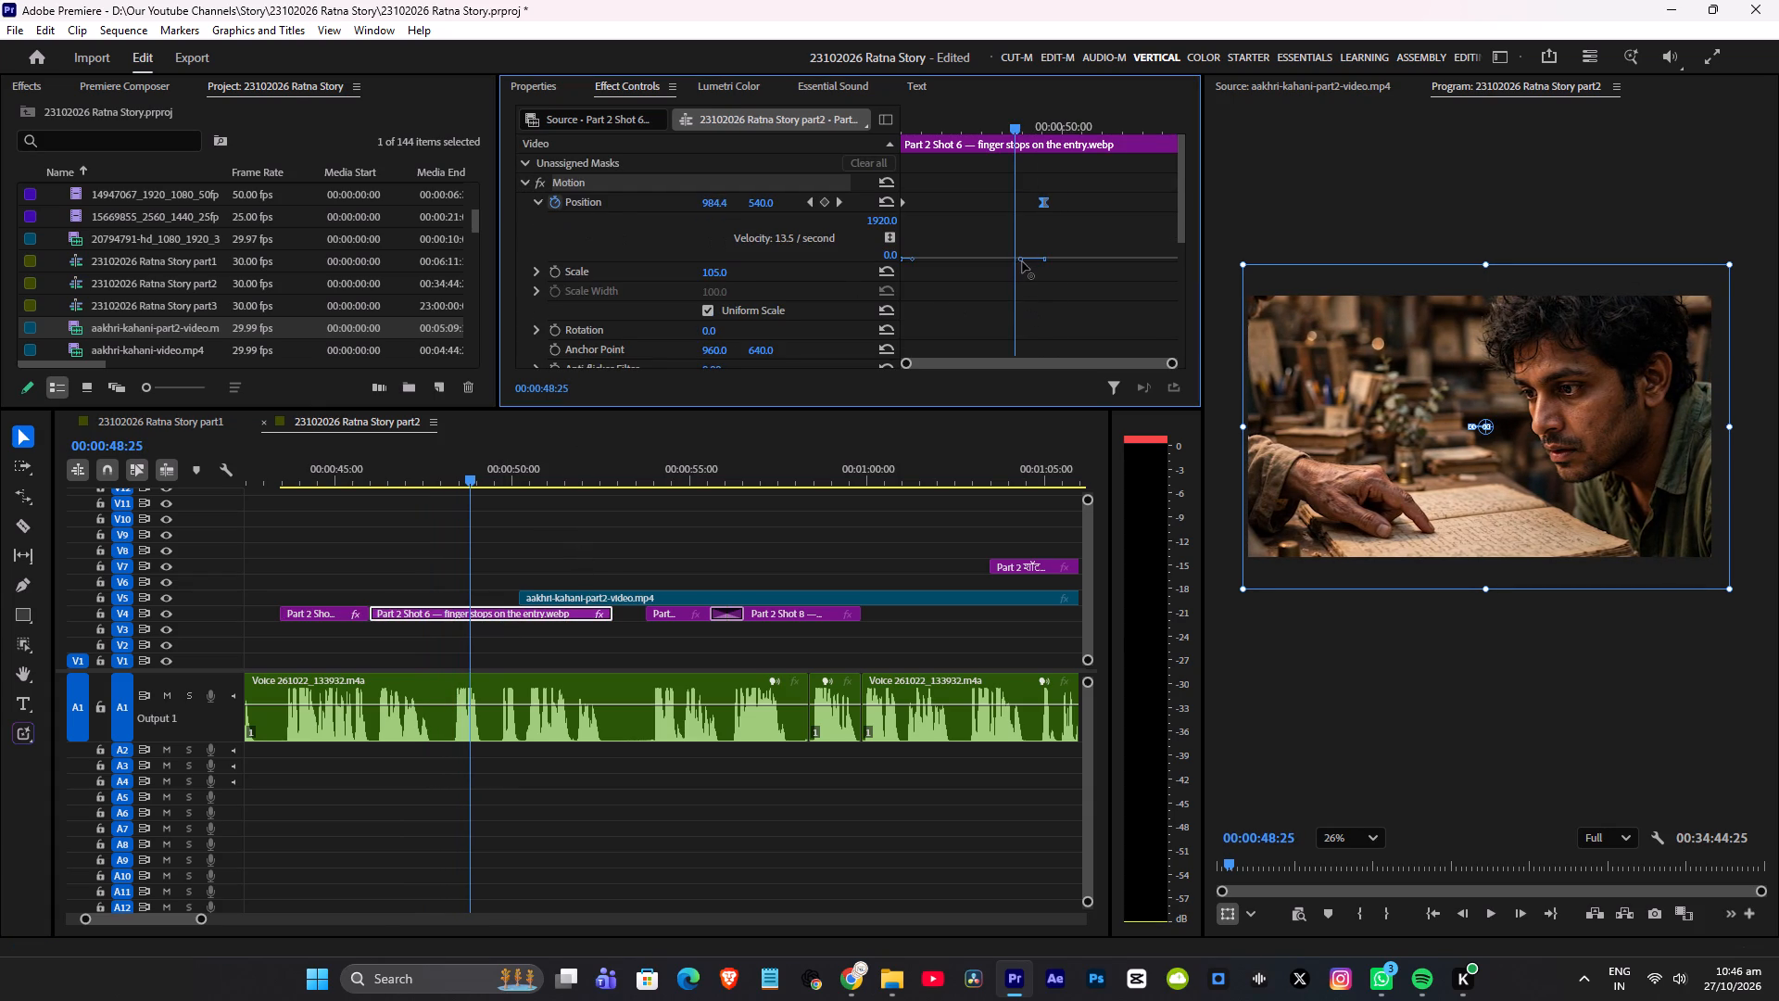
pyautogui.moveTo(1021, 257); pyautogui.dragTo(998, 258)
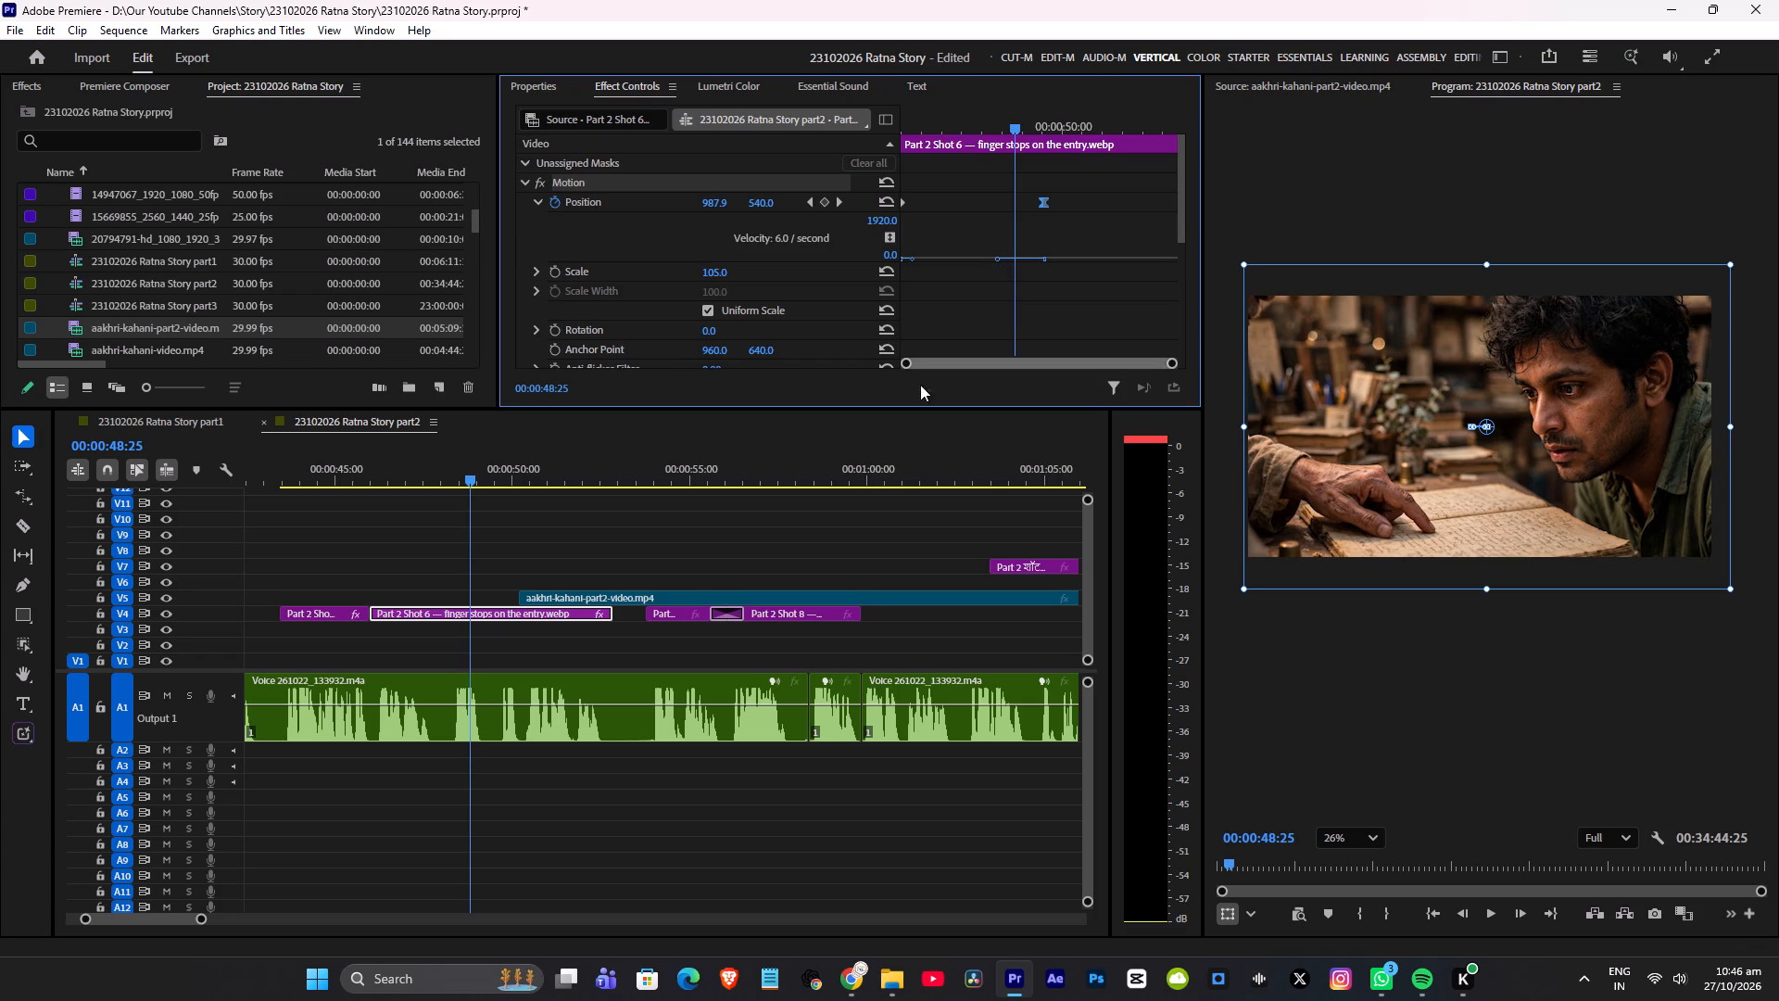
pyautogui.hotkey('ctrl', 's')
# Play the cut from Part 2 Shot 6 and apply the default video transition to the start of the V5 corridor clip.
pyautogui.click(356, 467)
pyautogui.press('space')
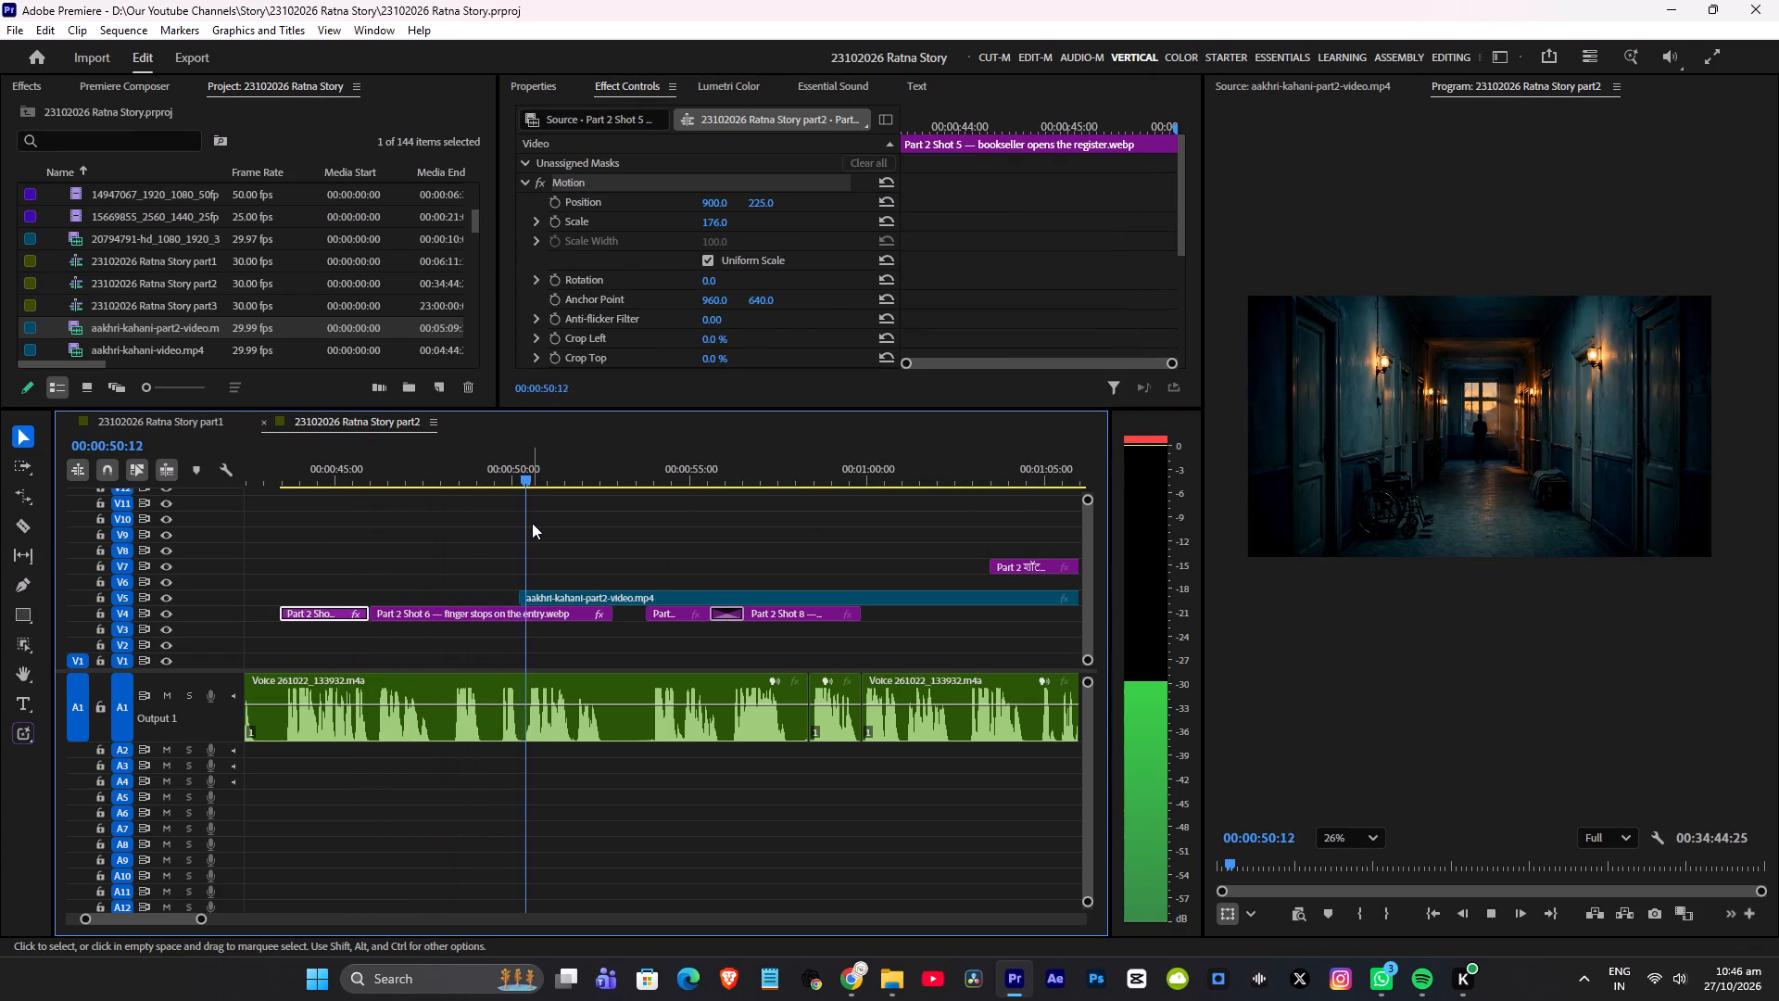
pyautogui.press('space')
pyautogui.click(524, 598)
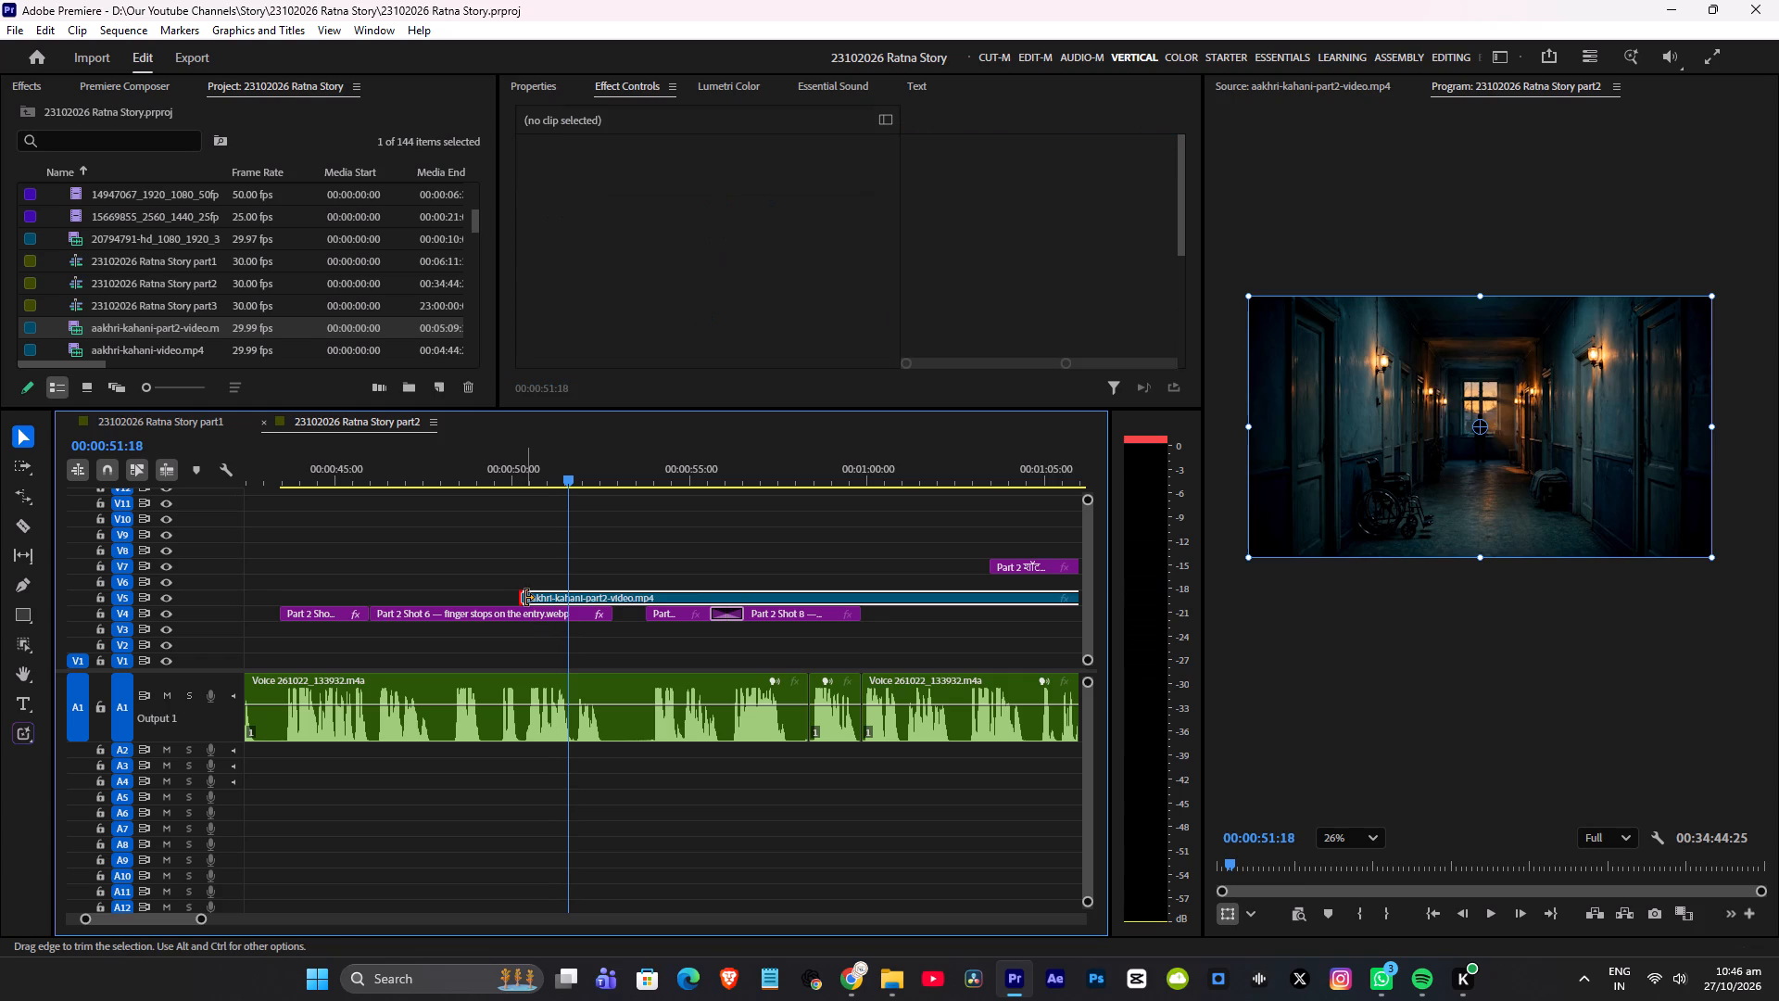
pyautogui.hotkey('ctrl', 'd')
# Play the sequence from just before the new transition through the corridor clip to check it against the voice-over.
pyautogui.click(504, 479)
pyautogui.press('space')
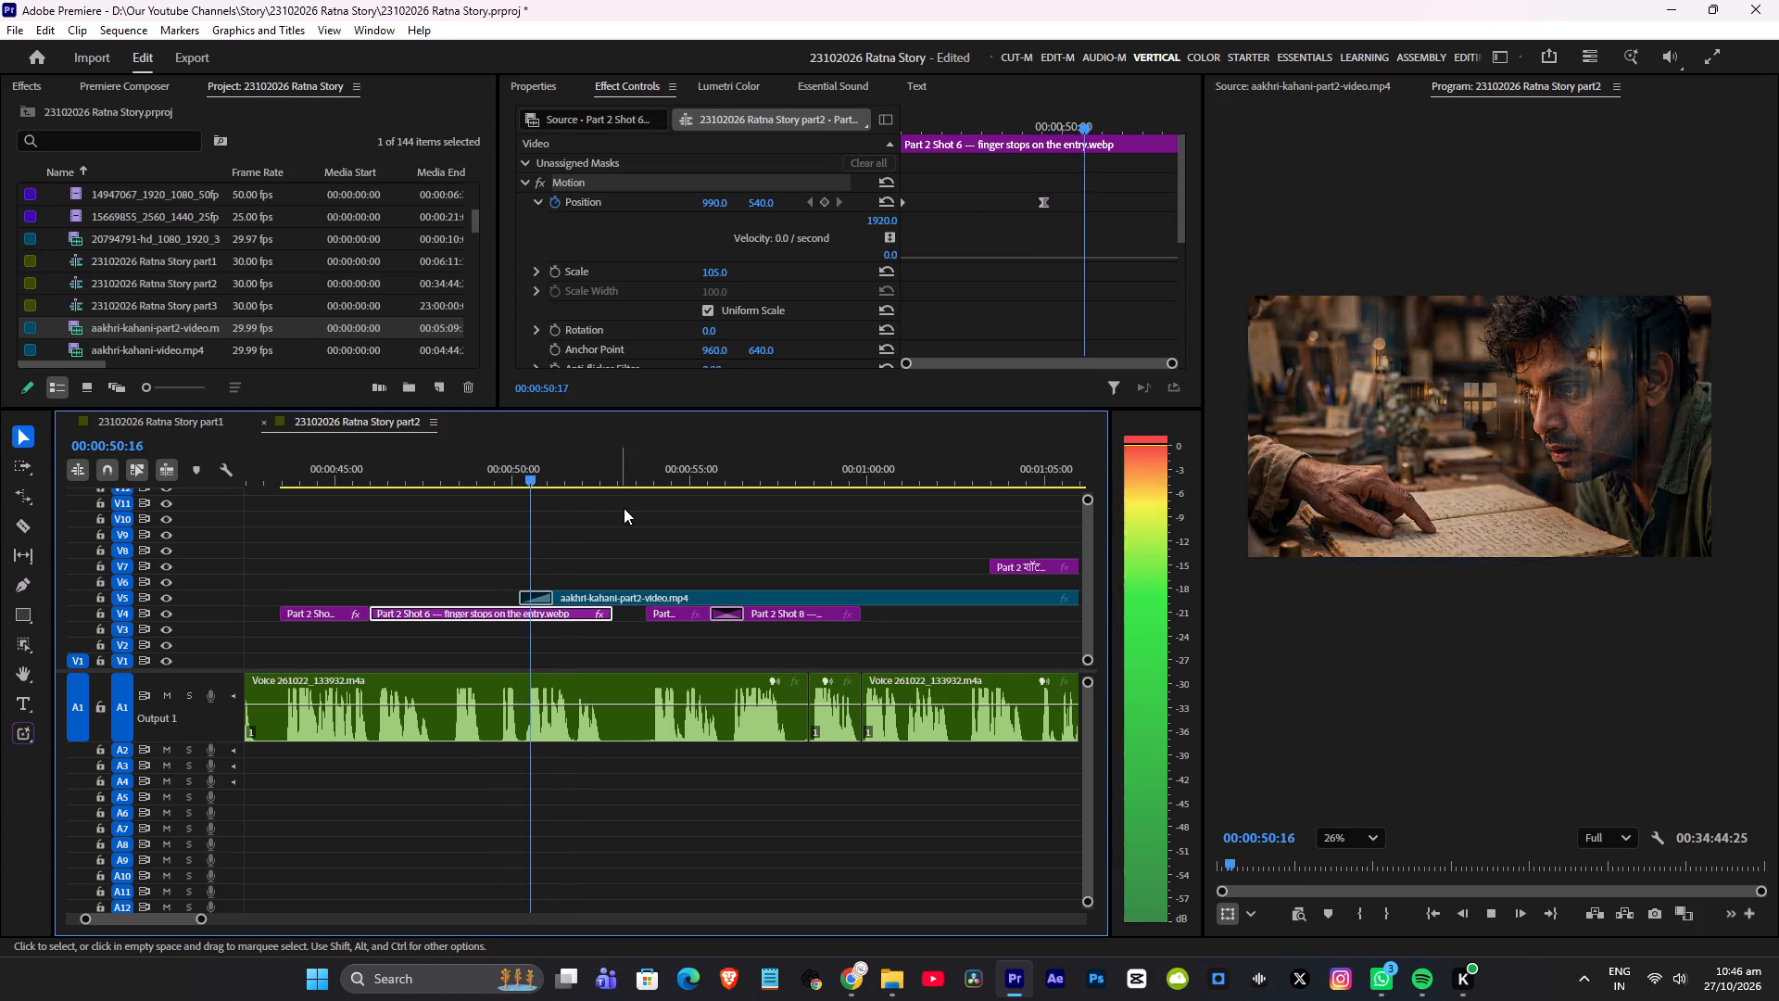
pyautogui.scroll(-3, 651, 513)
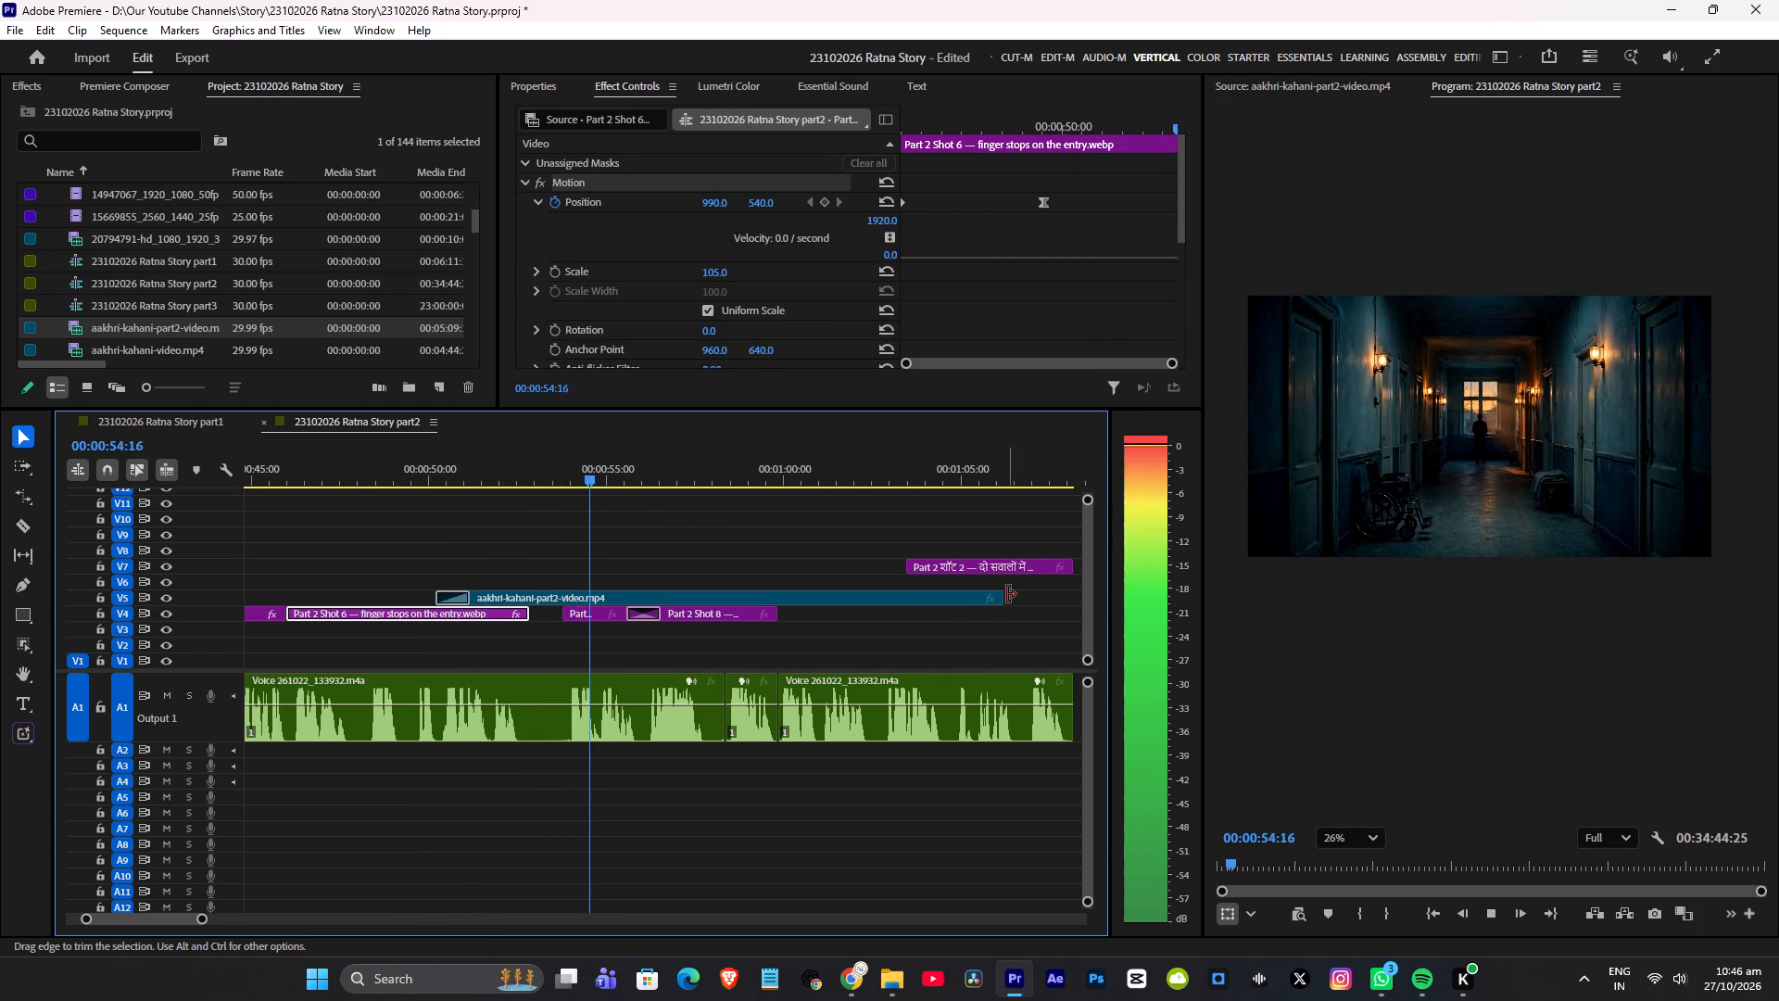
pyautogui.press('space')
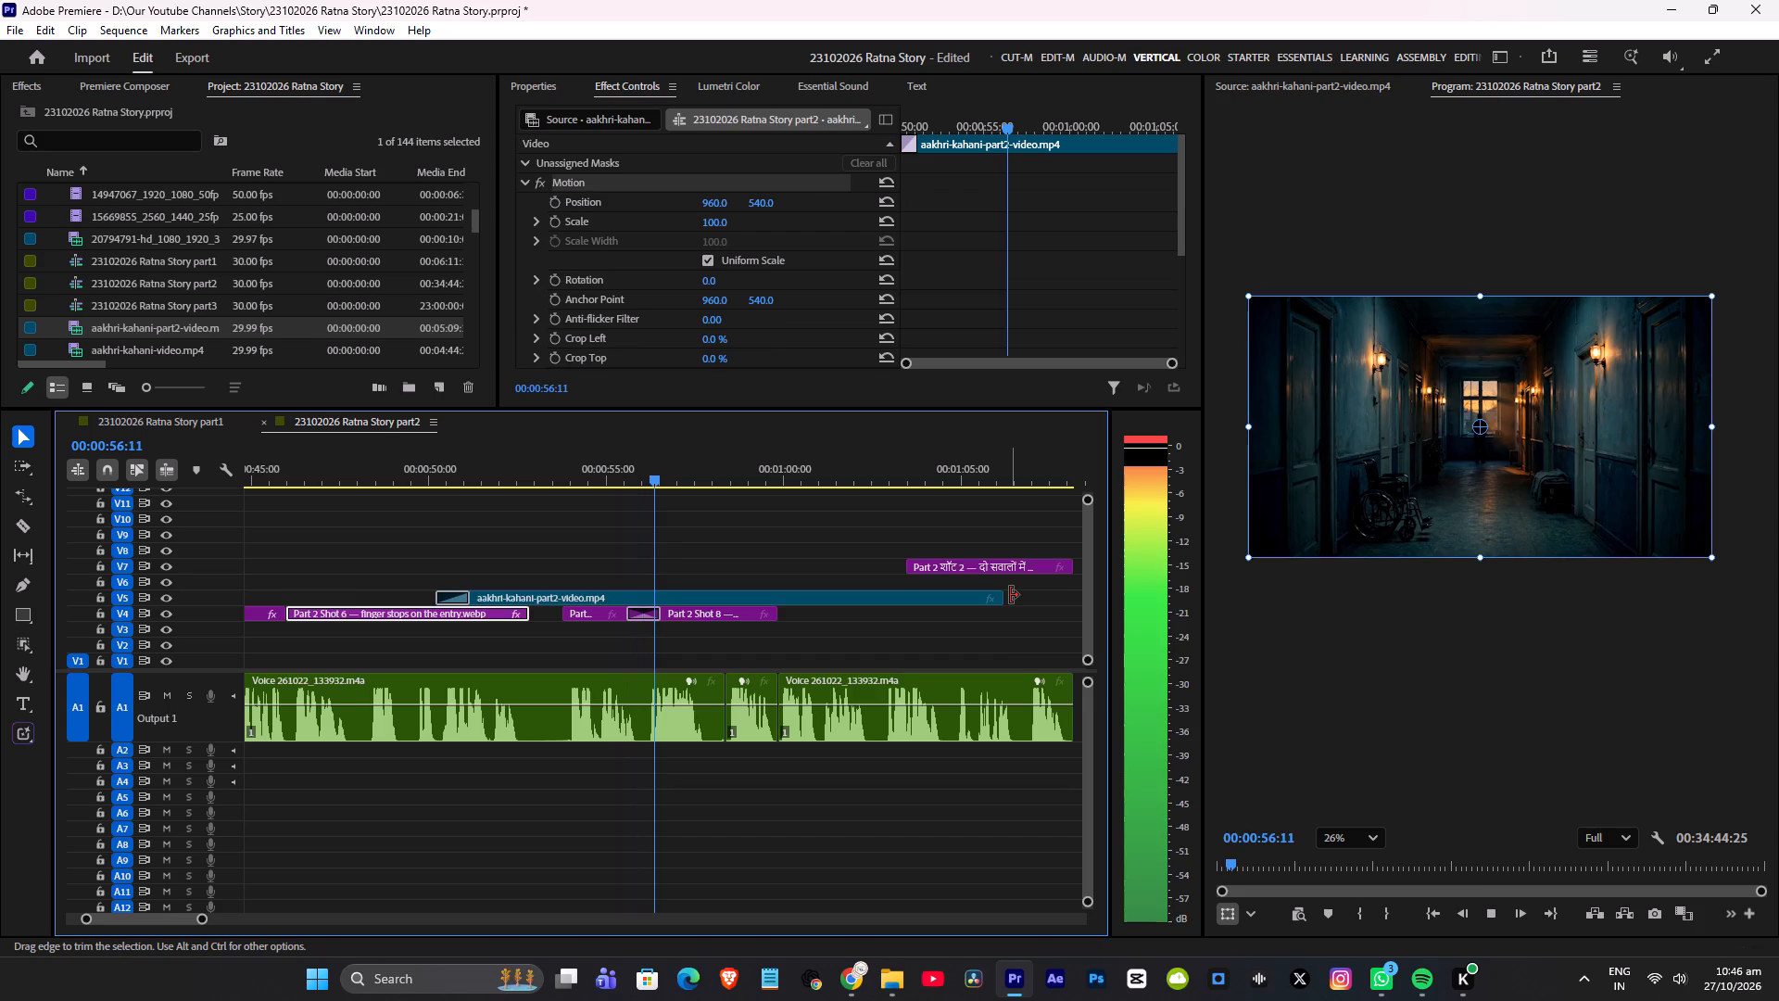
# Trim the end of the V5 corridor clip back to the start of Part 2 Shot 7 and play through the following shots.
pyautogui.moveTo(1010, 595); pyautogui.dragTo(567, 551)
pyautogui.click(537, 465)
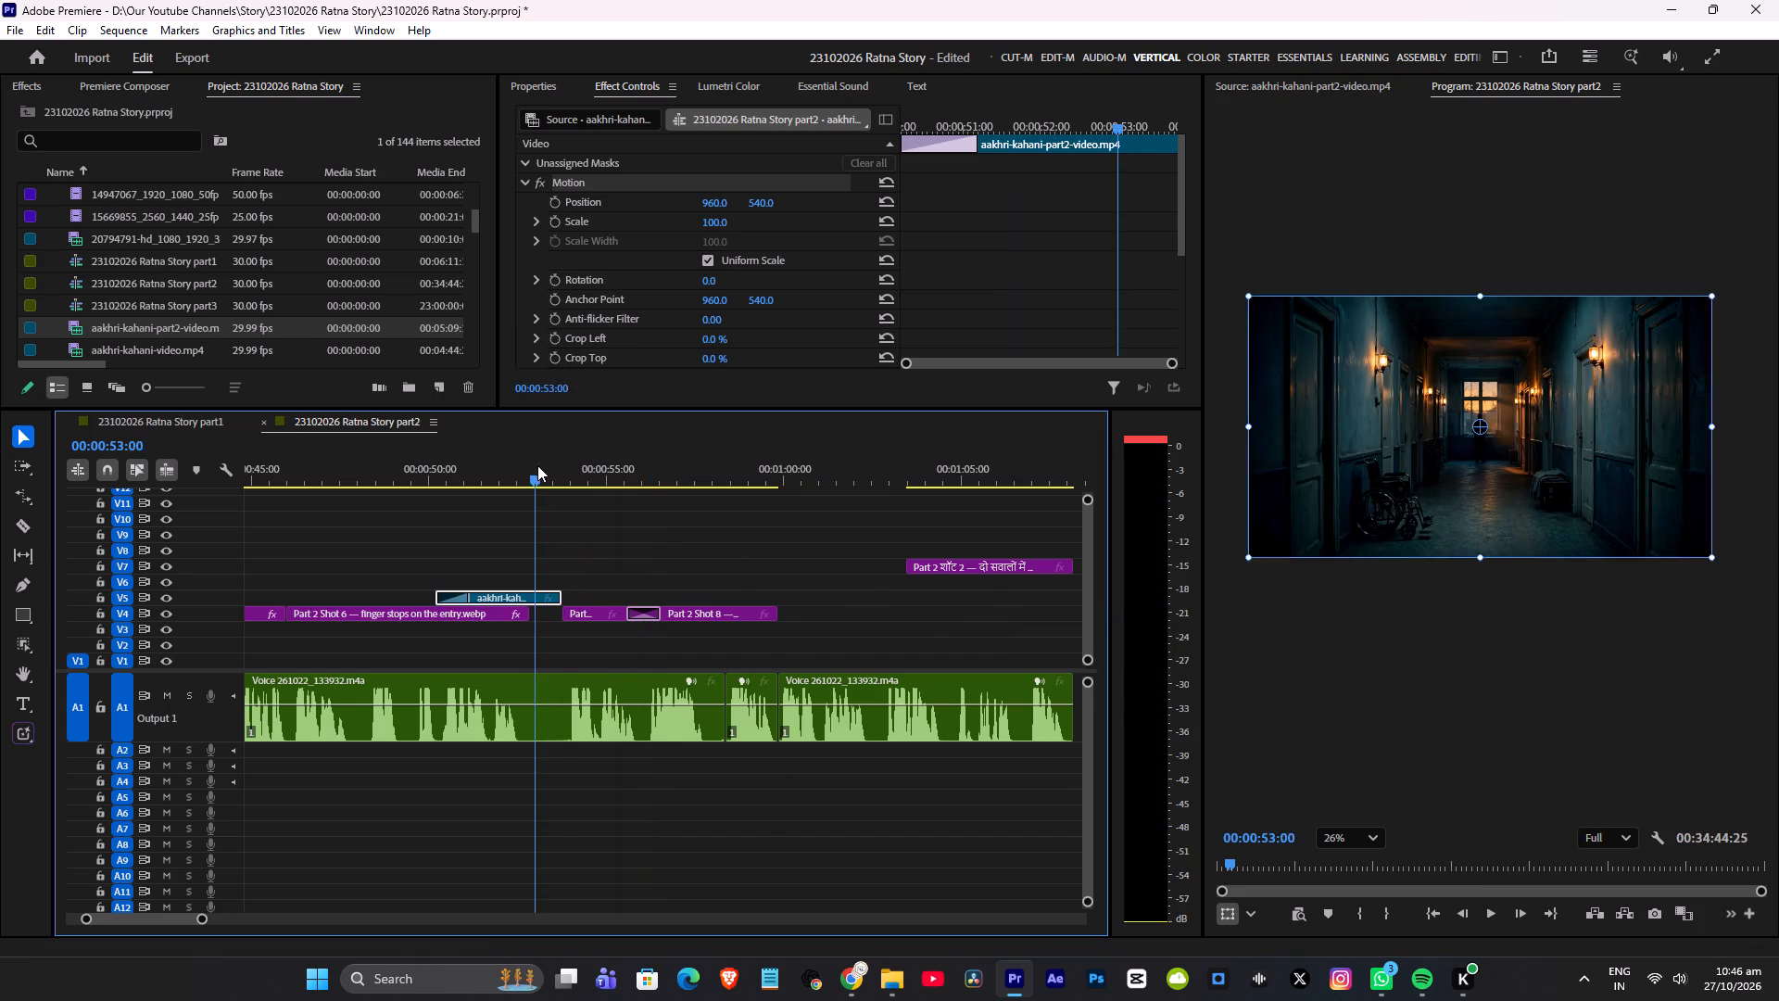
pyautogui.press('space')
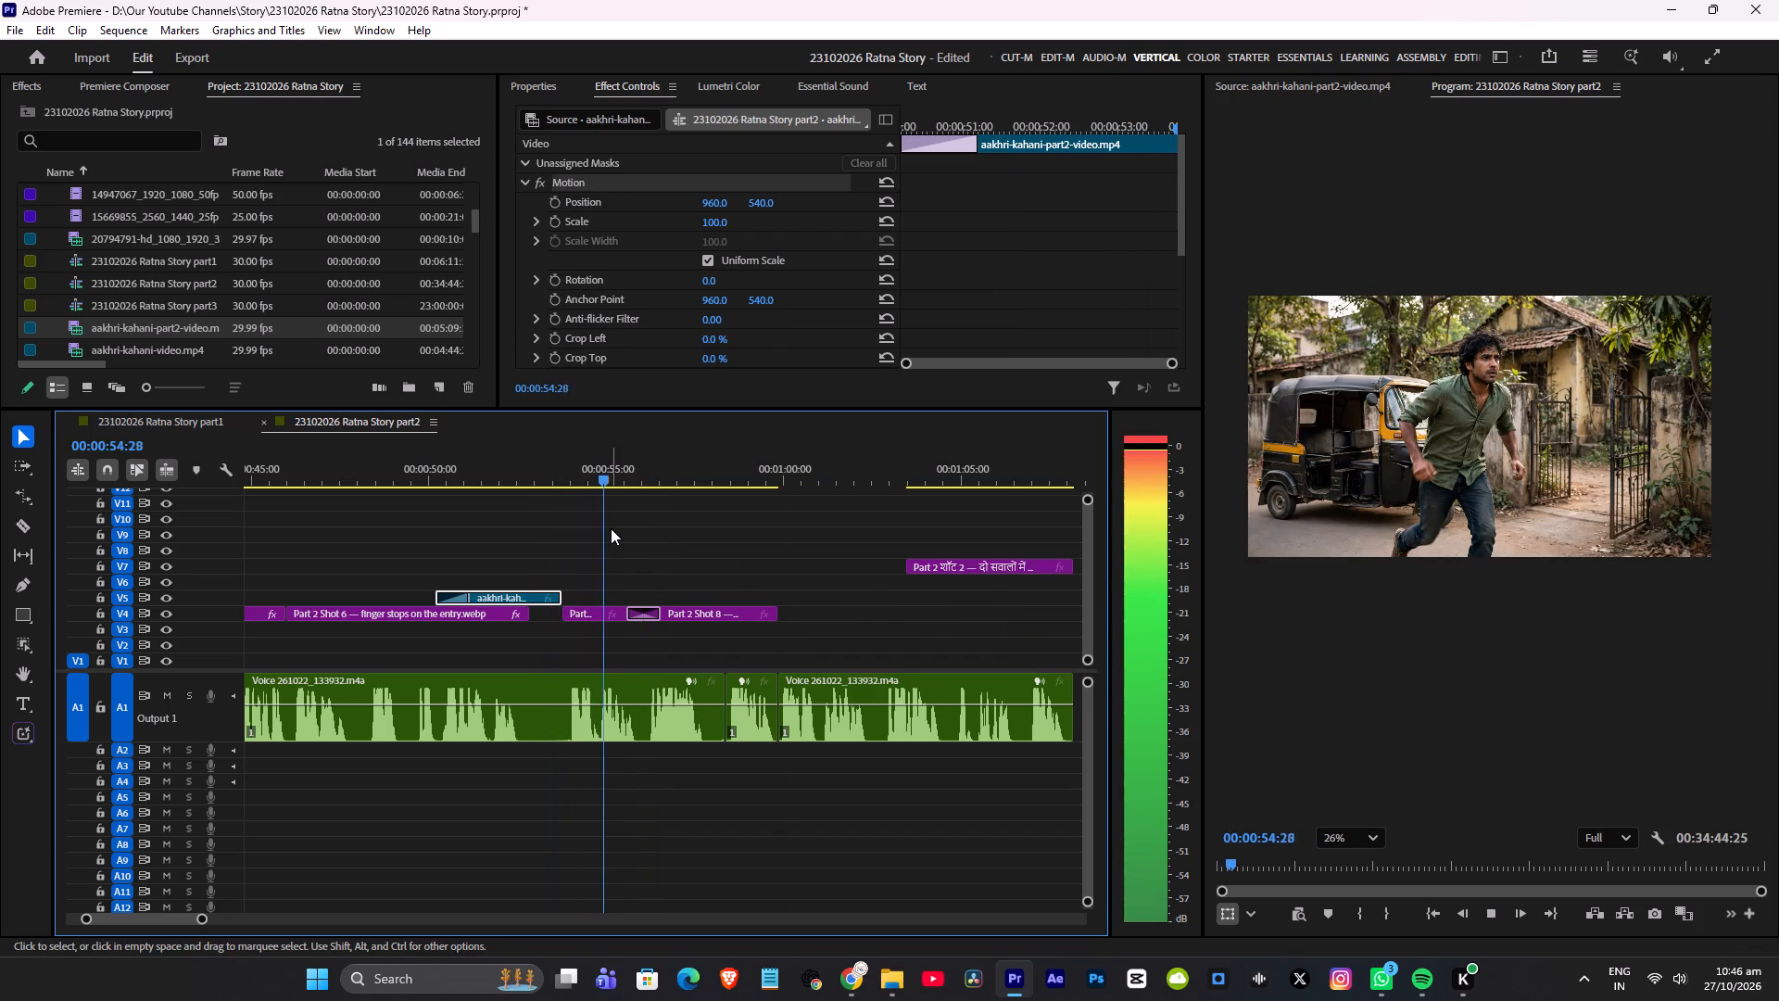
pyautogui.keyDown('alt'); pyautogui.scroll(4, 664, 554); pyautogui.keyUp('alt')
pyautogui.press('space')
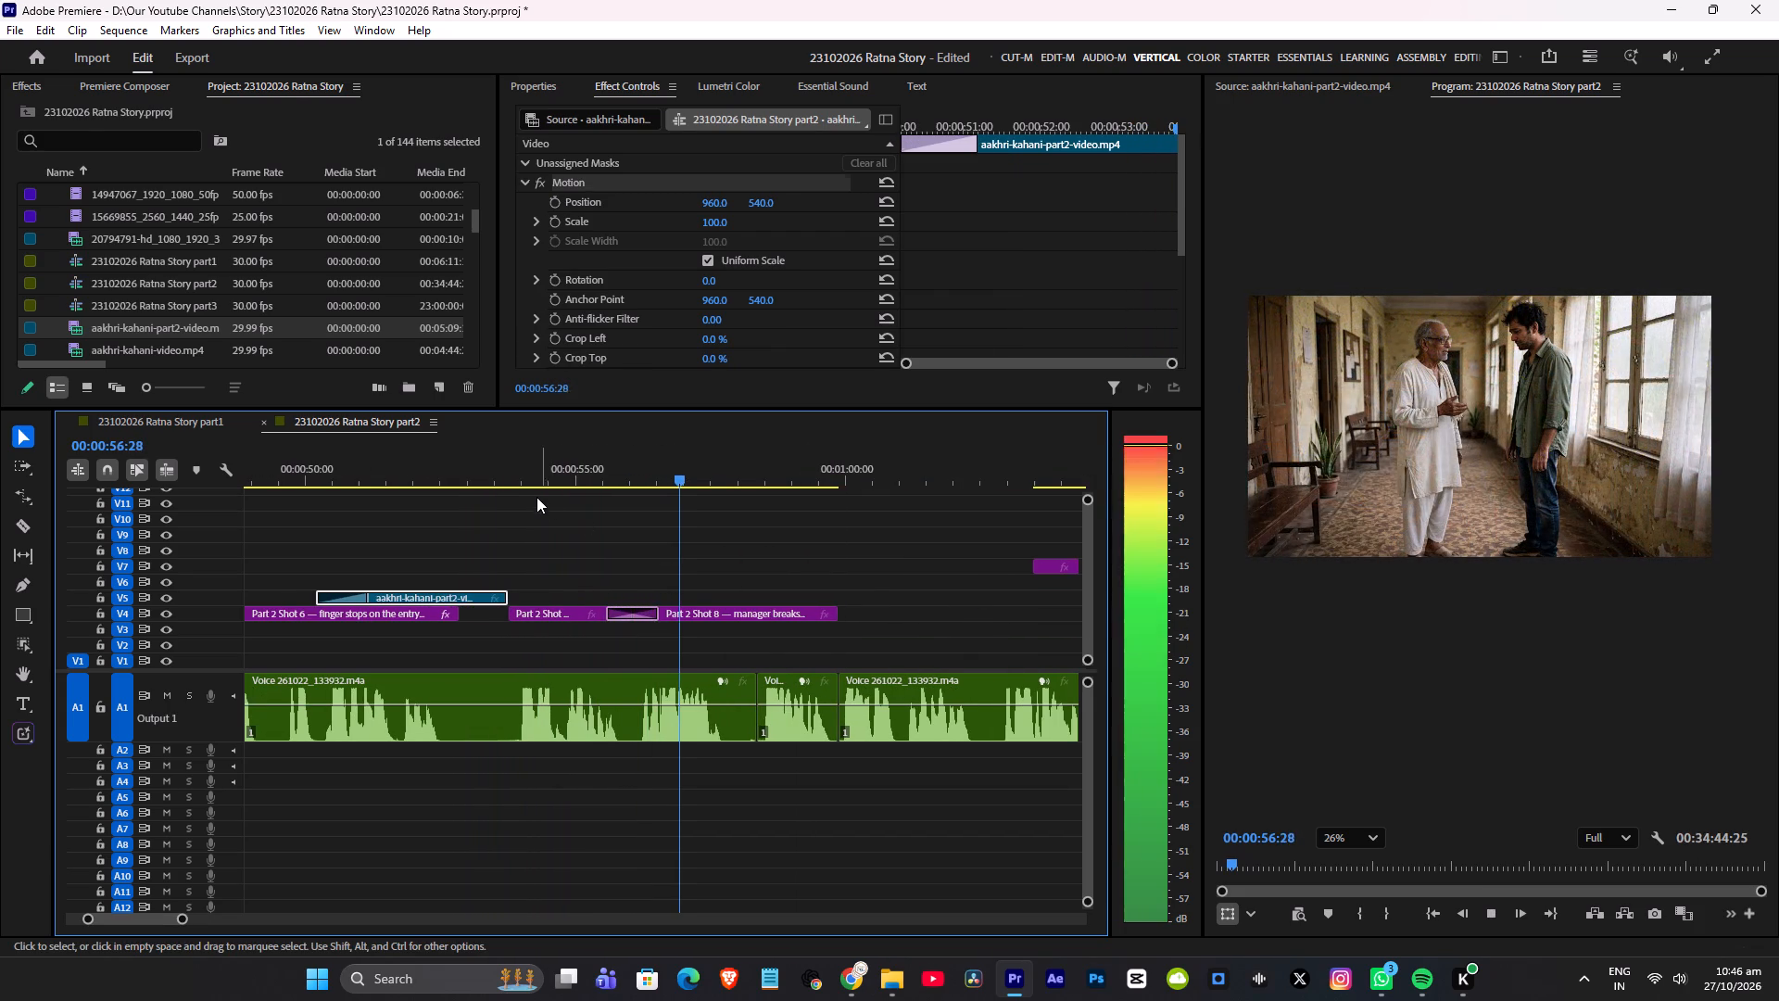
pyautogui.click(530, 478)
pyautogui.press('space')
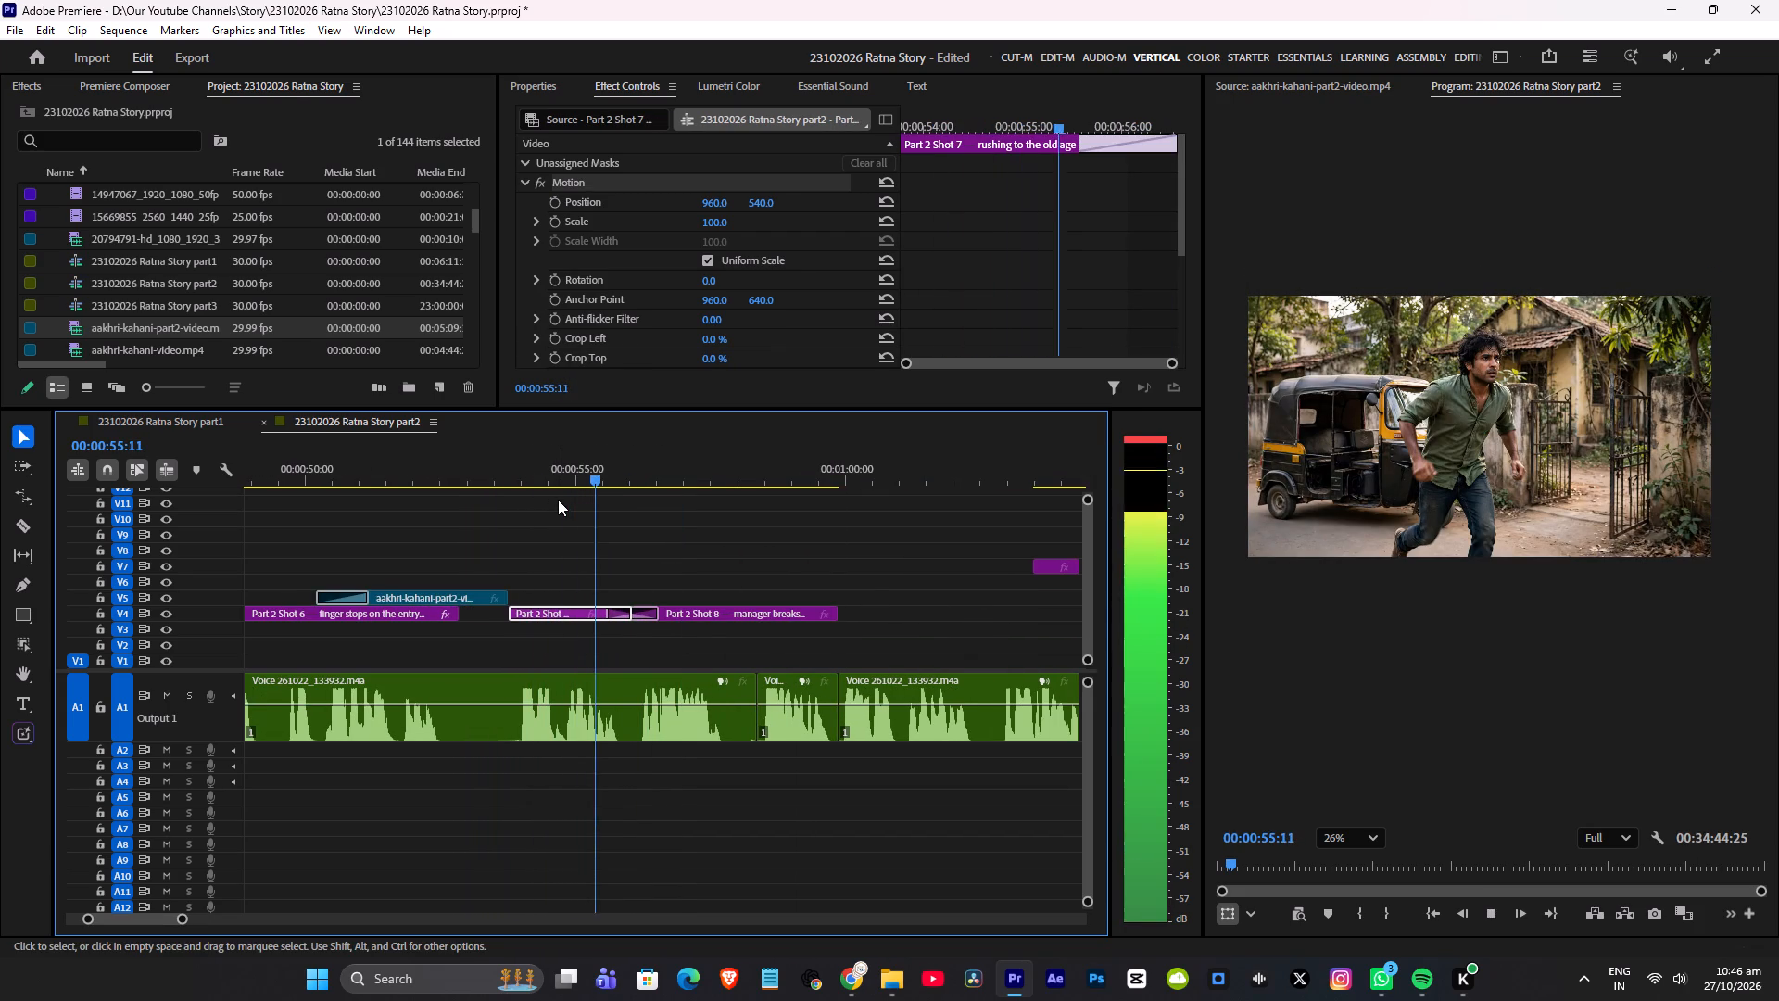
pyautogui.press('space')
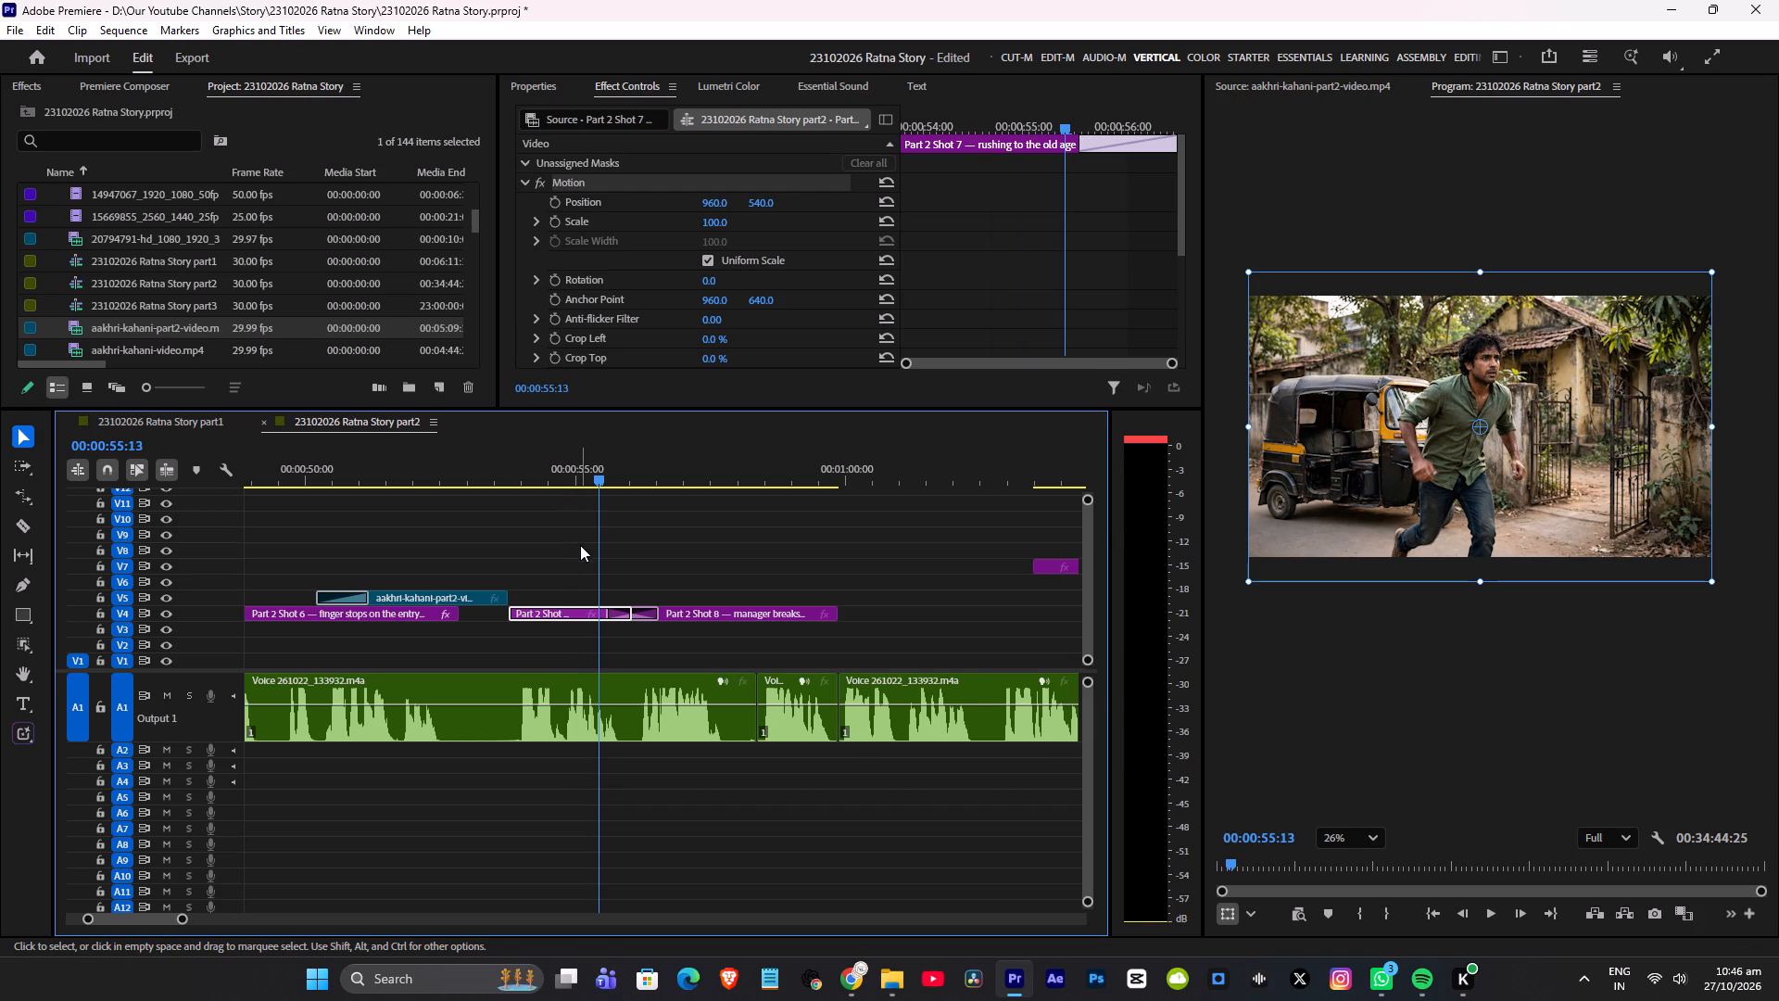
# Delete Part 2 Shot 7 from V4, extend the V5 corridor clip to the start of Part 2 Shot 8, and play the result.
pyautogui.press('Delete')
pyautogui.moveTo(514, 596); pyautogui.dragTo(641, 596)
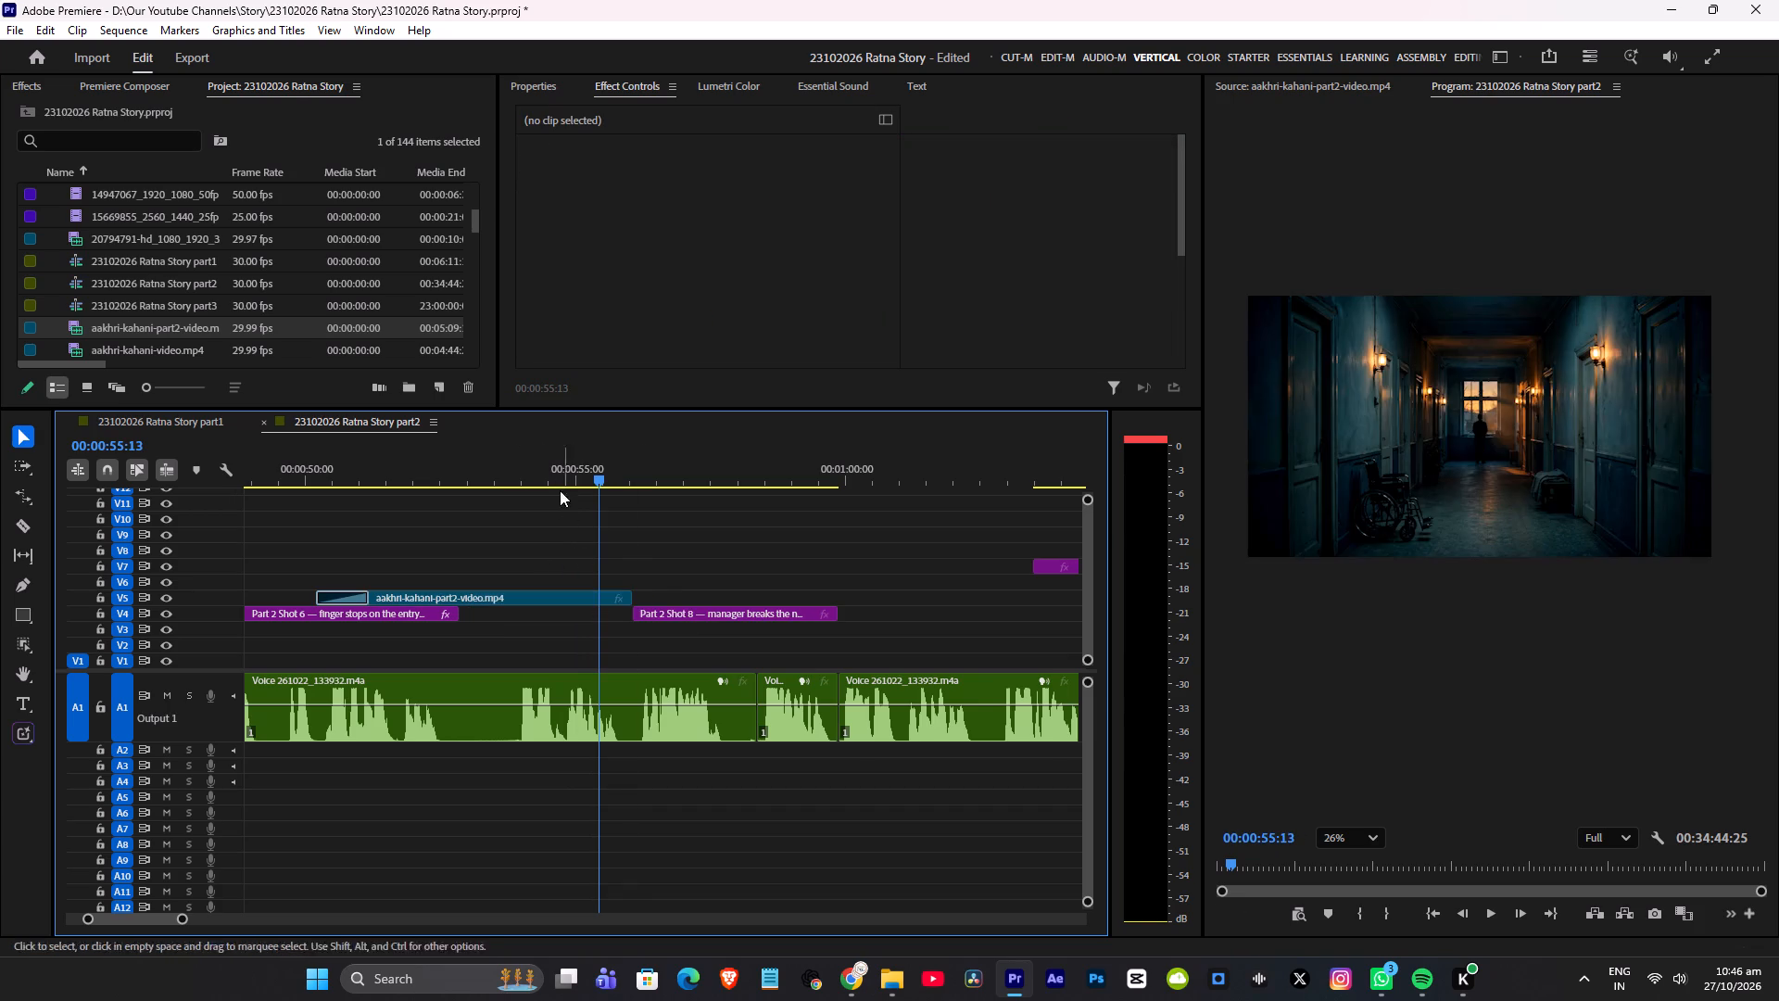
pyautogui.click(523, 472)
pyautogui.press('space')
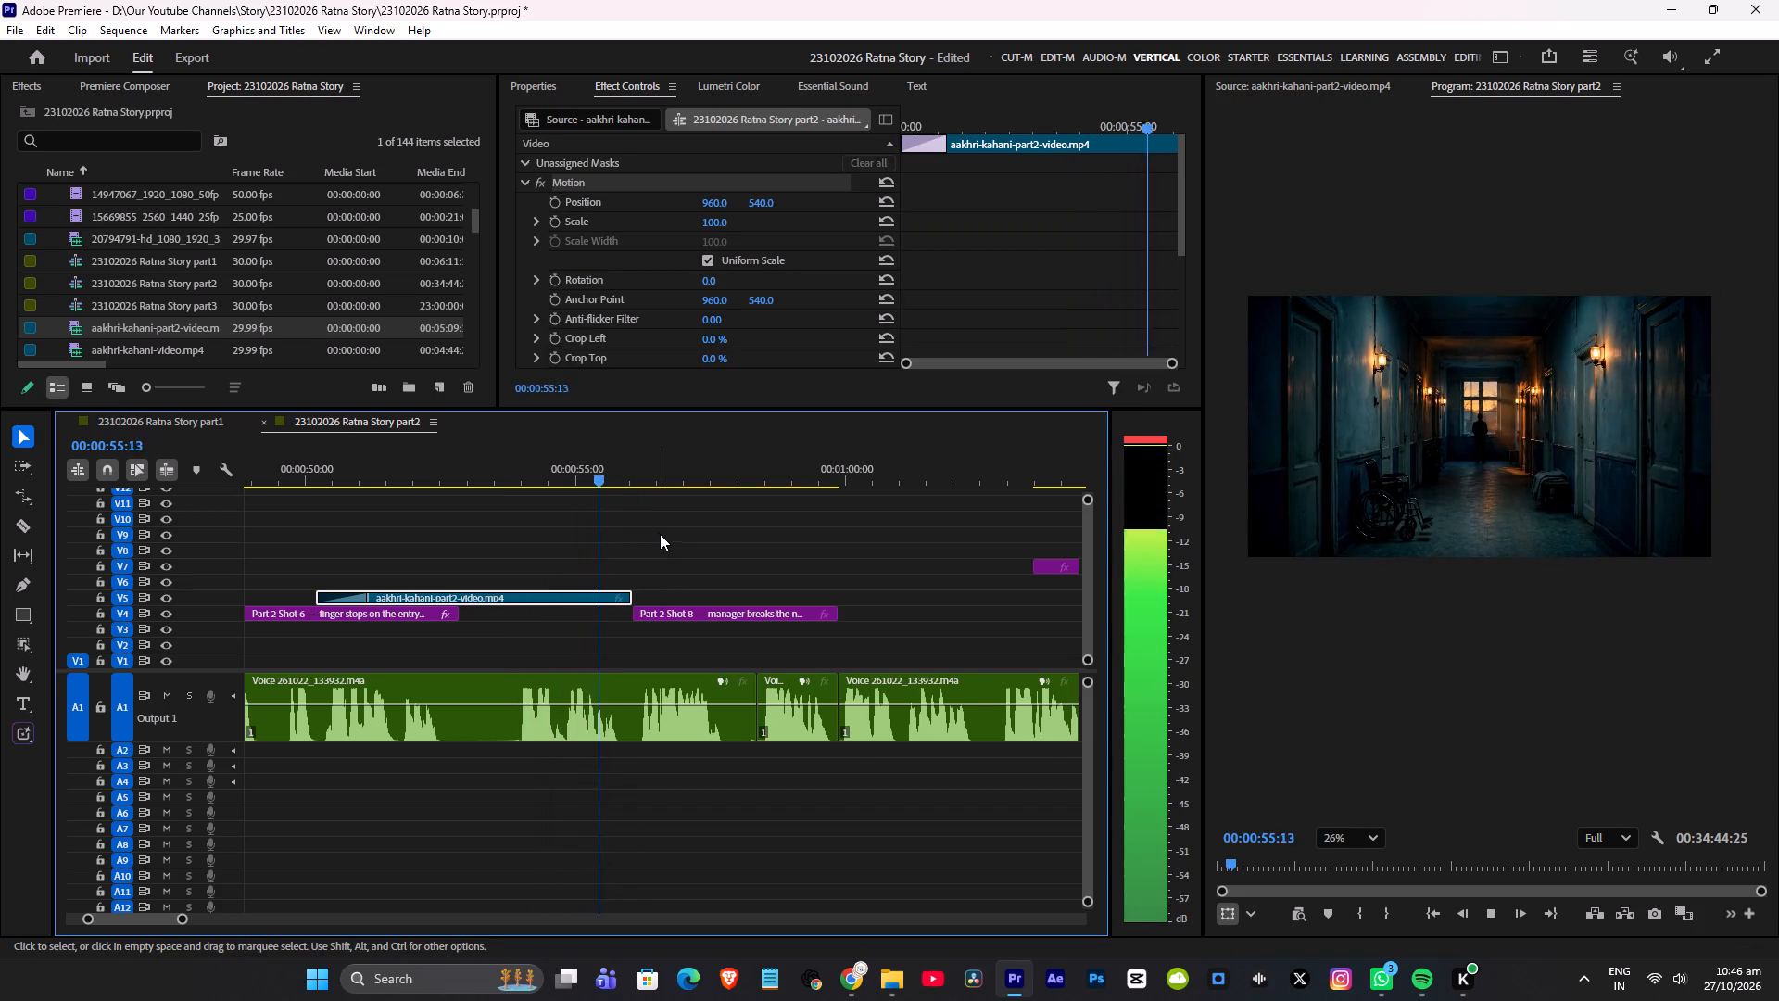
pyautogui.scroll(-3, 674, 539)
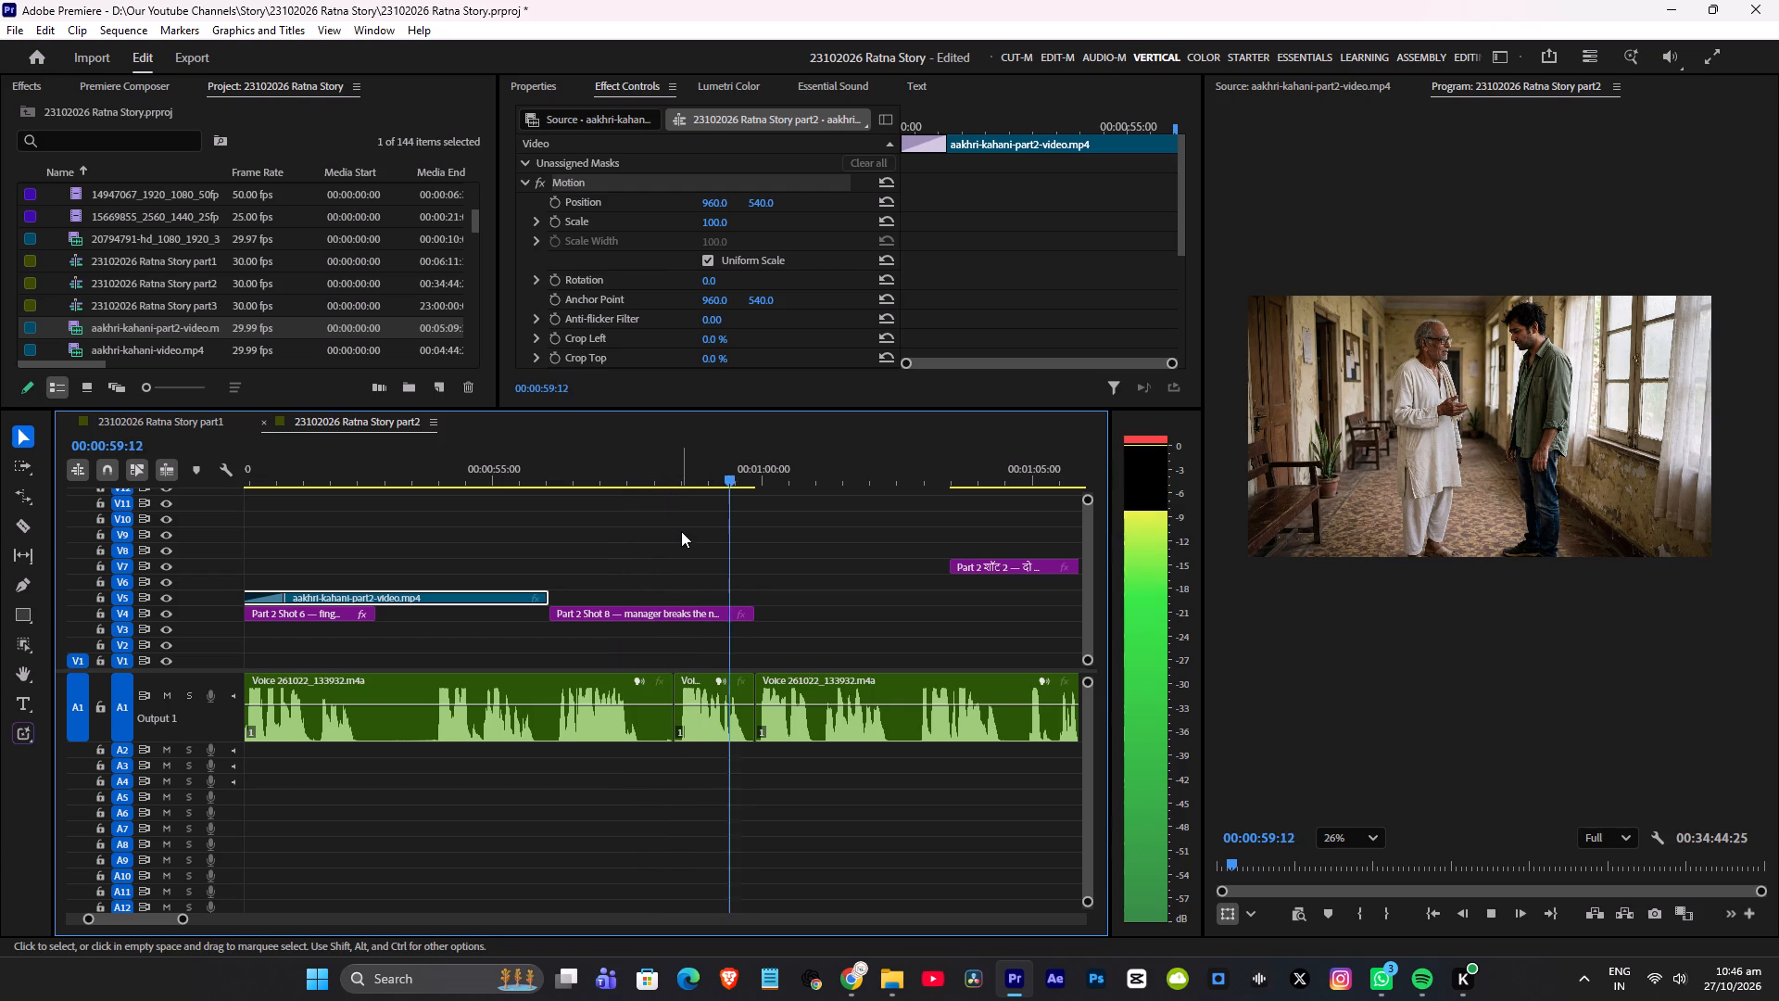
pyautogui.press('space')
# Enlarge Part 2 Shot 8 to a Scale of 173 and set its vertical Position to 648.
pyautogui.click(585, 469)
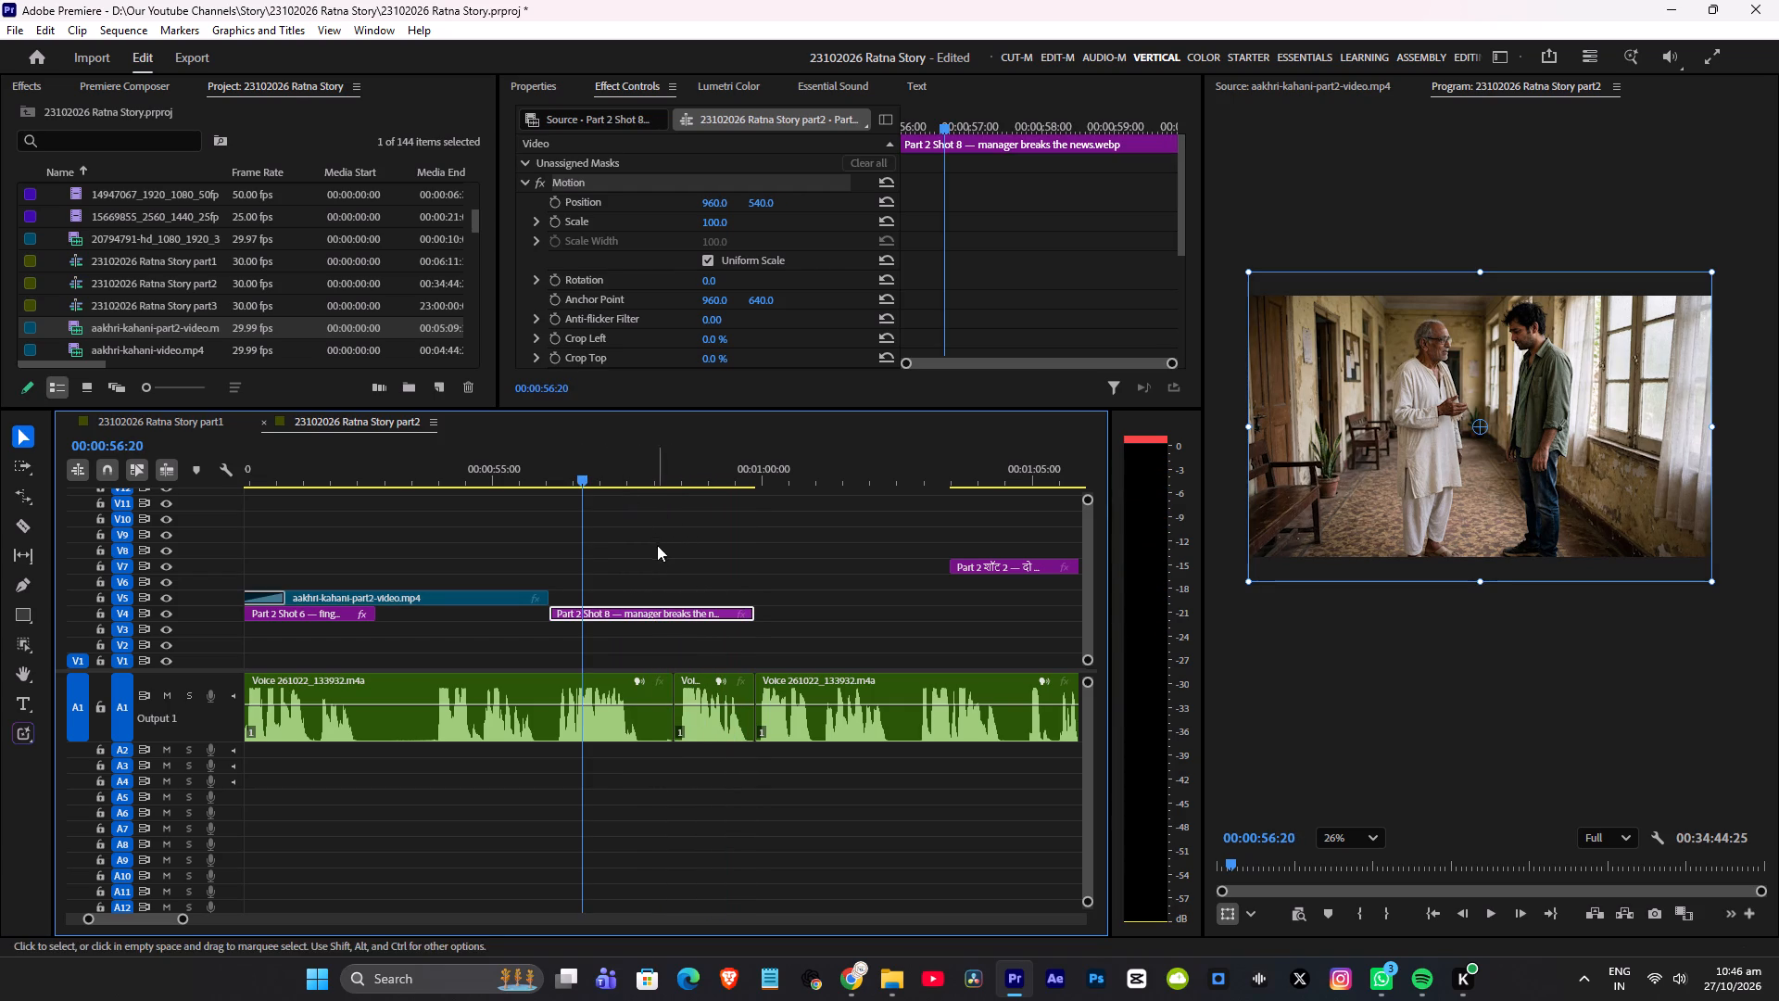
pyautogui.moveTo(721, 224); pyautogui.dragTo(793, 225)
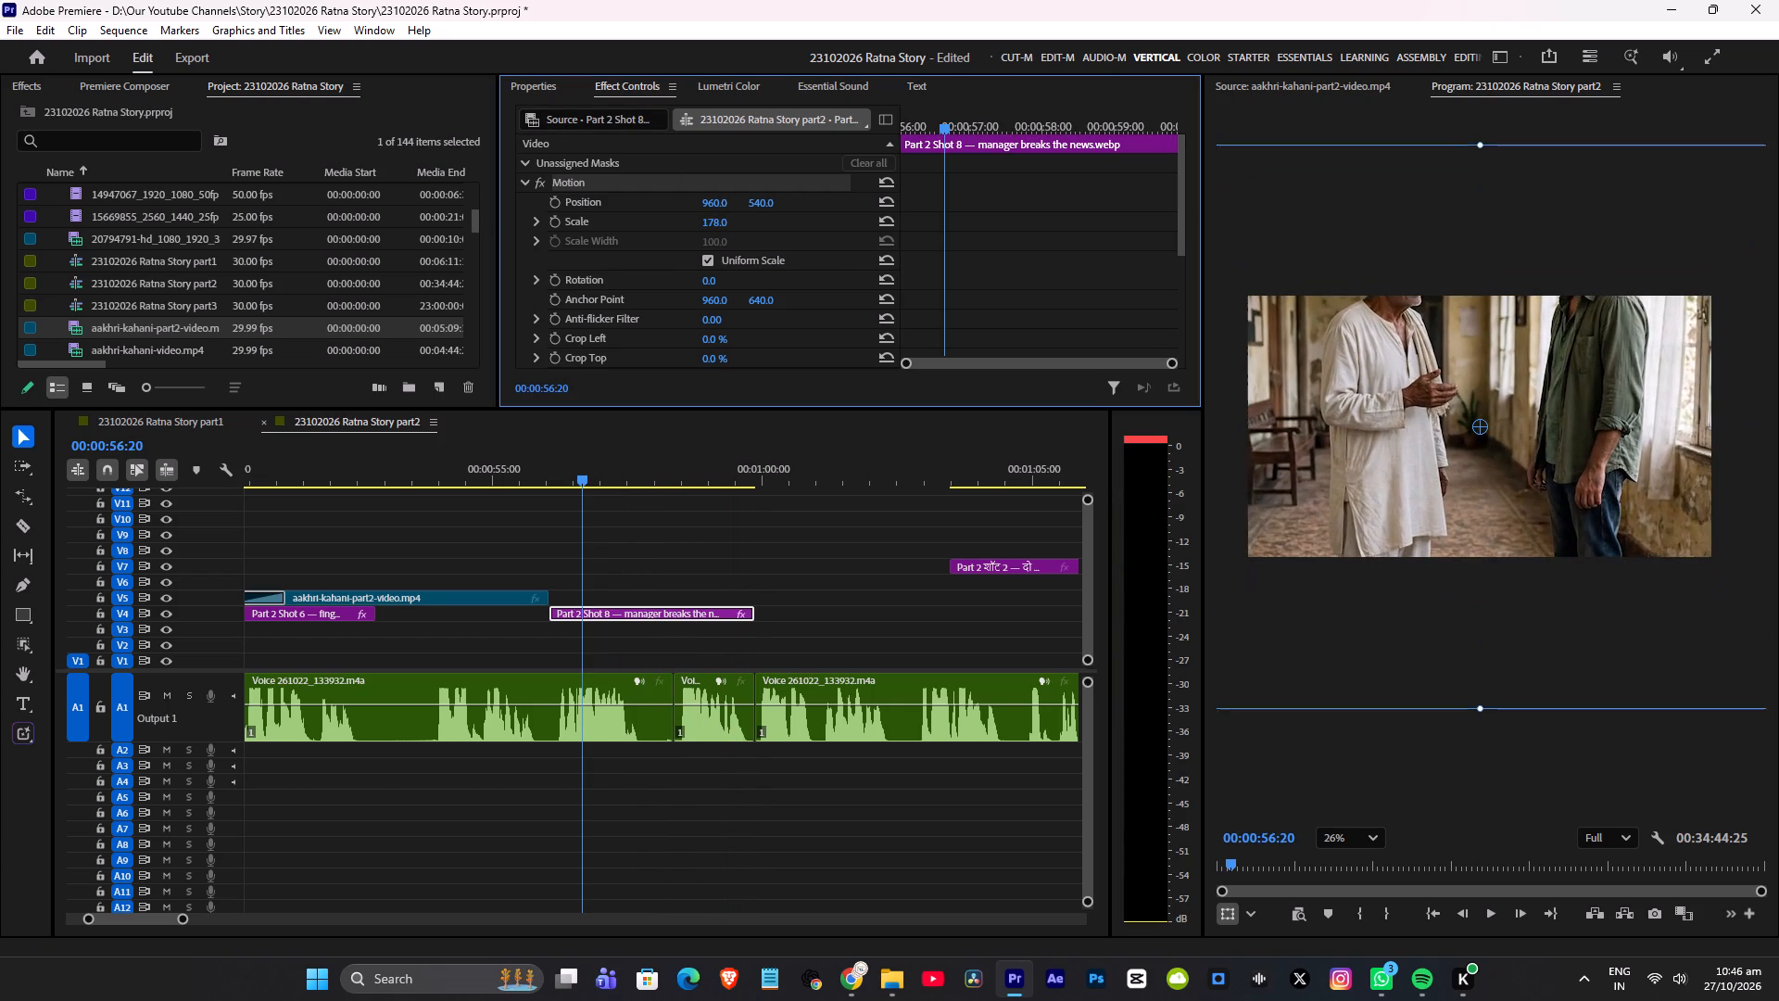
pyautogui.moveTo(793, 225); pyautogui.dragTo(789, 227)
pyautogui.moveTo(767, 203); pyautogui.dragTo(865, 192)
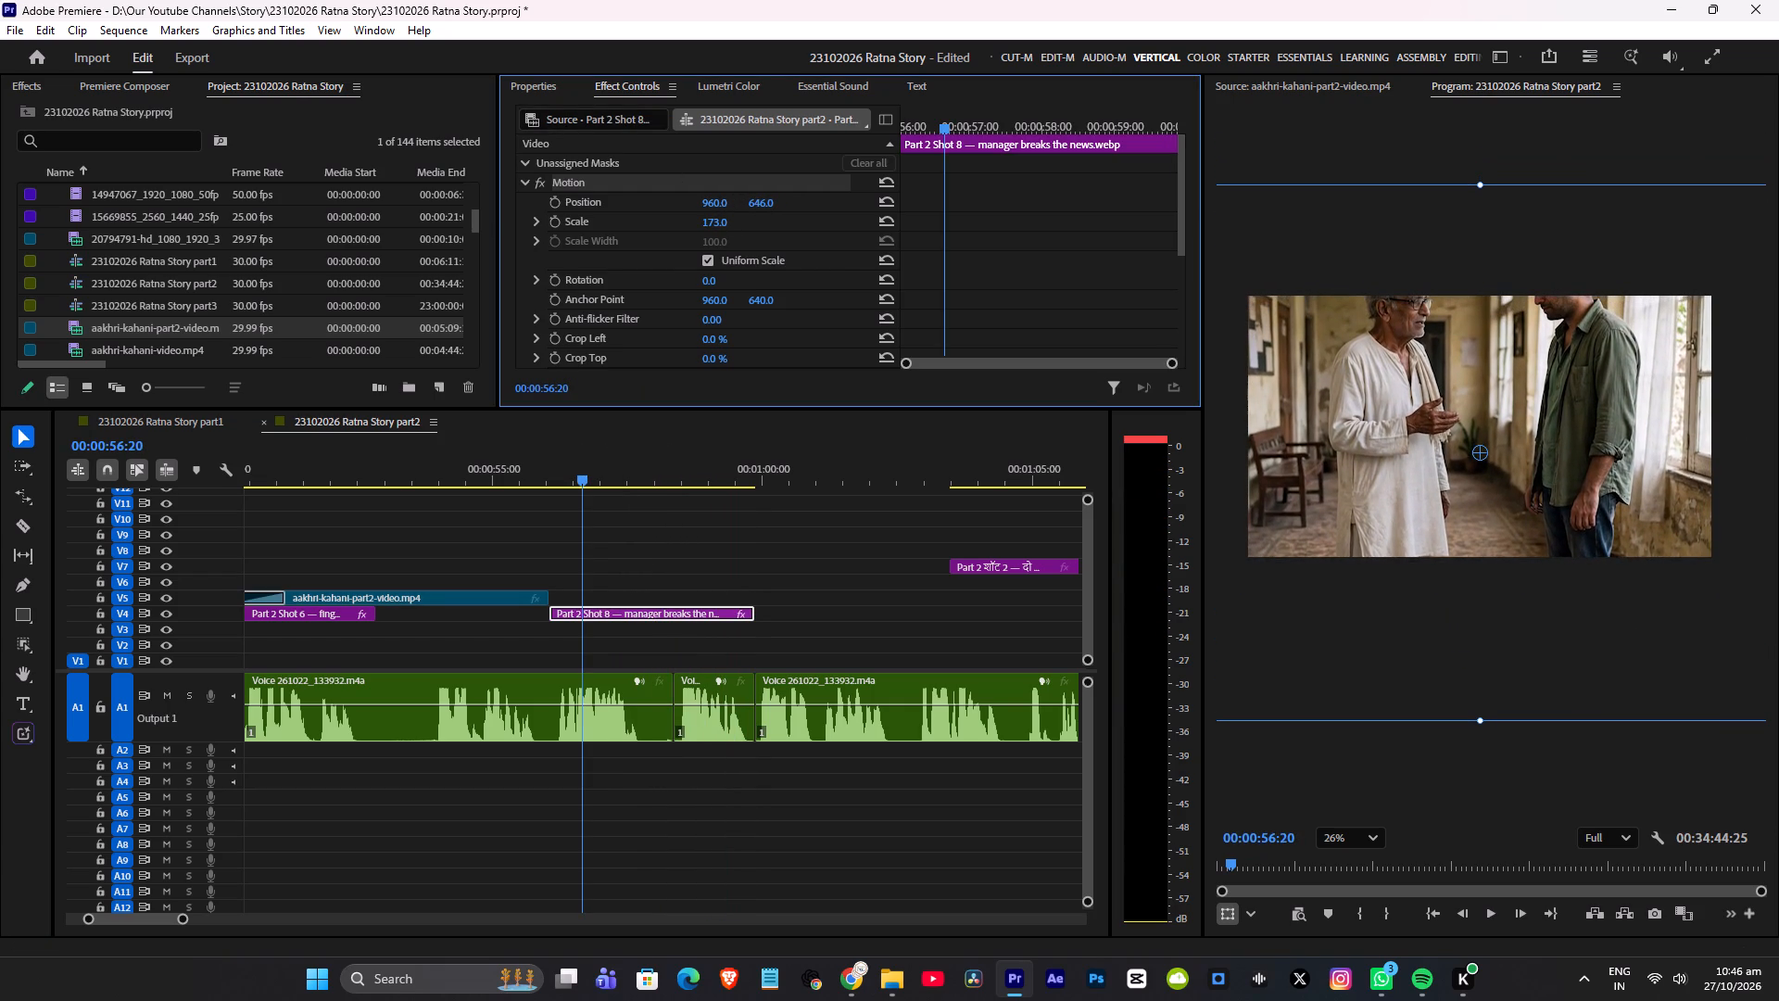
pyautogui.moveTo(865, 192); pyautogui.dragTo(867, 192)
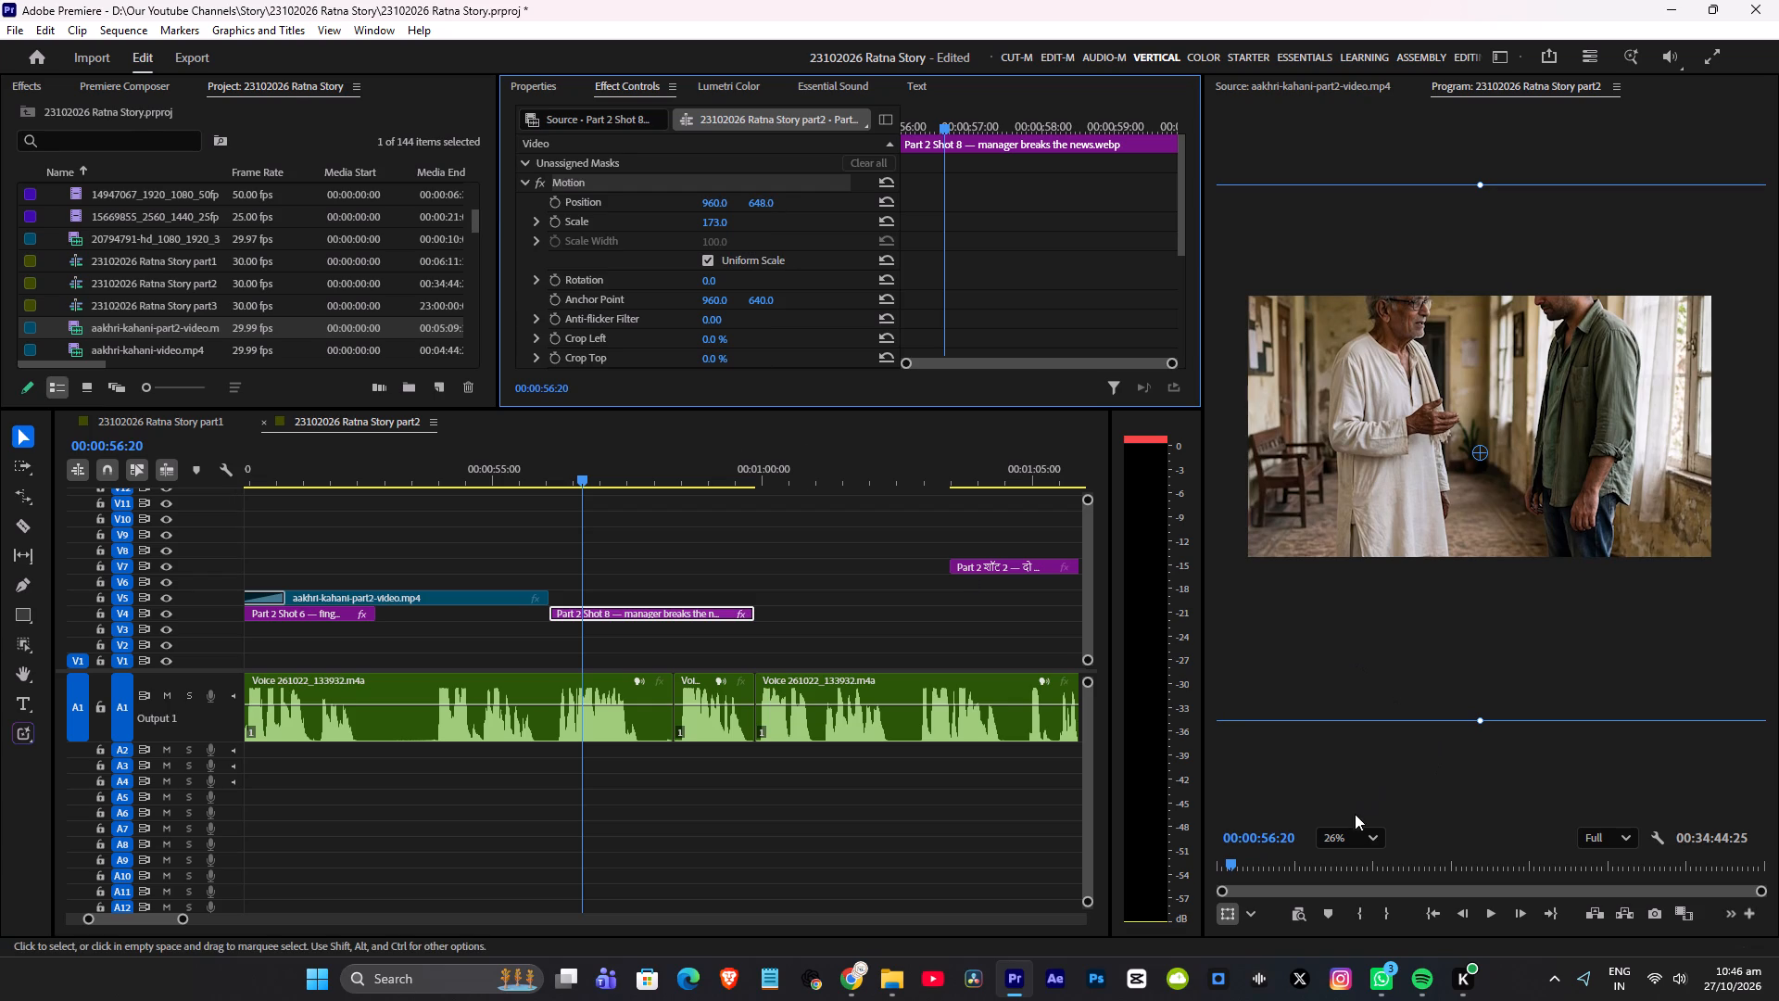
# Set the program monitor zoom to Fit and reset the Scale of Part 2 Shot 8, then deselect the clip.
pyautogui.click(1359, 837)
pyautogui.click(1371, 568)
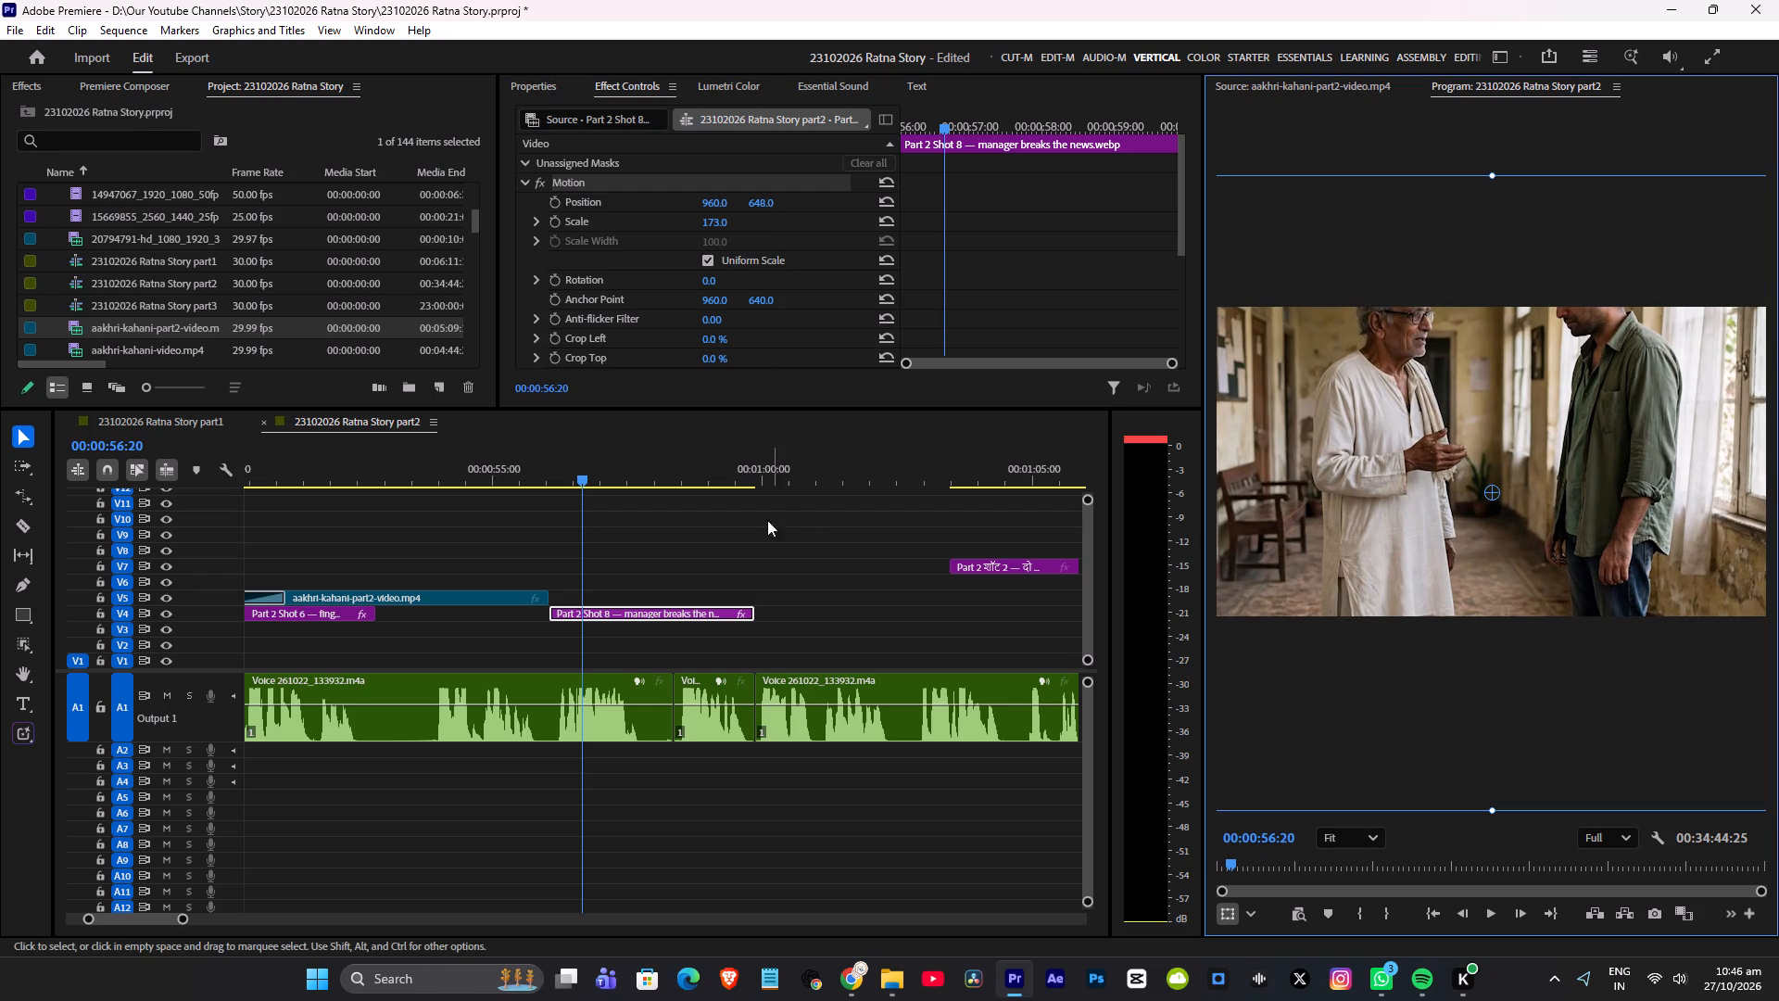
pyautogui.click(887, 219)
pyautogui.click(640, 552)
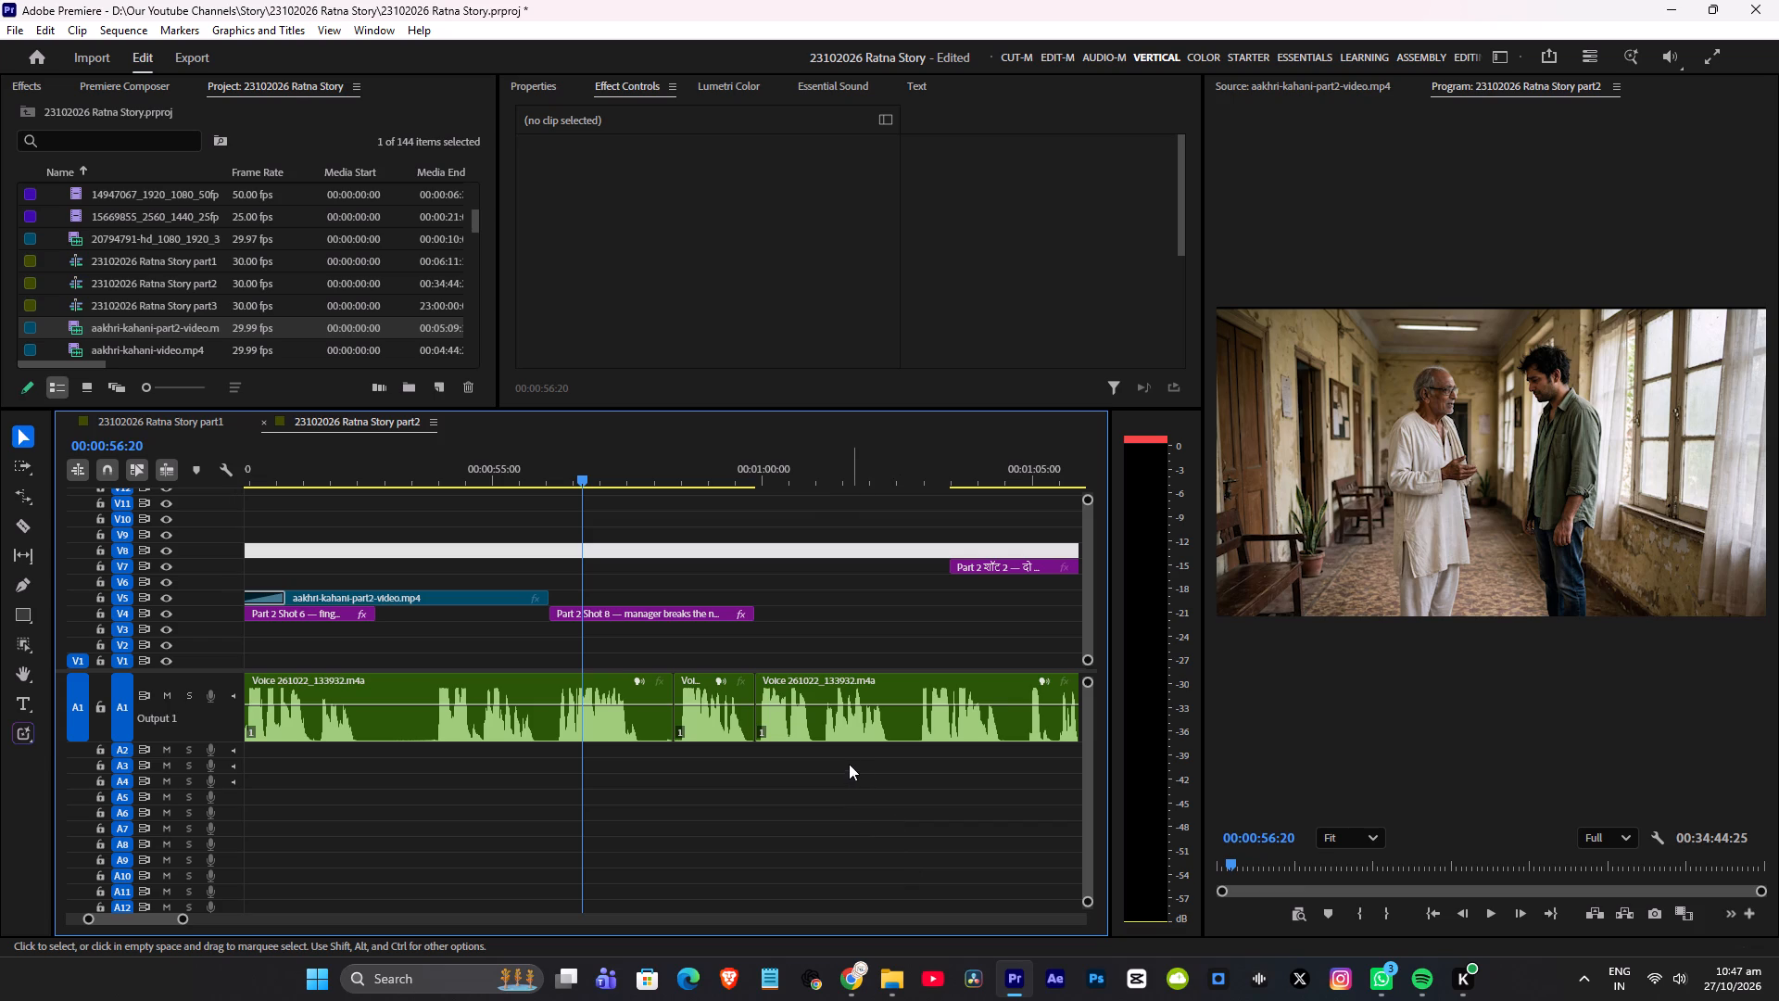
pyautogui.click(851, 977)
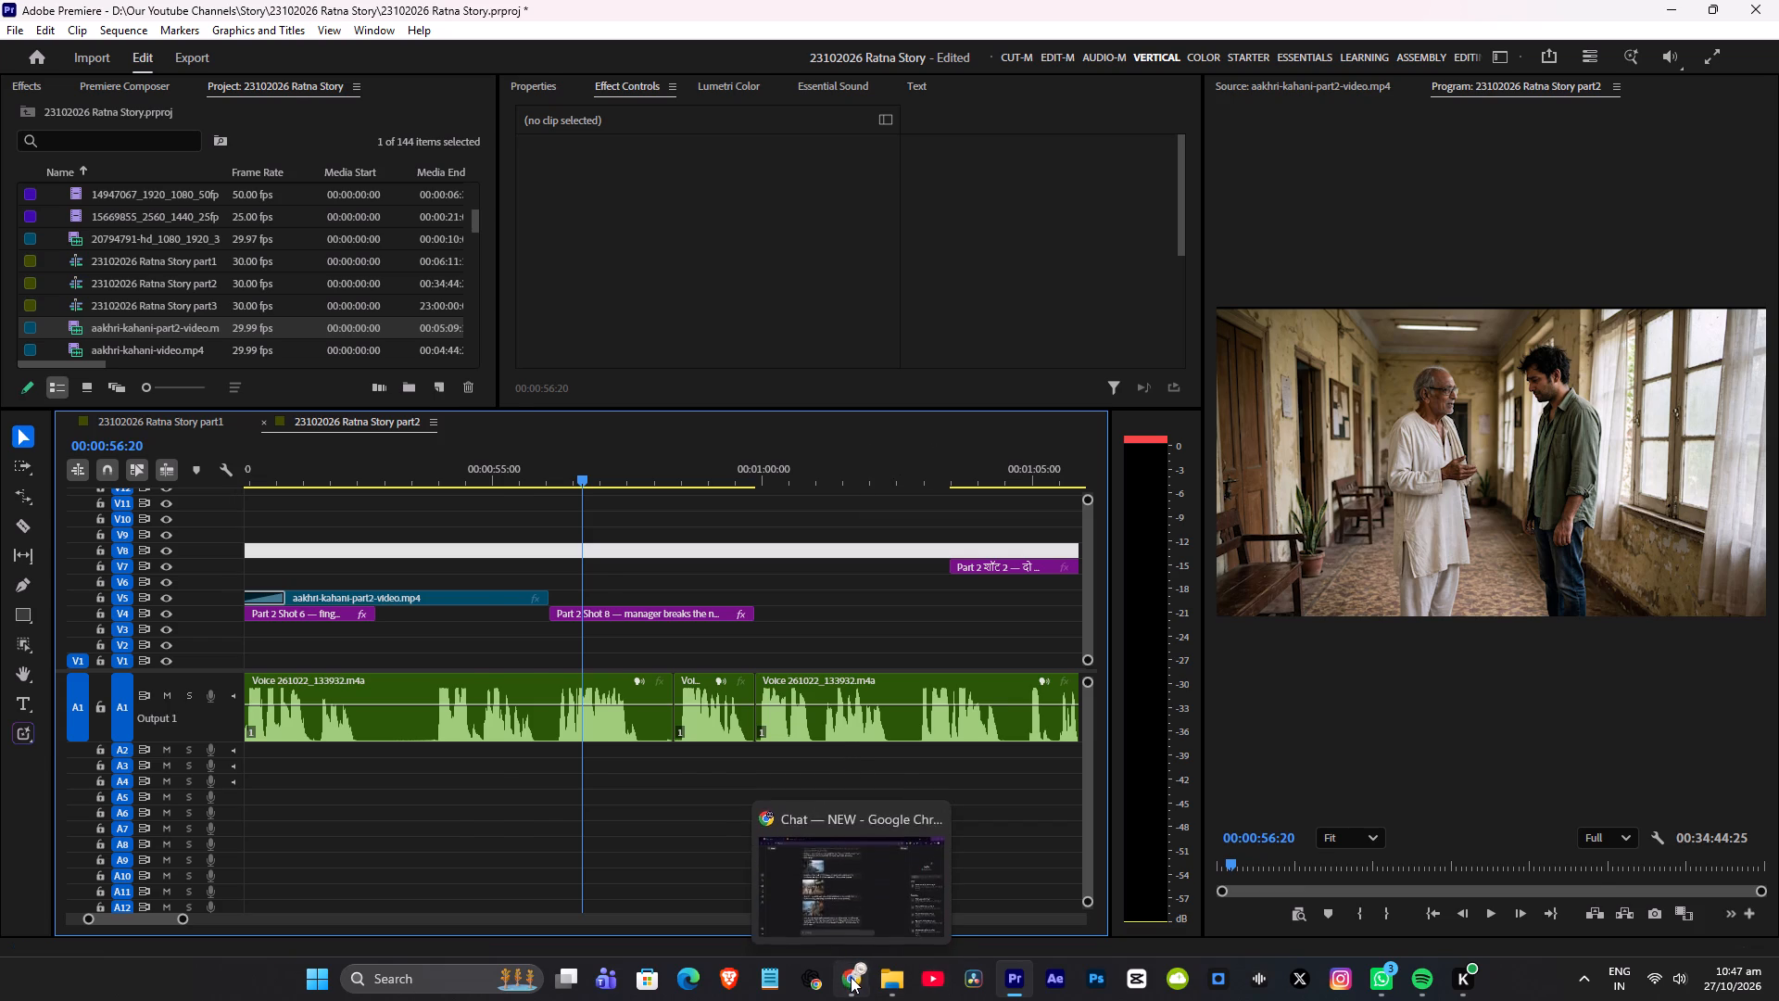
pyautogui.scroll(4, 1432, 276)
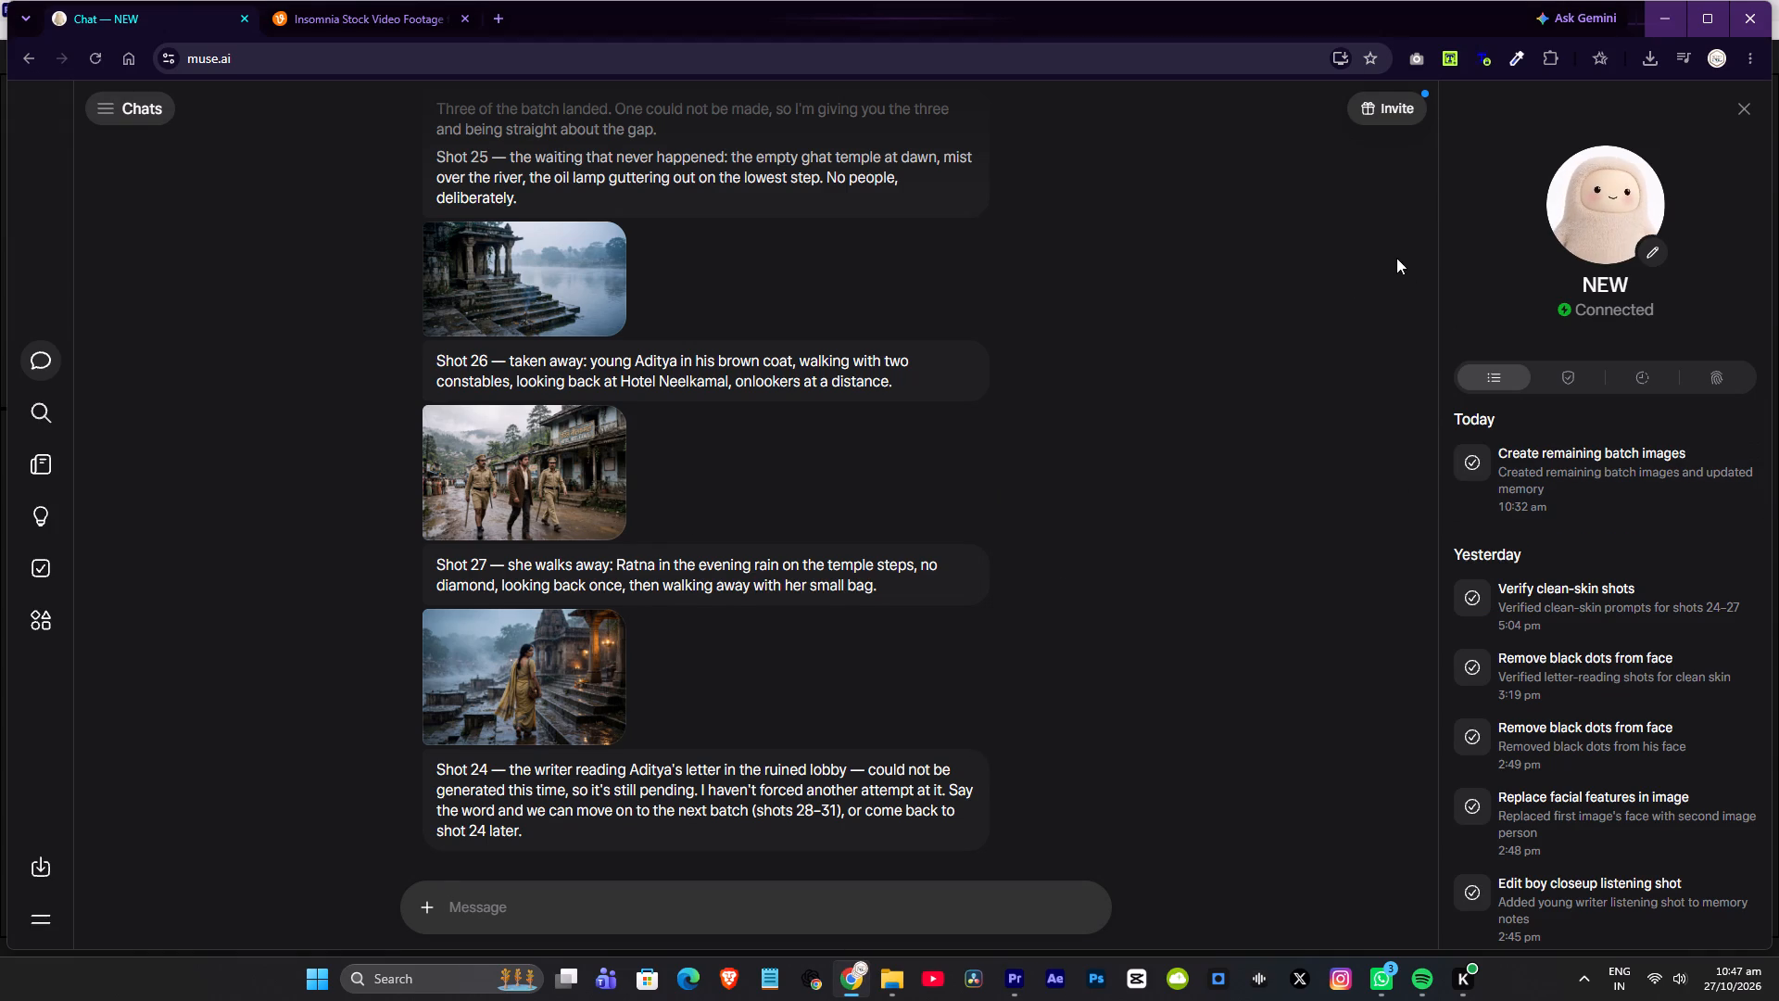
pyautogui.scroll(14, 1330, 280)
pyautogui.scroll(15, 1324, 279)
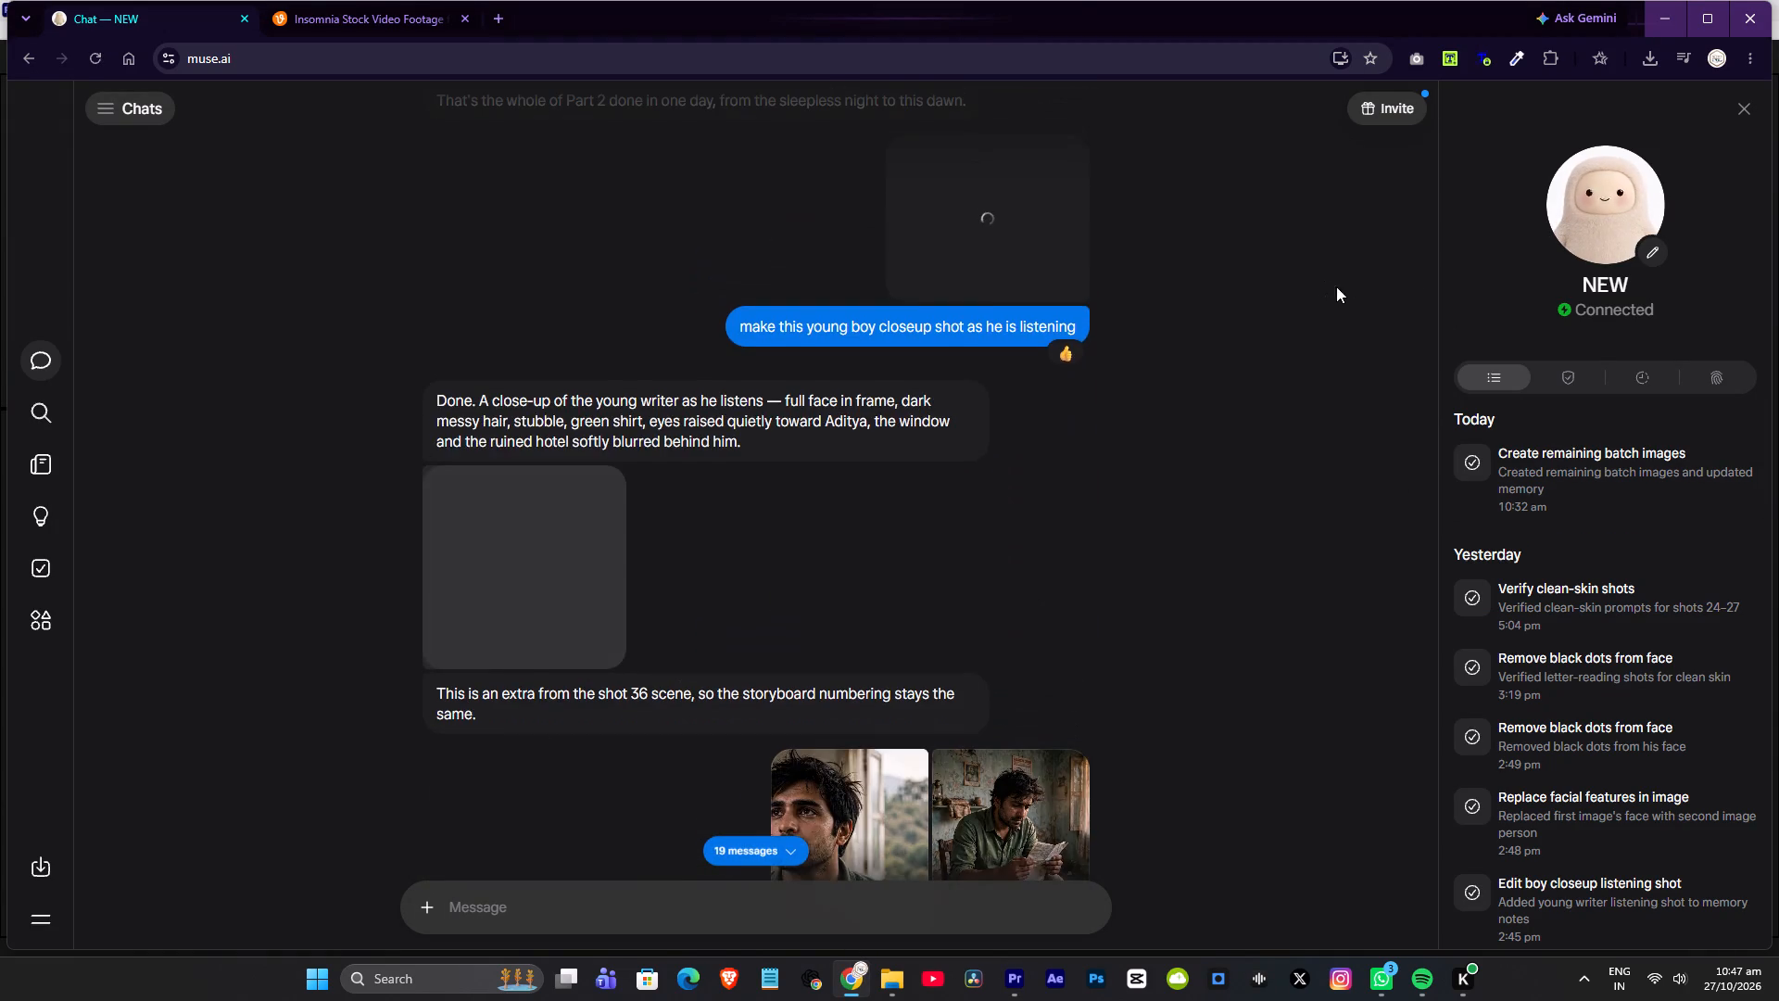
pyautogui.scroll(8, 1360, 412)
pyautogui.moveTo(1387, 529); pyautogui.dragTo(1396, 527)
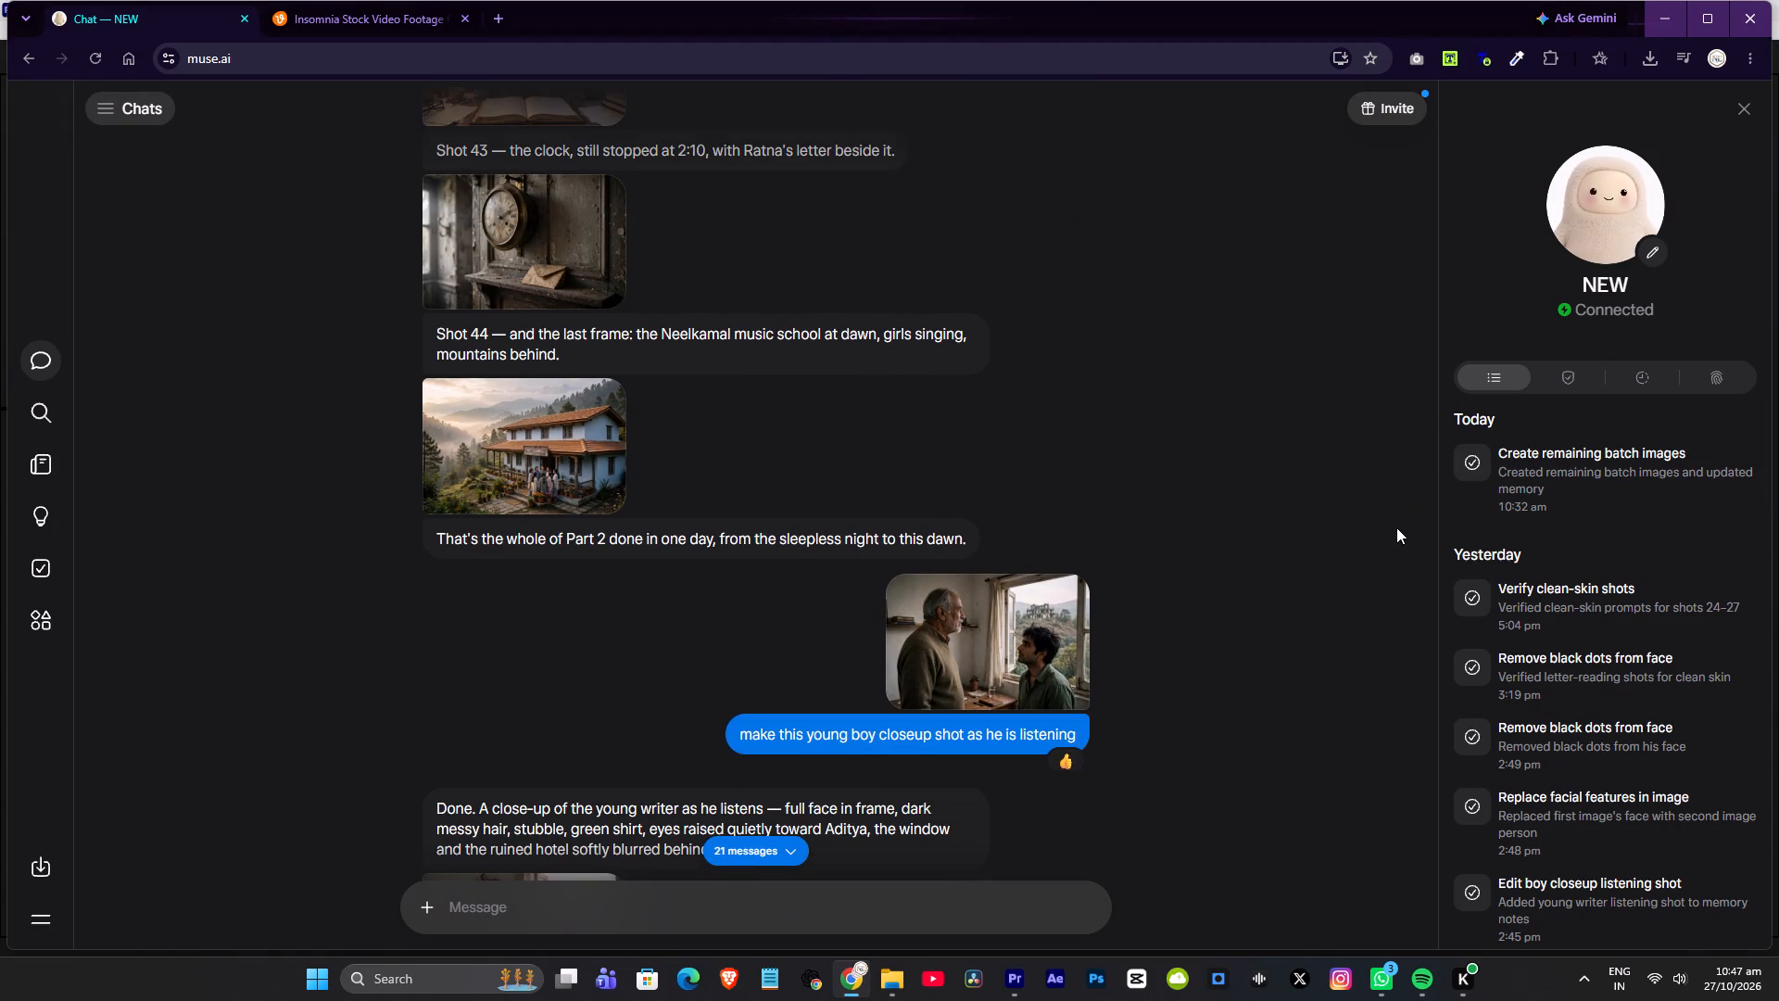
pyautogui.moveTo(1396, 527); pyautogui.dragTo(1422, 423)
pyautogui.press('Up')
pyautogui.press('Up')
pyautogui.press('Up')
pyautogui.press('Up')
pyautogui.press('Up')
pyautogui.press('Up')
pyautogui.press('Up')
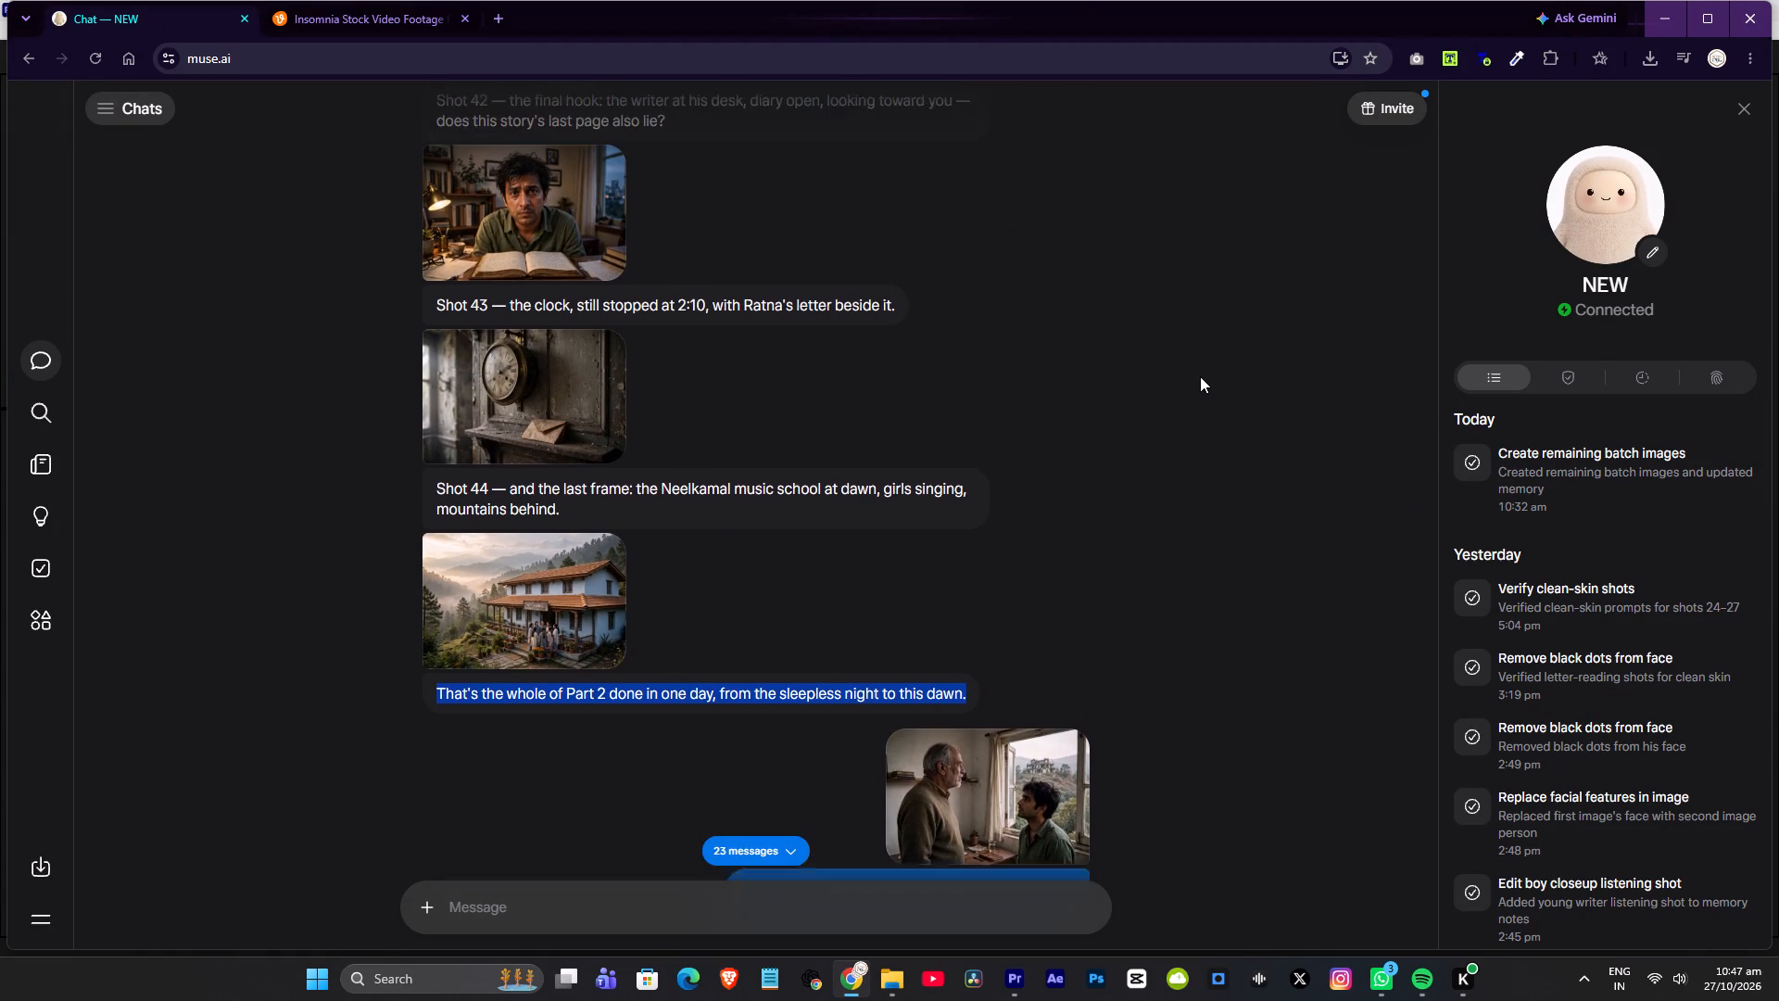
pyautogui.press('pageup')
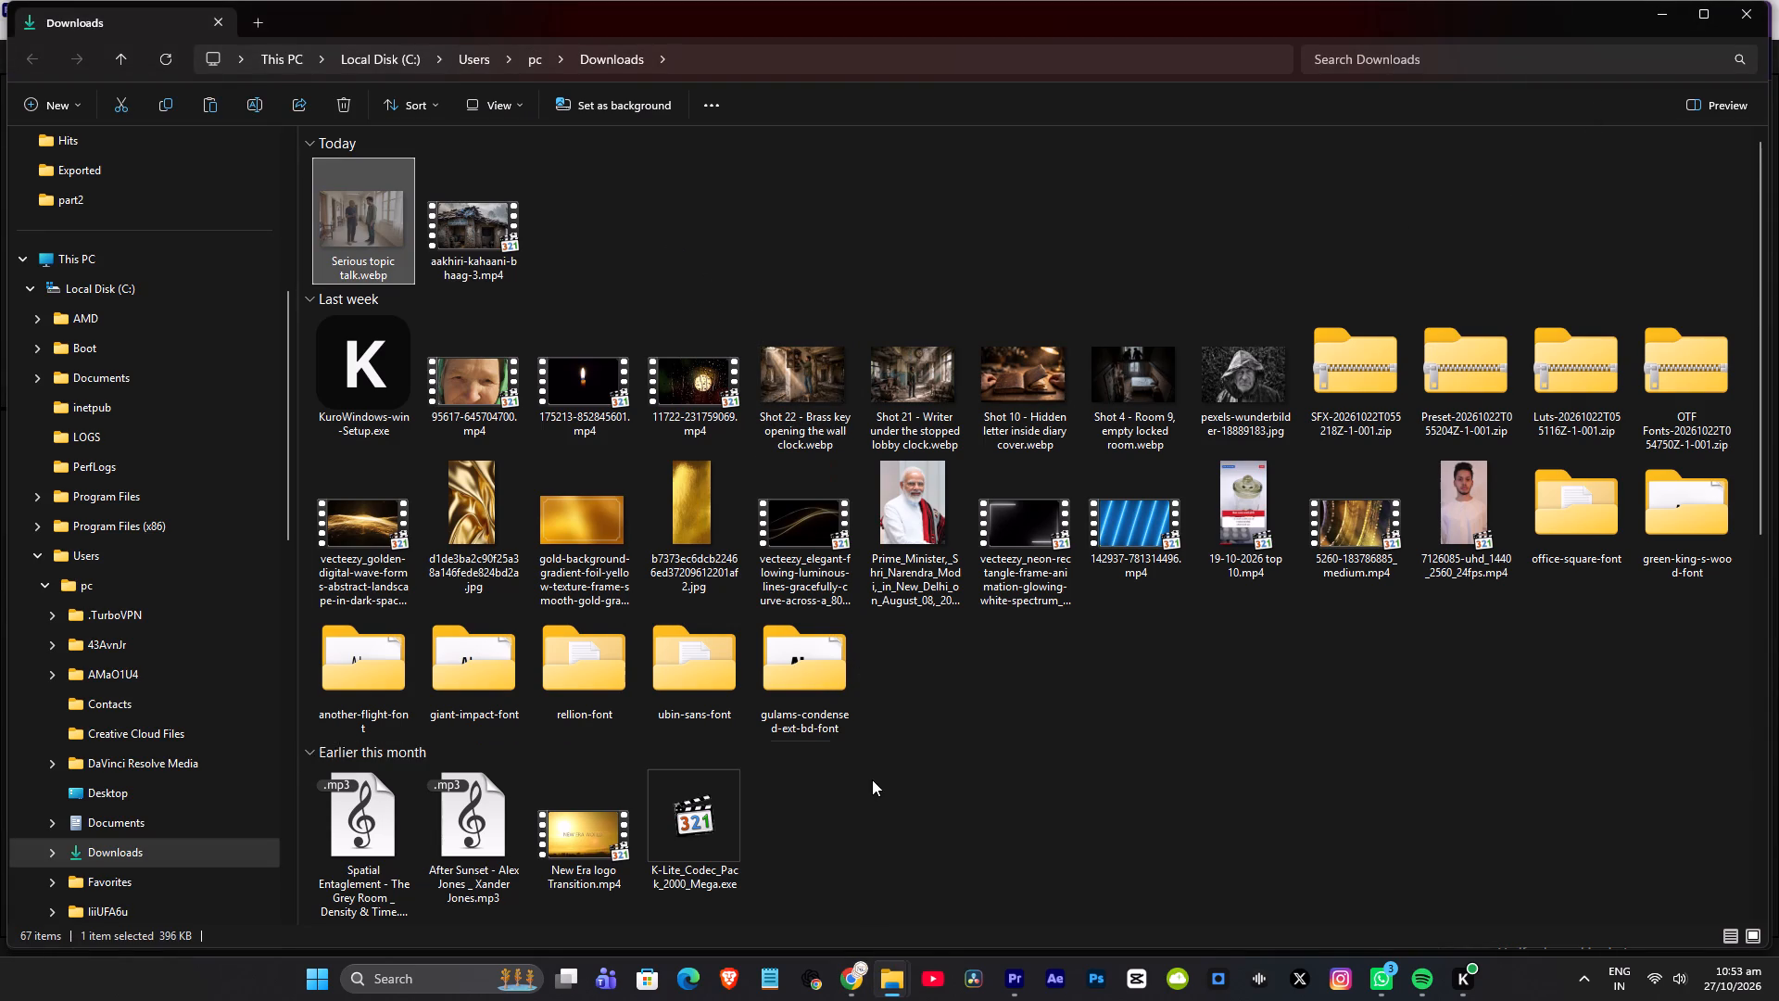
pyautogui.click(890, 971)
pyautogui.click(959, 881)
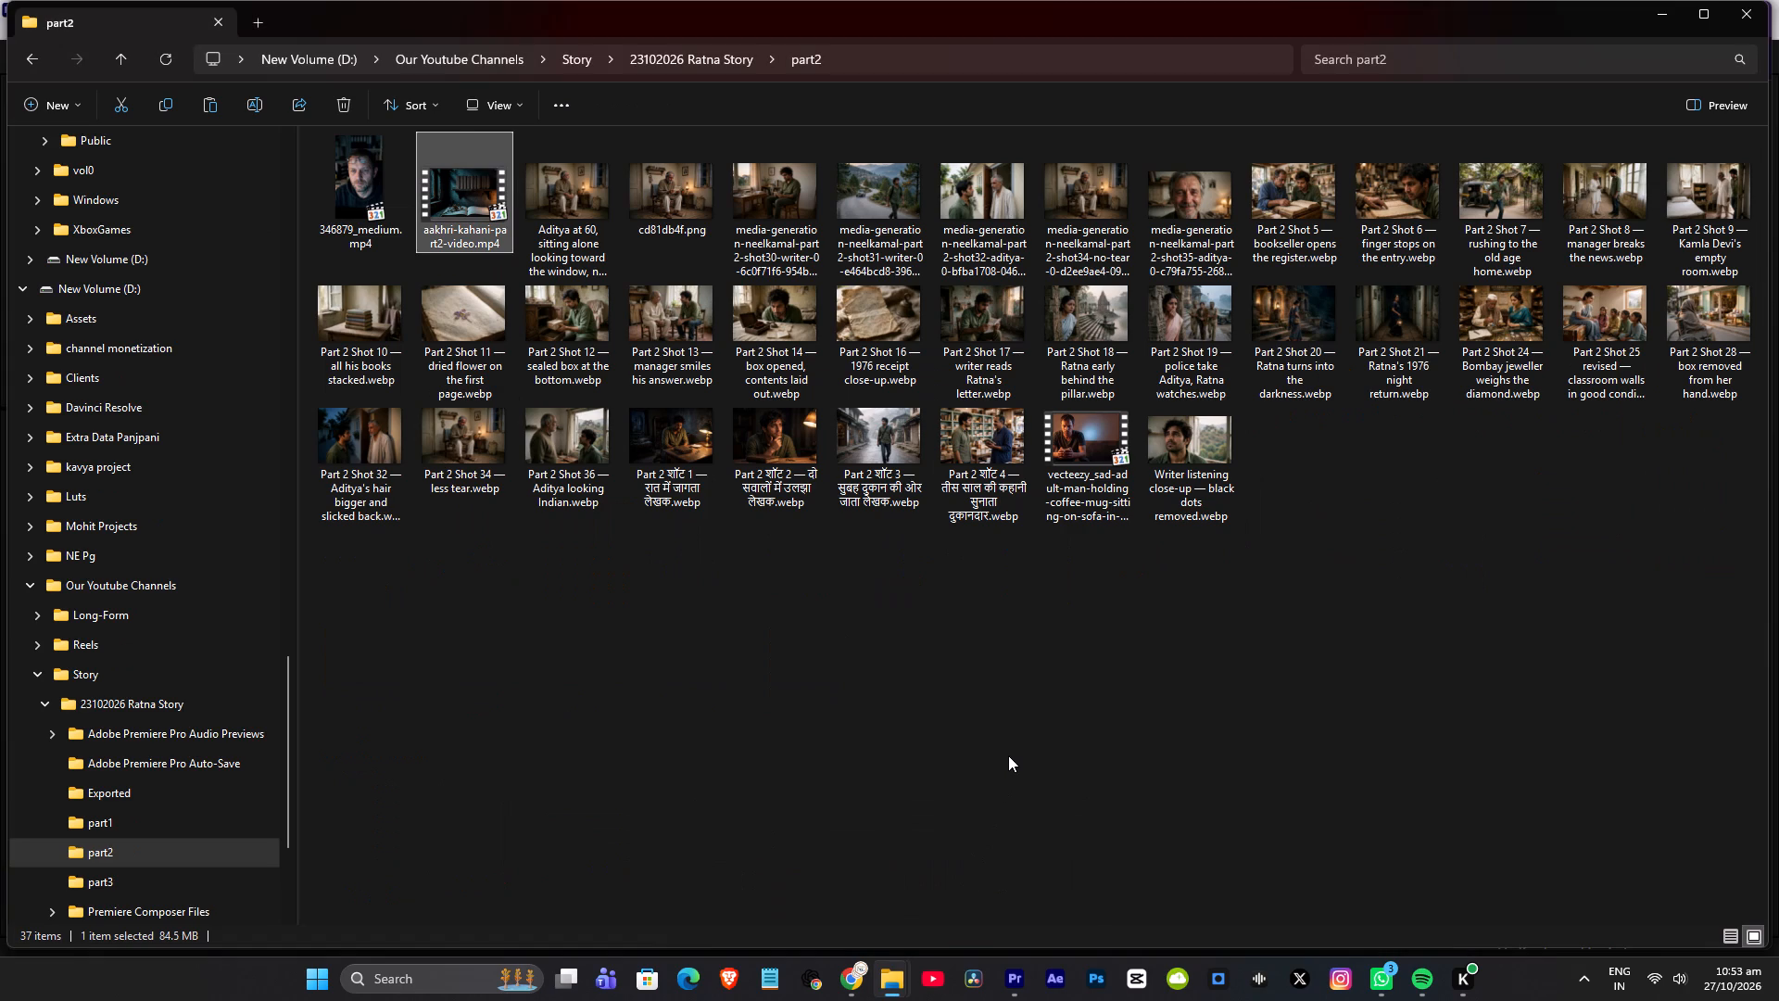
pyautogui.click(1008, 755)
pyautogui.hotkey('ctrl', 'v')
# Place Serious topic talk.webp on V7 above the start of the Shot 8 clip and trim its start to about 00:00:57.
pyautogui.moveTo(1090, 465); pyautogui.dragTo(1091, 893)
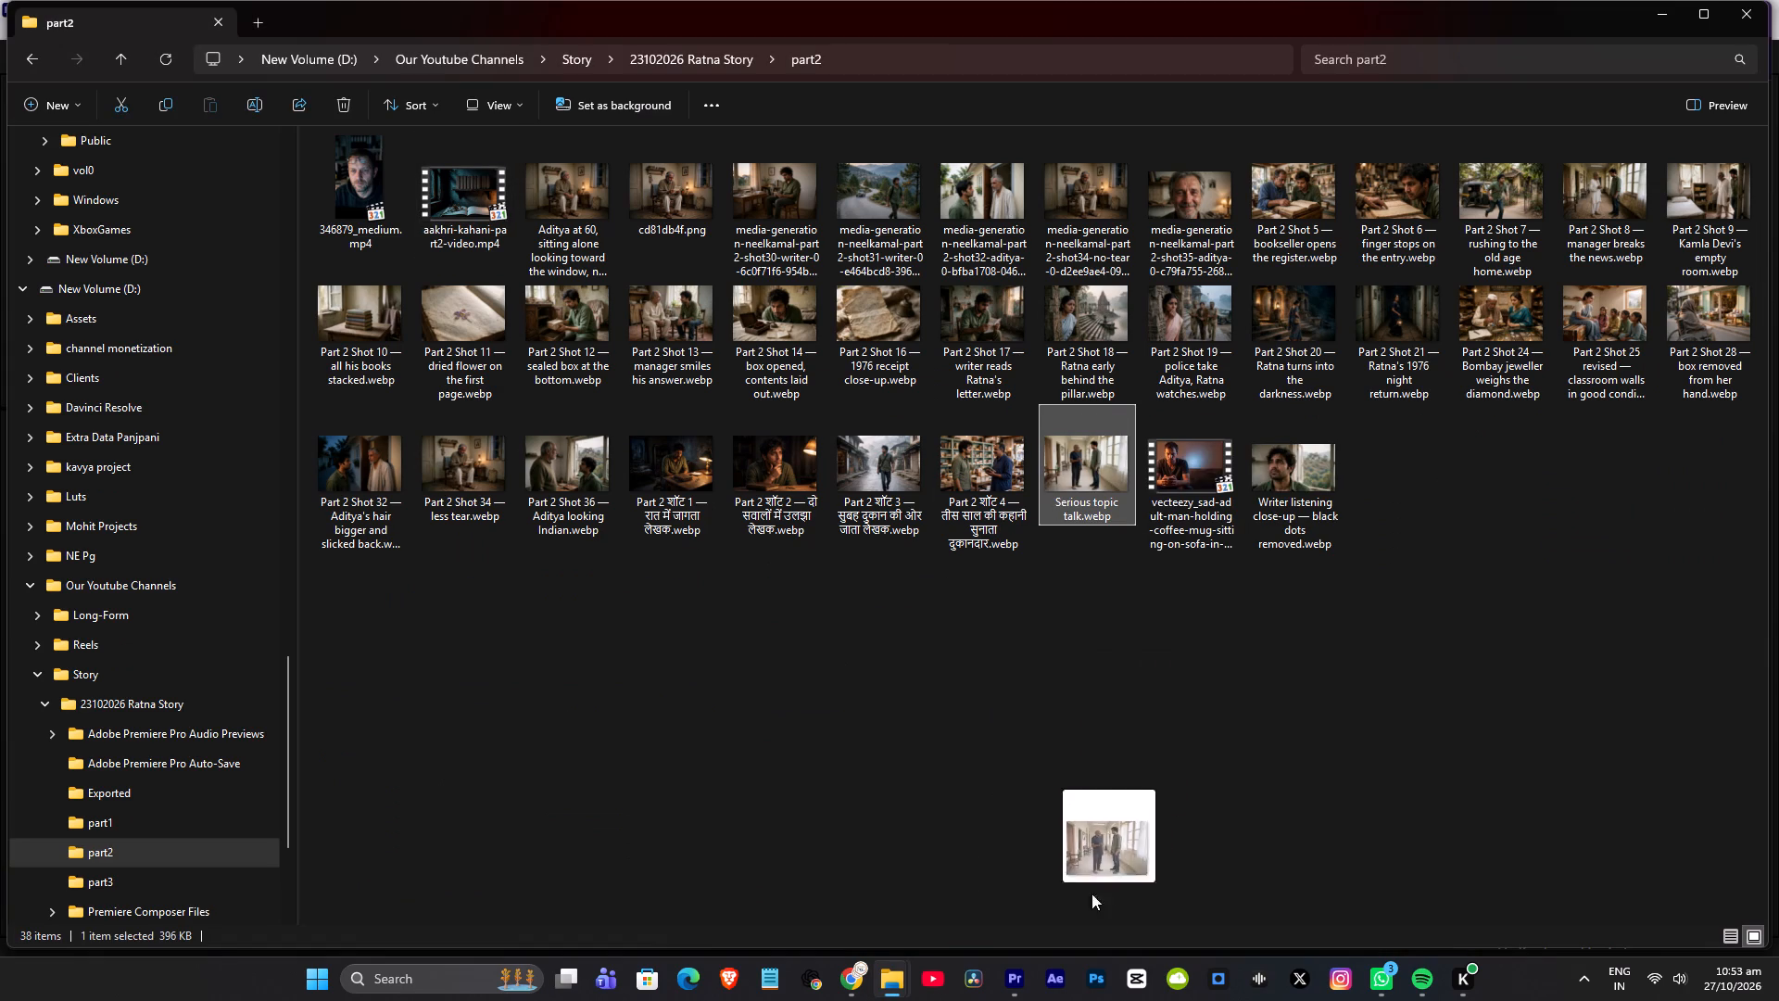
pyautogui.moveTo(1091, 893); pyautogui.dragTo(669, 577)
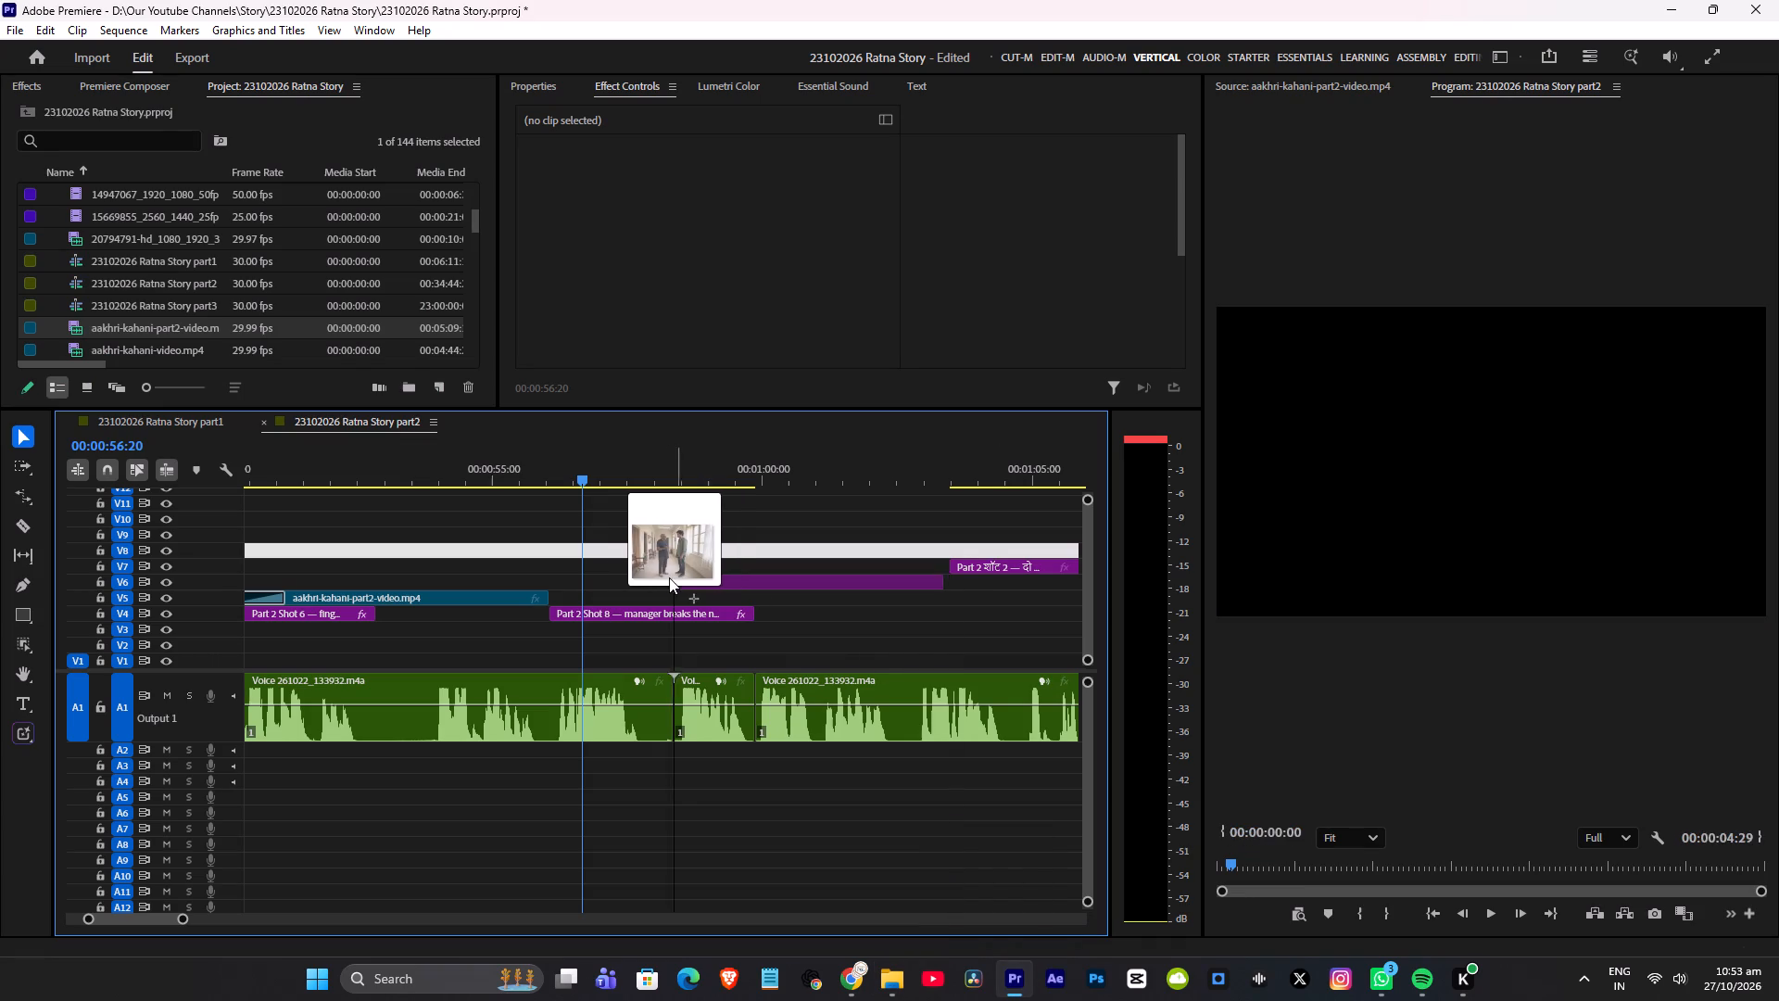
pyautogui.moveTo(669, 577); pyautogui.dragTo(560, 561)
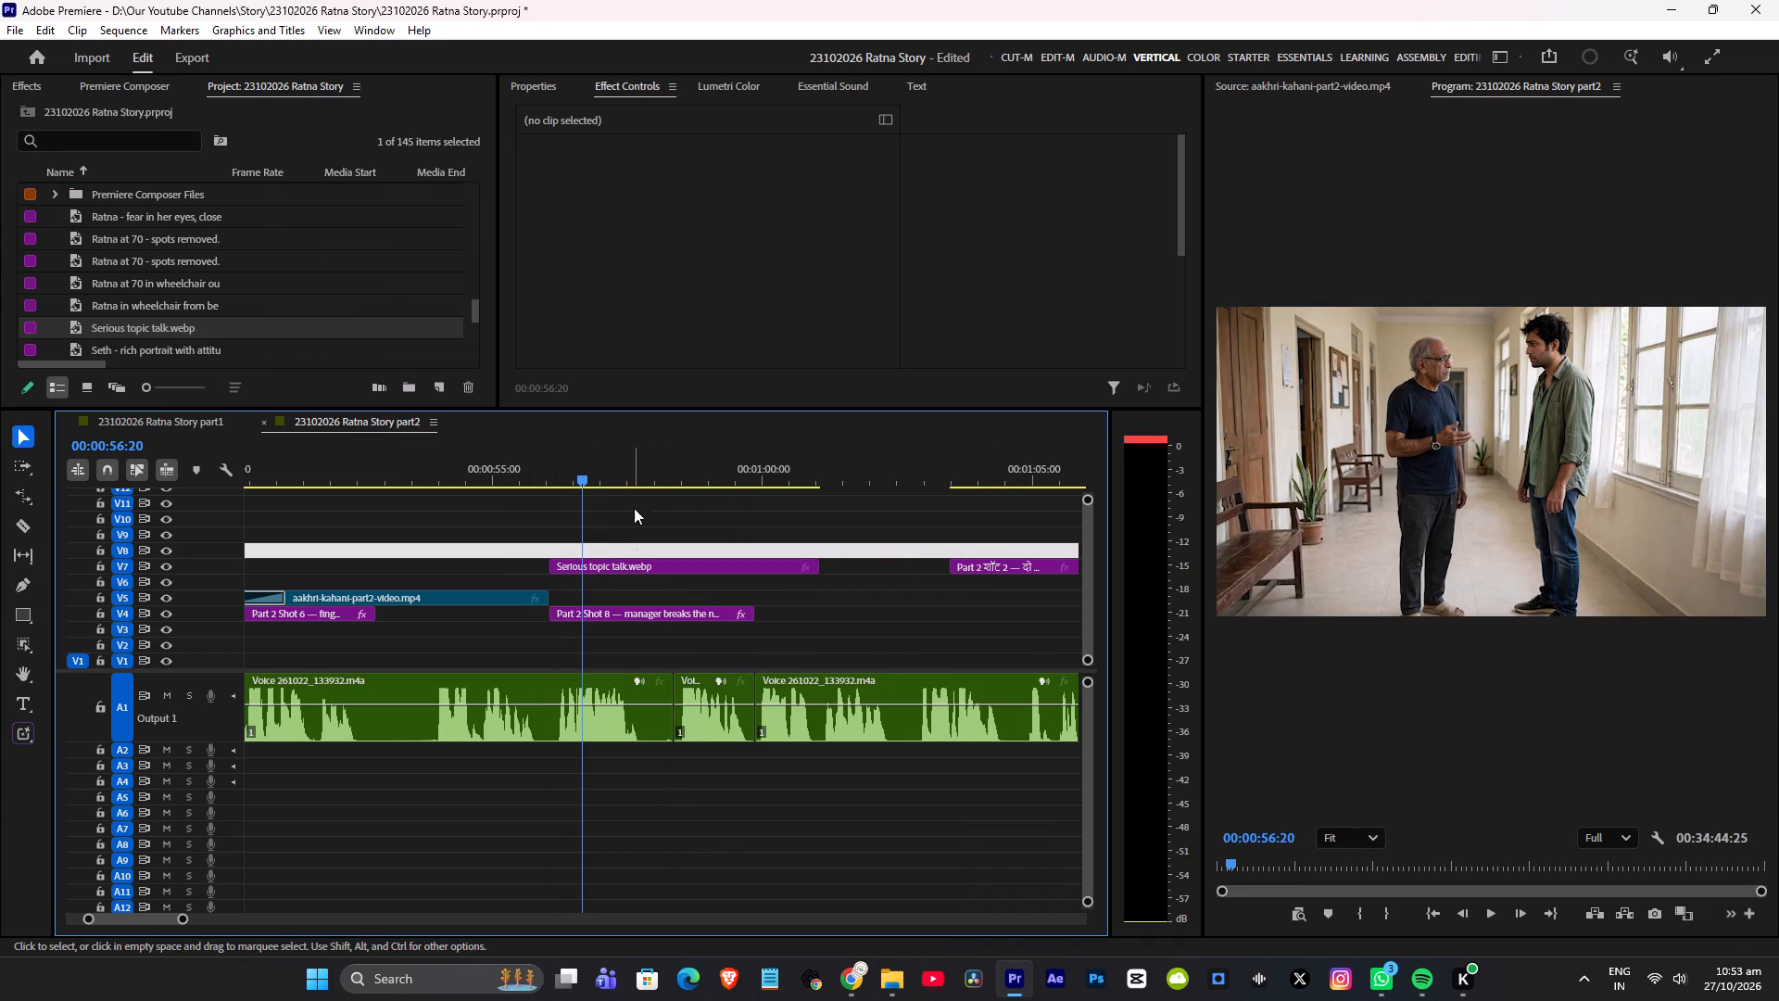
pyautogui.moveTo(552, 573); pyautogui.dragTo(624, 568)
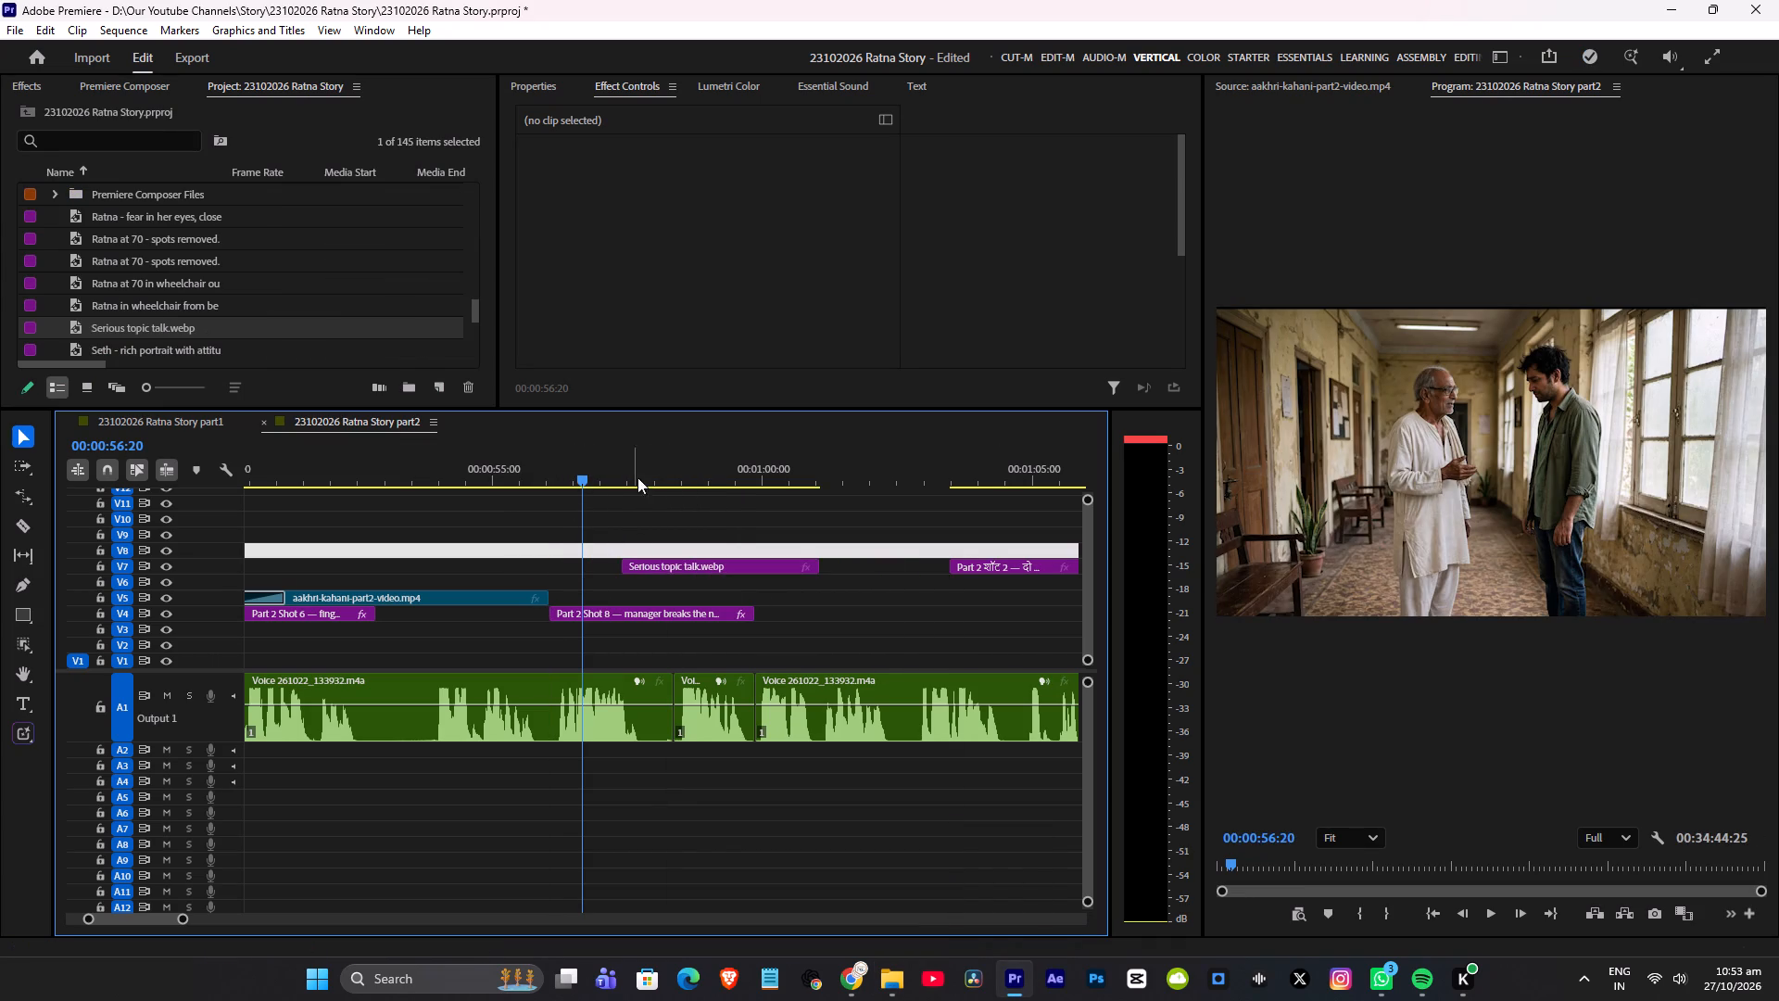
# Play back the sequence from about 00:00:56 through the Serious topic talk clip and the following Part 2 शॉट 2 clip.
pyautogui.click(541, 477)
pyautogui.press('space')
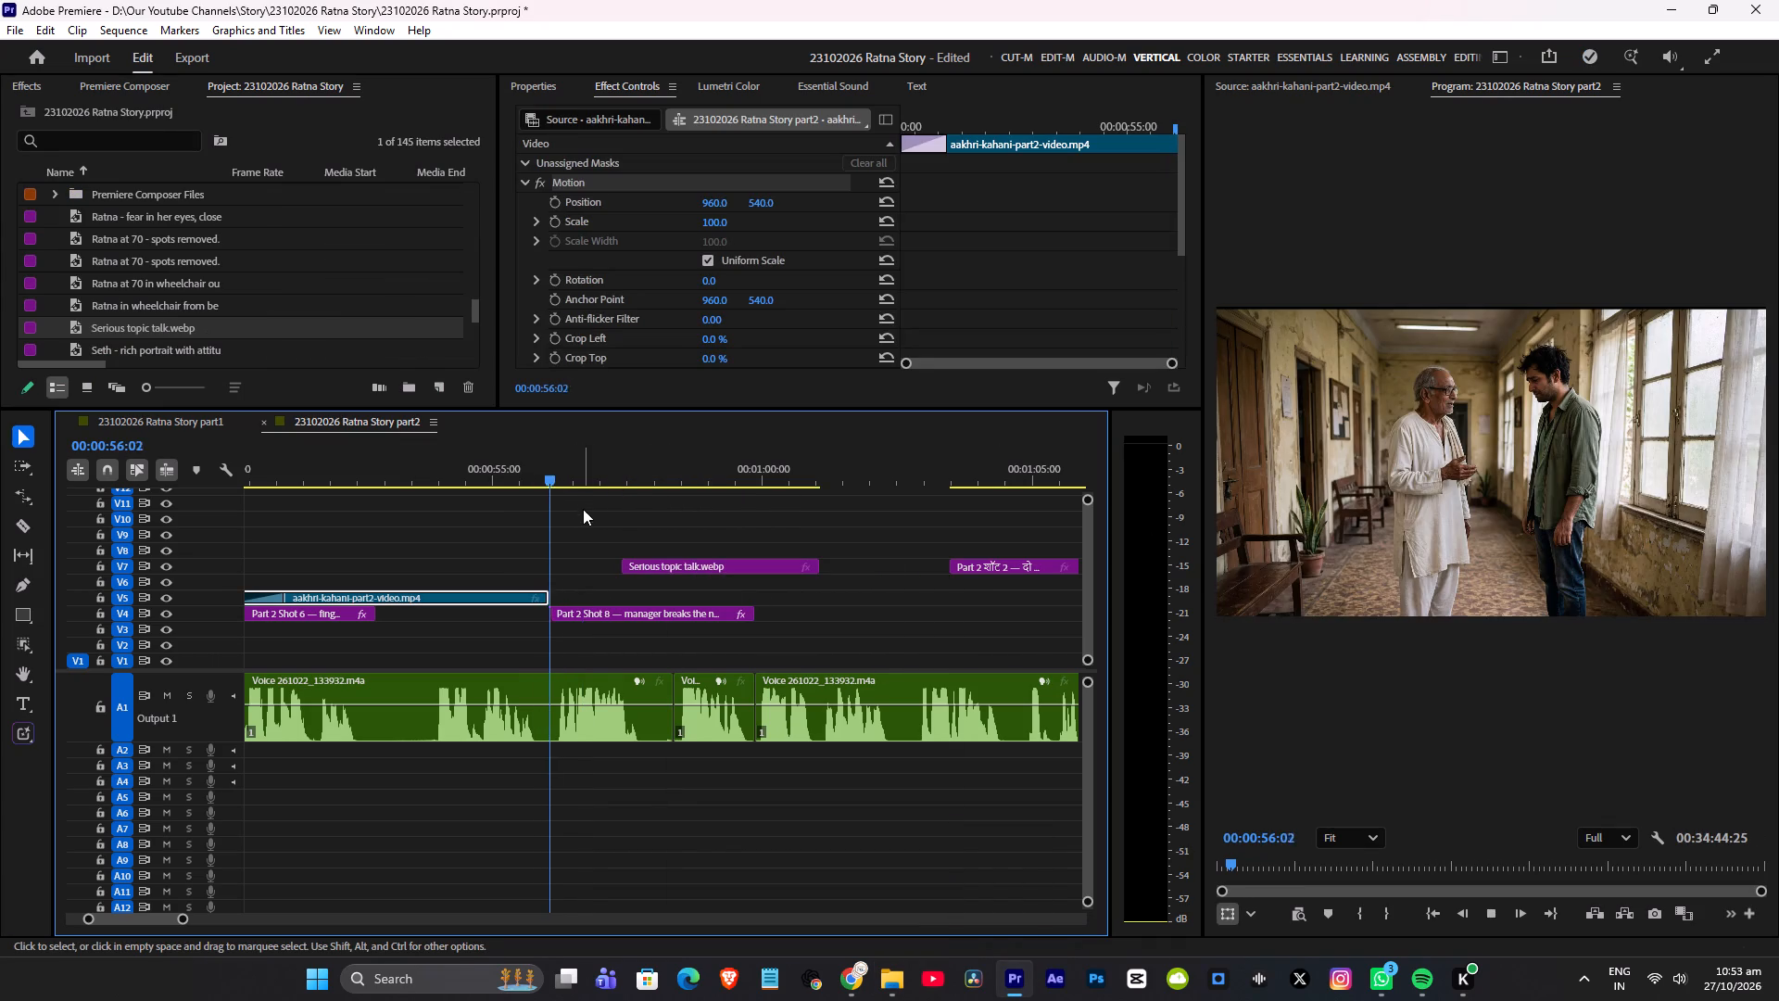
pyautogui.keyDown('alt'); pyautogui.scroll(5, 605, 559); pyautogui.keyUp('alt')
pyautogui.keyDown('alt'); pyautogui.scroll(-6, 645, 558); pyautogui.keyUp('alt')
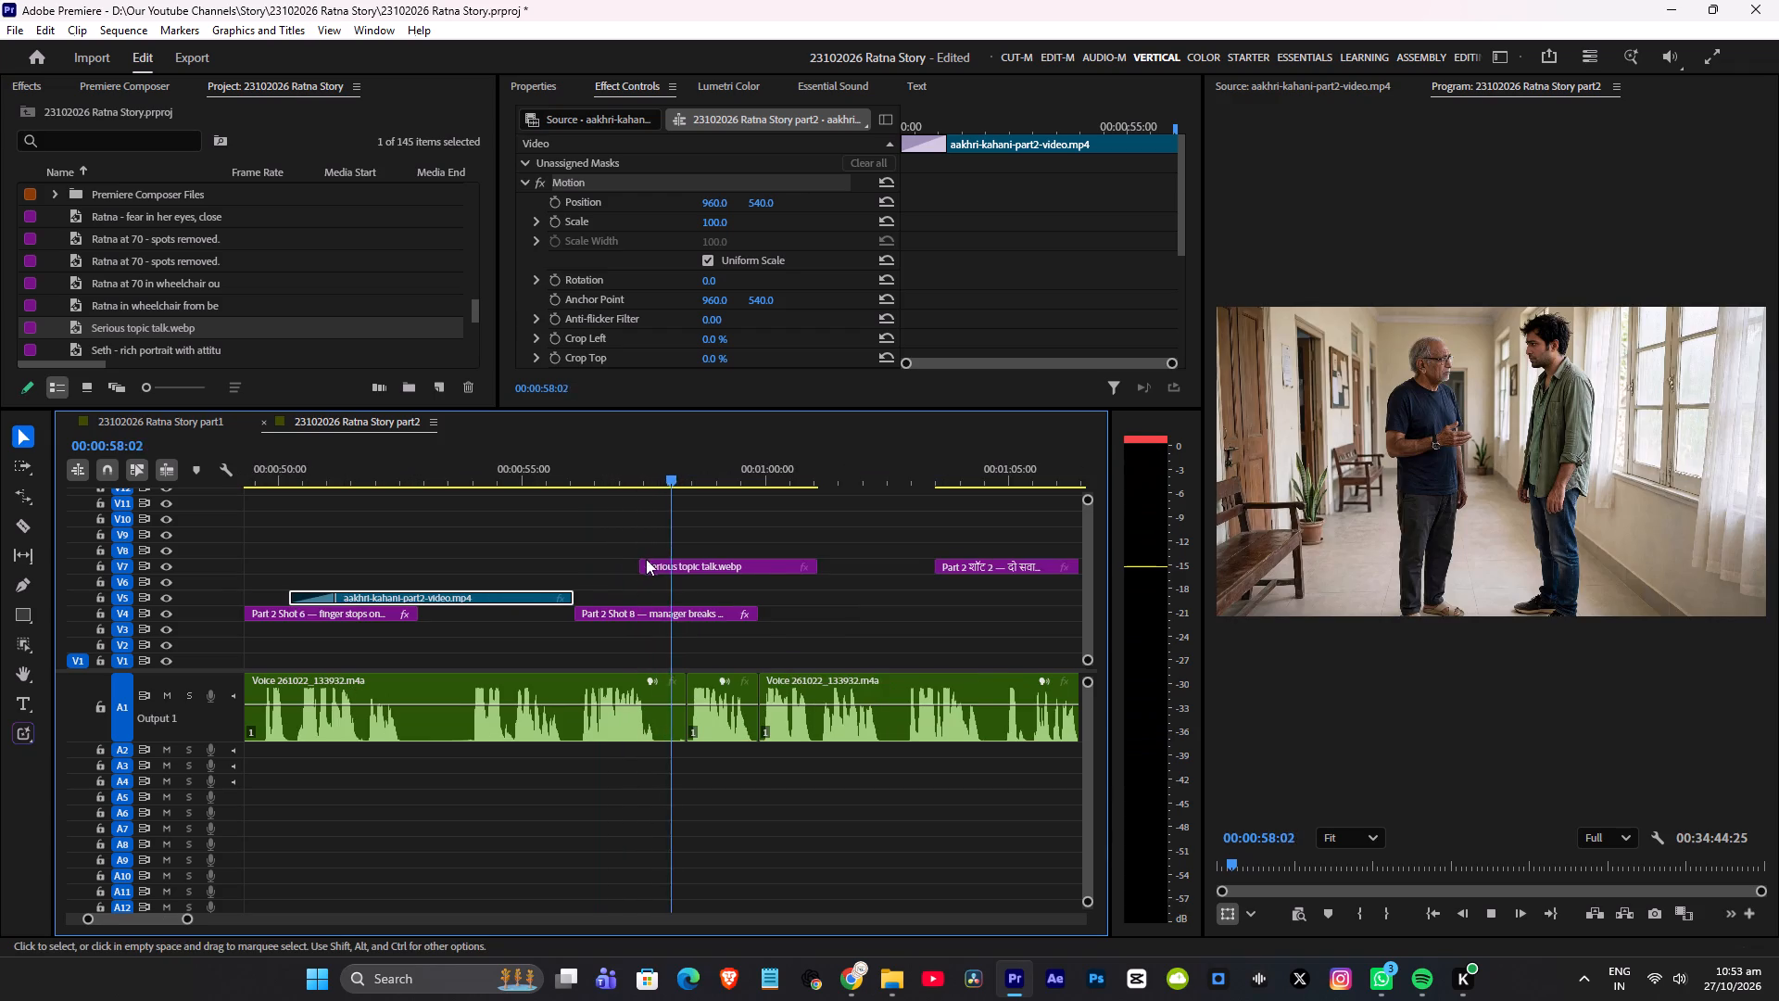
pyautogui.scroll(-3, 683, 564)
pyautogui.keyDown('alt'); pyautogui.scroll(3, 671, 549); pyautogui.keyUp('alt')
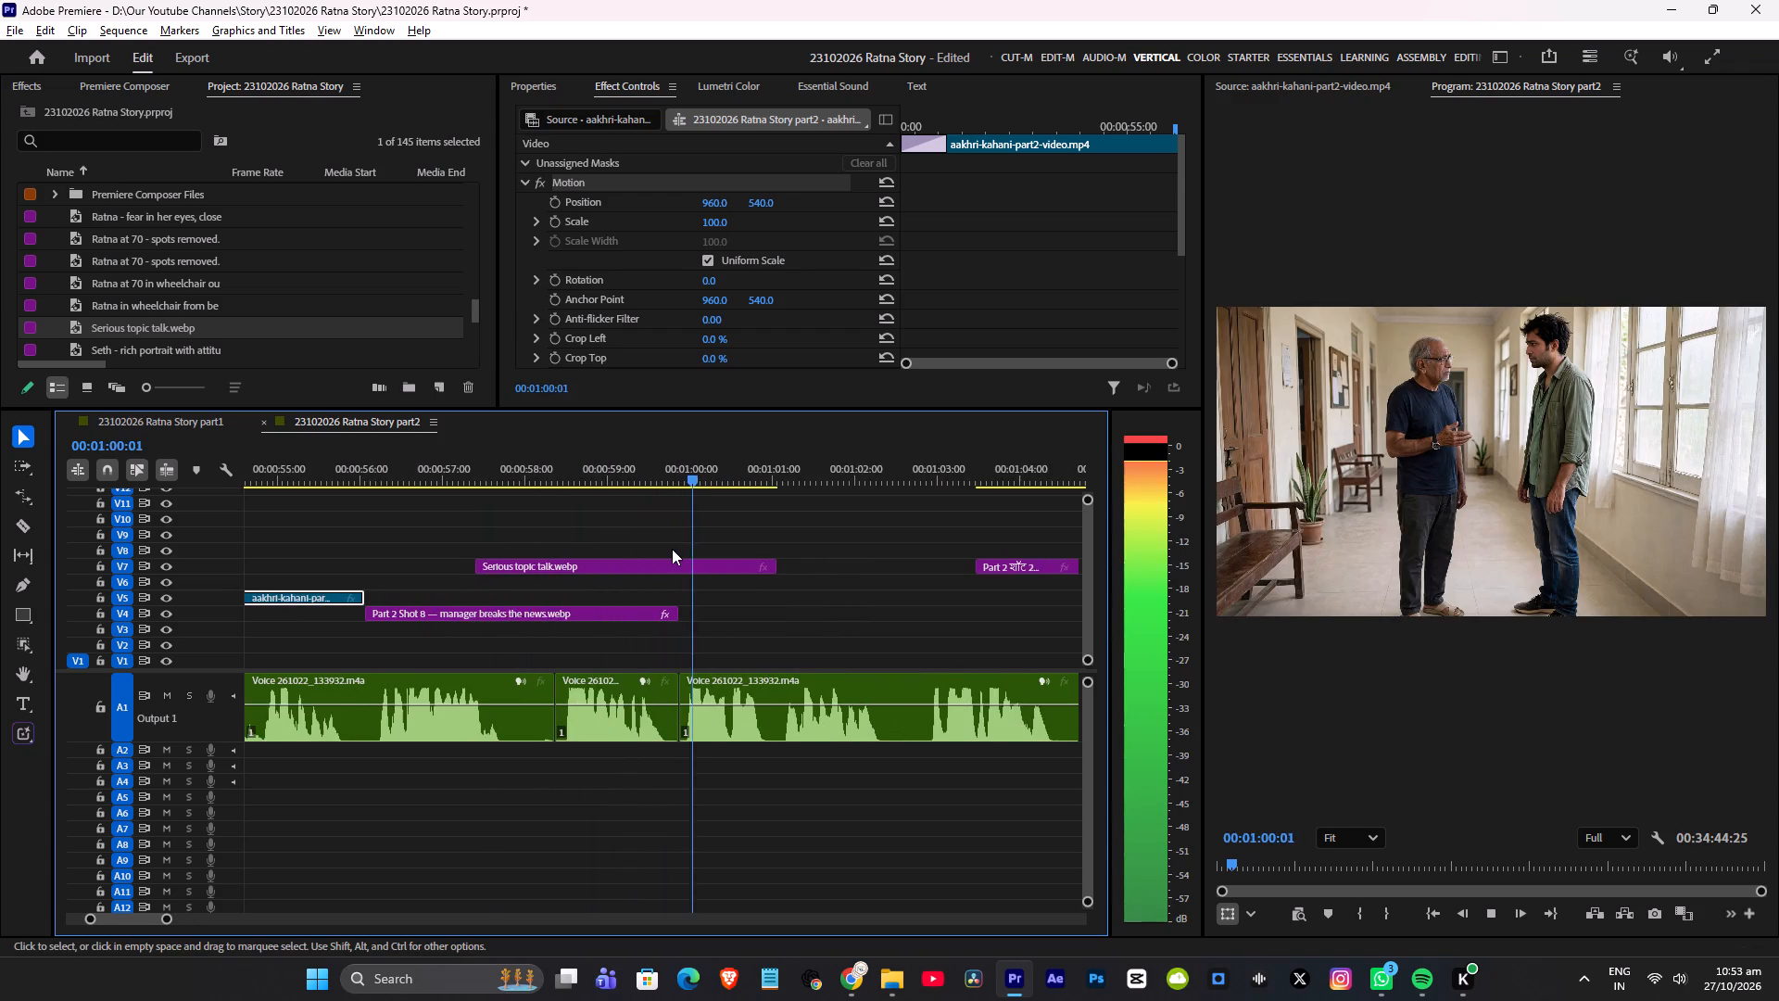
pyautogui.keyDown('alt'); pyautogui.scroll(4, 672, 549); pyautogui.keyUp('alt')
pyautogui.keyDown('alt'); pyautogui.scroll(-5, 690, 548); pyautogui.keyUp('alt')
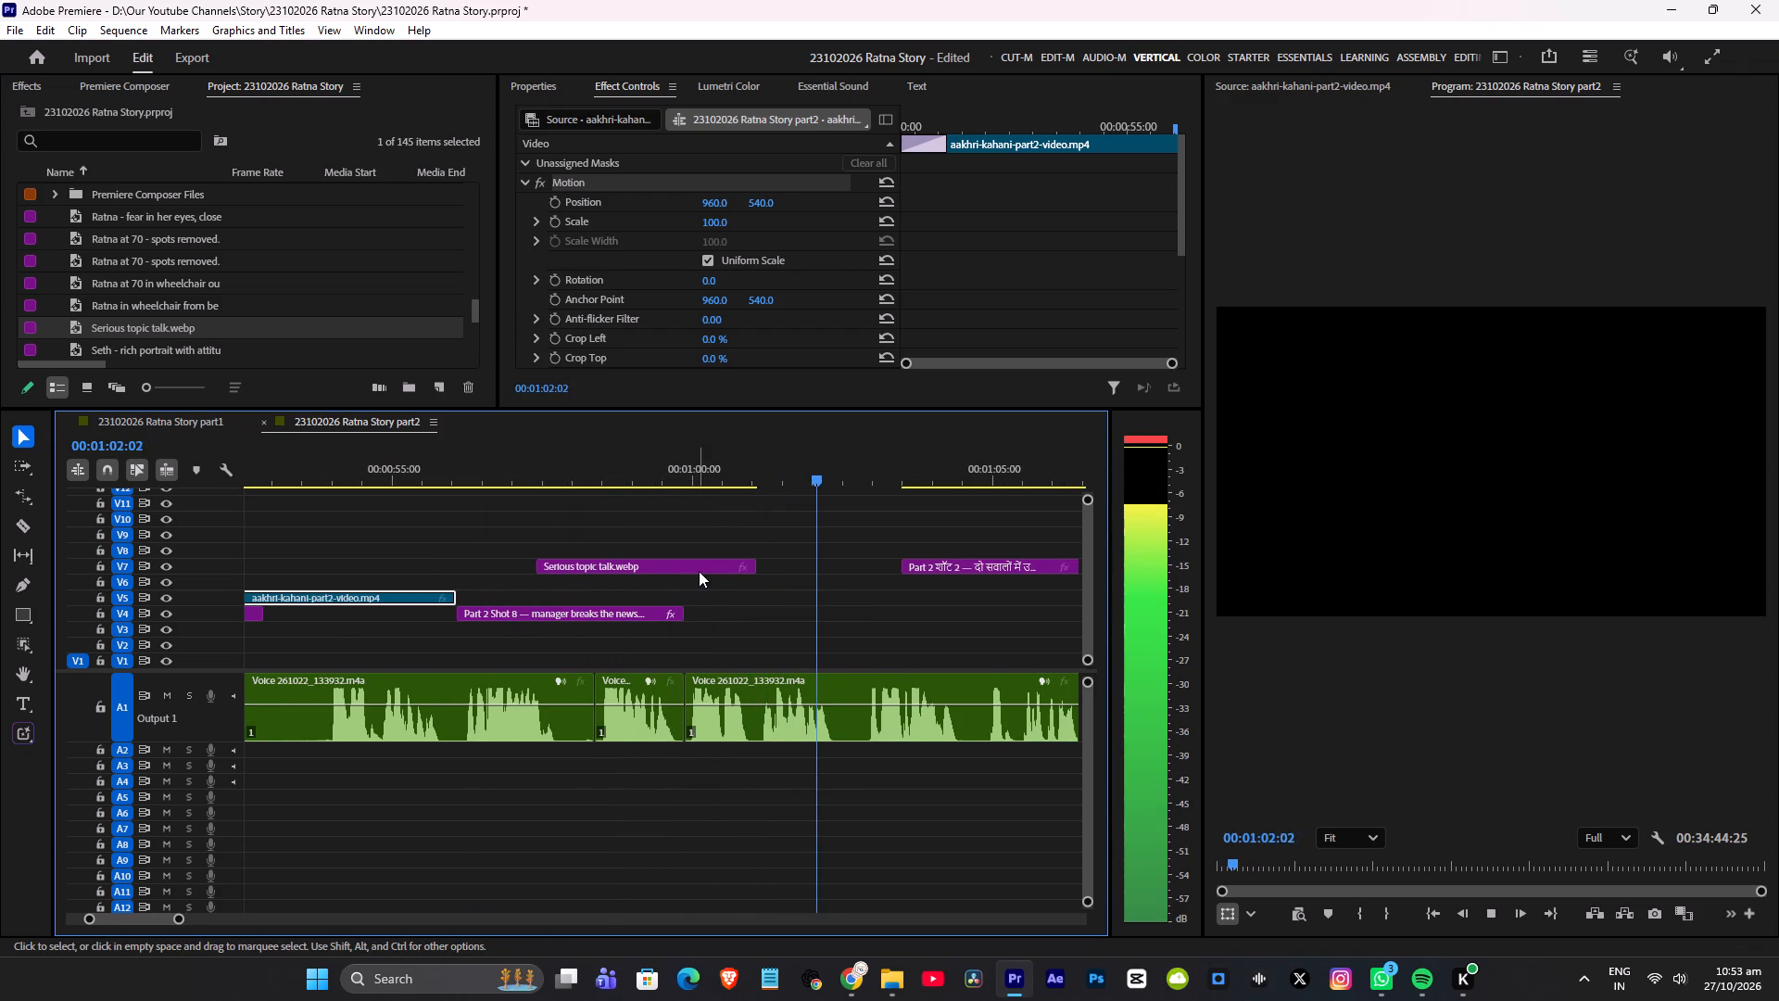
pyautogui.scroll(-7, 741, 564)
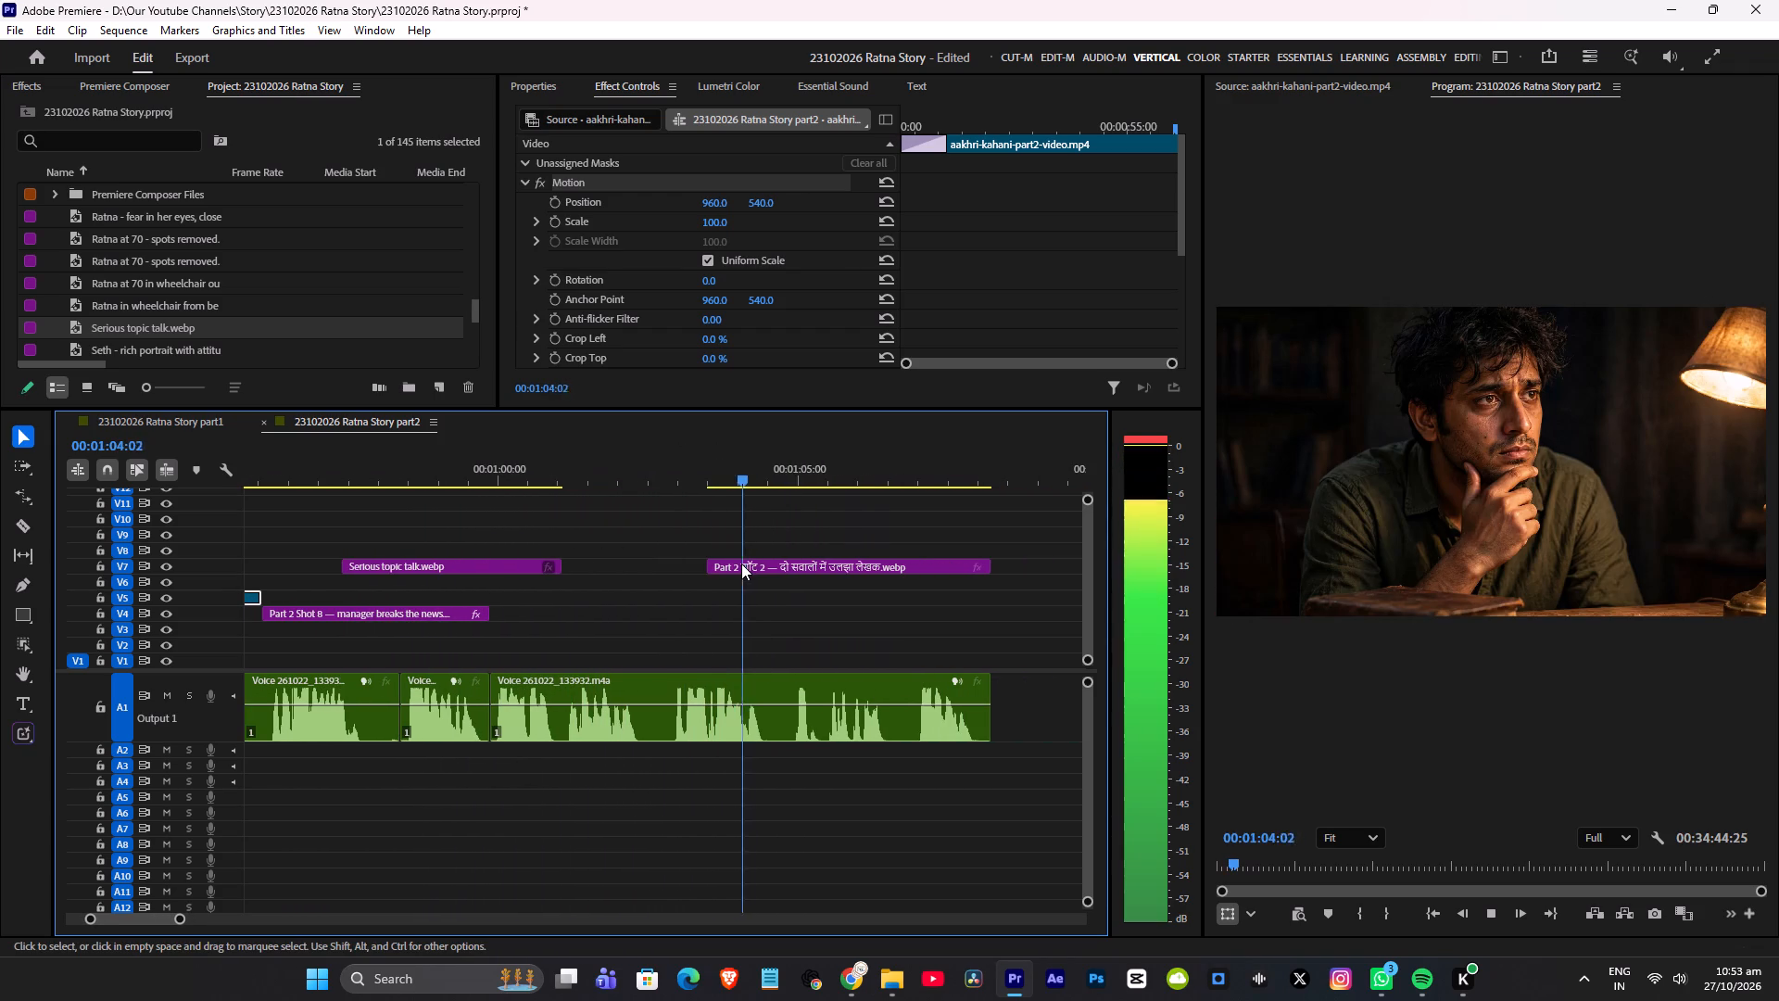
pyautogui.press('space')
pyautogui.press('space')
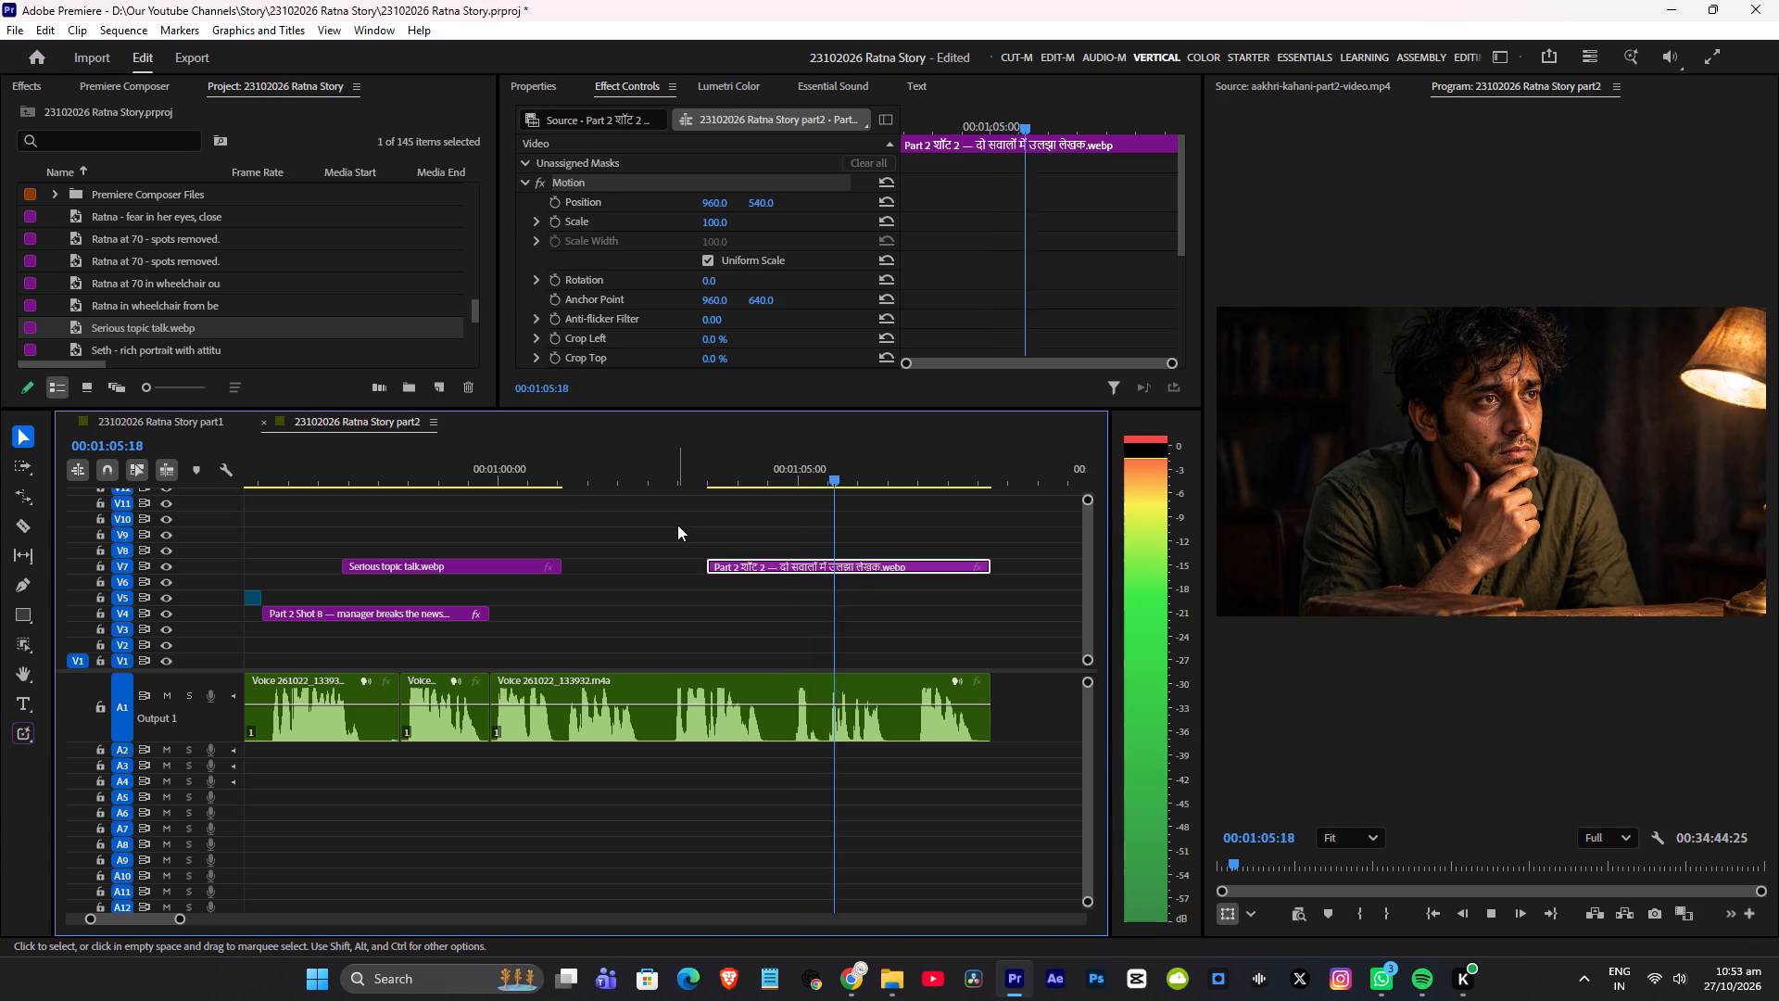
pyautogui.scroll(-8, 718, 540)
pyautogui.keyDown('alt'); pyautogui.scroll(-5, 703, 560); pyautogui.keyUp('alt')
pyautogui.press('space')
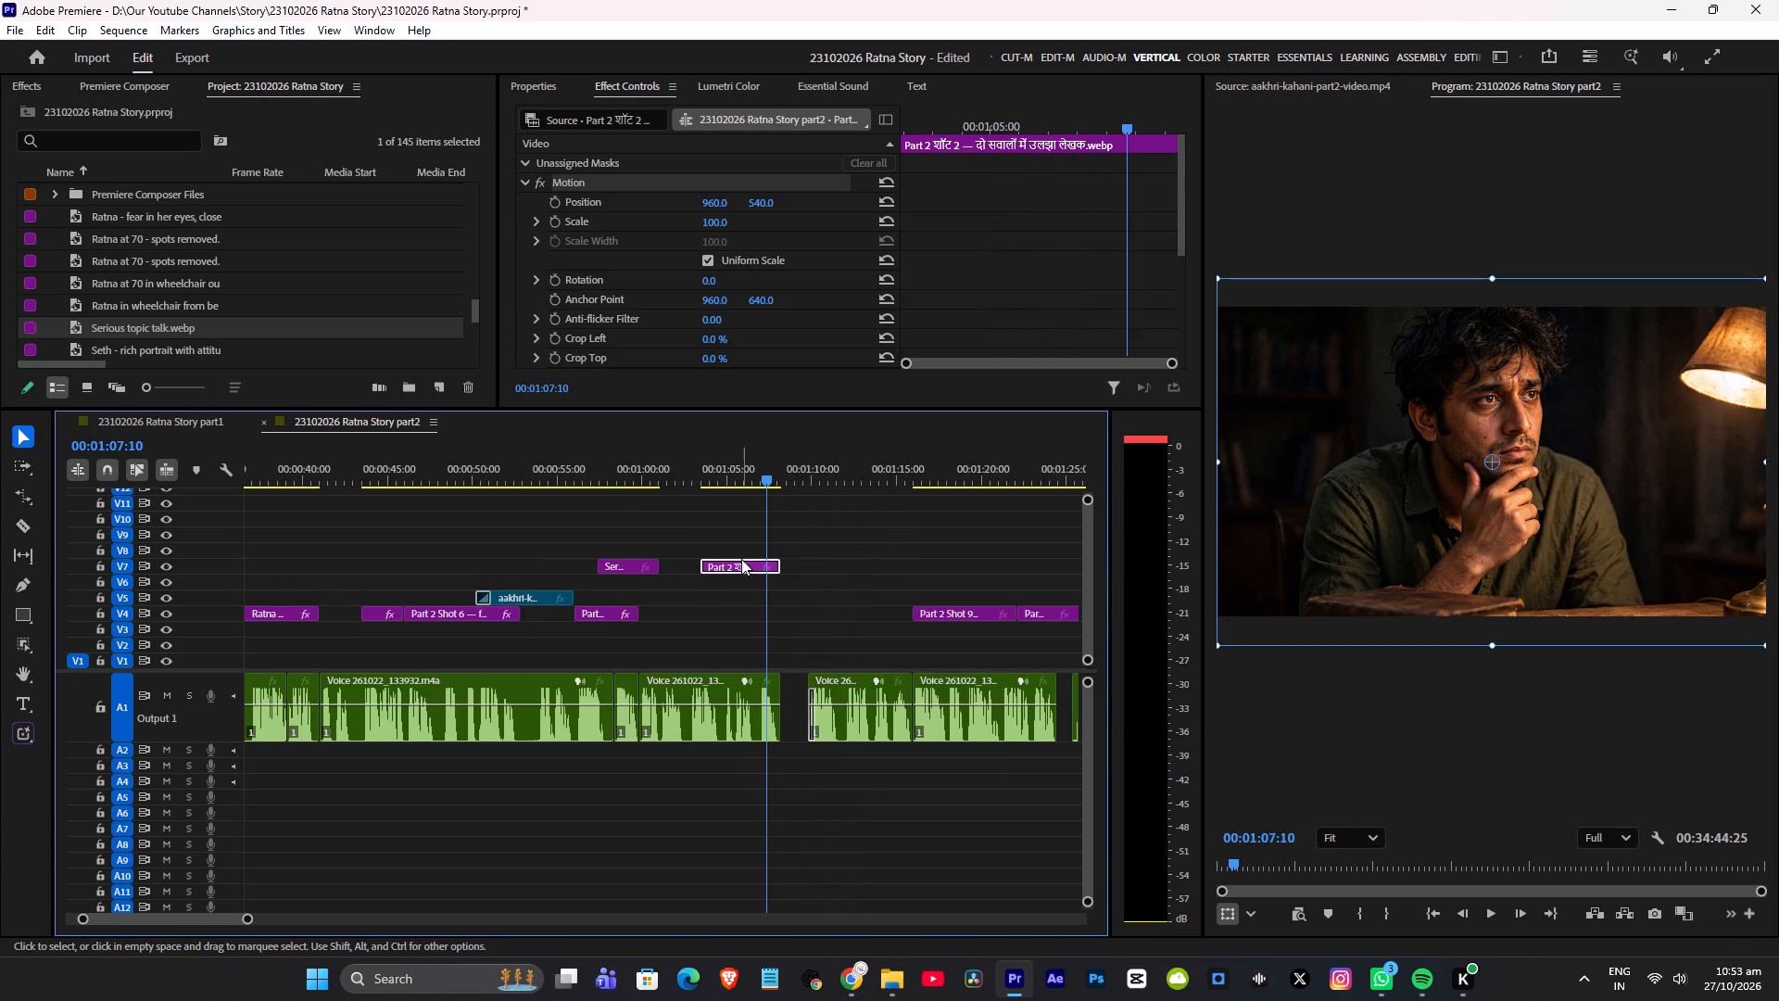
# Shift the Part 2 शॉट 2 clip on V7 about 10 seconds later, starting at about 00:01:14.
pyautogui.click(718, 565)
pyautogui.moveTo(725, 562); pyautogui.dragTo(901, 563)
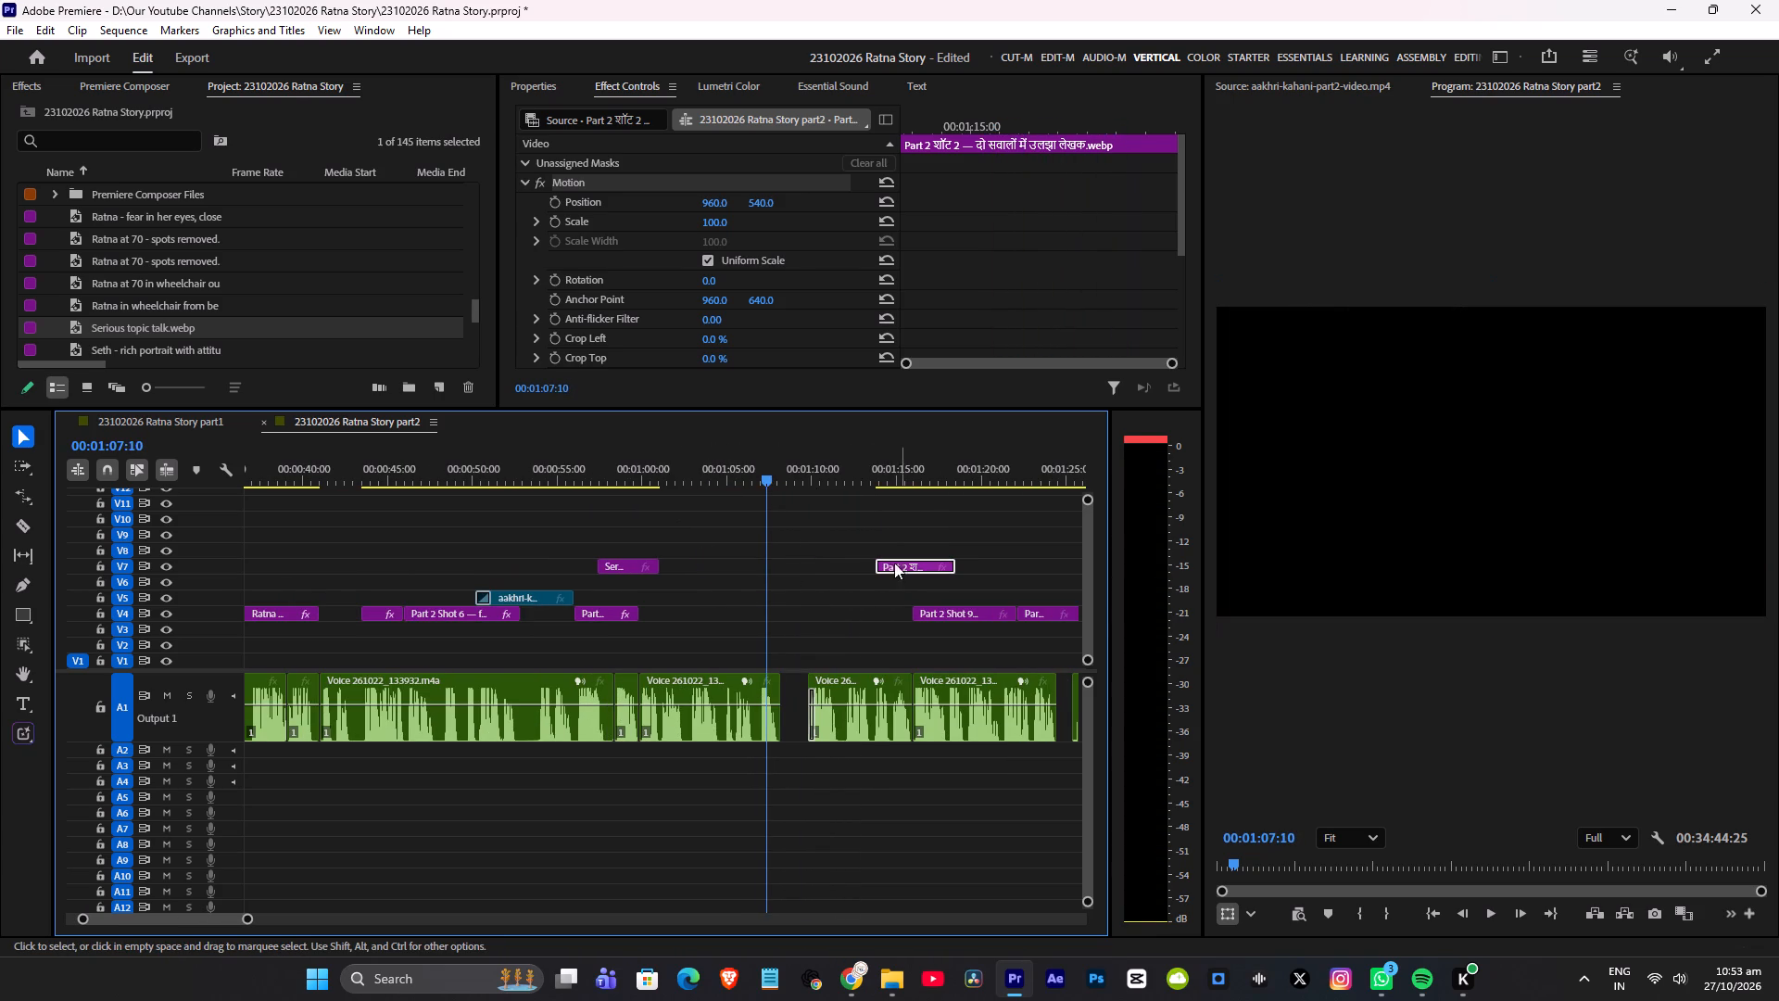
# Stretch the Shot 8 manager clip on V4 from the end of the aakhri-kahani clip to 00:01:09:17.
pyautogui.press('space')
pyautogui.keyDown('alt'); pyautogui.scroll(6, 823, 554); pyautogui.keyUp('alt')
pyautogui.scroll(4, 793, 551)
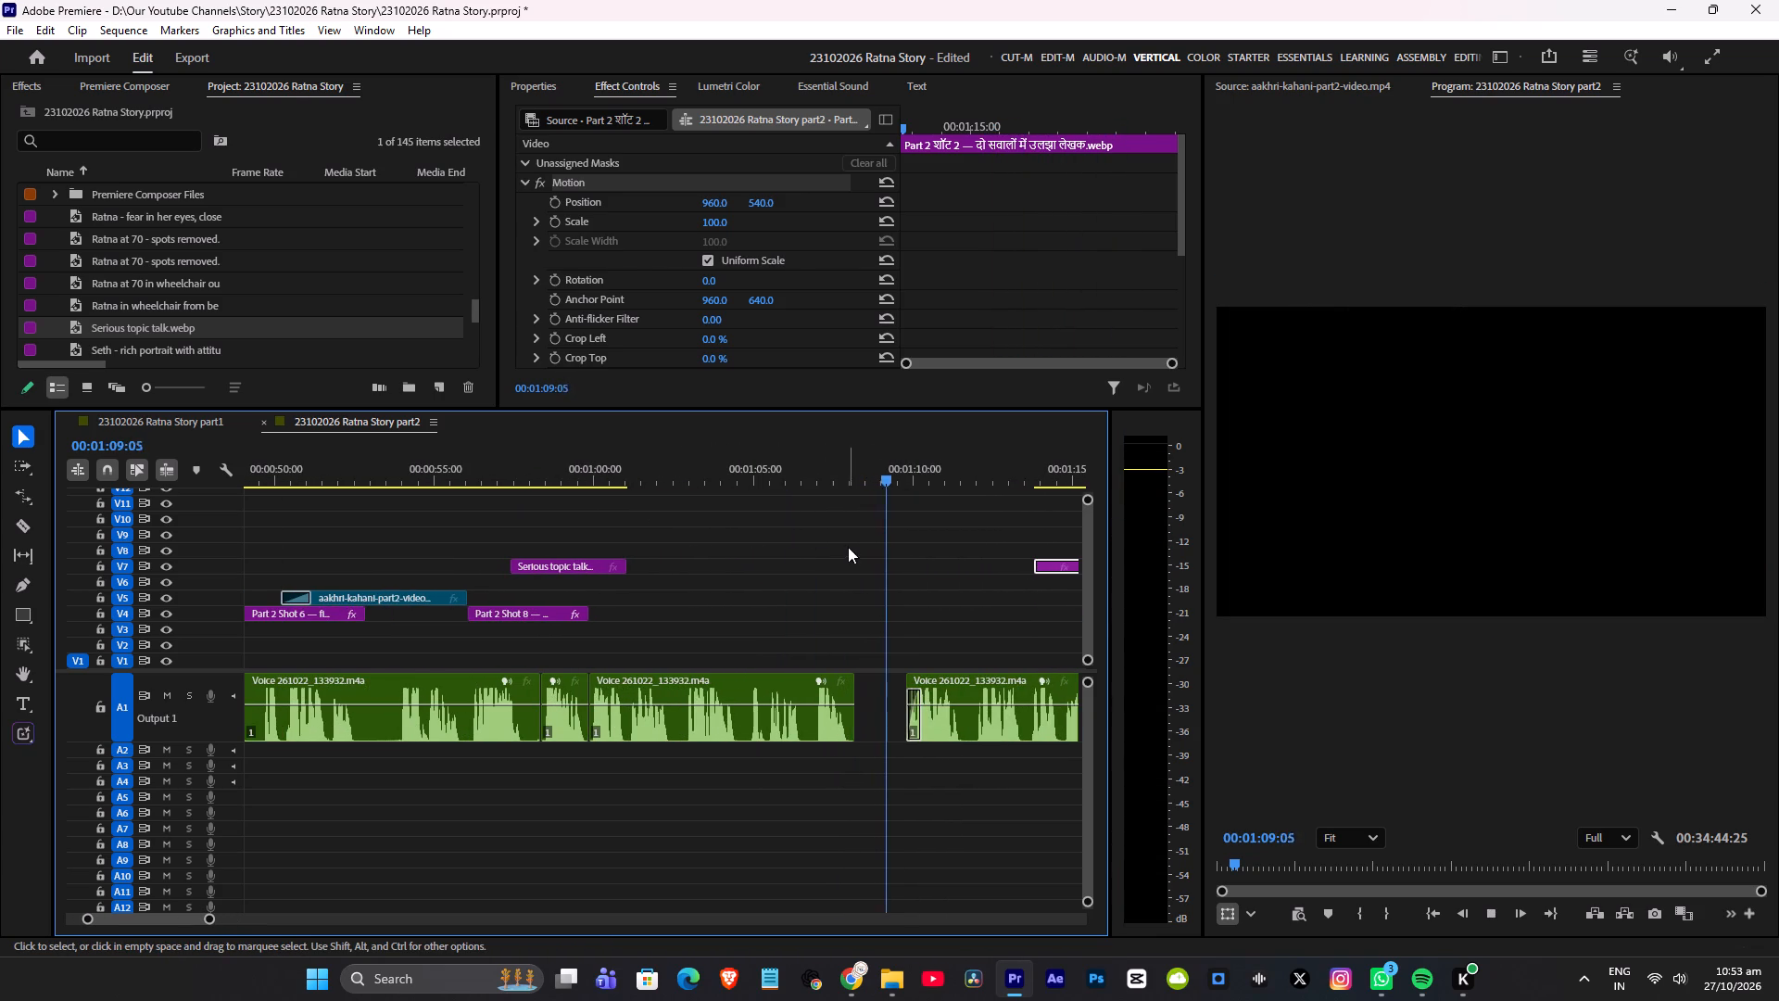
pyautogui.press('space')
pyautogui.moveTo(535, 616); pyautogui.dragTo(754, 610)
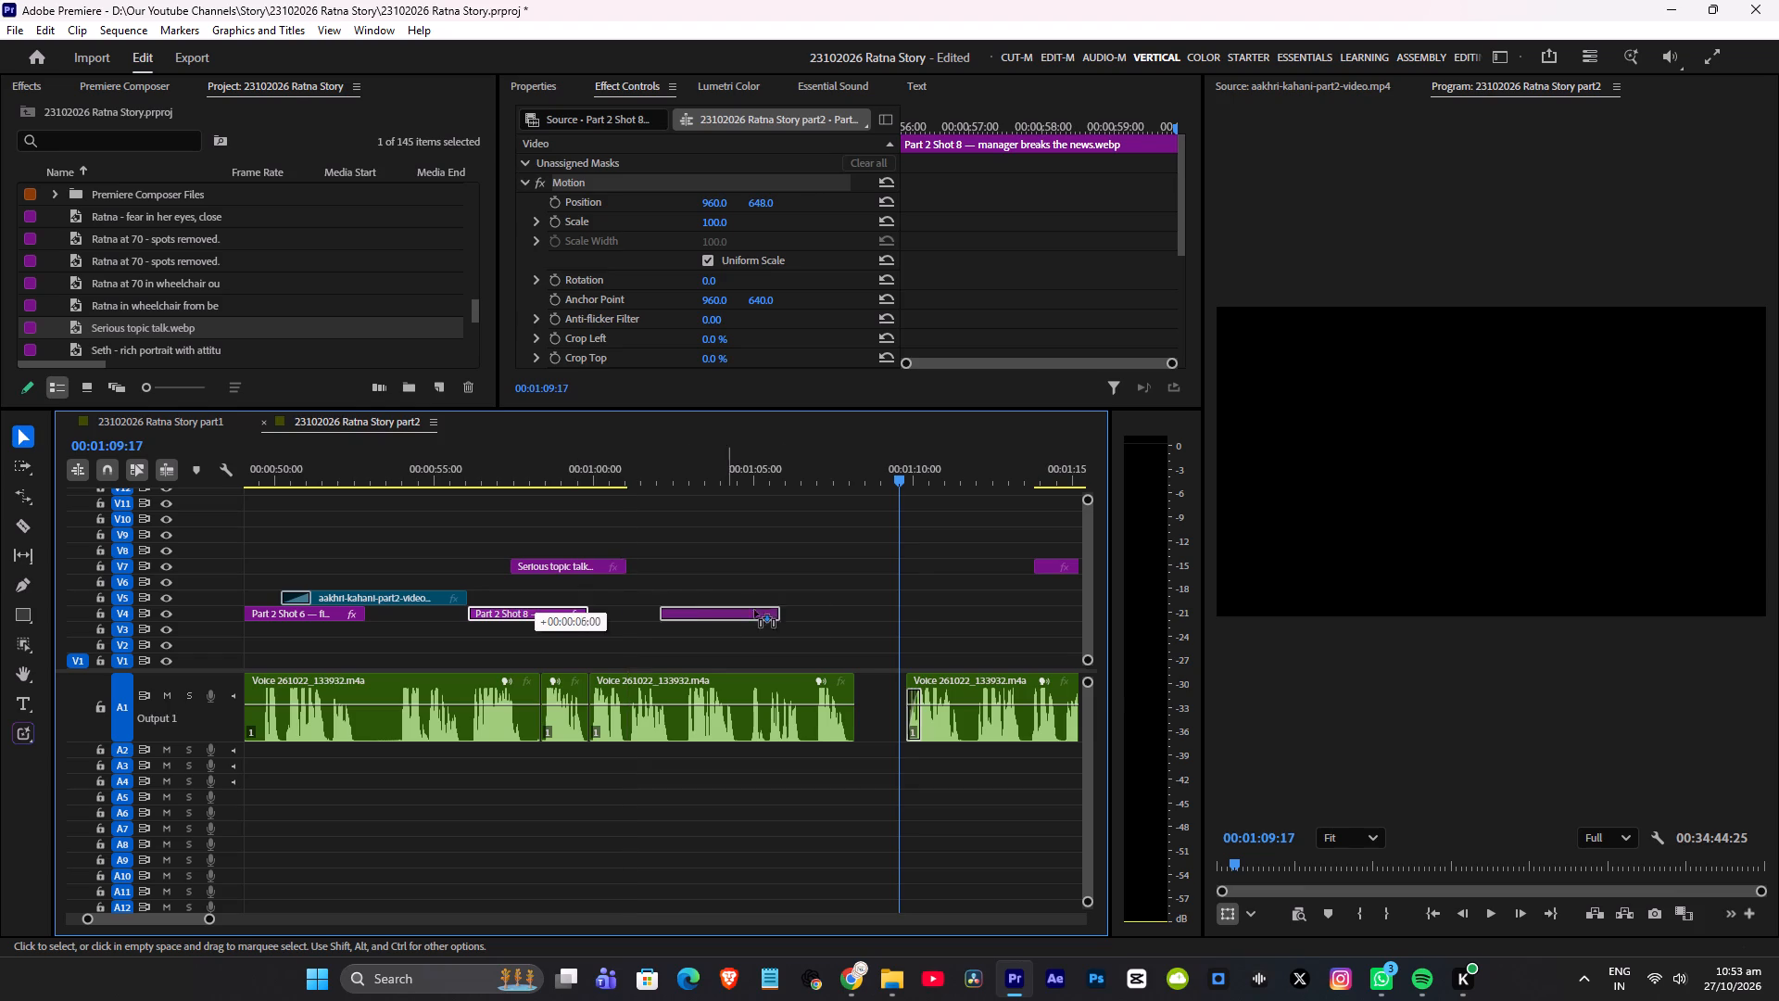
pyautogui.moveTo(754, 610); pyautogui.dragTo(842, 608)
pyautogui.moveTo(776, 614); pyautogui.dragTo(572, 614)
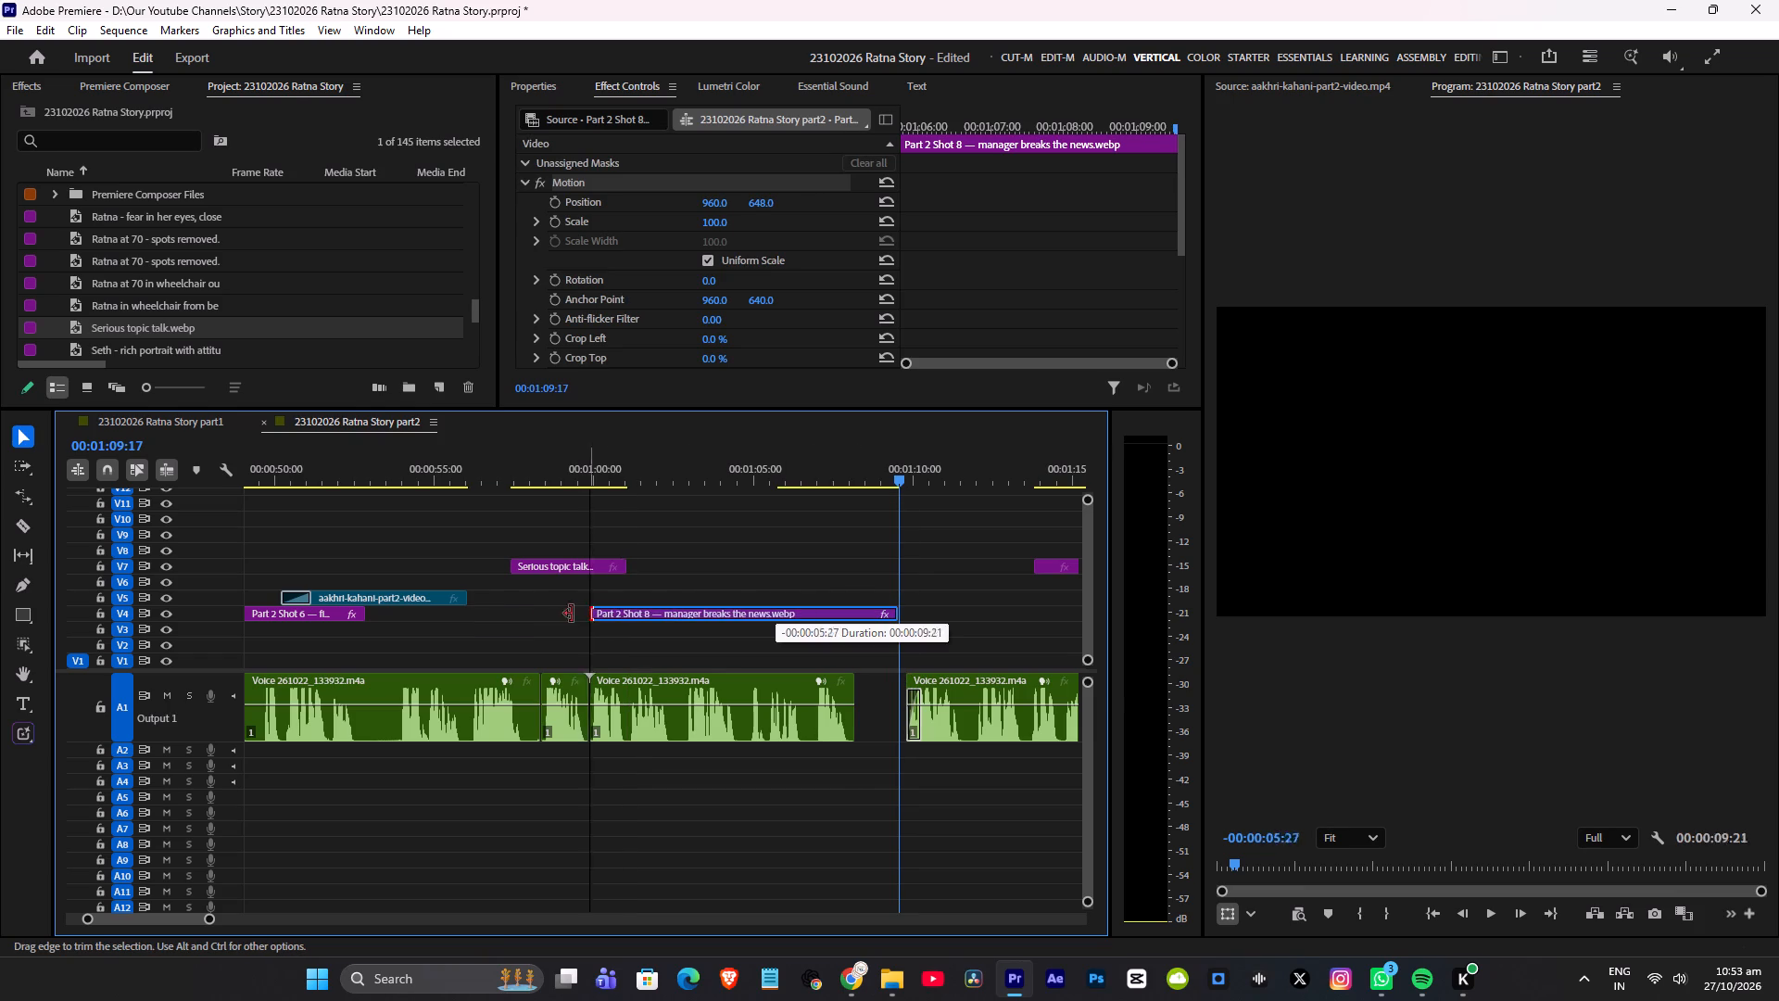
pyautogui.moveTo(572, 614); pyautogui.dragTo(473, 614)
# Move the Serious topic talk clip down to V5 and extend its start back to the end of the aakhri-kahani clip.
pyautogui.moveTo(532, 562); pyautogui.dragTo(499, 594)
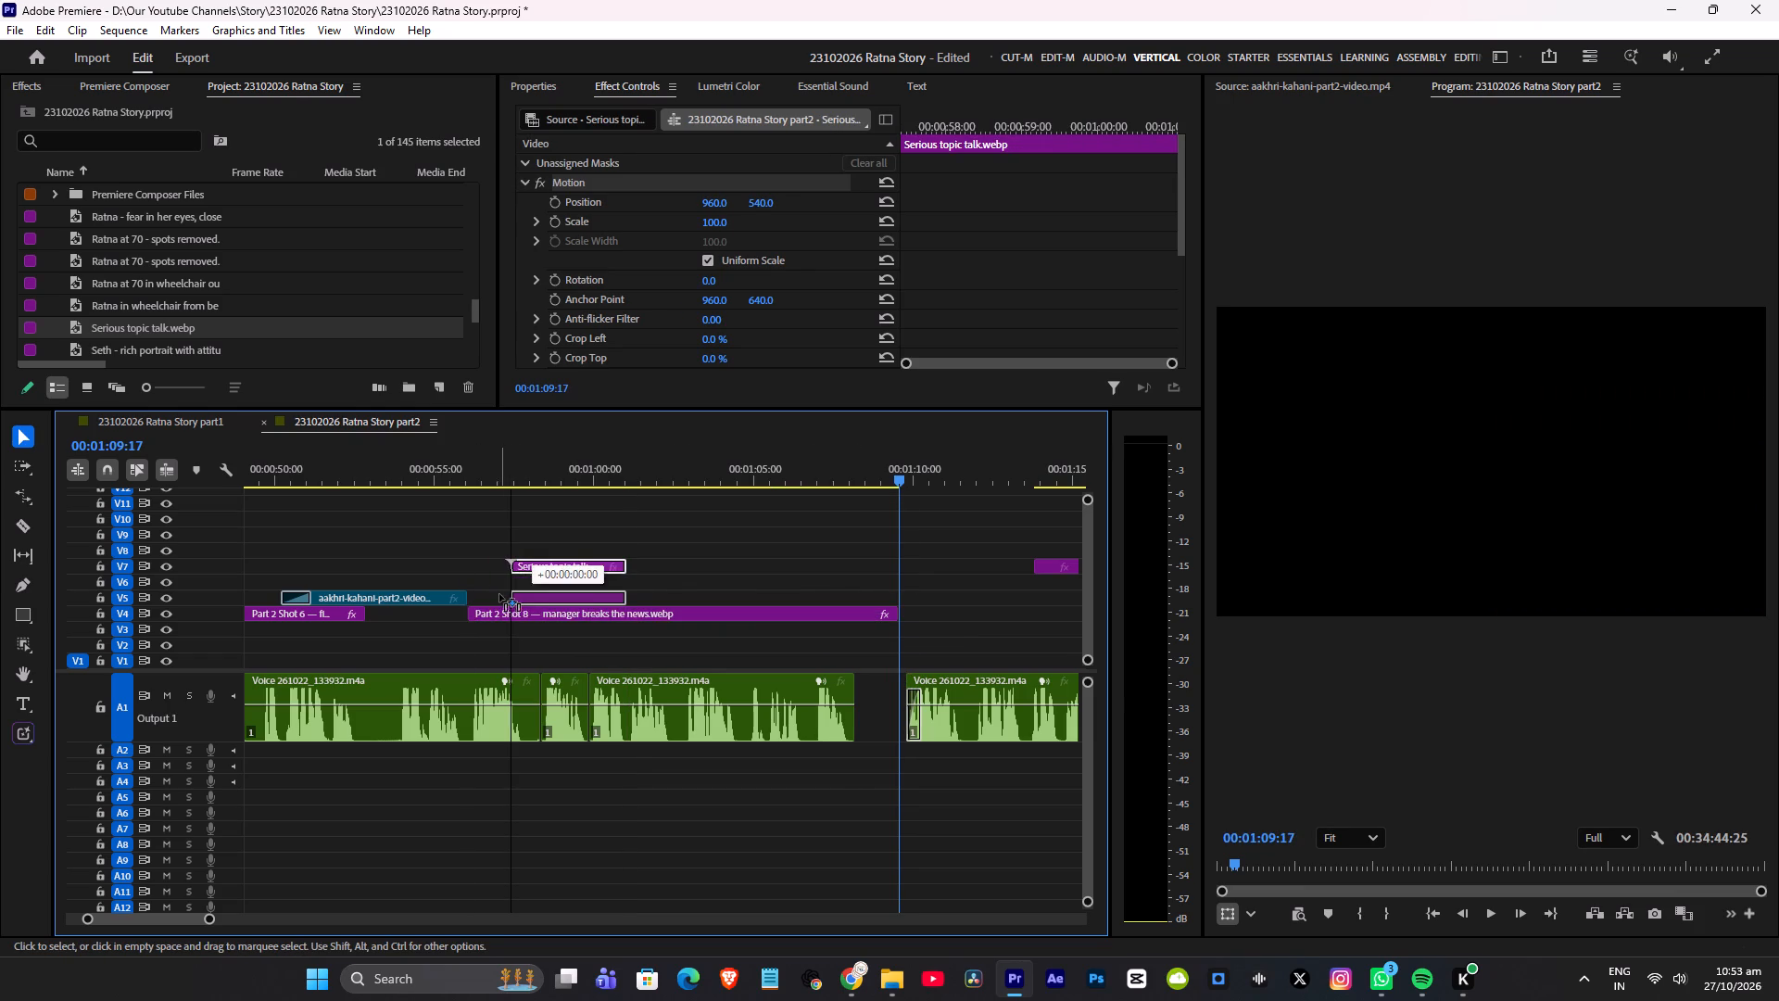
pyautogui.moveTo(499, 594); pyautogui.dragTo(498, 594)
pyautogui.moveTo(512, 595); pyautogui.dragTo(435, 598)
# Extend the end of the Serious topic talk clip to about 00:01:06 and play the cut into Shot 8.
pyautogui.click(482, 475)
pyautogui.press('space')
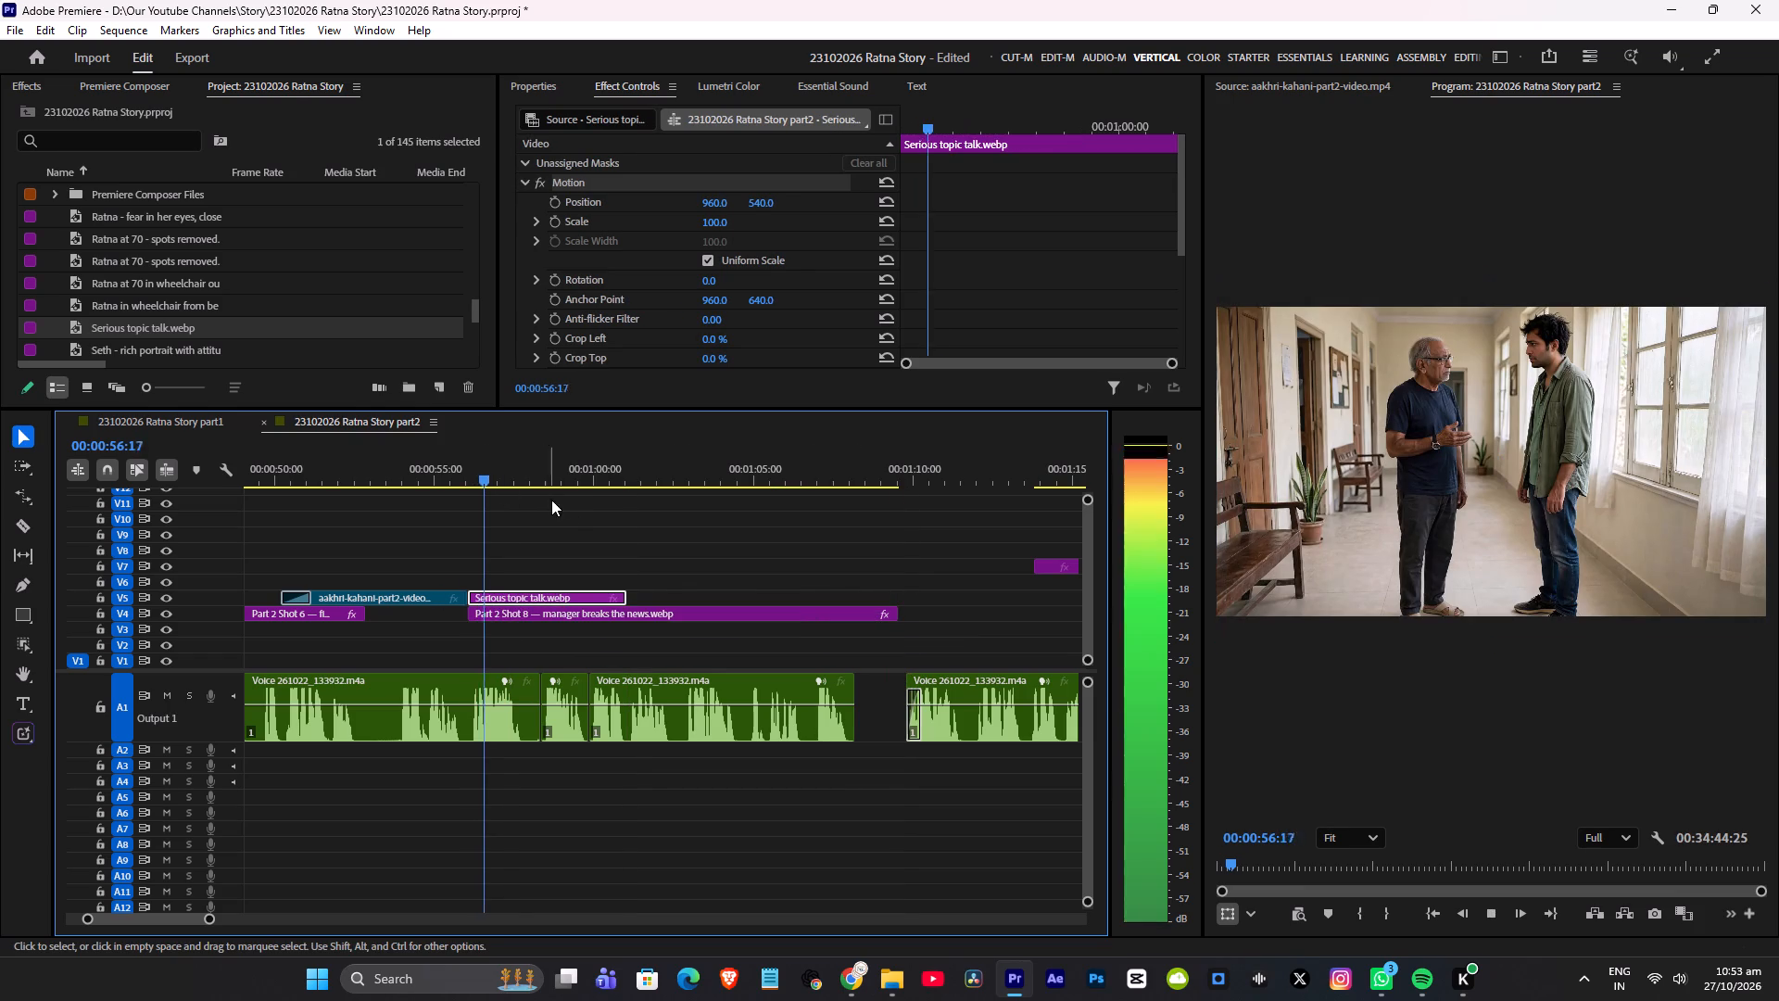
pyautogui.keyDown('alt'); pyautogui.scroll(6, 598, 526); pyautogui.keyUp('alt')
pyautogui.press('space')
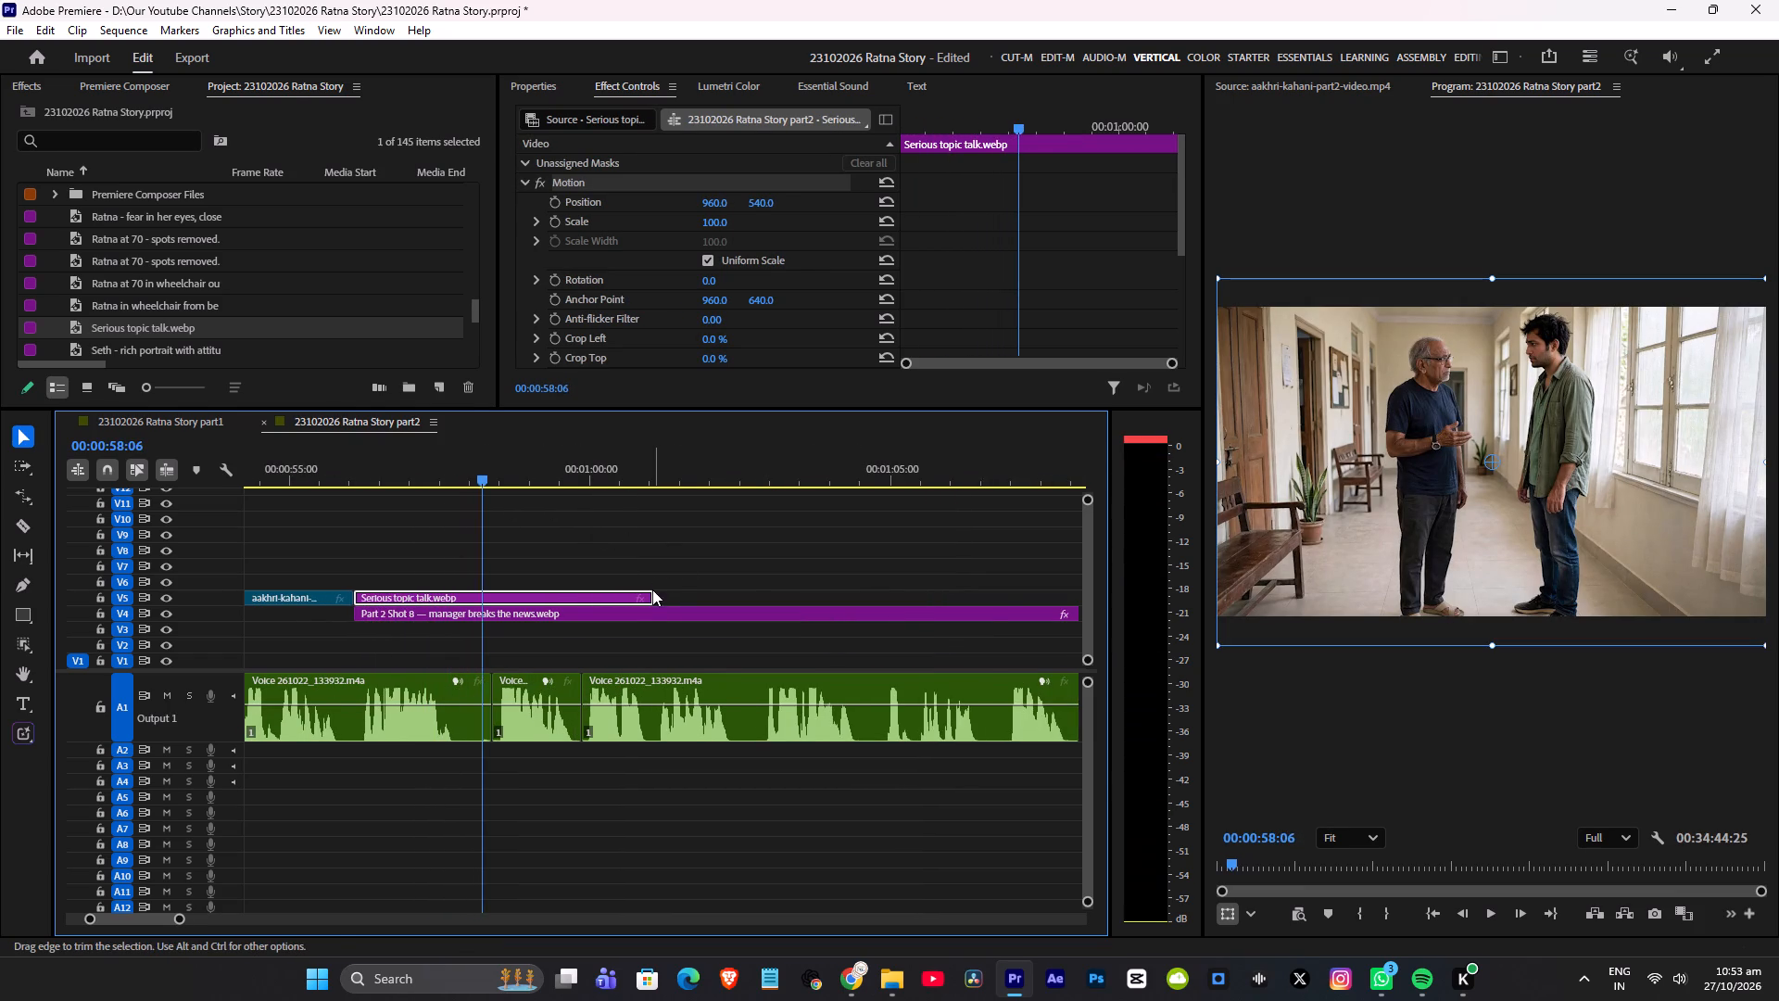
pyautogui.keyDown('alt'); pyautogui.scroll(-7, 652, 588); pyautogui.keyUp('alt')
pyautogui.moveTo(654, 597); pyautogui.dragTo(808, 596)
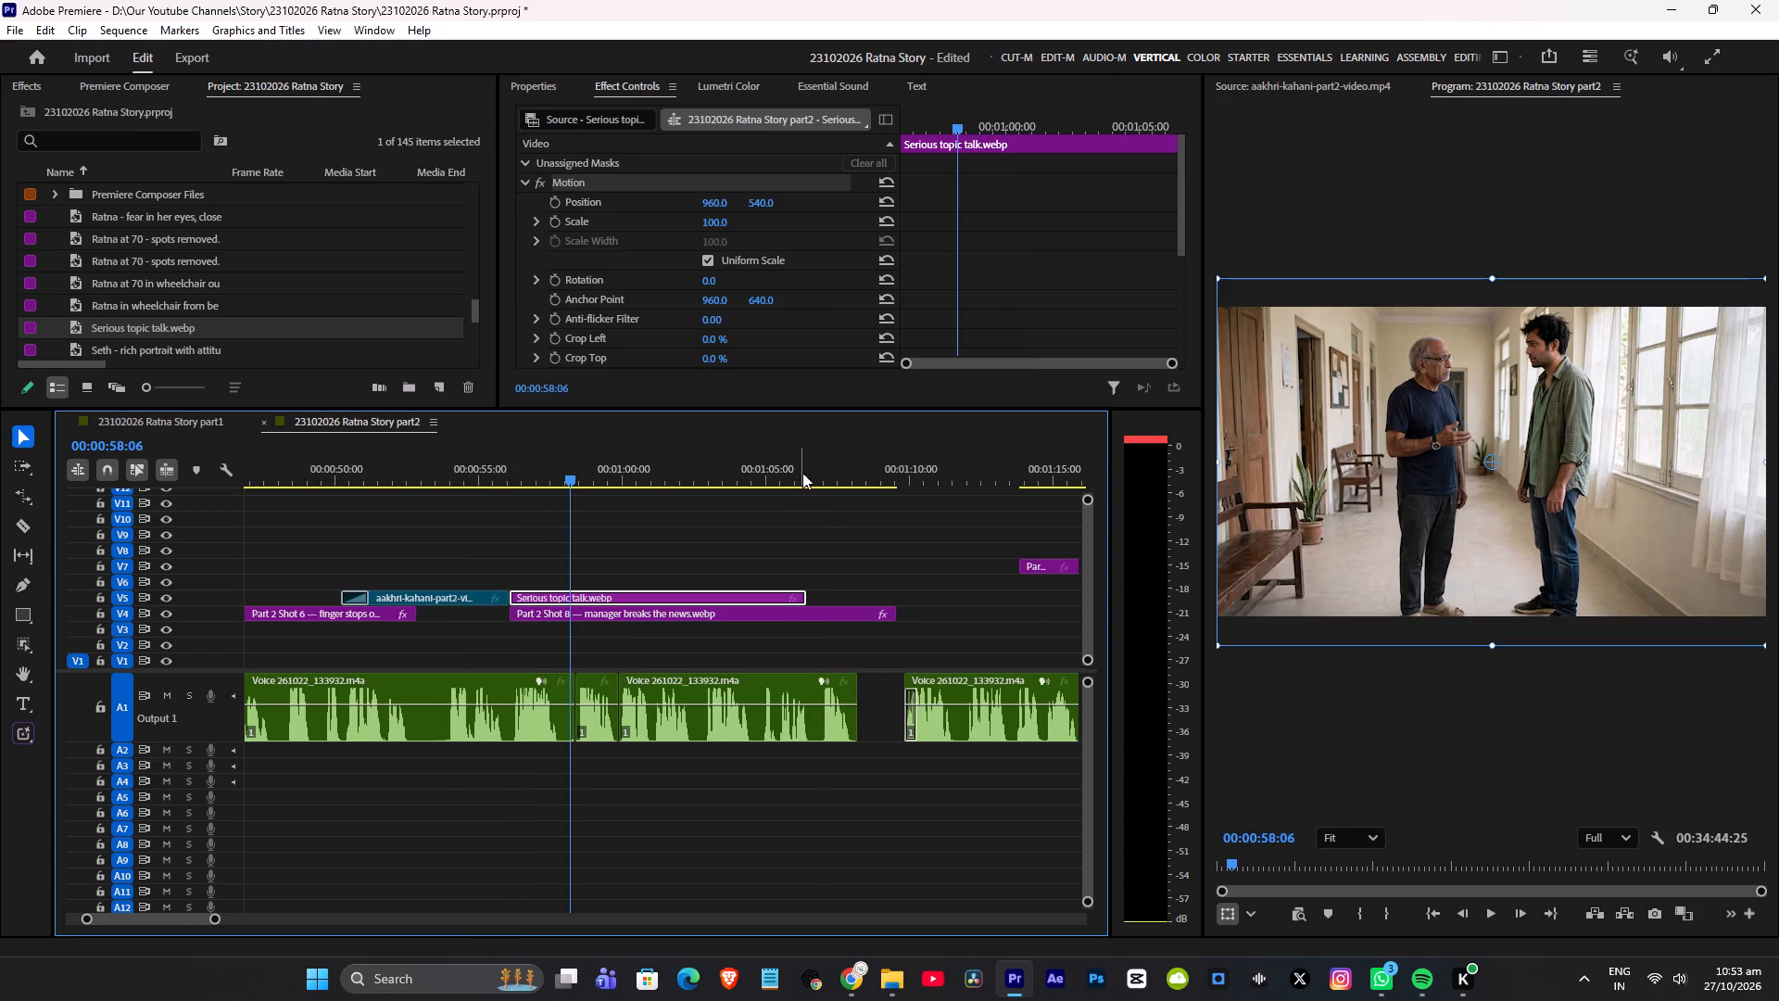
pyautogui.click(805, 473)
pyautogui.press('space')
pyautogui.keyDown('alt'); pyautogui.scroll(5, 839, 511); pyautogui.keyUp('alt')
pyautogui.keyDown('alt'); pyautogui.scroll(-7, 748, 495); pyautogui.keyUp('alt')
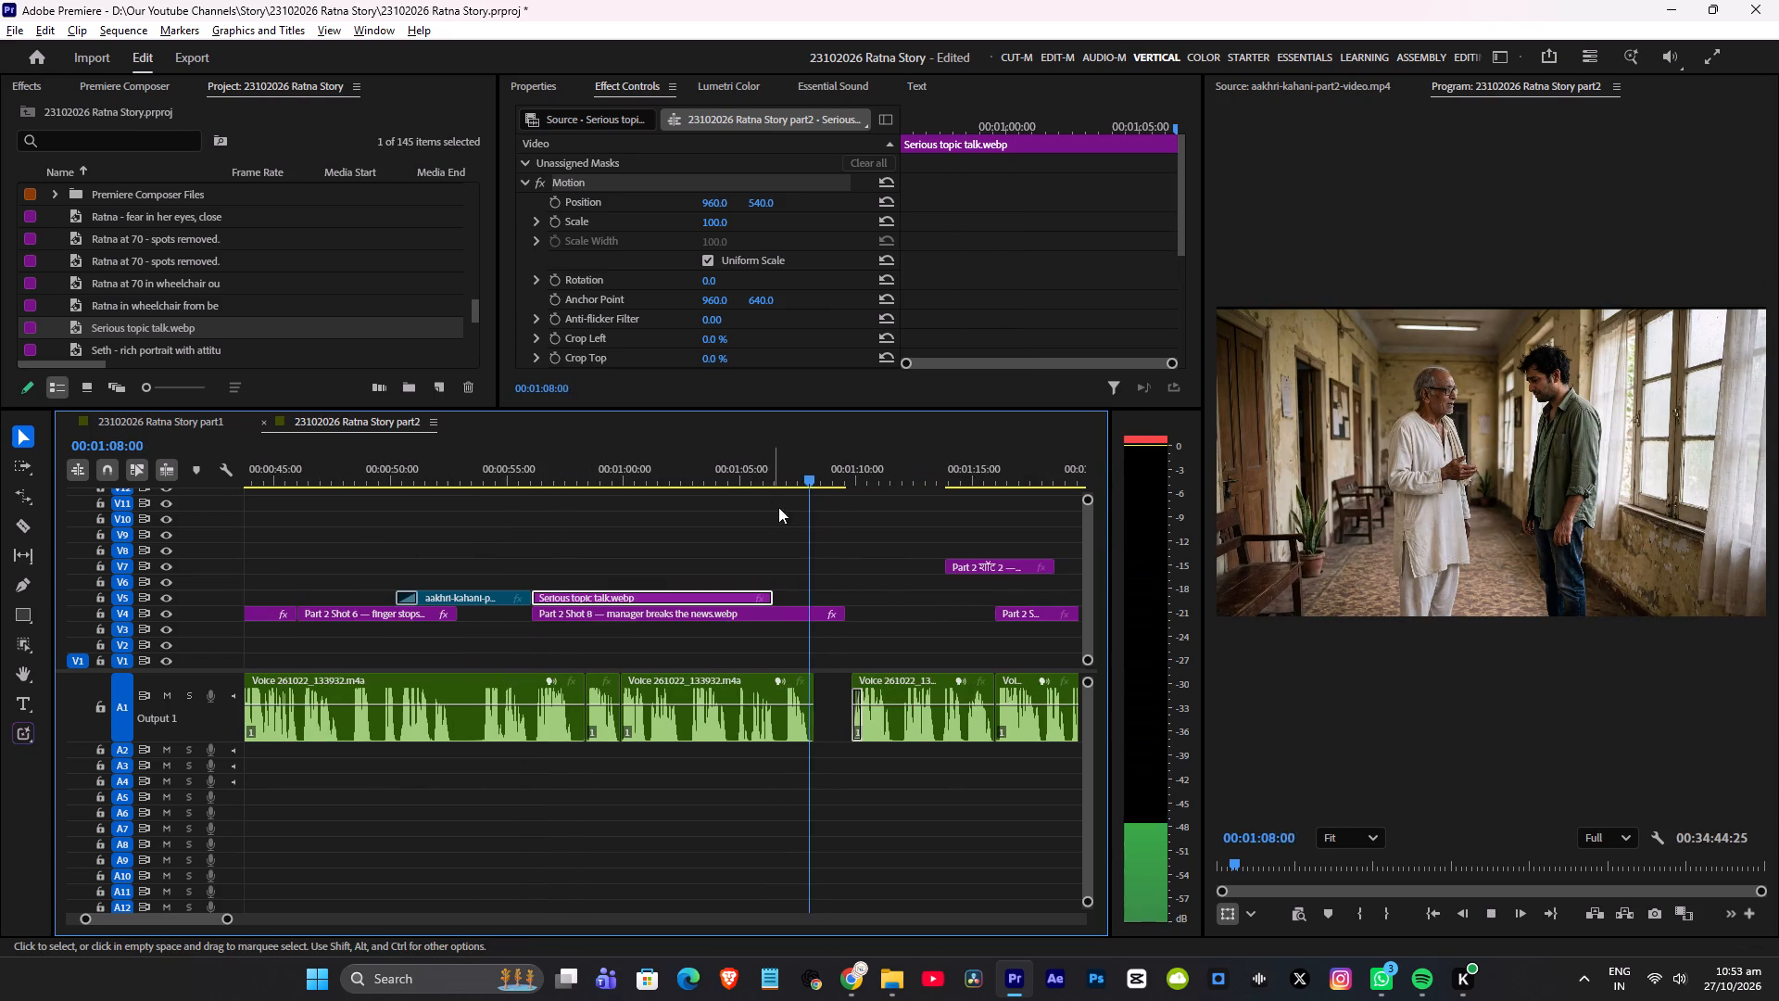
pyautogui.press('space')
# Reframe the Serious topic talk clip with scale 107 and vertical position 415.
pyautogui.click(537, 476)
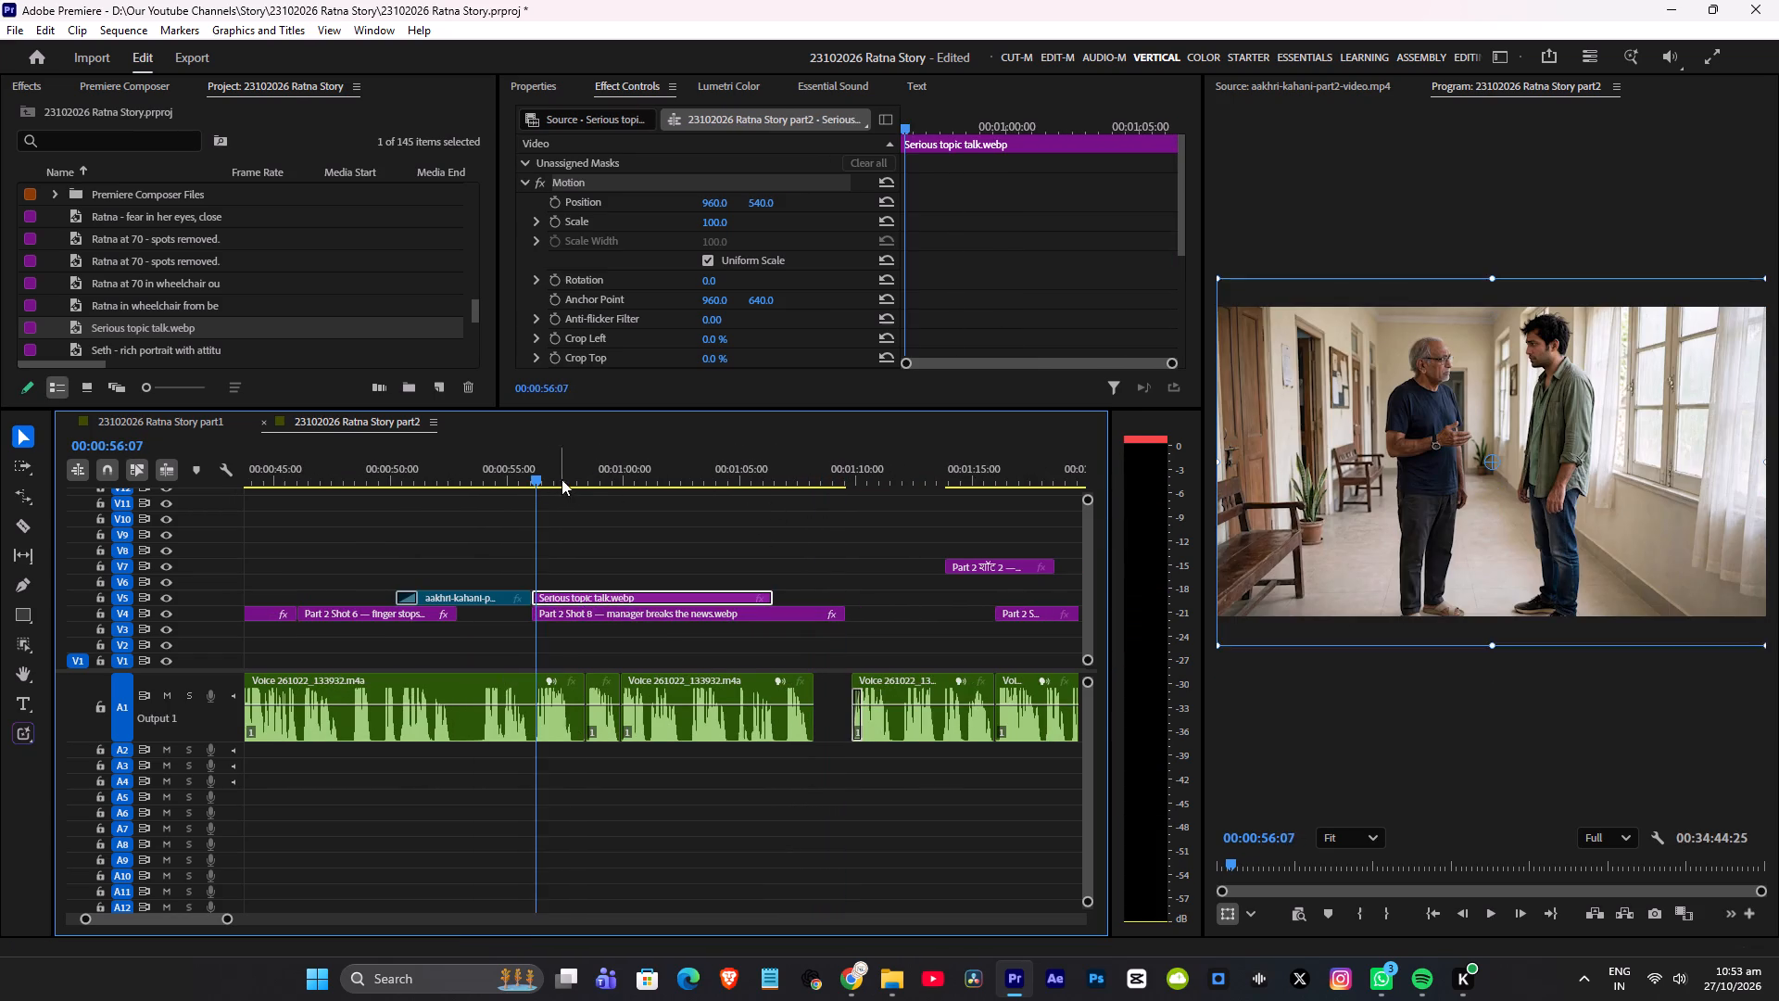
pyautogui.press('space')
pyautogui.press('space')
pyautogui.scroll(8, 1571, 330)
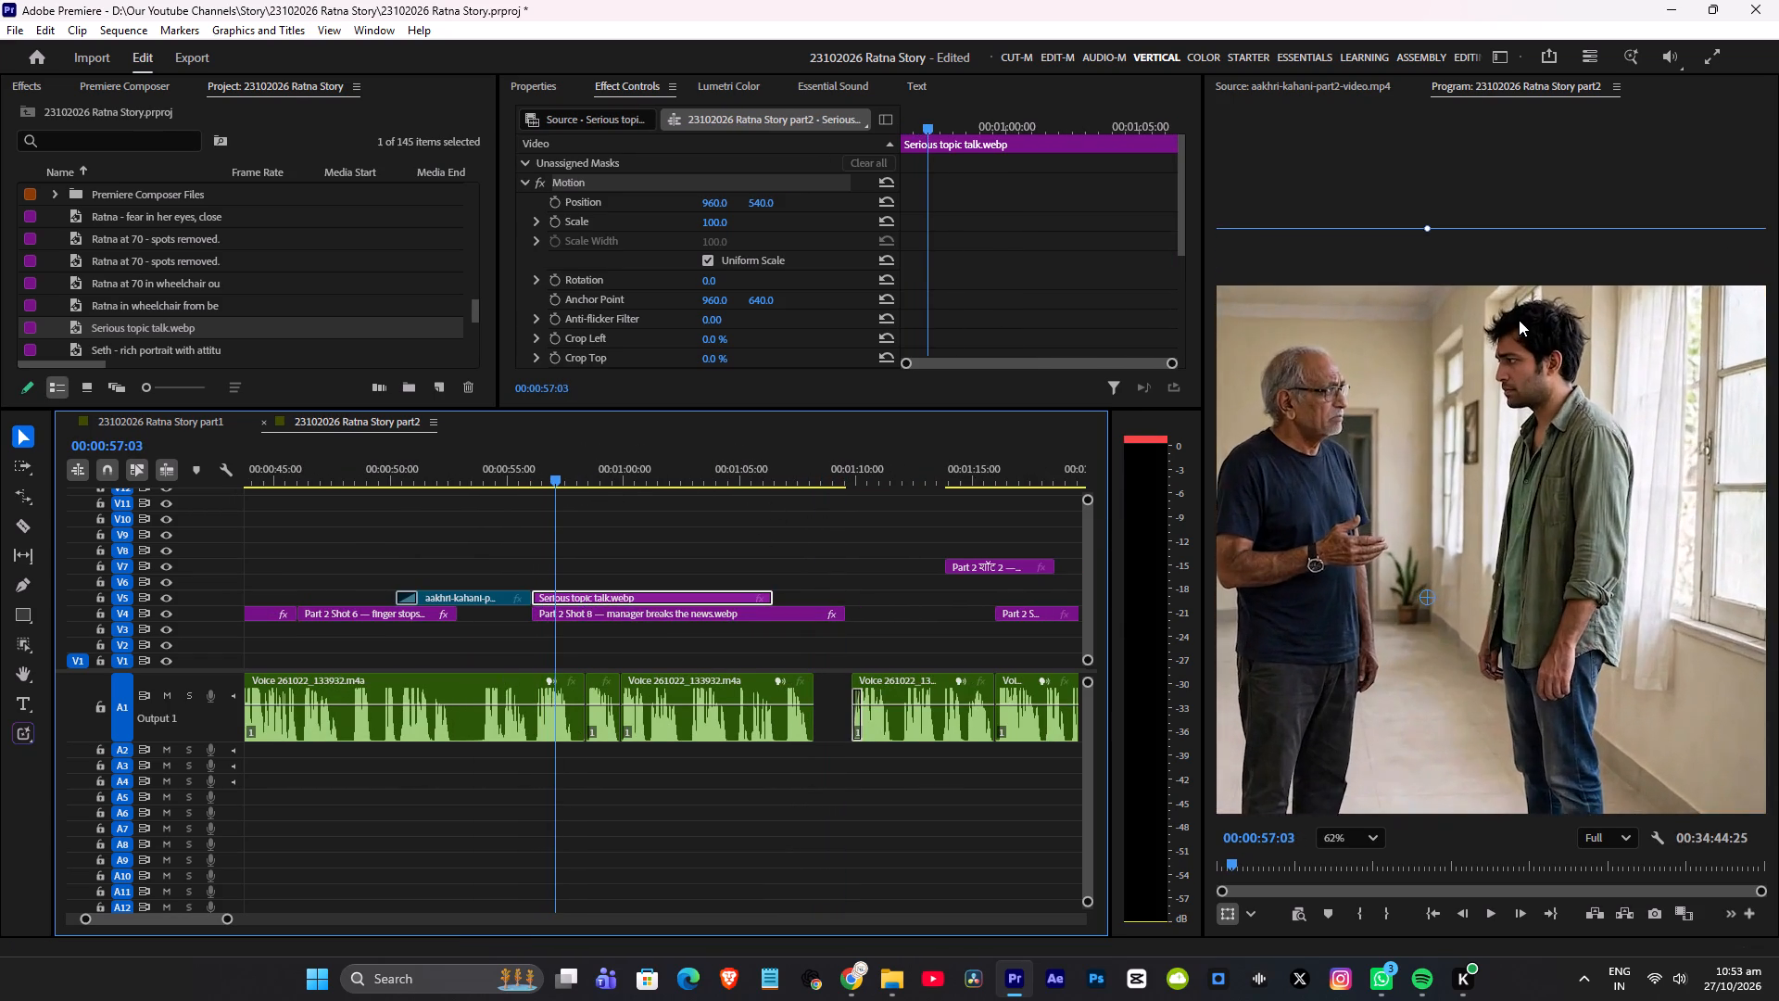
pyautogui.scroll(-7, 1519, 320)
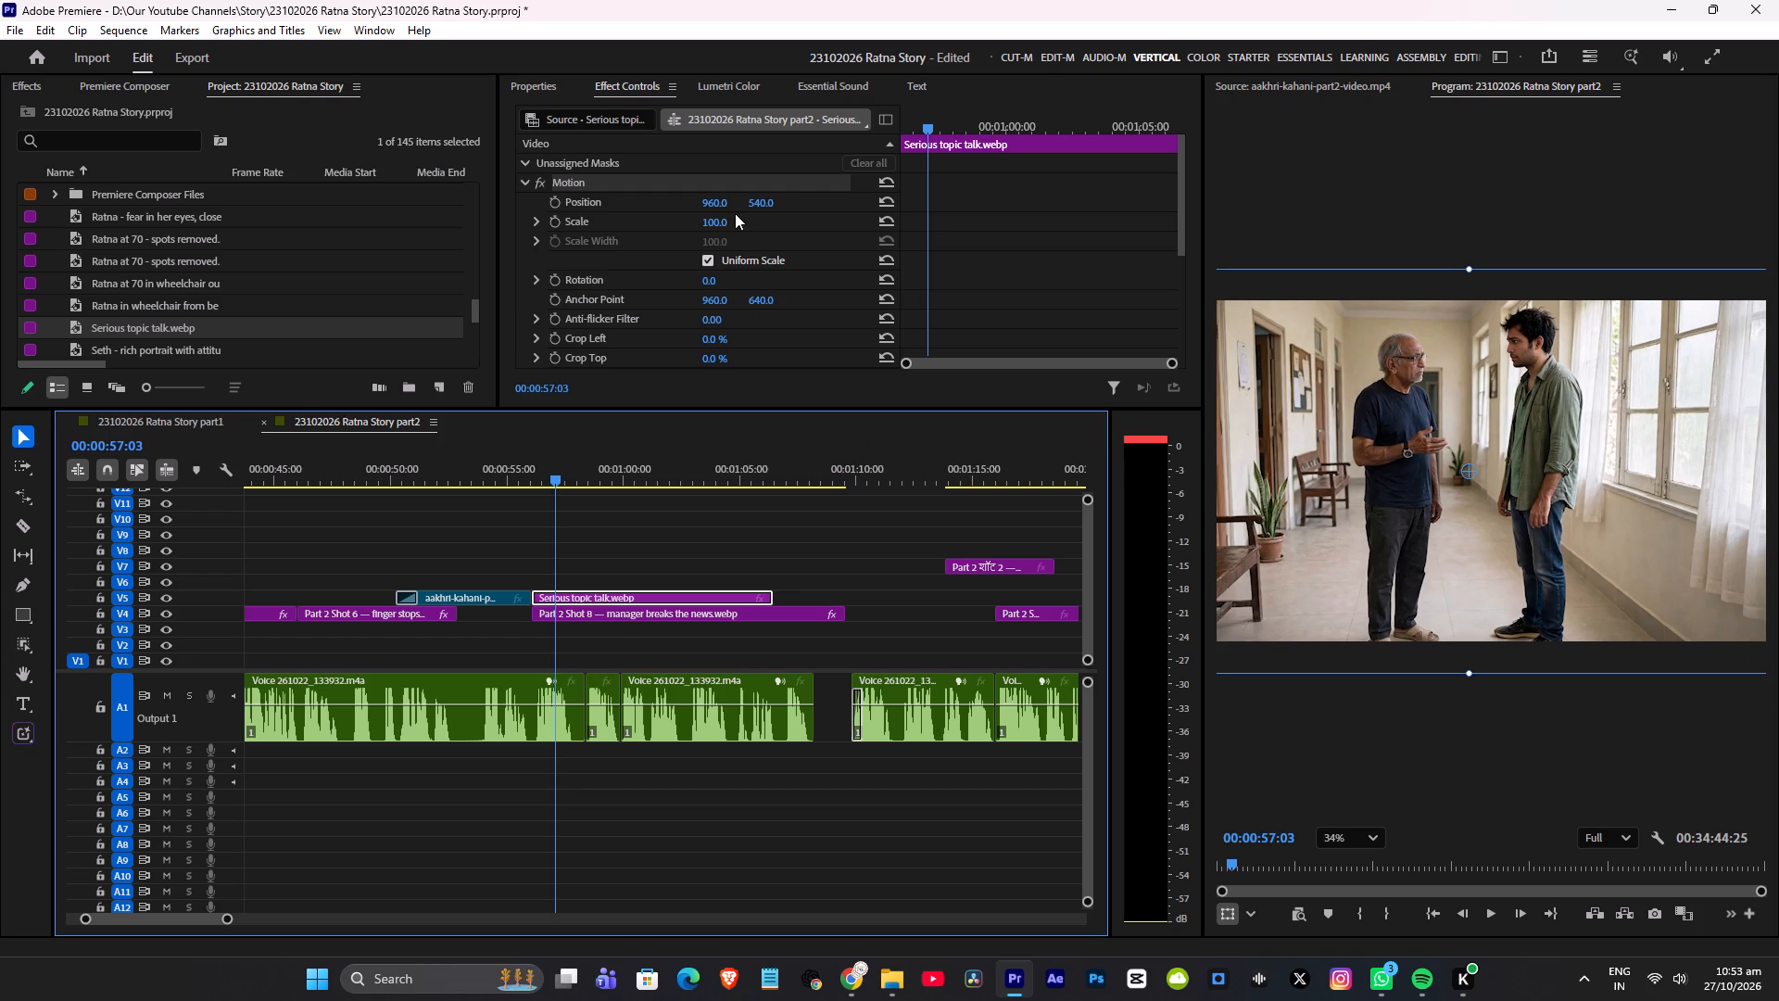
pyautogui.moveTo(717, 222); pyautogui.dragTo(725, 222)
pyautogui.moveTo(766, 201); pyautogui.dragTo(764, 200)
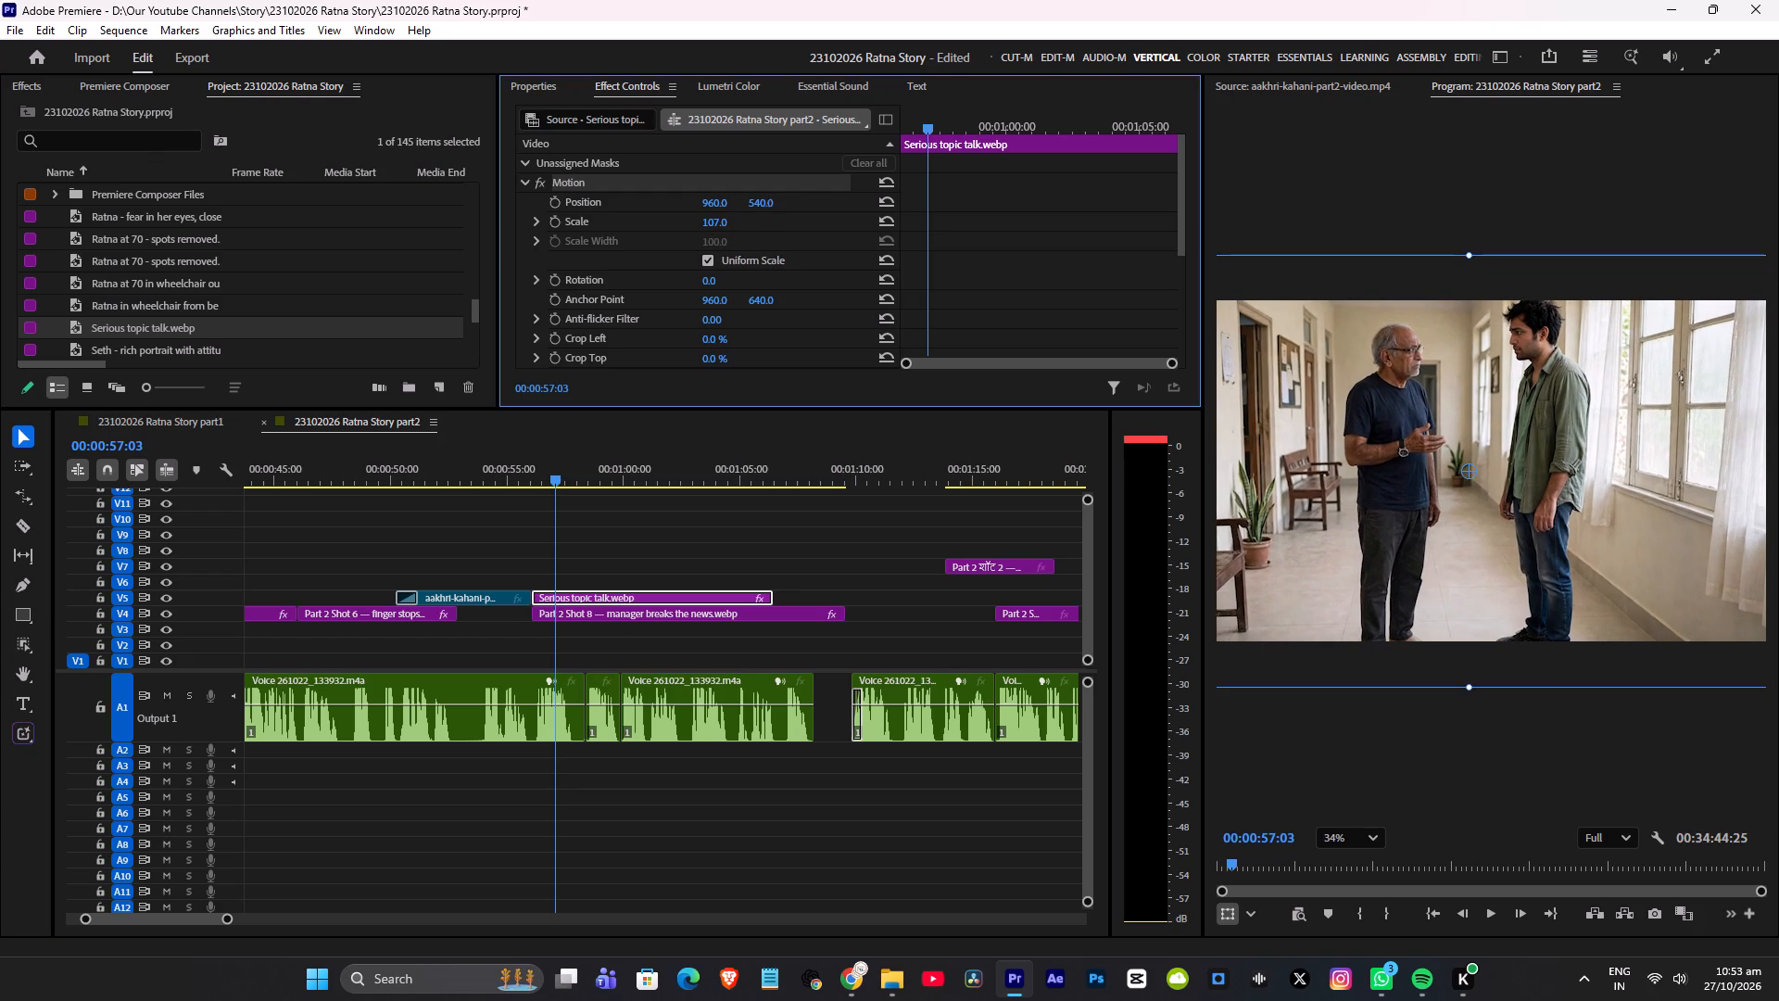
pyautogui.moveTo(764, 200); pyautogui.dragTo(704, 255)
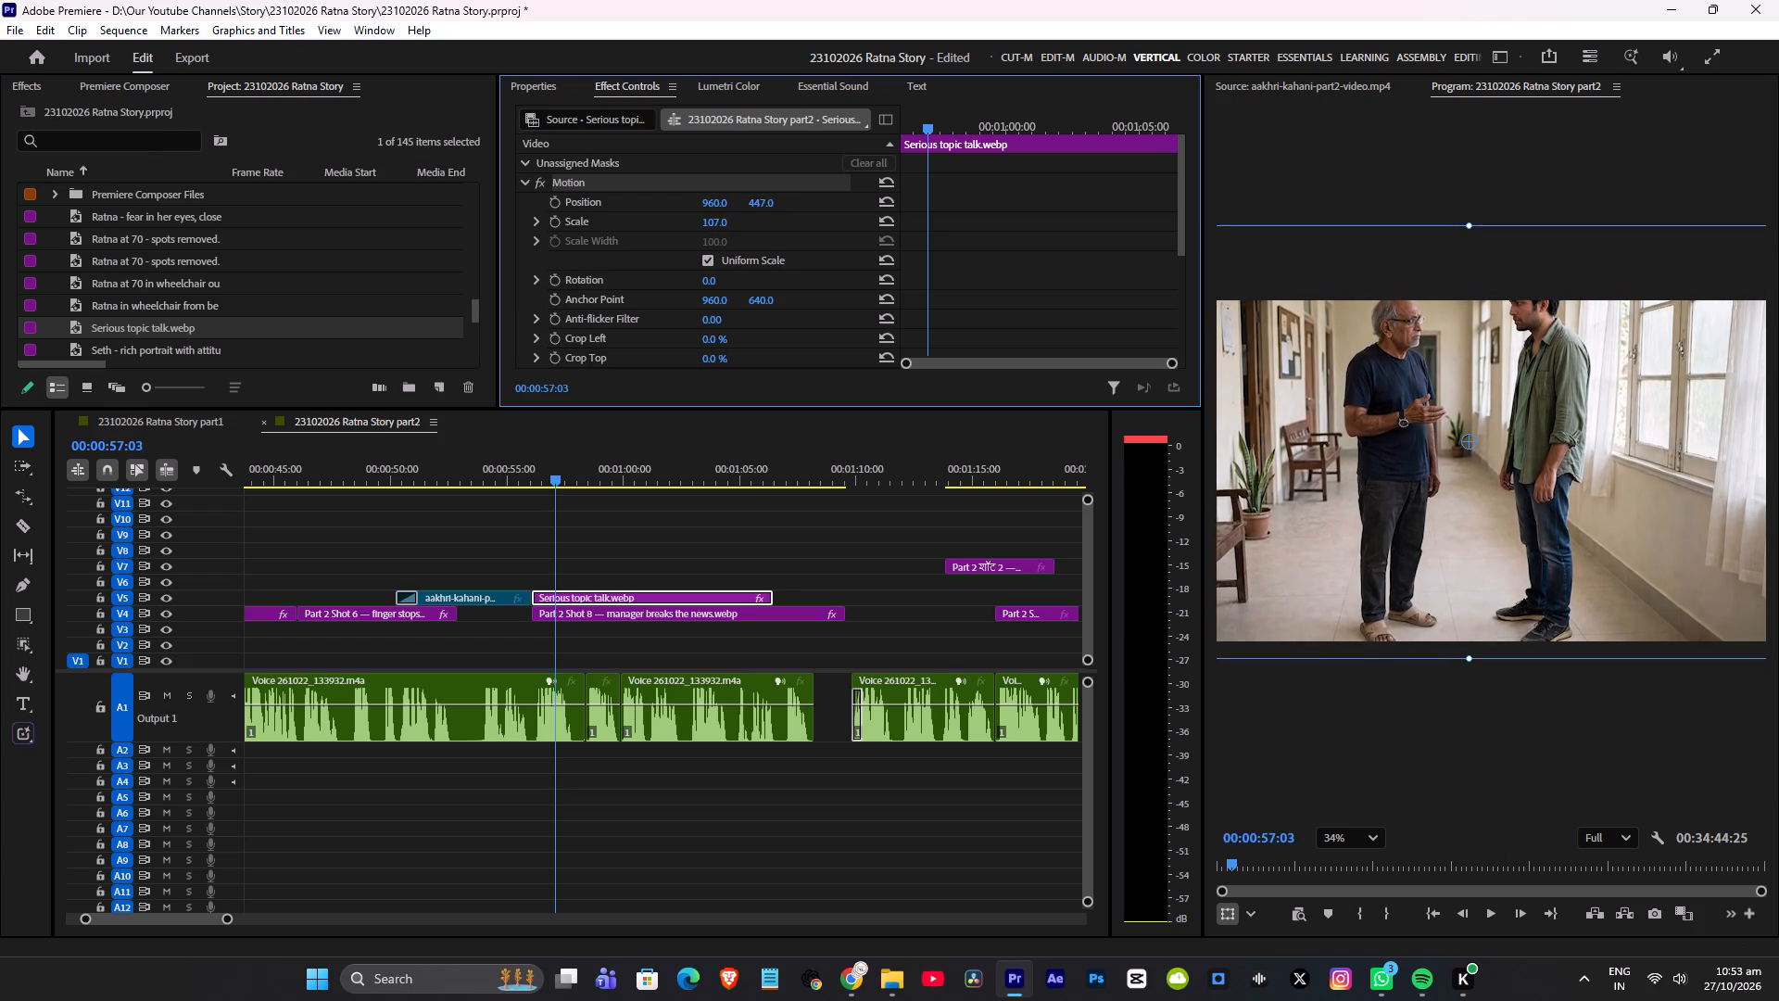
pyautogui.moveTo(704, 255); pyautogui.dragTo(703, 260)
pyautogui.scroll(7, 1487, 307)
pyautogui.scroll(-6, 1564, 306)
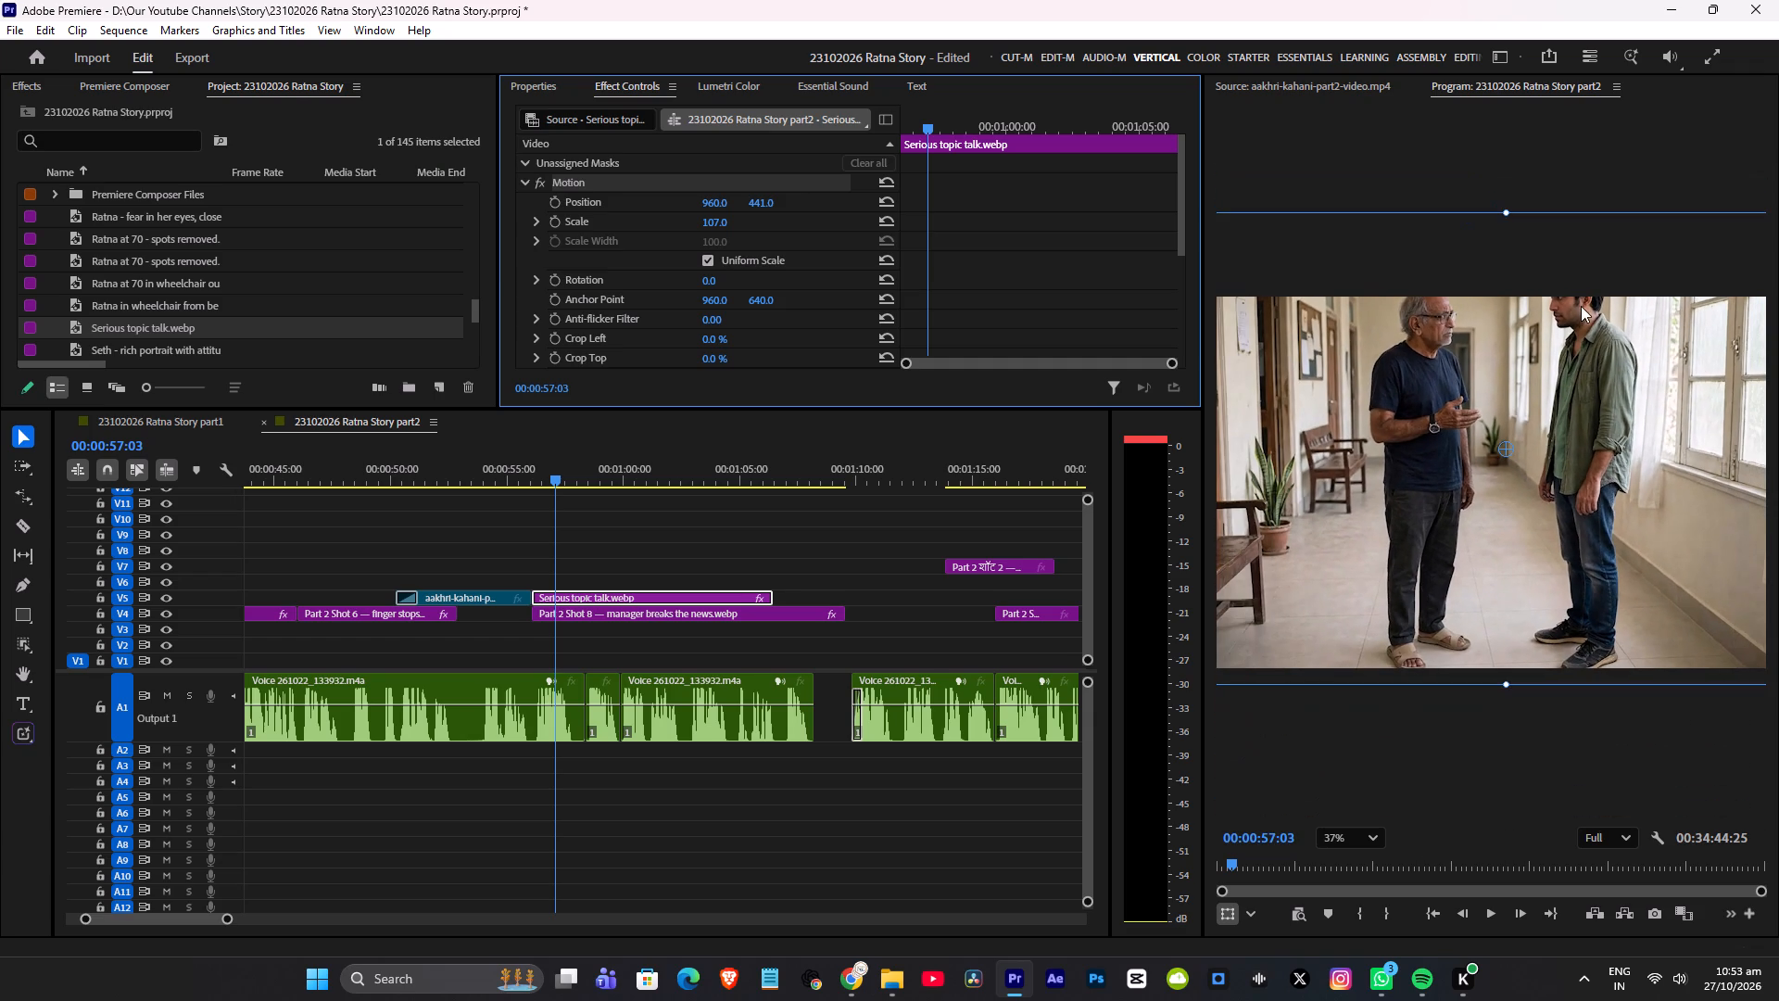
pyautogui.moveTo(769, 203); pyautogui.dragTo(757, 213)
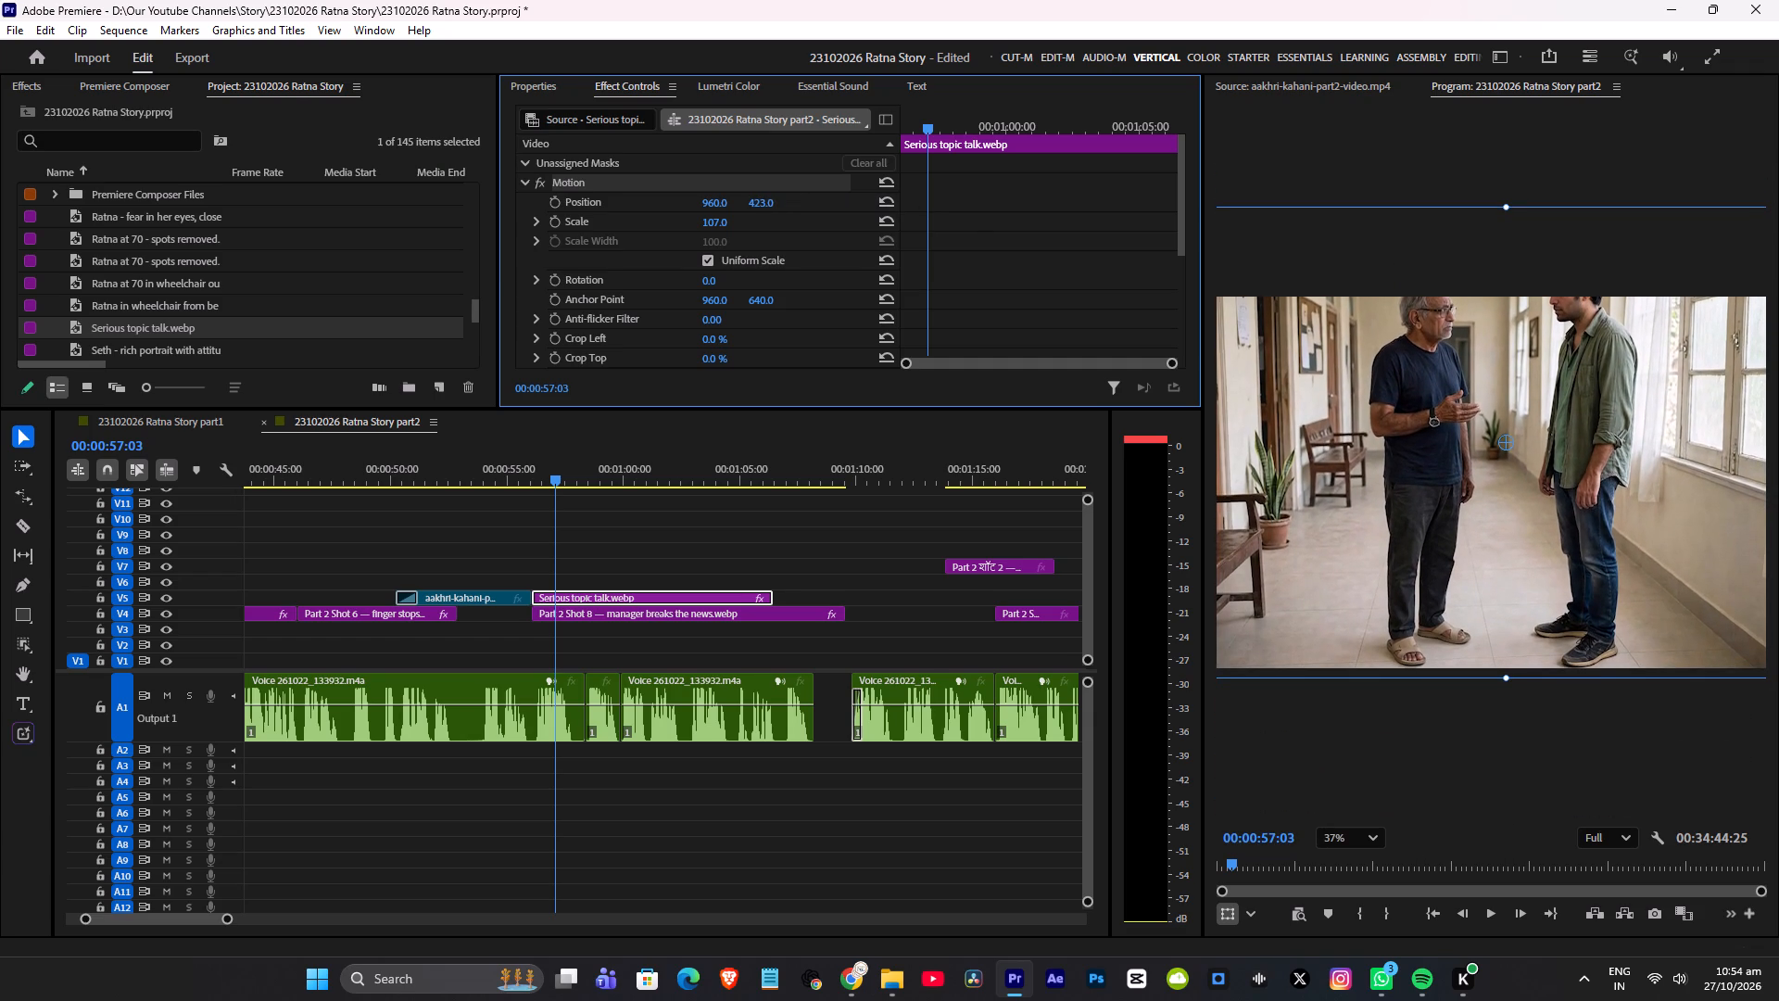
pyautogui.moveTo(757, 213); pyautogui.dragTo(753, 219)
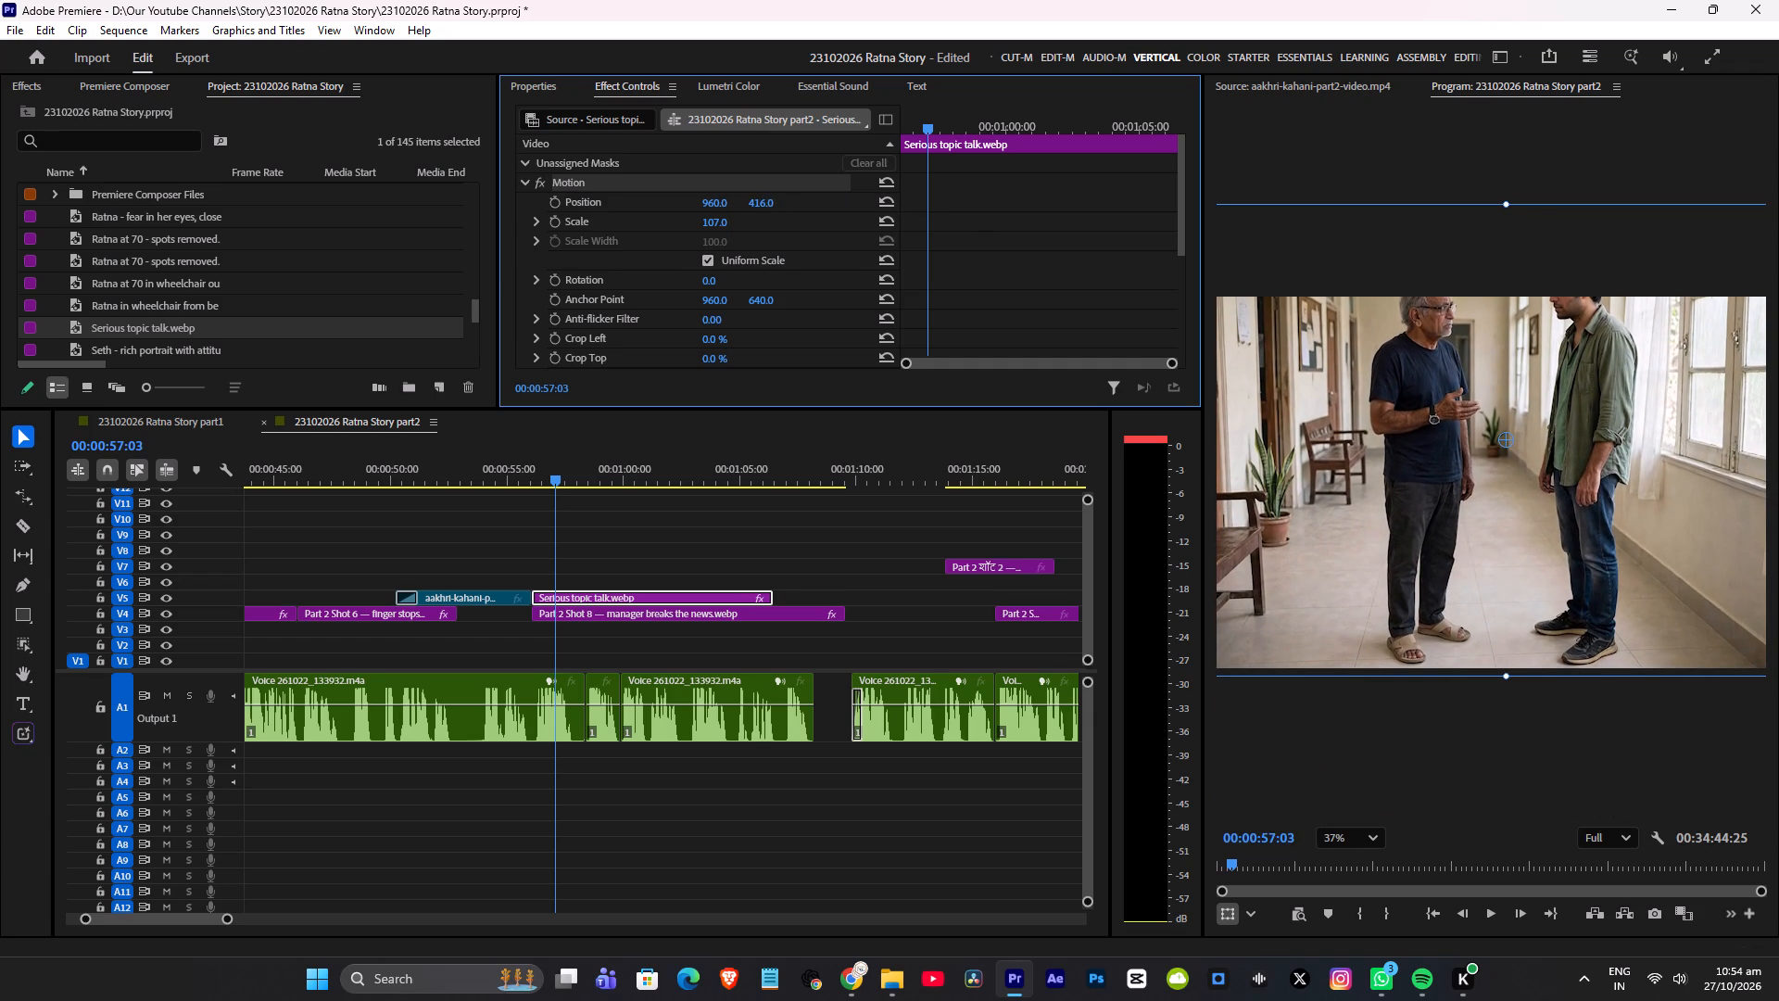
pyautogui.moveTo(753, 219); pyautogui.dragTo(753, 220)
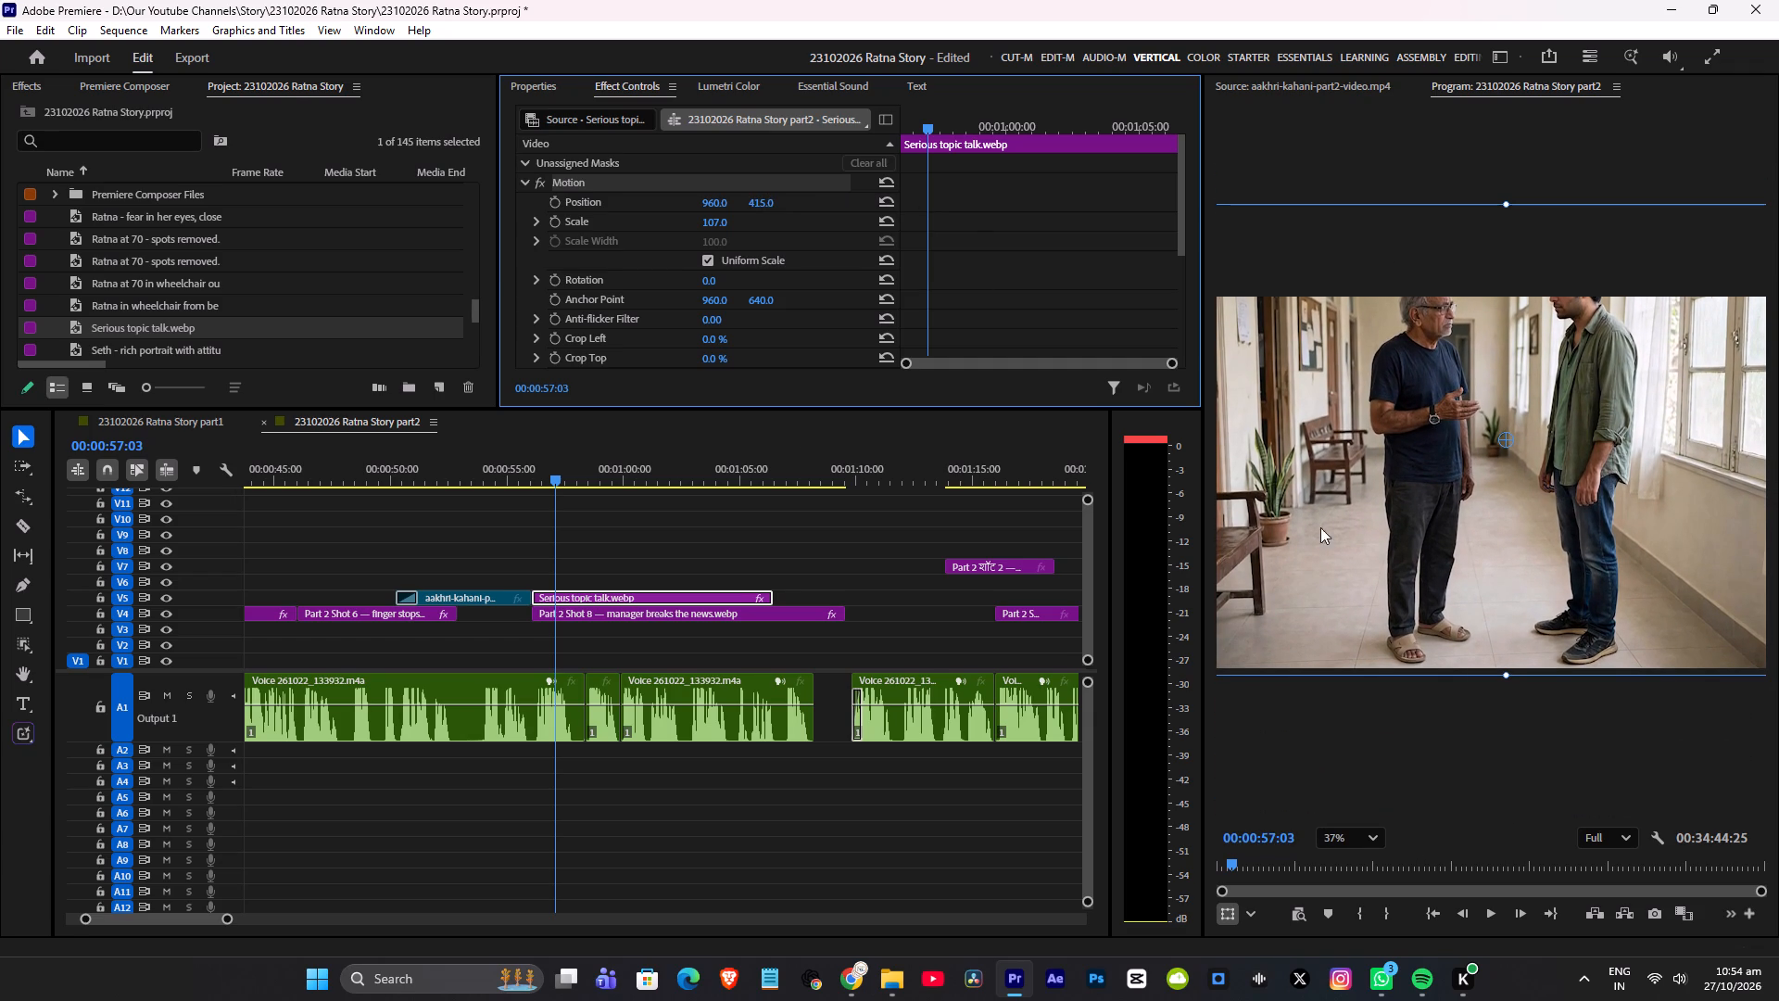
# Save the project.
pyautogui.click(612, 524)
pyautogui.hotkey('ctrl', 's')
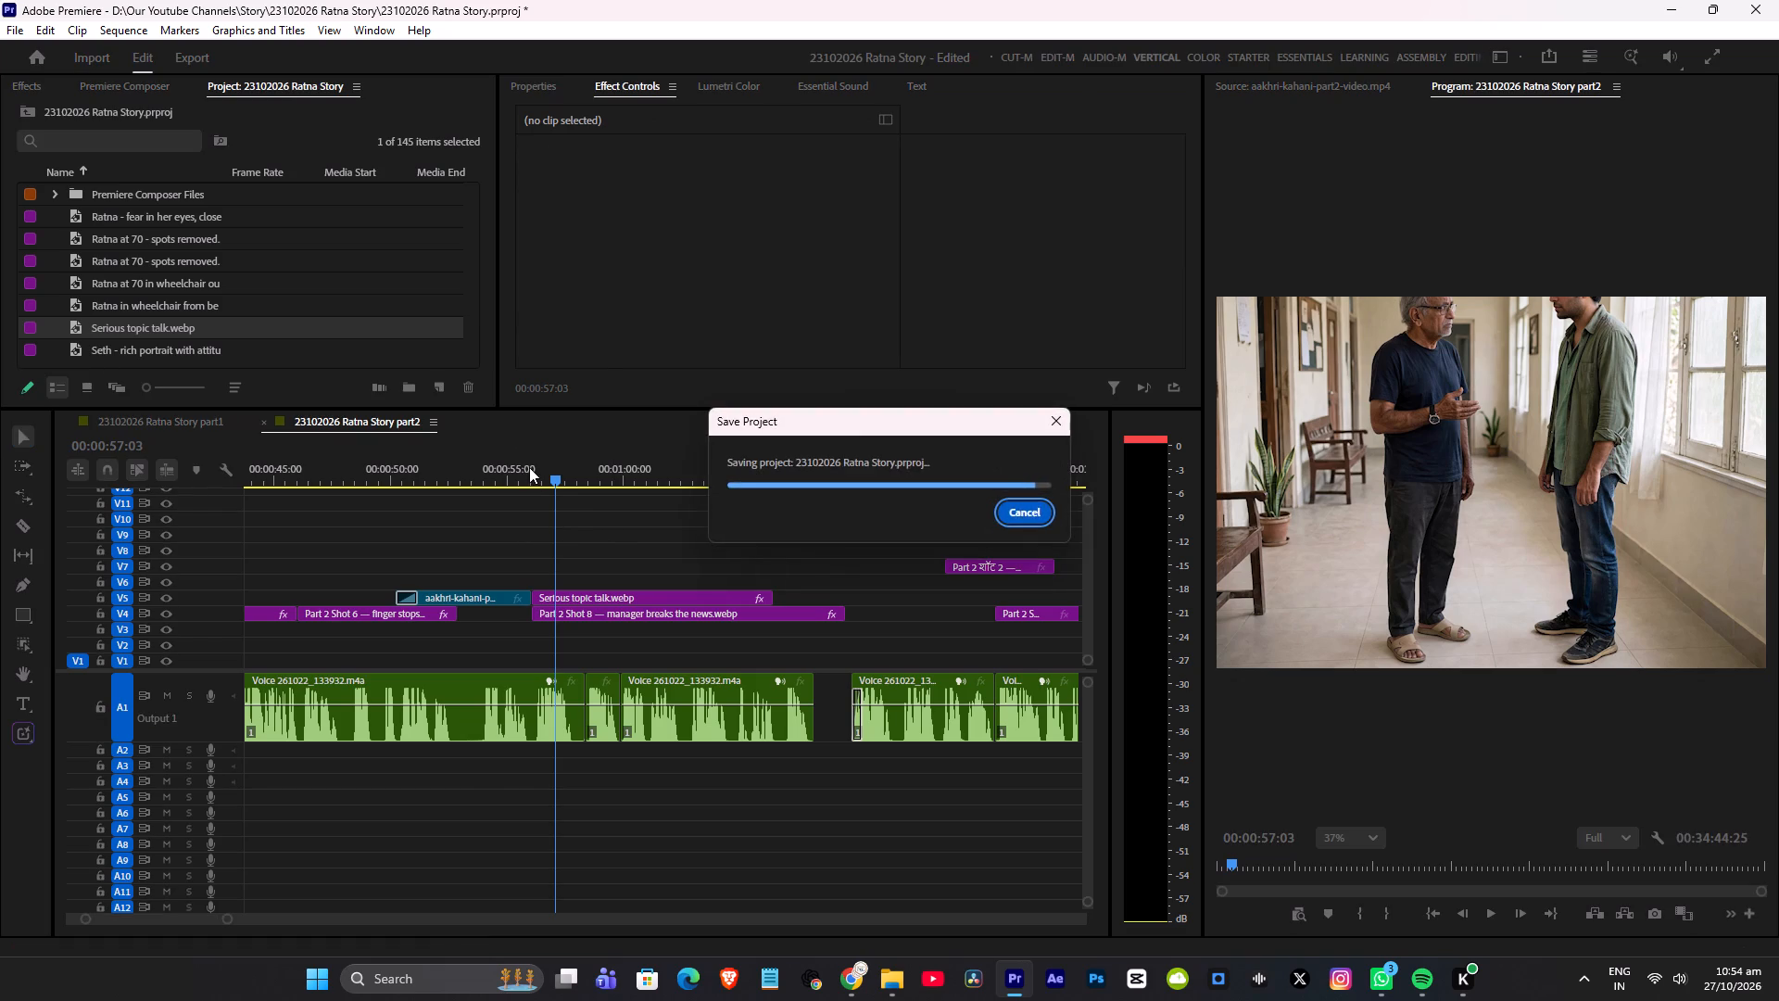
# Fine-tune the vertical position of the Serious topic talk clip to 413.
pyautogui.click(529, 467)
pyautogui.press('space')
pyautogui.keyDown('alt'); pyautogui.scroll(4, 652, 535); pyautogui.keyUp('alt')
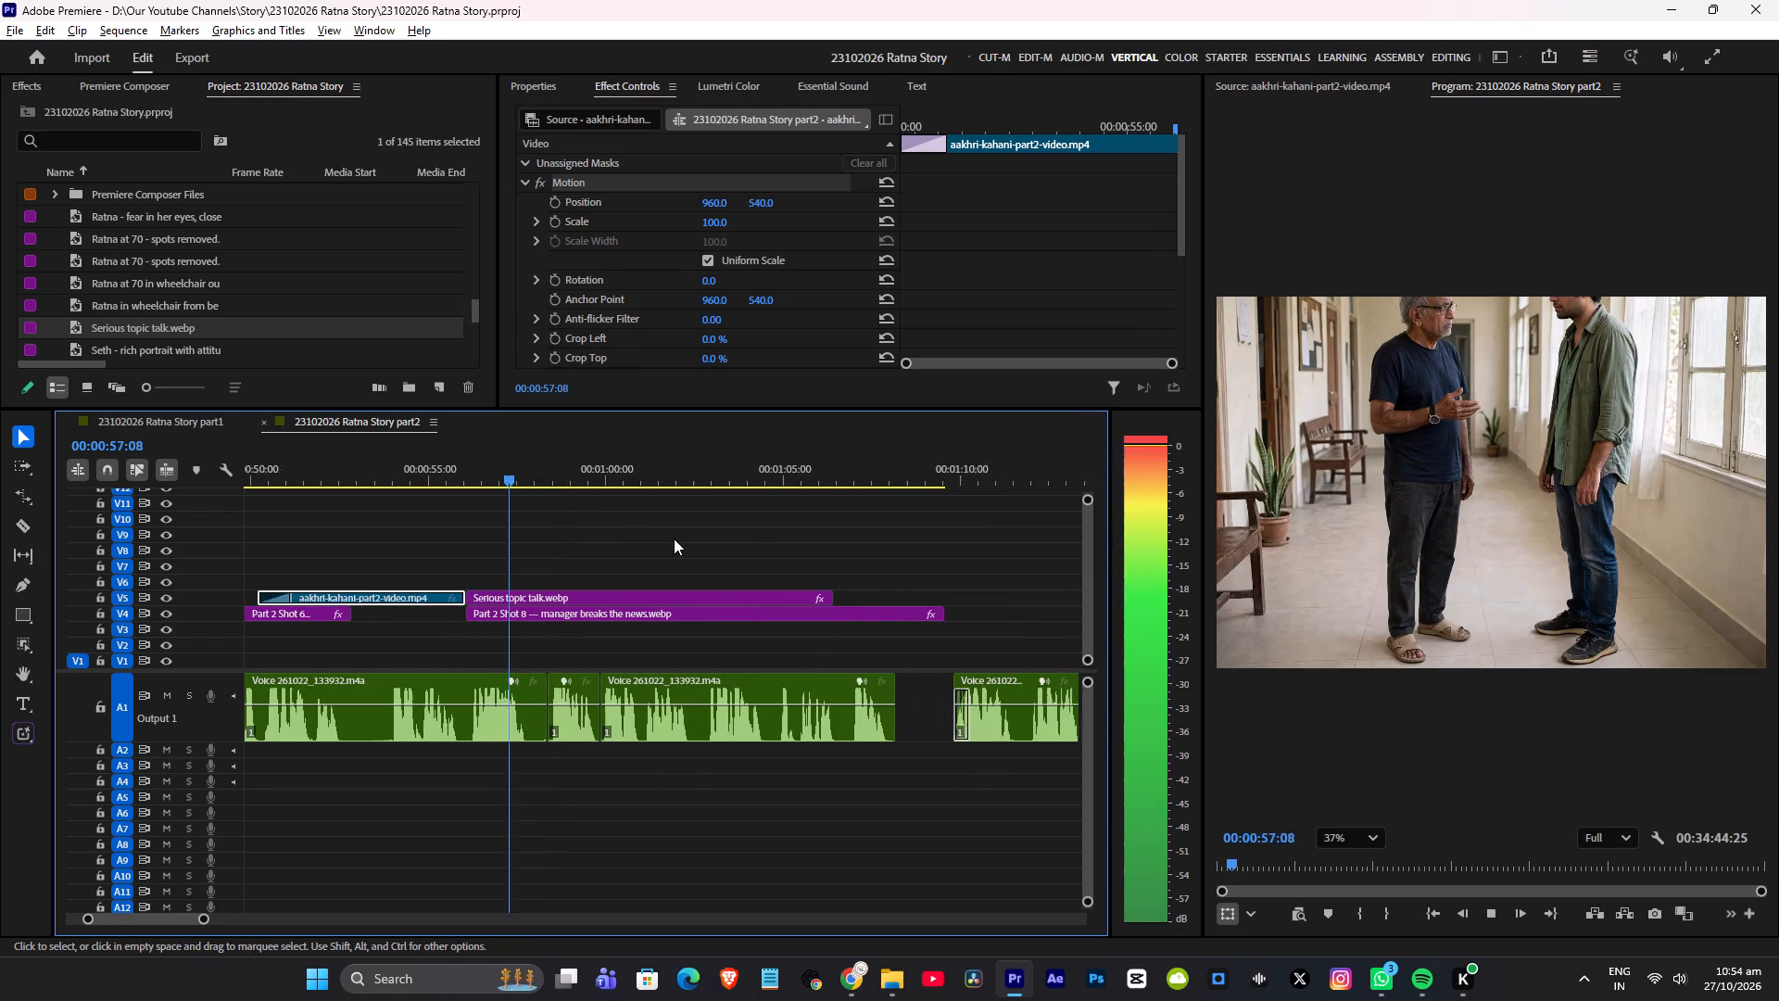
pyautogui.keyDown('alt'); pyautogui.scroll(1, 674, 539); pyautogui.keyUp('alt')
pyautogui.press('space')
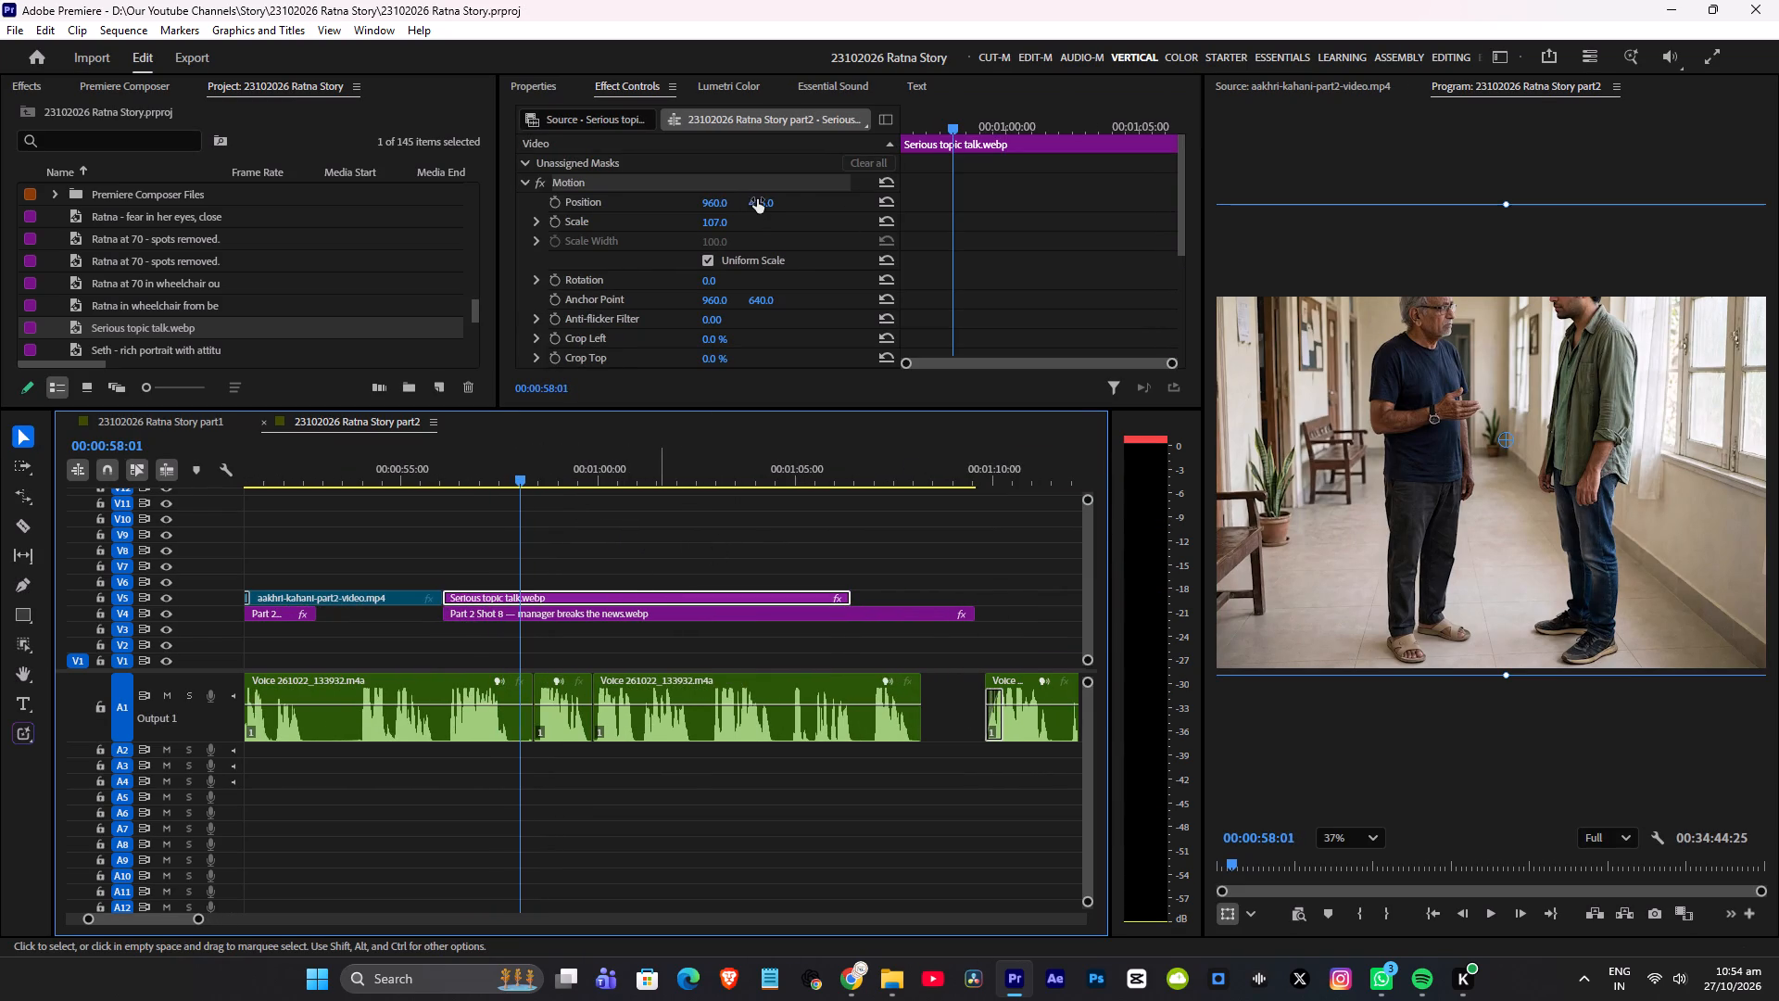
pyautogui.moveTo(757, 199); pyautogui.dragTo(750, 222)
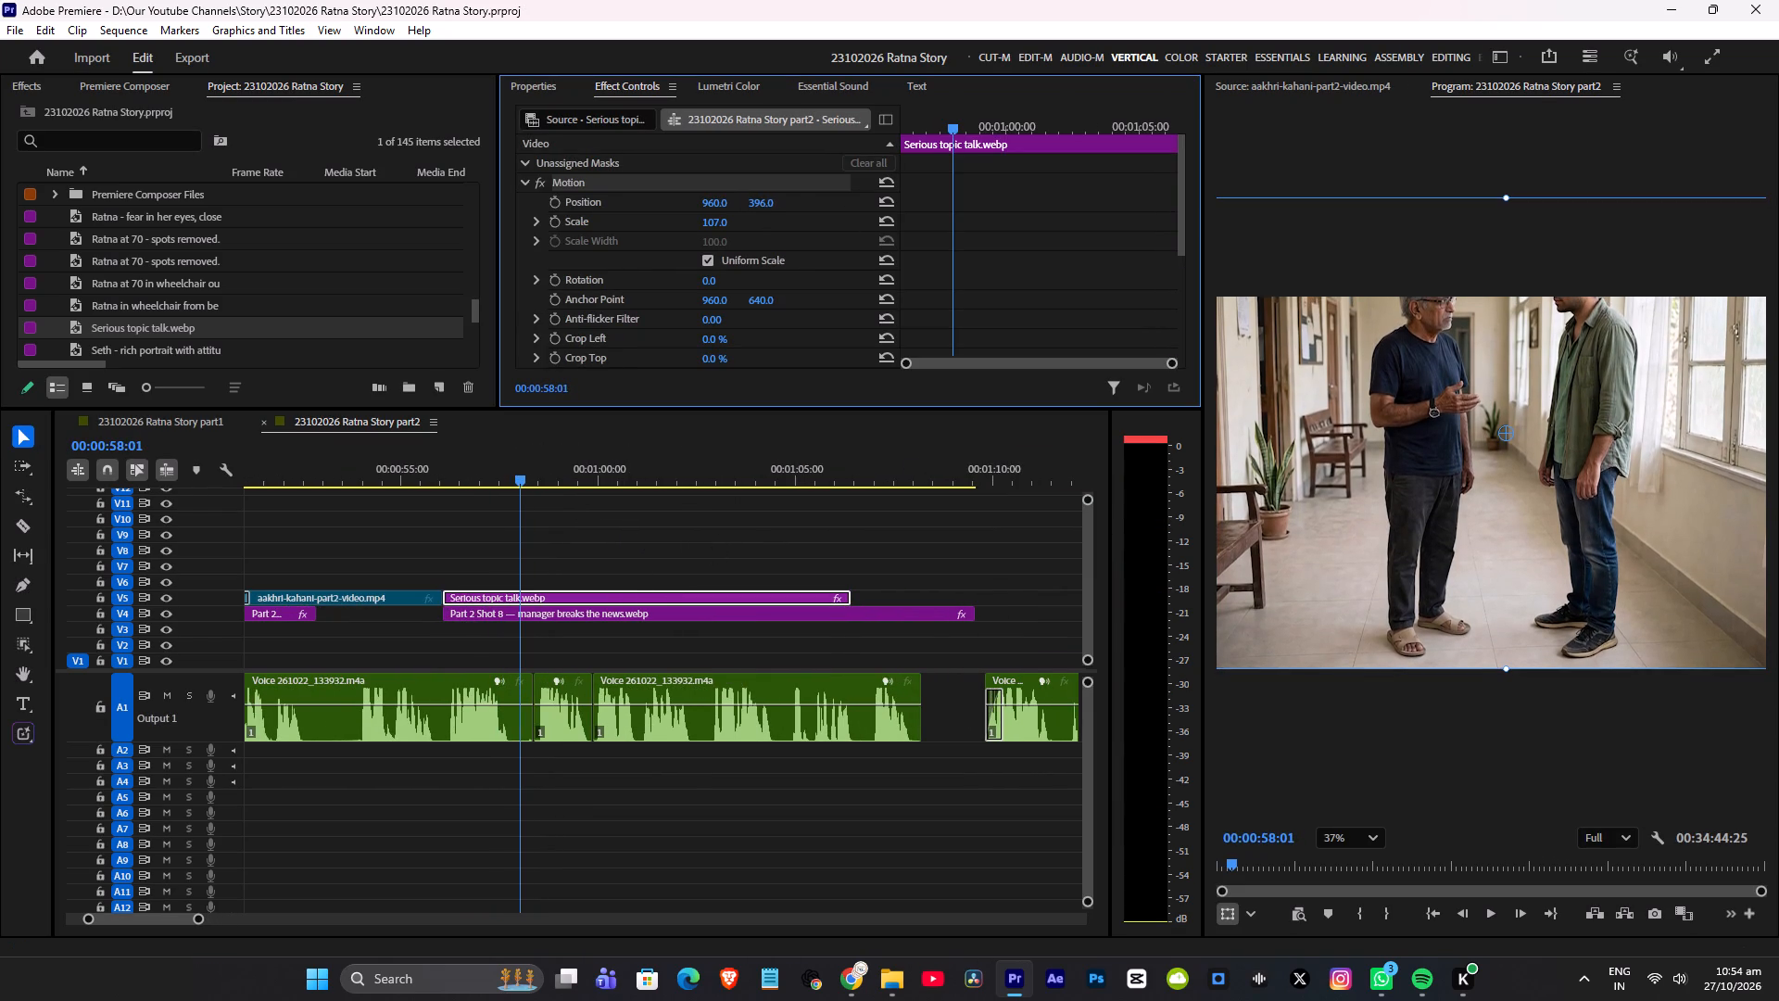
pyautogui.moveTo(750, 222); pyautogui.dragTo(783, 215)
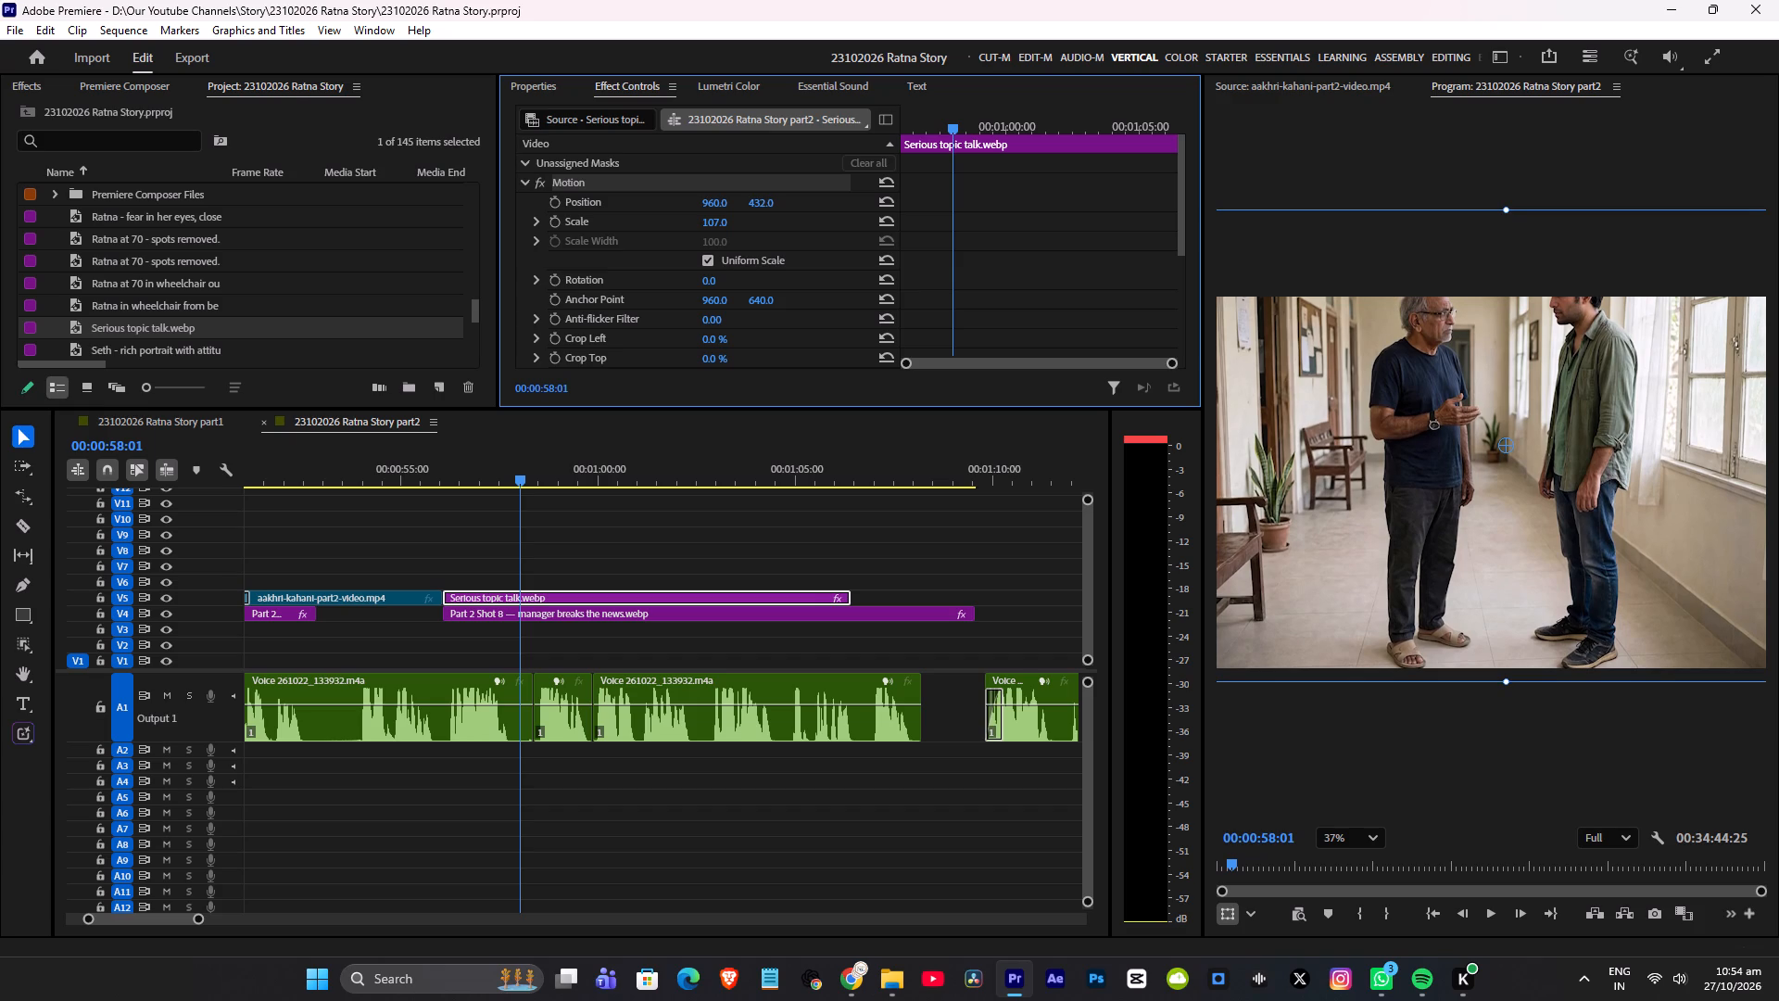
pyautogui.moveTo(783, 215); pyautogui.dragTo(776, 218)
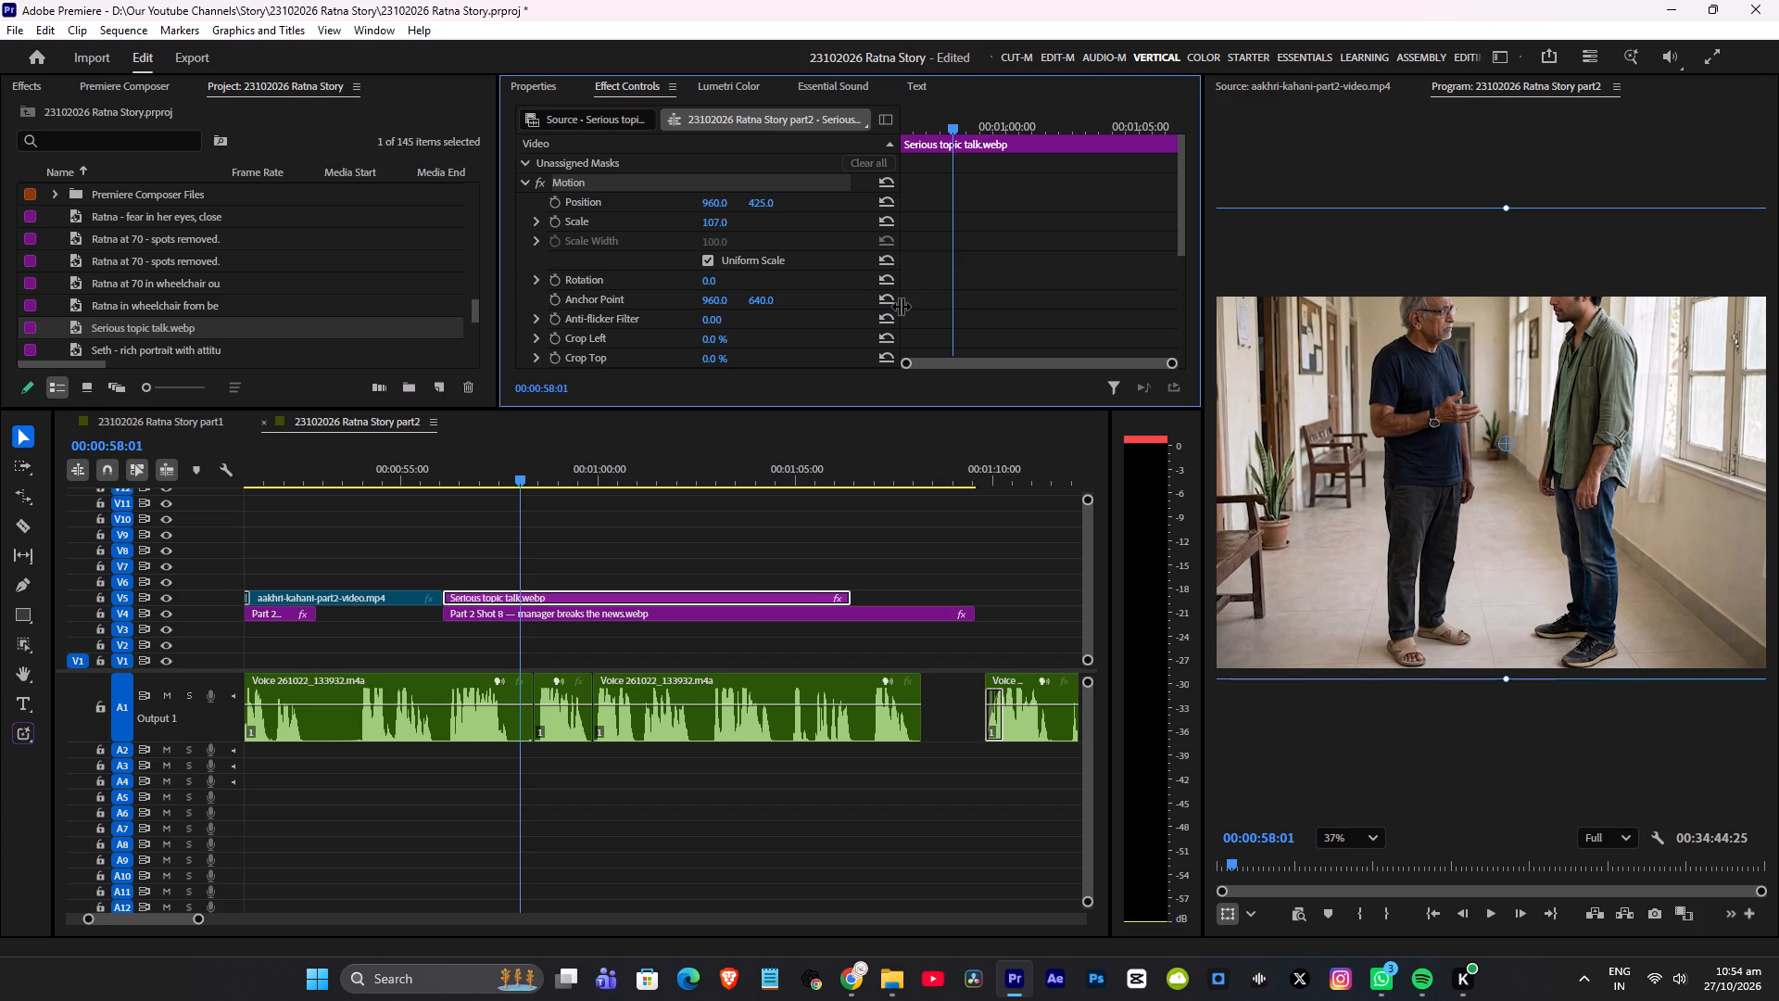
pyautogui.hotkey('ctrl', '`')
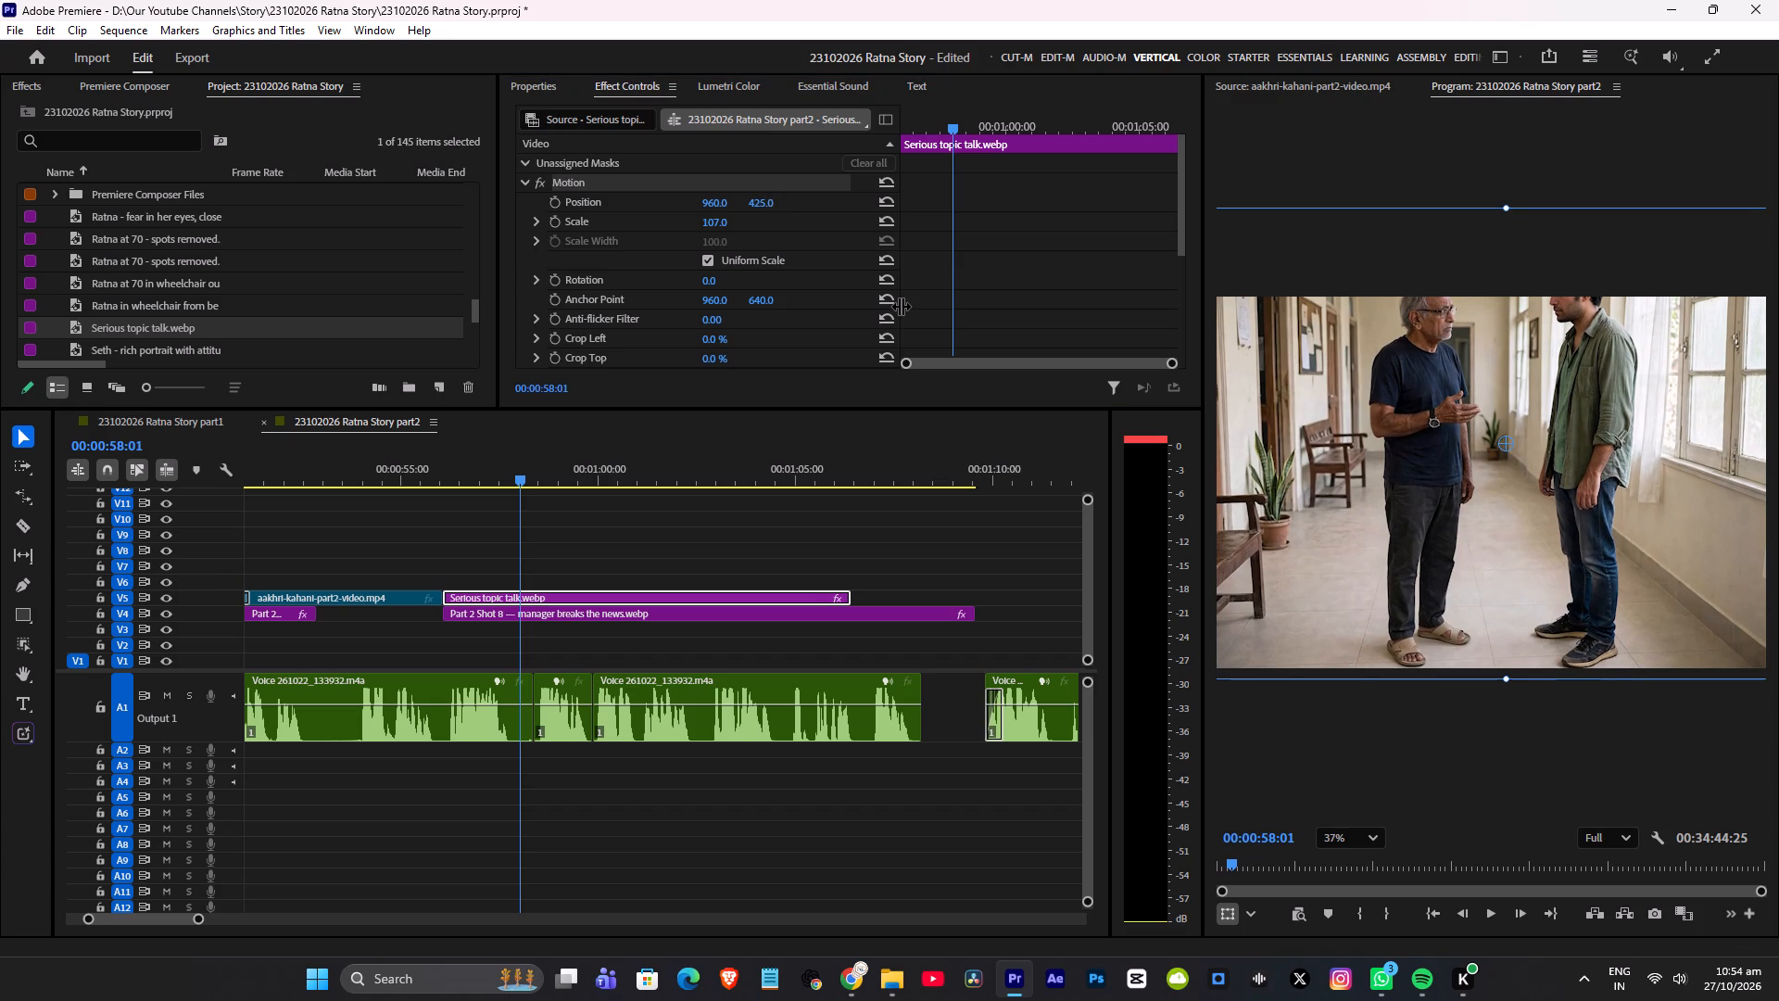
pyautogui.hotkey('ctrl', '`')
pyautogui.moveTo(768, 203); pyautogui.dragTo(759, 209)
# Play back the transition from the aakhri-kahani clip and most of the Serious topic talk clip to check framing and timing.
pyautogui.click(444, 460)
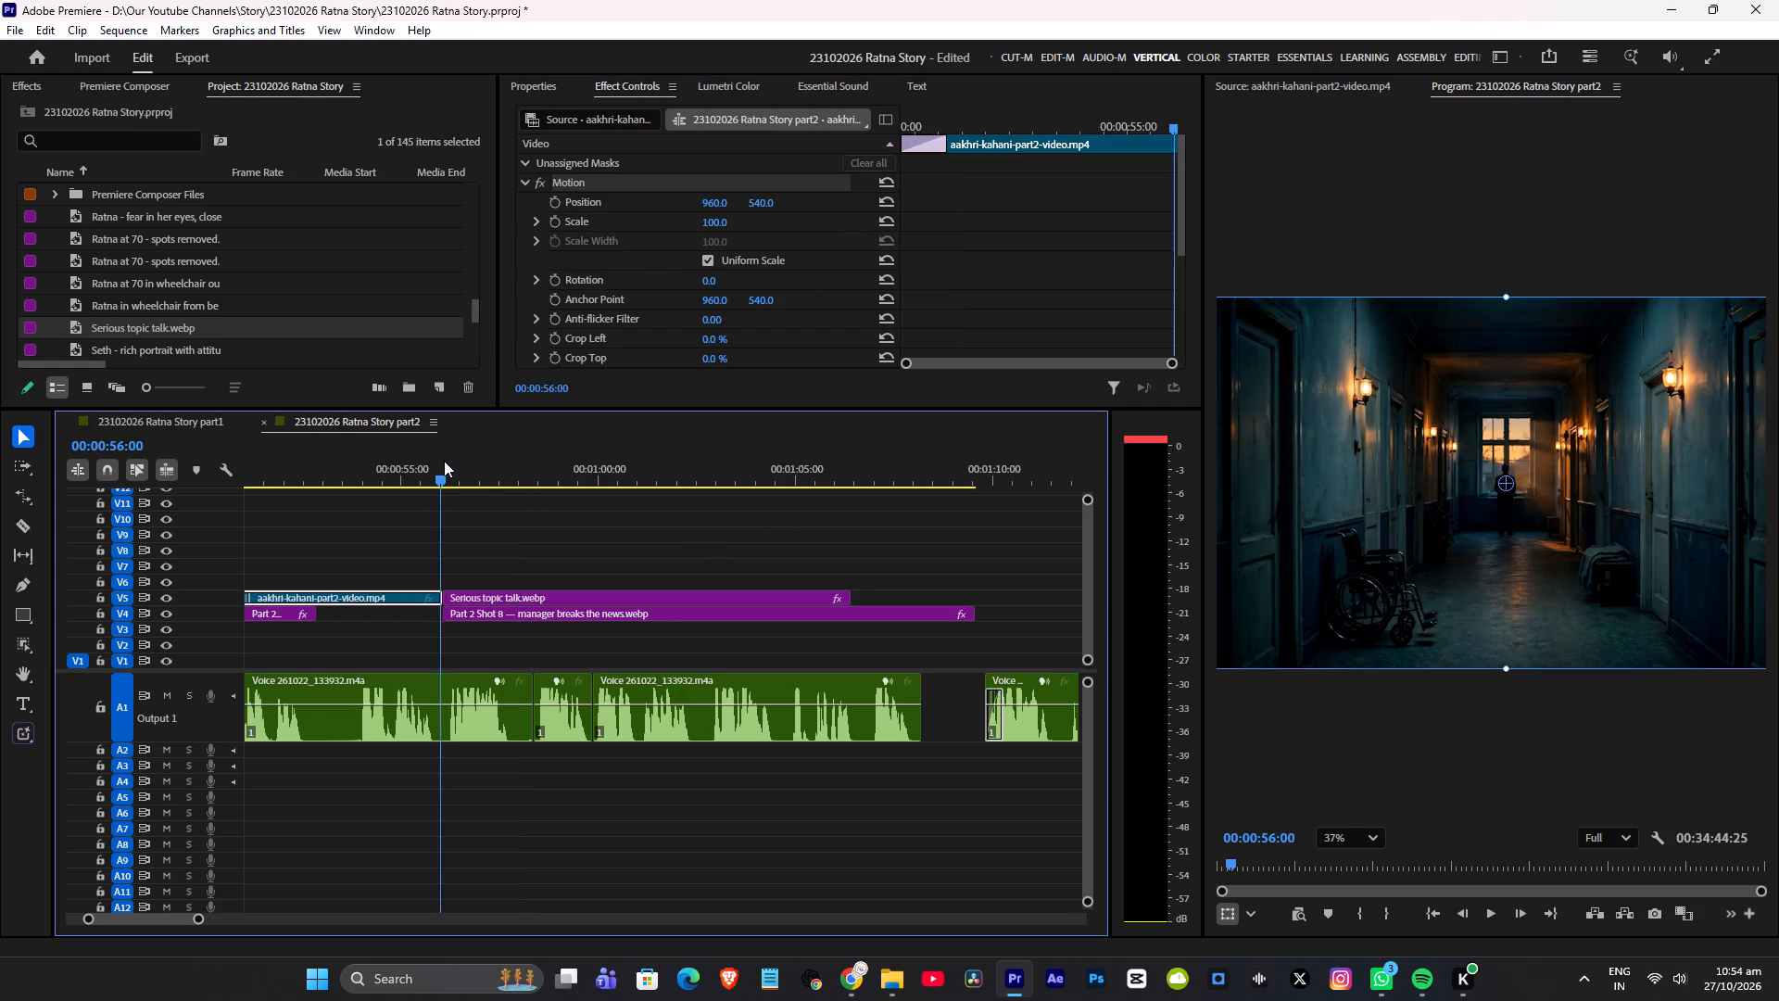
pyautogui.press('space')
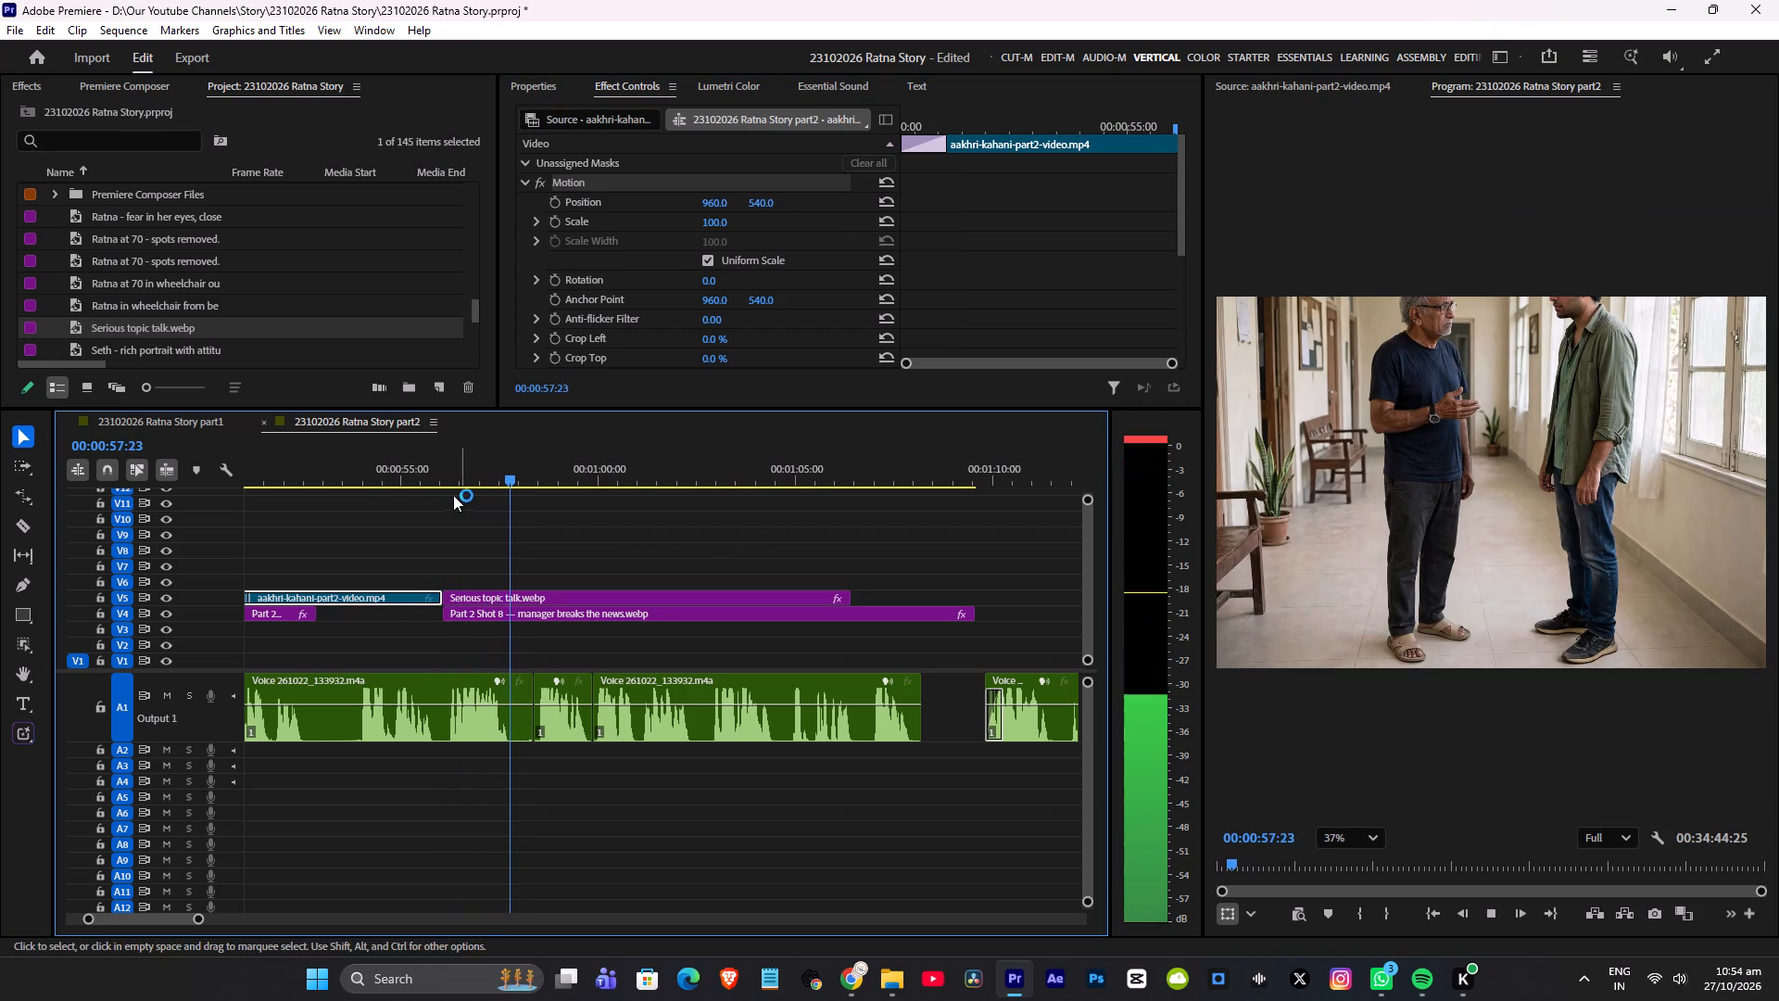
pyautogui.press('space')
pyautogui.click(360, 477)
pyautogui.press('space')
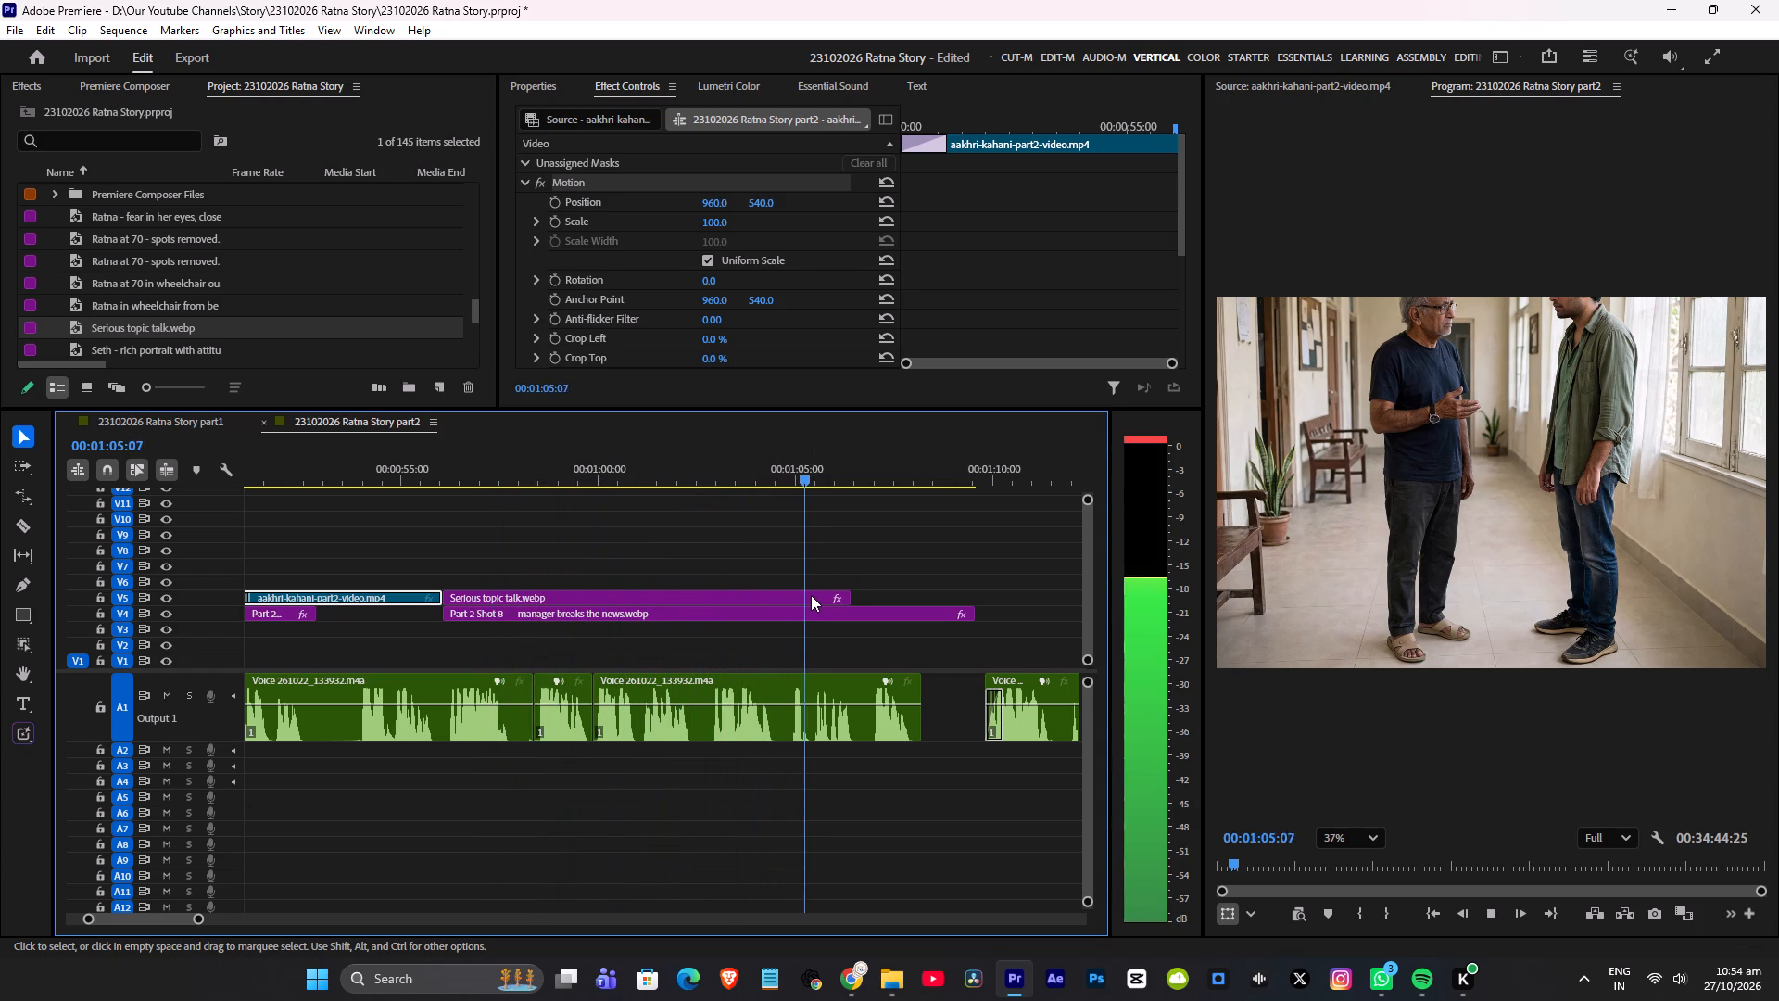
pyautogui.press('space')
# Add Position keyframes to the Serious topic talk clip at 00:01:04:11 and at its start, 00:00:56:02.
pyautogui.moveTo(748, 470); pyautogui.dragTo(727, 482)
pyautogui.press('space')
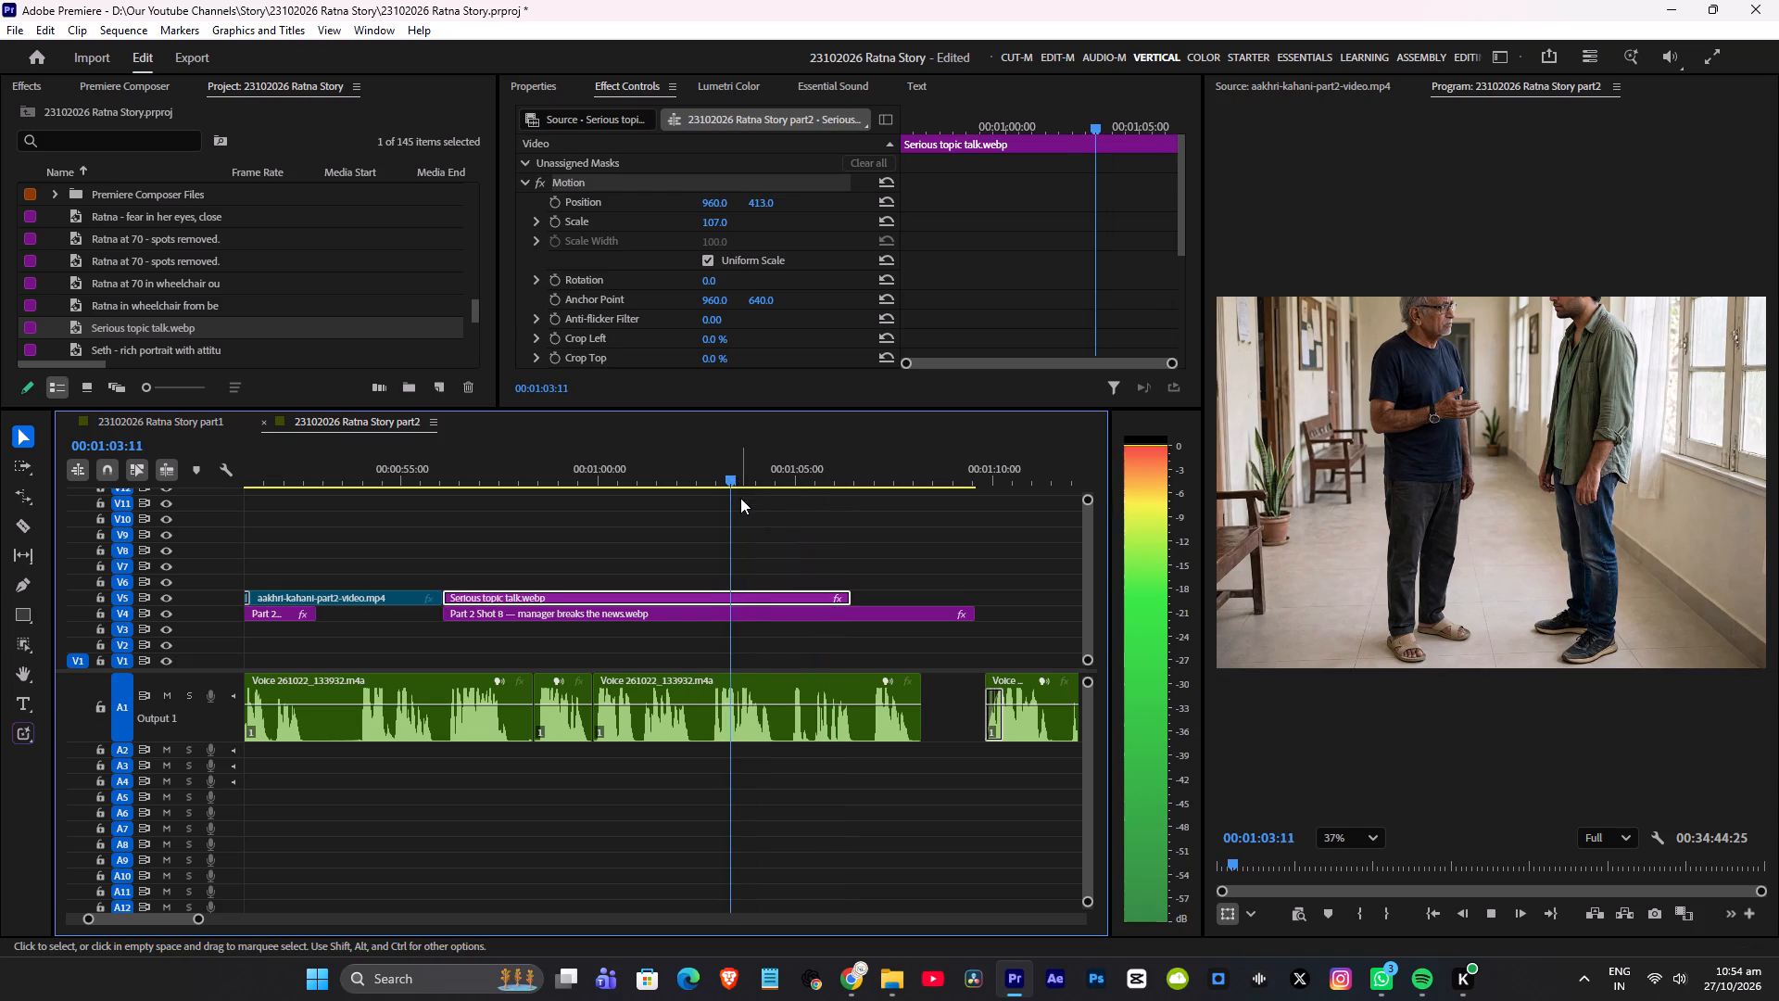
pyautogui.press('space')
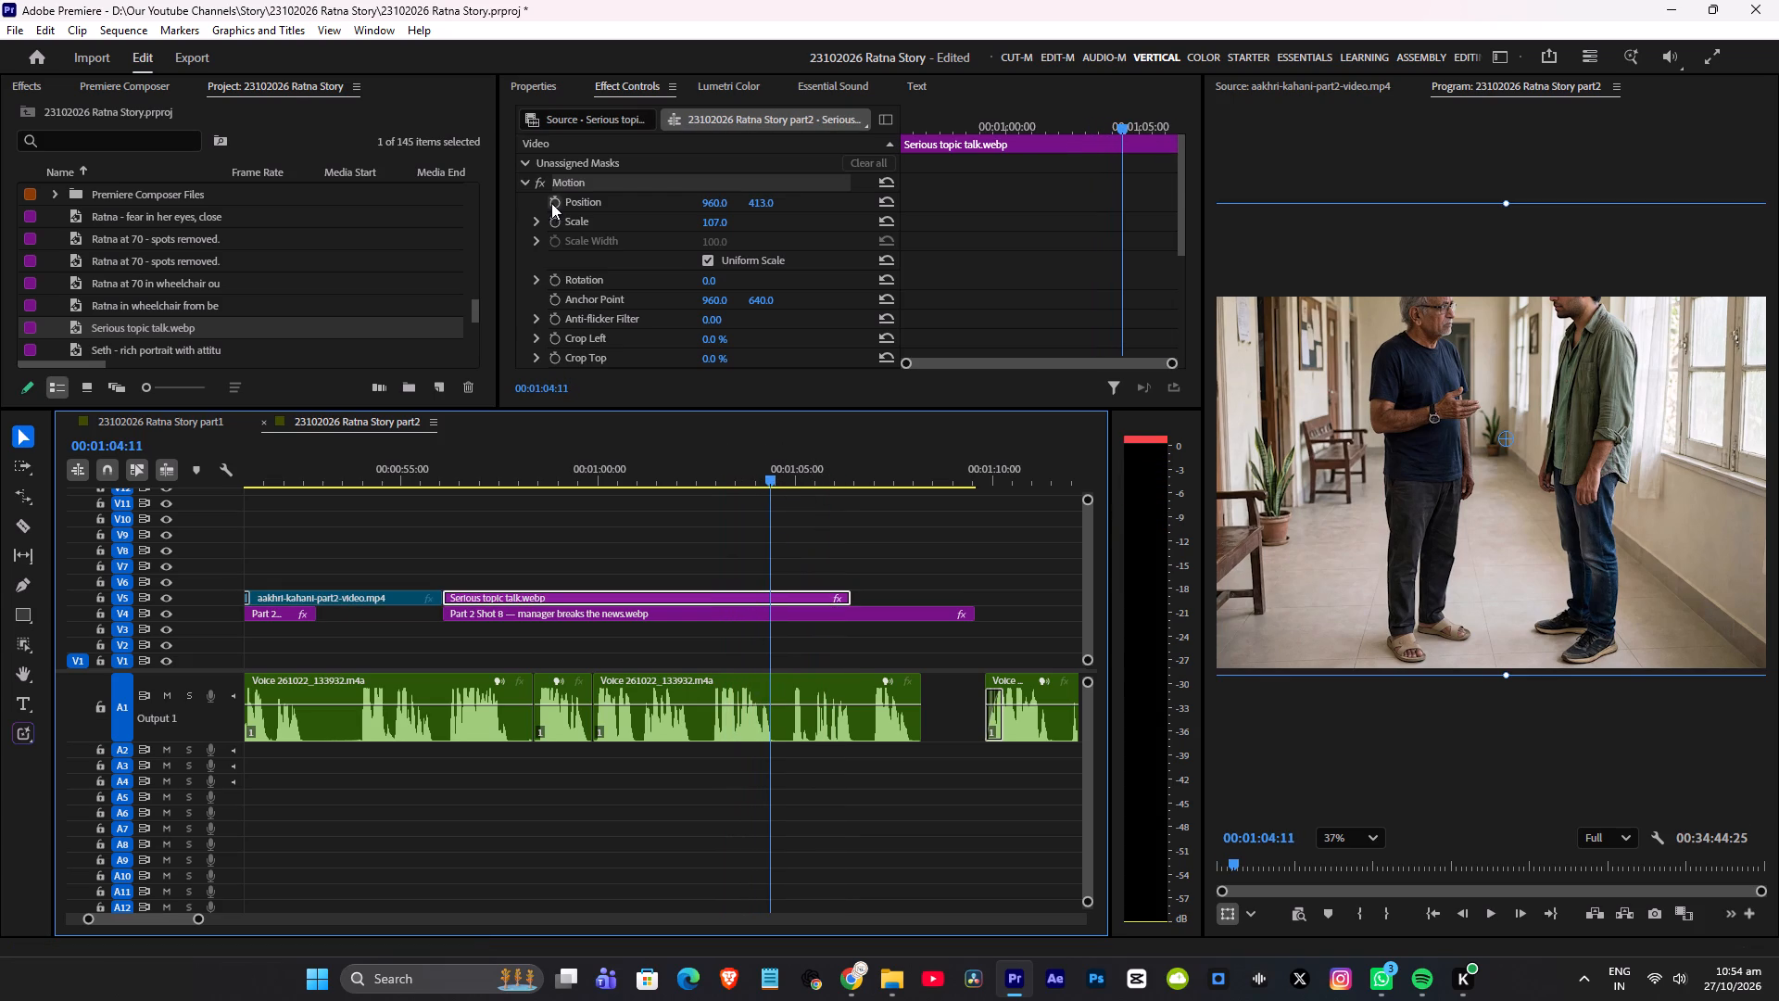
pyautogui.click(556, 203)
pyautogui.moveTo(1026, 127); pyautogui.dragTo(830, 171)
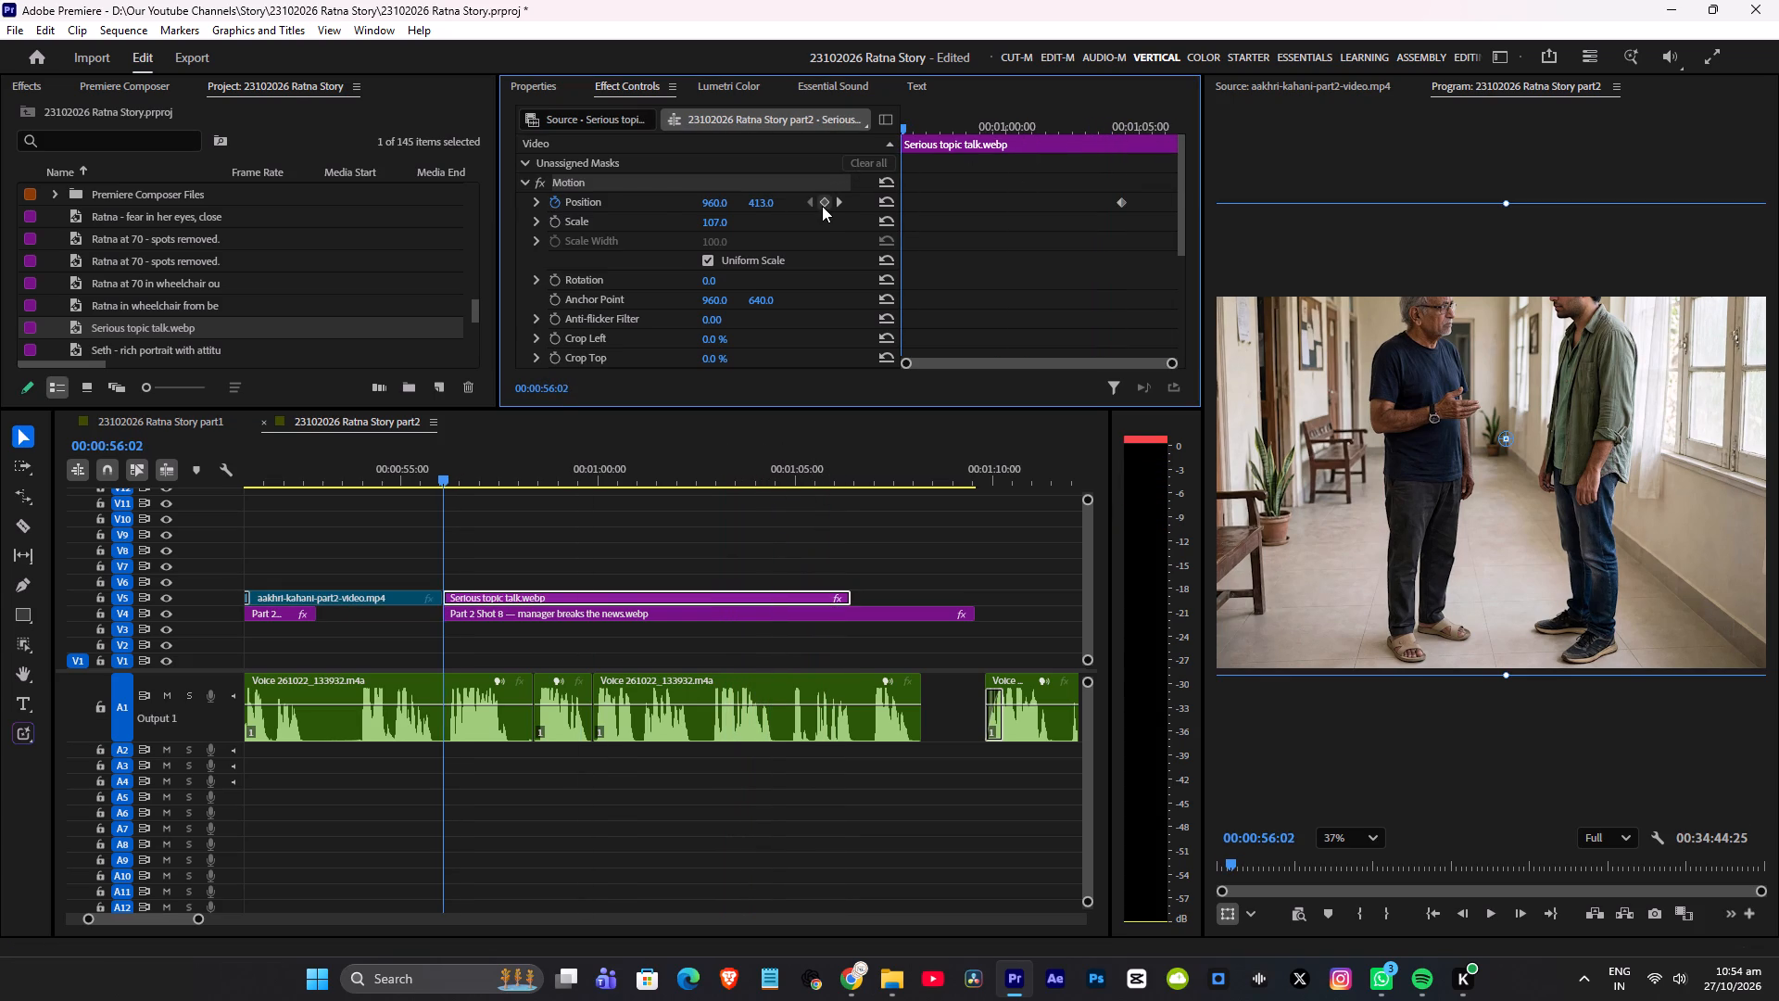
pyautogui.click(822, 206)
pyautogui.click(771, 206)
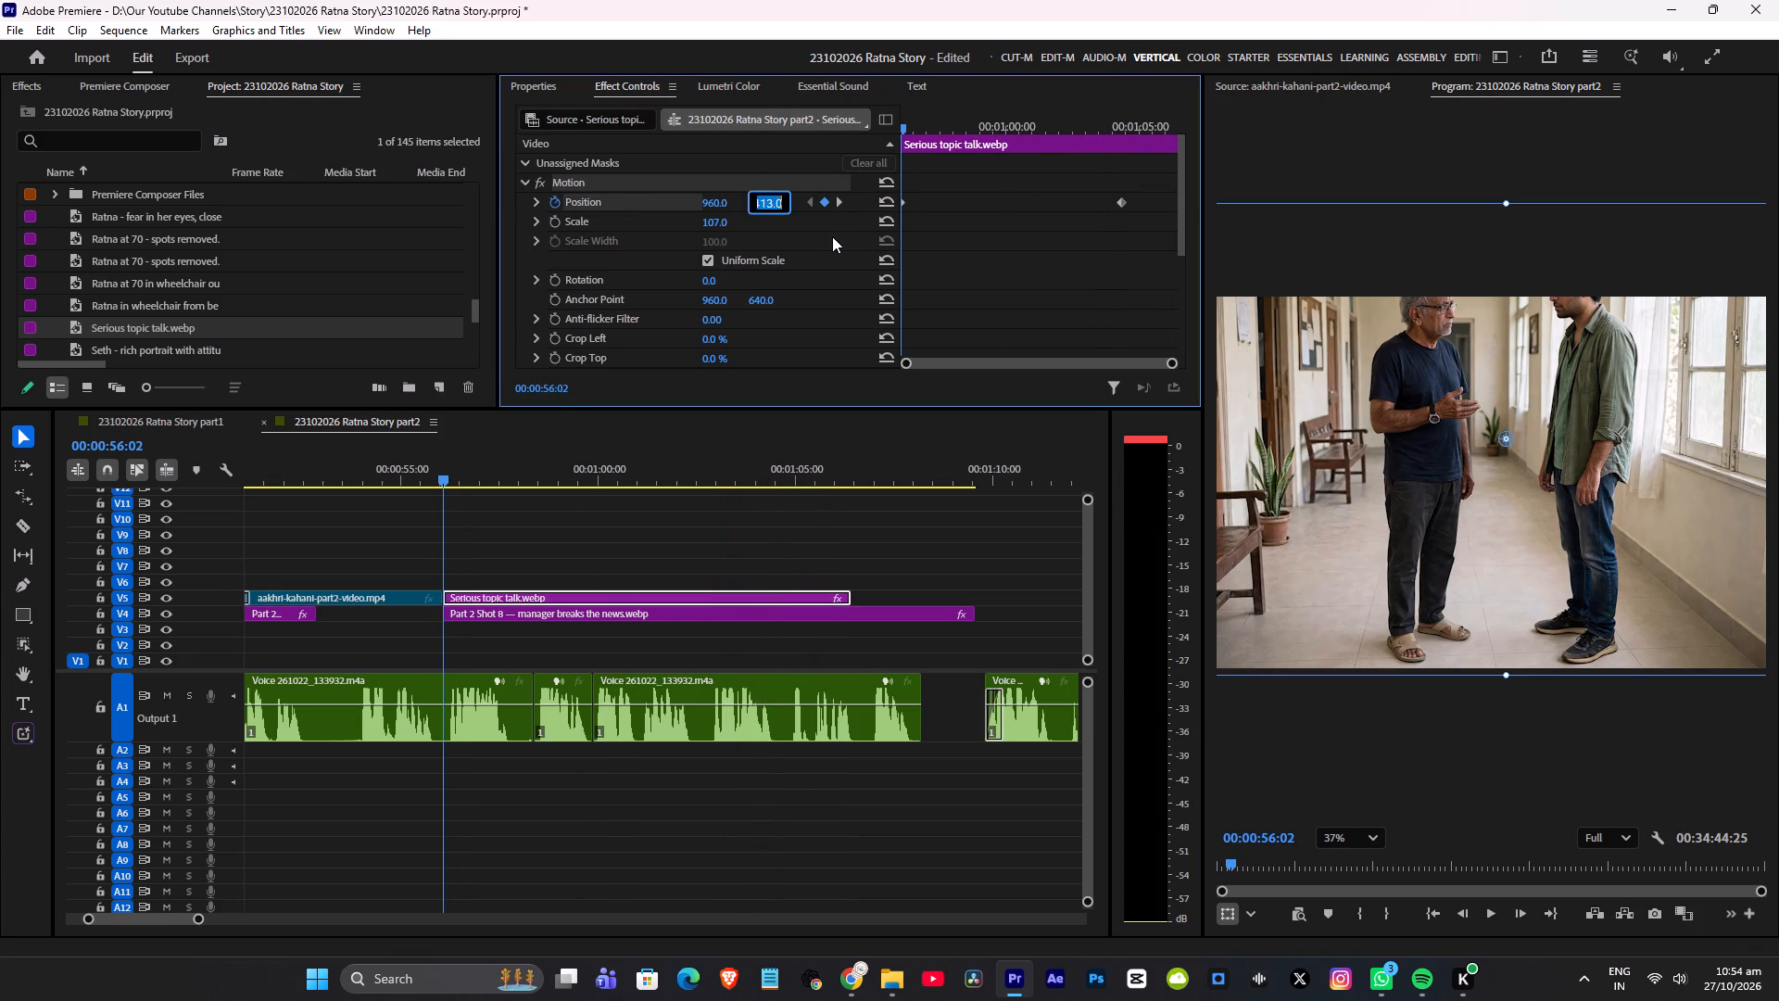
pyautogui.click(832, 236)
# Set the Serious topic talk clip's scale to 115 and its vertical position at the 00:01:04:11 keyframe to 348.
pyautogui.click(839, 205)
pyautogui.click(766, 199)
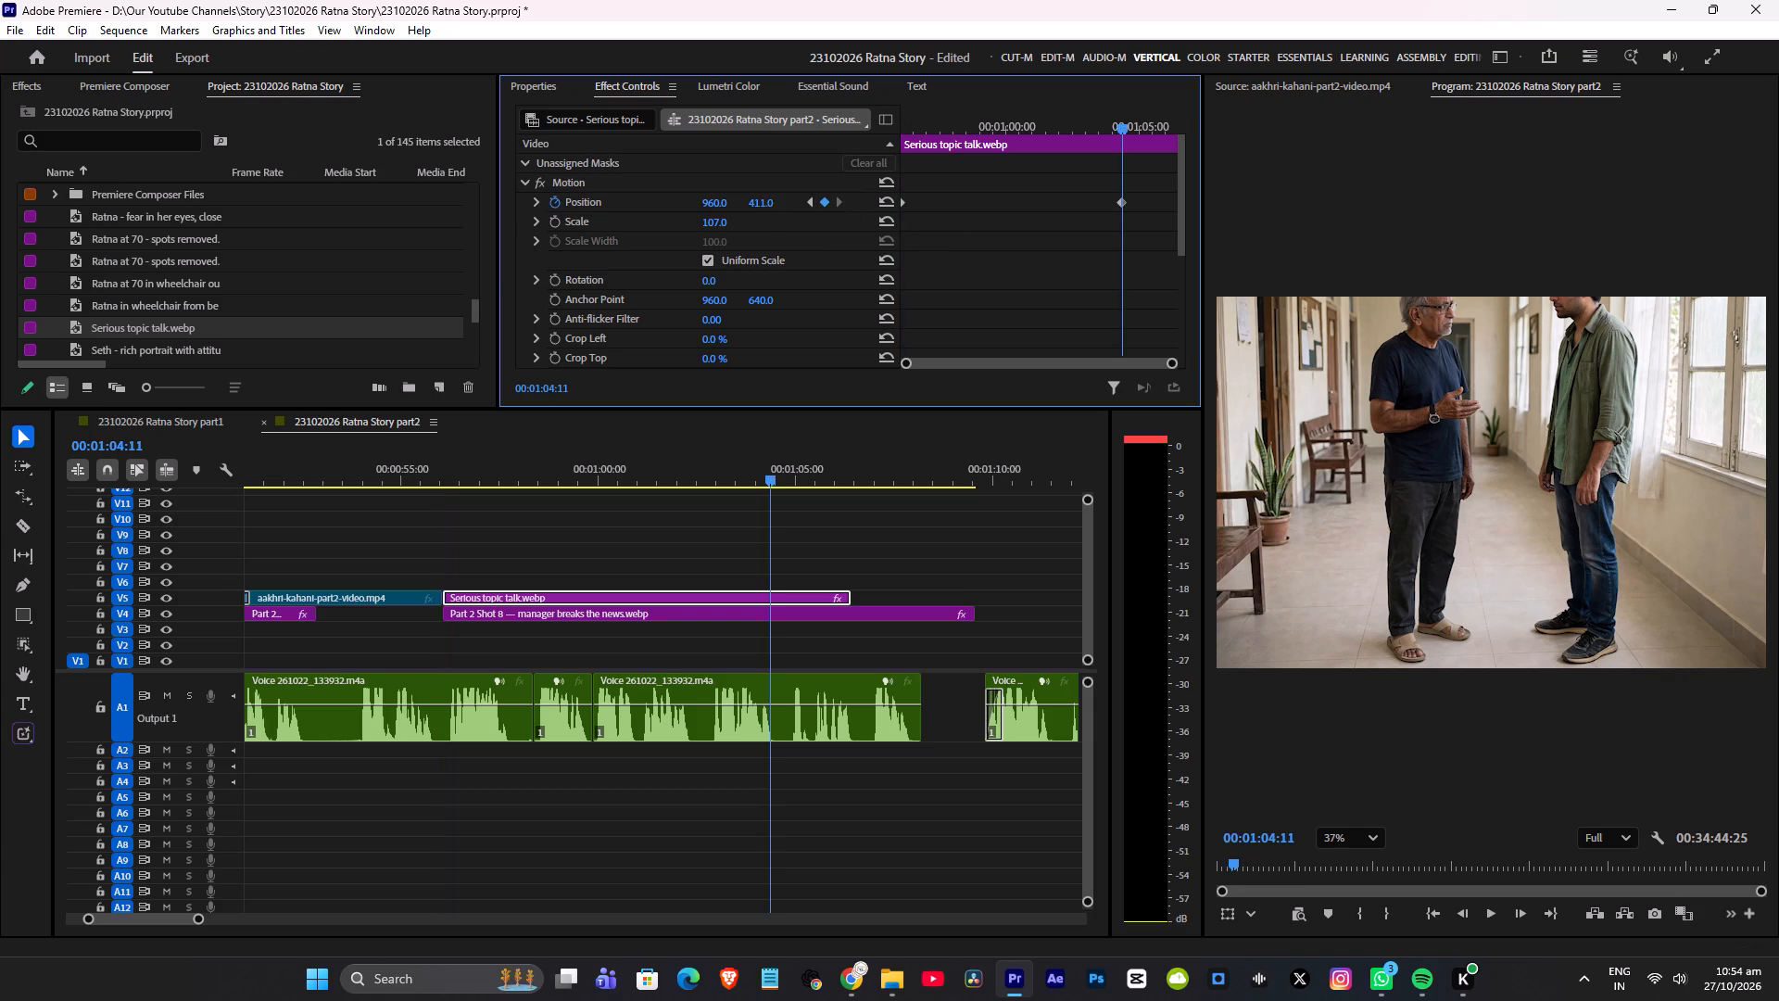
pyautogui.click(780, 172)
pyautogui.click(777, 182)
pyautogui.moveTo(770, 203); pyautogui.dragTo(766, 207)
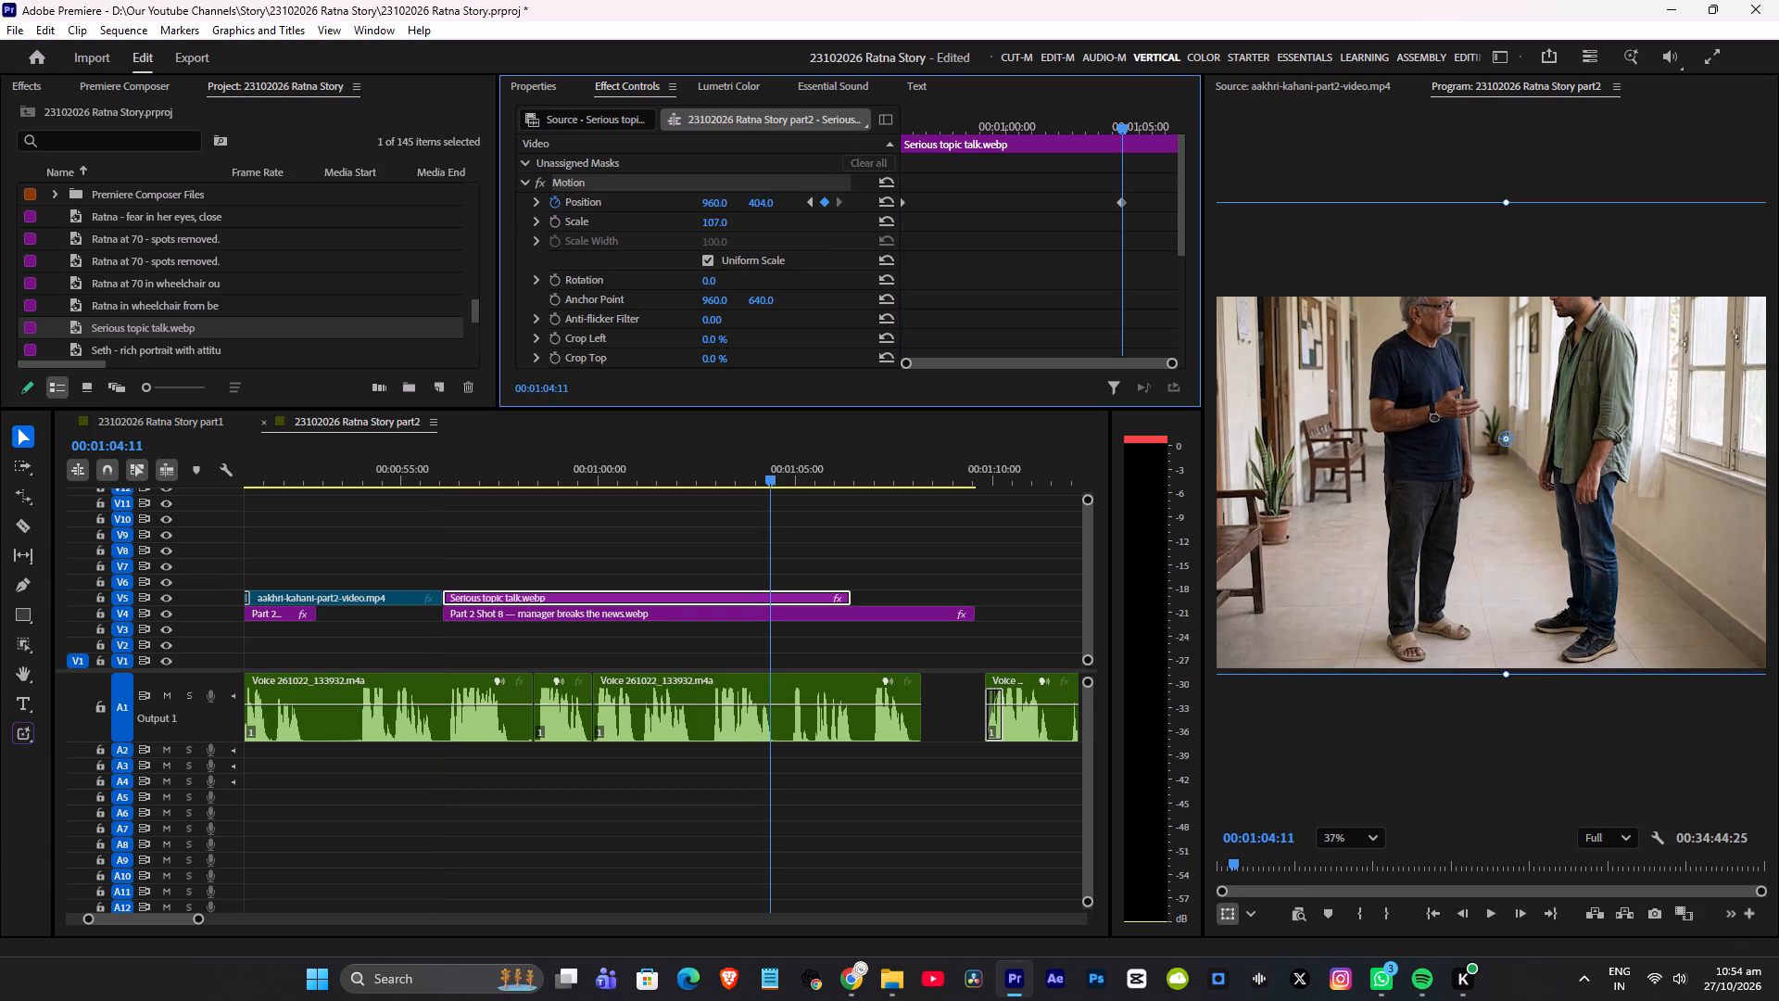
pyautogui.moveTo(766, 207); pyautogui.dragTo(760, 209)
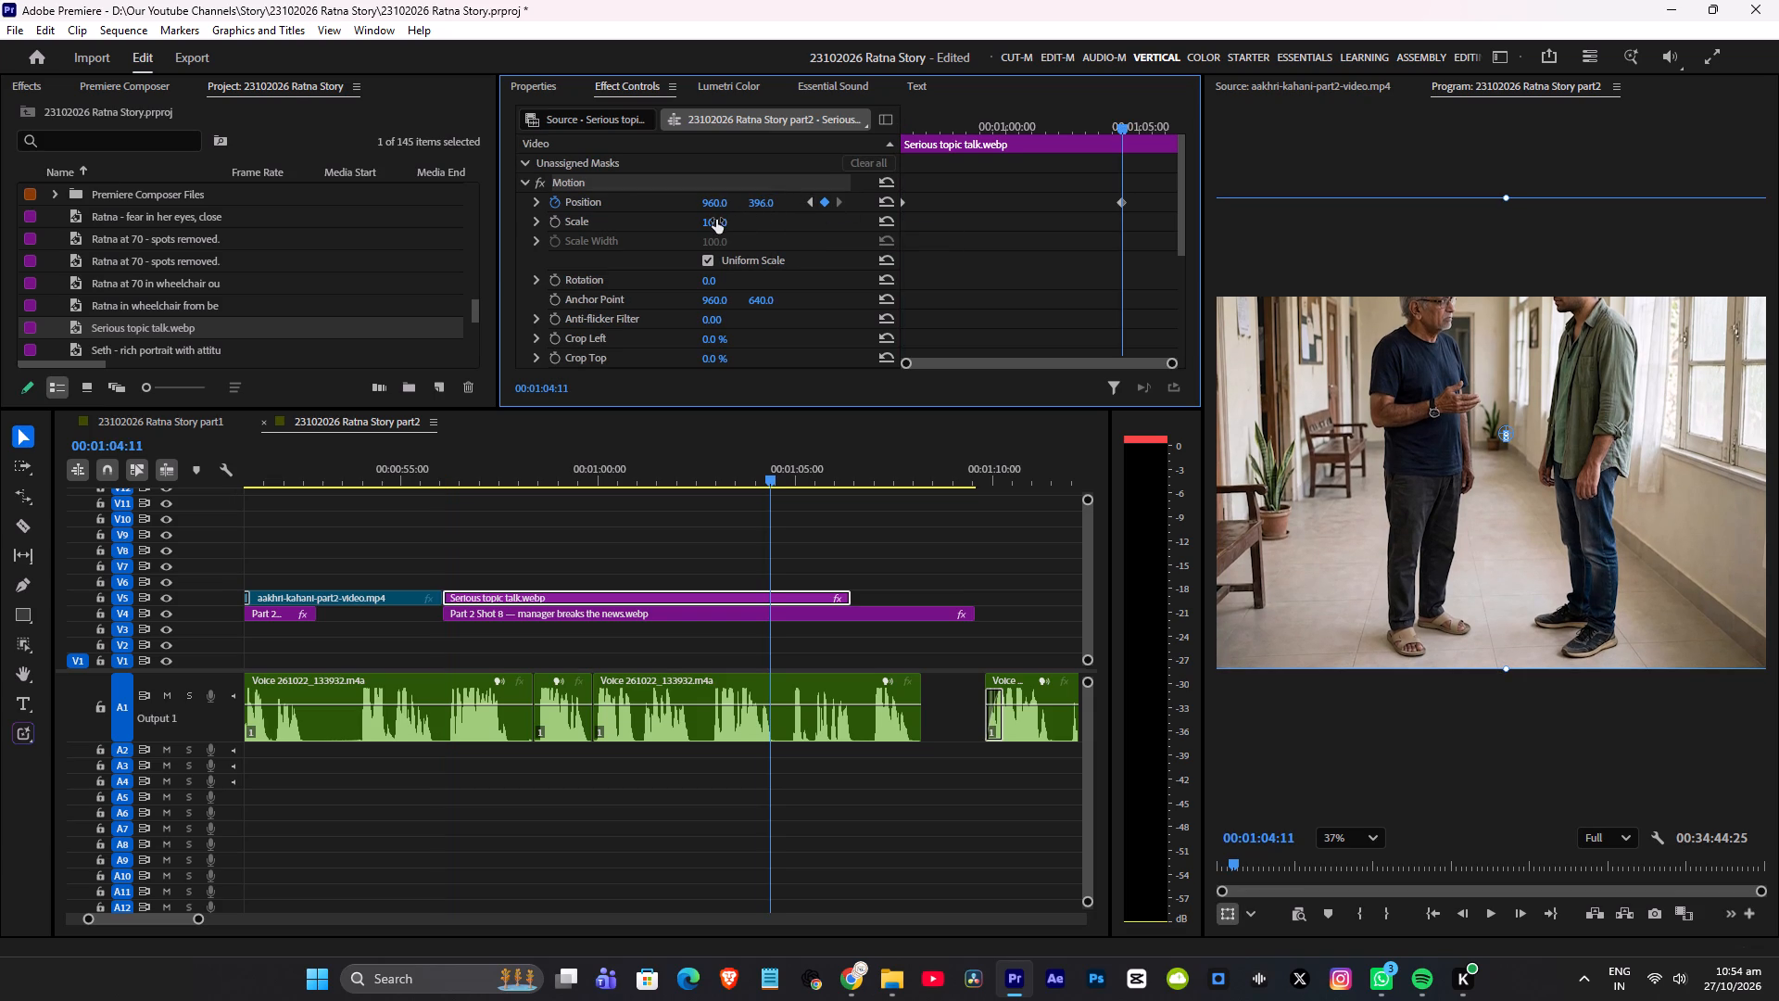
pyautogui.click(716, 220)
pyautogui.write('115')
pyautogui.press('Return')
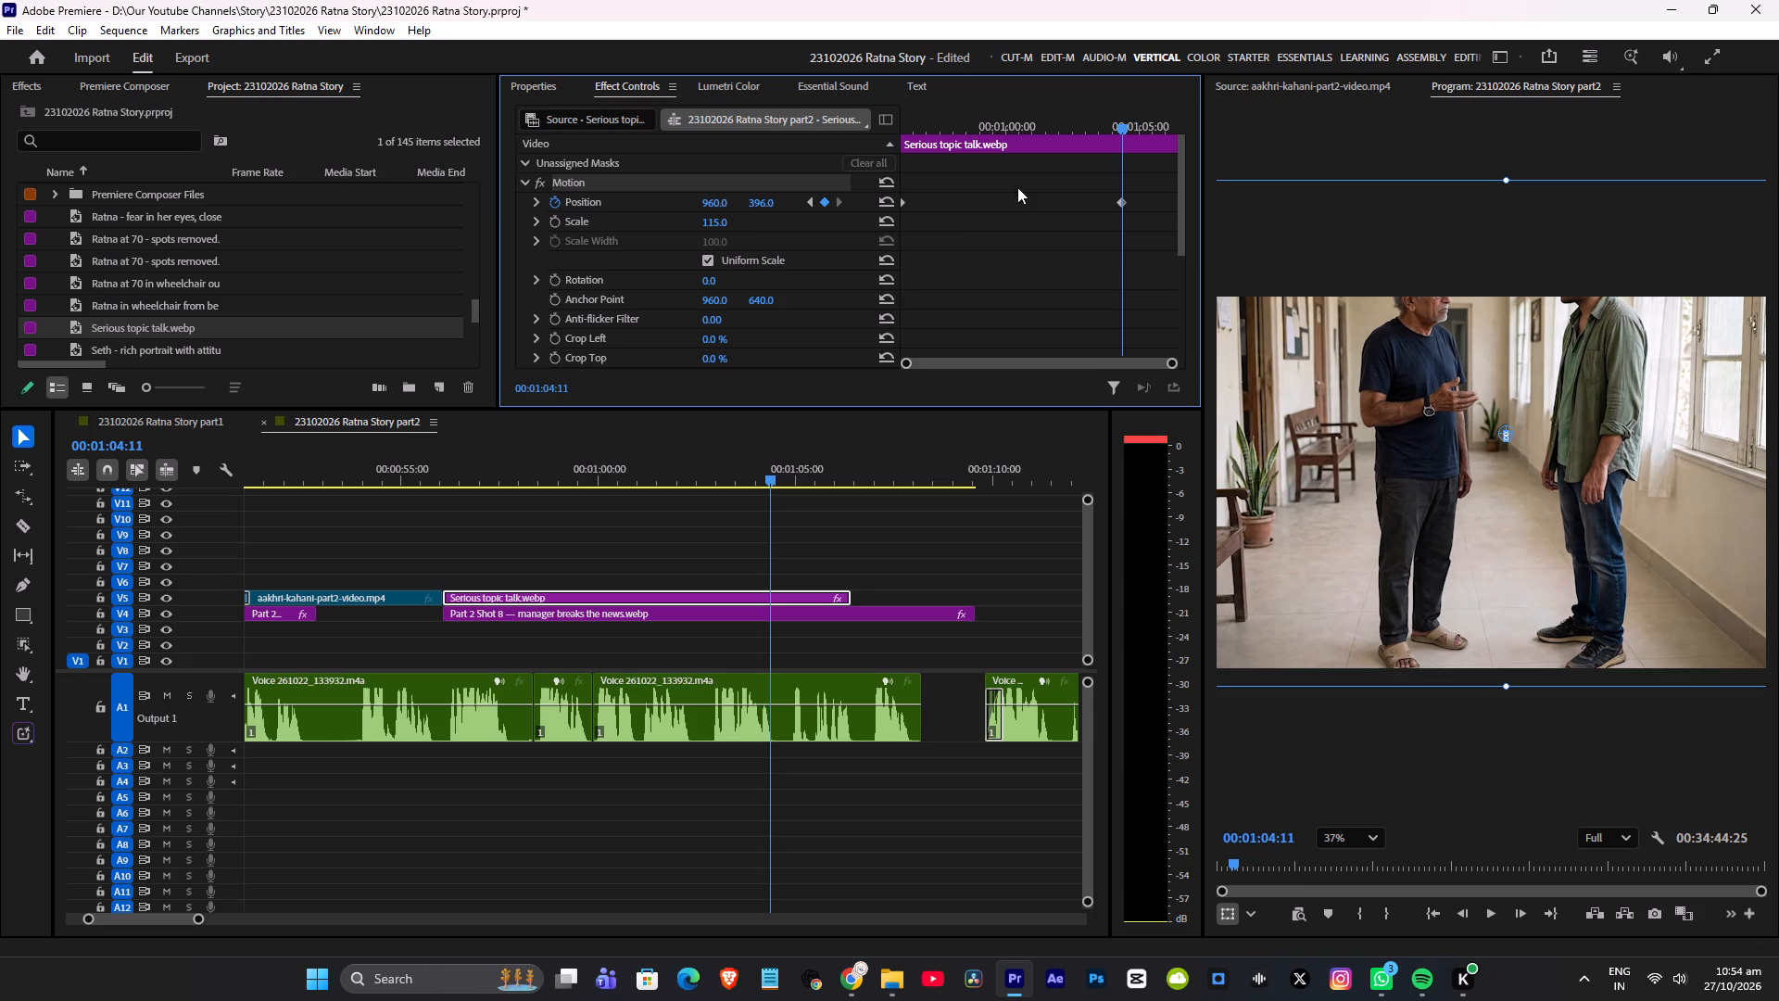
pyautogui.moveTo(770, 200); pyautogui.dragTo(728, 225)
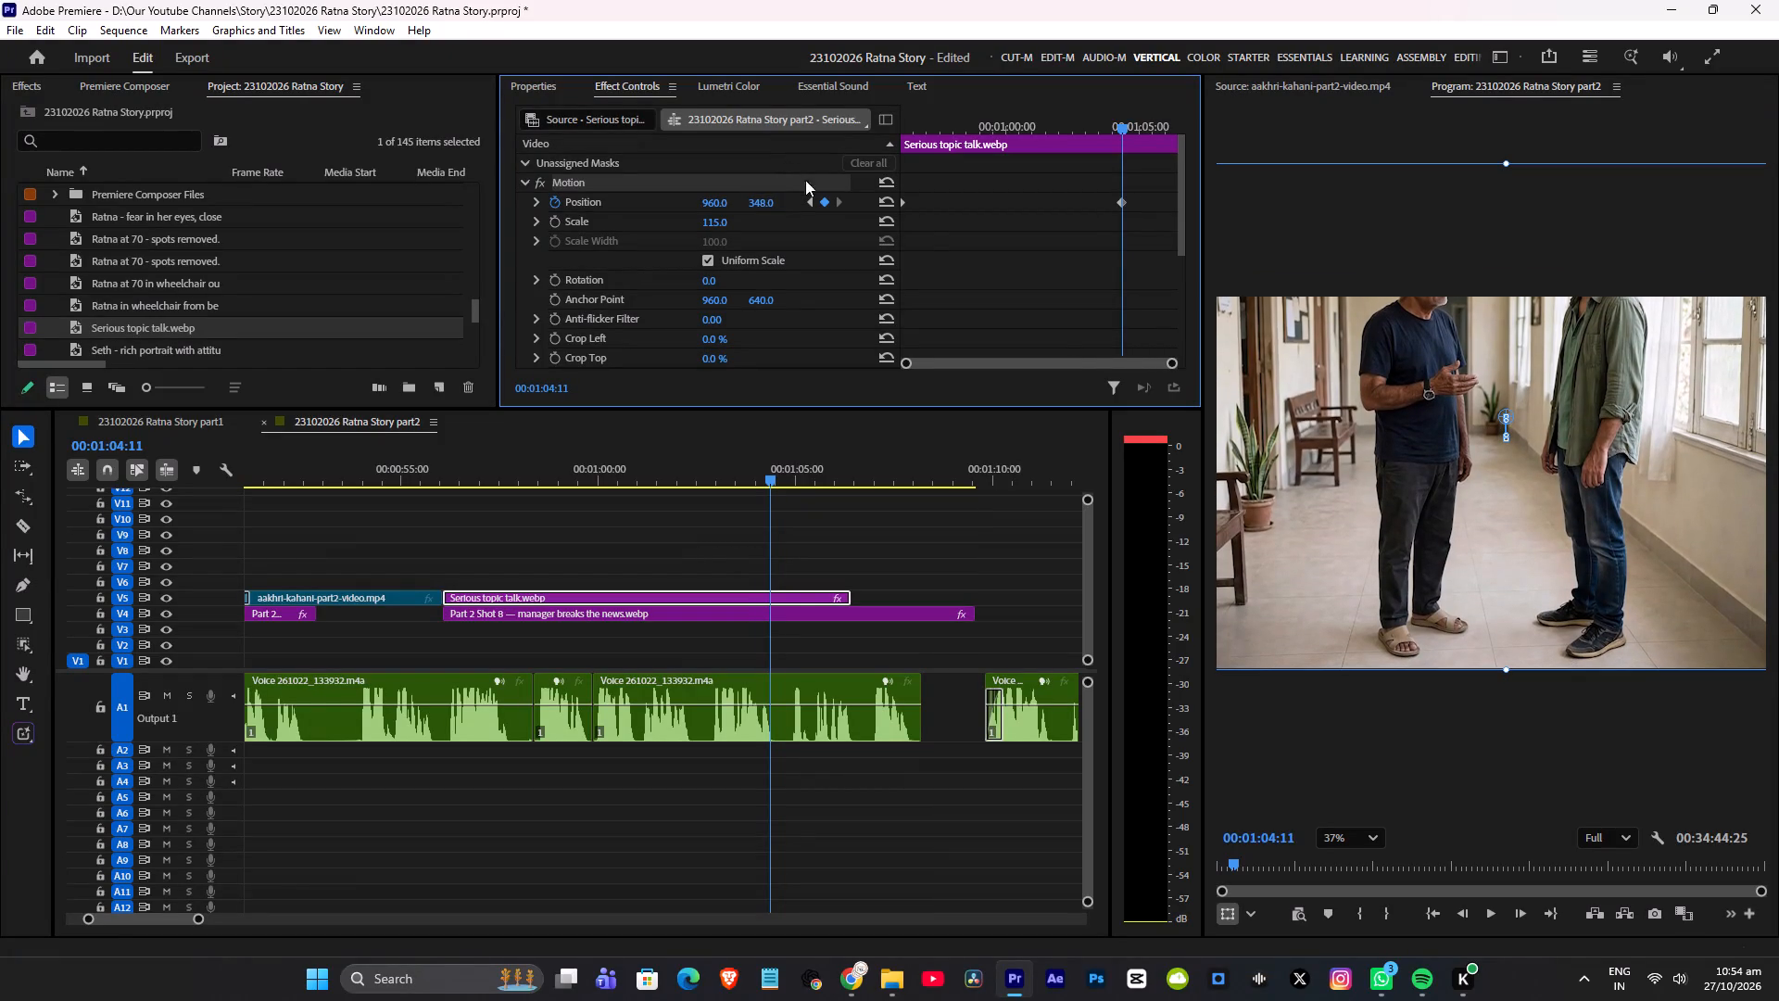
# Set the Serious topic talk clip's vertical position at its starting keyframe to 454.
pyautogui.moveTo(1012, 125); pyautogui.dragTo(833, 172)
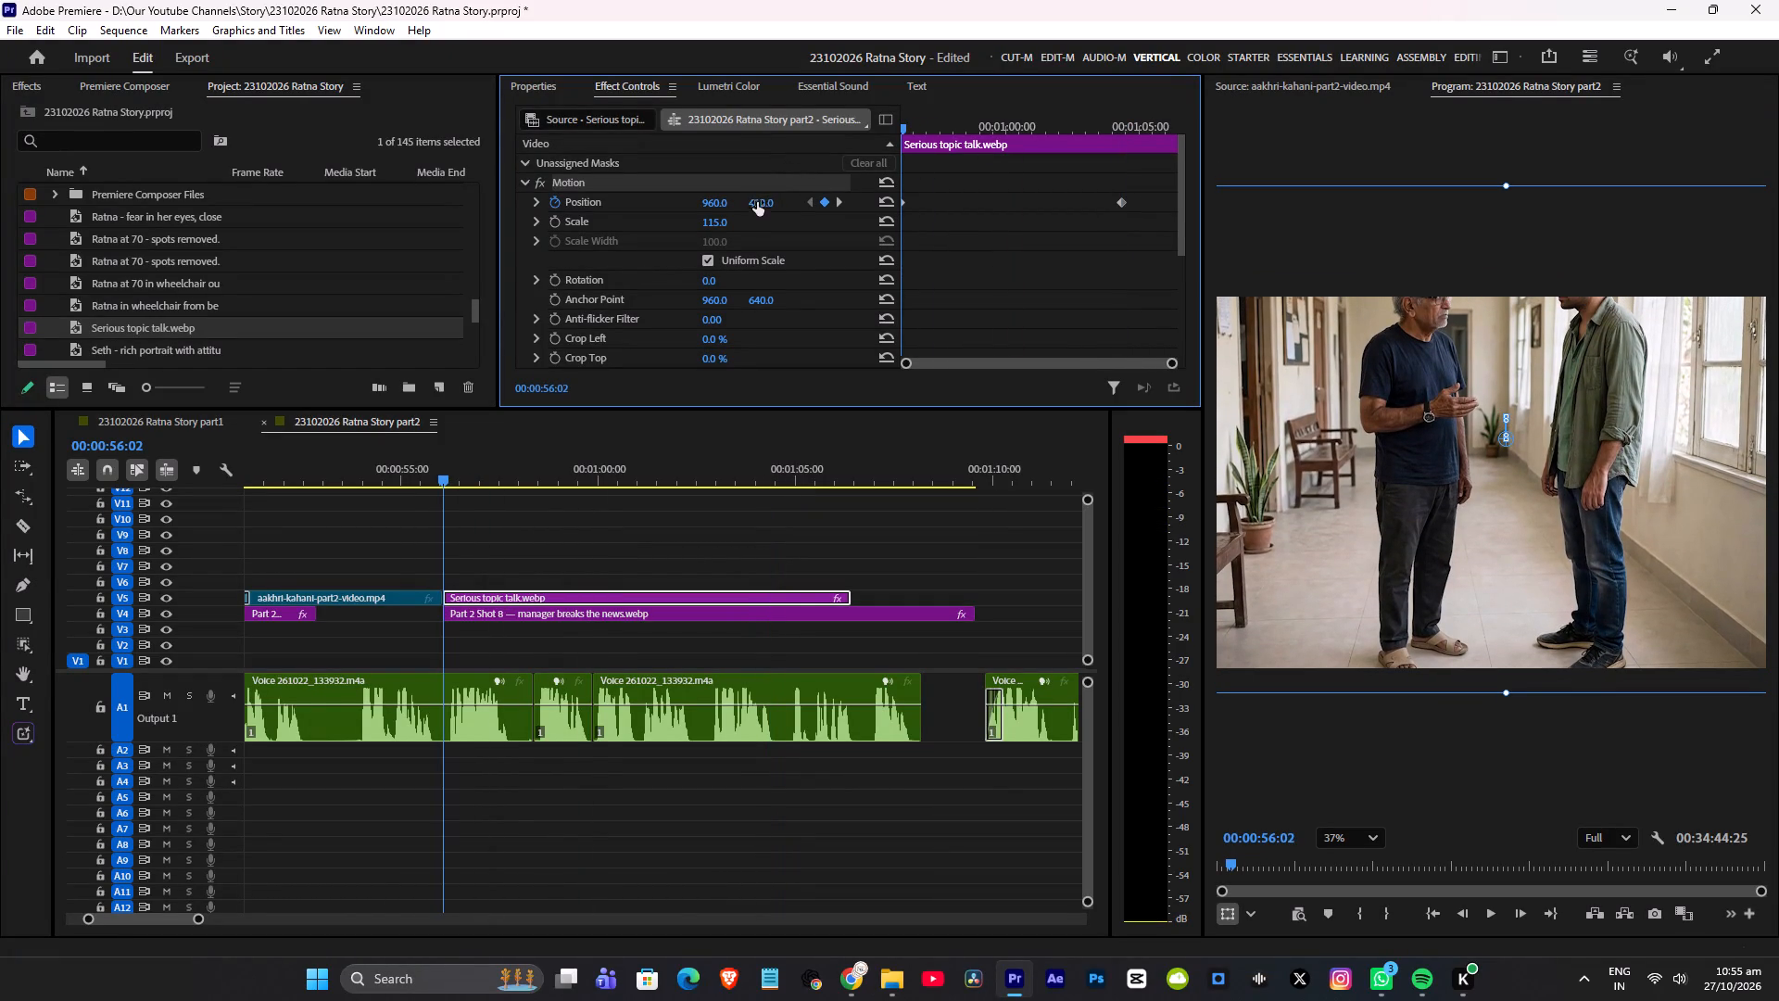
pyautogui.moveTo(763, 200); pyautogui.dragTo(829, 189)
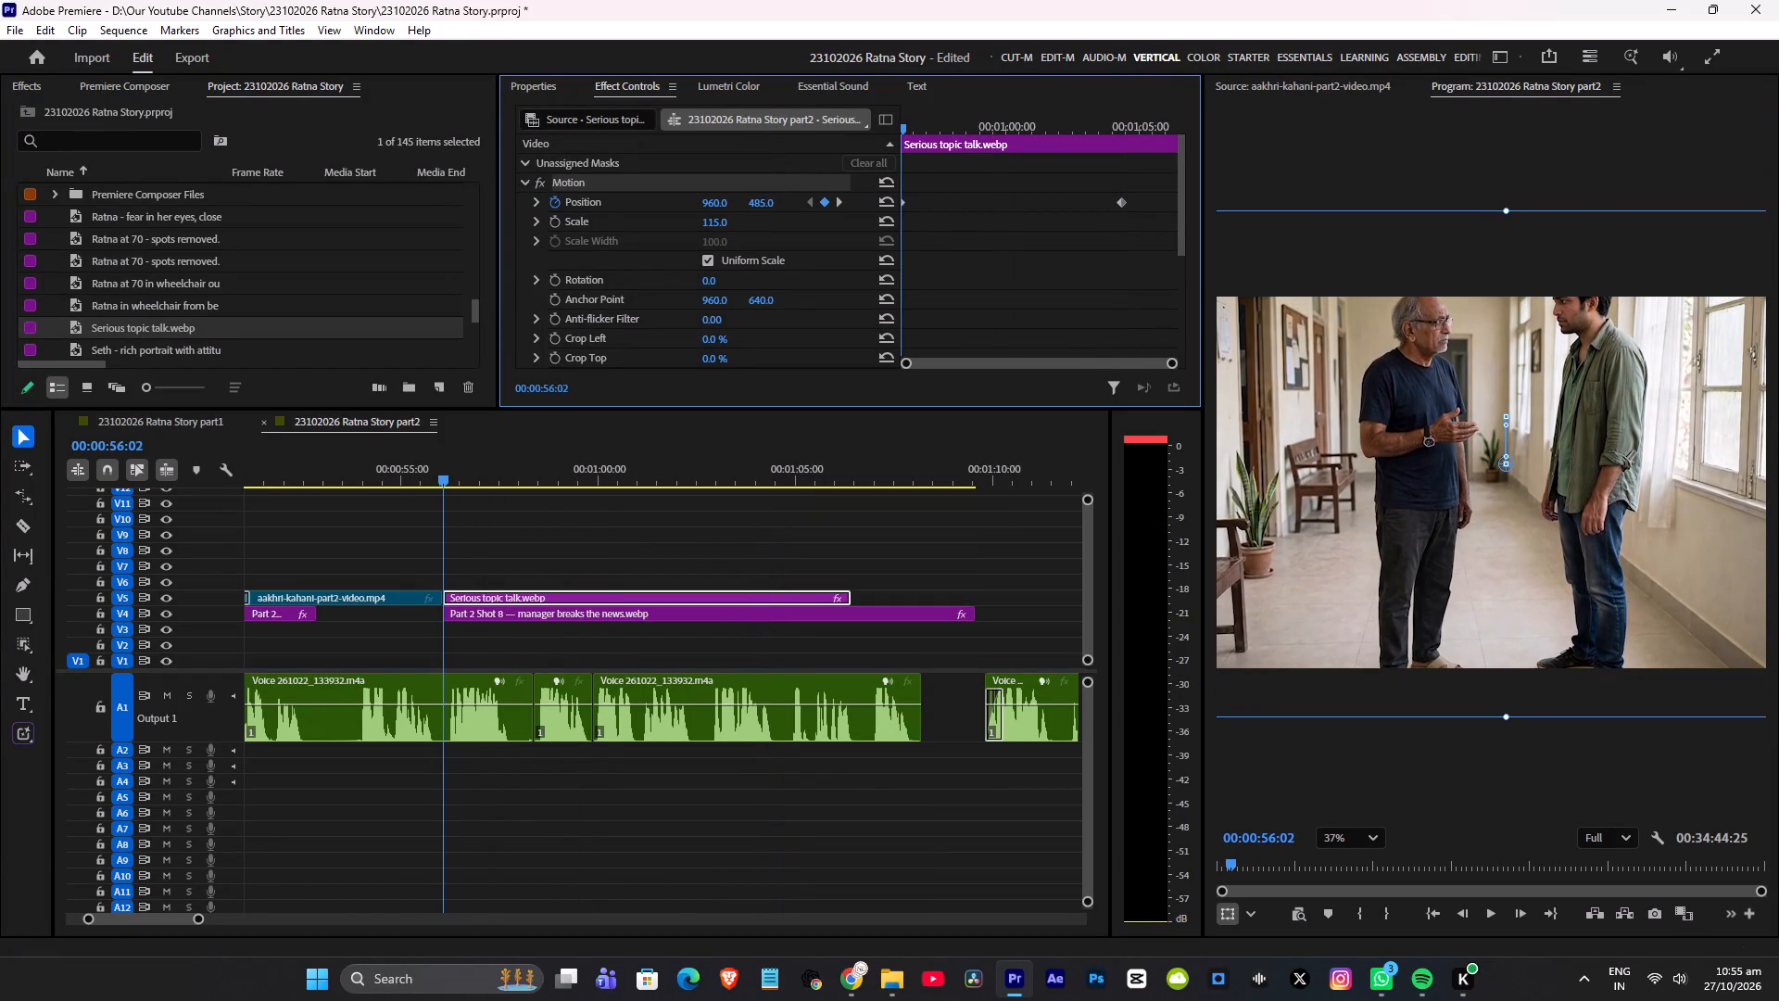
pyautogui.moveTo(829, 189); pyautogui.dragTo(803, 197)
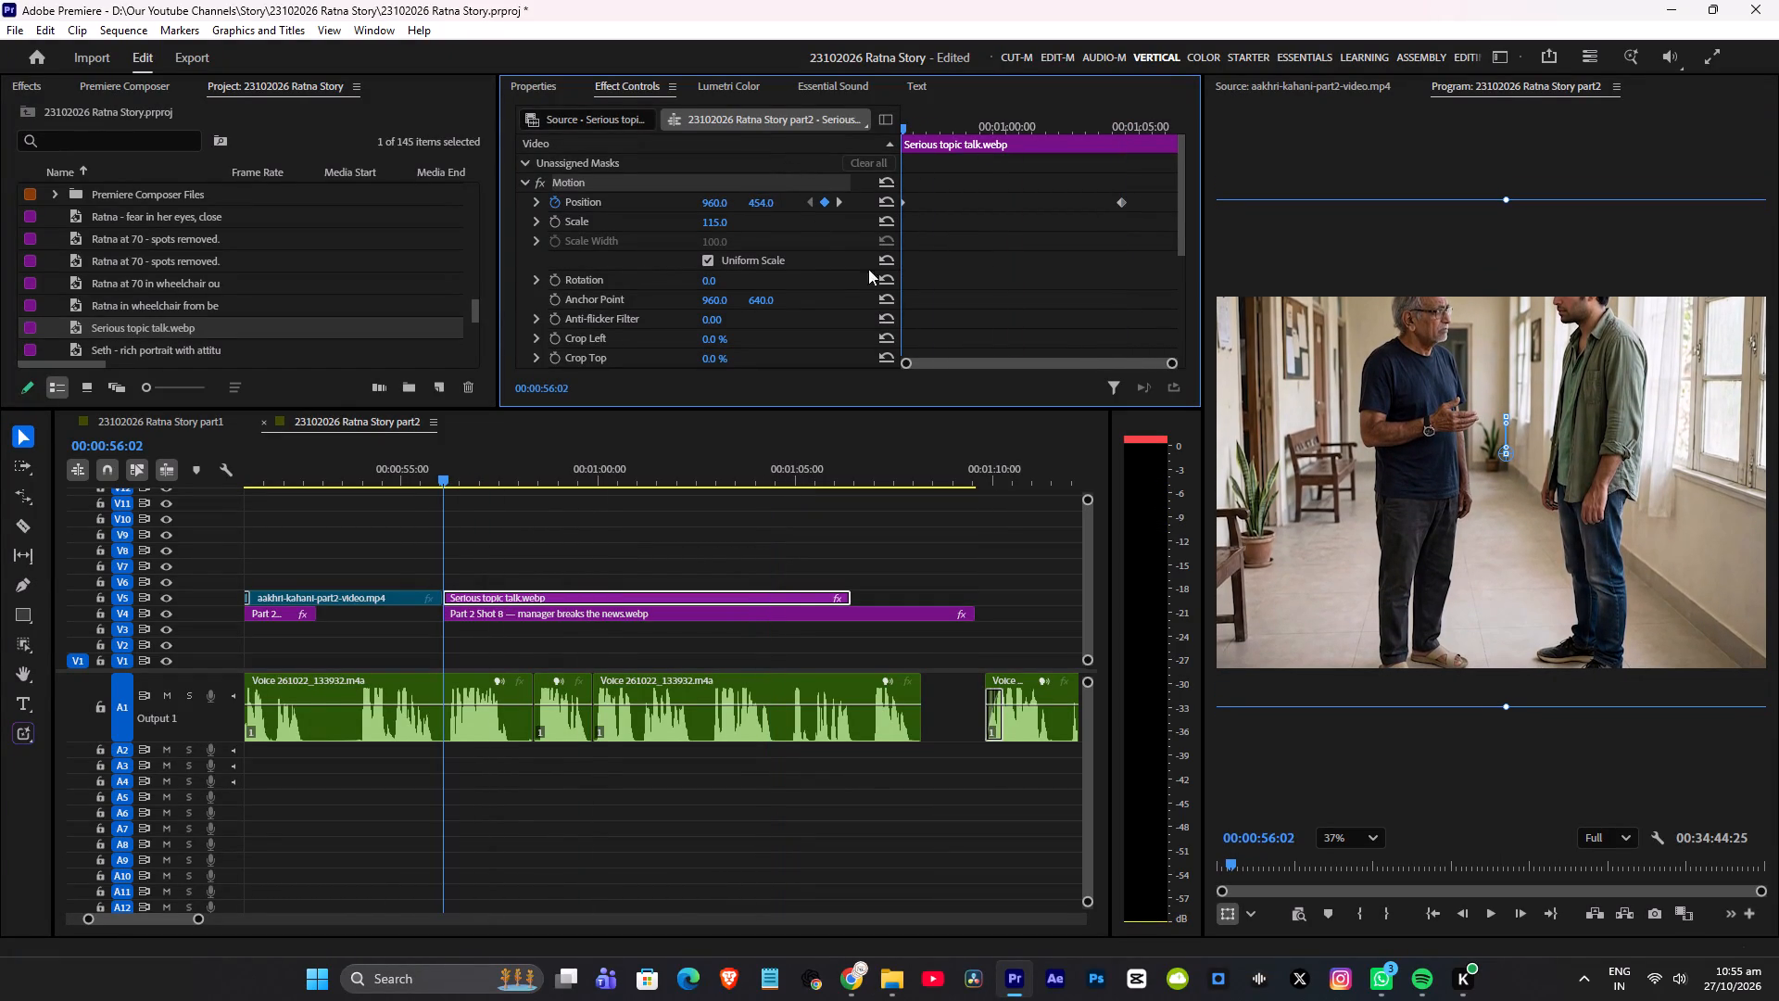
pyautogui.click(842, 240)
# Ease the second Position keyframe of the Serious topic talk clip and play the animated move through into Shot 8.
pyautogui.press('space')
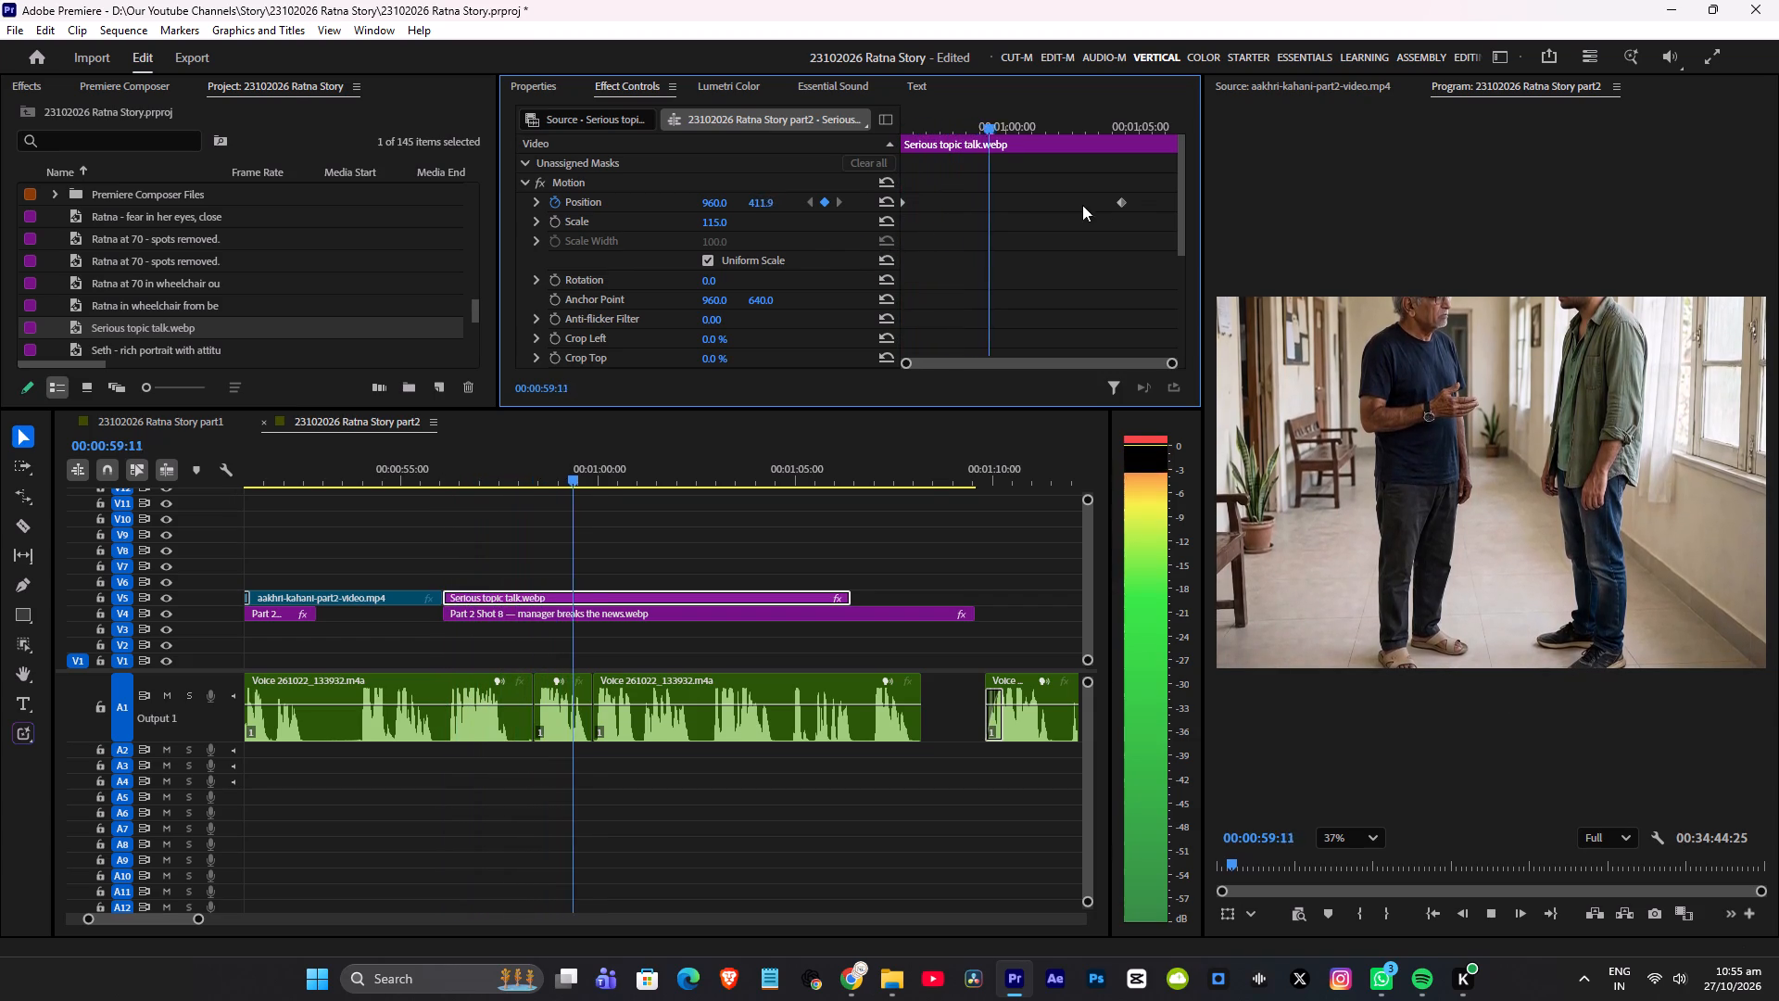
pyautogui.click(1118, 204)
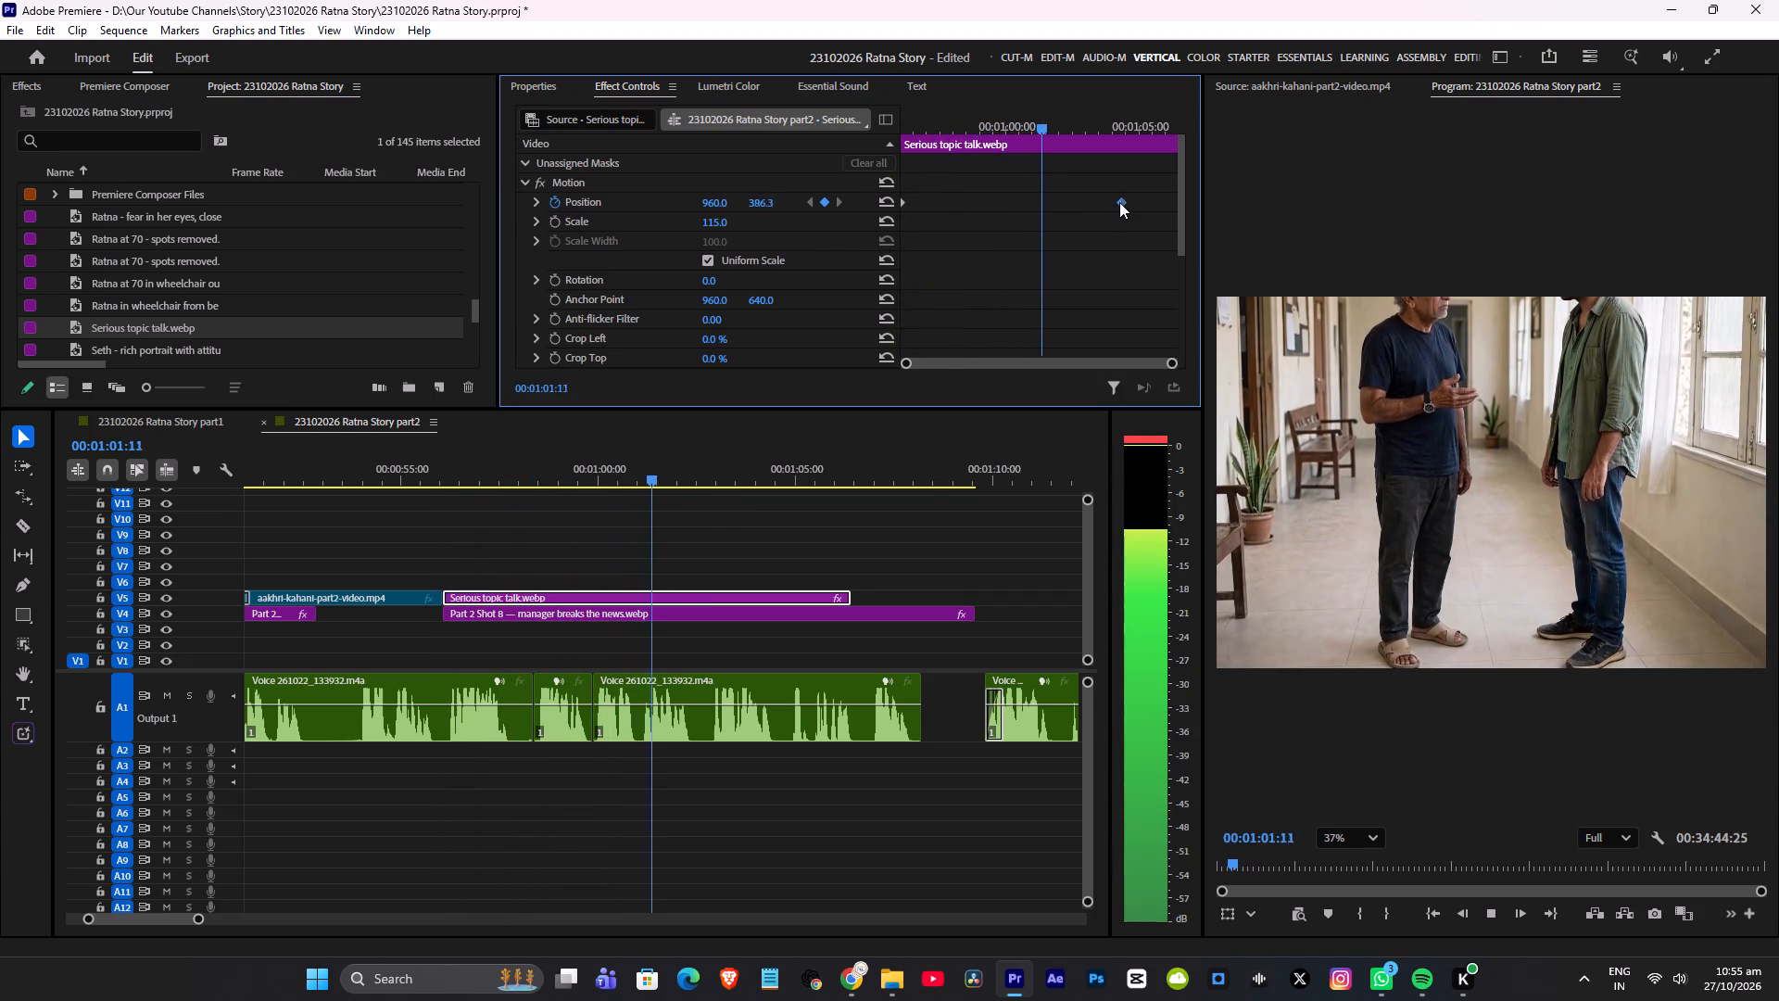
pyautogui.press('F7')
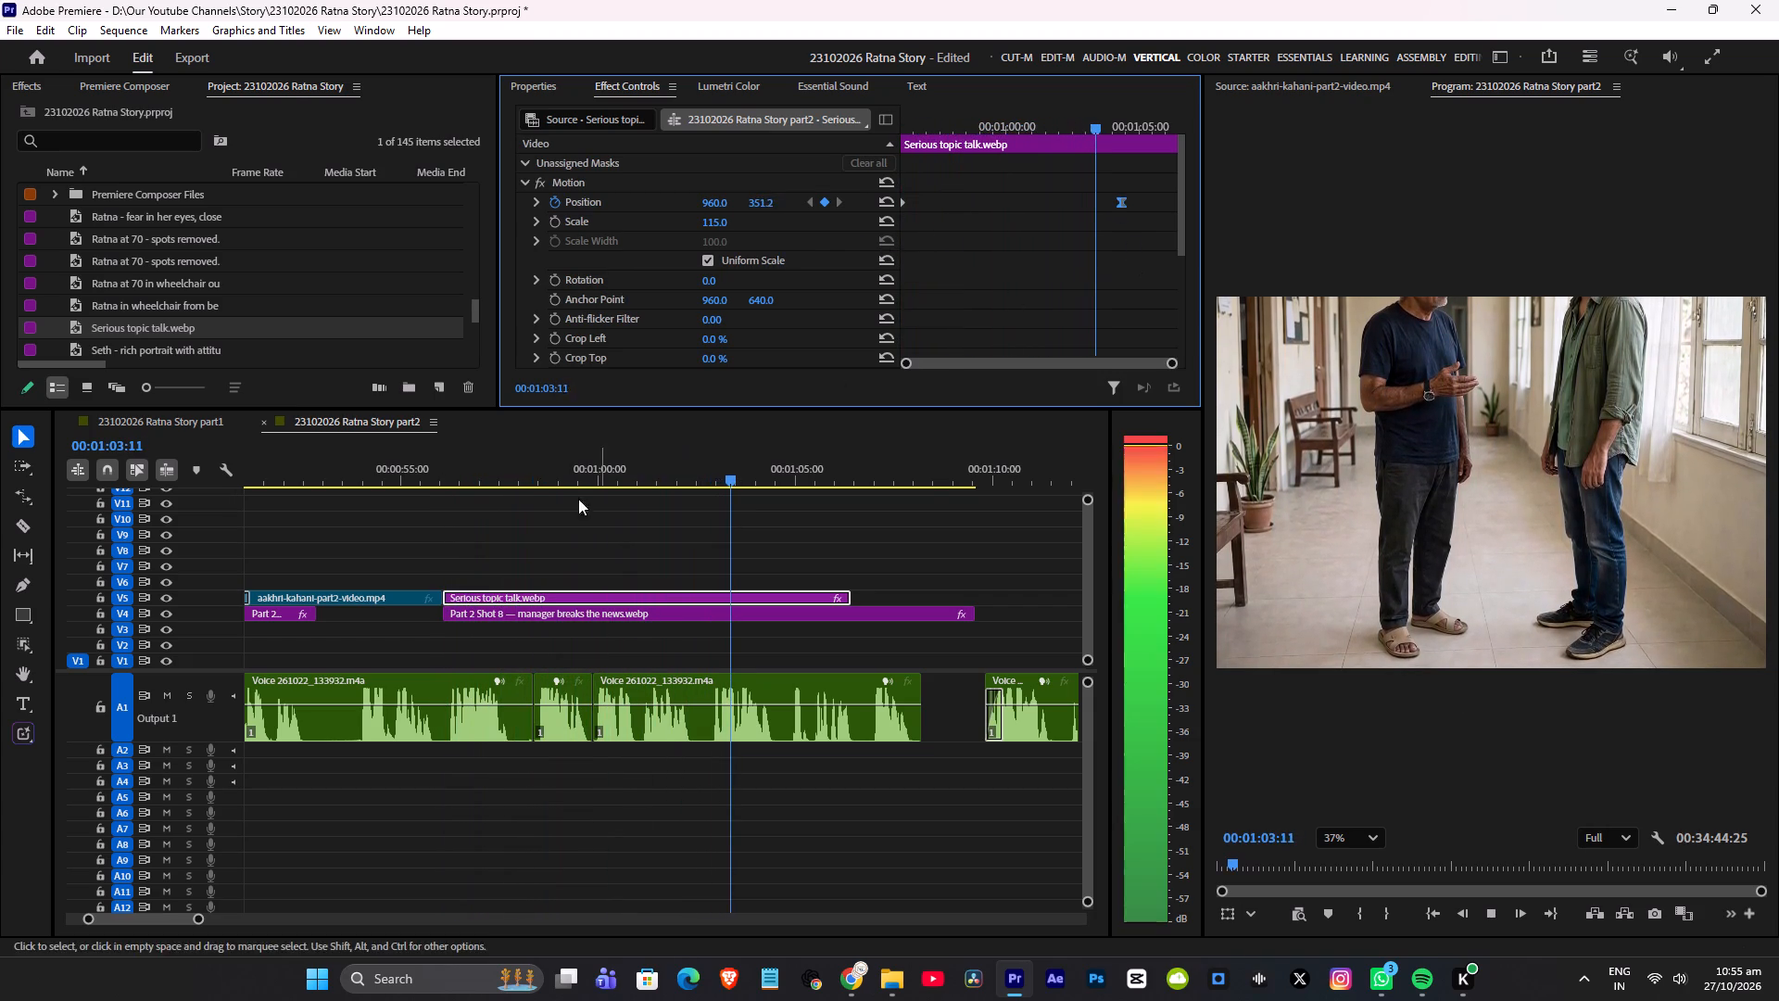
pyautogui.press('space')
pyautogui.click(464, 475)
pyautogui.press('space')
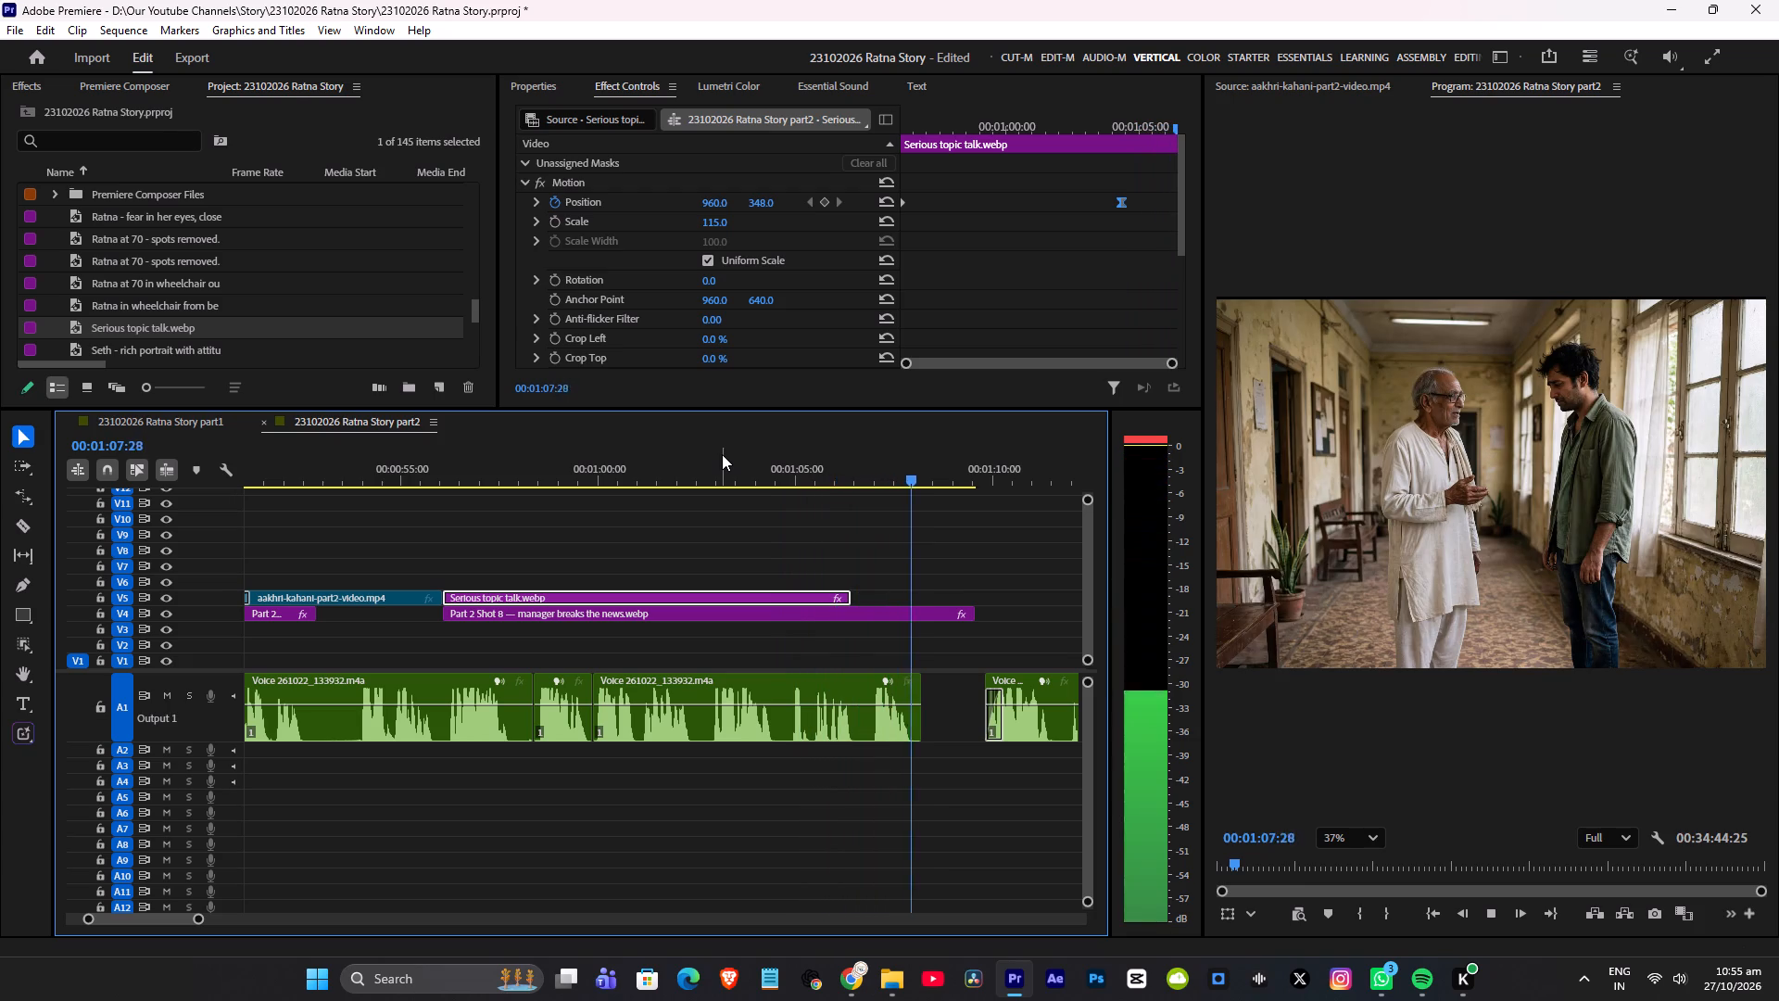
pyautogui.press('space')
# Reframe the Part 2 Shot 8 clip as a close-up of the younger man, with scale 256 and position 241, 1306.
pyautogui.scroll(-3, 870, 576)
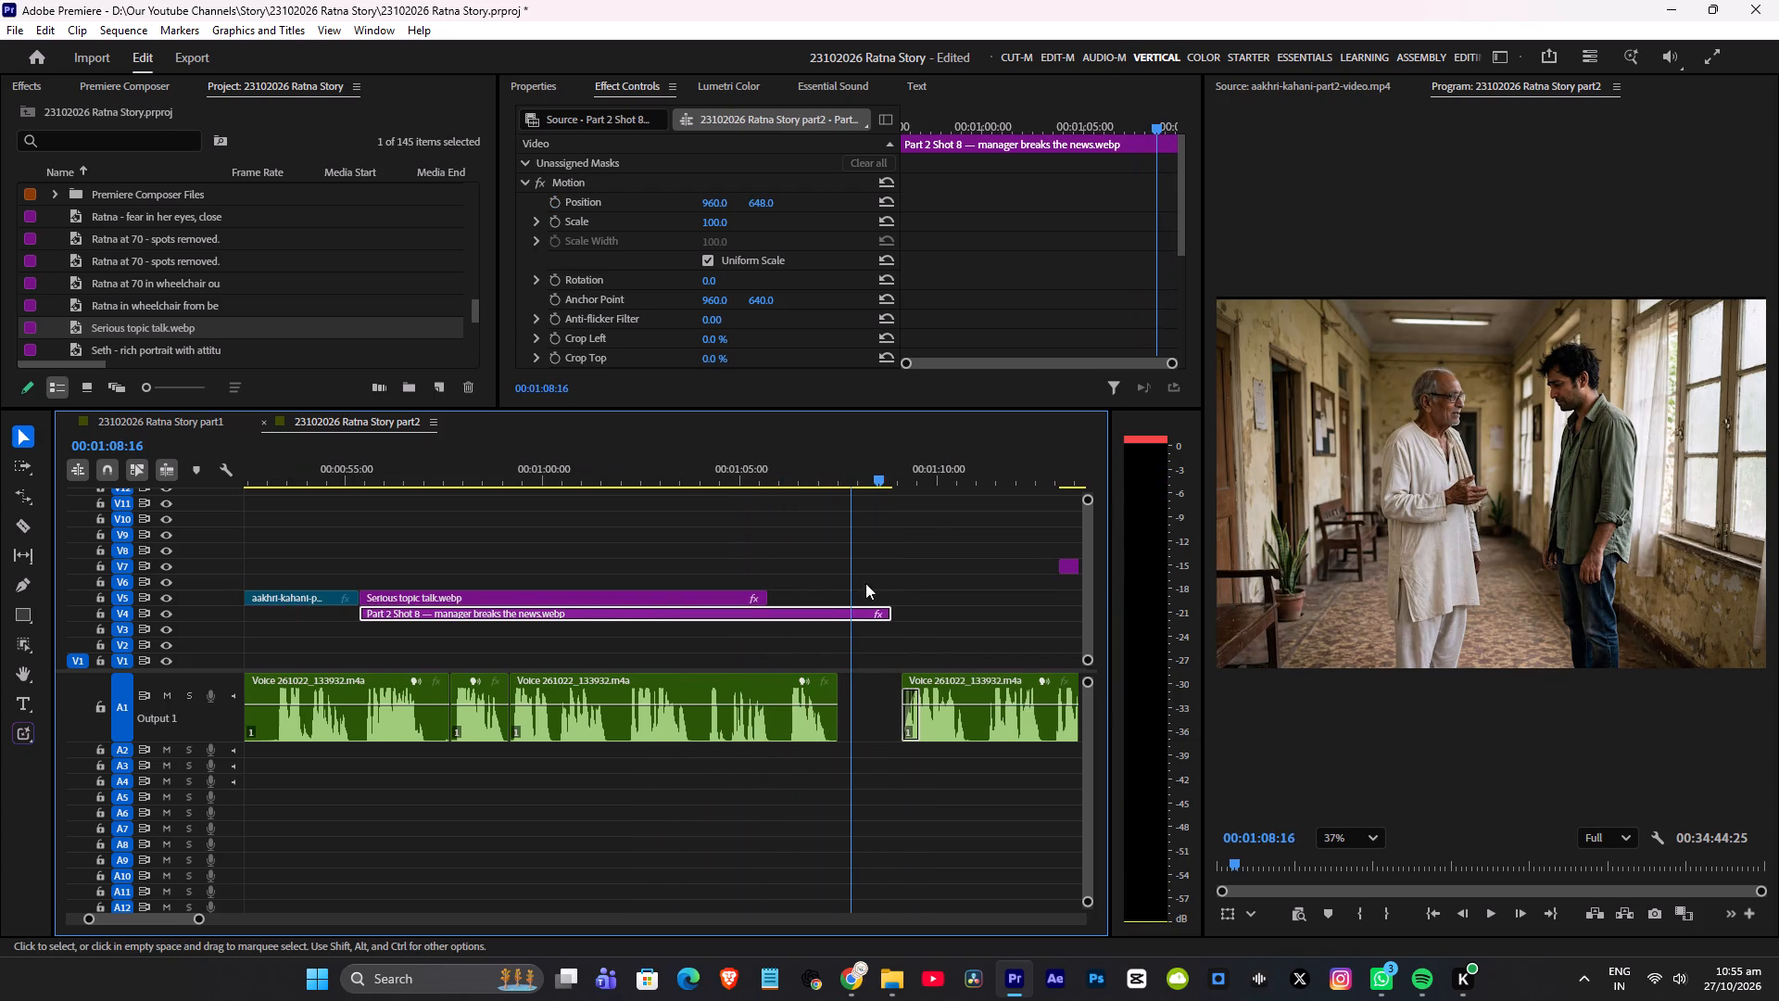
pyautogui.scroll(-3, 854, 586)
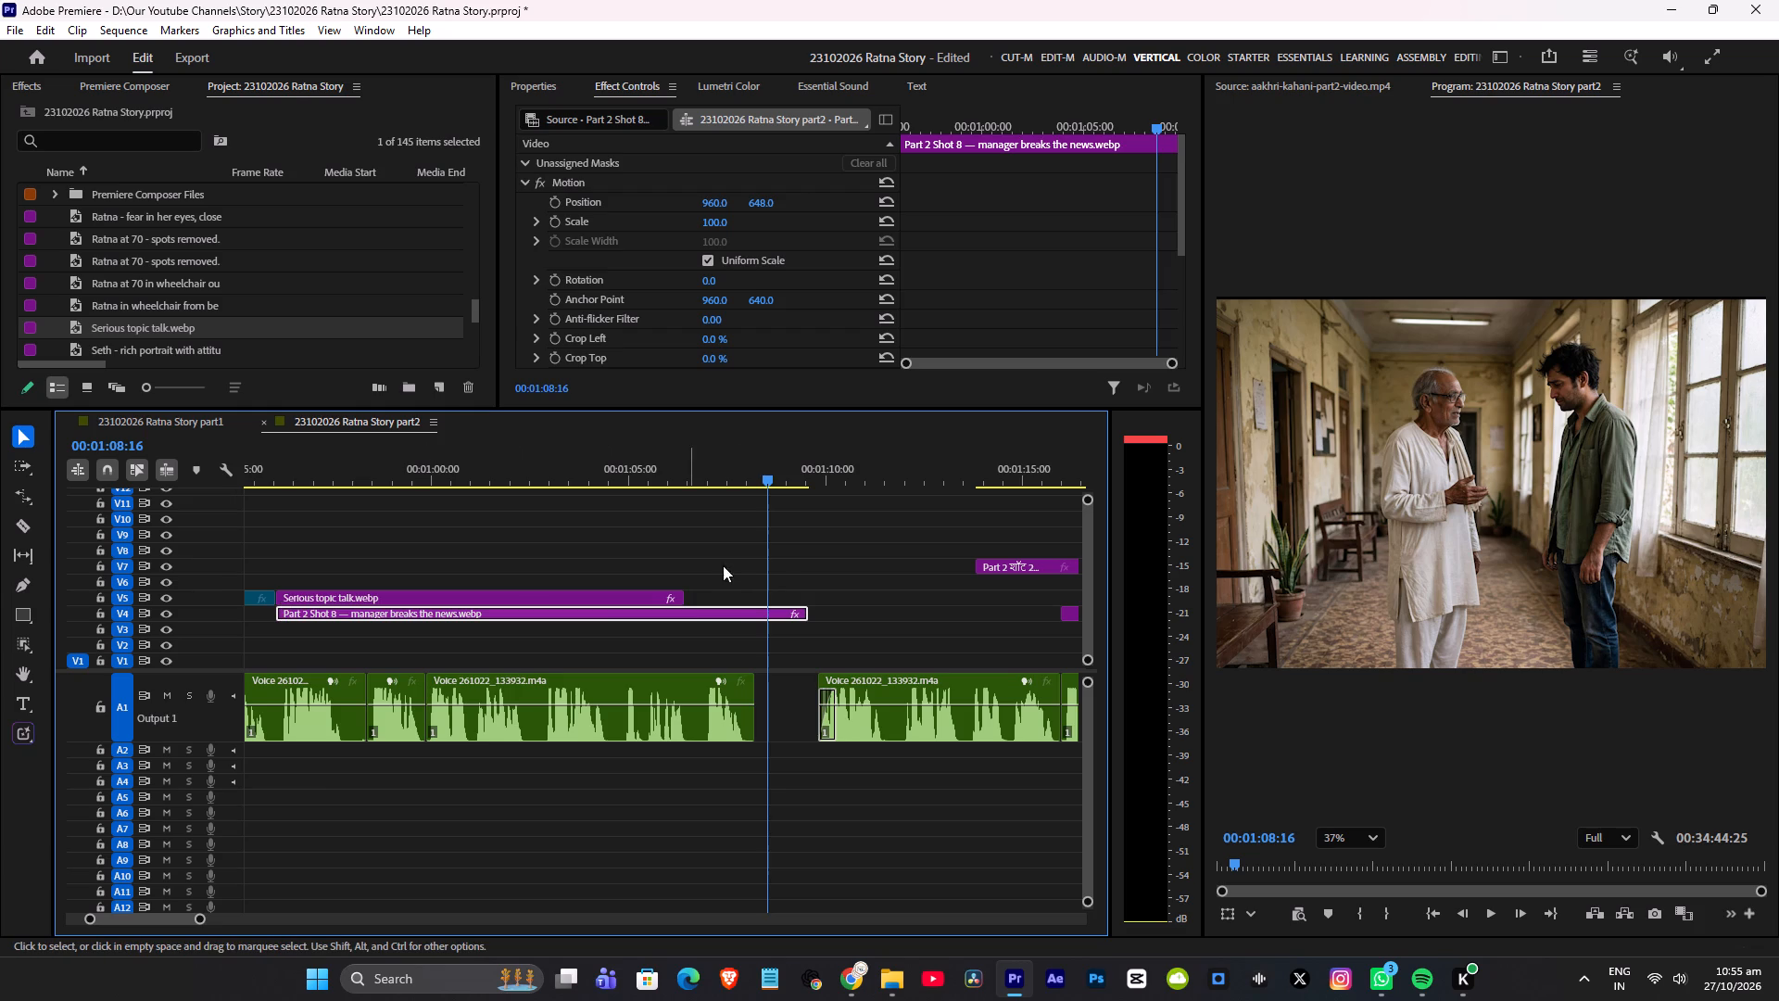
pyautogui.click(726, 613)
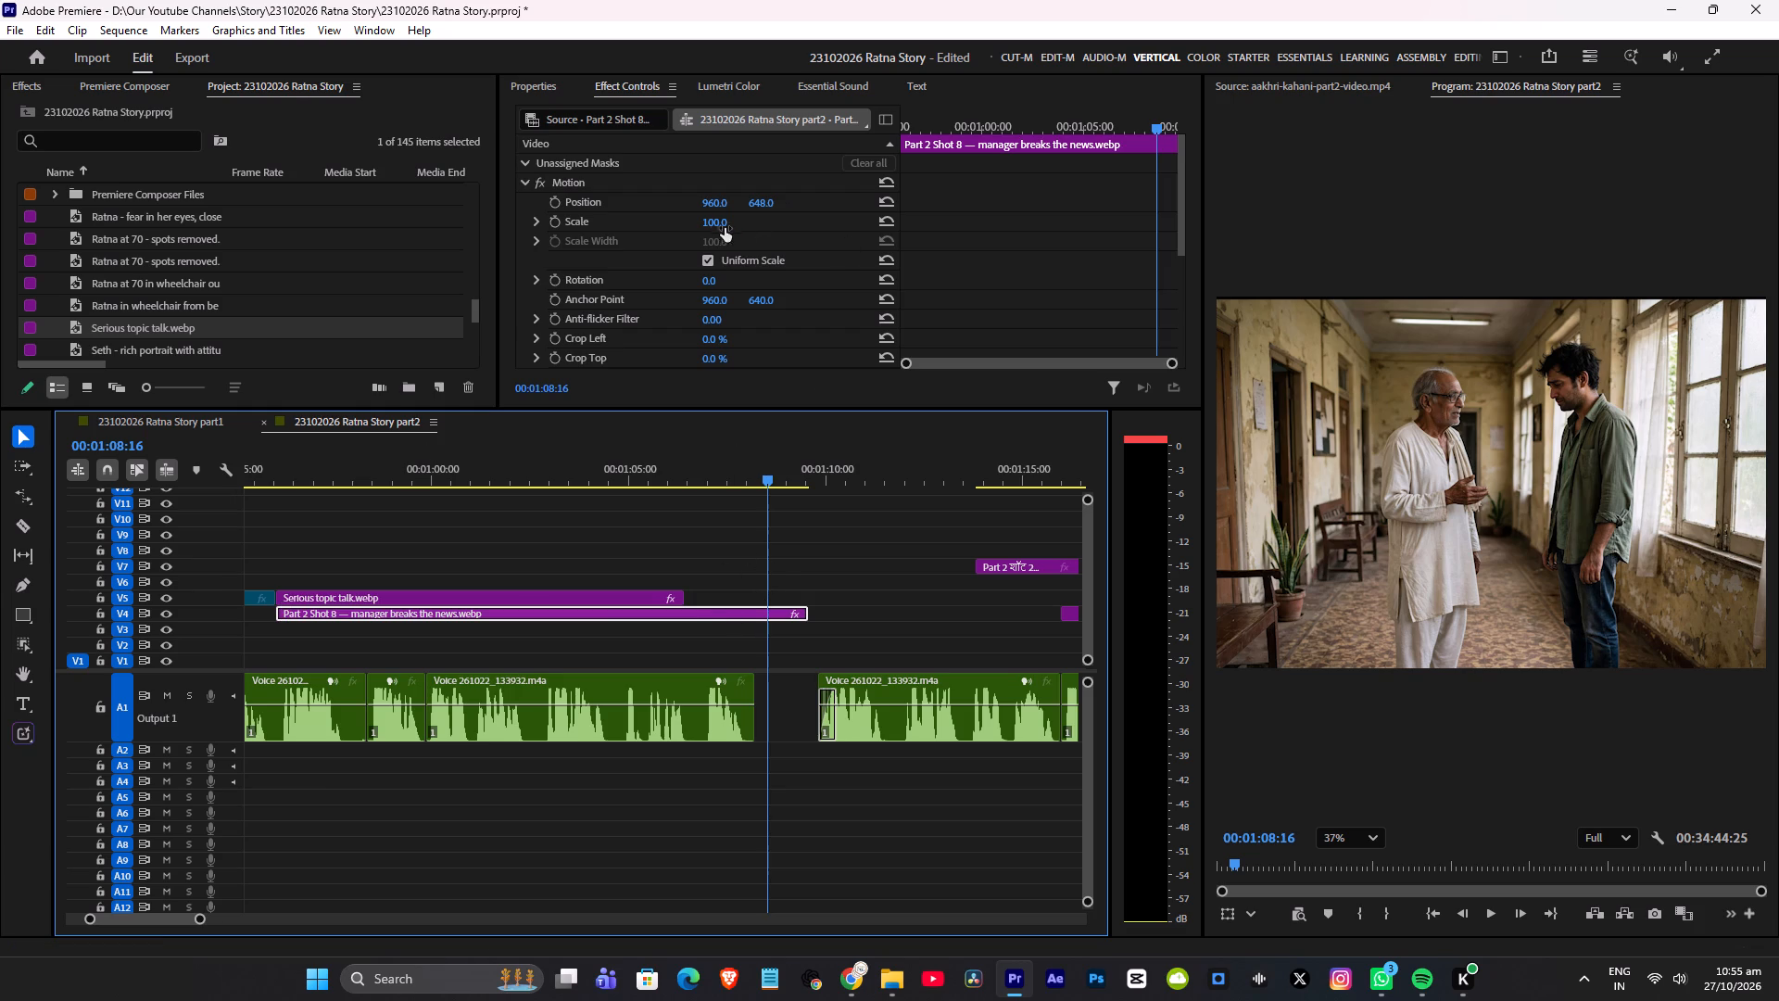
pyautogui.moveTo(712, 223); pyautogui.dragTo(789, 223)
pyautogui.moveTo(763, 203); pyautogui.dragTo(939, 203)
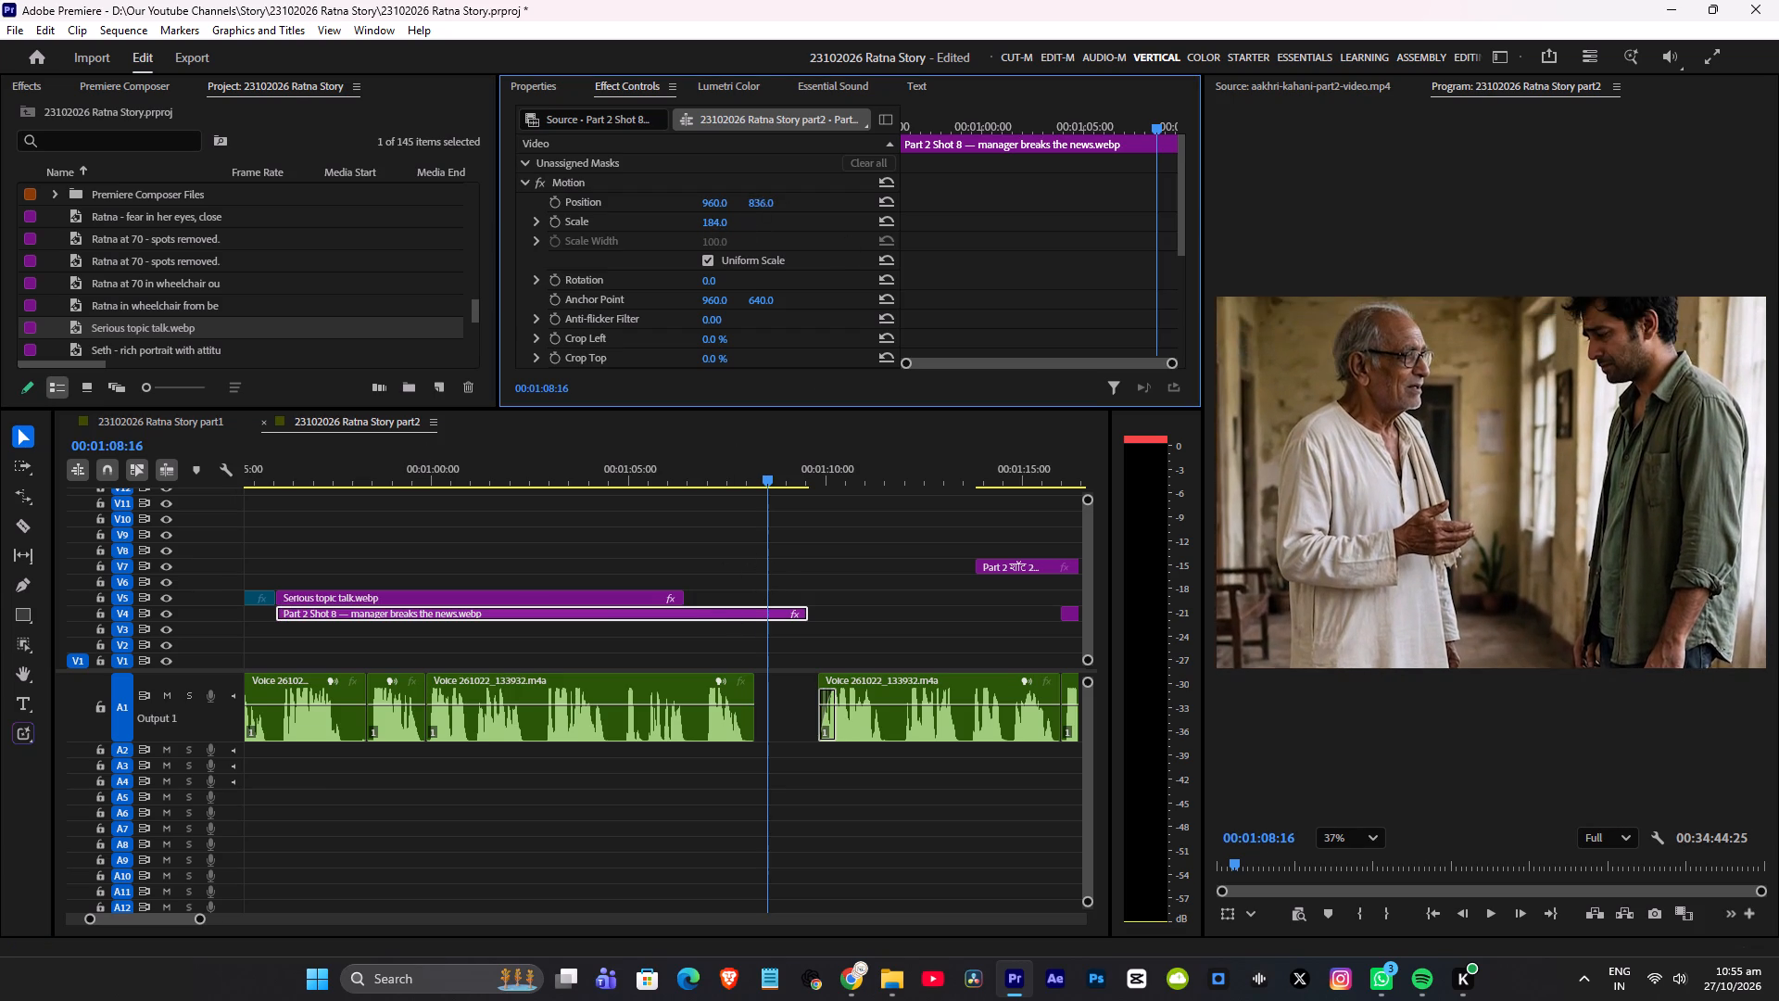
pyautogui.moveTo(939, 203); pyautogui.dragTo(983, 203)
pyautogui.moveTo(717, 200); pyautogui.dragTo(336, 268)
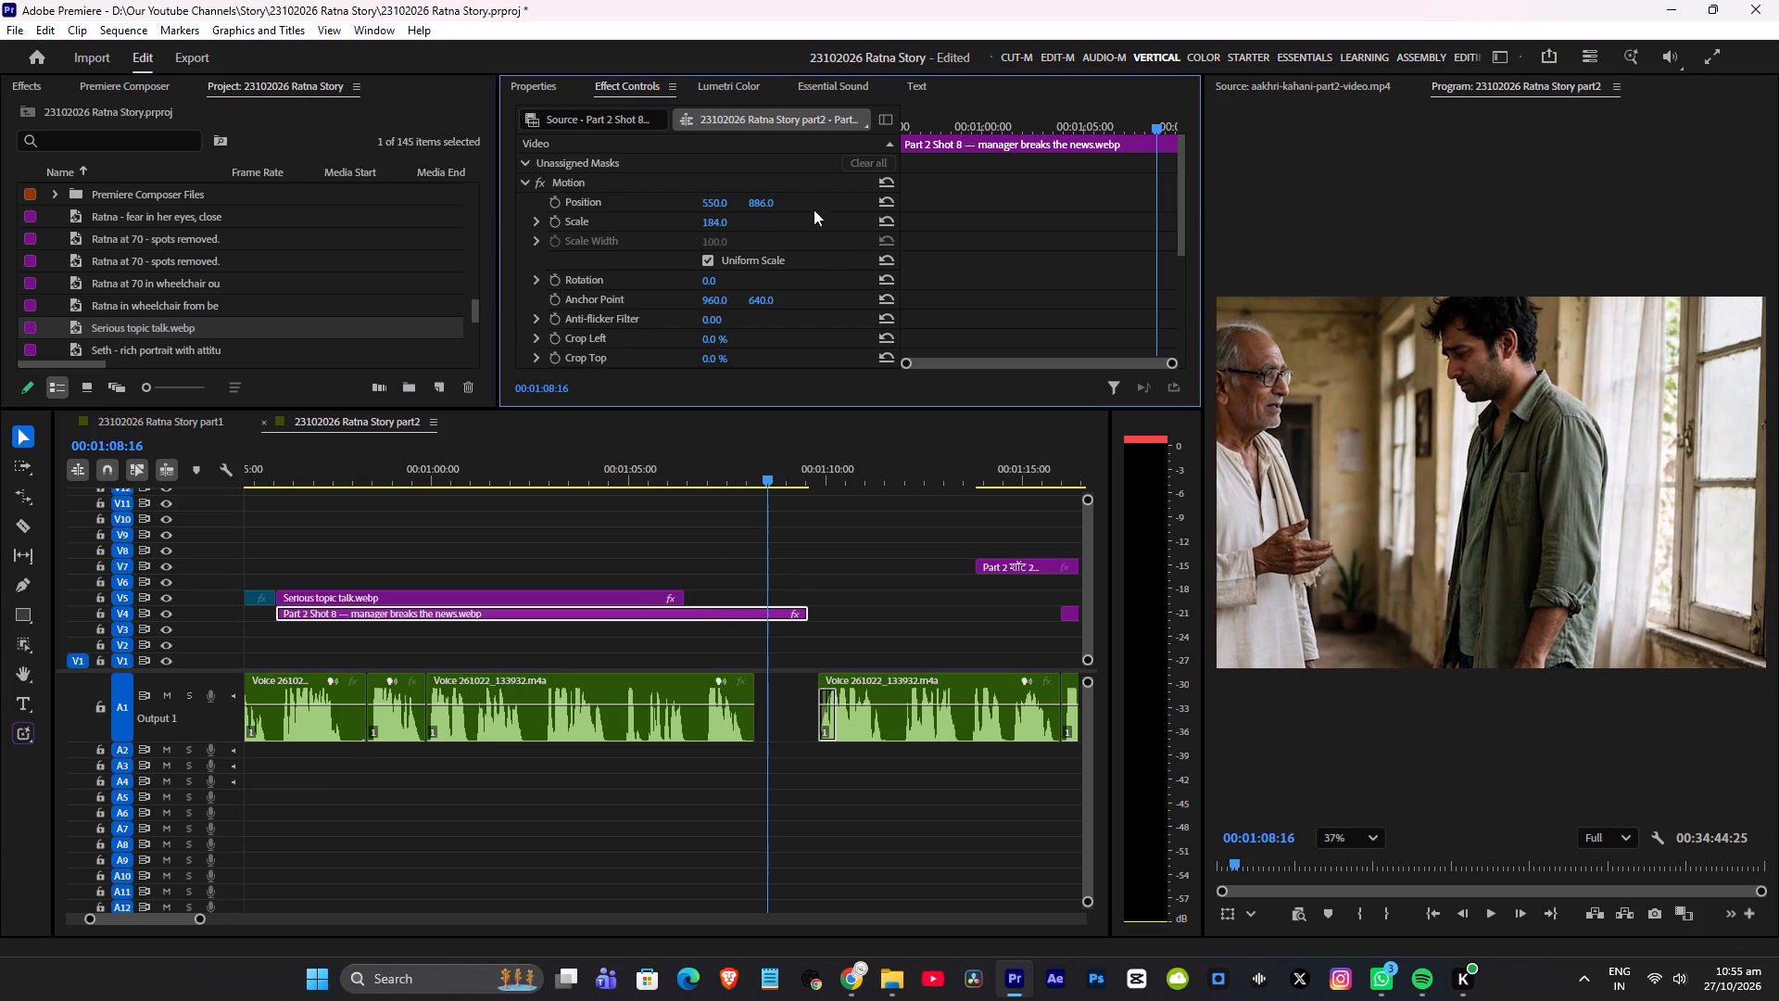
pyautogui.moveTo(712, 223); pyautogui.dragTo(778, 222)
pyautogui.moveTo(723, 201); pyautogui.dragTo(702, 205)
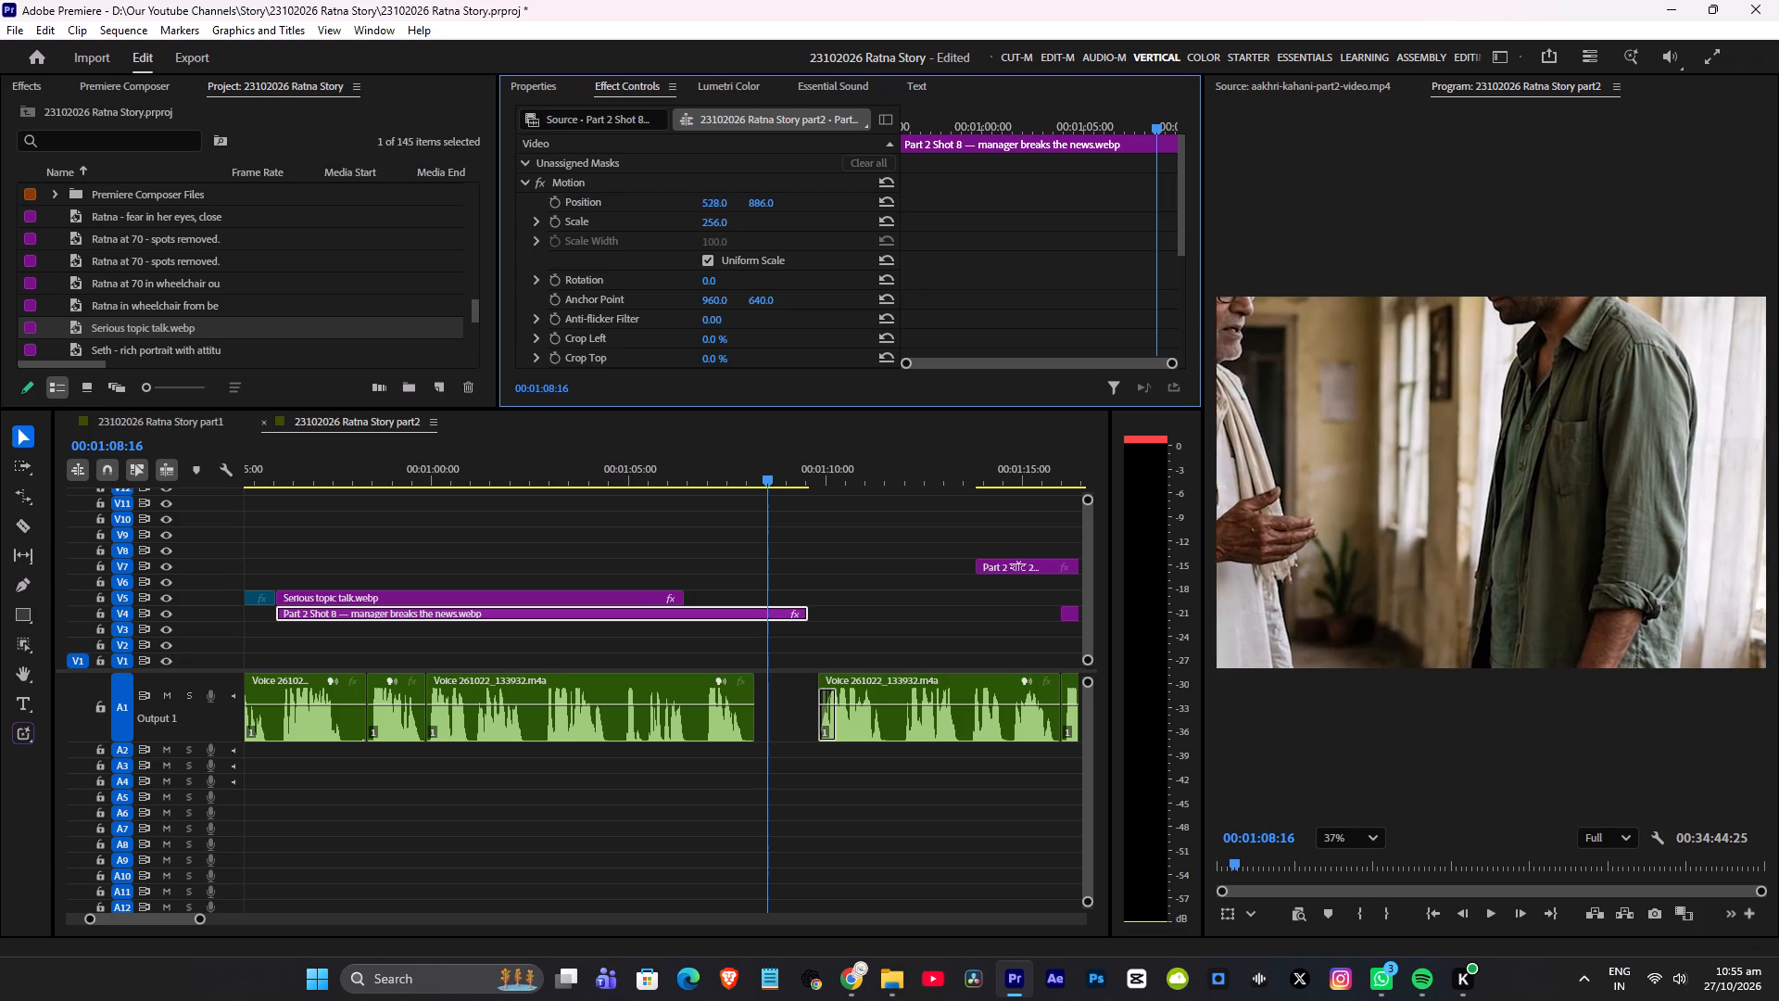
pyautogui.moveTo(702, 205); pyautogui.dragTo(358, 255)
pyautogui.moveTo(756, 204); pyautogui.dragTo(1020, 199)
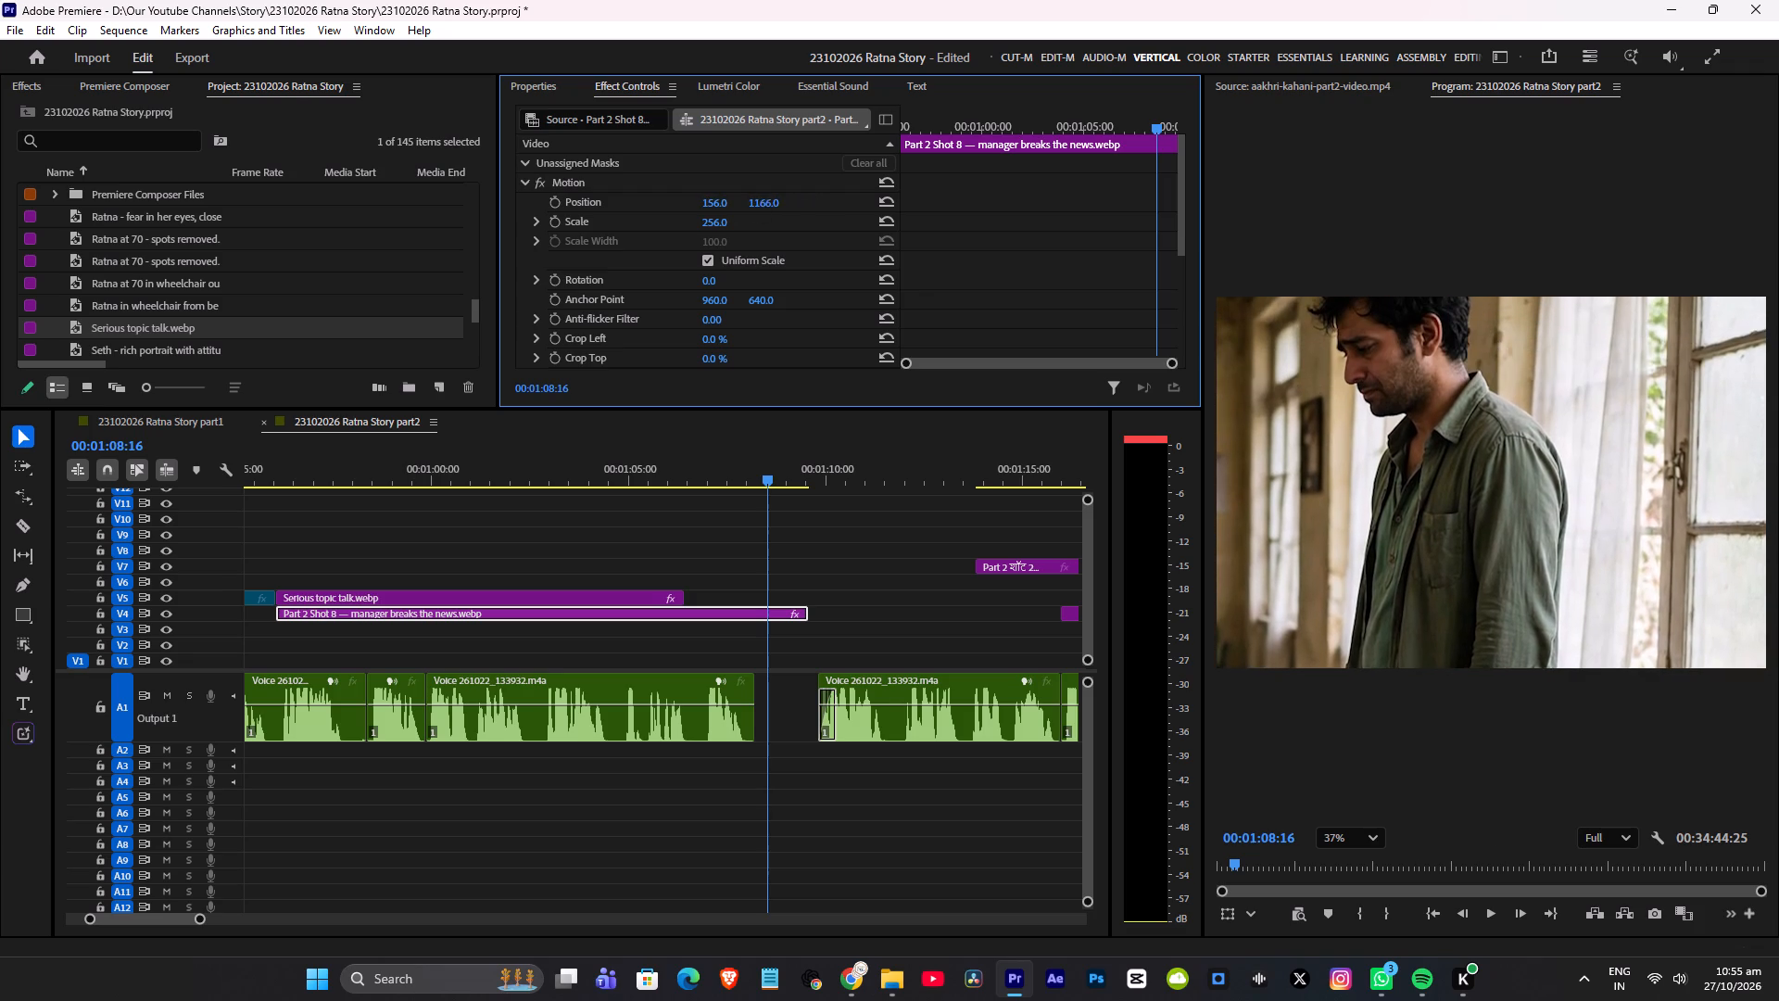
pyautogui.moveTo(1020, 199); pyautogui.dragTo(1145, 199)
pyautogui.scroll(-2, 1505, 488)
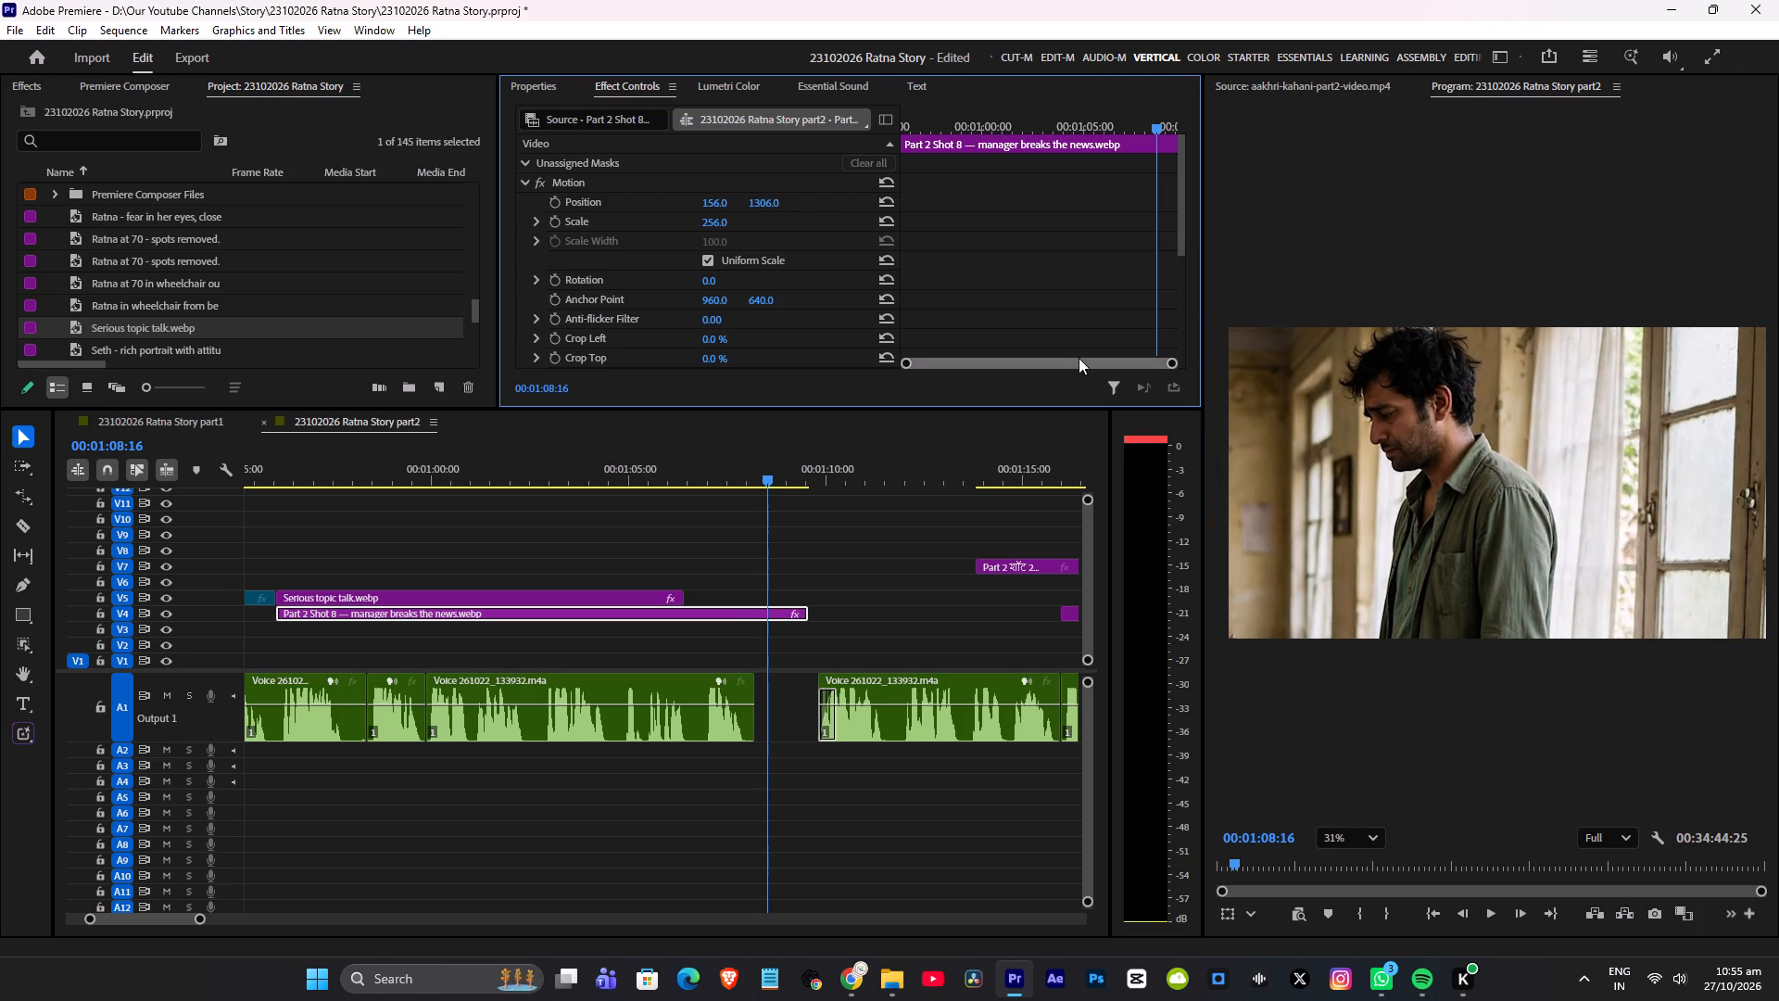
pyautogui.moveTo(712, 204); pyautogui.dragTo(757, 205)
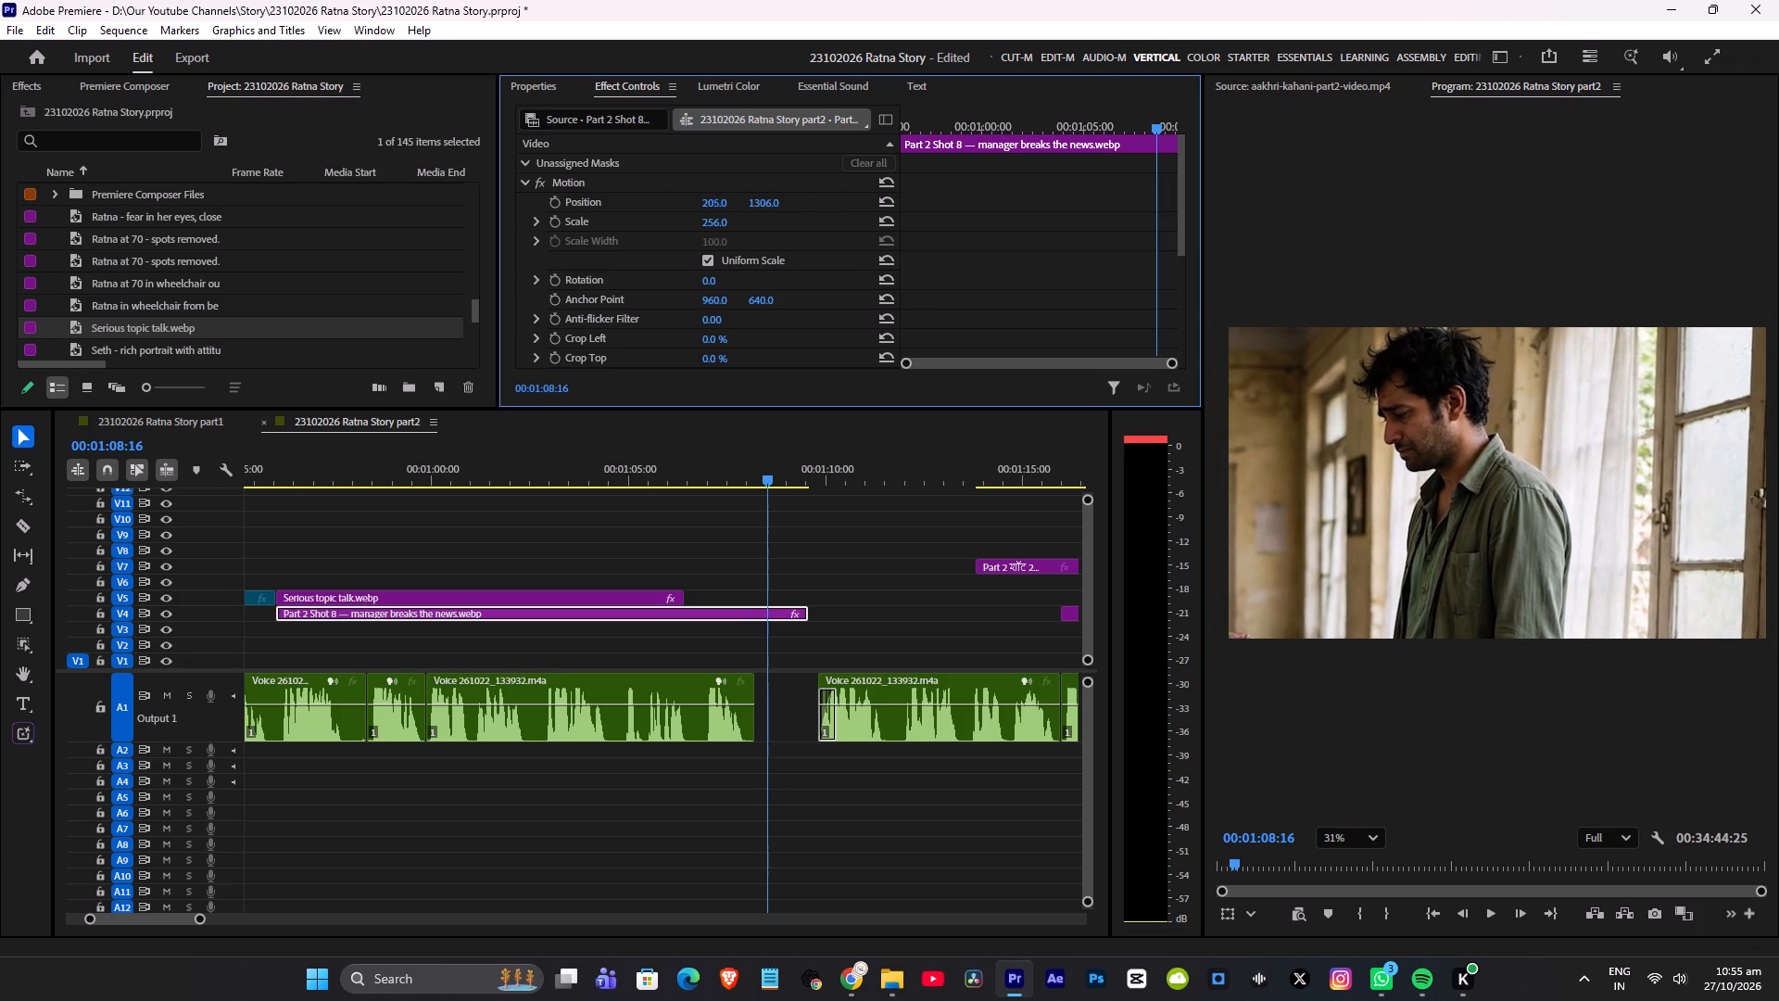
pyautogui.moveTo(757, 205); pyautogui.dragTo(790, 205)
# Play from about 00:01:05:25 through the reframed Shot 8 and save the project.
pyautogui.click(665, 462)
pyautogui.press('space')
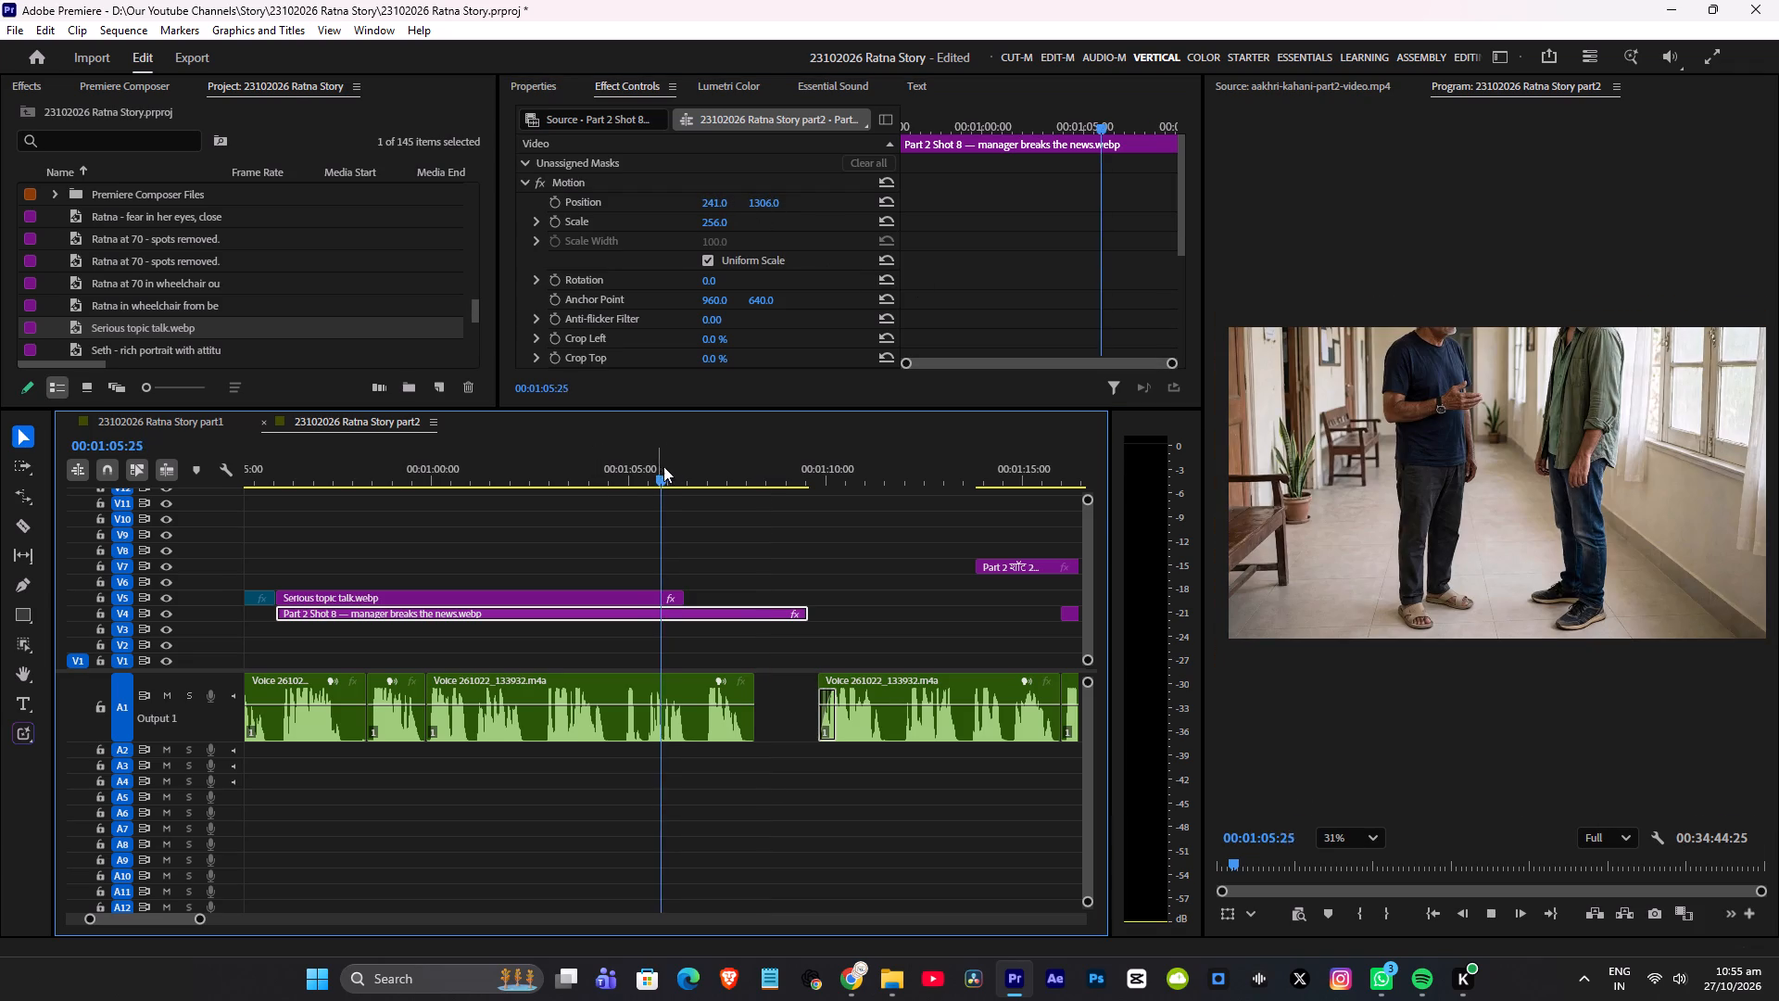
pyautogui.scroll(-3, 737, 482)
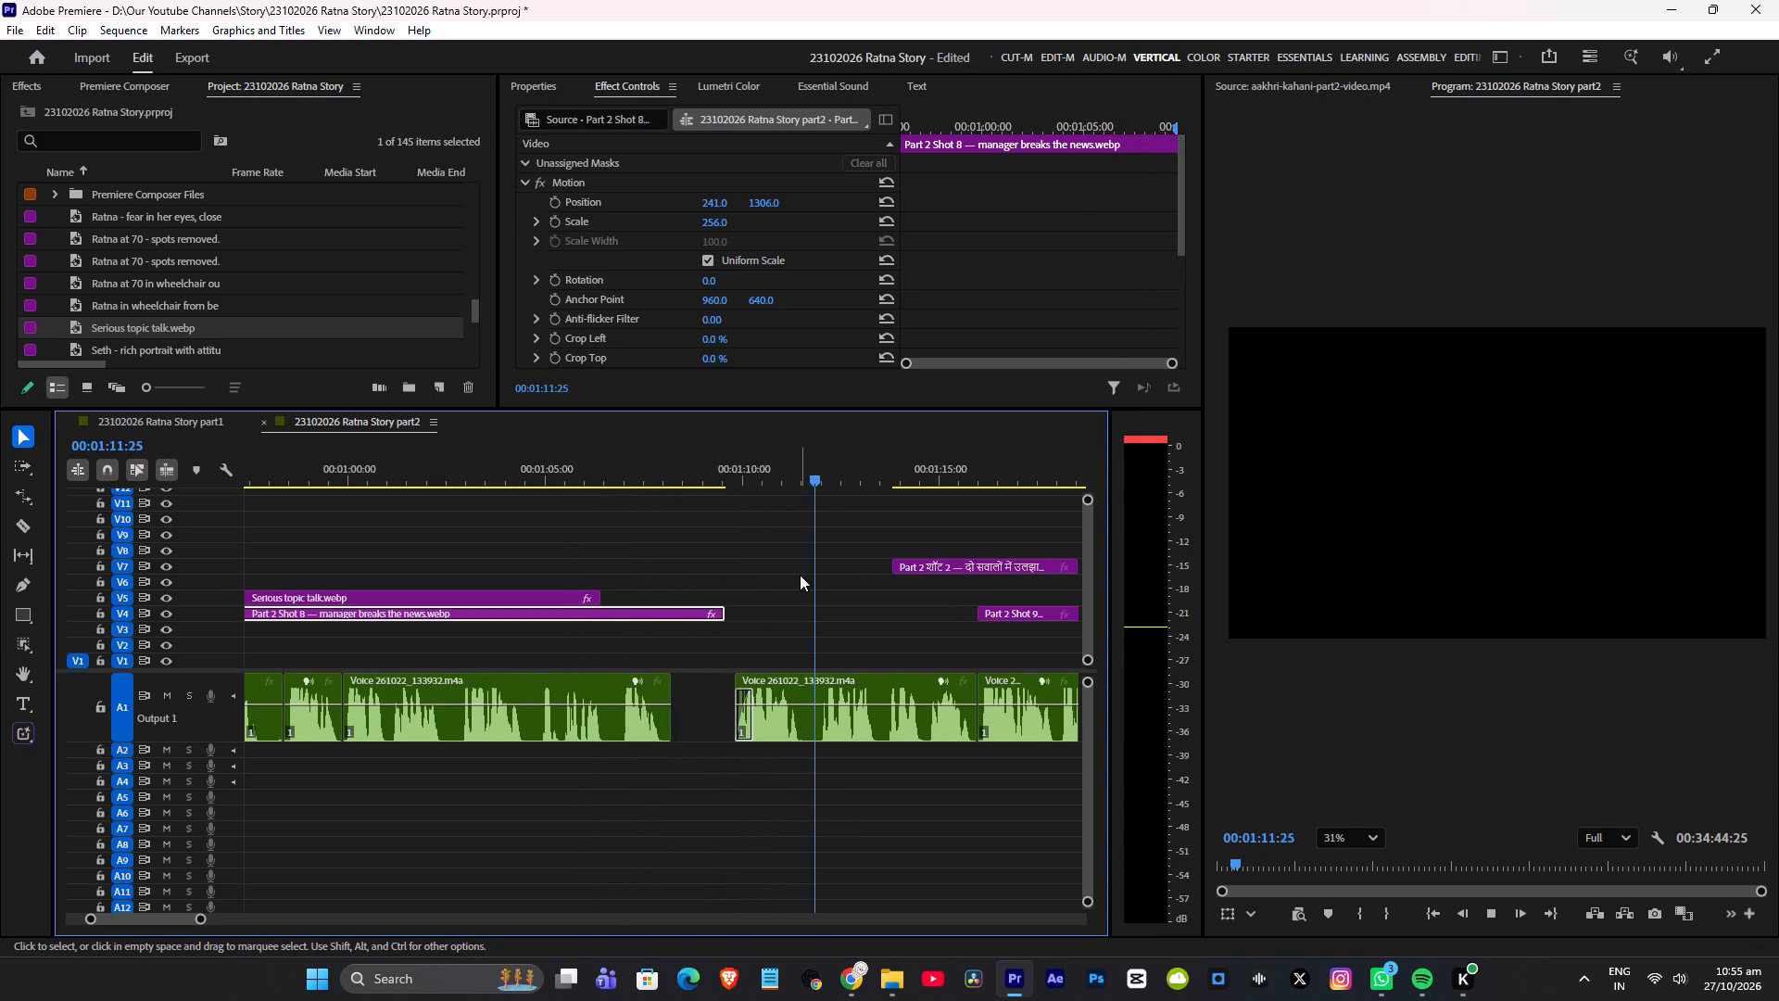
pyautogui.hotkey('ctrl', 's')
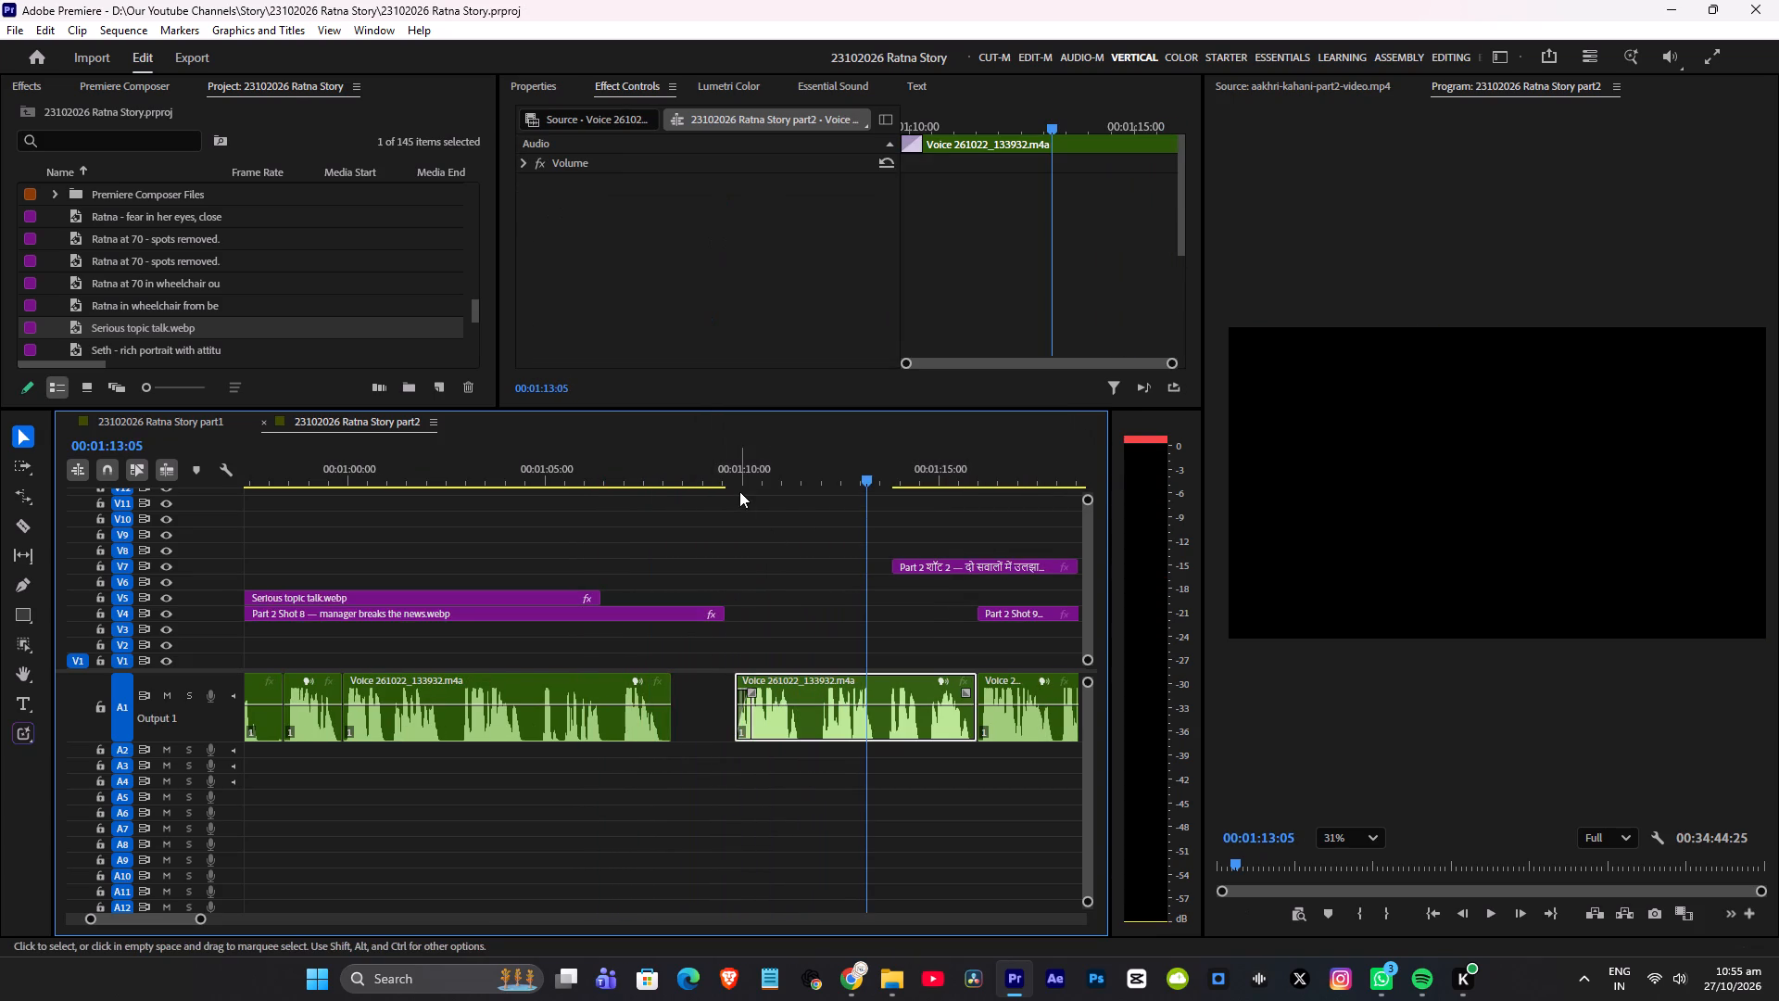
# Play on through the Part 2 शॉट 2 image, and move that clip from V7 to V6 in the empty stretch before the aakhri-kahani-part2 video.
pyautogui.press('space')
pyautogui.keyDown('alt'); pyautogui.scroll(-4, 765, 505); pyautogui.keyUp('alt')
pyautogui.scroll(-4, 762, 509)
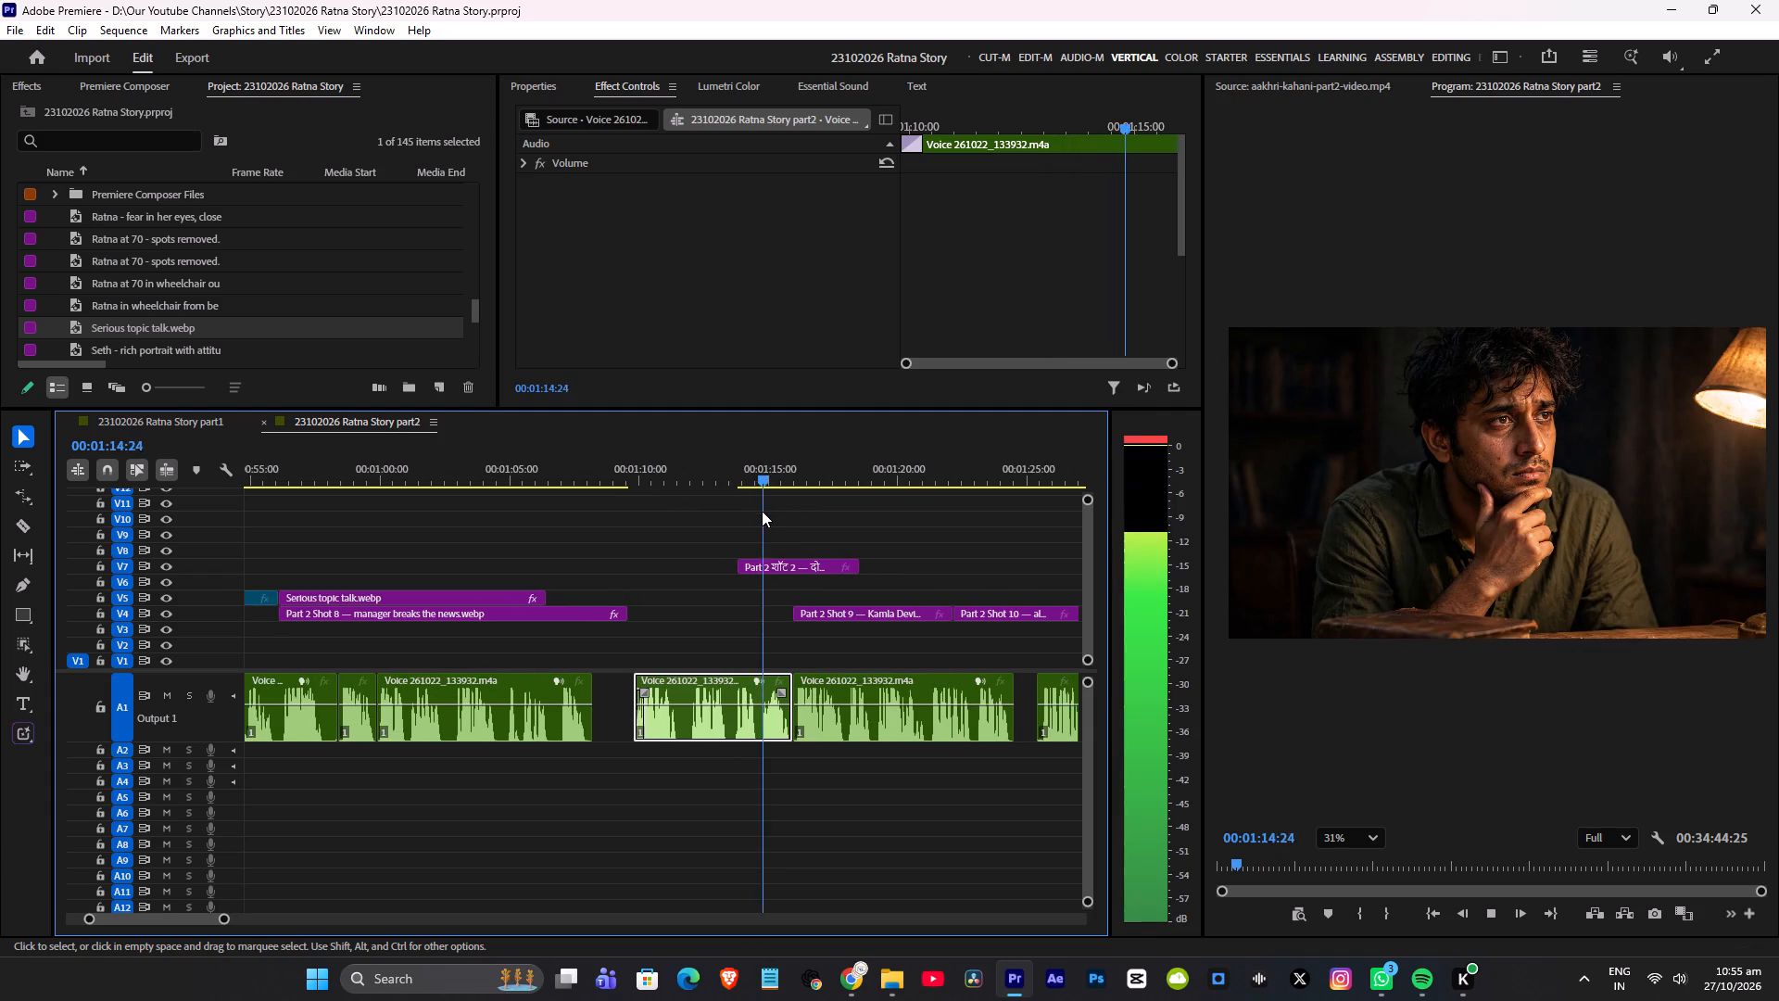
pyautogui.scroll(-3, 756, 512)
pyautogui.keyDown('alt'); pyautogui.scroll(8, 685, 533); pyautogui.keyUp('alt')
pyautogui.scroll(2, 710, 525)
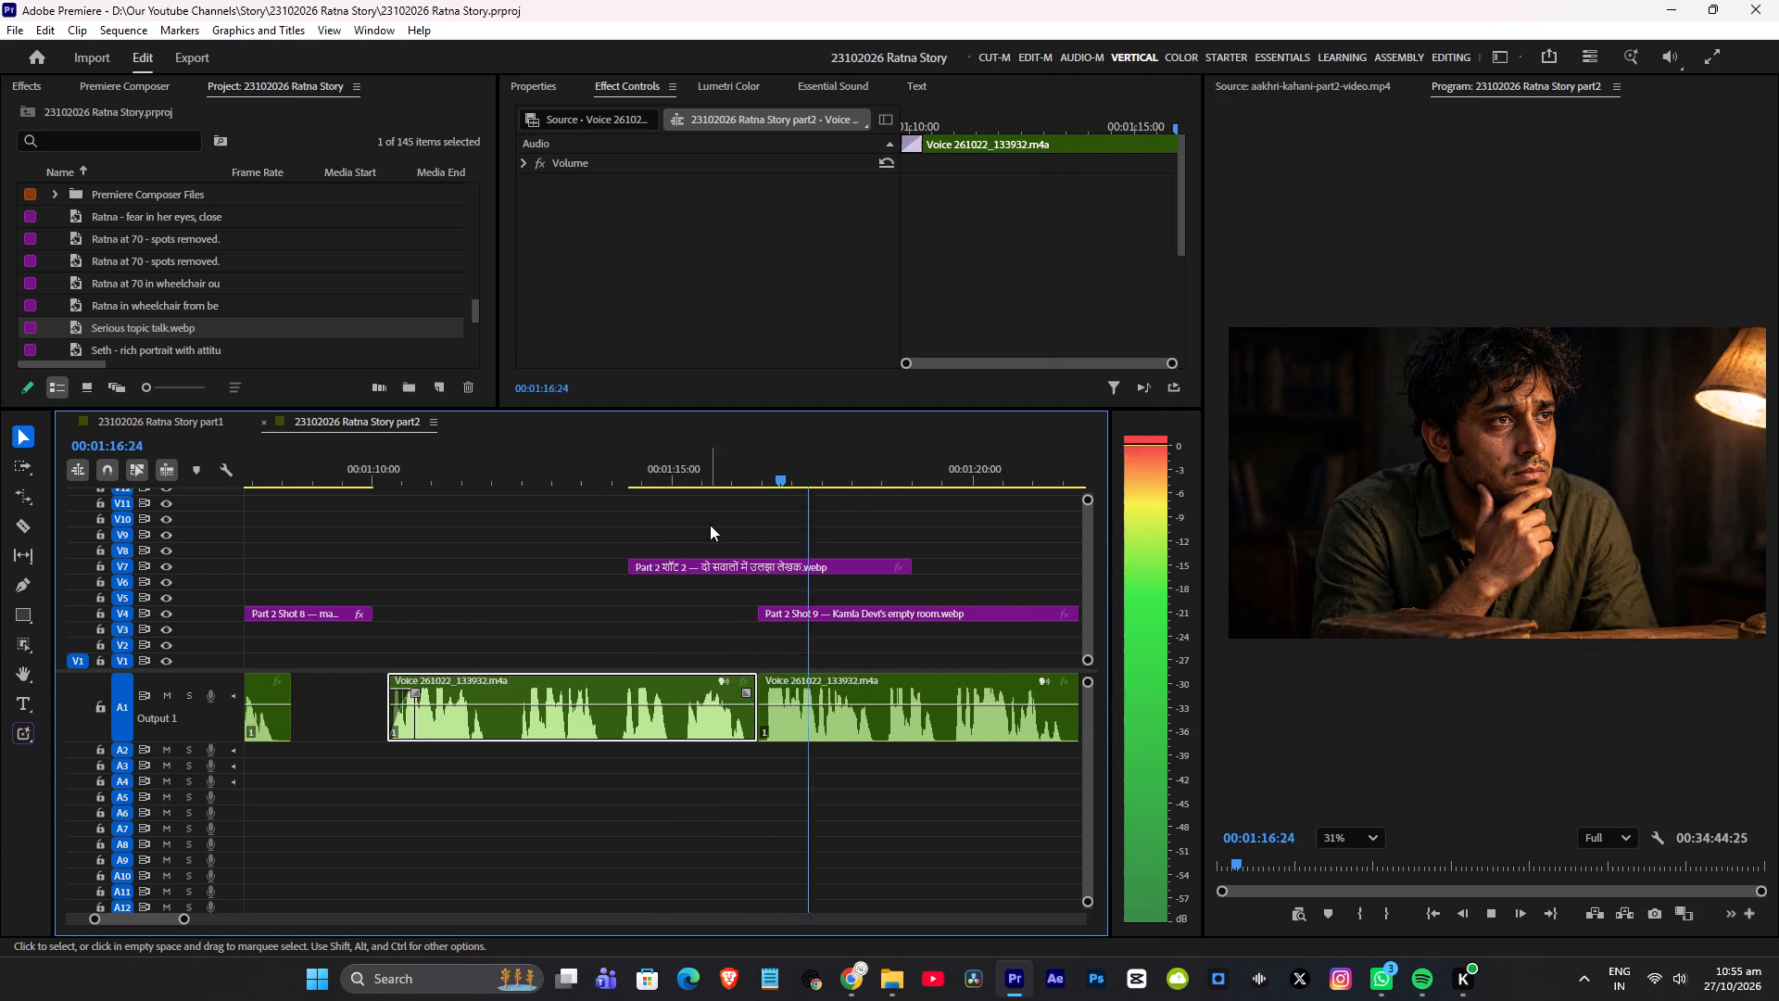
pyautogui.scroll(3, 710, 525)
pyautogui.press('space')
pyautogui.click(786, 494)
pyautogui.keyDown('alt'); pyautogui.scroll(-3, 789, 509); pyautogui.keyUp('alt')
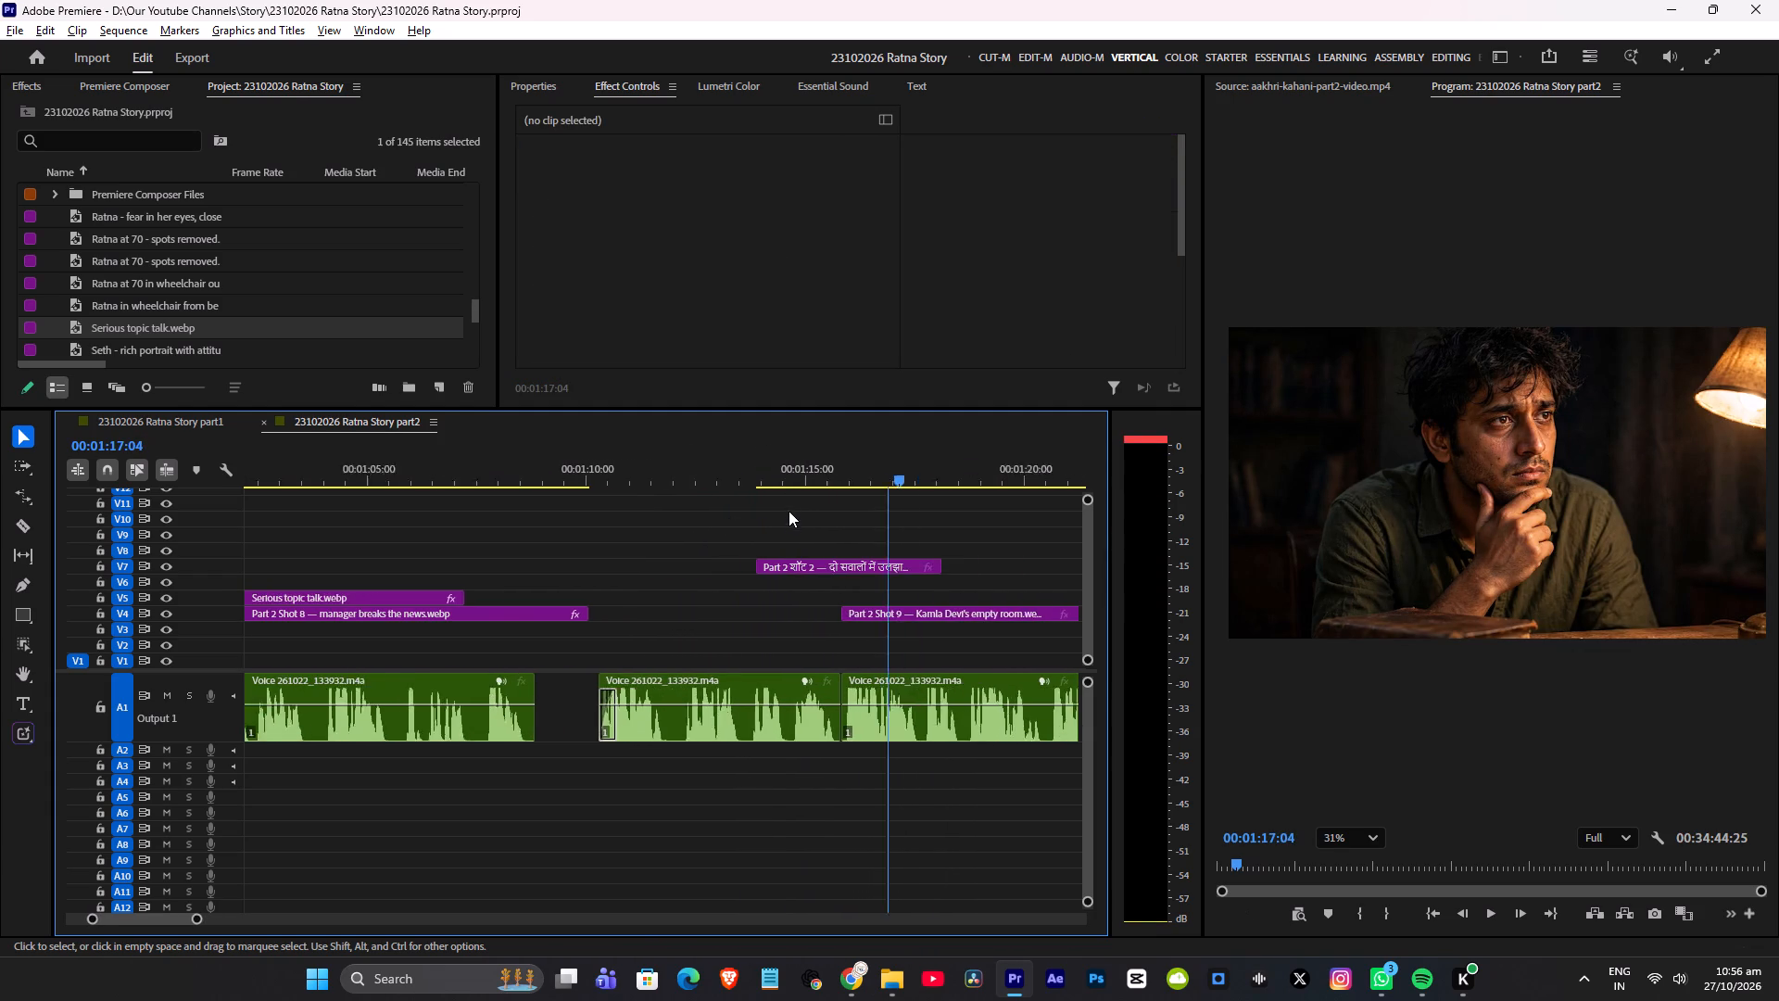
pyautogui.keyDown('alt'); pyautogui.scroll(-20, 789, 511); pyautogui.keyUp('alt')
pyautogui.keyDown('alt'); pyautogui.scroll(-6, 789, 511); pyautogui.keyUp('alt')
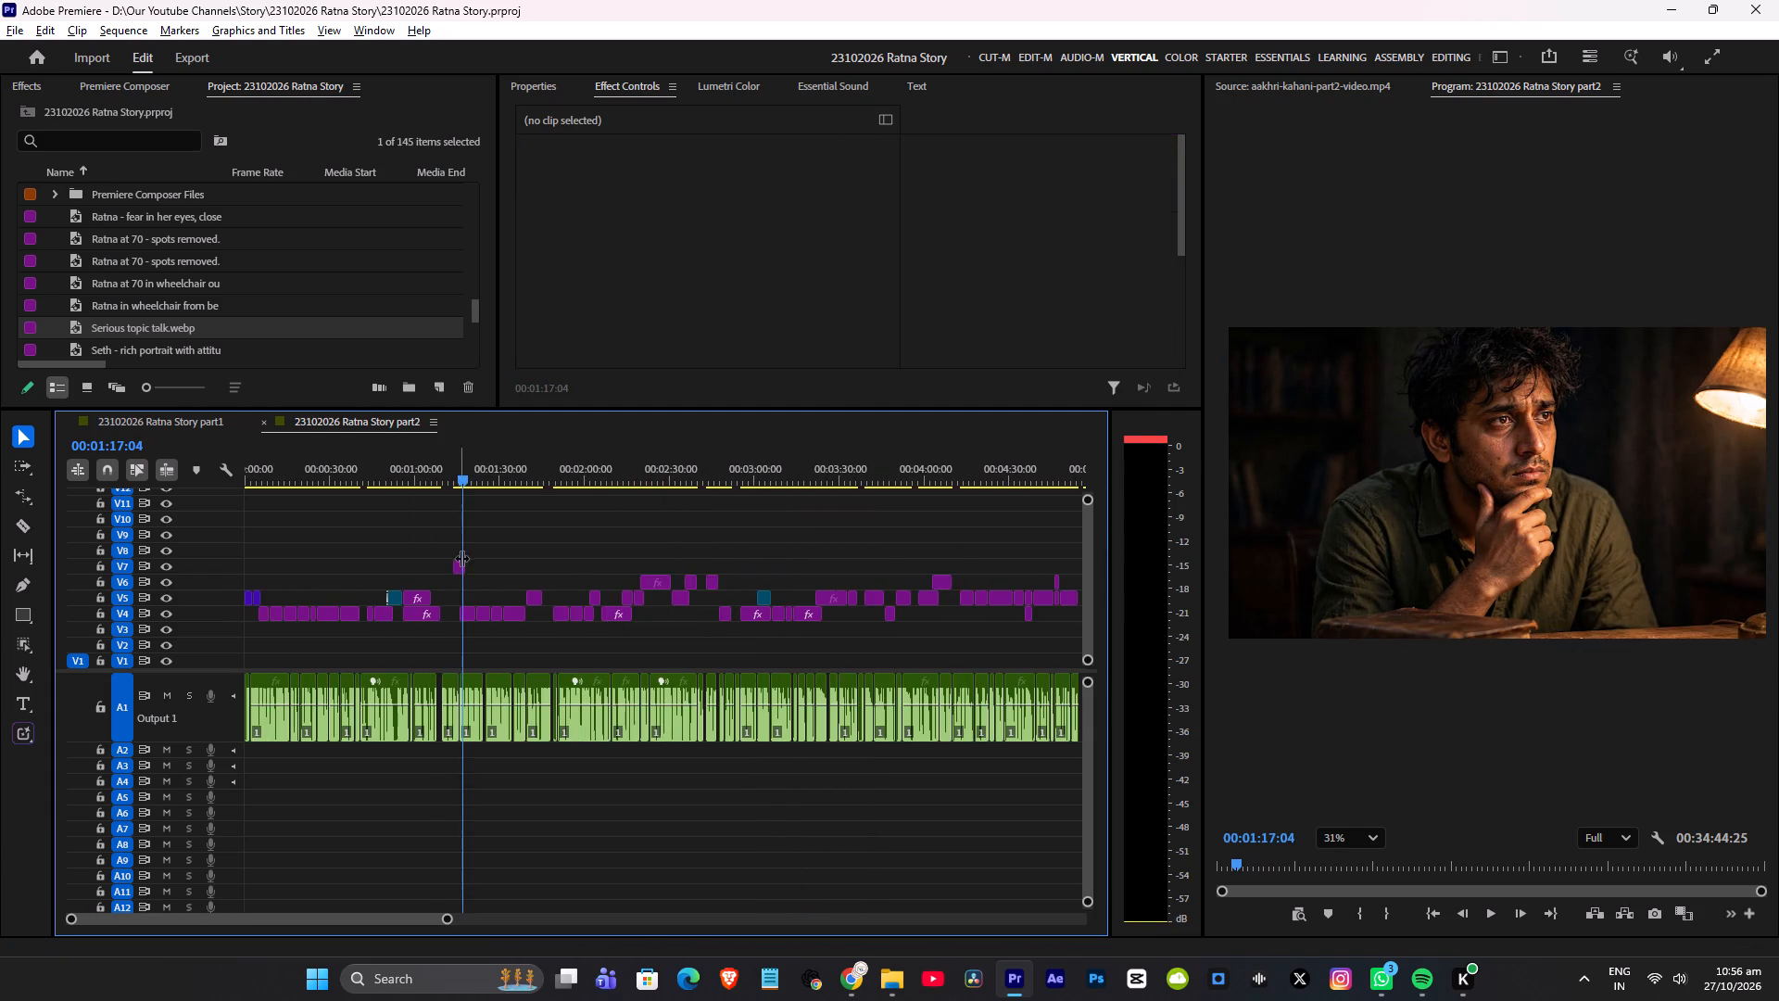
pyautogui.keyDown('alt'); pyautogui.scroll(-5, 461, 559); pyautogui.keyUp('alt')
pyautogui.moveTo(372, 562); pyautogui.dragTo(959, 582)
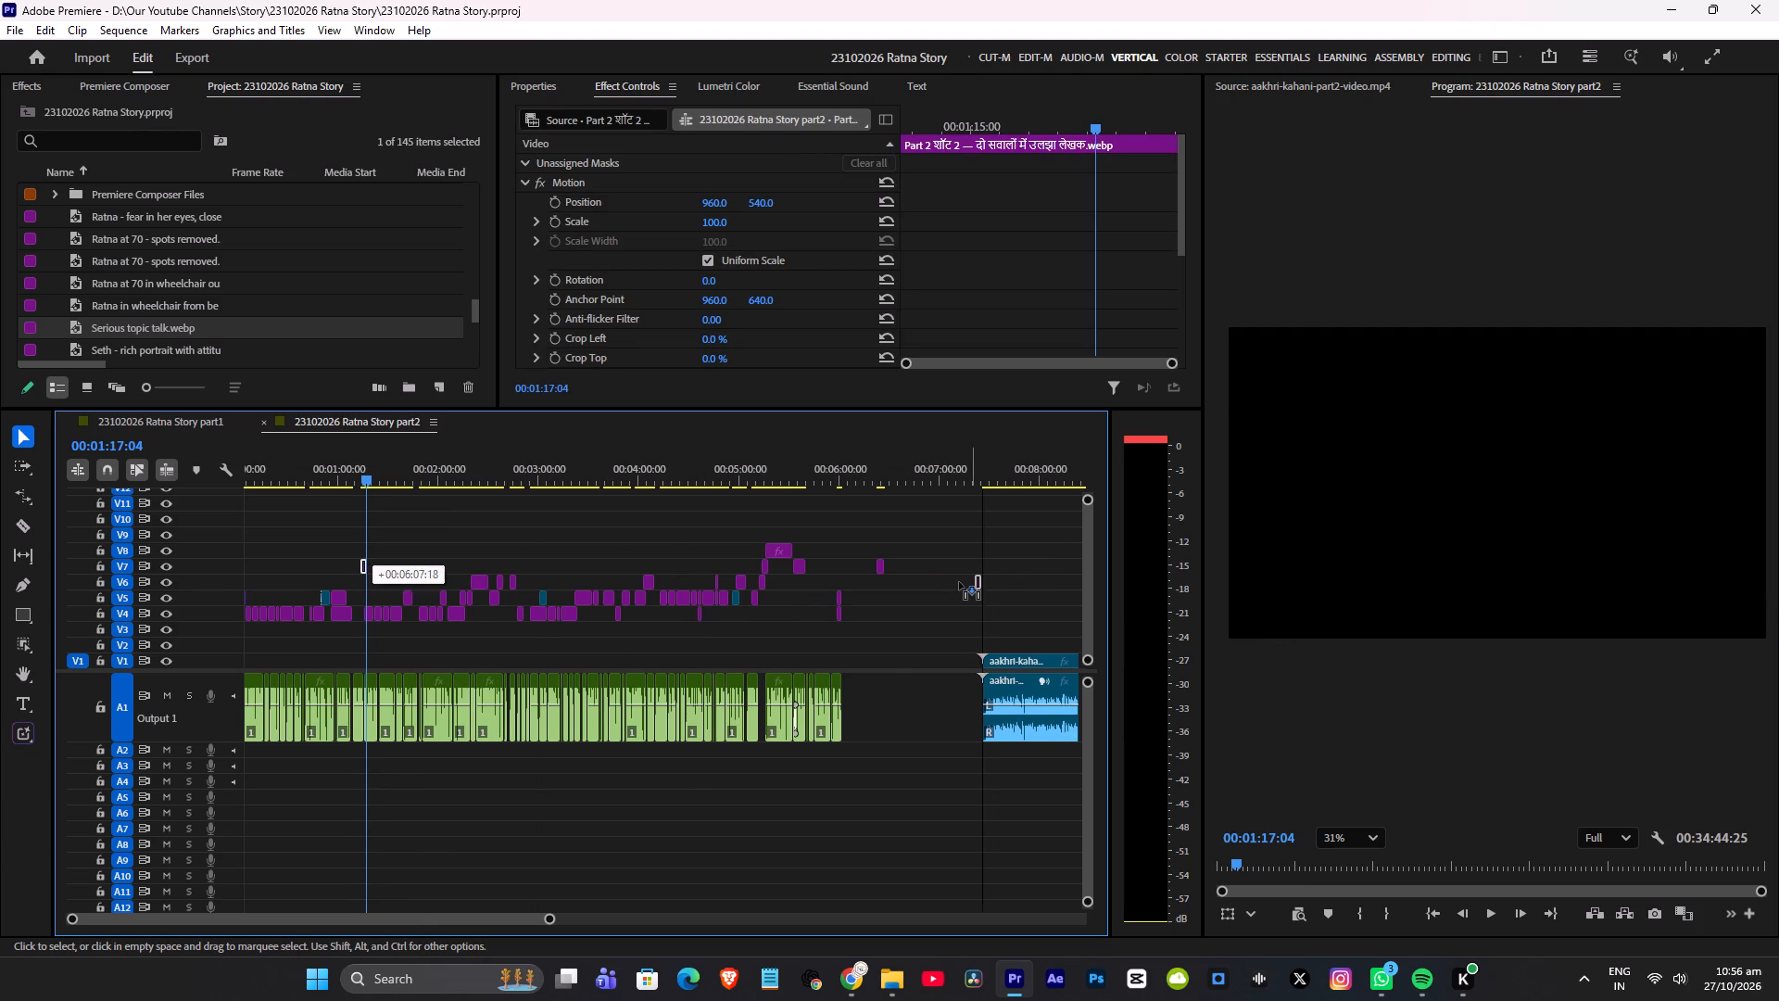
pyautogui.moveTo(959, 582); pyautogui.dragTo(953, 582)
pyautogui.keyDown('alt'); pyautogui.scroll(-3, 879, 545); pyautogui.keyUp('alt')
# Look through the aakhri-kahani-part2-video.mp4 source footage up to 00:03:00:11 for a replacement shot.
pyautogui.click(1305, 82)
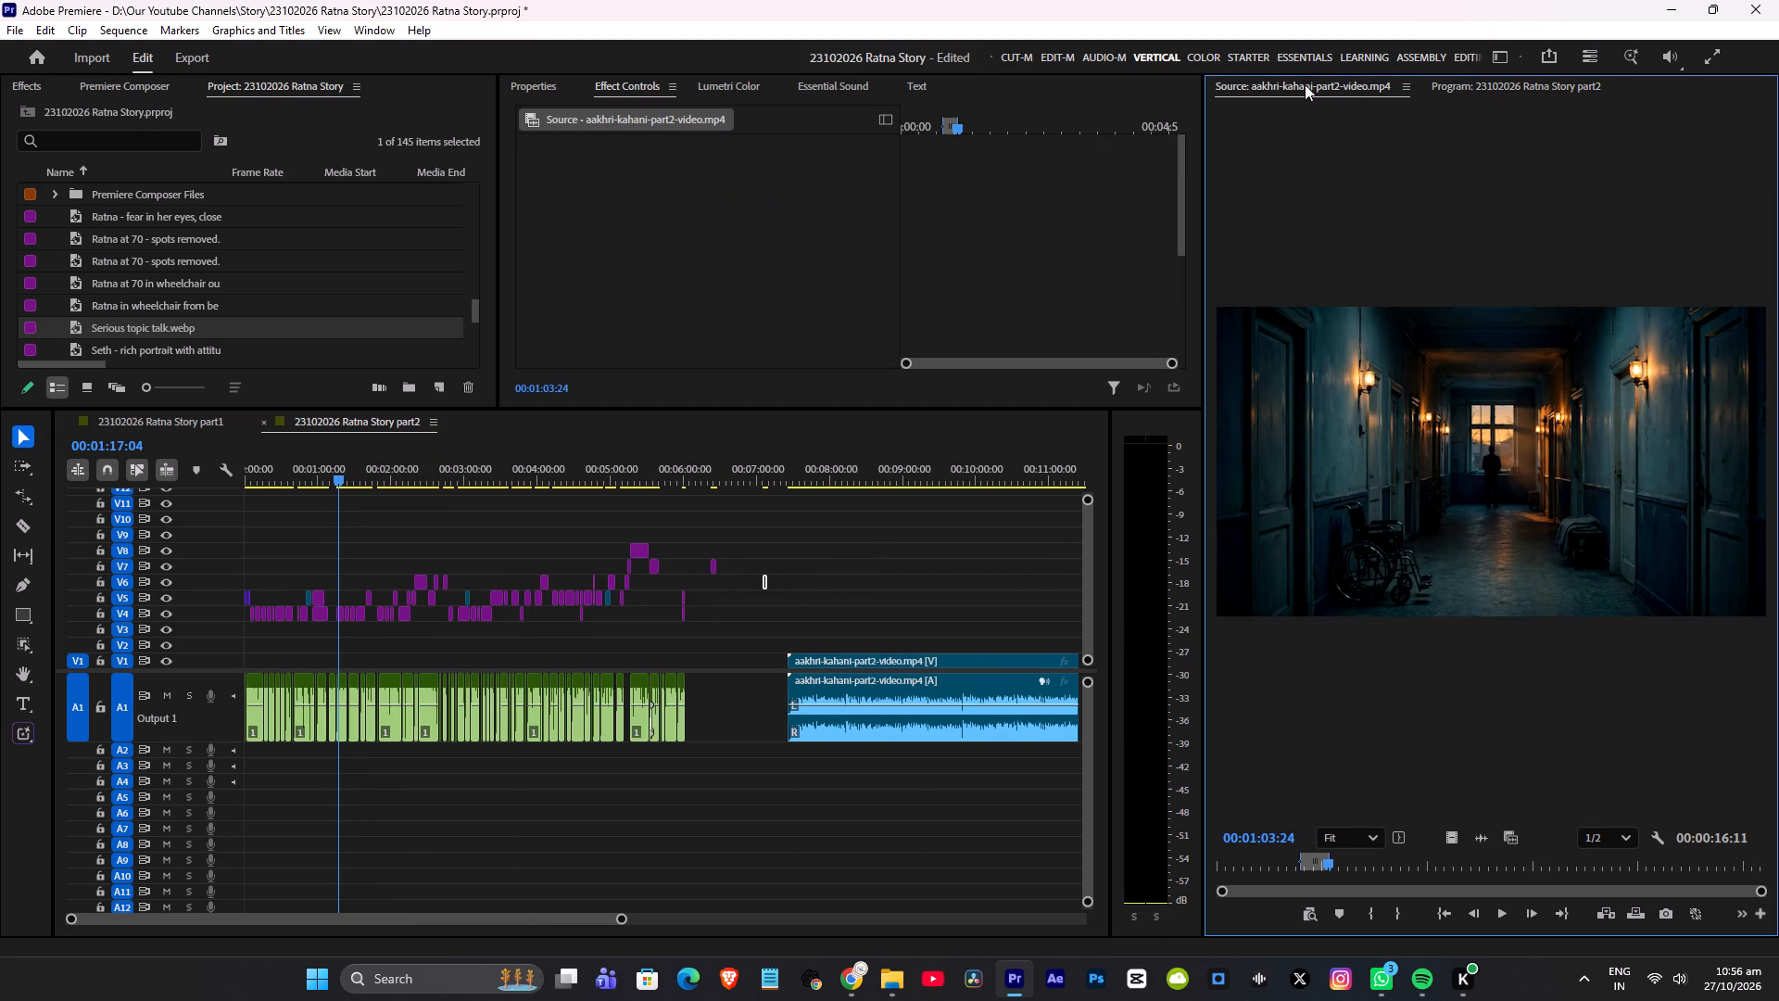
pyautogui.moveTo(1337, 864); pyautogui.dragTo(1362, 866)
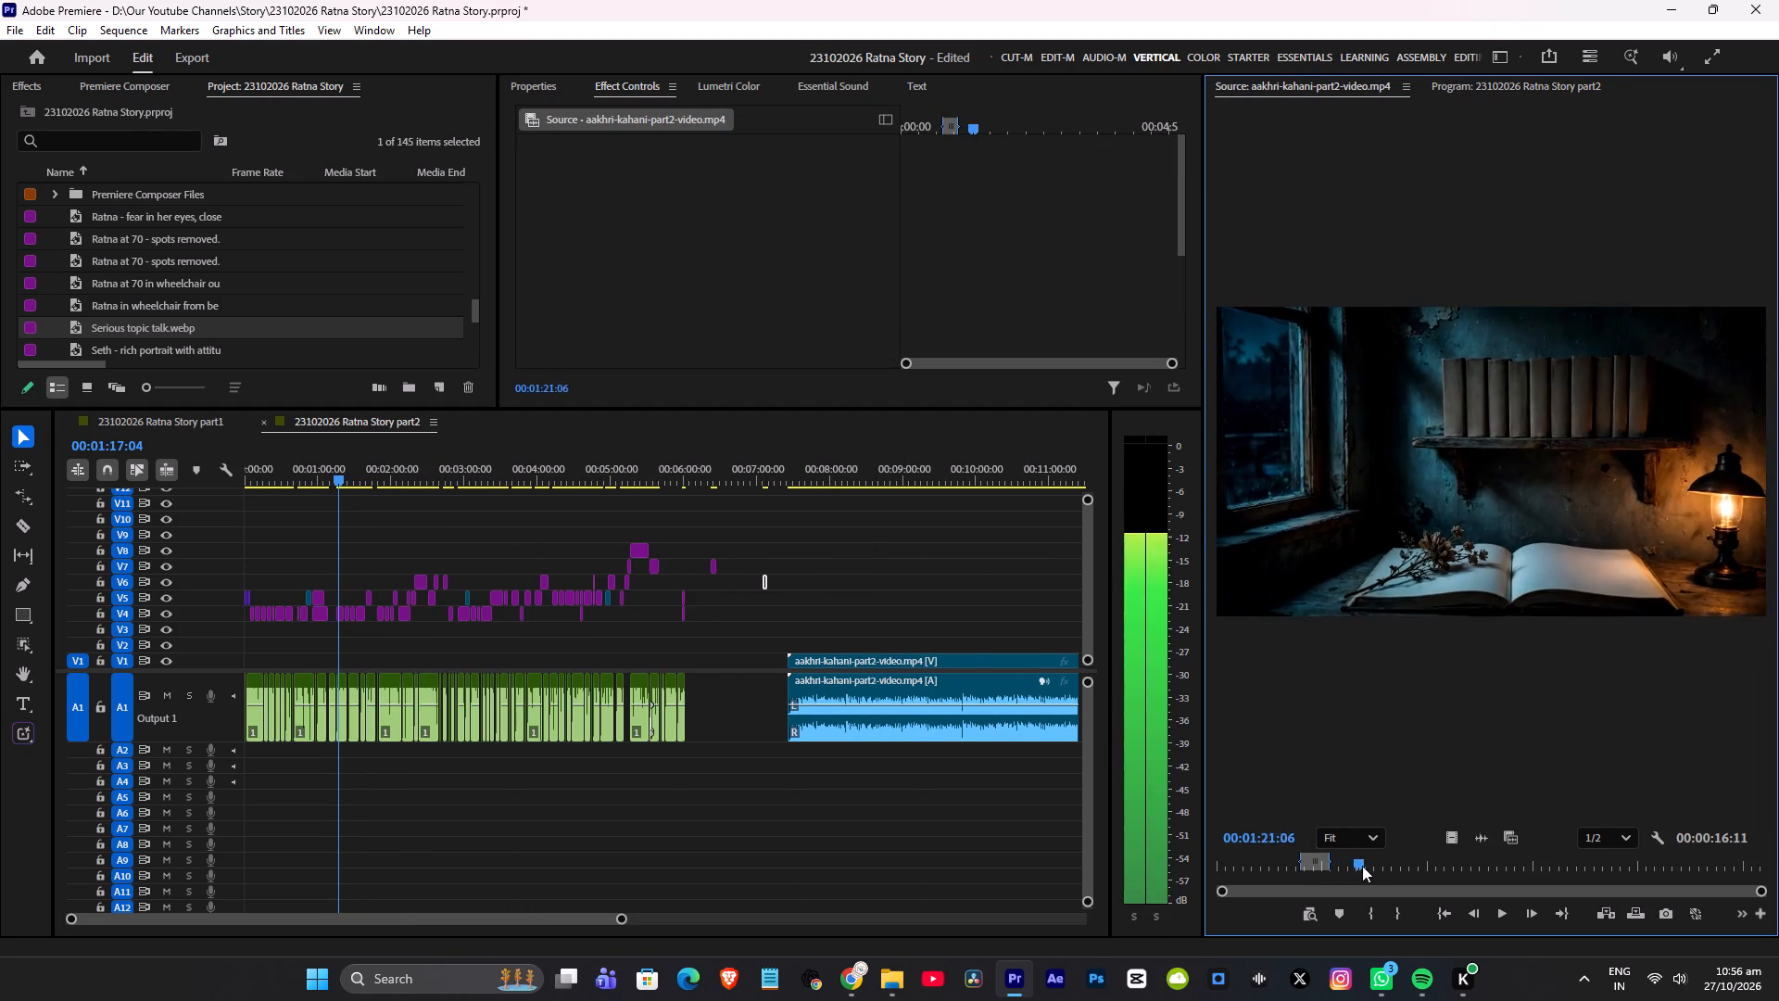
pyautogui.moveTo(1362, 866); pyautogui.dragTo(1425, 866)
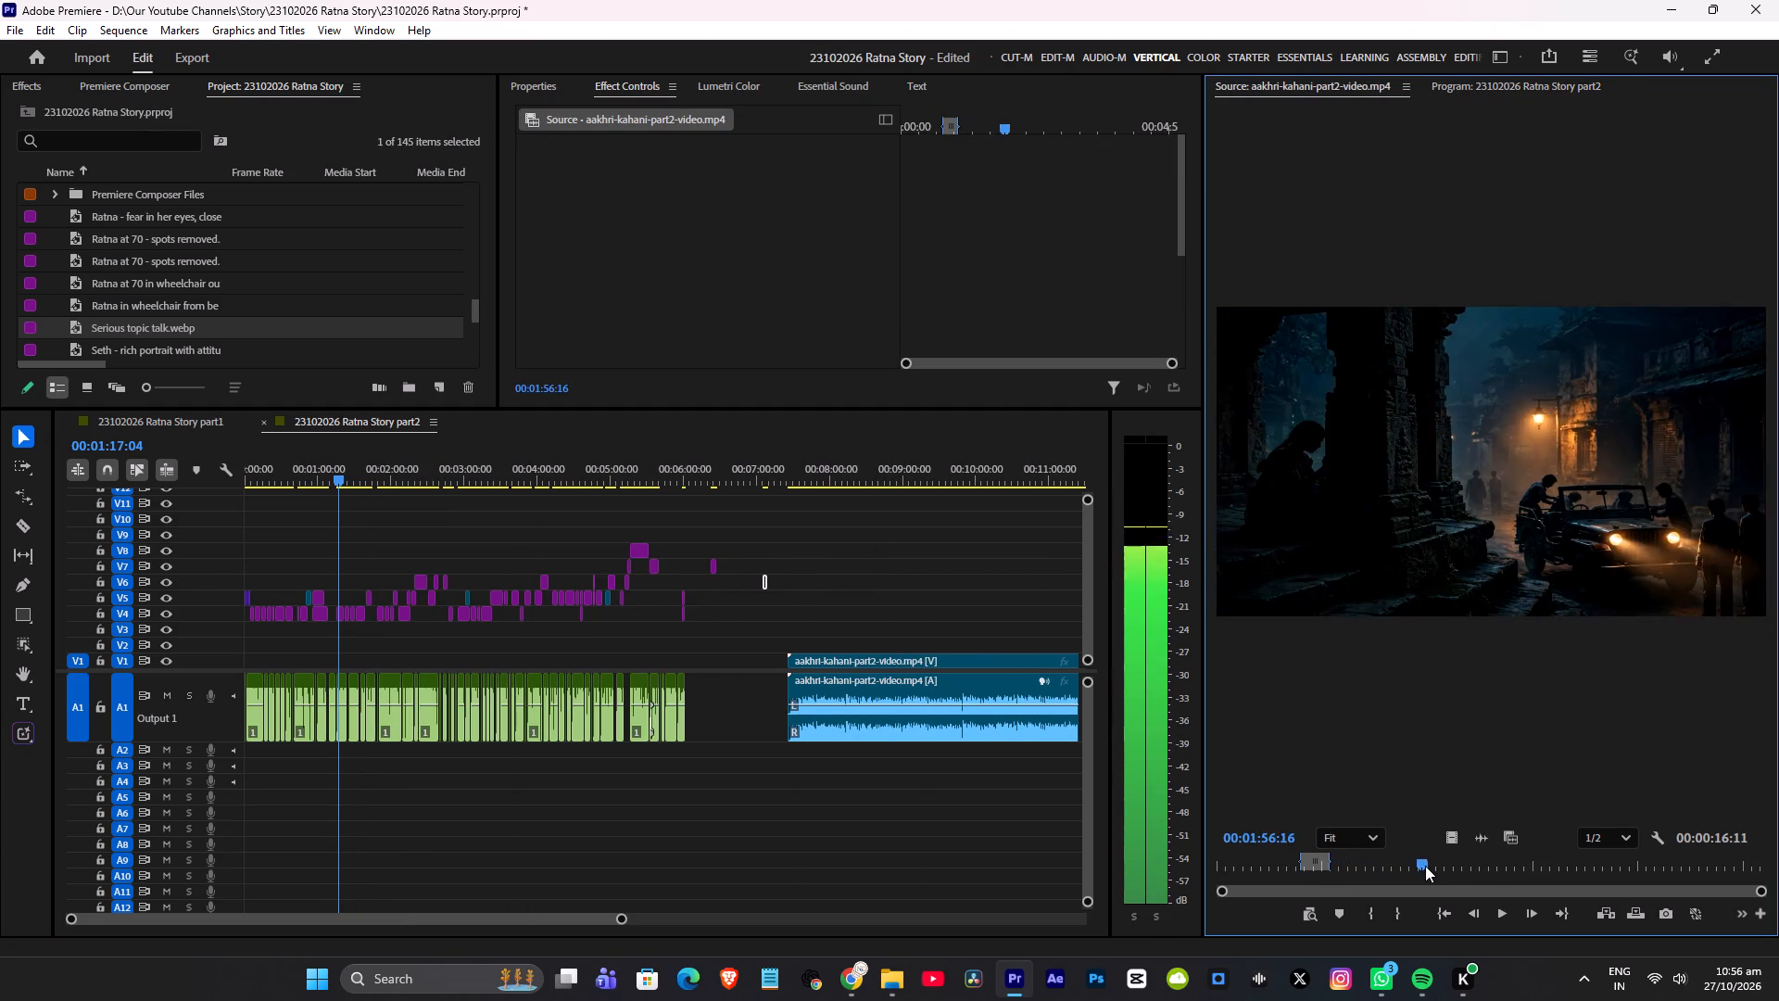
pyautogui.moveTo(1425, 866); pyautogui.dragTo(1536, 867)
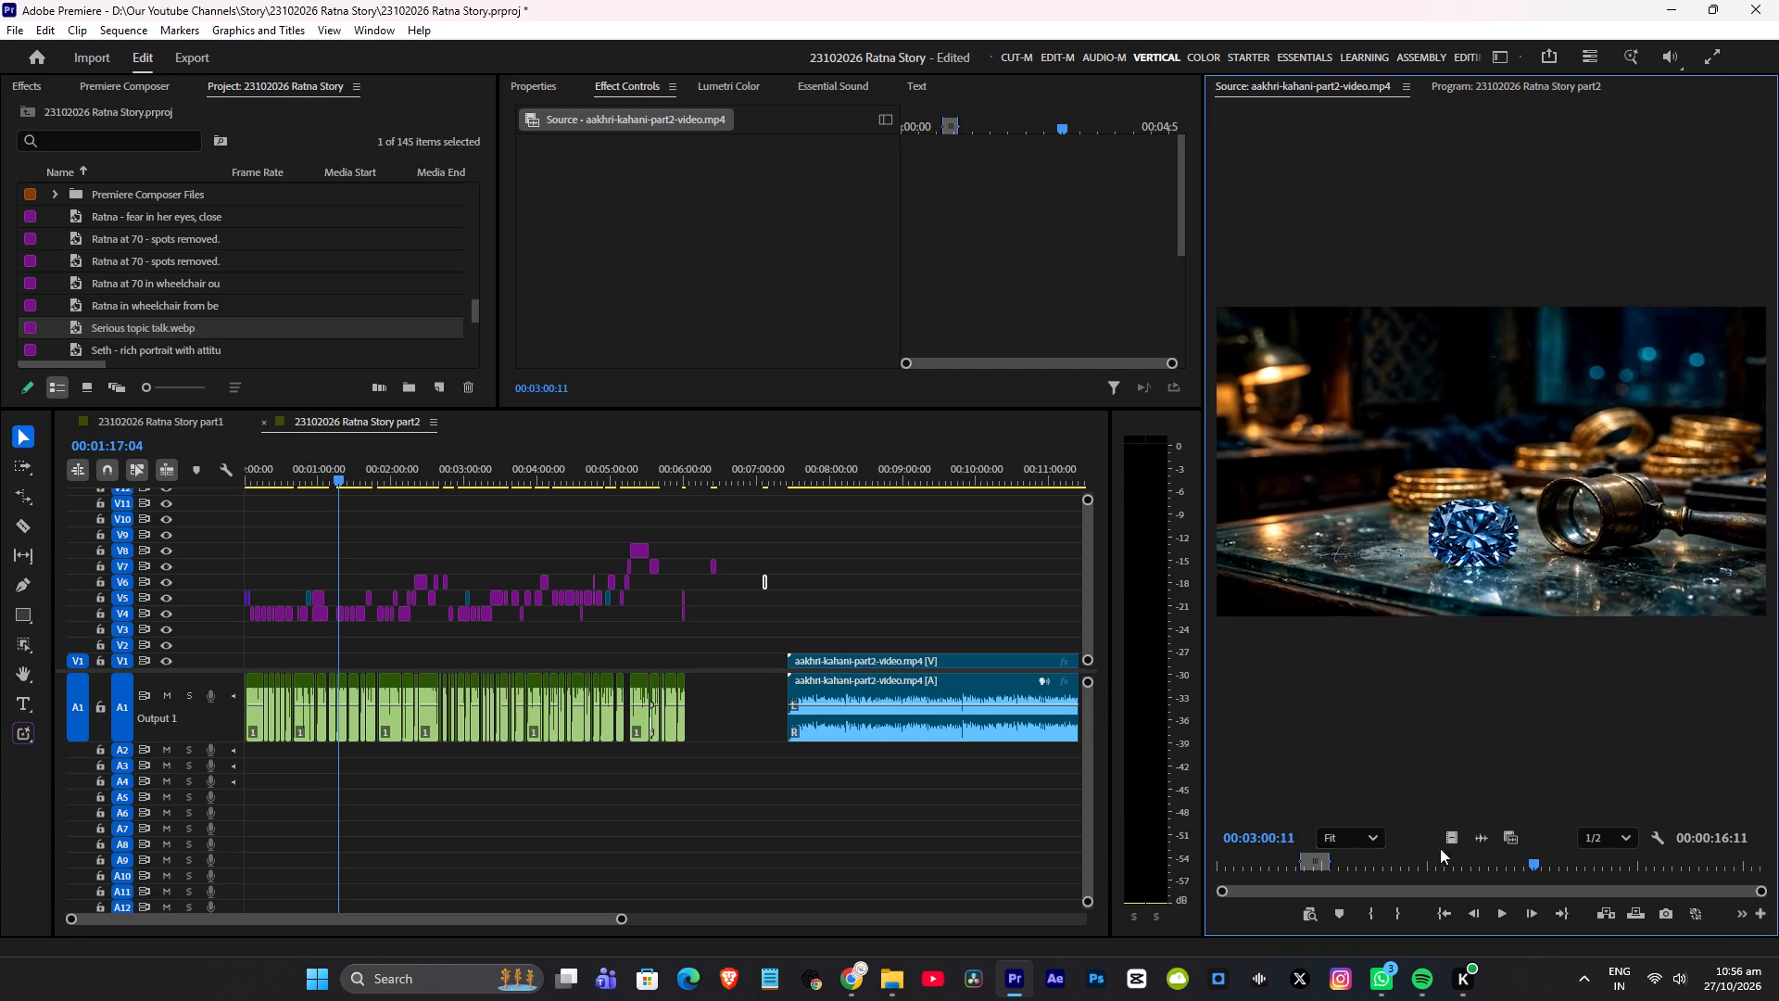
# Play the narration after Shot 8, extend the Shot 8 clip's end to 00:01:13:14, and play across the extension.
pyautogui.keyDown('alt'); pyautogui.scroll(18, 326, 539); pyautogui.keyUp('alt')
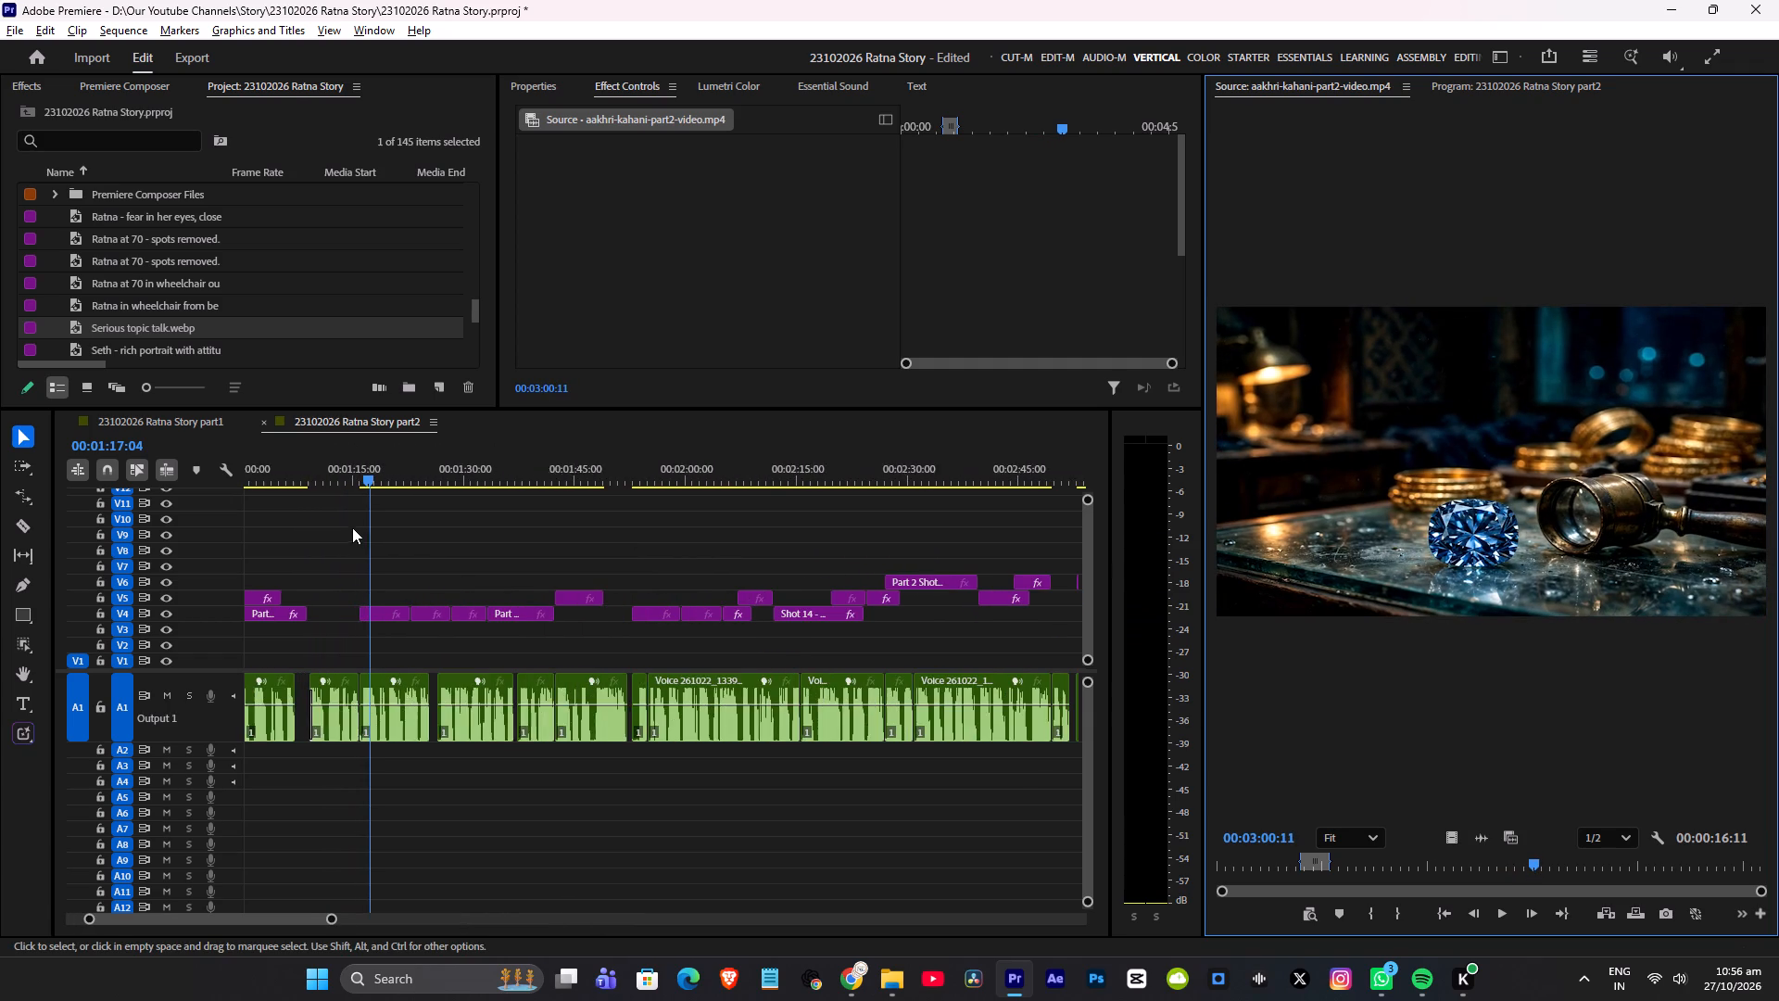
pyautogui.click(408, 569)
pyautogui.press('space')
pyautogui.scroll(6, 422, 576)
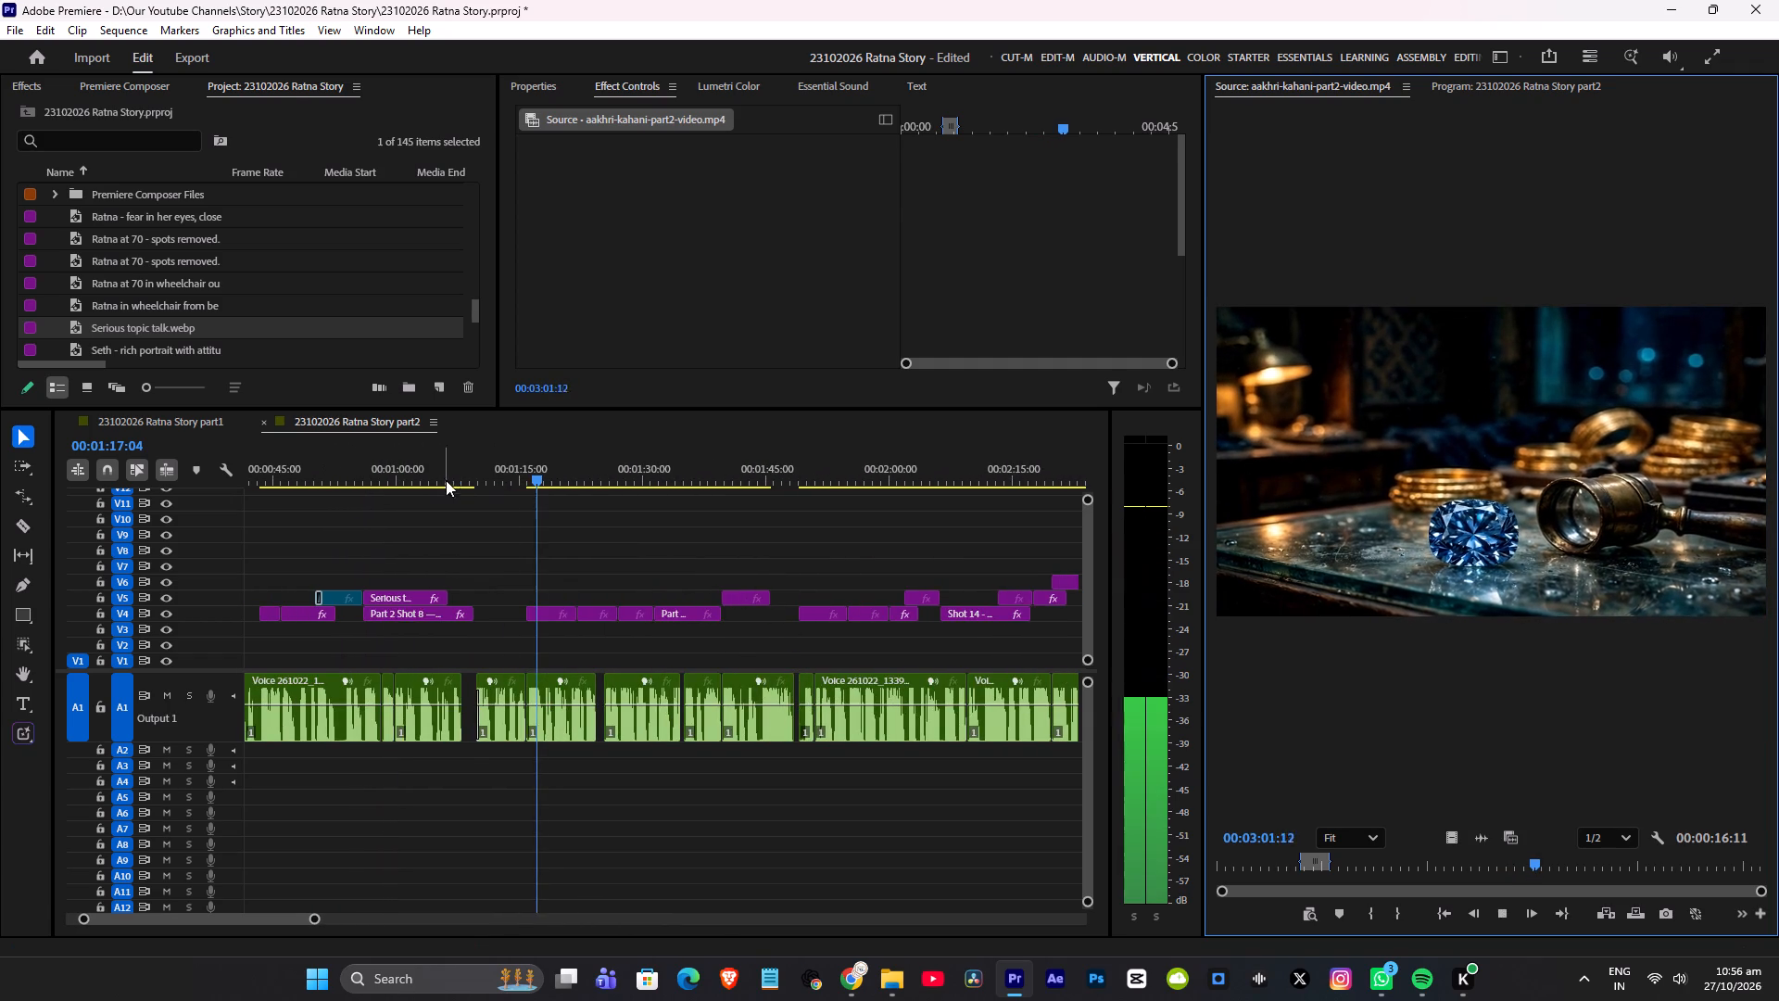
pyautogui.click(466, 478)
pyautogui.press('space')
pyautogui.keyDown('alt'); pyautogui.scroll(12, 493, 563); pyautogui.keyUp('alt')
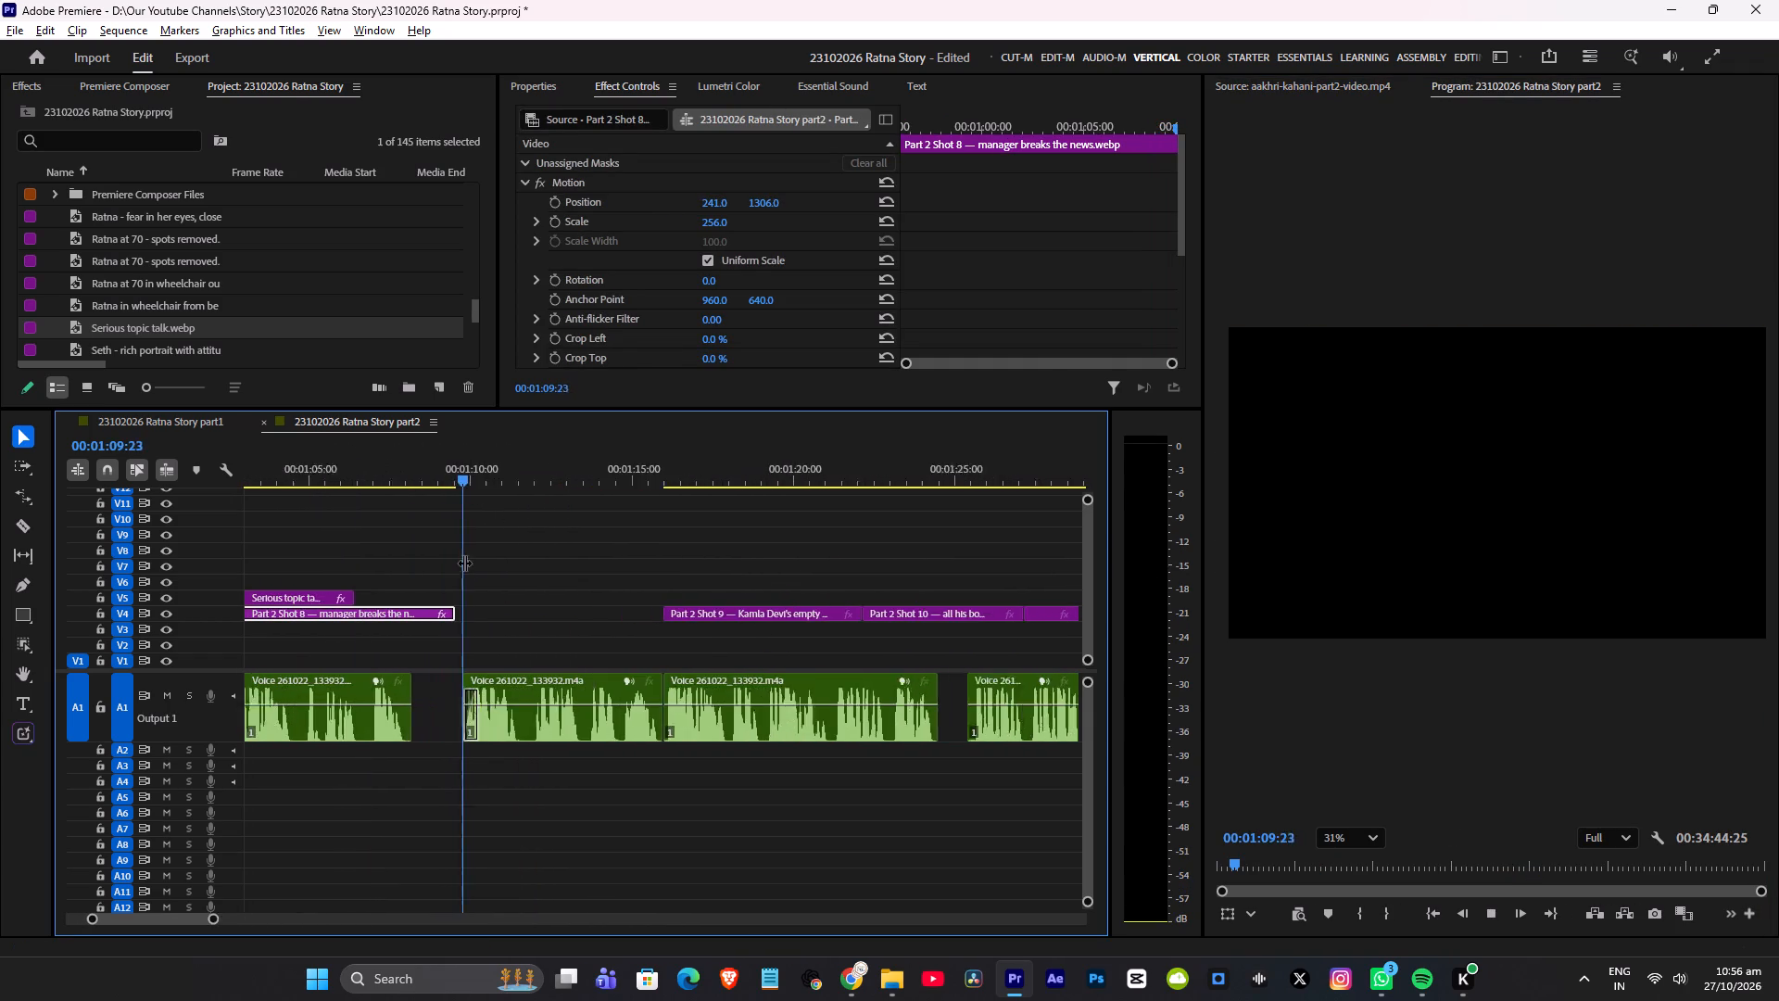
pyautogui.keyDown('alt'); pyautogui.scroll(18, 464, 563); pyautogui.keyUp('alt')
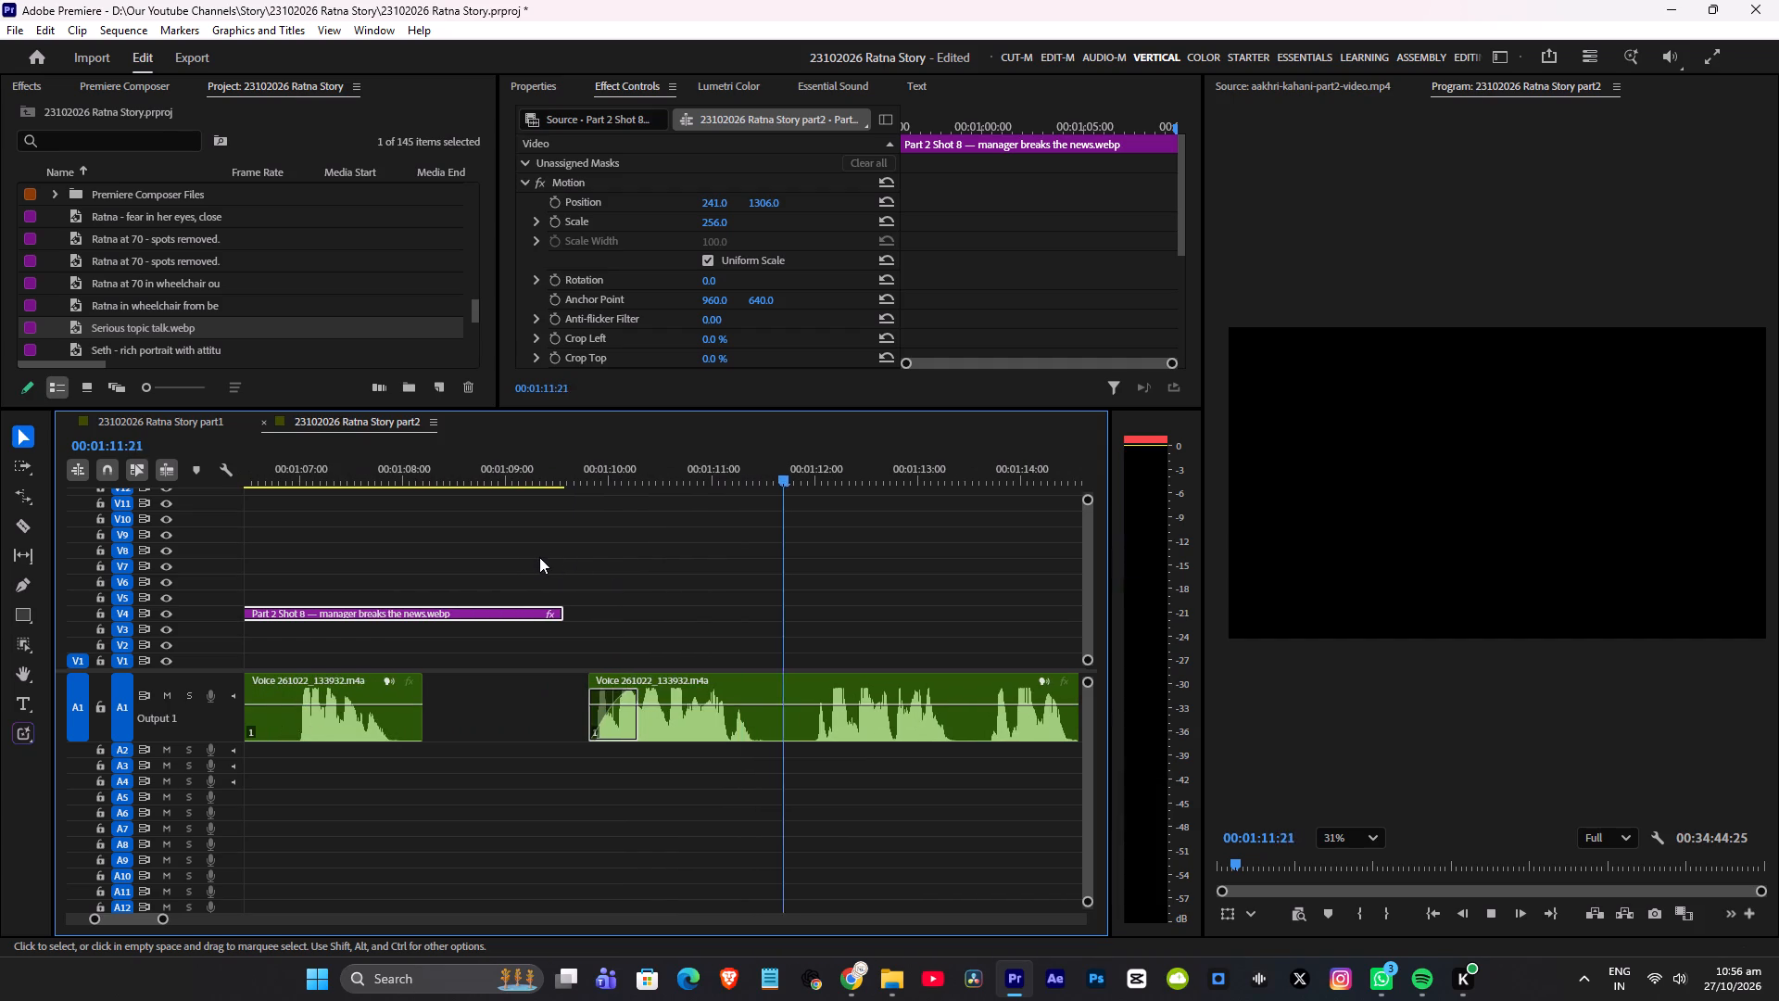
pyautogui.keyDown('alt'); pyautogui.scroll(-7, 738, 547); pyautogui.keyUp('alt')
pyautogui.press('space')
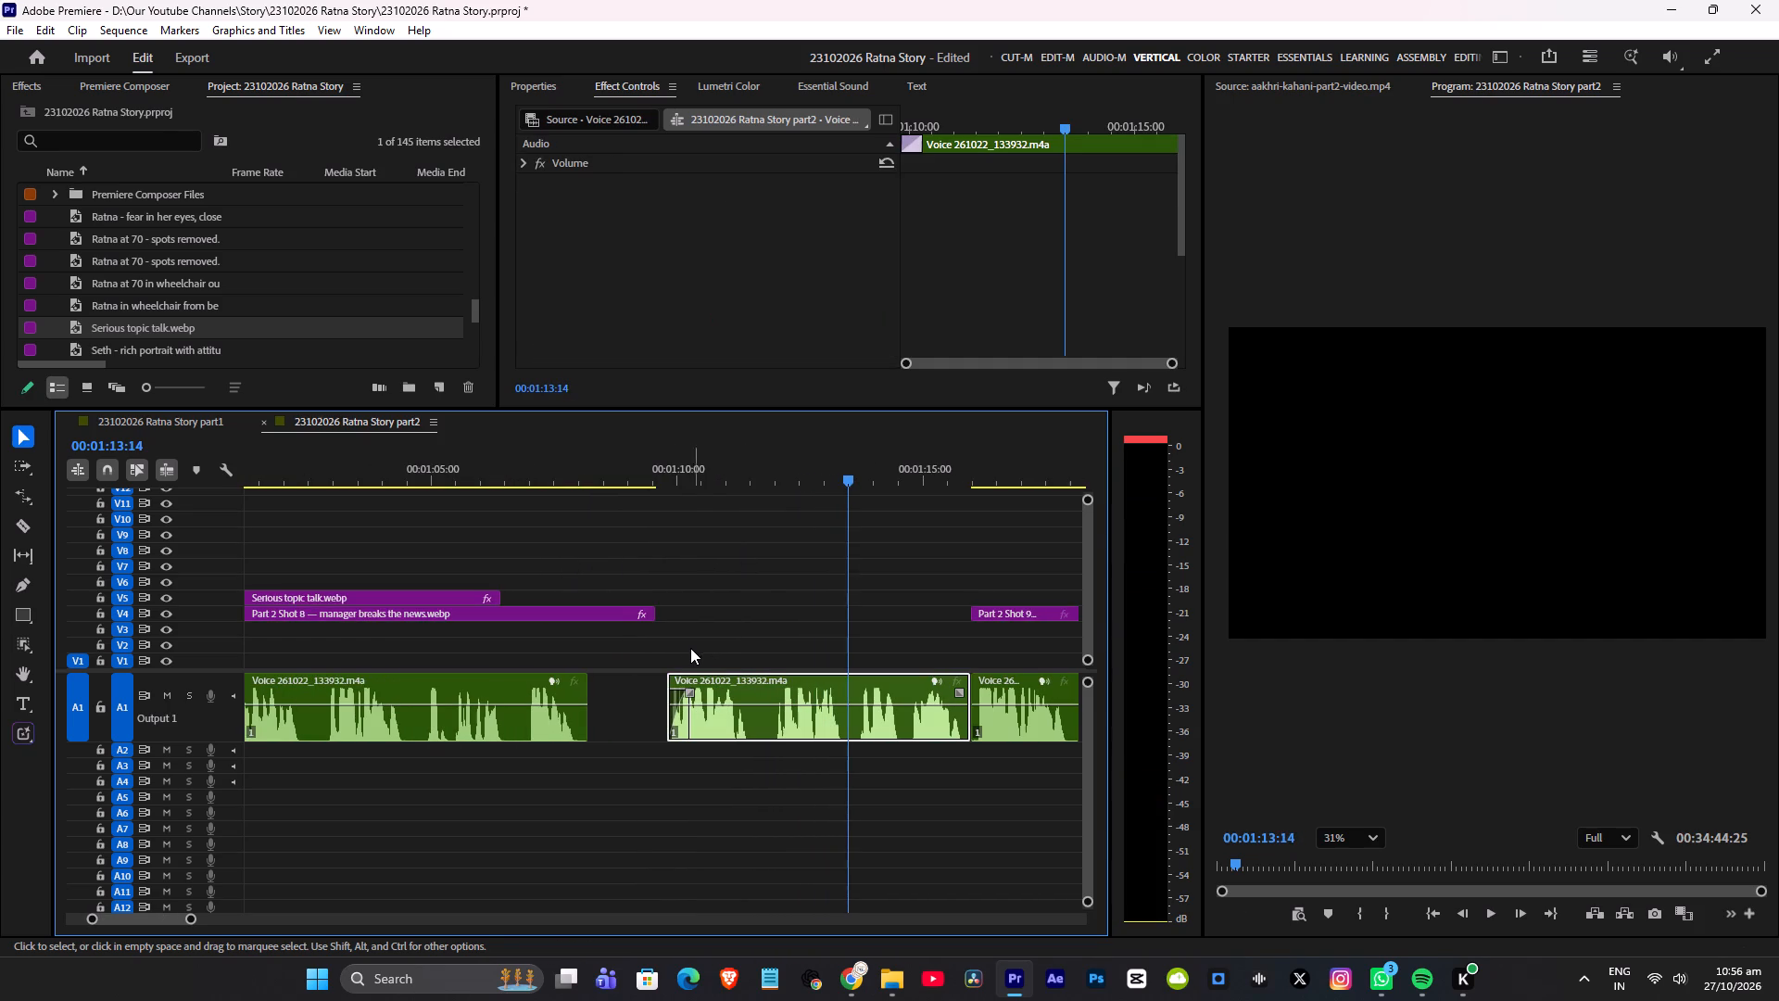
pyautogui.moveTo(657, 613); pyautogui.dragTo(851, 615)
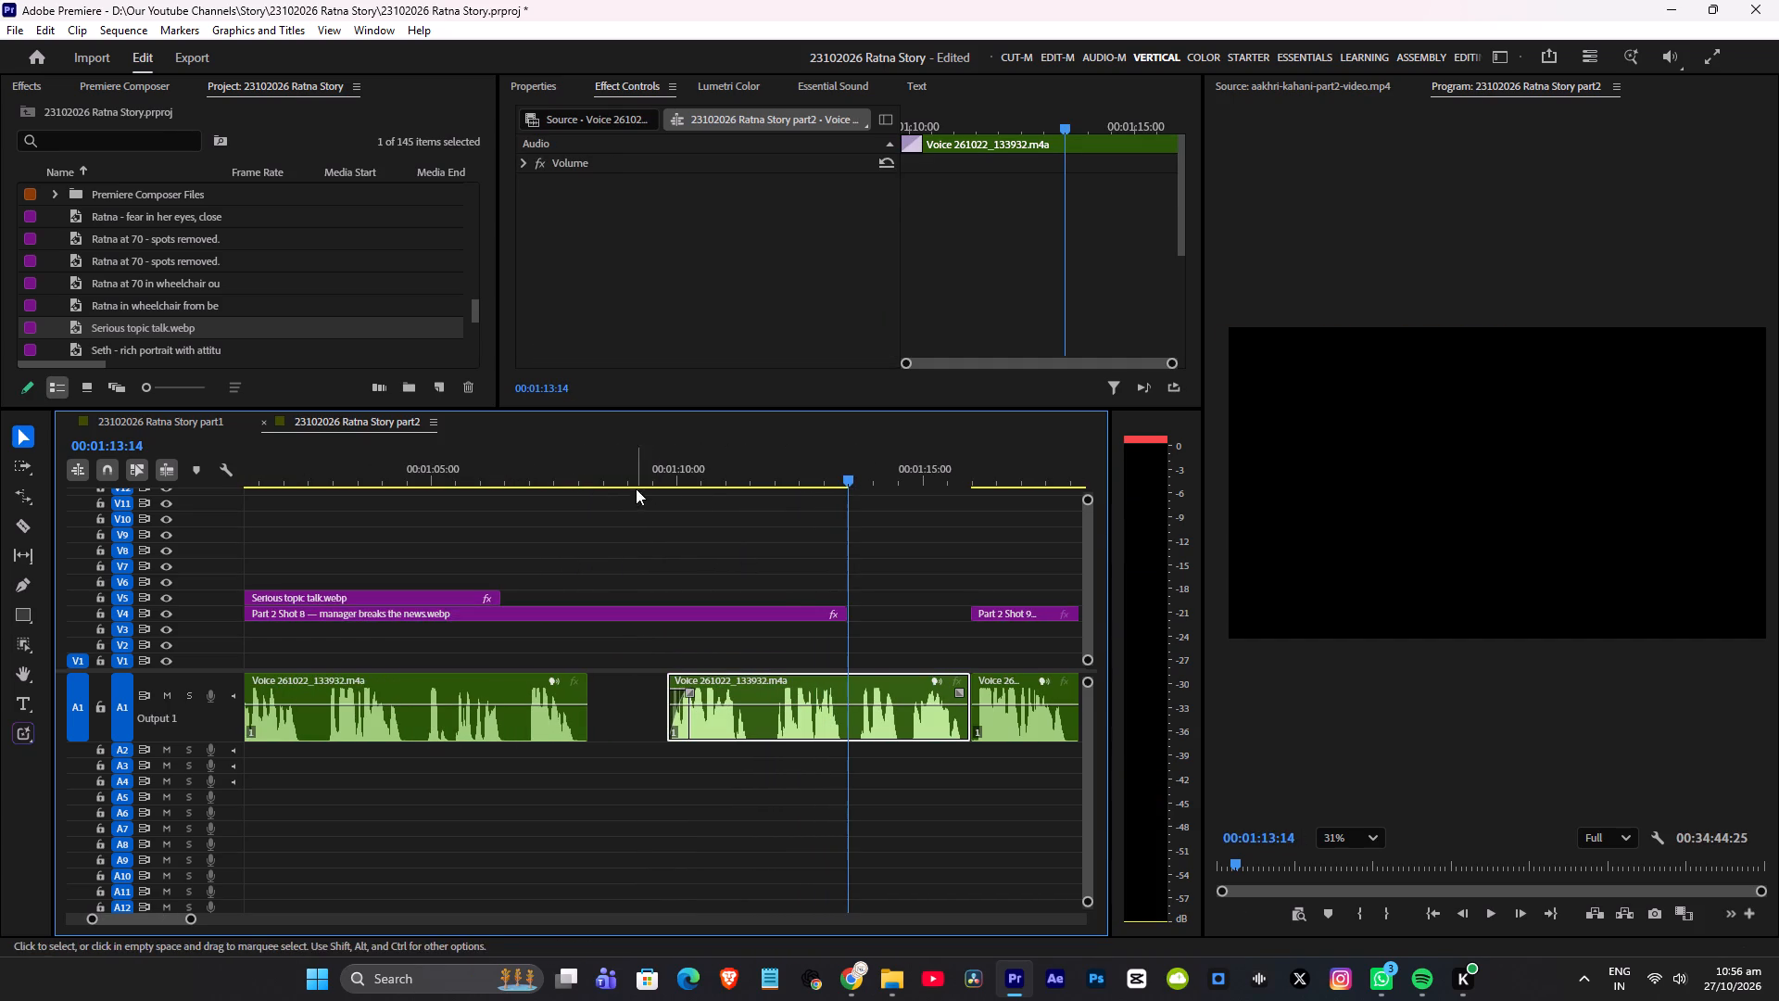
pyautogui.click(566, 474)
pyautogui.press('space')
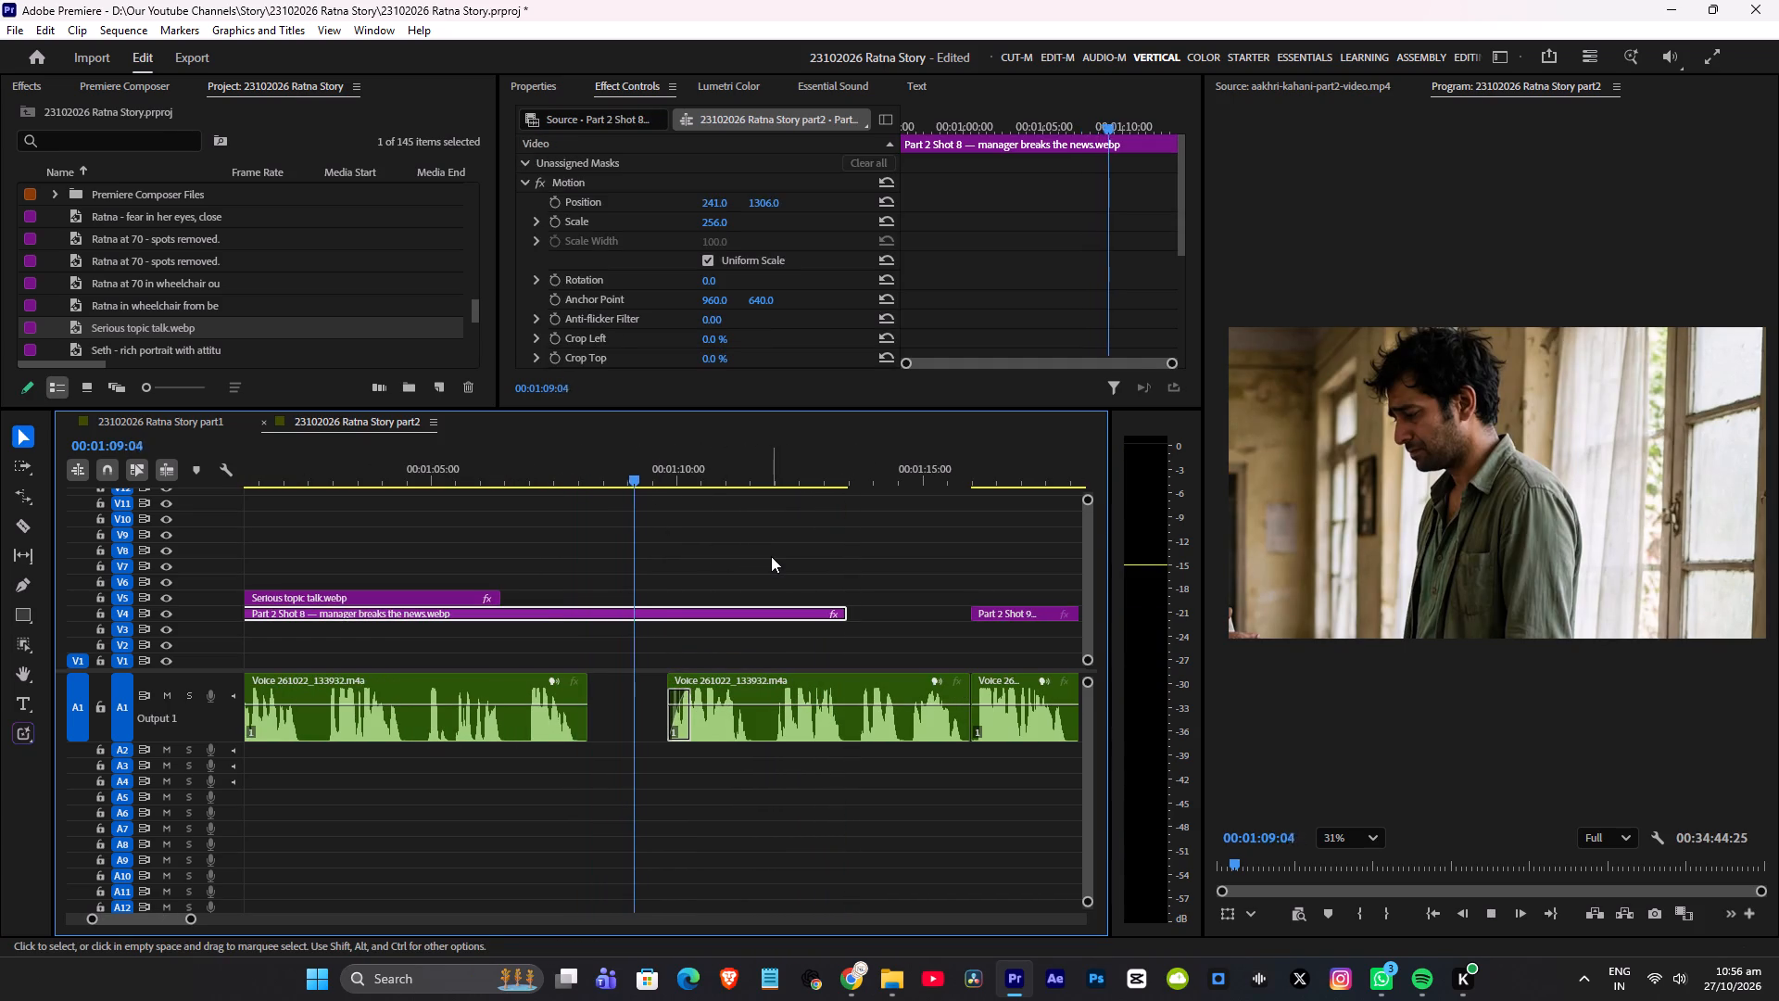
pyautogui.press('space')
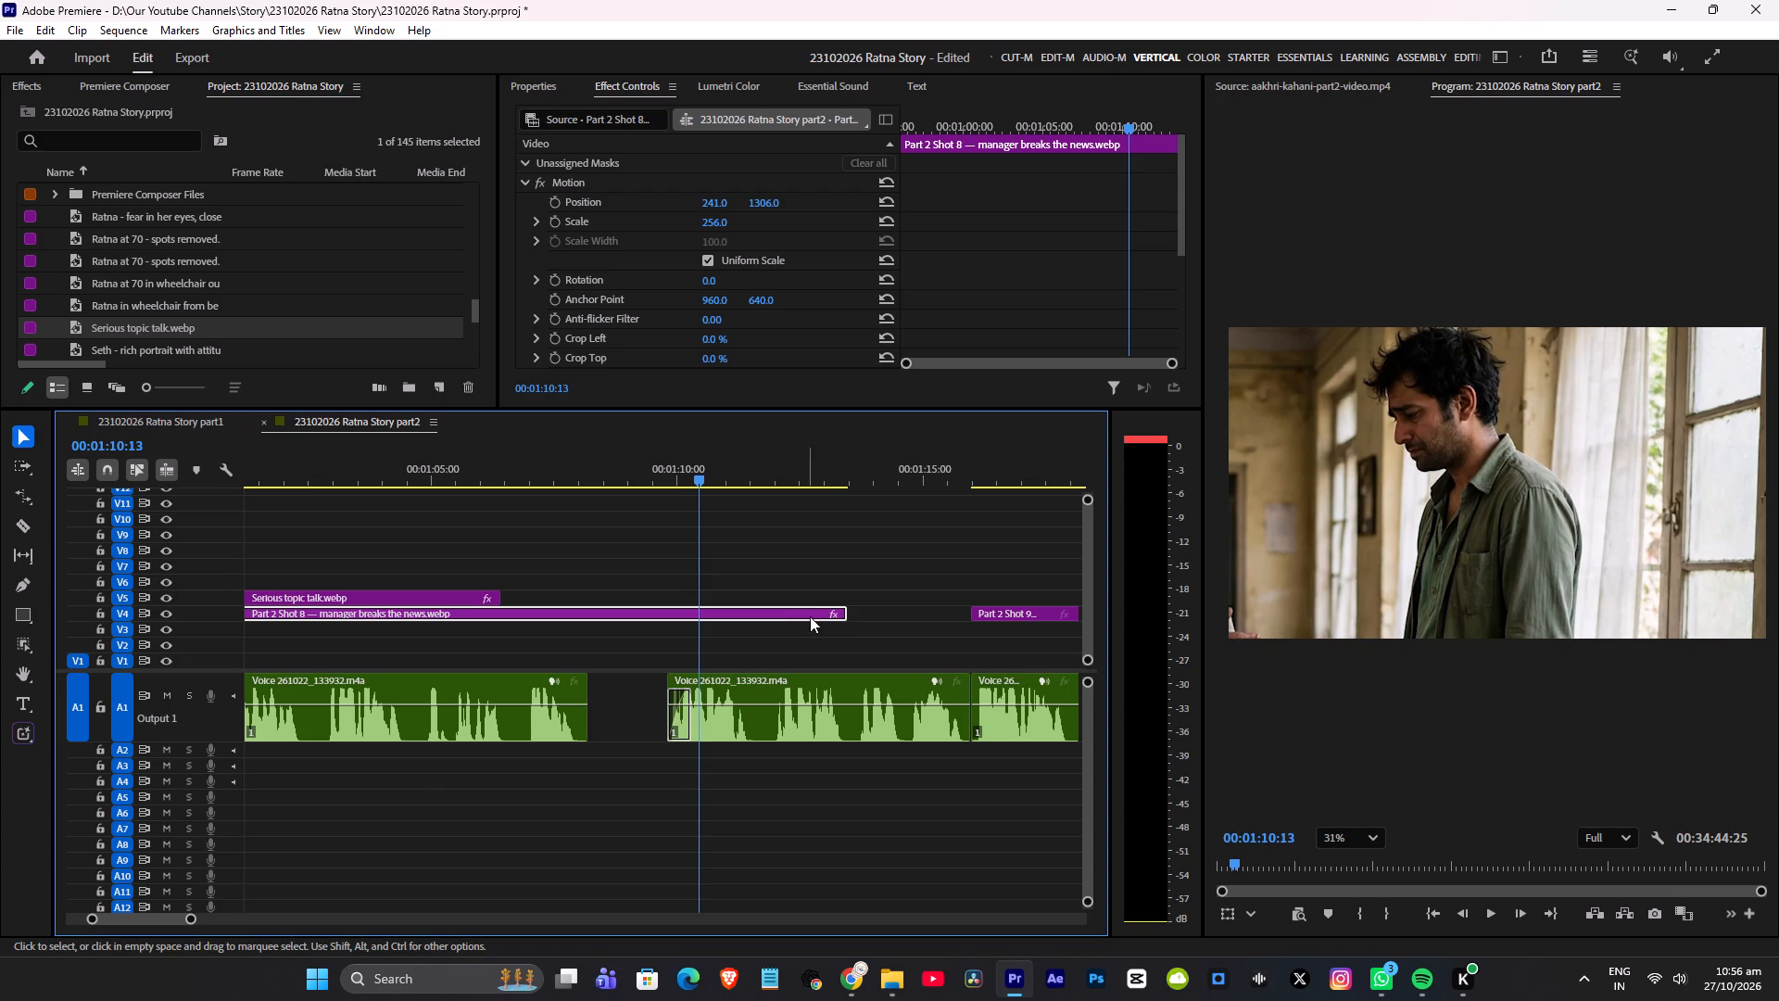
# Trim Shot 8's end back before the voice gap at about 00:01:08 and ripple-delete that gap.
pyautogui.moveTo(846, 610); pyautogui.dragTo(560, 614)
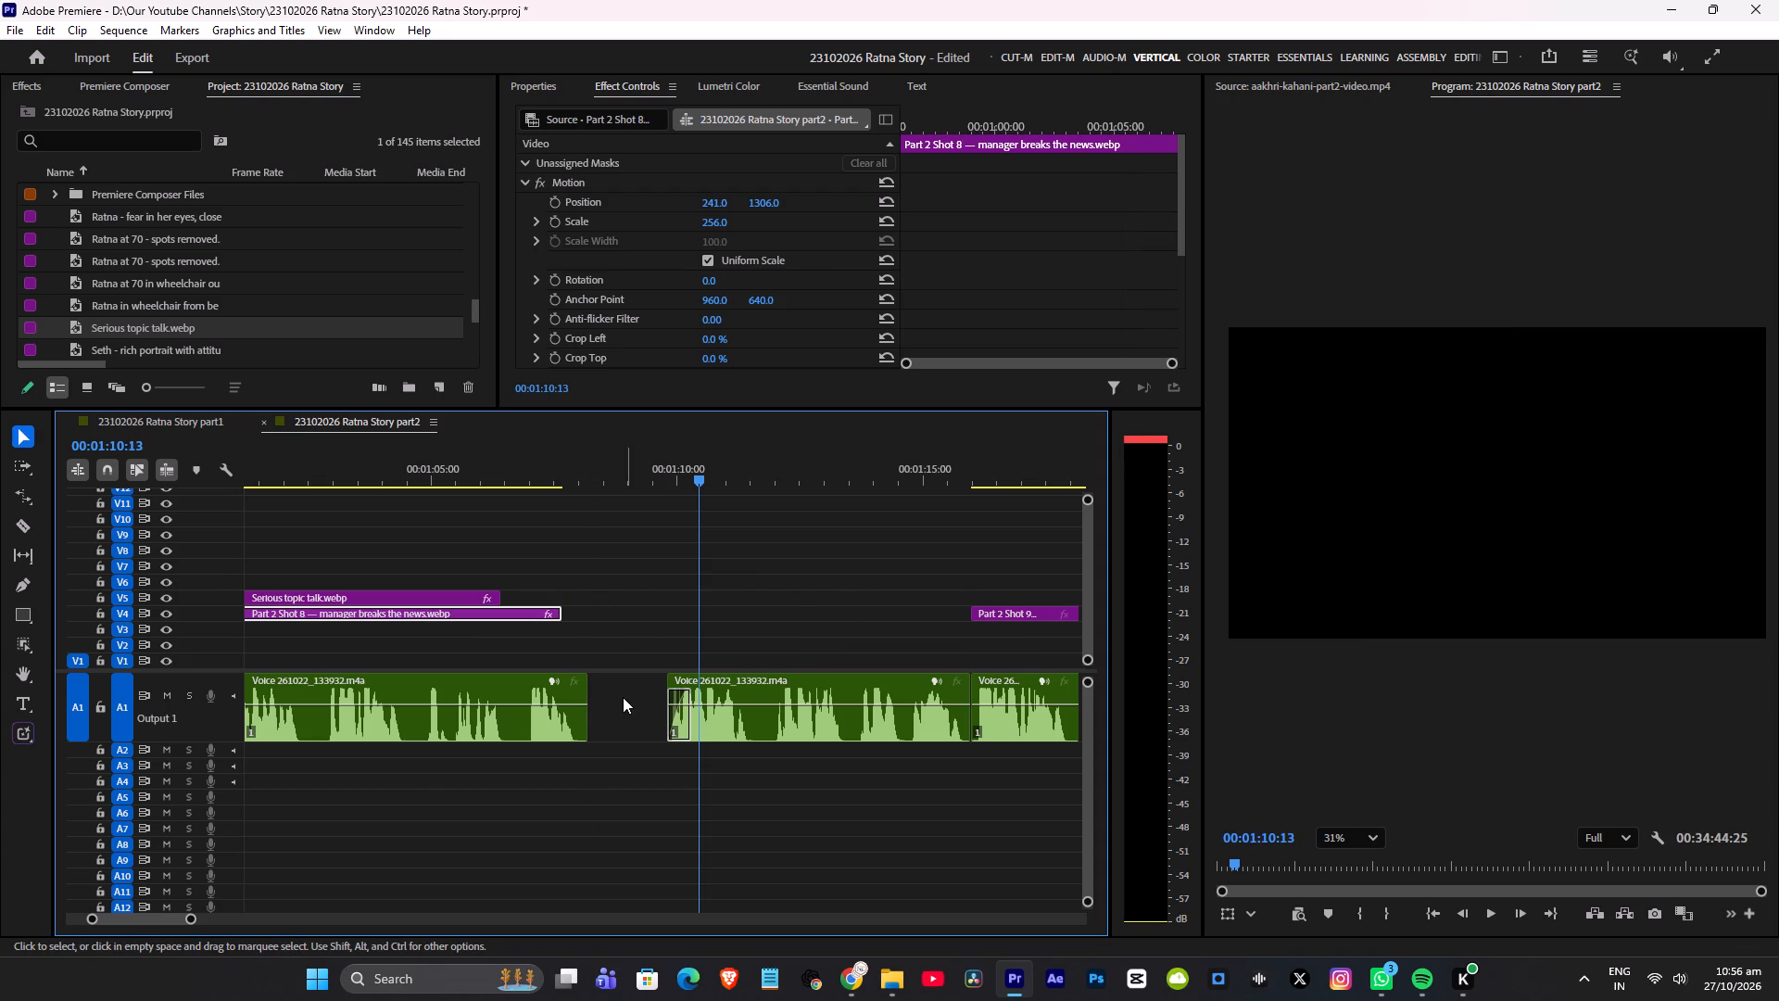
pyautogui.click(627, 704)
pyautogui.press('Delete')
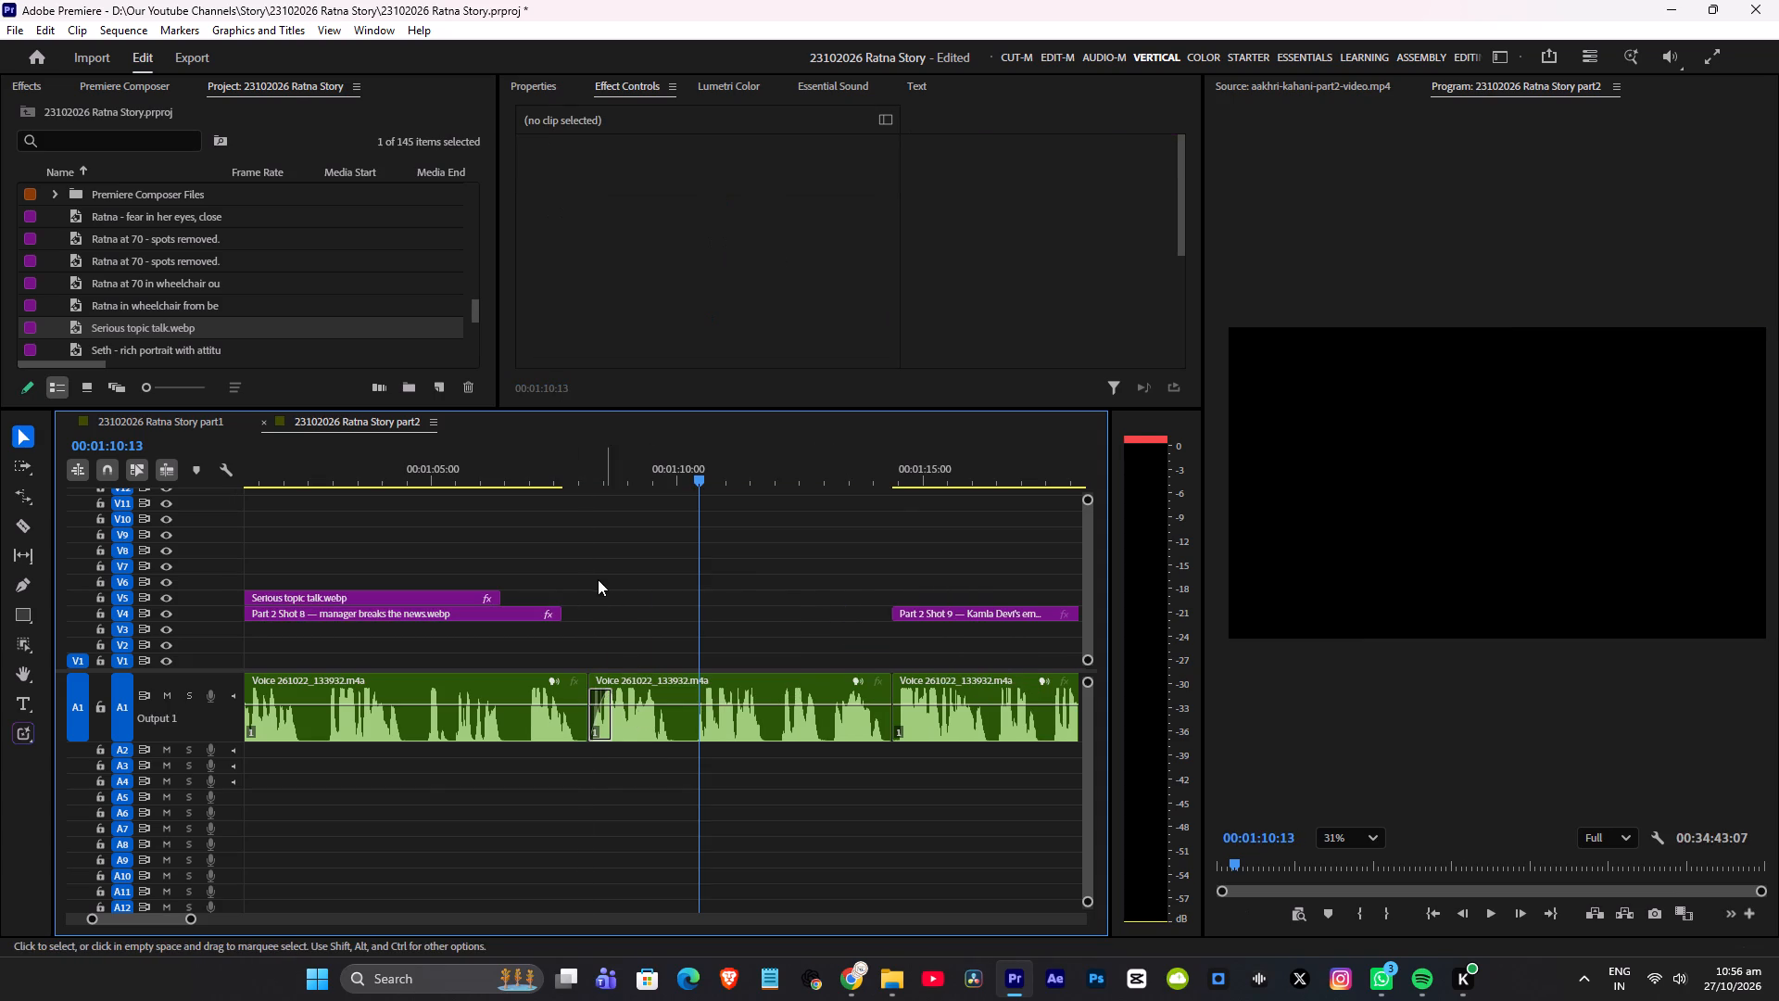
# Extend the Shot 8 clip on V4 up to the start of Part 2 Shot 9 and play through into Shot 9.
pyautogui.moveTo(568, 615); pyautogui.dragTo(793, 615)
pyautogui.click(541, 475)
pyautogui.press('space')
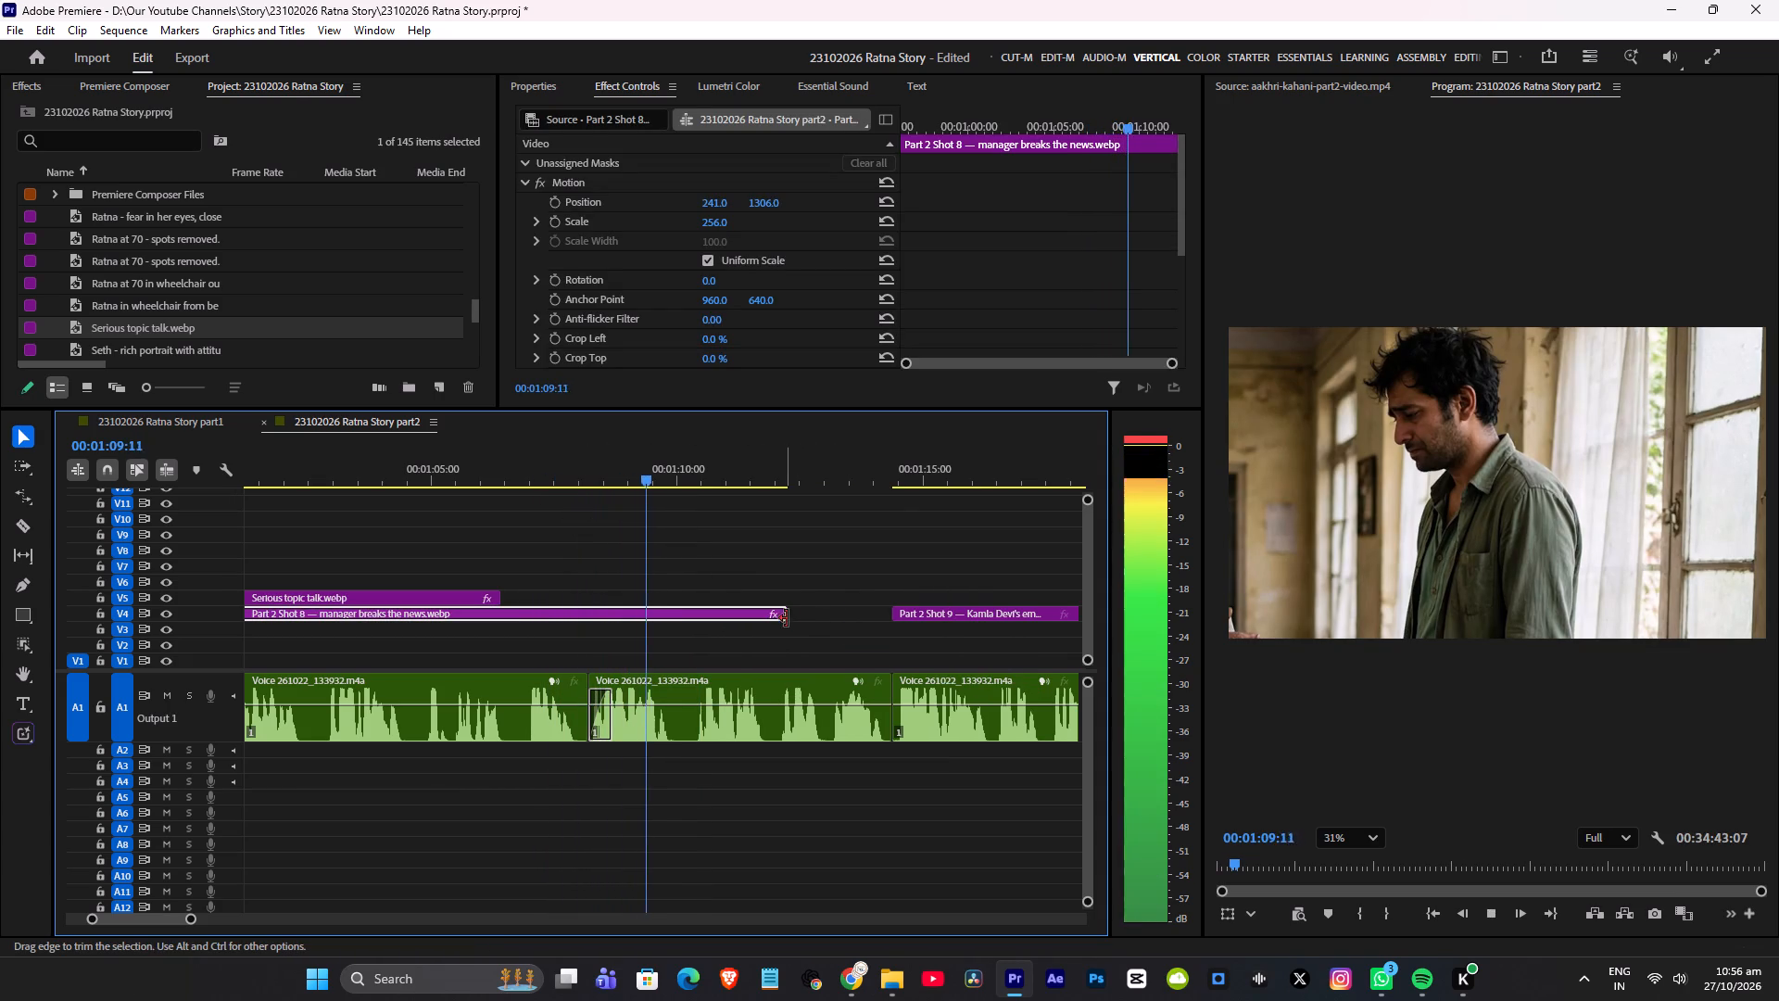
pyautogui.moveTo(789, 617); pyautogui.dragTo(906, 617)
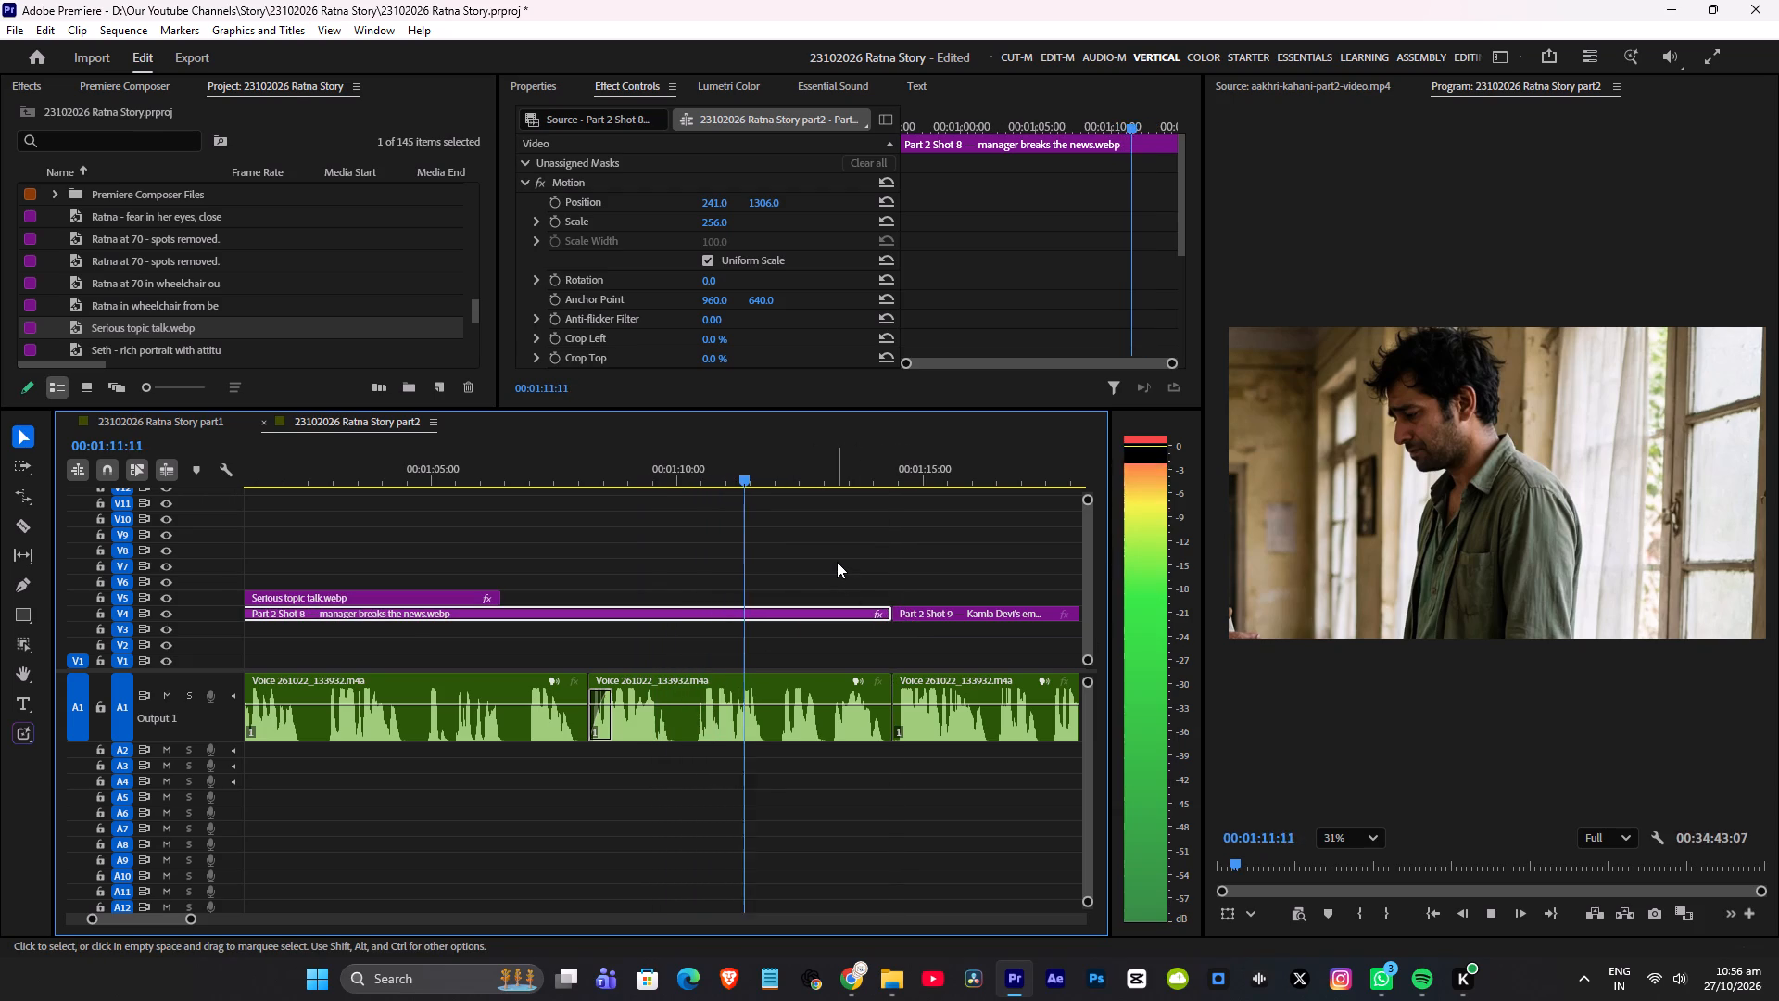
pyautogui.scroll(-3, 837, 562)
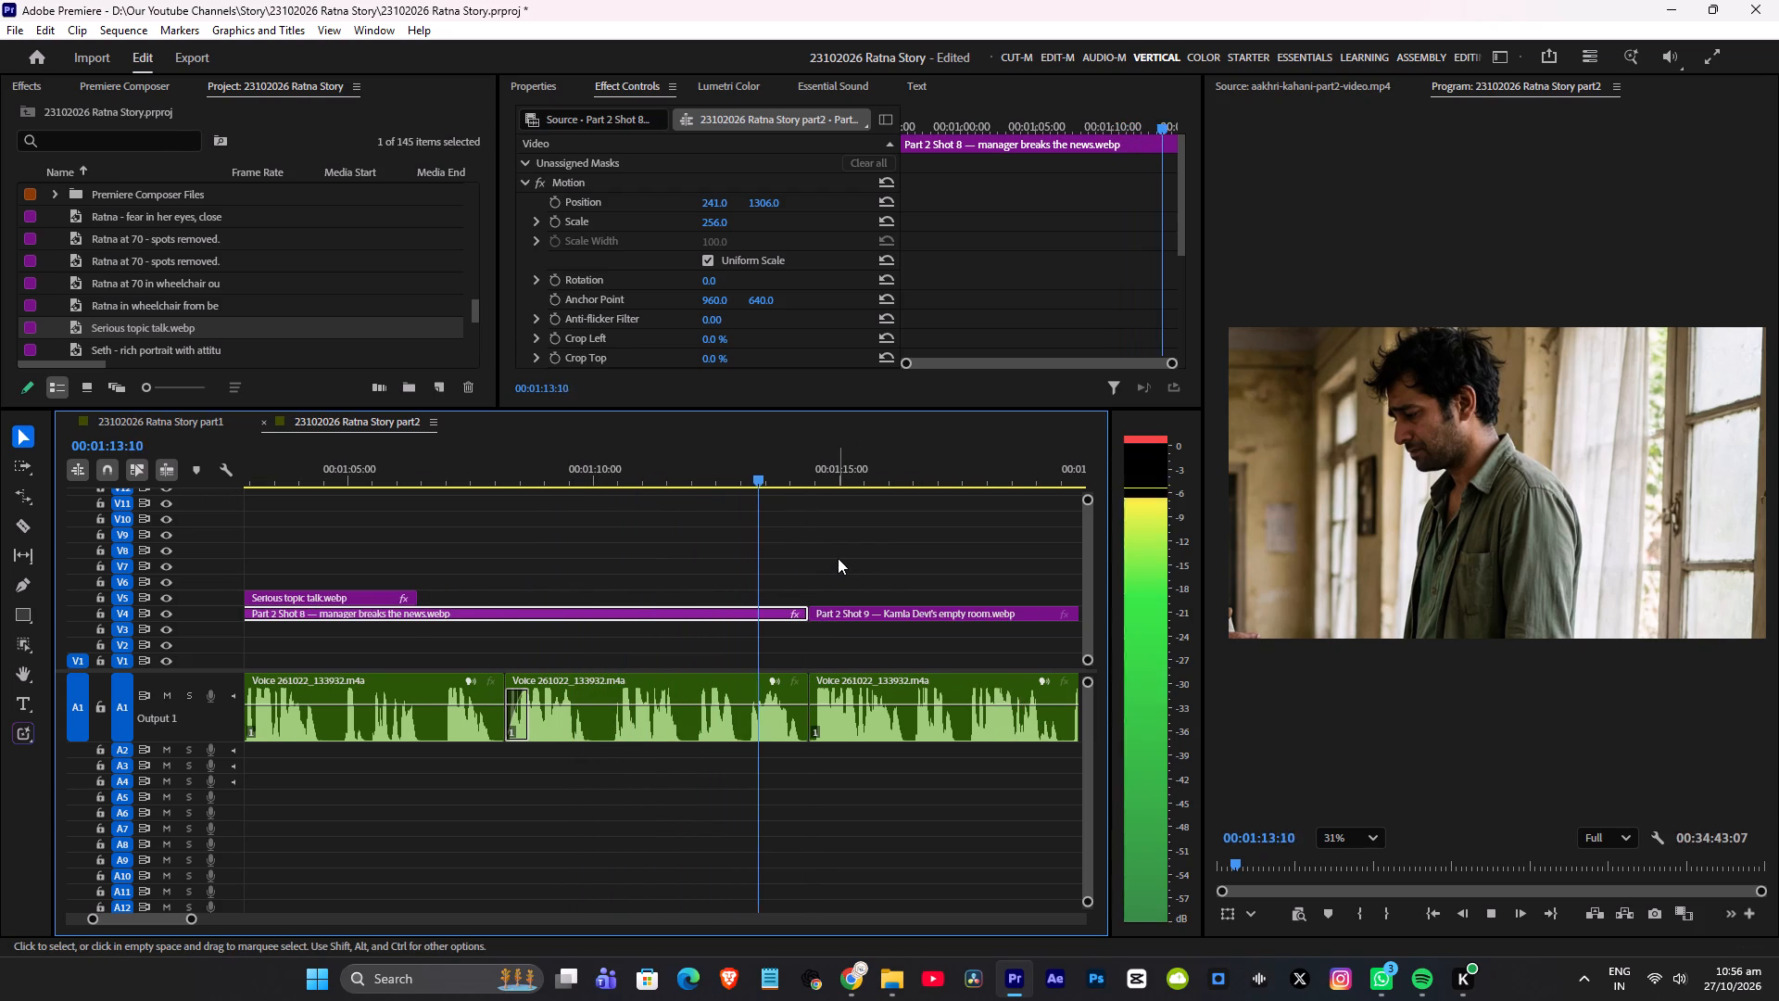
pyautogui.press('space')
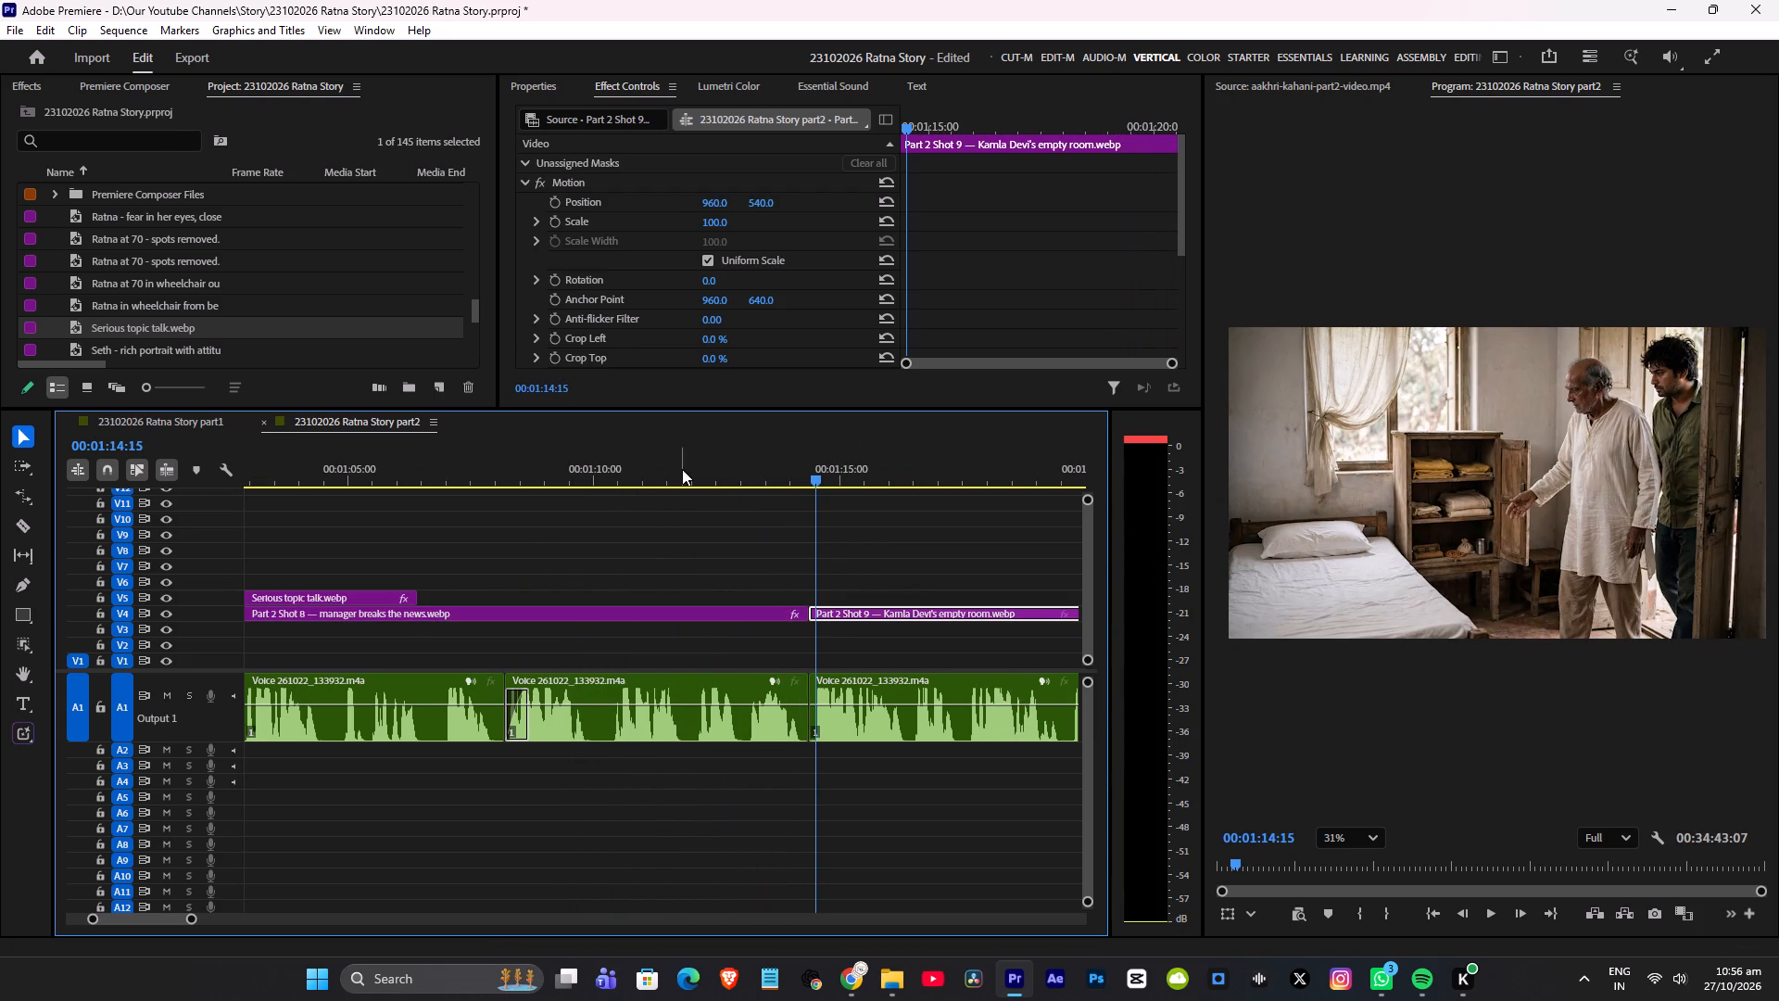
# Trim the end of the Part 2 Shot 8 clip on V4 back to 00:01:12:28 and save the project.
pyautogui.click(682, 469)
pyautogui.press('space')
pyautogui.press('space')
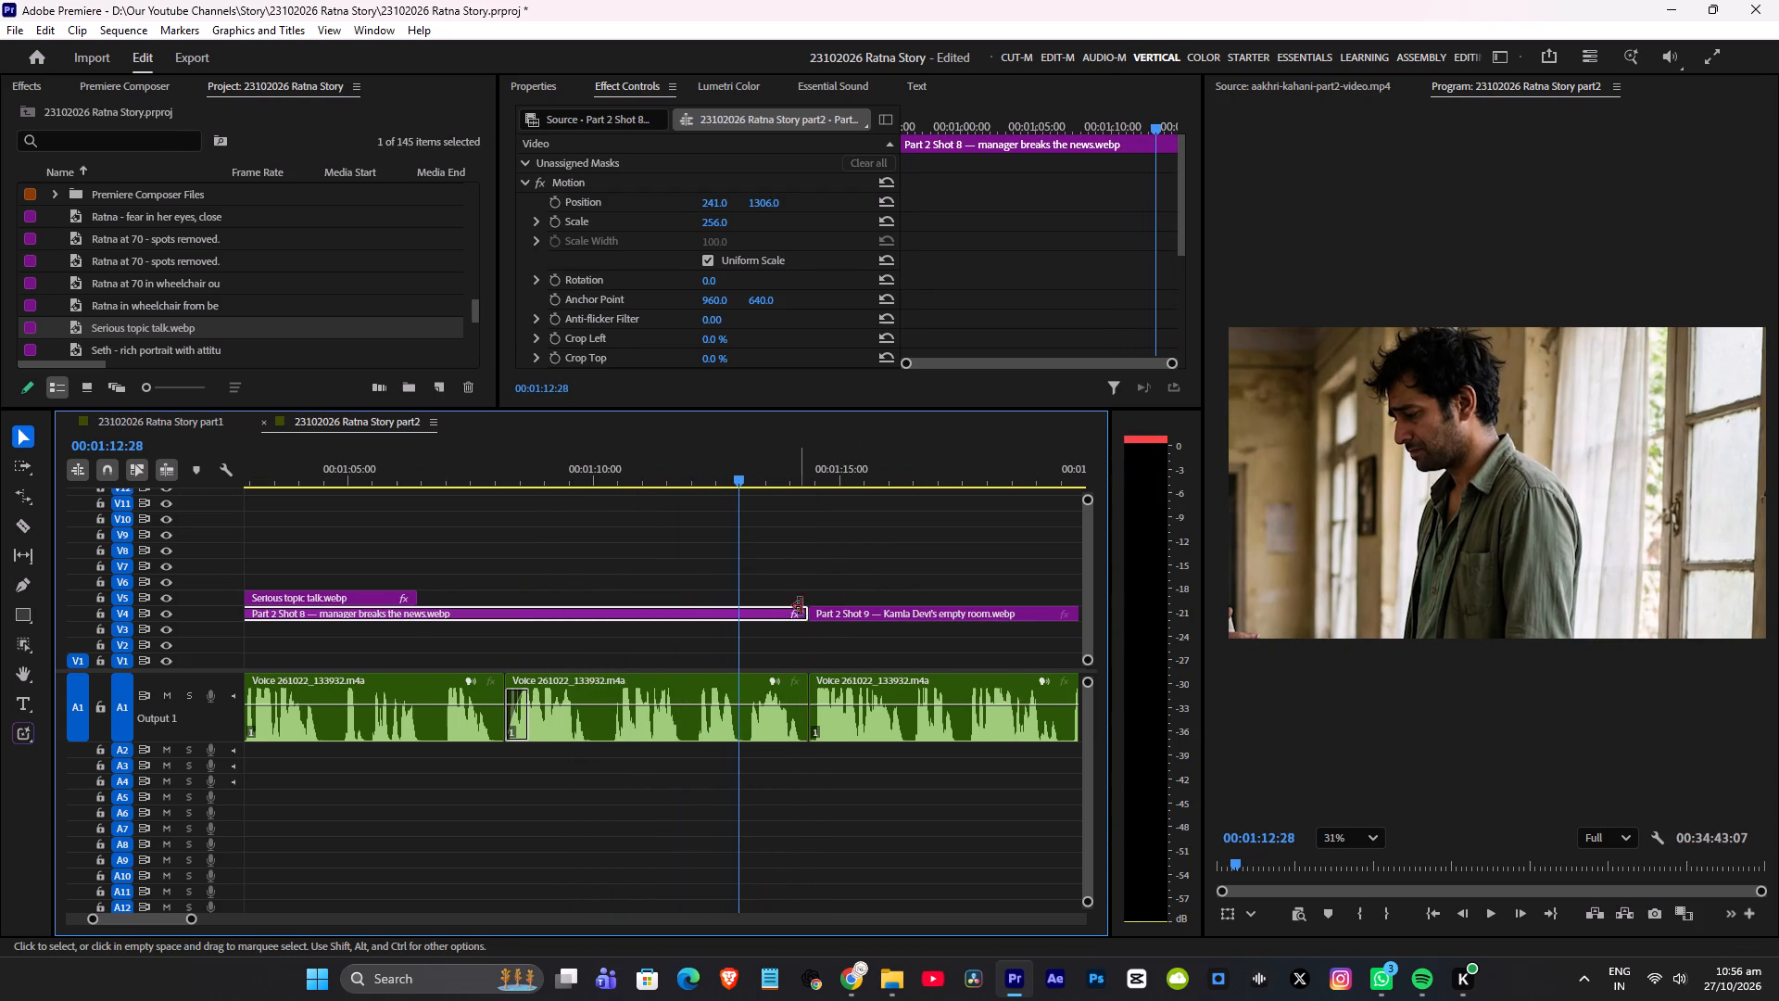
pyautogui.moveTo(806, 612); pyautogui.dragTo(739, 623)
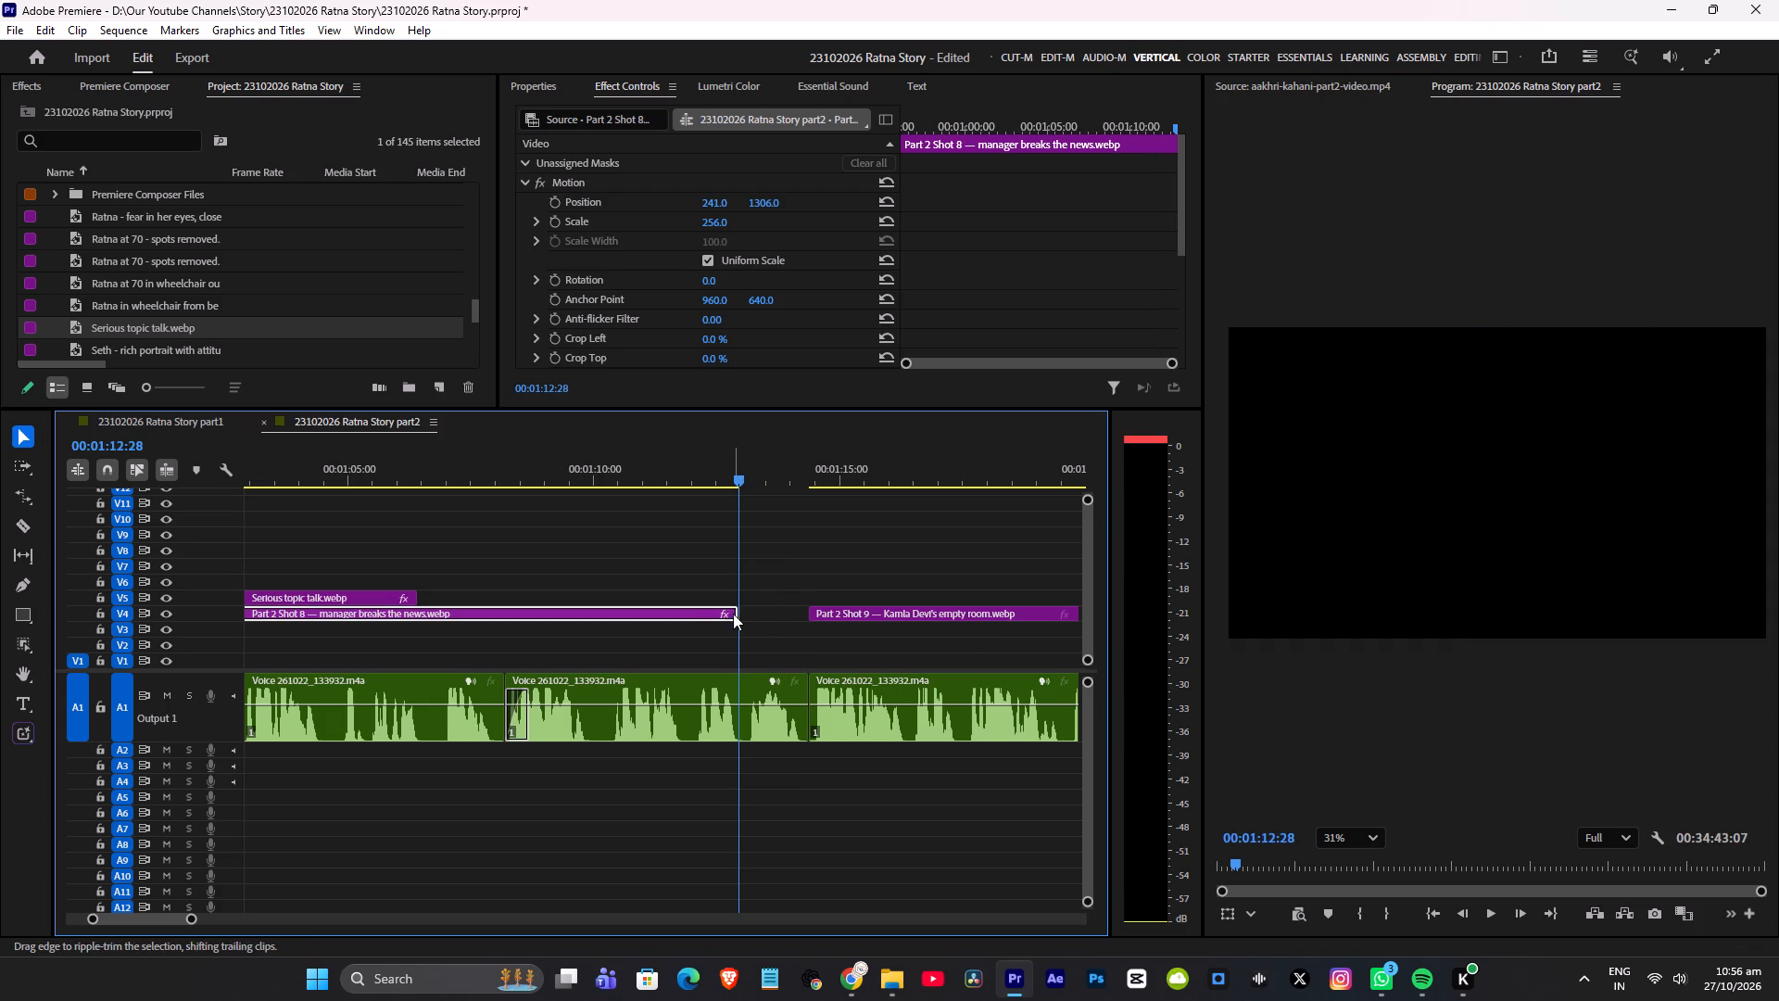
pyautogui.hotkey('ctrl', 's')
# Play into Shot 9, then shift the Shot 9 clip, its narration and all following clips about half a second later.
pyautogui.press('space')
pyautogui.keyDown('alt'); pyautogui.scroll(-5, 774, 542); pyautogui.keyUp('alt')
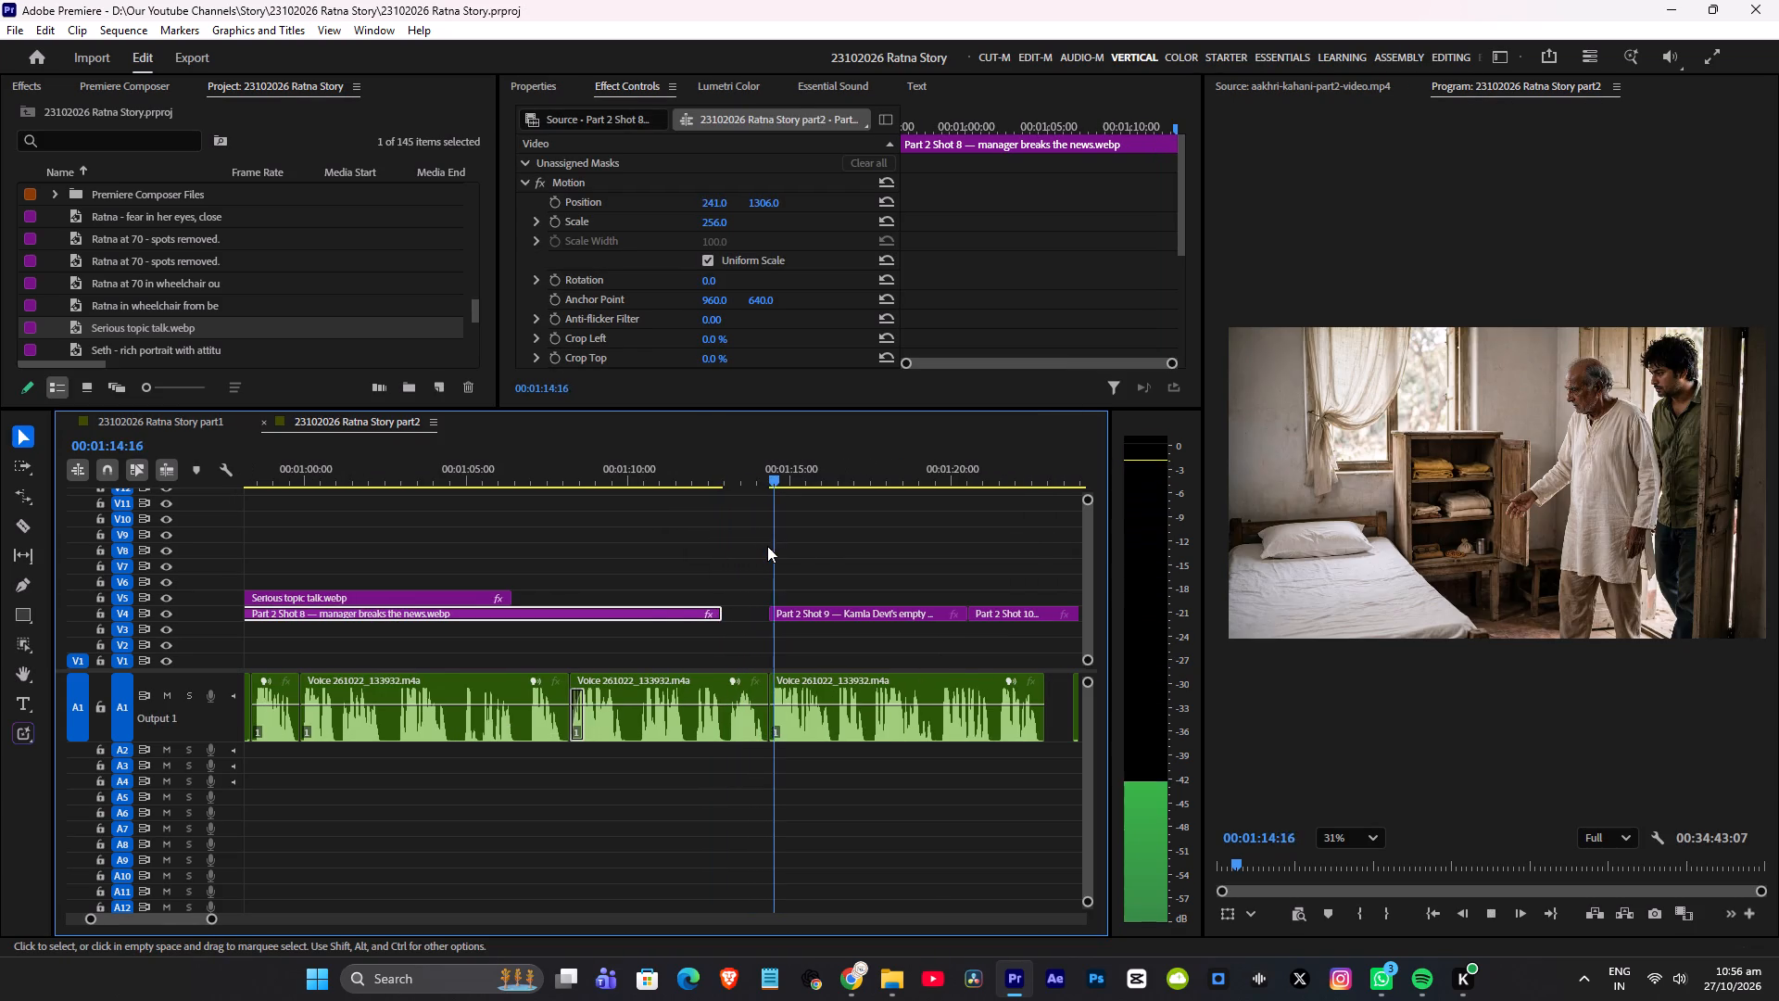
pyautogui.keyDown('alt'); pyautogui.scroll(6, 766, 550); pyautogui.keyUp('alt')
pyautogui.press('space')
pyautogui.press('a')
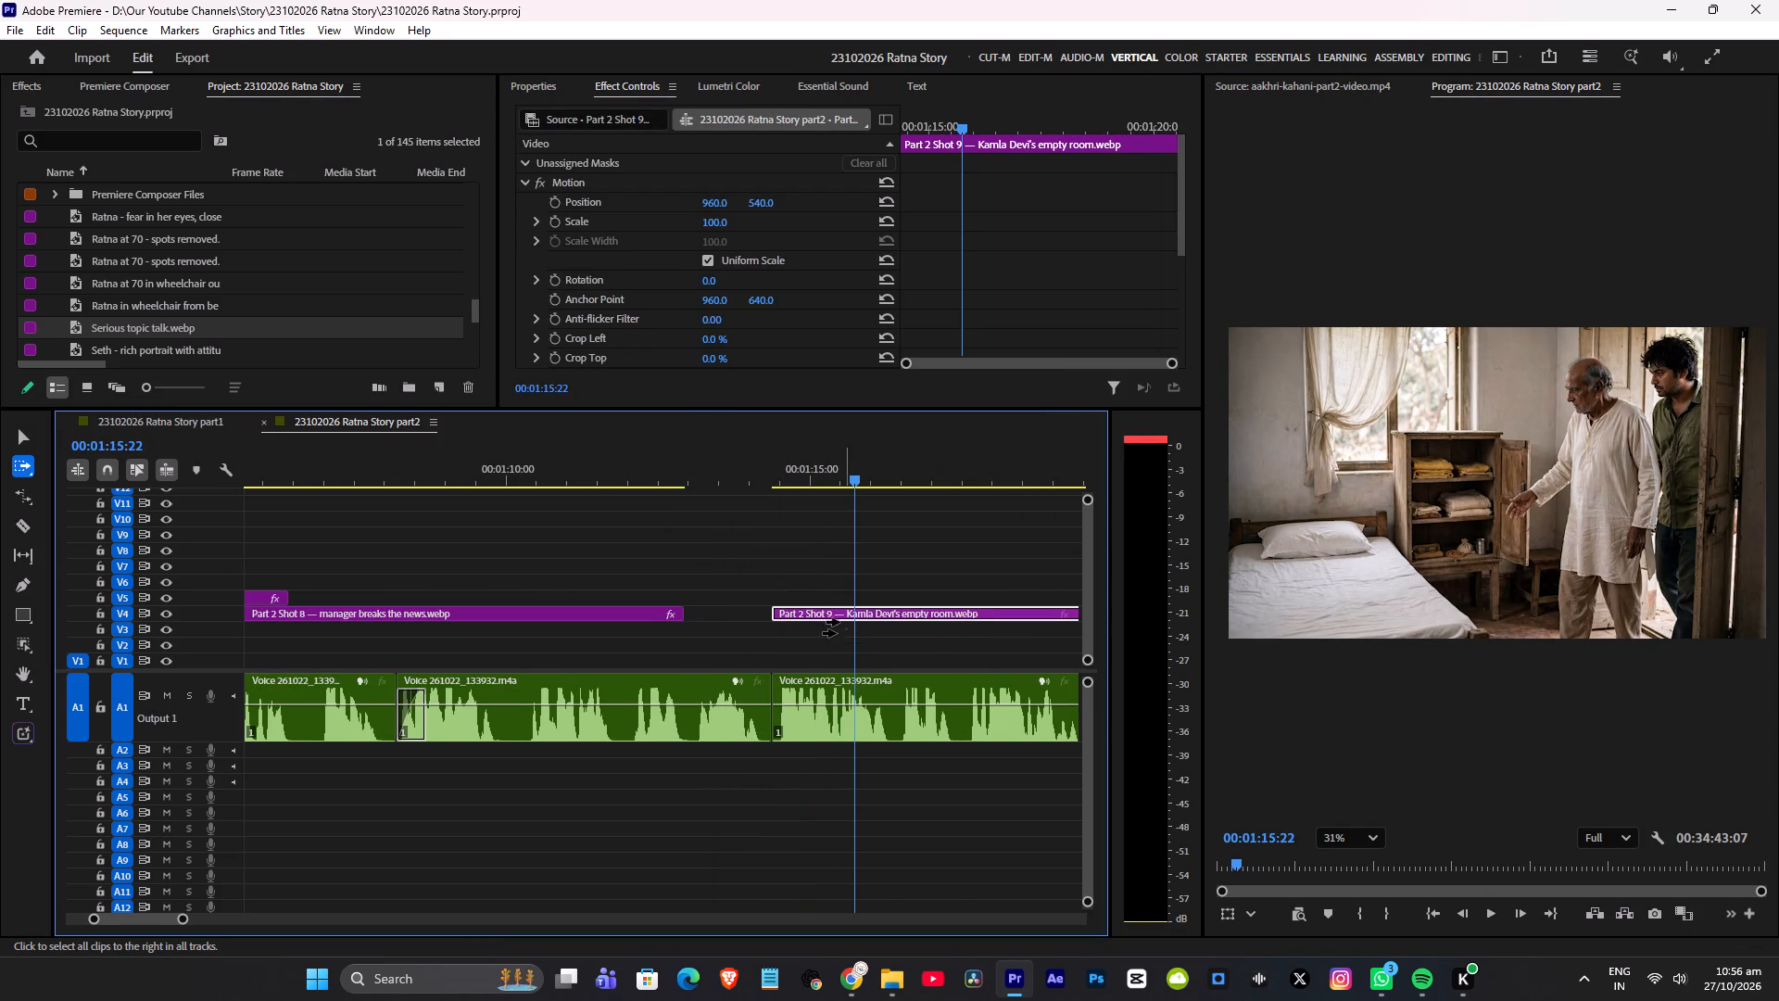
pyautogui.click(838, 618)
pyautogui.press('v')
pyautogui.moveTo(823, 613); pyautogui.dragTo(847, 613)
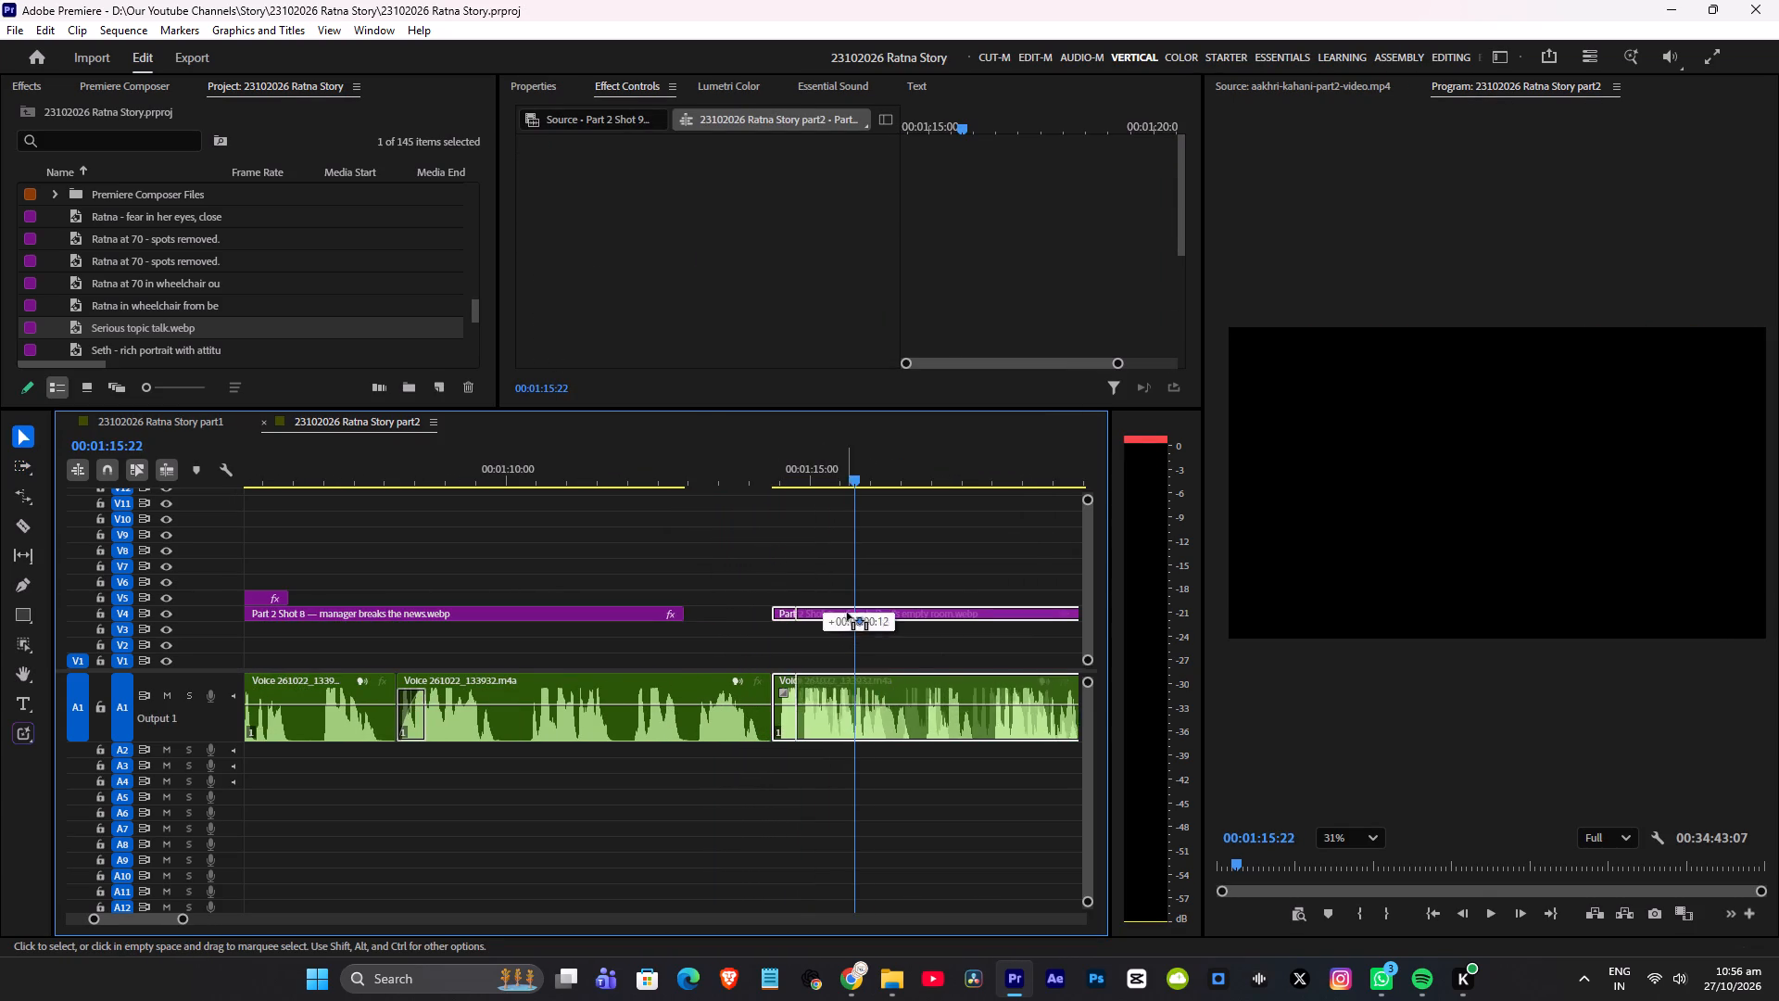
pyautogui.moveTo(847, 613); pyautogui.dragTo(852, 613)
# Extend the end of the narration clip before Shot 9 to close the audio gap, play across it, and save the project.
pyautogui.click(731, 476)
pyautogui.press('space')
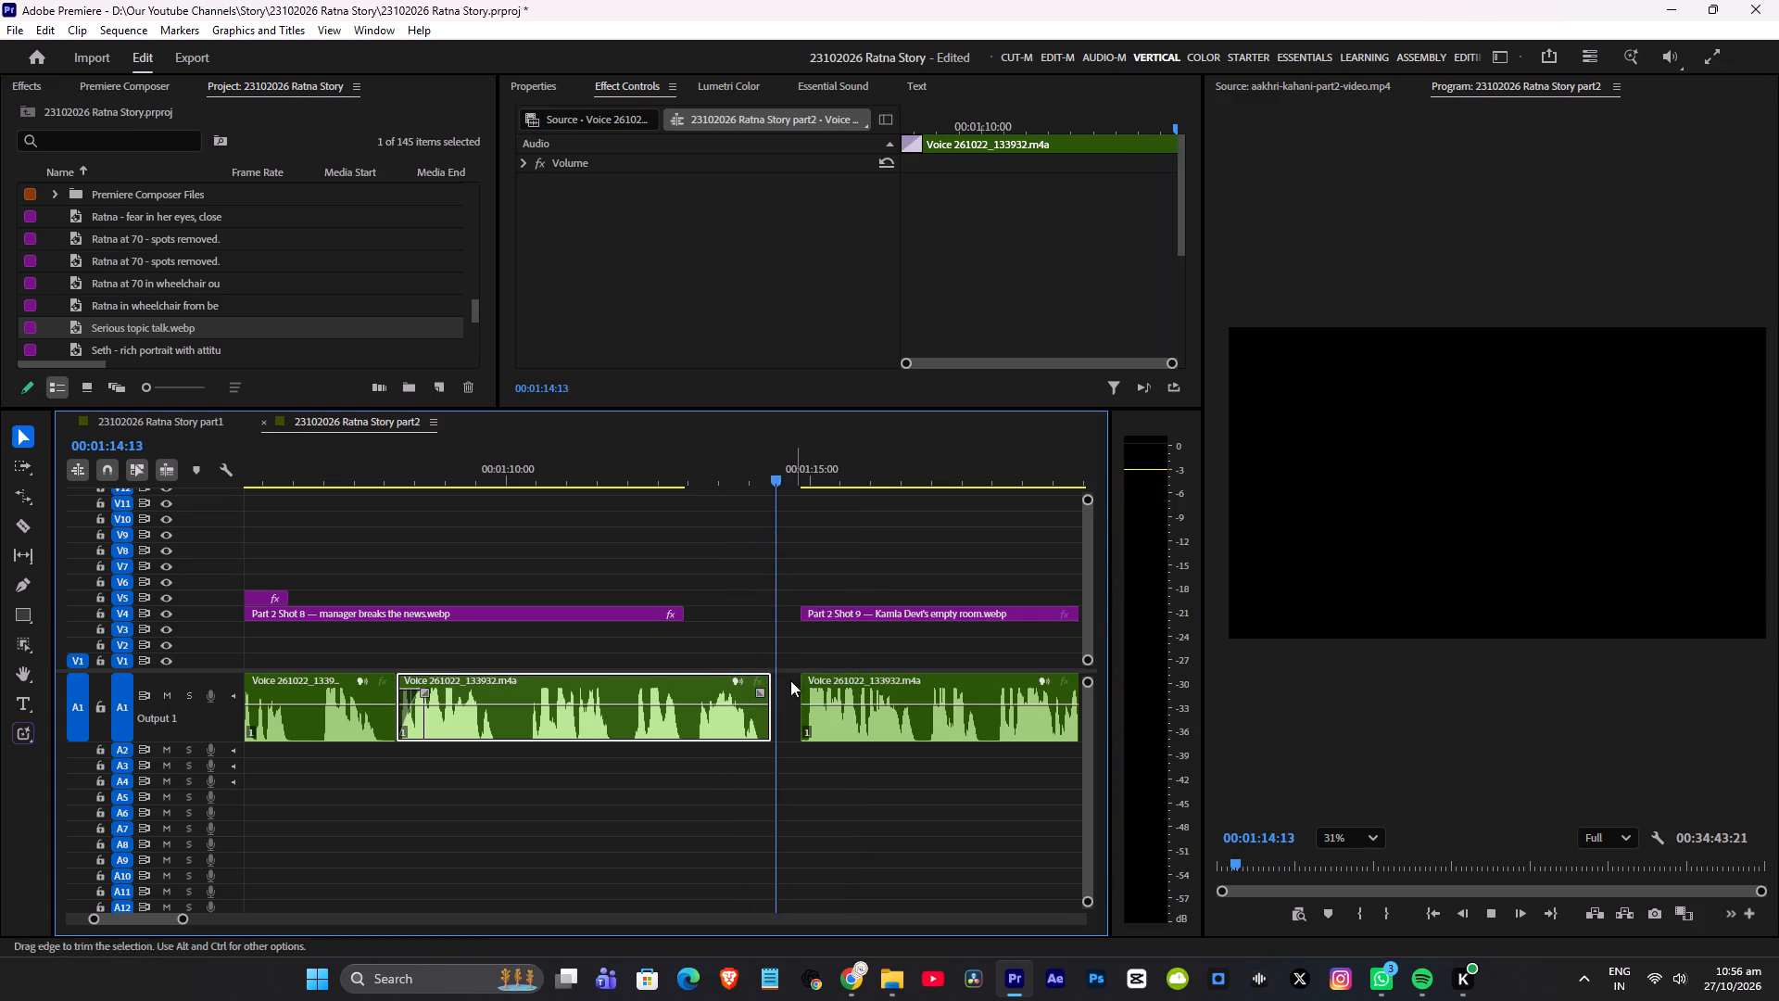
pyautogui.press('space')
pyautogui.moveTo(774, 681); pyautogui.dragTo(877, 681)
pyautogui.click(714, 480)
pyautogui.press('space')
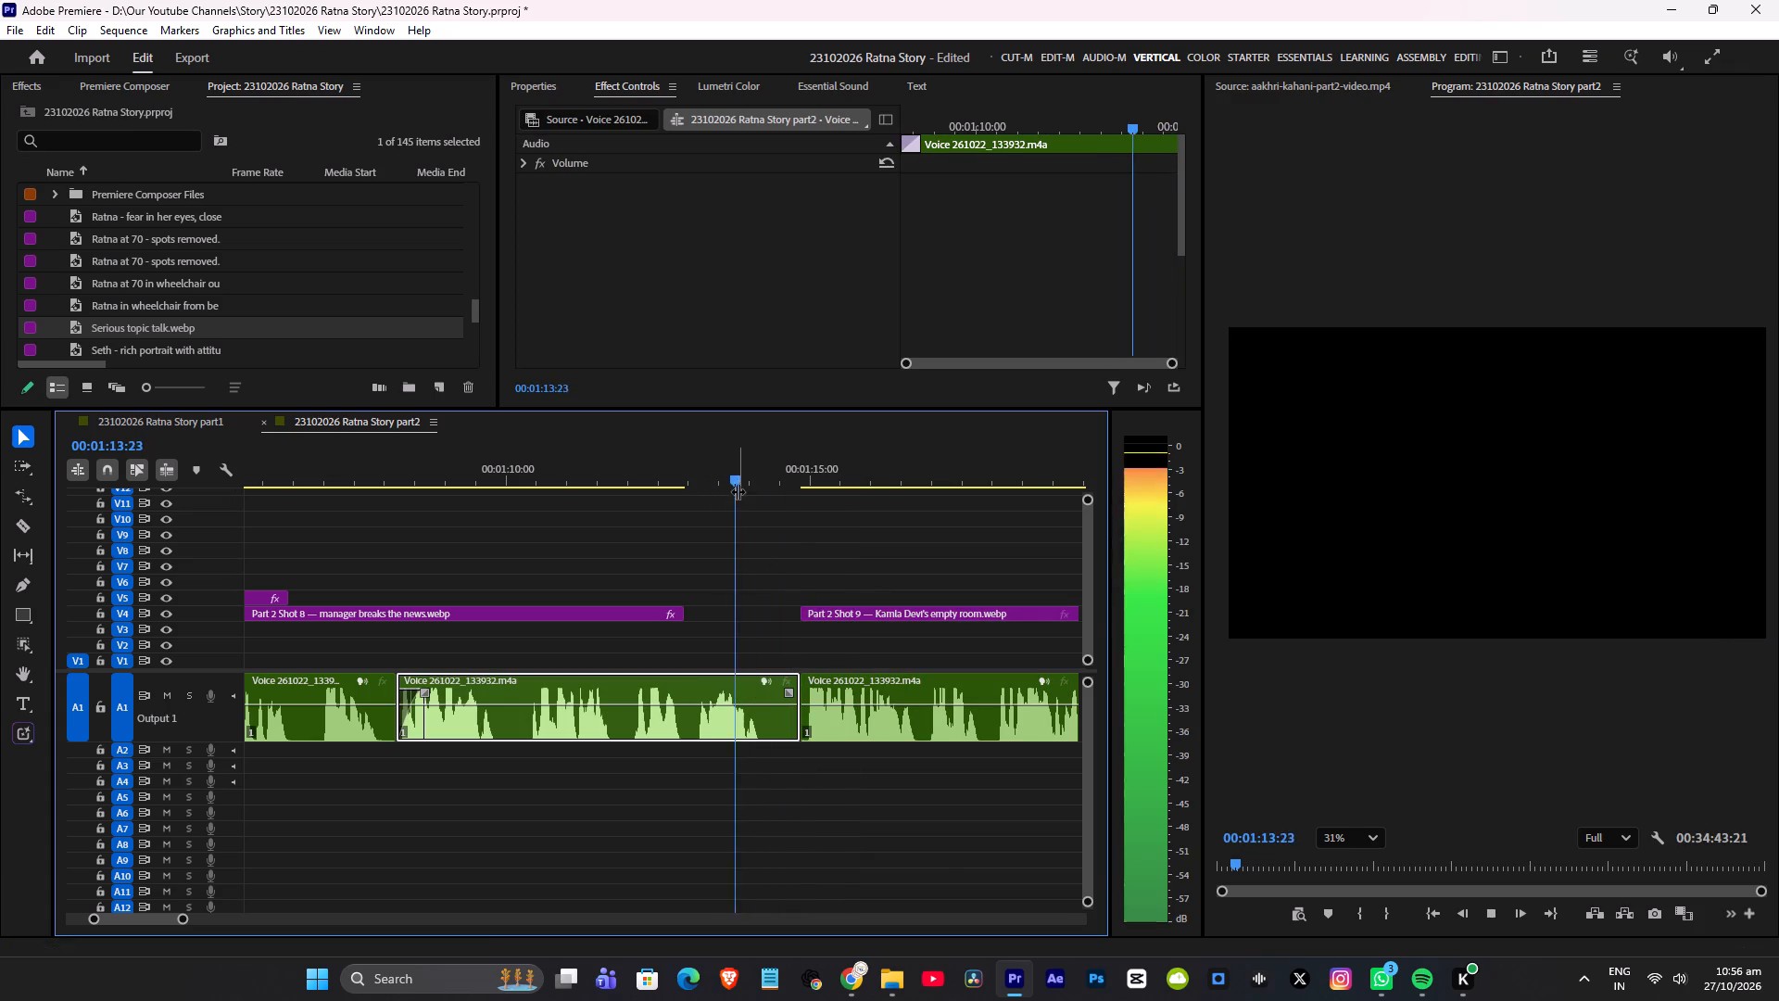
pyautogui.scroll(-6, 797, 490)
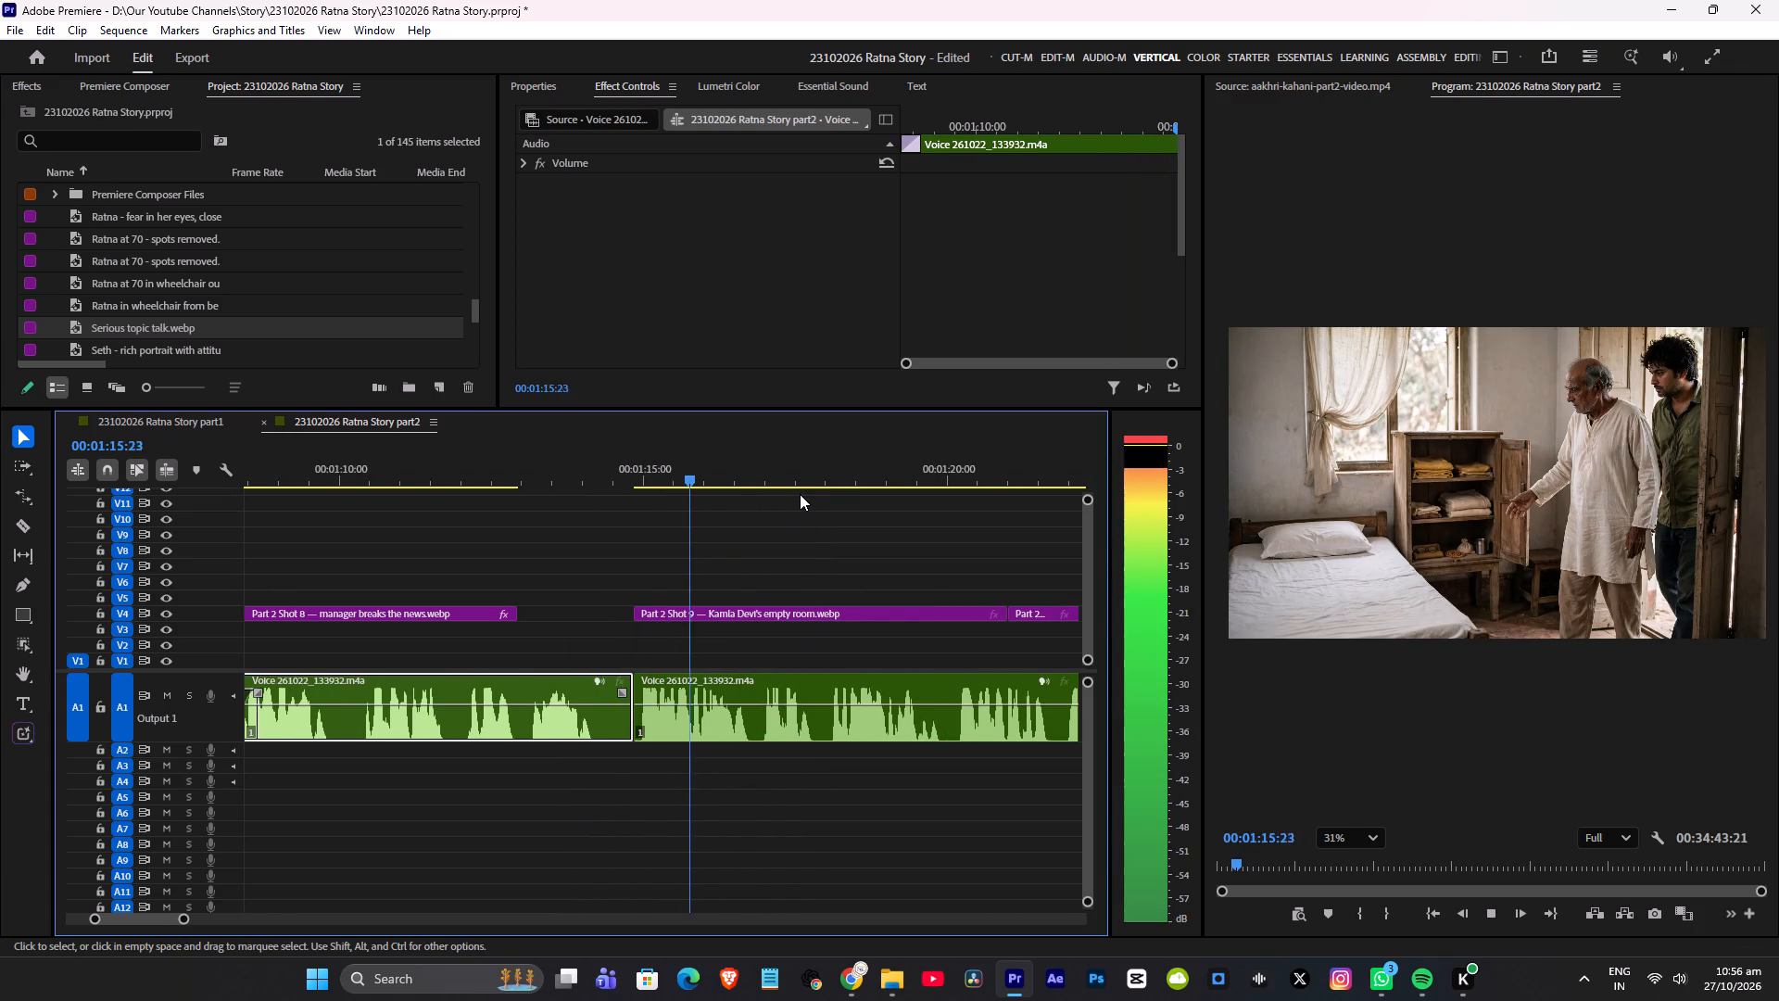
pyautogui.hotkey('ctrl', 's')
# Play the Shot 9 section up to 00:01:20:21 and examine its empty-room image enlarged in the program preview.
pyautogui.press('space')
pyautogui.keyDown('alt'); pyautogui.scroll(-8, 814, 522); pyautogui.keyUp('alt')
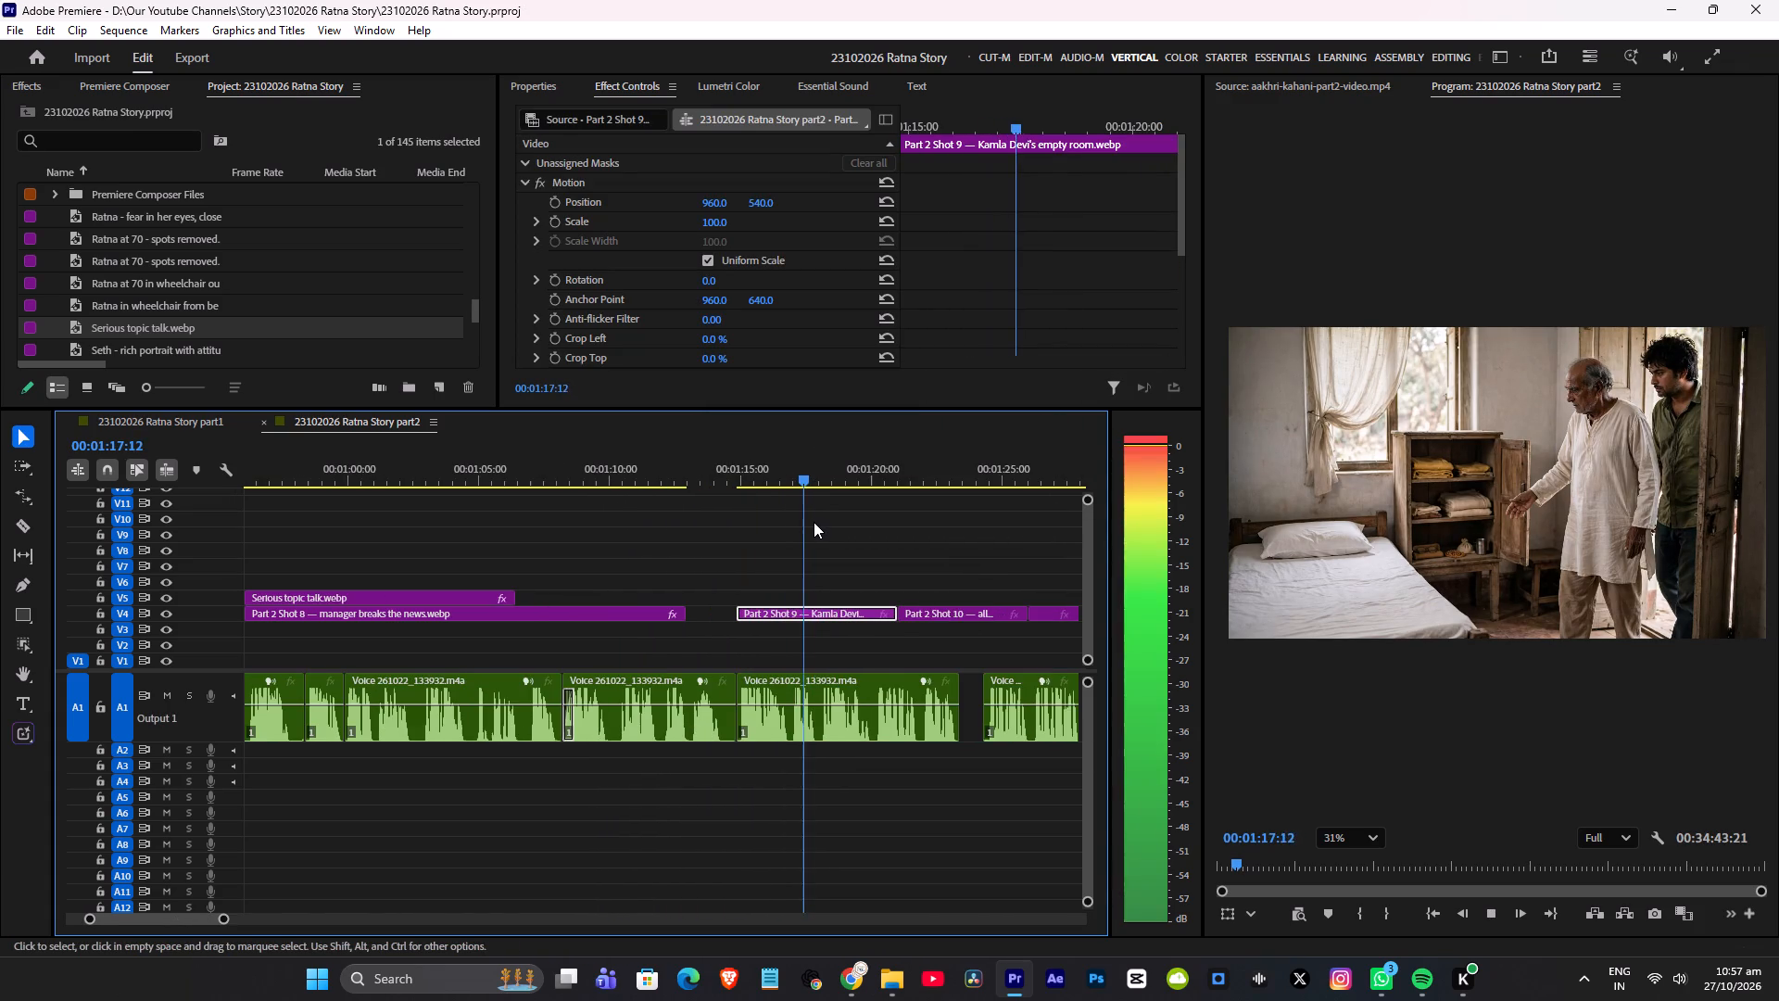
pyautogui.scroll(-4, 813, 527)
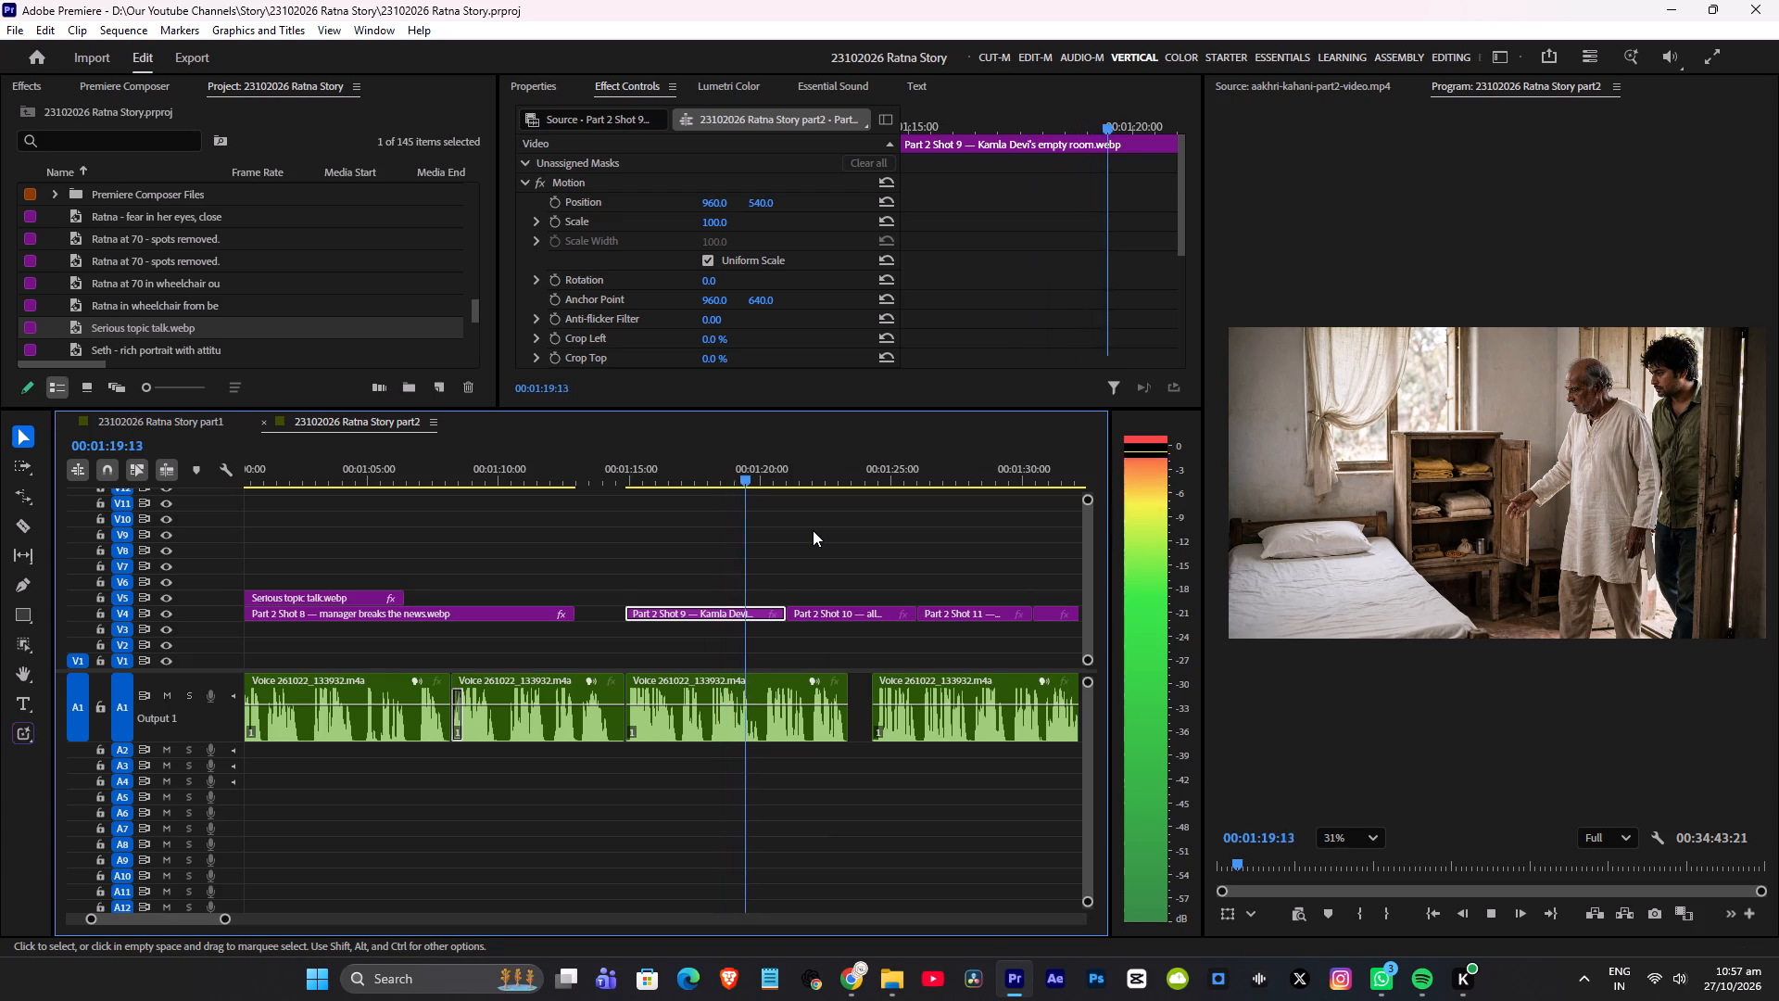
pyautogui.scroll(-2, 813, 533)
pyautogui.press('space')
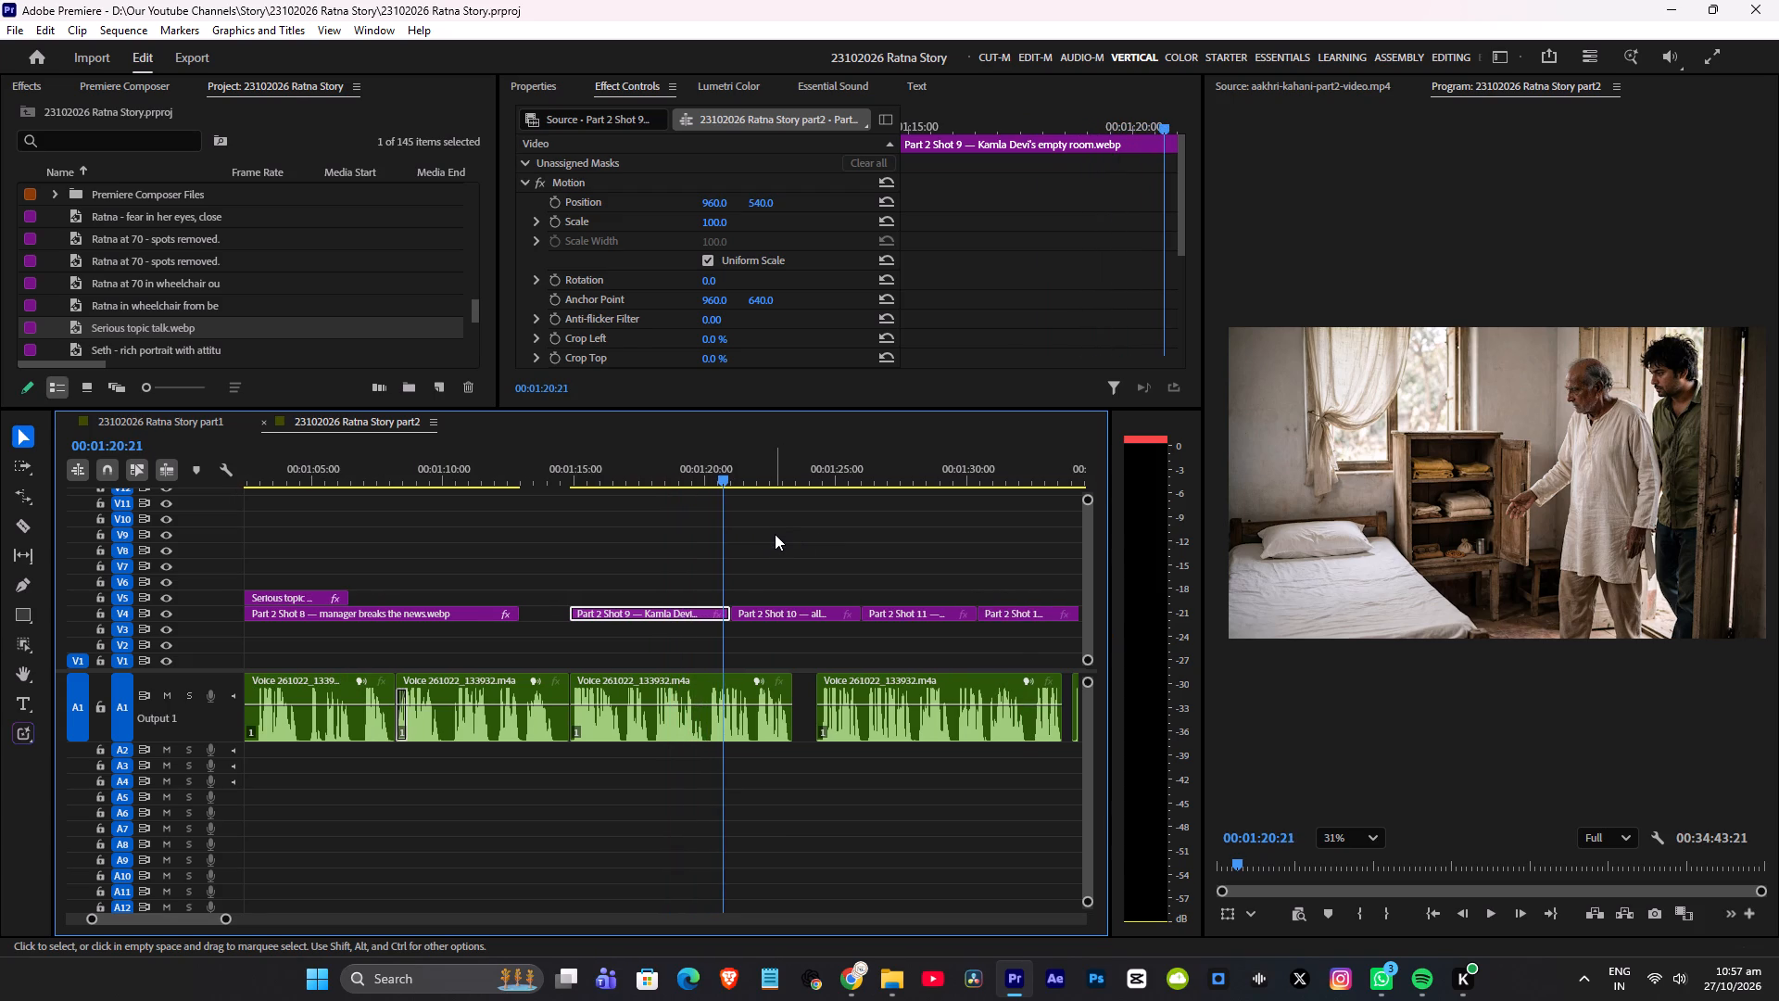
pyautogui.scroll(6, 1629, 417)
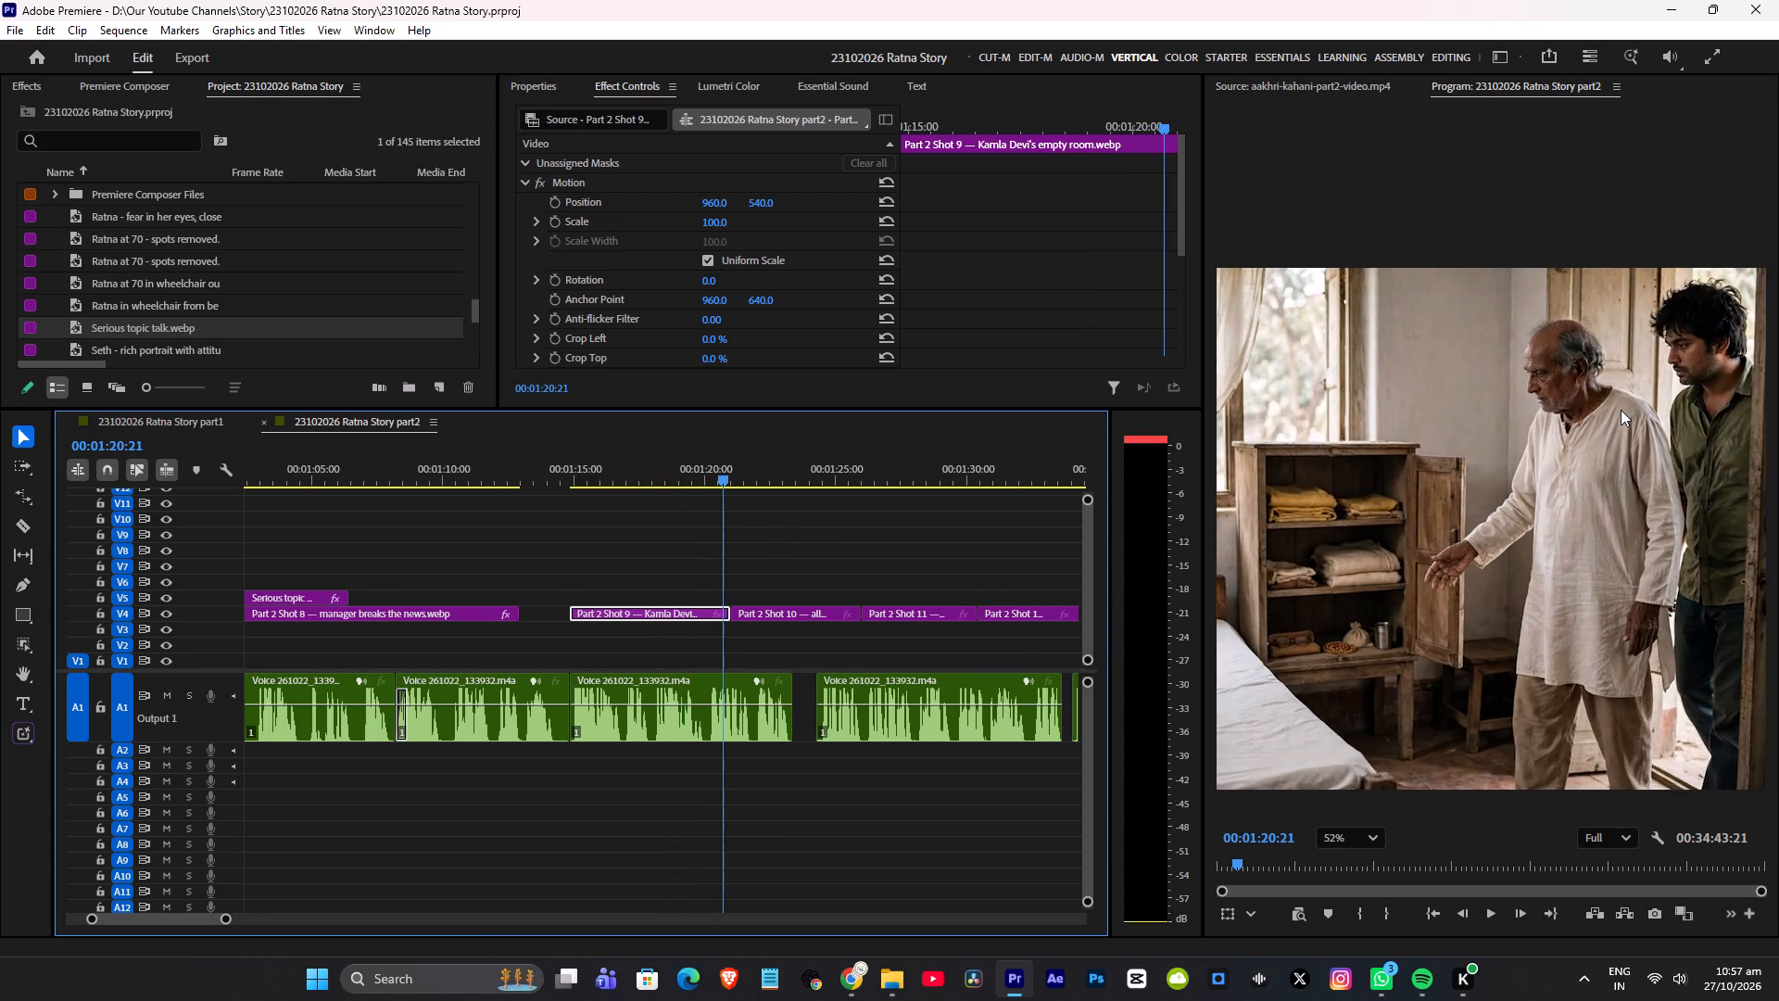
pyautogui.scroll(-6, 1626, 413)
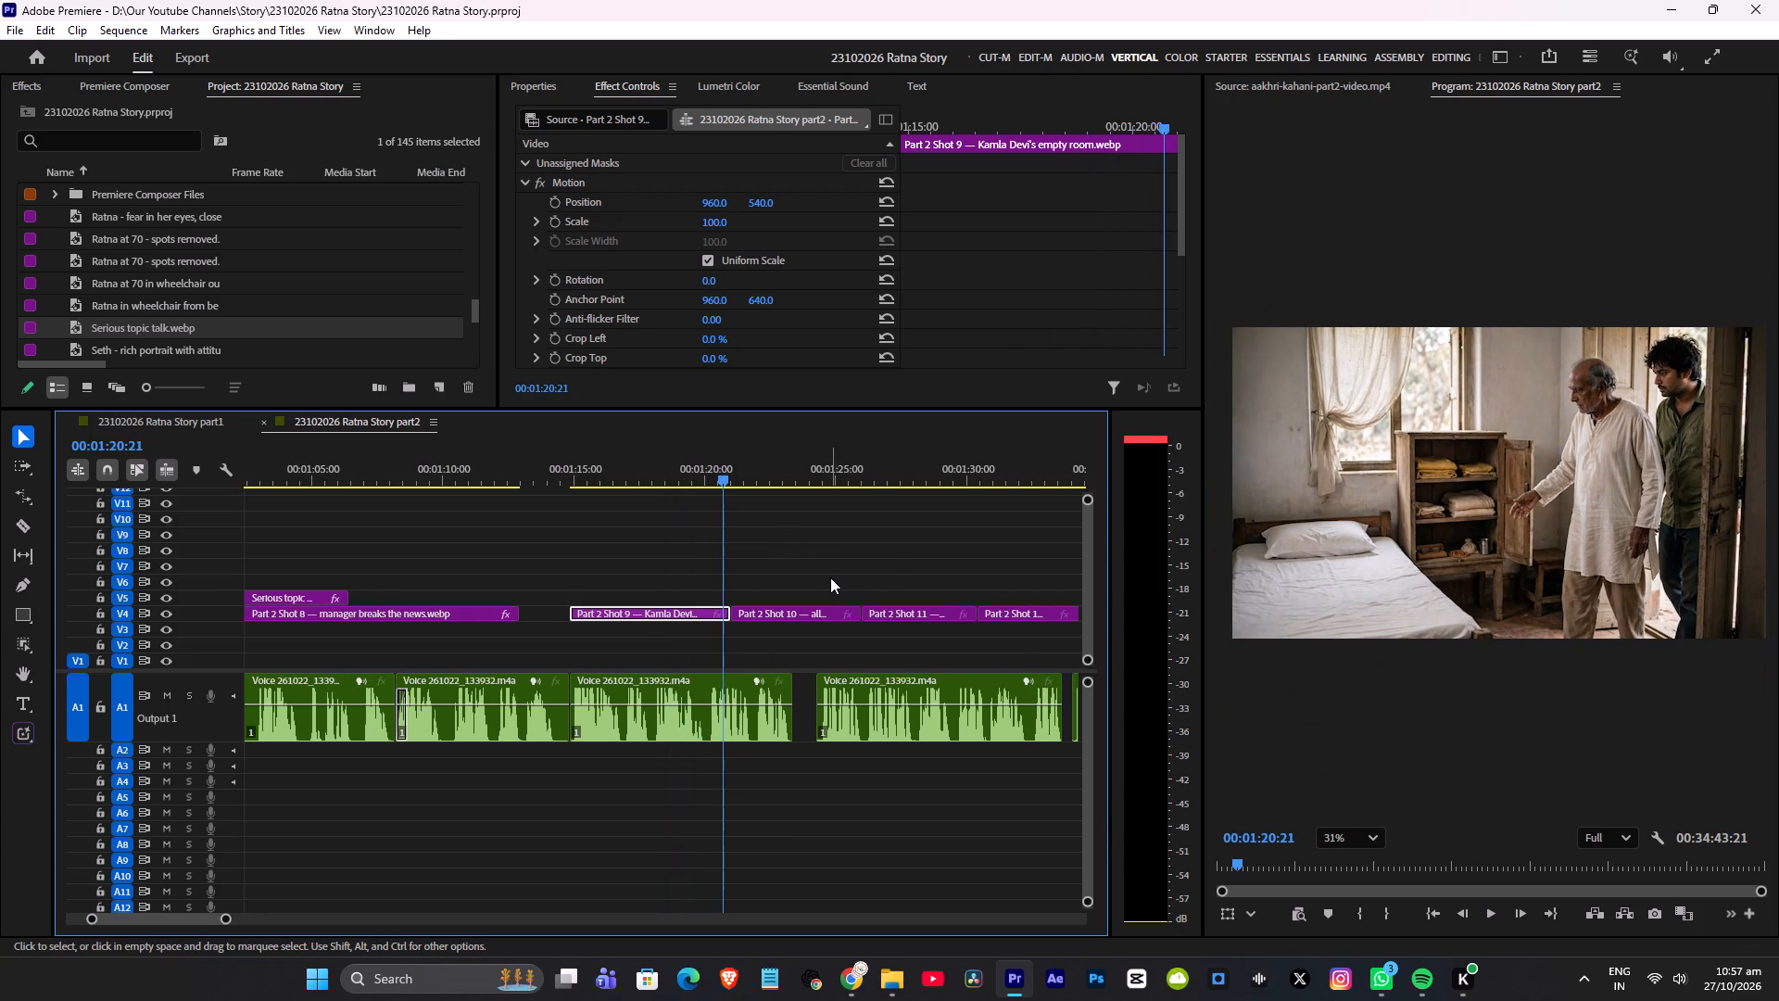
pyautogui.scroll(9, 1715, 366)
pyautogui.scroll(-6, 1677, 399)
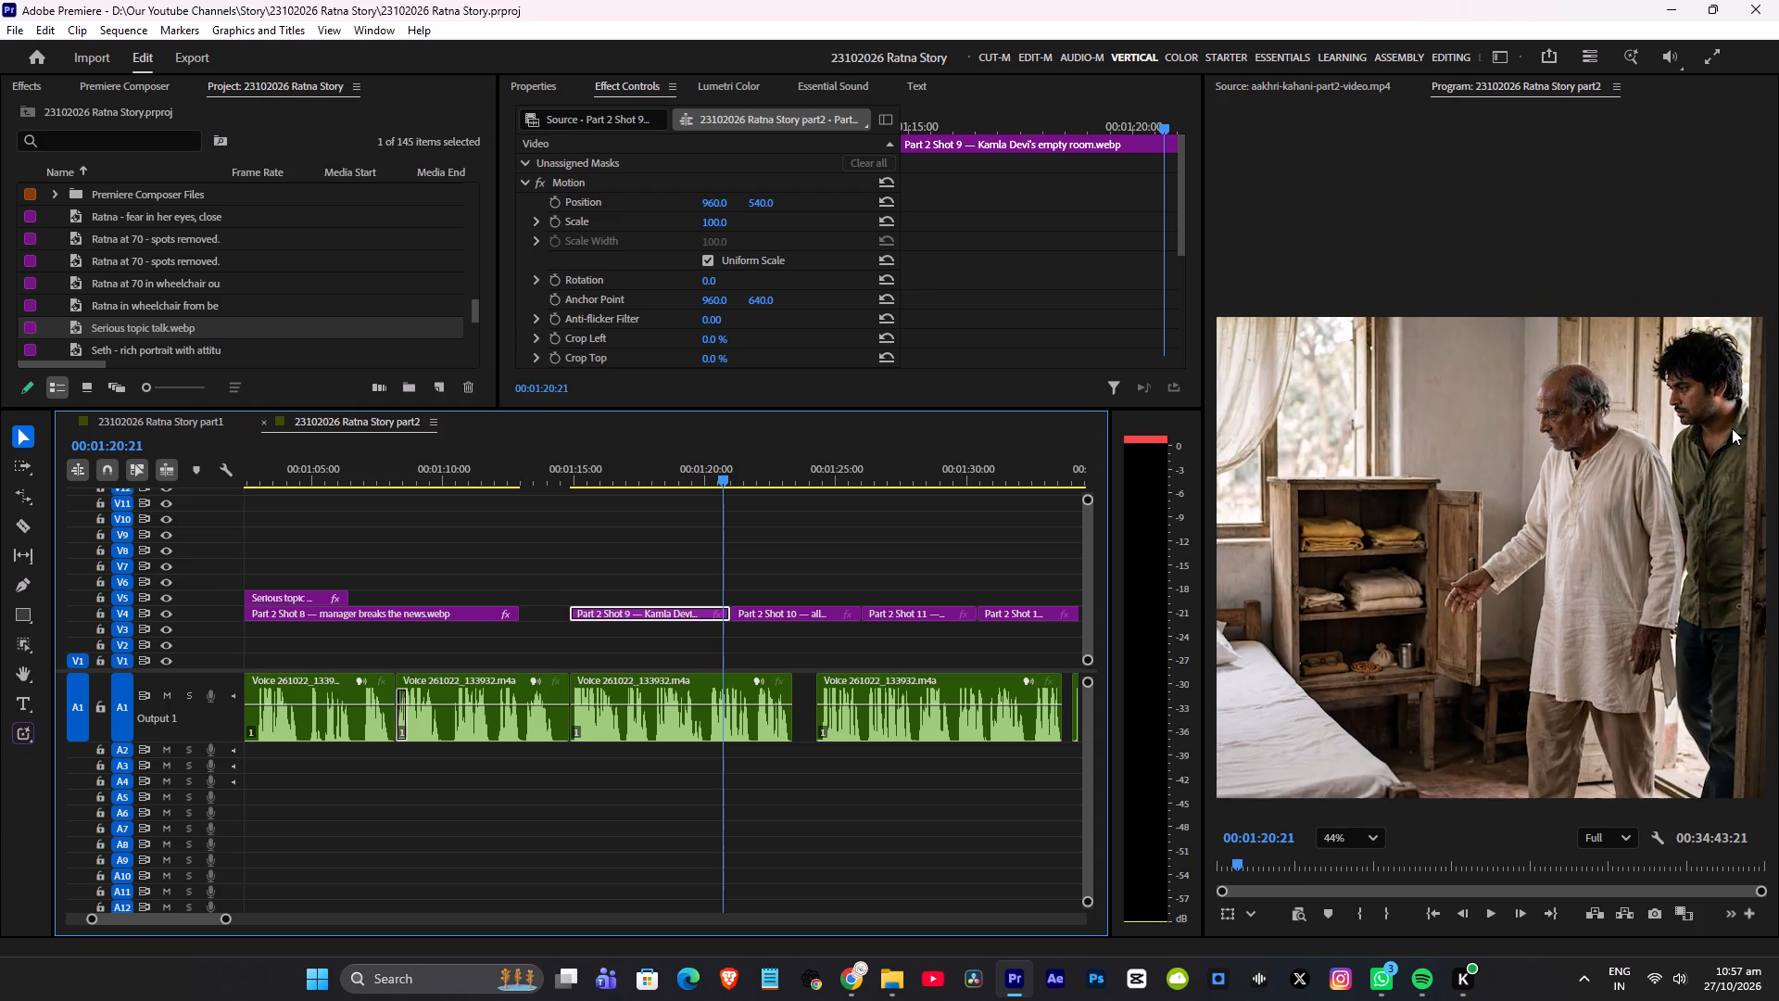
pyautogui.scroll(-2, 1724, 428)
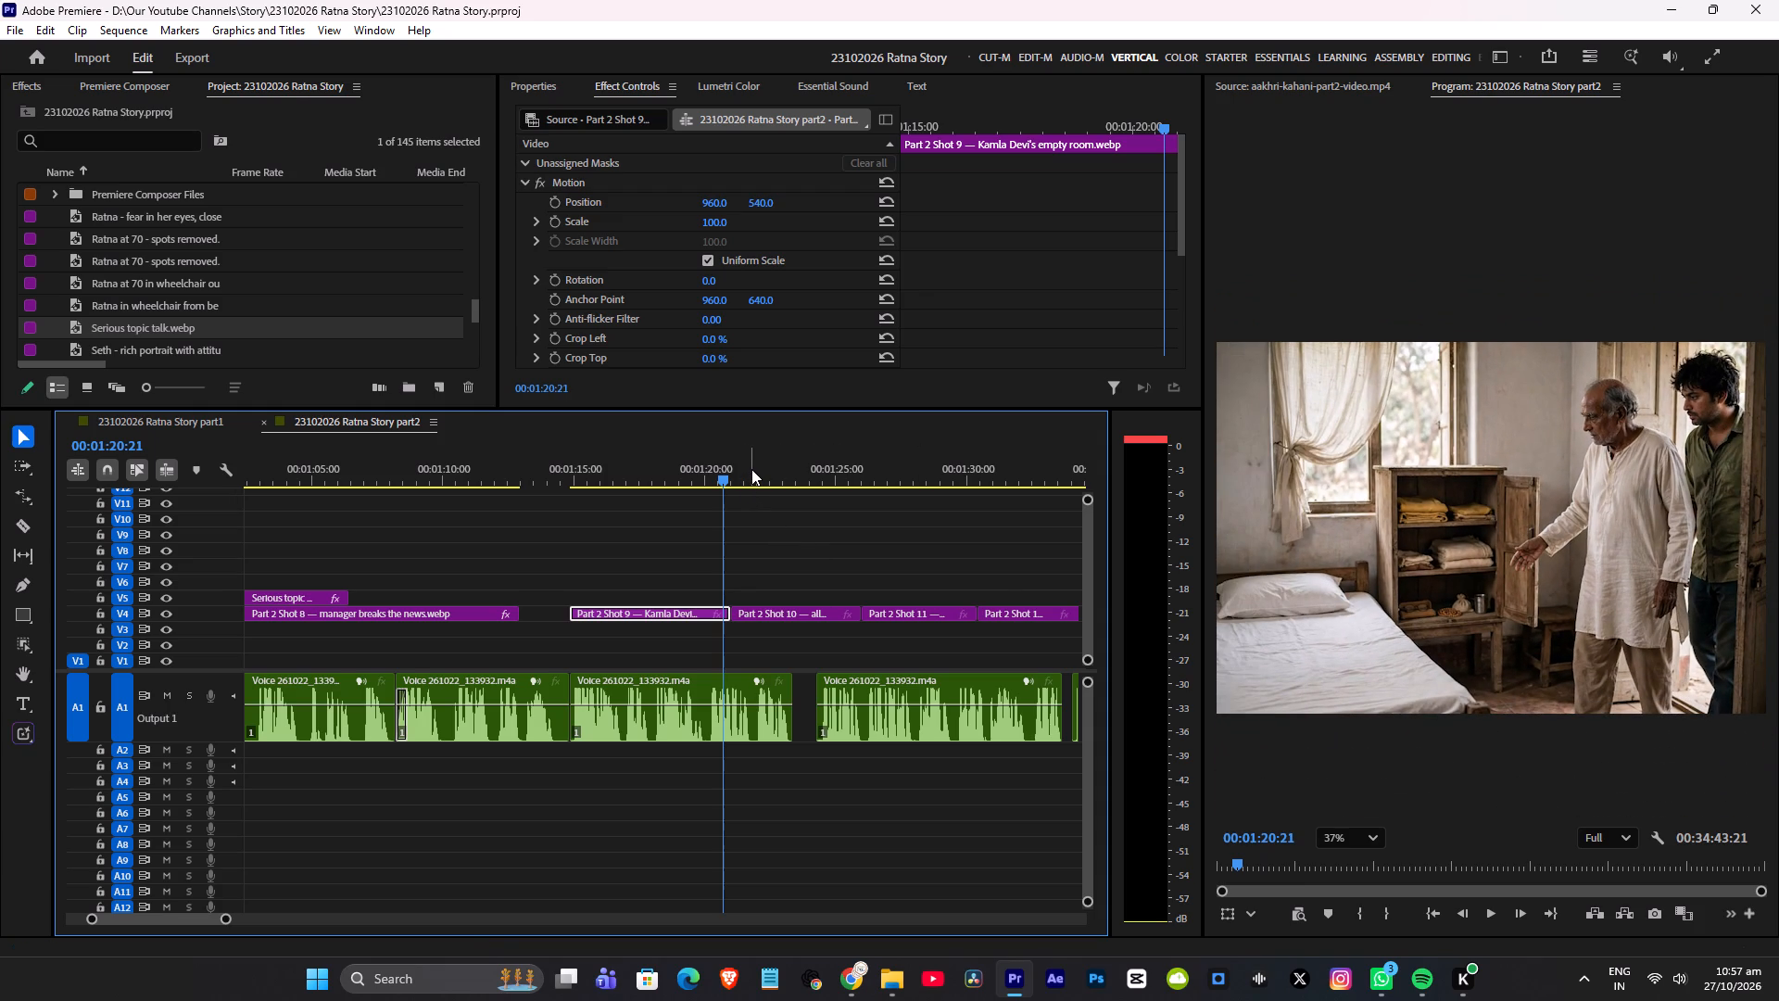
# Play on through Shots 10 and 11 to check images against narration, then return the playhead to Shot 9 at 00:01:18:28.
pyautogui.press('space')
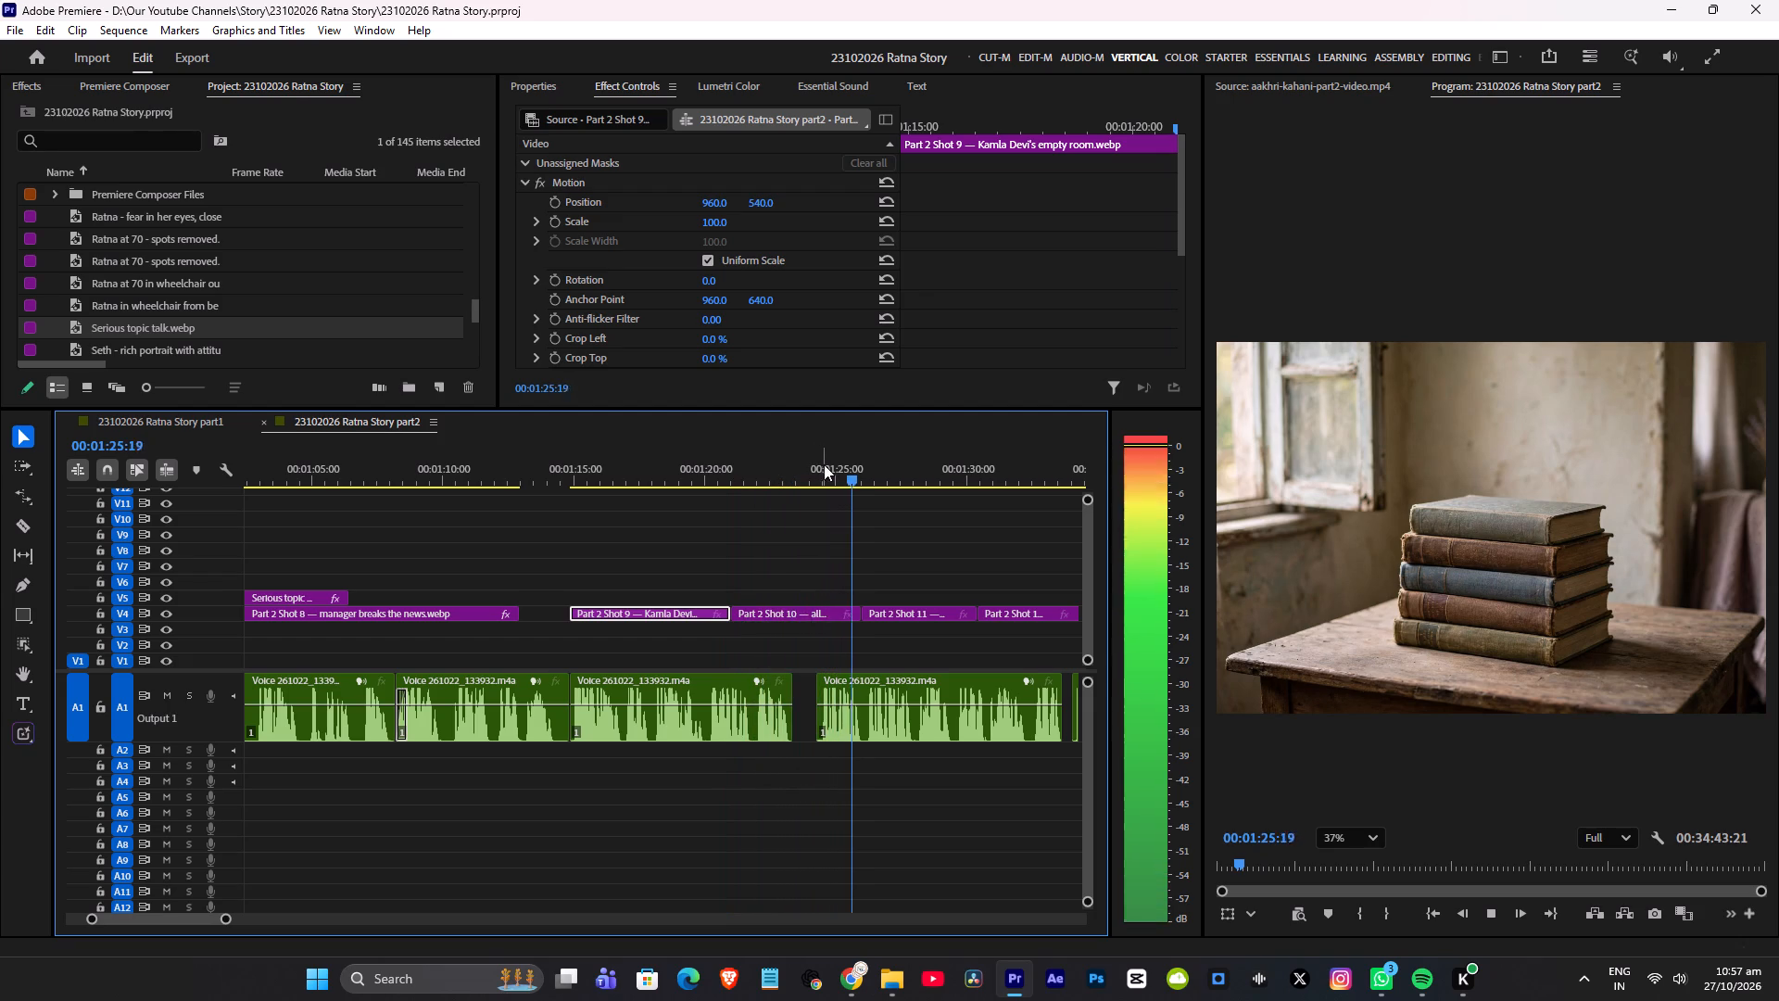
pyautogui.press('space')
pyautogui.press('space')
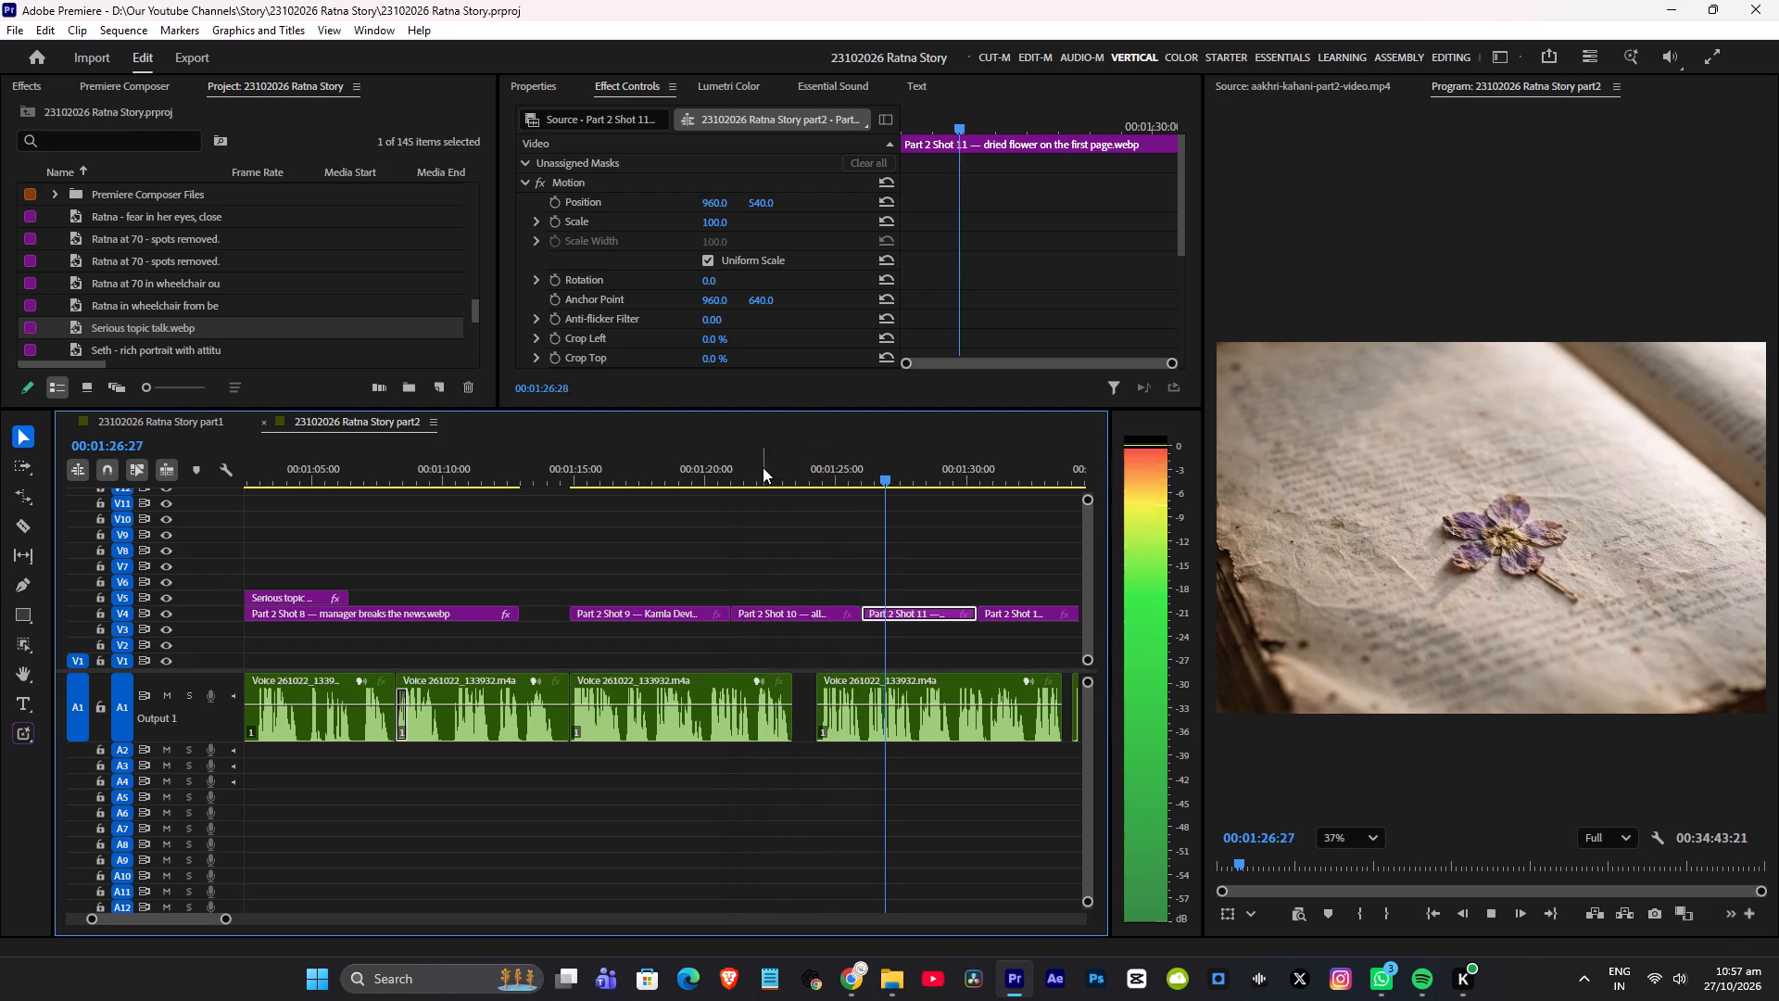
pyautogui.press('space')
pyautogui.press('space')
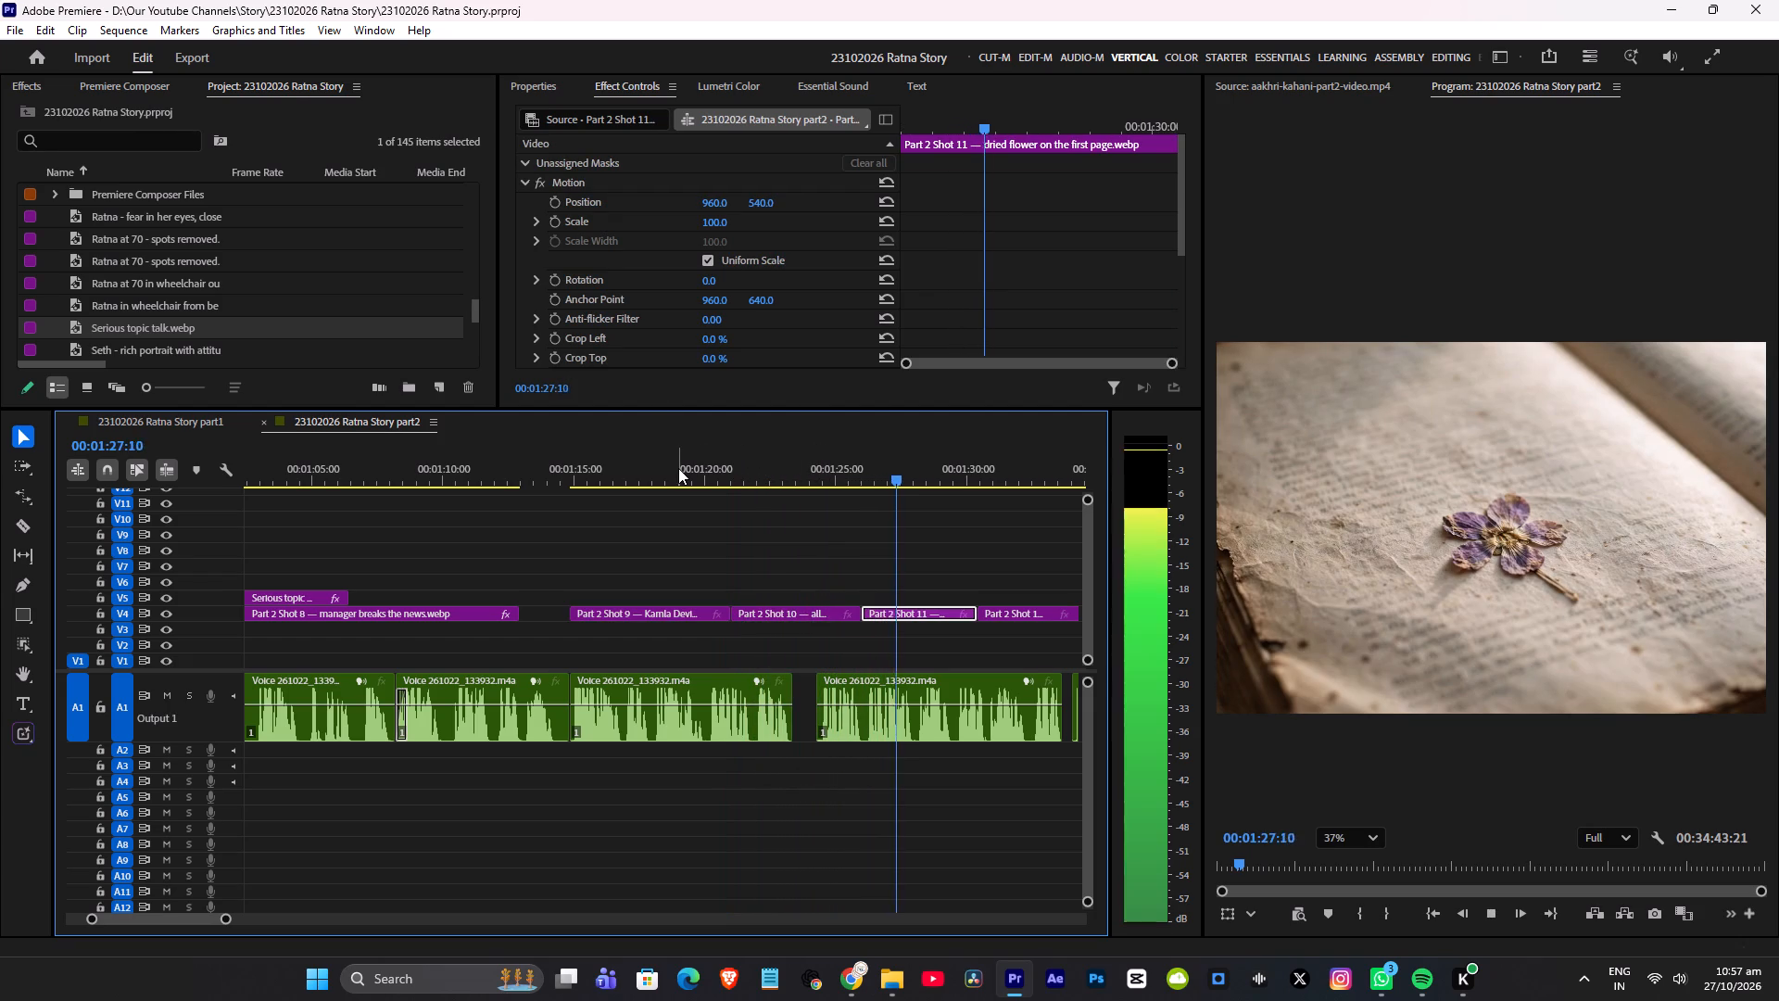
pyautogui.press('space')
pyautogui.click(678, 468)
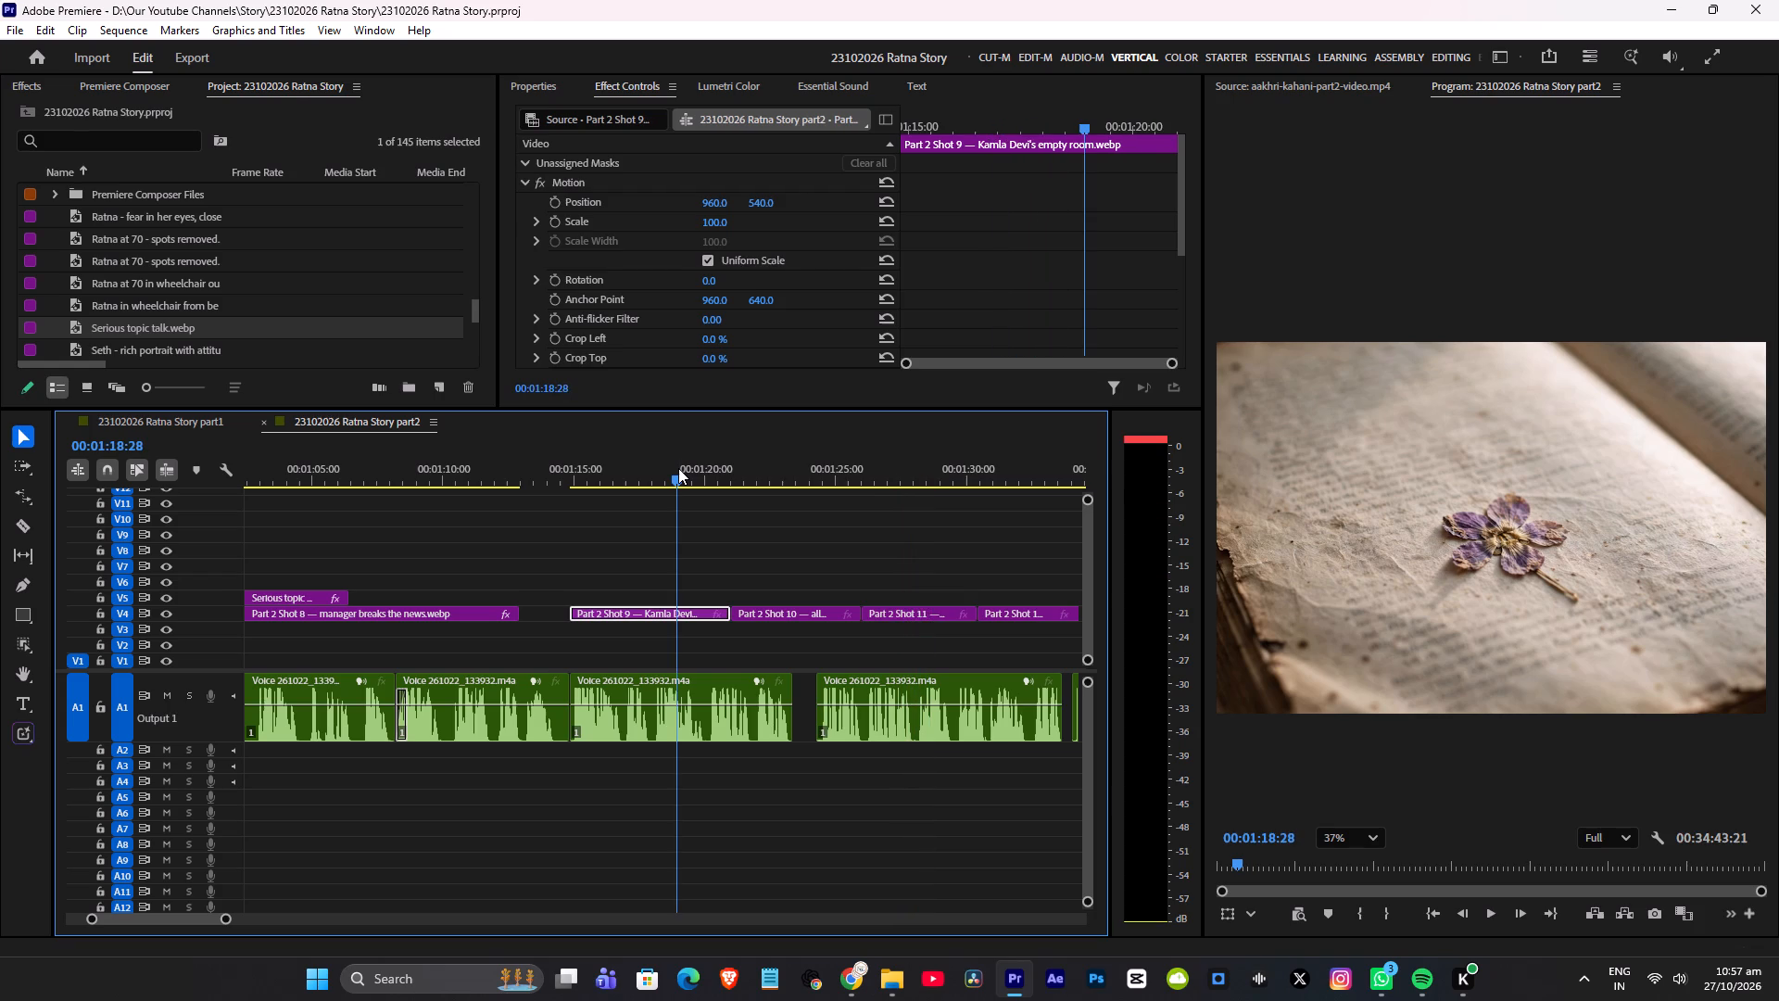
# Switch to the muse.ai chat in Chrome and look back through the recent image messages for the Part 2 shots.
pyautogui.hotkey('alt', 'Tab')
pyautogui.hotkey('alt', 'Tab')
pyautogui.hotkey('alt', 'Tab')
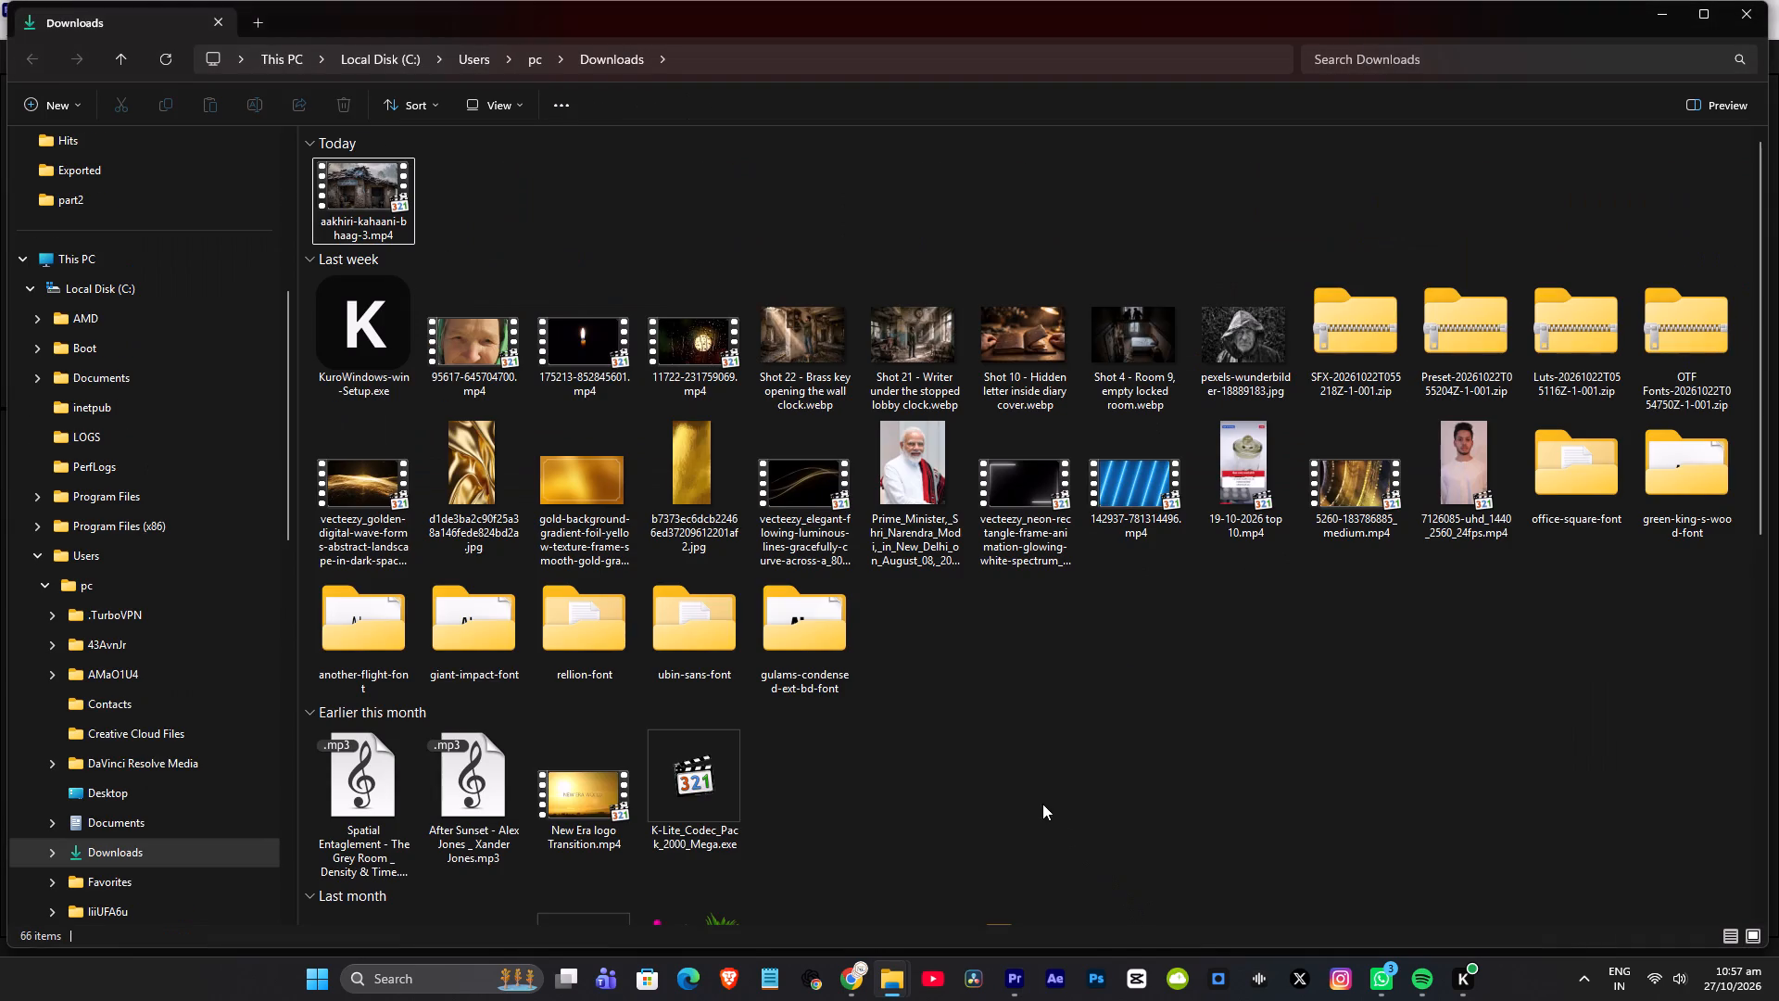
pyautogui.click(845, 976)
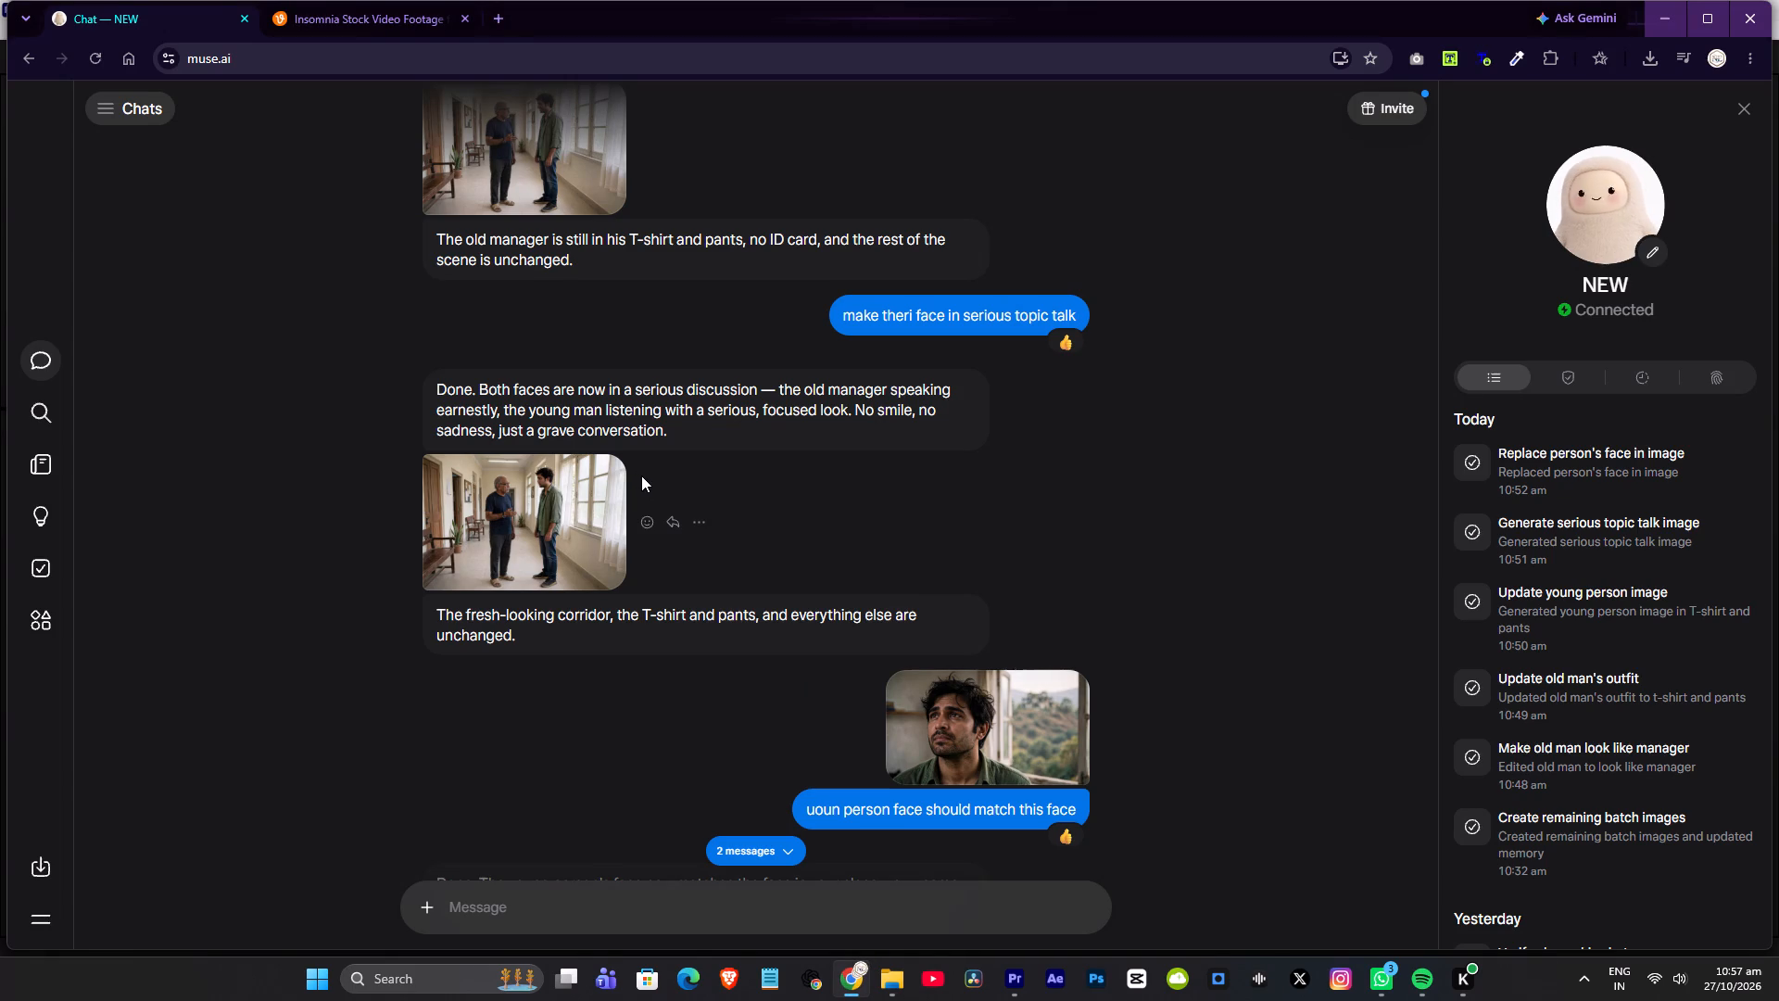
pyautogui.scroll(12, 641, 475)
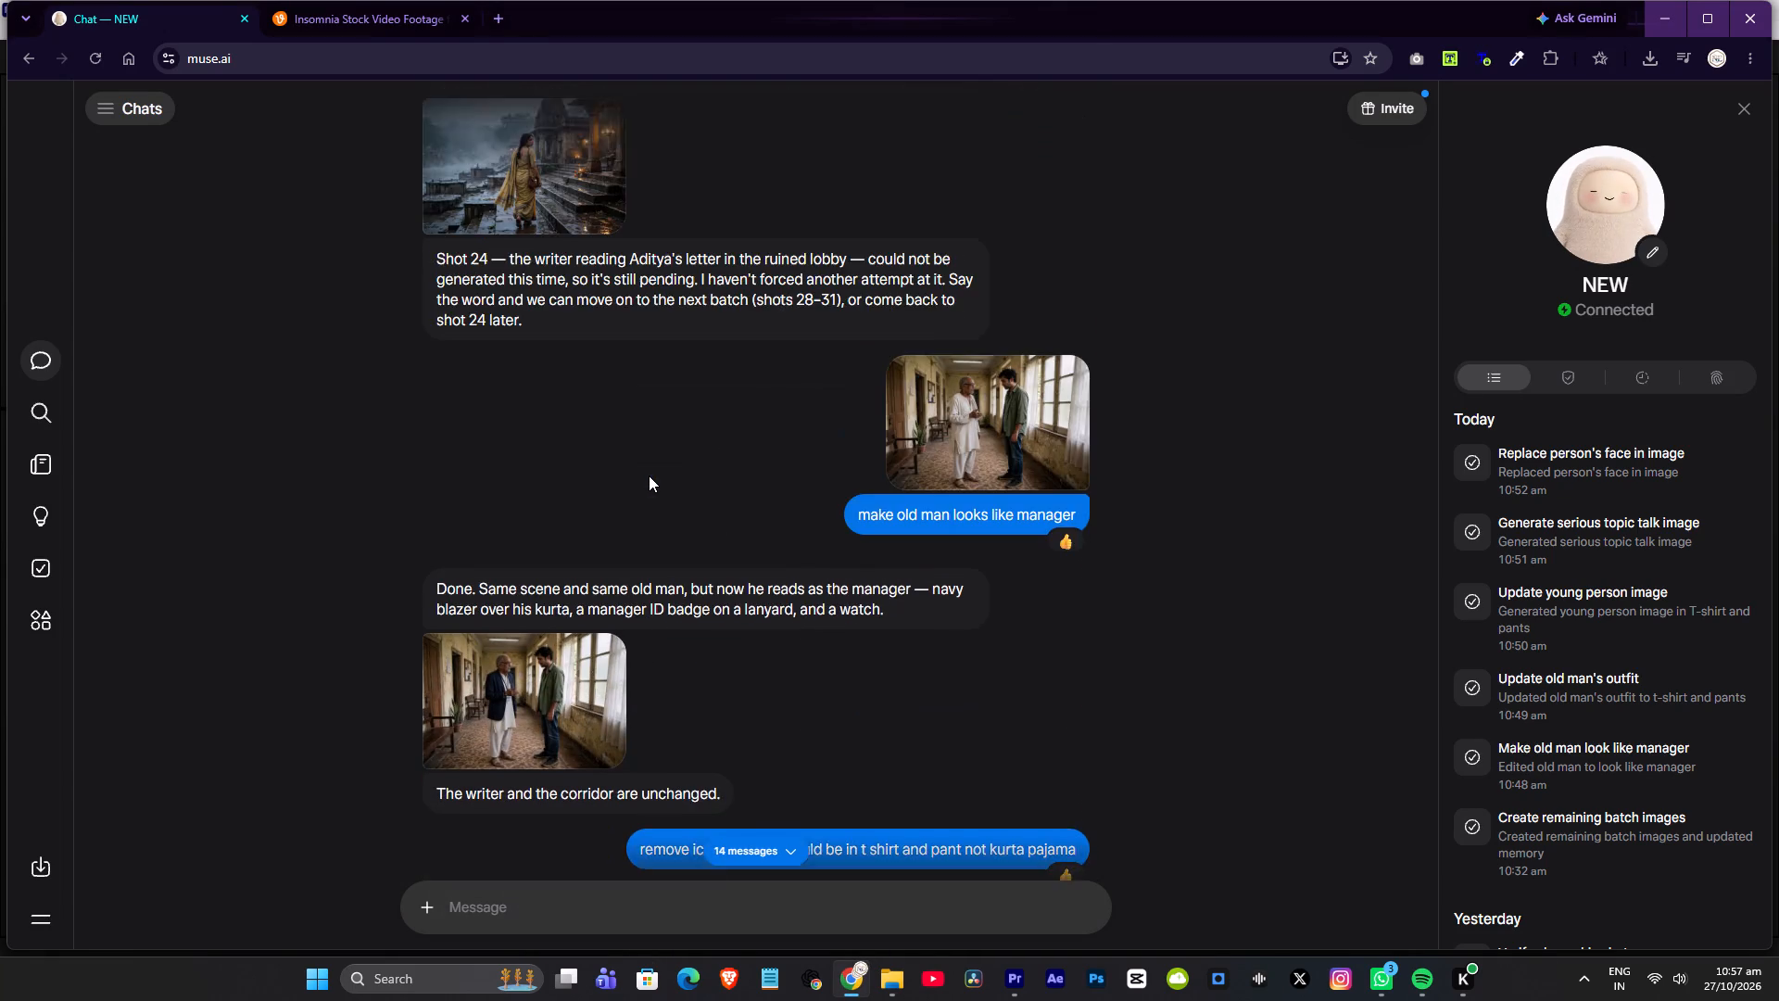
pyautogui.scroll(7, 649, 475)
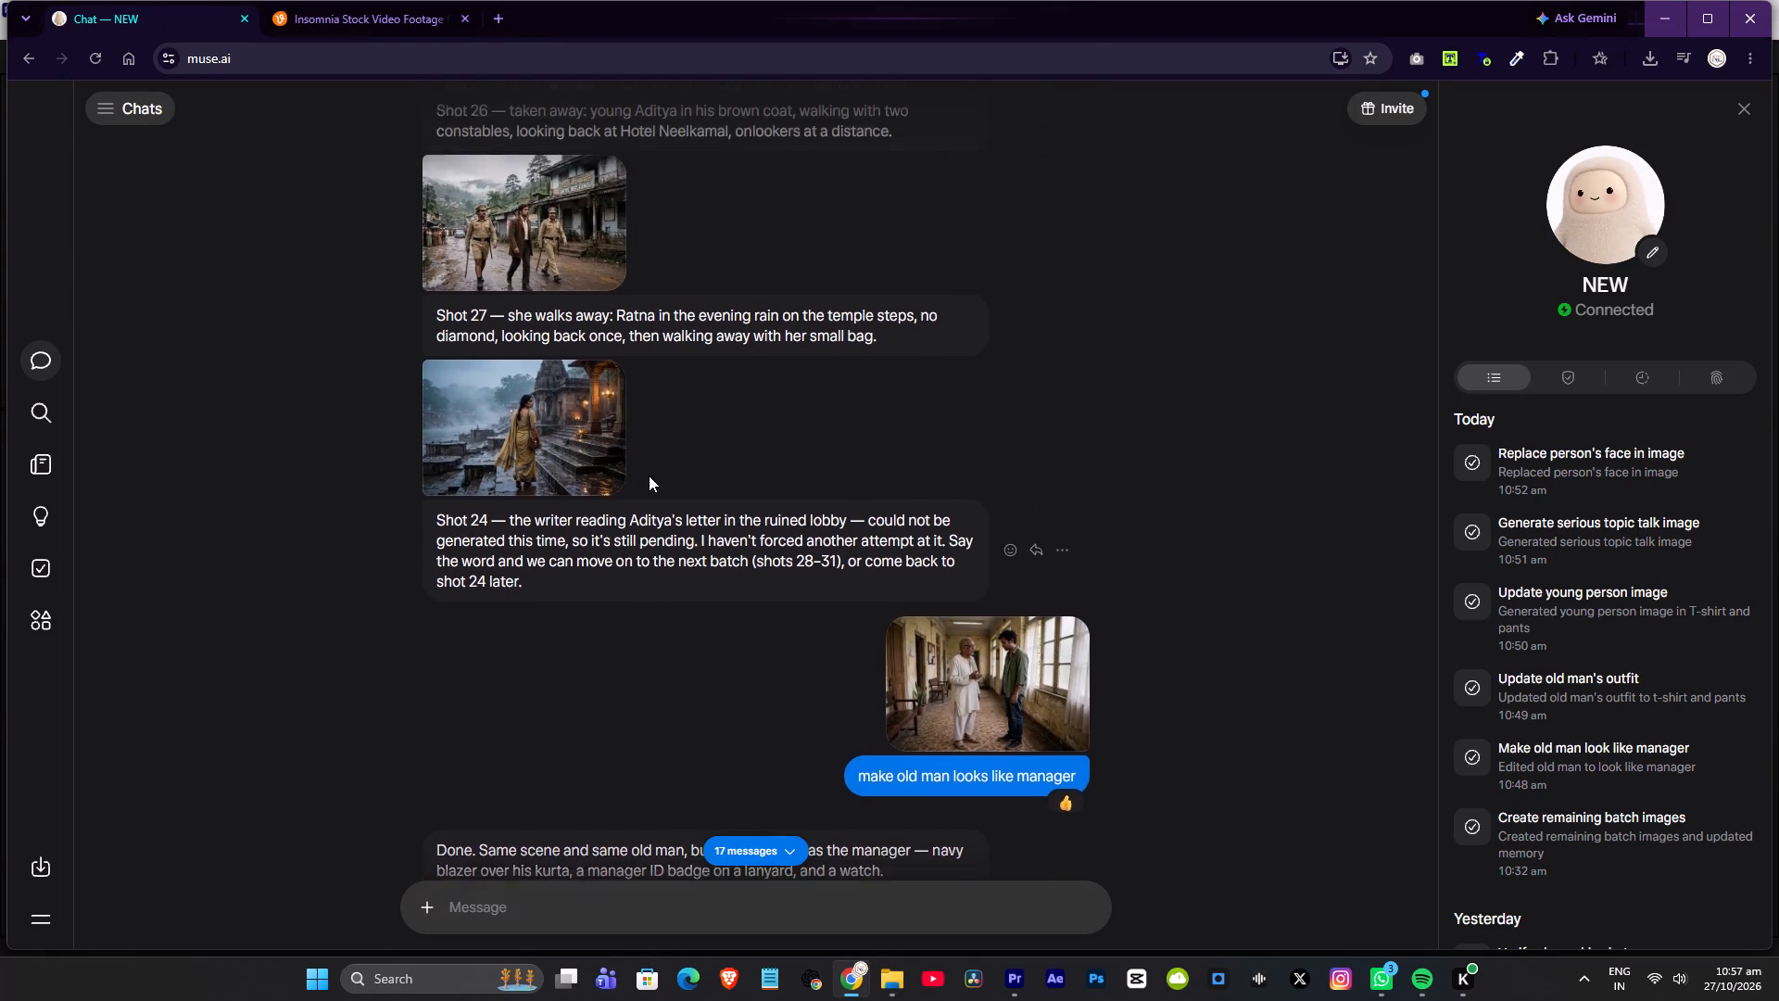
pyautogui.scroll(3, 649, 475)
pyautogui.scroll(11, 1288, 554)
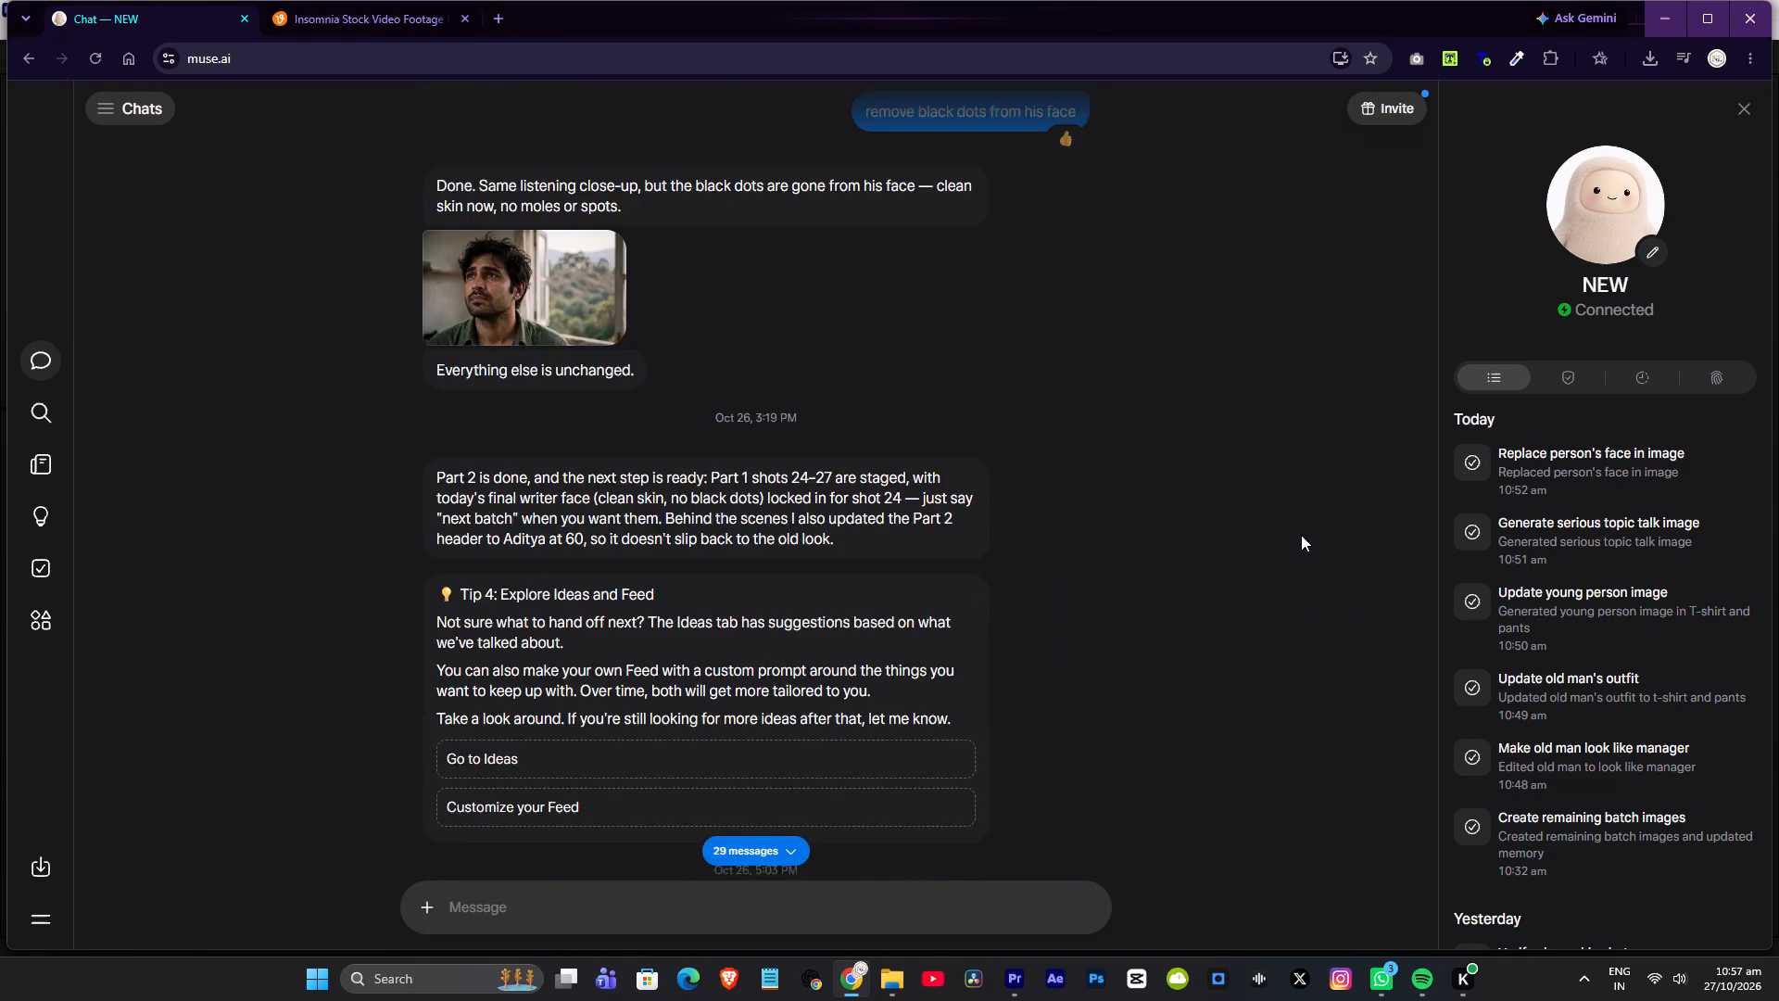
pyautogui.scroll(6, 1294, 535)
pyautogui.keyDown('shift'); pyautogui.scroll(7, 1139, 411); pyautogui.keyUp('shift')
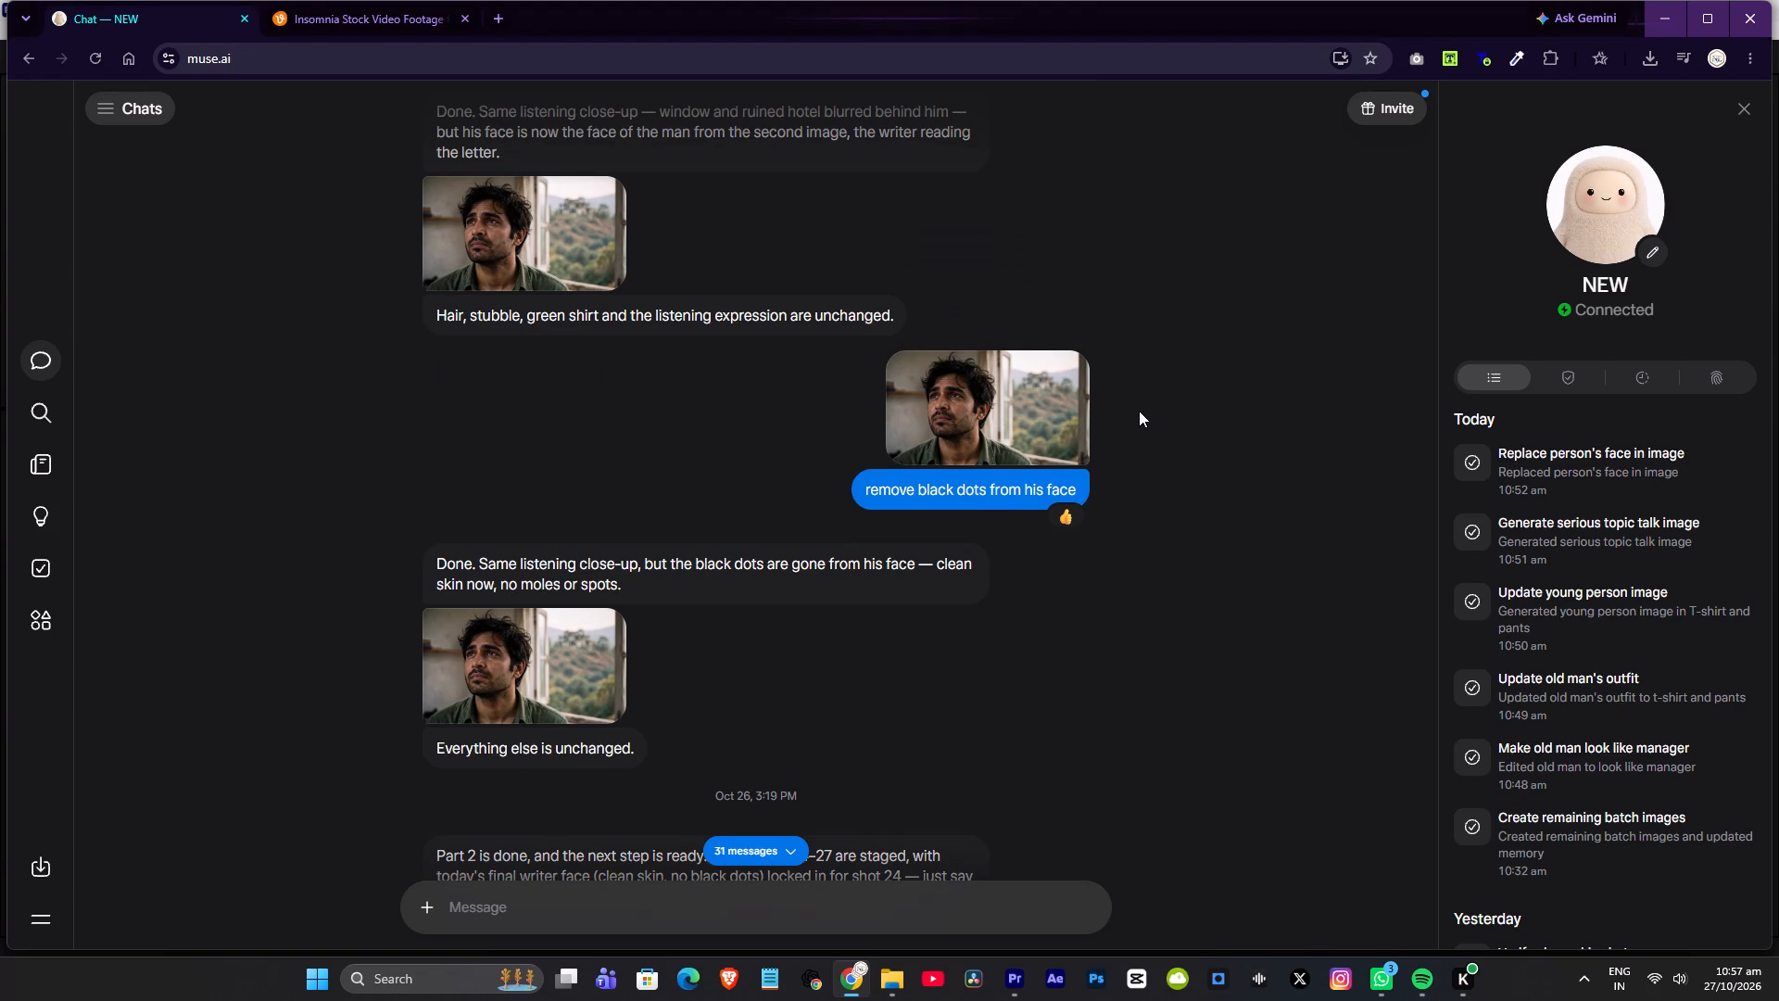
pyautogui.keyDown('shift'); pyautogui.scroll(-5, 1139, 412); pyautogui.keyUp('shift')
pyautogui.keyDown('shift'); pyautogui.scroll(4, 1141, 412); pyautogui.keyUp('shift')
# Jump back to the older chat messages and look forward through them to the Part 2 batch with Shot 9, Kamla Devi's empty room.
pyautogui.press('Home')
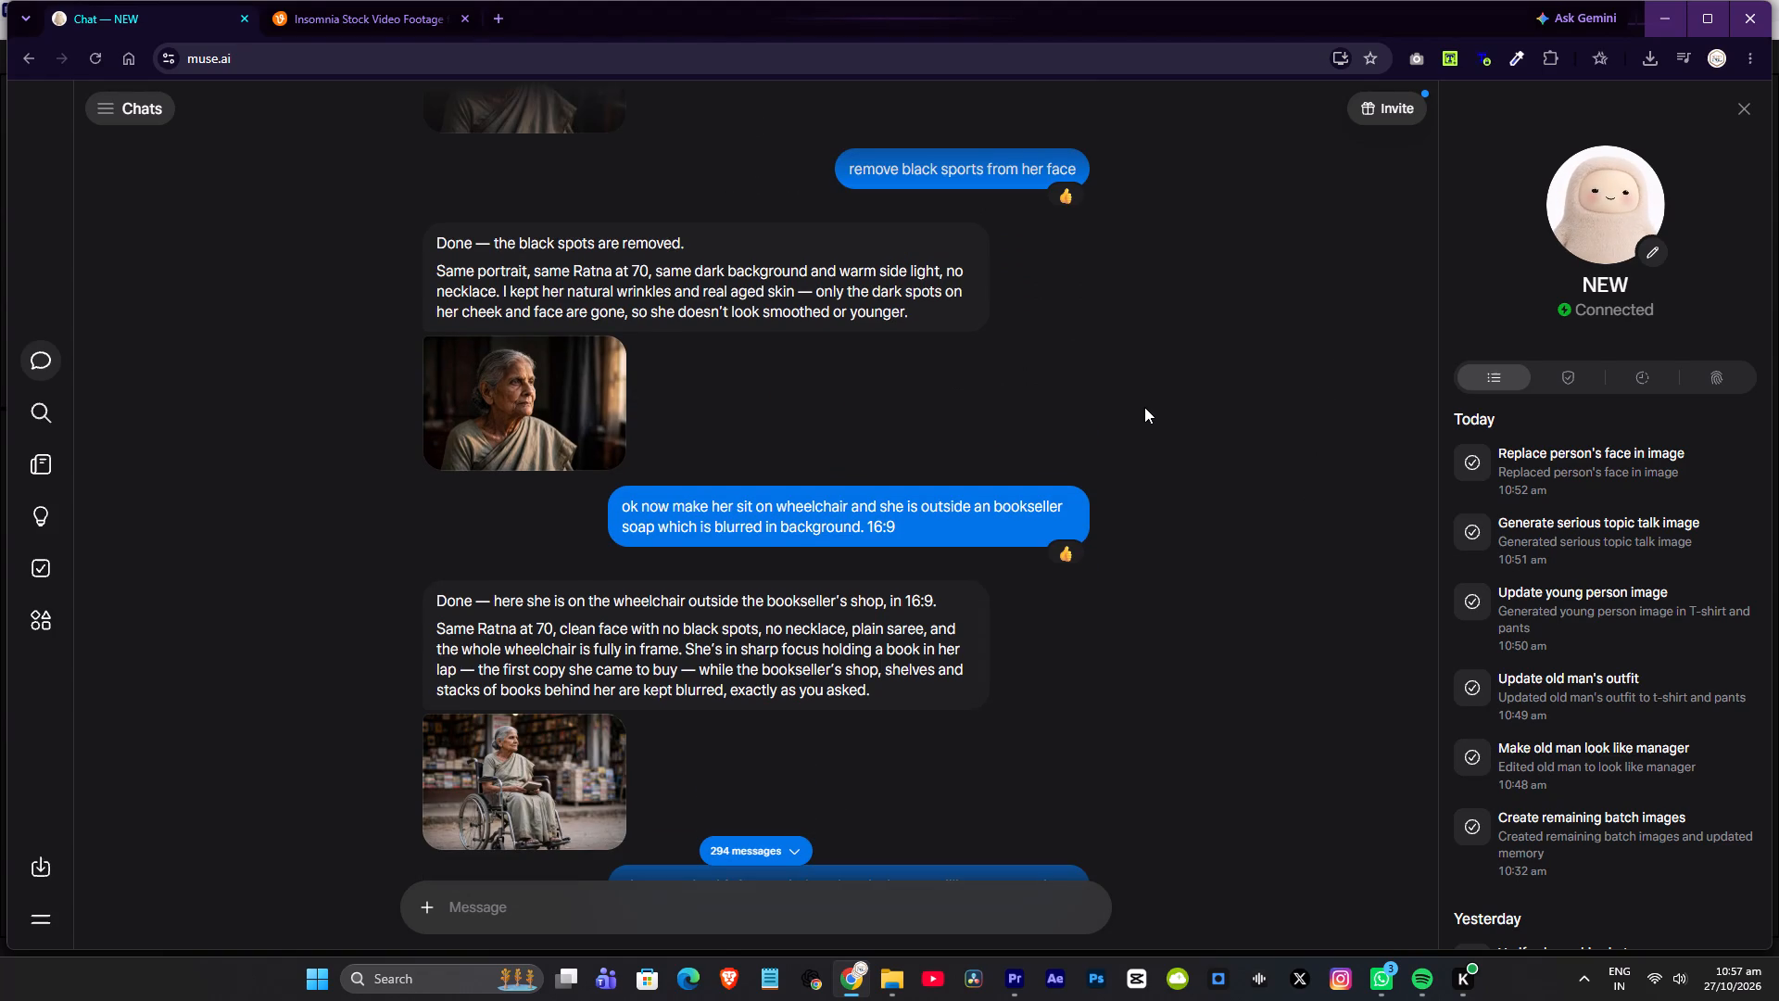
pyautogui.scroll(-6, 801, 445)
pyautogui.scroll(-4, 996, 478)
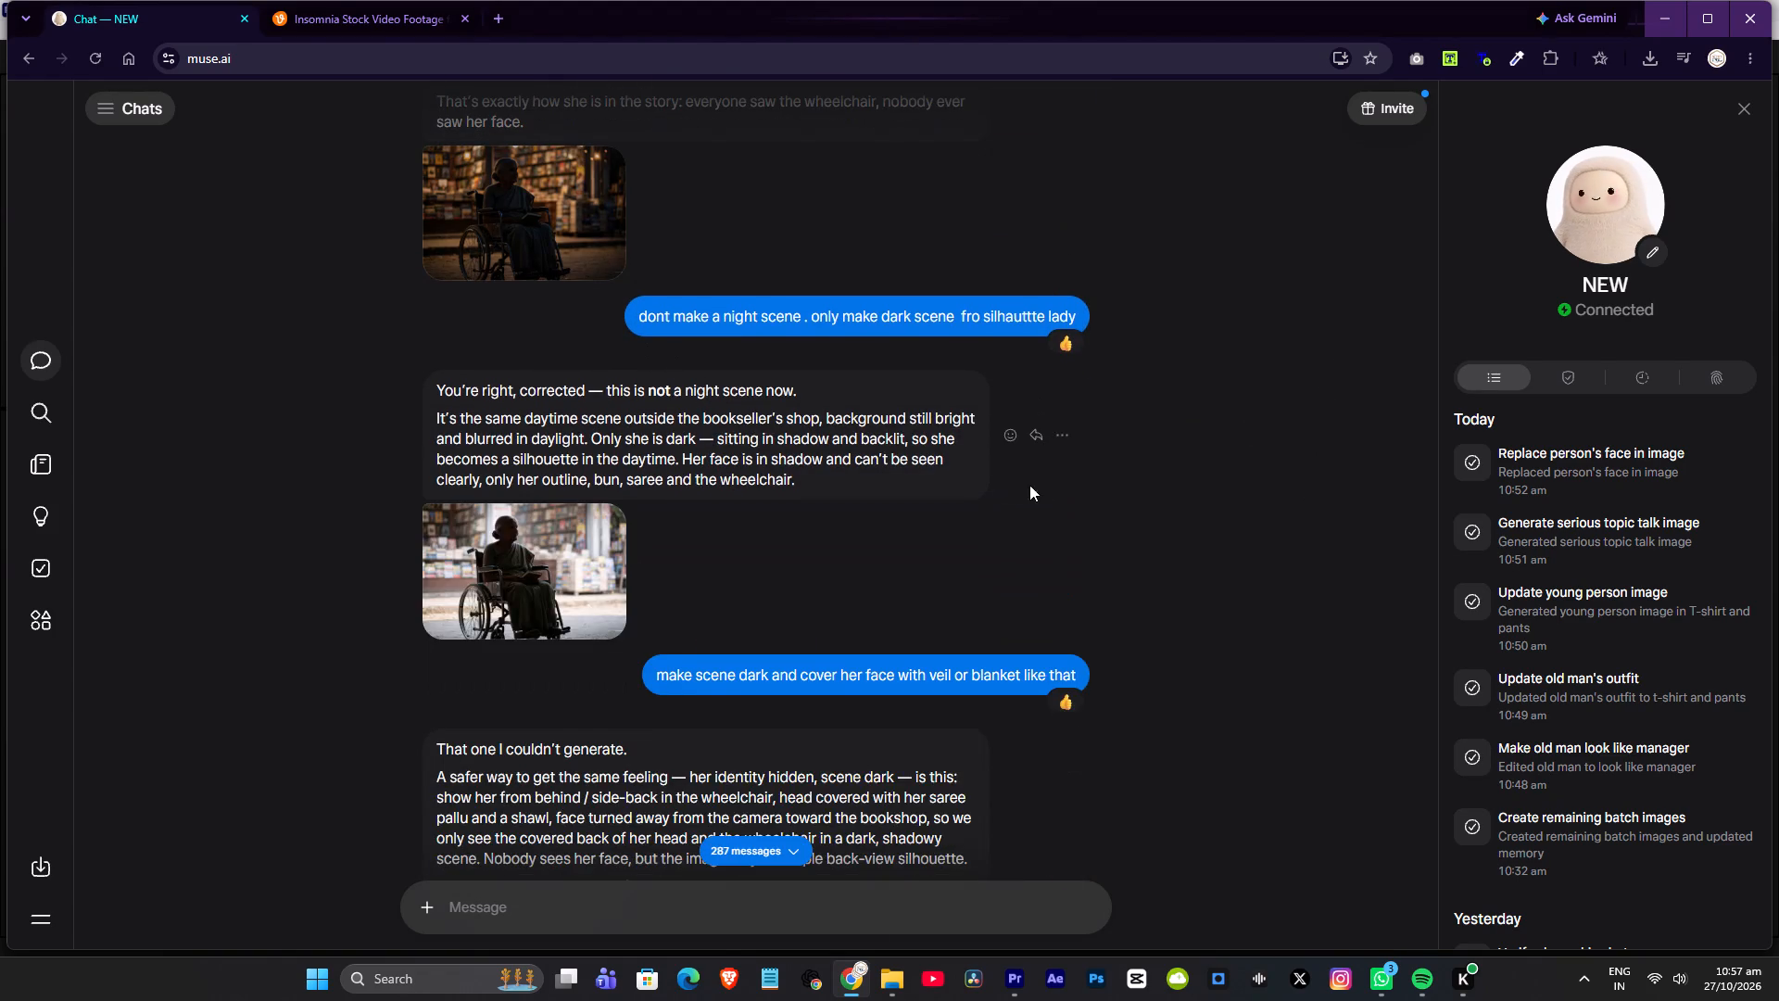
pyautogui.scroll(-13, 1041, 493)
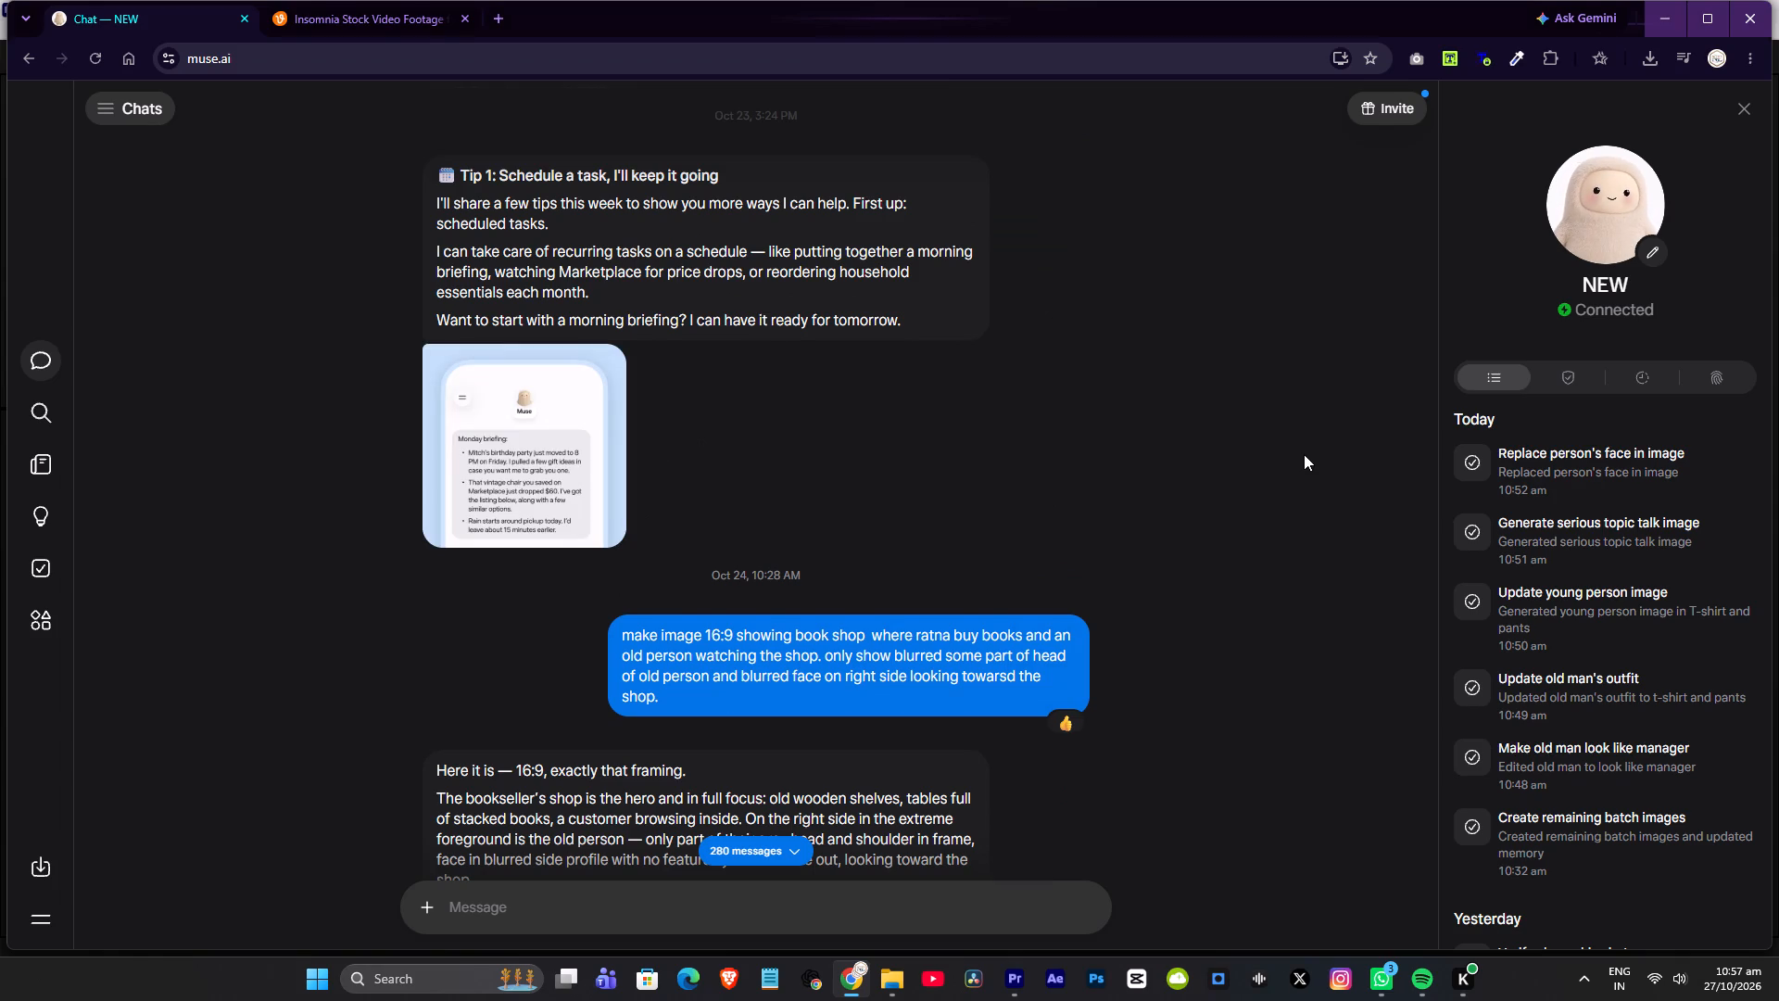
pyautogui.press('pagedown')
pyautogui.press('pagedown')
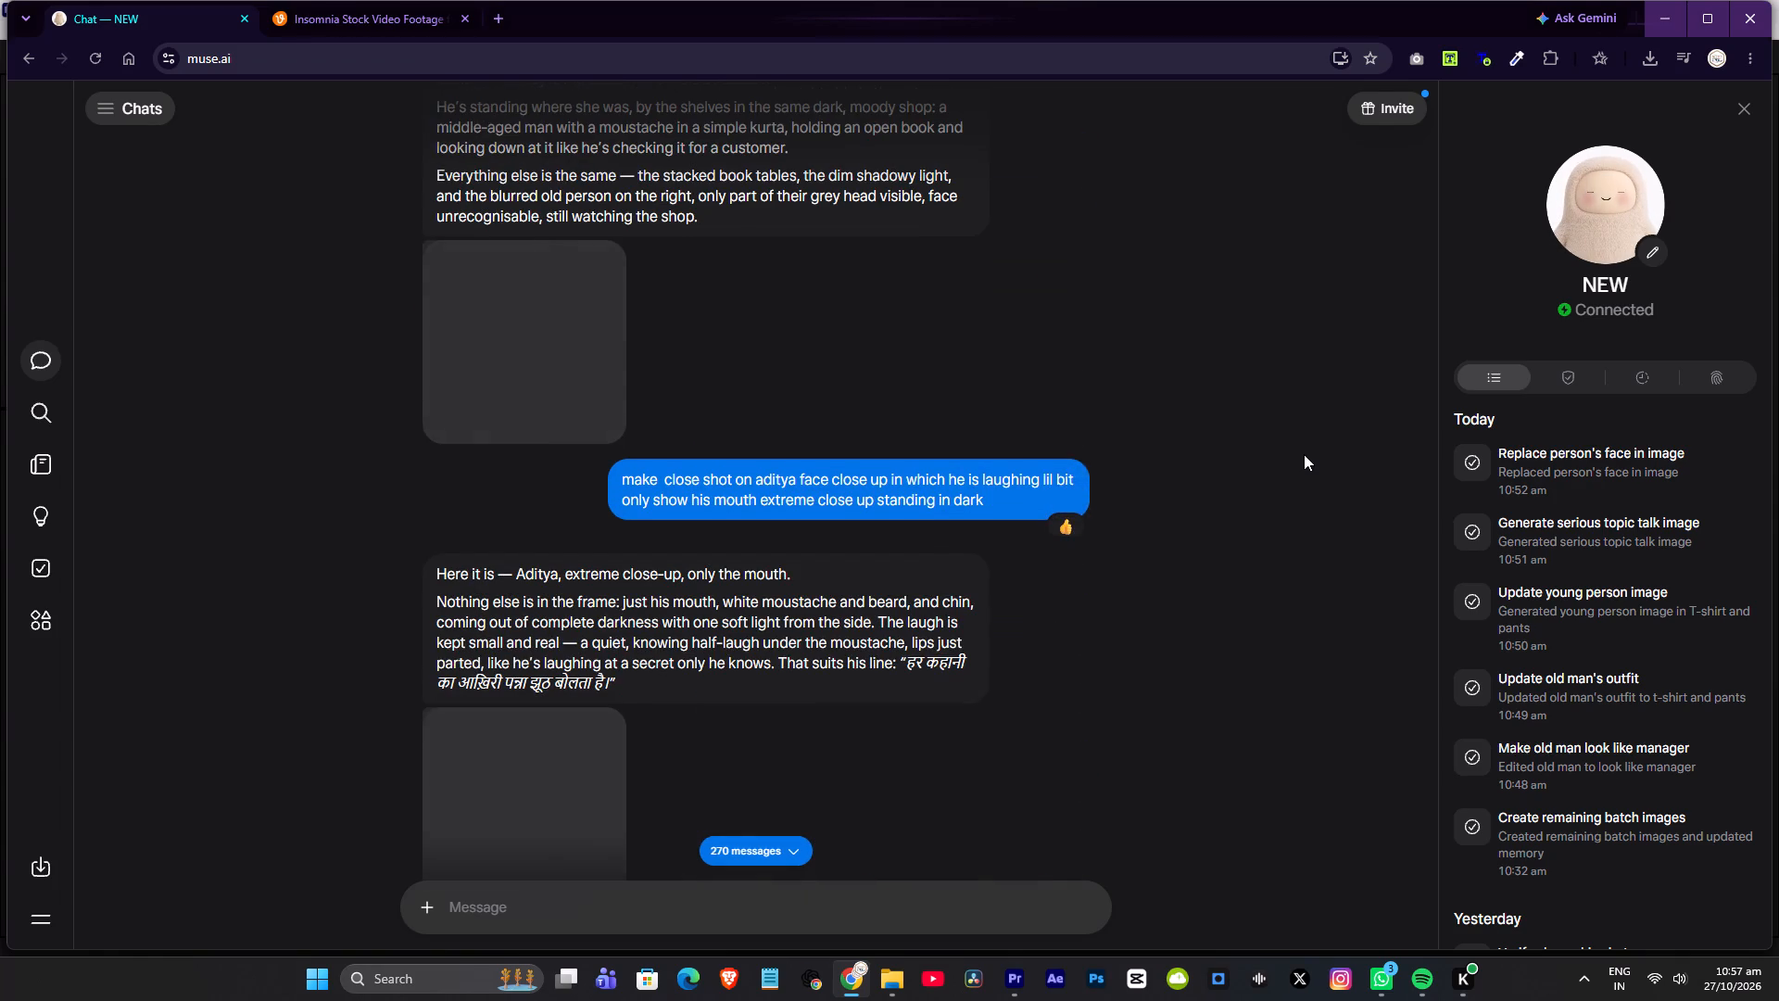
pyautogui.press('pagedown')
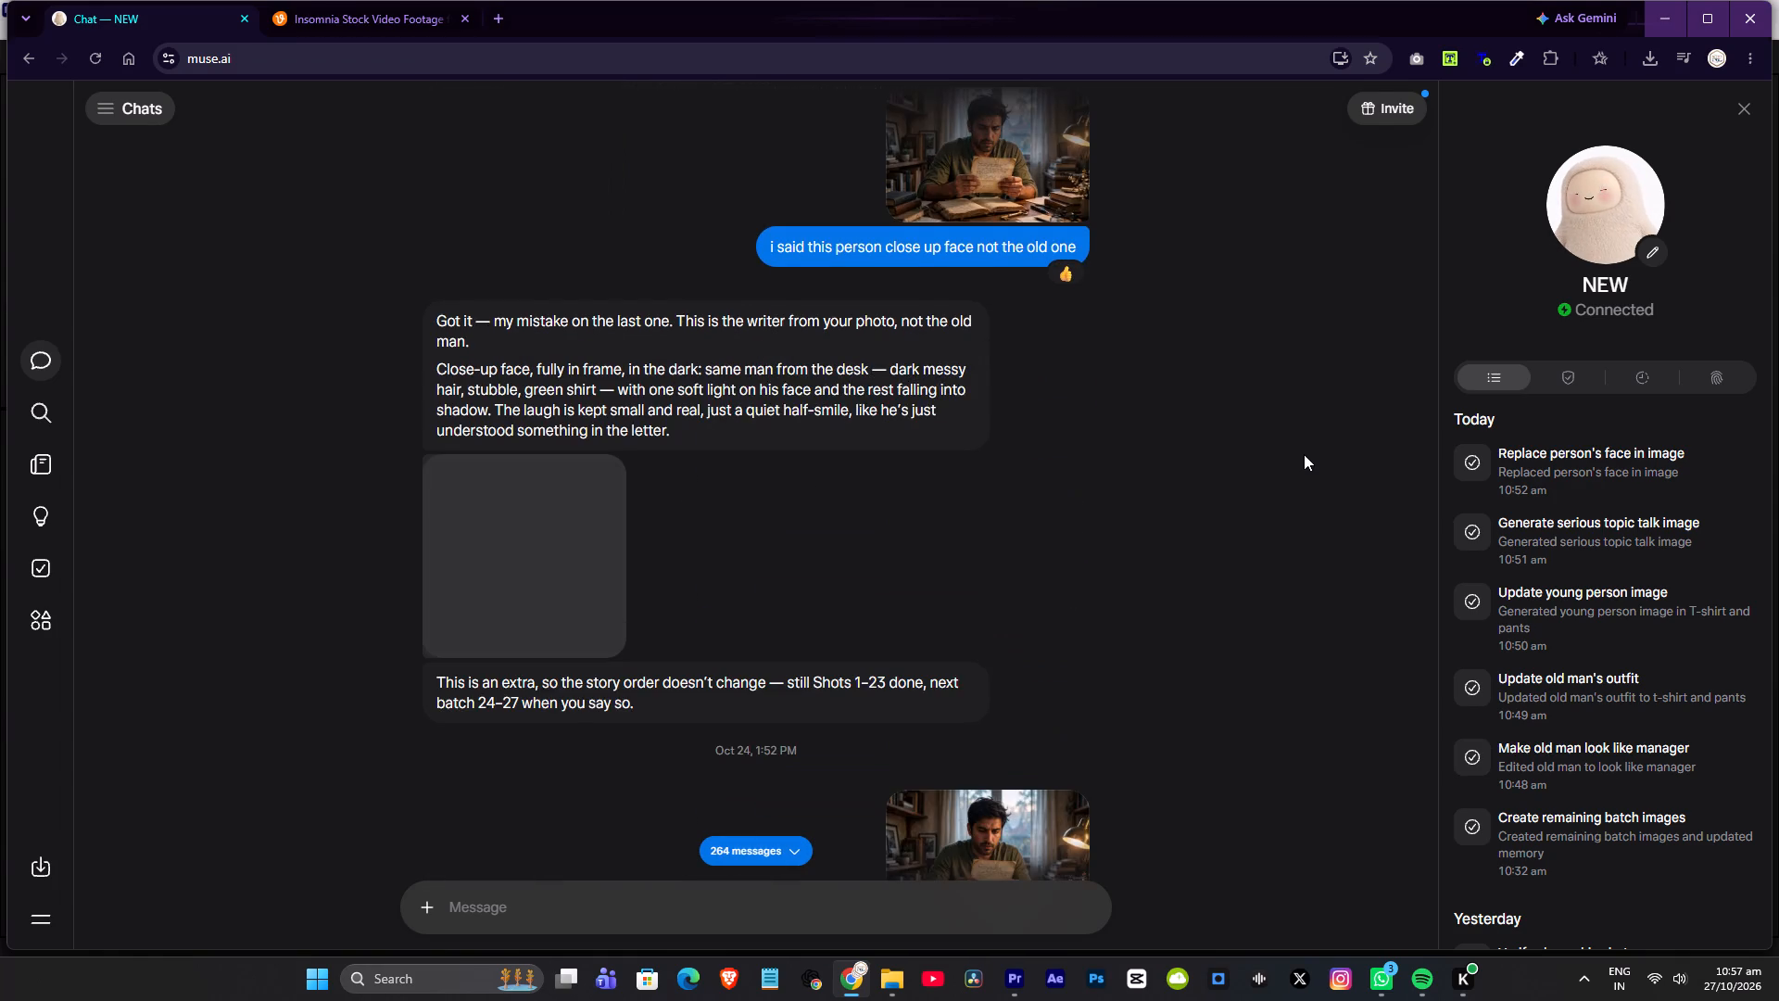
pyautogui.press('pagedown')
pyautogui.press('pagedown')
pyautogui.press('pagedown')
pyautogui.press('pagedown')
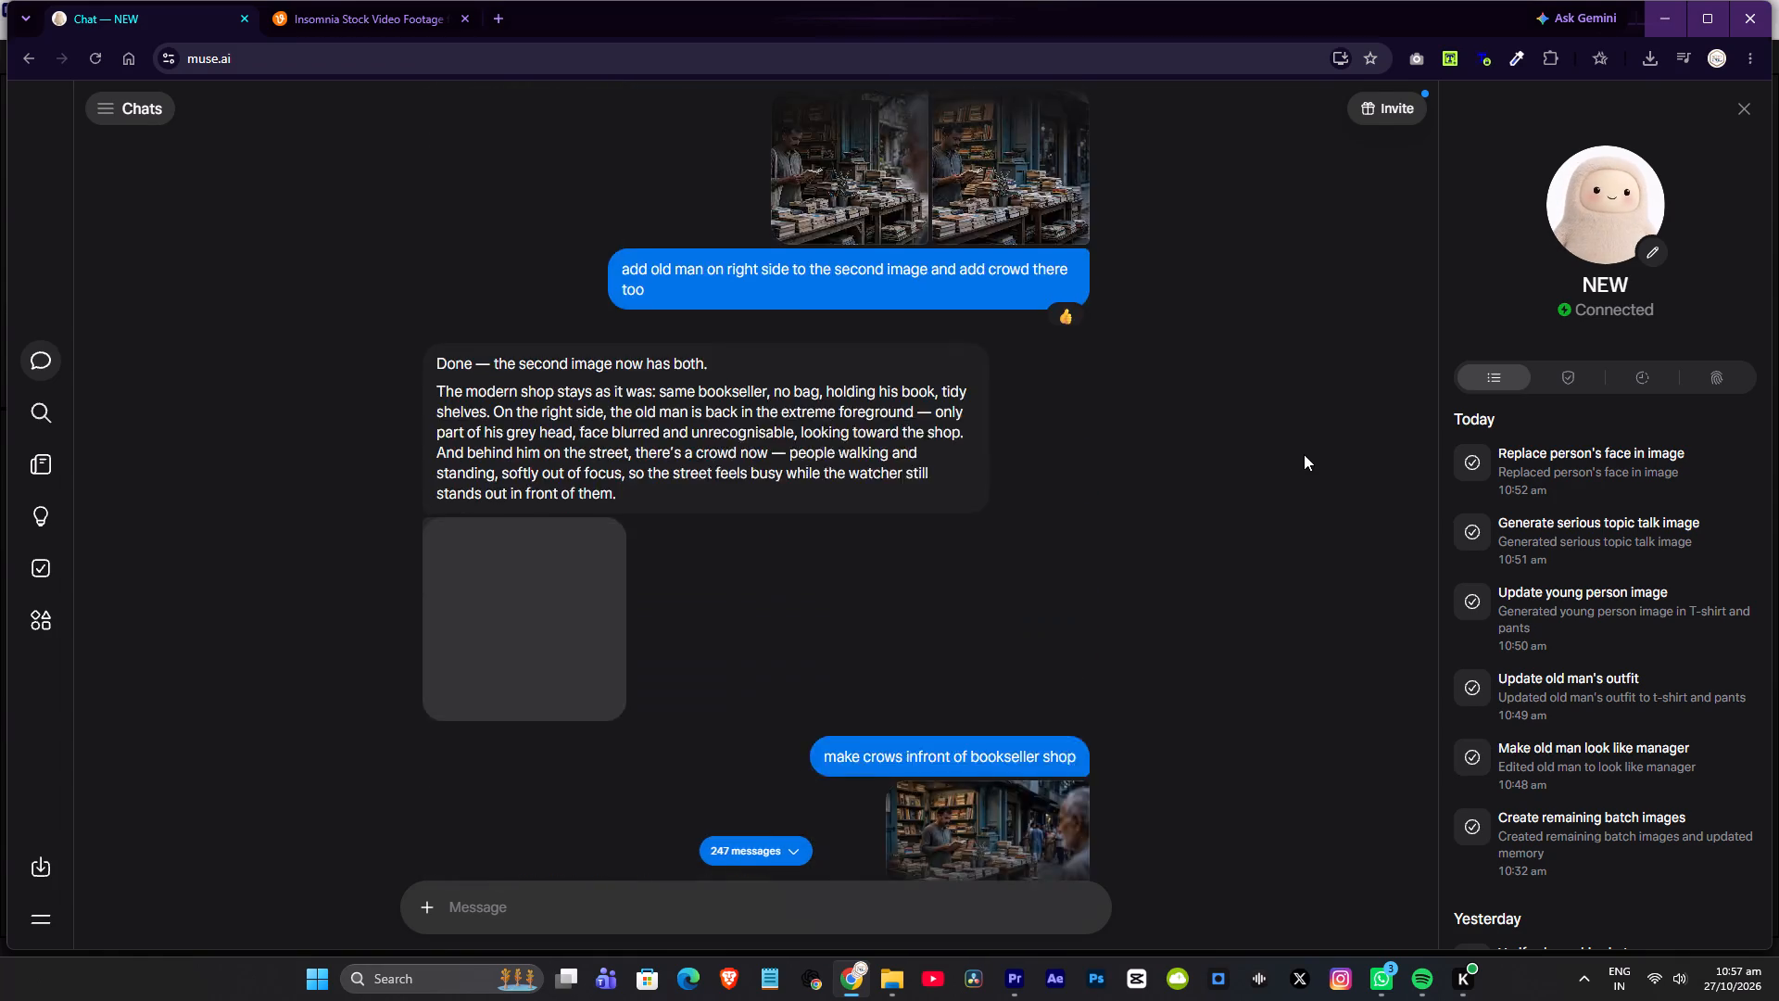
pyautogui.press('pagedown')
pyautogui.press('pagedown')
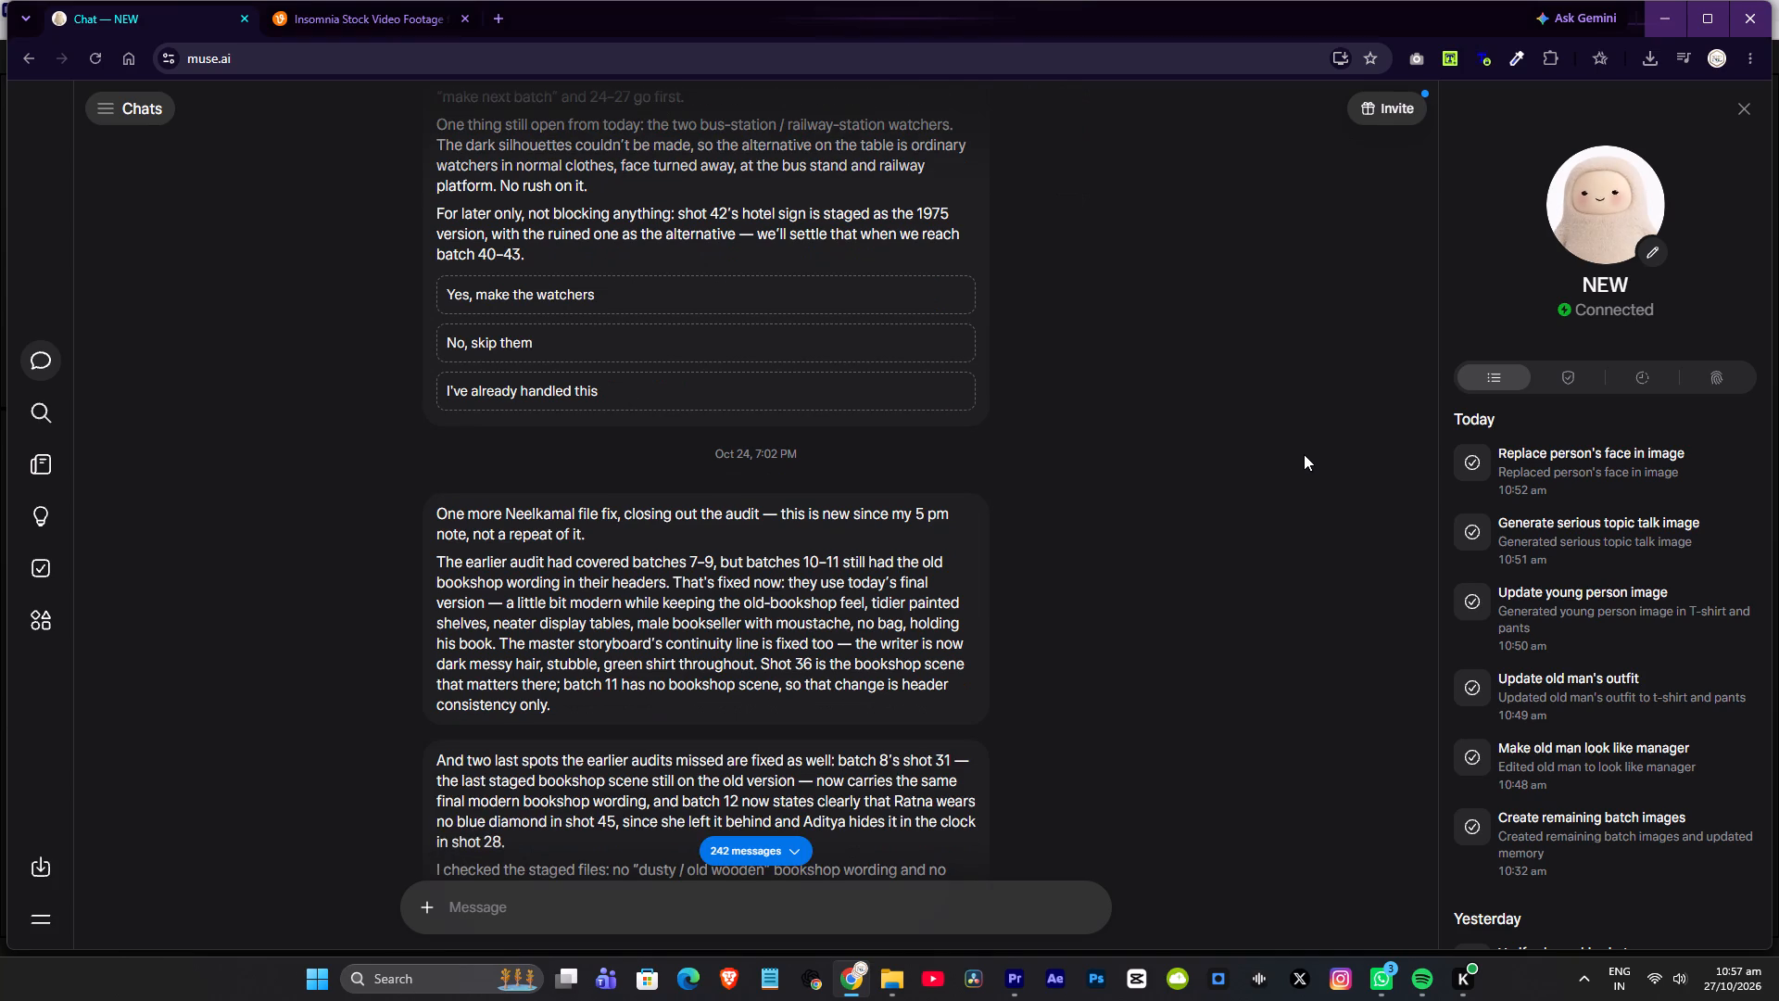
pyautogui.hotkey('shift', 'pagedown')
pyautogui.press('pagedown')
pyautogui.press('pagedown')
pyautogui.press('pagedown')
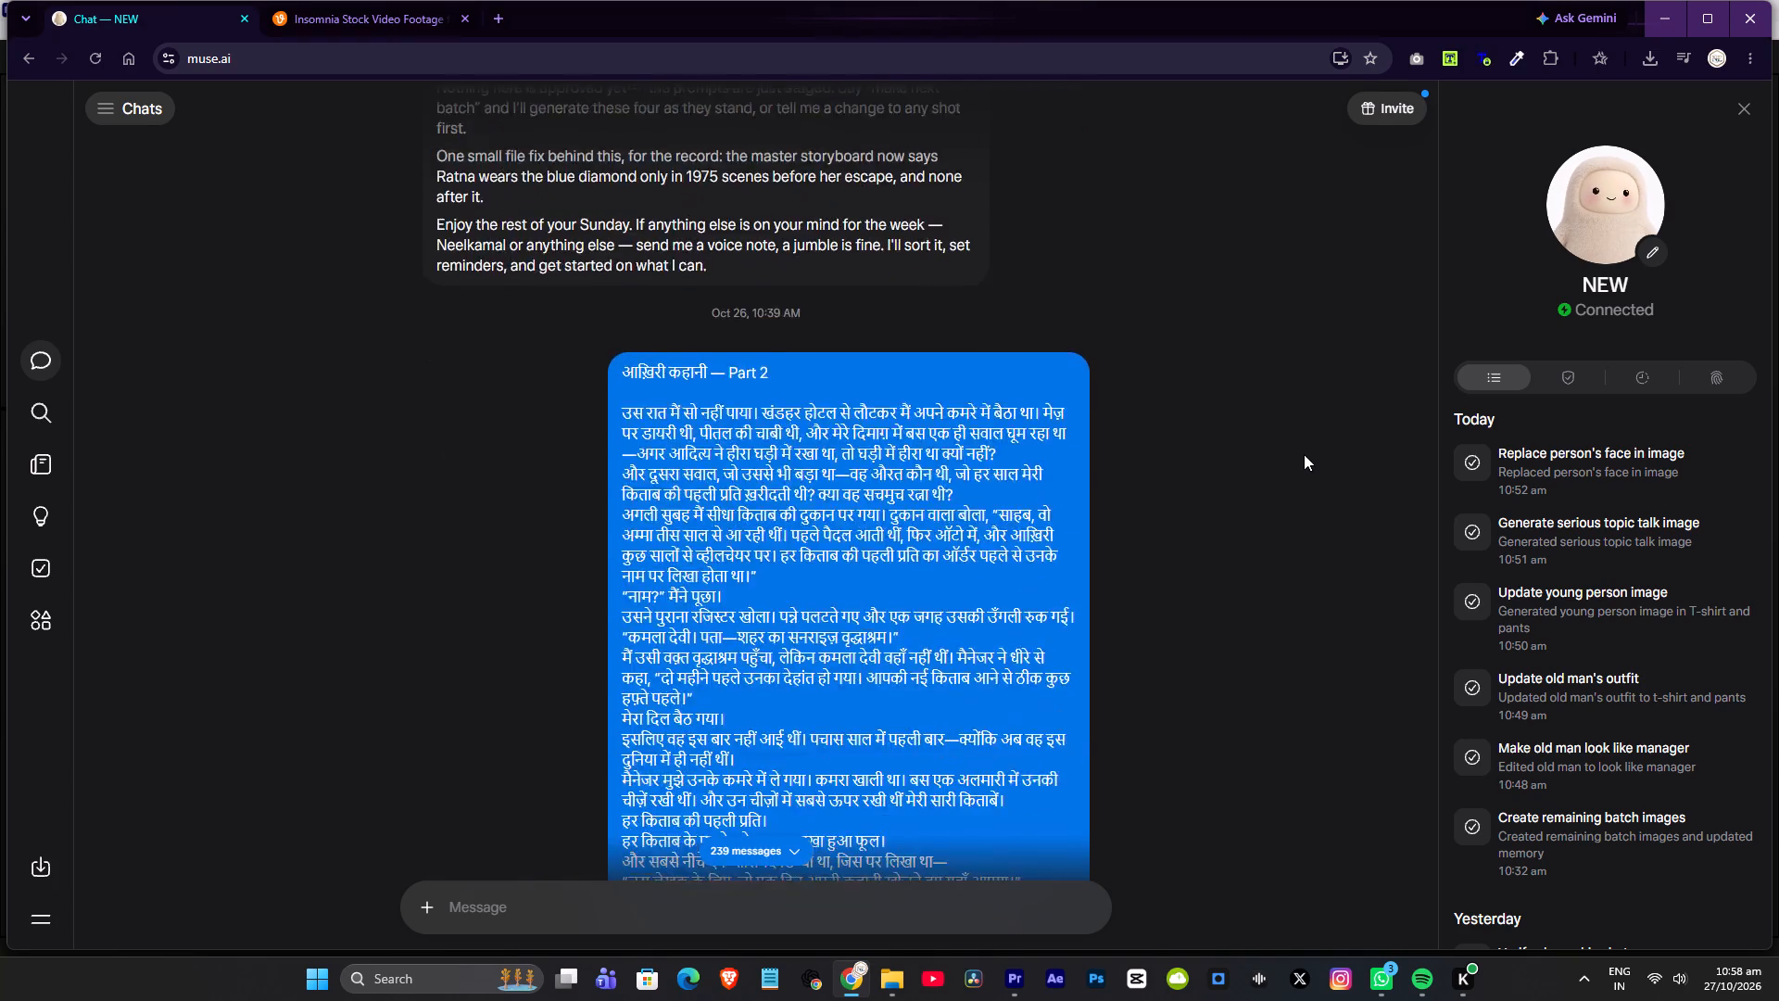
pyautogui.press('pagedown')
pyautogui.press('pagedown')
pyautogui.press('pagedown')
pyautogui.press('pagedown')
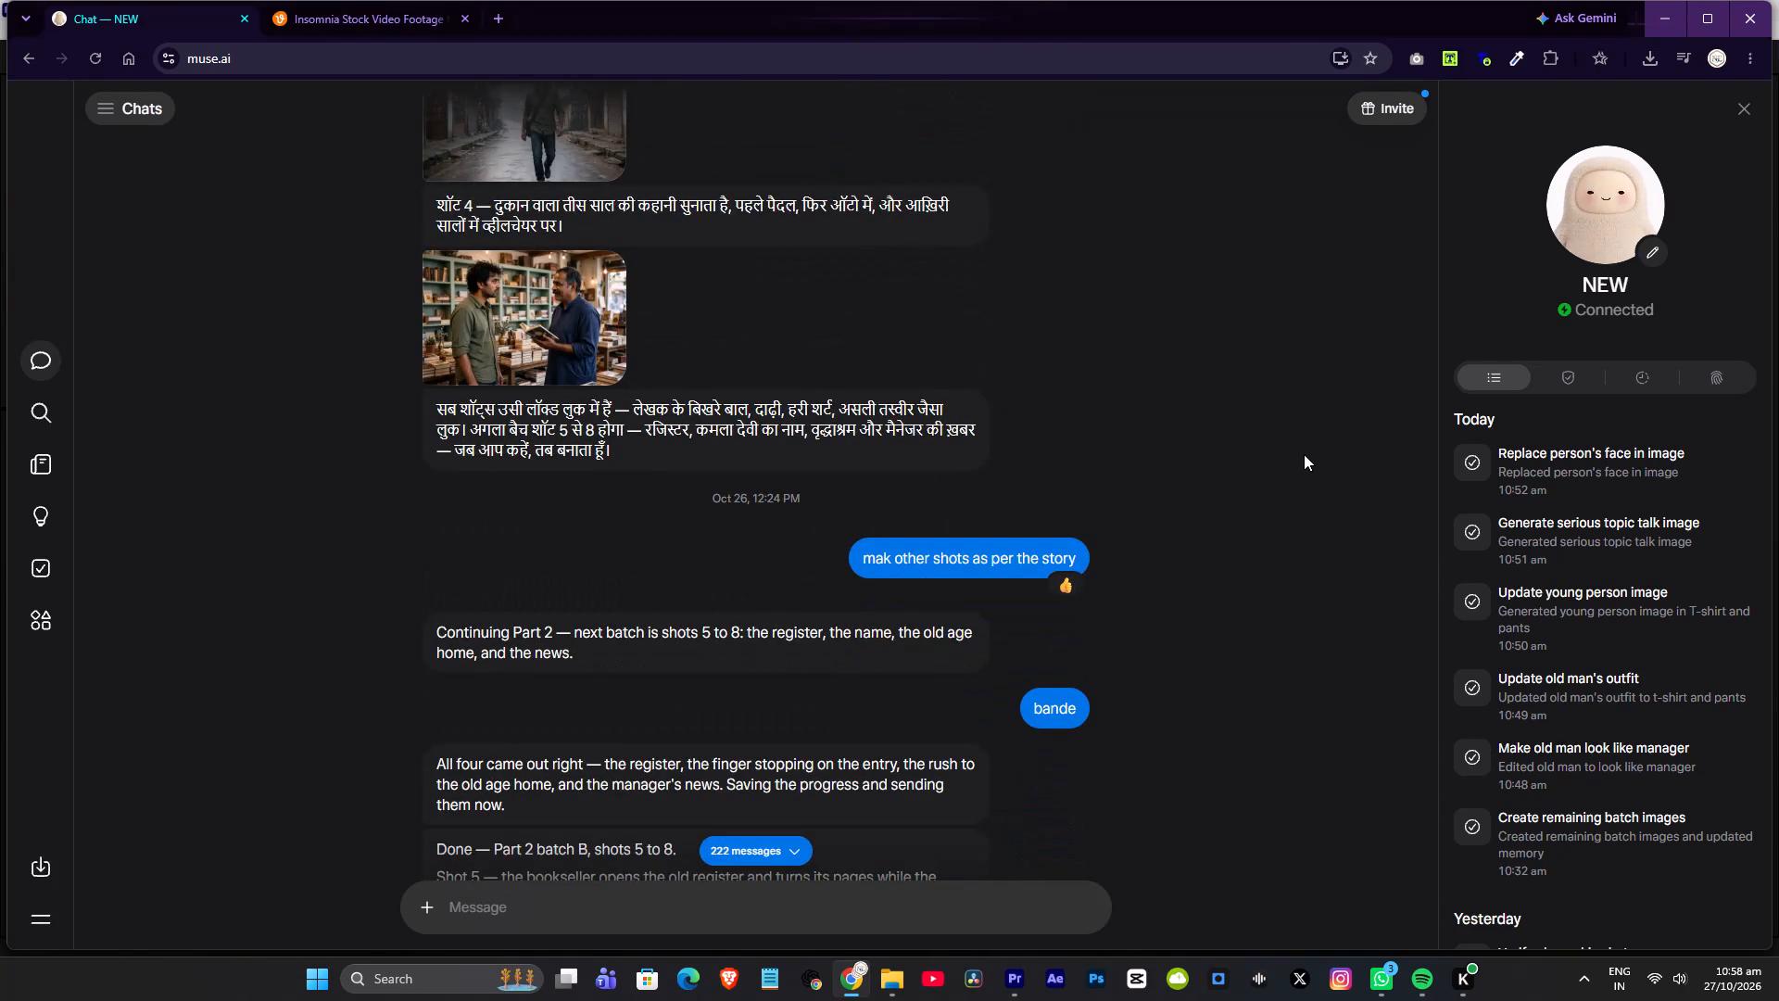
pyautogui.press('pagedown')
pyautogui.press('pagedown')
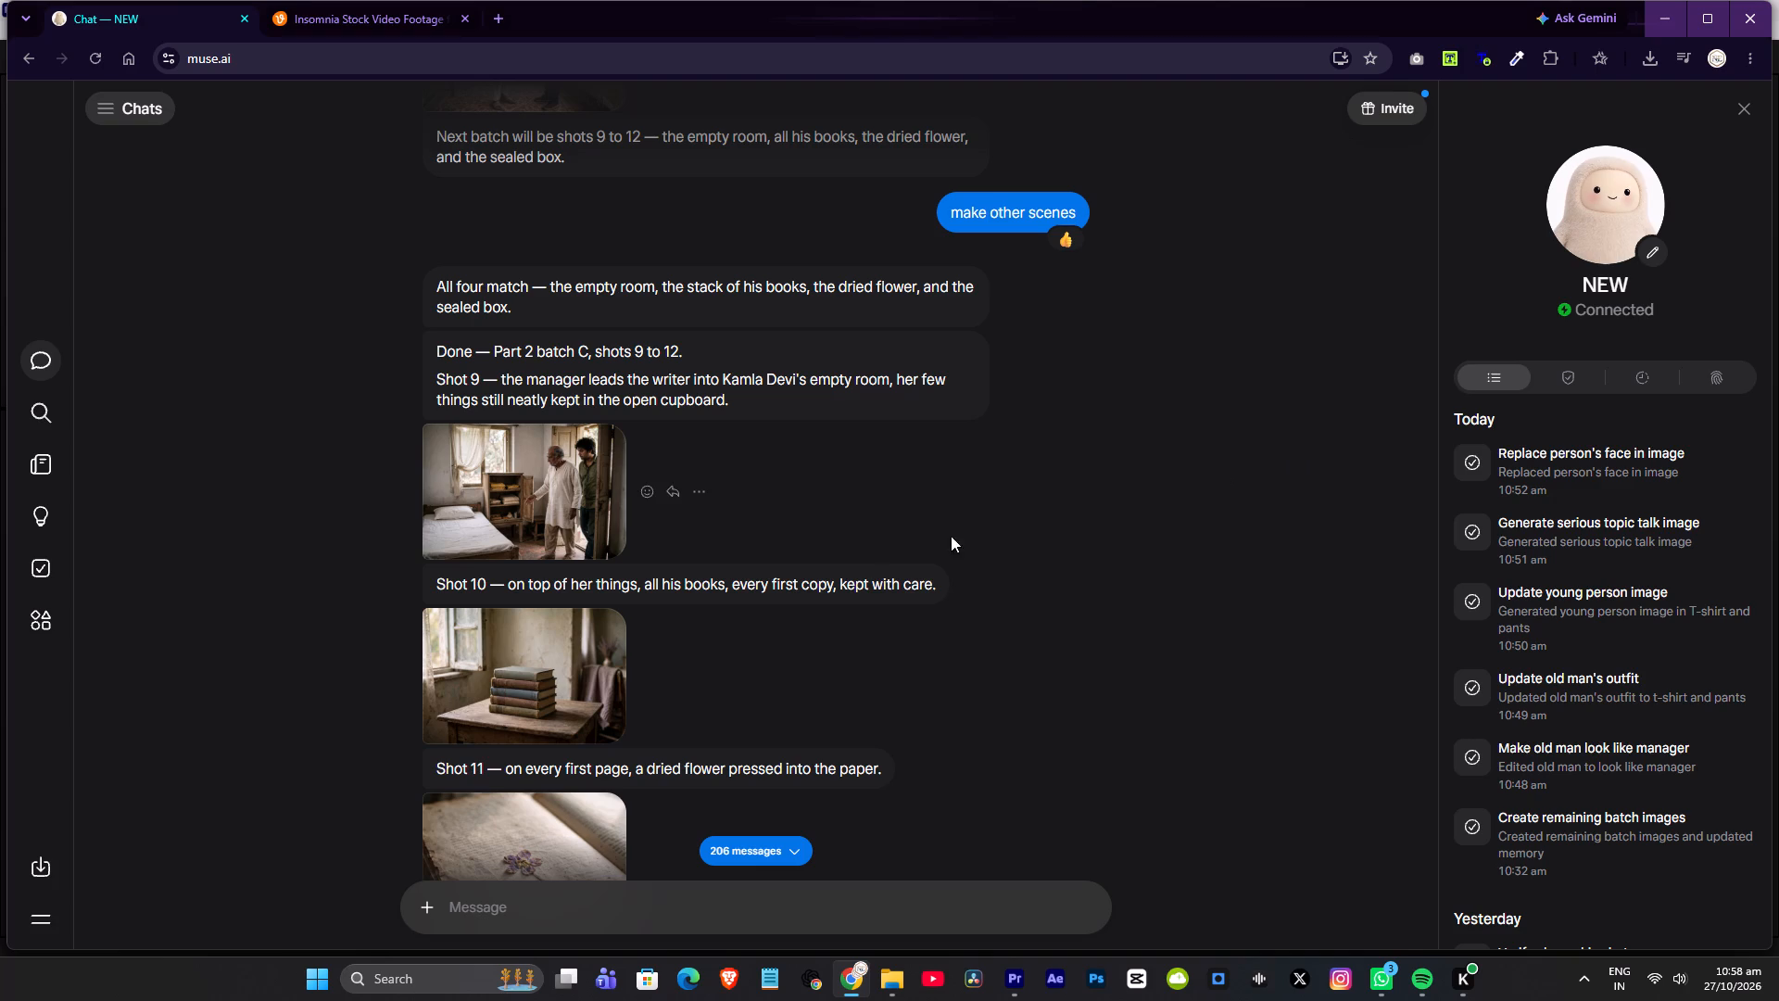
pyautogui.rightClick(524, 487)
pyautogui.click(562, 606)
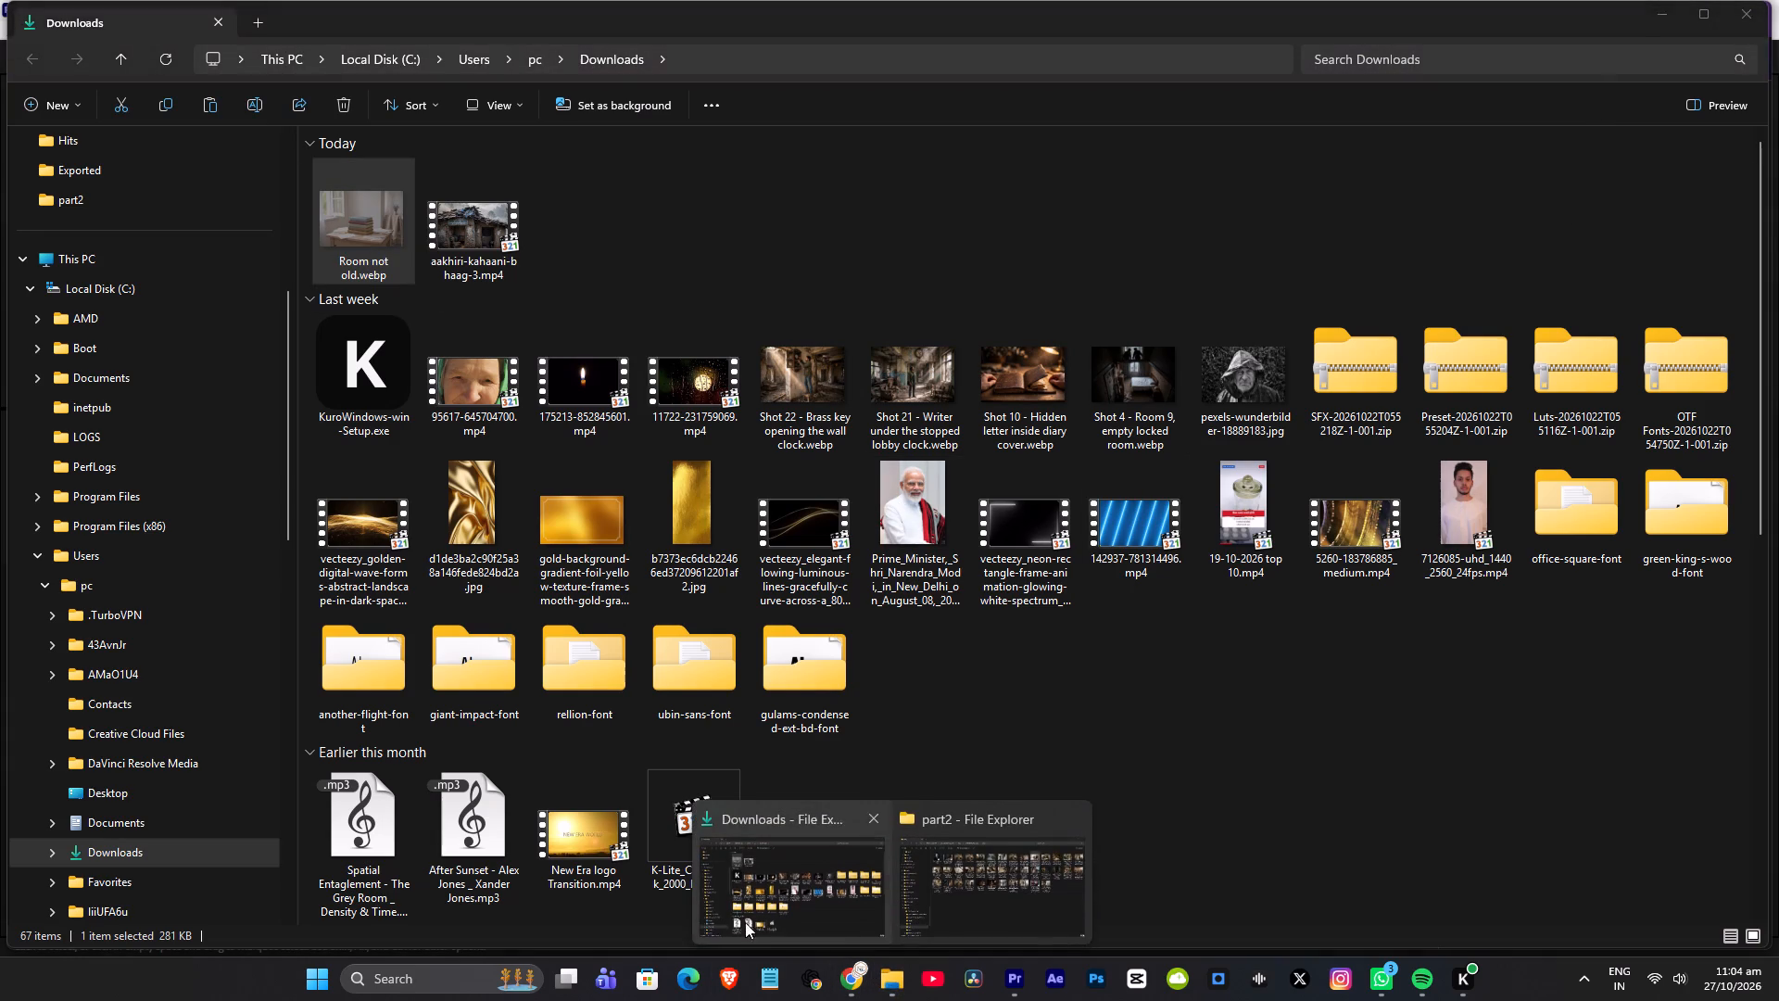
pyautogui.click(747, 894)
pyautogui.click(900, 978)
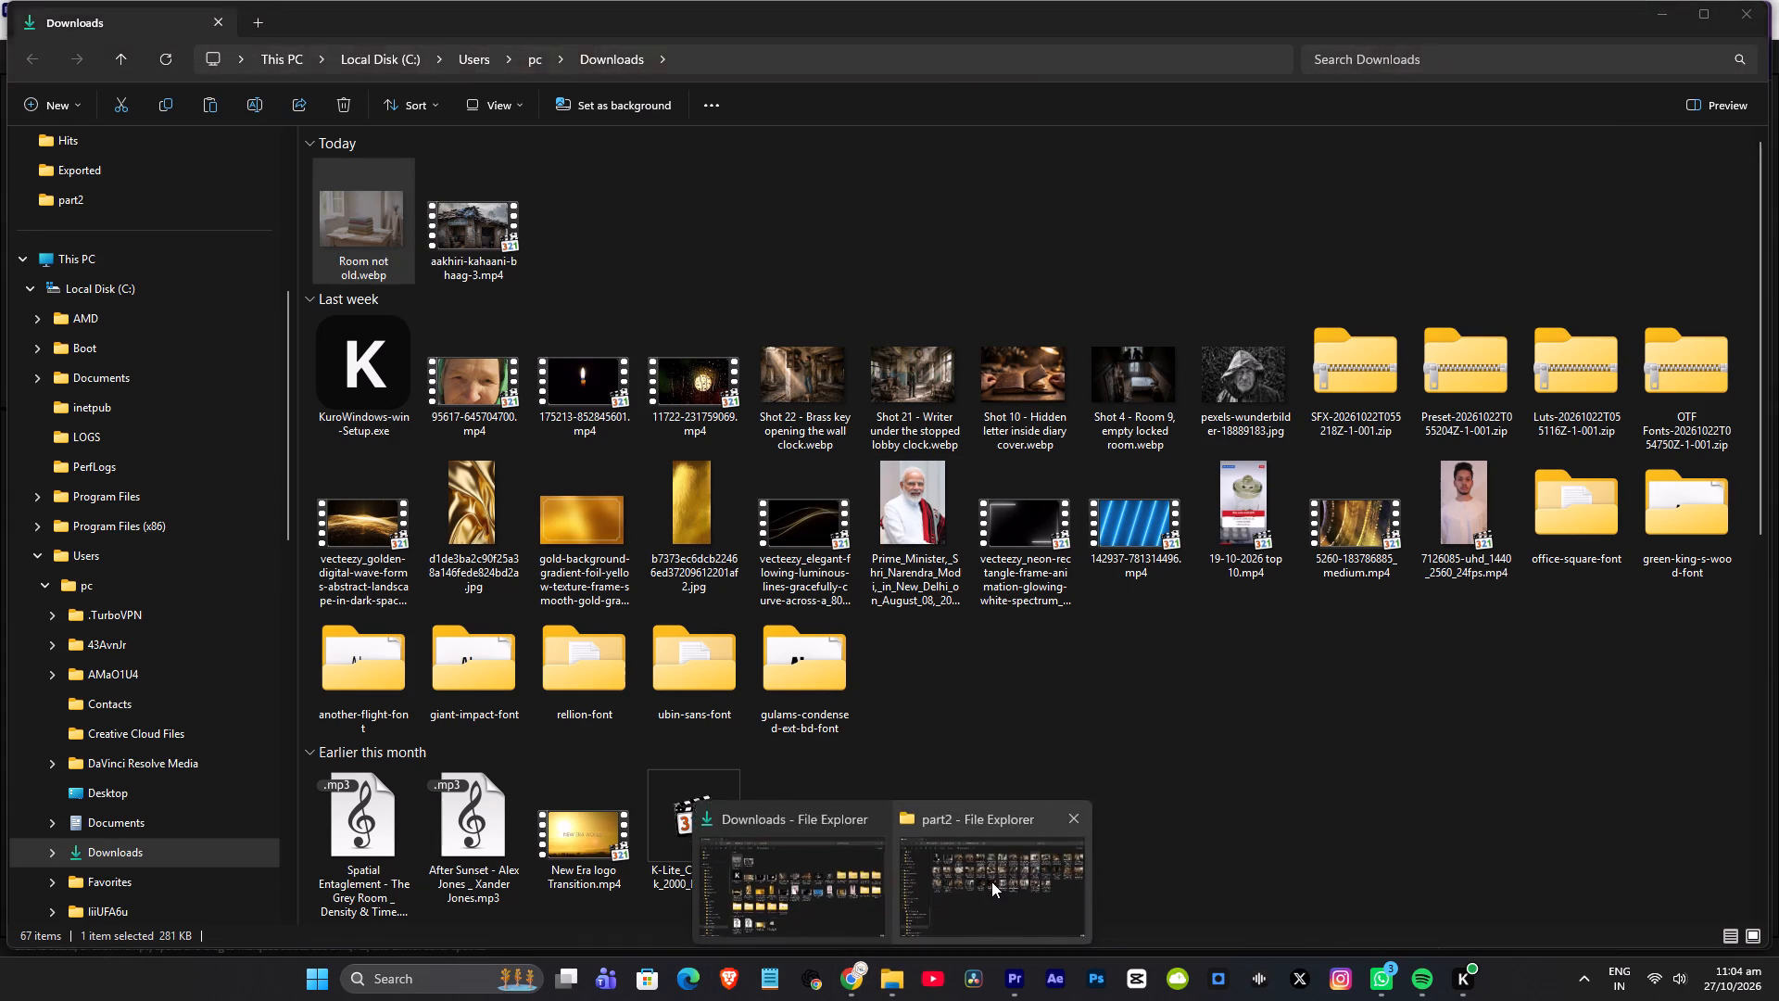
pyautogui.click(991, 881)
pyautogui.hotkey('ctrl', 'v')
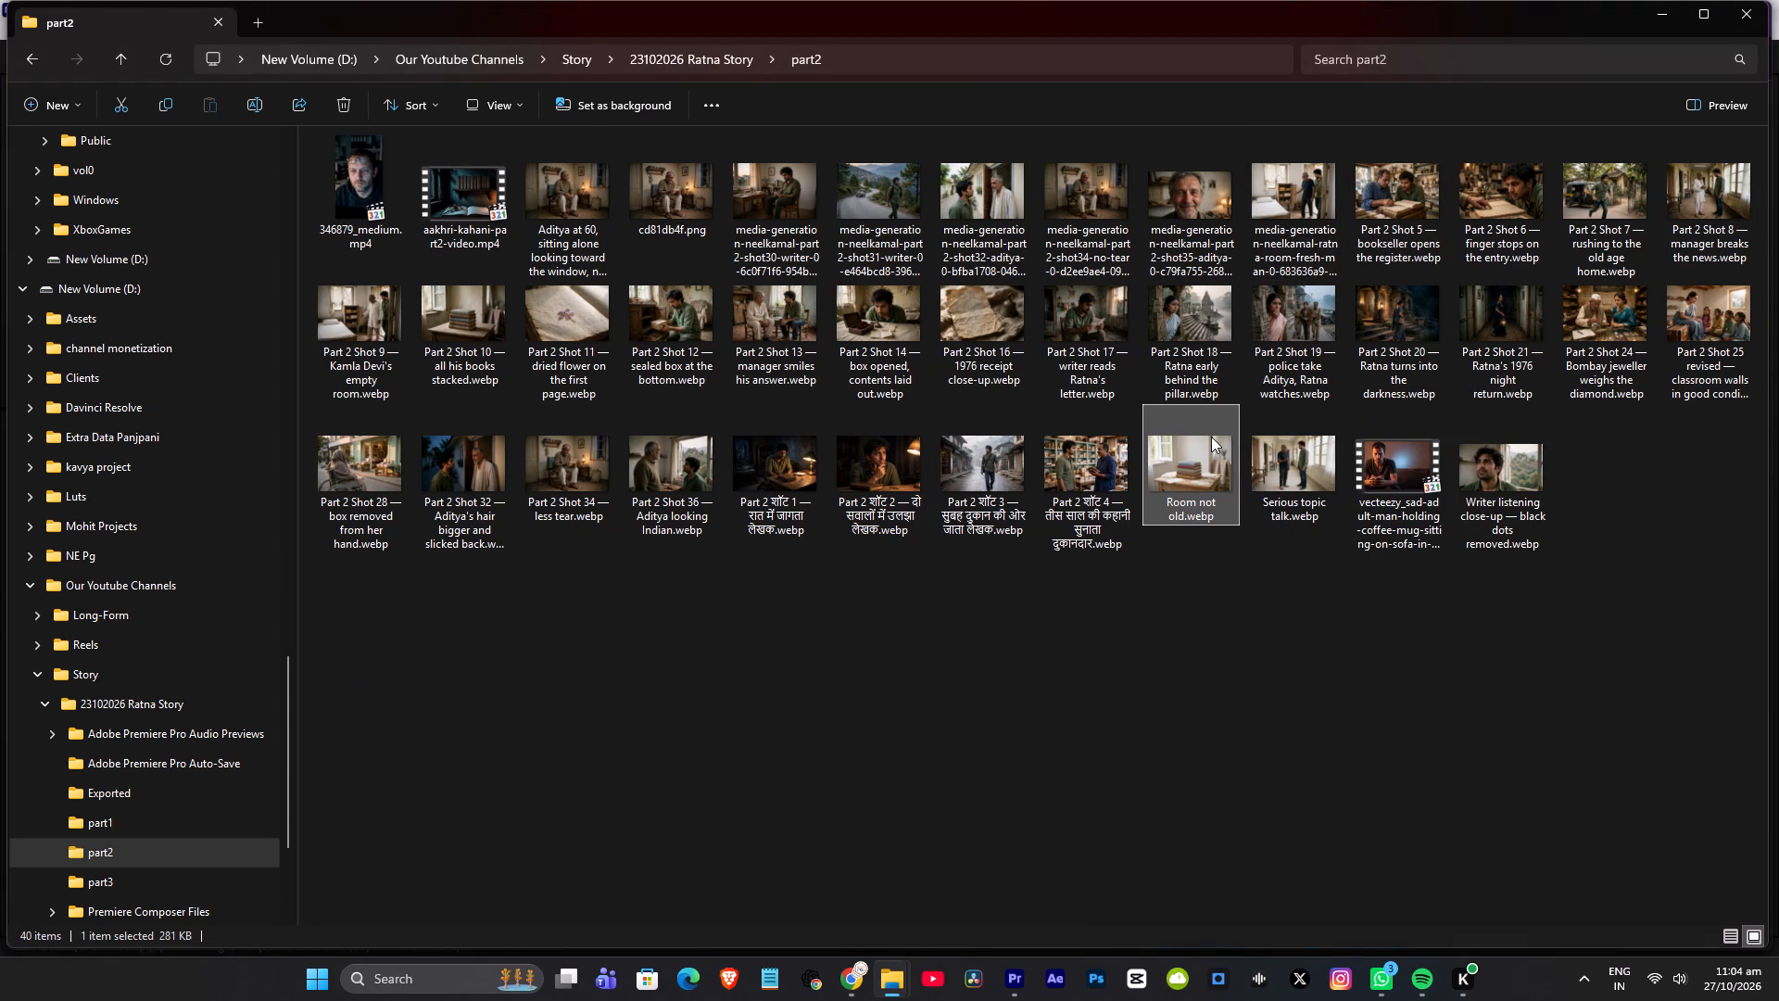
# Place Room not old.webp on track V5 in Premiere, aligned with the start of the media-generation room clip below.
pyautogui.moveTo(1204, 456); pyautogui.dragTo(695, 541)
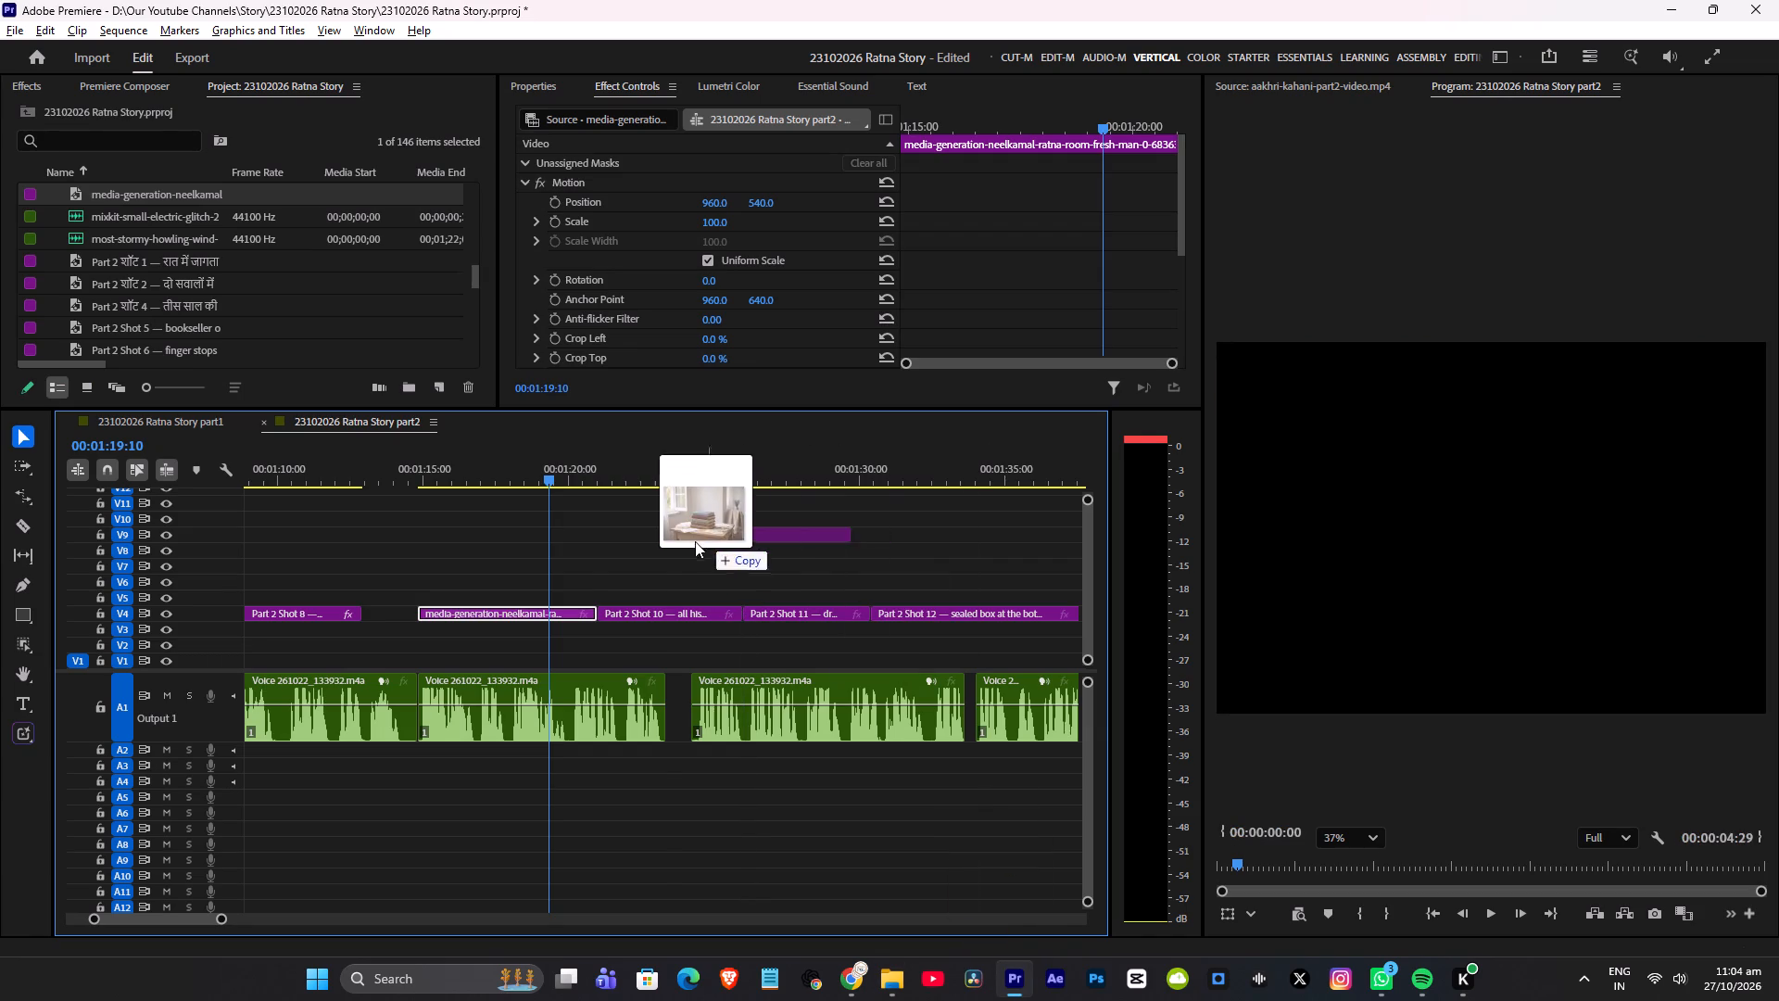
pyautogui.moveTo(695, 541); pyautogui.dragTo(446, 595)
pyautogui.moveTo(452, 595); pyautogui.dragTo(422, 601)
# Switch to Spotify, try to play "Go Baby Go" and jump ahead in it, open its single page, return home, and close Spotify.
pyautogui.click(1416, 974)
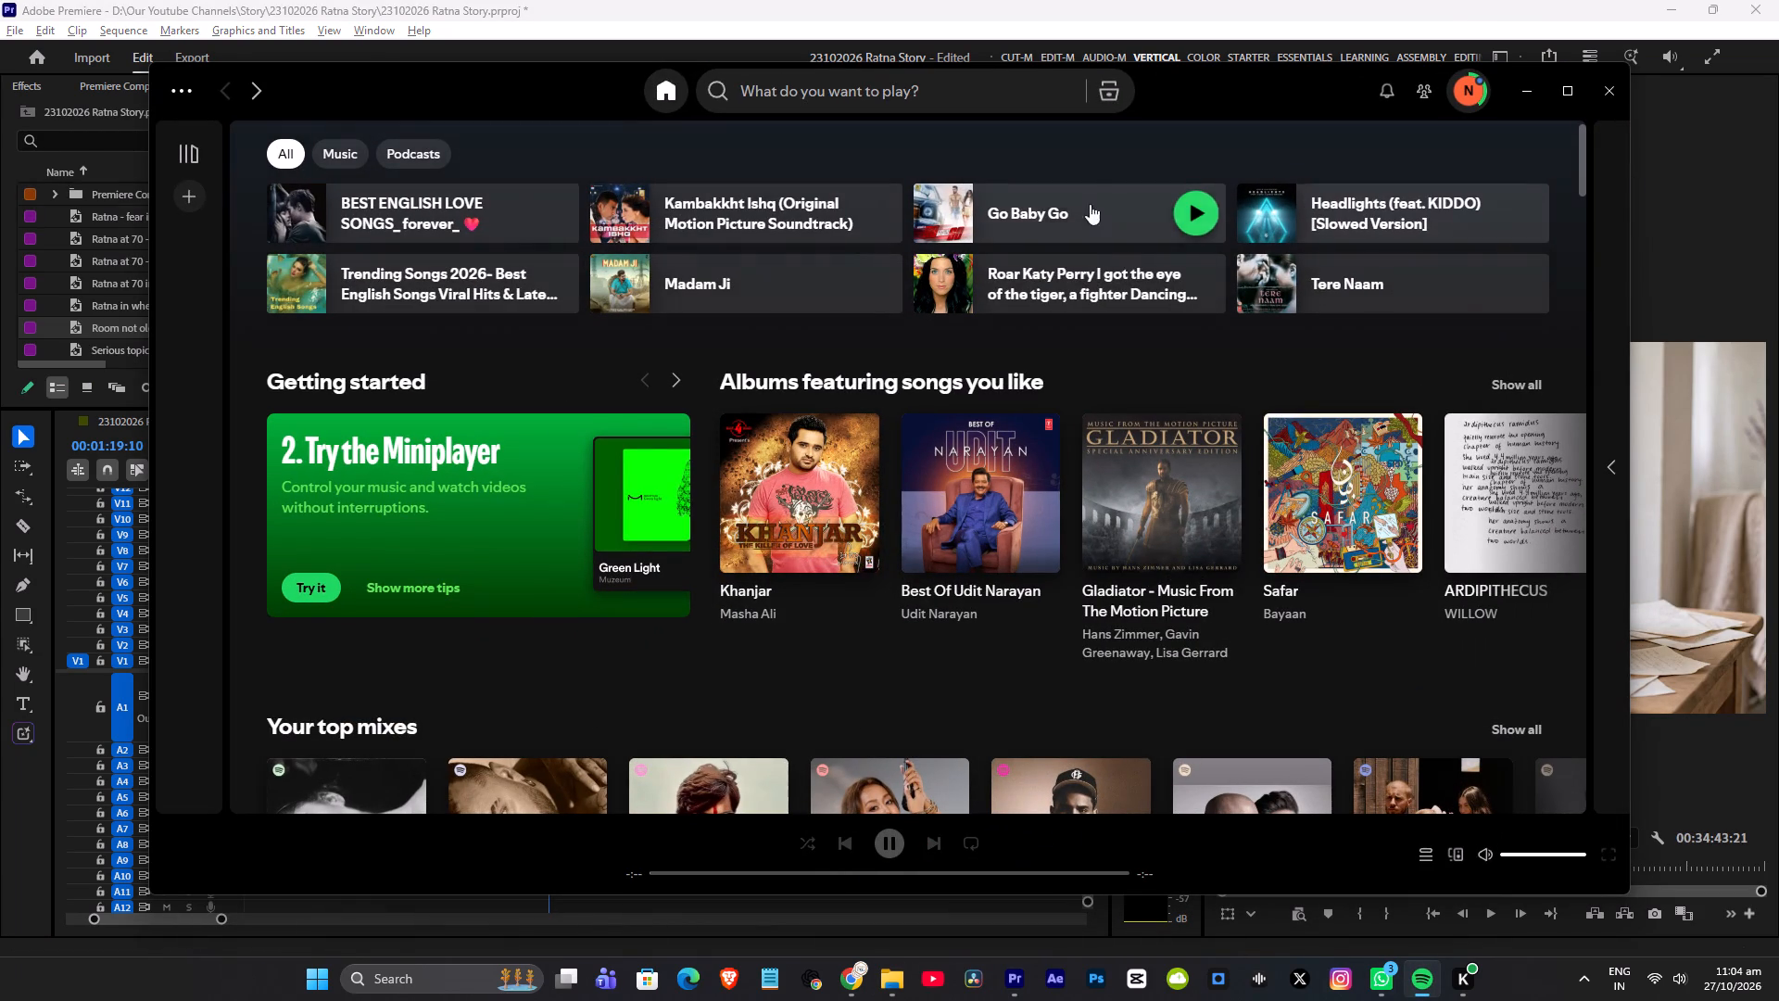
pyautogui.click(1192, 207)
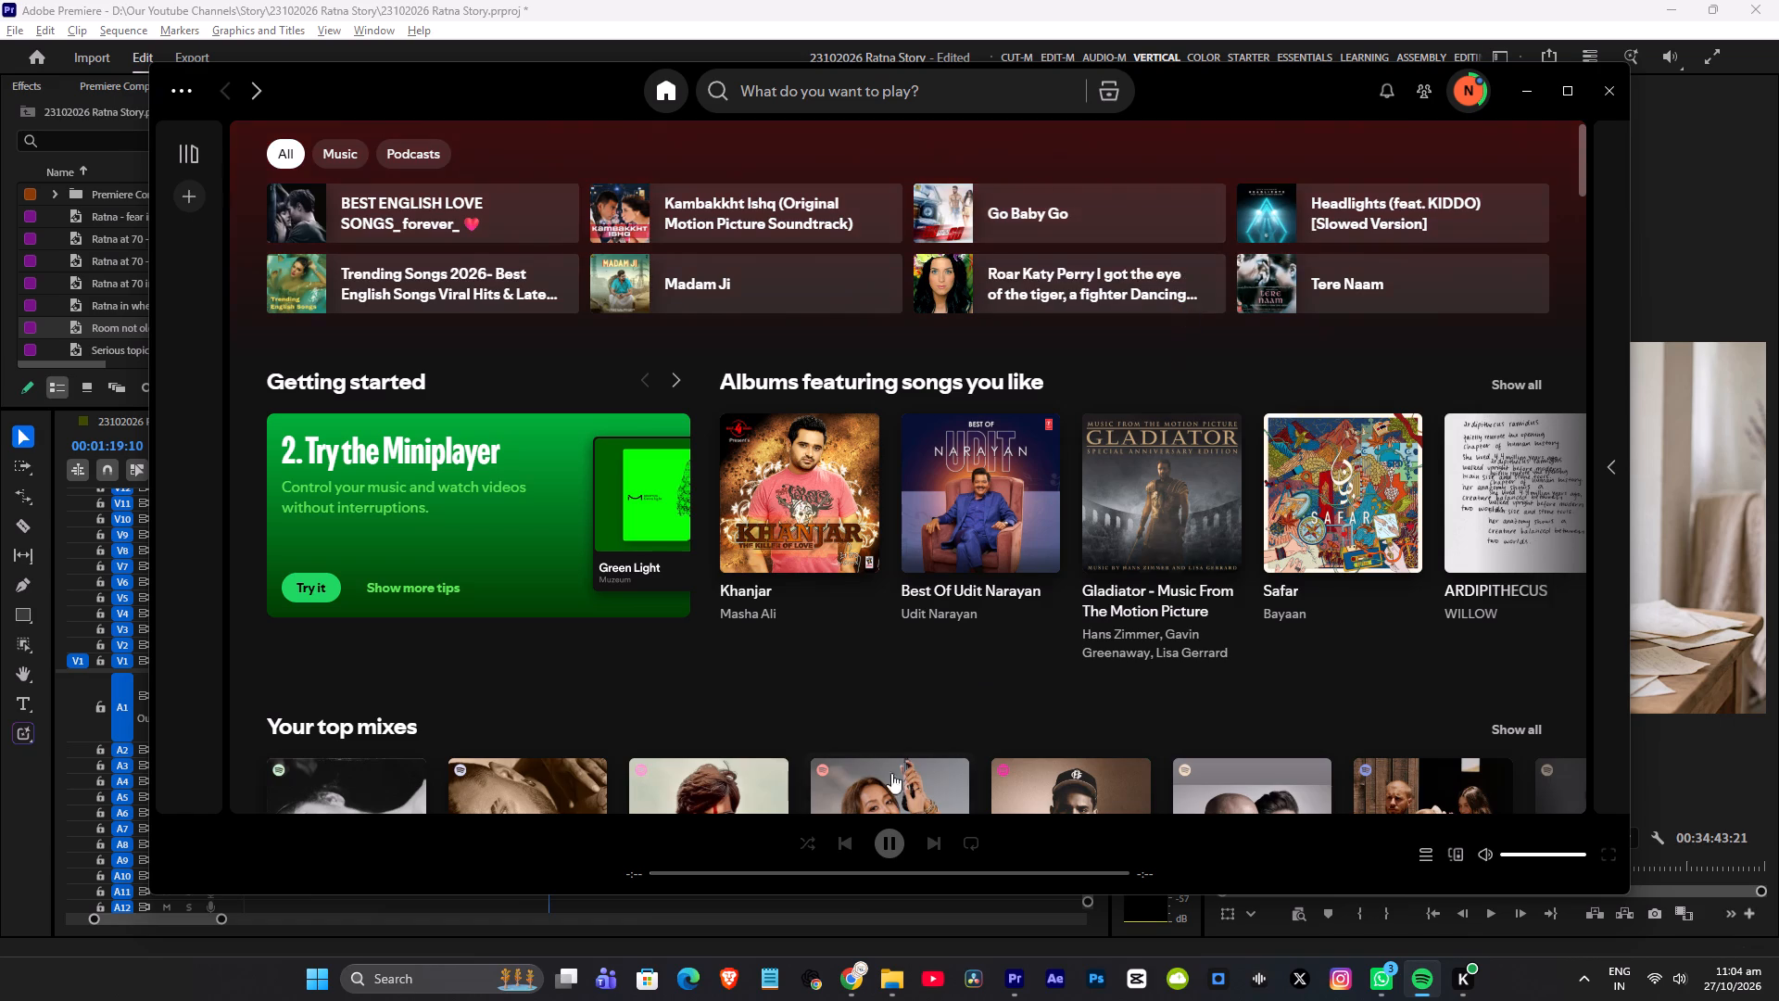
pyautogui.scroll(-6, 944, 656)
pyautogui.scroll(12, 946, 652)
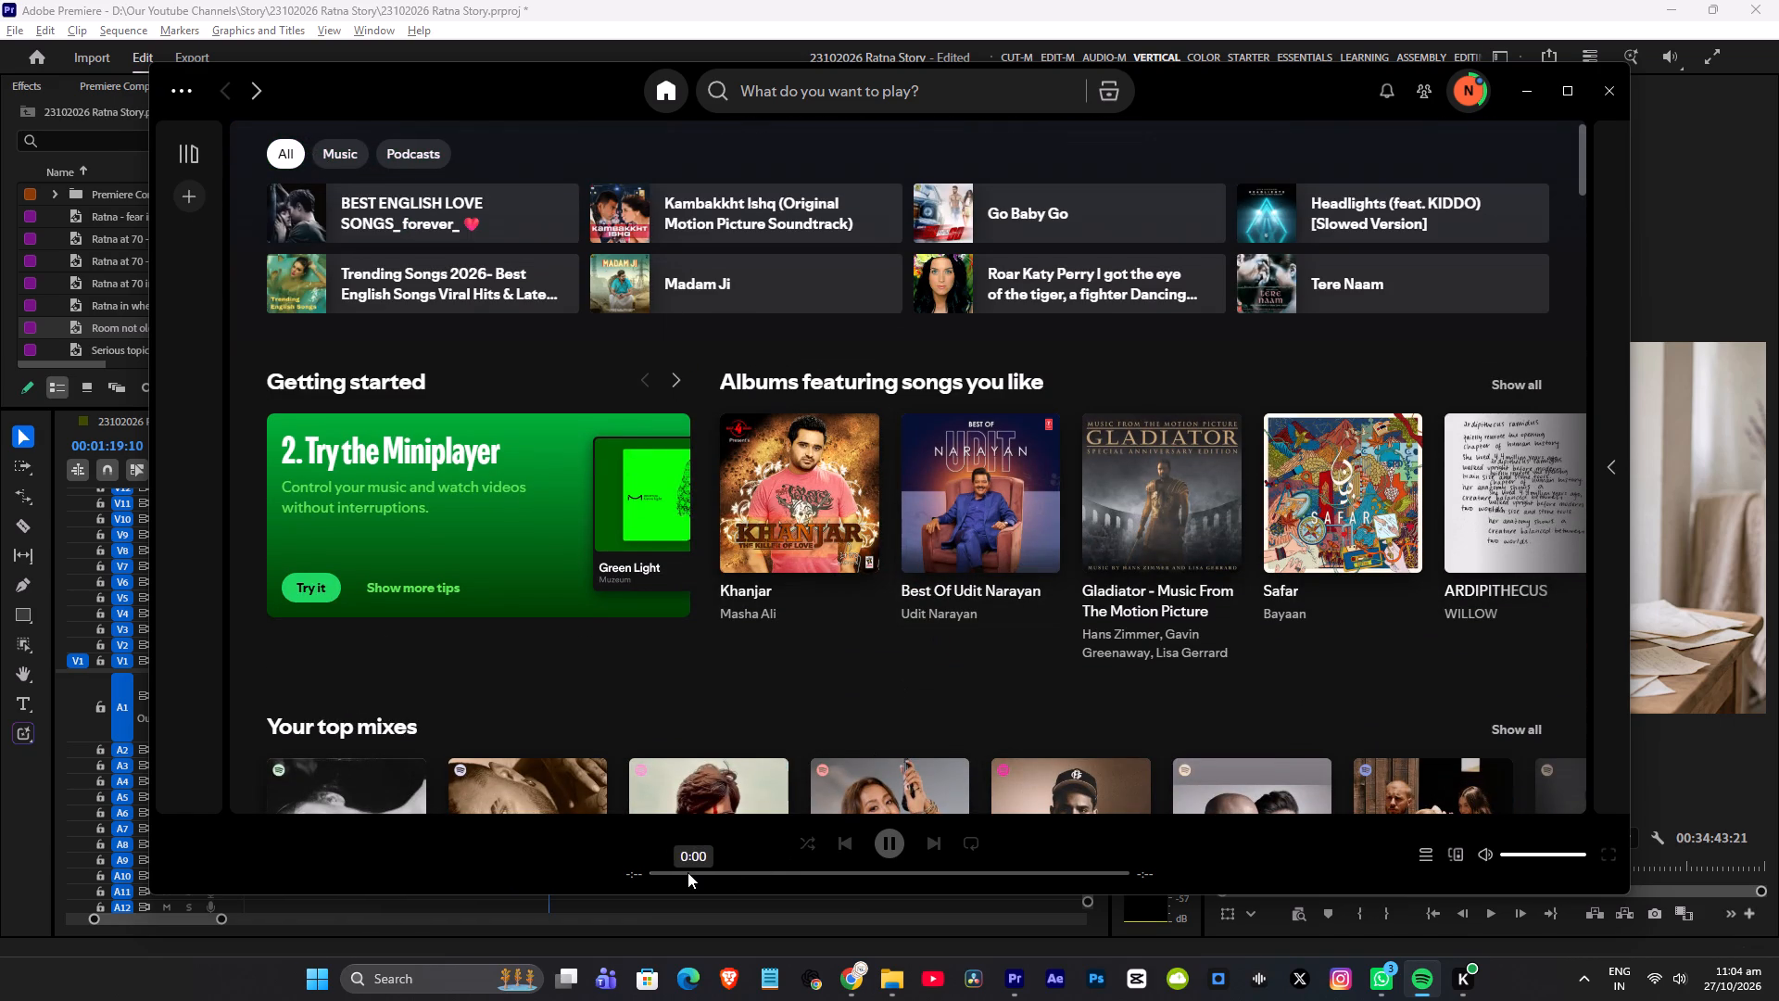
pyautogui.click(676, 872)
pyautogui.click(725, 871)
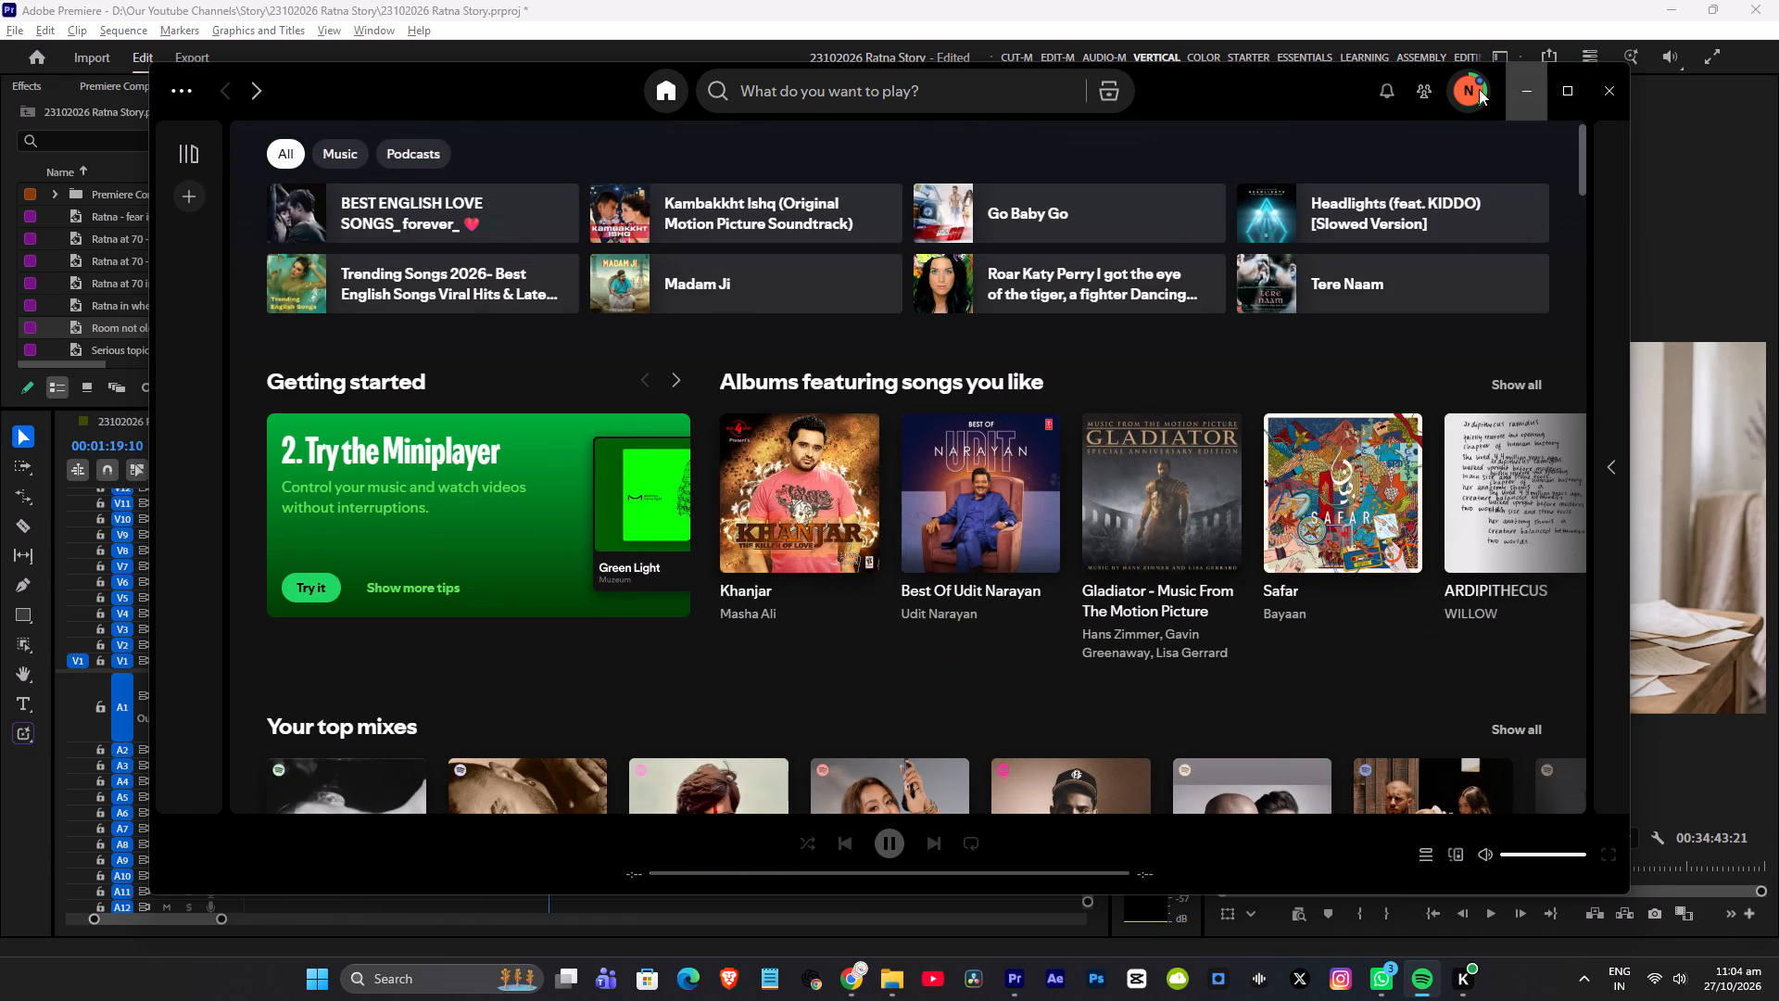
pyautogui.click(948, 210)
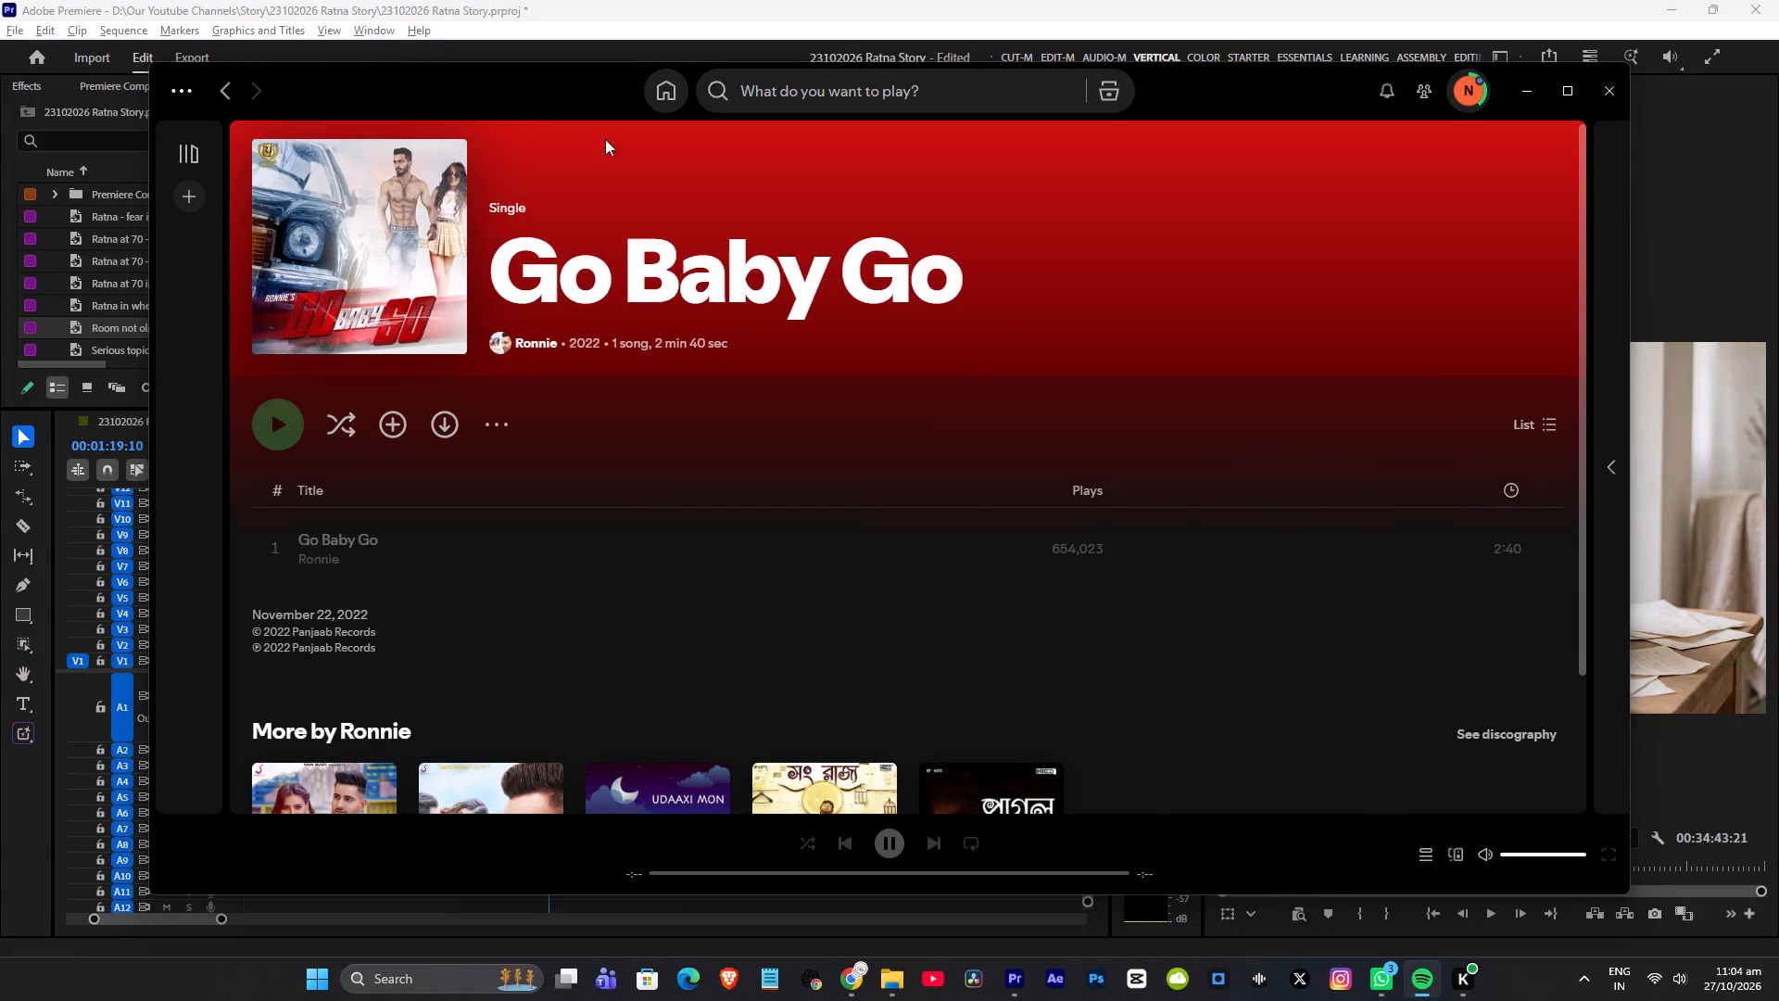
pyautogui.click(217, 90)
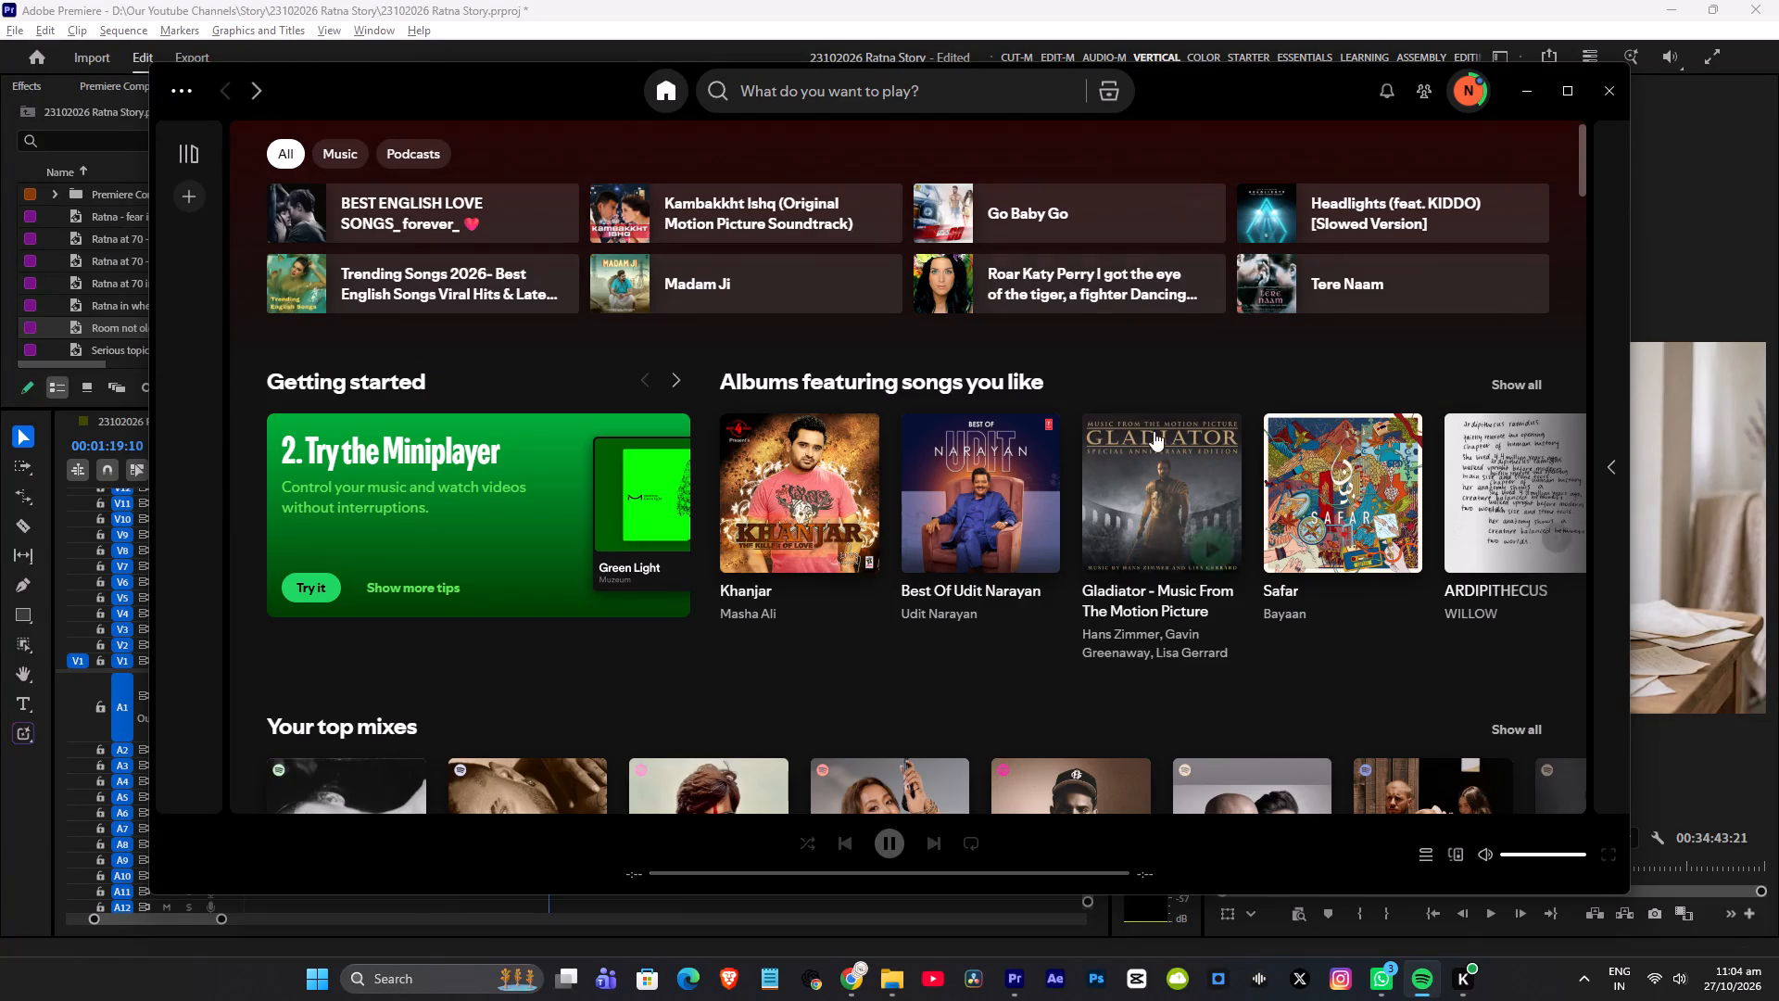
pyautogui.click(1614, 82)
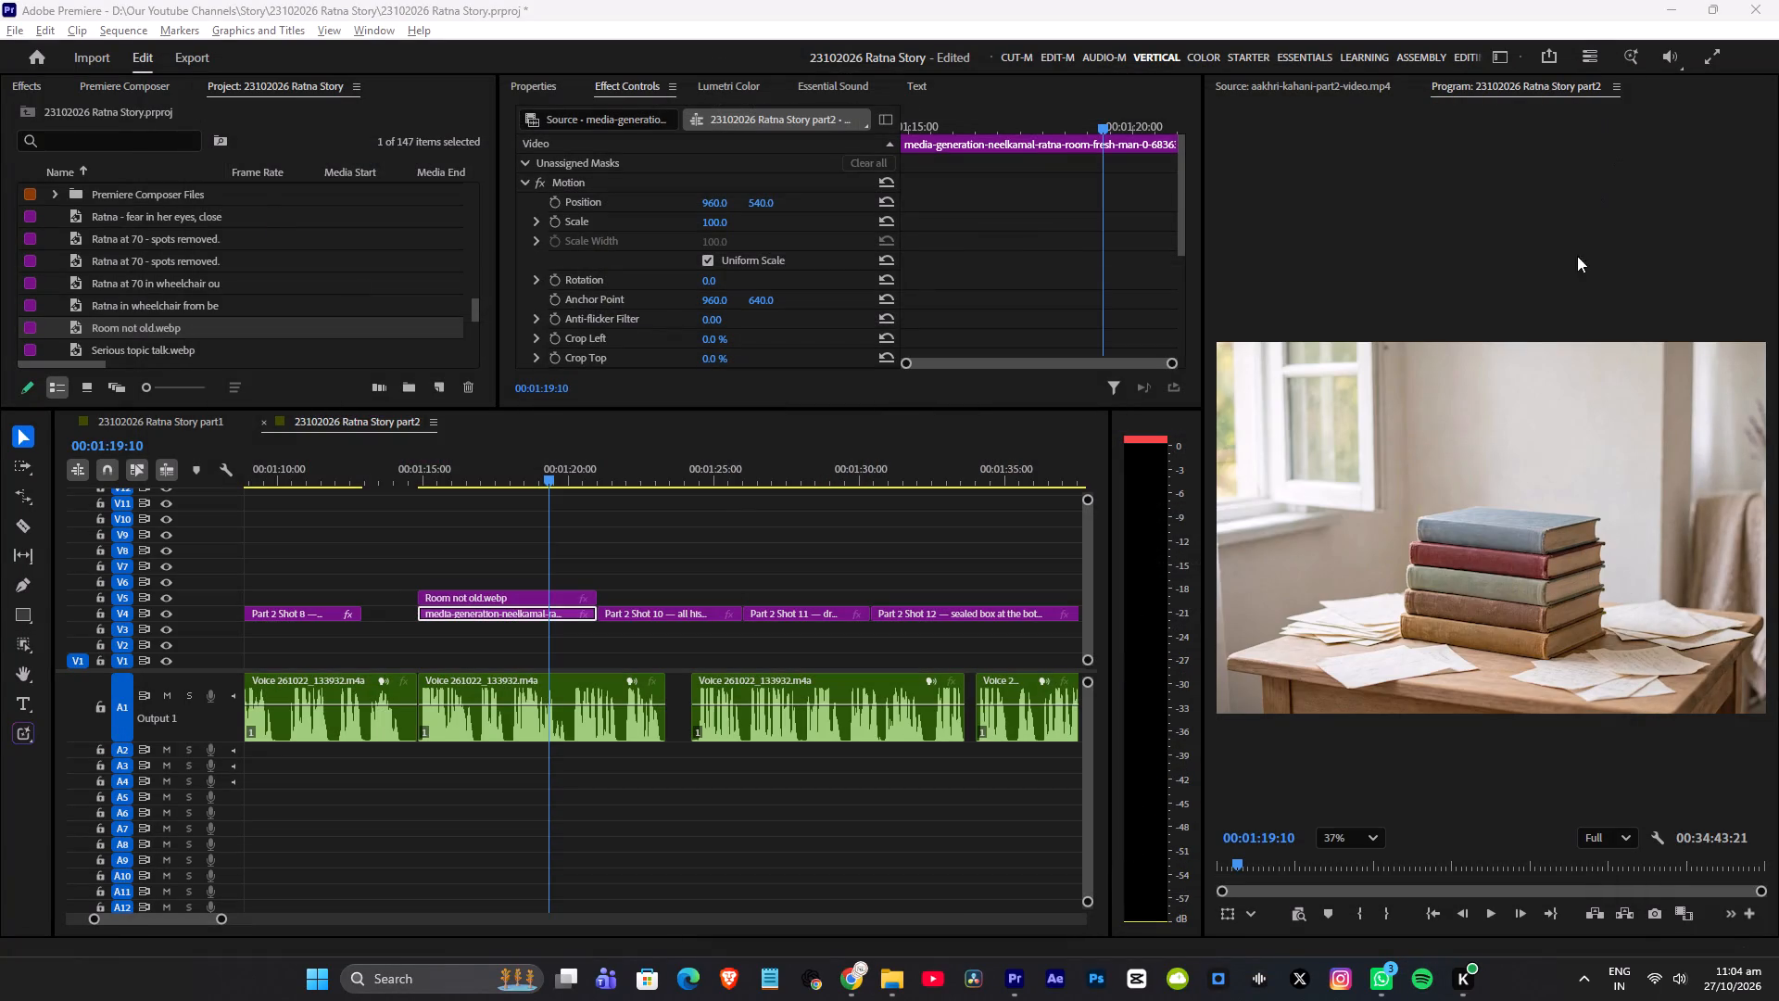
# Reopen Spotify, try "Go Baby Go" again, play "Madam Ji" instead, and put the player out of the way.
pyautogui.click(1414, 973)
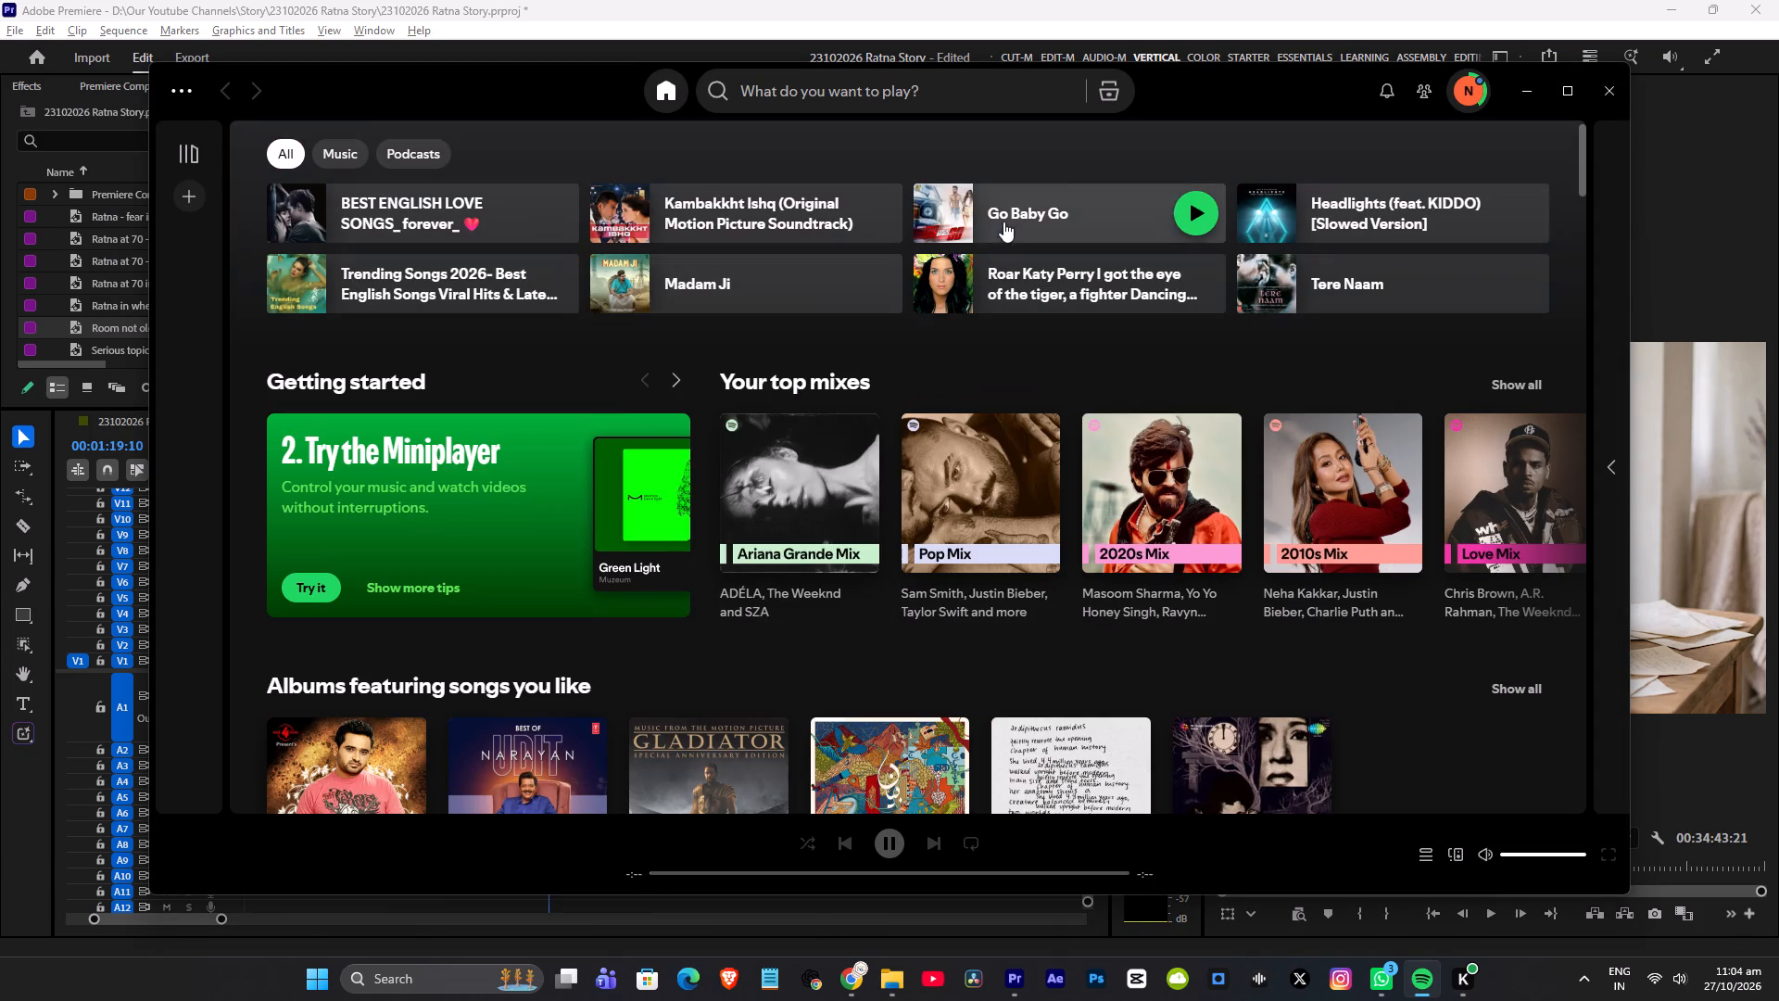
pyautogui.click(1206, 209)
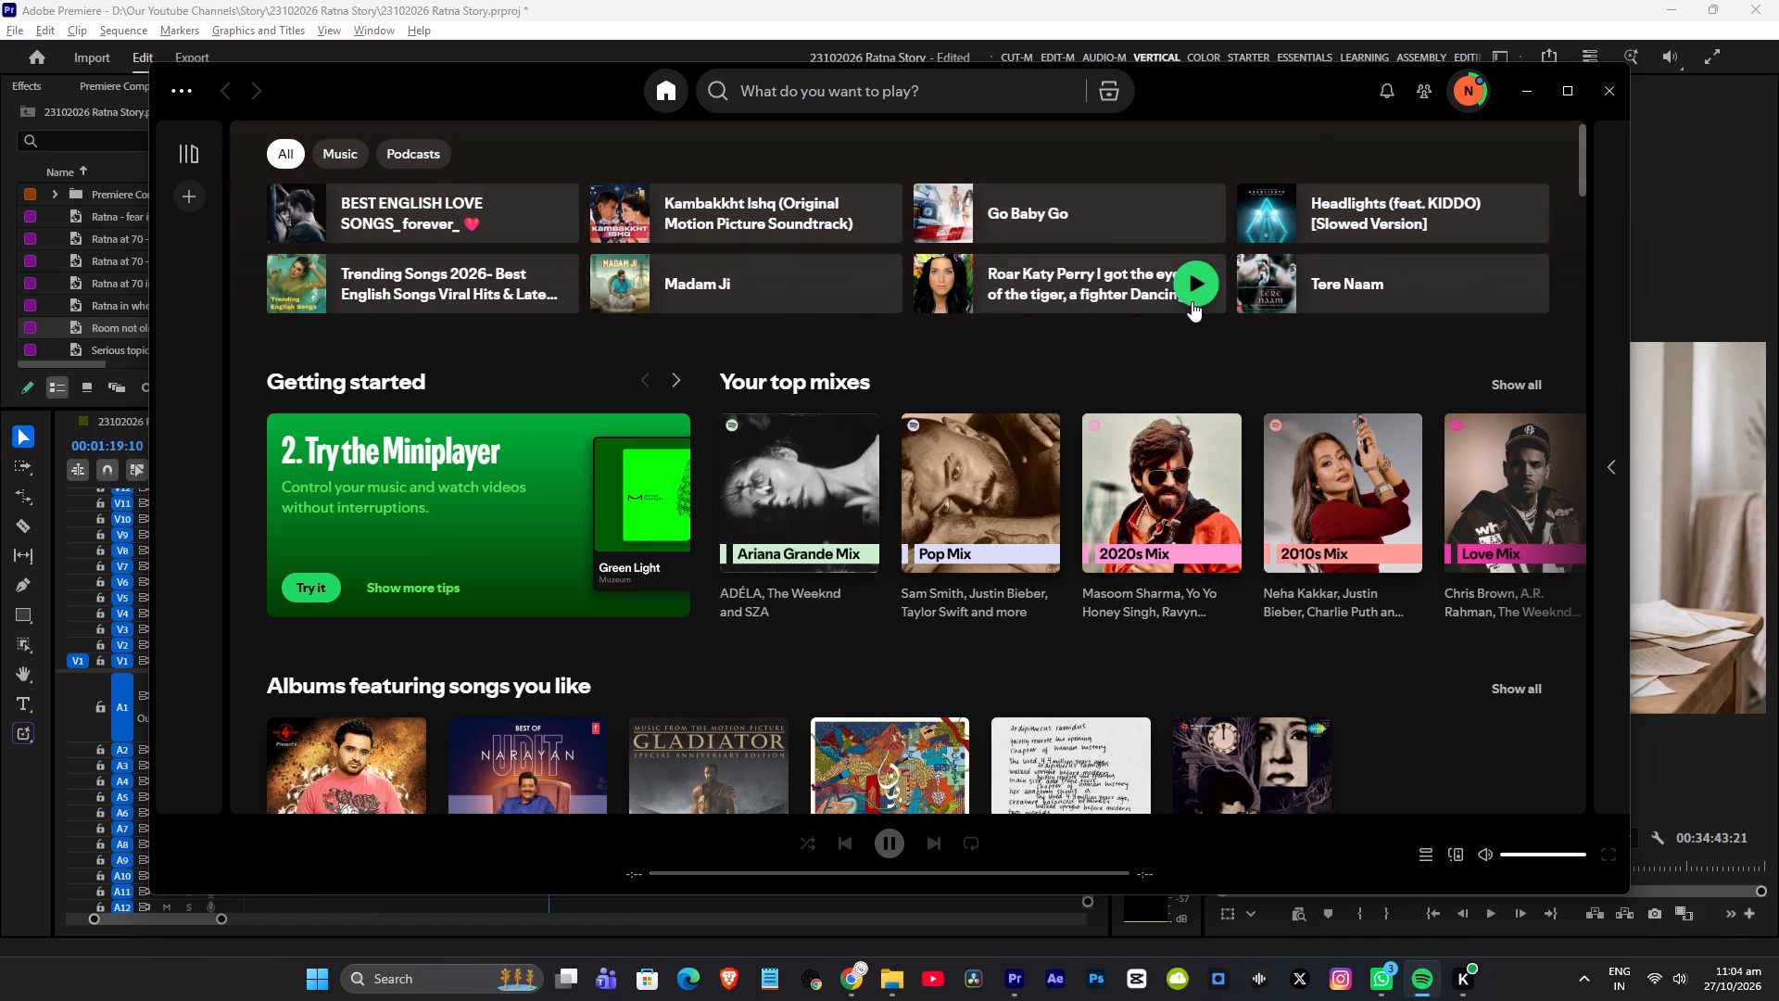
pyautogui.click(872, 282)
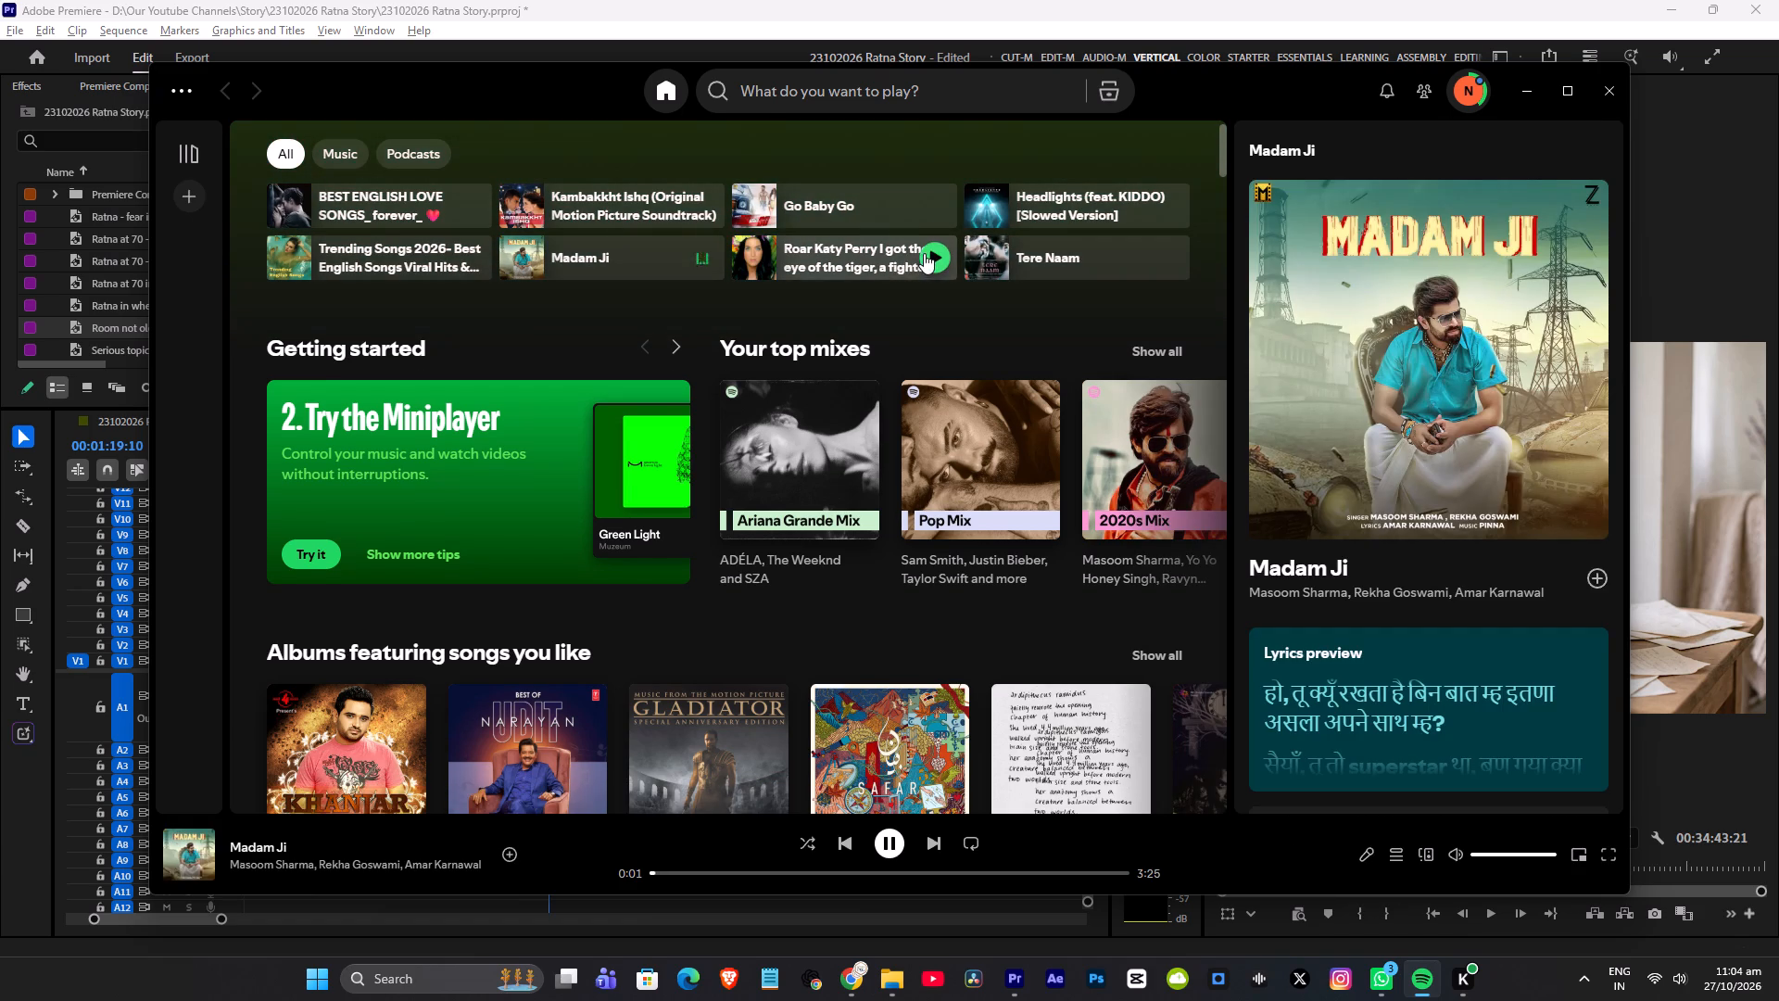
pyautogui.click(1515, 88)
# Play from about 00:01:14:23, move Room not old.webp on V5 to the start of the Shot 10 books clip, and save.
pyautogui.click(418, 476)
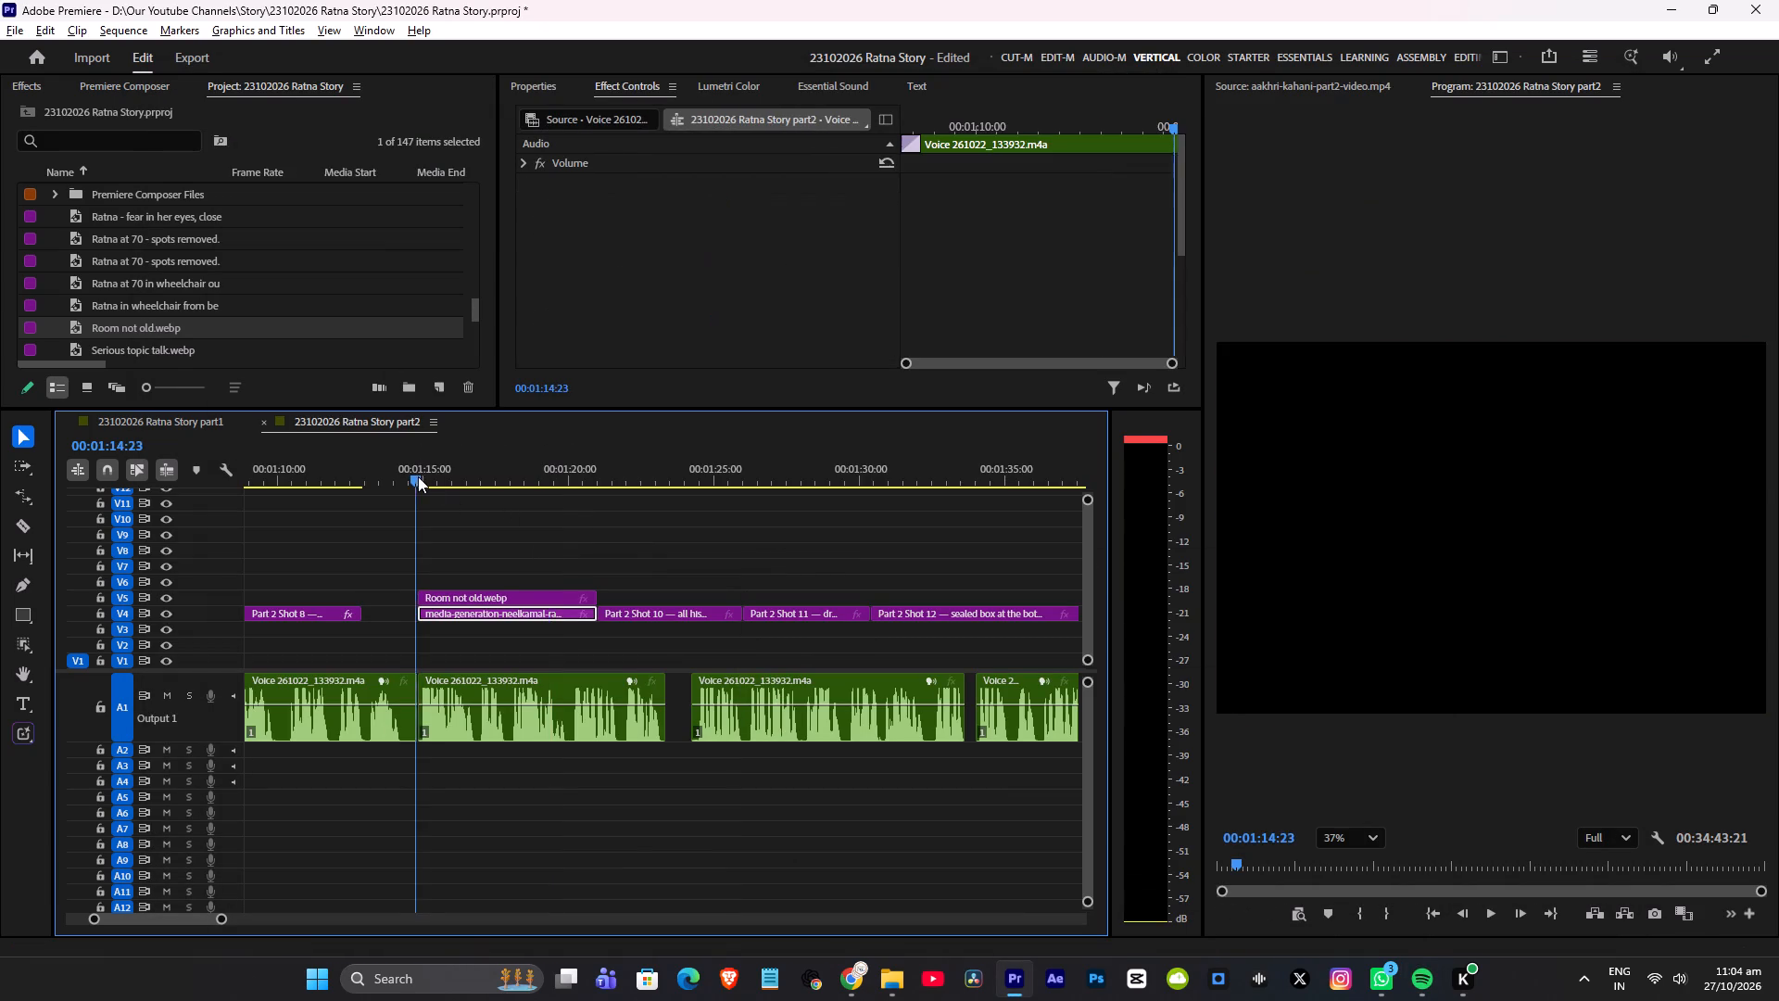
pyautogui.press('space')
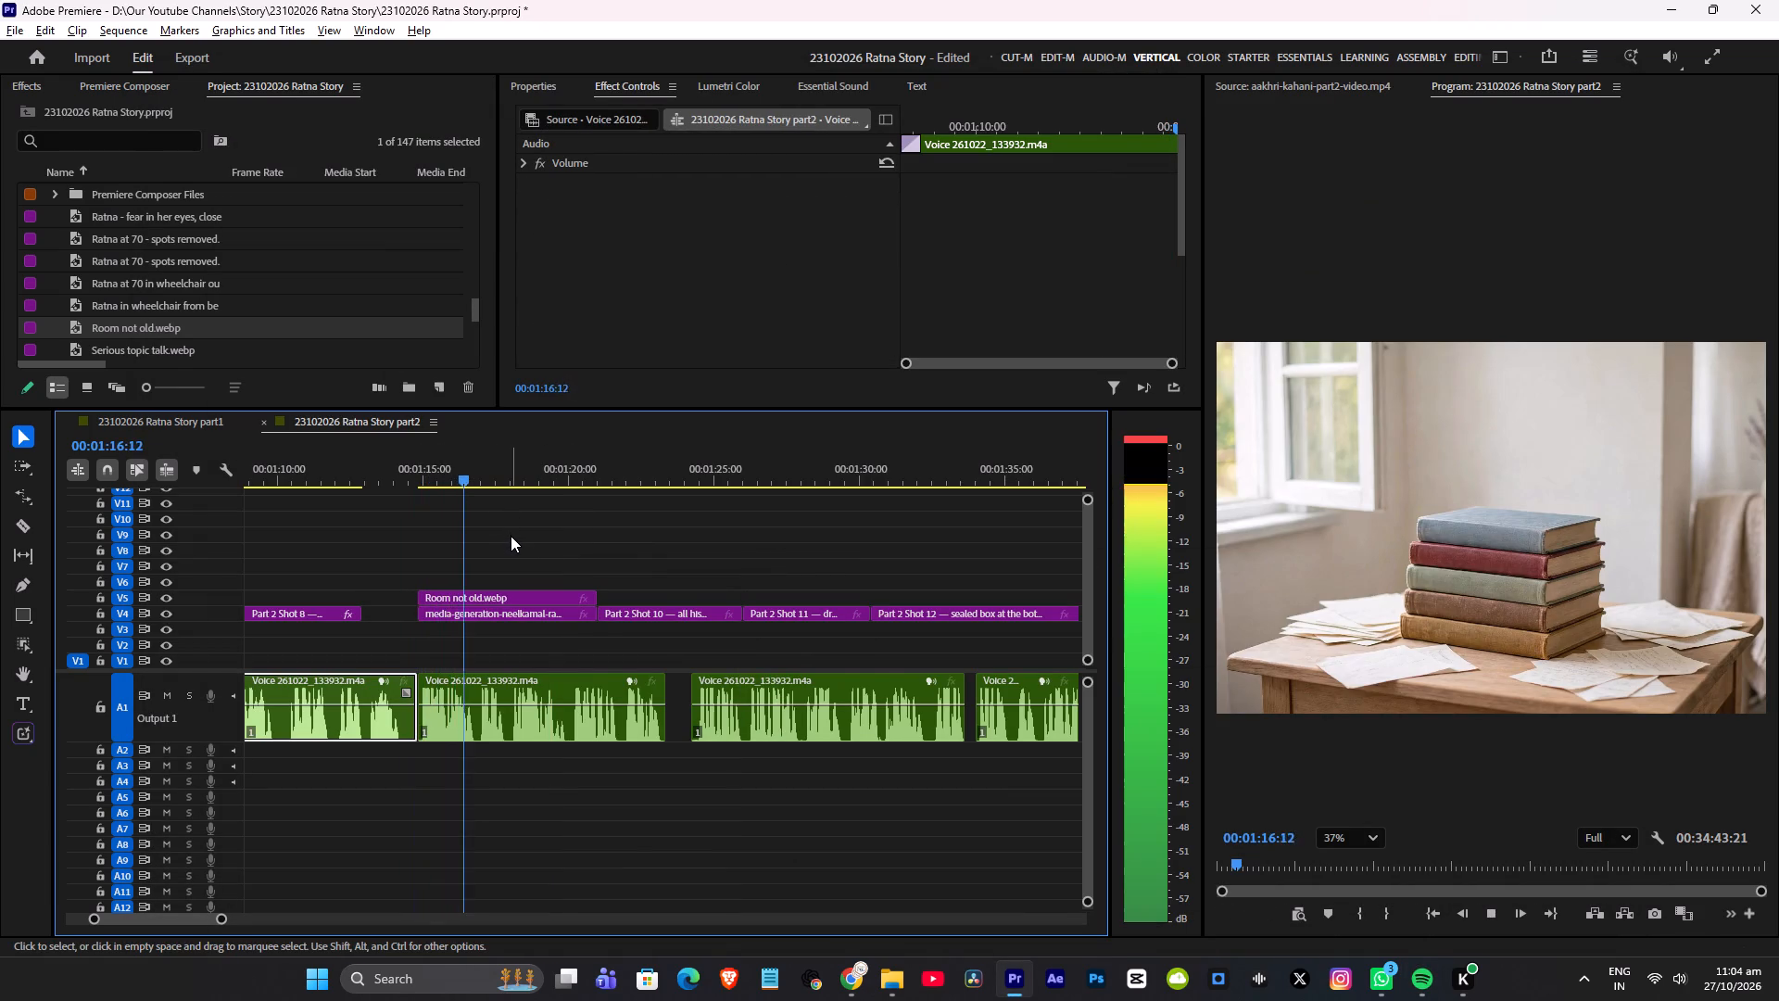
pyautogui.scroll(3, 511, 536)
pyautogui.keyDown('alt'); pyautogui.scroll(3, 543, 545); pyautogui.keyUp('alt')
pyautogui.scroll(-4, 619, 583)
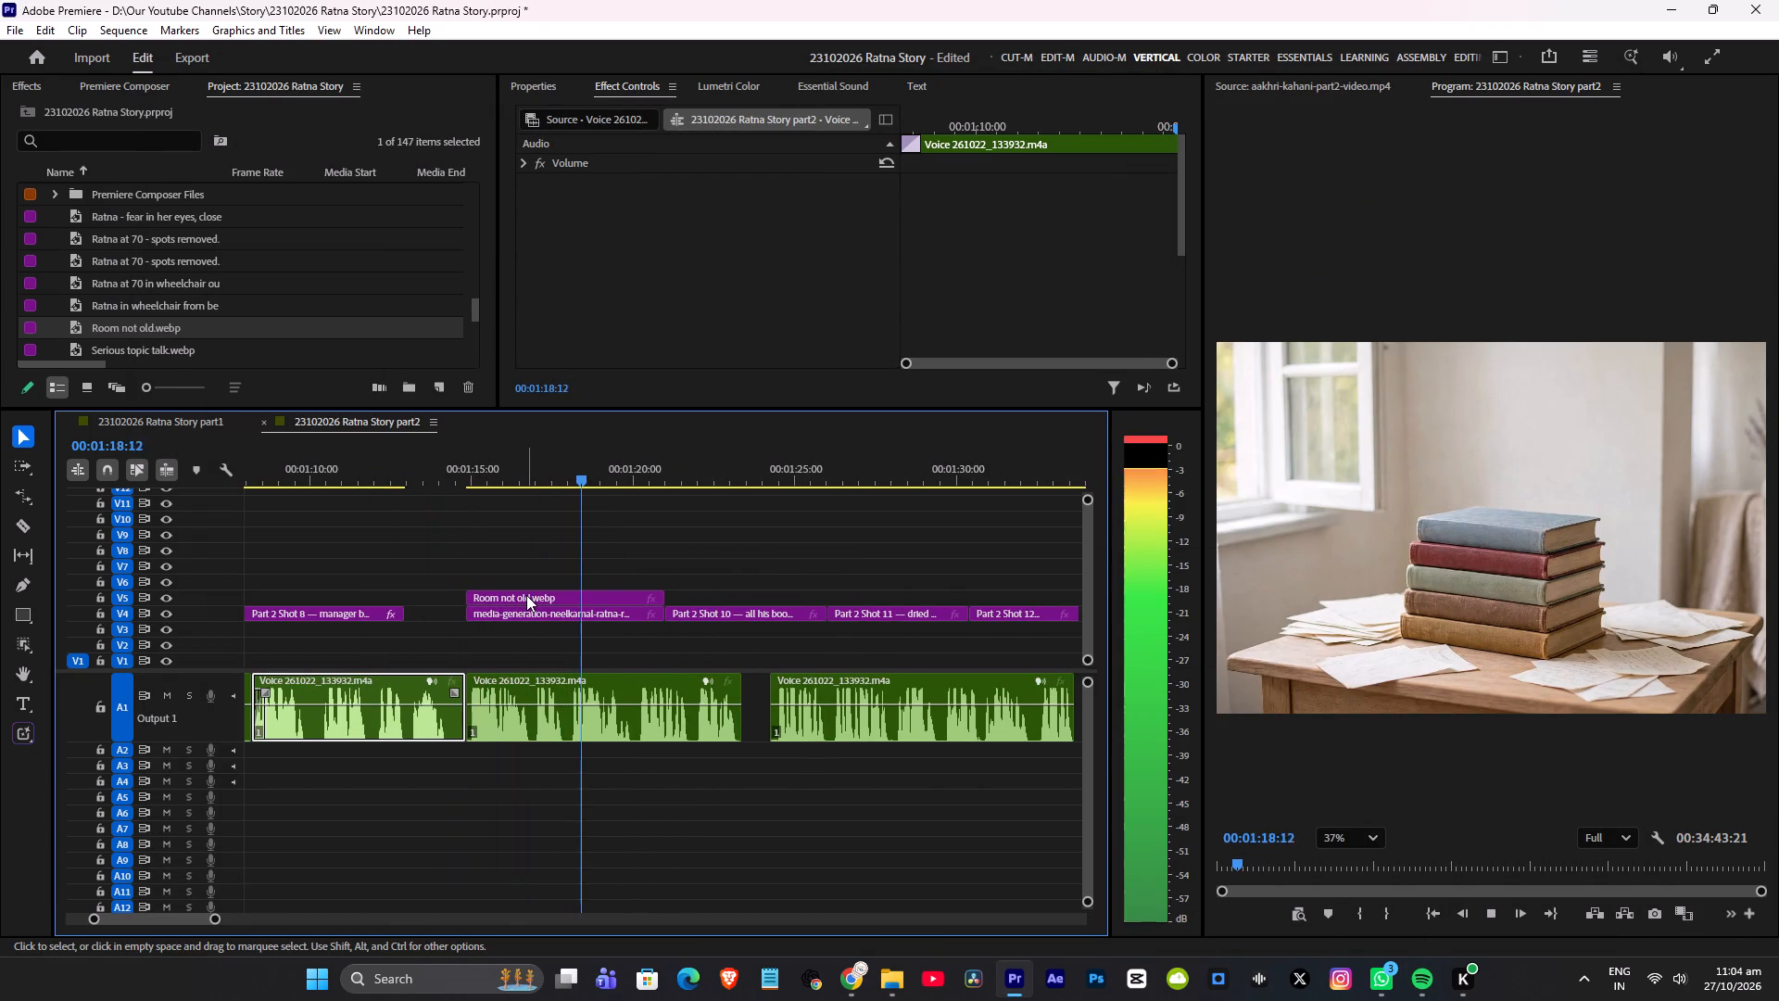
pyautogui.click(526, 595)
pyautogui.moveTo(526, 595); pyautogui.dragTo(719, 595)
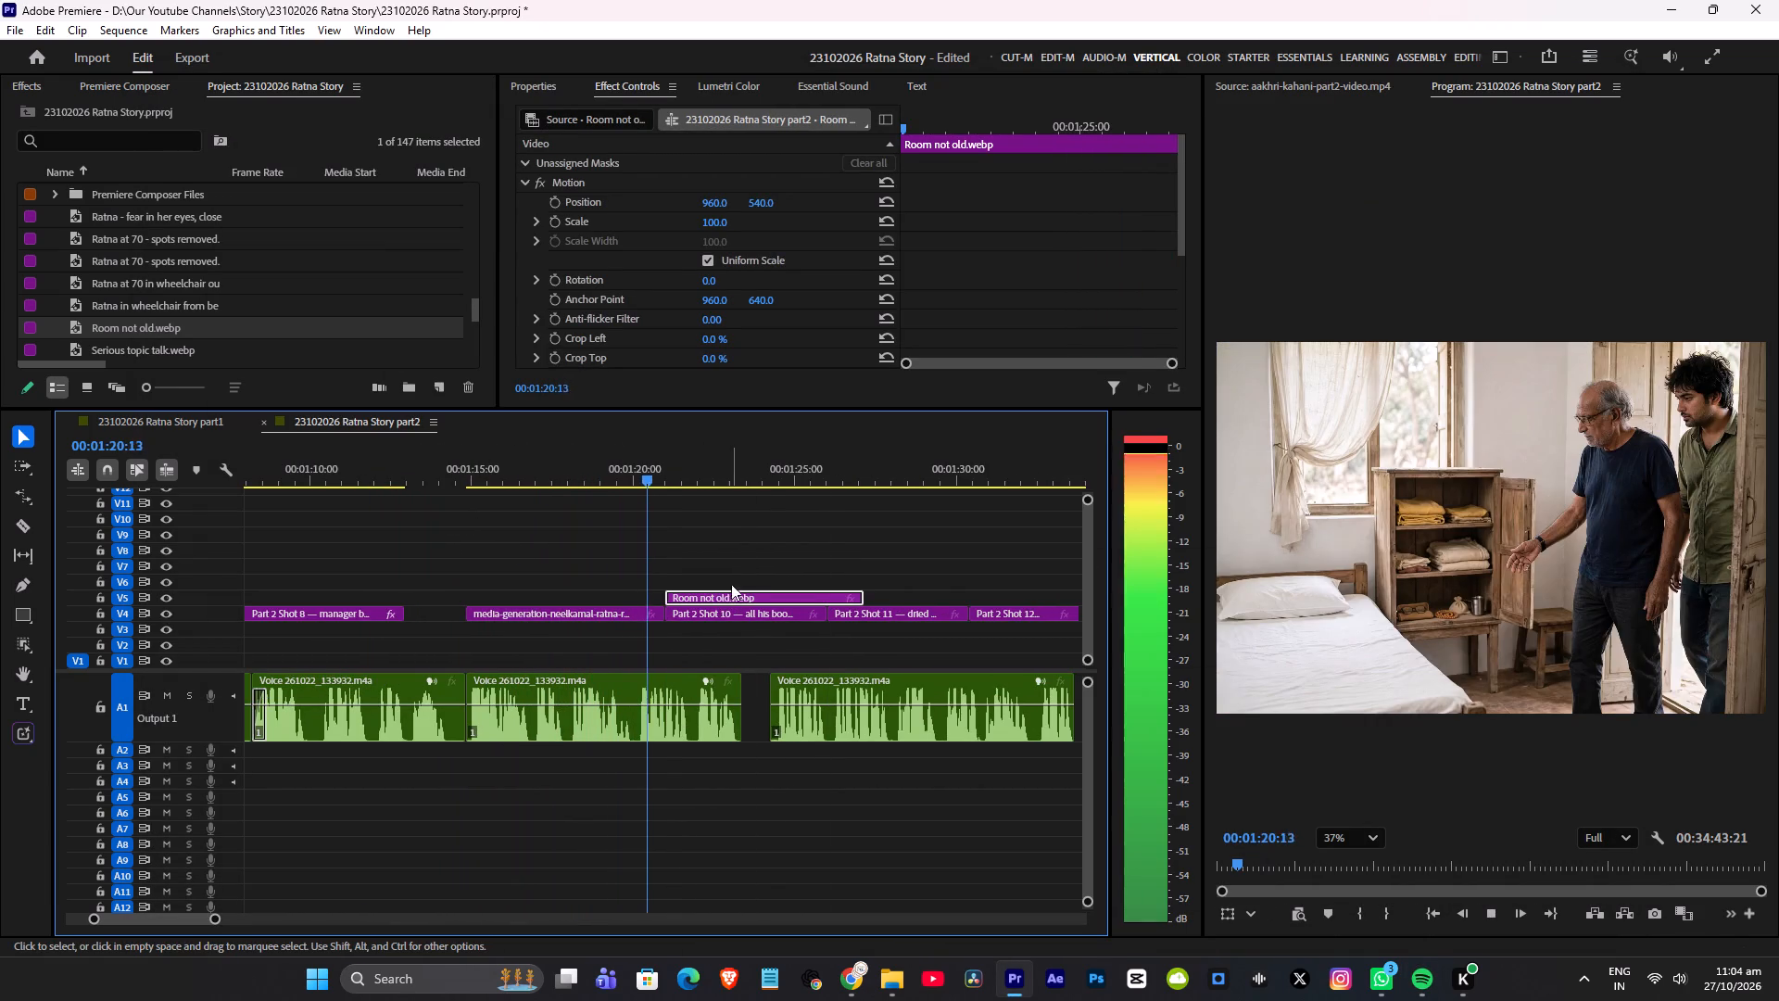
pyautogui.hotkey('ctrl', 's')
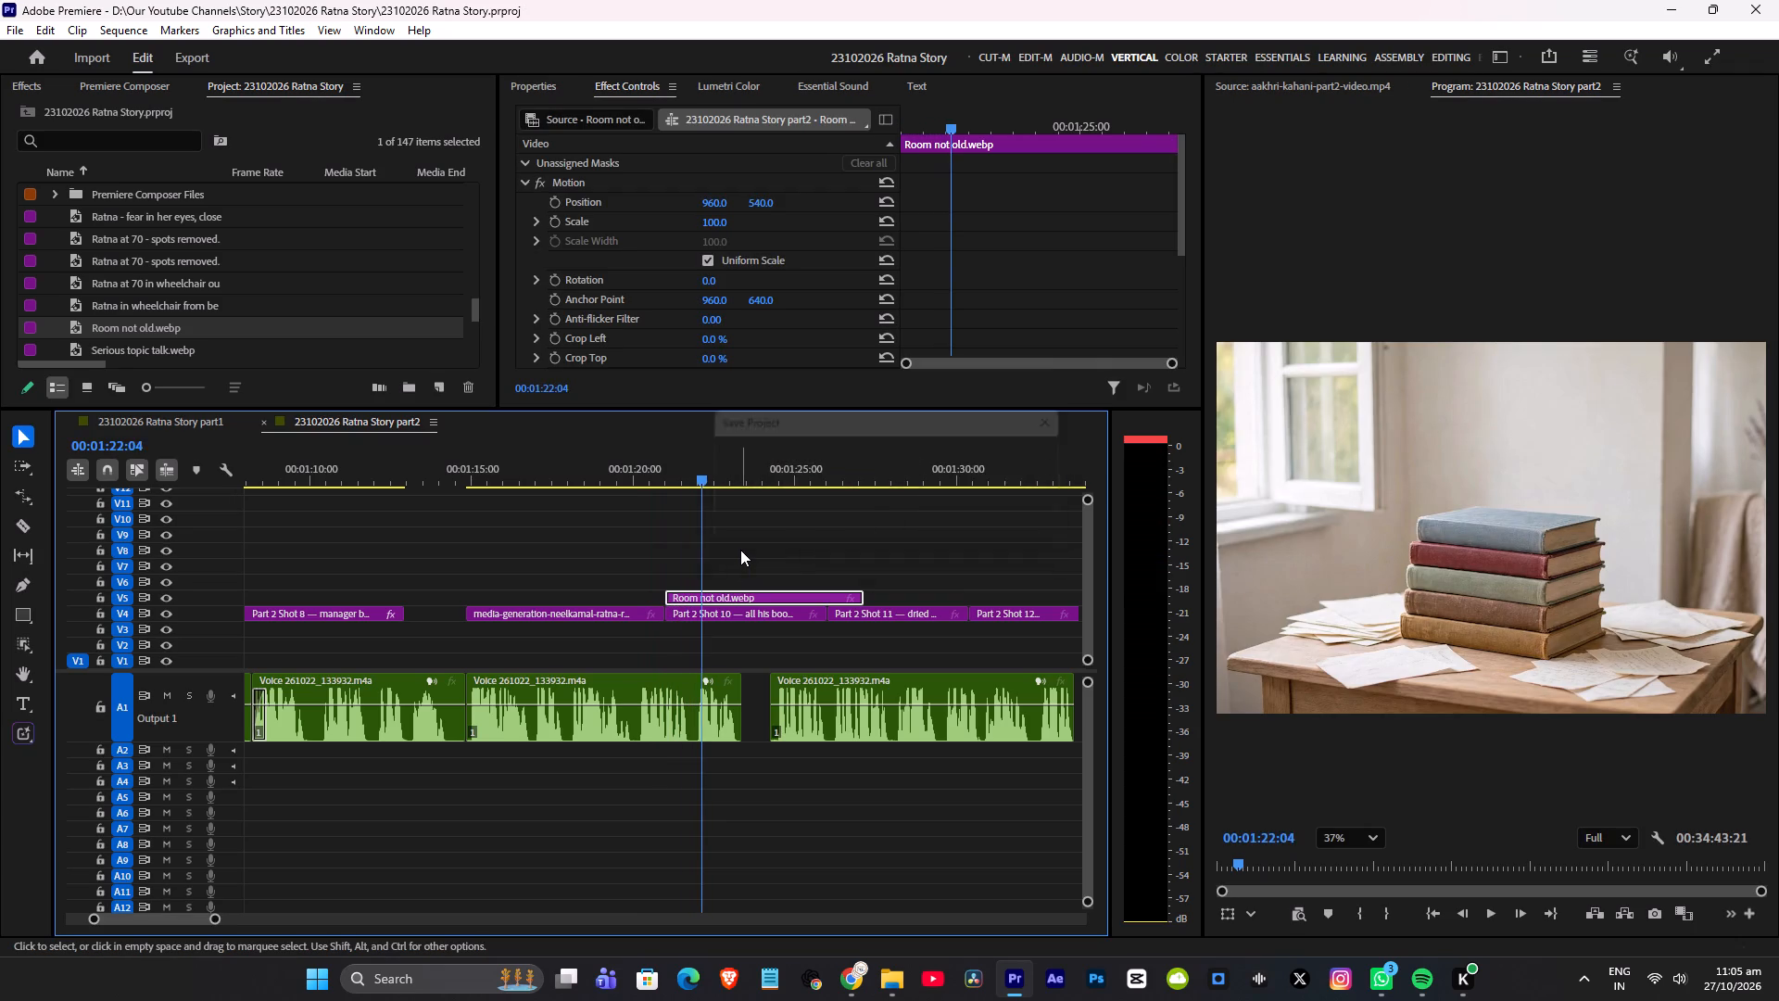
# Delete the Shot 10 books clip on V4, trim Room not old.webp to the start of Shot 11, move it into the gap, and save.
pyautogui.press('space')
pyautogui.scroll(-3, 740, 550)
pyautogui.keyDown('alt'); pyautogui.scroll(5, 749, 564); pyautogui.keyUp('alt')
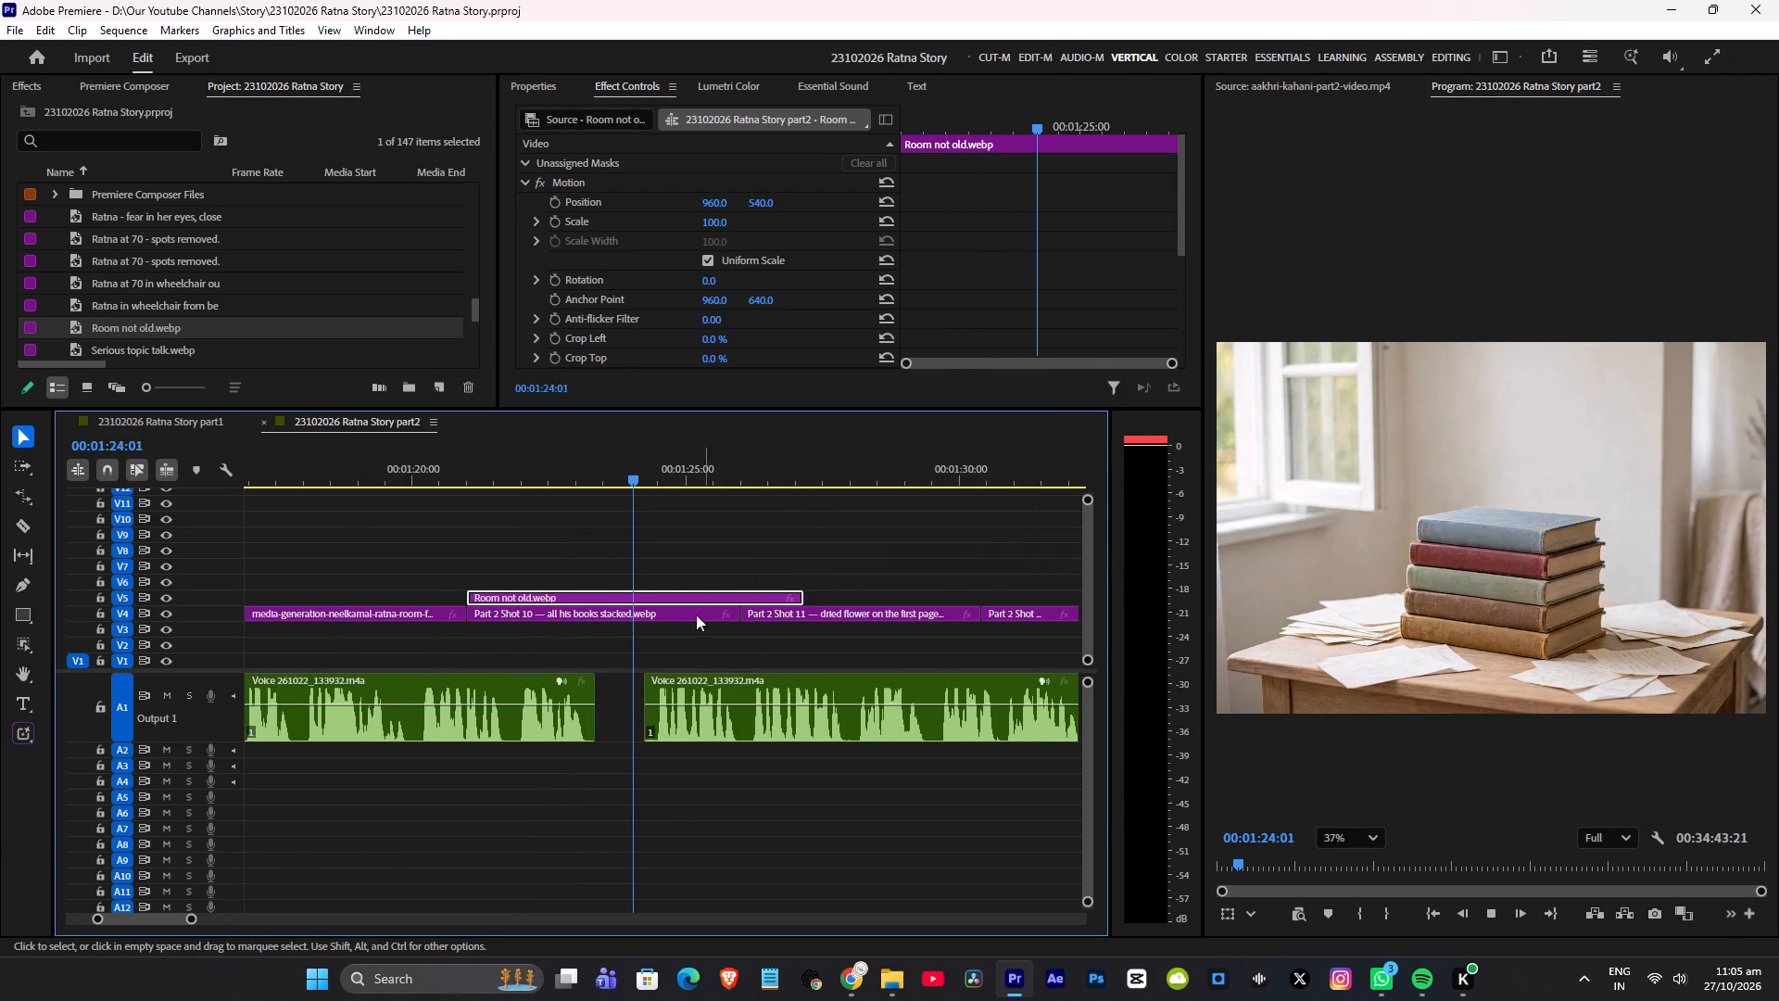
pyautogui.click(683, 616)
pyautogui.press('Delete')
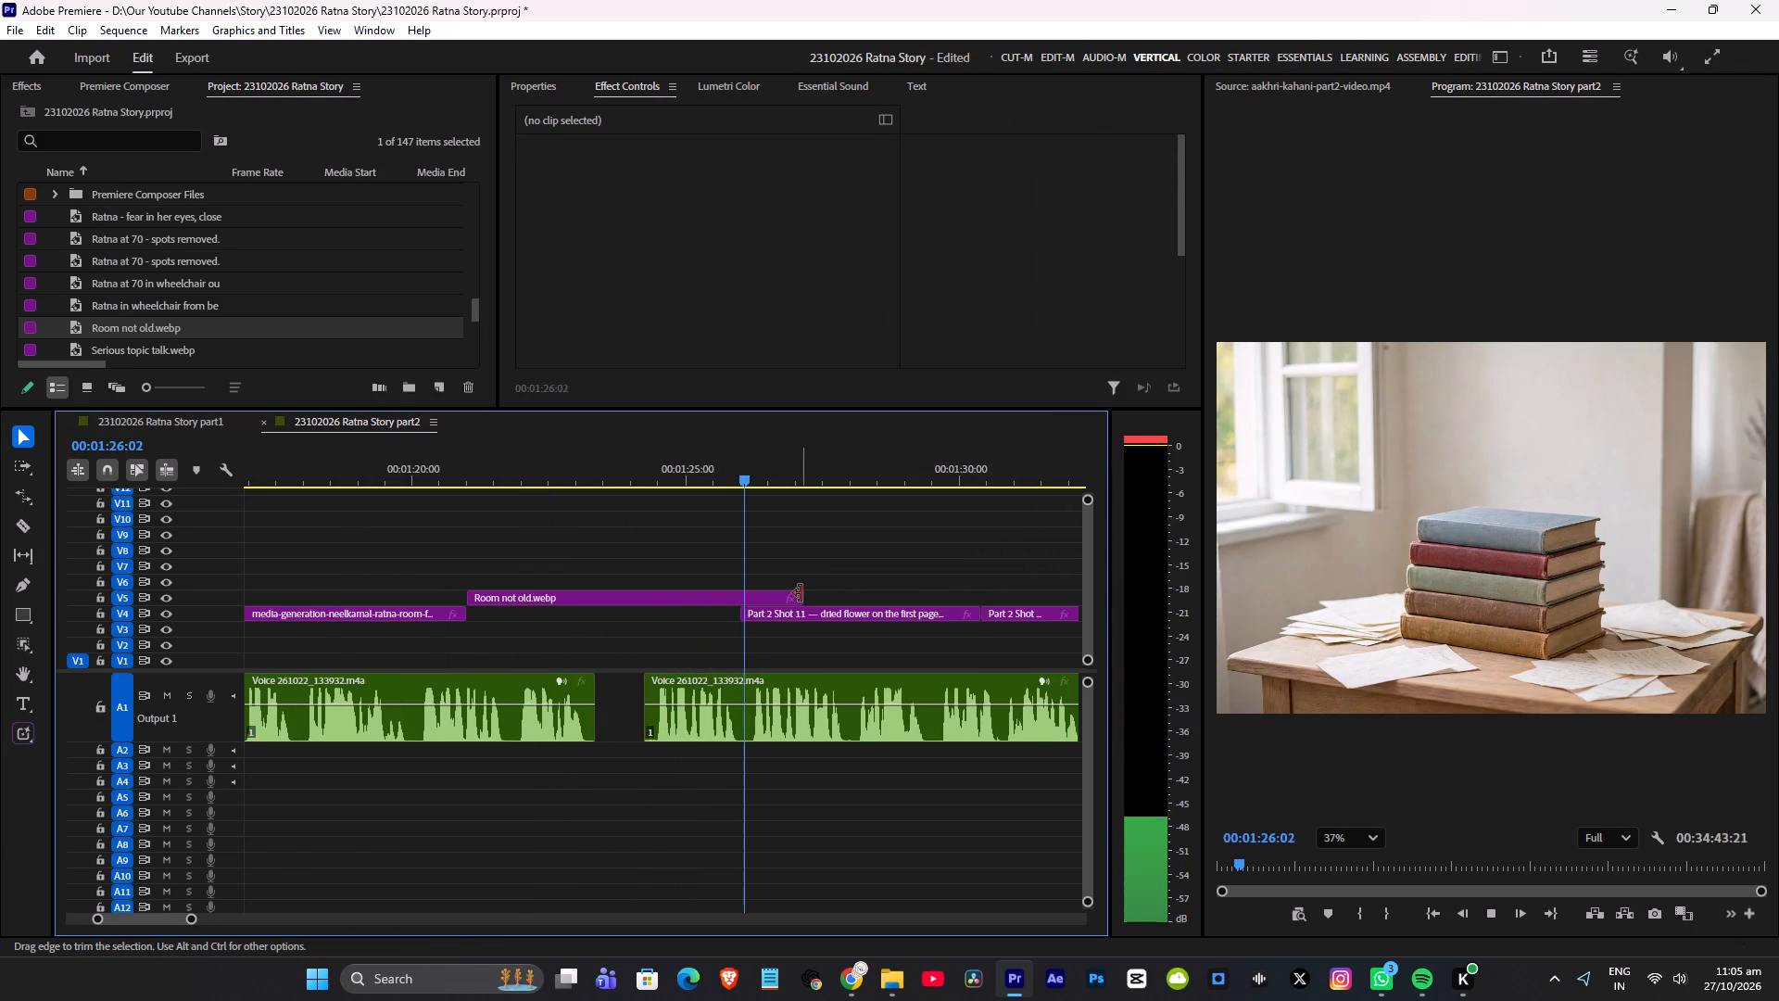
pyautogui.moveTo(801, 593); pyautogui.dragTo(734, 607)
pyautogui.moveTo(690, 601); pyautogui.dragTo(690, 613)
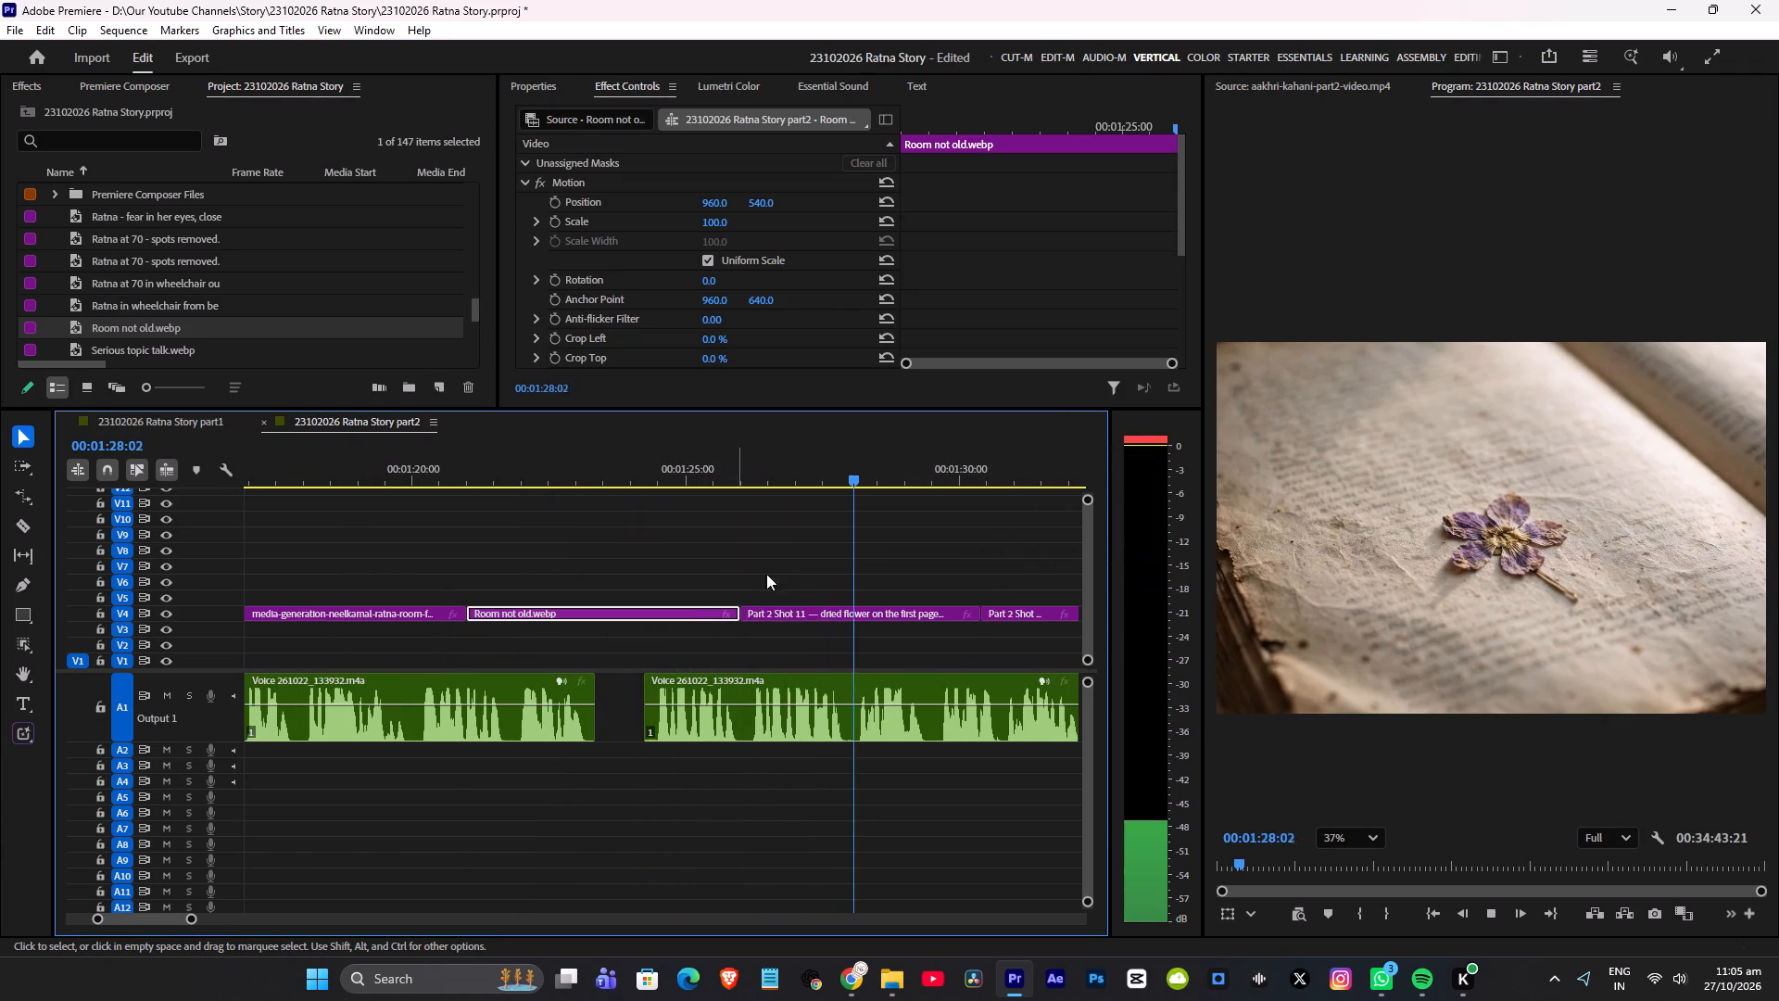
pyautogui.scroll(-4, 793, 576)
pyautogui.hotkey('ctrl', 's')
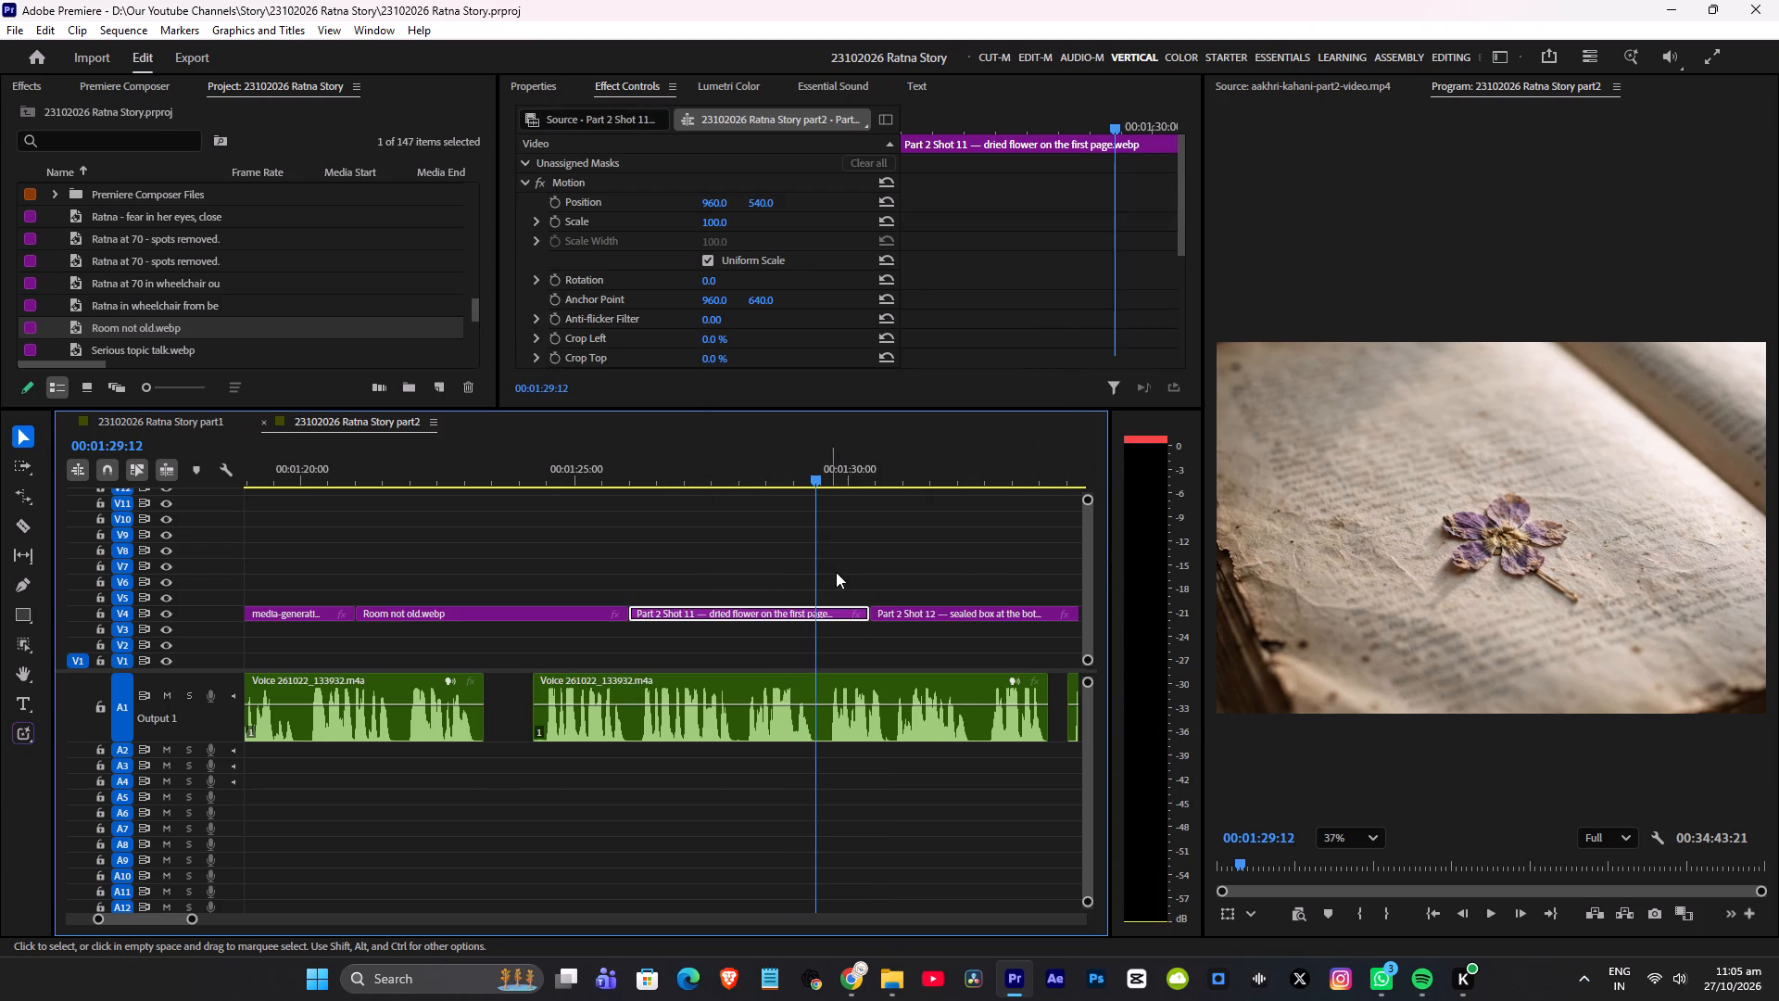
# Keyframe the scale of the Shot 11 dried flower clip from 100 at its start to 110 at its end.
pyautogui.press('space')
pyautogui.scroll(-4, 859, 570)
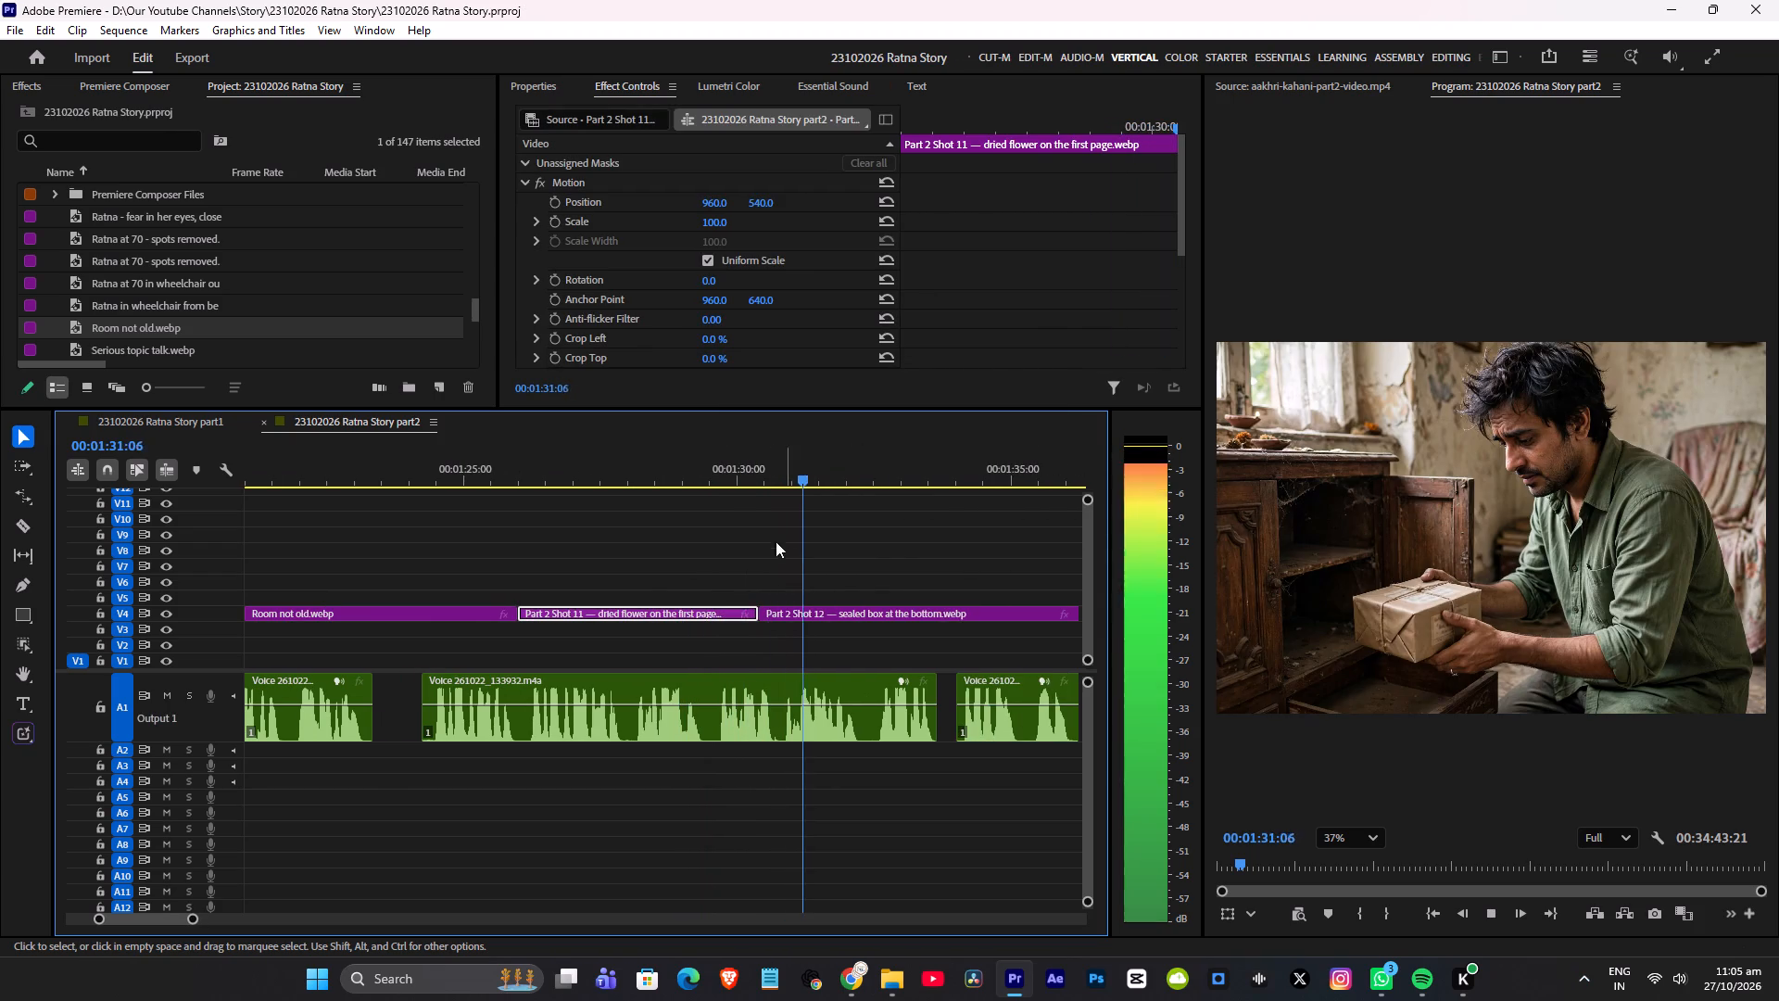
pyautogui.press('space')
pyautogui.click(733, 477)
pyautogui.click(549, 221)
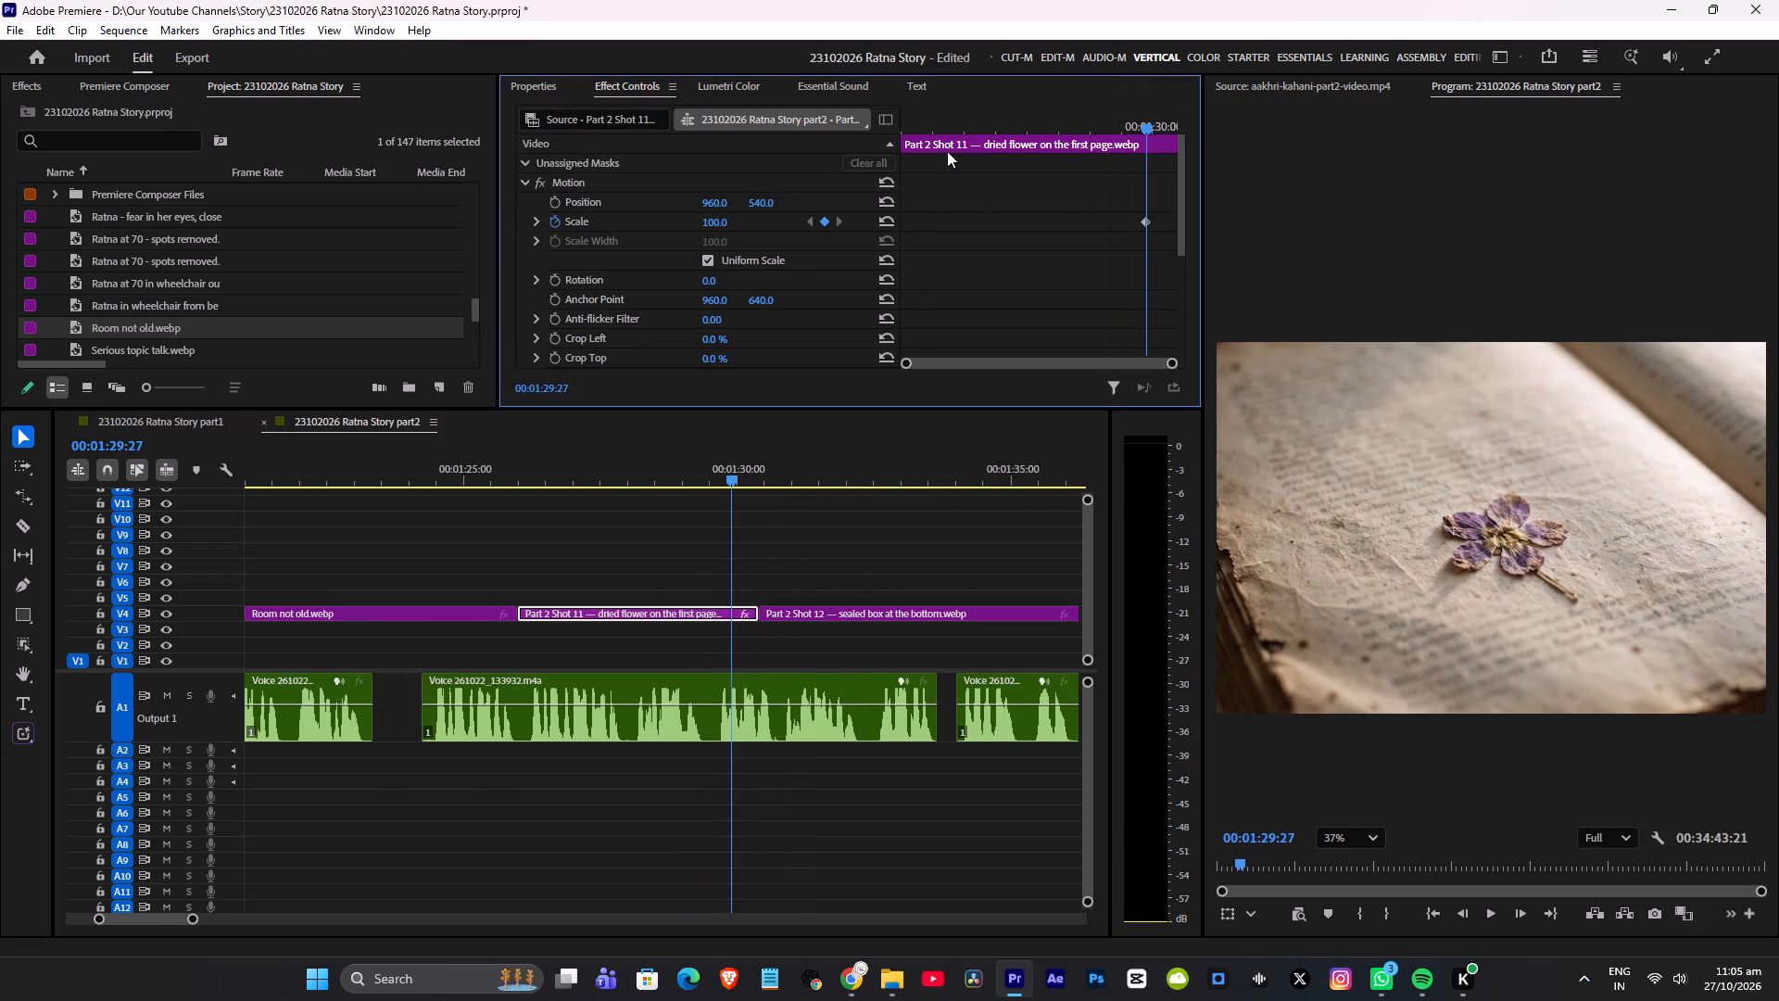
pyautogui.click(965, 124)
pyautogui.click(822, 222)
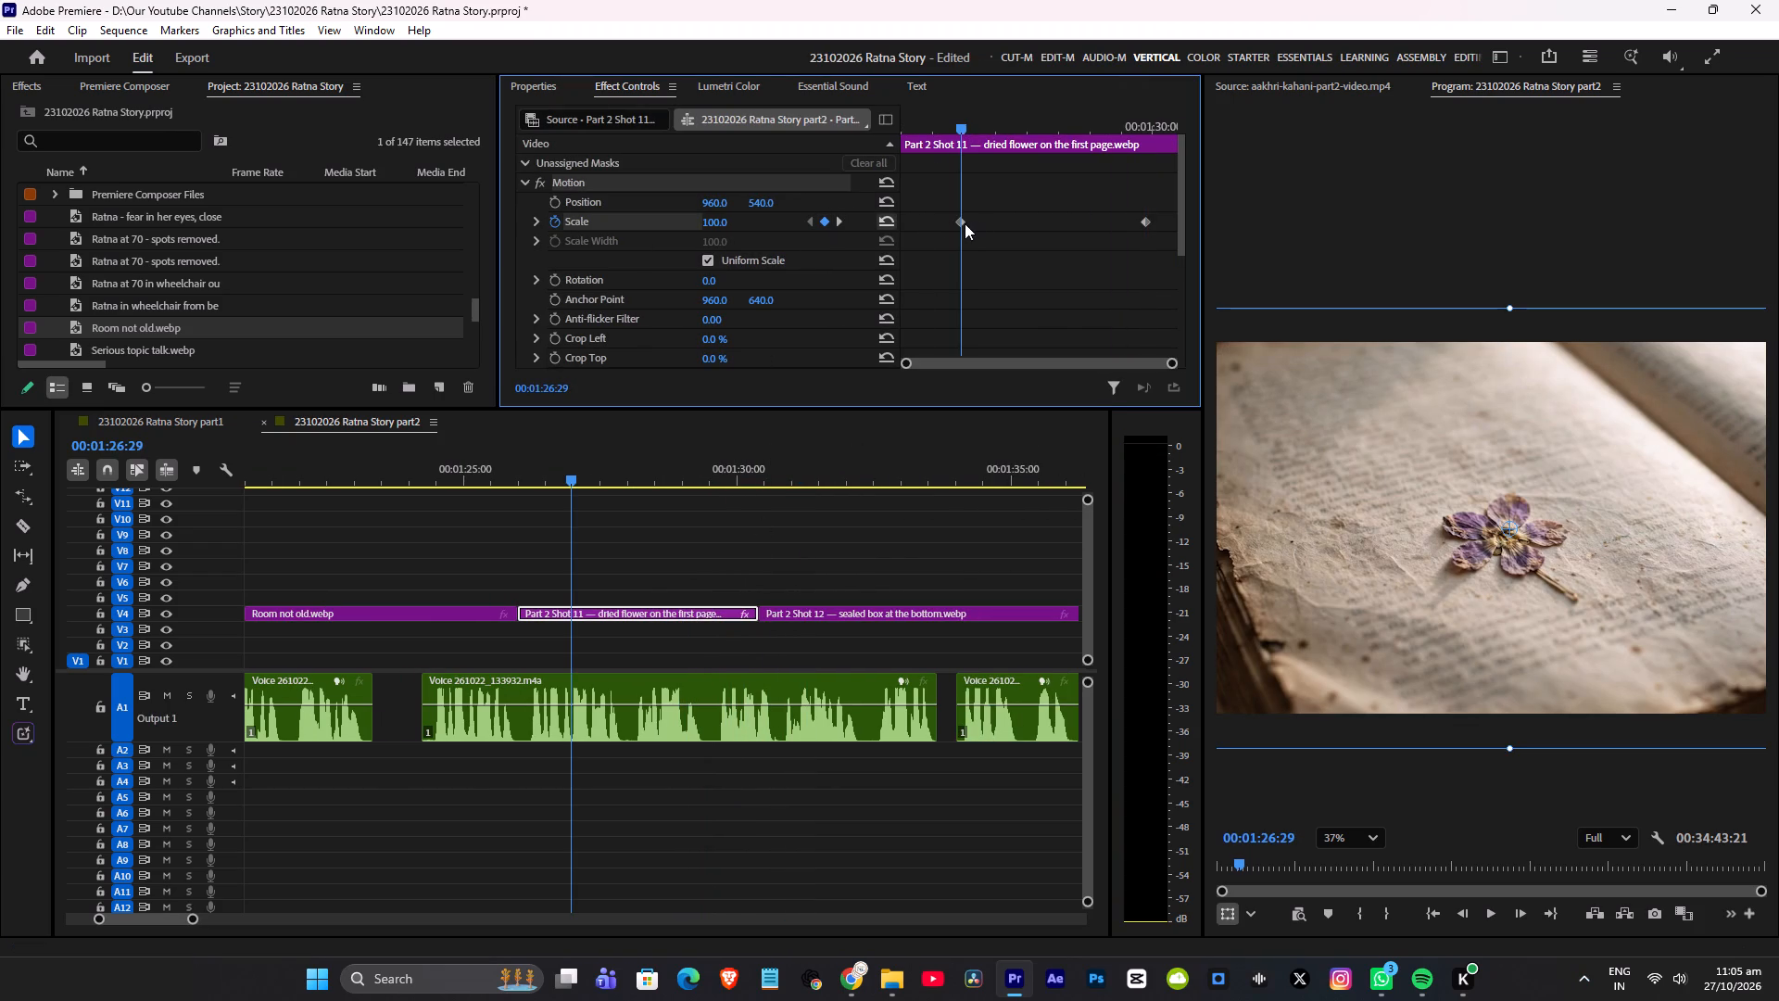
pyautogui.moveTo(963, 222); pyautogui.dragTo(830, 222)
pyautogui.click(843, 218)
pyautogui.click(725, 223)
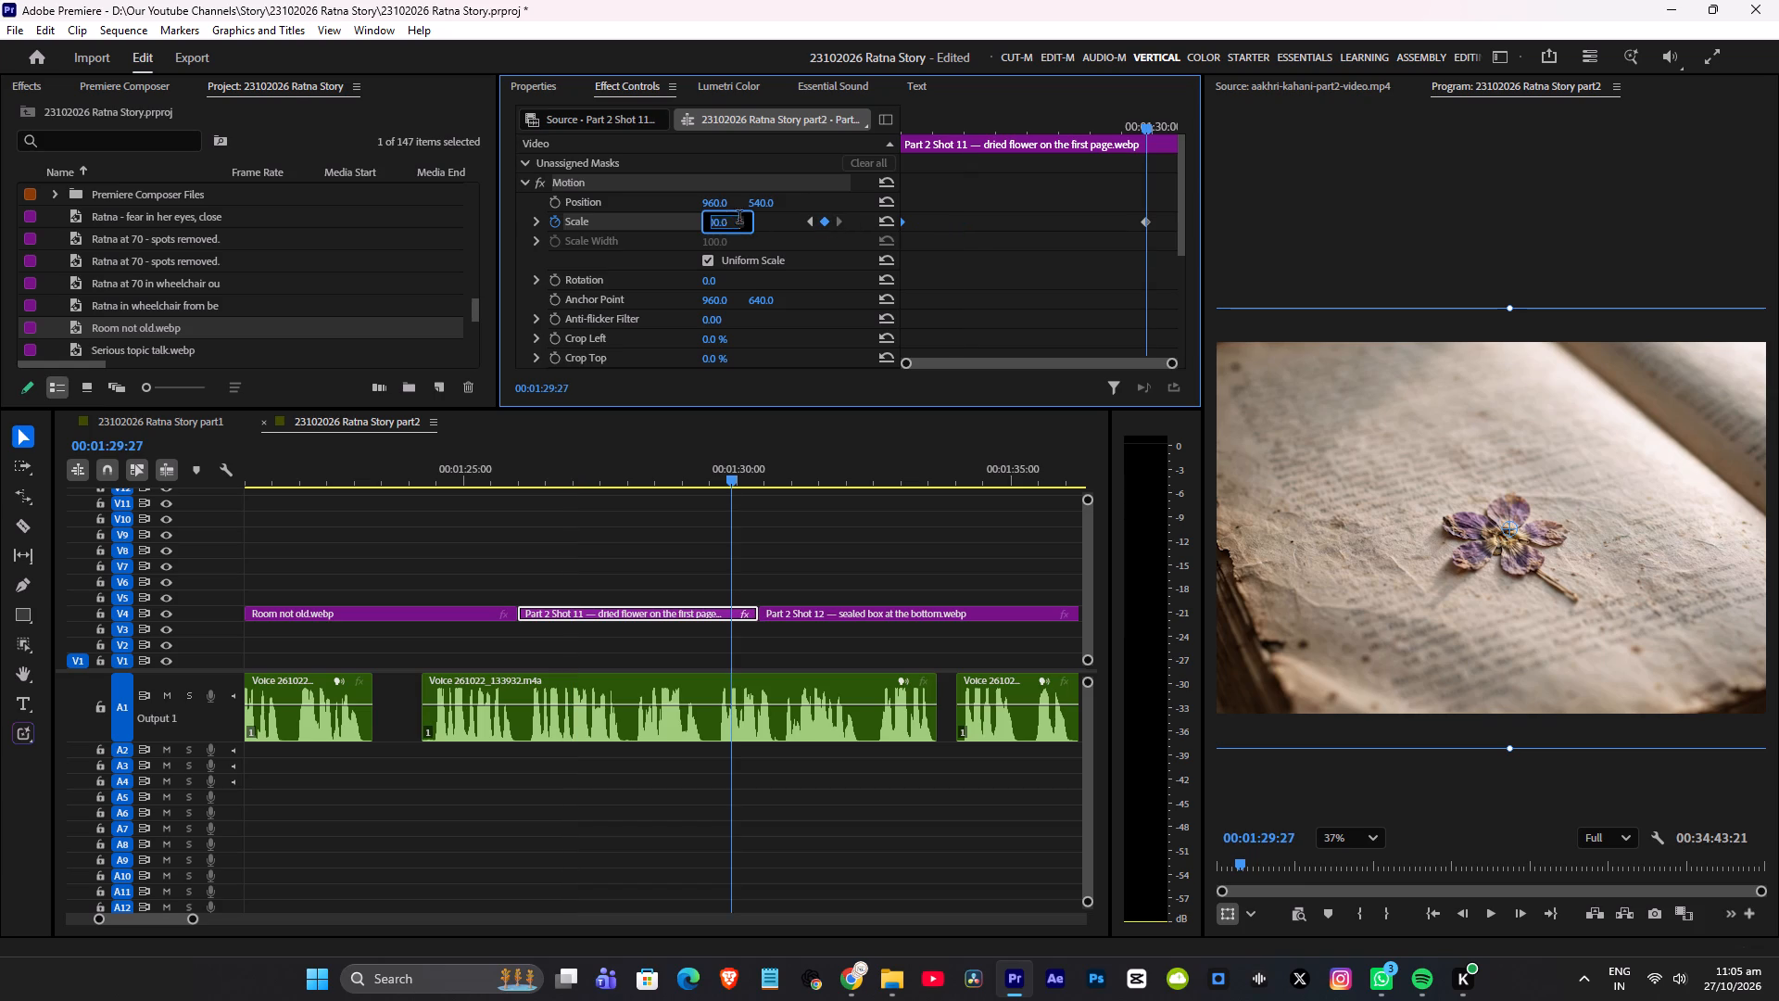
pyautogui.hotkey('shift', 'Up')
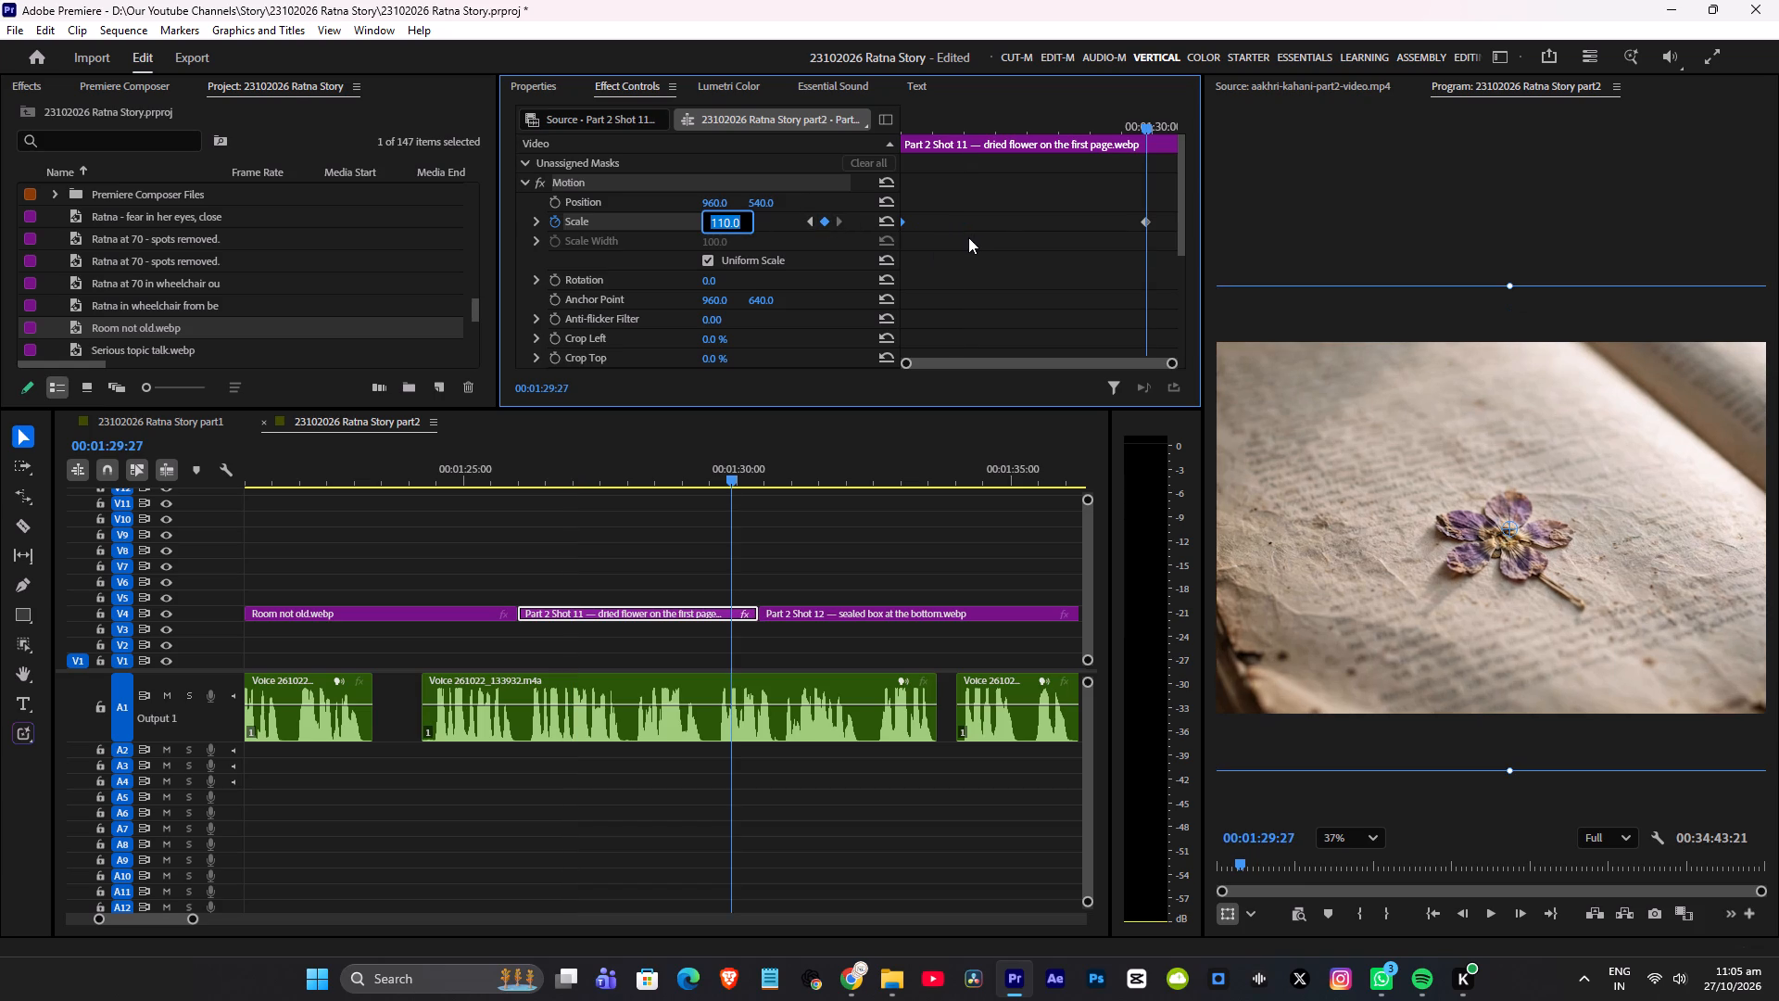
pyautogui.click(994, 209)
pyautogui.moveTo(1151, 222); pyautogui.dragTo(1520, 226)
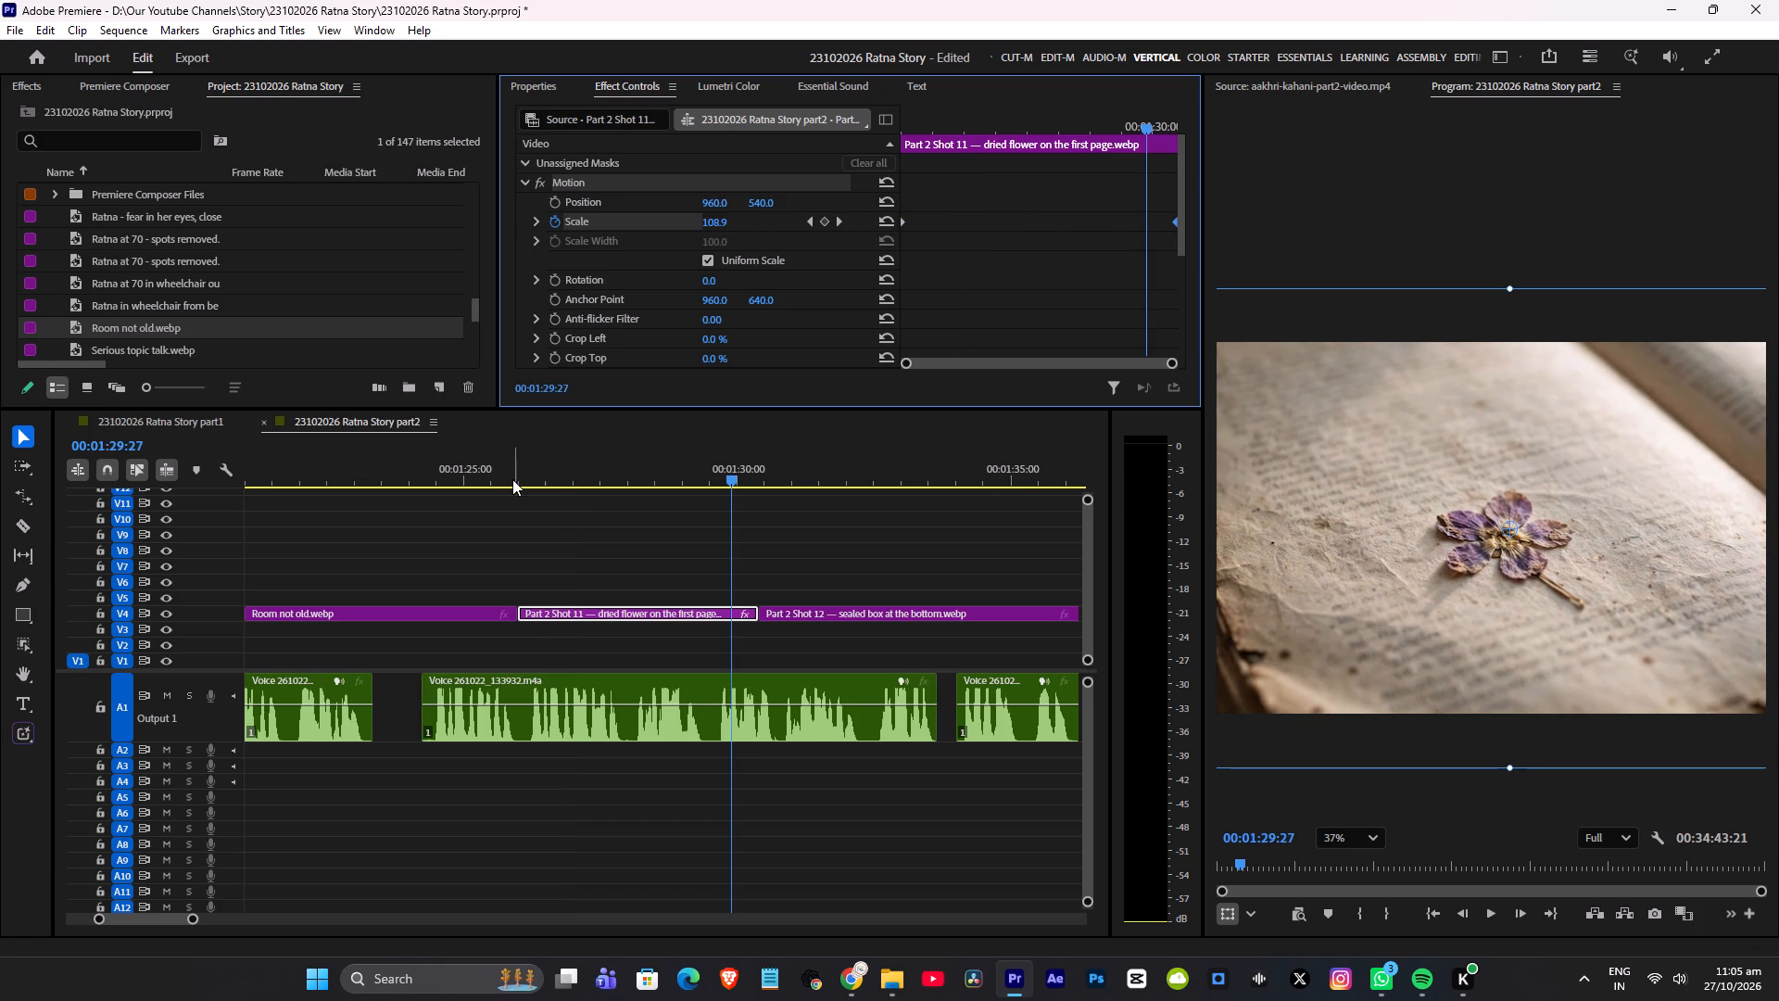
# Play back the Shot 11 zoom from just before the clip and save the project.
pyautogui.click(512, 476)
pyautogui.press('space')
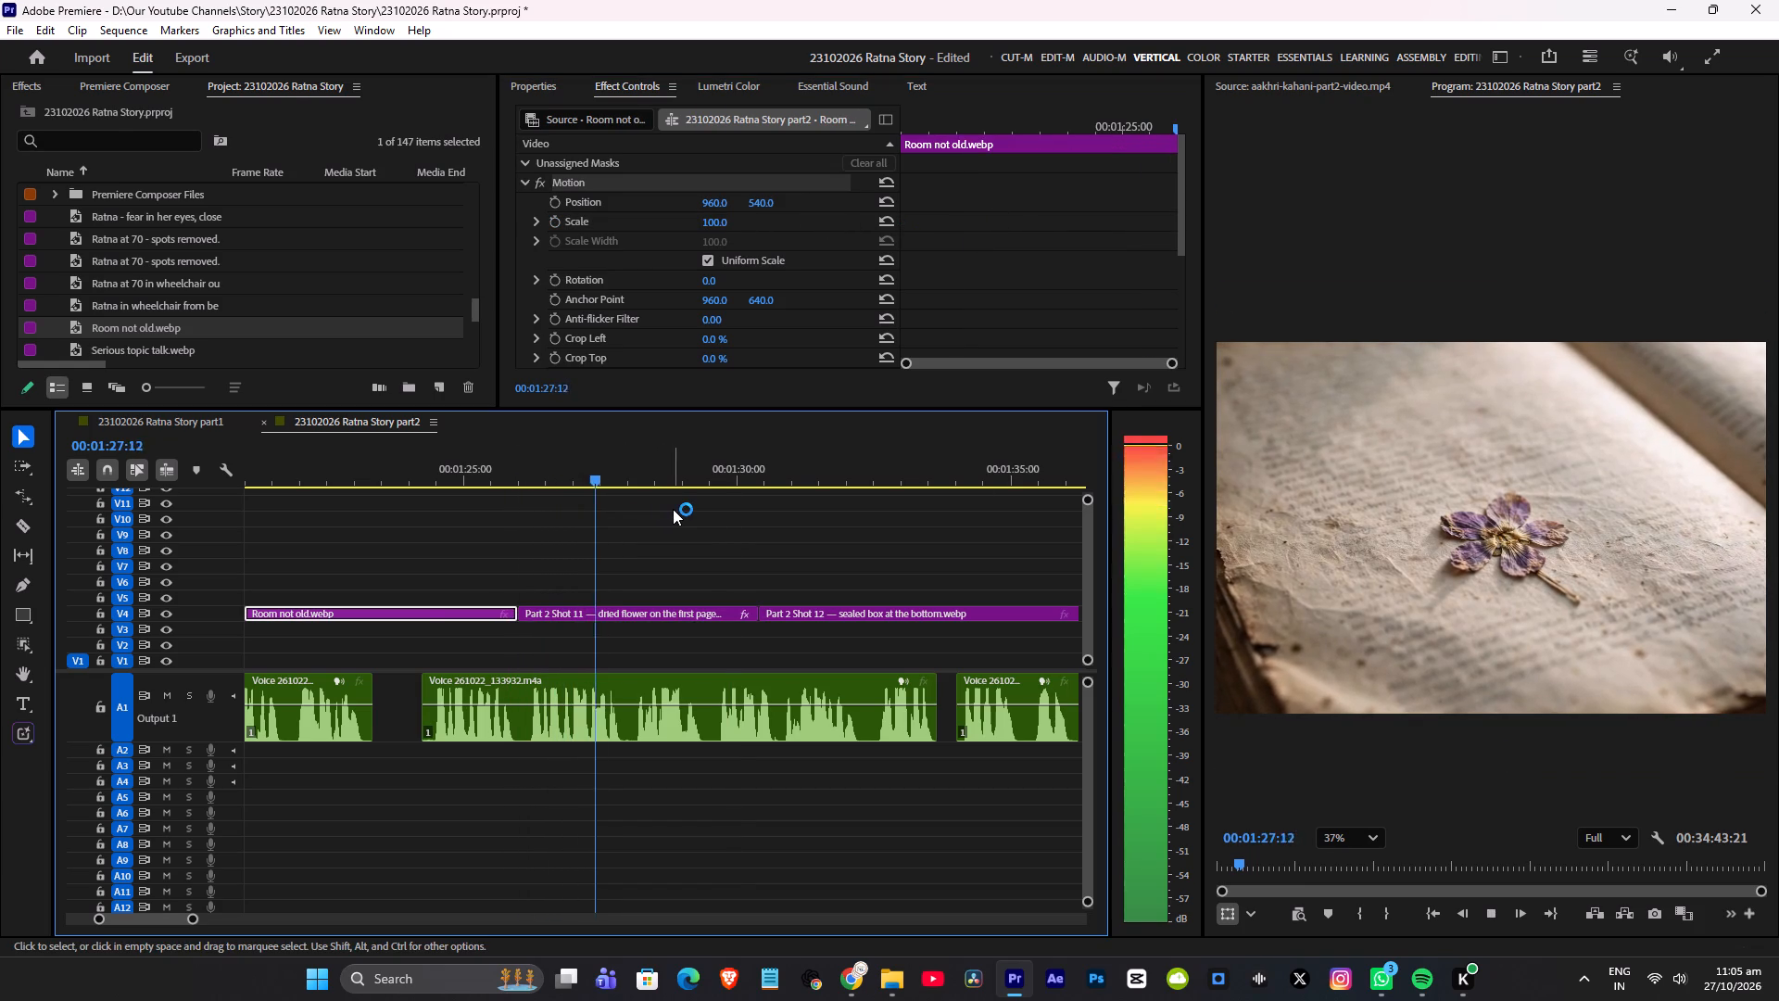
pyautogui.scroll(12, 673, 509)
pyautogui.press('space')
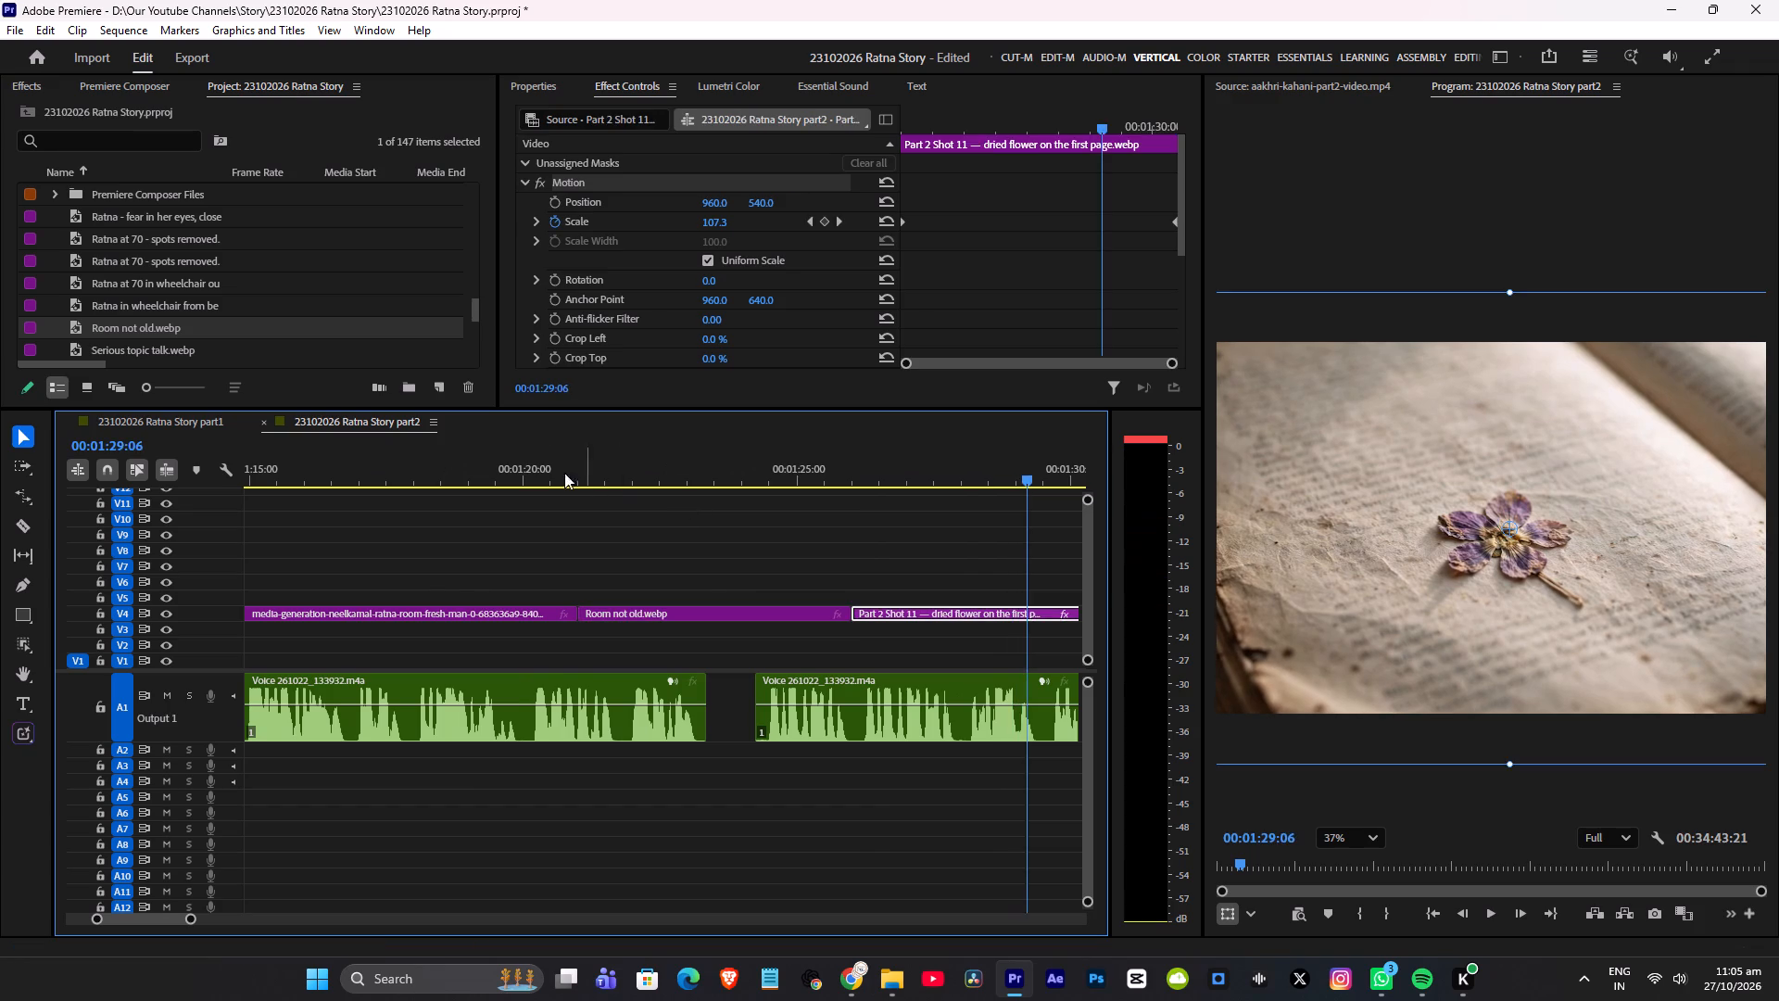
pyautogui.click(508, 462)
pyautogui.hotkey('ctrl', 's')
# Review the media-generation room clip on V4 and set its scale to 105.
pyautogui.scroll(5, 600, 524)
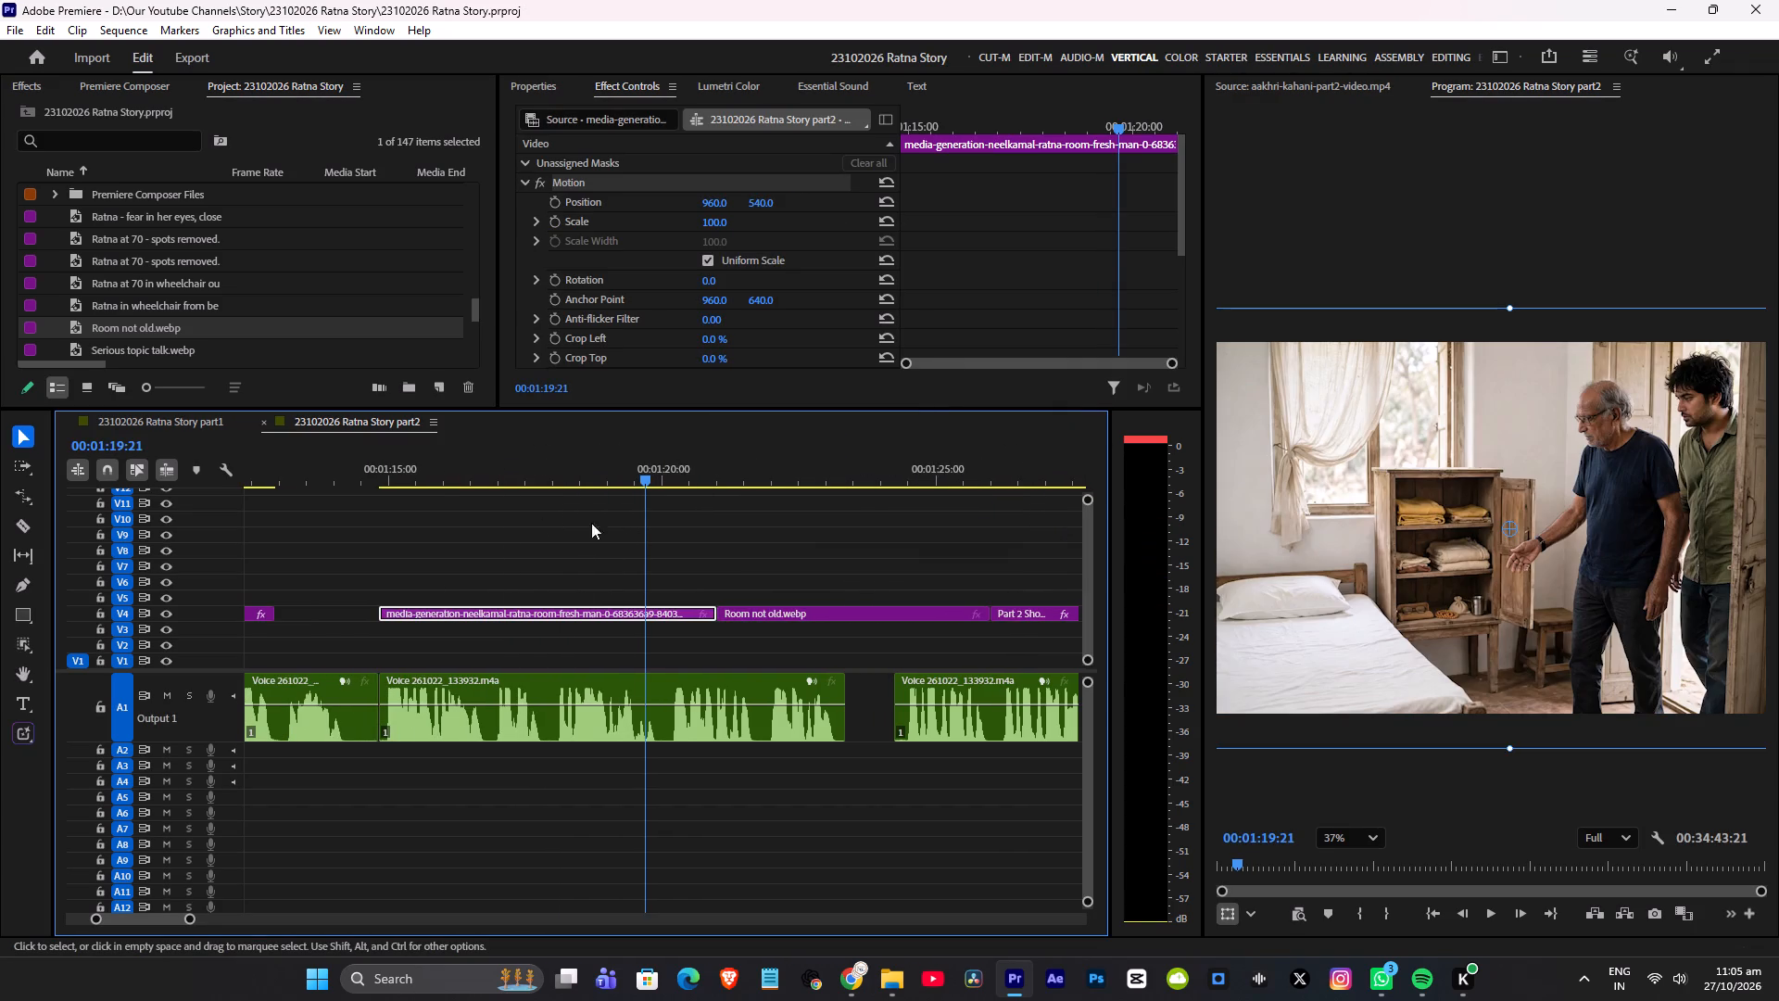
pyautogui.click(402, 482)
pyautogui.press('space')
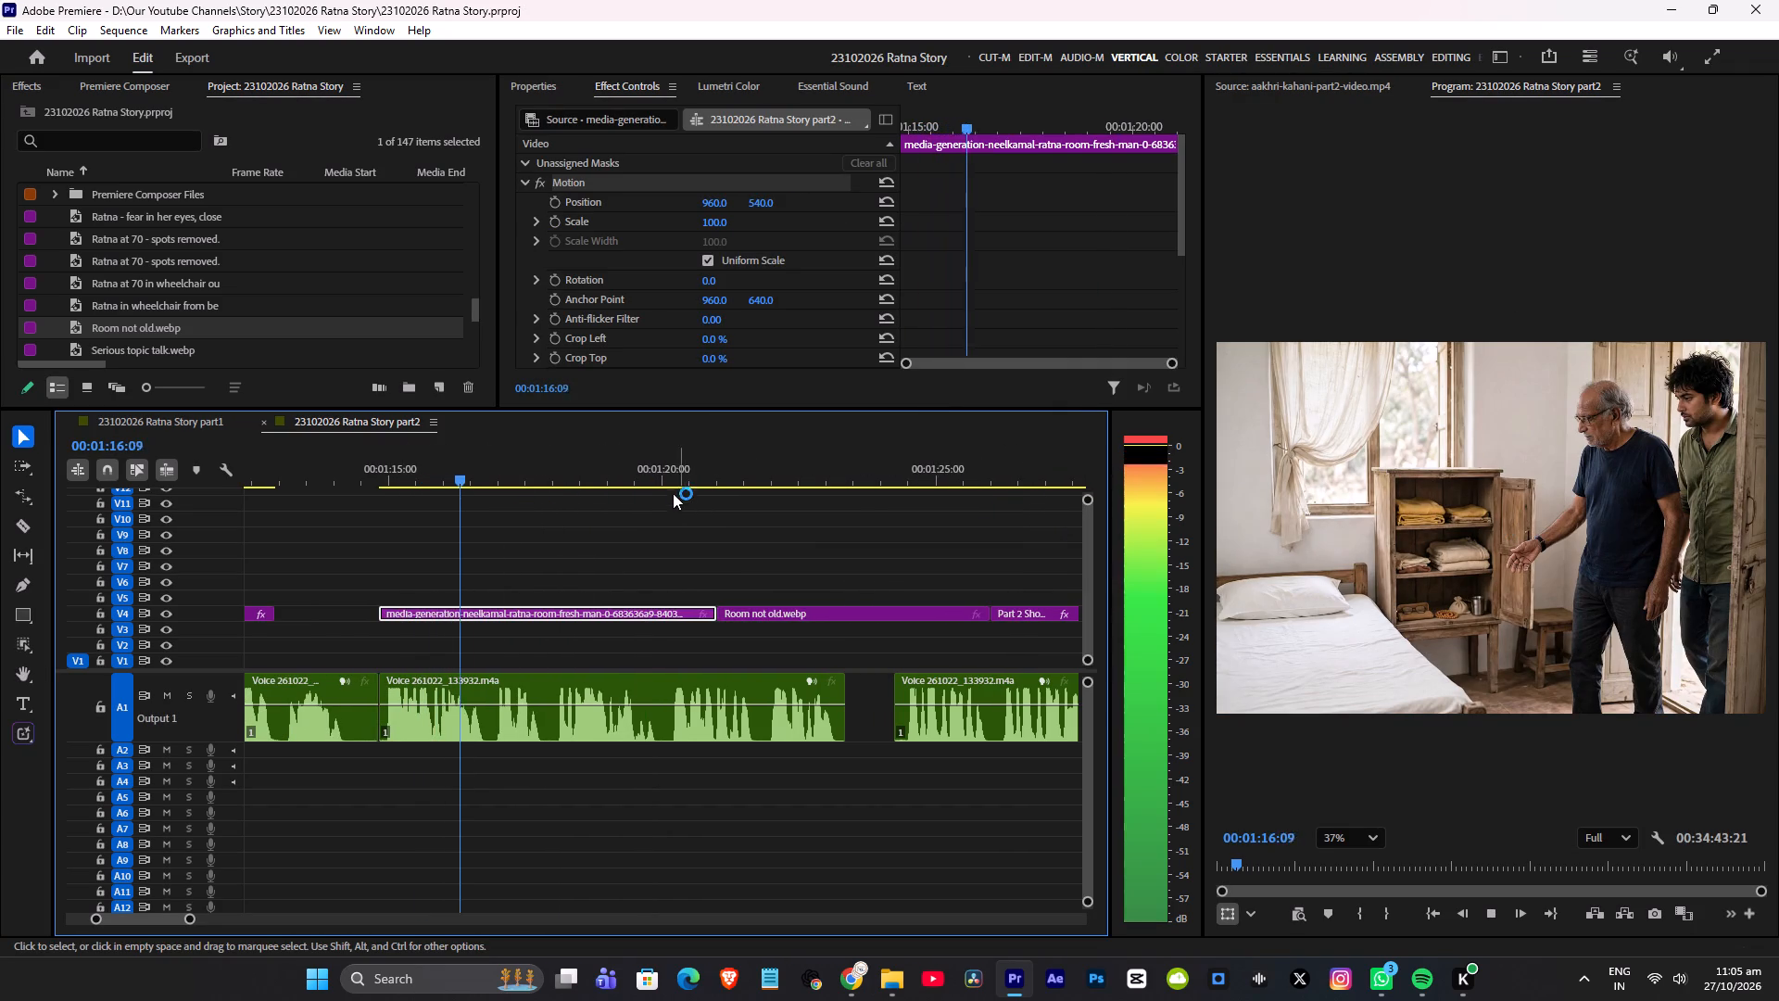
pyautogui.press('space')
pyautogui.scroll(-4, 1655, 340)
pyautogui.scroll(1, 1492, 306)
pyautogui.scroll(-2, 1451, 306)
pyautogui.scroll(3, 1432, 299)
pyautogui.scroll(-2, 1260, 262)
pyautogui.scroll(2, 1614, 298)
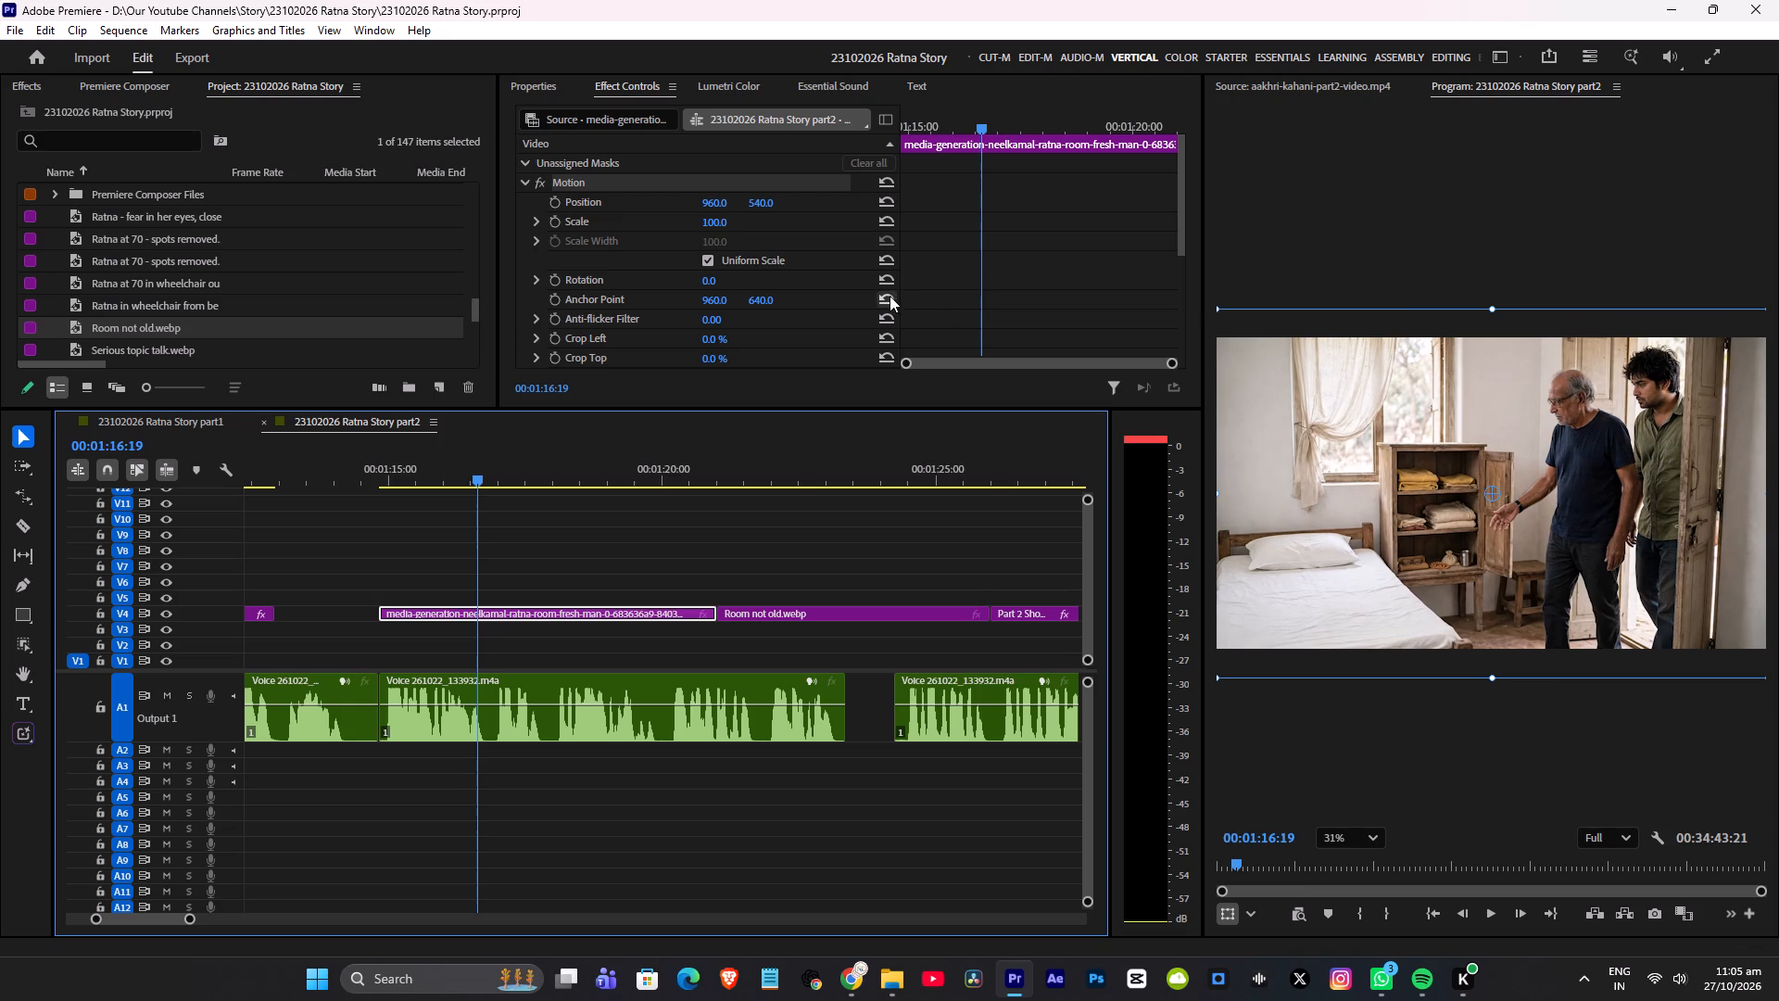
pyautogui.moveTo(714, 221); pyautogui.dragTo(727, 219)
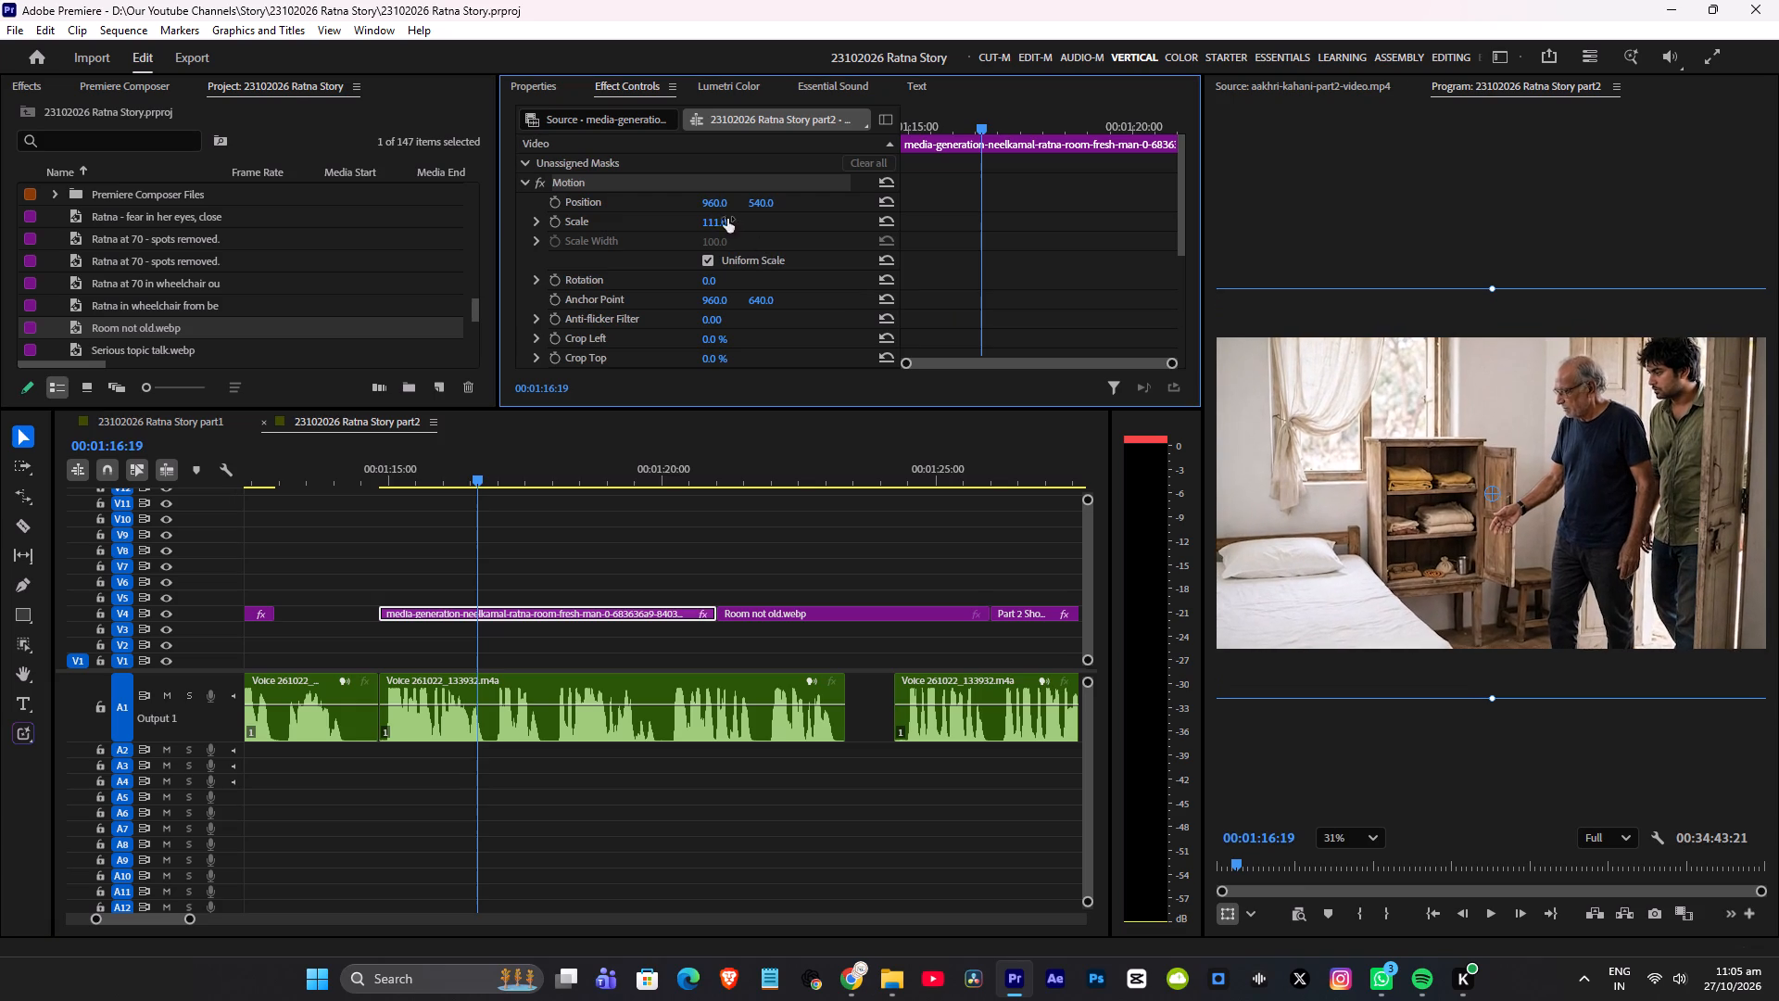
pyautogui.moveTo(727, 219); pyautogui.dragTo(725, 221)
pyautogui.scroll(-3, 1623, 386)
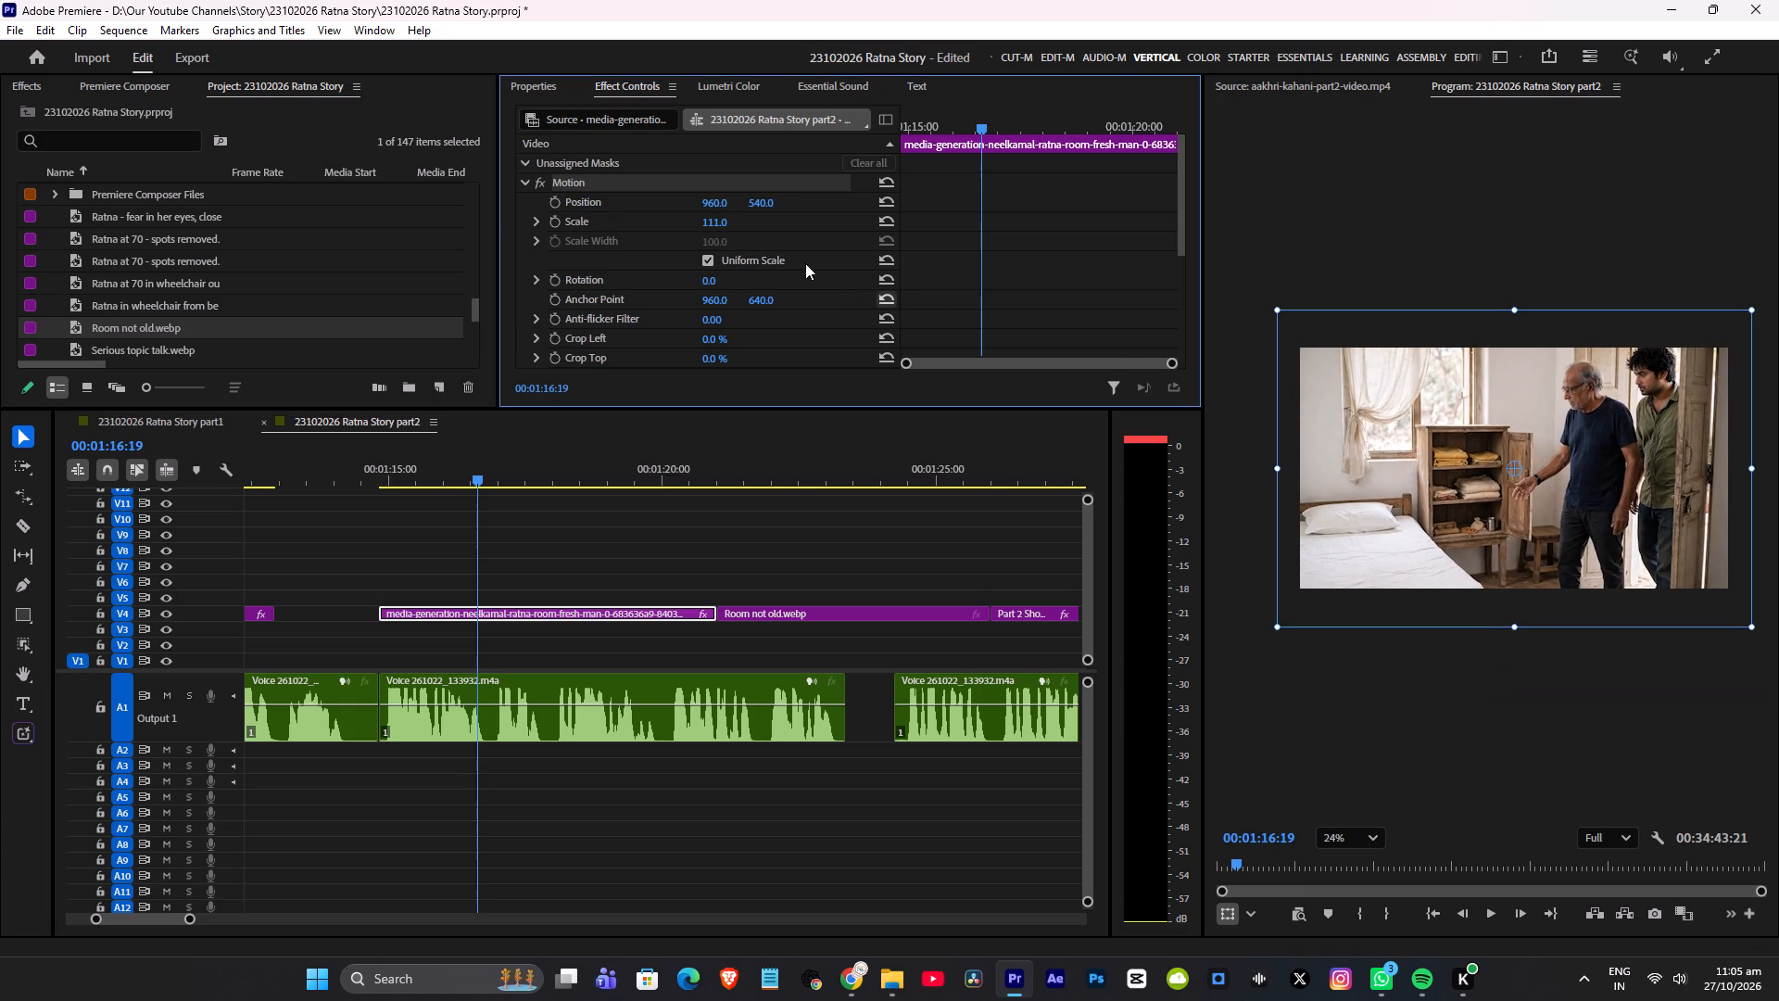
pyautogui.scroll(-3, 1404, 374)
pyautogui.scroll(2, 1386, 365)
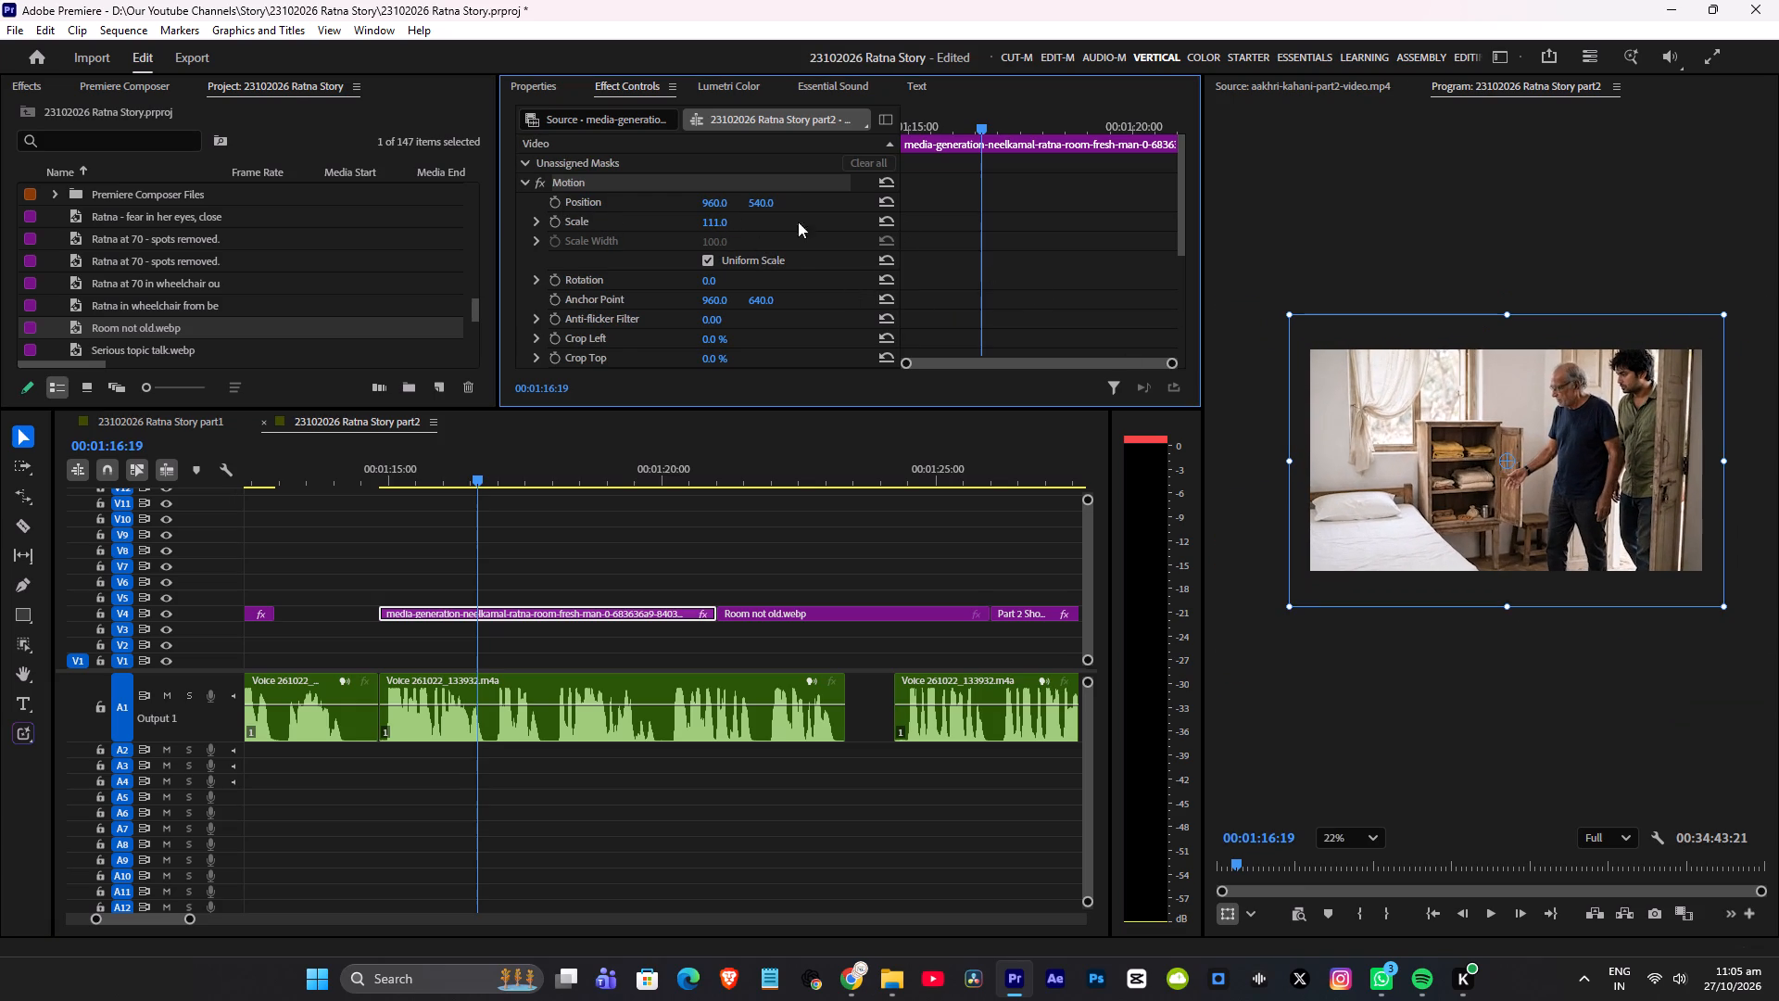
pyautogui.click(722, 222)
pyautogui.write('105')
pyautogui.press('Return')
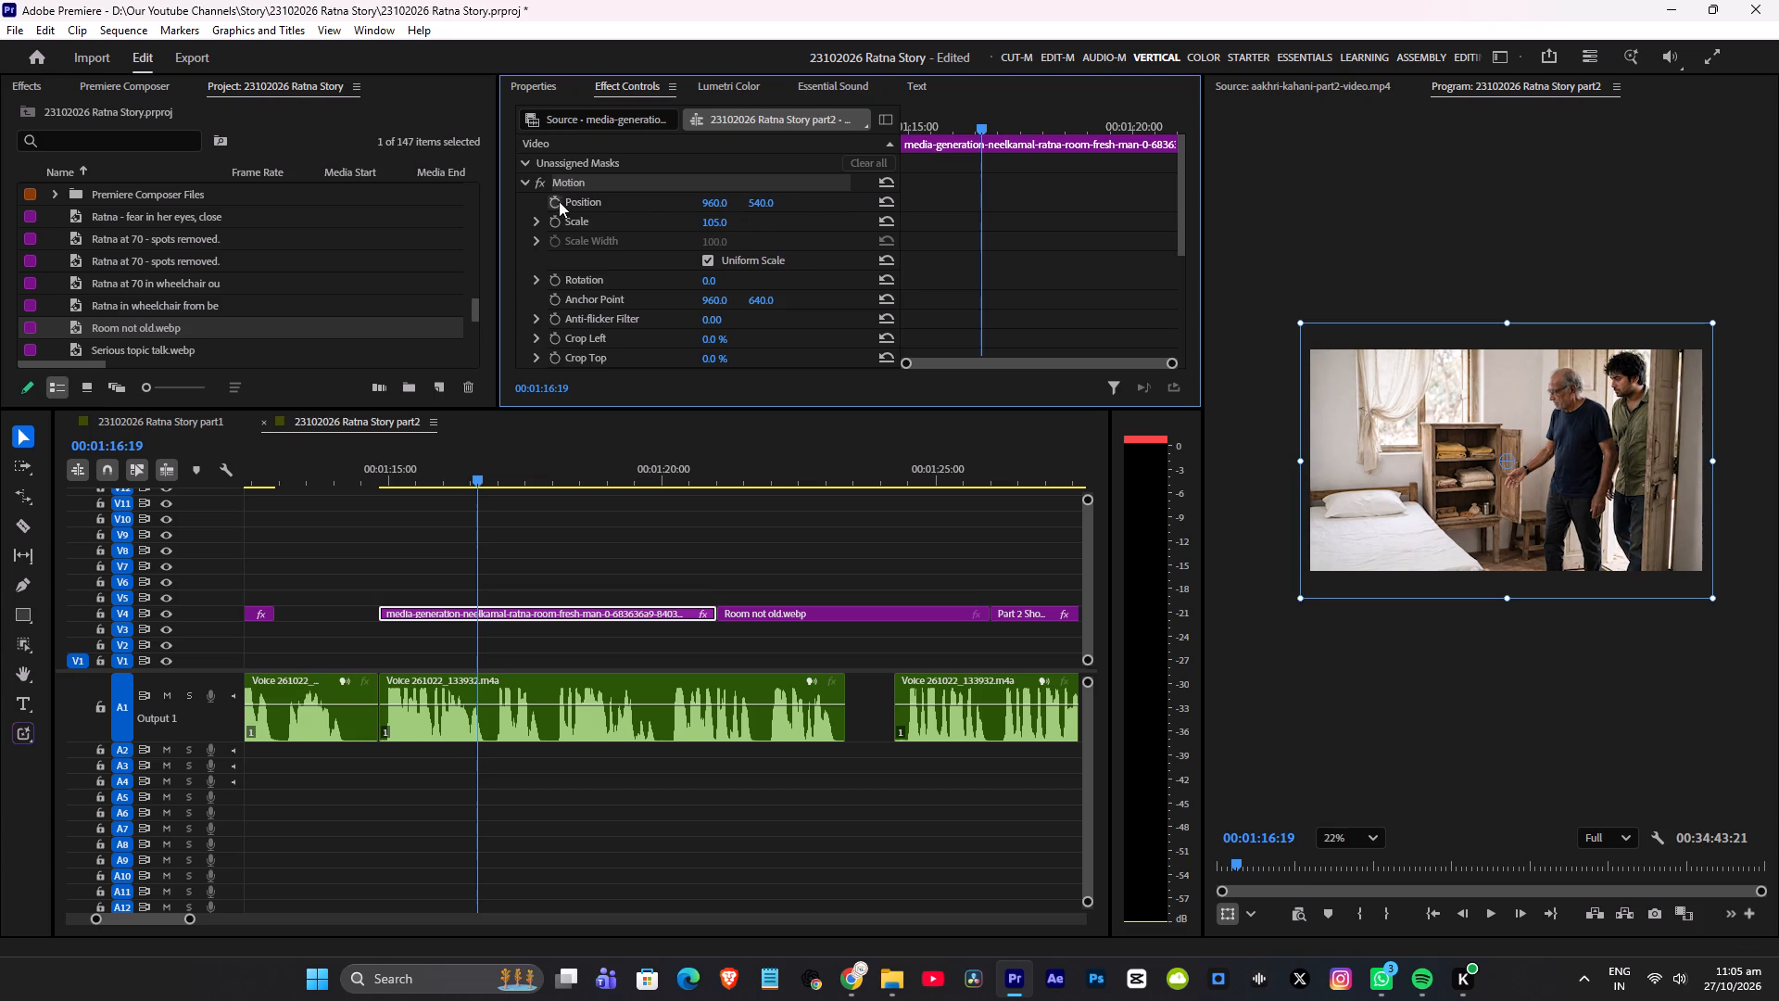
# Keyframe the room clip's horizontal position from 1001 at its start to 919 at its end.
pyautogui.click(559, 202)
pyautogui.moveTo(984, 120); pyautogui.dragTo(849, 154)
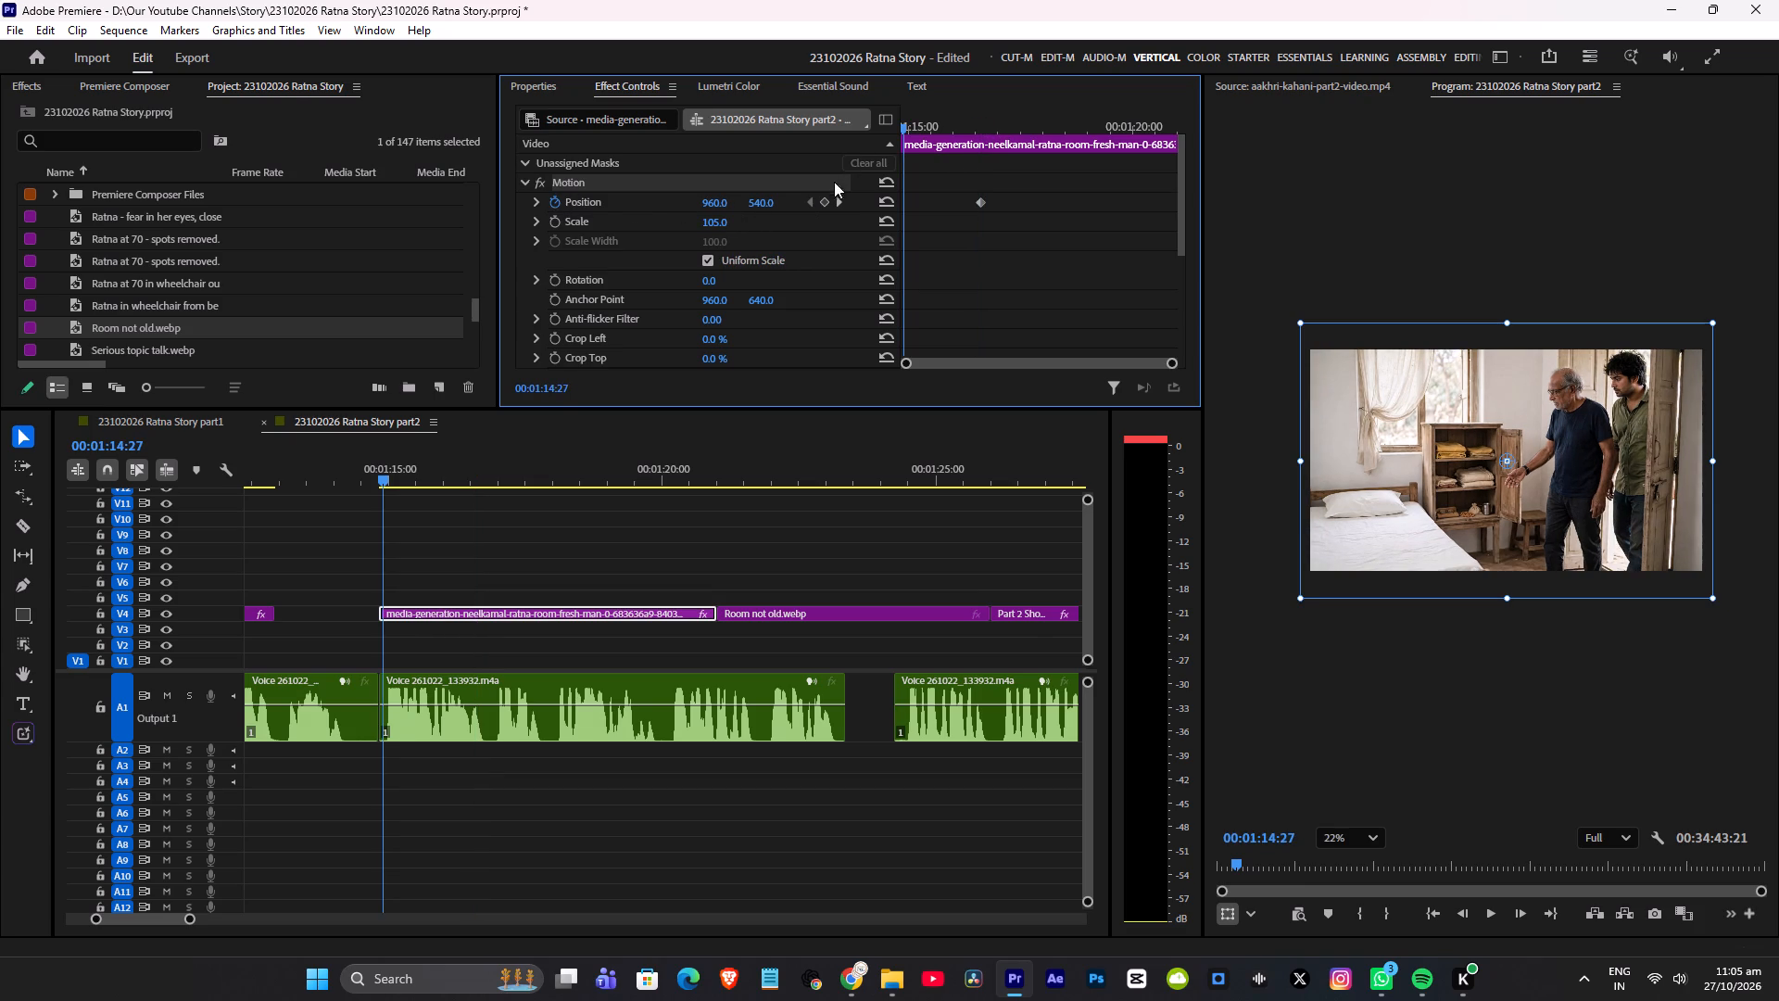
pyautogui.click(825, 201)
pyautogui.moveTo(716, 202); pyautogui.dragTo(754, 202)
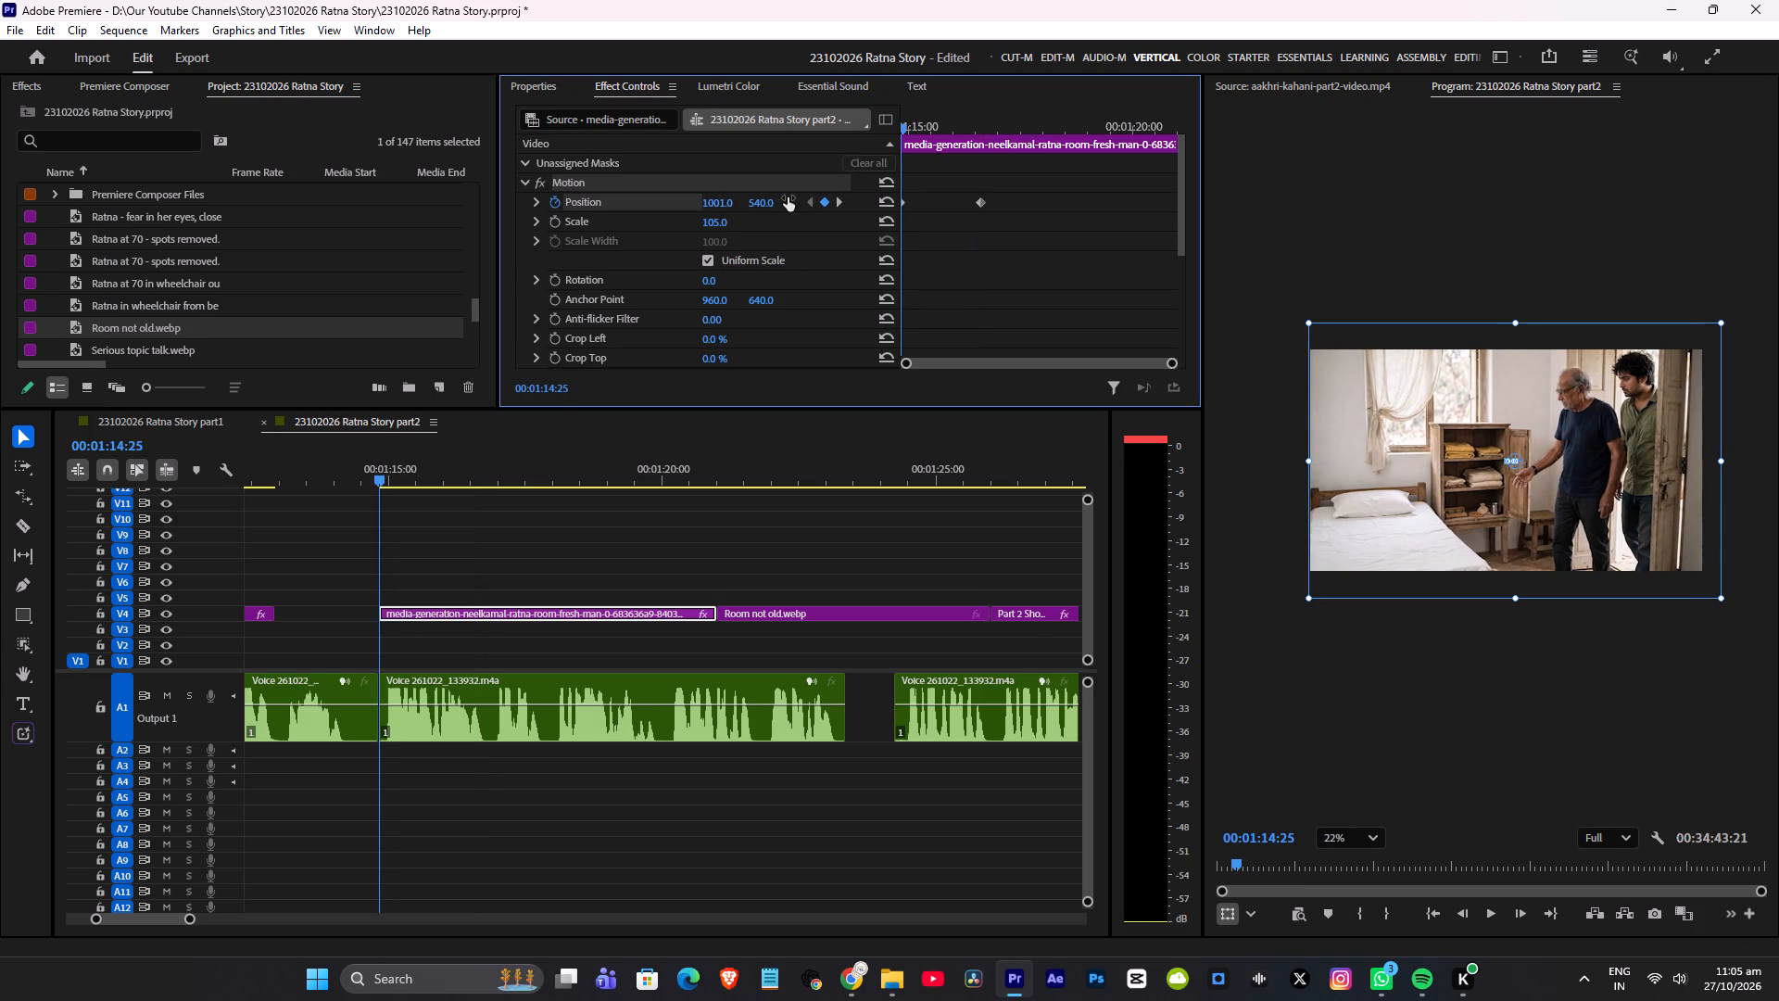
pyautogui.click(841, 198)
pyautogui.moveTo(713, 202); pyautogui.dragTo(679, 209)
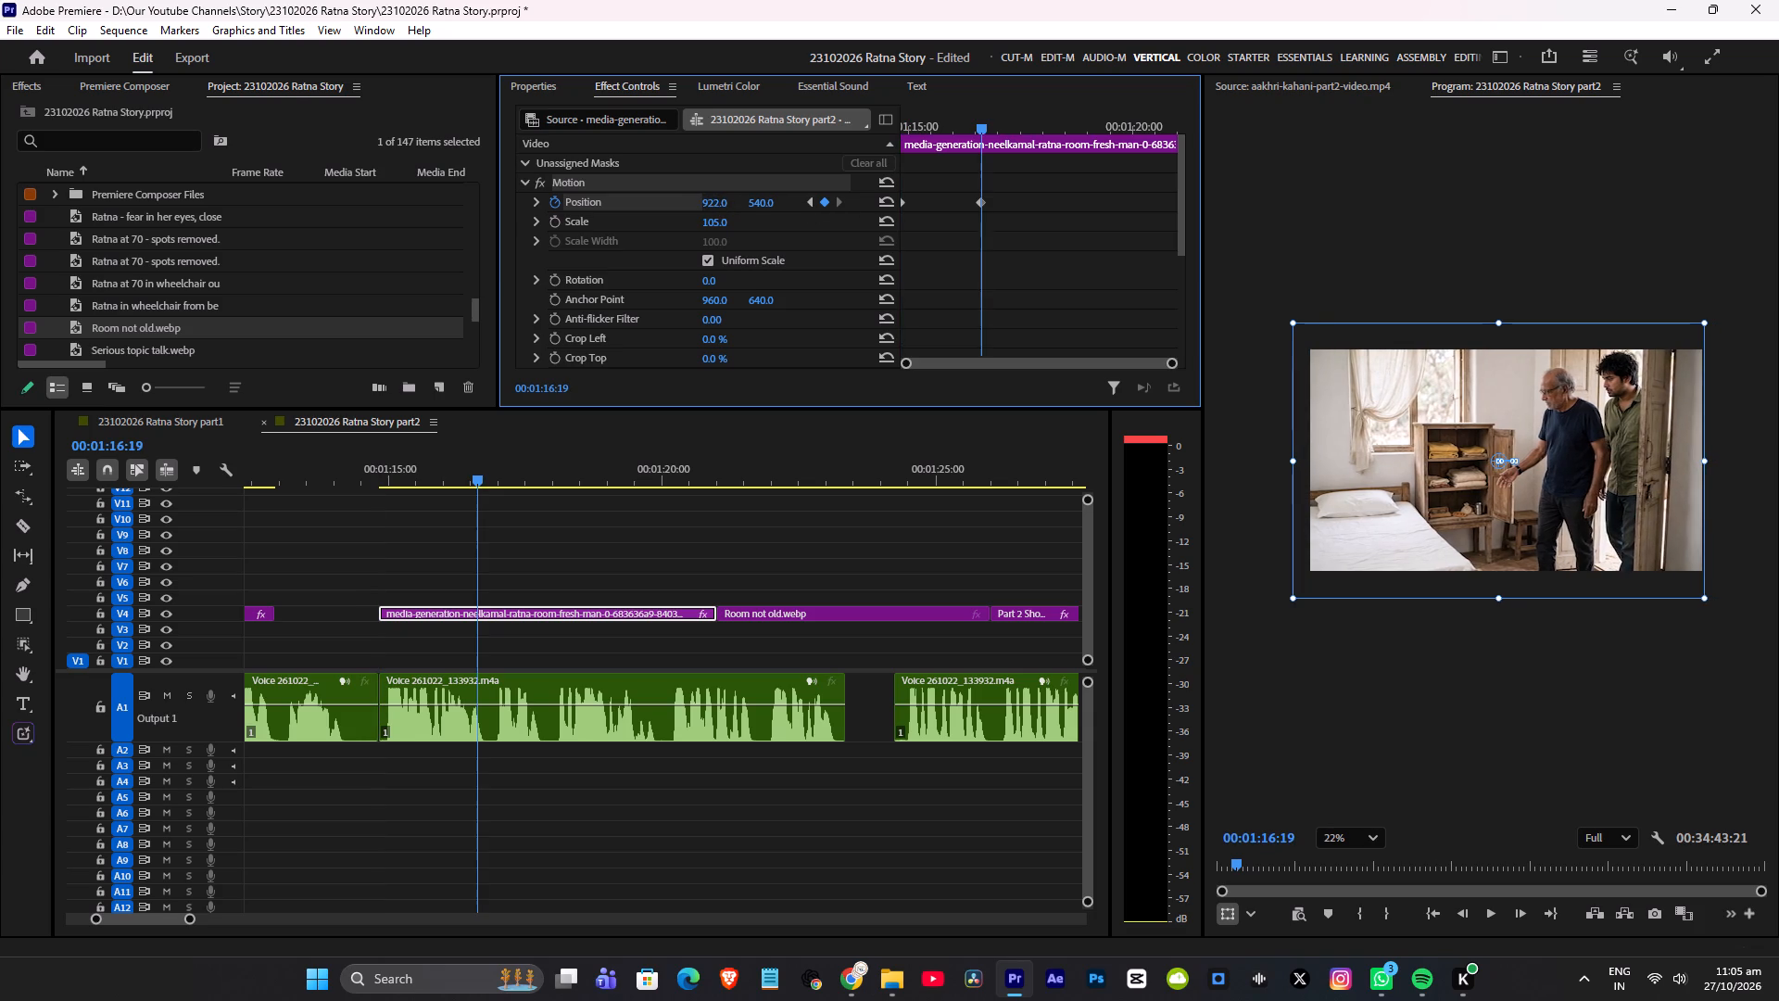
pyautogui.moveTo(679, 209); pyautogui.dragTo(676, 212)
pyautogui.moveTo(983, 197); pyautogui.dragTo(1621, 274)
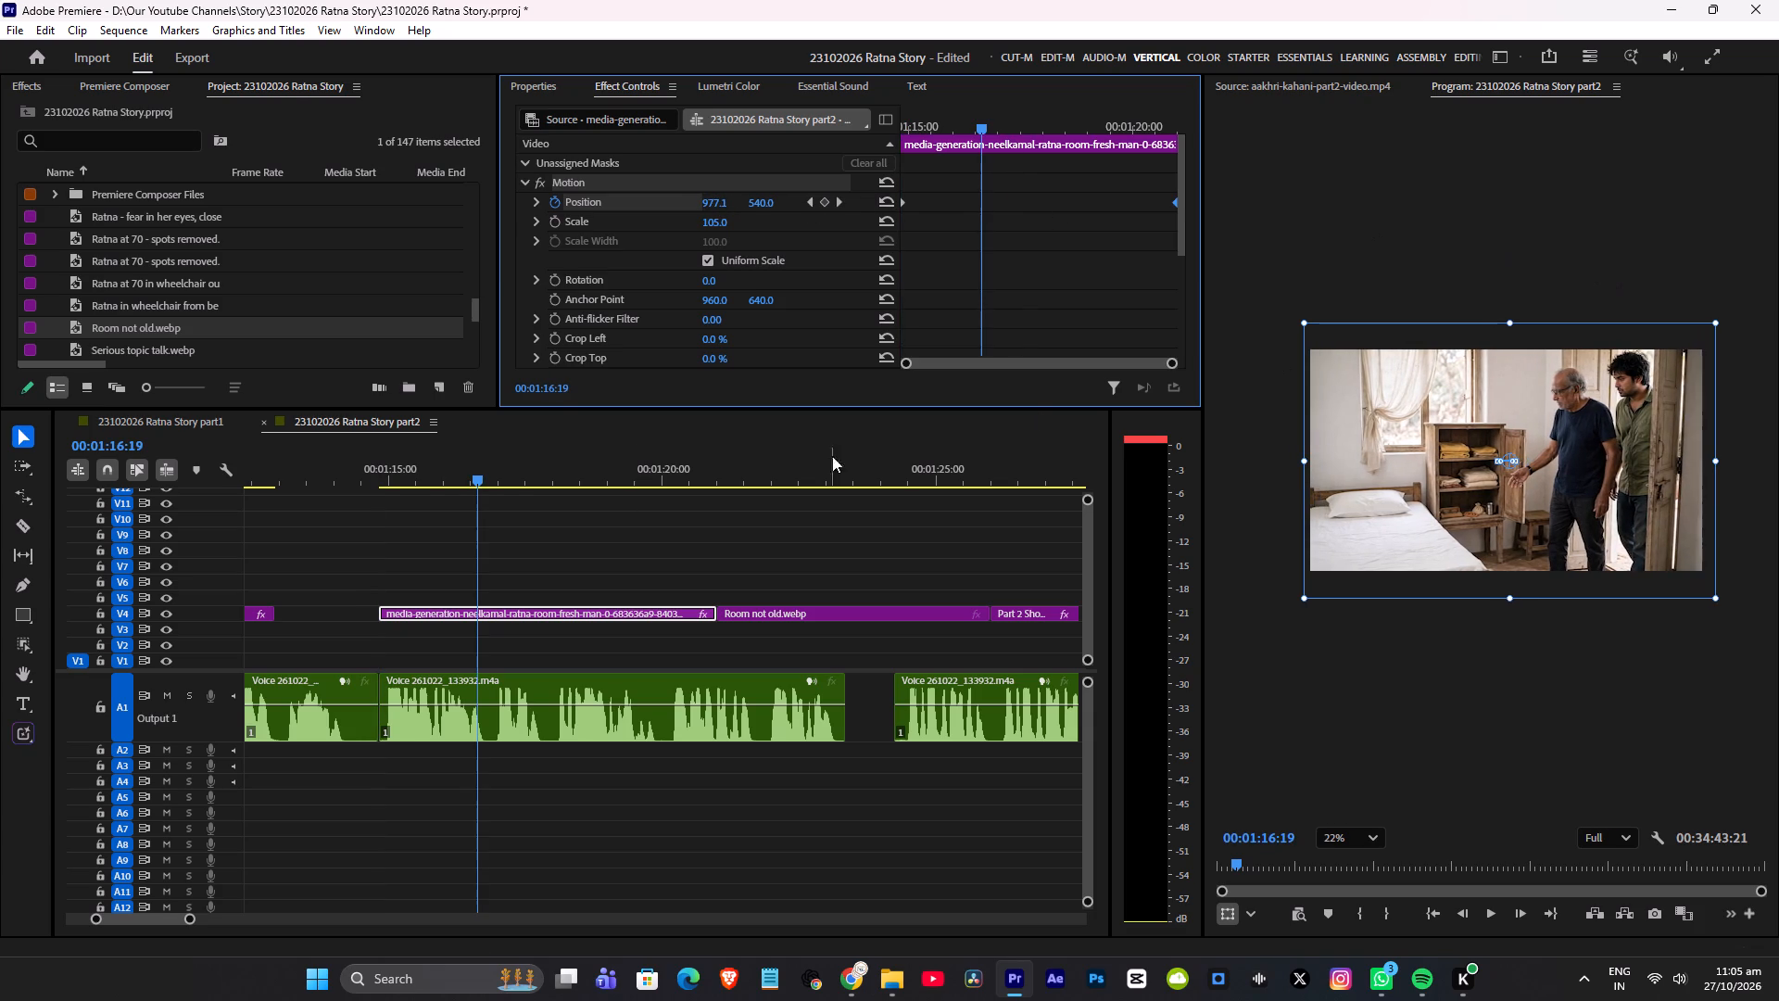
# Review the room clip's horizontal movement, including a full-screen look at the frame, and its cut to the books image.
pyautogui.click(365, 474)
pyautogui.press('space')
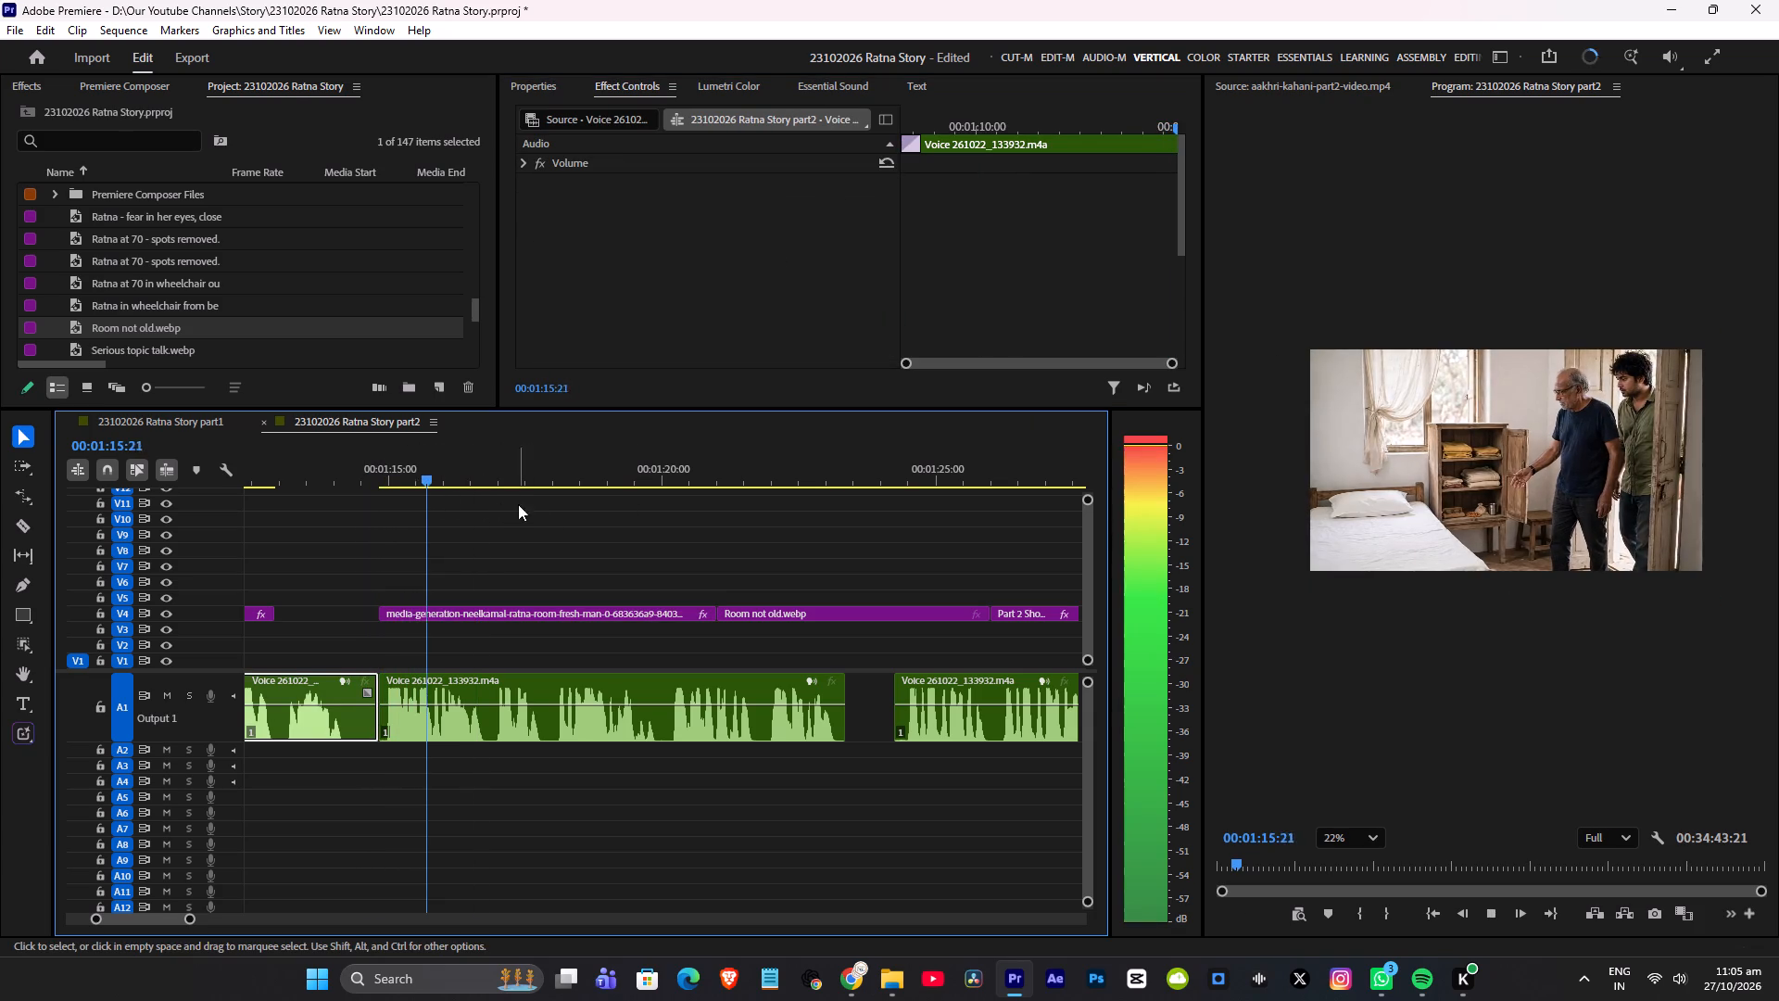
pyautogui.scroll(-2, 701, 560)
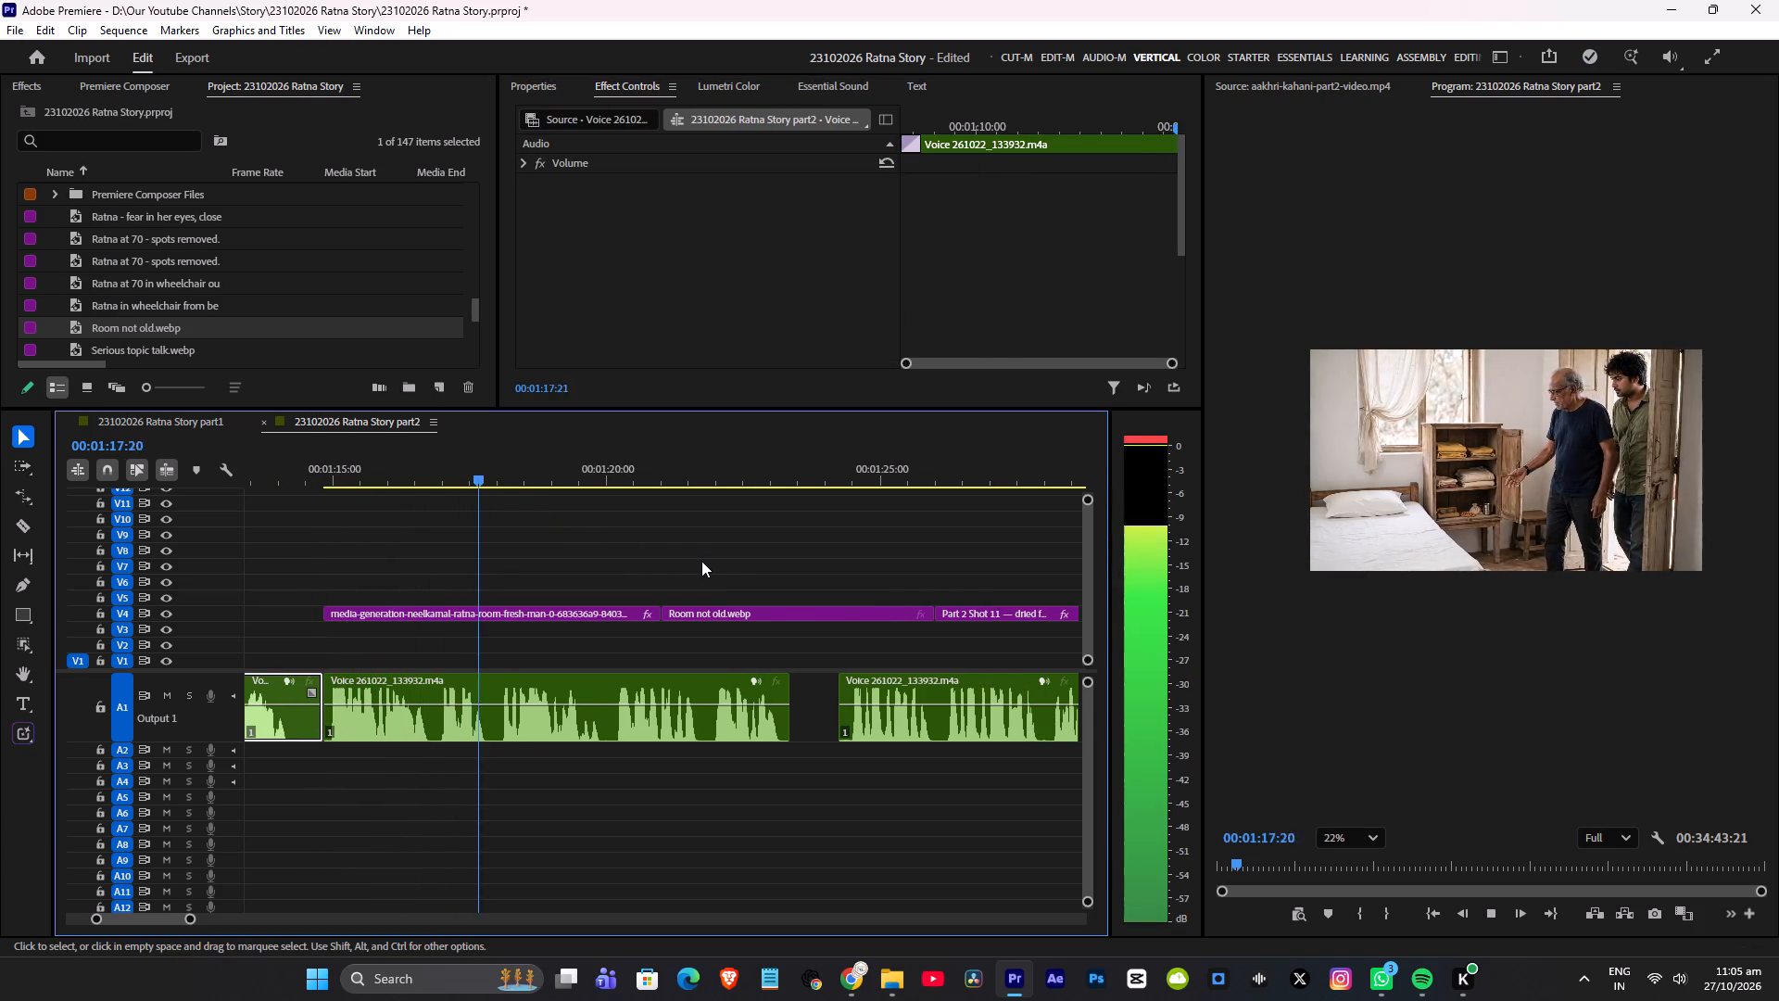
pyautogui.scroll(-2, 705, 561)
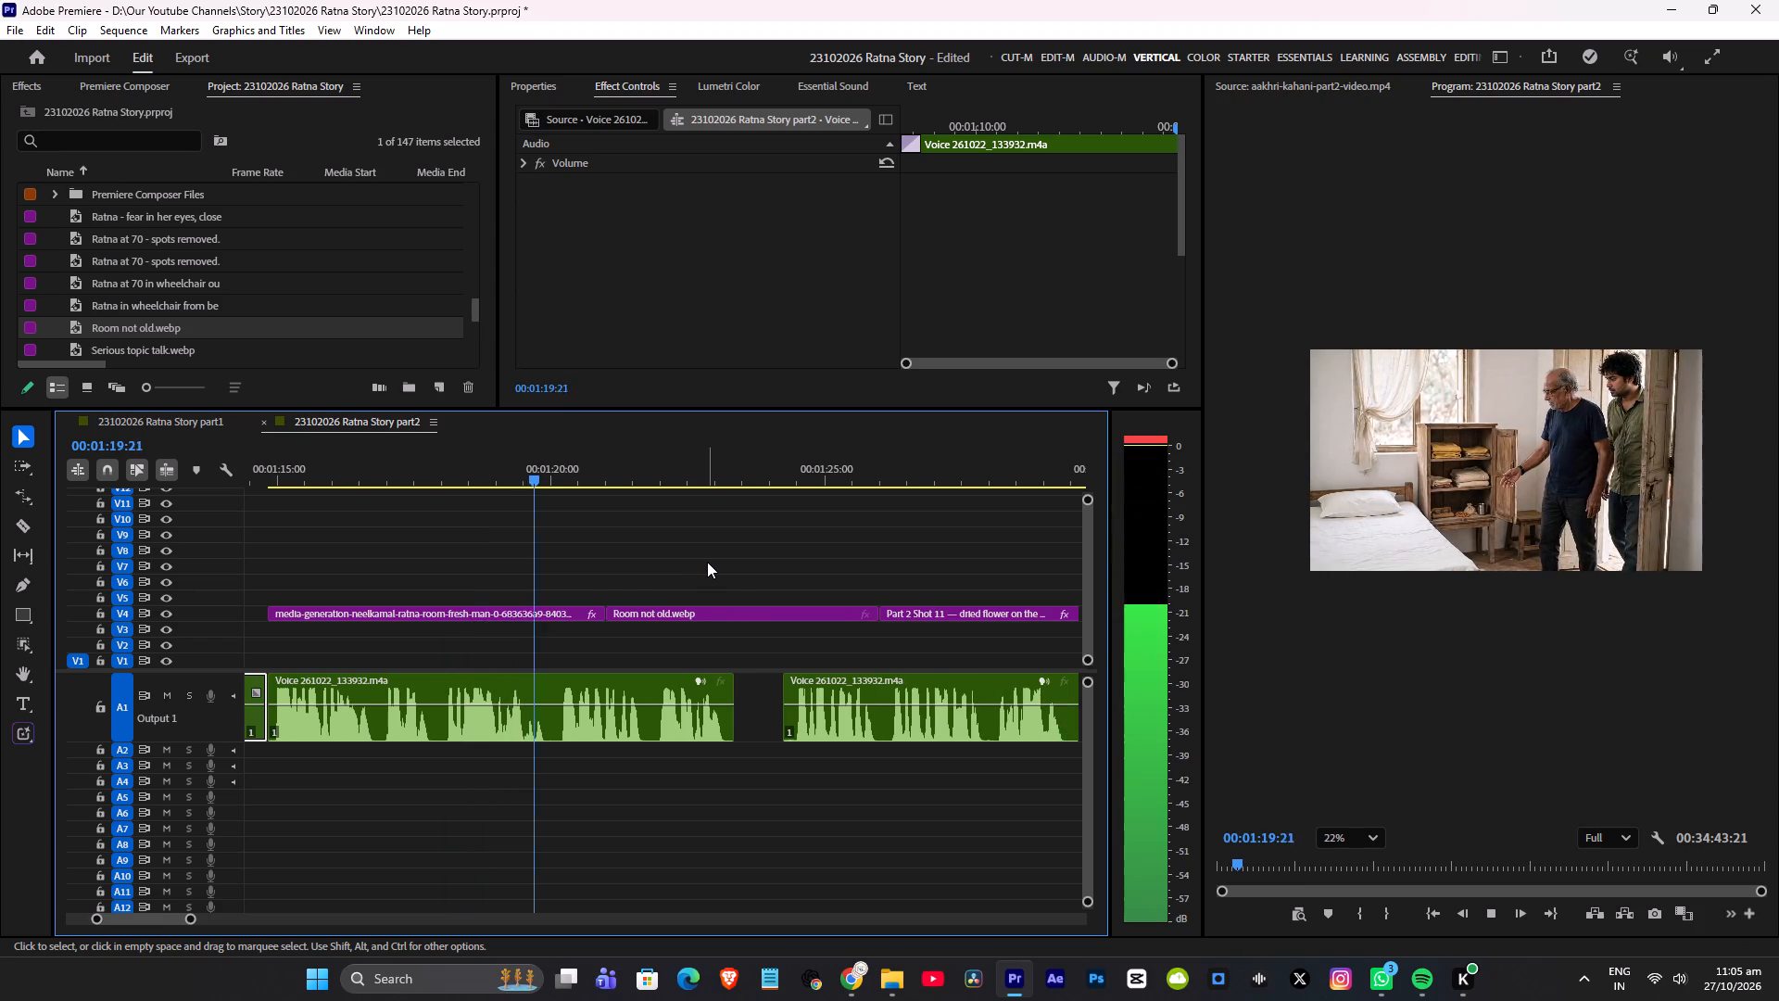
pyautogui.scroll(-2, 707, 562)
pyautogui.press('space')
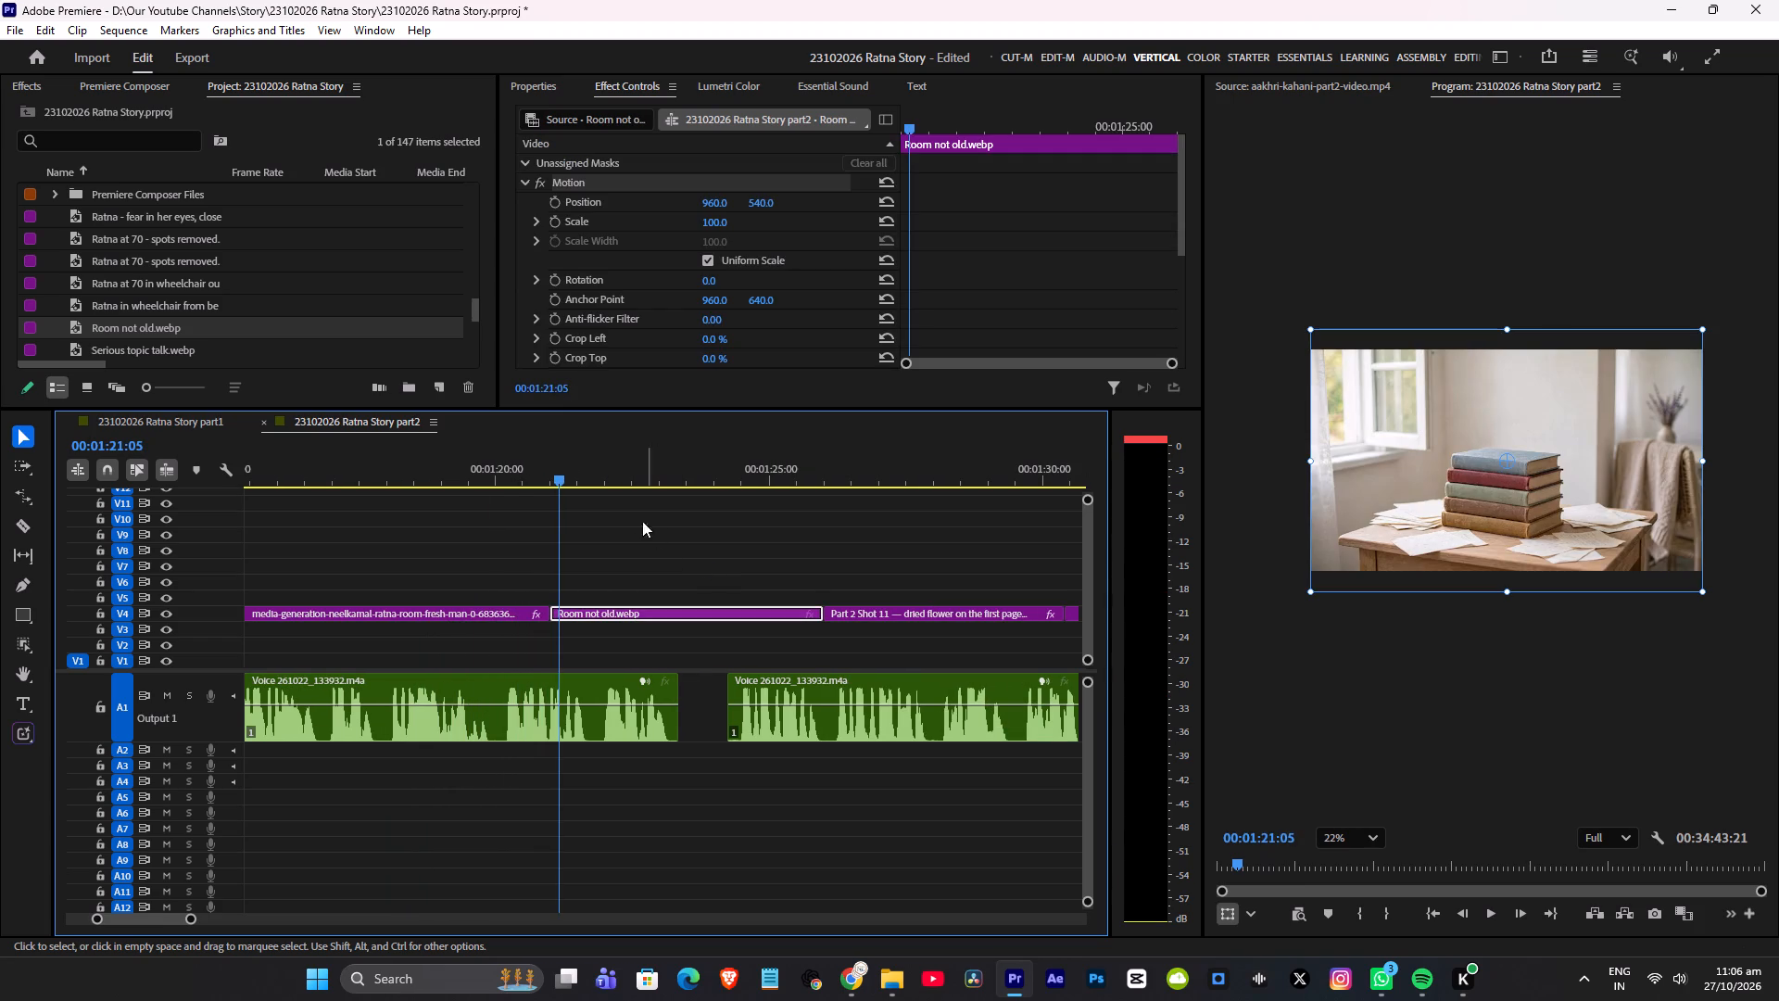
pyautogui.click(502, 474)
pyautogui.hotkey('ctrl', '`')
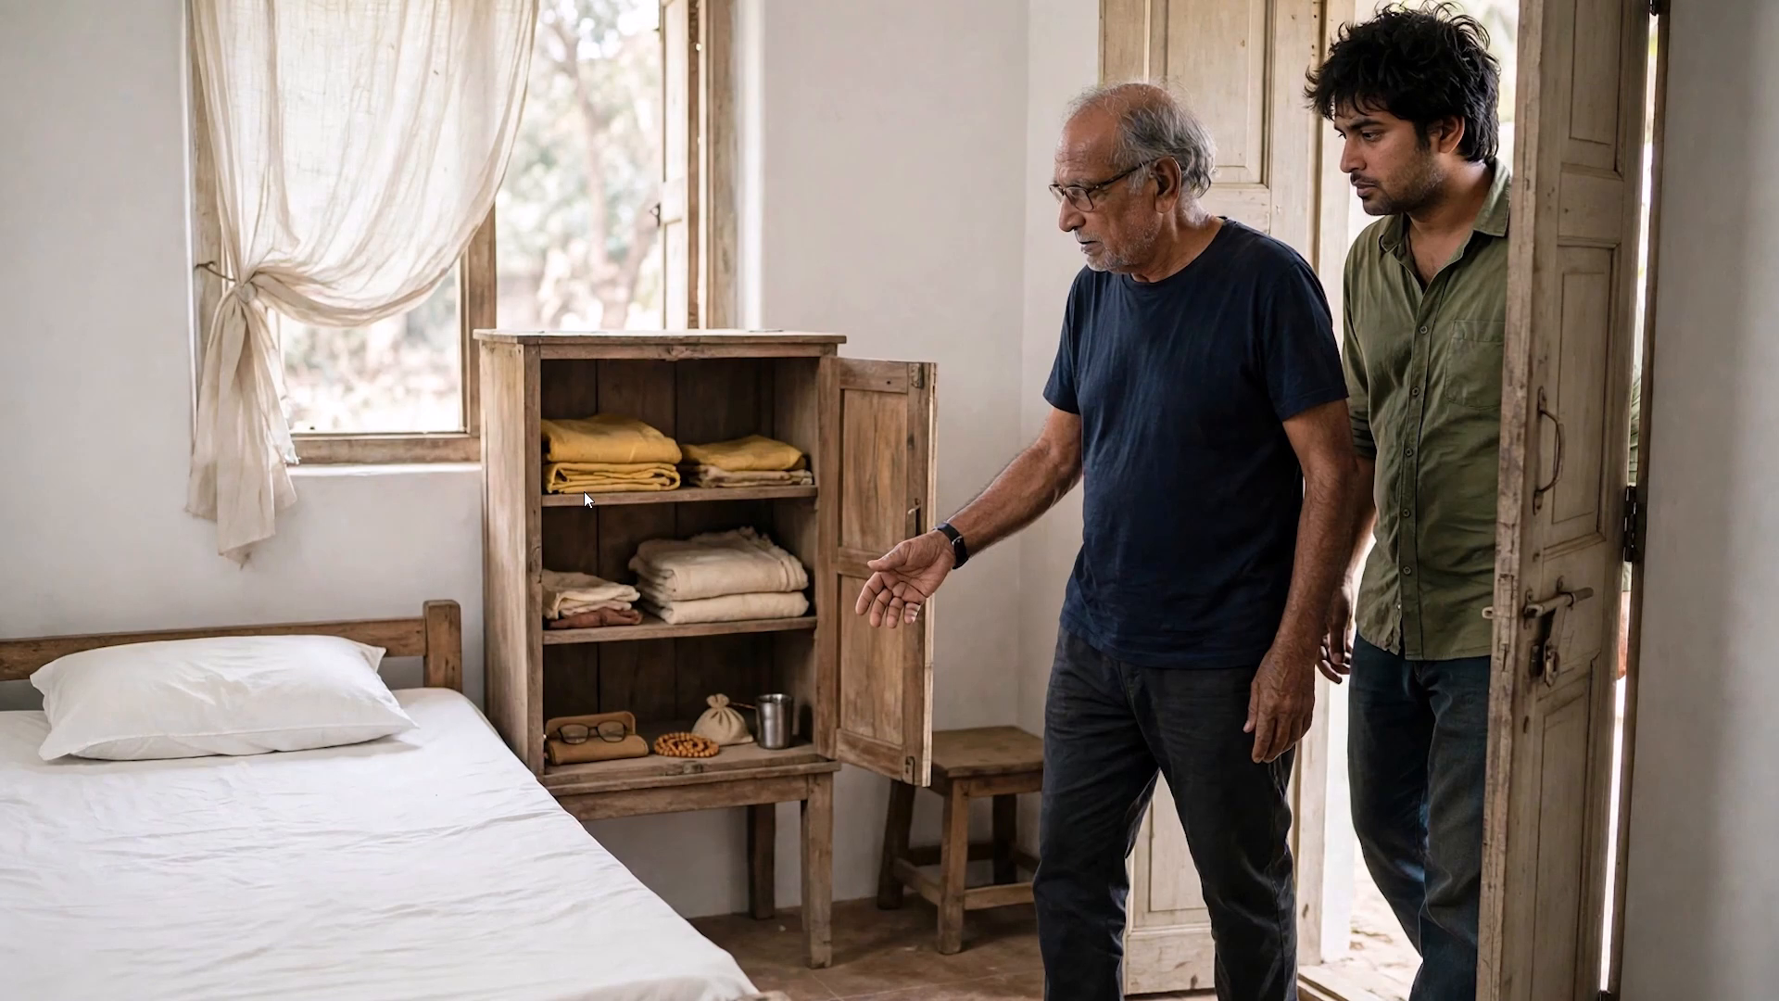
pyautogui.hotkey('ctrl', '`')
pyautogui.press('space')
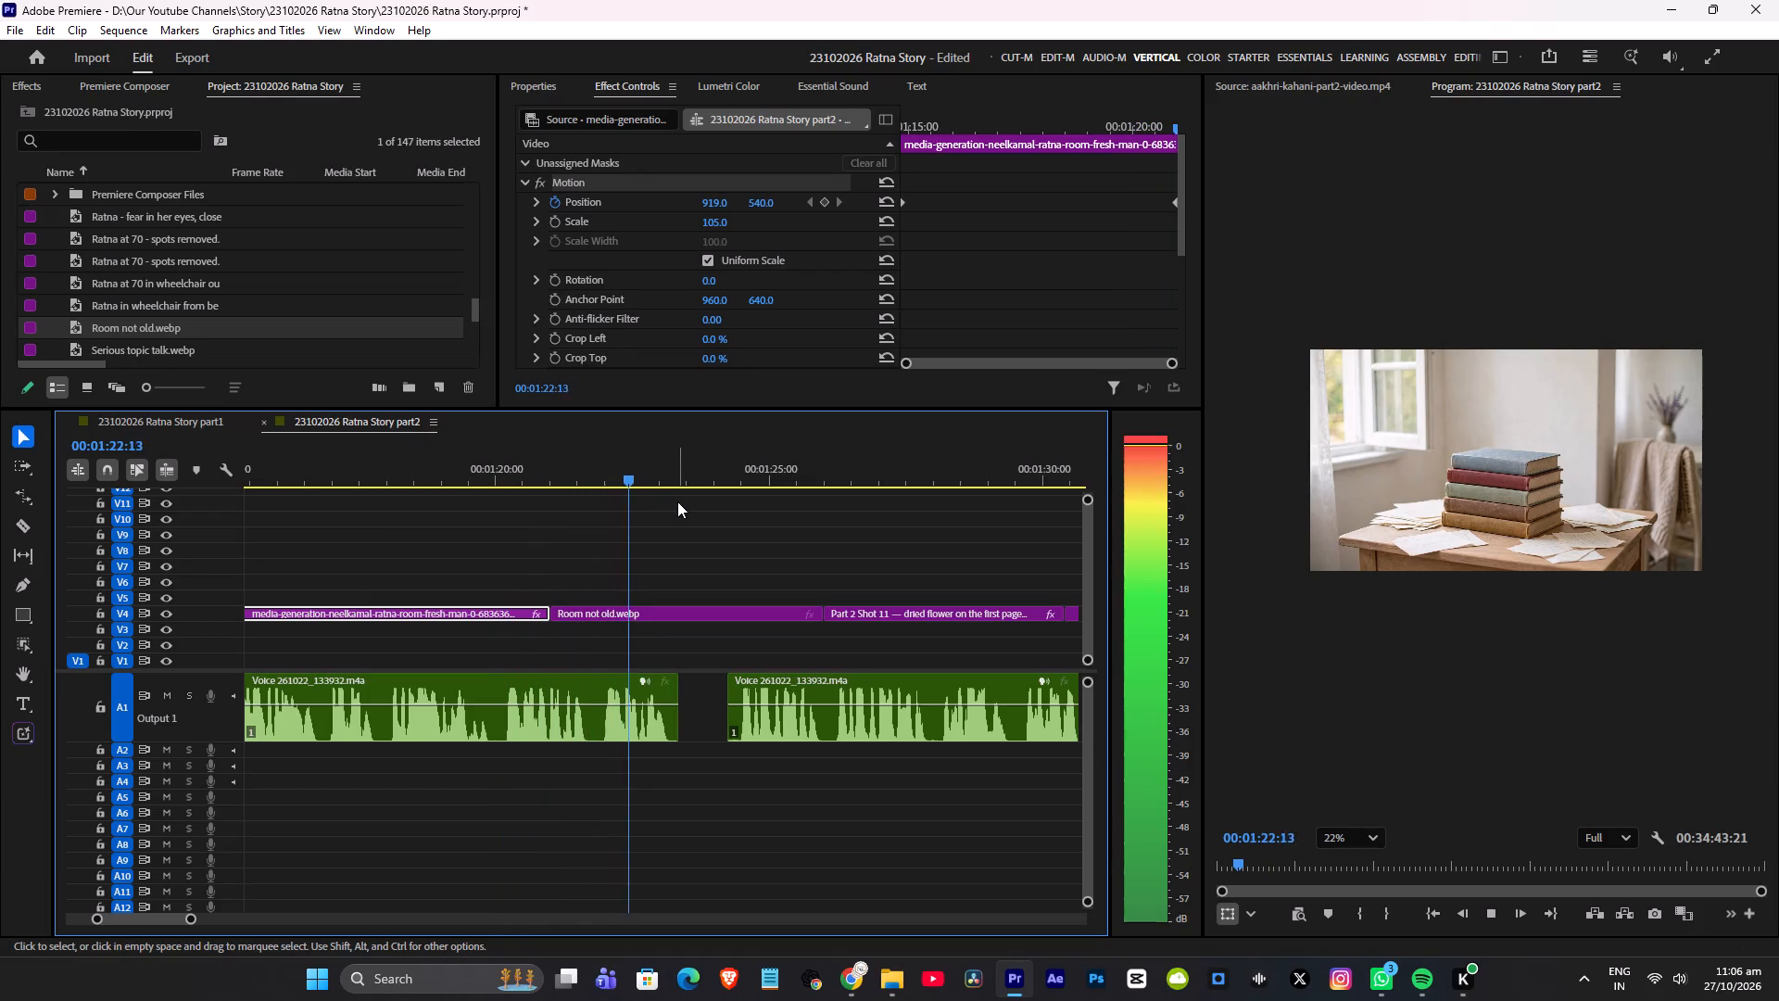
pyautogui.press('space')
# Apply the default video transition at the cut between the media-generation room clip and Room not old.webp, and play it back.
pyautogui.click(549, 612)
pyautogui.hotkey('ctrl', 'd')
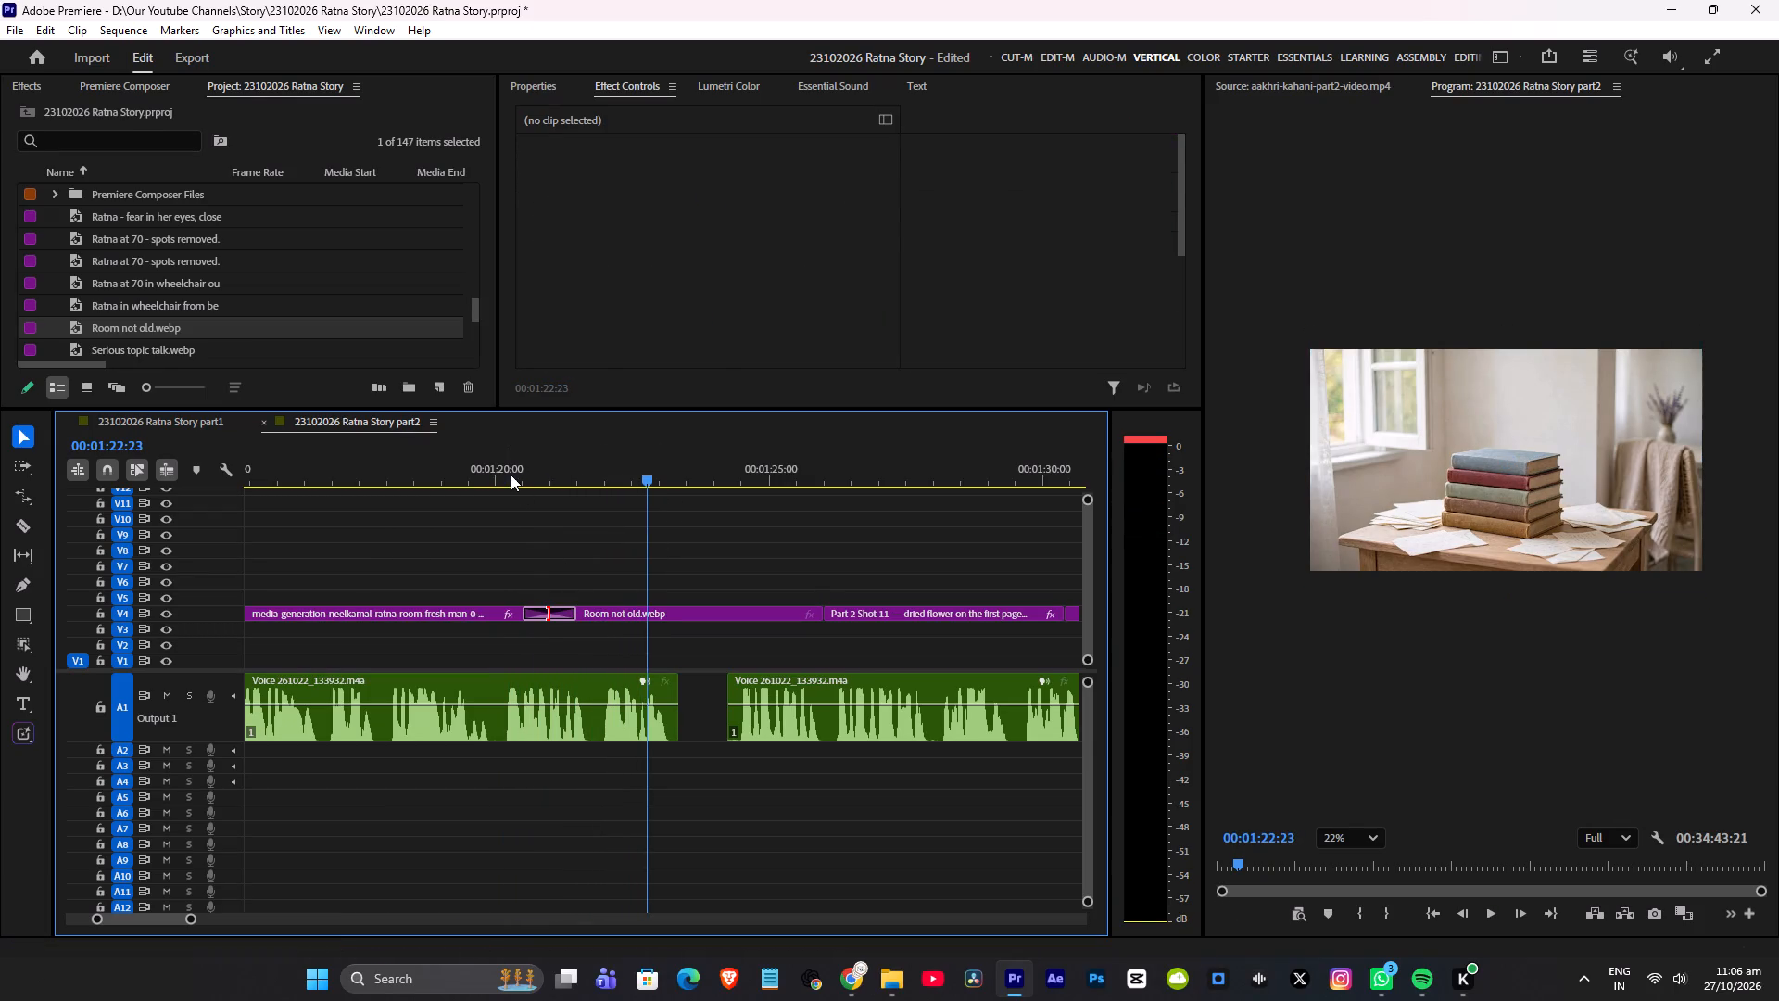
pyautogui.click(510, 472)
pyautogui.press('space')
pyautogui.scroll(-4, 644, 509)
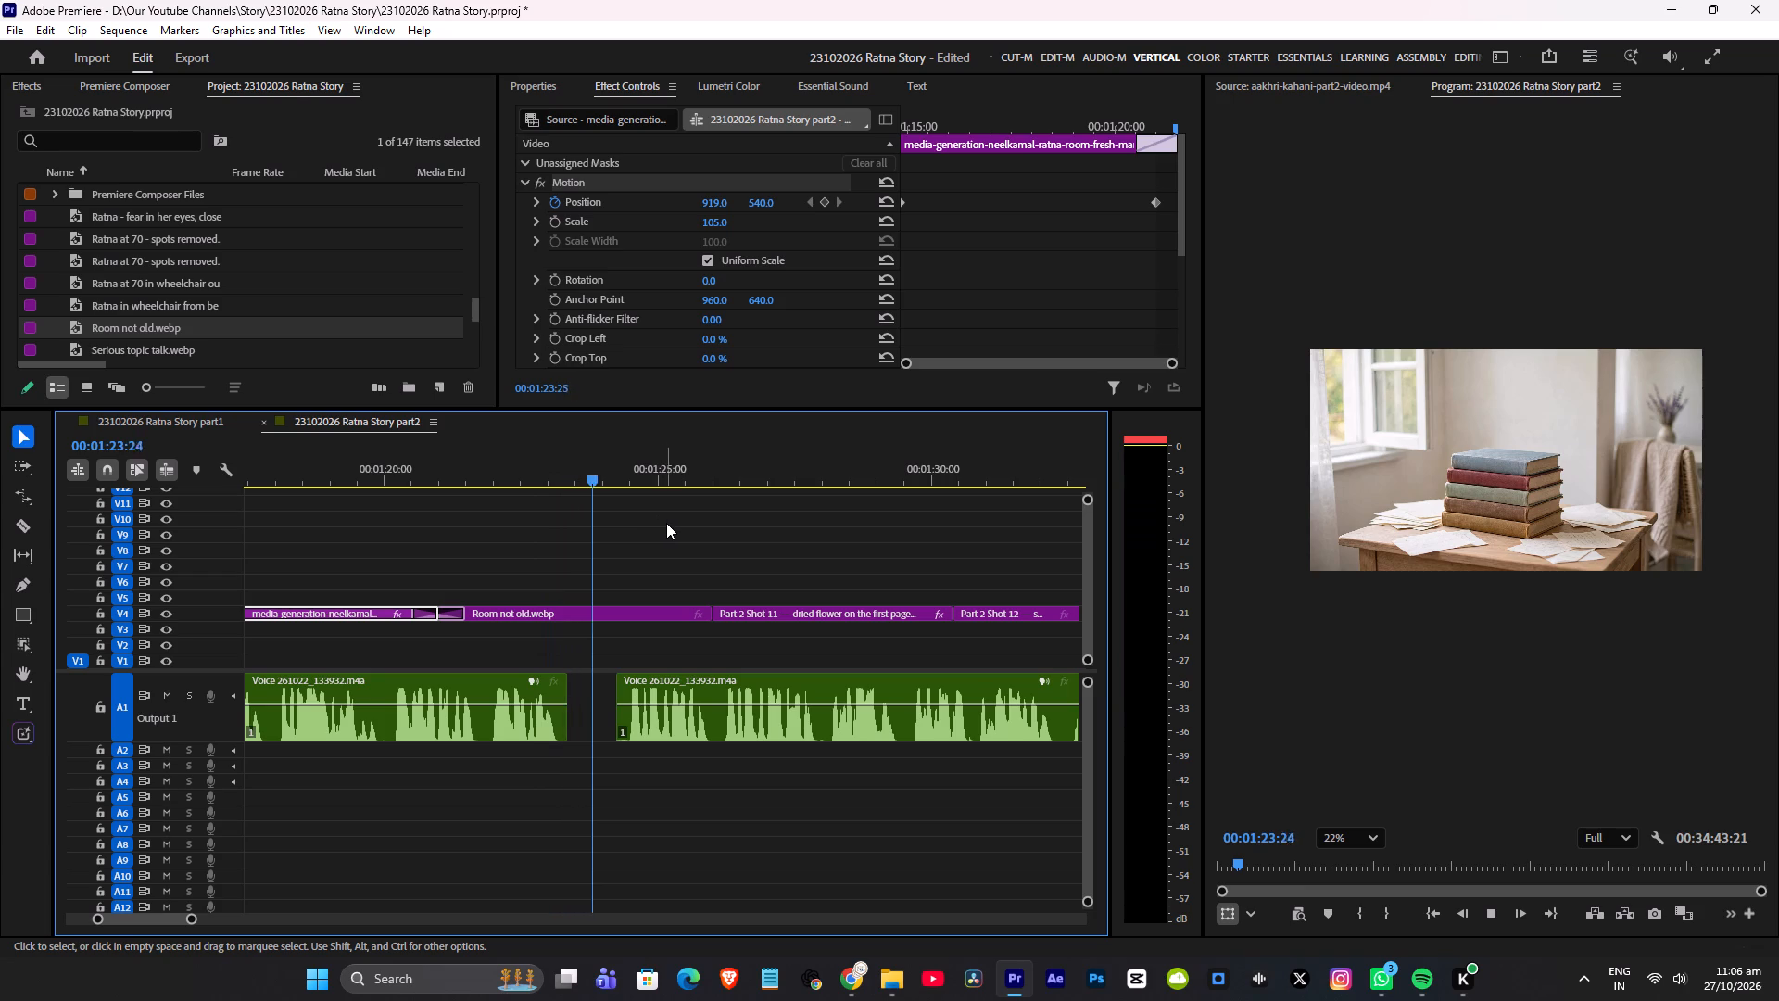
pyautogui.press('space')
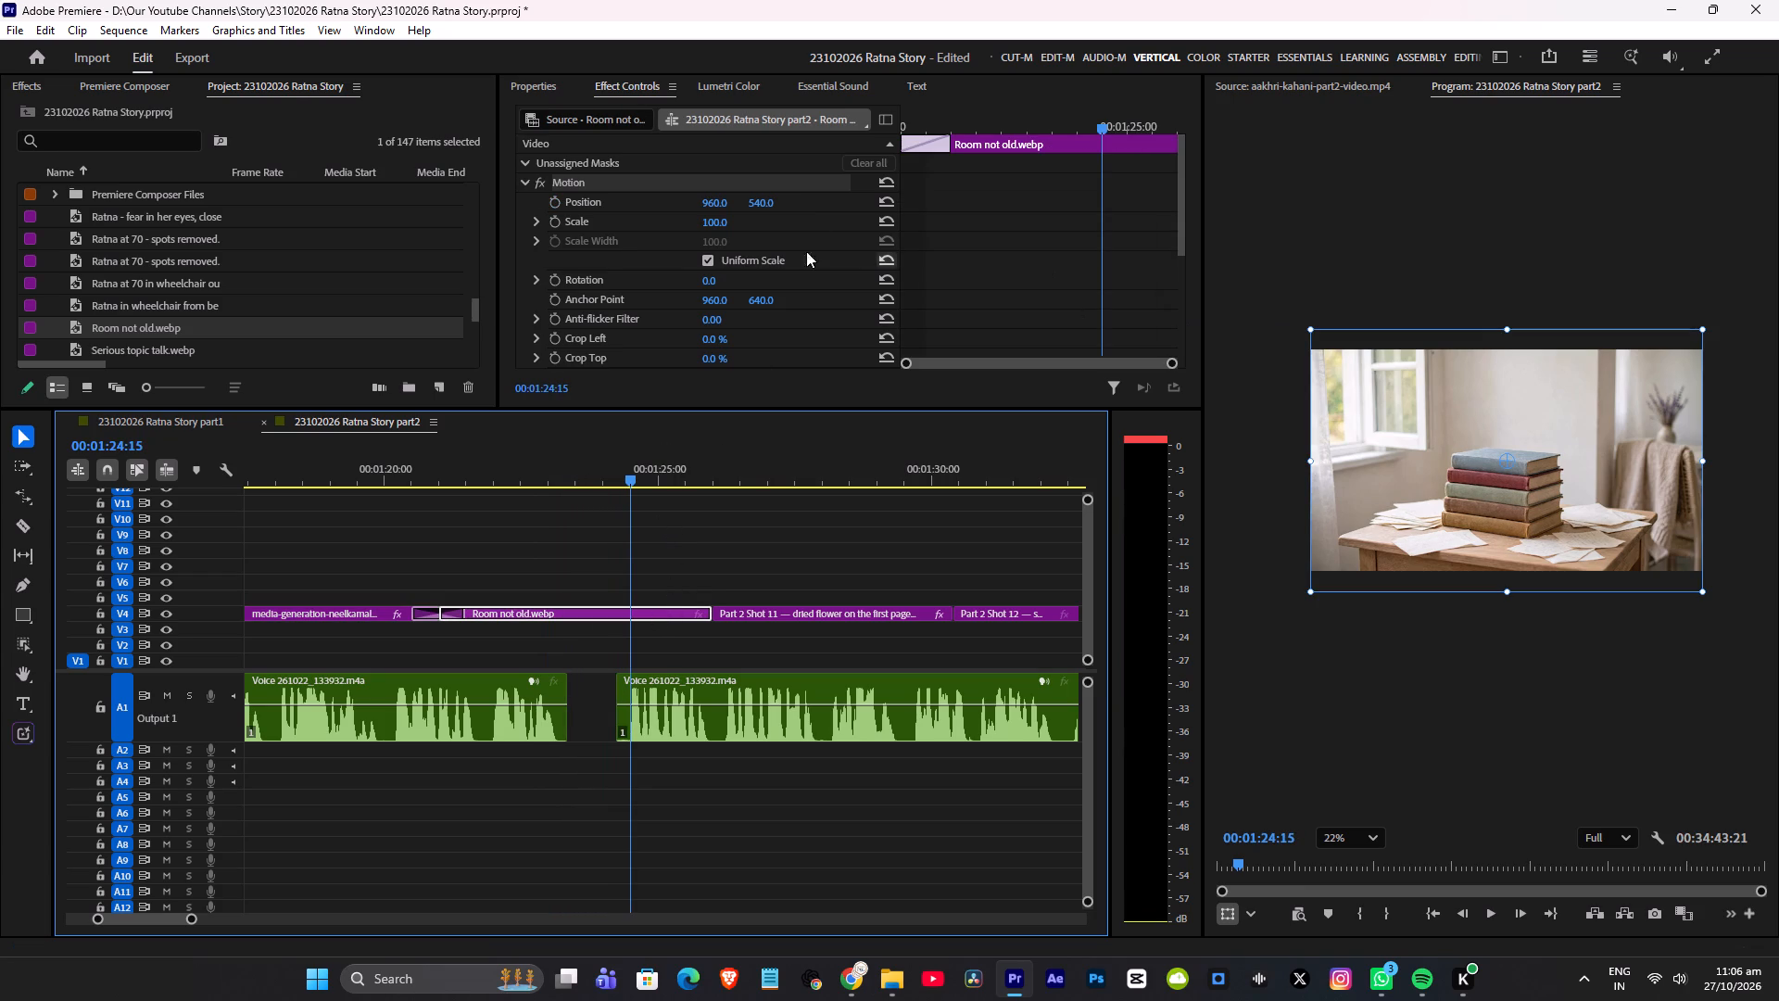
# Keyframe Room not old.webp's vertical position from a raised position at 00:01:21:22 to 540 at 00:01:24:15, and play it back.
pyautogui.click(551, 199)
pyautogui.moveTo(1067, 115); pyautogui.dragTo(1038, 120)
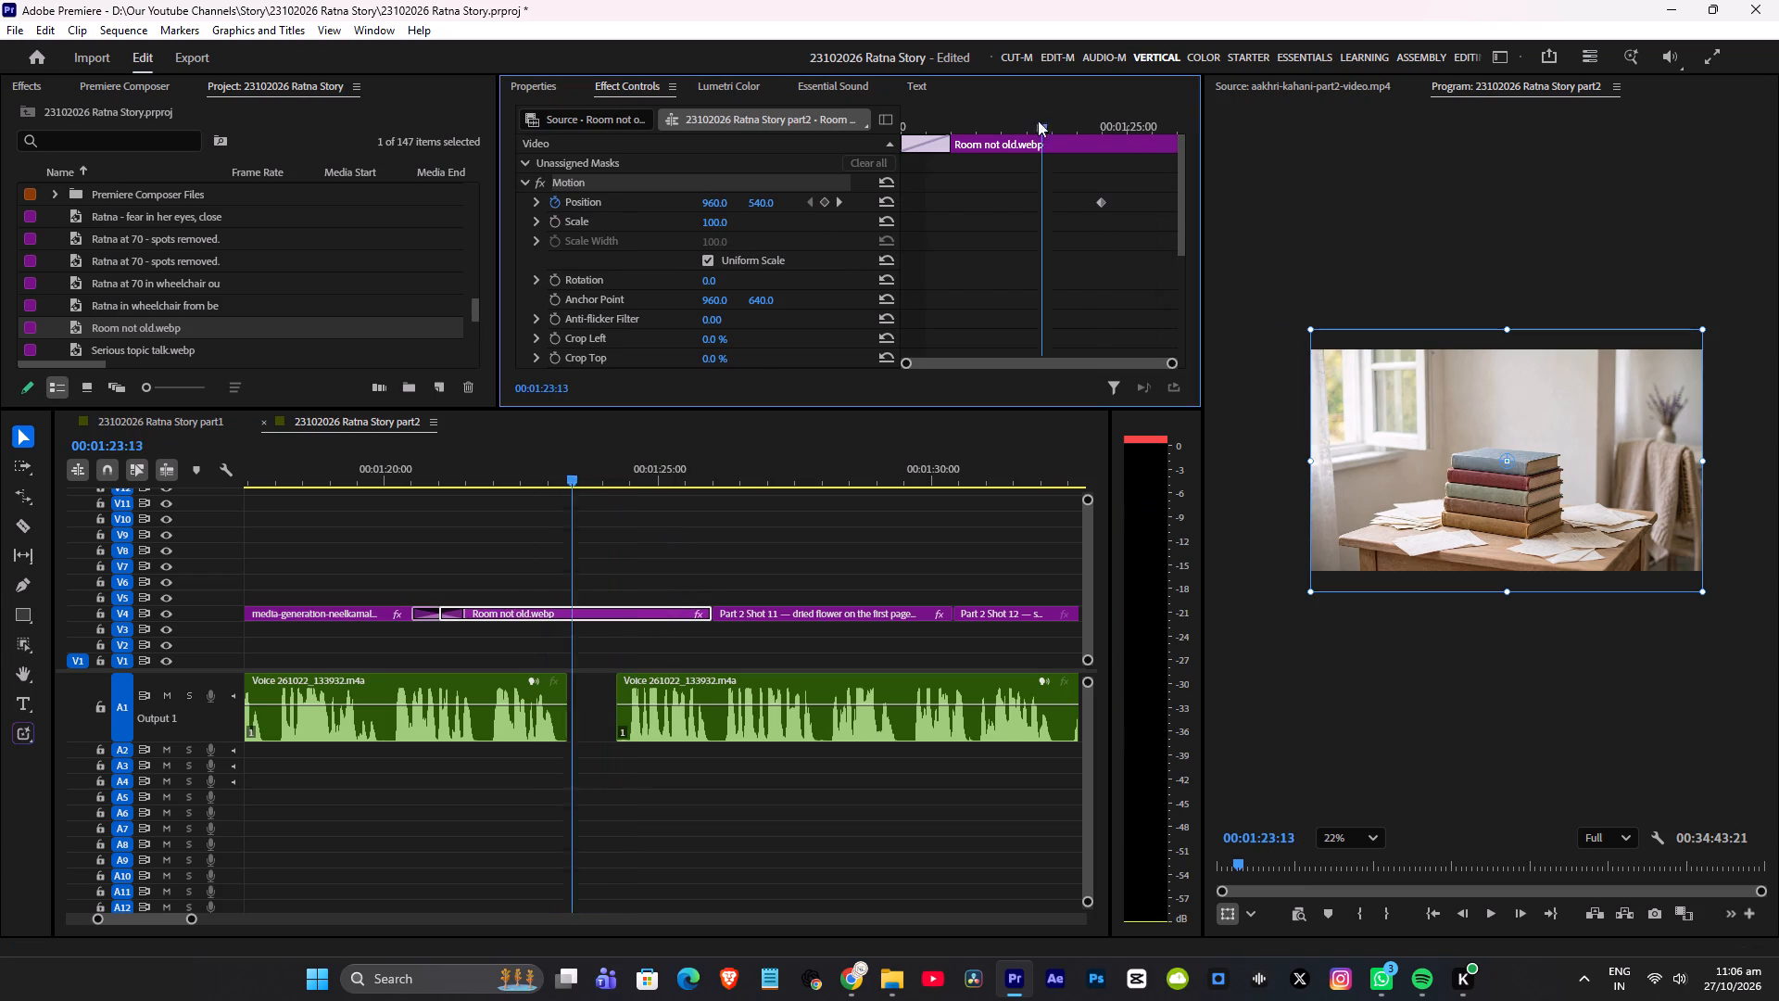
pyautogui.moveTo(1038, 120); pyautogui.dragTo(965, 137)
pyautogui.click(820, 200)
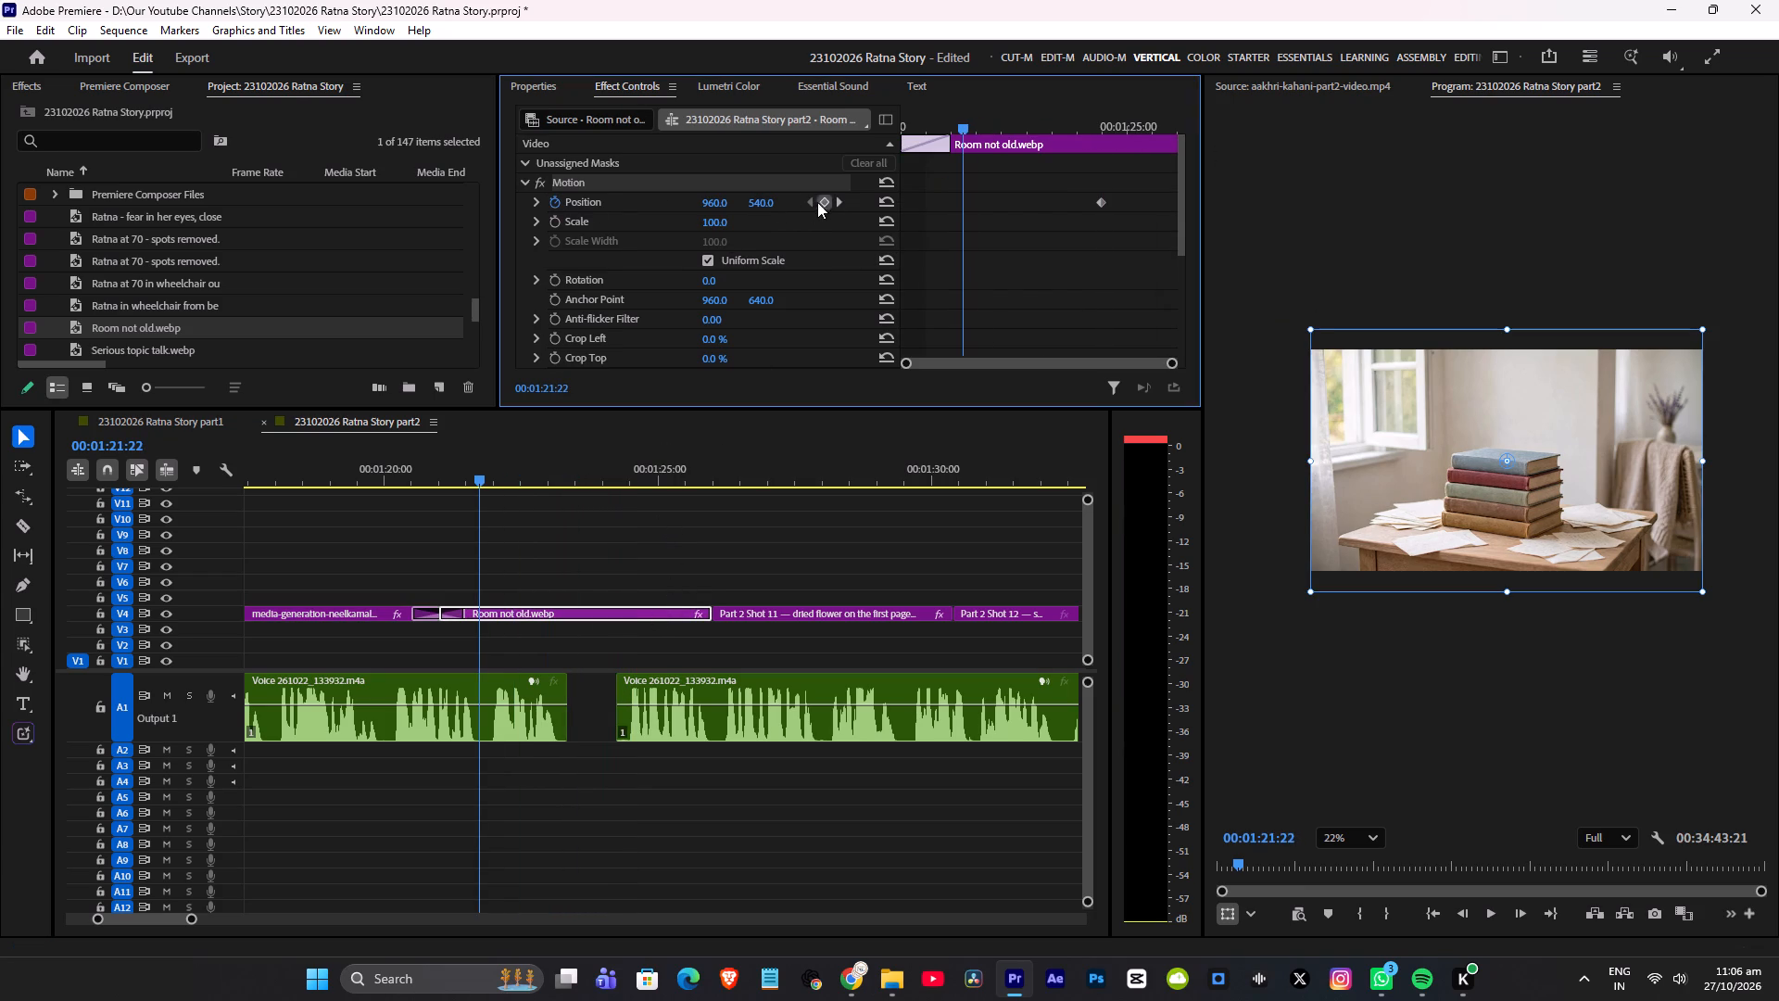
pyautogui.moveTo(775, 204); pyautogui.dragTo(707, 224)
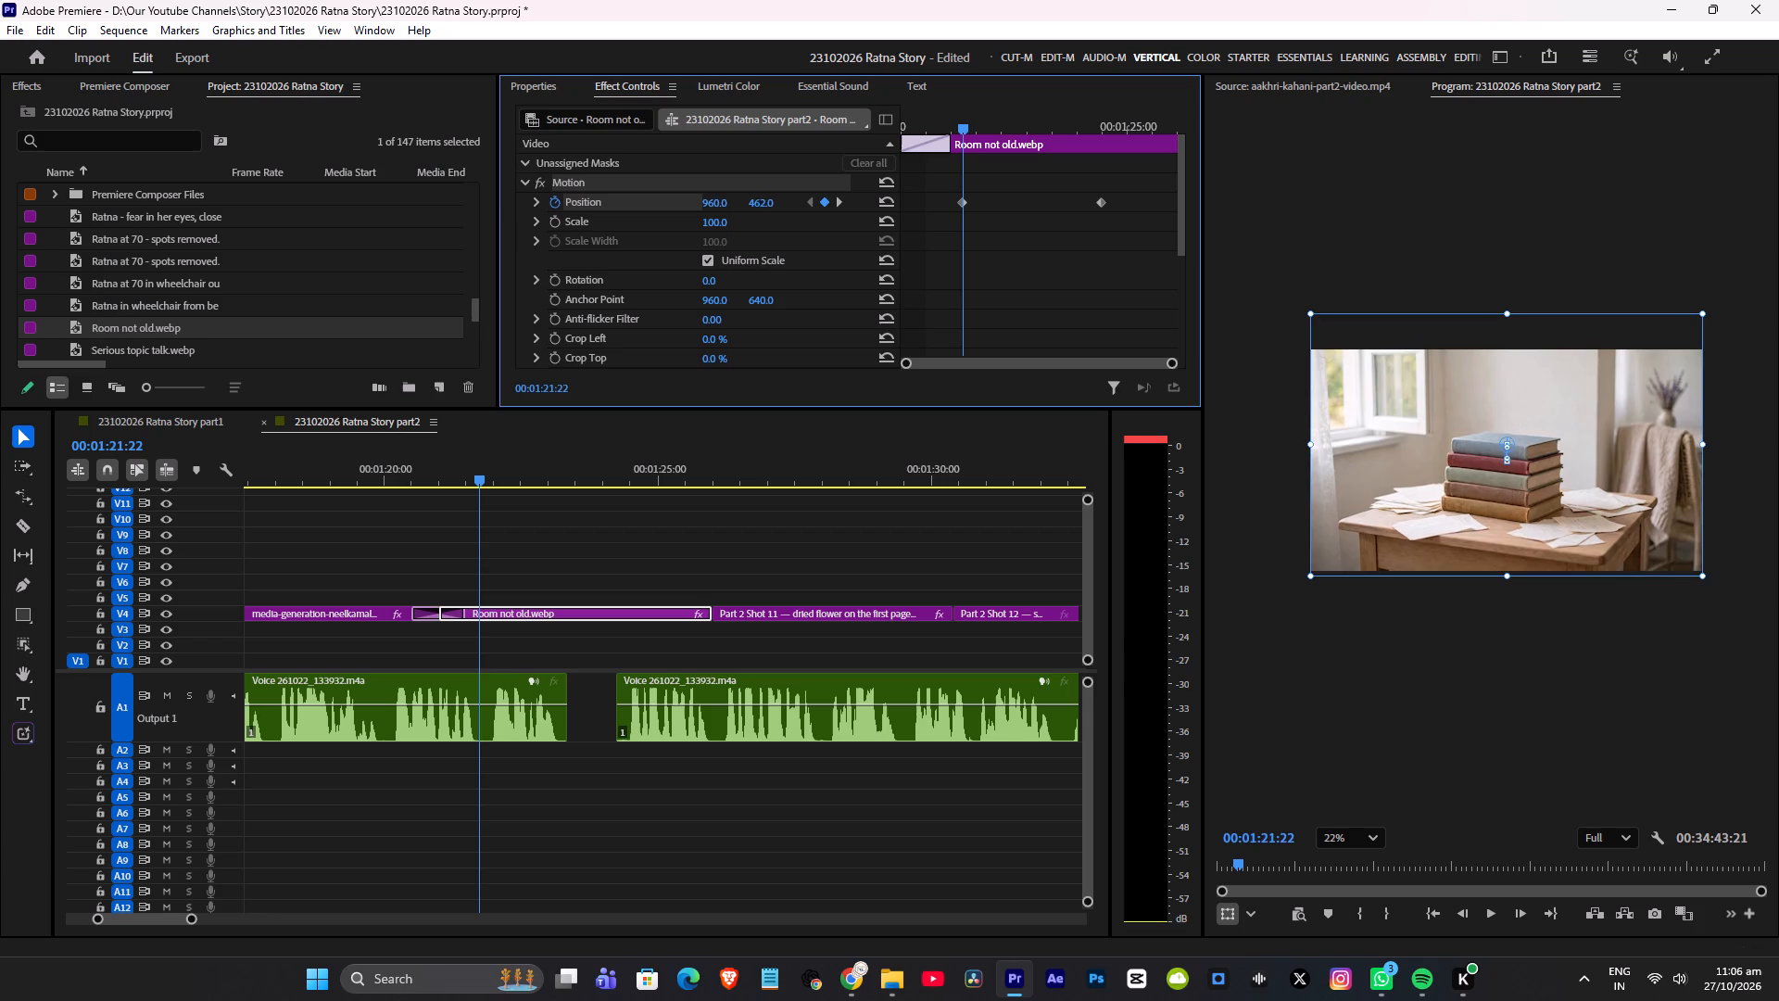
pyautogui.moveTo(707, 224); pyautogui.dragTo(691, 232)
pyautogui.press('space')
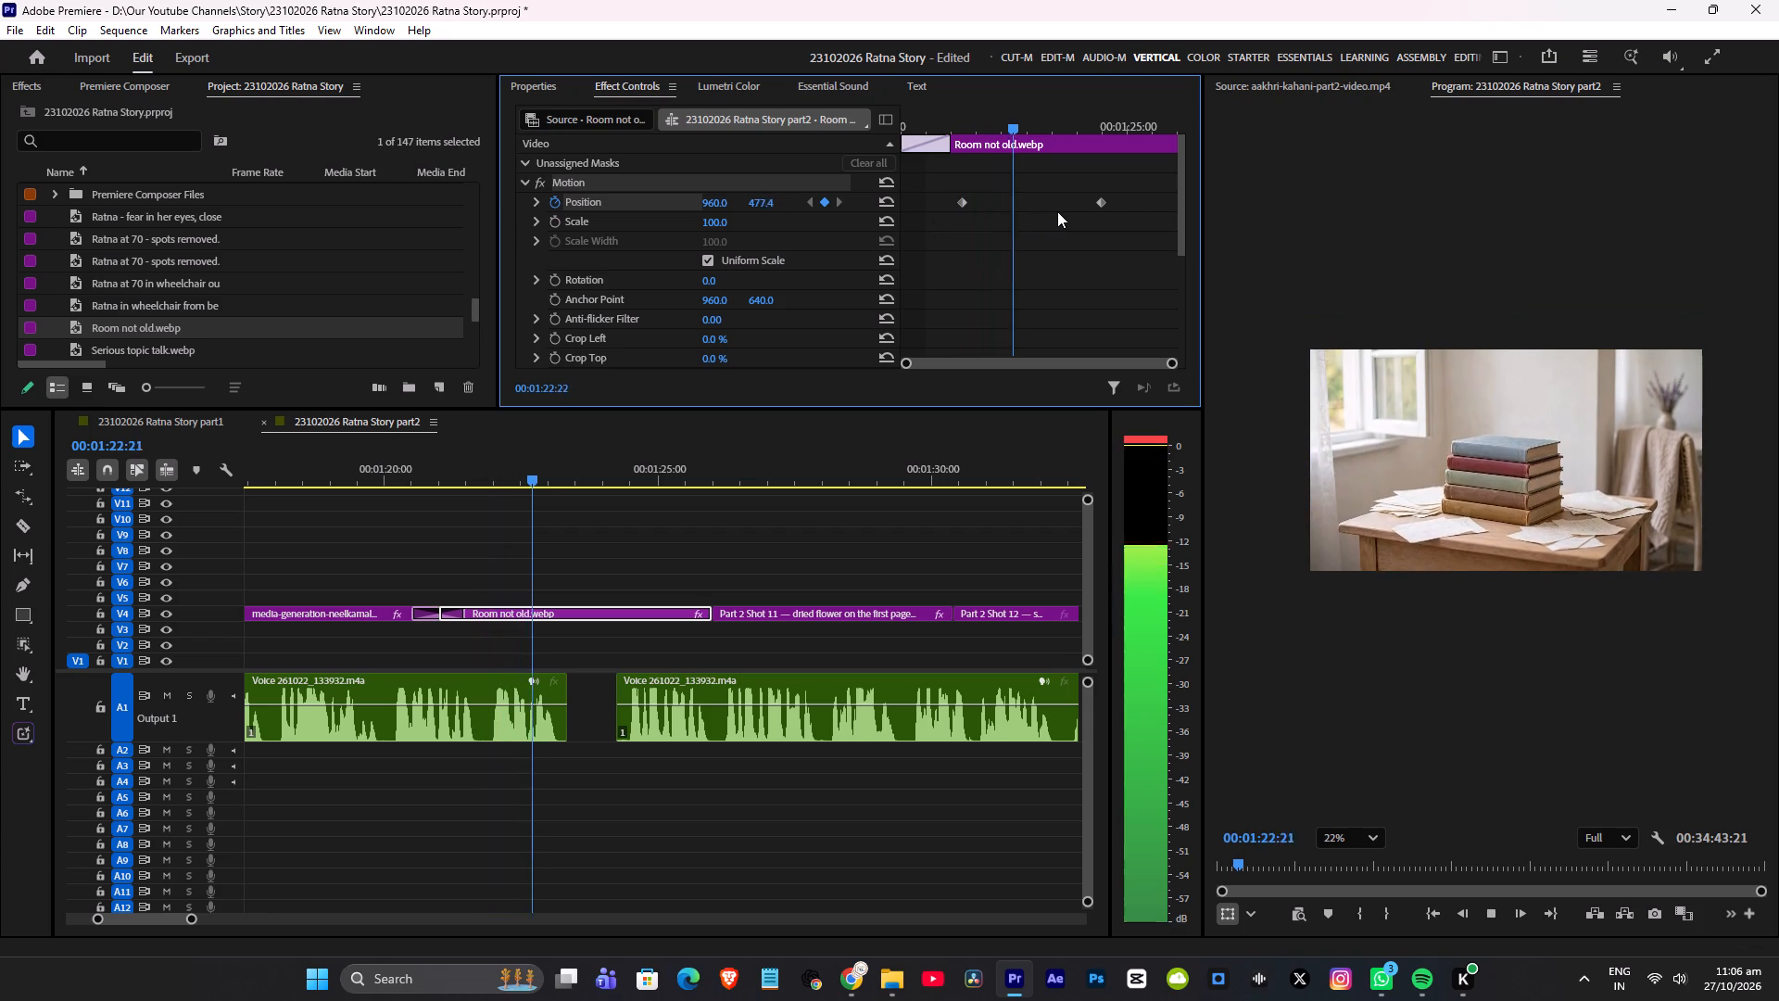
pyautogui.press('space')
# Move Room not old.webp's two position keyframes out to the clip's start and end, and save the project.
pyautogui.moveTo(960, 199); pyautogui.dragTo(807, 209)
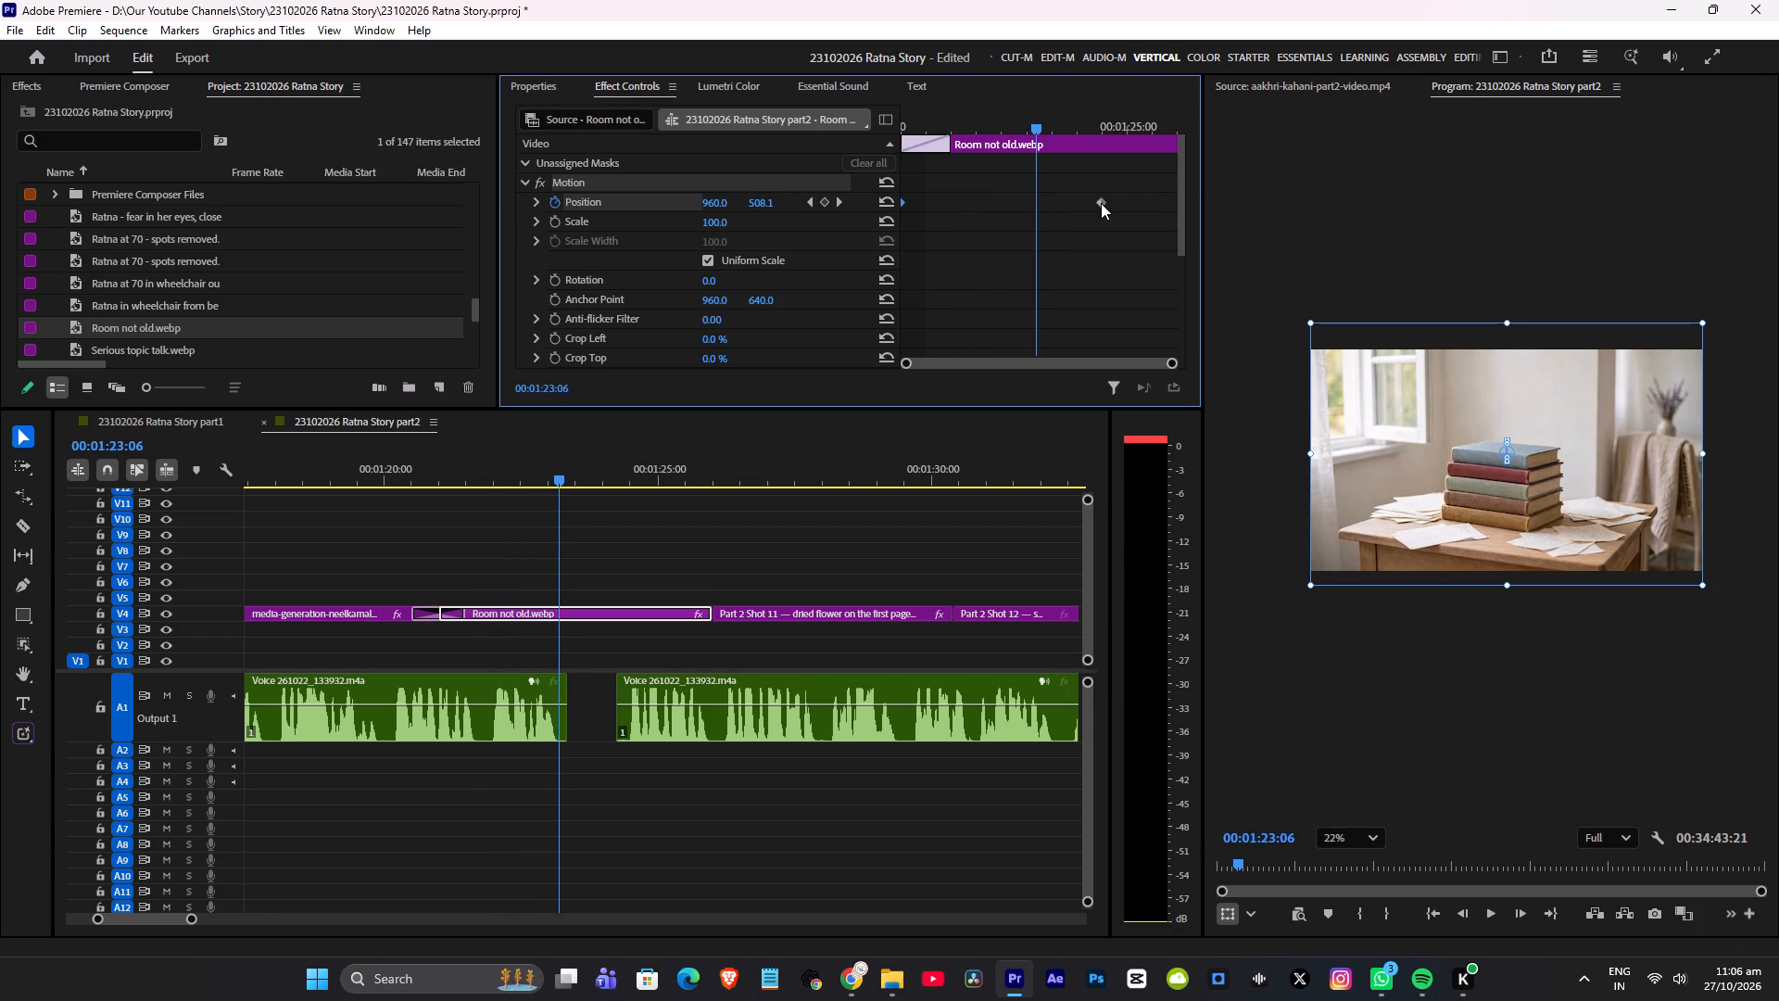
pyautogui.moveTo(1103, 203); pyautogui.dragTo(1454, 204)
pyautogui.click(353, 476)
pyautogui.hotkey('ctrl', 's')
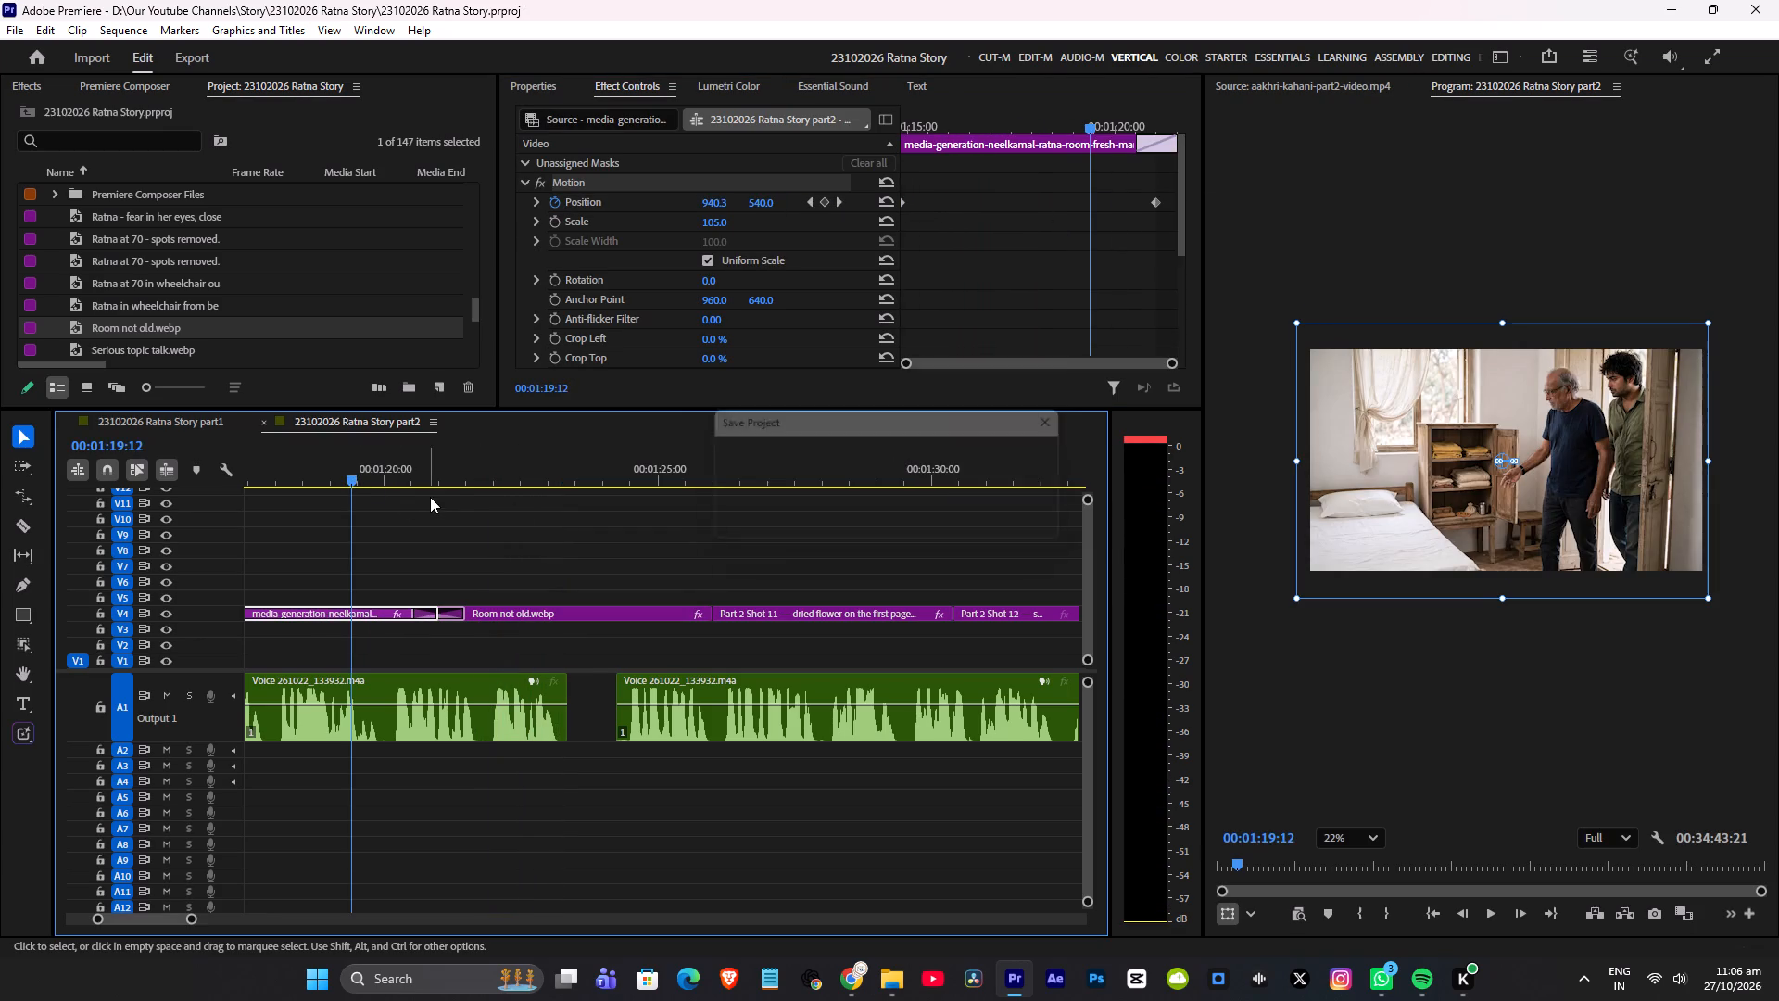
# Review playback from the media-generation room clip through Shot 12, including a full-screen look, against the narration.
pyautogui.press('space')
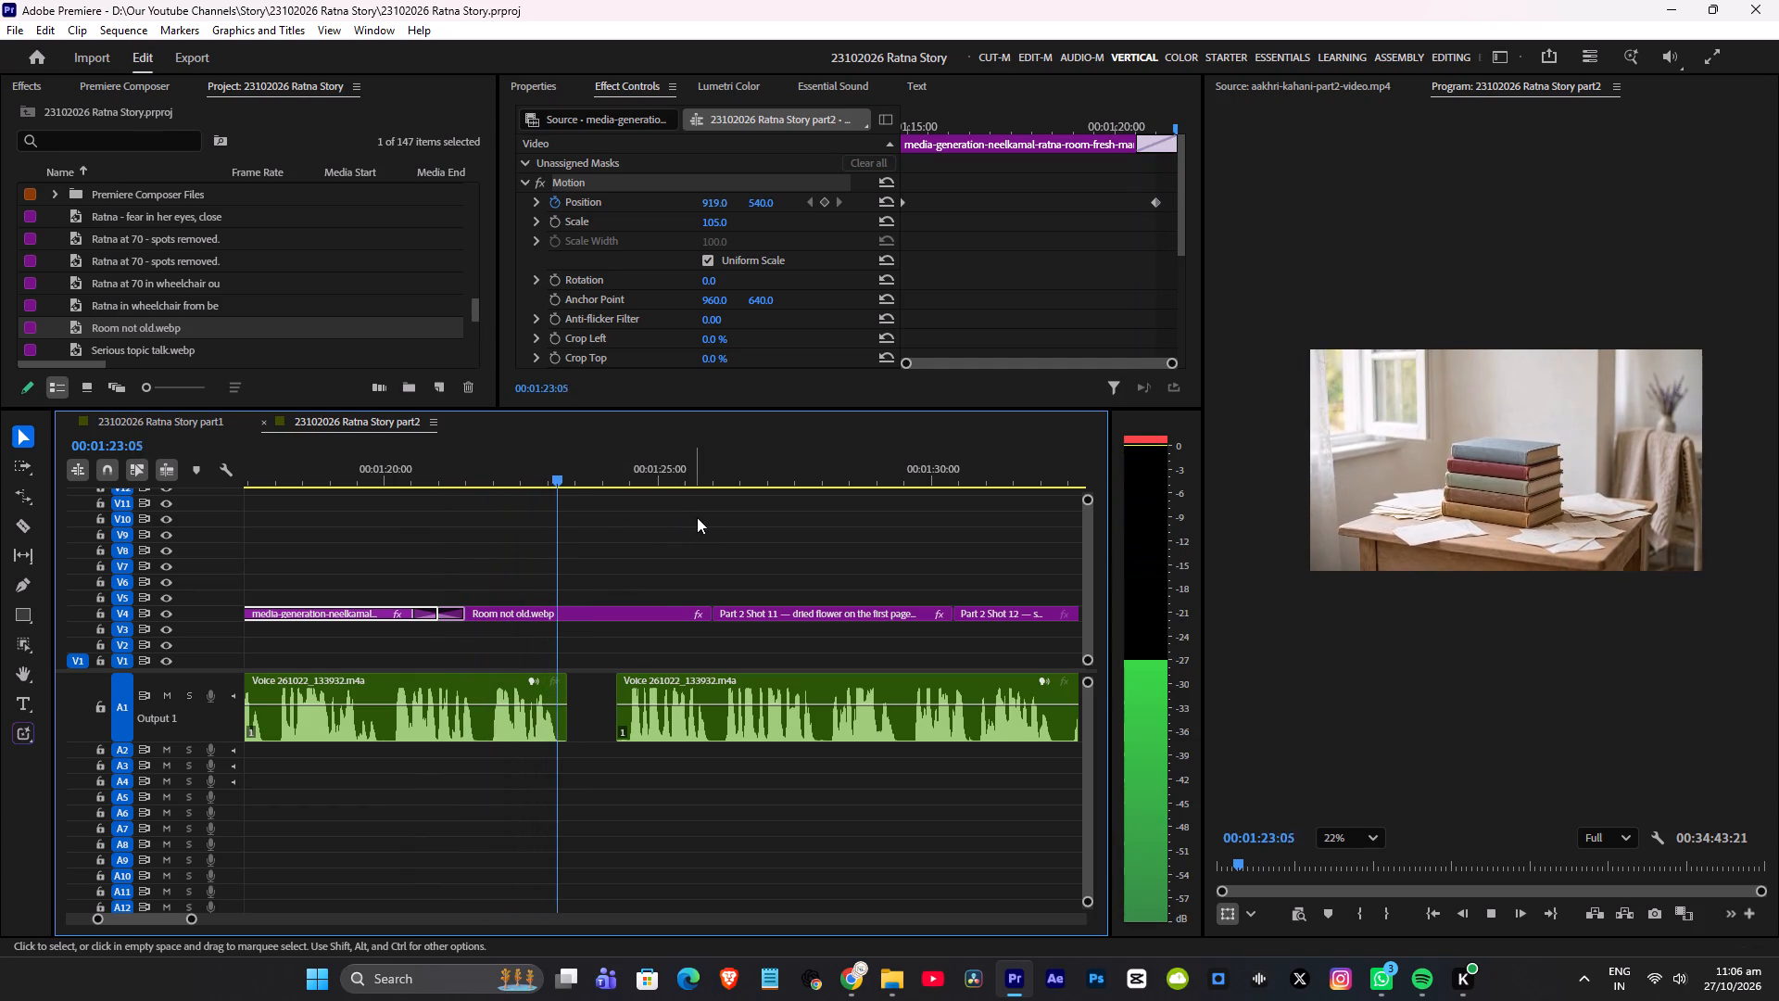
pyautogui.scroll(-2, 711, 513)
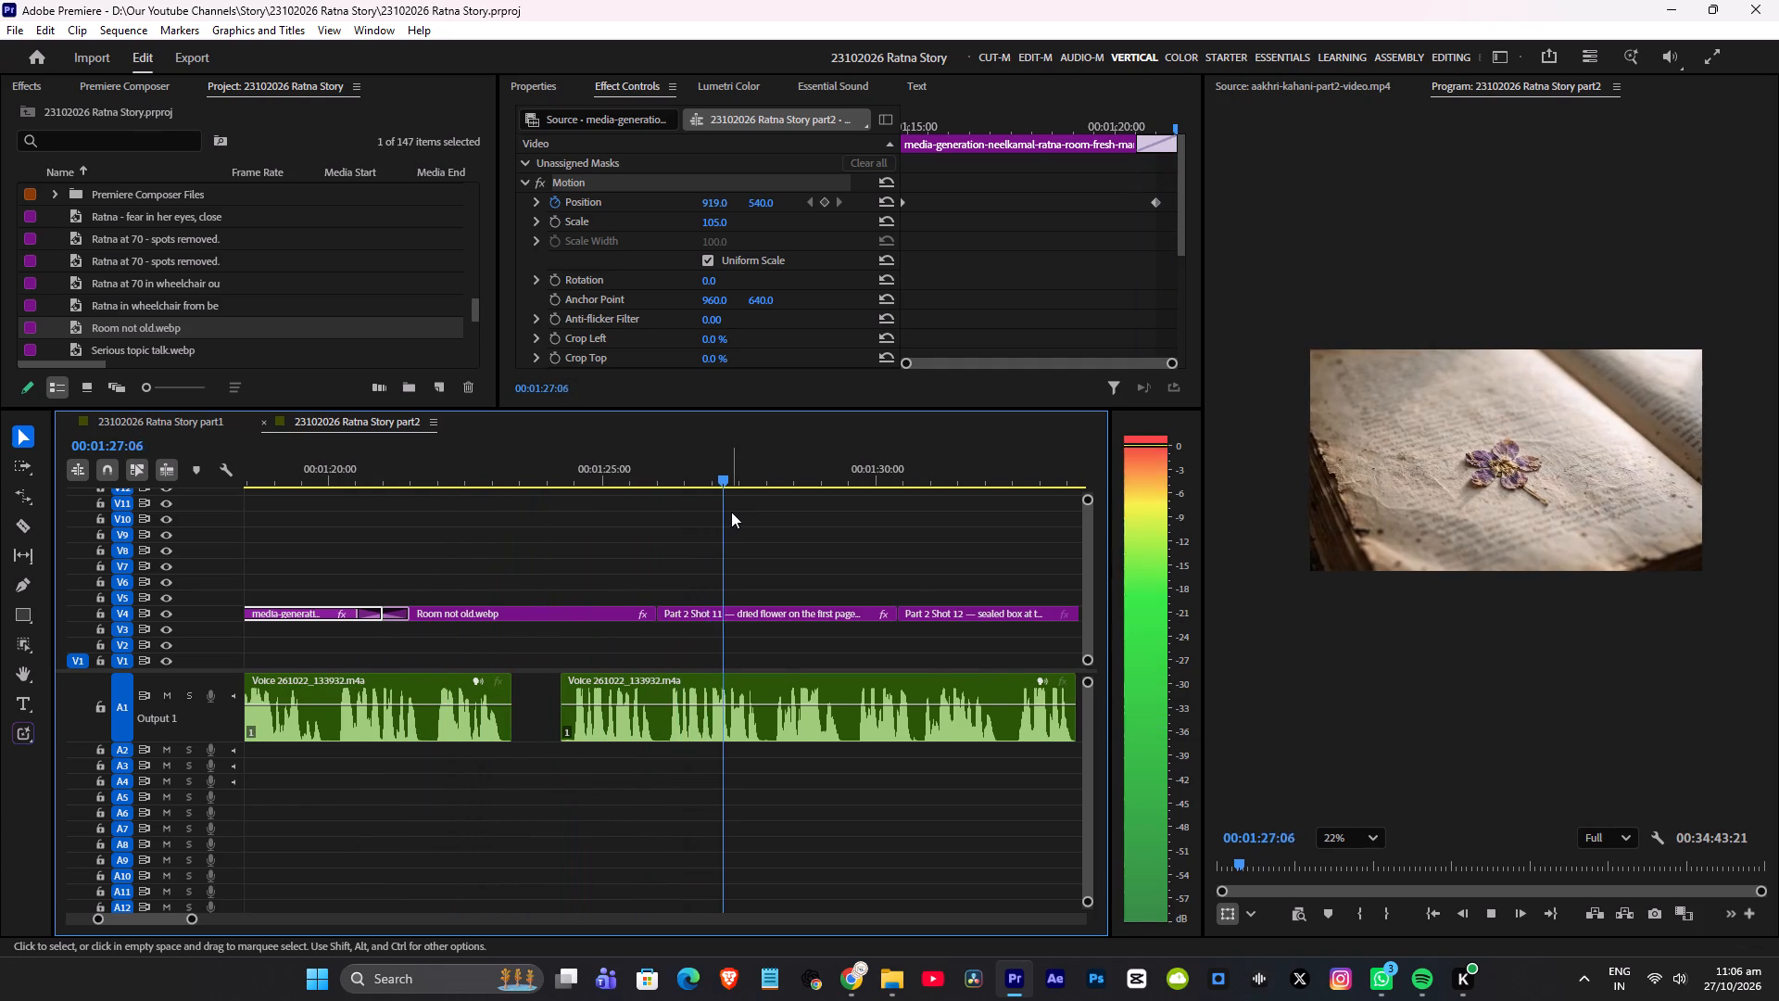
pyautogui.scroll(-4, 731, 512)
pyautogui.hotkey('ctrl', 's')
pyautogui.press('space')
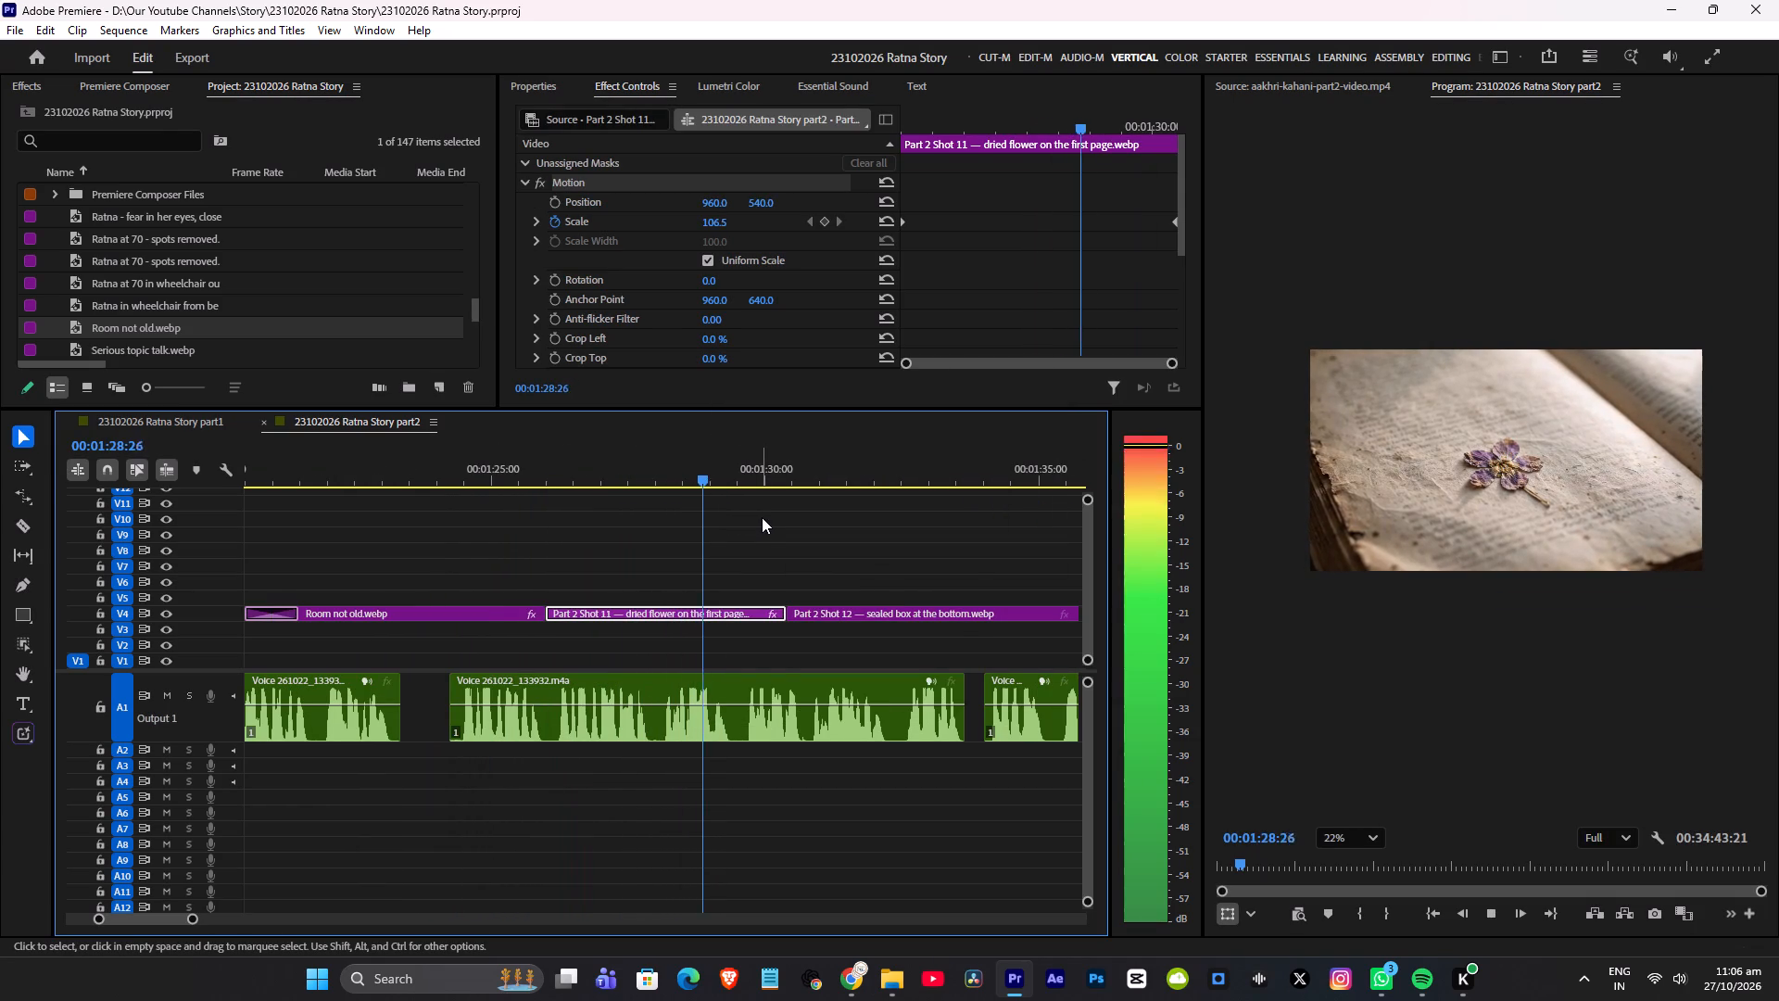
pyautogui.scroll(-7, 804, 541)
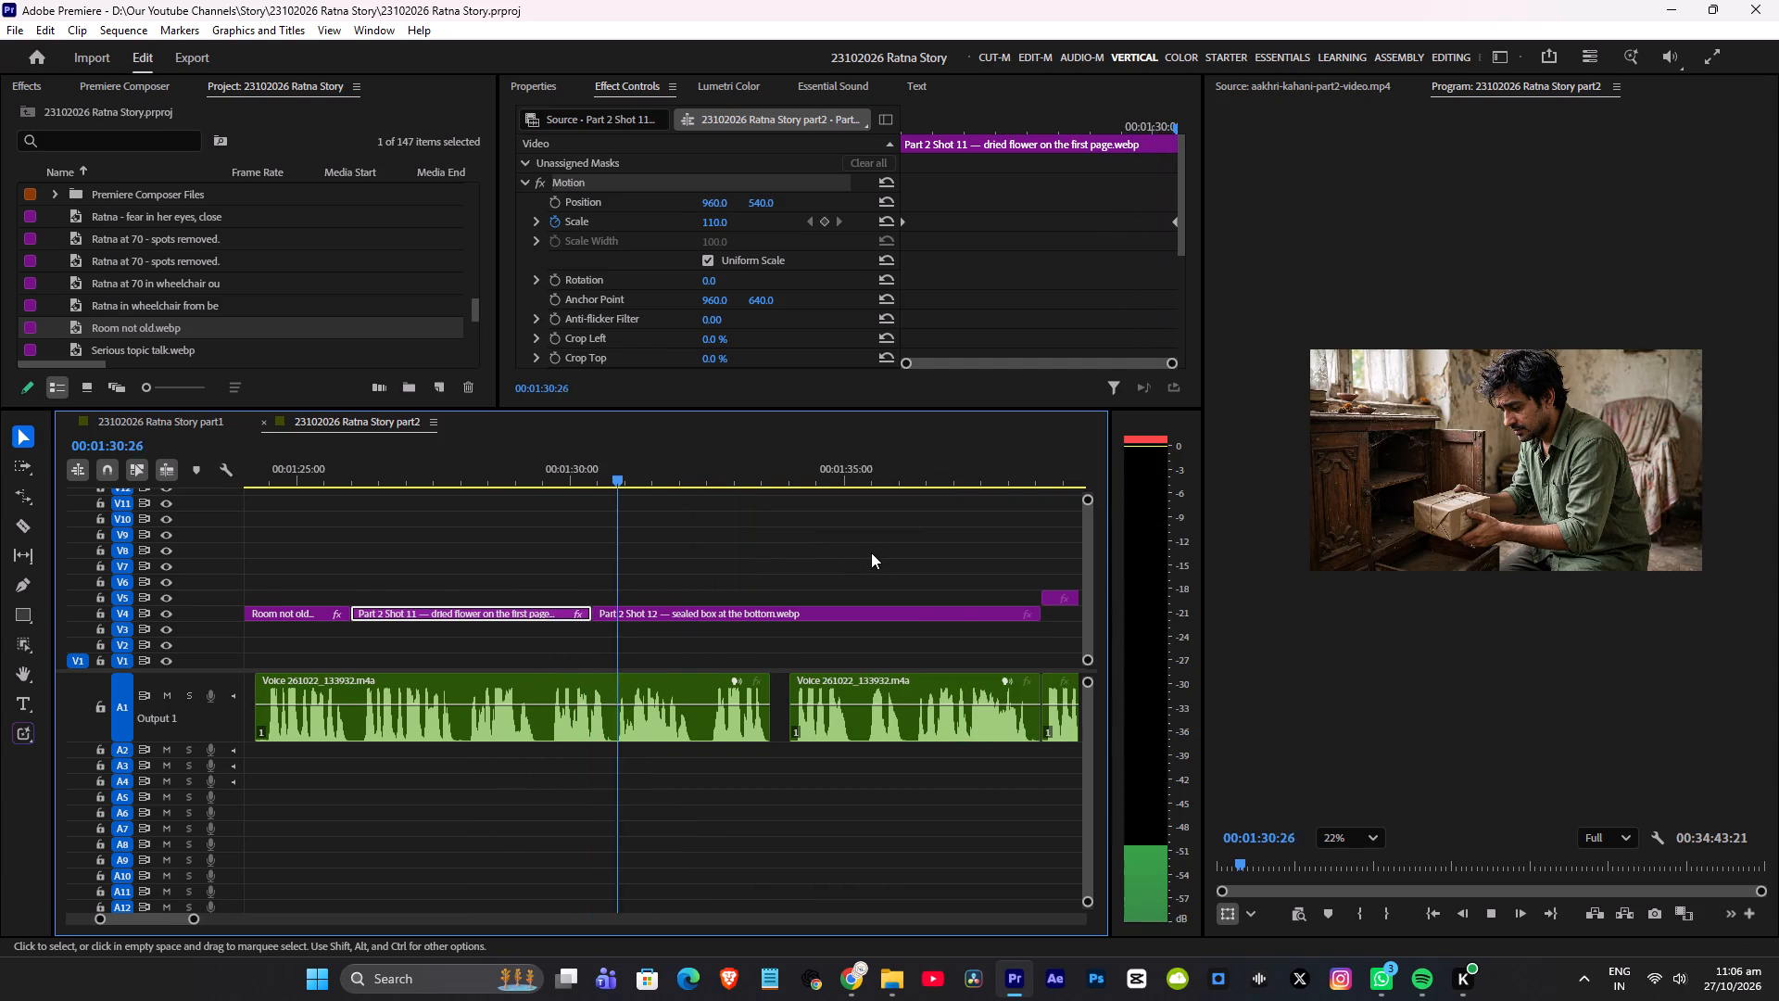
pyautogui.press('space')
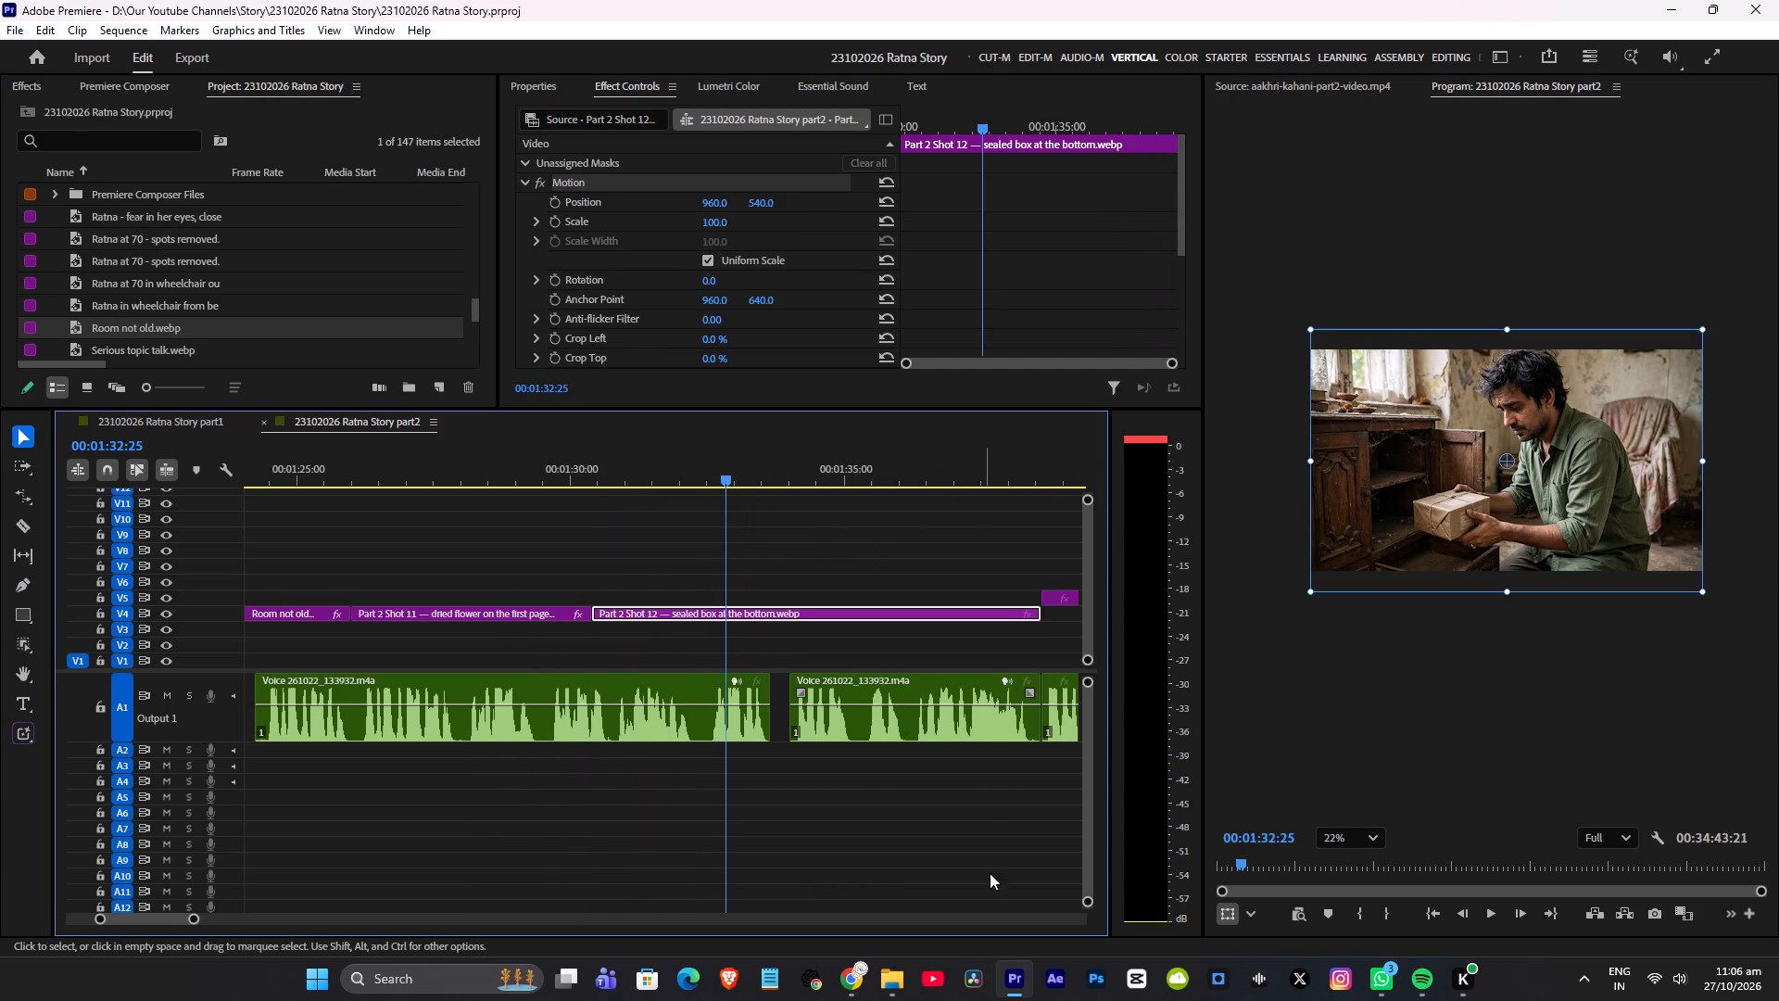
pyautogui.press('space')
pyautogui.scroll(-5, 798, 562)
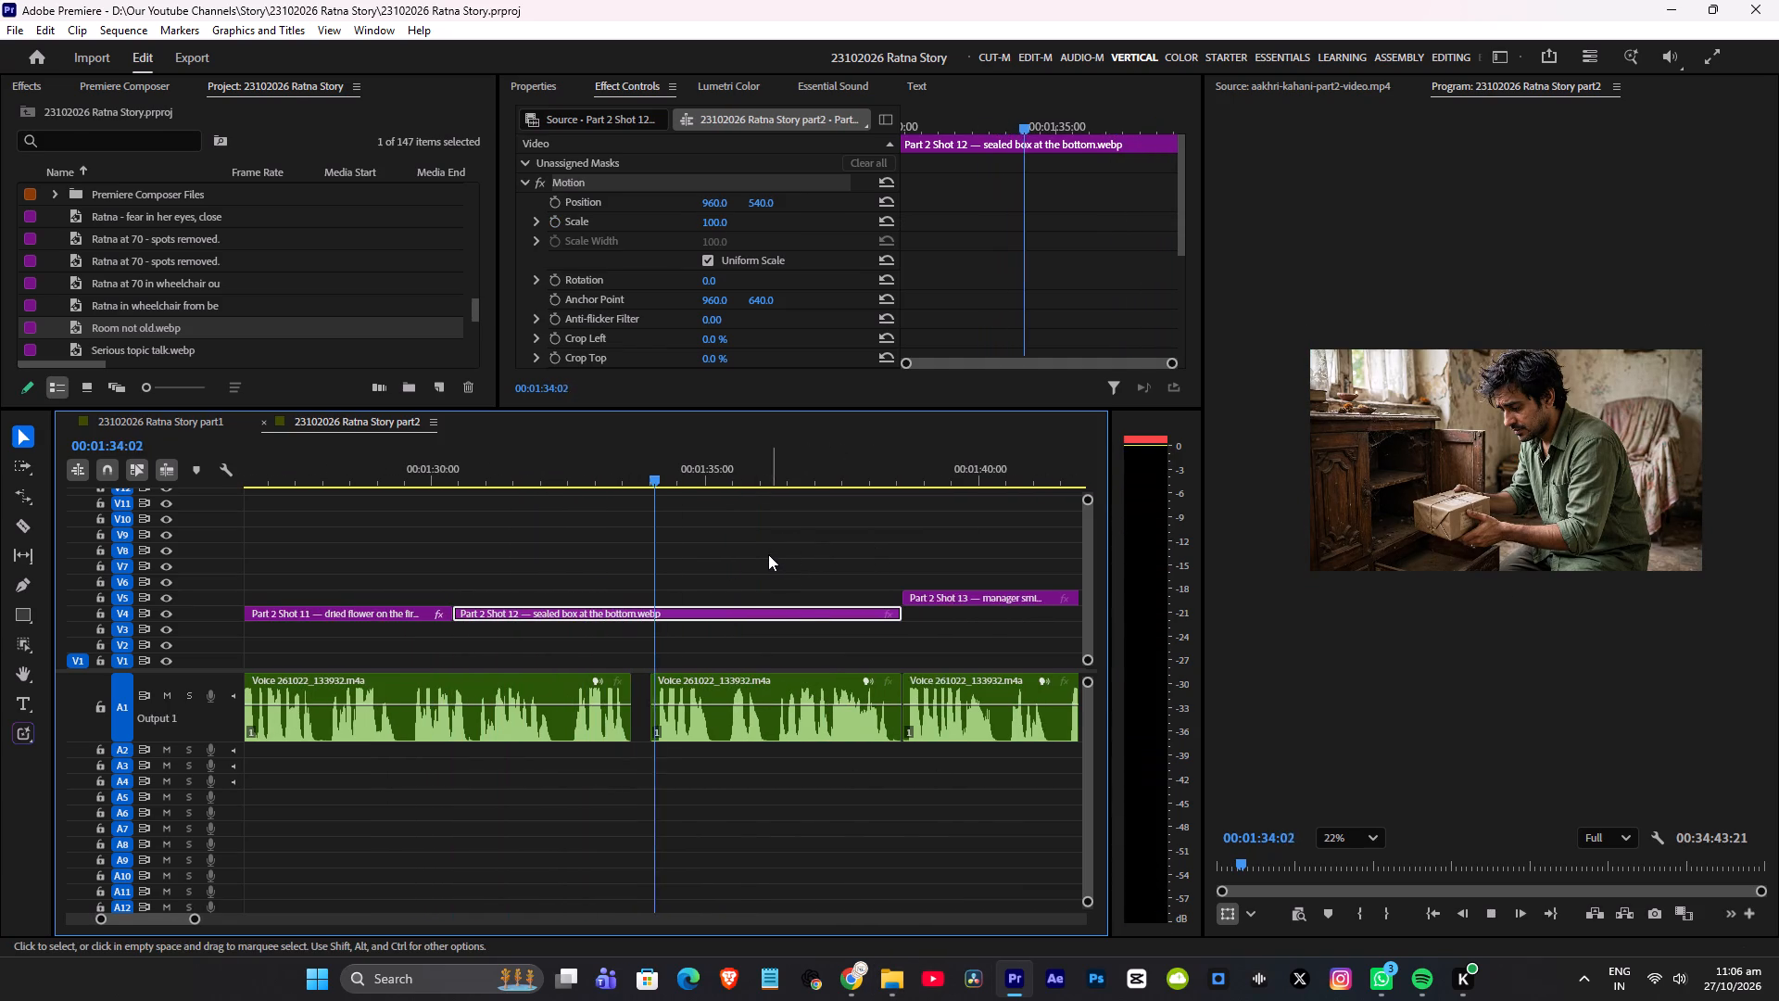
pyautogui.scroll(-11, 751, 551)
pyautogui.hotkey('ctrl', 's')
pyautogui.press('space')
pyautogui.scroll(-3, 738, 544)
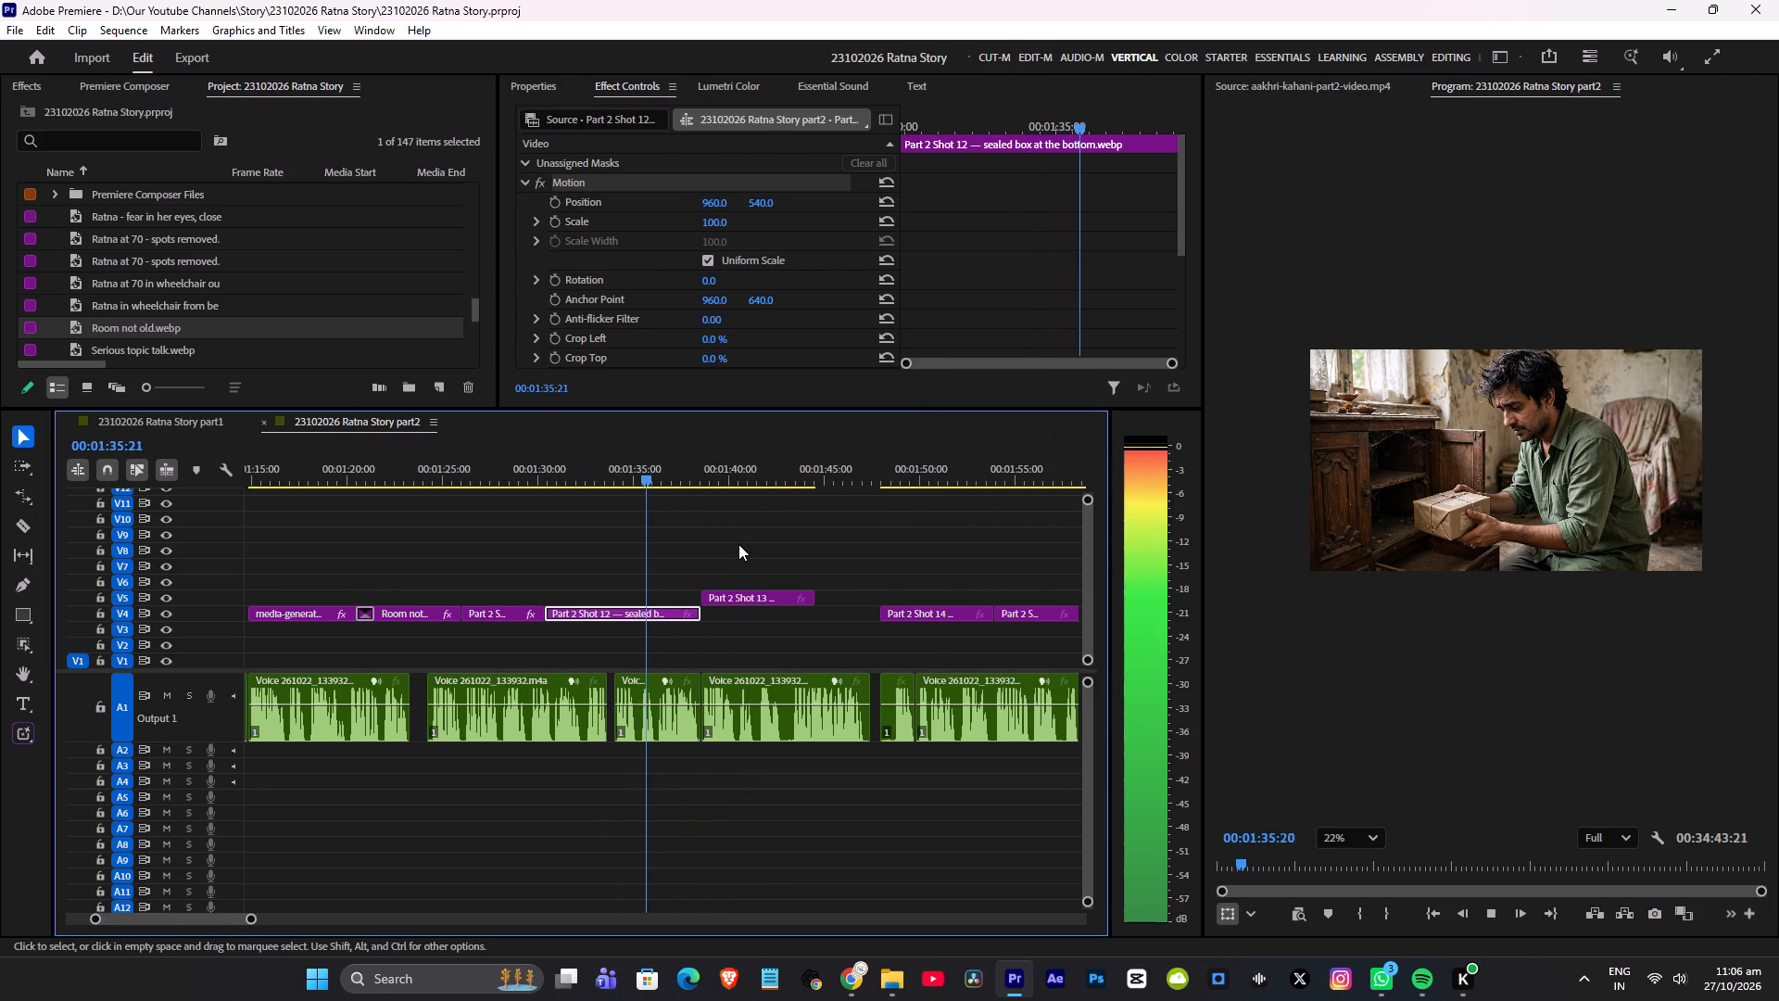
pyautogui.press('space')
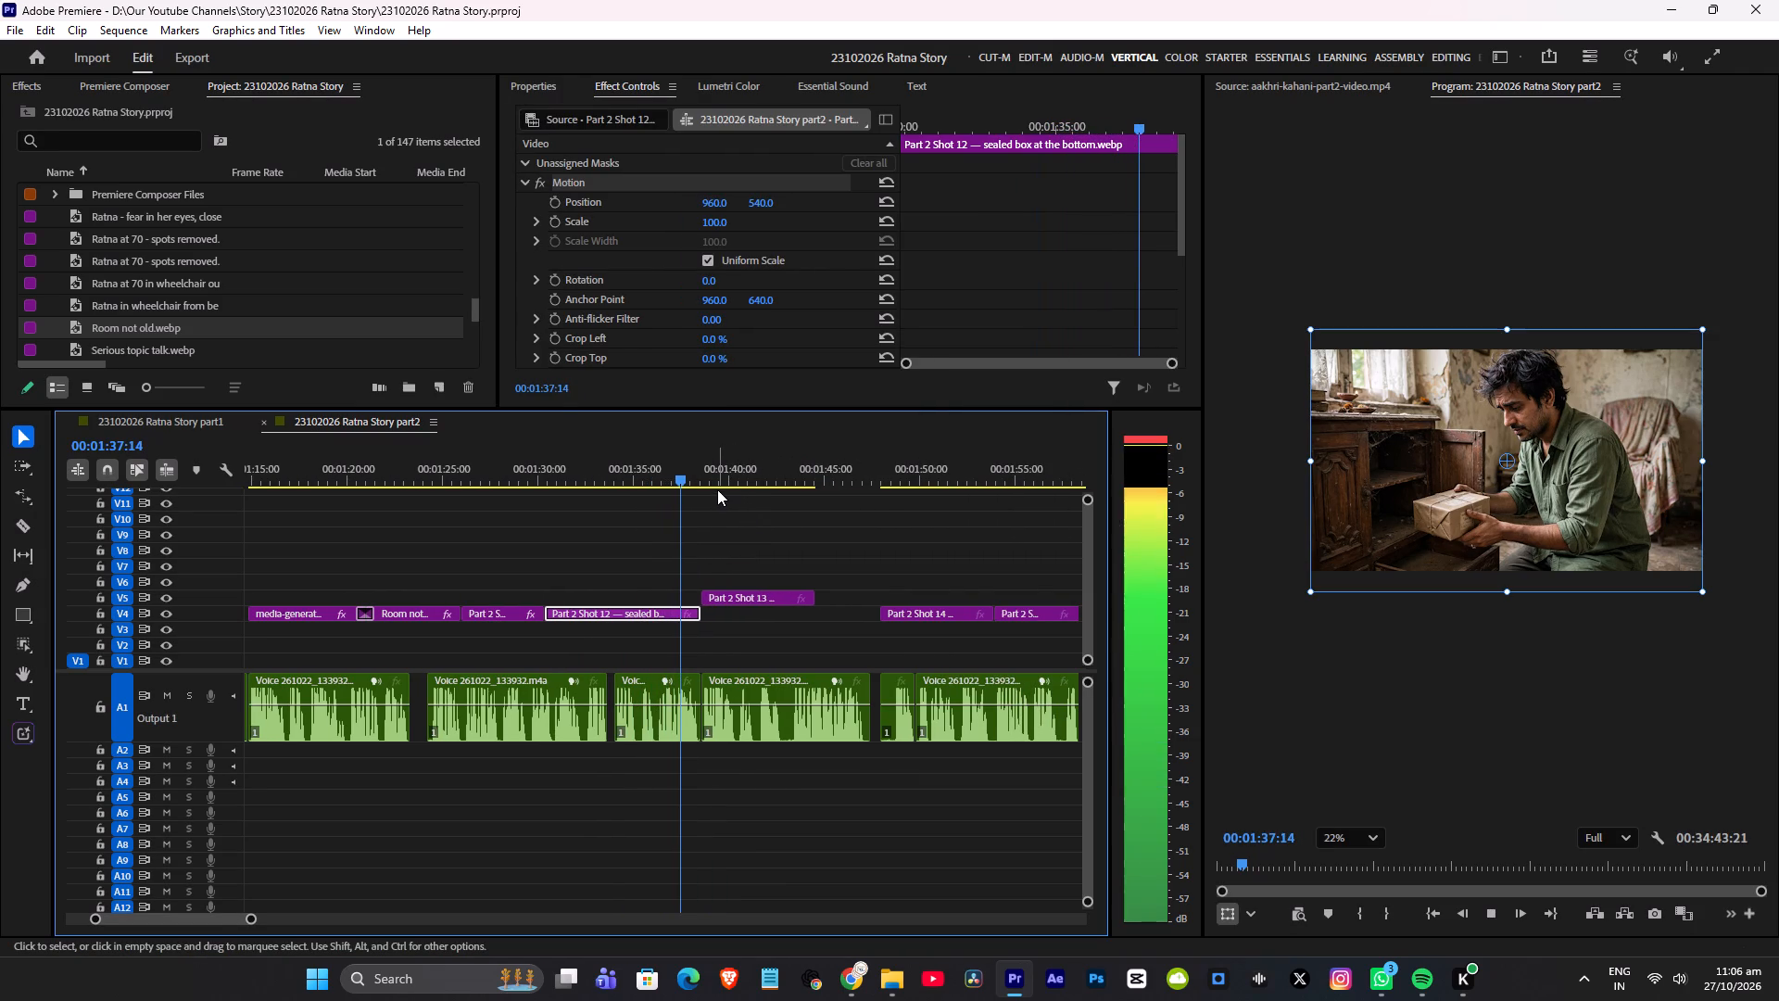
pyautogui.hotkey('ctrl', '`')
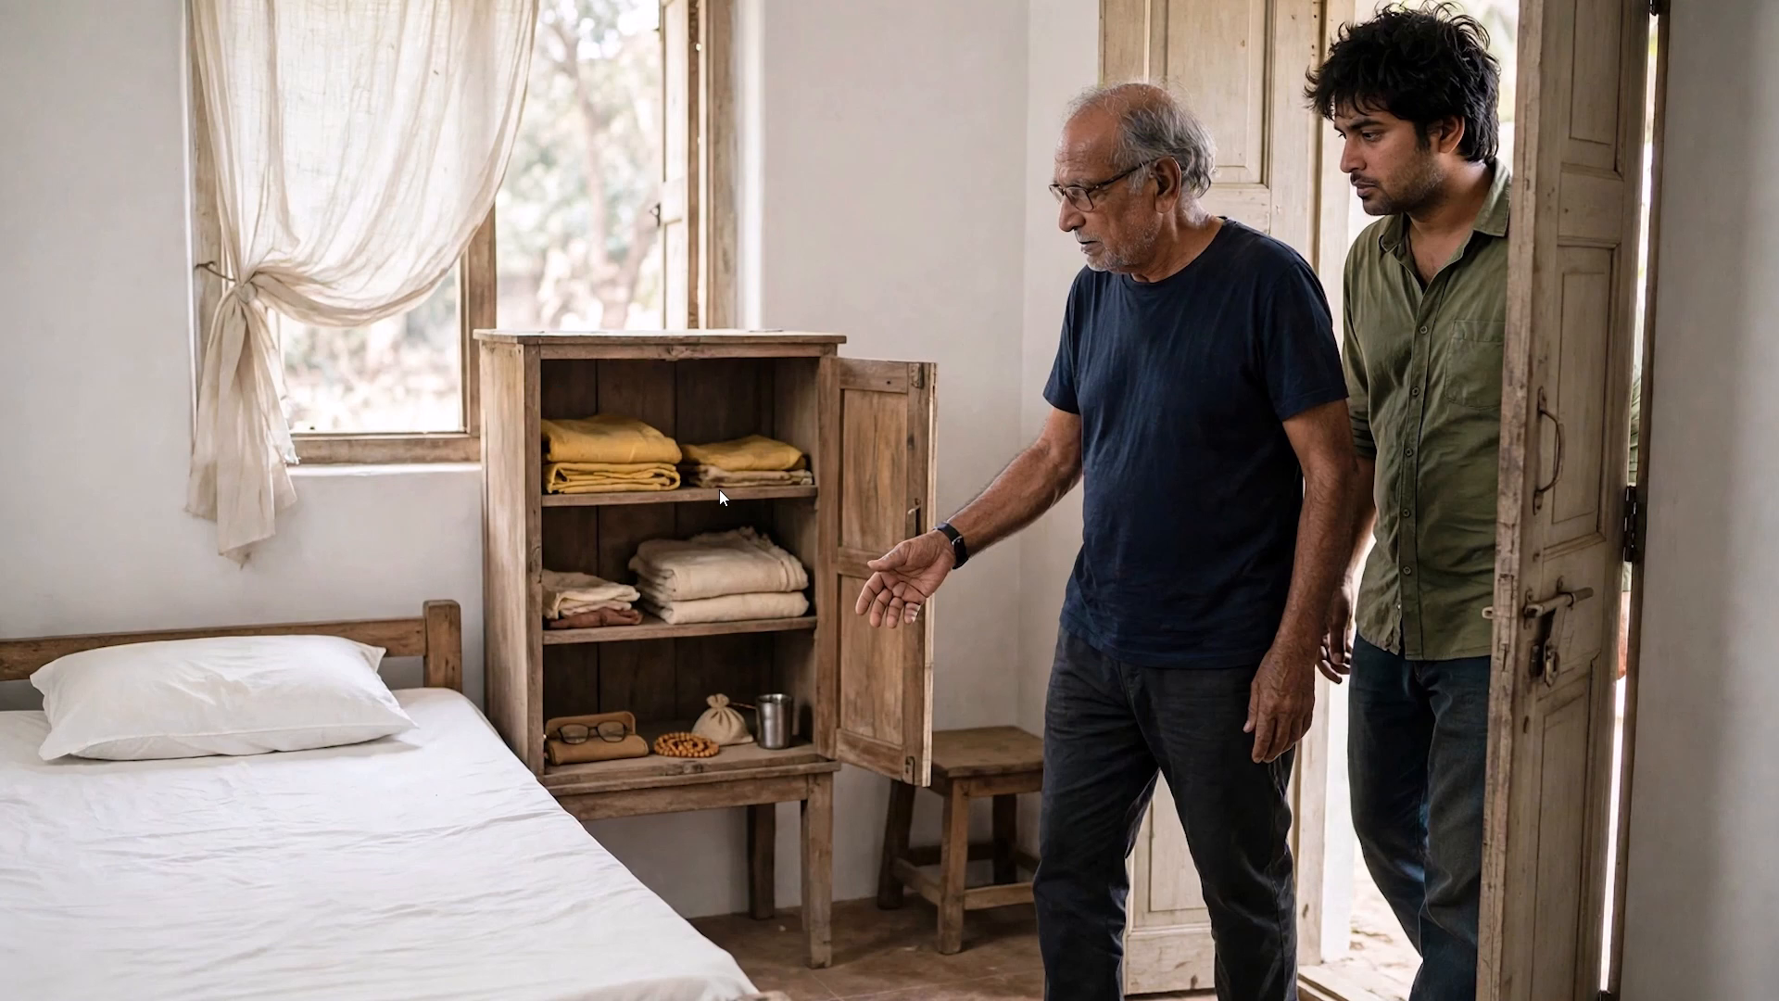
pyautogui.hotkey('ctrl', '`')
# Mark the box-opening section of aakhri-kahani-part2-video.mp4 with In at 00:01:35:29 and Out at 00:01:51:24.
pyautogui.click(1287, 90)
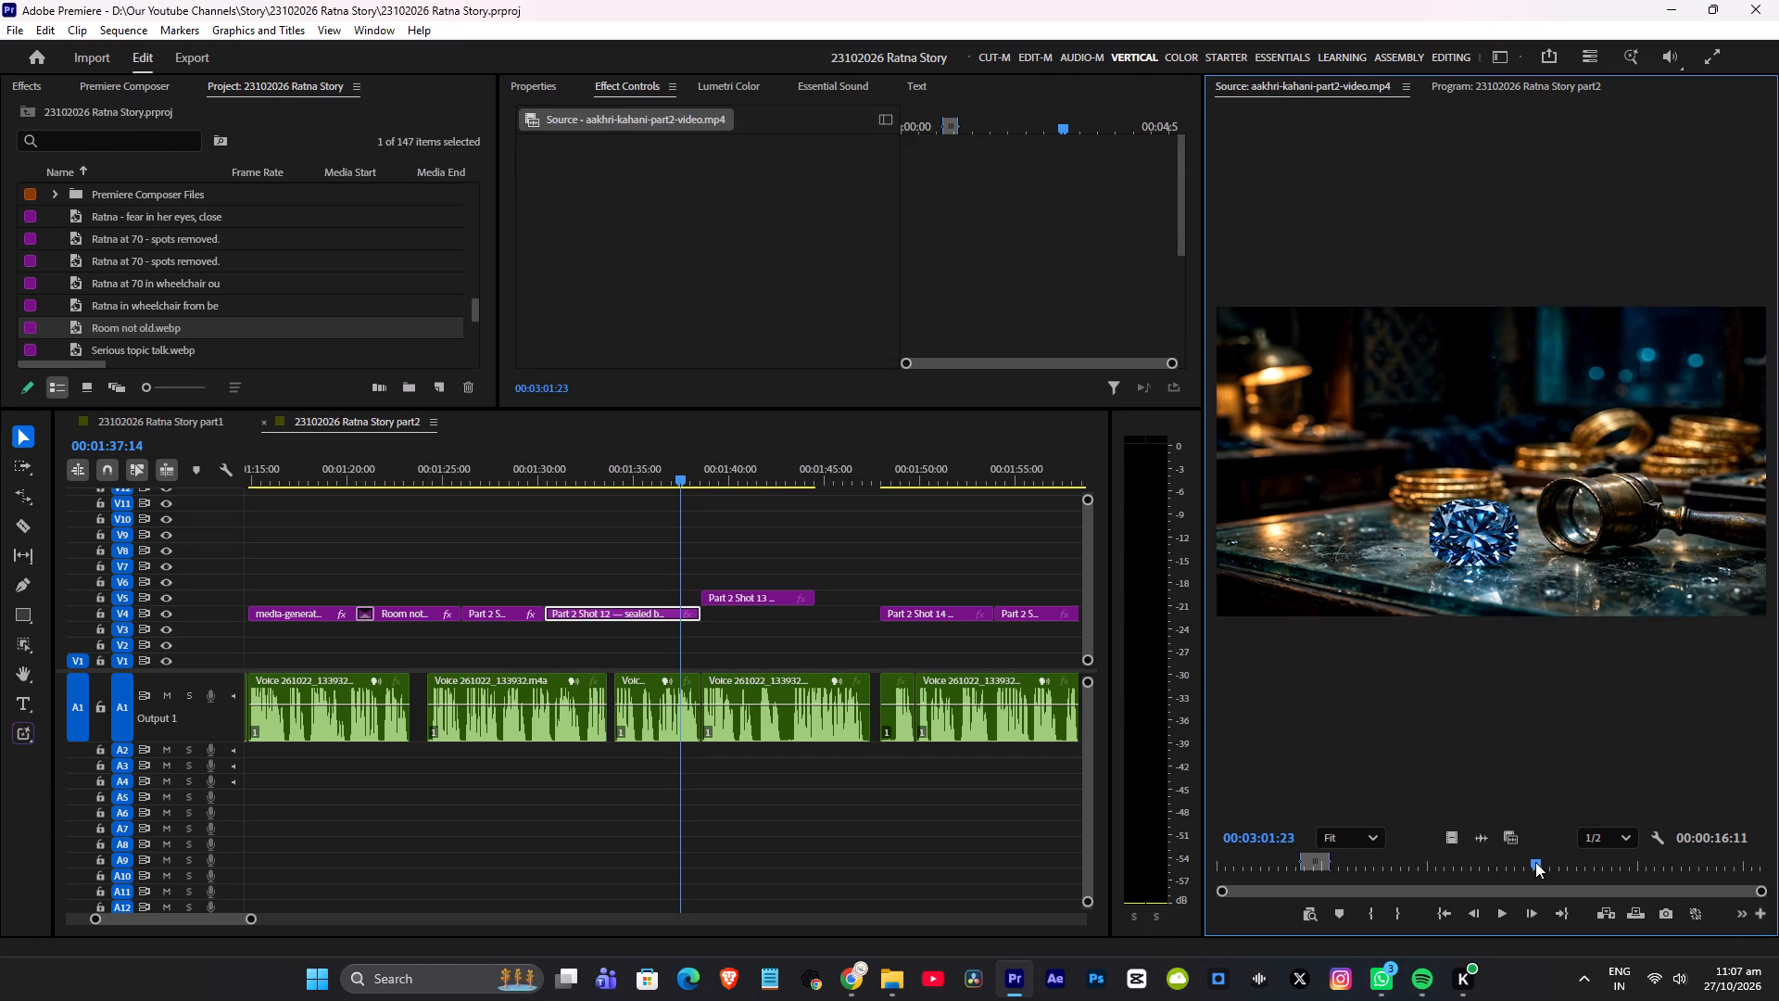
pyautogui.moveTo(1536, 862); pyautogui.dragTo(1410, 891)
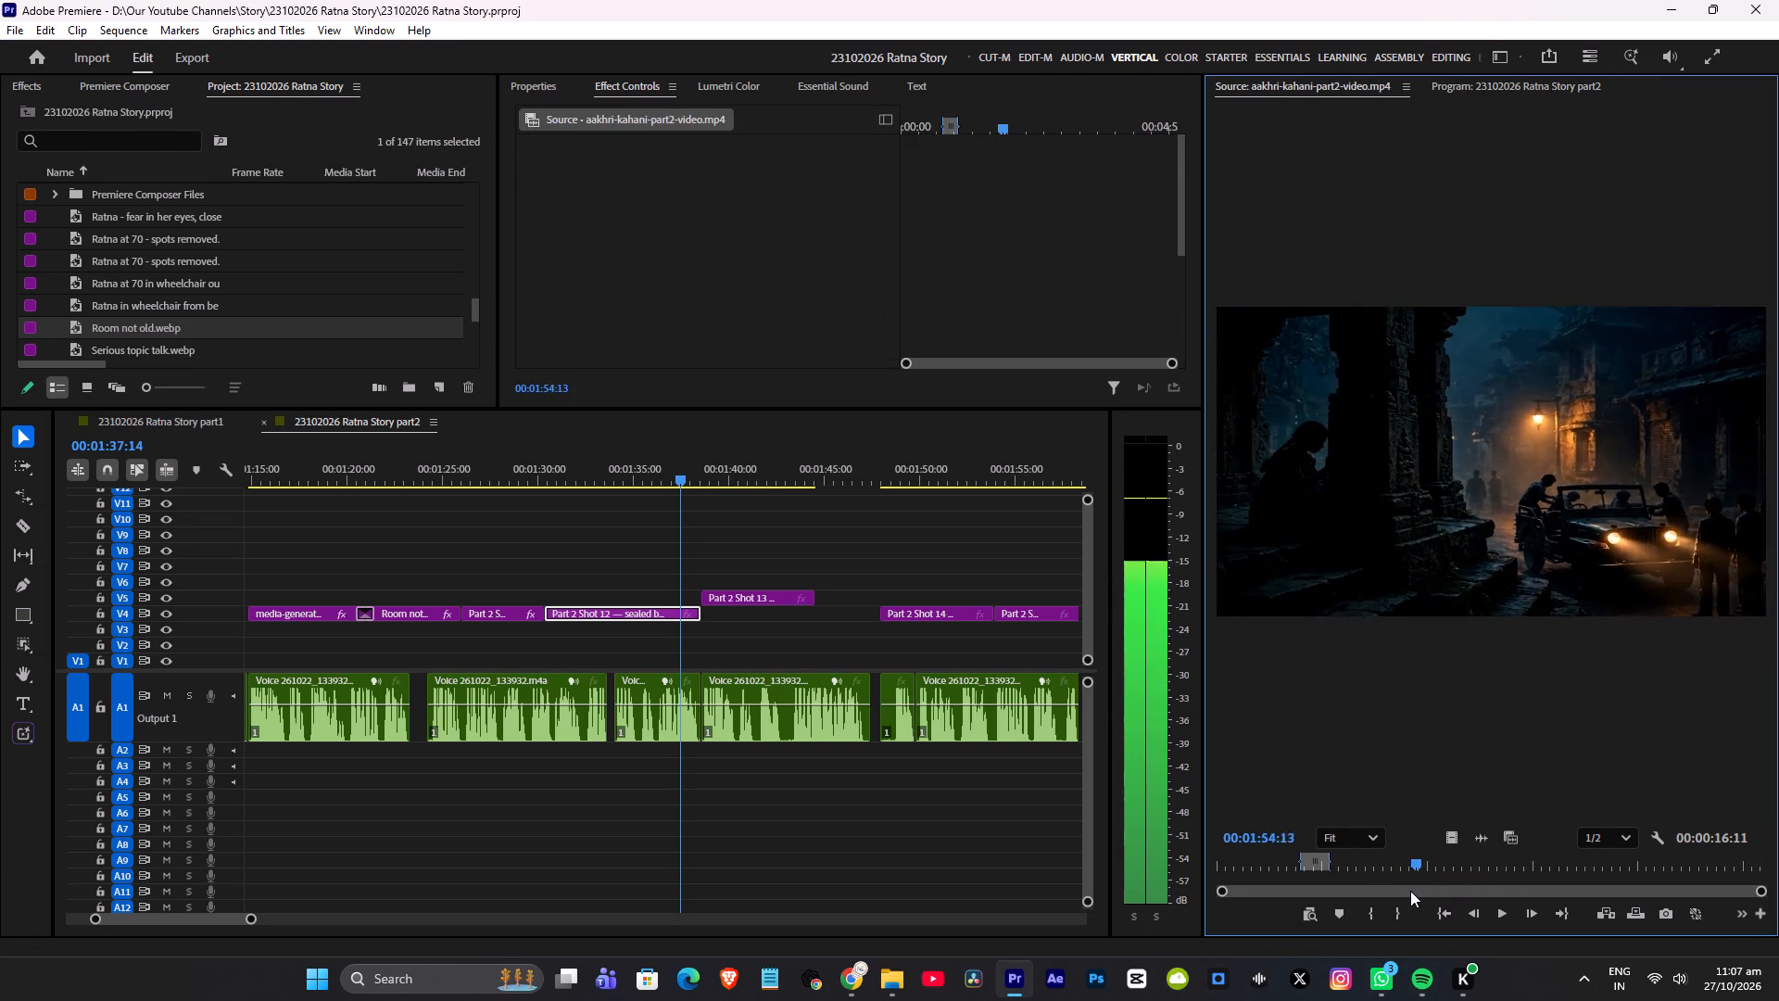
pyautogui.moveTo(1410, 891); pyautogui.dragTo(1369, 898)
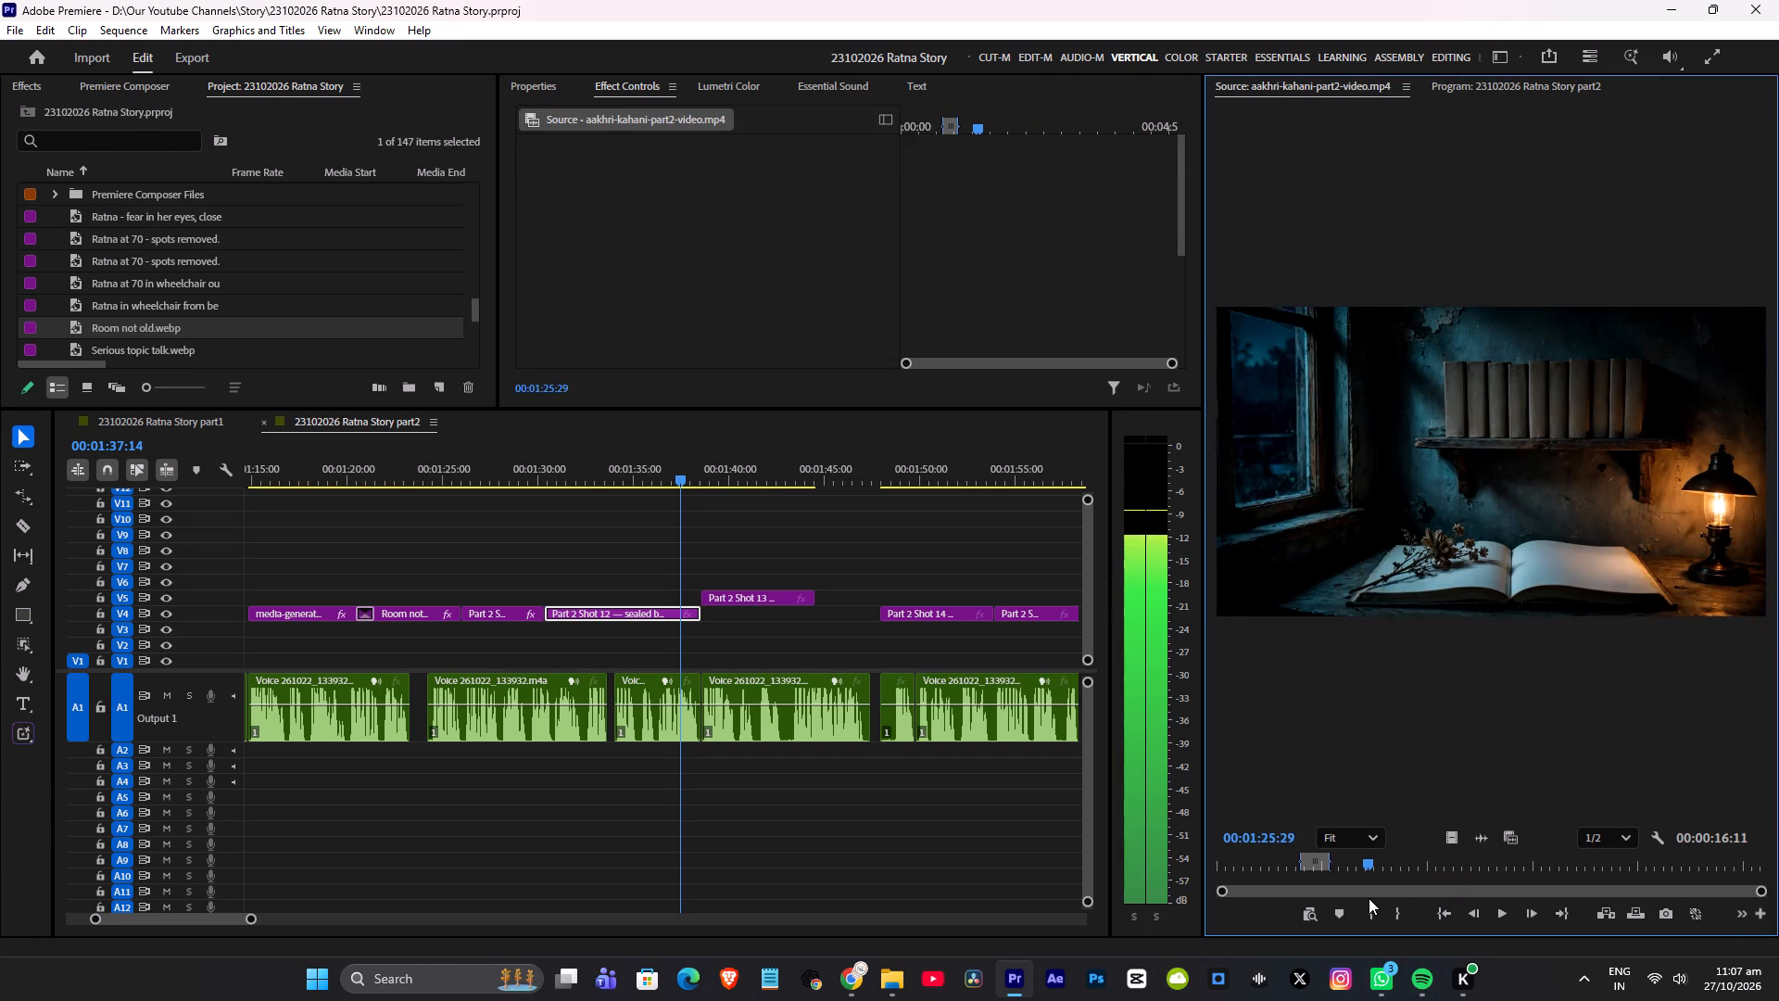
pyautogui.moveTo(1369, 898); pyautogui.dragTo(1345, 897)
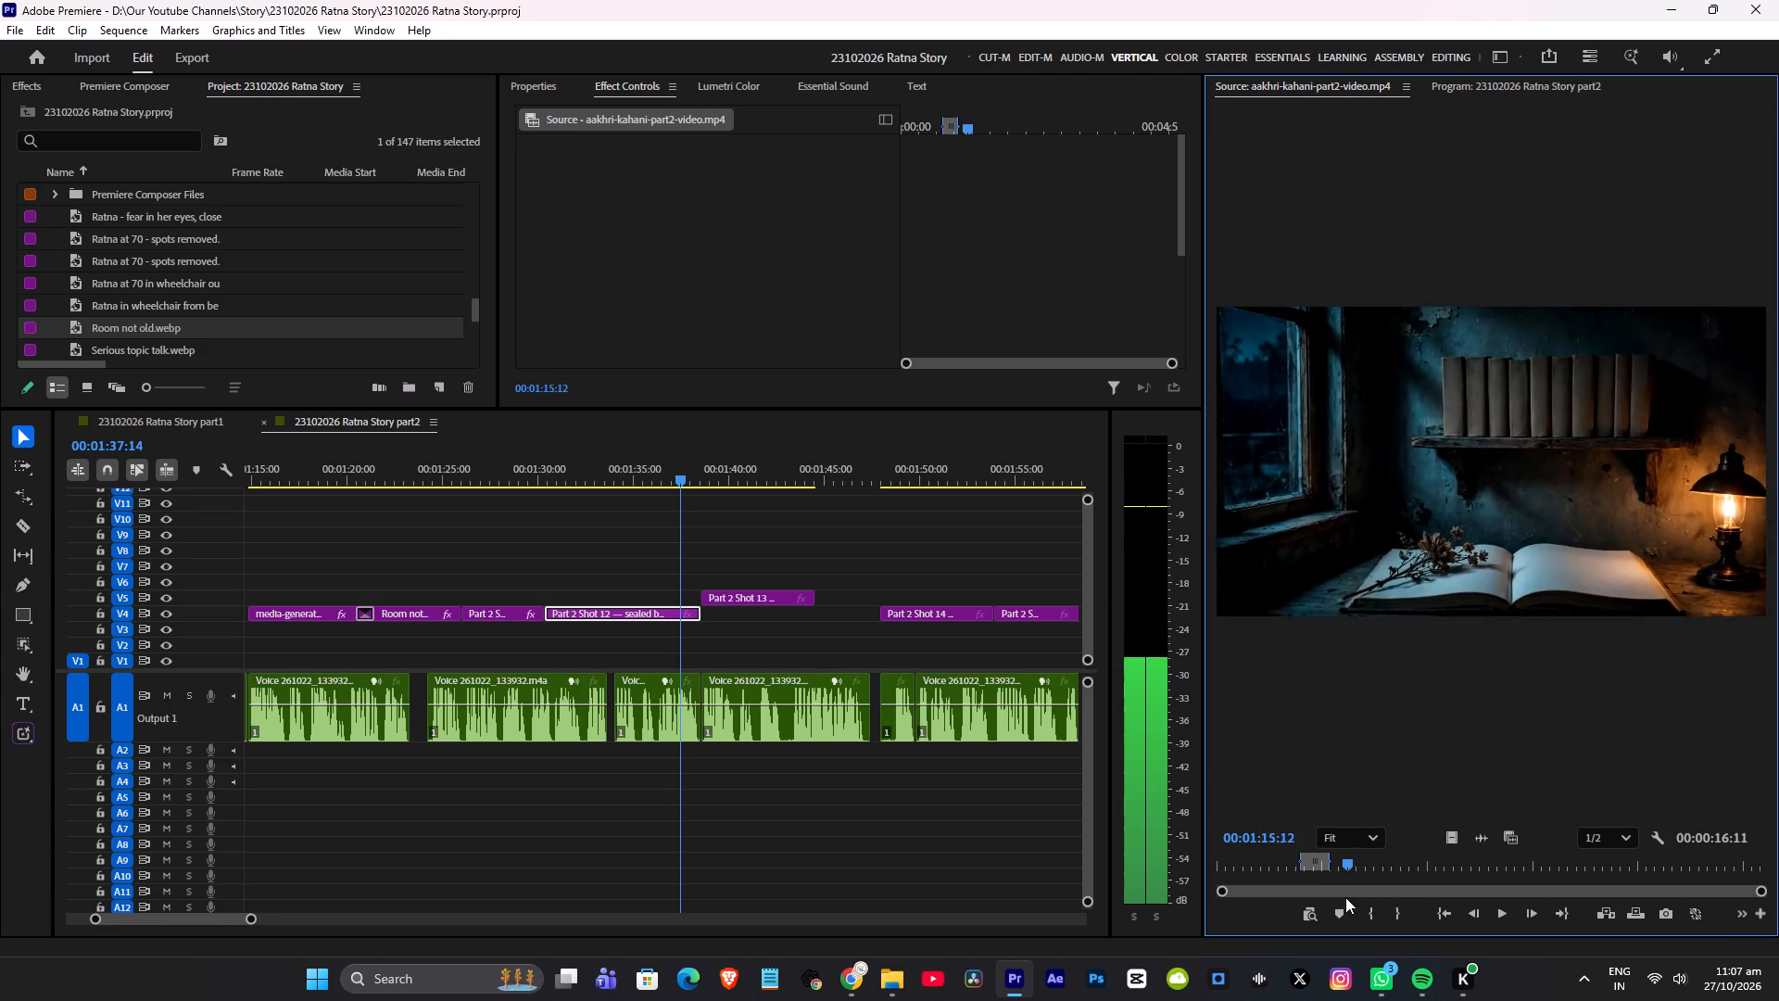
pyautogui.moveTo(1345, 897); pyautogui.dragTo(1344, 896)
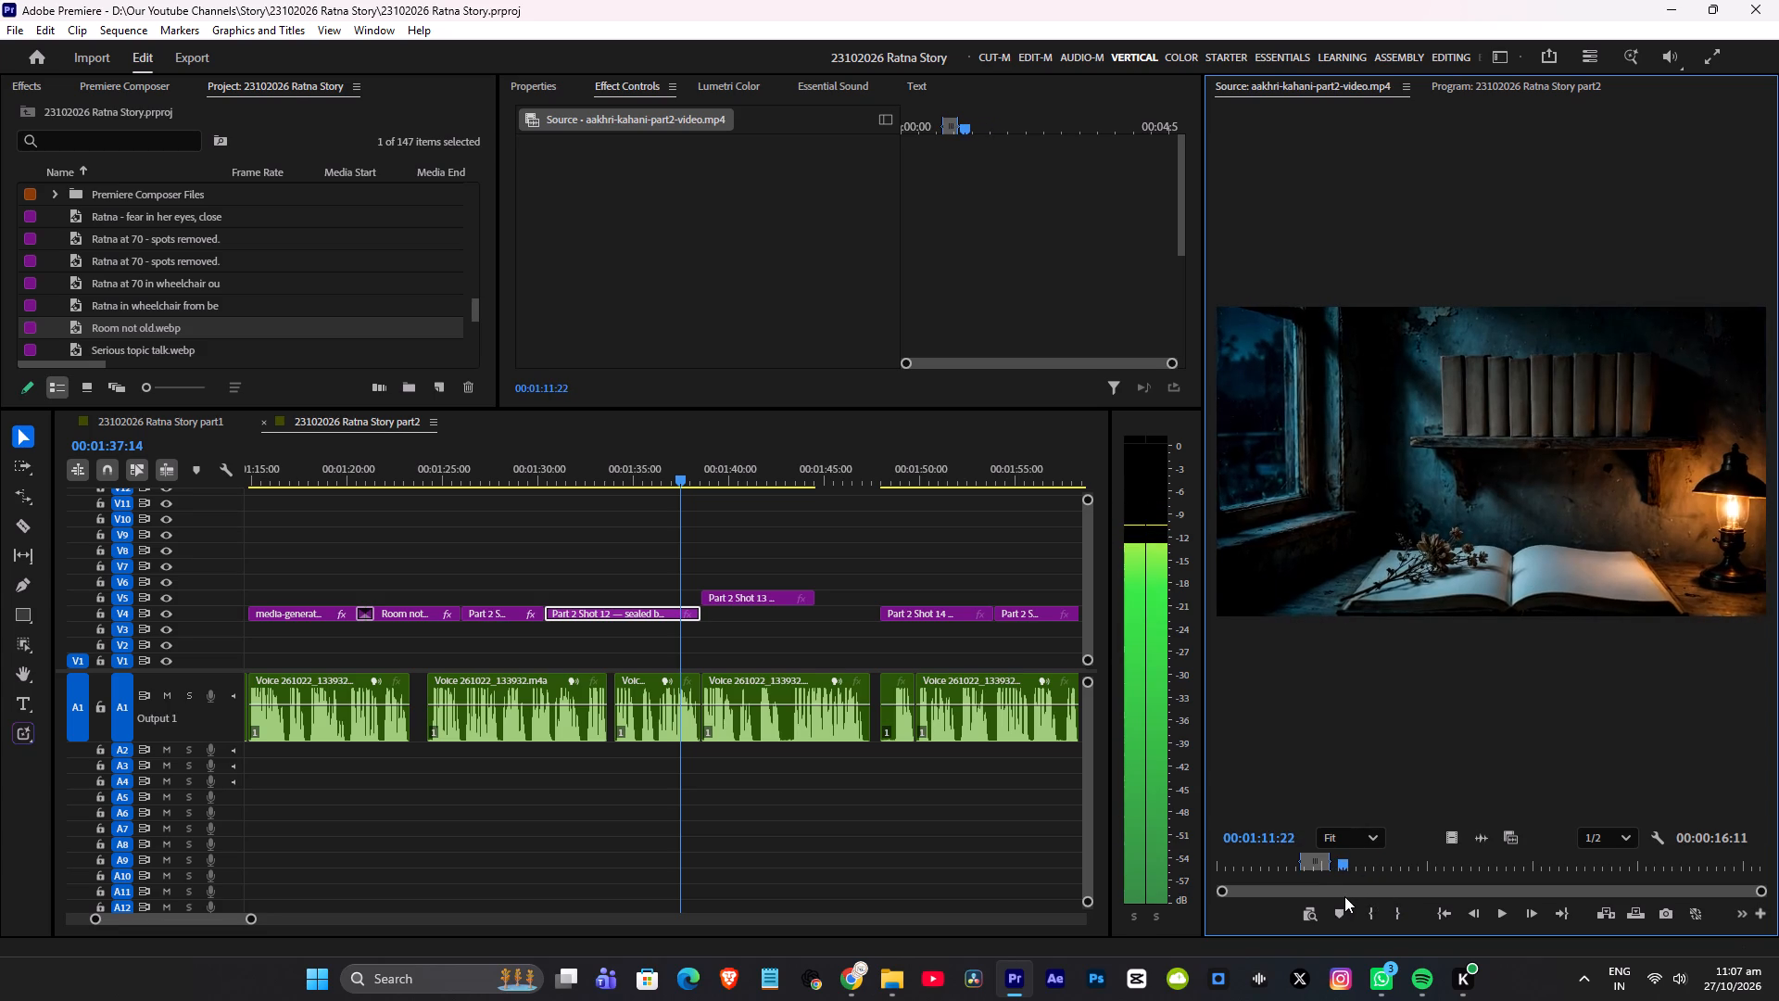
pyautogui.moveTo(1344, 896); pyautogui.dragTo(1380, 893)
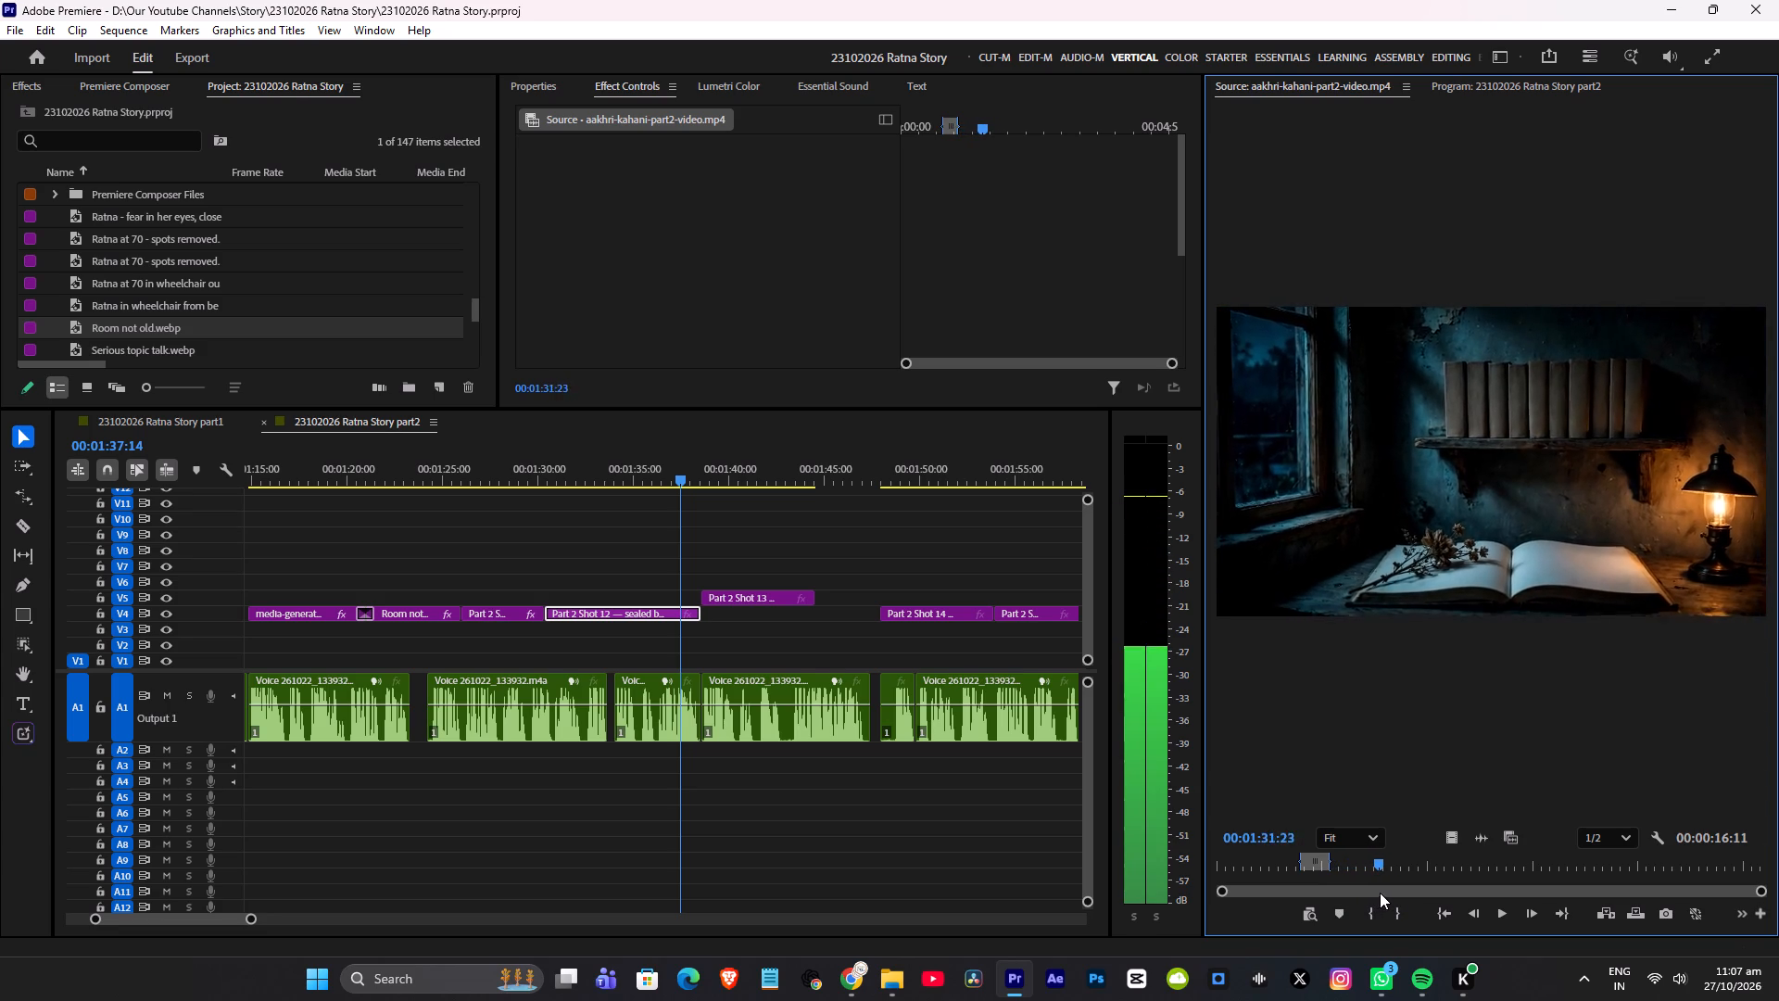
pyautogui.moveTo(1380, 893); pyautogui.dragTo(1386, 893)
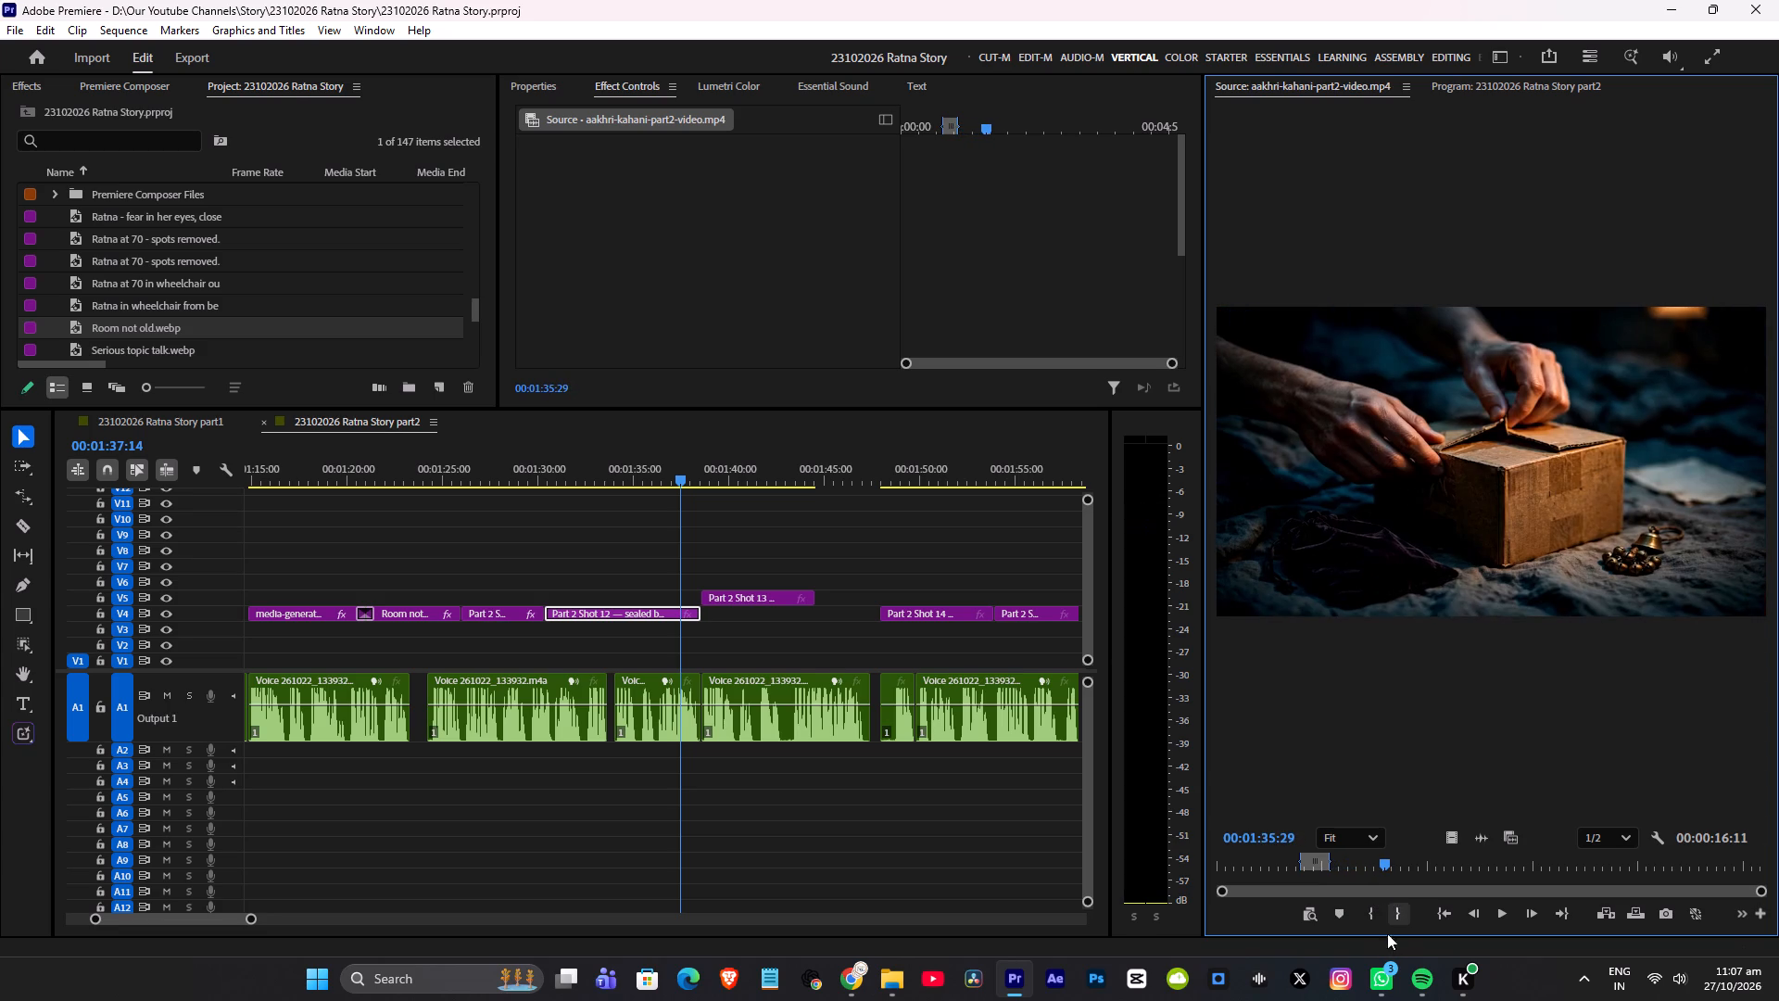
pyautogui.click(1368, 919)
pyautogui.moveTo(1391, 863); pyautogui.dragTo(1451, 863)
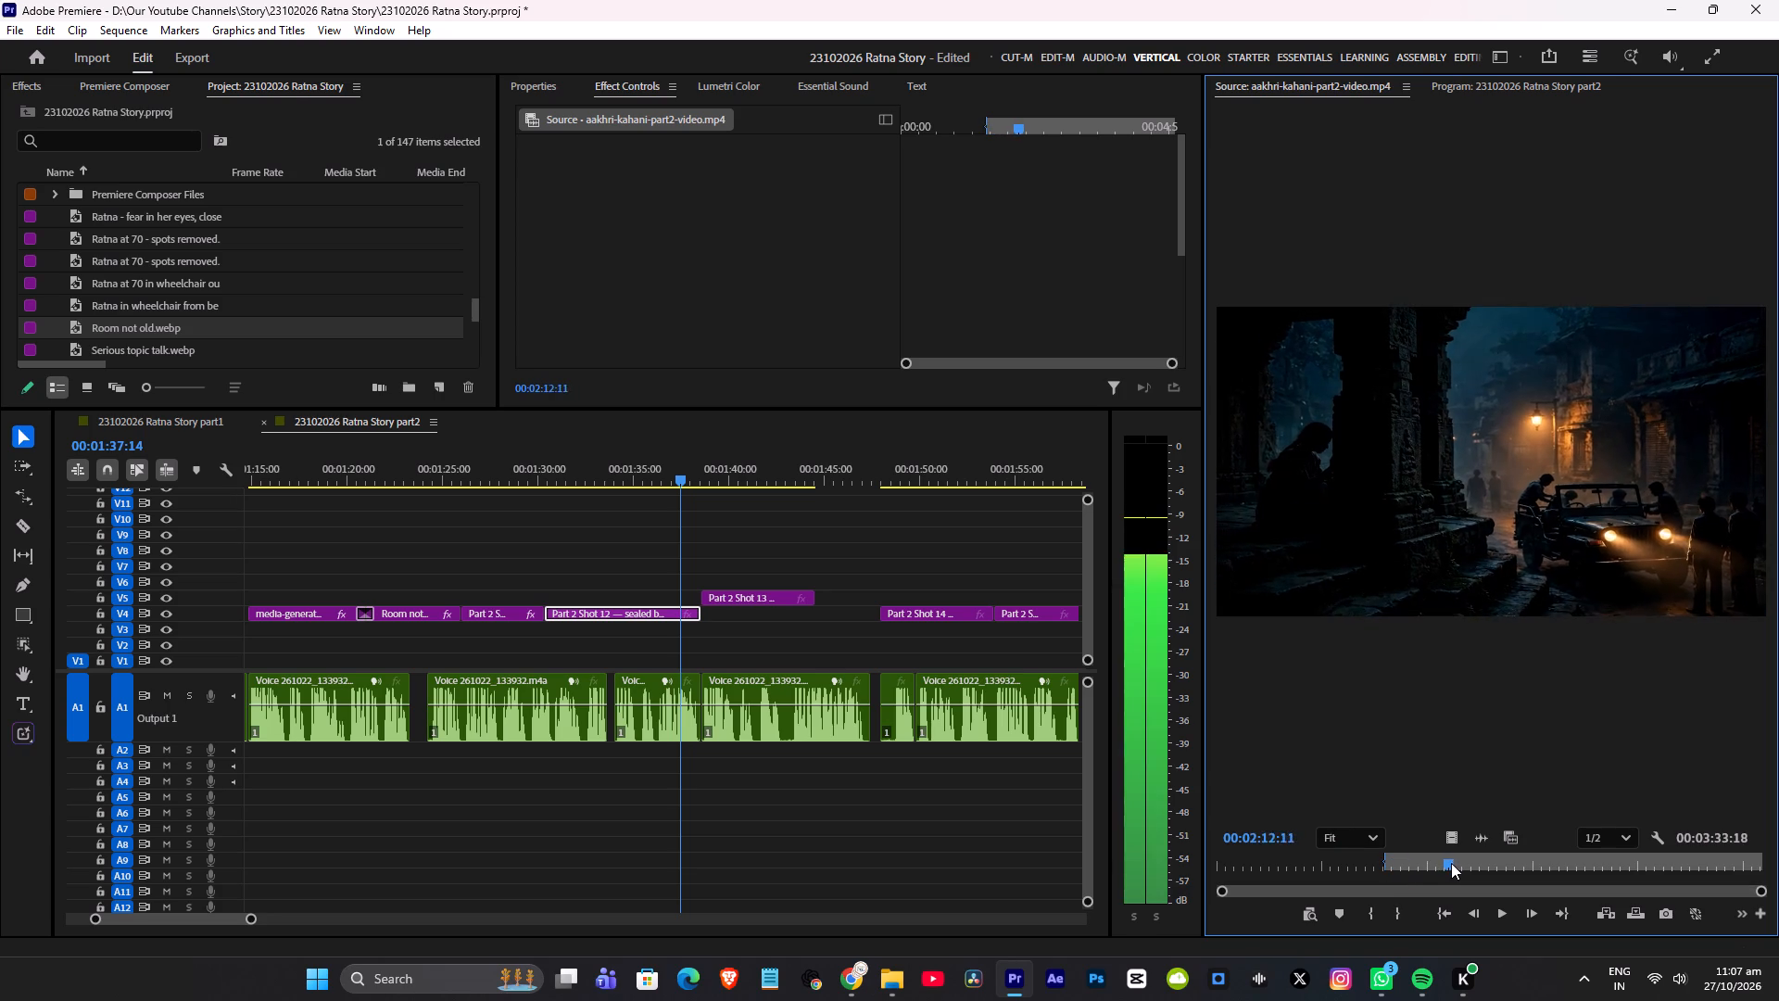
pyautogui.moveTo(1451, 863); pyautogui.dragTo(1419, 874)
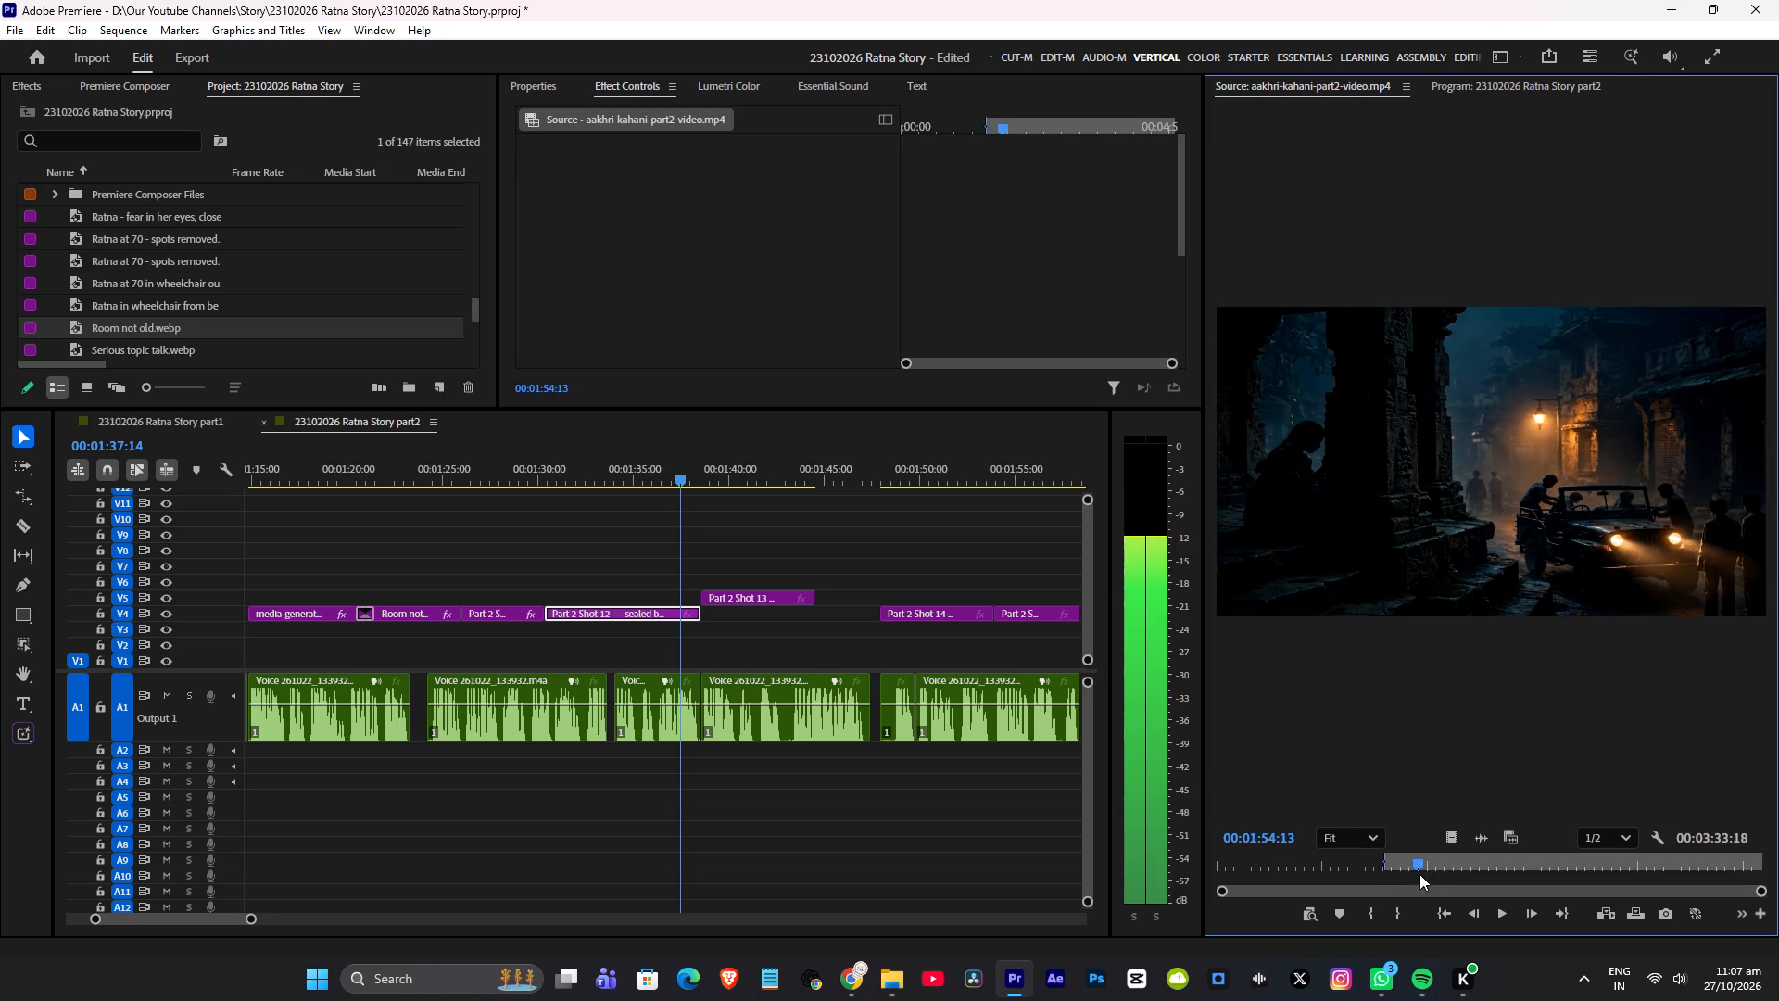
pyautogui.moveTo(1419, 874); pyautogui.dragTo(1415, 877)
pyautogui.click(1397, 914)
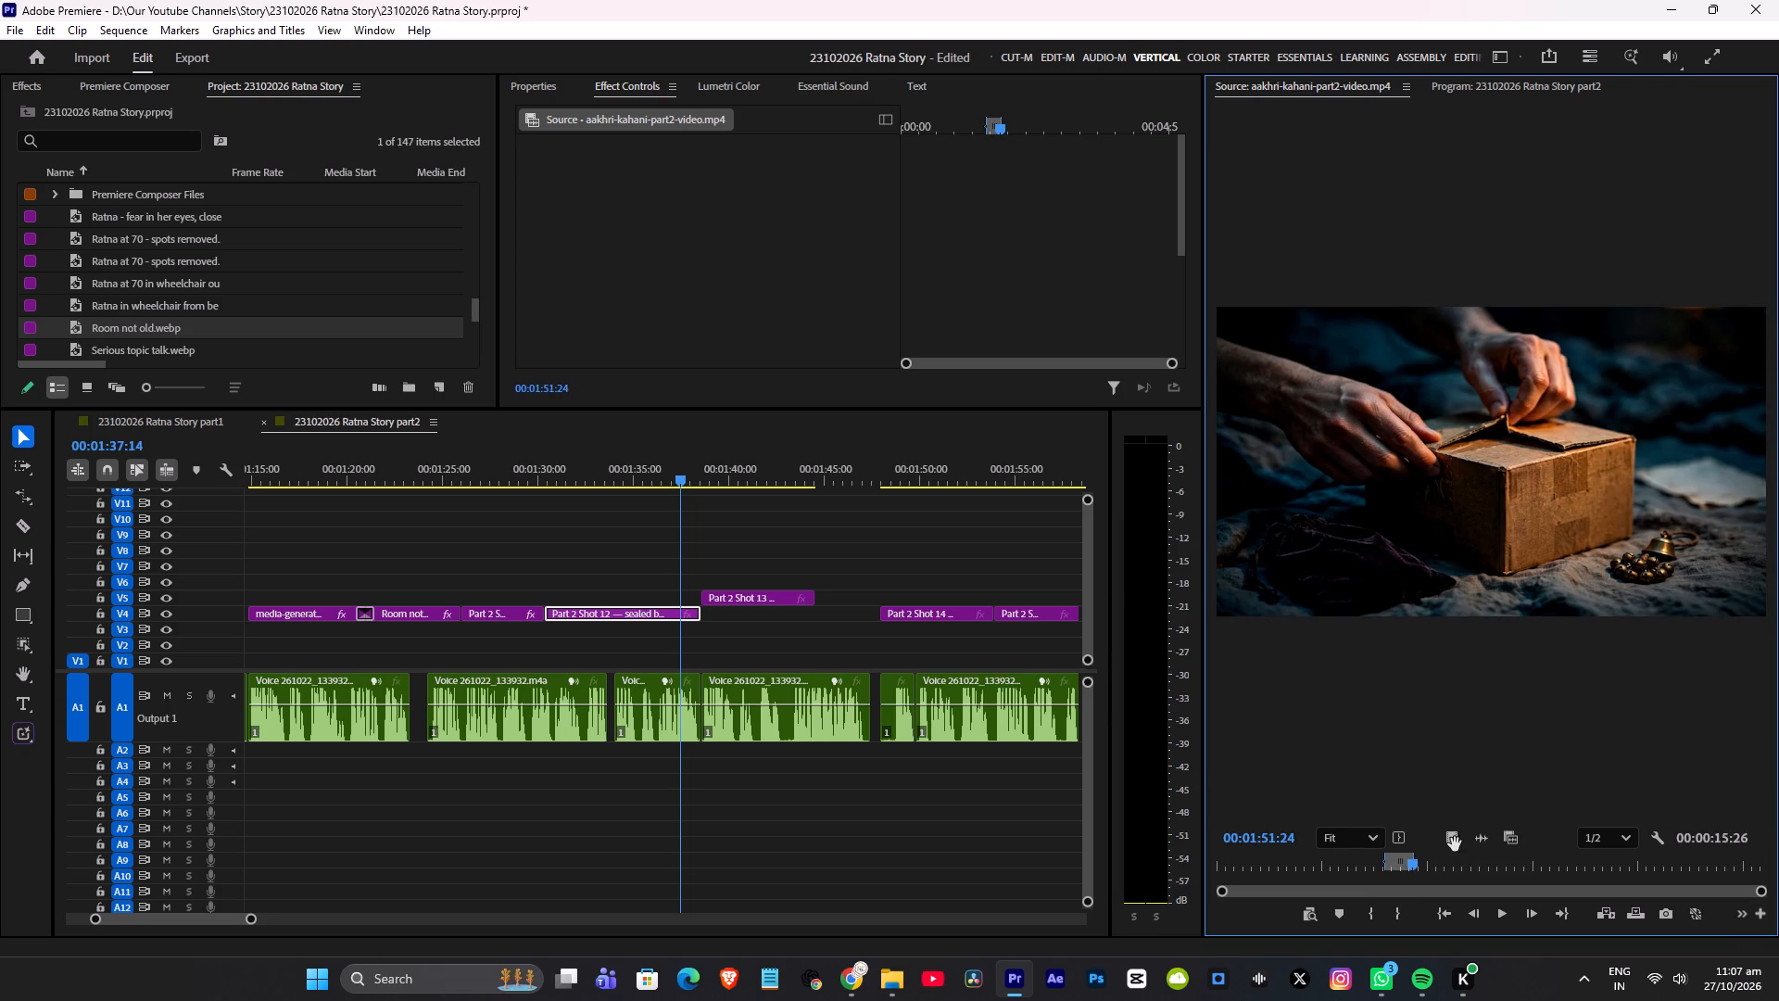
# Place the marked section as video only on V8, starting at about 00:01:49 above Shot 14, and save the project.
pyautogui.moveTo(1455, 844); pyautogui.dragTo(607, 550)
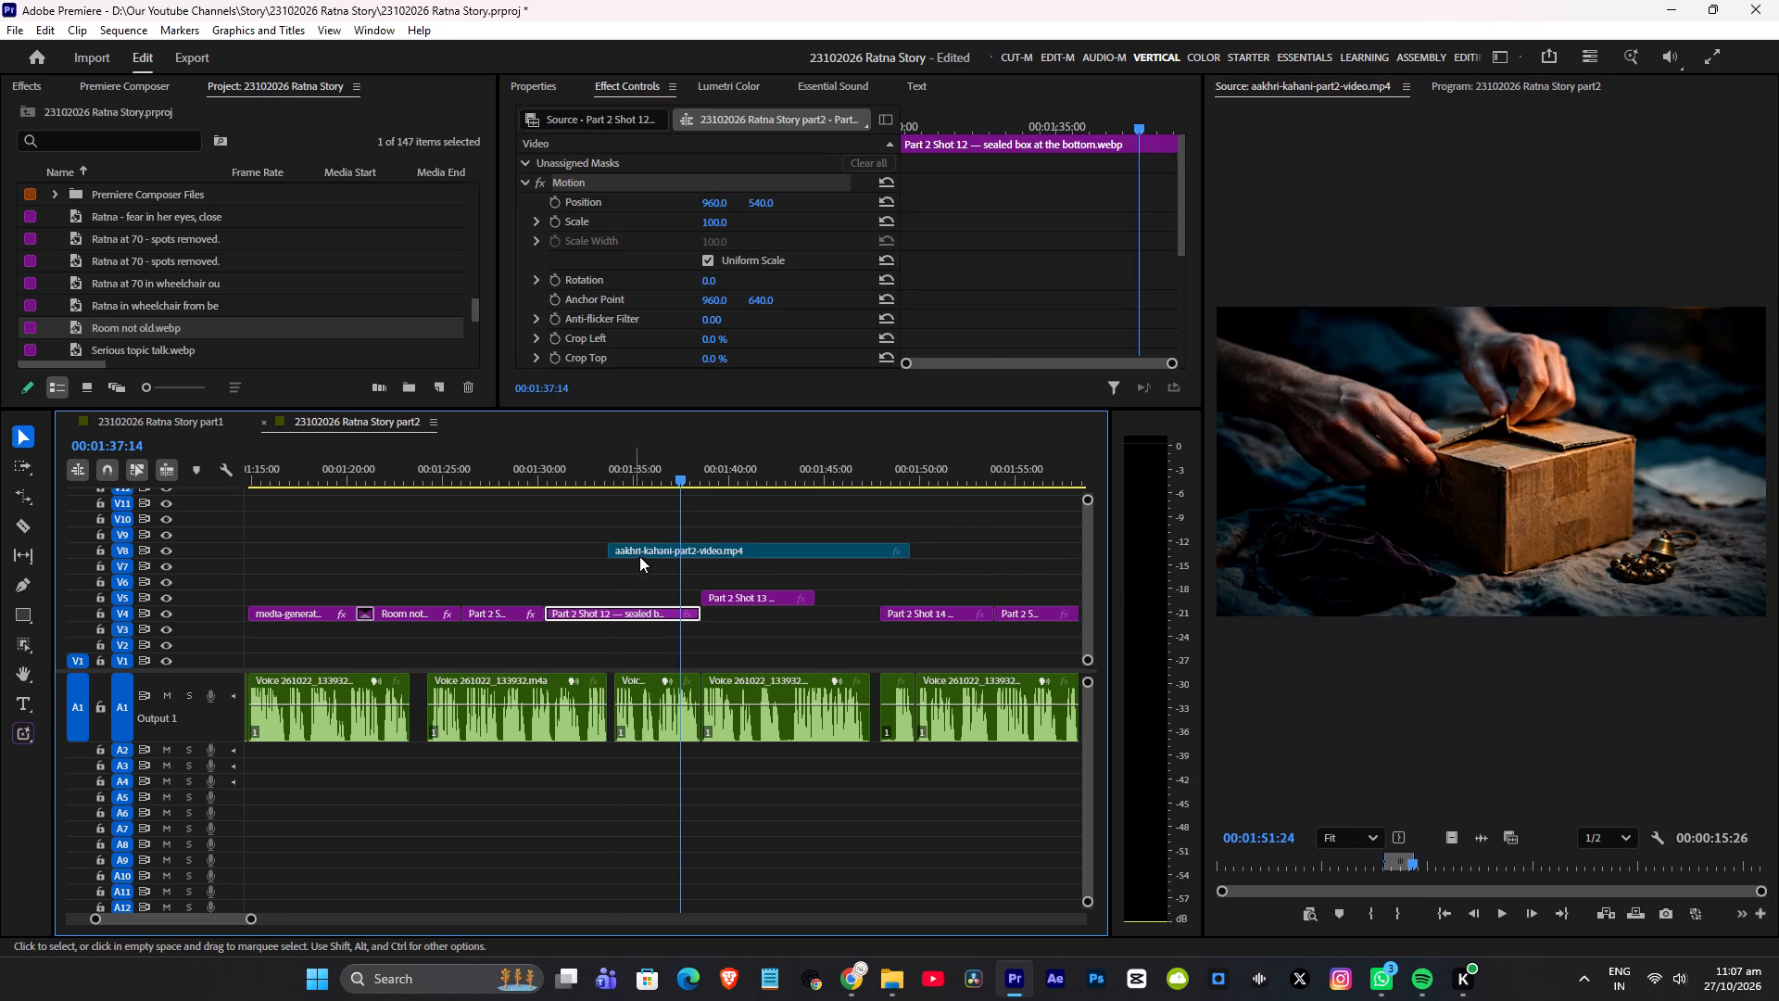
pyautogui.hotkey('ctrl', 's')
pyautogui.scroll(-5, 692, 567)
pyautogui.click(599, 548)
pyautogui.moveTo(593, 551); pyautogui.dragTo(881, 551)
pyautogui.hotkey('ctrl', 's')
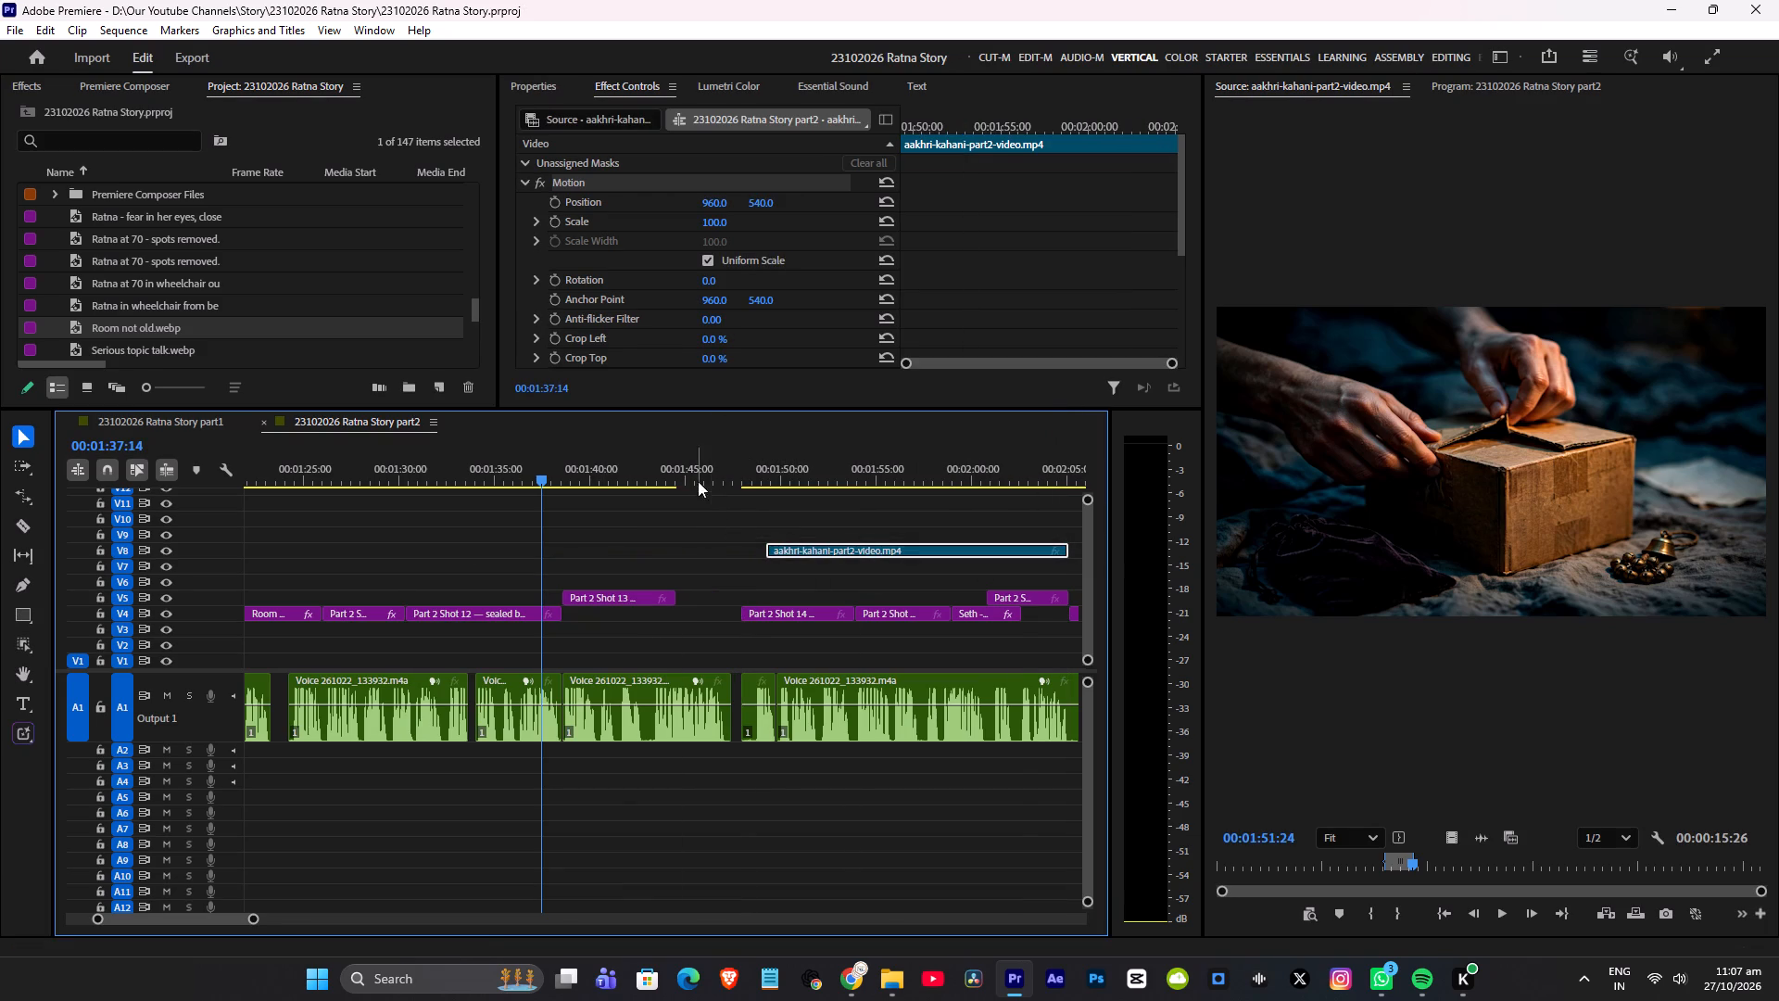
# Move the Part 2 Shot 13 clip from V5 down to V4, directly after Shot 12.
pyautogui.moveTo(610, 600); pyautogui.dragTo(611, 613)
# Review Shots 11 to 13 against the narration, checking the sealed-box image and its cut to the manager shot.
pyautogui.press('space')
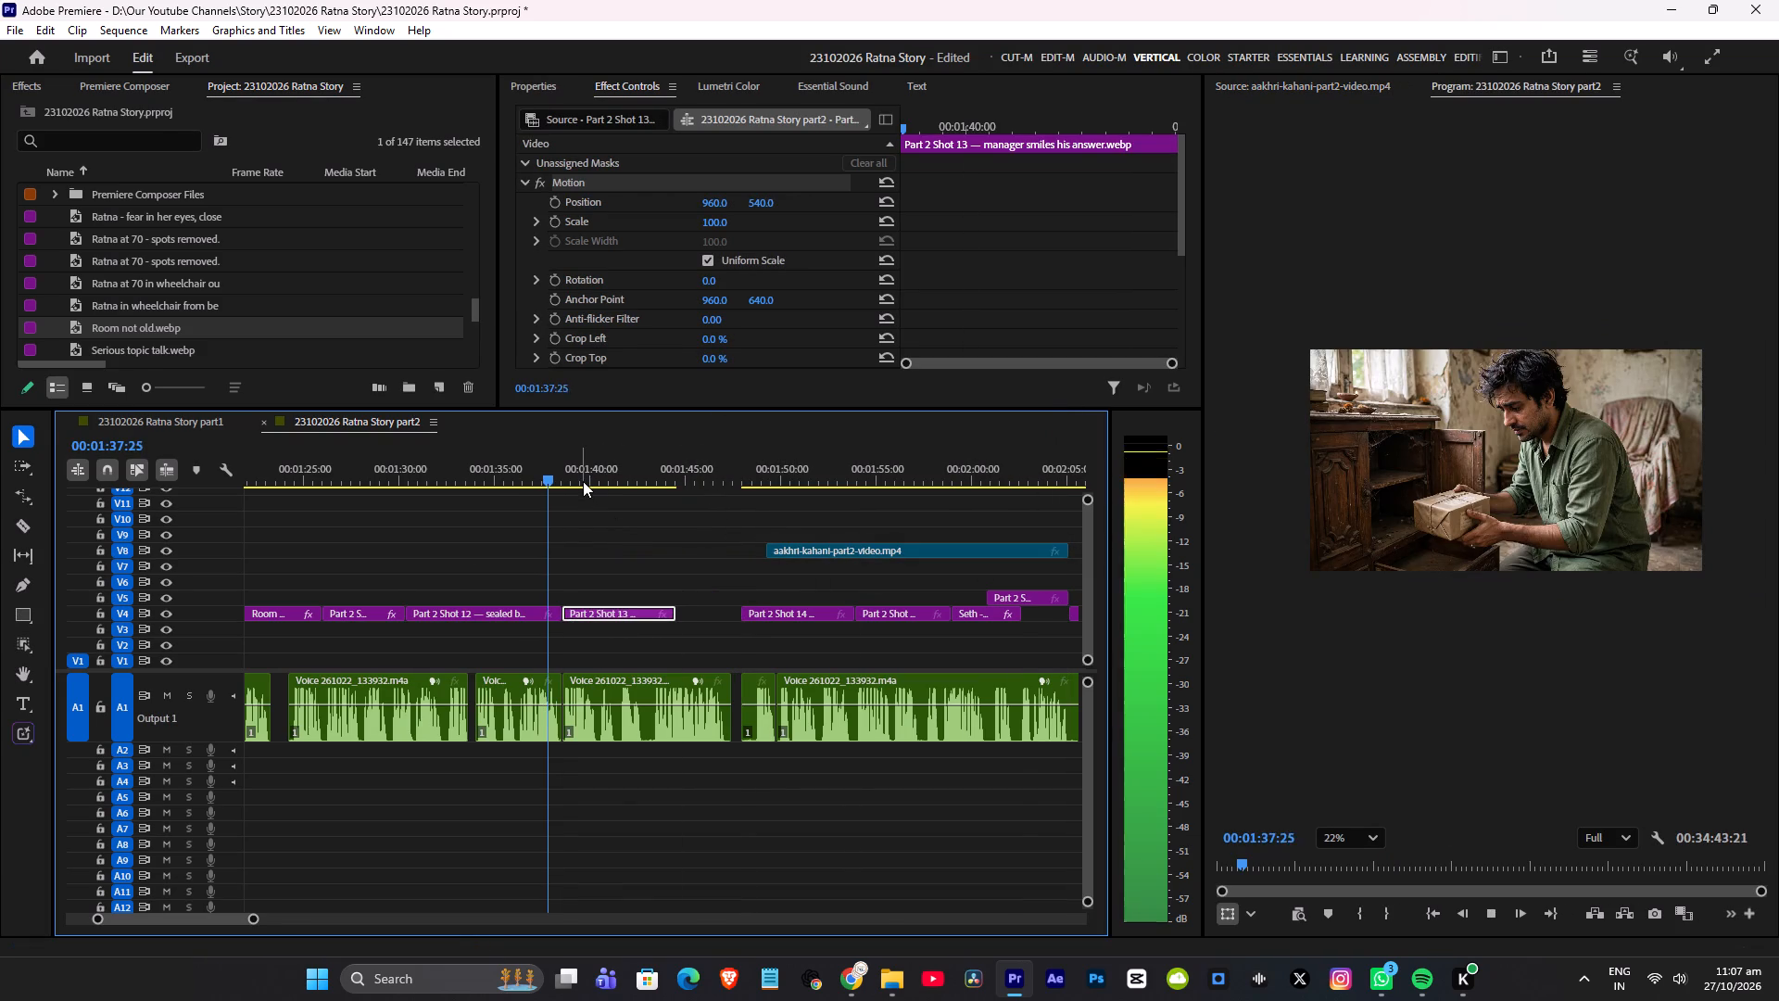
pyautogui.moveTo(585, 475); pyautogui.dragTo(600, 476)
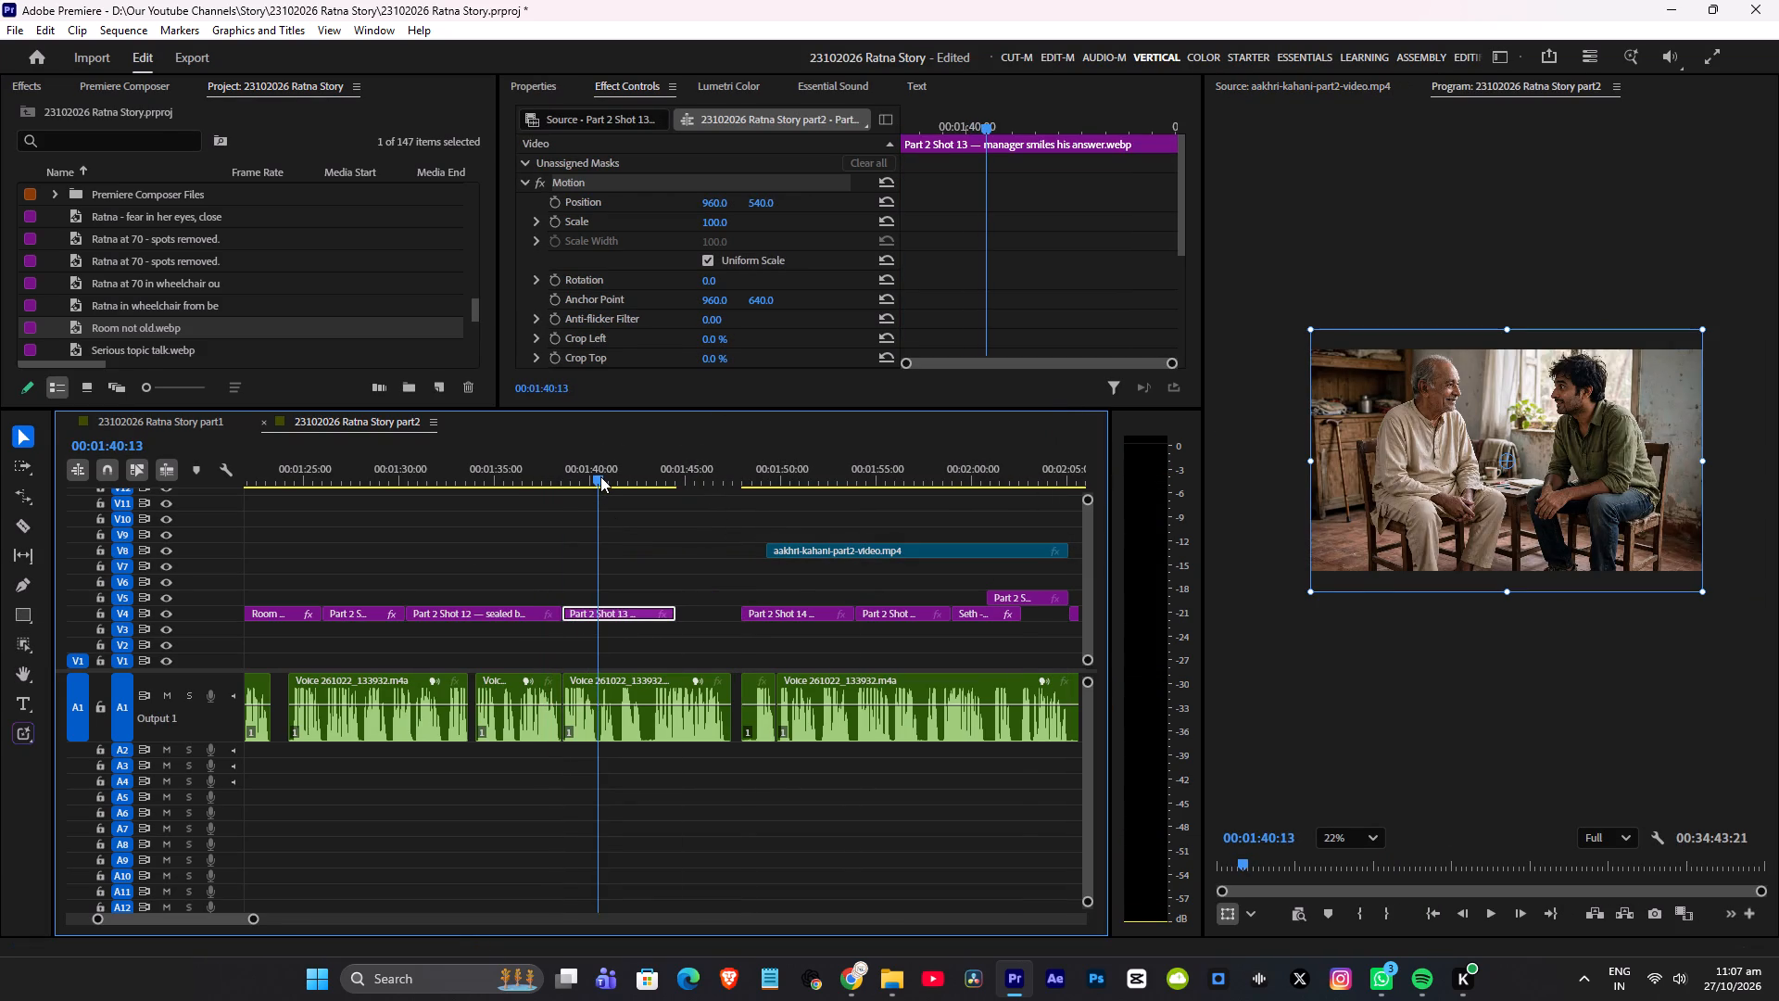
pyautogui.moveTo(600, 476); pyautogui.dragTo(397, 500)
pyautogui.press('space')
pyautogui.scroll(6, 498, 522)
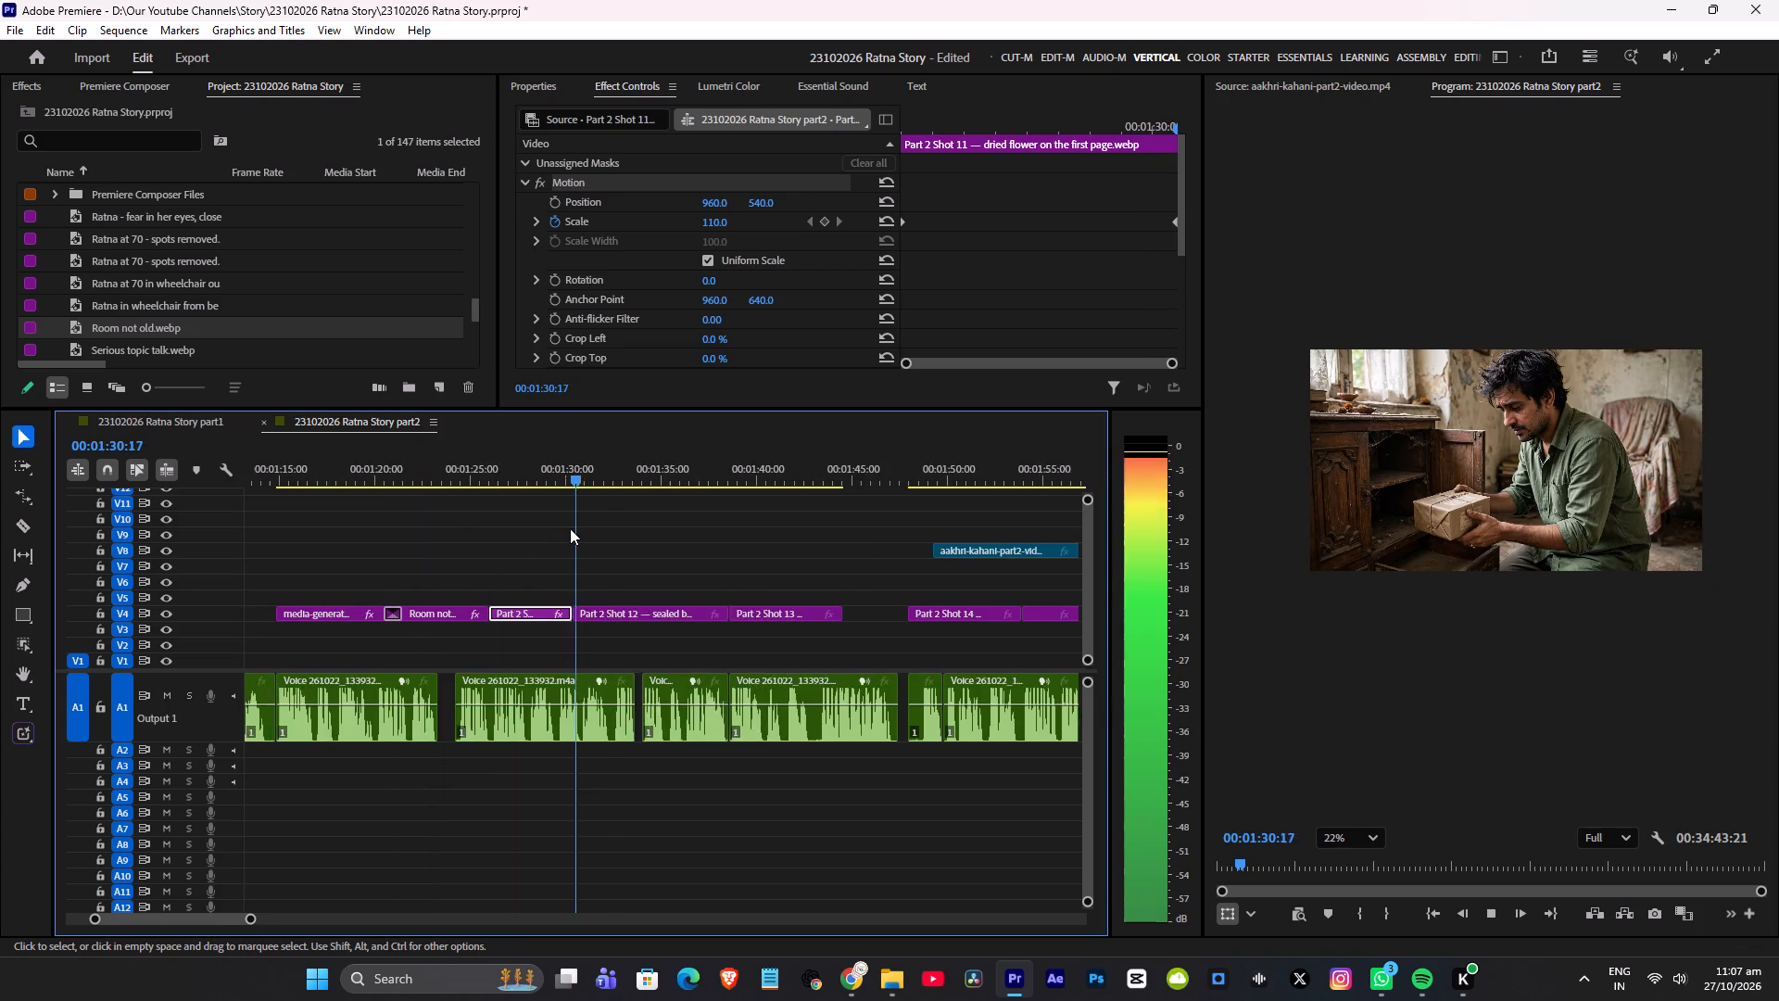
pyautogui.scroll(1, 570, 528)
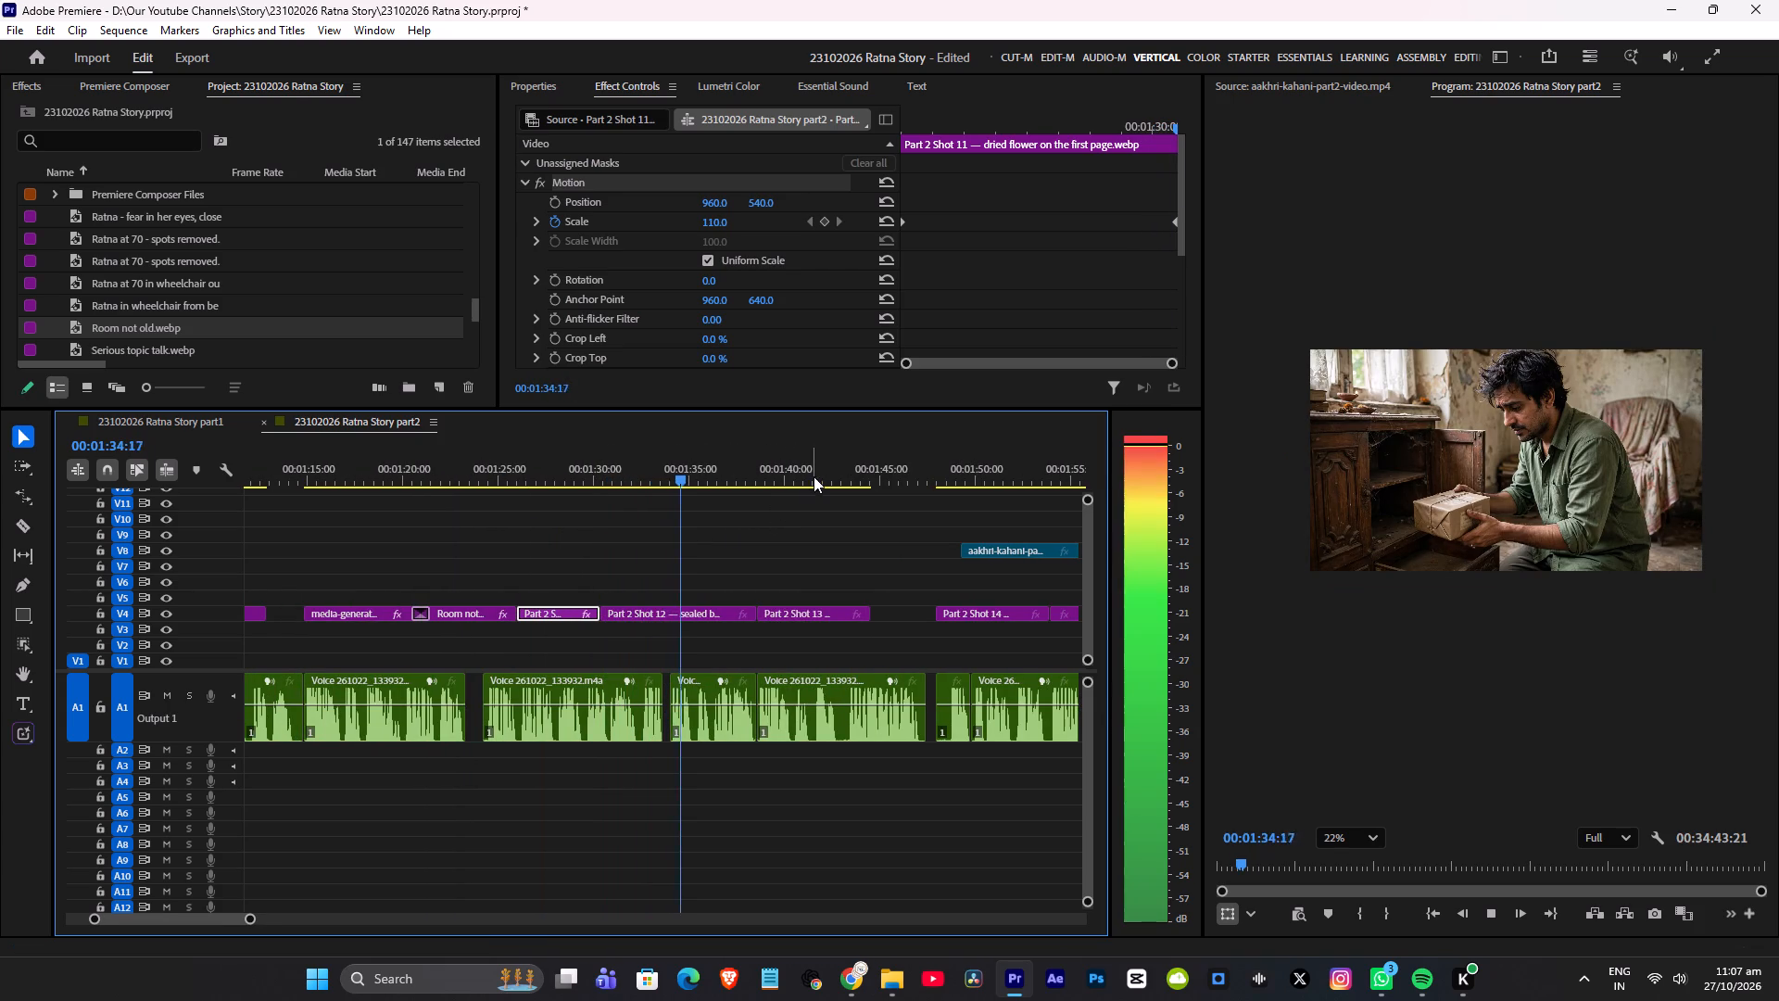
pyautogui.press('space')
pyautogui.moveTo(795, 472); pyautogui.dragTo(798, 474)
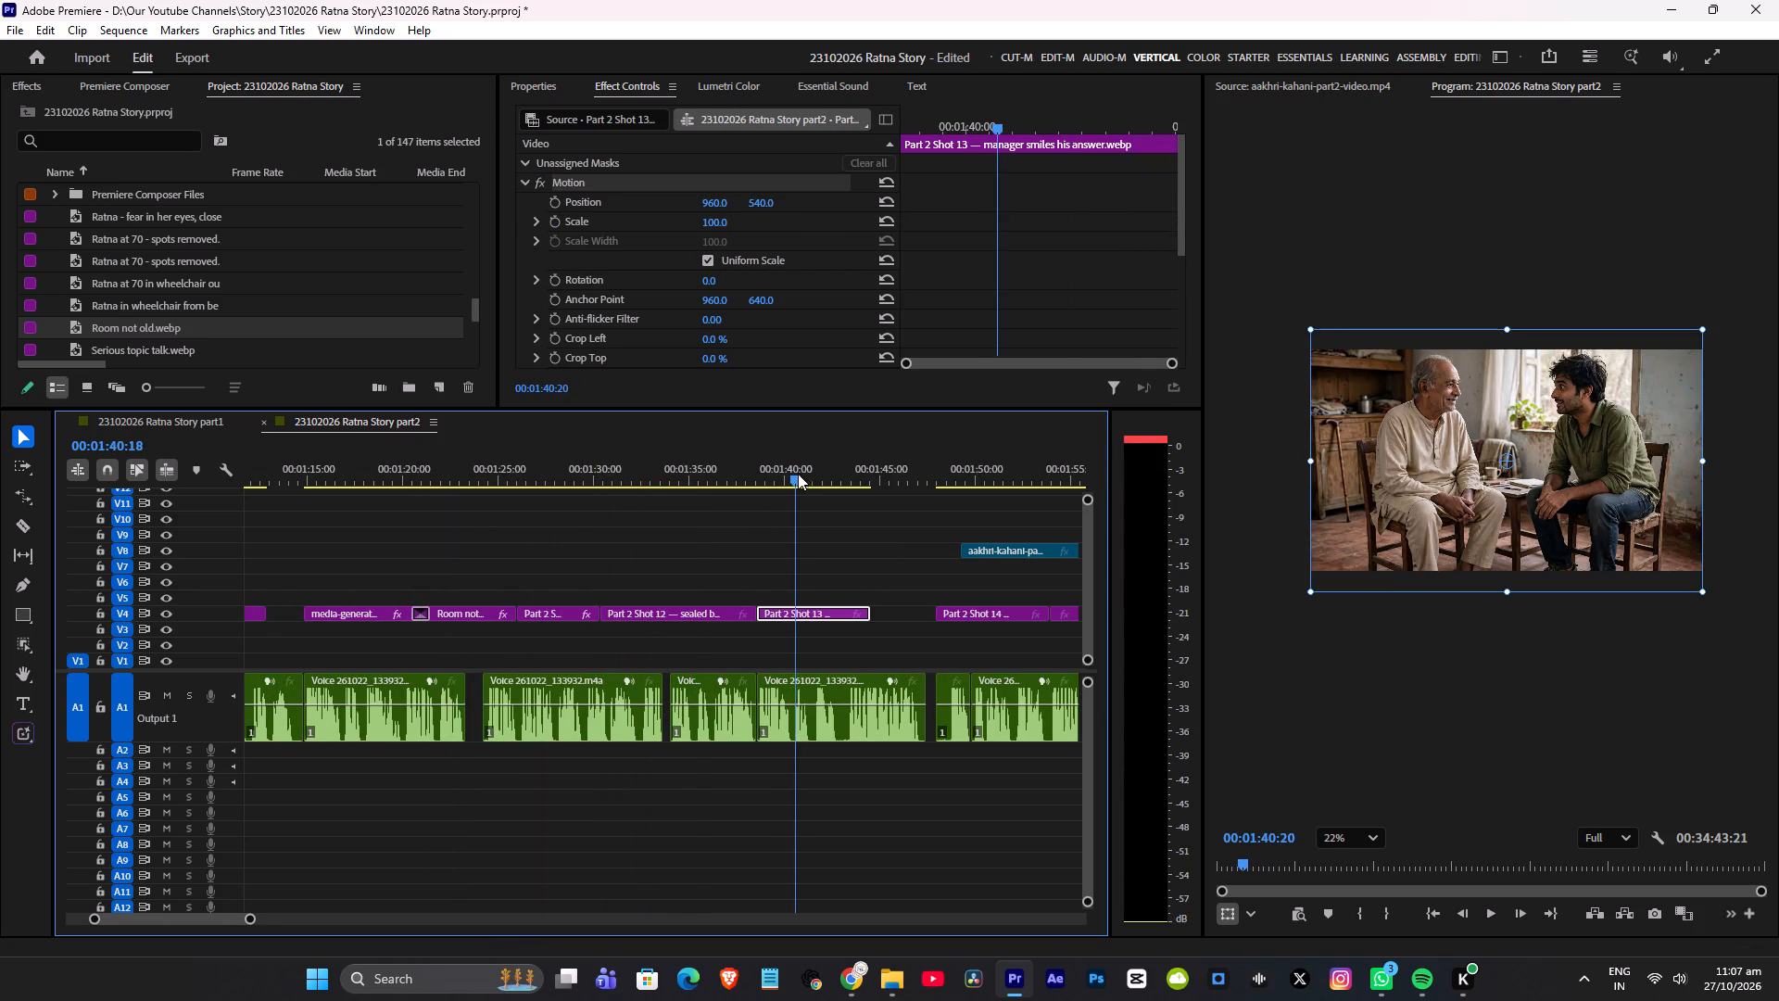
pyautogui.moveTo(798, 474); pyautogui.dragTo(719, 488)
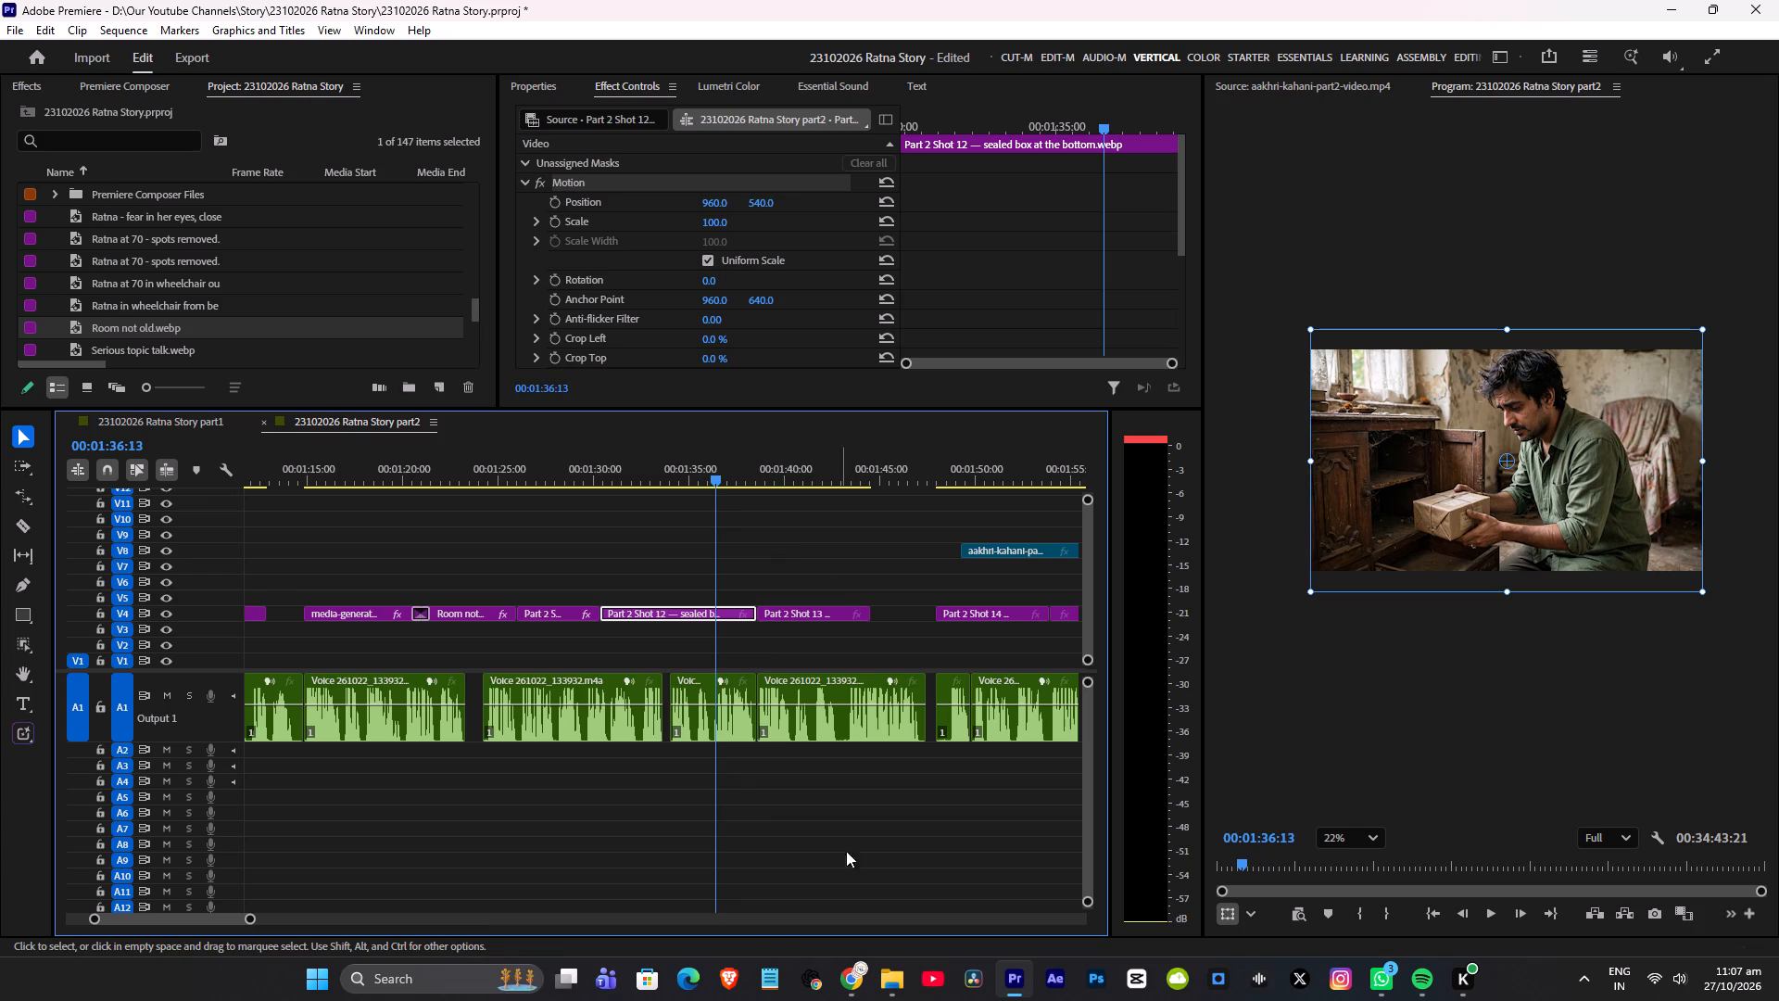
# Switch to the muse.ai chat in Chrome and look back through its history for the Part 2 sealed-box image.
pyautogui.click(891, 974)
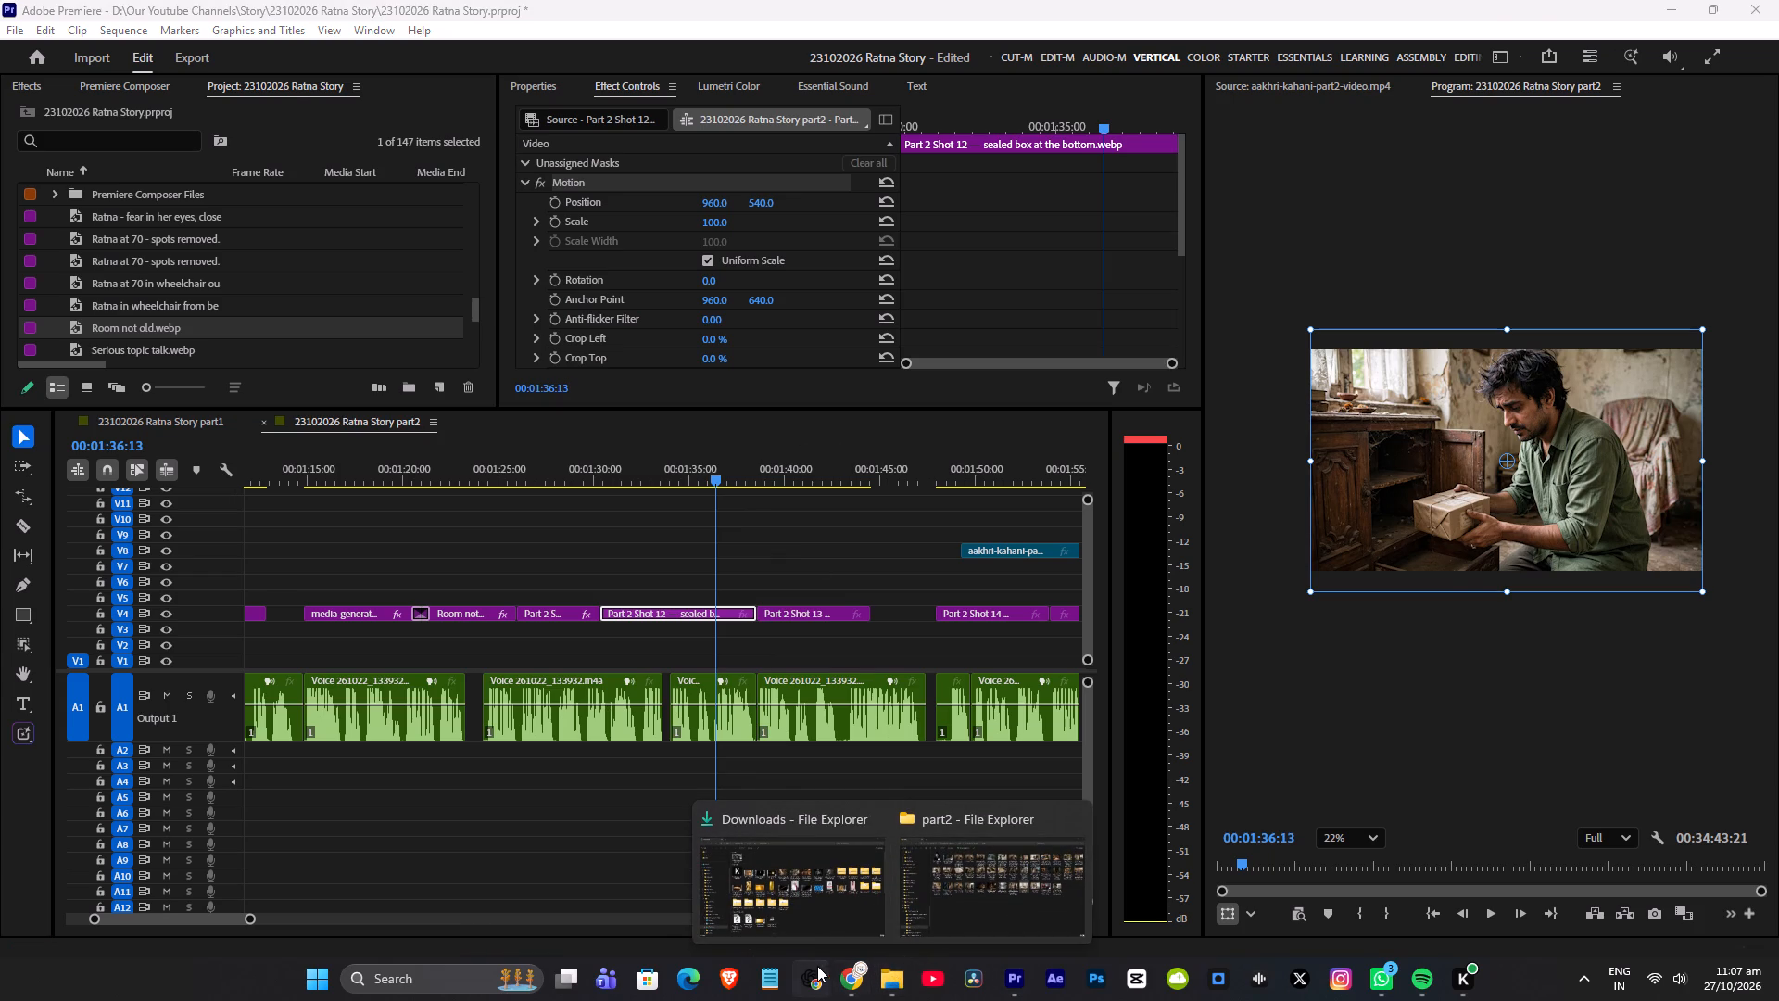
pyautogui.click(847, 973)
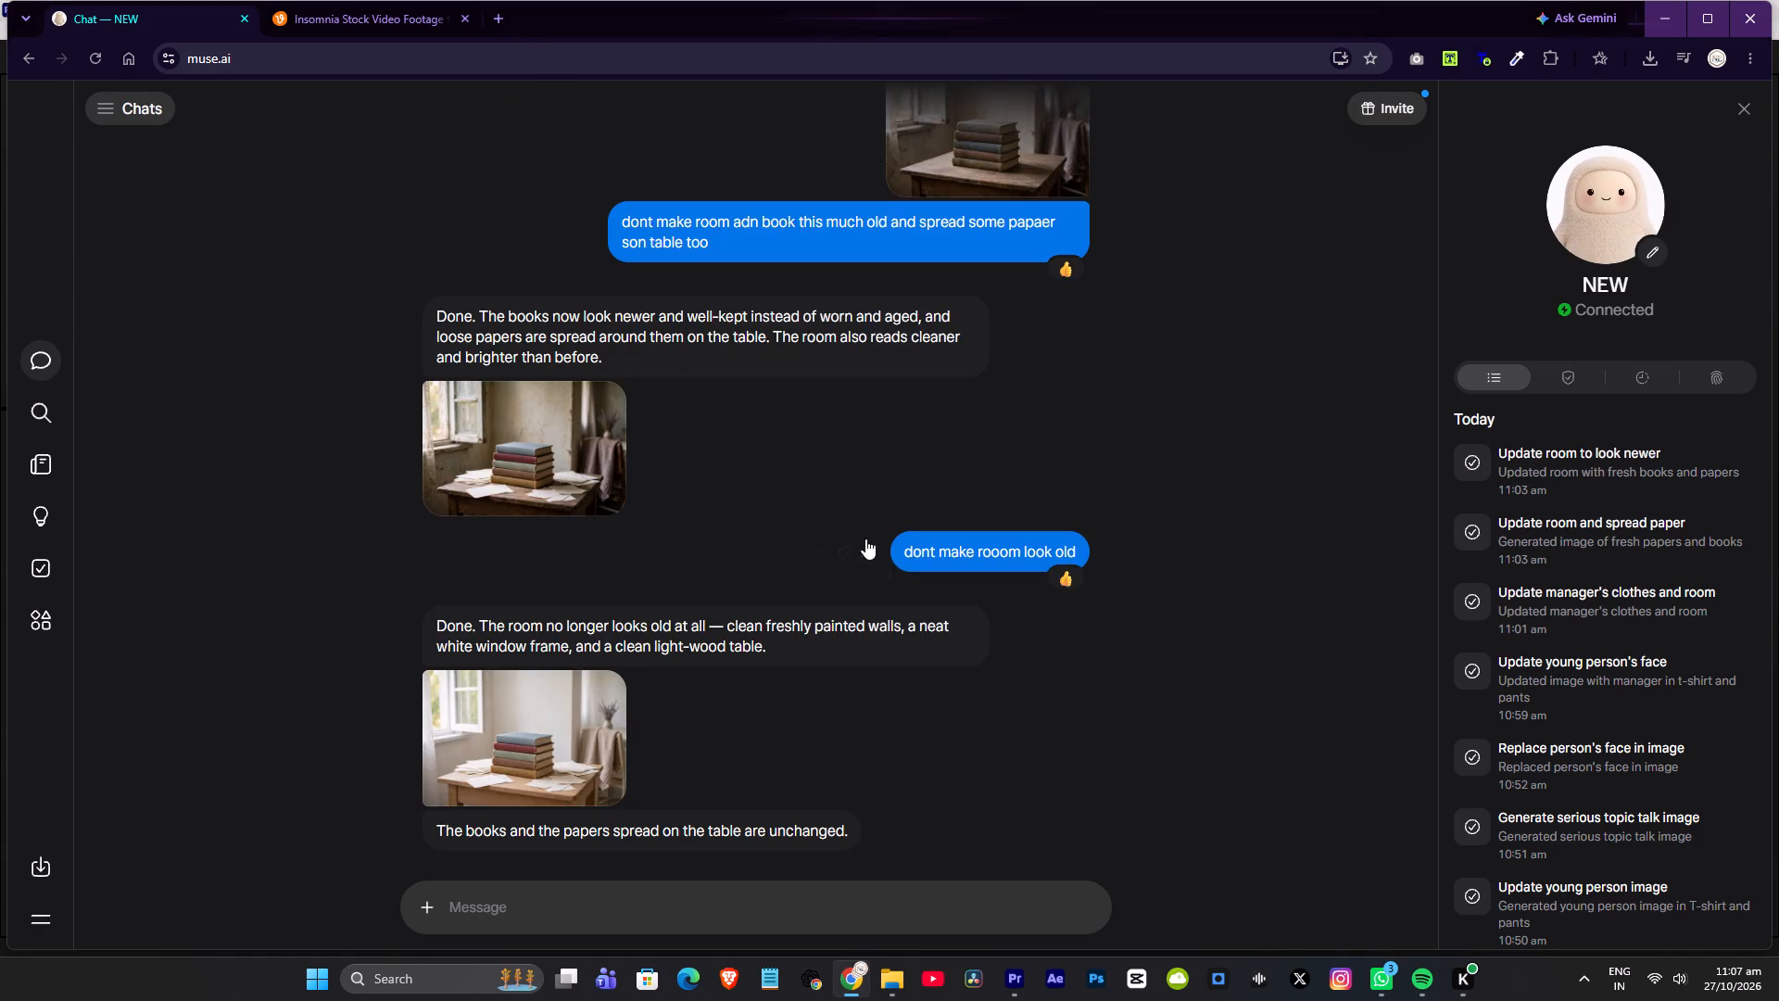
pyautogui.scroll(4, 891, 535)
pyautogui.click(1026, 508)
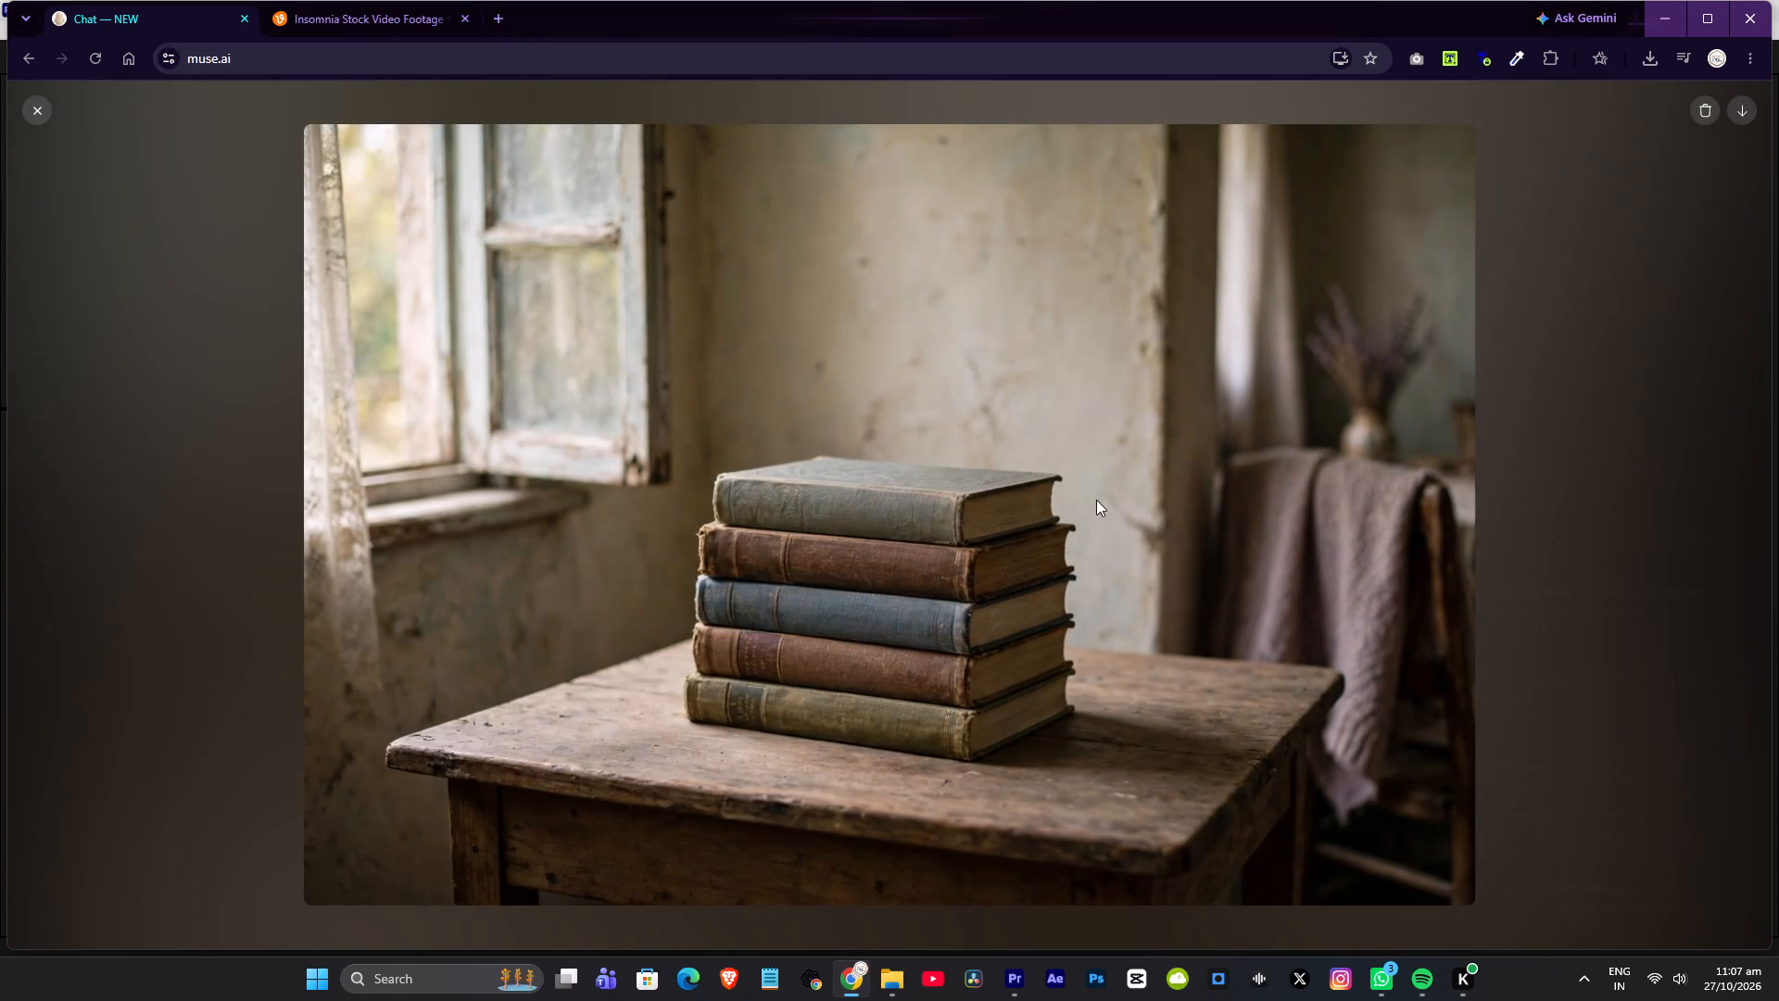
pyautogui.click(44, 111)
pyautogui.press('Home')
pyautogui.press('Home')
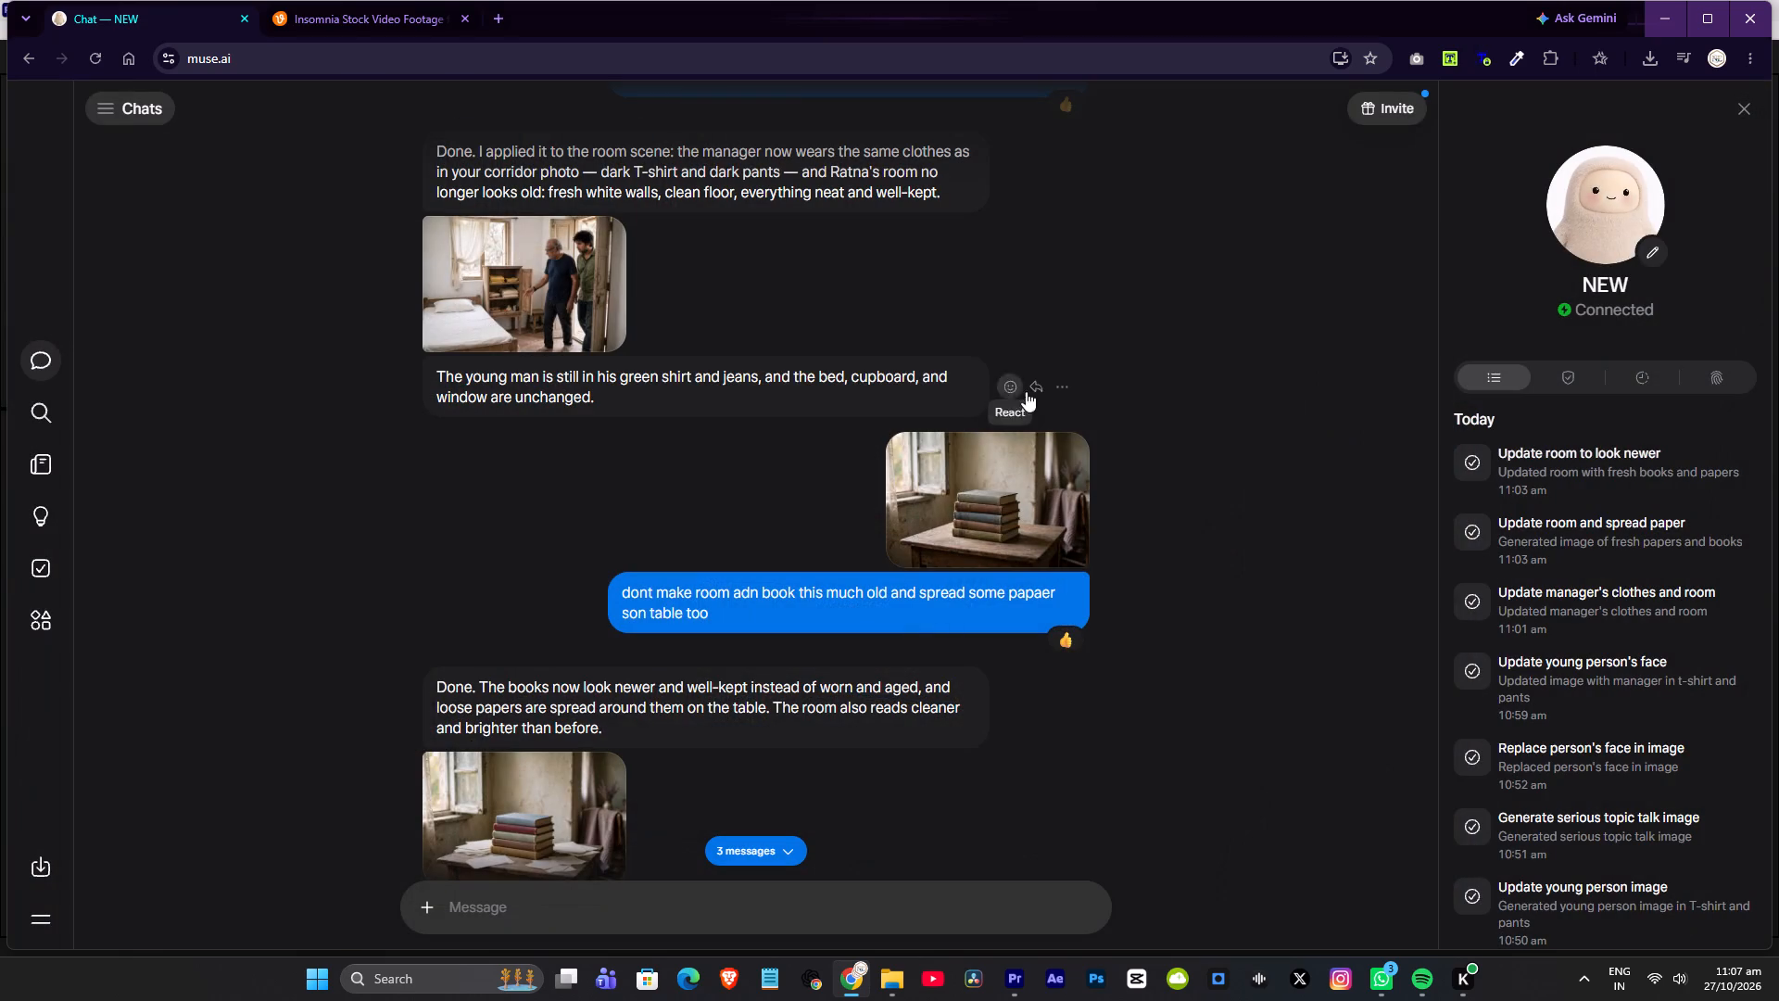
pyautogui.click(1201, 355)
pyautogui.press('Home')
pyautogui.press('Home')
pyautogui.press('Home')
pyautogui.press('Home')
pyautogui.press('Home')
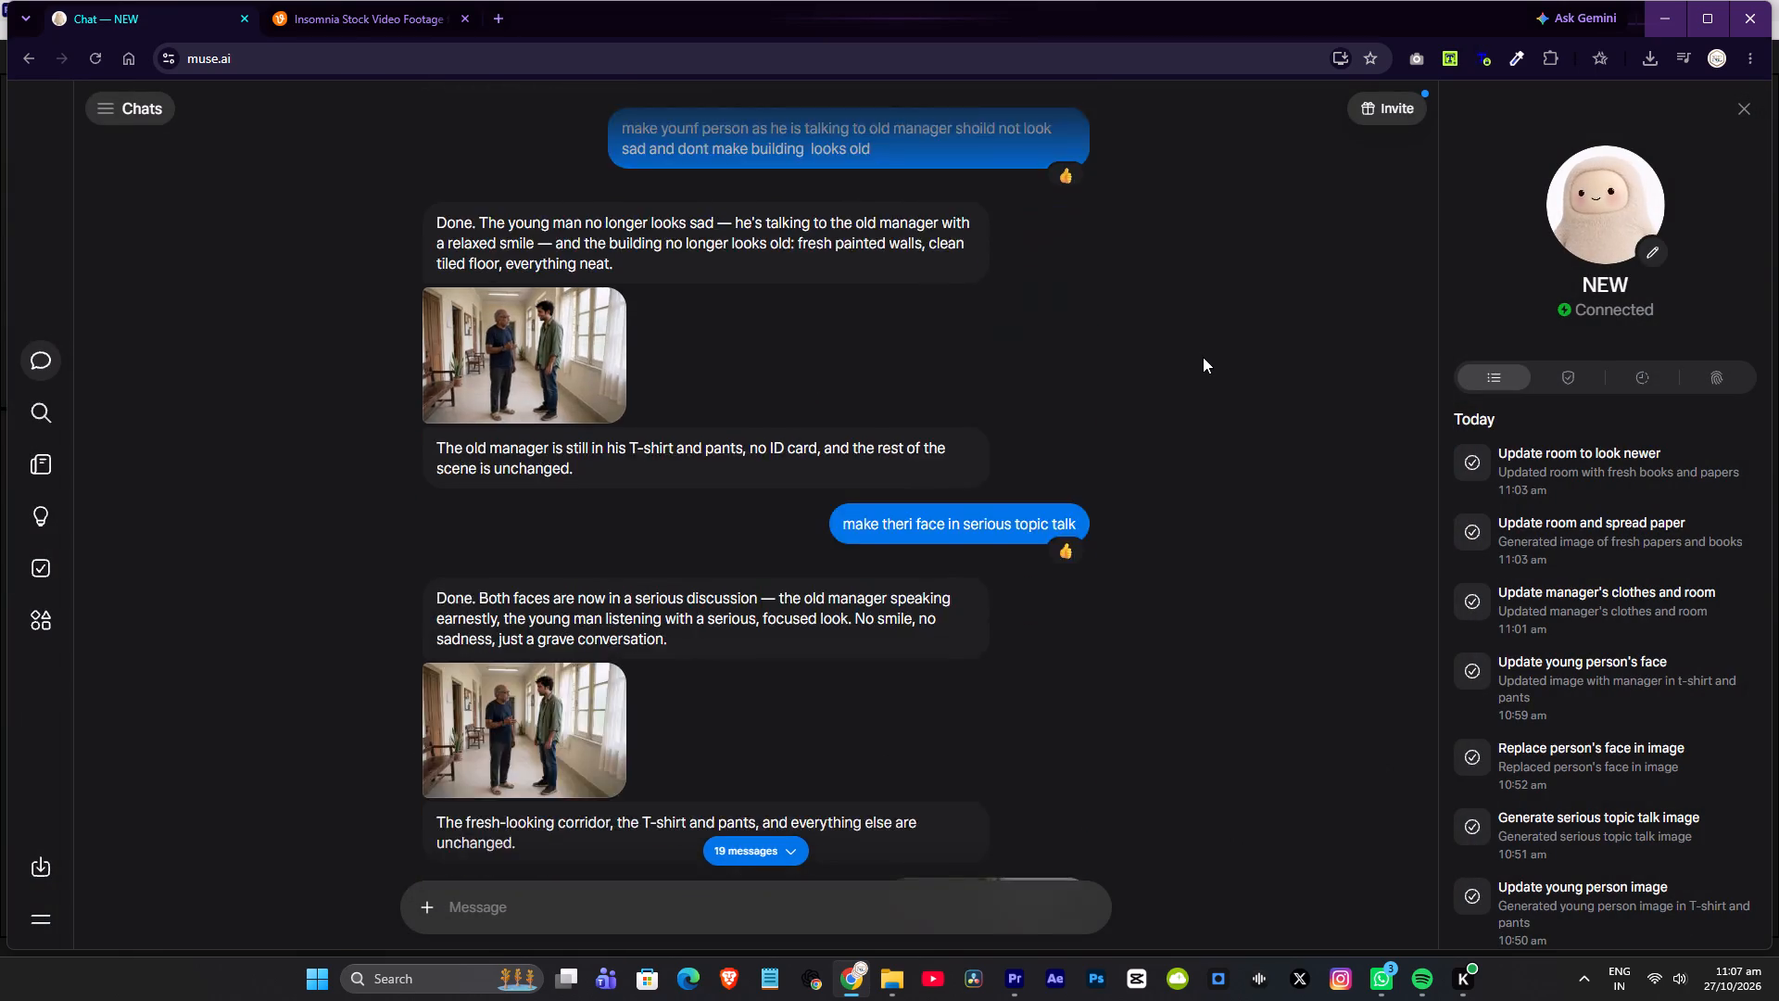
pyautogui.press('Home')
pyautogui.press('Home')
pyautogui.press('Home')
pyautogui.press('Home')
pyautogui.press('Home')
pyautogui.press('Home')
pyautogui.press('Home')
pyautogui.press('Home')
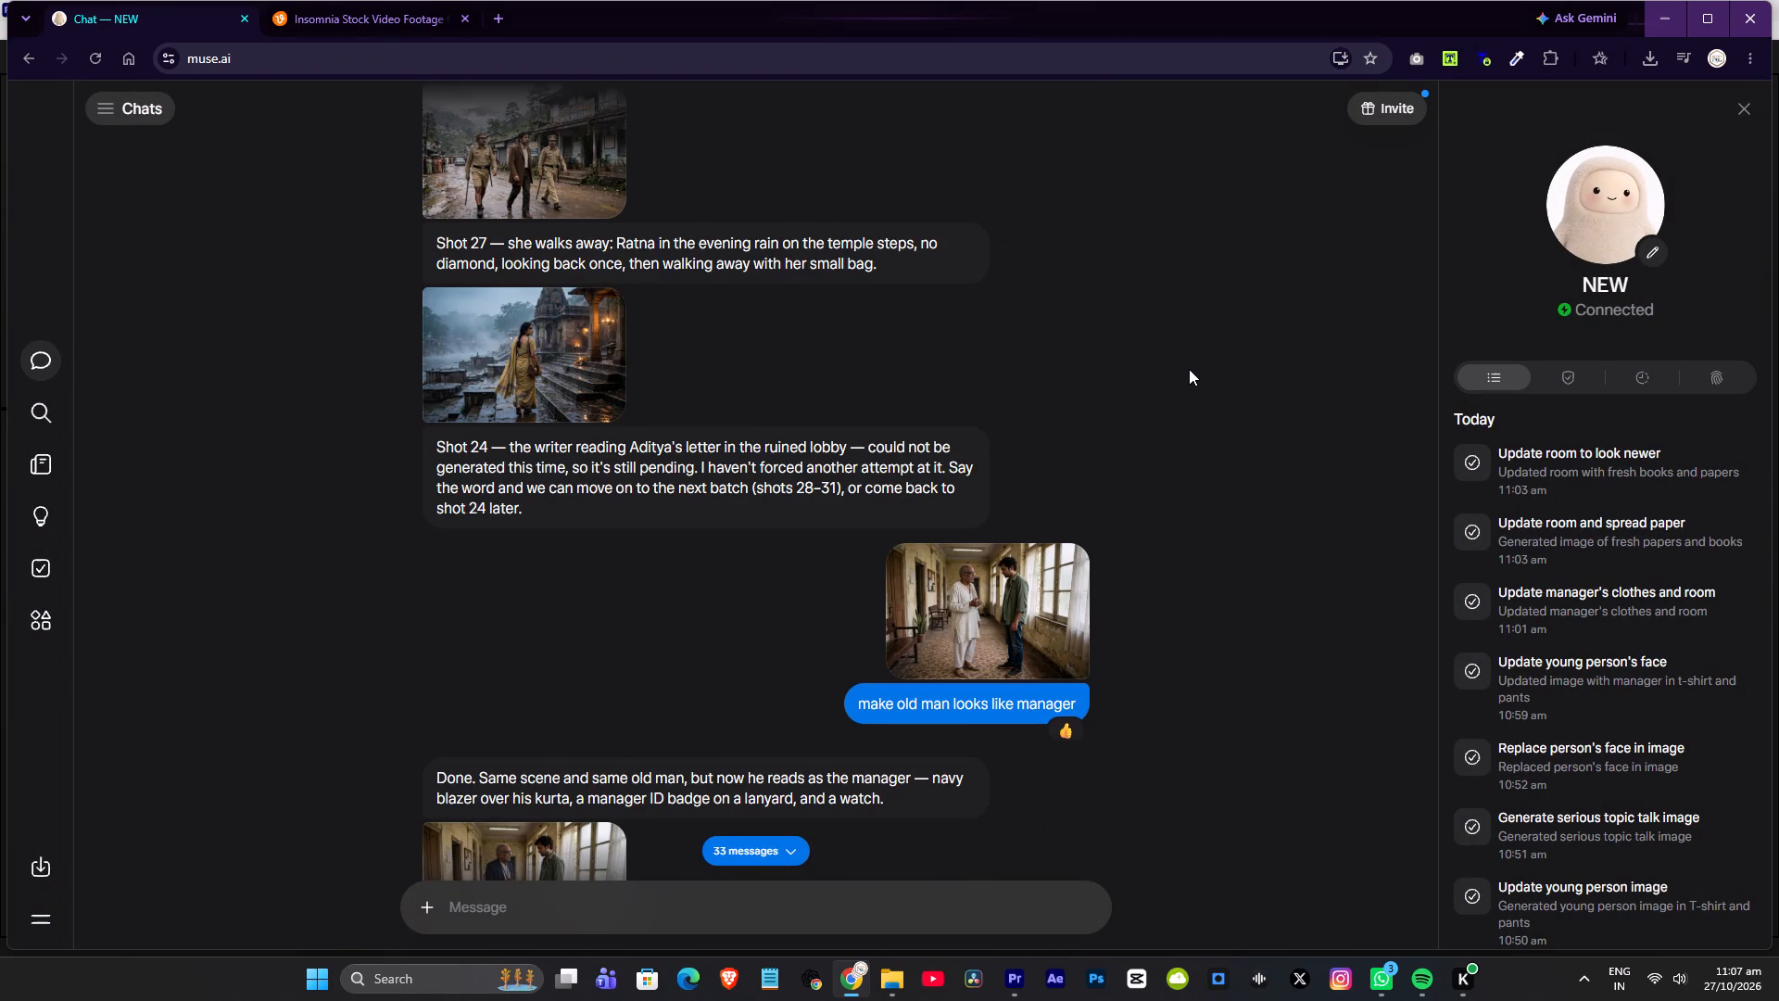
pyautogui.press('Home')
pyautogui.click(1205, 371)
pyautogui.press('Home')
pyautogui.press('Home')
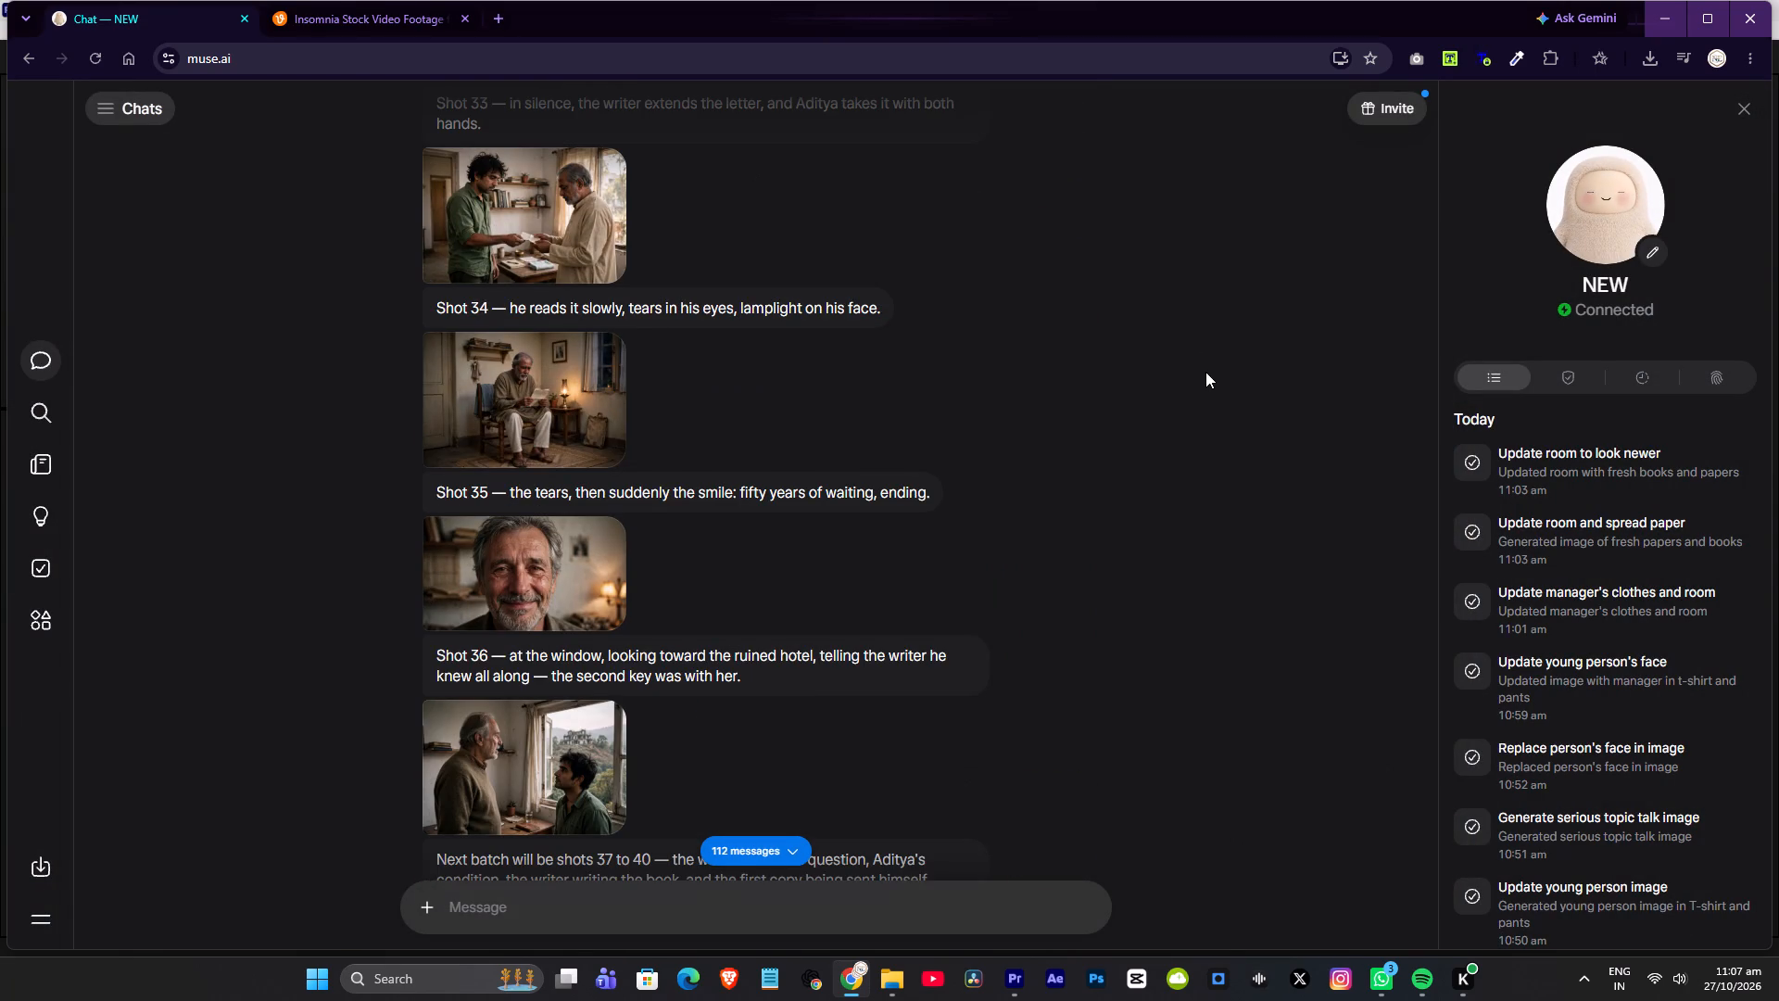
pyautogui.press('Home')
pyautogui.click(1205, 373)
pyautogui.press('Home')
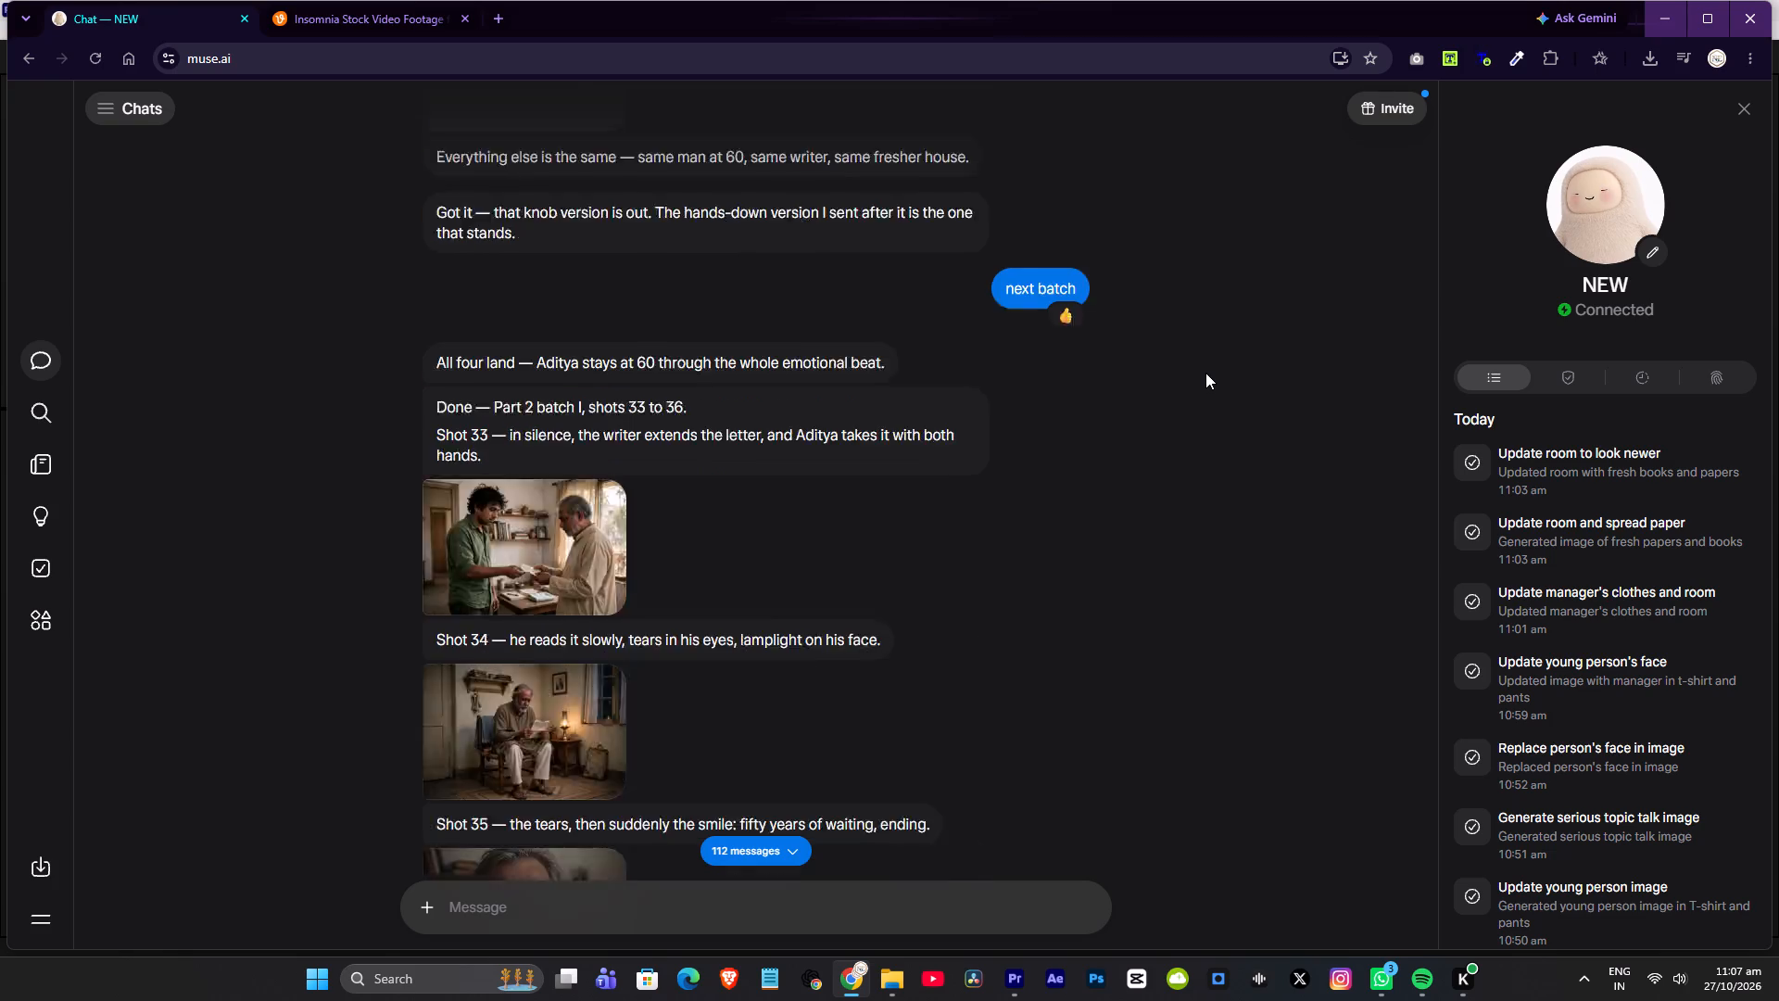
pyautogui.press('Home')
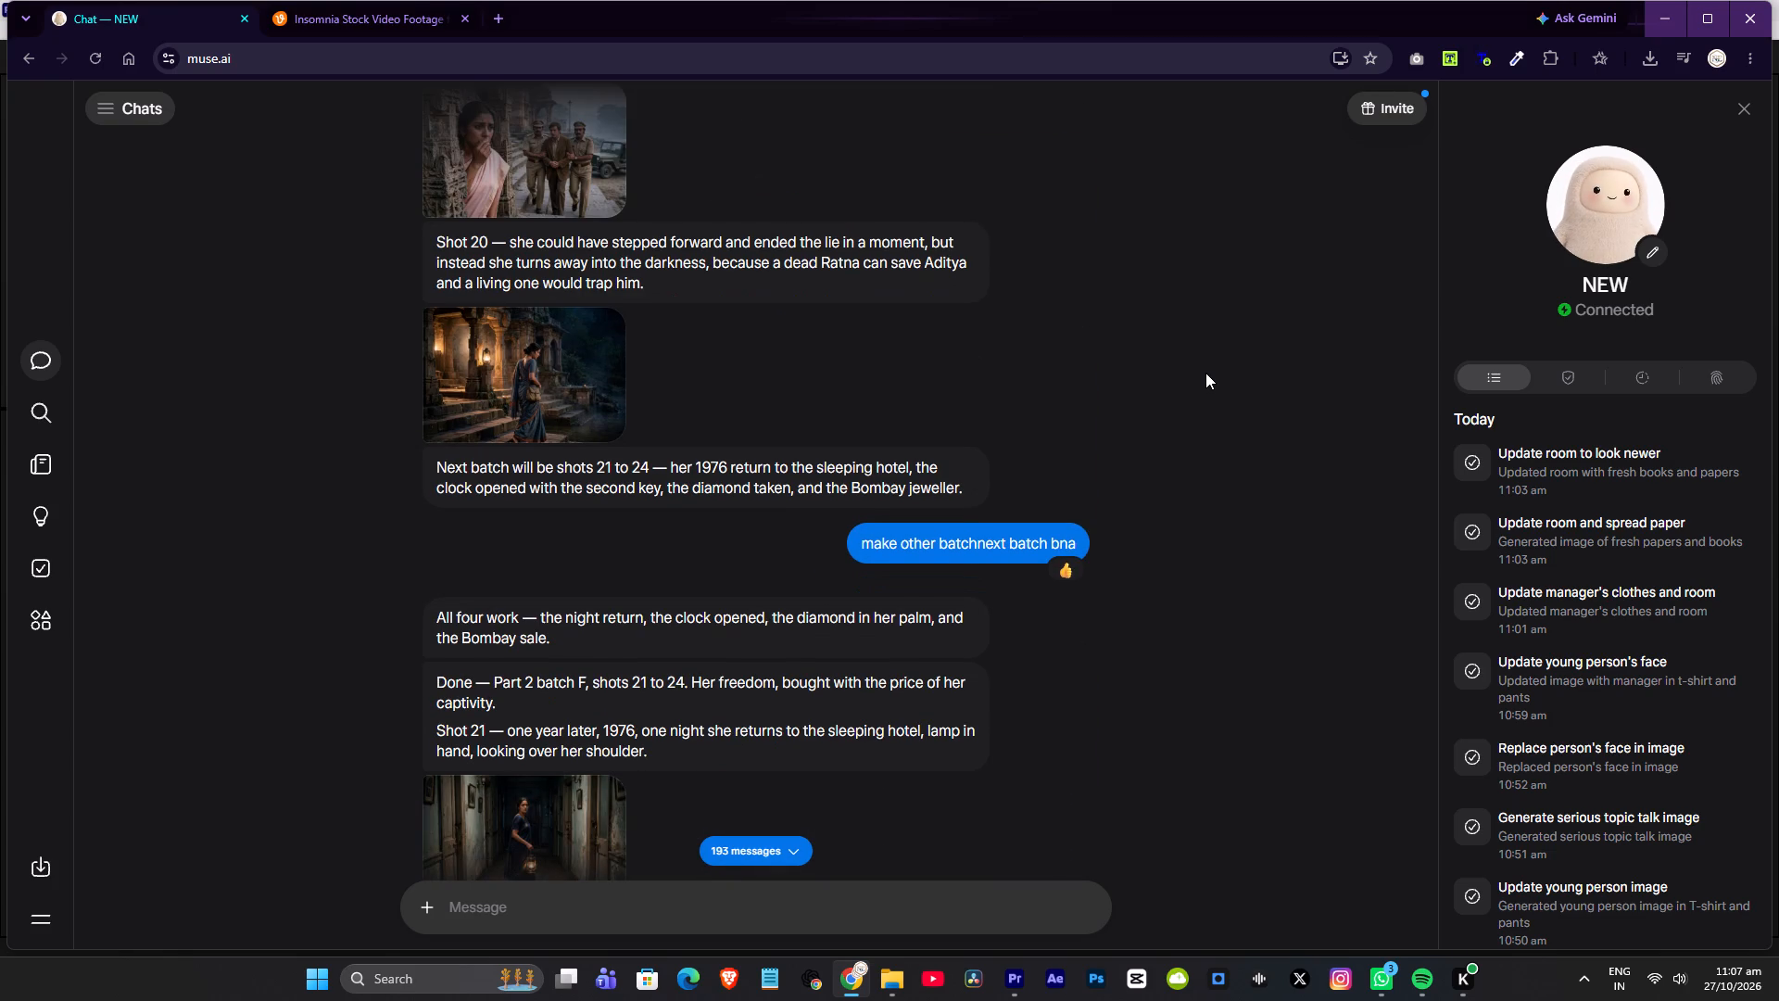
pyautogui.press('Home')
pyautogui.press('Home')
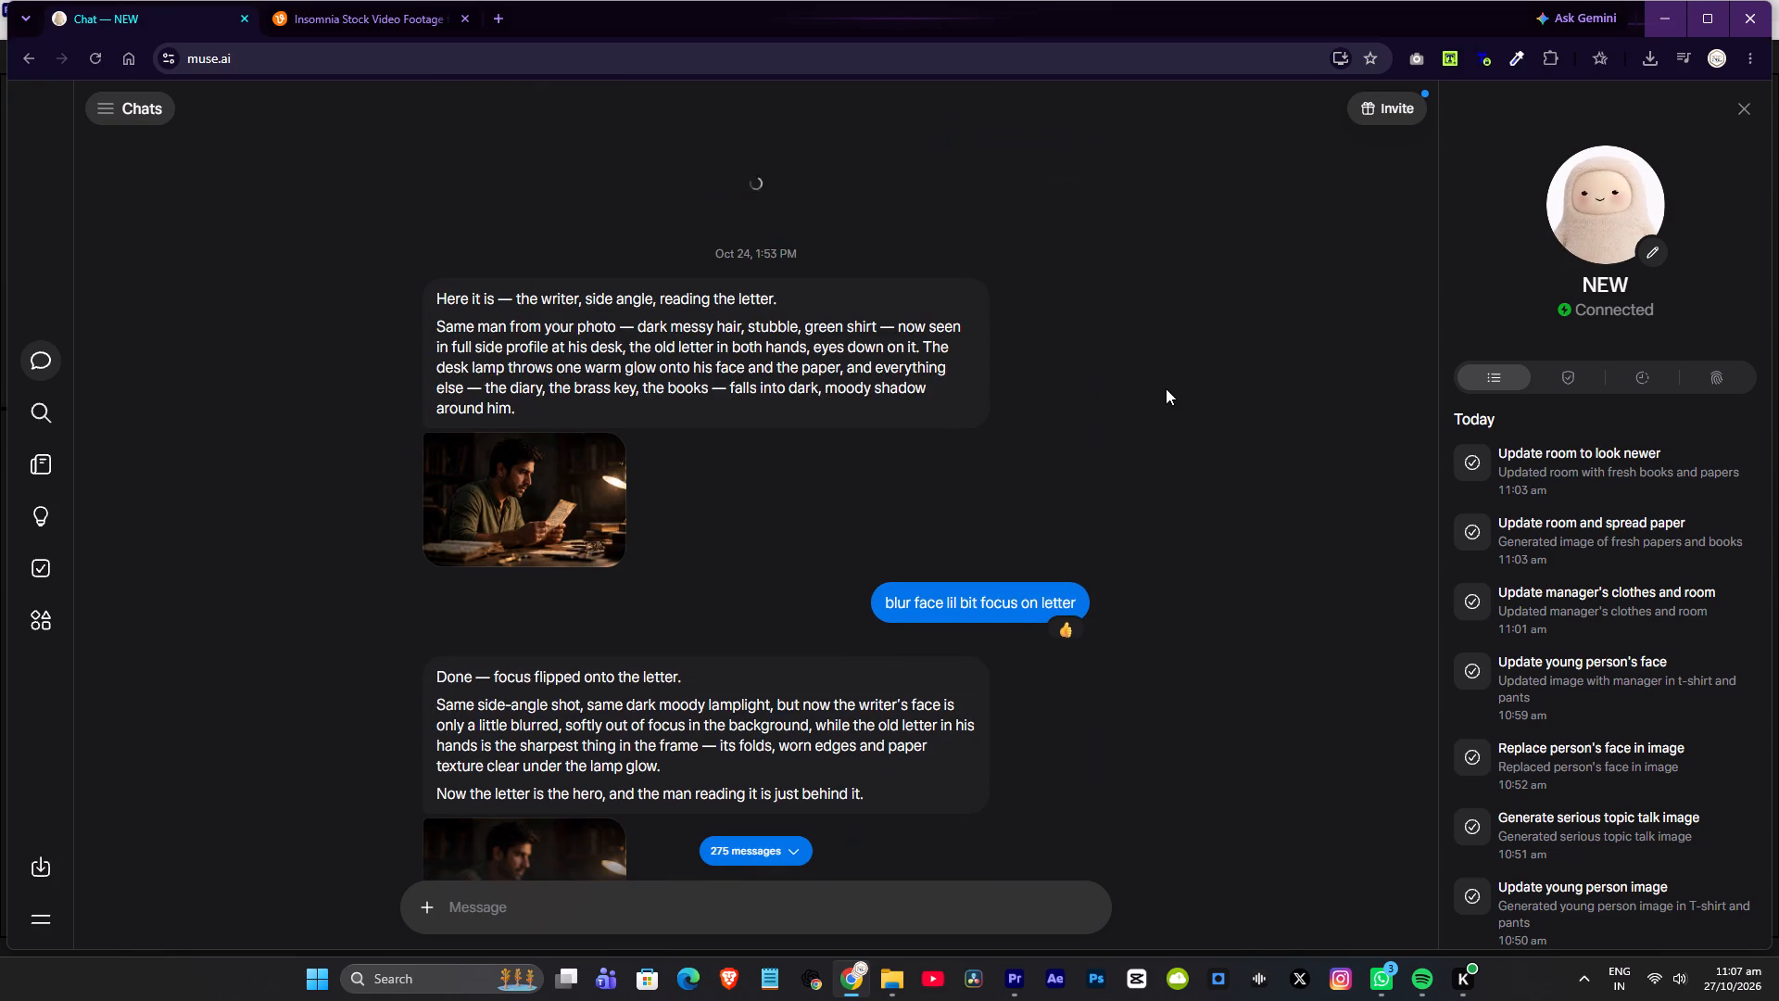
pyautogui.press('Home')
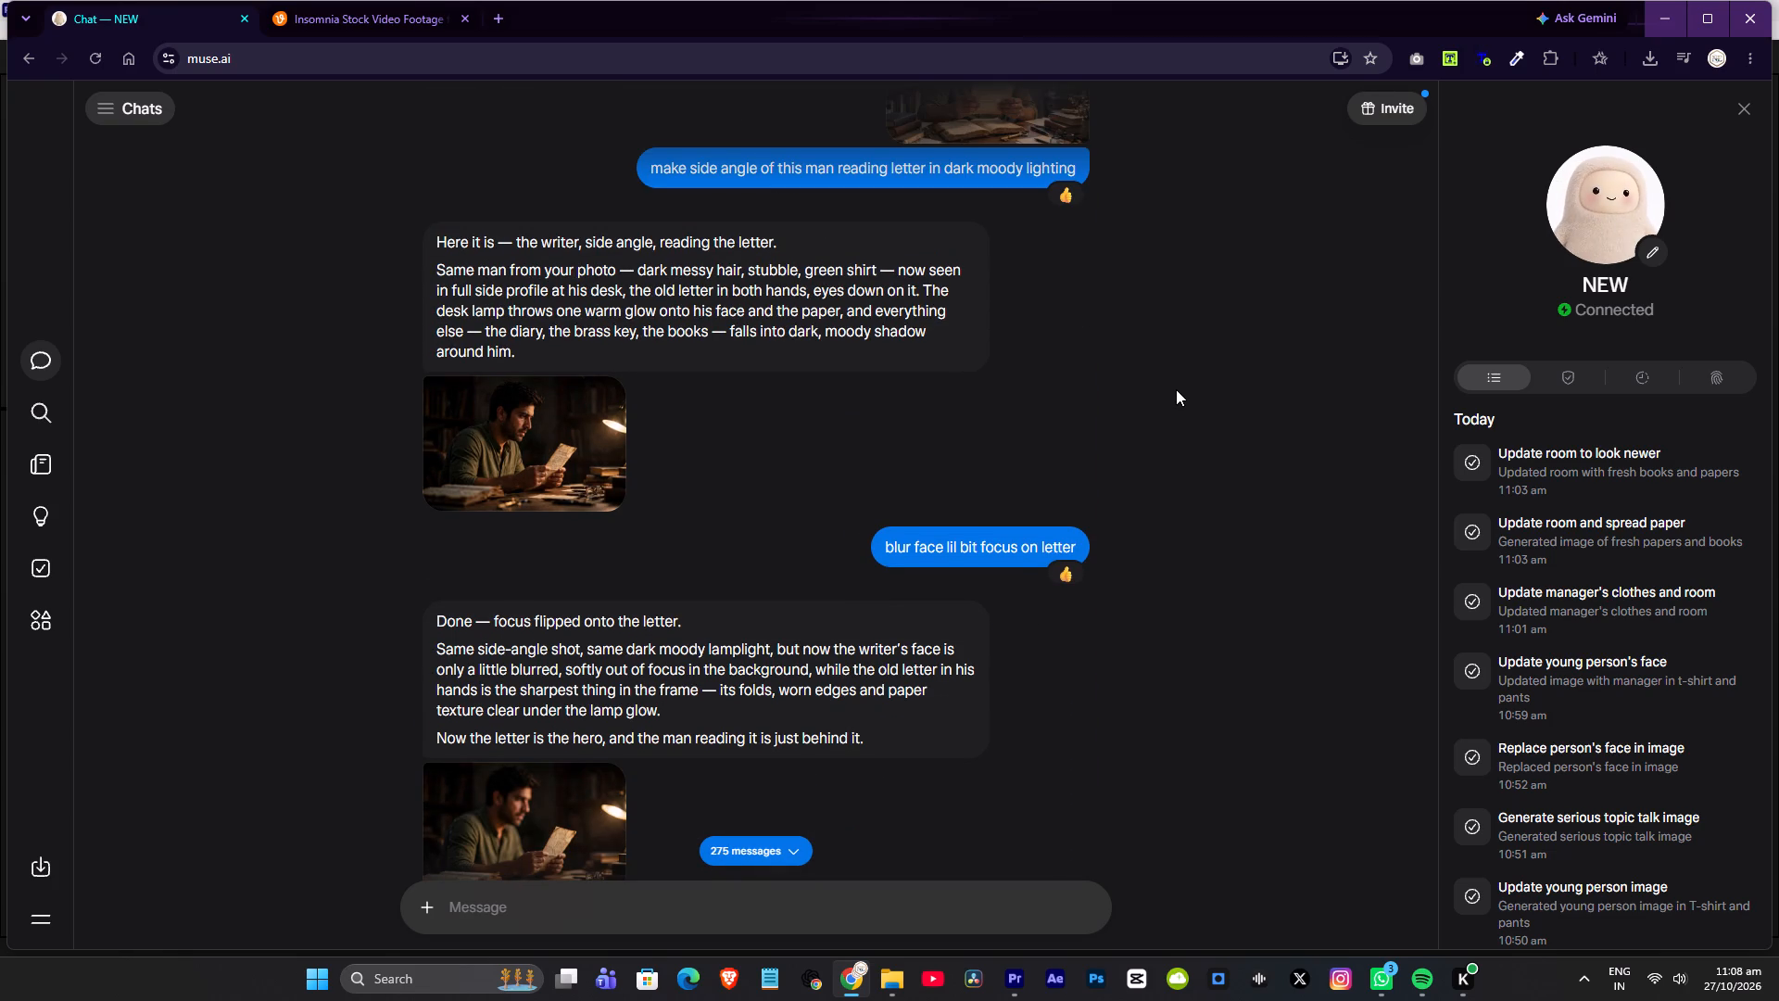
pyautogui.click(1176, 389)
pyautogui.press('Home')
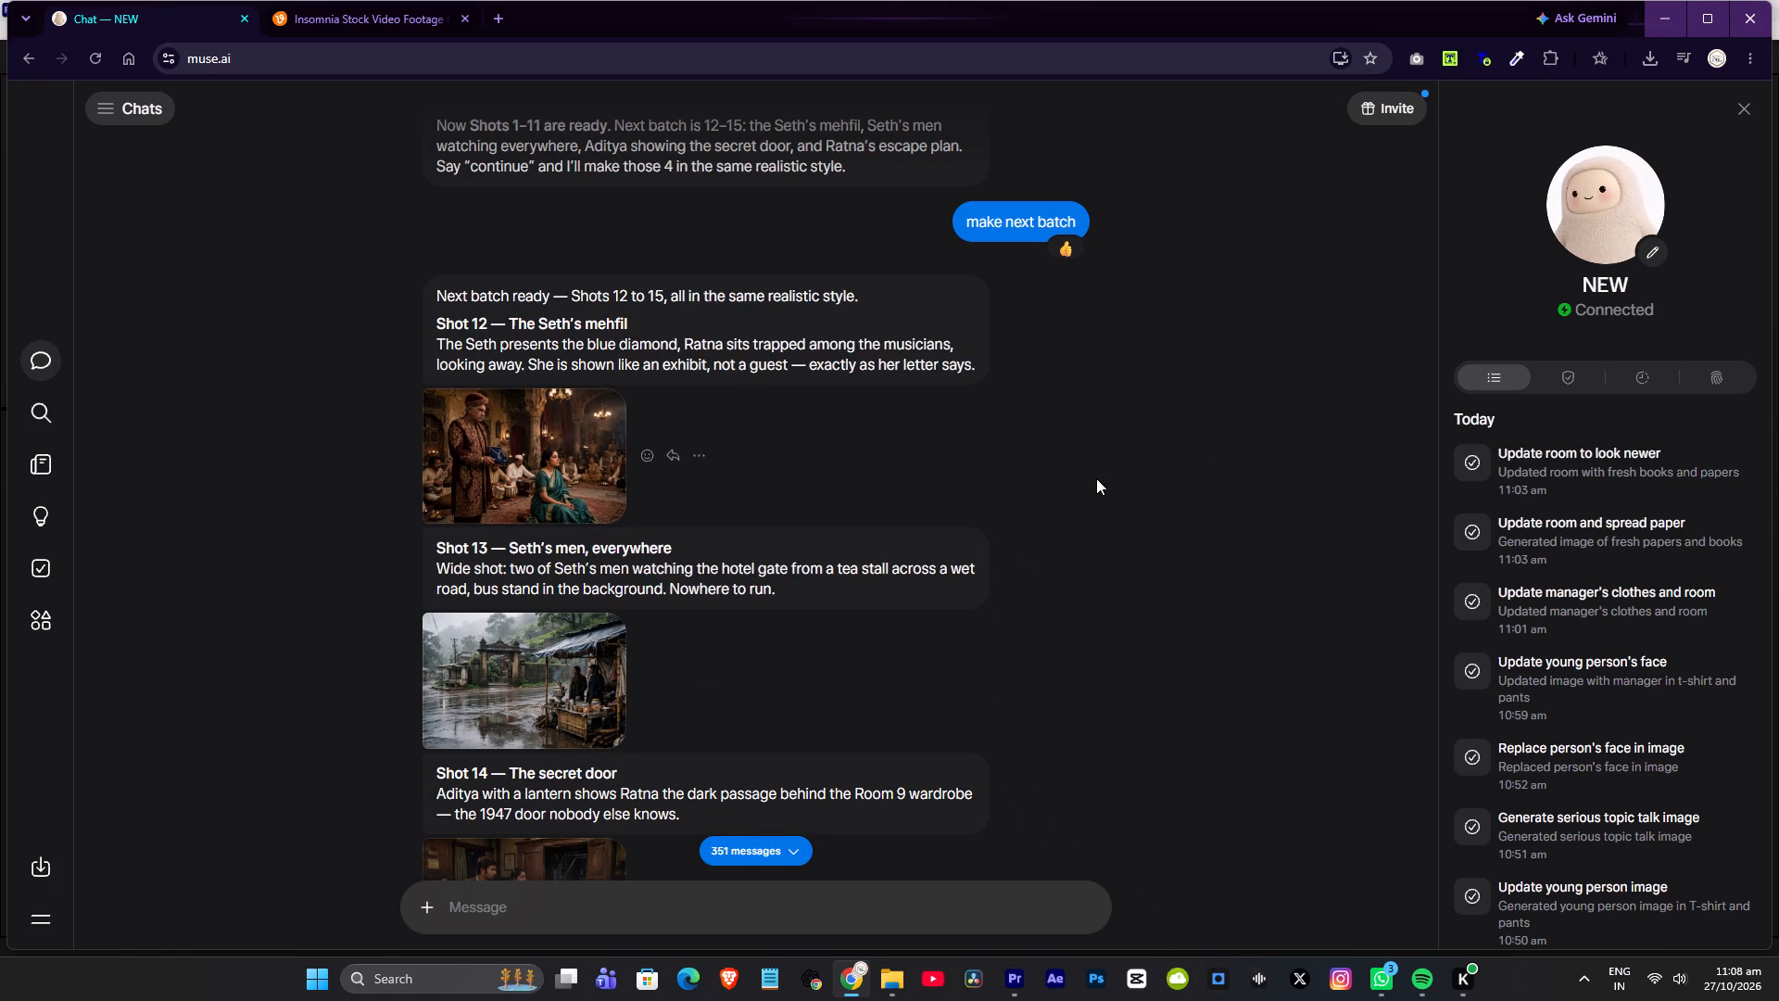
pyautogui.press('Home')
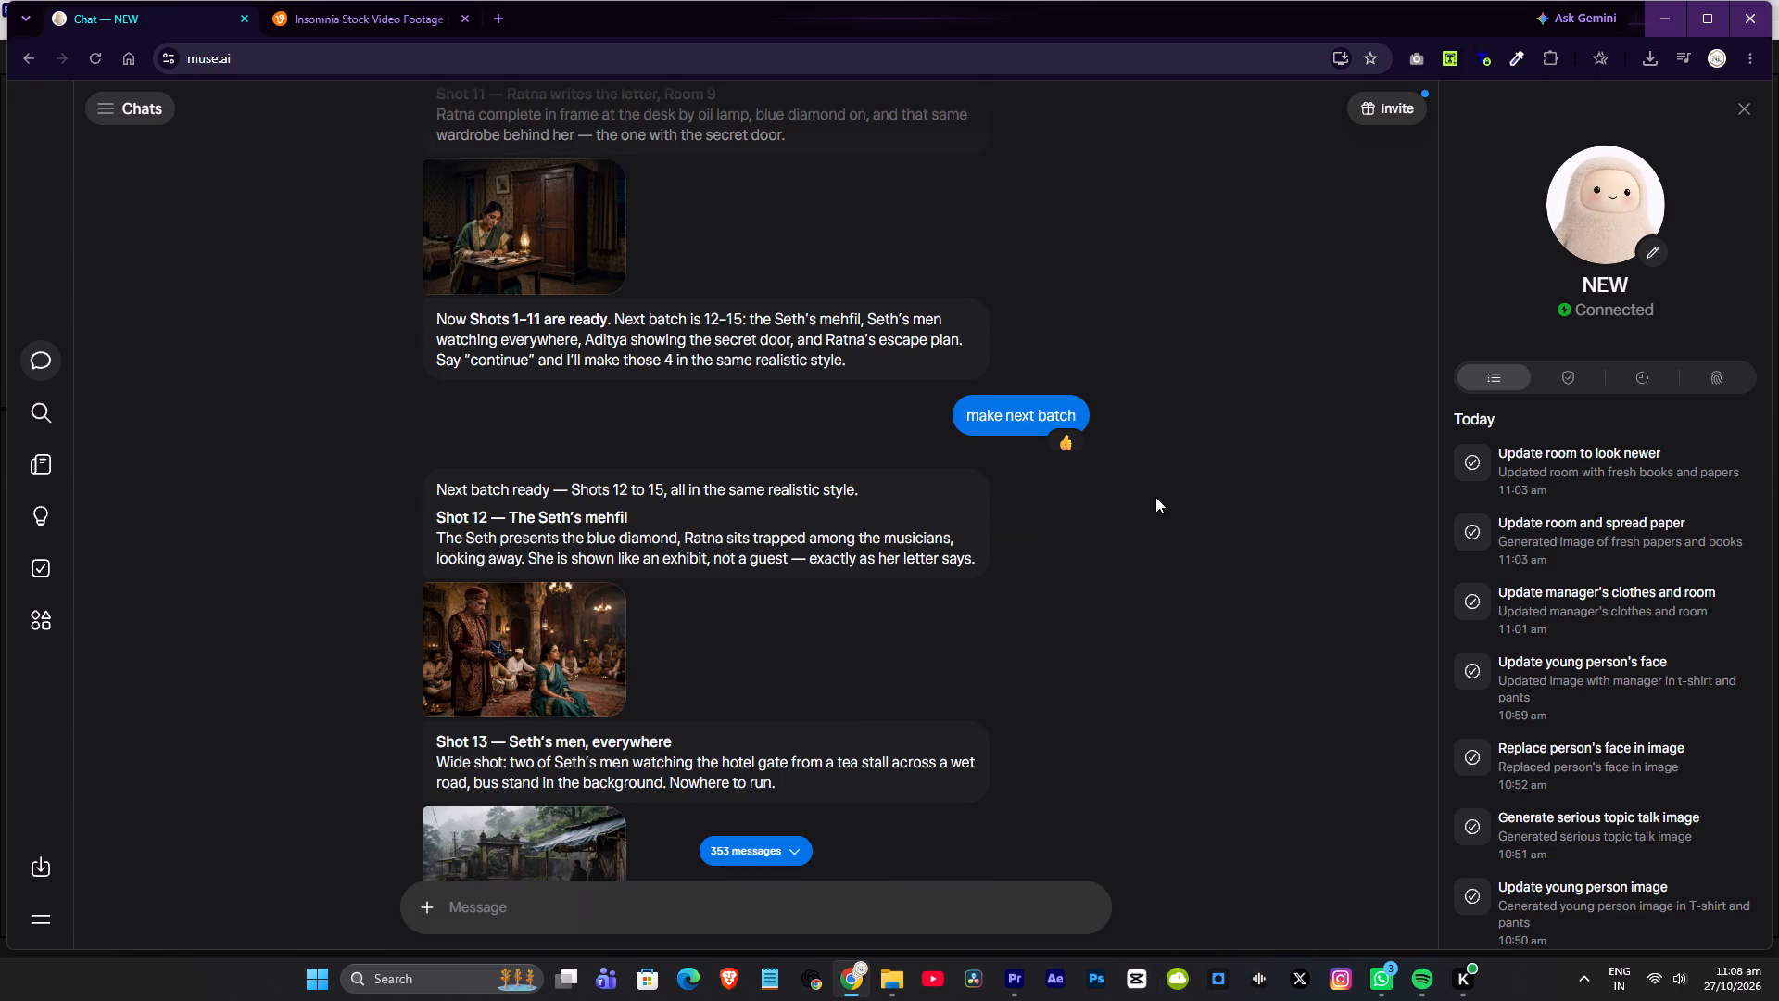
# Return to the chat's most recent messages and check the latest revised room and book images.
pyautogui.press('End')
pyautogui.press('End')
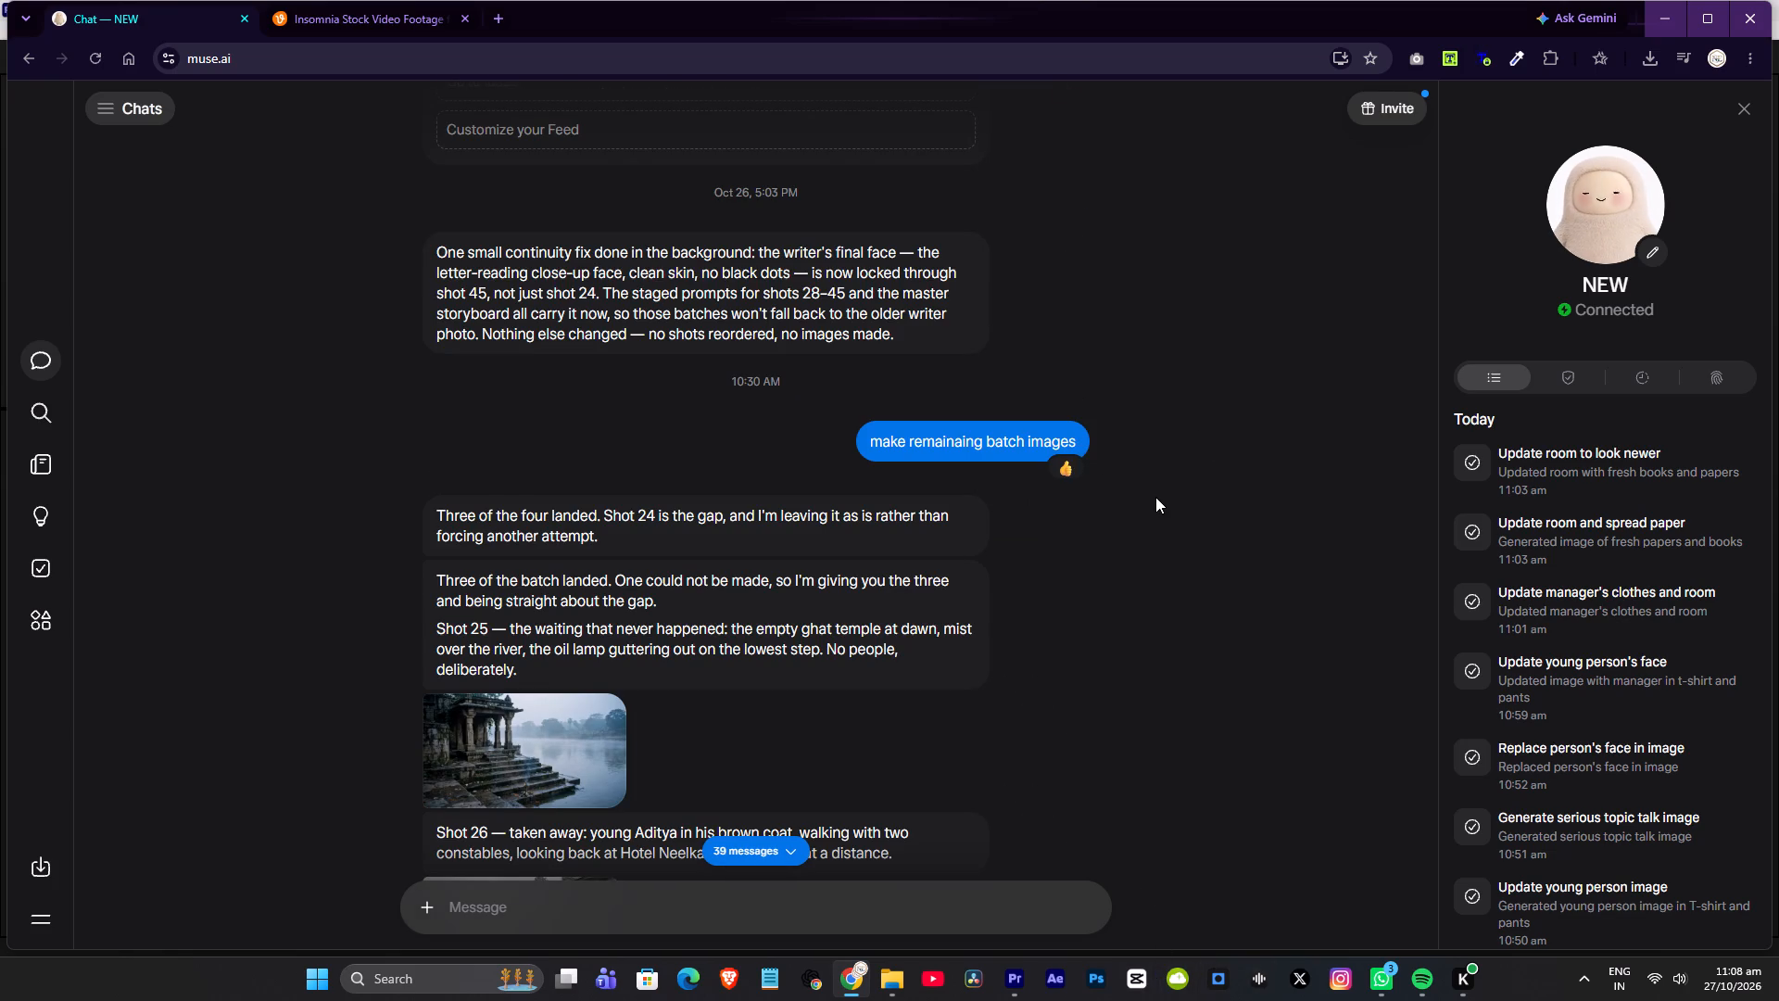
pyautogui.press('pagedown')
pyautogui.press('pagedown')
pyautogui.press('pagedown')
pyautogui.press('pagedown')
pyautogui.press('pagedown')
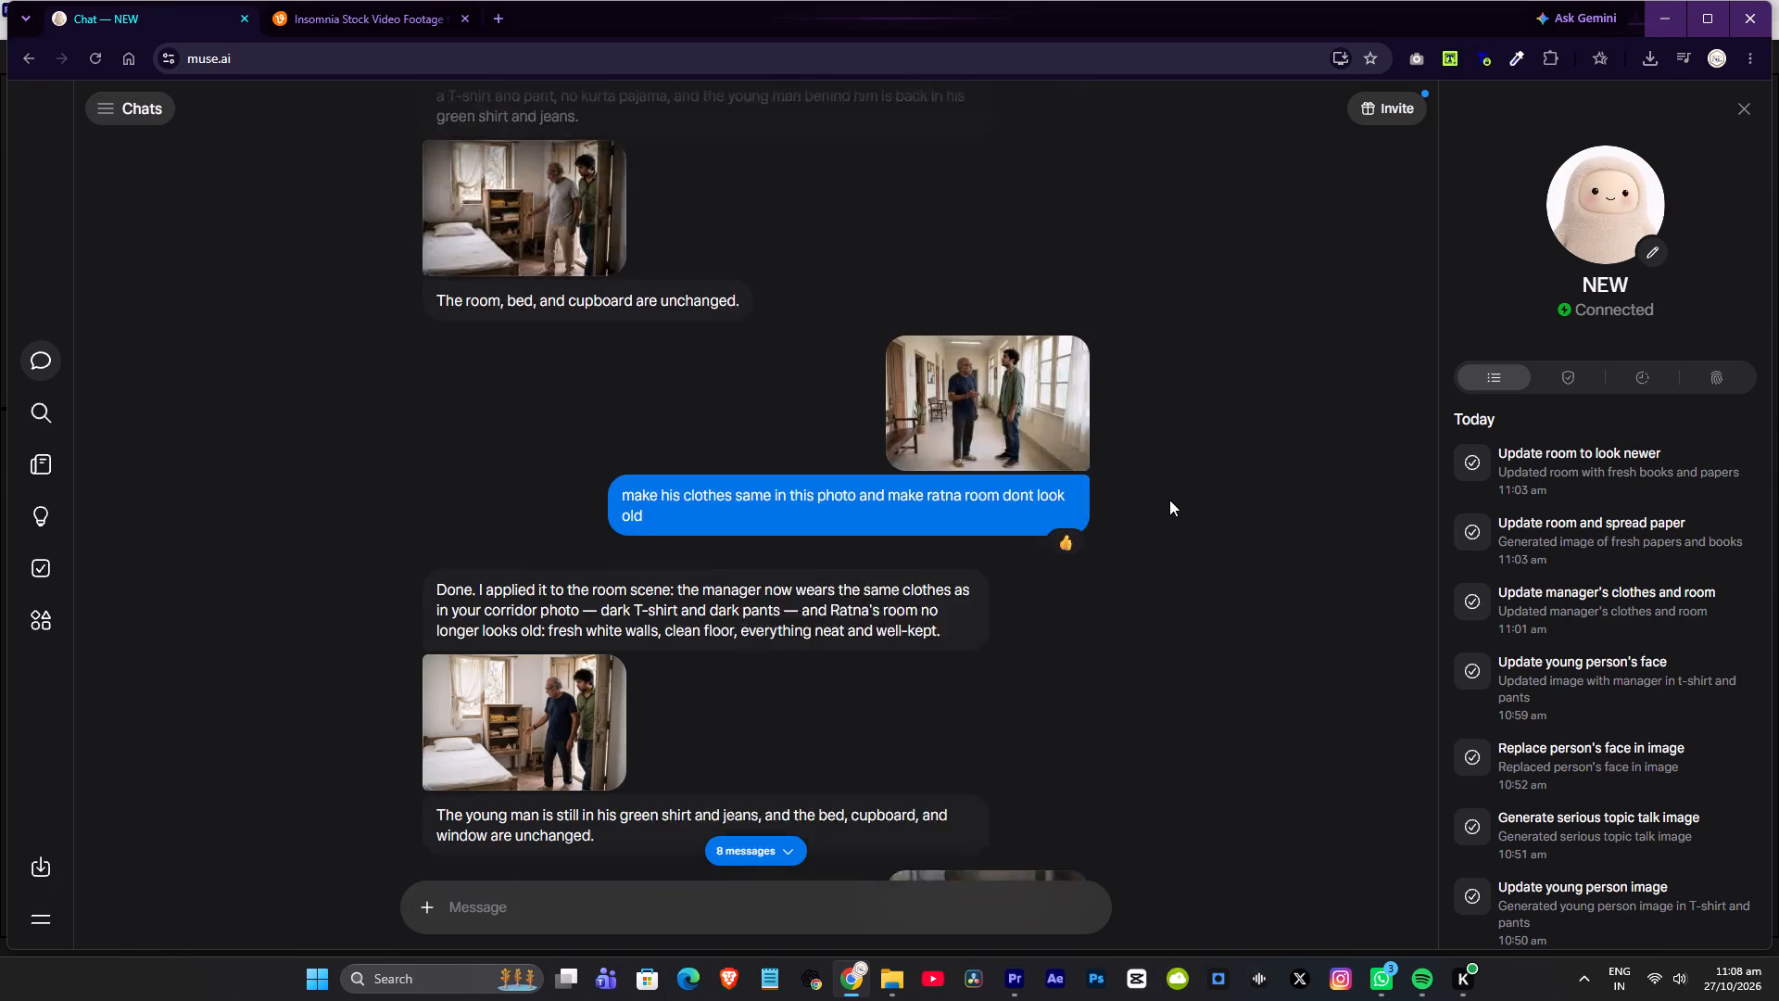
pyautogui.press('pagedown')
pyautogui.press('pagedown')
pyautogui.press('pagedown')
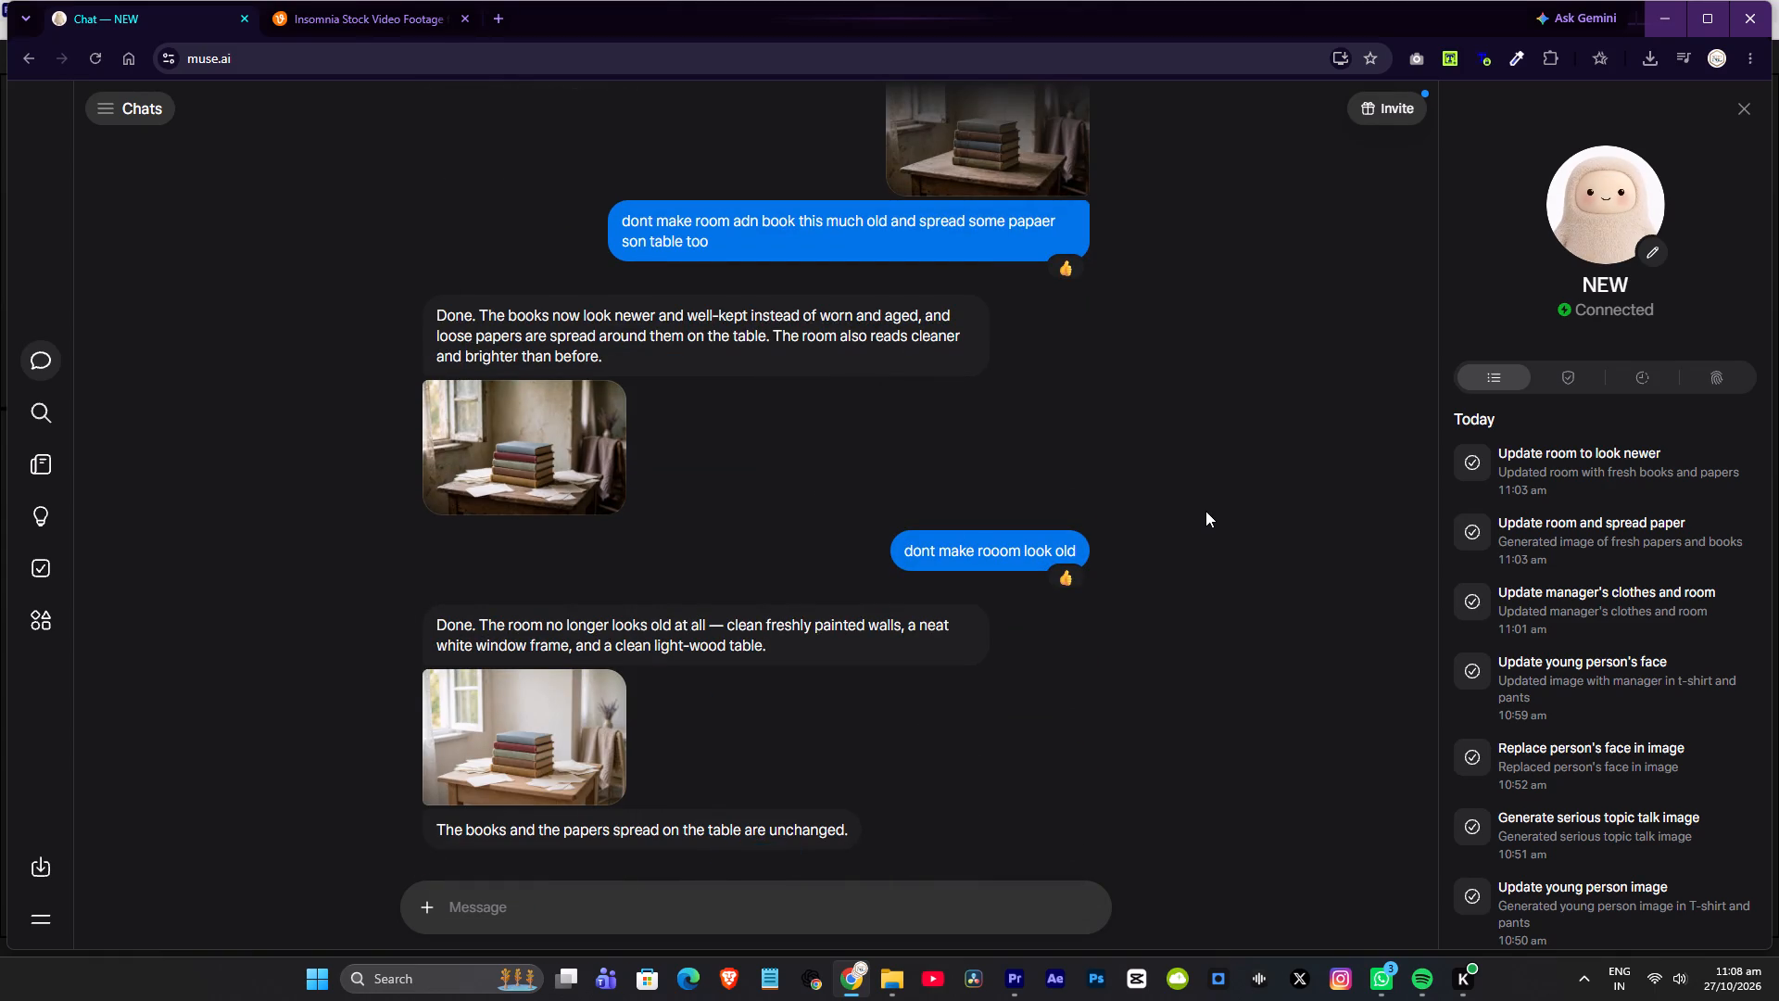
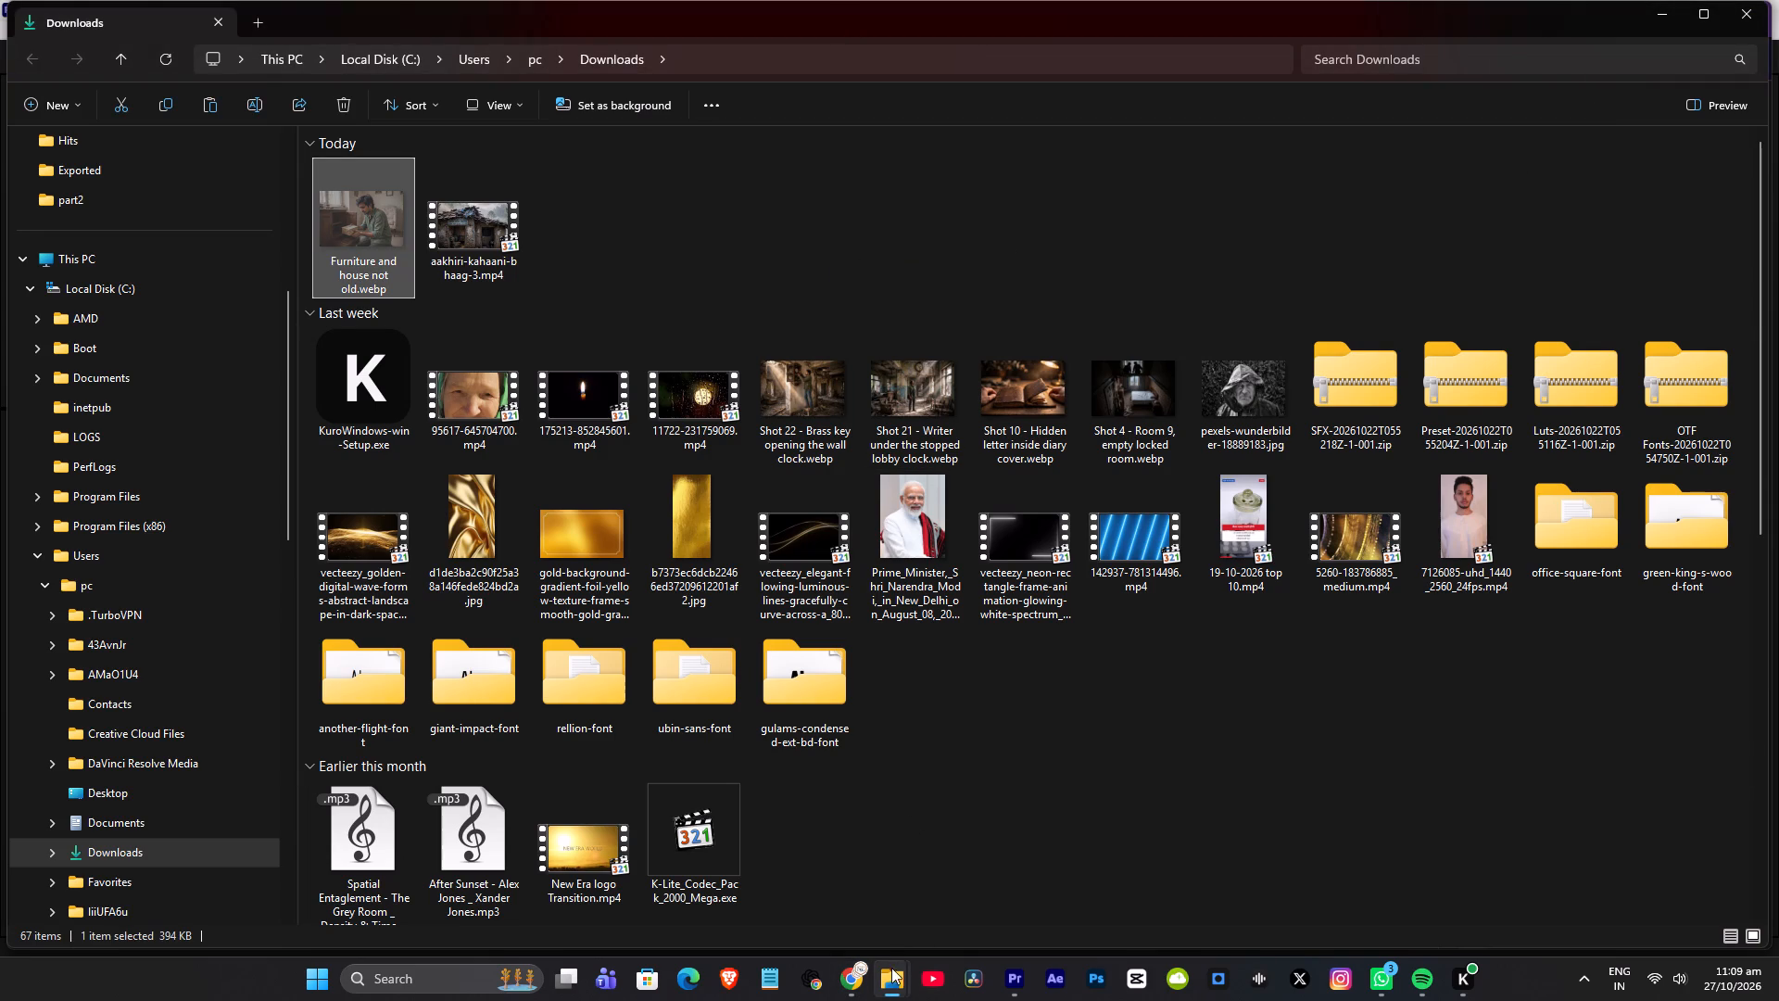
pyautogui.click(889, 969)
pyautogui.click(930, 892)
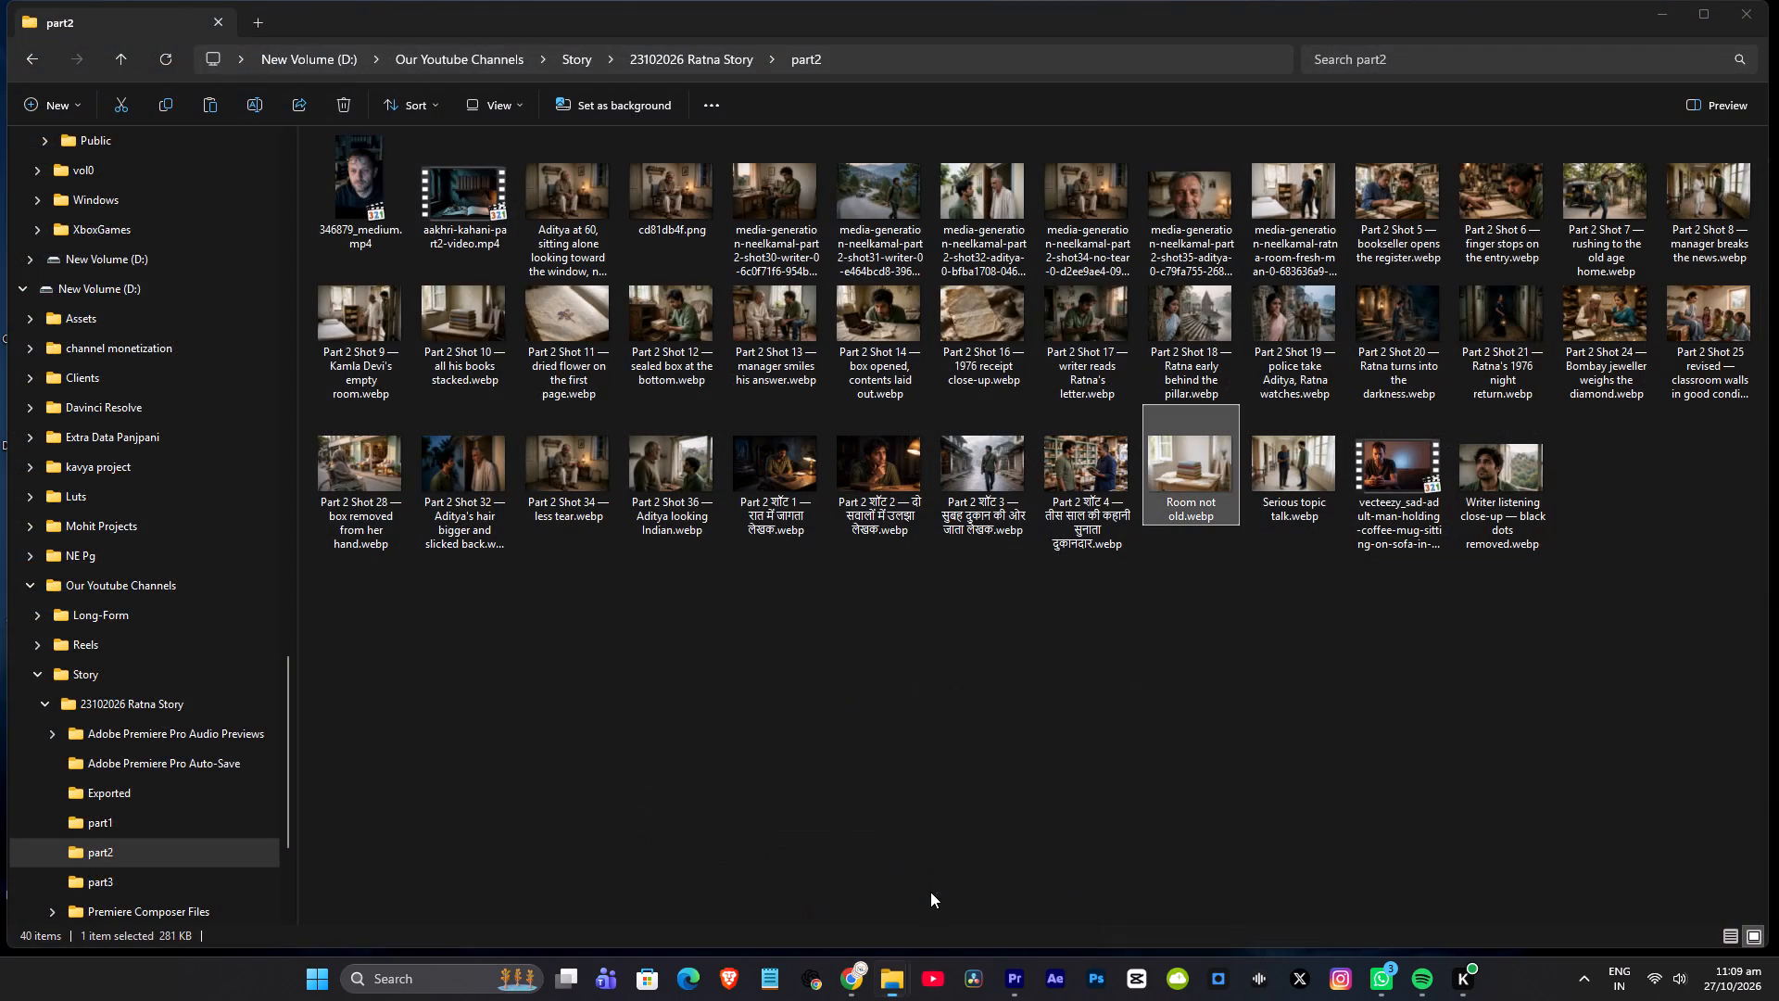
pyautogui.click(902, 811)
pyautogui.hotkey('ctrl', 'v')
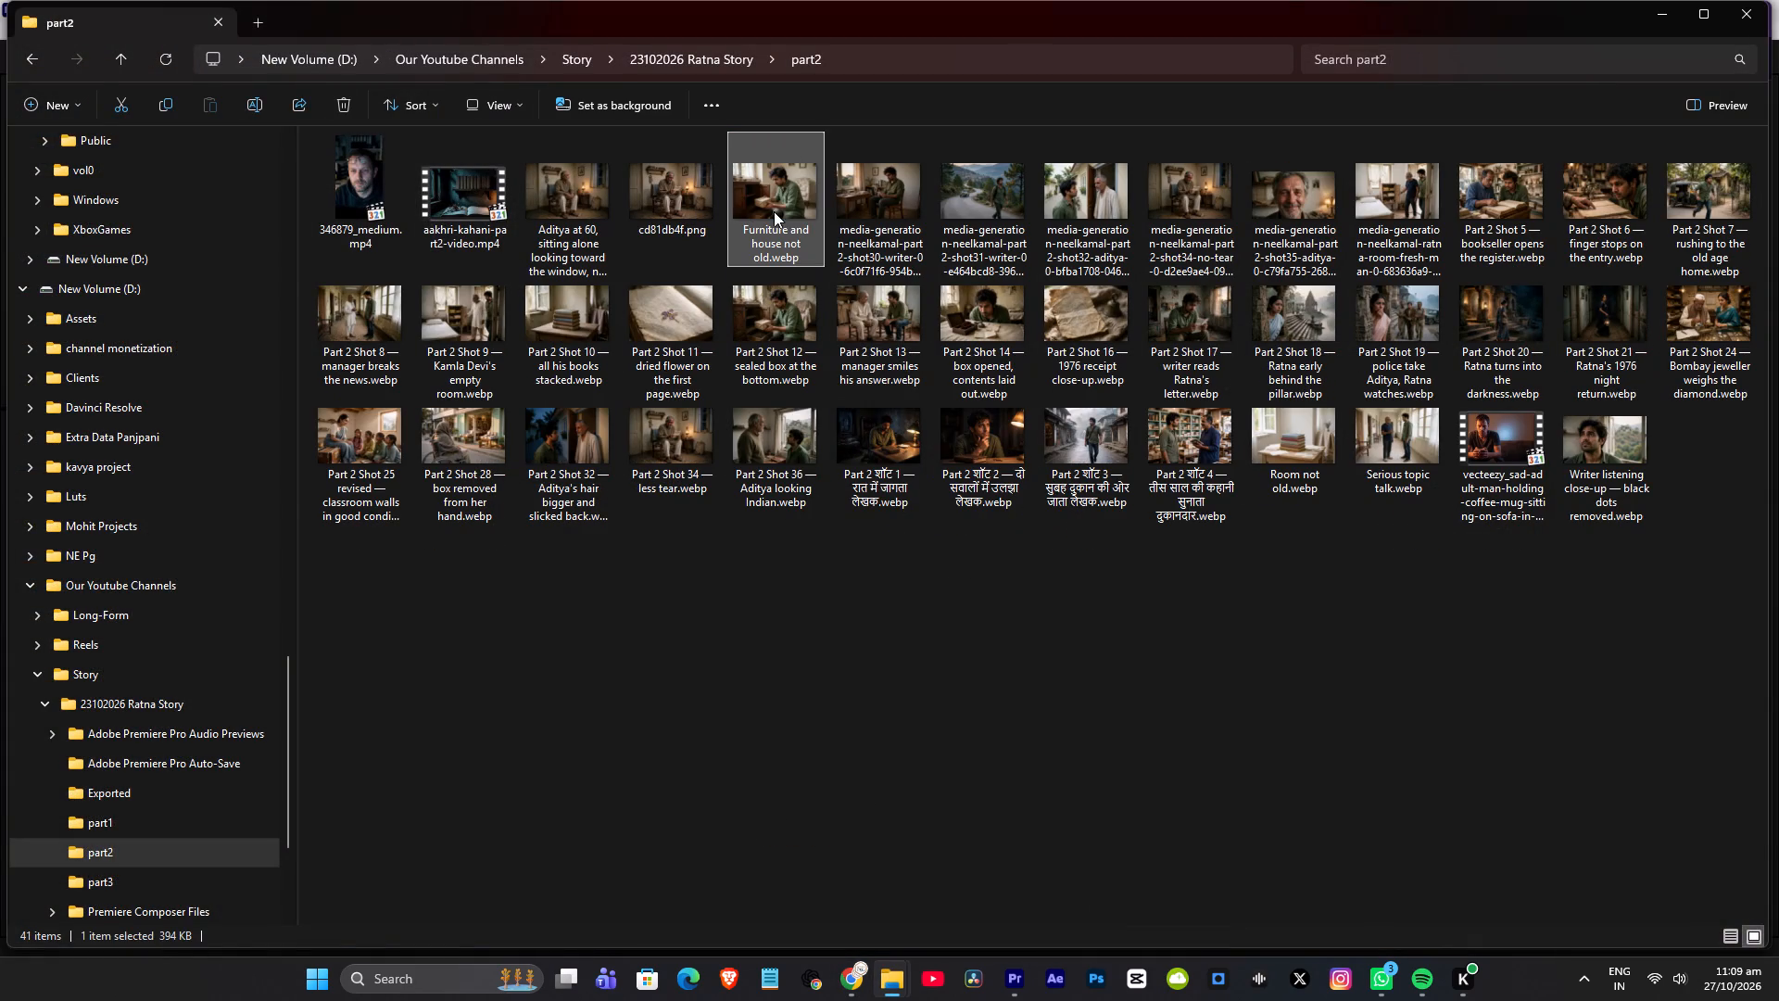
# Add "Furniture and house not old.webp" to V5 of the Premiere part2 sequence, starting level with the Part 2 Shot 12 clip.
pyautogui.moveTo(776, 209); pyautogui.dragTo(908, 628)
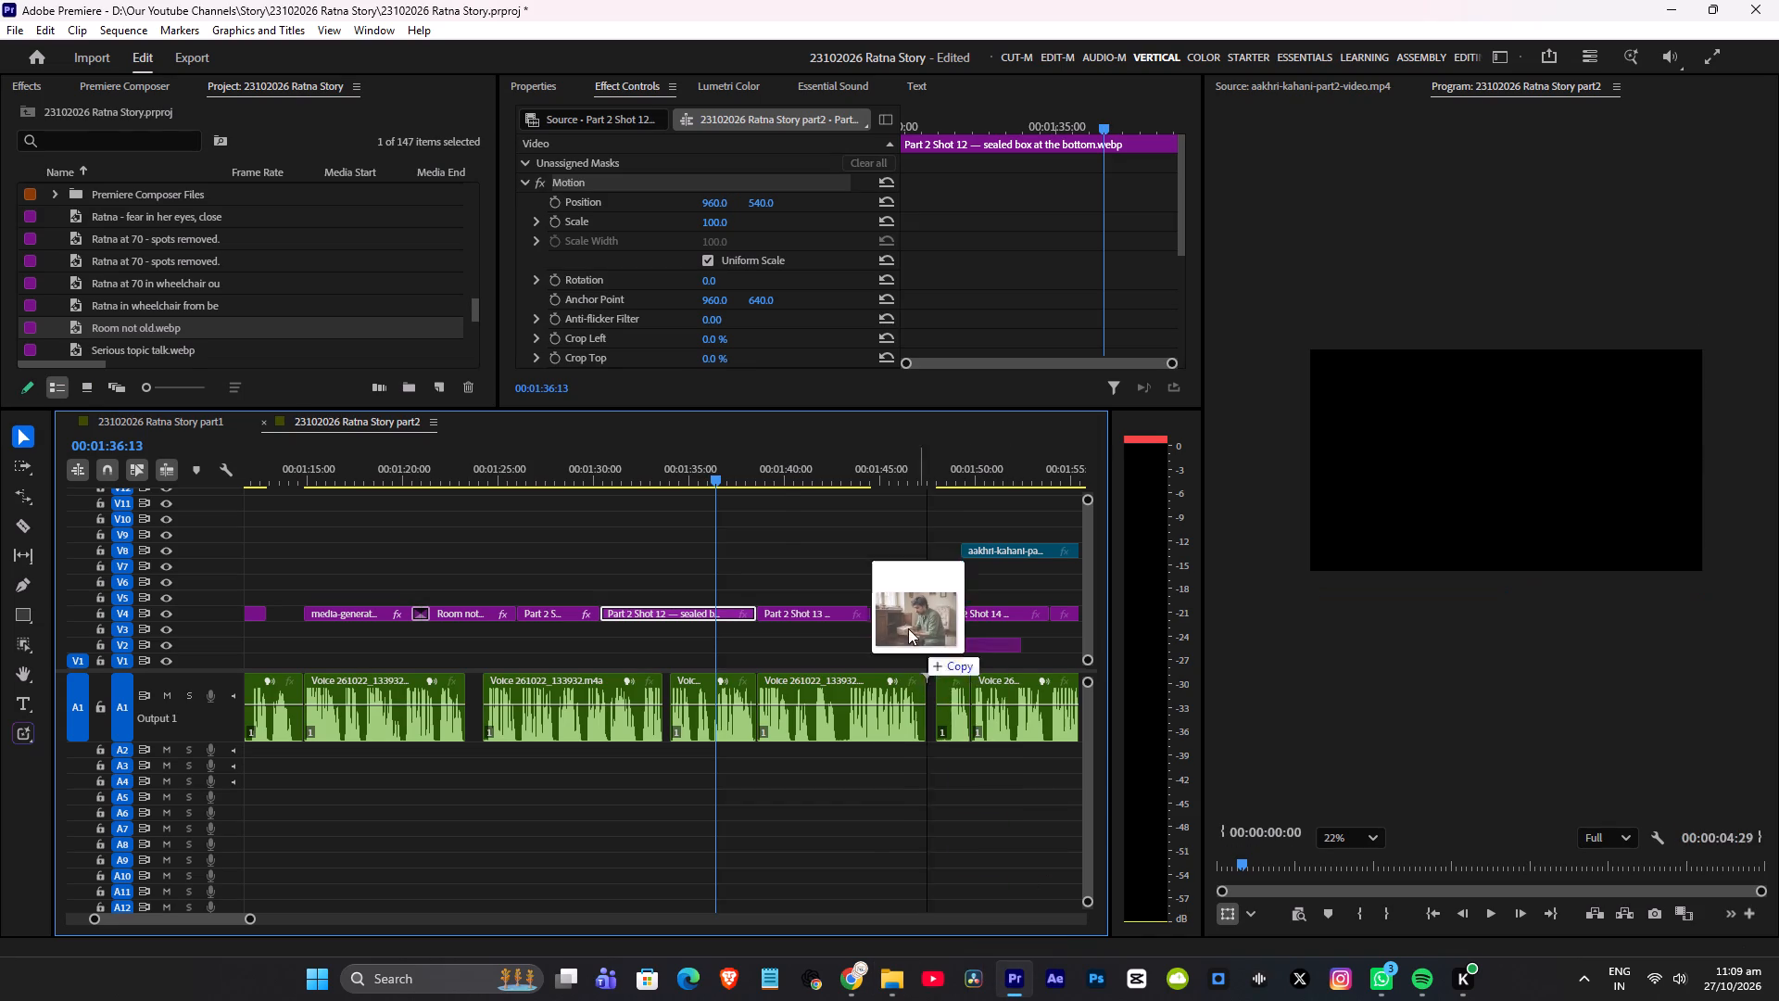
pyautogui.moveTo(908, 628); pyautogui.dragTo(558, 563)
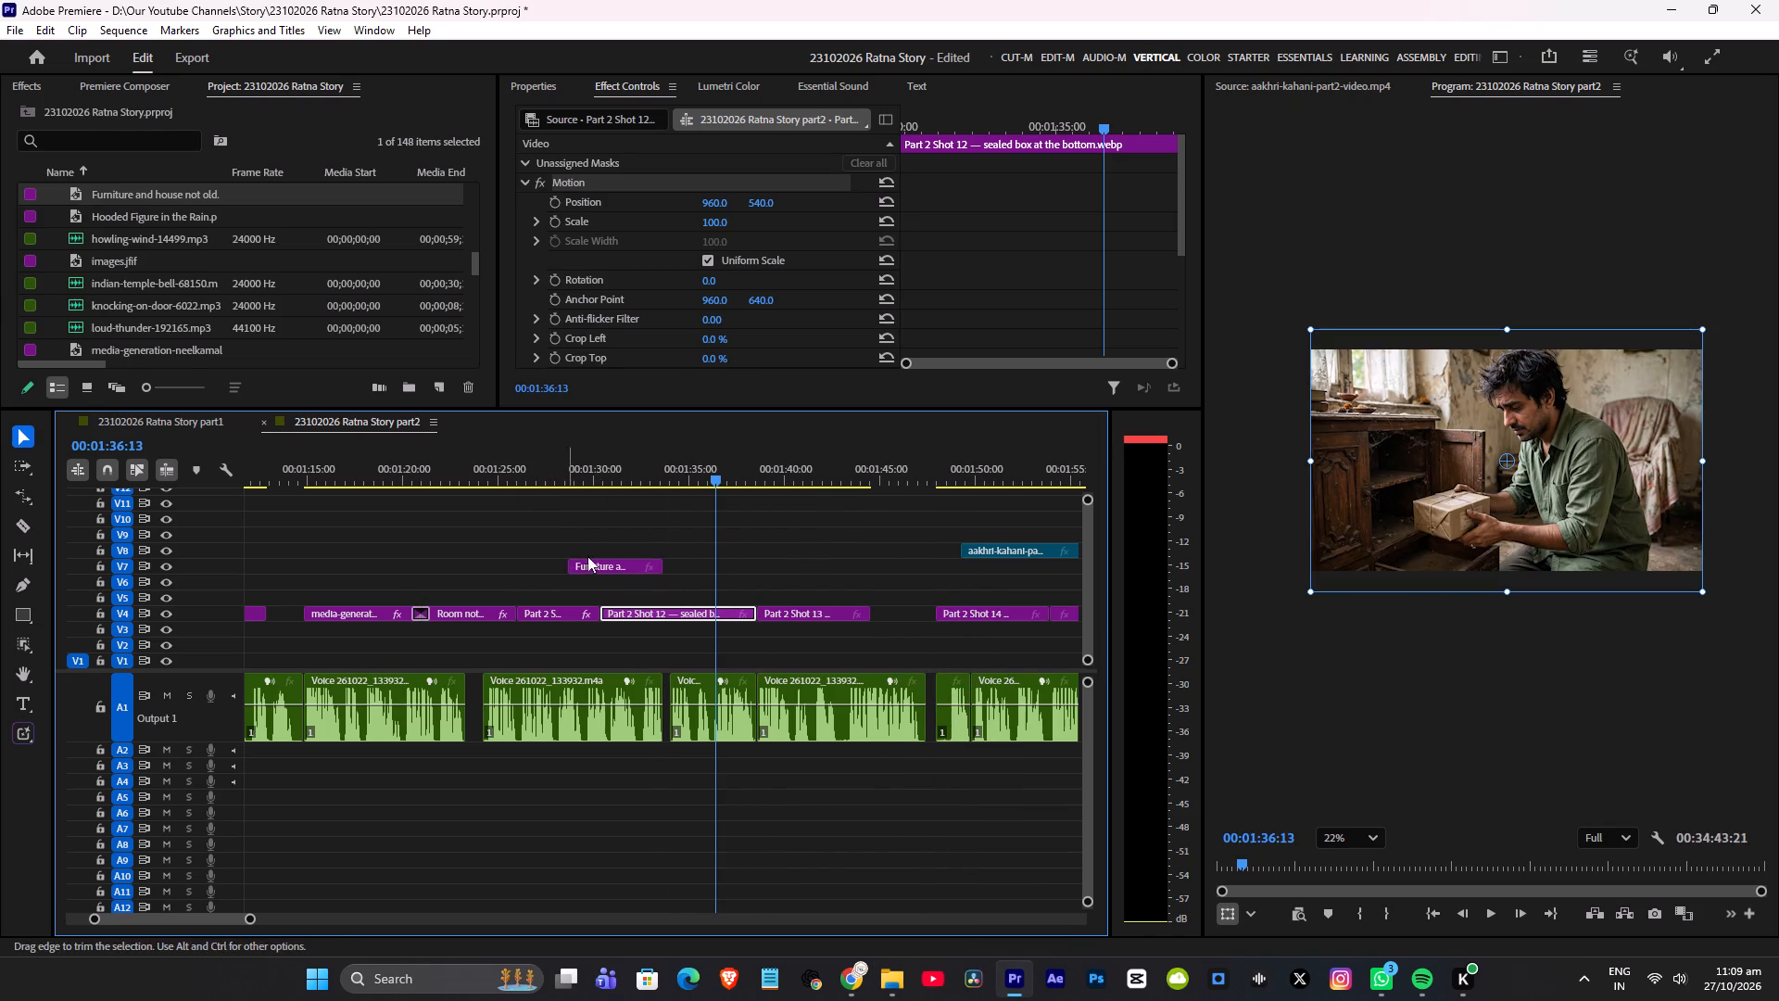
pyautogui.moveTo(608, 564); pyautogui.dragTo(662, 596)
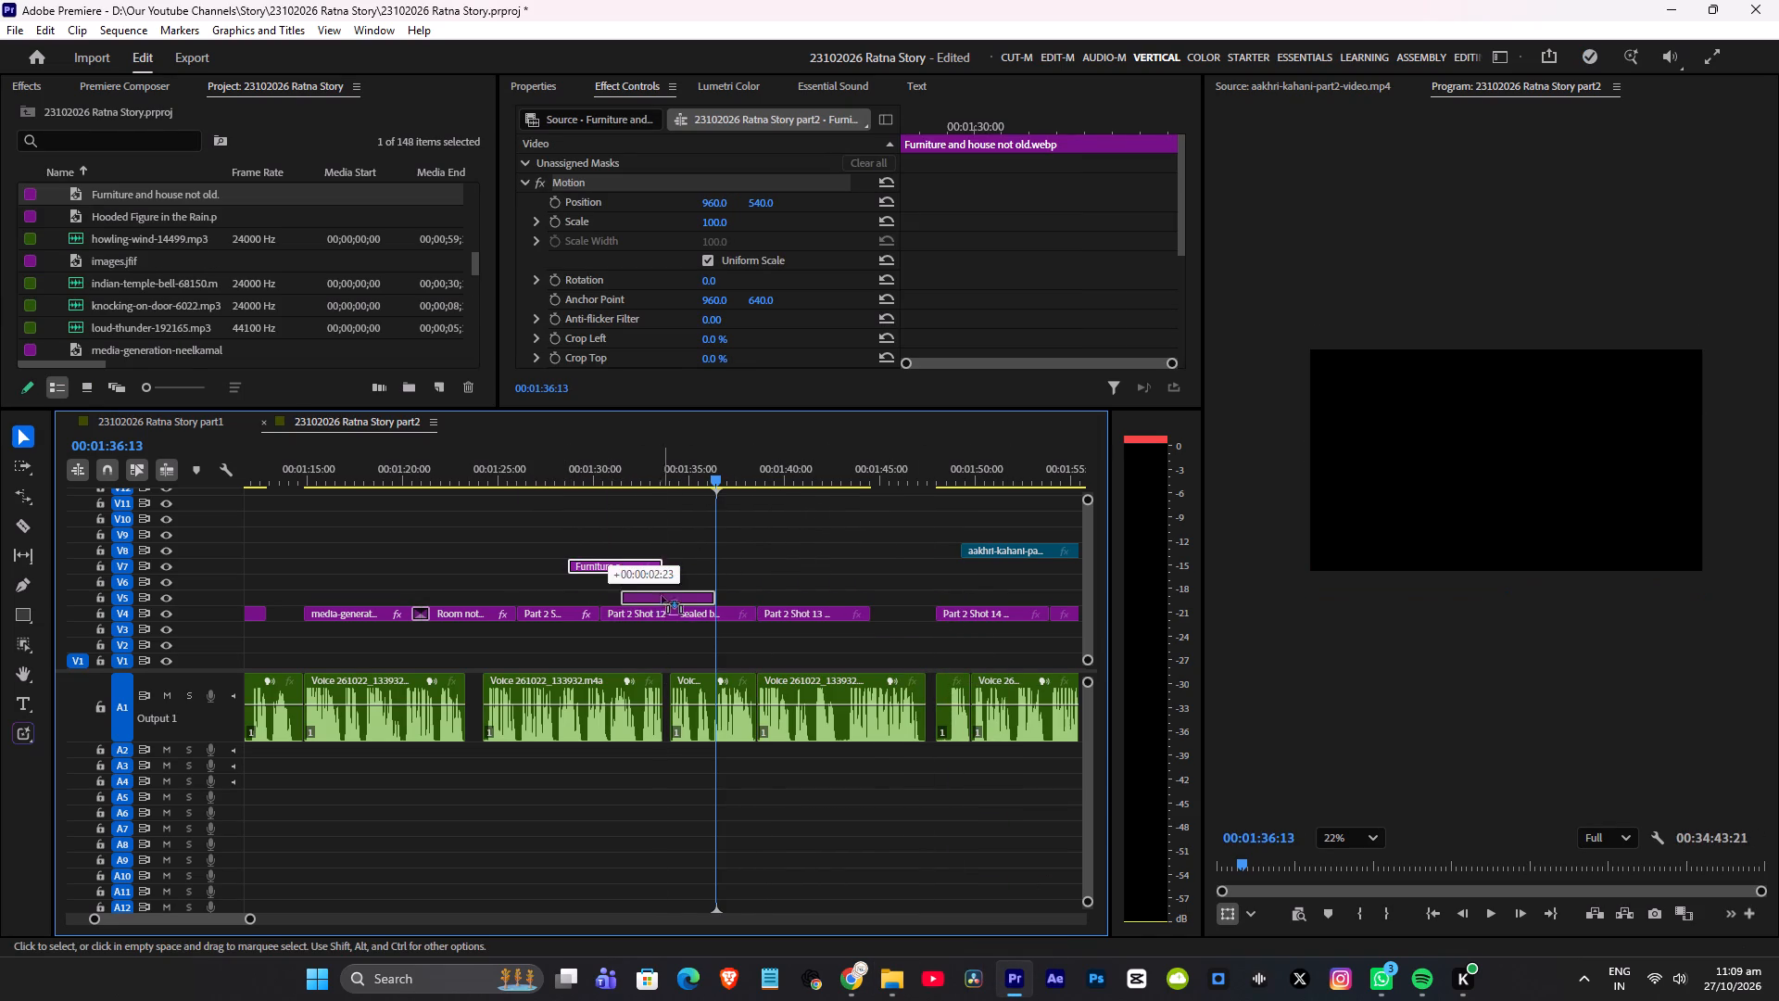
pyautogui.moveTo(662, 596); pyautogui.dragTo(656, 602)
pyautogui.moveTo(626, 599); pyautogui.dragTo(610, 601)
# Replace the Part 2 Shot 12 clip on V4 with the new image, extended to the start of Shot 13, and save the project.
pyautogui.click(650, 618)
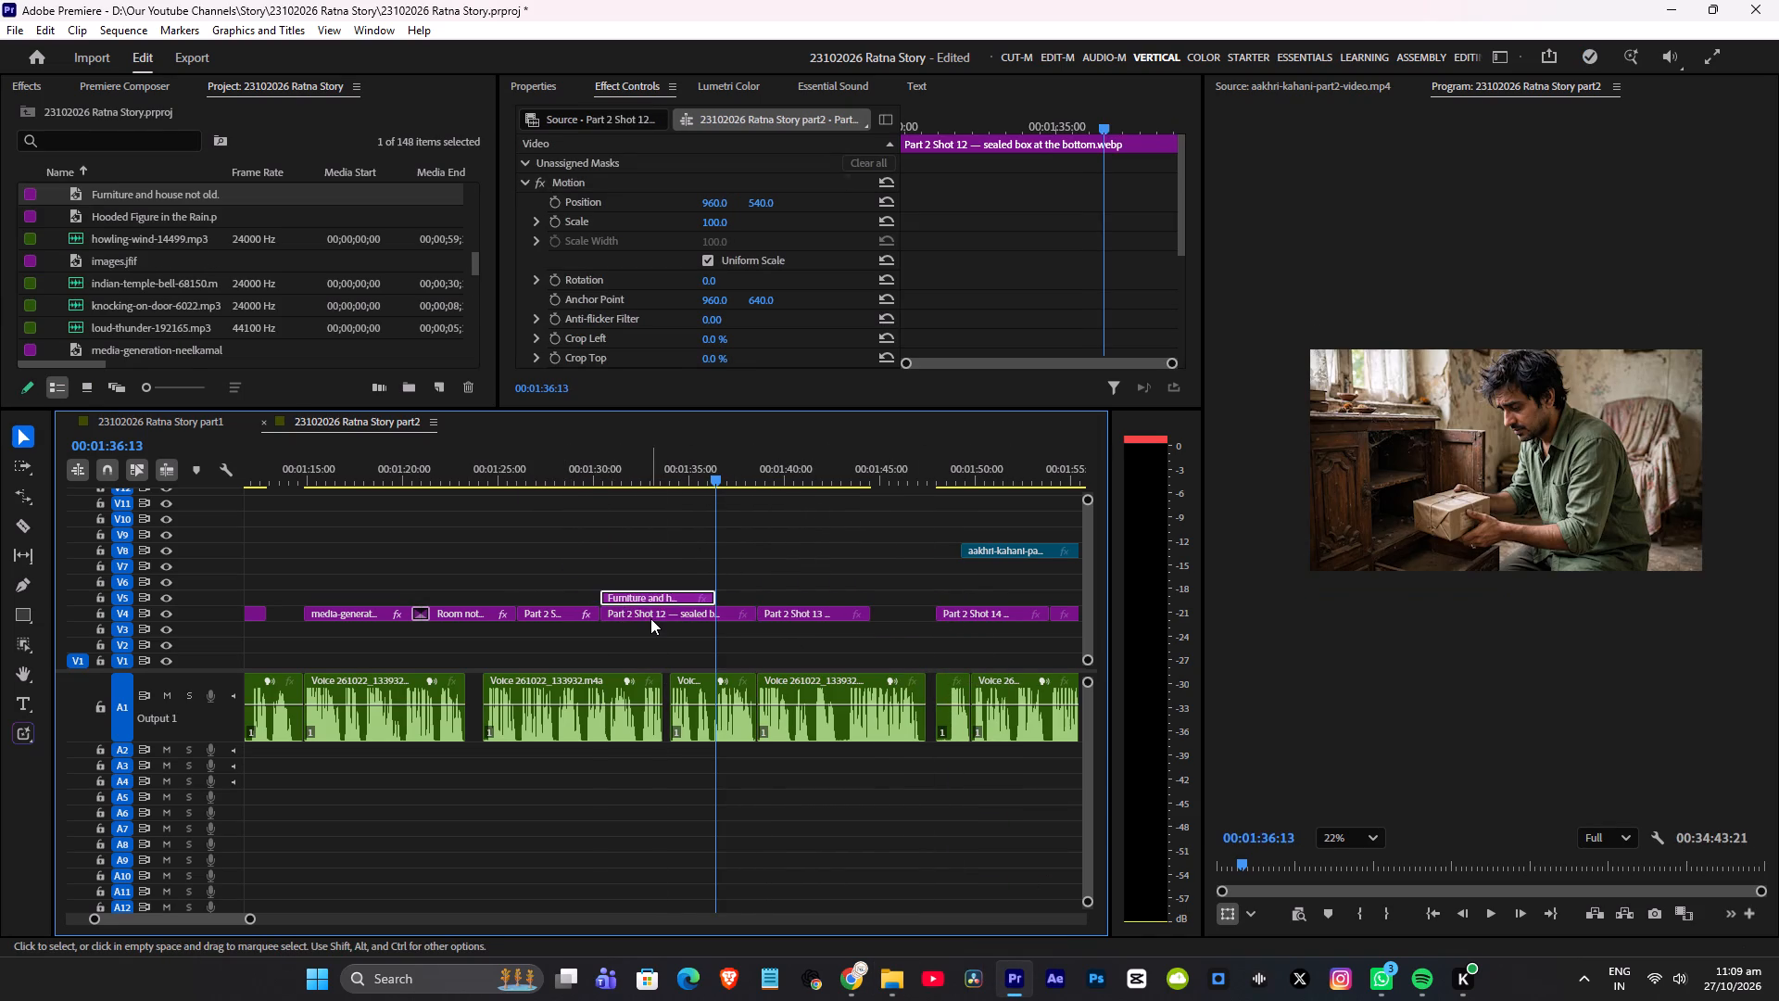
pyautogui.press('Delete')
pyautogui.moveTo(725, 596); pyautogui.dragTo(774, 596)
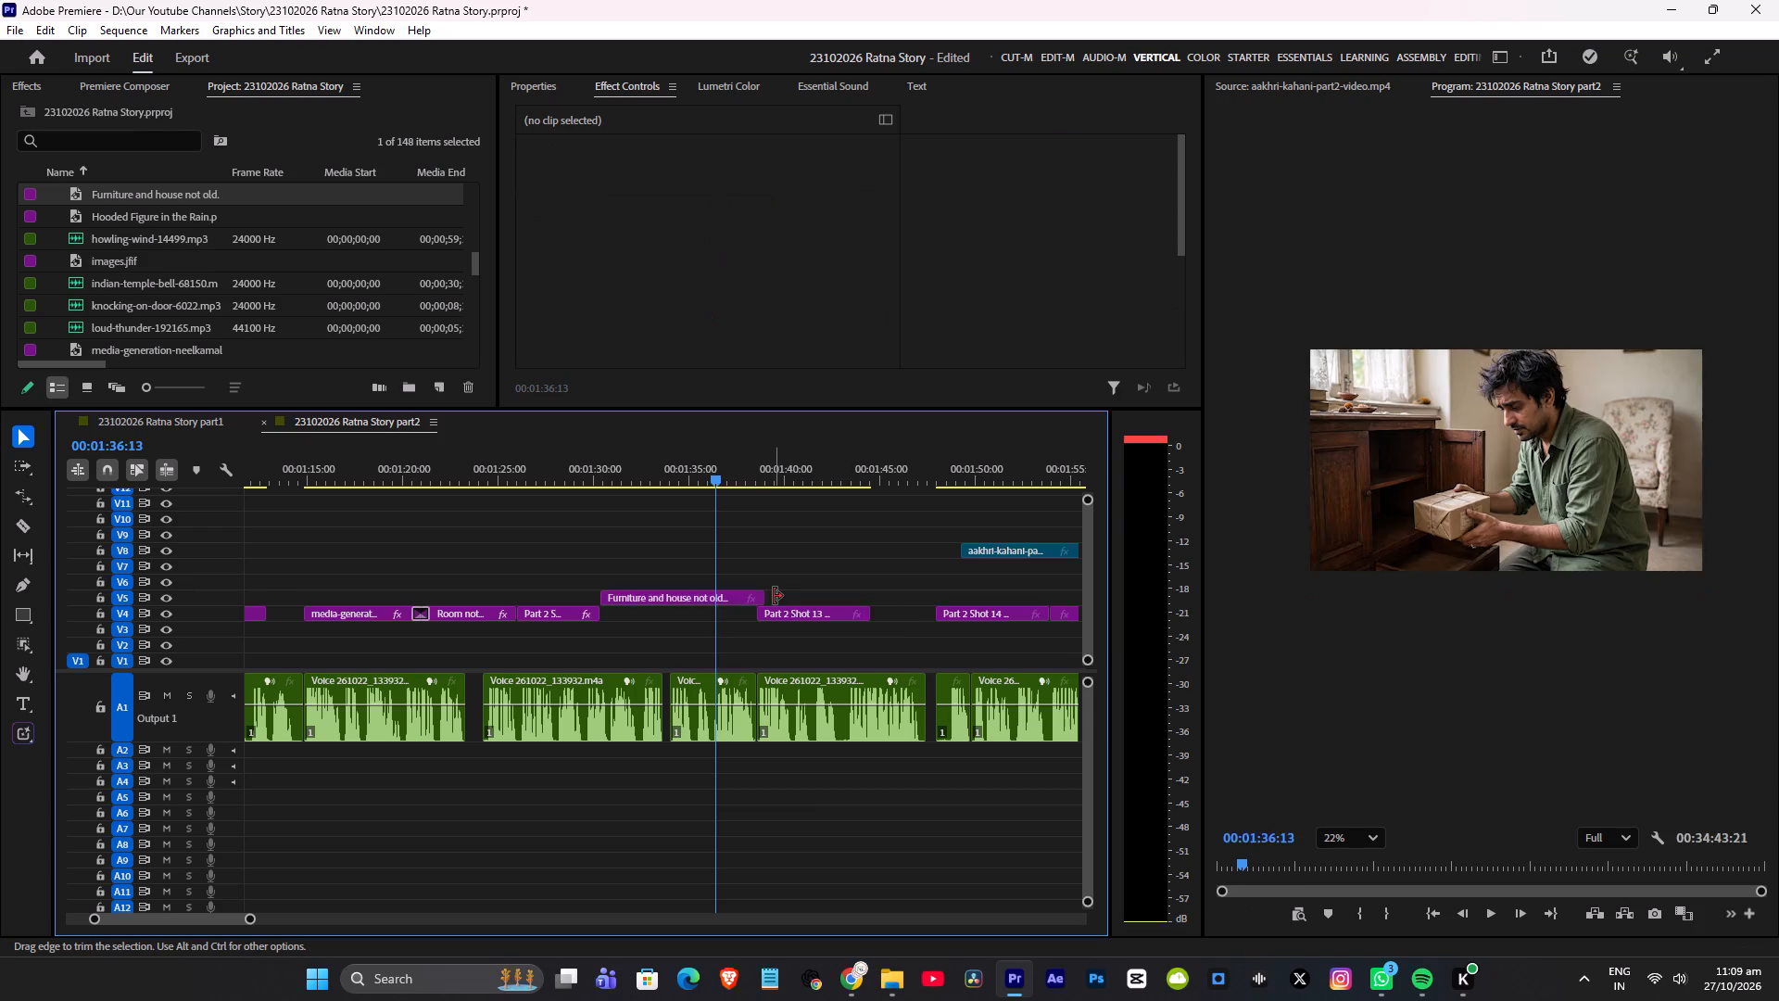
pyautogui.click(763, 595)
pyautogui.moveTo(665, 600); pyautogui.dragTo(665, 614)
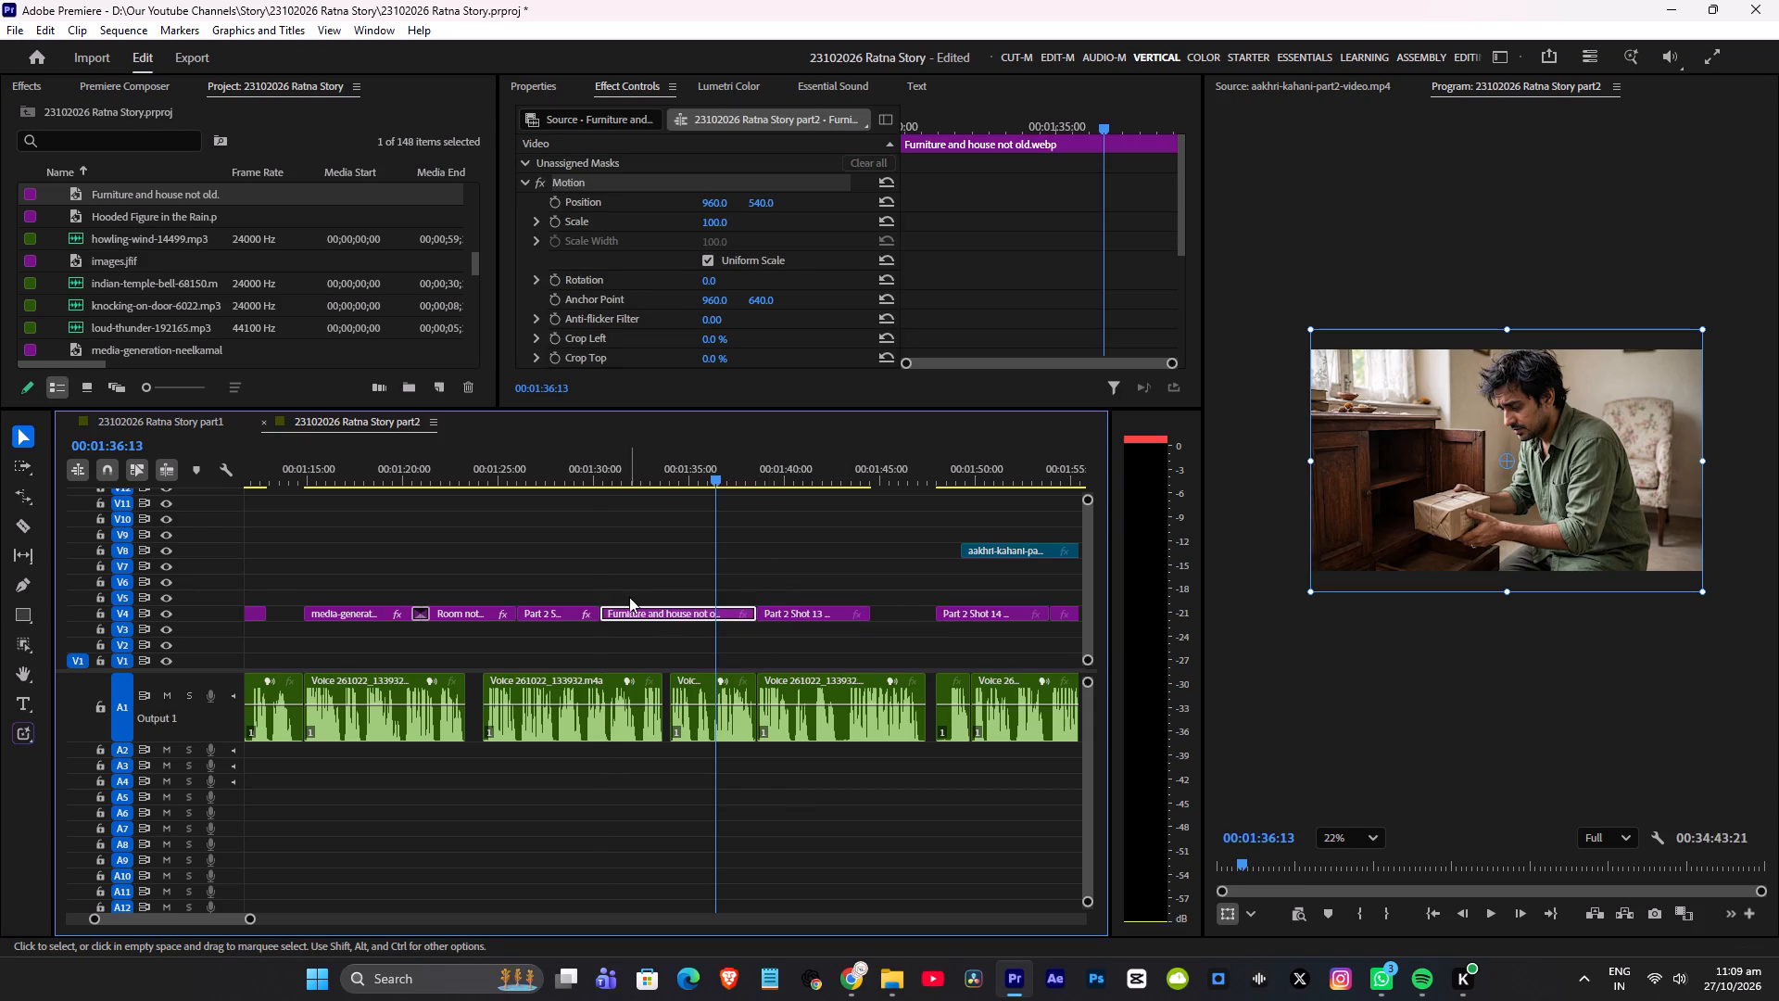
pyautogui.hotkey('ctrl', 's')
# Play the sequence from the Shot 11 clip through the new sealed-box image to check it against the narration.
pyautogui.click(564, 473)
pyautogui.press('space')
pyautogui.keyDown('alt'); pyautogui.scroll(5, 646, 525); pyautogui.keyUp('alt')
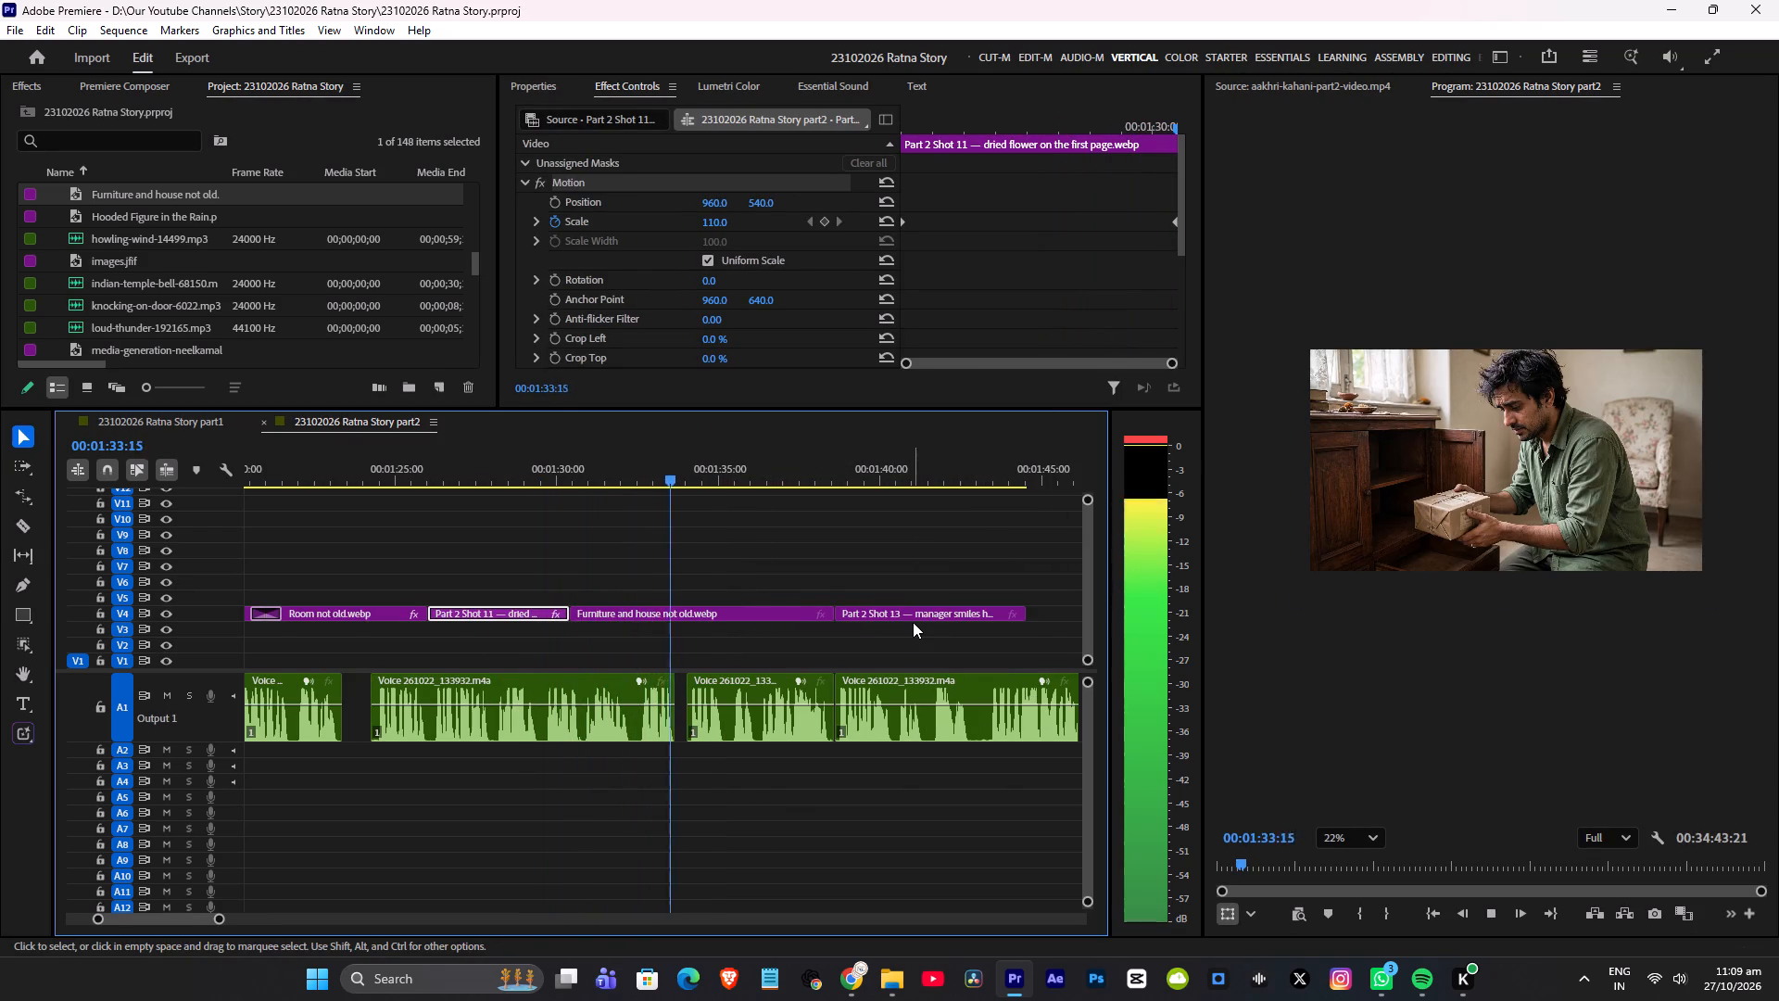
pyautogui.keyDown('alt'); pyautogui.scroll(3, 913, 622); pyautogui.keyUp('alt')
pyautogui.keyDown('alt'); pyautogui.scroll(-5, 857, 598); pyautogui.keyUp('alt')
pyautogui.keyDown('alt'); pyautogui.scroll(3, 843, 584); pyautogui.keyUp('alt')
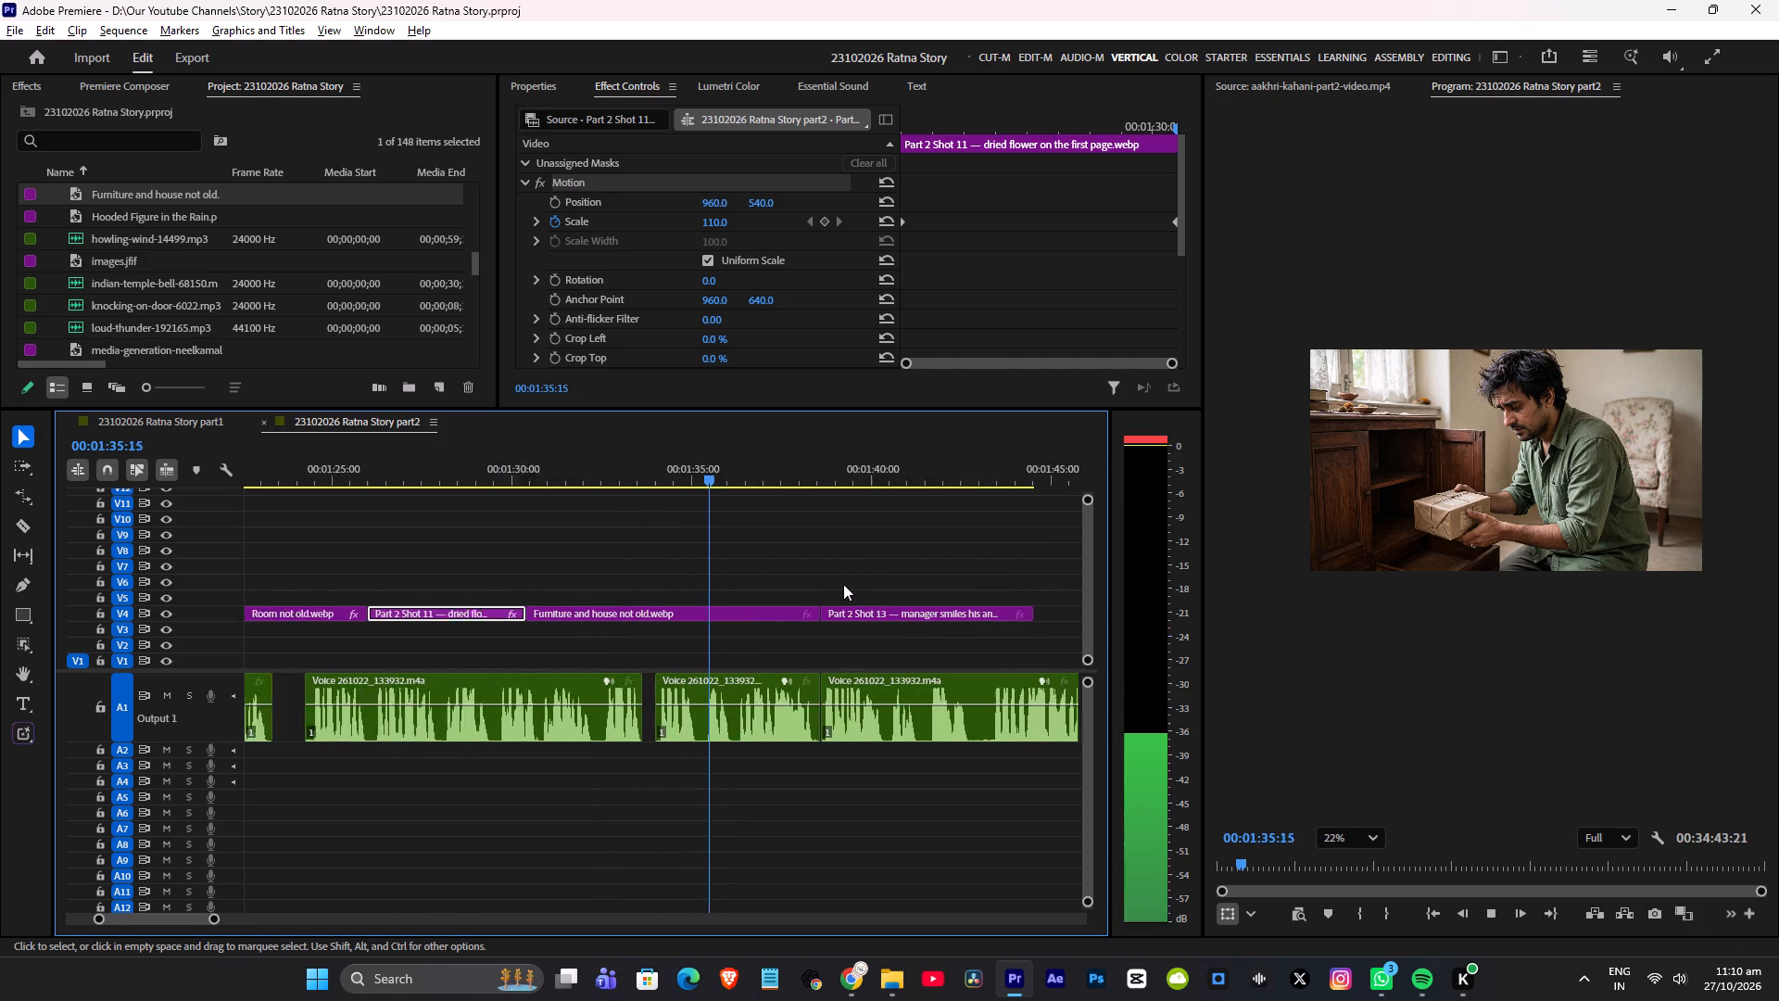
pyautogui.keyDown('alt'); pyautogui.scroll(2, 843, 584); pyautogui.keyUp('alt')
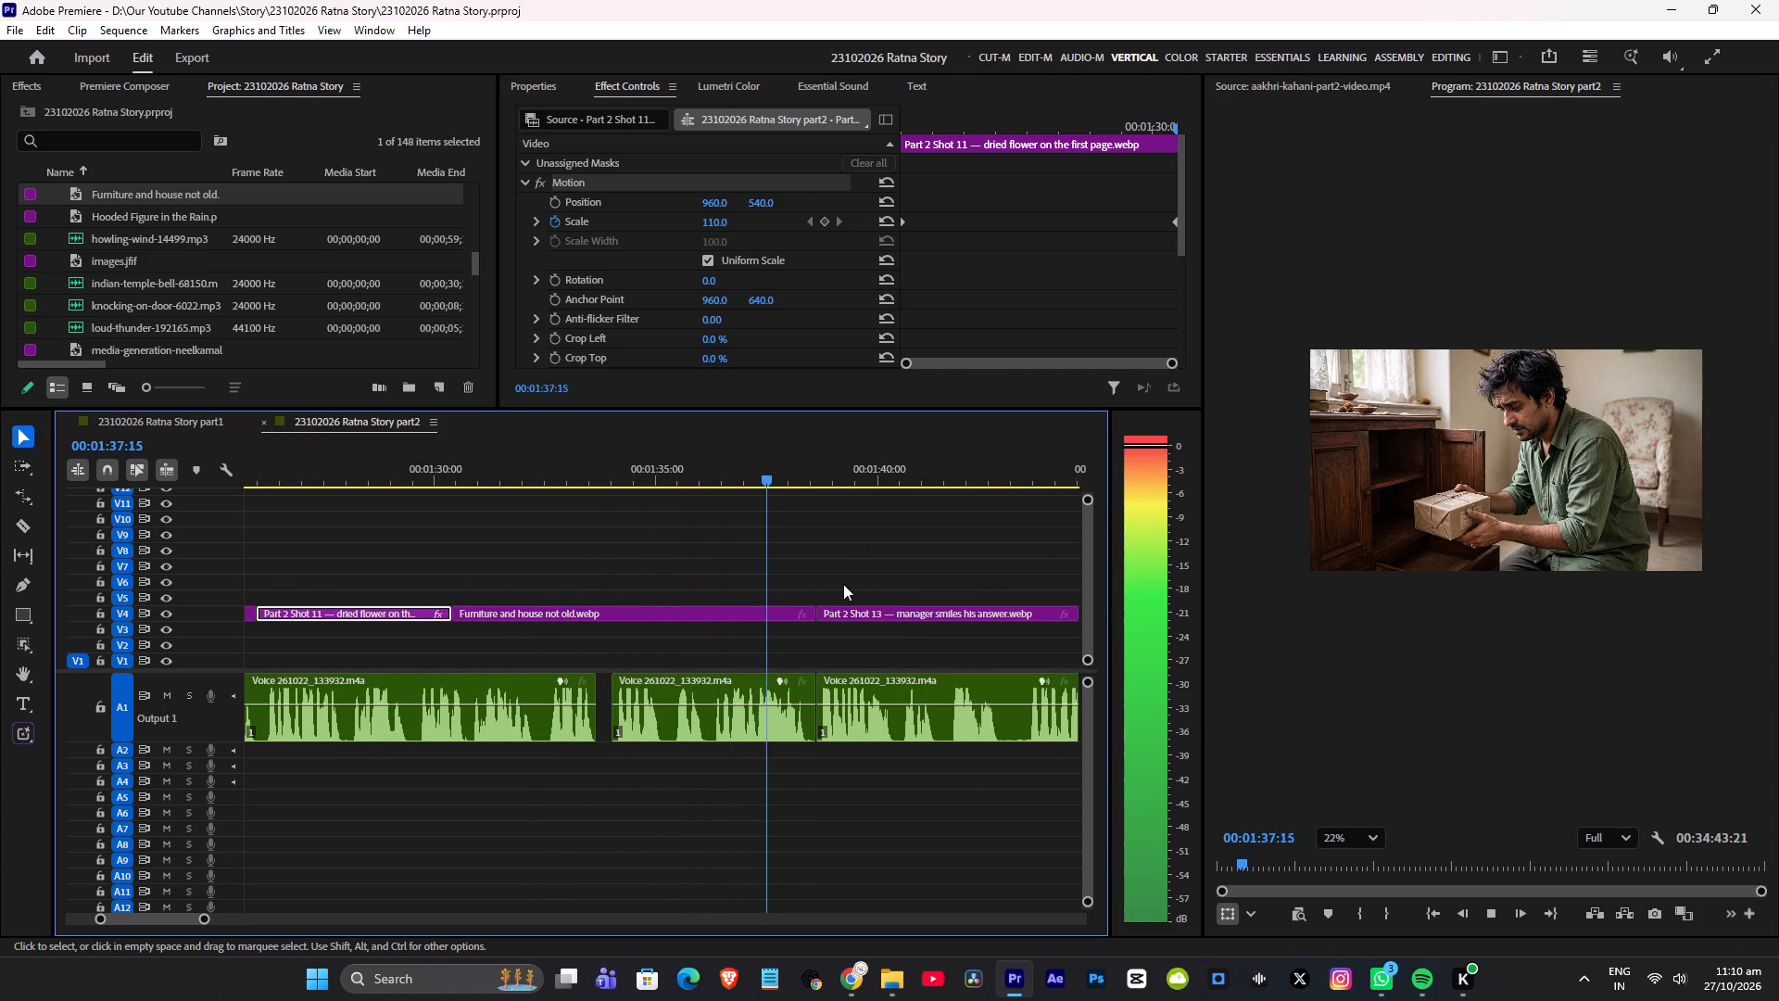
pyautogui.press('space')
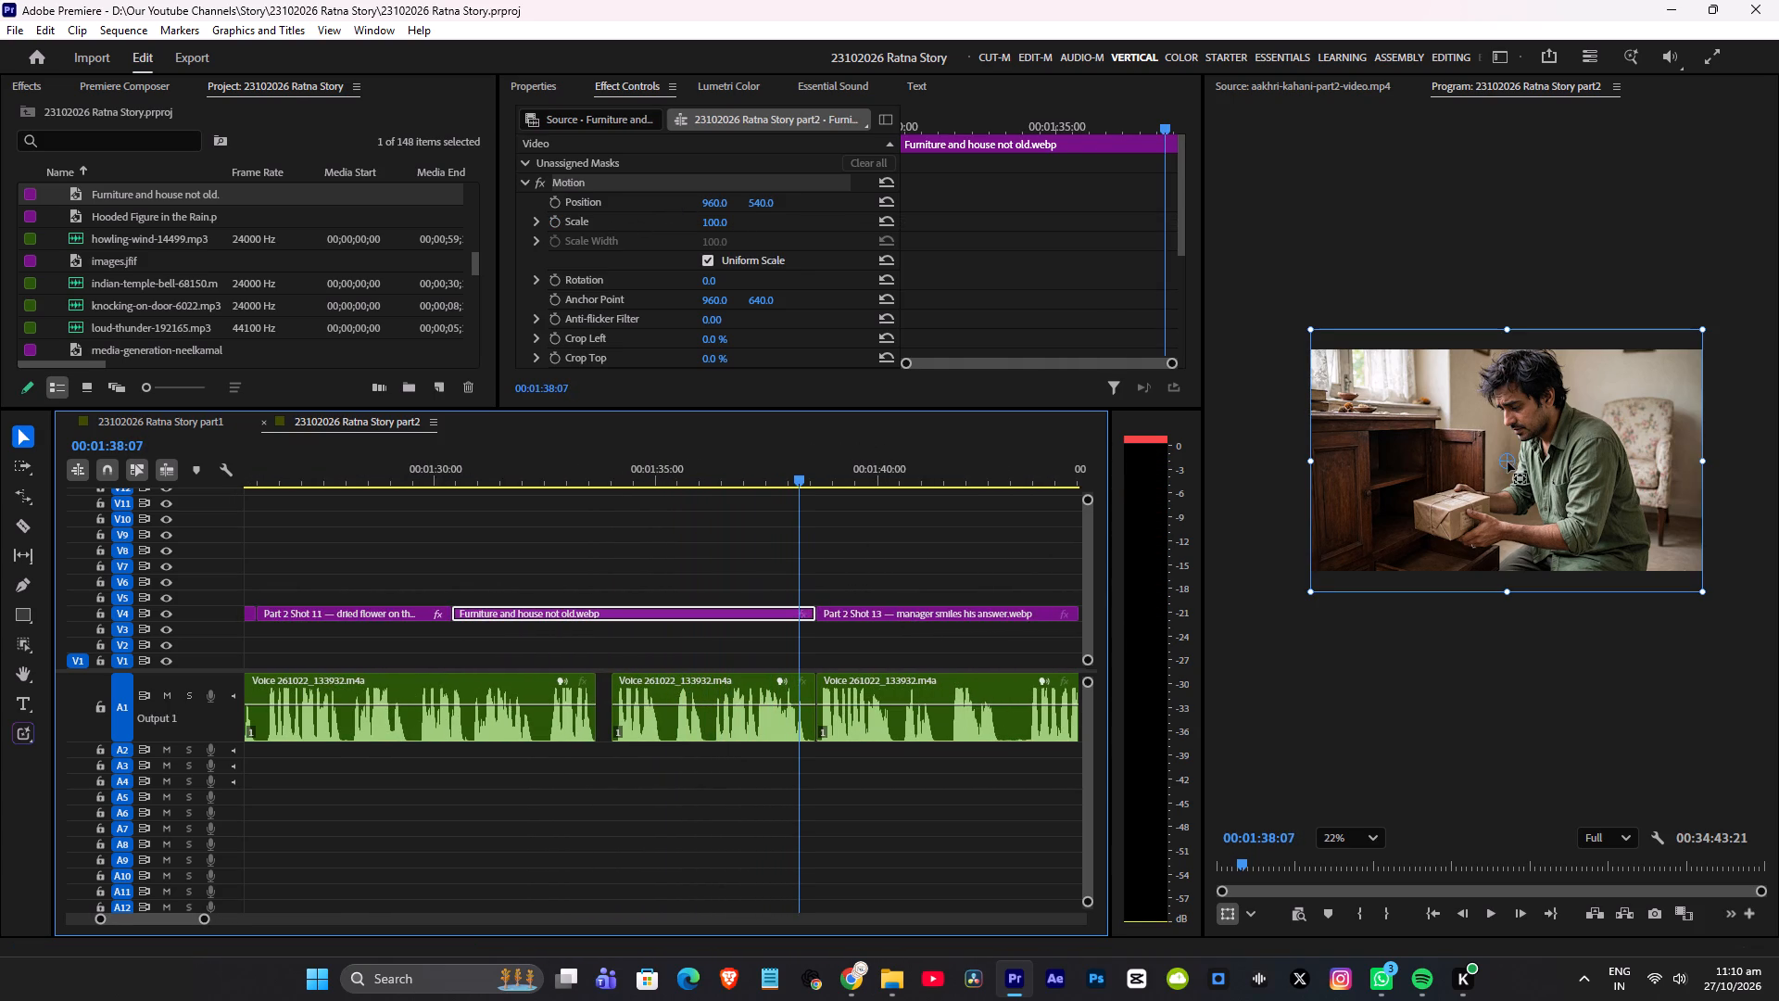
# Move the sealed-box image's anchor point onto the box, at about 660, 816.
pyautogui.moveTo(1508, 462); pyautogui.dragTo(1446, 498)
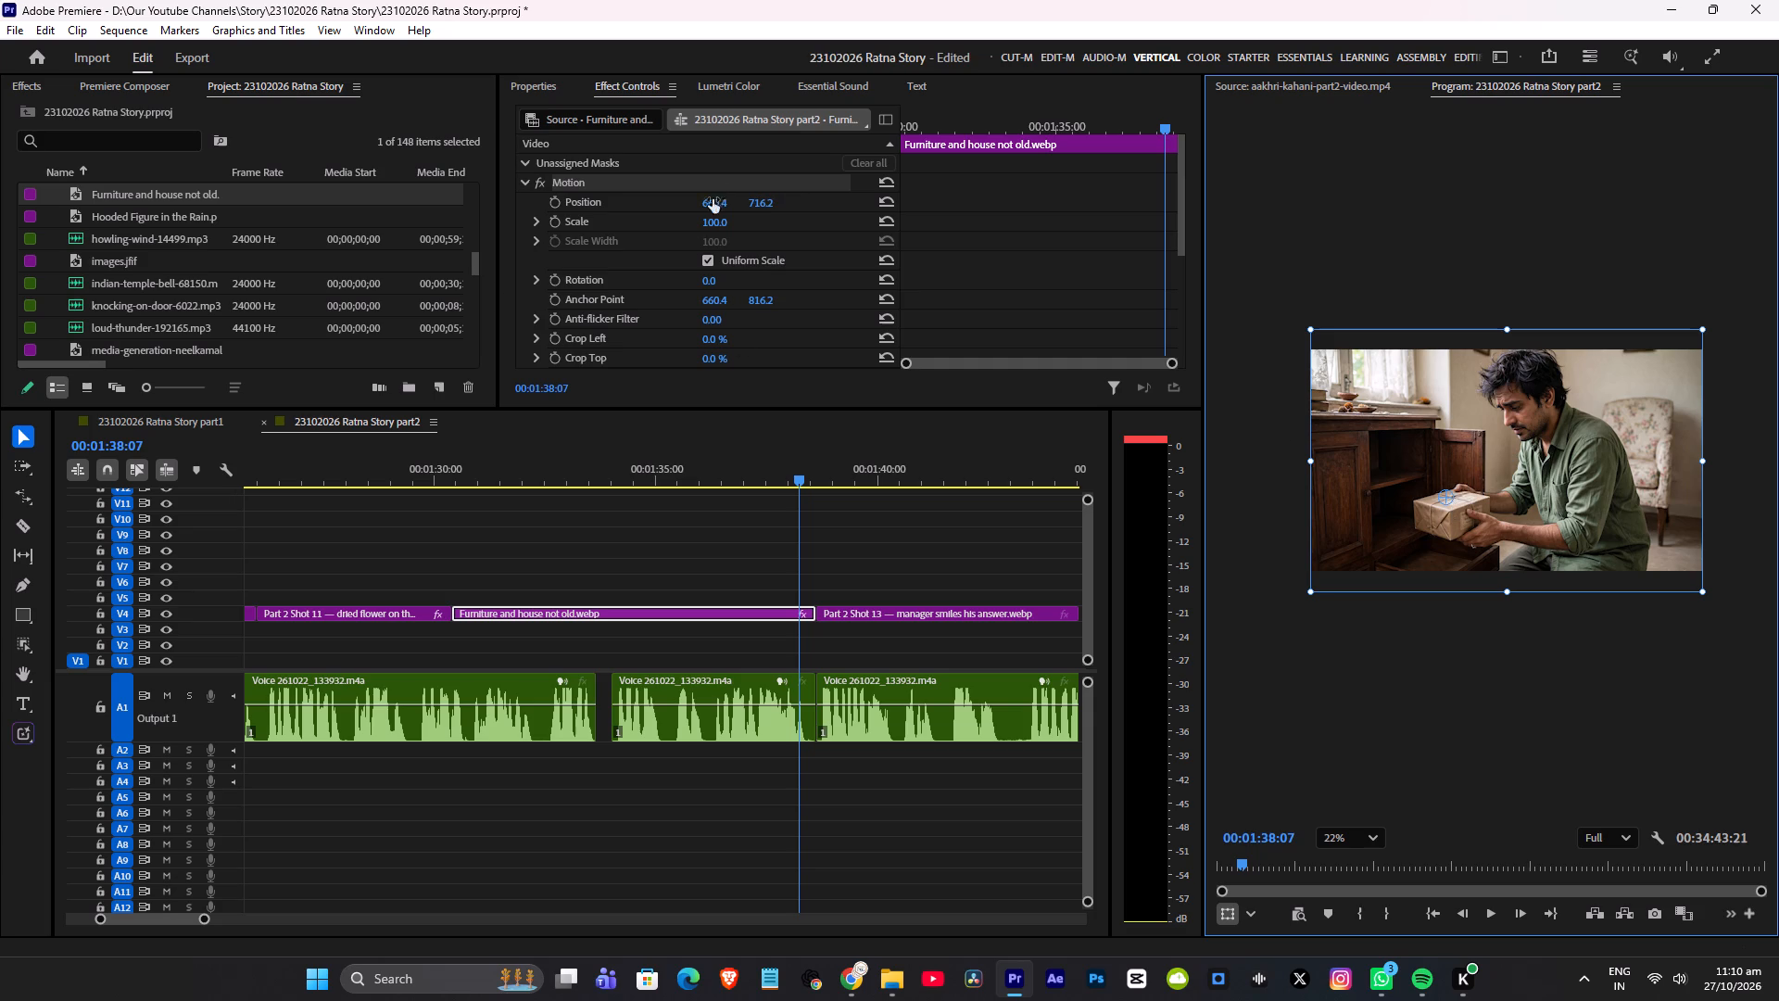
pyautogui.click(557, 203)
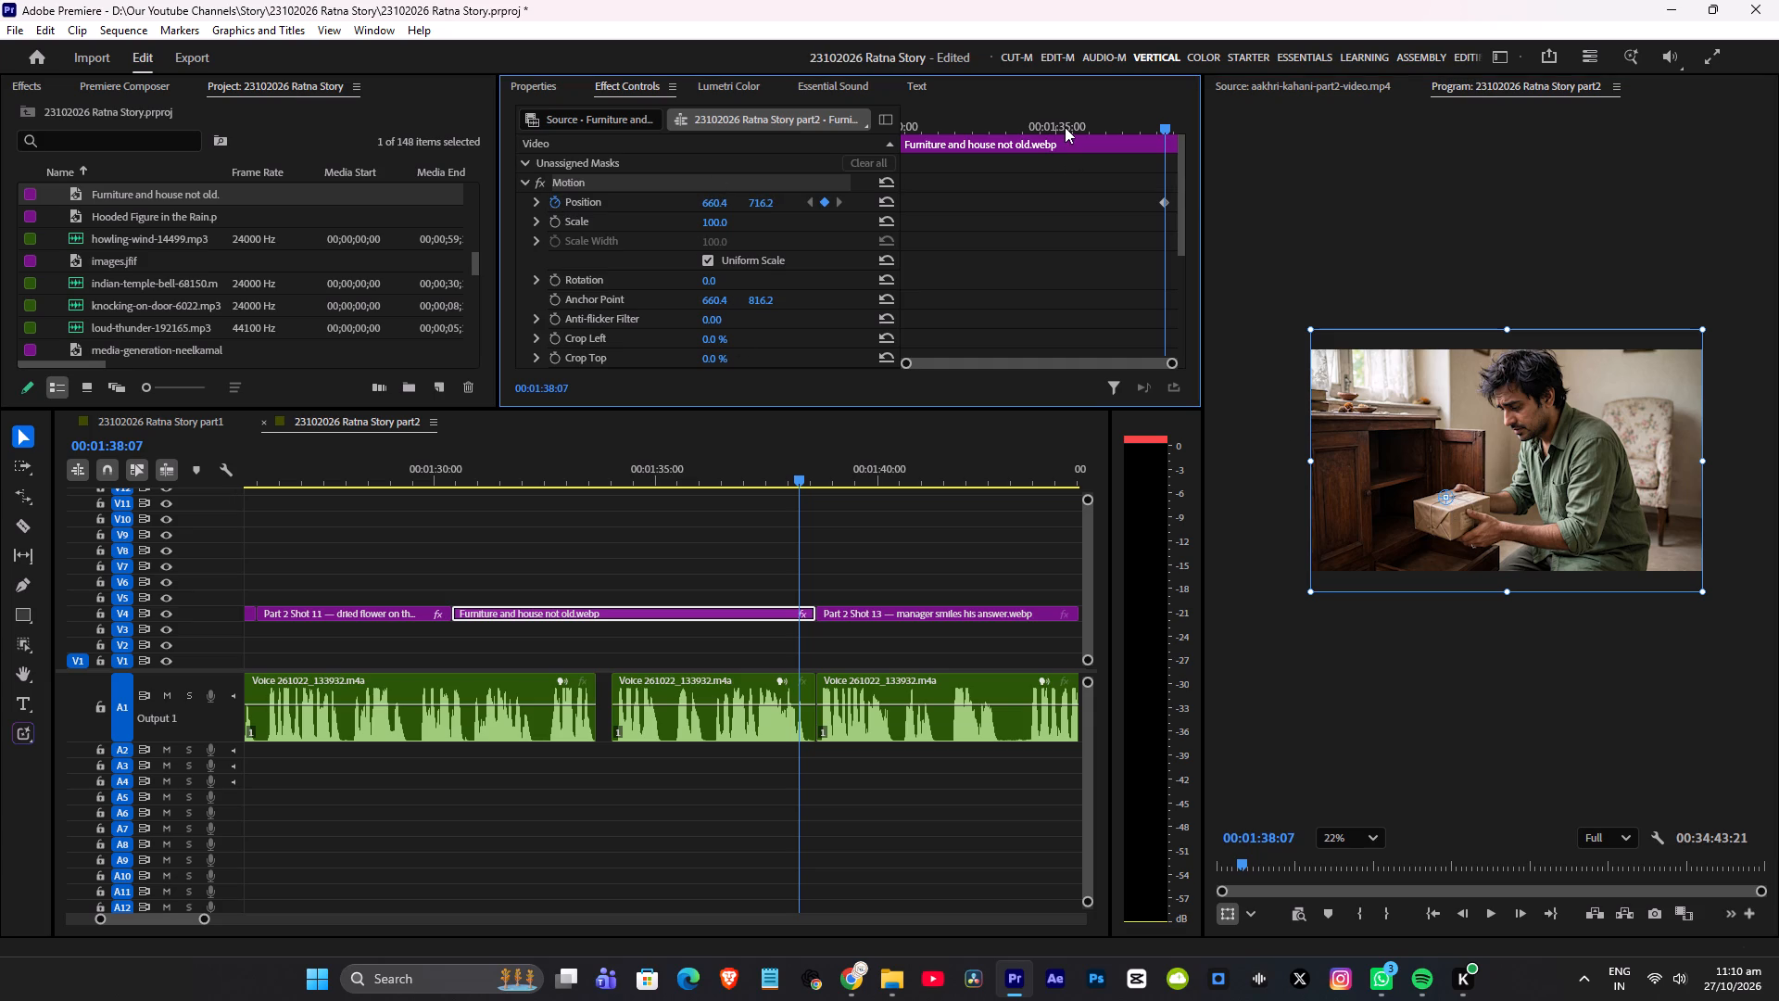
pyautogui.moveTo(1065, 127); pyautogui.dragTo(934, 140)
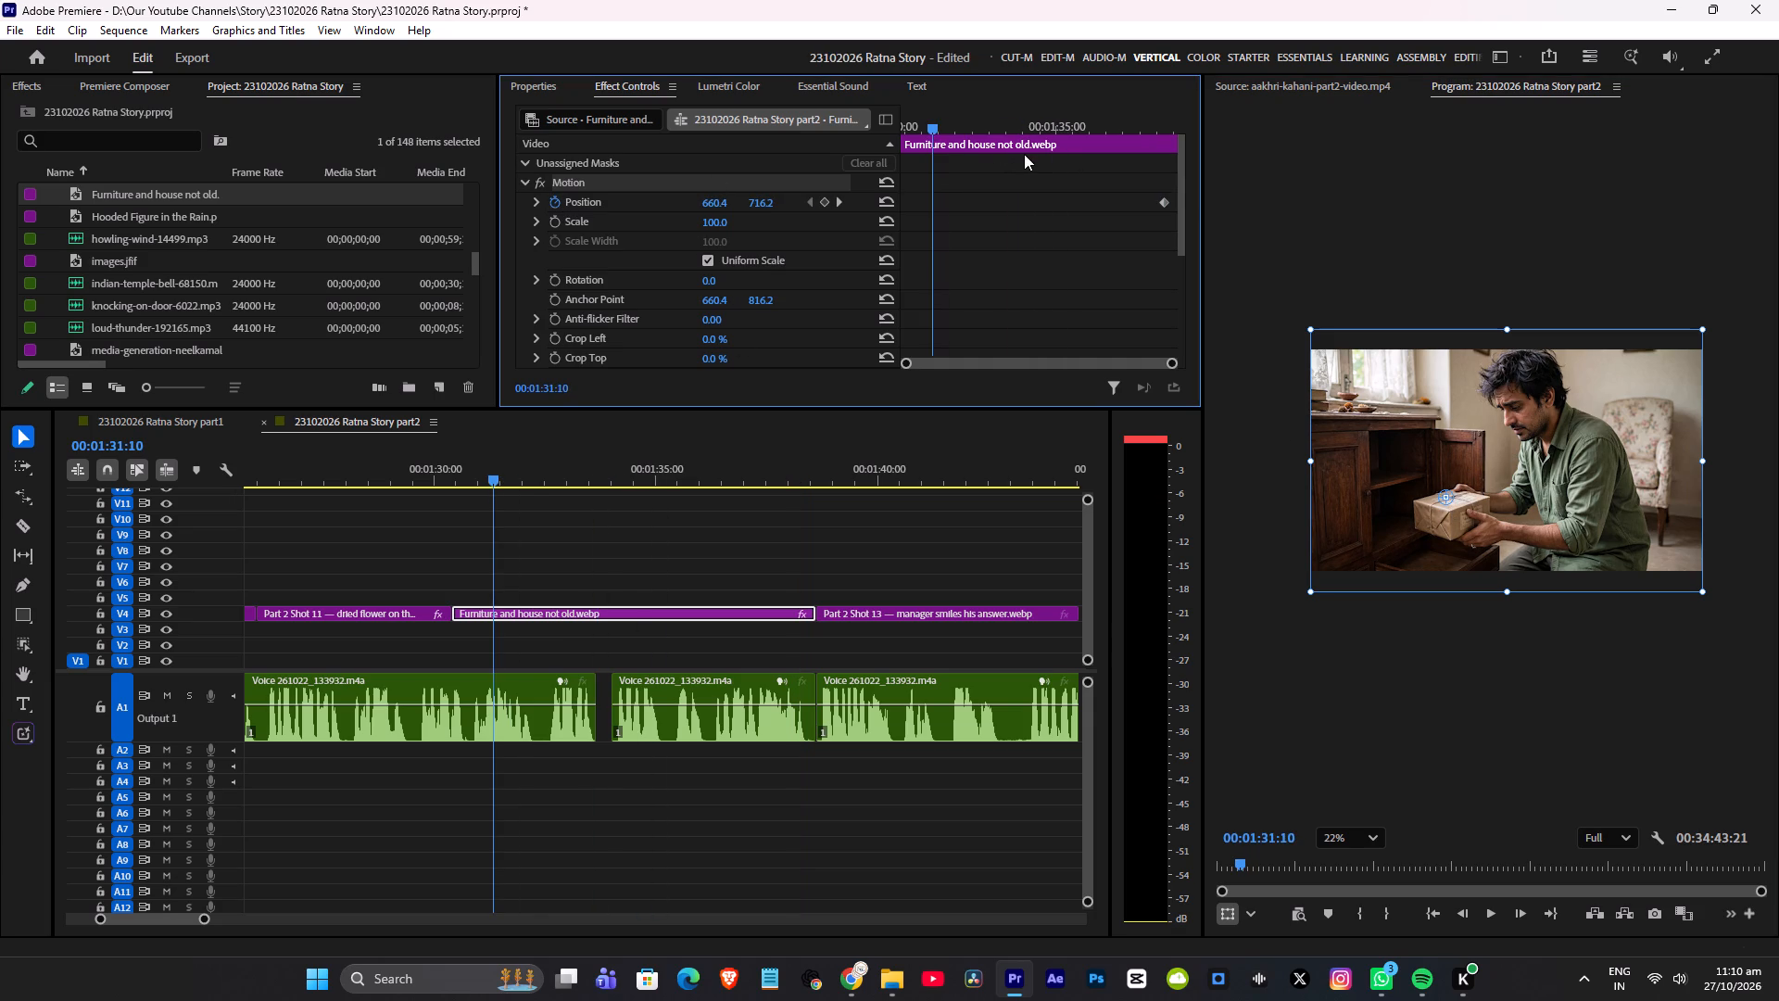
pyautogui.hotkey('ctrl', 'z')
# Keyframe the sealed-box image's Scale from 100 at the clip's start to 120 at its end.
pyautogui.click(556, 221)
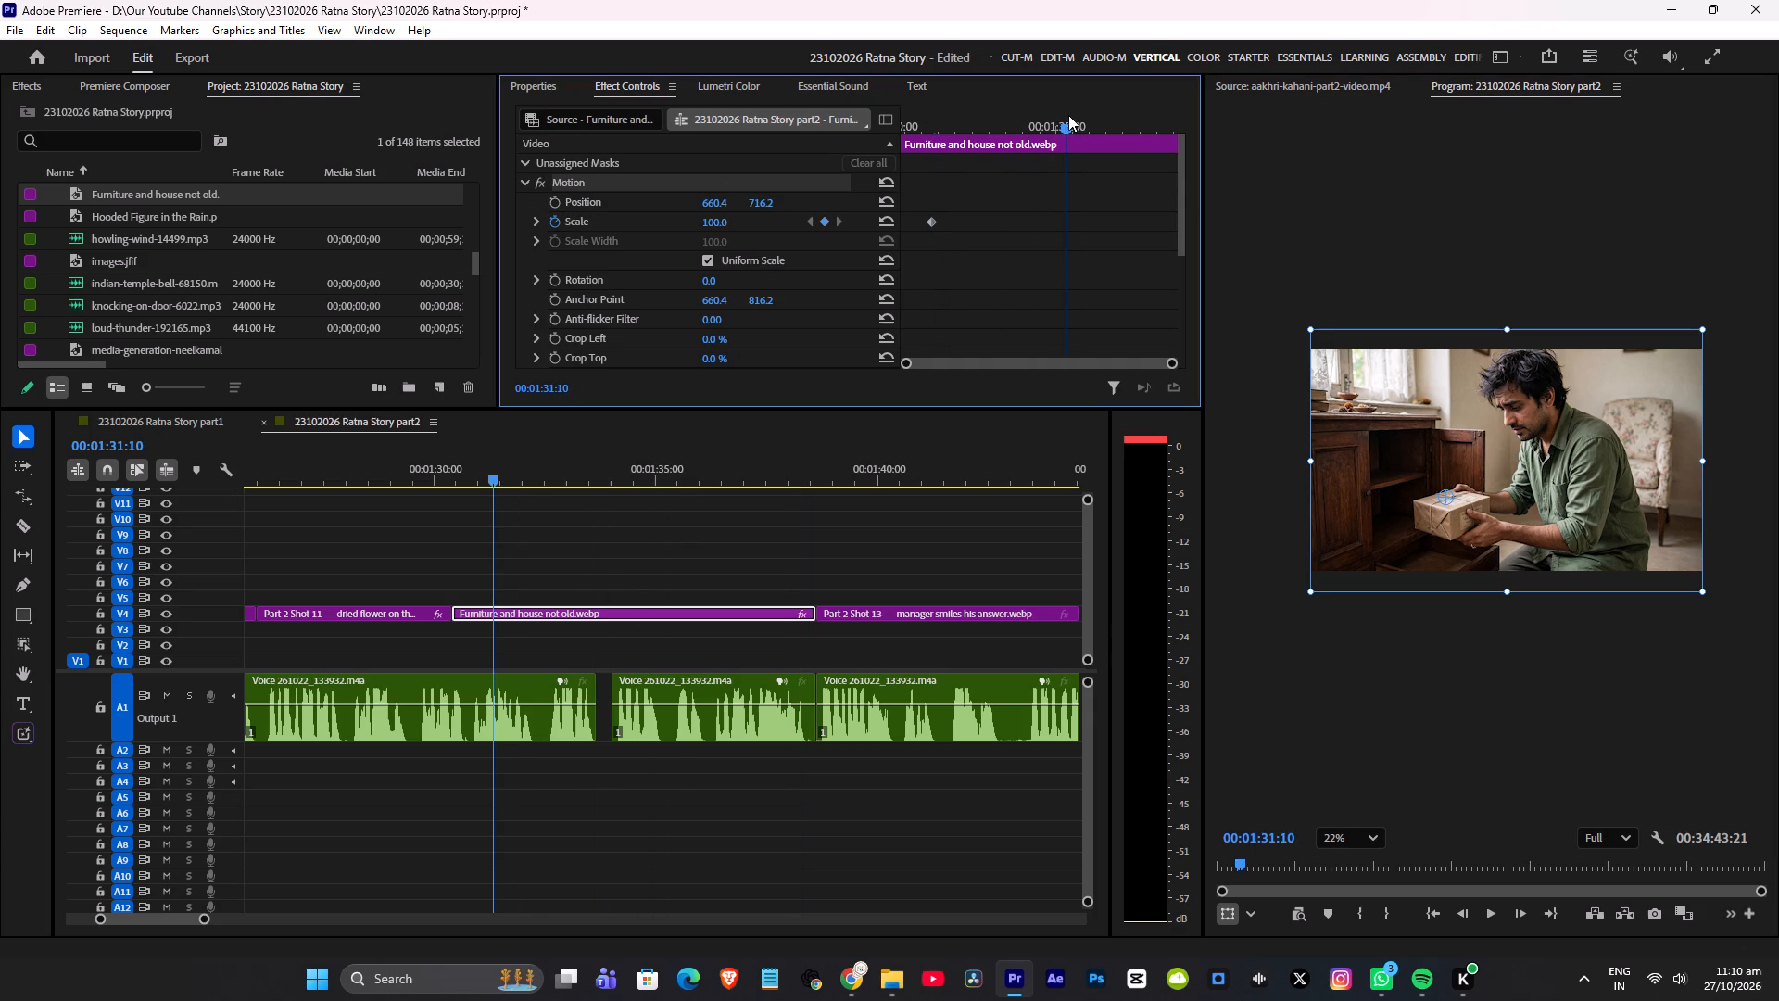
pyautogui.click(1068, 115)
pyautogui.click(725, 225)
pyautogui.hotkey('shift', 'Up')
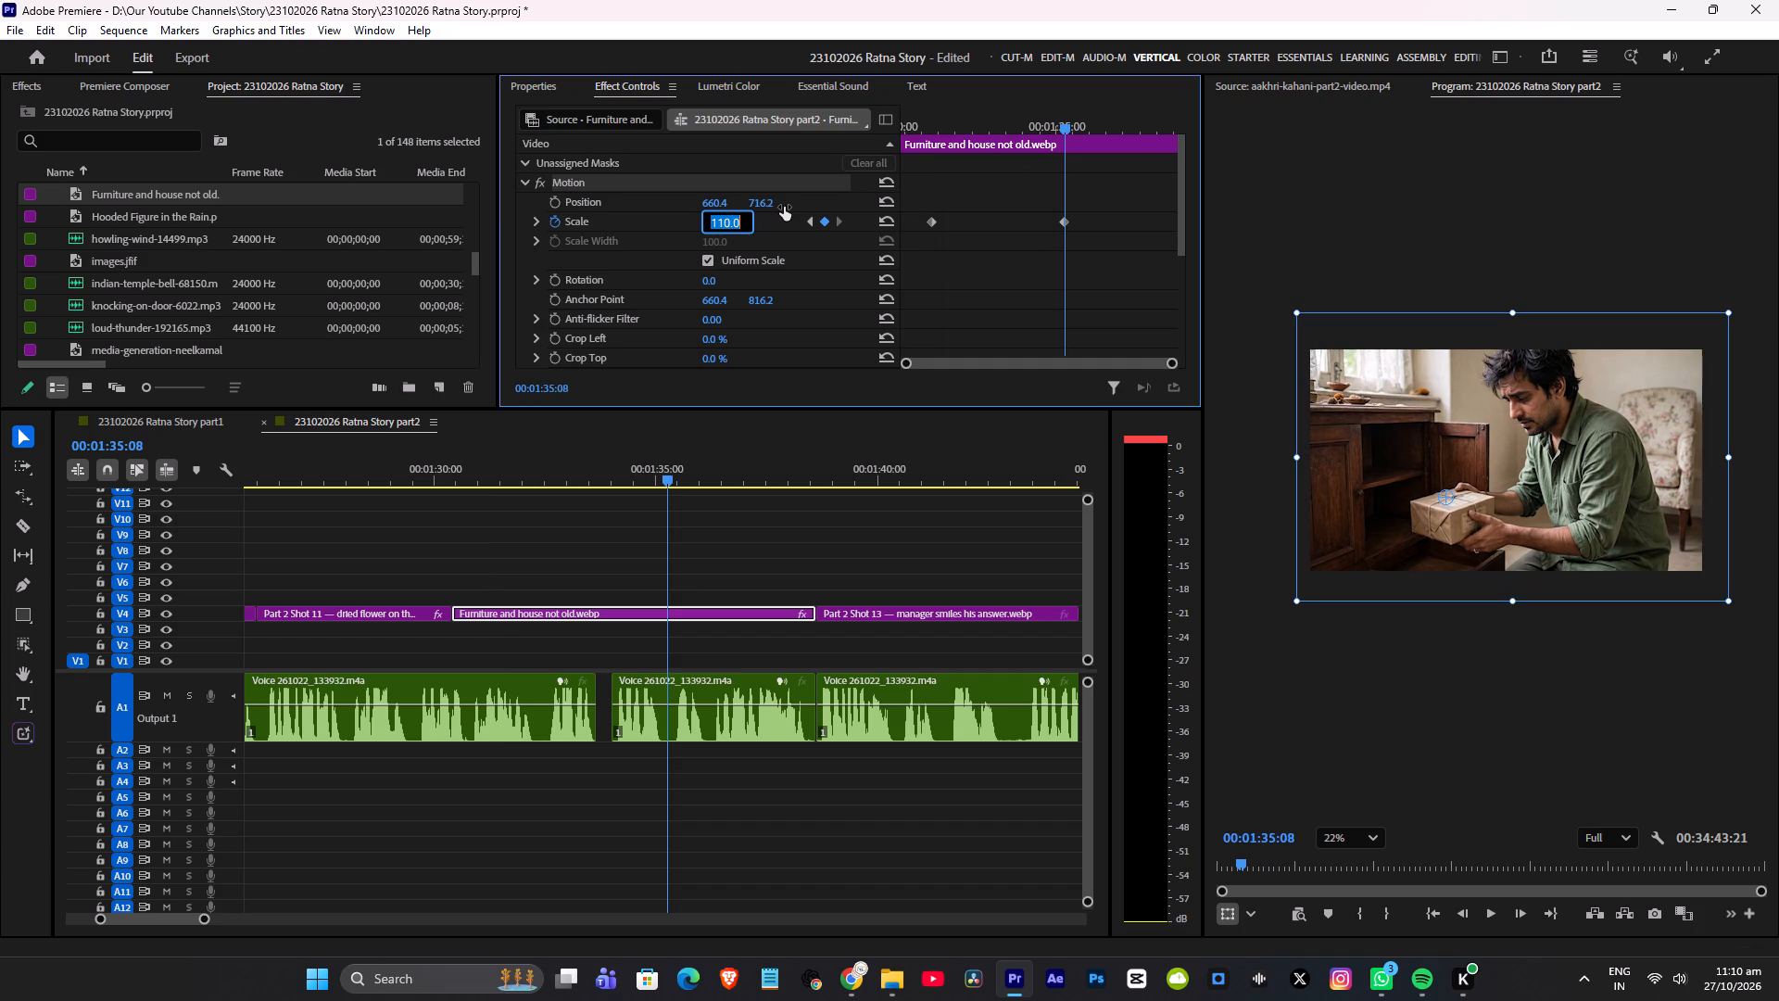
pyautogui.hotkey('shift', 'Up')
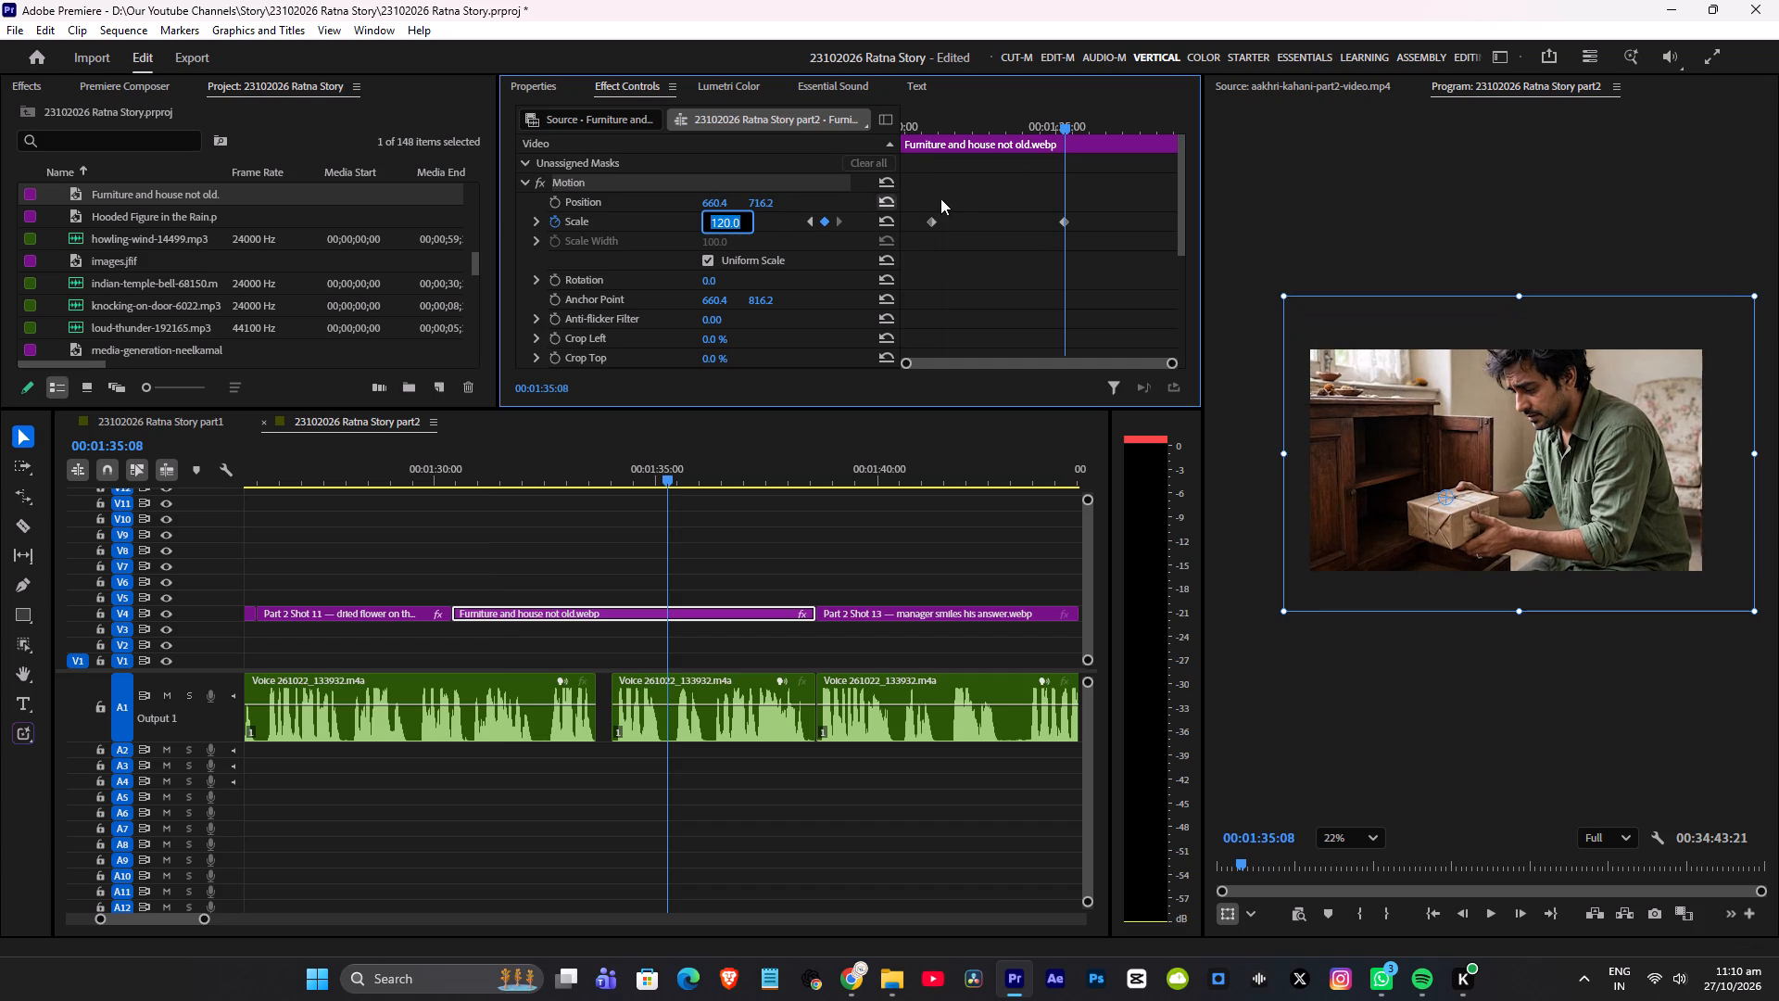
pyautogui.click(971, 197)
pyautogui.moveTo(930, 222); pyautogui.dragTo(850, 222)
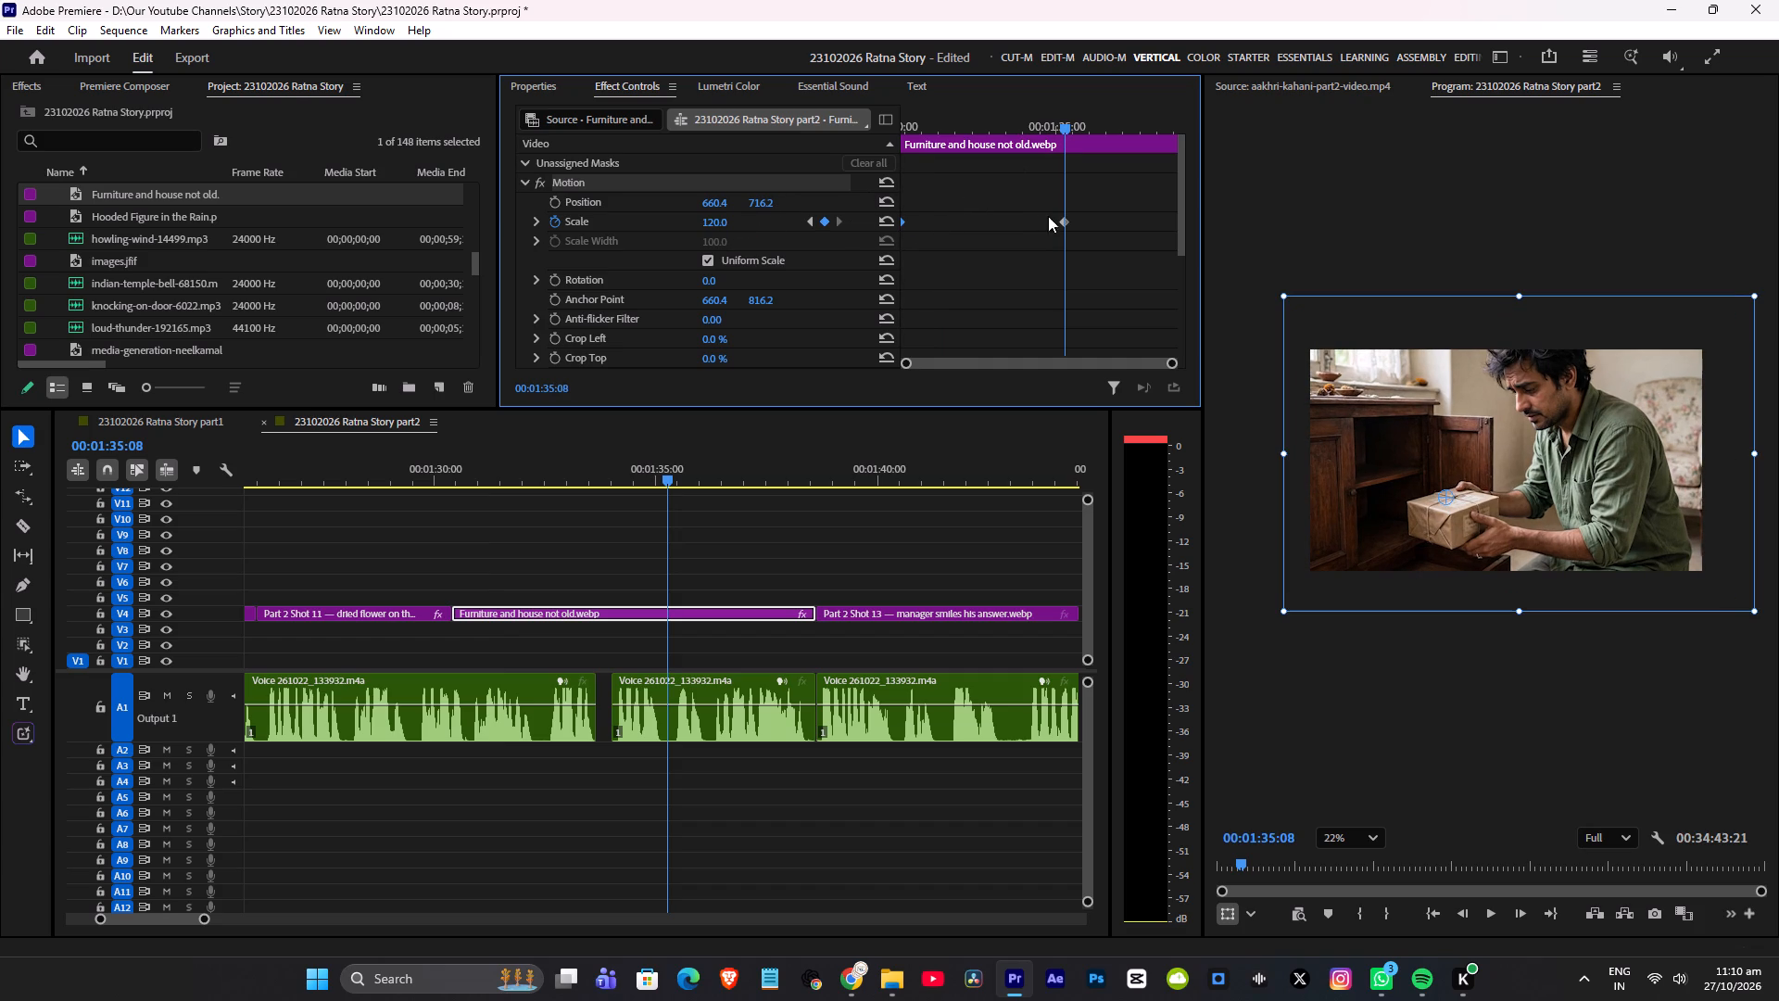
pyautogui.moveTo(1070, 220); pyautogui.dragTo(1251, 218)
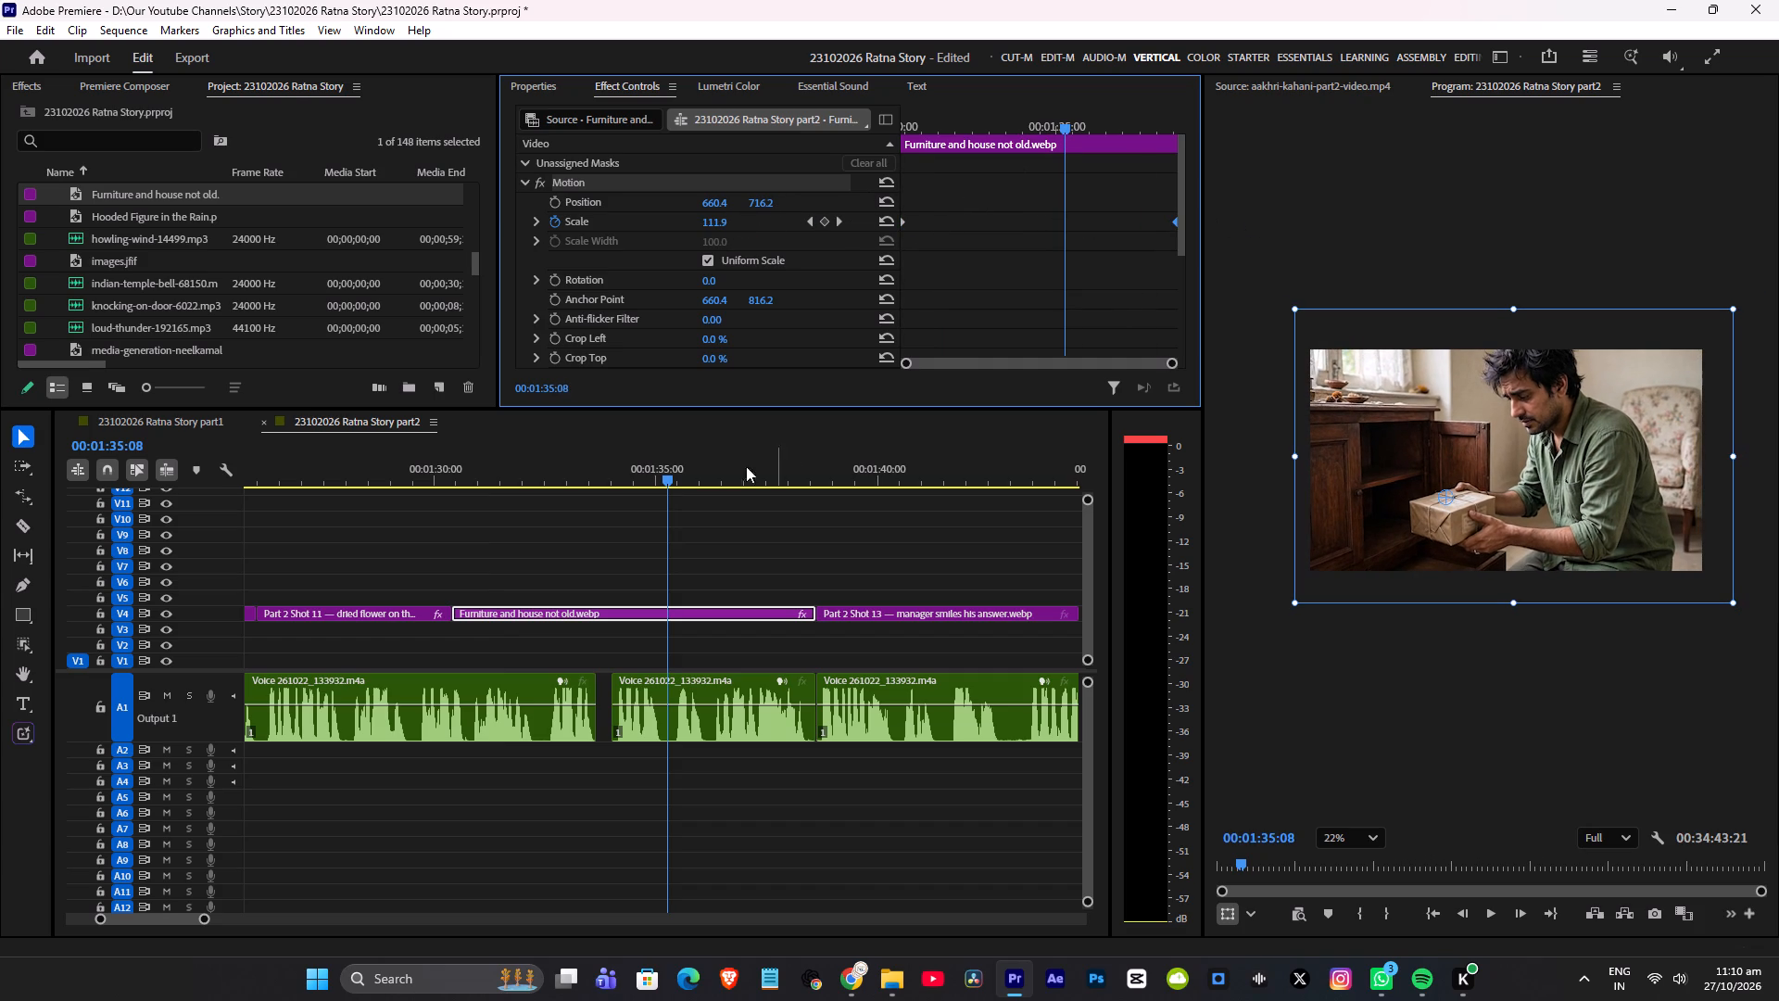
# Play back the zoom on the sealed-box image, starting from just before the clip, and return to about 00:01:36:11.
pyautogui.click(427, 474)
pyautogui.press('space')
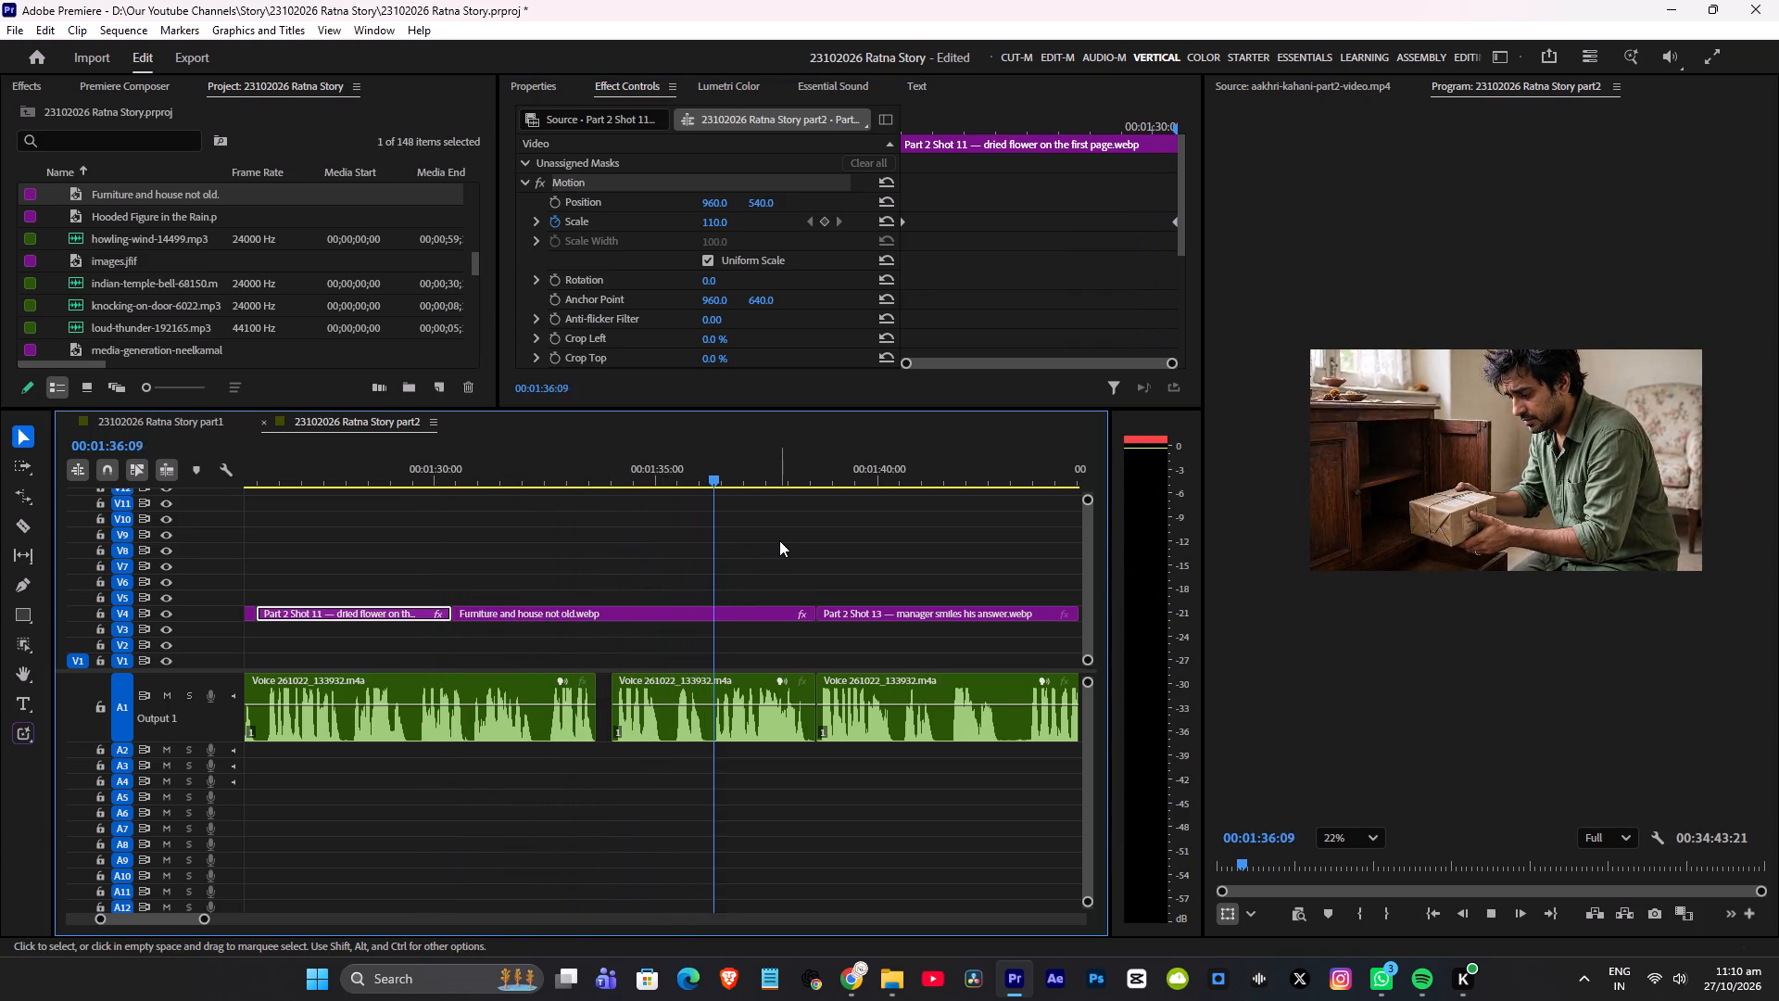
pyautogui.press('space')
pyautogui.click(719, 475)
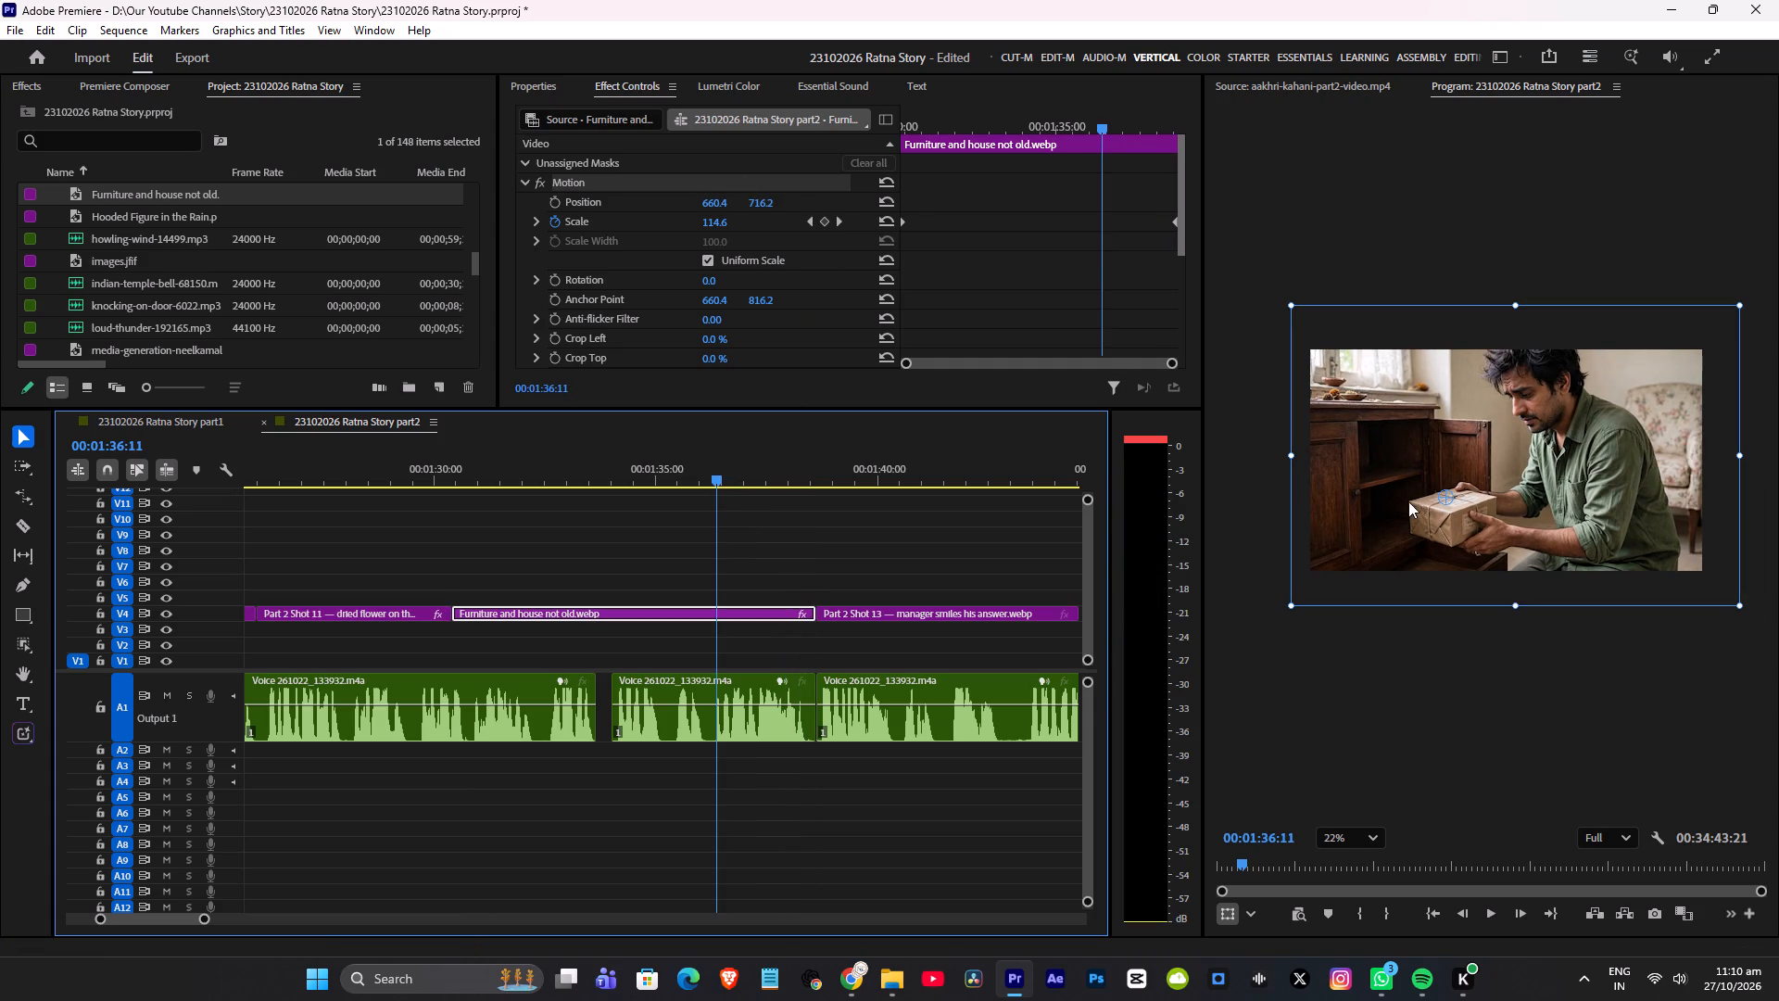
# Move the sealed-box image's anchor point lower on the box, to about 633, 915.
pyautogui.moveTo(1448, 495); pyautogui.dragTo(1442, 518)
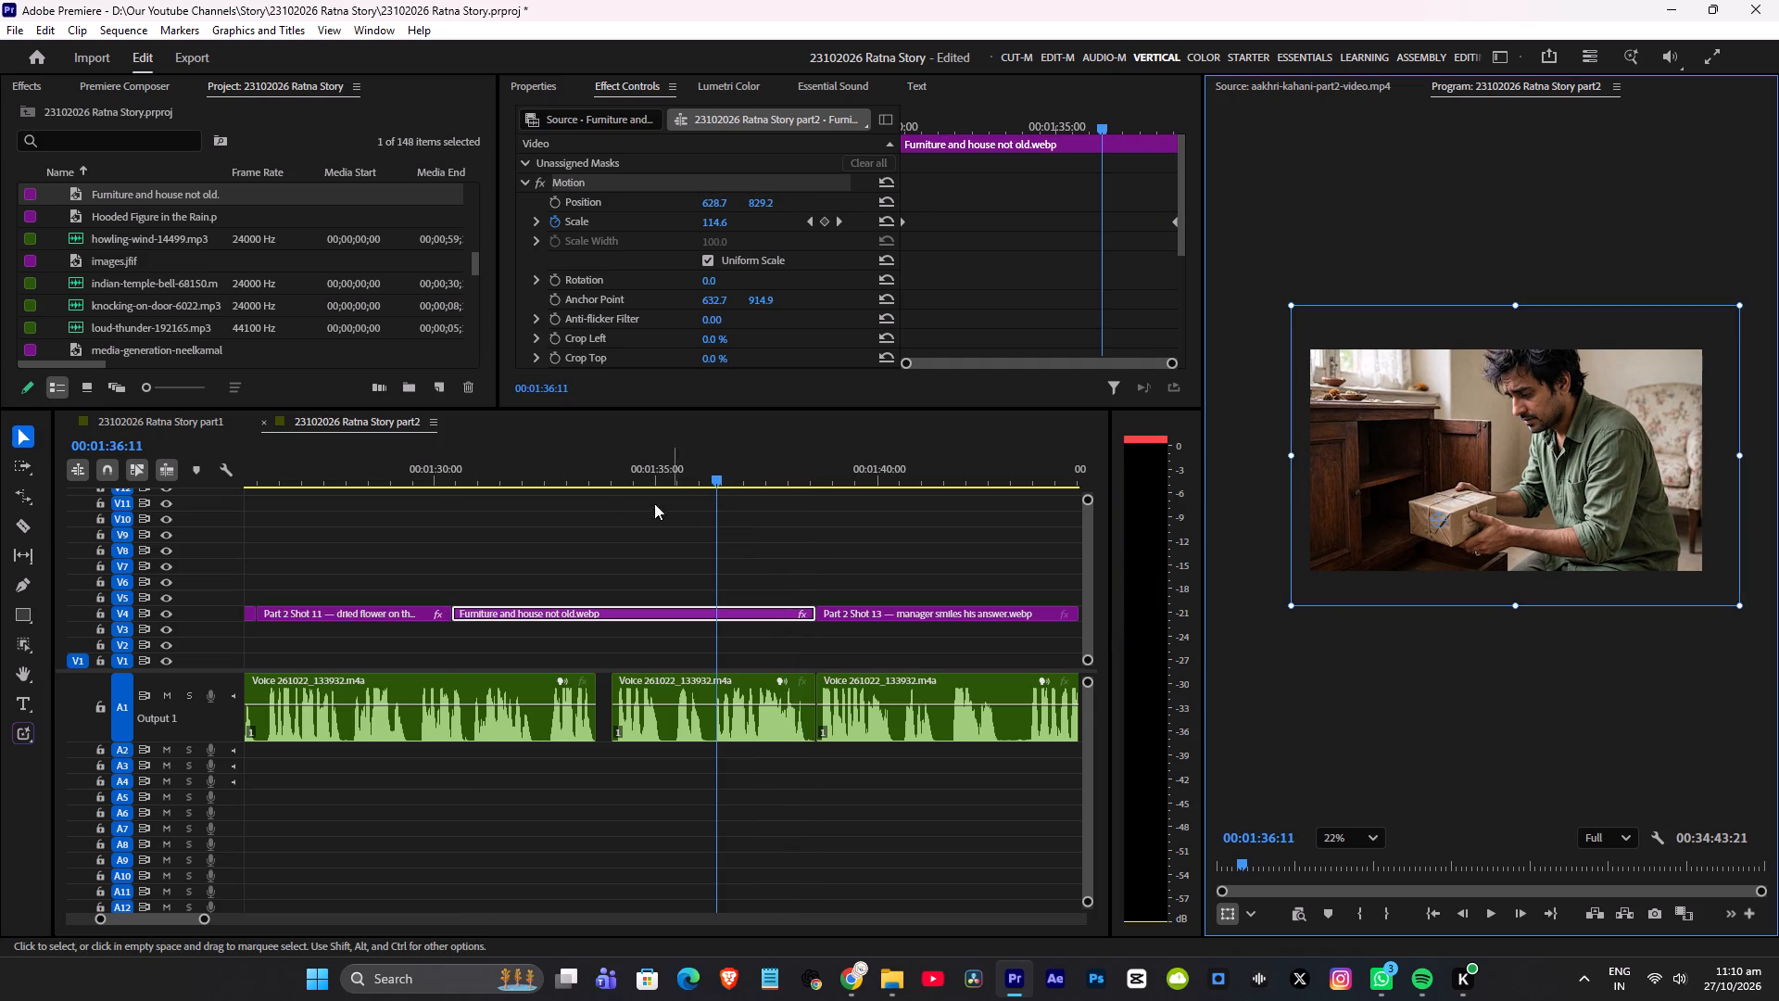
# Play the sequence from the end of the Shot 11 clip through the sealed-box zoom into Shot 13, checking it against the narration.
pyautogui.click(447, 471)
pyautogui.press('space')
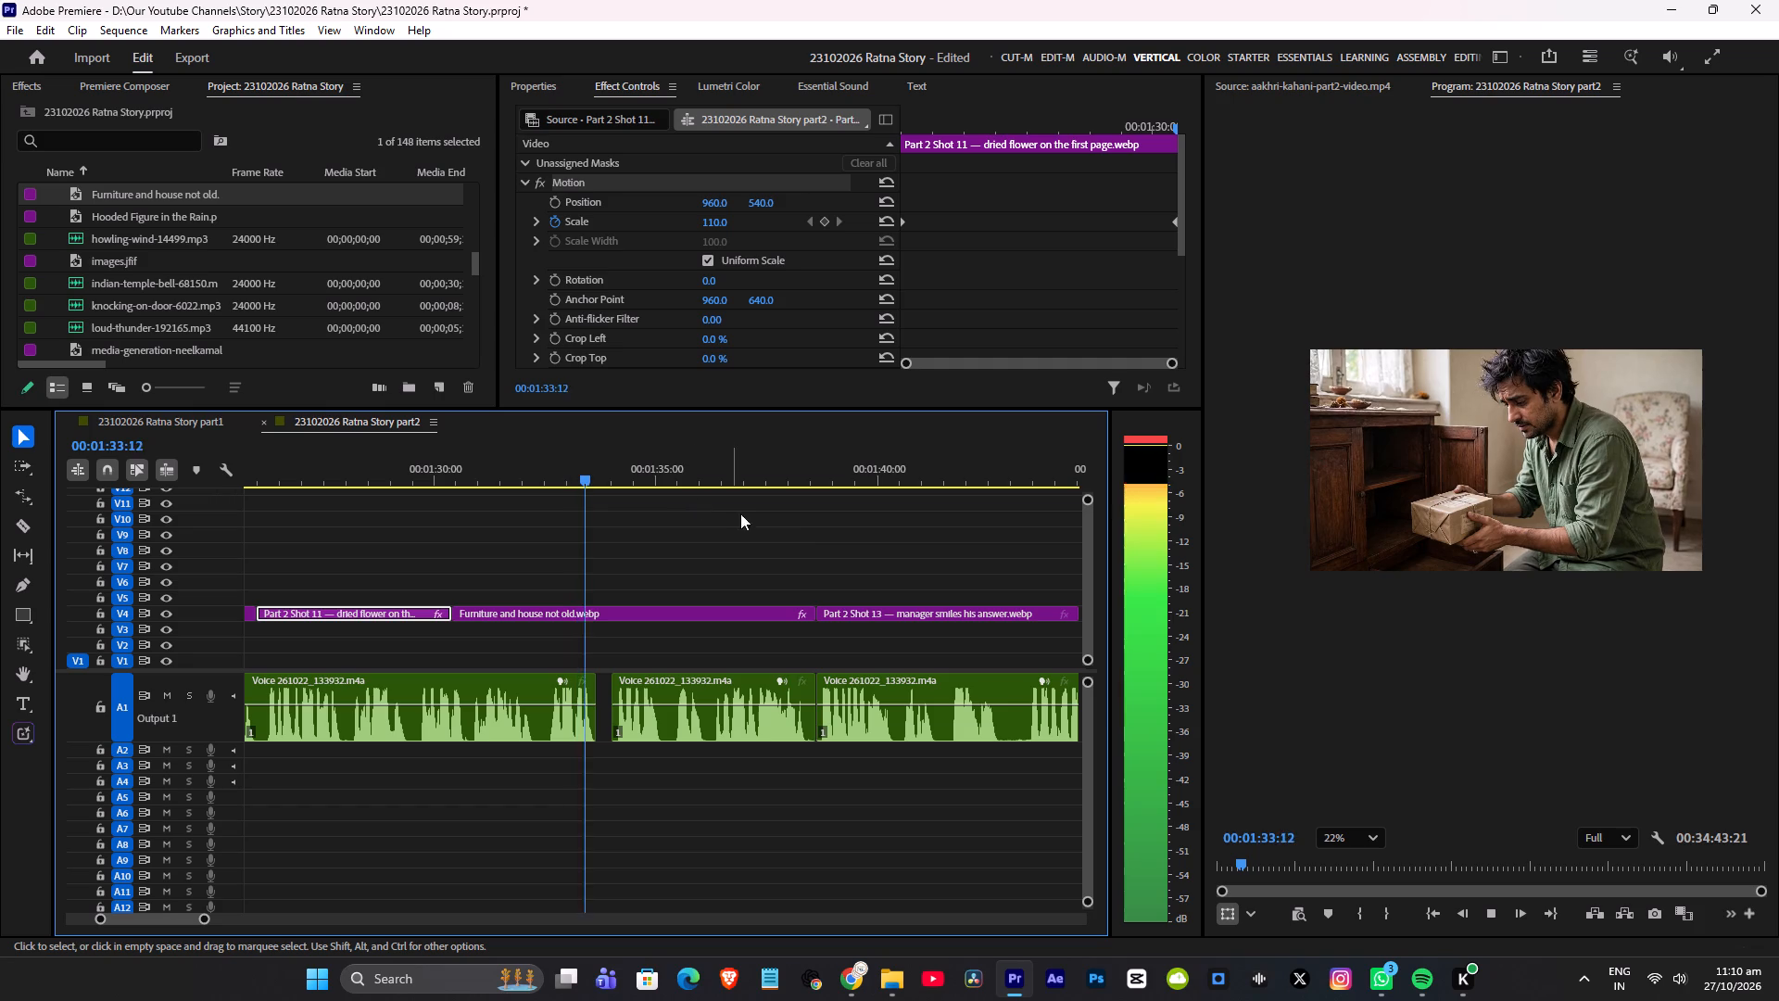
pyautogui.scroll(-2, 809, 535)
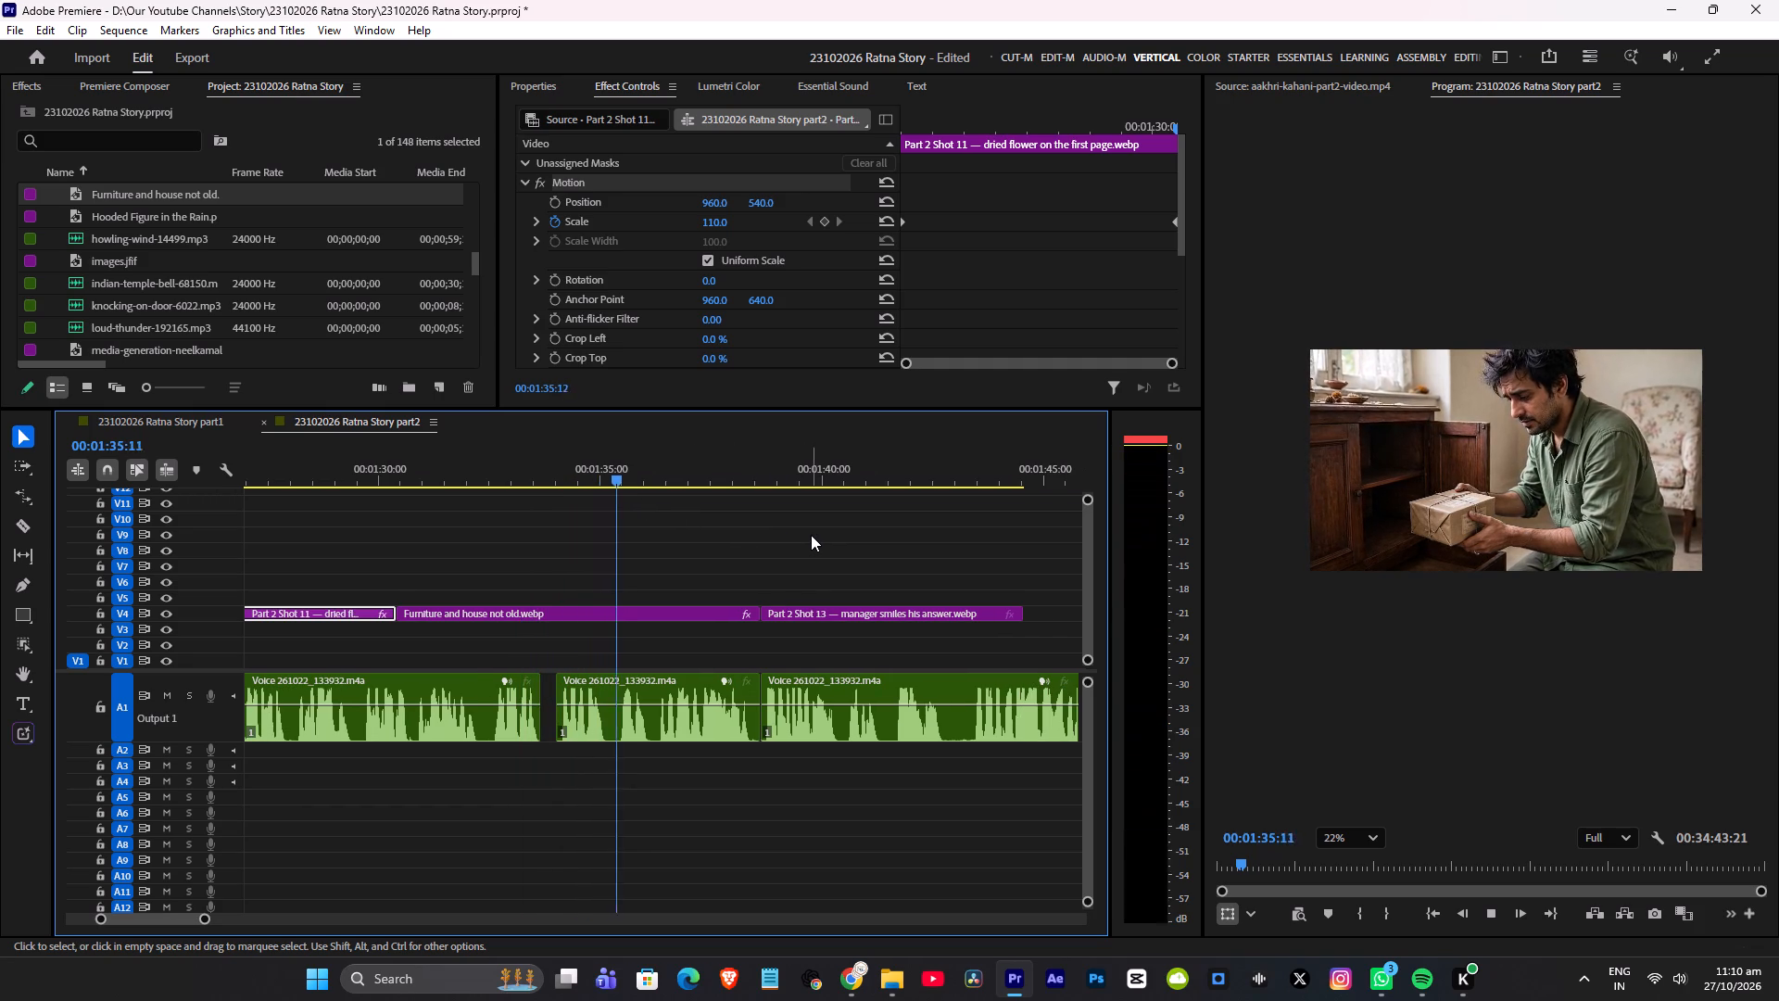
pyautogui.scroll(-7, 822, 556)
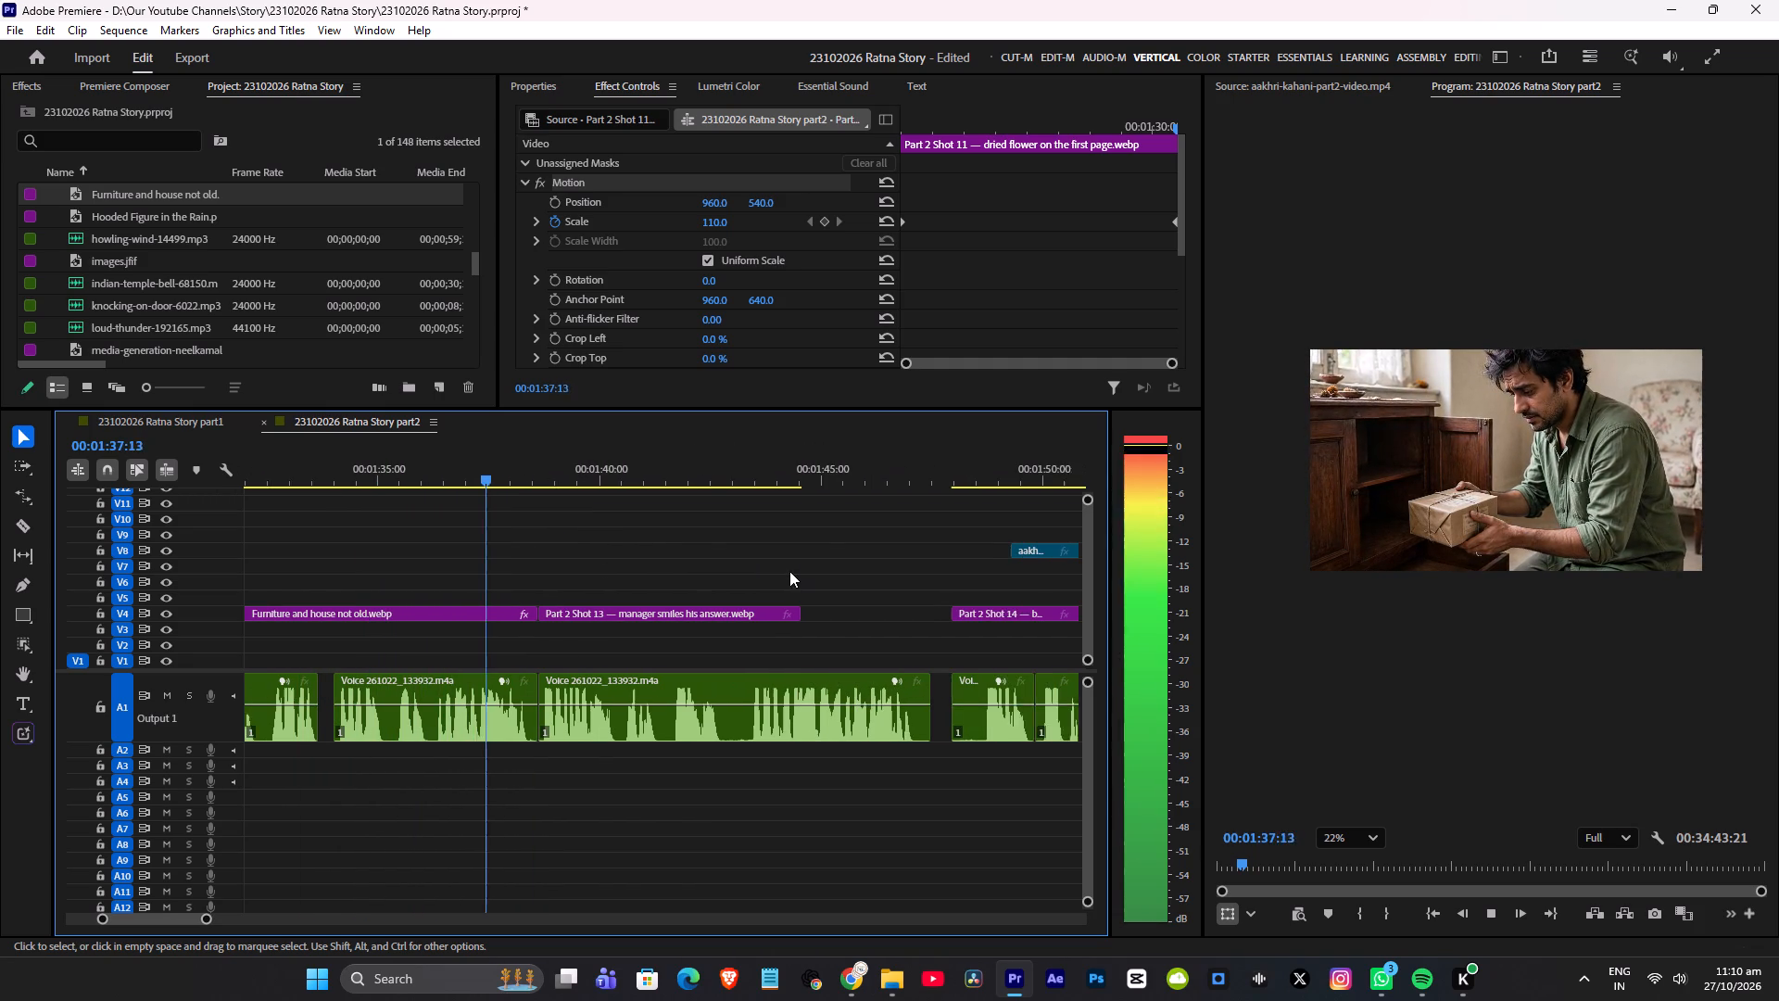
pyautogui.scroll(-2, 789, 571)
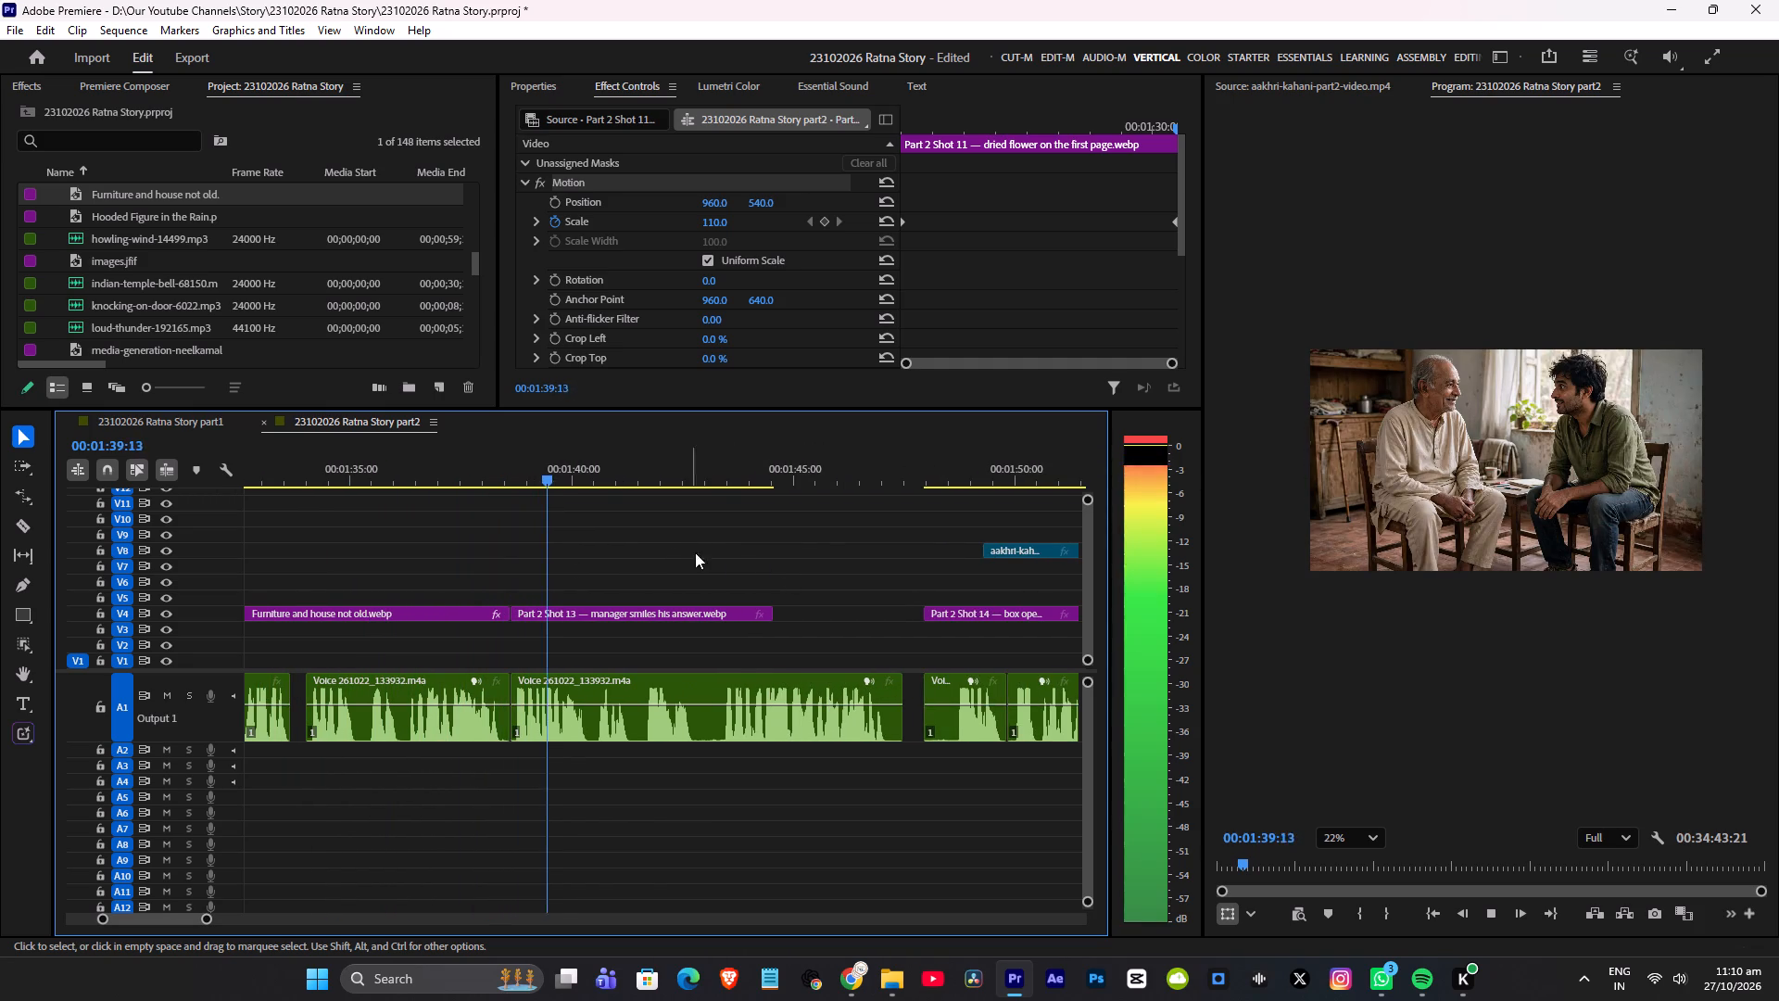
pyautogui.scroll(-4, 794, 552)
pyautogui.keyDown('alt'); pyautogui.scroll(-3, 688, 554); pyautogui.keyUp('alt')
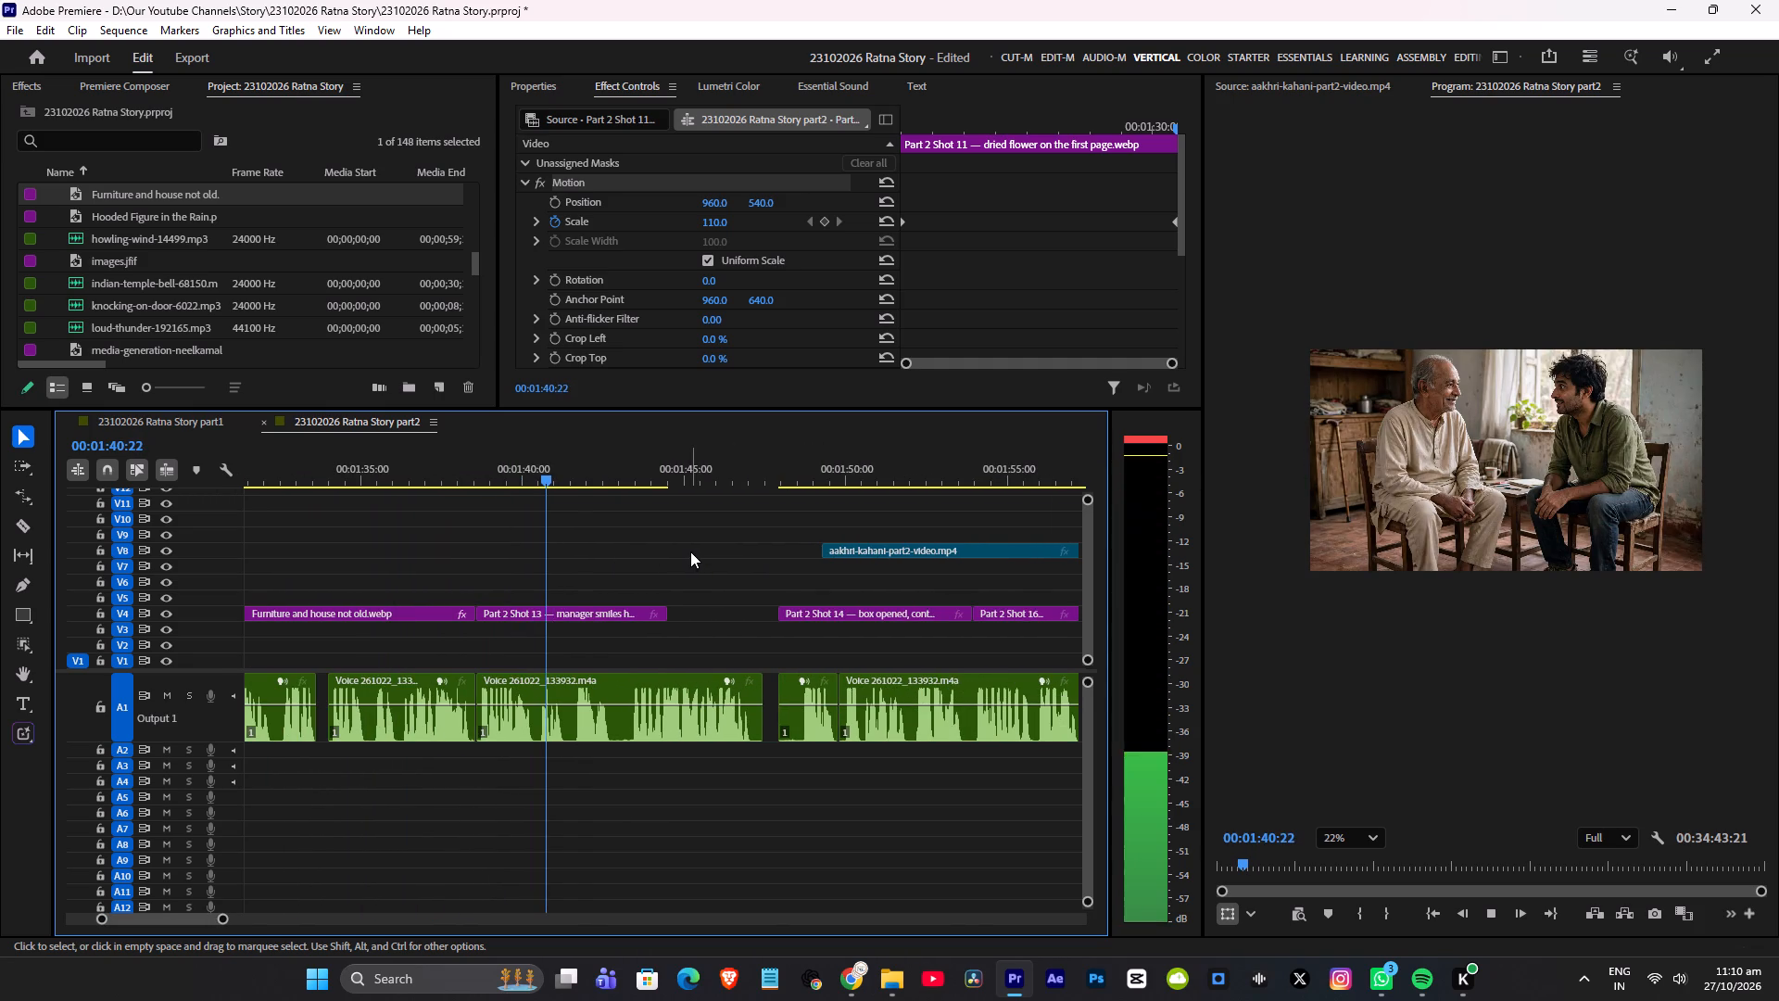
pyautogui.press('space')
# Save the project.
pyautogui.hotkey('ctrl', 's')
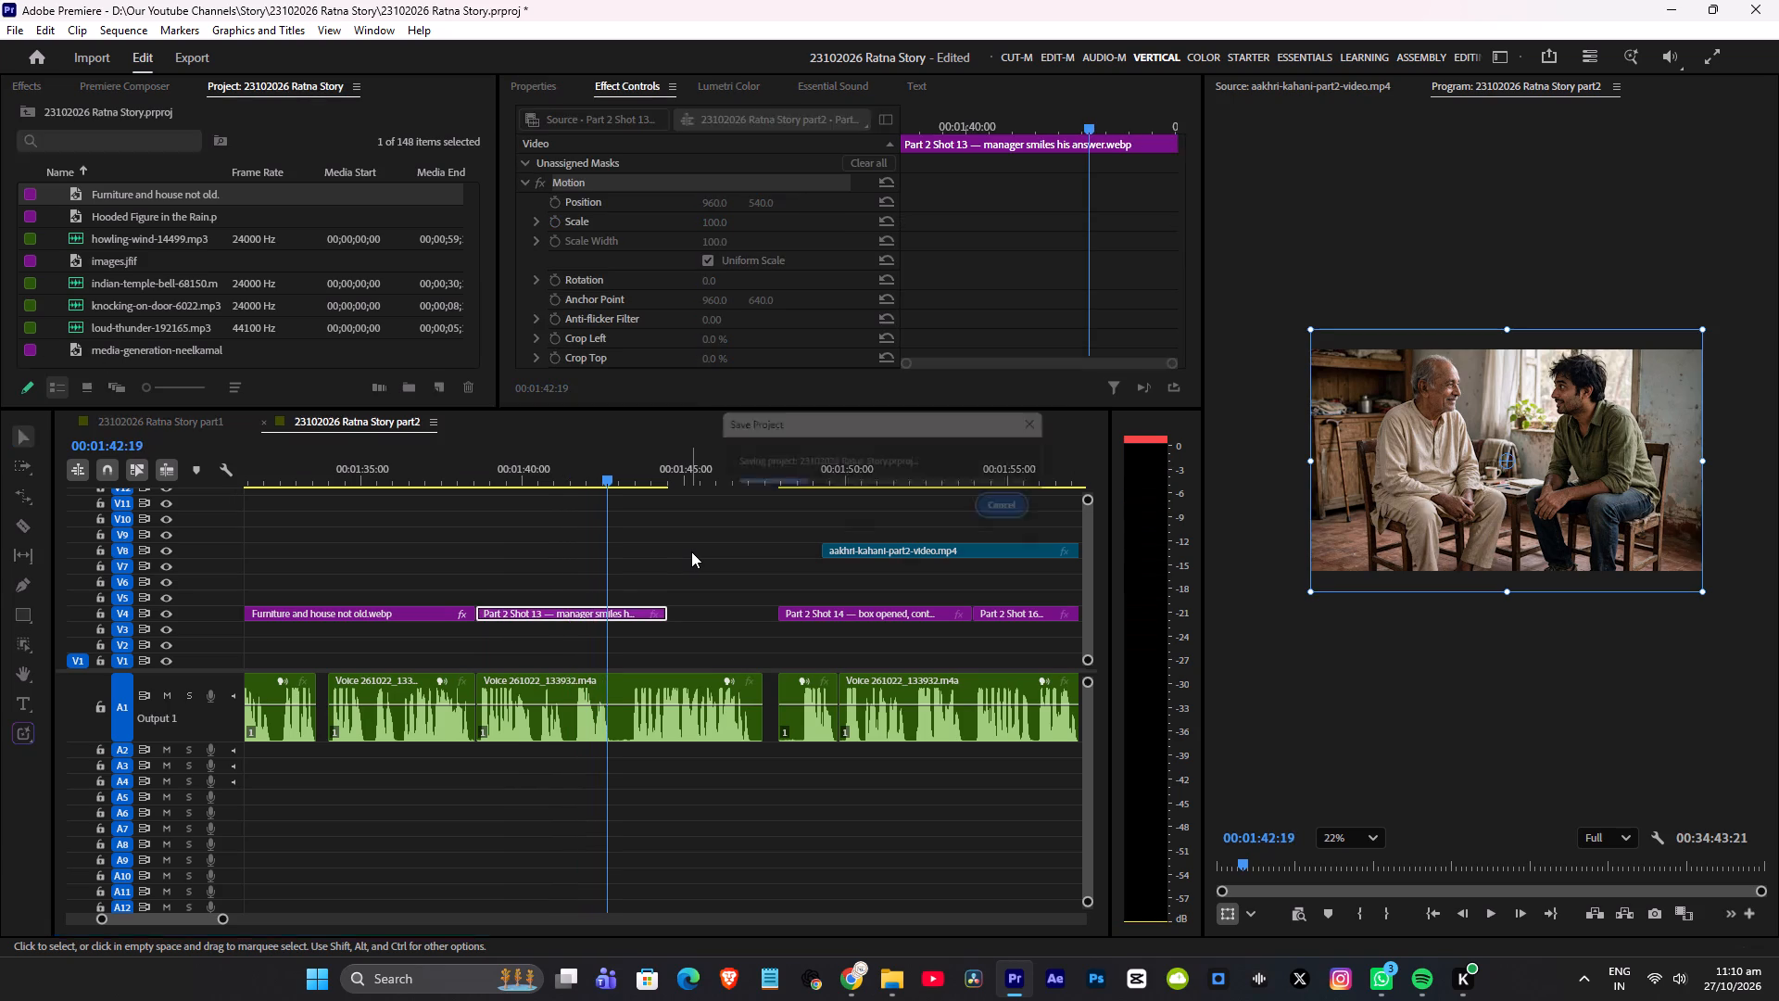
# Play and replay Shot 13 and the gap before Shot 14, checking whether the two-men image suits the narration.
pyautogui.press('space')
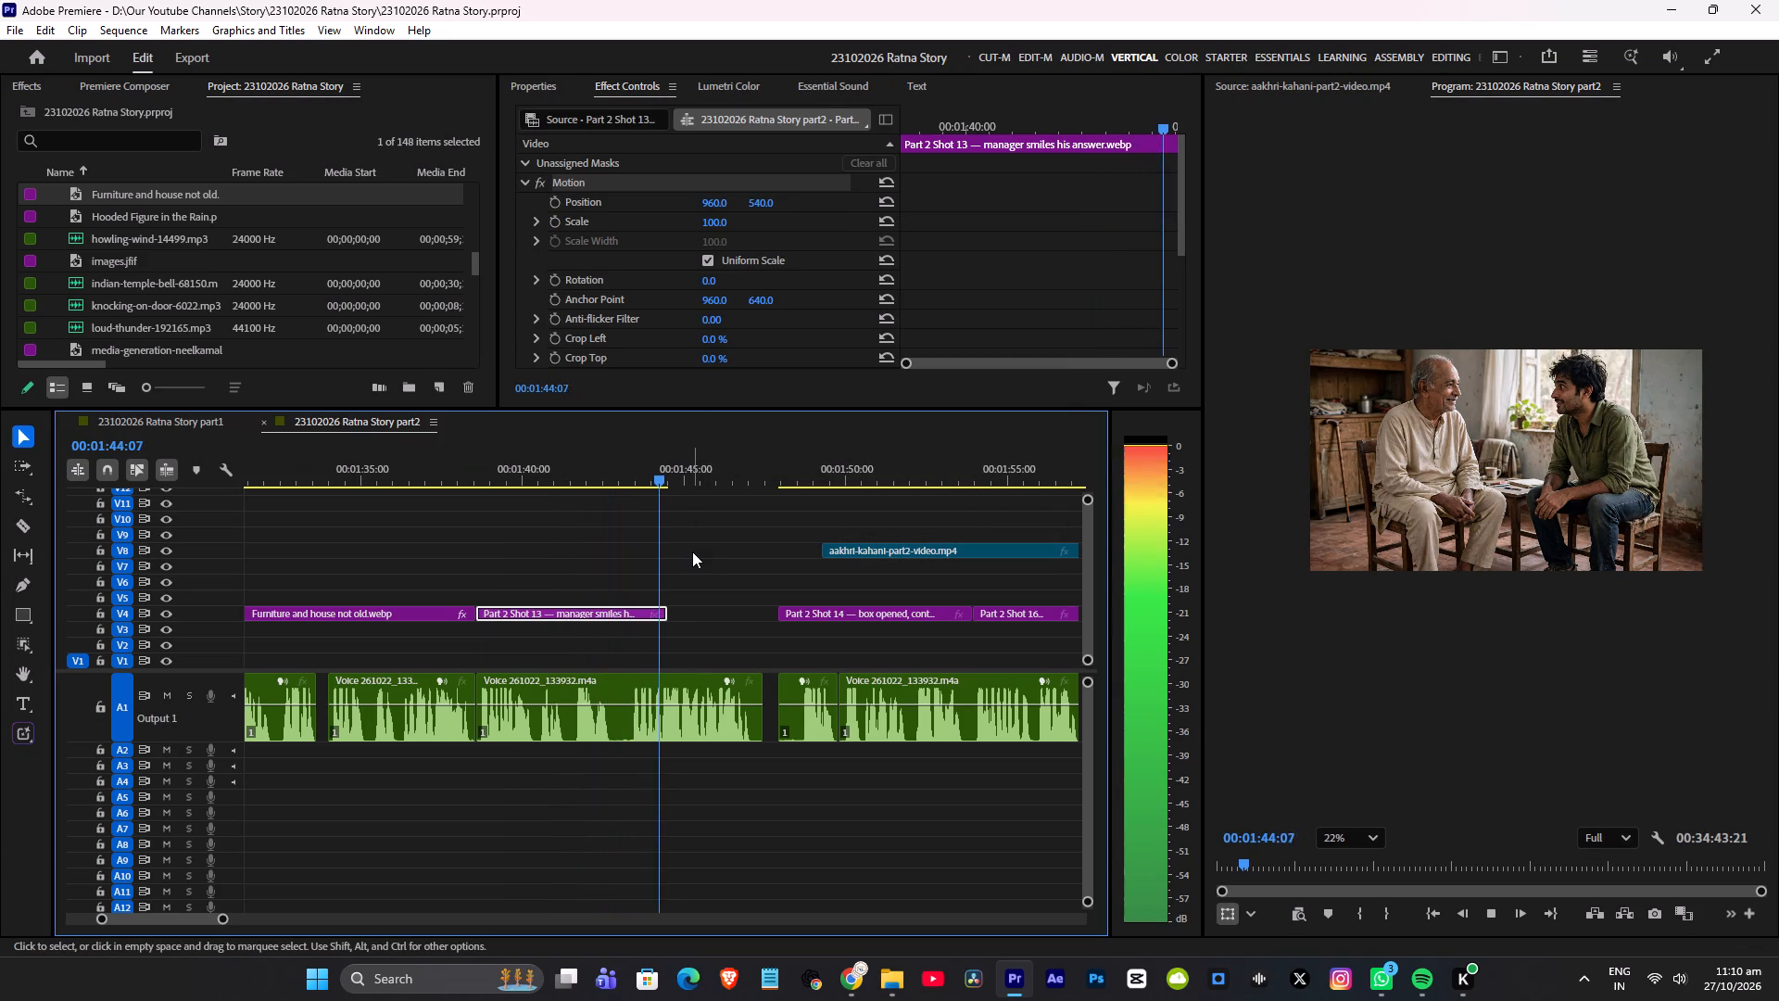
pyautogui.keyDown('alt'); pyautogui.scroll(-4, 718, 550); pyautogui.keyUp('alt')
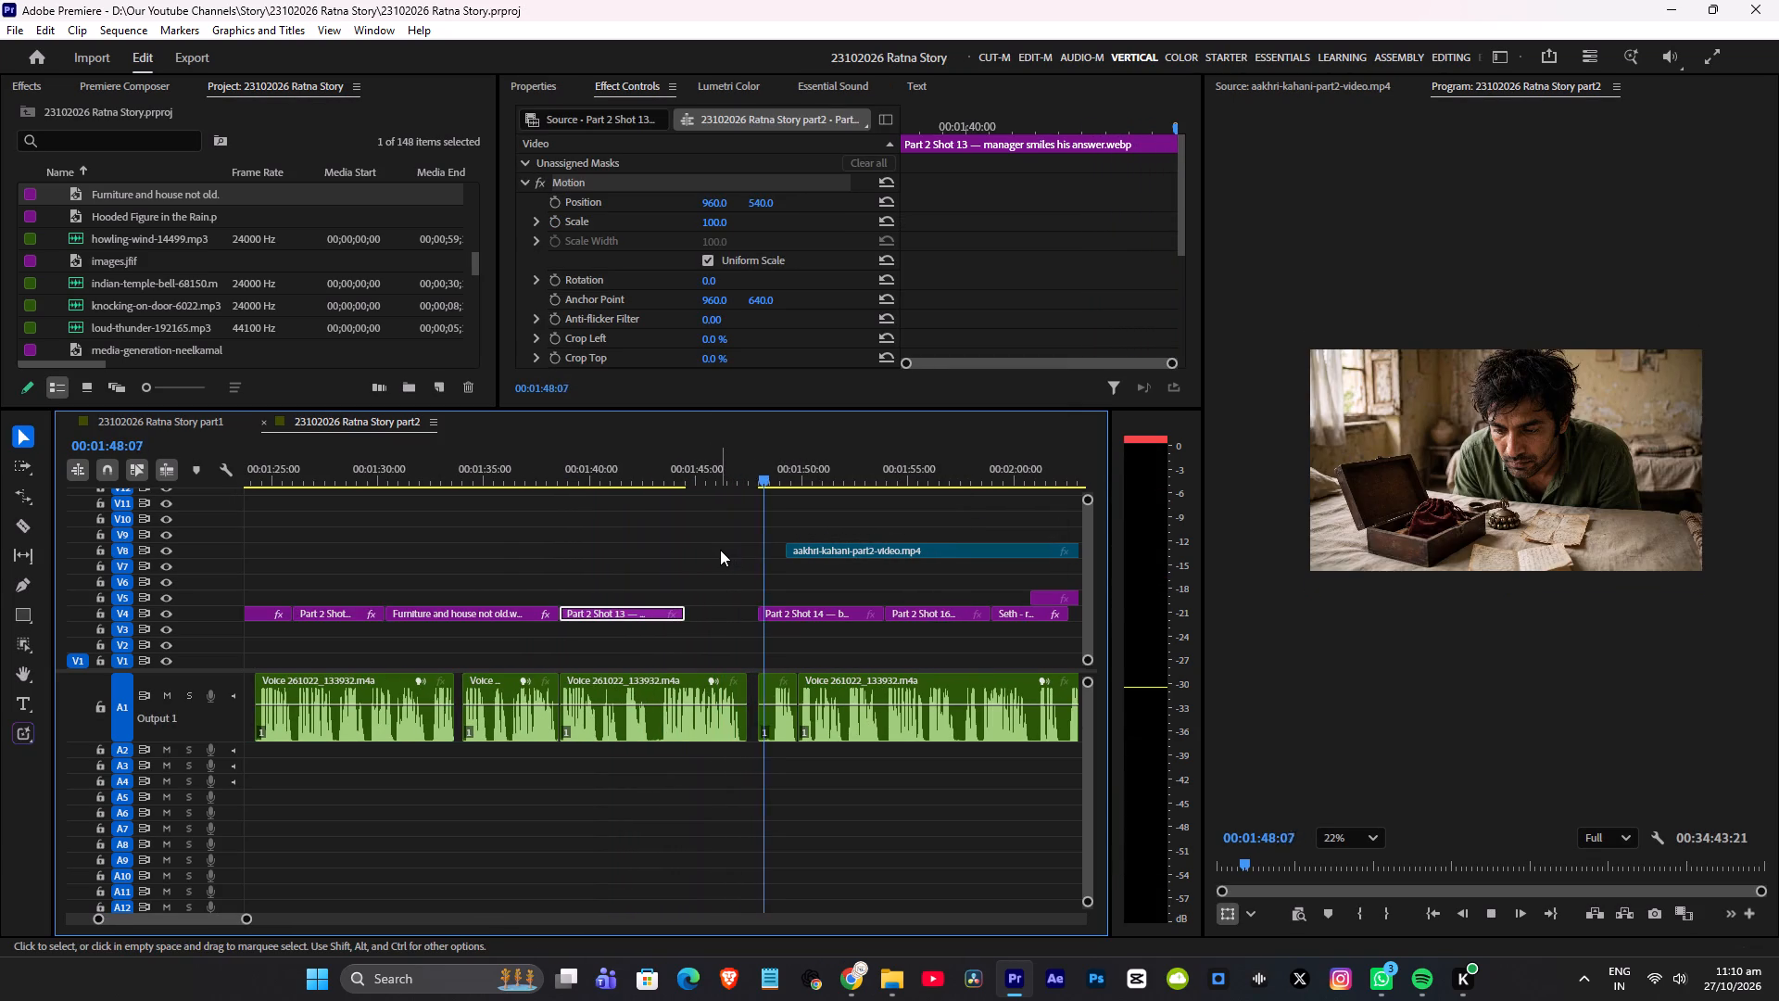
pyautogui.press('space')
pyautogui.click(550, 477)
pyautogui.press('space')
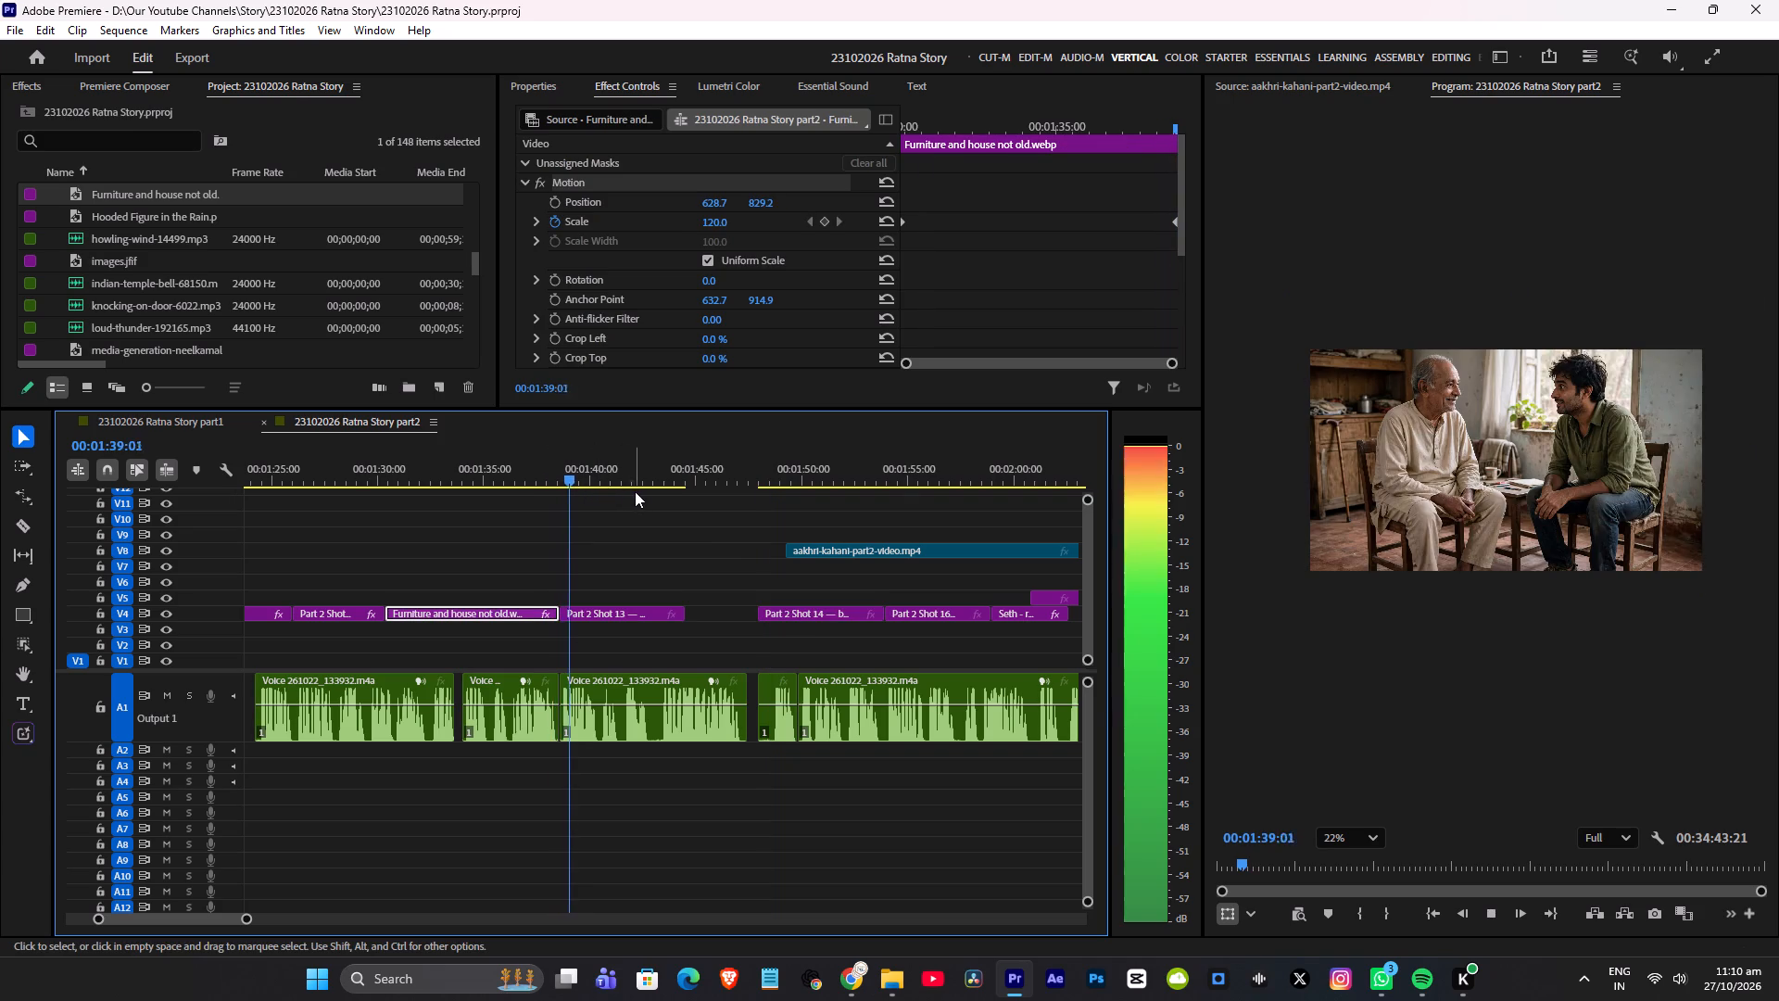
pyautogui.press('space')
pyautogui.click(767, 476)
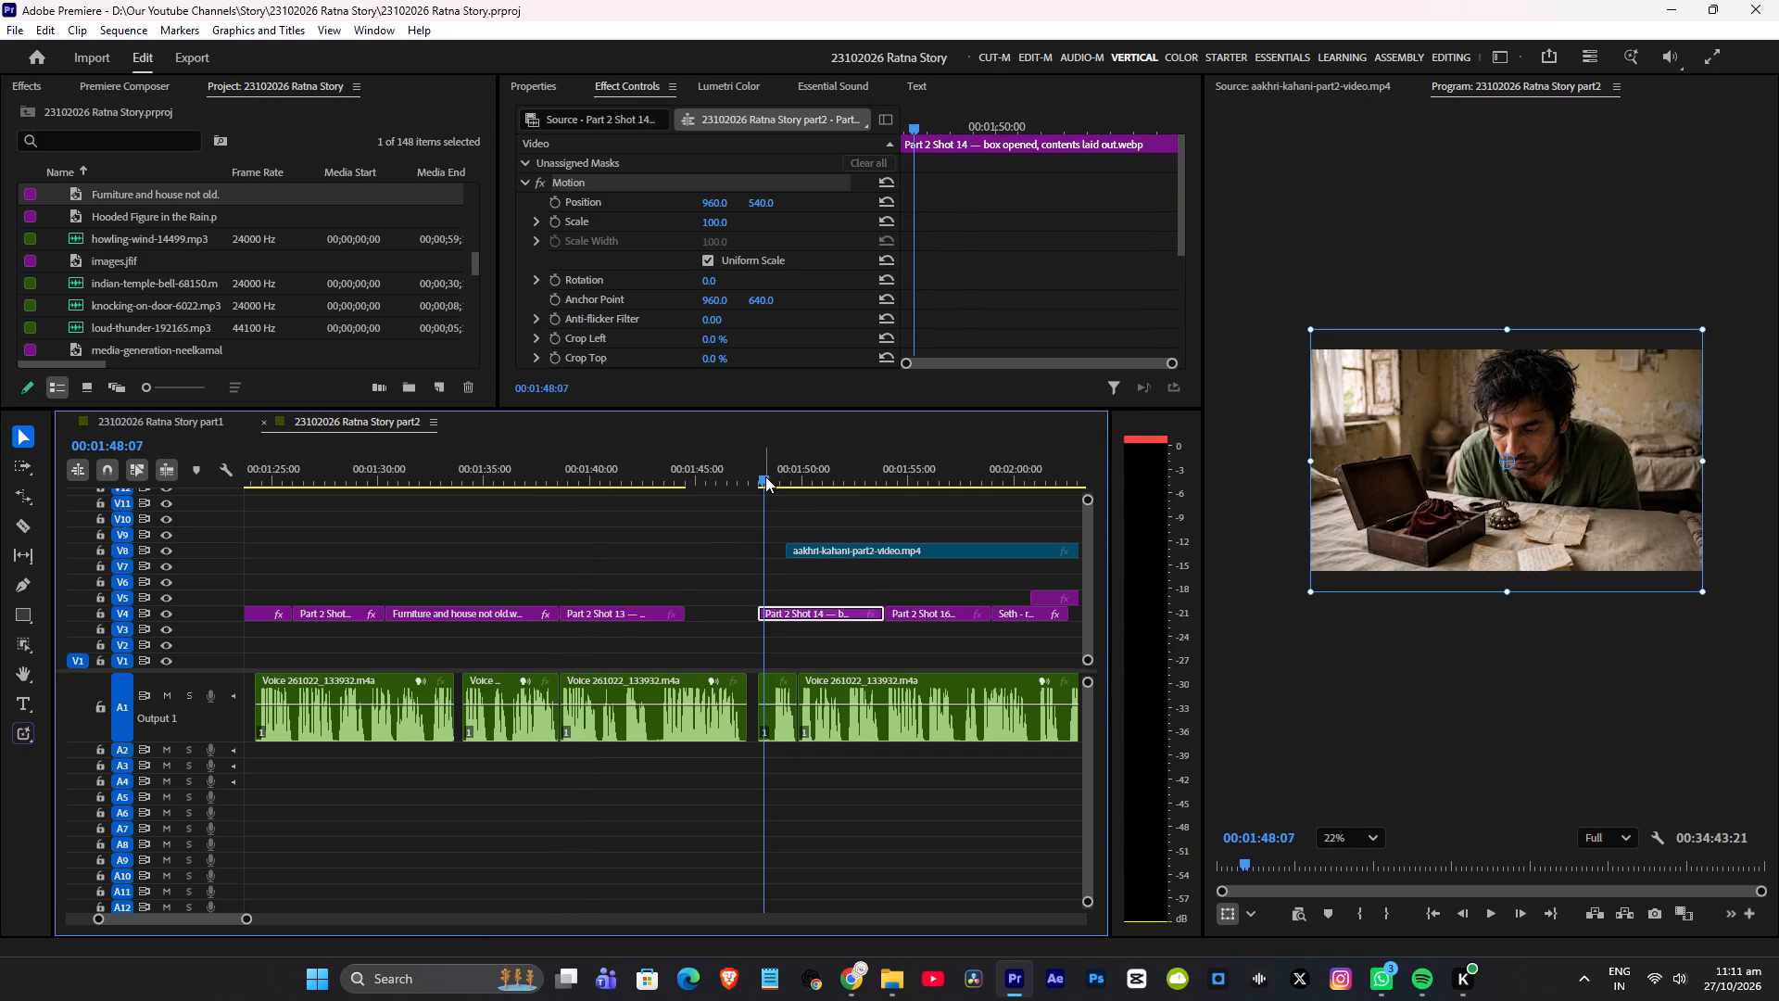
pyautogui.click(751, 476)
pyautogui.press('space')
pyautogui.keyDown('alt'); pyautogui.scroll(-4, 710, 513); pyautogui.keyUp('alt')
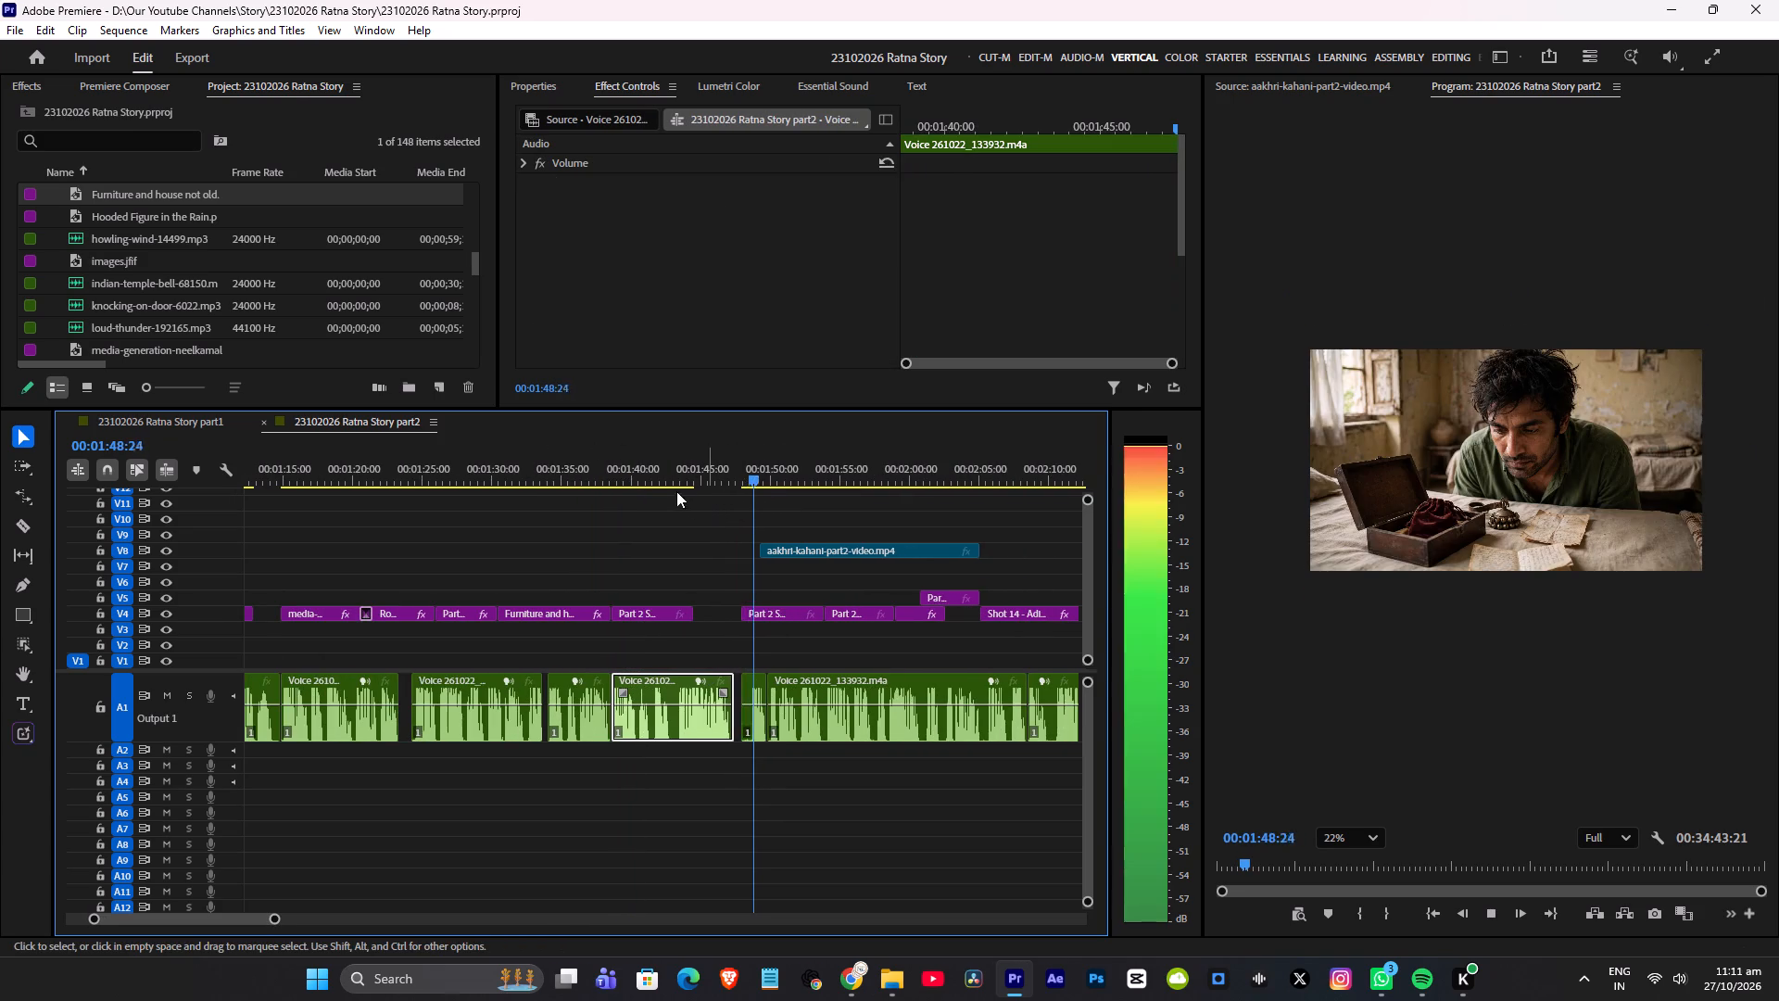
pyautogui.click(650, 470)
pyautogui.press('space')
pyautogui.press('space')
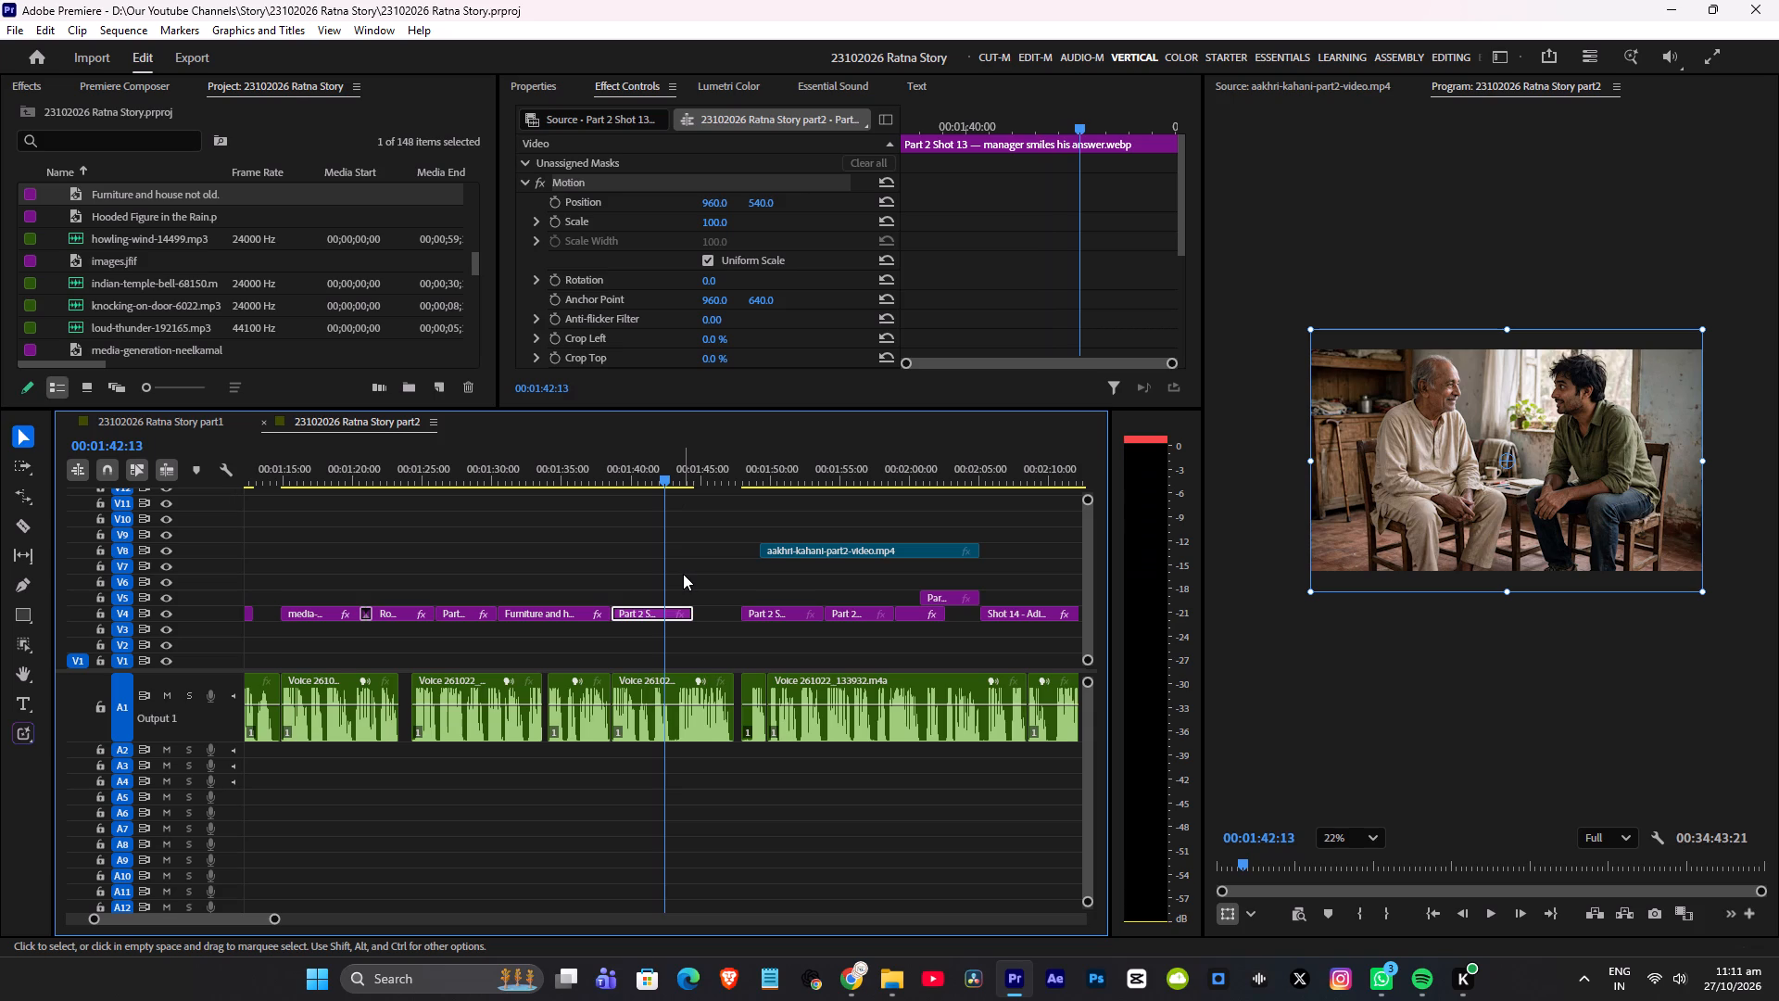
pyautogui.scroll(7, 1441, 411)
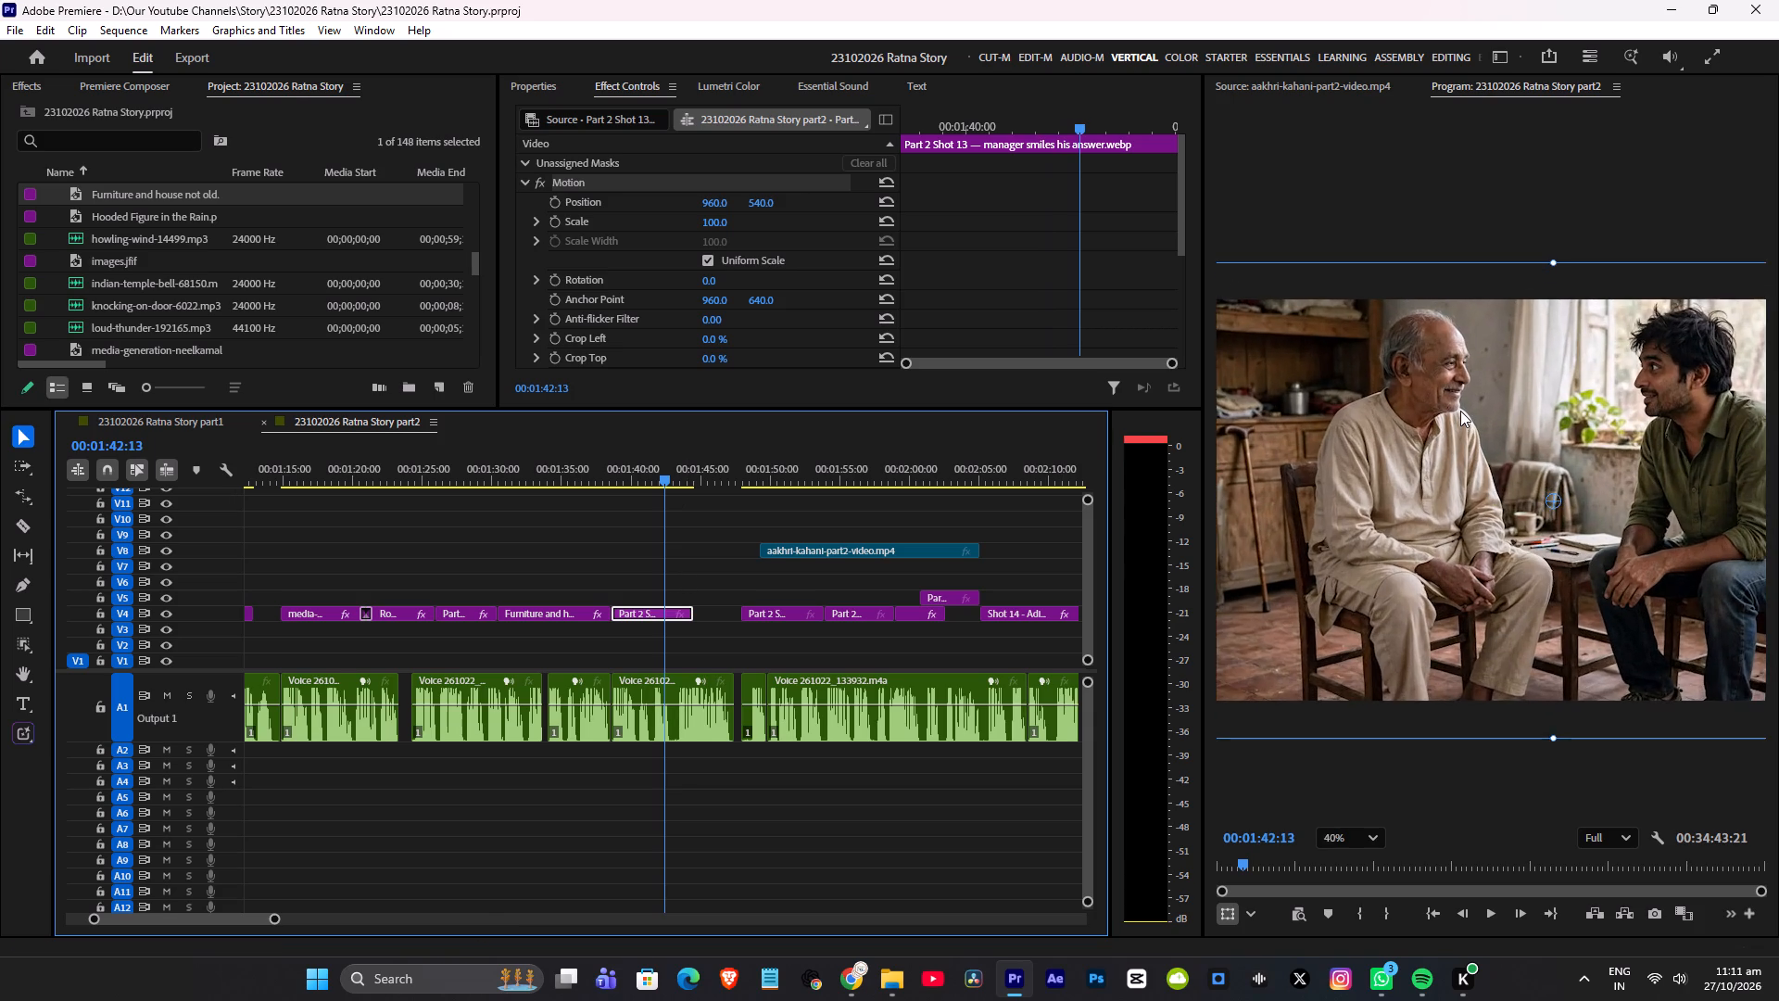
pyautogui.scroll(-5, 1460, 411)
# Delete the "Part 2 Shot 13 — manager smiles his answer" clip from V4.
pyautogui.click(671, 558)
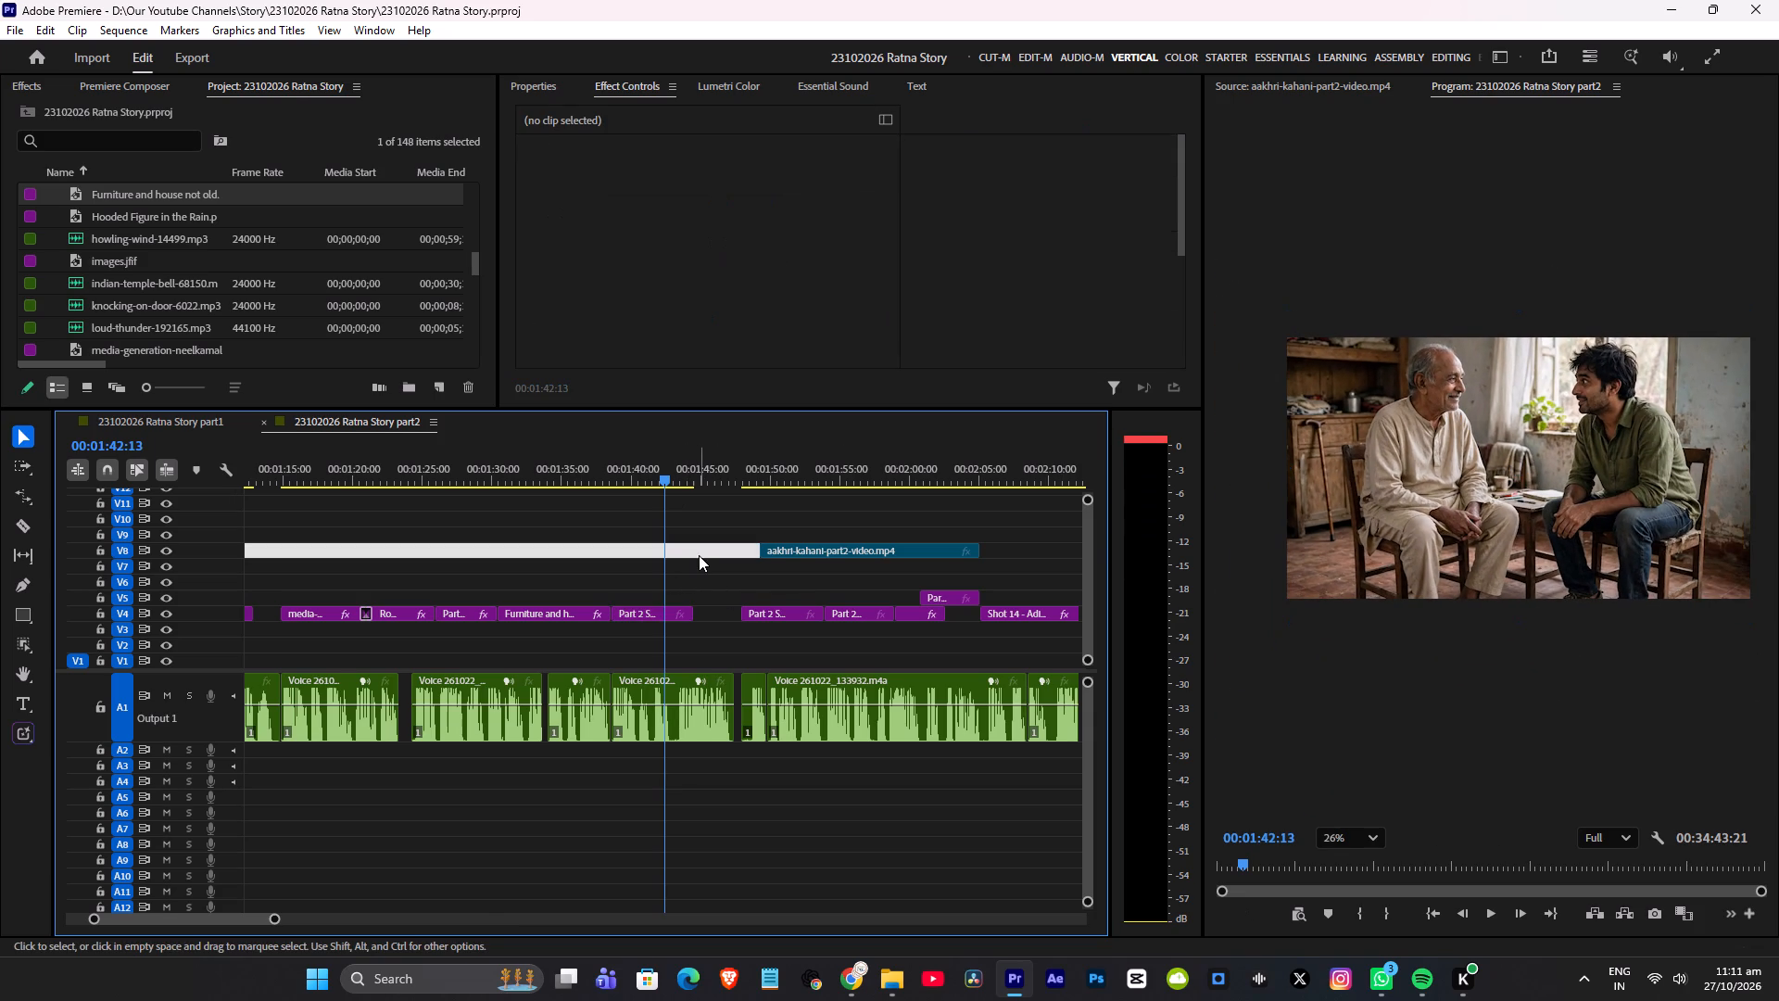
pyautogui.click(699, 555)
pyautogui.click(622, 475)
pyautogui.press('space')
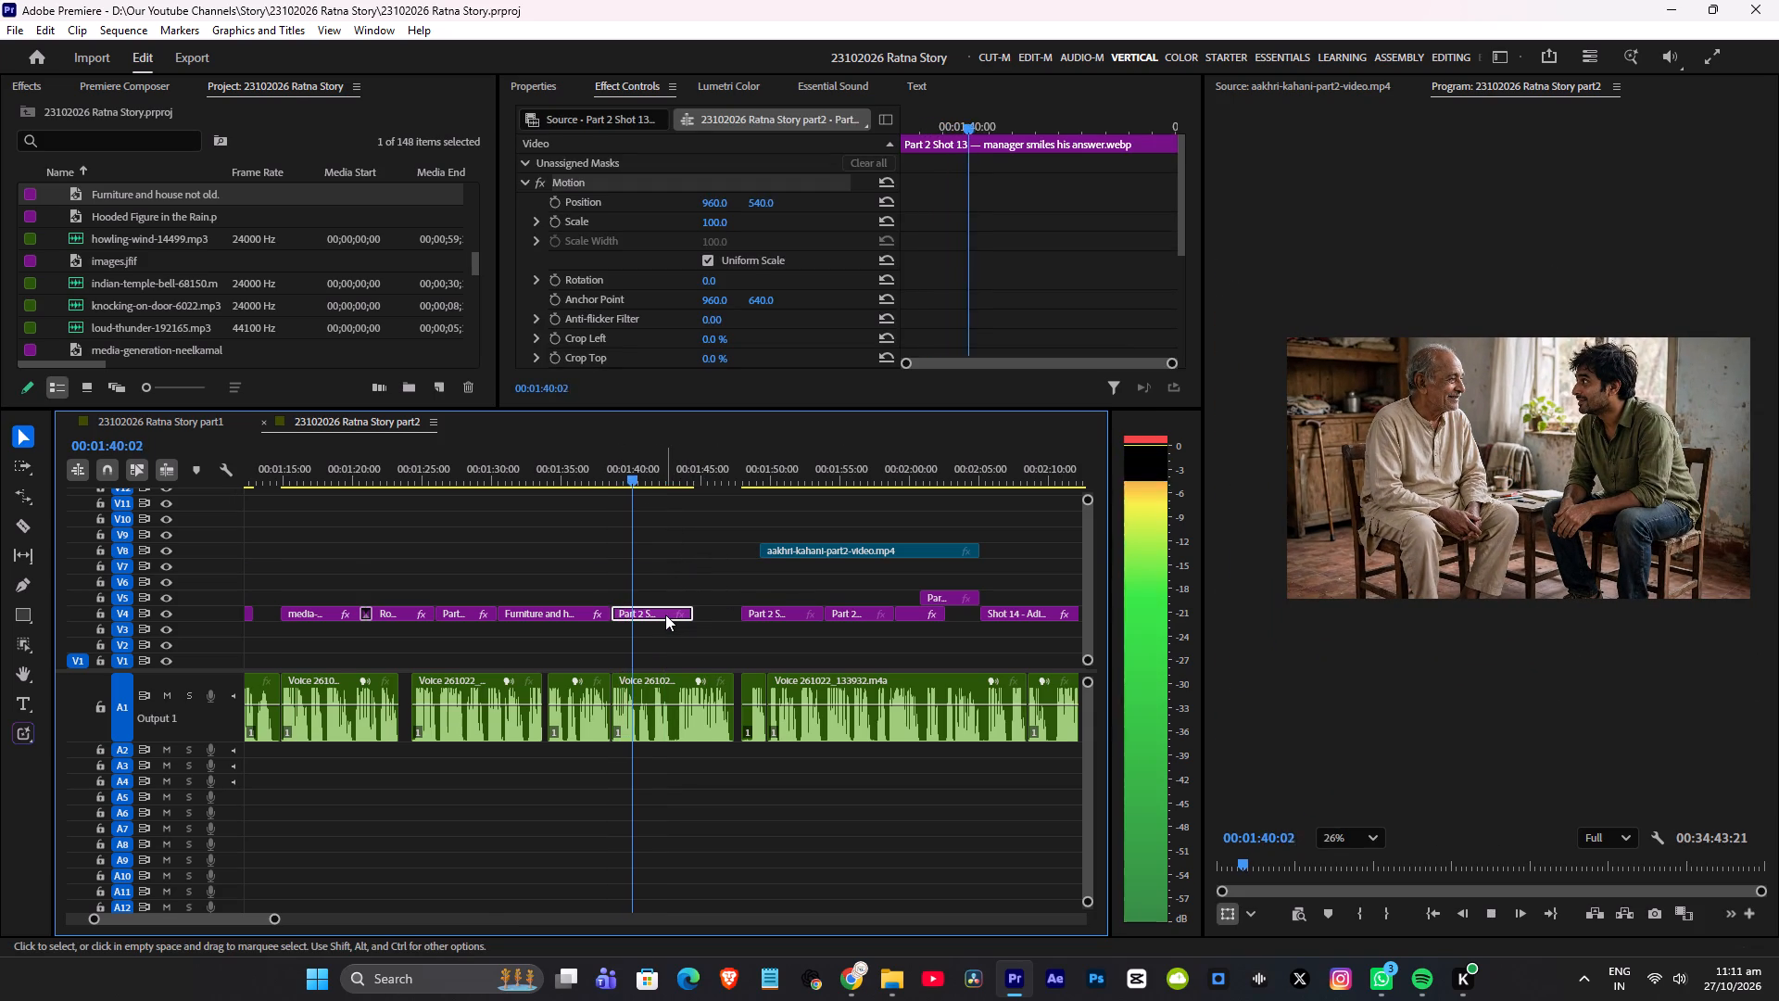
pyautogui.press('space')
pyautogui.press('Delete')
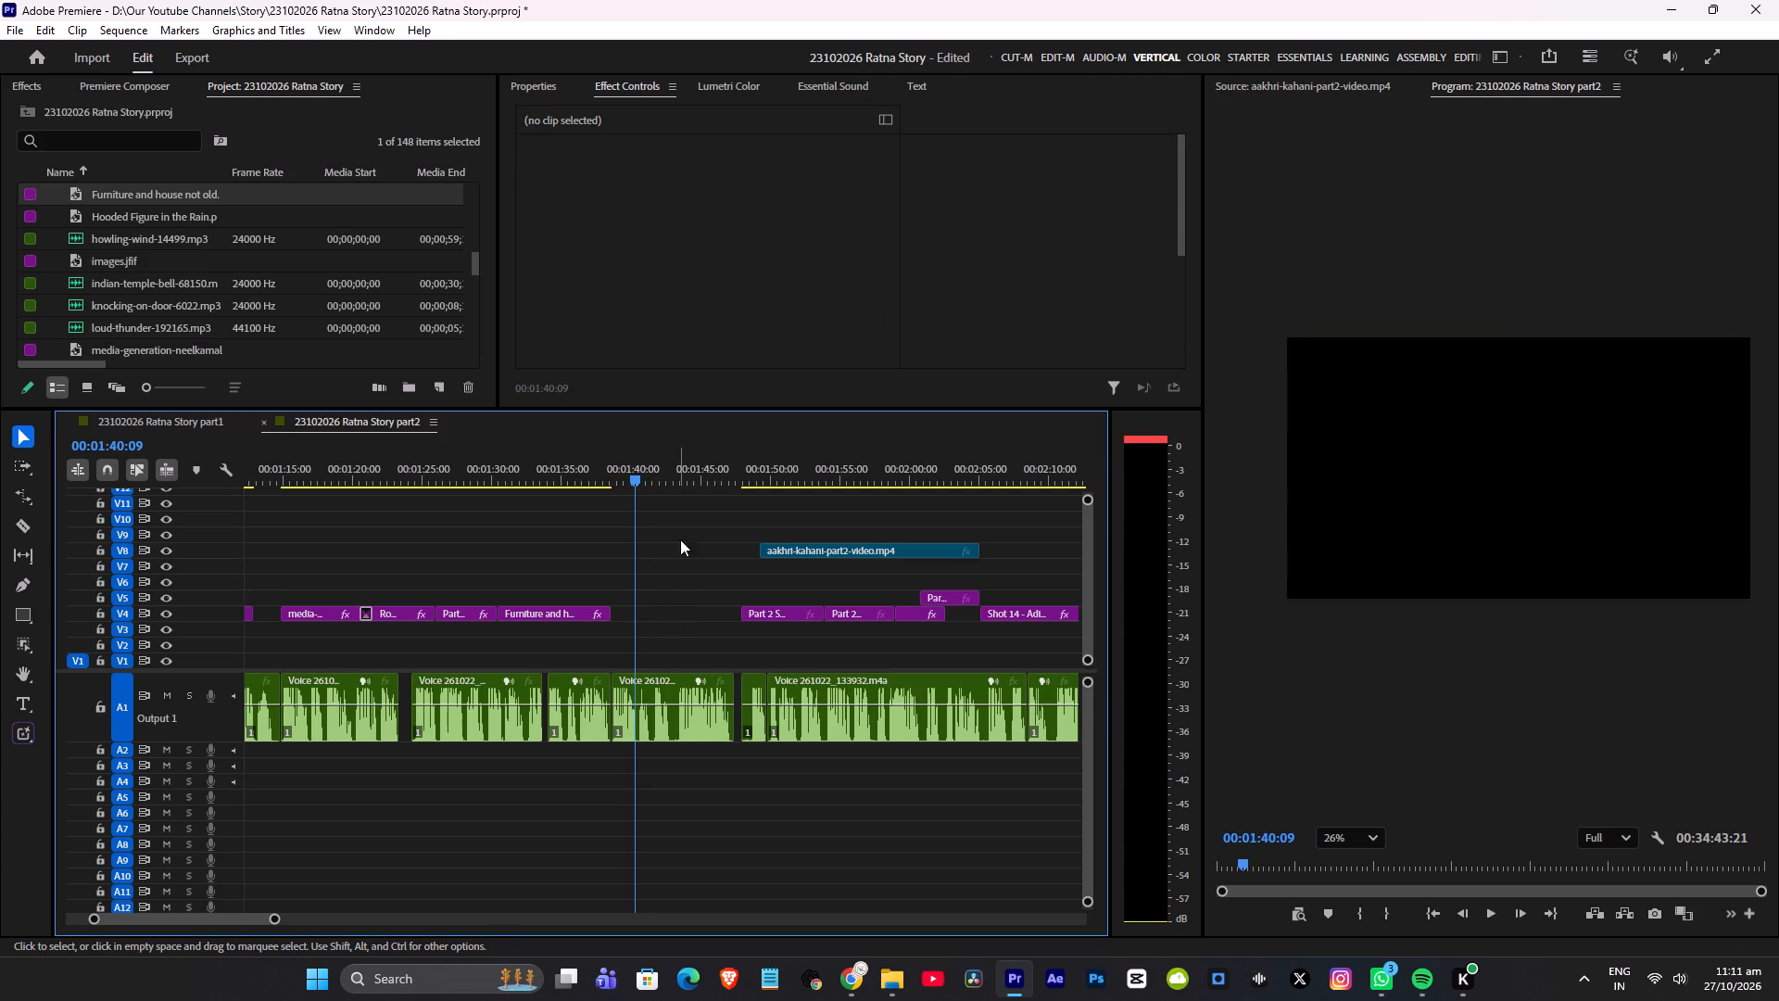
# Play the narration from the end of the gap into the box-opening footage, and return to about 00:01:37:24 on the sealed-box image.
pyautogui.click(735, 474)
pyautogui.press('space')
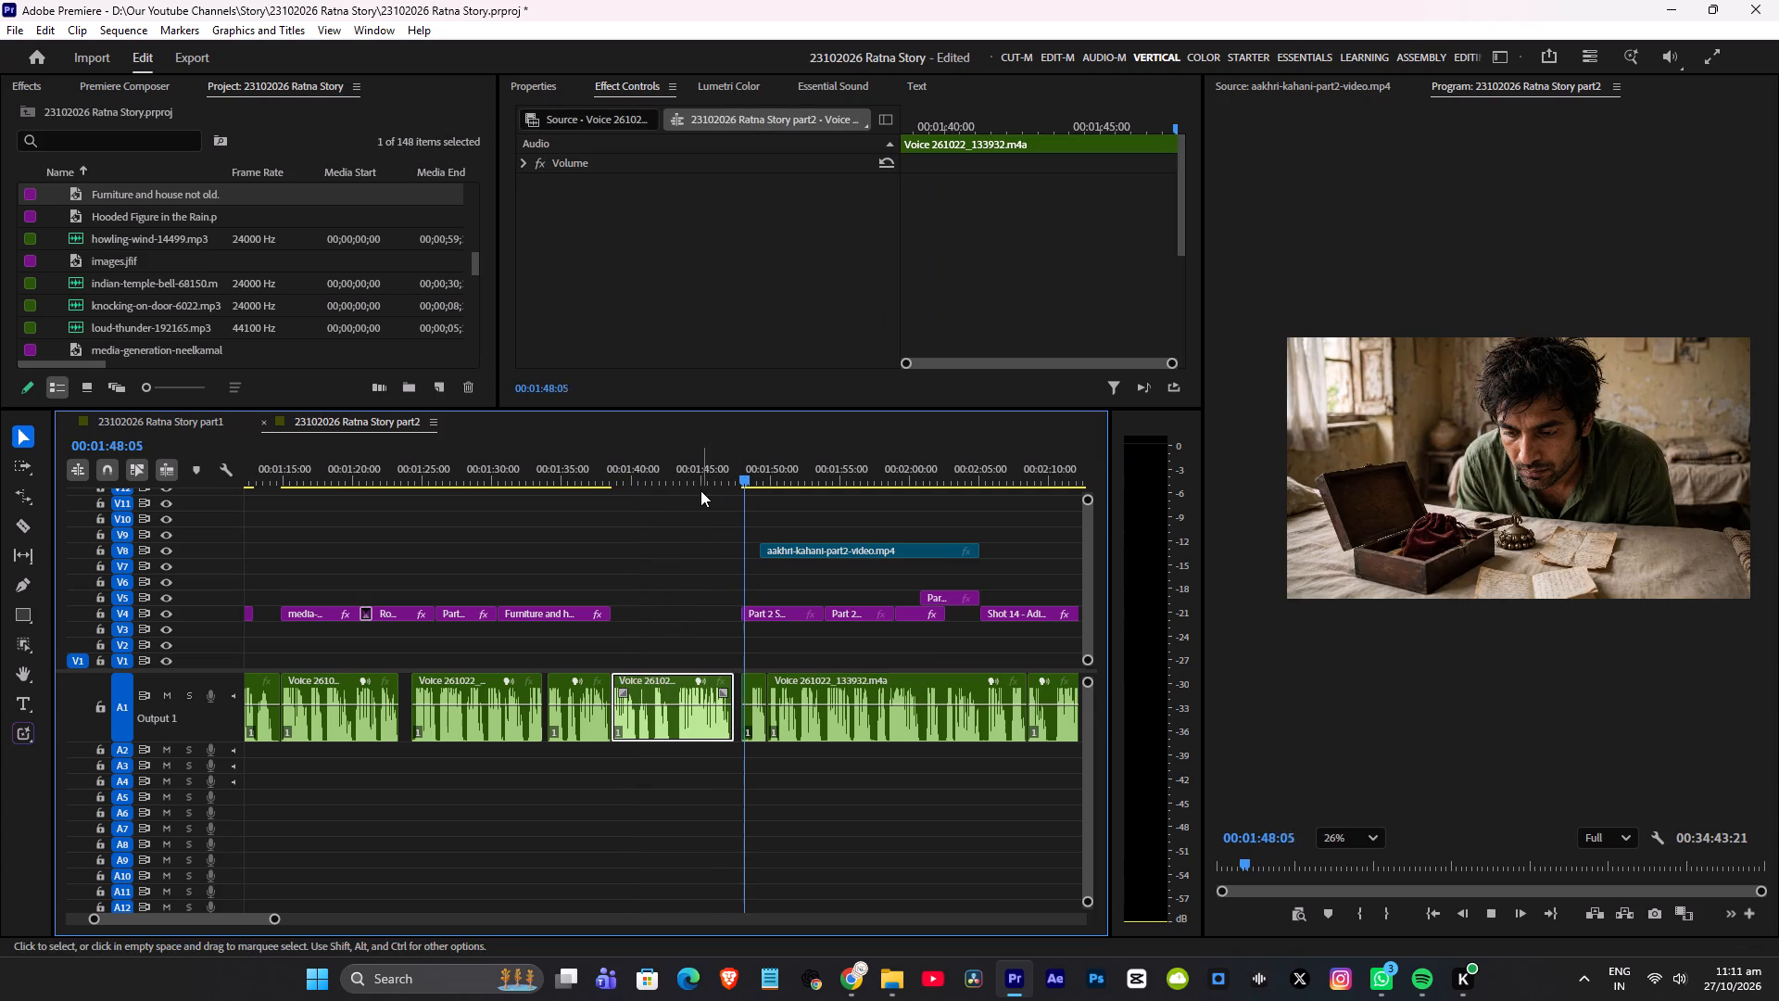
pyautogui.press('space')
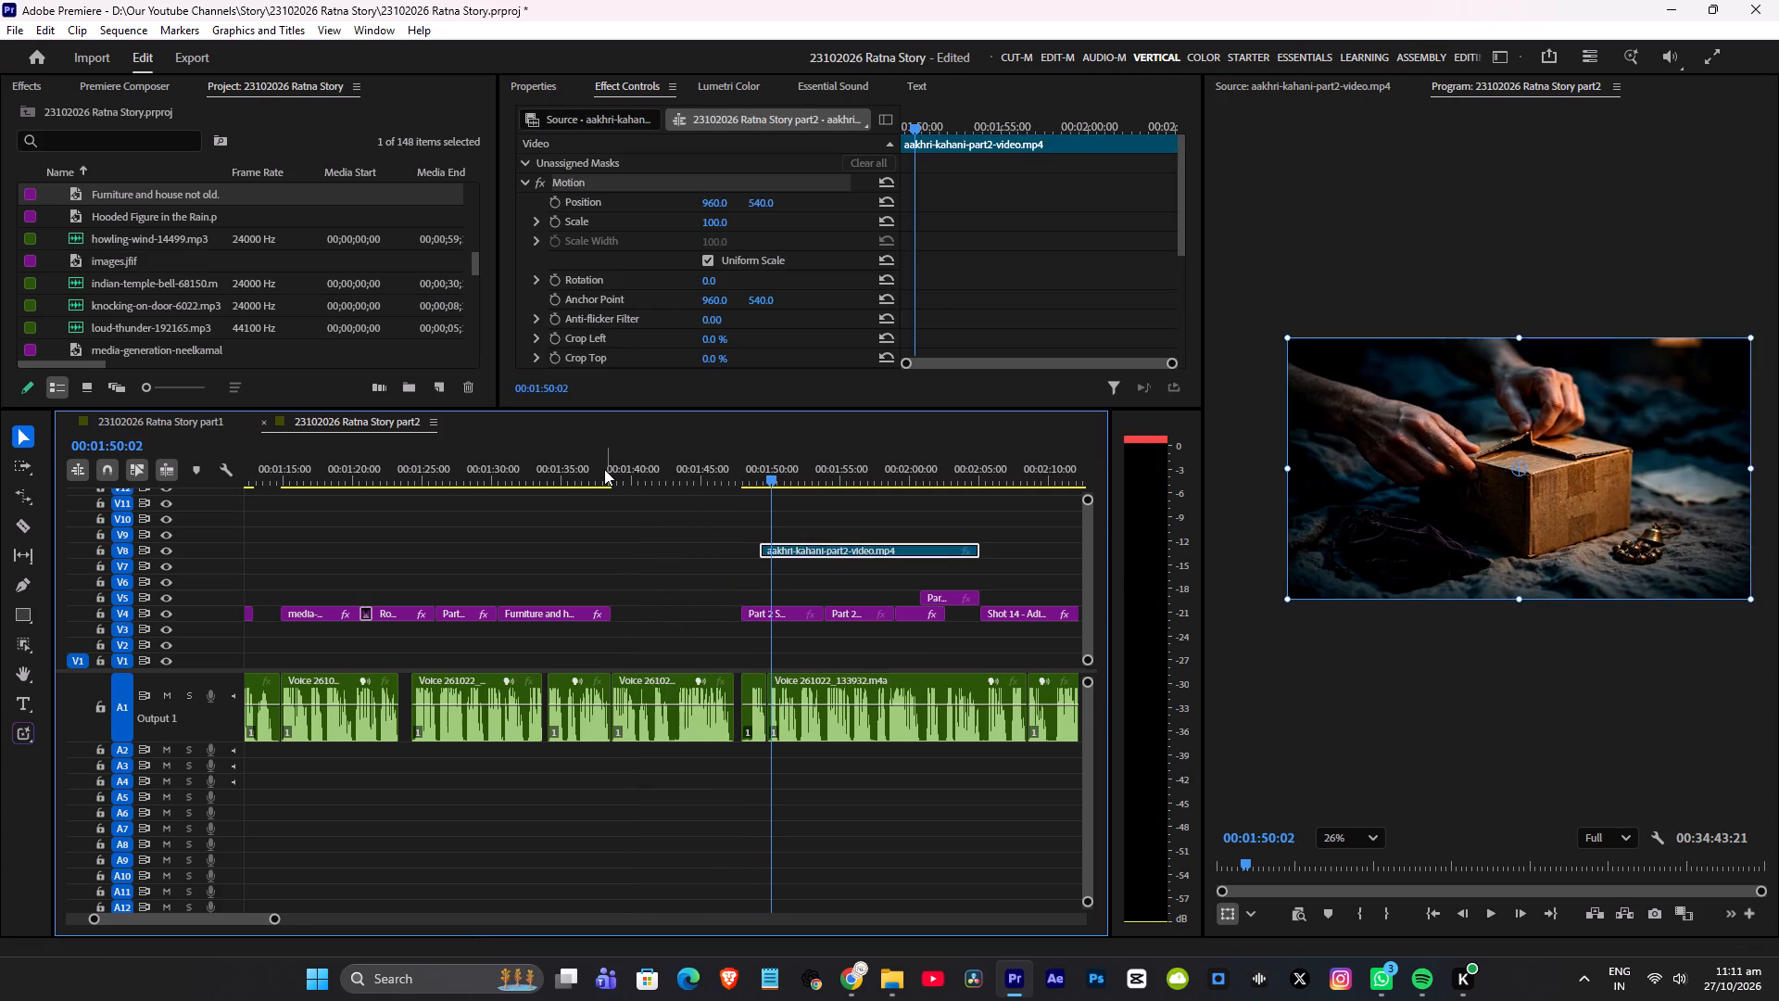
pyautogui.click(603, 469)
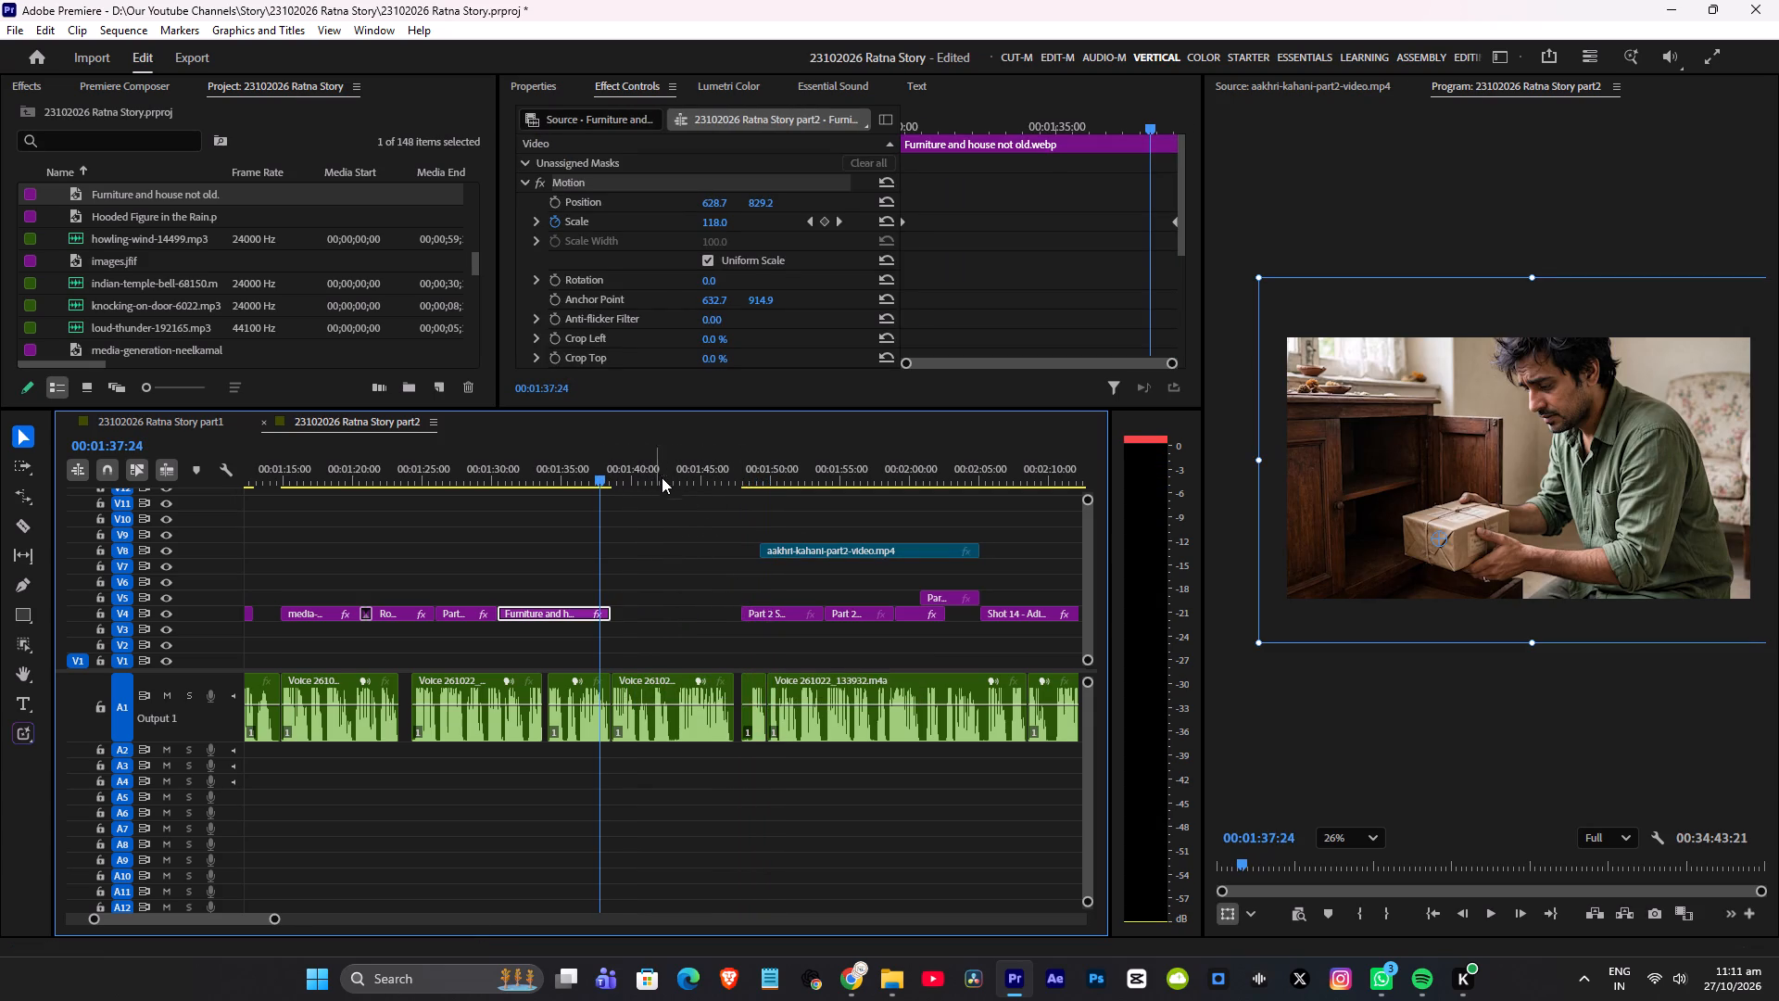
pyautogui.hotkey('alt', 'Tab')
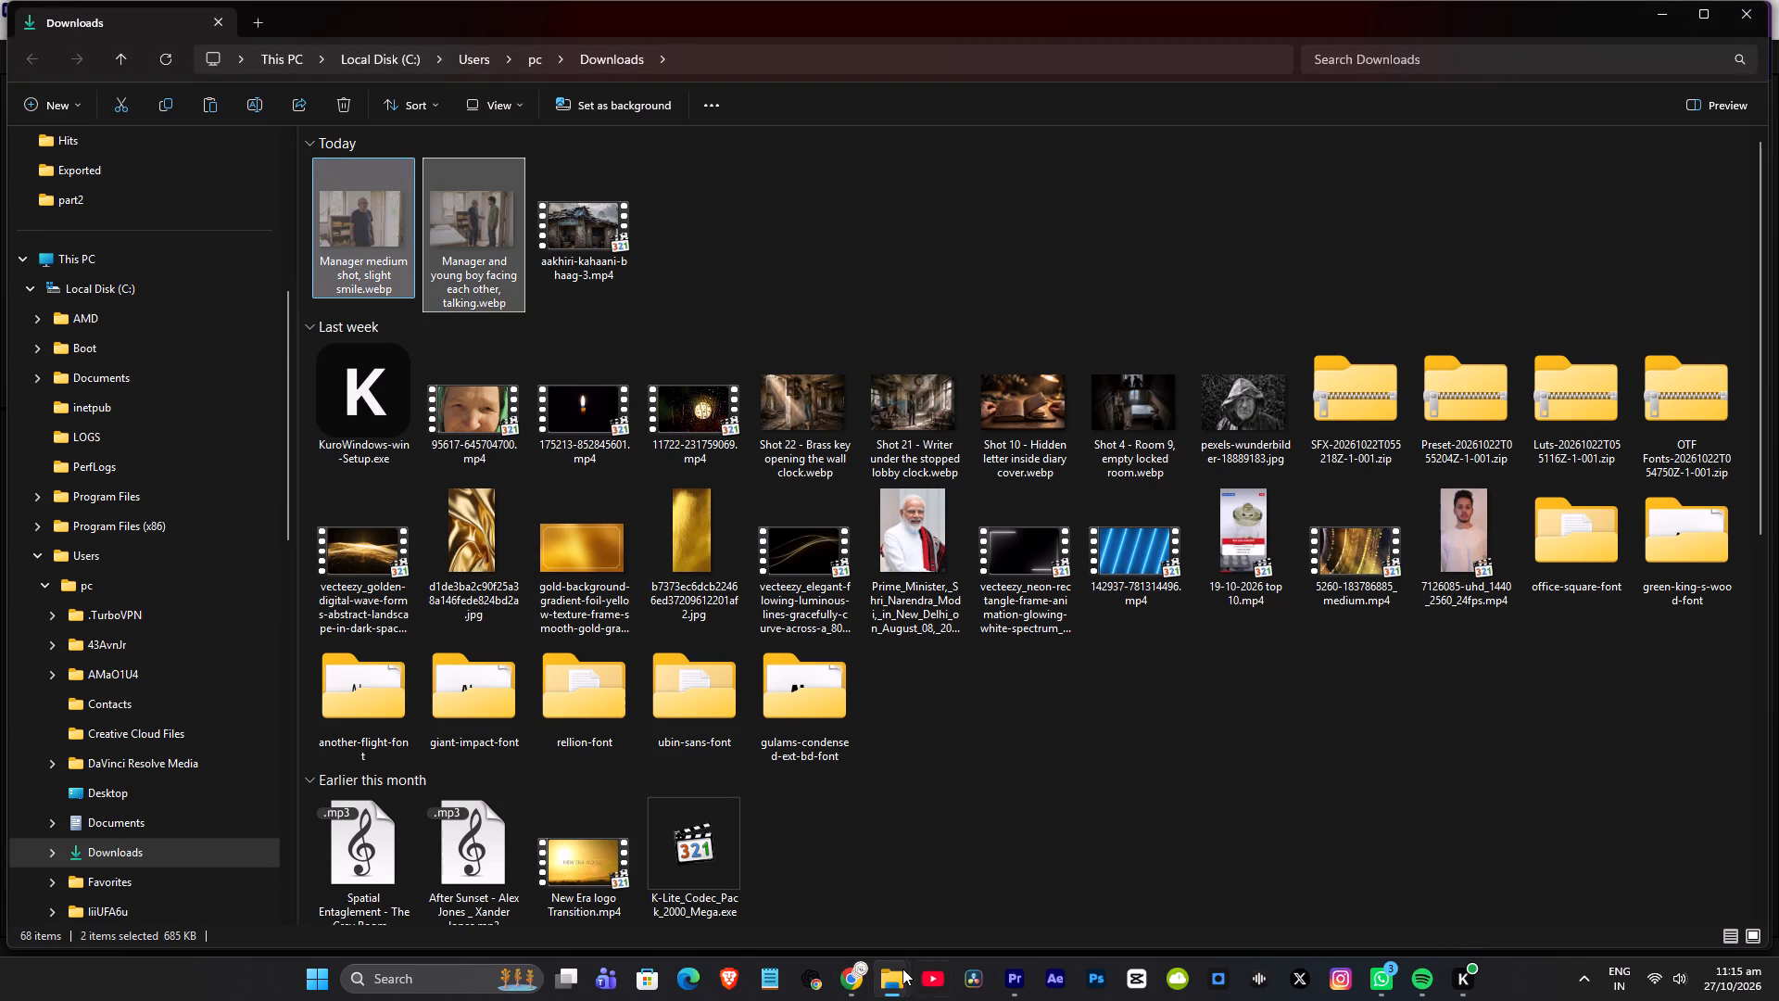
pyautogui.click(897, 974)
pyautogui.click(1000, 890)
pyautogui.click(961, 778)
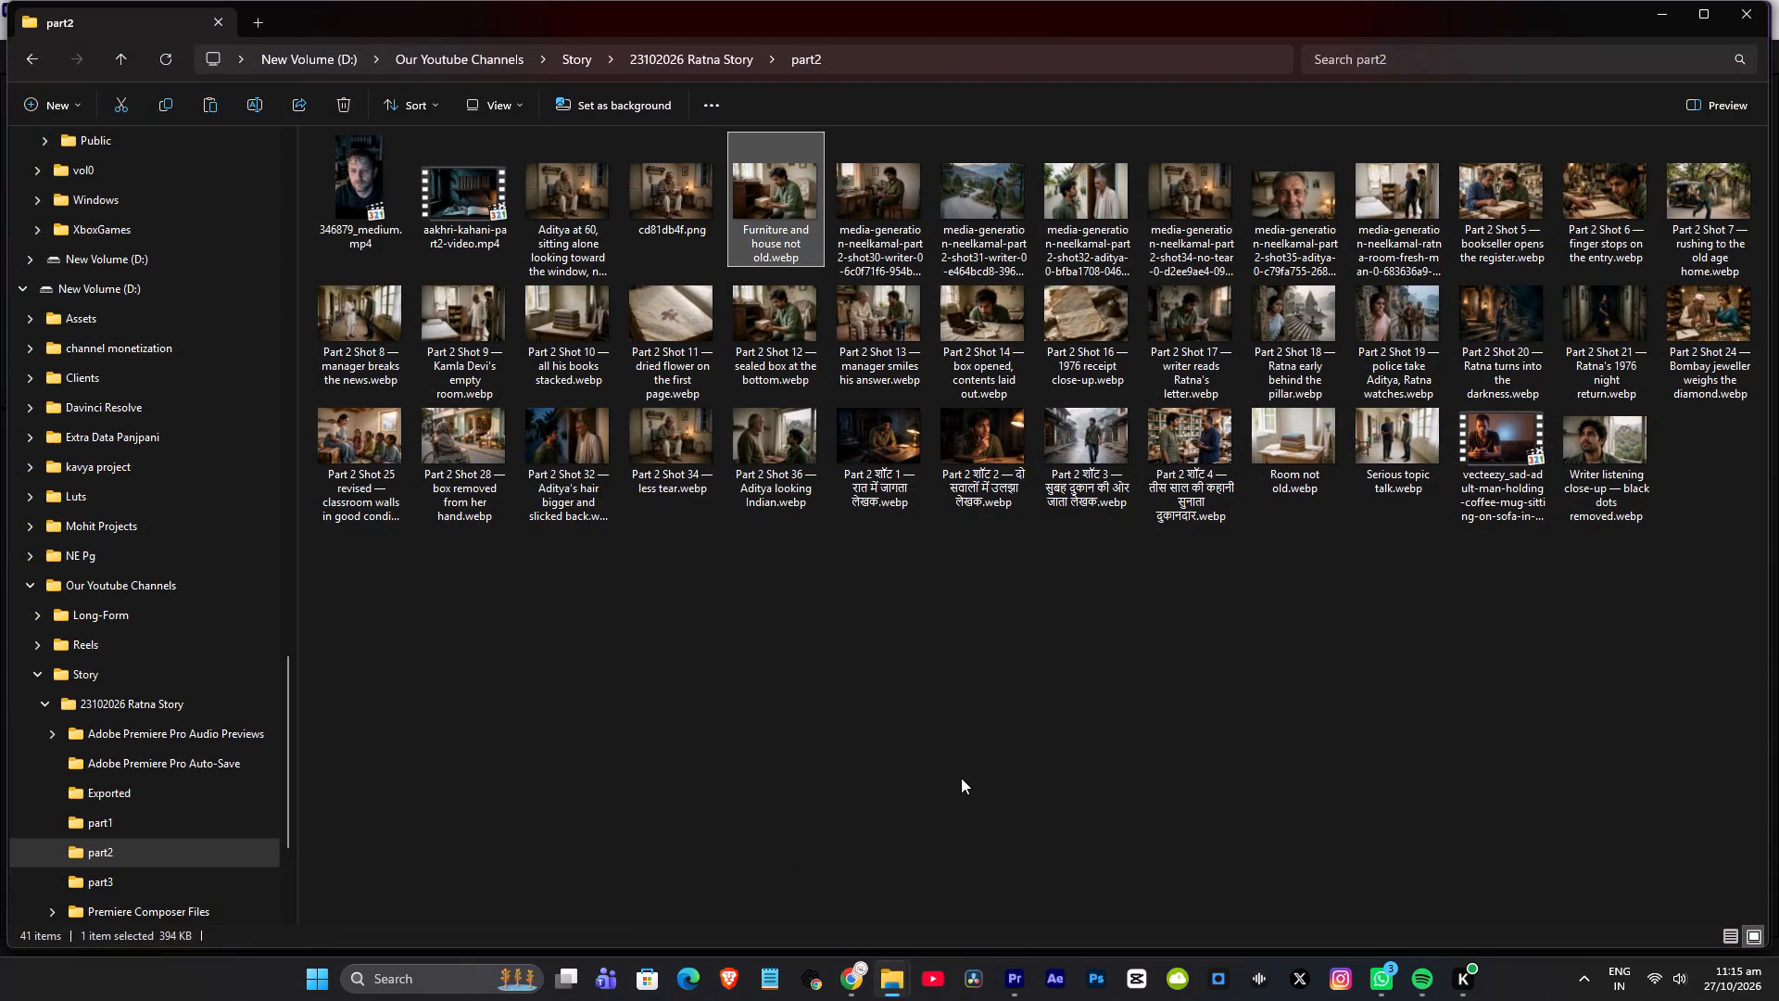
pyautogui.hotkey('ctrl', 'v')
# Place both manager images from the part2 folder on track V6 in Premiere, starting where the "Furniture and house not old" clip ends.
pyautogui.moveTo(880, 217); pyautogui.dragTo(1053, 785)
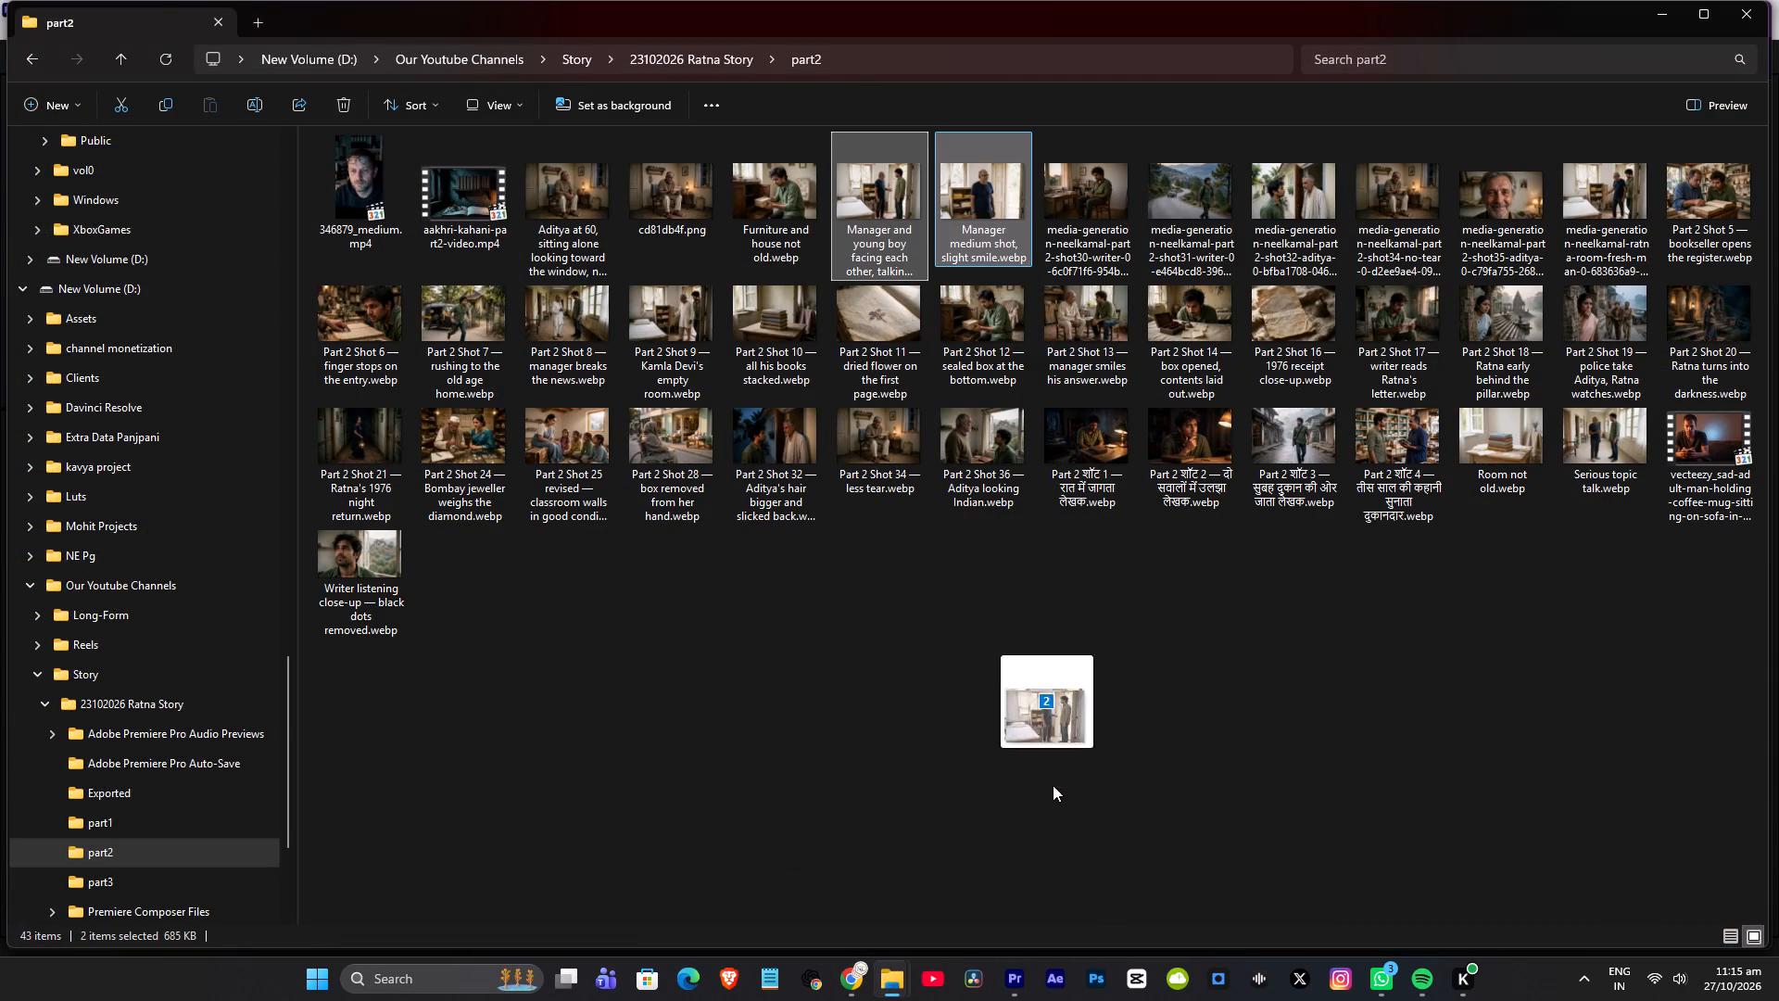
pyautogui.moveTo(1053, 785); pyautogui.dragTo(612, 556)
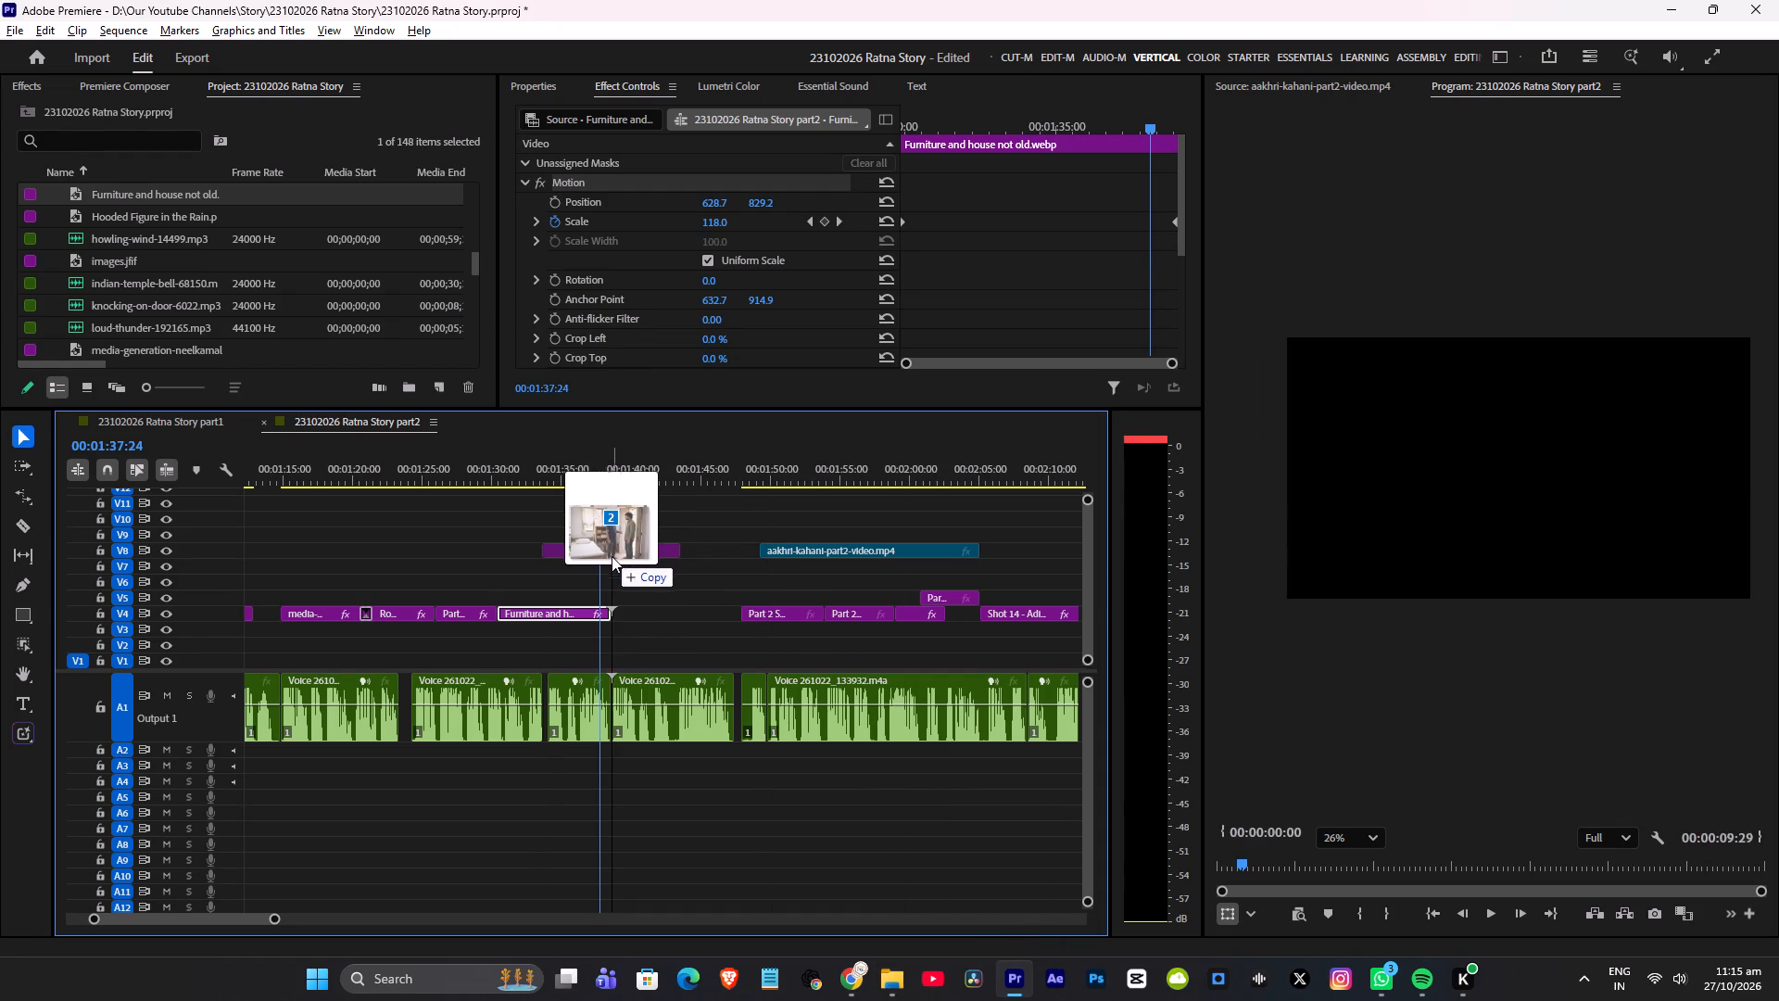
pyautogui.moveTo(612, 556); pyautogui.dragTo(677, 583)
# Play the narration around the new images and move the face-to-face clip down to V4, directly after "Furniture and house not old".
pyautogui.click(537, 474)
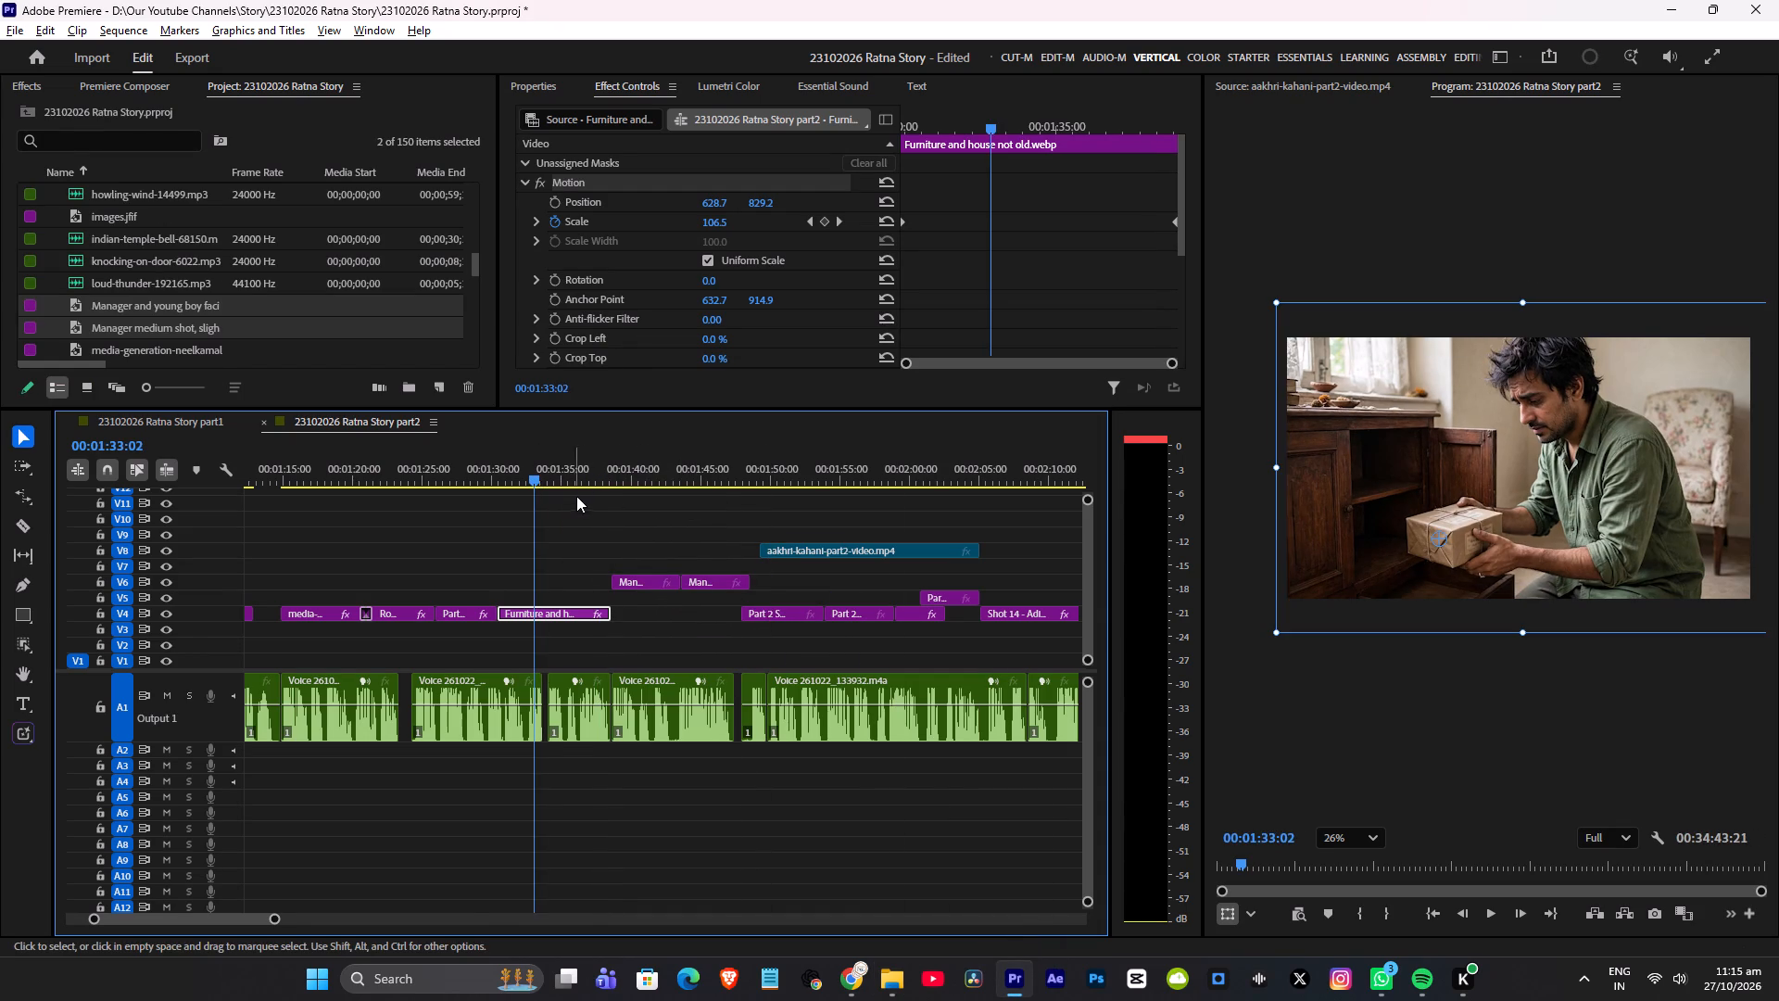
pyautogui.keyDown('alt'); pyautogui.scroll(6, 587, 514); pyautogui.keyUp('alt')
pyautogui.click(642, 522)
pyautogui.click(633, 463)
pyautogui.press('space')
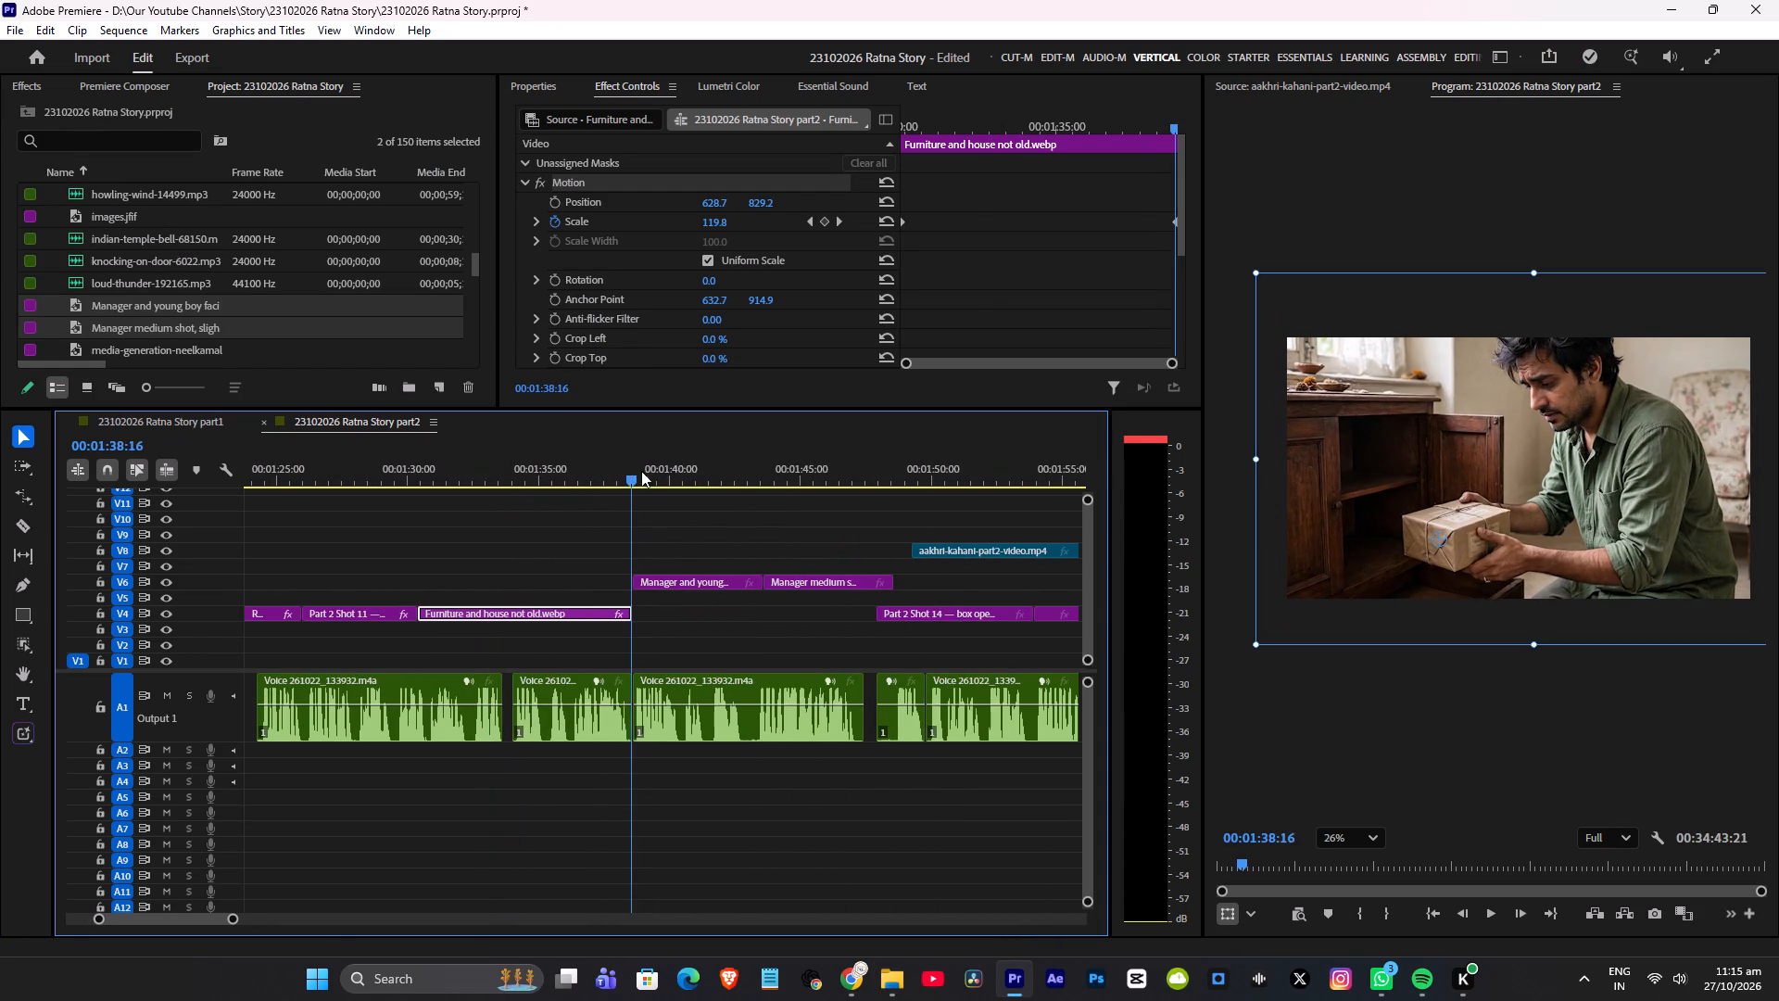
pyautogui.keyDown('alt'); pyautogui.scroll(5, 789, 564); pyautogui.keyUp('alt')
pyautogui.press('space')
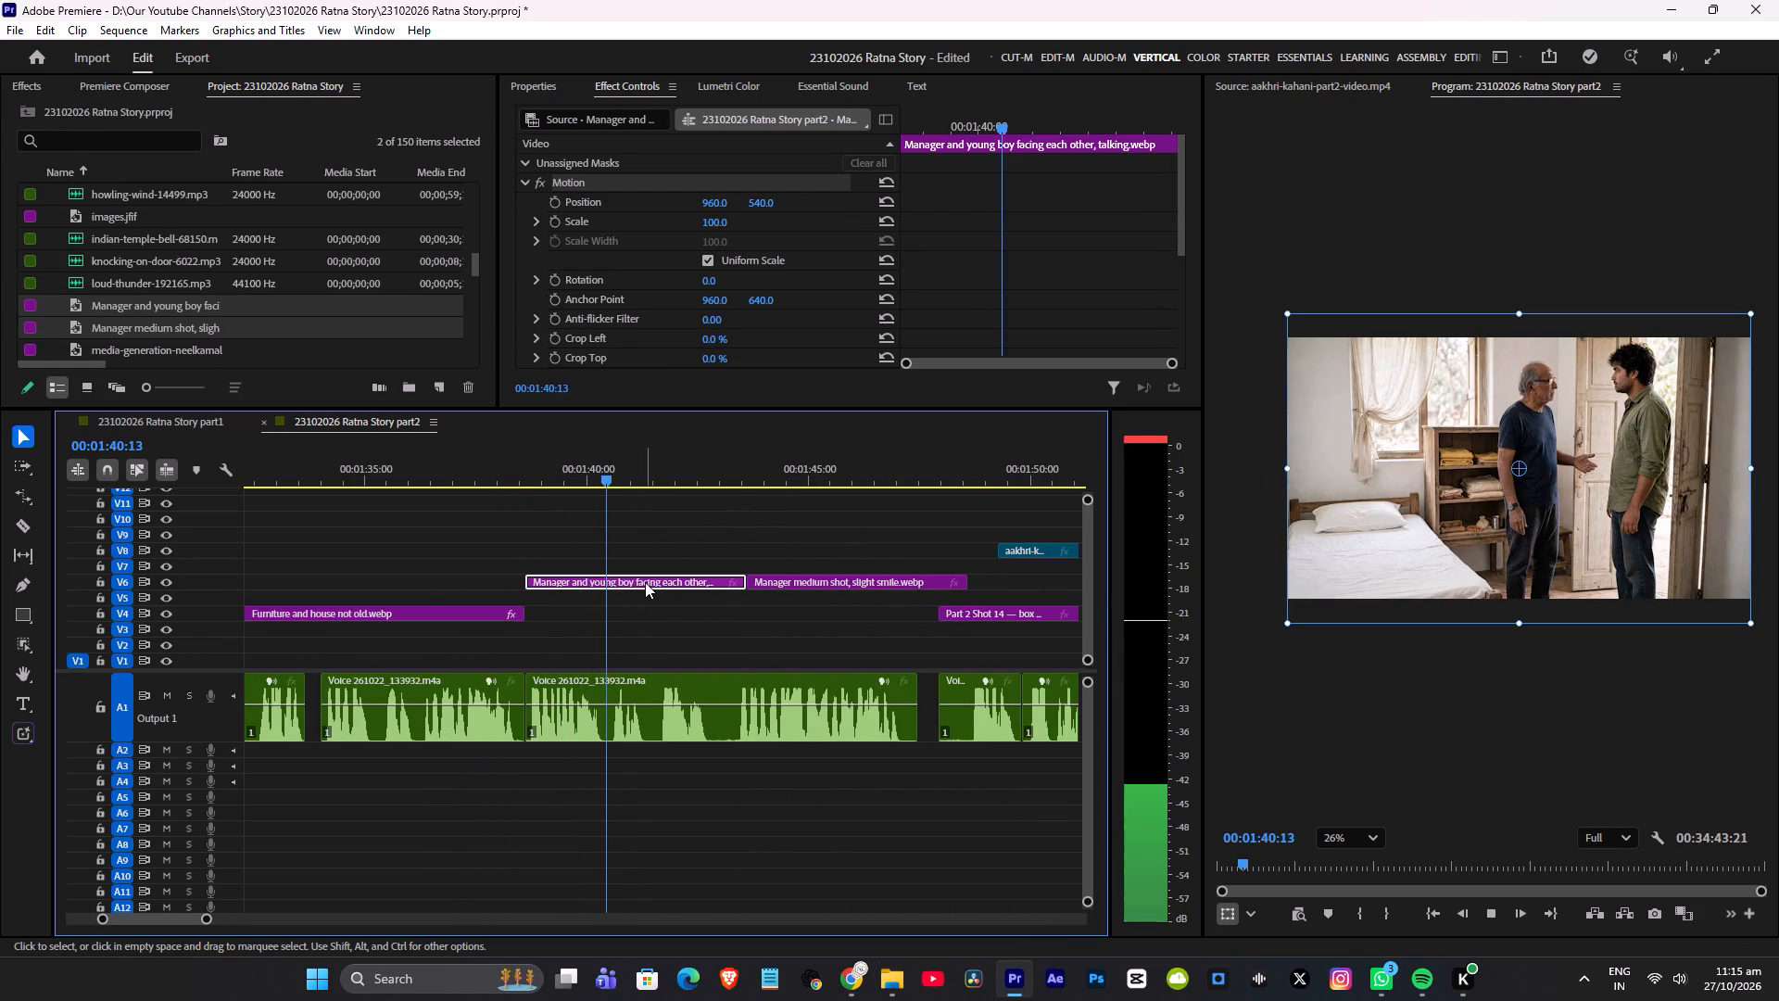
pyautogui.click(645, 582)
pyautogui.press('space')
pyautogui.press('space')
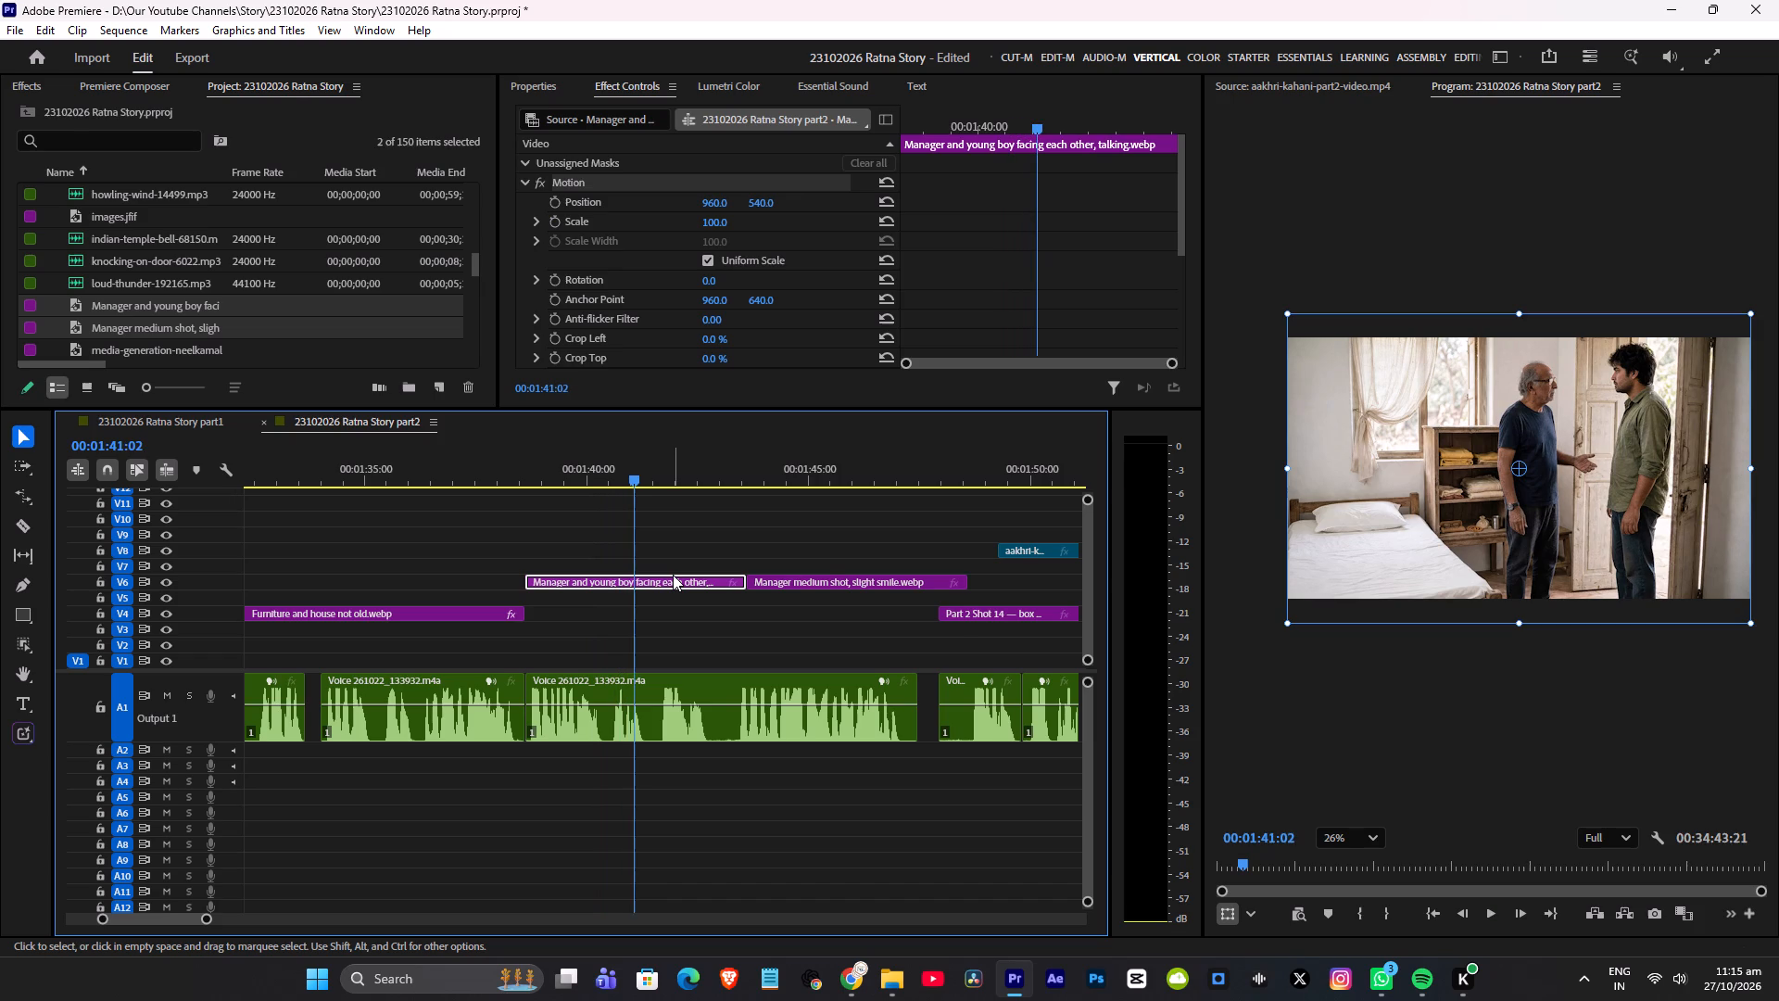
pyautogui.moveTo(623, 585); pyautogui.dragTo(621, 611)
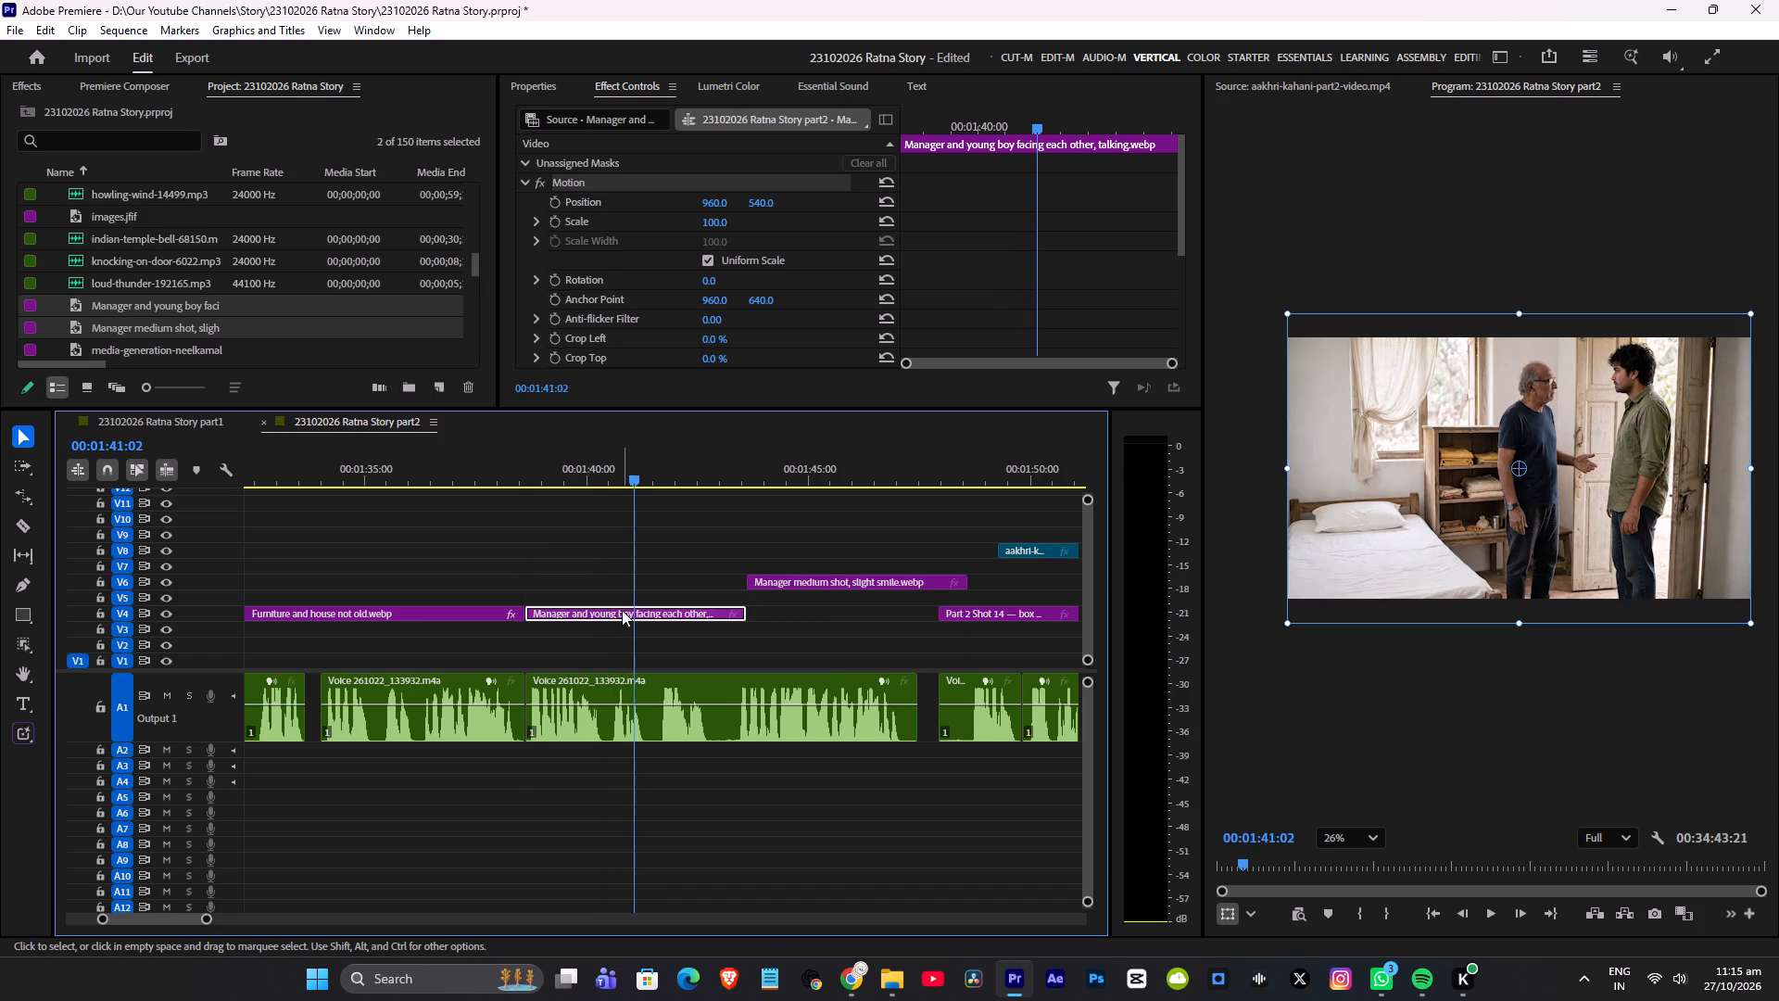
# Find the narration cue and trim the end of the face-to-face clip on V4 to 00:01:41:21.
pyautogui.press('space')
pyautogui.keyDown('alt'); pyautogui.scroll(5, 695, 518); pyautogui.keyUp('alt')
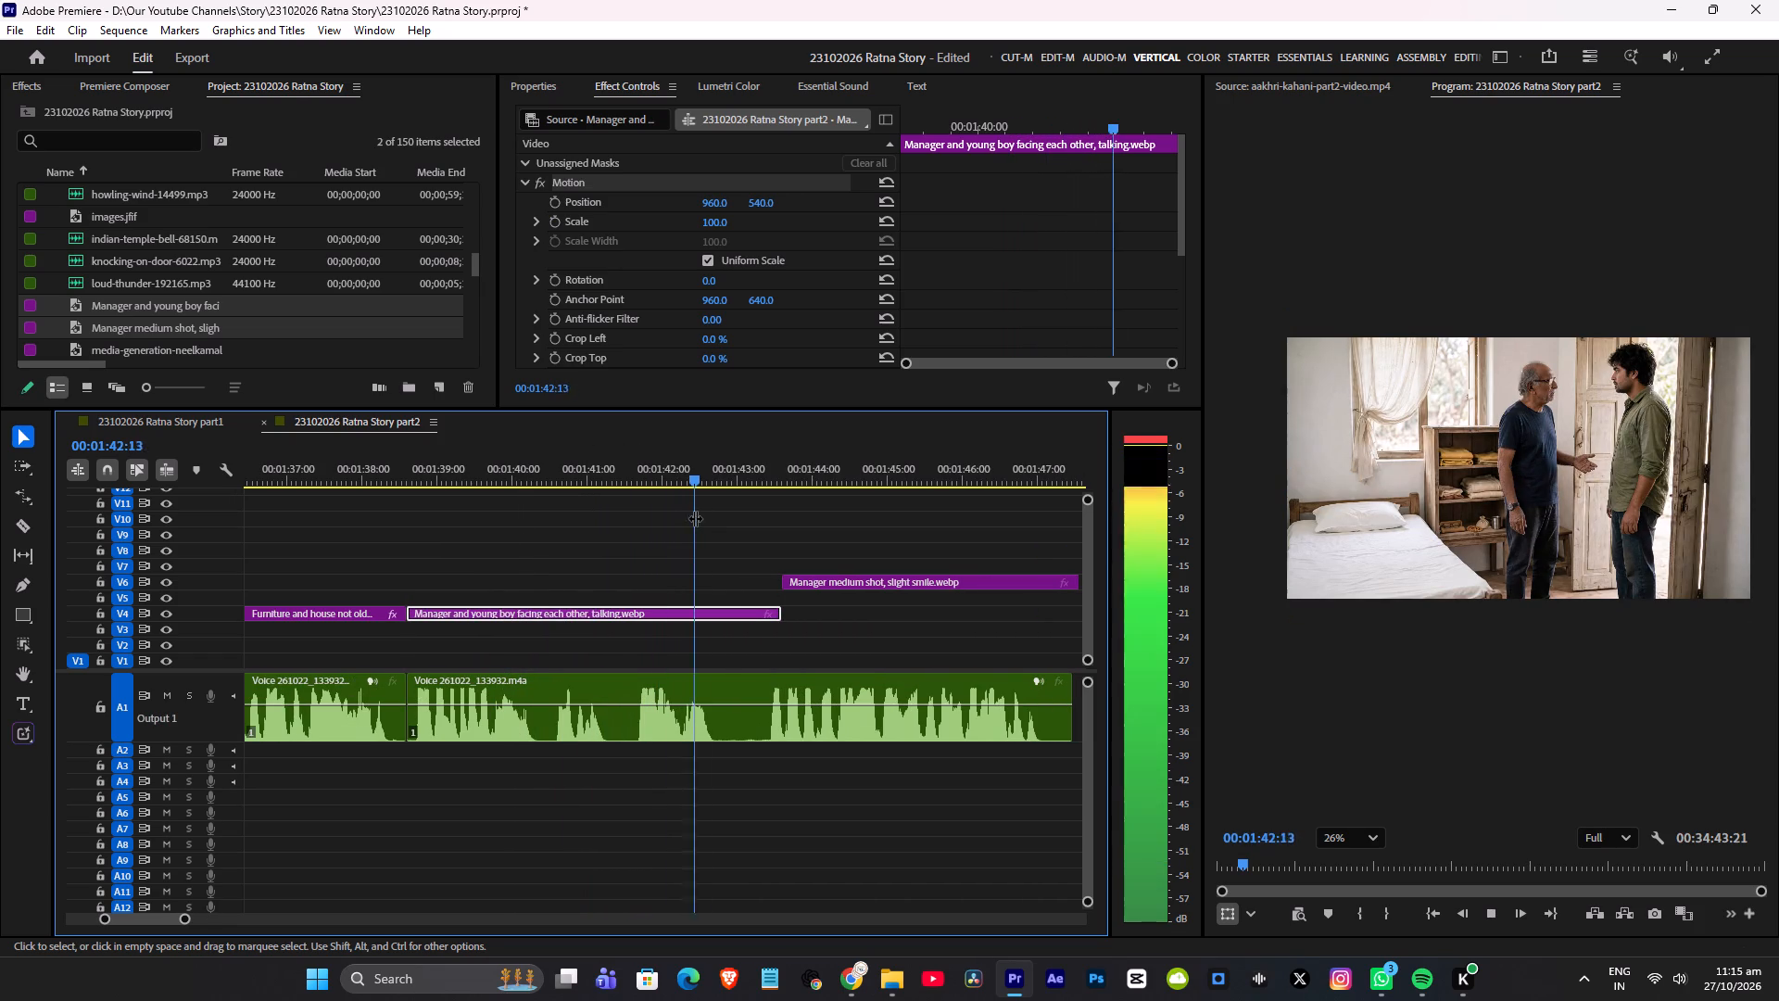
pyautogui.press('space')
pyautogui.moveTo(624, 479); pyautogui.dragTo(640, 478)
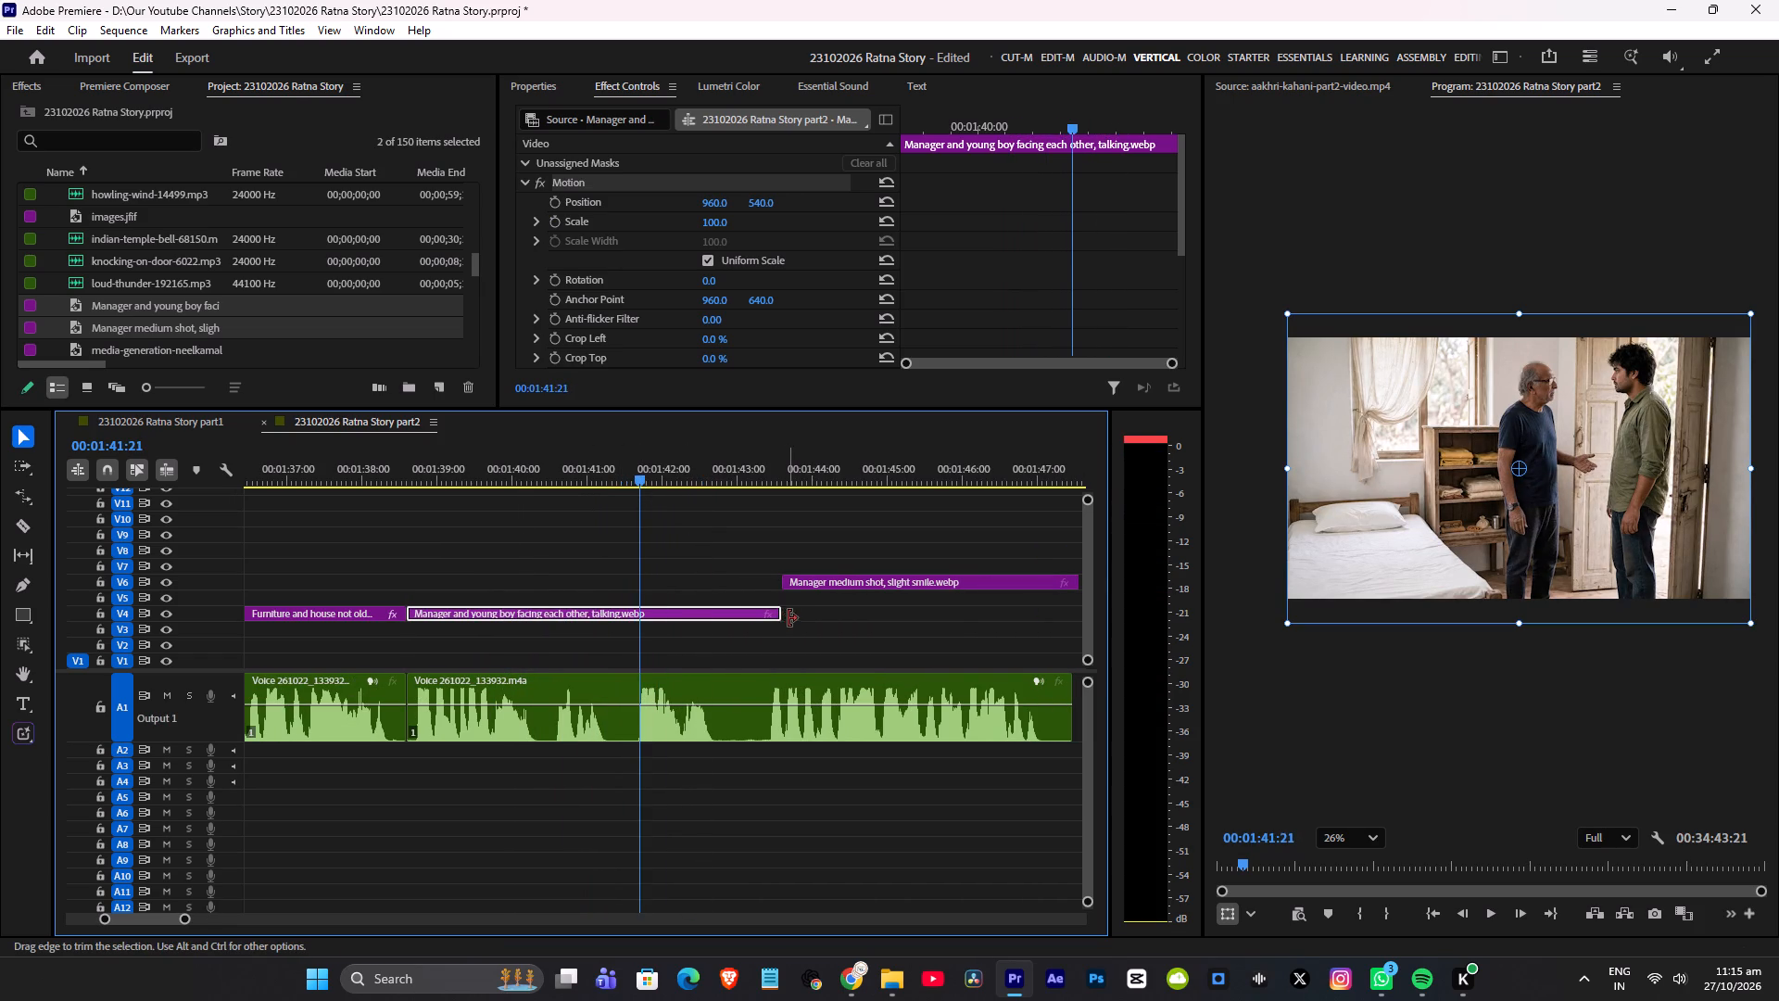
pyautogui.moveTo(789, 618); pyautogui.dragTo(643, 617)
# Move the manager medium shot to V4 directly after the face-to-face clip and trim its end to 00:01:44:03 to match the narration.
pyautogui.scroll(-7, 614, 560)
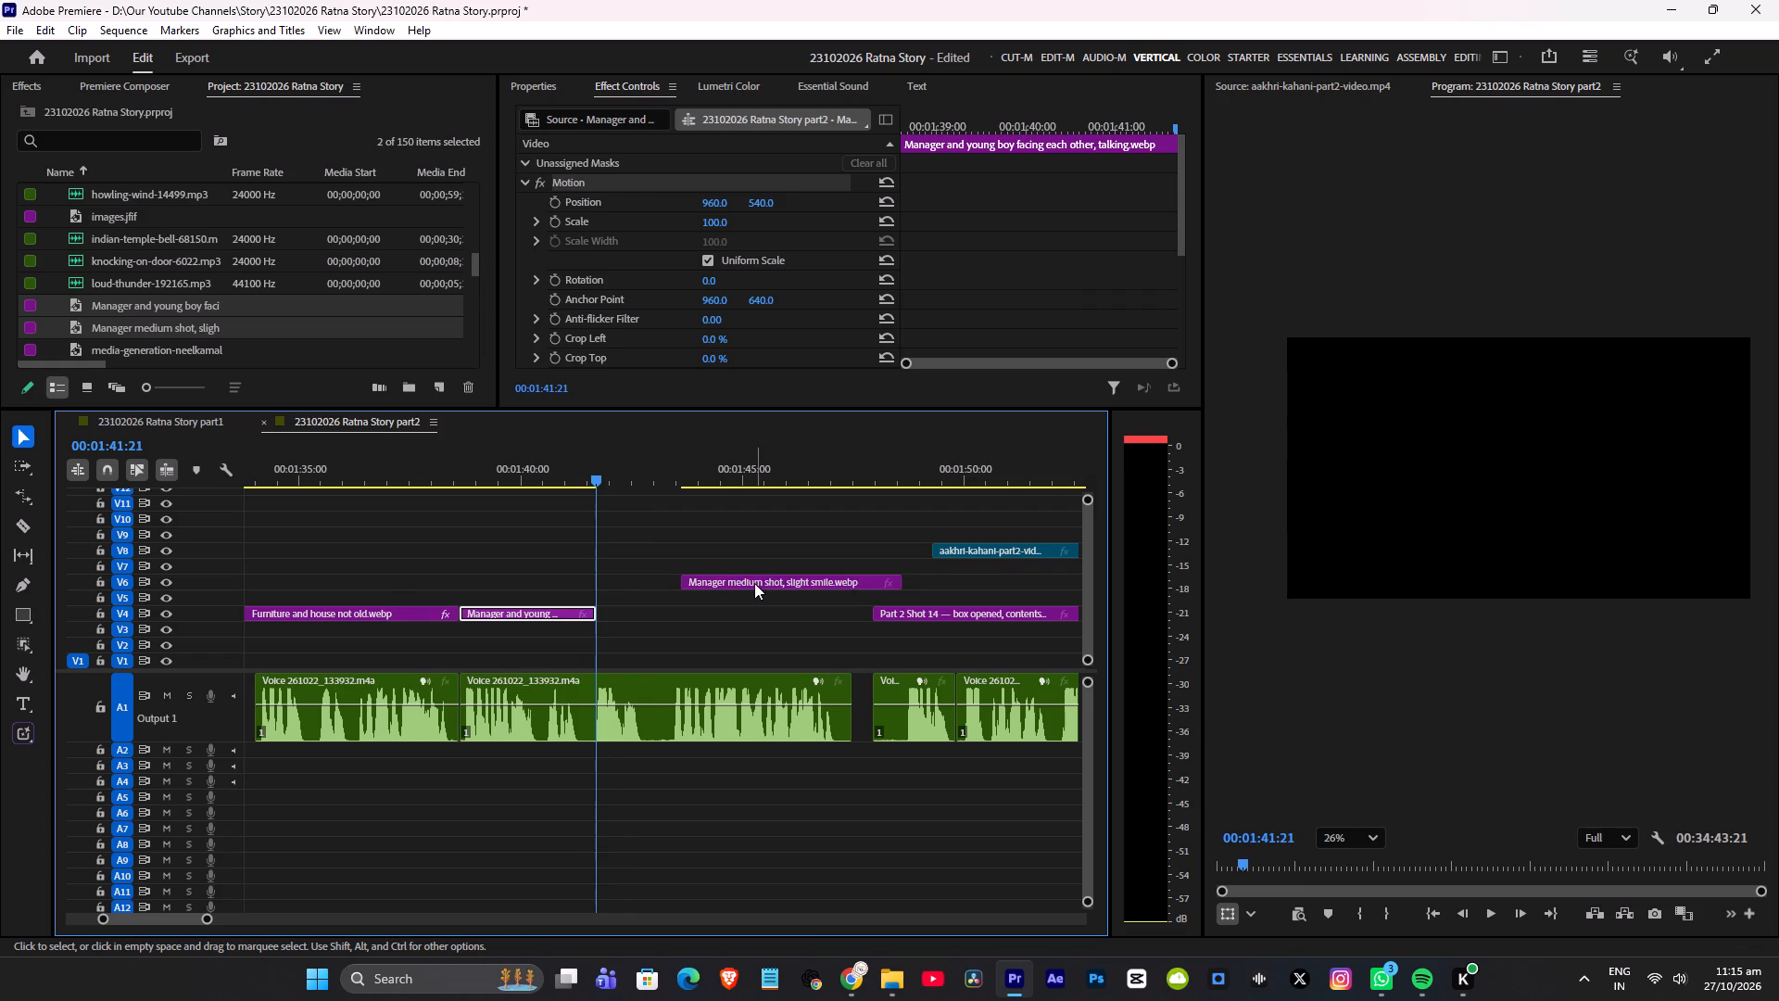
pyautogui.moveTo(754, 583); pyautogui.dragTo(675, 613)
pyautogui.press('space')
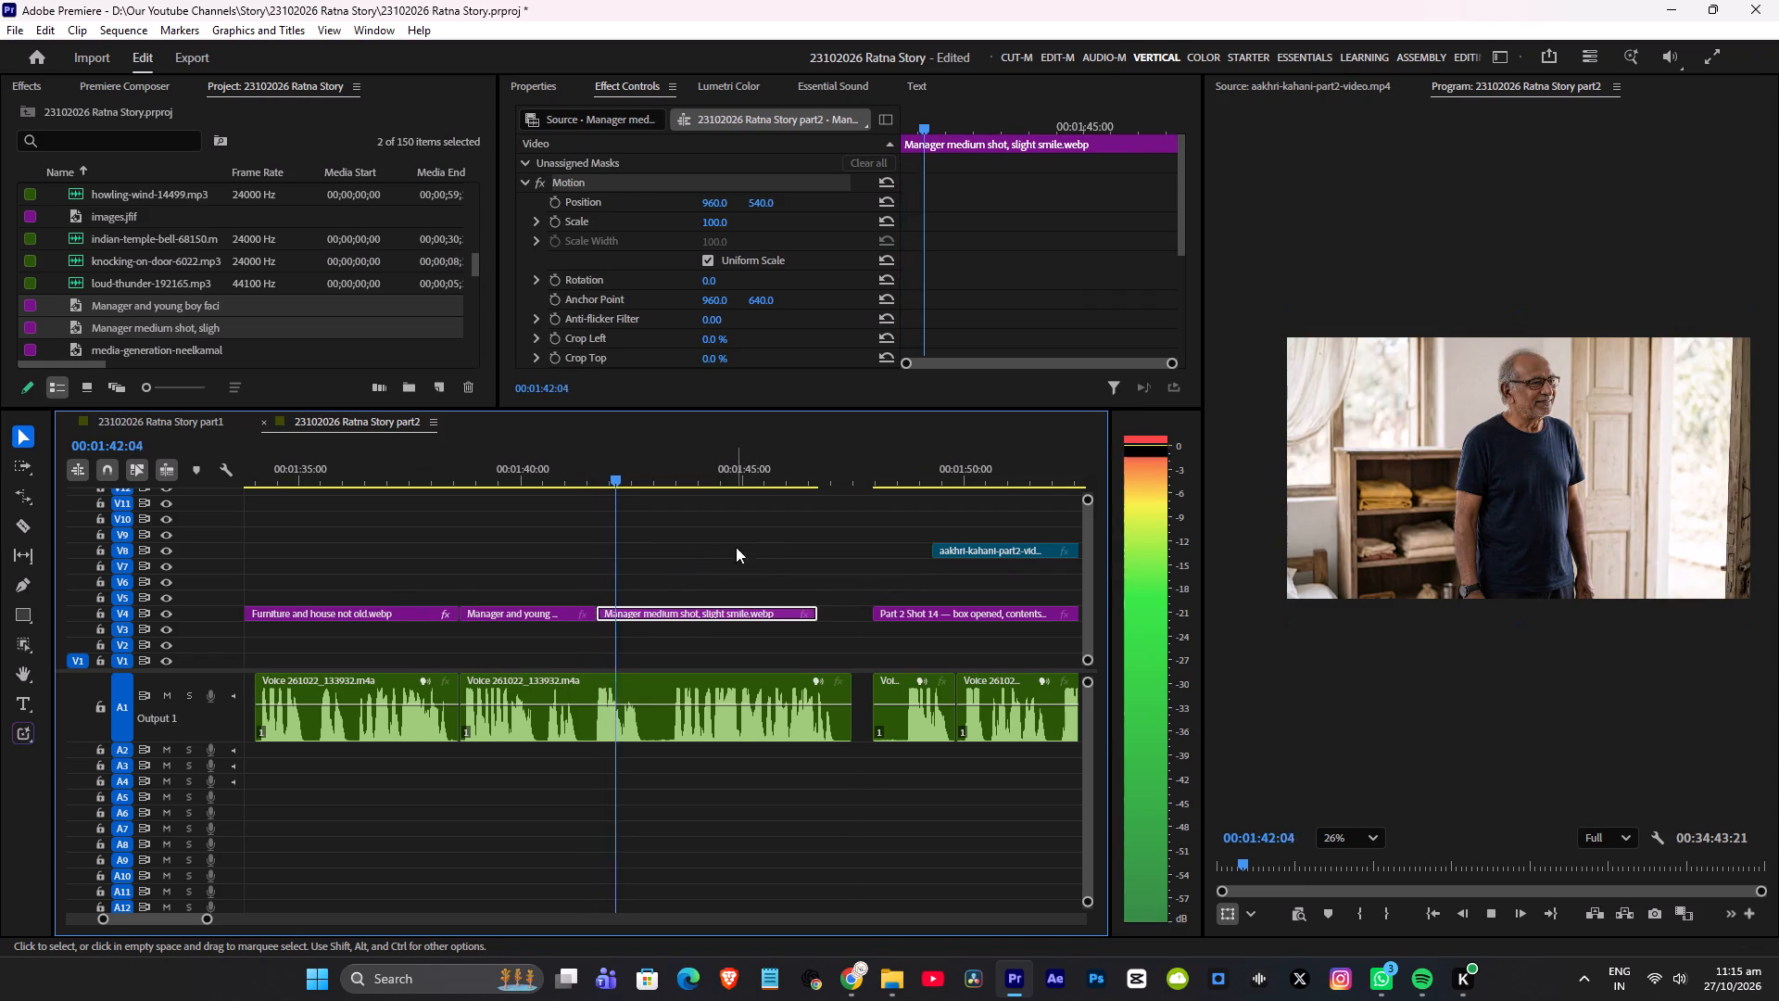
pyautogui.keyDown('alt'); pyautogui.scroll(7, 770, 559); pyautogui.keyUp('alt')
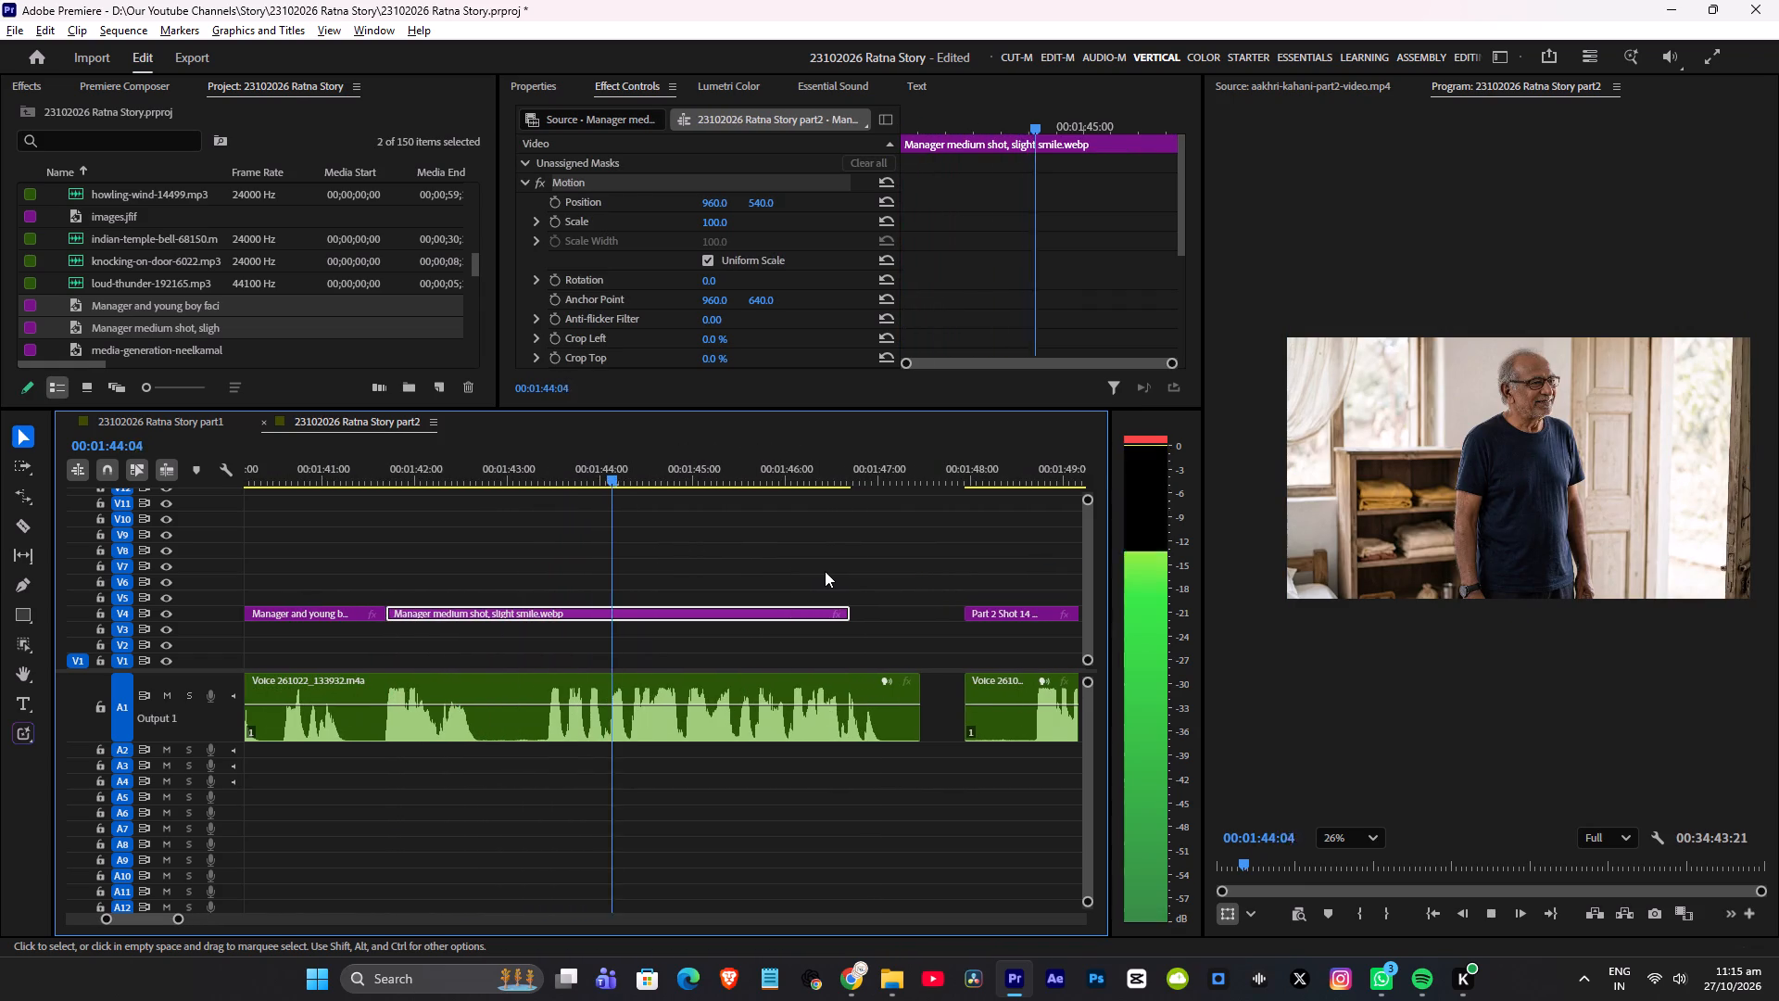
pyautogui.keyDown('alt'); pyautogui.scroll(-4, 856, 615); pyautogui.keyUp('alt')
pyautogui.press('space')
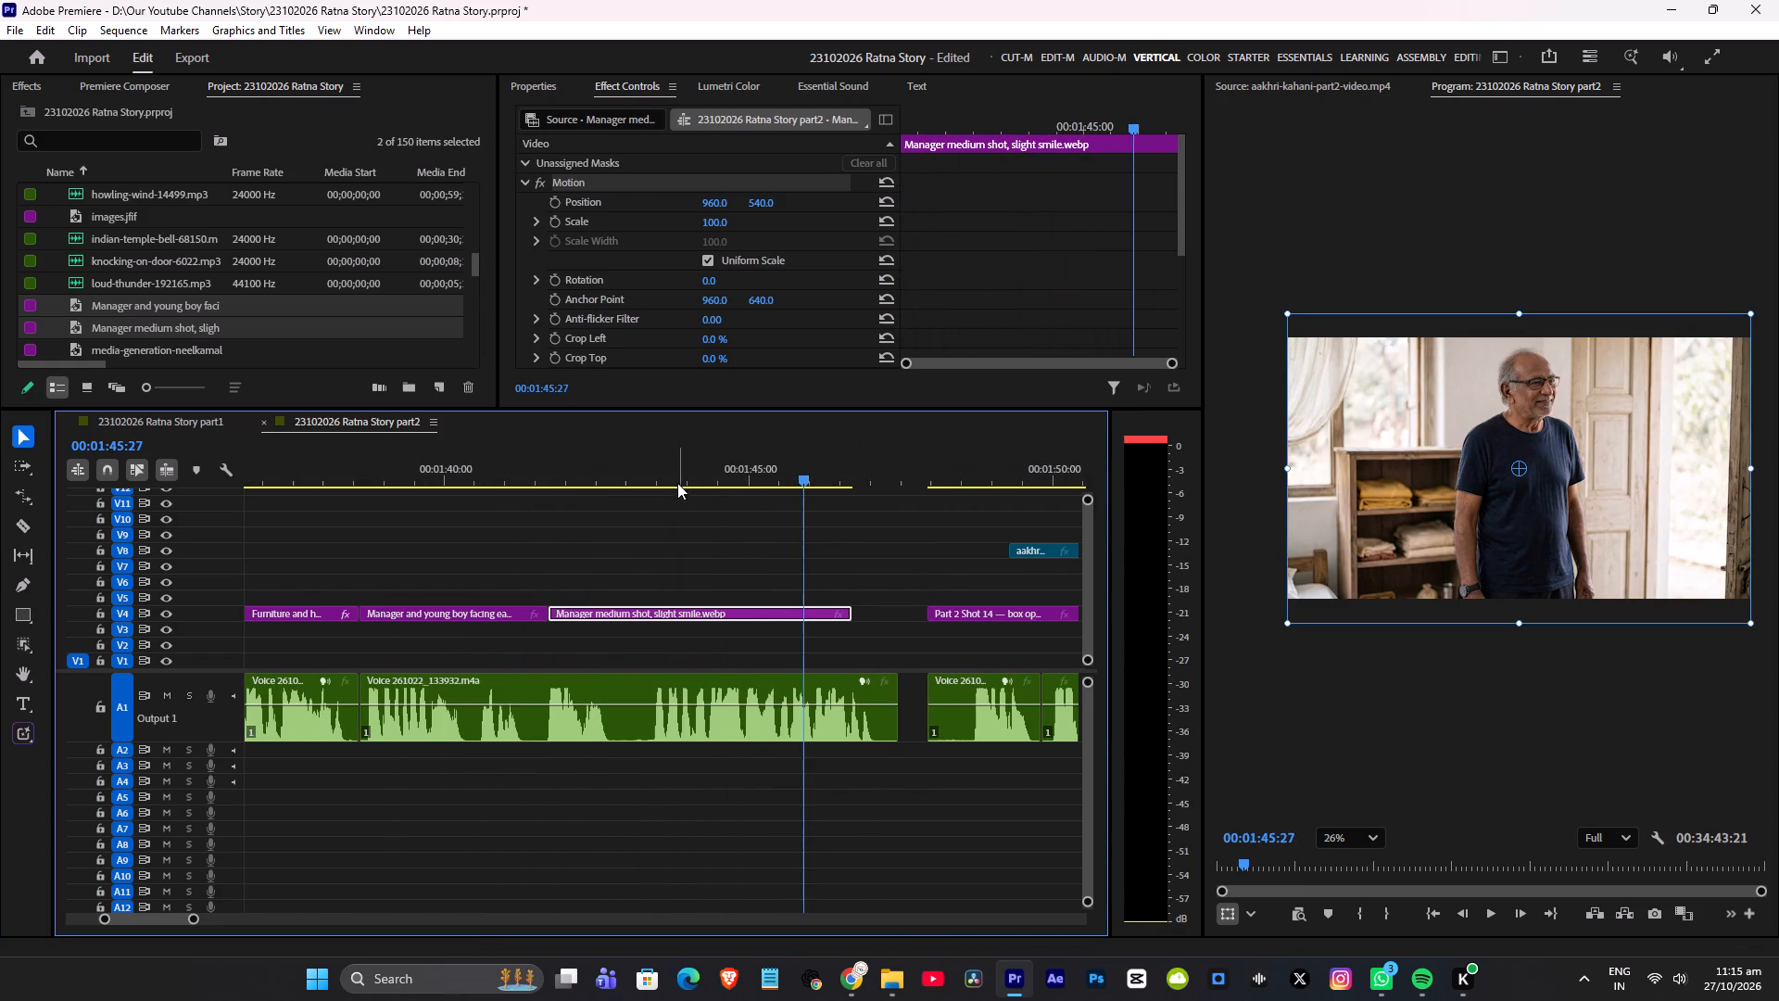
pyautogui.click(663, 474)
pyautogui.press('space')
pyautogui.press('space')
pyautogui.moveTo(852, 612); pyautogui.dragTo(716, 614)
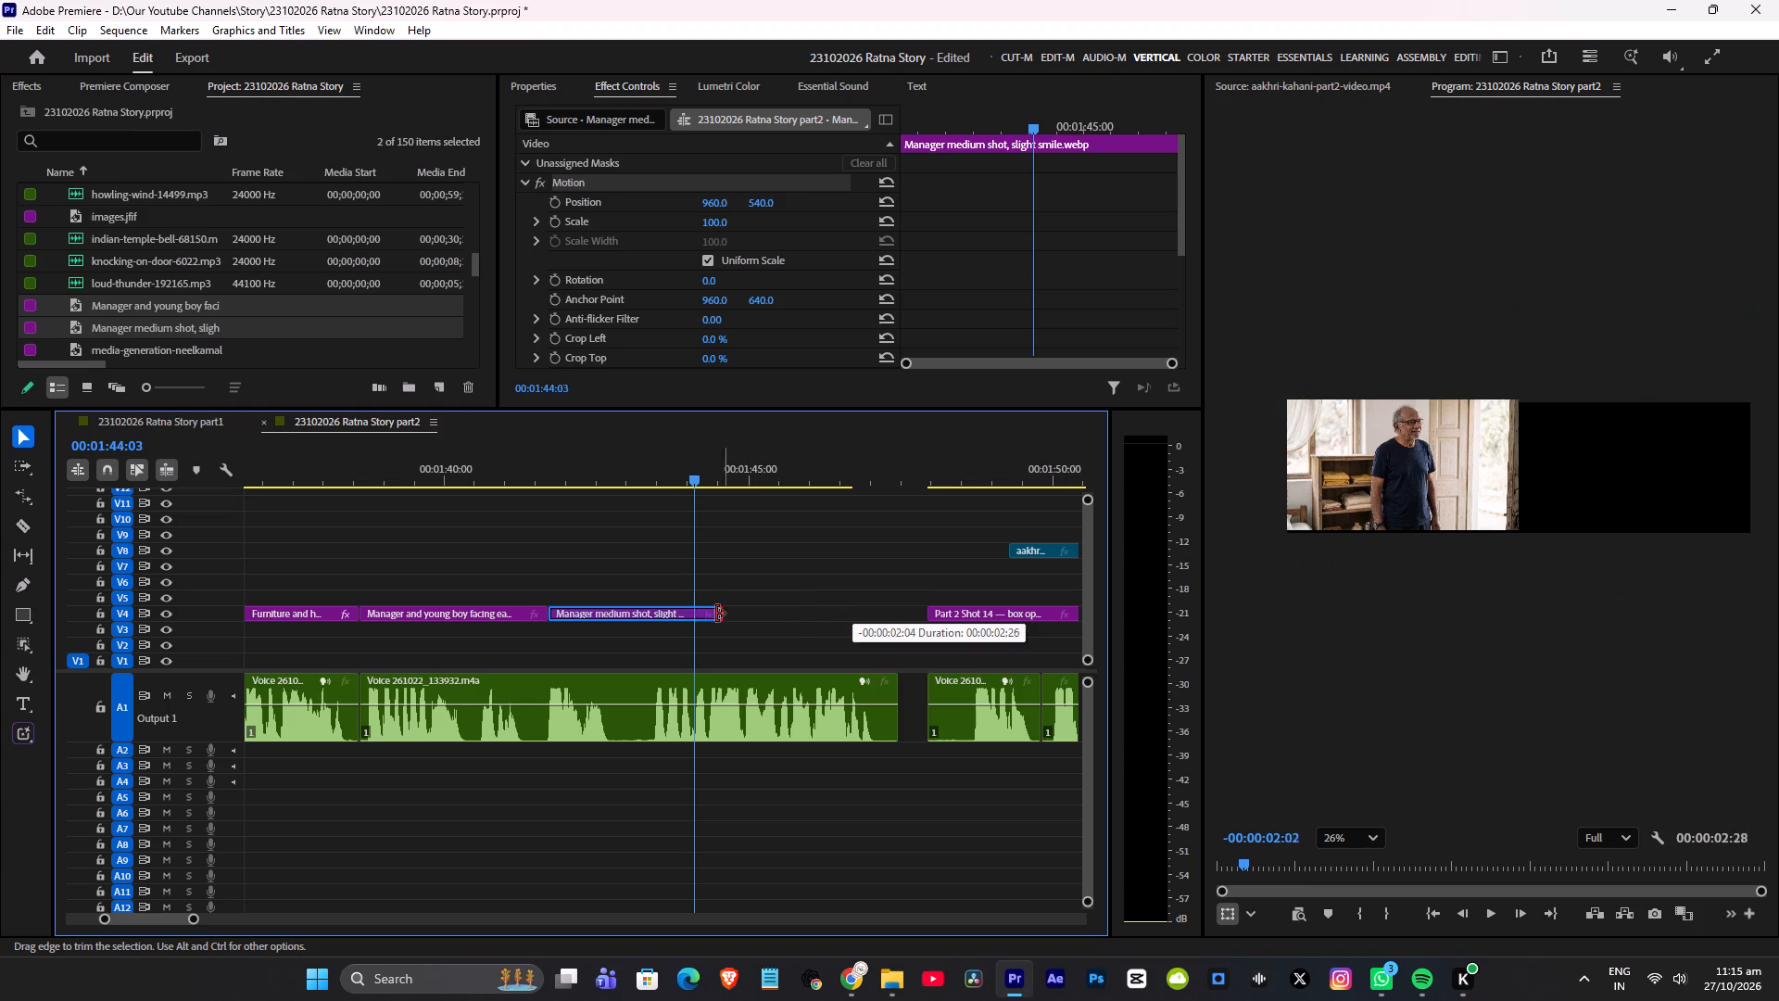
pyautogui.moveTo(716, 614); pyautogui.dragTo(694, 614)
# Copy the face-to-face clip on V4 to follow the medium shot and extend it to the start of the Part 2 Shot 14 clip.
pyautogui.keyDown('alt'); pyautogui.moveTo(441, 611); pyautogui.dragTo(819, 586); pyautogui.keyUp('alt')
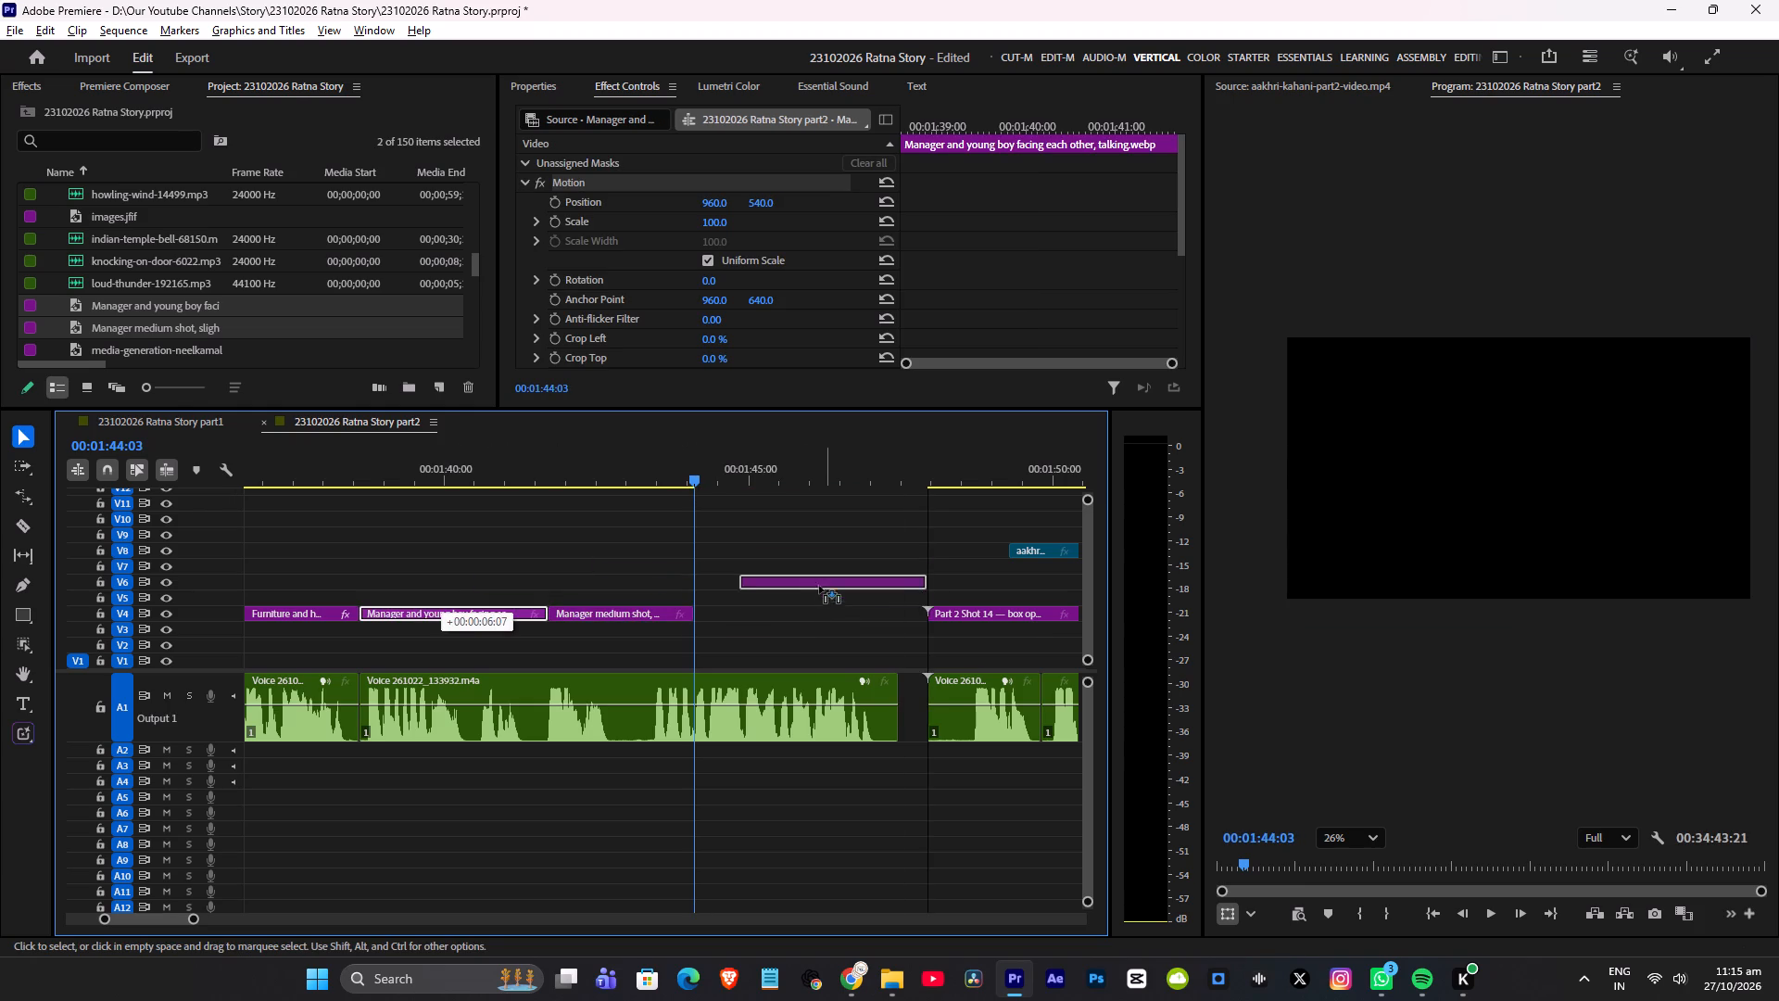
pyautogui.keyDown('alt'); pyautogui.moveTo(819, 586); pyautogui.dragTo(770, 612); pyautogui.keyUp('alt')
pyautogui.moveTo(878, 611); pyautogui.dragTo(1031, 612)
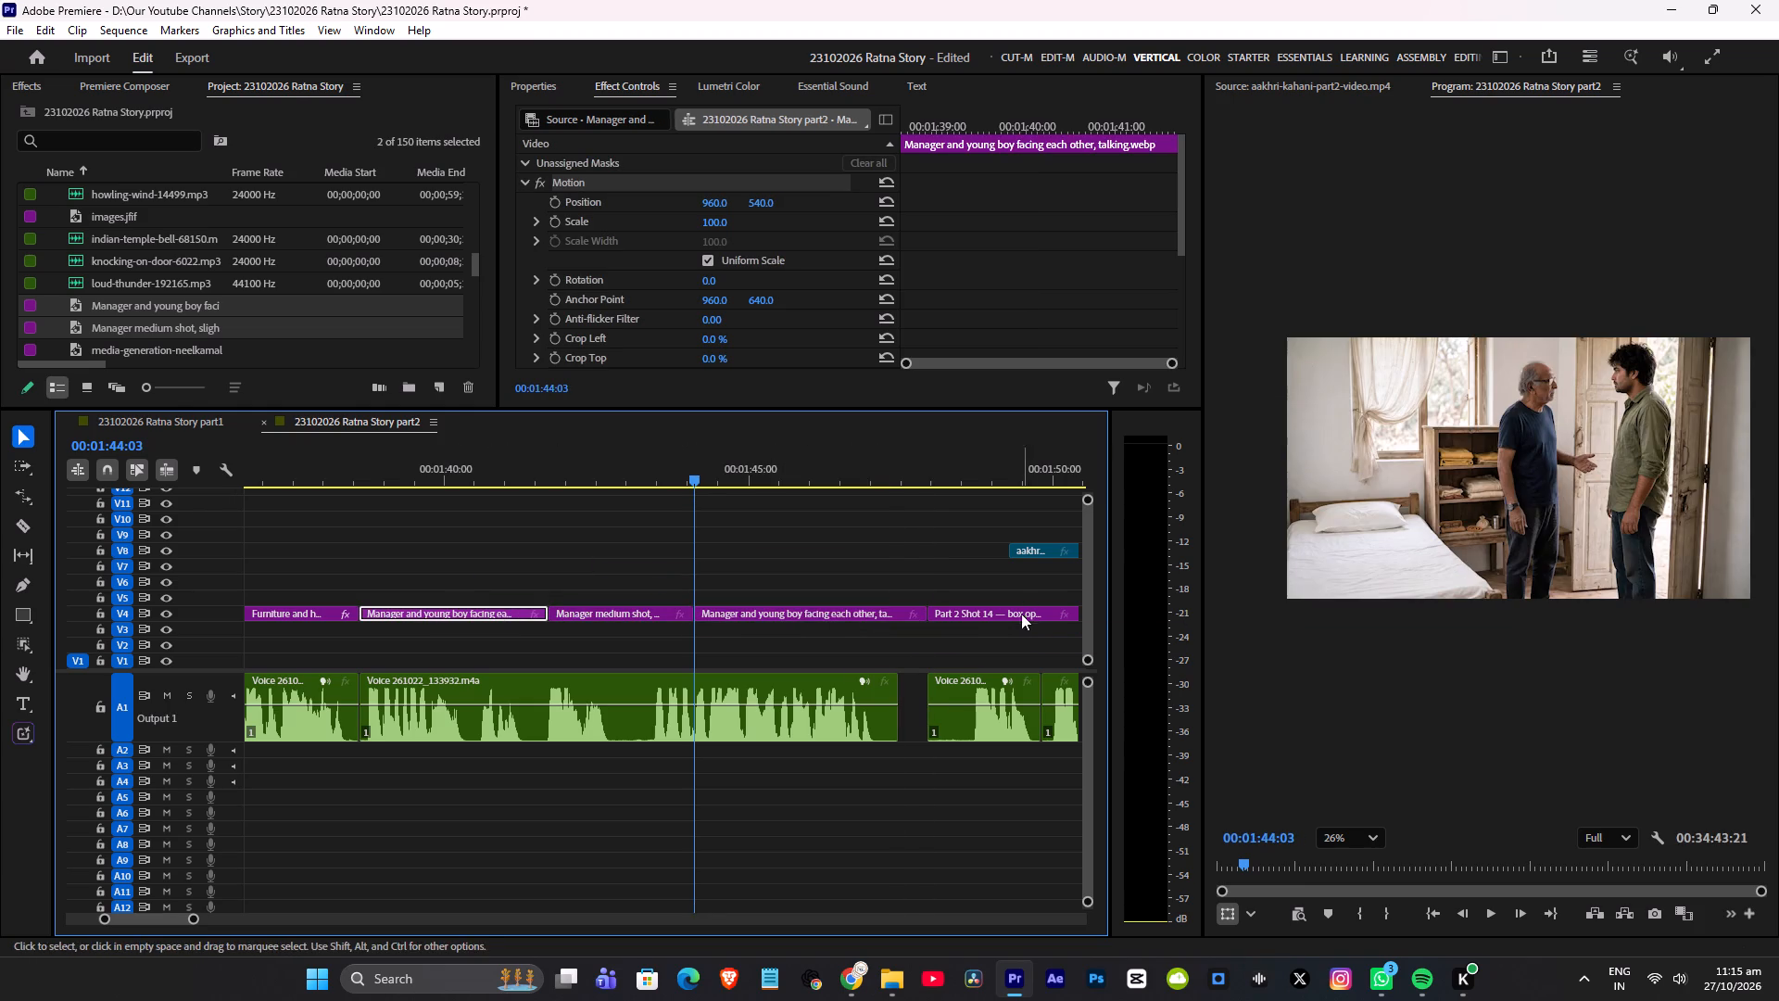
# Save the project.
pyautogui.hotkey('ctrl', 's')
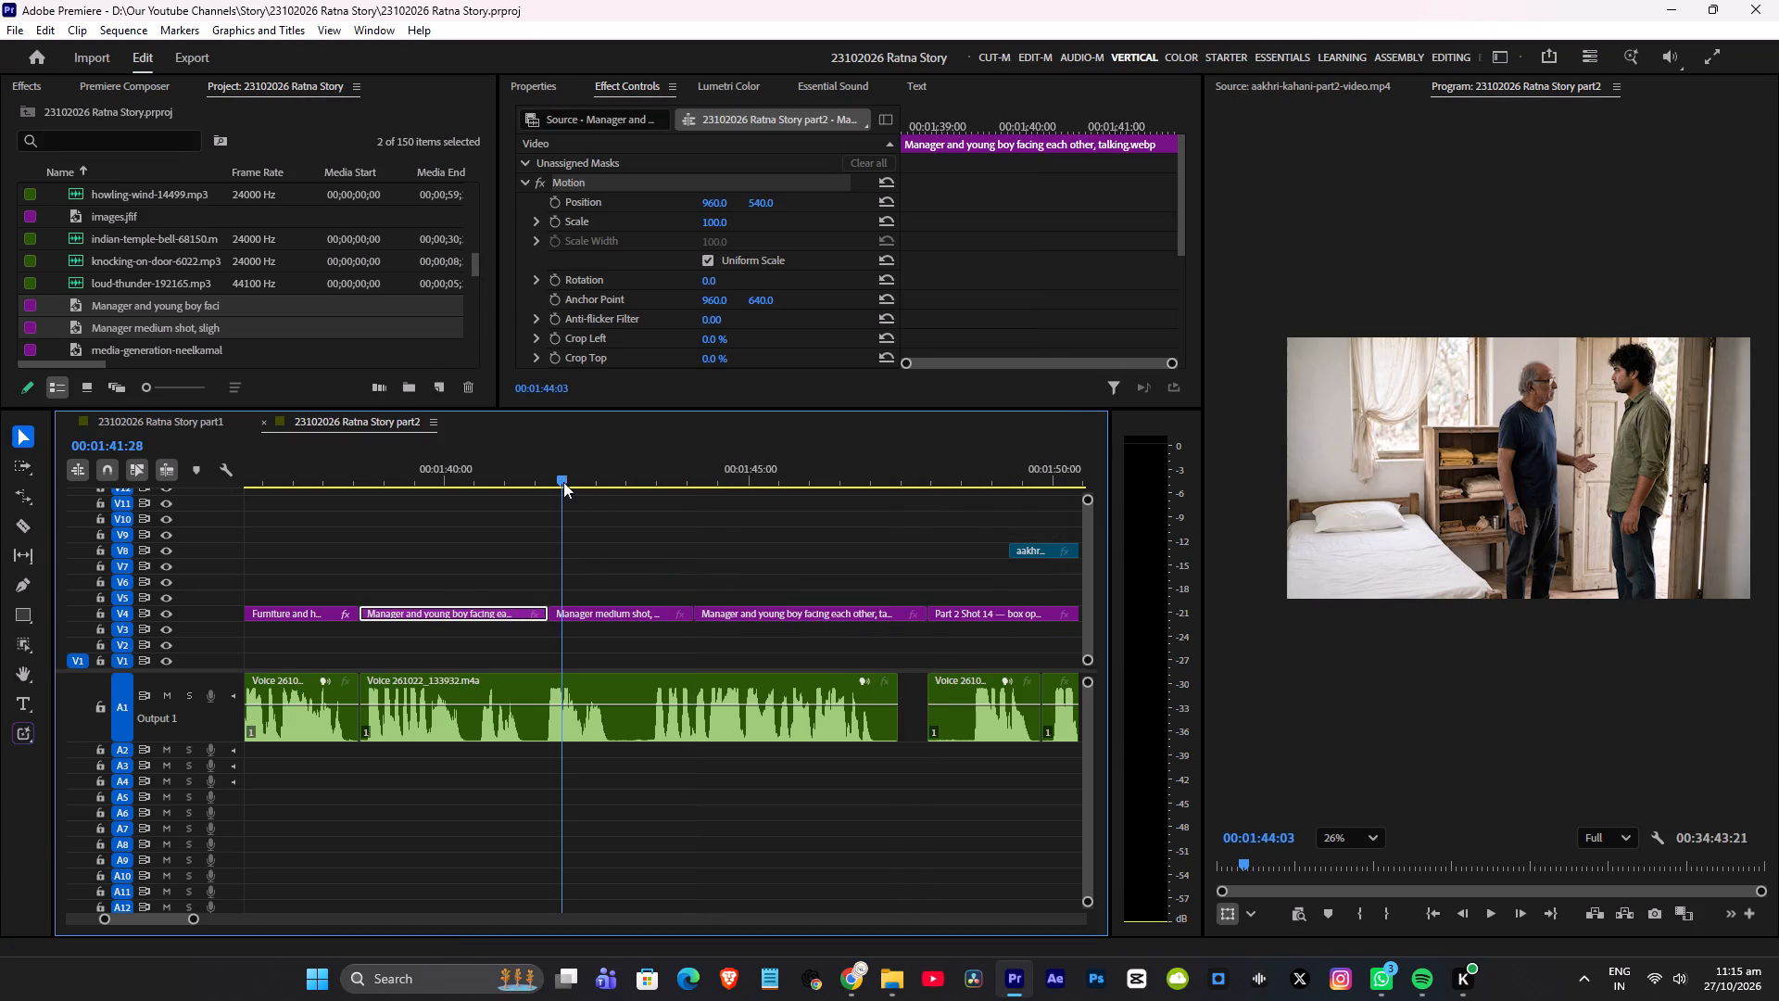
# Play back the new manager shots and set the medium shot clip's scale to 142.
pyautogui.click(563, 482)
pyautogui.press('space')
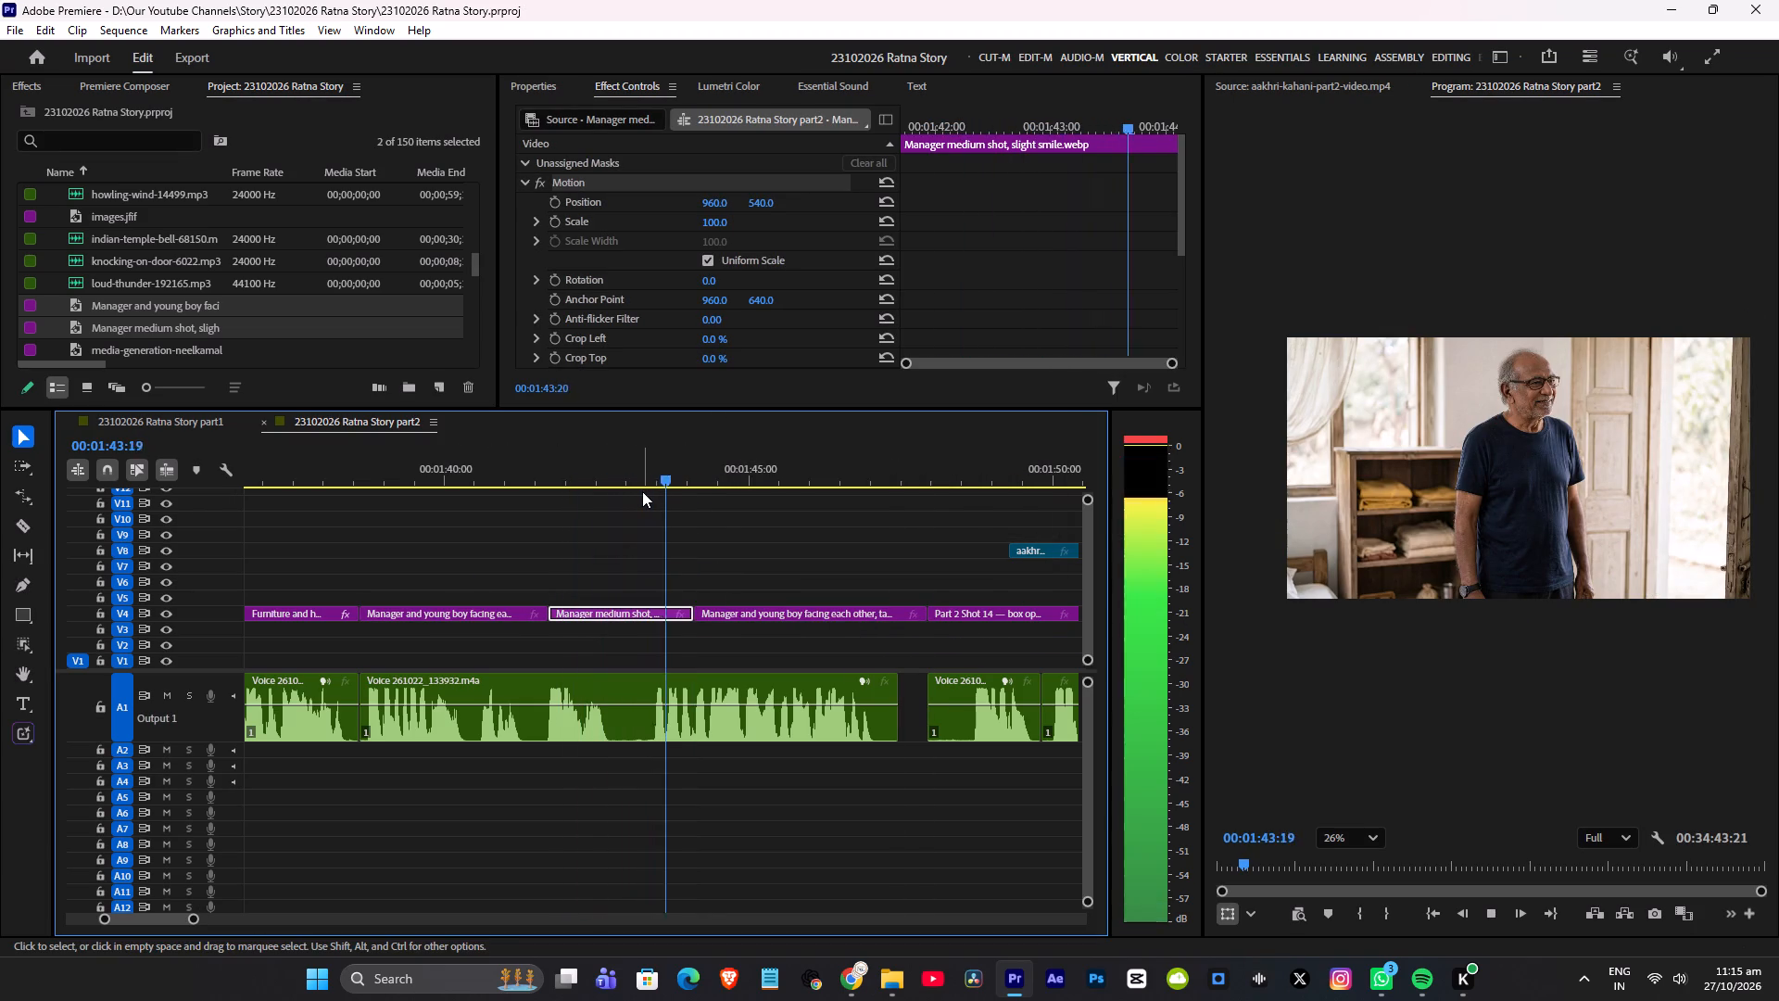
pyautogui.press('space')
pyautogui.click(484, 484)
pyautogui.press('space')
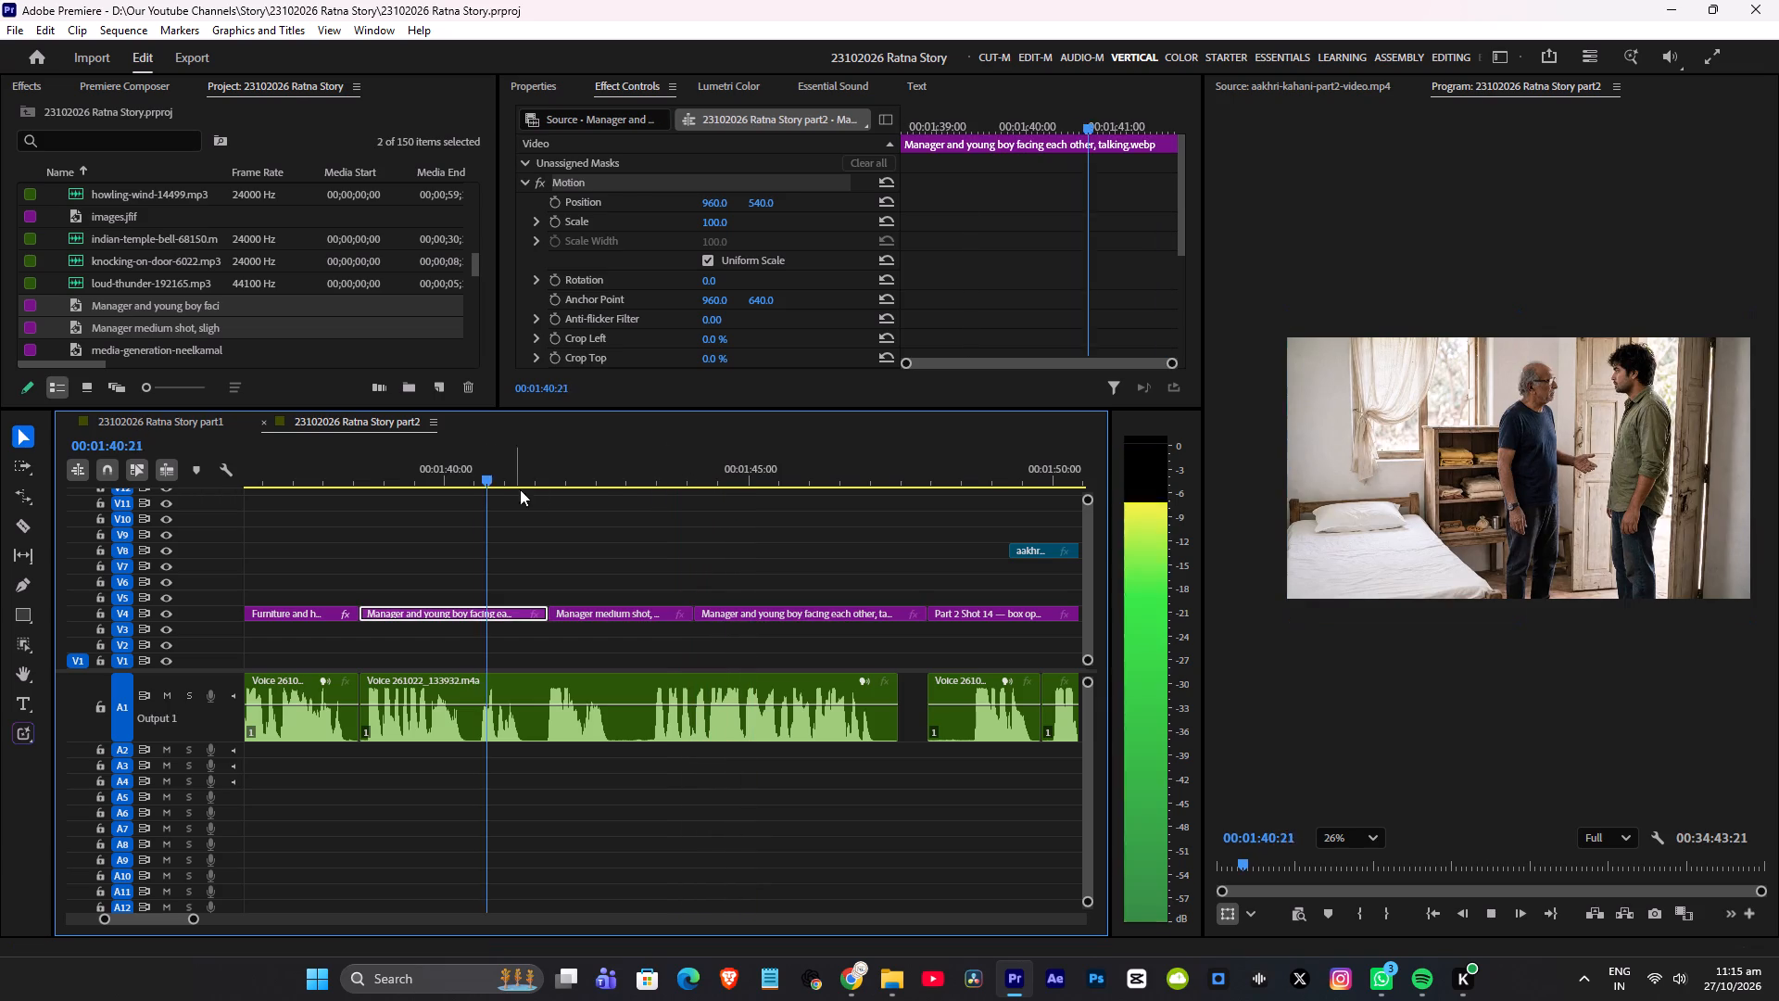
pyautogui.press('space')
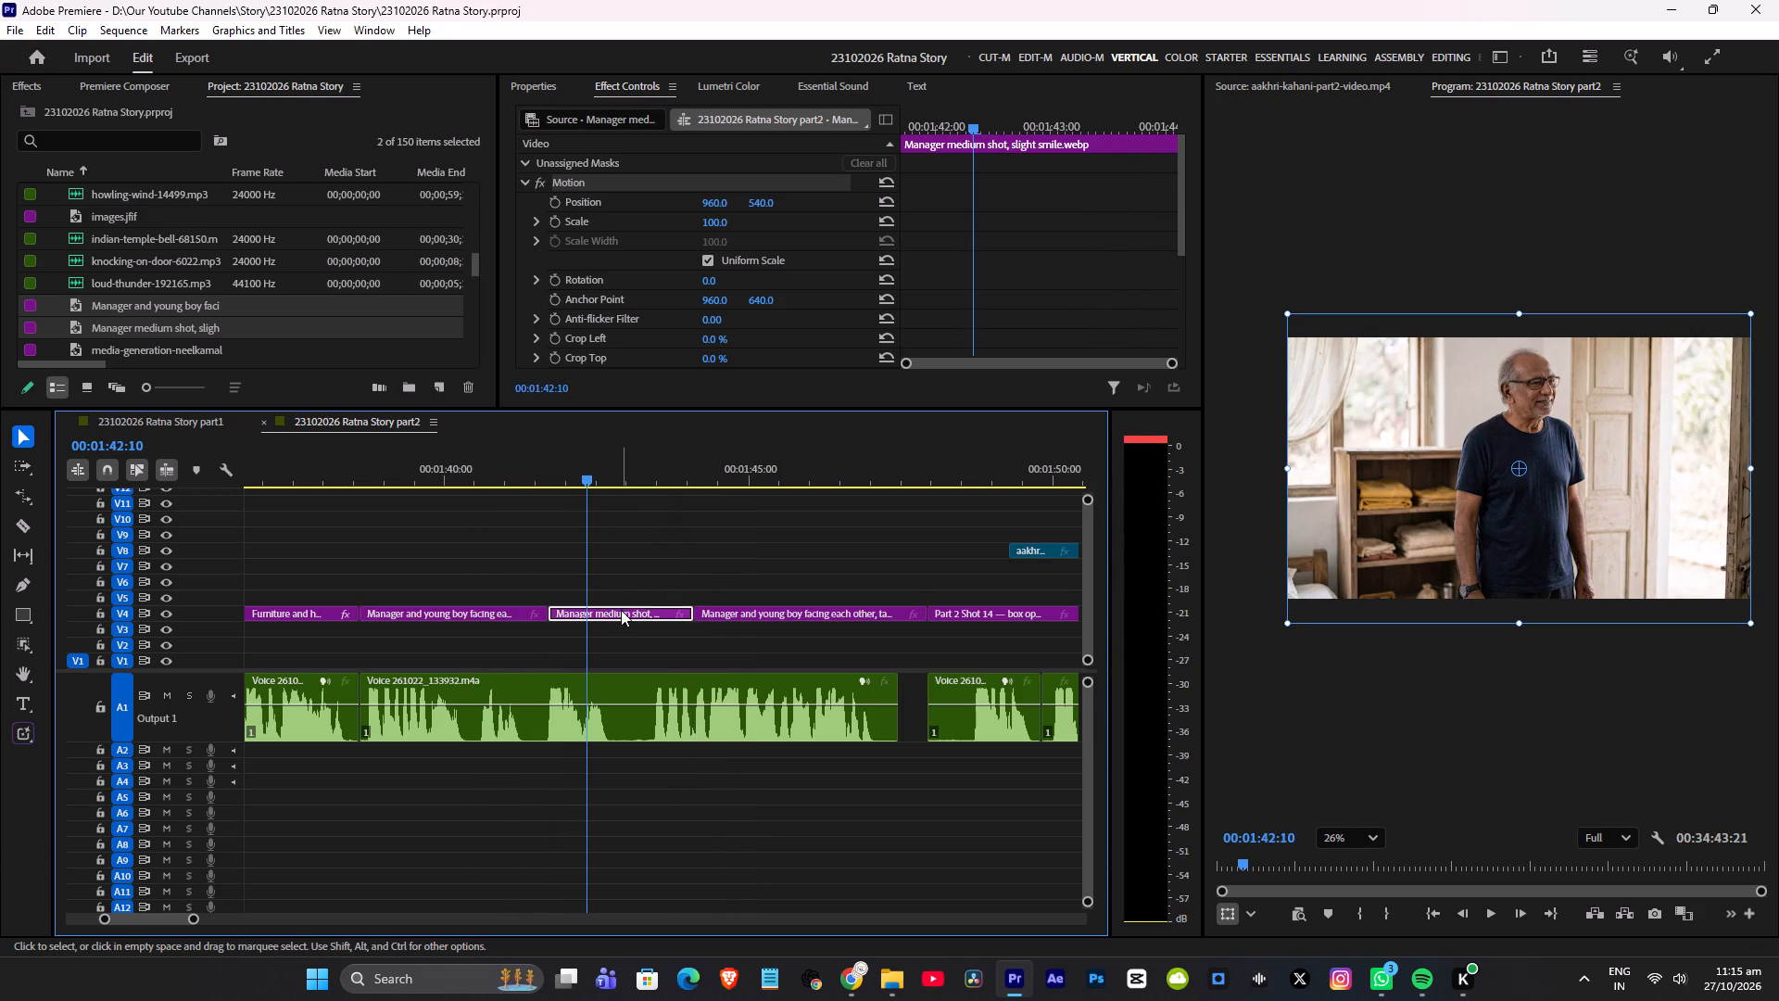
pyautogui.moveTo(713, 225); pyautogui.dragTo(735, 224)
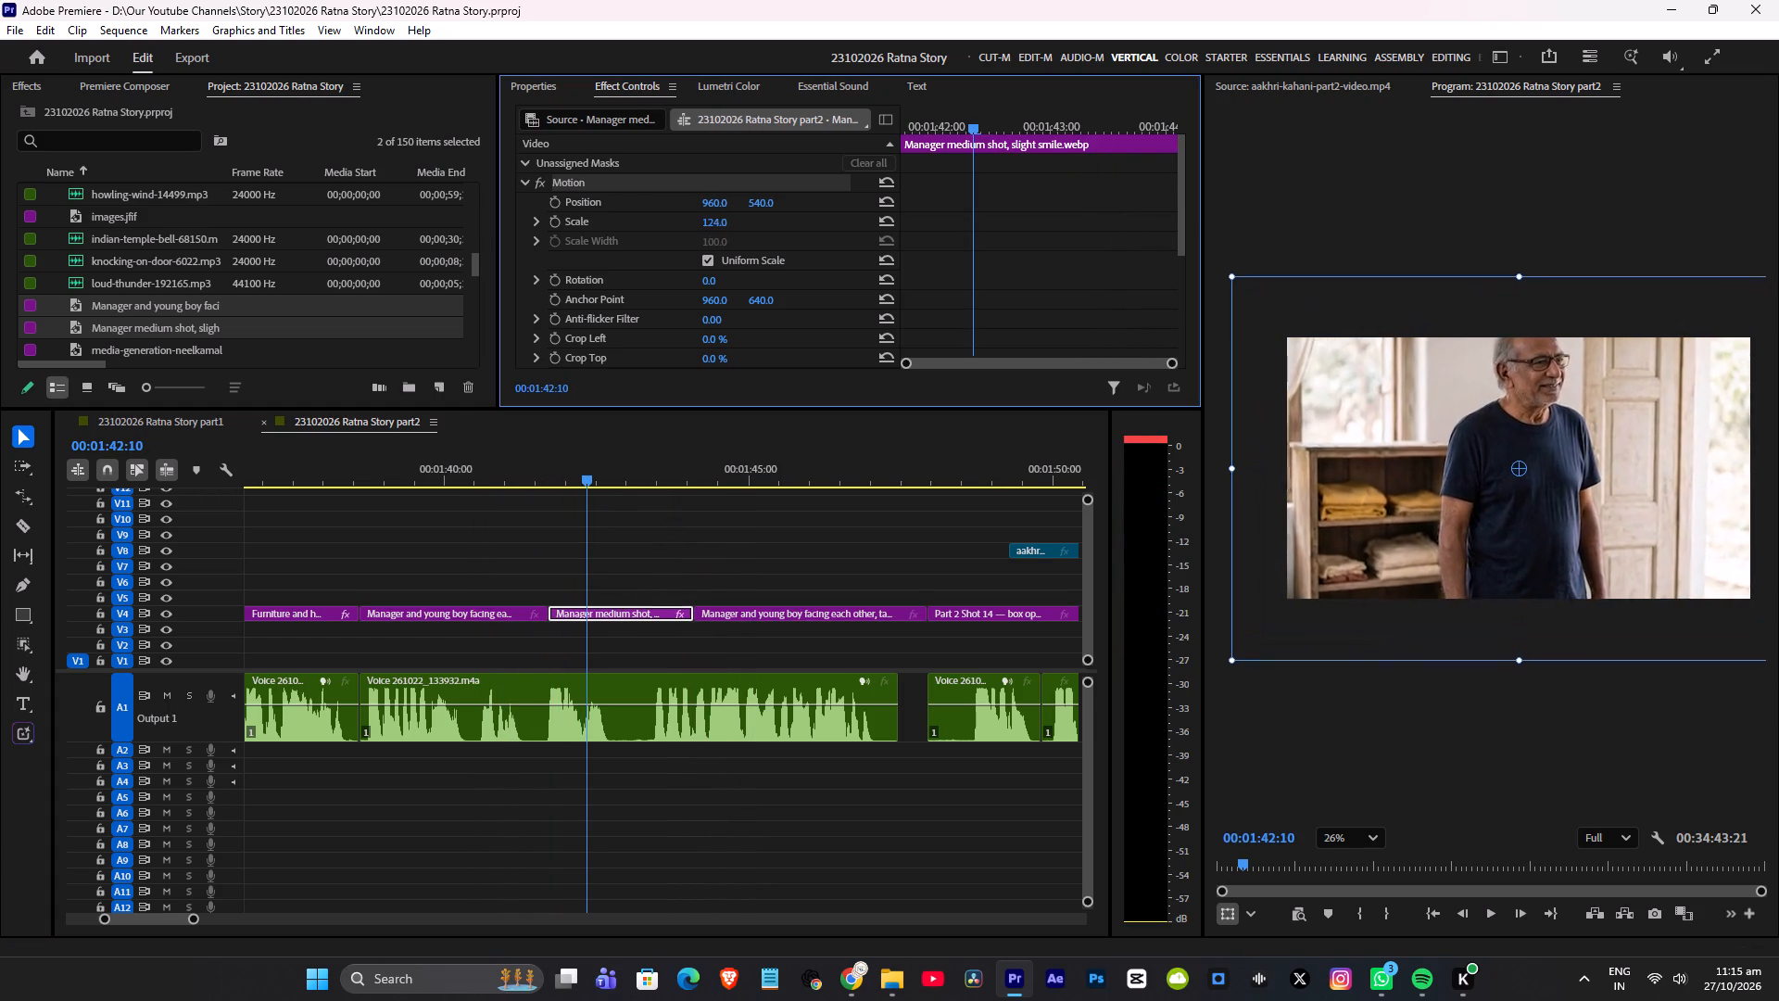
pyautogui.moveTo(735, 224); pyautogui.dragTo(754, 229)
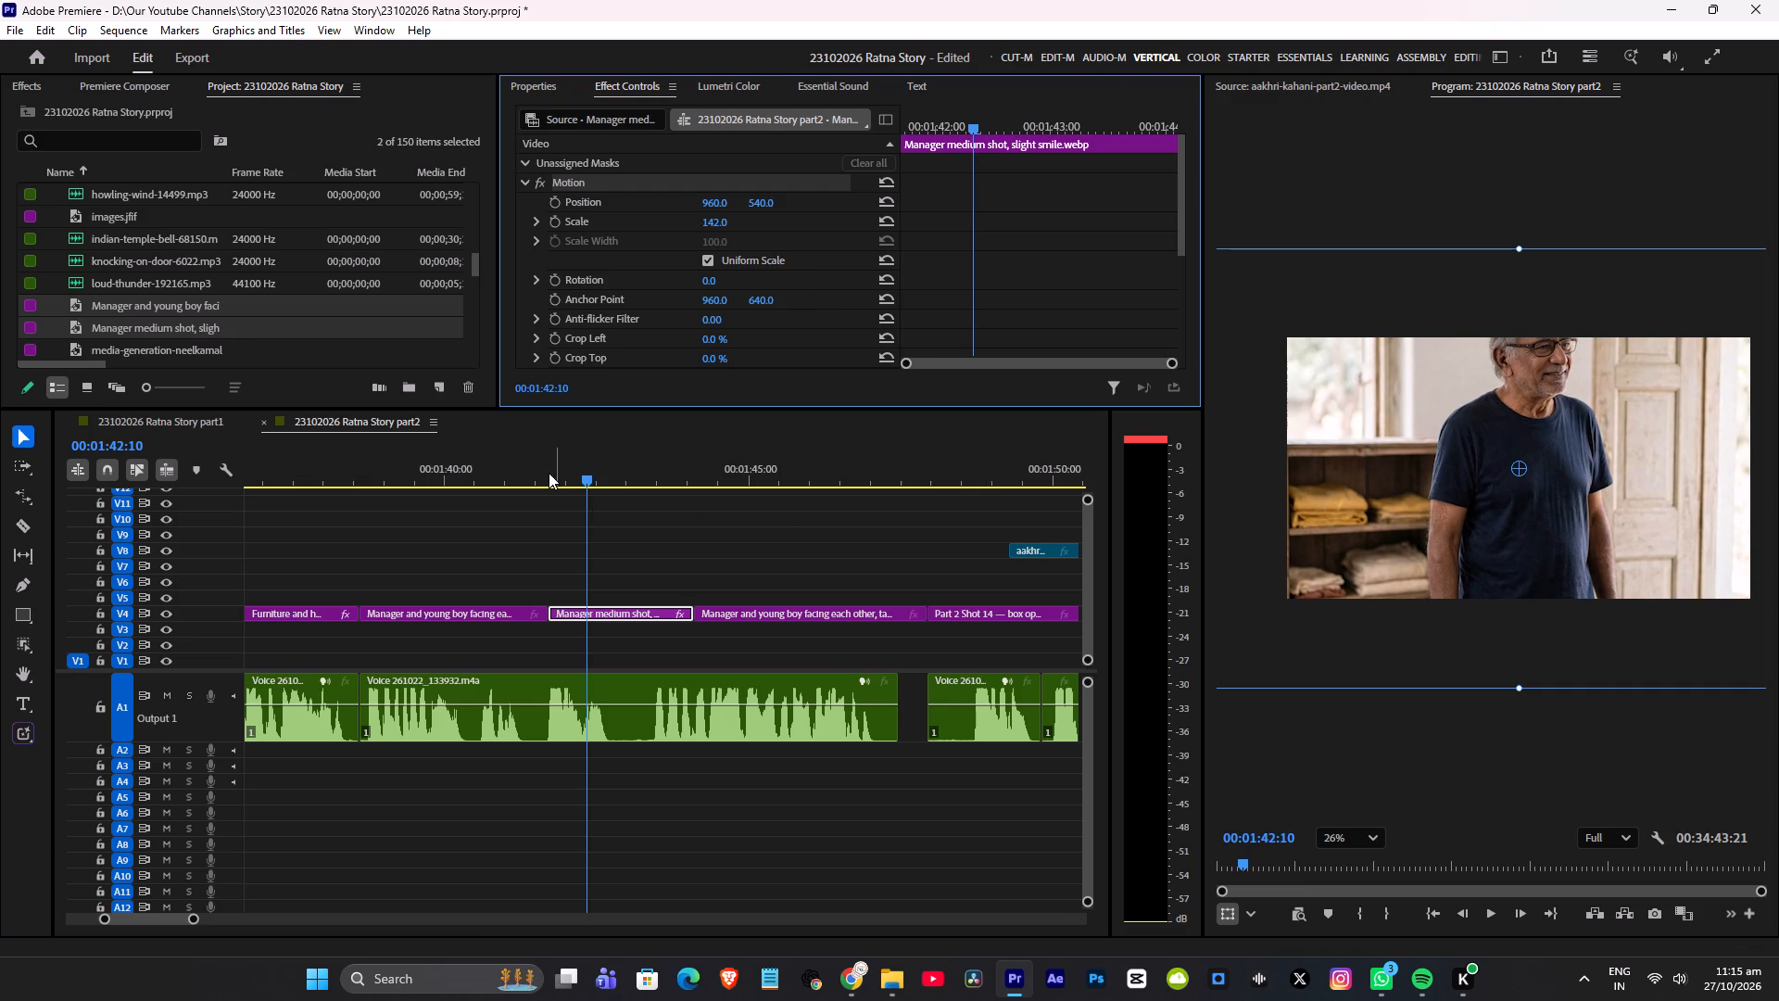
# Keyframe the medium shot's position from 960, 572 at the clip start to 960, 540 at 00:01:42:18, and play it back.
pyautogui.click(539, 472)
pyautogui.press('space')
pyautogui.press('space')
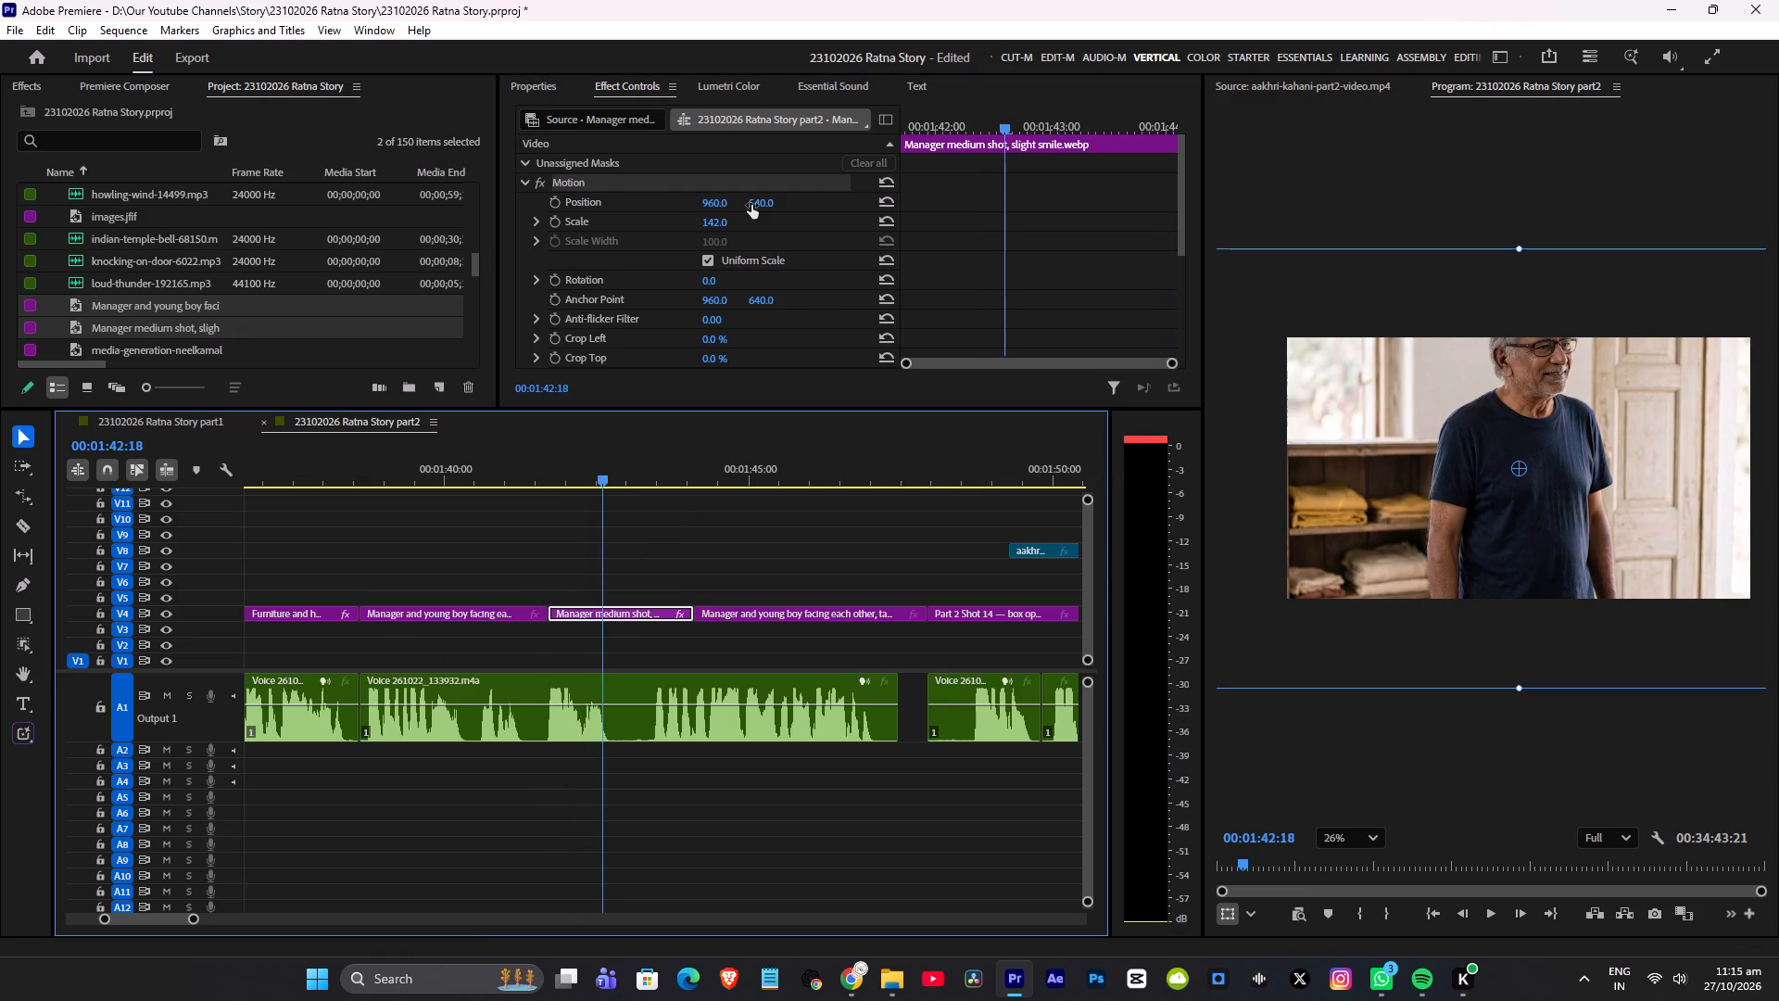
pyautogui.click(557, 206)
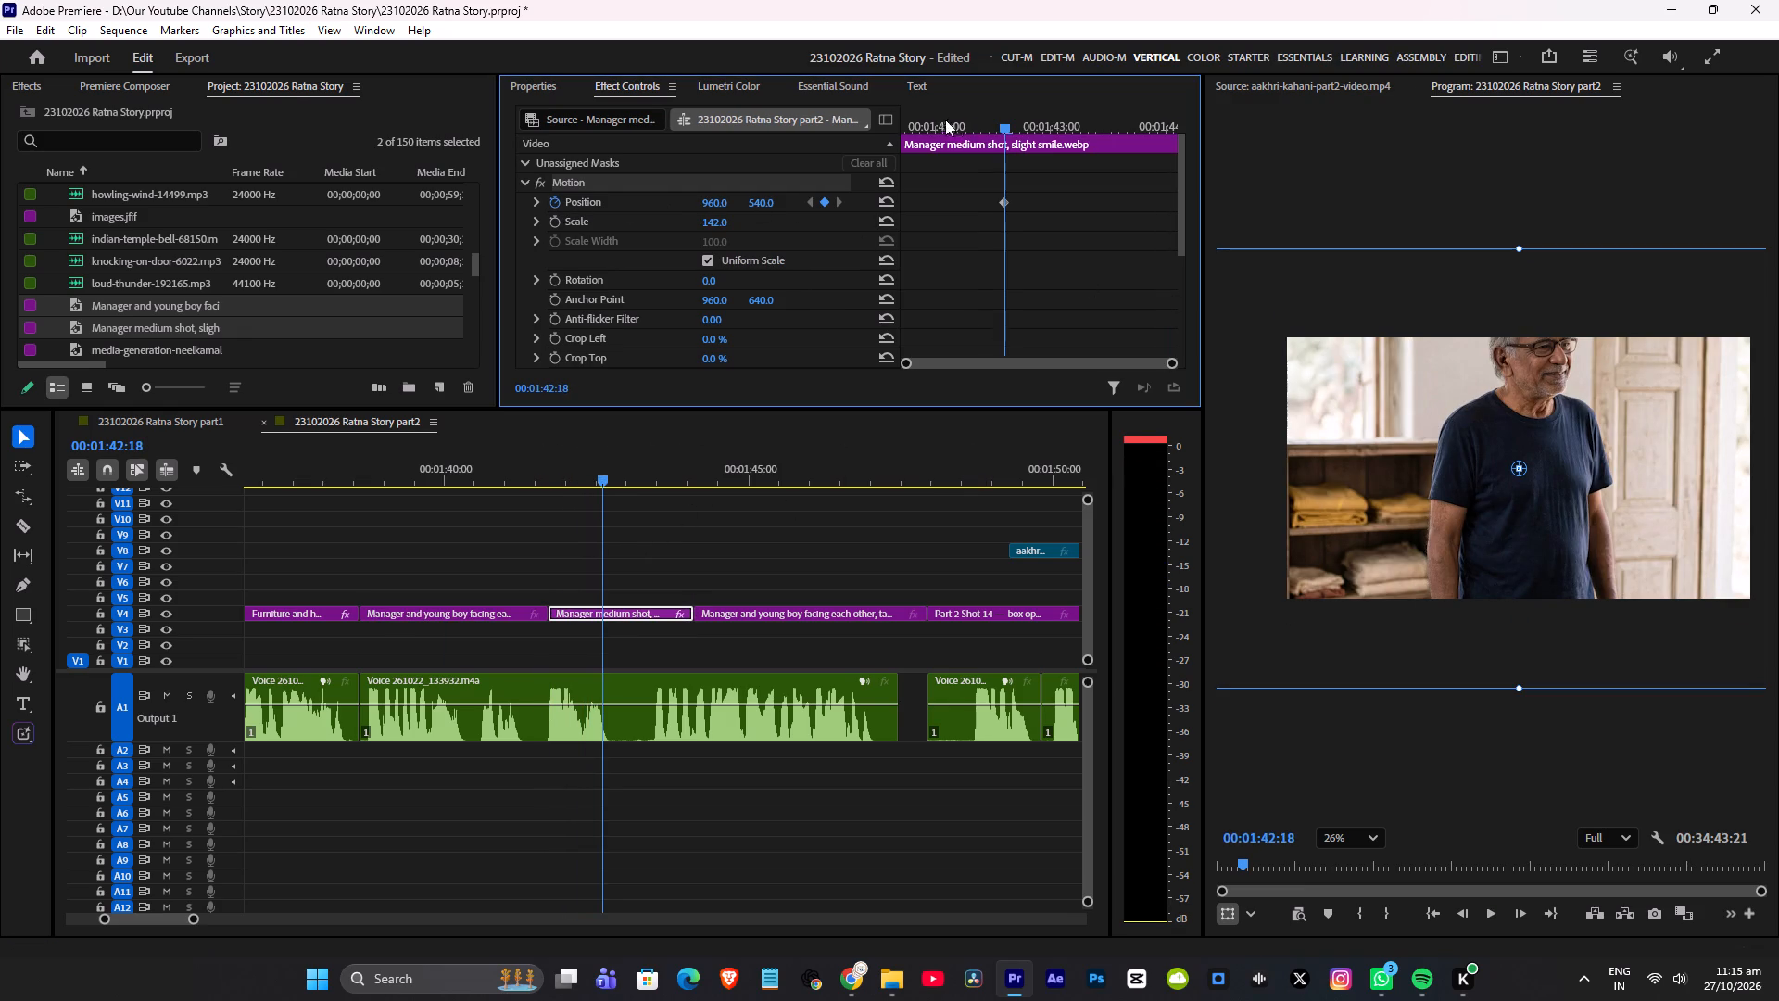
pyautogui.moveTo(984, 124); pyautogui.dragTo(863, 152)
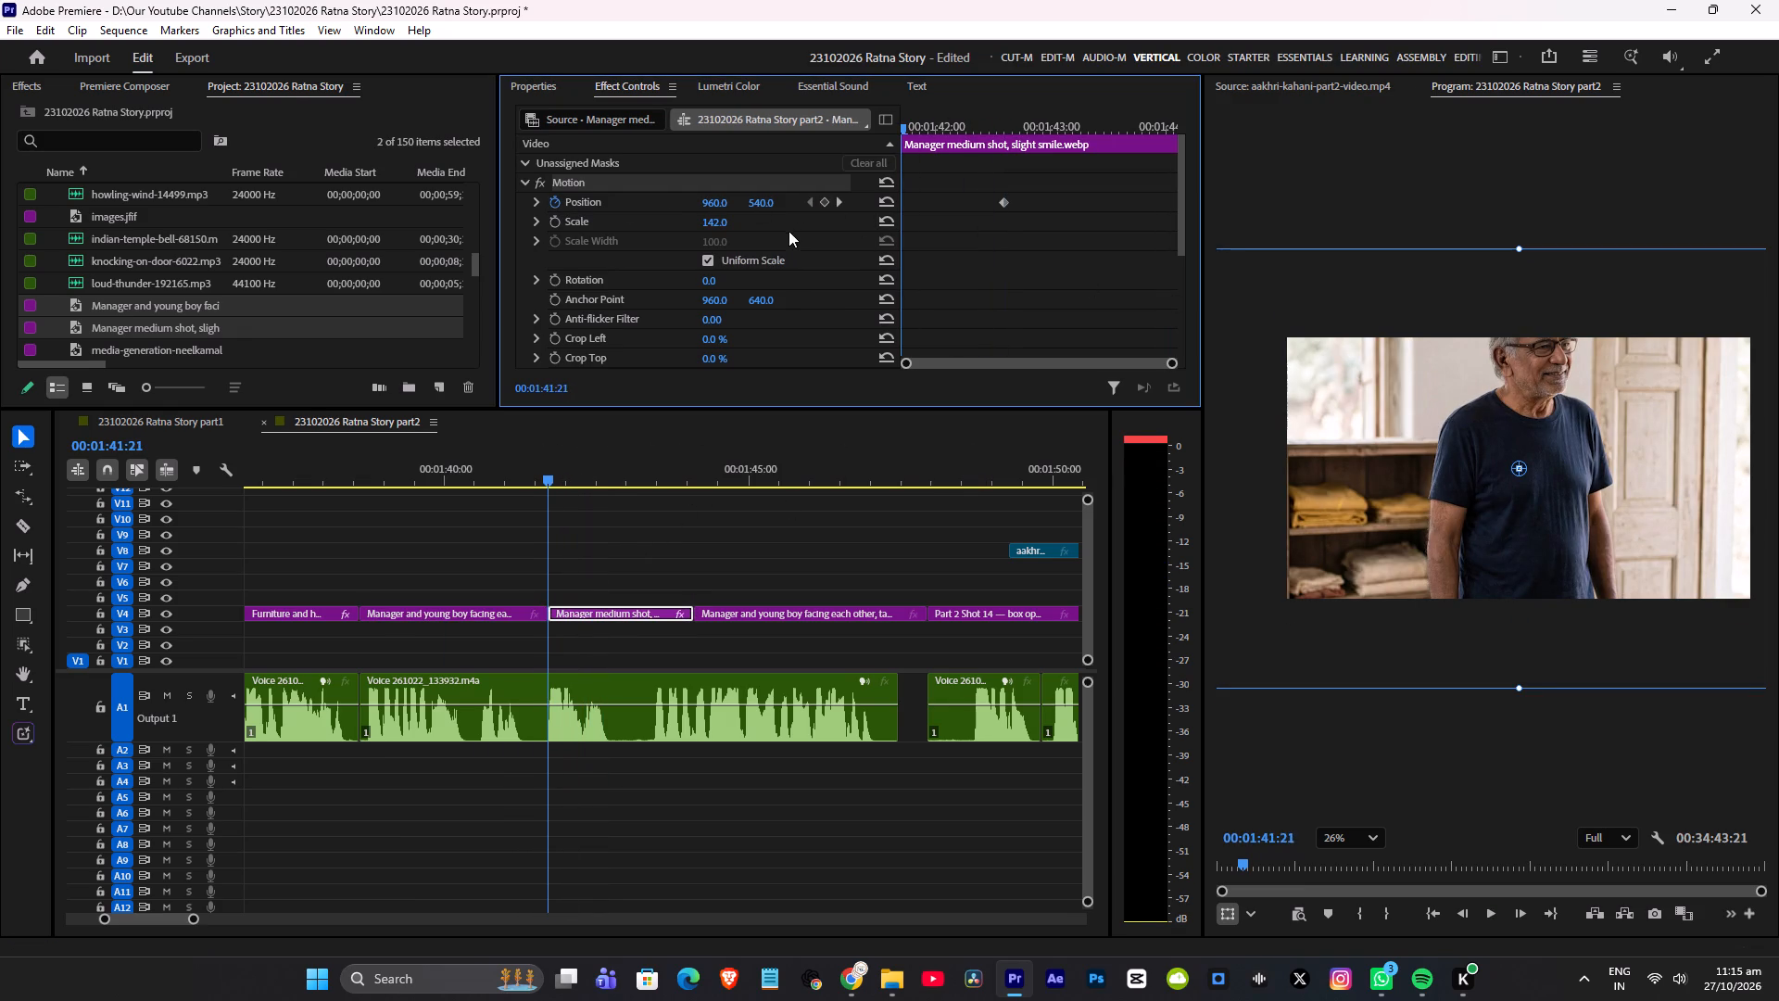
pyautogui.moveTo(762, 200); pyautogui.dragTo(791, 198)
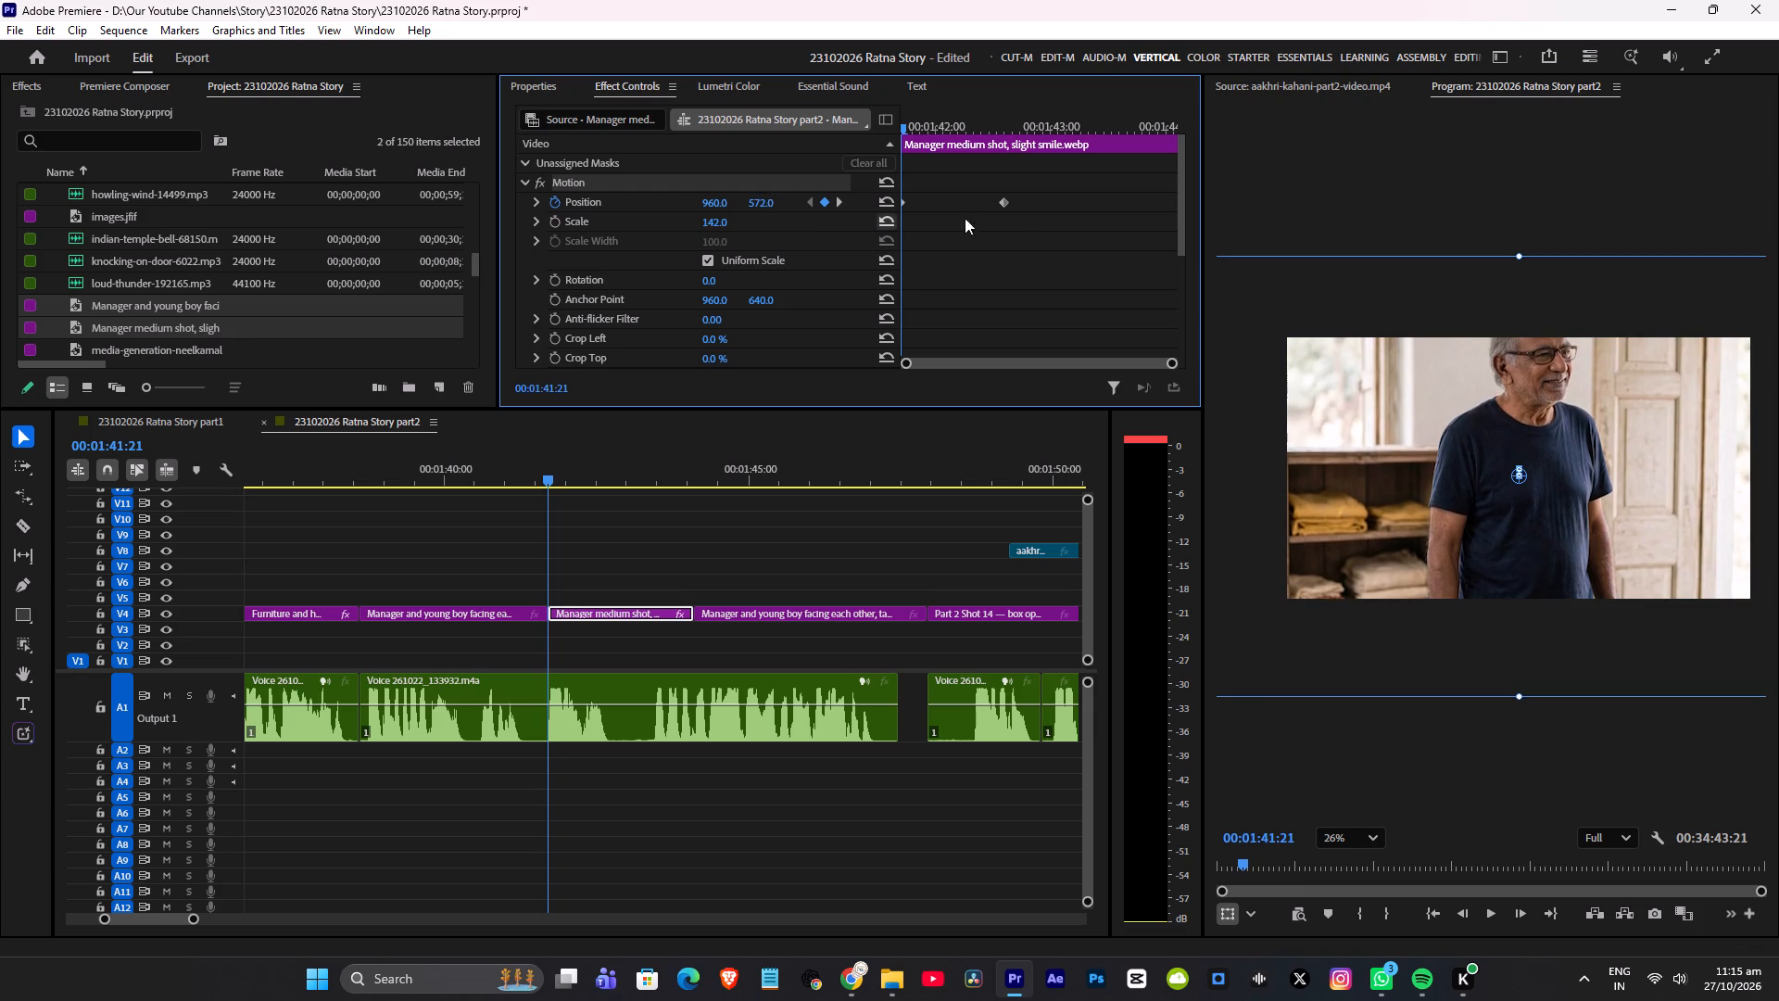
pyautogui.press('space')
pyautogui.press('space')
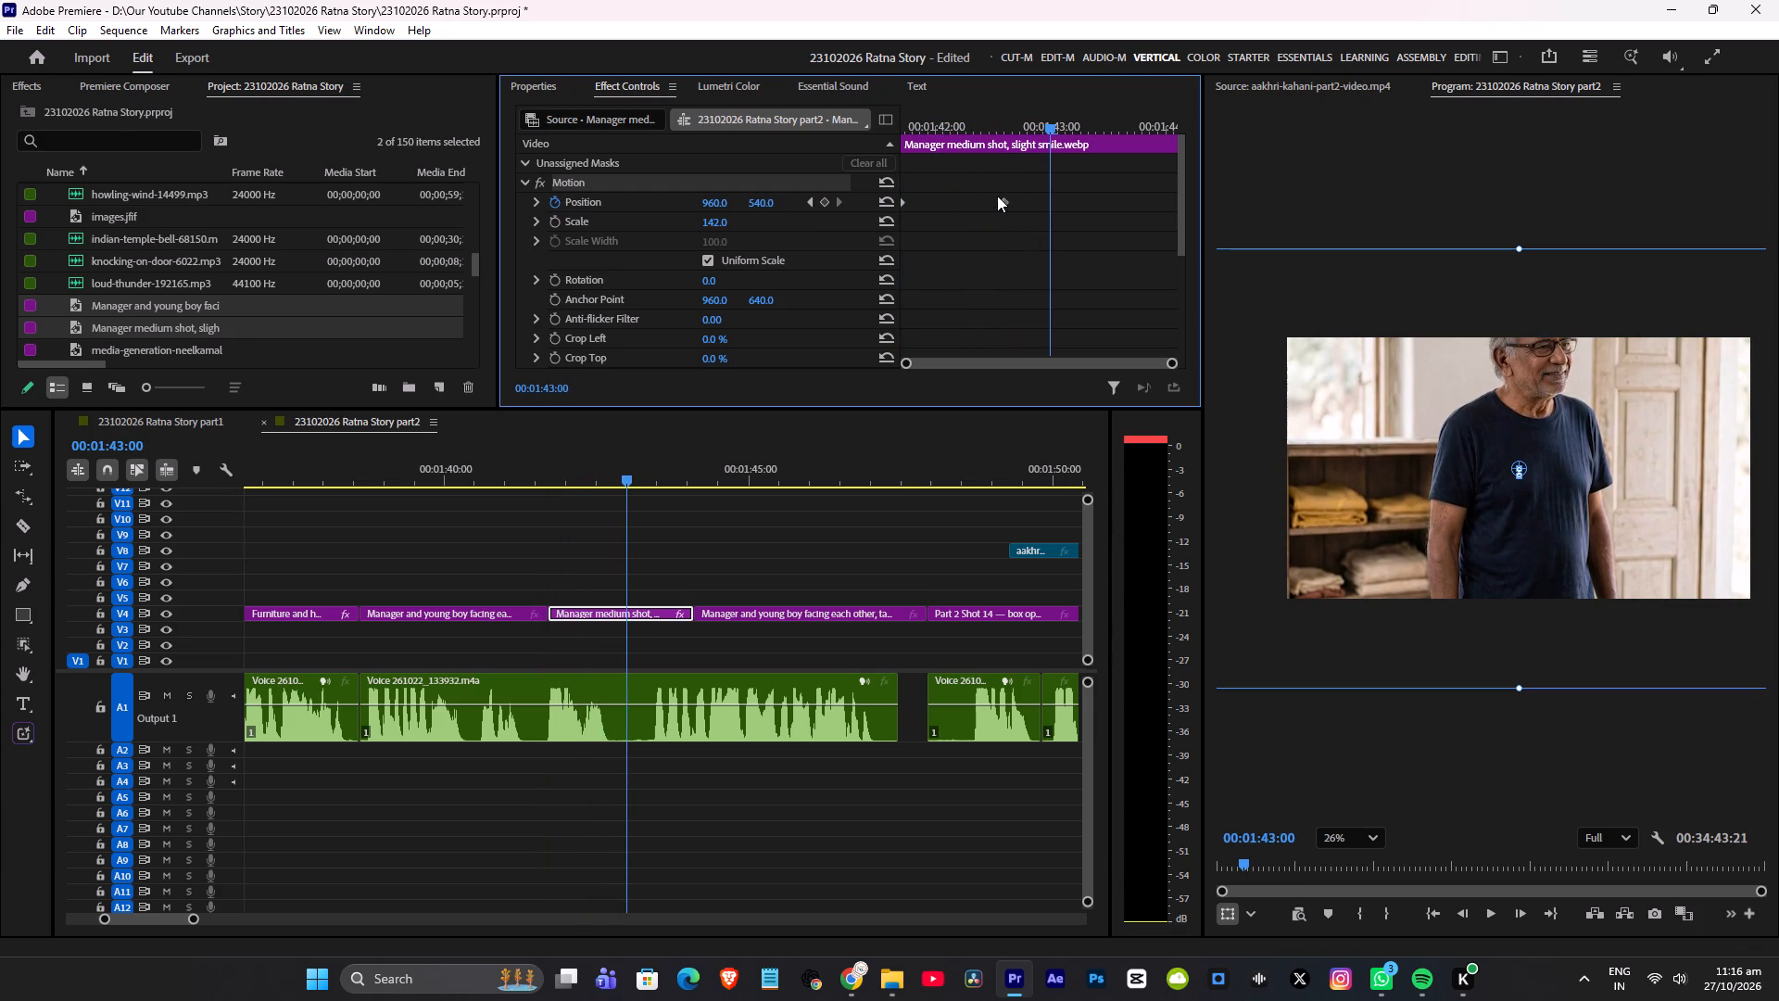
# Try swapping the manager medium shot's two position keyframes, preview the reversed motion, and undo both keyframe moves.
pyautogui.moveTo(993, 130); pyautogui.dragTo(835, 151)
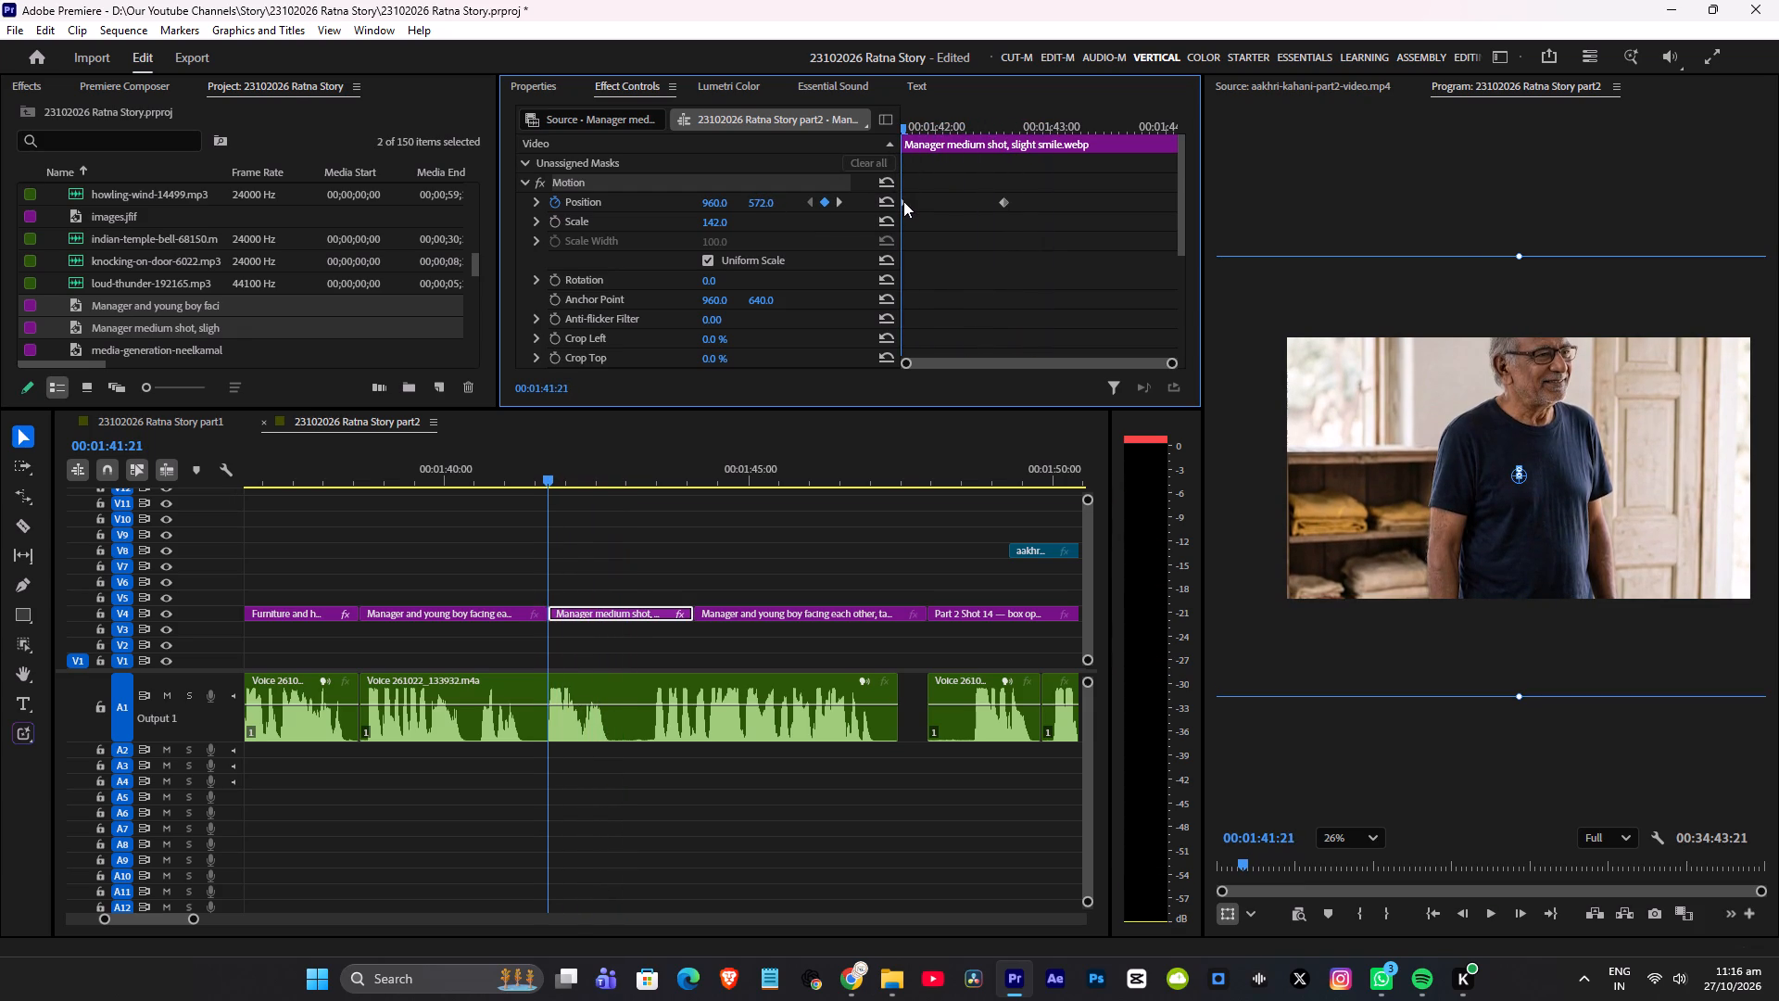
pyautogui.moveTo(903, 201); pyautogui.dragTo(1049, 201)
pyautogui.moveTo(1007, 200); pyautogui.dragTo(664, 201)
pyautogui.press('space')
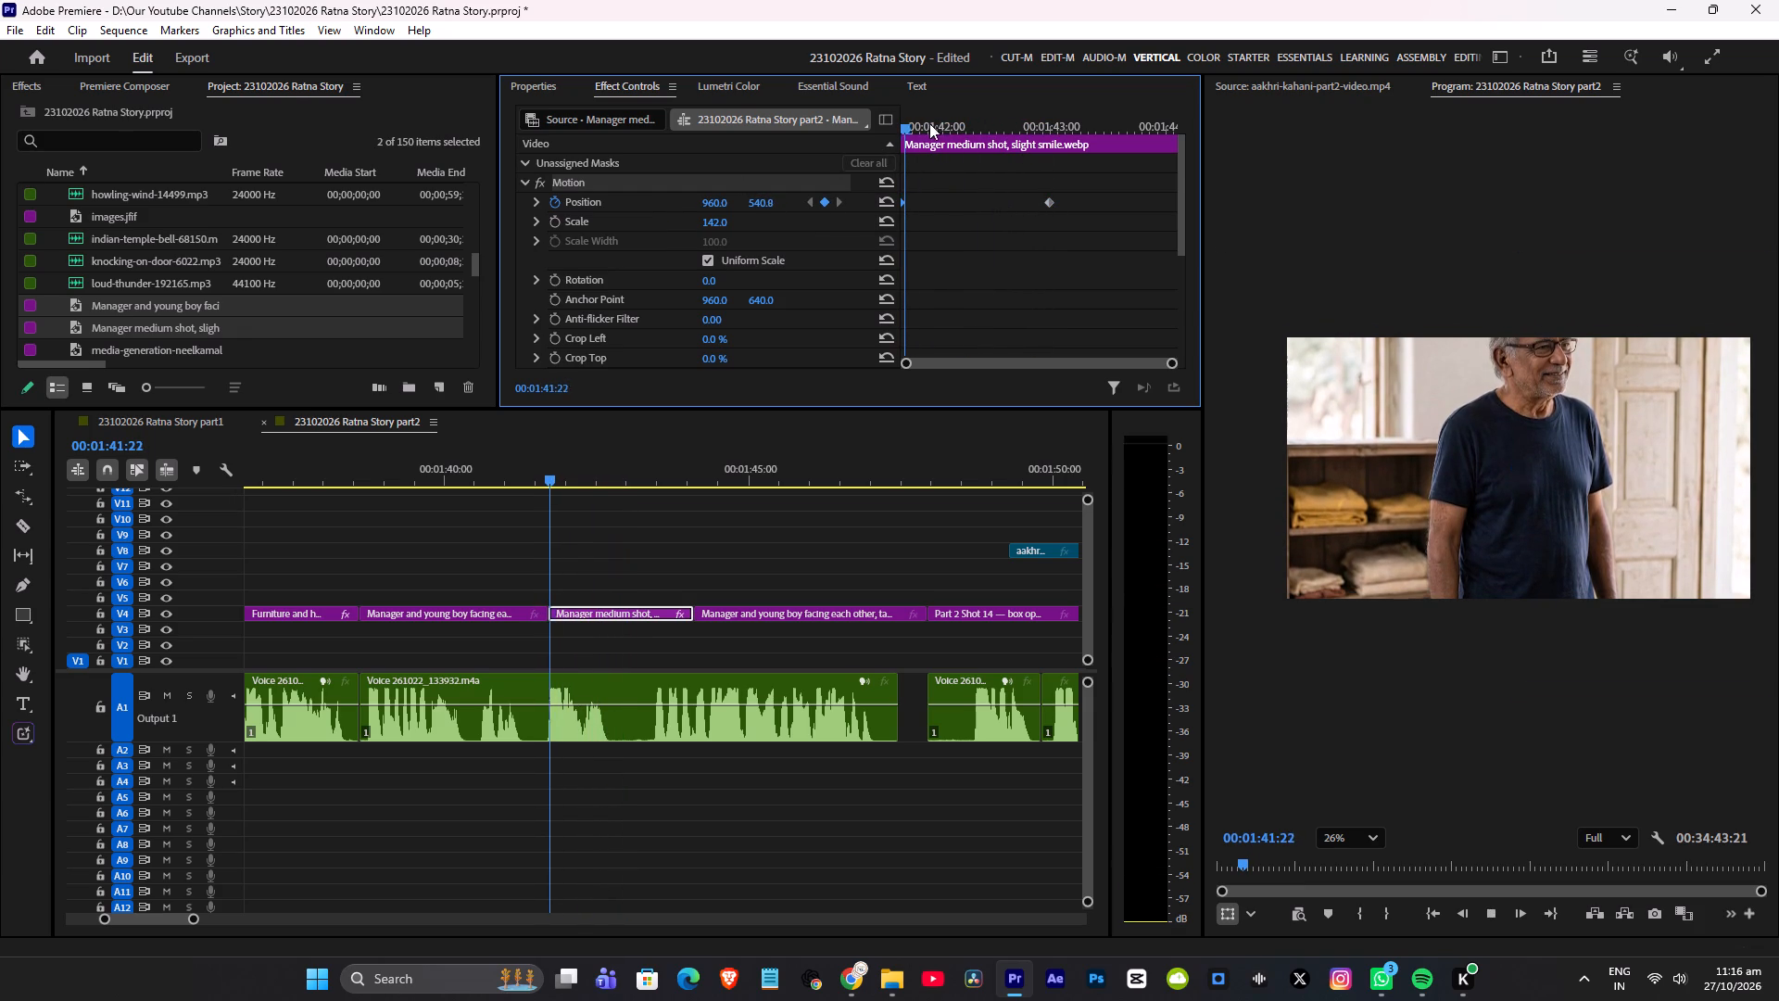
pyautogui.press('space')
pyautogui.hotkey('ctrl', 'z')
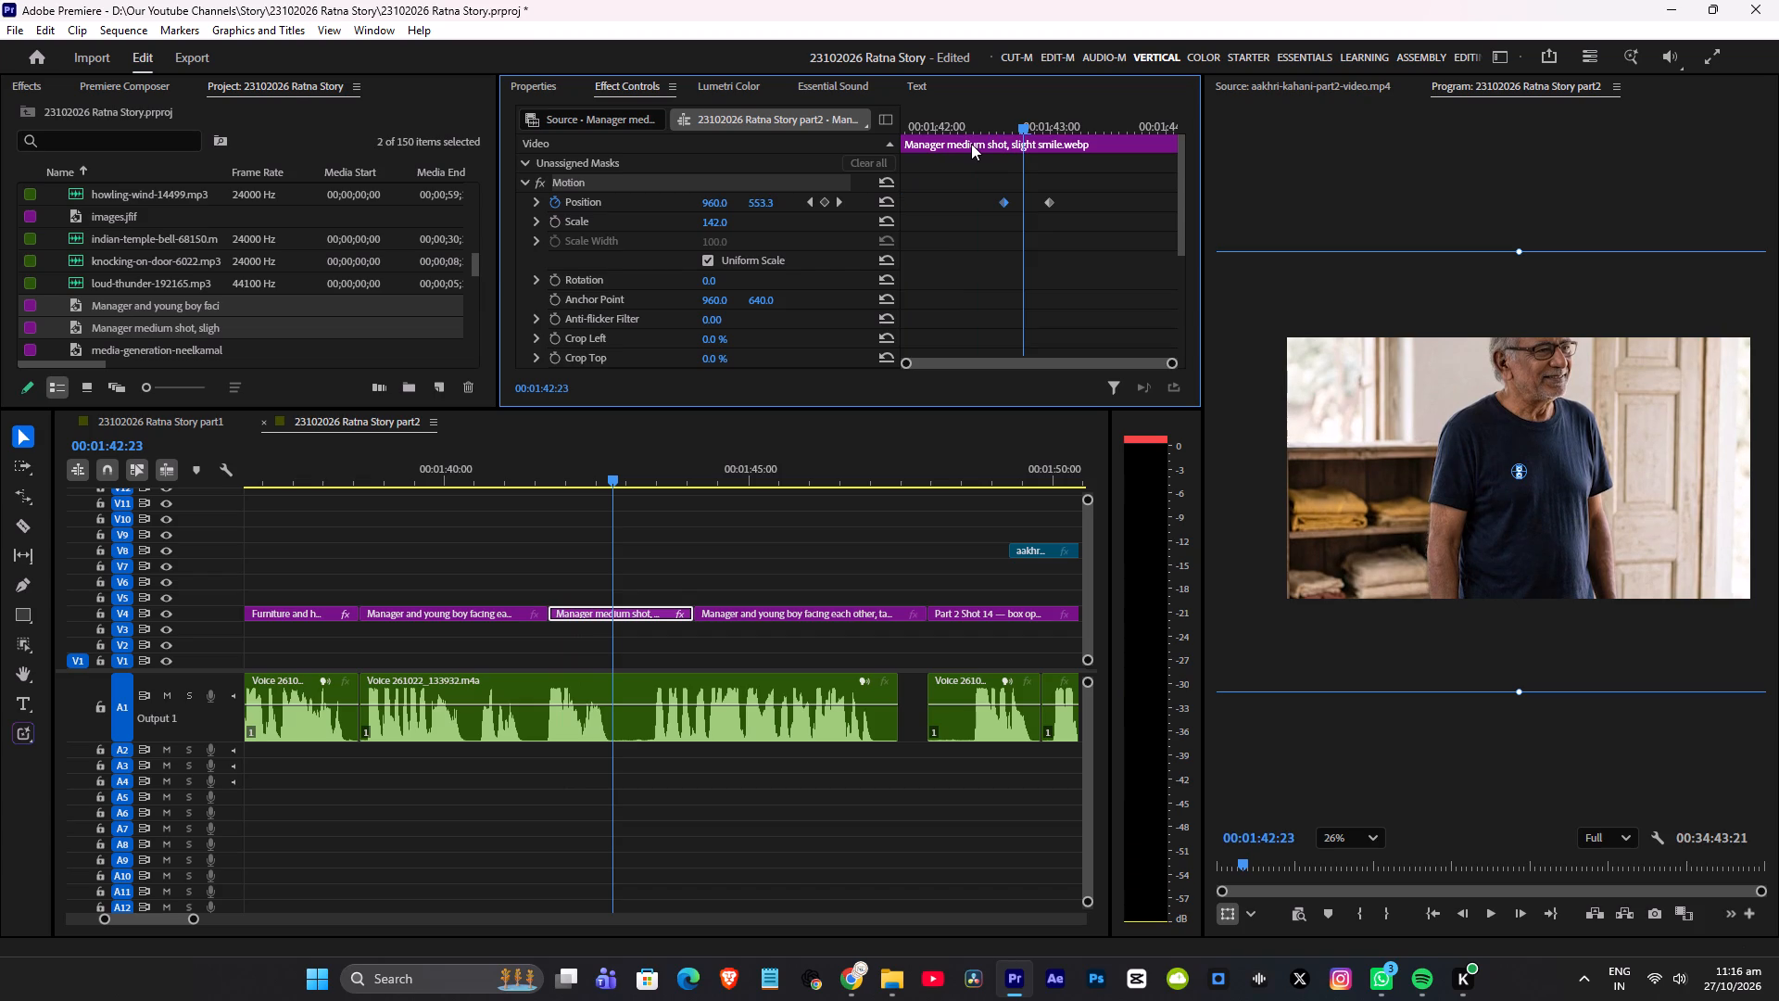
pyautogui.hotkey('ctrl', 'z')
# Preview the medium shot, stretch its position animation to the clip end, and set its starting position to 960, 552.
pyautogui.moveTo(960, 124); pyautogui.dragTo(290, 200)
pyautogui.press('space')
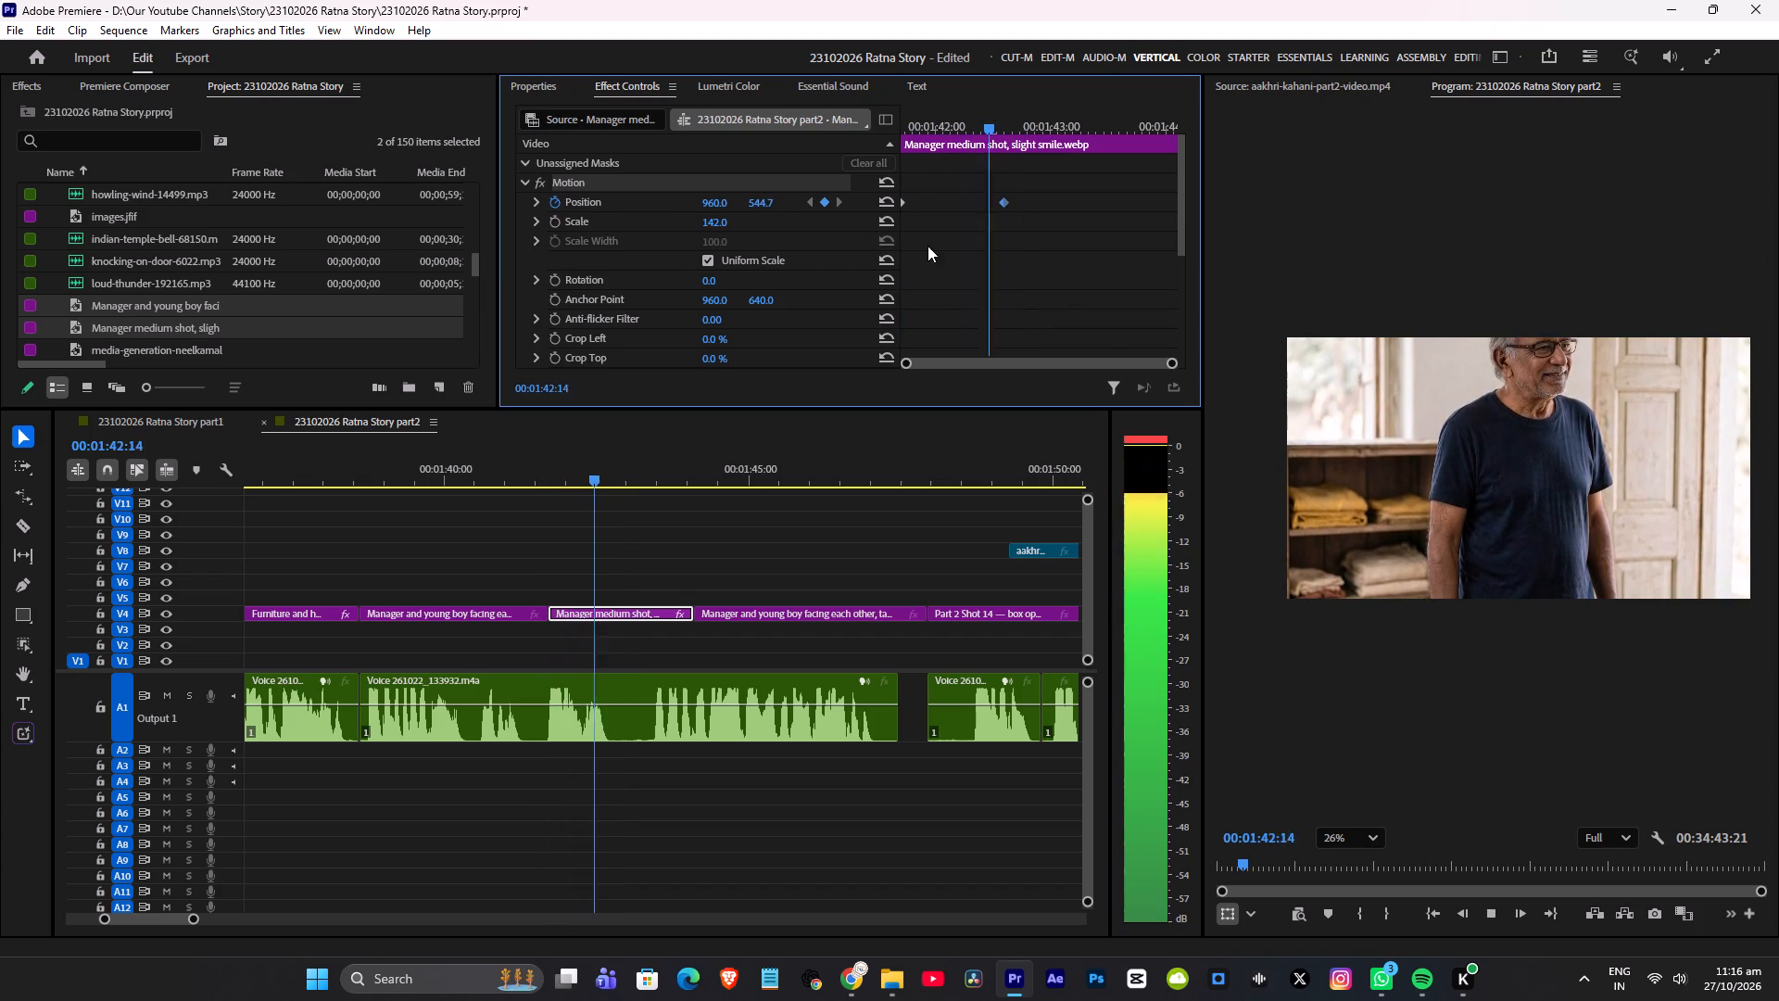
pyautogui.press('space')
pyautogui.moveTo(1004, 199); pyautogui.dragTo(1562, 199)
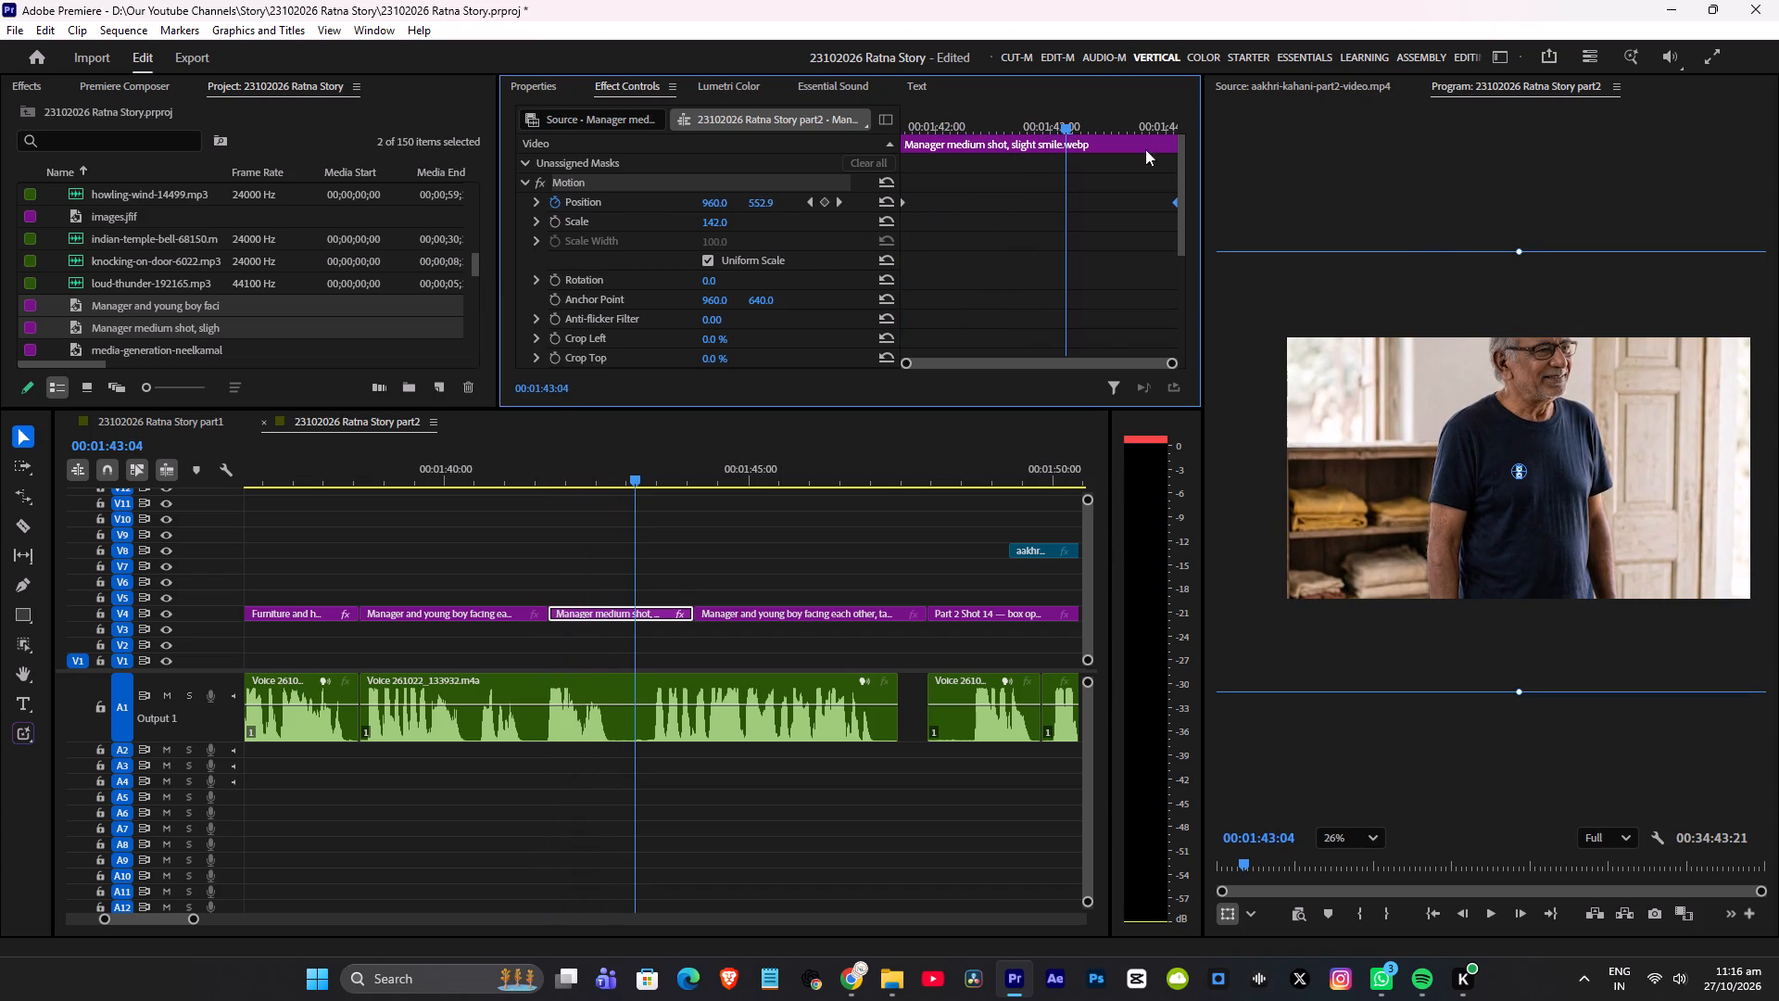
pyautogui.moveTo(1020, 120); pyautogui.dragTo(777, 163)
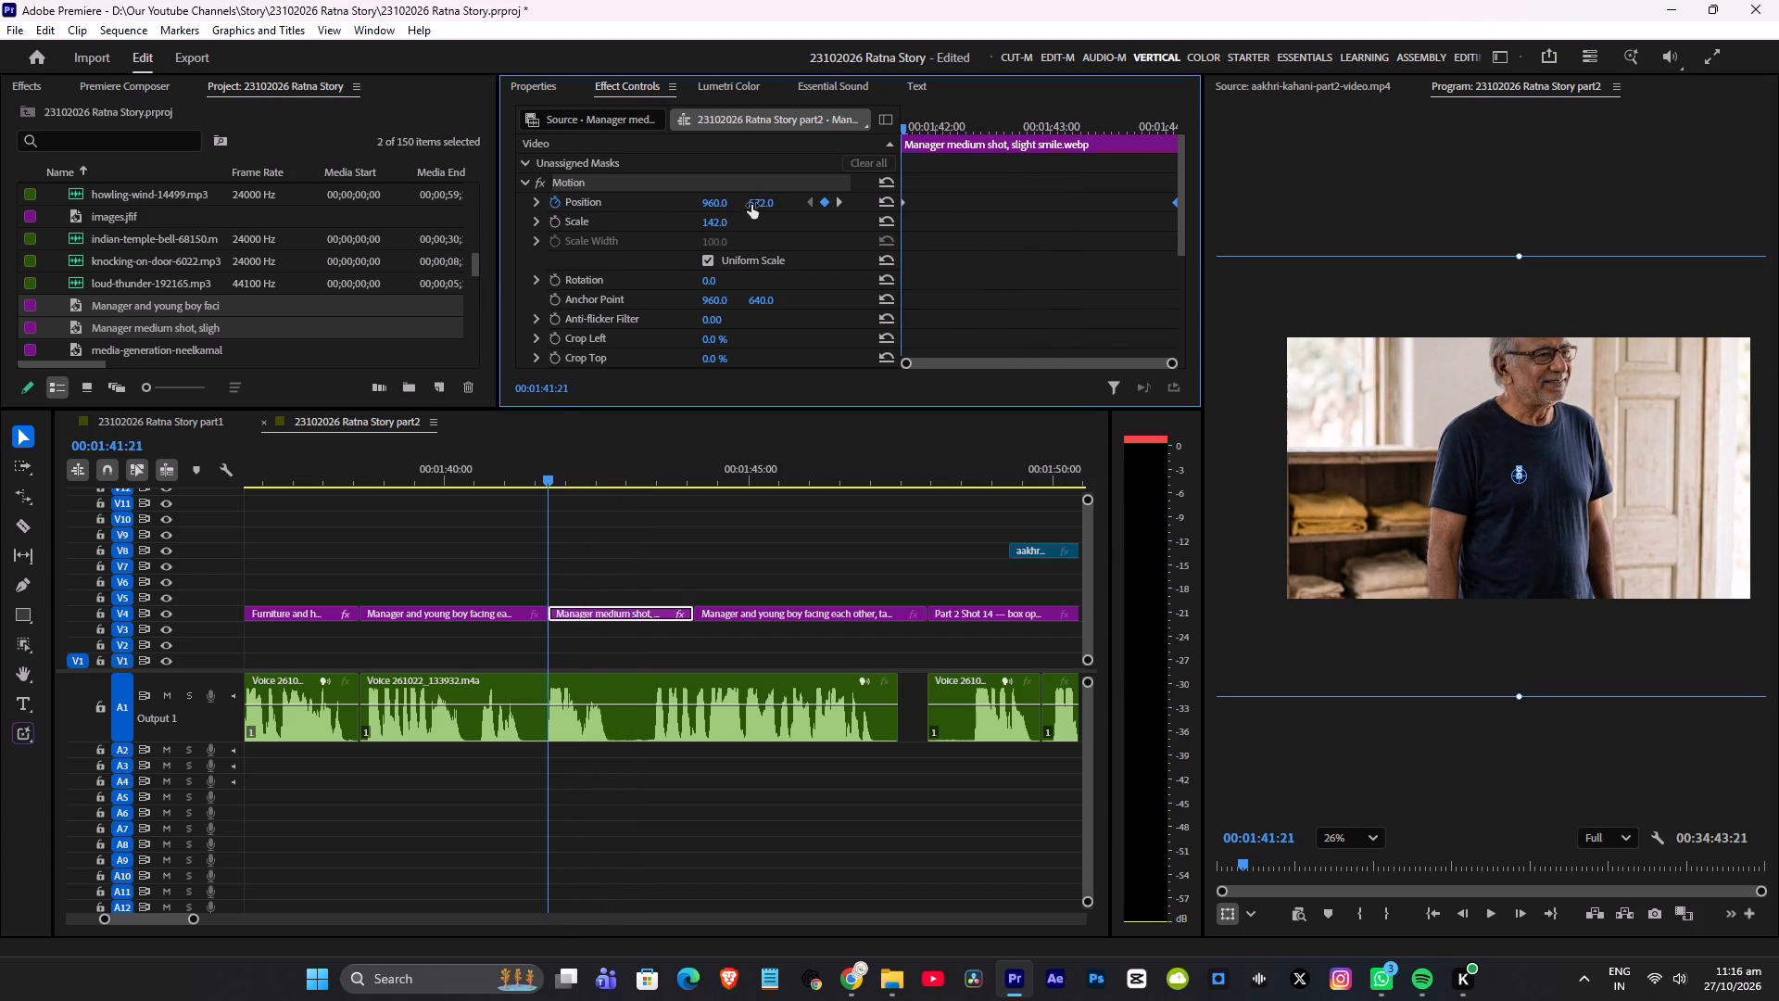
pyautogui.moveTo(766, 202); pyautogui.dragTo(751, 209)
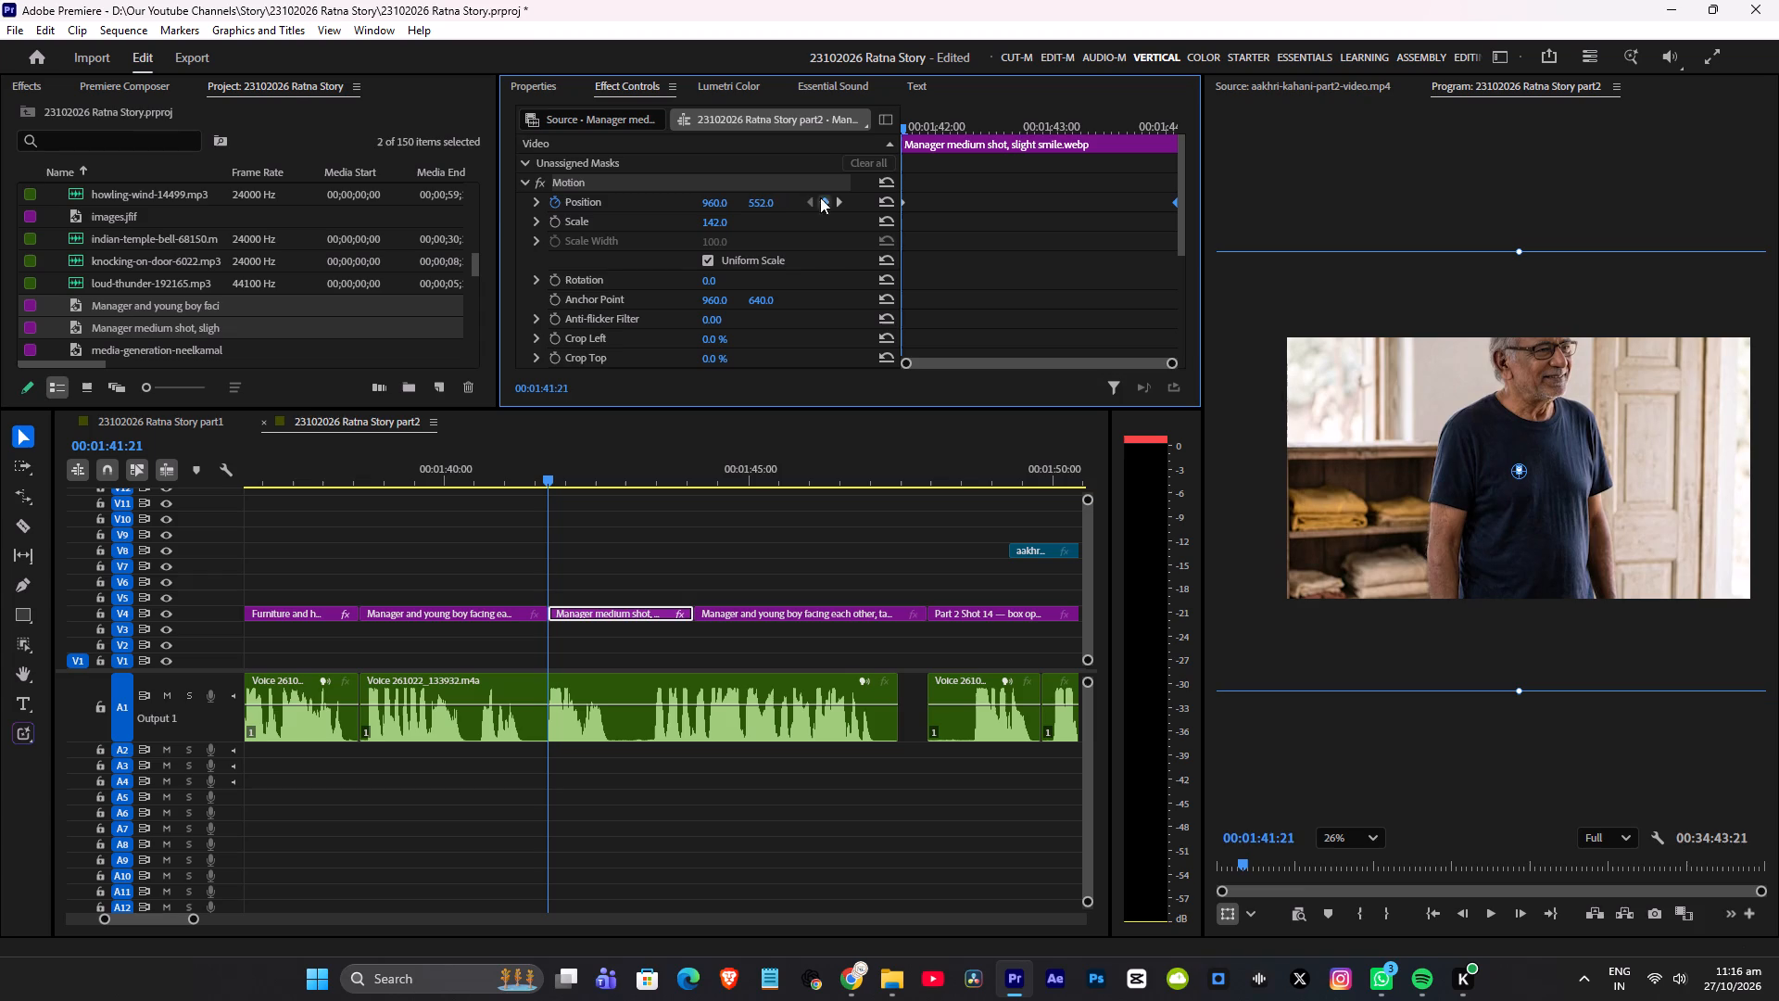
# Set the medium shot's ending position keyframe to 960, 526 at the clip end and play back the surrounding shots.
pyautogui.click(839, 198)
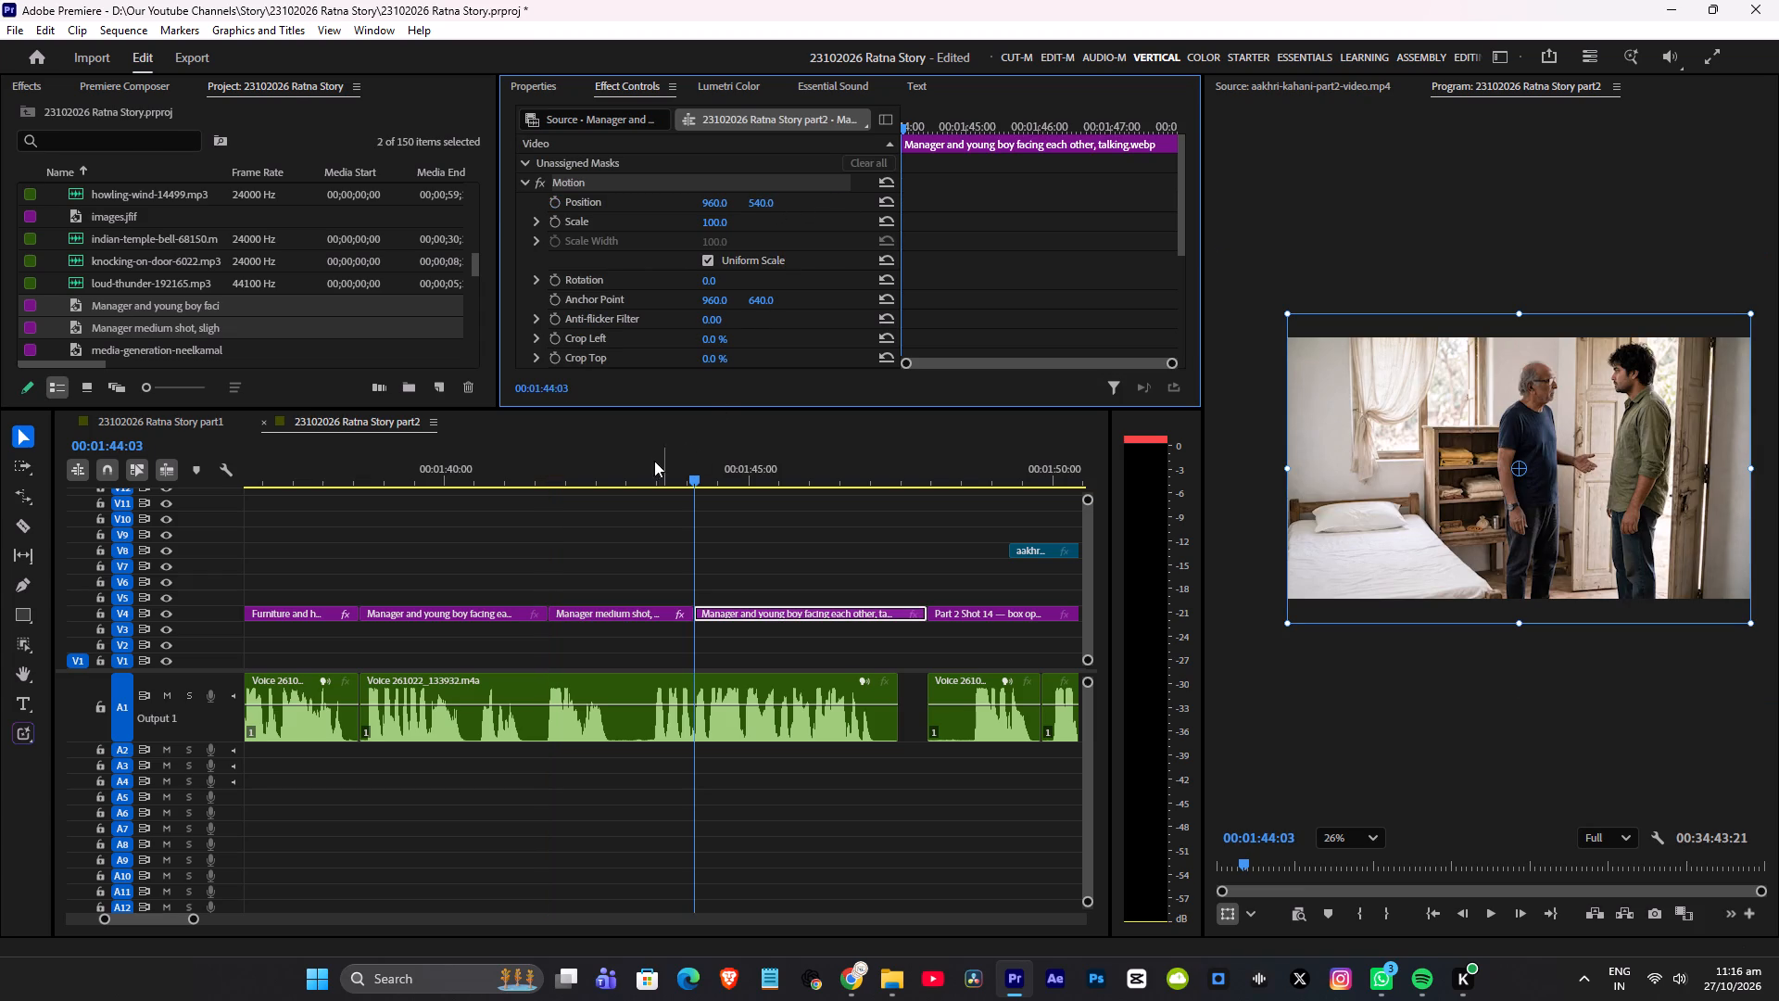
pyautogui.click(646, 613)
pyautogui.click(657, 481)
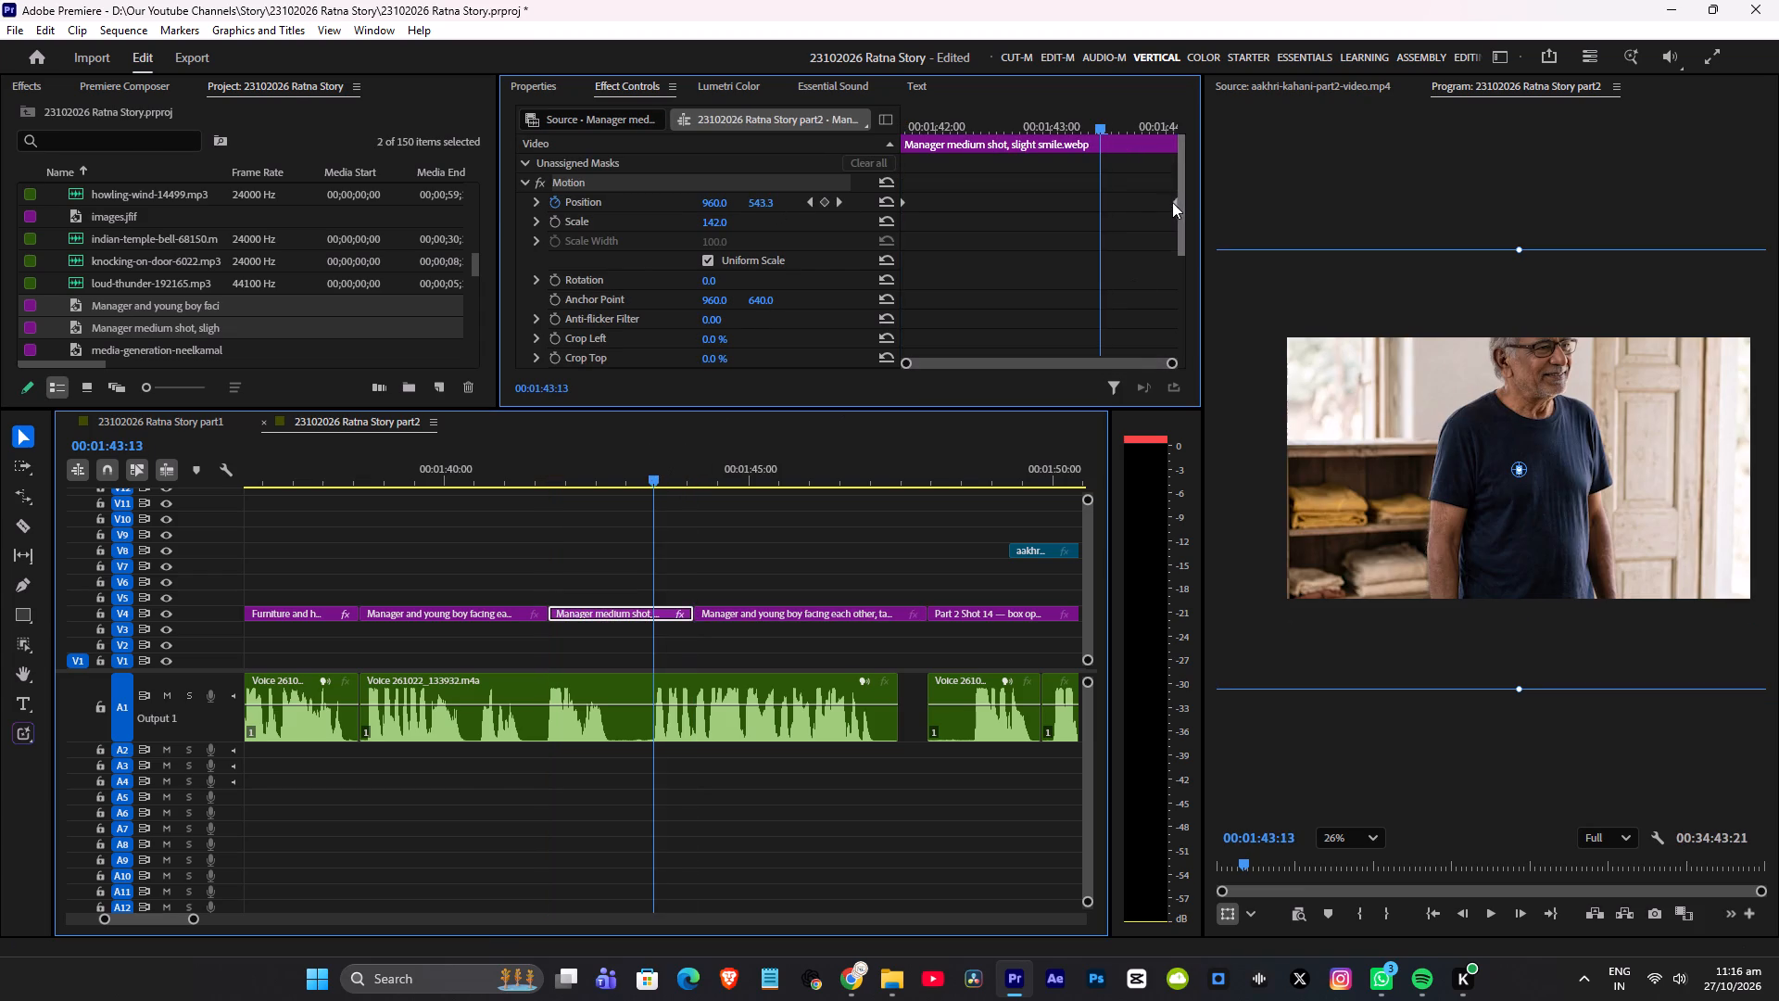
pyautogui.moveTo(1174, 202); pyautogui.dragTo(1097, 204)
pyautogui.moveTo(766, 202); pyautogui.dragTo(747, 206)
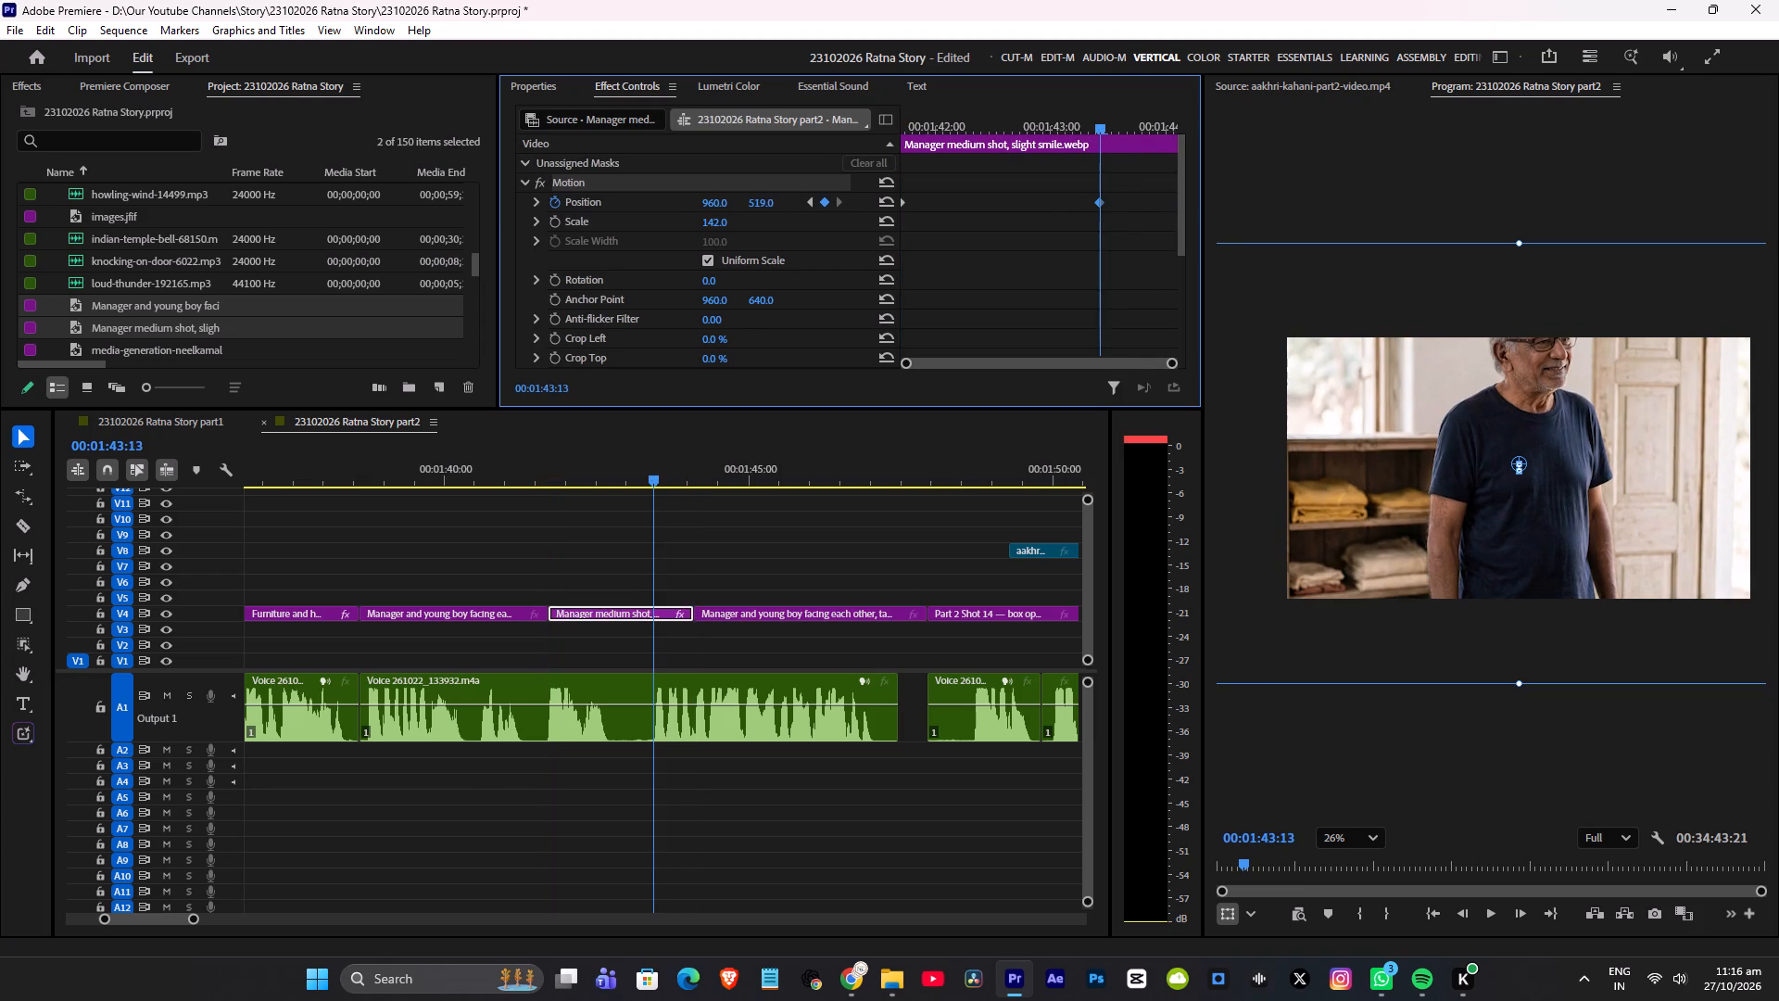
pyautogui.moveTo(747, 206); pyautogui.dragTo(696, 240)
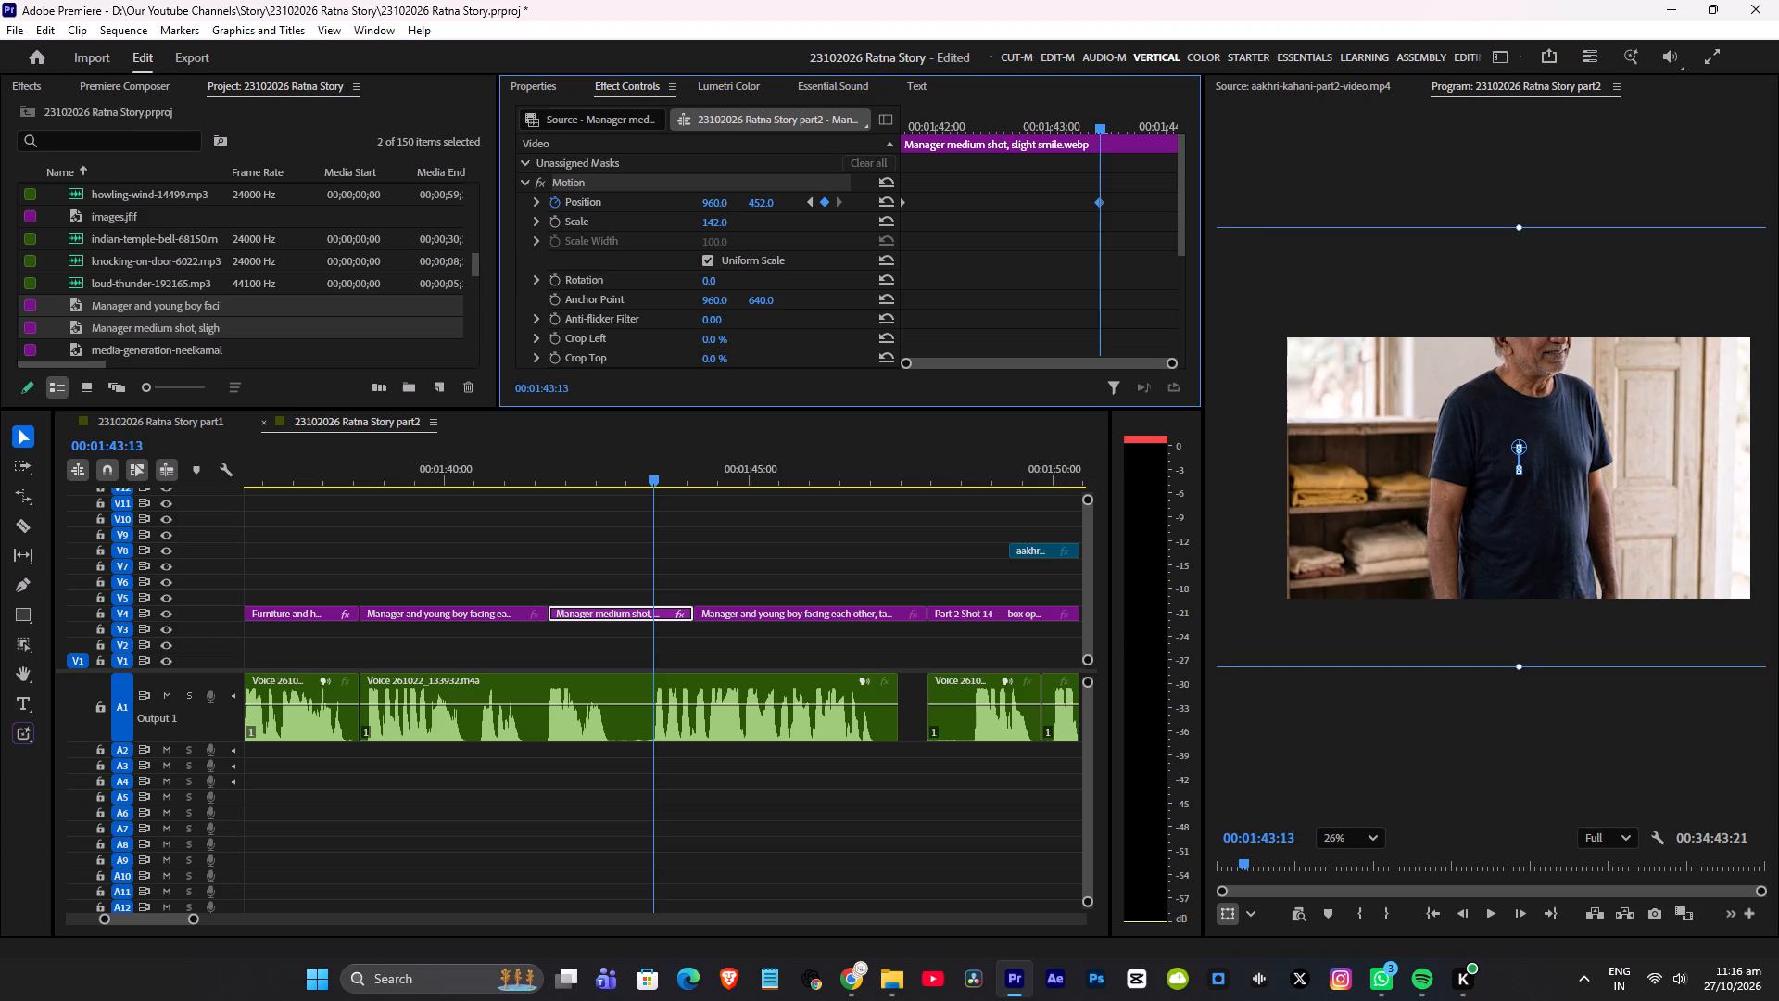
pyautogui.moveTo(696, 240); pyautogui.dragTo(765, 234)
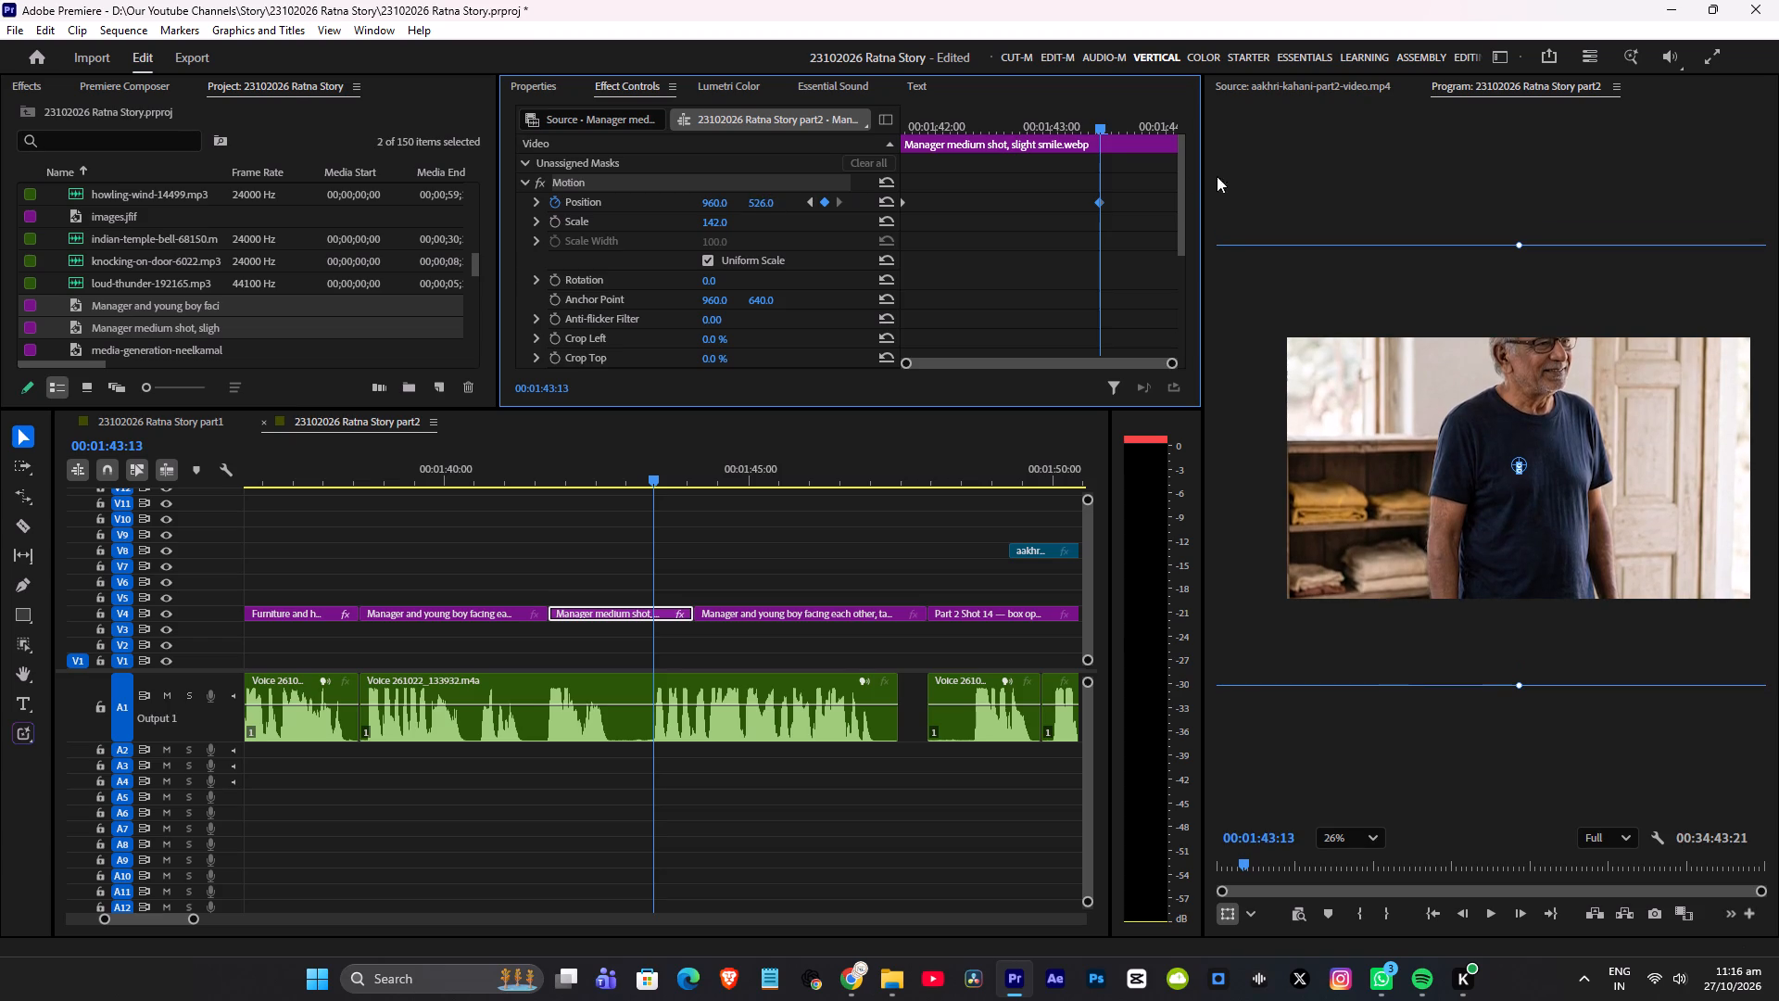
pyautogui.moveTo(1097, 205); pyautogui.dragTo(1307, 205)
pyautogui.click(513, 474)
pyautogui.press('space')
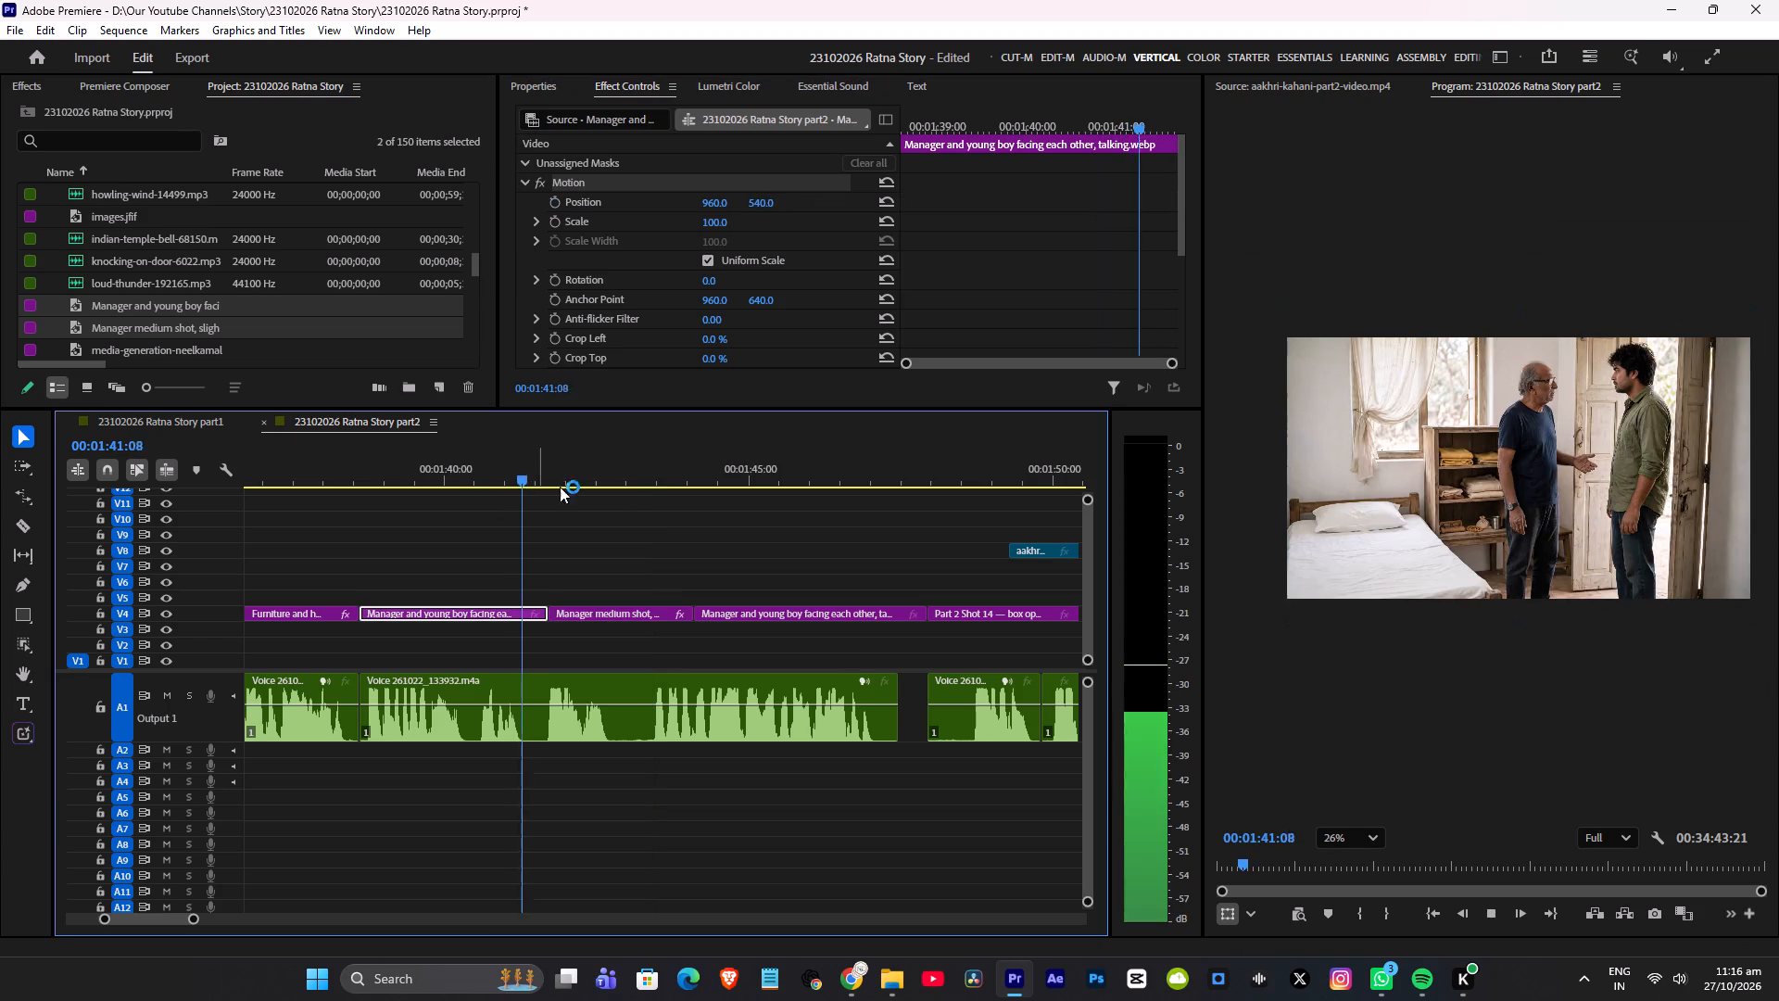
pyautogui.press('space')
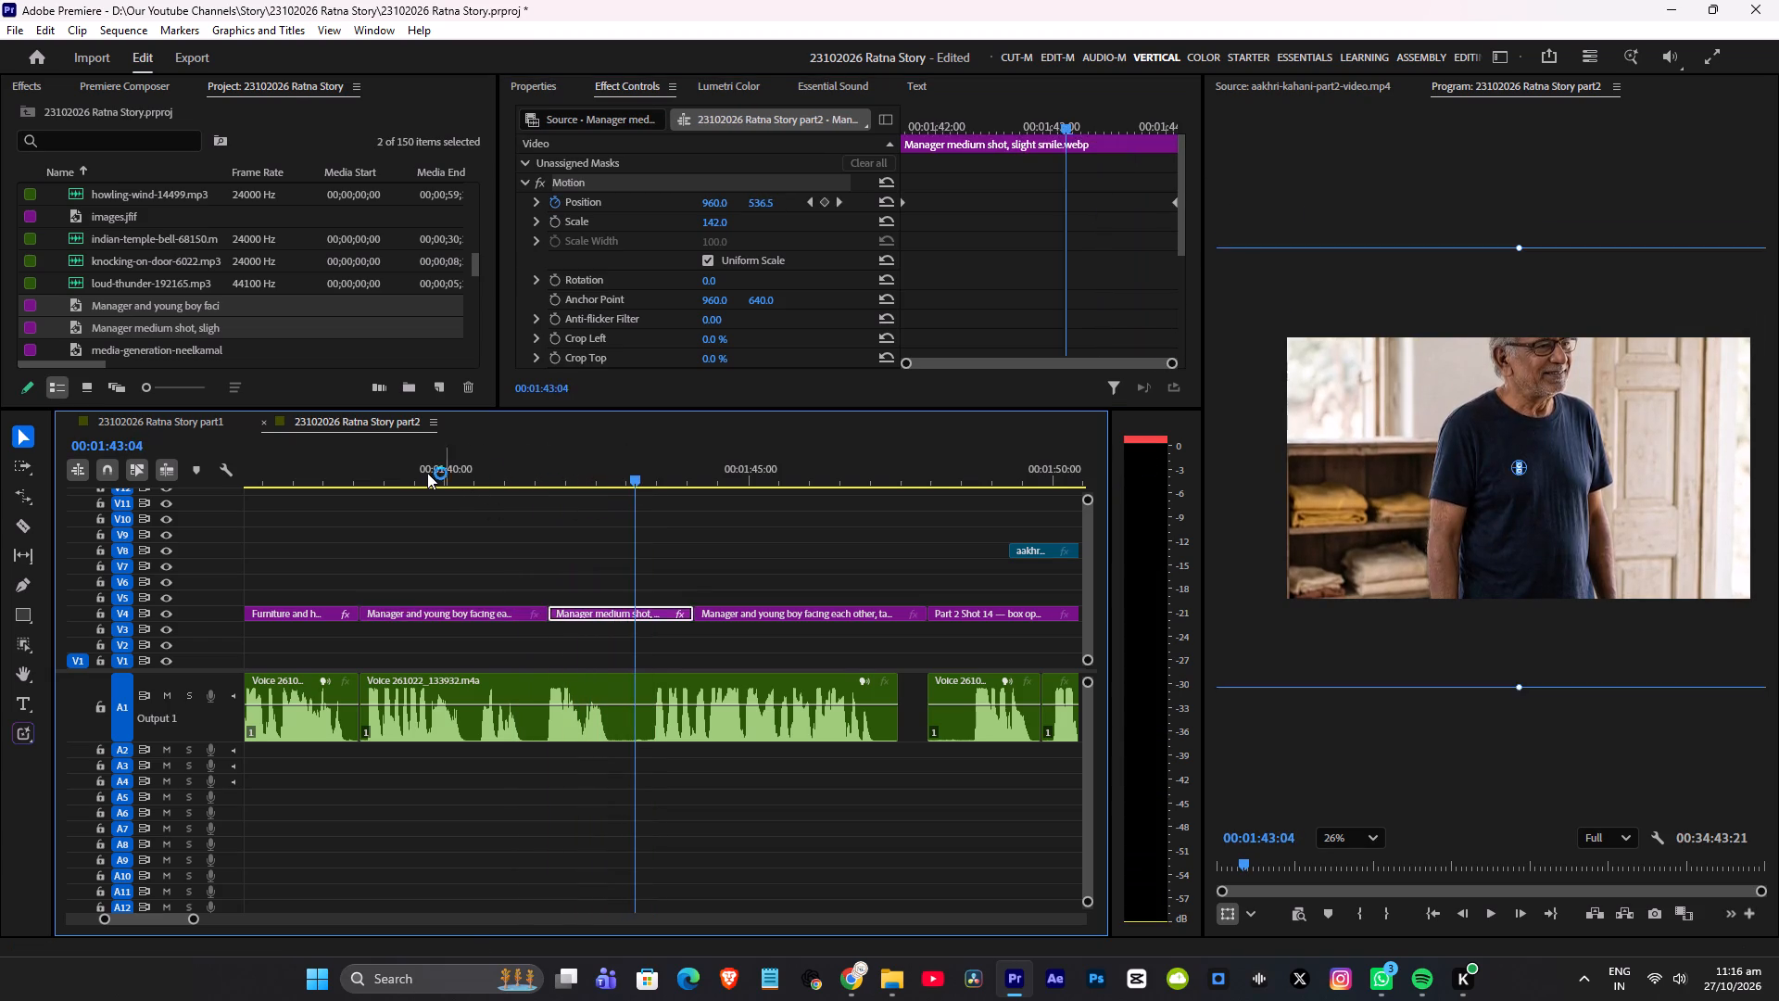
pyautogui.click(410, 475)
pyautogui.press('space')
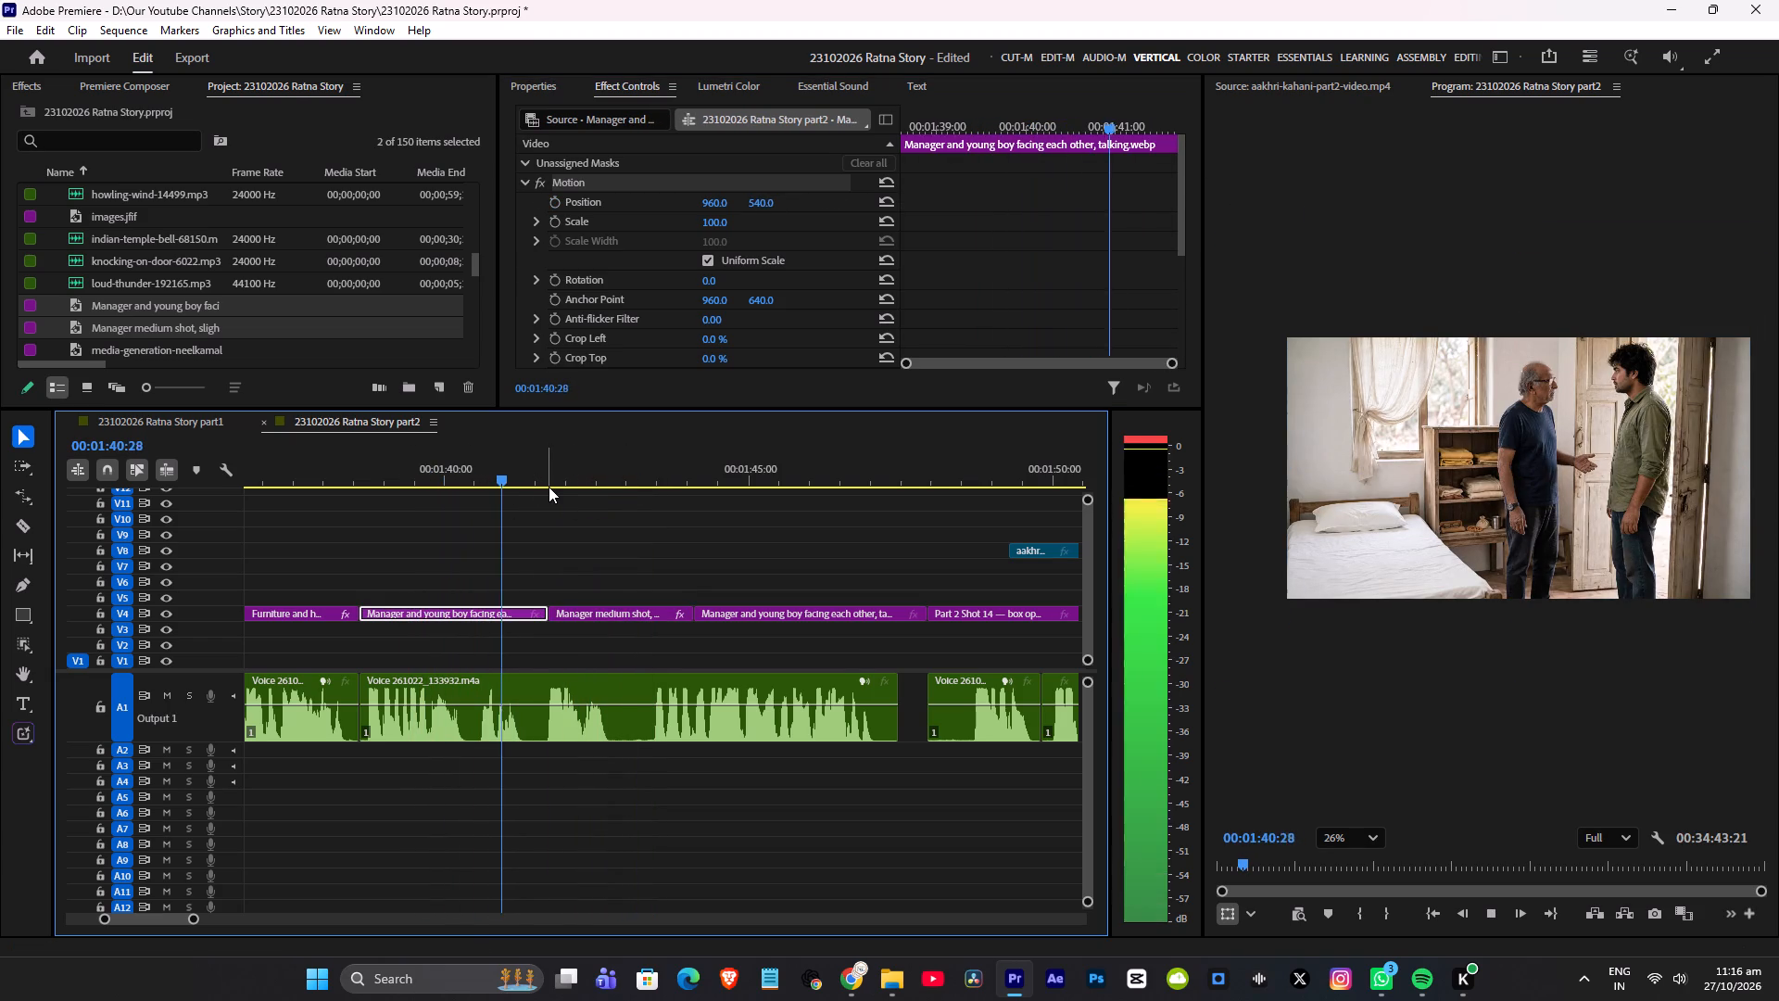
pyautogui.press('space')
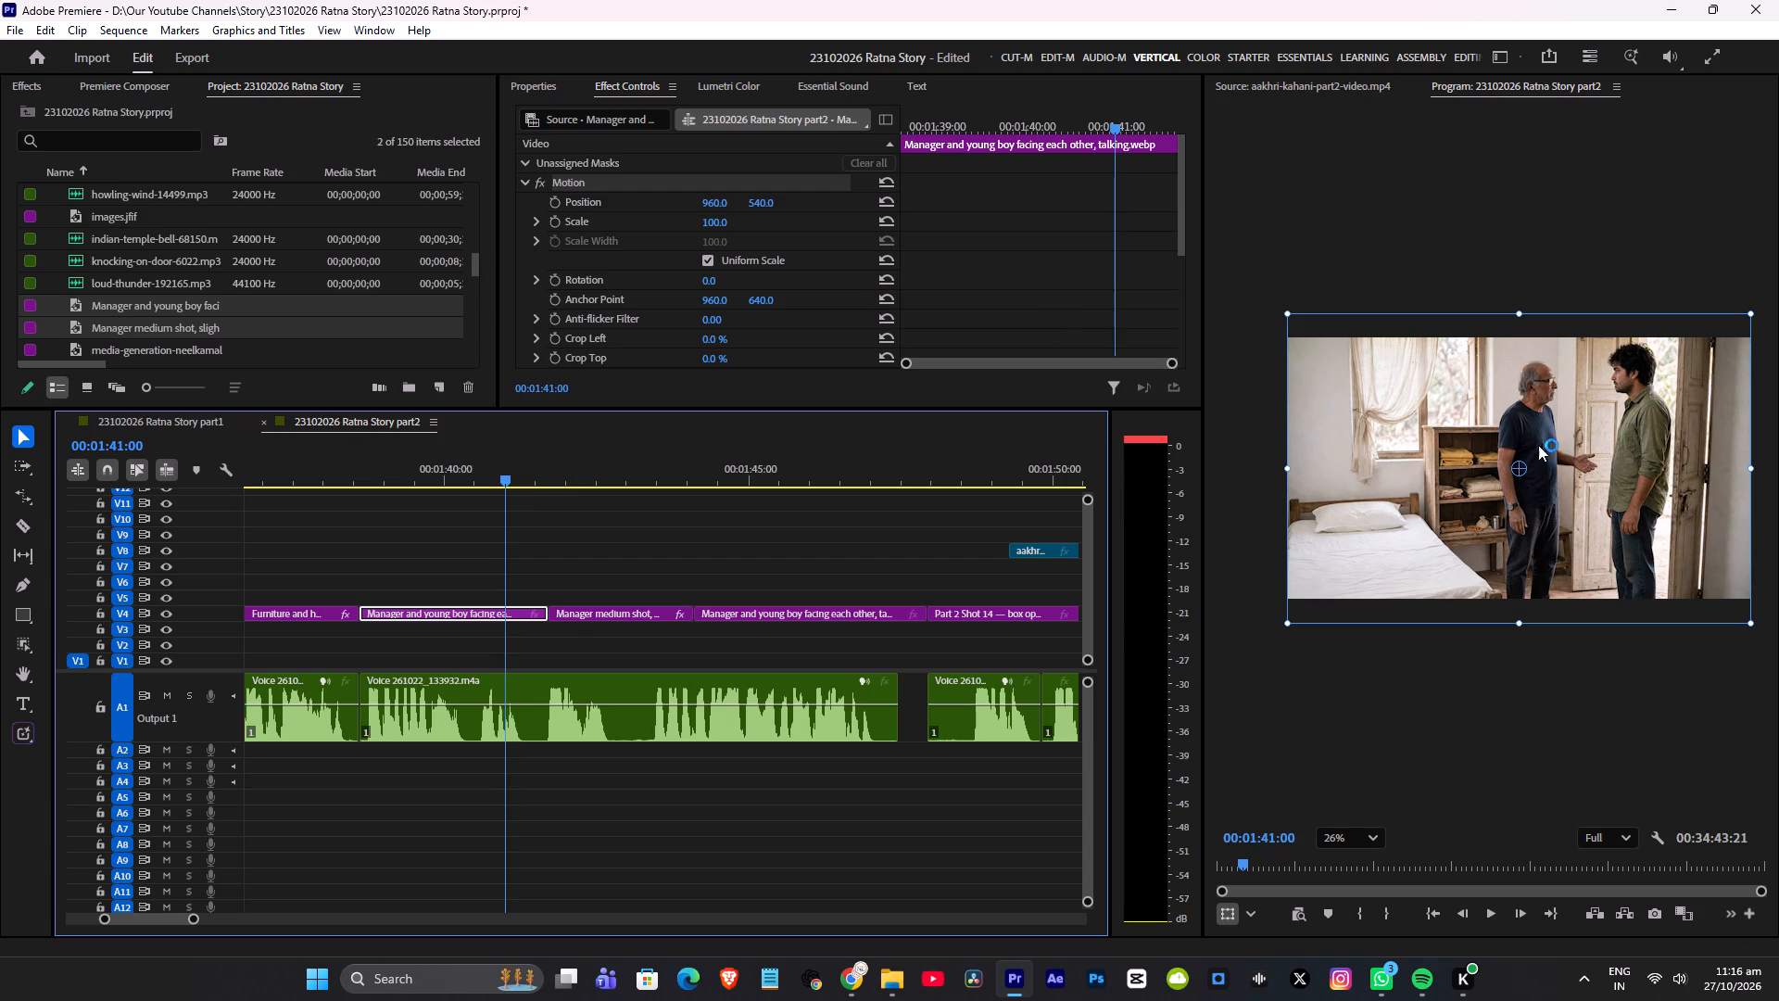
# Place the first face-to-face clip's anchor point on the young man's face and keyframe scale from 100 at clip start to 105 at clip end.
pyautogui.moveTo(1520, 466); pyautogui.dragTo(1628, 377)
pyautogui.click(555, 217)
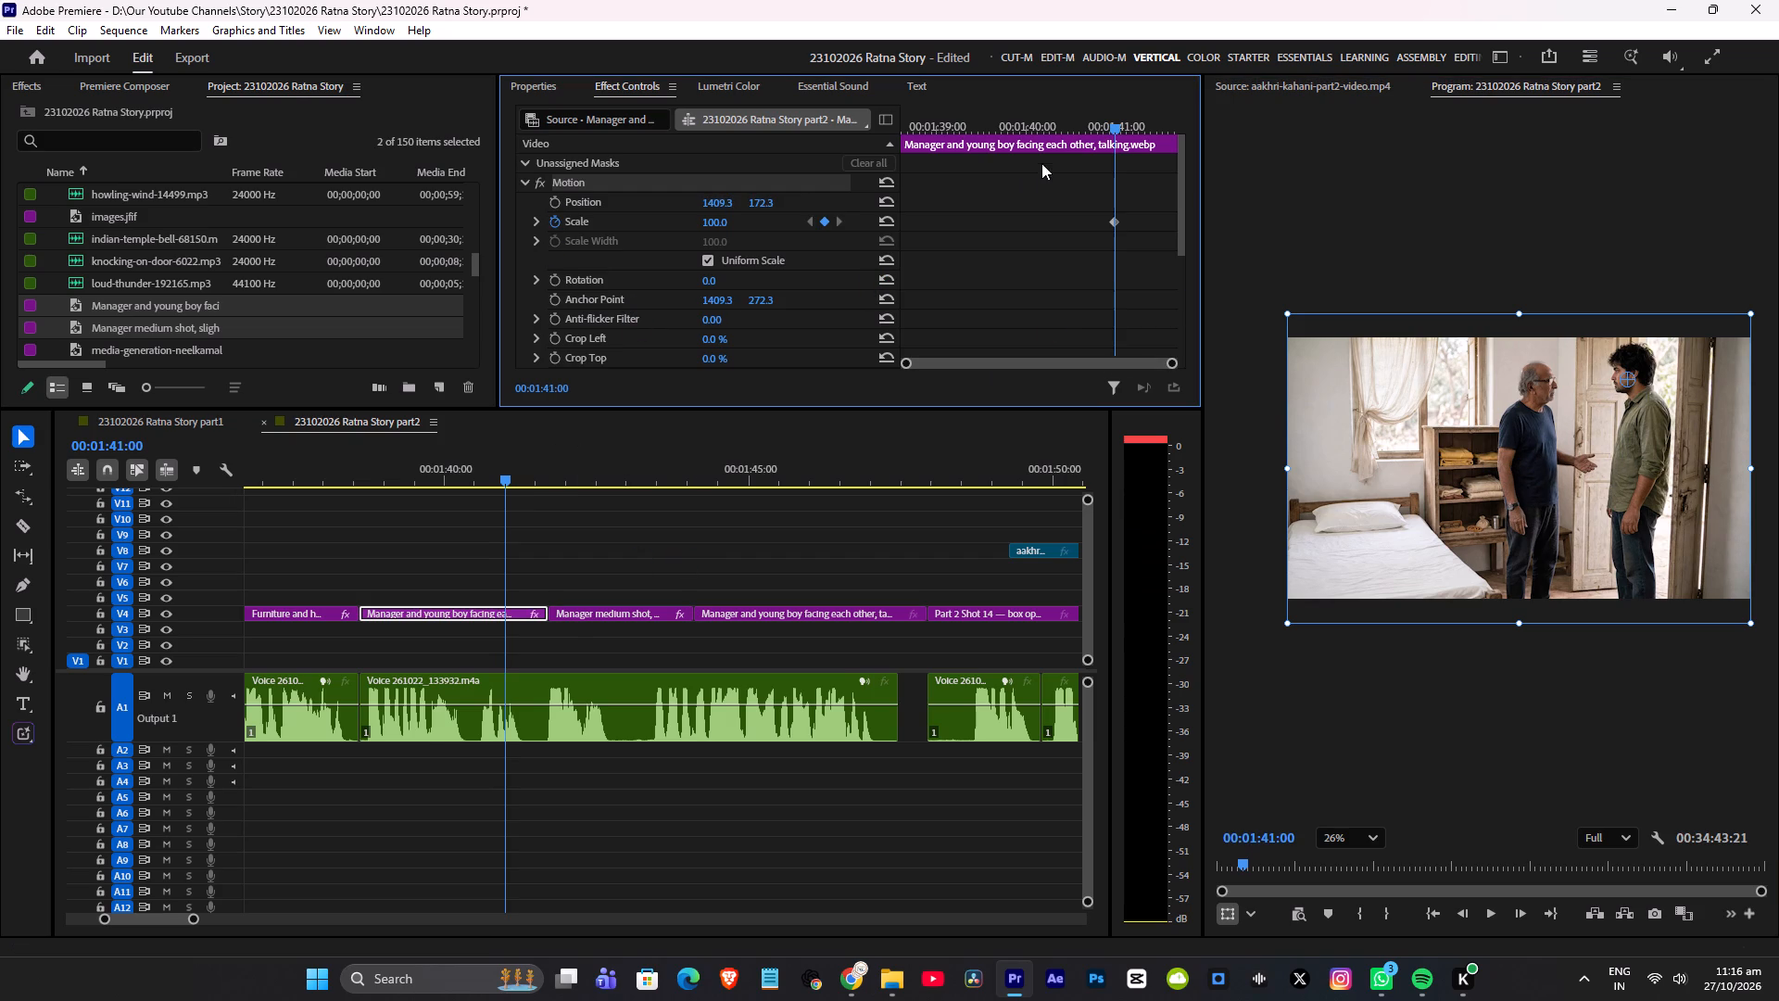
pyautogui.moveTo(1039, 117); pyautogui.dragTo(829, 160)
pyautogui.click(821, 219)
pyautogui.click(839, 222)
pyautogui.click(705, 227)
pyautogui.click(720, 222)
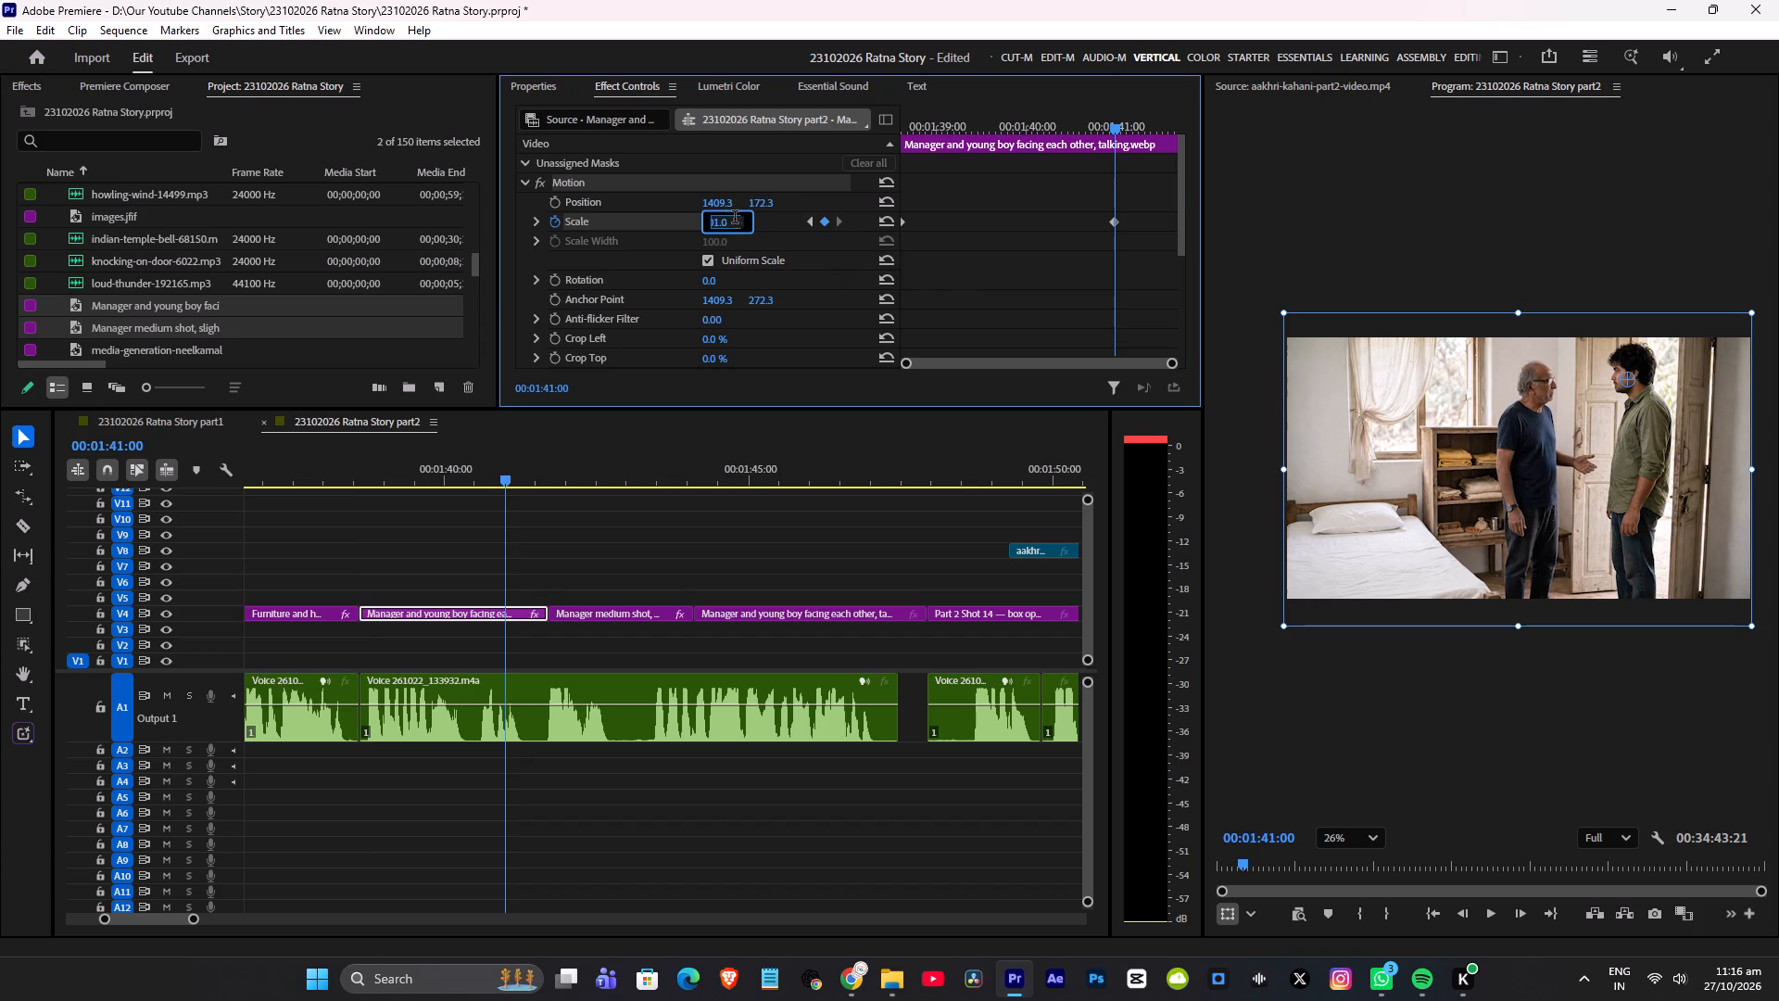
pyautogui.write('105')
pyautogui.press('Return')
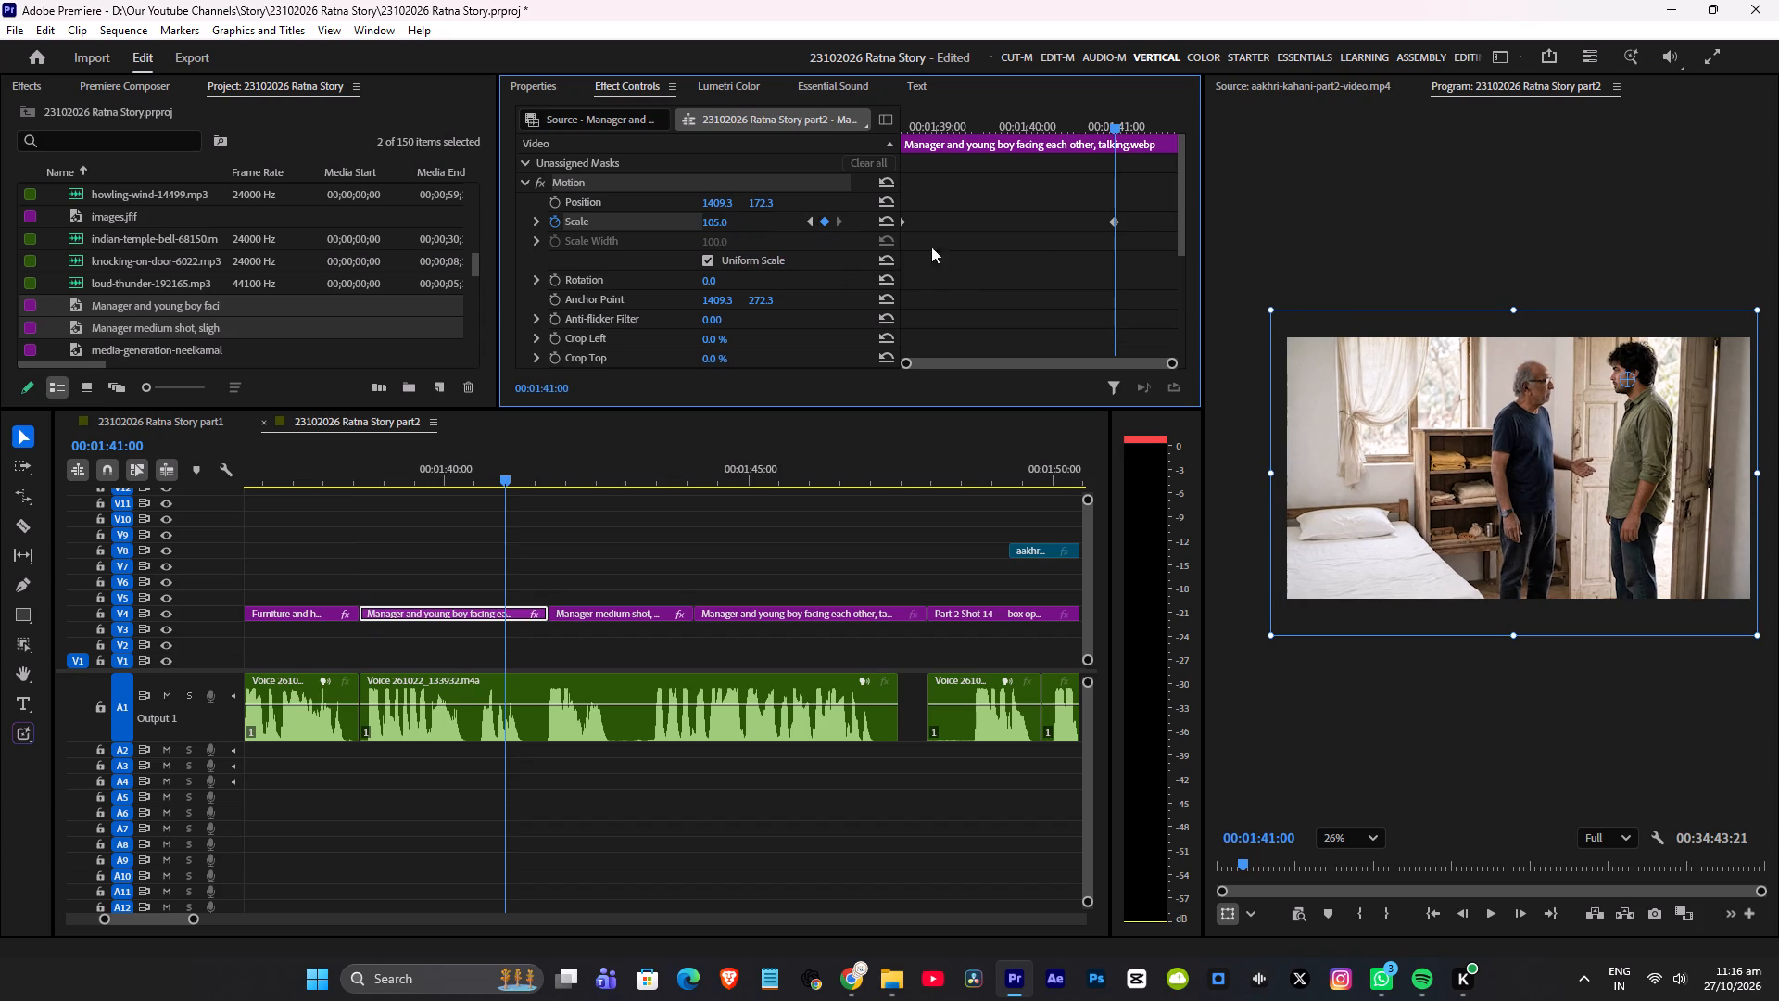
pyautogui.moveTo(1117, 220); pyautogui.dragTo(1710, 219)
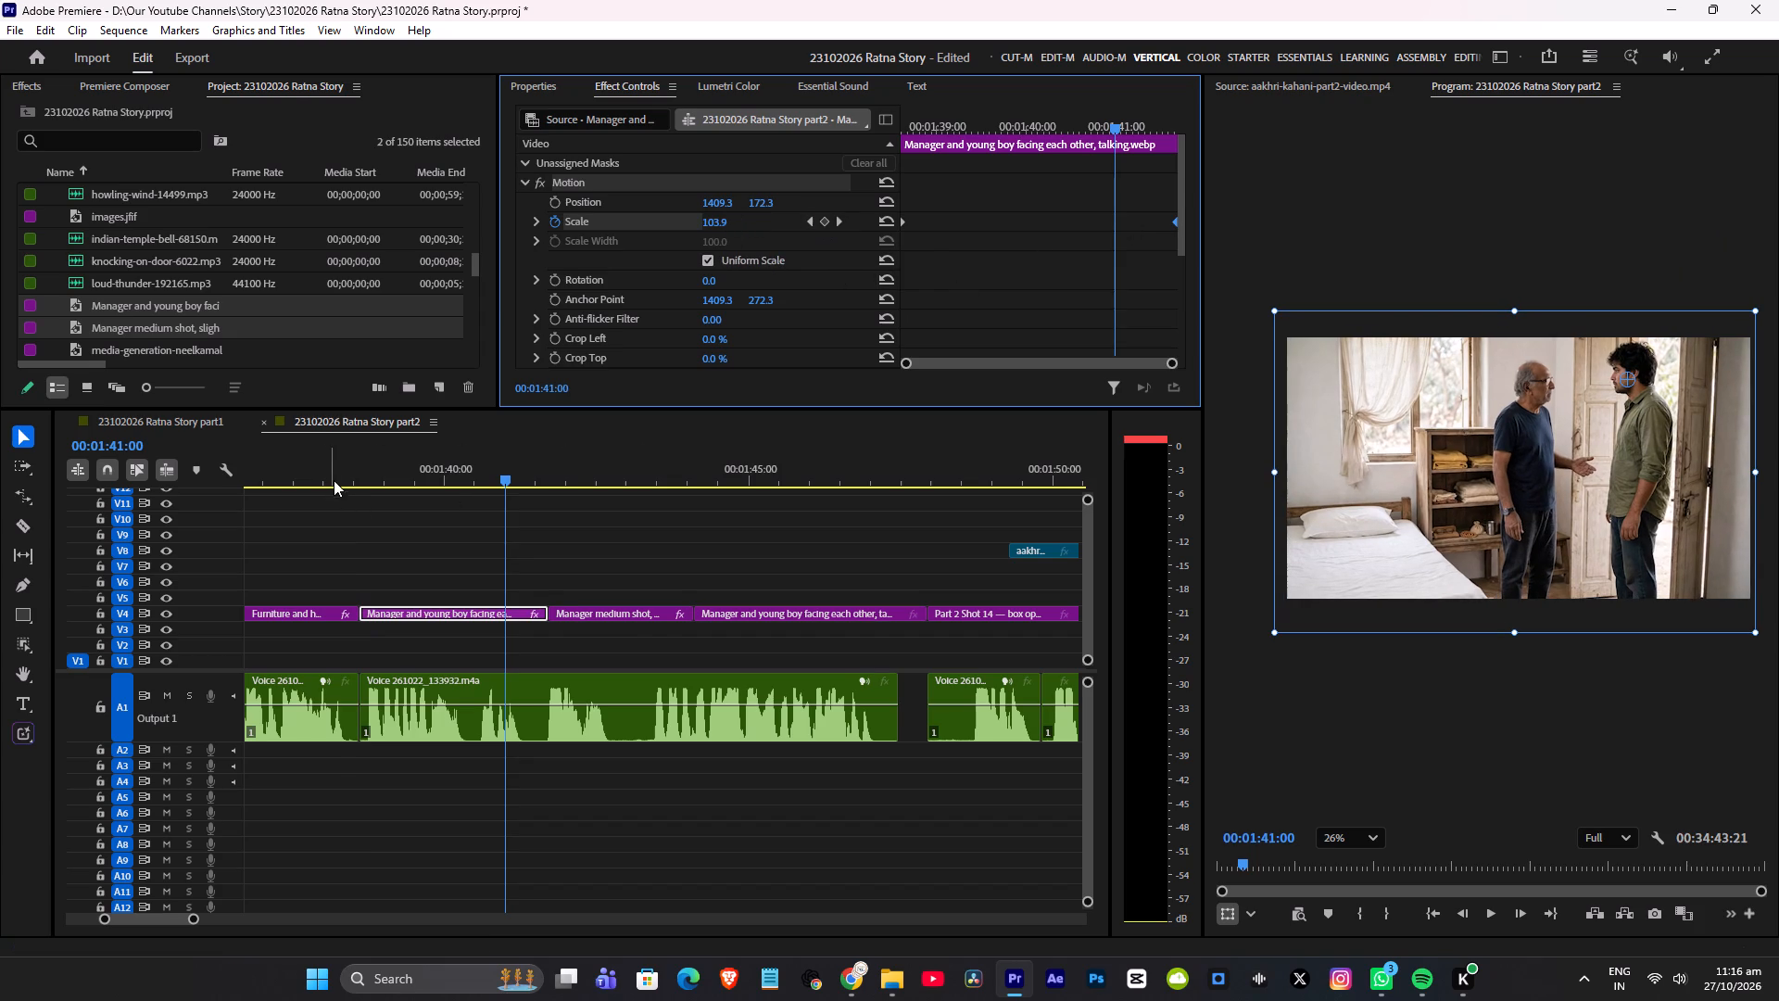
# Play back the manager shots and shift the cut between the medium shot and the second face-to-face clip to 00:01:45:13.
pyautogui.click(335, 478)
pyautogui.press('space')
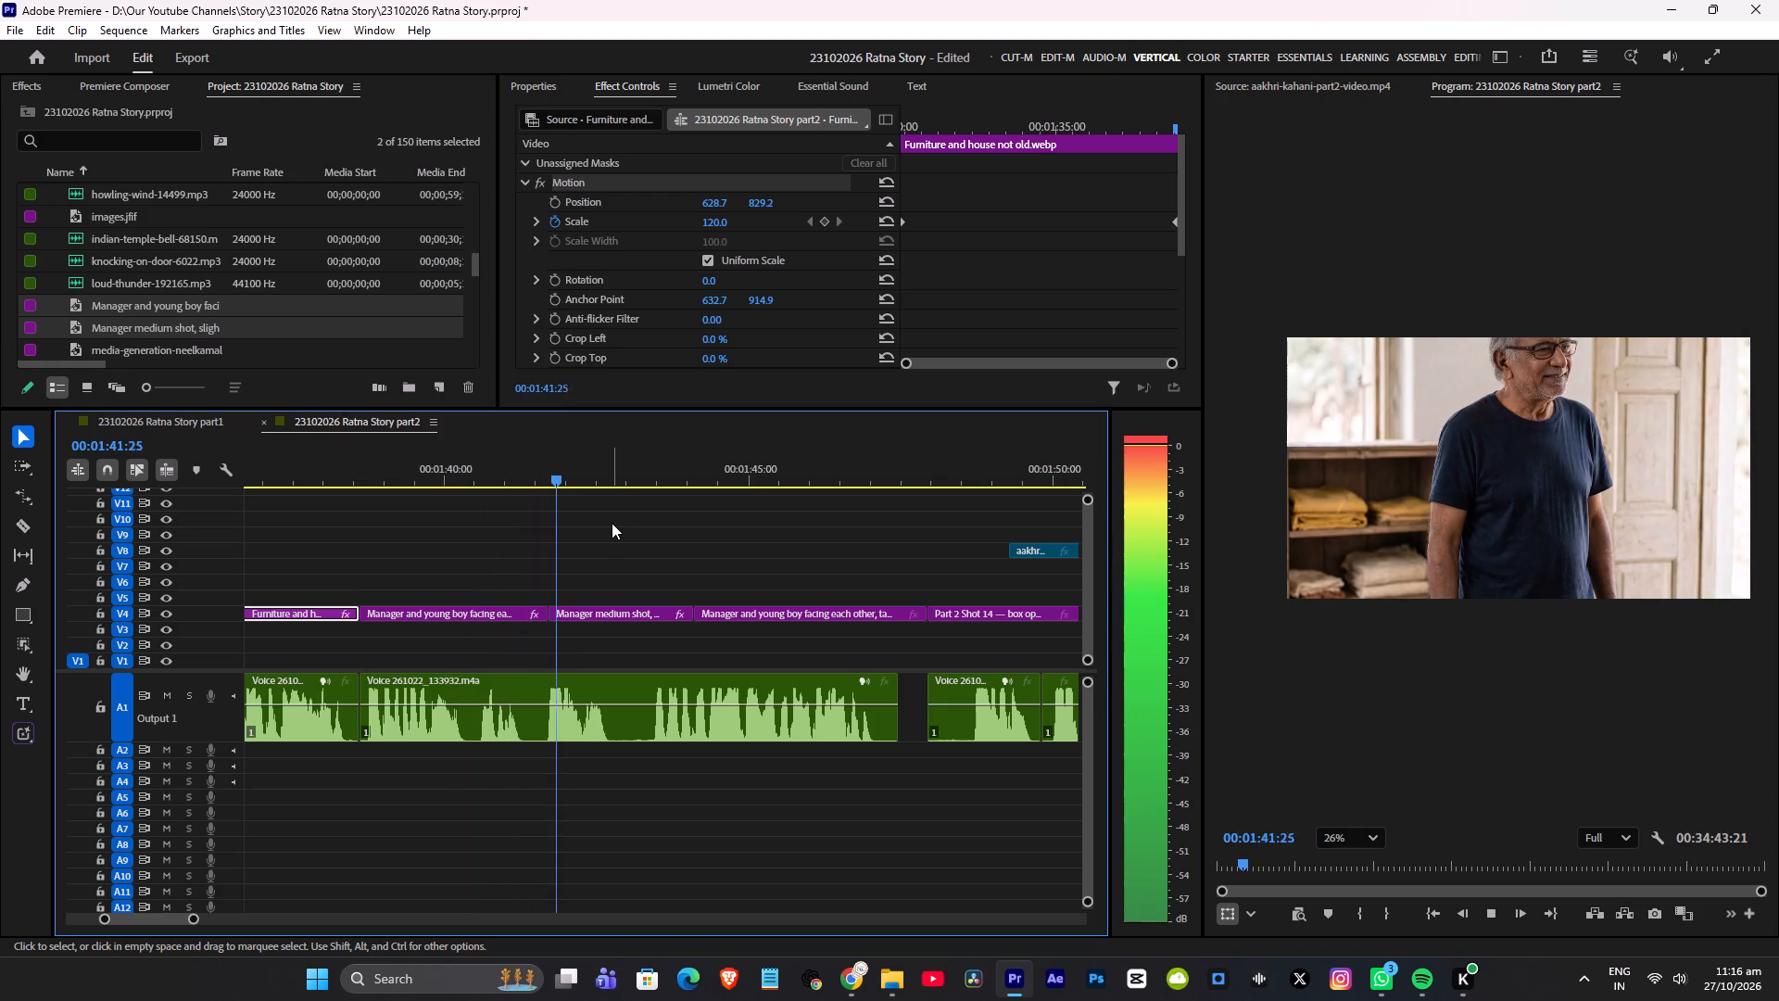
pyautogui.scroll(-5, 612, 524)
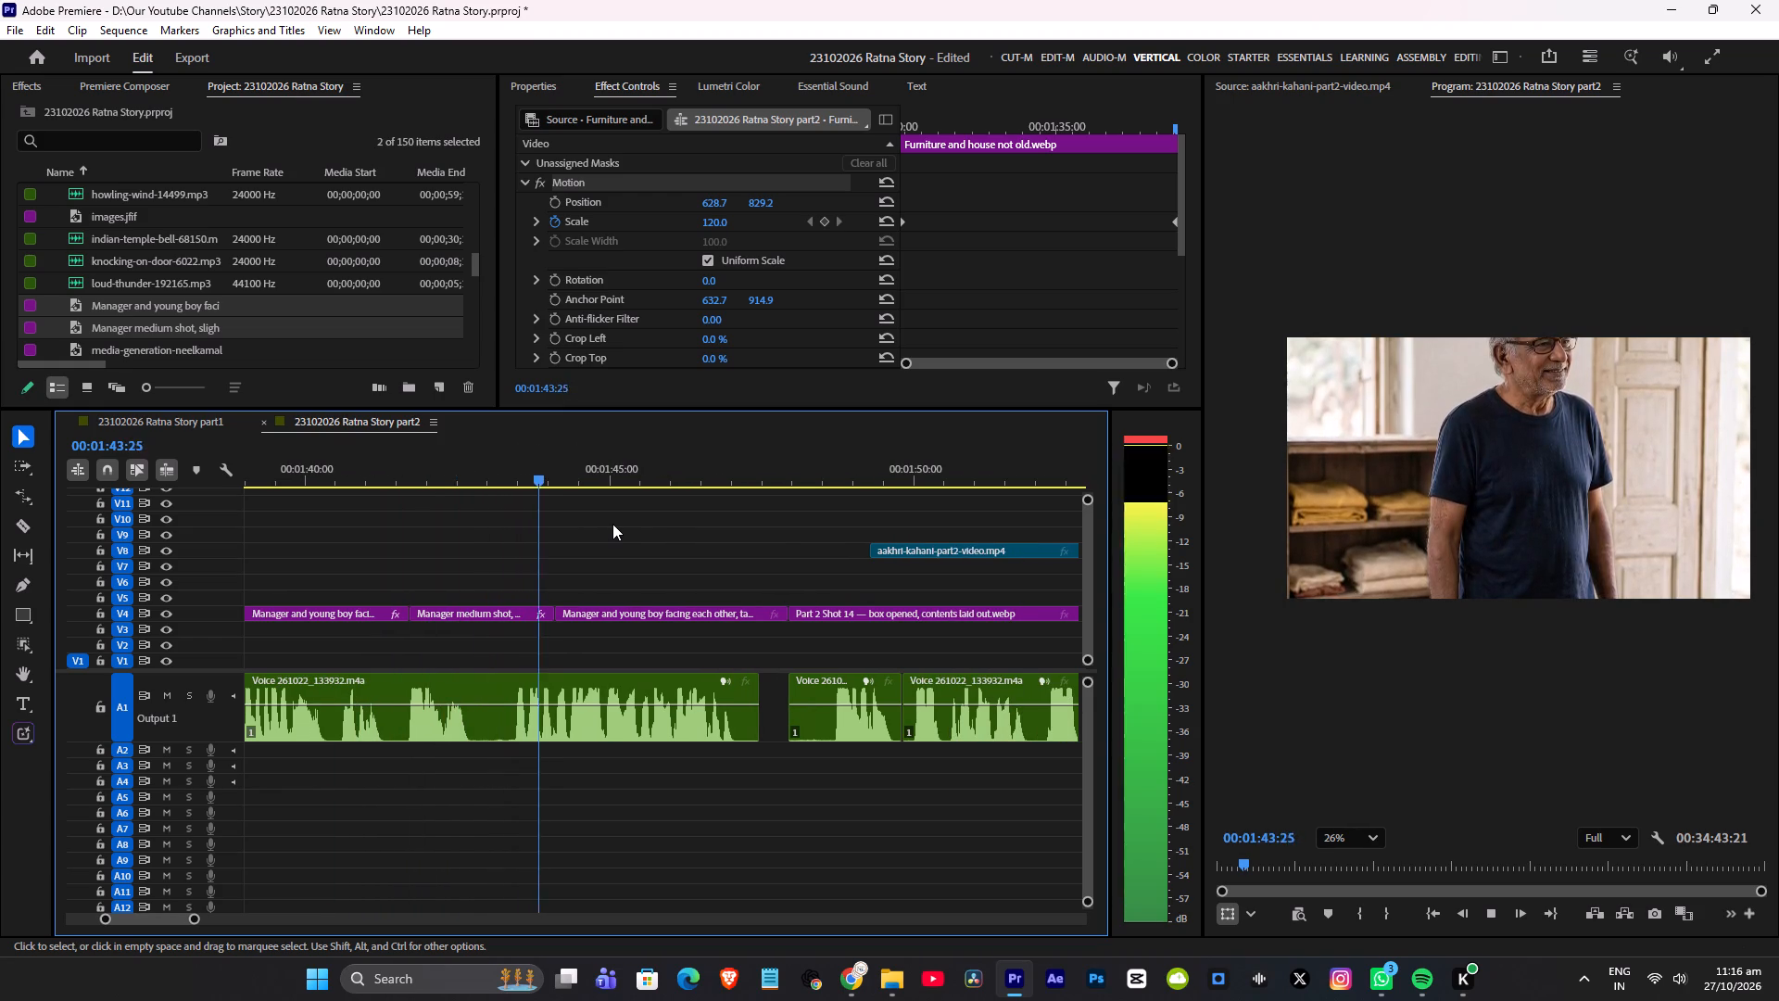
pyautogui.scroll(-2, 612, 524)
pyautogui.press('space')
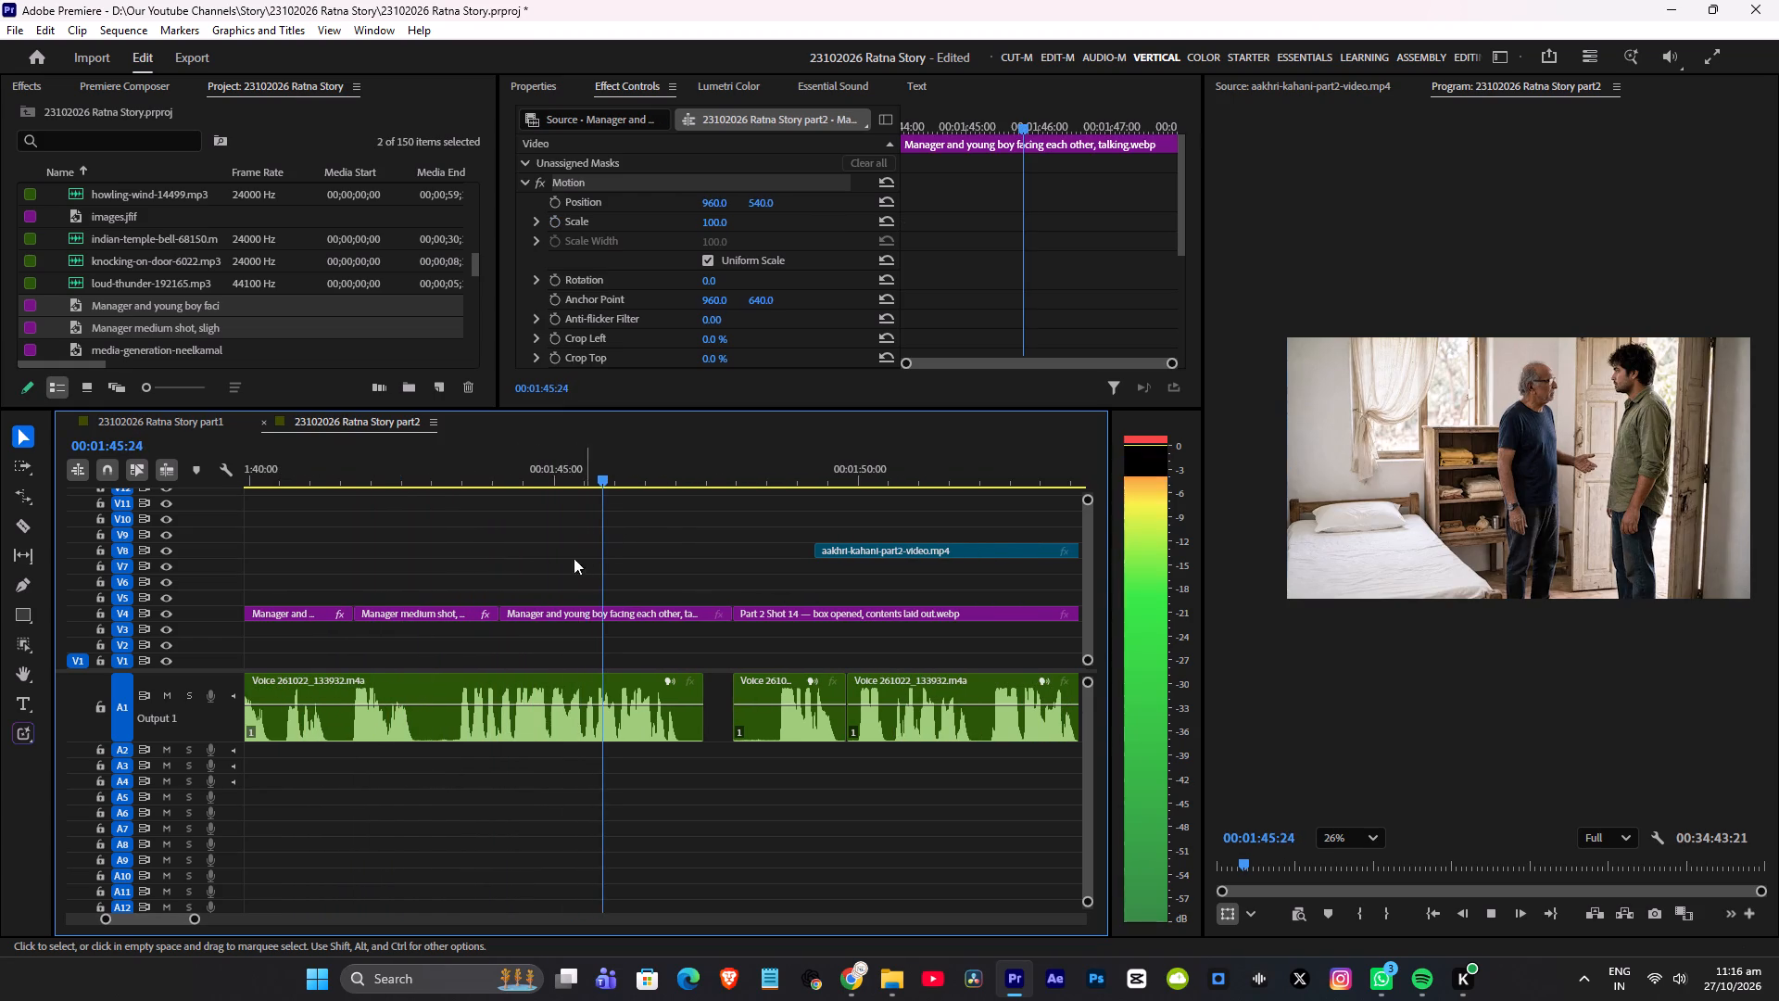
pyautogui.click(484, 475)
pyautogui.press('space')
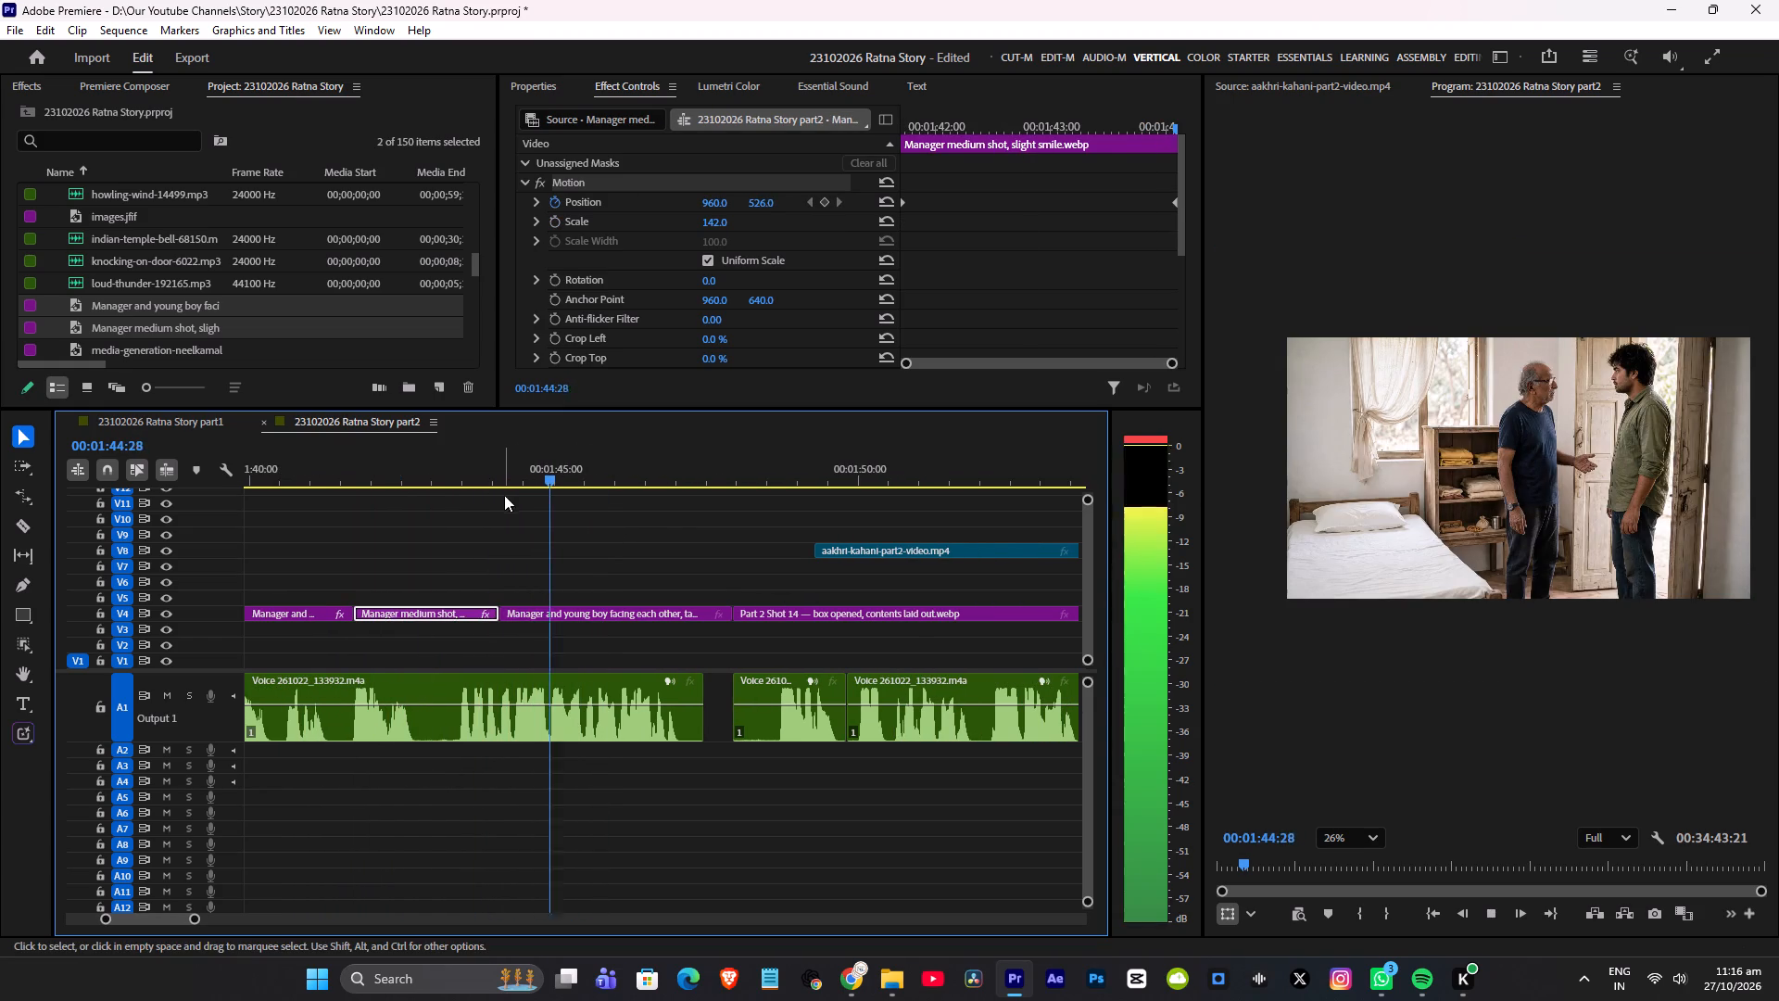
pyautogui.press('space')
pyautogui.press('space')
pyautogui.press('space')
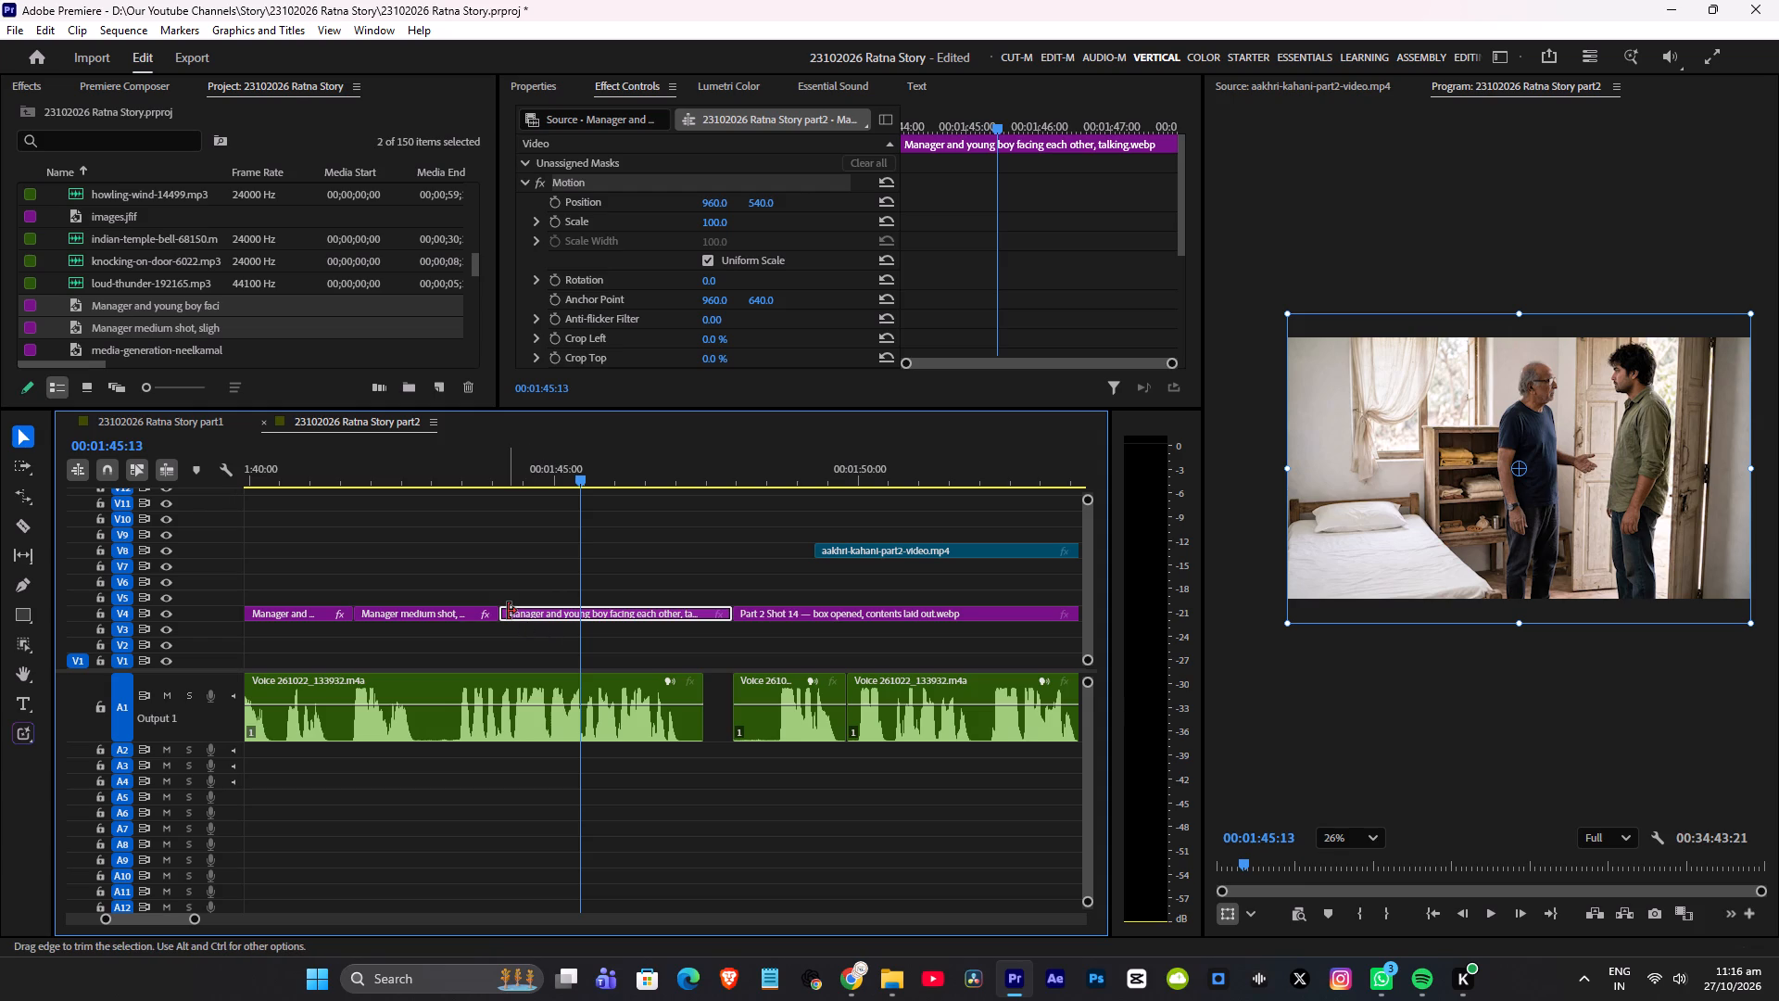
pyautogui.moveTo(508, 611); pyautogui.dragTo(587, 607)
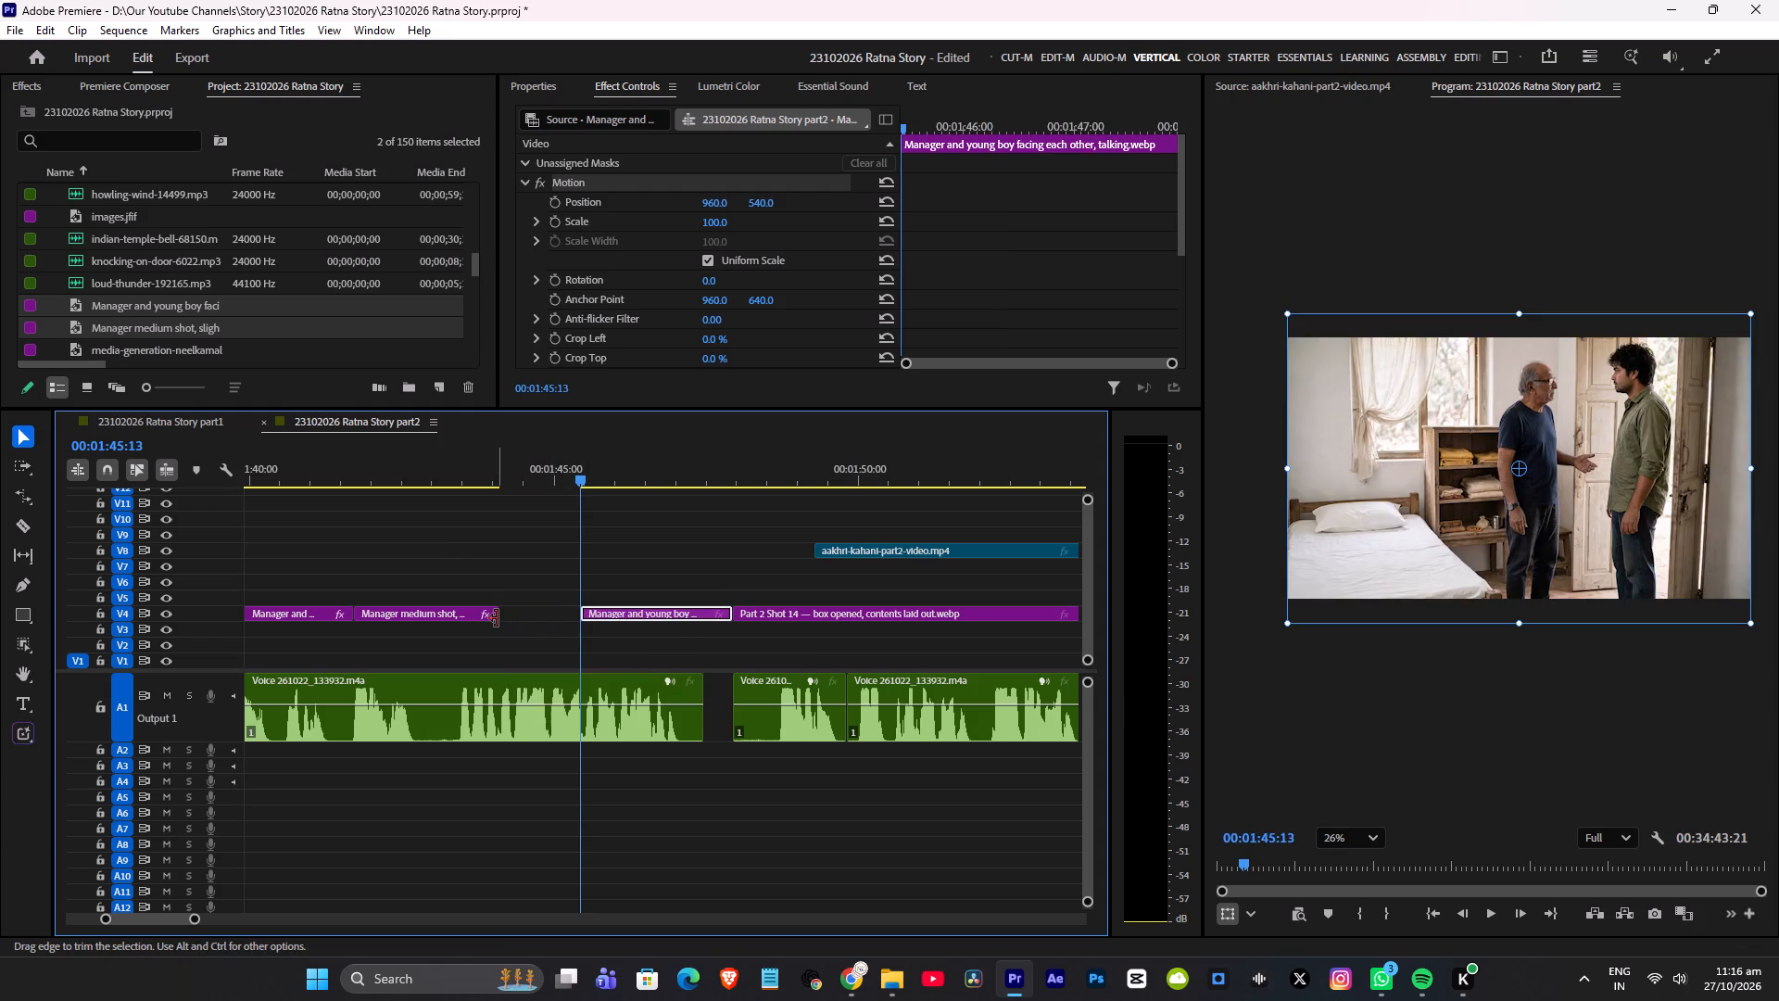
pyautogui.moveTo(500, 617); pyautogui.dragTo(632, 611)
# Move the medium shot's ending position keyframe to the extended clip's end and play back into the second face-to-face clip.
pyautogui.click(436, 468)
pyautogui.press('space')
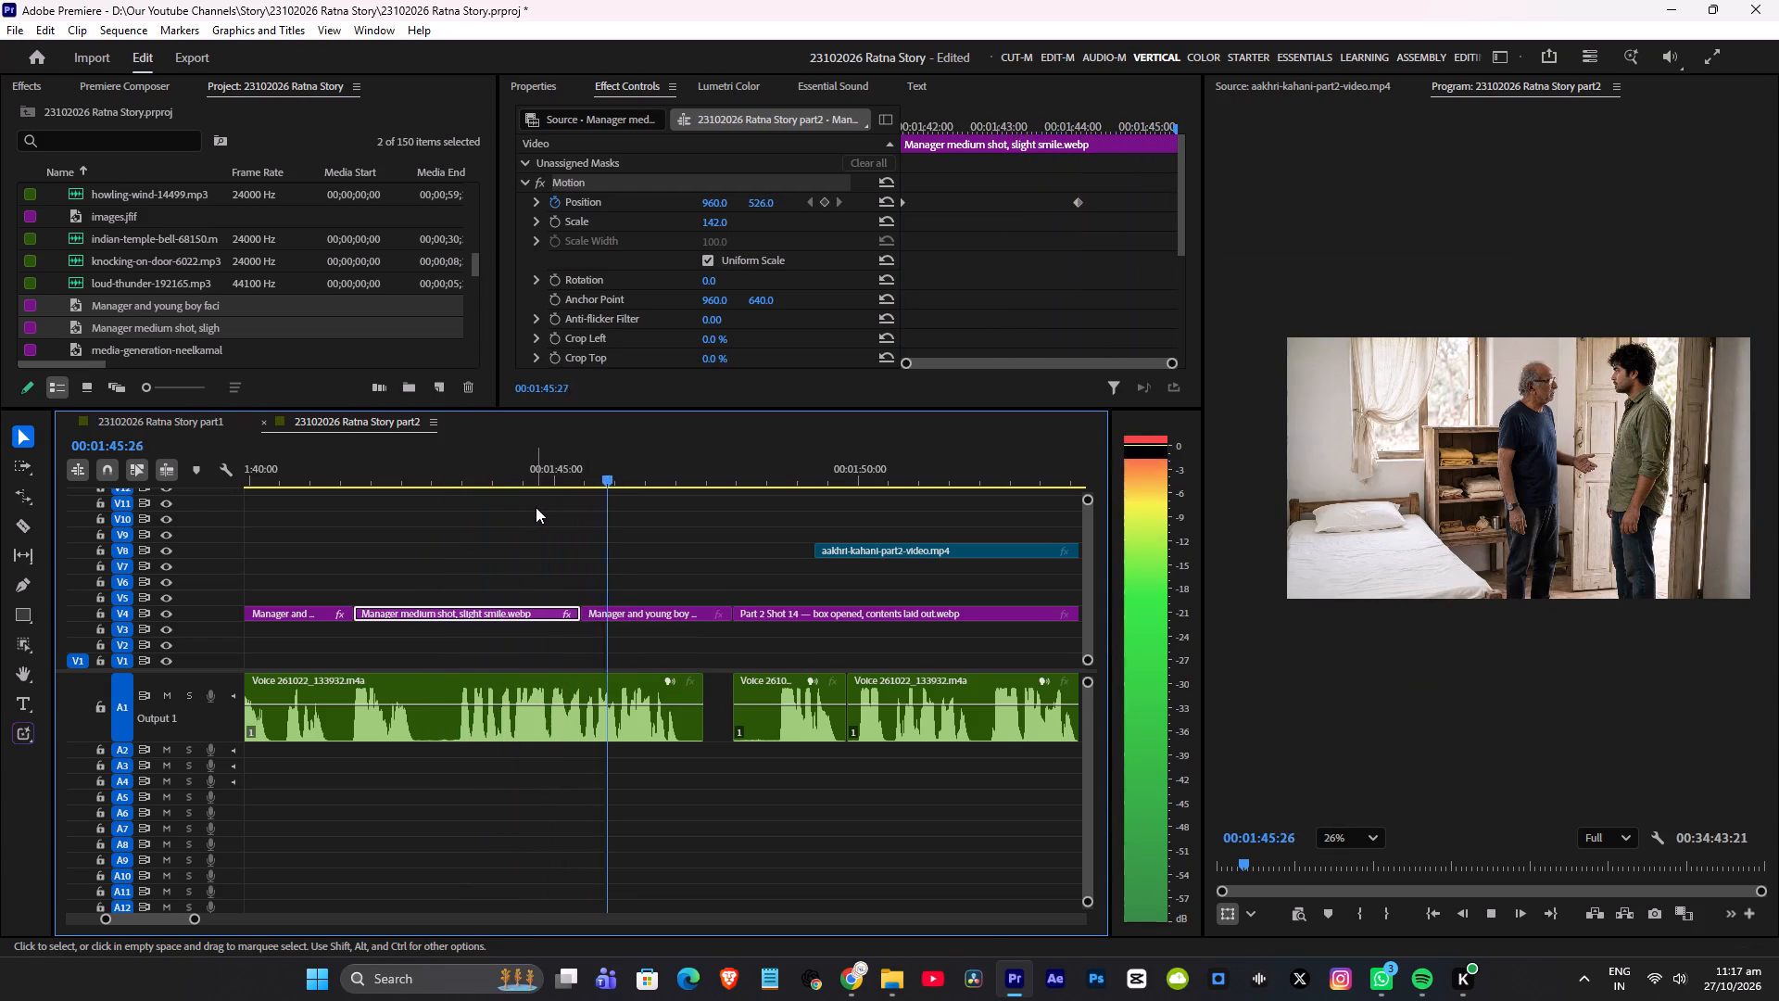
pyautogui.moveTo(532, 468); pyautogui.dragTo(513, 473)
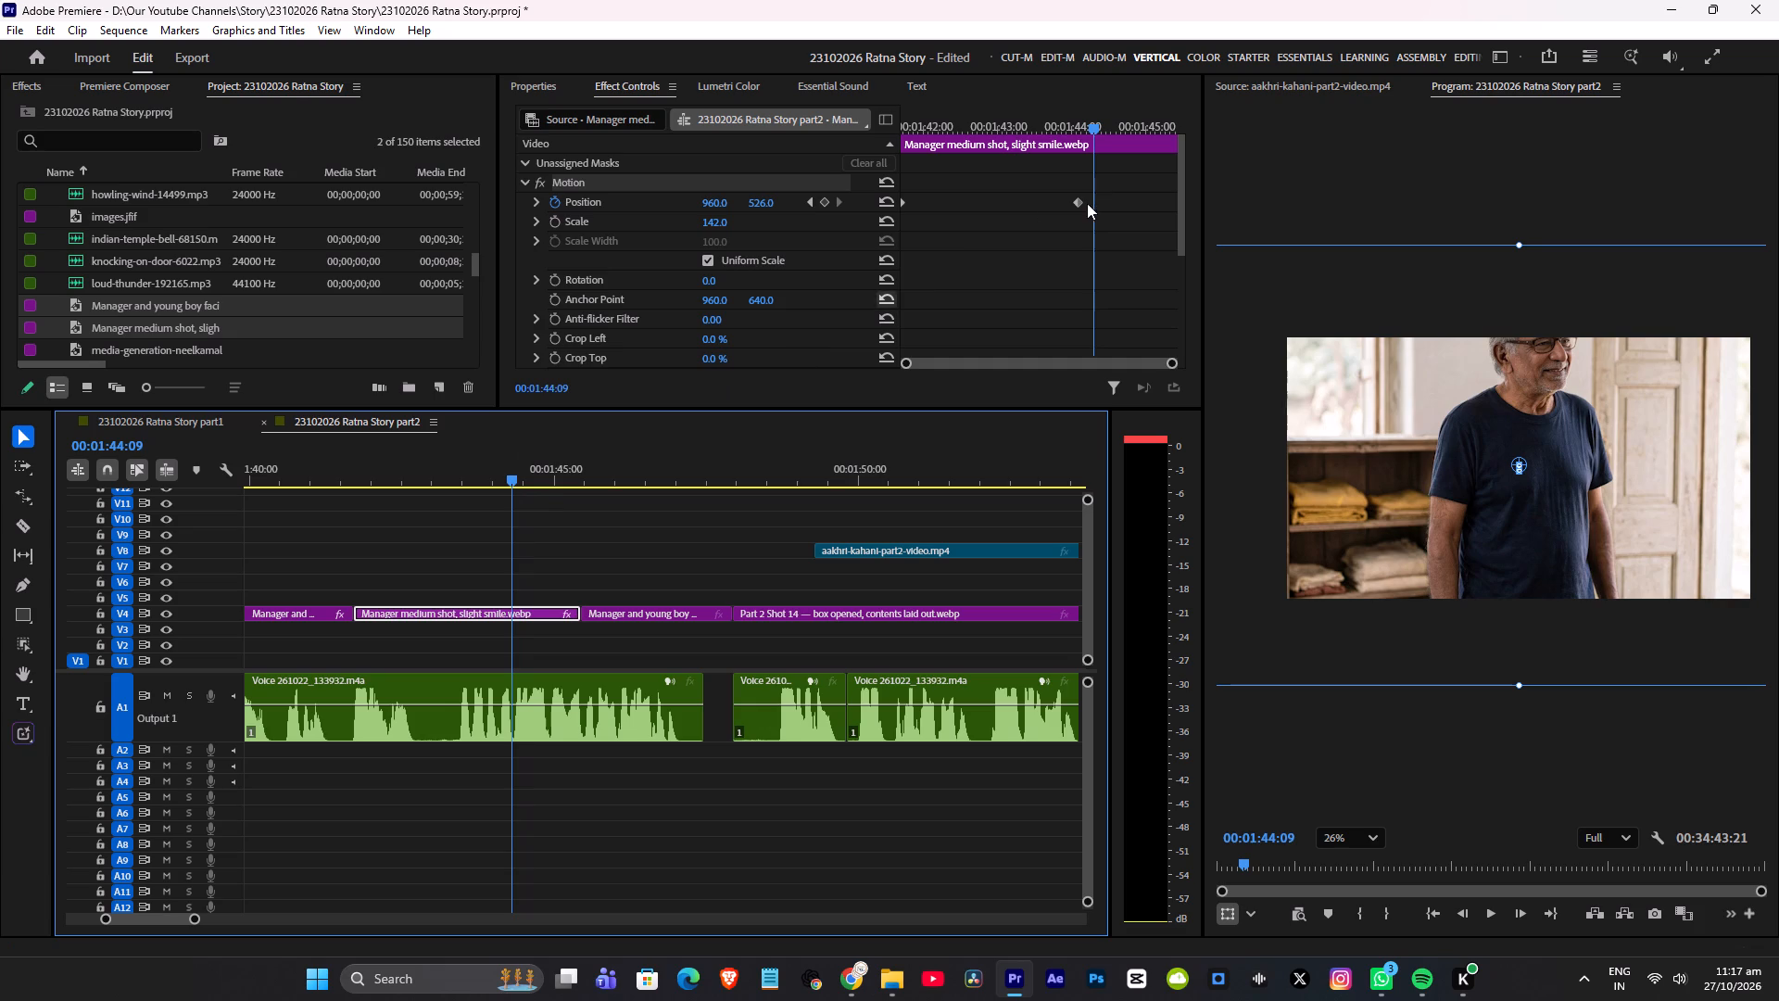
pyautogui.moveTo(1081, 199); pyautogui.dragTo(1329, 198)
pyautogui.click(376, 476)
pyautogui.press('space')
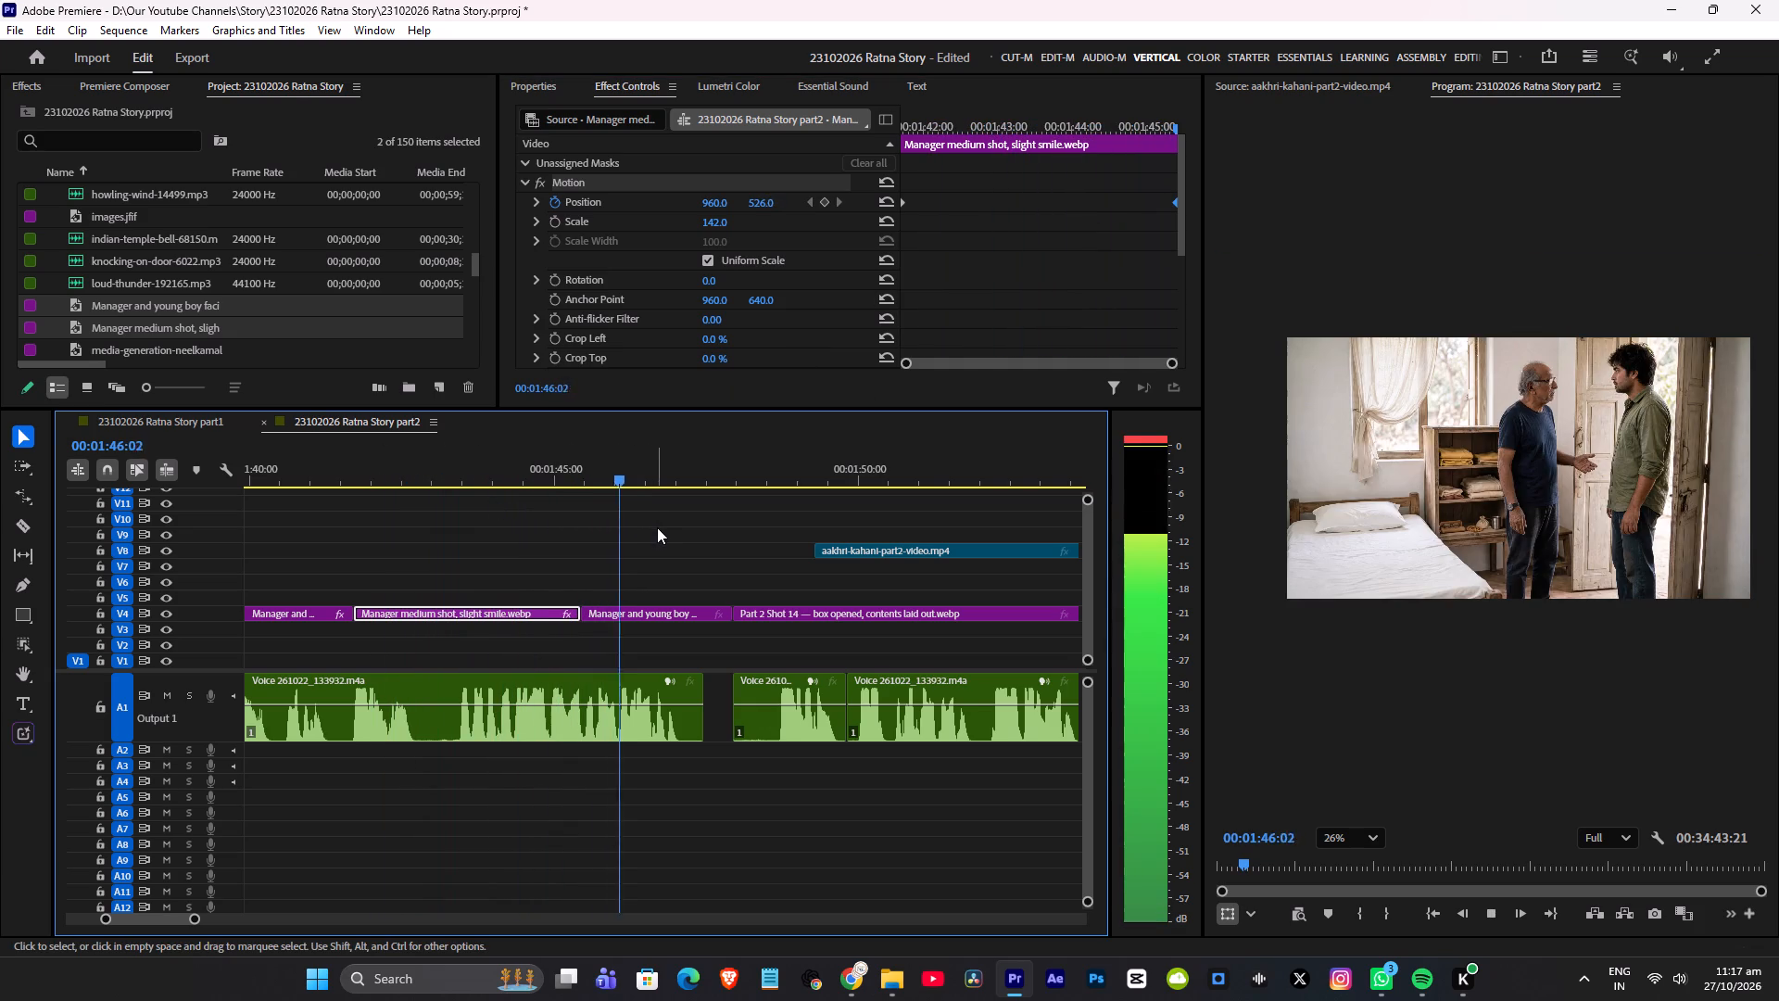
pyautogui.scroll(-2, 667, 529)
pyautogui.press('space')
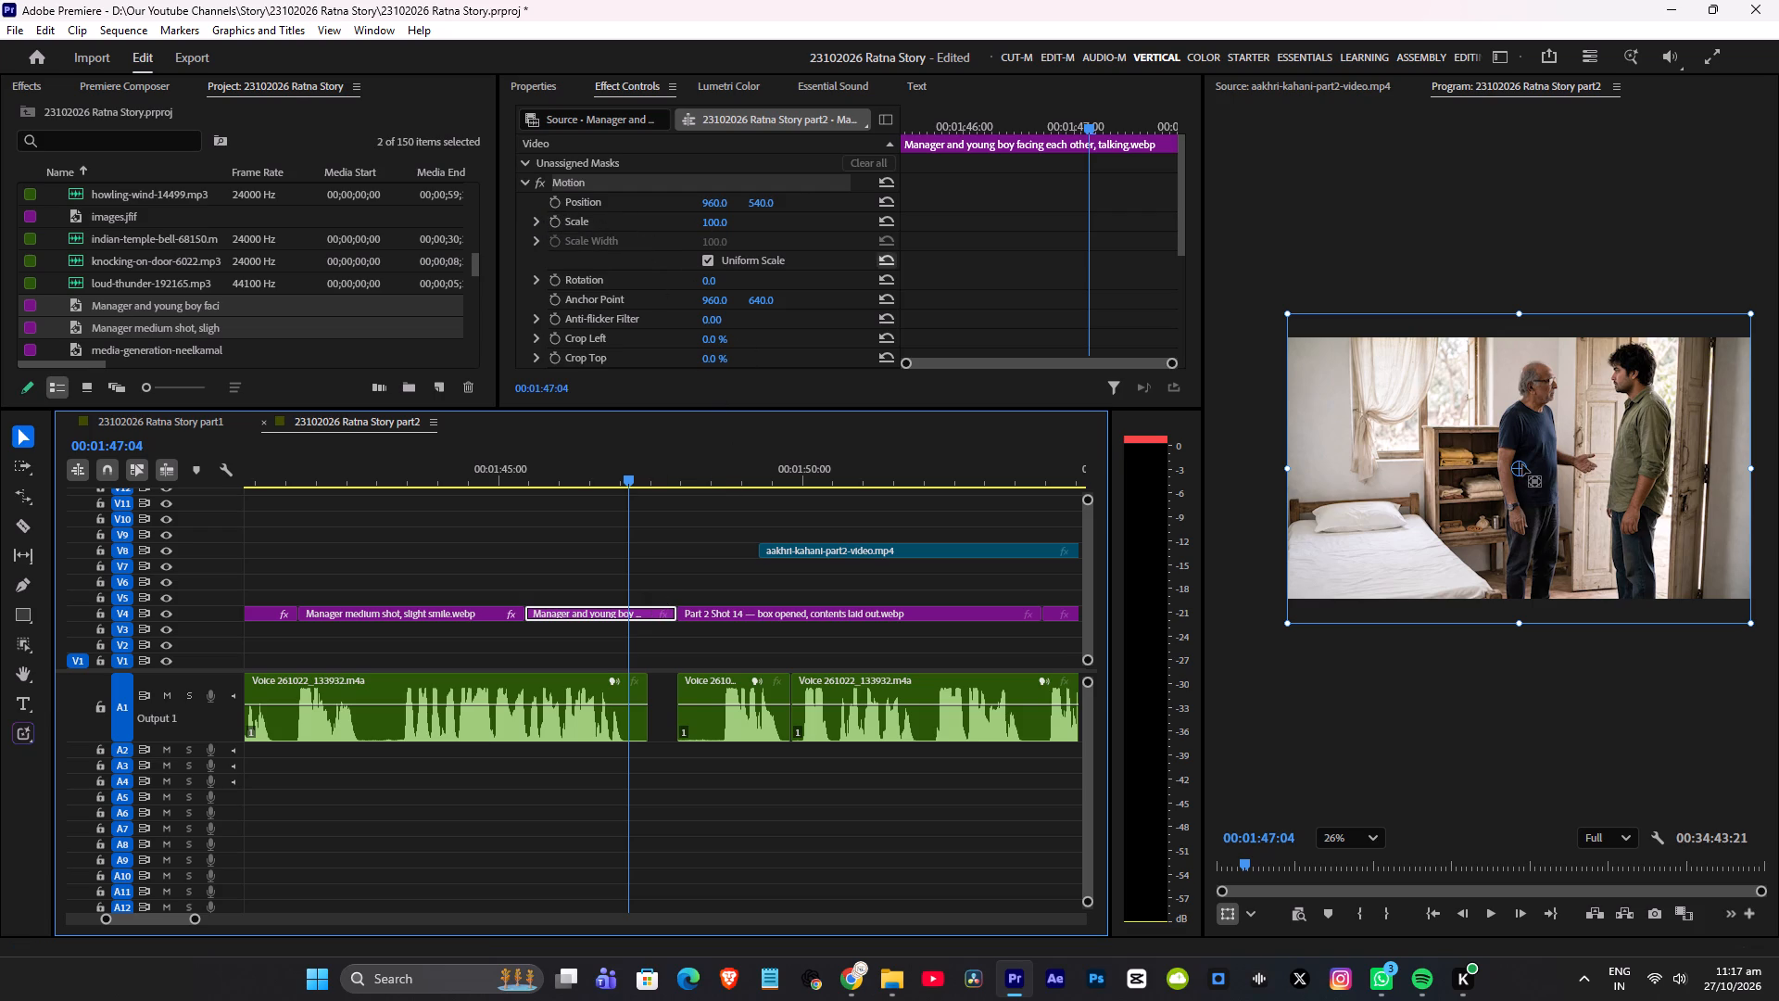
# Place the second face-to-face clip's anchor point on the manager's face and keyframe scale from 100 at clip start to 110 at clip end.
pyautogui.moveTo(1522, 464); pyautogui.dragTo(1544, 382)
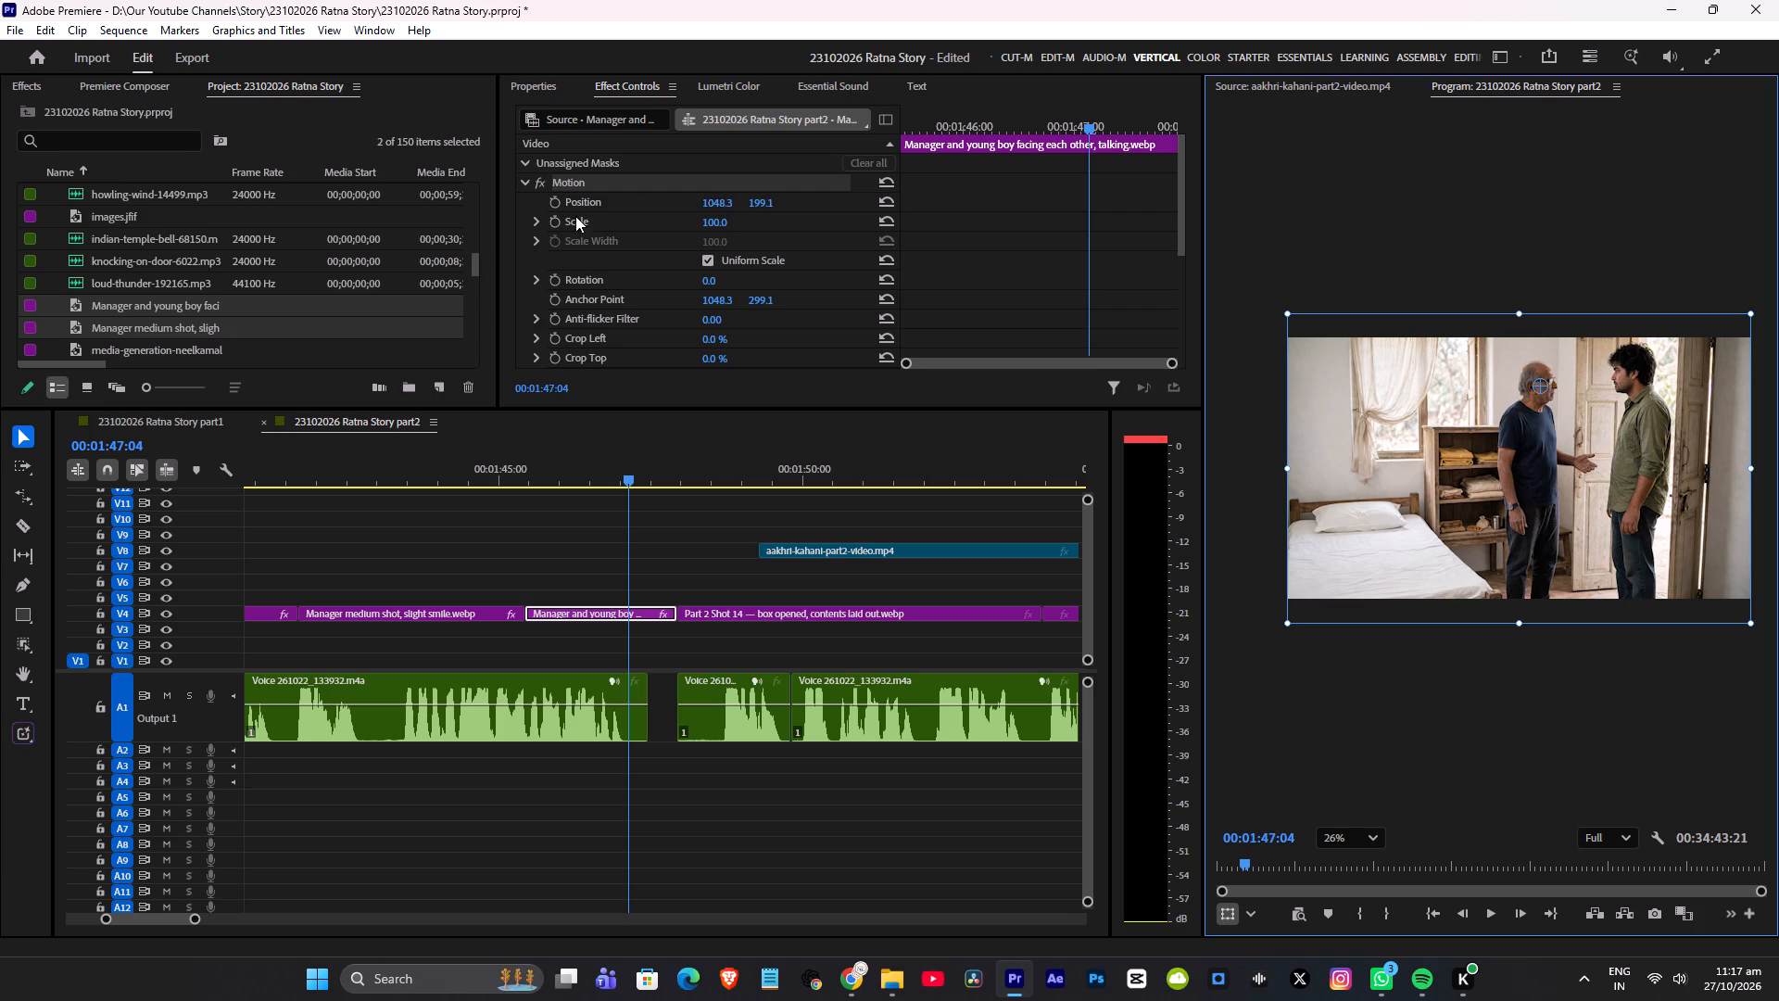
pyautogui.click(554, 219)
pyautogui.moveTo(1007, 114); pyautogui.dragTo(813, 173)
pyautogui.click(821, 216)
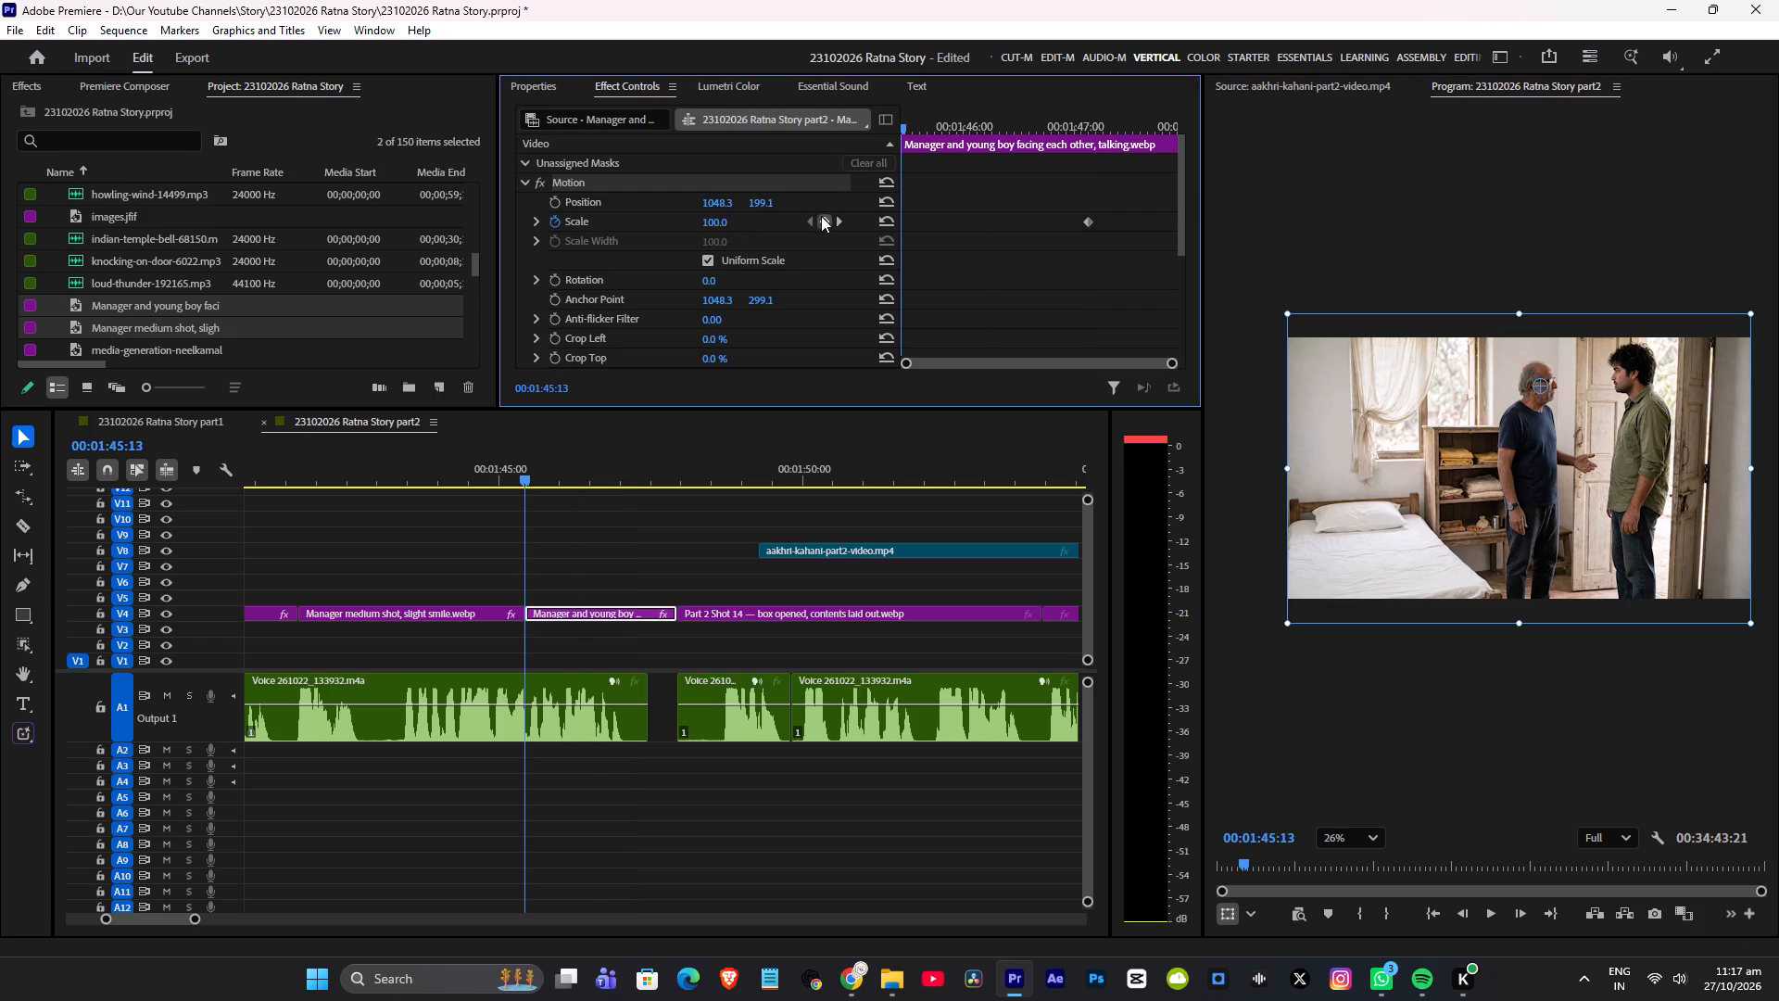
pyautogui.click(837, 223)
pyautogui.click(722, 218)
pyautogui.hotkey('shift', 'Up')
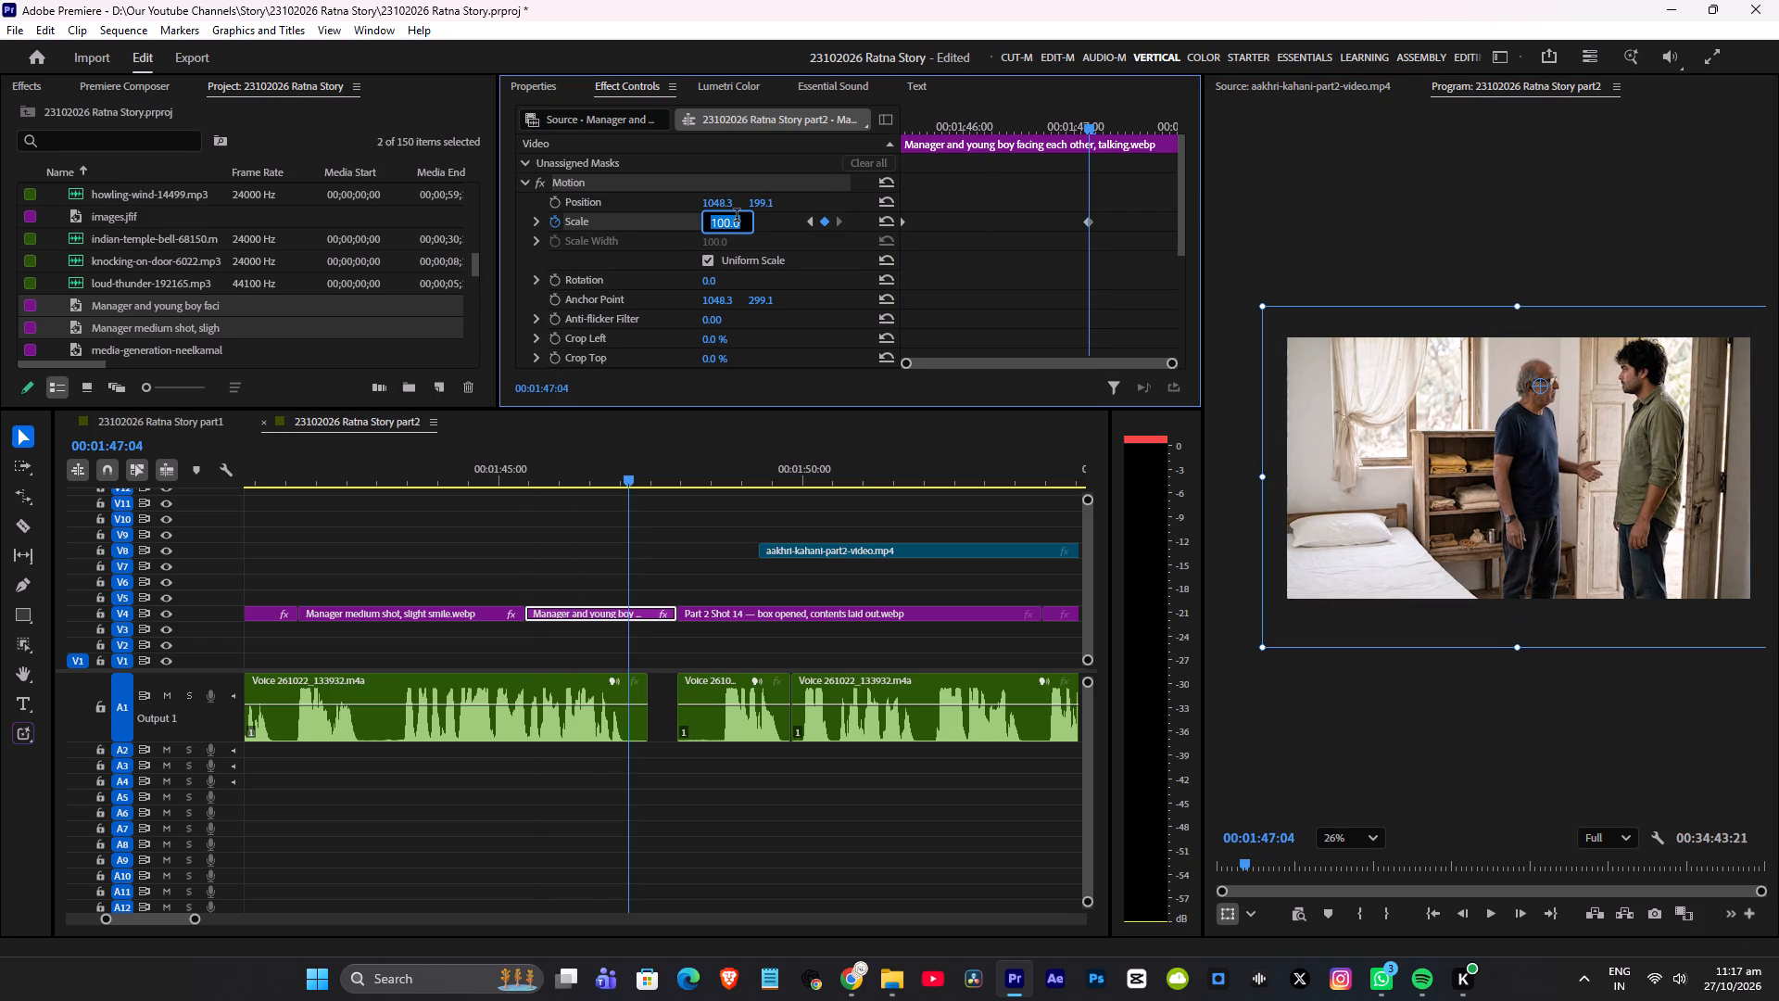
pyautogui.click(1015, 198)
pyautogui.moveTo(1090, 222); pyautogui.dragTo(1655, 231)
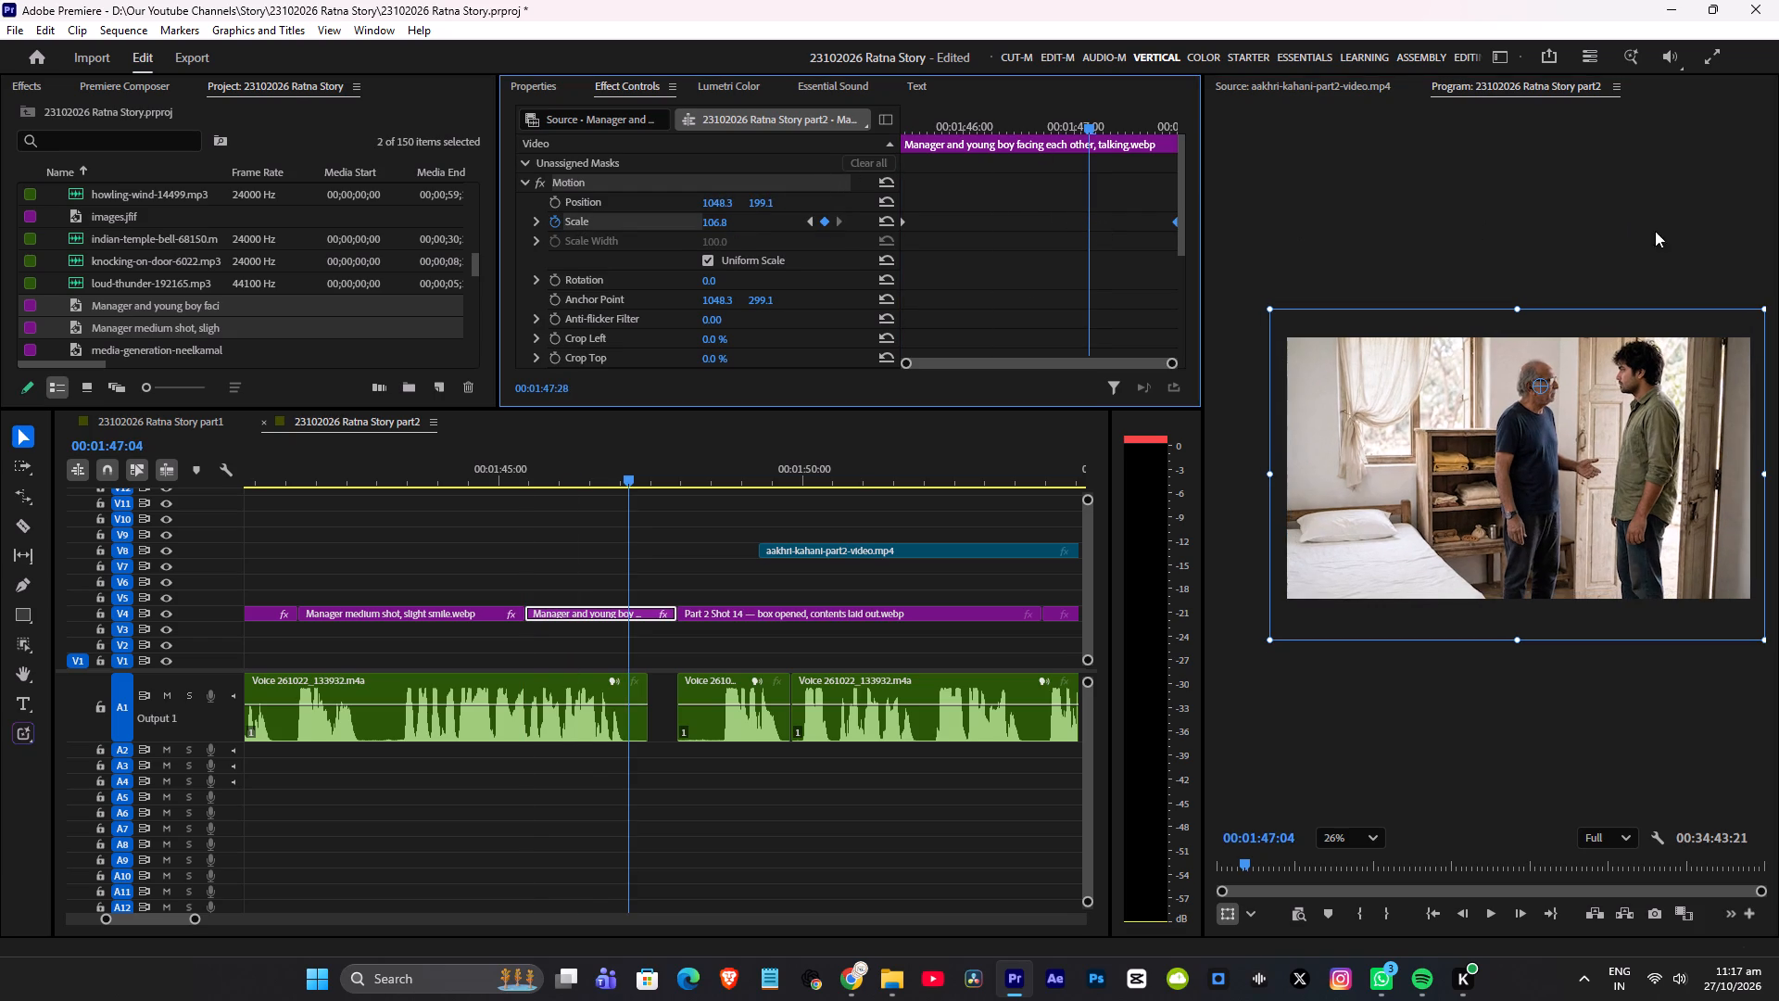
# Play back the cut from the manager's medium shot into the second face-to-face clip to judge the timing and the zoom.
pyautogui.moveTo(1655, 231); pyautogui.dragTo(1641, 237)
pyautogui.click(449, 467)
pyautogui.press('space')
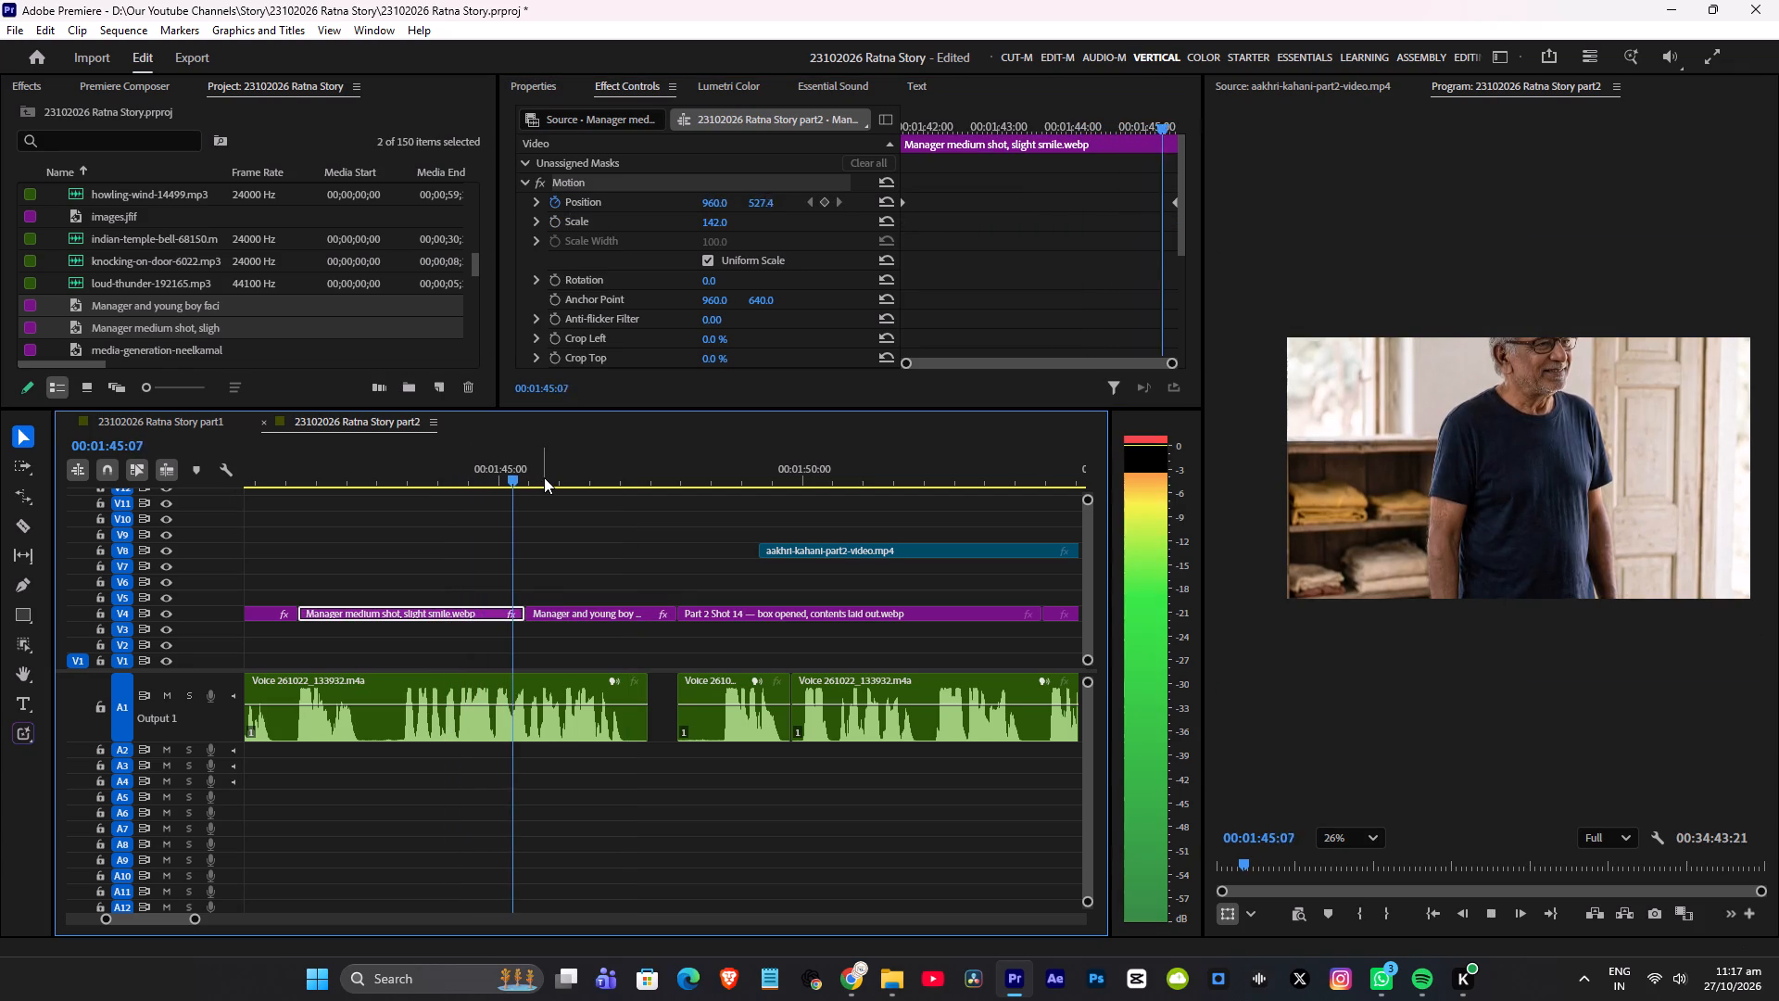
pyautogui.scroll(4, 569, 518)
pyautogui.press('space')
pyautogui.click(601, 468)
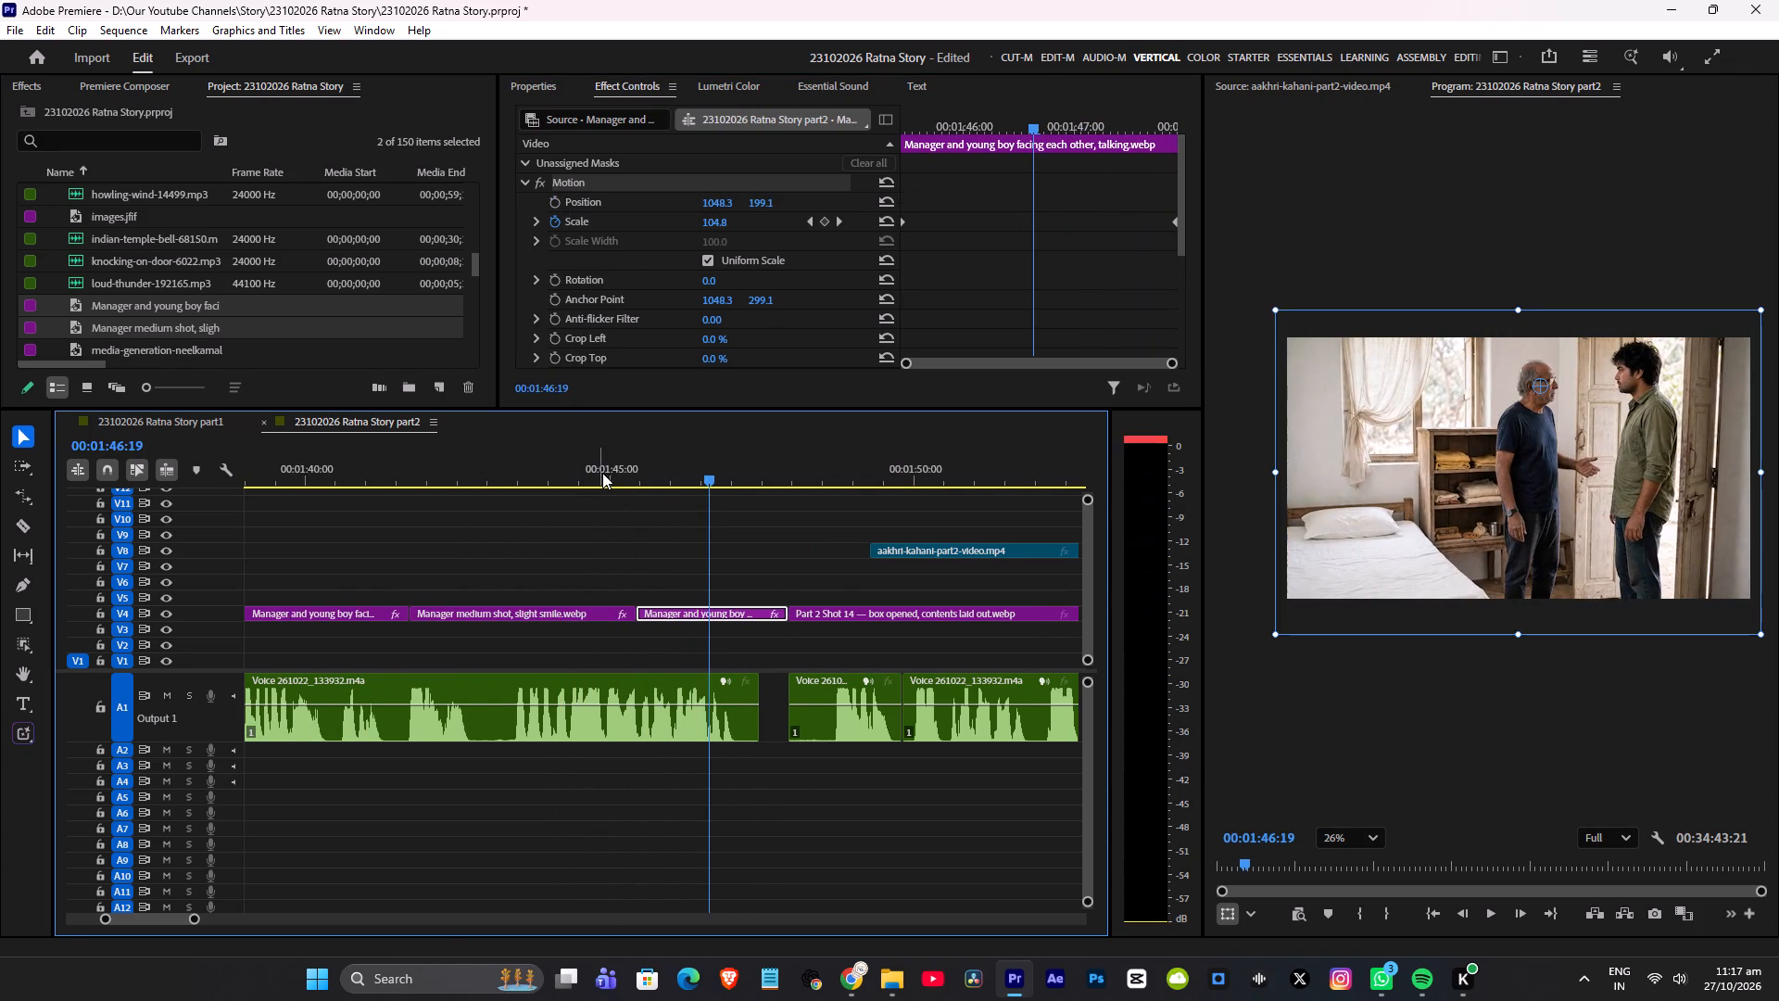
pyautogui.press('space')
pyautogui.press('space')
pyautogui.click(470, 469)
pyautogui.press('space')
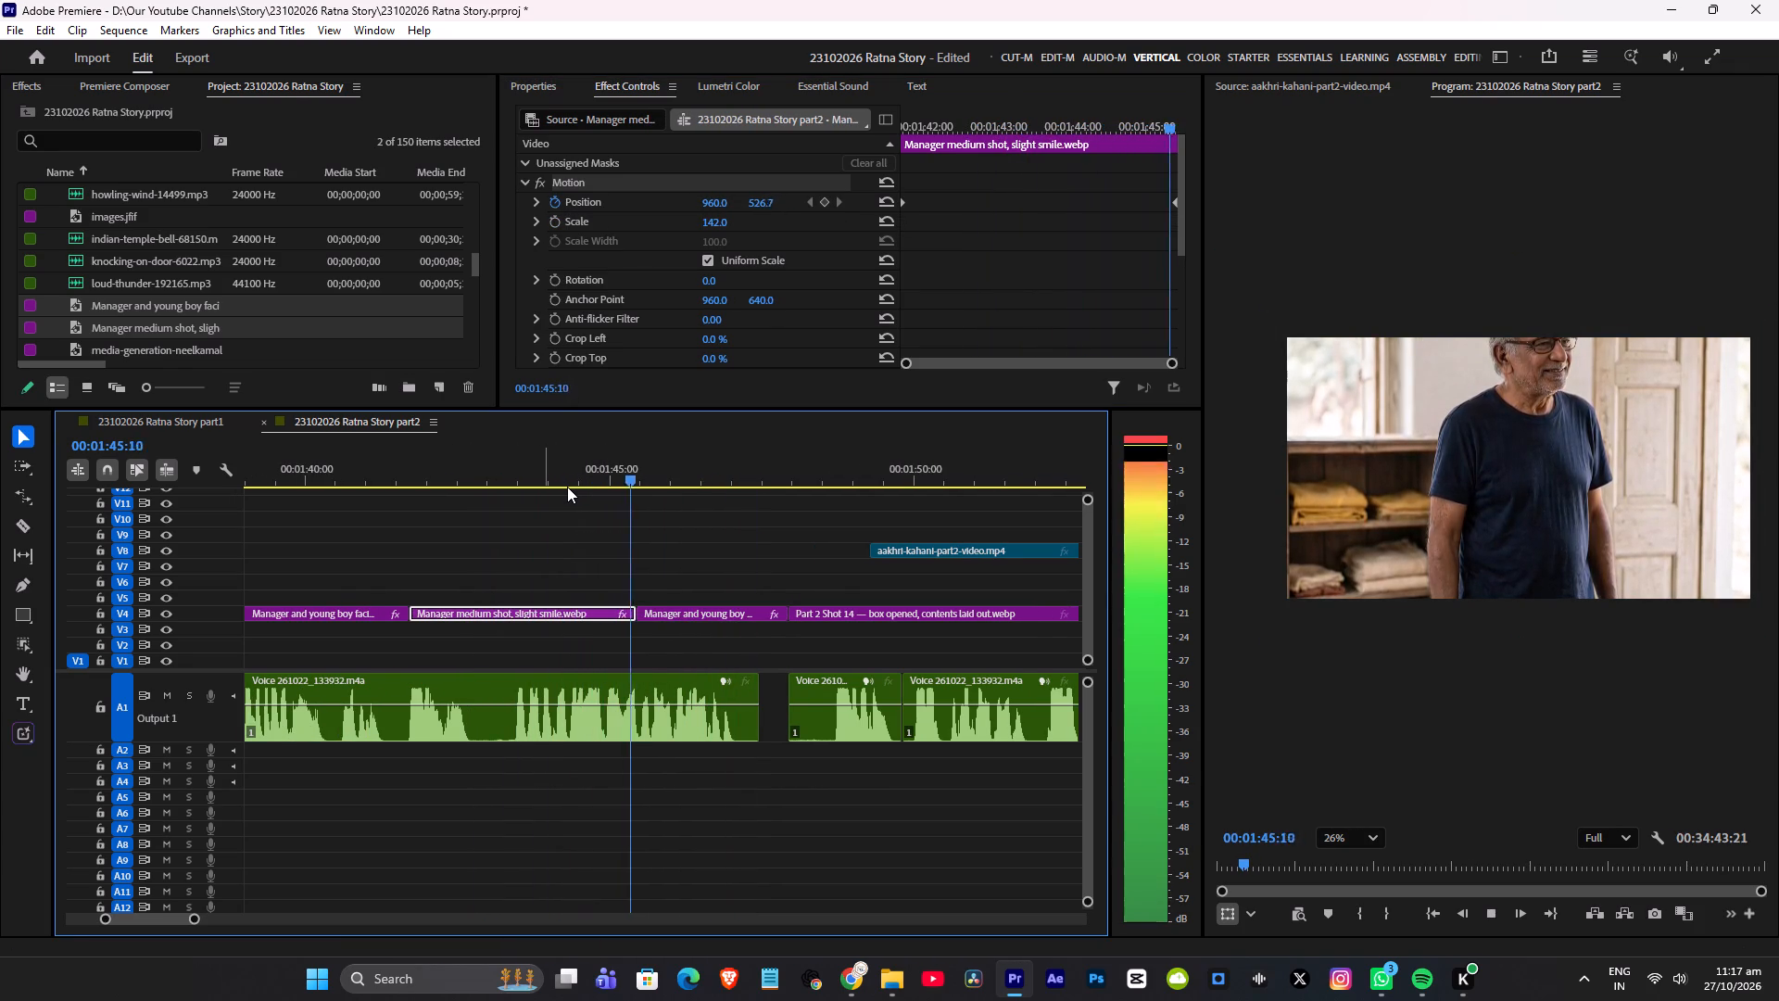
pyautogui.press('space')
pyautogui.moveTo(592, 478); pyautogui.dragTo(661, 478)
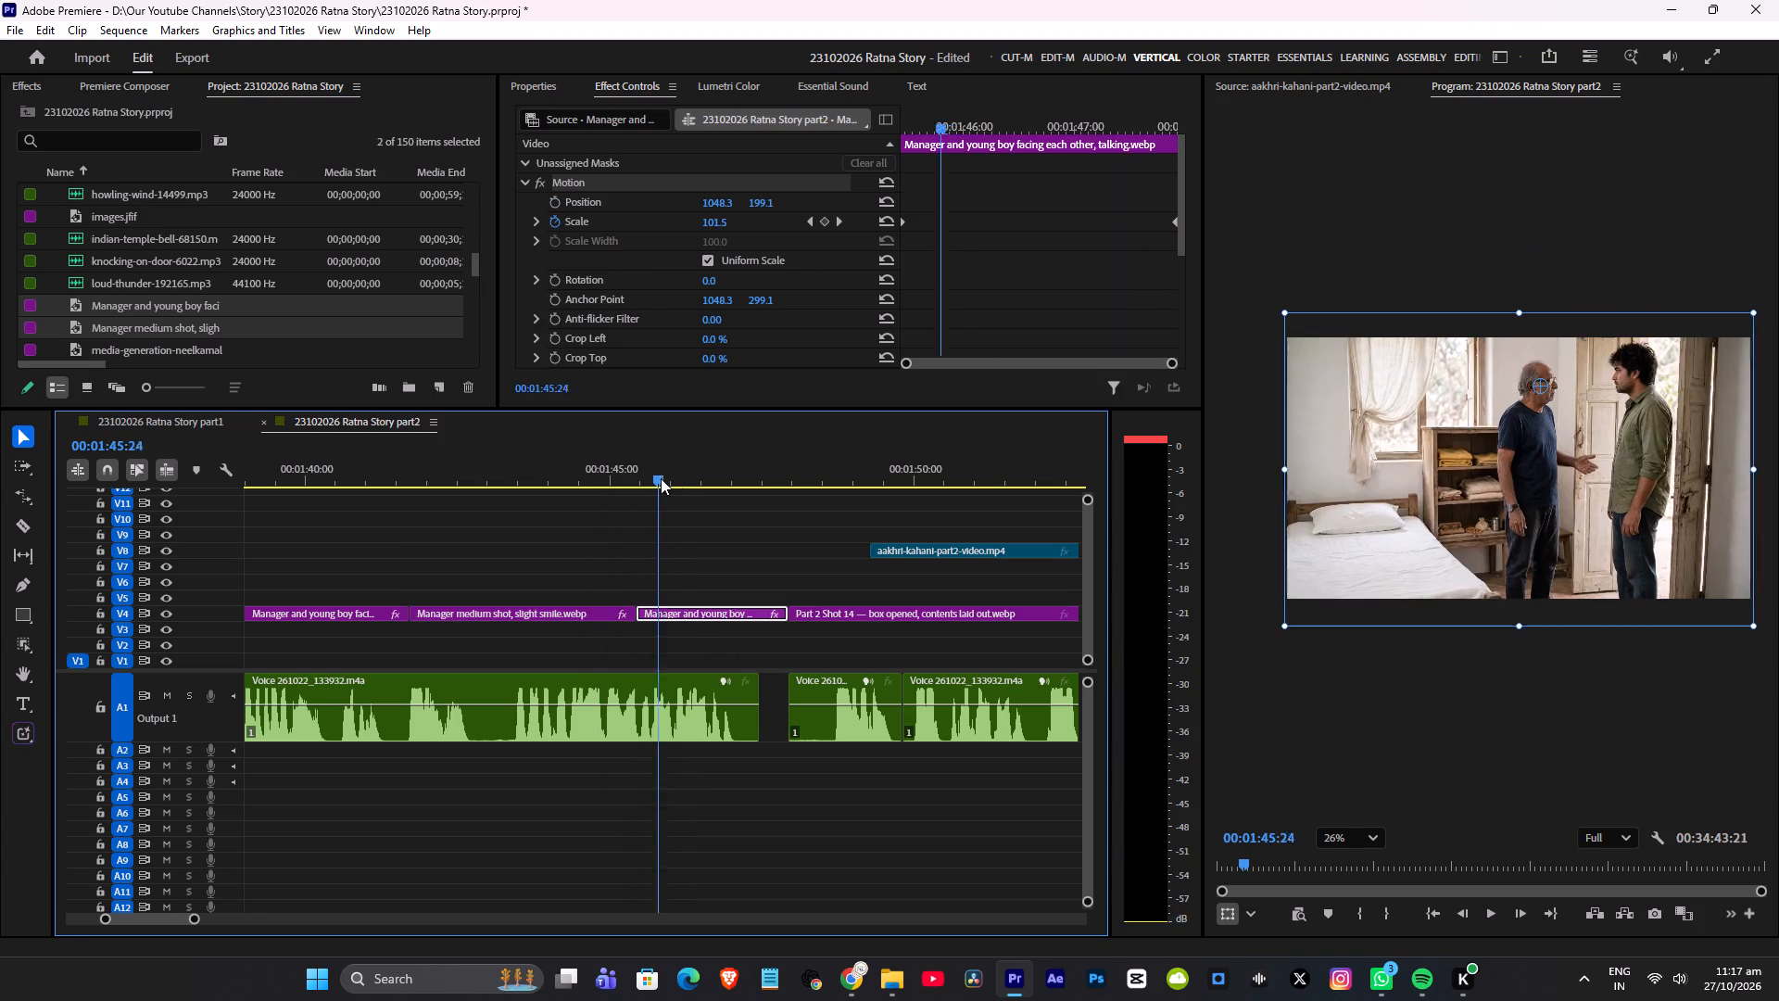
pyautogui.moveTo(661, 478); pyautogui.dragTo(675, 478)
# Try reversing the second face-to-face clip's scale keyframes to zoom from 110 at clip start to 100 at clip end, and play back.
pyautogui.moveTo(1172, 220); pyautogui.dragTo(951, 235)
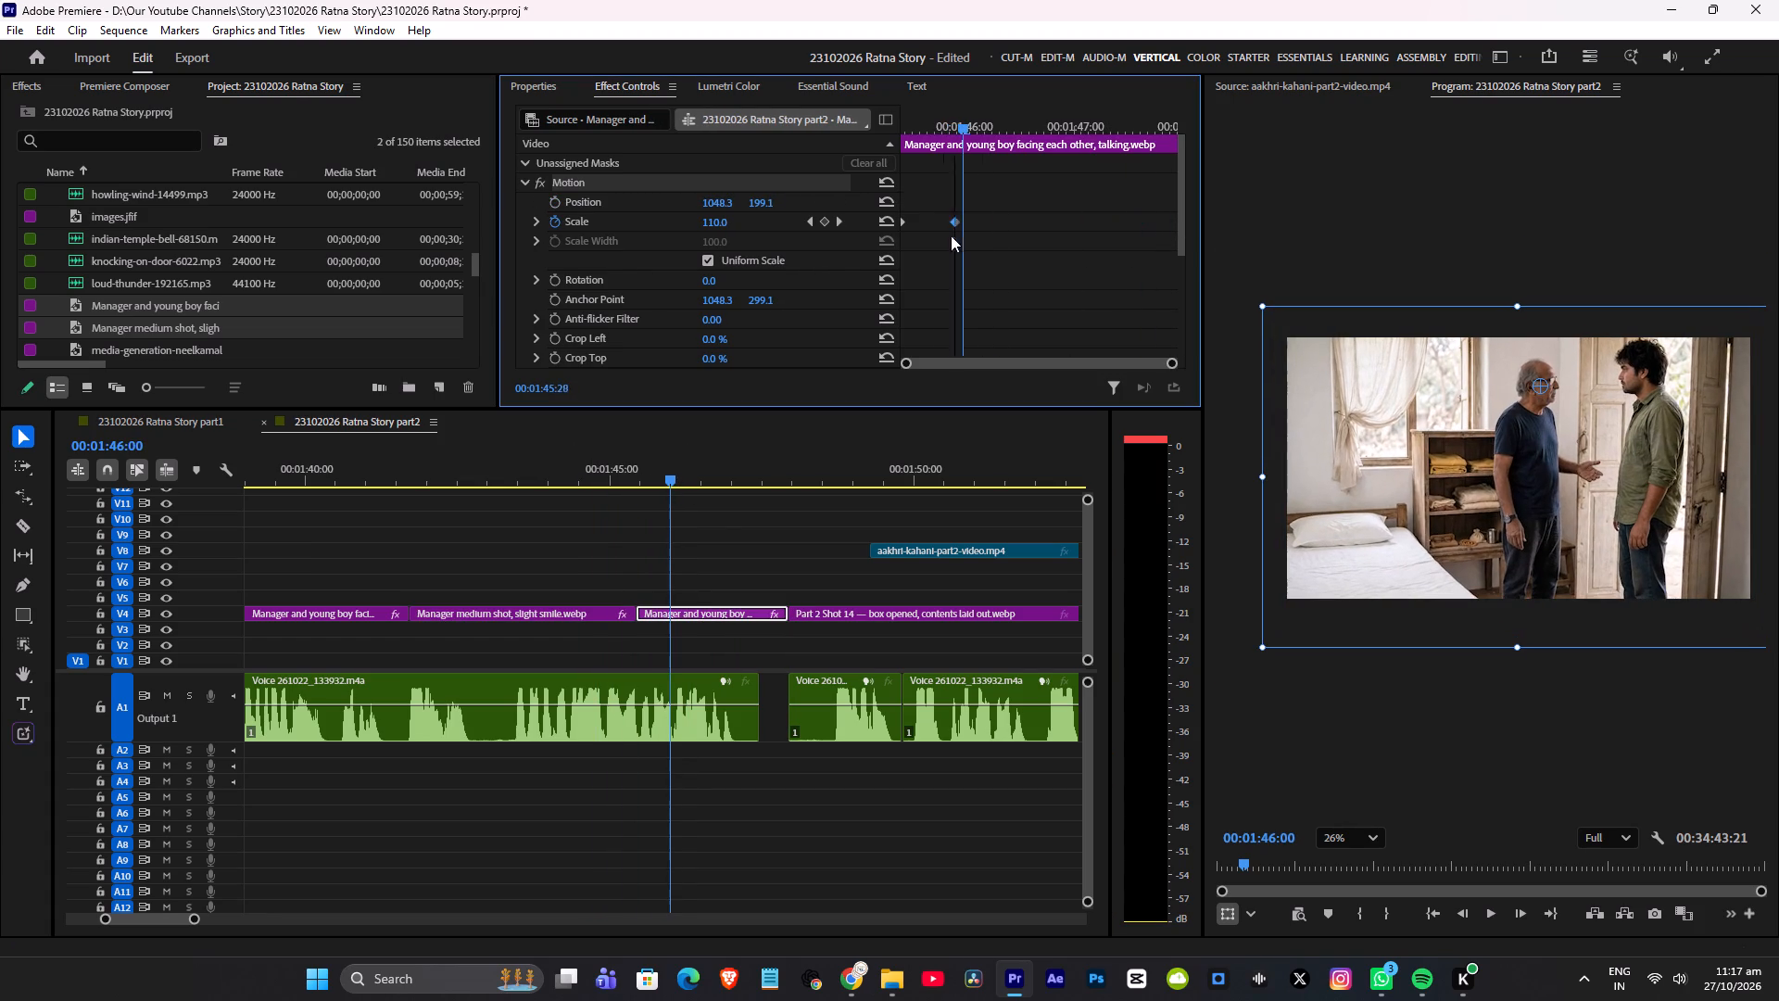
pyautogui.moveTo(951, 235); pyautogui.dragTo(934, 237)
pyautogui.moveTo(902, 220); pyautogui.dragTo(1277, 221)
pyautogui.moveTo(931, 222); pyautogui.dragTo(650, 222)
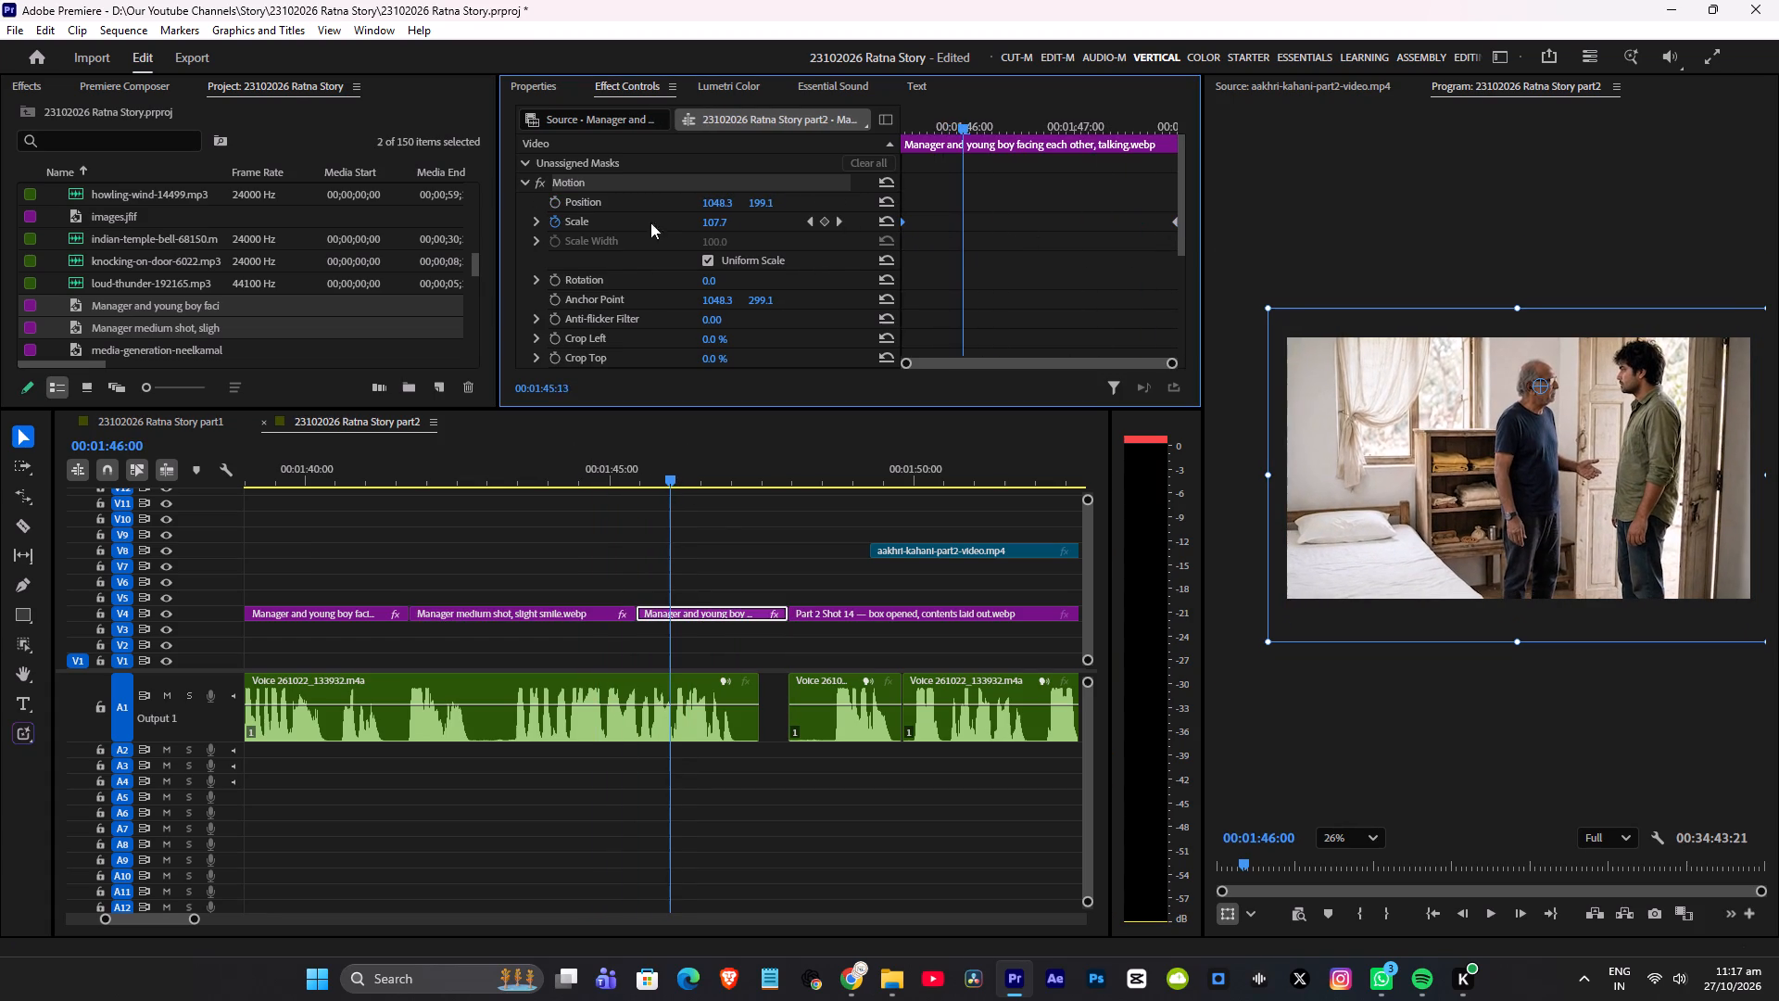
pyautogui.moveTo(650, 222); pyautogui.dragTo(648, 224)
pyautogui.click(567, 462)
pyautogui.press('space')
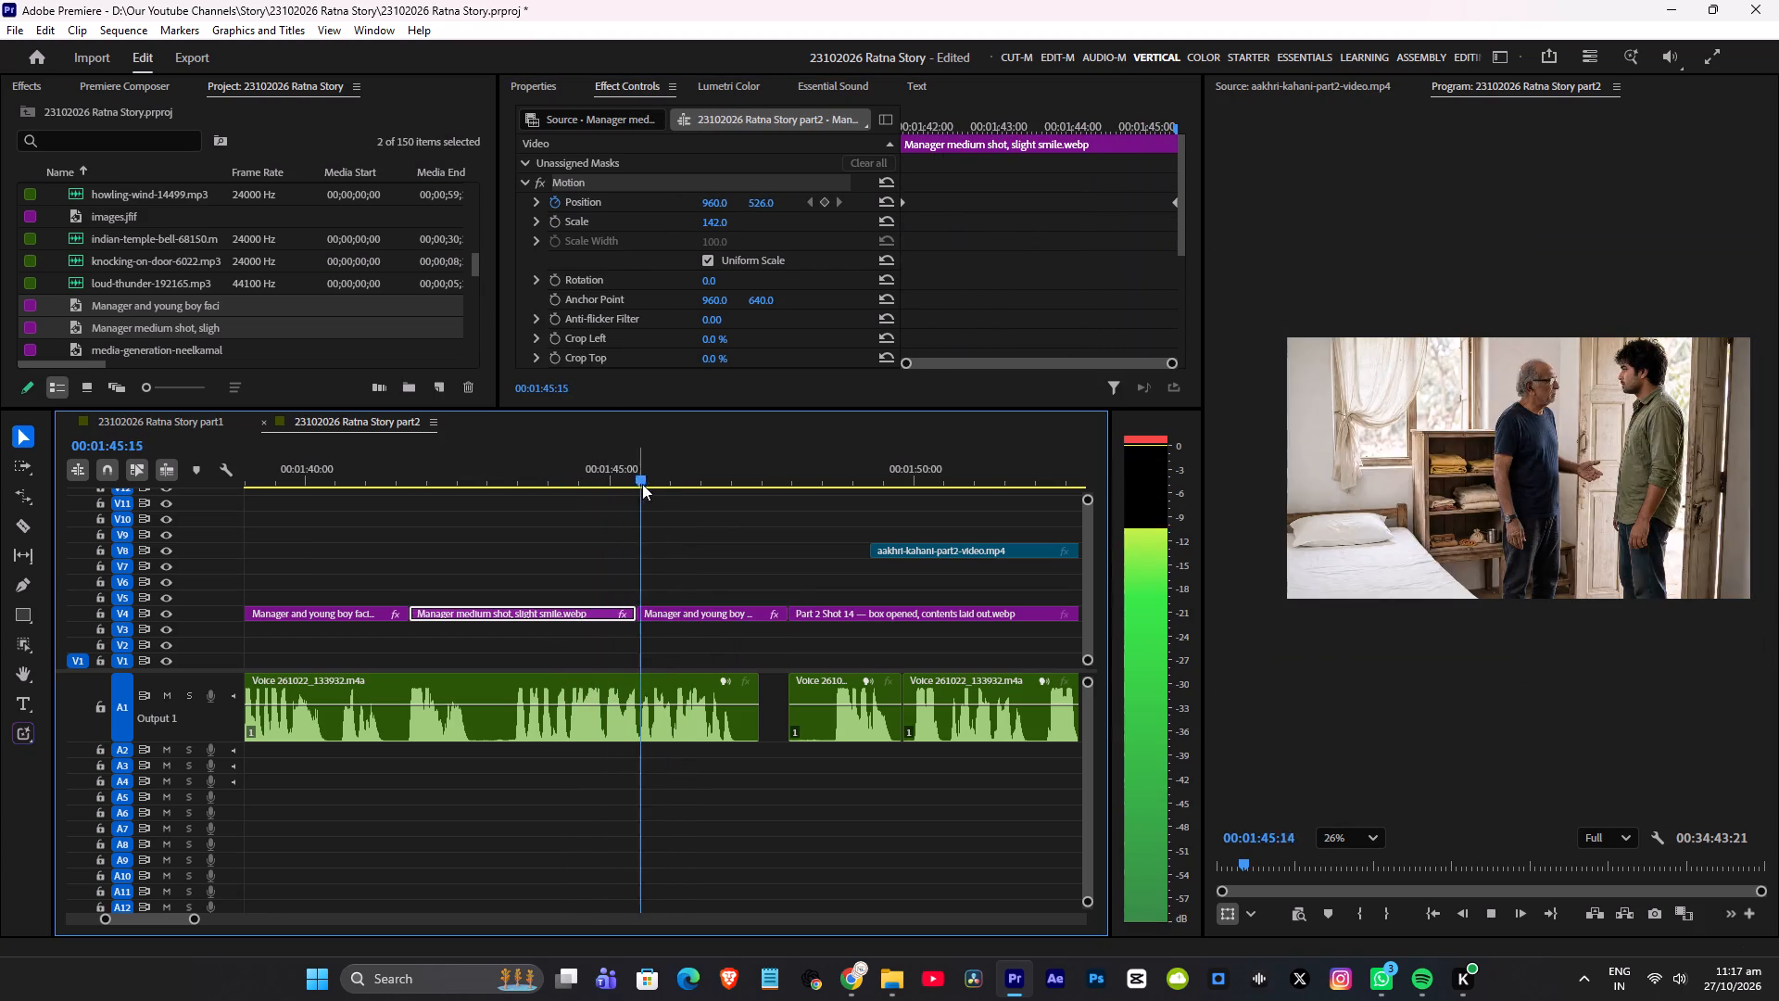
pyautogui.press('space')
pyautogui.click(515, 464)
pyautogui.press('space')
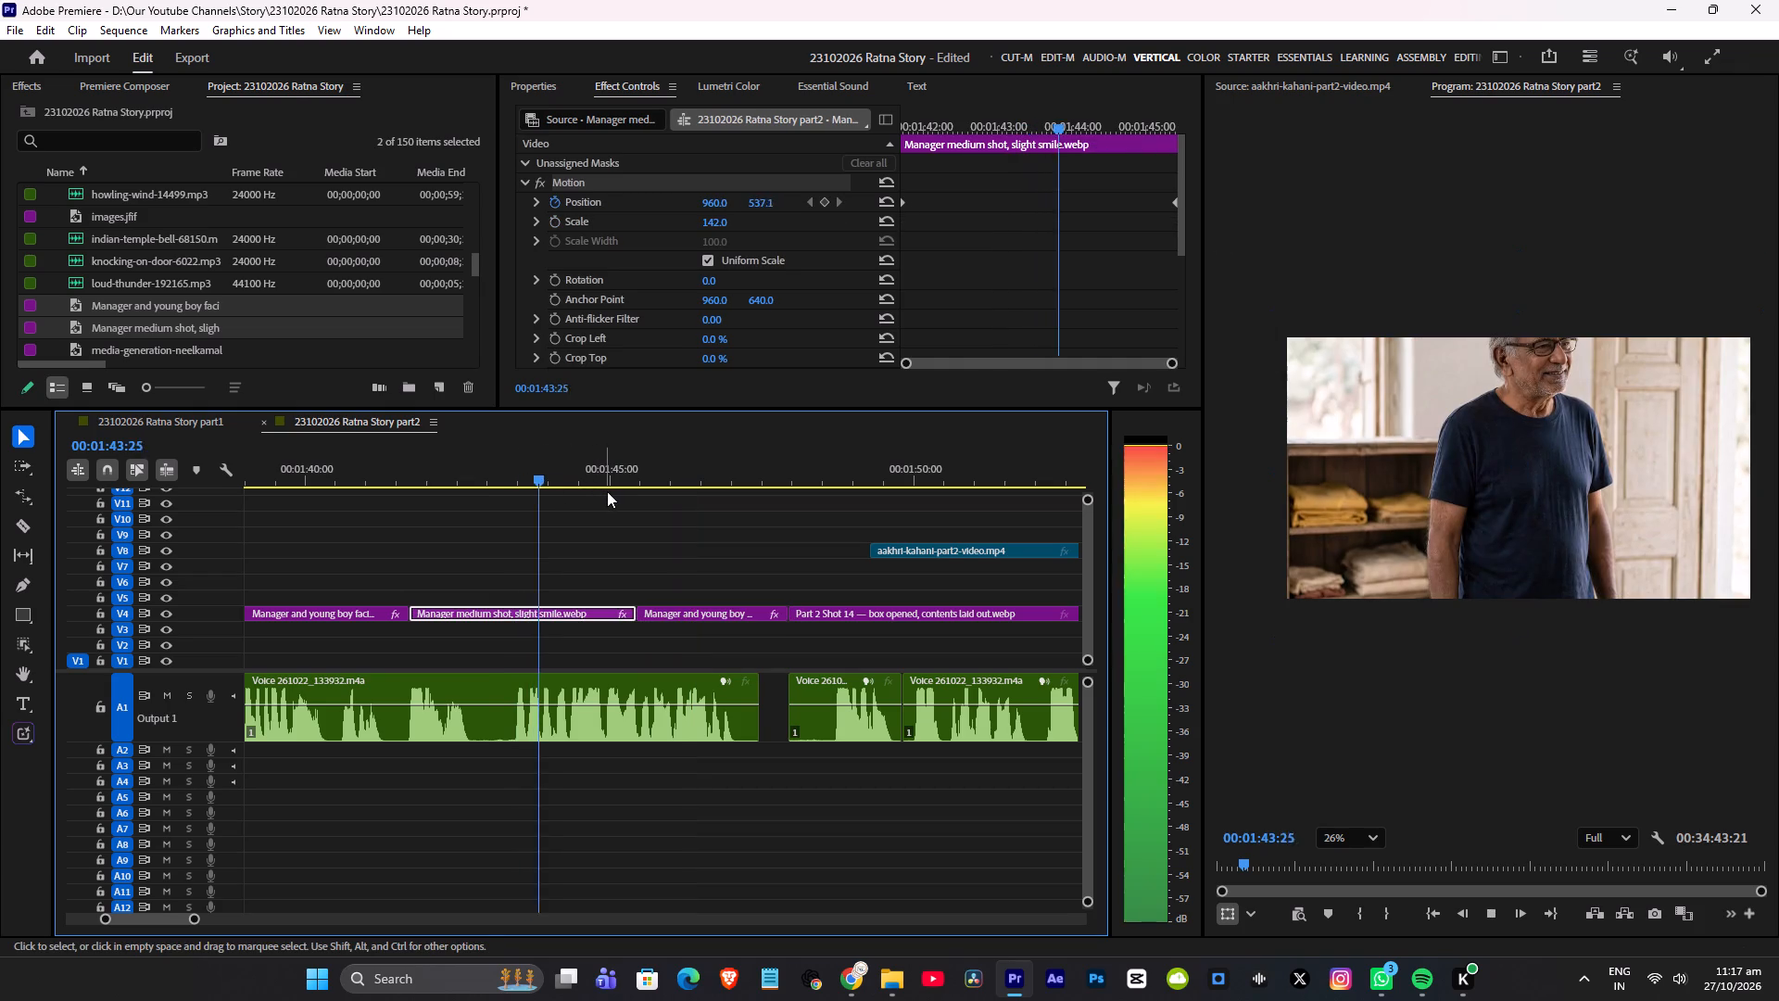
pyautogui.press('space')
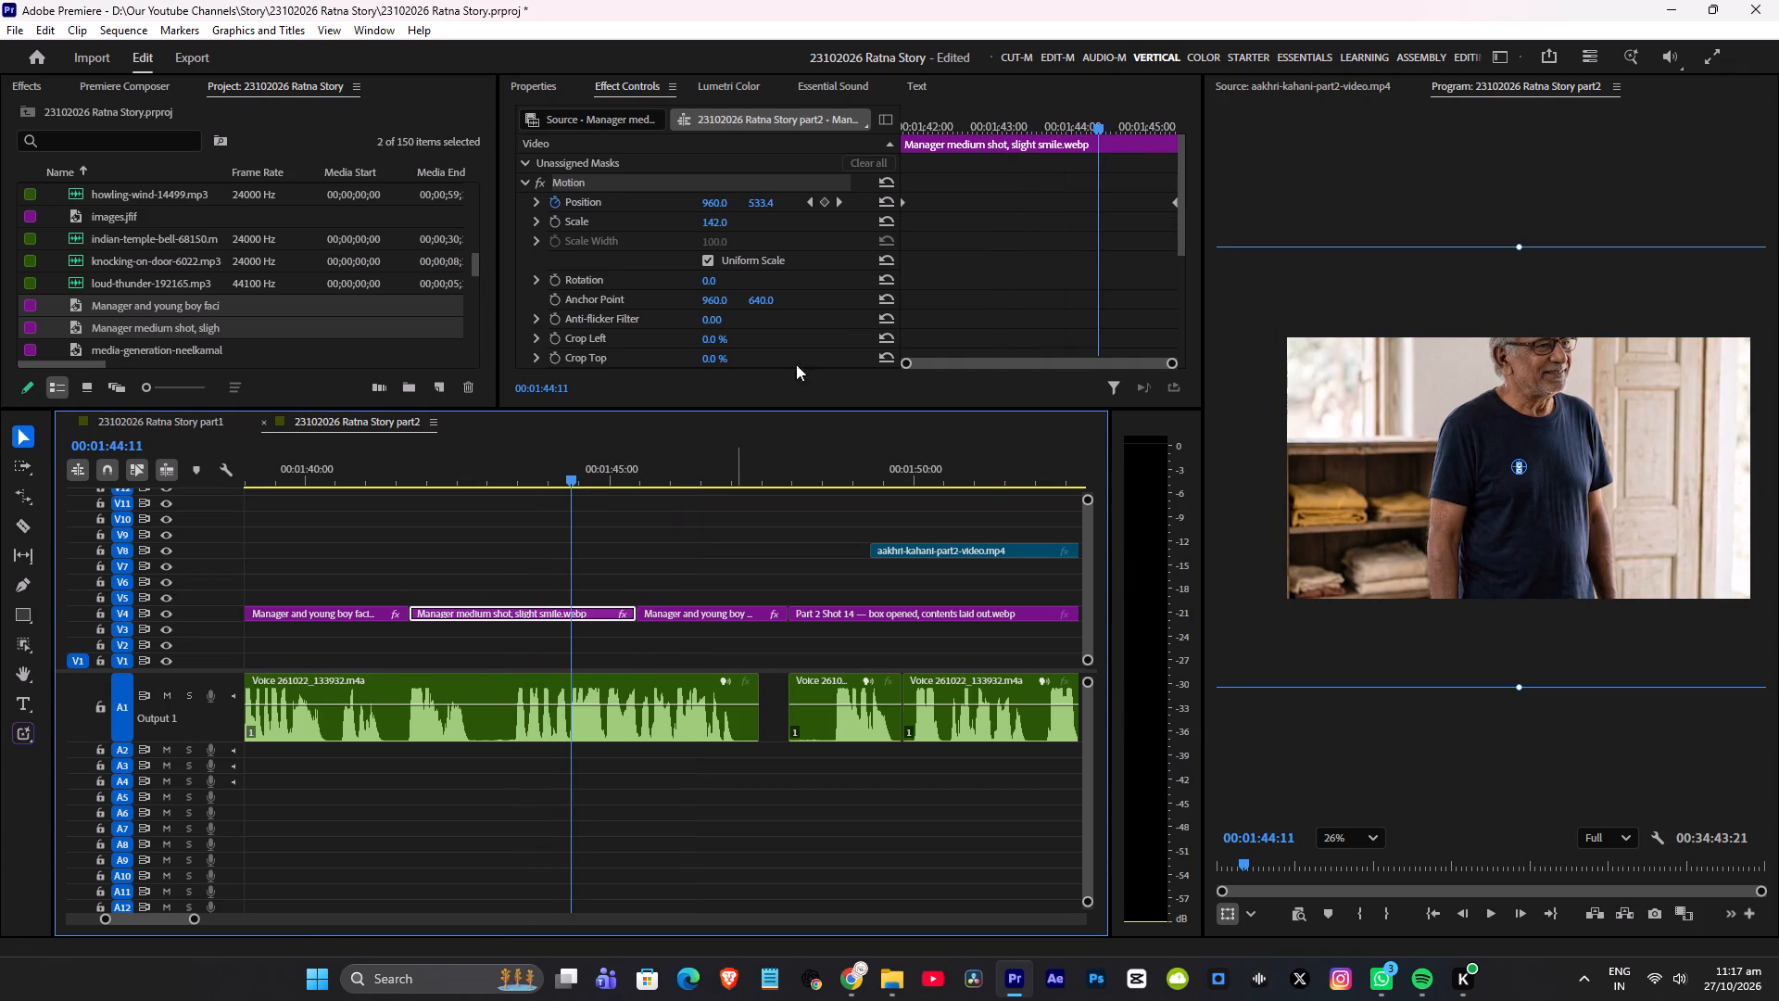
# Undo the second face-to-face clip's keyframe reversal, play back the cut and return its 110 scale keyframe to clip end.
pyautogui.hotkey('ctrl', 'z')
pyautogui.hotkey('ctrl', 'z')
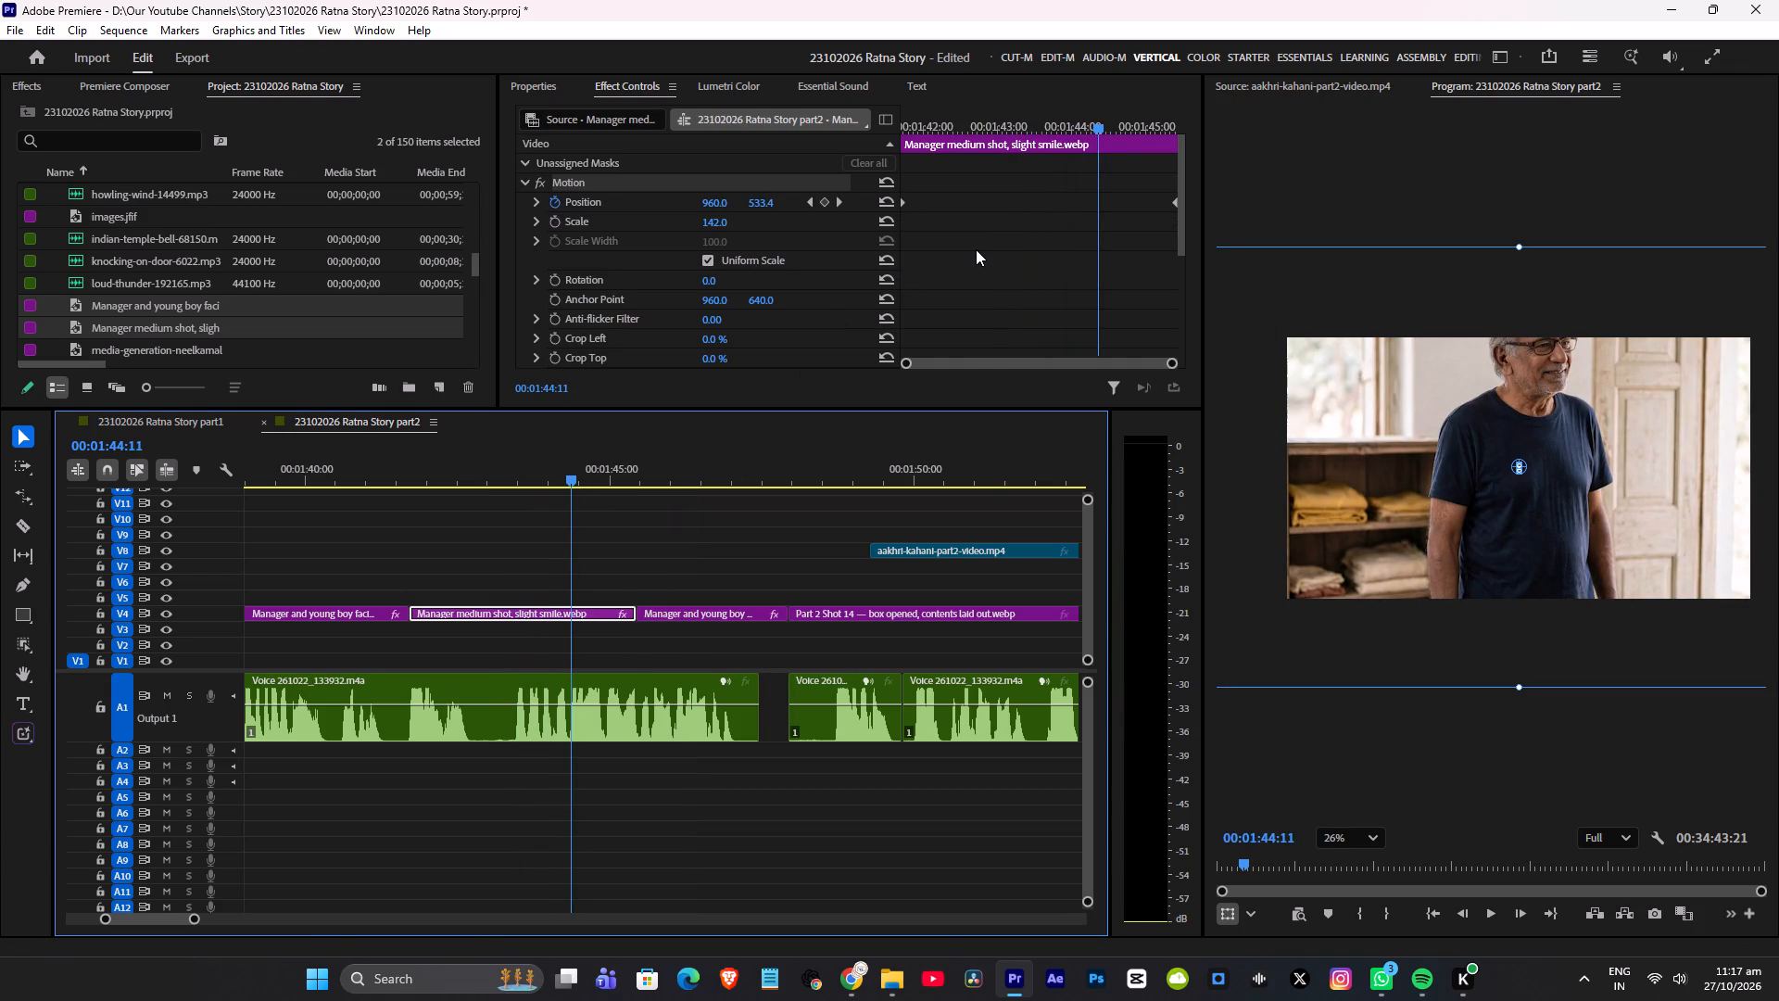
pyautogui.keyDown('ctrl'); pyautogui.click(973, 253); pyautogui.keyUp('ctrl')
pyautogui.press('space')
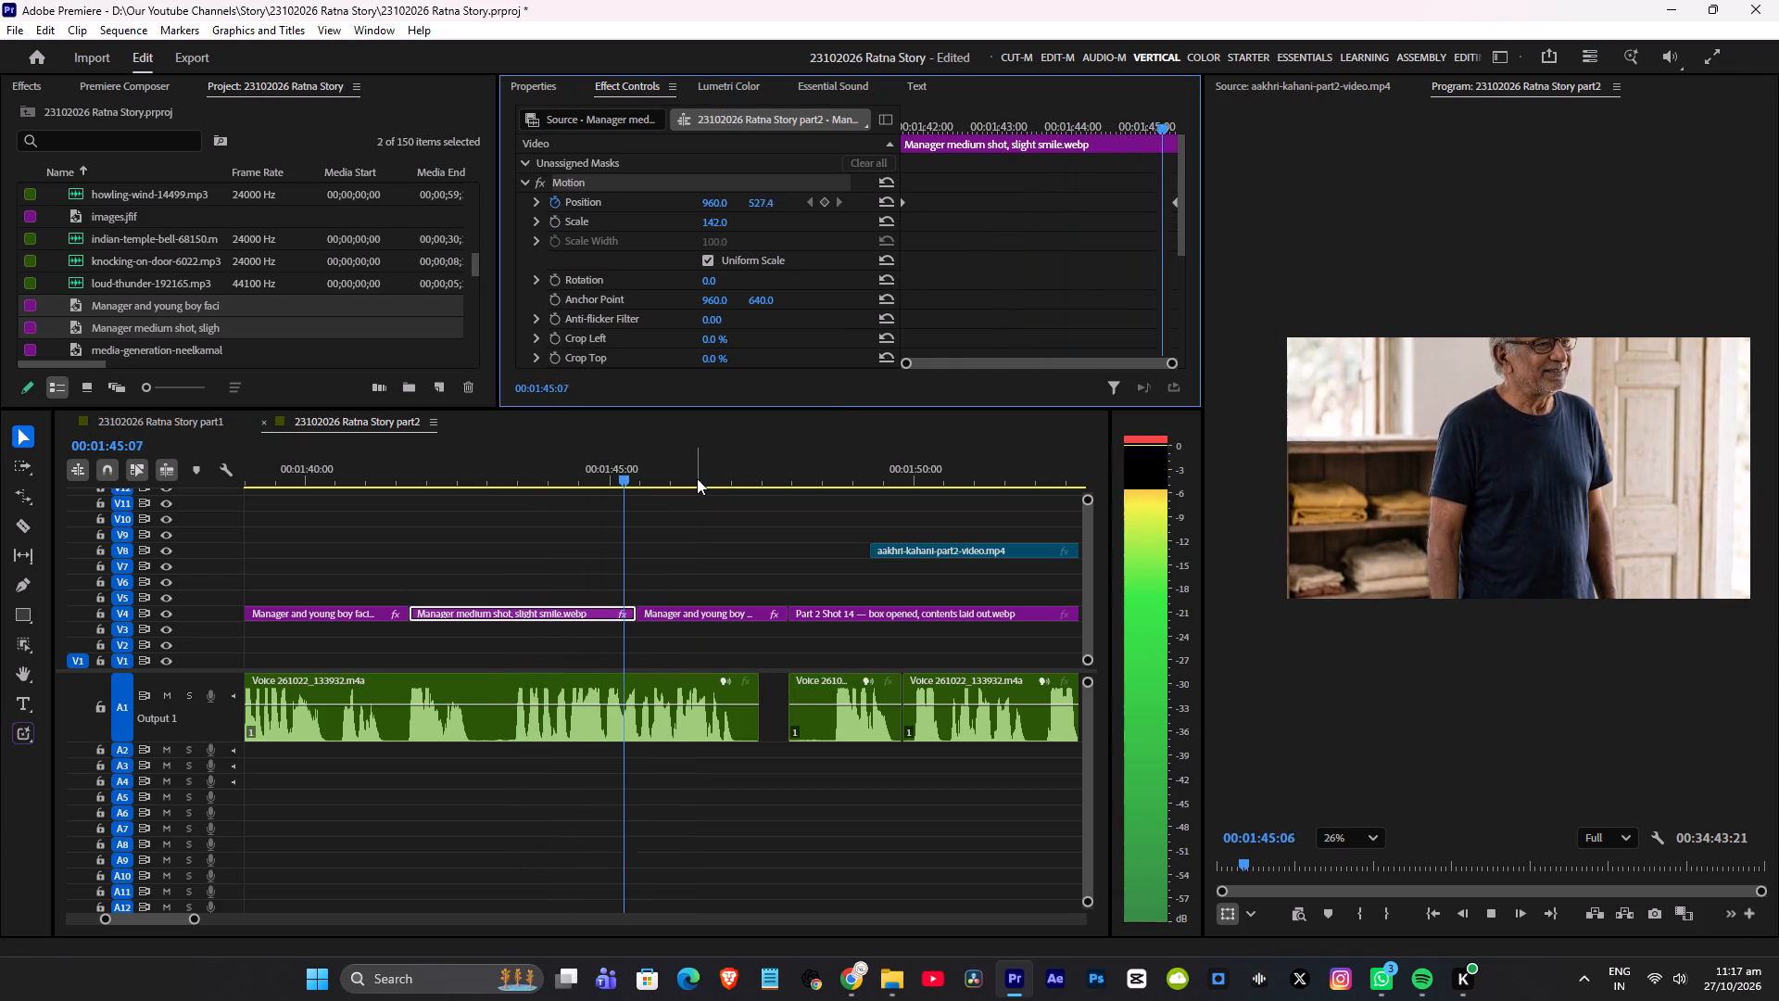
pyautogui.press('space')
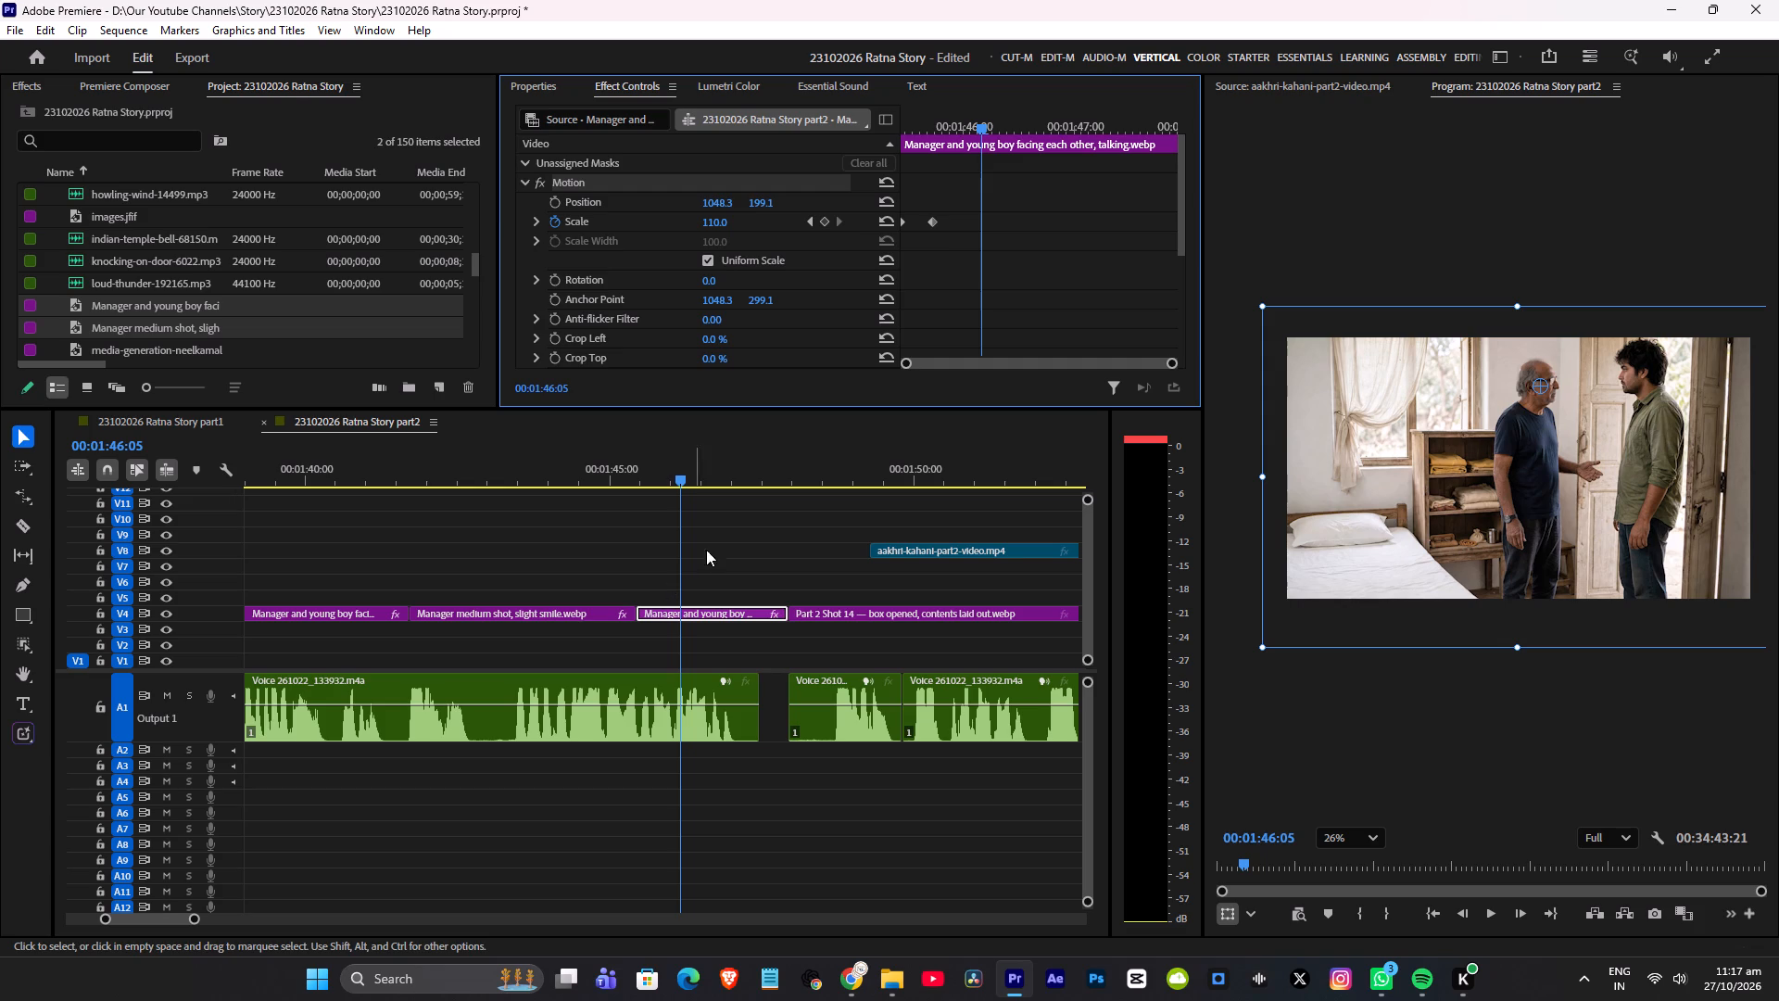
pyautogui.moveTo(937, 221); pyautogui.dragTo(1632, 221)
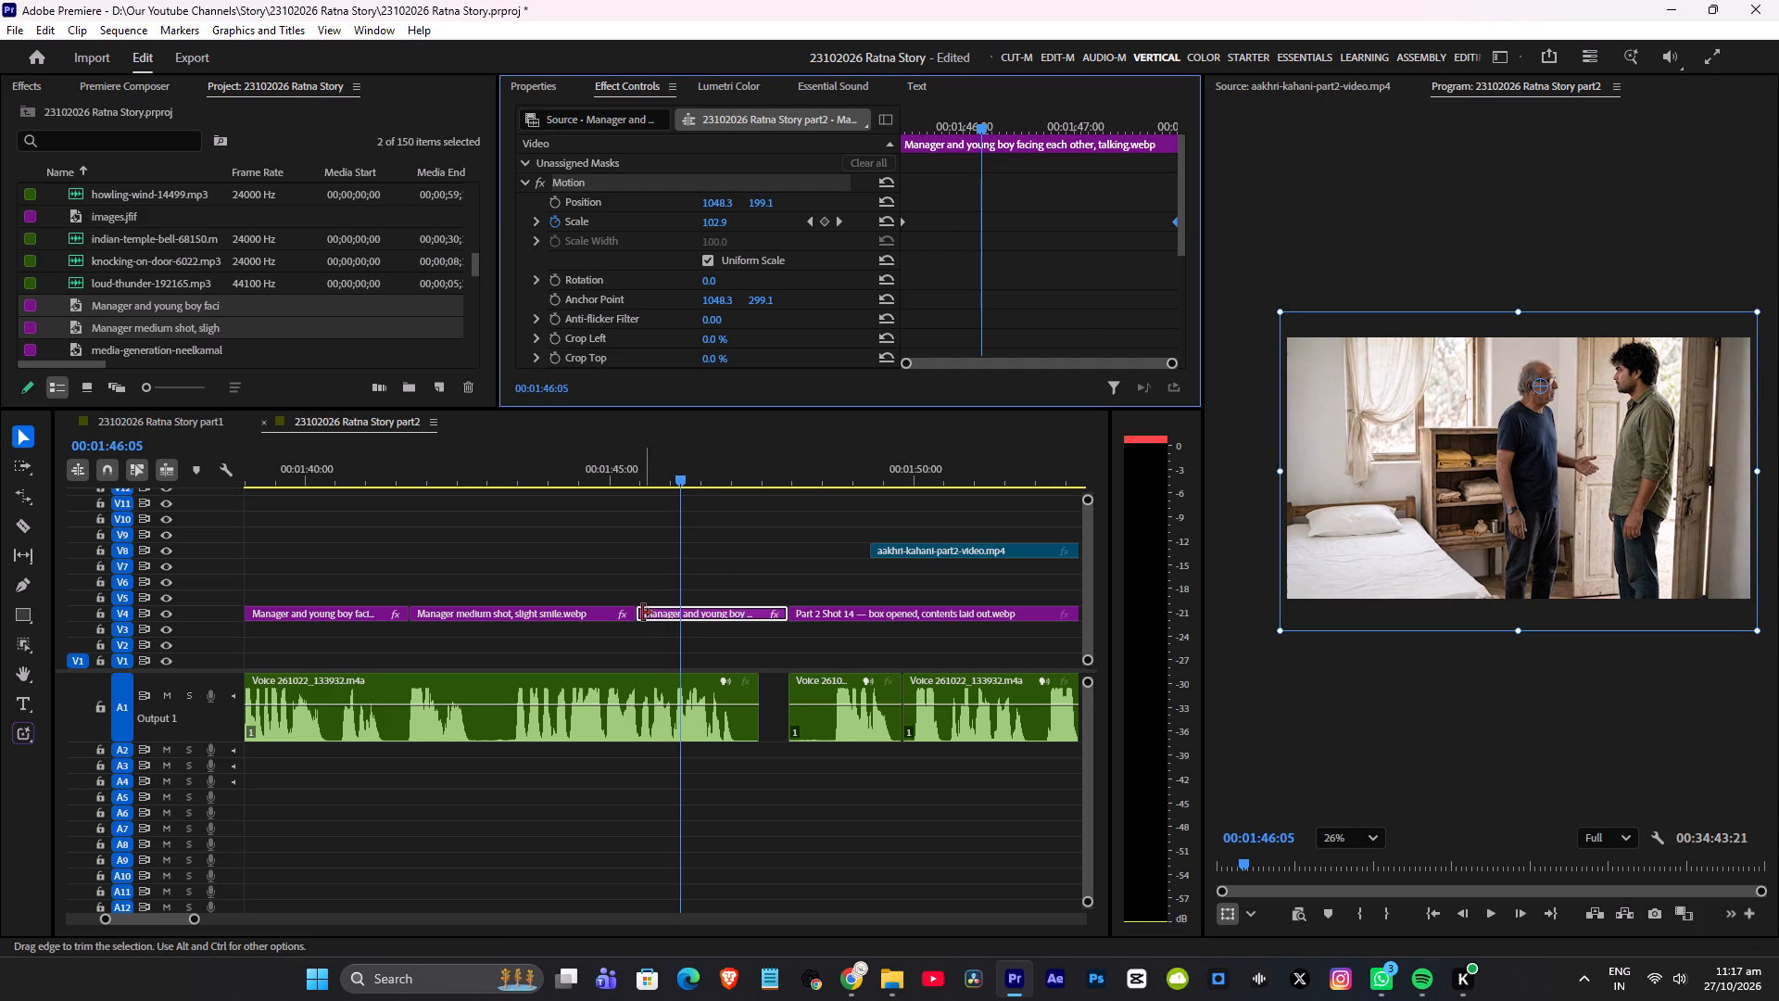
# Apply the default transition between the medium shot and second face-to-face clip, move the latter's first scale keyframe to the transition start, and play back.
pyautogui.click(638, 613)
pyautogui.hotkey('ctrl', 'd')
pyautogui.click(680, 615)
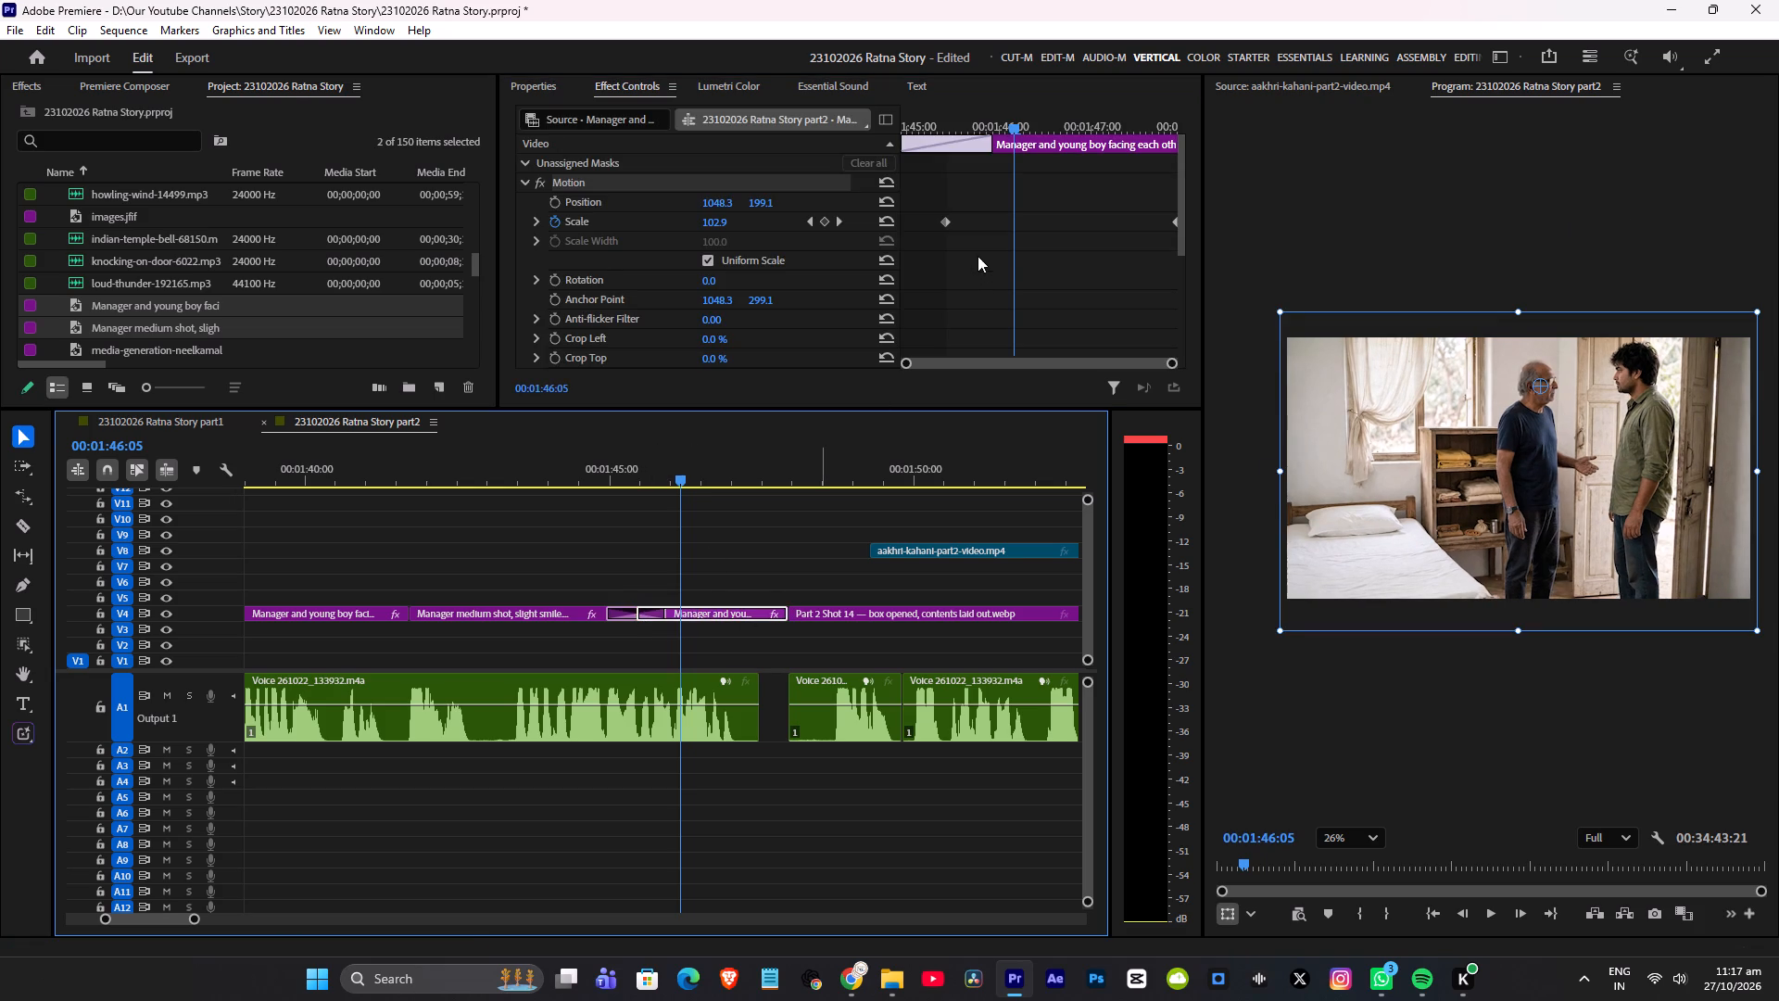
pyautogui.moveTo(947, 221); pyautogui.dragTo(801, 236)
pyautogui.click(536, 470)
pyautogui.press('space')
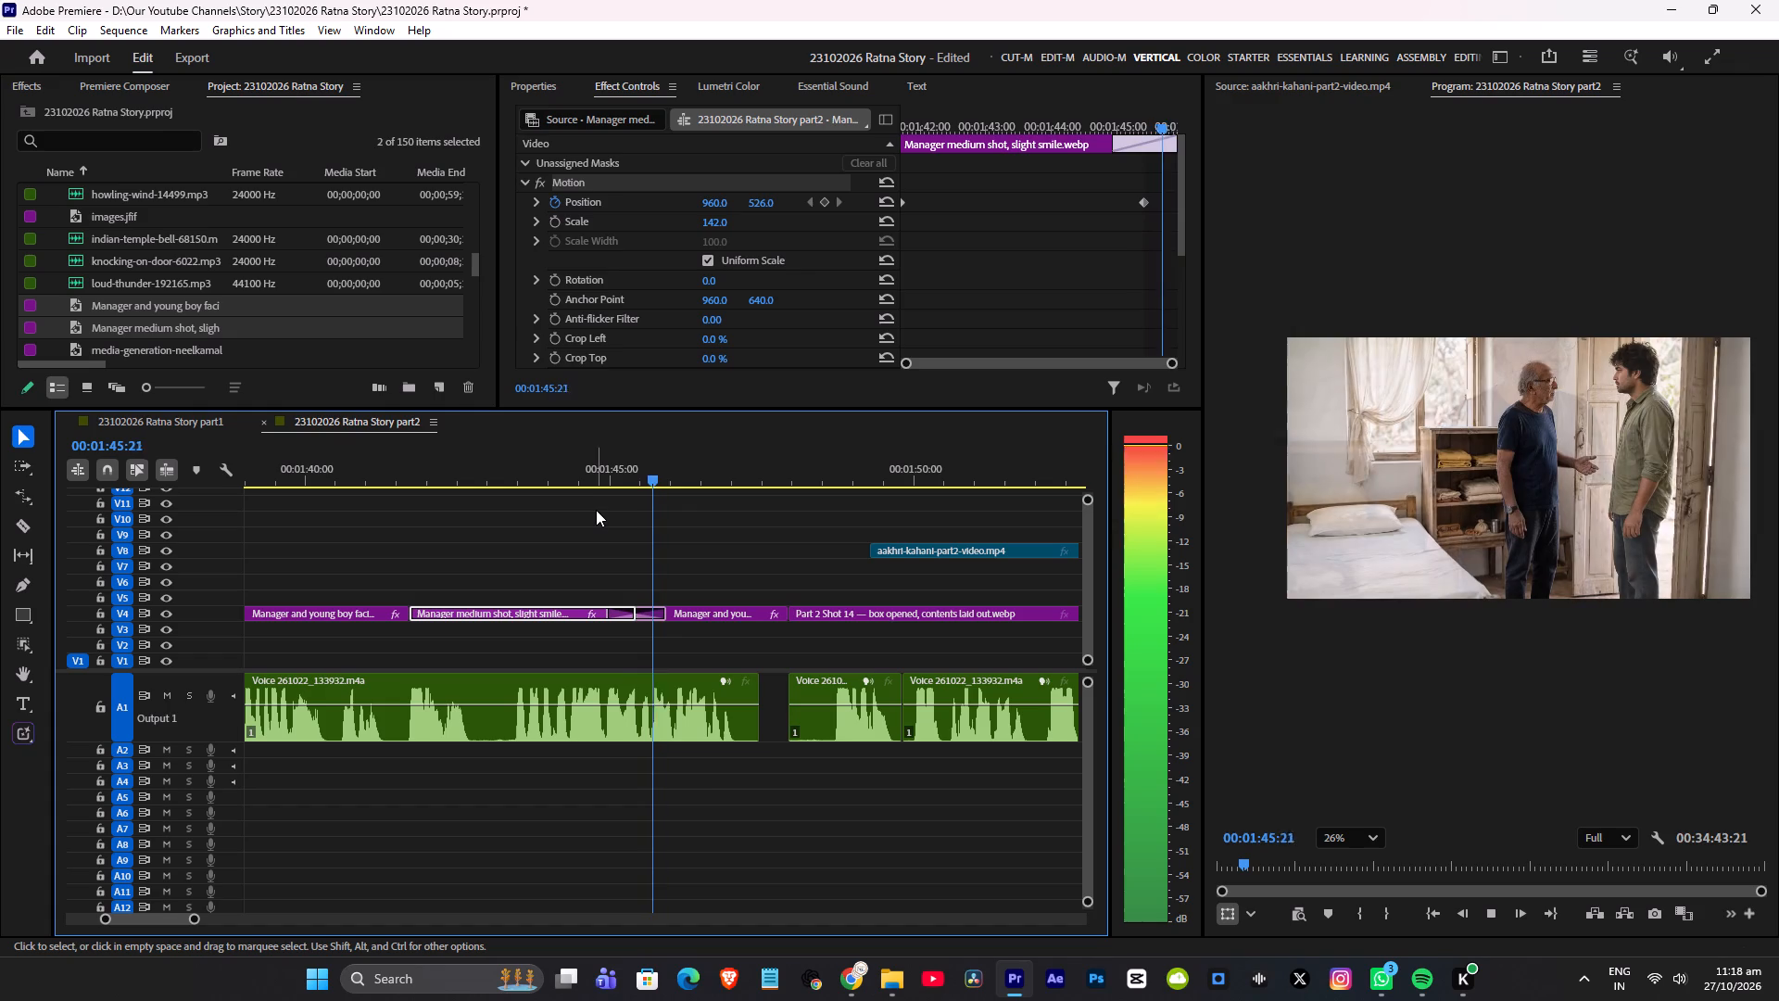
pyautogui.press('space')
pyautogui.press('space')
pyautogui.press('space')
# Lengthen the transition to about 1.5 seconds, move the medium shot's ending position keyframe to the transition's end, and play back.
pyautogui.moveTo(609, 613); pyautogui.dragTo(599, 615)
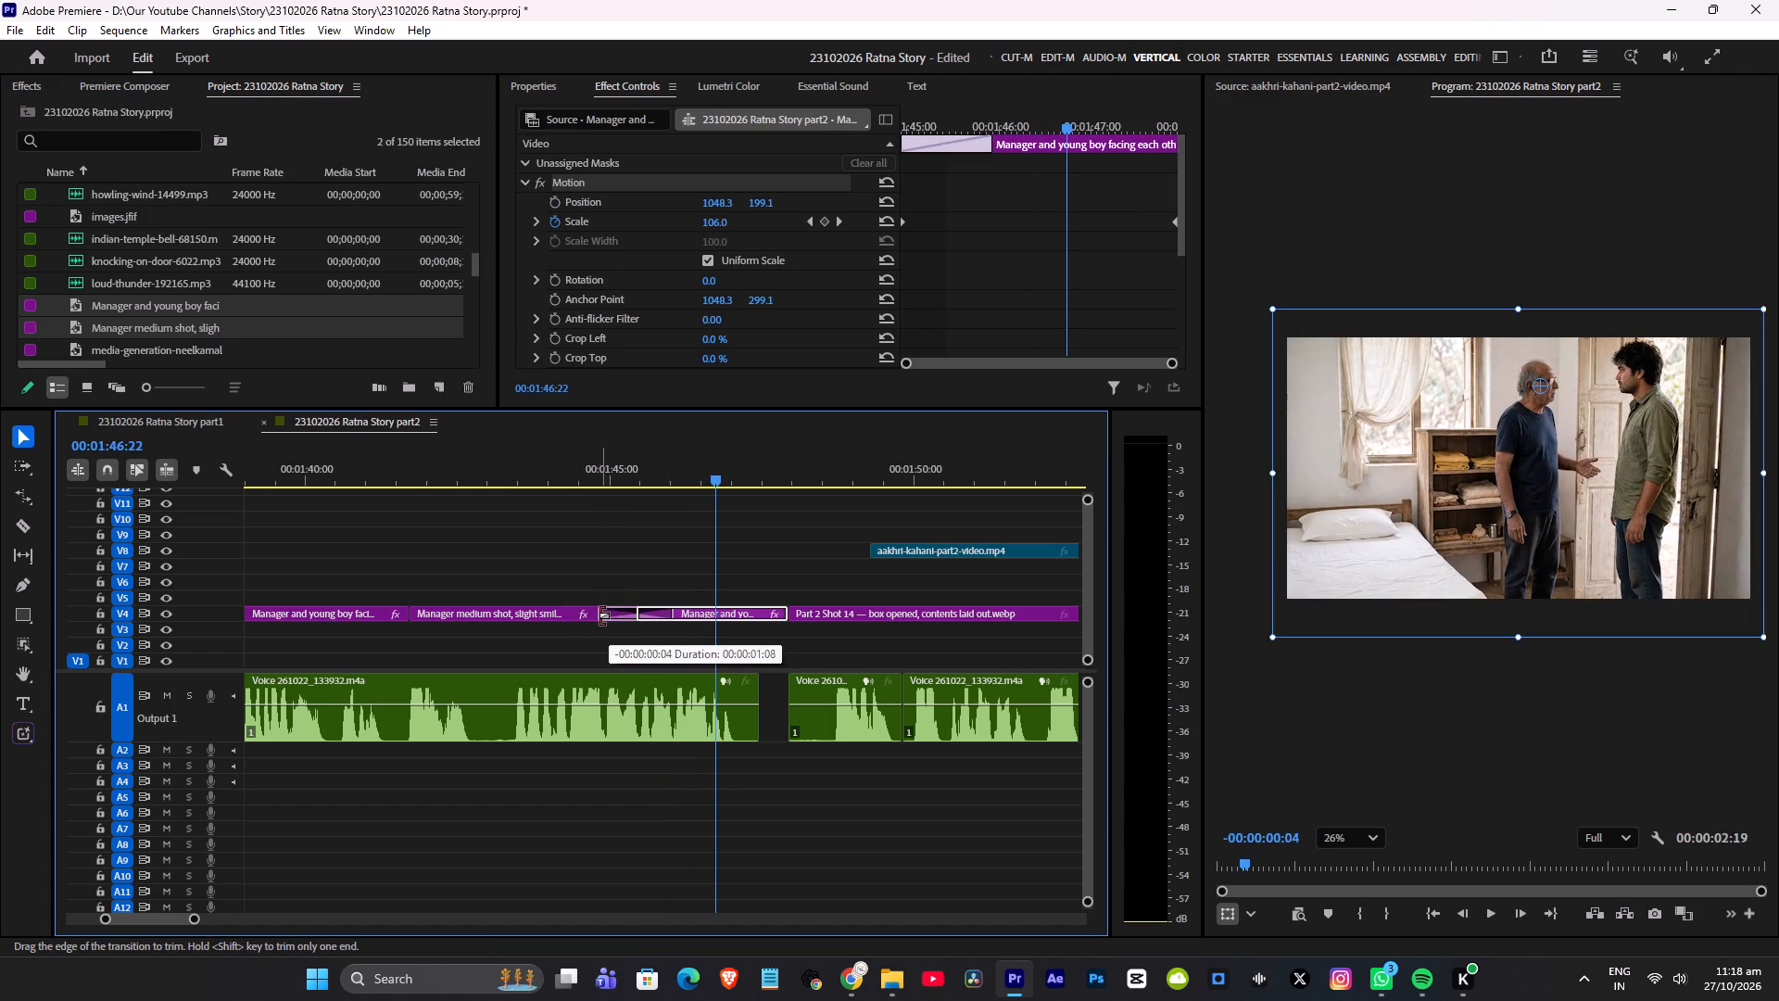
pyautogui.moveTo(599, 615); pyautogui.dragTo(591, 616)
pyautogui.click(563, 614)
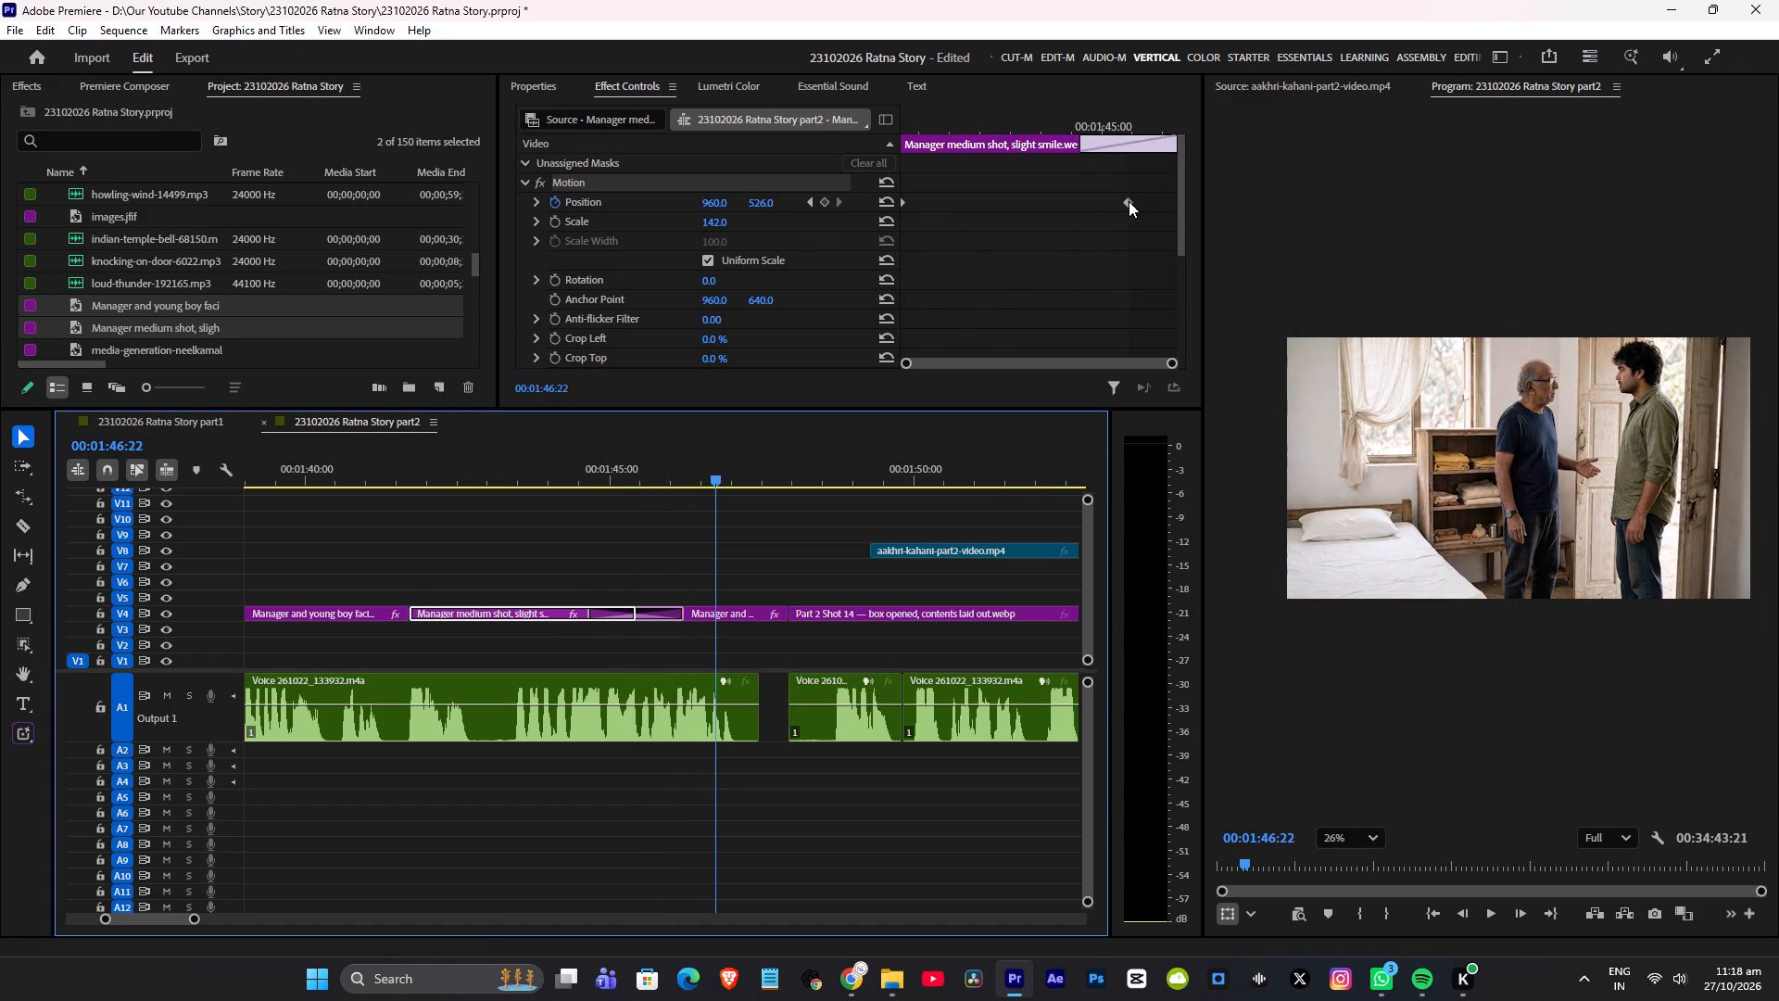
pyautogui.moveTo(1129, 201); pyautogui.dragTo(1474, 205)
pyautogui.click(388, 477)
pyautogui.press('space')
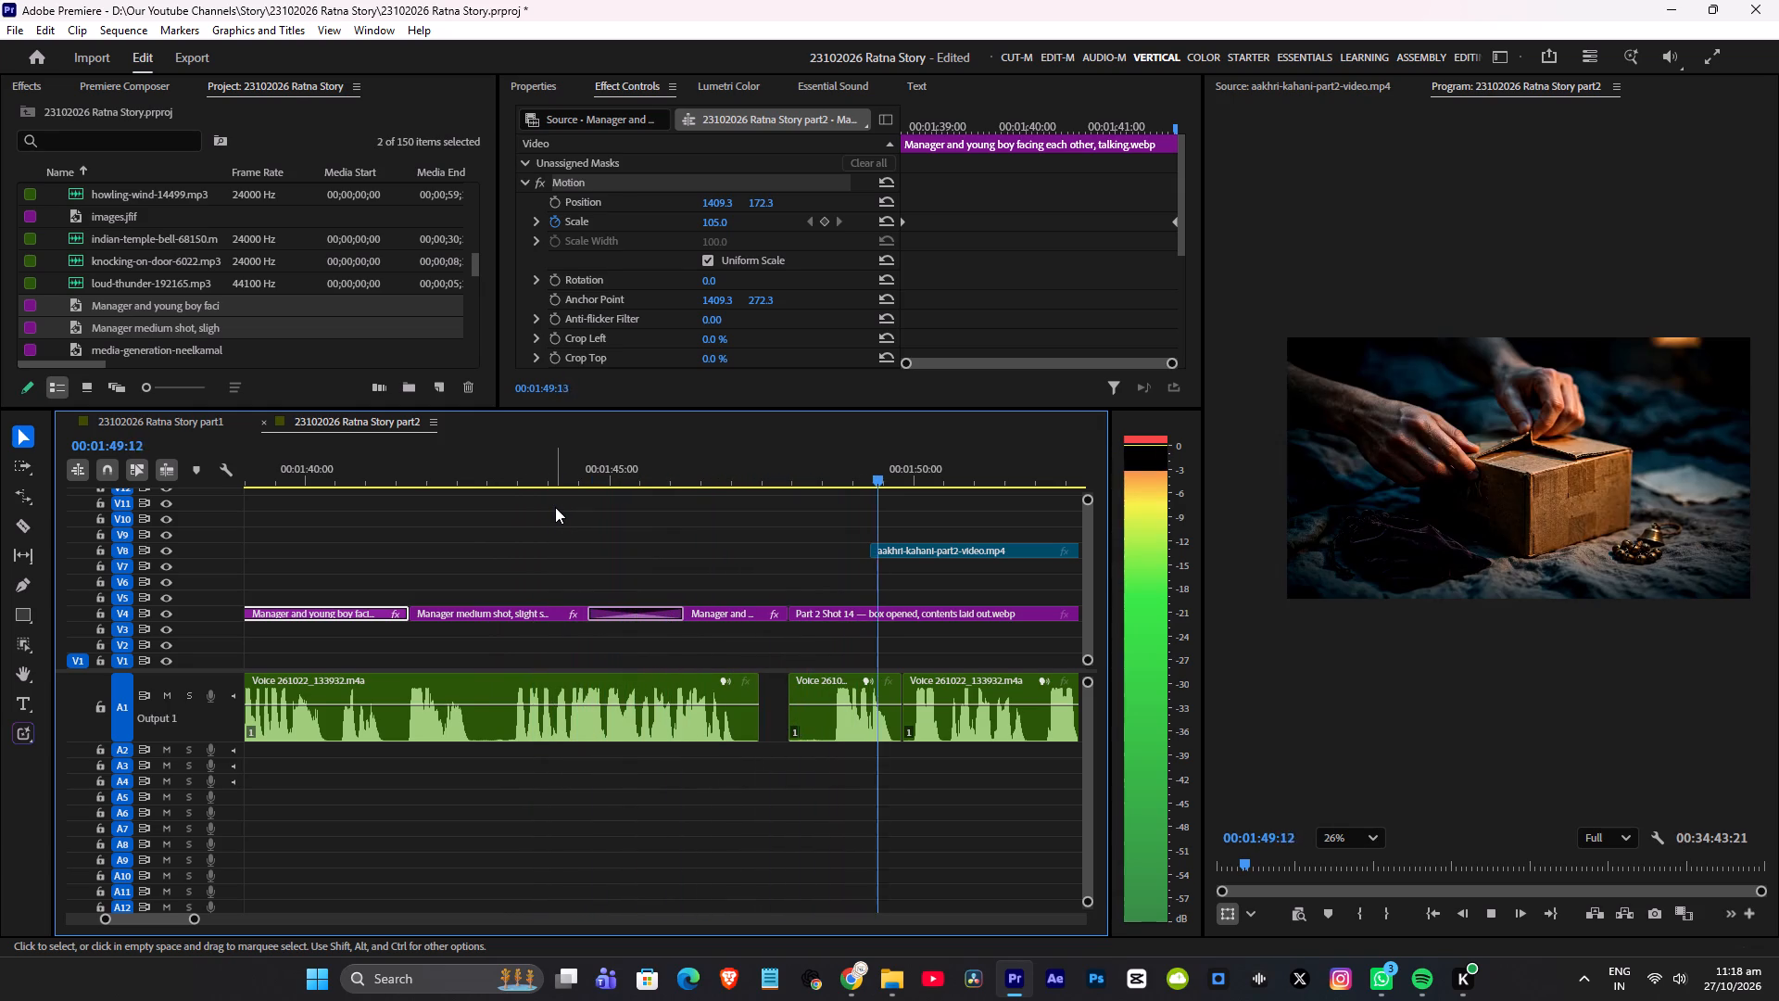
pyautogui.press('space')
# Shift the cut into Part 2 Shot 14 to about 00:01:48:15, move the 110 scale keyframe to the extended face-to-face clip's end, save and play back.
pyautogui.moveTo(798, 610); pyautogui.dragTo(833, 611)
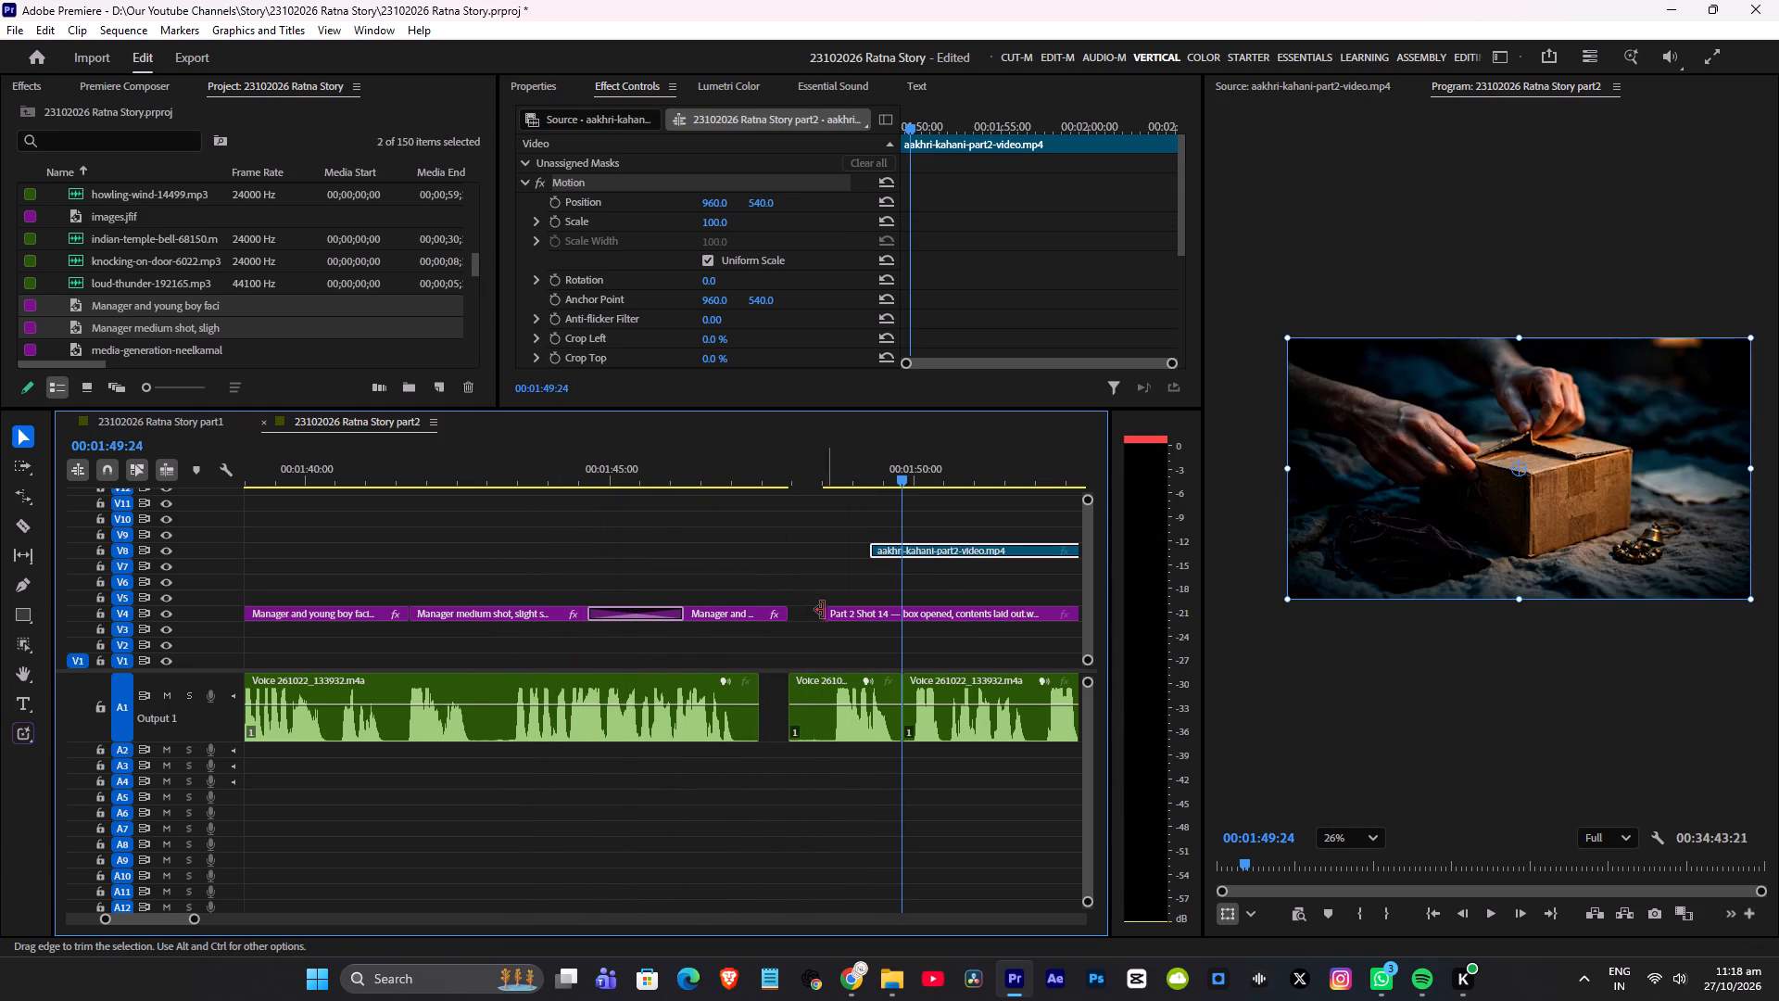
pyautogui.moveTo(790, 616); pyautogui.dragTo(830, 612)
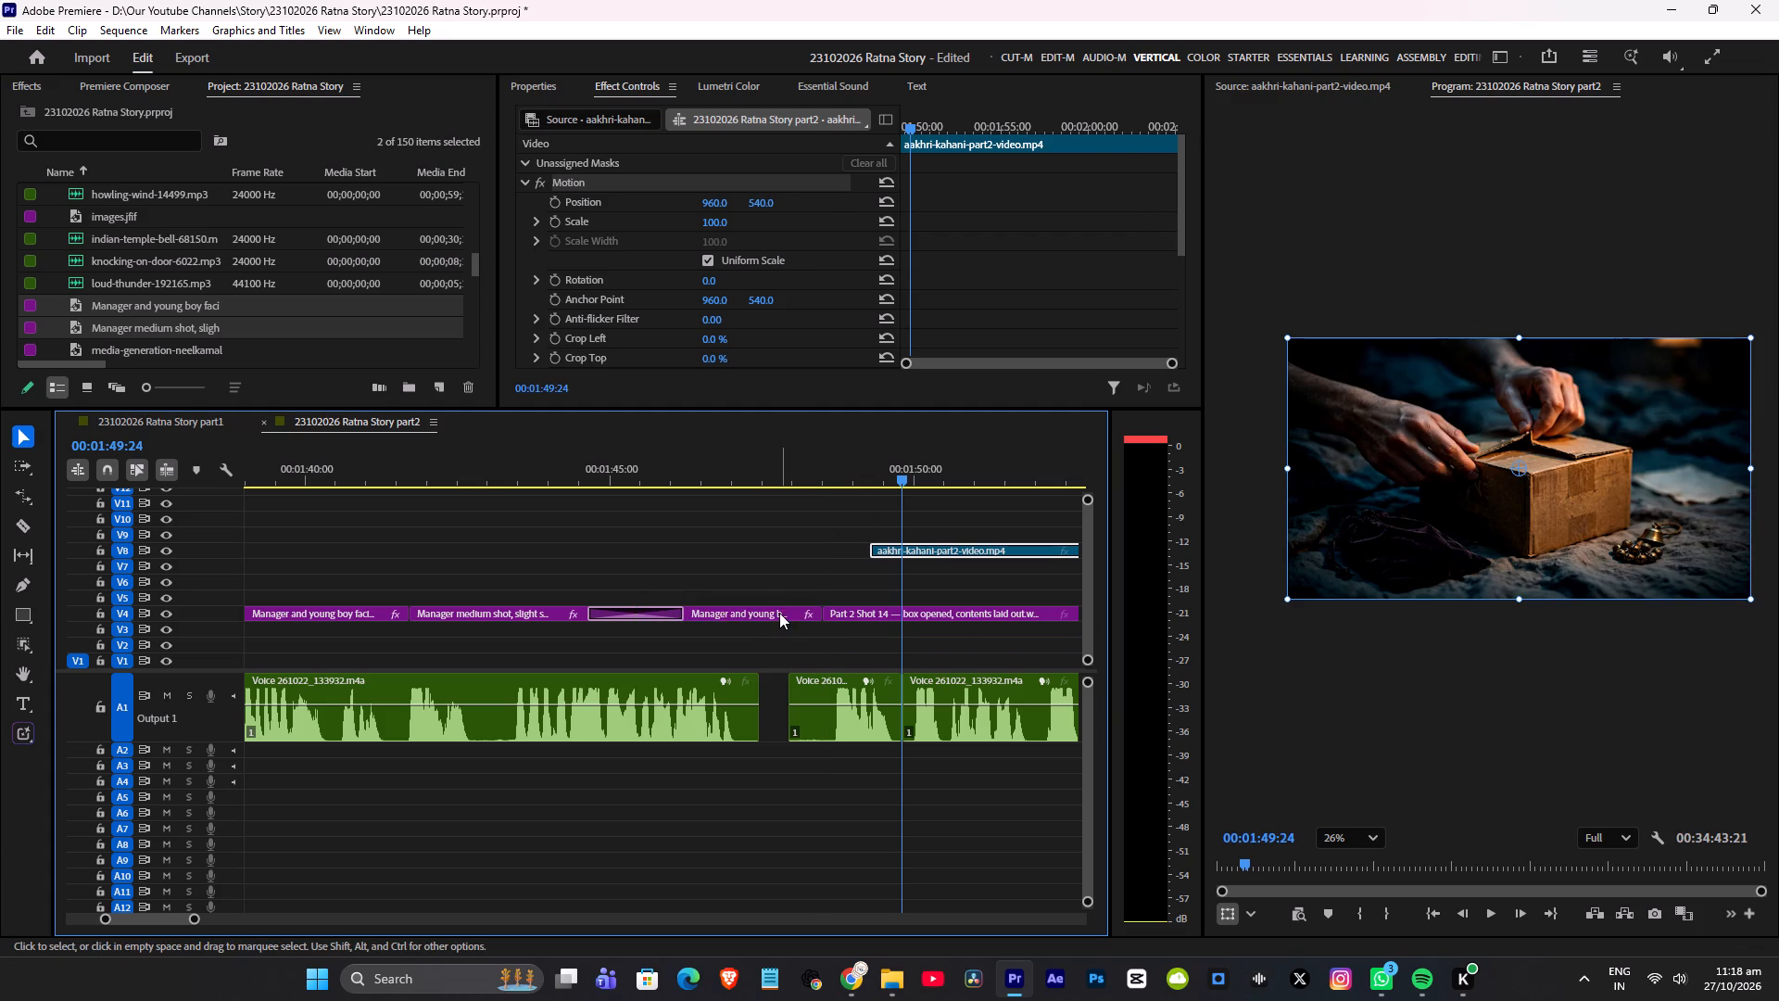
pyautogui.click(779, 613)
pyautogui.moveTo(1142, 220); pyautogui.dragTo(1353, 222)
pyautogui.hotkey('ctrl', 's')
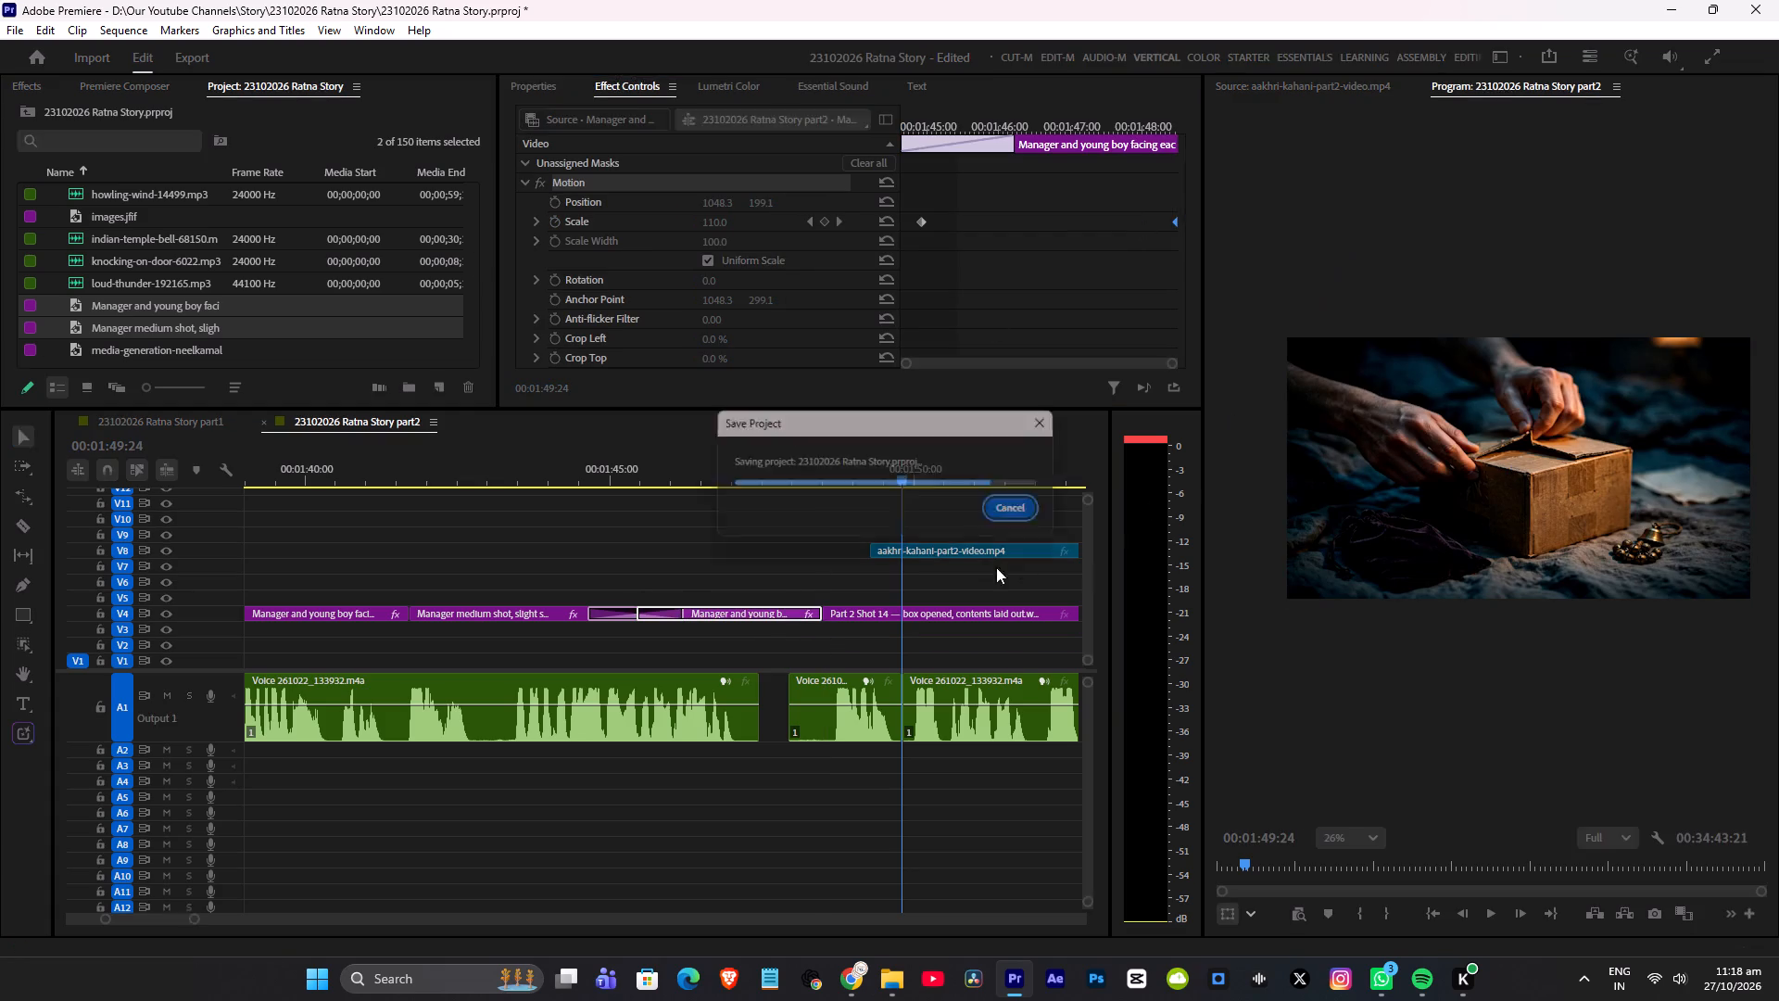
pyautogui.click(798, 471)
pyautogui.press('space')
pyautogui.scroll(-5, 821, 474)
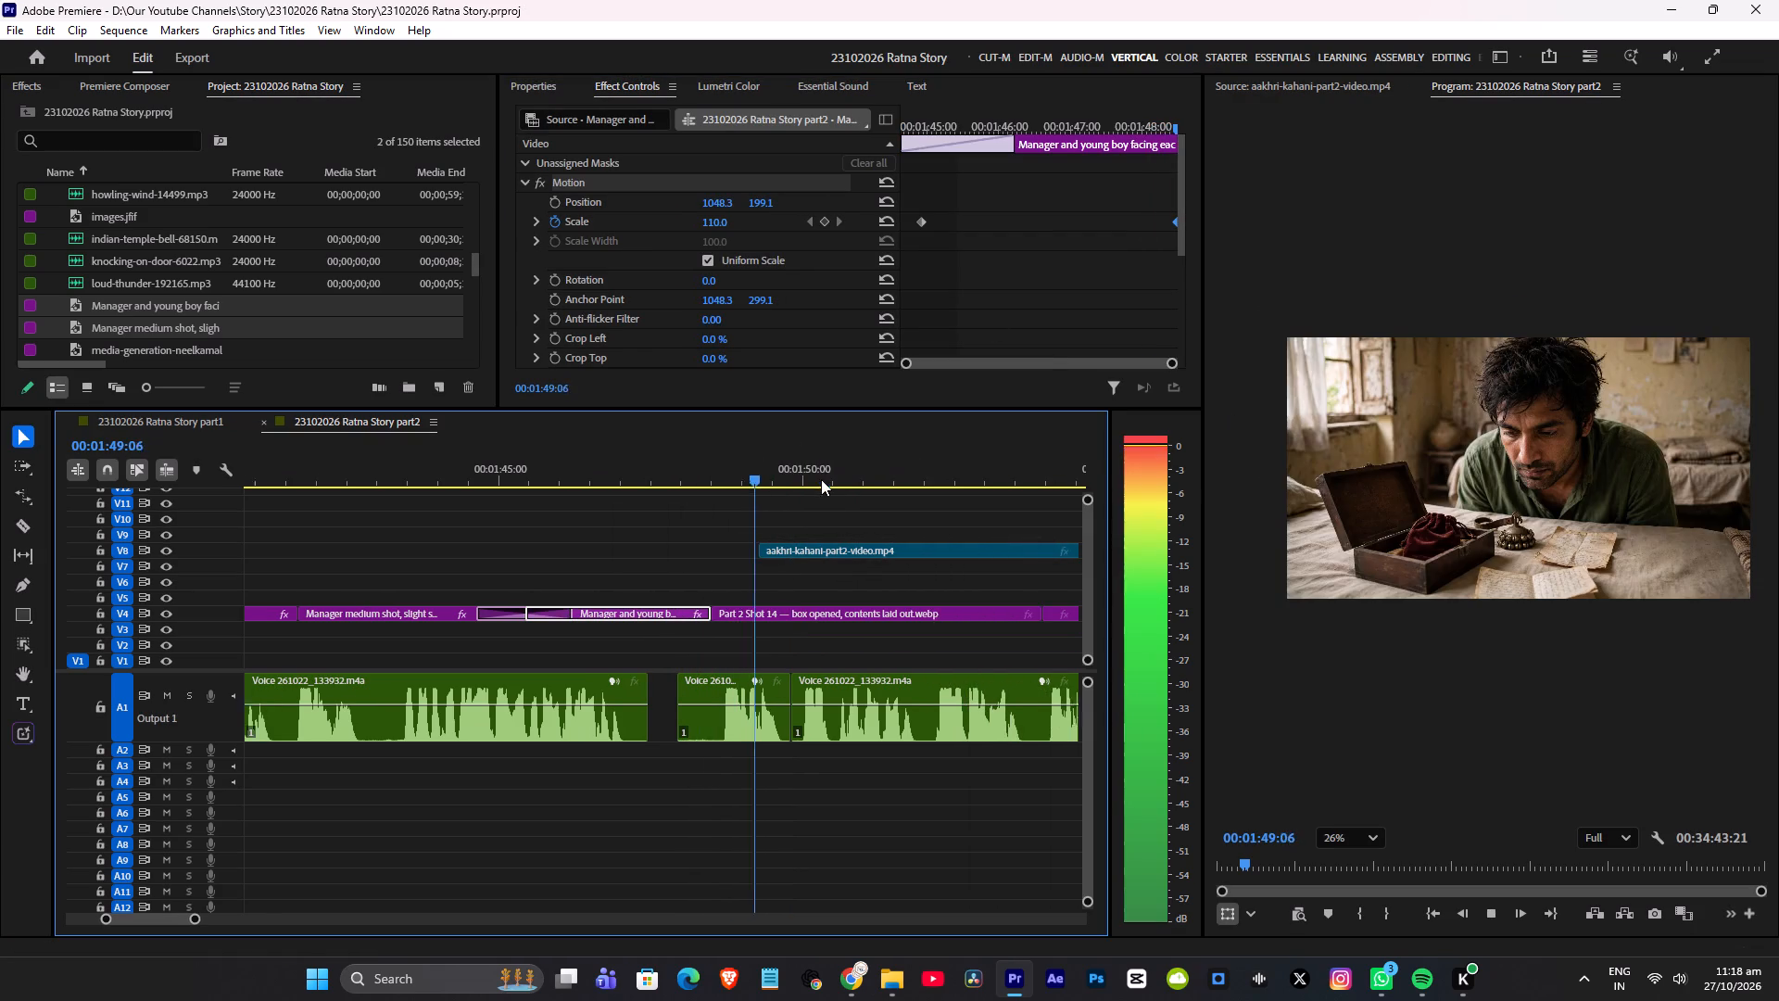
pyautogui.press('space')
pyautogui.click(674, 464)
pyautogui.press('space')
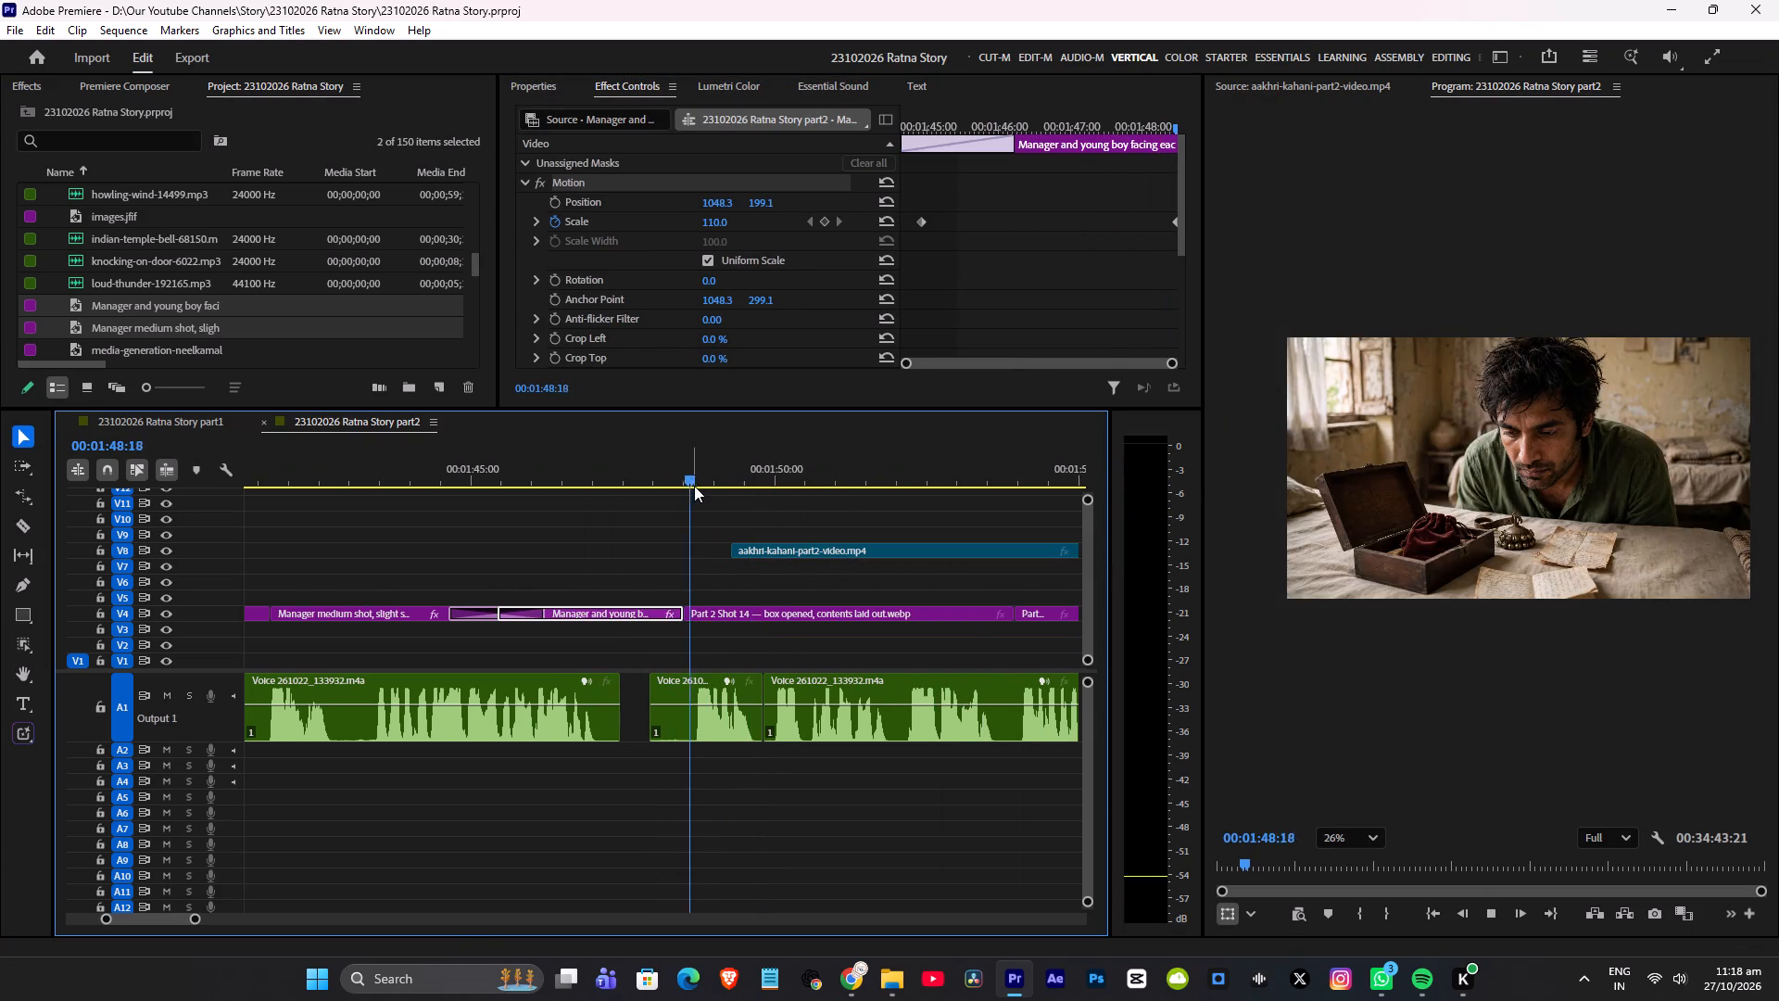
pyautogui.press('space')
# Shift Part 2 Shot 14 and all following clips and narration on every track about 10 frames later.
pyautogui.scroll(-5, 739, 542)
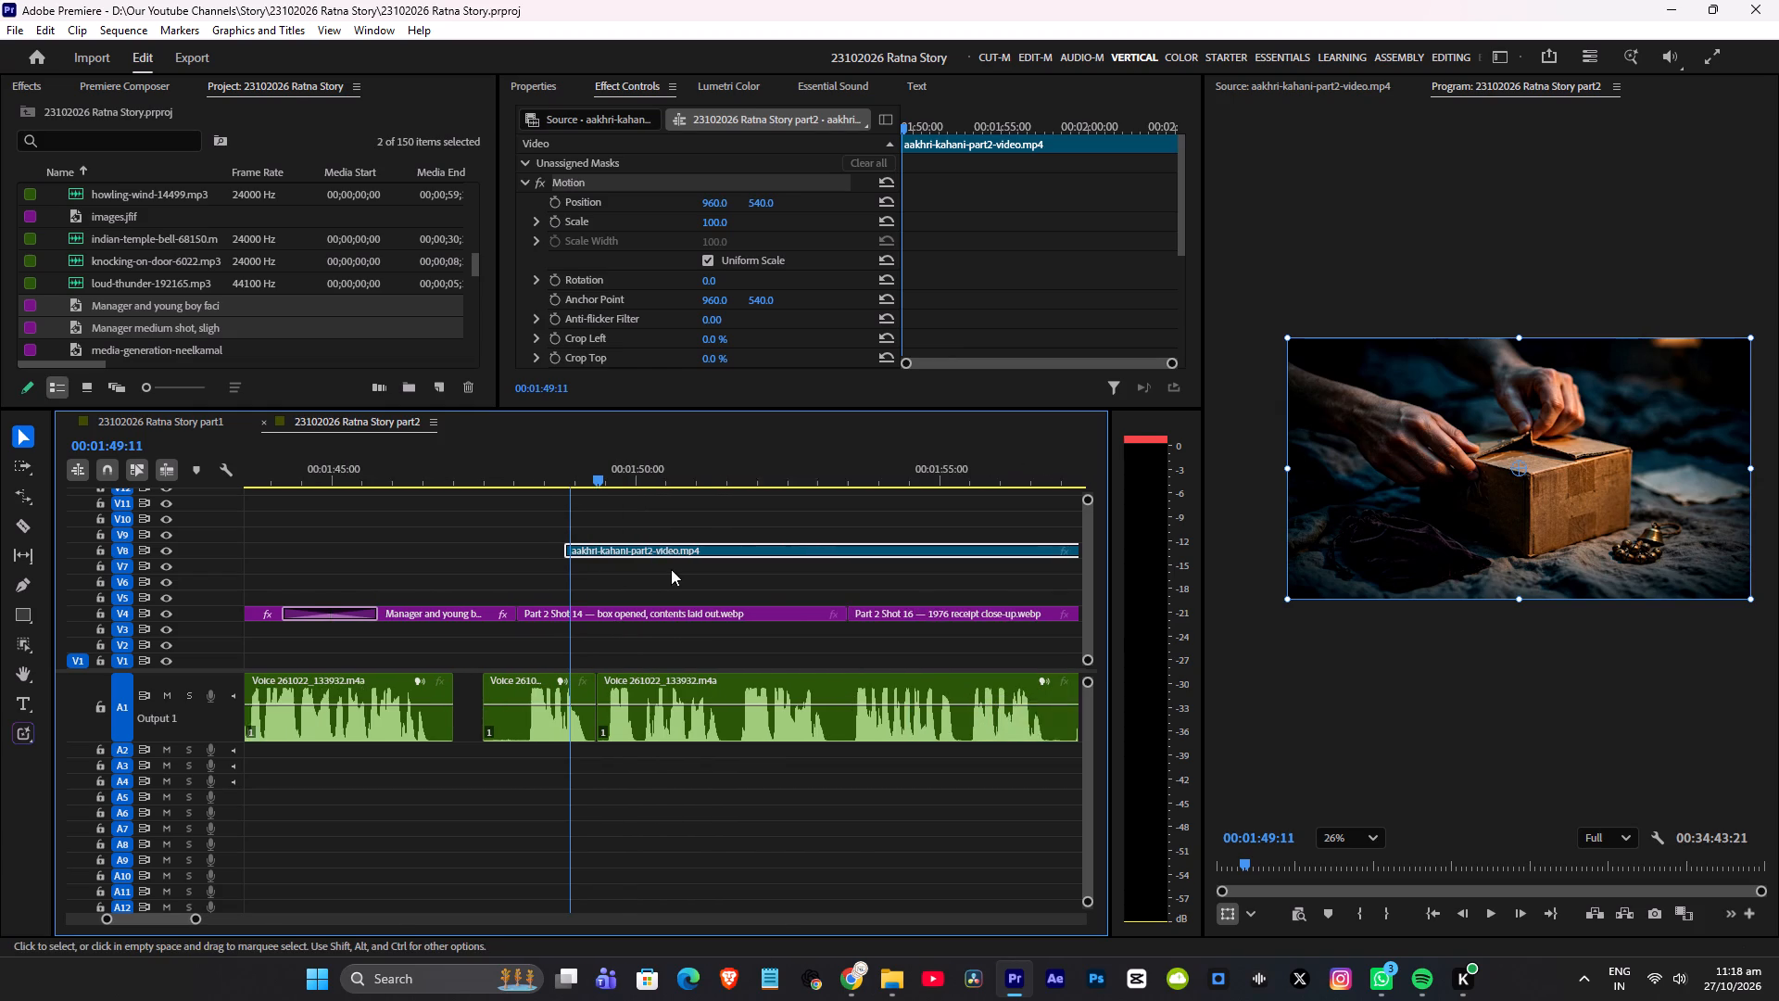
pyautogui.scroll(-2, 671, 569)
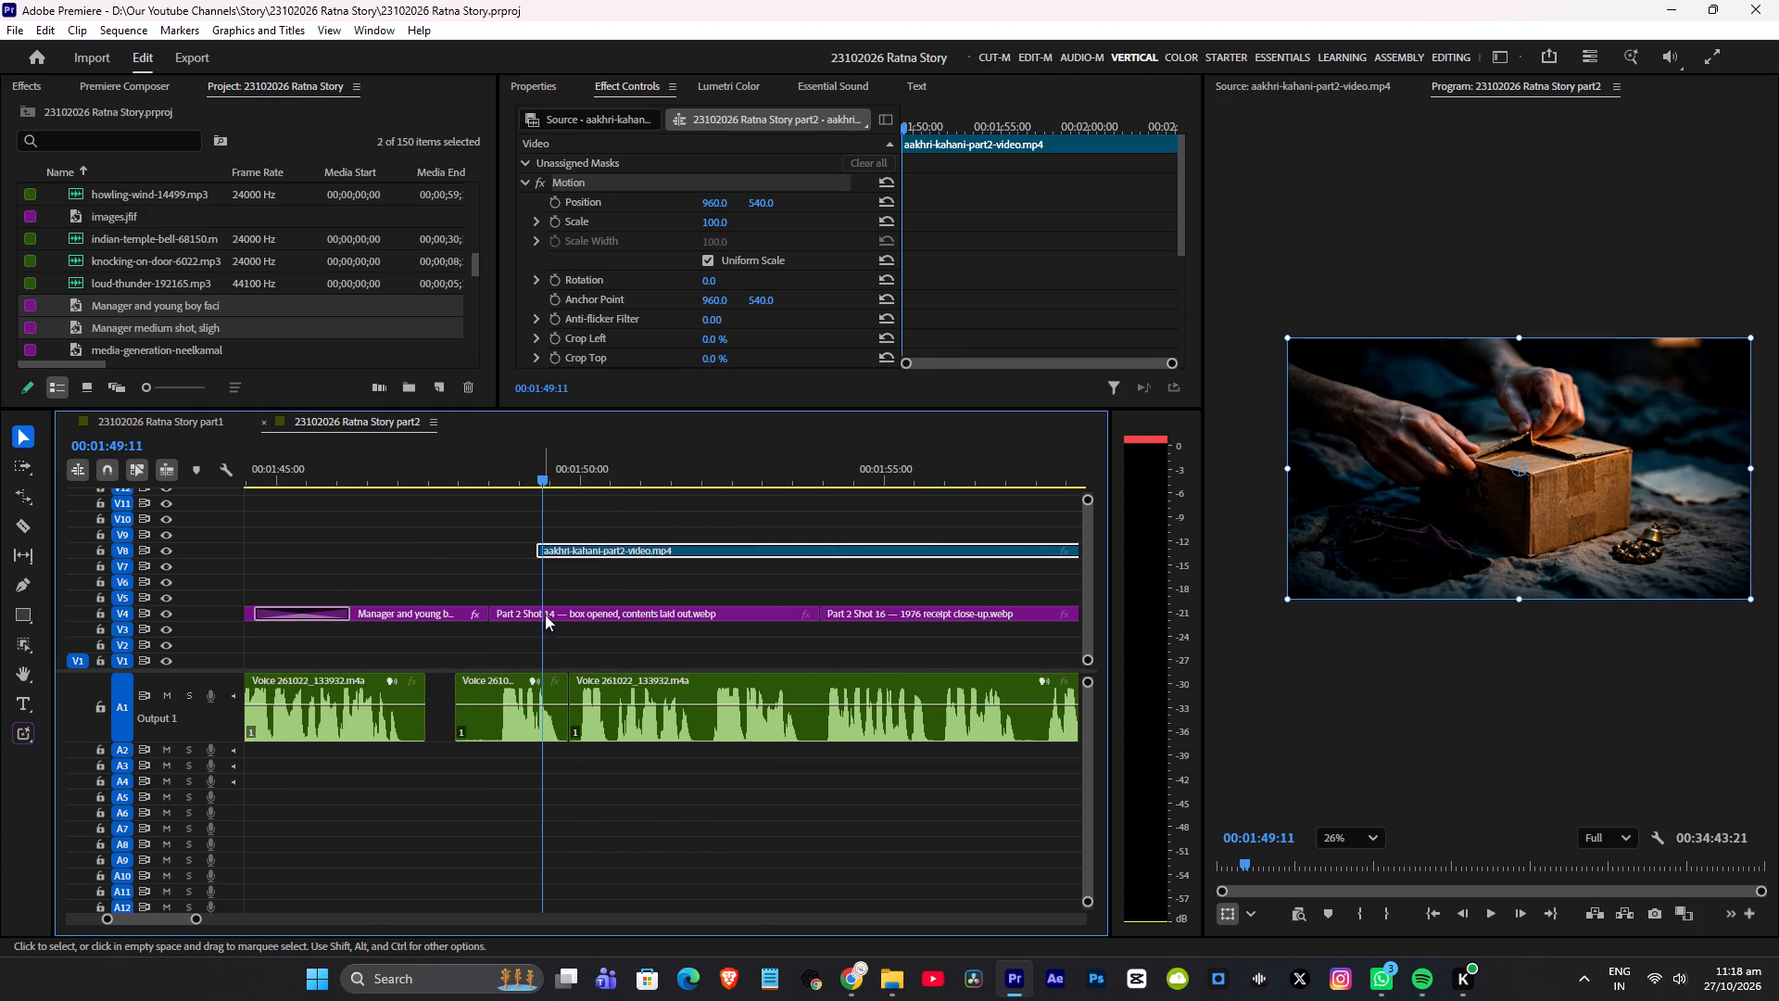
pyautogui.press('a')
pyautogui.click(549, 607)
pyautogui.press('v')
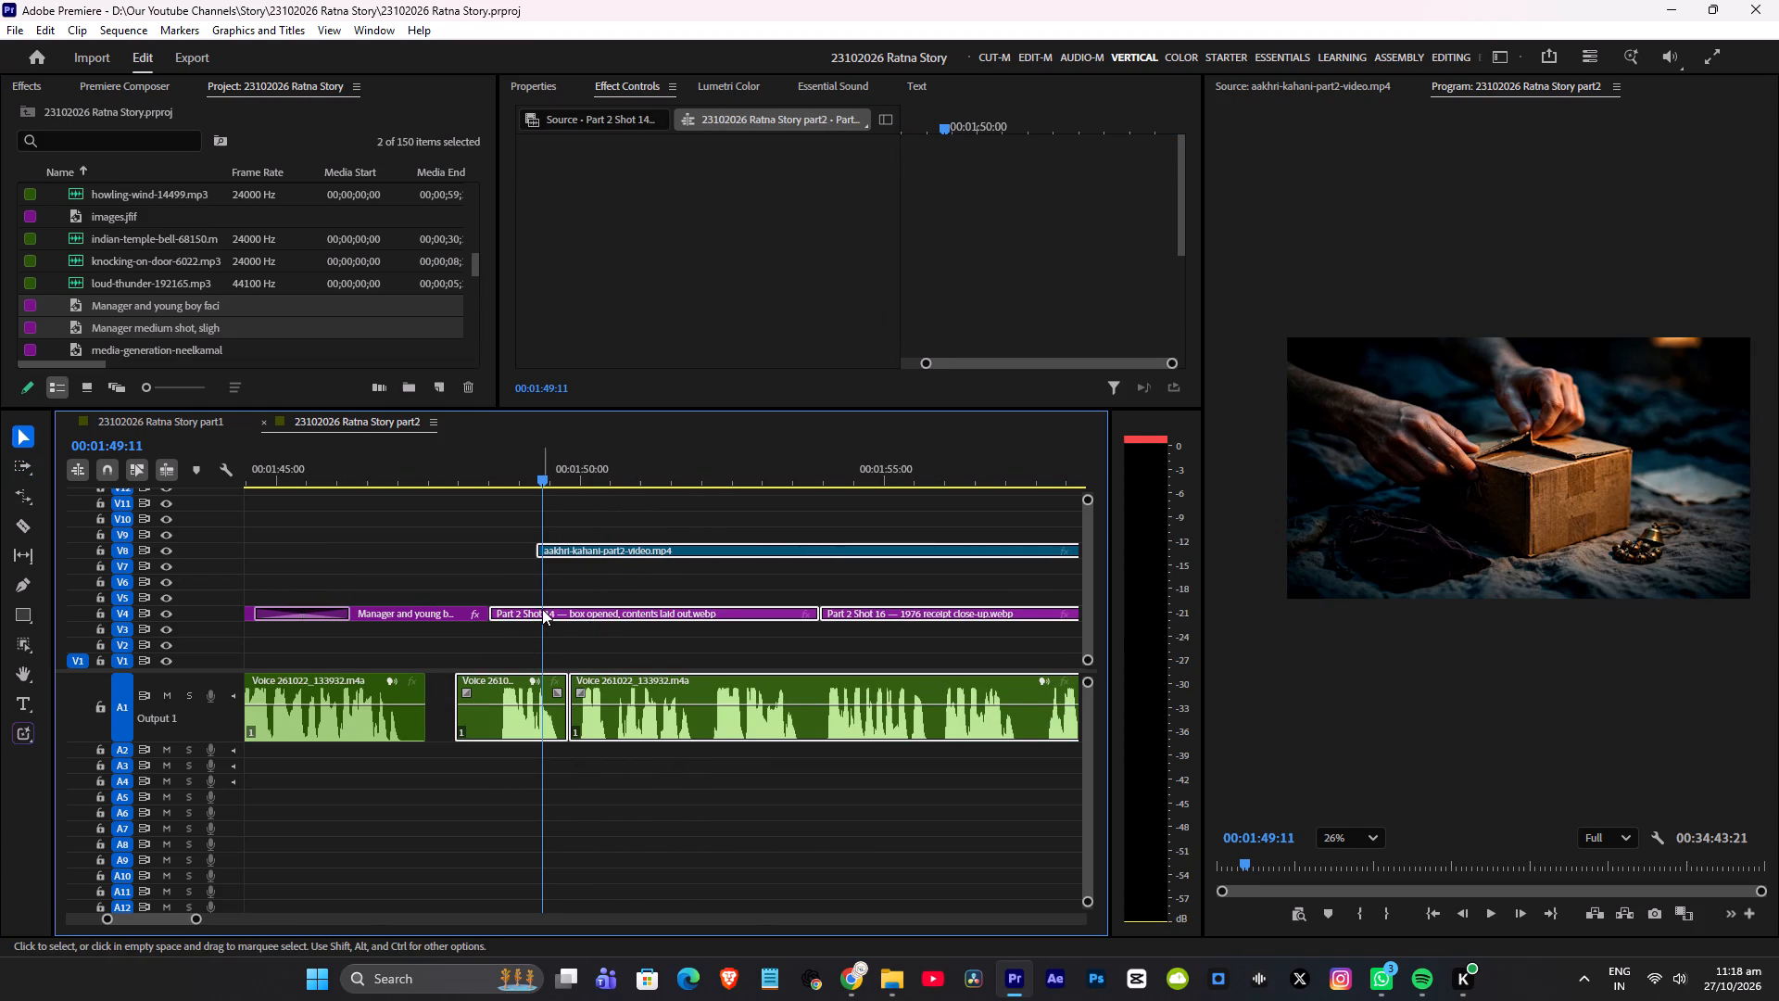
pyautogui.moveTo(538, 609); pyautogui.dragTo(559, 609)
pyautogui.click(510, 571)
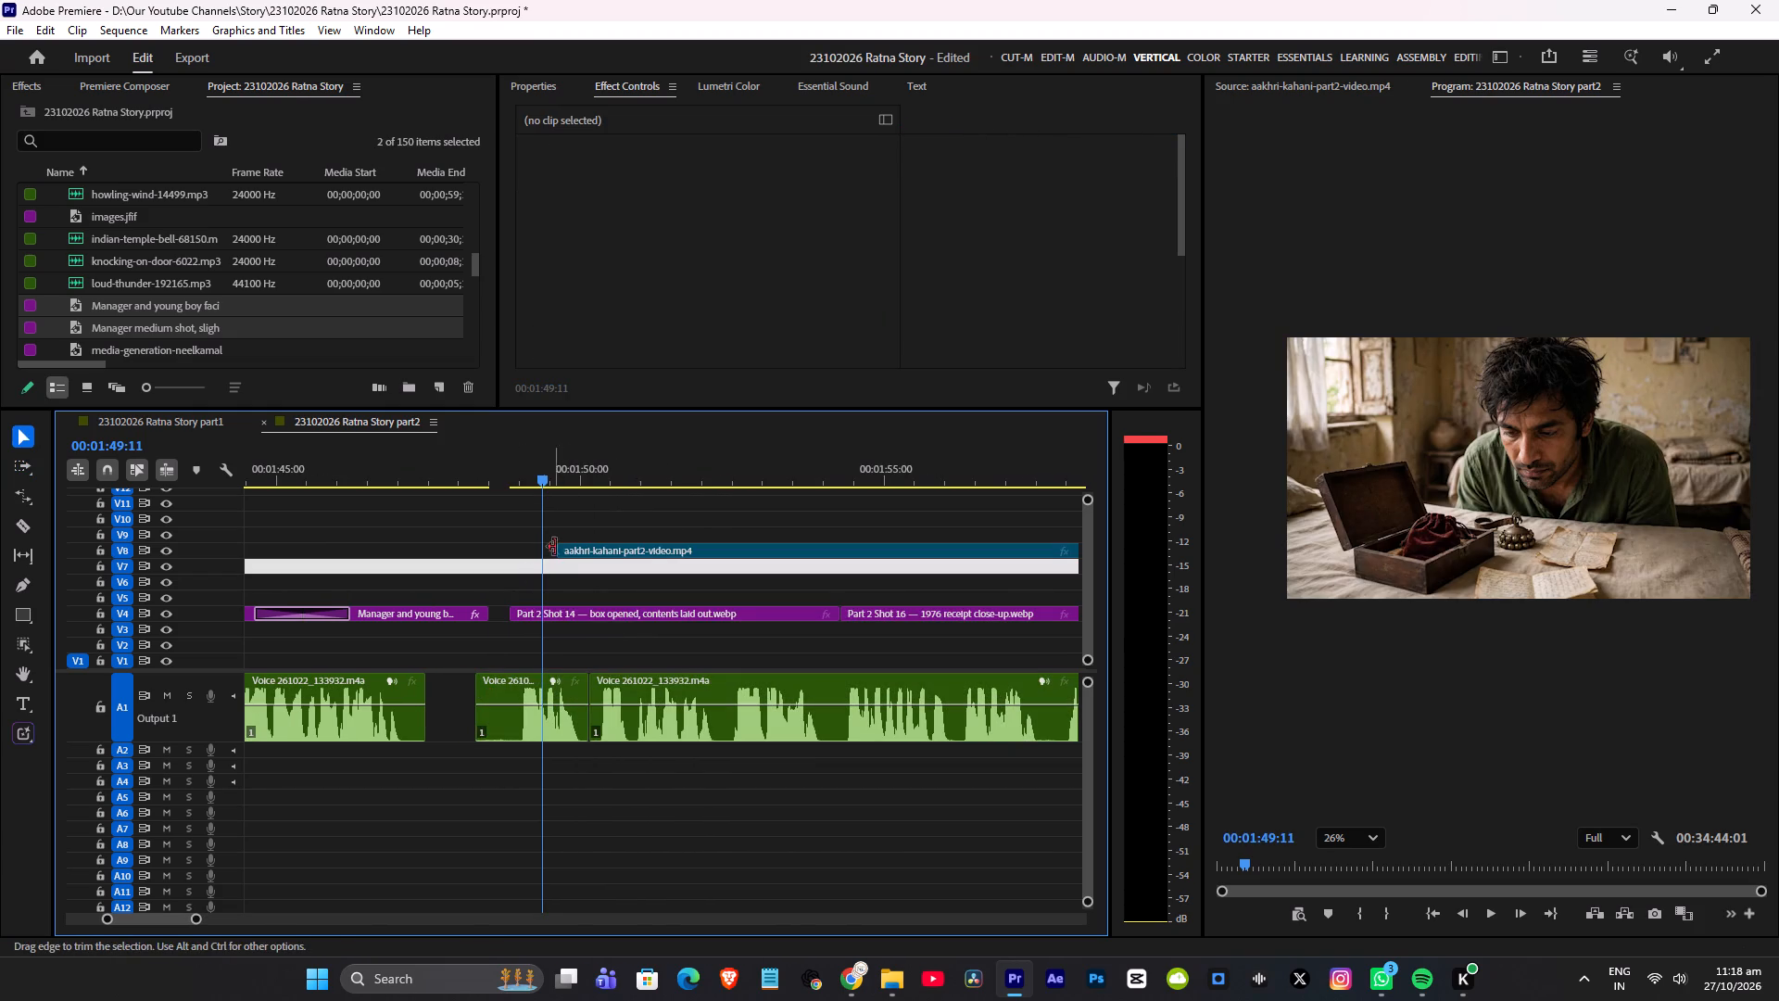
# Move aakhri-kahani-part2-video.mp4 to track V6 so it starts where the second face-to-face clip ends, and play it back.
pyautogui.moveTo(583, 546); pyautogui.dragTo(527, 570)
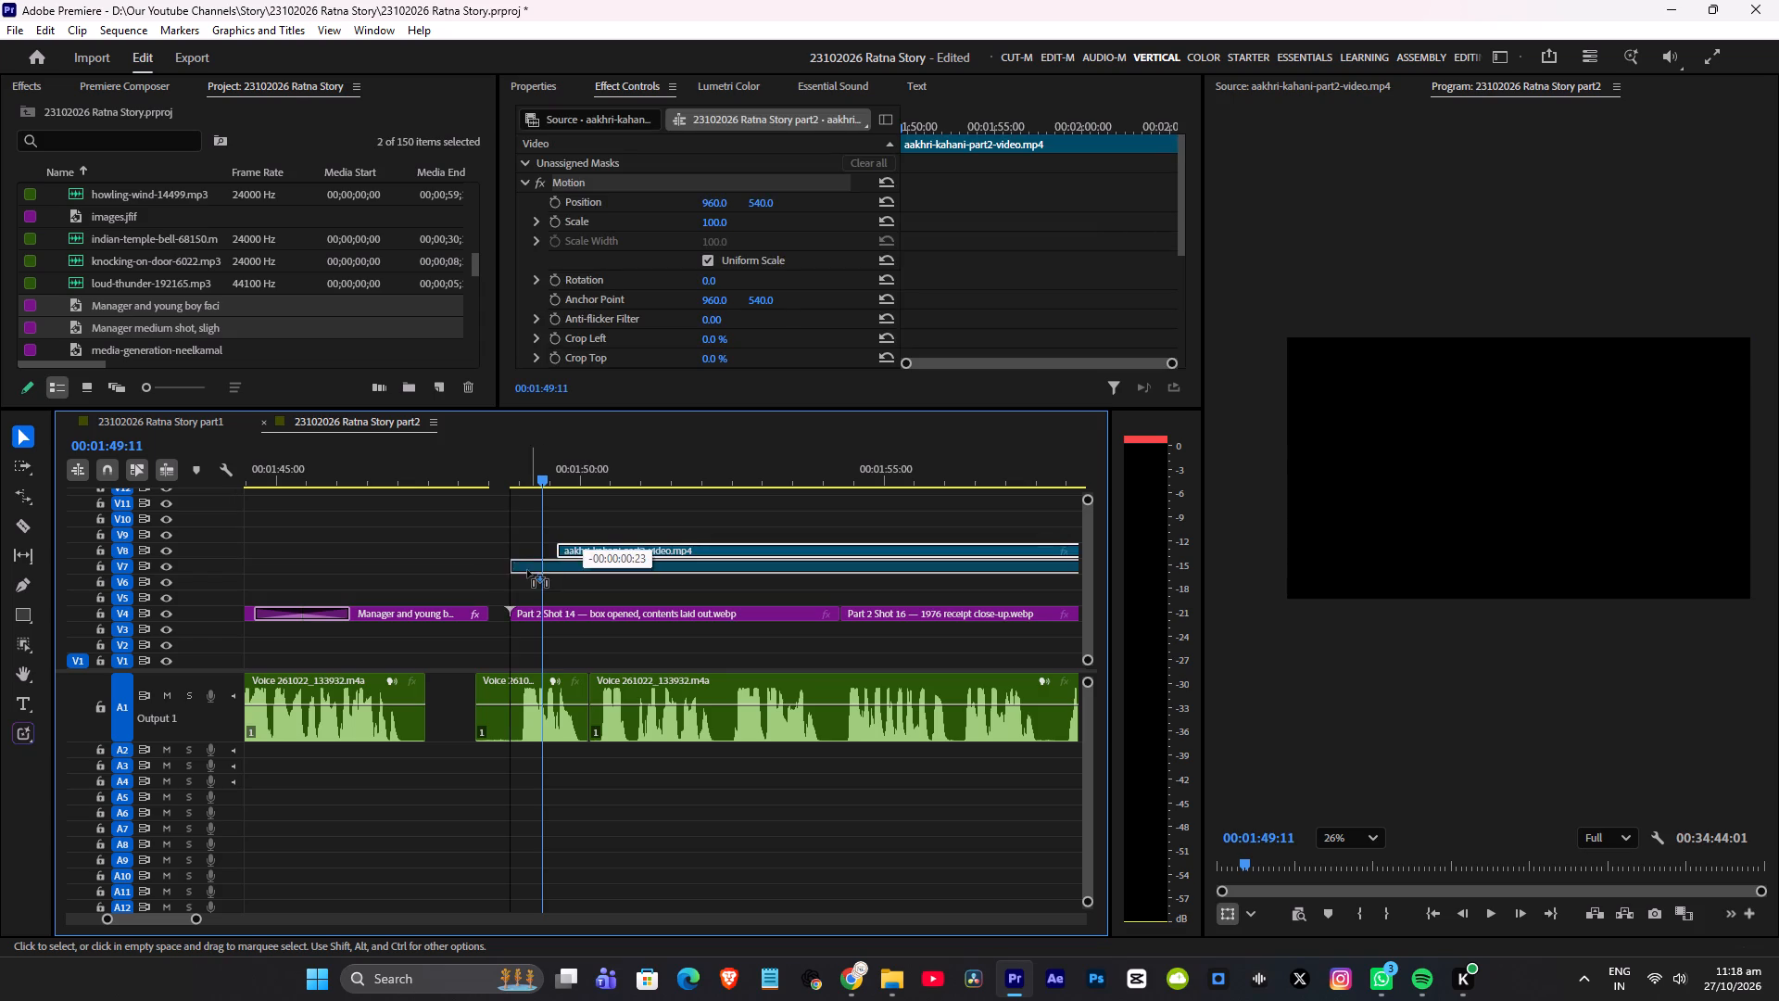
pyautogui.moveTo(527, 570); pyautogui.dragTo(516, 575)
pyautogui.click(486, 485)
pyautogui.press('space')
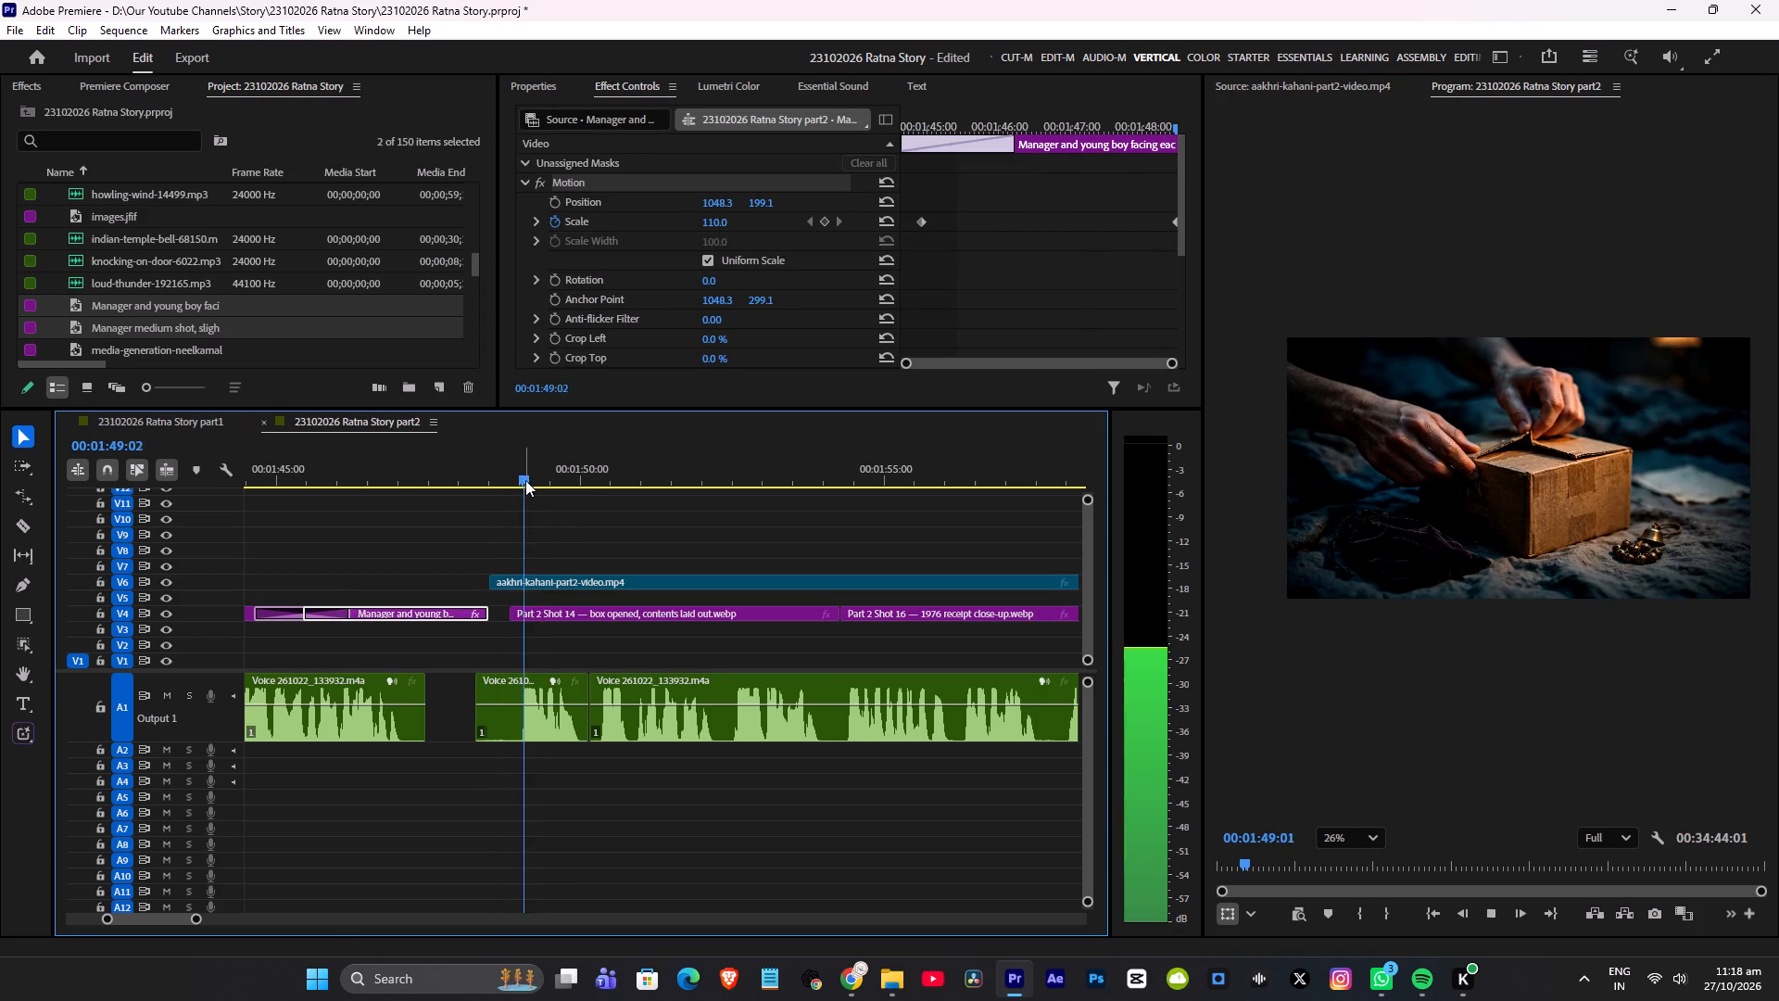
pyautogui.keyDown('alt'); pyautogui.scroll(-4, 557, 497); pyautogui.keyUp('alt')
pyautogui.scroll(-3, 595, 507)
pyautogui.keyDown('alt'); pyautogui.scroll(4, 585, 531); pyautogui.keyUp('alt')
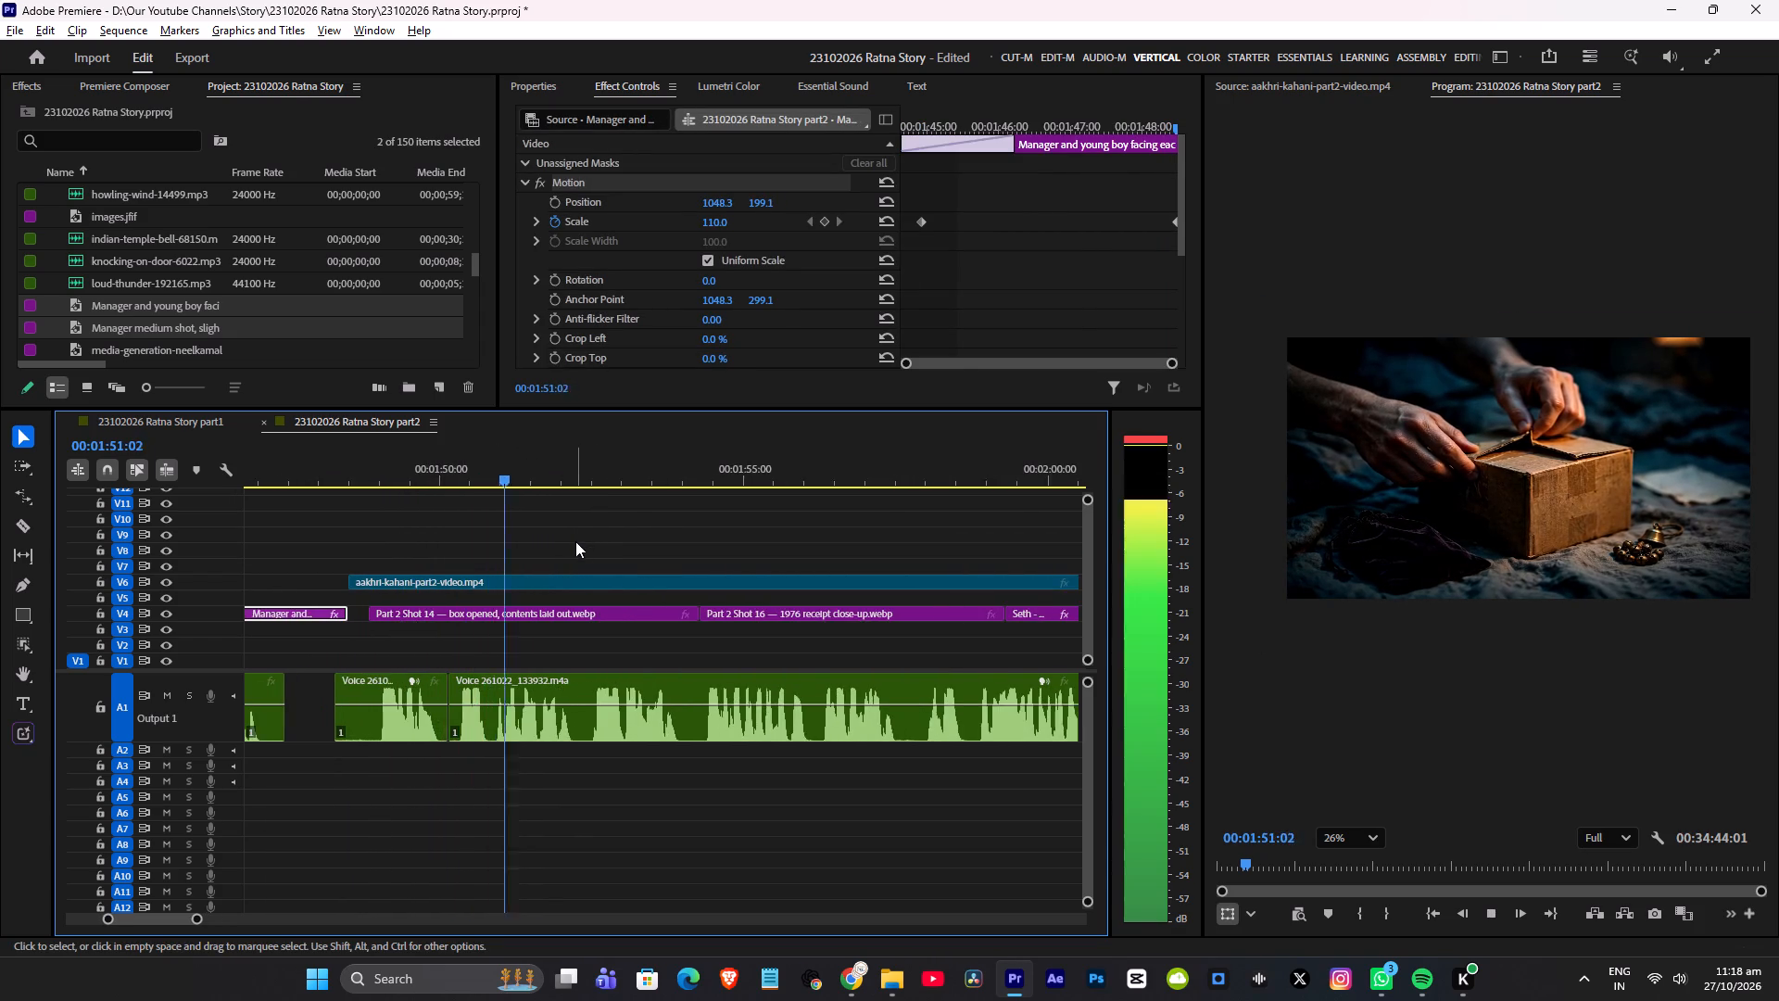
# Delete the Part 2 Shot 14 box-opened image beneath the video on V4.
pyautogui.keyDown('alt'); pyautogui.scroll(-5, 575, 541); pyautogui.keyUp('alt')
pyautogui.click(567, 608)
pyautogui.press('Delete')
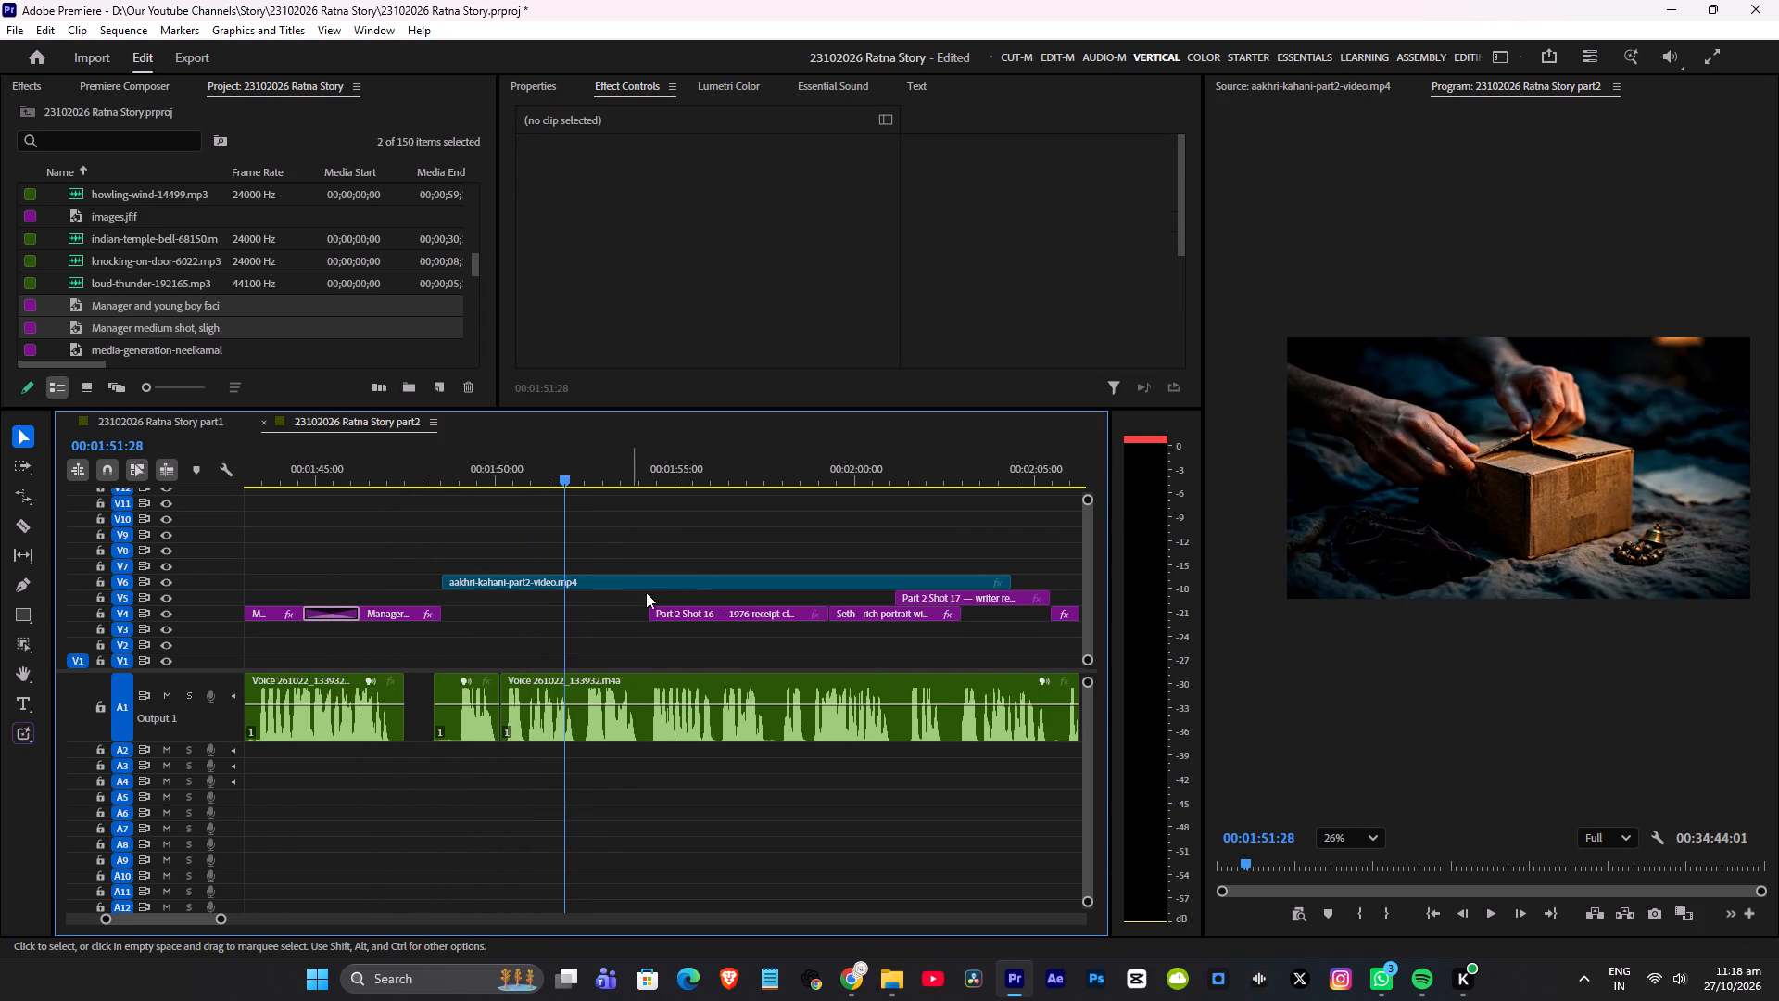
# Play back the box-opening video against the narration and toggle track V6's visibility to check what lies beneath it.
pyautogui.press('space')
pyautogui.keyDown('alt'); pyautogui.scroll(3, 729, 577); pyautogui.keyUp('alt')
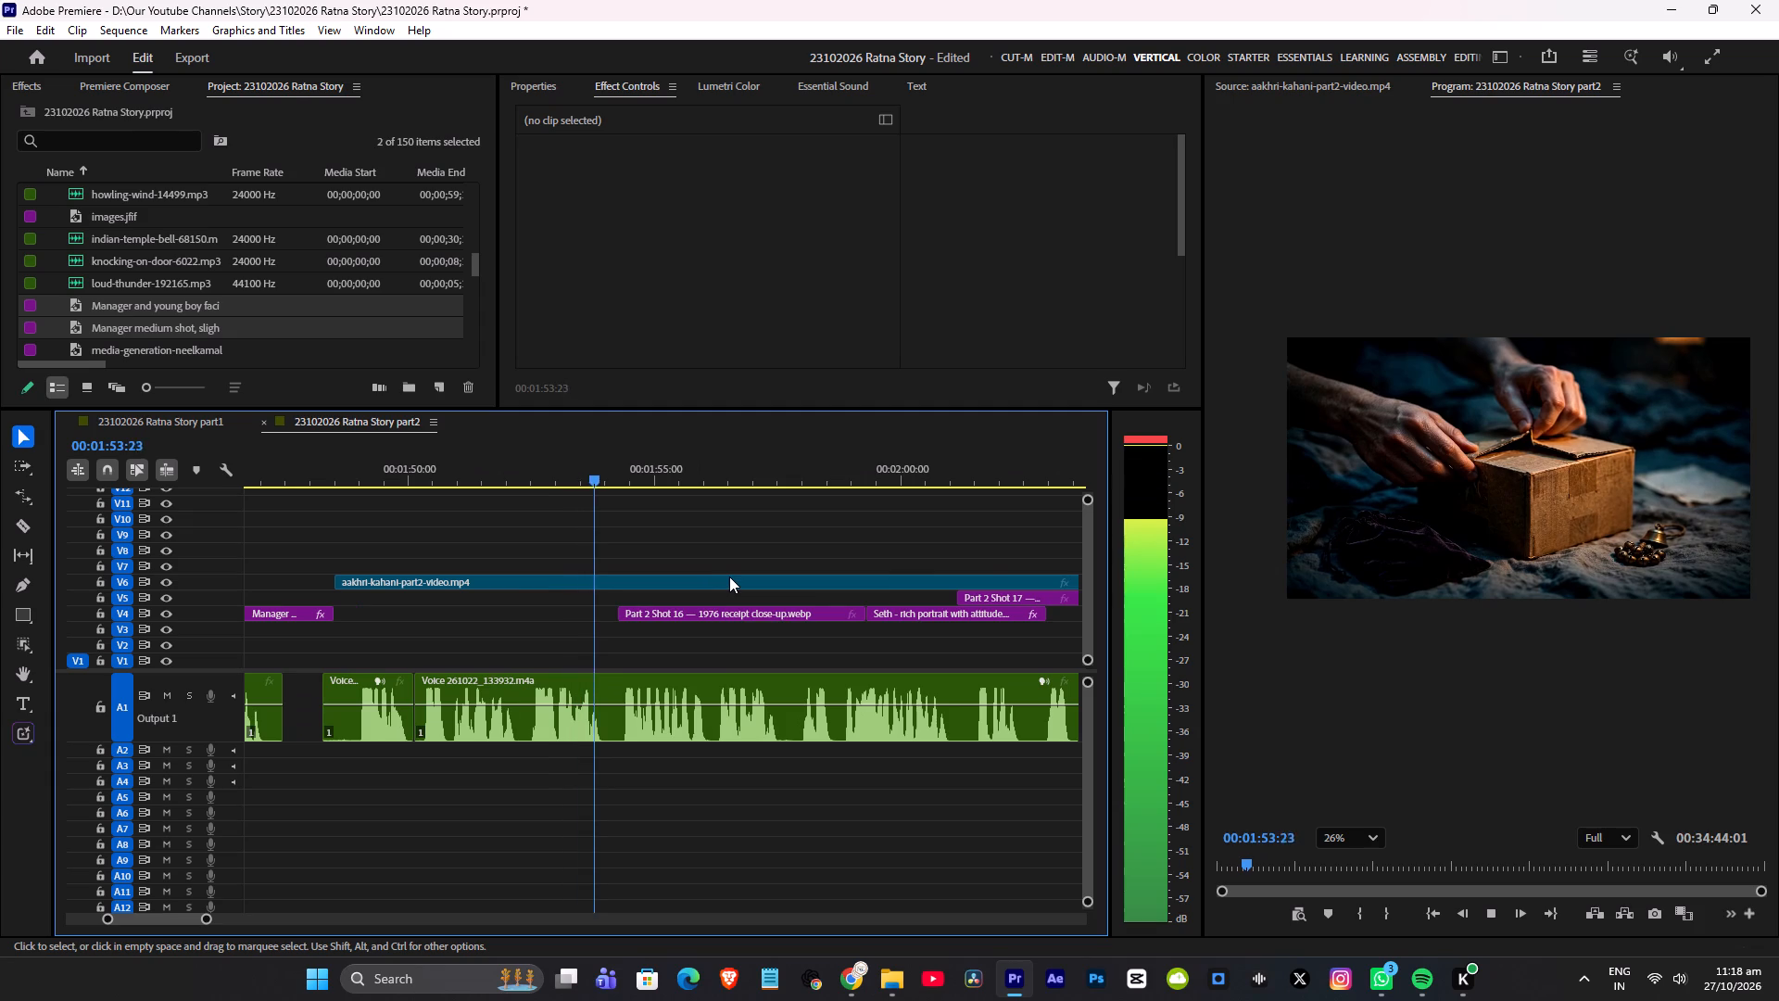
pyautogui.keyDown('alt'); pyautogui.scroll(-6, 778, 564); pyautogui.keyUp('alt')
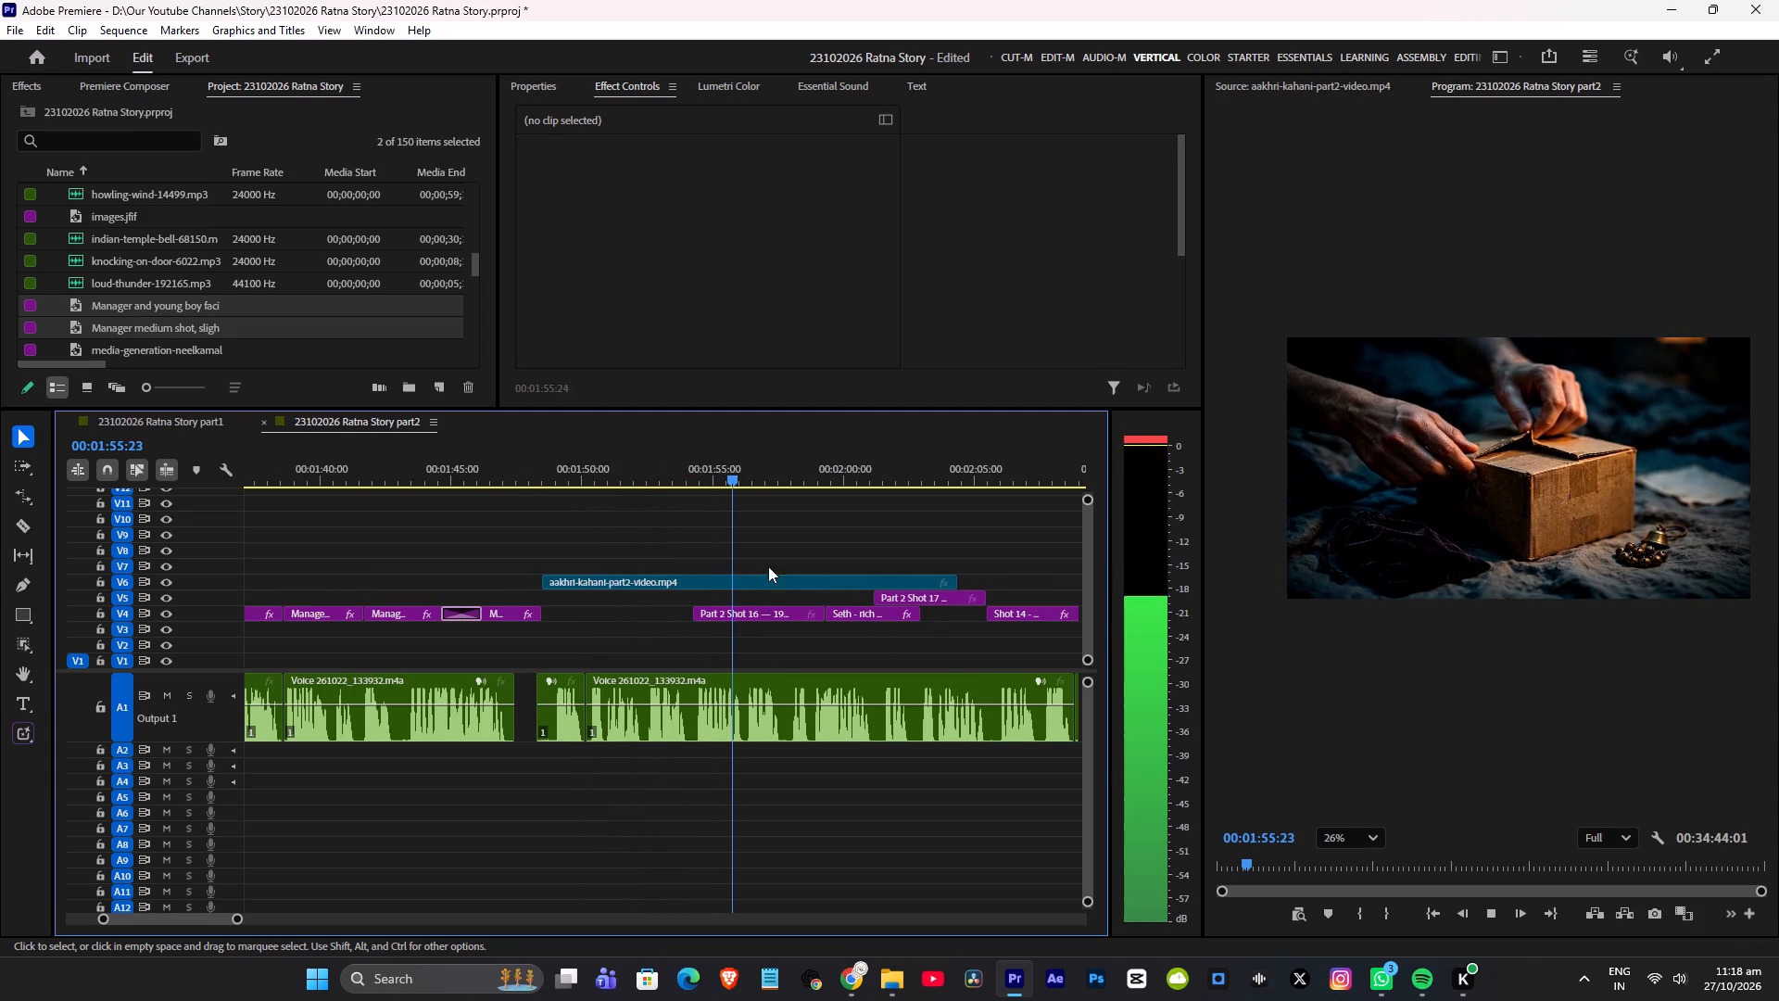
pyautogui.press('space')
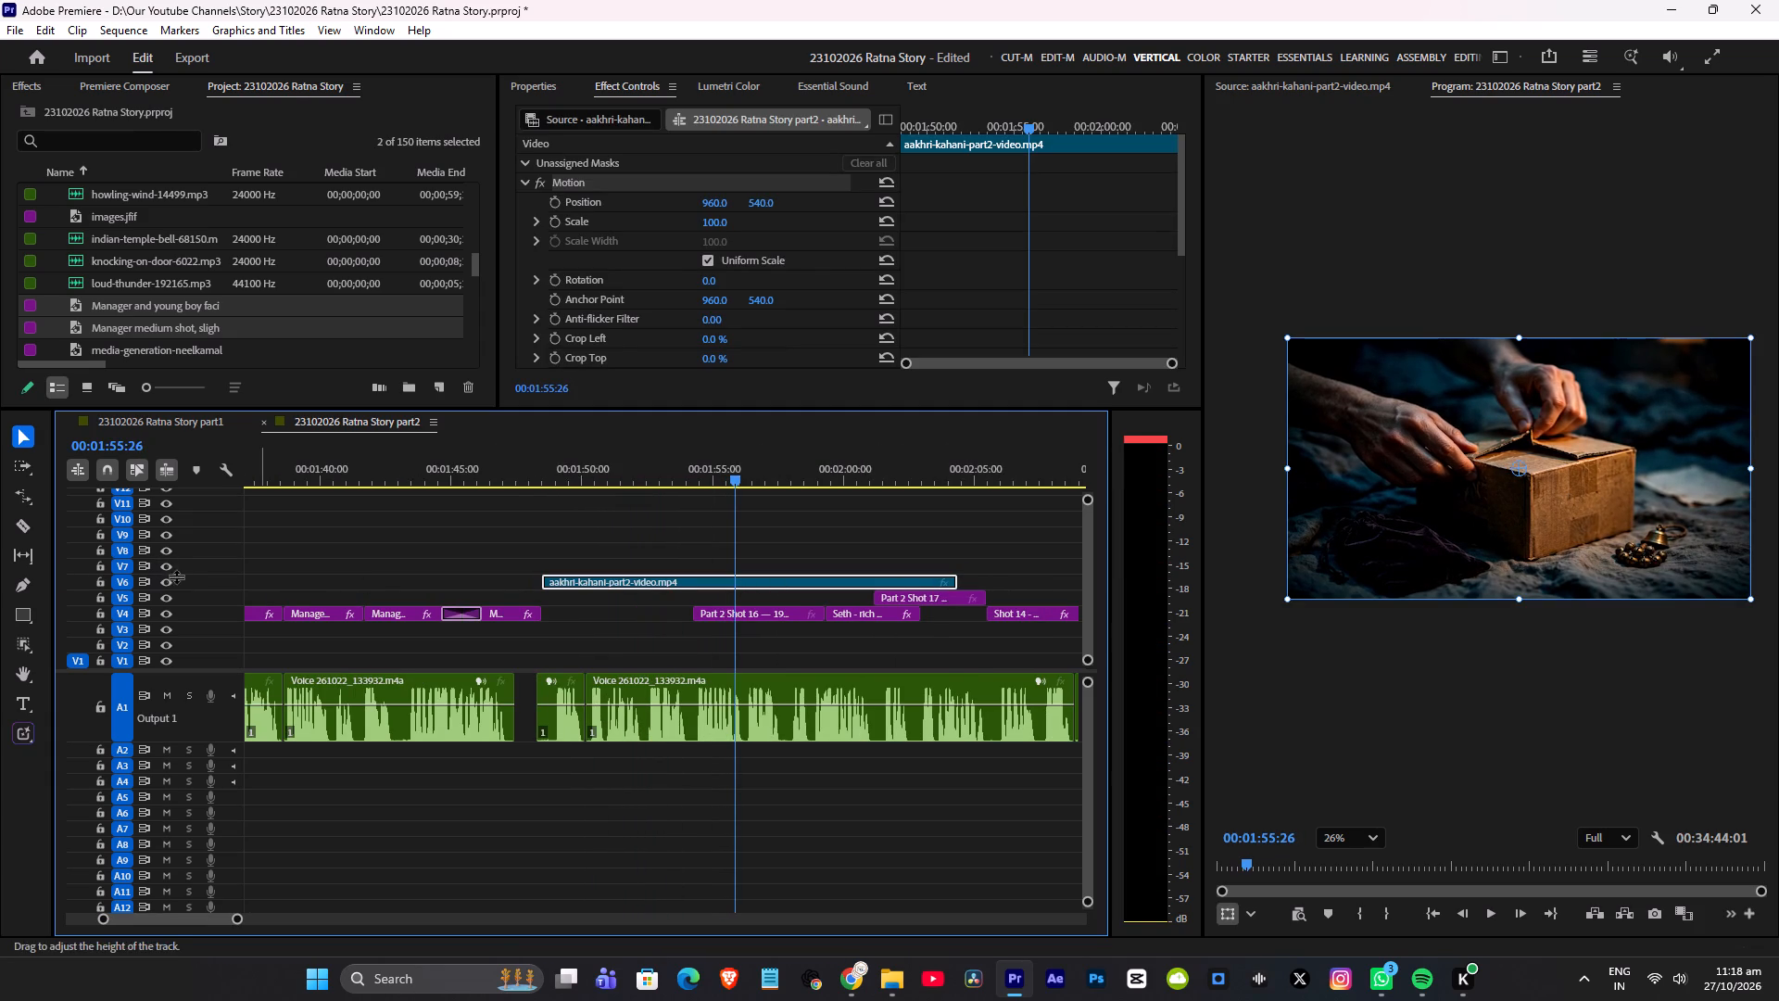
pyautogui.click(170, 581)
pyautogui.click(170, 581)
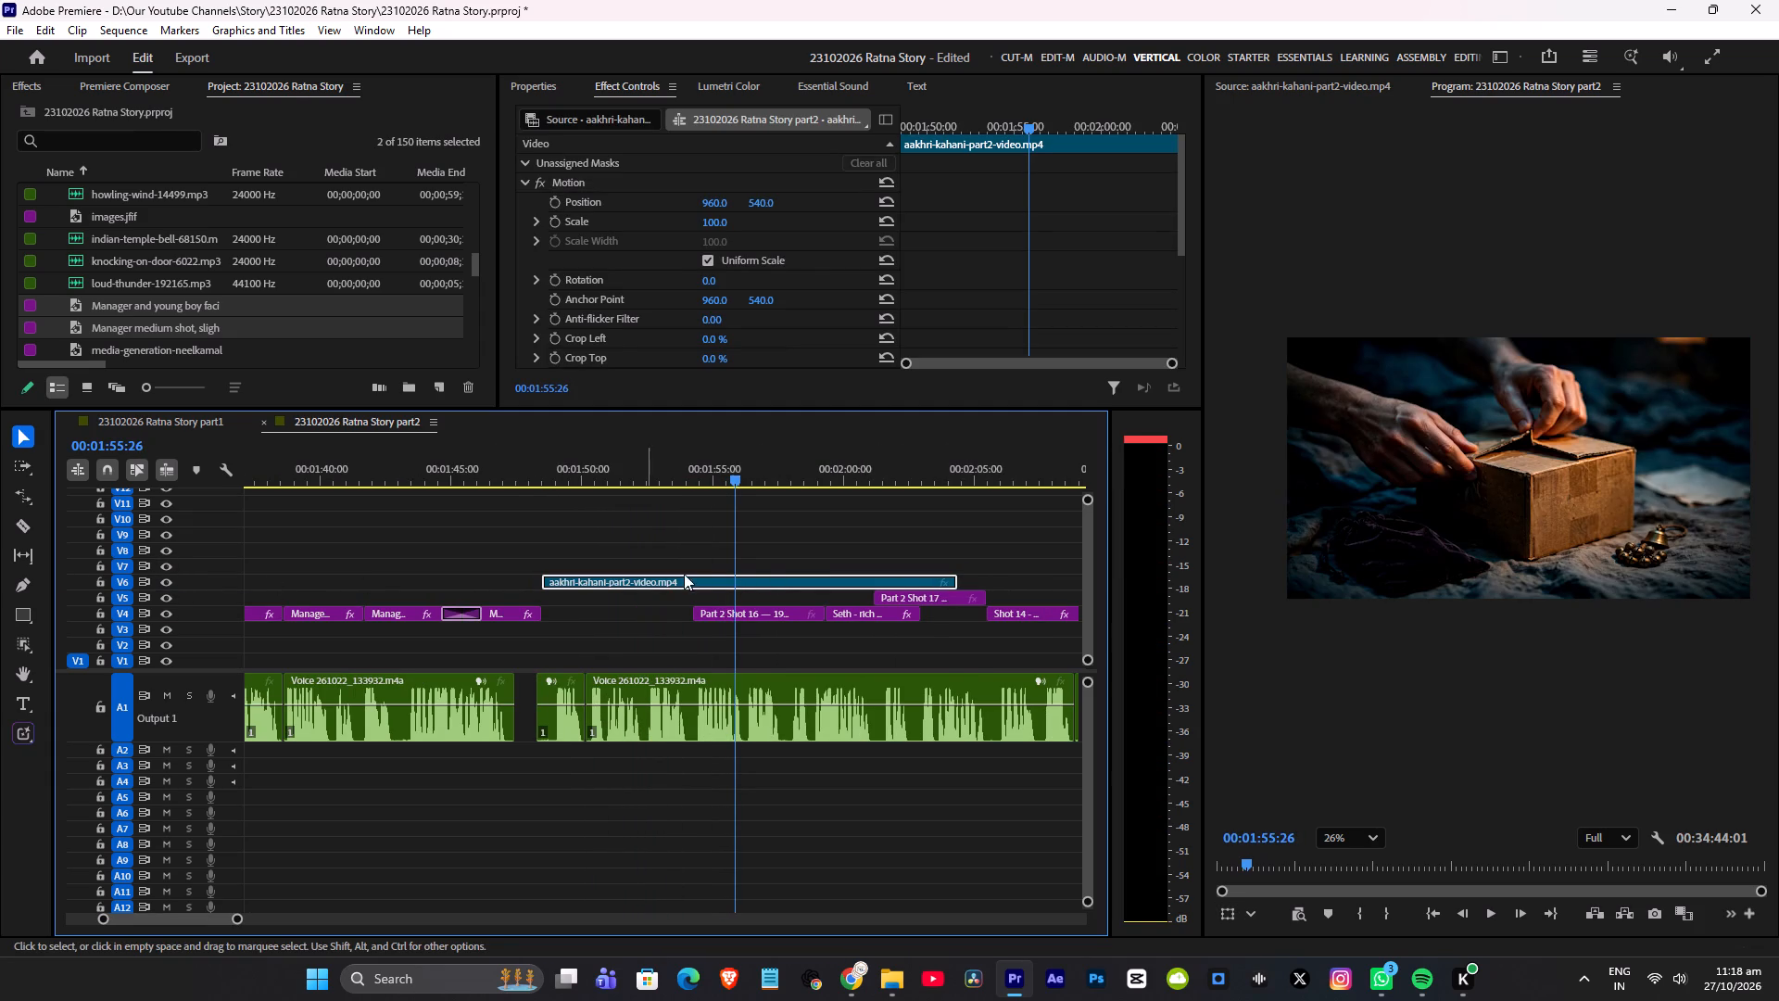
# Trim the end of aakhri-kahani-part2-video.mp4 on V6 back to where the Part 2 Shot 16 clip starts.
pyautogui.press('space')
pyautogui.keyDown('alt'); pyautogui.scroll(4, 866, 582); pyautogui.keyUp('alt')
pyautogui.moveTo(1011, 581); pyautogui.dragTo(849, 582)
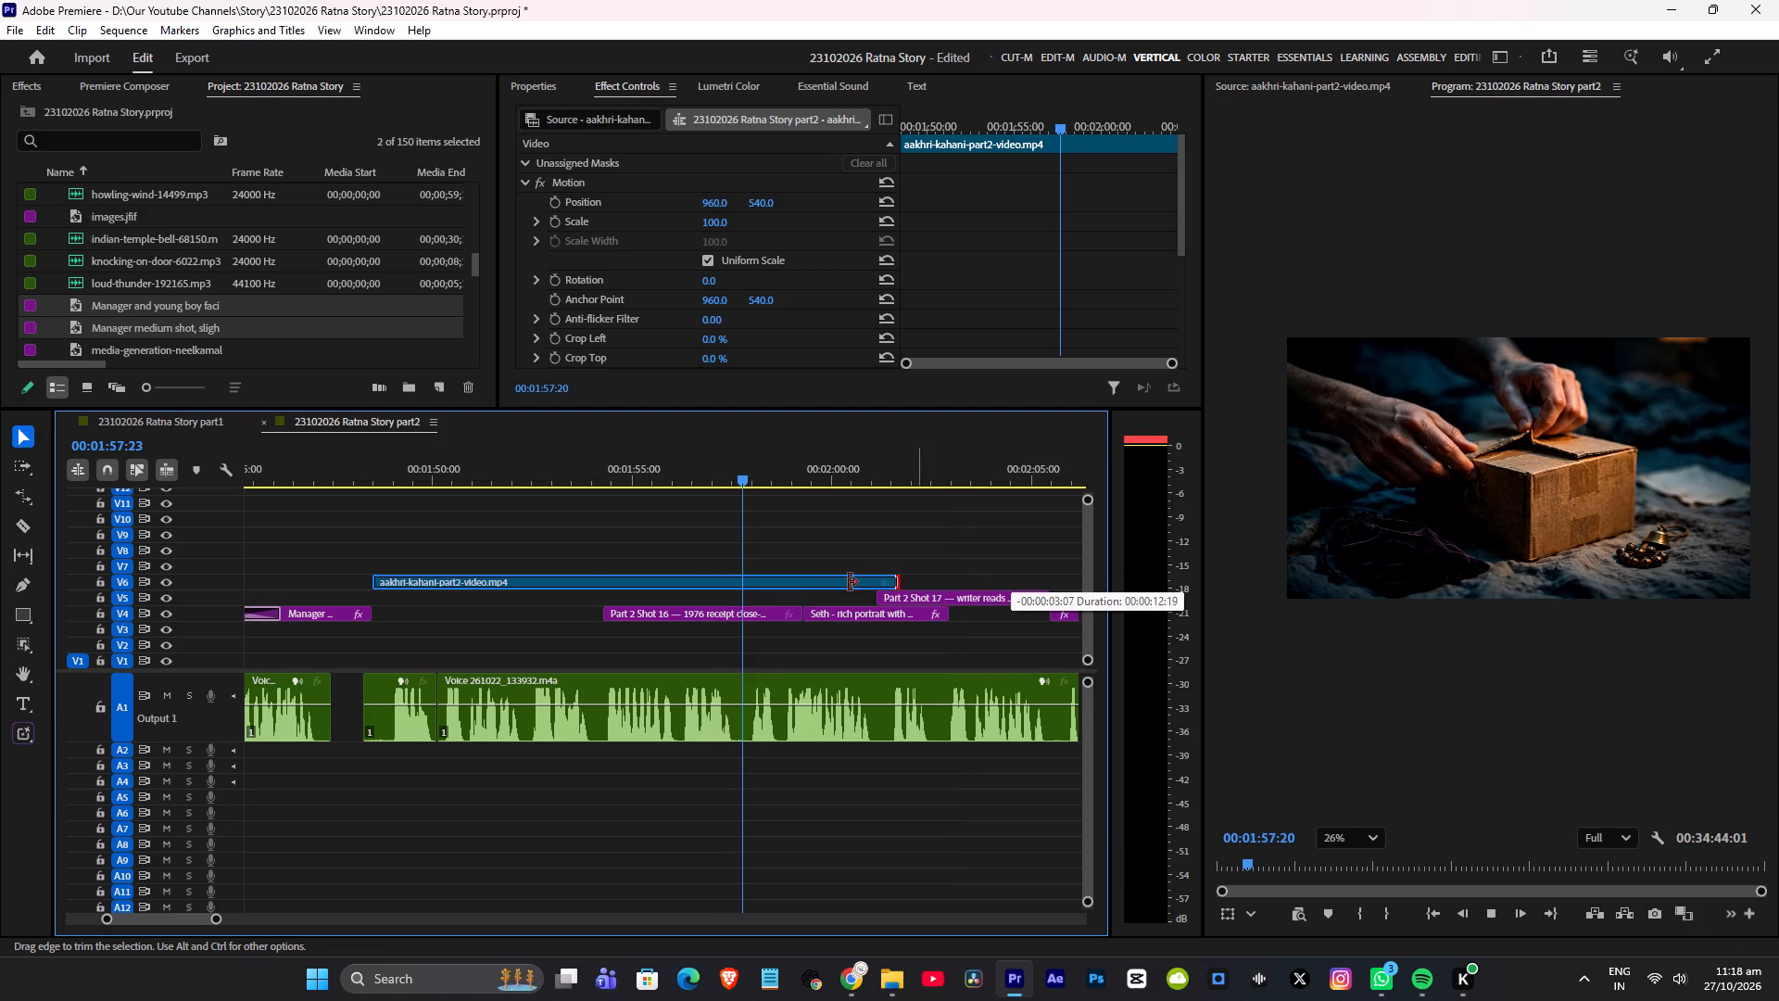
pyautogui.moveTo(849, 582); pyautogui.dragTo(614, 582)
# Move the trimmed box-opening video down into the gap on V4, keeping its start time, and save the project.
pyautogui.press('space')
pyautogui.moveTo(512, 582); pyautogui.dragTo(504, 611)
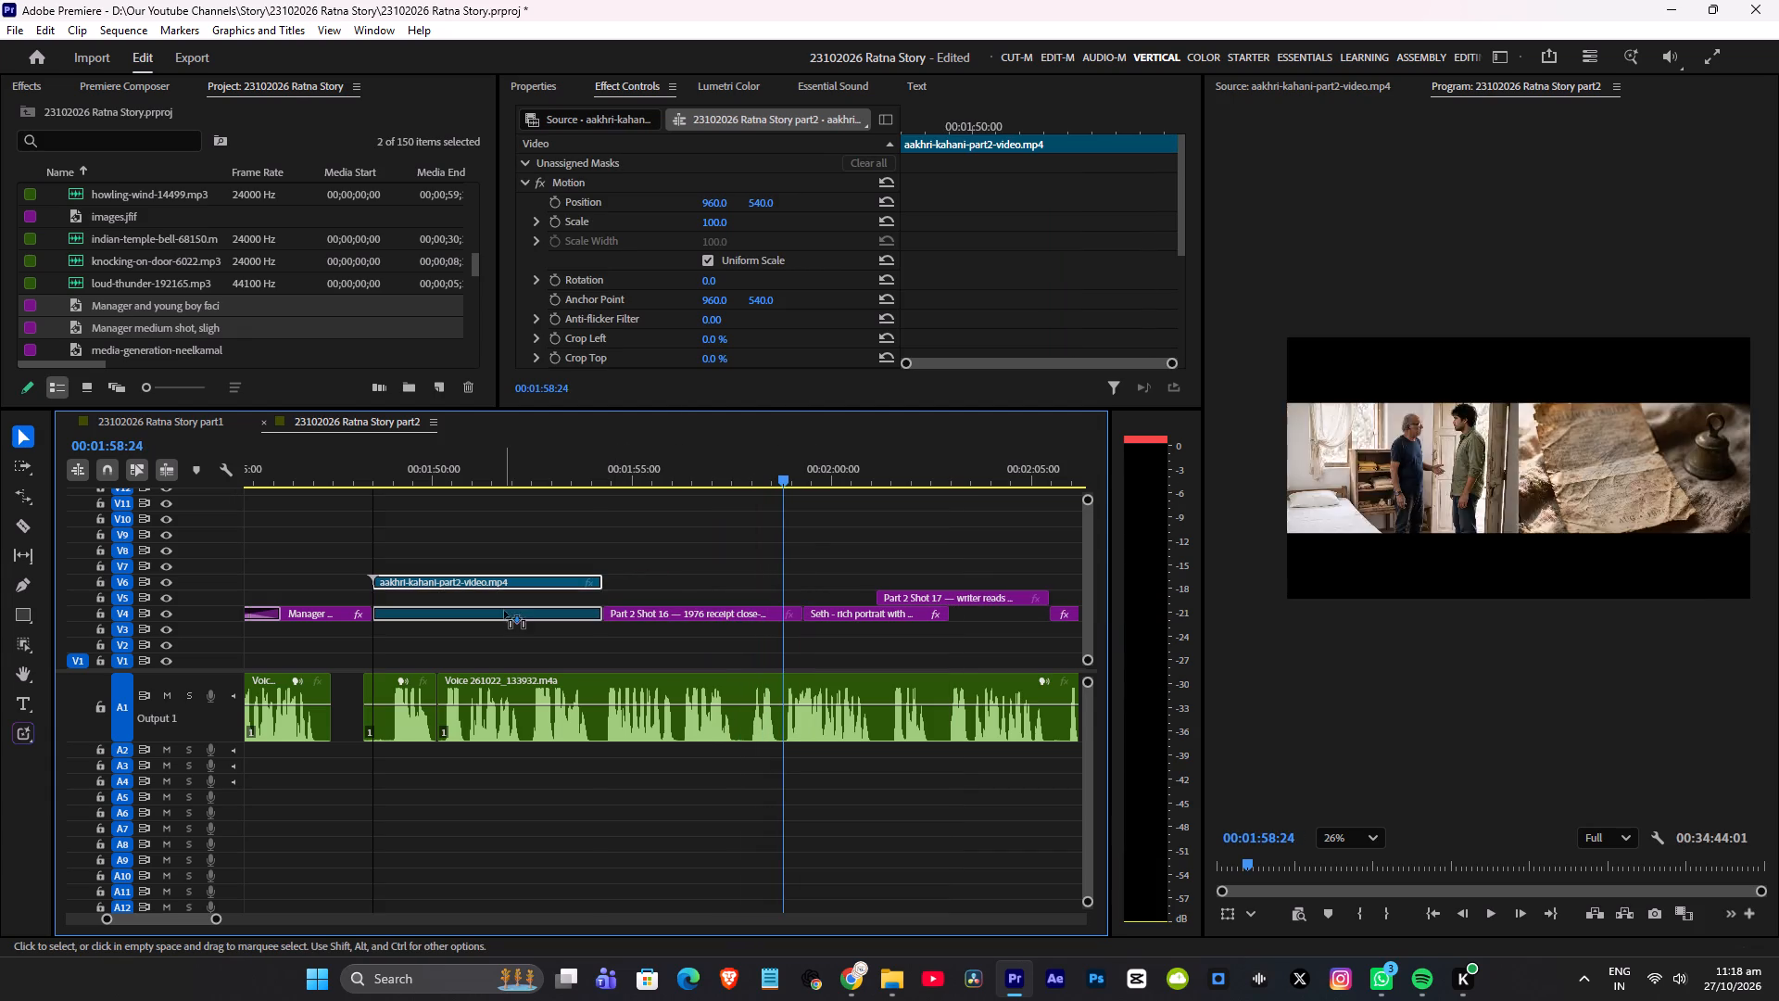
pyautogui.moveTo(504, 611); pyautogui.dragTo(504, 613)
pyautogui.hotkey('ctrl', 's')
# Play back the transition from the manager shots through the box-opening video to check its timing against the narration.
pyautogui.click(577, 479)
pyautogui.press('space')
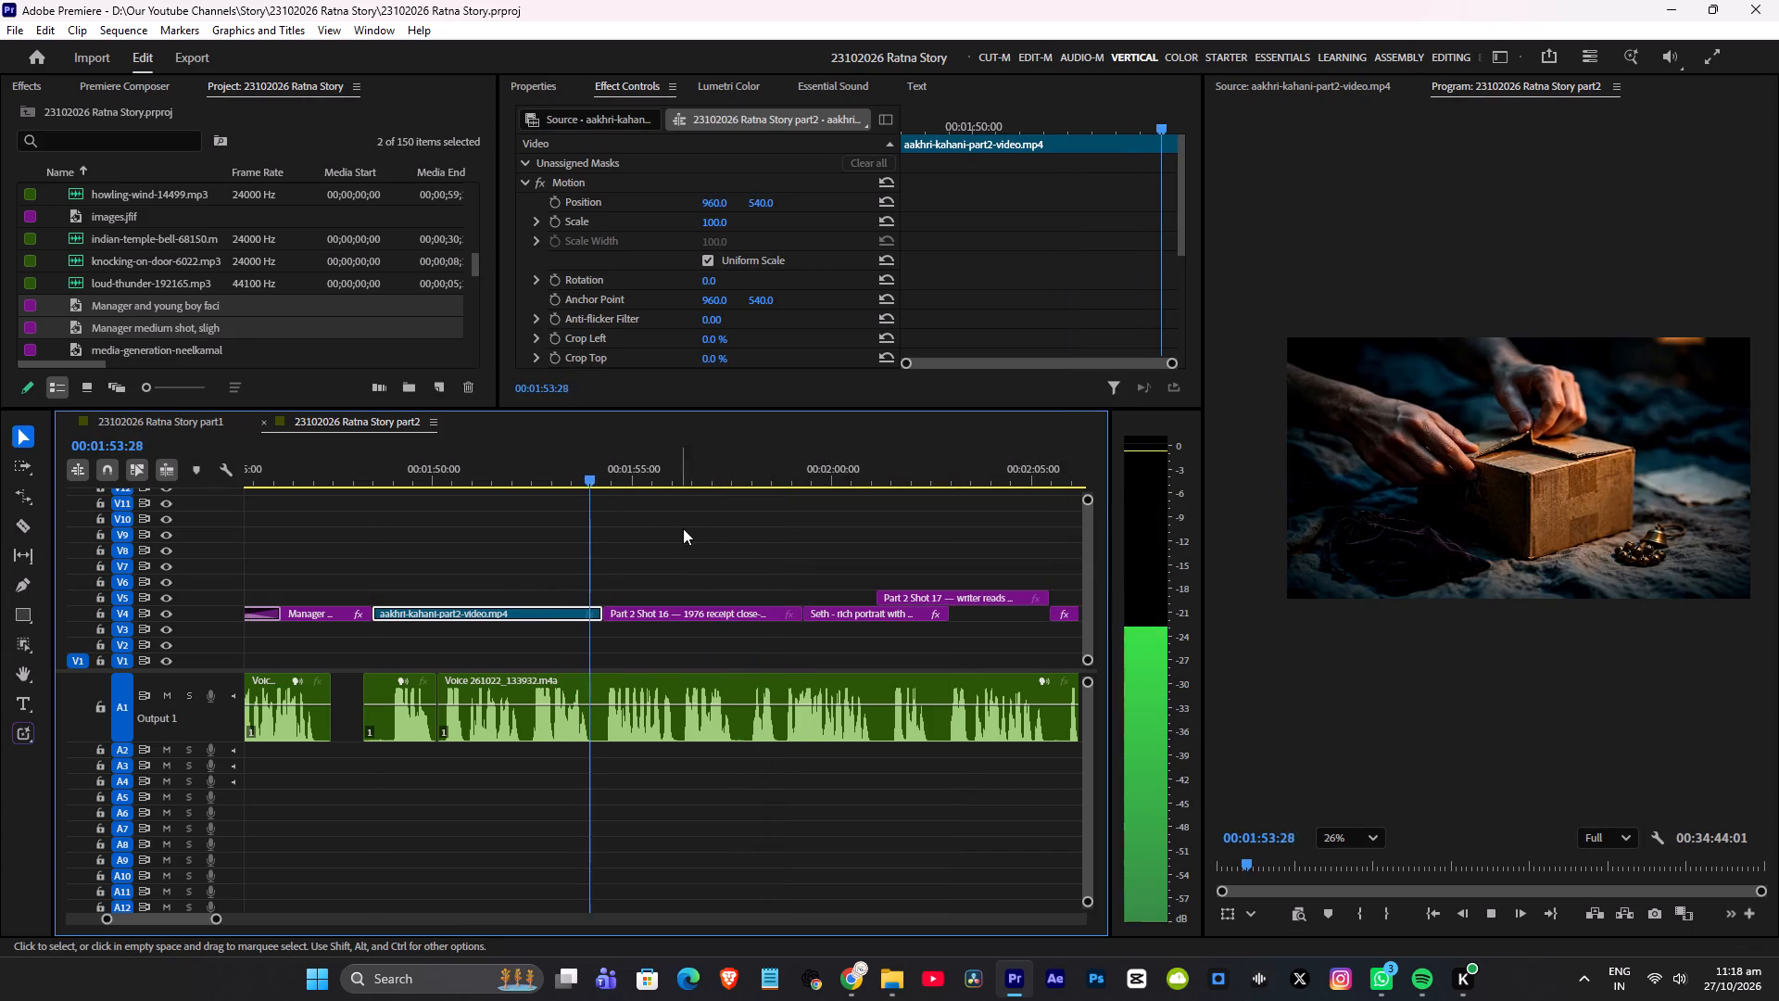
pyautogui.scroll(6, 699, 532)
pyautogui.press('space')
pyautogui.click(520, 475)
pyautogui.press('space')
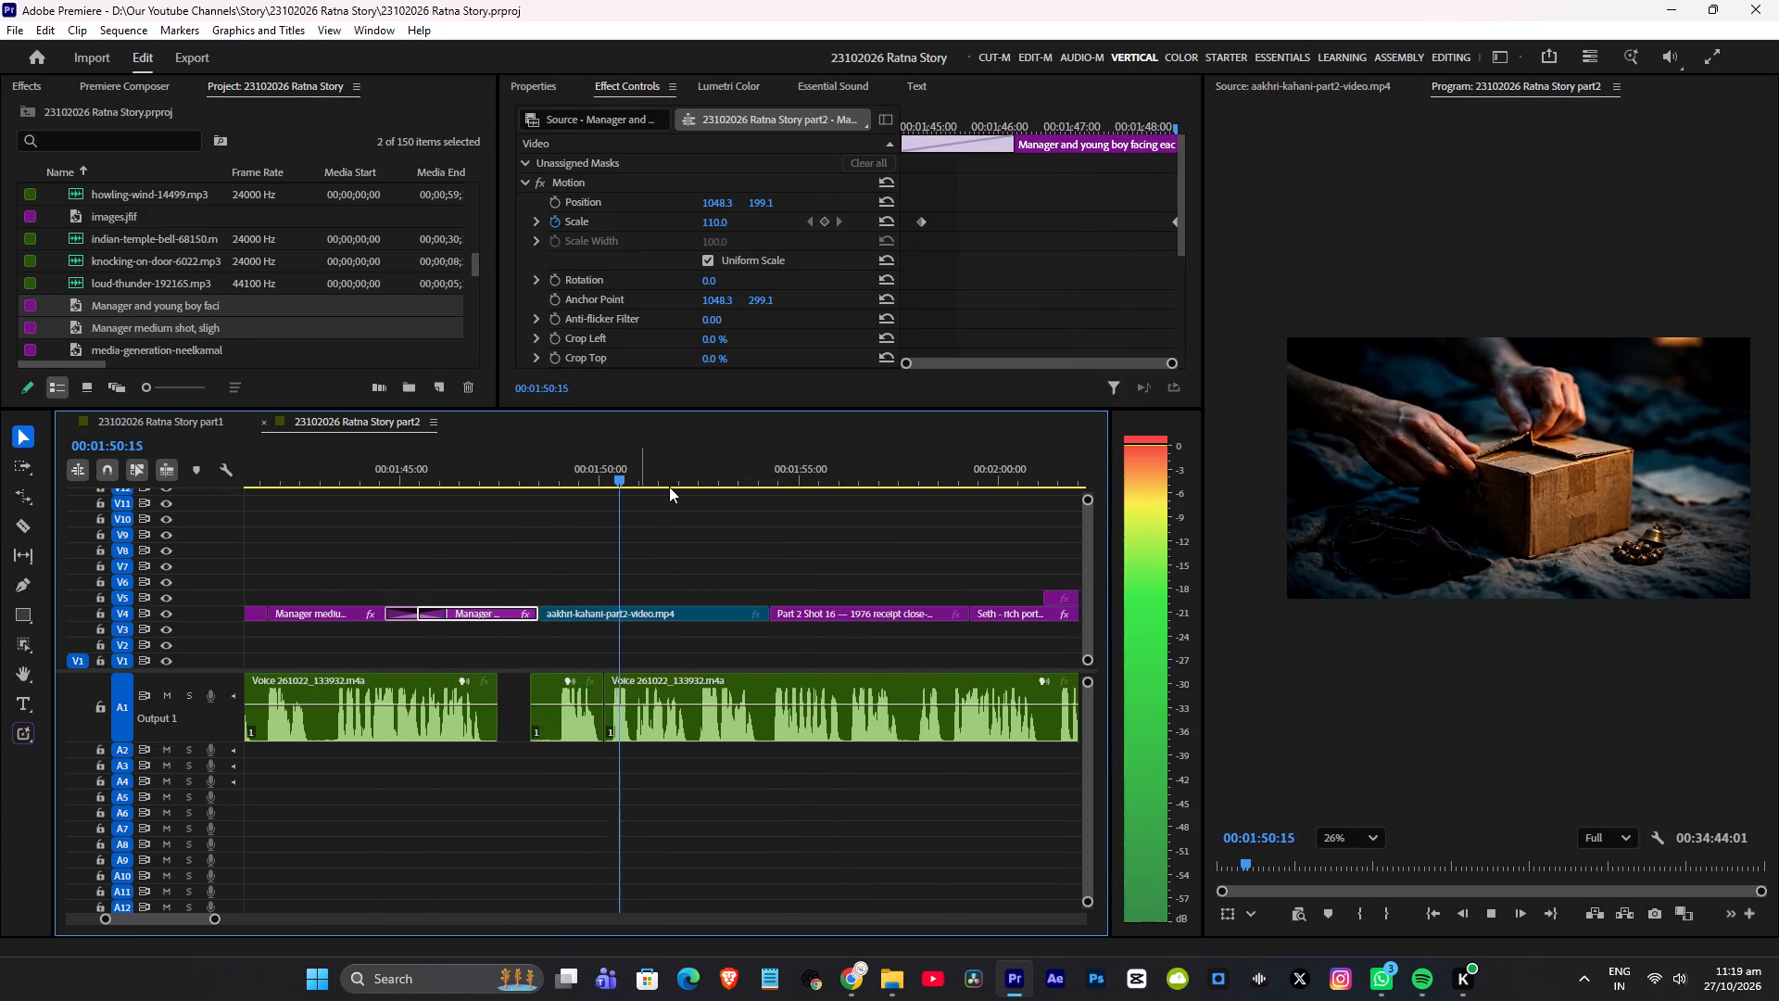
pyautogui.press('space')
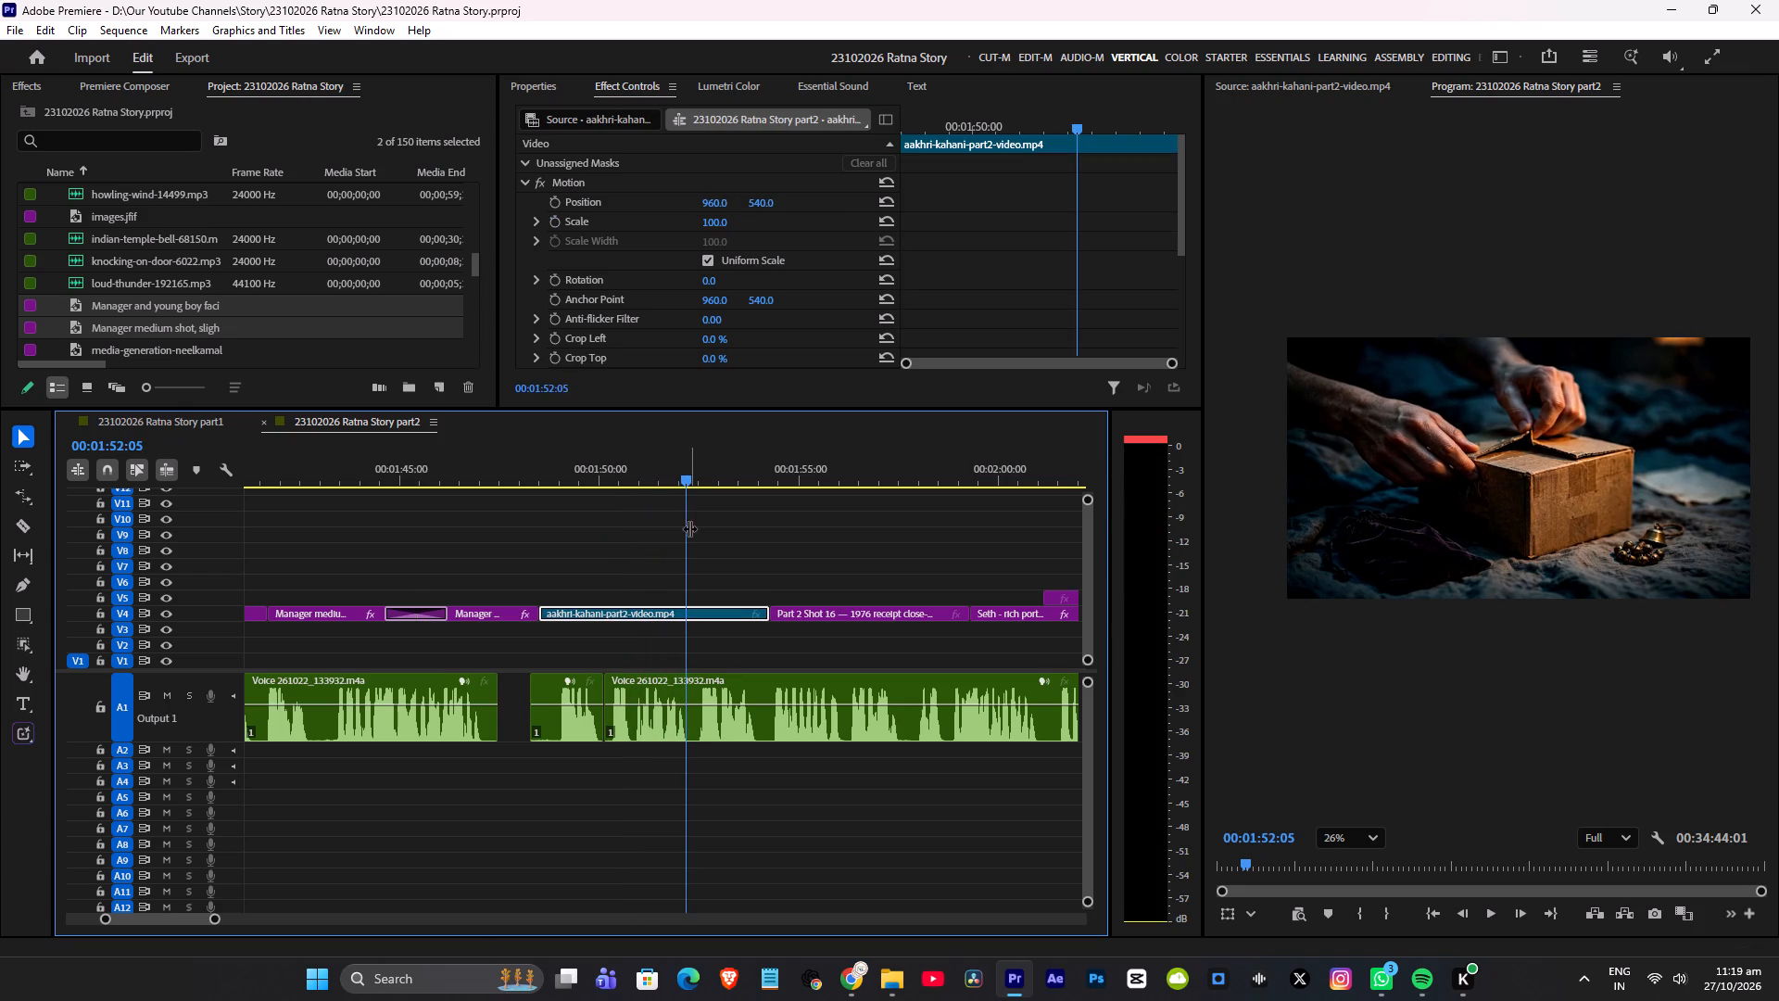
# Keyframe the video's Scale and Position from 00:01:50:20 to 00:01:51:19, ending at scale 133 and position about 1255.7, 417.4.
pyautogui.moveTo(651, 474); pyautogui.dragTo(628, 482)
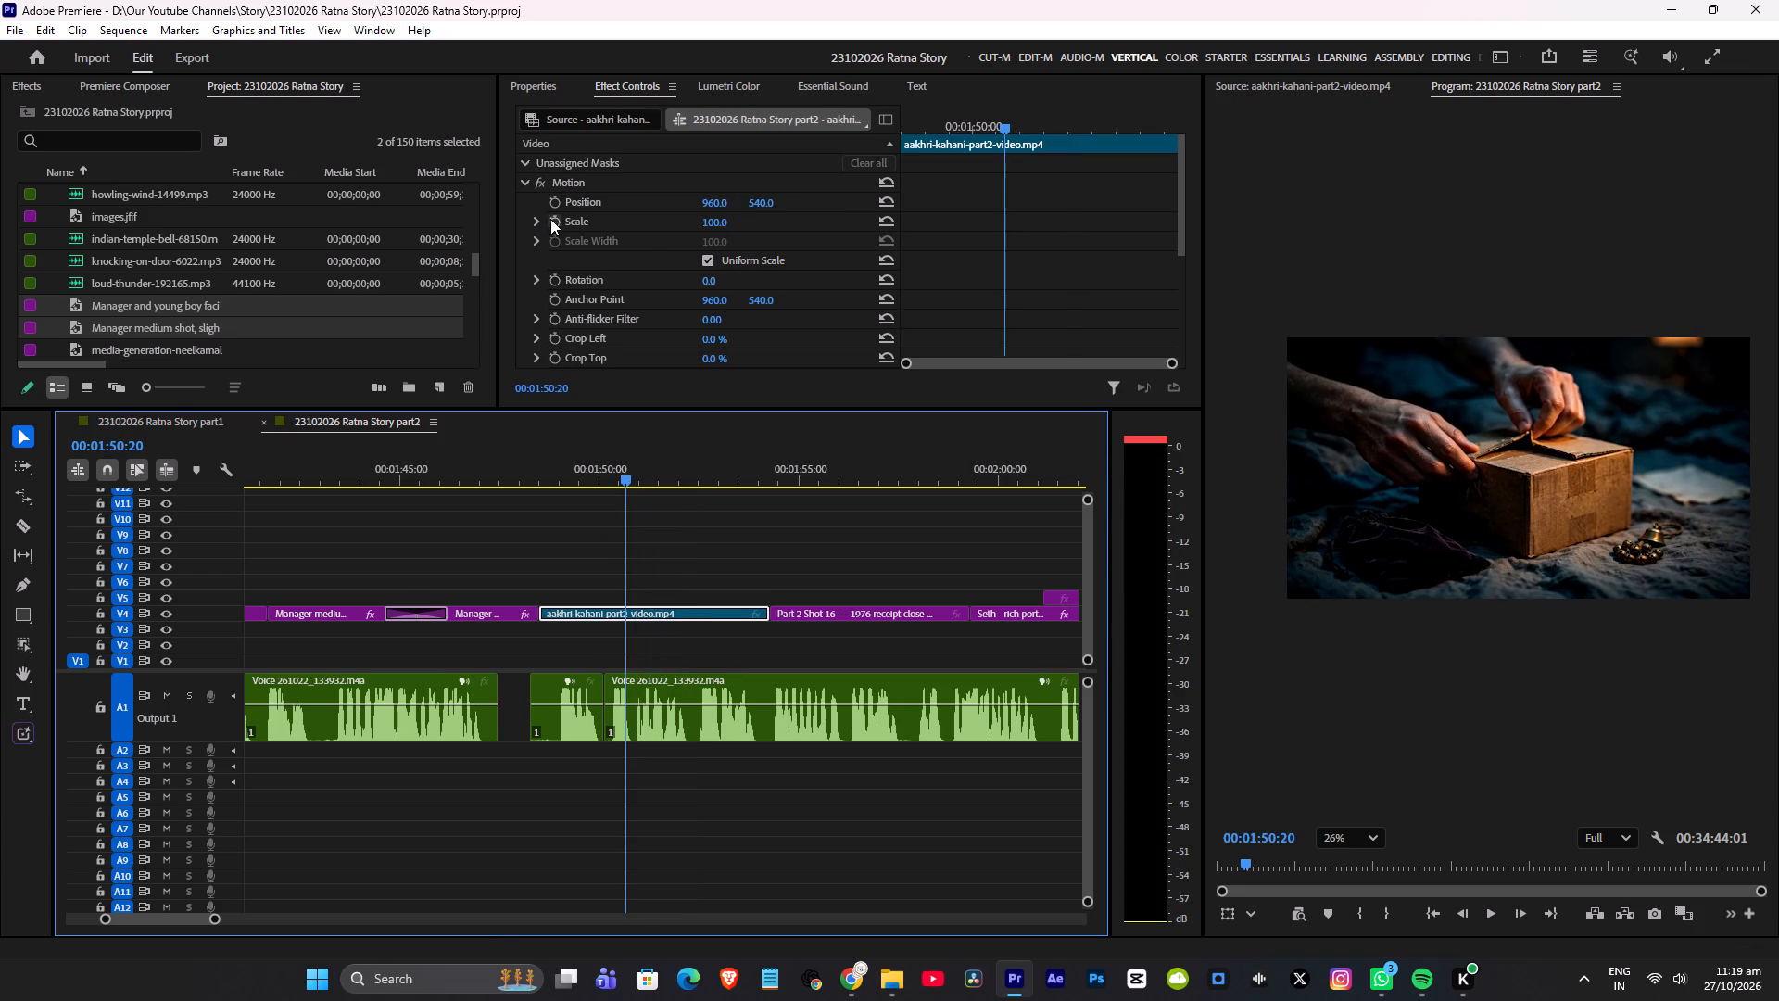
pyautogui.click(556, 217)
pyautogui.click(553, 200)
pyautogui.click(1054, 132)
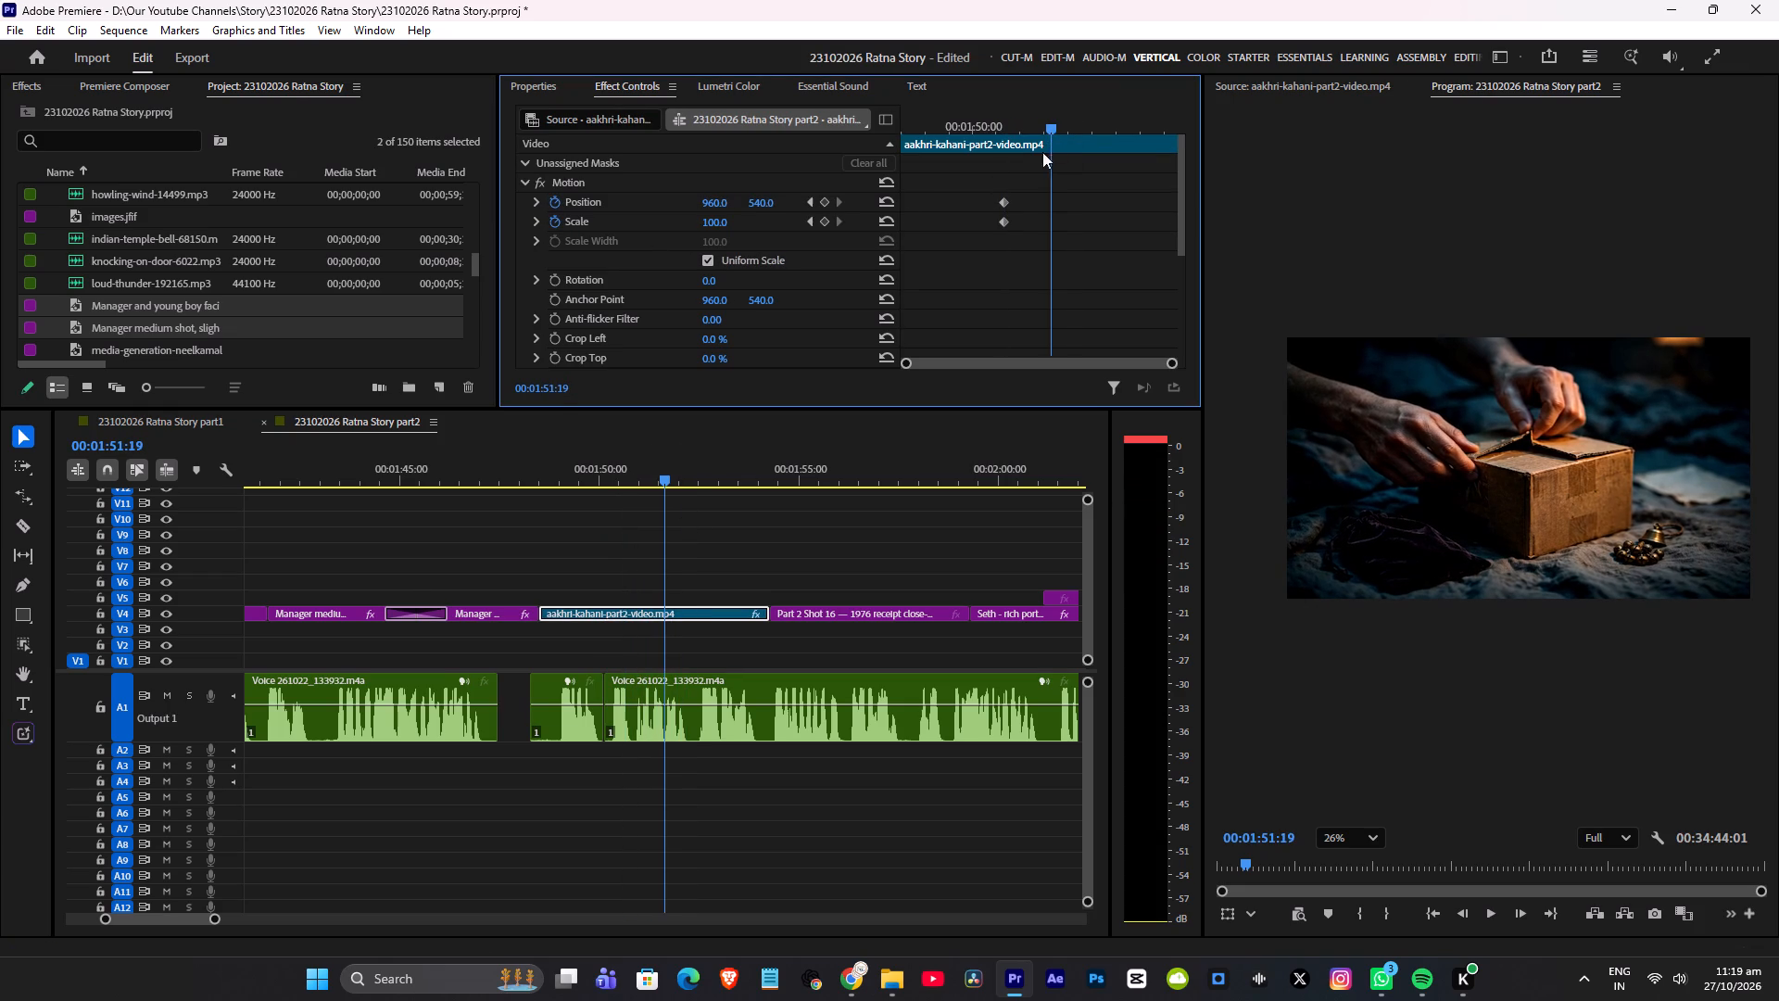
pyautogui.moveTo(713, 221); pyautogui.dragTo(743, 220)
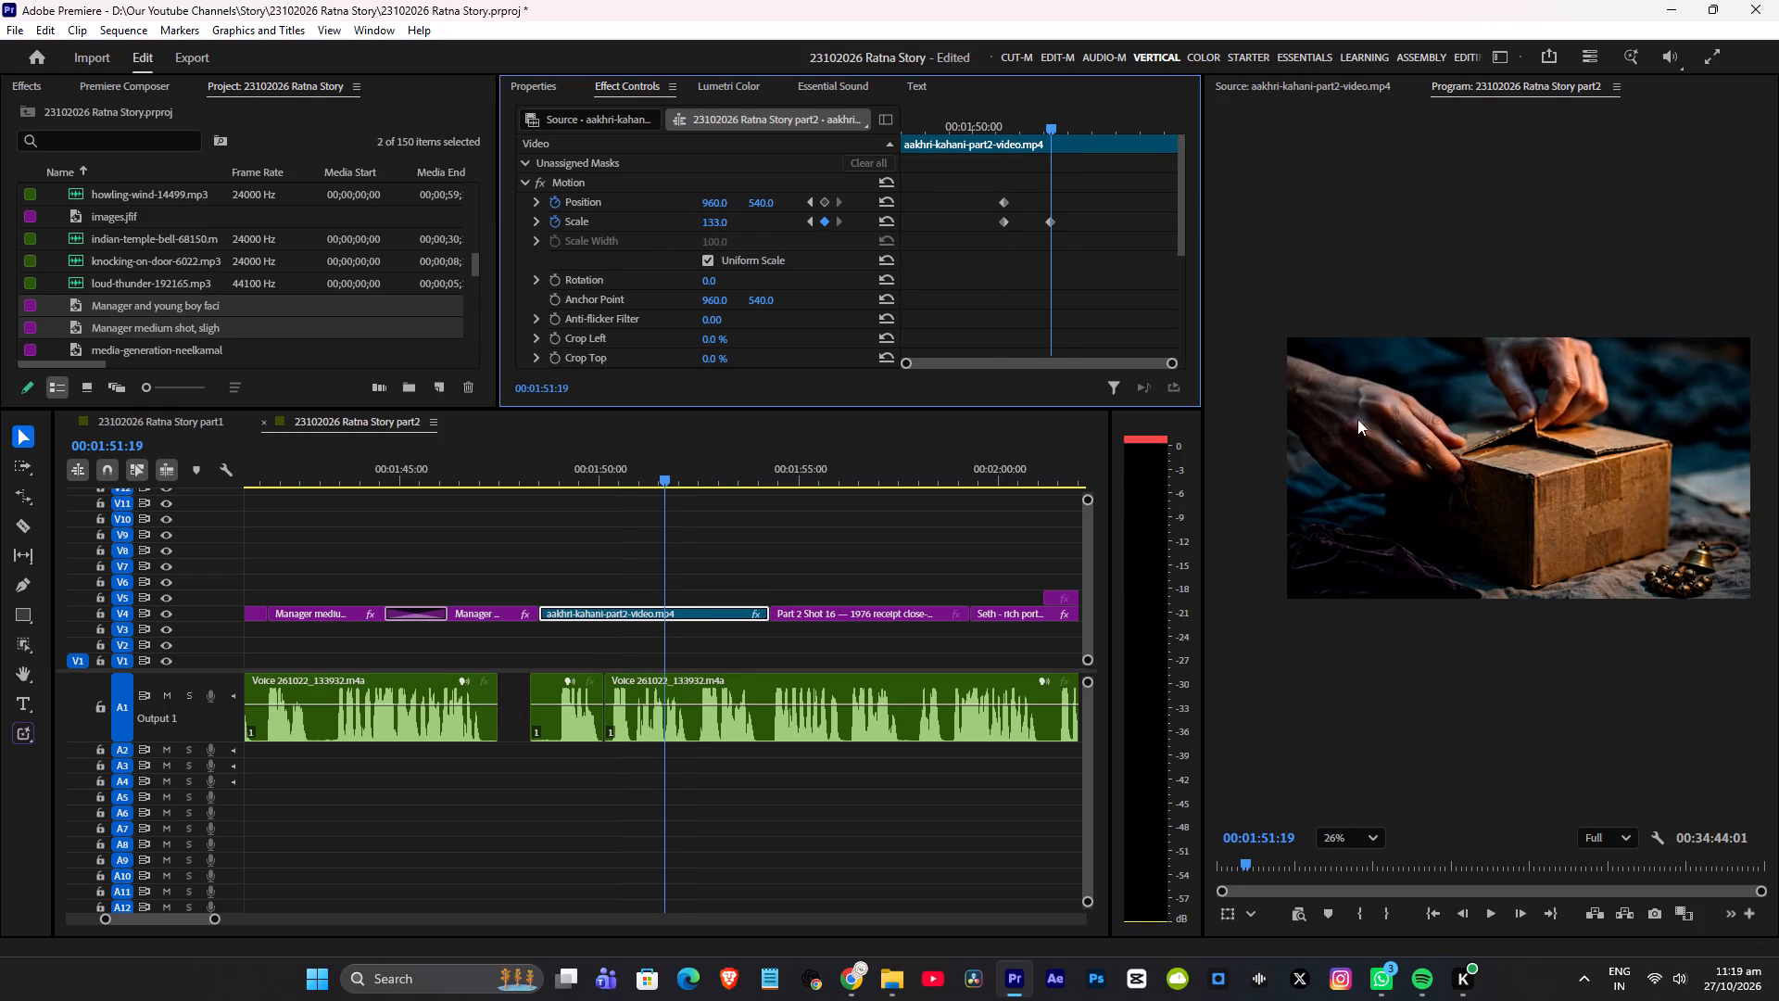
pyautogui.click(1231, 912)
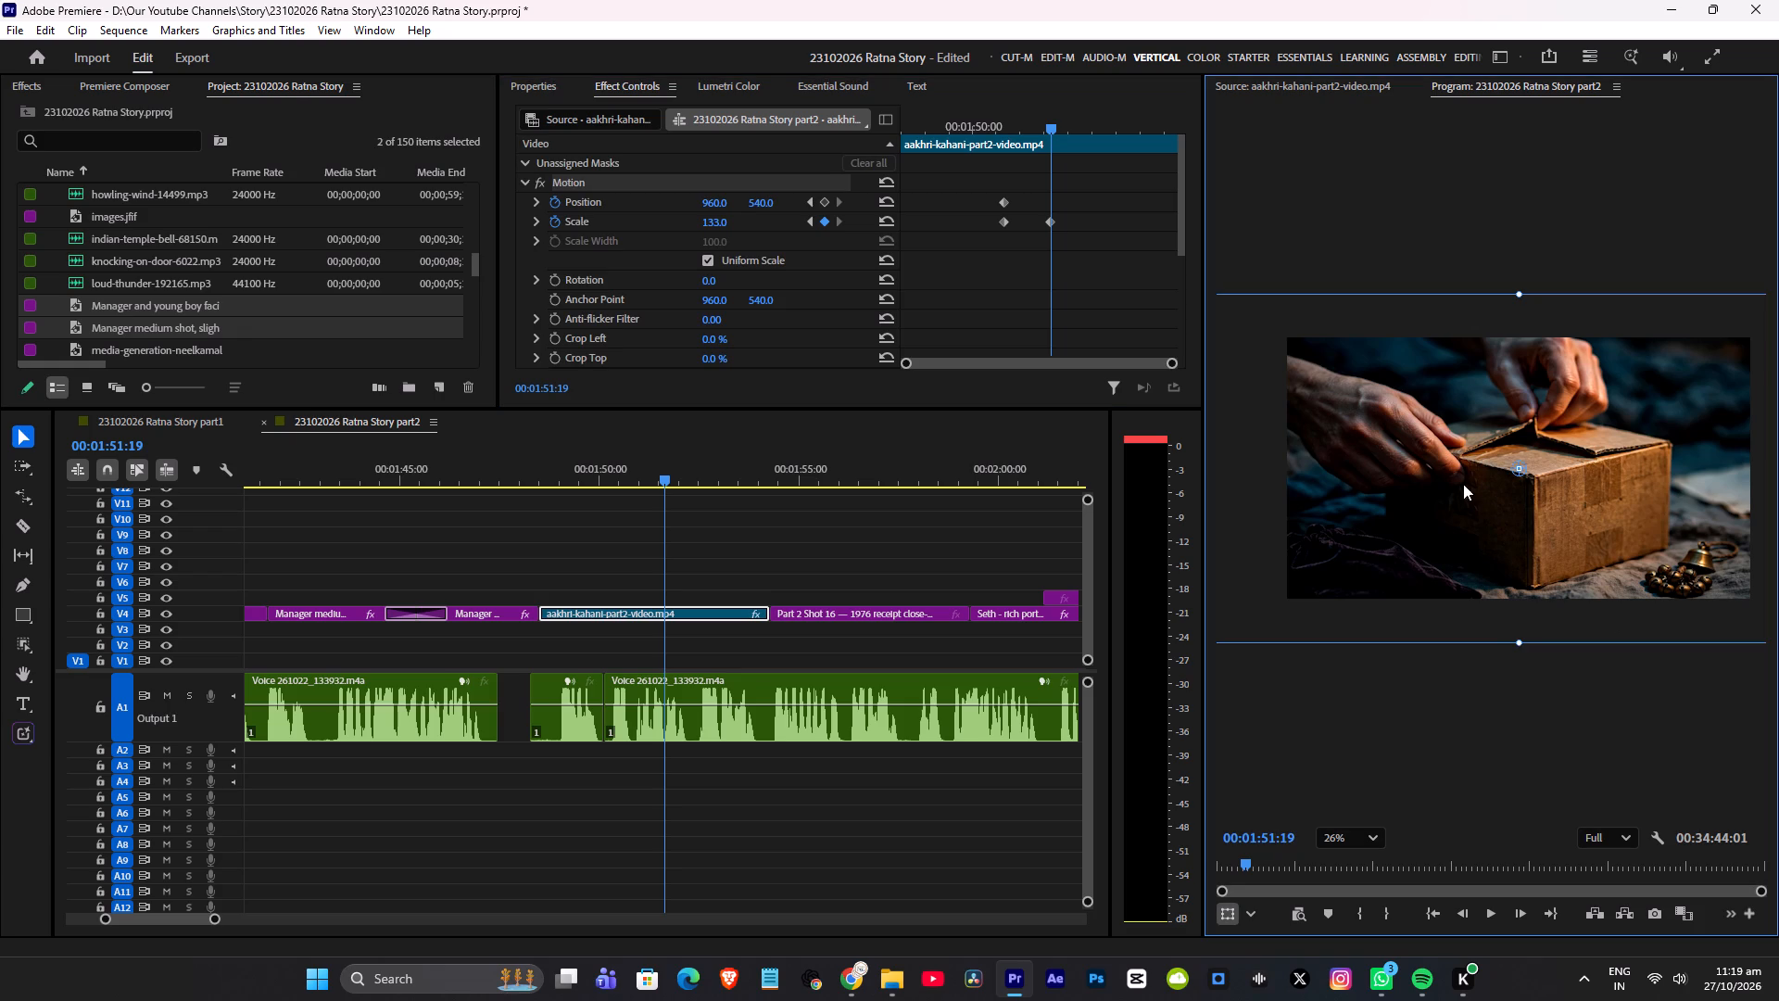
pyautogui.moveTo(1438, 491); pyautogui.dragTo(1508, 462)
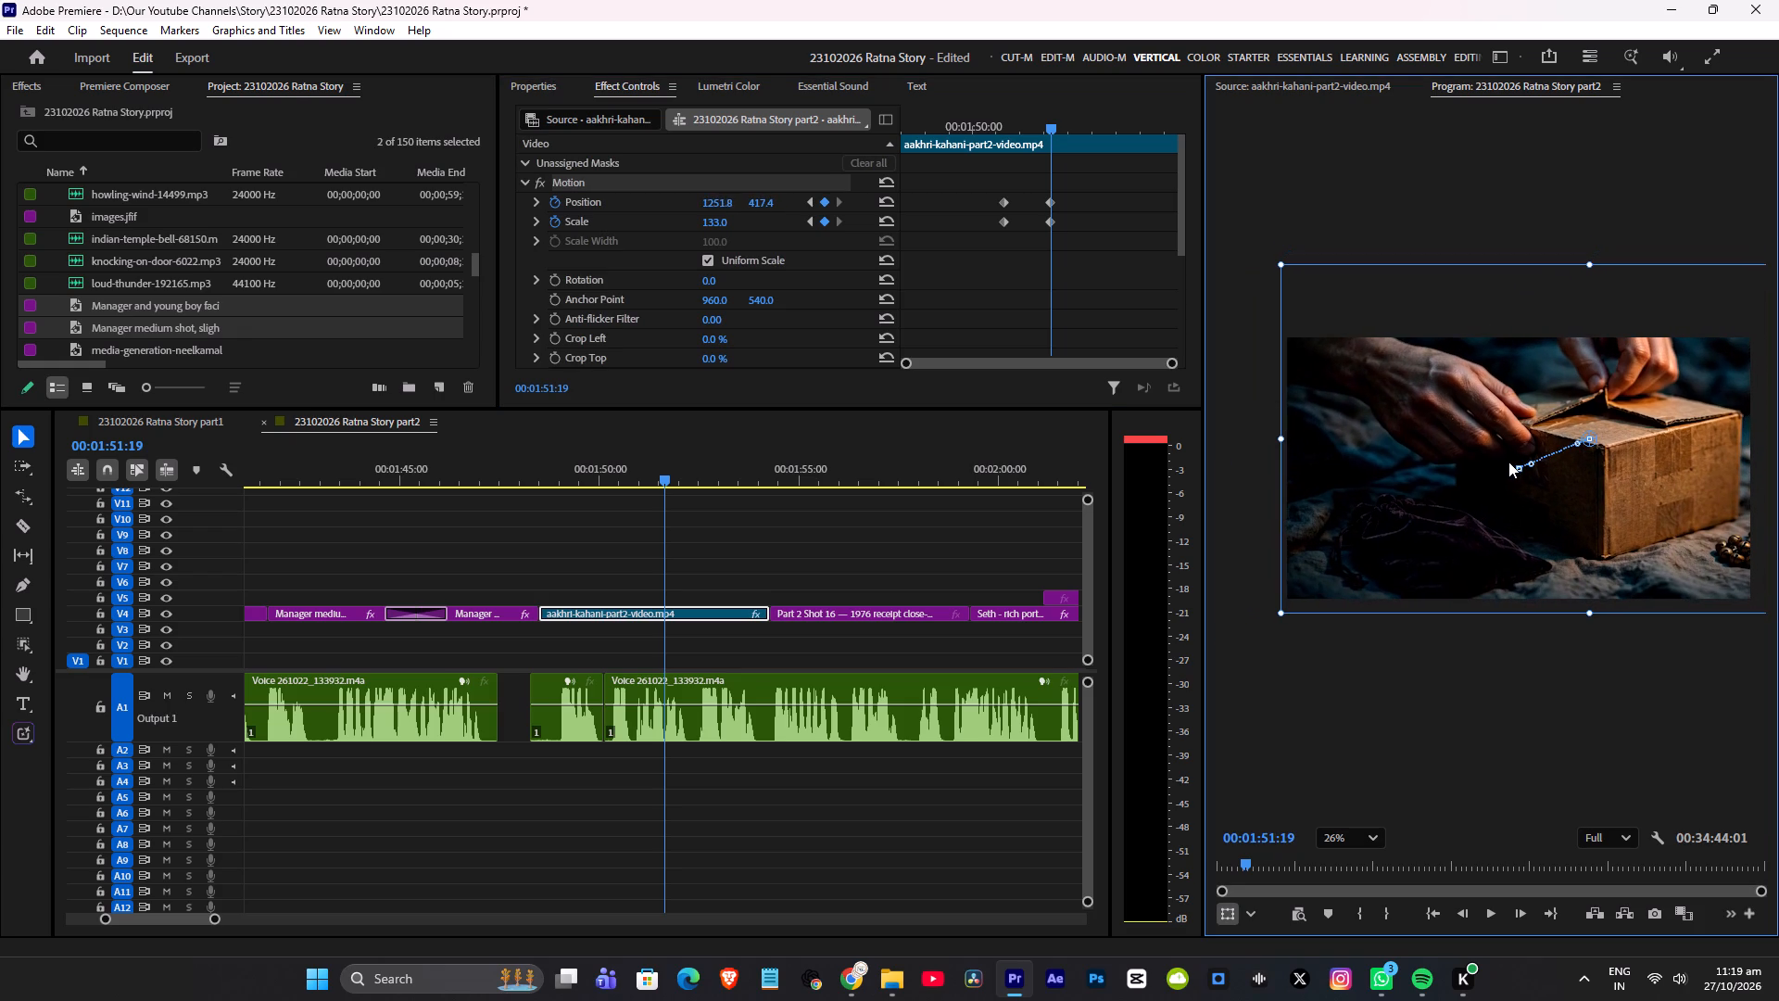
pyautogui.moveTo(1508, 462); pyautogui.dragTo(1509, 462)
# Play back the zoom and copy the second pair of Position and Scale keyframes to 00:01:52:22 to hold the framing.
pyautogui.click(585, 471)
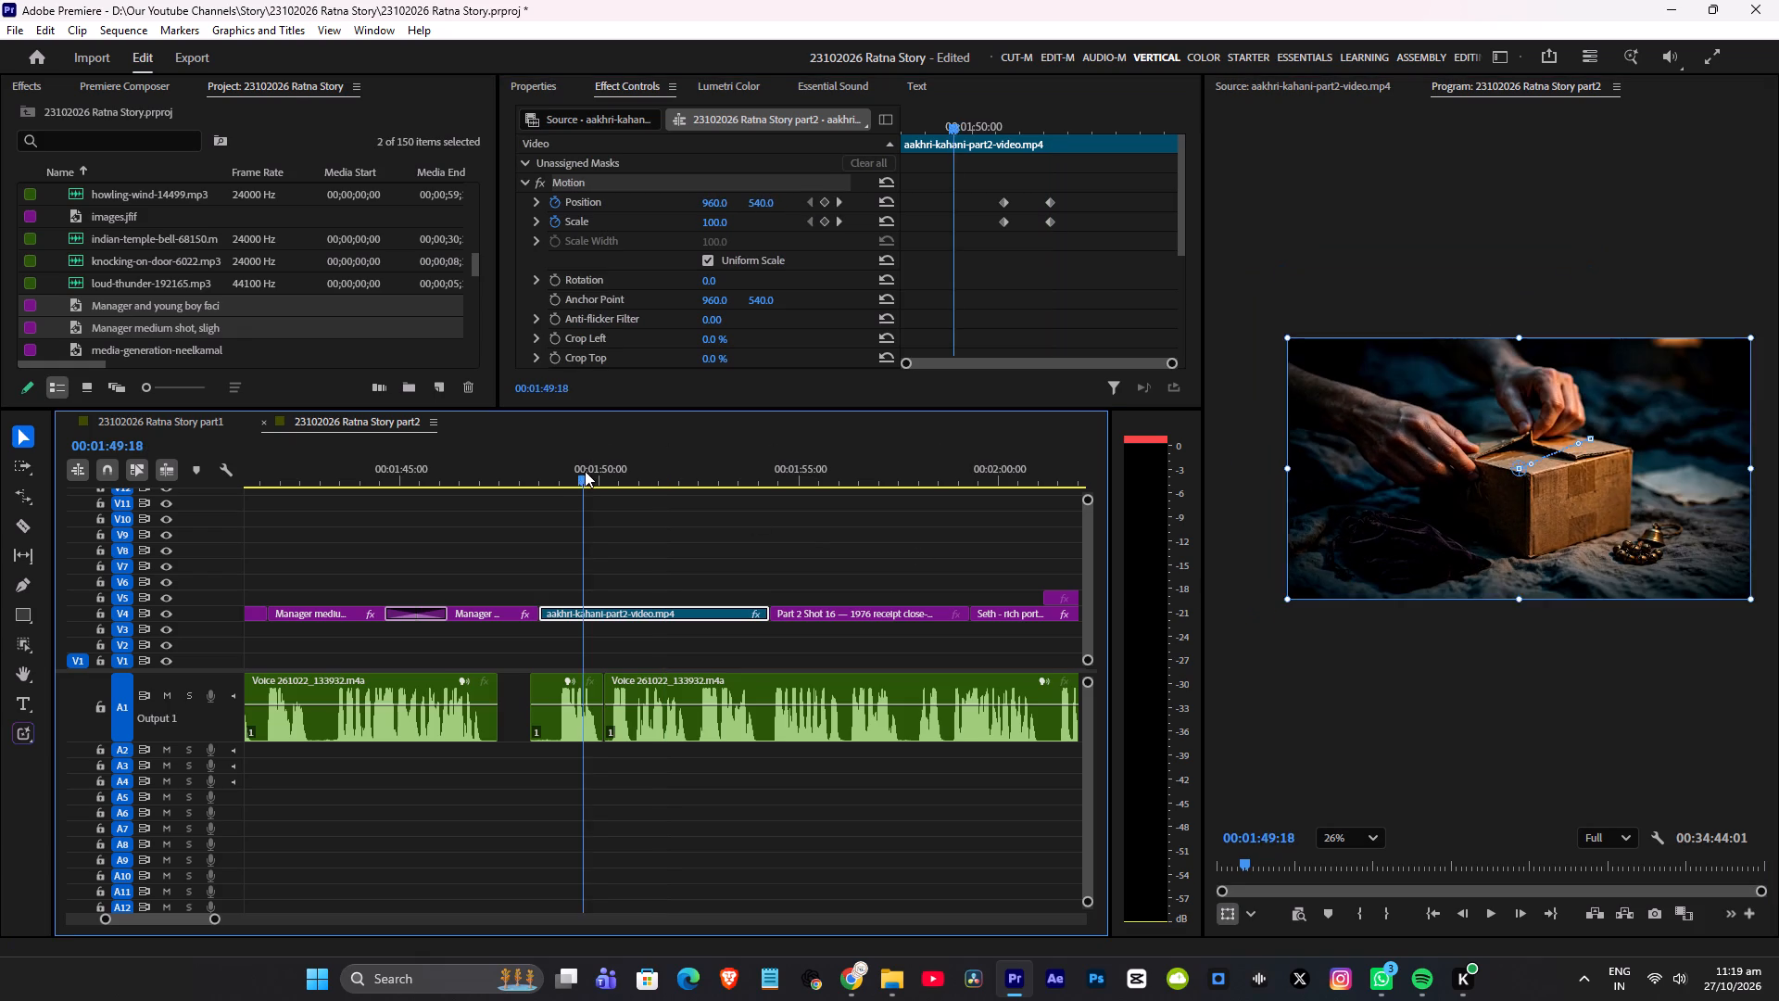
pyautogui.press('space')
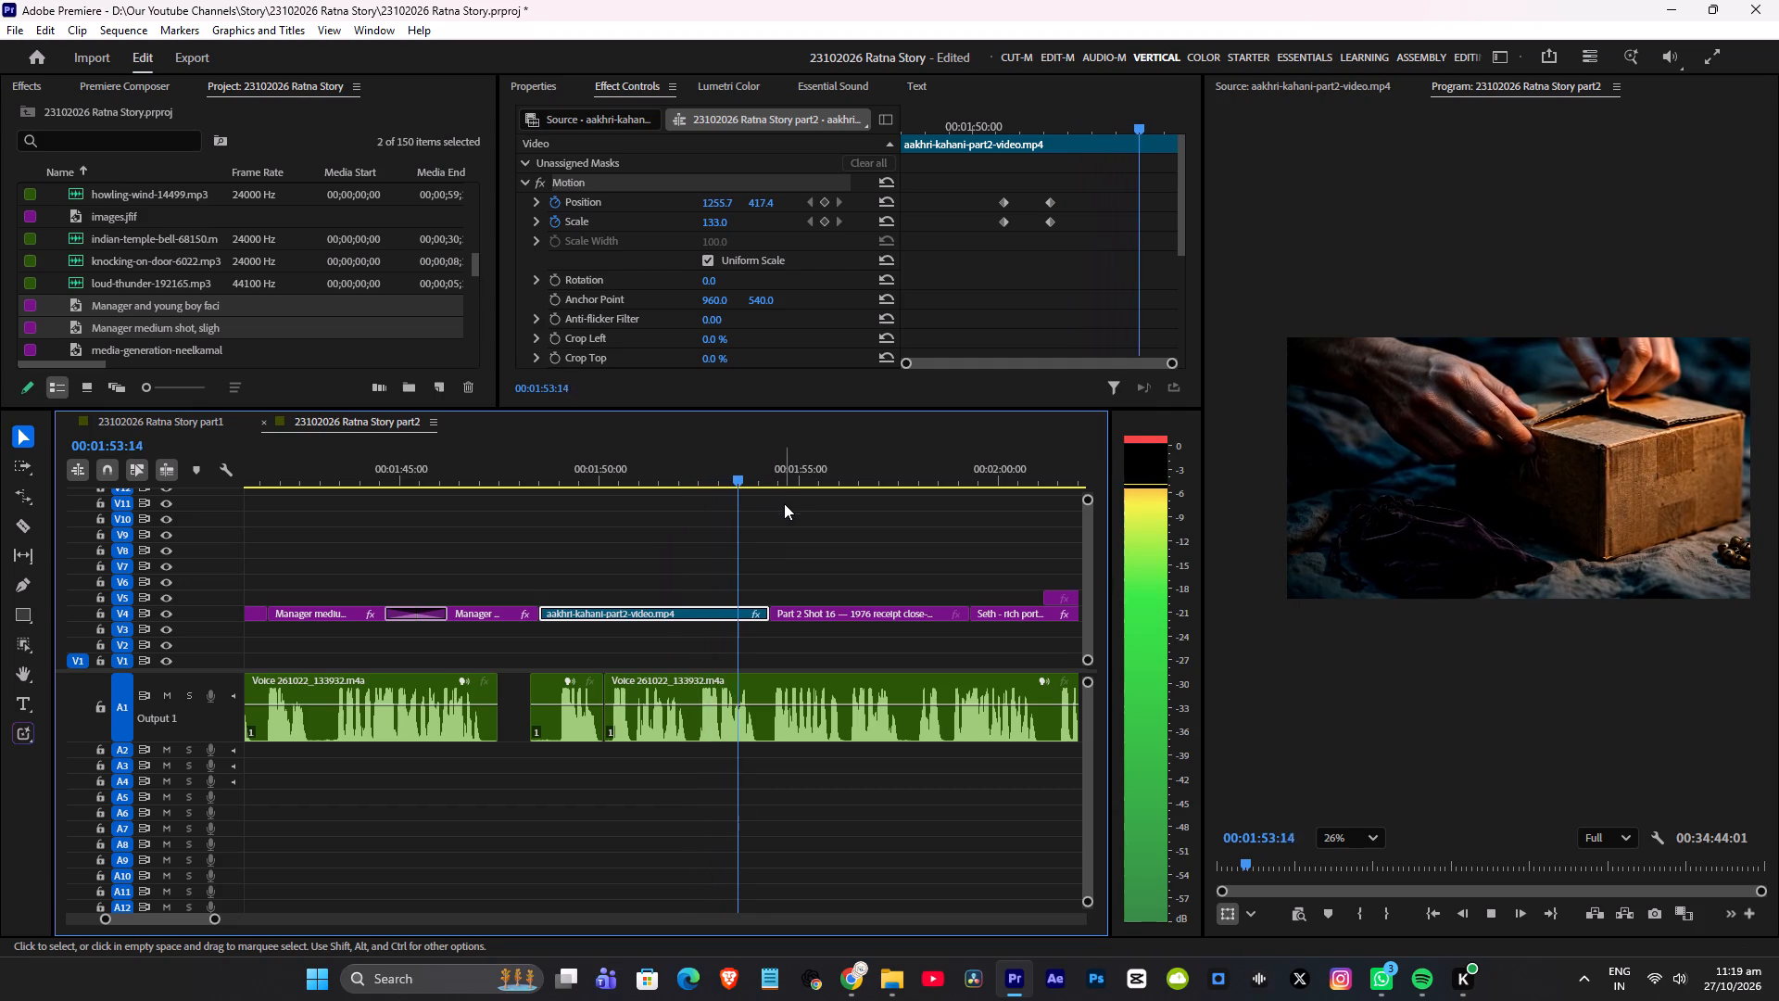
pyautogui.press('space')
pyautogui.click(710, 474)
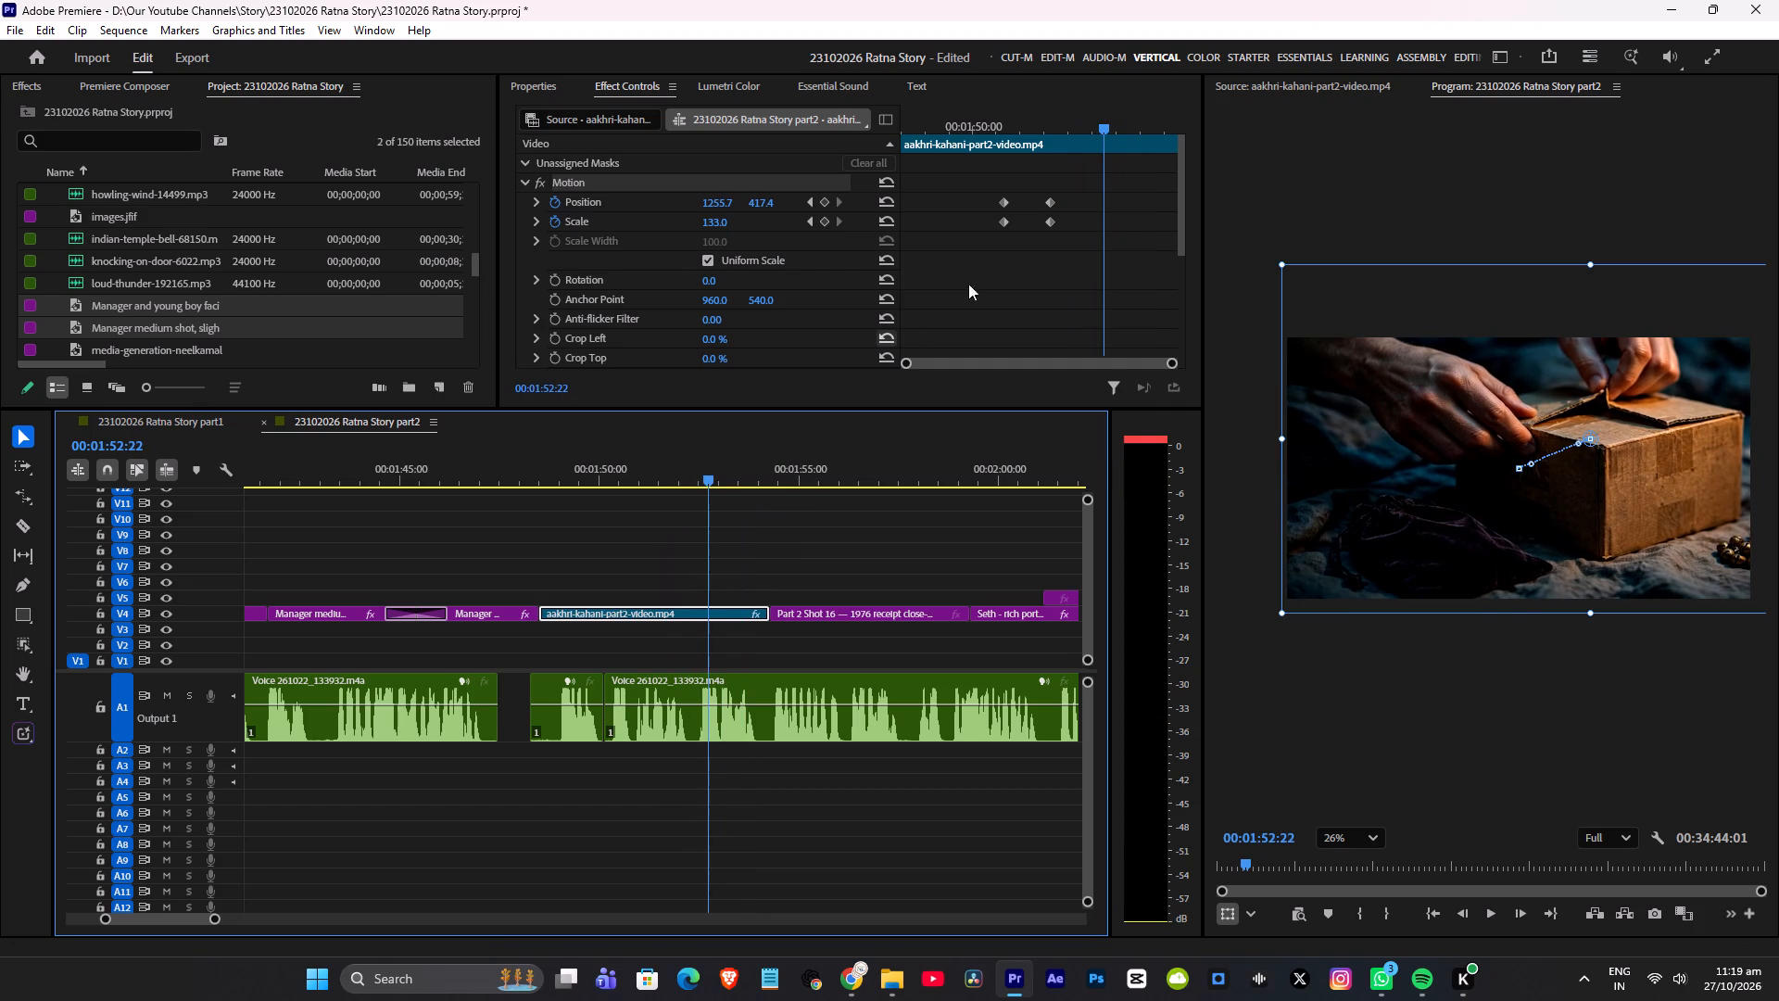
pyautogui.moveTo(1041, 190); pyautogui.dragTo(1082, 257)
pyautogui.hotkey('ctrl', 'c')
pyautogui.hotkey('ctrl', 'v')
# Add a Position keyframe at 00:01:53:08 that pans the box-opening video to about 649, 379.1.
pyautogui.click(1133, 128)
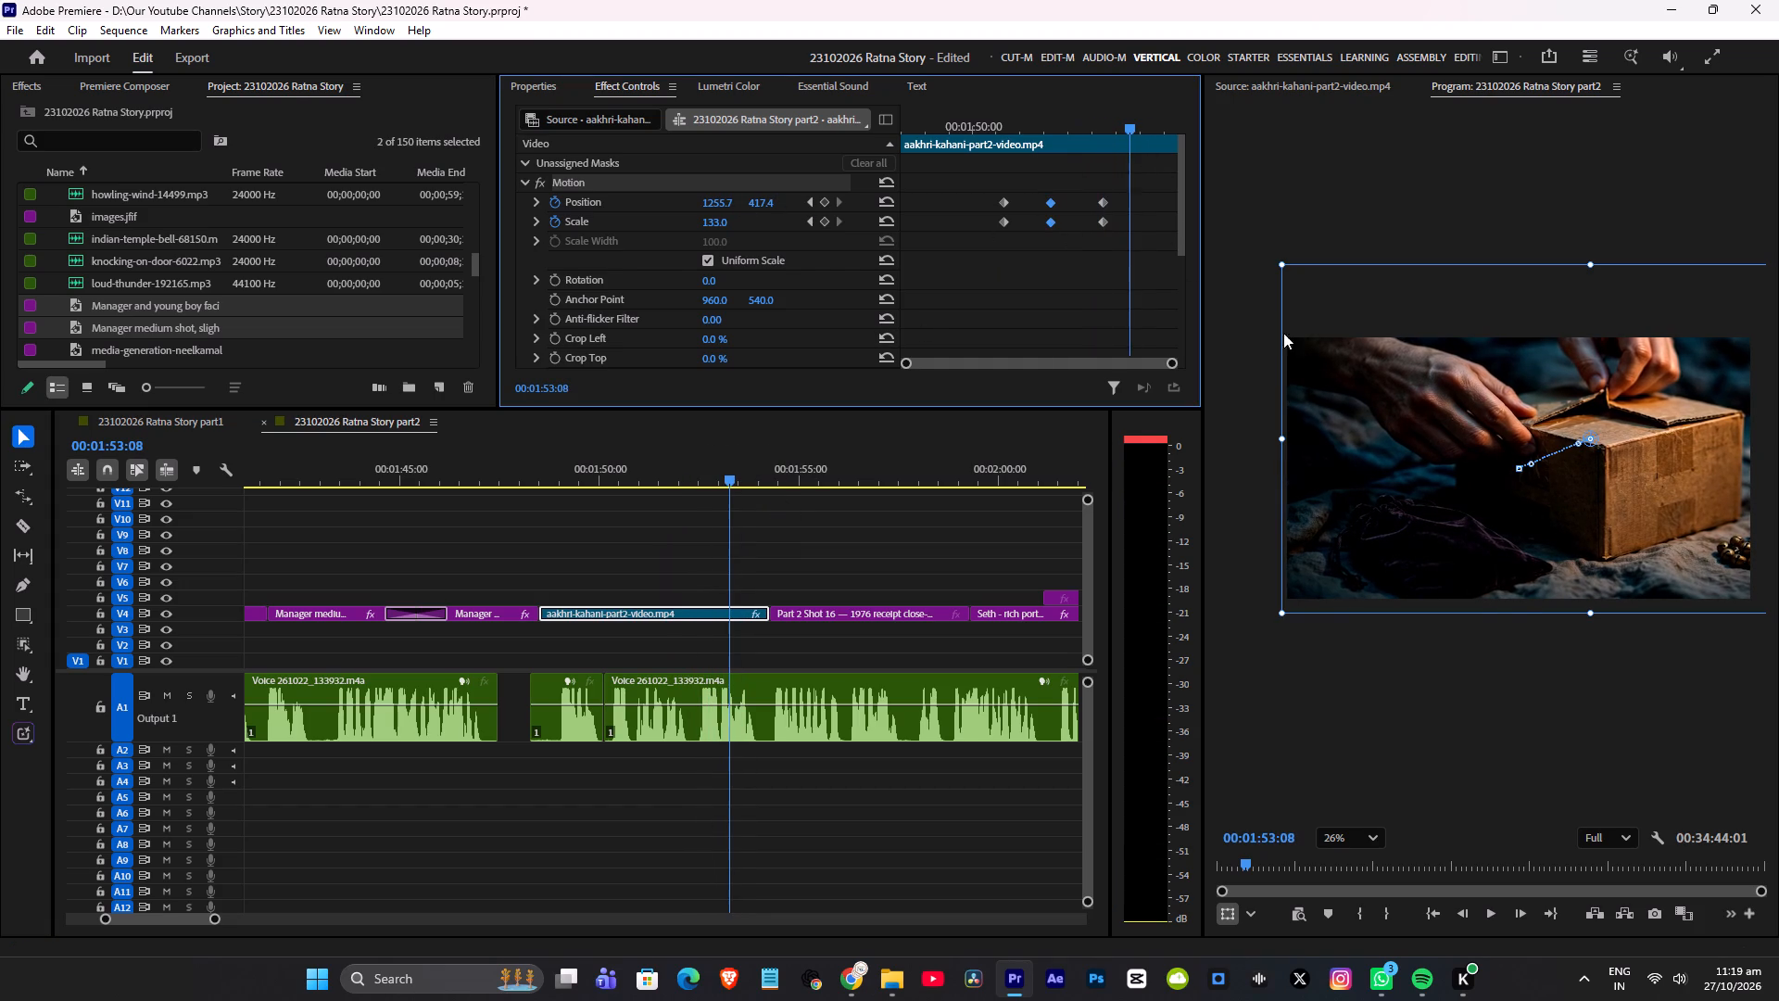
pyautogui.moveTo(1538, 428); pyautogui.dragTo(1397, 432)
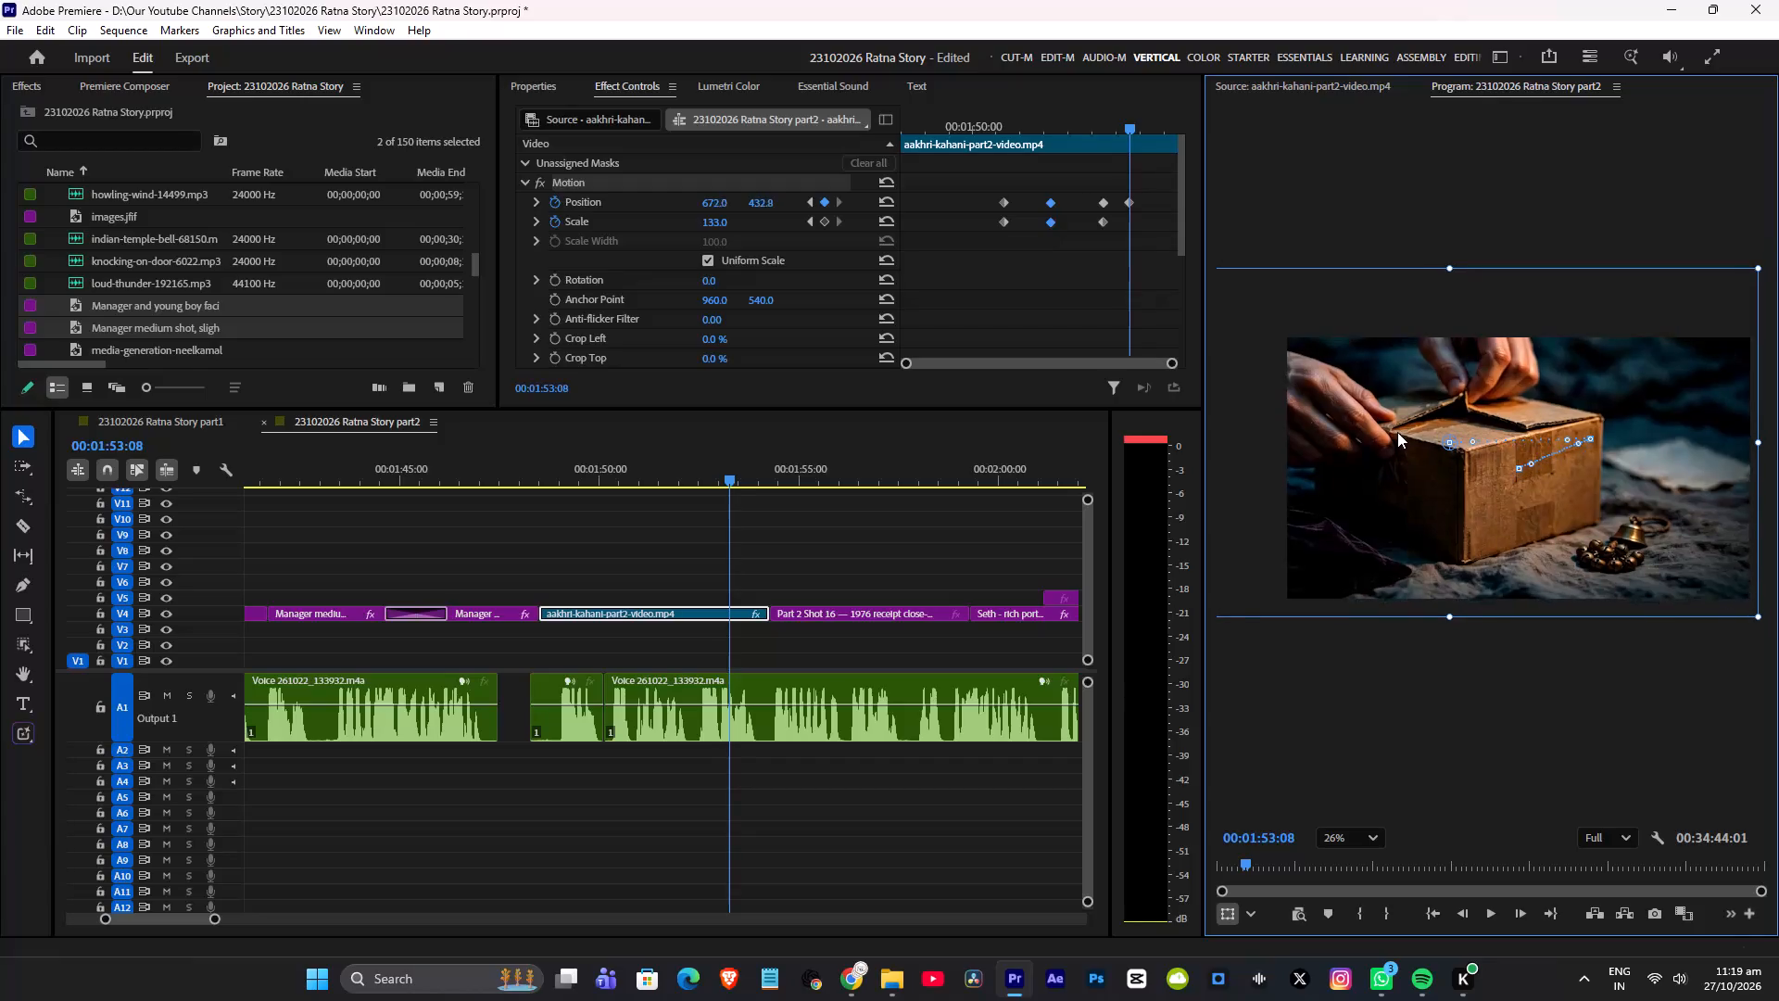
pyautogui.moveTo(1397, 432); pyautogui.dragTo(1392, 419)
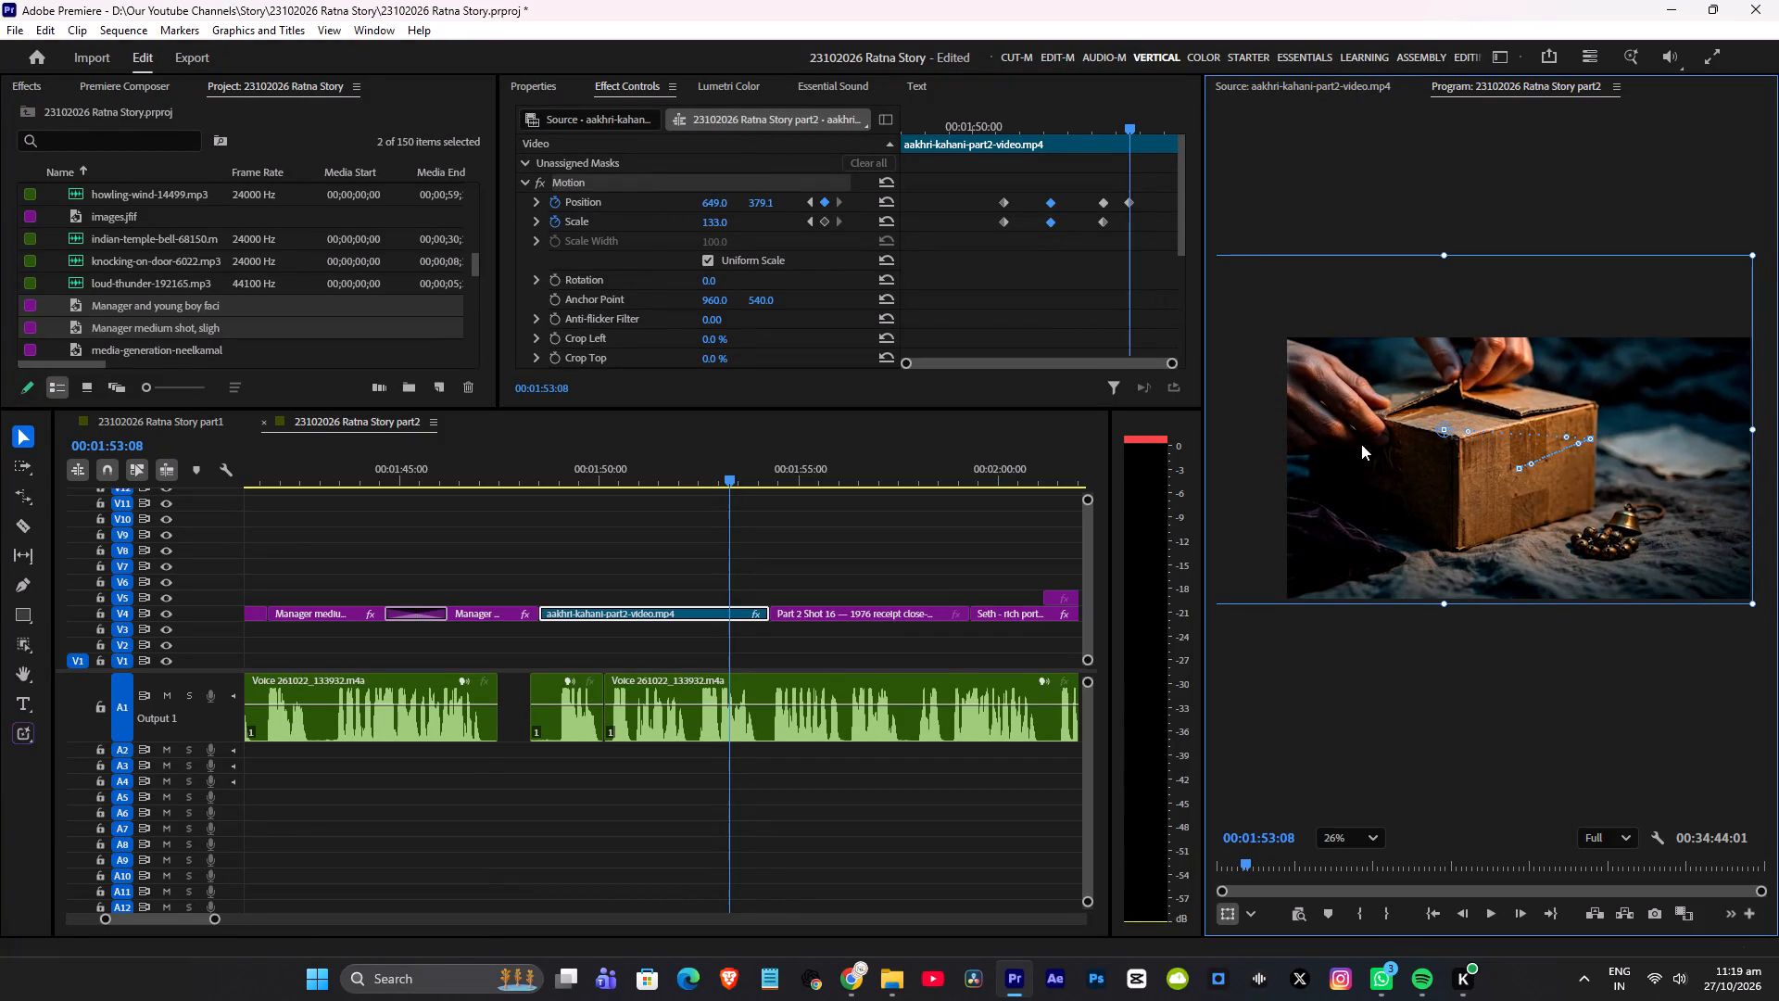
# Apply easing to the first pair of Position and Scale keyframes and to the last Position keyframe.
pyautogui.moveTo(972, 189); pyautogui.dragTo(1027, 268)
pyautogui.press('F8')
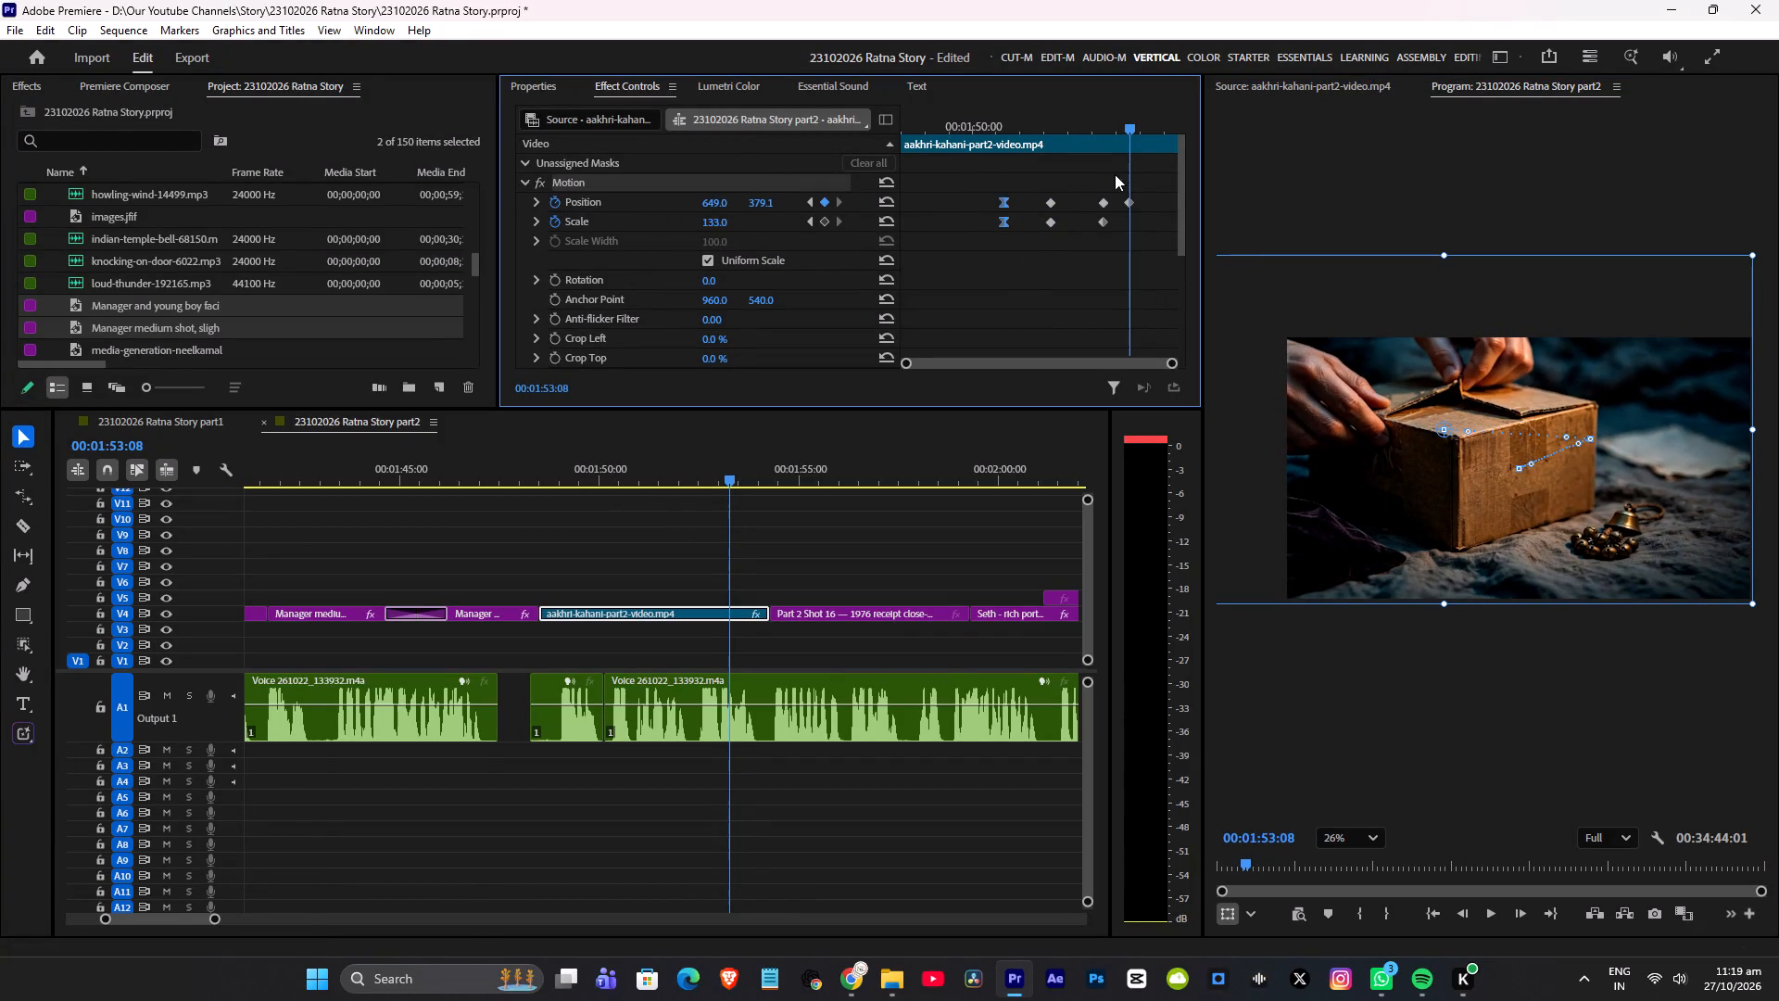
pyautogui.click(1128, 200)
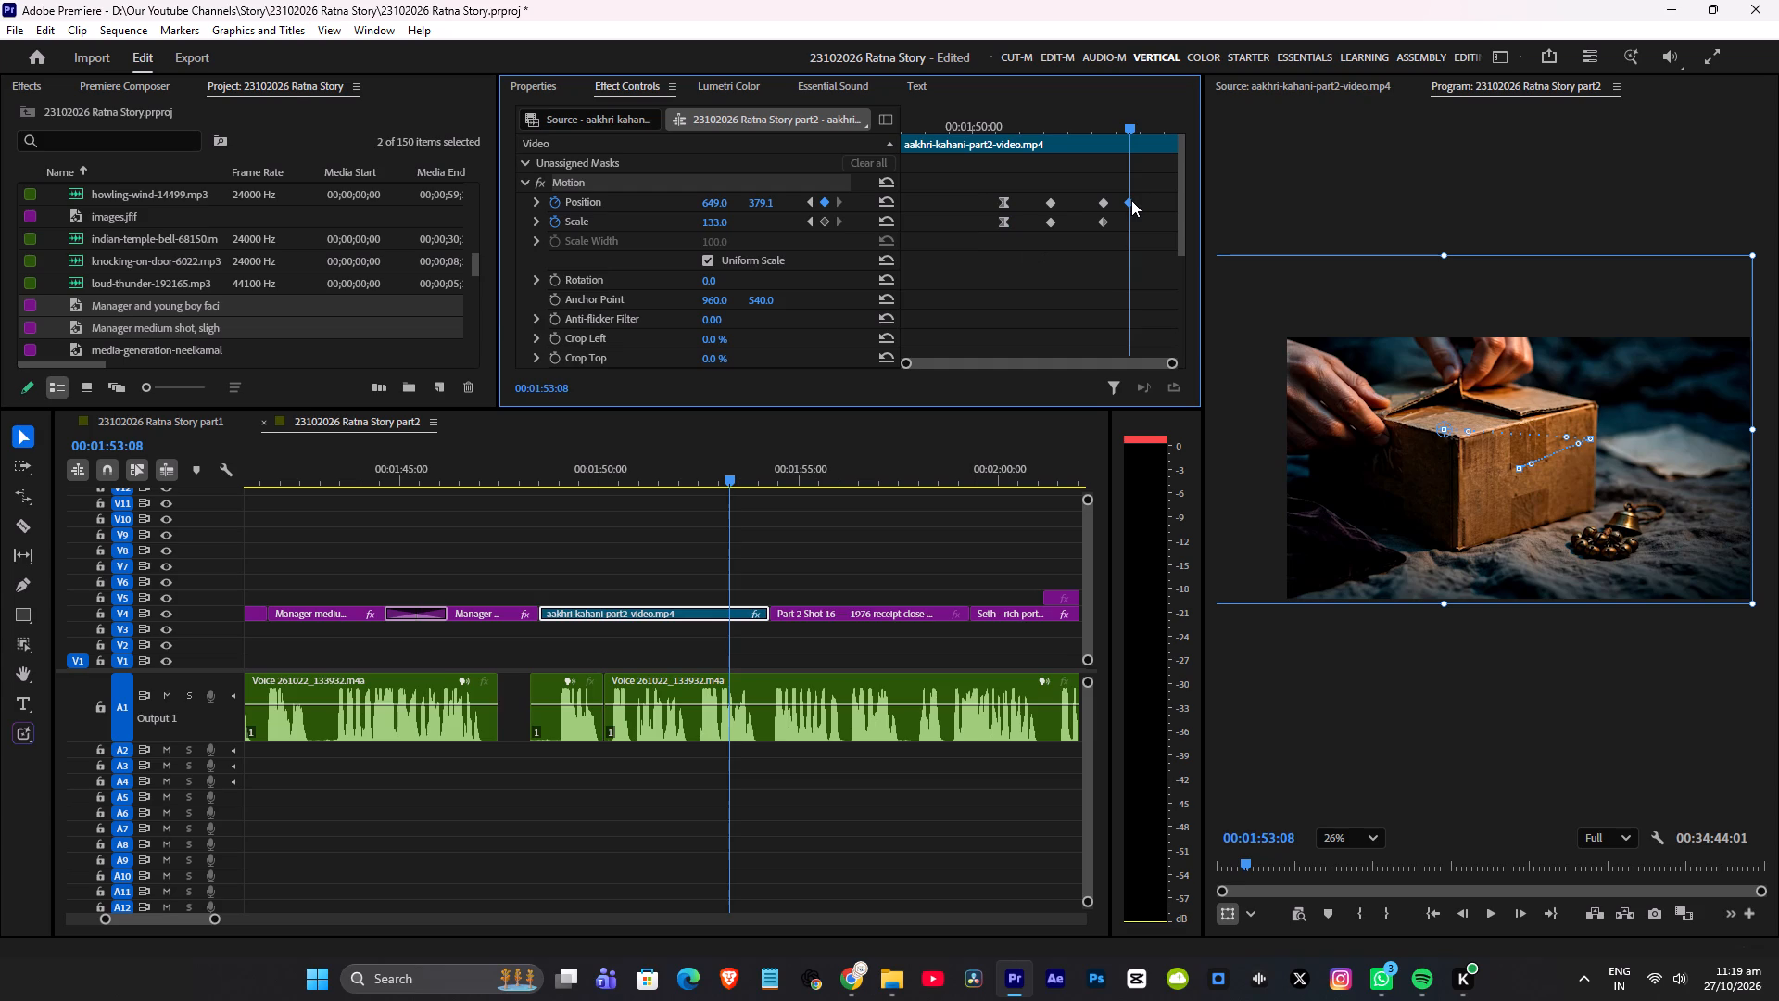
pyautogui.press('F7')
pyautogui.moveTo(973, 172); pyautogui.dragTo(1028, 260)
pyautogui.press('F8')
# Set temporal interpolation to Bezier on the second Position and Scale keyframe pair and Continuous Bezier on the third pair.
pyautogui.moveTo(1040, 179); pyautogui.dragTo(1068, 260)
pyautogui.rightClick(1048, 224)
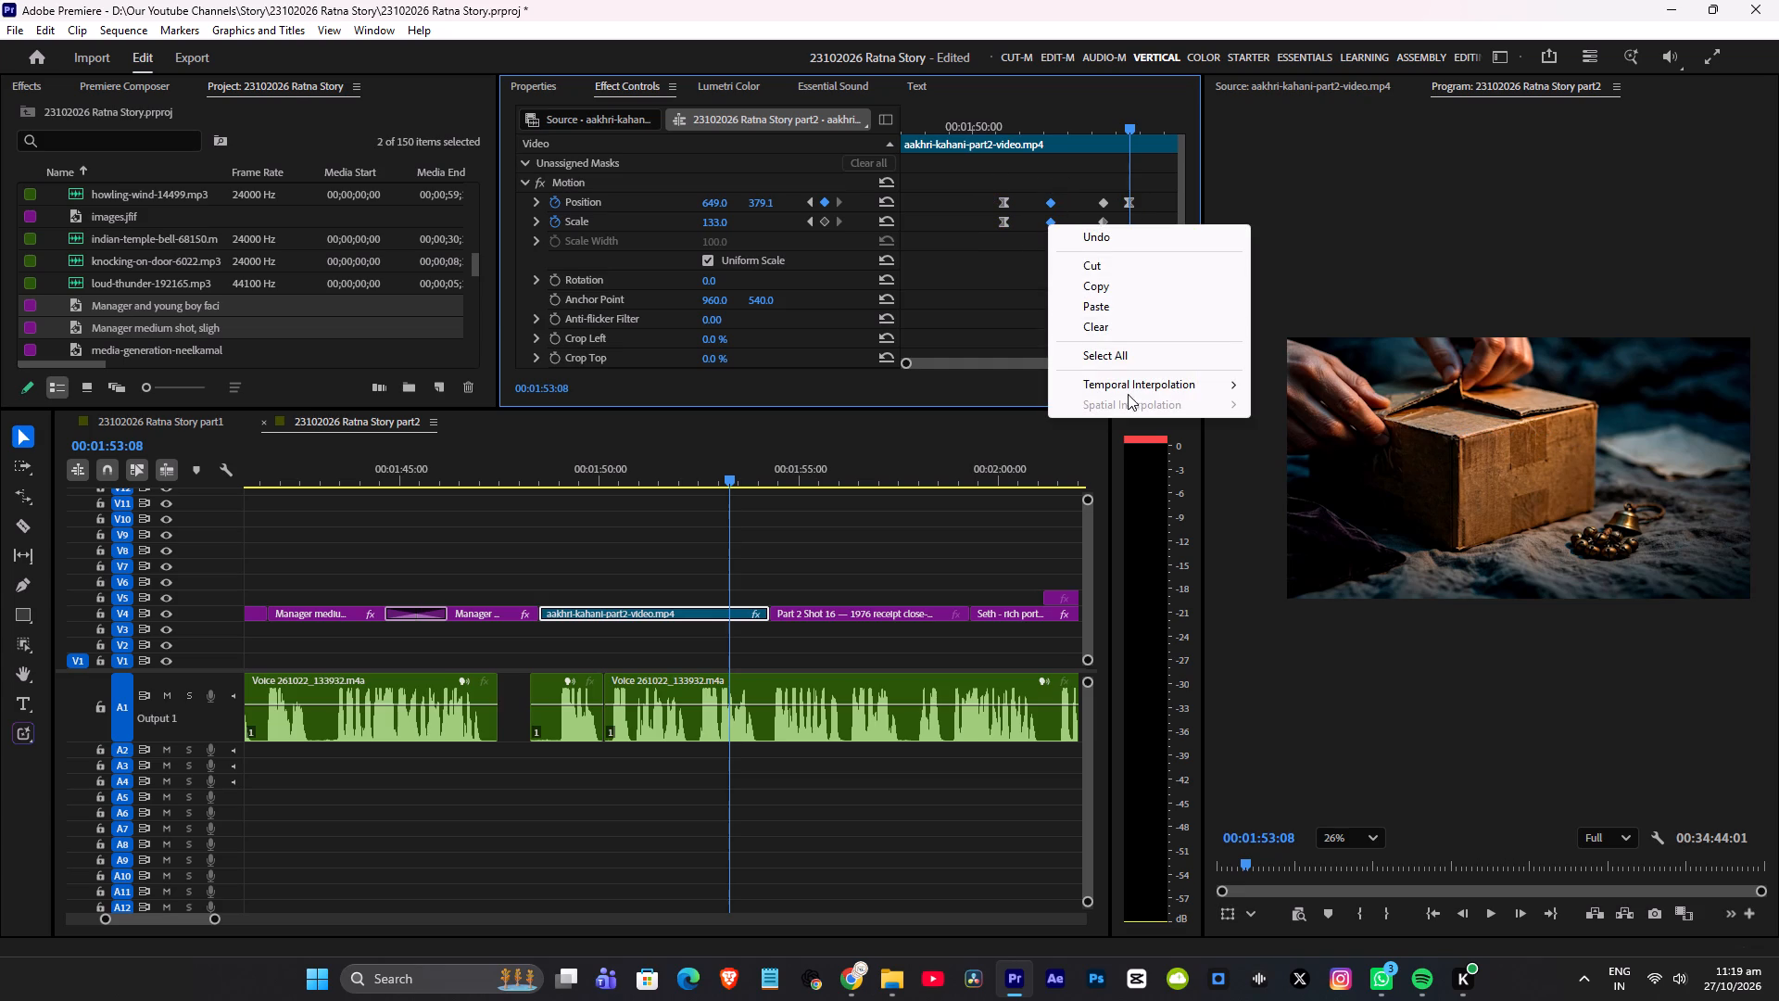
pyautogui.click(1129, 395)
pyautogui.click(1292, 412)
pyautogui.moveTo(1082, 175); pyautogui.dragTo(1133, 265)
pyautogui.click(1083, 163)
pyautogui.moveTo(1083, 185); pyautogui.dragTo(1117, 234)
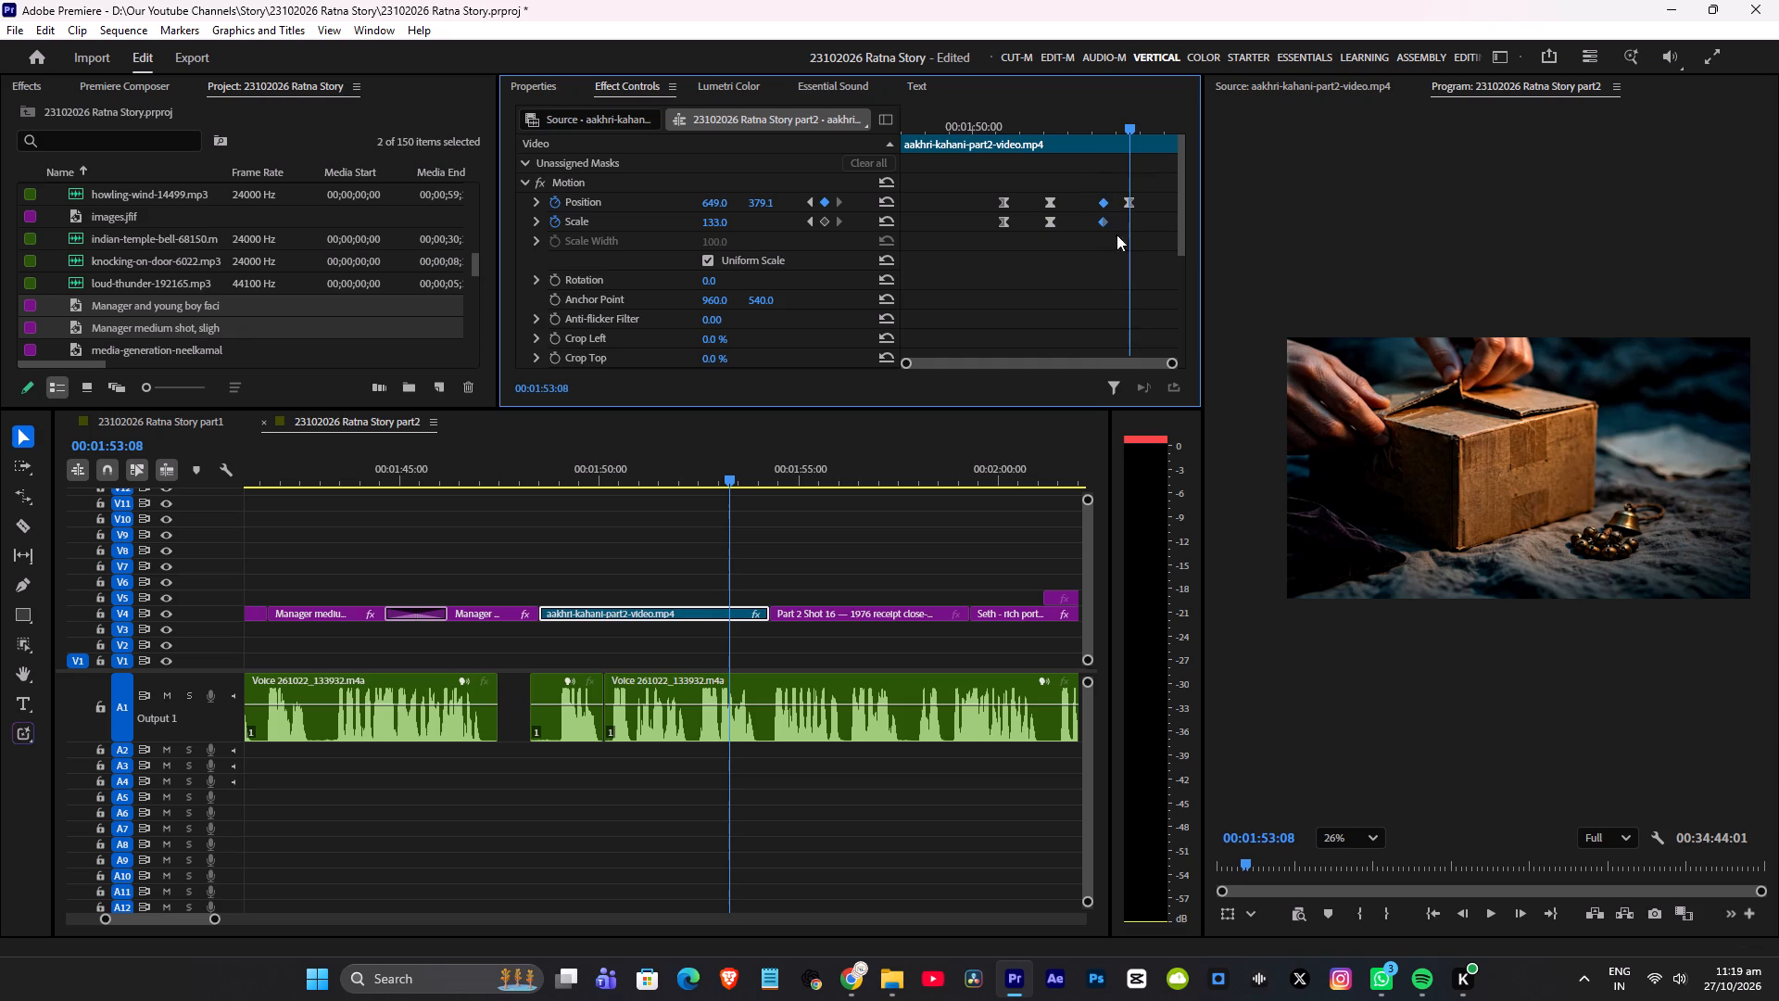
pyautogui.moveTo(1117, 234); pyautogui.dragTo(1117, 236)
pyautogui.rightClick(1106, 222)
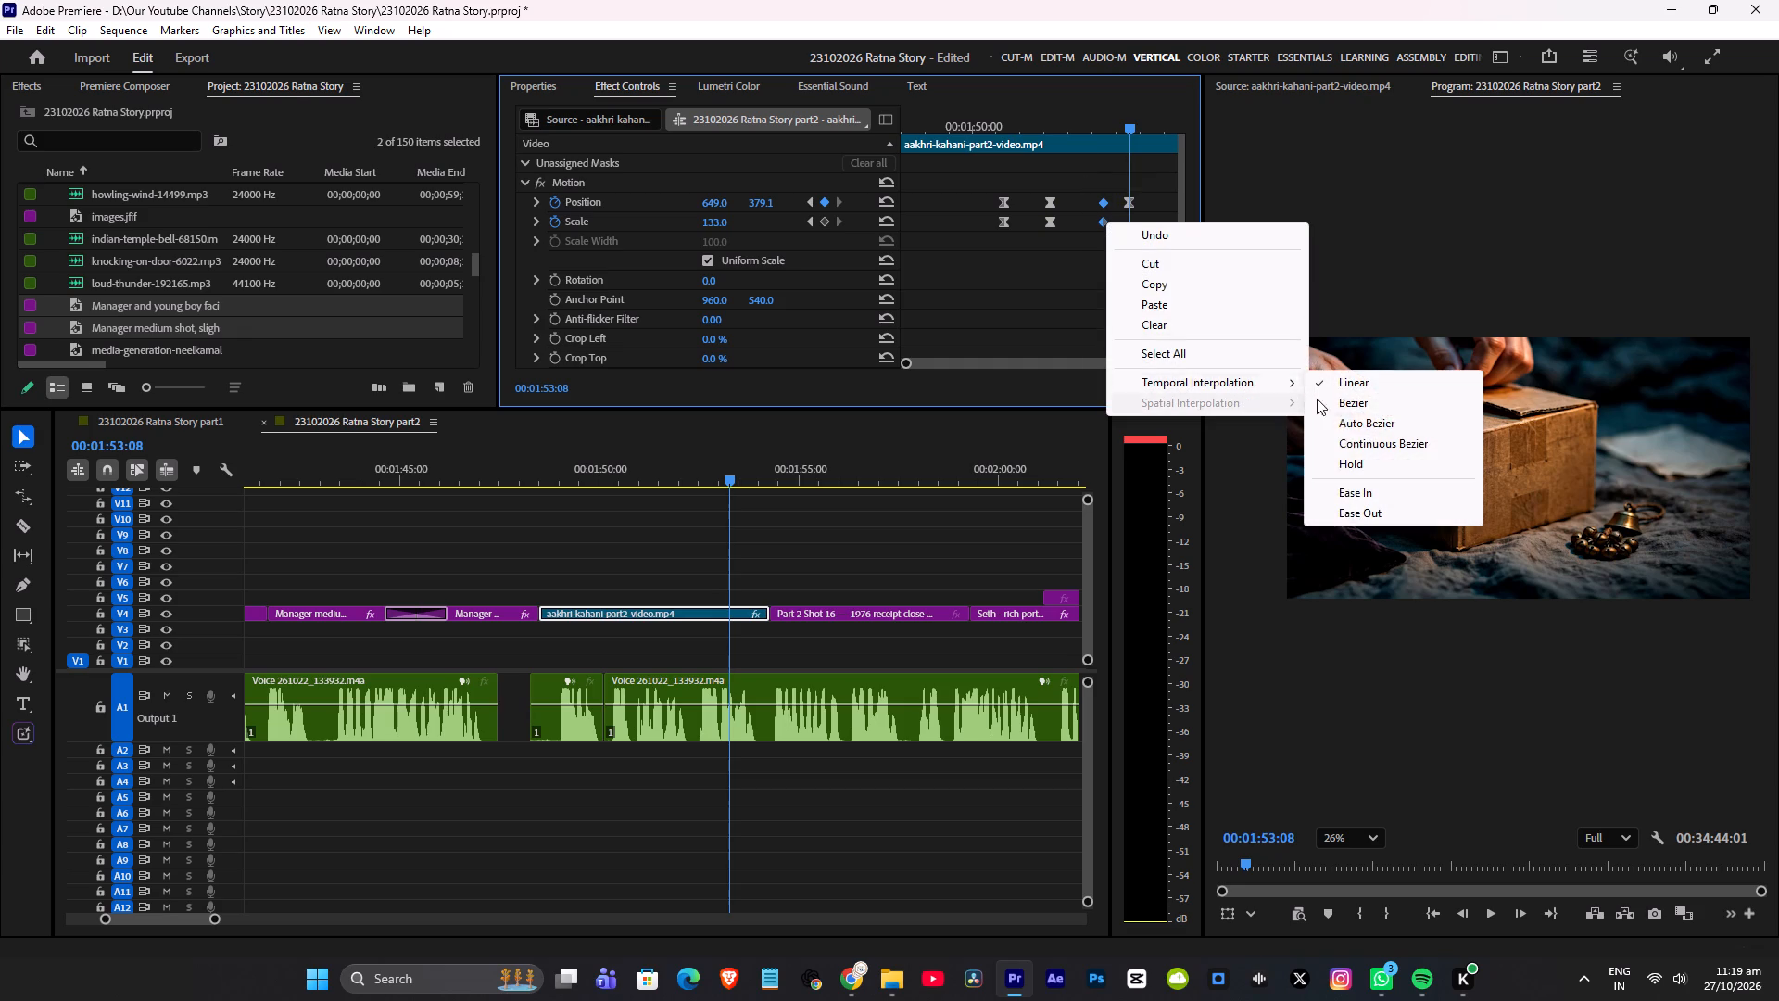
pyautogui.click(1346, 441)
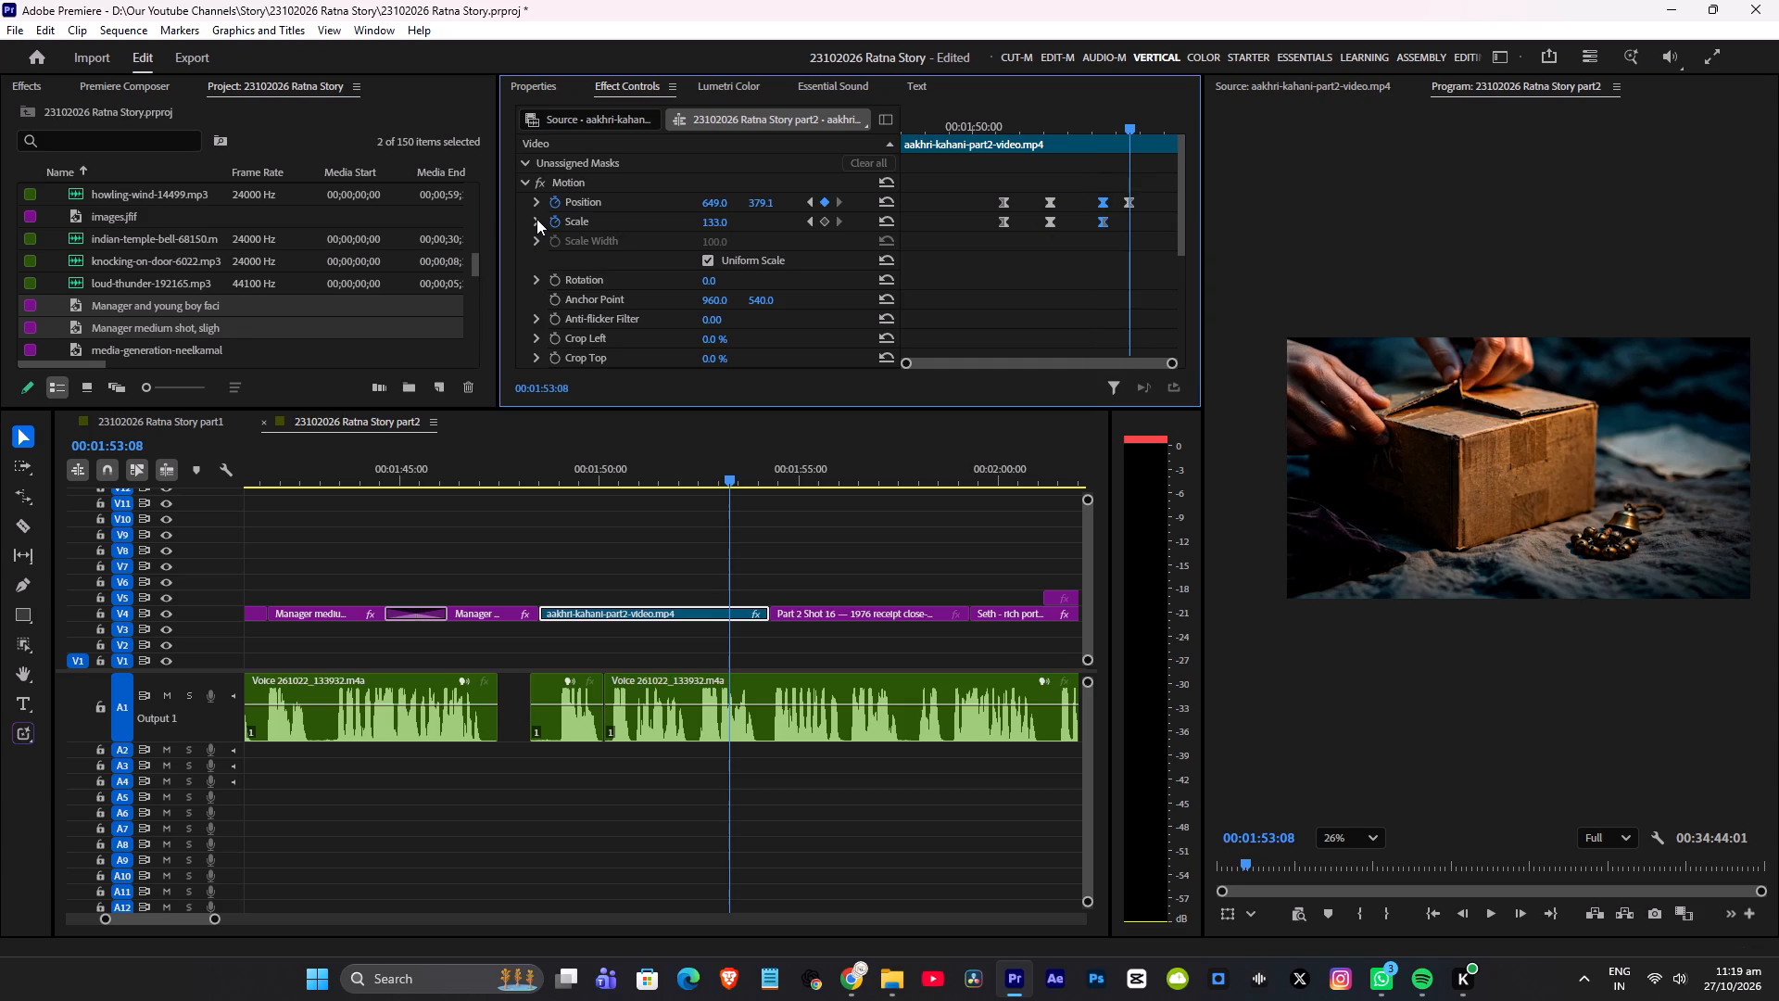
# Expand the Scale graph and set the second Position and Scale keyframe pair to Continuous Bezier temporal interpolation.
pyautogui.click(536, 222)
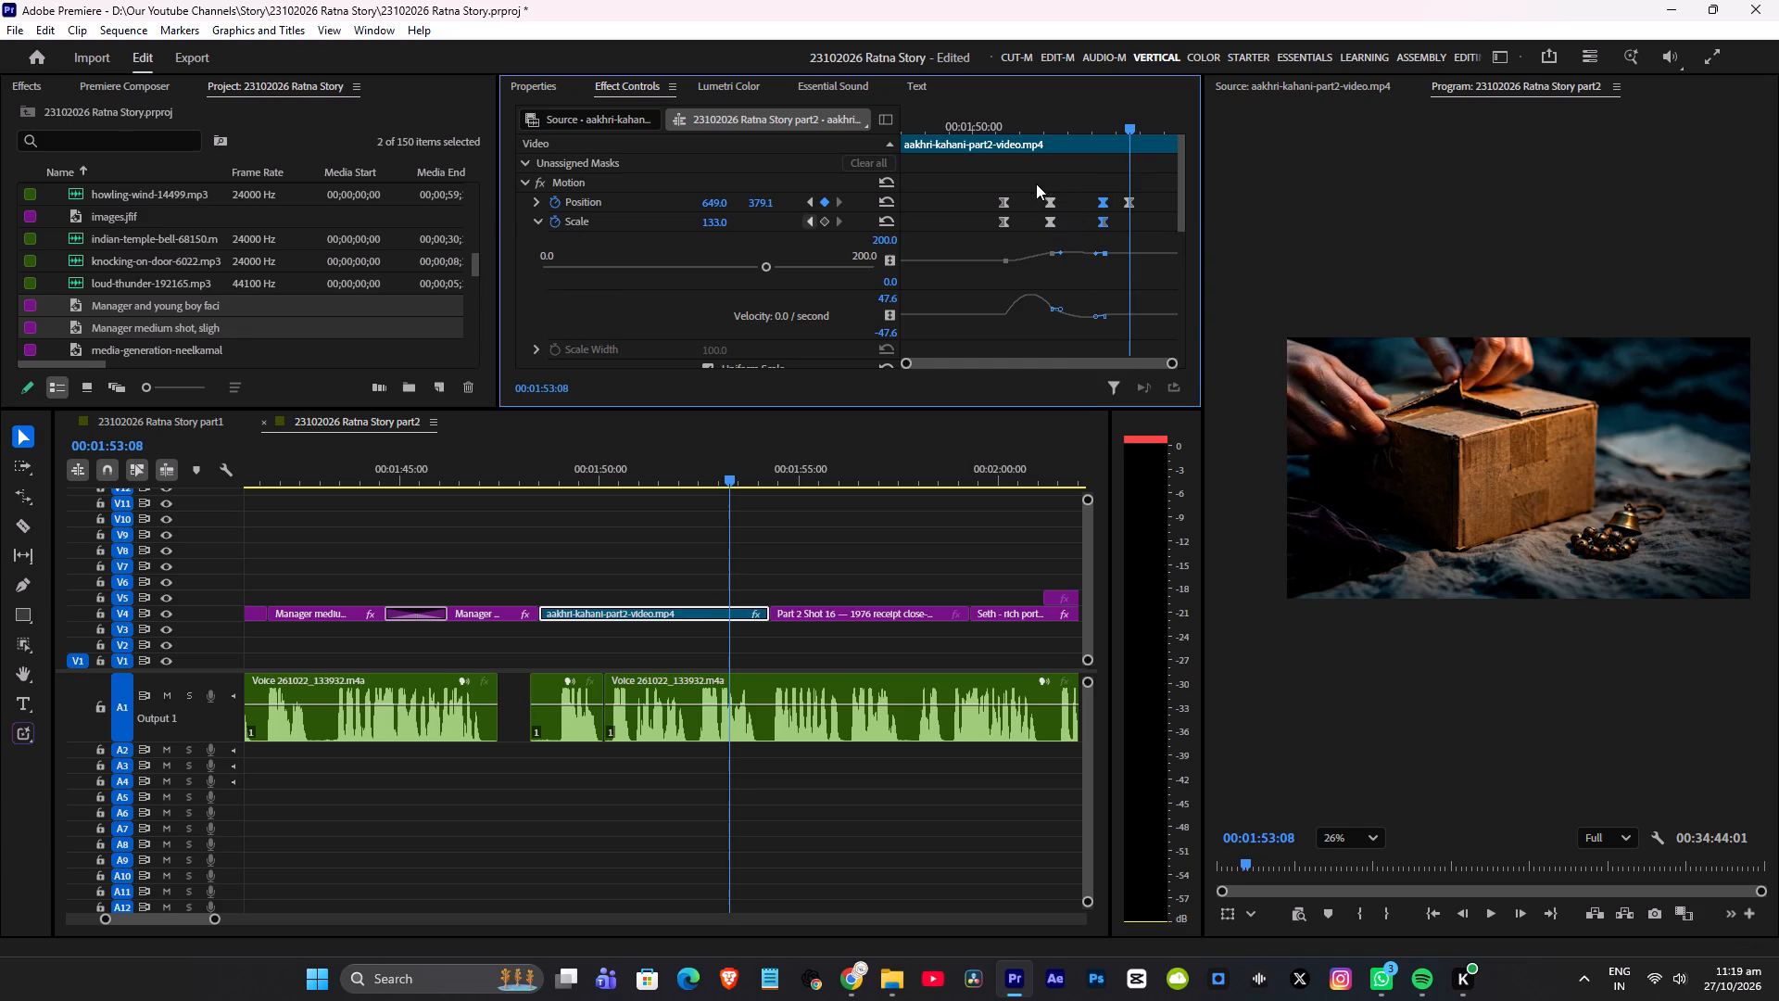
pyautogui.moveTo(1035, 182); pyautogui.dragTo(1056, 220, button='right')
pyautogui.moveTo(1018, 169); pyautogui.dragTo(1056, 238)
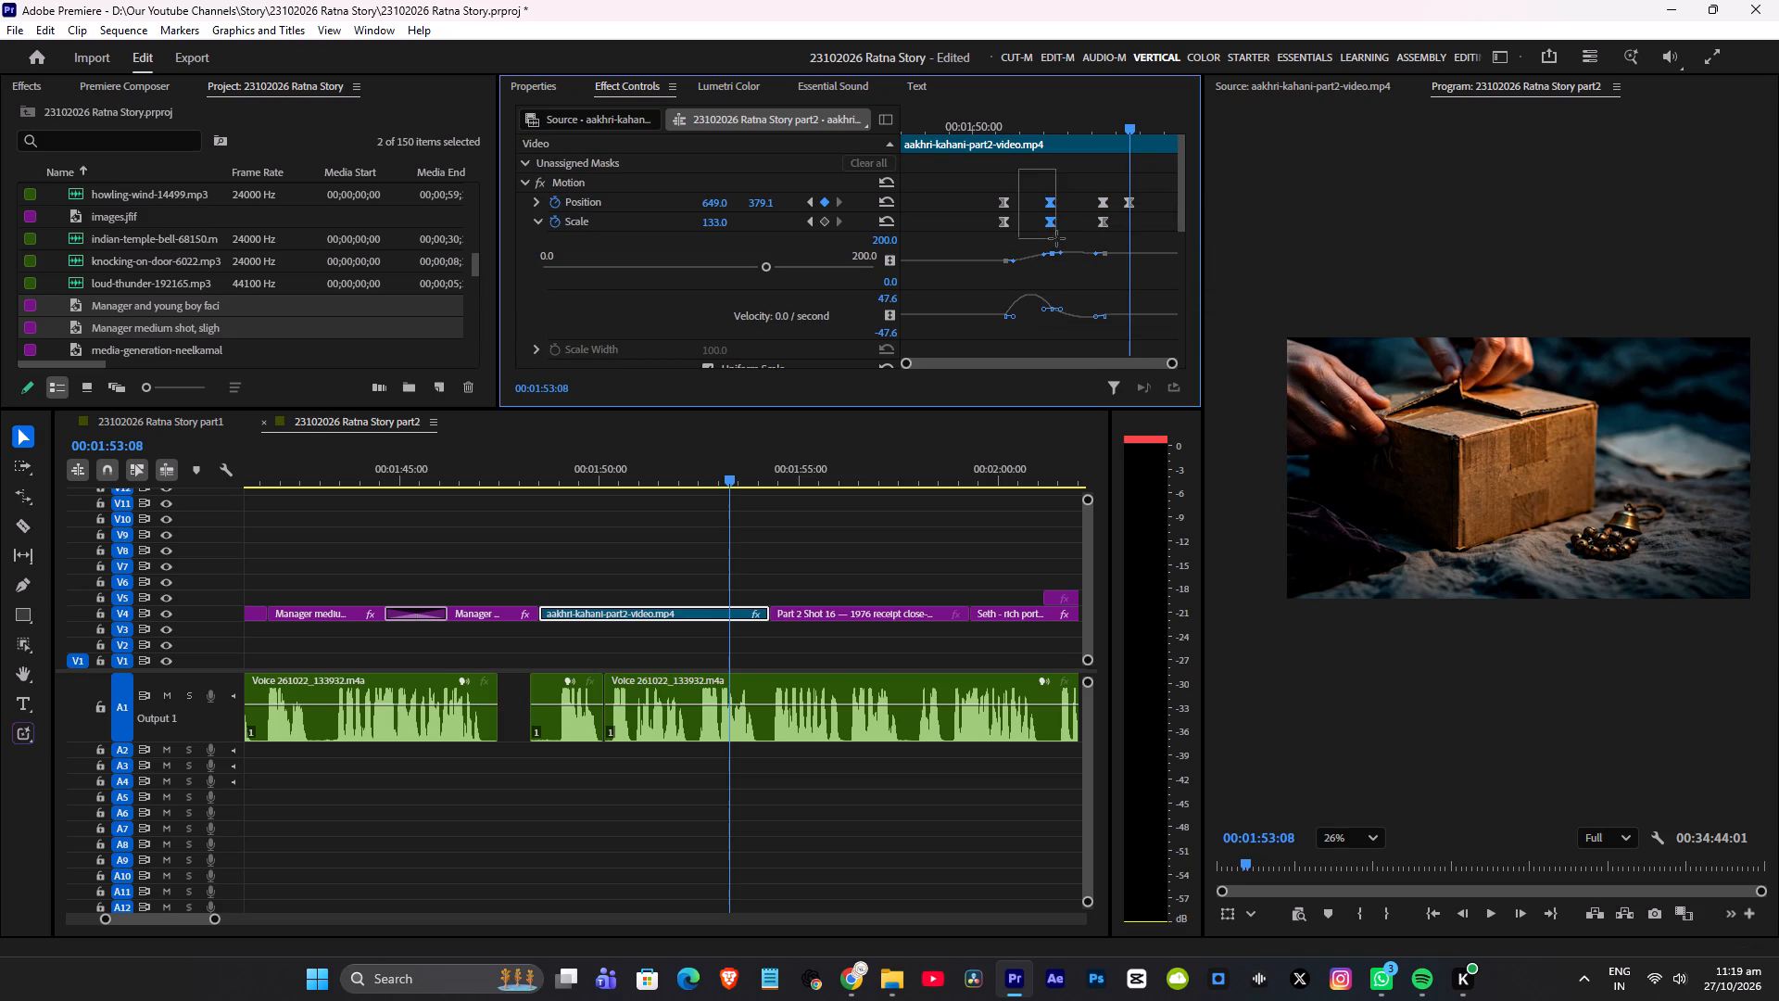
pyautogui.moveTo(1056, 238); pyautogui.dragTo(1054, 233)
pyautogui.rightClick(1052, 217)
pyautogui.click(1134, 369)
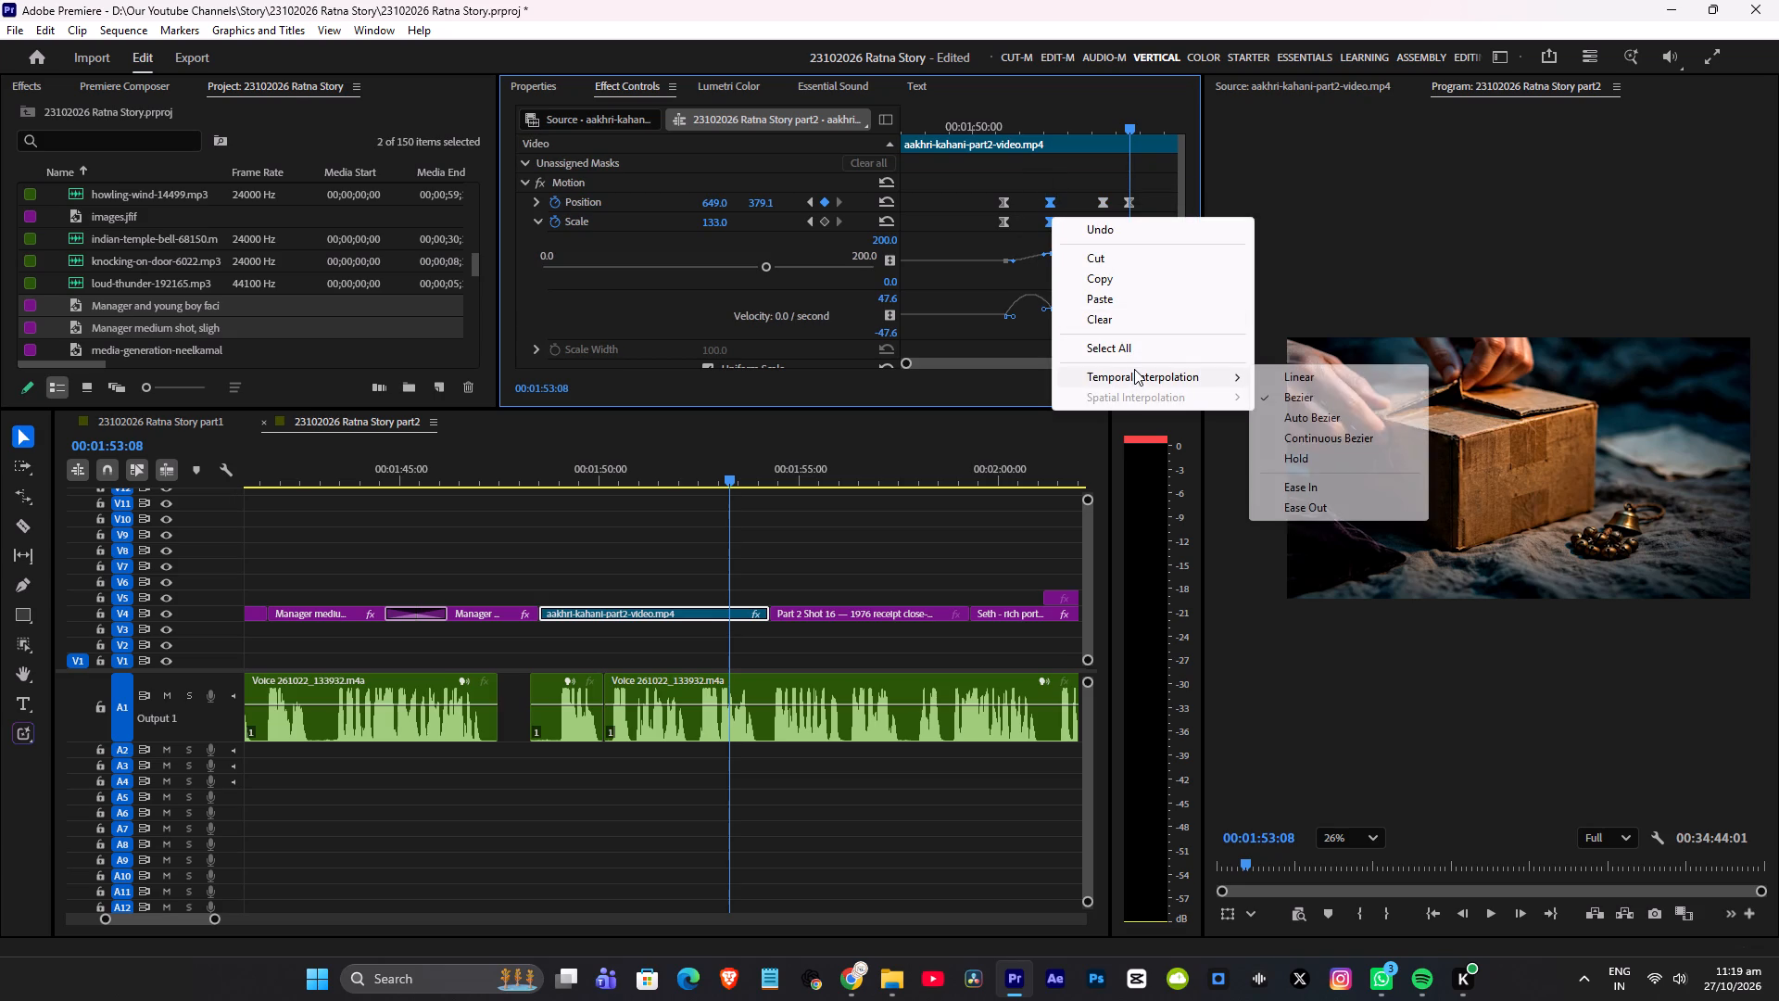
pyautogui.click(1312, 443)
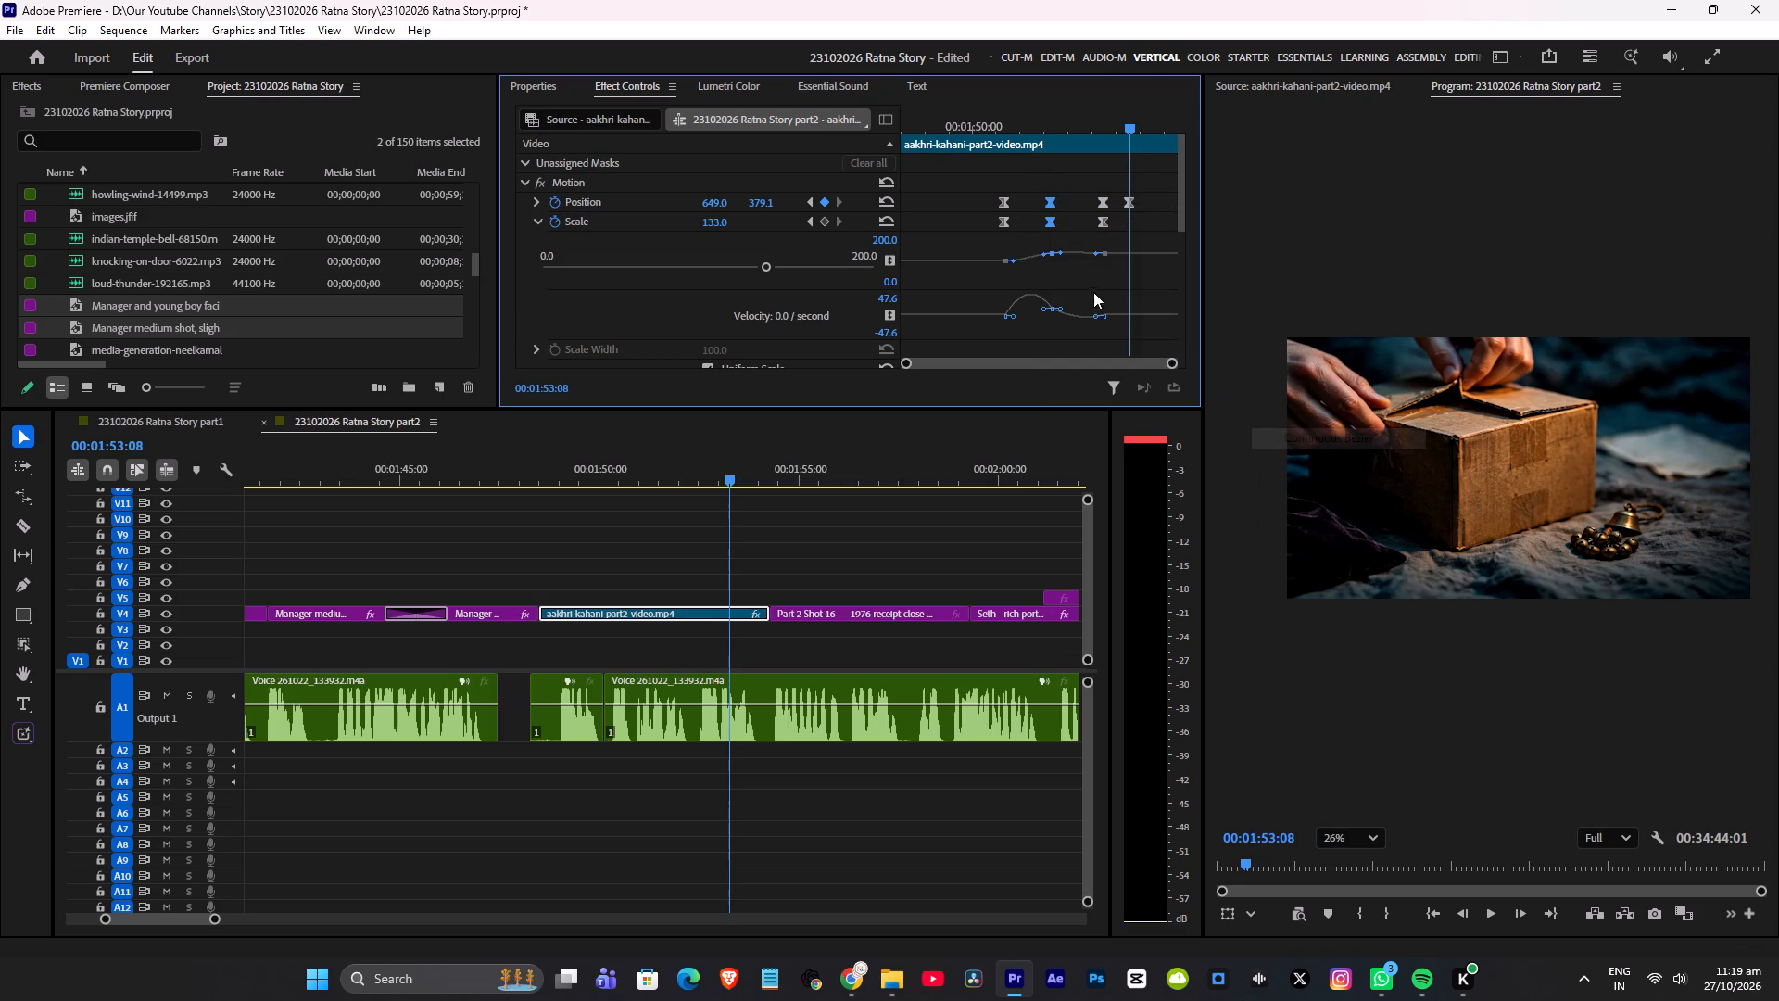
# Play back the box-opening video's zoom and pan several times to check the smoothness around the second and third keyframes.
pyautogui.click(1093, 287)
pyautogui.click(570, 481)
pyautogui.press('space')
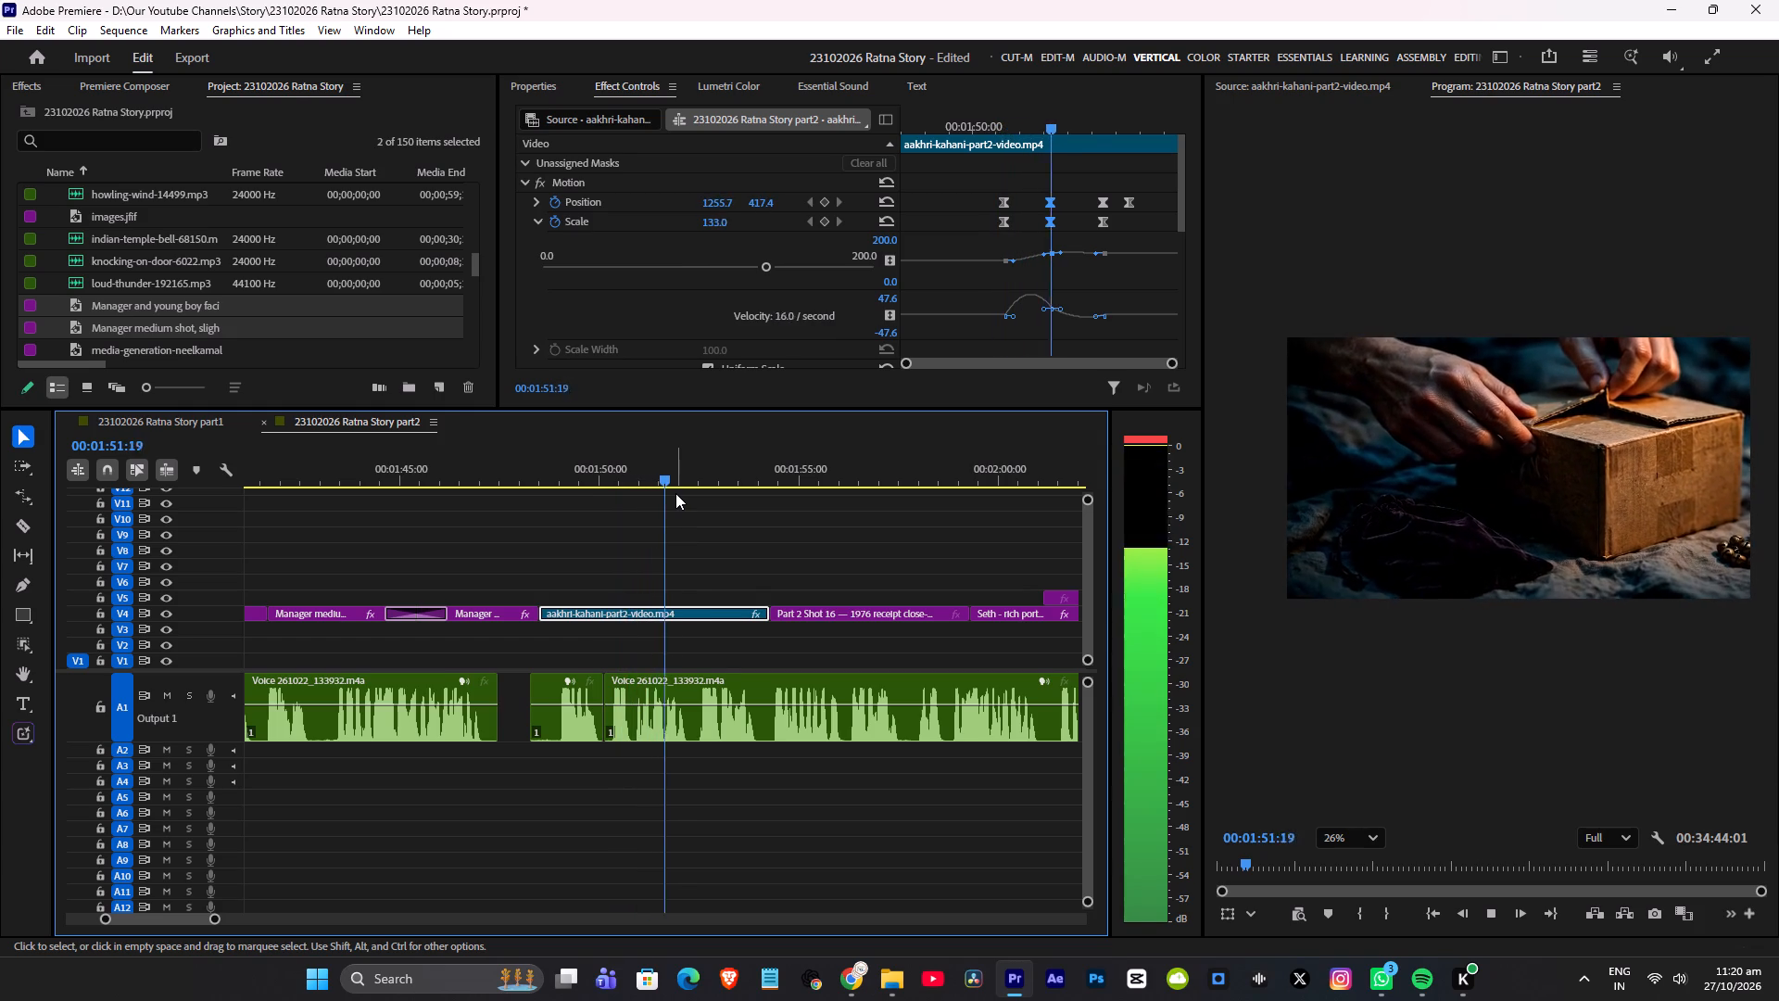
pyautogui.press('space')
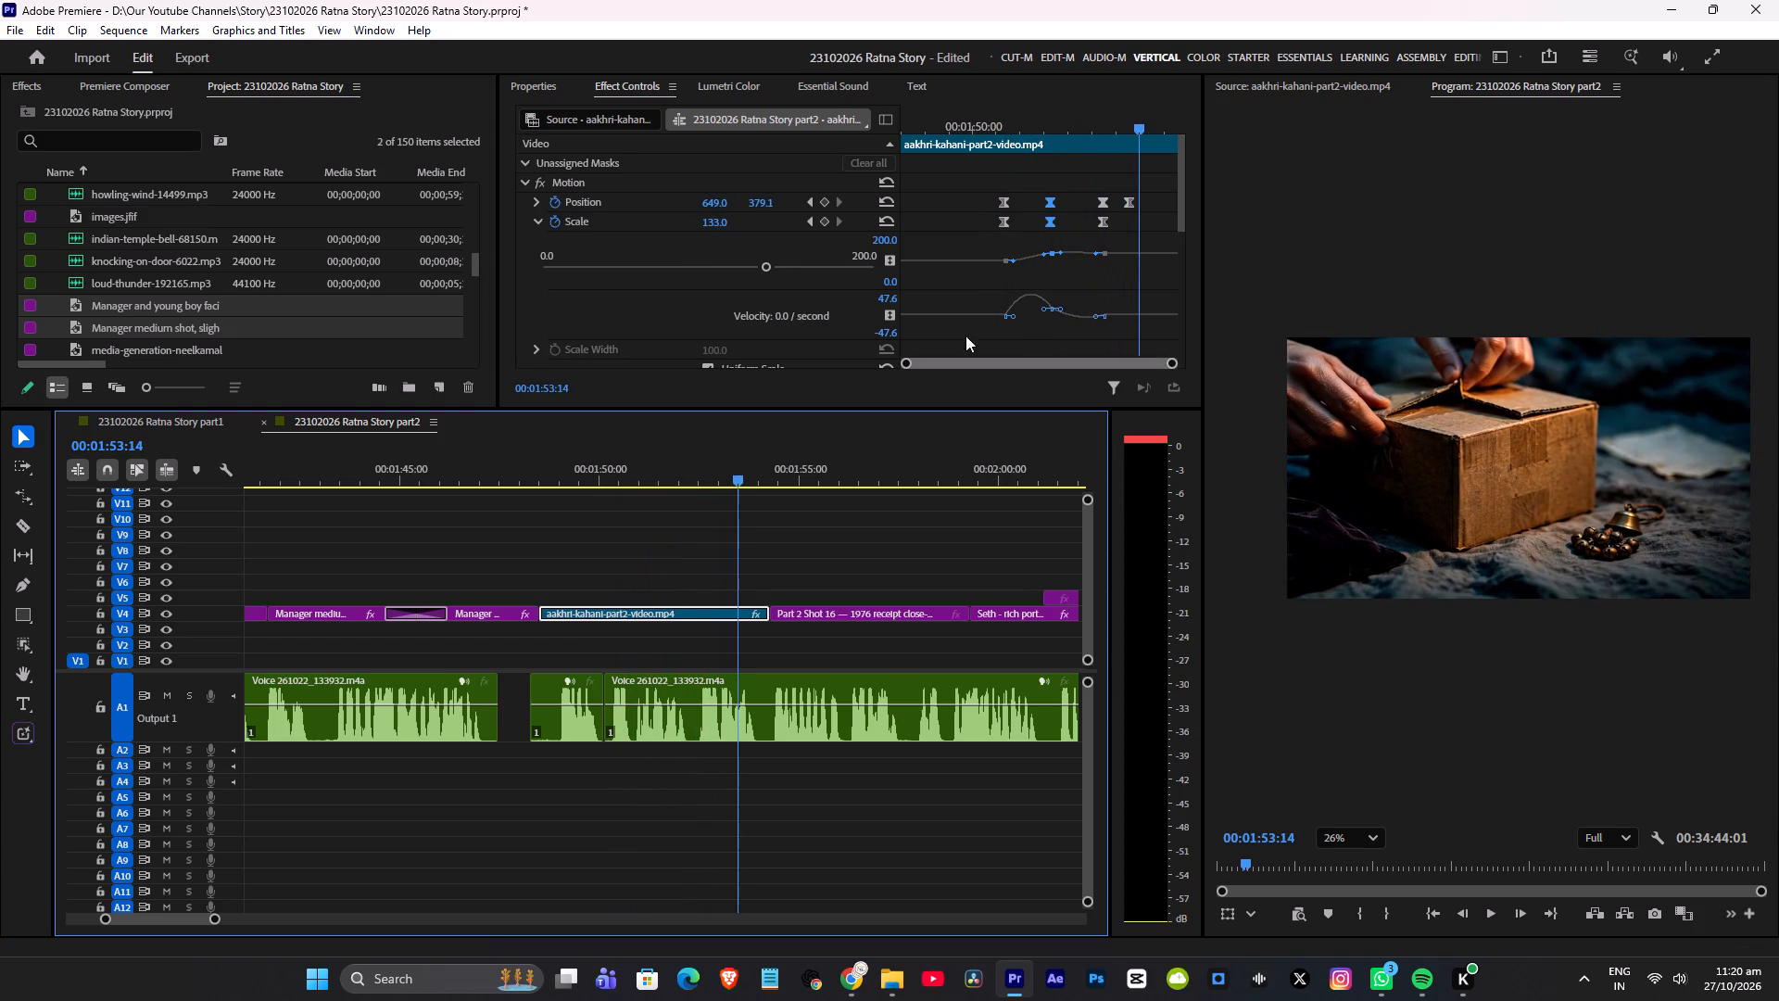
pyautogui.click(1033, 129)
pyautogui.press('space')
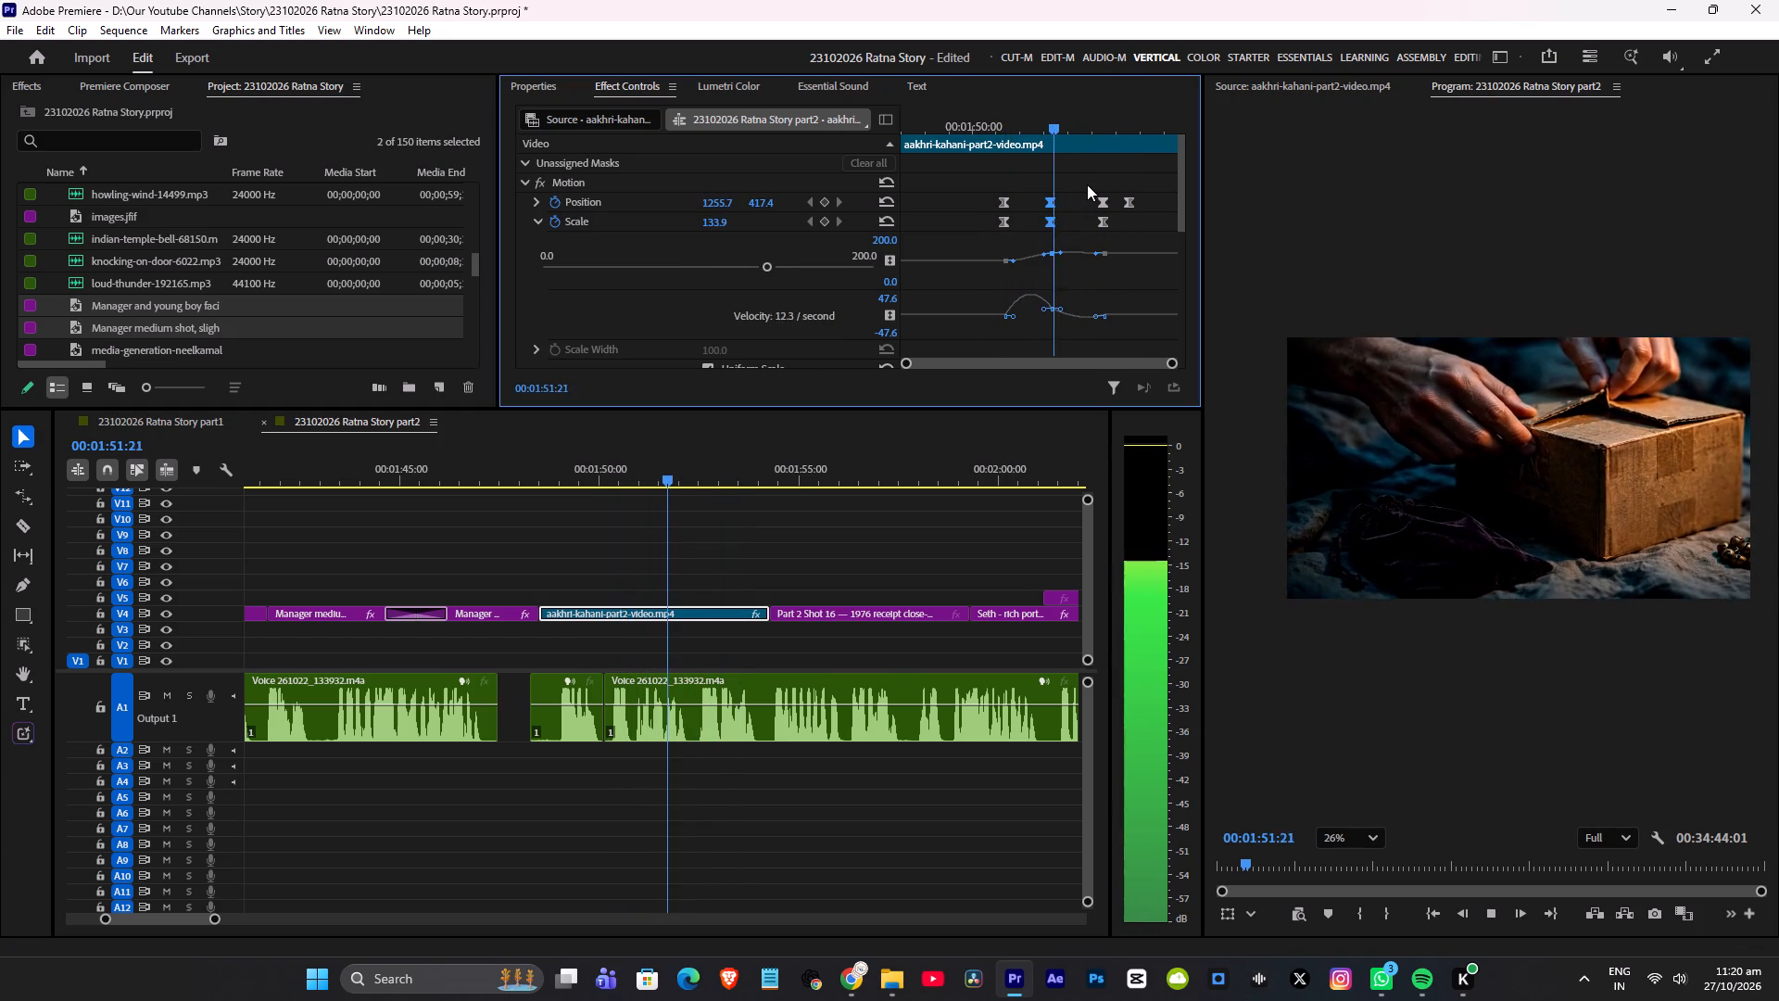
pyautogui.press('space')
pyautogui.click(1095, 316)
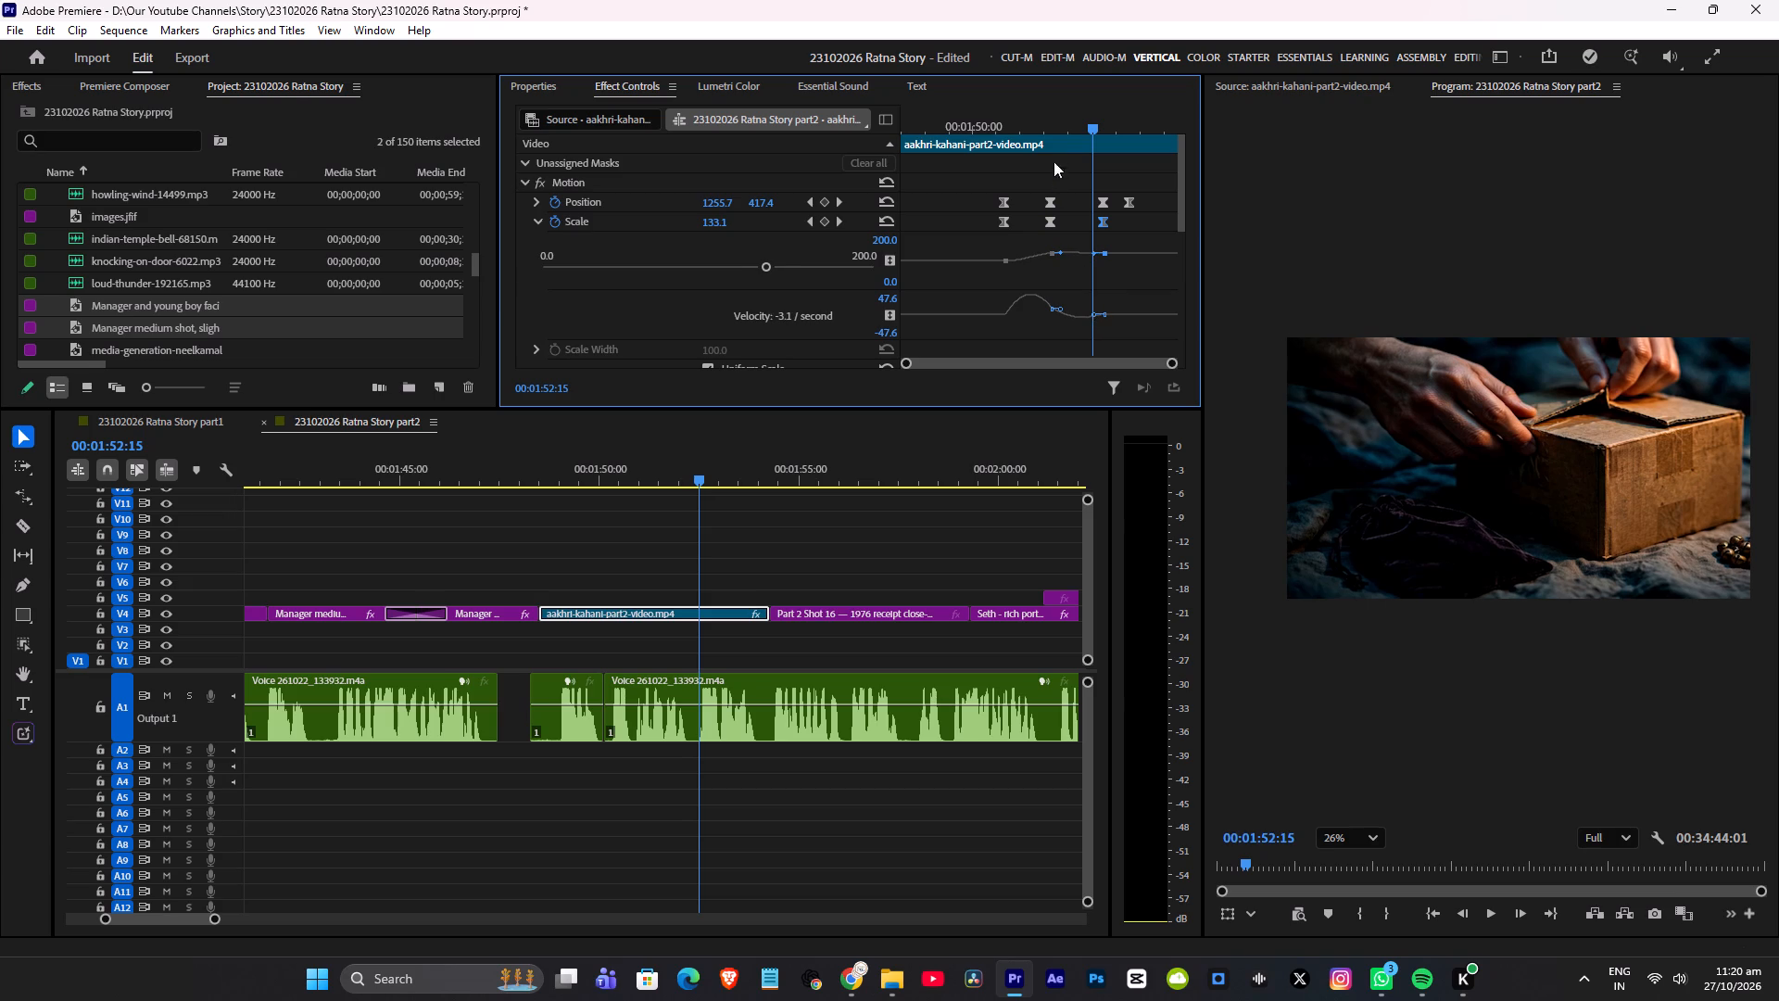
pyautogui.click(1049, 117)
pyautogui.press('space')
pyautogui.press('space')
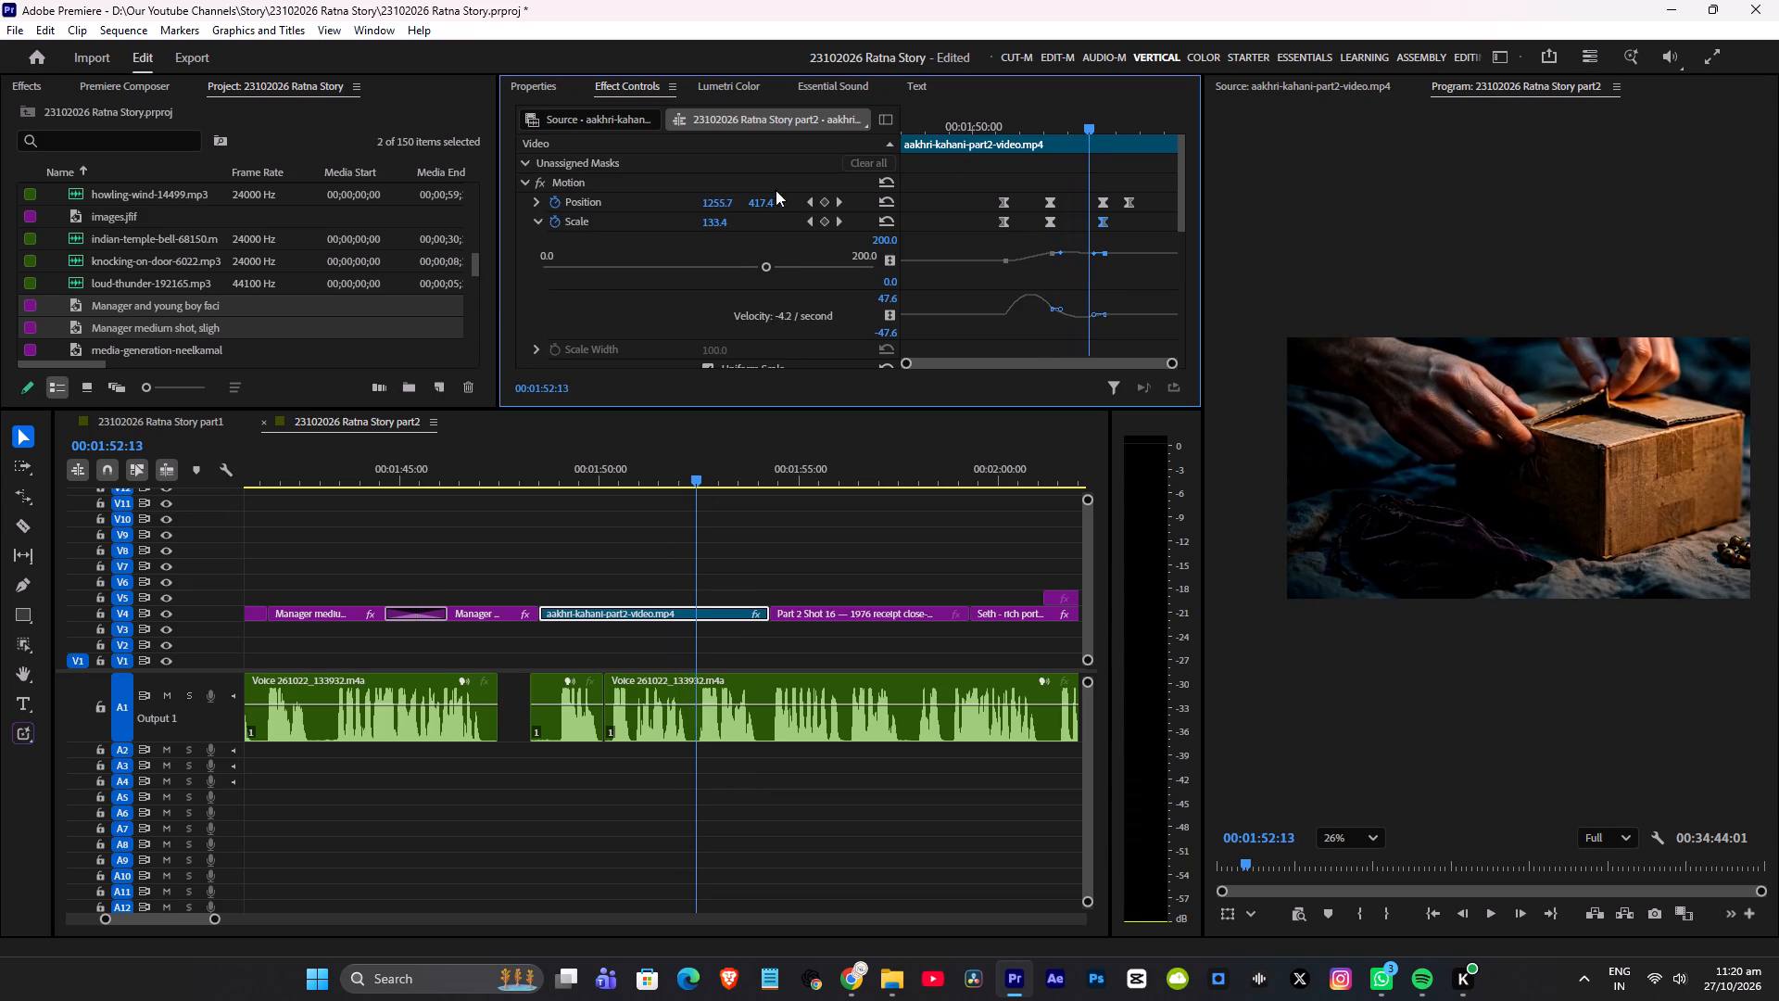
# Expand the Position velocity graph and stretch the third keyframe's handles so the final pan starts slower and peaks more sharply.
pyautogui.click(534, 202)
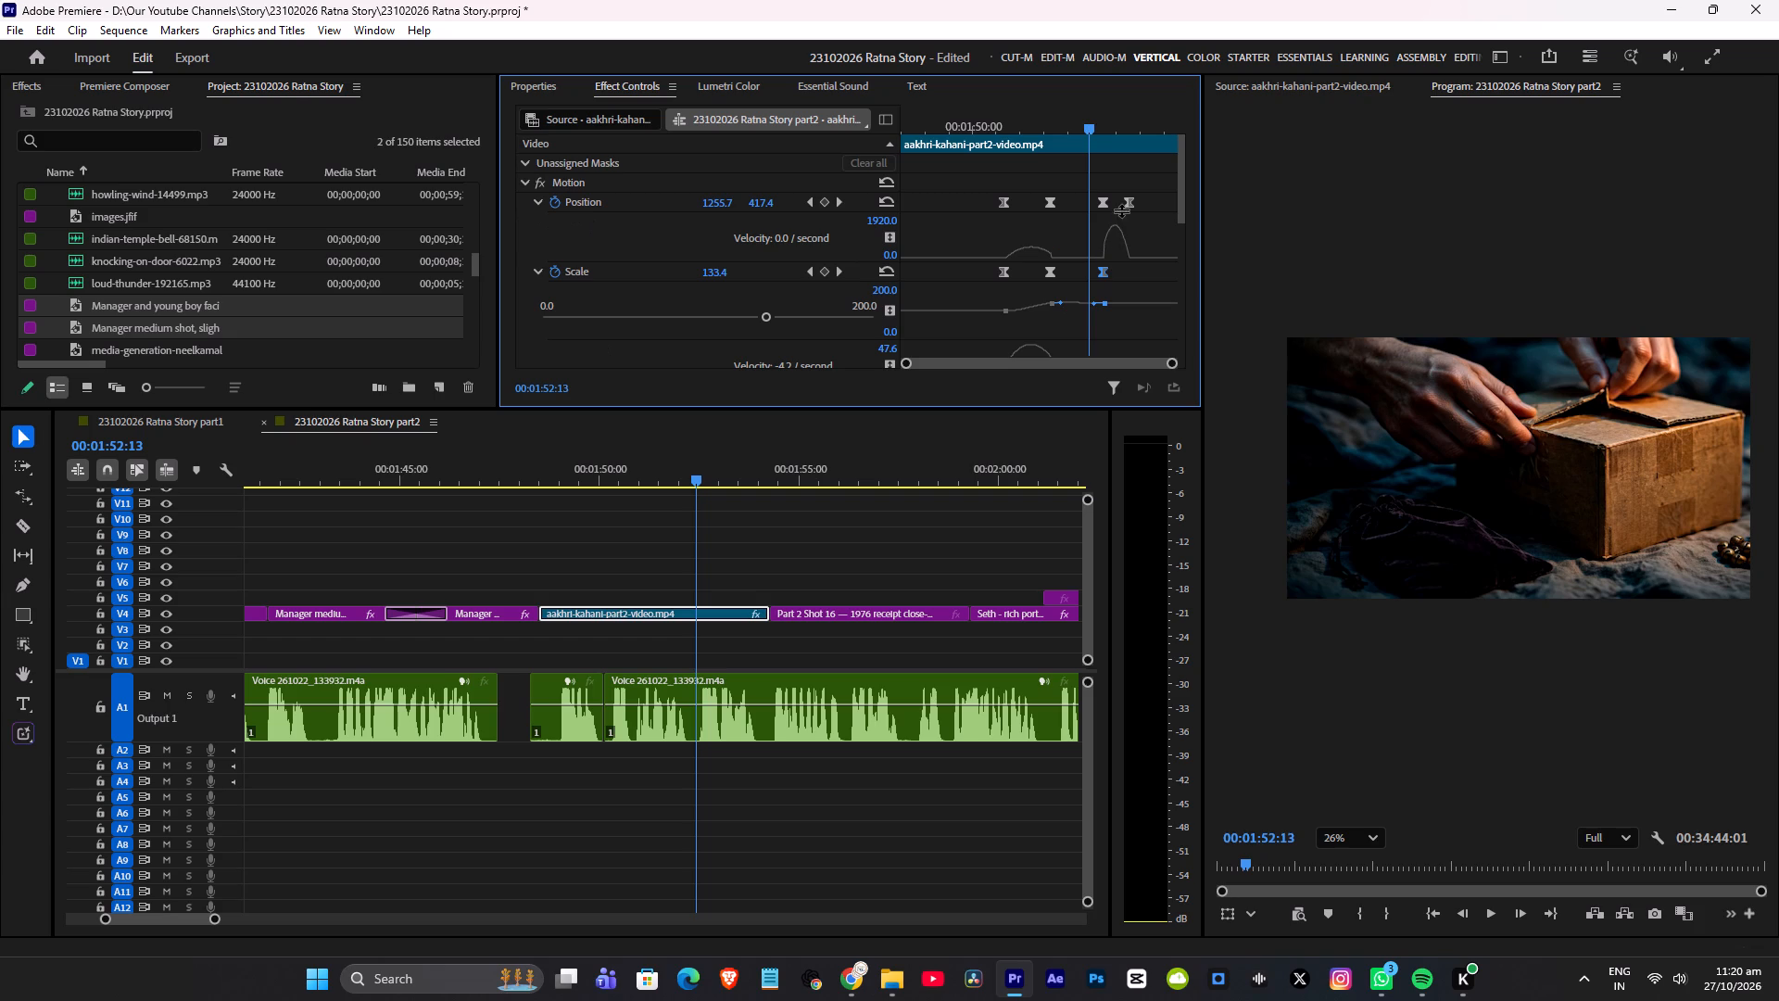
pyautogui.click(1106, 206)
pyautogui.moveTo(1093, 240); pyautogui.dragTo(1095, 252)
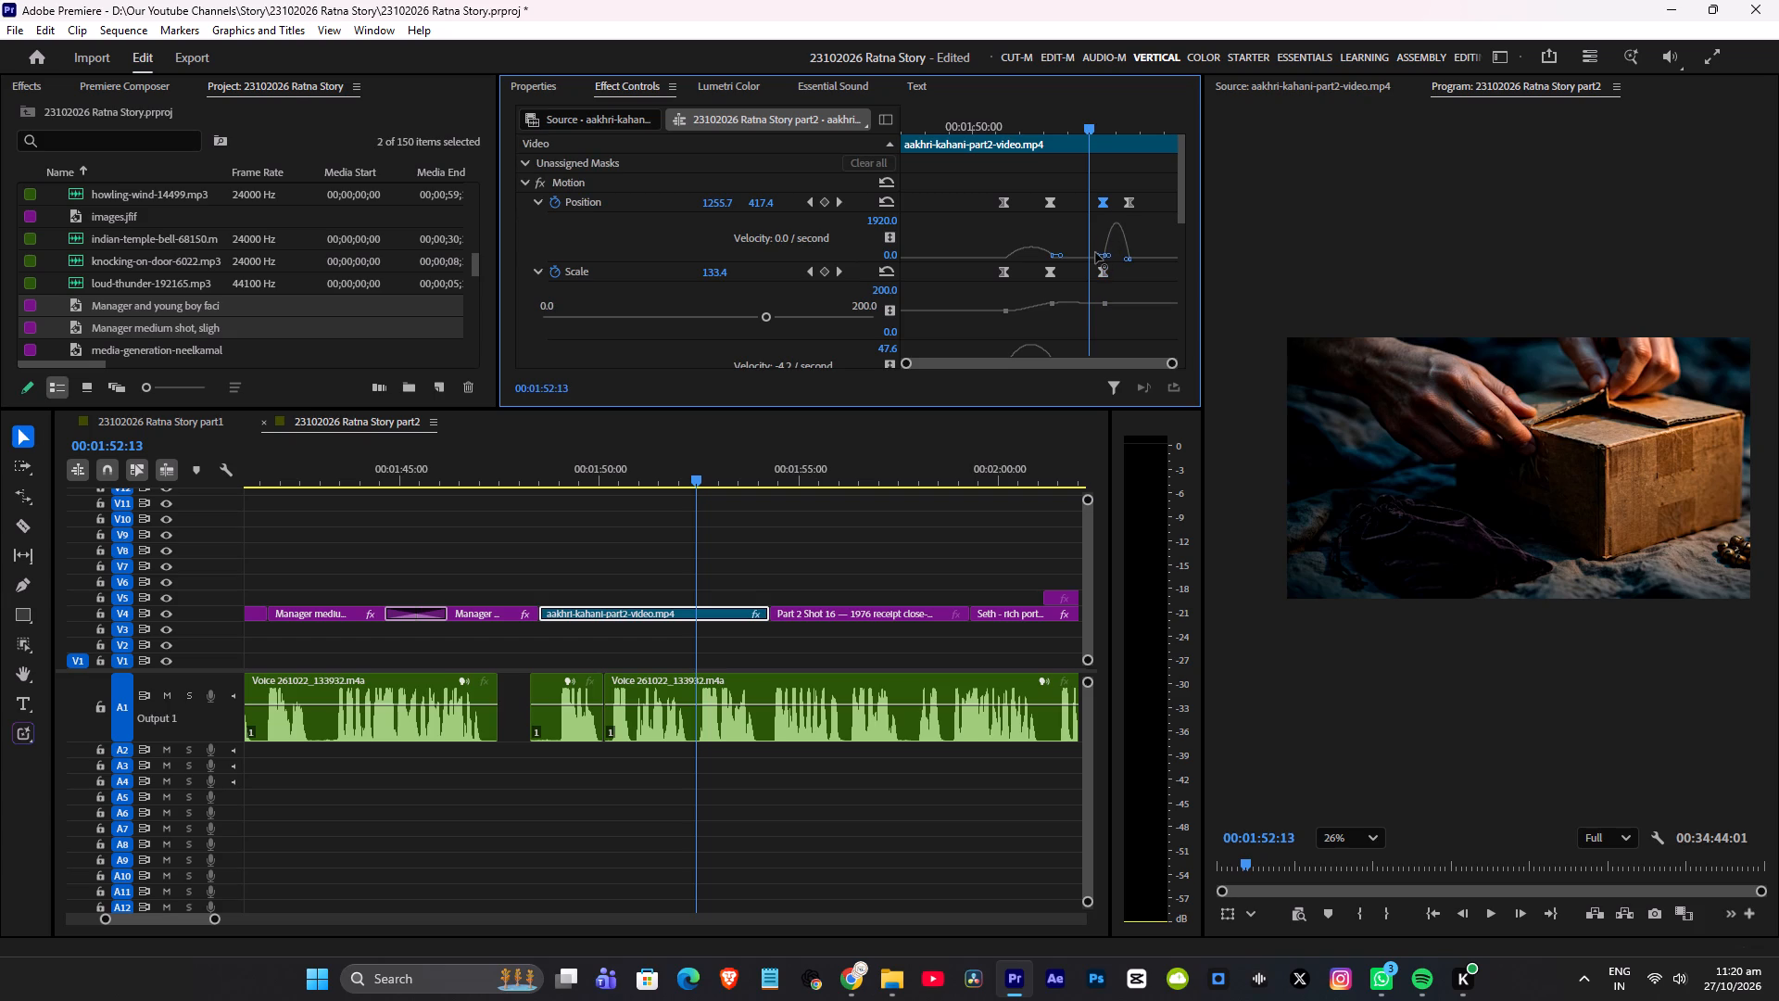
pyautogui.moveTo(1095, 252); pyautogui.dragTo(1088, 257)
pyautogui.click(1109, 260)
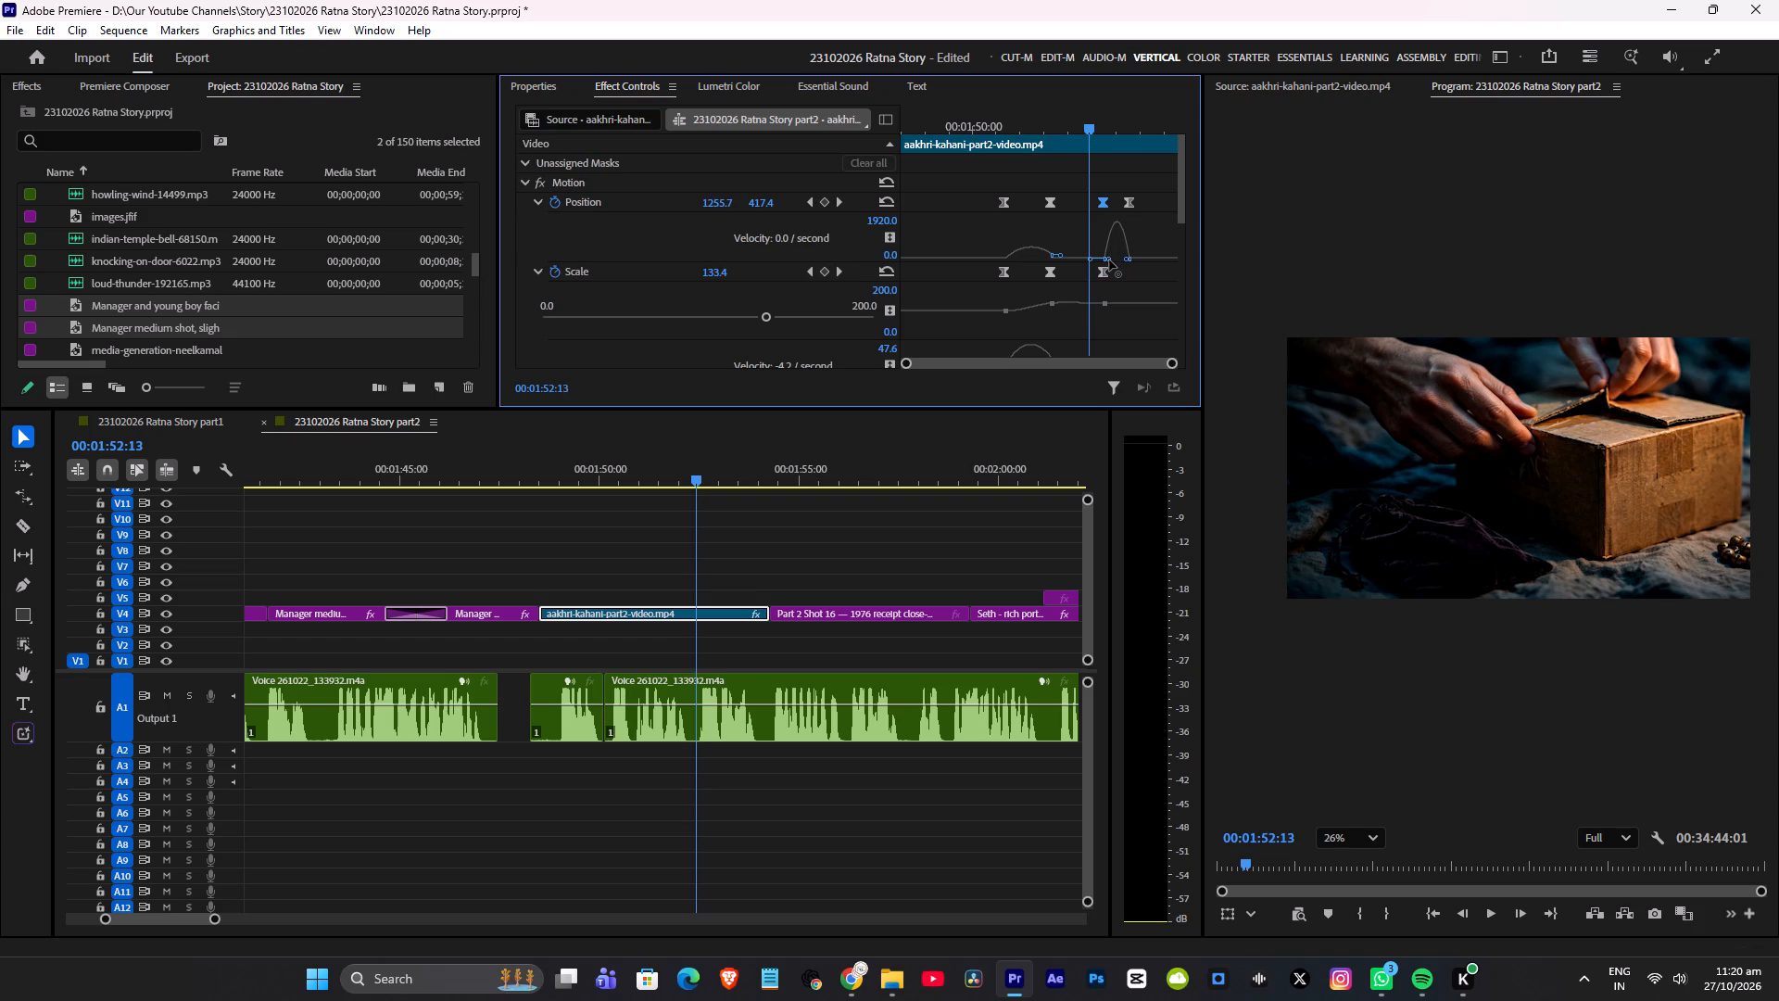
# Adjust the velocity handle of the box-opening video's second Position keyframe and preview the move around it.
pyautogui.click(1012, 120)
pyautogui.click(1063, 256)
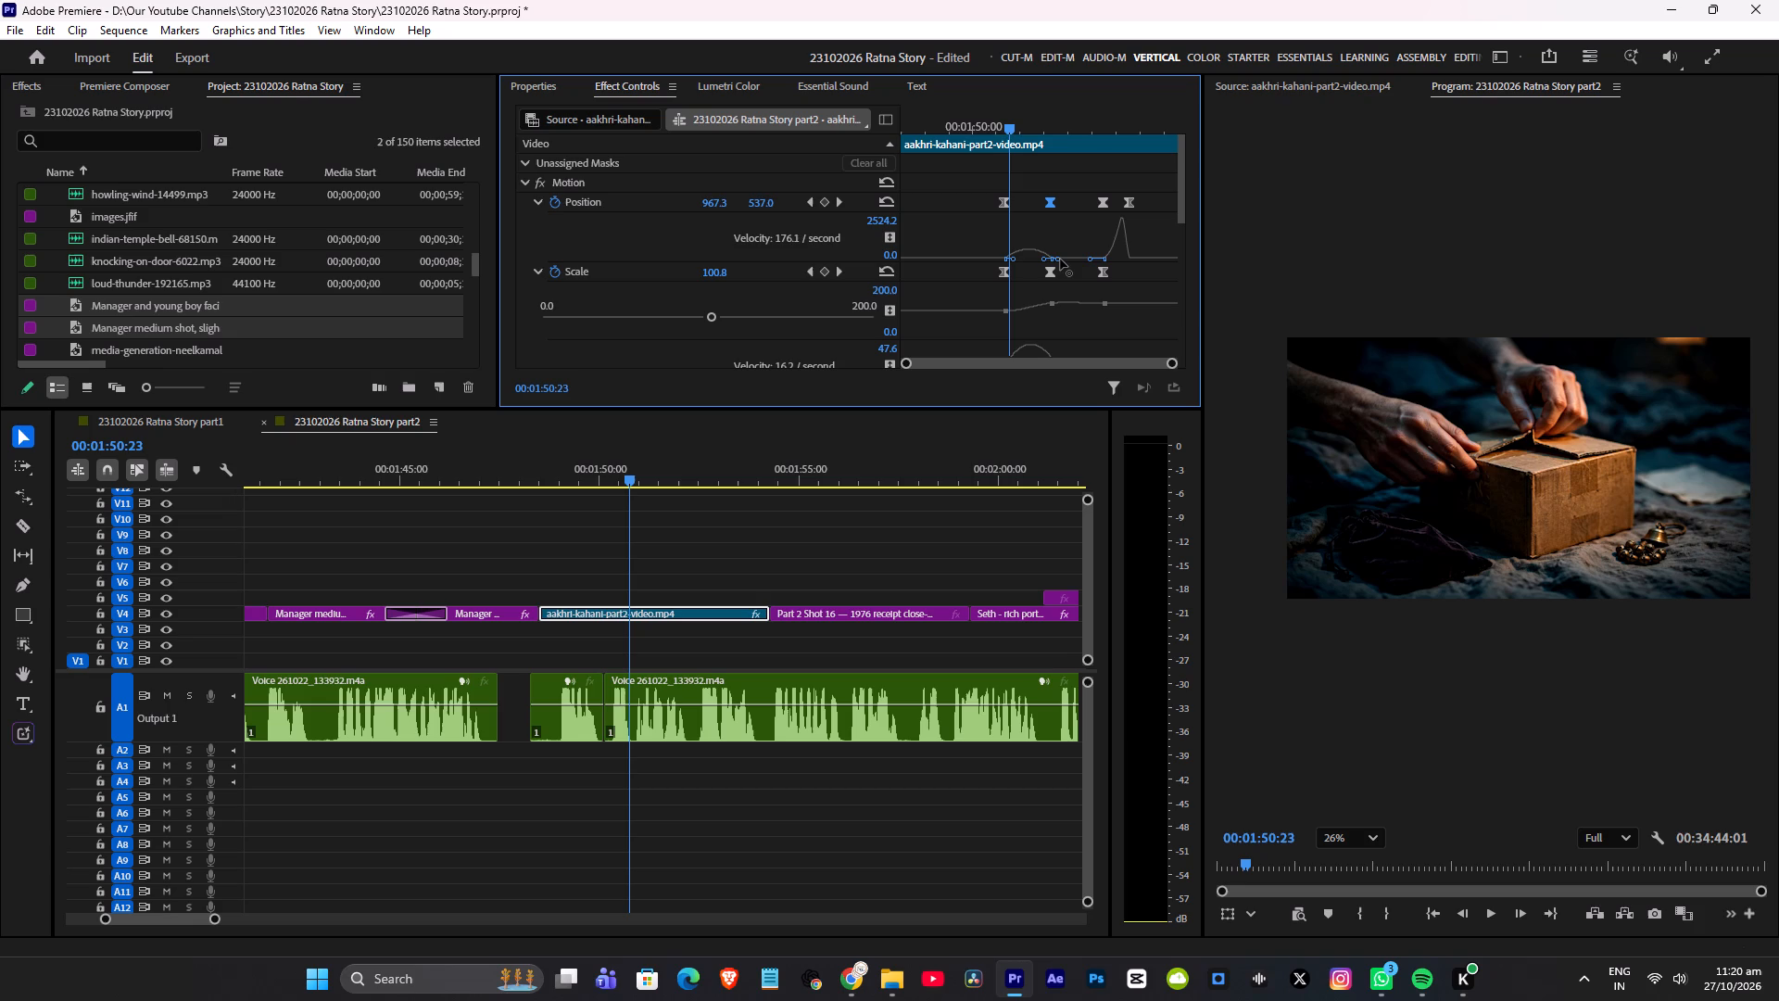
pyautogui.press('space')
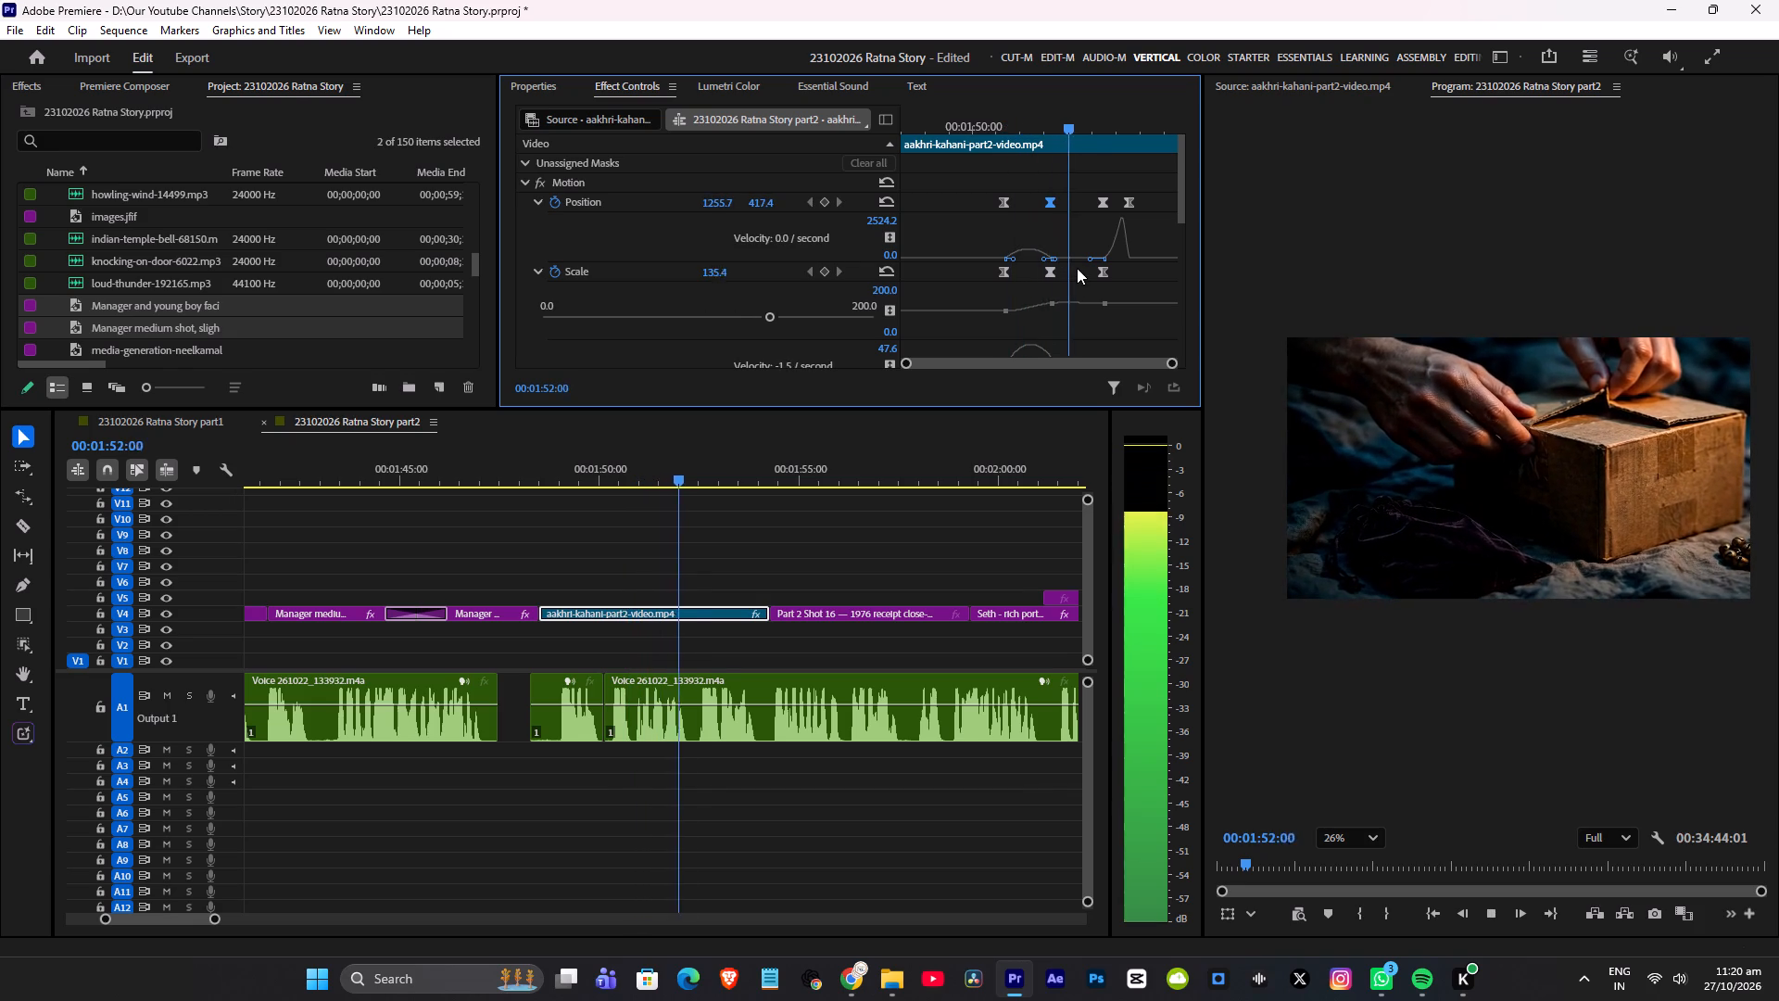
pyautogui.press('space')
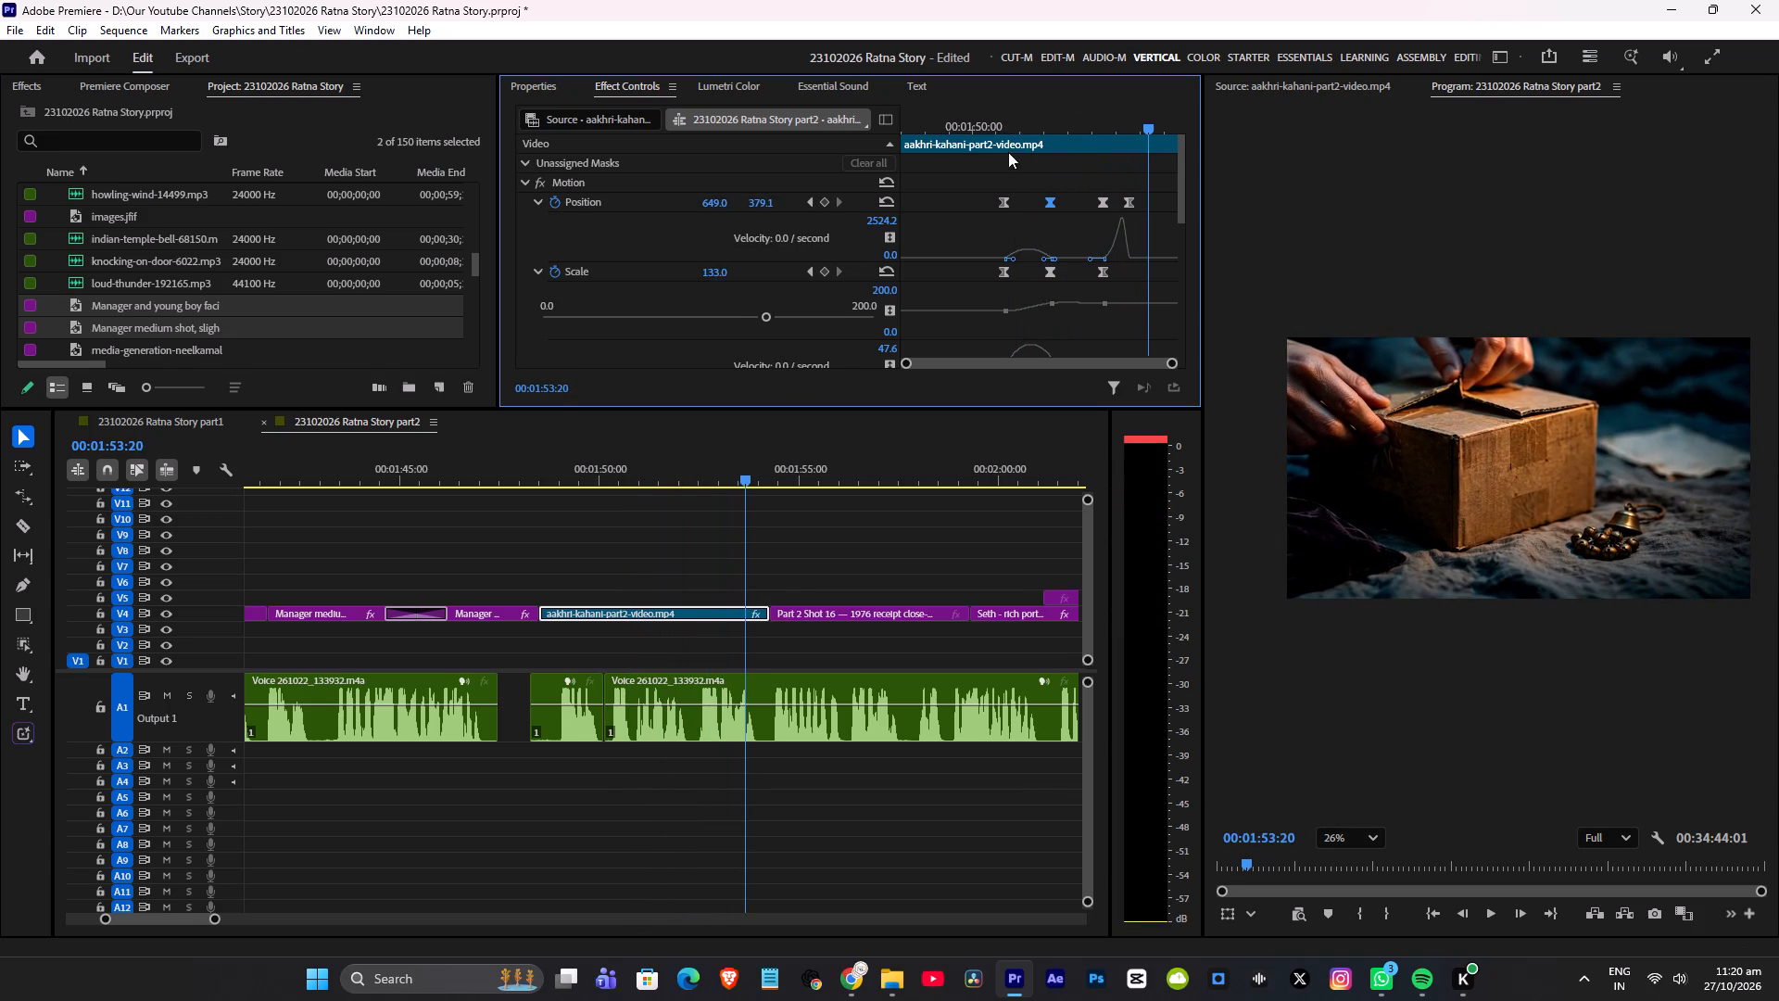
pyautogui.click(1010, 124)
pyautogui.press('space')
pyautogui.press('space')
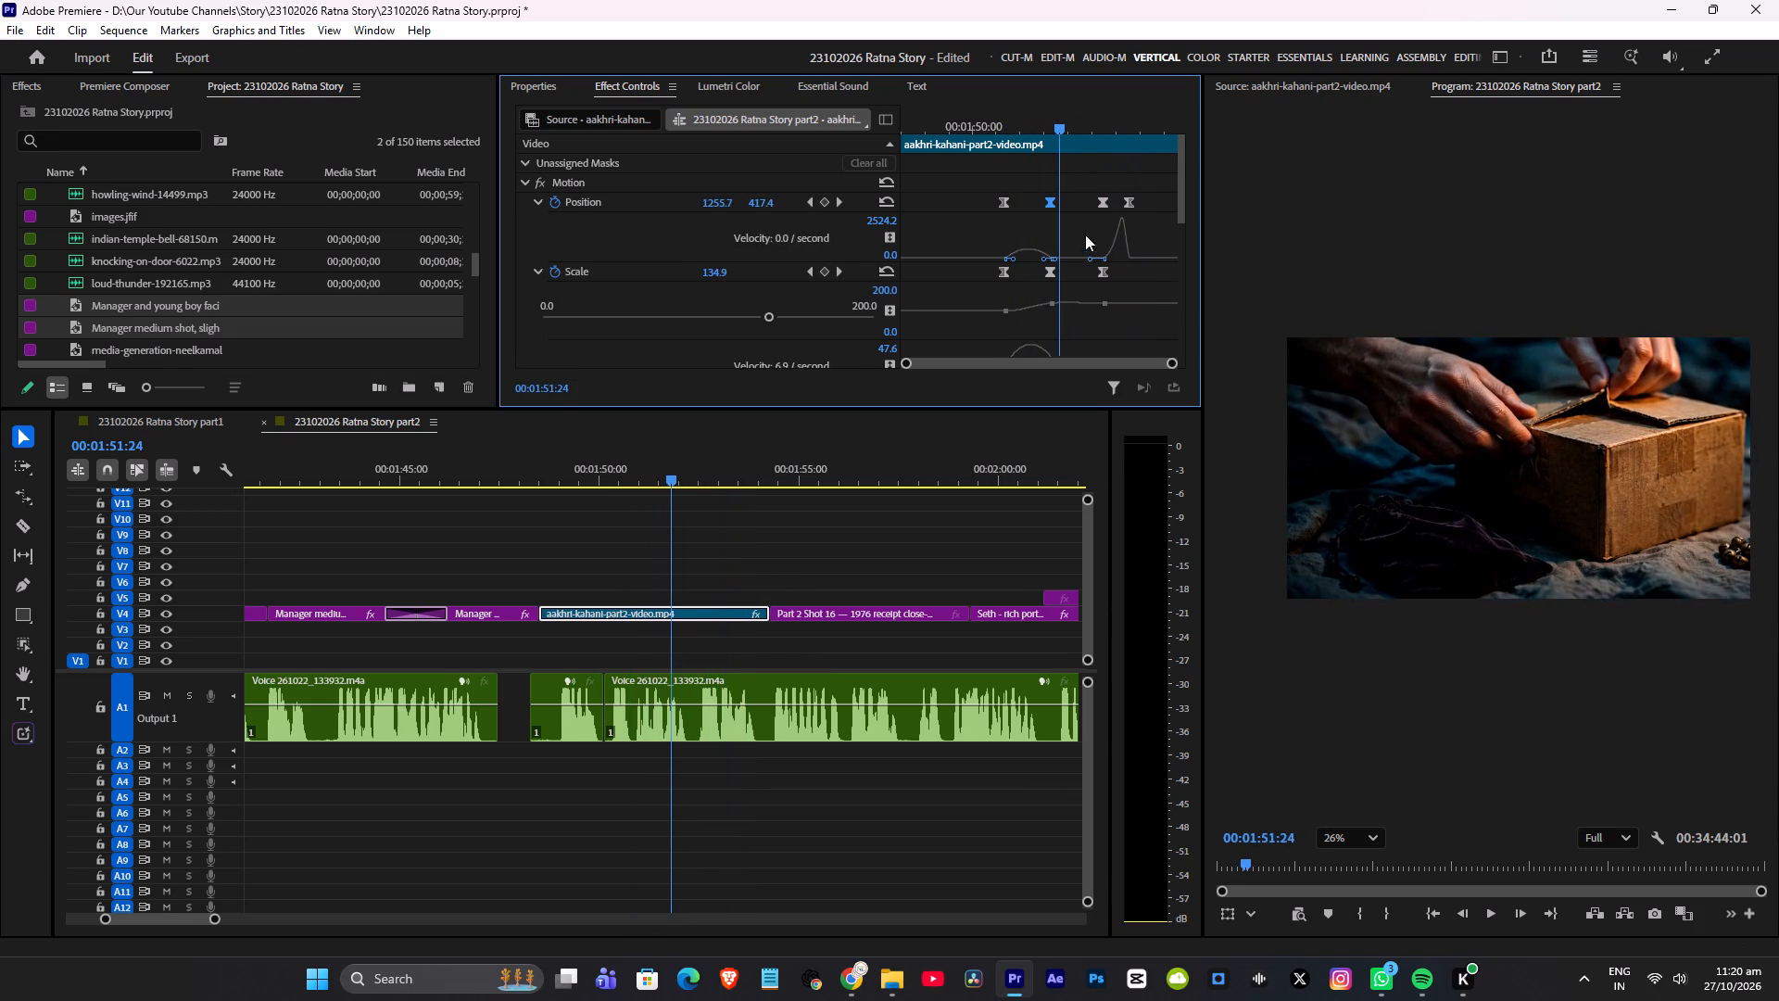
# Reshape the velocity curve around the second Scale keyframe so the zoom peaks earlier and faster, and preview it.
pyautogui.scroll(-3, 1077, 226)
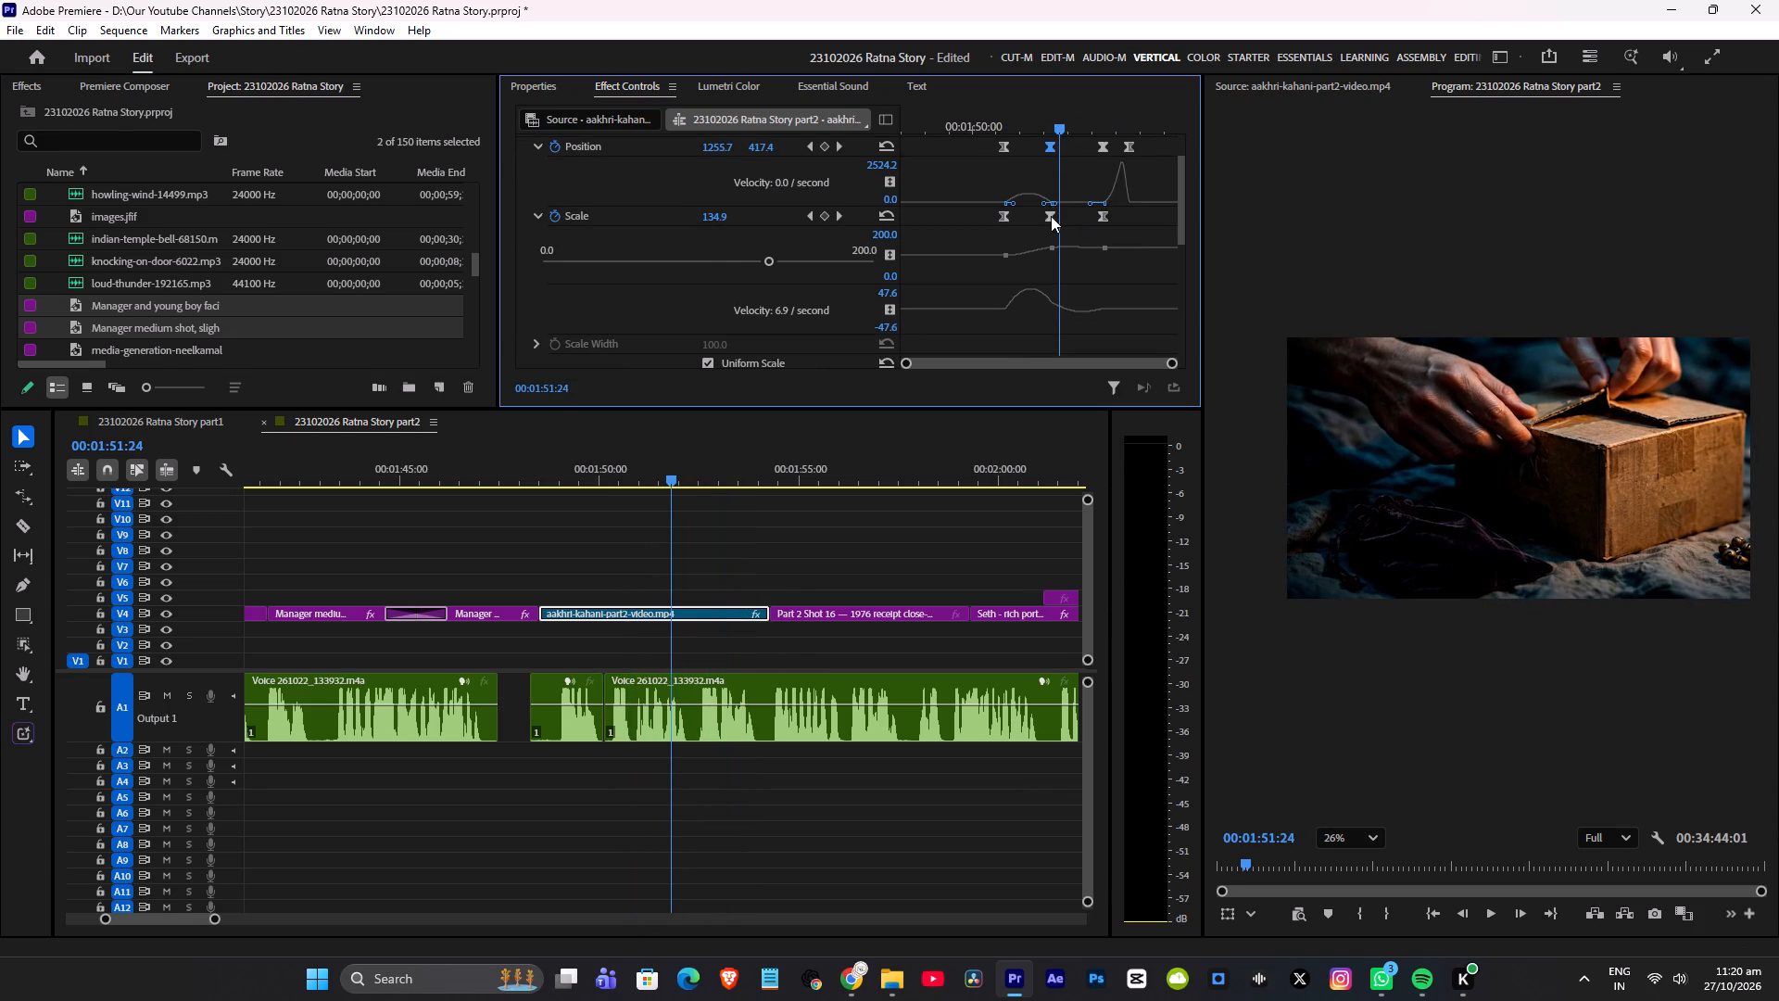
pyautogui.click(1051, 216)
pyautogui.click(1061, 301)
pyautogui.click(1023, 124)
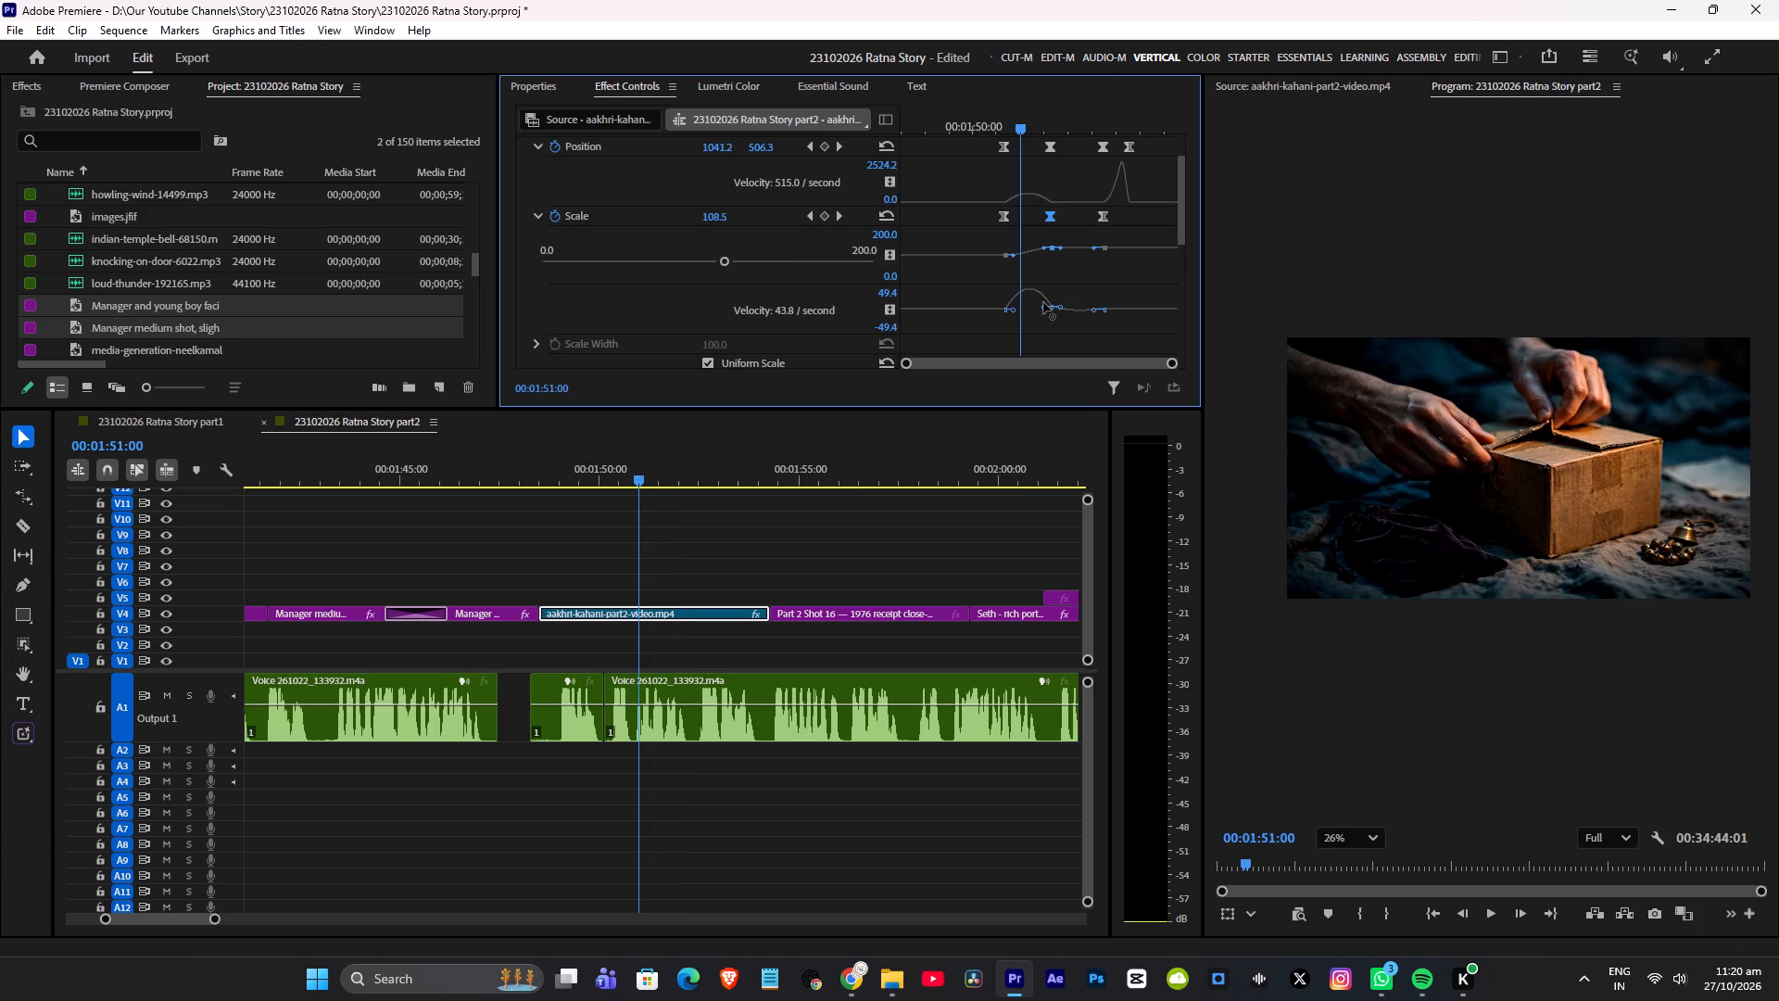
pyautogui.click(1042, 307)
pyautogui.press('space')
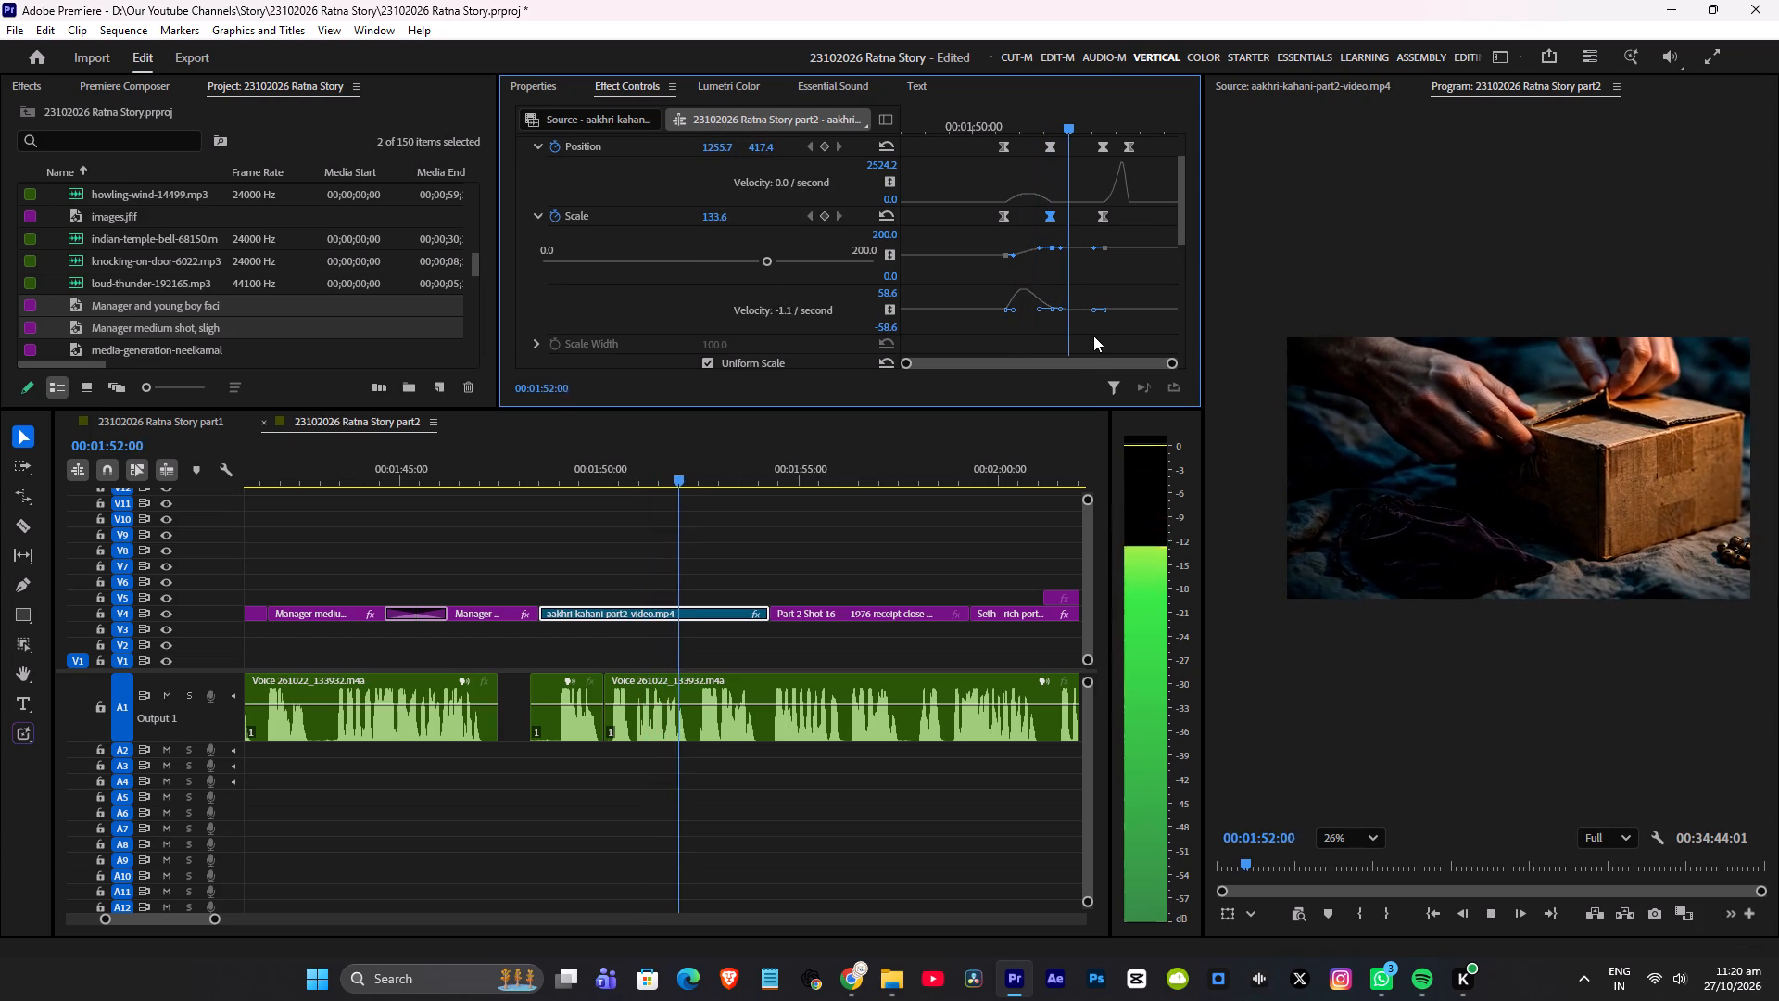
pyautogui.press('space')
# Set the second and third Position and Scale keyframes to Linear interpolation and play back the box-opening video.
pyautogui.scroll(3, 1092, 212)
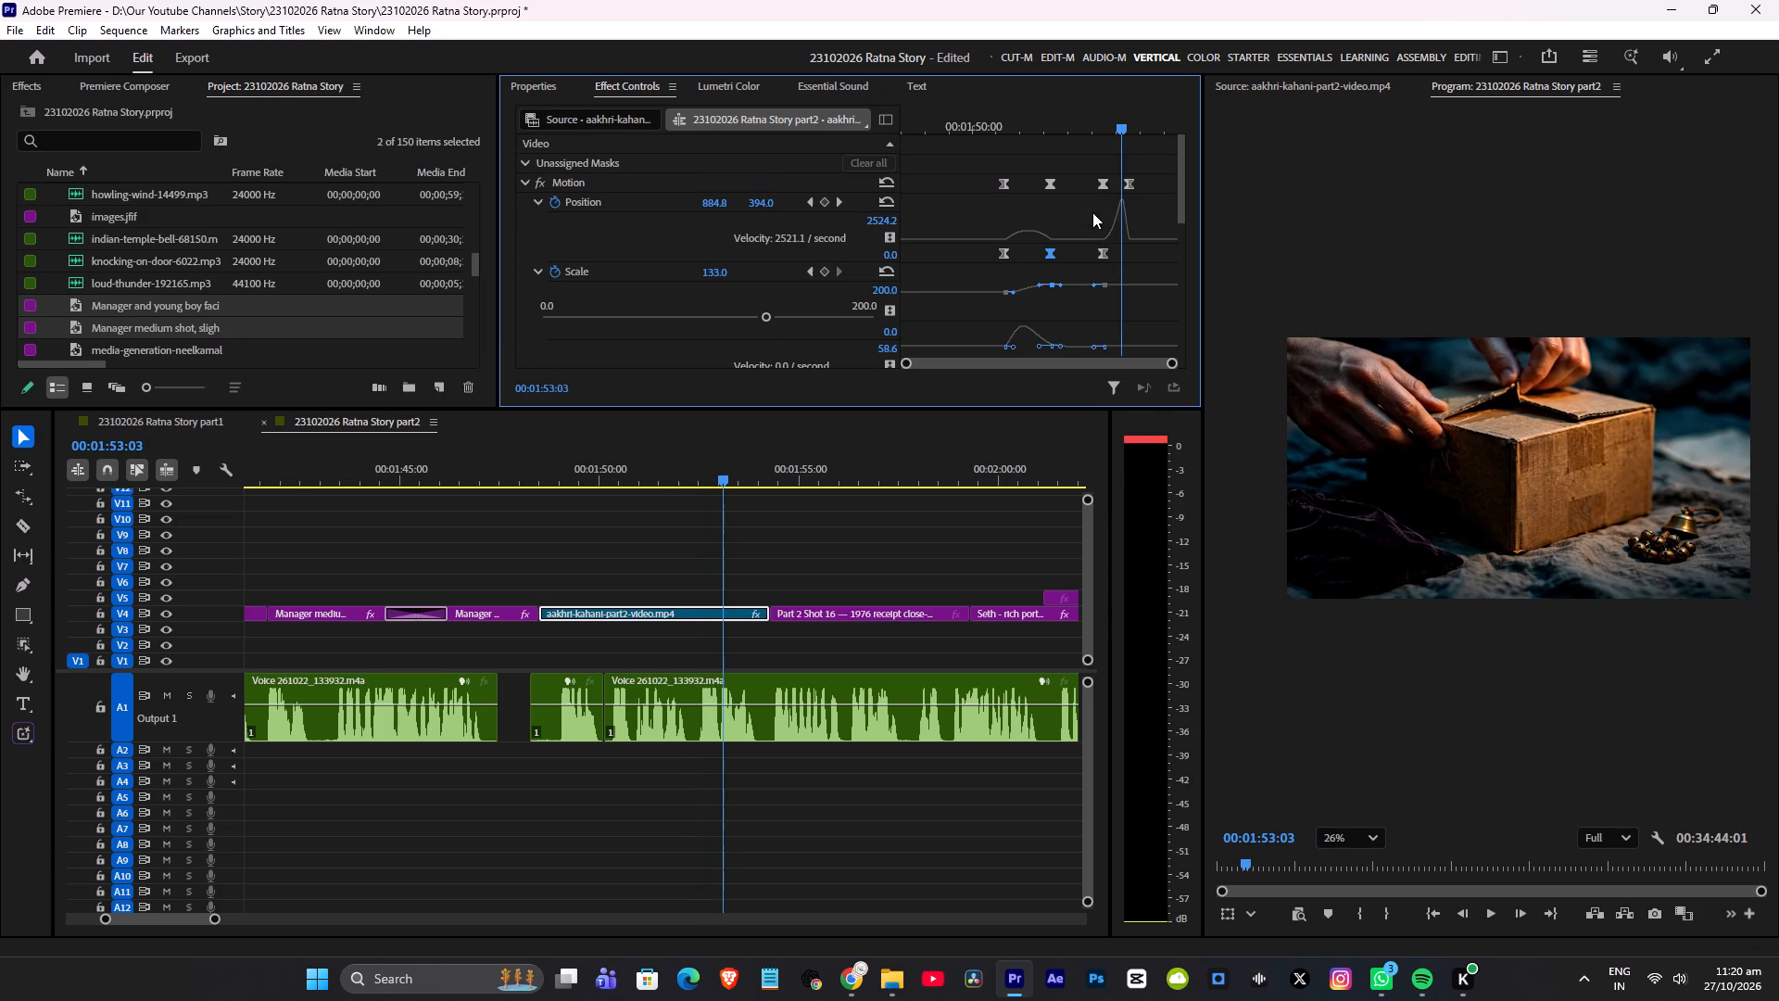
pyautogui.moveTo(1030, 180); pyautogui.dragTo(1108, 220)
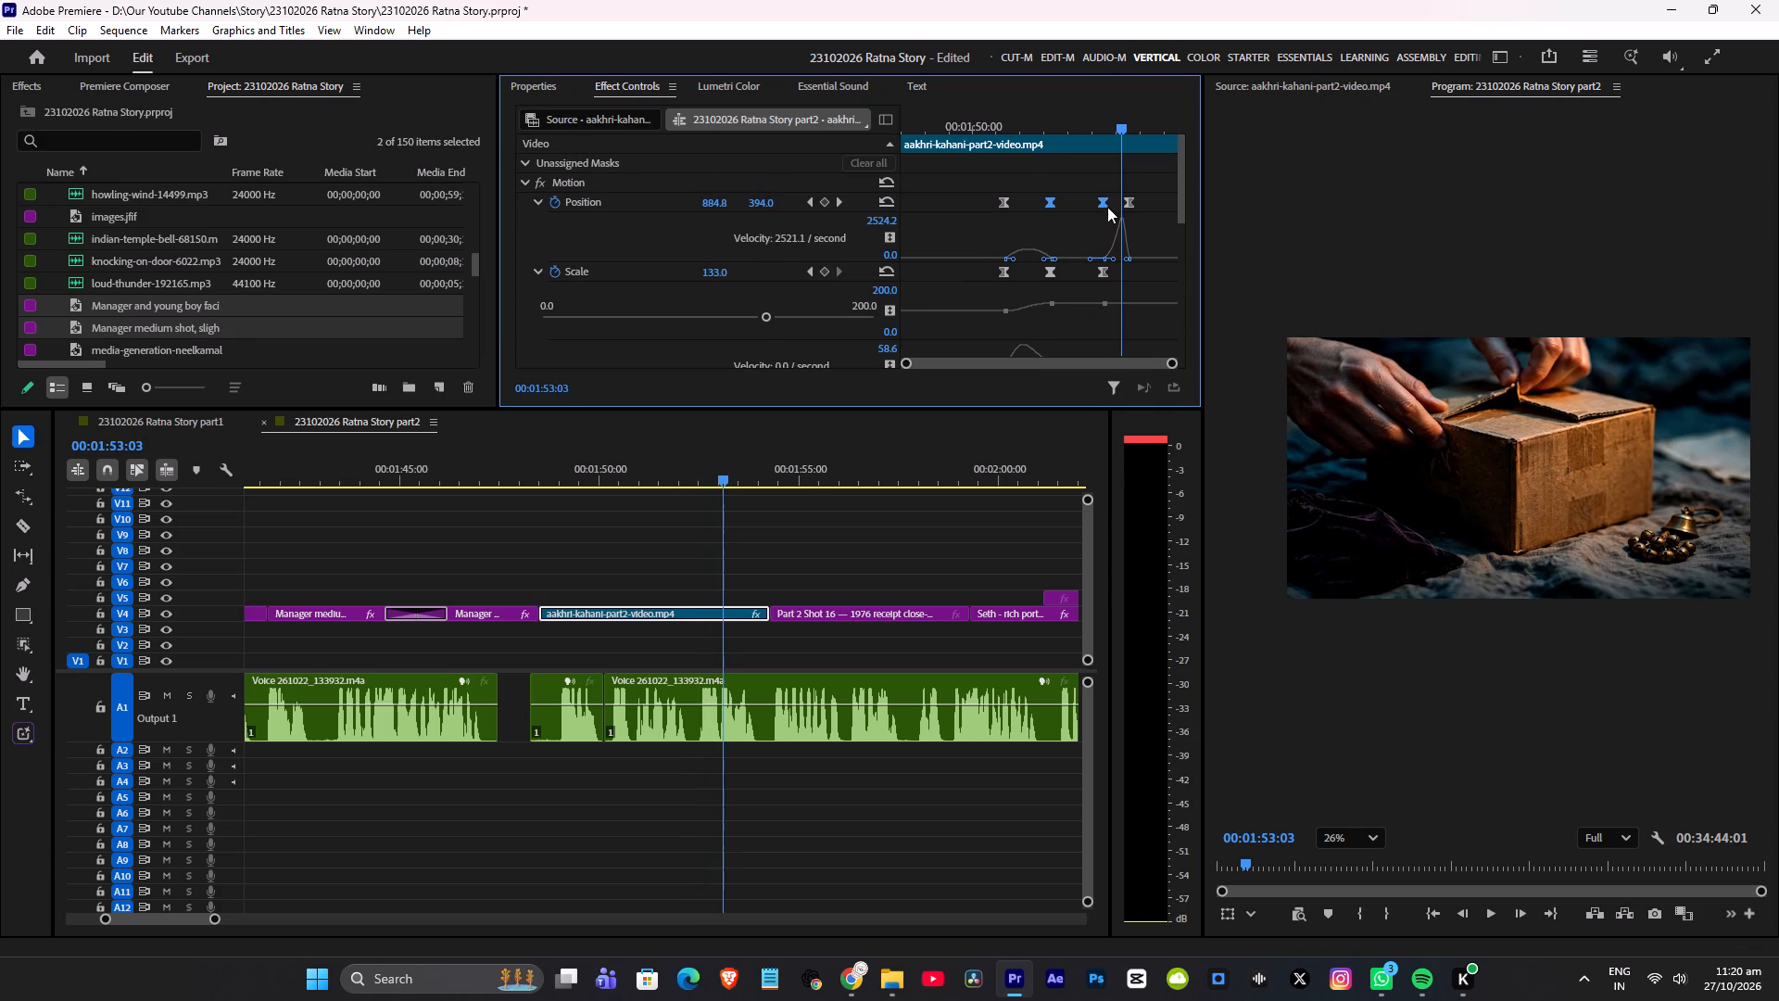
pyautogui.rightClick(1106, 204)
pyautogui.click(1219, 361)
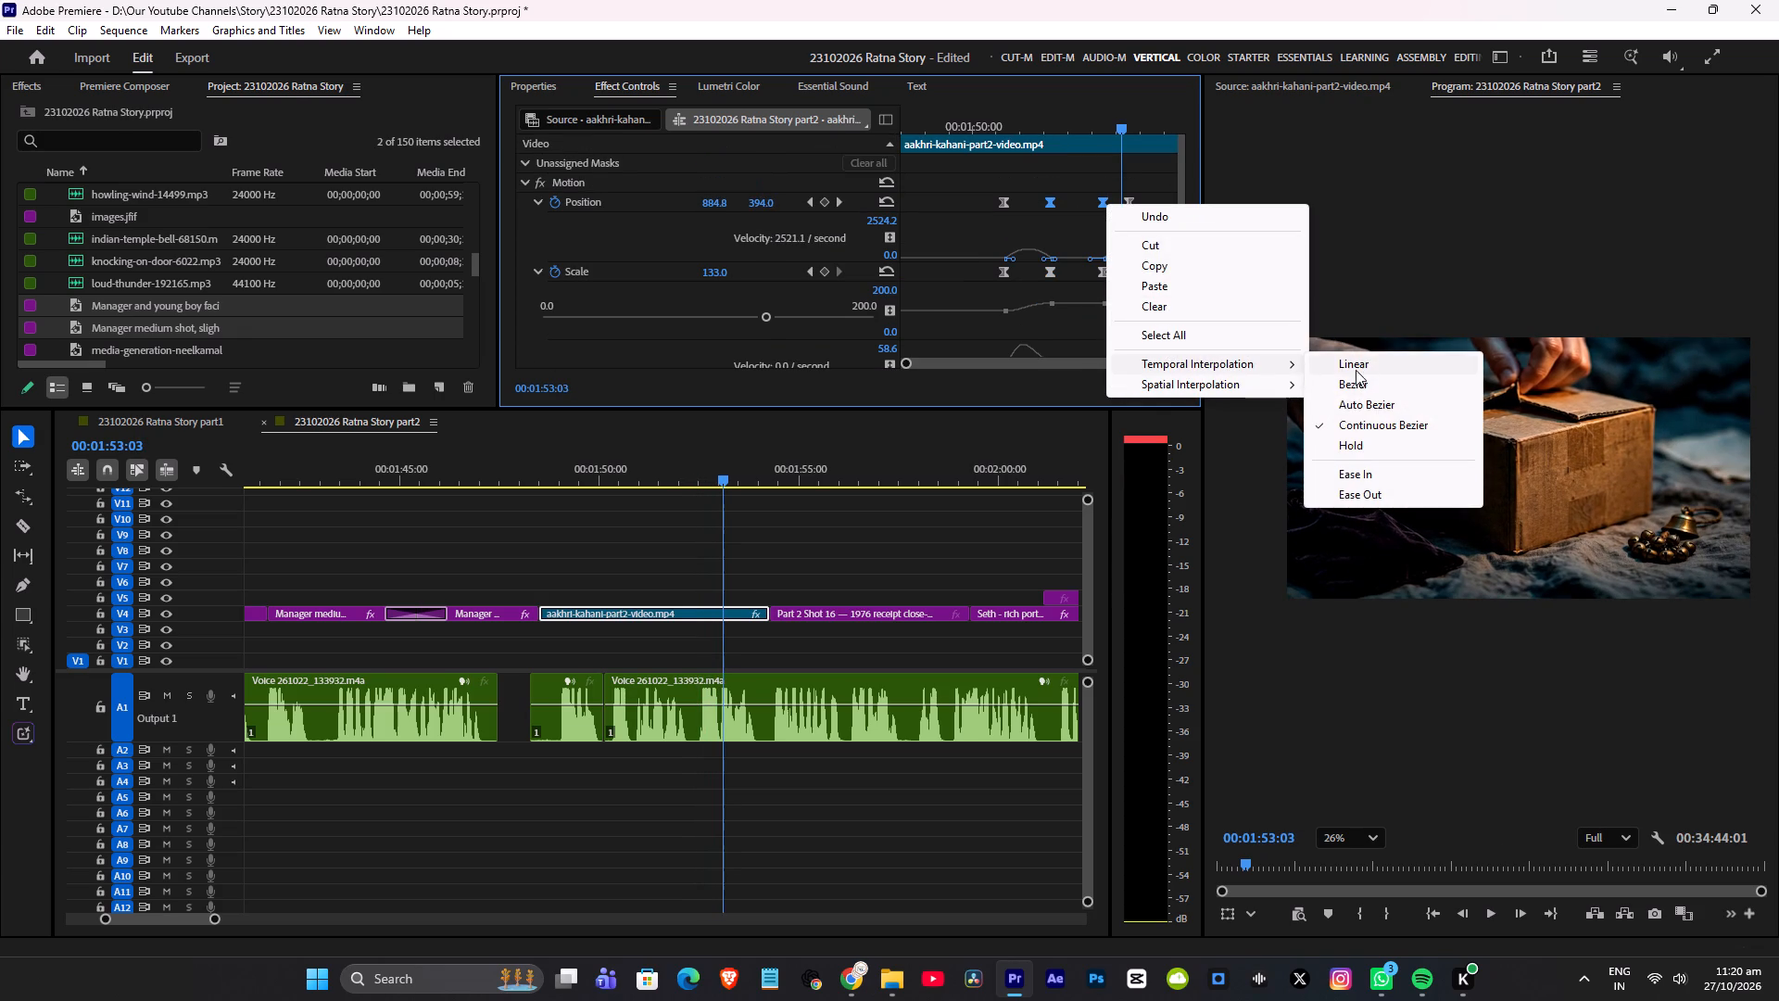
pyautogui.click(1352, 366)
pyautogui.click(1052, 270)
pyautogui.keyDown('shift'); pyautogui.click(1101, 273); pyautogui.keyUp('shift')
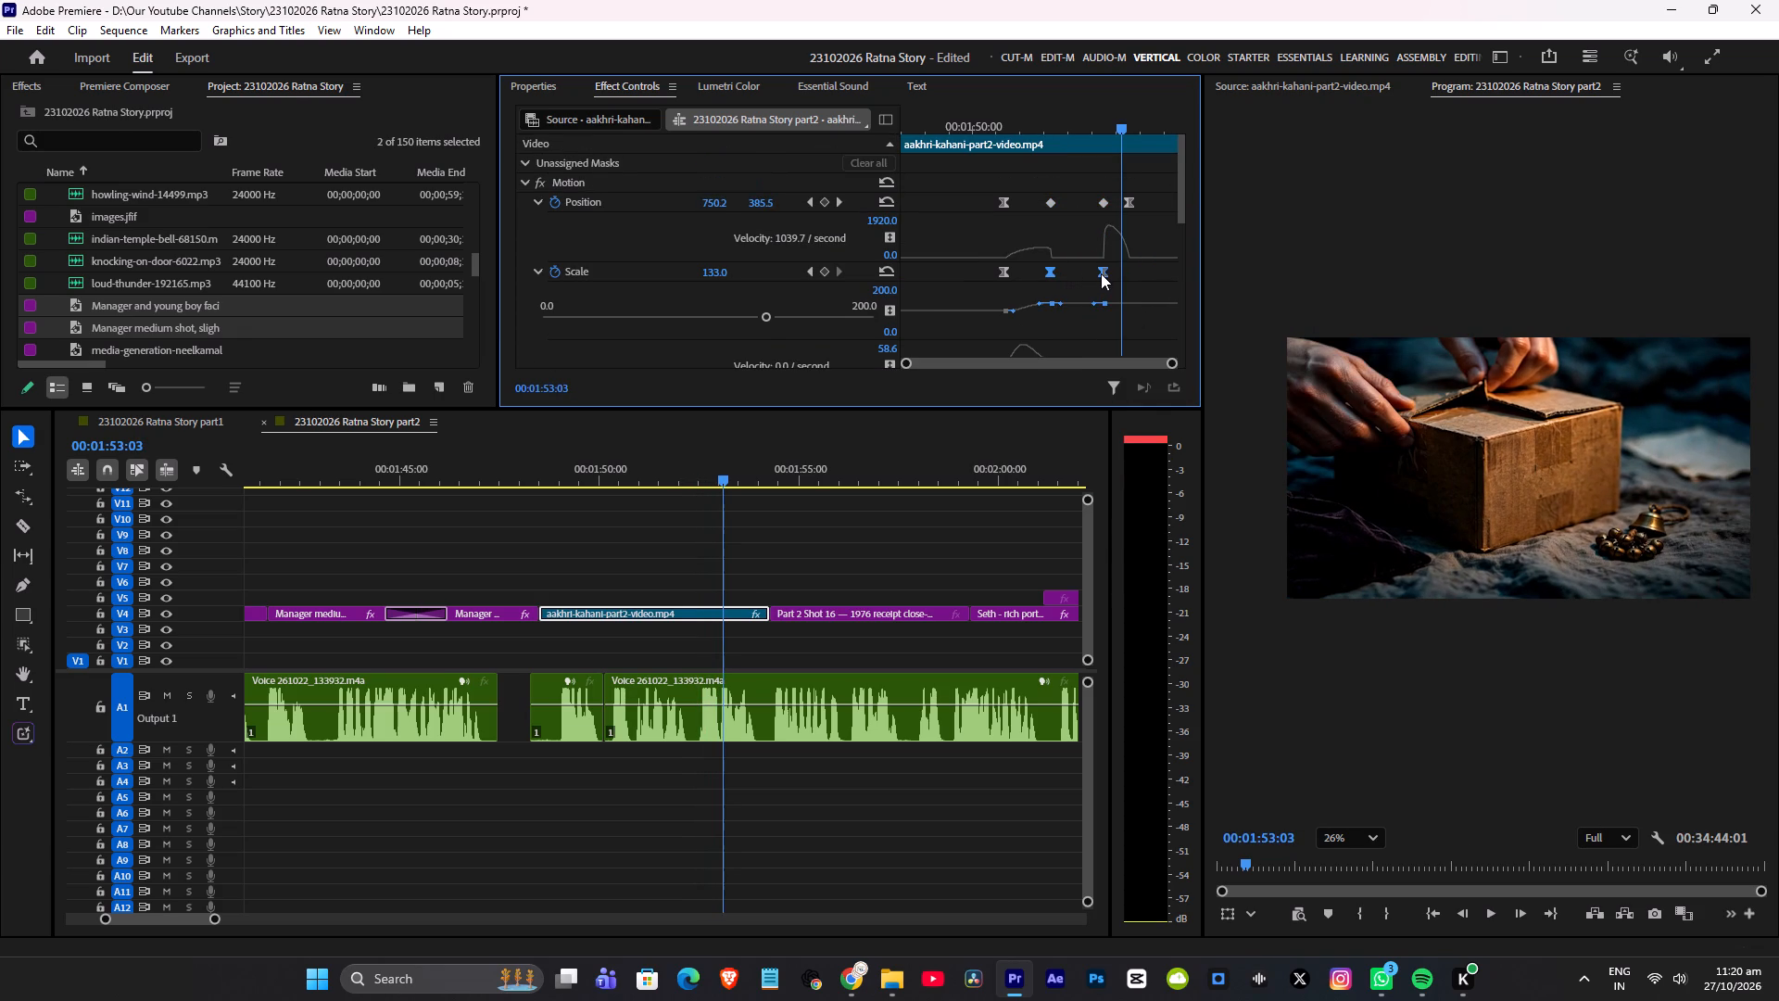
pyautogui.rightClick(1101, 272)
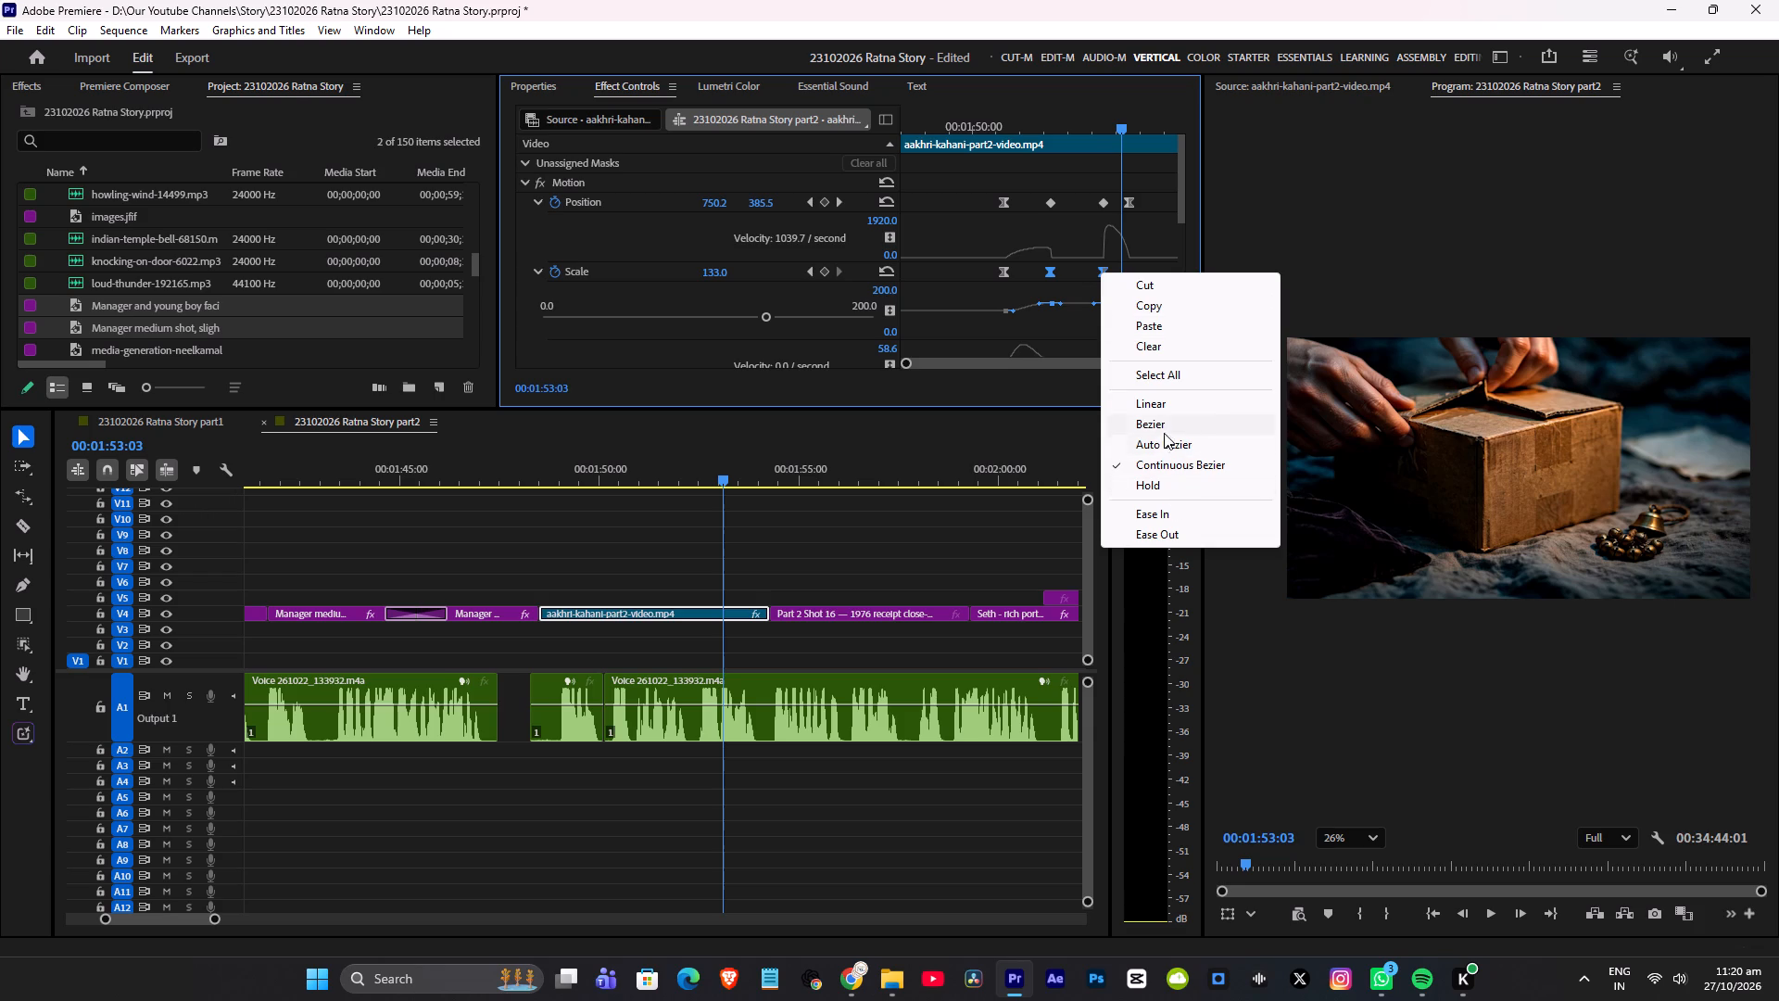
pyautogui.click(1165, 408)
pyautogui.click(983, 132)
pyautogui.press('space')
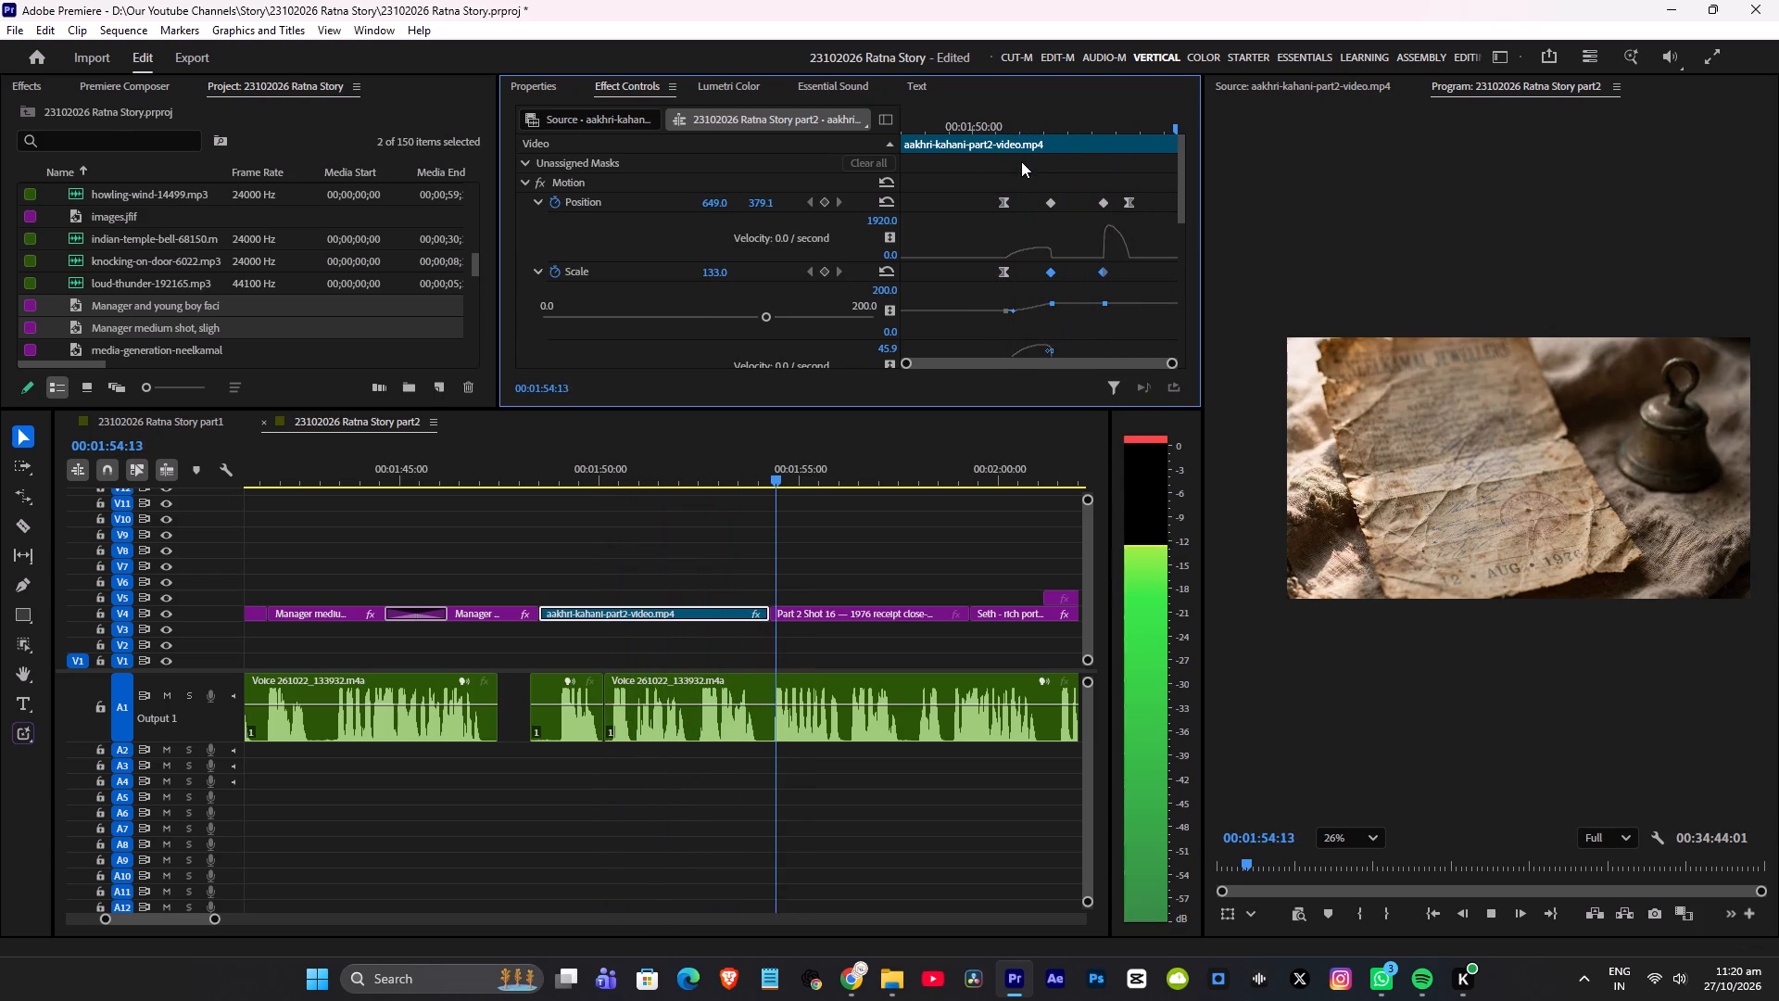
pyautogui.press('space')
# Ease the box-opening video's Position and Scale motion into the second keyframe pair and out of the third pair.
pyautogui.scroll(4, 1018, 227)
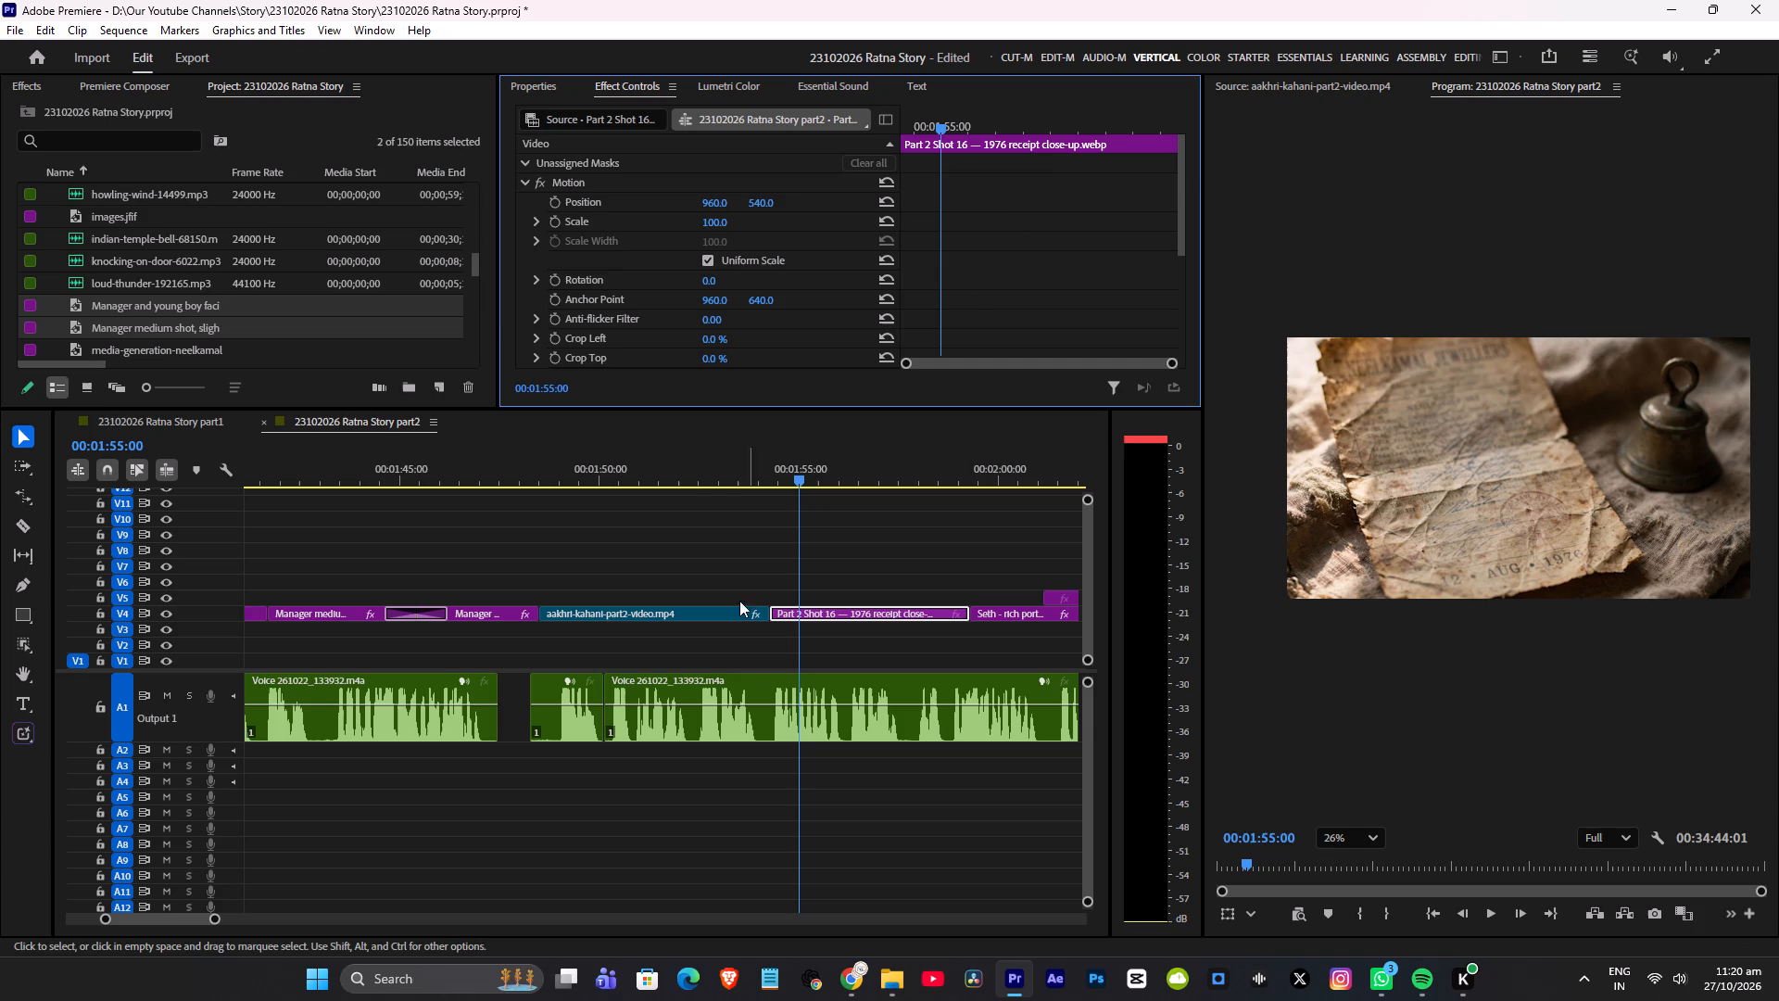
pyautogui.click(709, 488)
pyautogui.click(700, 612)
pyautogui.click(693, 477)
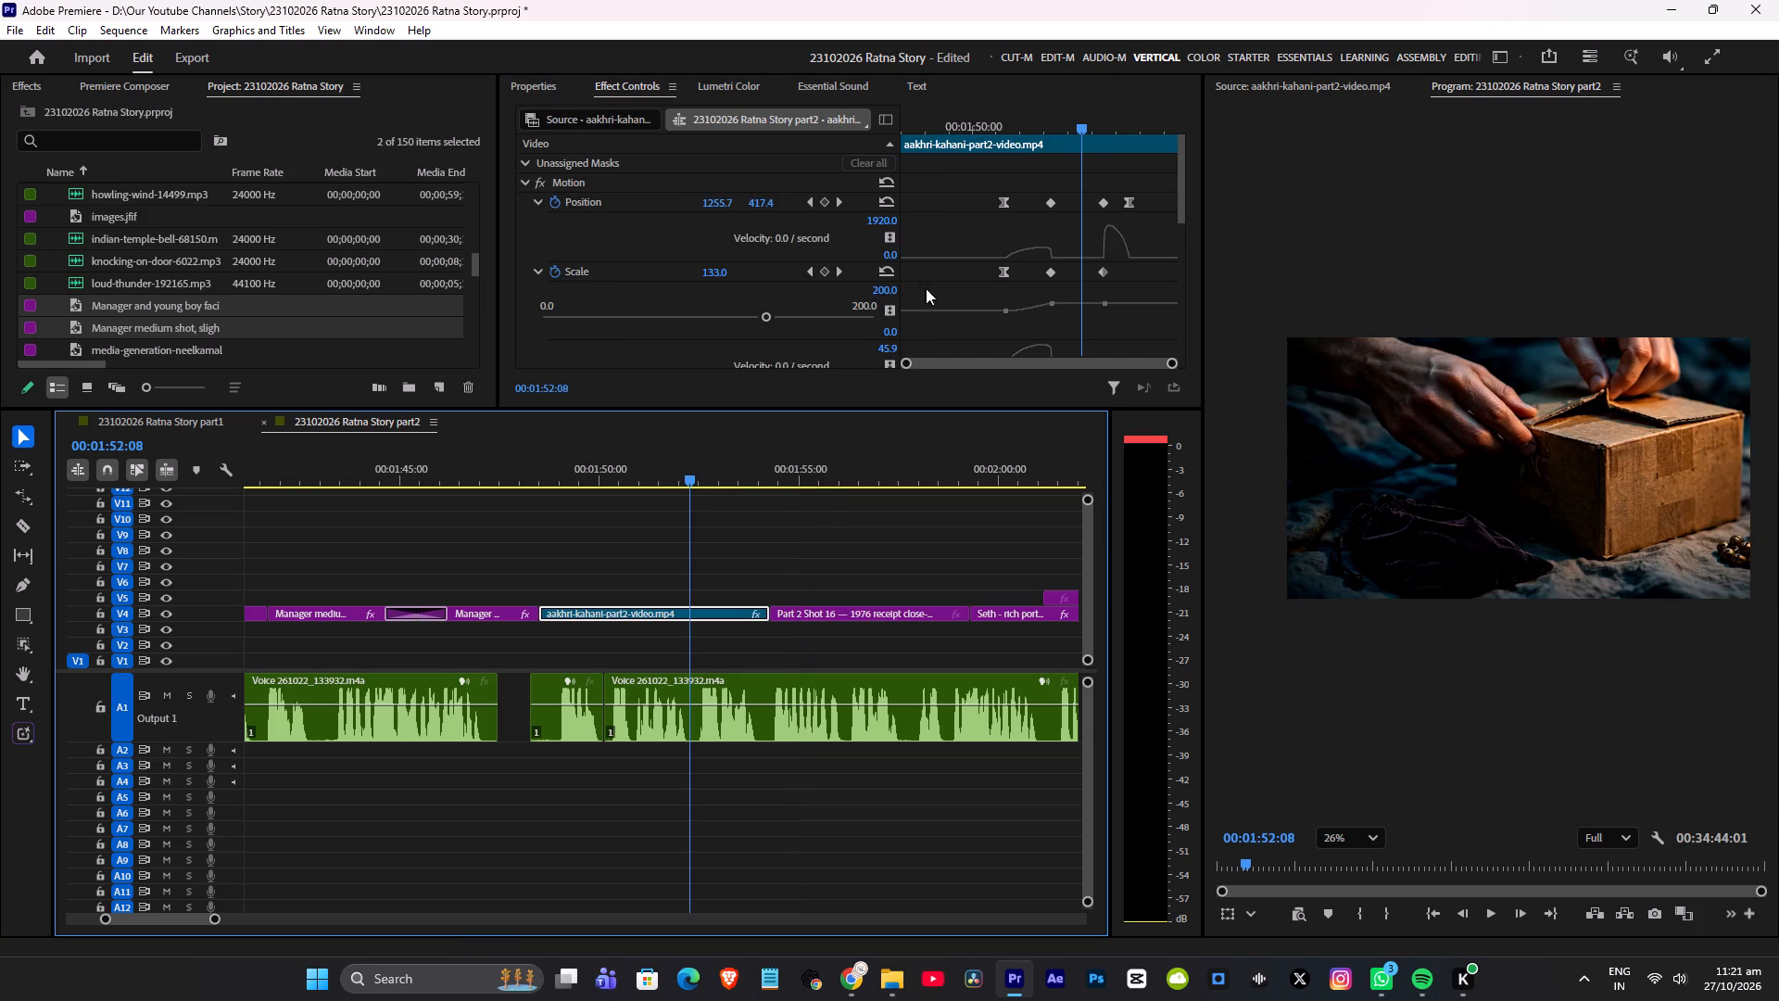
pyautogui.click(1050, 201)
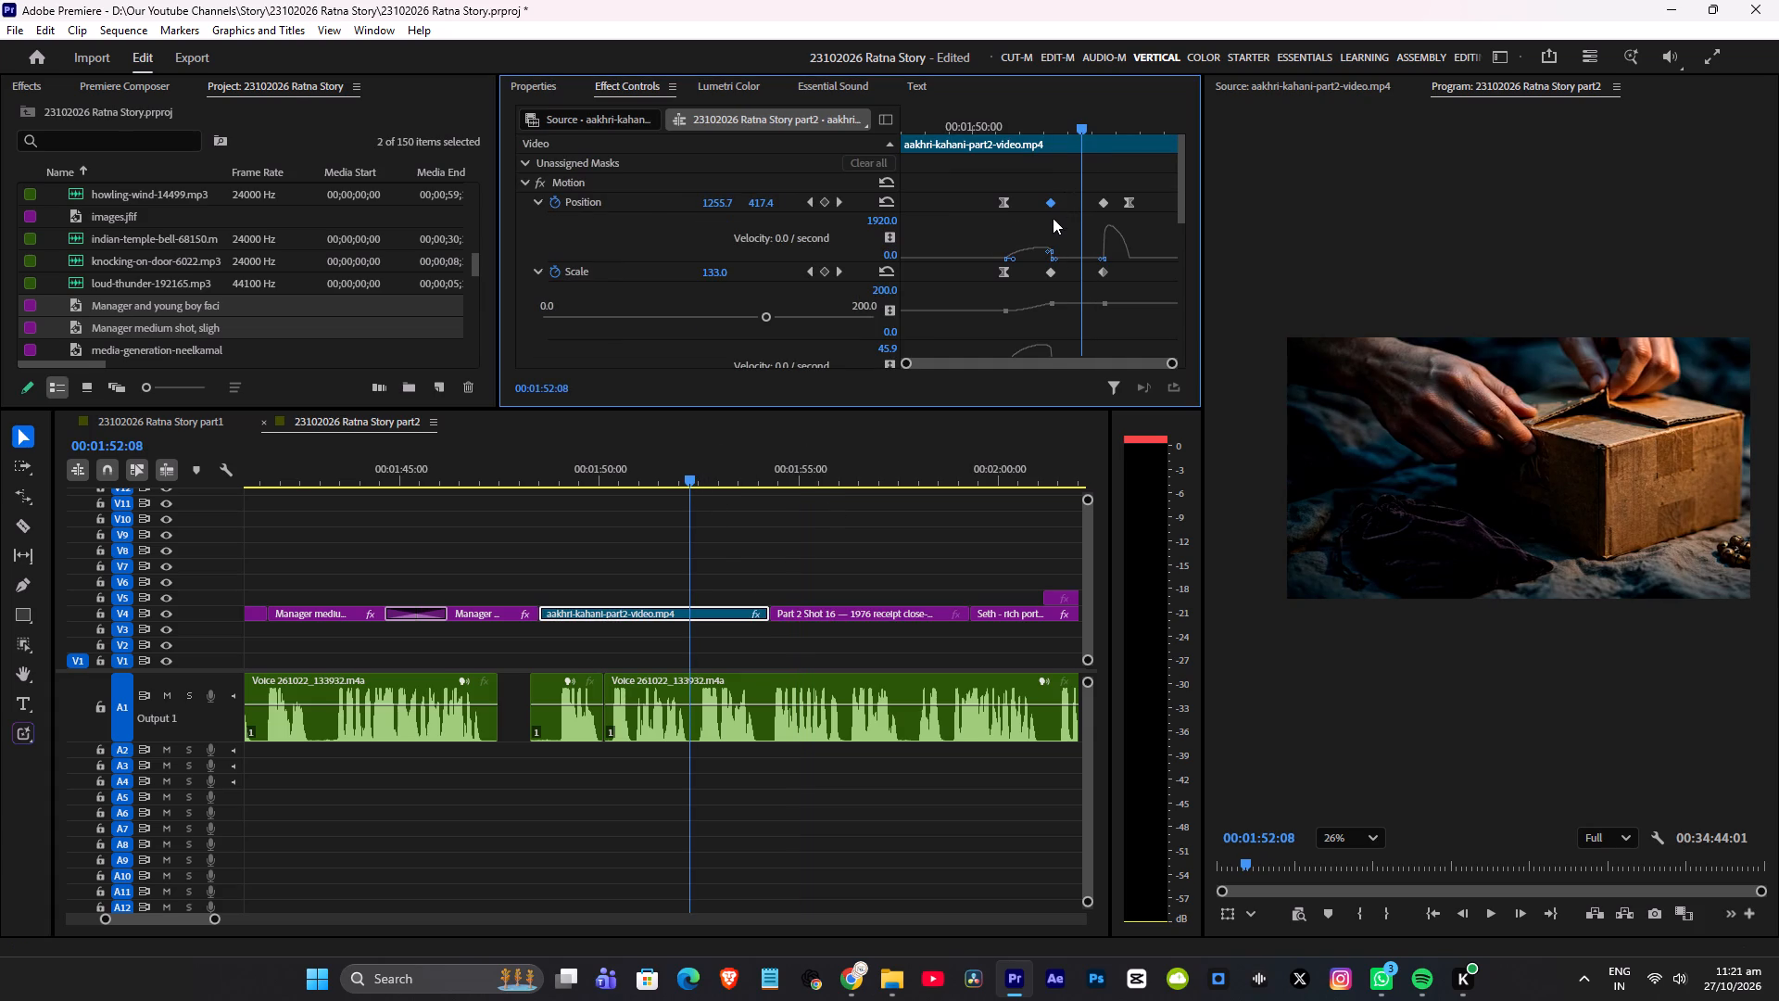
pyautogui.keyDown('shift'); pyautogui.click(1050, 275); pyautogui.keyUp('shift')
pyautogui.press('F7')
pyautogui.click(1104, 200)
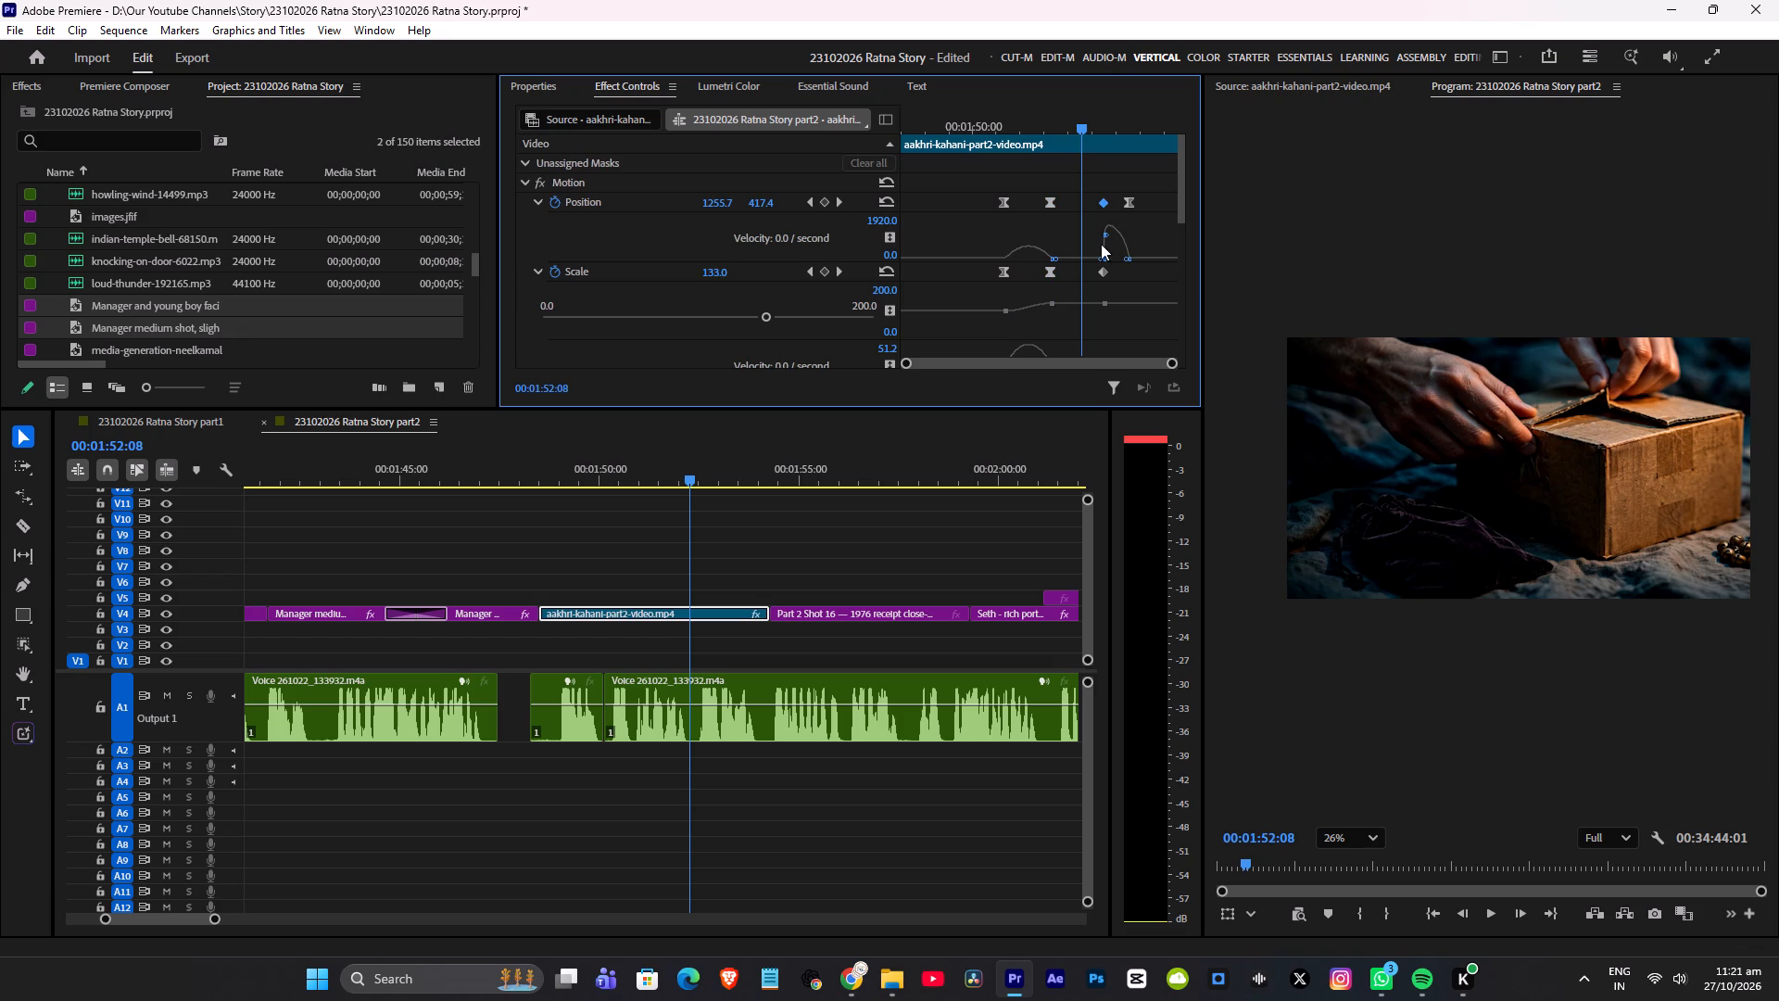
pyautogui.keyDown('shift'); pyautogui.click(1104, 272); pyautogui.keyUp('shift')
pyautogui.press('F8')
# Play back the box-opening video from its start into the receipt shot and save the project.
pyautogui.click(563, 481)
pyautogui.press('space')
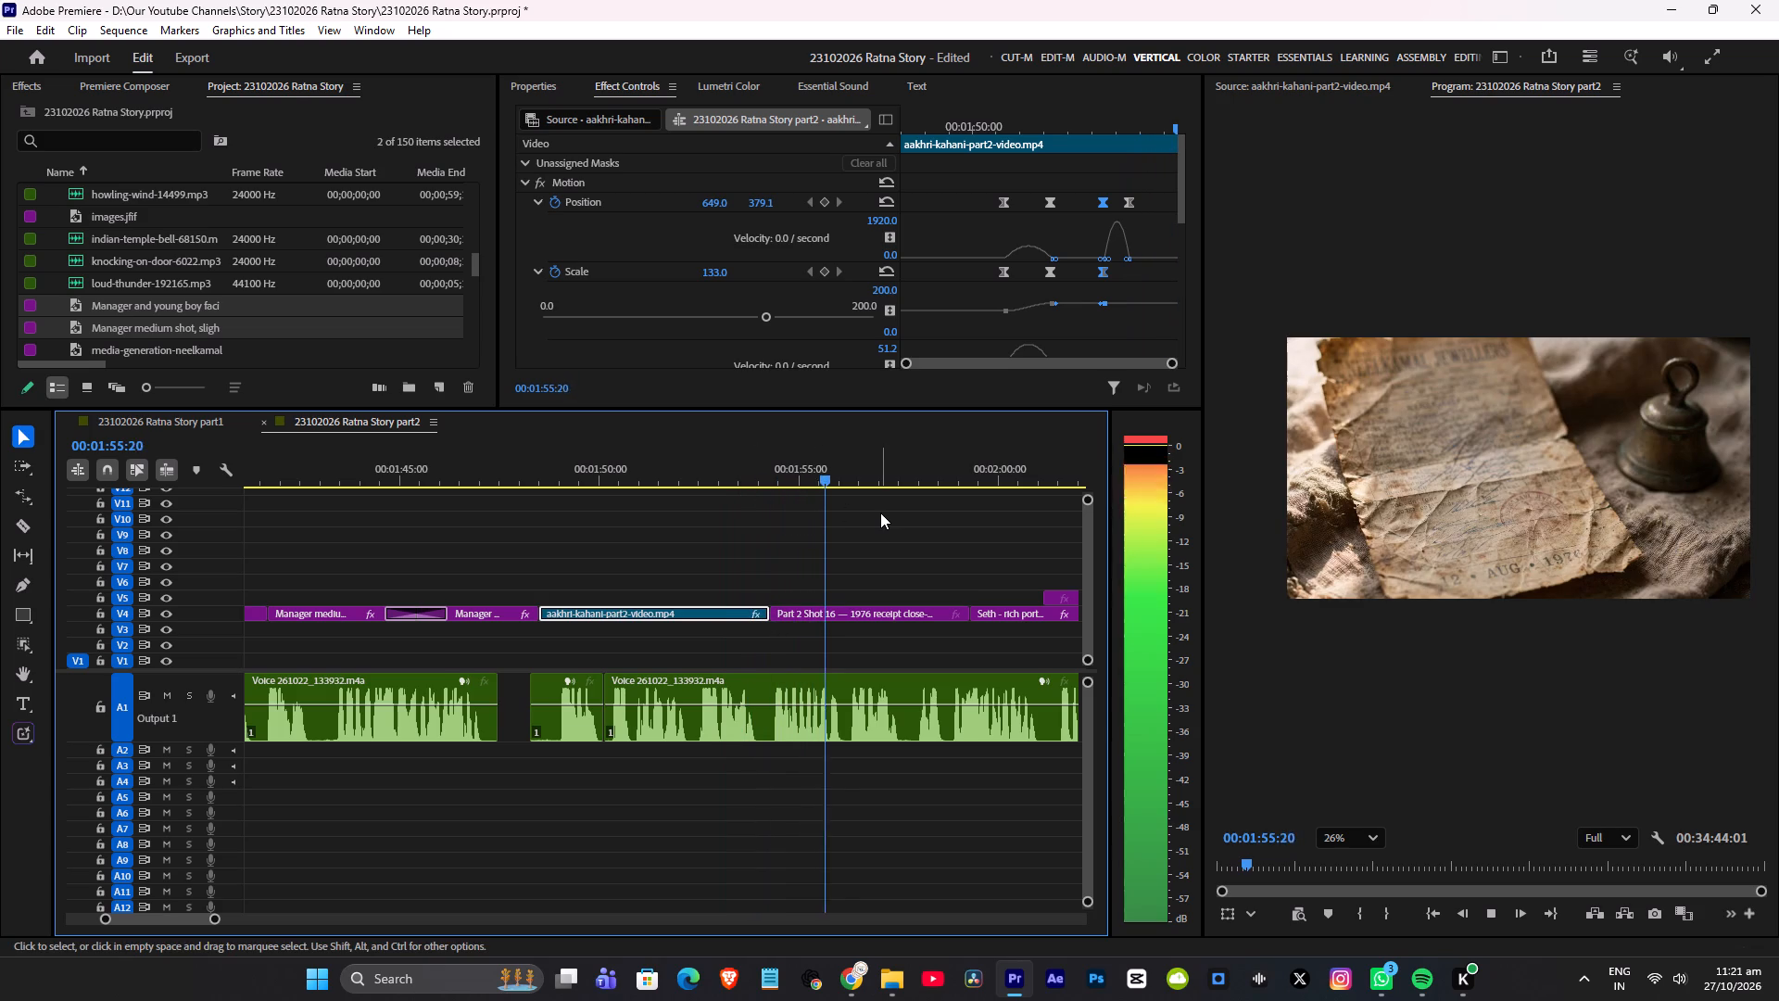
pyautogui.hotkey('ctrl', 's')
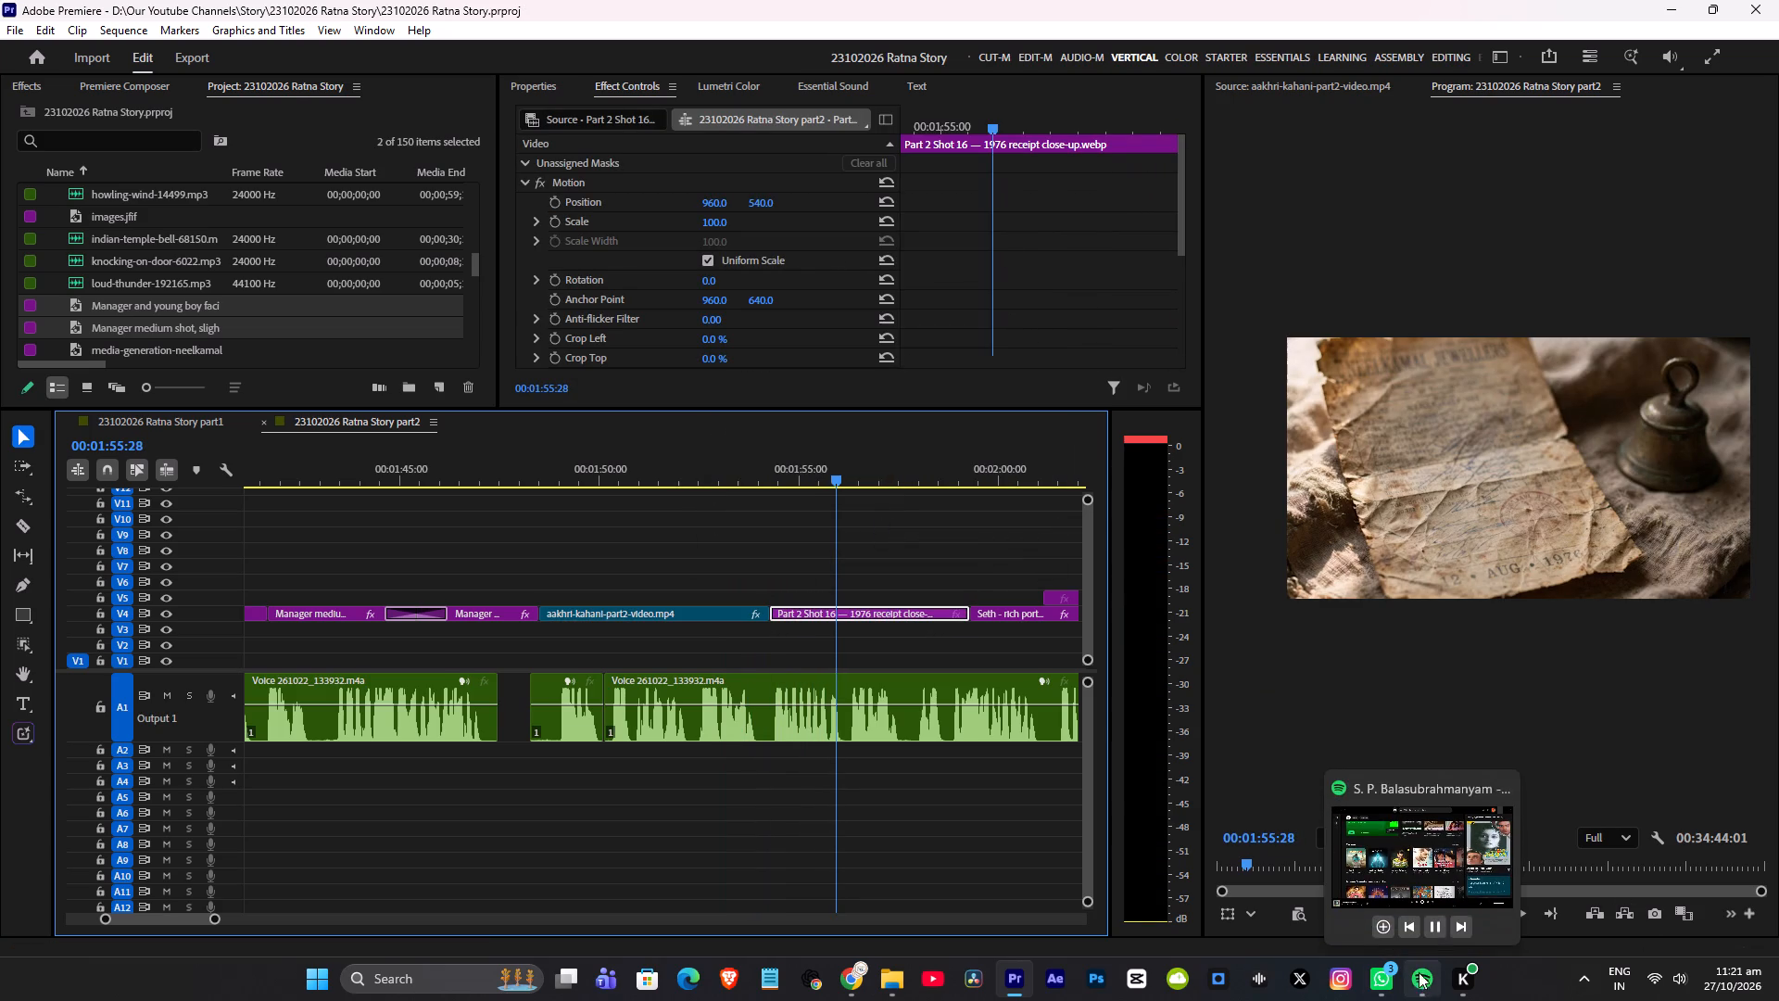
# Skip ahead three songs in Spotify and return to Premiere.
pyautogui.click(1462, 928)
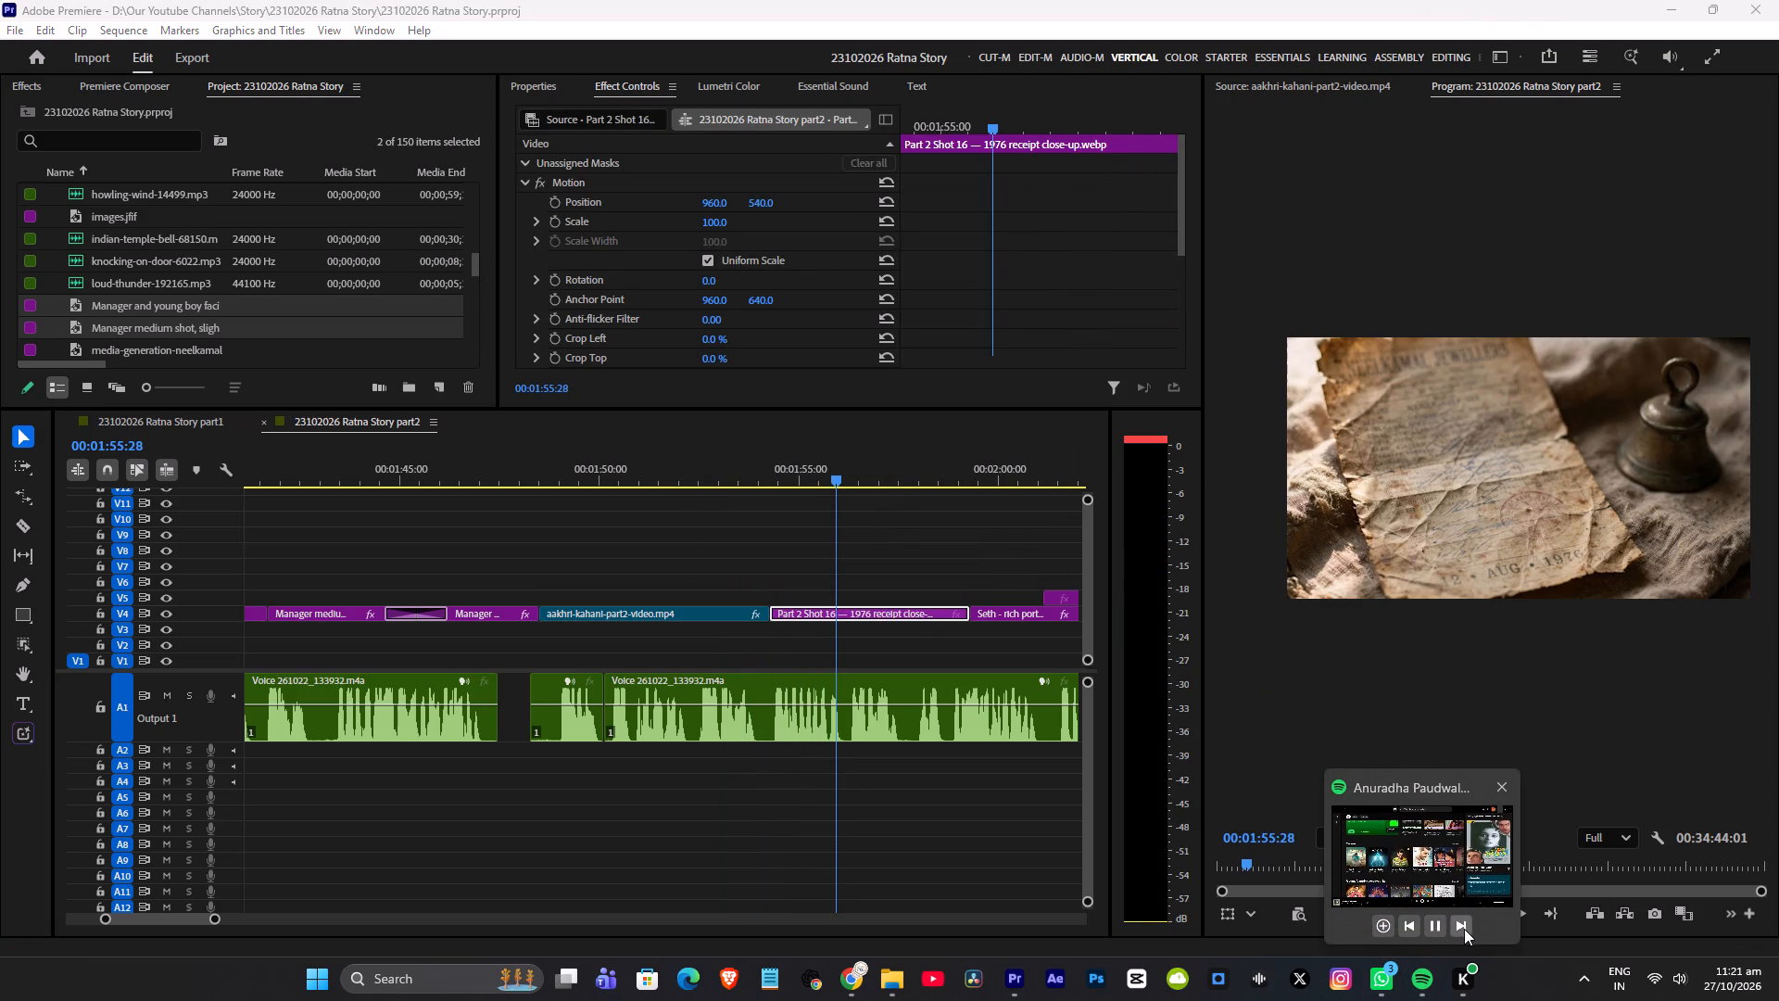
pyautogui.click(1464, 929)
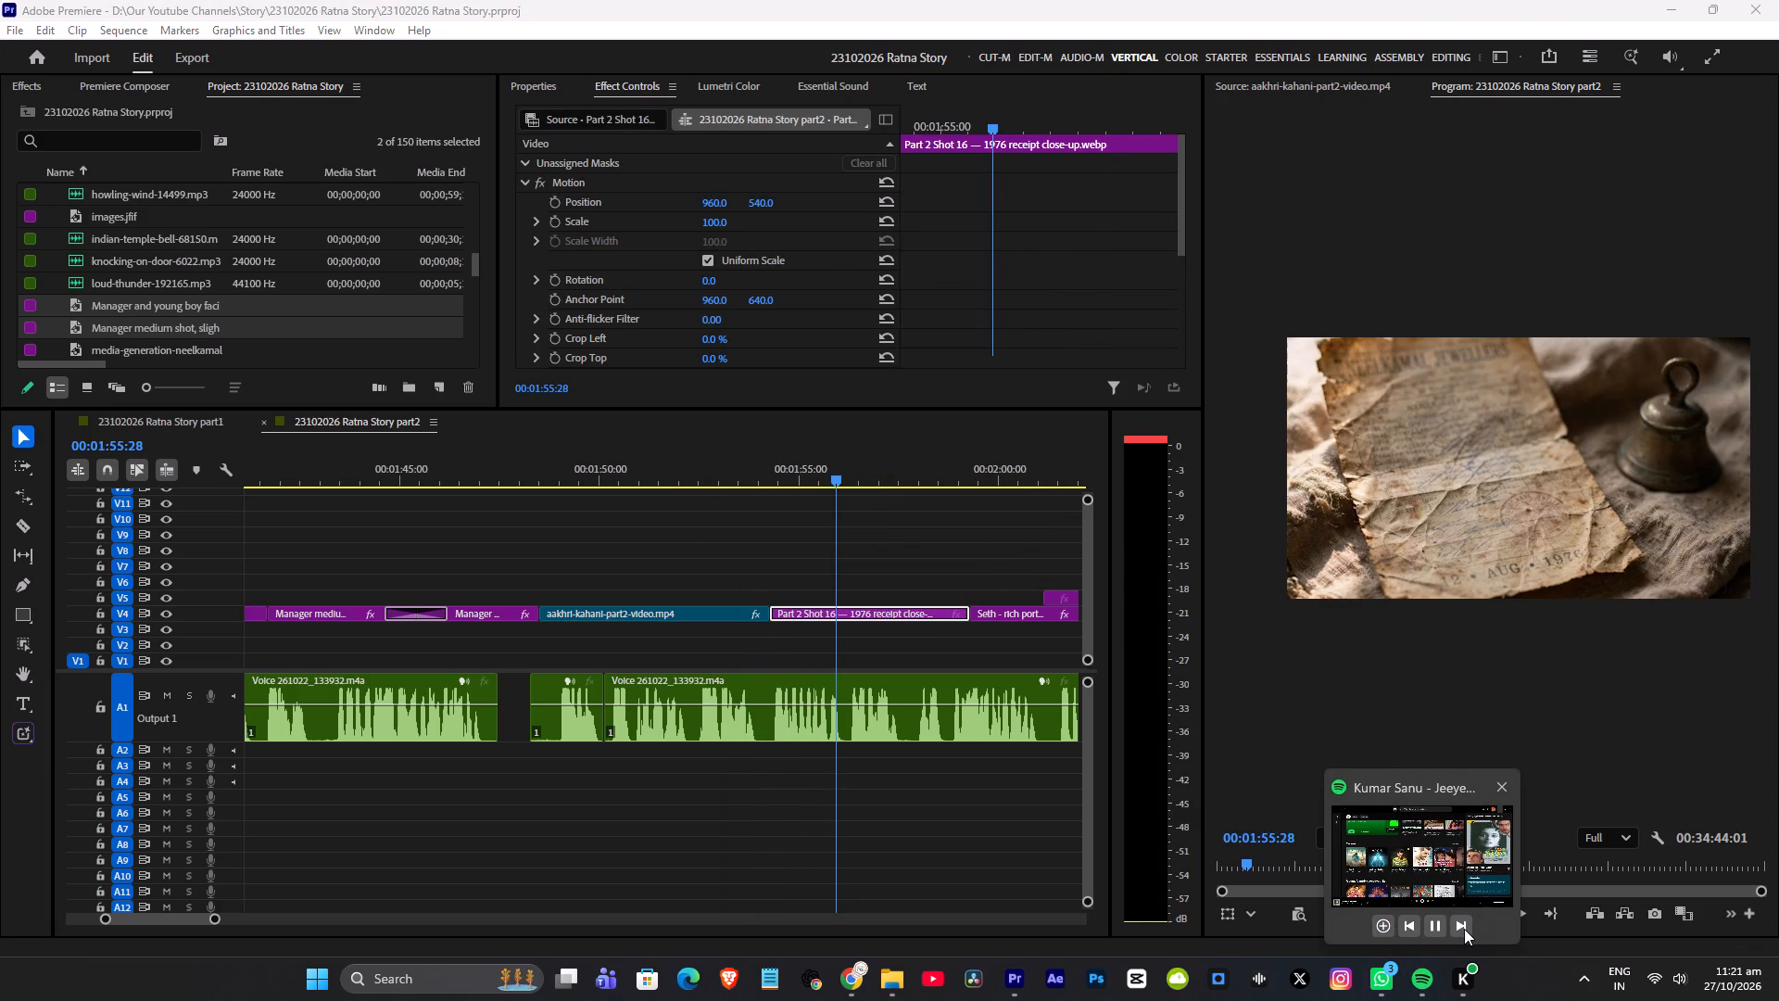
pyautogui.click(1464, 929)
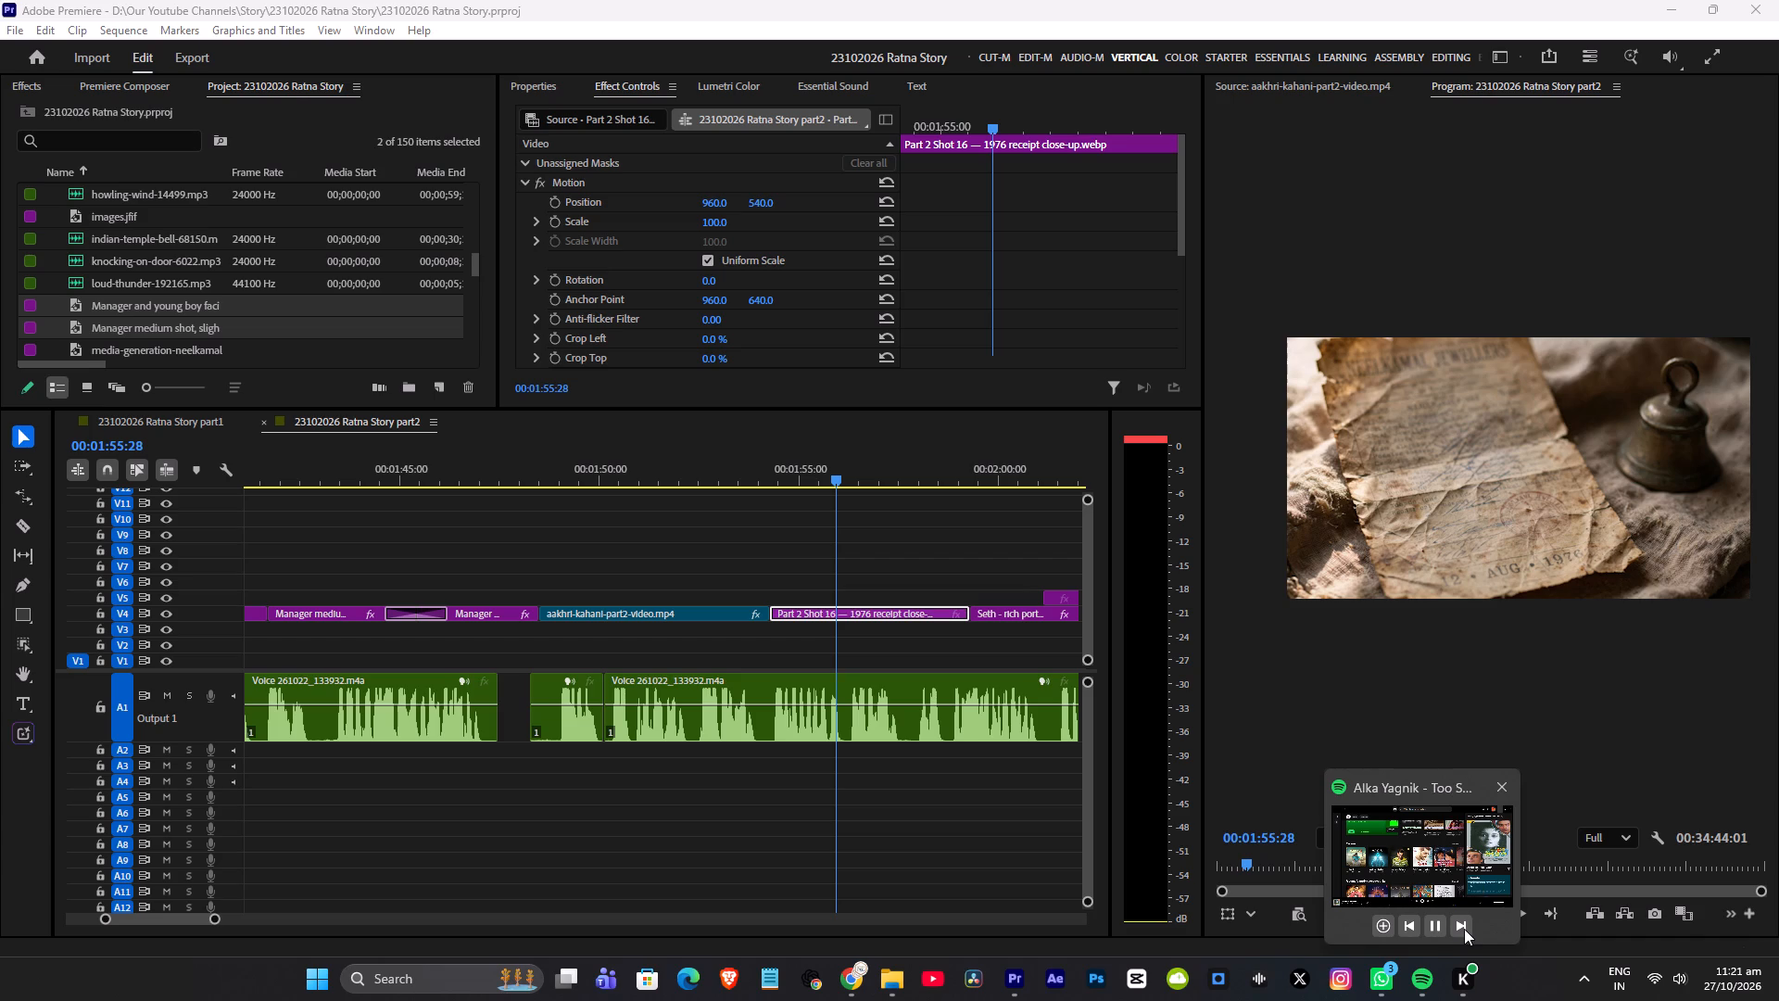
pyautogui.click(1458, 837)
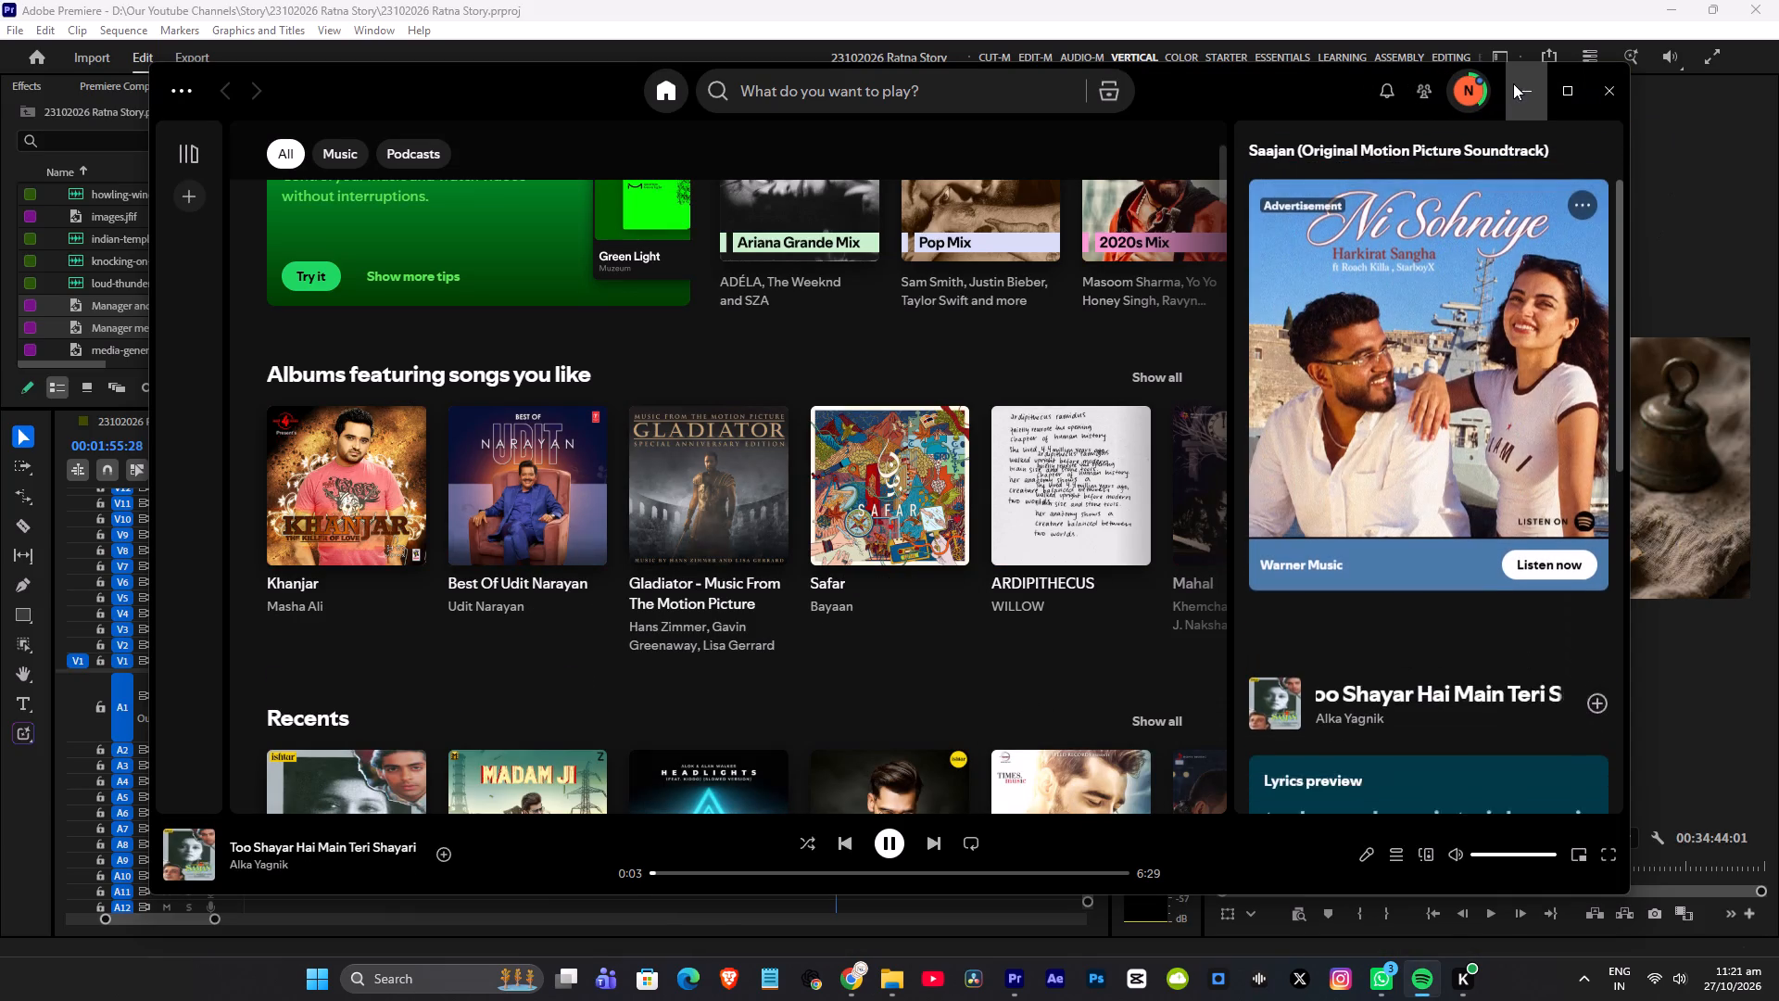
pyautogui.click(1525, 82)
# Save the project.
pyautogui.hotkey('ctrl', 's')
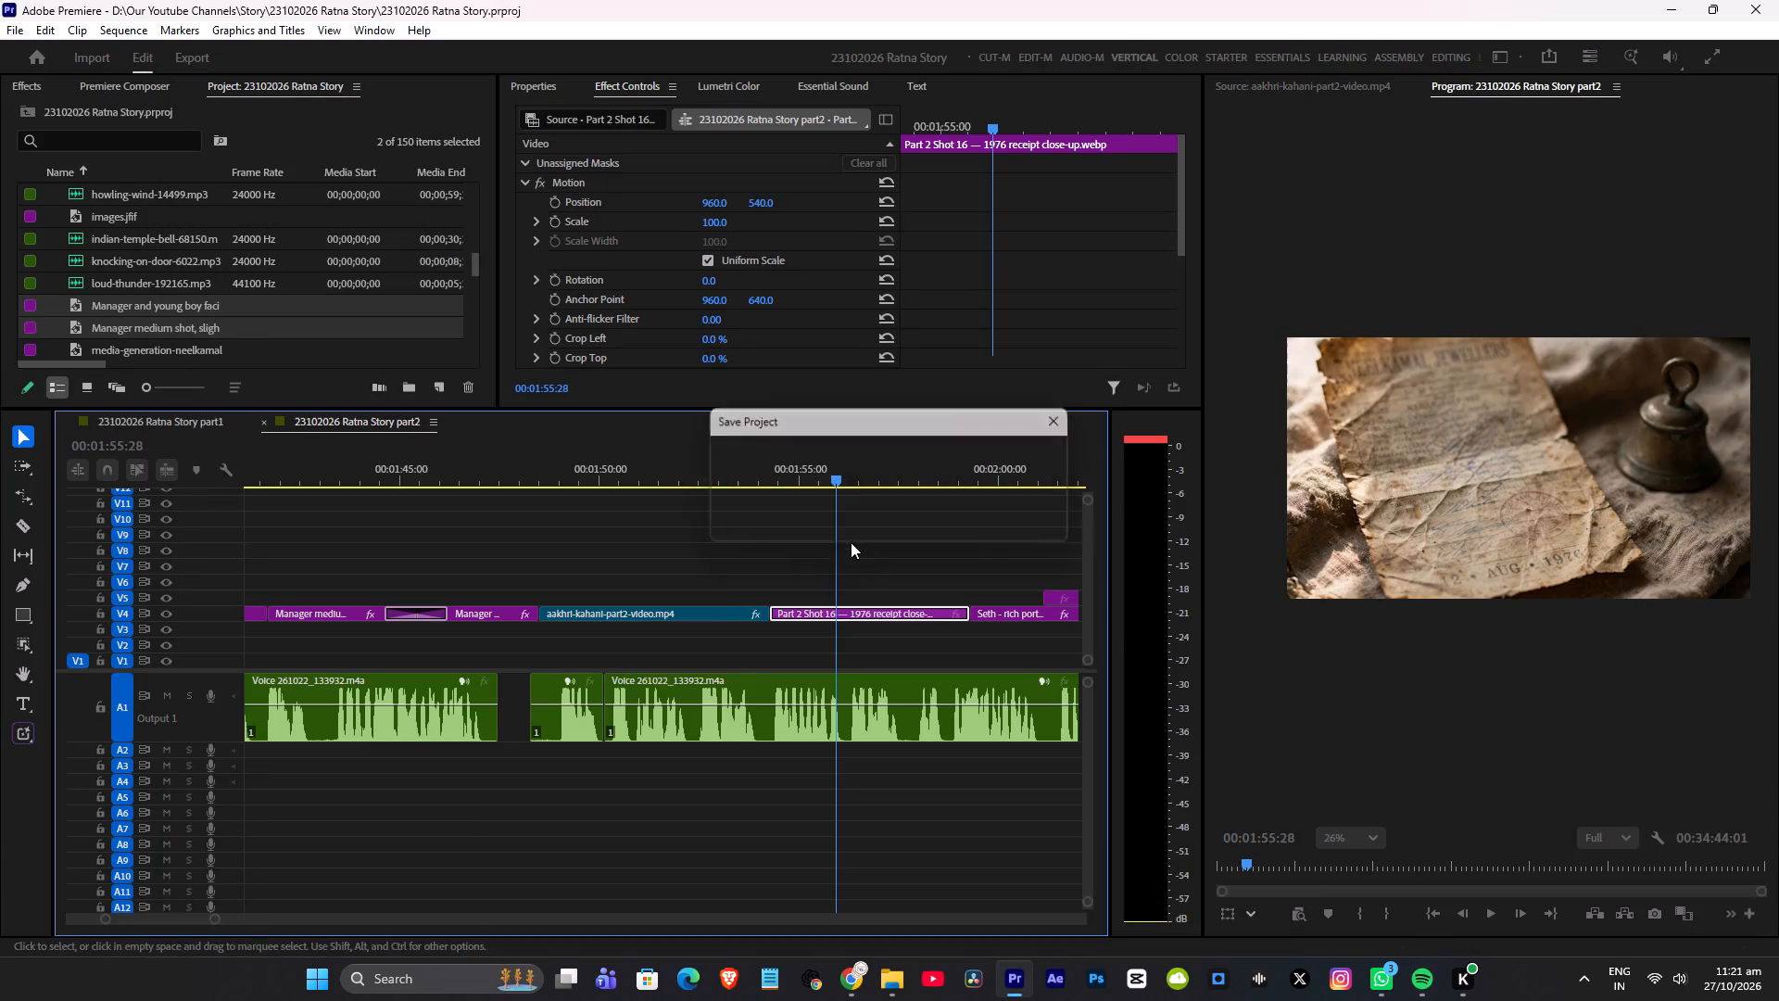
# Add Position and Scale keyframes to the 1976 receipt close-up at 00:01:57:12 and at its start, 00:01:54:08.
pyautogui.click(742, 463)
pyautogui.press('space')
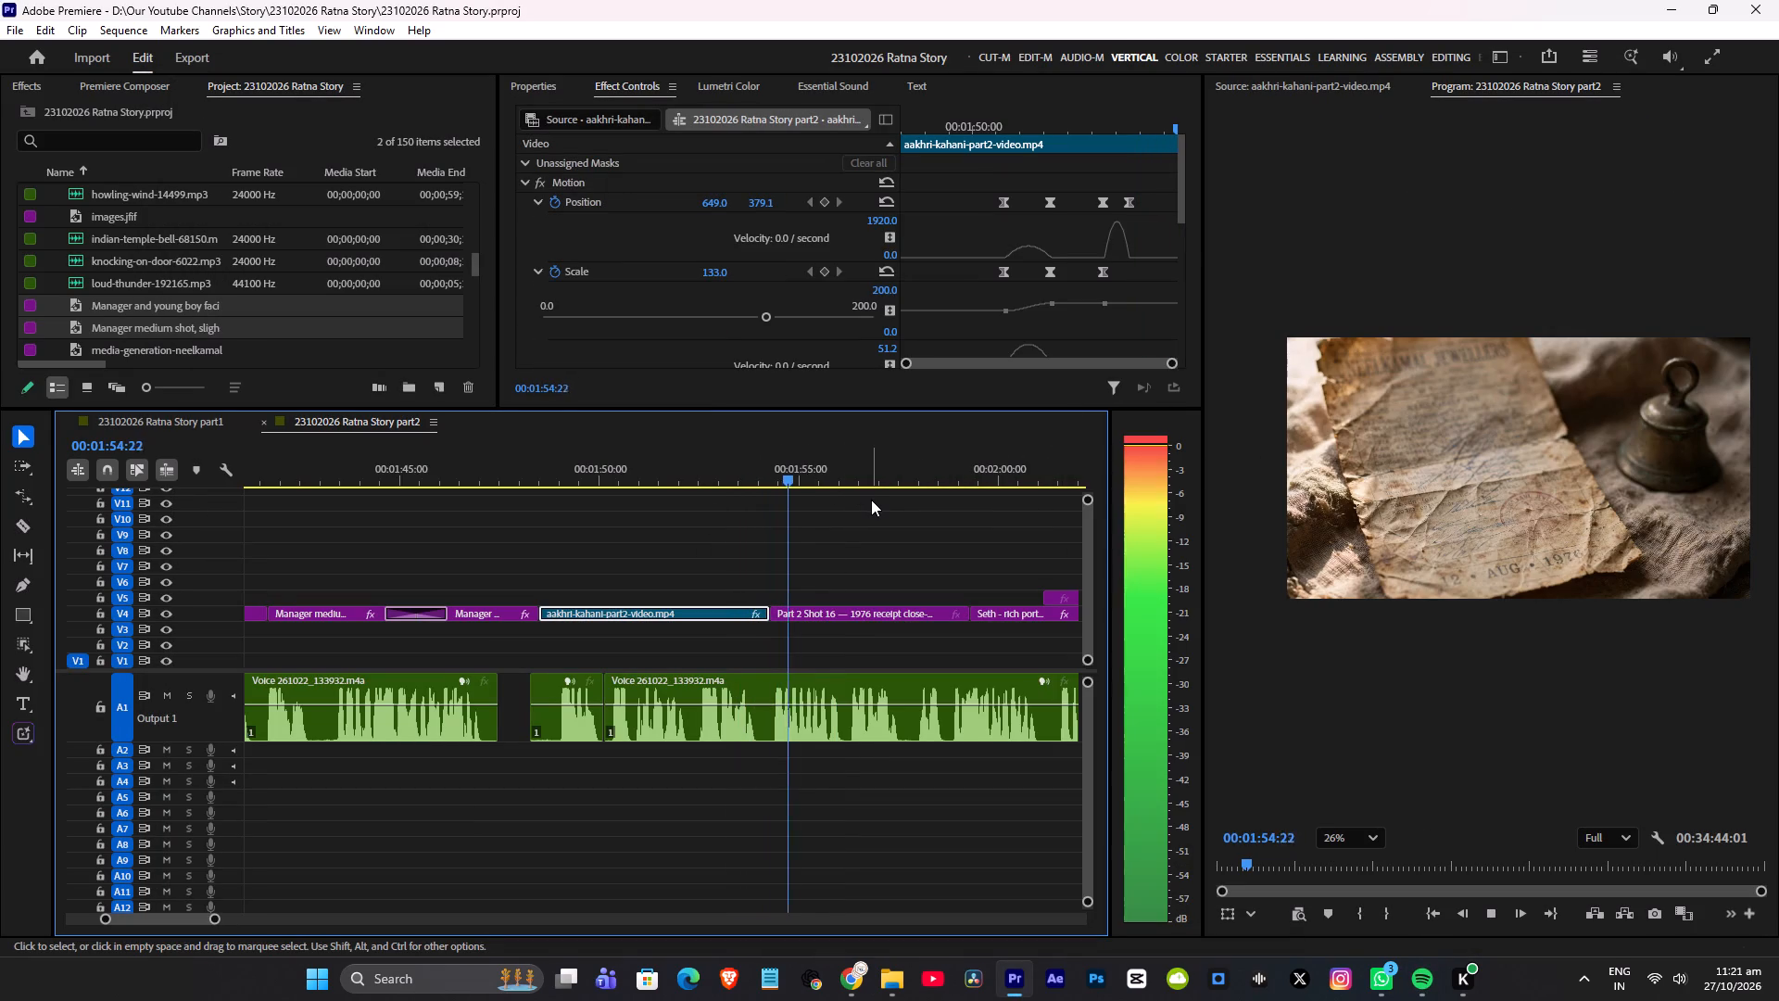
pyautogui.scroll(-3, 886, 504)
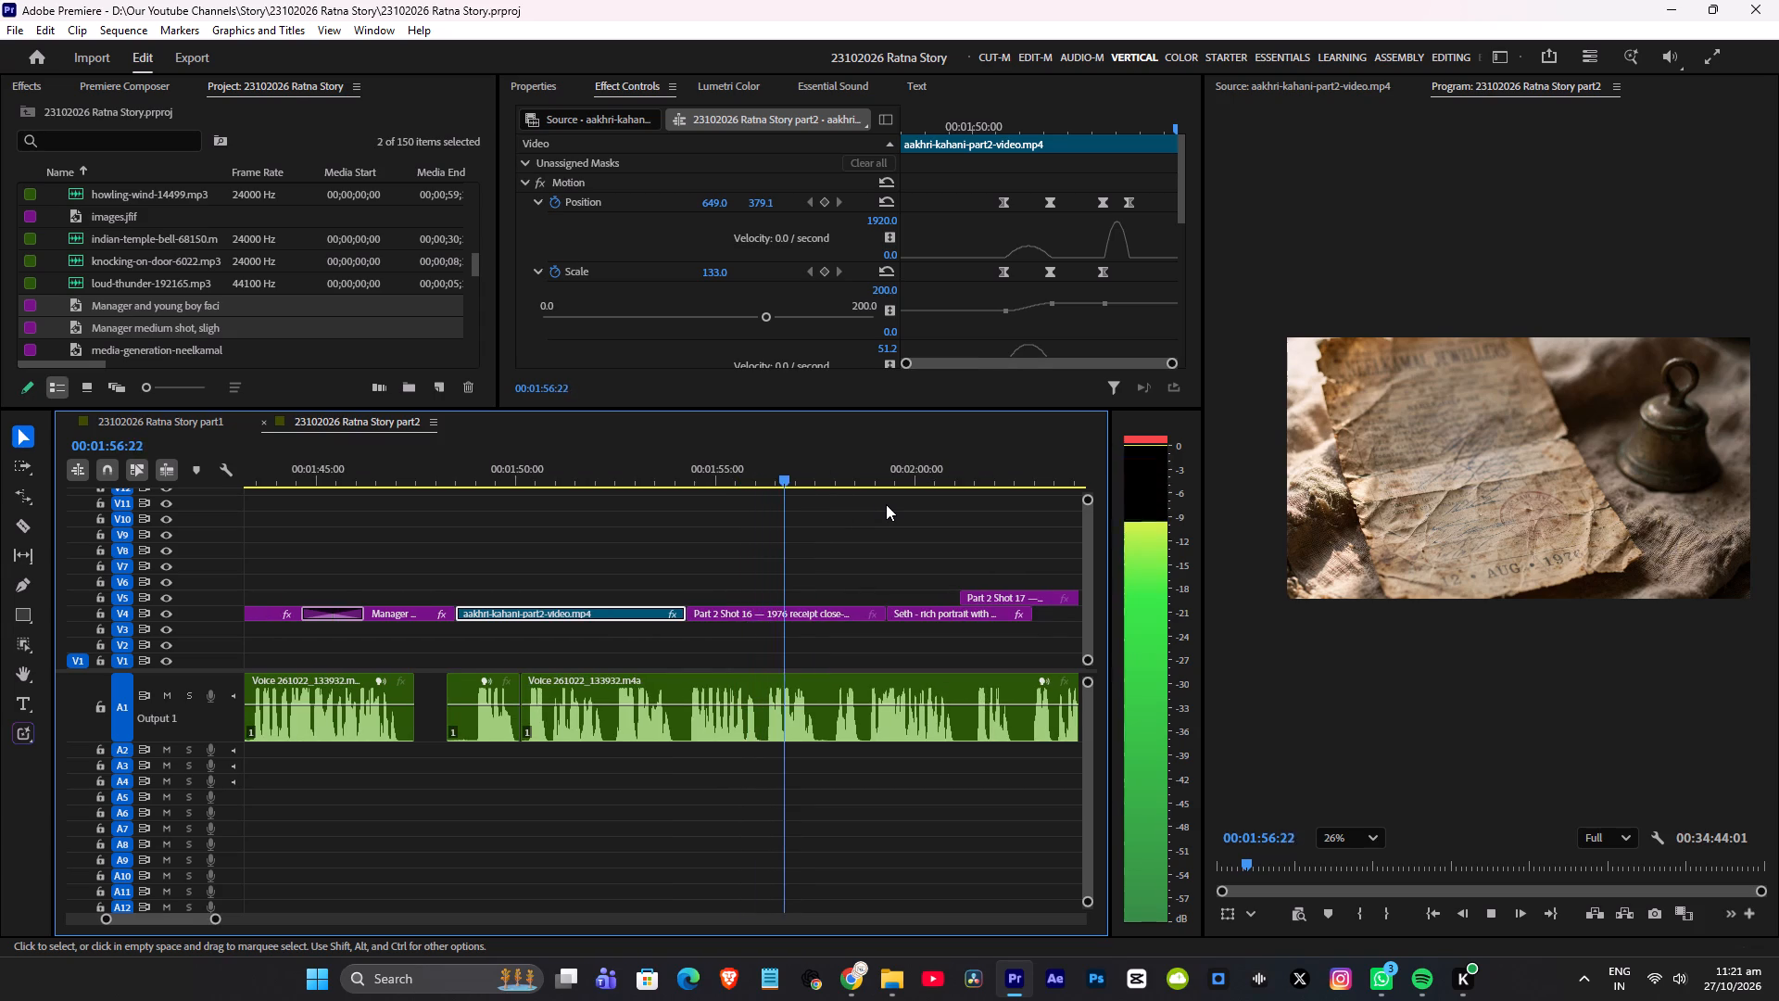
pyautogui.press('space')
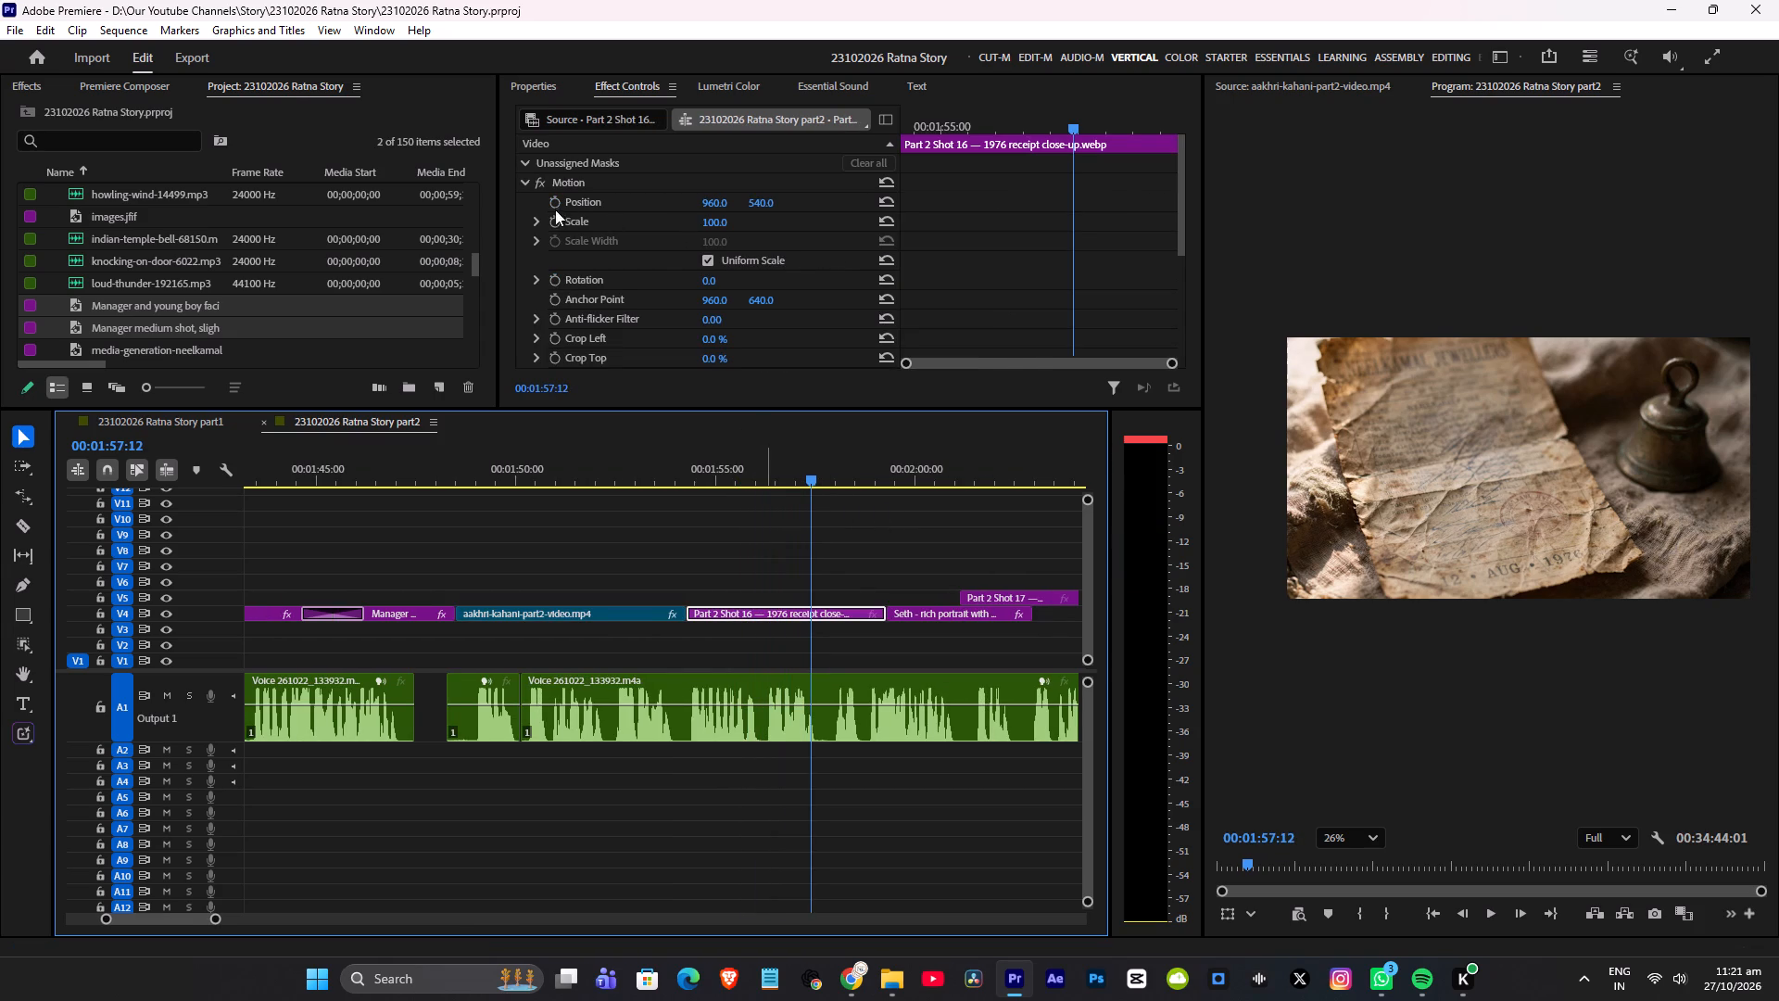
pyautogui.click(557, 202)
pyautogui.click(557, 222)
pyautogui.moveTo(1064, 124); pyautogui.dragTo(768, 134)
pyautogui.click(821, 202)
pyautogui.click(828, 224)
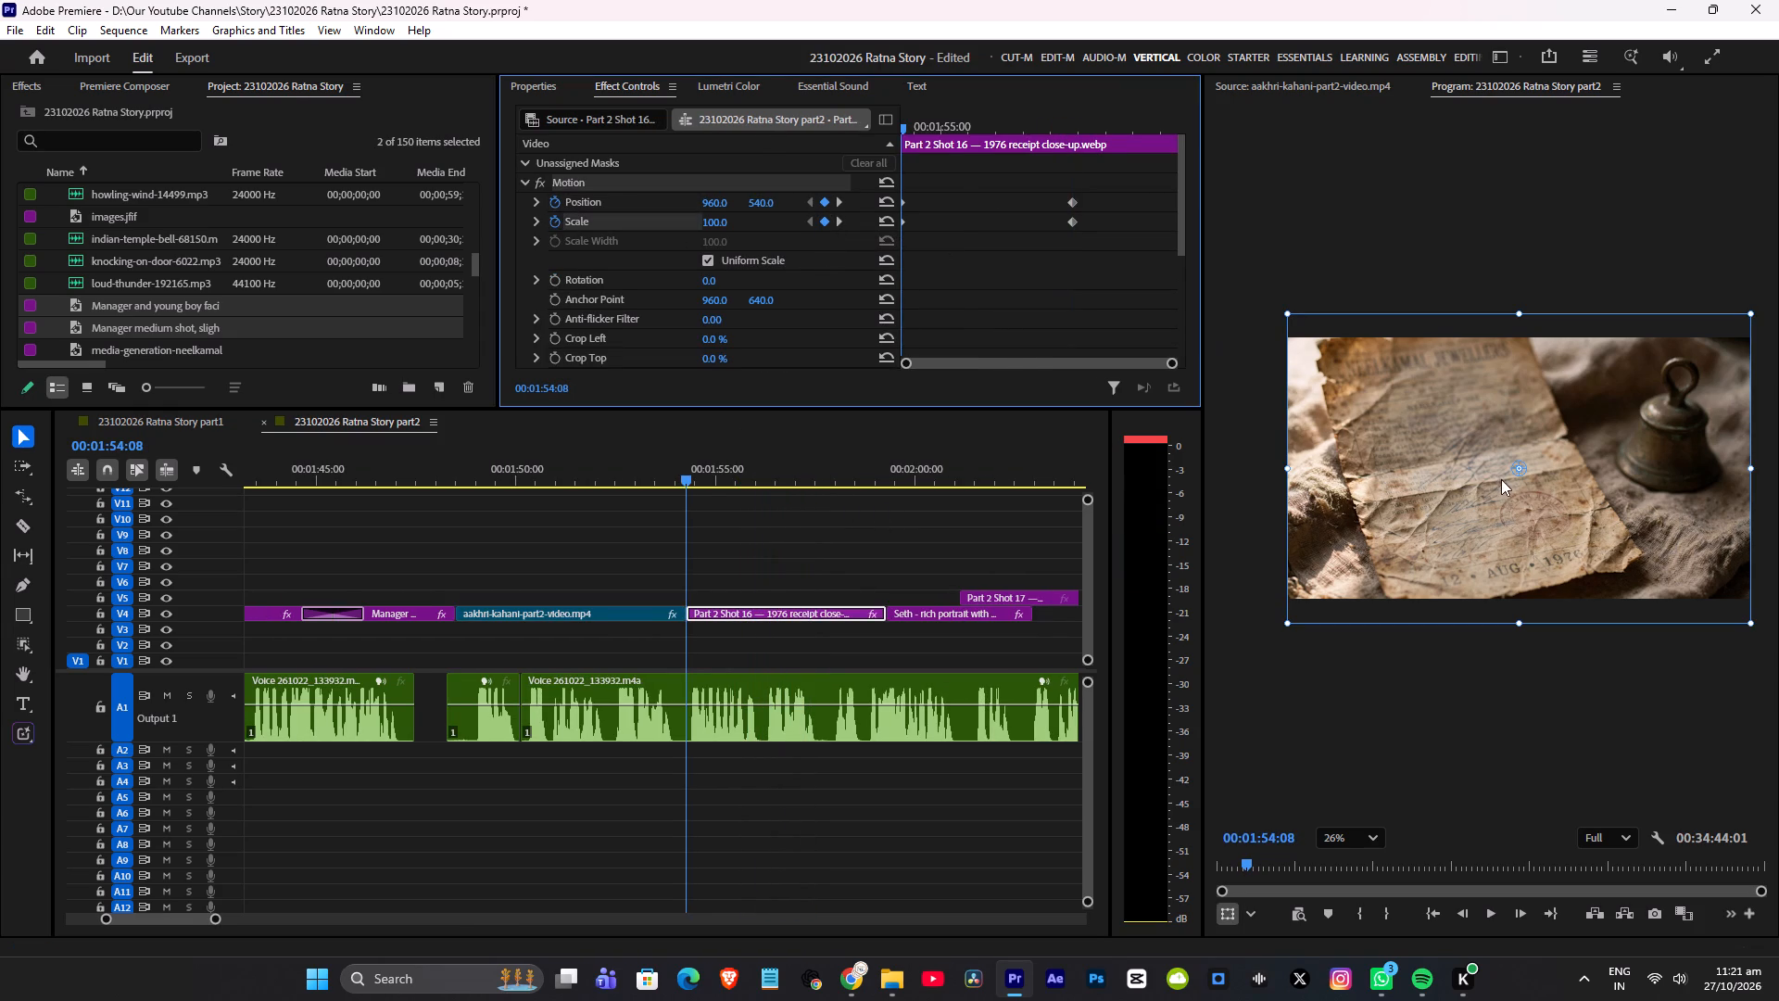
# At the receipt close-up's first keyframe, set Scale to 118 and vertical Position to 335.
pyautogui.moveTo(724, 223); pyautogui.dragTo(740, 223)
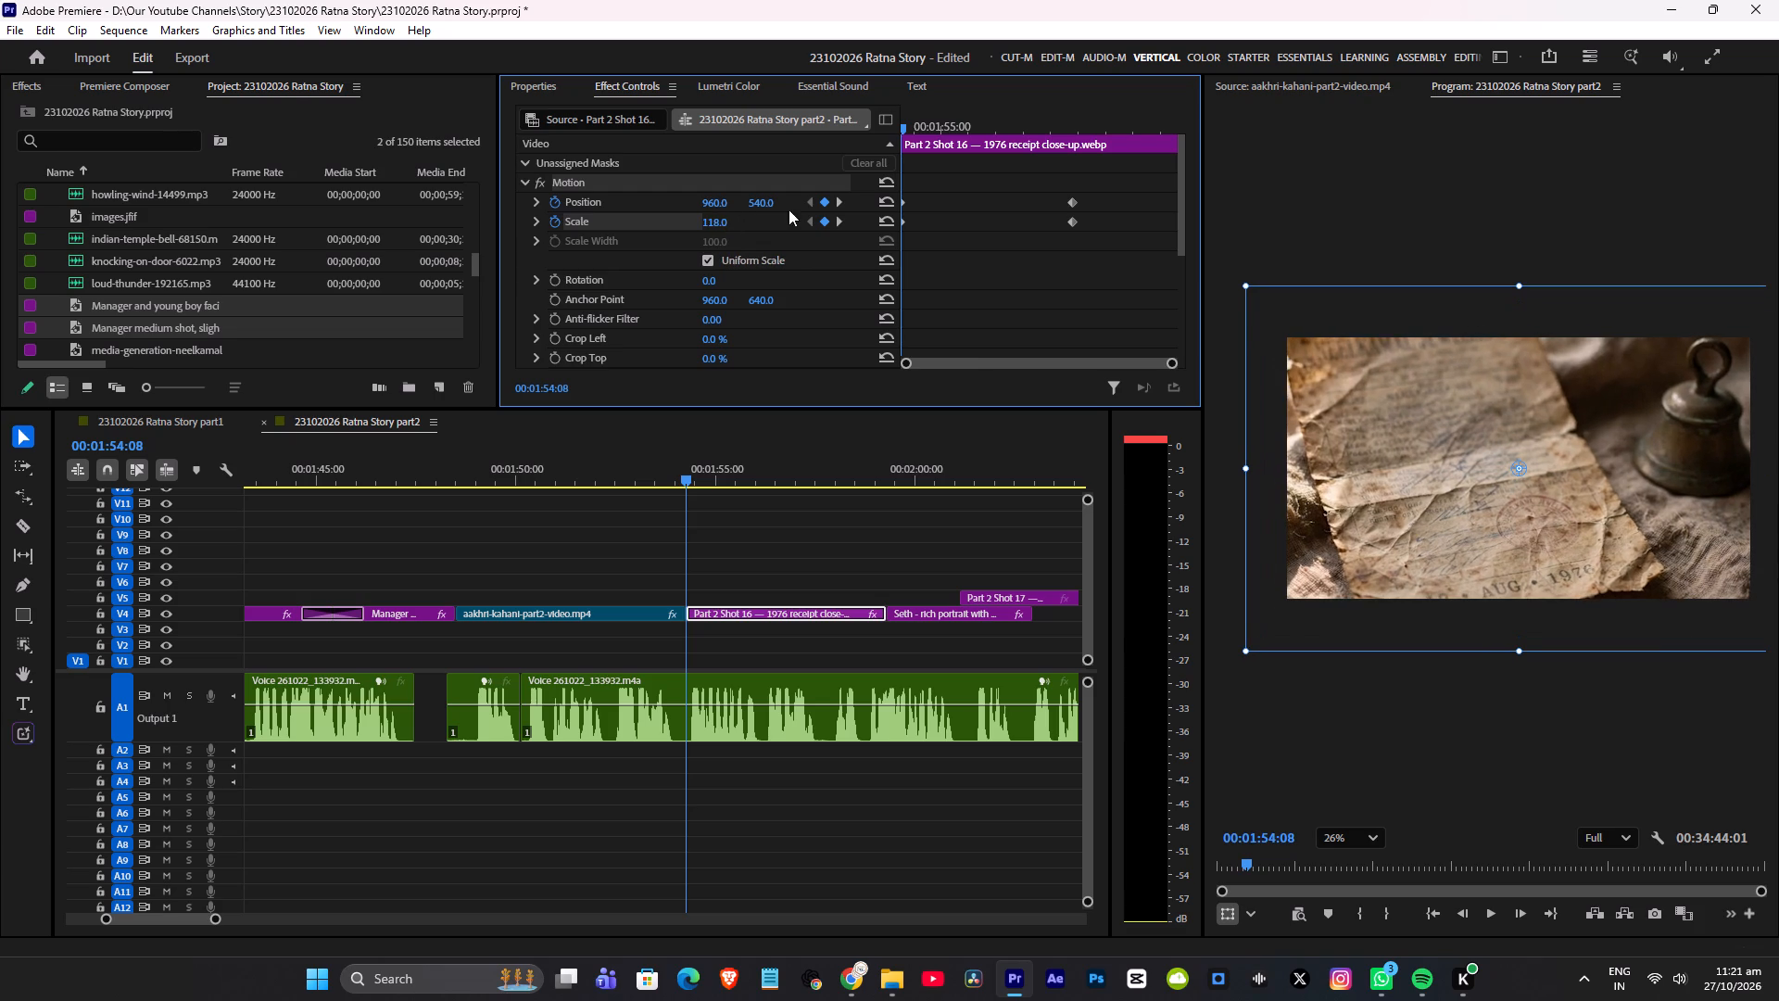
pyautogui.moveTo(772, 202); pyautogui.dragTo(599, 214)
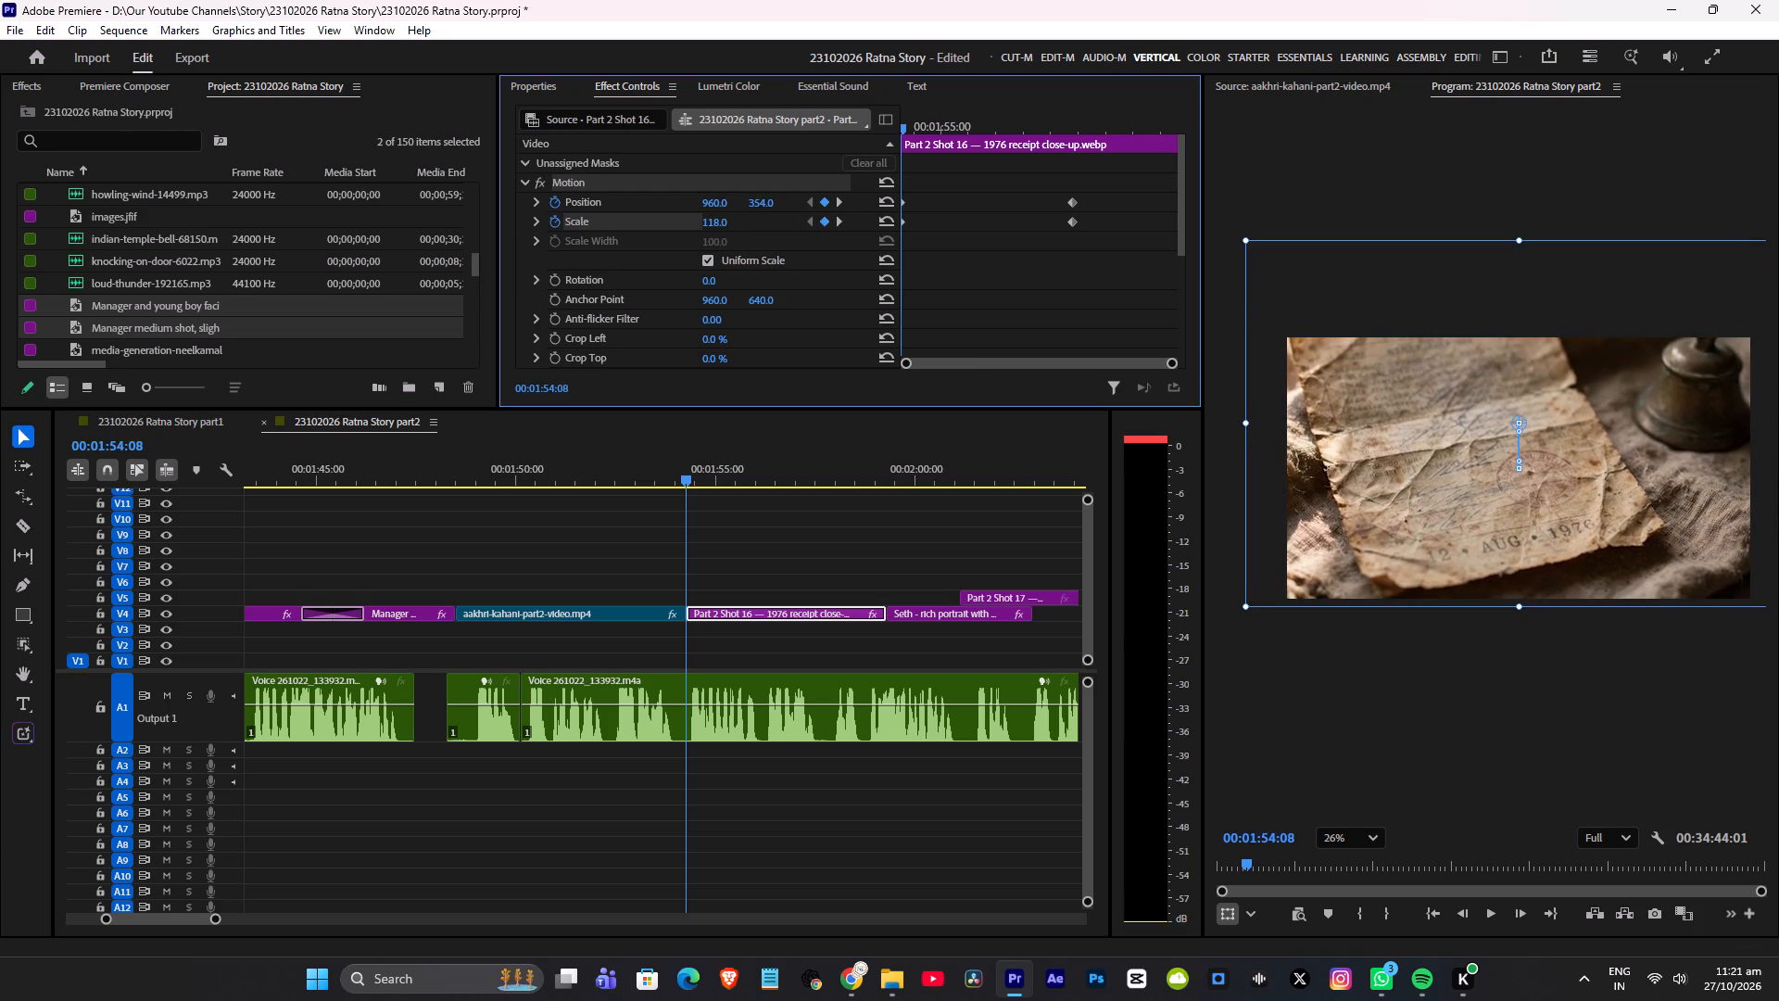
pyautogui.moveTo(599, 214); pyautogui.dragTo(582, 217)
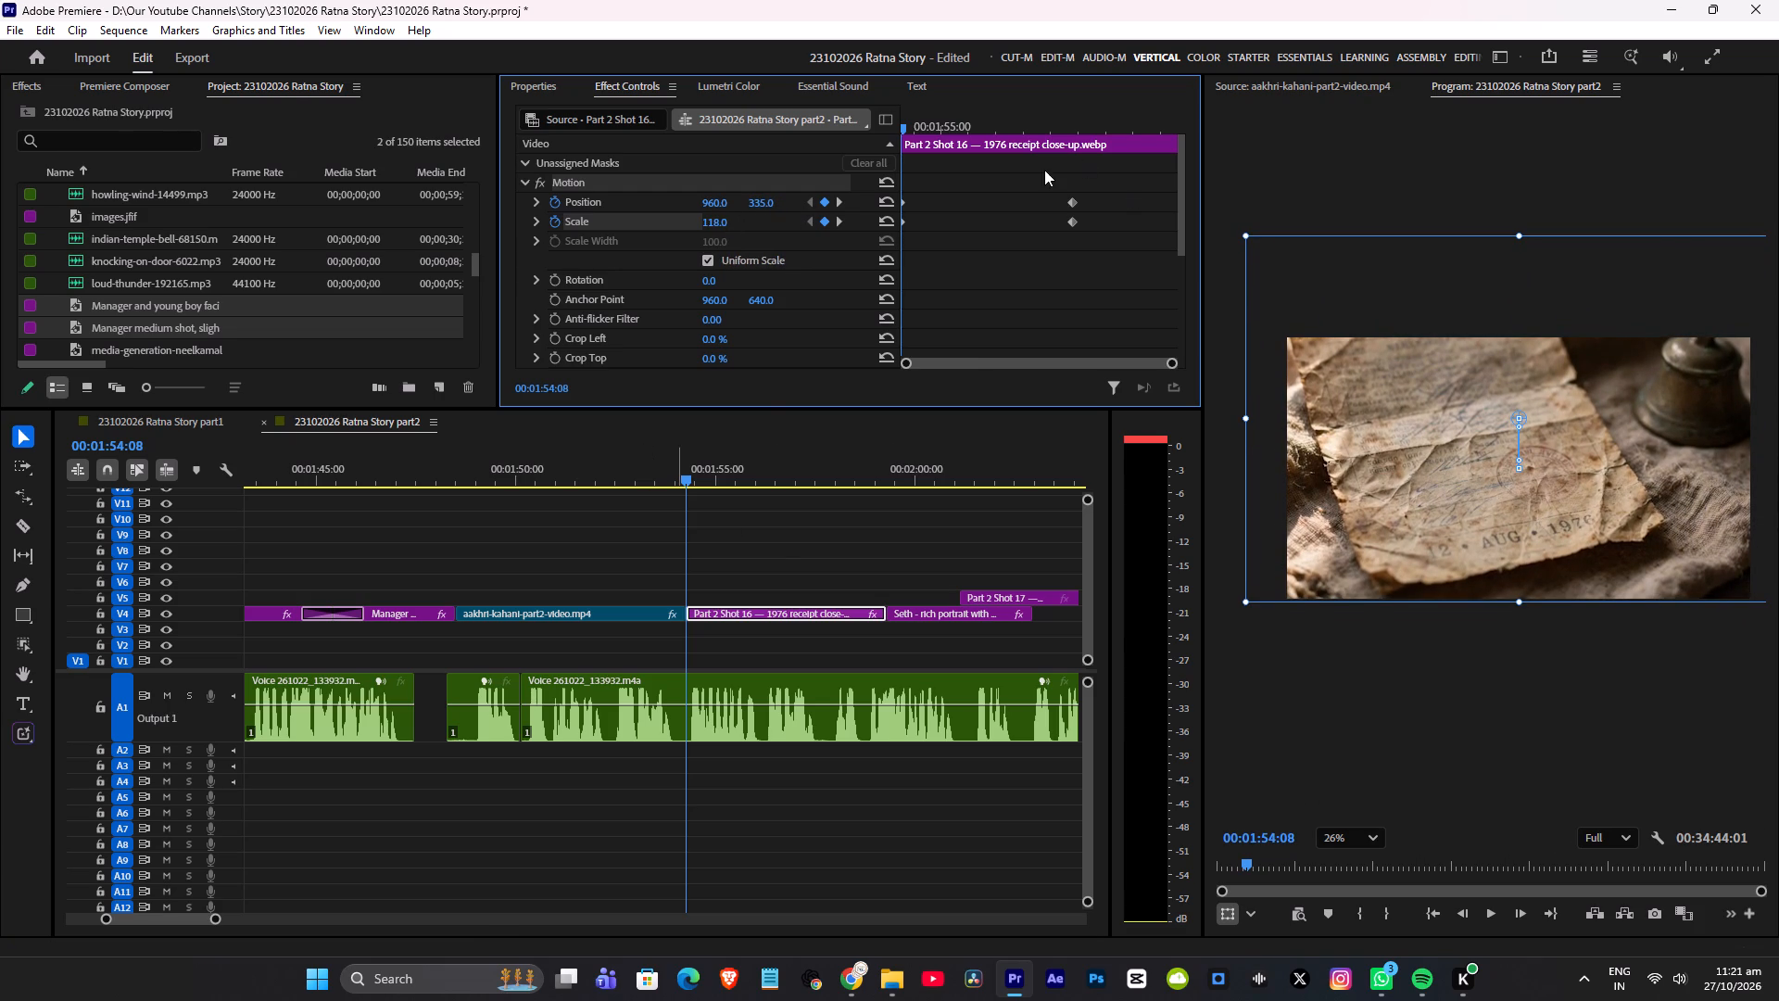
# Apply easing to the receipt close-up's second pair of Position and Scale keyframes.
pyautogui.moveTo(1044, 170); pyautogui.dragTo(1100, 306)
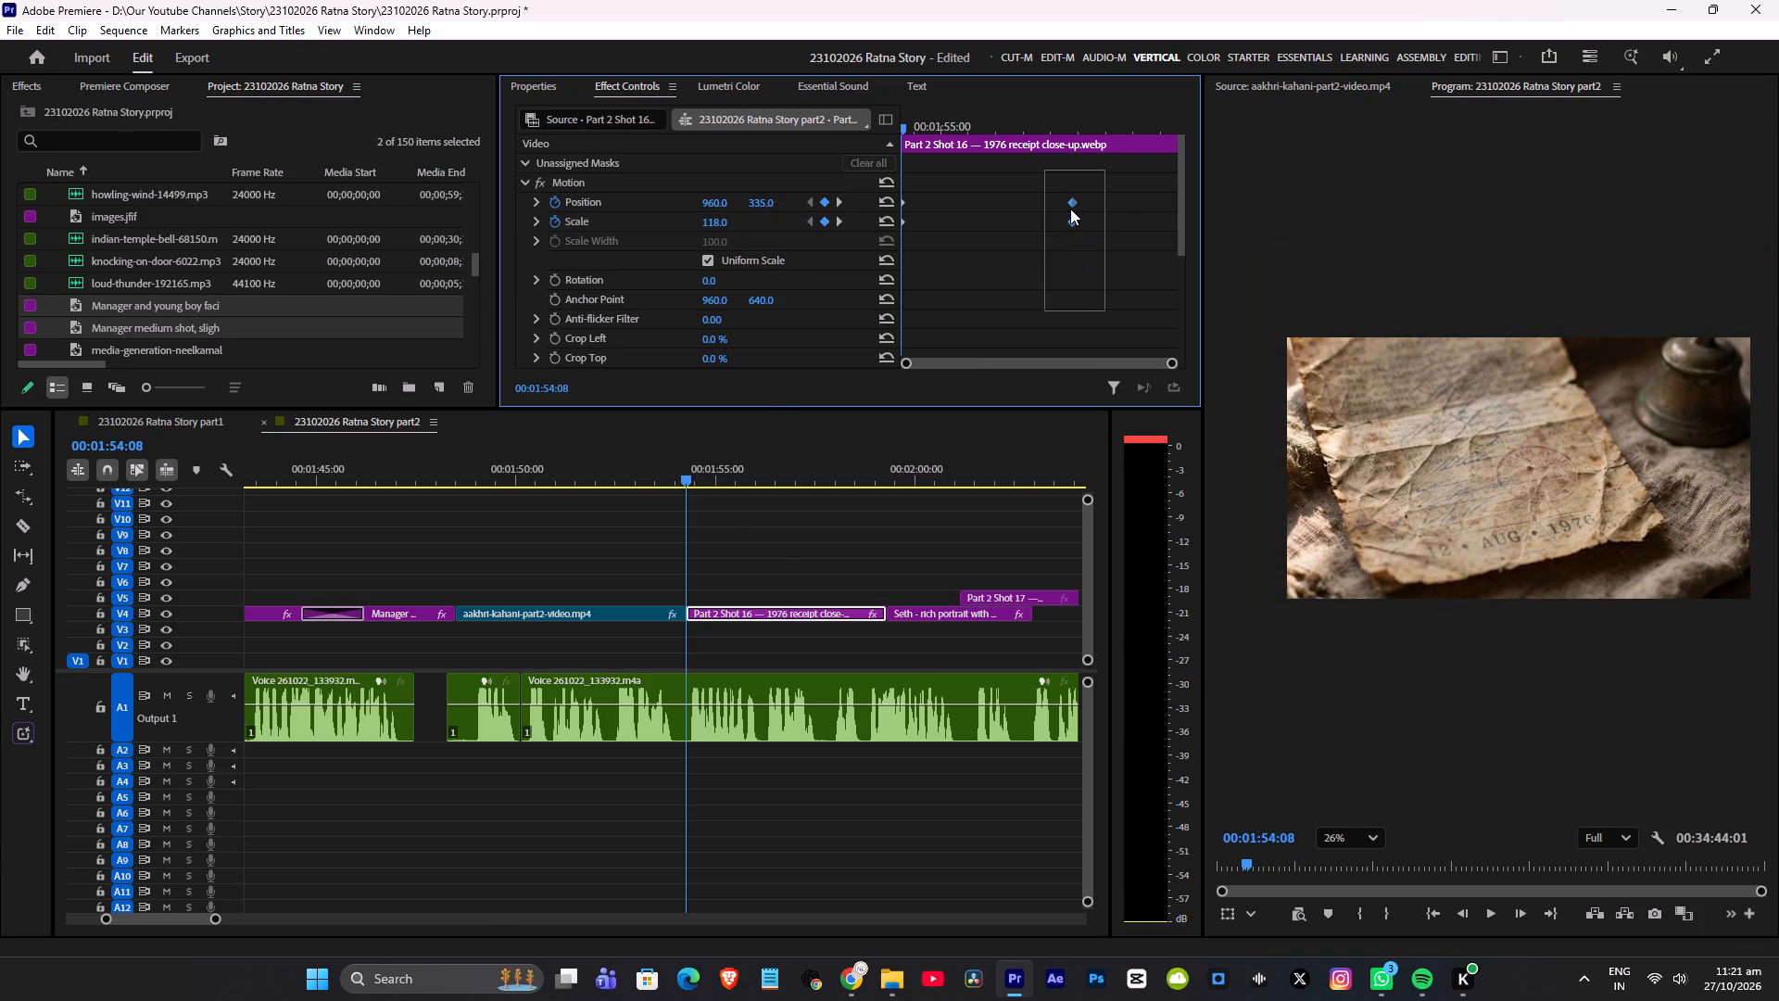
pyautogui.press('F7')
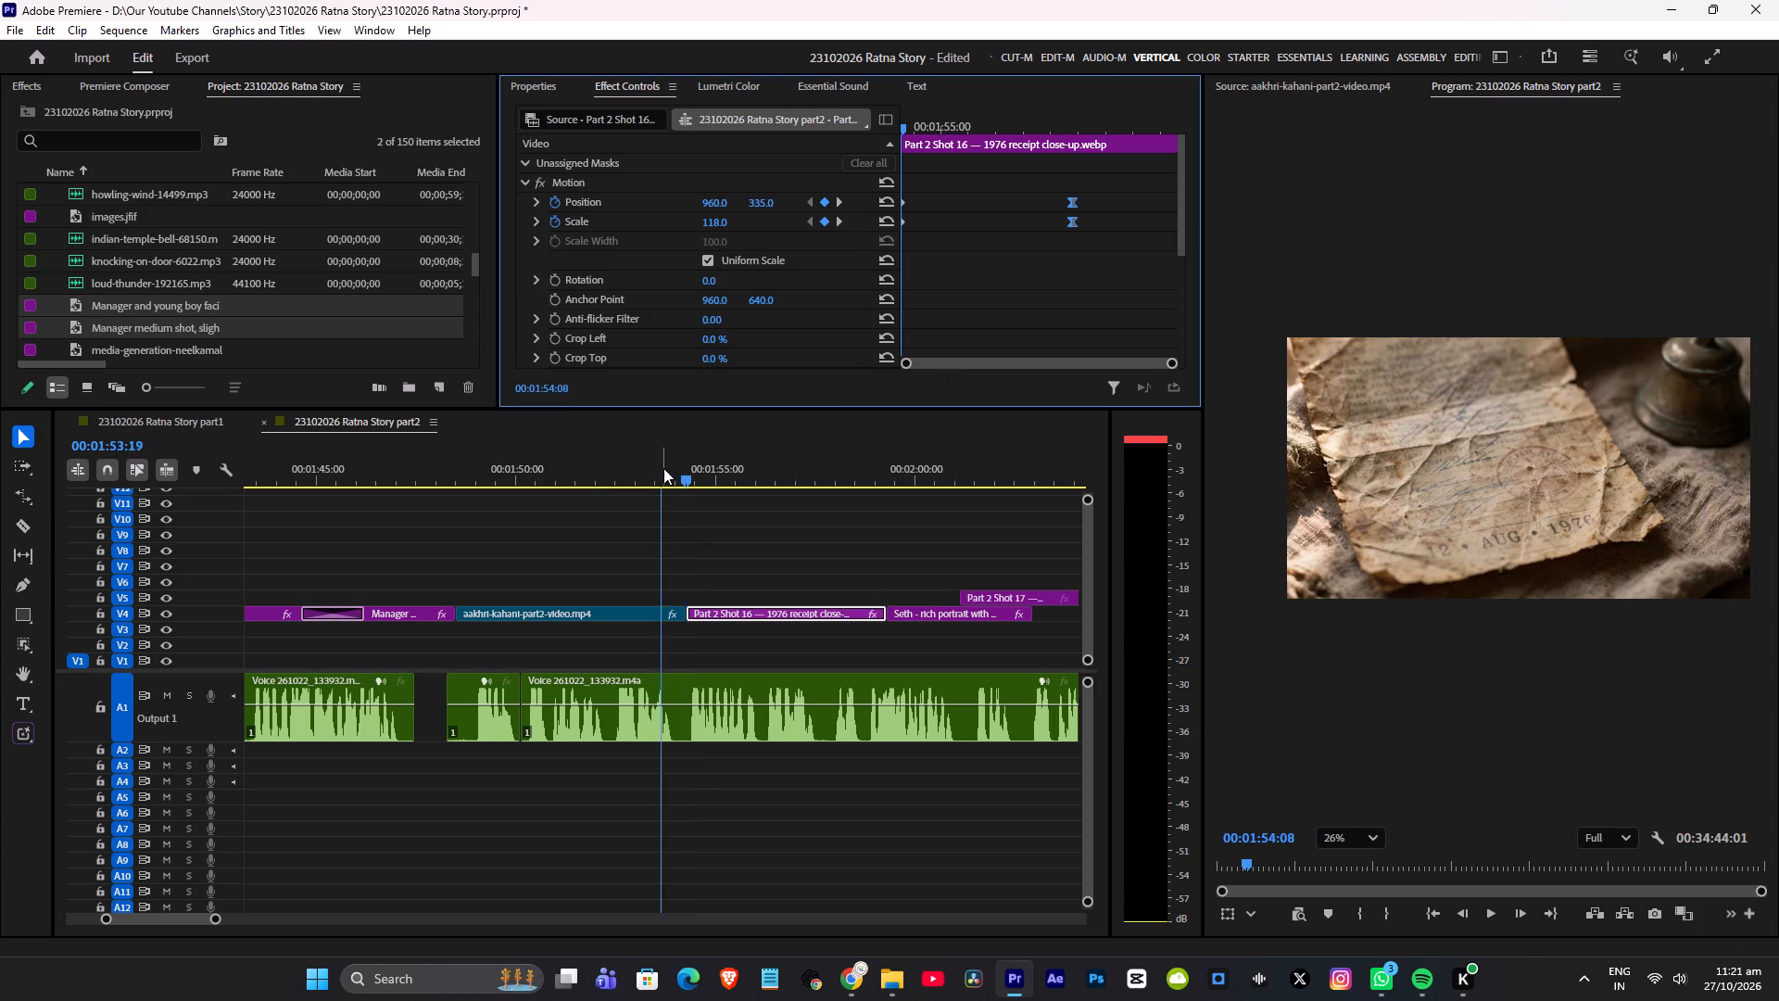
# Play back the sequence from the end of the aakhri-kahani video clip through the receipt, Seth portrait and letter-reading shots.
pyautogui.click(663, 468)
pyautogui.press('space')
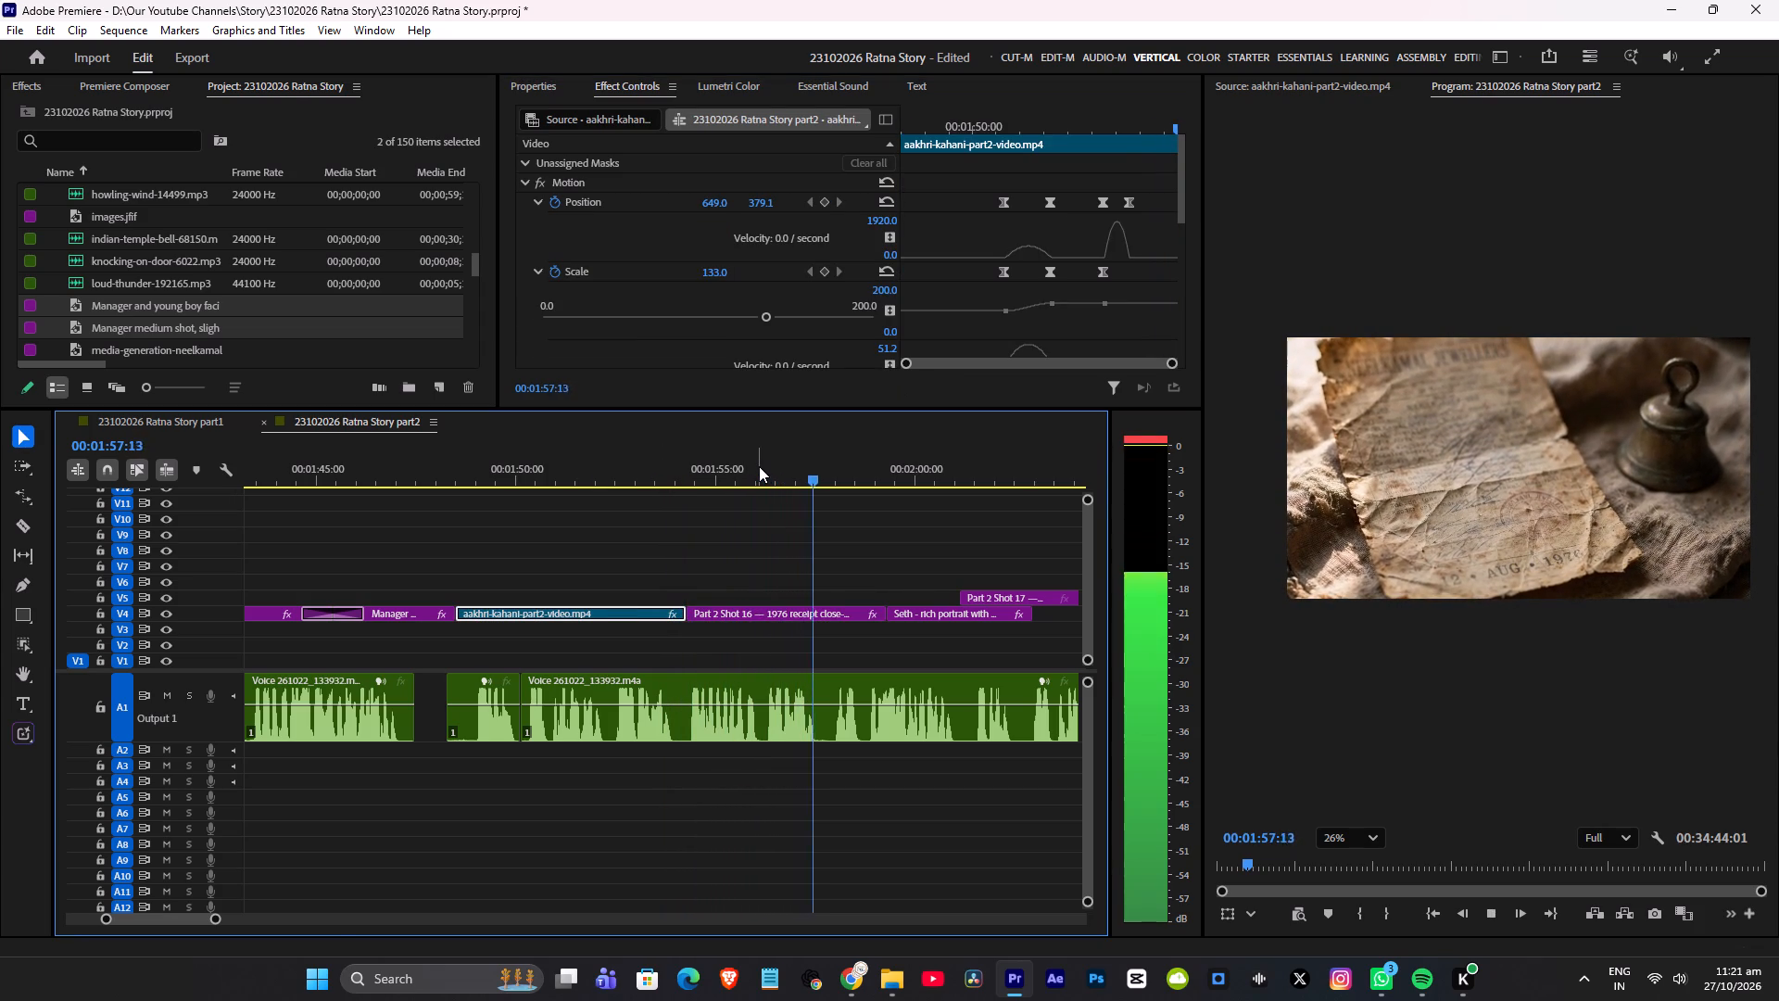
pyautogui.scroll(-9, 863, 489)
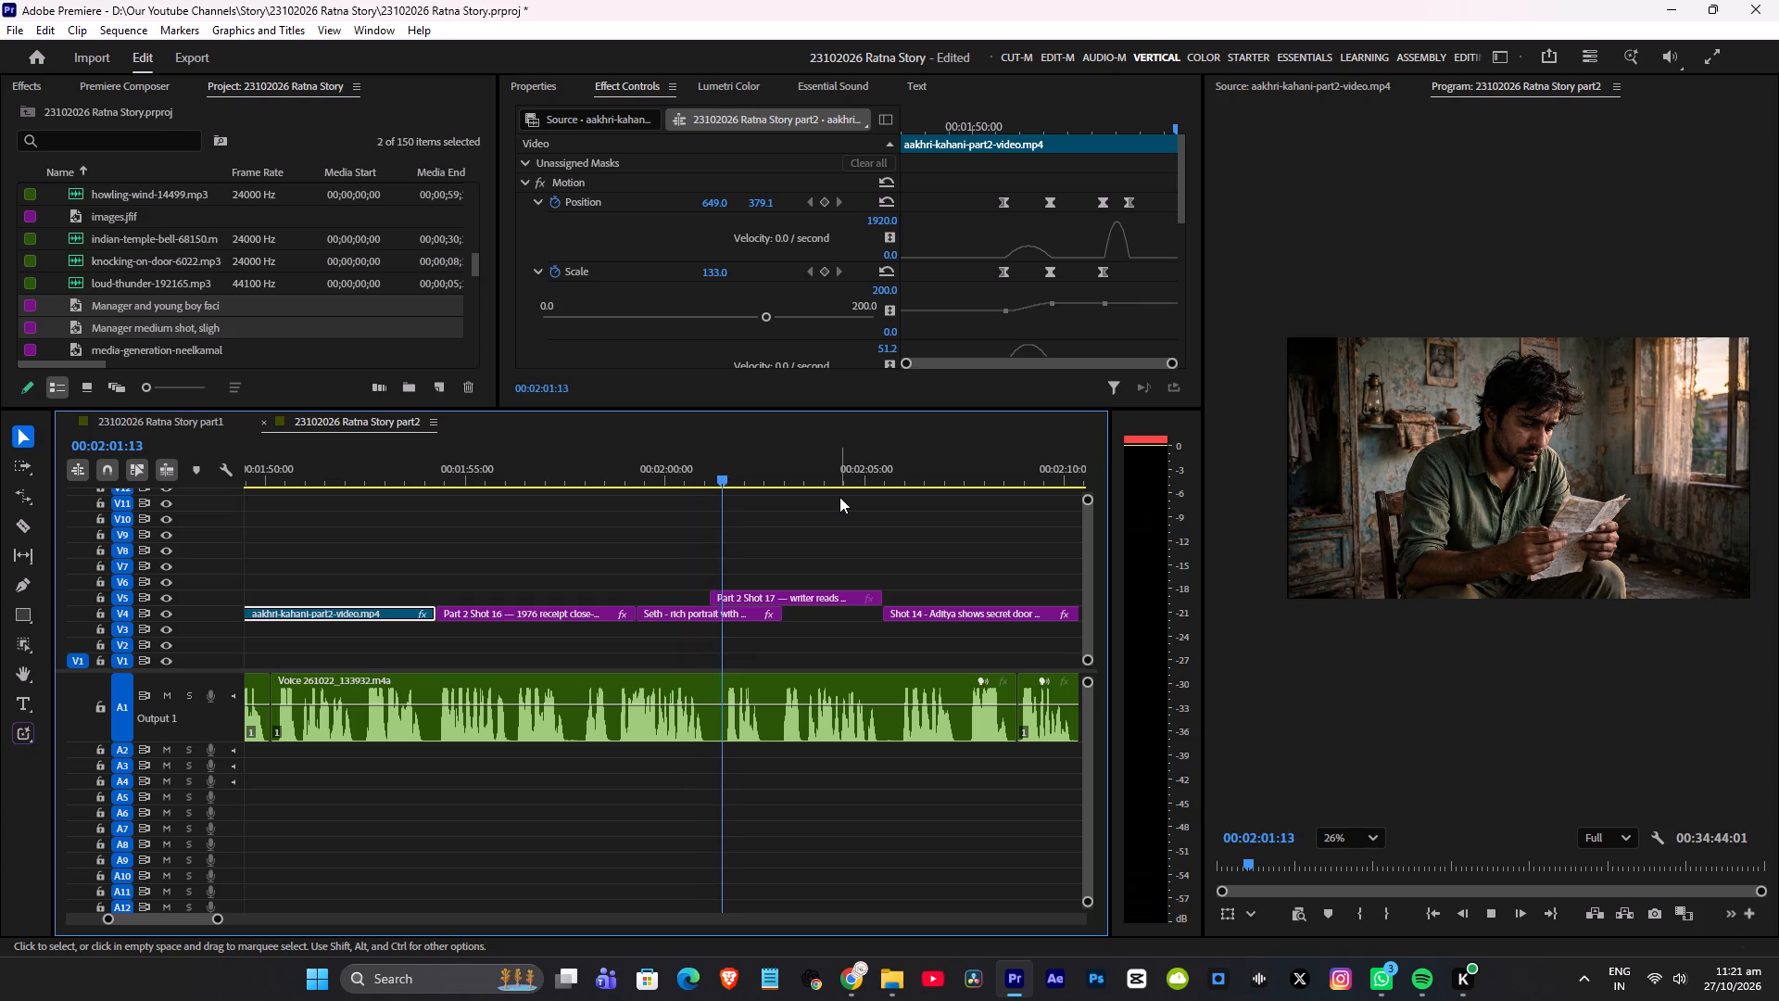
pyautogui.press('space')
pyautogui.click(631, 475)
pyautogui.press('space')
pyautogui.press('space')
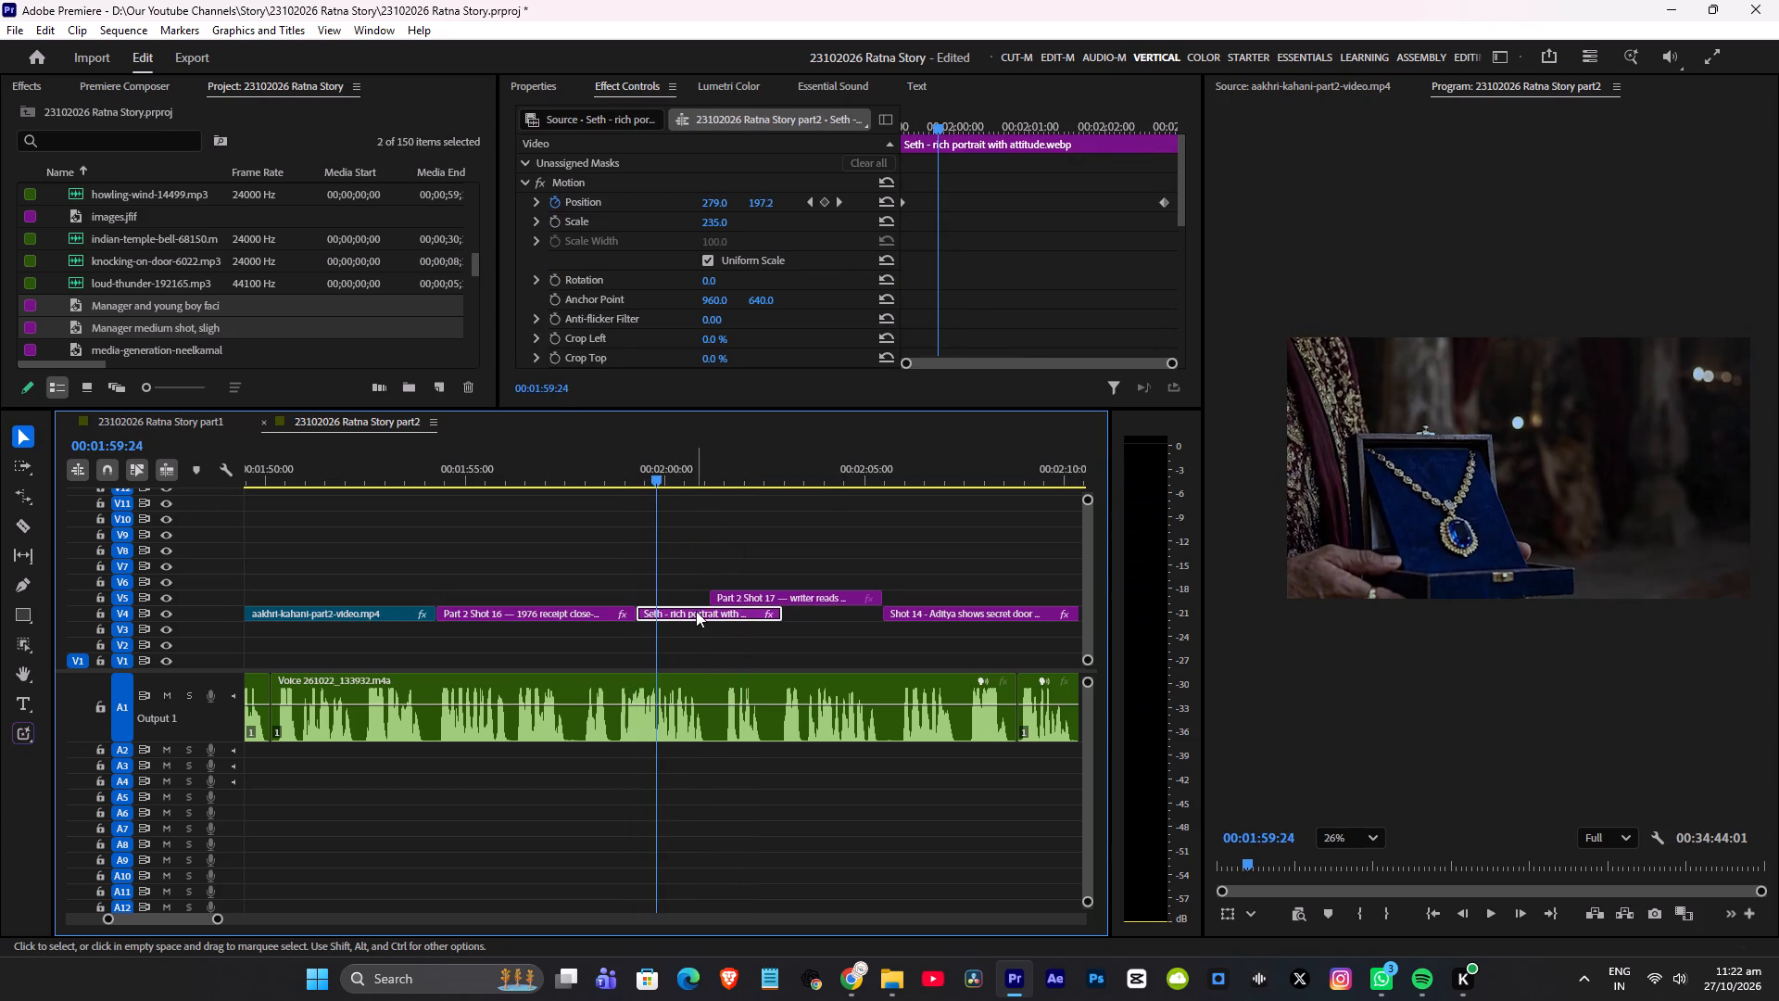
# Move the Part 2 Shot 17 clip up to track V7 and duplicate the Seth rich portrait clip onto V5 directly above the original.
pyautogui.click(696, 611)
pyautogui.click(763, 470)
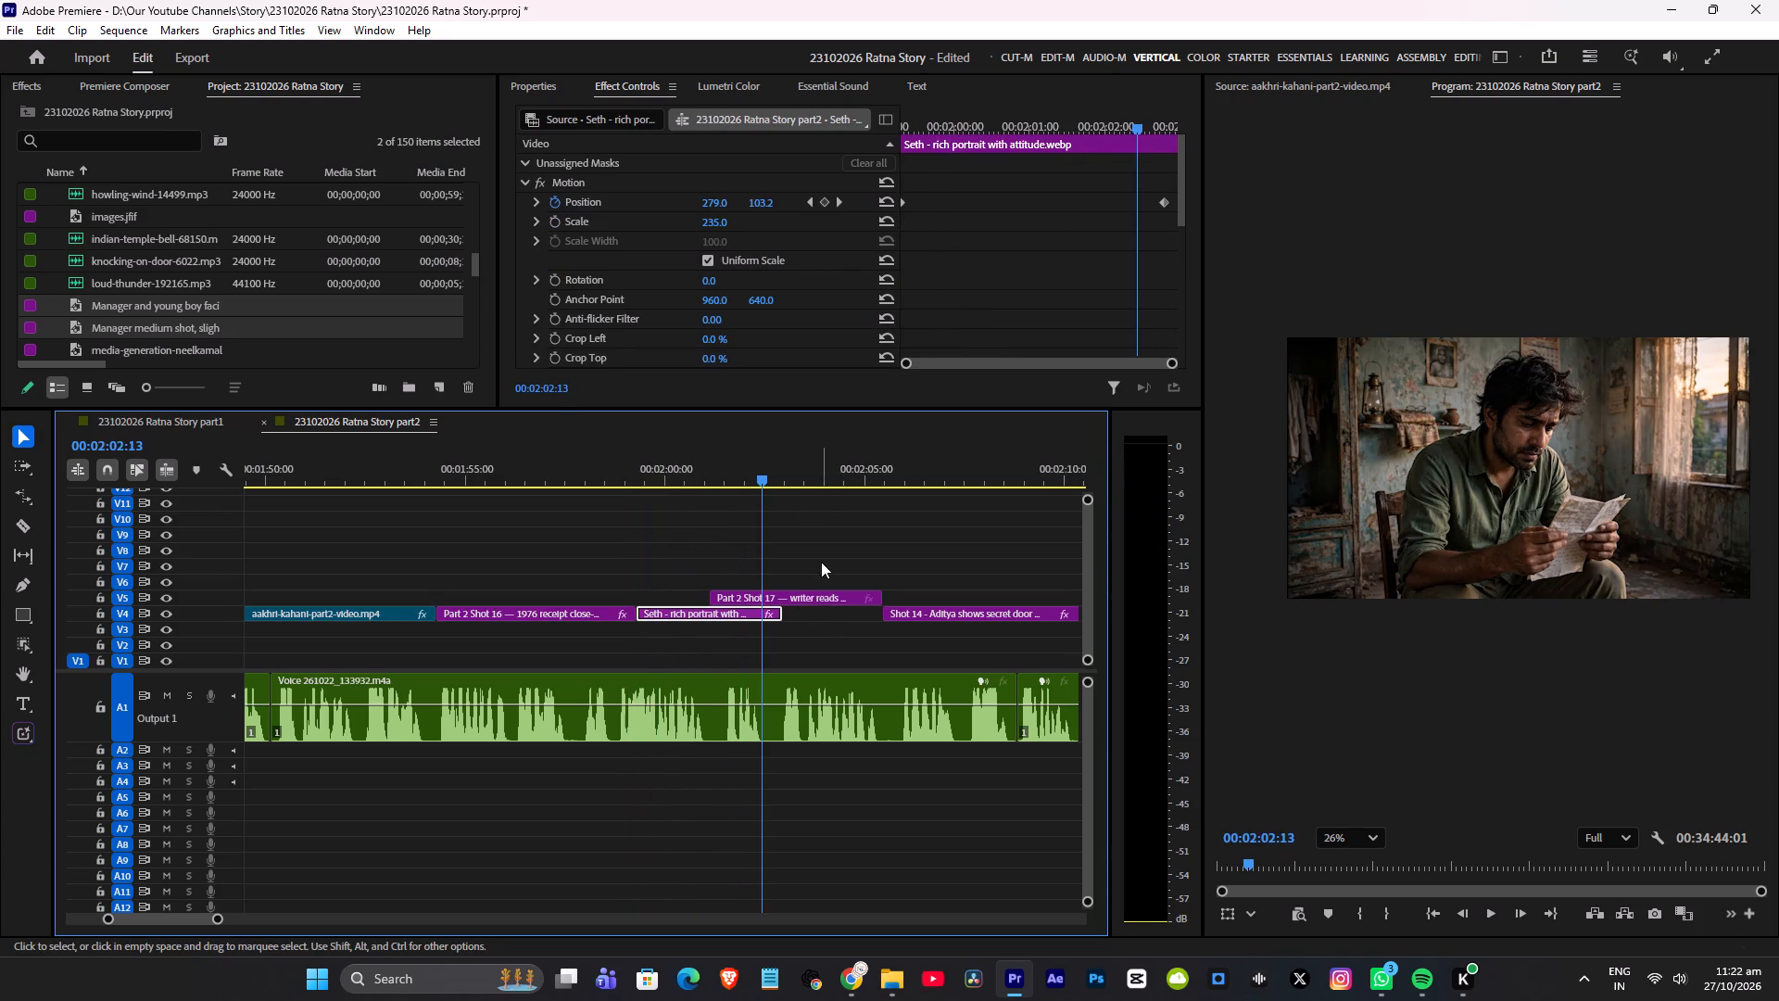
pyautogui.moveTo(803, 594); pyautogui.dragTo(800, 570)
pyautogui.click(693, 609)
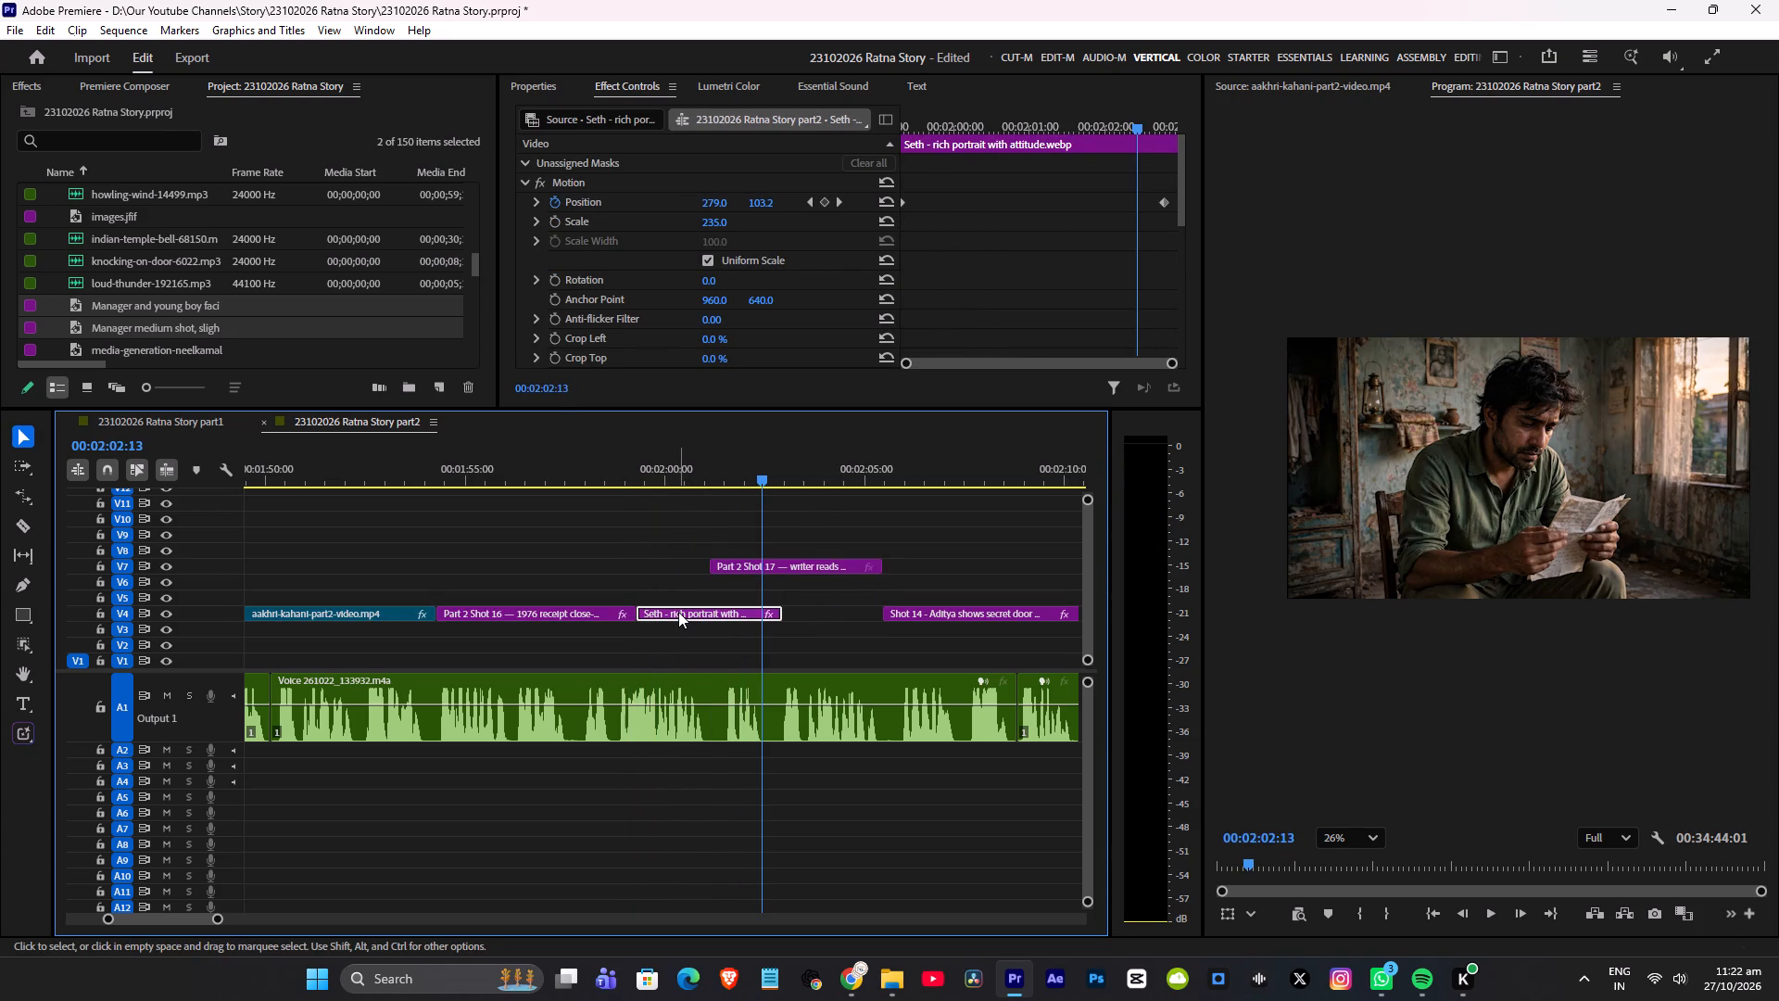
pyautogui.keyDown('alt'); pyautogui.moveTo(678, 612); pyautogui.dragTo(675, 599); pyautogui.keyUp('alt')
# With the Pen Mask Tool, draw a closed mask around the blue pendant gem on the V5 Seth portrait copy at 00:02:00:08.
pyautogui.click(683, 599)
pyautogui.click(677, 461)
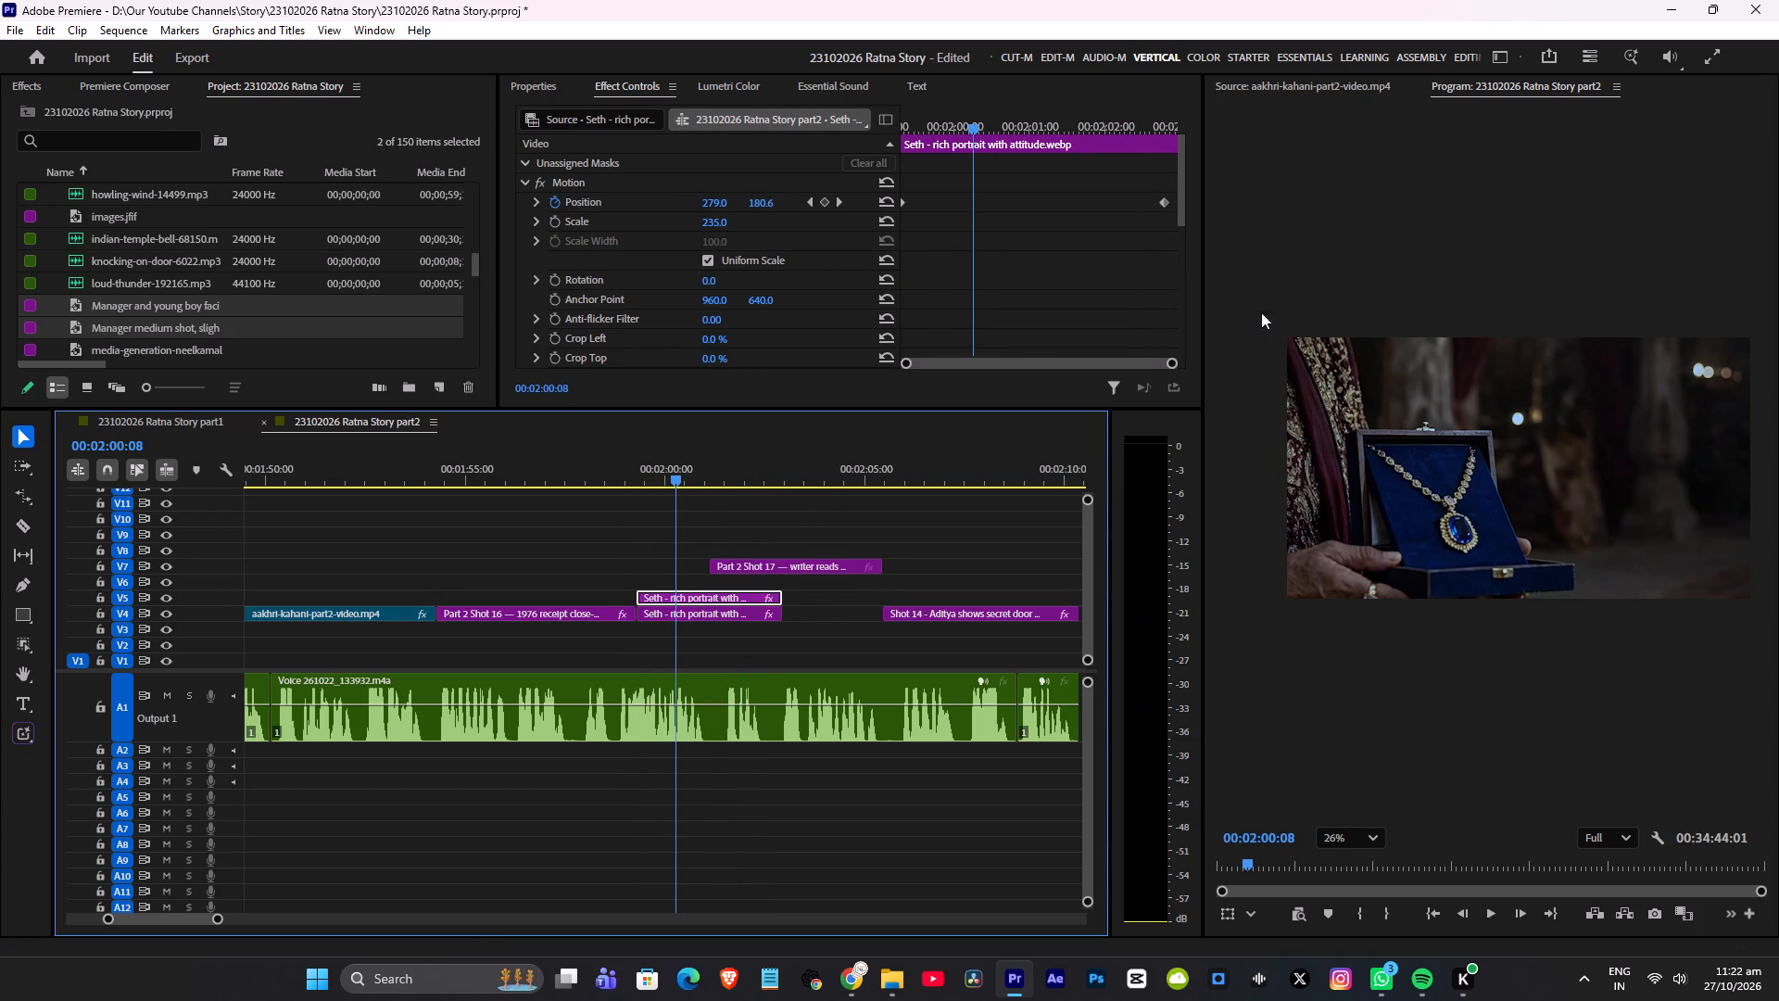
pyautogui.scroll(-8, 567, 212)
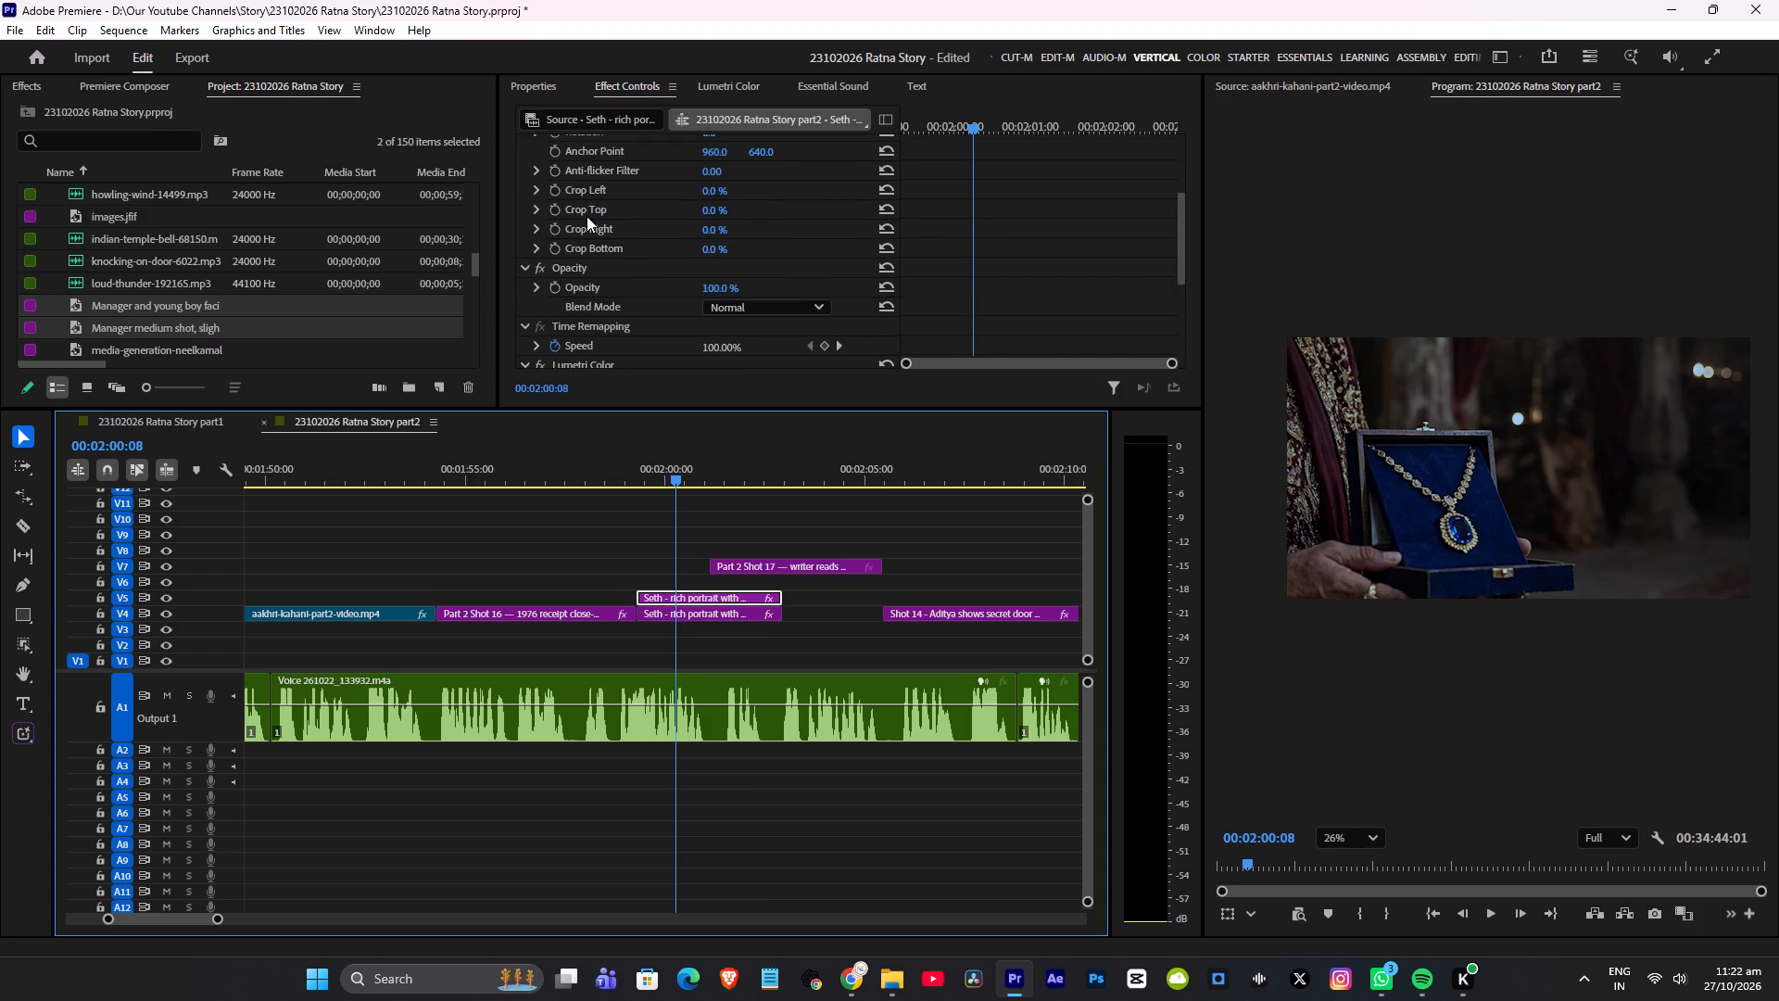
pyautogui.scroll(-4, 590, 222)
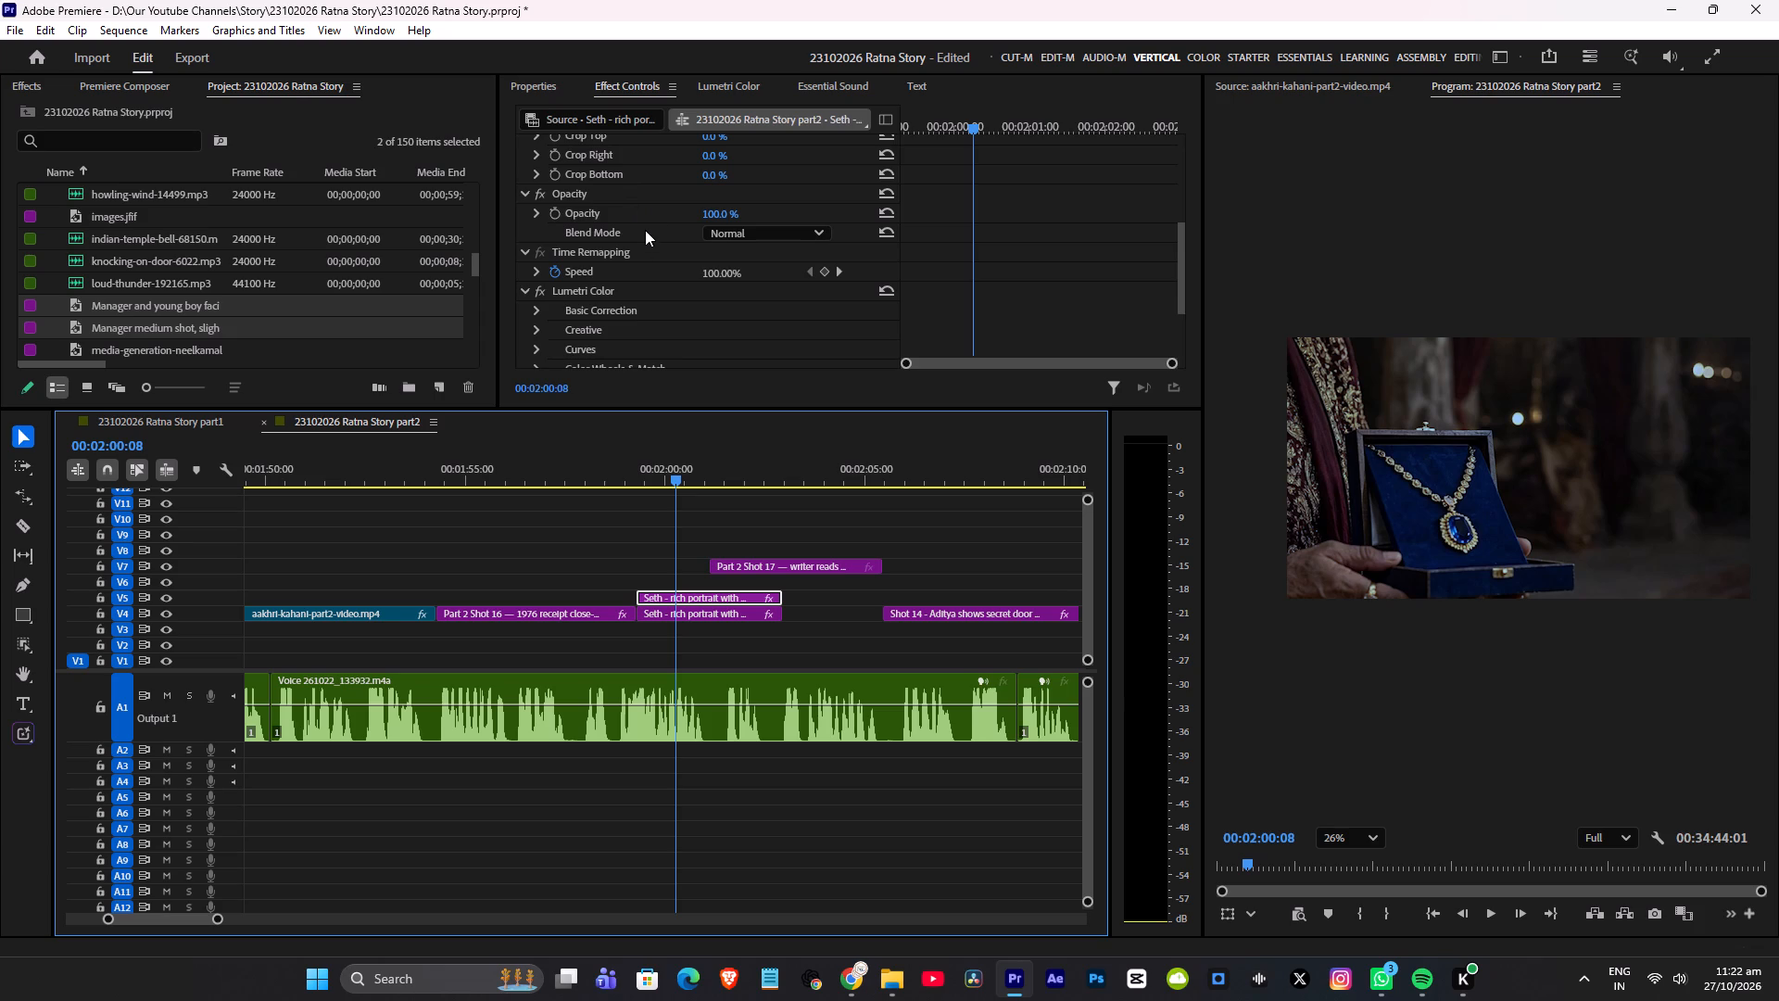
pyautogui.scroll(-3, 627, 282)
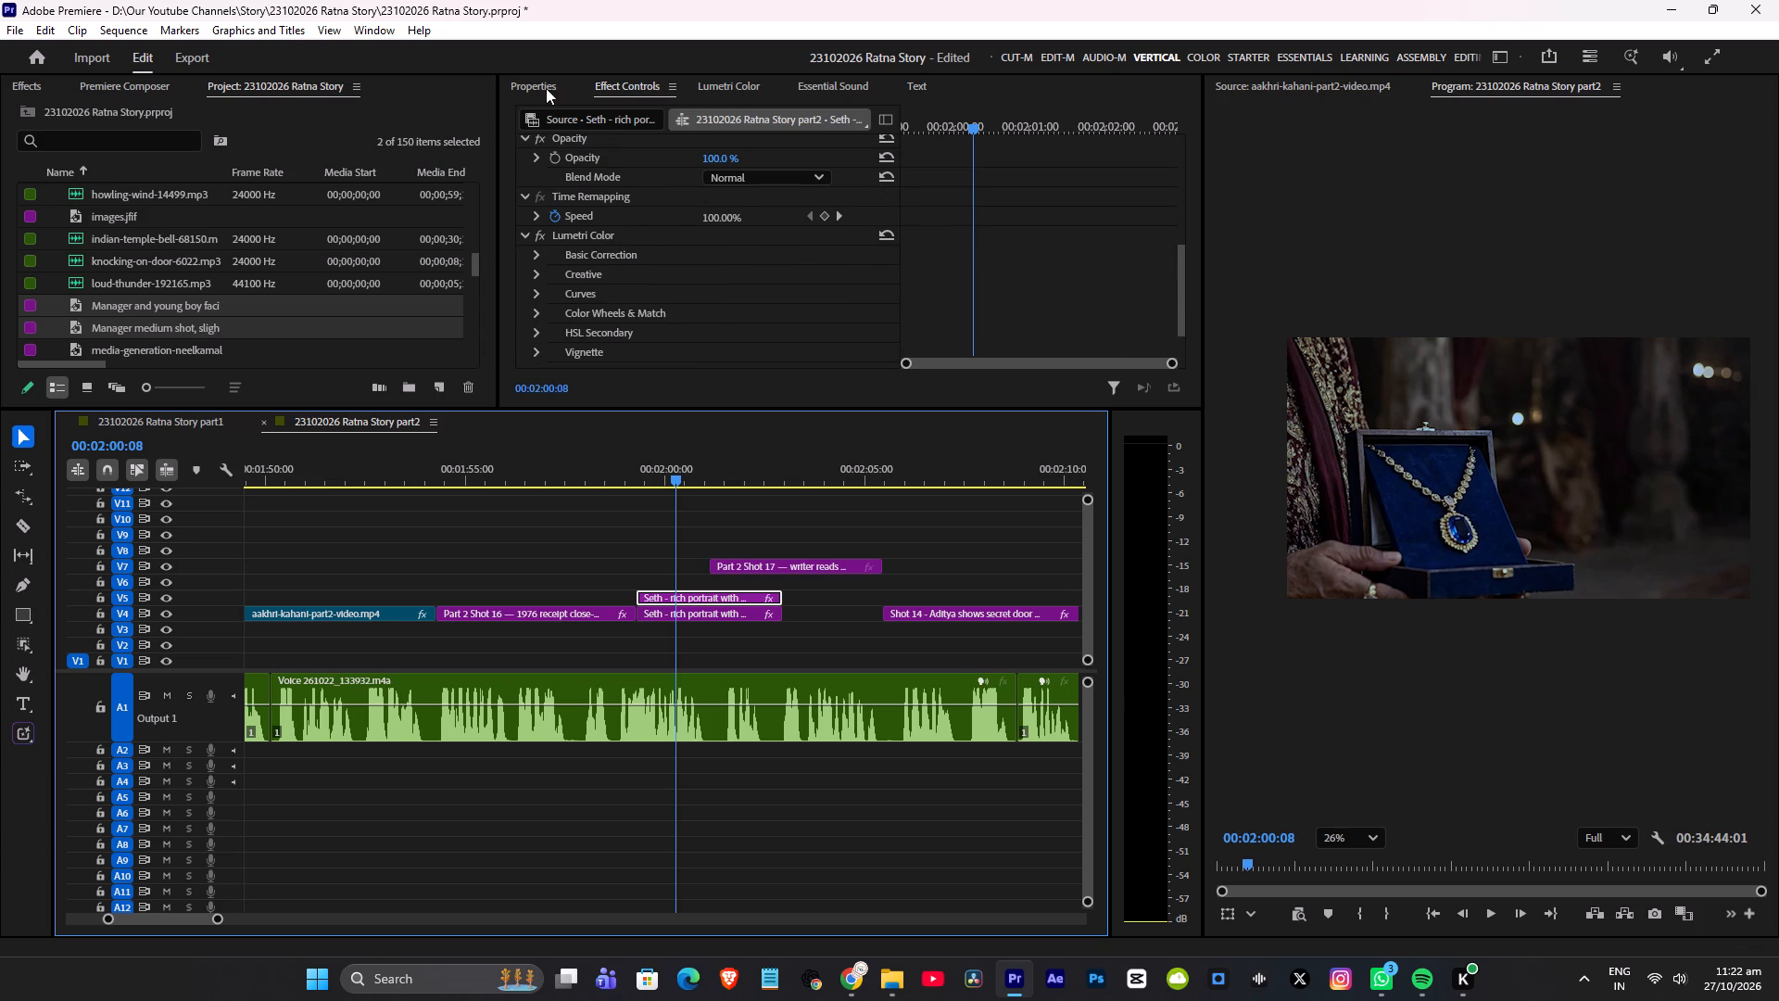
pyautogui.click(28, 642)
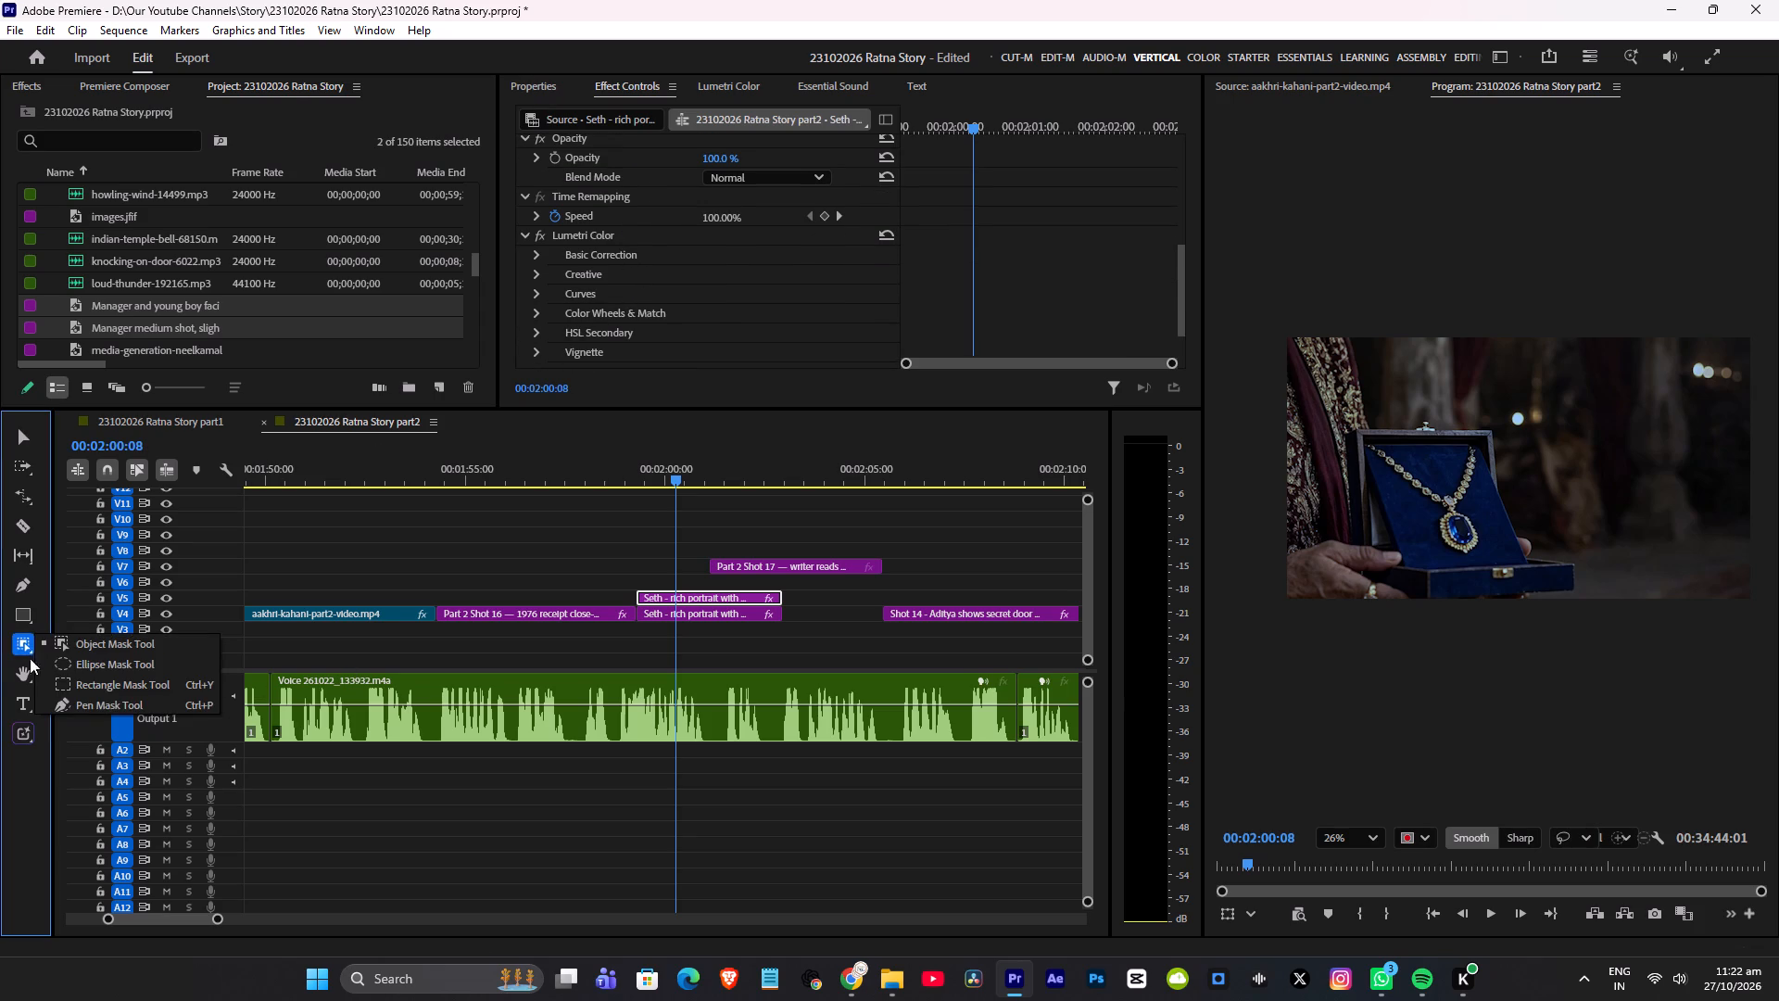
pyautogui.click(99, 703)
pyautogui.scroll(7, 1445, 566)
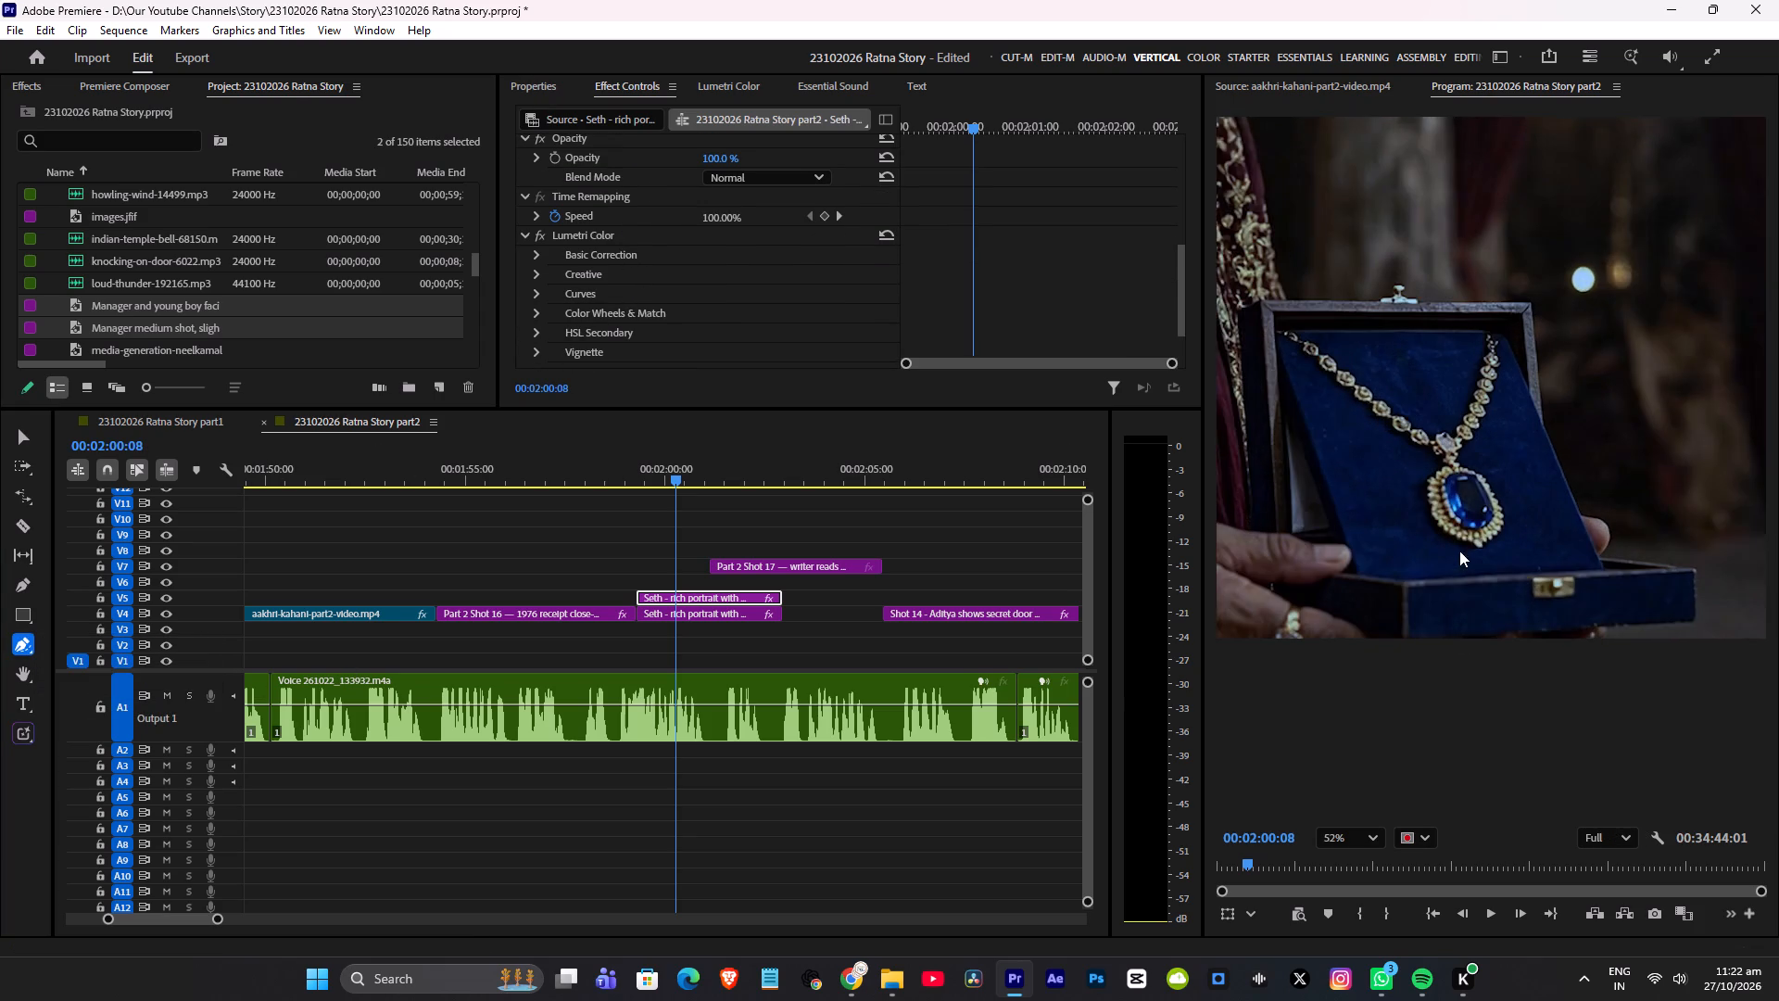
pyautogui.scroll(2, 1459, 551)
pyautogui.click(1443, 478)
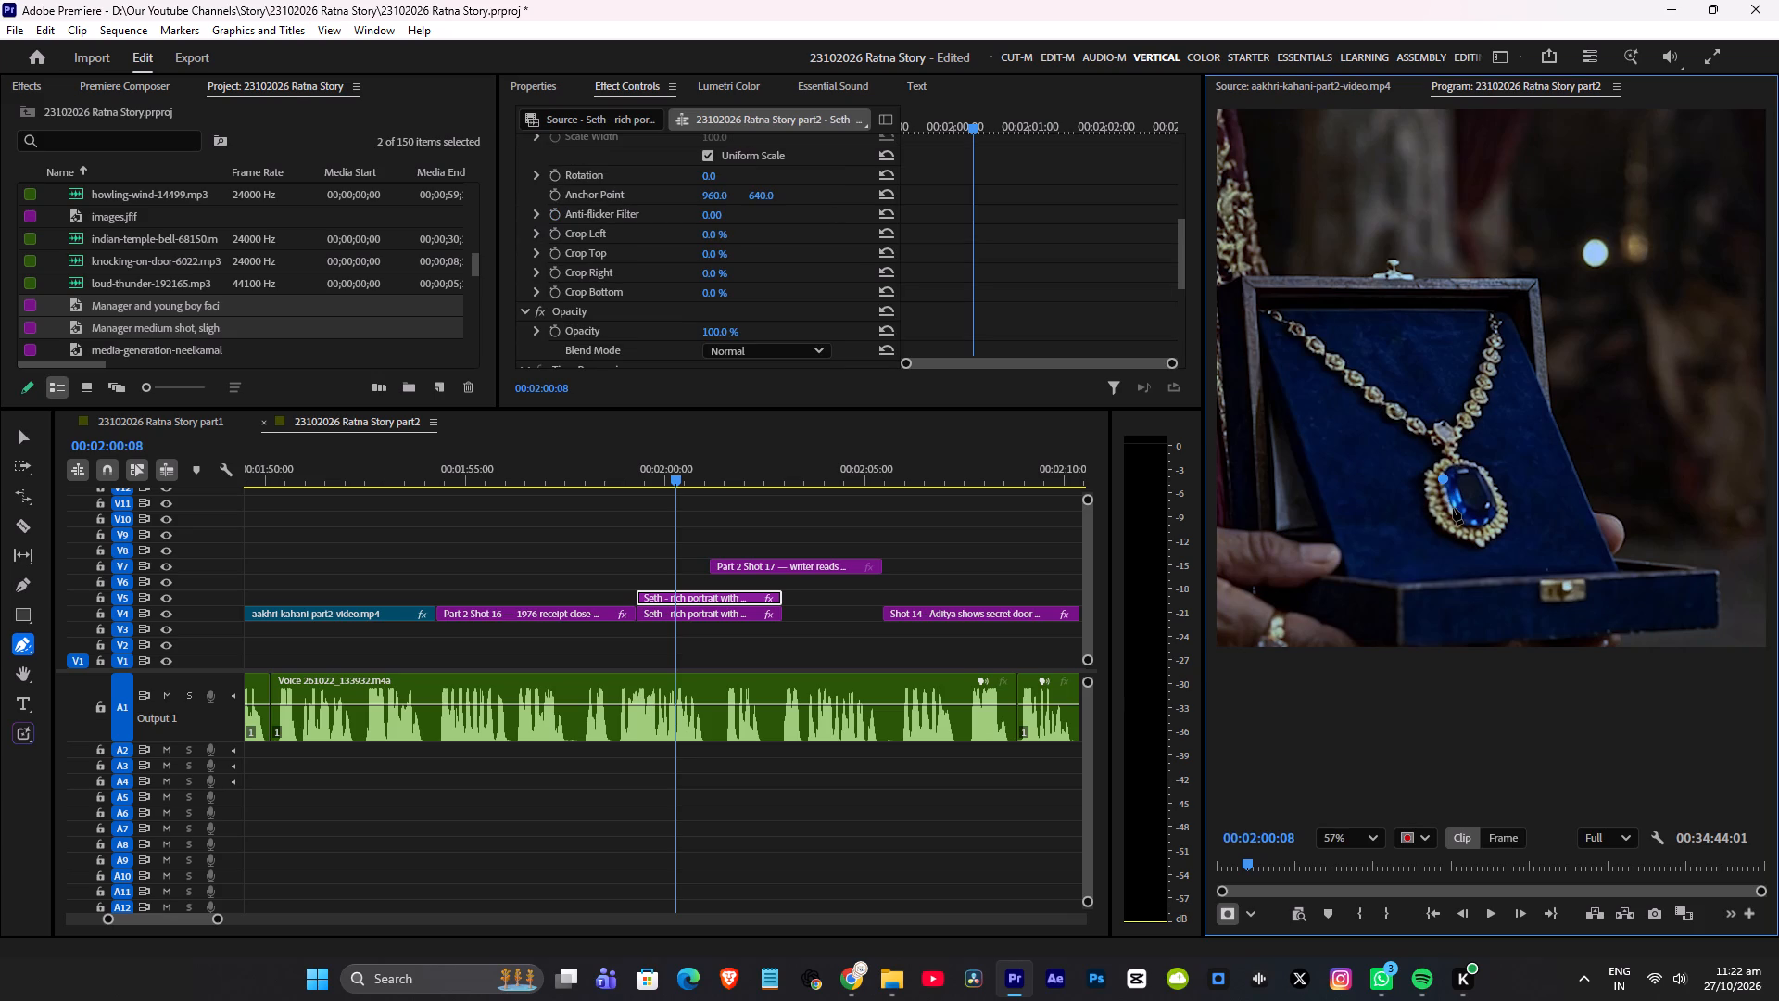
pyautogui.click(1453, 508)
pyautogui.keyDown('ctrl'); pyautogui.moveTo(1475, 524); pyautogui.dragTo(1488, 526); pyautogui.keyUp('ctrl')
pyautogui.keyDown('ctrl'); pyautogui.moveTo(1495, 511); pyautogui.dragTo(1498, 502); pyautogui.keyUp('ctrl')
pyautogui.keyDown('ctrl'); pyautogui.click(1491, 486); pyautogui.keyUp('ctrl')
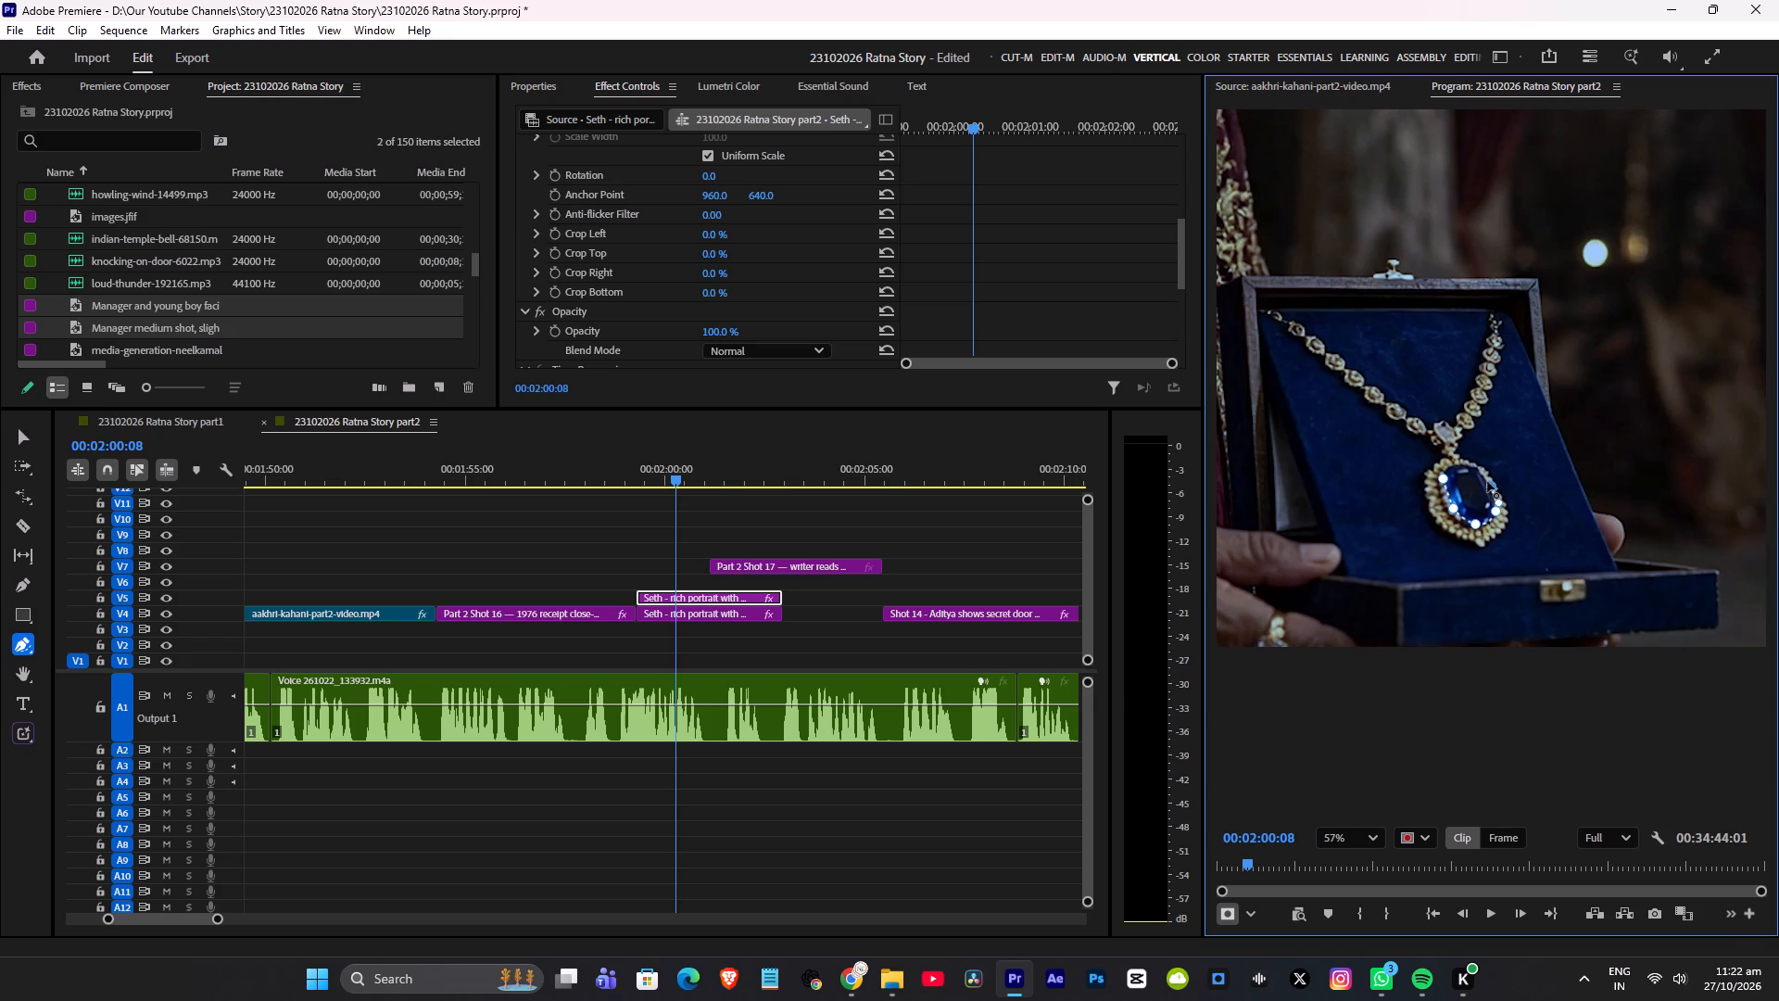
pyautogui.keyDown('ctrl'); pyautogui.click(1474, 467); pyautogui.keyUp('ctrl')
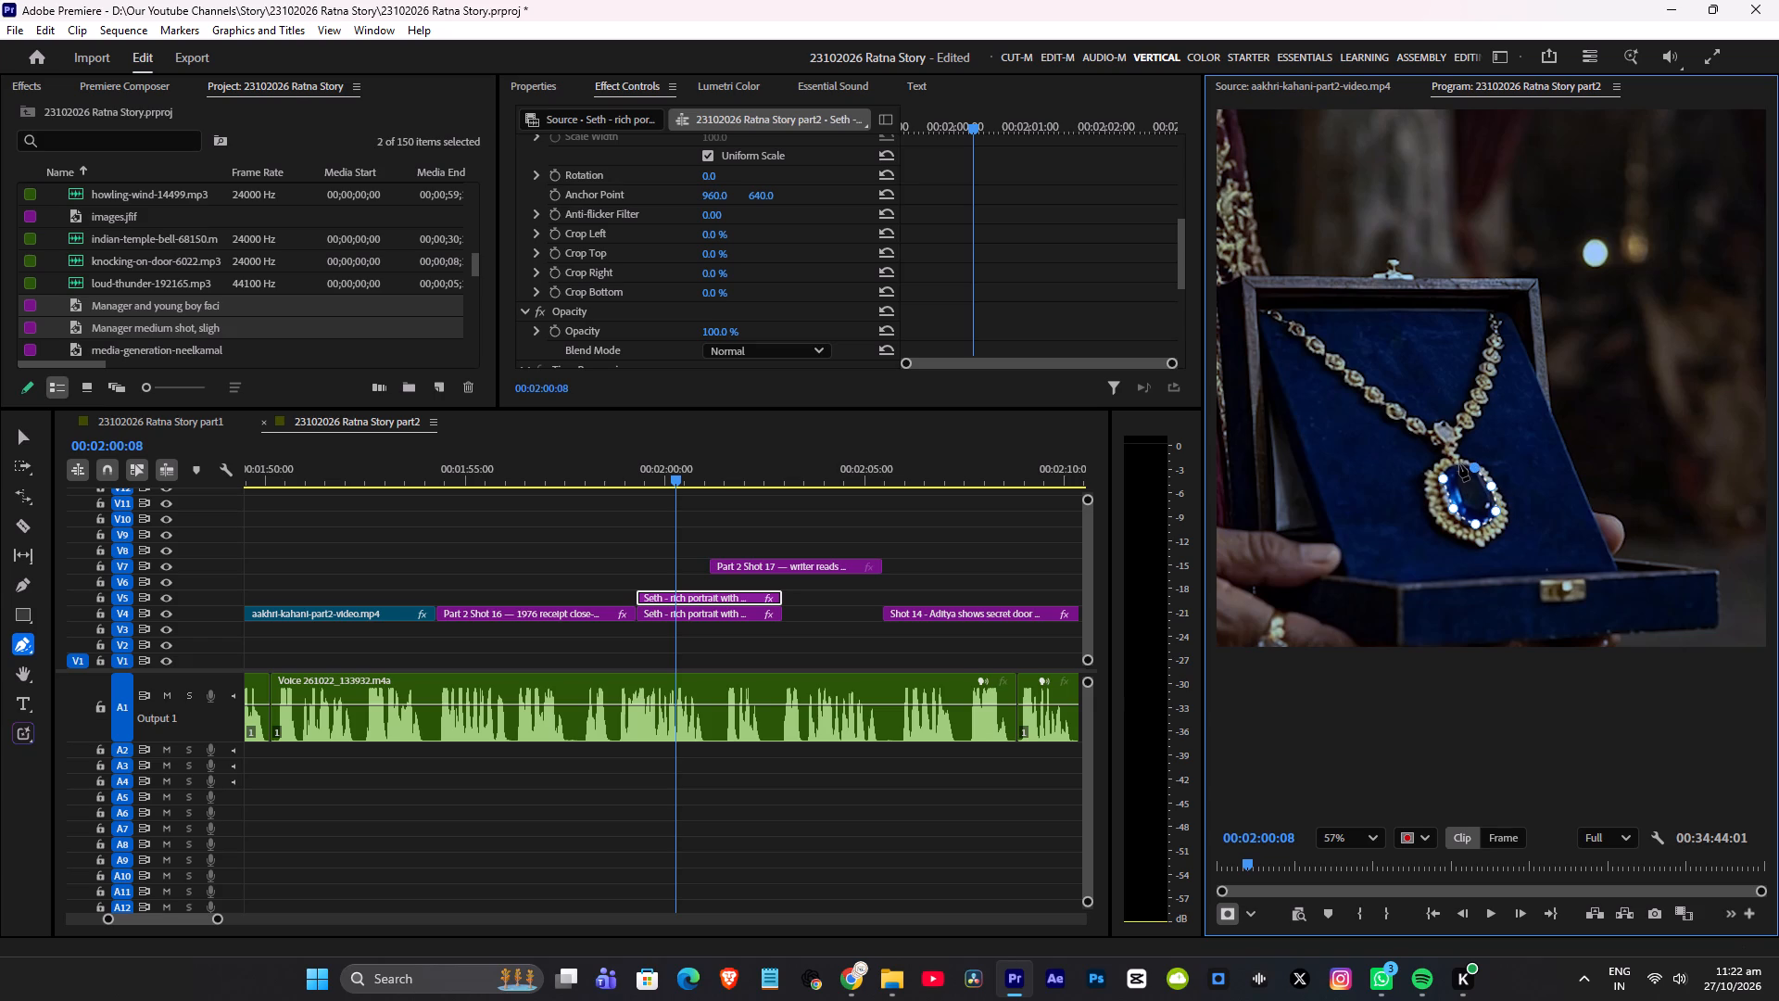
pyautogui.keyDown('ctrl'); pyautogui.click(1456, 464); pyautogui.keyUp('ctrl')
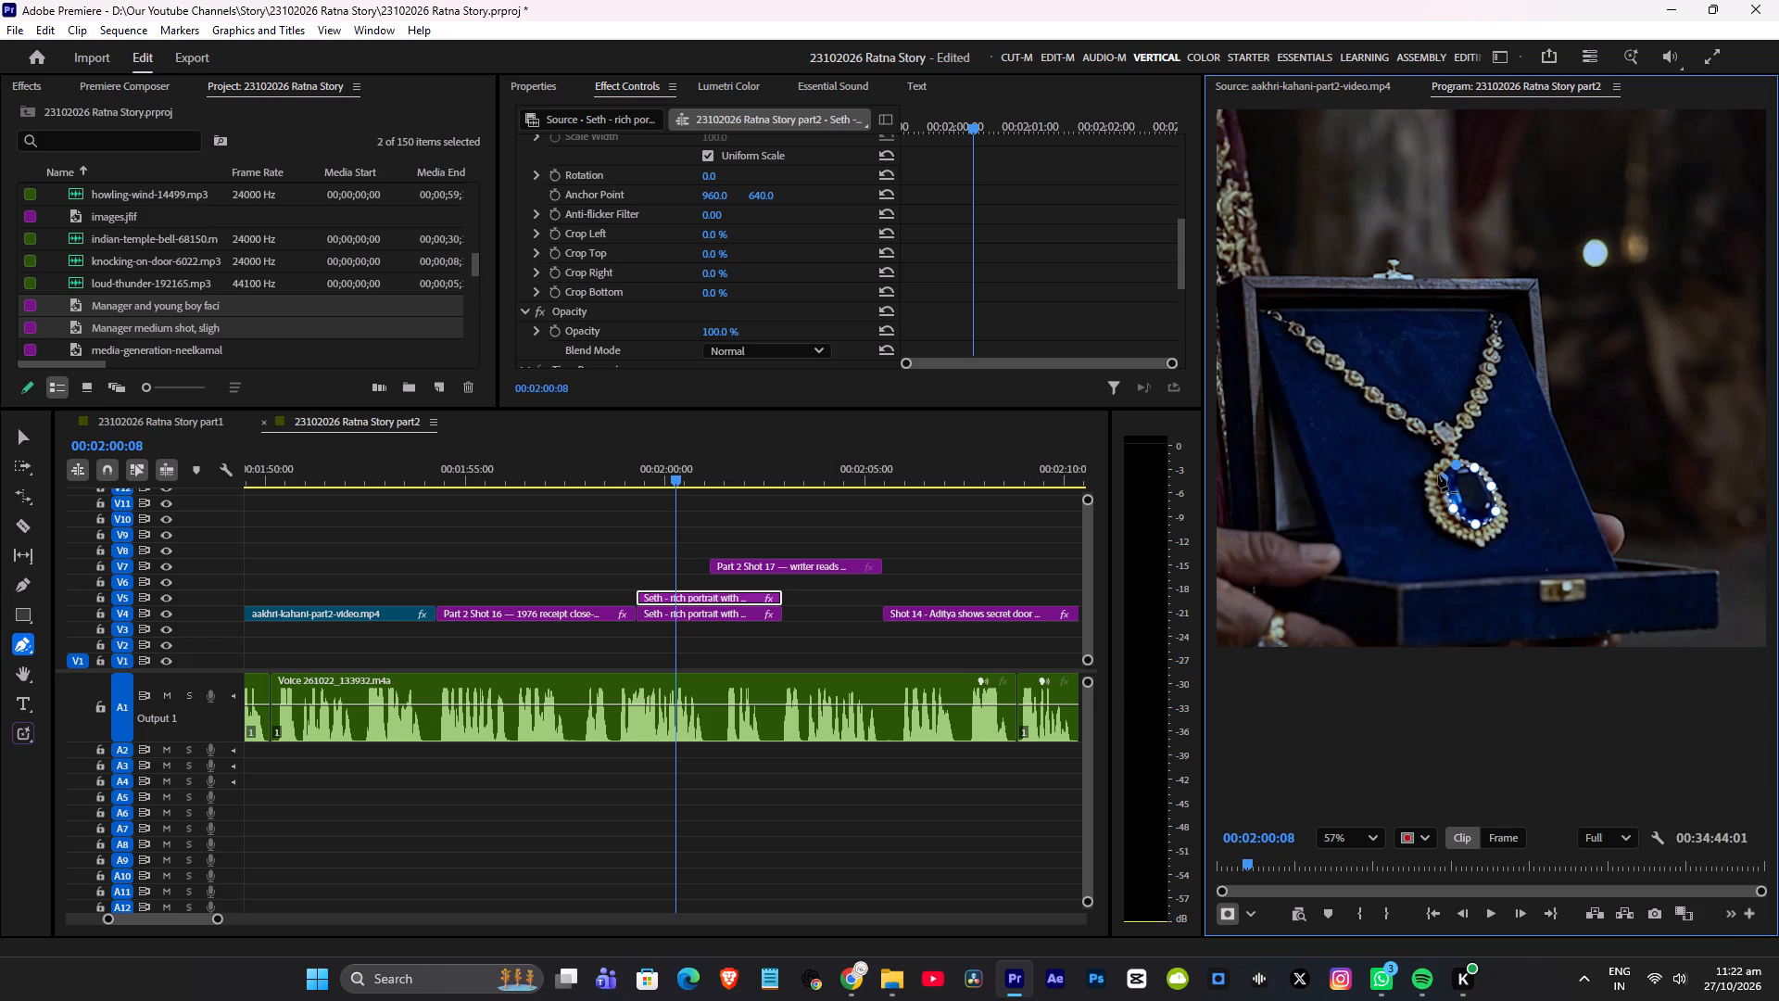
pyautogui.keyDown('ctrl'); pyautogui.click(1442, 475); pyautogui.keyUp('ctrl')
pyautogui.moveTo(1441, 479); pyautogui.dragTo(1442, 488)
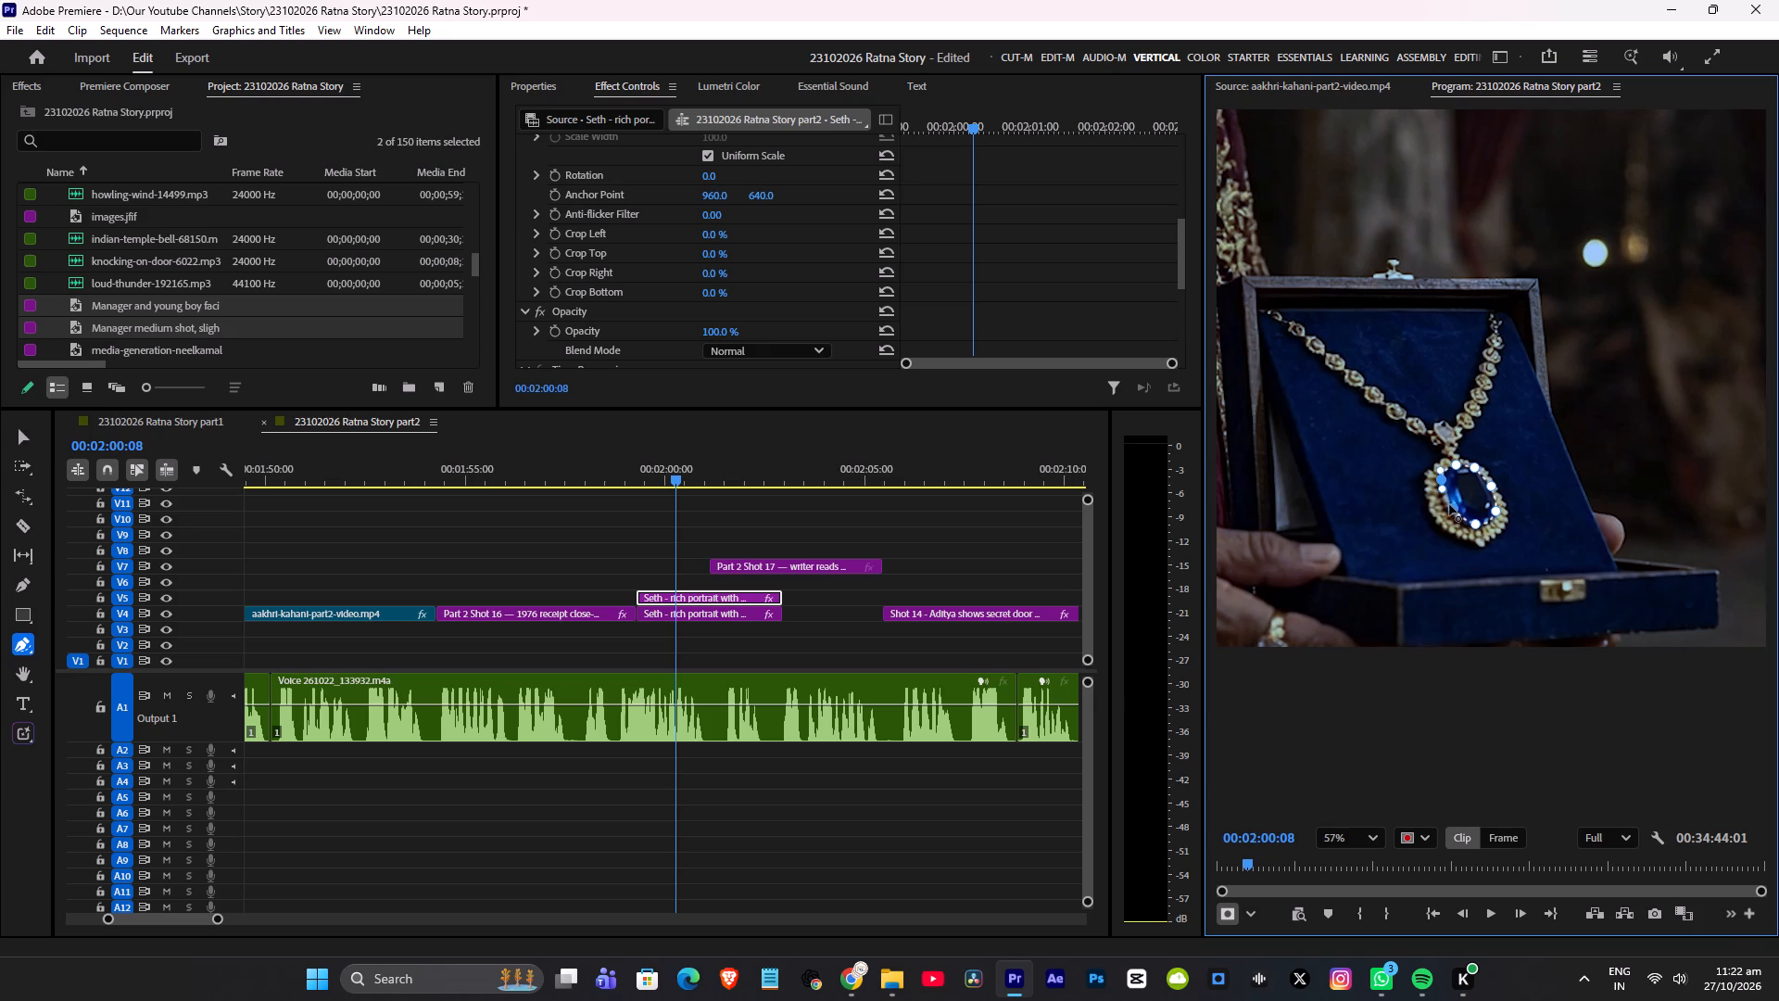
pyautogui.click(1452, 504)
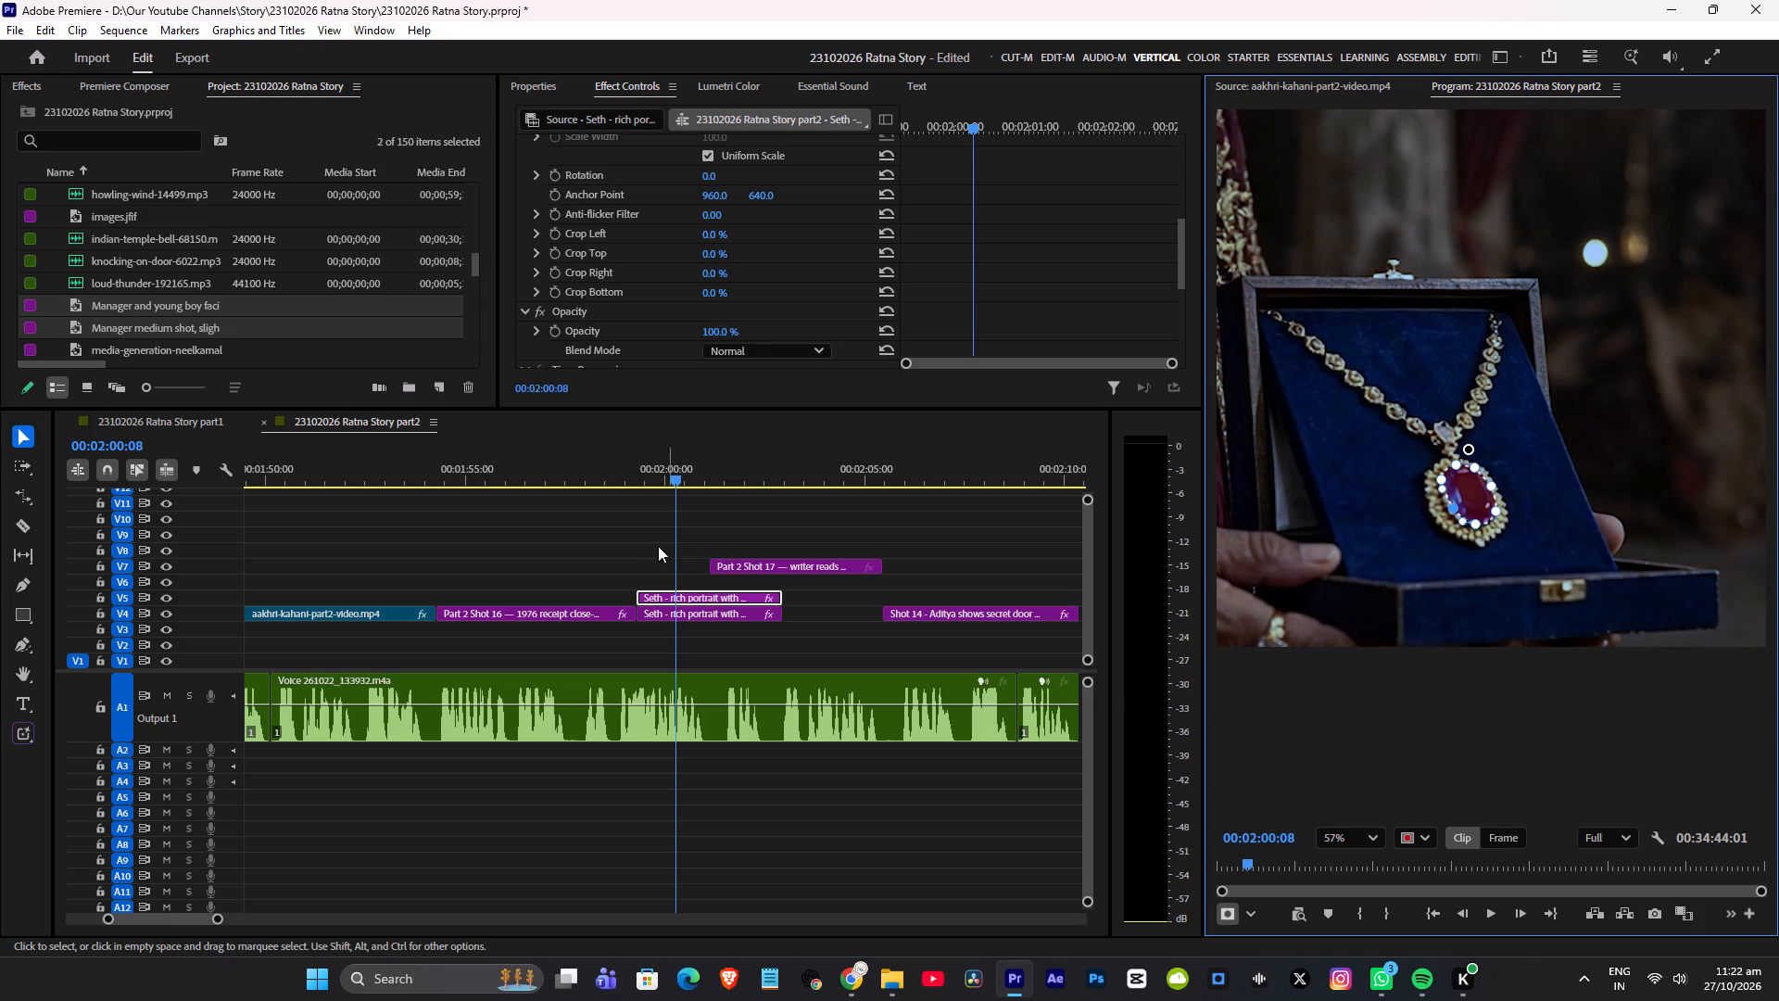
# Apply the Tint effect to the original Seth rich portrait clip on V4.
pyautogui.scroll(-13, 663, 242)
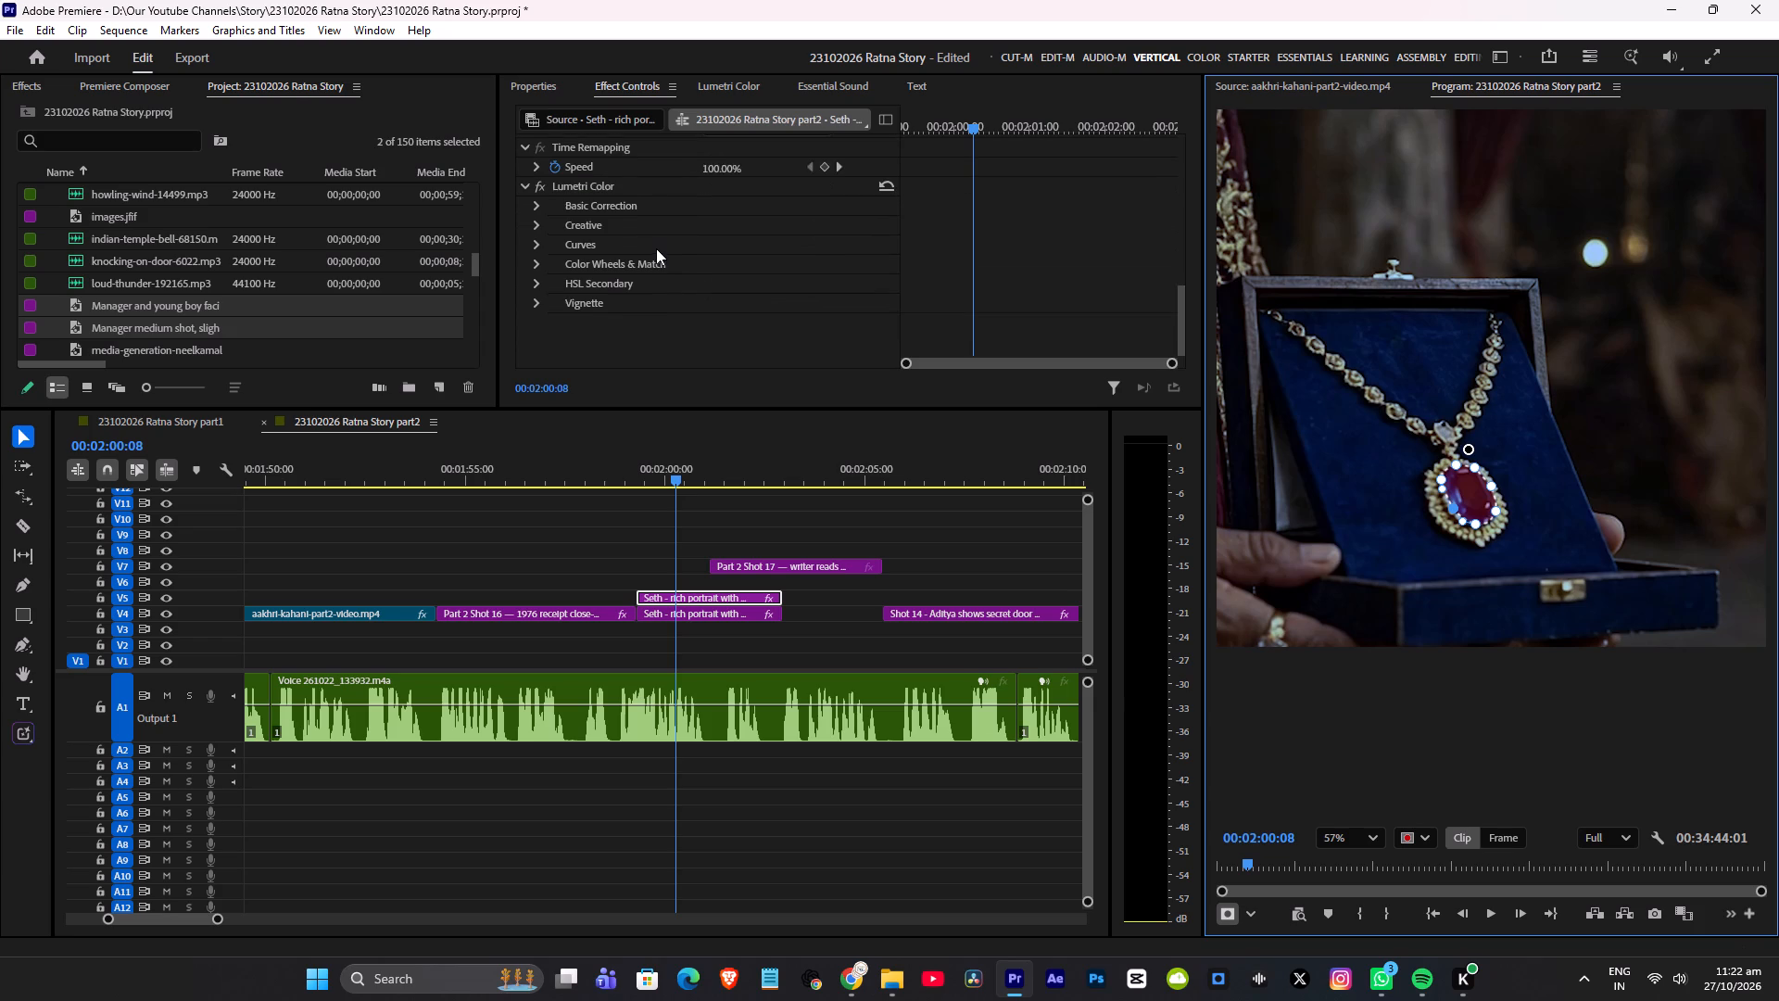
pyautogui.click(697, 545)
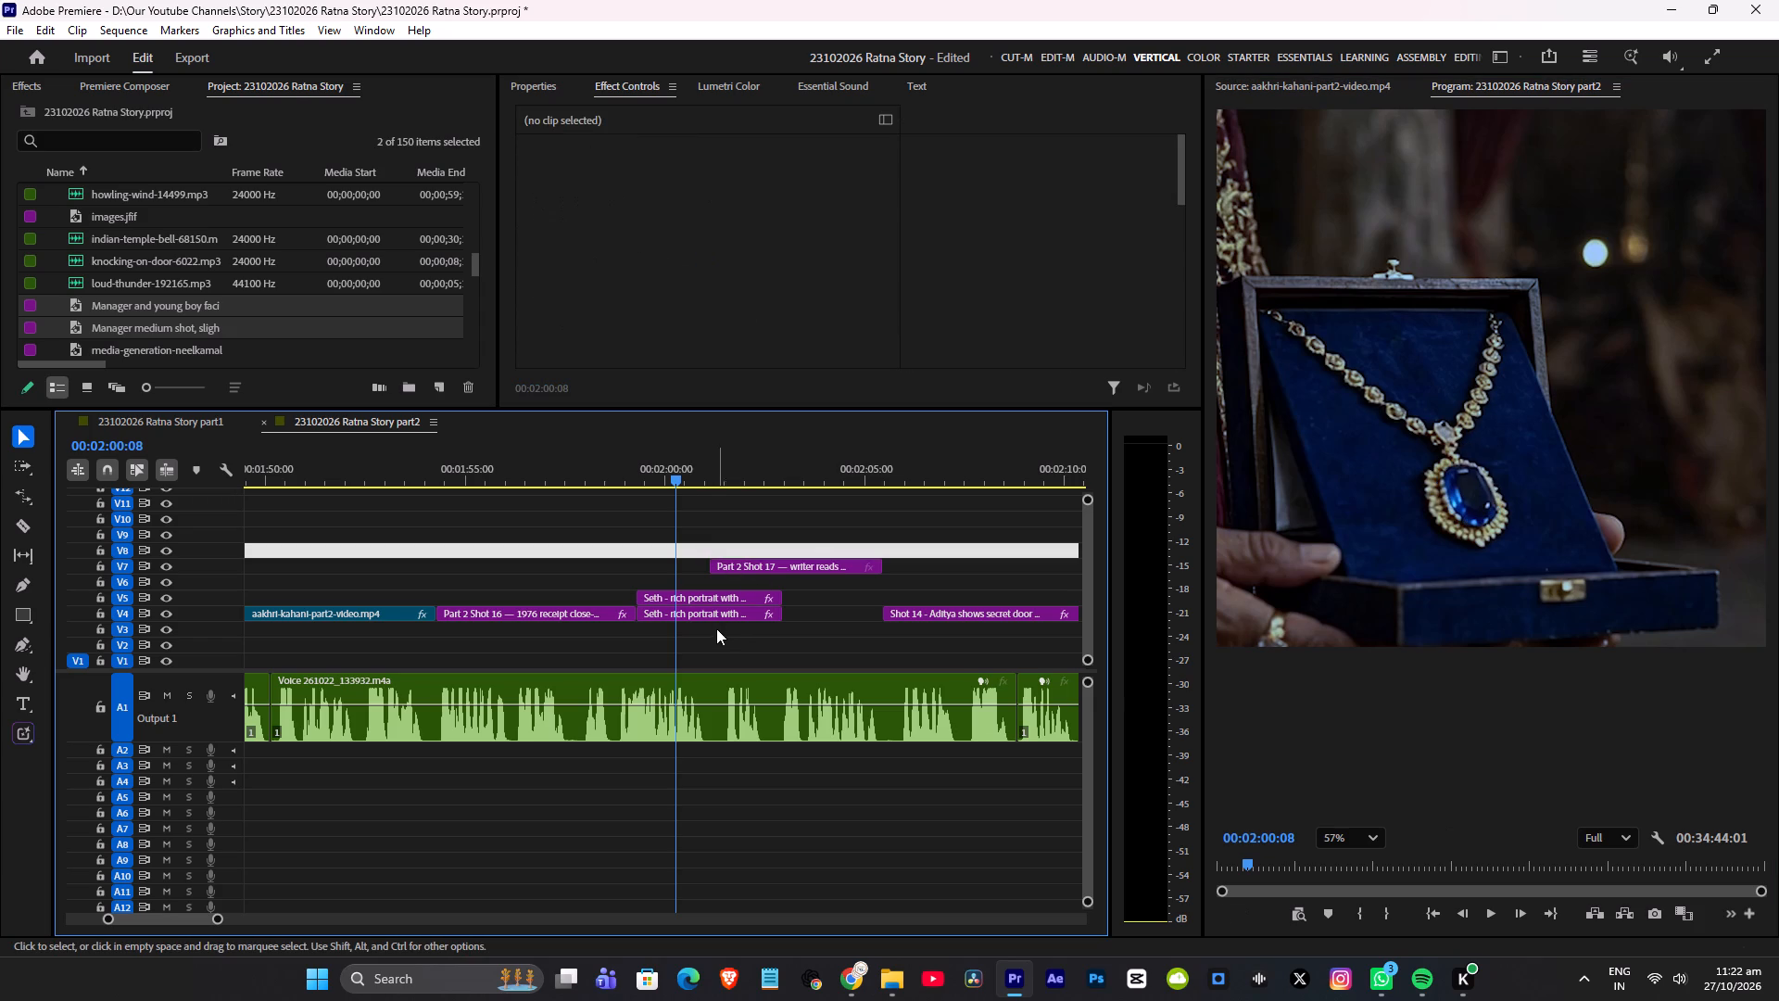
pyautogui.click(715, 616)
pyautogui.hotkey('alt', 'space')
pyautogui.write('tit')
pyautogui.press('BackSpace')
pyautogui.write('nt')
pyautogui.press('Return')
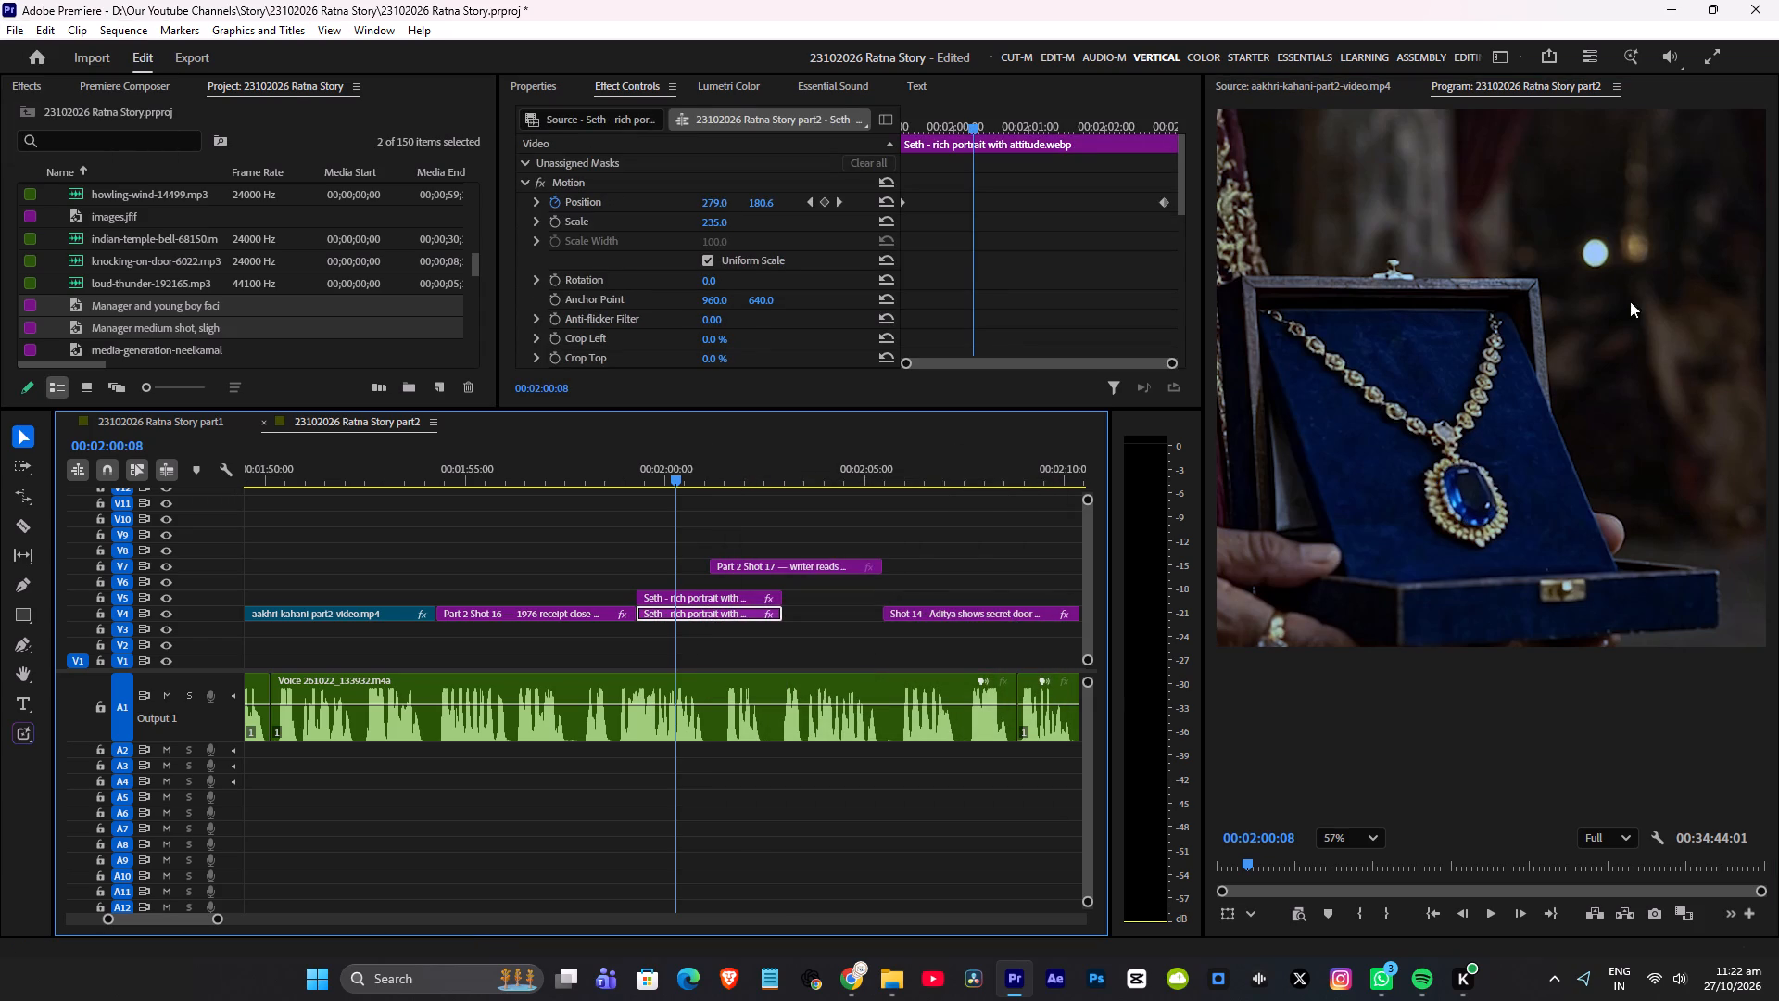
pyautogui.scroll(-6, 770, 303)
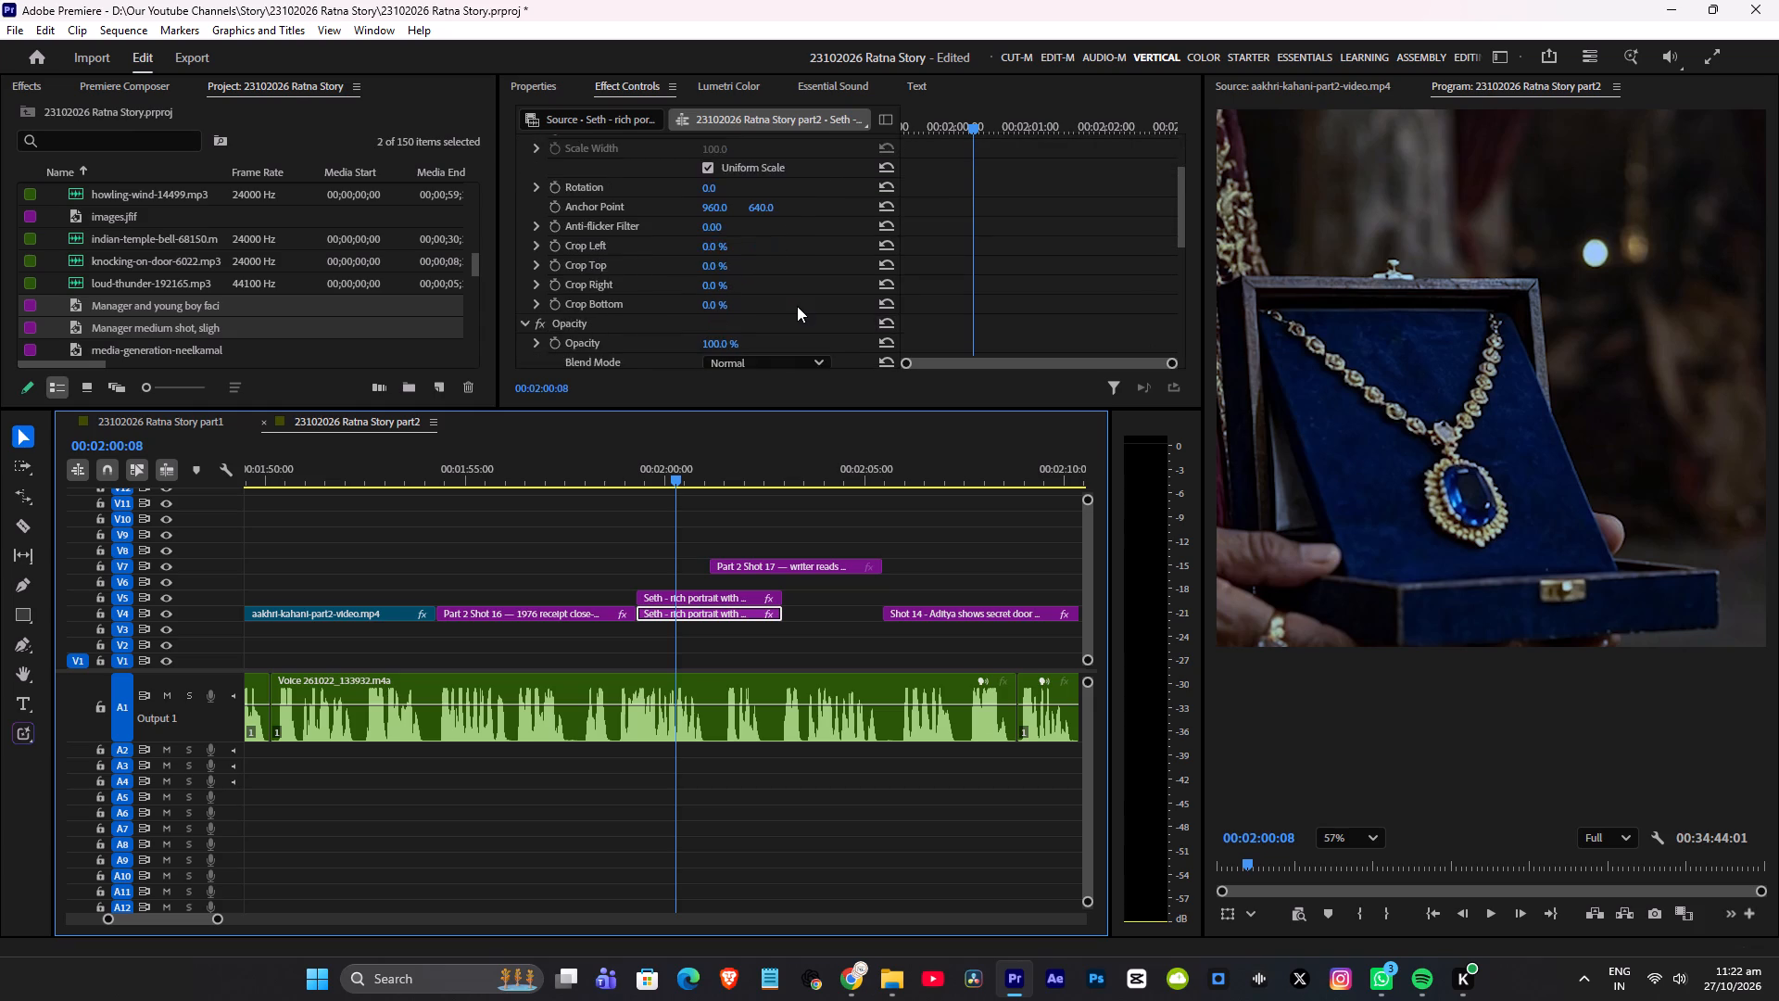
pyautogui.scroll(-4, 797, 306)
# Change the pen mask on the V5 Seth portrait copy to an opacity mask.
pyautogui.click(670, 599)
pyautogui.scroll(3, 667, 169)
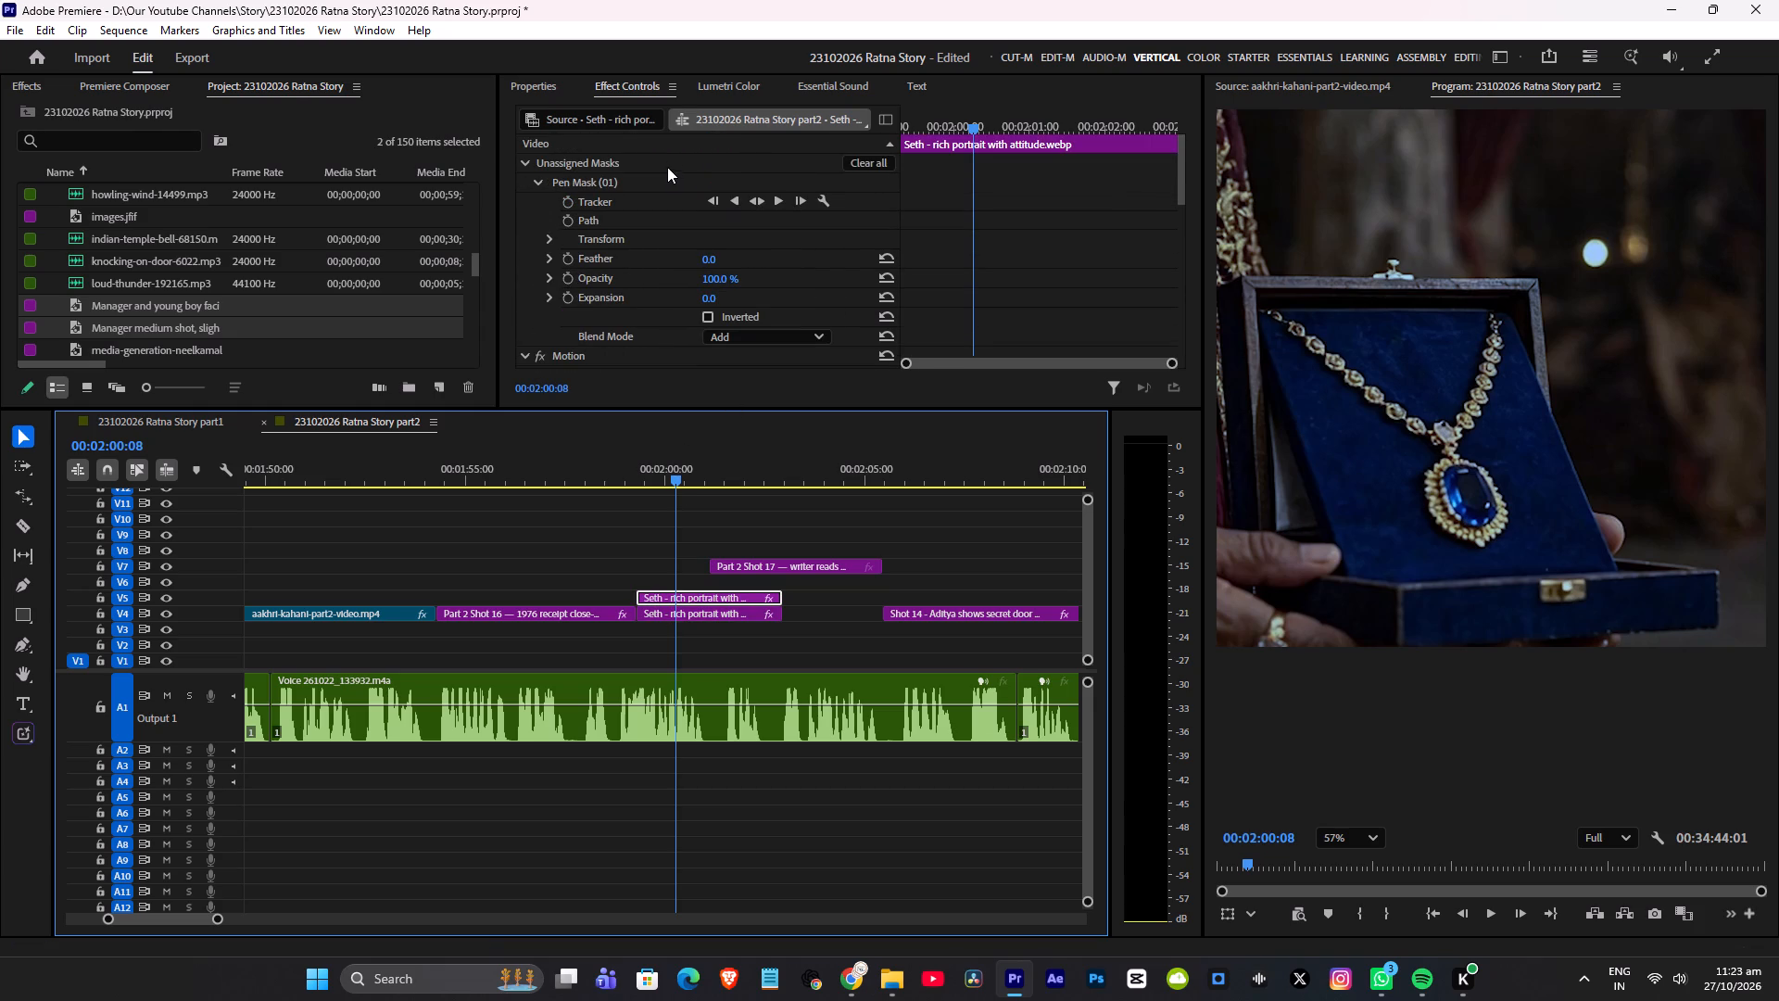
pyautogui.scroll(2, 667, 167)
pyautogui.rightClick(685, 175)
pyautogui.click(770, 186)
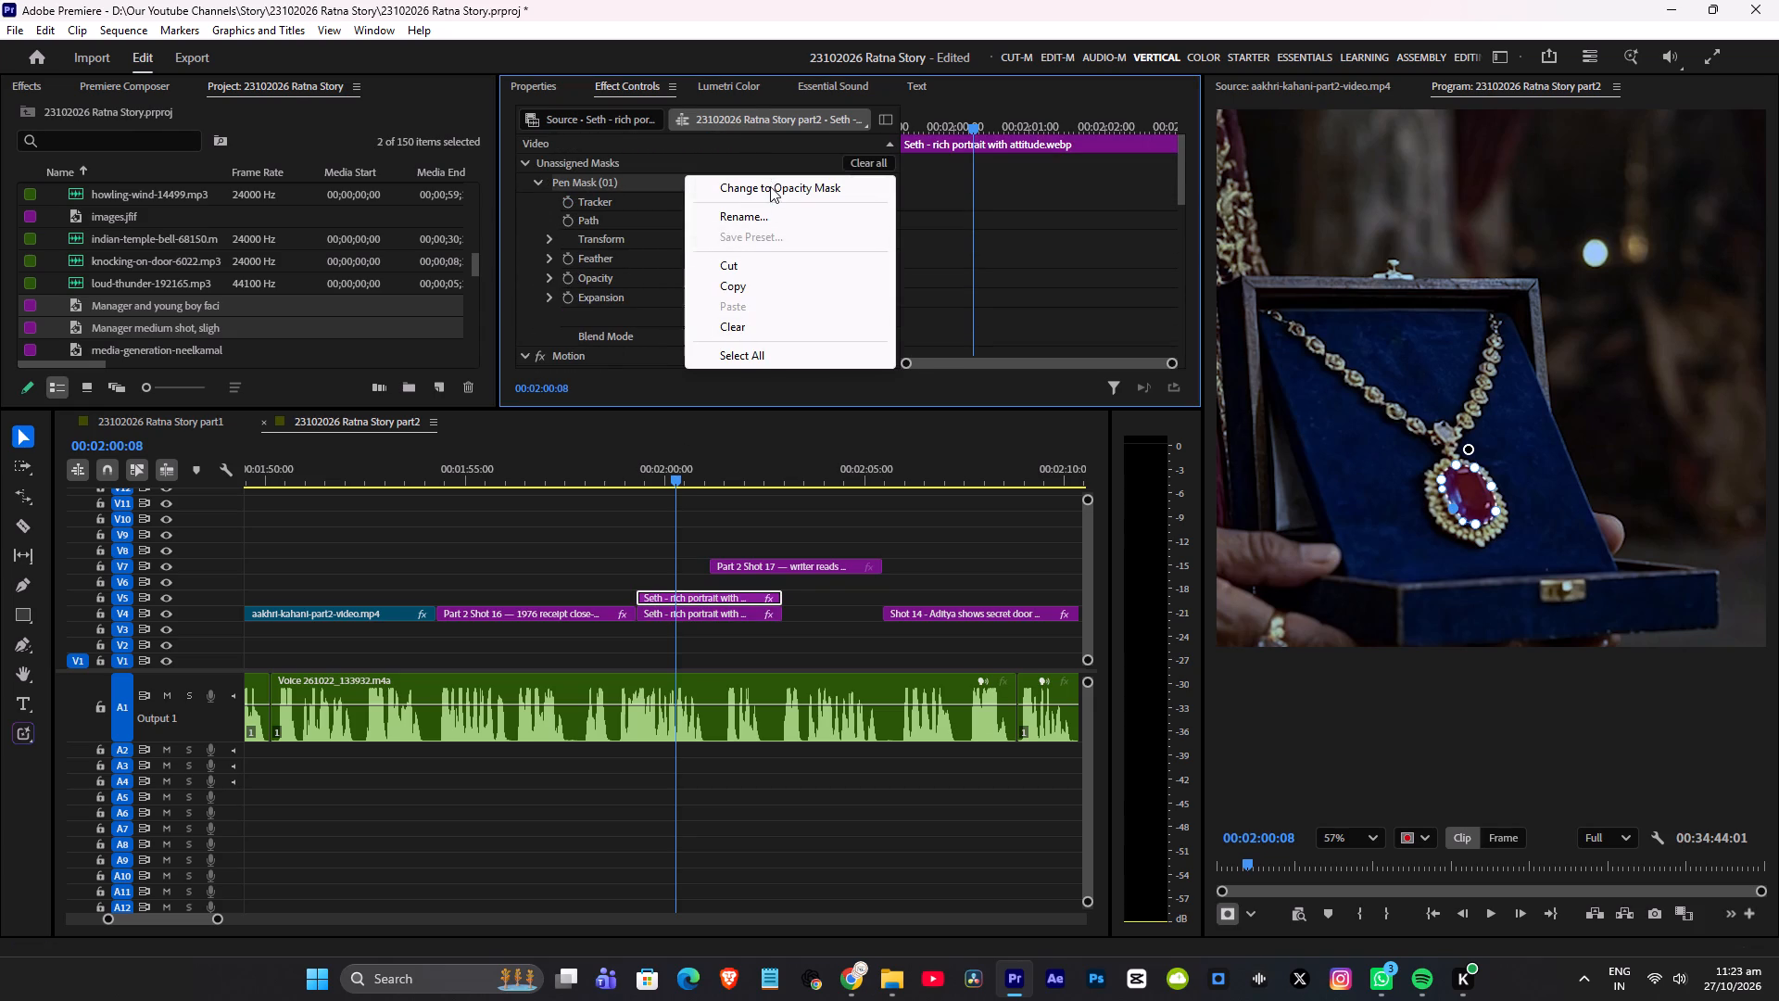
pyautogui.click(776, 517)
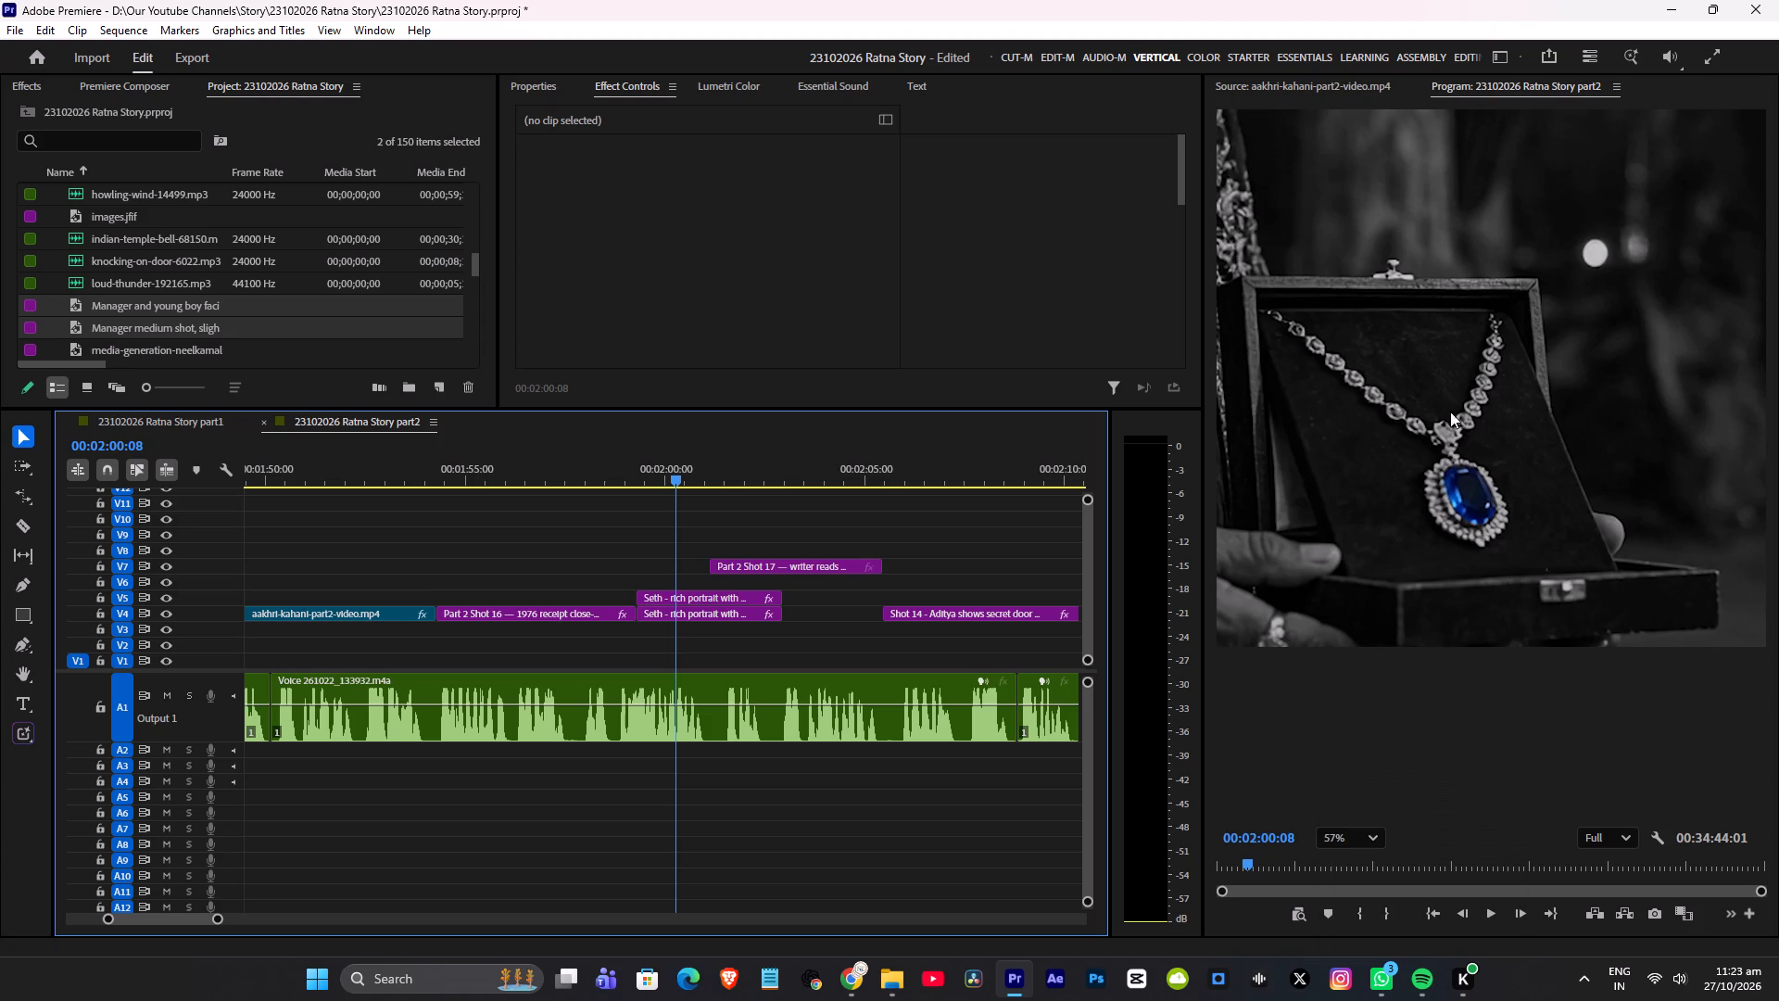
# Play back the blue-gem necklace shot and its transition into the letter-reading shot to review the colour isolation.
pyautogui.scroll(-10, 1439, 356)
pyautogui.scroll(3, 1404, 331)
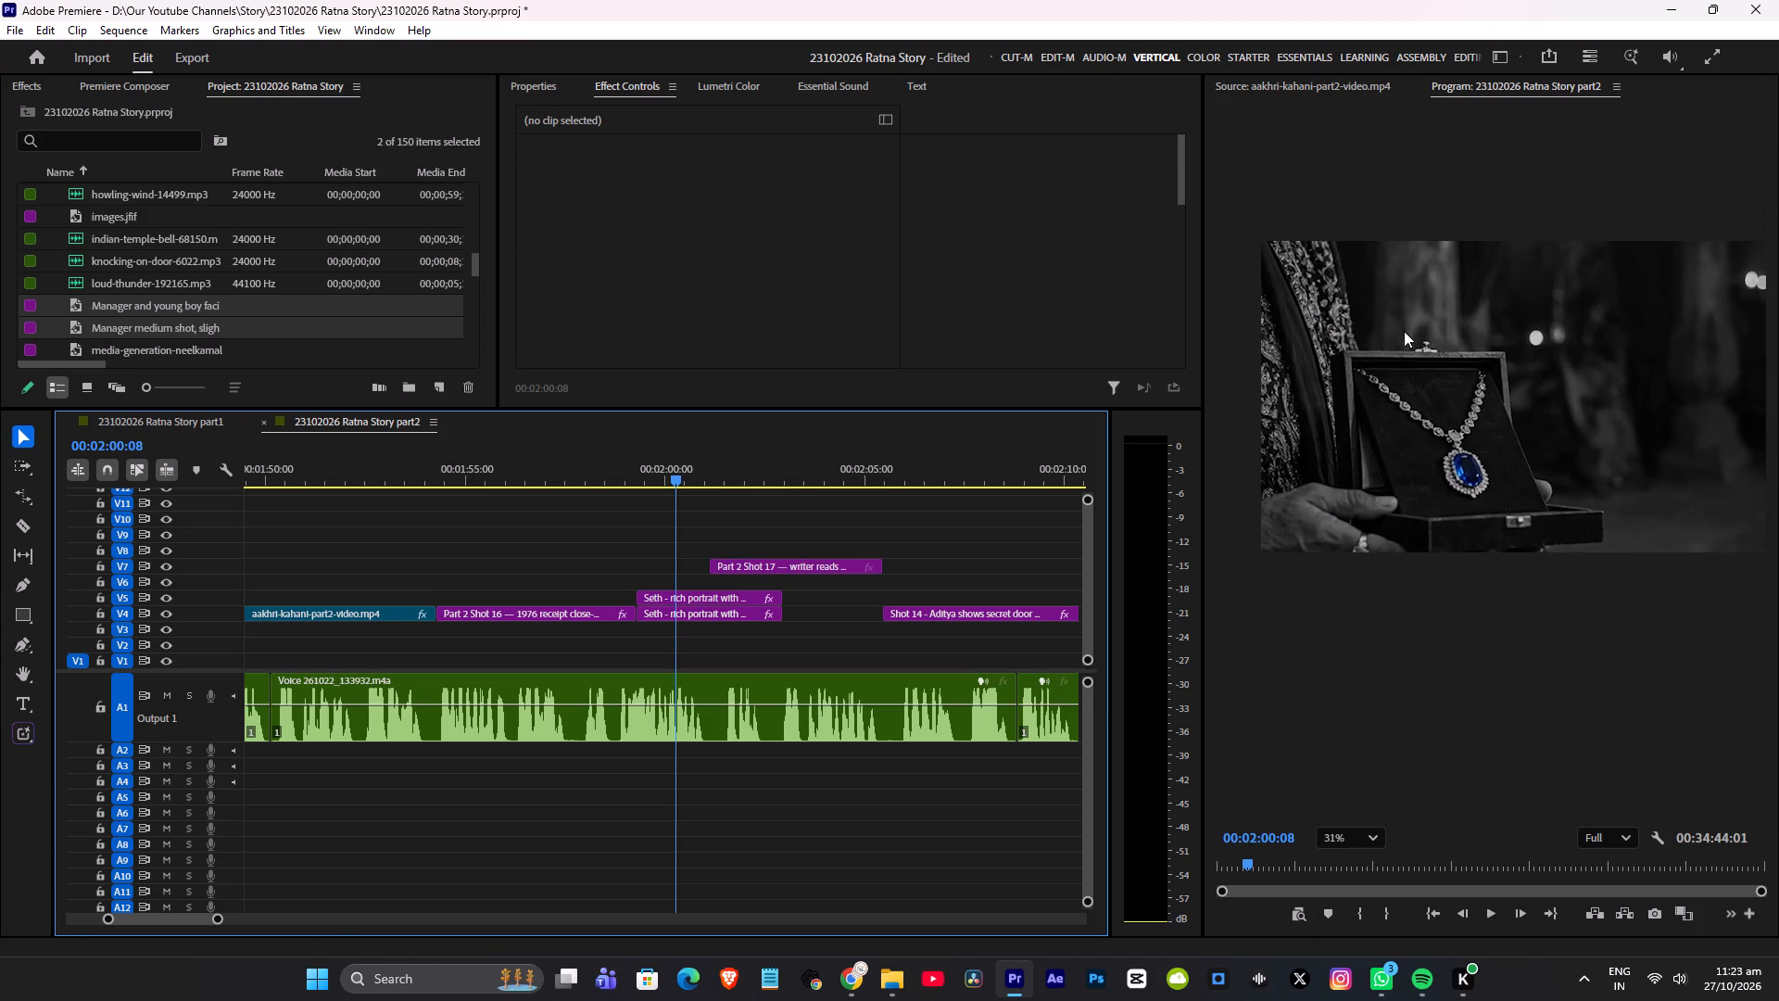
pyautogui.click(617, 473)
pyautogui.press('space')
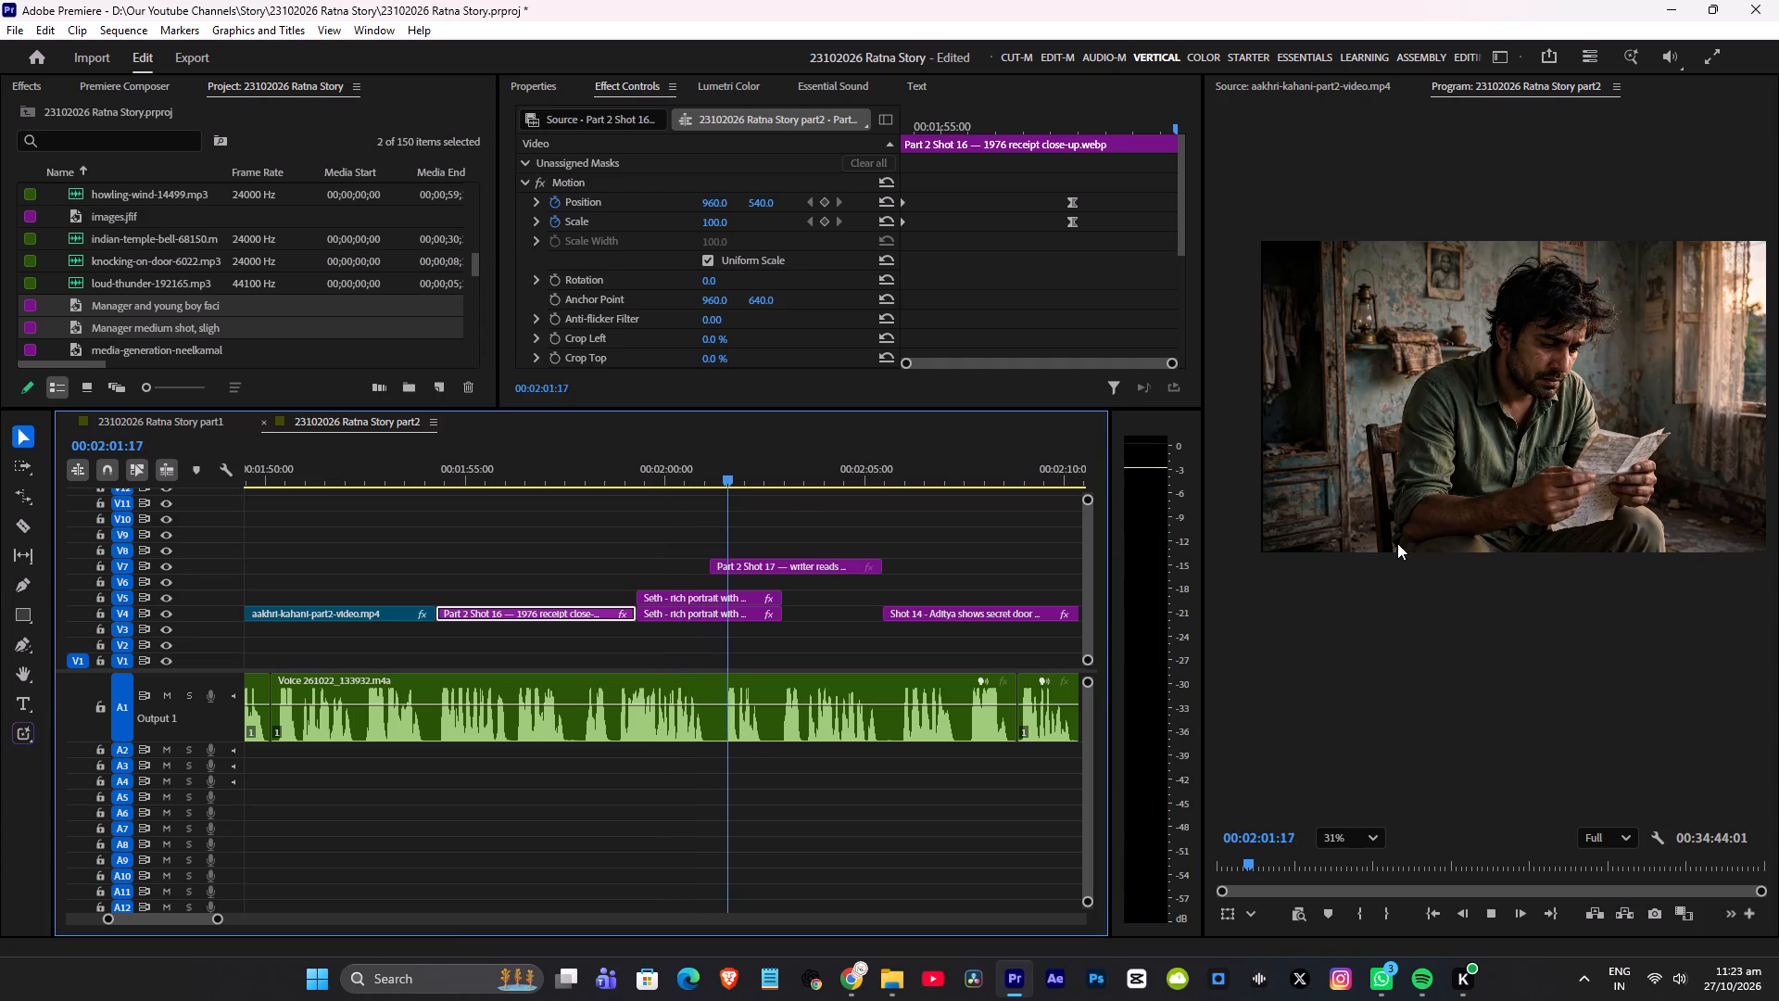
pyautogui.scroll(-2, 1397, 543)
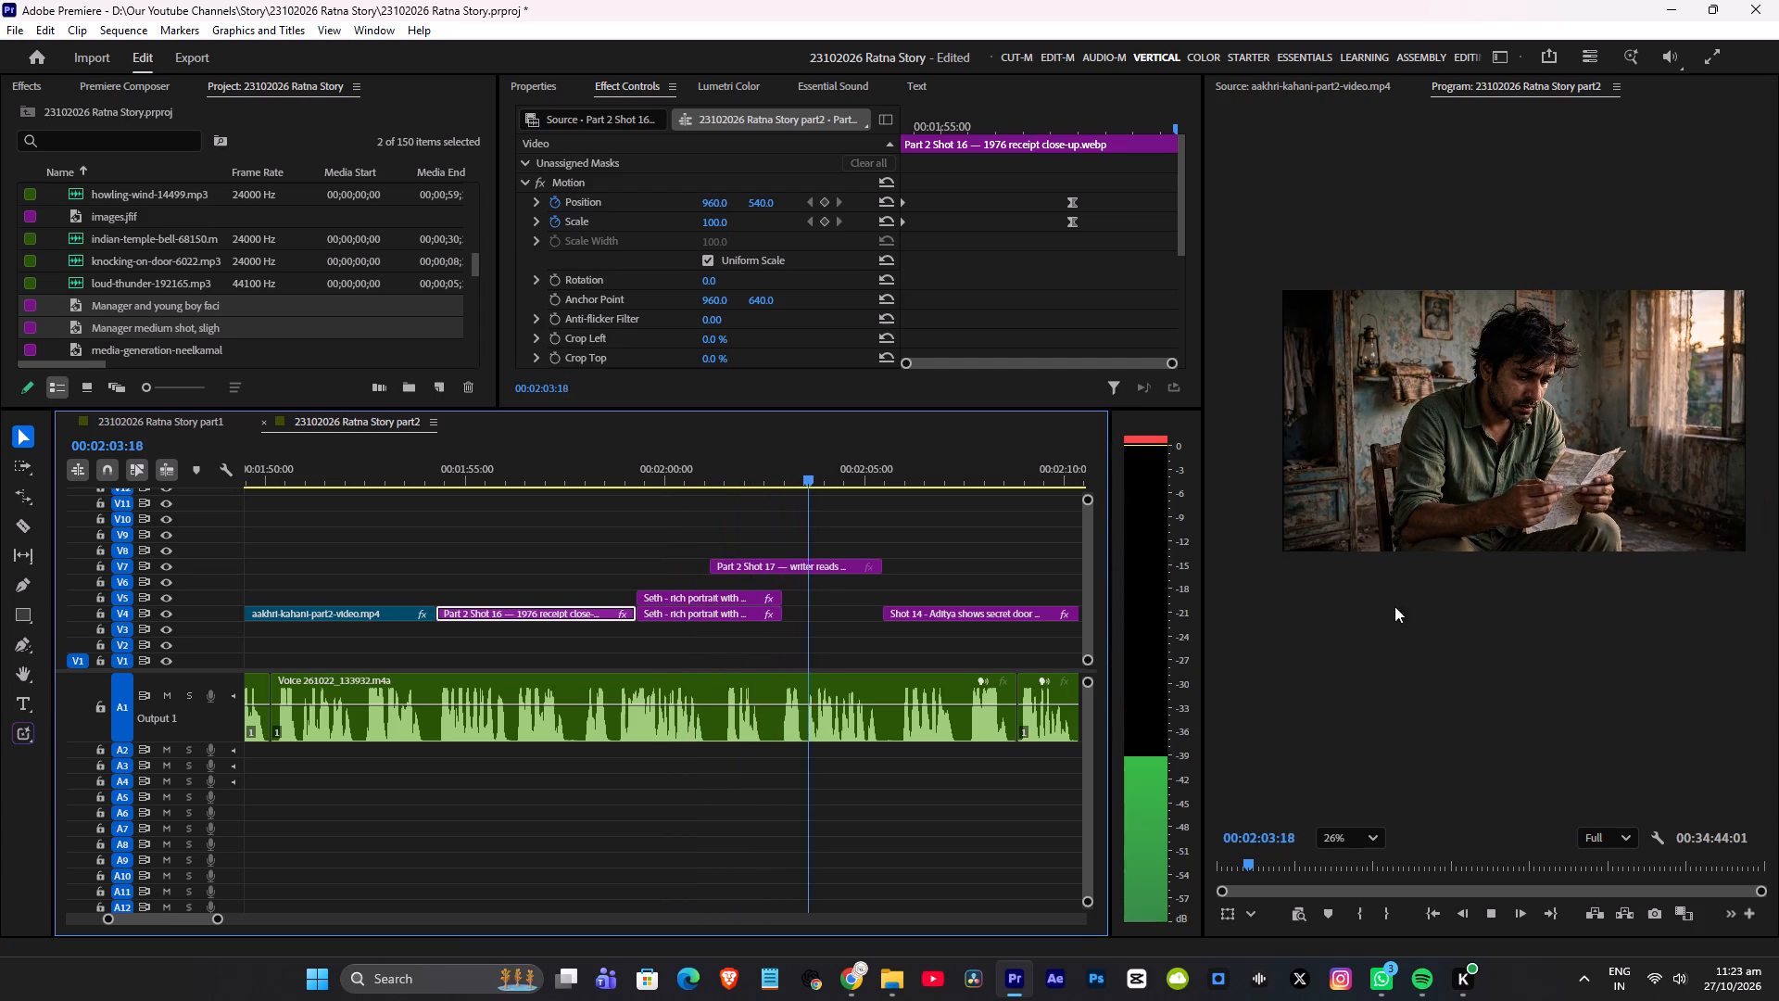
pyautogui.press('space')
pyautogui.scroll(1, 1416, 501)
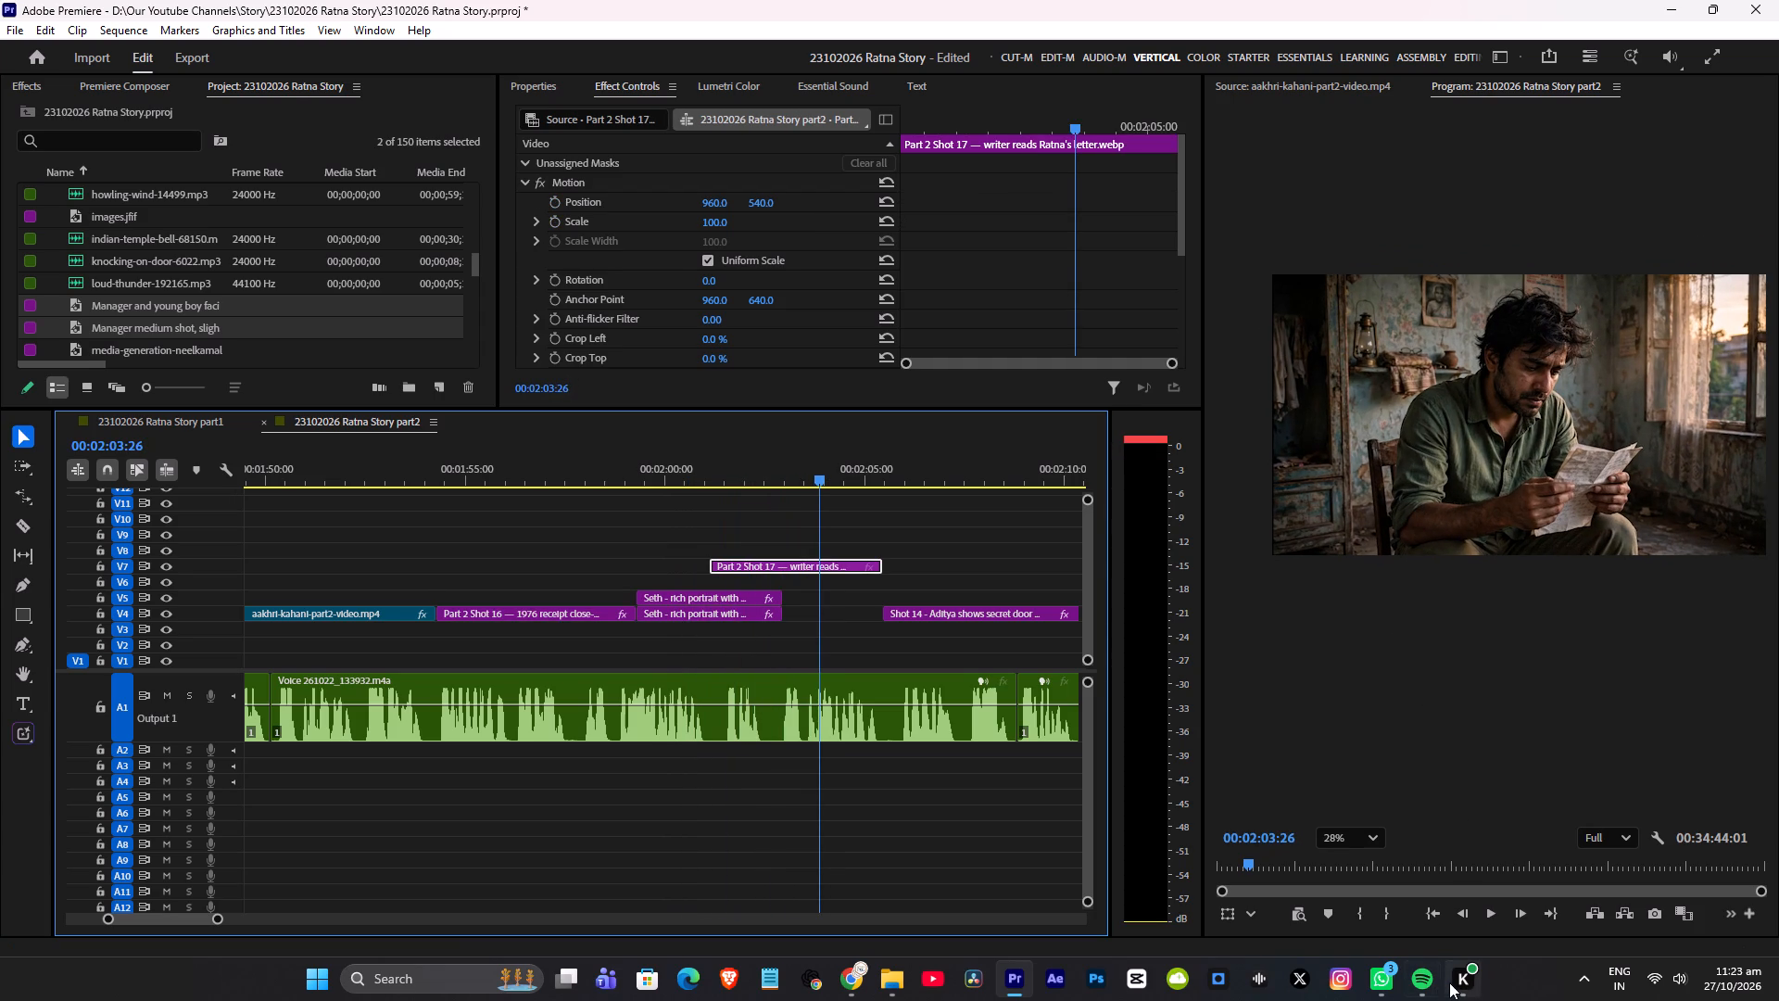
pyautogui.click(1437, 929)
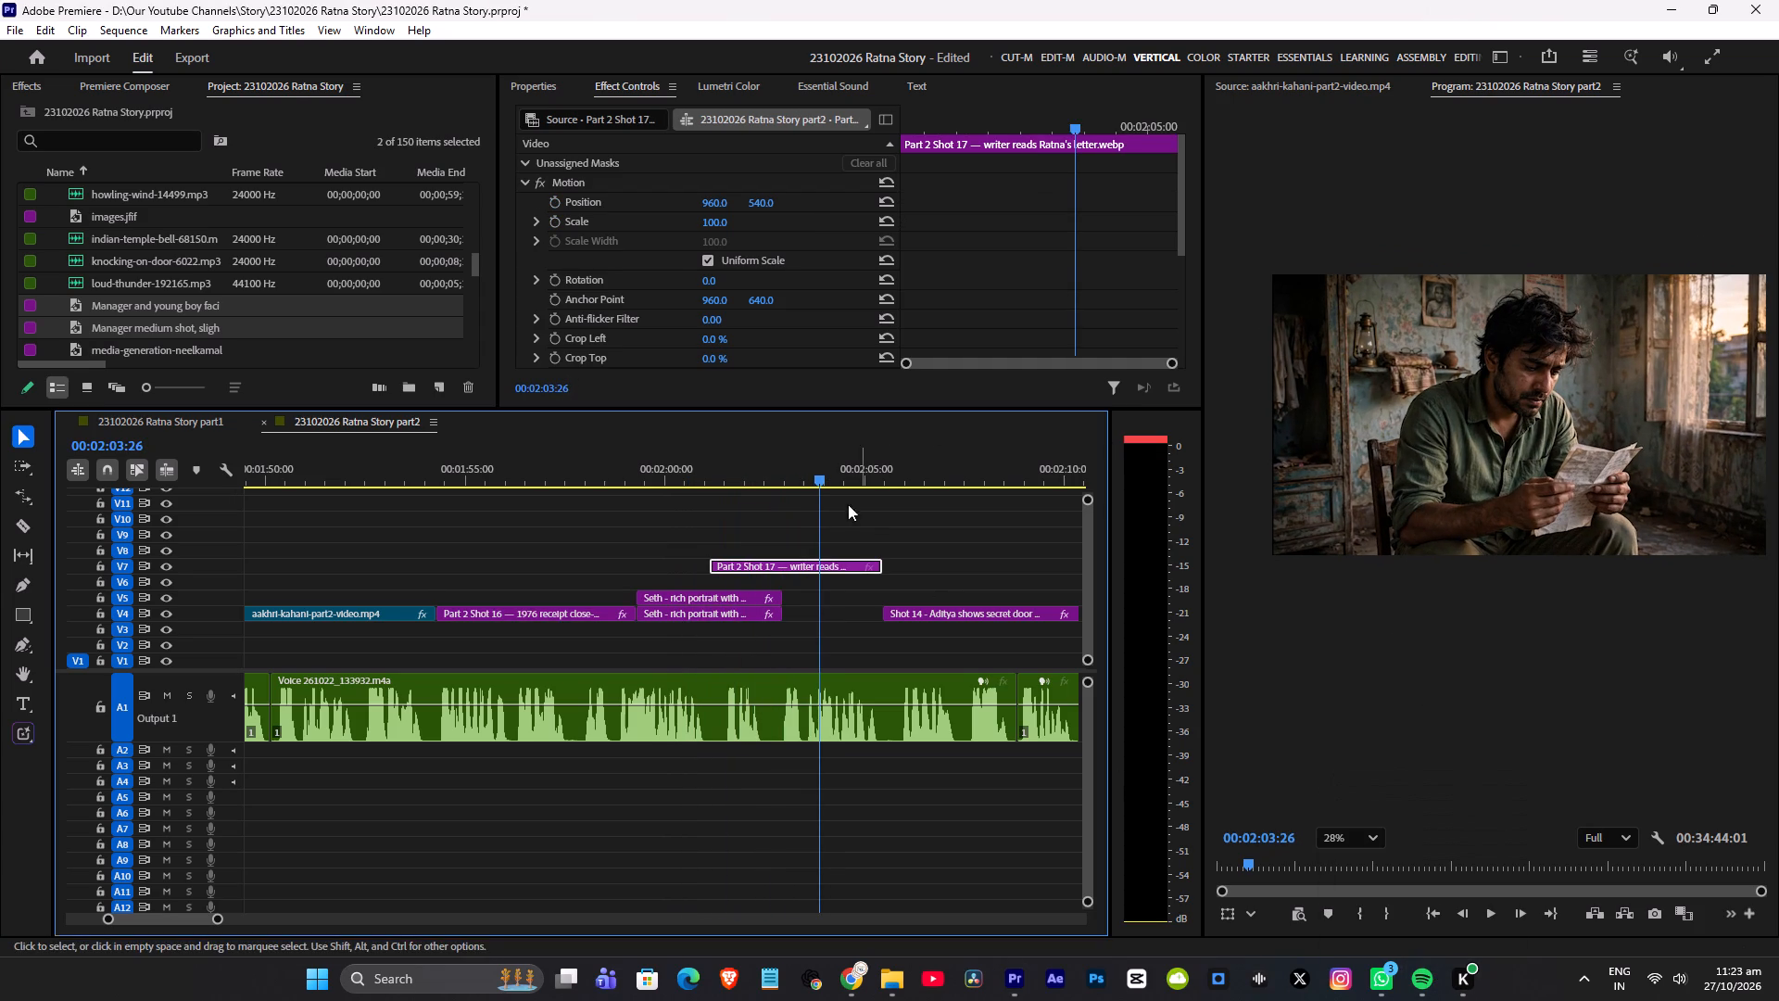
pyautogui.click(663, 474)
pyautogui.press('space')
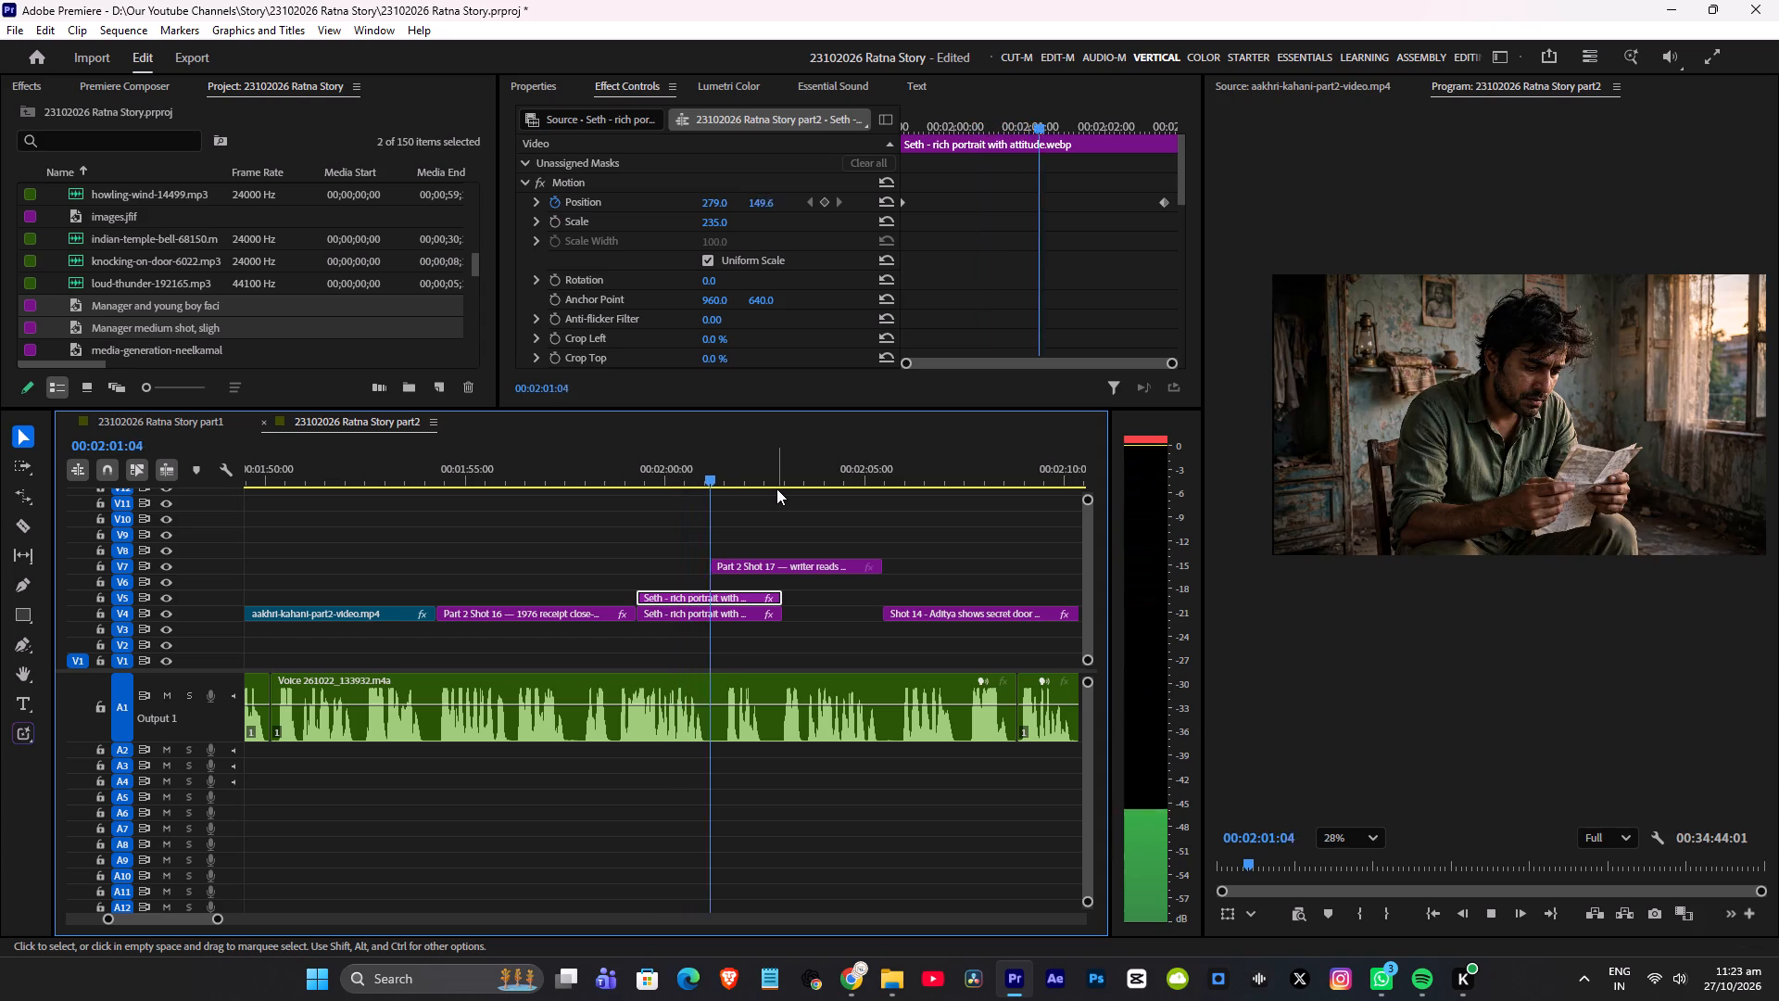
# Play back from the end of the receipt close-up through the blue-gem necklace shot into the letter-reading shot.
pyautogui.press('space')
pyautogui.click(619, 464)
pyautogui.press('space')
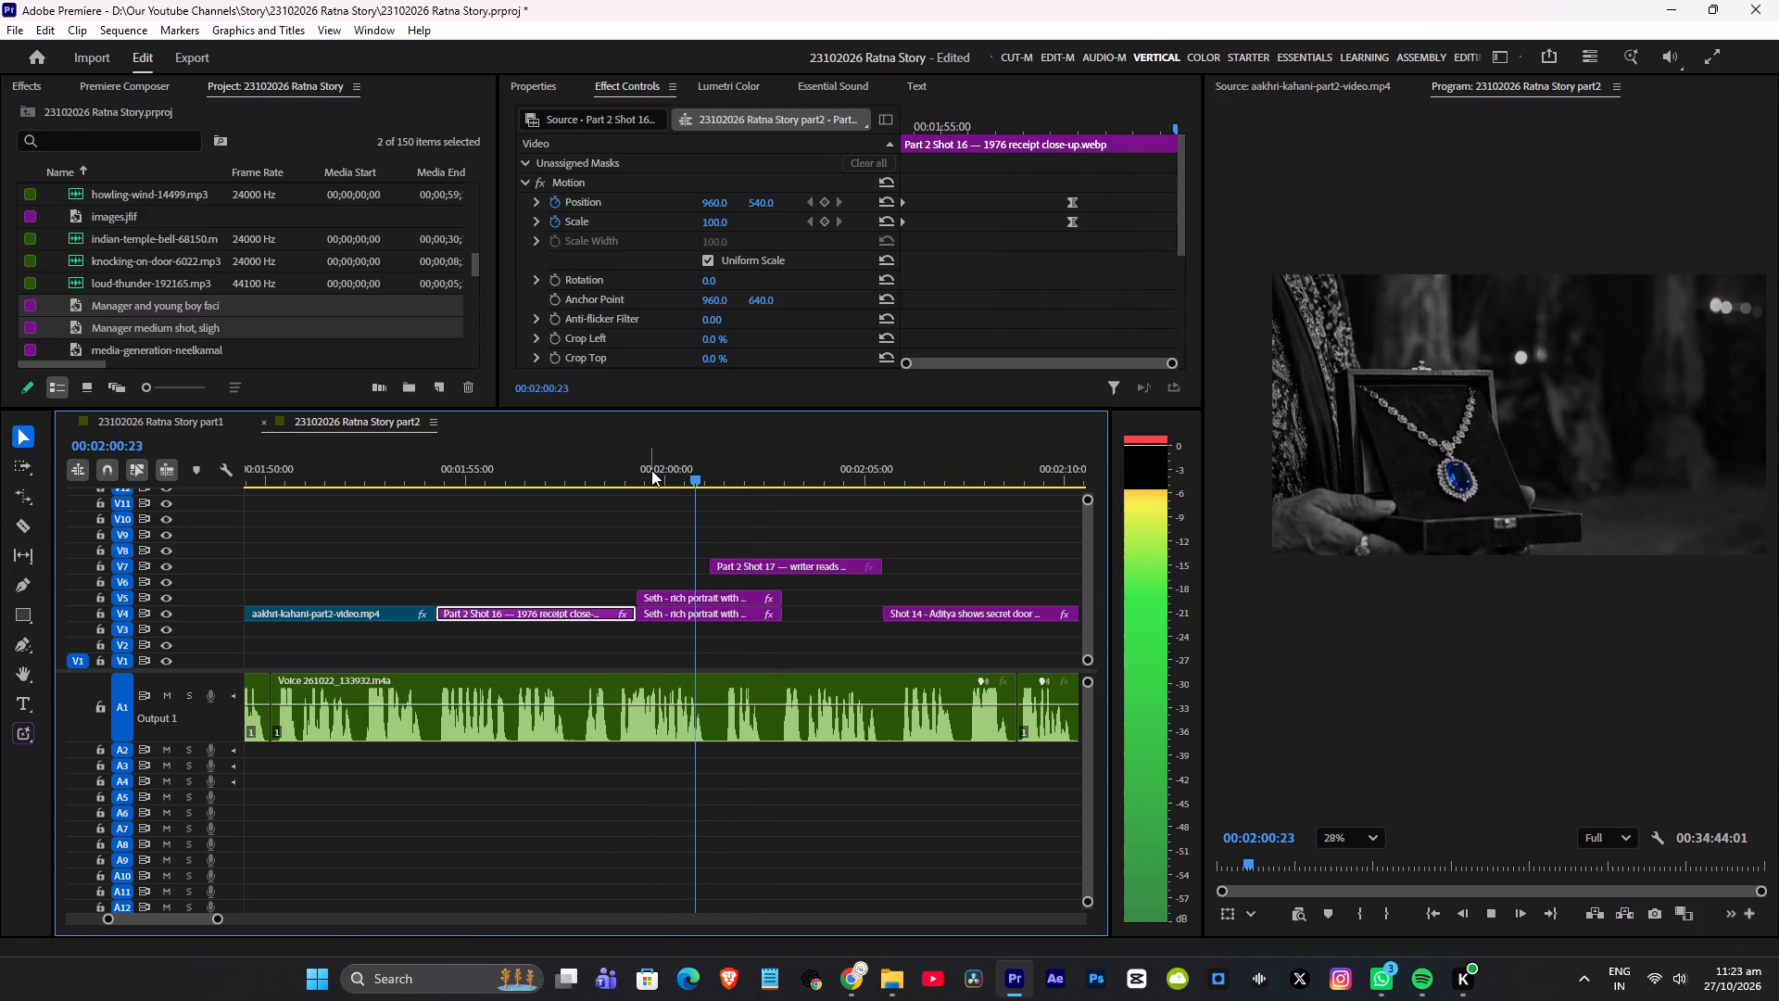
pyautogui.scroll(-3, 803, 498)
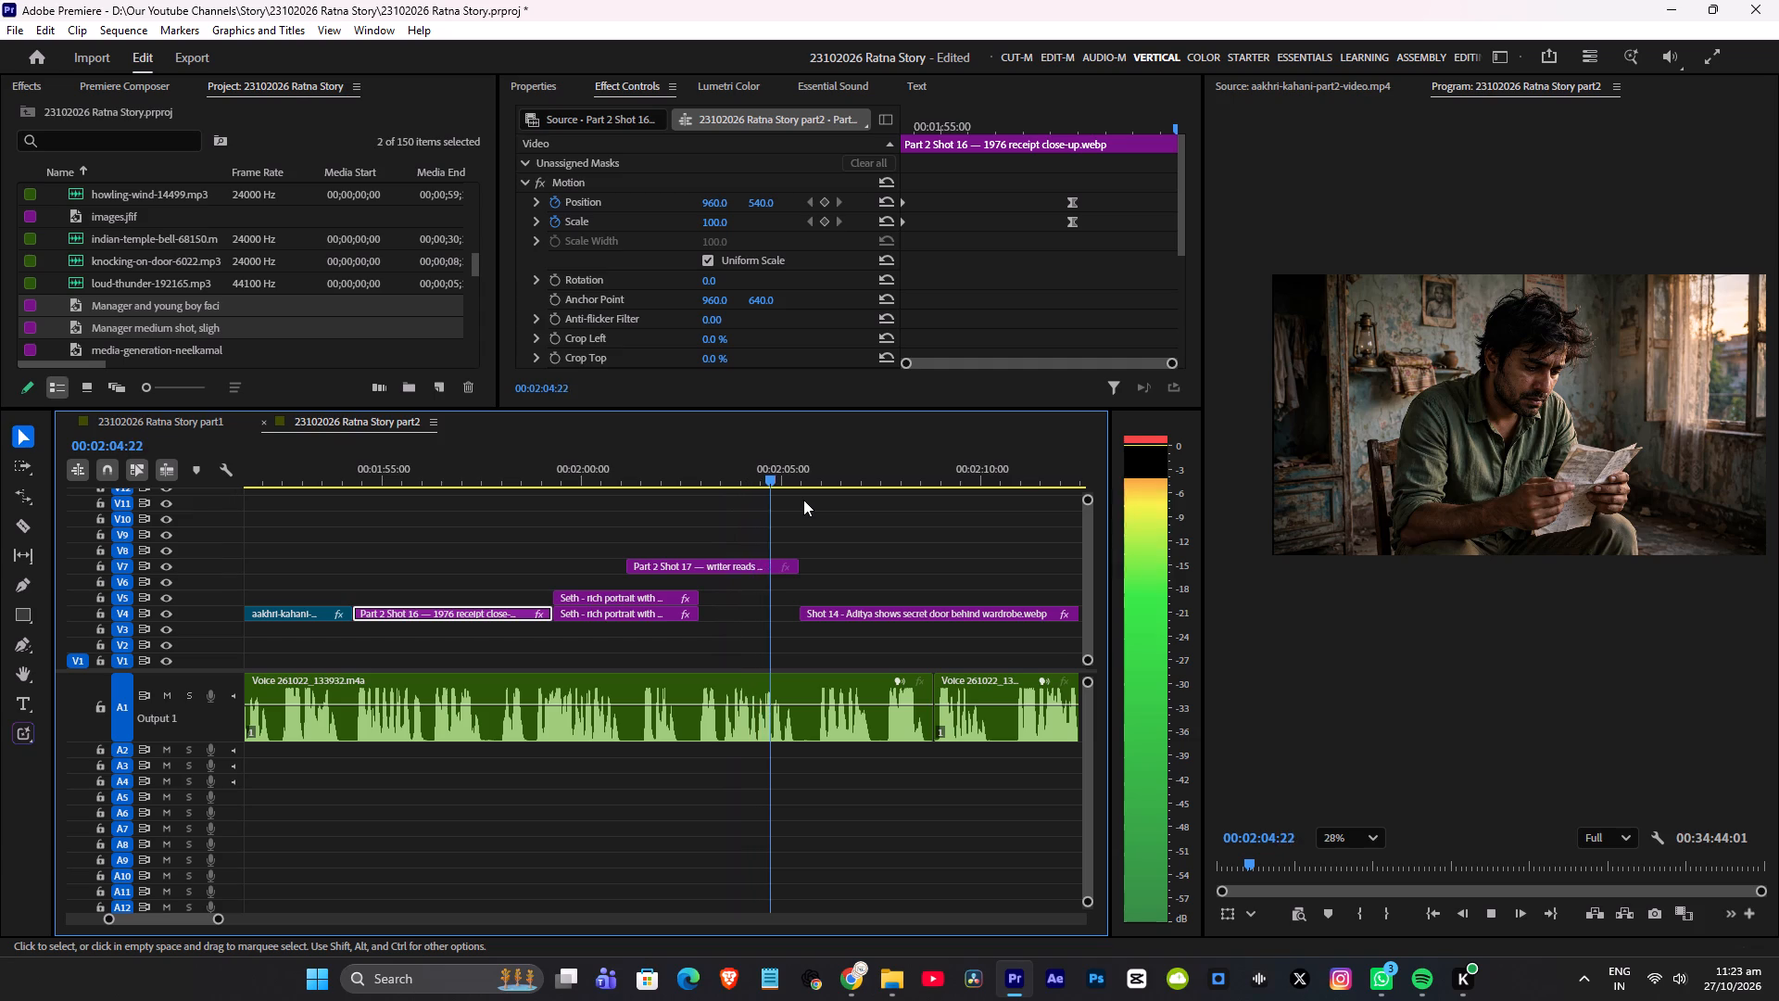
pyautogui.press('space')
# Switch to the muse.ai chat in Chrome, find the Shot 17 image of the writer reading Ratna's letter, and copy it.
pyautogui.hotkey('alt', 'Tab')
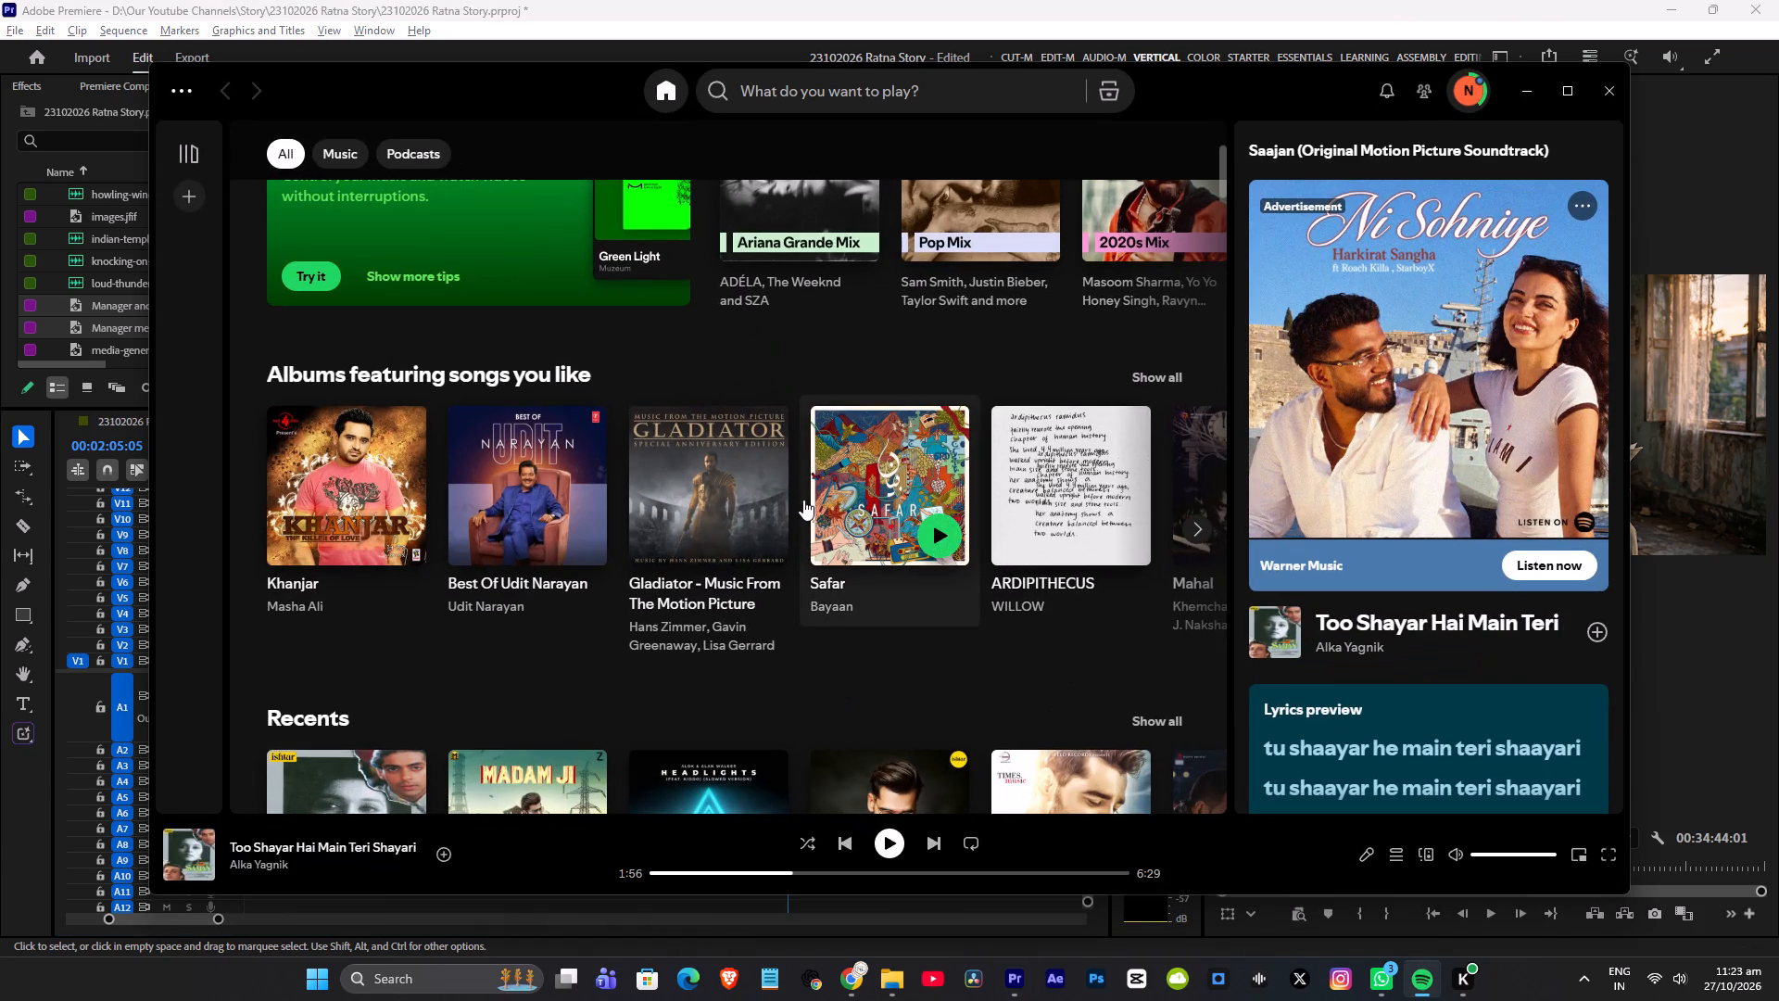
pyautogui.hotkey('alt', 'Tab')
pyautogui.hotkey('alt', 'Tab')
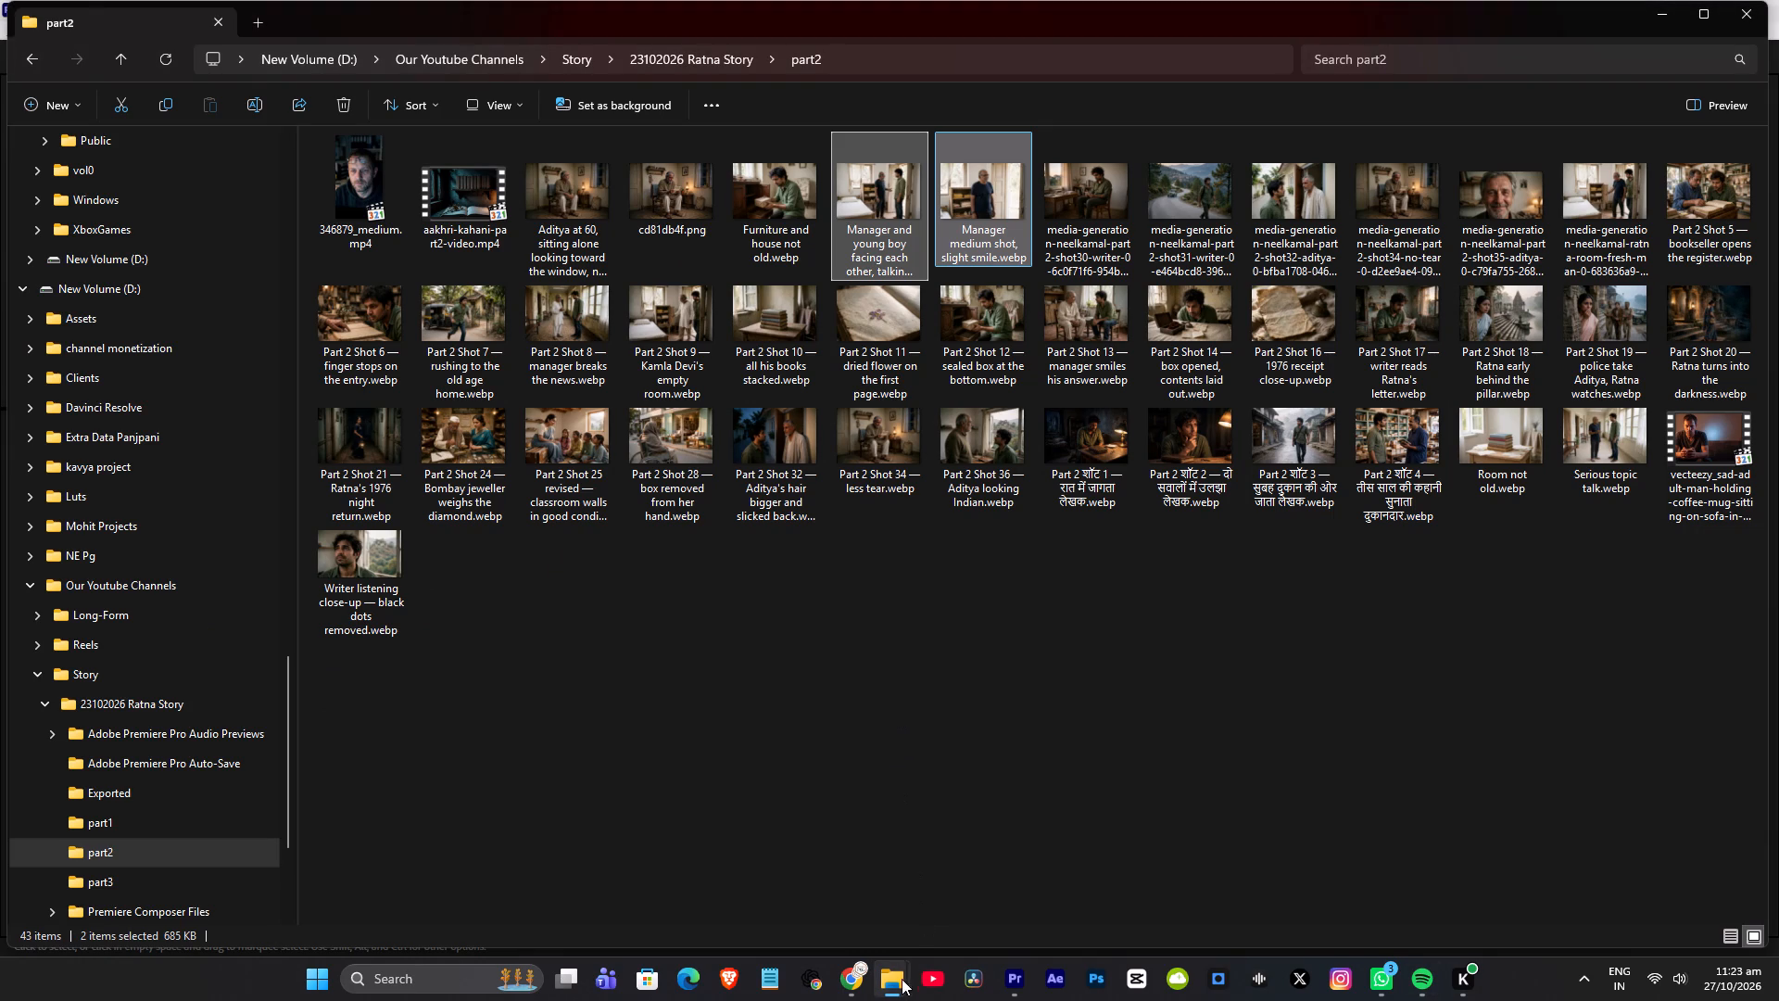
pyautogui.click(855, 976)
pyautogui.scroll(2, 707, 286)
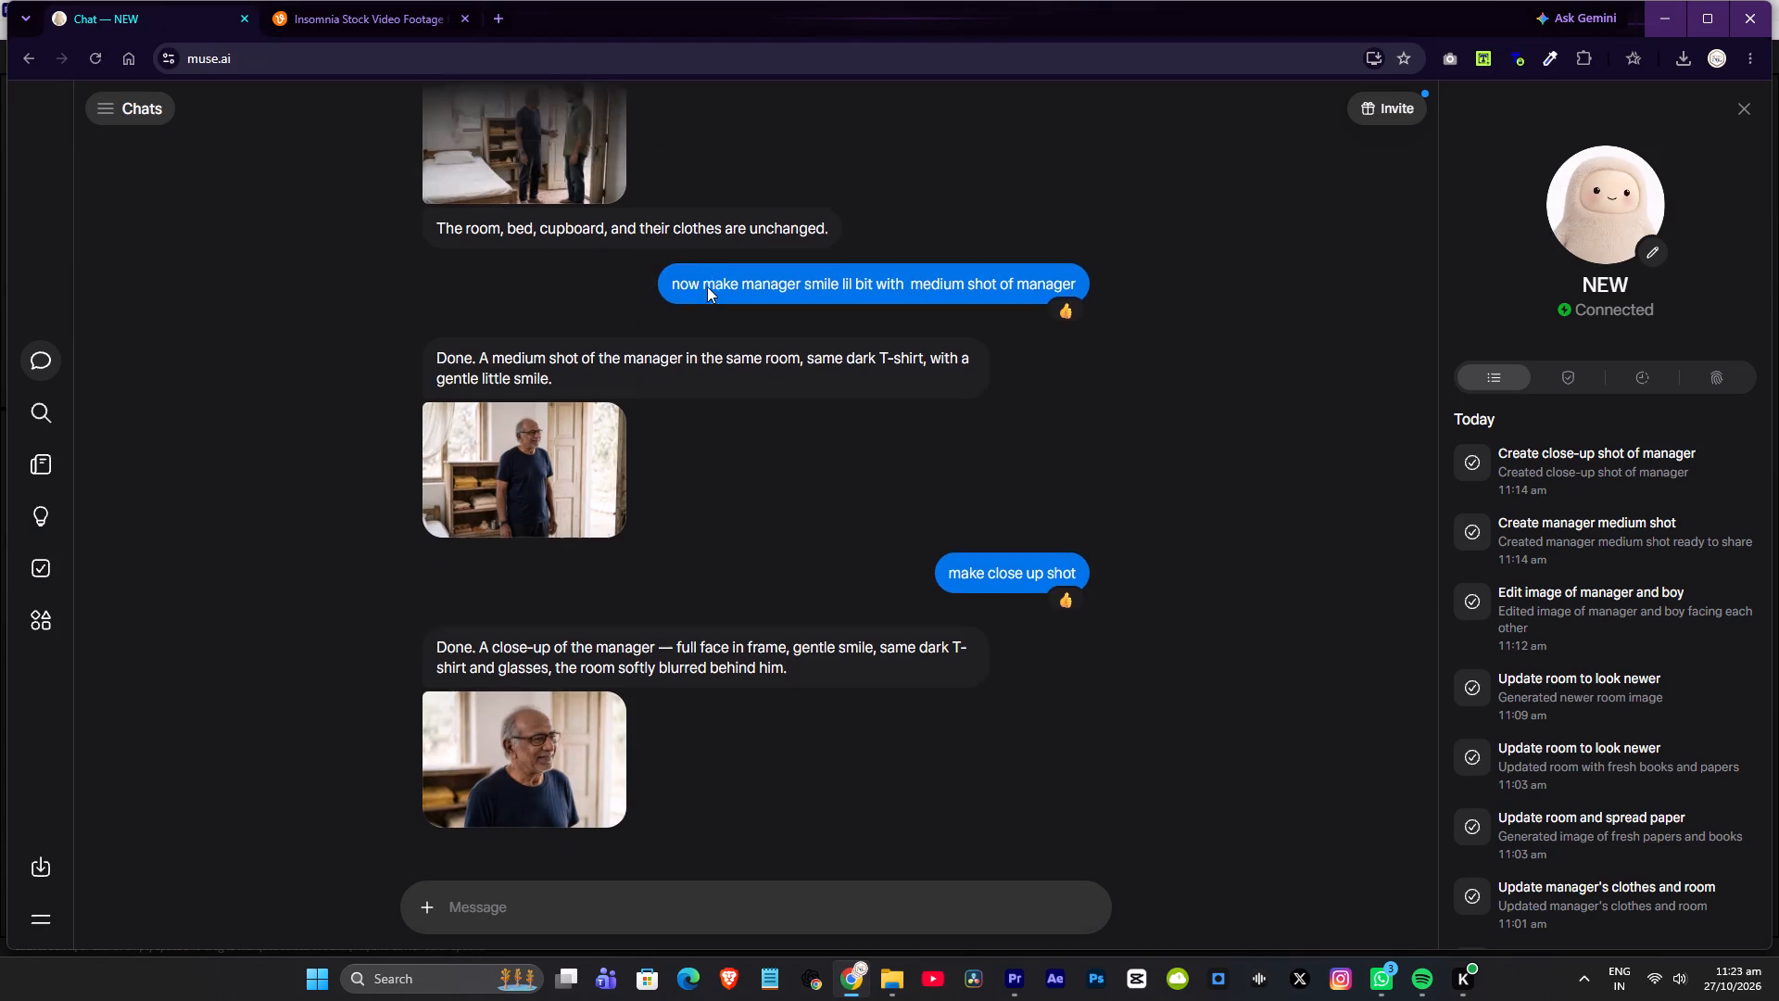
pyautogui.scroll(6, 1104, 339)
pyautogui.click(1150, 323)
pyautogui.press('Home')
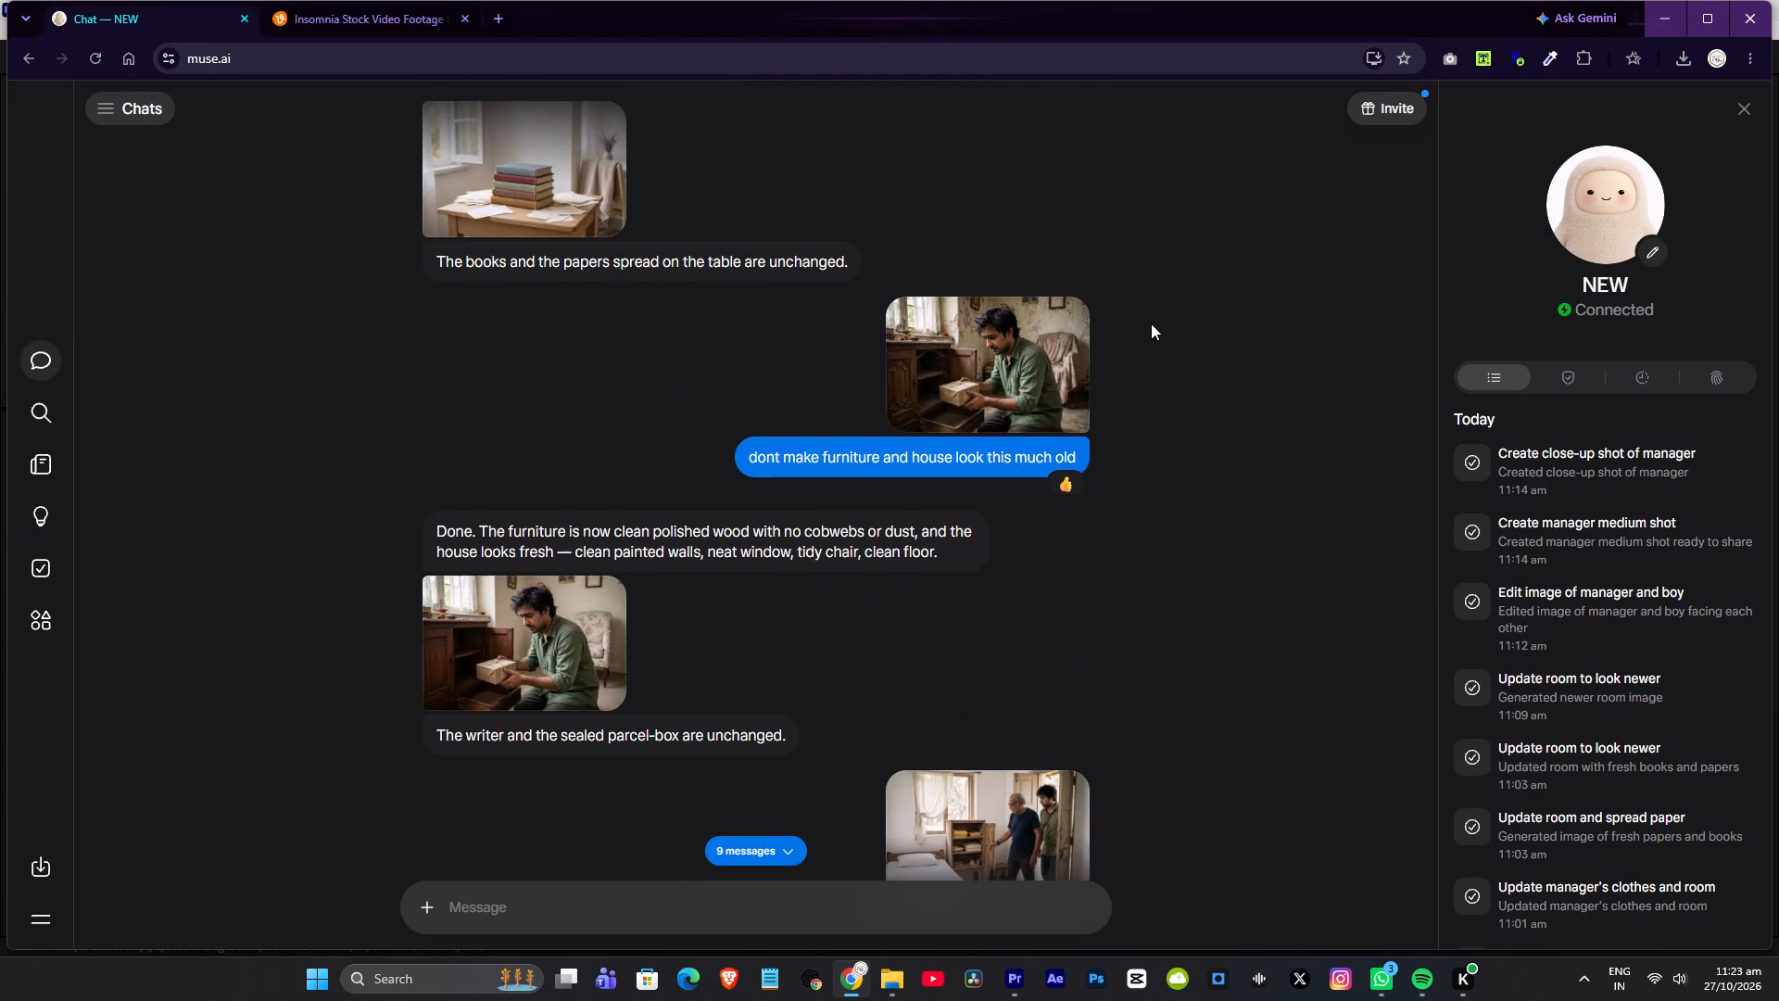
pyautogui.press('Home')
pyautogui.press('Home')
pyautogui.press('Home')
pyautogui.press('Home')
pyautogui.press('Home')
pyautogui.press('Home')
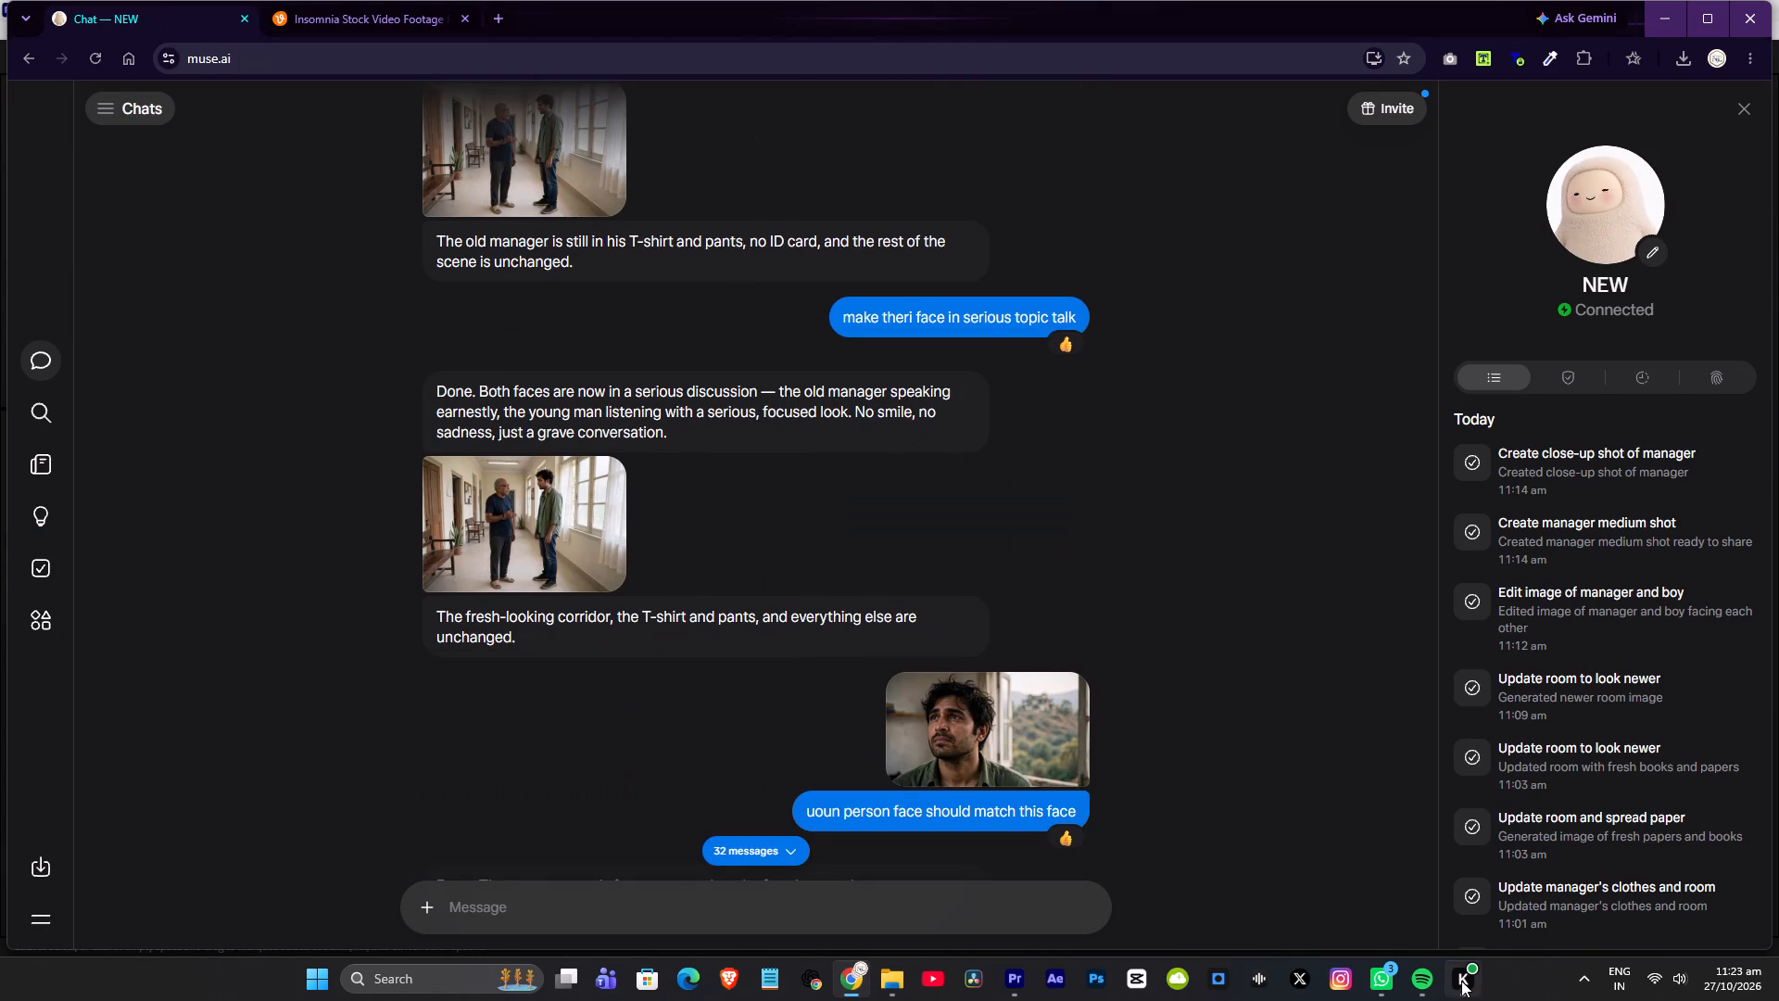
pyautogui.click(1440, 933)
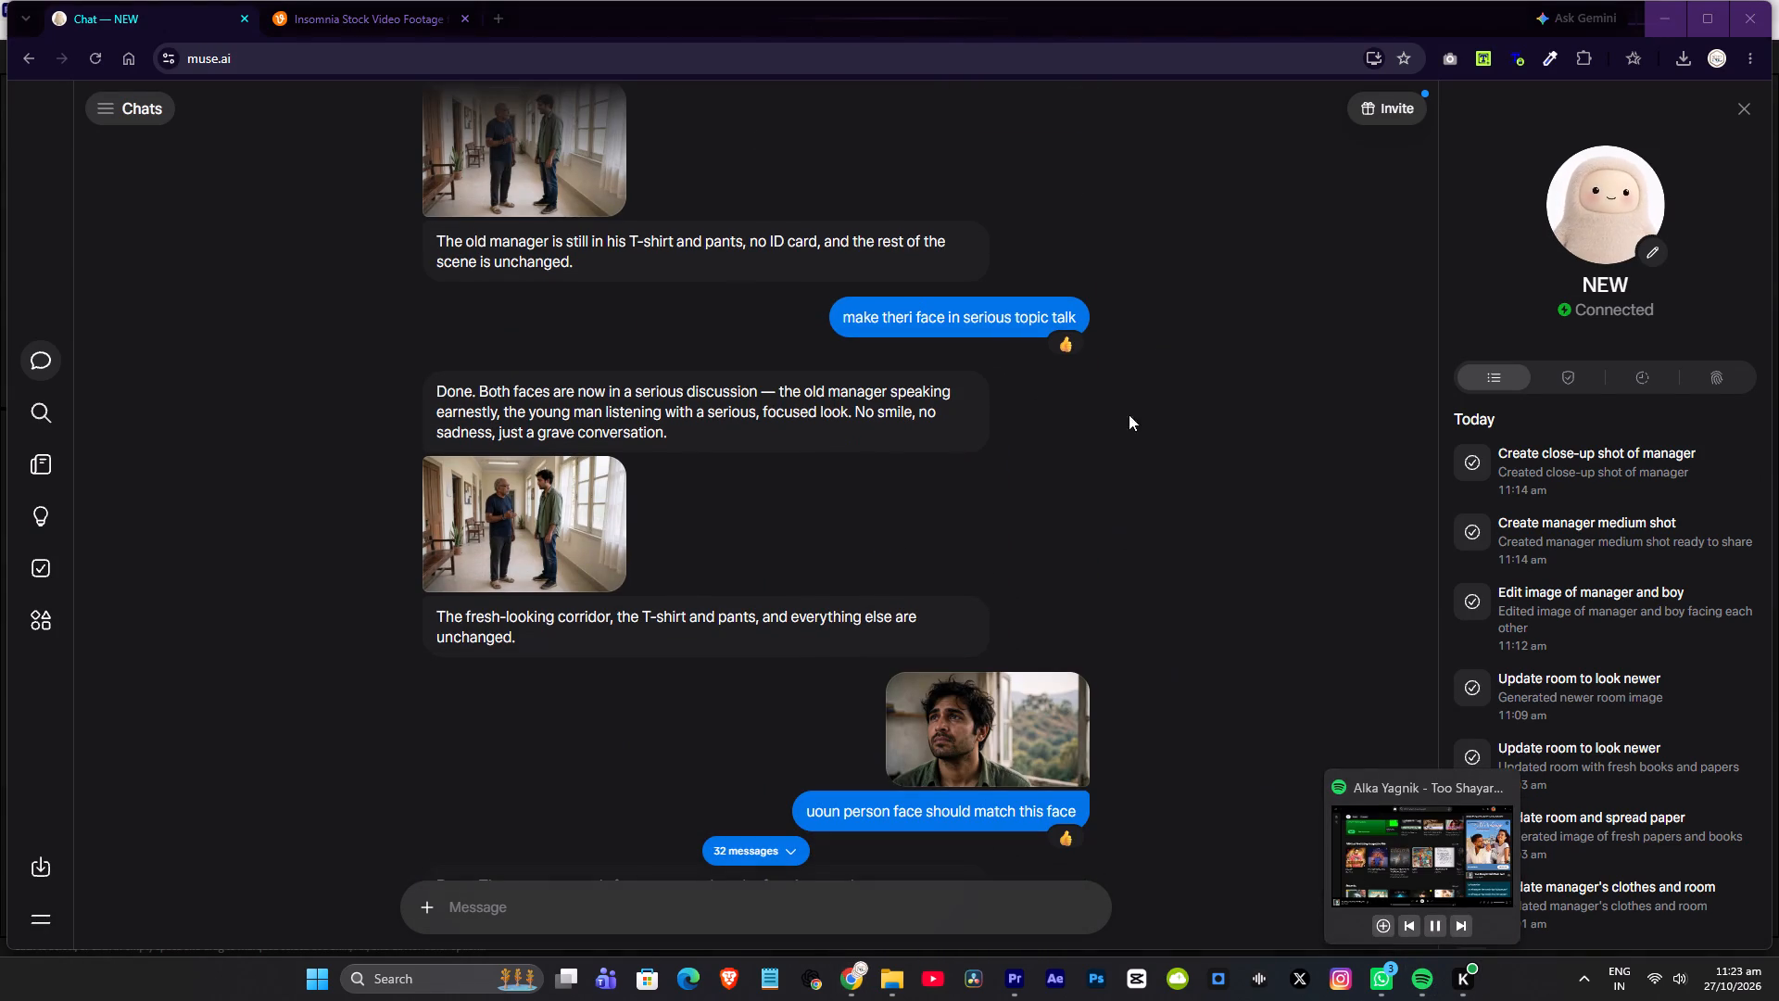
pyautogui.click(1227, 336)
pyautogui.press('Home')
pyautogui.press('Home')
pyautogui.press('Home')
pyautogui.press('Home')
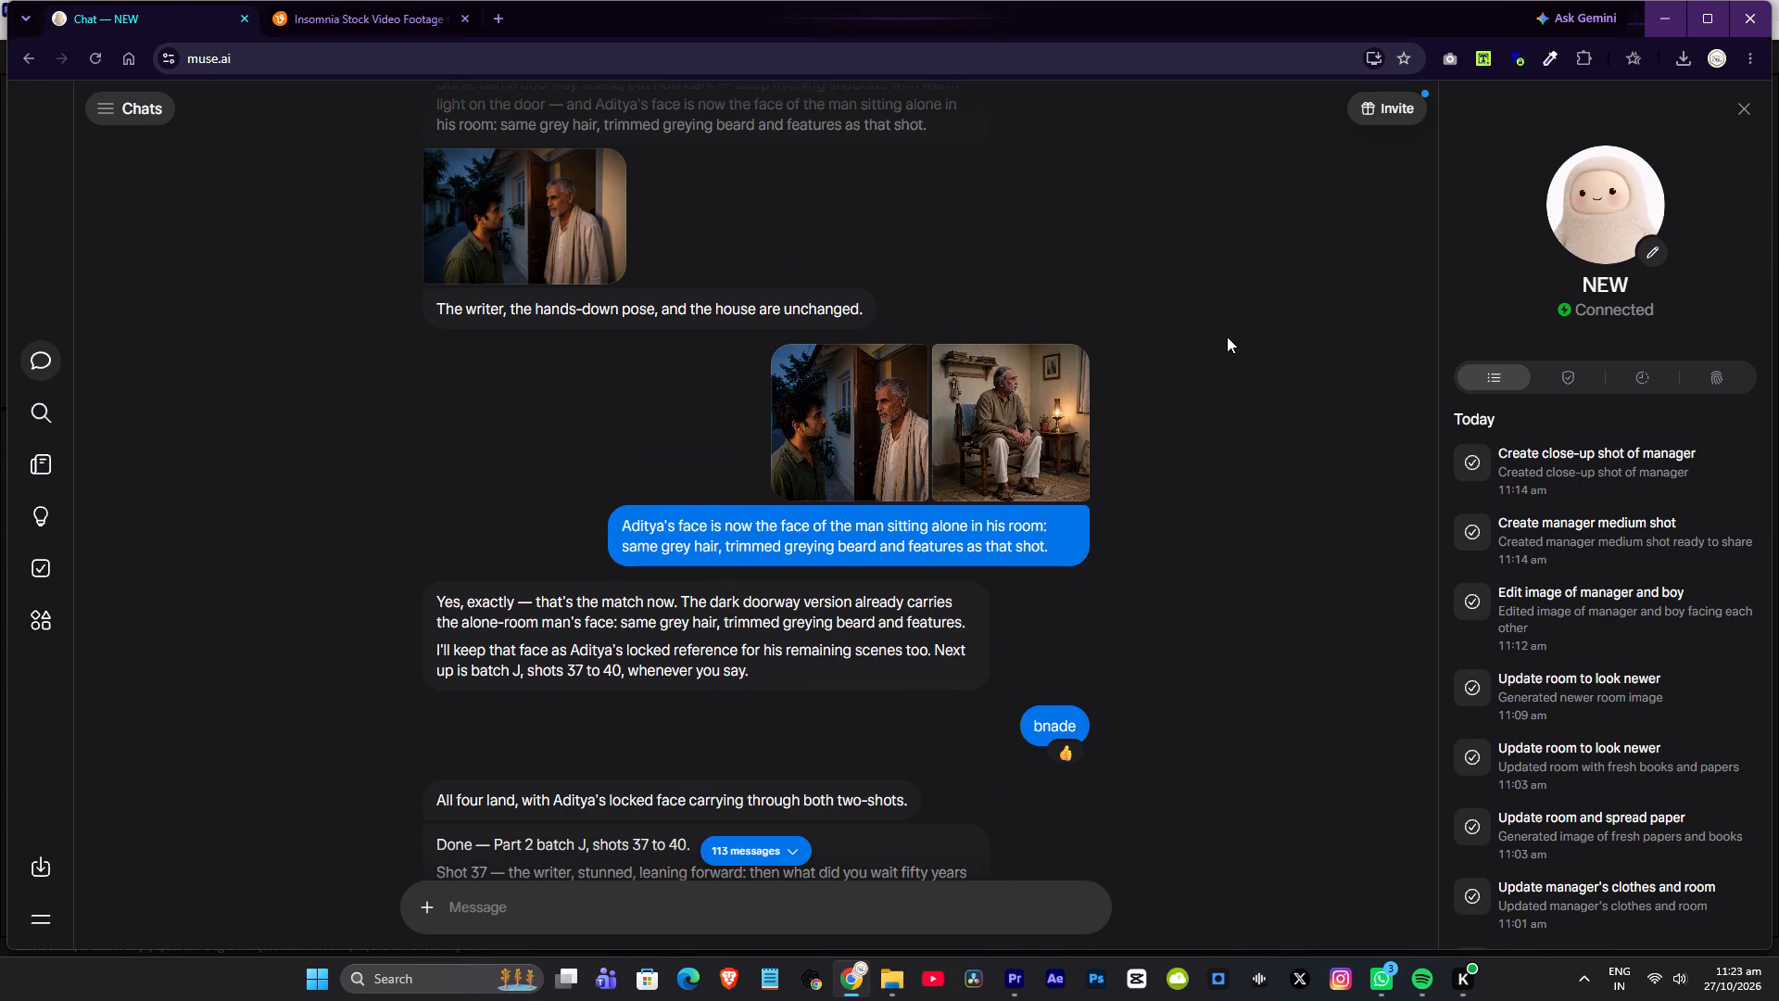
pyautogui.press('Home')
pyautogui.press('Home')
pyautogui.press('Home')
pyautogui.click(1227, 336)
pyautogui.press('Home')
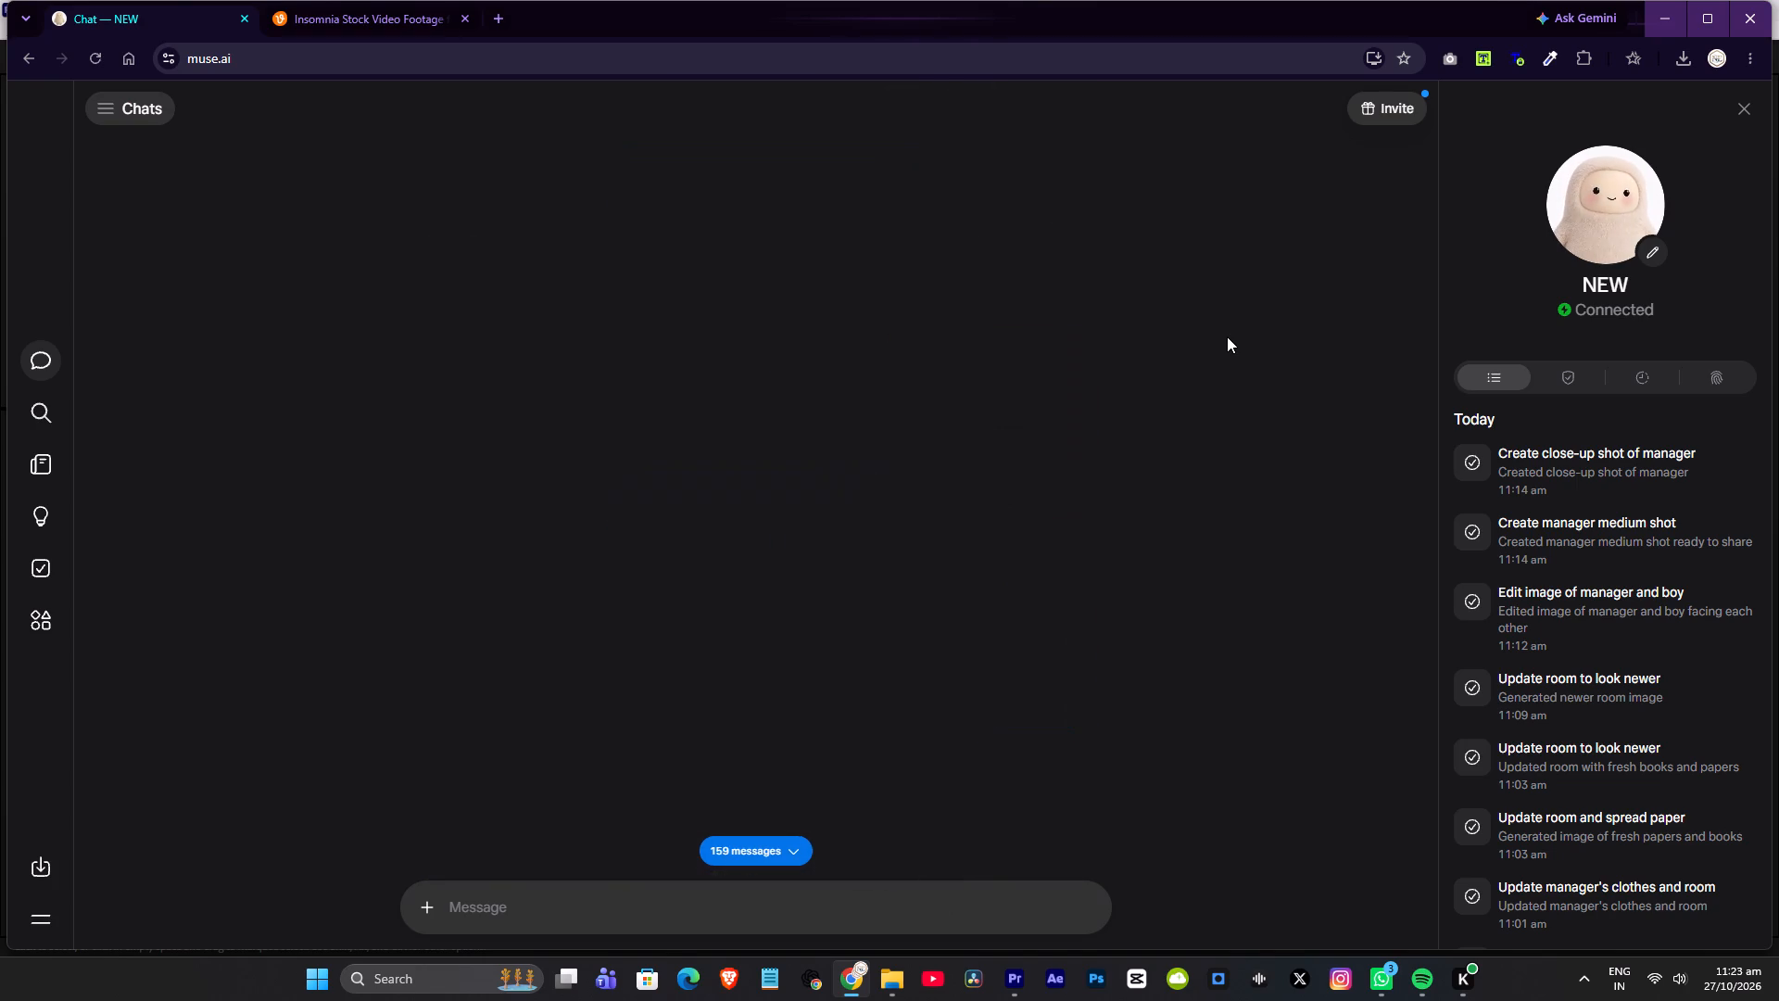
pyautogui.press('Home')
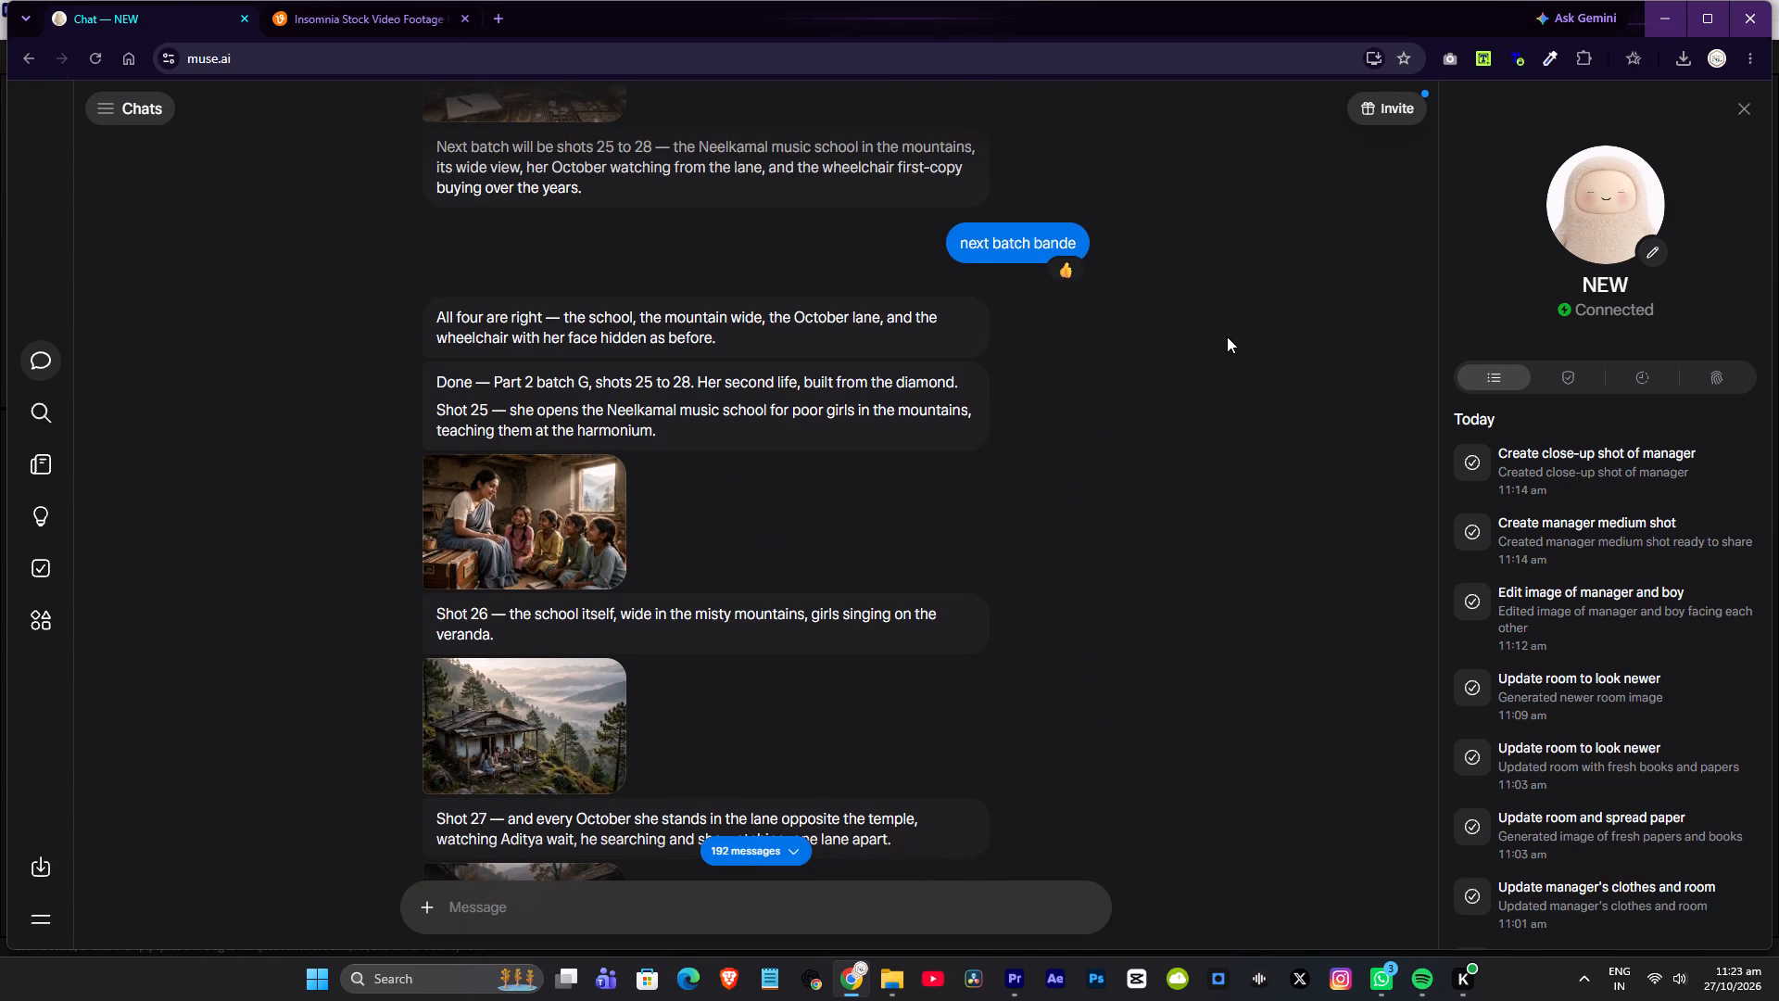
pyautogui.scroll(-7, 1227, 336)
pyautogui.scroll(2, 1227, 343)
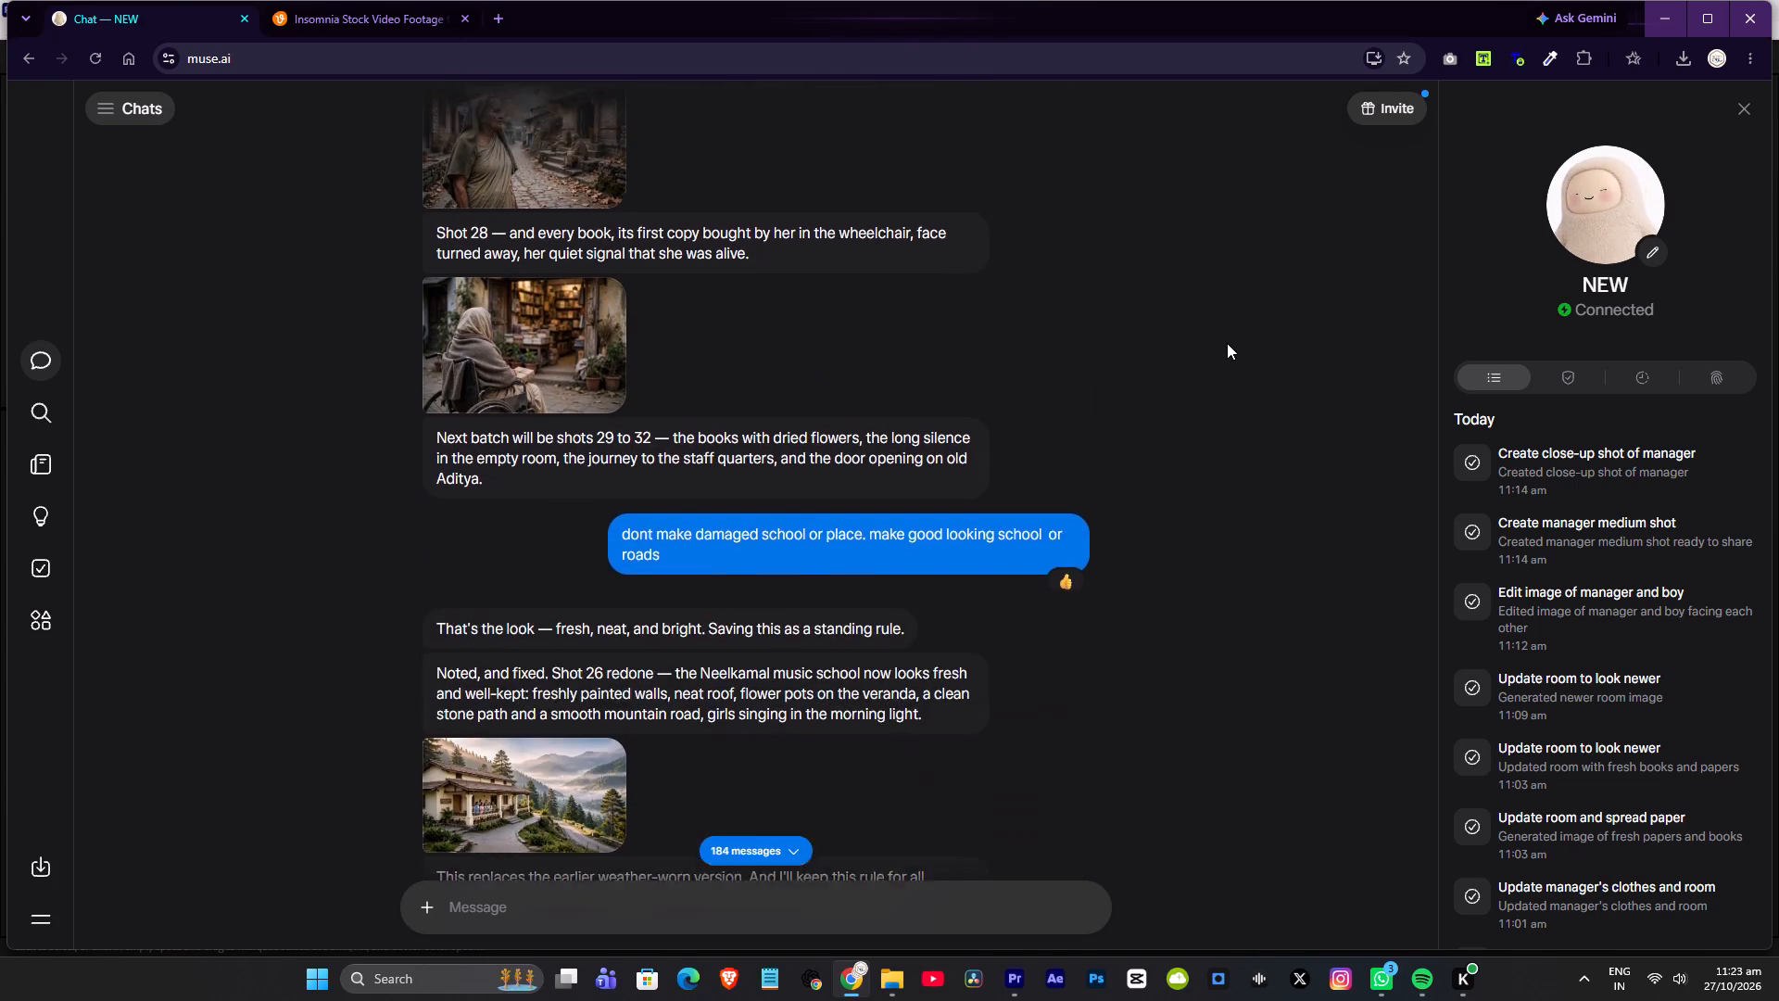
pyautogui.scroll(17, 1227, 343)
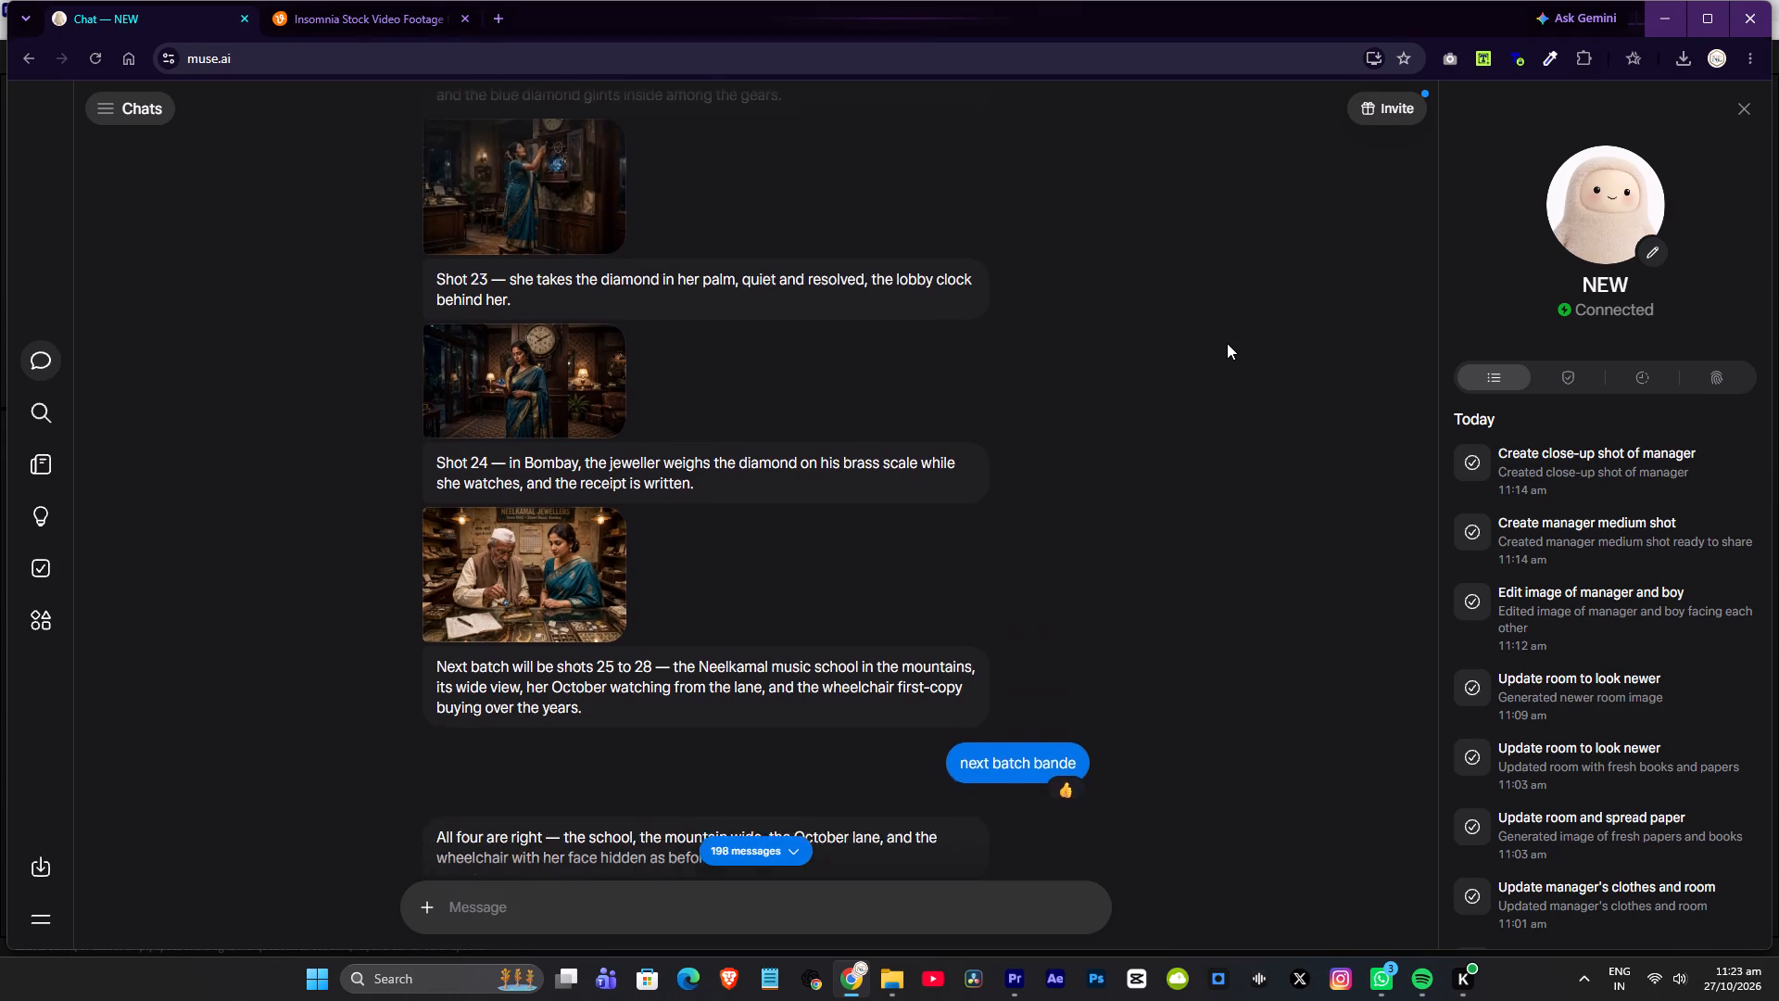
pyautogui.scroll(7, 1227, 343)
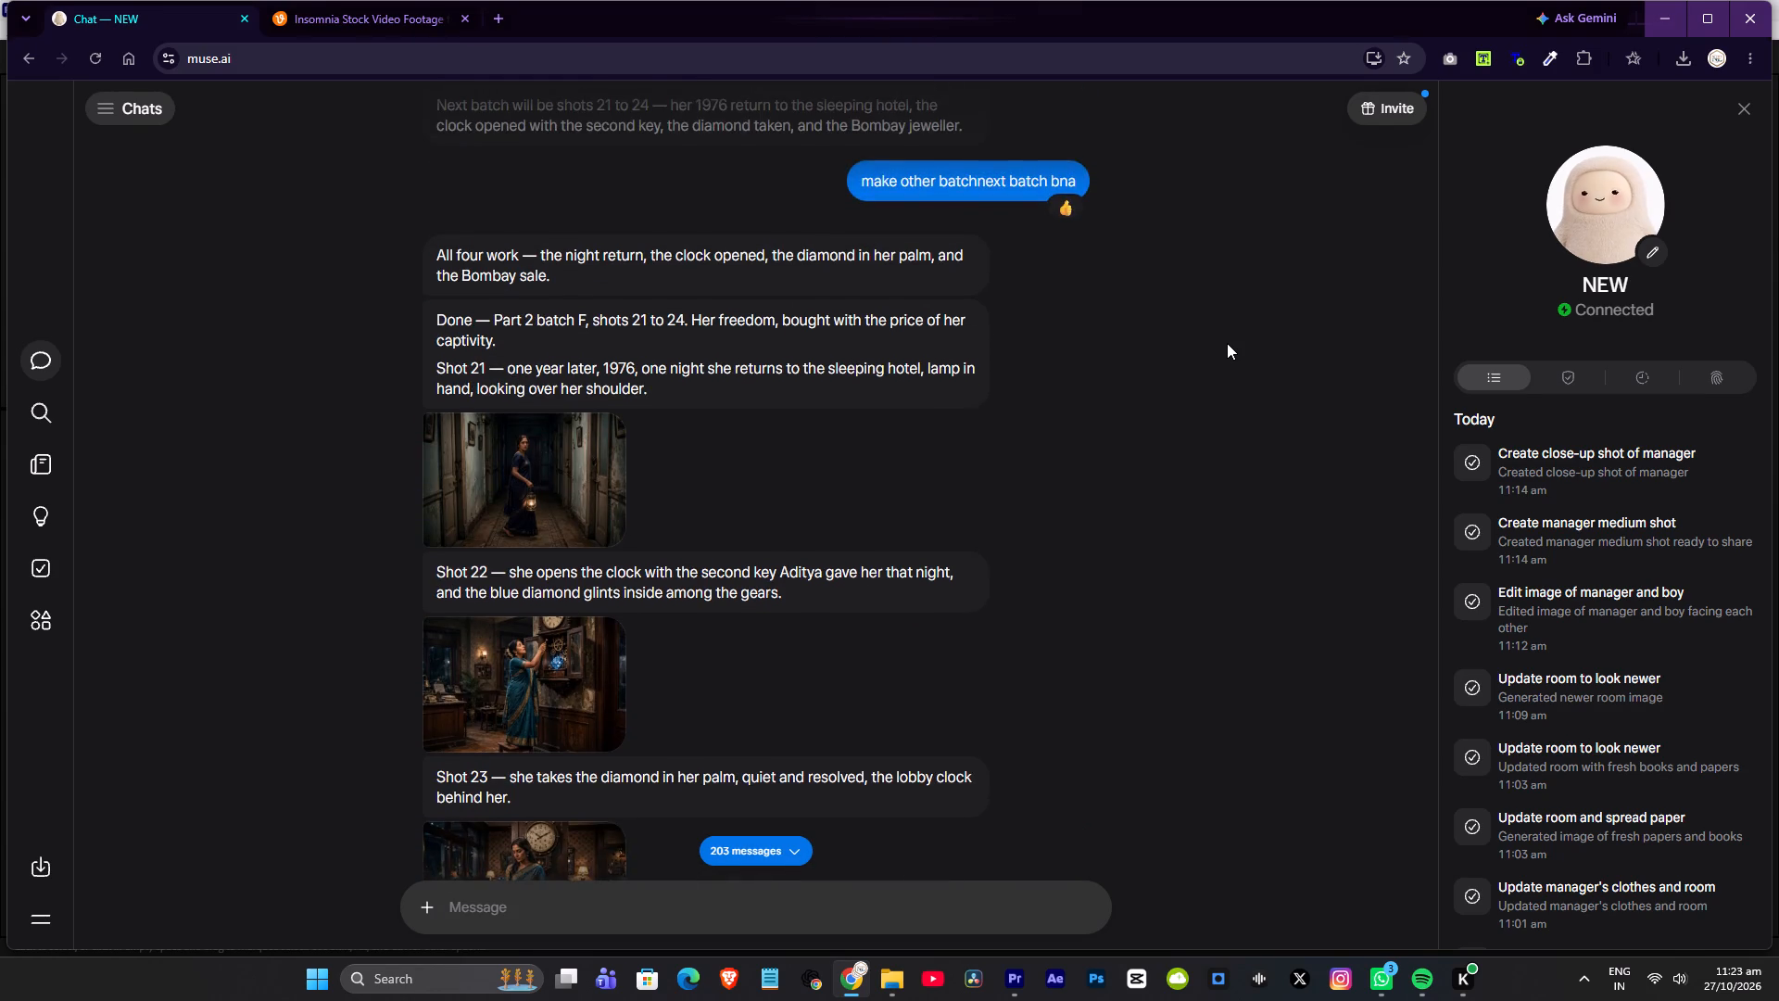
pyautogui.scroll(15, 1227, 343)
pyautogui.rightClick(523, 351)
pyautogui.click(576, 473)
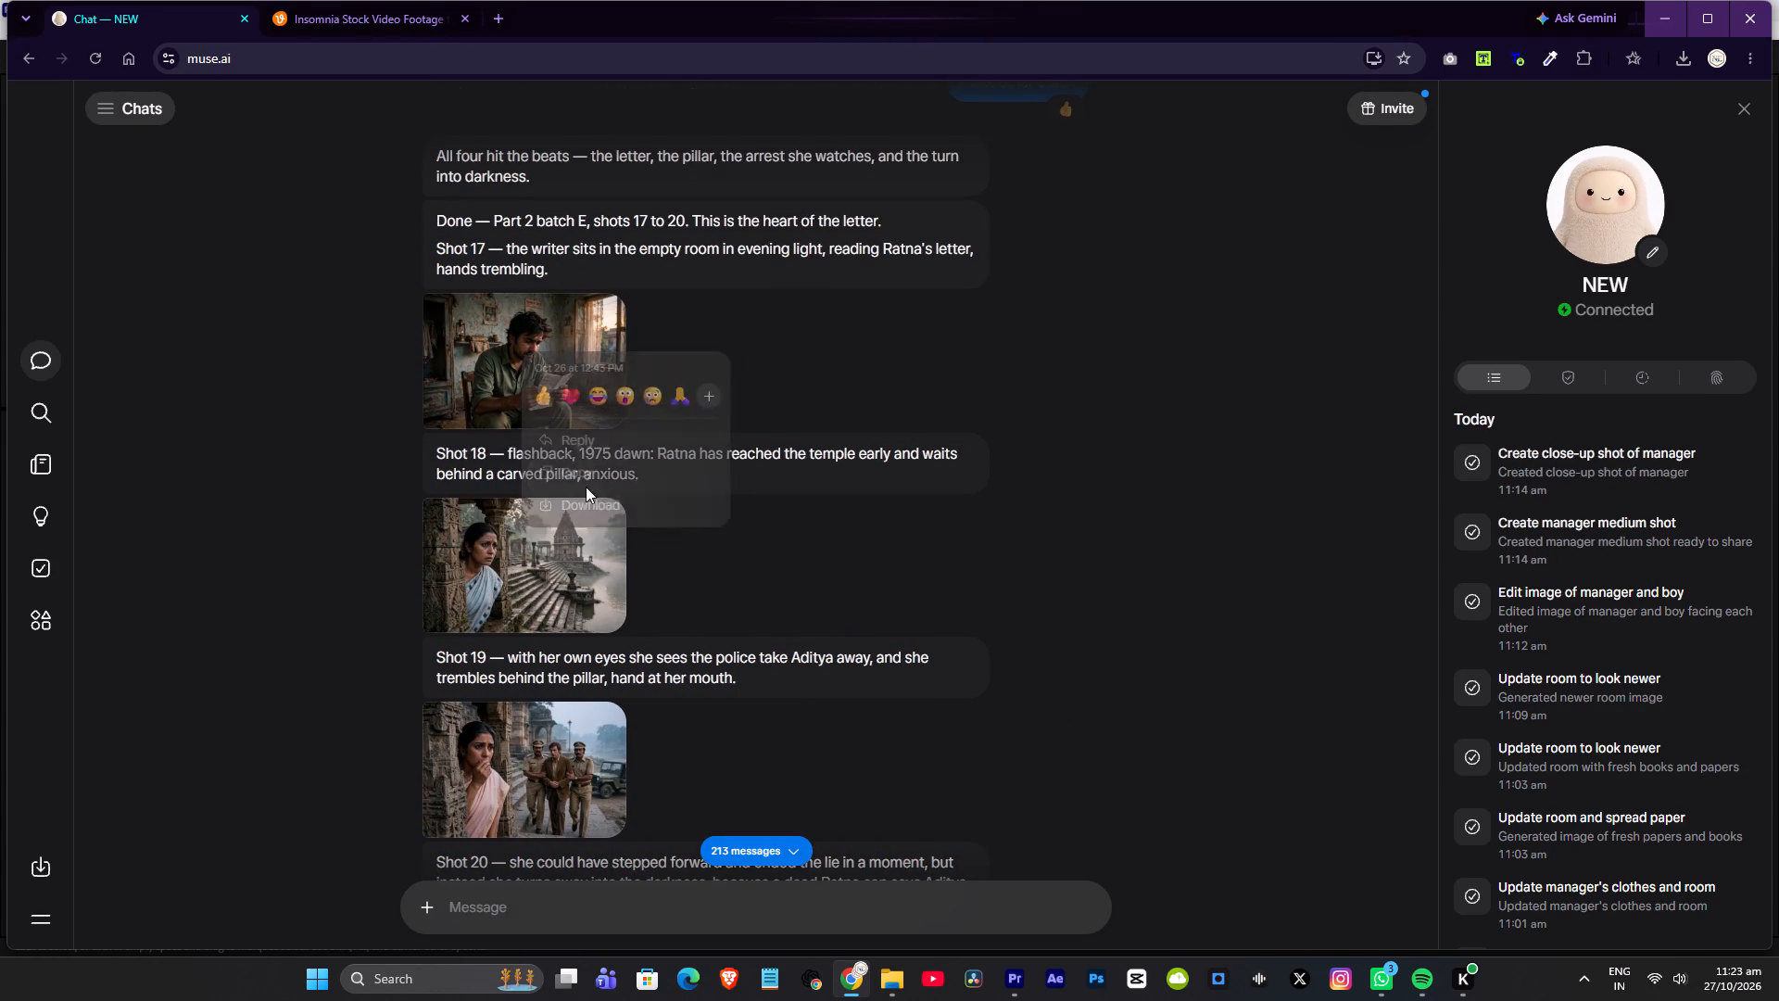
# Send the copied Shot 17 image to the chat with the prompt "dont make house look old".
pyautogui.click(641, 917)
pyautogui.hotkey('ctrl', 'v')
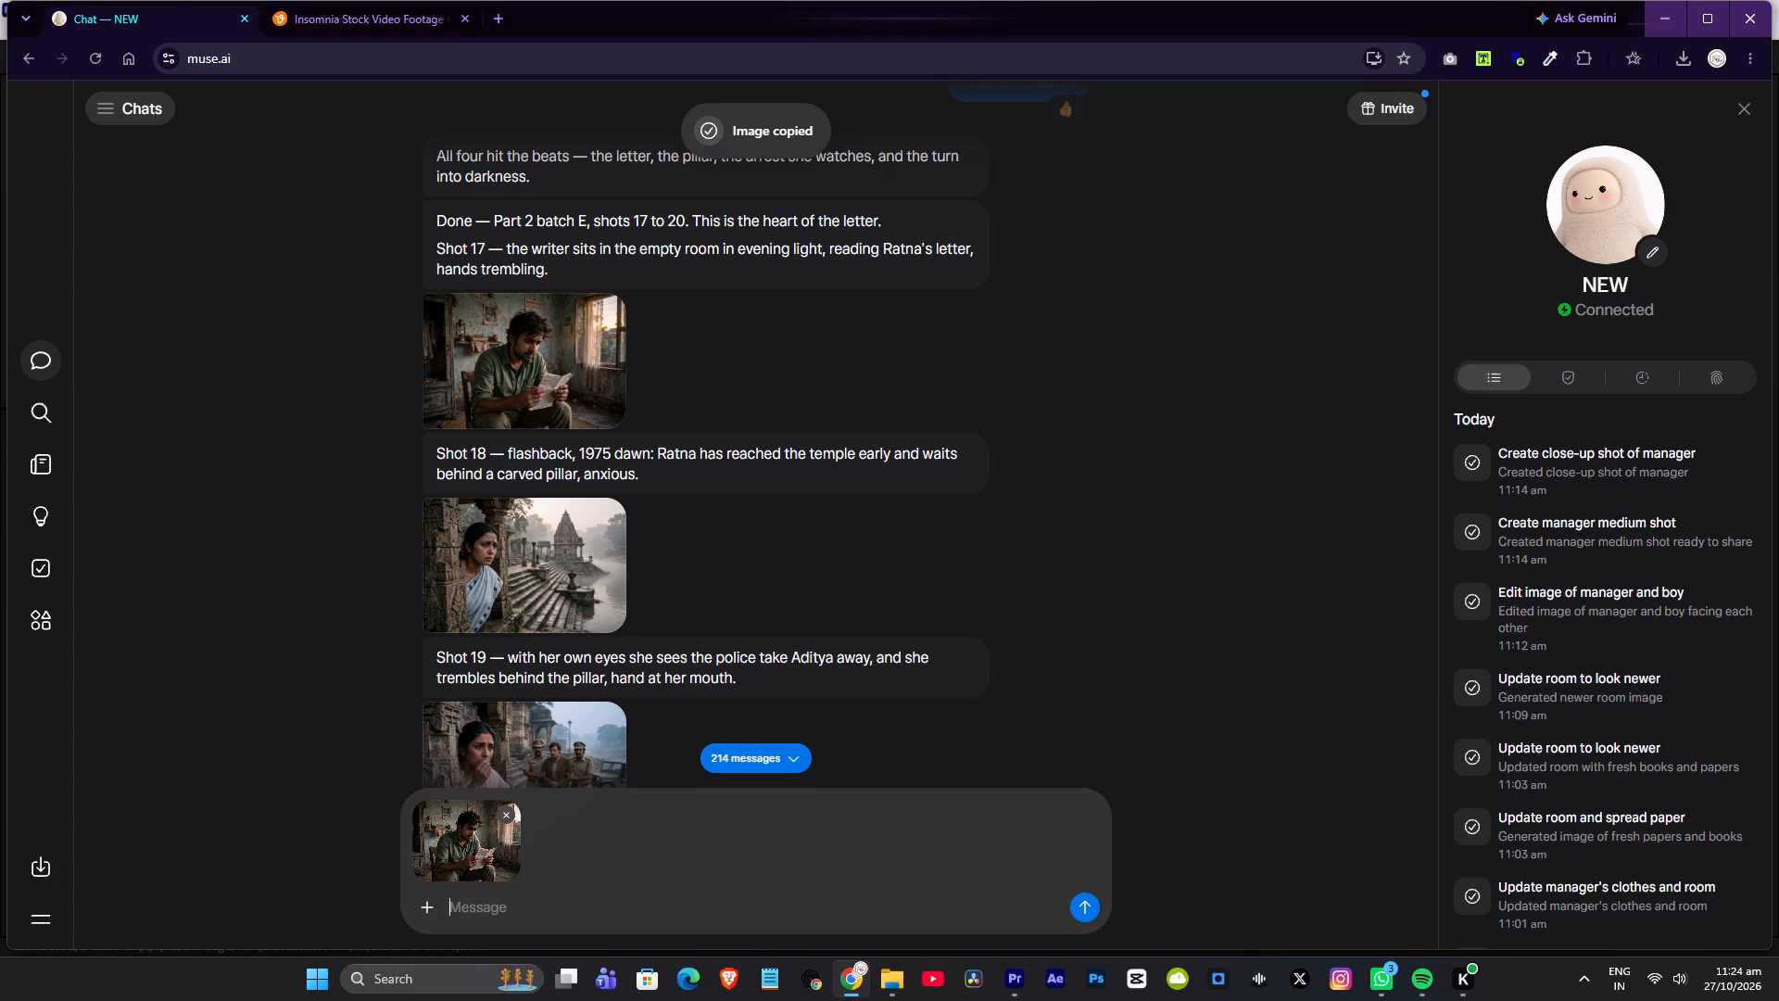
pyautogui.write('dont make house look old')
pyautogui.press('Return')
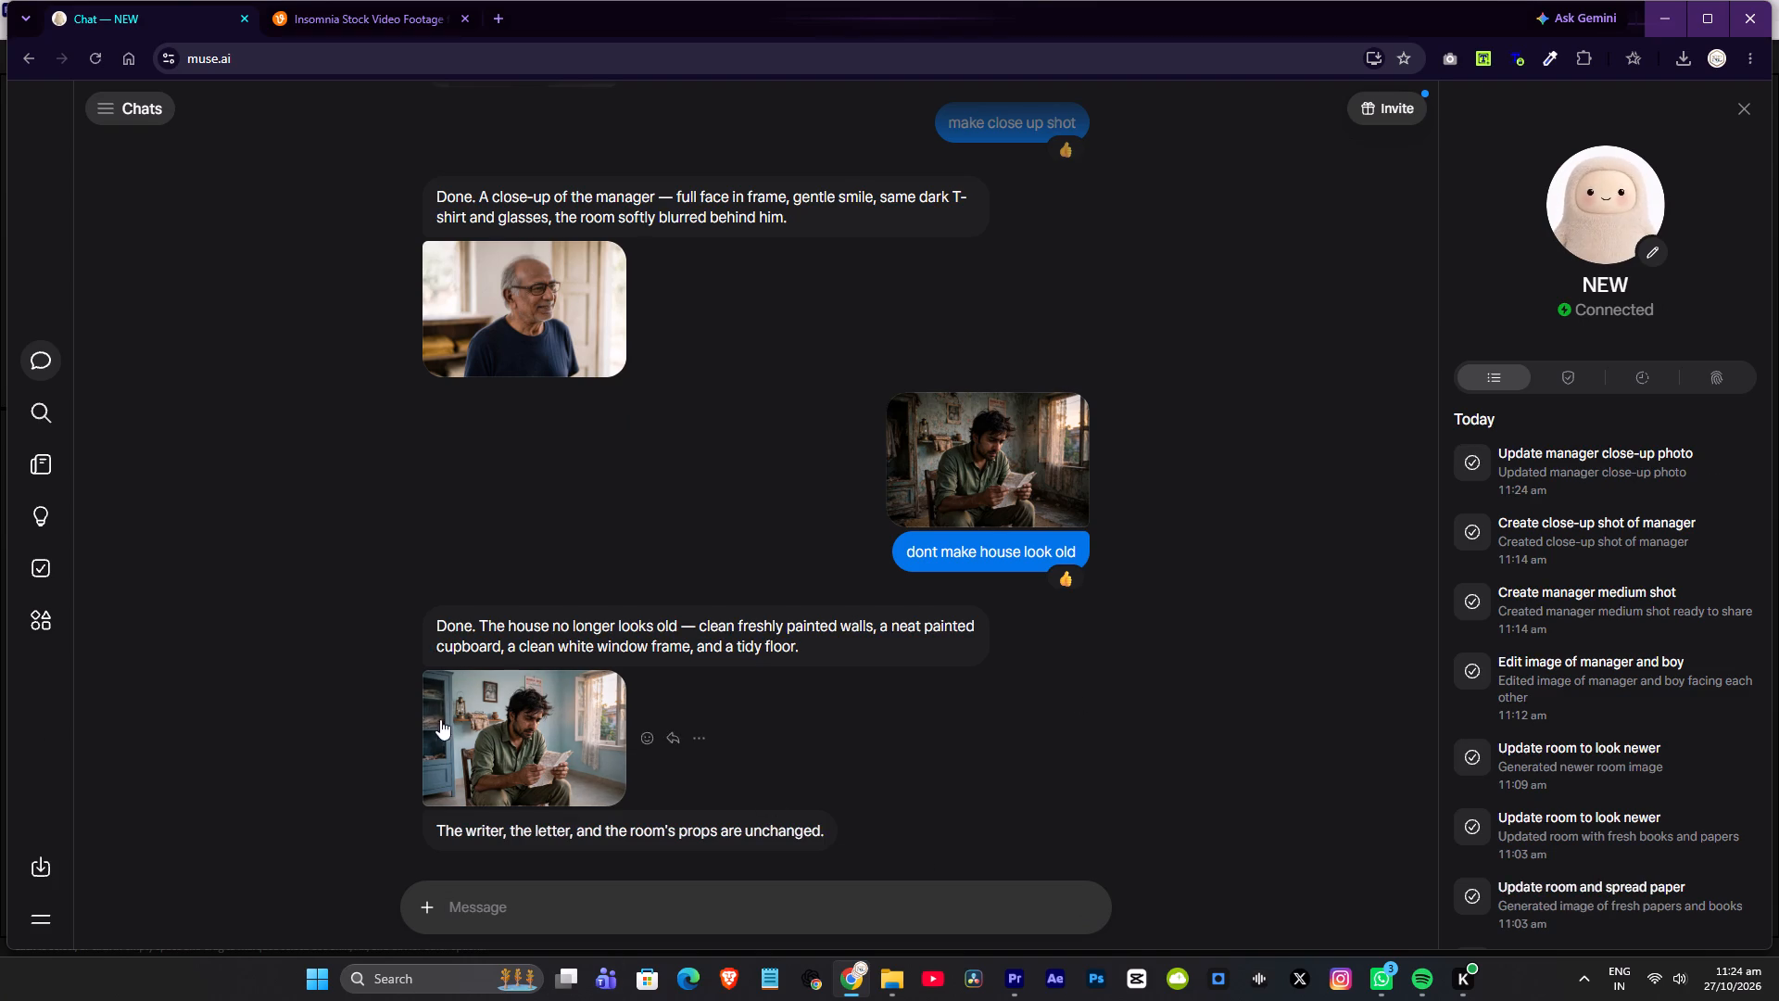
# Inspect the regenerated letter-reading image enlarged, and check it against the earlier medium shot of the manager.
pyautogui.click(509, 718)
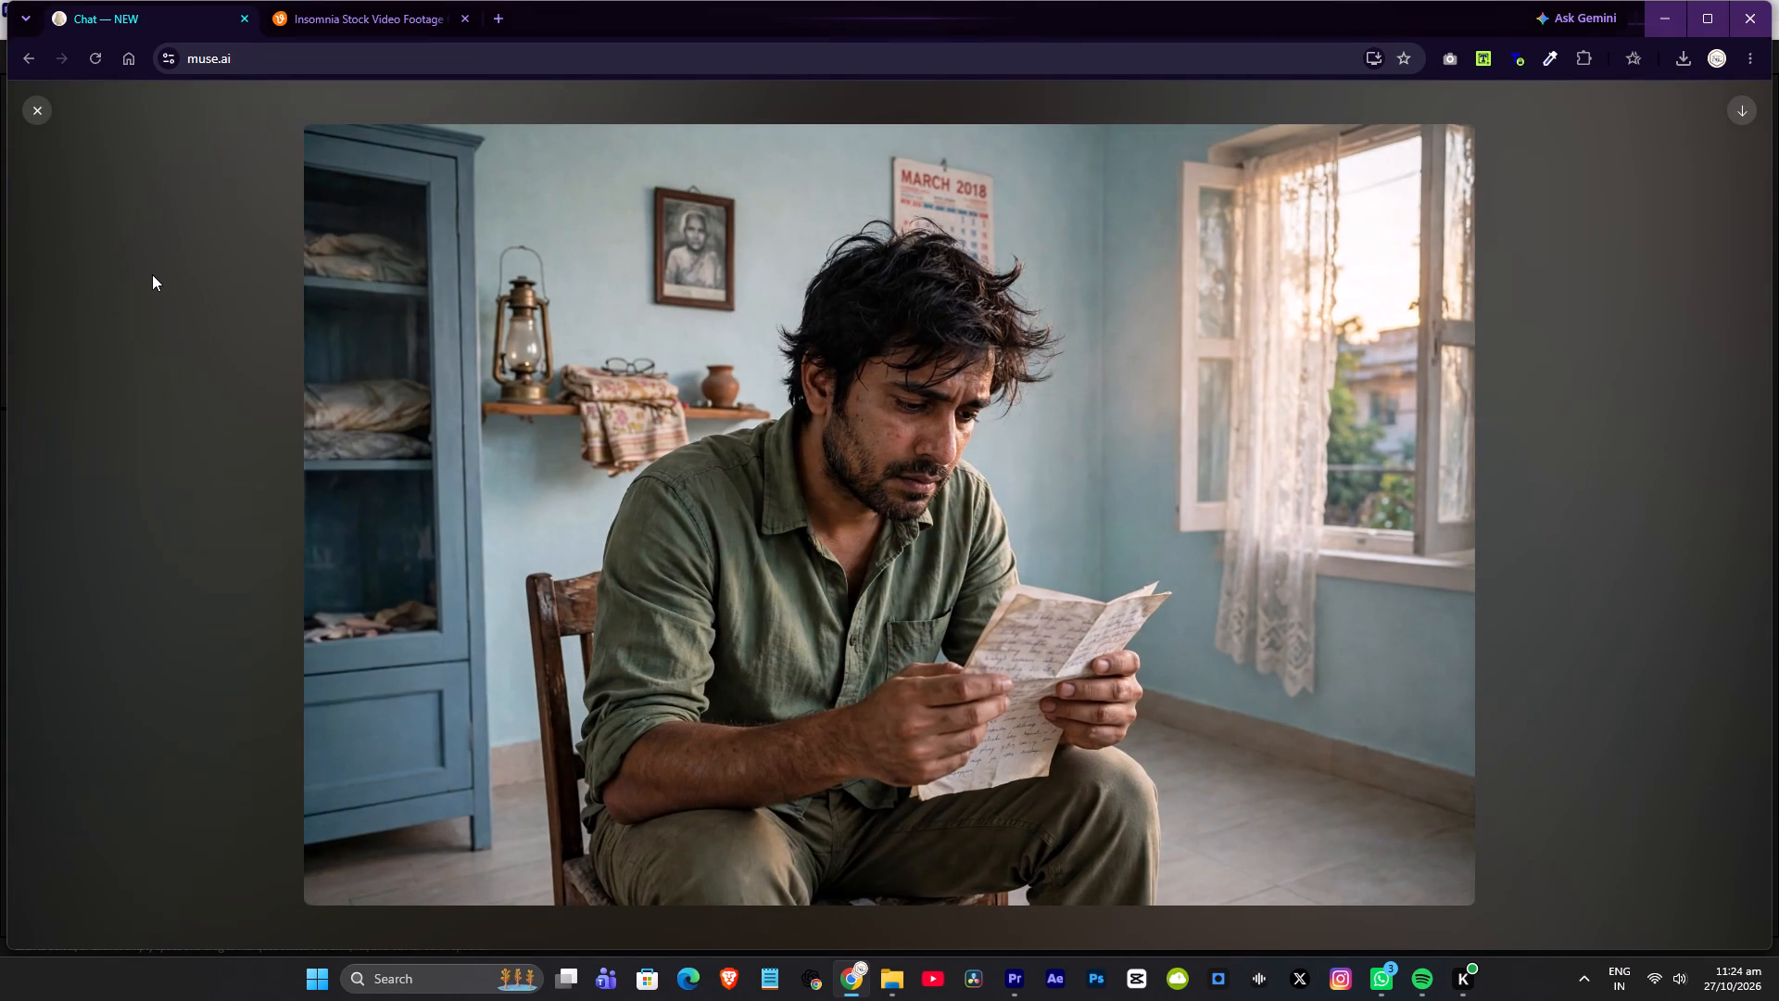
pyautogui.click(152, 274)
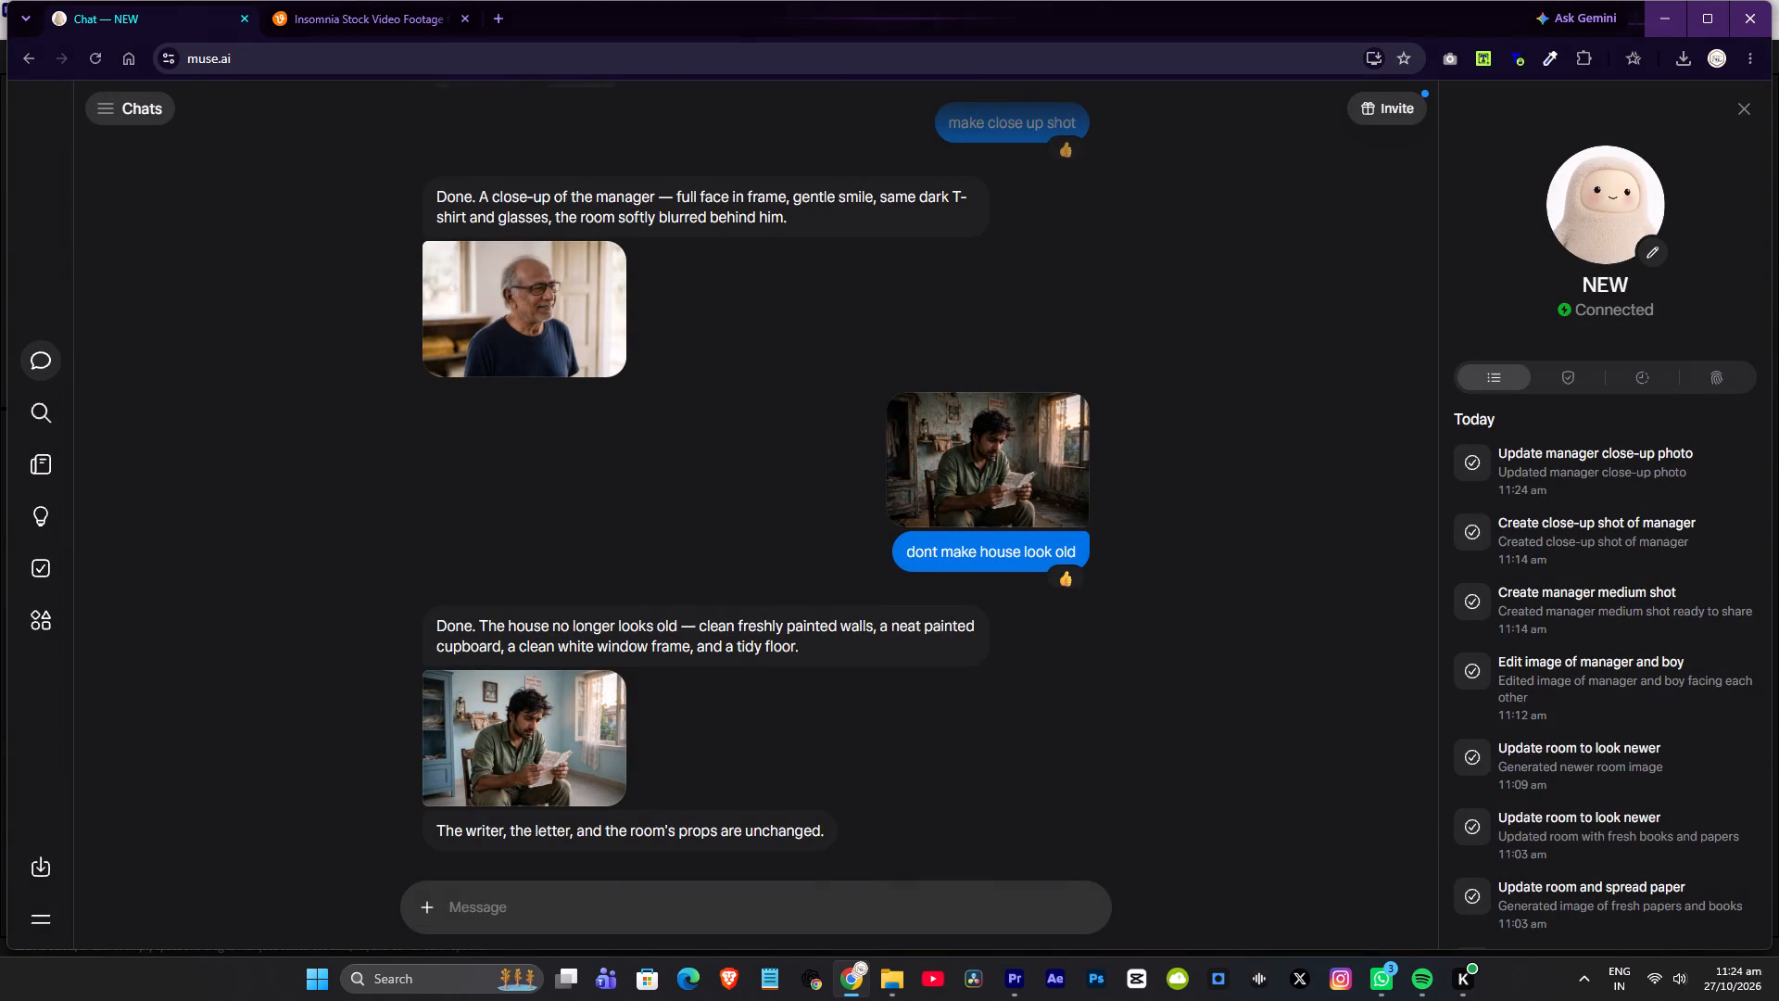
pyautogui.click(609, 901)
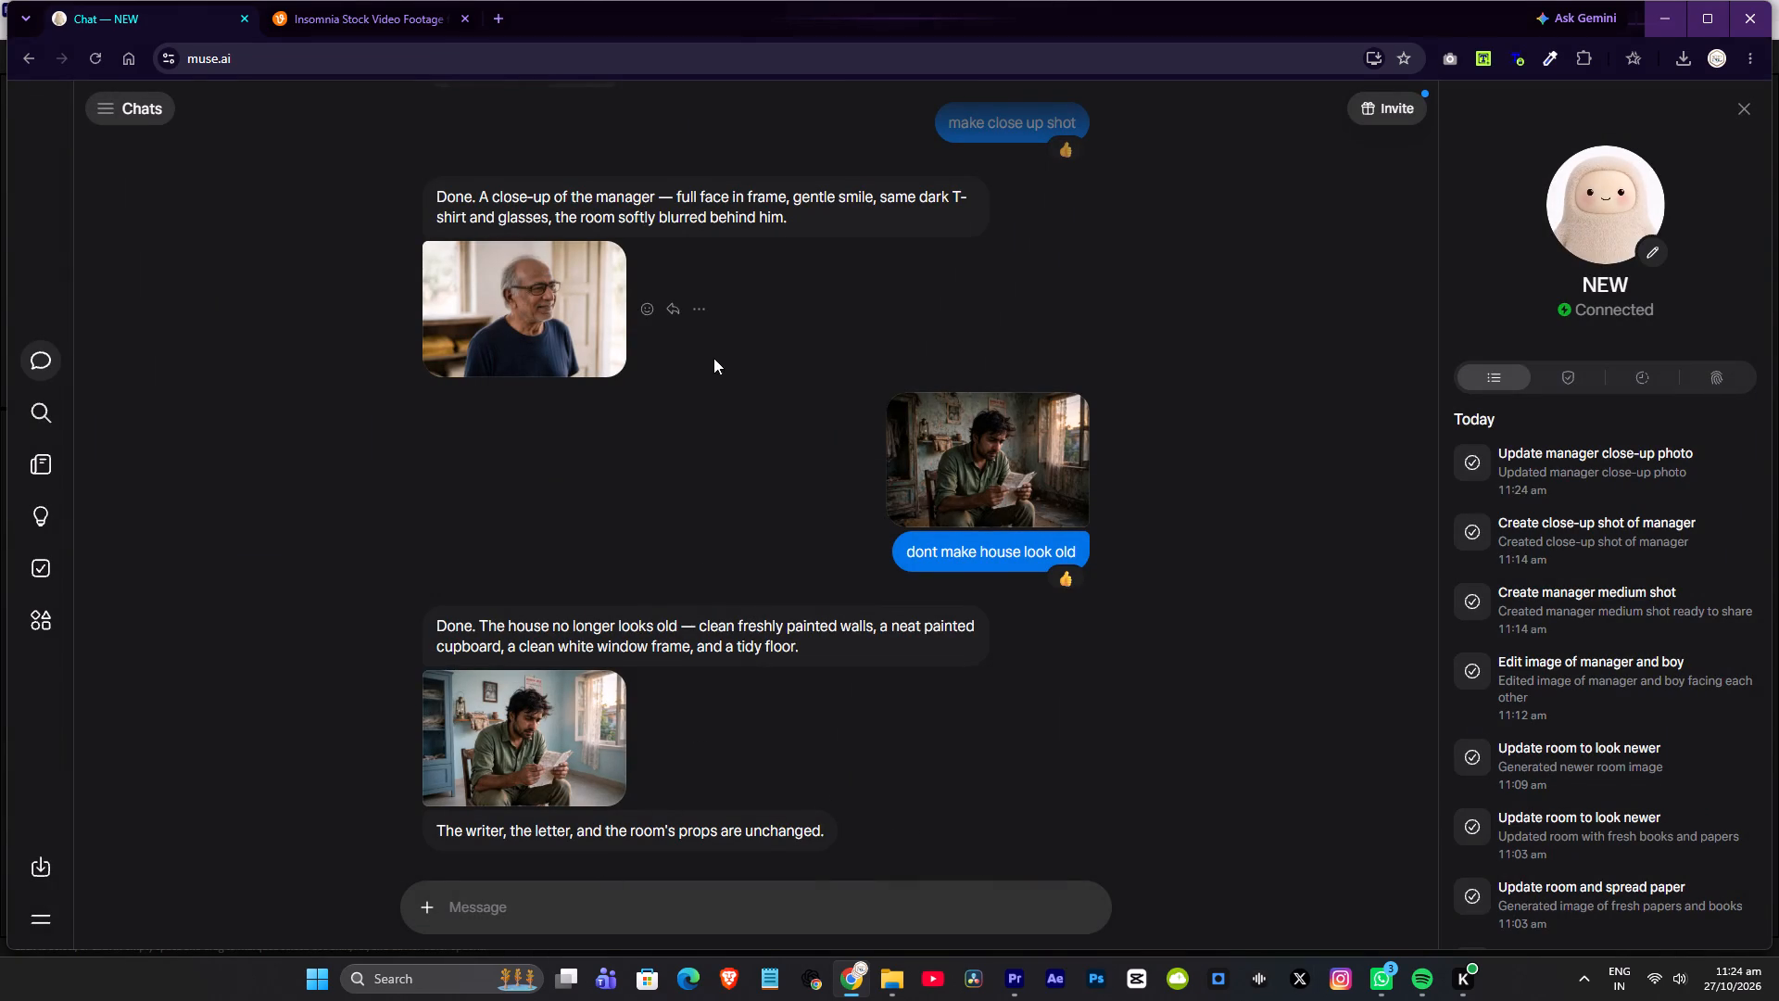
pyautogui.scroll(8, 711, 338)
pyautogui.click(528, 632)
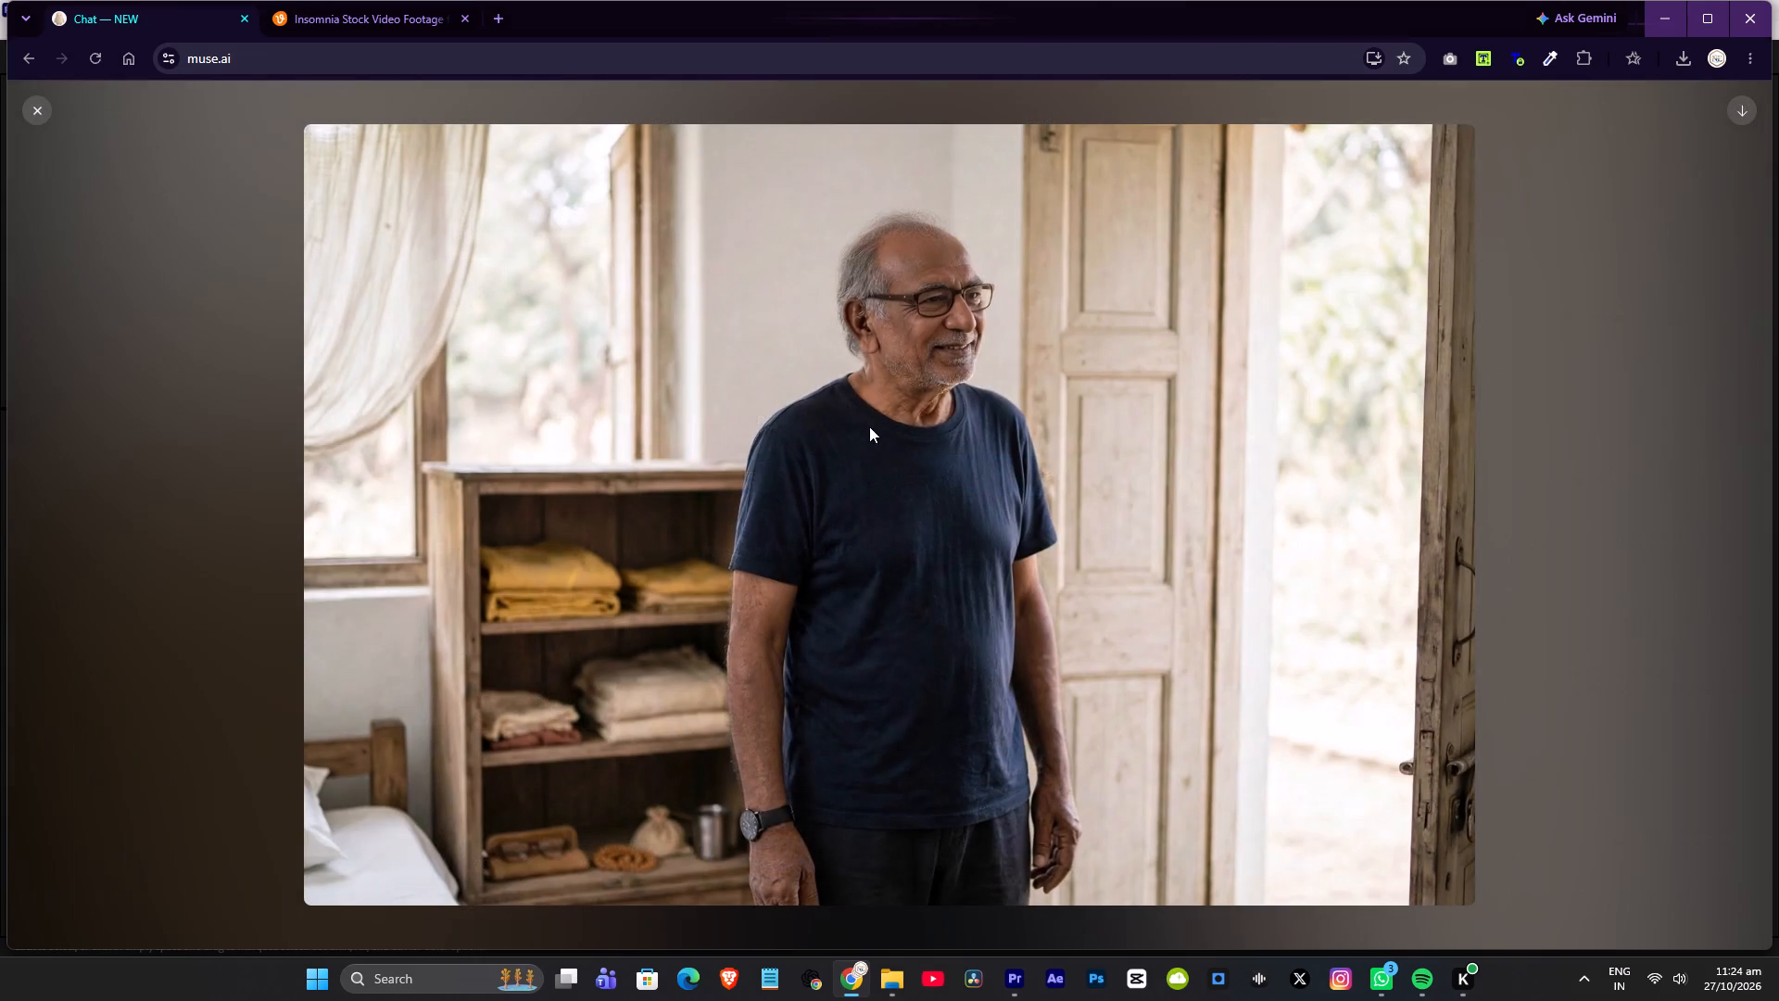
pyautogui.click(126, 363)
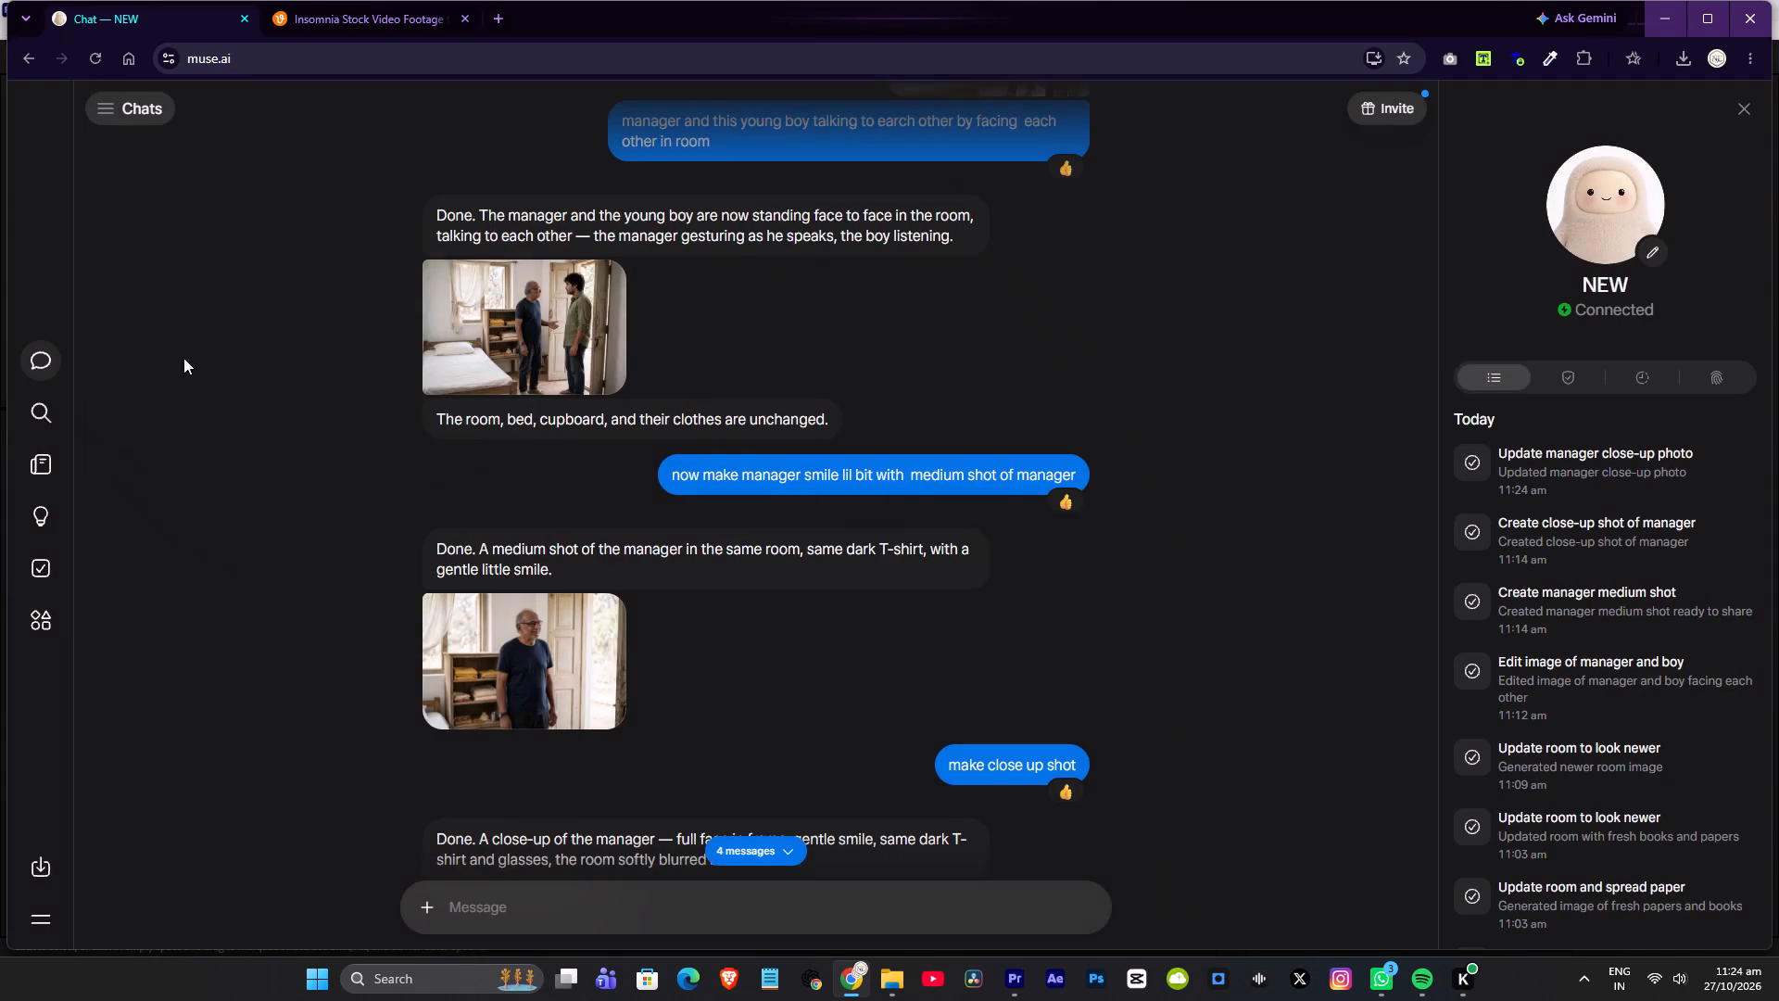
pyautogui.scroll(1, 906, 336)
pyautogui.scroll(-11, 906, 332)
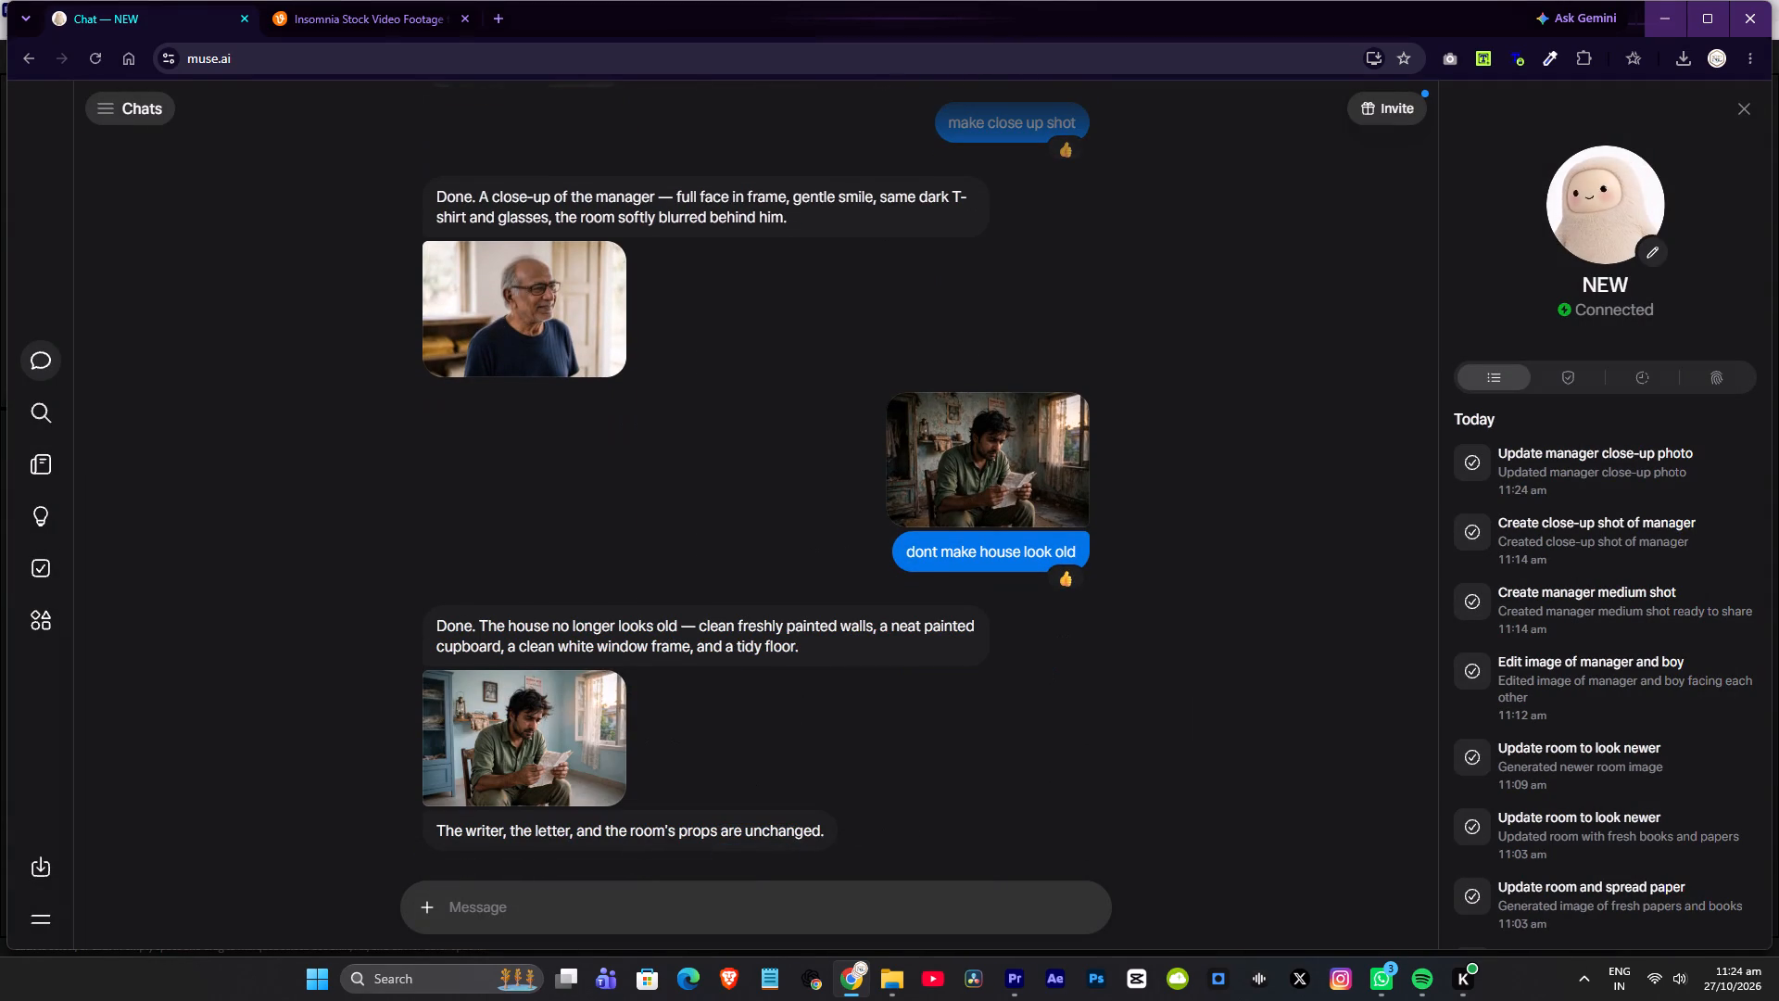
# Send the prompt "make scene in dark lighting and house color is white color in off white shade".
pyautogui.click(606, 911)
pyautogui.write('ma')
pyautogui.write('ke')
pyautogui.press('space')
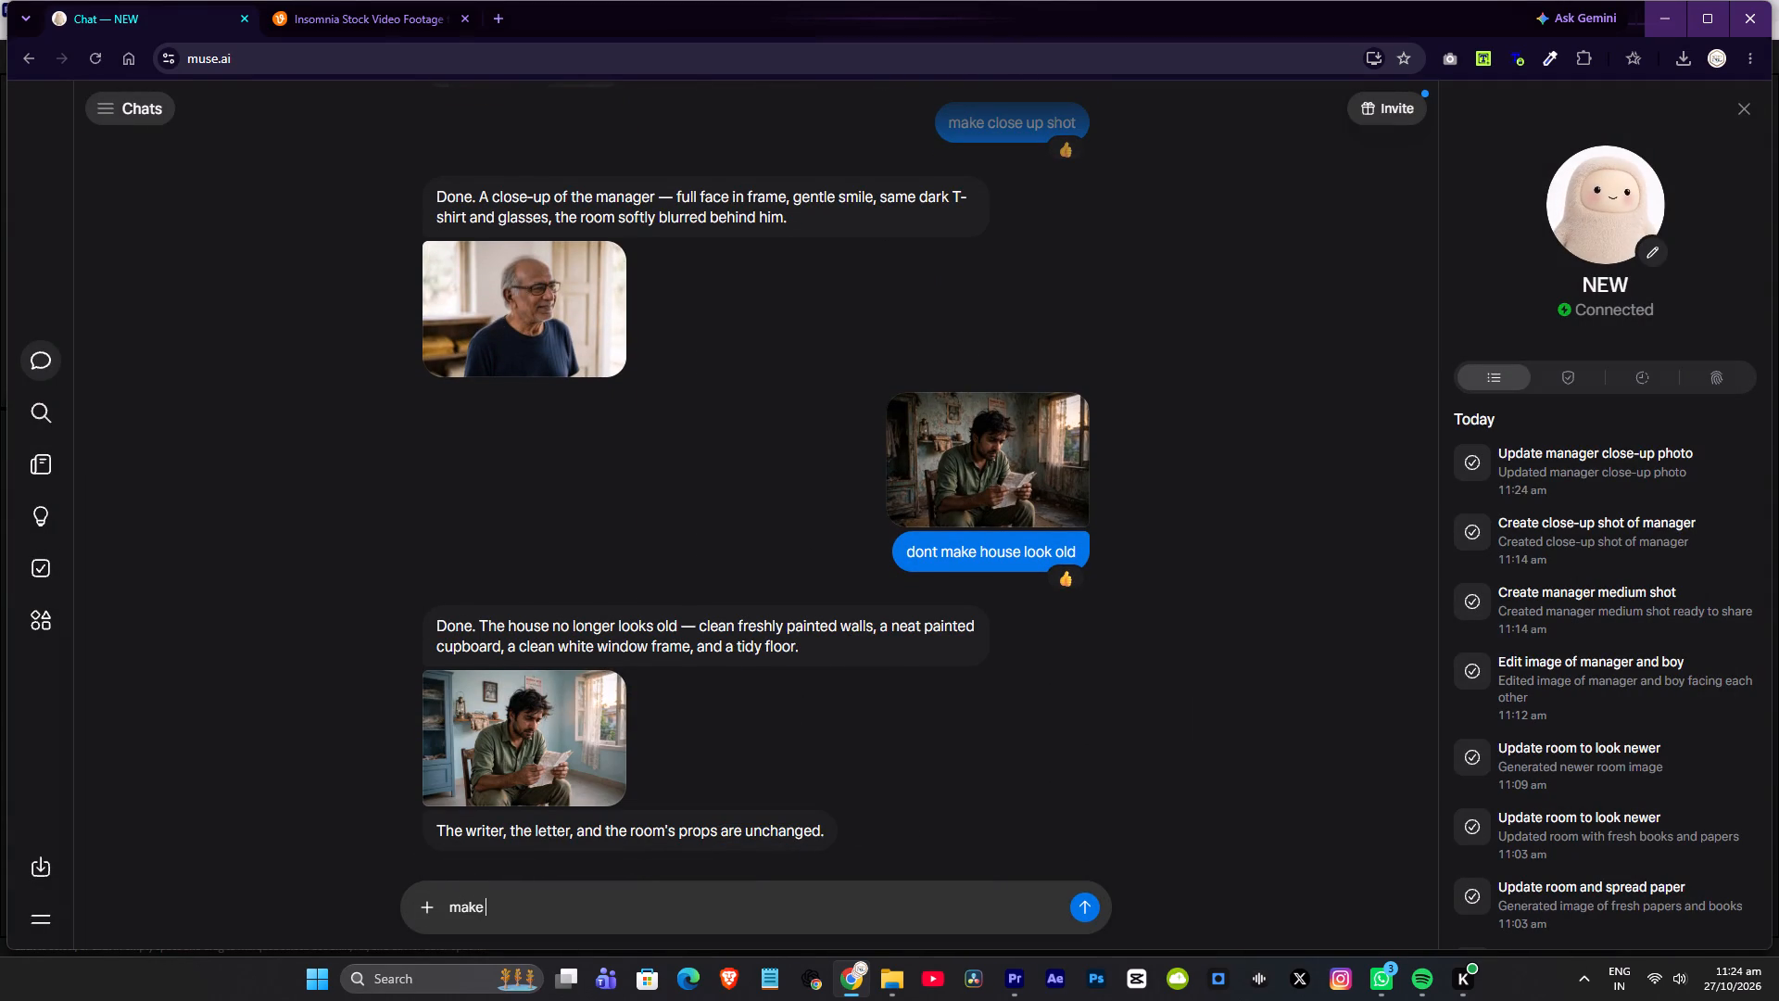
pyautogui.press('s')
pyautogui.write('cene in')
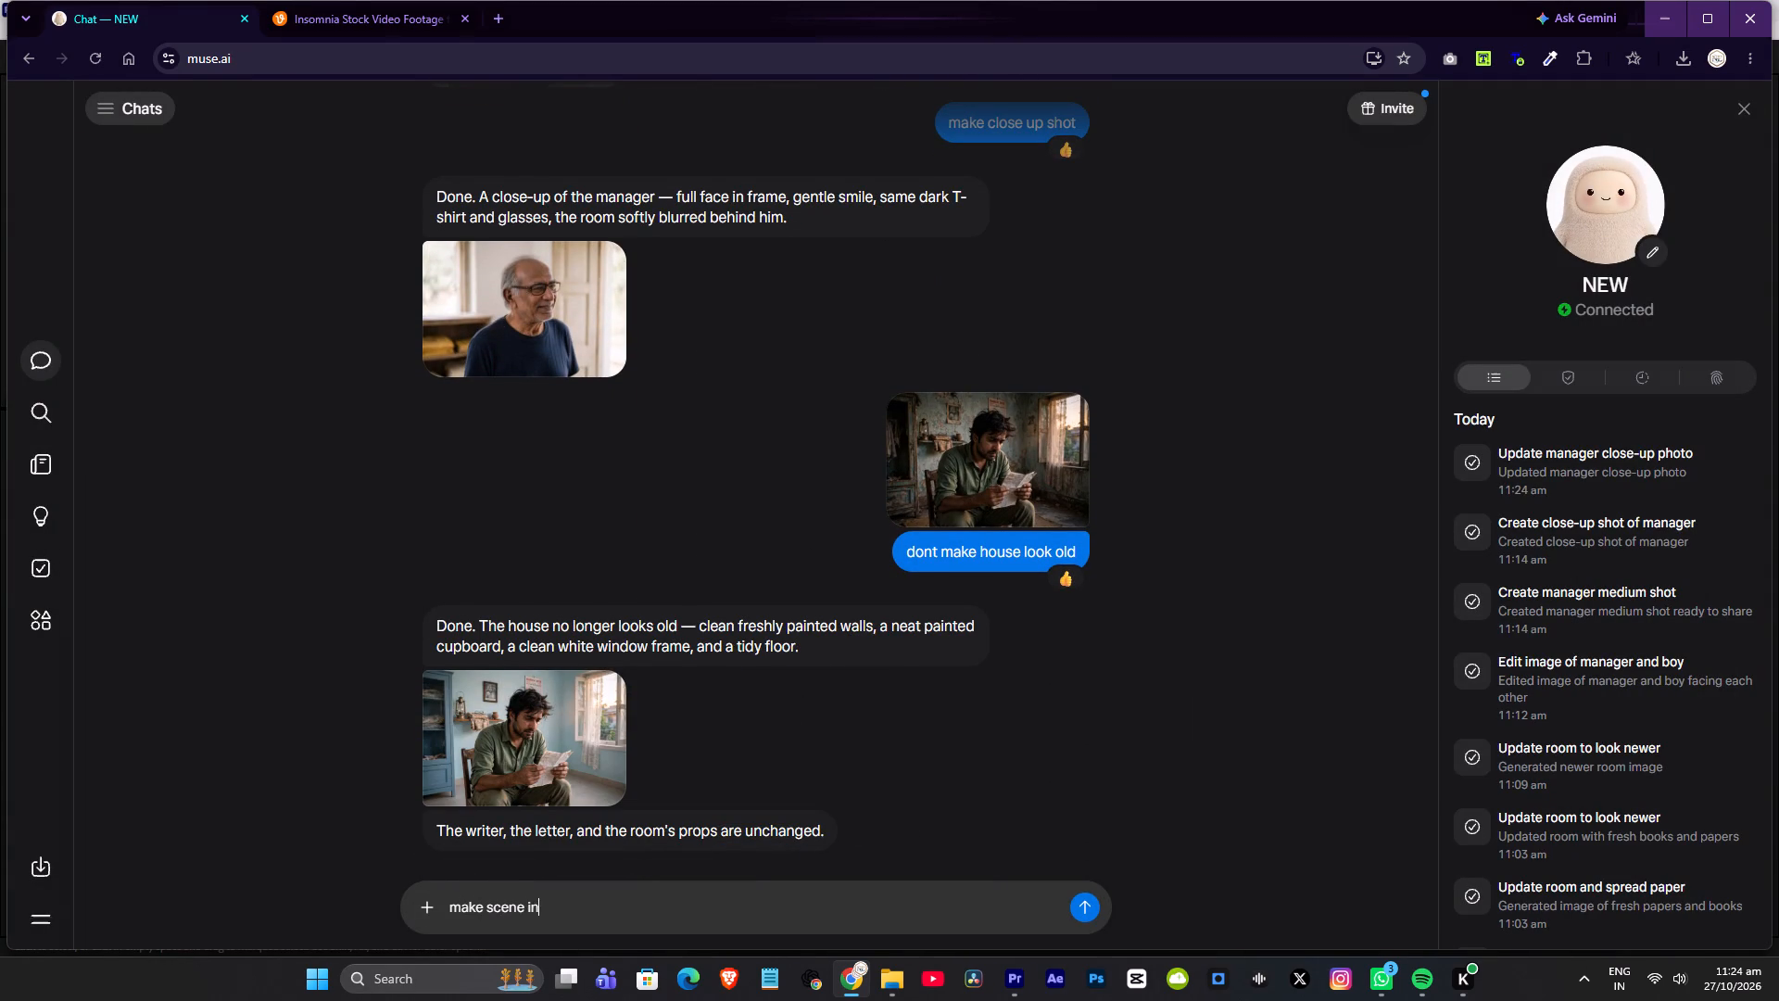
pyautogui.press('space')
pyautogui.write('dark lighting and')
pyautogui.press('space')
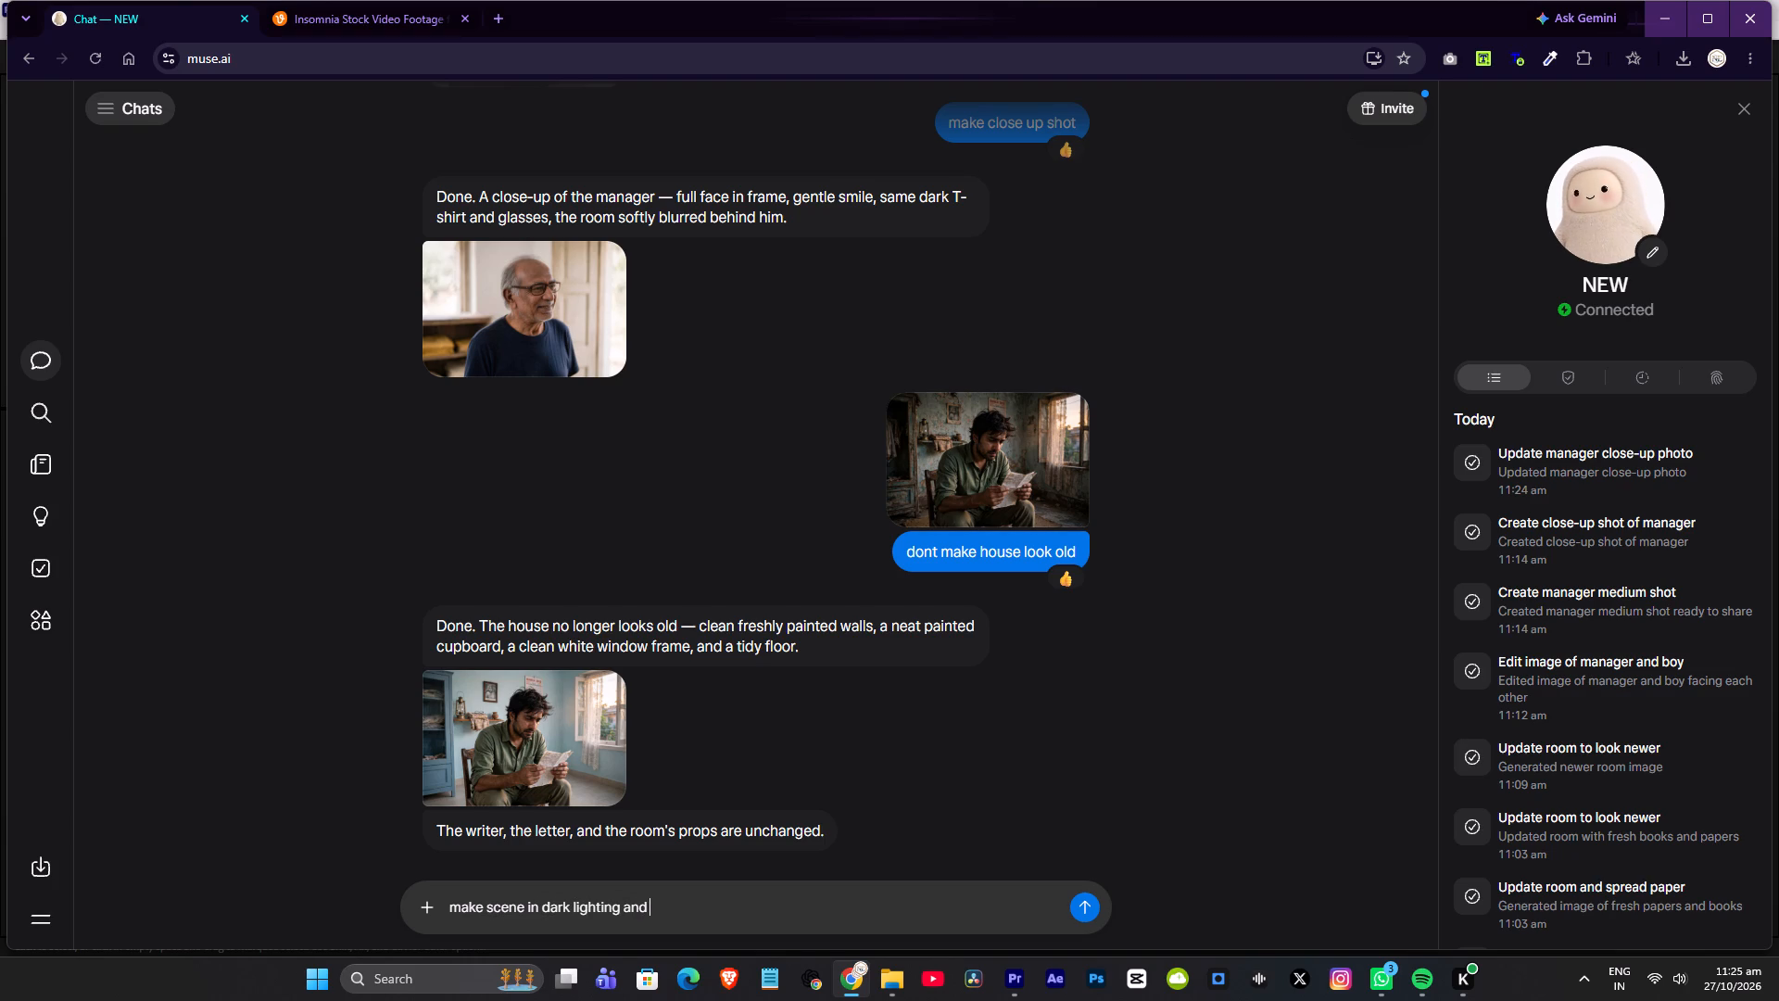
pyautogui.write('house color is')
pyautogui.press('space')
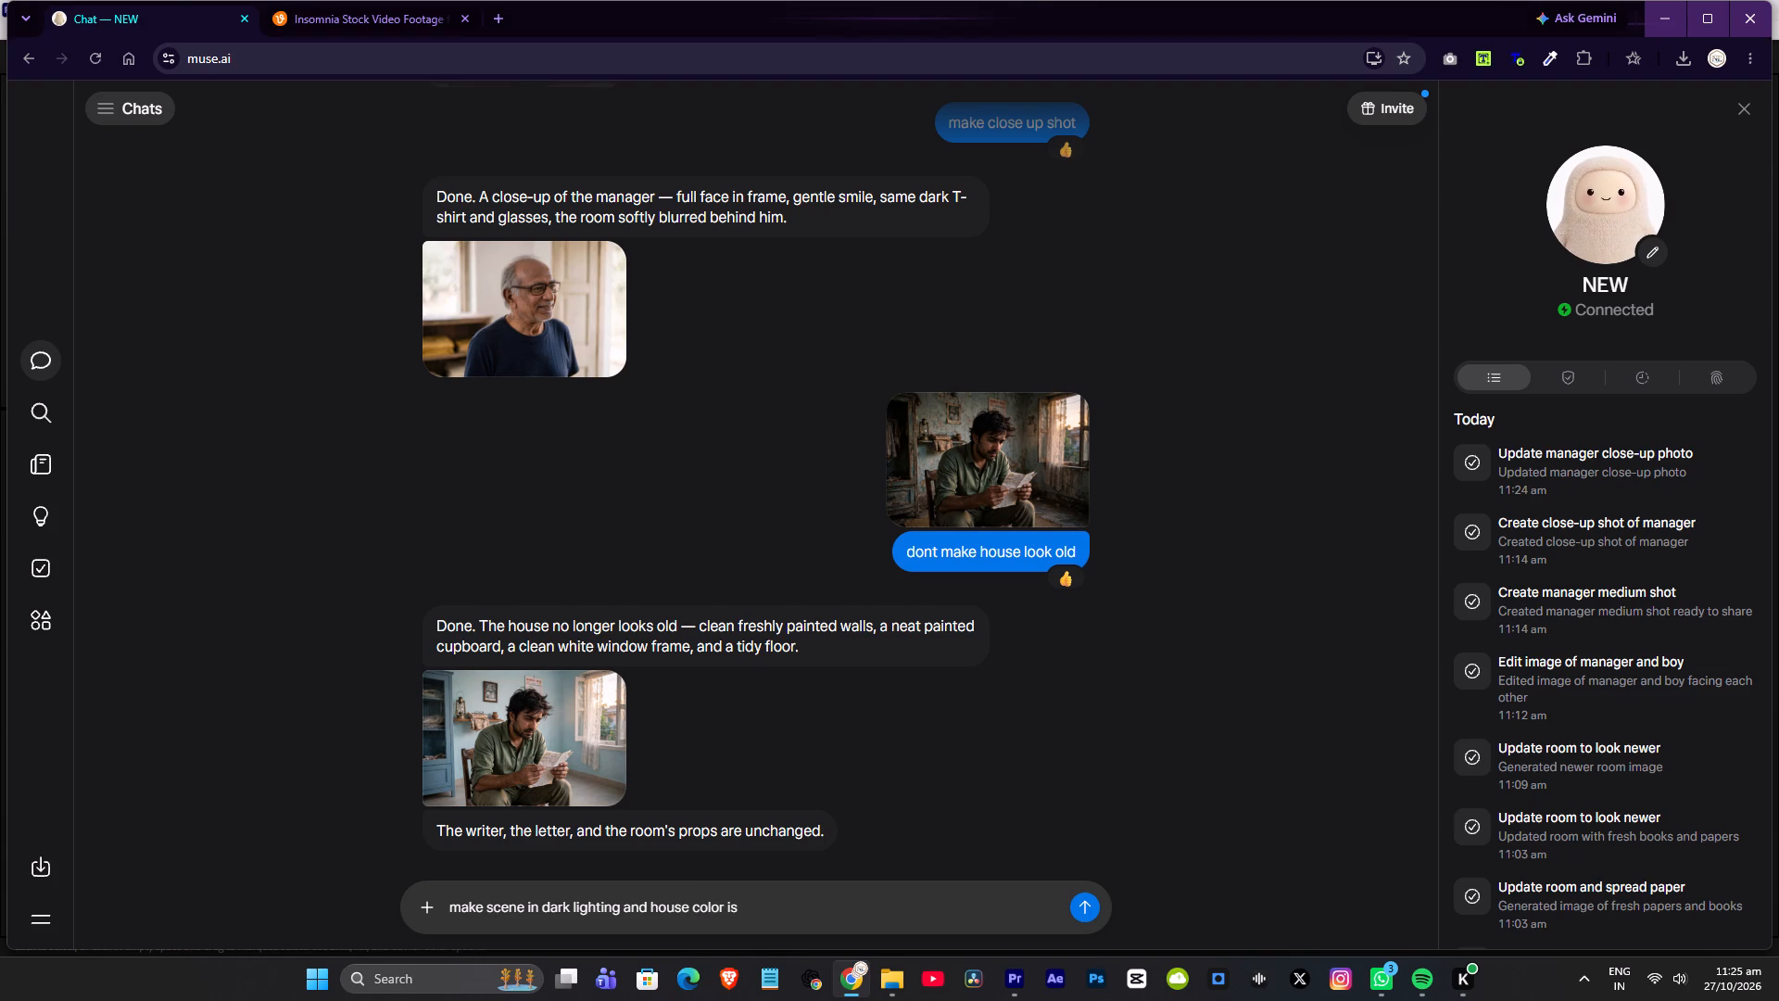
pyautogui.write('white')
pyautogui.press('space')
pyautogui.write('color in off white shade')
pyautogui.press('Return')
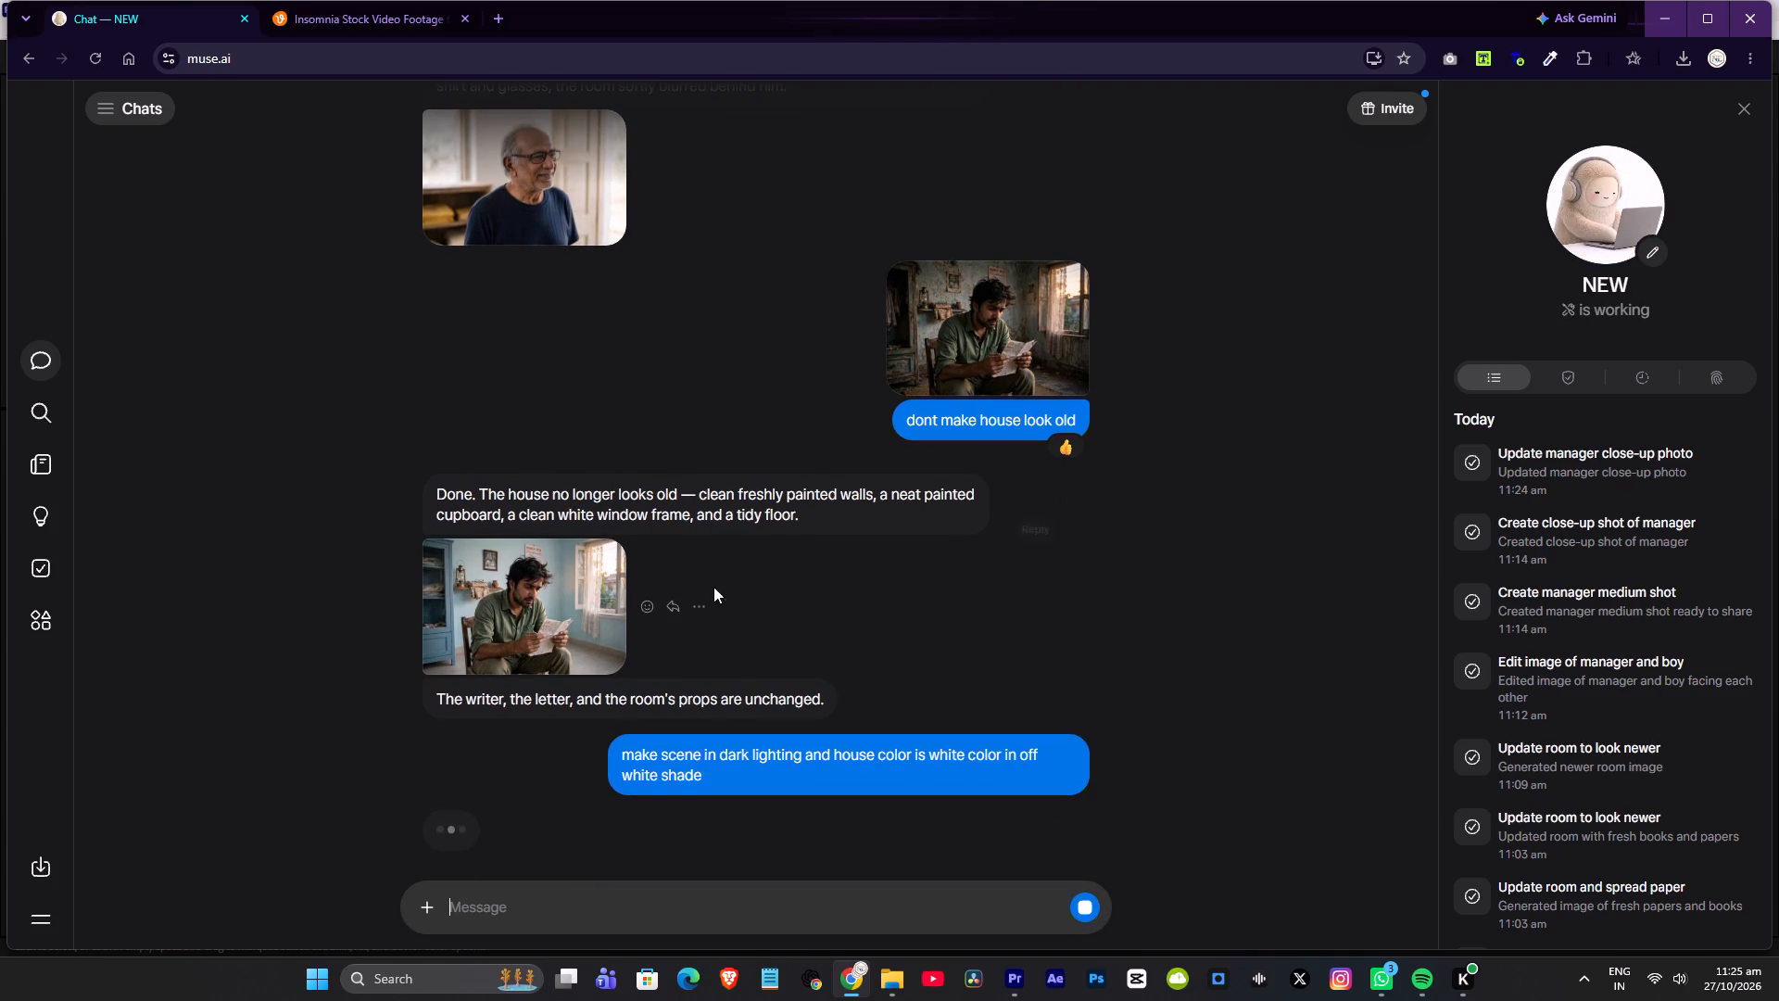
pyautogui.click(531, 585)
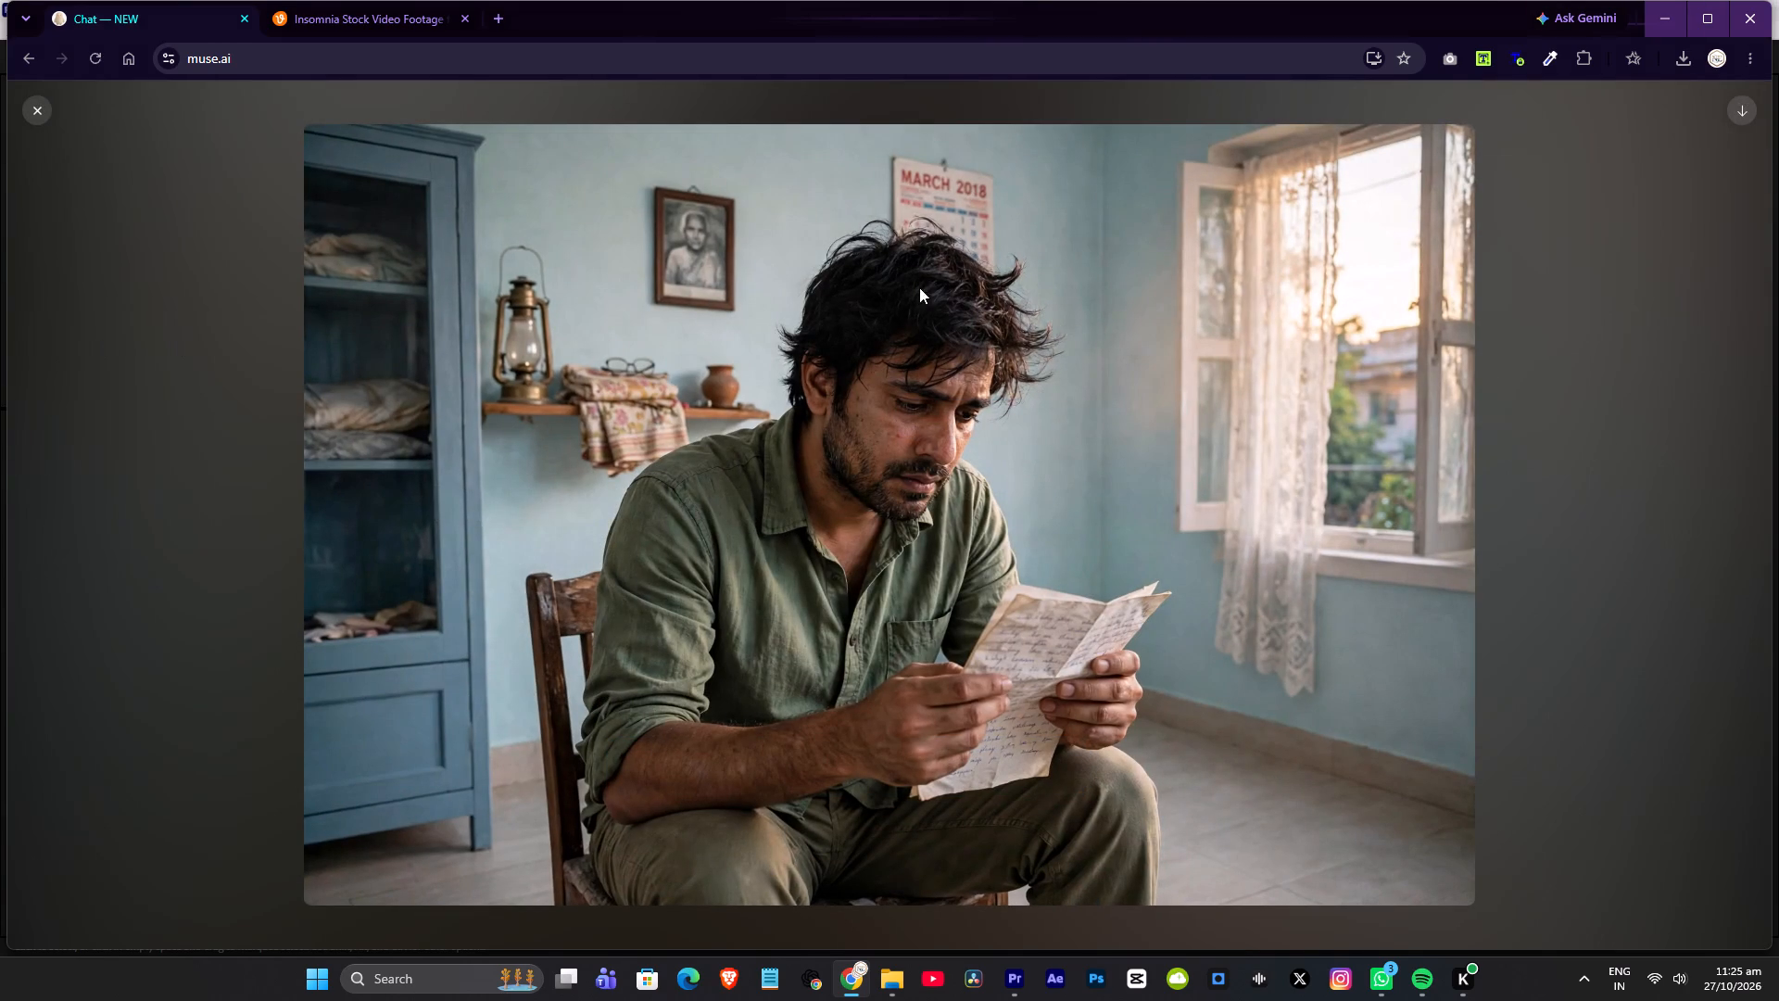
pyautogui.click(47, 110)
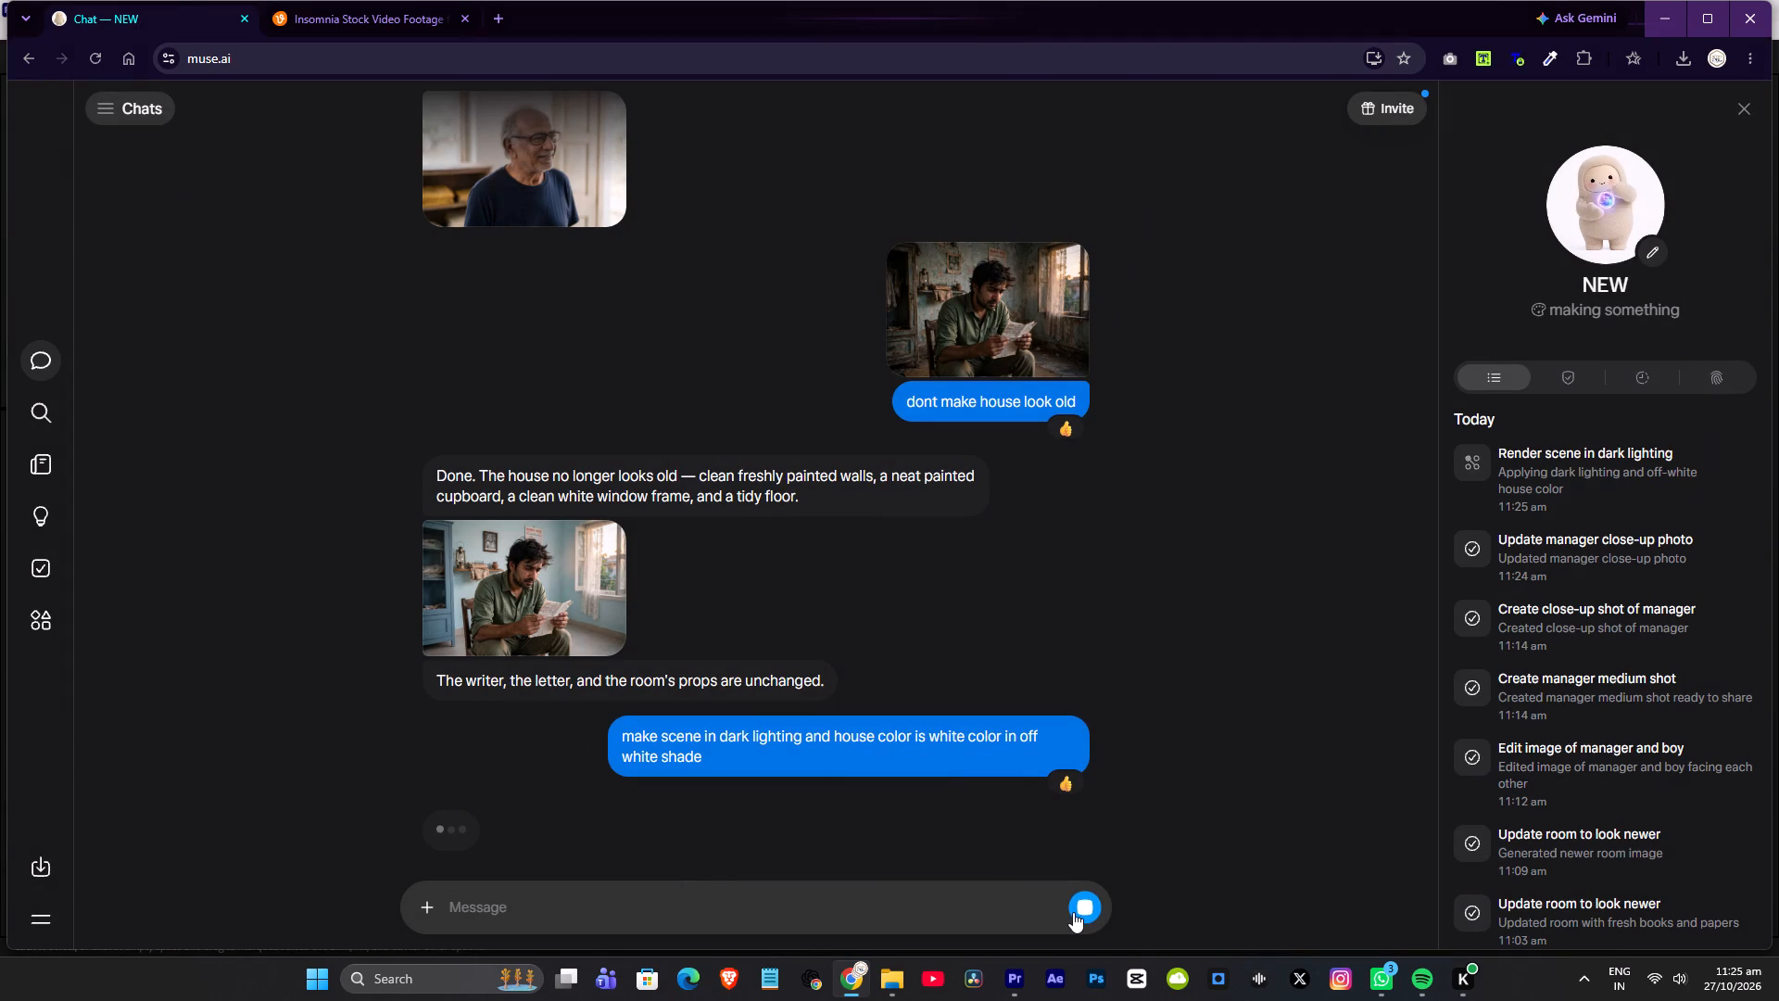
pyautogui.click(525, 573)
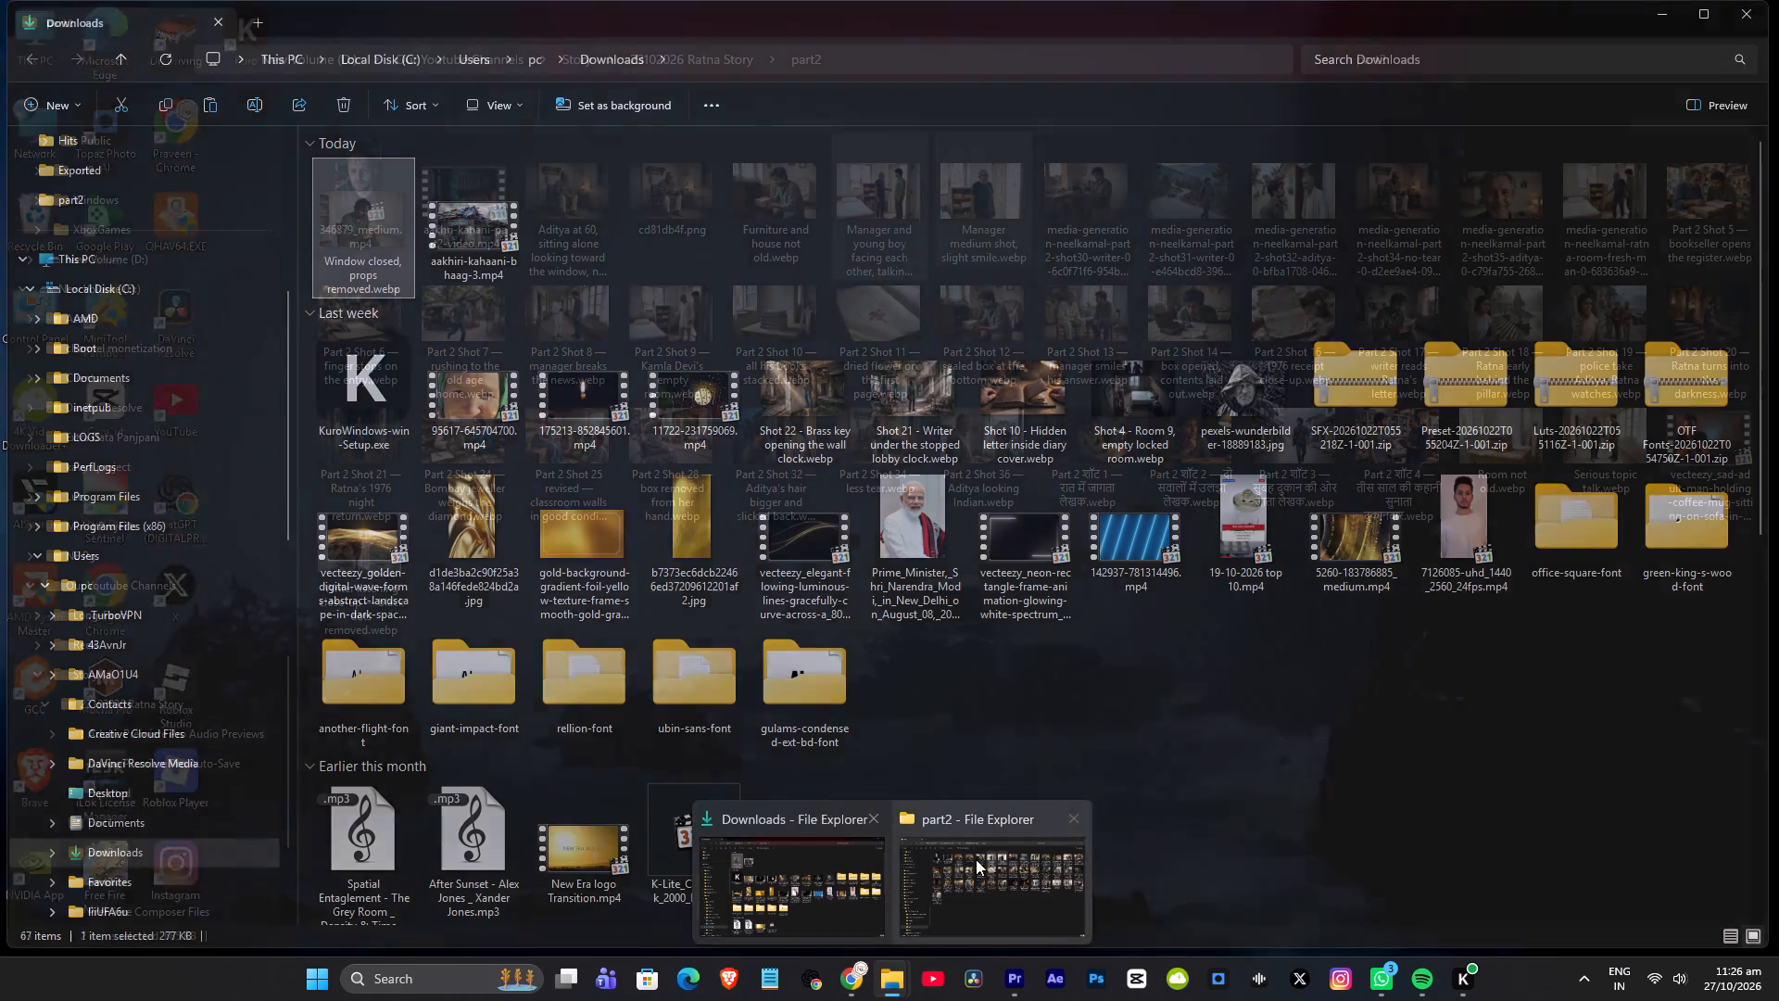
pyautogui.click(988, 859)
pyautogui.click(1053, 738)
pyautogui.hotkey('ctrl', 'v')
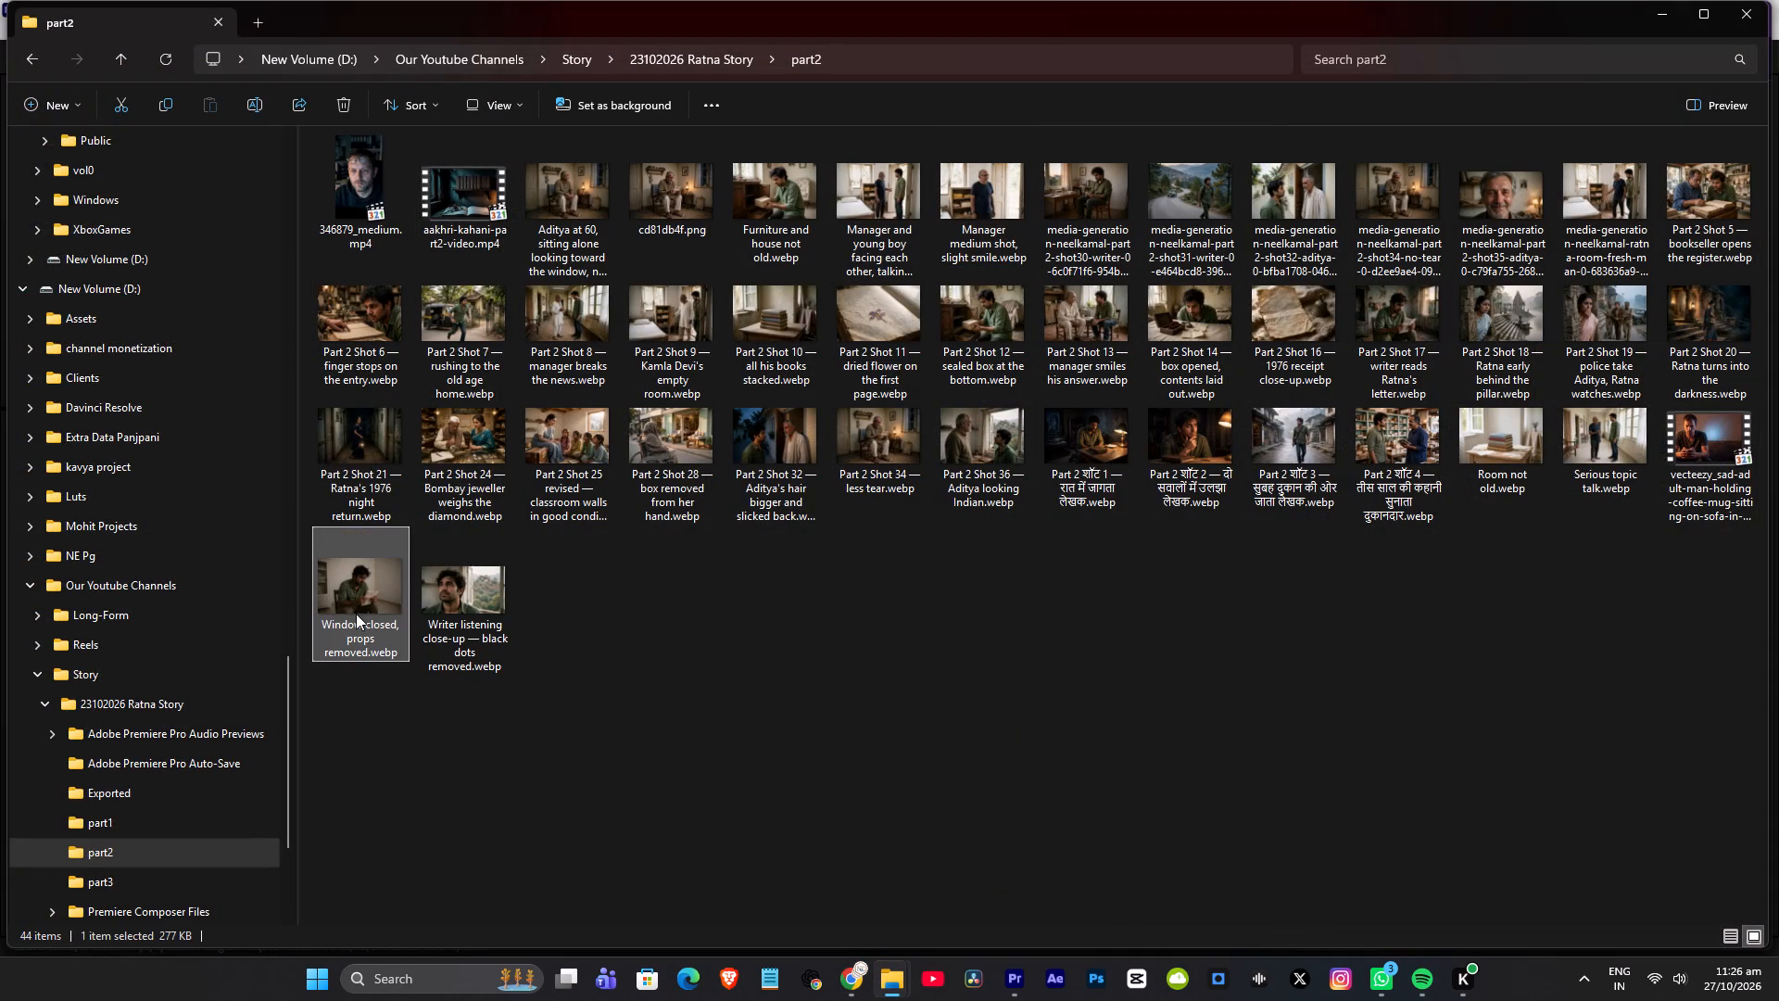
# Replace the Shot 17 clip with "Window closed, props removed.webp", trimmed to the same span and placed on track V6, and save the project.
pyautogui.moveTo(360, 609); pyautogui.dragTo(778, 567)
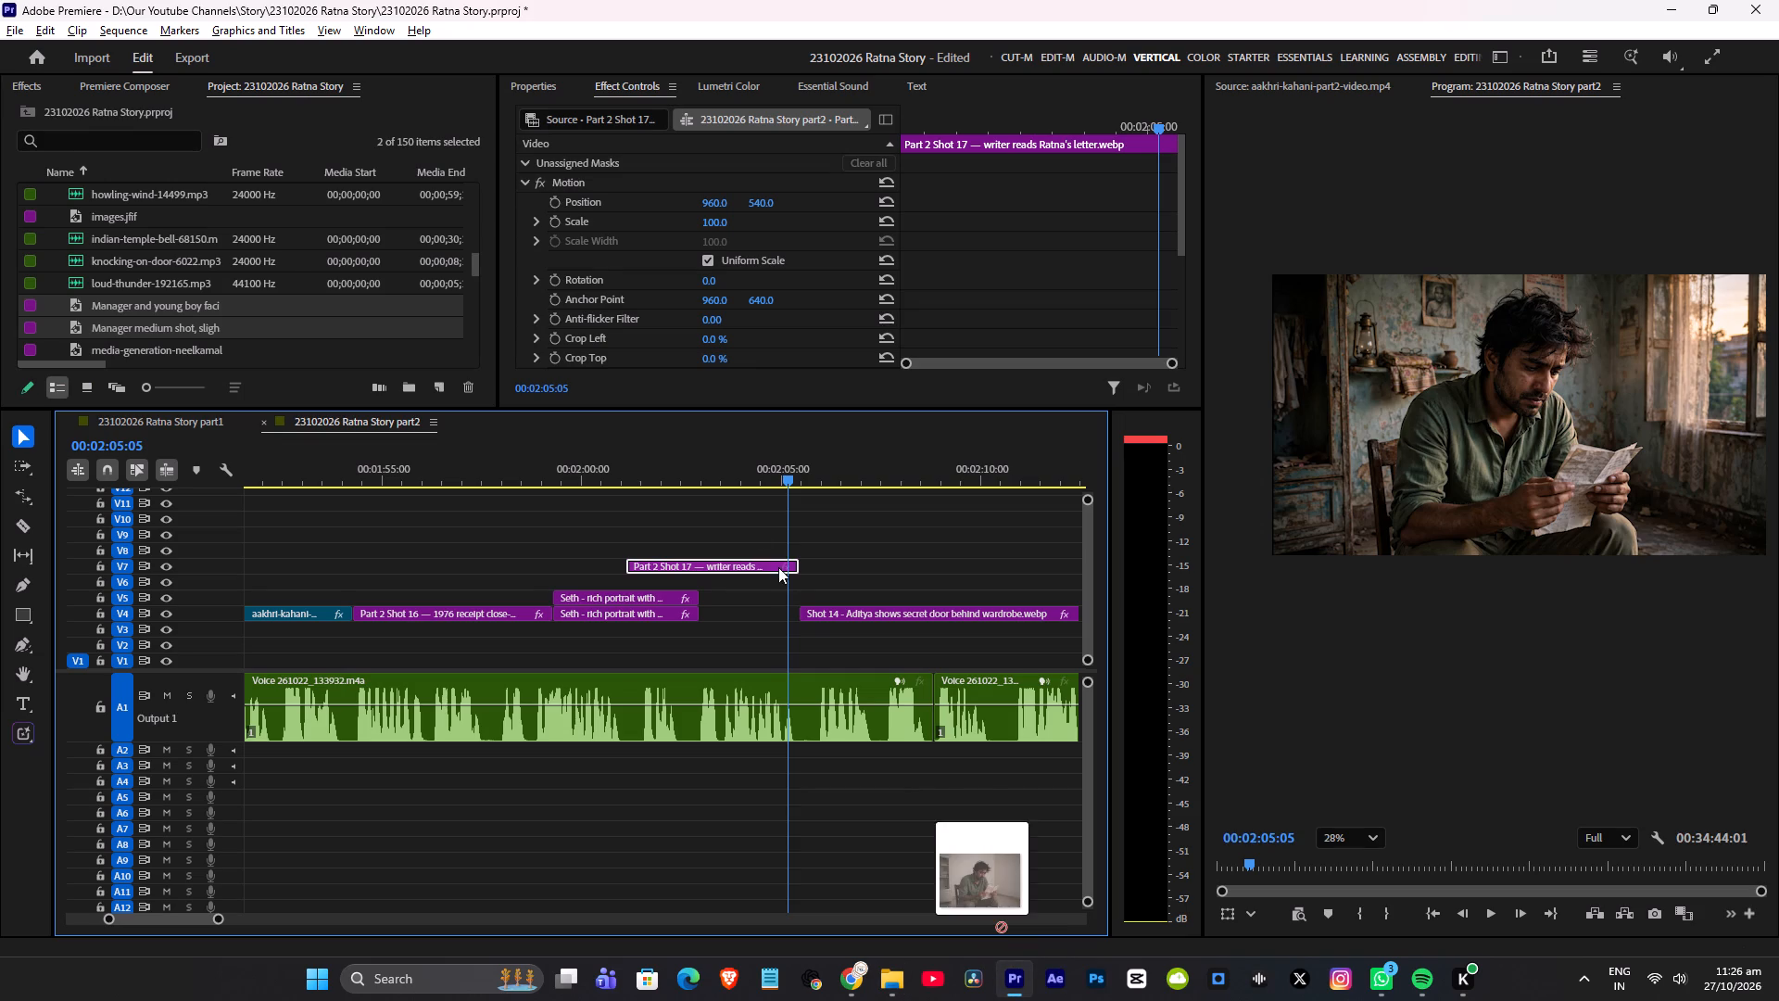
pyautogui.moveTo(778, 567); pyautogui.dragTo(775, 529)
pyautogui.click(643, 456)
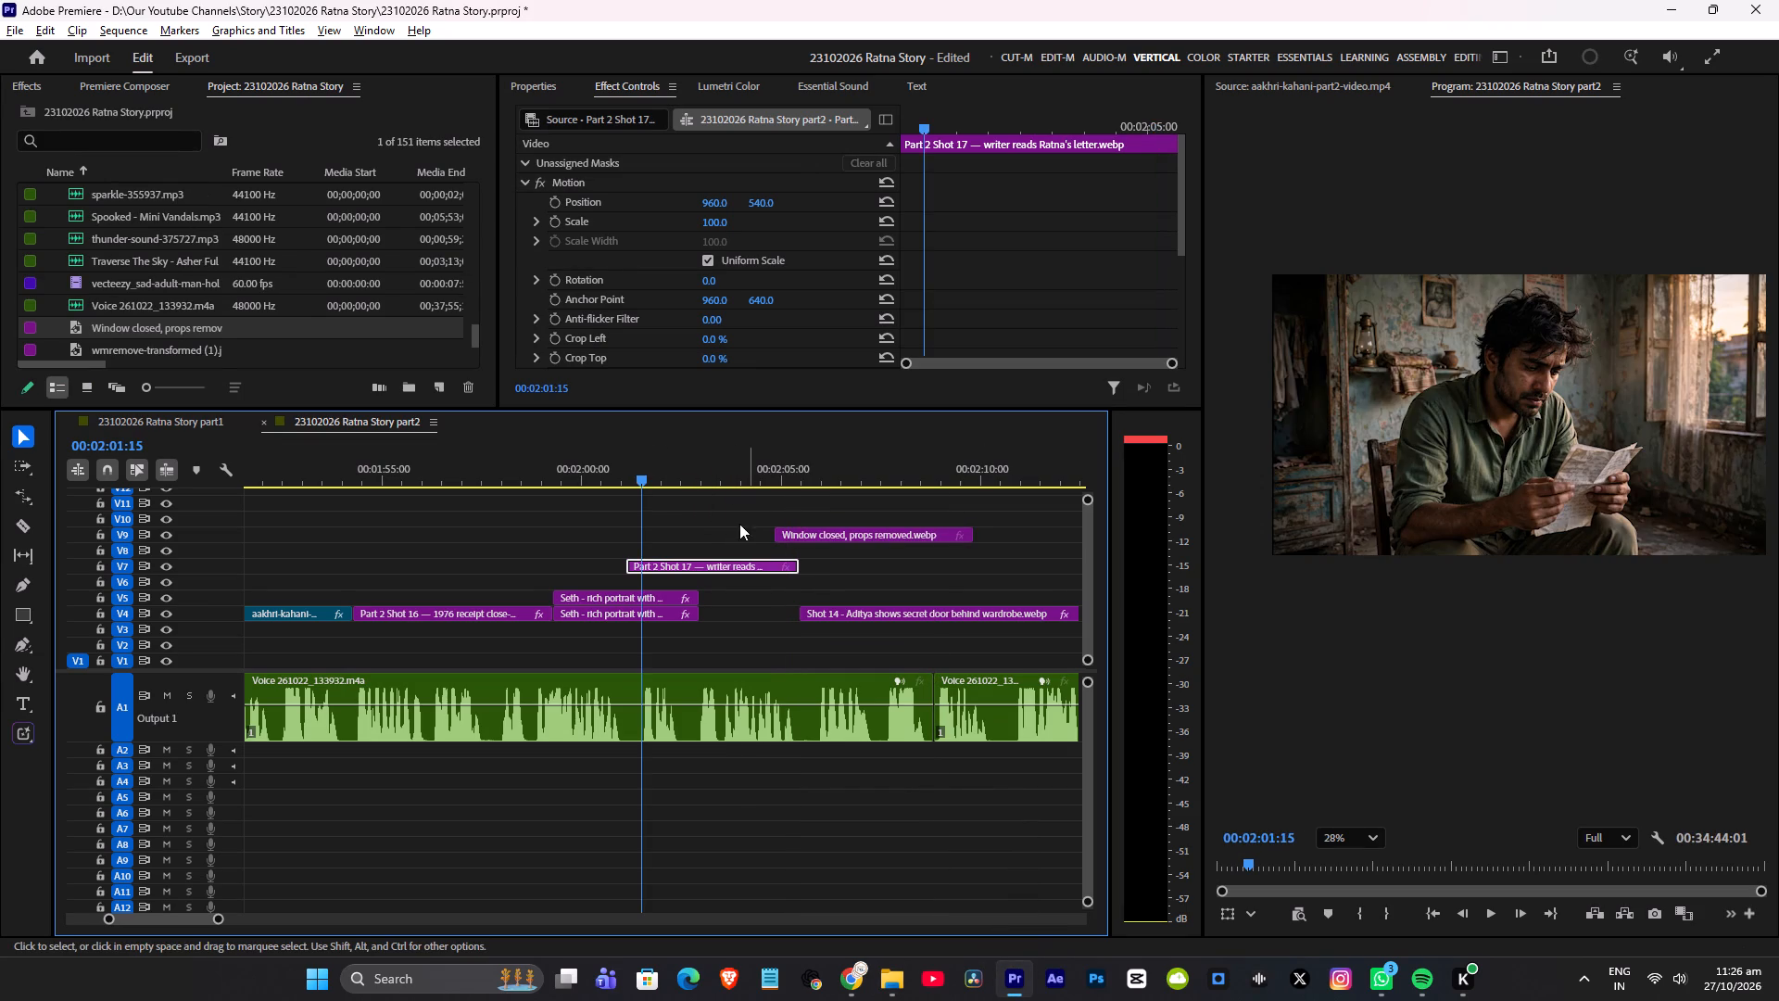
pyautogui.moveTo(834, 532); pyautogui.dragTo(688, 553)
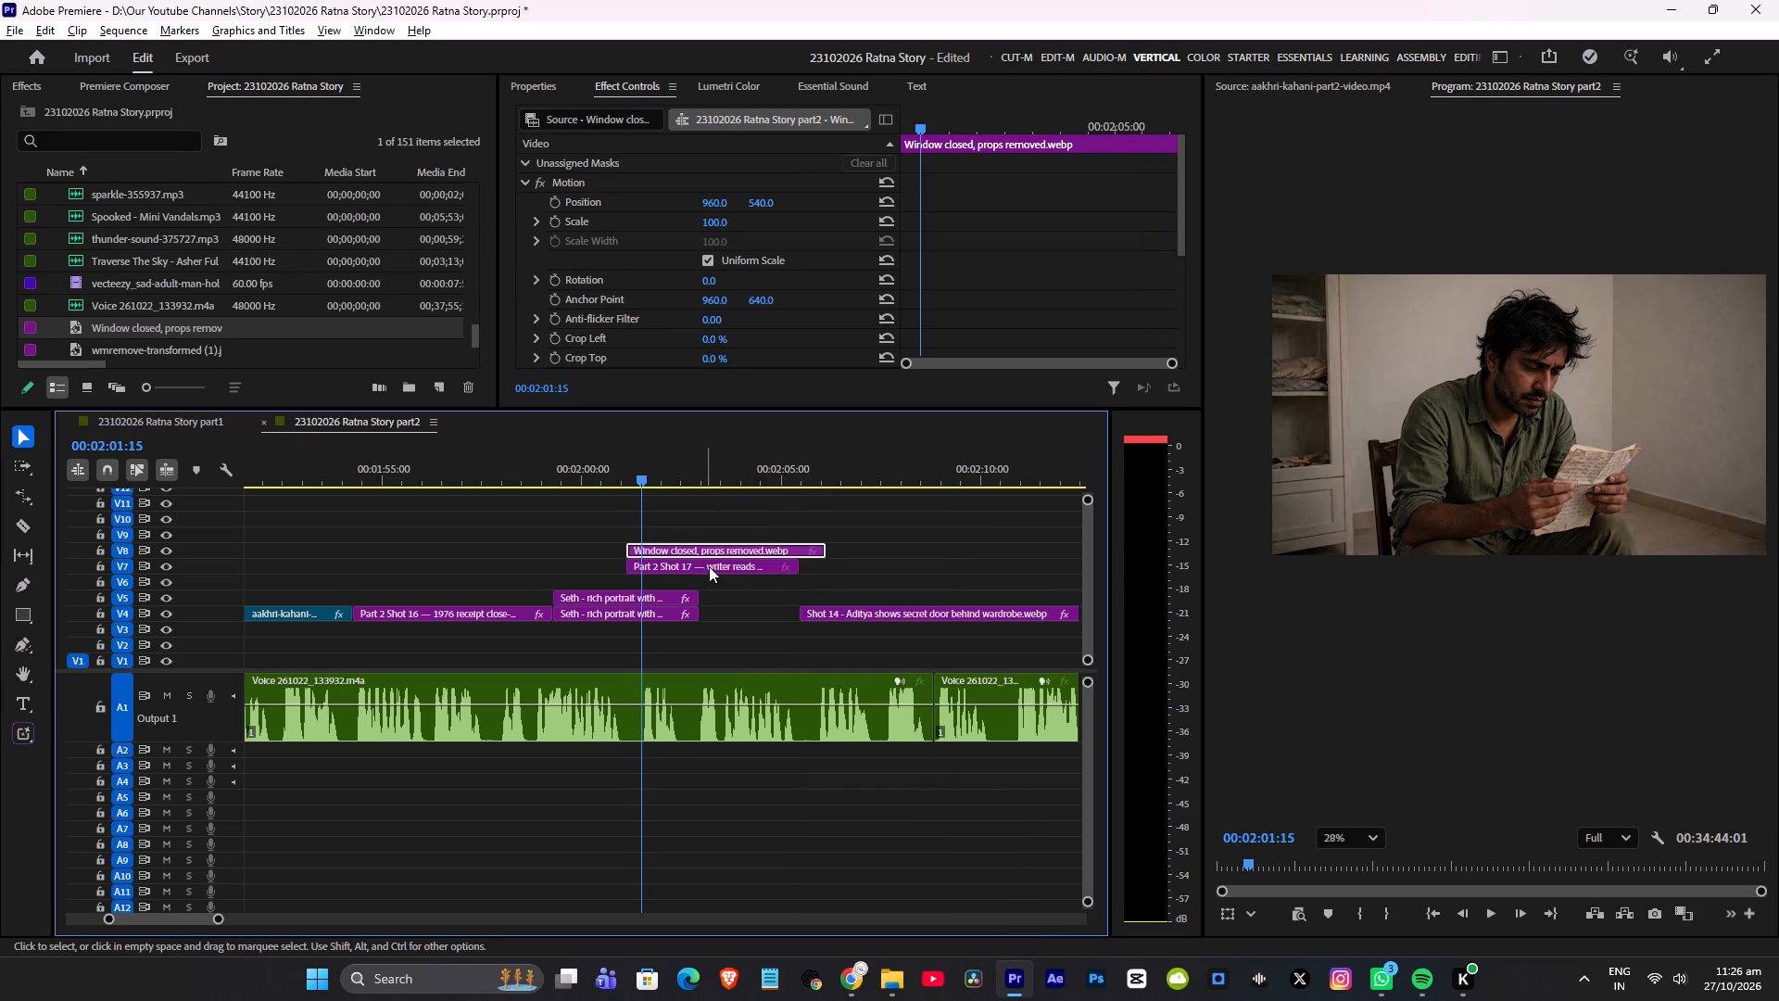
pyautogui.moveTo(823, 551); pyautogui.dragTo(801, 555)
pyautogui.click(762, 566)
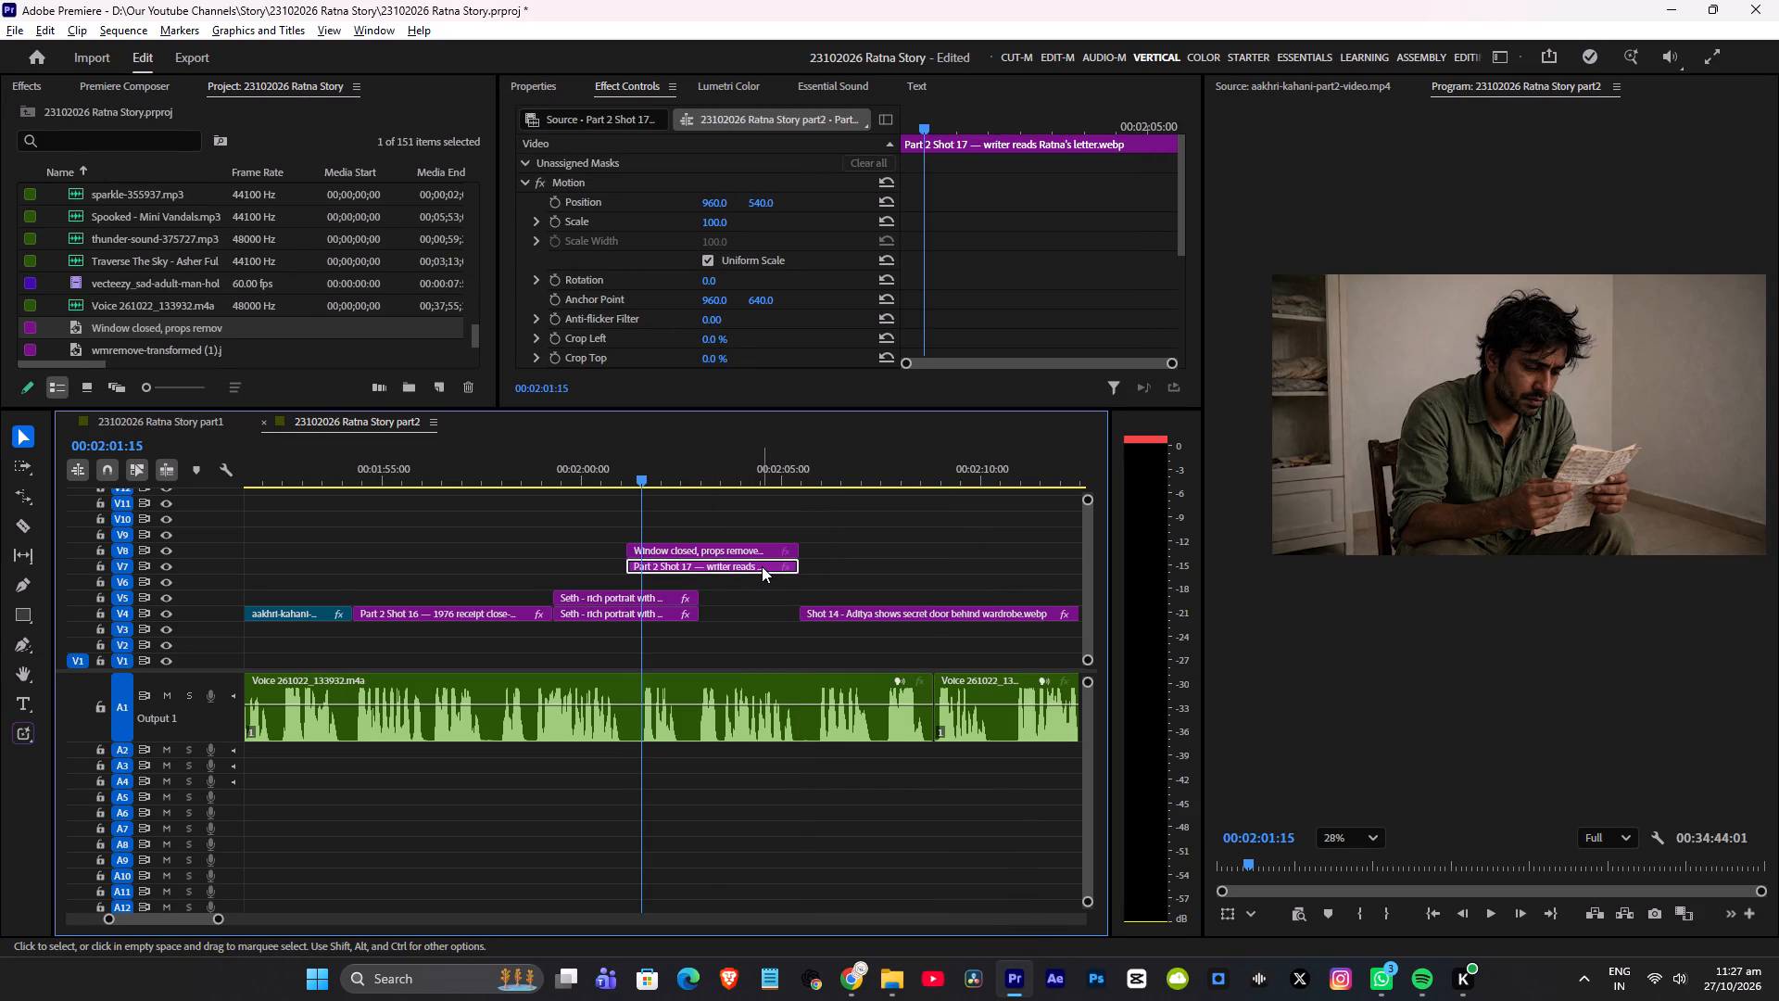
pyautogui.press('Delete')
pyautogui.moveTo(688, 545); pyautogui.dragTo(688, 585)
pyautogui.hotkey('ctrl', 's')
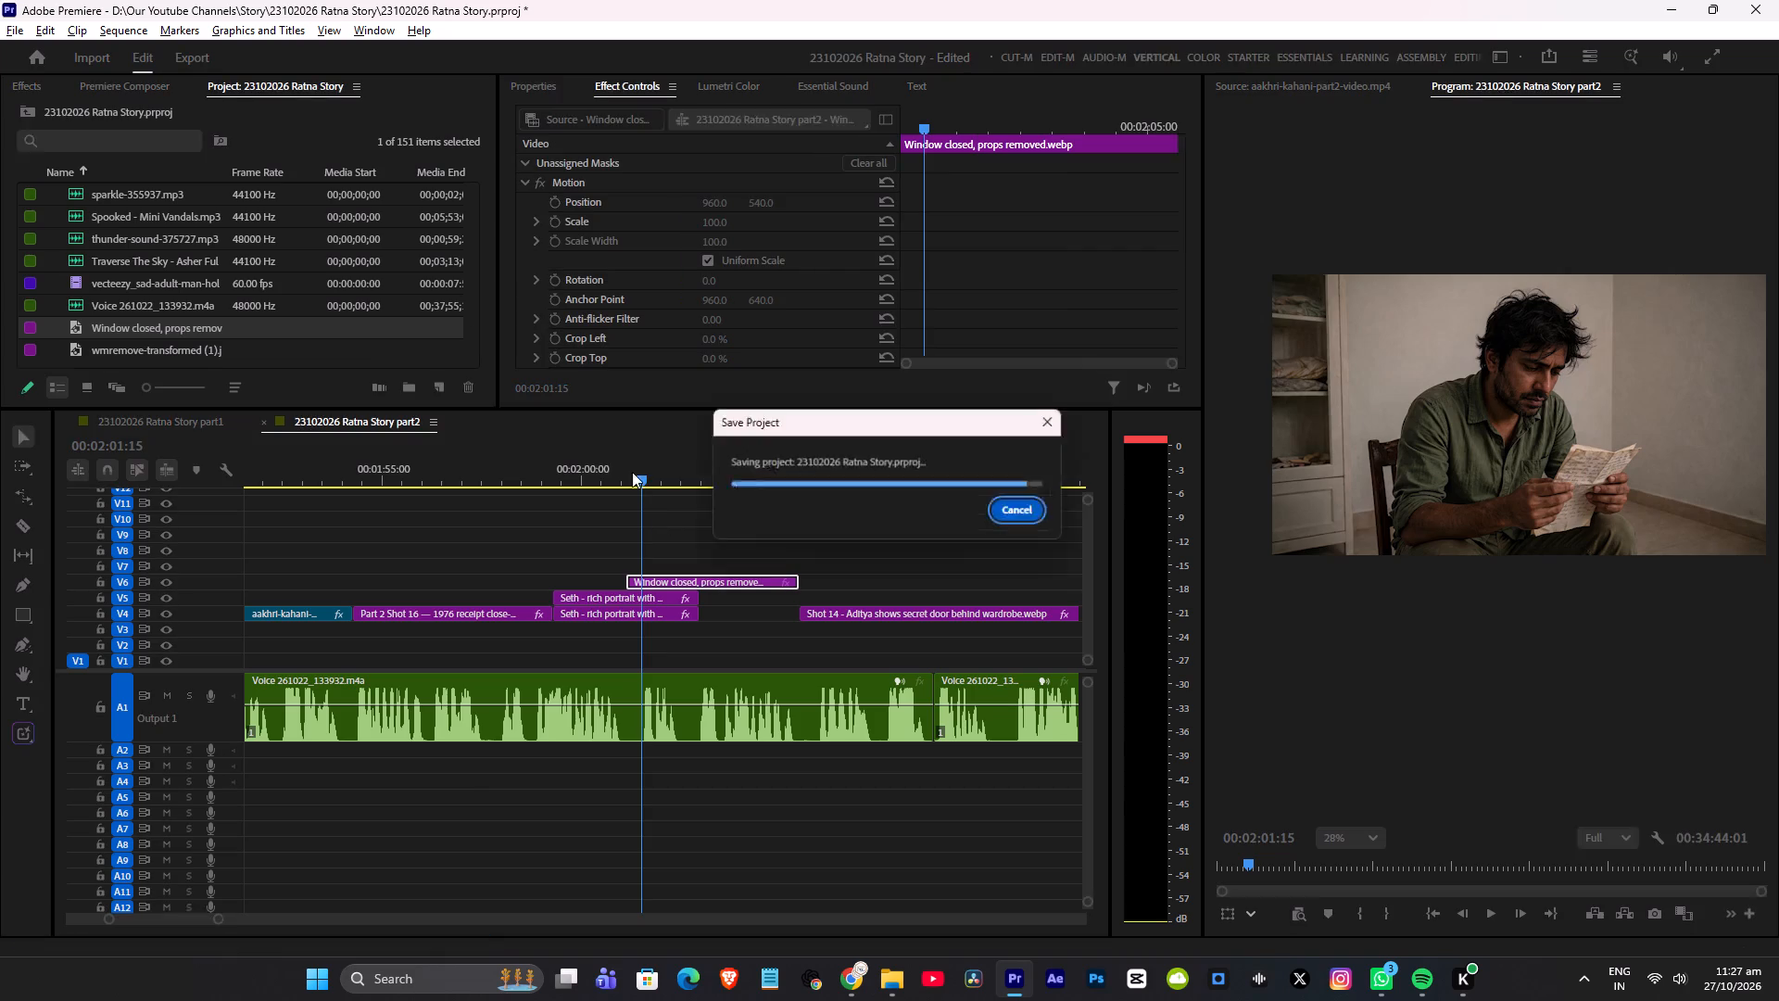
# Animate the new letter-reading clip's Scale from 110 at its start to 100 with the second keyframe at the clip's end.
pyautogui.click(597, 457)
pyautogui.press('space')
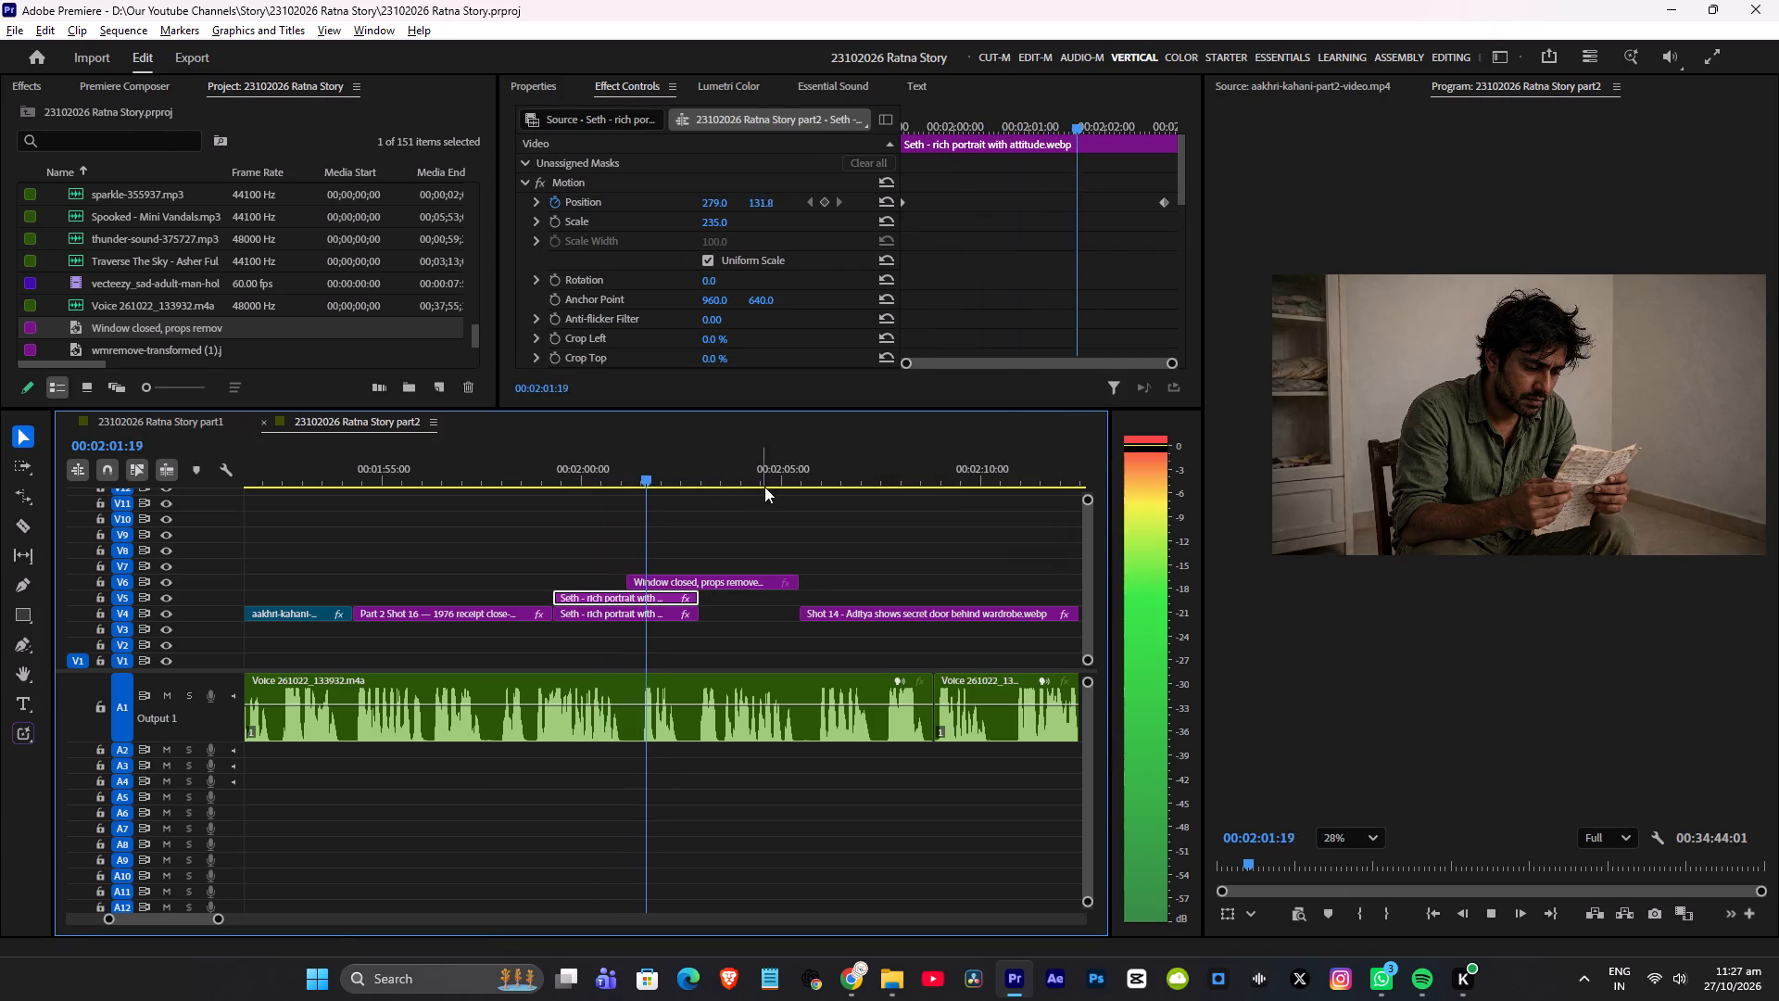
pyautogui.keyDown('alt'); pyautogui.scroll(4, 782, 498); pyautogui.keyUp('alt')
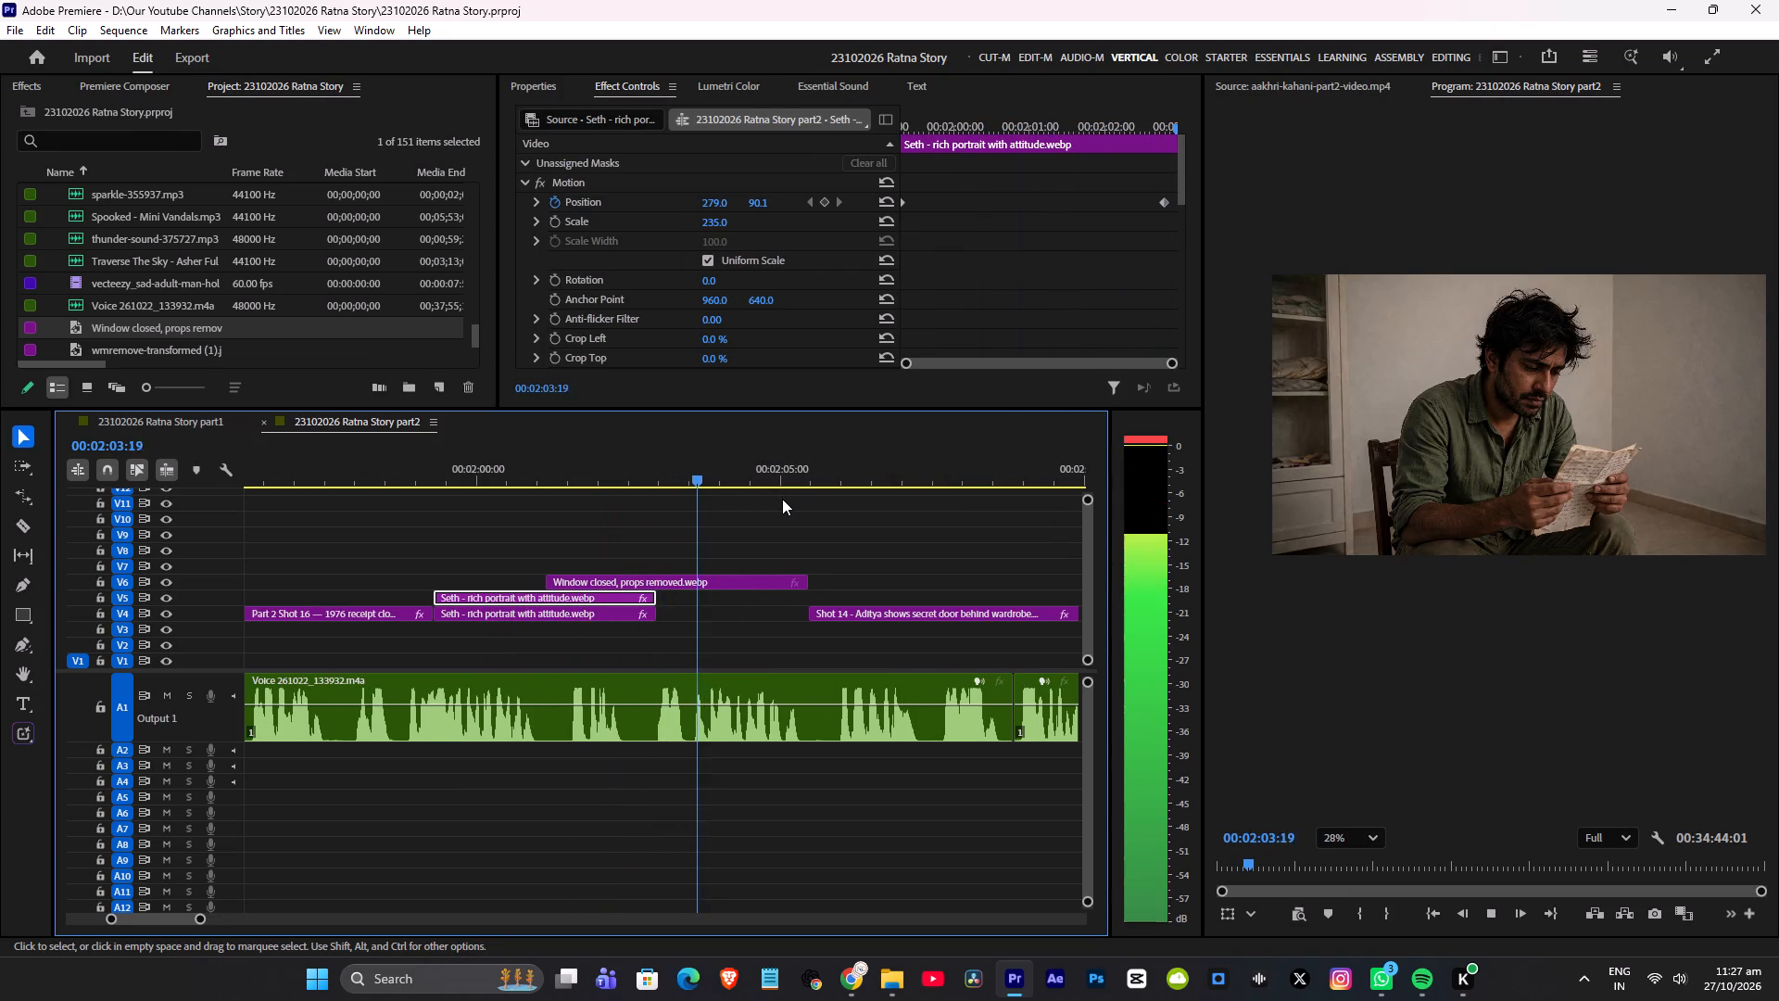
pyautogui.press('space')
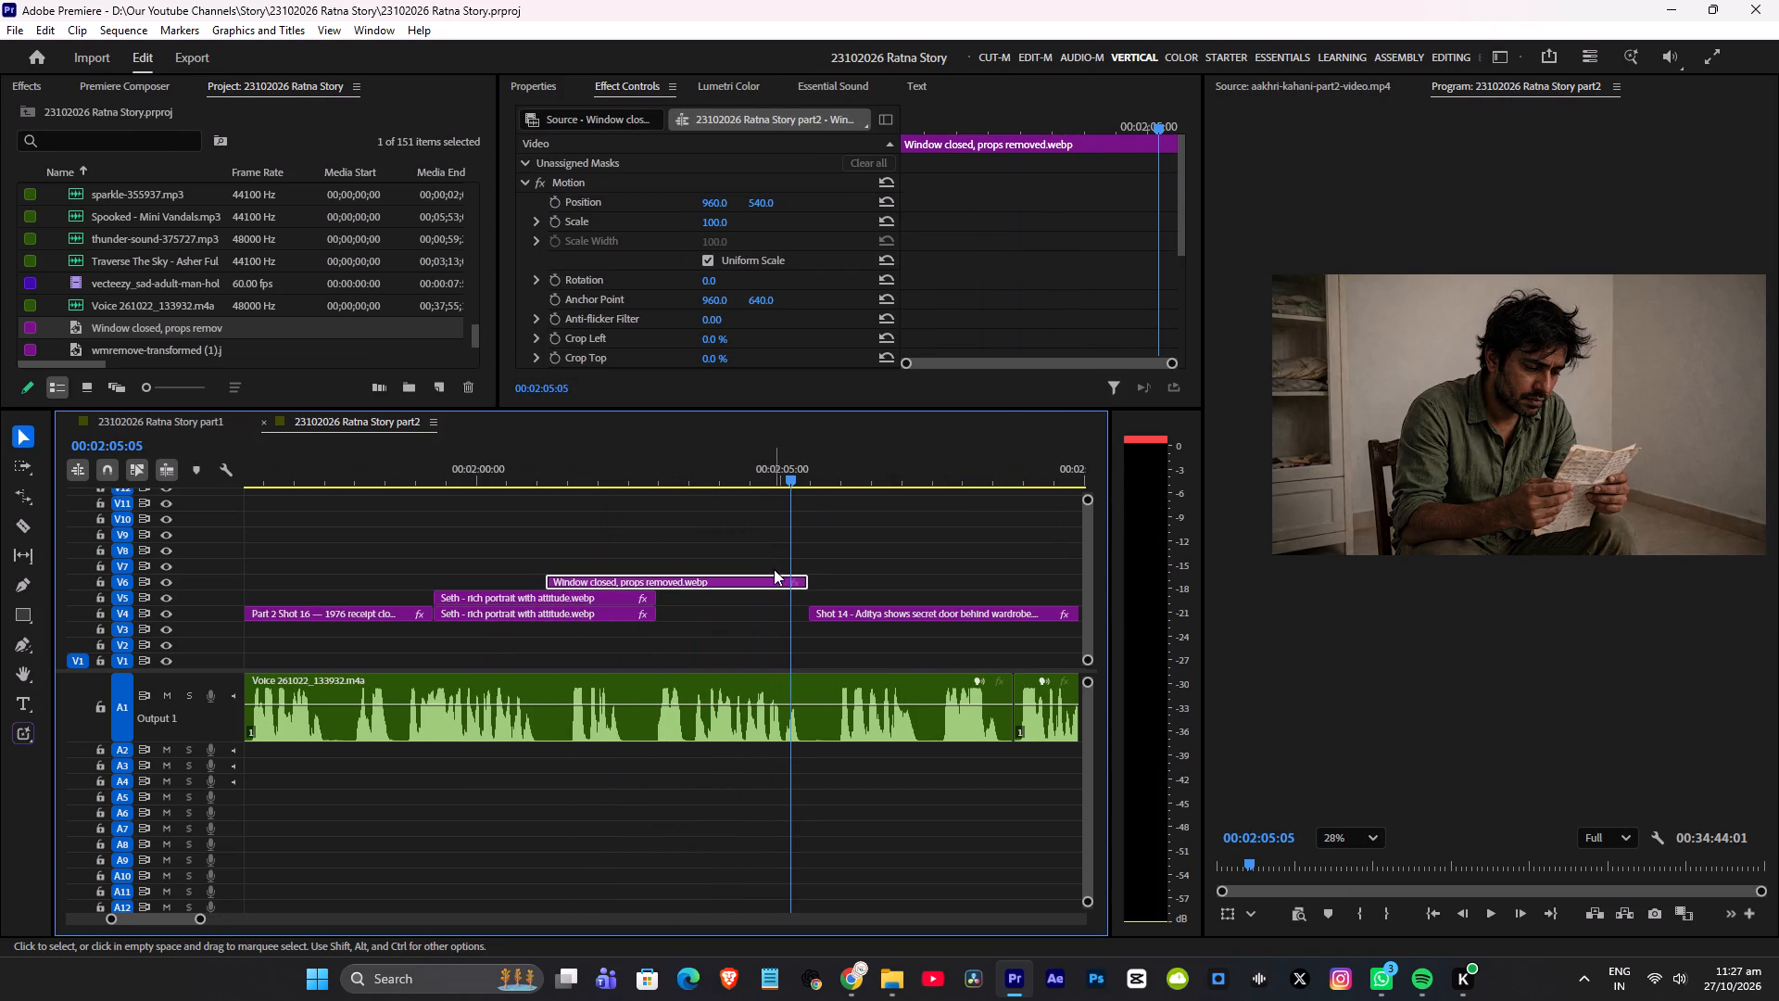
pyautogui.click(554, 217)
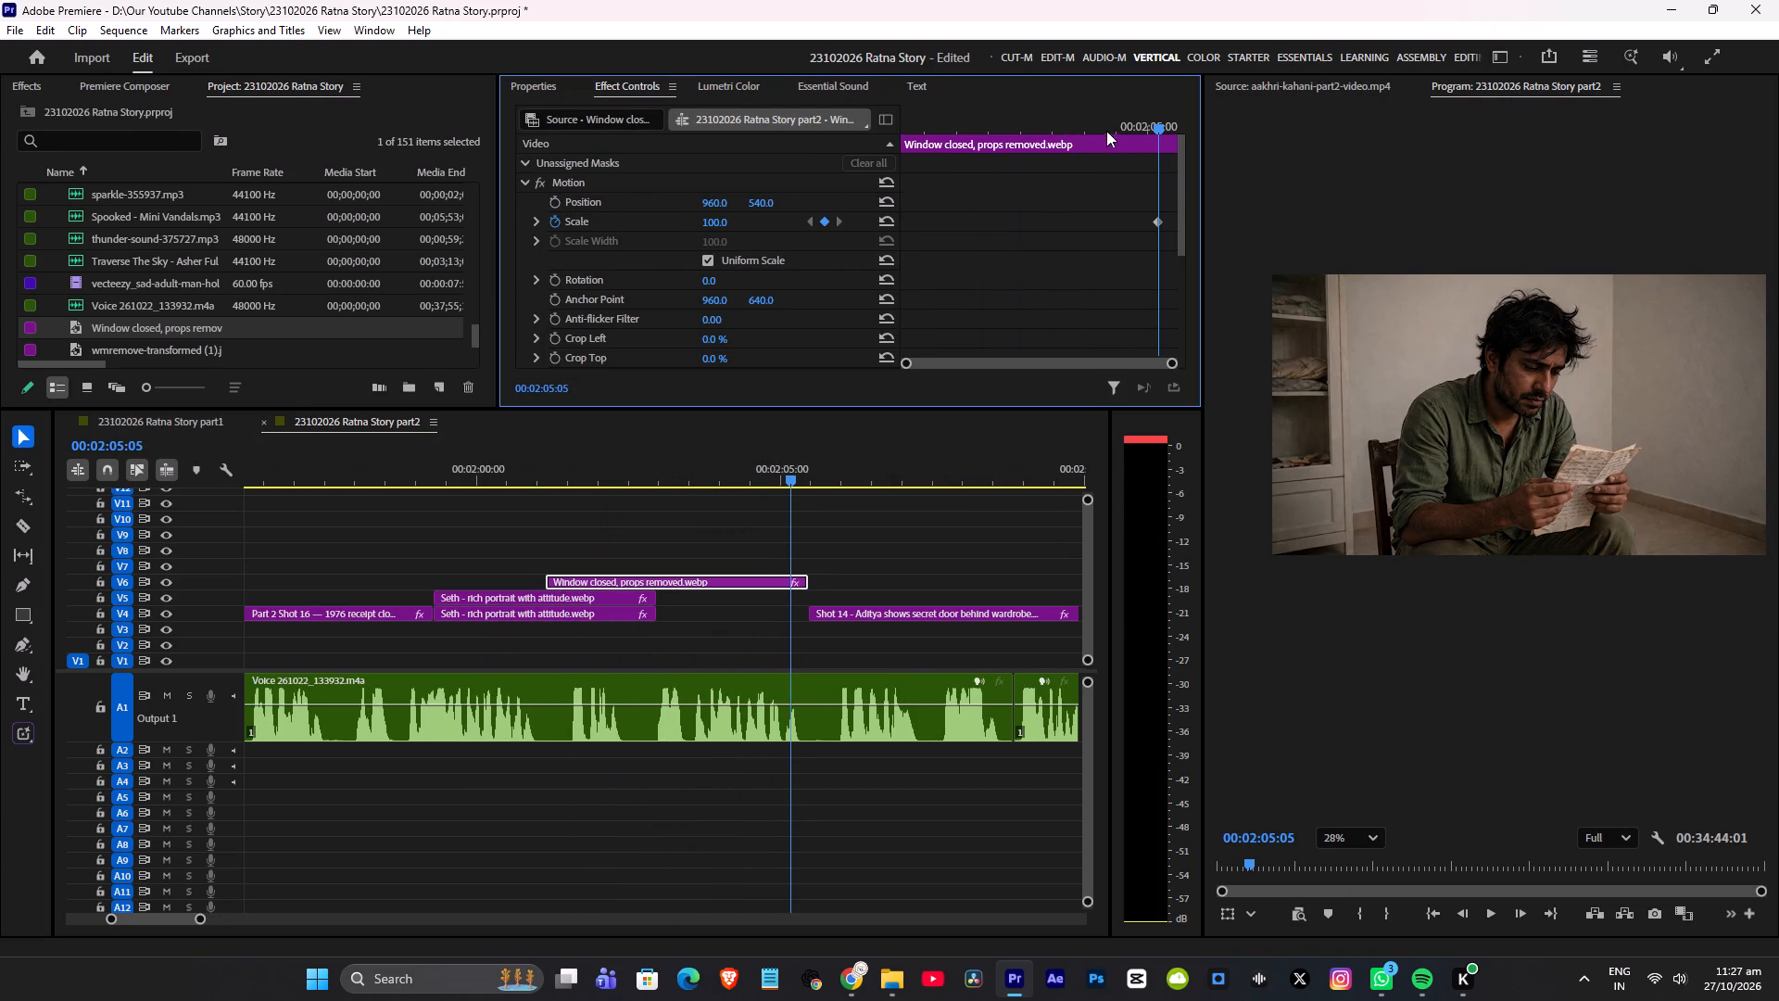
pyautogui.moveTo(1102, 127); pyautogui.dragTo(869, 161)
pyautogui.click(826, 220)
pyautogui.click(839, 220)
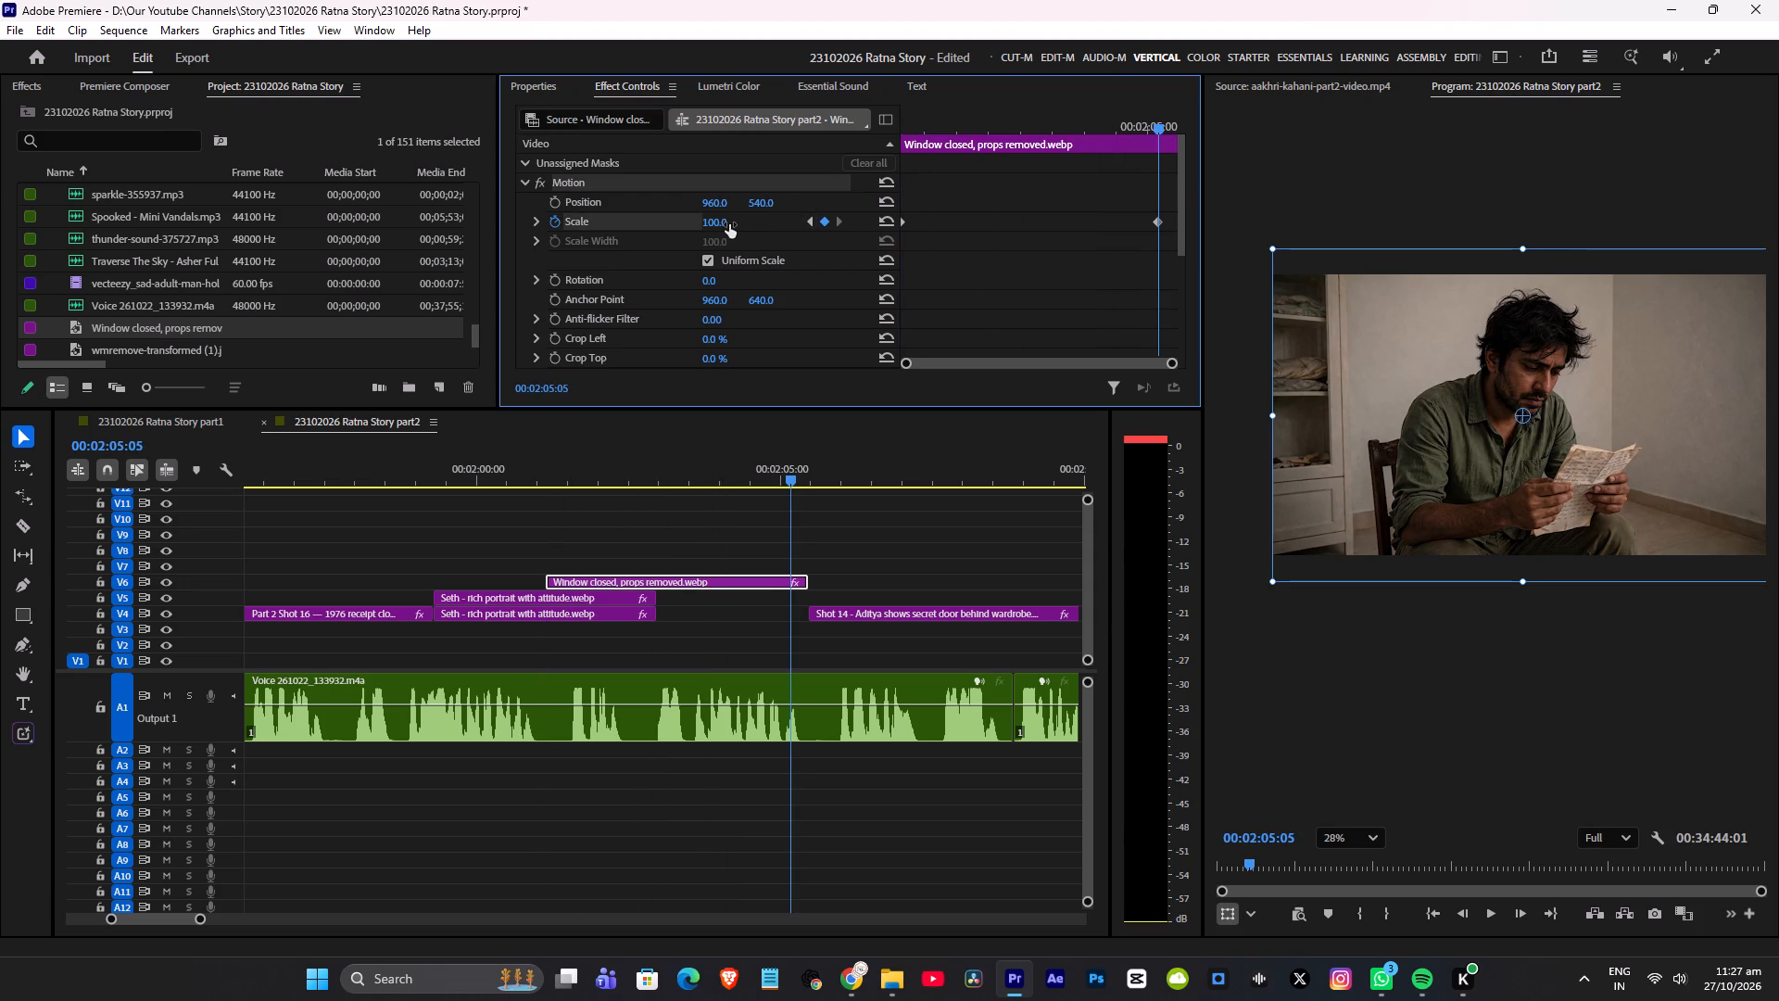
pyautogui.moveTo(989, 117); pyautogui.dragTo(827, 170)
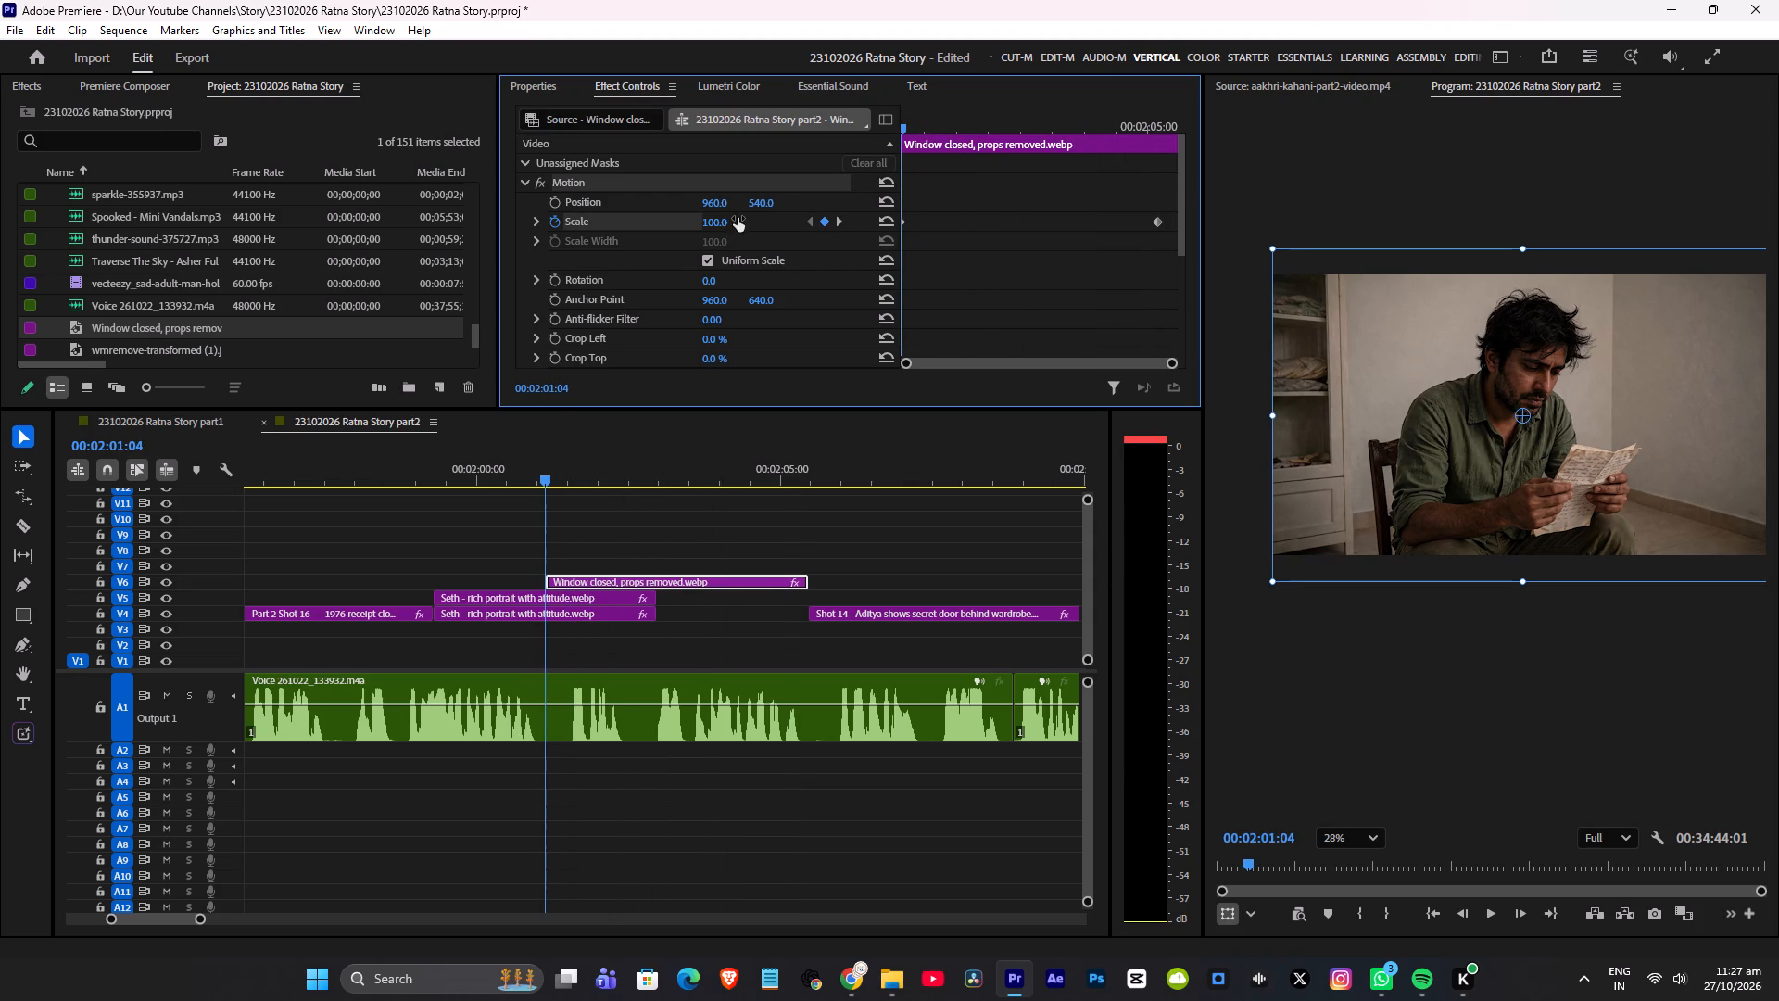
pyautogui.click(722, 220)
pyautogui.hotkey('shift', 'Up')
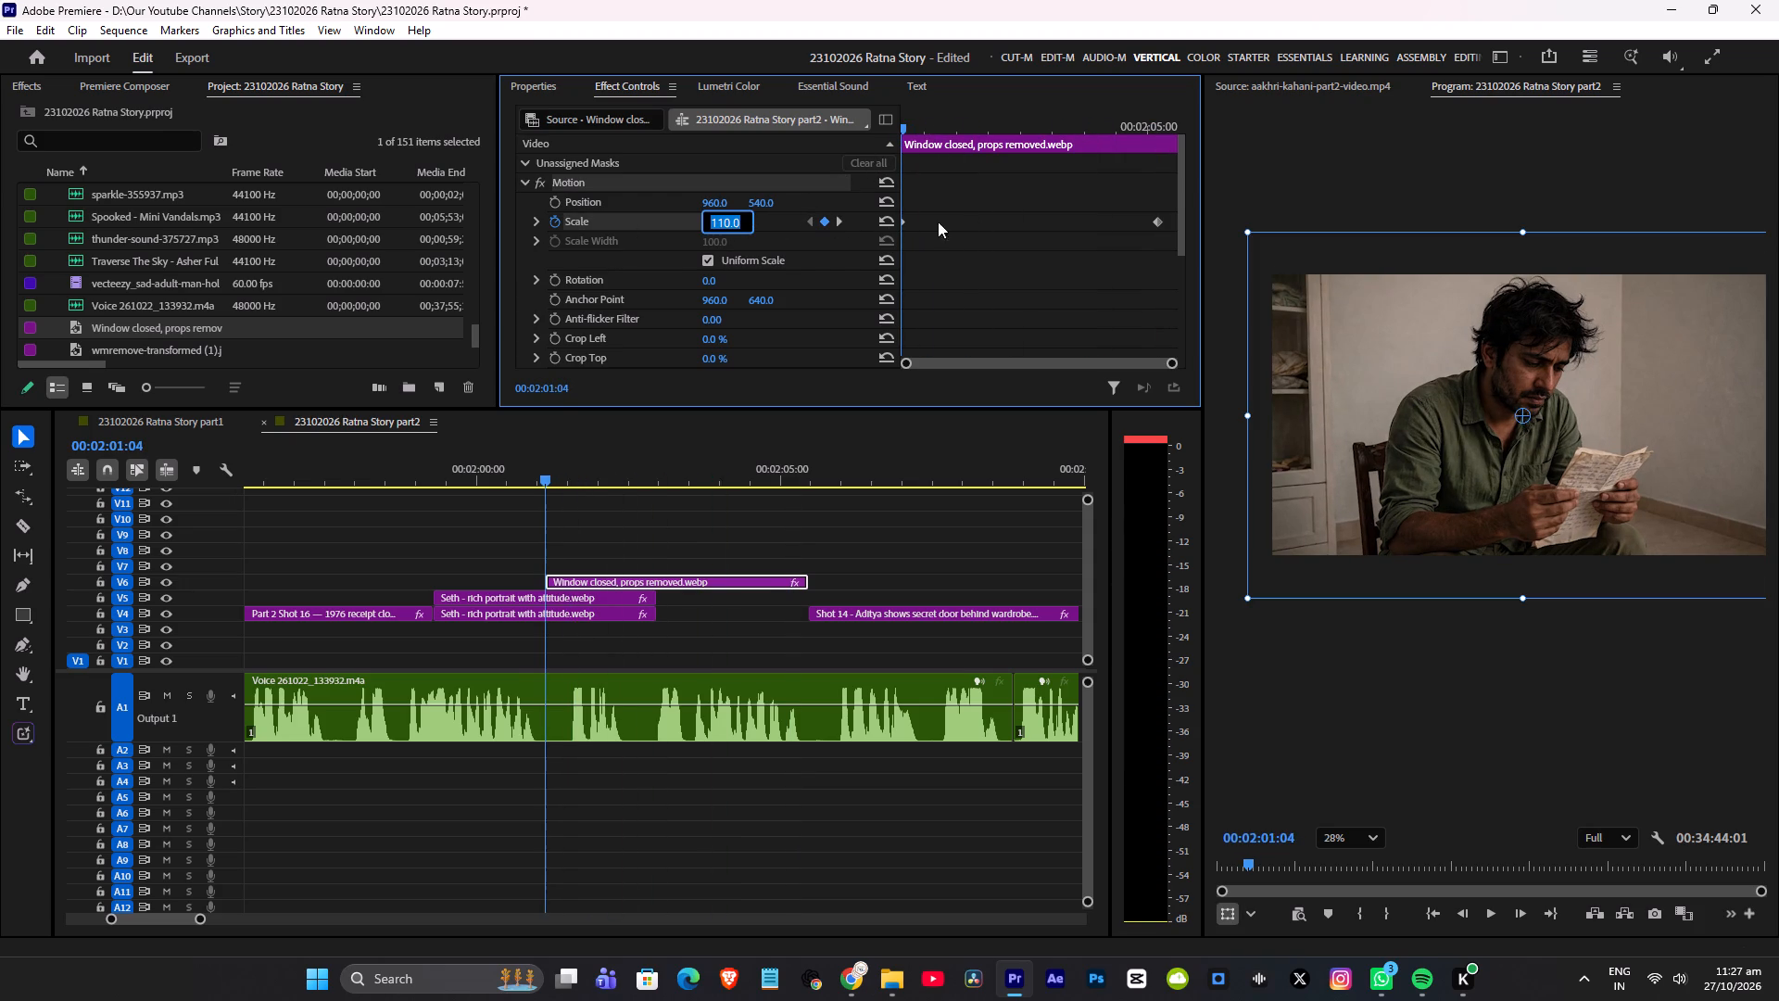
pyautogui.click(1029, 223)
pyautogui.click(840, 224)
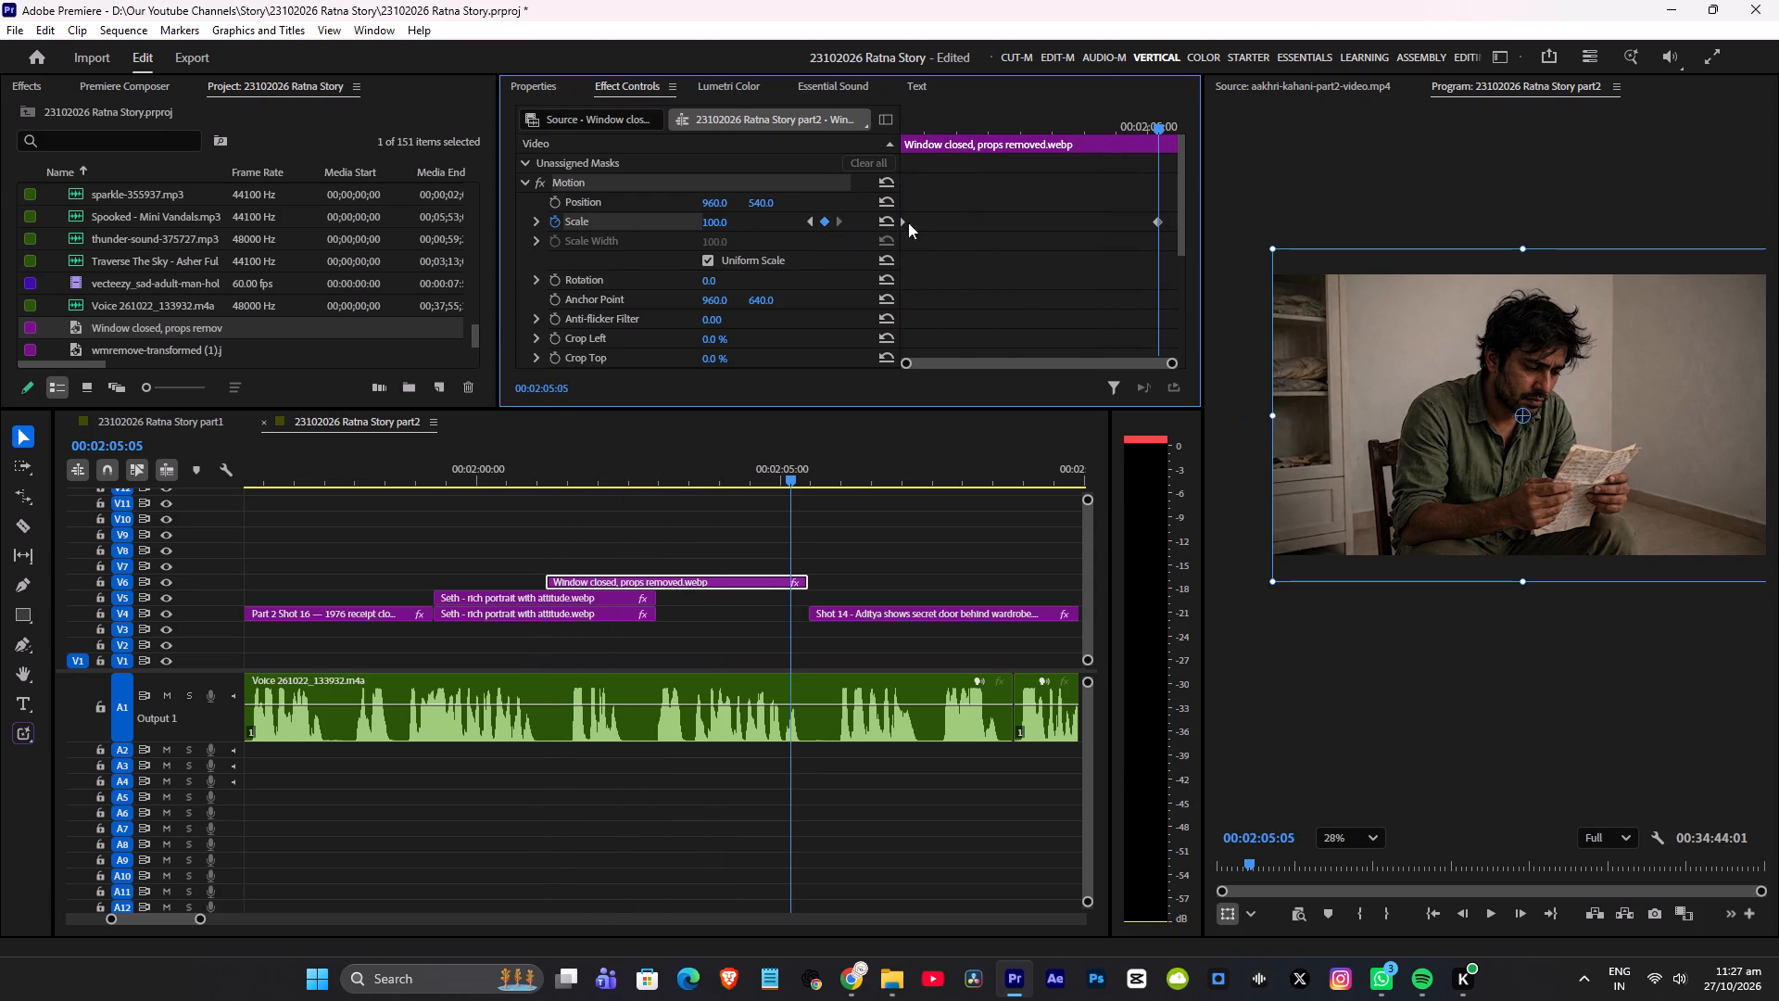
pyautogui.moveTo(1163, 220); pyautogui.dragTo(1265, 218)
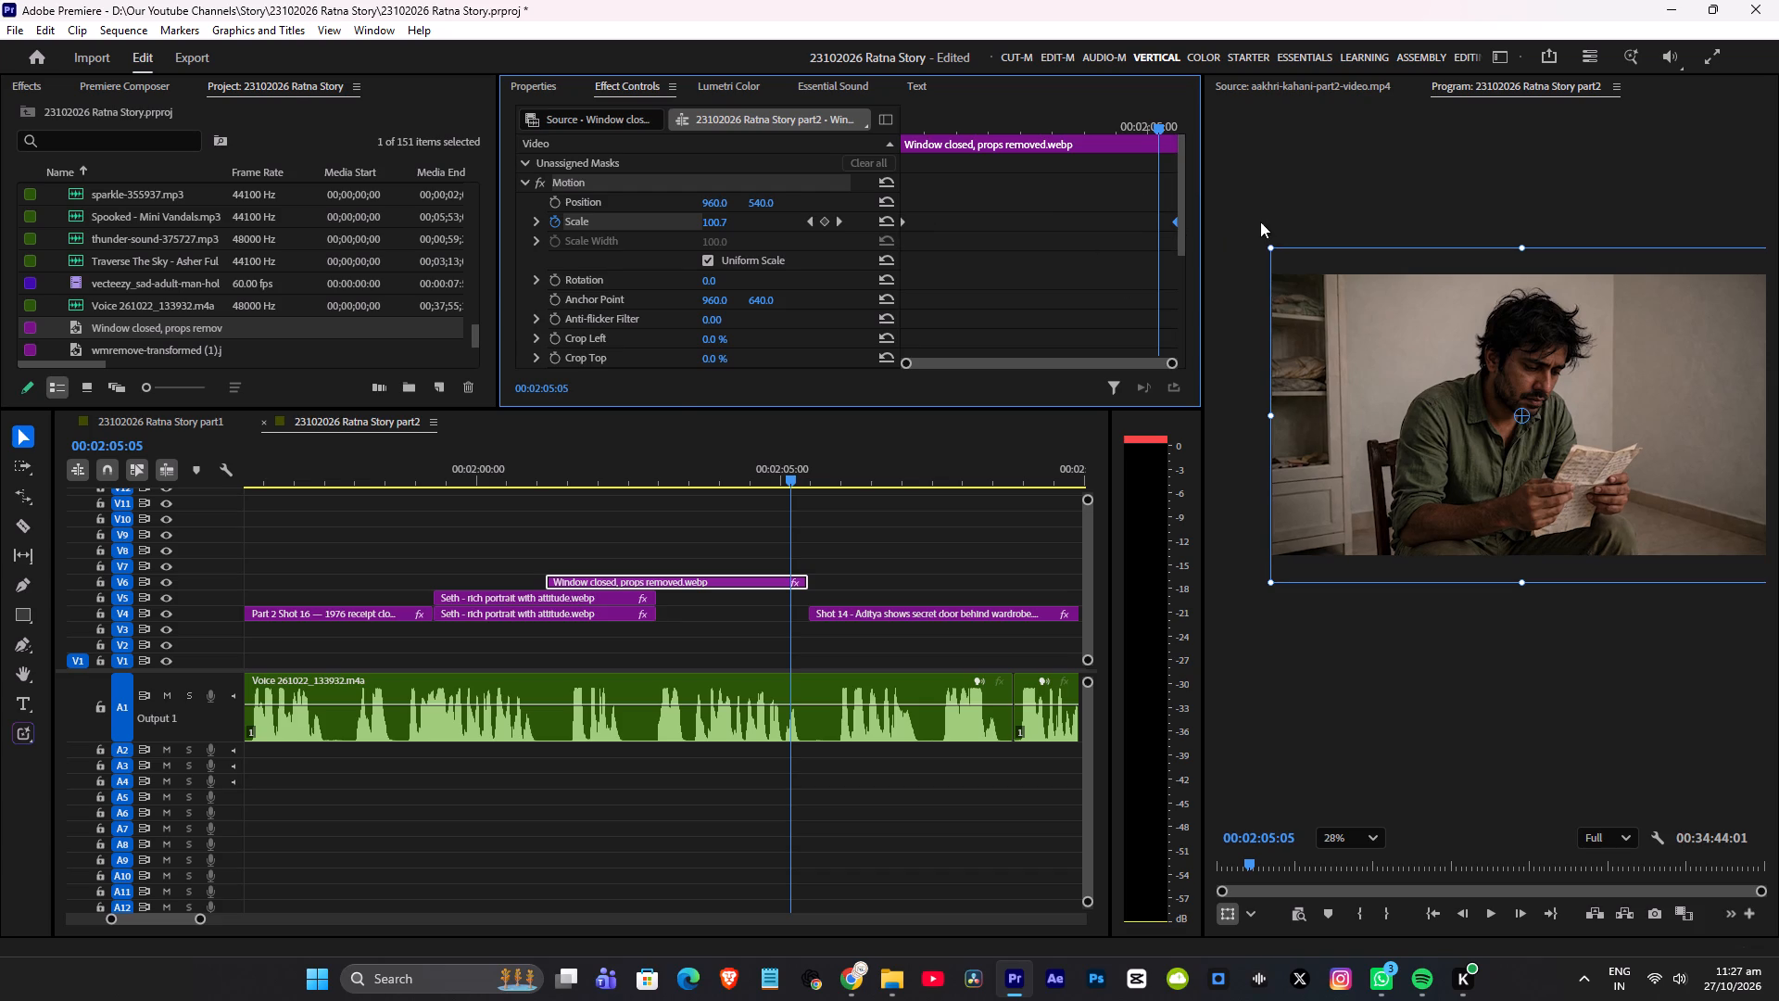
# Play back the animated letter-reading clip into the following Shot 14 clip and save the project.
pyautogui.click(526, 478)
pyautogui.press('space')
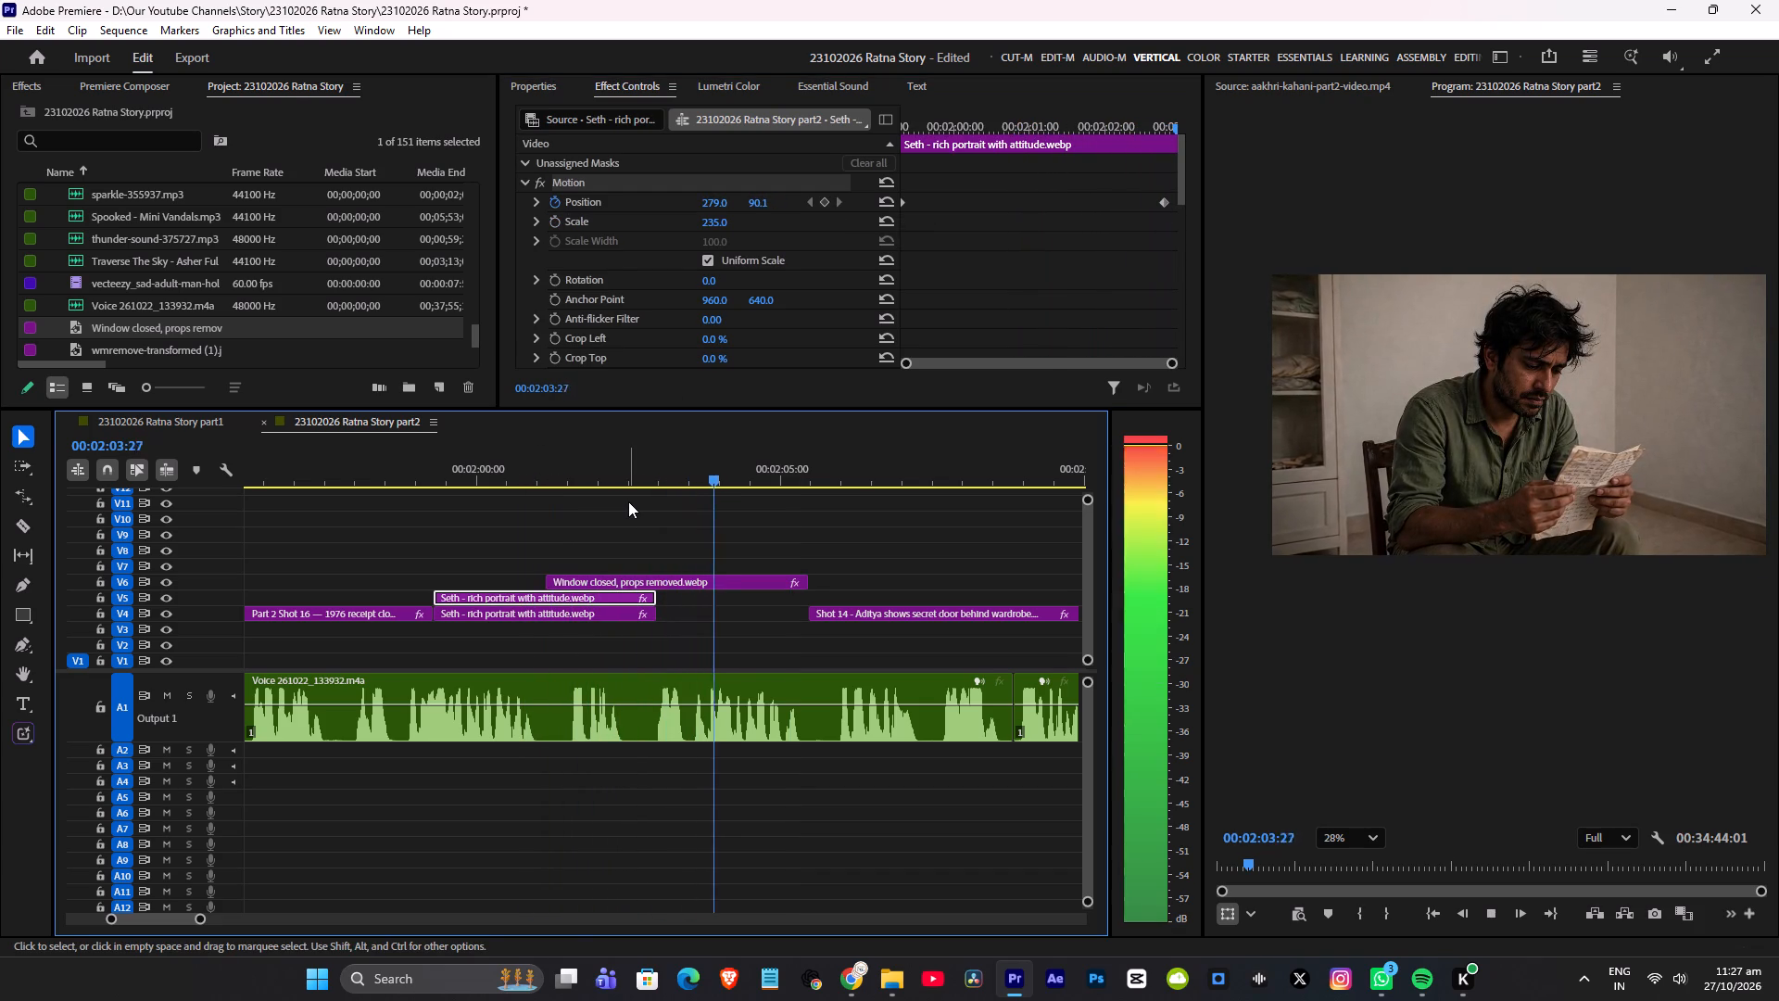
pyautogui.scroll(-11, 789, 550)
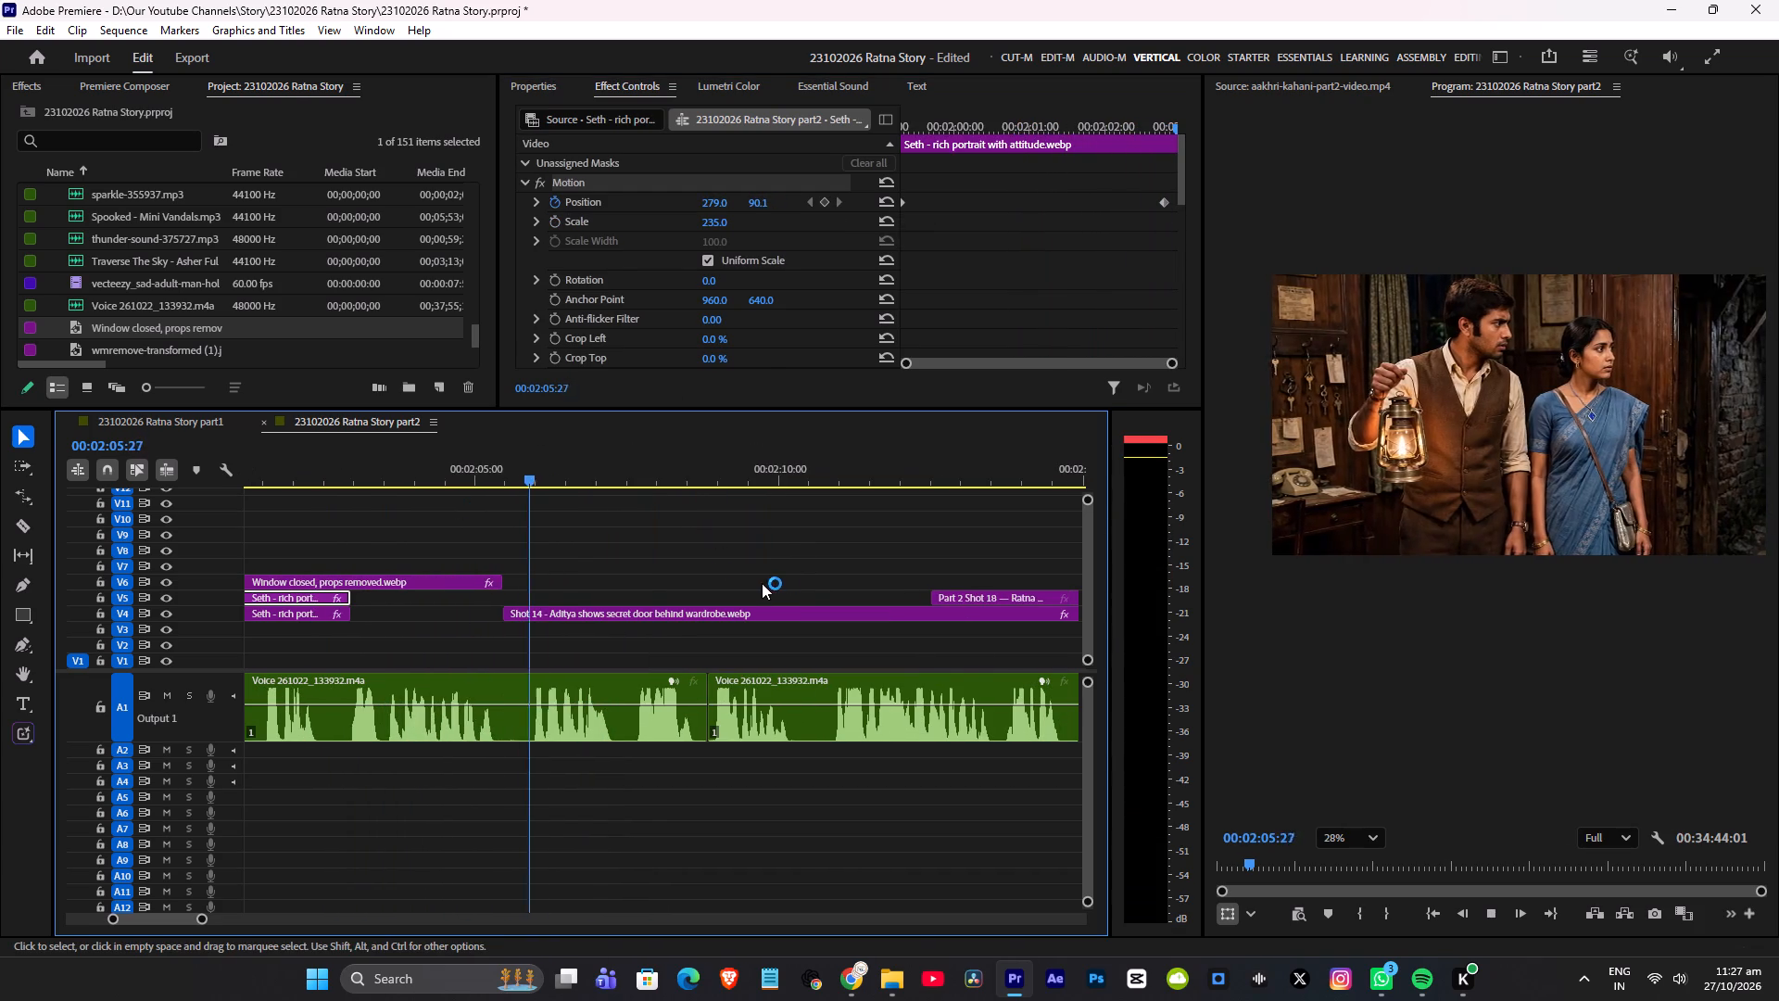
pyautogui.hotkey('ctrl', 's')
# Play the Shot 14 clip up to the Part 2 Shot 18 clip, replaying its middle to compare the image with the narration.
pyautogui.press('space')
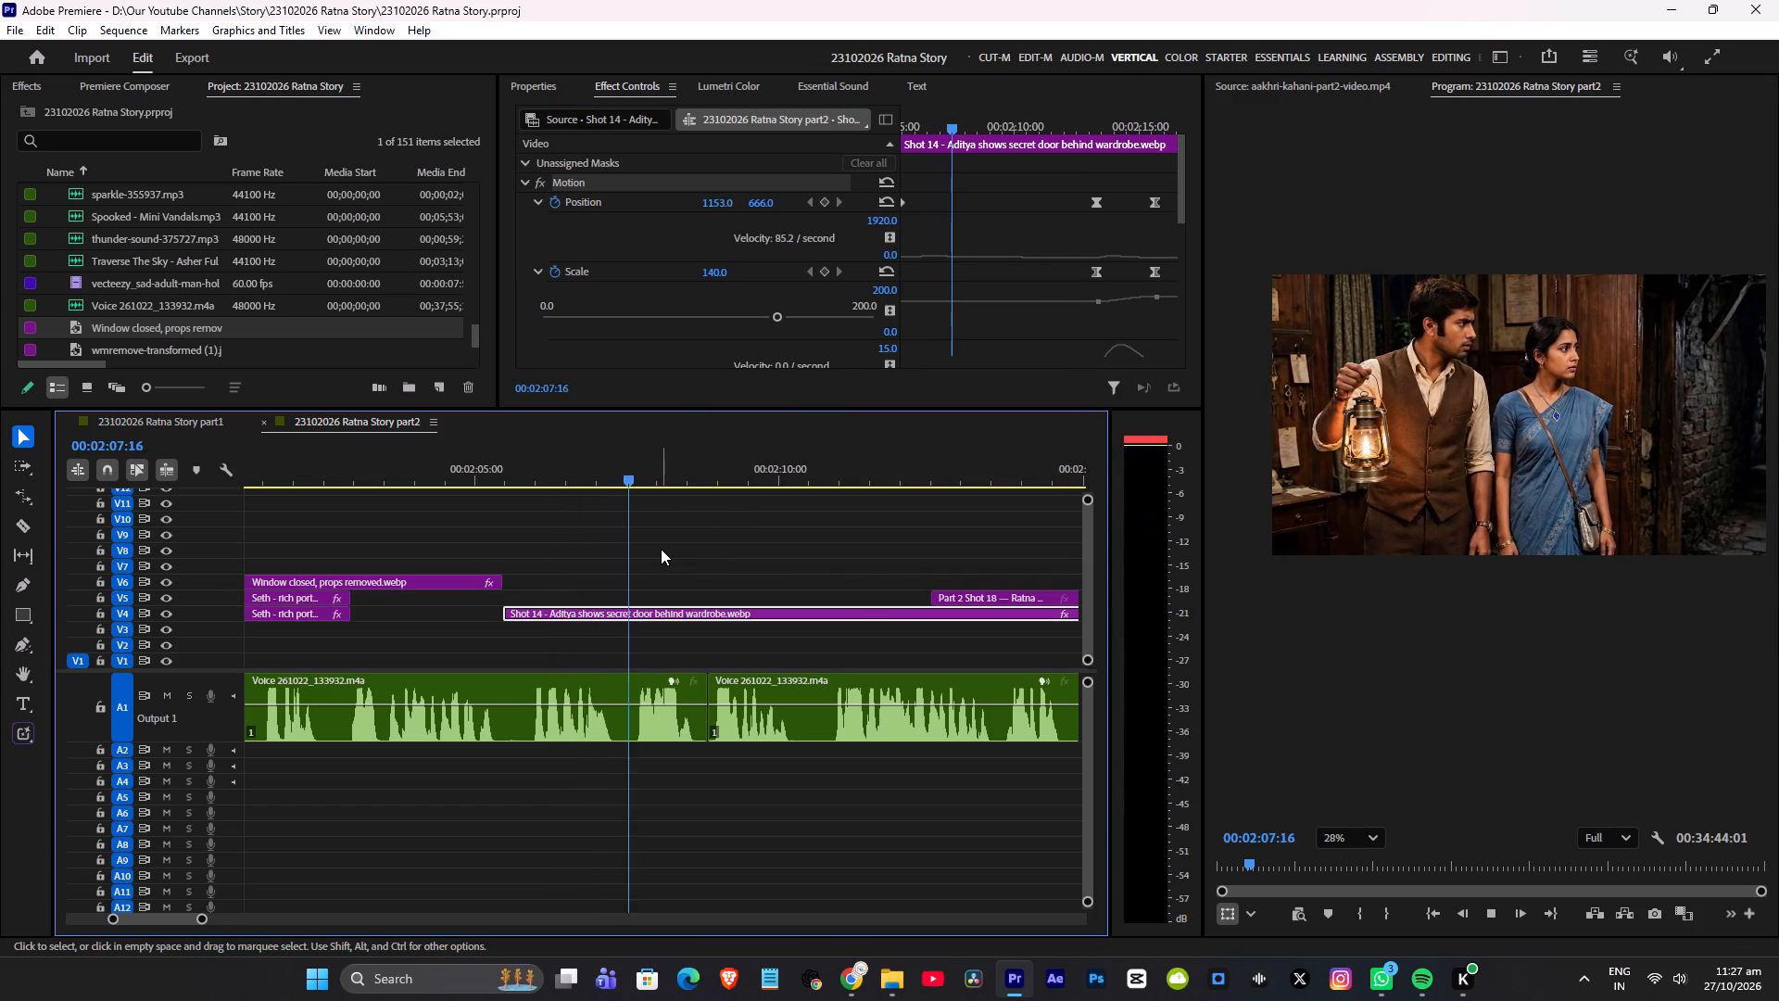
pyautogui.keyDown('alt'); pyautogui.scroll(-7, 662, 550); pyautogui.keyUp('alt')
pyautogui.keyDown('alt'); pyautogui.scroll(2, 748, 564); pyautogui.keyUp('alt')
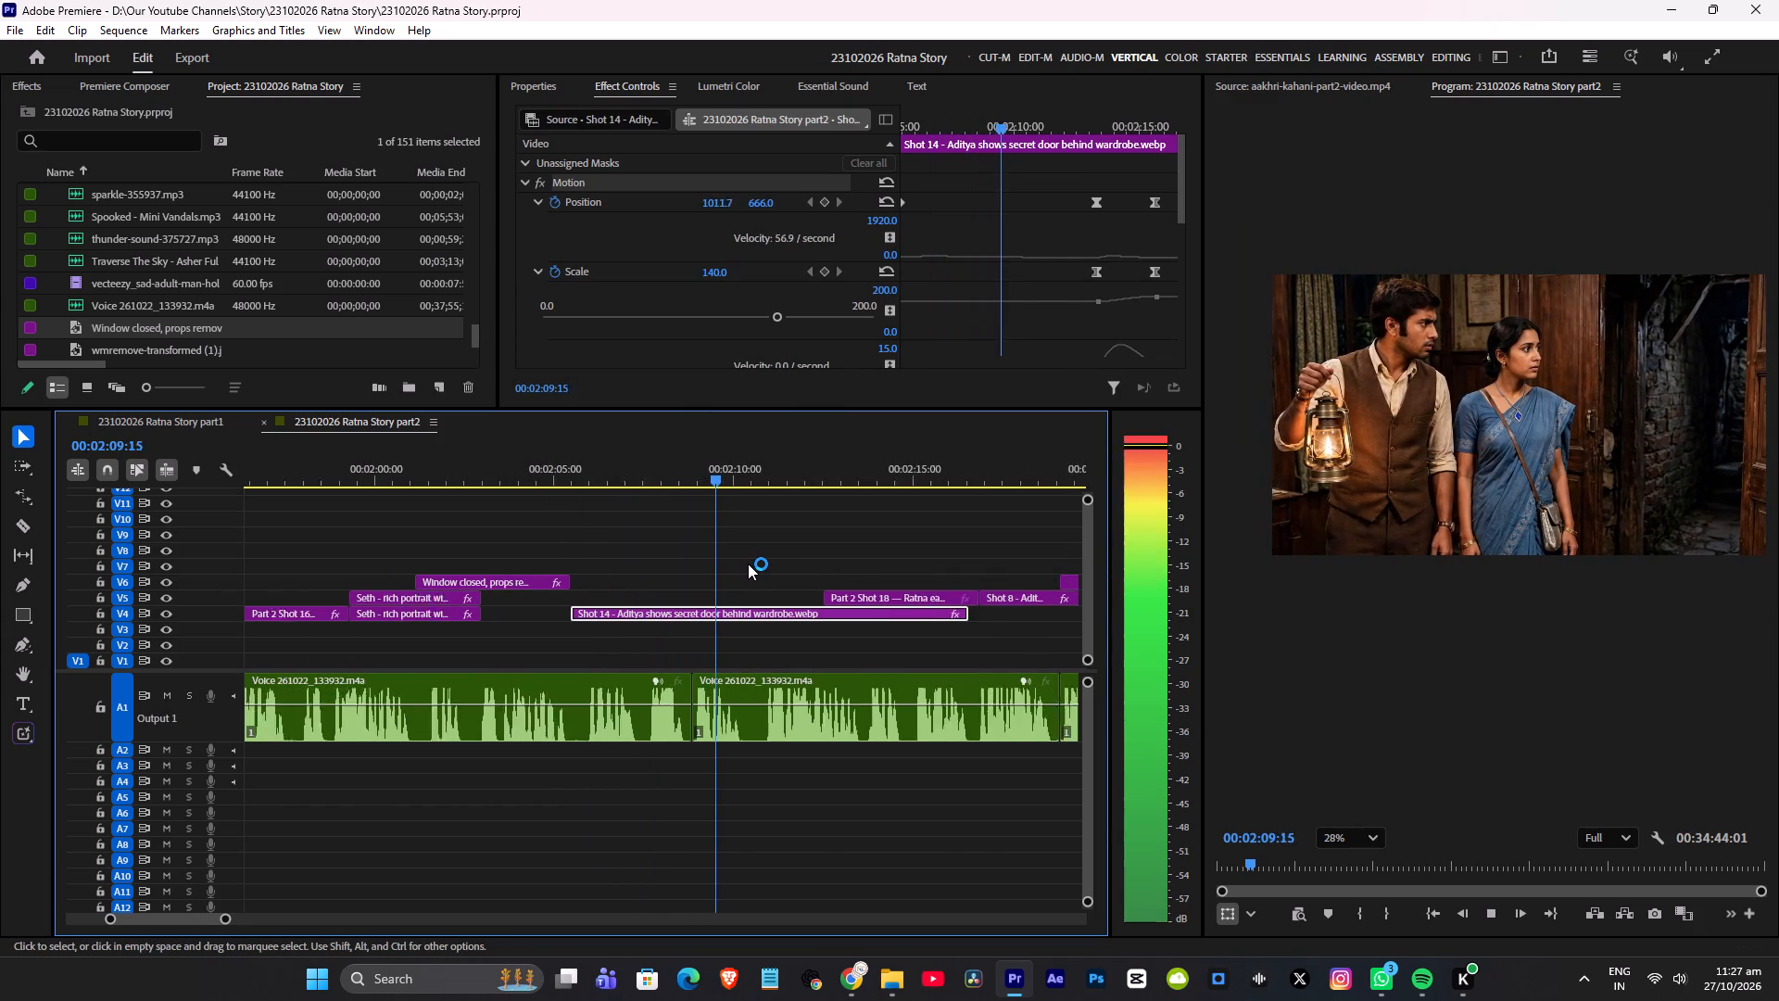
pyautogui.keyDown('alt'); pyautogui.scroll(1, 748, 564); pyautogui.keyUp('alt')
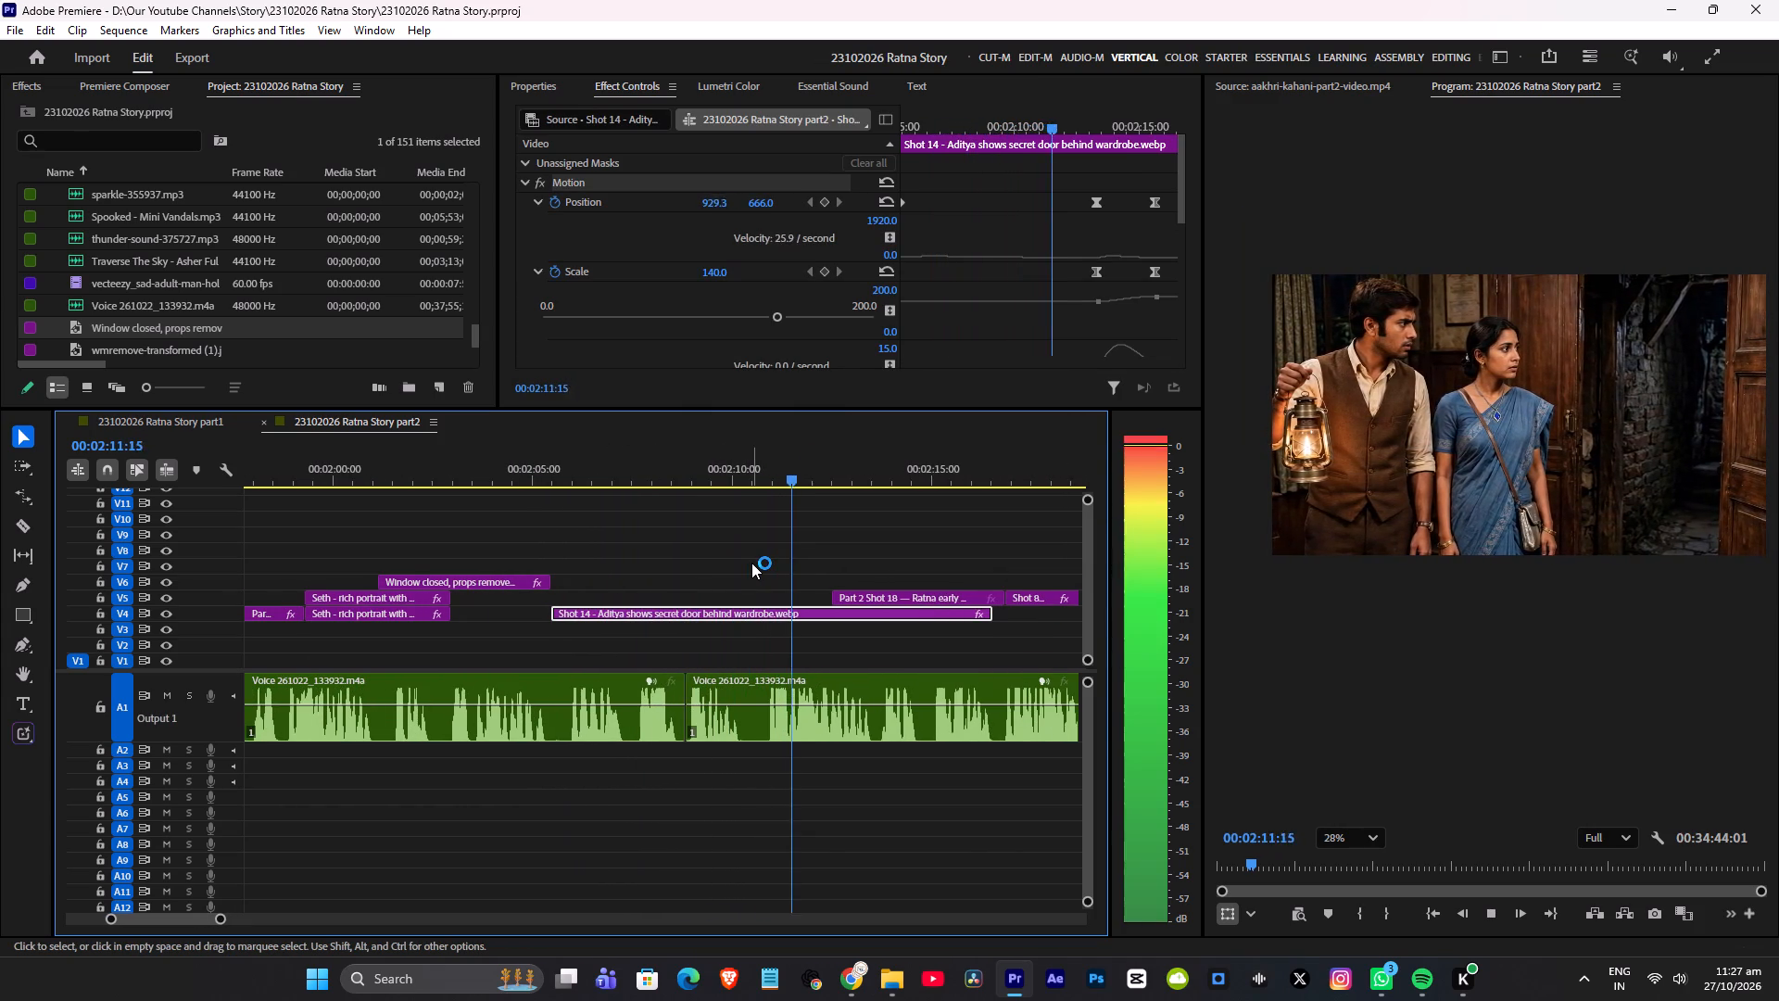
pyautogui.press('space')
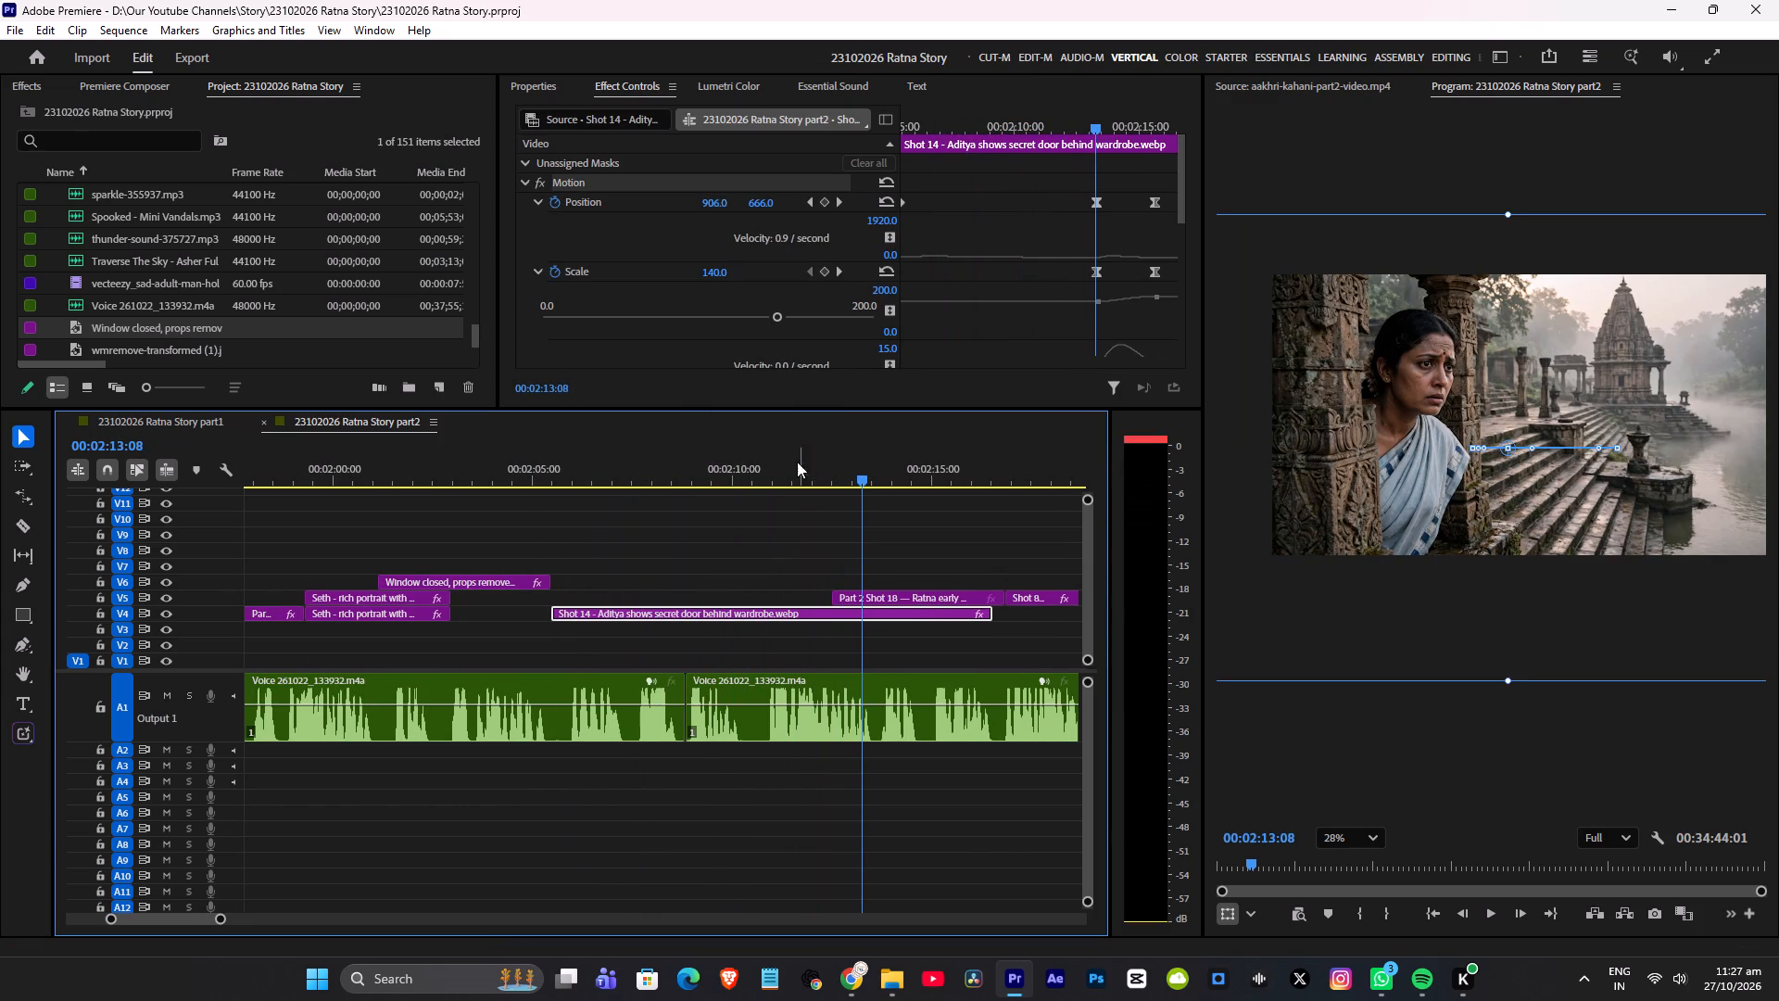
pyautogui.click(754, 475)
pyautogui.click(665, 457)
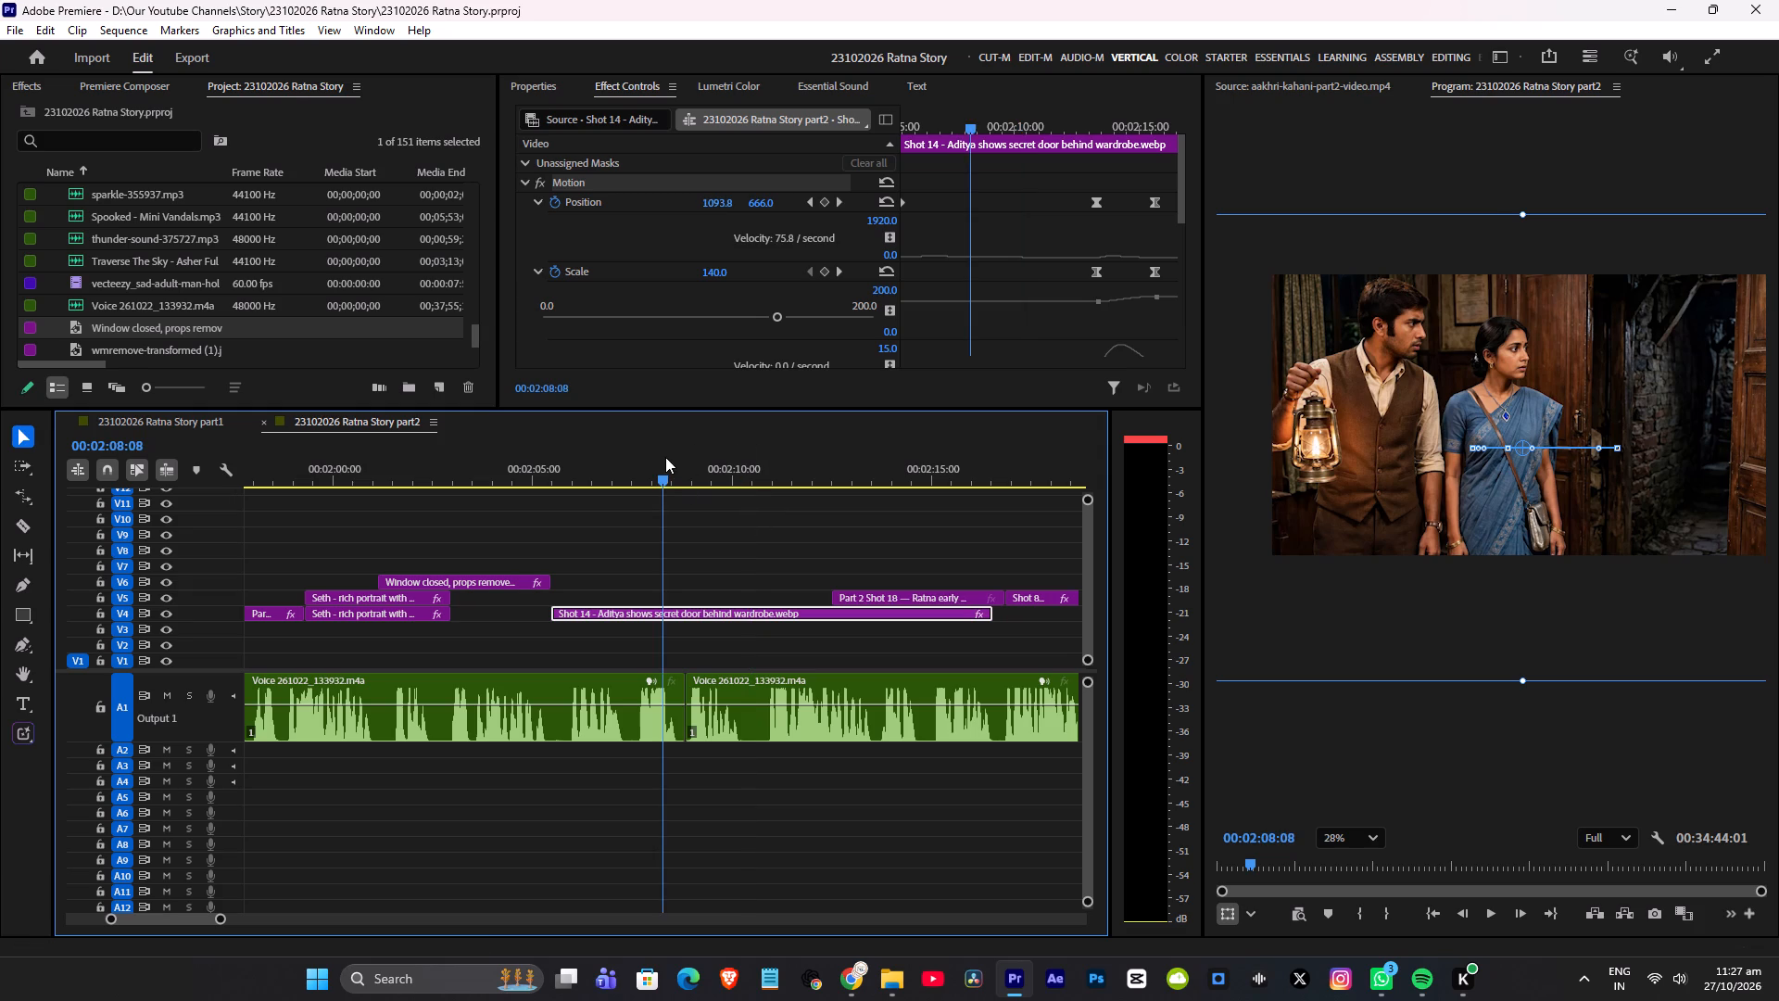
pyautogui.press('space')
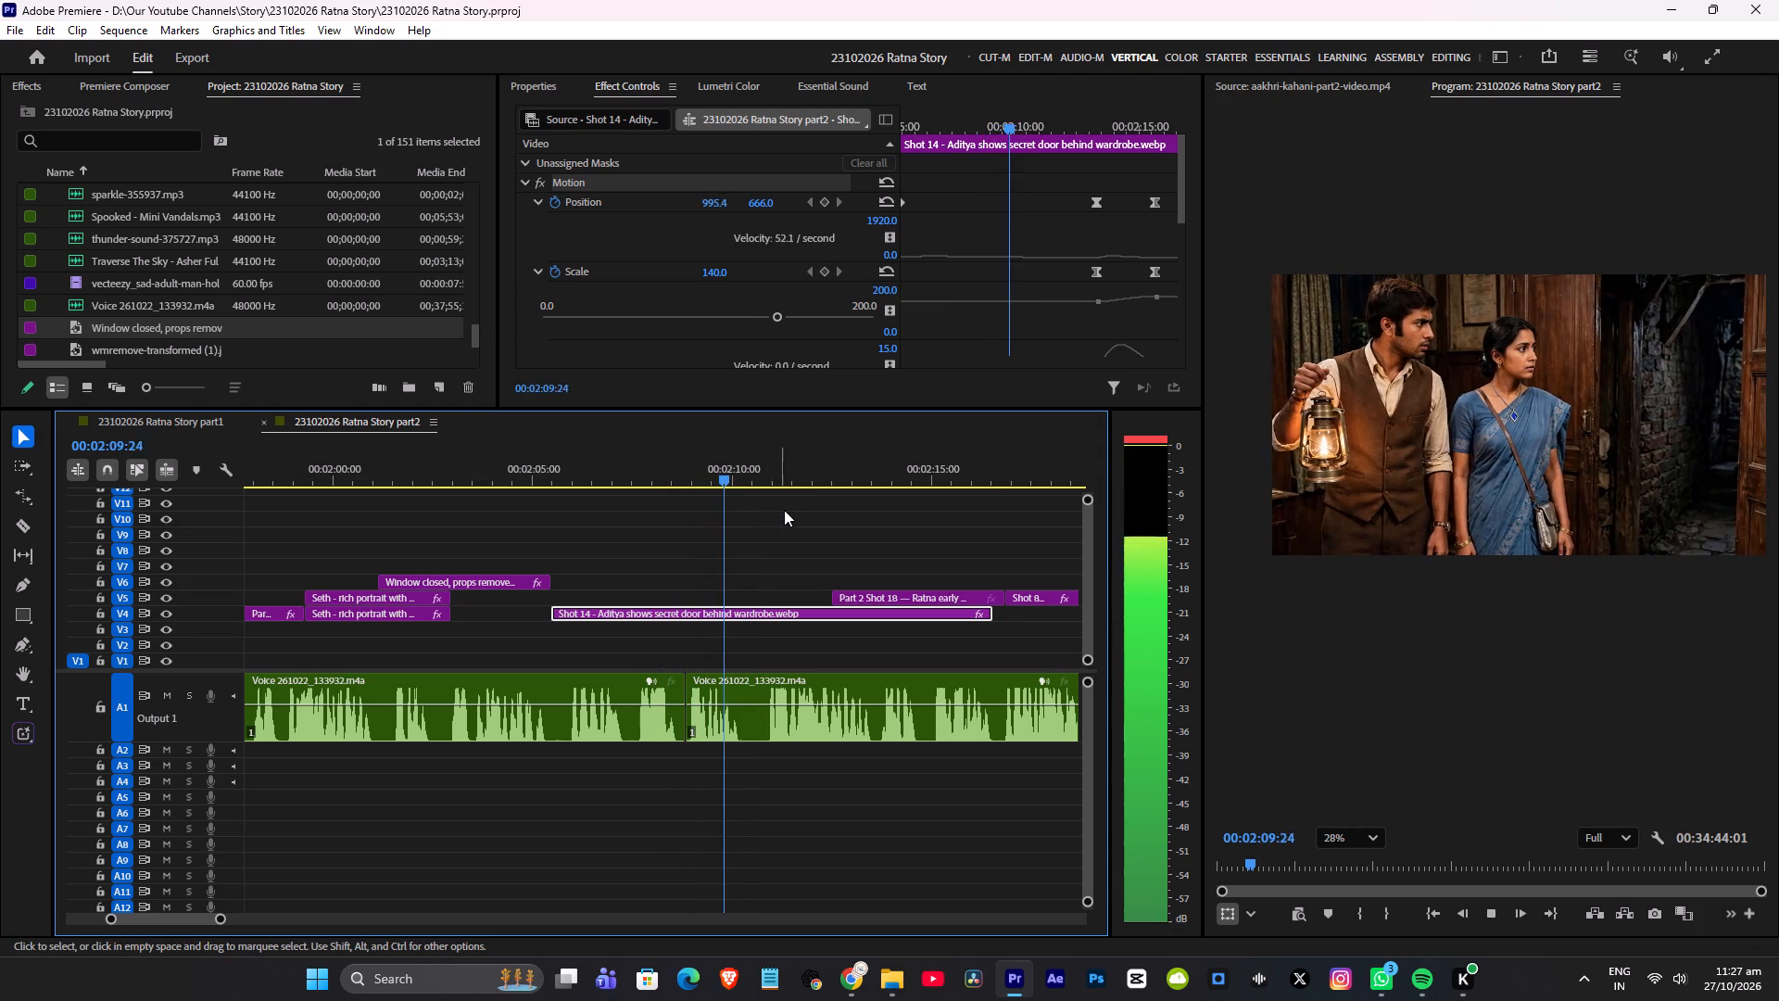
pyautogui.press('space')
# Shorten the Shot 14 clip's end slightly and duplicate the letter-reading clip onto track V8, starting at 00:02:10:16.
pyautogui.click(998, 616)
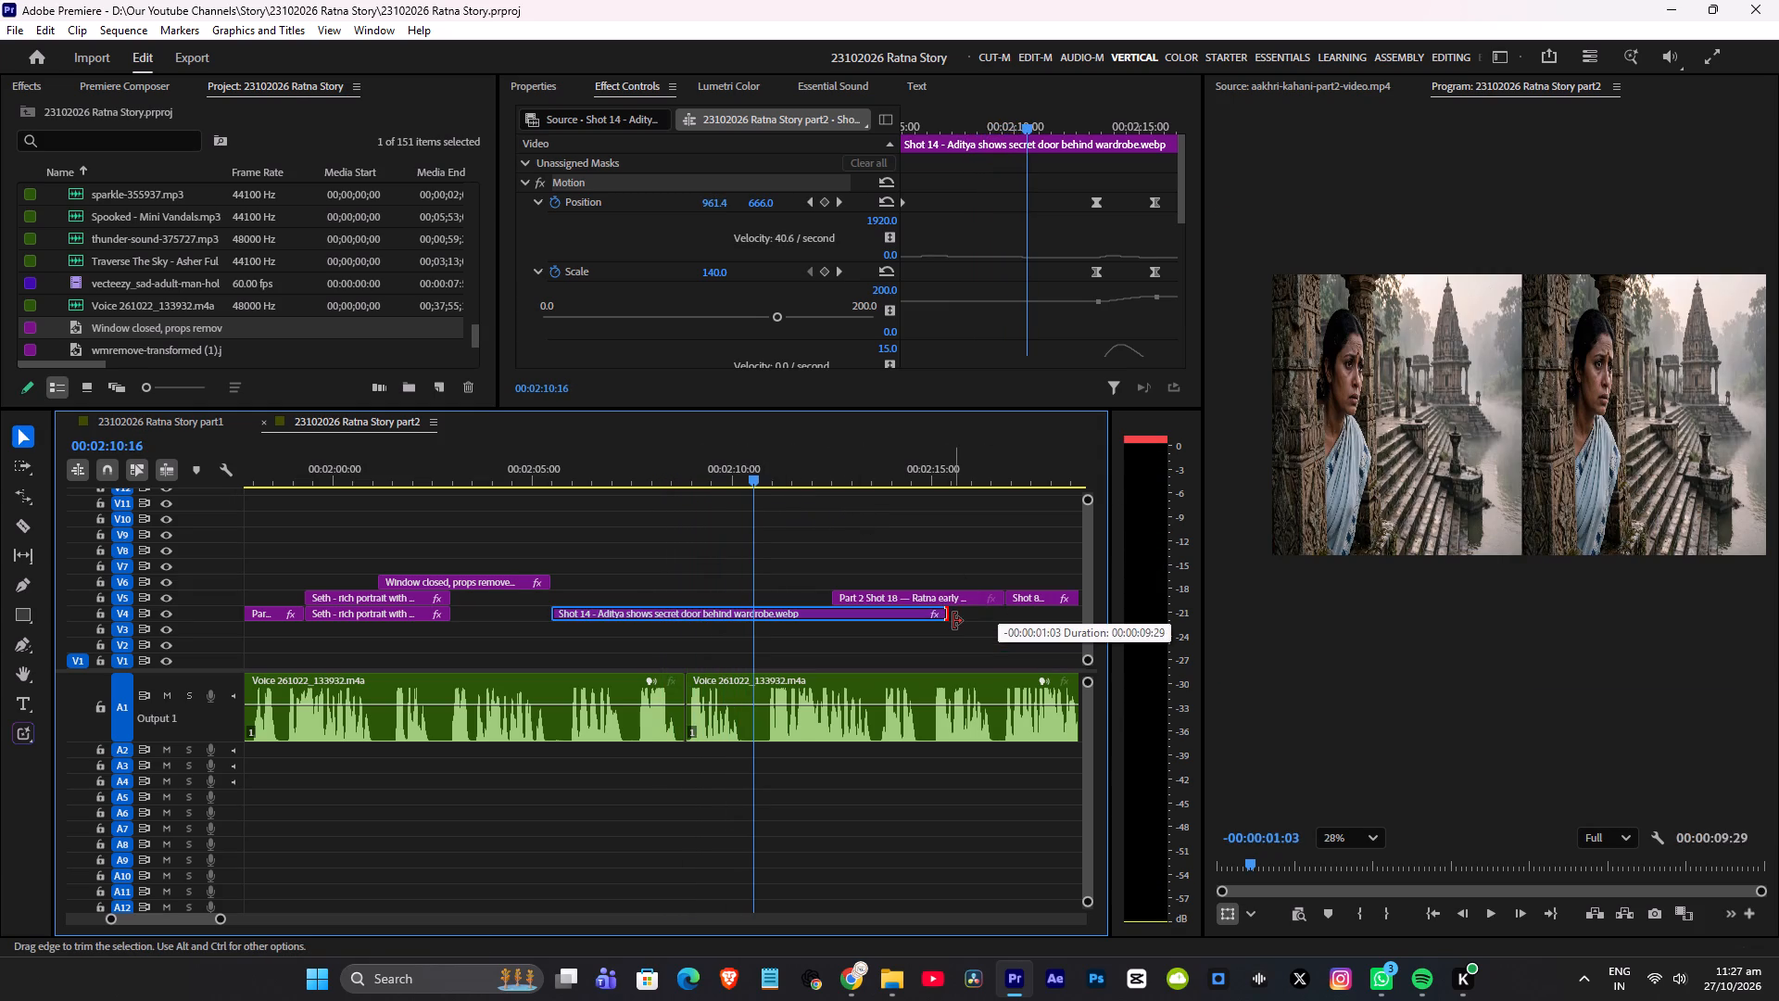
pyautogui.click(460, 581)
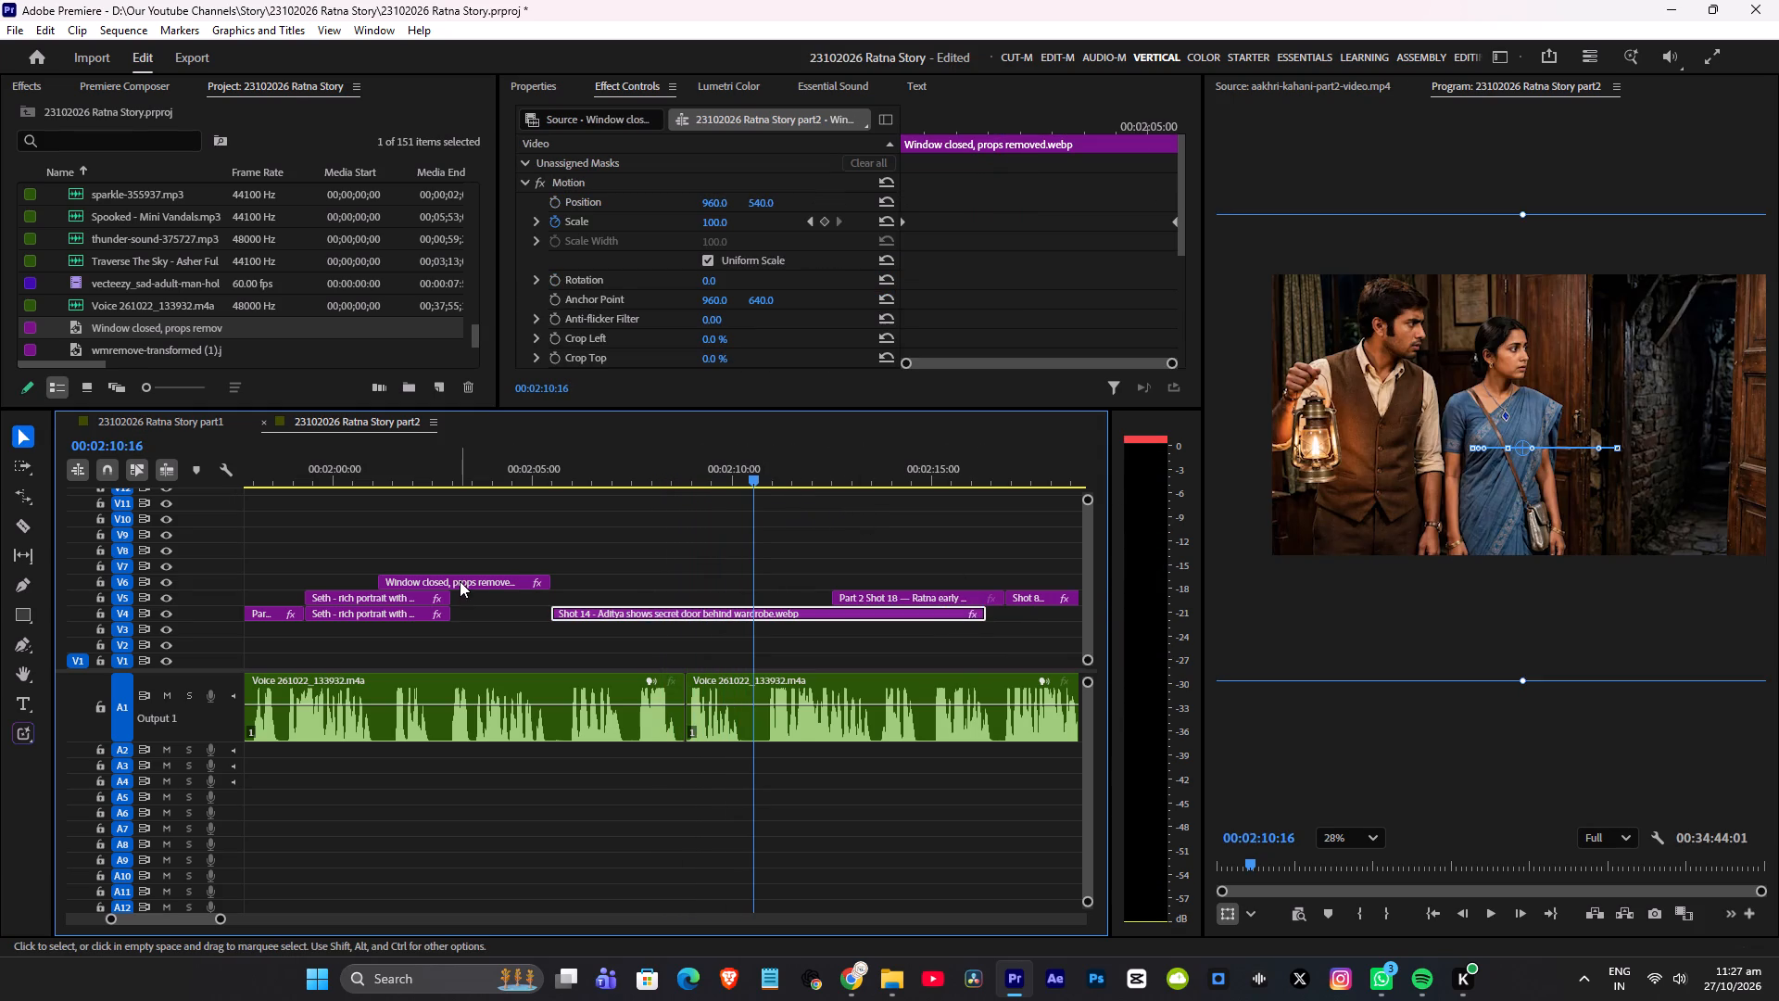
pyautogui.keyDown('alt'); pyautogui.moveTo(448, 581); pyautogui.dragTo(818, 554); pyautogui.keyUp('alt')
# Trim the start of the Part 2 Shot 18 clip to about 00:02:14:16 and move the duplicated letter-reading clip down to track V6.
pyautogui.click(713, 467)
pyautogui.press('space')
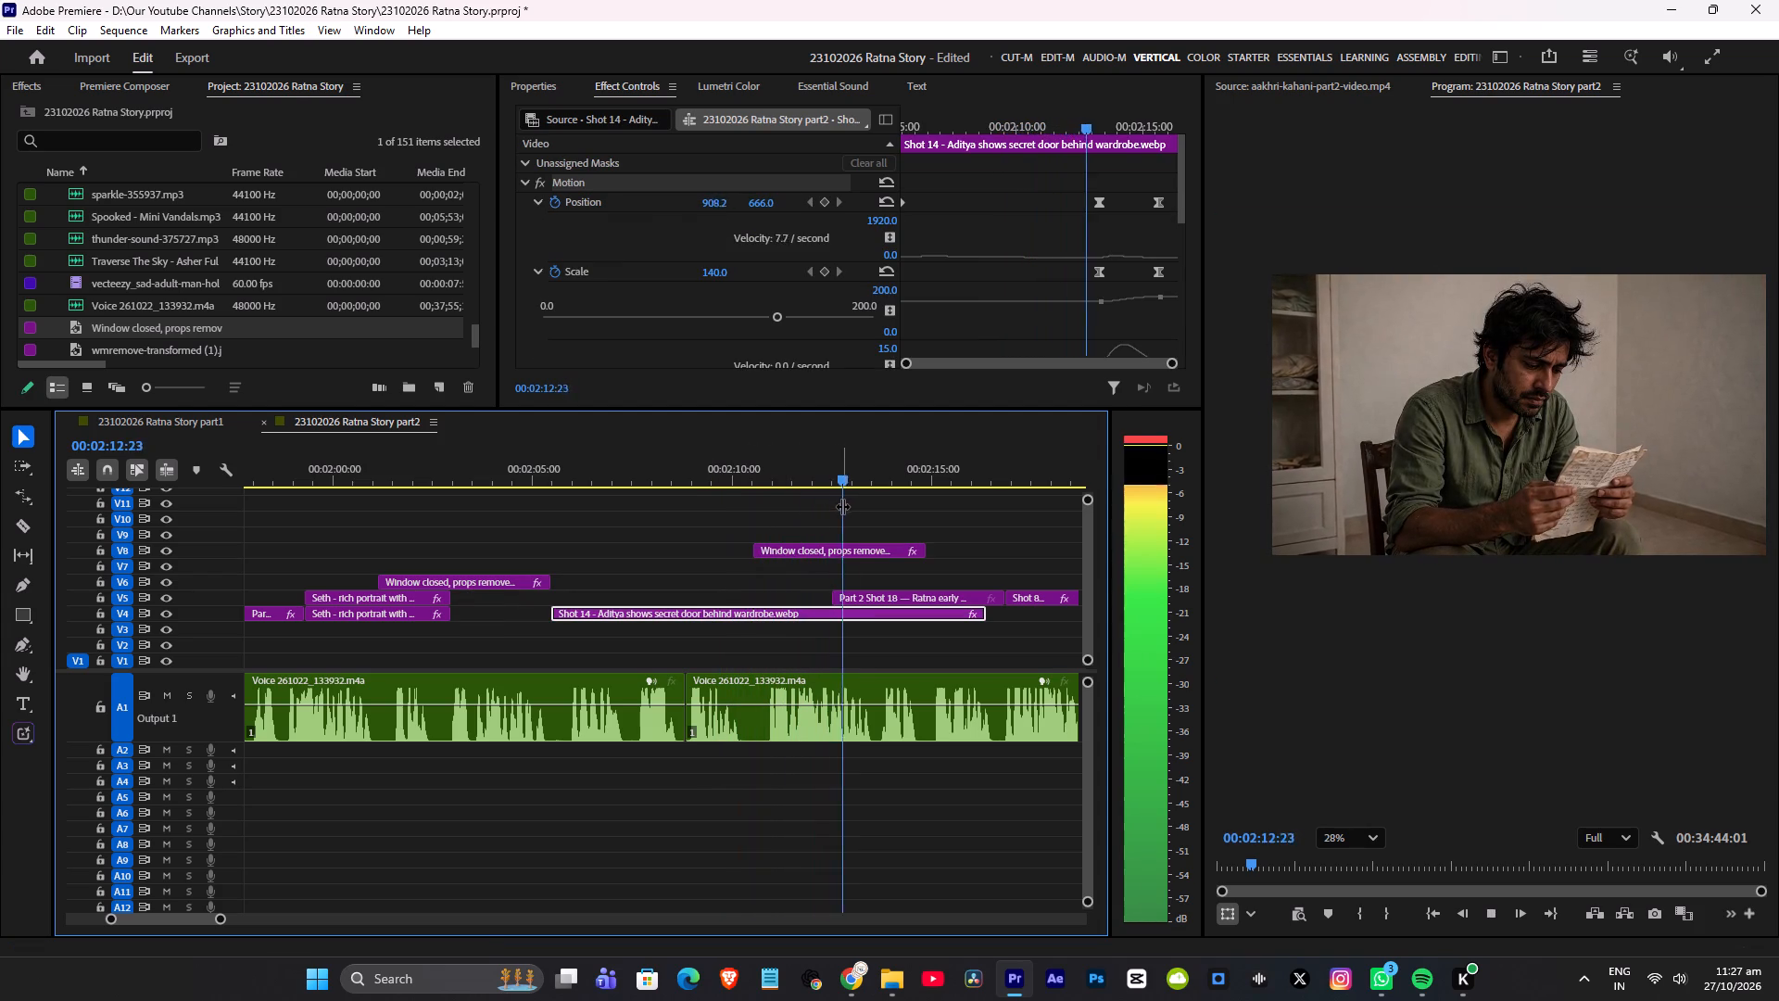
pyautogui.scroll(-3, 865, 520)
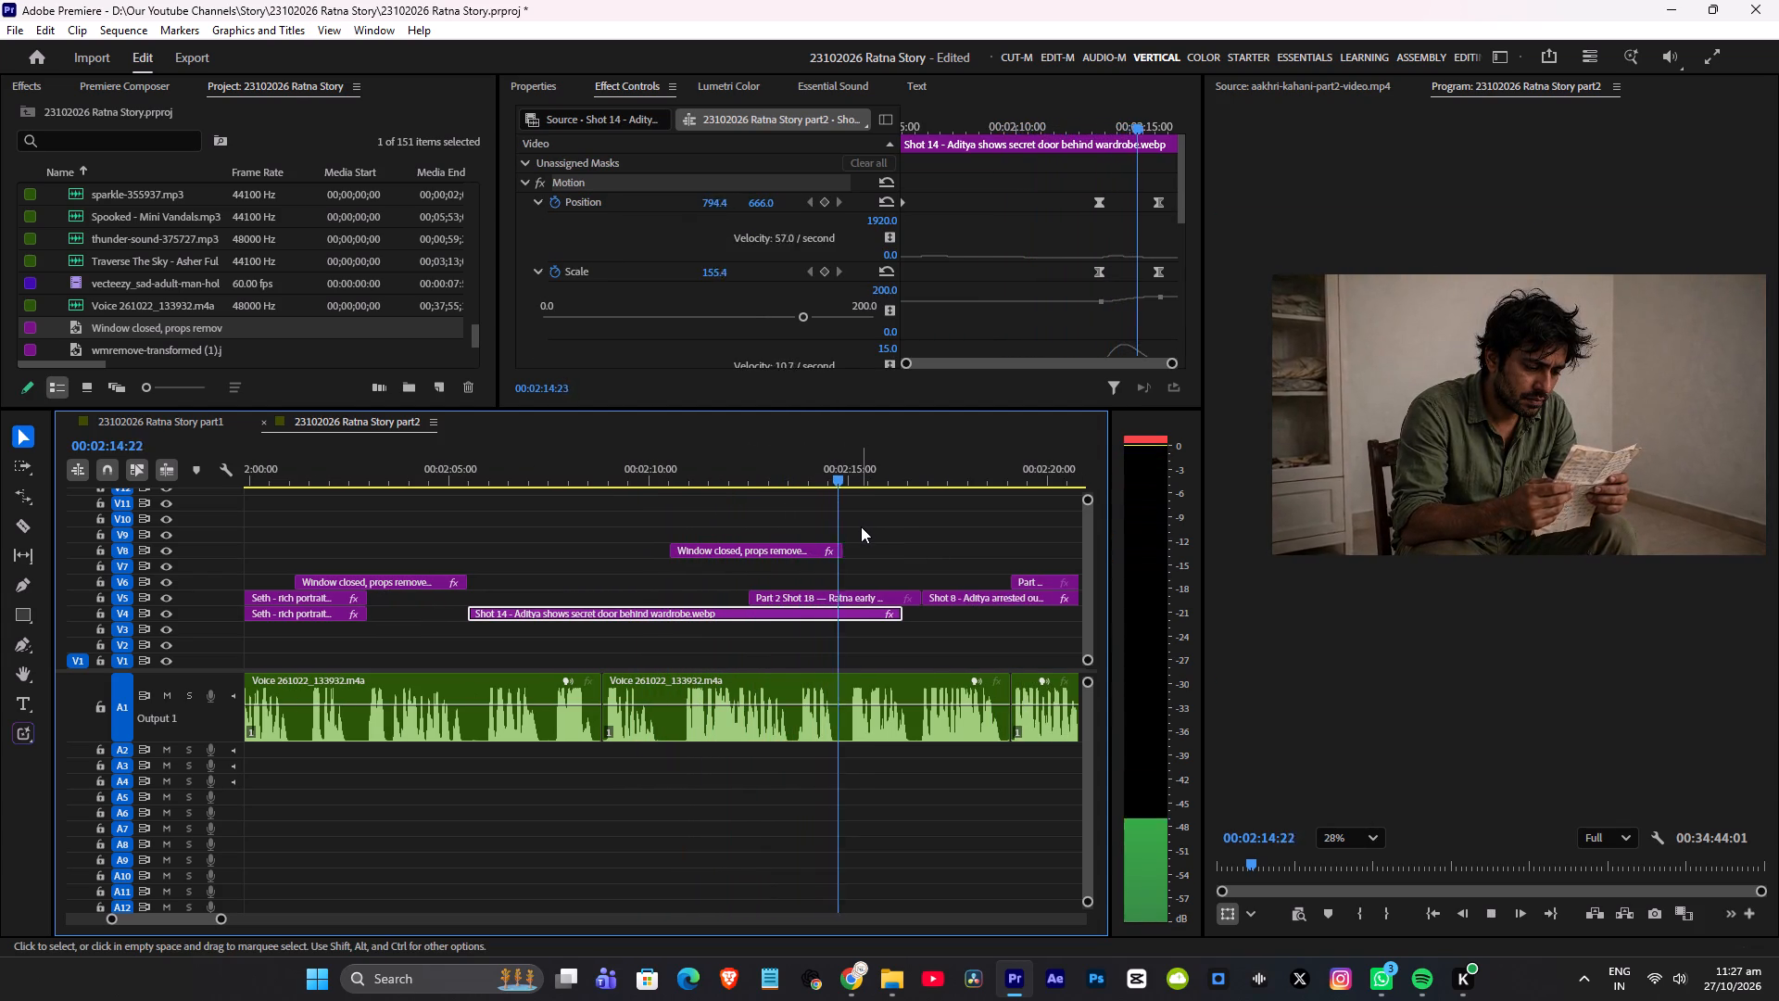
pyautogui.press('space')
pyautogui.press('space')
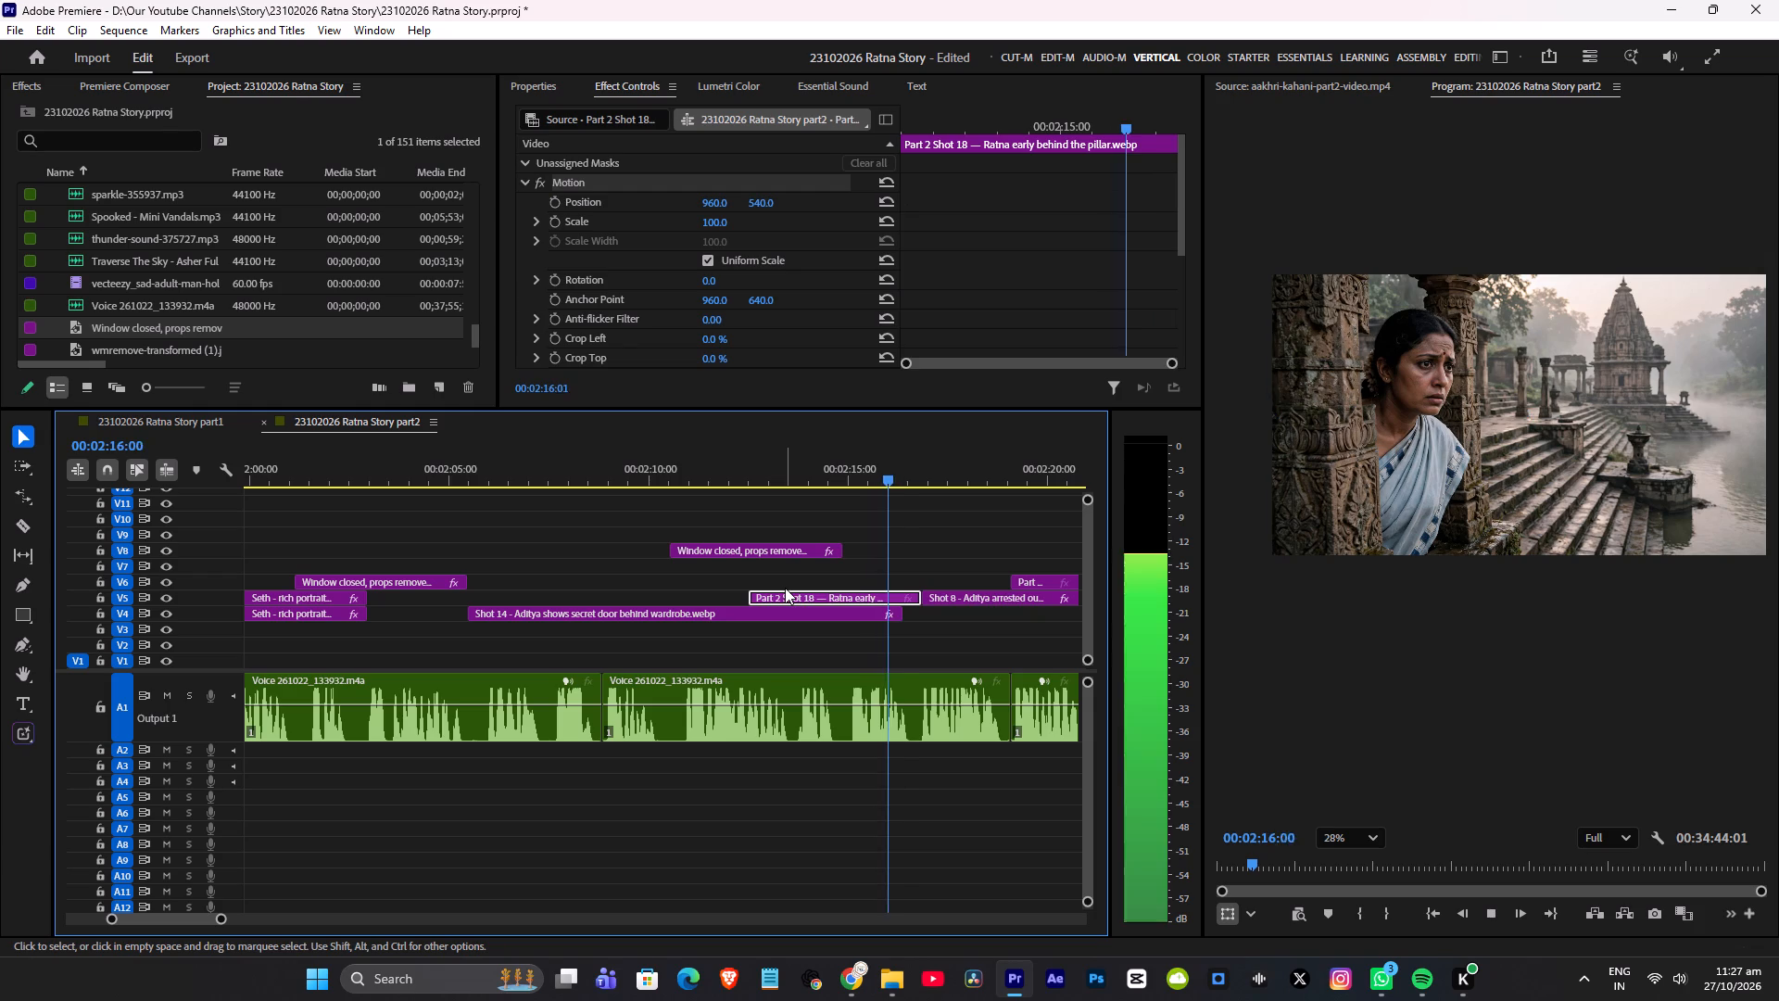
pyautogui.press('space')
pyautogui.moveTo(756, 599); pyautogui.dragTo(838, 589)
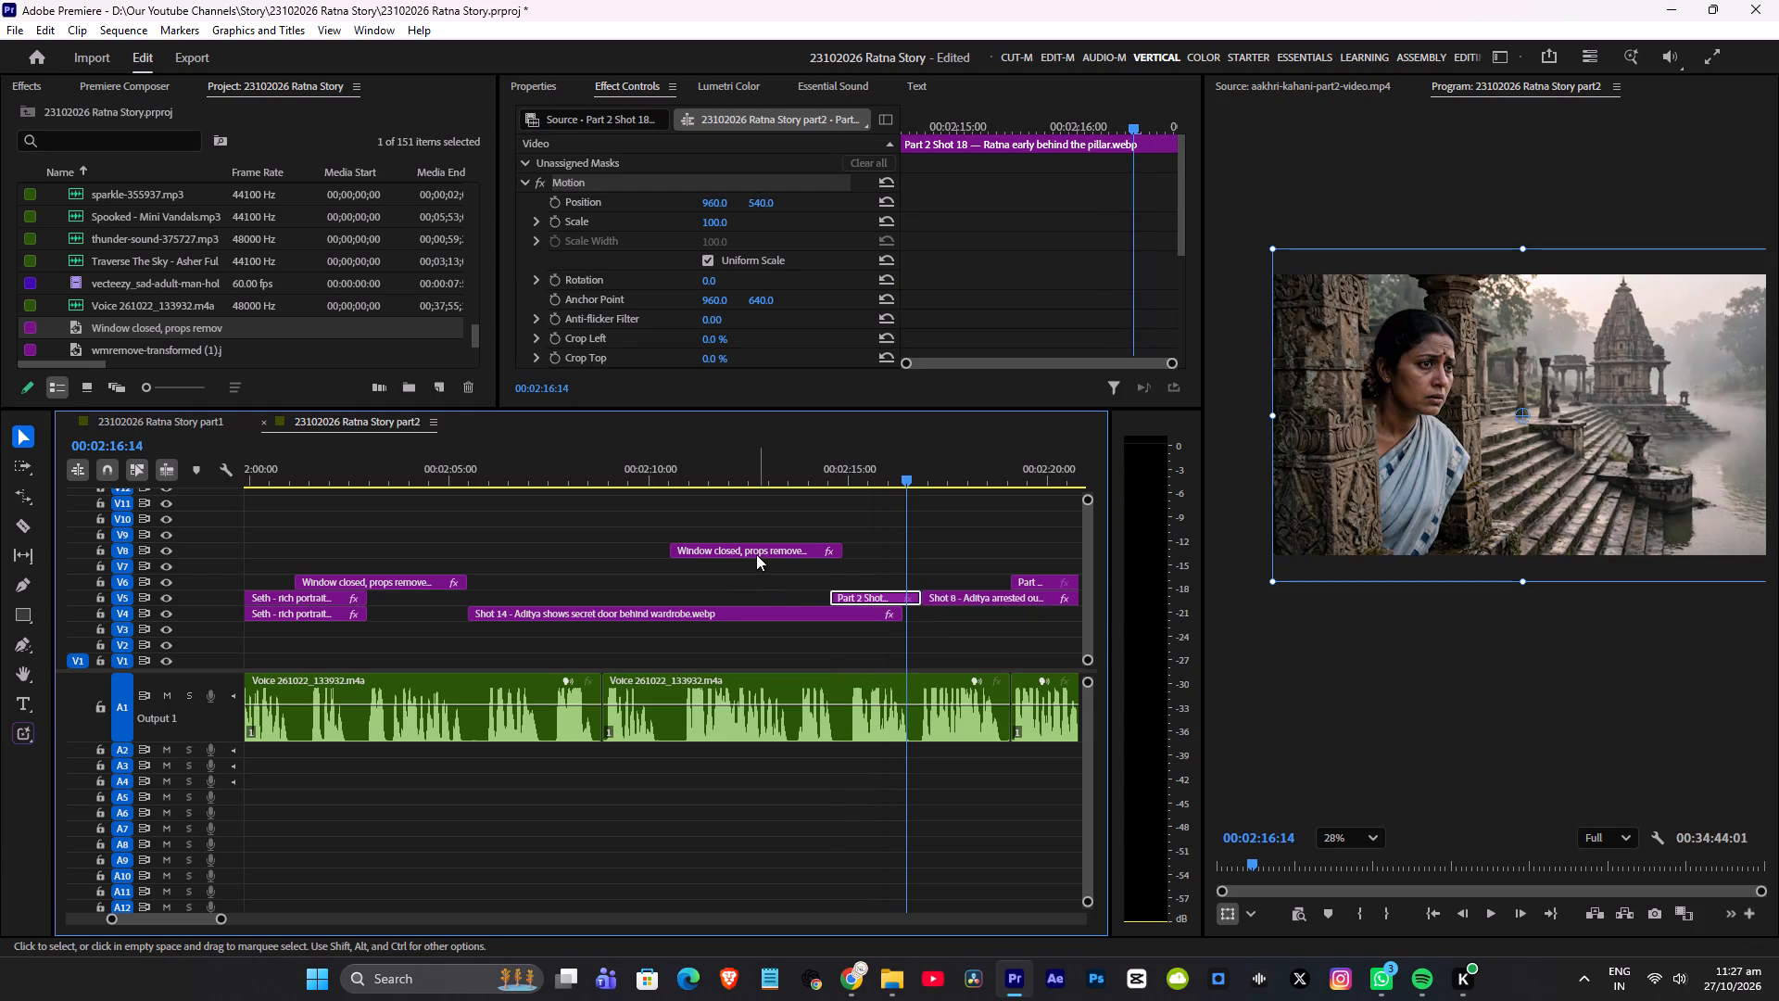
pyautogui.moveTo(756, 554); pyautogui.dragTo(755, 588)
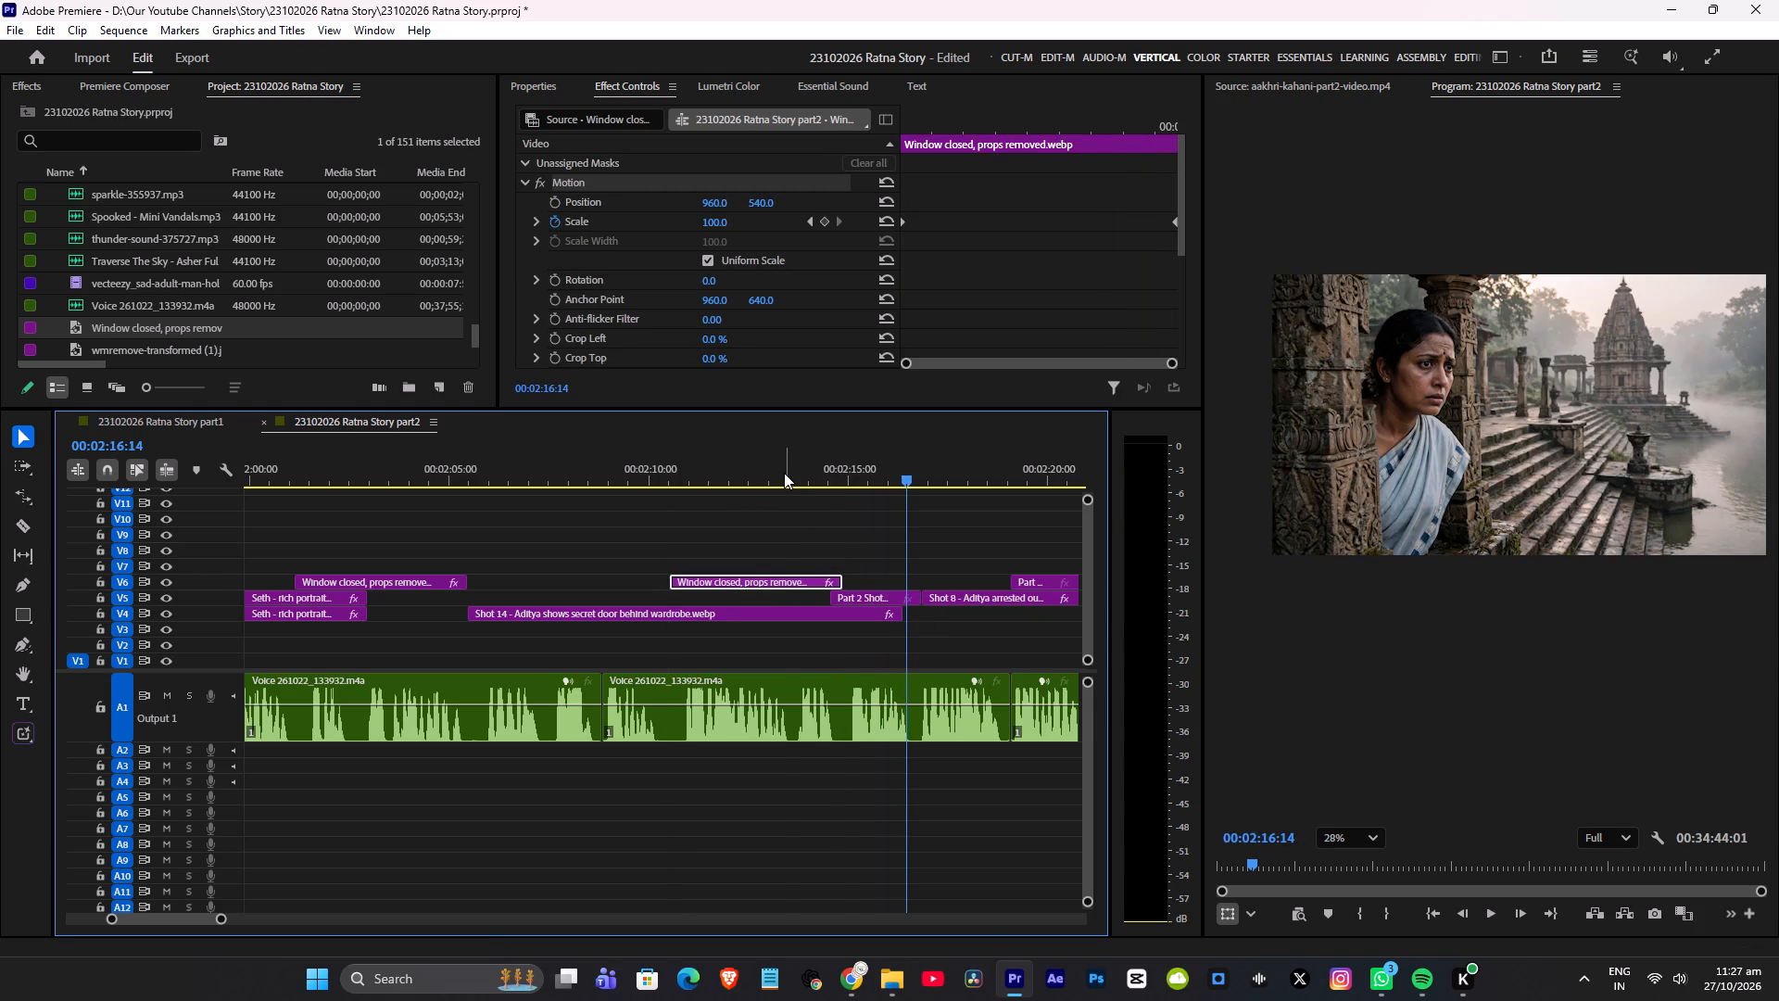
# Move the duplicated letter-reading clip's last Scale keyframe earlier and trim the clip's end to the start of Part 2 Shot 18.
pyautogui.click(784, 473)
pyautogui.press('space')
pyautogui.keyDown('alt'); pyautogui.scroll(4, 844, 539); pyautogui.keyUp('alt')
pyautogui.press('space')
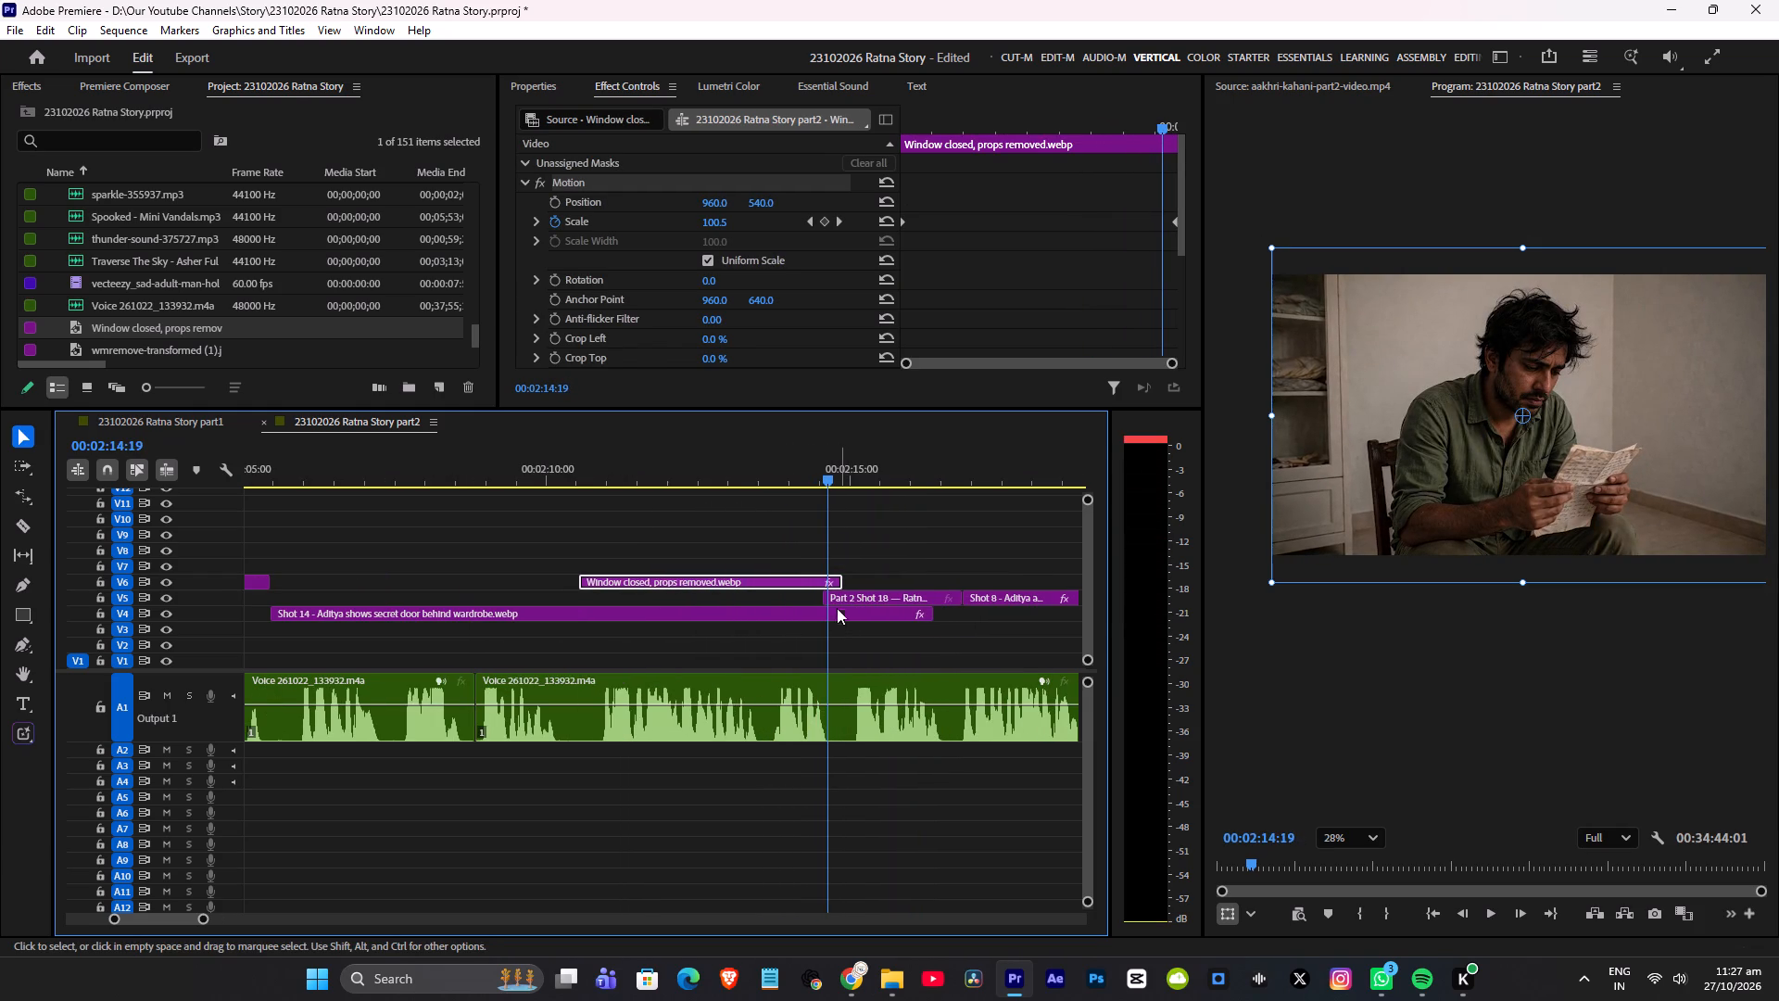
pyautogui.click(789, 581)
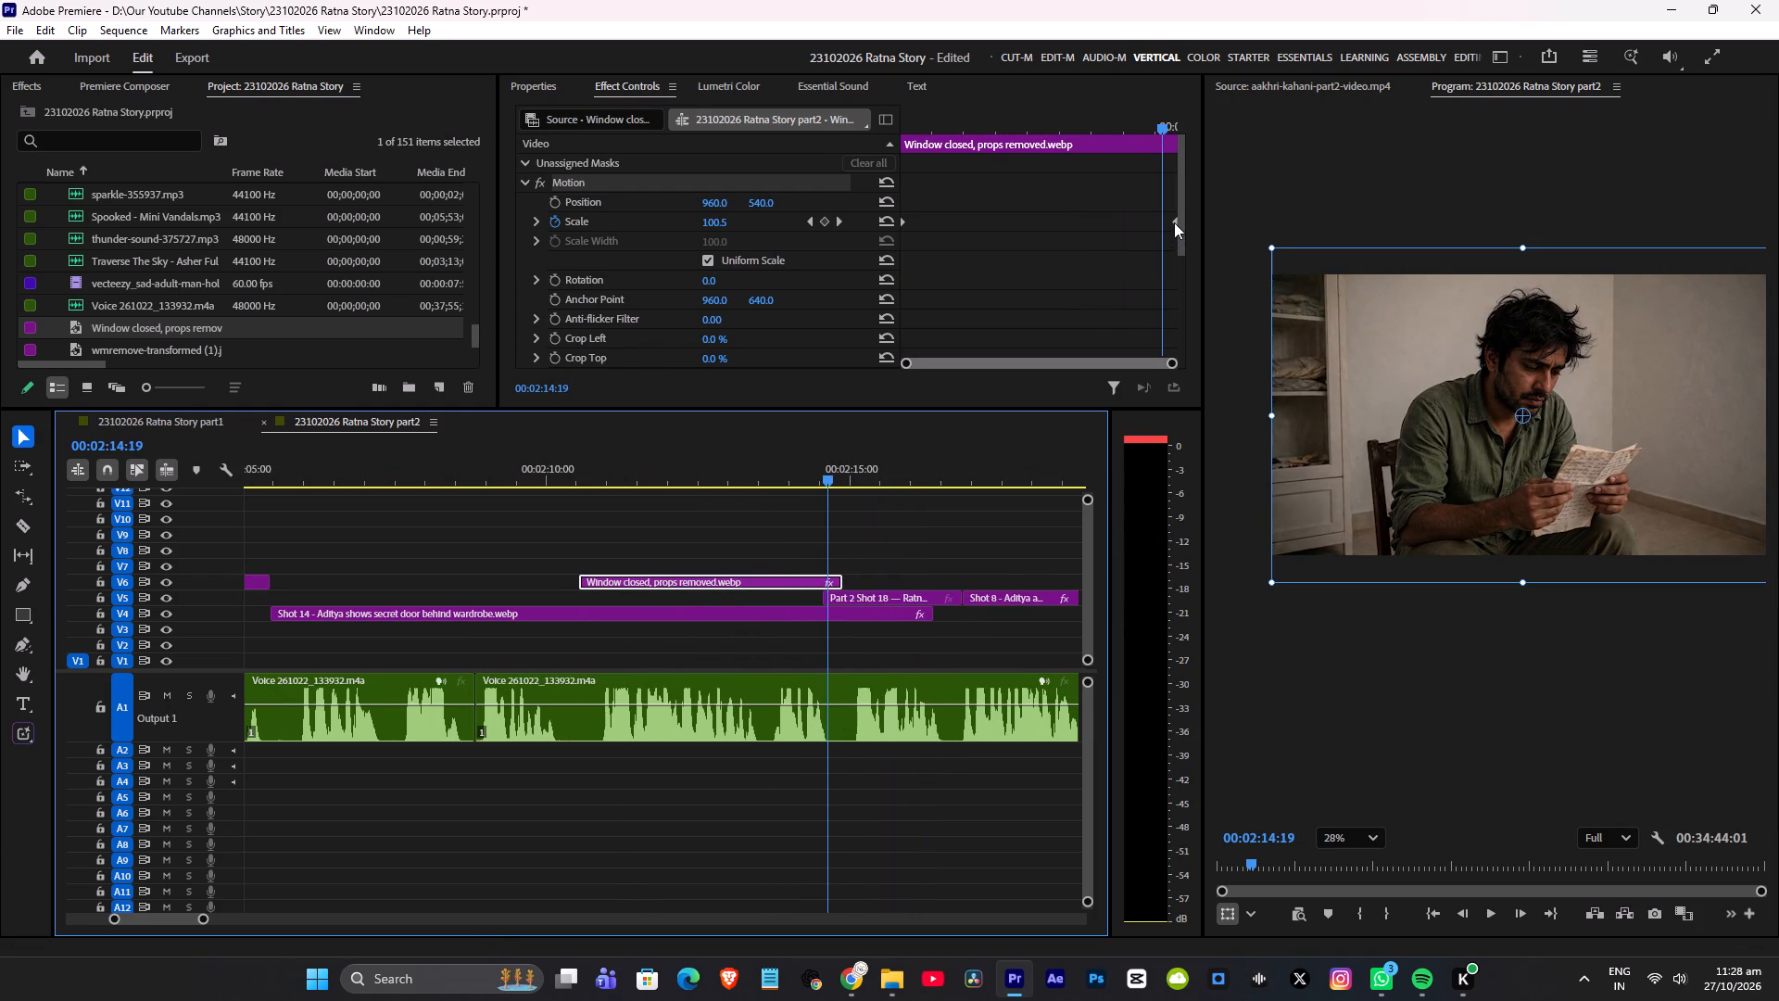
pyautogui.moveTo(1171, 222); pyautogui.dragTo(991, 234)
pyautogui.moveTo(845, 577); pyautogui.dragTo(826, 581)
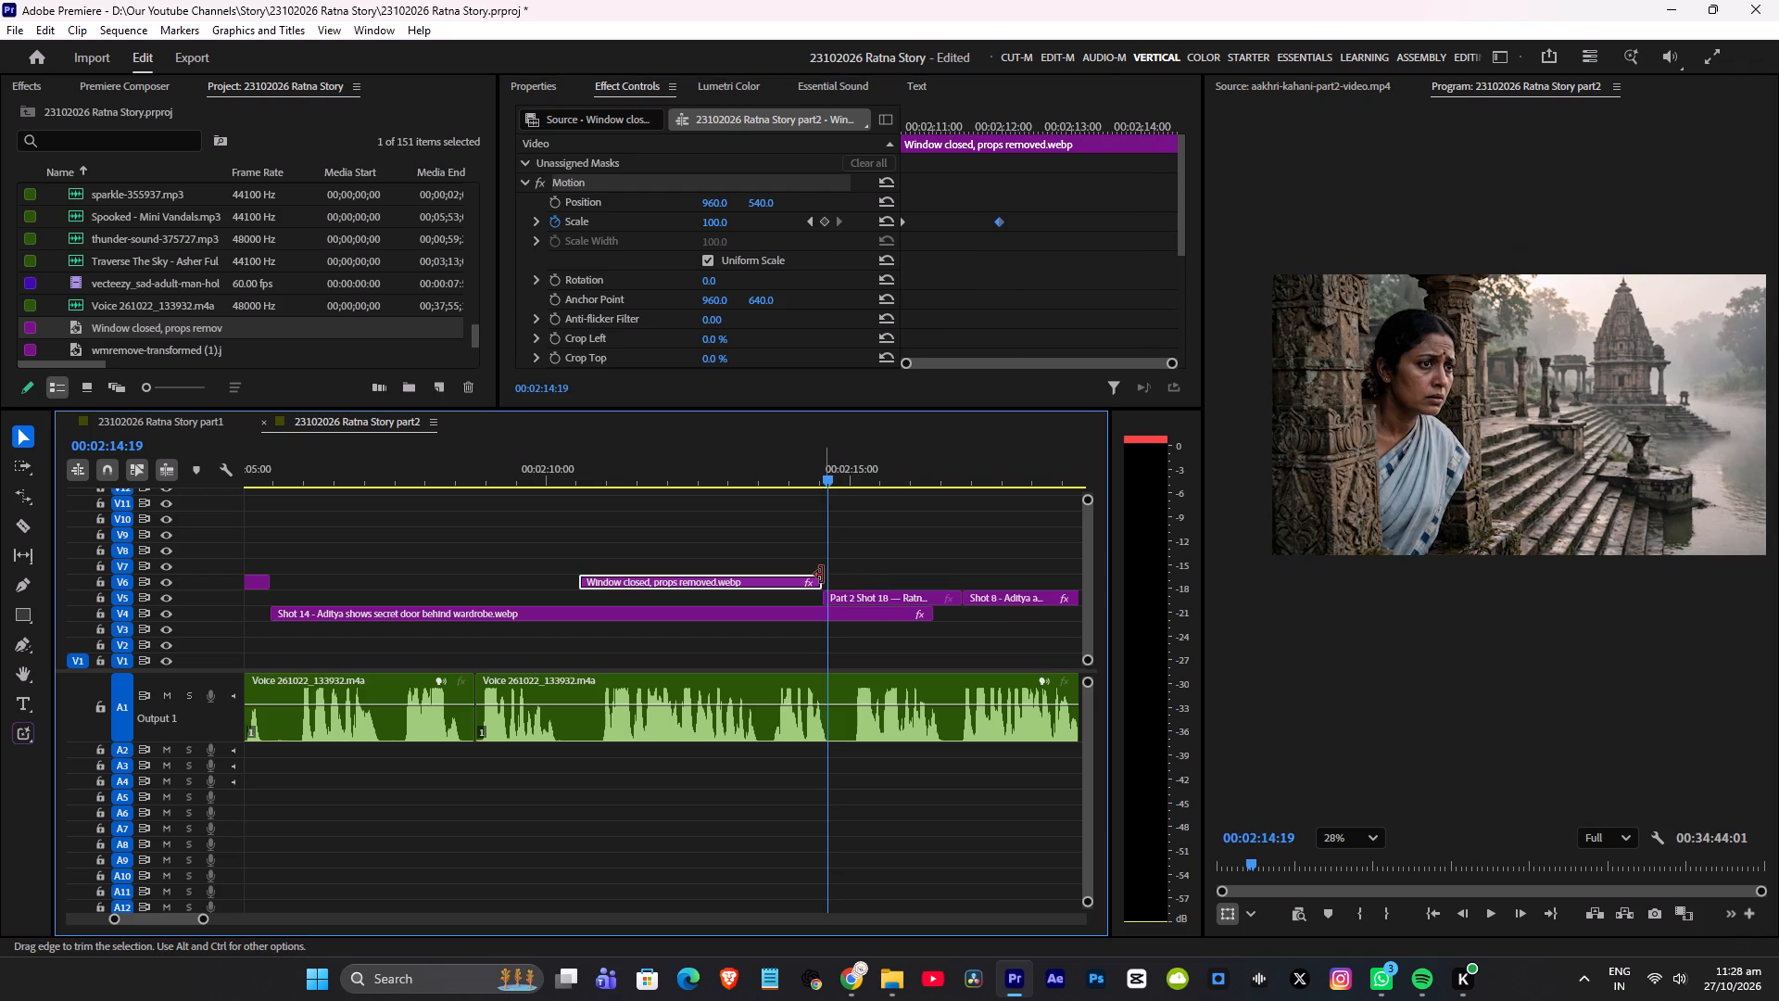
# Reverse the duplicated clip's Scale keyframes so it grows from 100 at its start to 110 near its end.
pyautogui.click(754, 466)
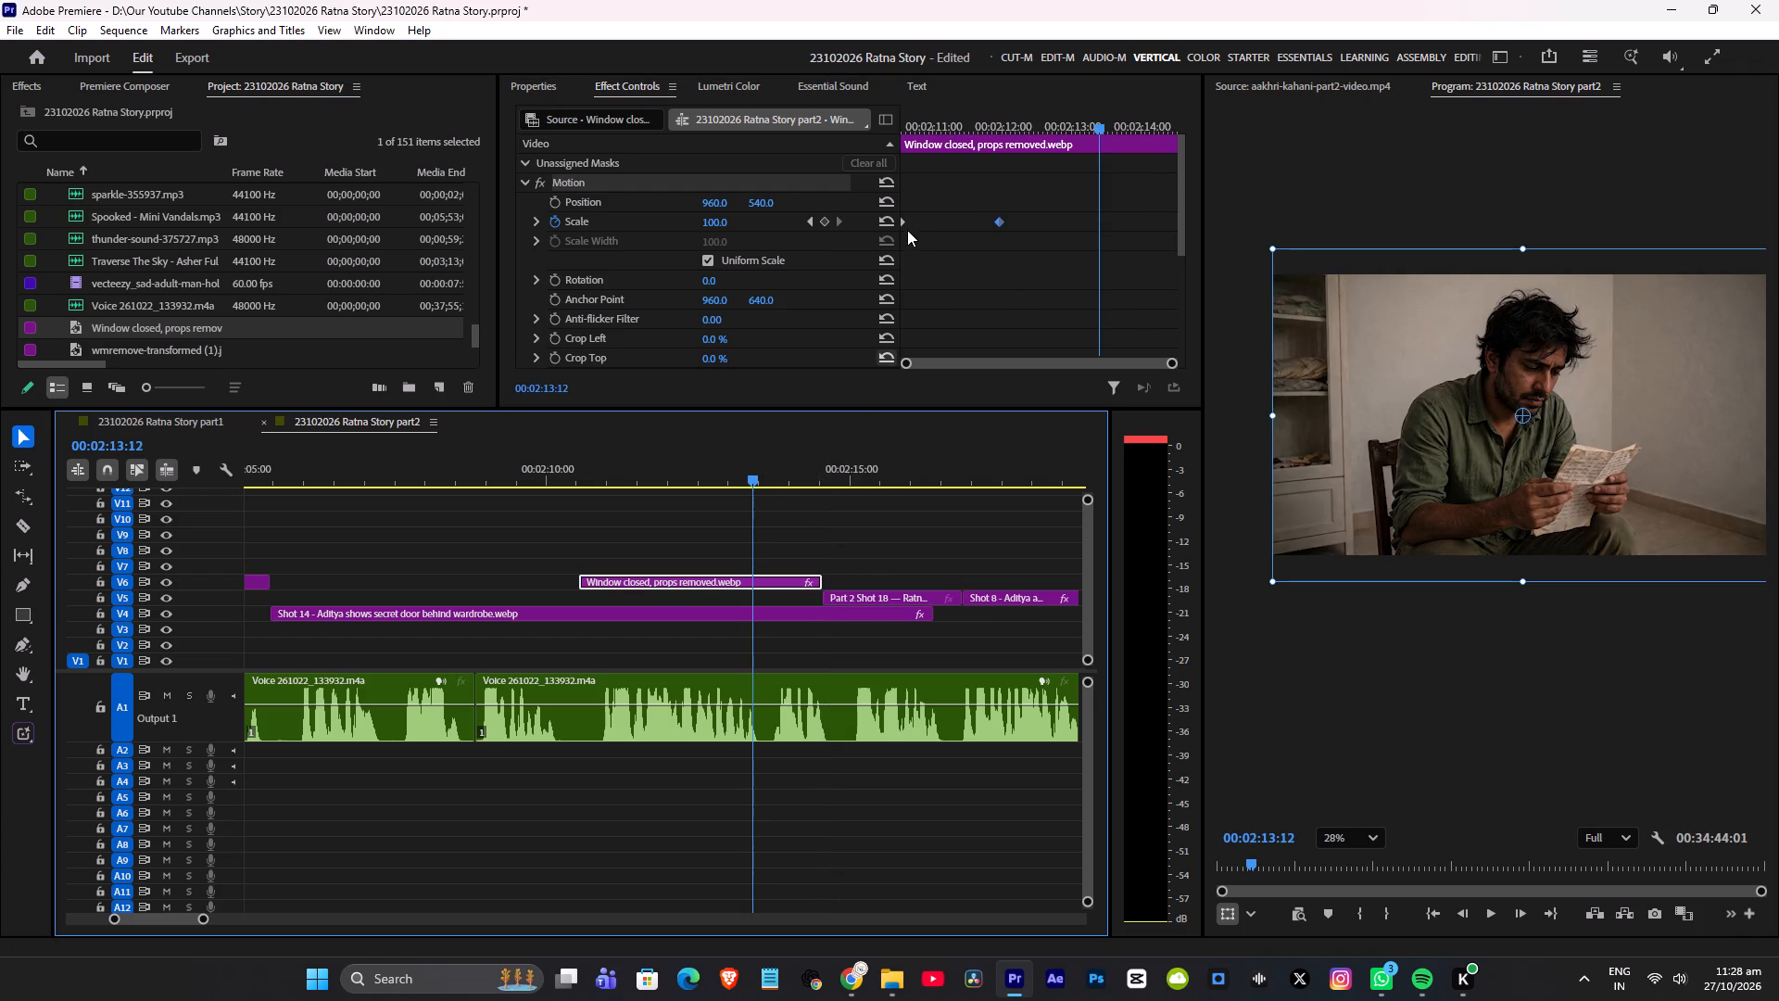
pyautogui.moveTo(903, 220); pyautogui.dragTo(1023, 198)
pyautogui.moveTo(995, 217); pyautogui.dragTo(652, 225)
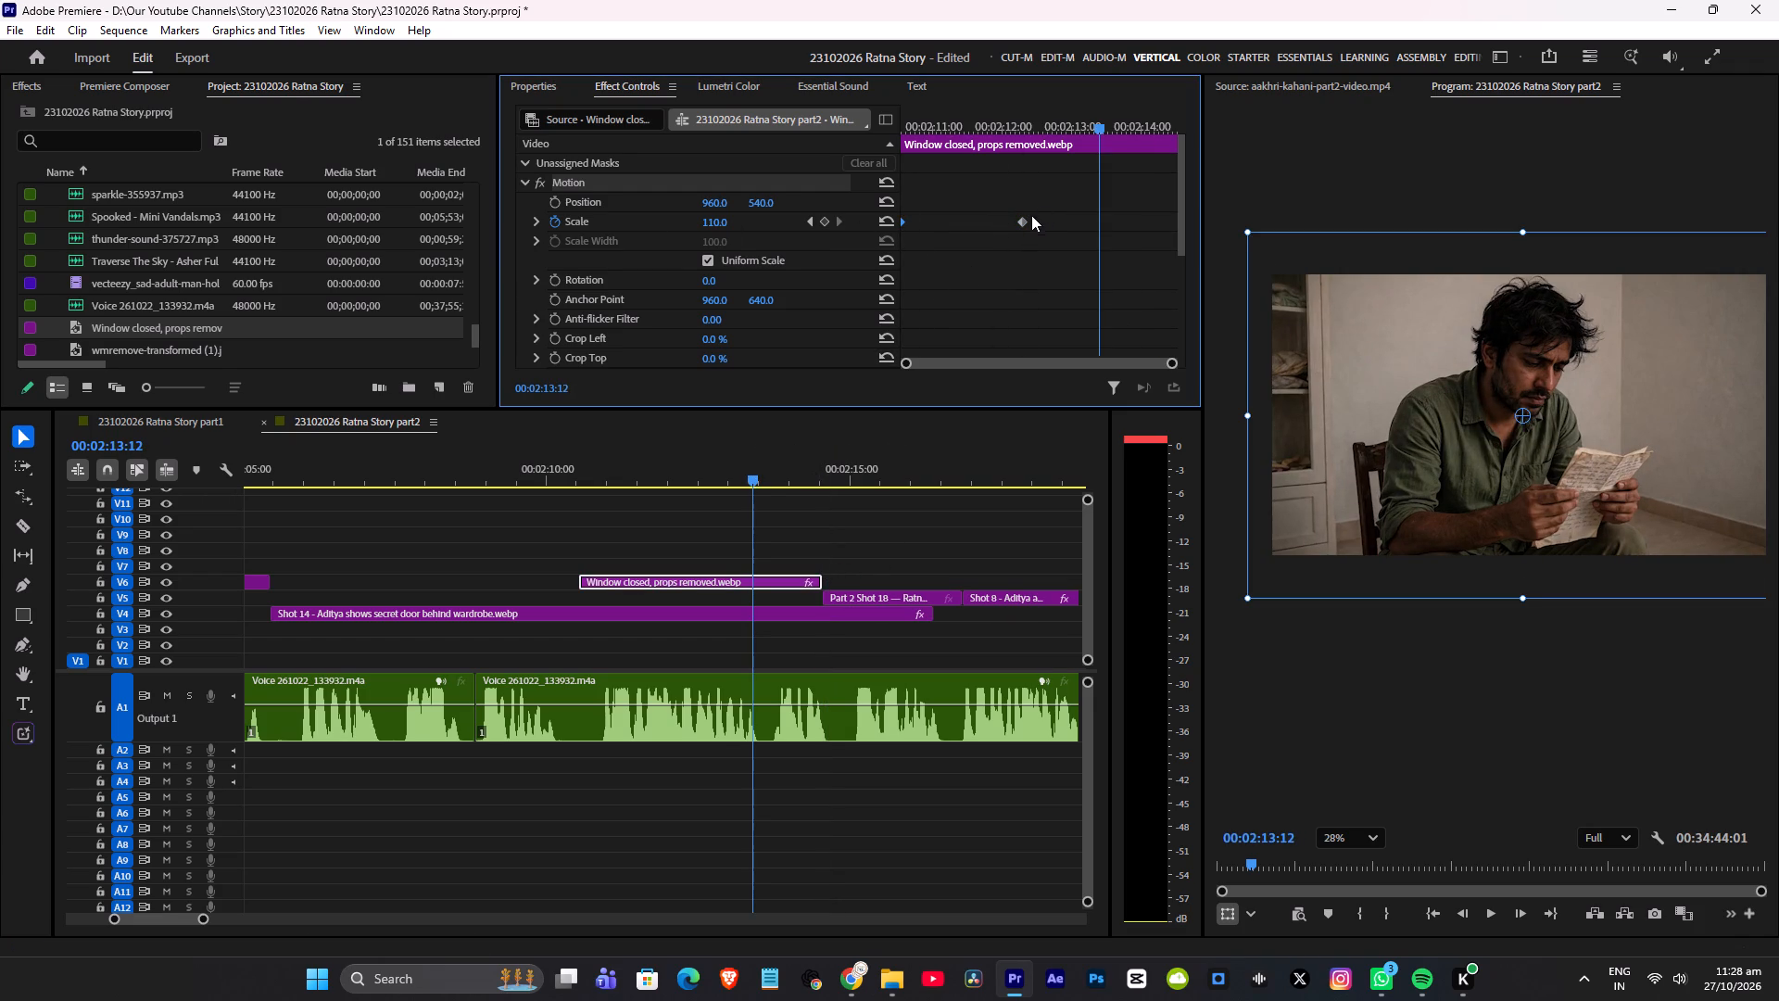
pyautogui.moveTo(1023, 222); pyautogui.dragTo(1108, 224)
# Extend the duplicated clip's start back to 00:02:10:03 to match the narration and move its first Scale keyframe to the new start.
pyautogui.click(553, 472)
pyautogui.press('space')
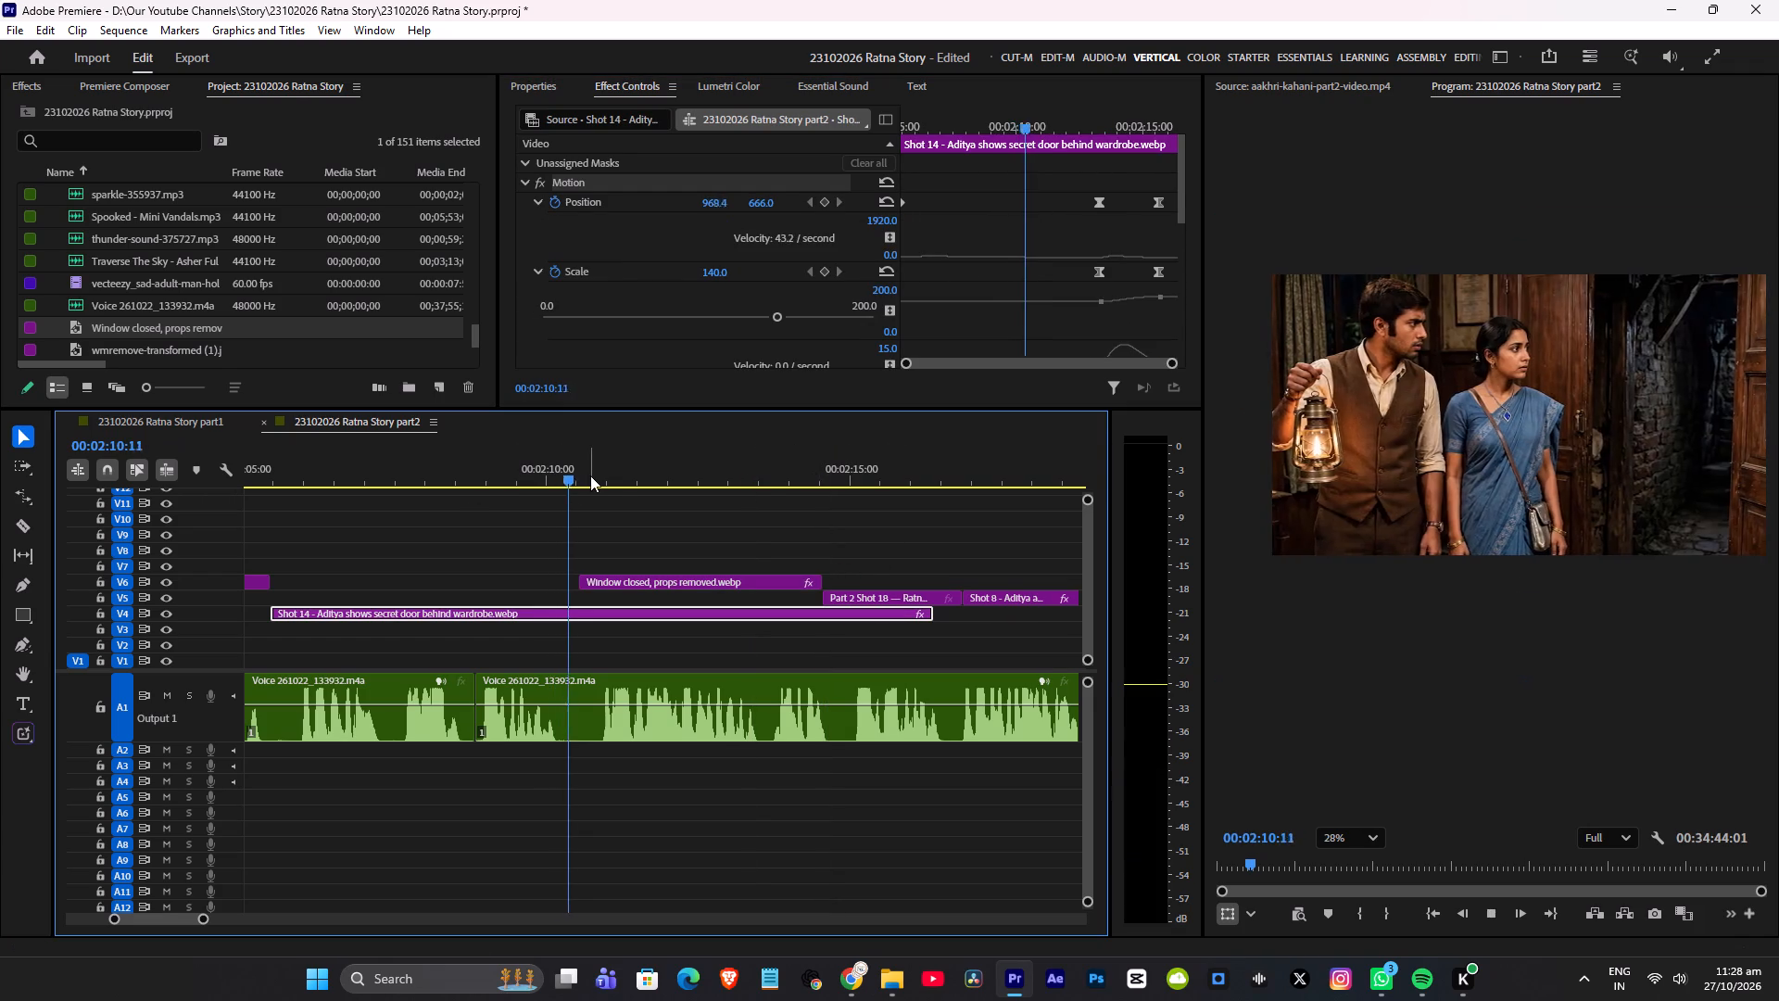
pyautogui.press('space')
pyautogui.click(504, 477)
pyautogui.press('space')
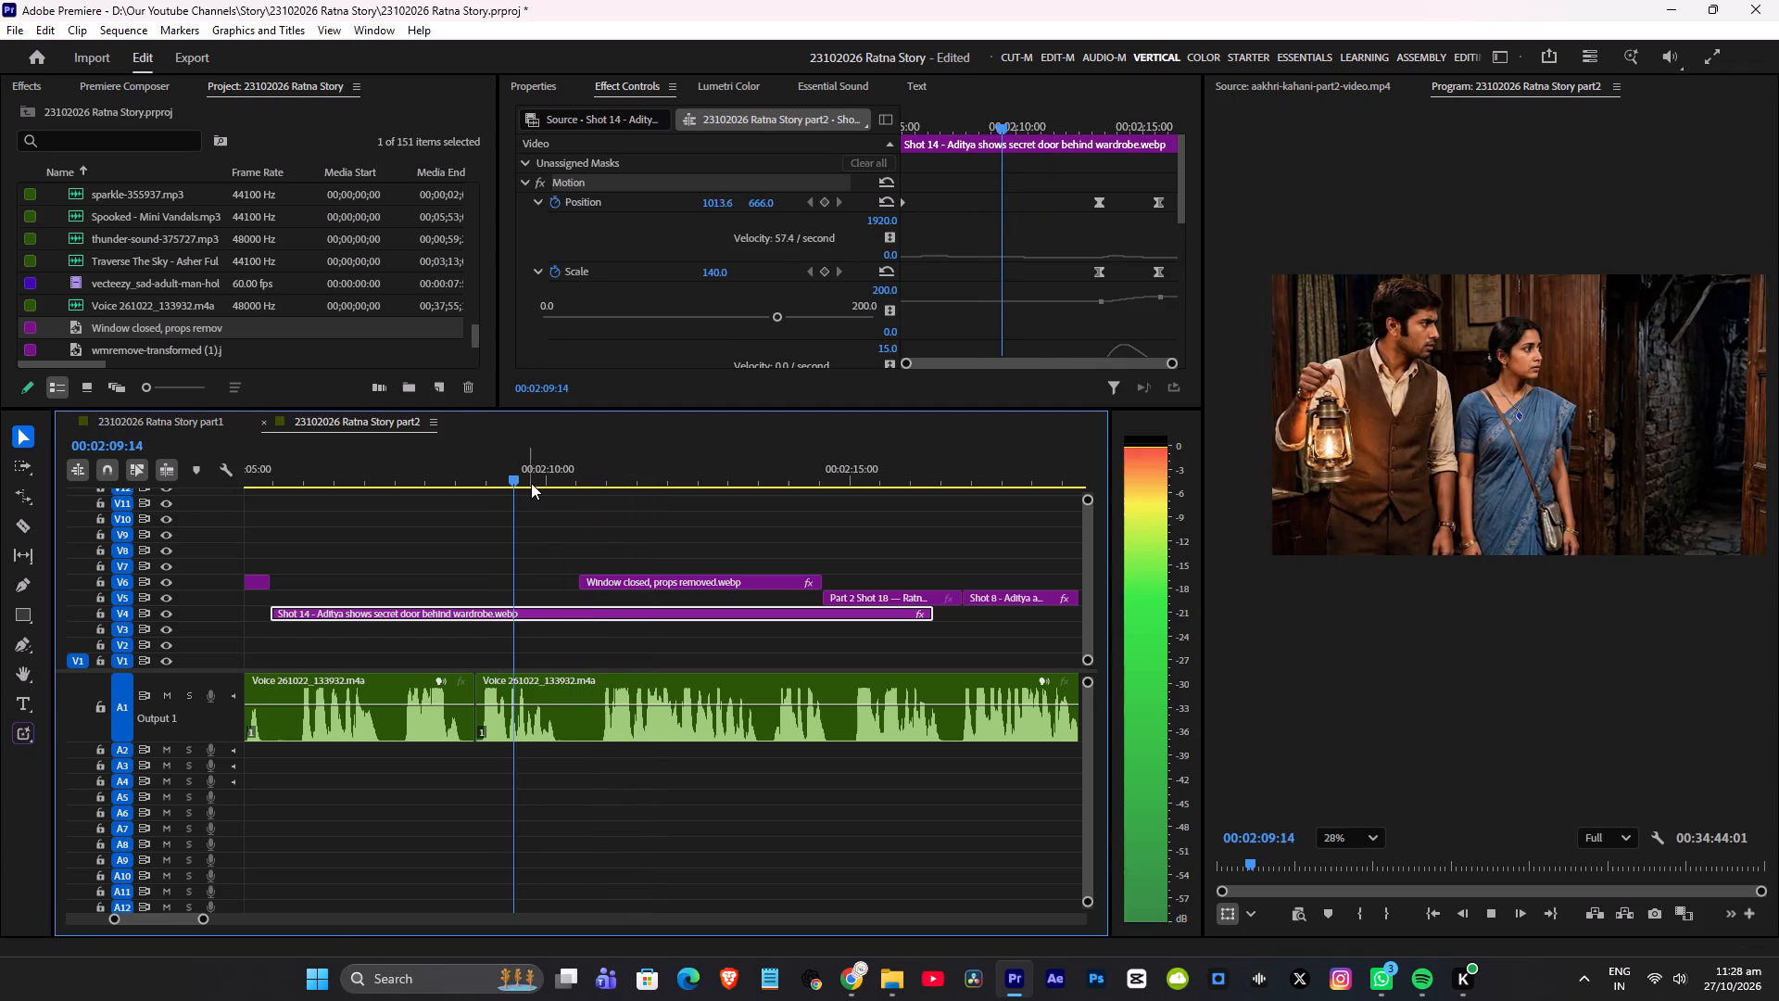
pyautogui.press('space')
pyautogui.moveTo(583, 583); pyautogui.dragTo(562, 588)
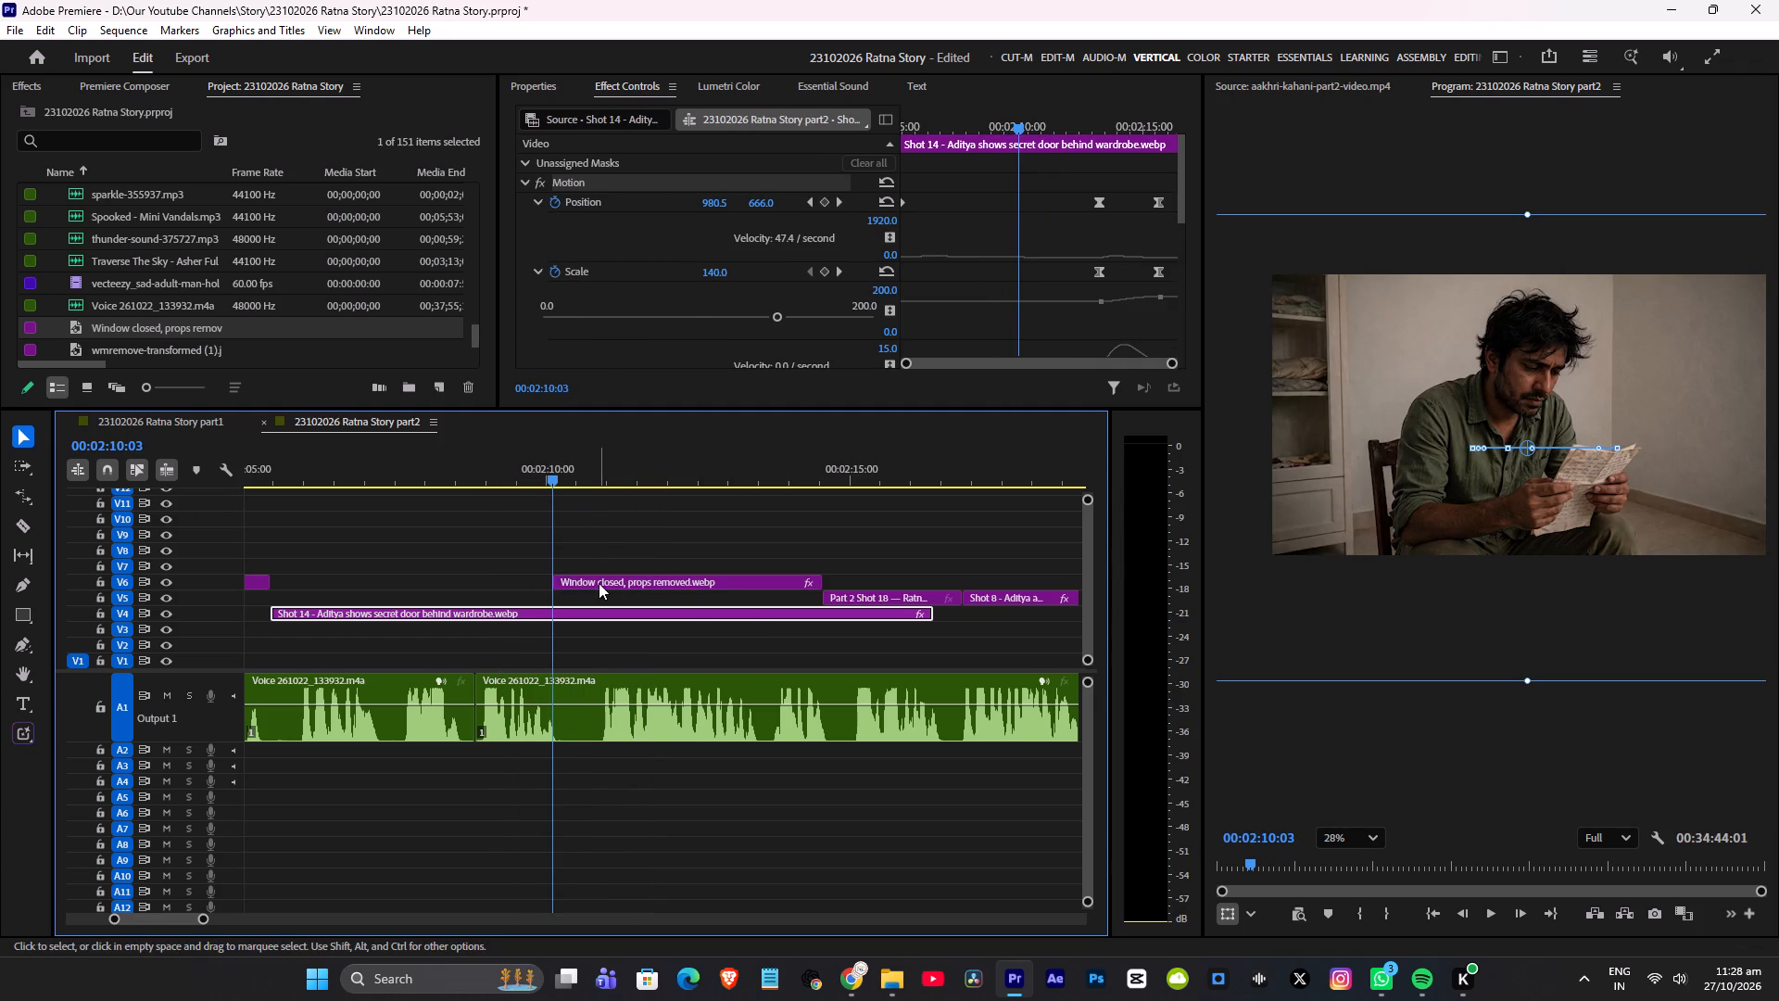
pyautogui.click(599, 583)
pyautogui.moveTo(927, 222); pyautogui.dragTo(632, 272)
# Move the duplicated clip's 110 Scale keyframe to the very end of the clip and save the project.
pyautogui.click(483, 457)
pyautogui.press('space')
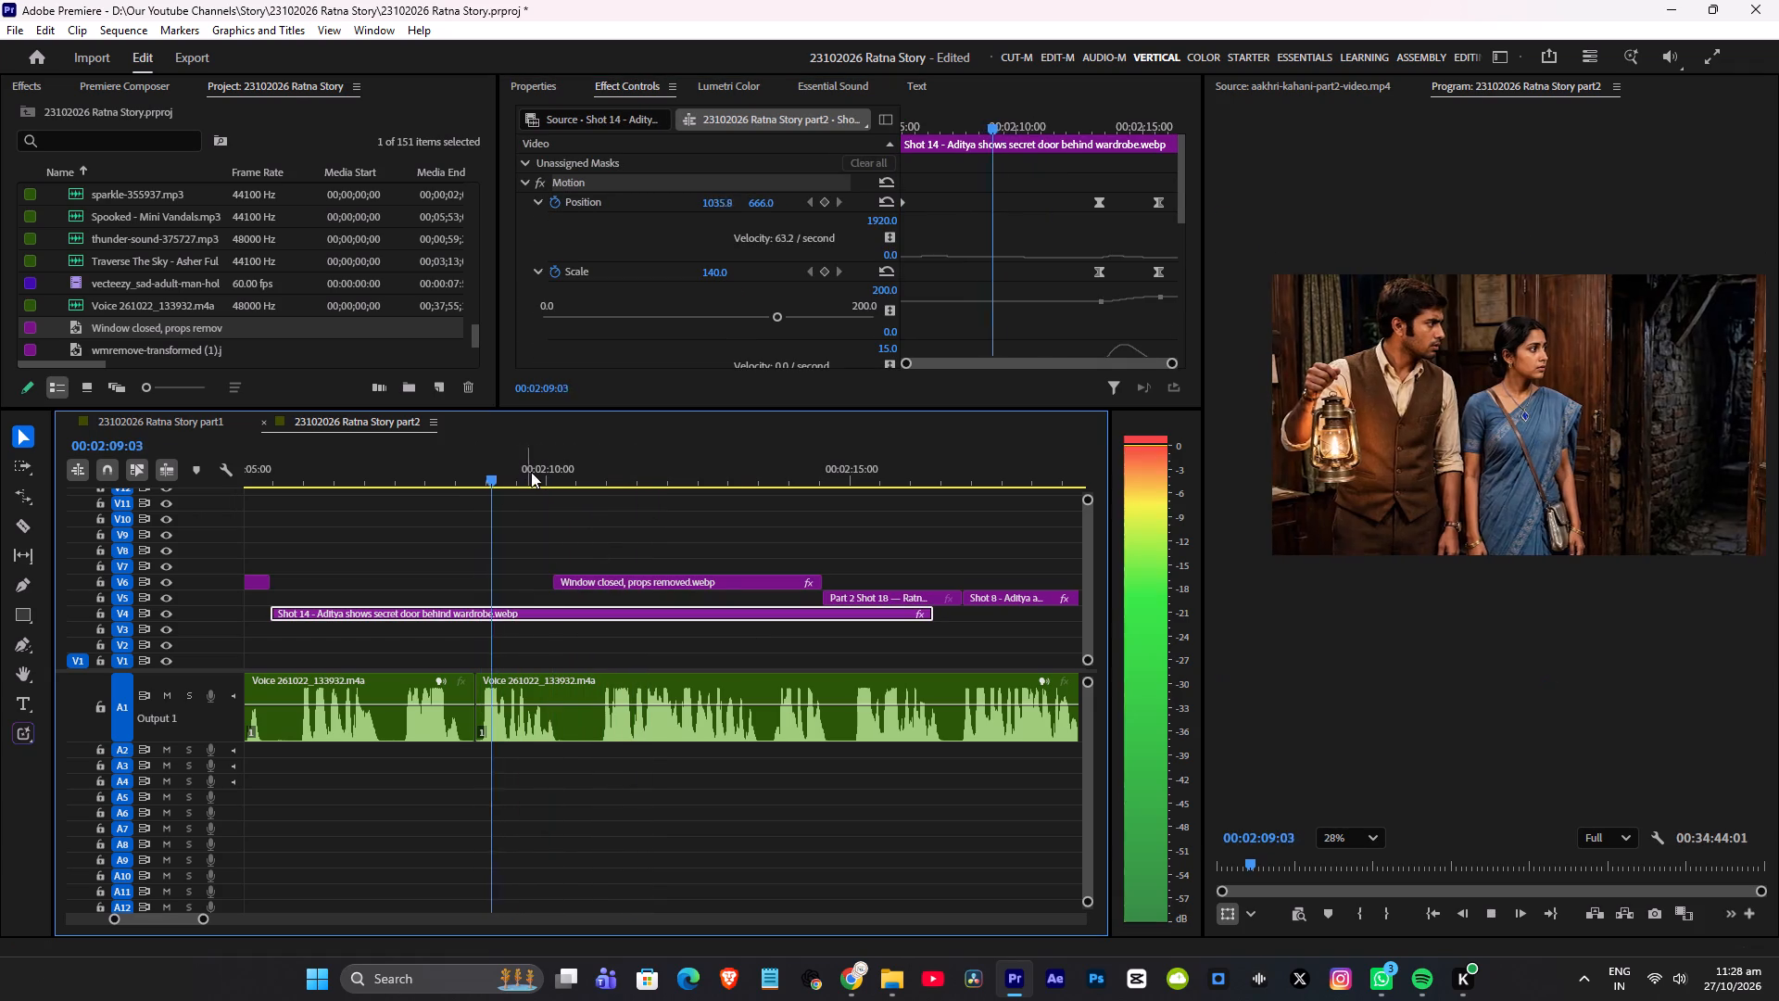
pyautogui.click(678, 577)
pyautogui.moveTo(1113, 219); pyautogui.dragTo(1330, 220)
pyautogui.hotkey('ctrl', 's')
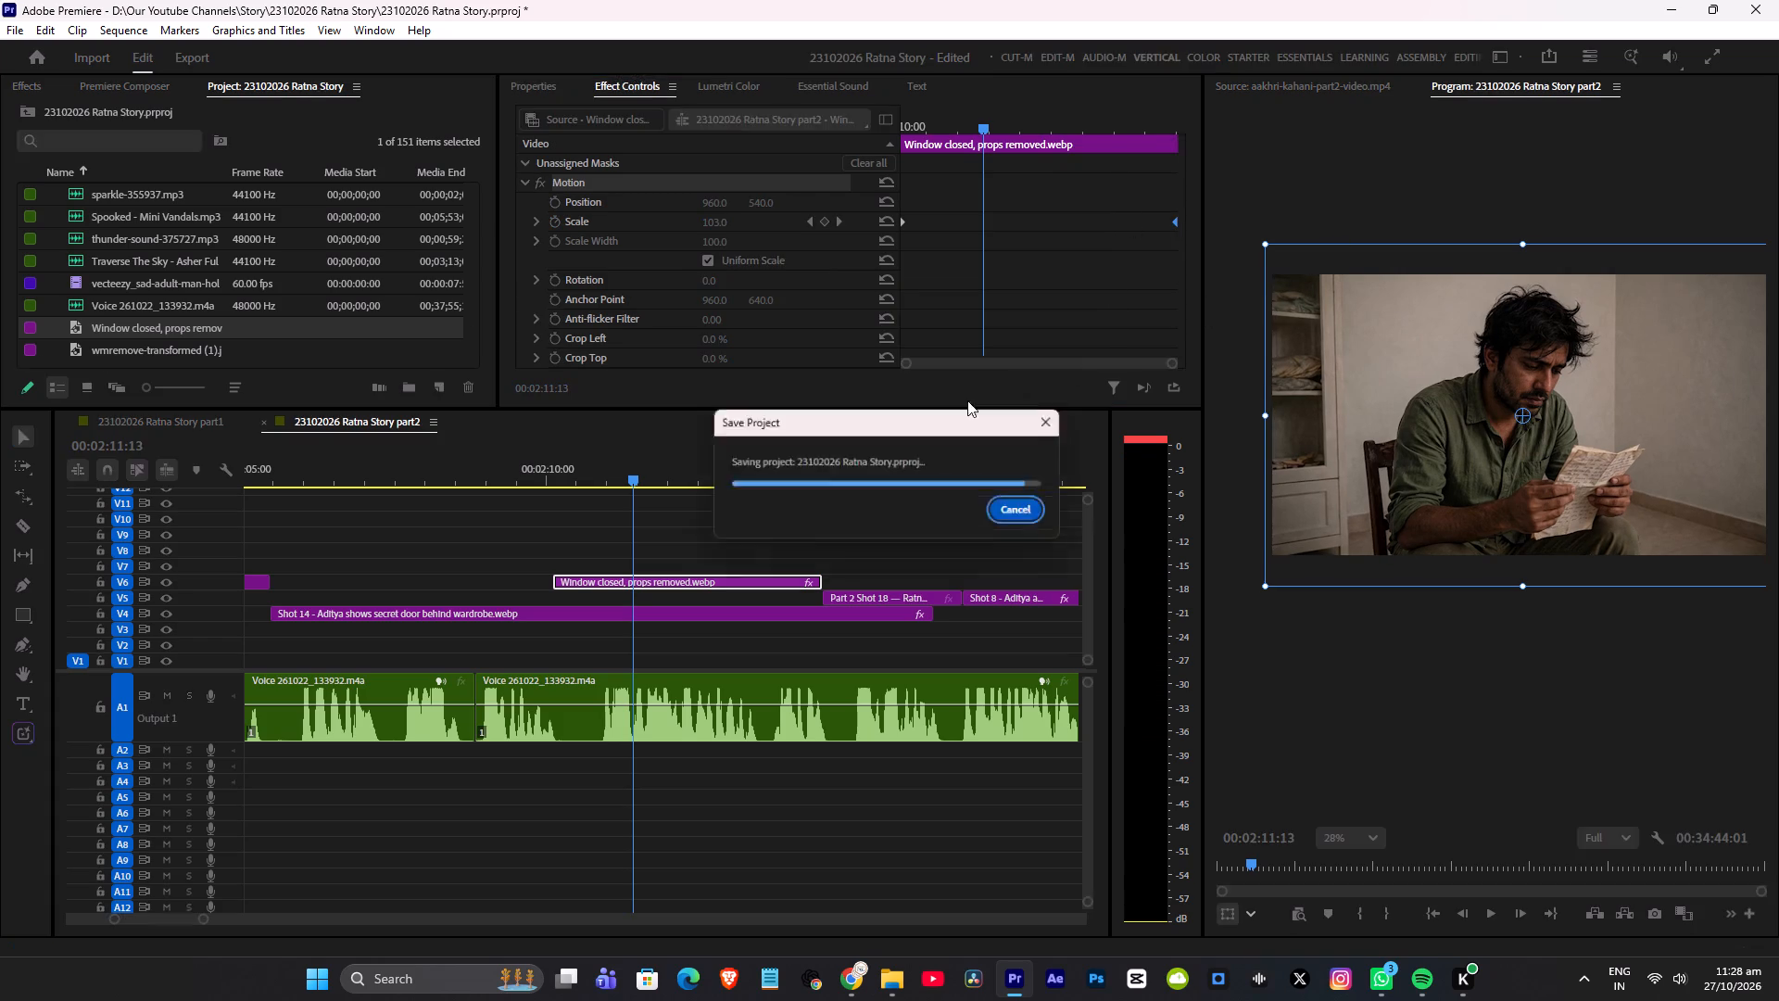
# Animate the Part 2 Shot 18 clip's vertical Position from 540 at its start to 451 at 00:02:16:18, and preview the motion.
pyautogui.press('space')
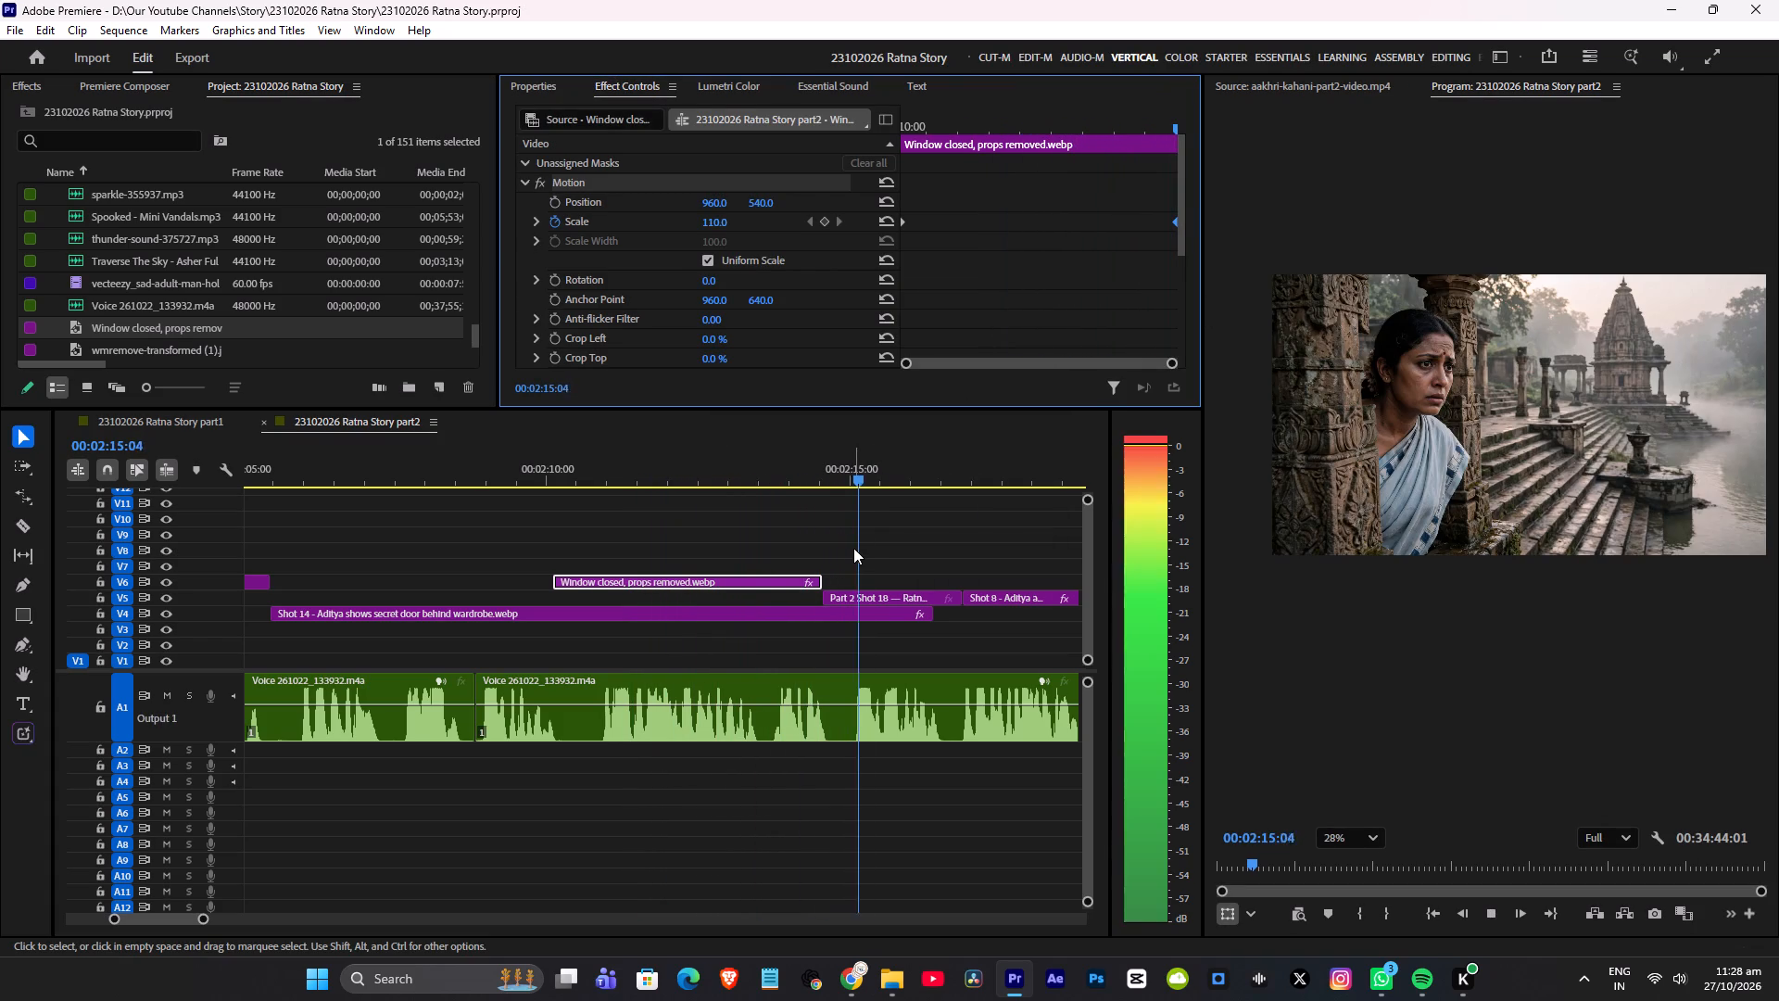
pyautogui.press('space')
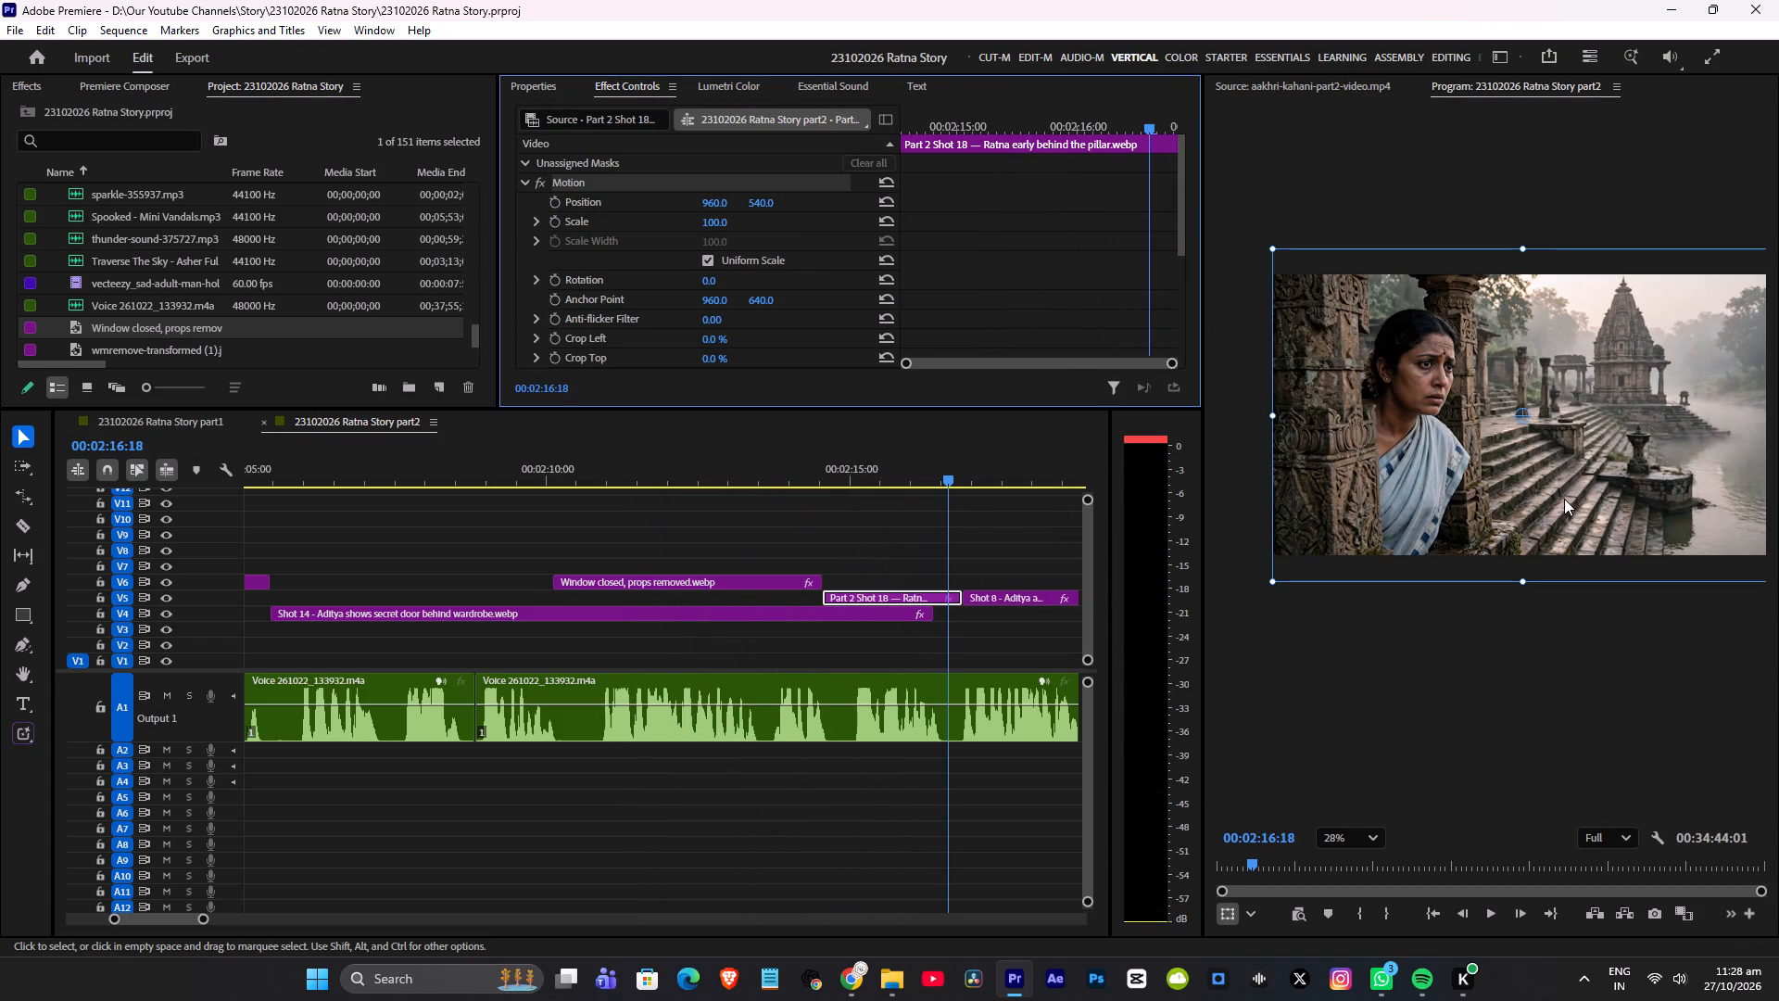
pyautogui.scroll(-3, 1264, 443)
pyautogui.scroll(1, 1466, 427)
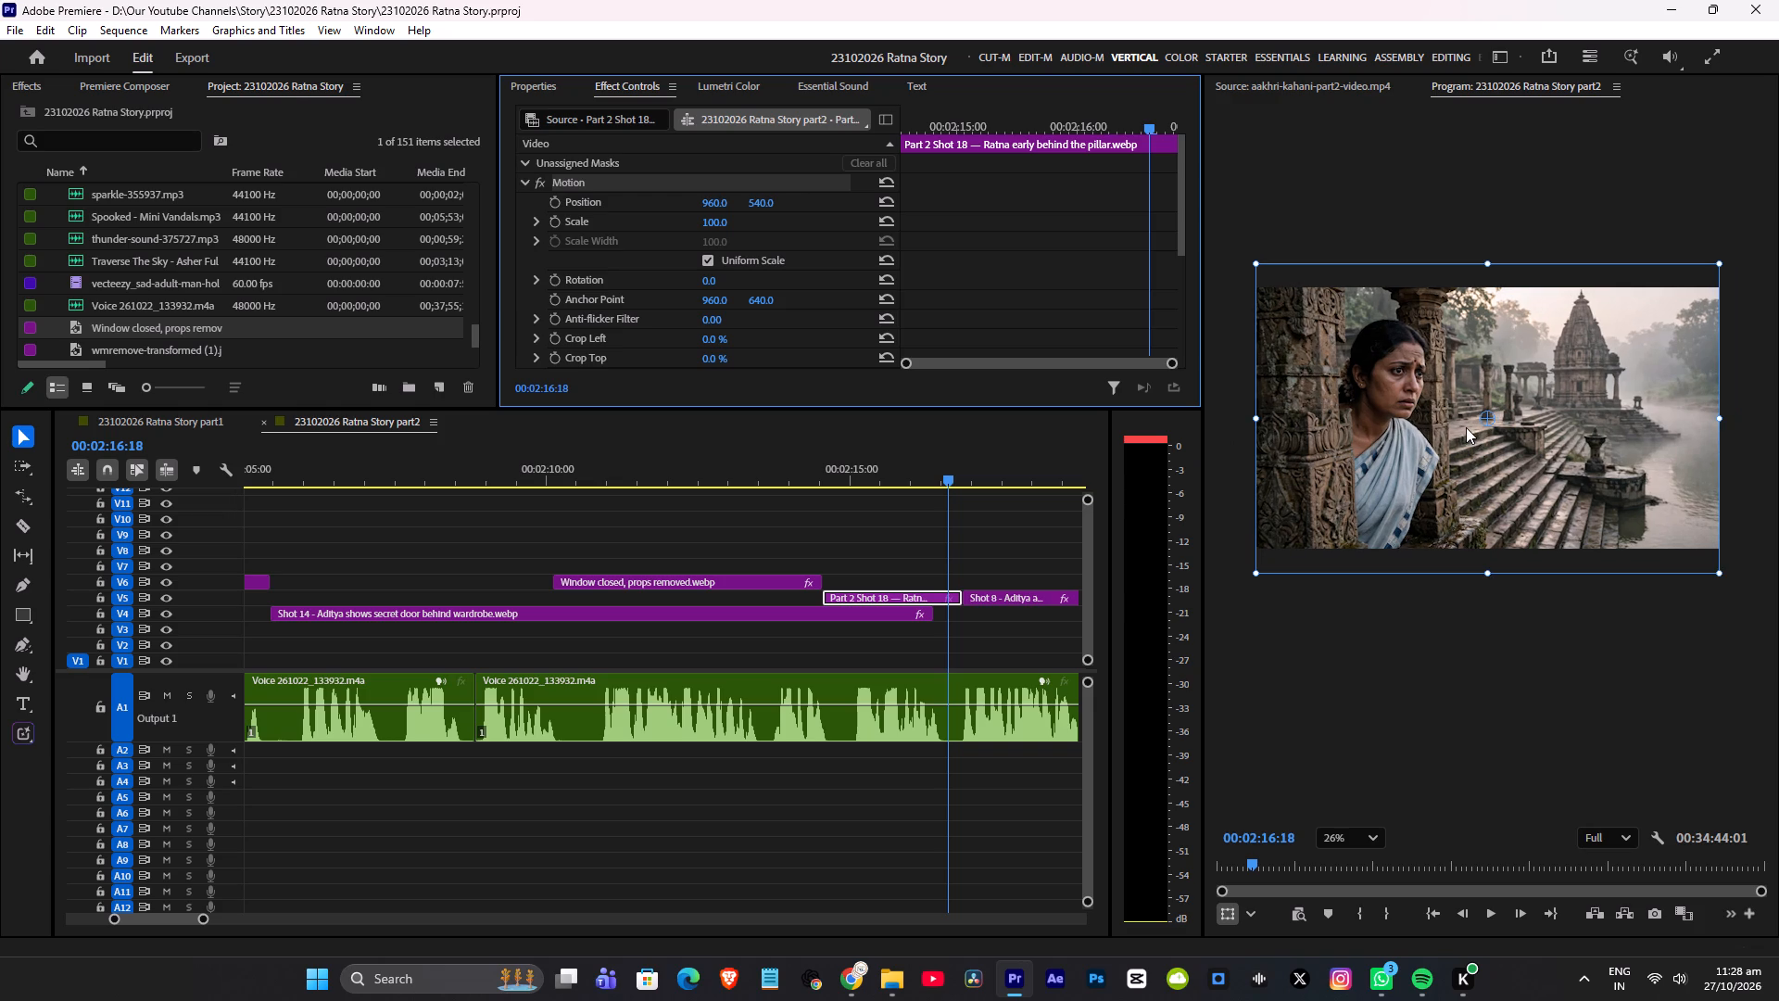
pyautogui.click(558, 199)
pyautogui.moveTo(989, 118); pyautogui.dragTo(892, 144)
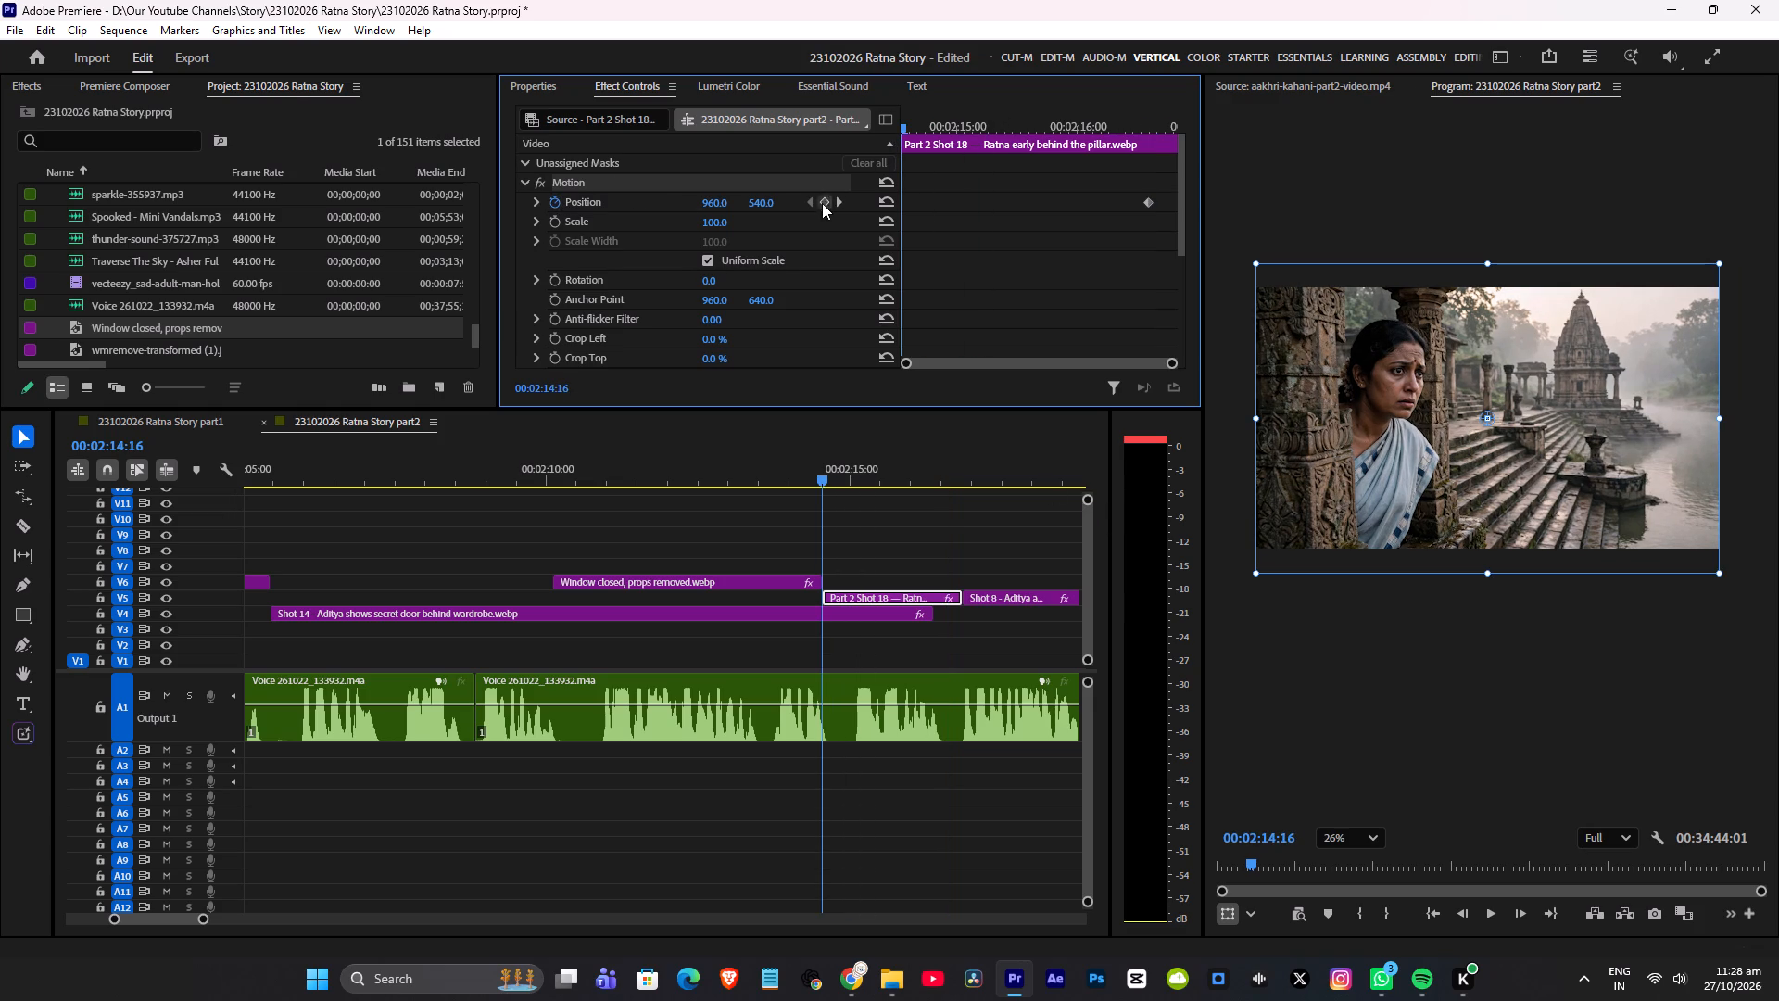
pyautogui.click(822, 203)
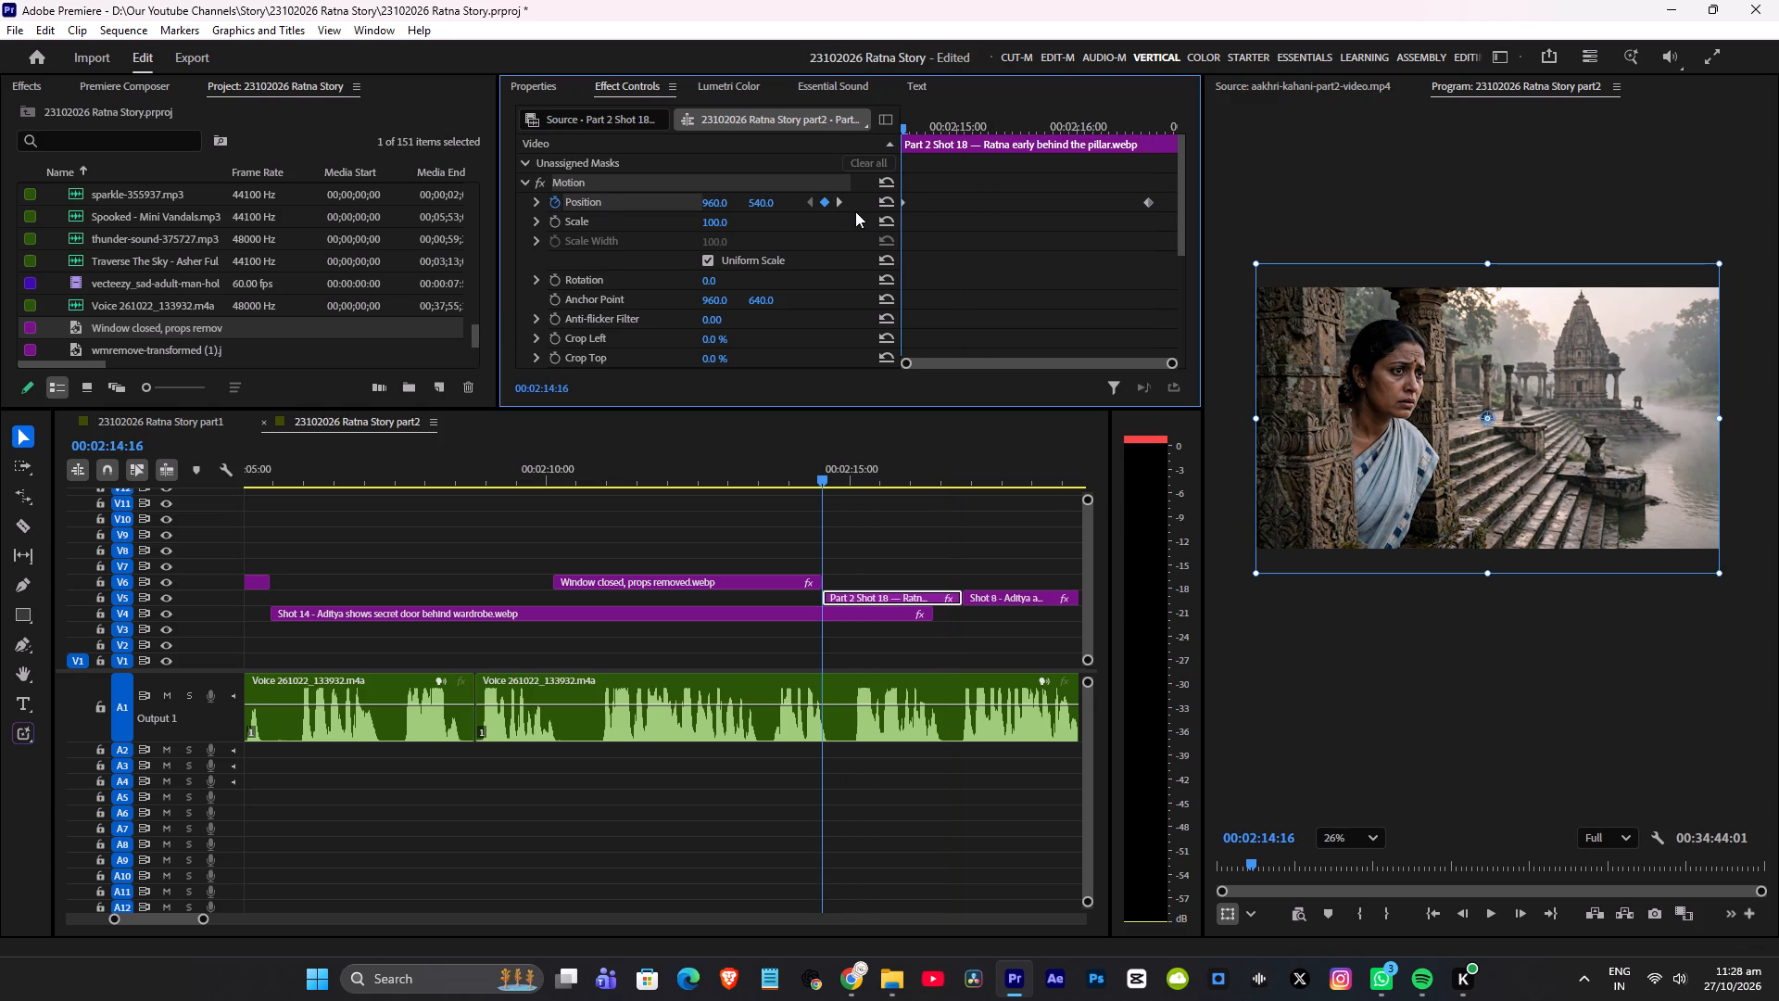
pyautogui.click(839, 203)
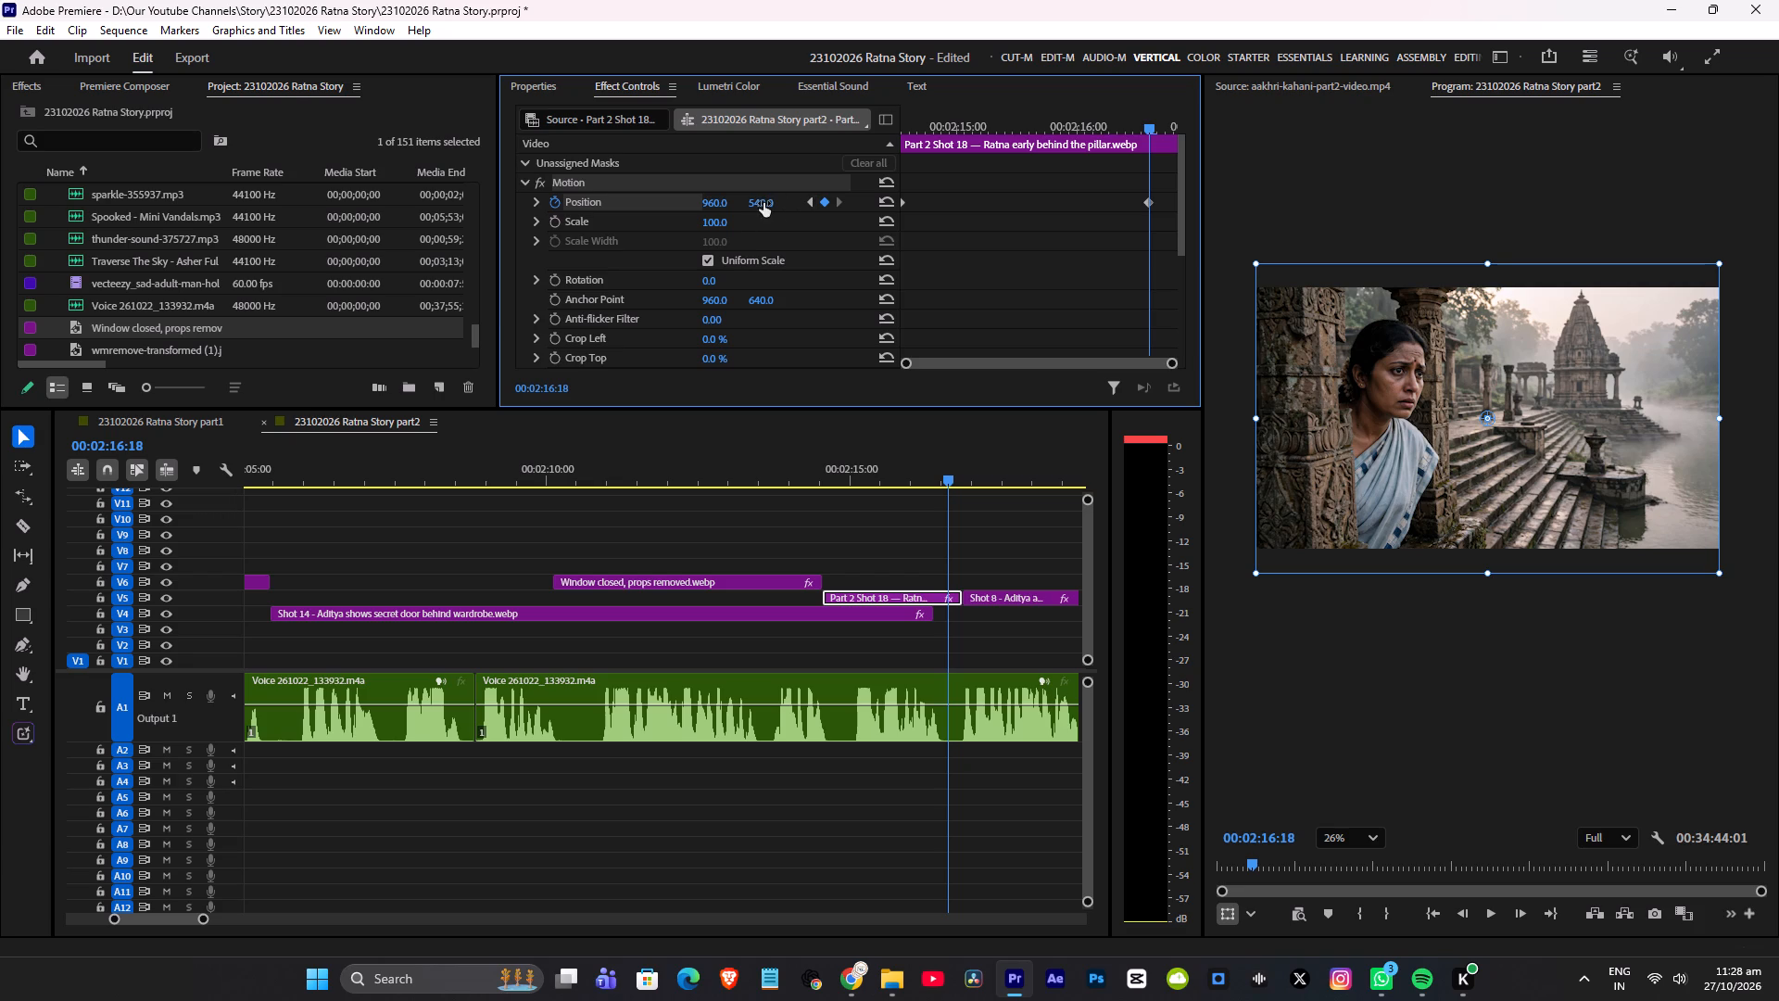
pyautogui.moveTo(763, 203); pyautogui.dragTo(686, 223)
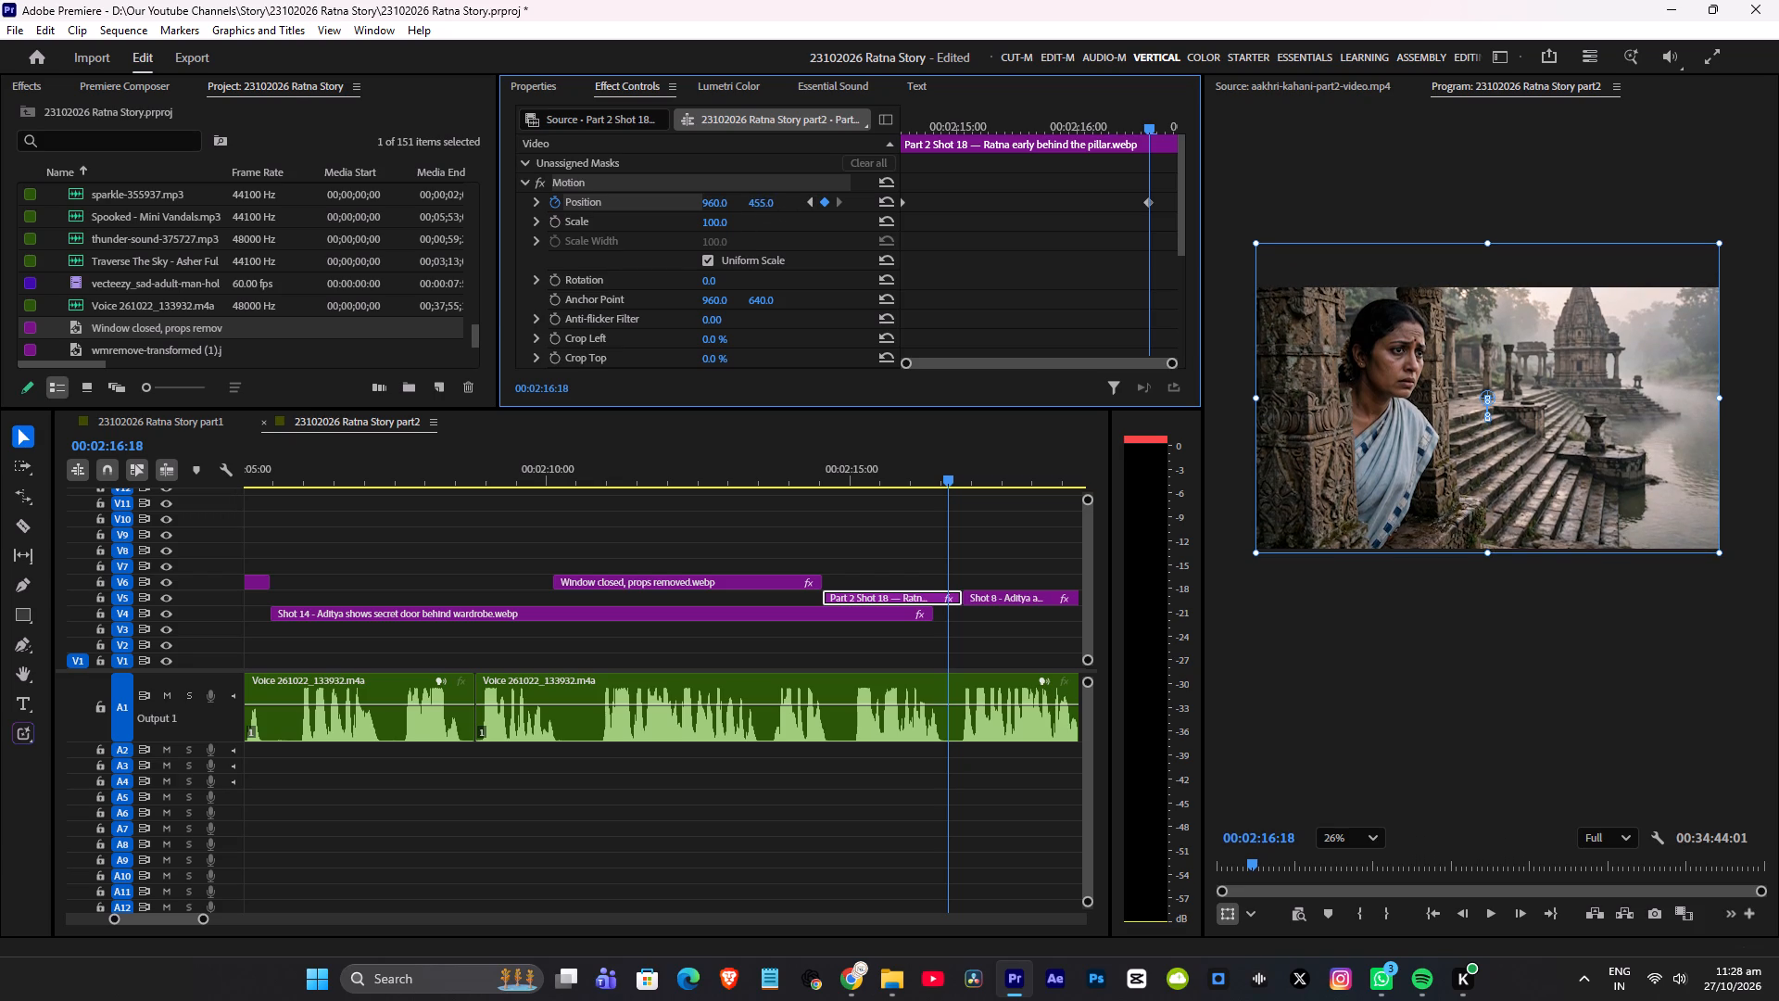
pyautogui.moveTo(686, 223); pyautogui.dragTo(684, 226)
pyautogui.moveTo(1006, 129); pyautogui.dragTo(693, 195)
pyautogui.press('space')
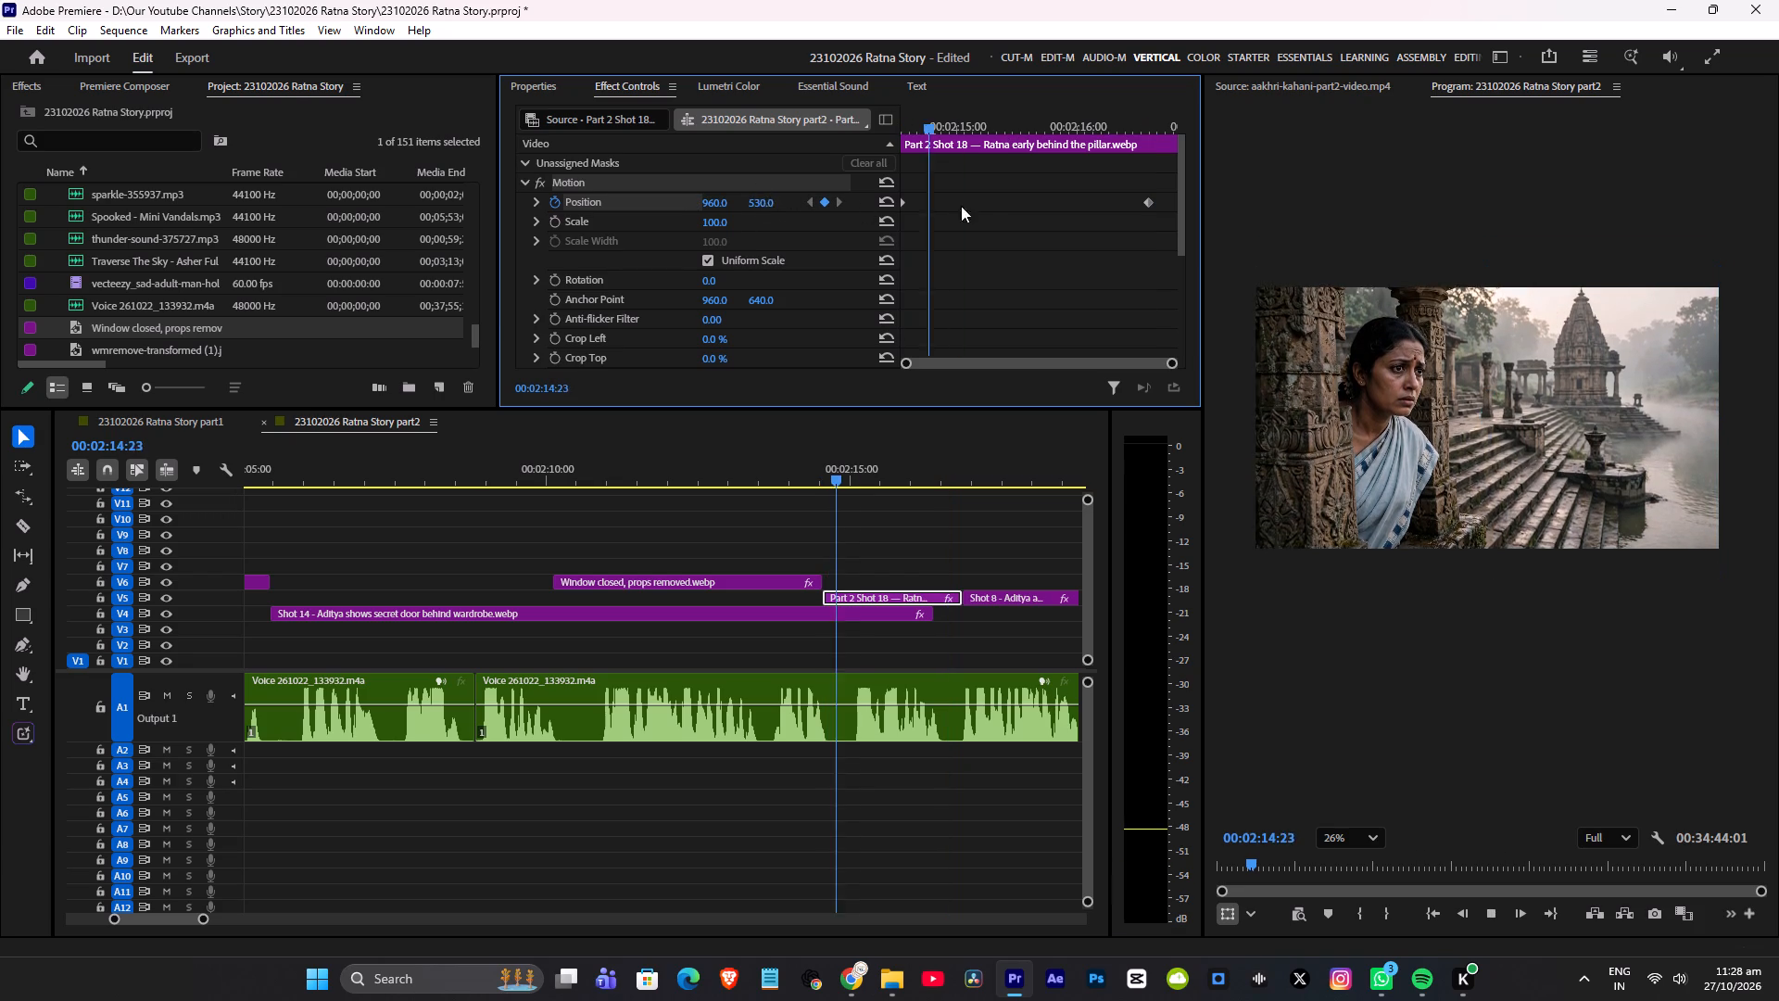
pyautogui.press('space')
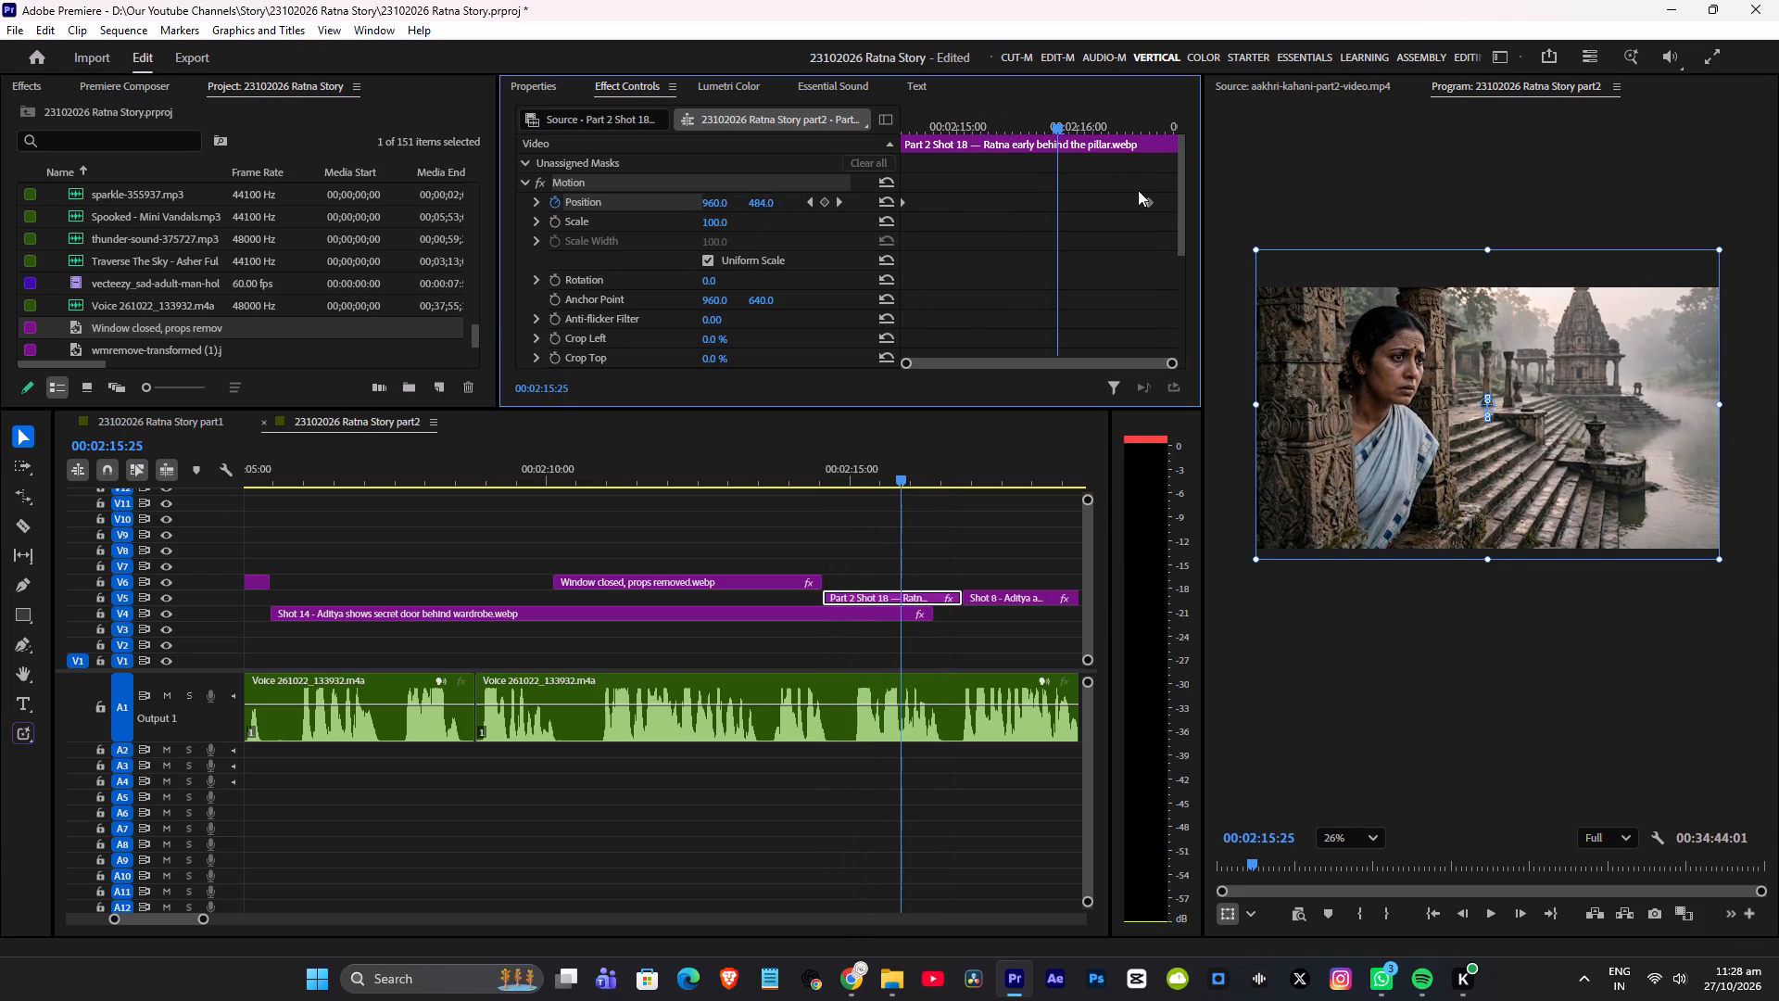
# Reverse the Part 2 Shot 18 Position keyframes so it moves from 451 at the clip's start to 540 at its end.
pyautogui.moveTo(1146, 199); pyautogui.dragTo(934, 227)
pyautogui.moveTo(902, 202); pyautogui.dragTo(1135, 204)
pyautogui.moveTo(928, 198); pyautogui.dragTo(738, 212)
pyautogui.moveTo(936, 117); pyautogui.dragTo(373, 132)
pyautogui.press('space')
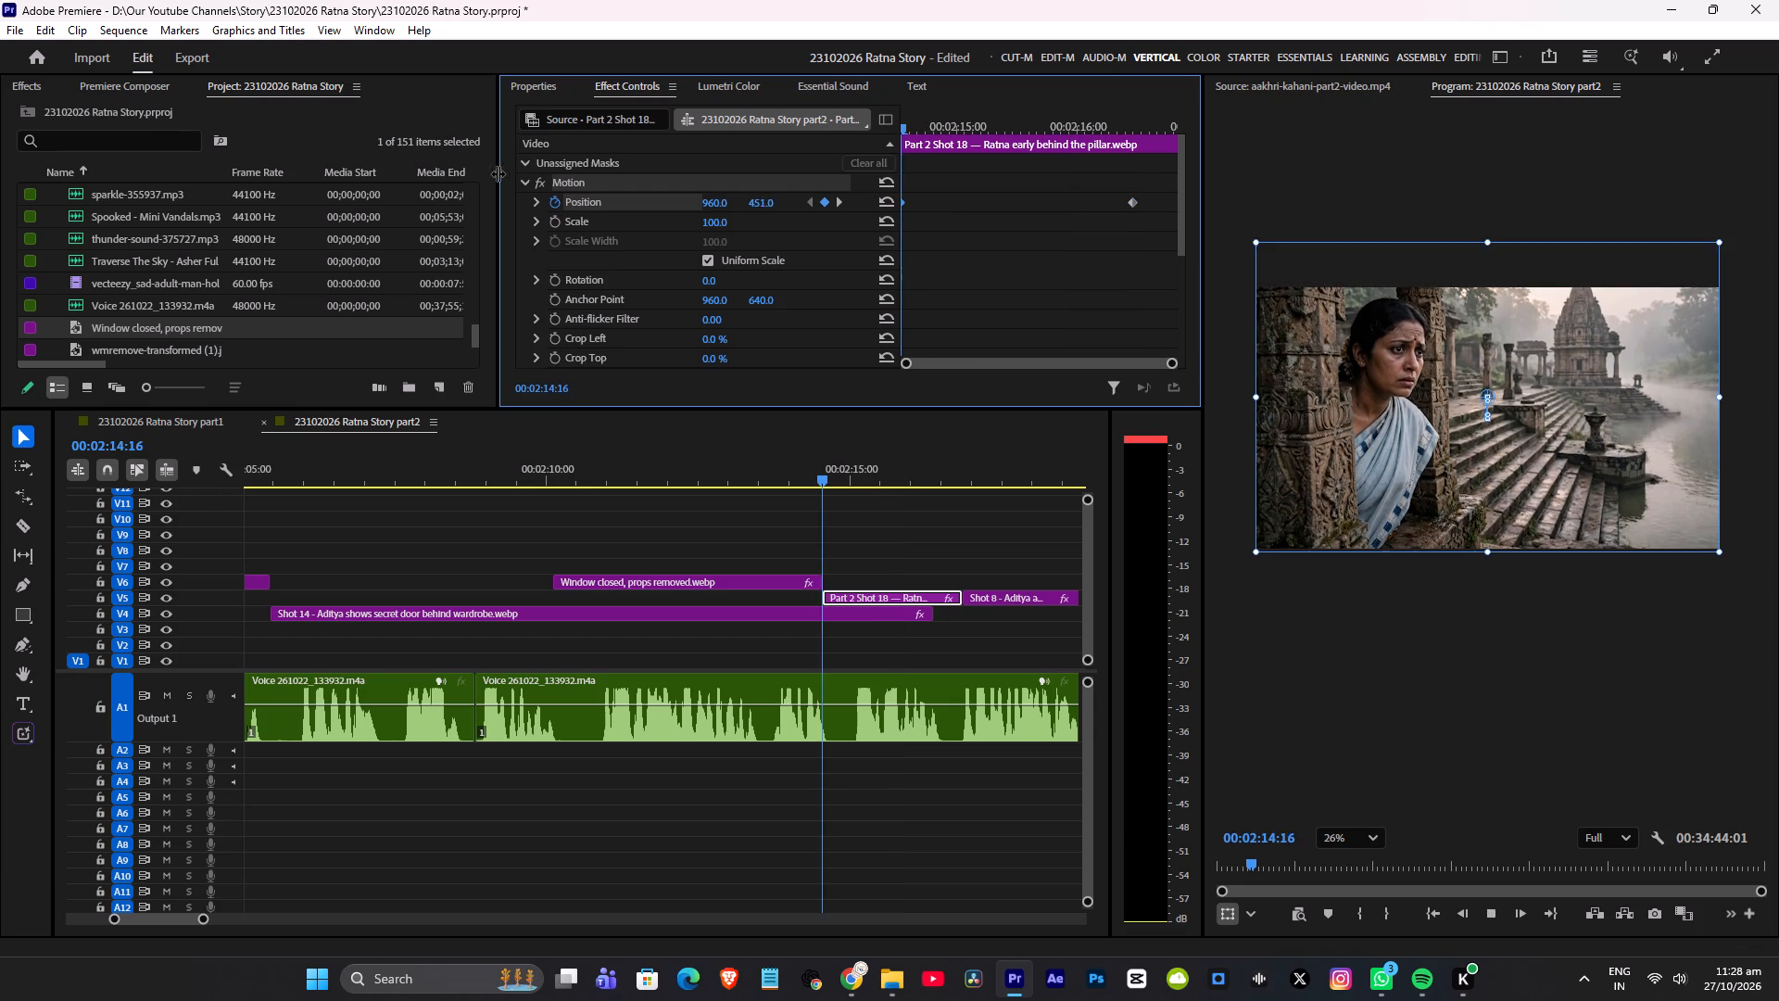
pyautogui.press('space')
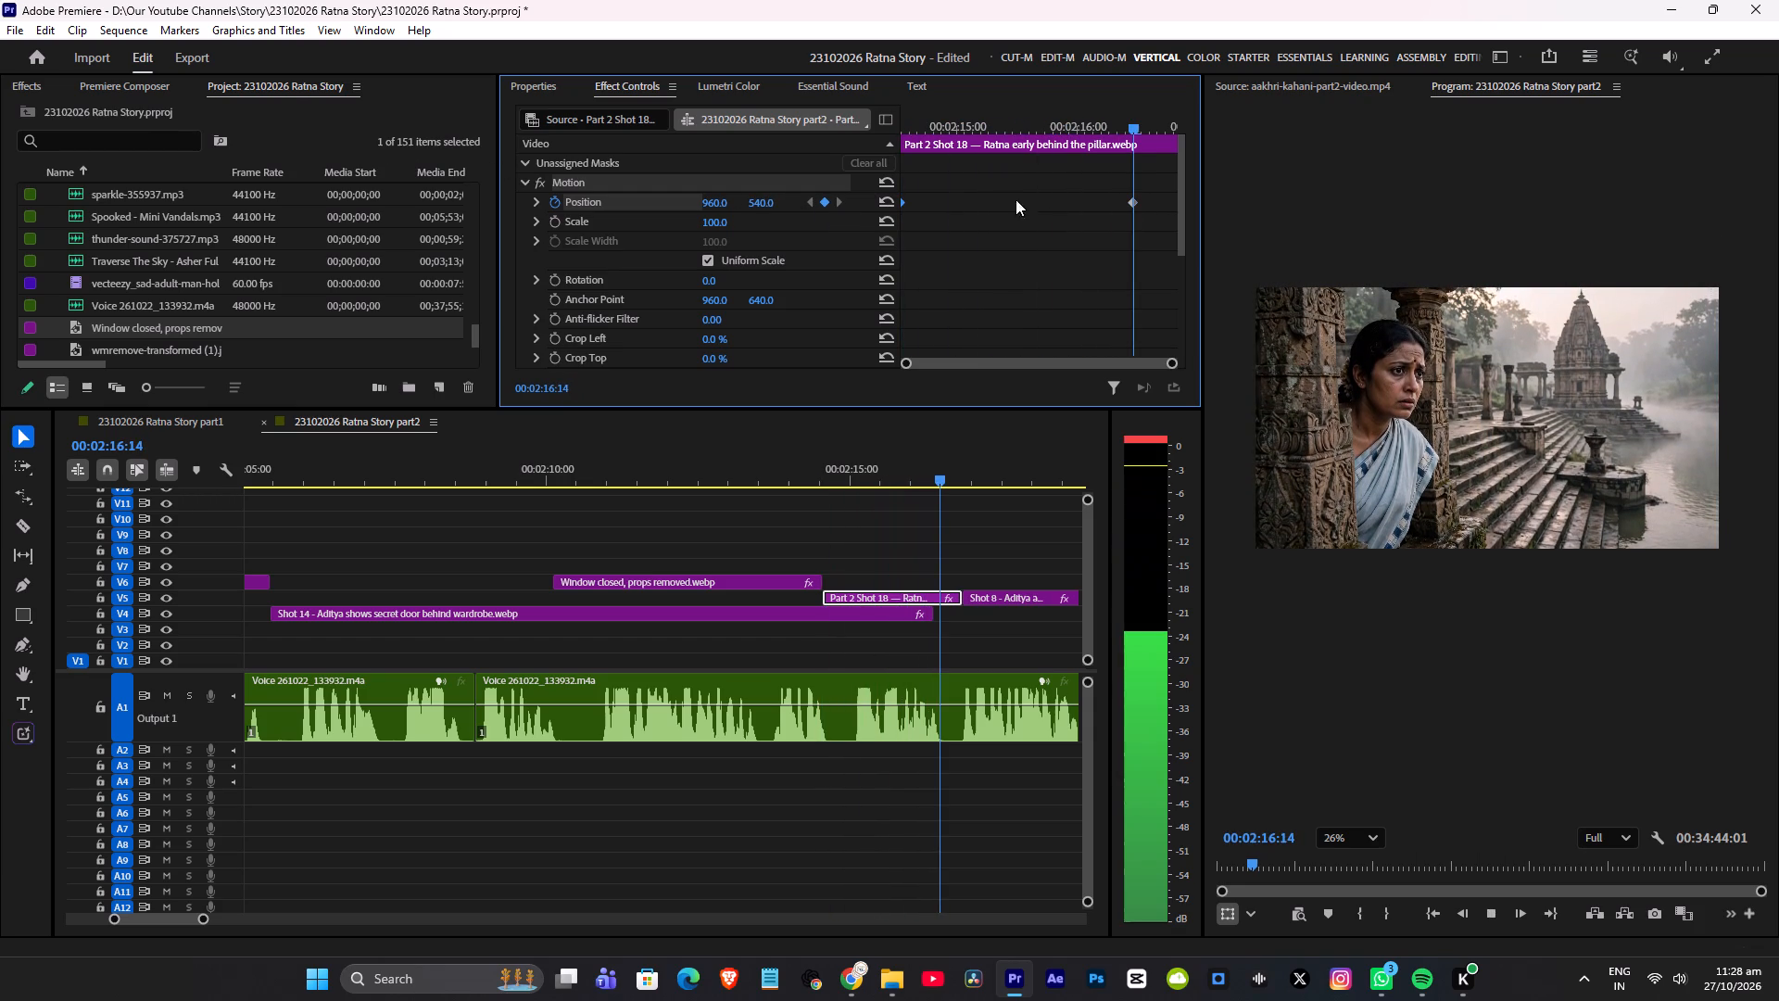
pyautogui.moveTo(1128, 201); pyautogui.dragTo(1261, 201)
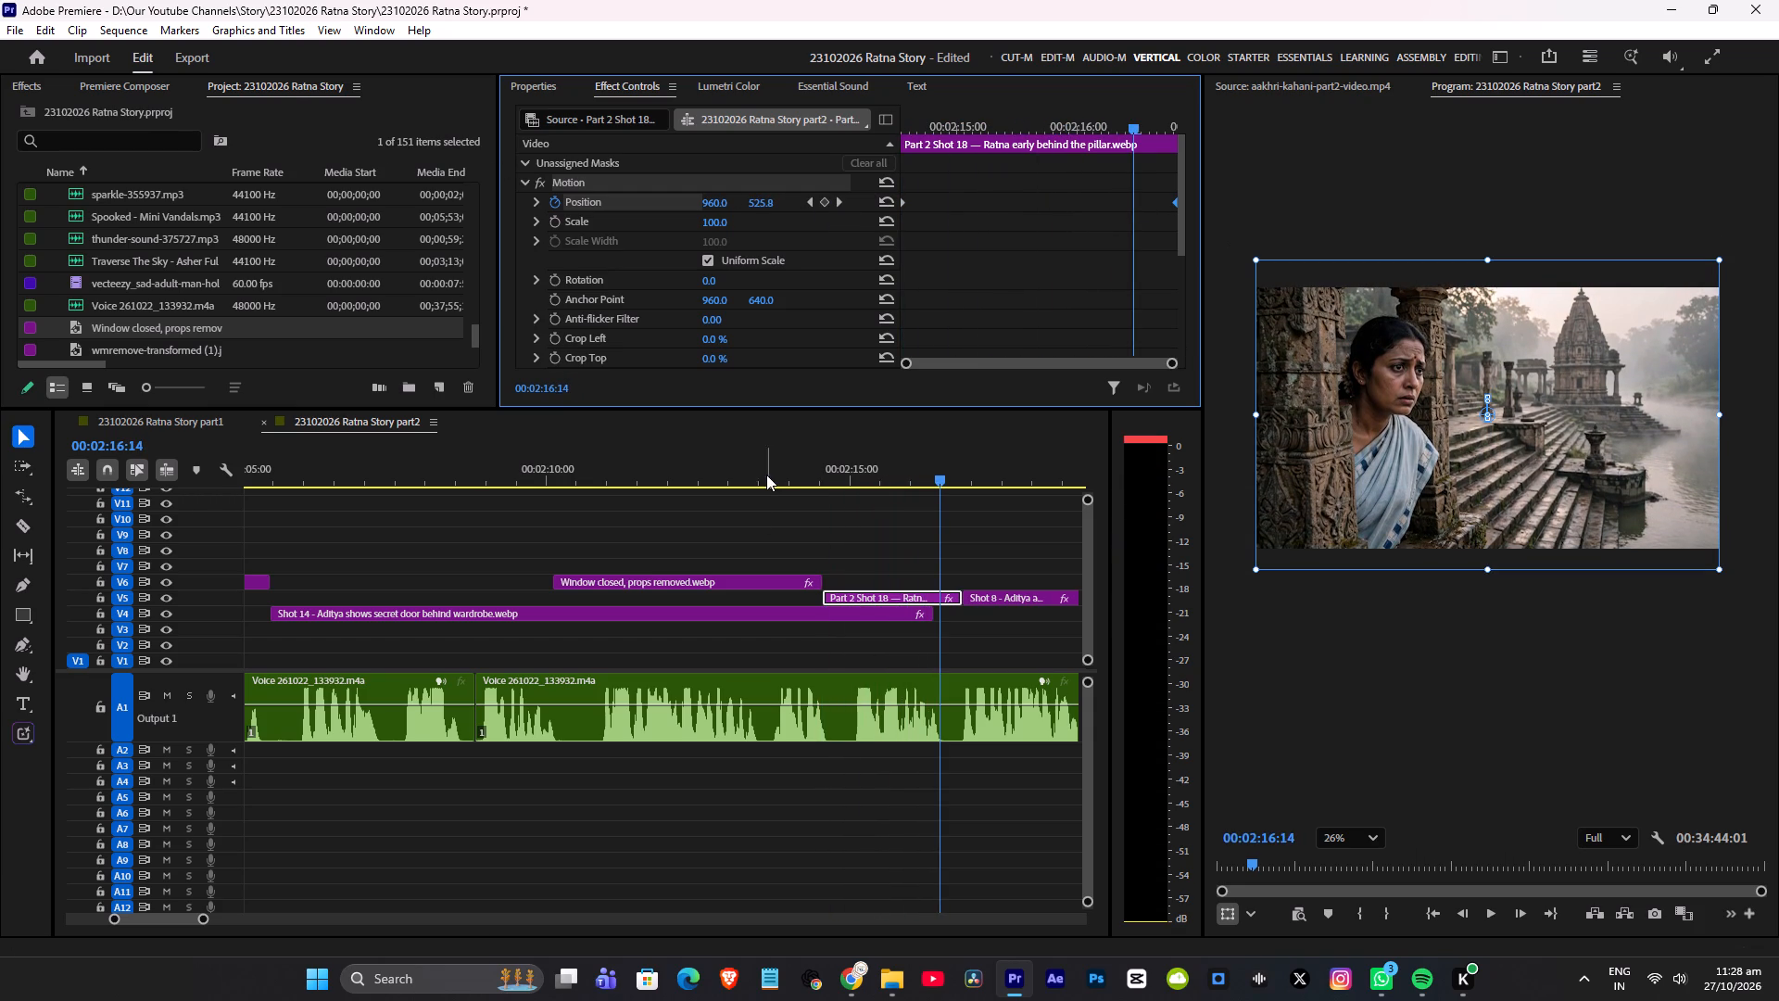
# Preview the reversed Position motion of the Part 2 Shot 18 clip from just before its start, and save the project.
pyautogui.click(831, 471)
pyautogui.click(816, 474)
pyautogui.press('space')
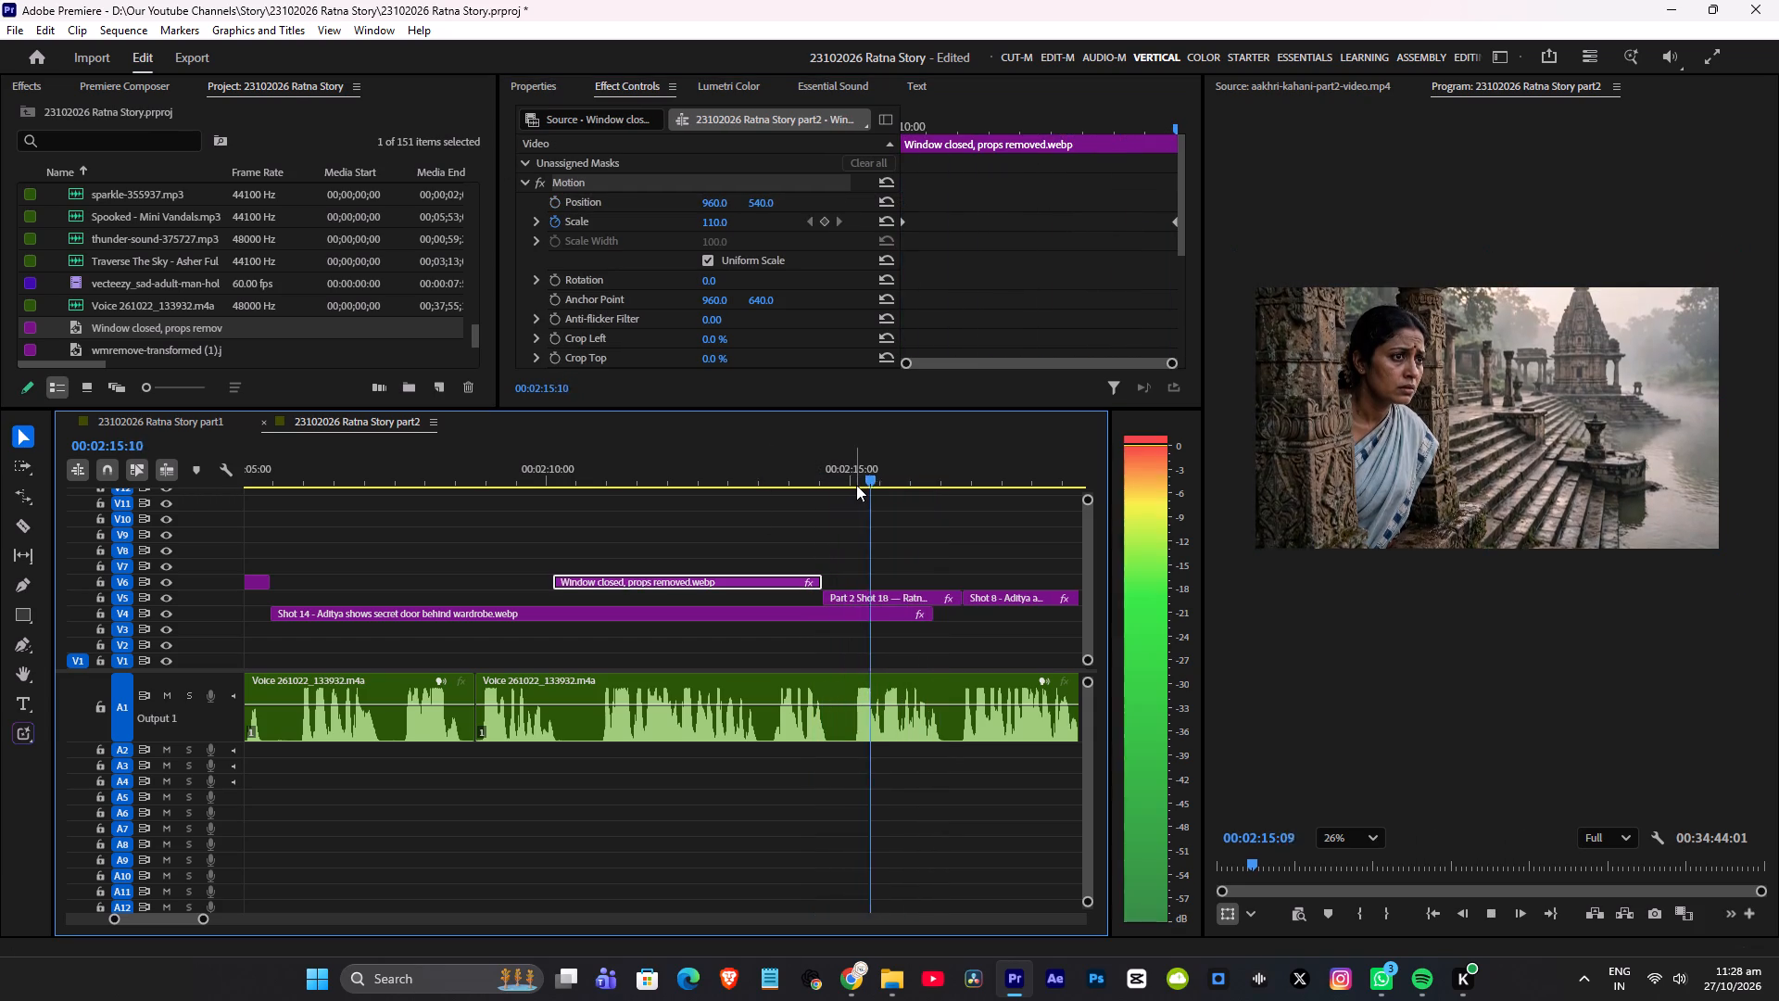
pyautogui.press('space')
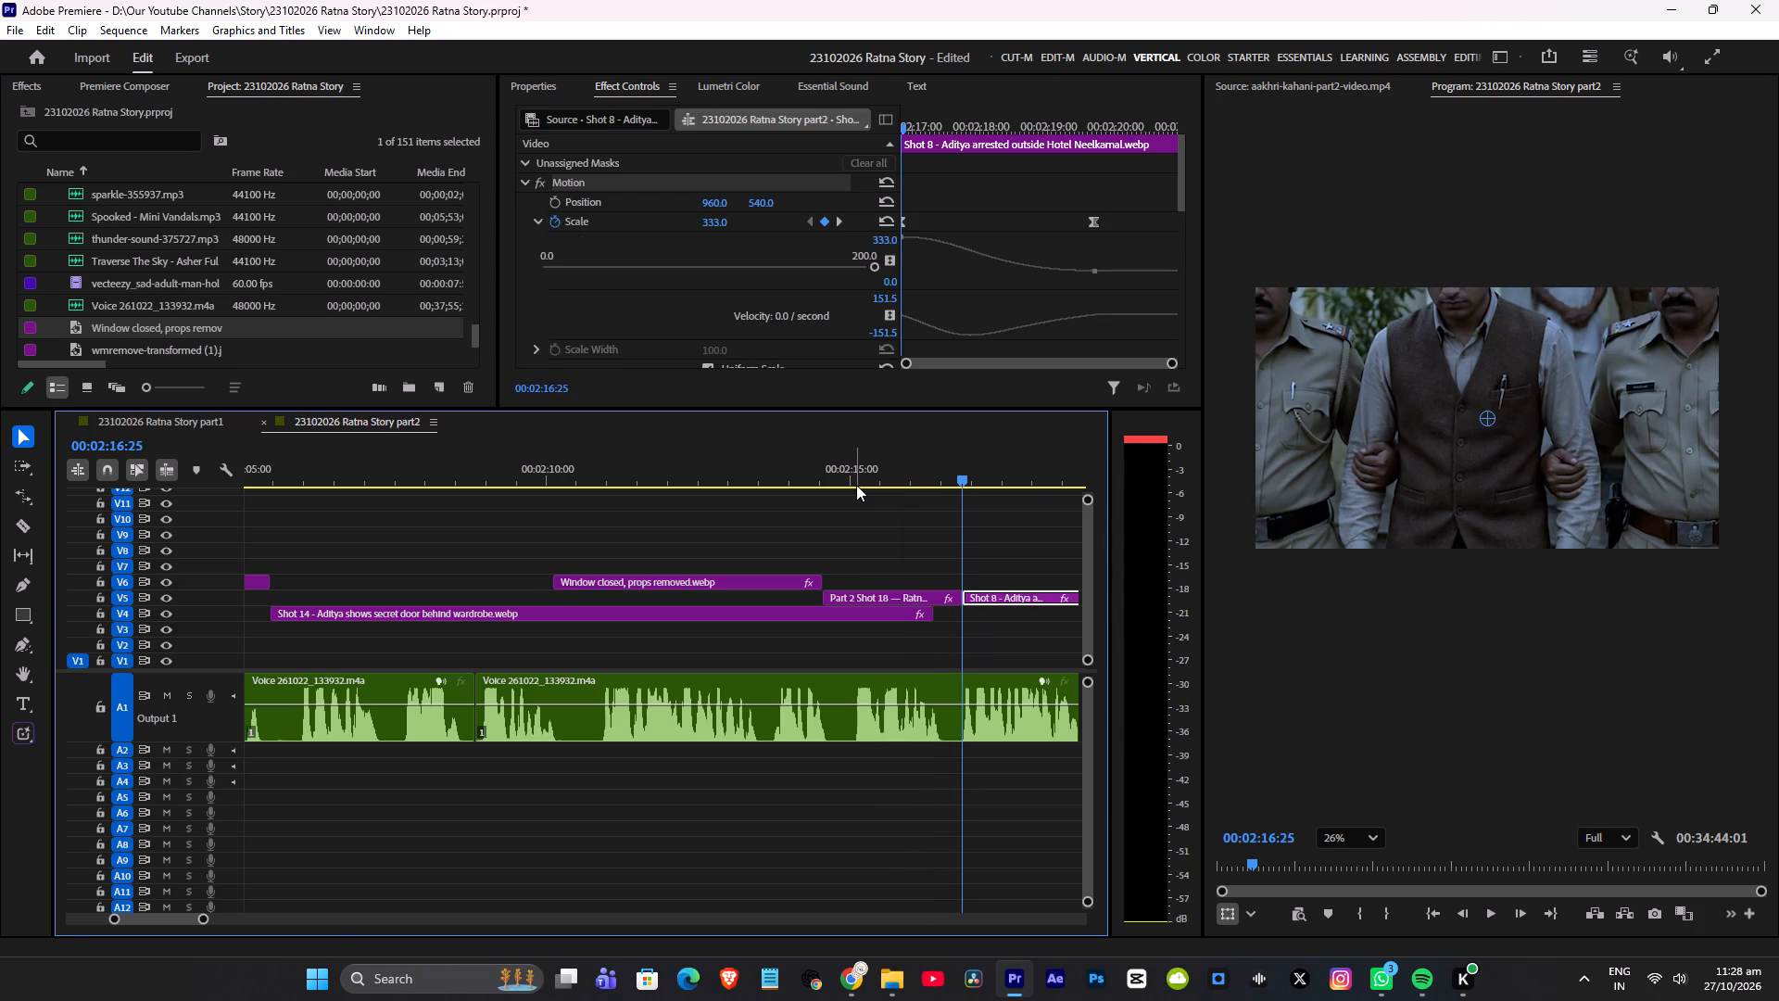
pyautogui.hotkey('ctrl', 's')
# In Chrome, search Google for the psychology of panning upwards and downwards or moving a clip or person's image in editing, and read the overview.
pyautogui.click(843, 979)
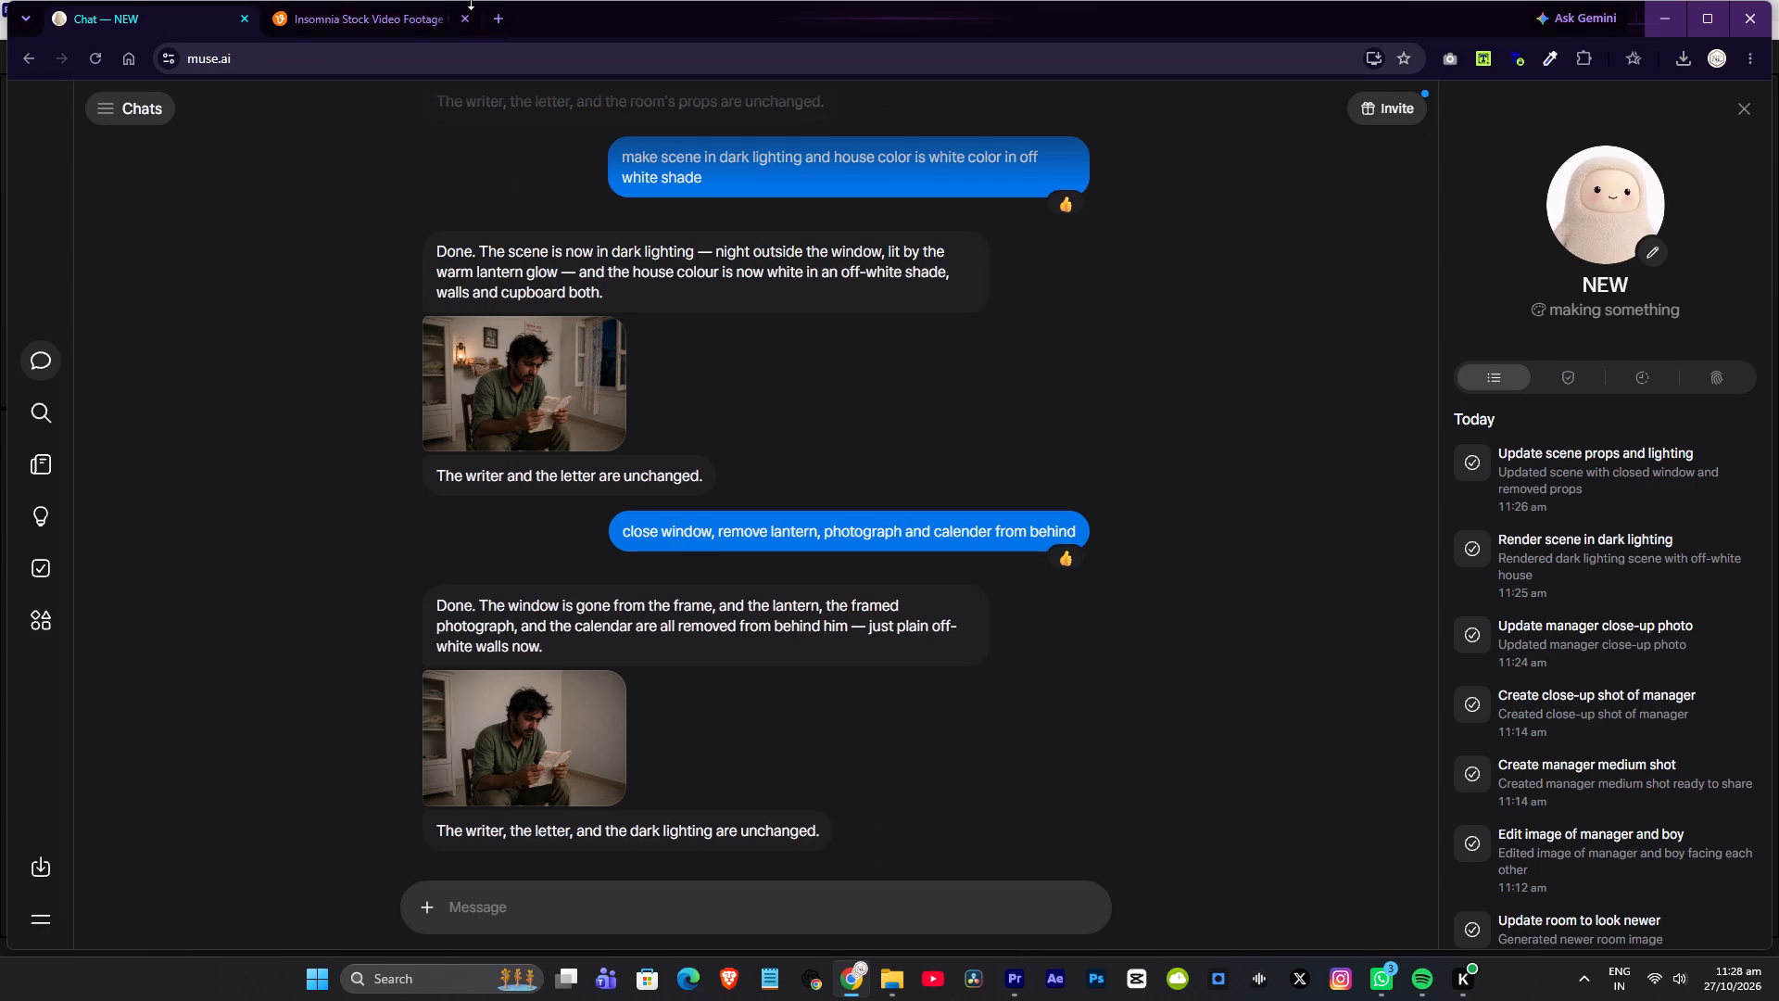
pyautogui.click(500, 24)
pyautogui.click(735, 384)
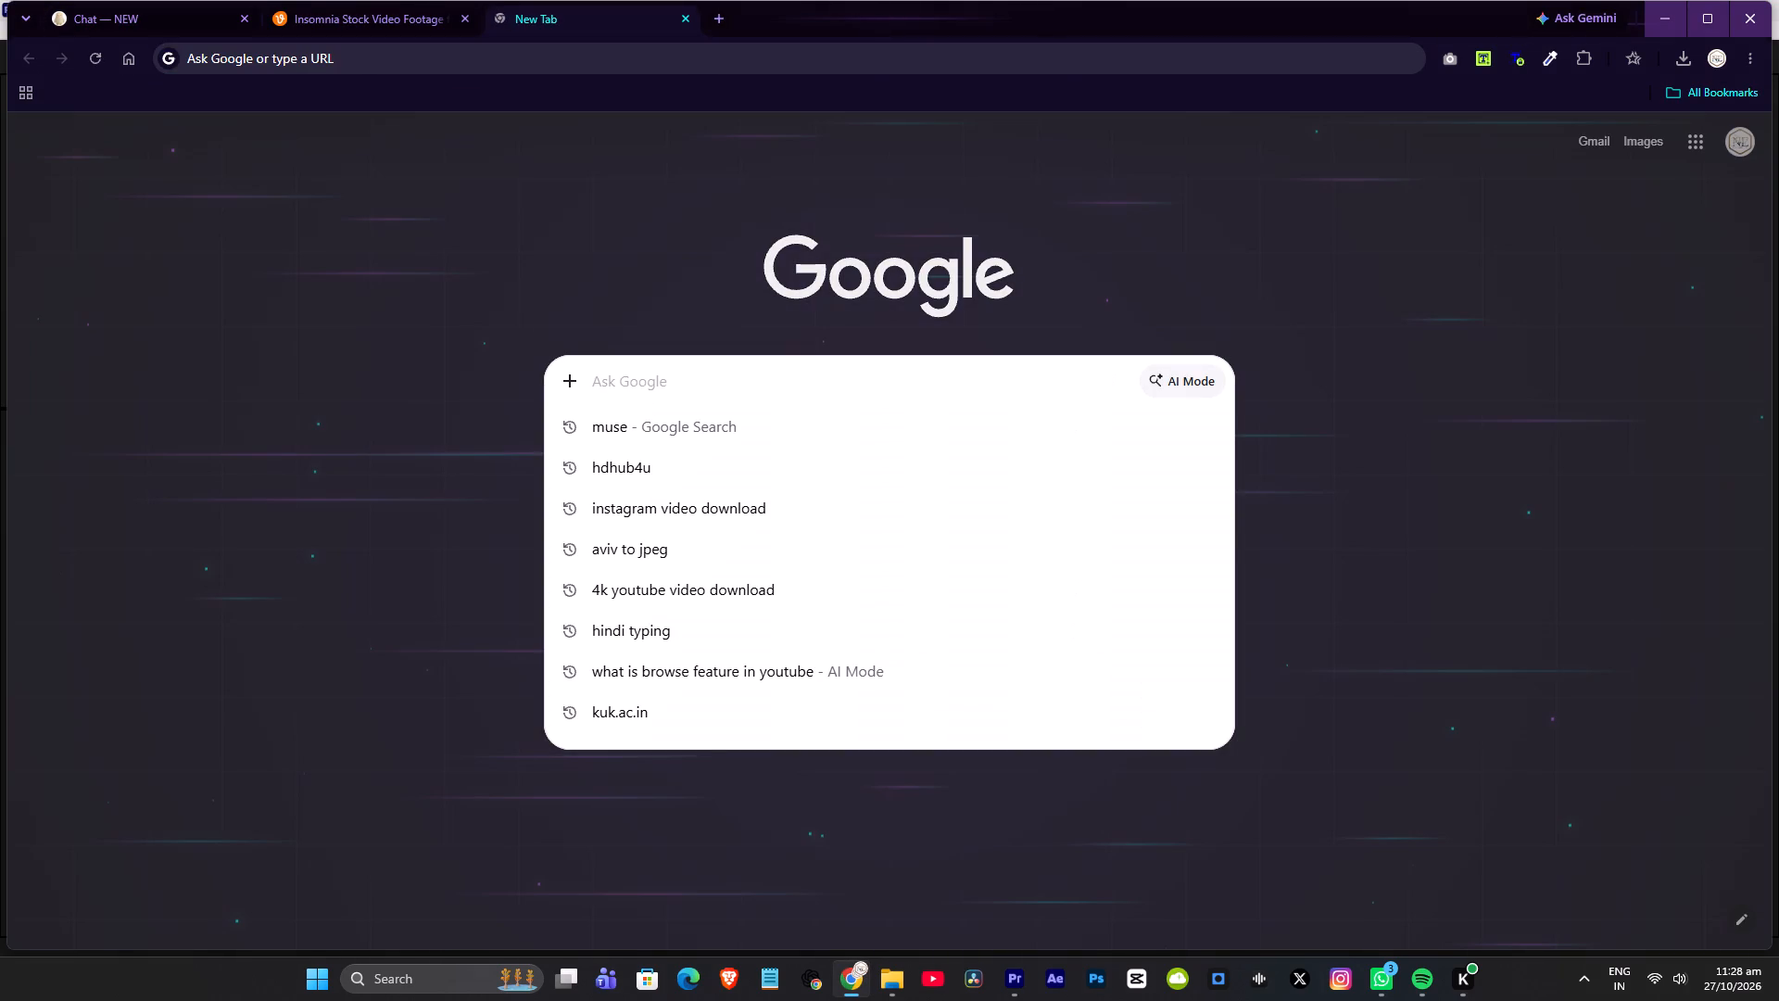
pyautogui.press('p')
pyautogui.write('dychology of panning upwards and pannig down')
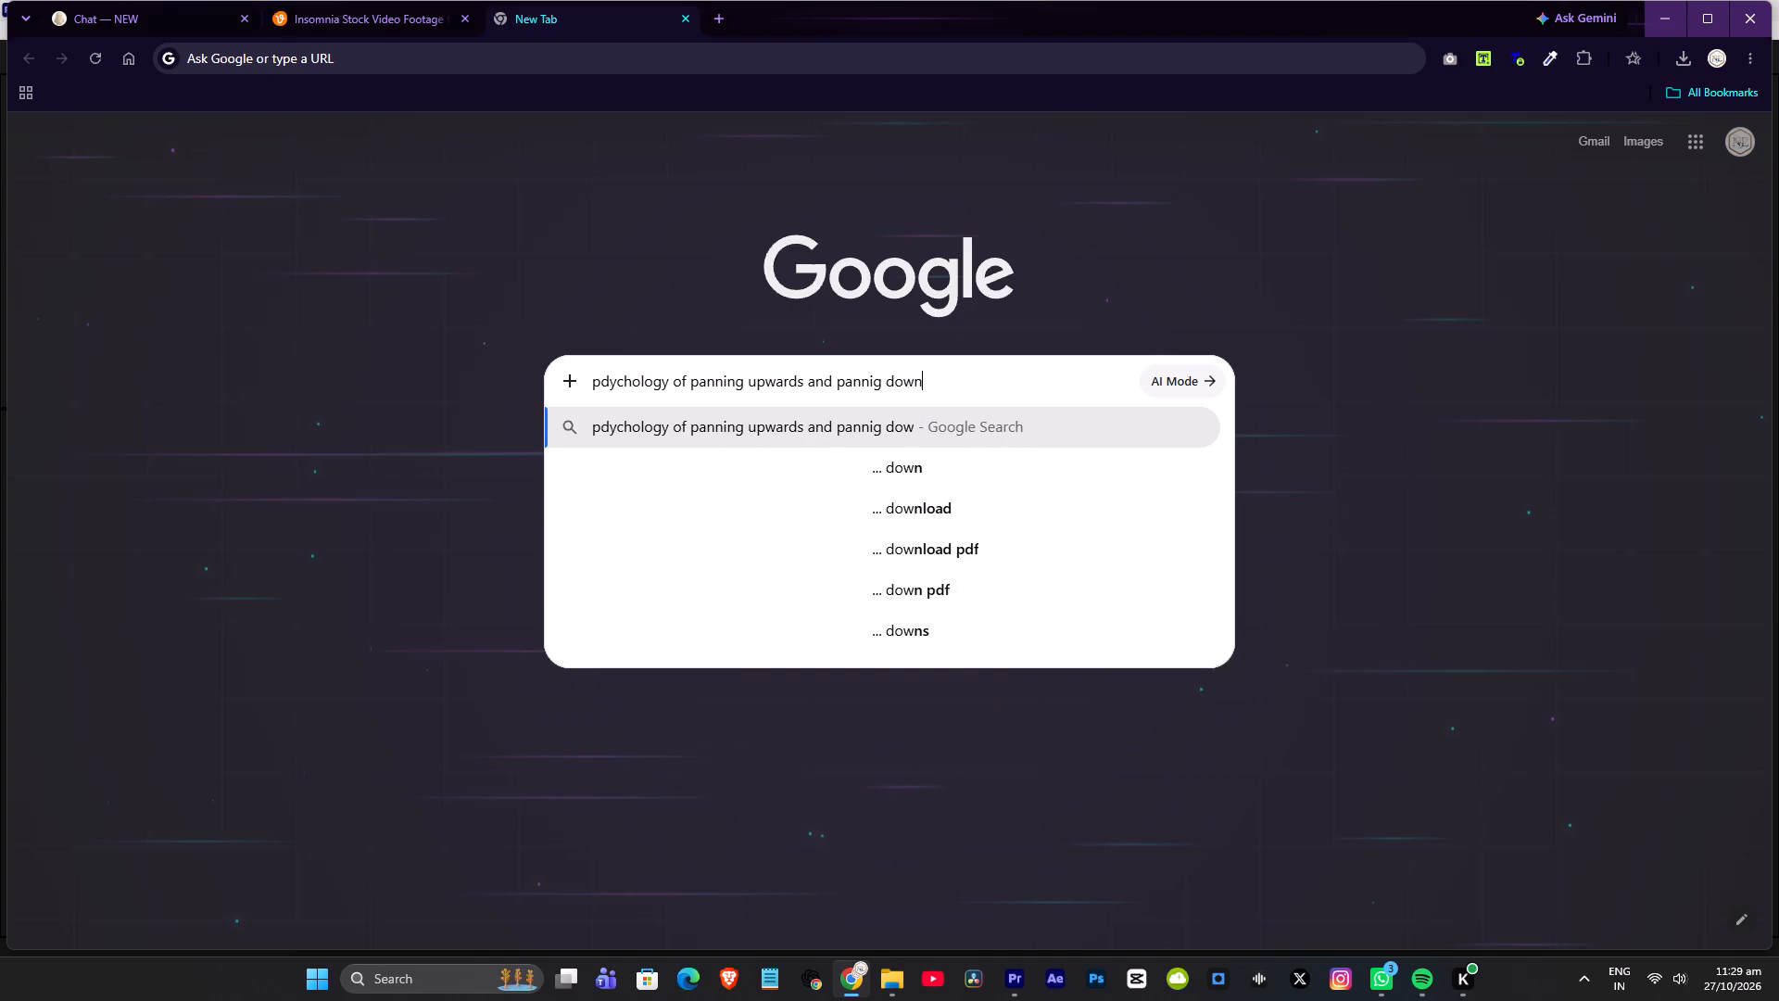
pyautogui.write('wards or move image of')
pyautogui.press('space')
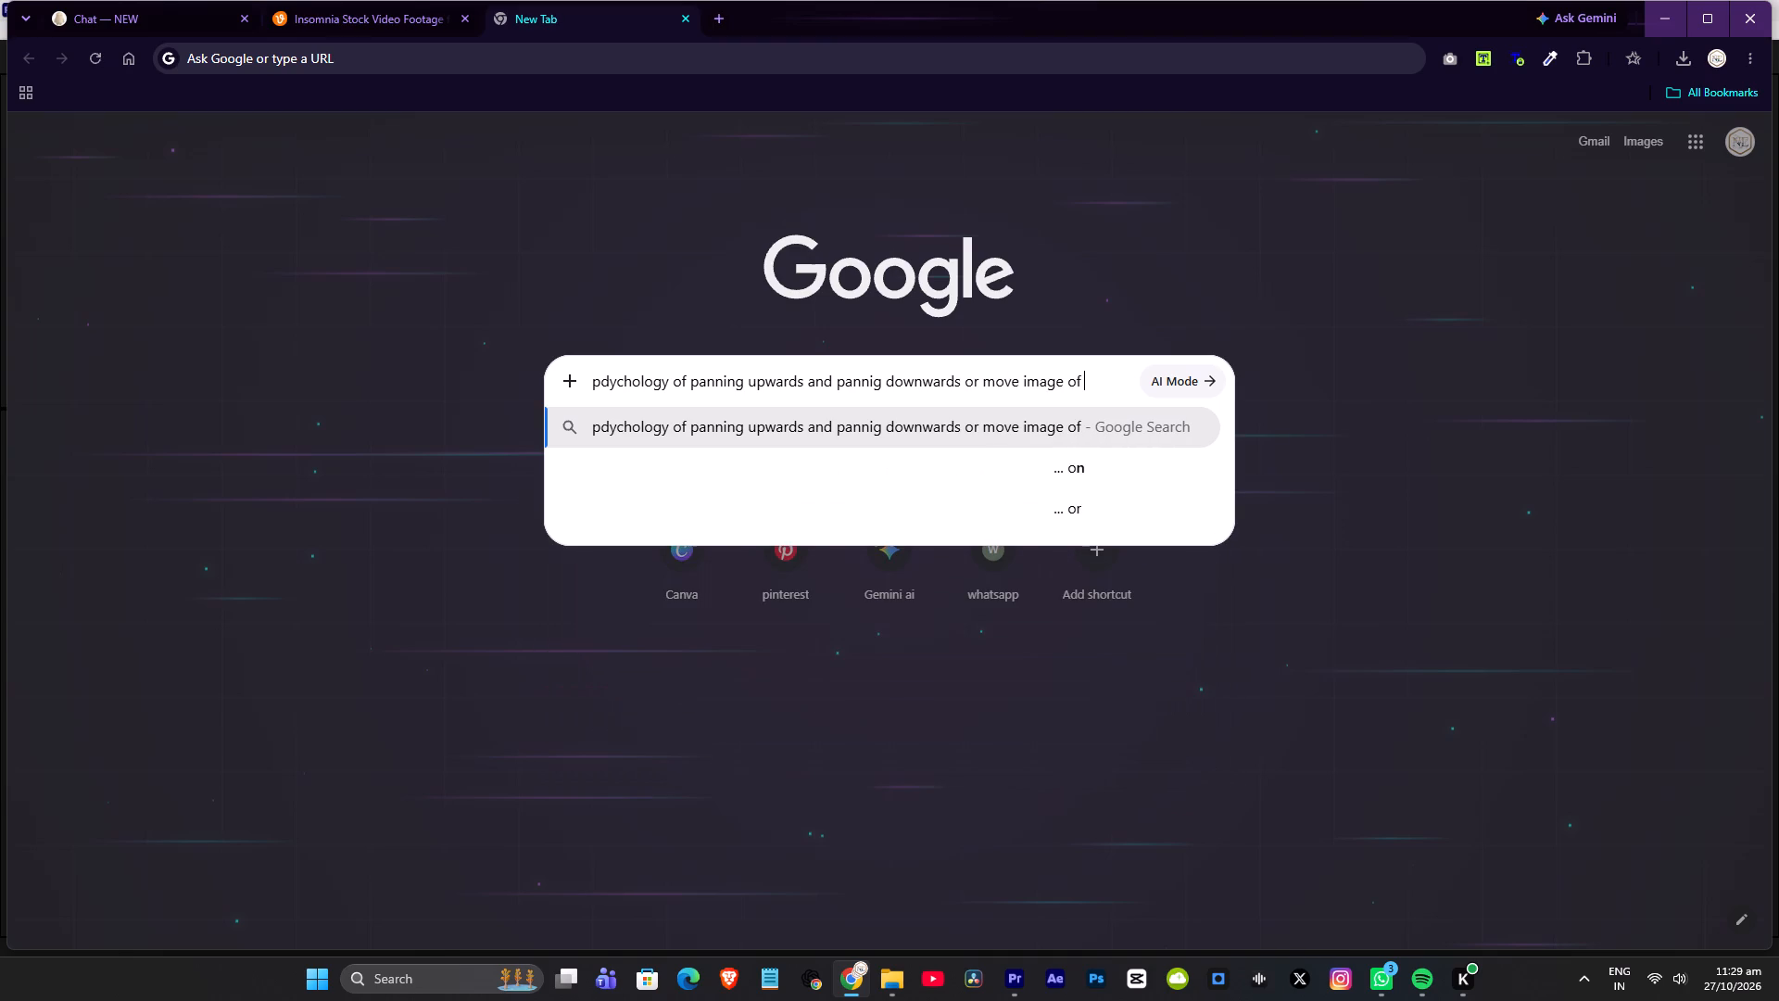
pyautogui.write('clip r')
pyautogui.press('BackSpace')
pyautogui.write('or person')
pyautogui.press('space')
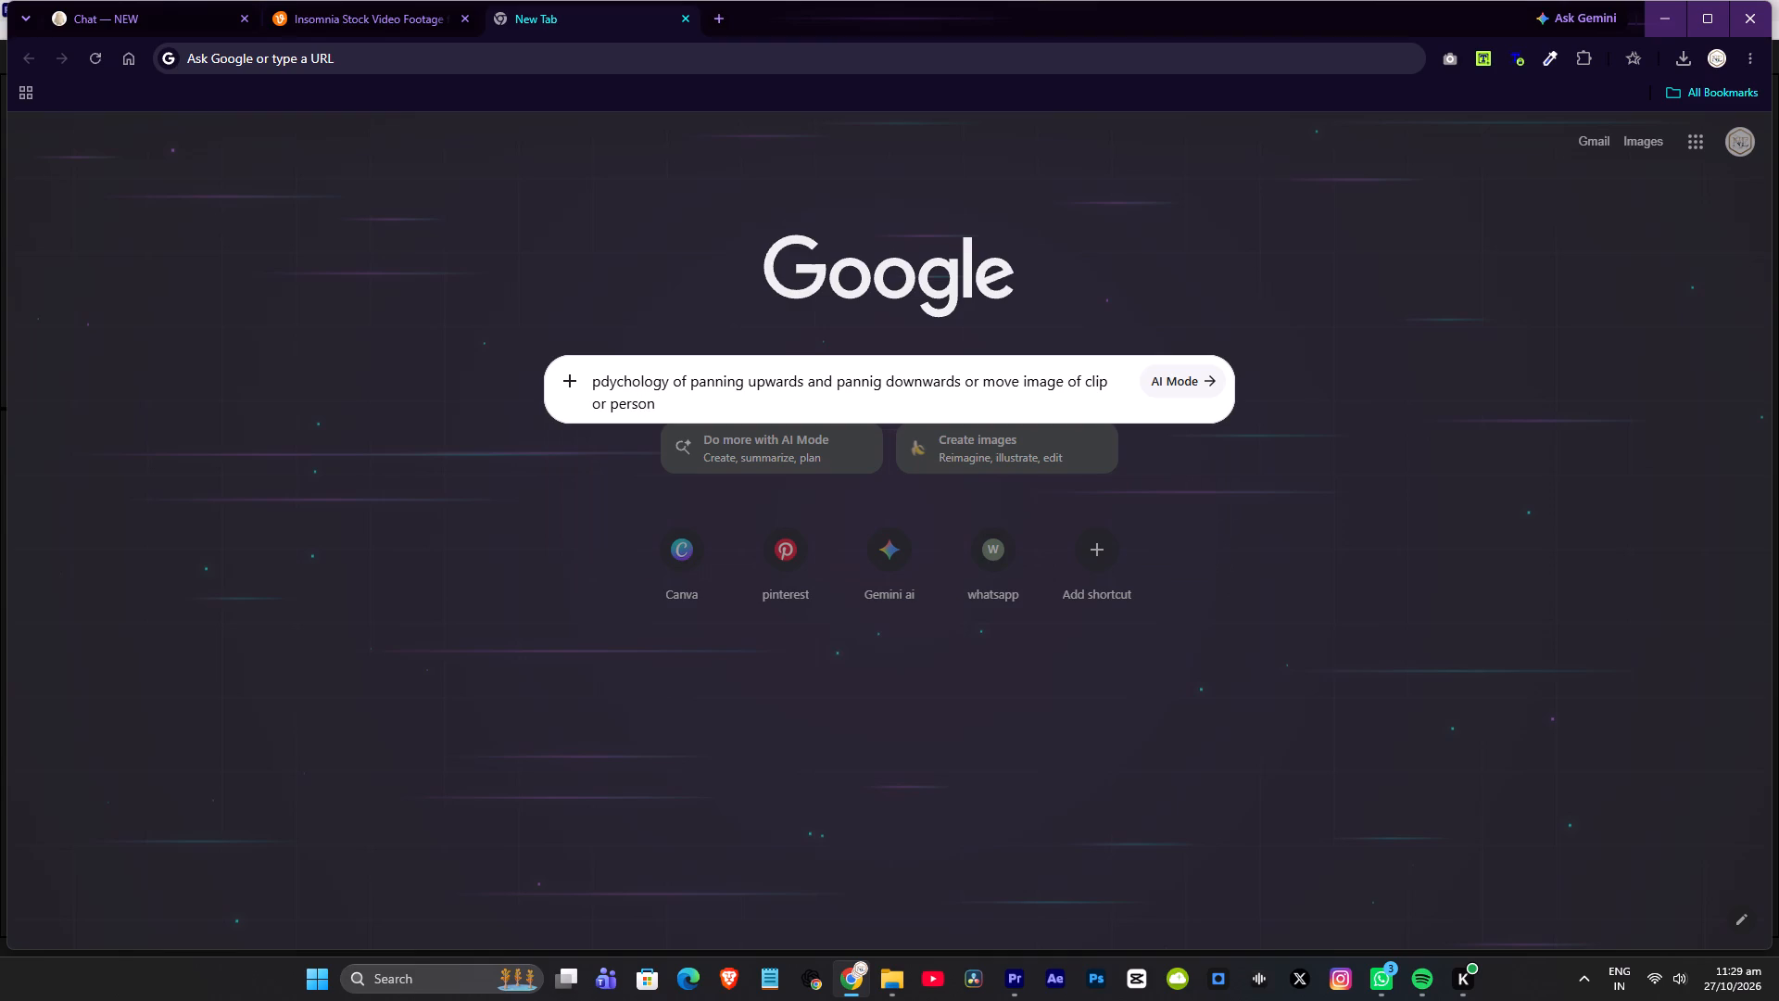
pyautogui.write('in editing')
pyautogui.press('Return')
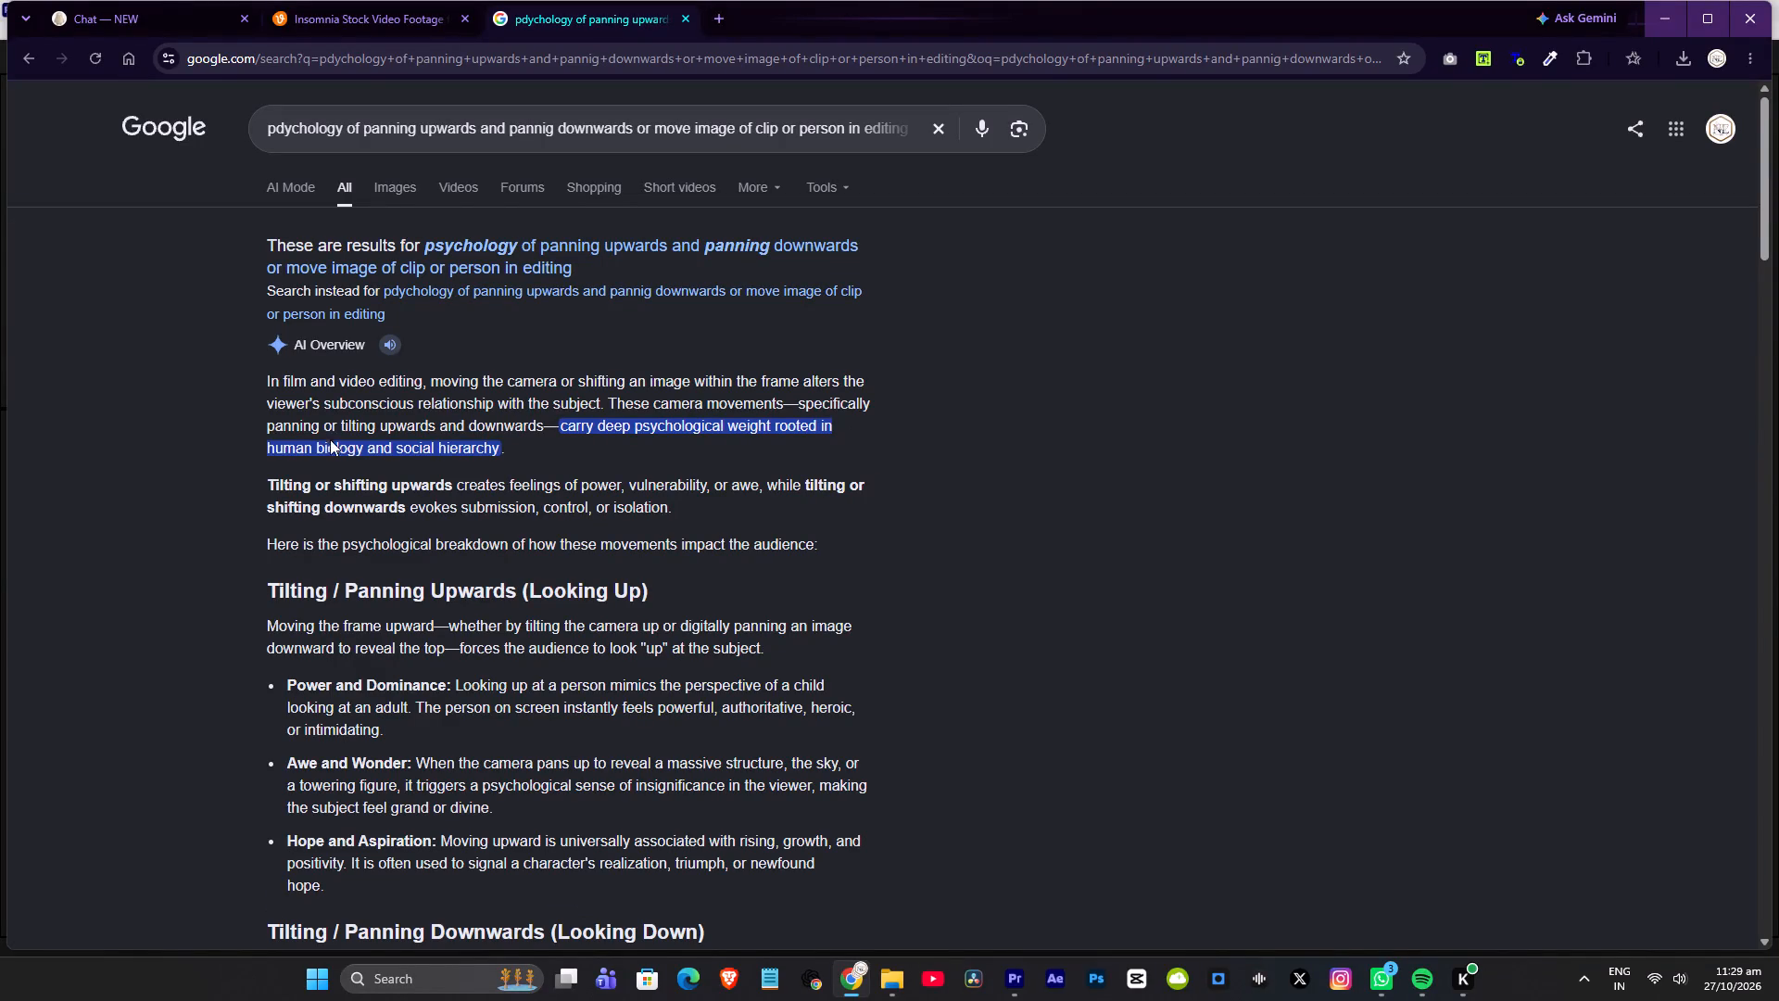
pyautogui.scroll(-1, 613, 443)
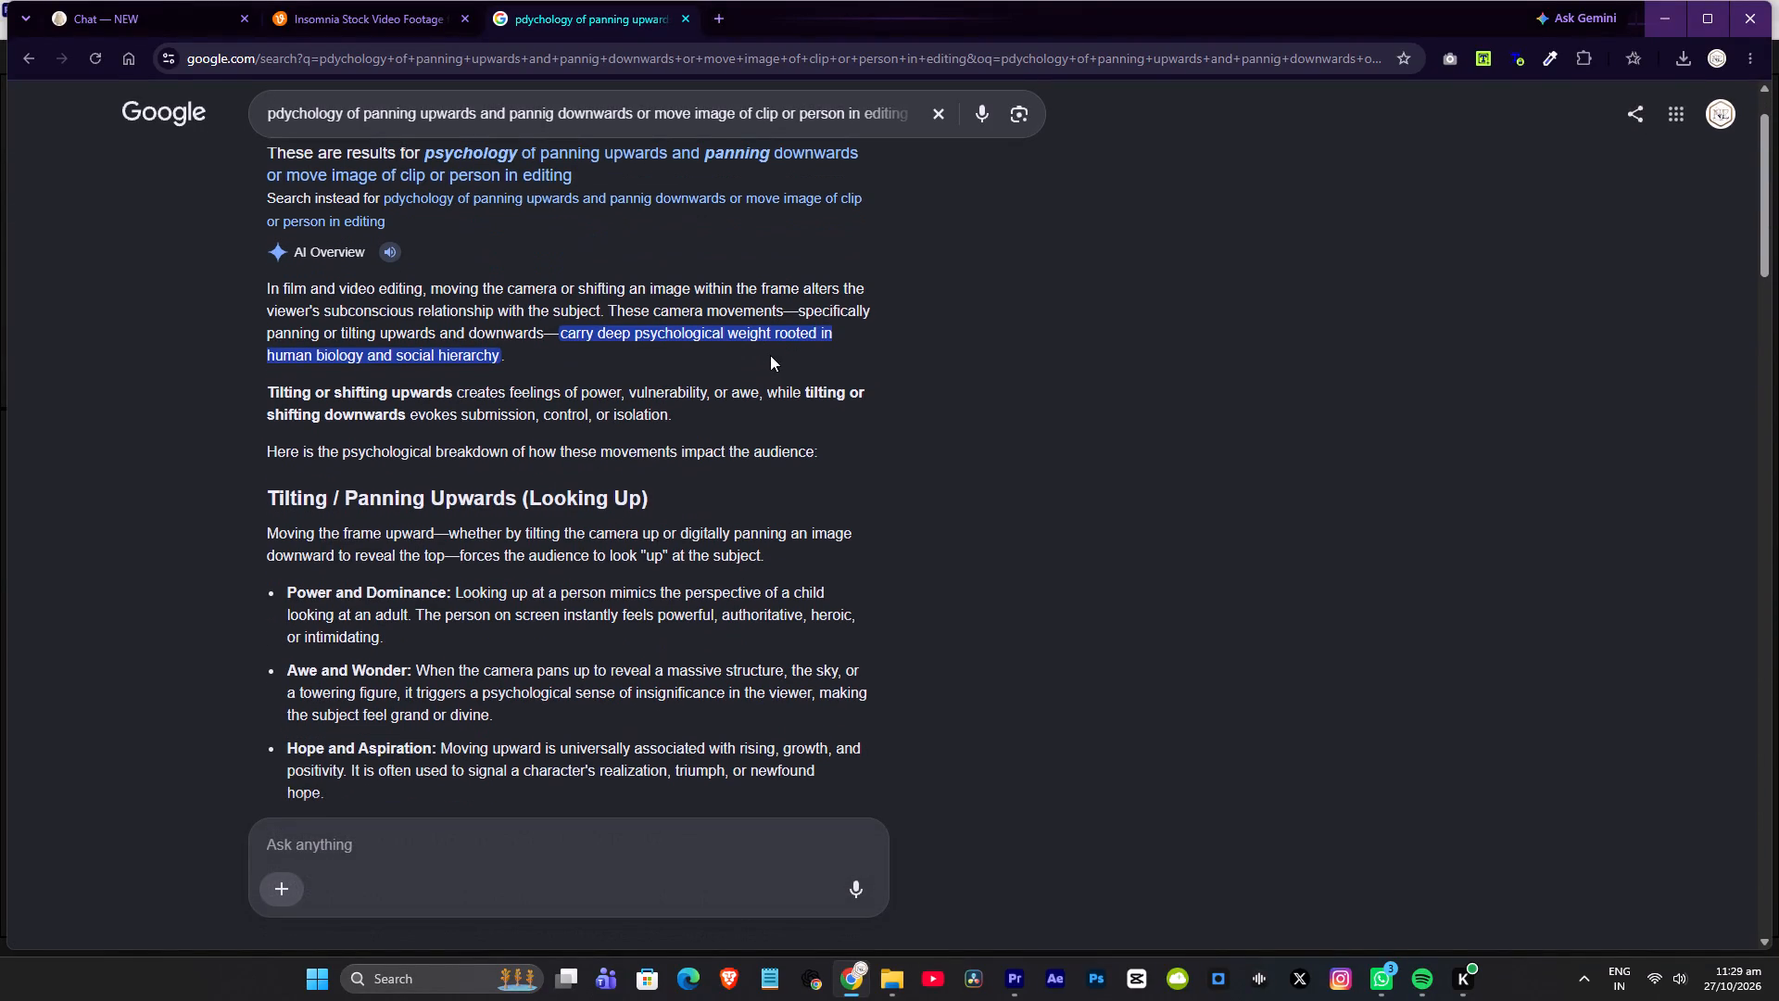
pyautogui.scroll(-2, 574, 517)
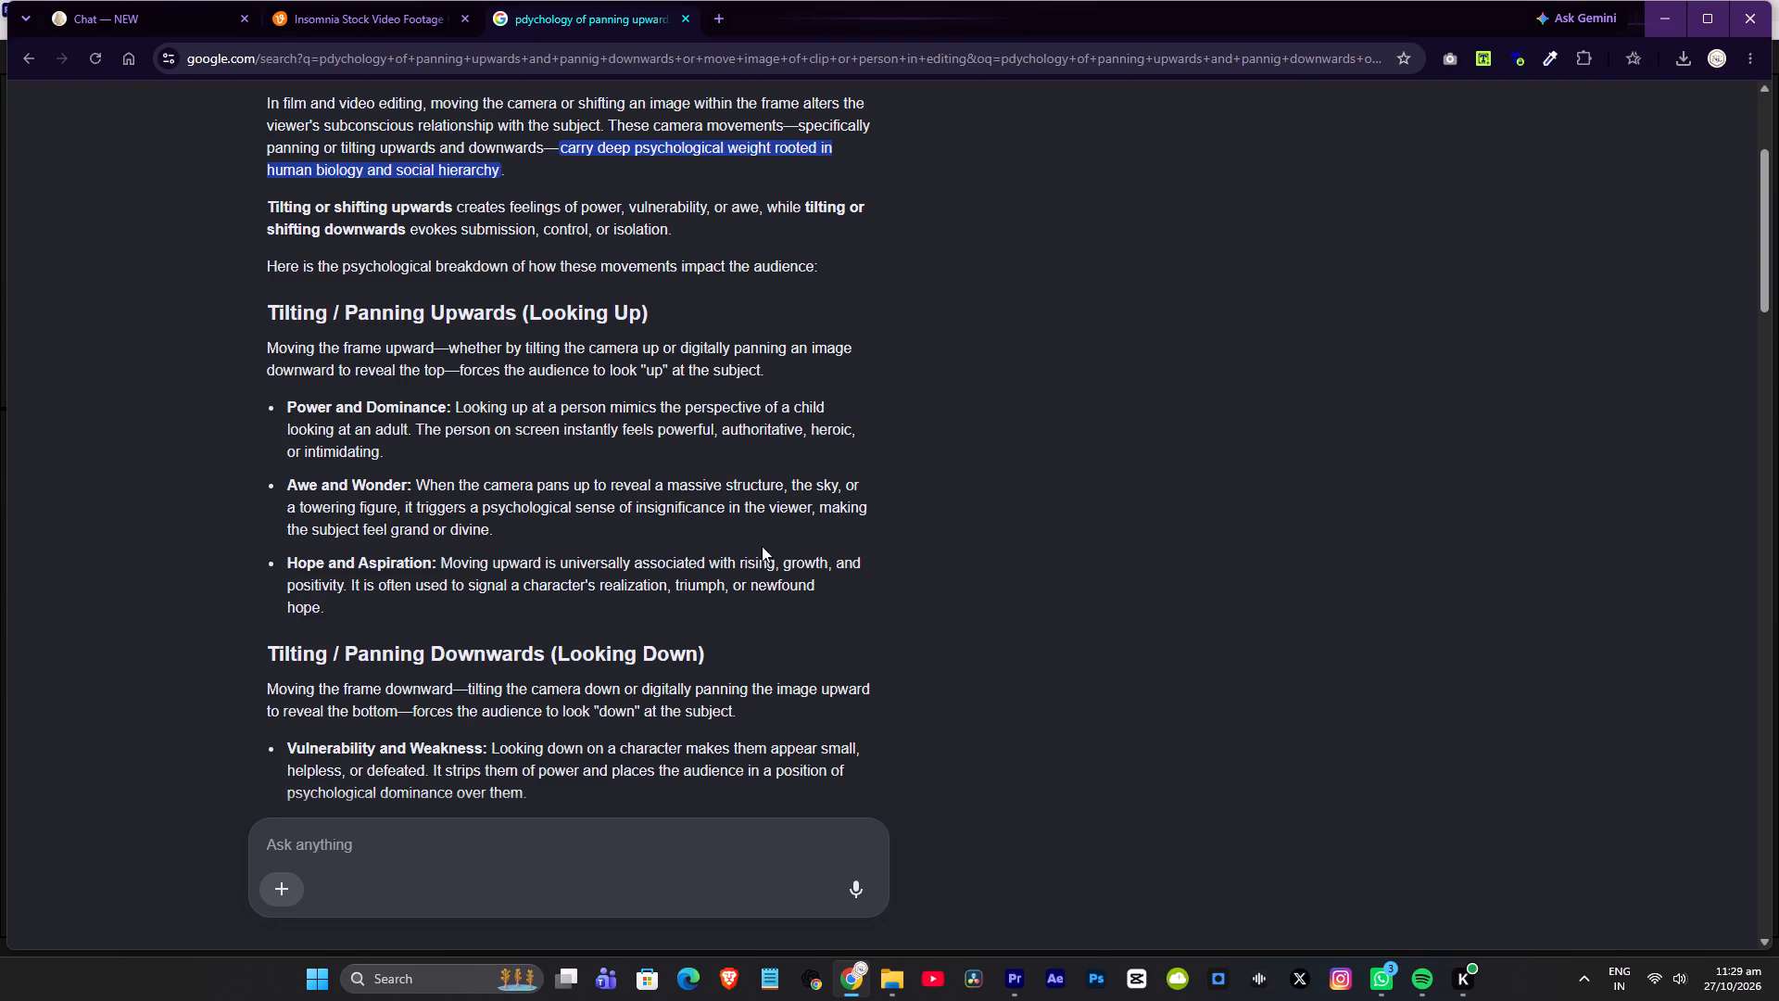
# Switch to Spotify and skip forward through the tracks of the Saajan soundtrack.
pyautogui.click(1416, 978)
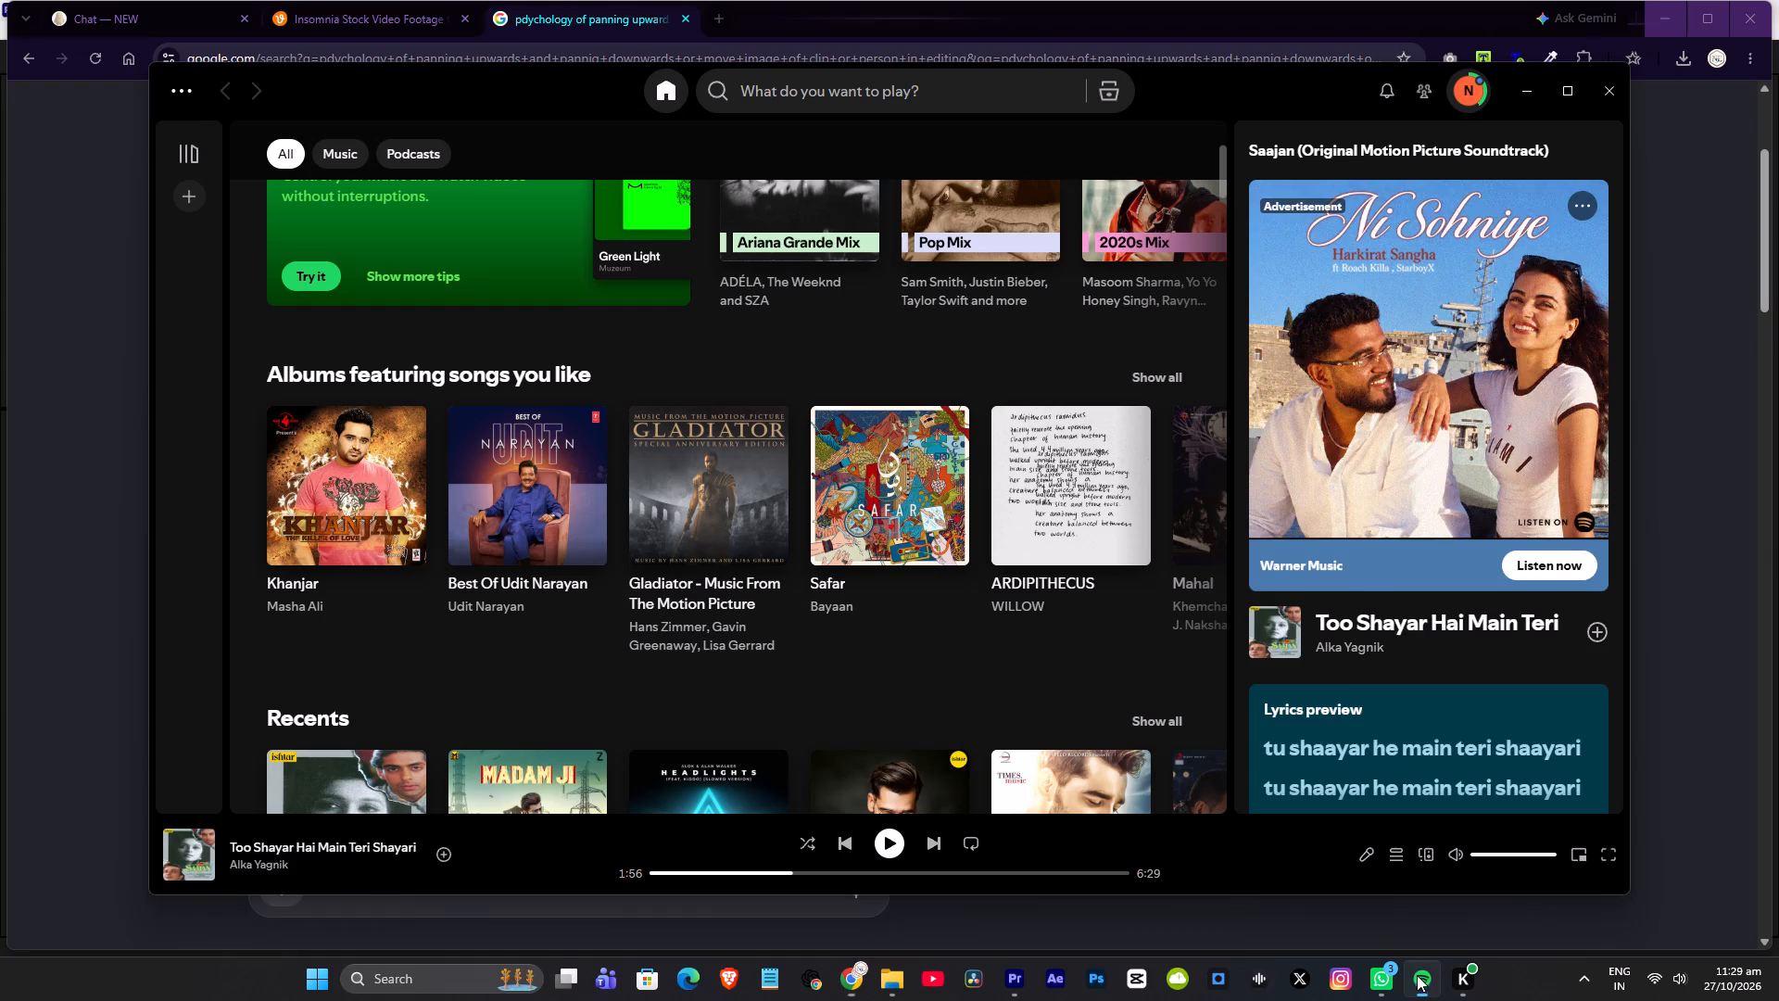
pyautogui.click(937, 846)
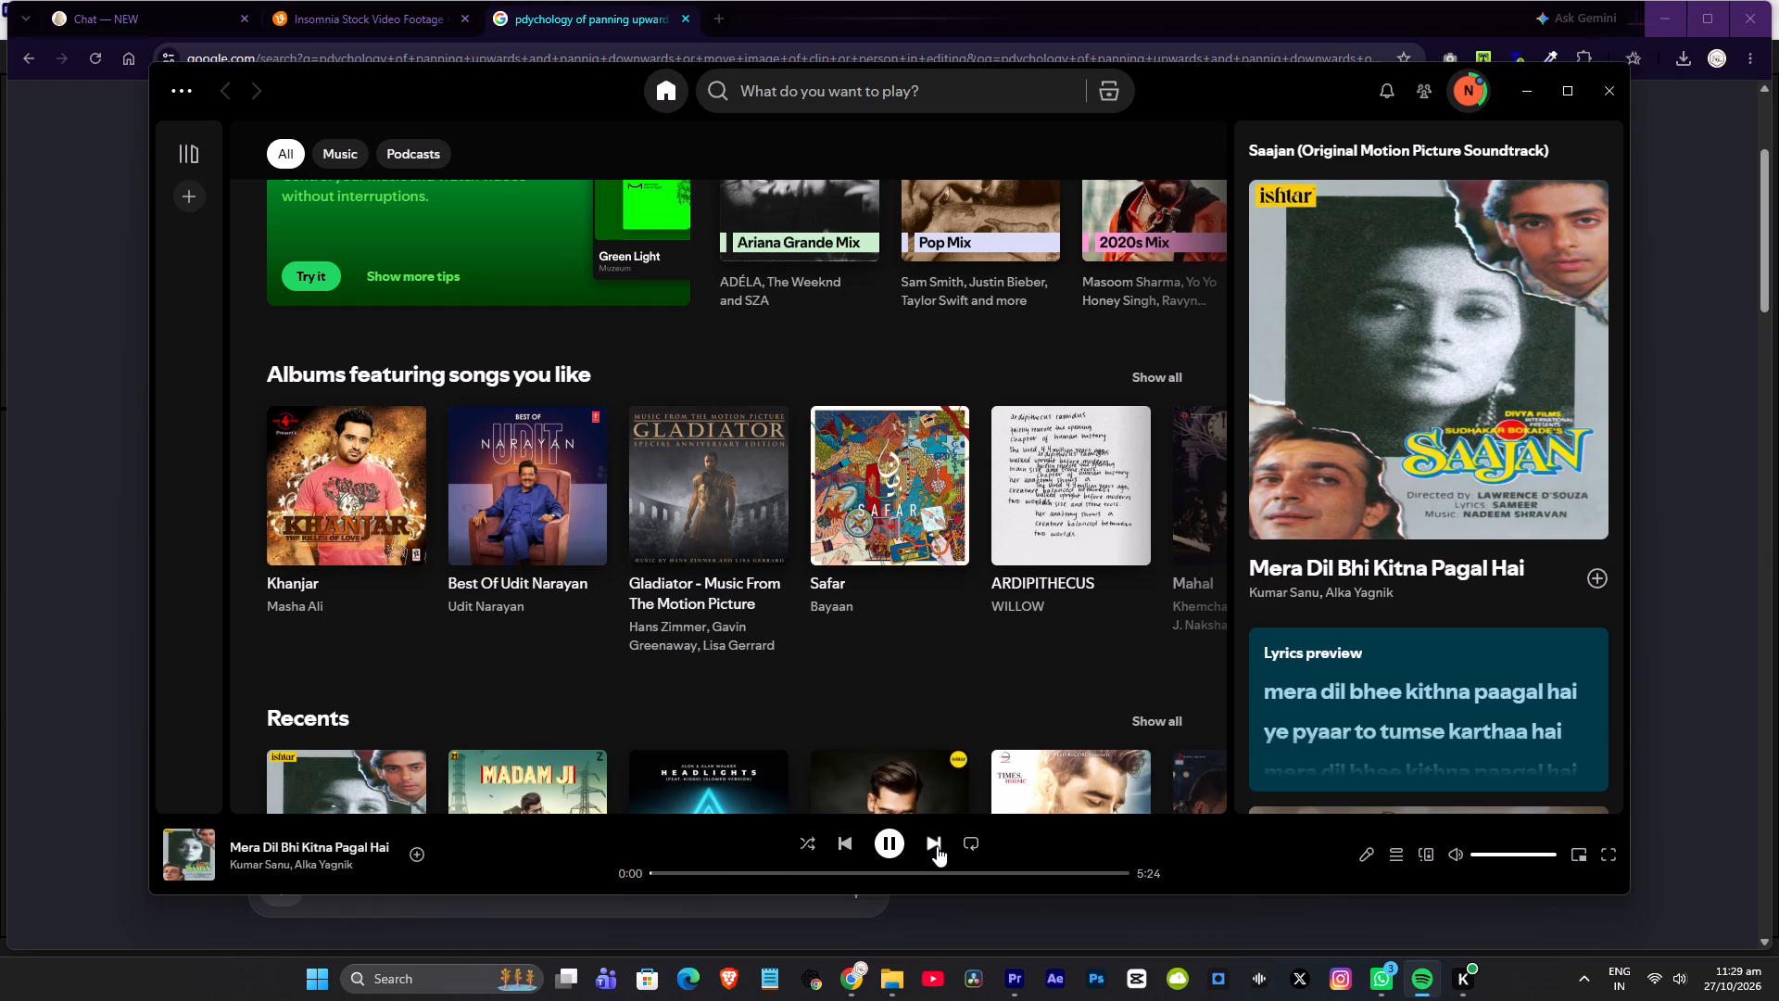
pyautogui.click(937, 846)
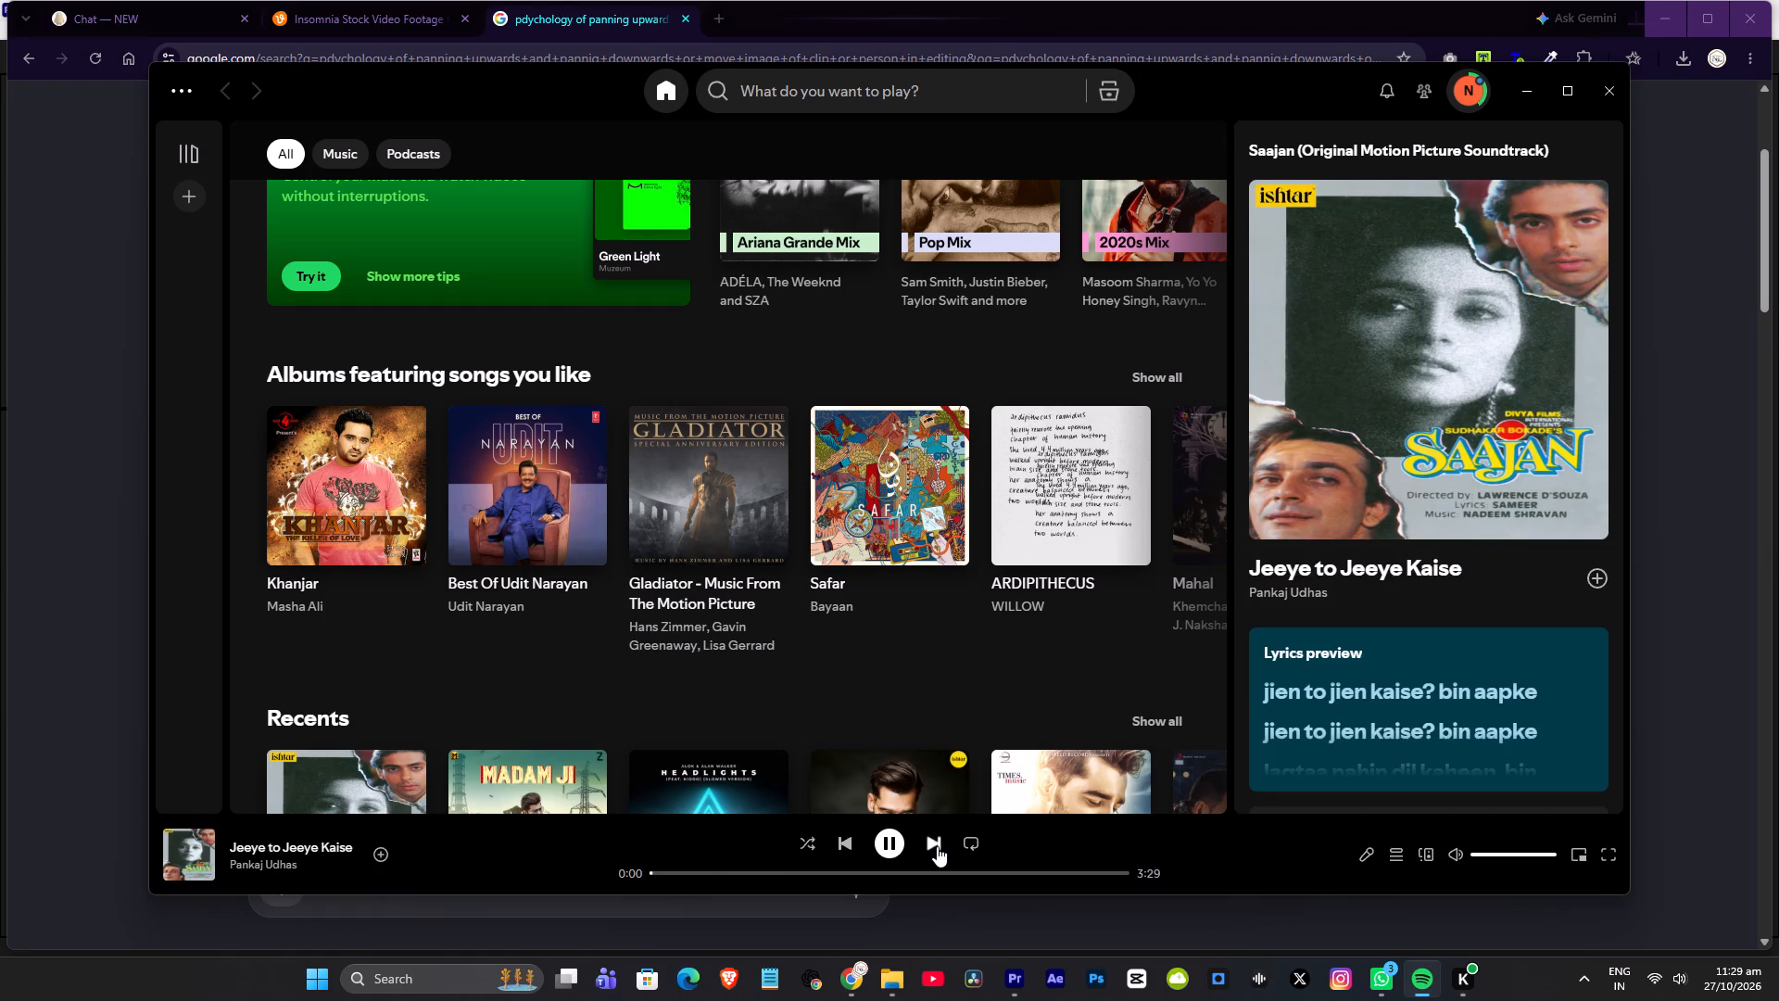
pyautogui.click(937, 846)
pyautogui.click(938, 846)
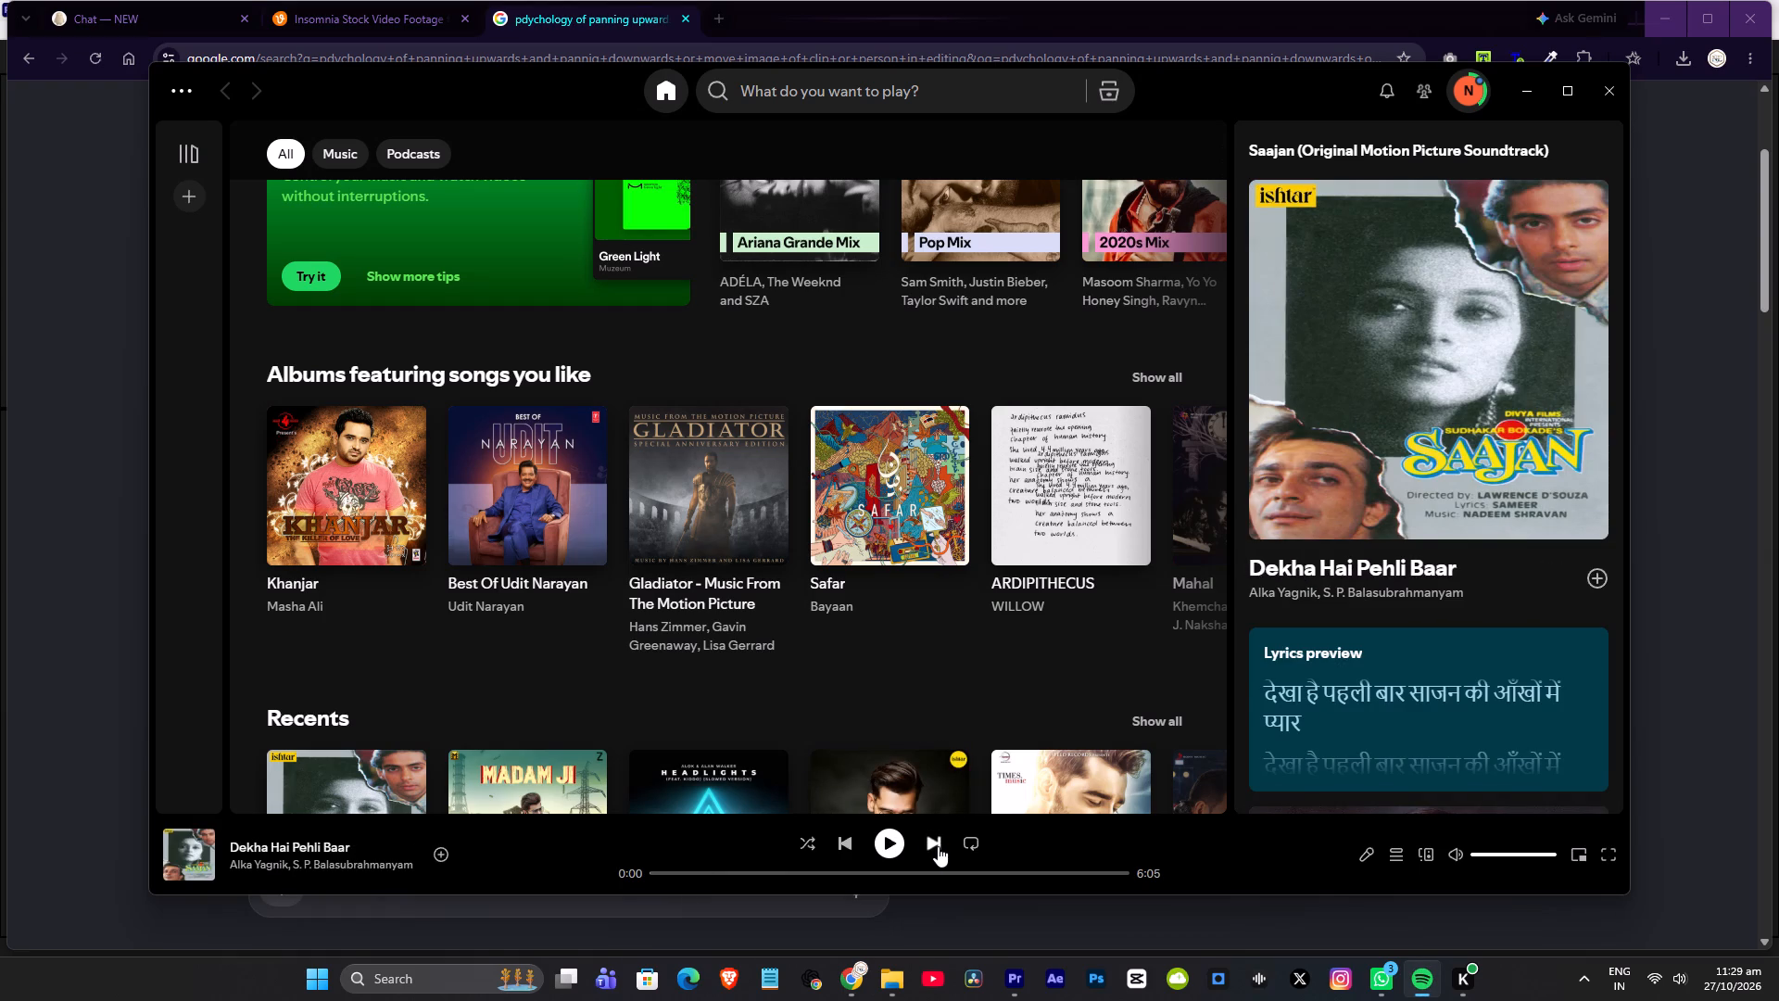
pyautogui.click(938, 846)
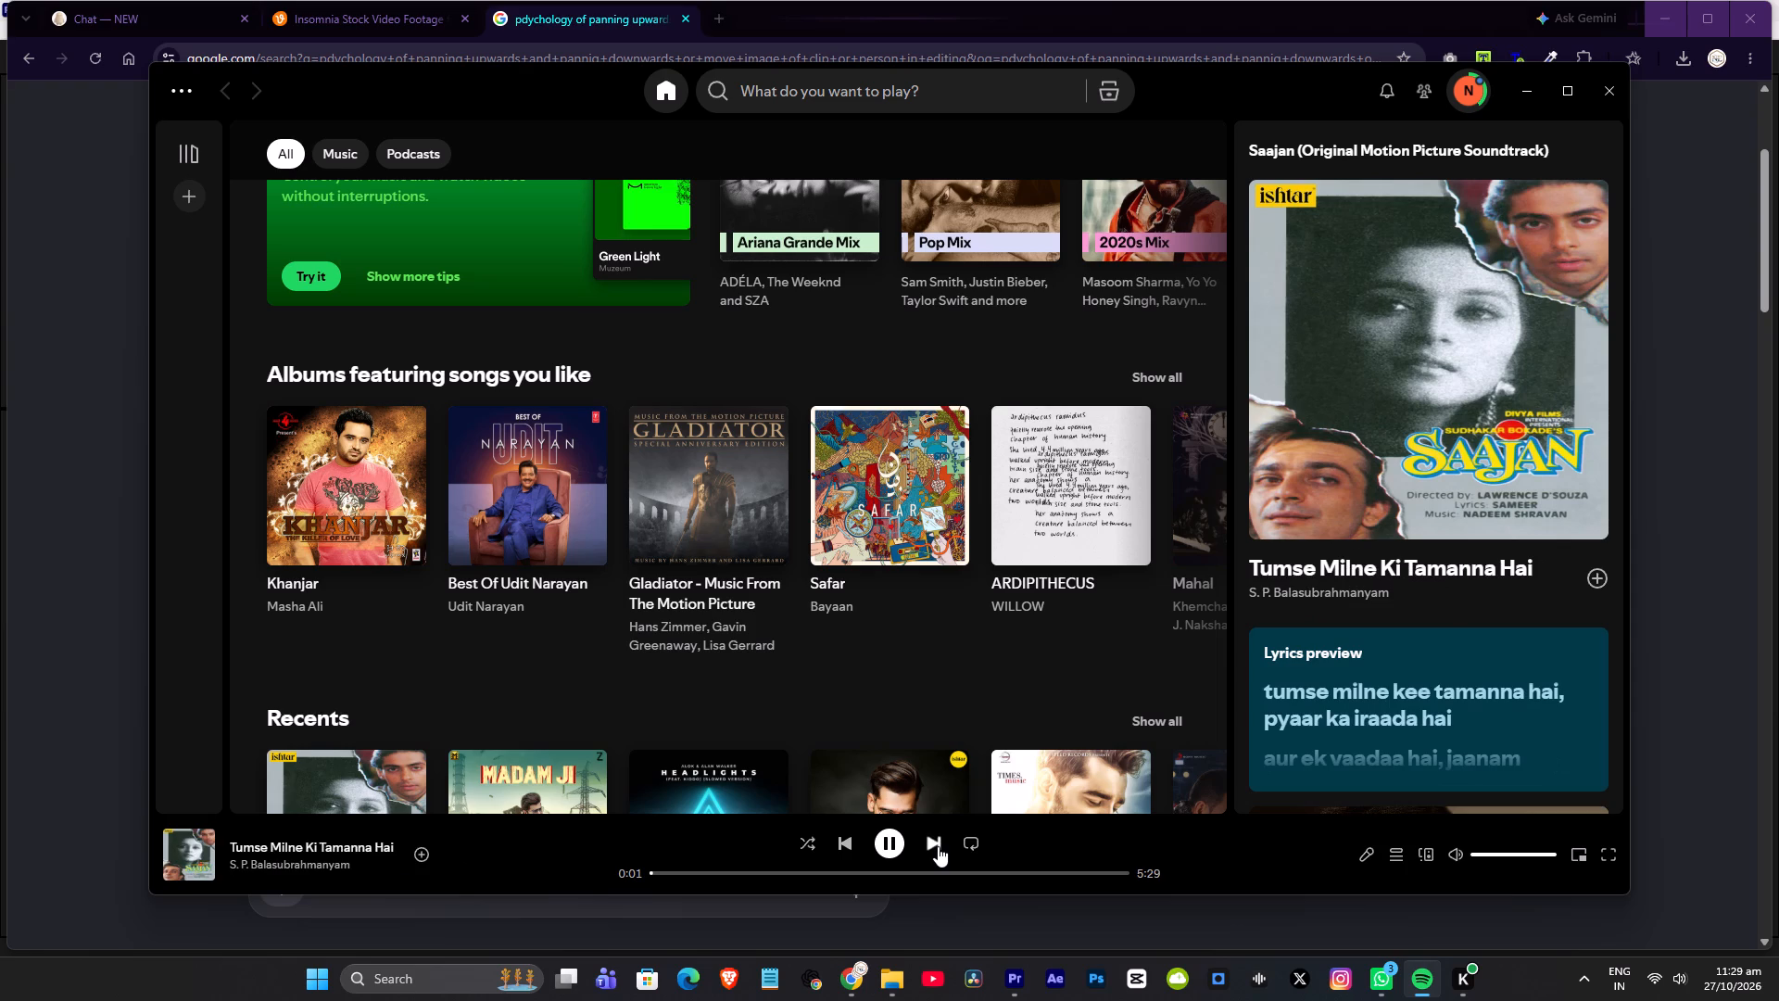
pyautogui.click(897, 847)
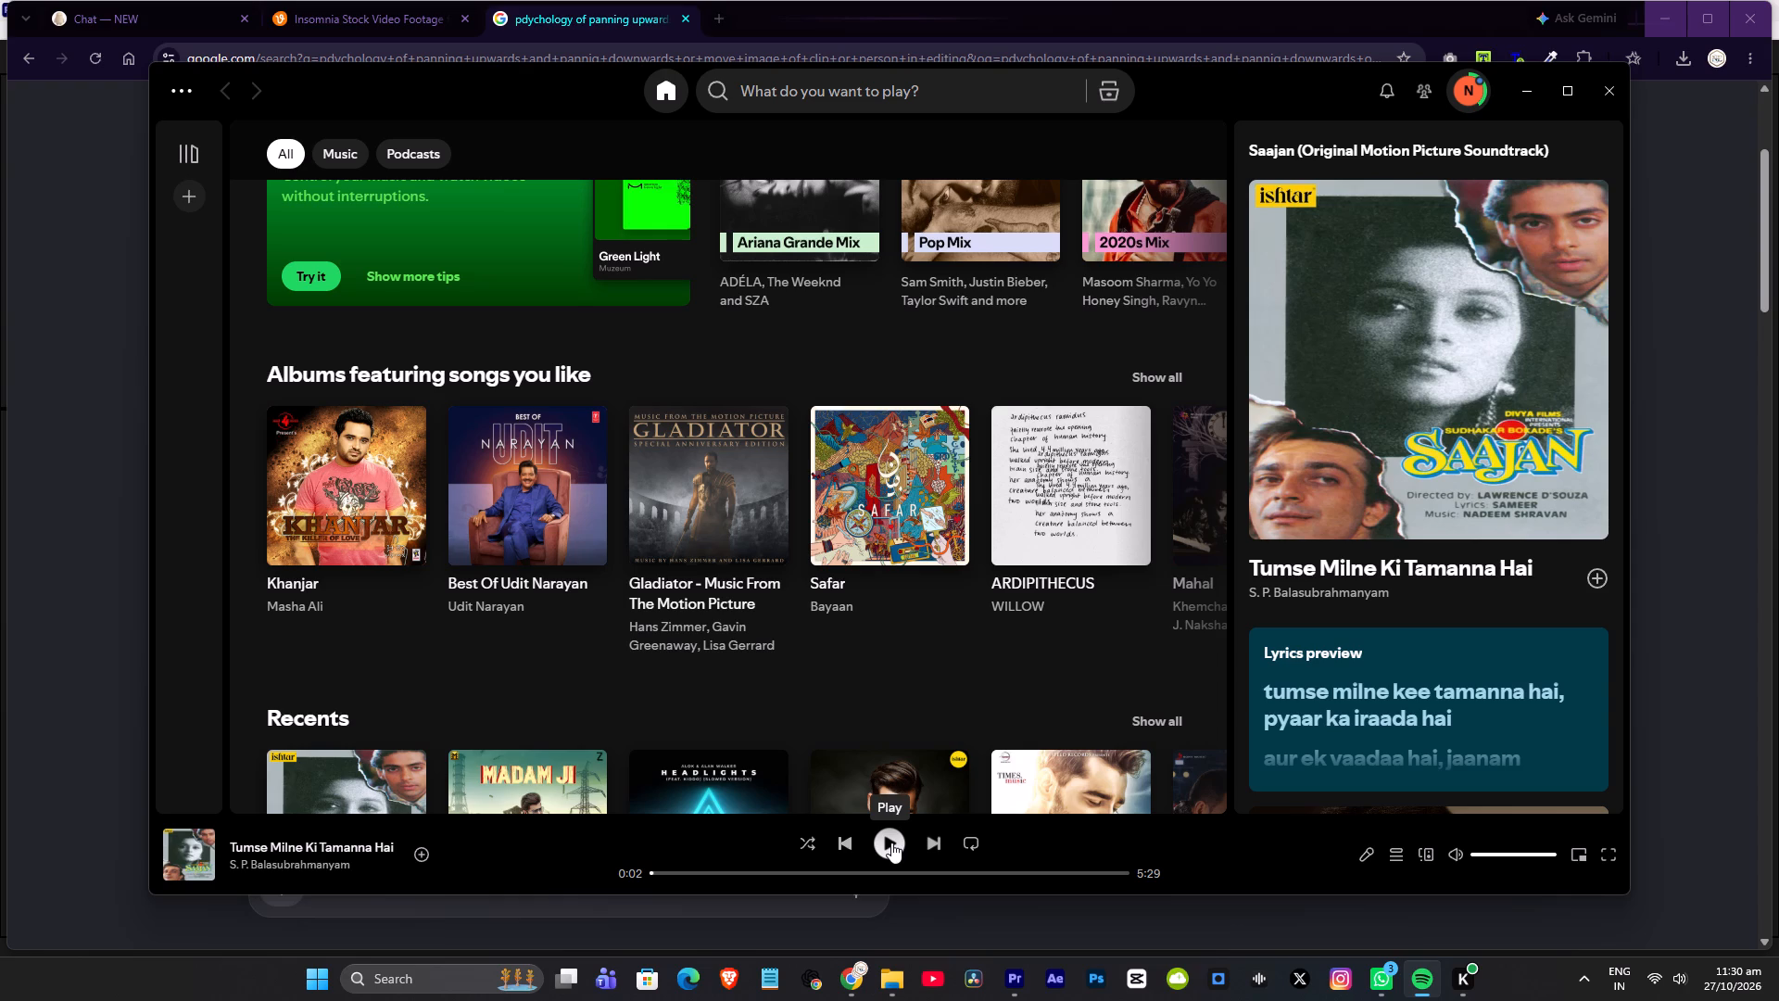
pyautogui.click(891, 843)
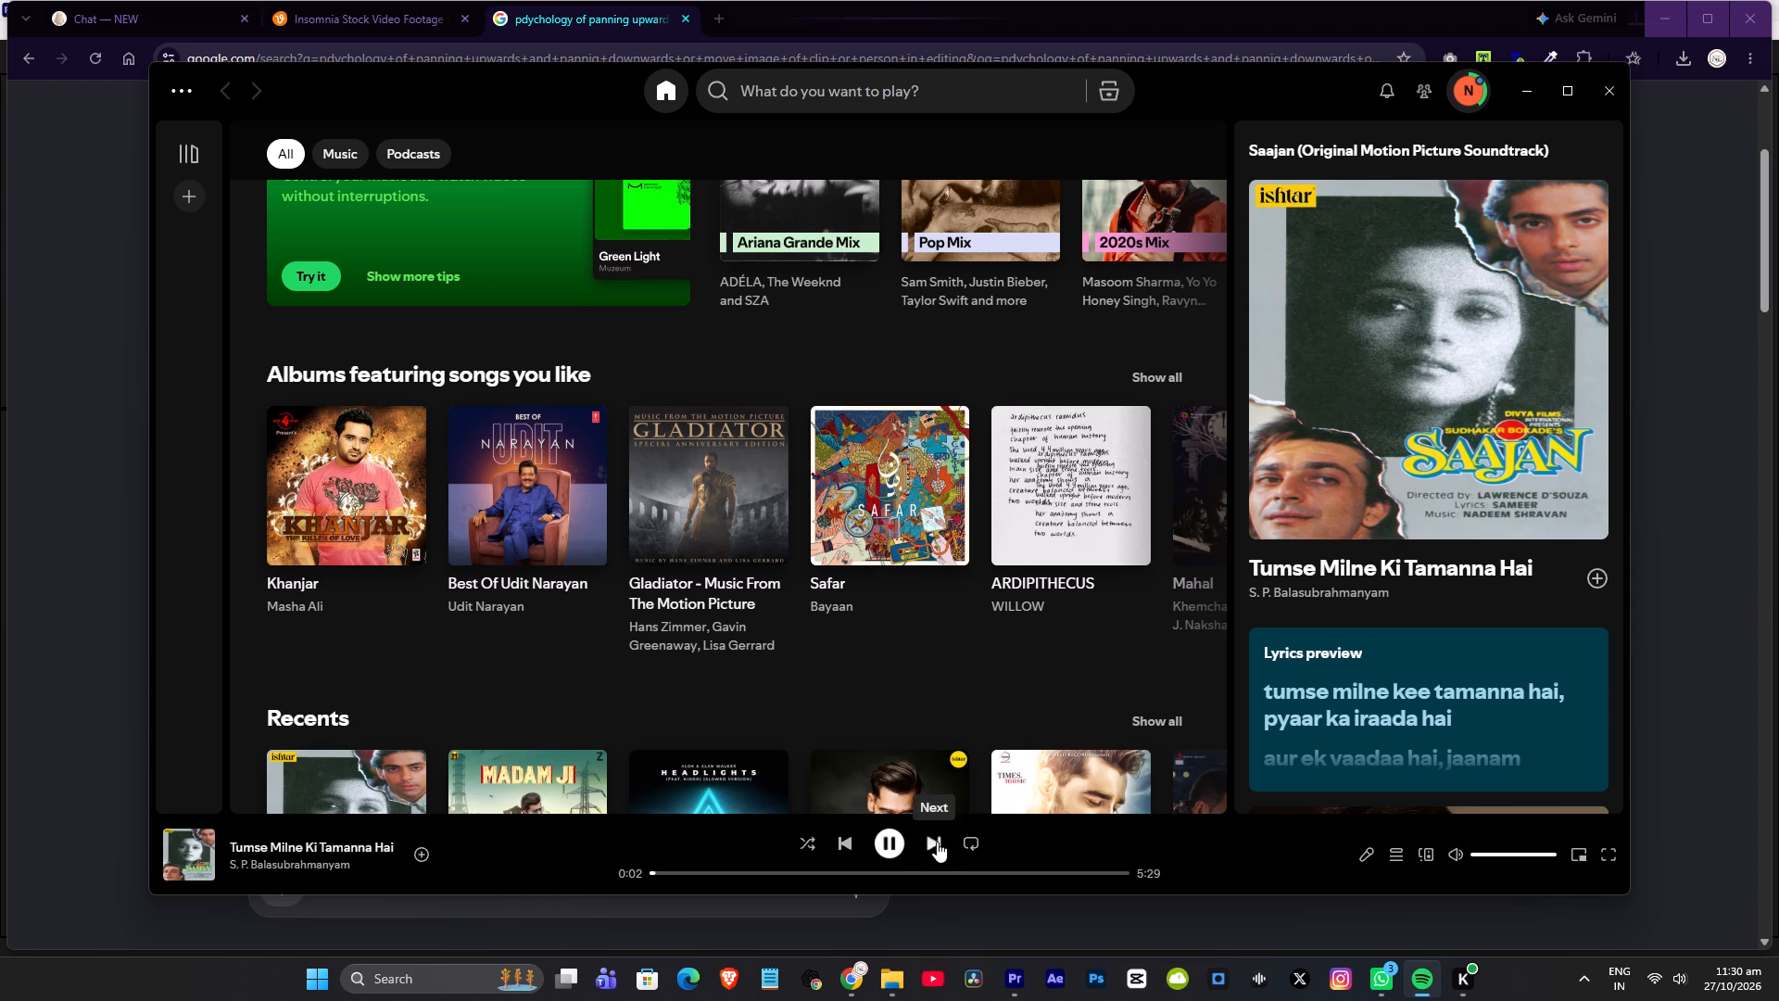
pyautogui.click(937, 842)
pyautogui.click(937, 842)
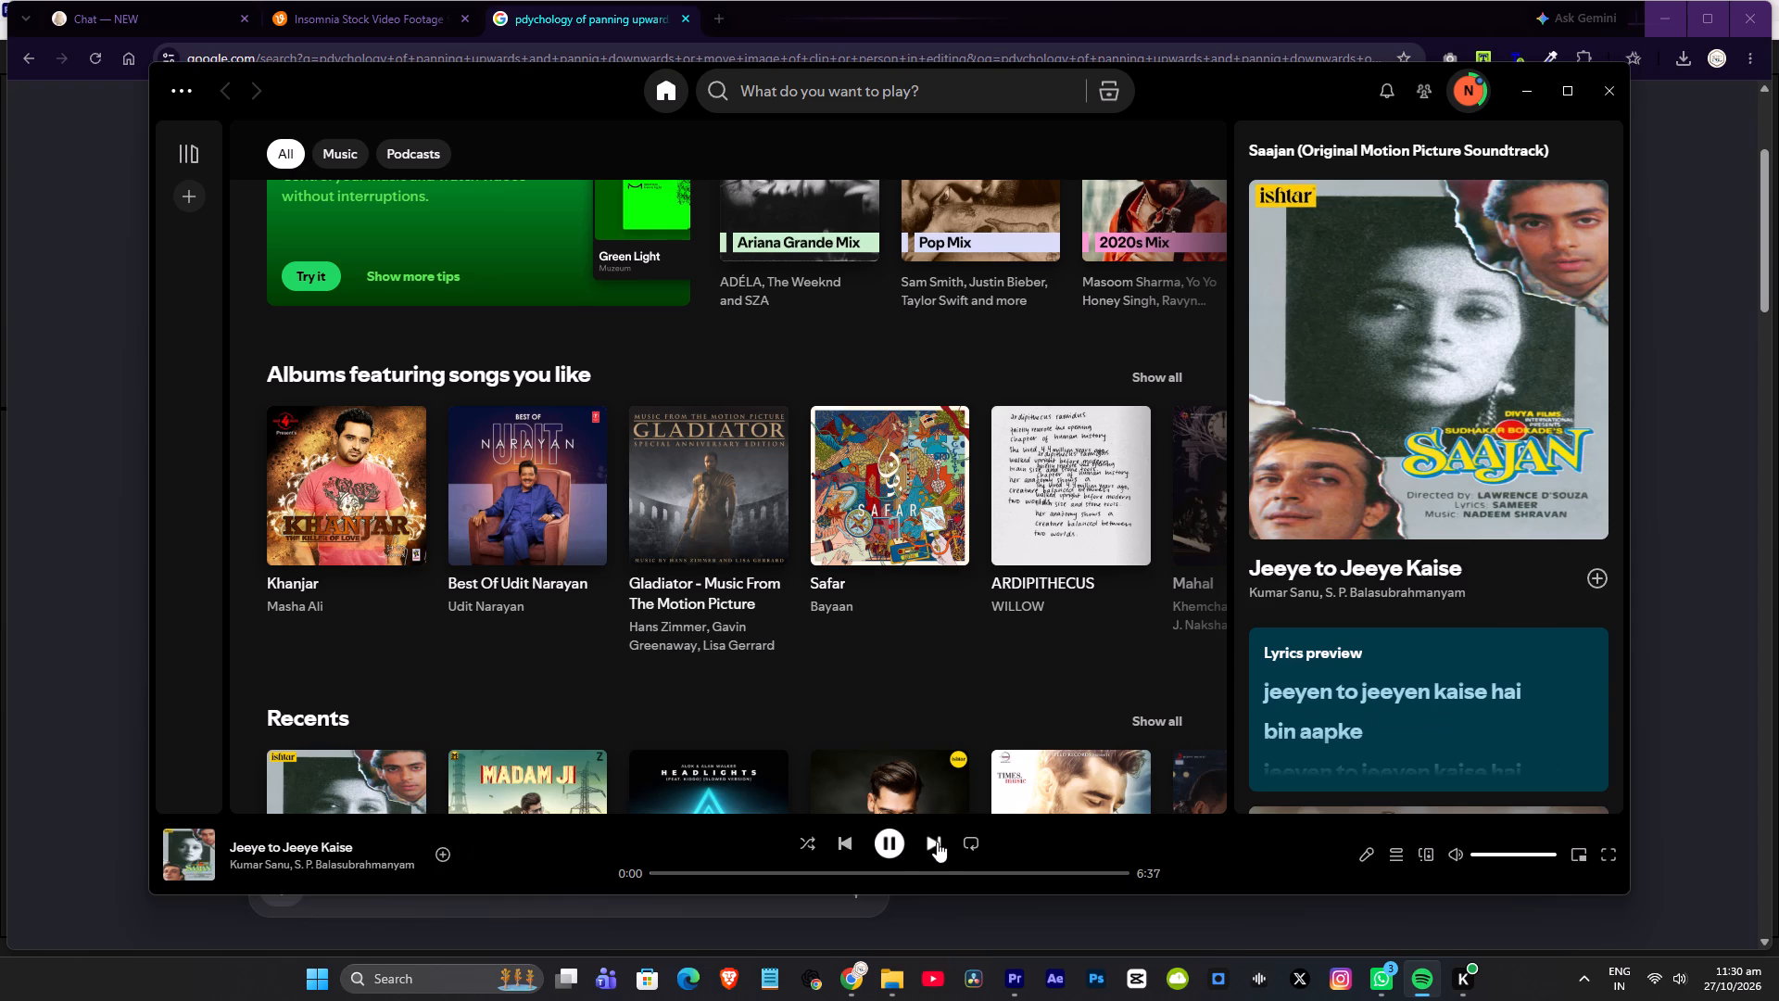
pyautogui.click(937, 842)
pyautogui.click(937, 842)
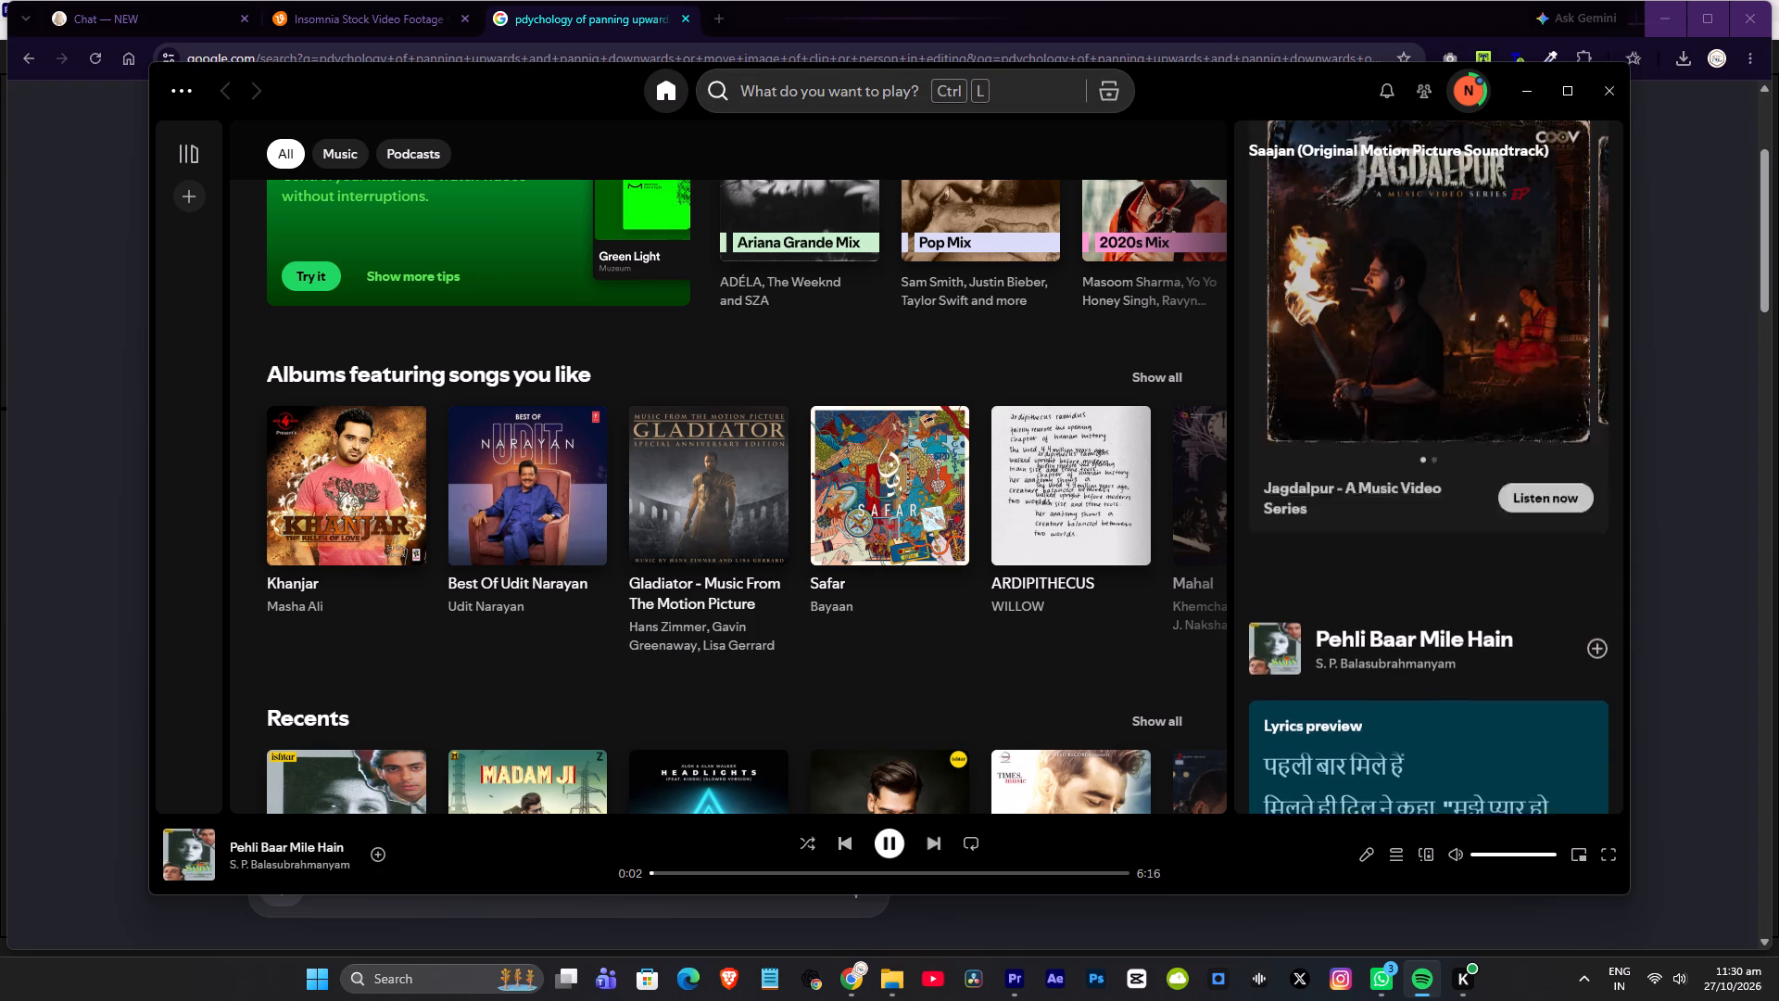
# Browse the Spotify home recommendations, play SHKINI from Recommended for today, and minimise Spotify.
pyautogui.scroll(-4, 637, 364)
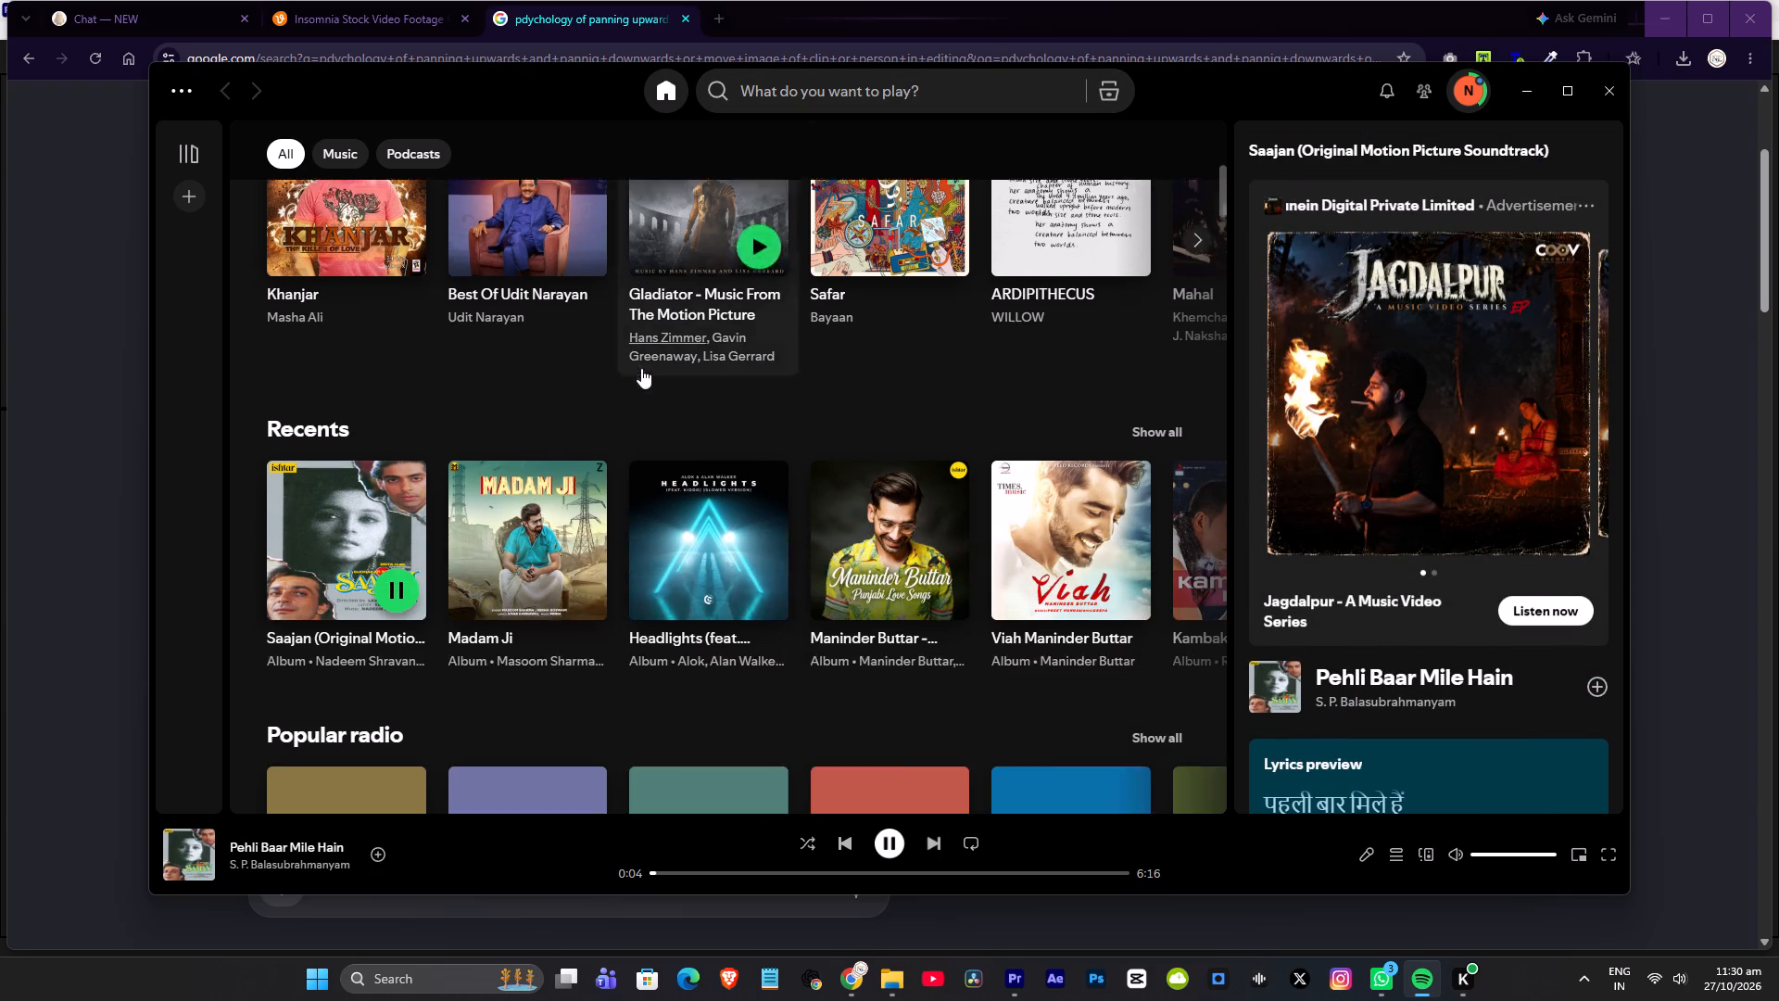
pyautogui.scroll(-2, 984, 464)
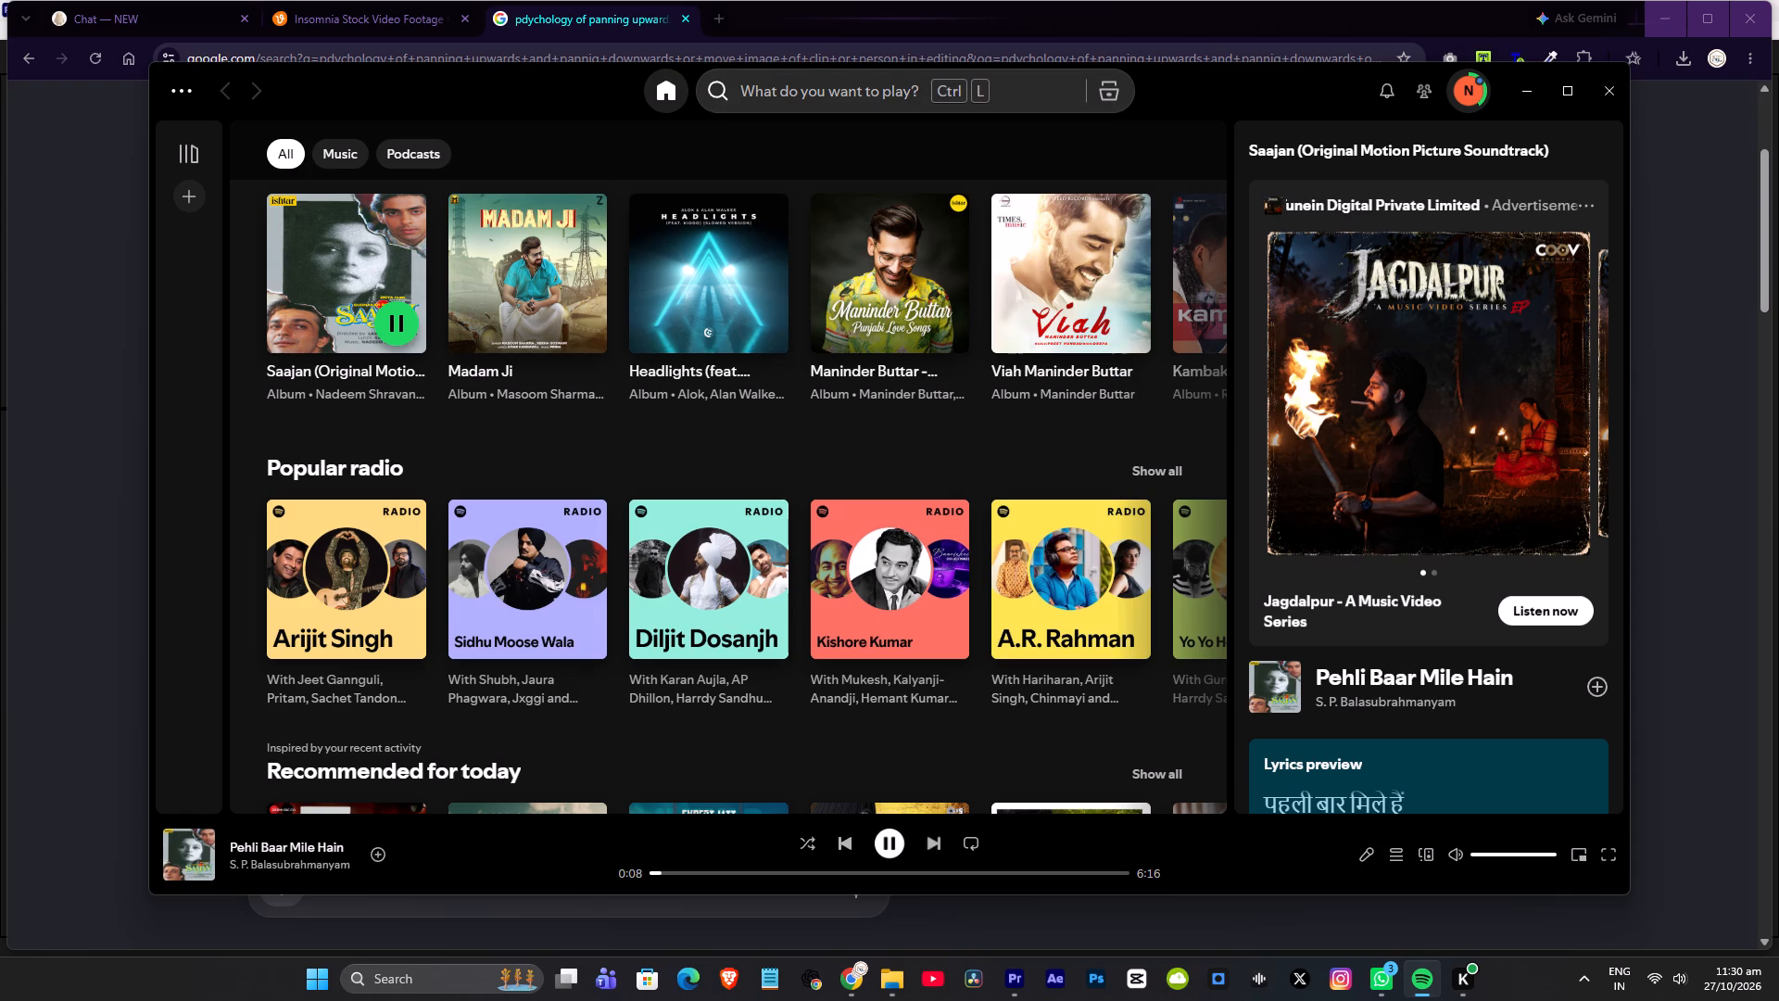
pyautogui.click(834, 91)
pyautogui.click(1114, 181)
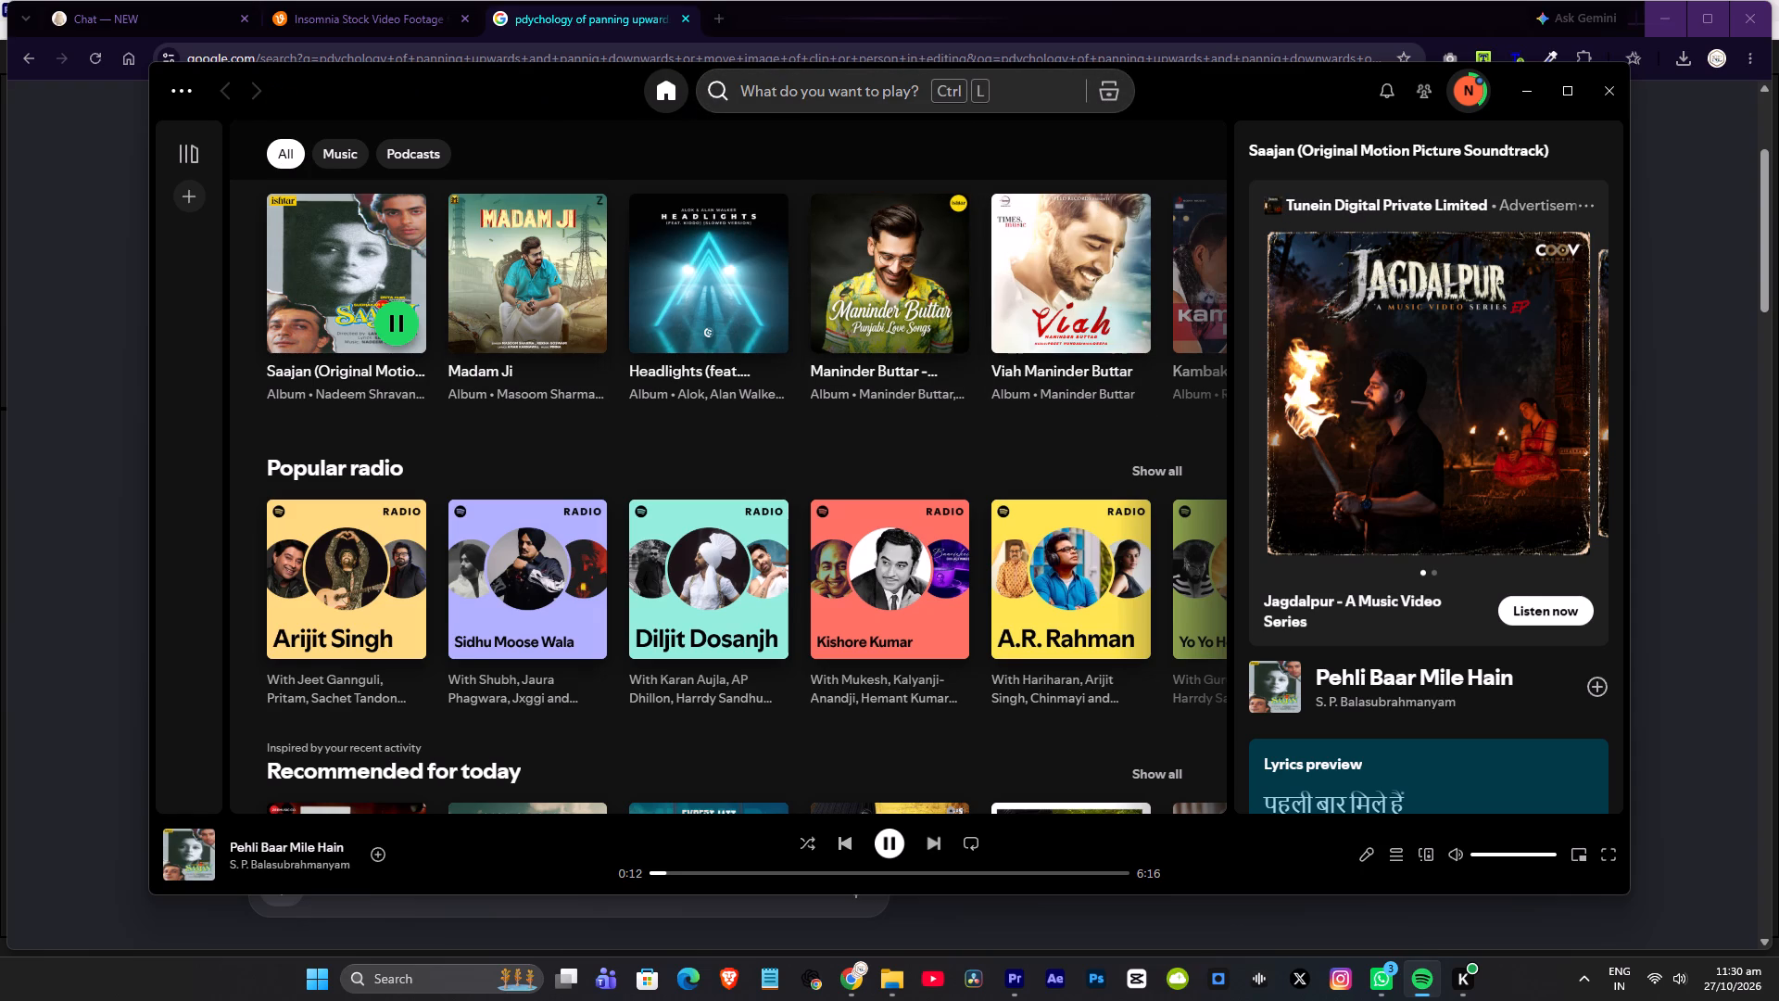
pyautogui.scroll(-6, 776, 195)
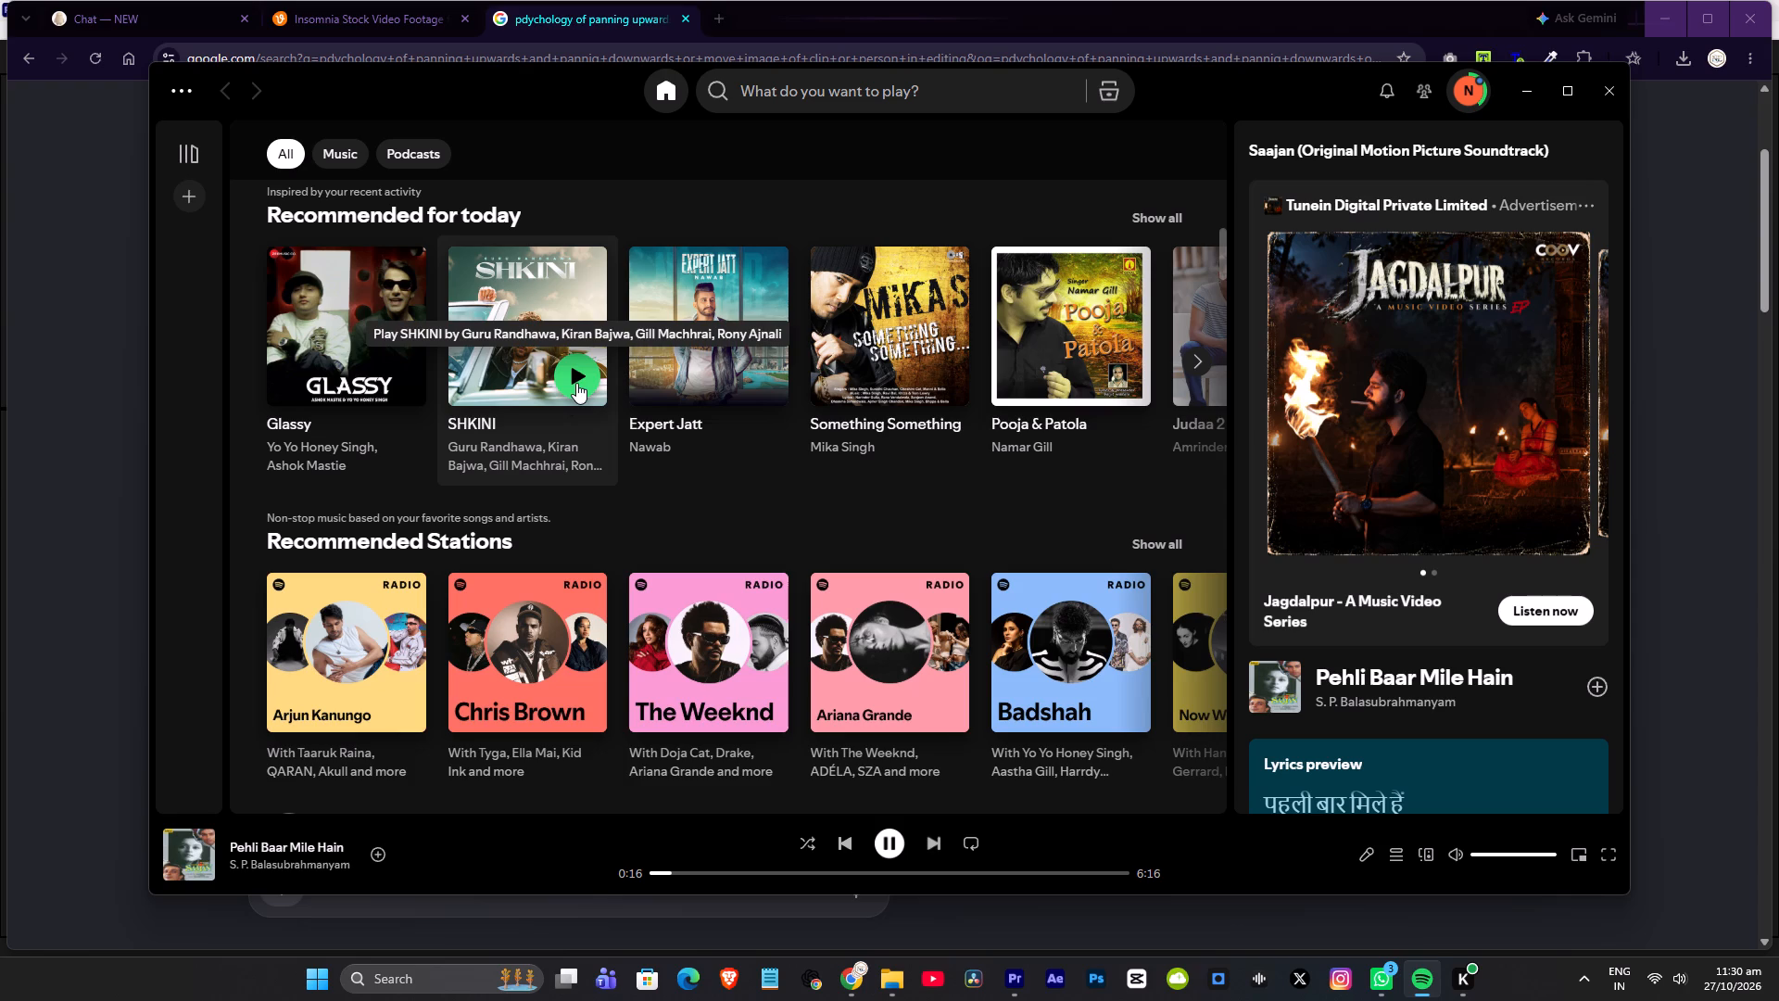
pyautogui.click(576, 380)
pyautogui.click(1532, 85)
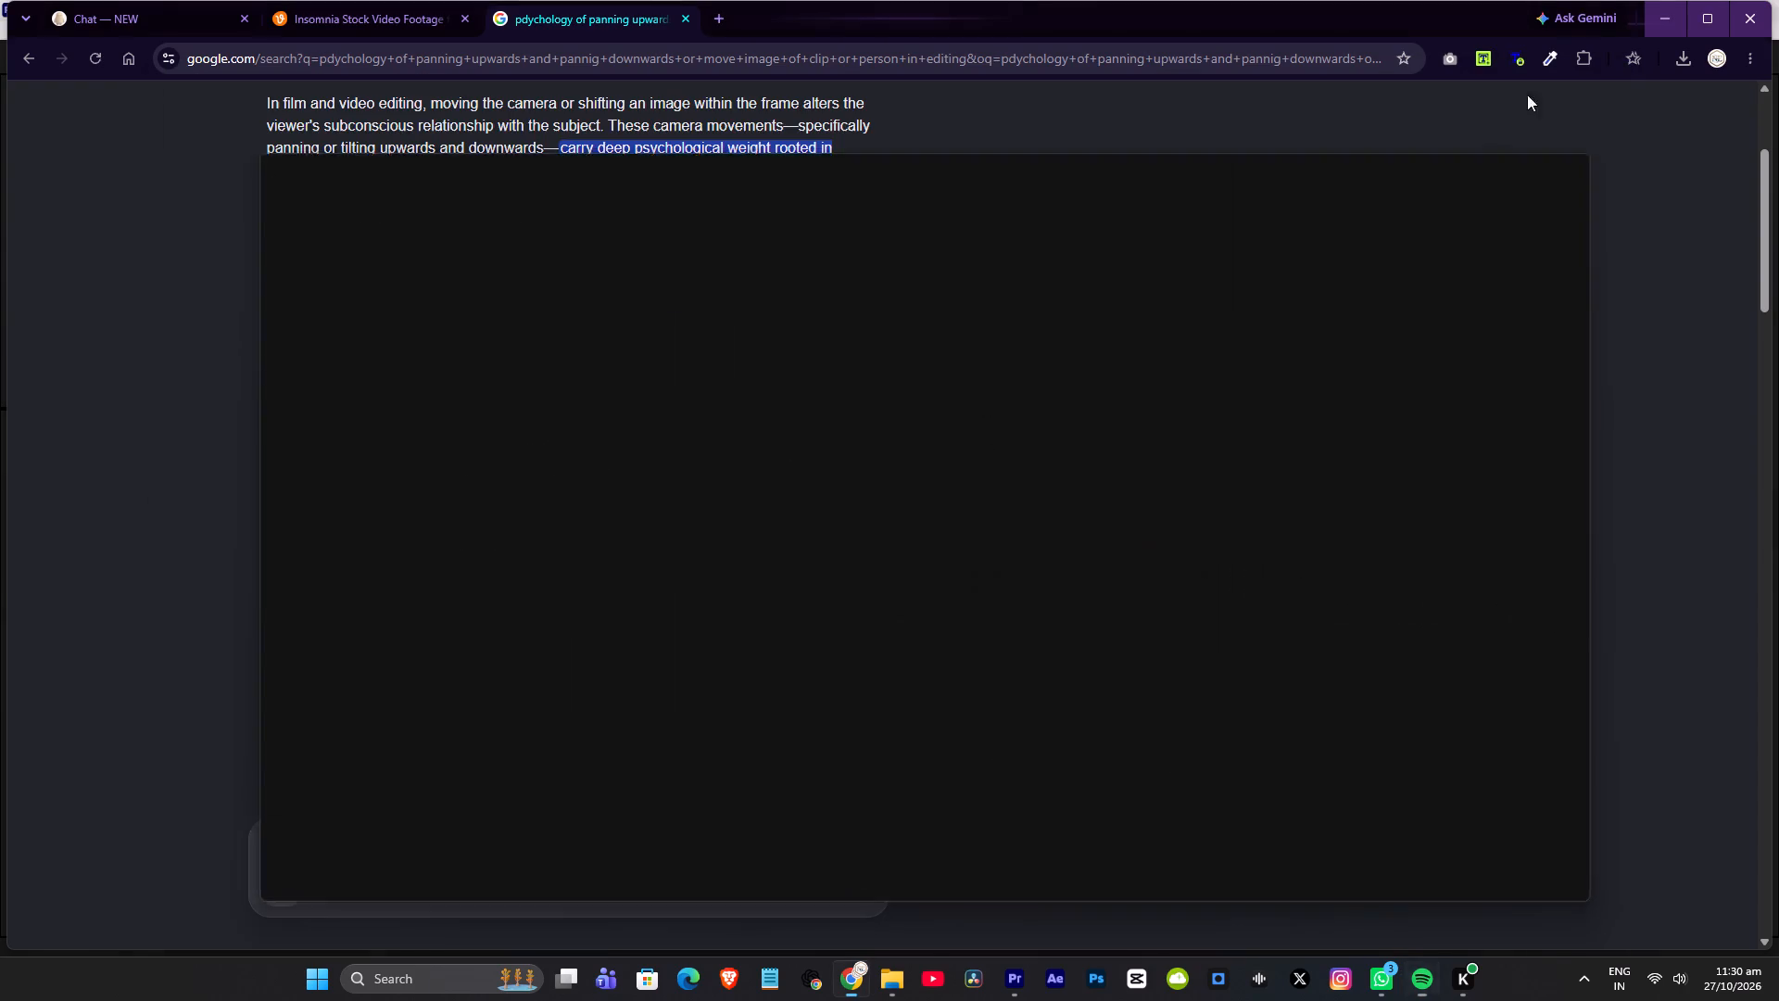
# Read the panning overview further and ask the follow-up "for example a person portrait then should i move image from top to down or down to top".
pyautogui.scroll(-2, 453, 574)
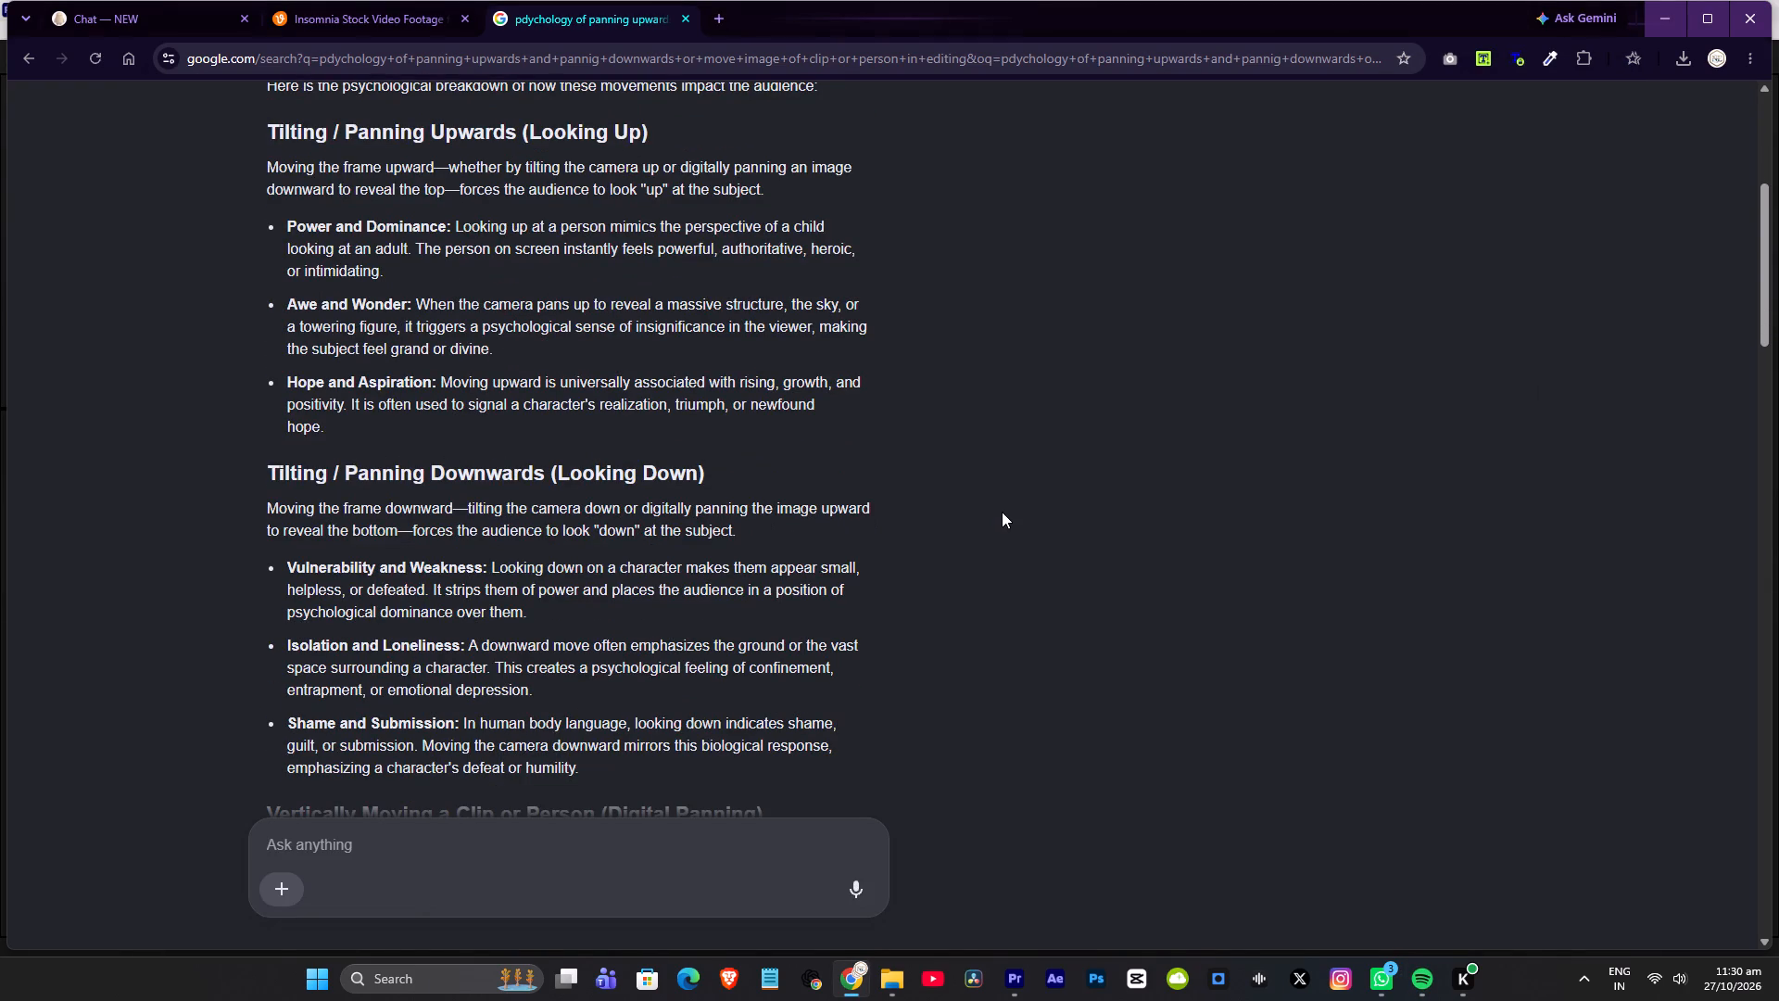
pyautogui.scroll(-2, 971, 517)
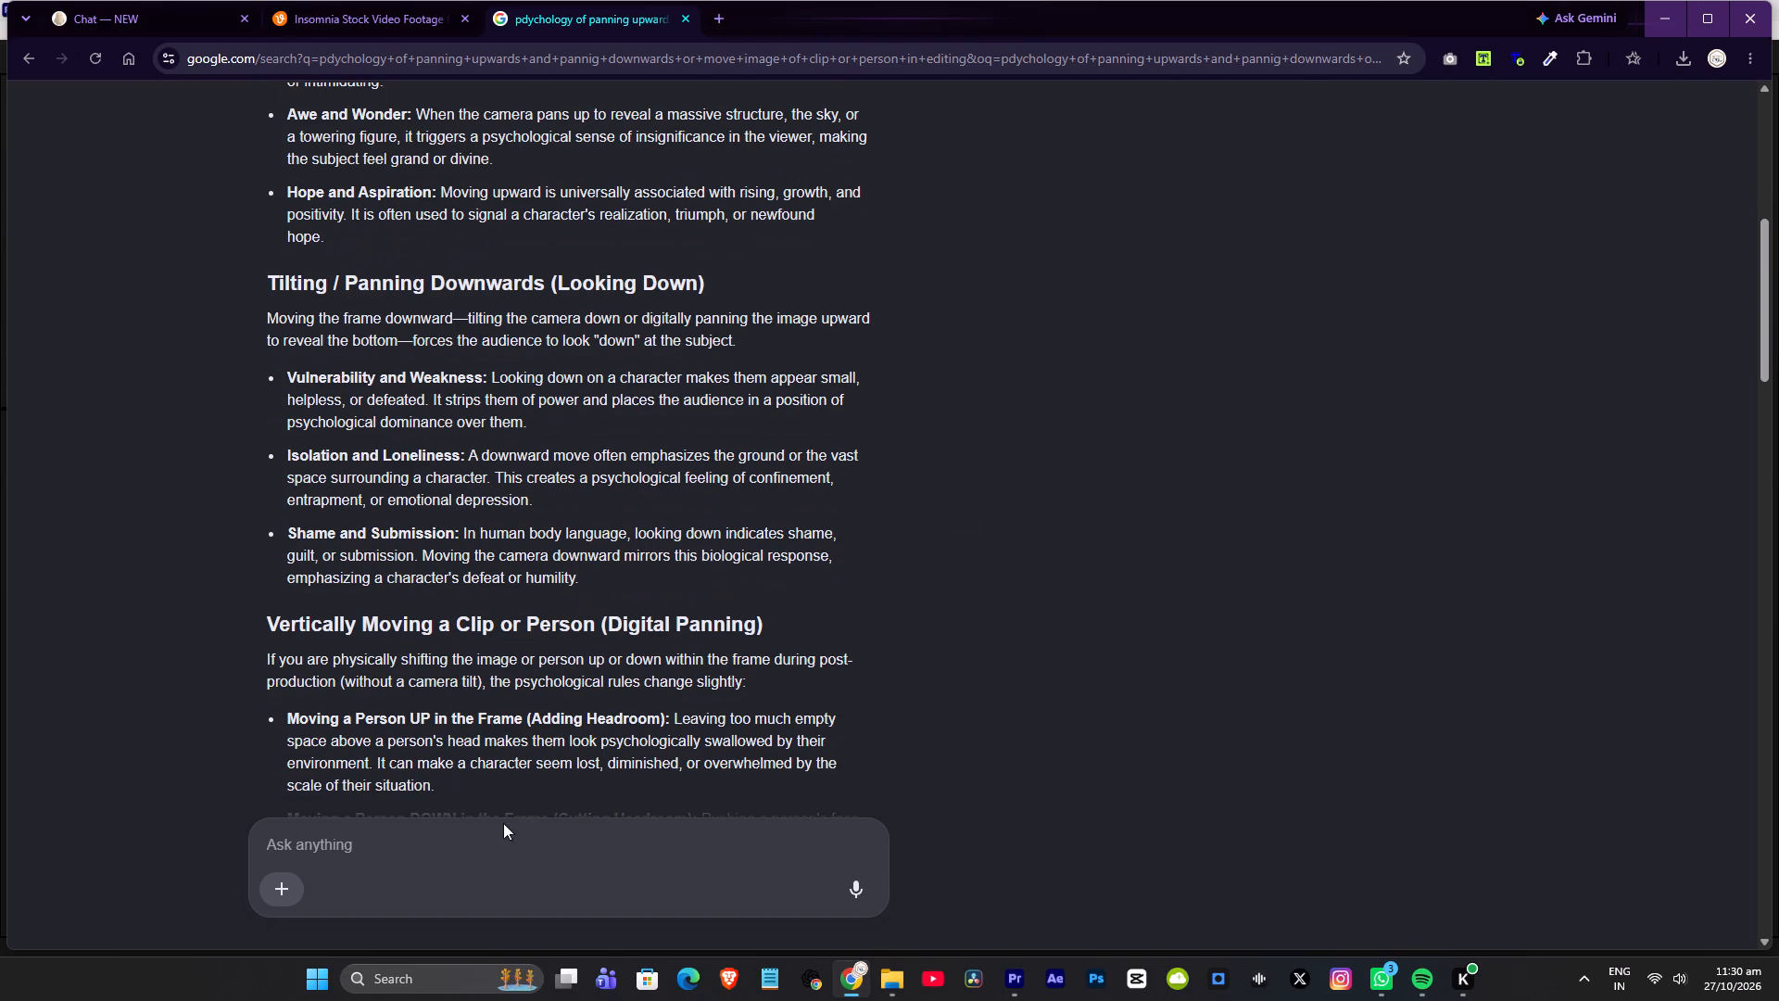
pyautogui.click(444, 840)
pyautogui.write('for example')
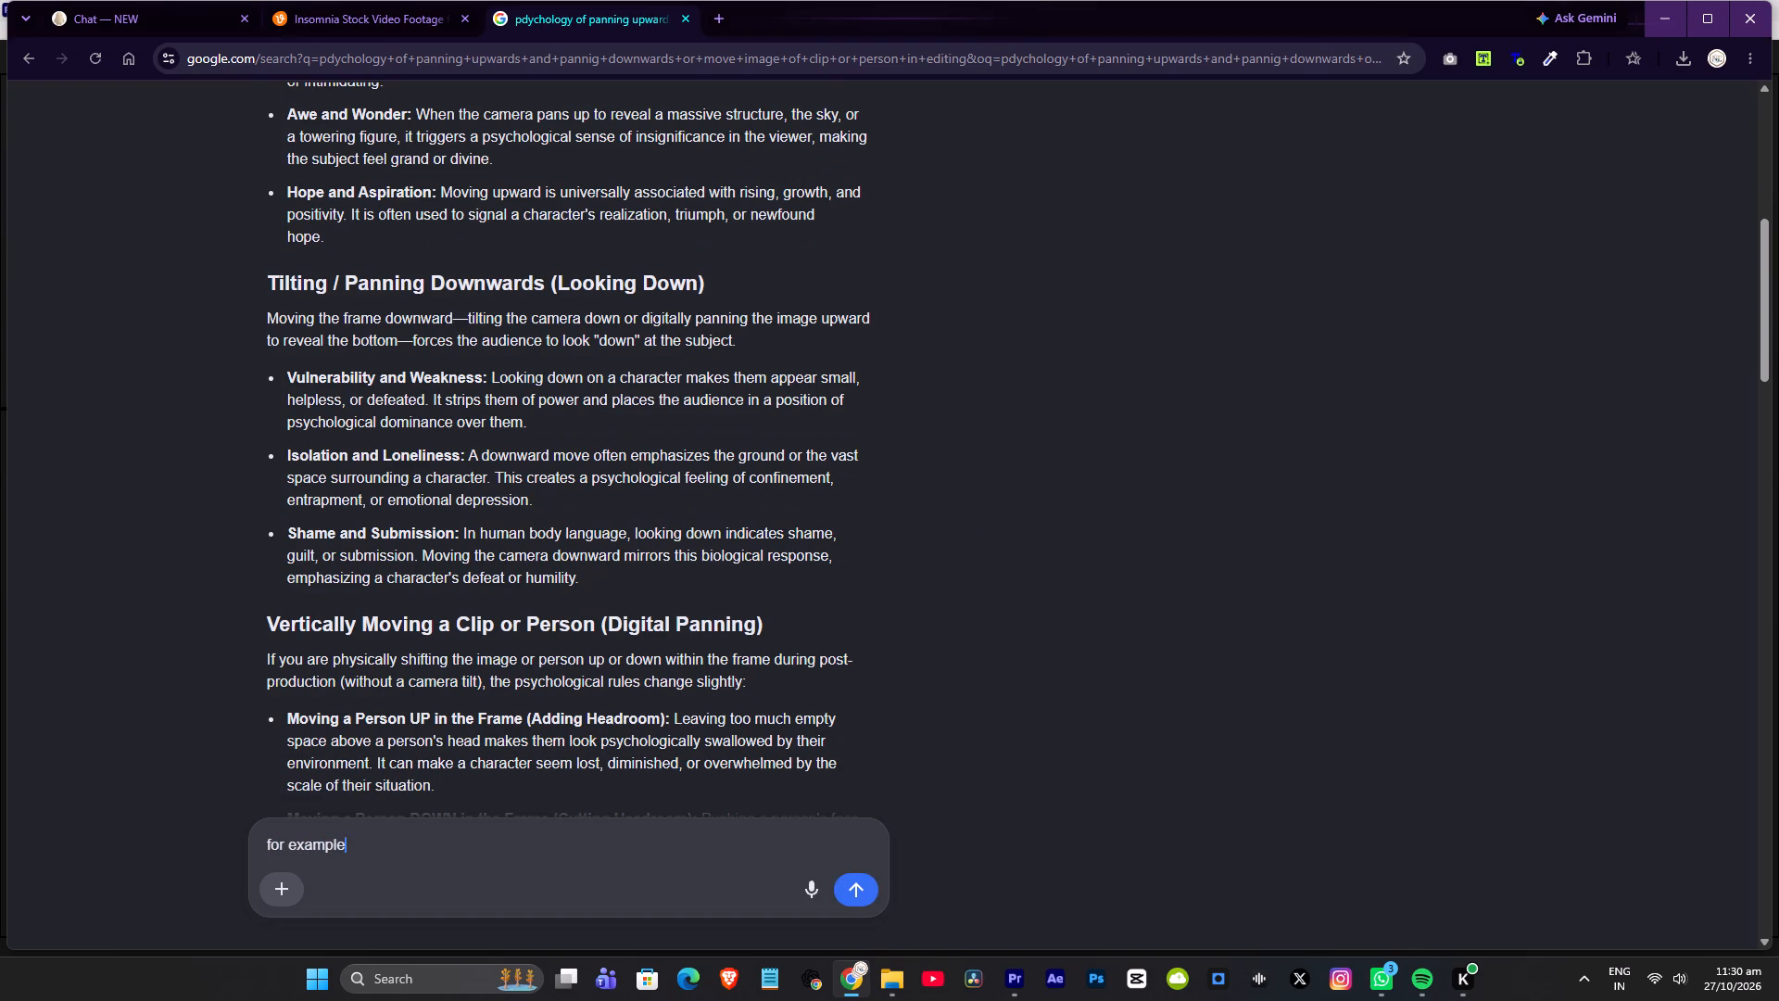
pyautogui.press('space')
pyautogui.write('a person portrait then')
pyautogui.press('space')
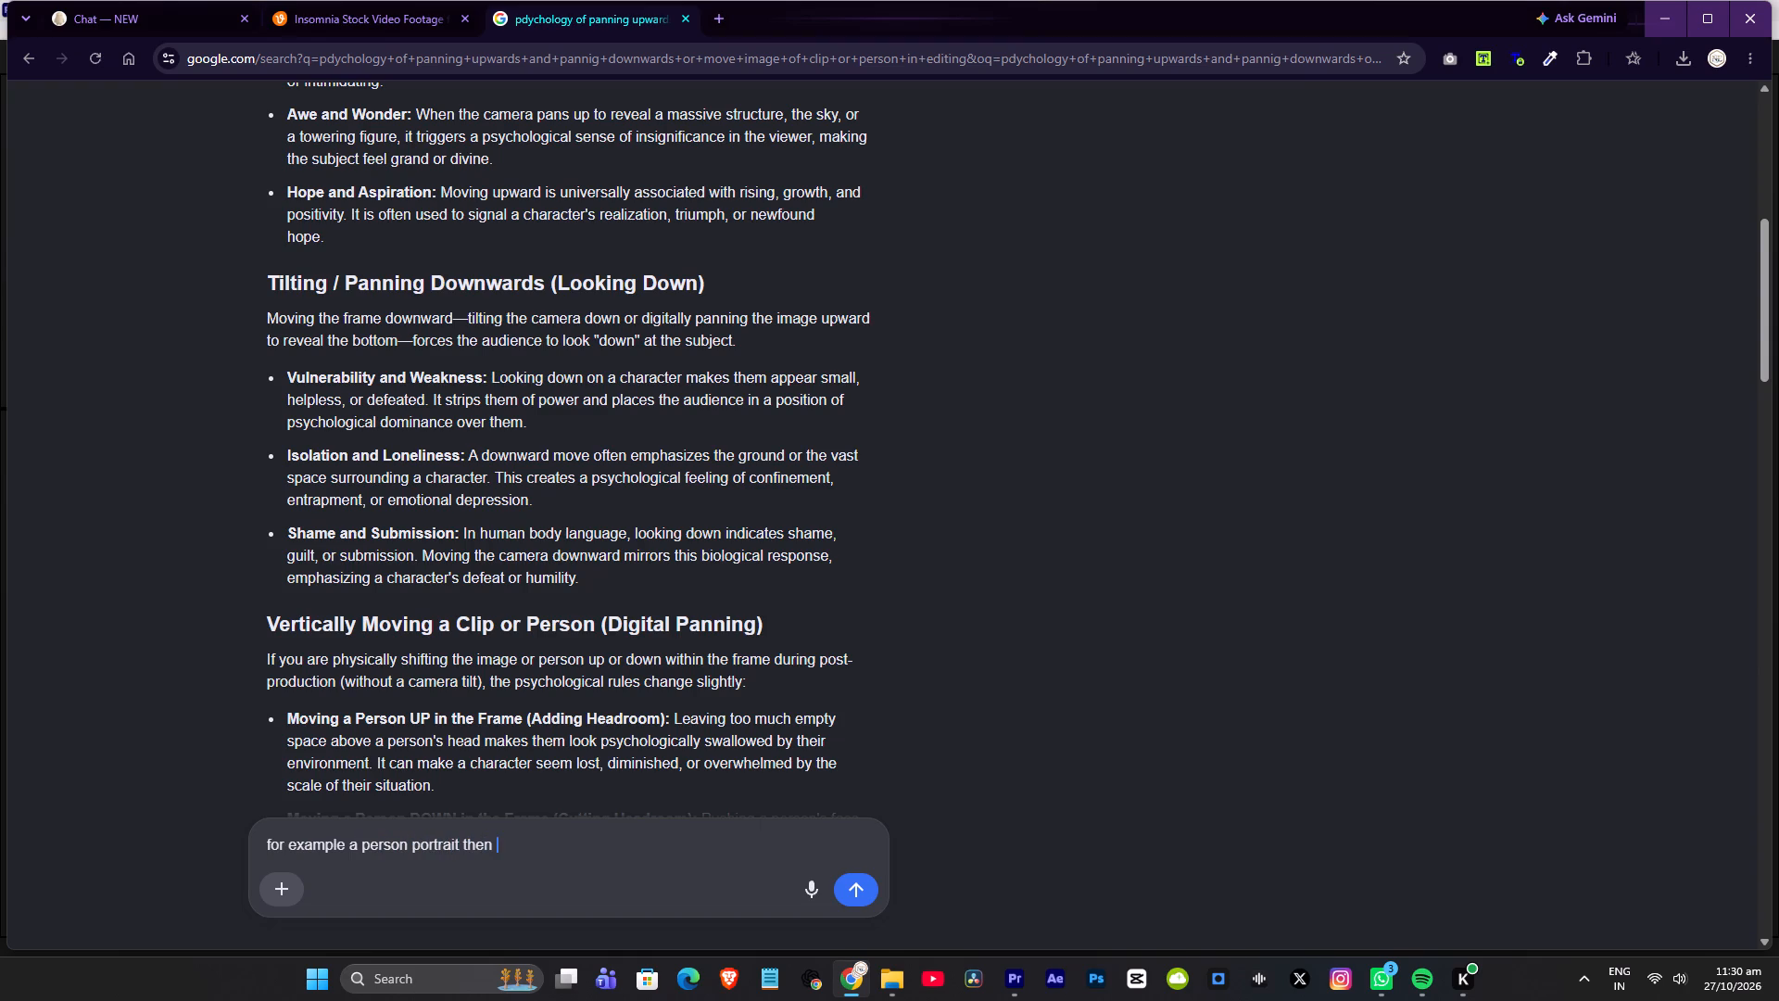
pyautogui.write('should i move im')
pyautogui.write('age from top to down')
pyautogui.press('space')
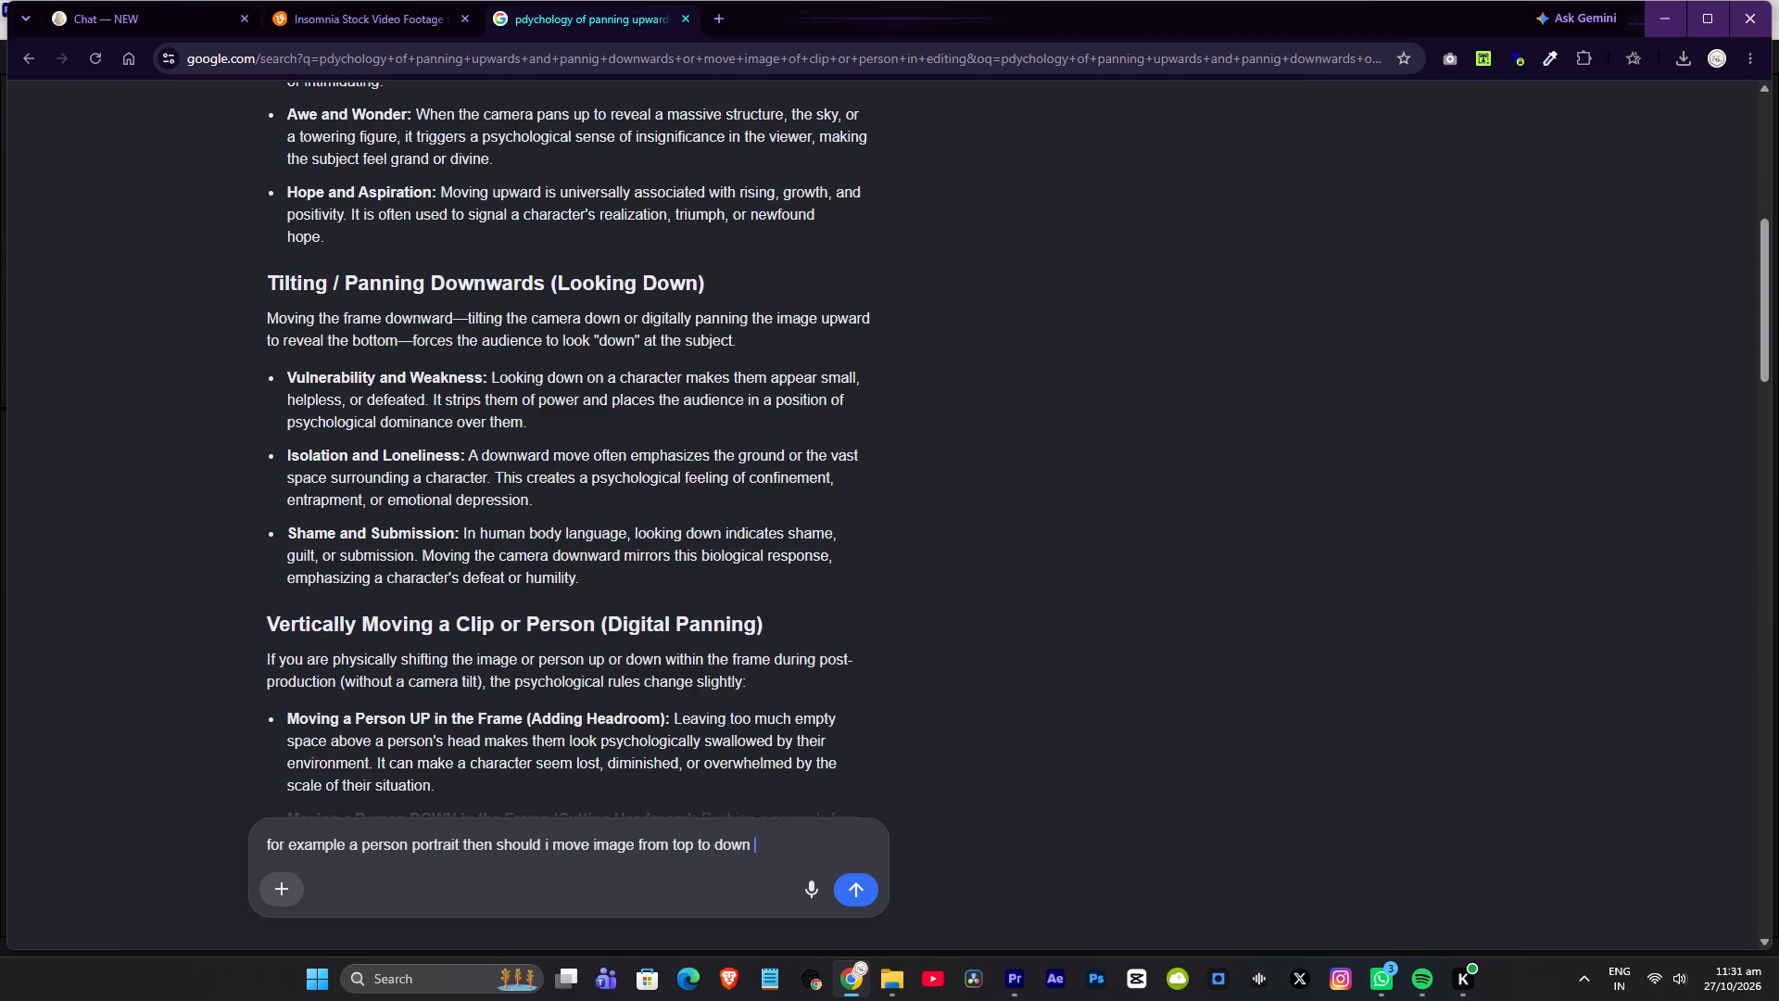
pyautogui.write('or down to')
pyautogui.press('space')
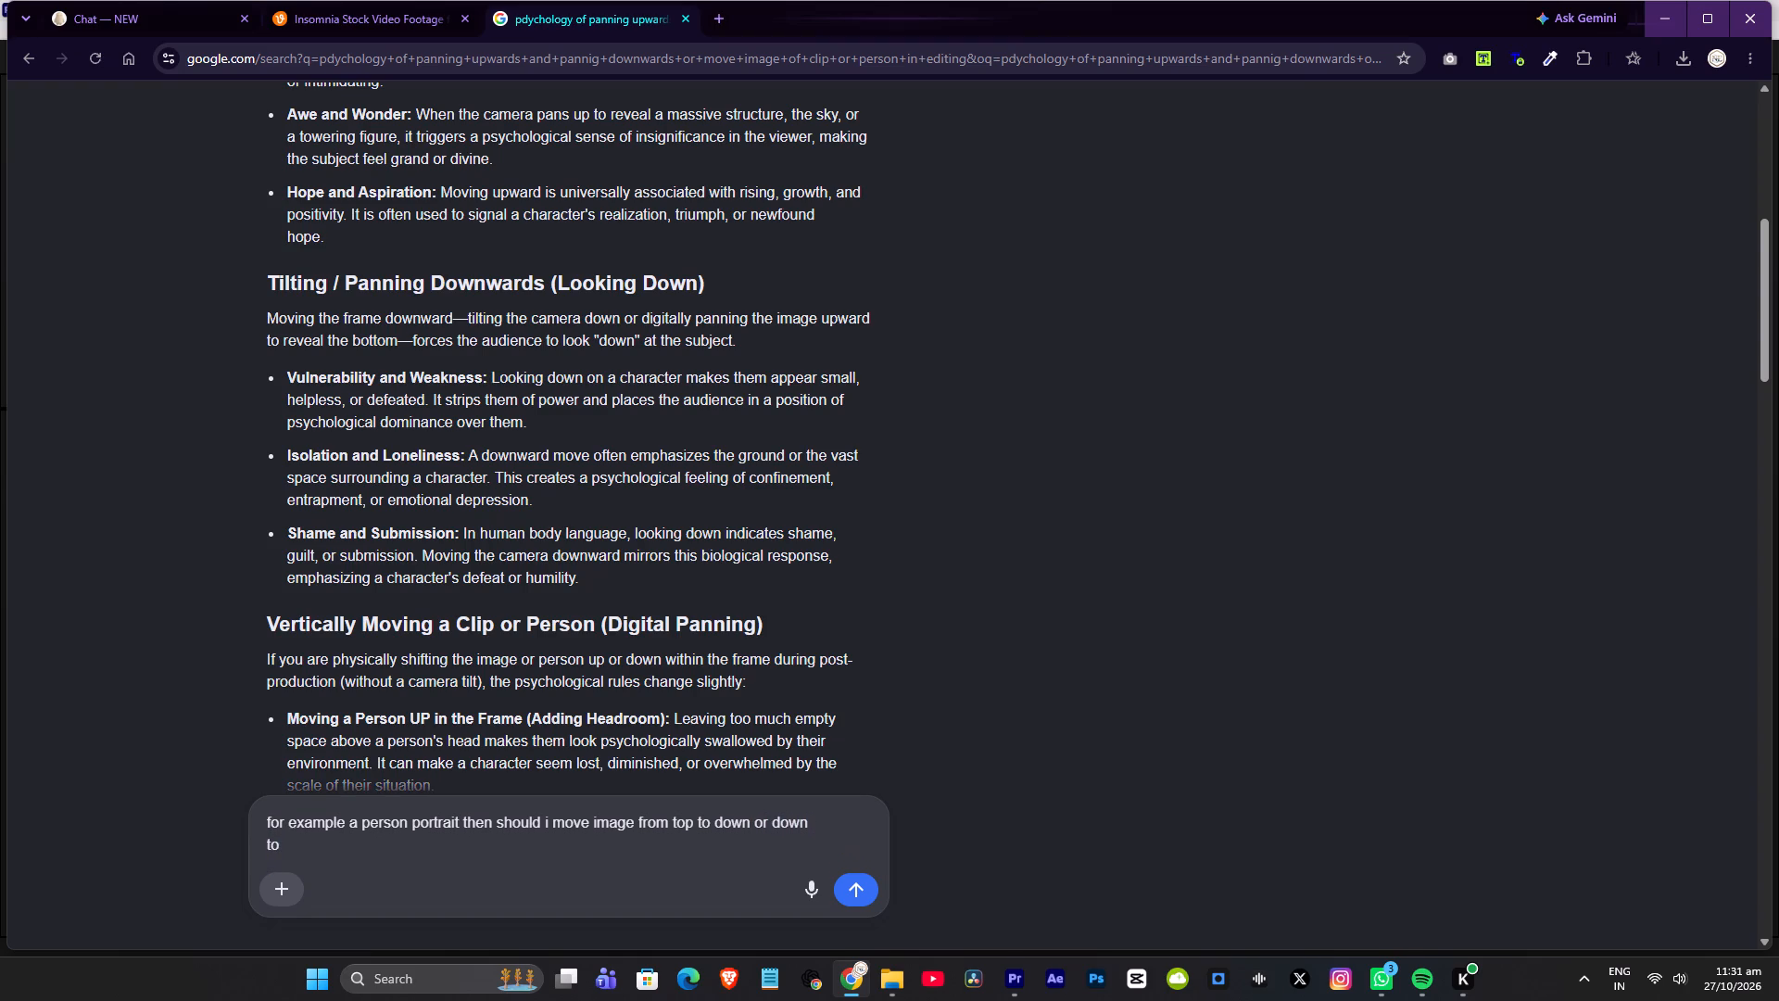
pyautogui.write('top')
pyautogui.press('space')
pyautogui.press('Return')
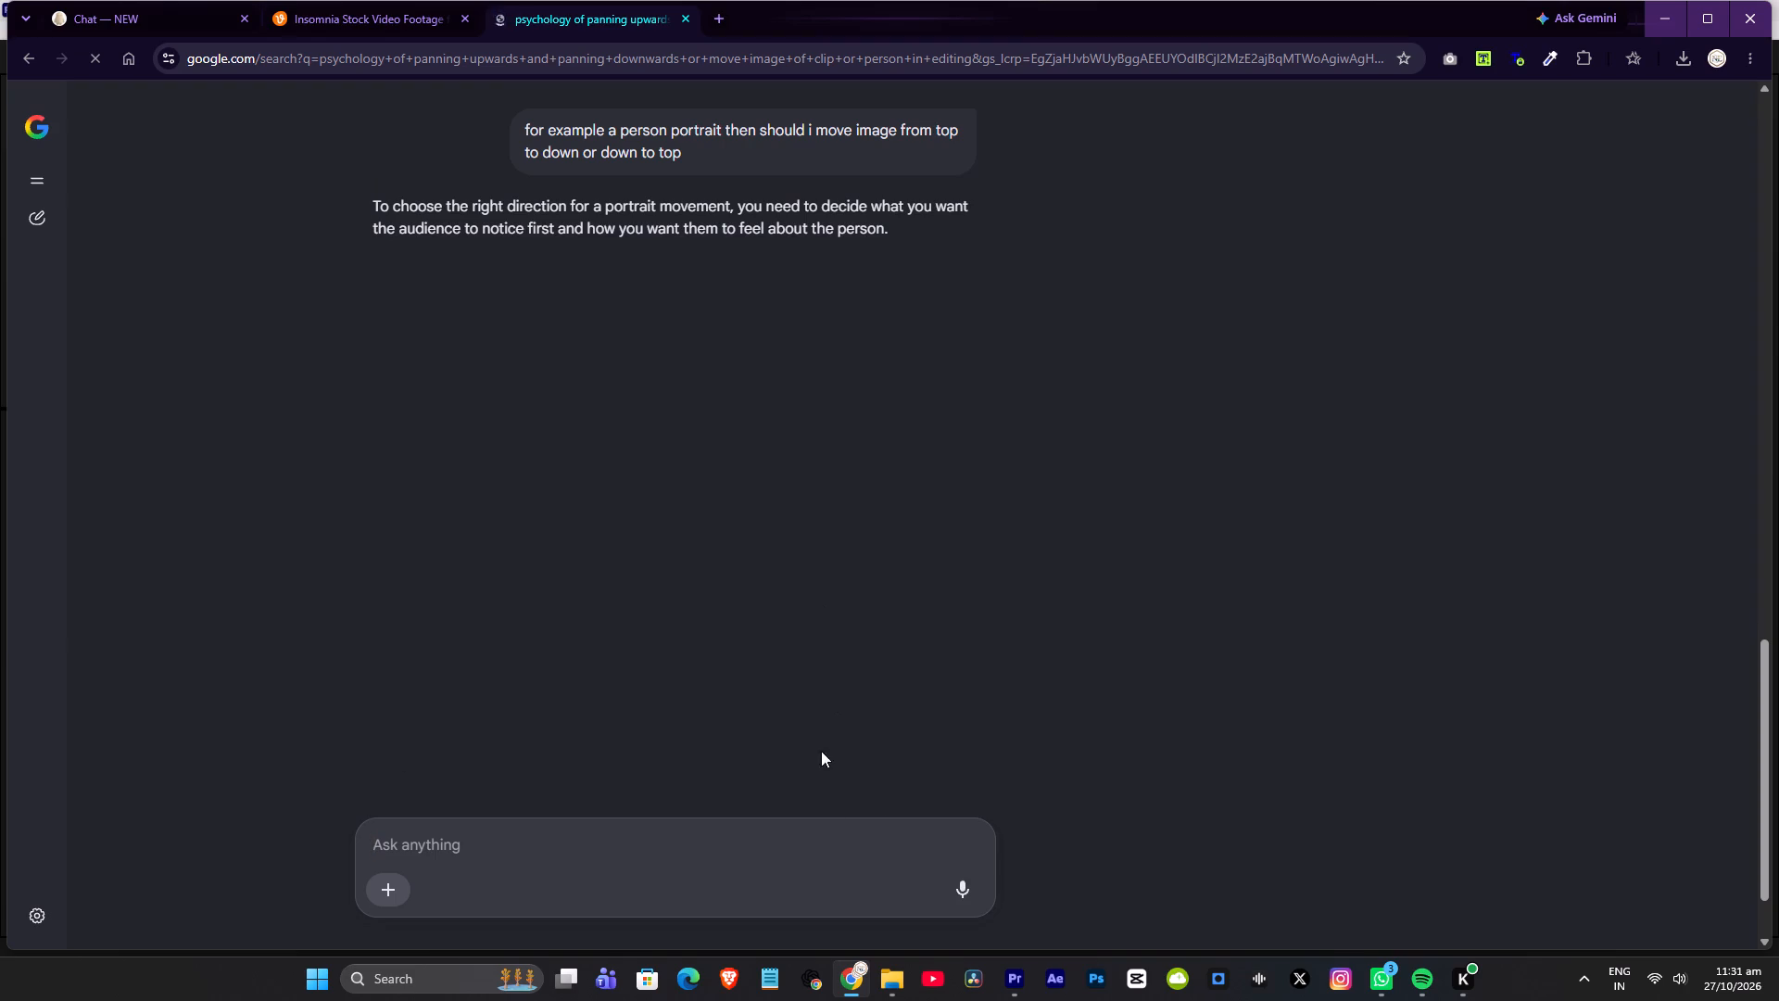
# Switch to Spotify, search for "la la la" and play the song La La La by Neha Kakkar and Arjun Kanungo.
pyautogui.click(1419, 977)
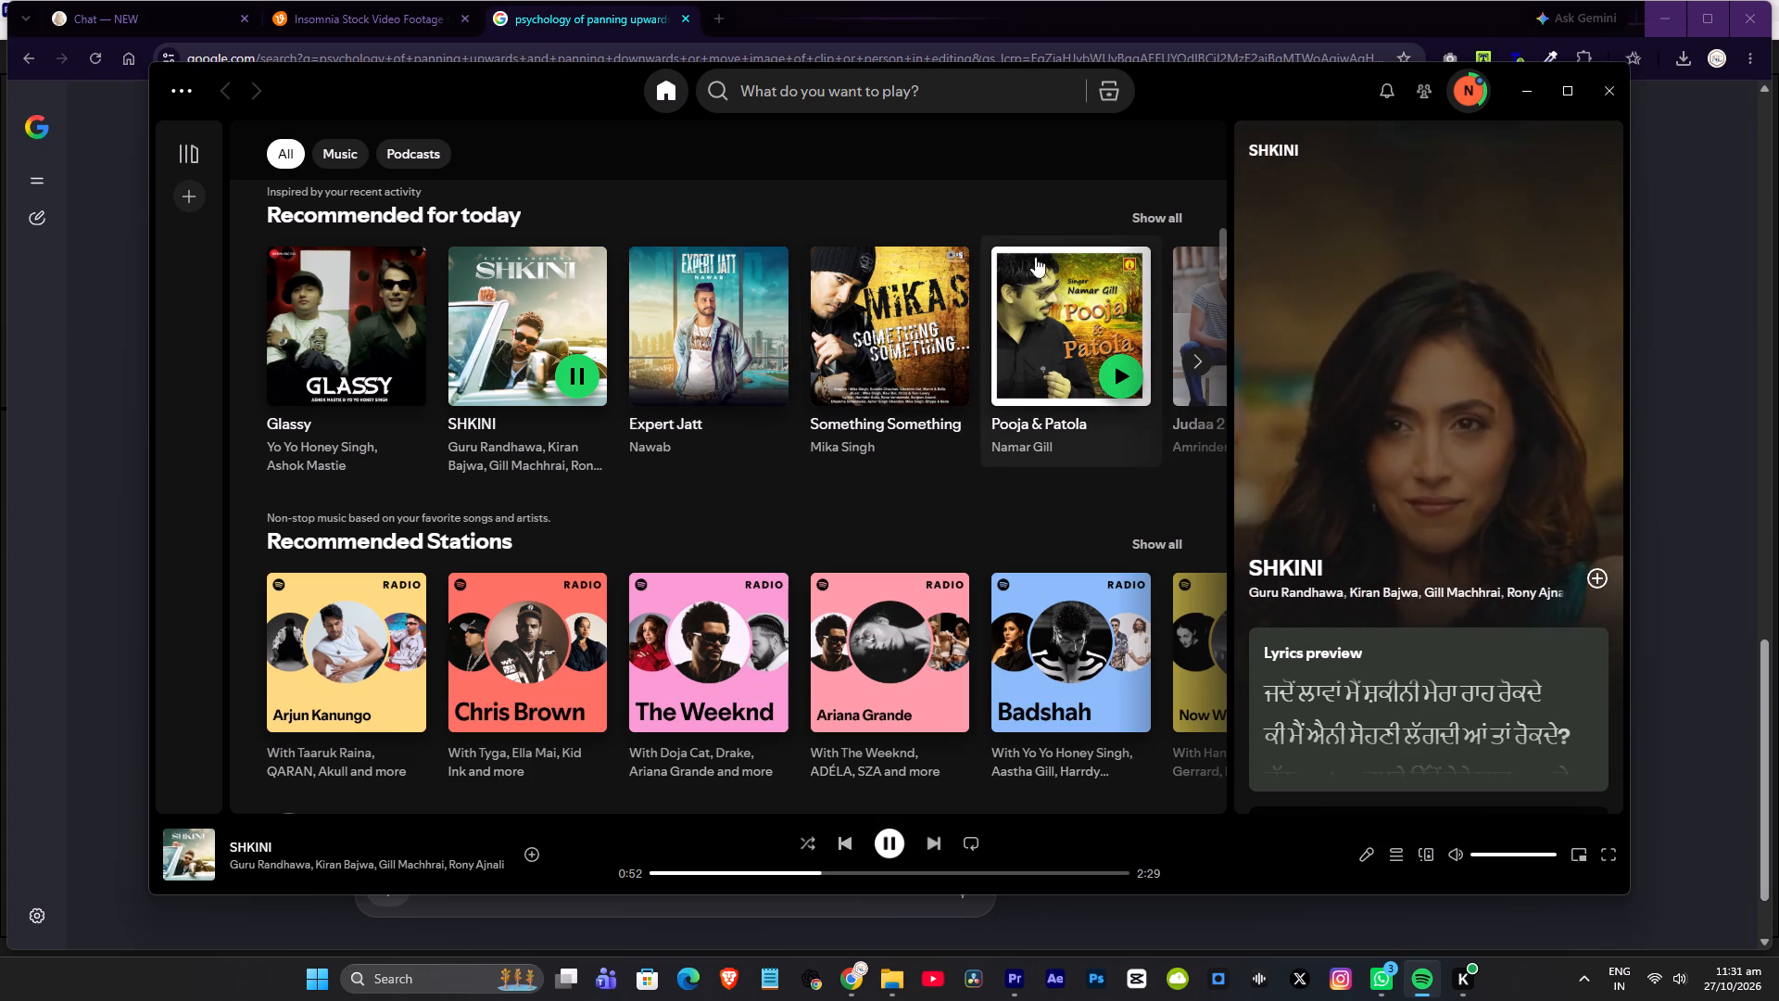
pyautogui.click(828, 88)
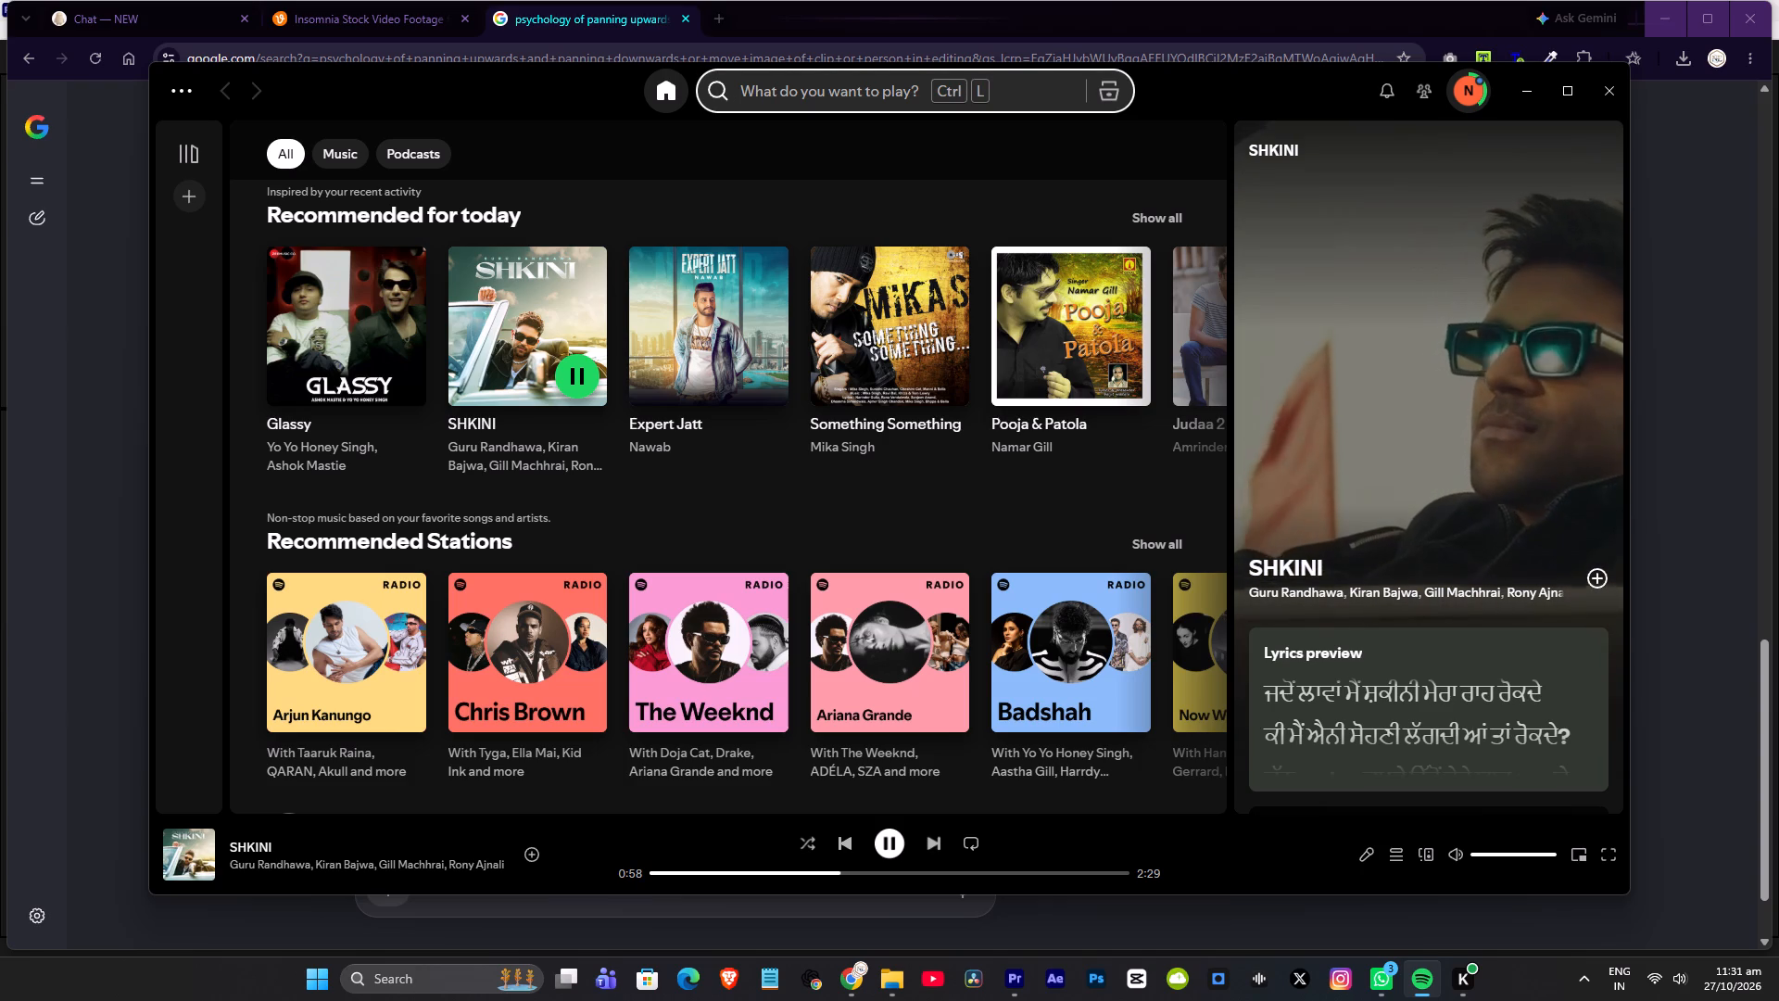
pyautogui.write('la la la')
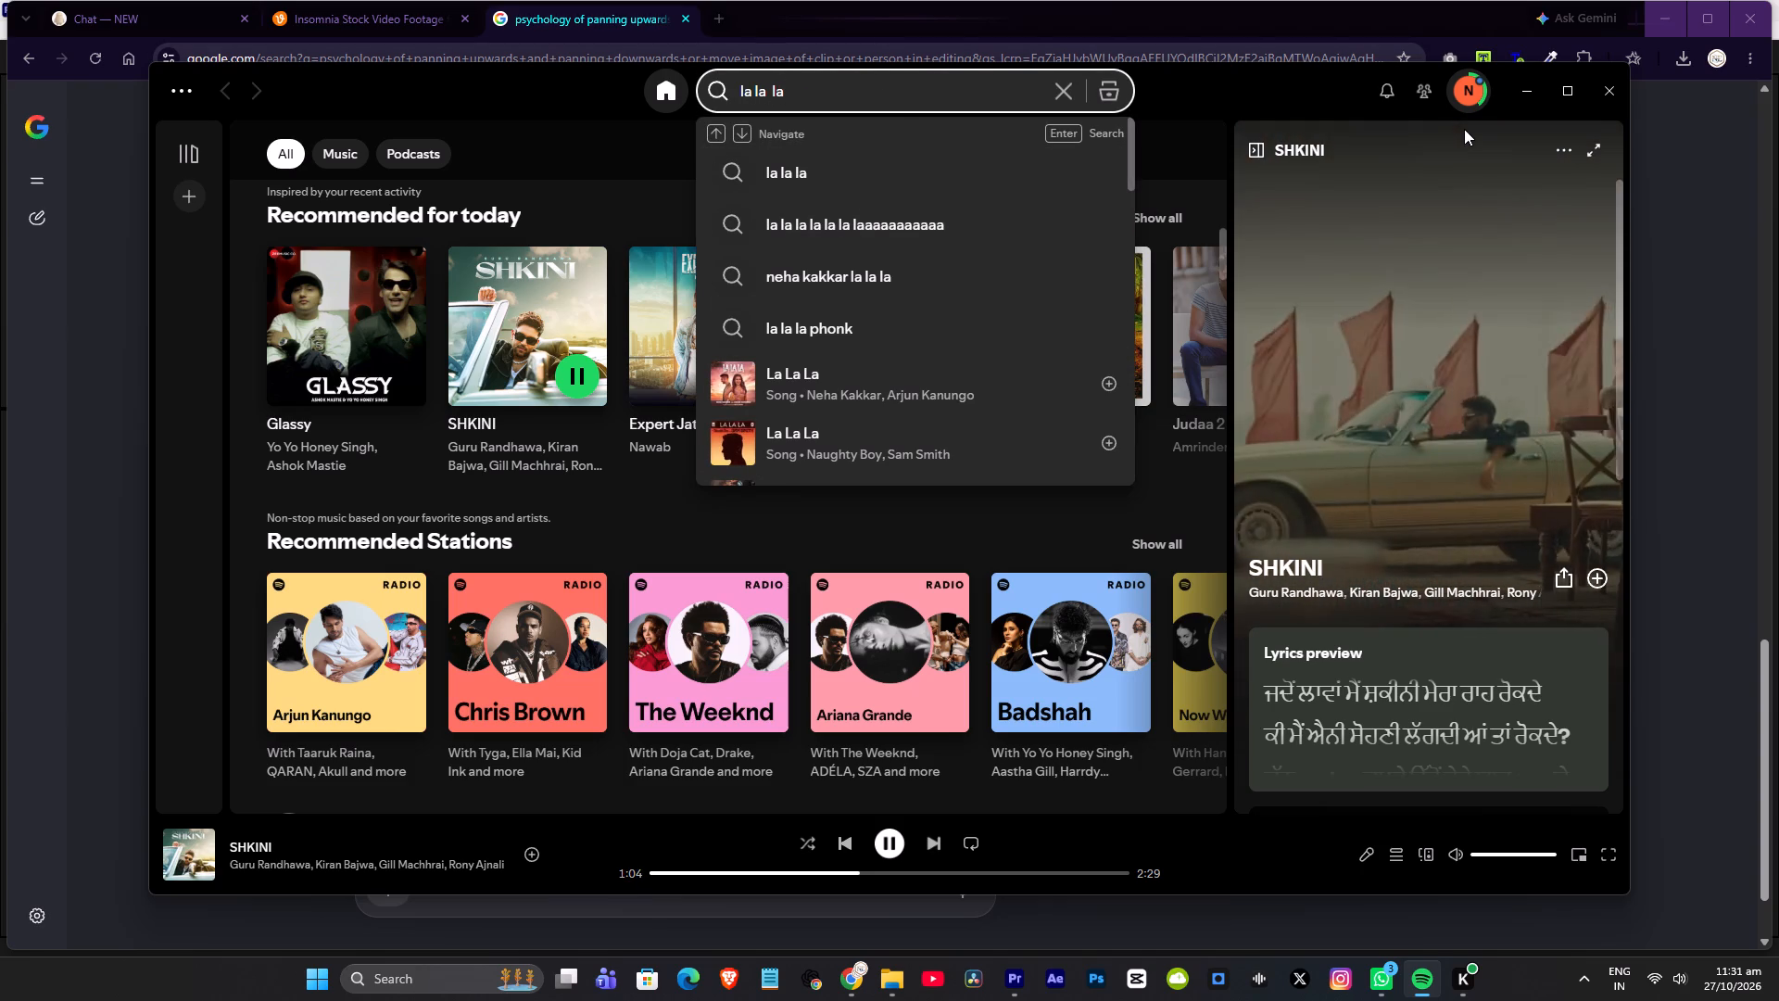
pyautogui.click(734, 382)
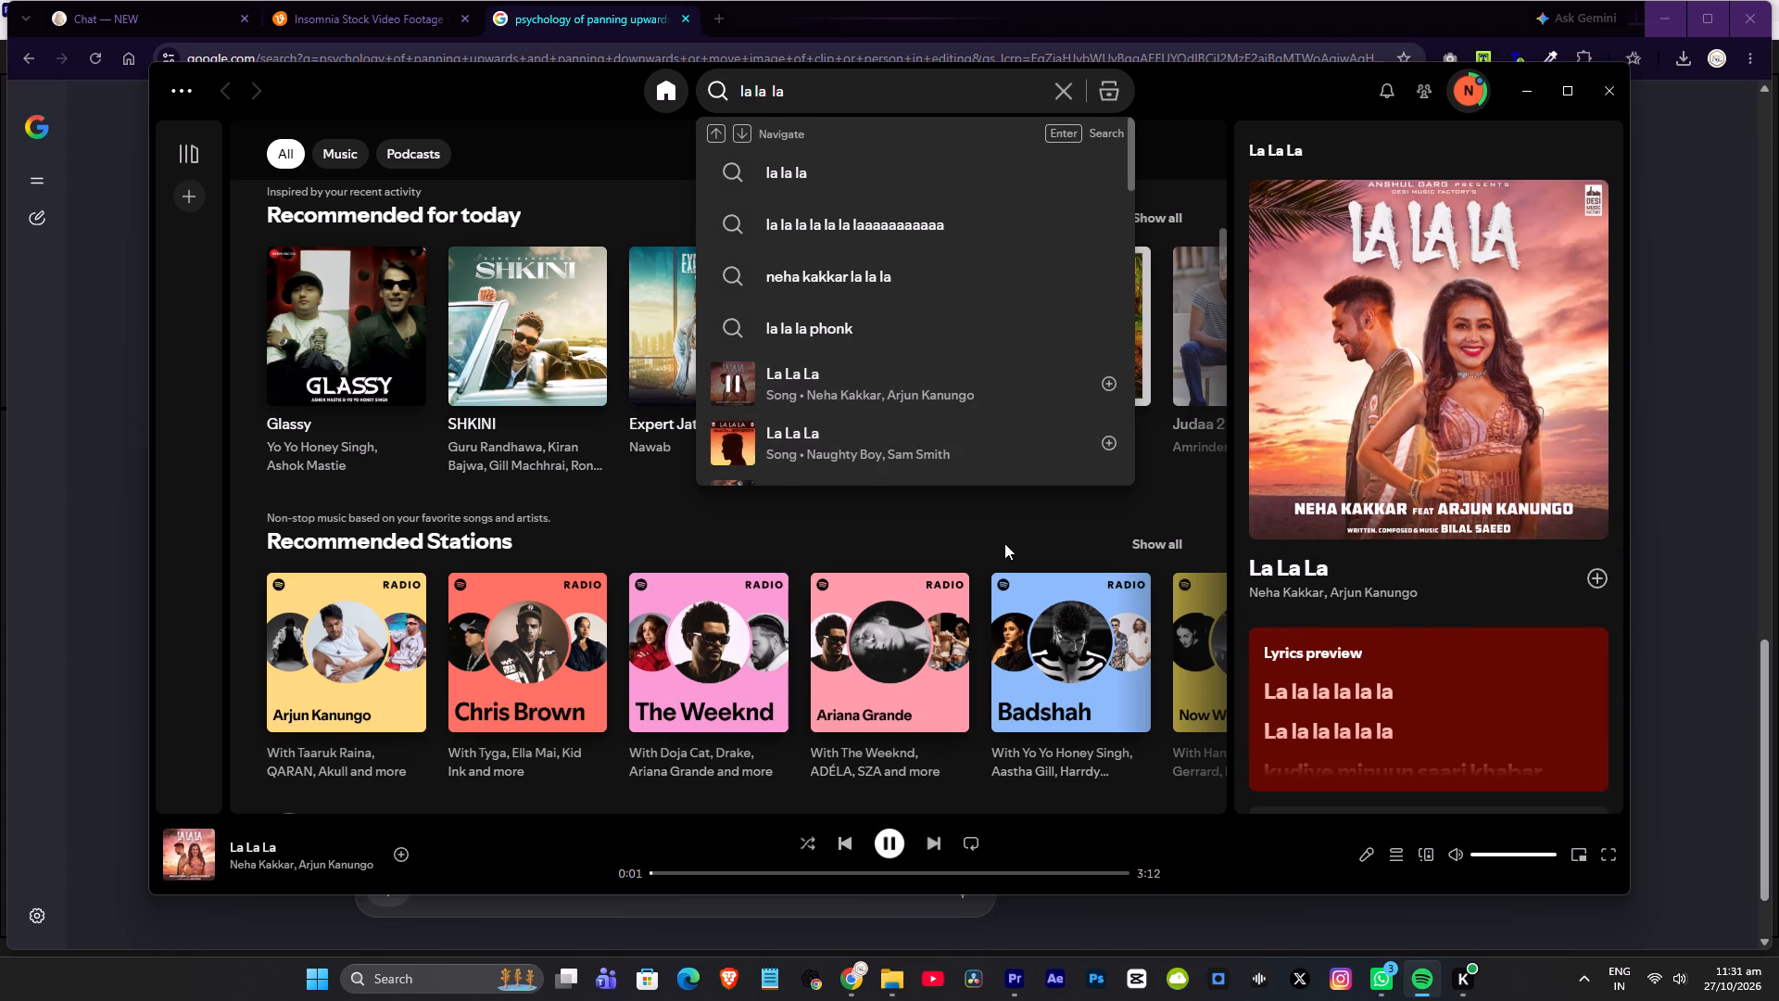
# Back in Chrome, ask which movement best shows shock or sadness for a girl watching a friend get arrested, and read the answer.
pyautogui.hotkey('alt', 'Tab')
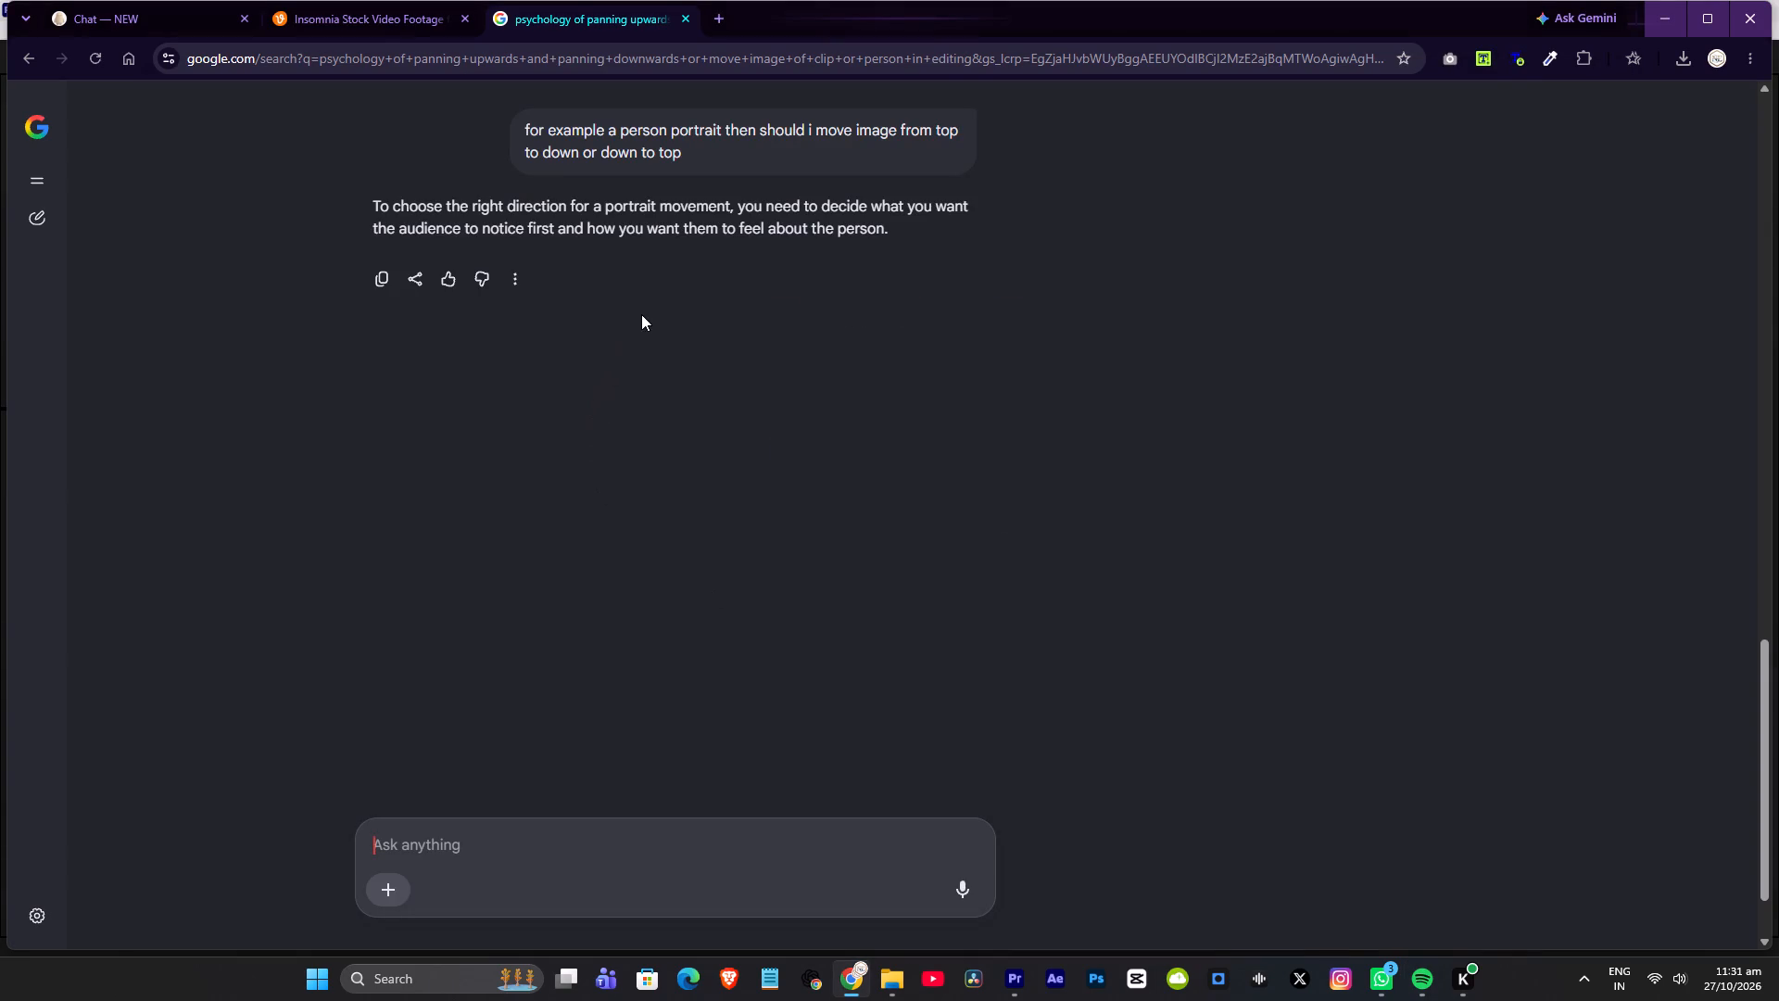
pyautogui.scroll(3, 641, 313)
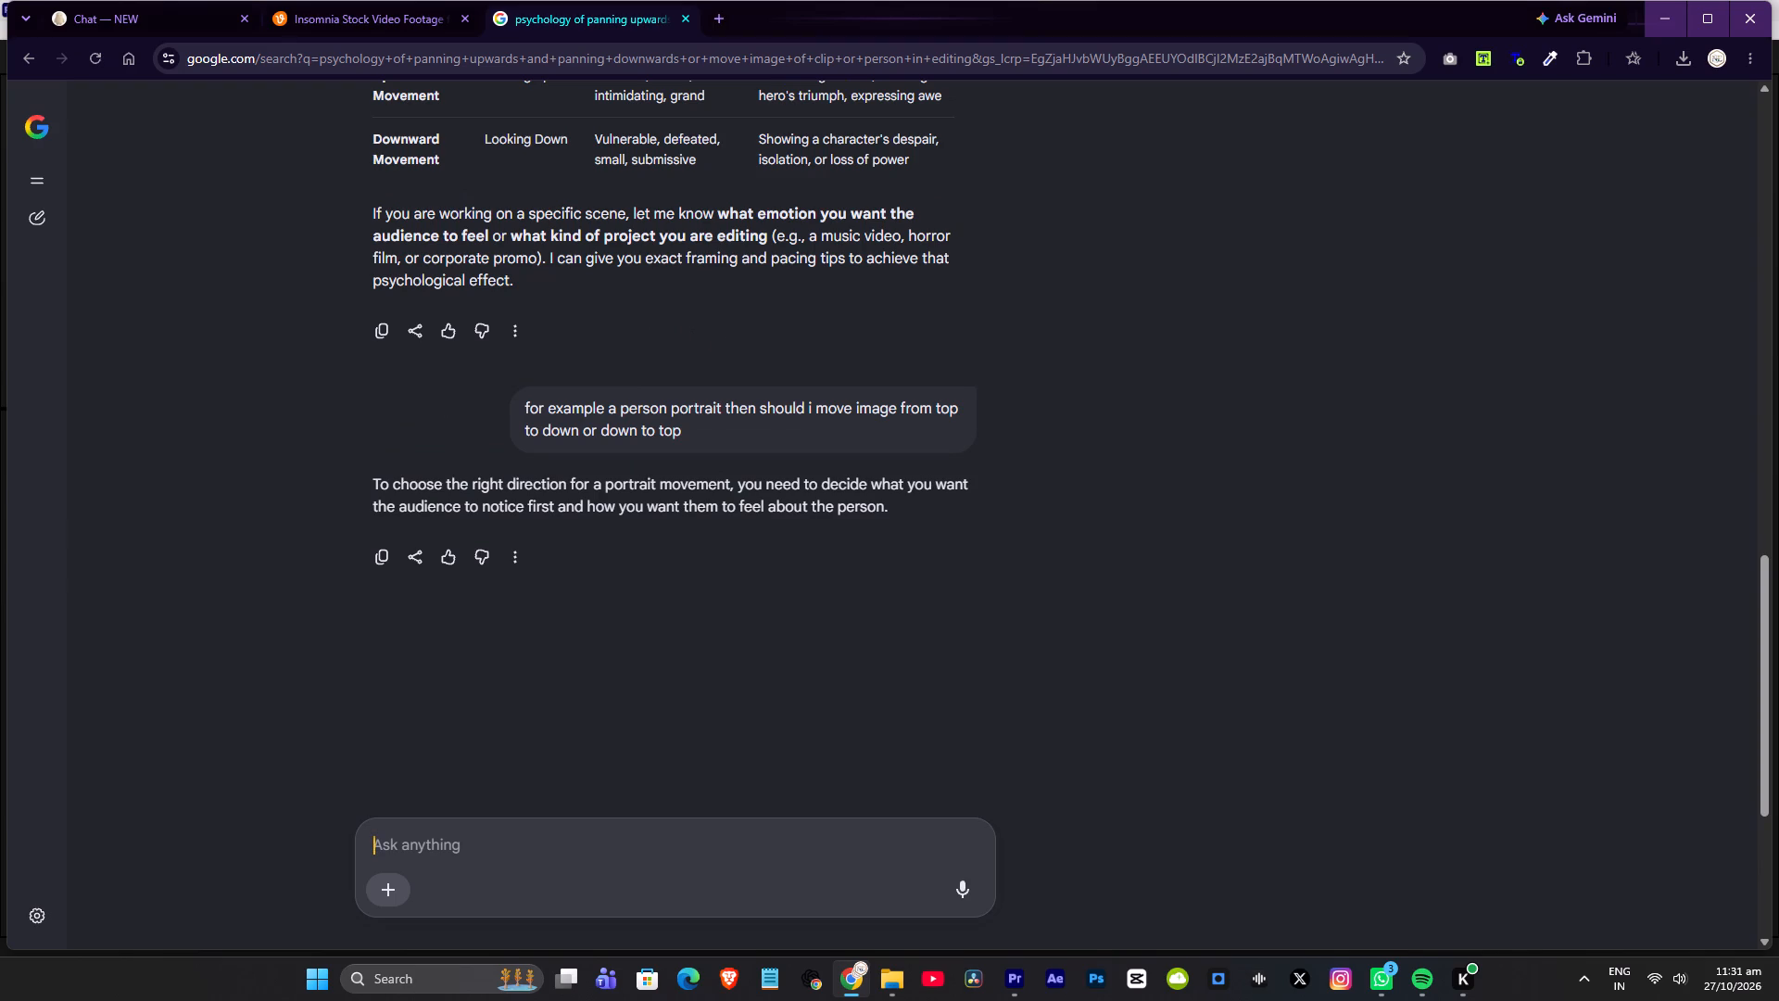
pyautogui.click(549, 838)
pyautogui.write('i want a girl wathc his friend arrest')
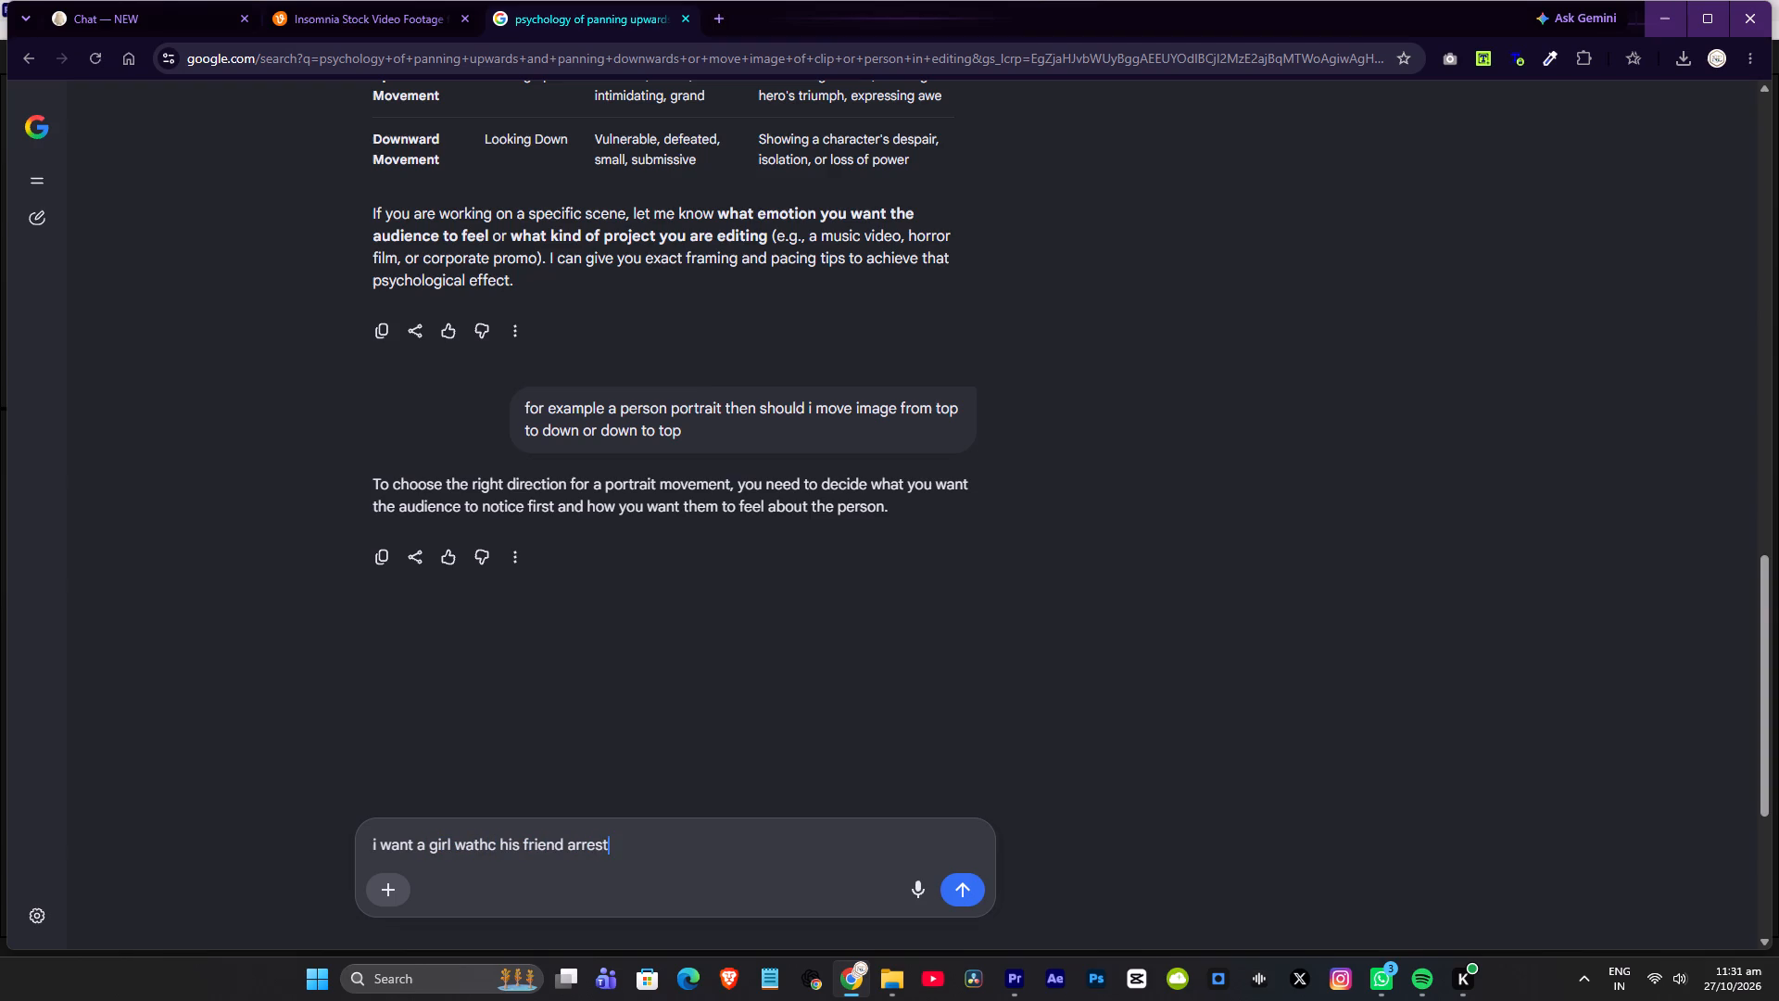
pyautogui.write('ed which movement will be best')
pyautogui.press('space')
pyautogui.write('to show sho')
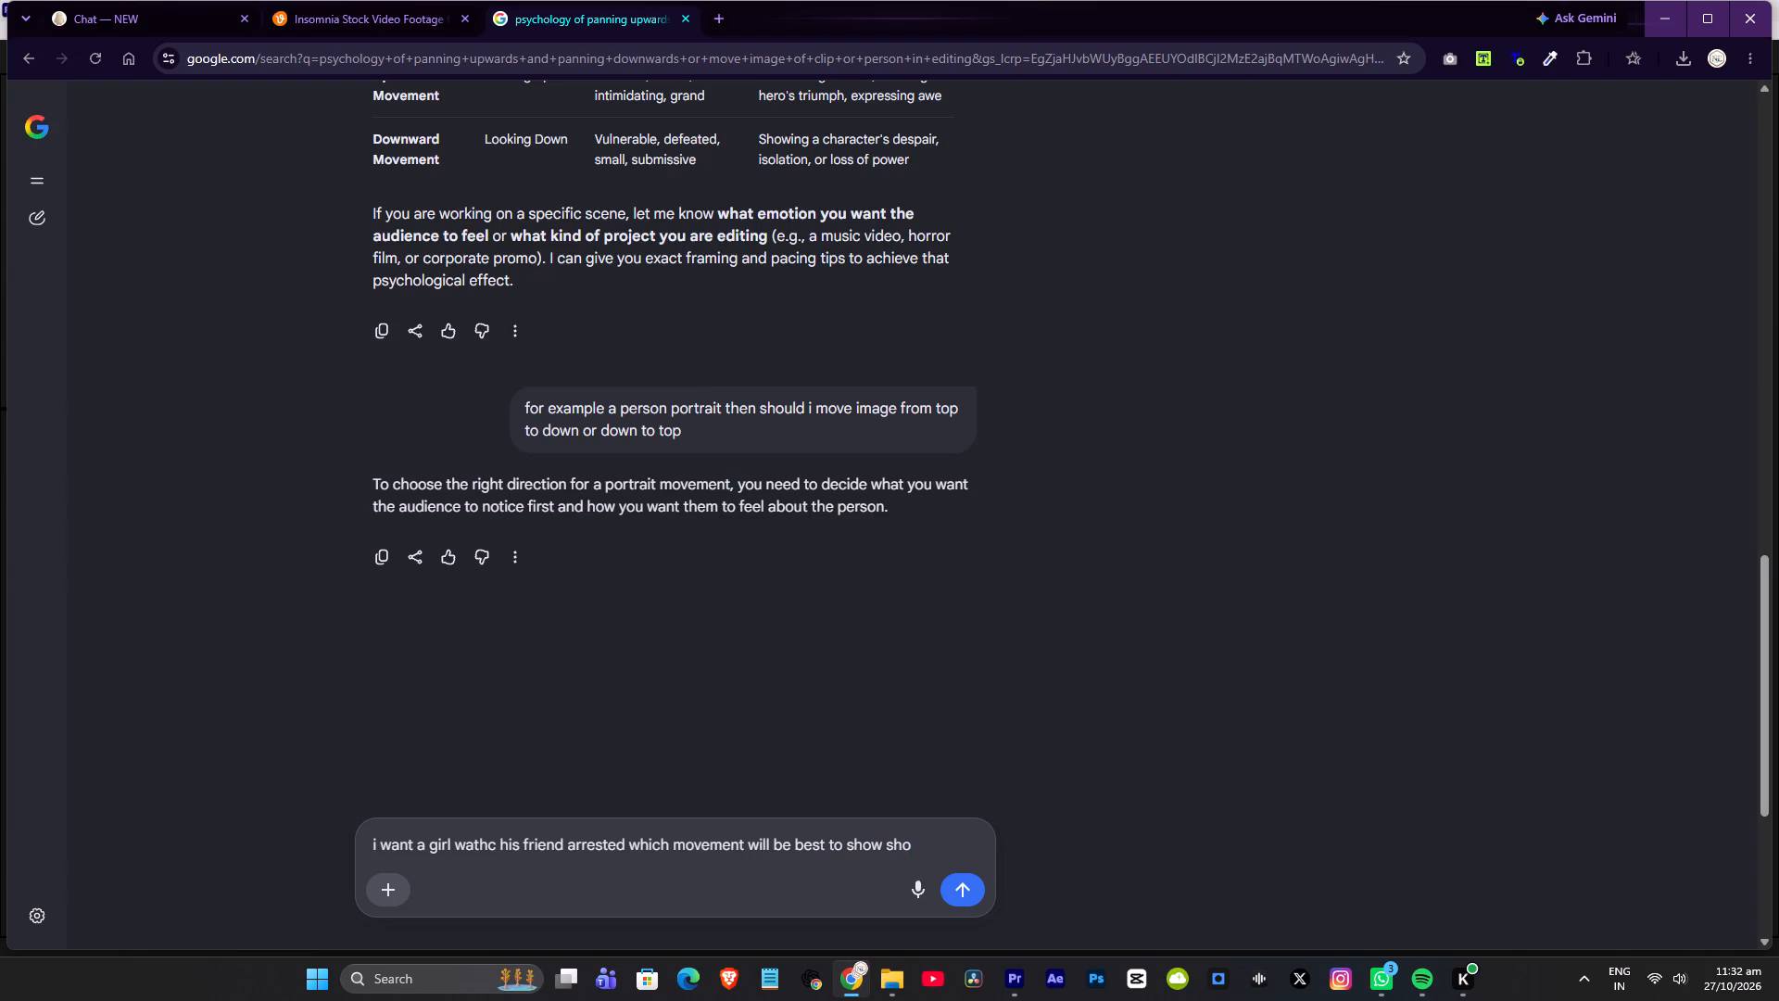
pyautogui.write('ck or sad')
pyautogui.press('Return')
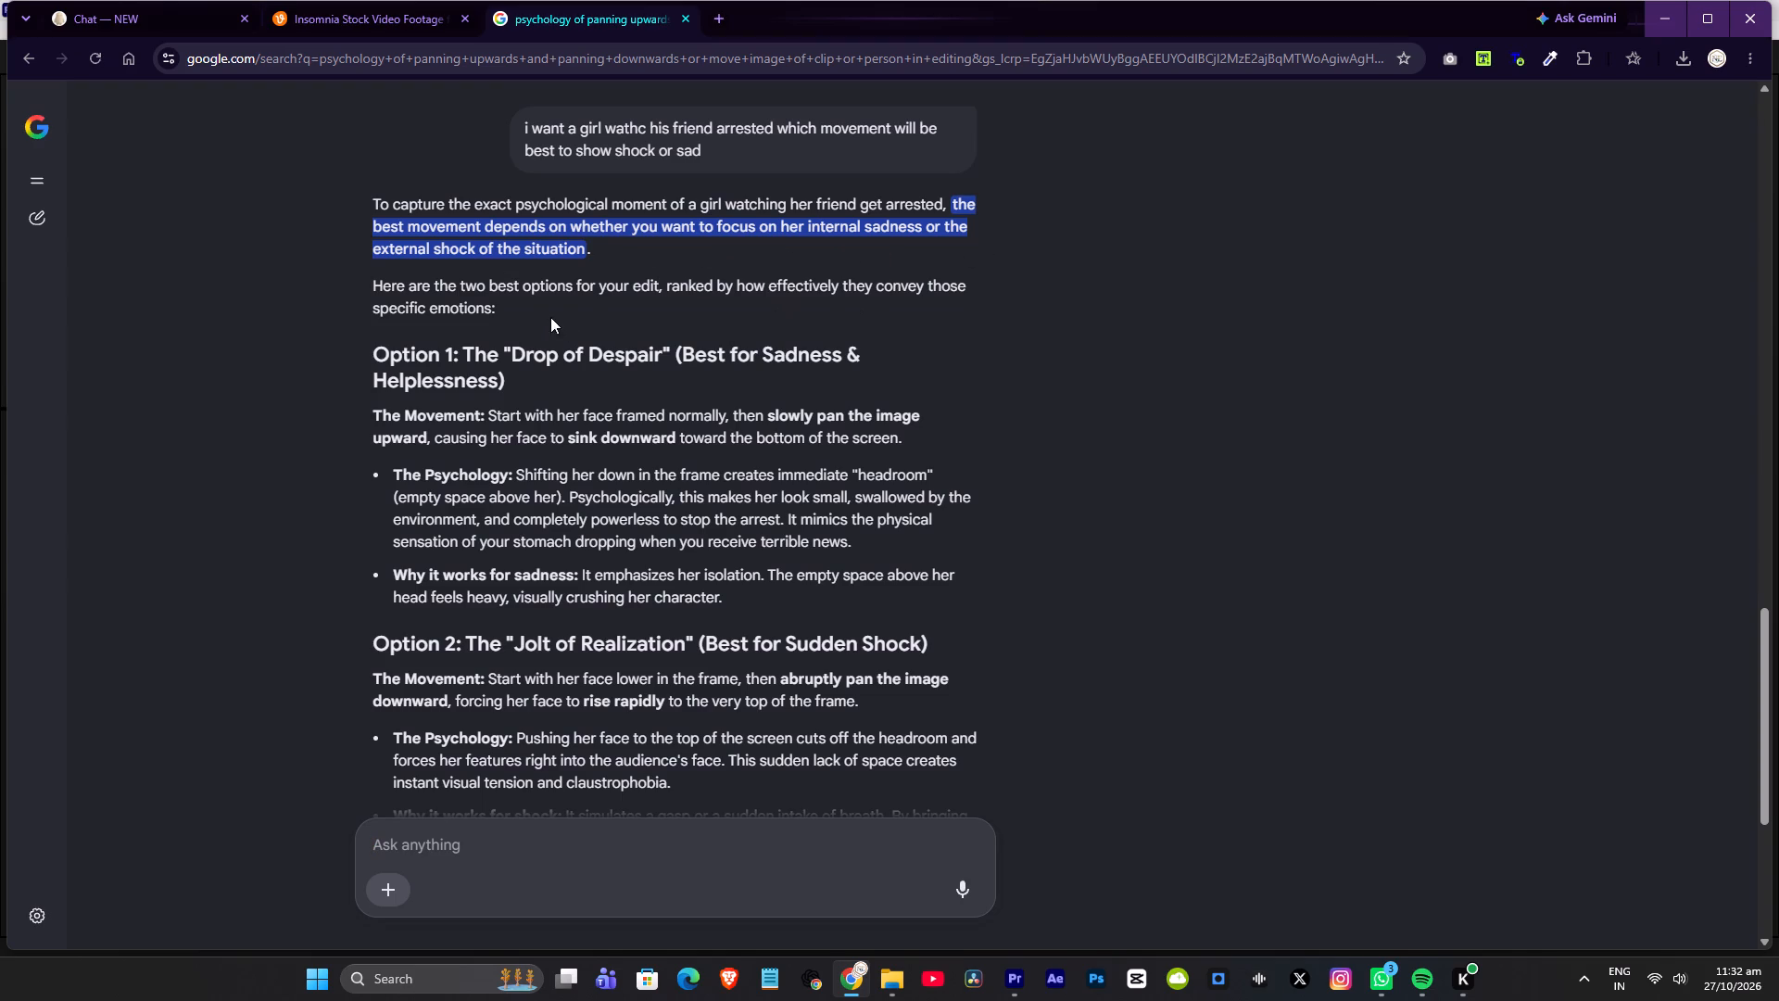
pyautogui.scroll(-1, 632, 364)
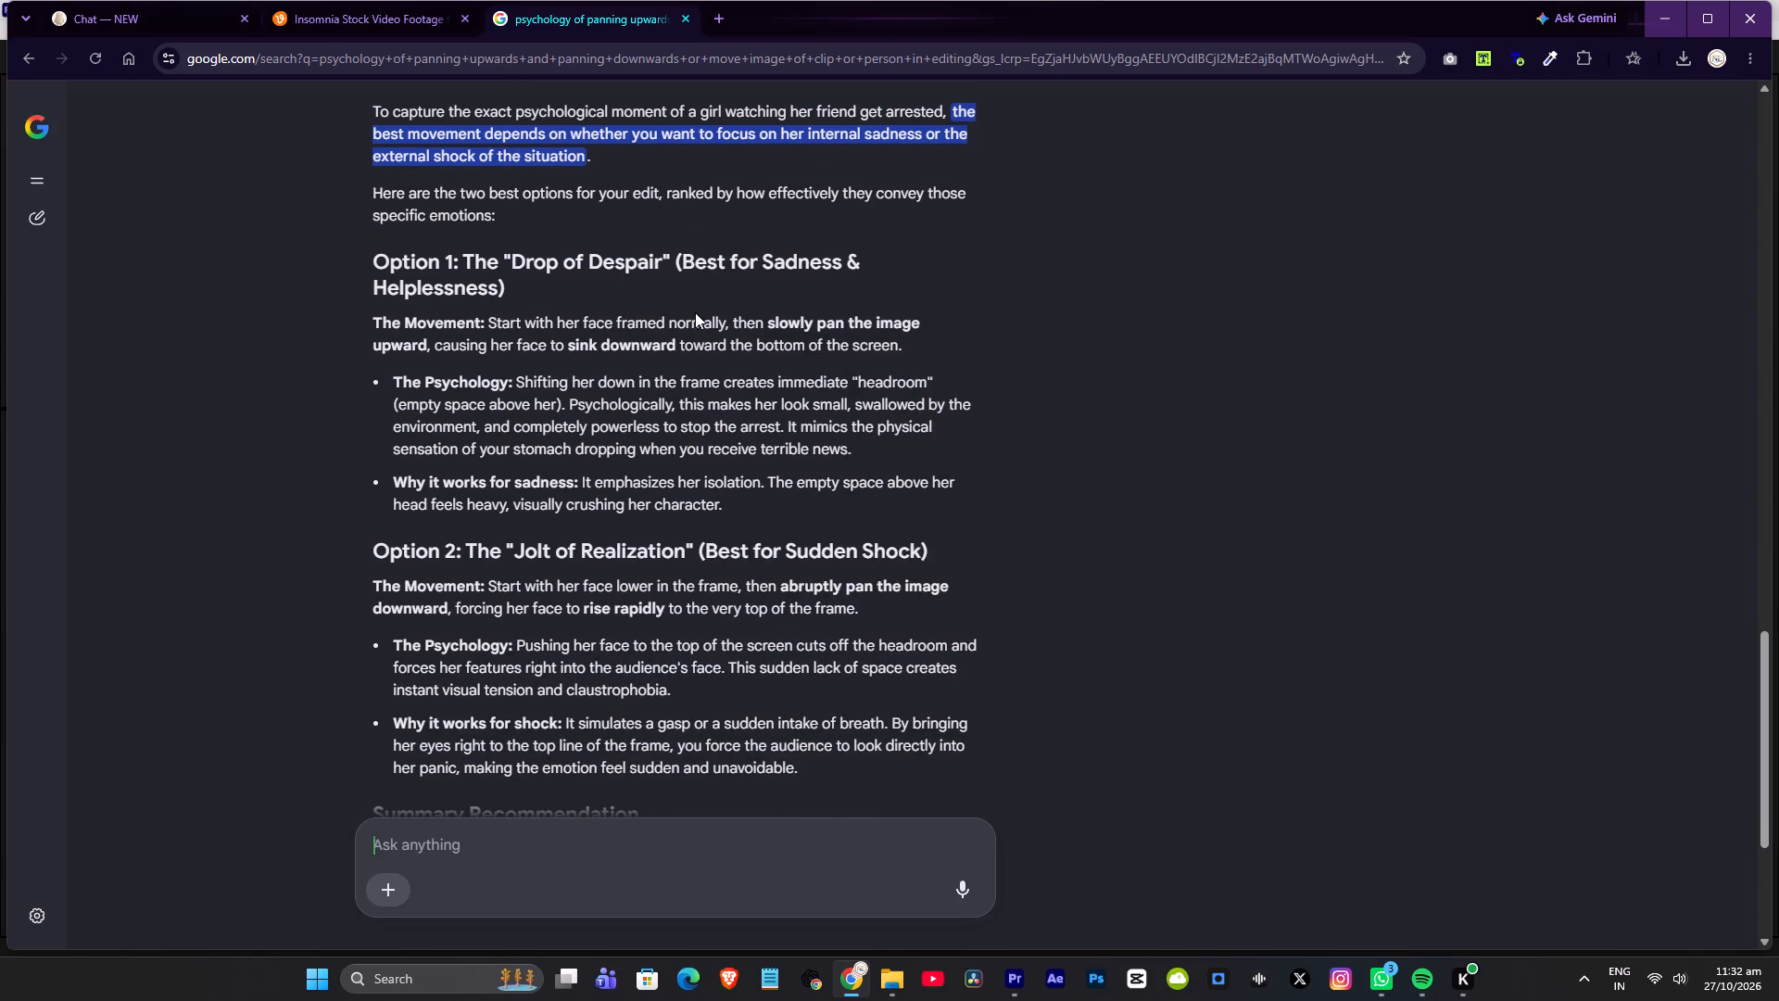
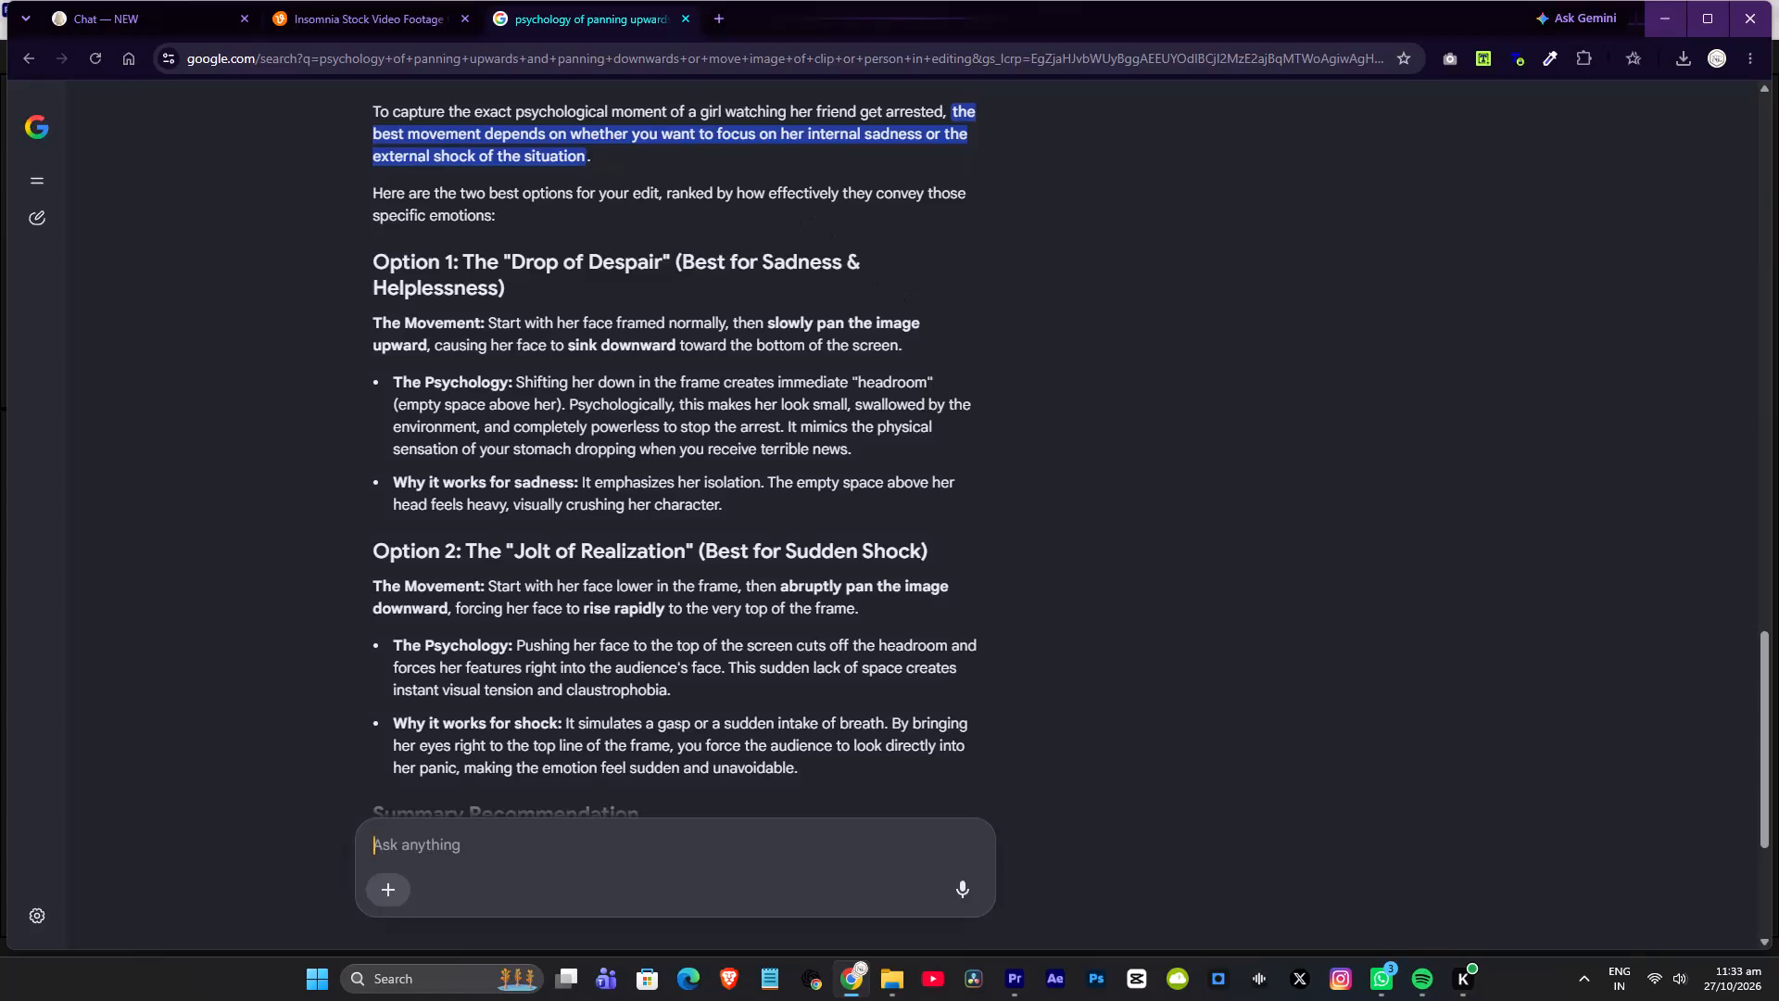
# Switch to Adobe Premiere and play back the first pillar shot on V5 to examine its vertical position animation.
pyautogui.hotkey('alt', 'Tab')
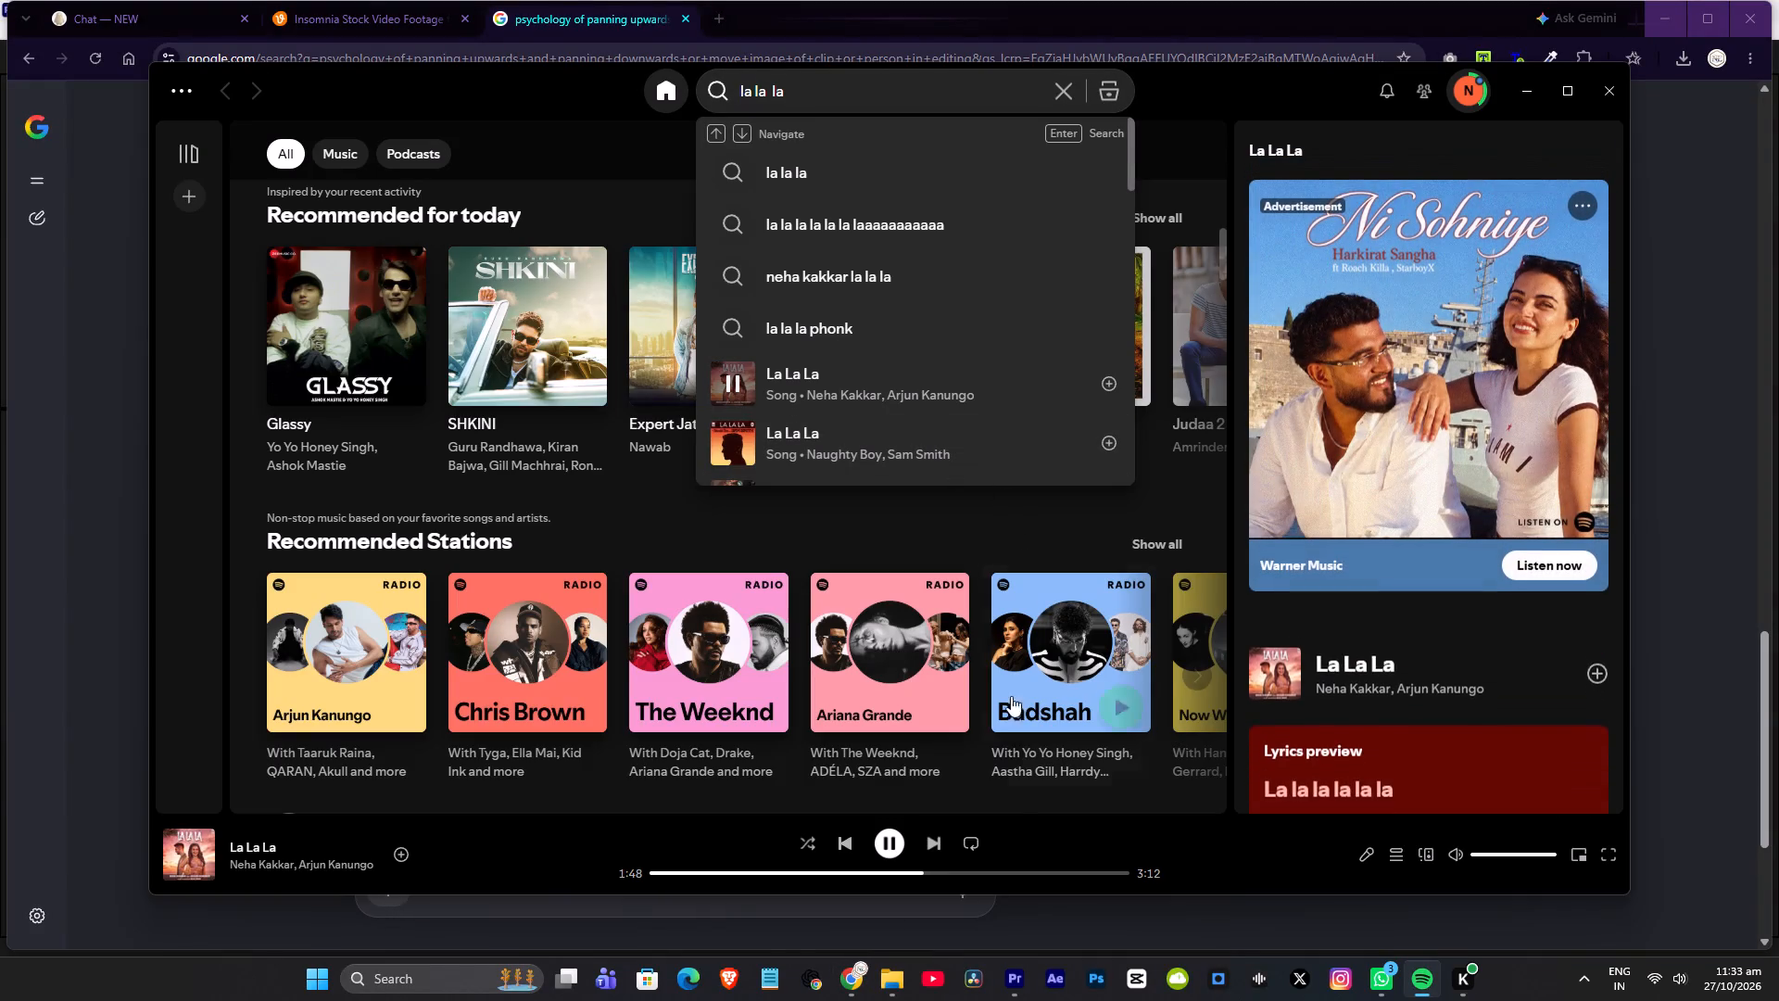
pyautogui.click(1016, 982)
pyautogui.click(826, 472)
pyautogui.press('space')
pyautogui.scroll(-3, 909, 531)
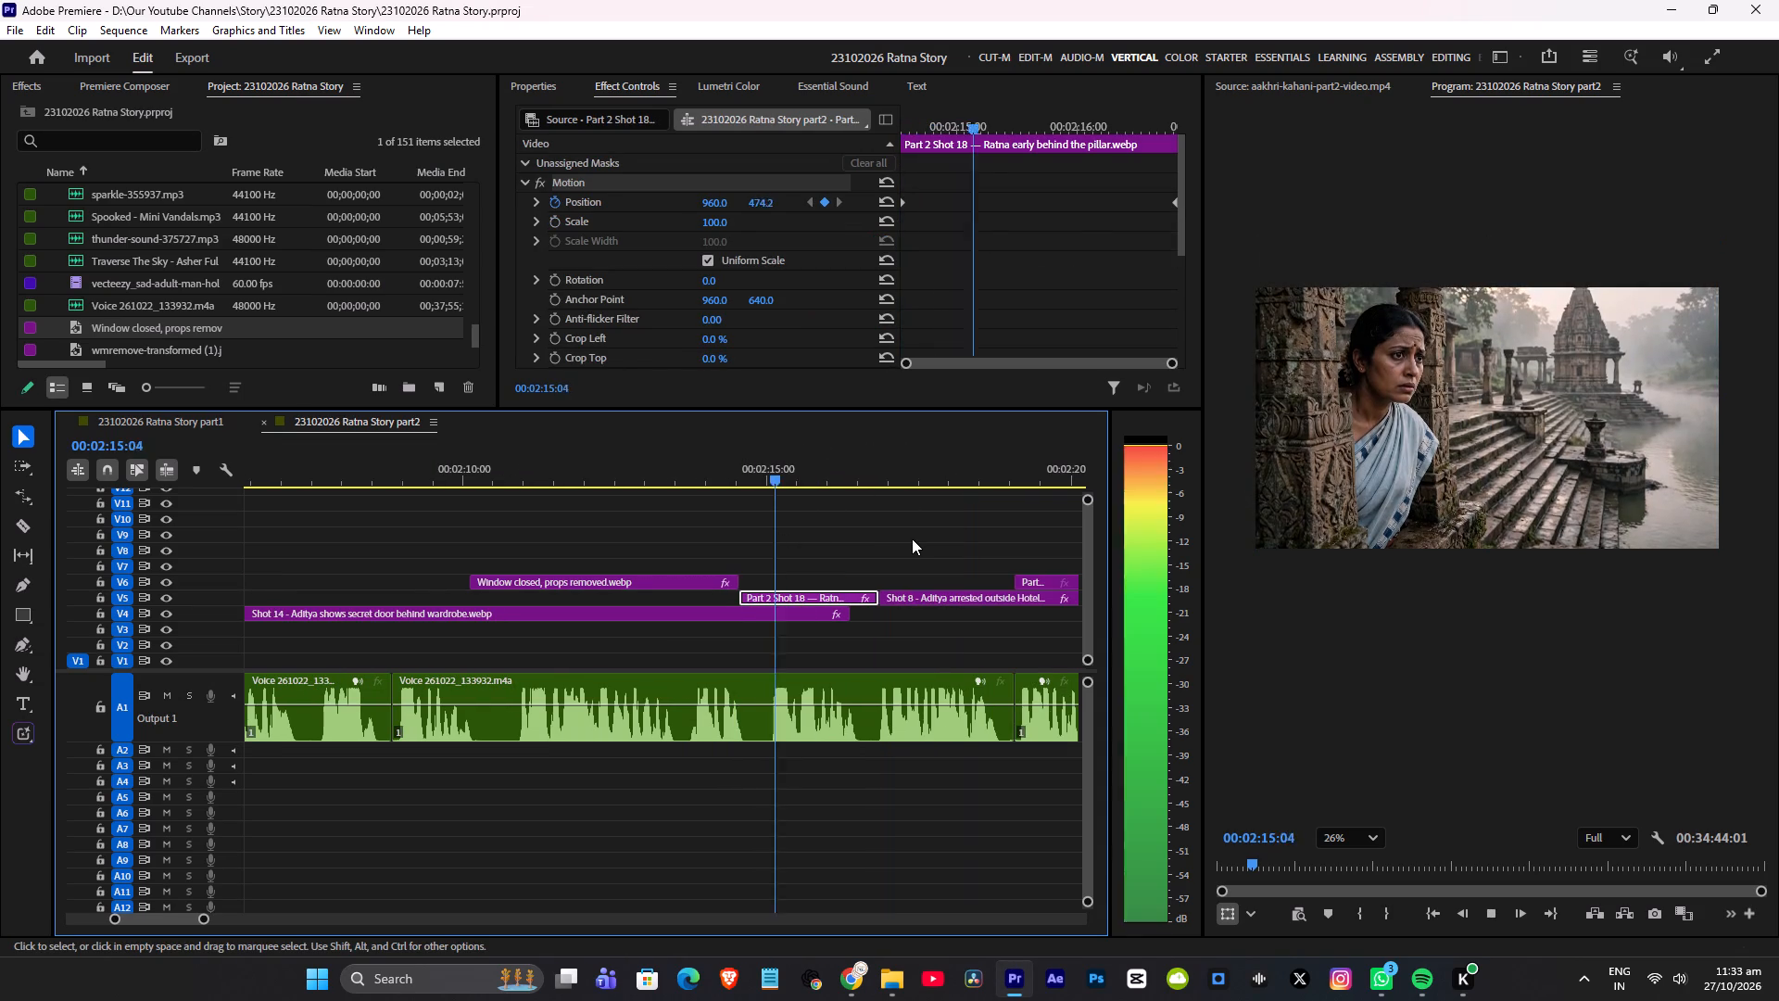
pyautogui.keyDown('alt'); pyautogui.scroll(3, 903, 545); pyautogui.keyUp('alt')
pyautogui.press('space')
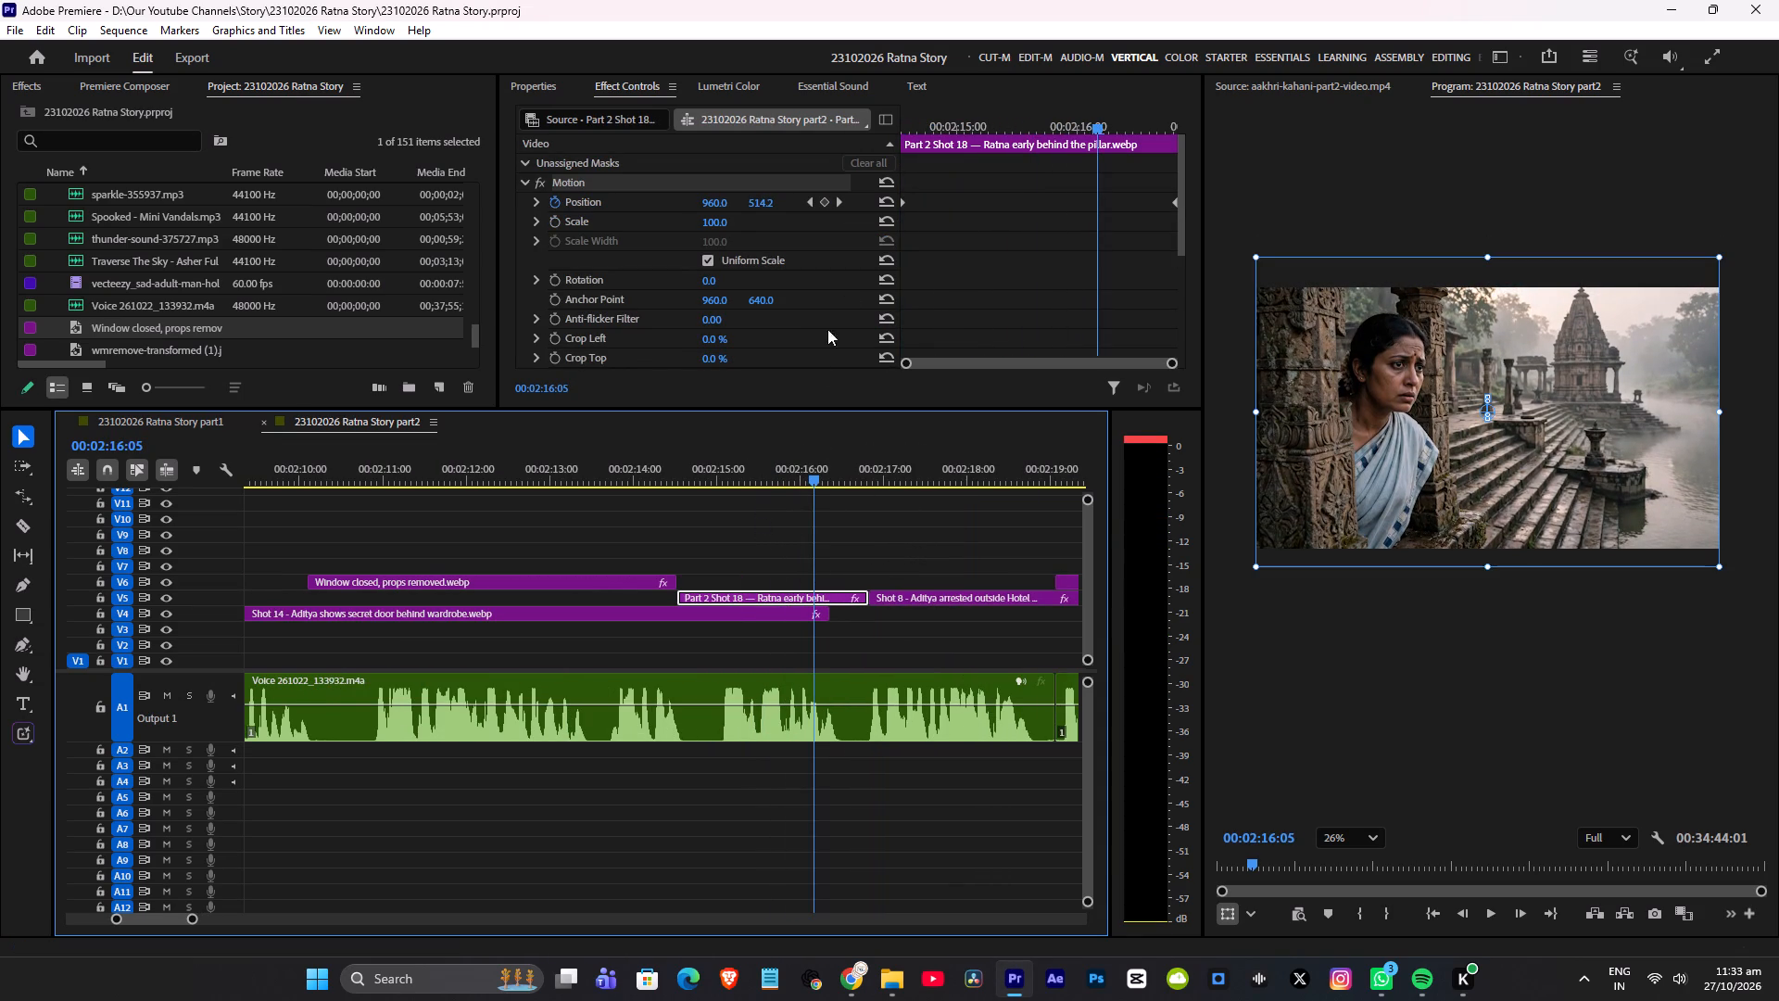
pyautogui.moveTo(1027, 130); pyautogui.dragTo(718, 184)
pyautogui.press('space')
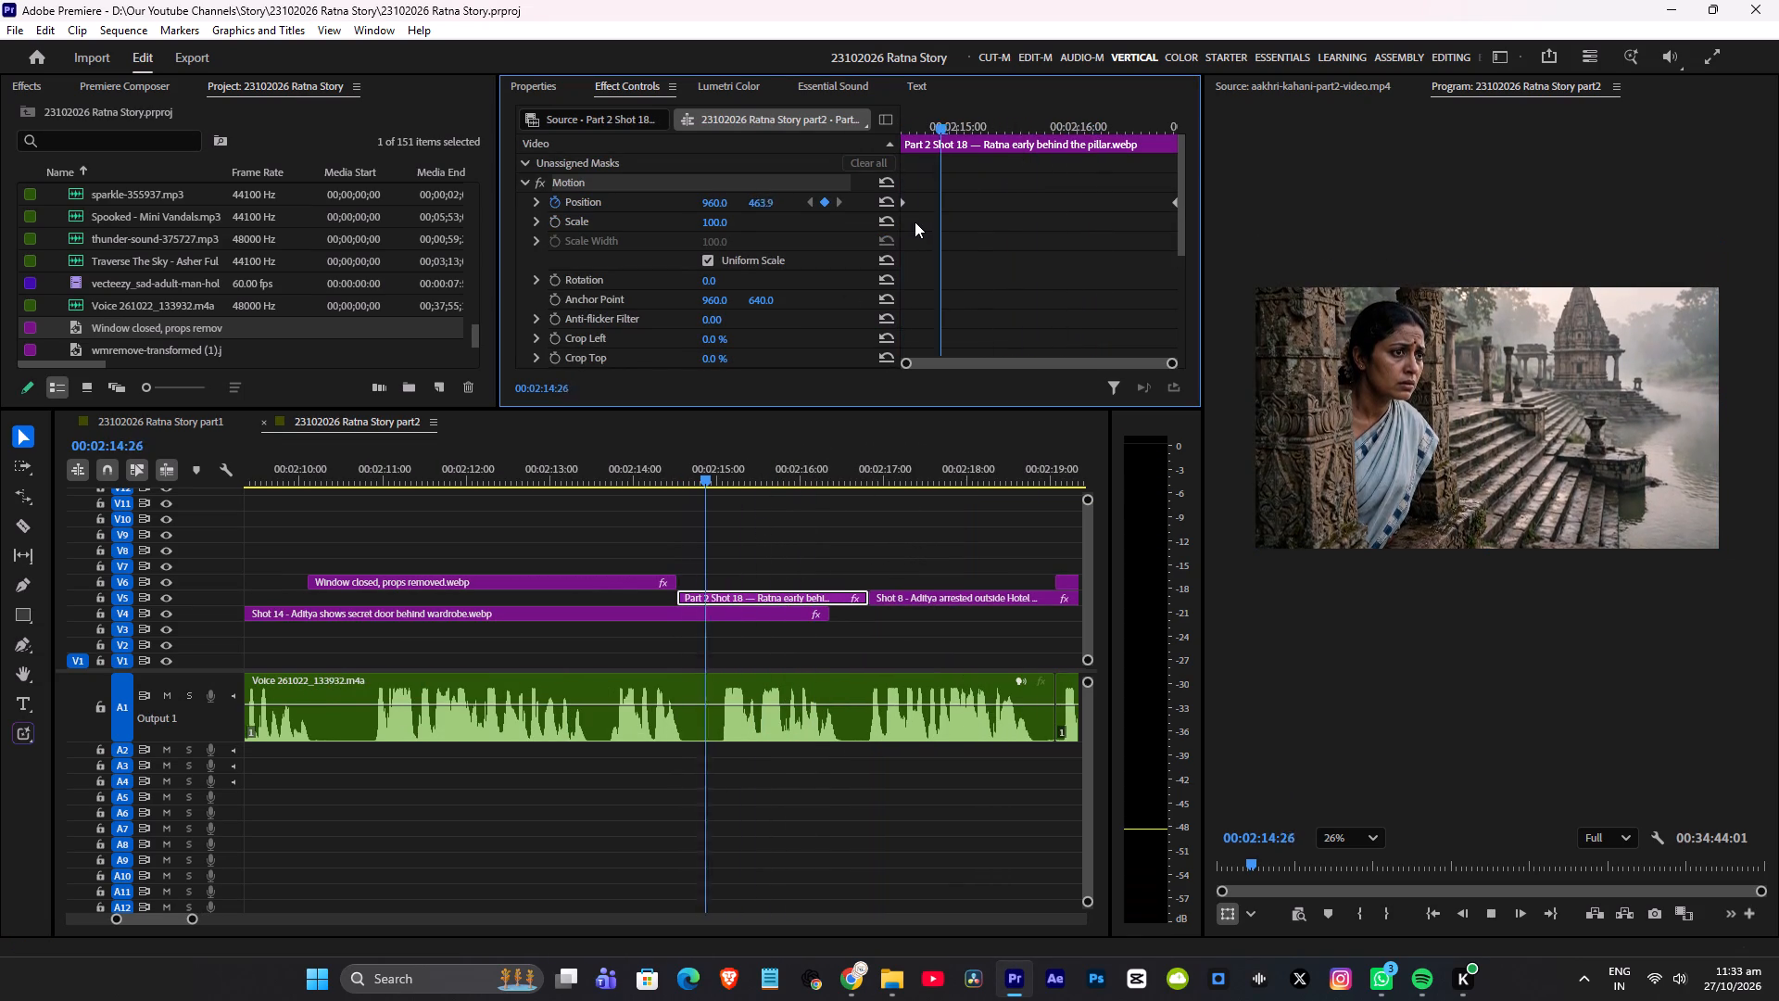
pyautogui.scroll(-5, 910, 545)
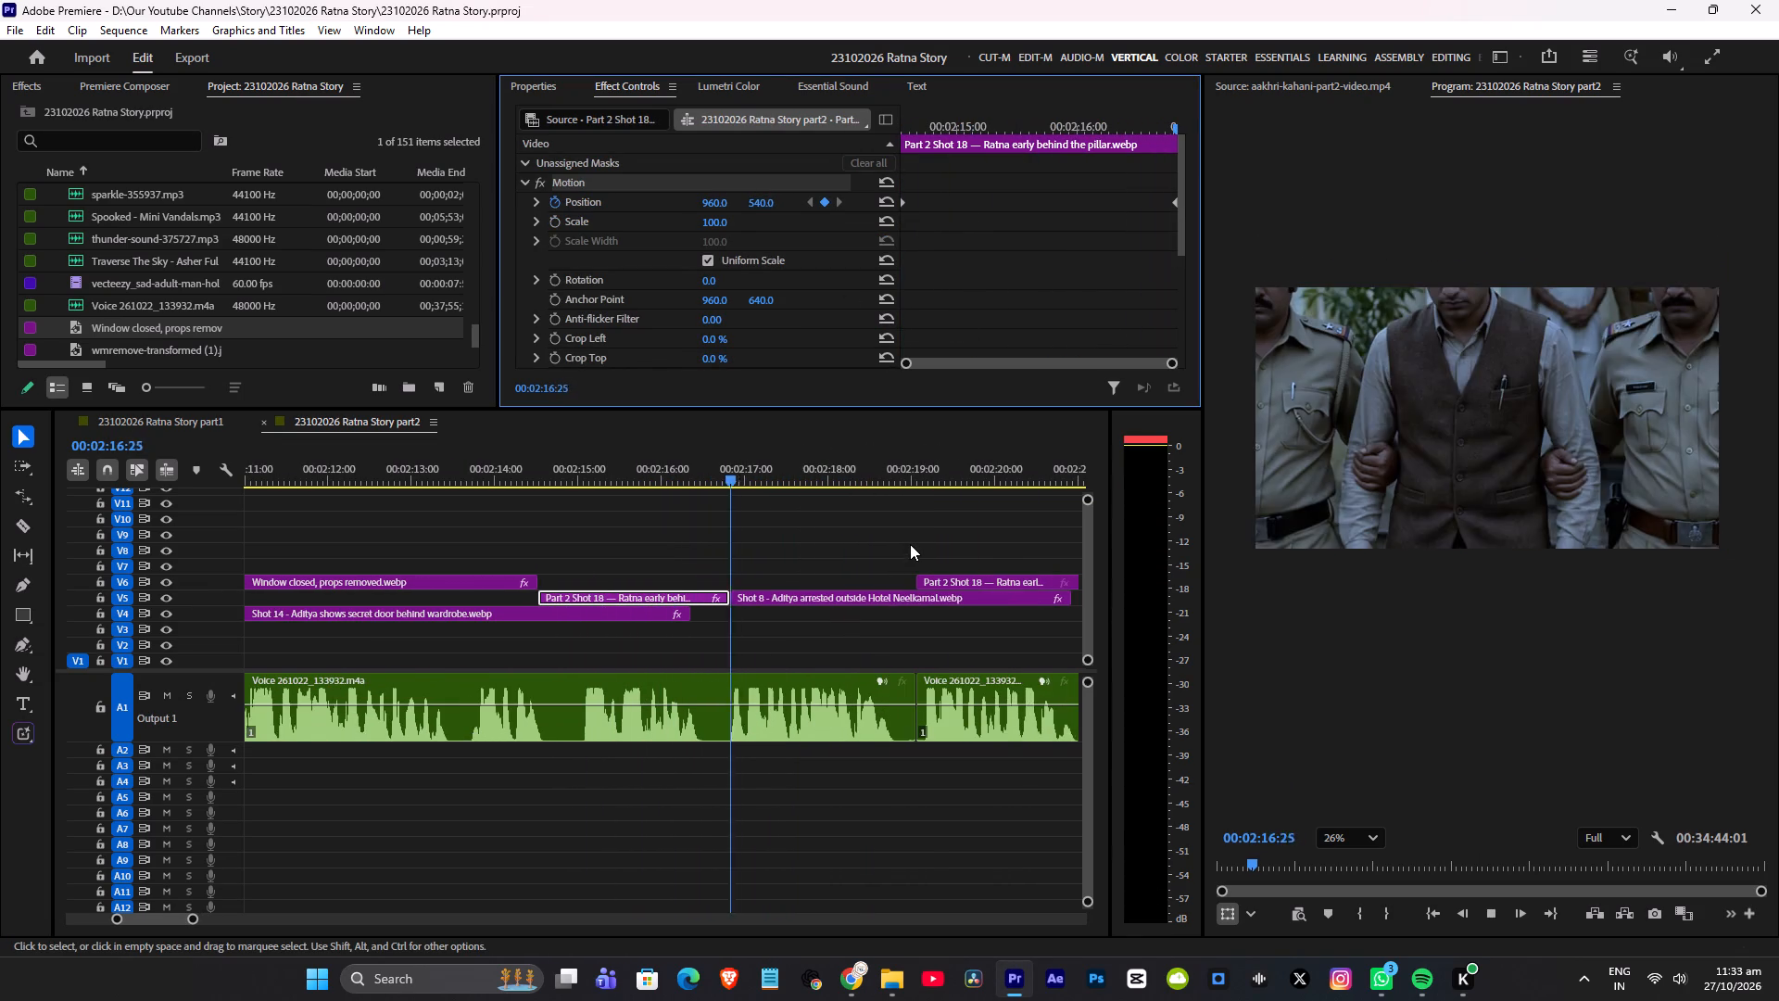
pyautogui.scroll(-2, 821, 527)
pyautogui.press('space')
# Review playback from the first pillar shot through the arrest shot into the long pillar clip on V6.
pyautogui.click(597, 476)
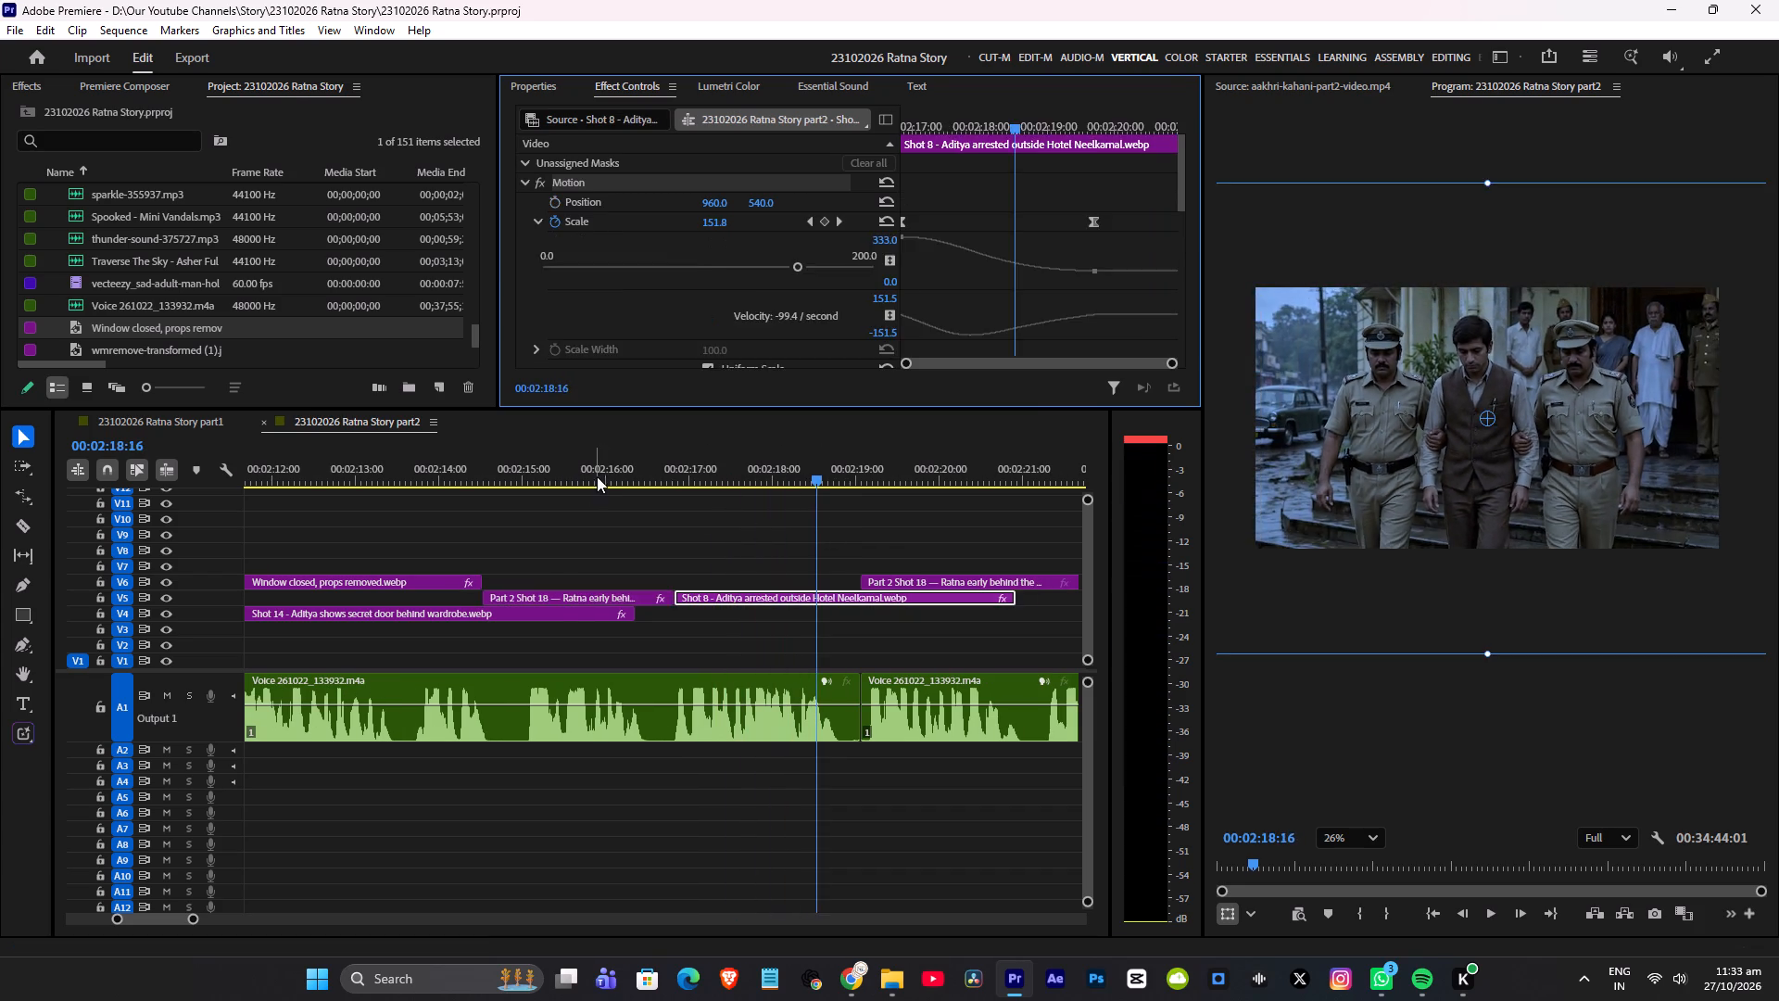
pyautogui.press('space')
pyautogui.scroll(-5, 727, 491)
pyautogui.scroll(-3, 635, 489)
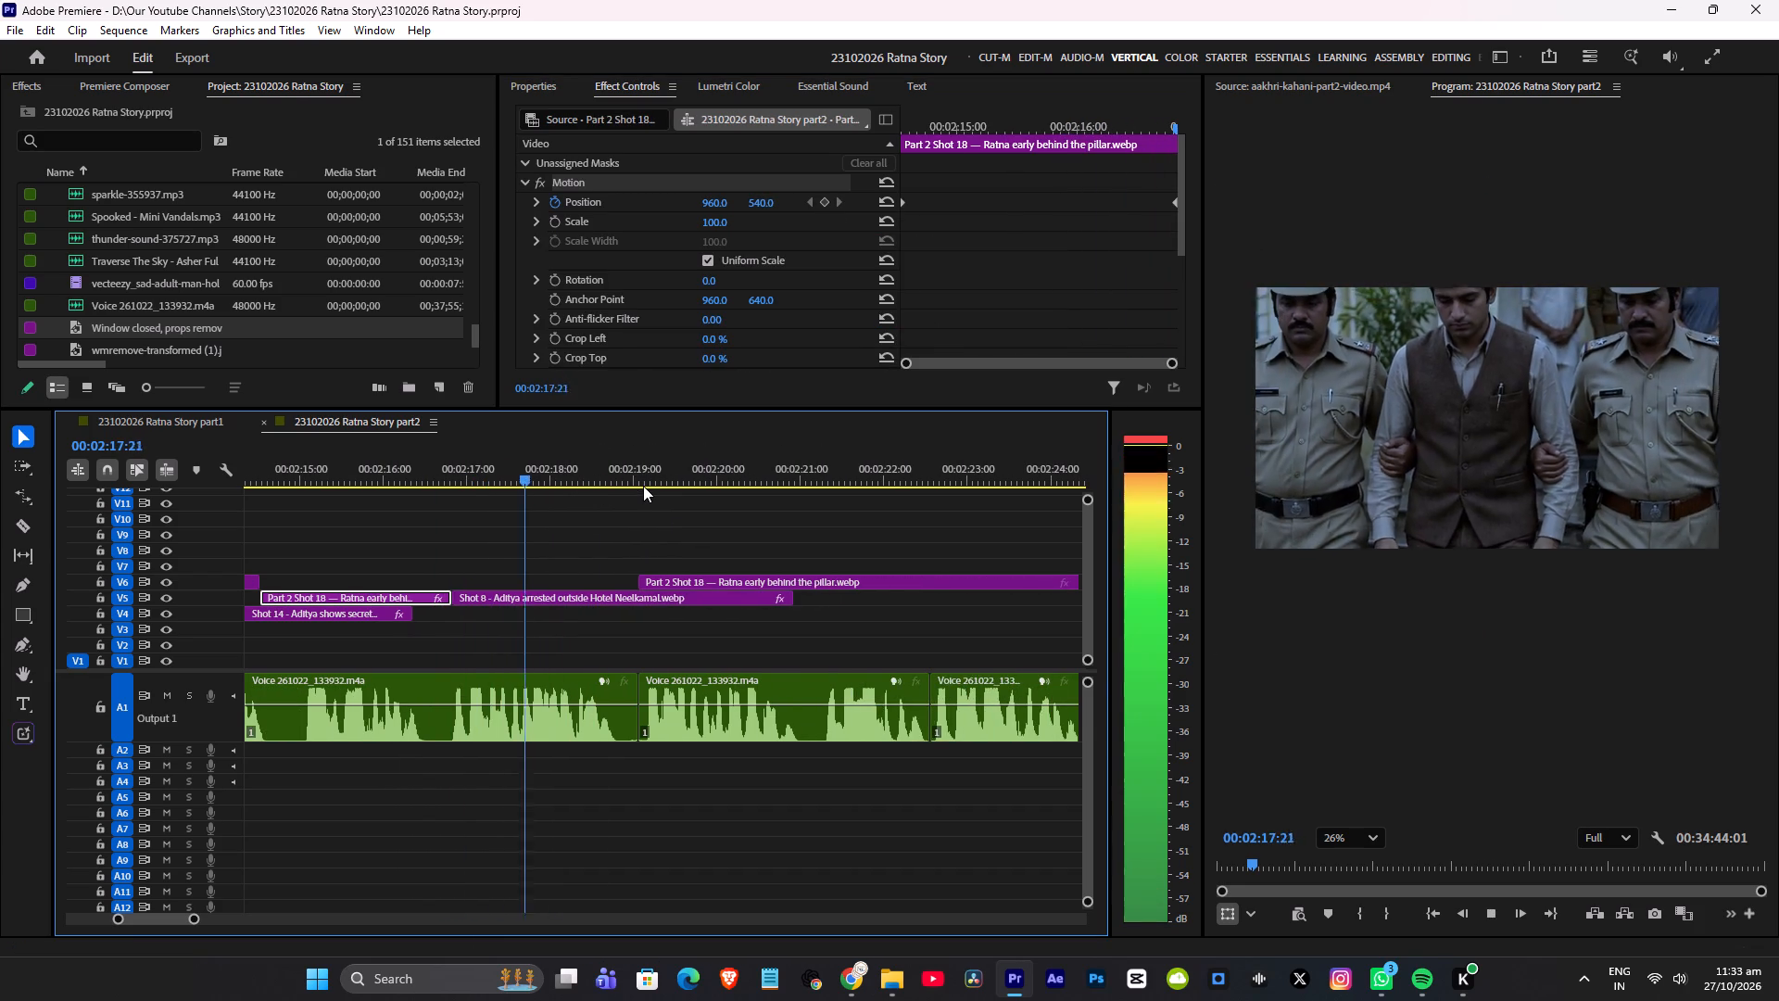
pyautogui.keyDown('alt'); pyautogui.scroll(-4, 644, 490); pyautogui.keyUp('alt')
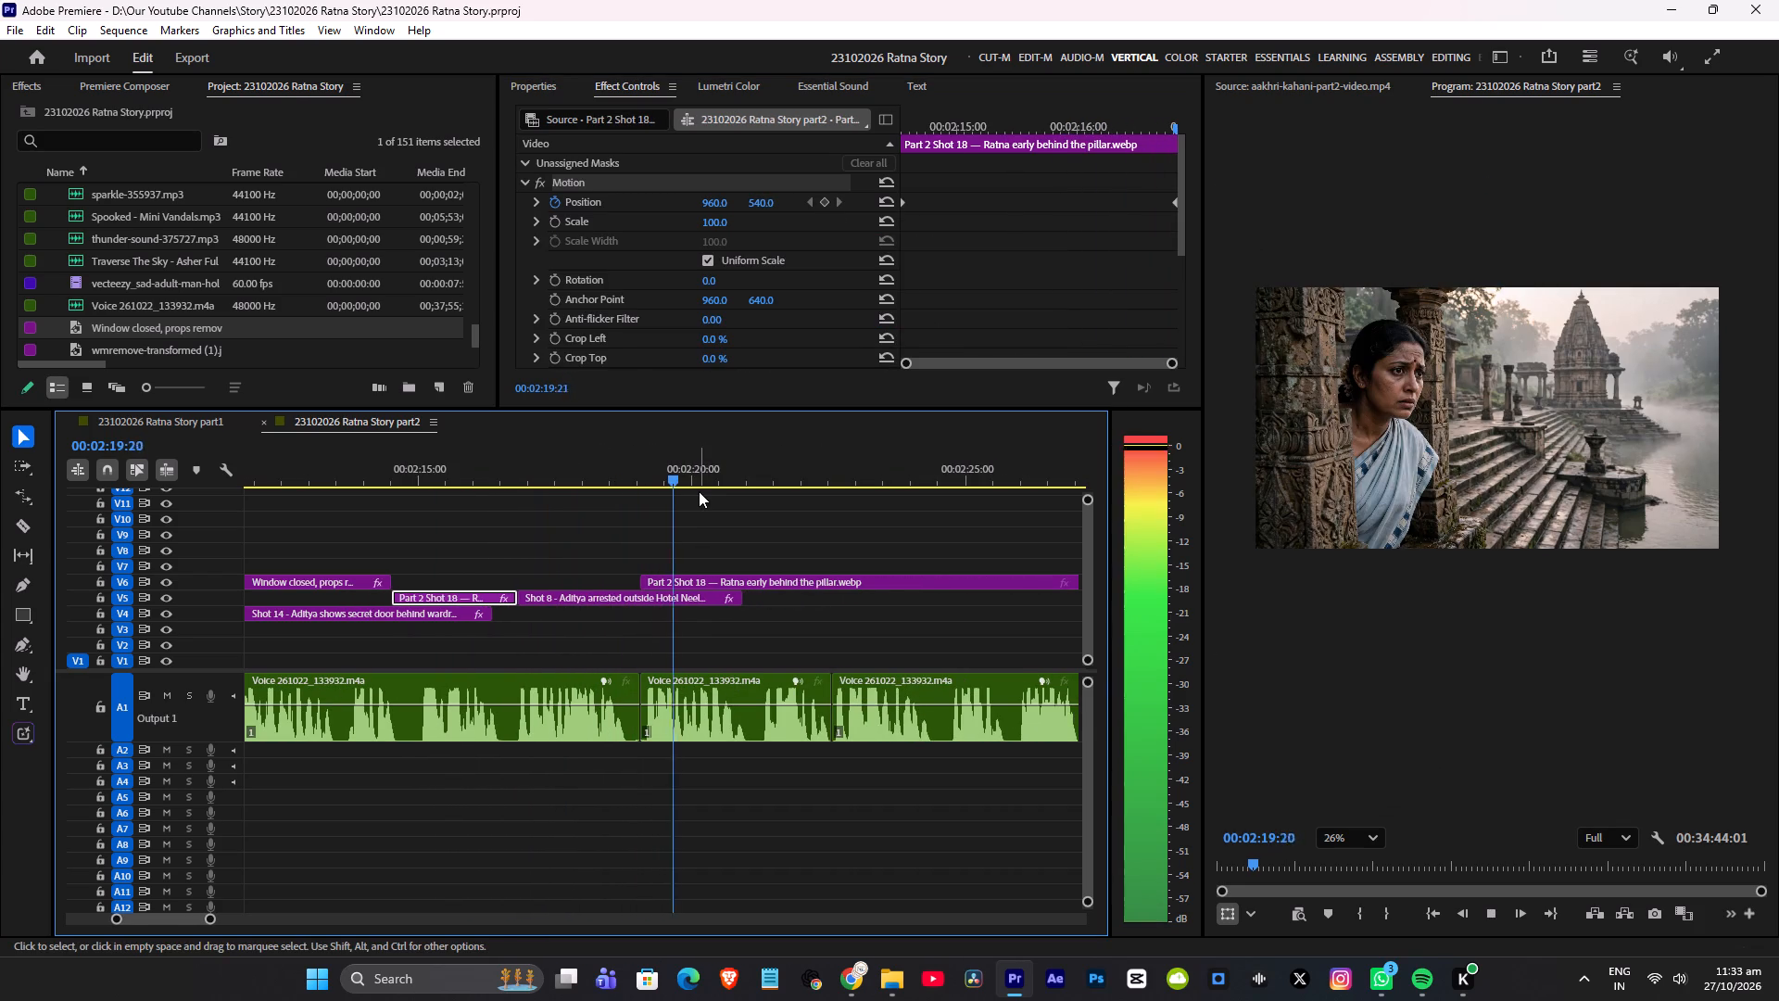
pyautogui.scroll(-4, 699, 491)
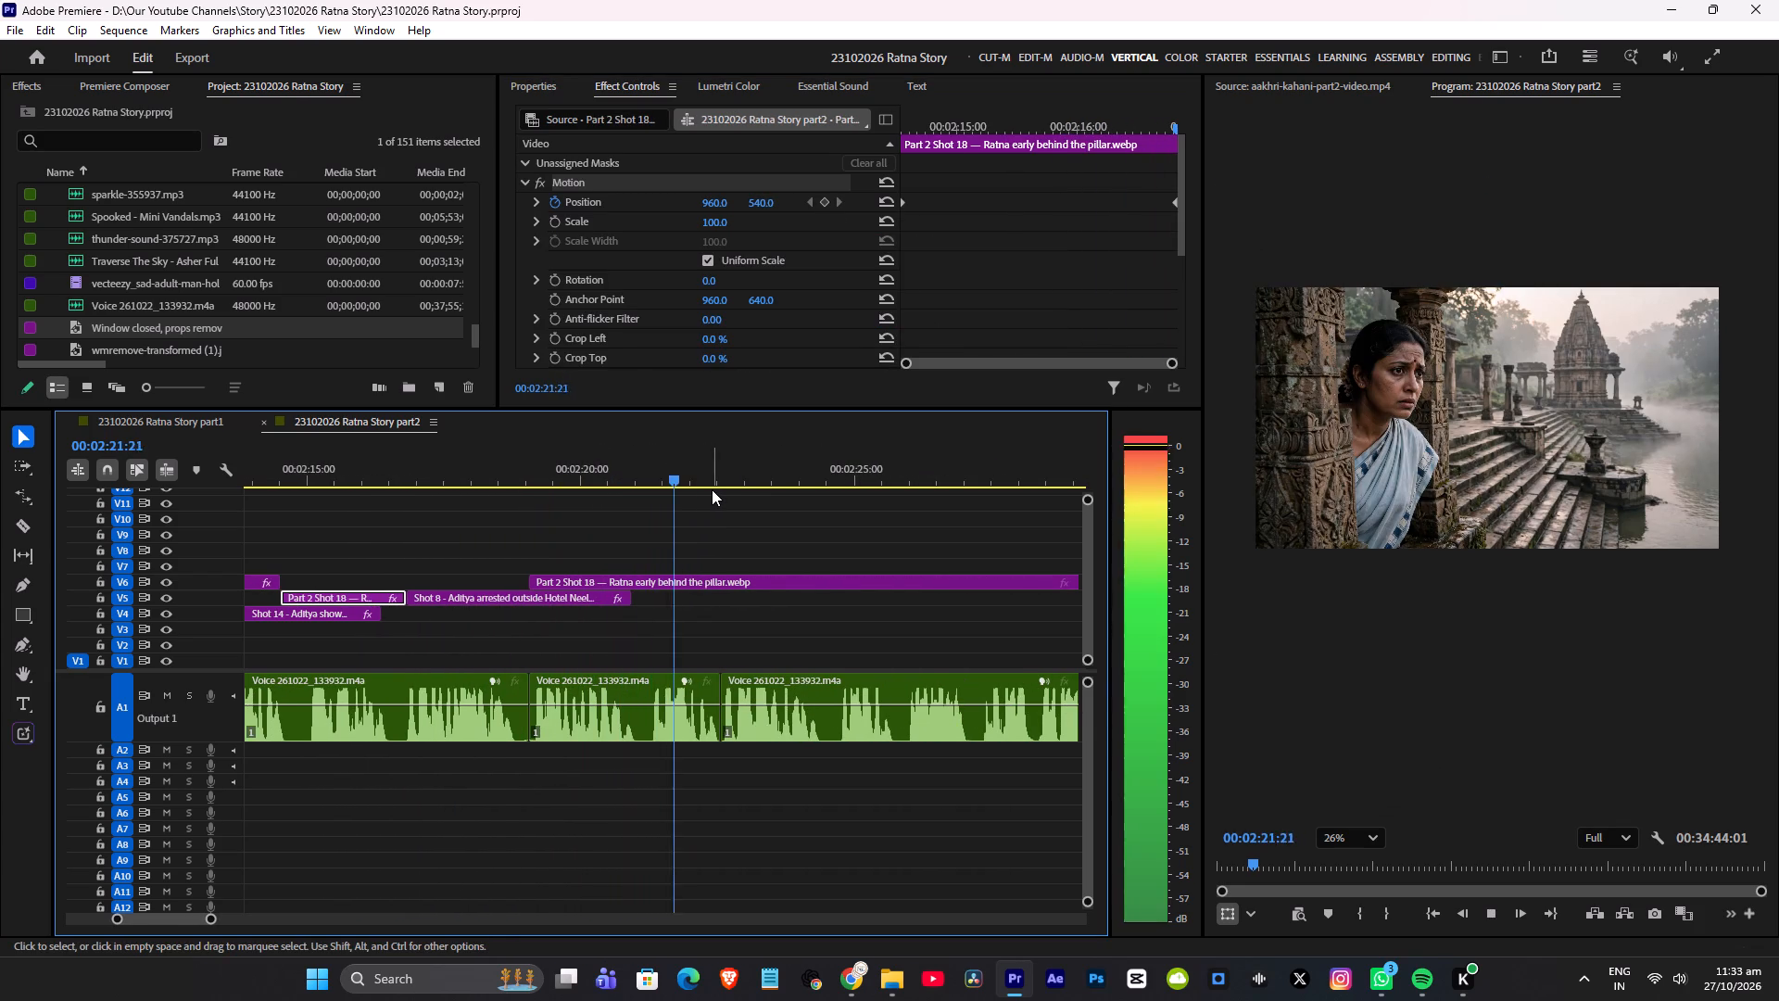
pyautogui.scroll(-3, 712, 489)
pyautogui.press('space')
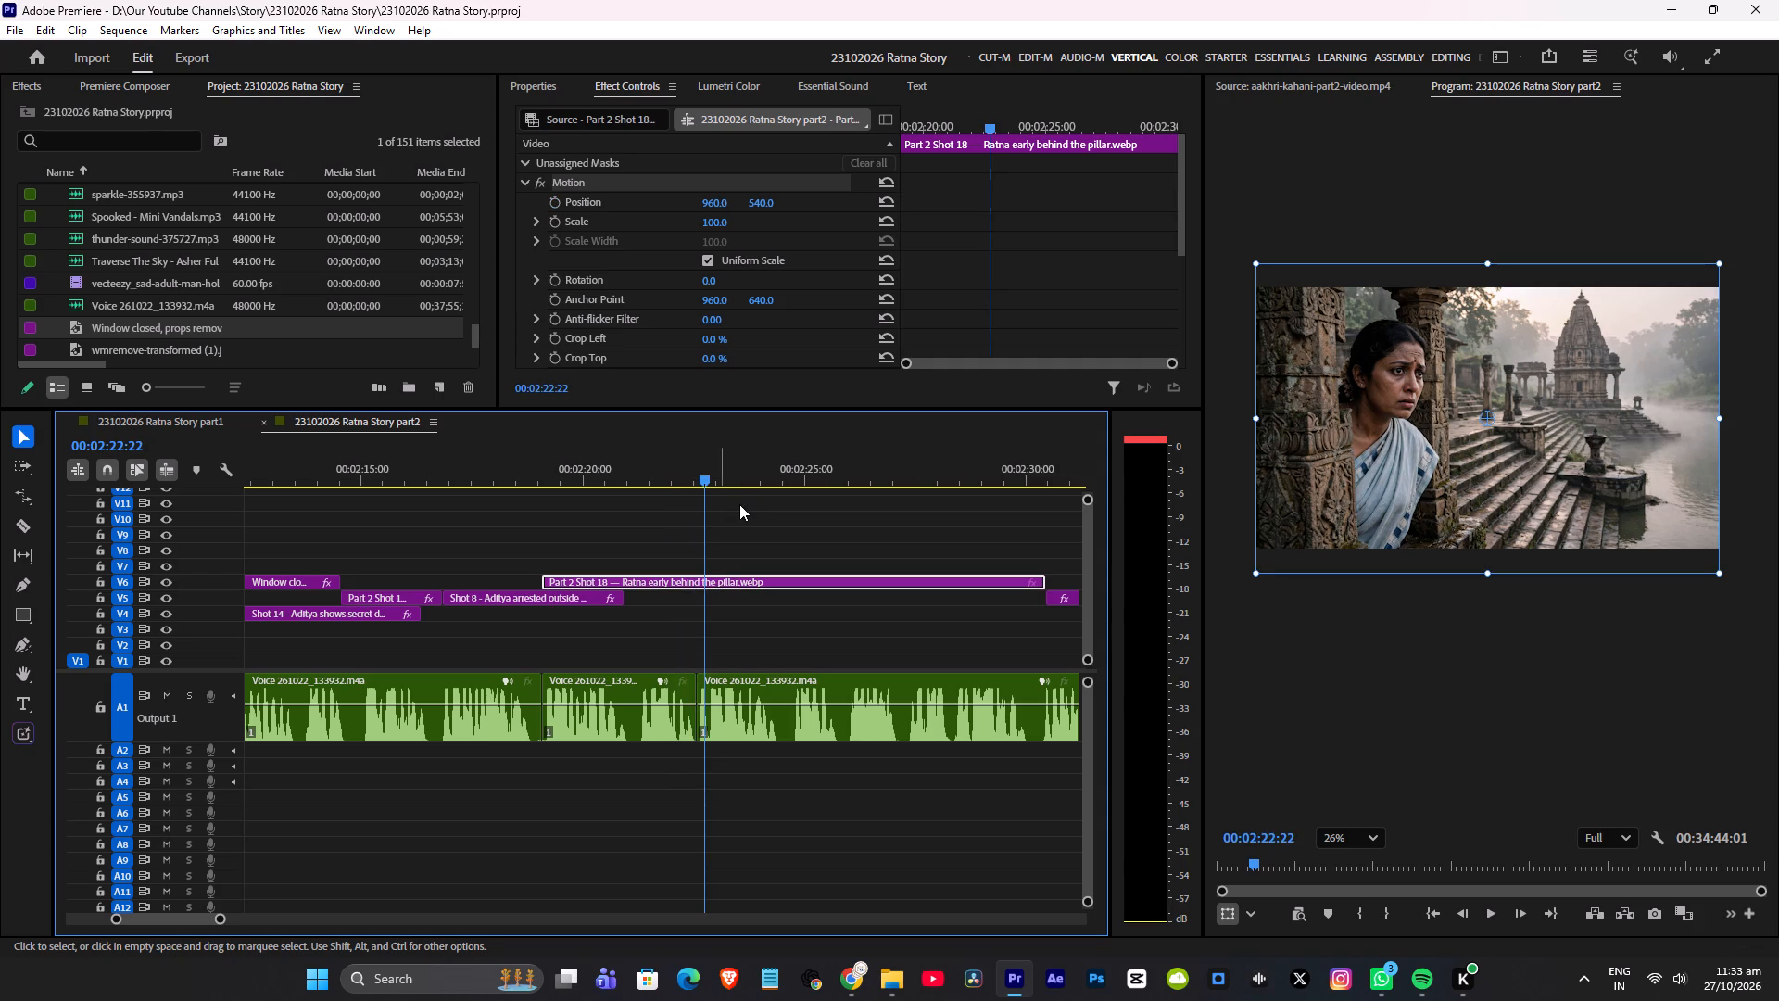
# Split the long "Ratna early behind the pillar" clip on V6 at 02:24:20.
pyautogui.press('space')
pyautogui.press('space')
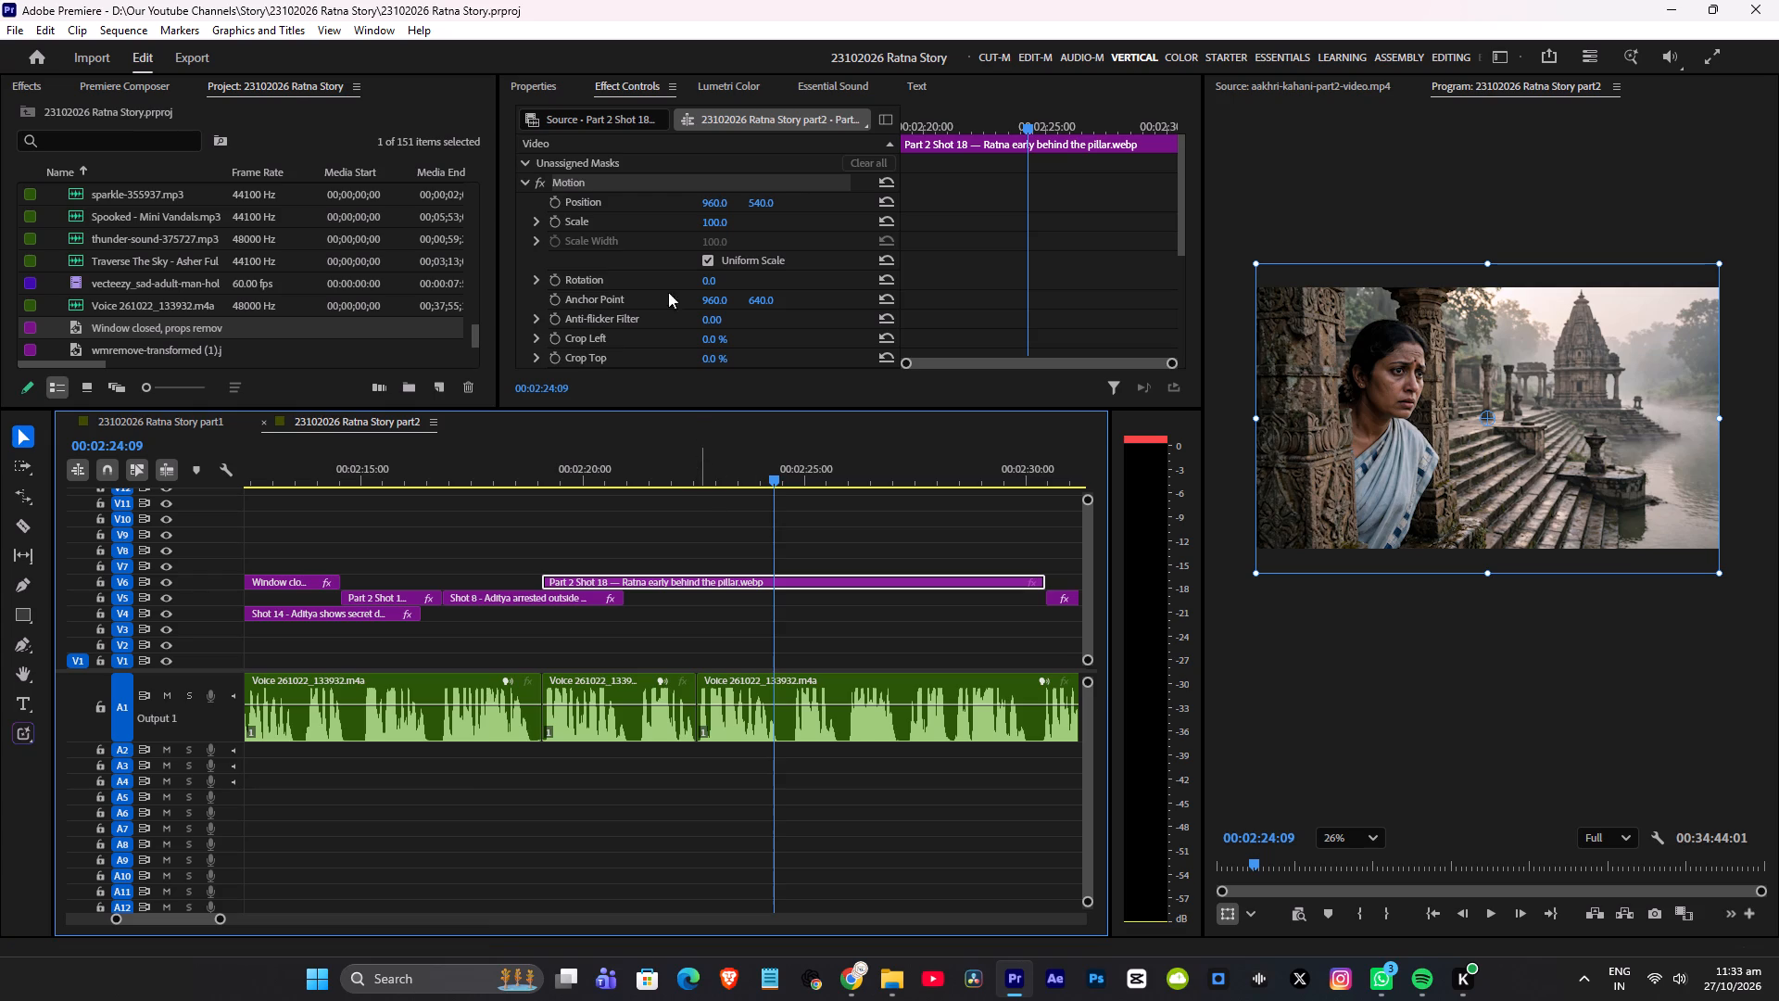
pyautogui.click(712, 476)
pyautogui.press('space')
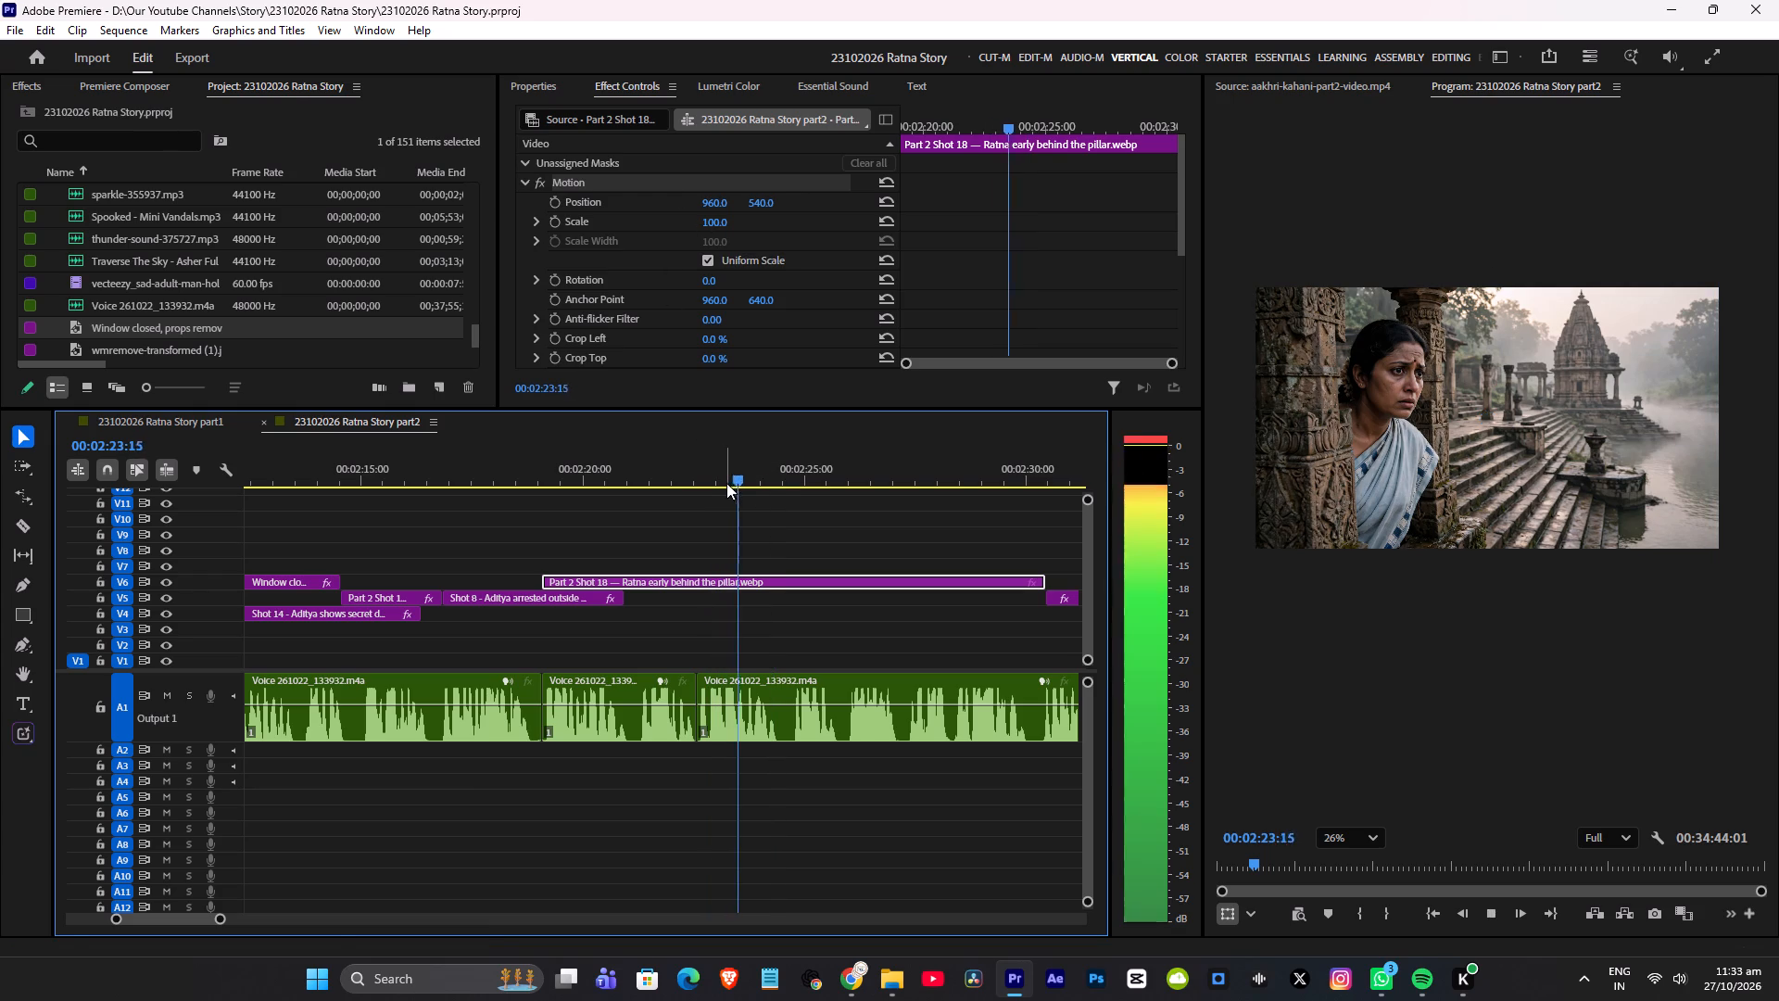
pyautogui.press('space')
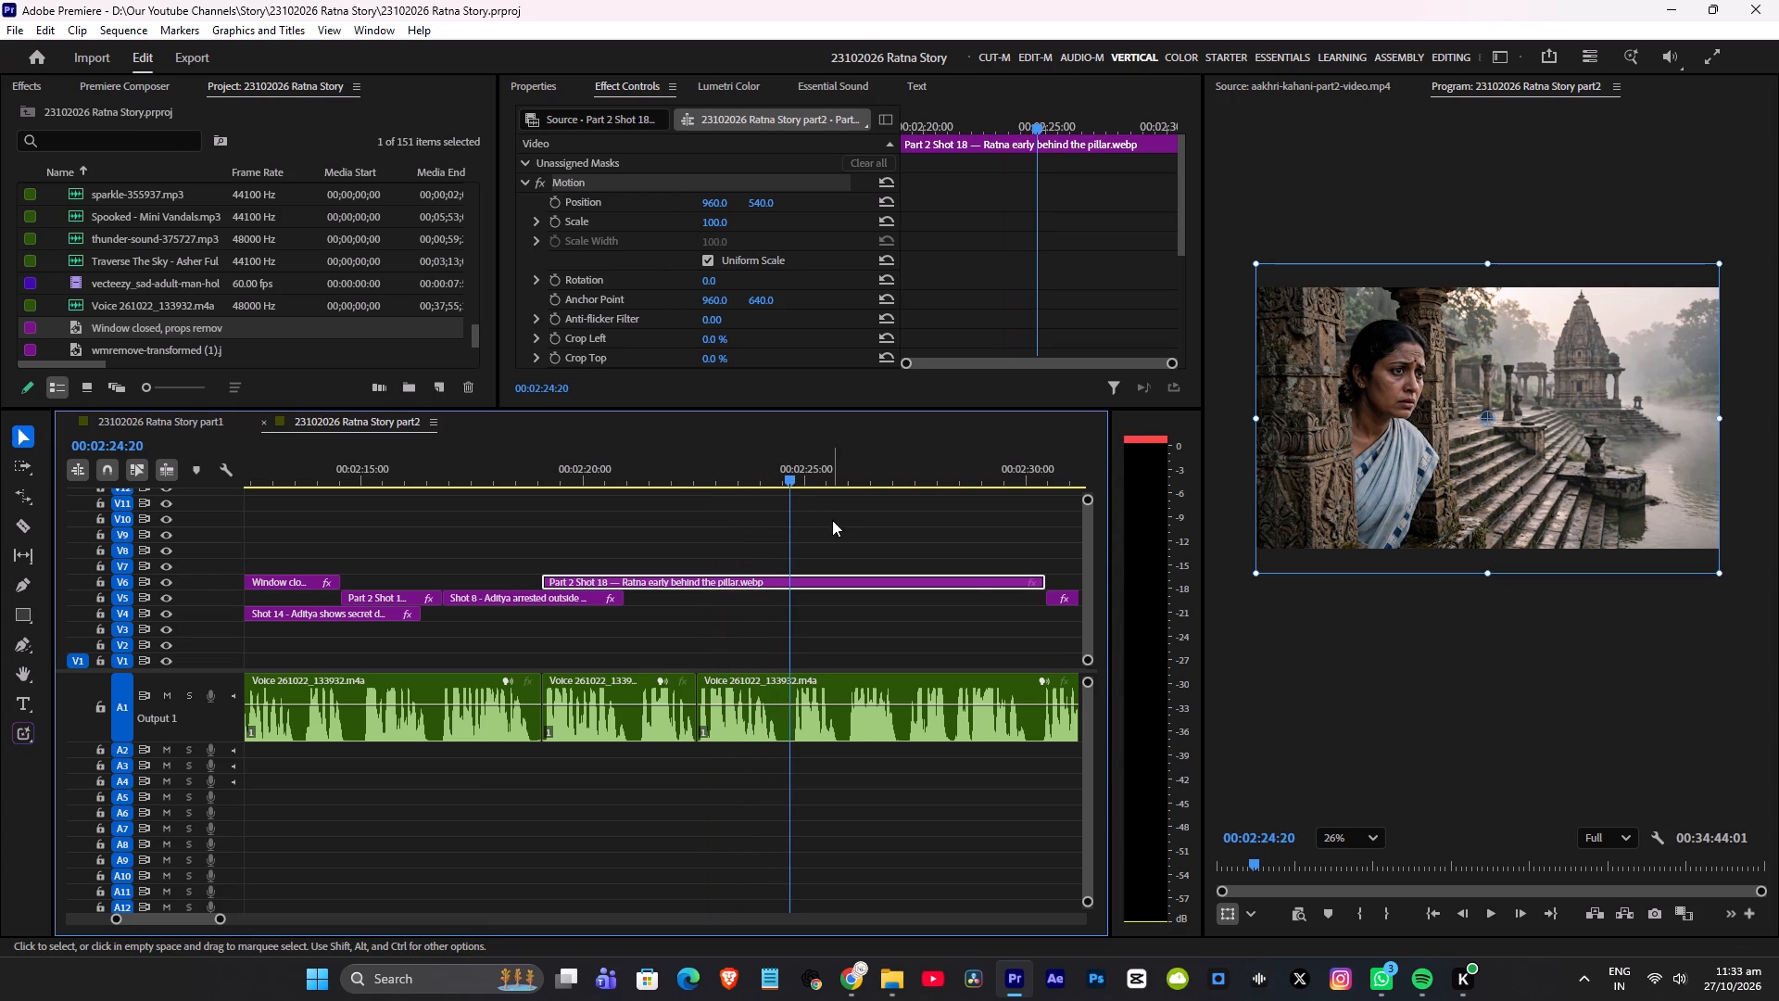
pyautogui.press('z')
pyautogui.press('space')
# Animate the Scale of the first half of the split pillar clip from 110 at its start to 100 at its end.
pyautogui.click(704, 480)
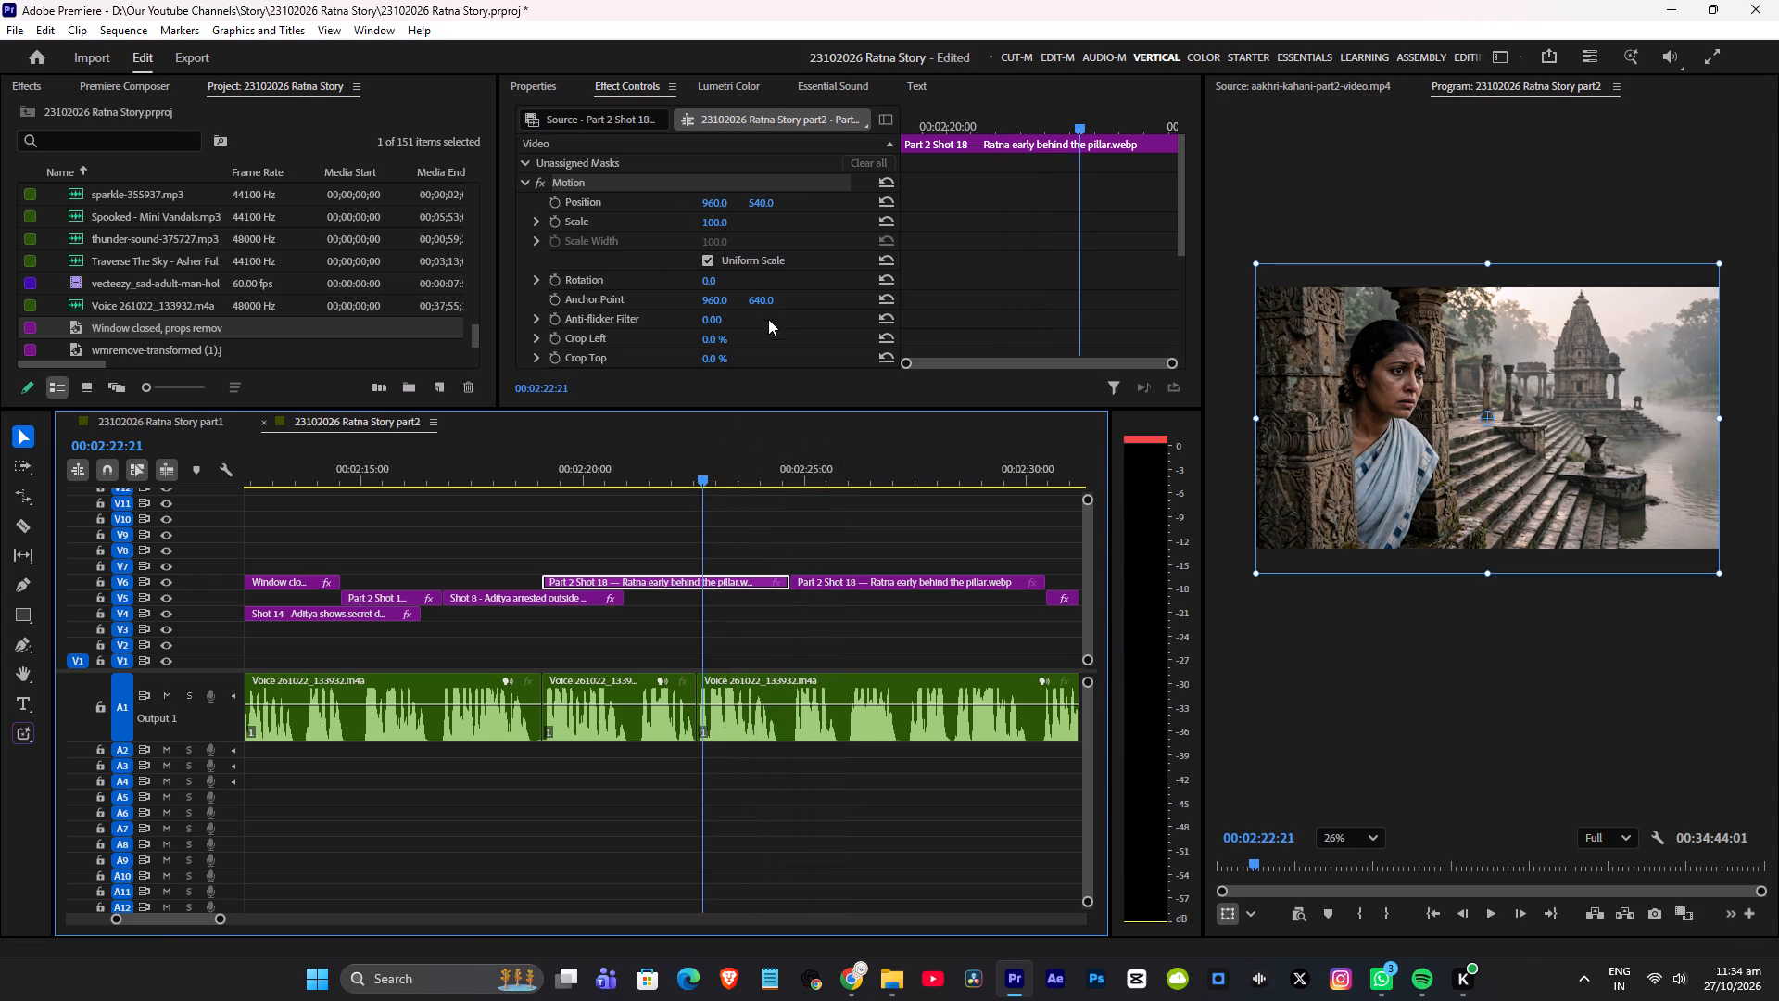
pyautogui.press('space')
pyautogui.press('space')
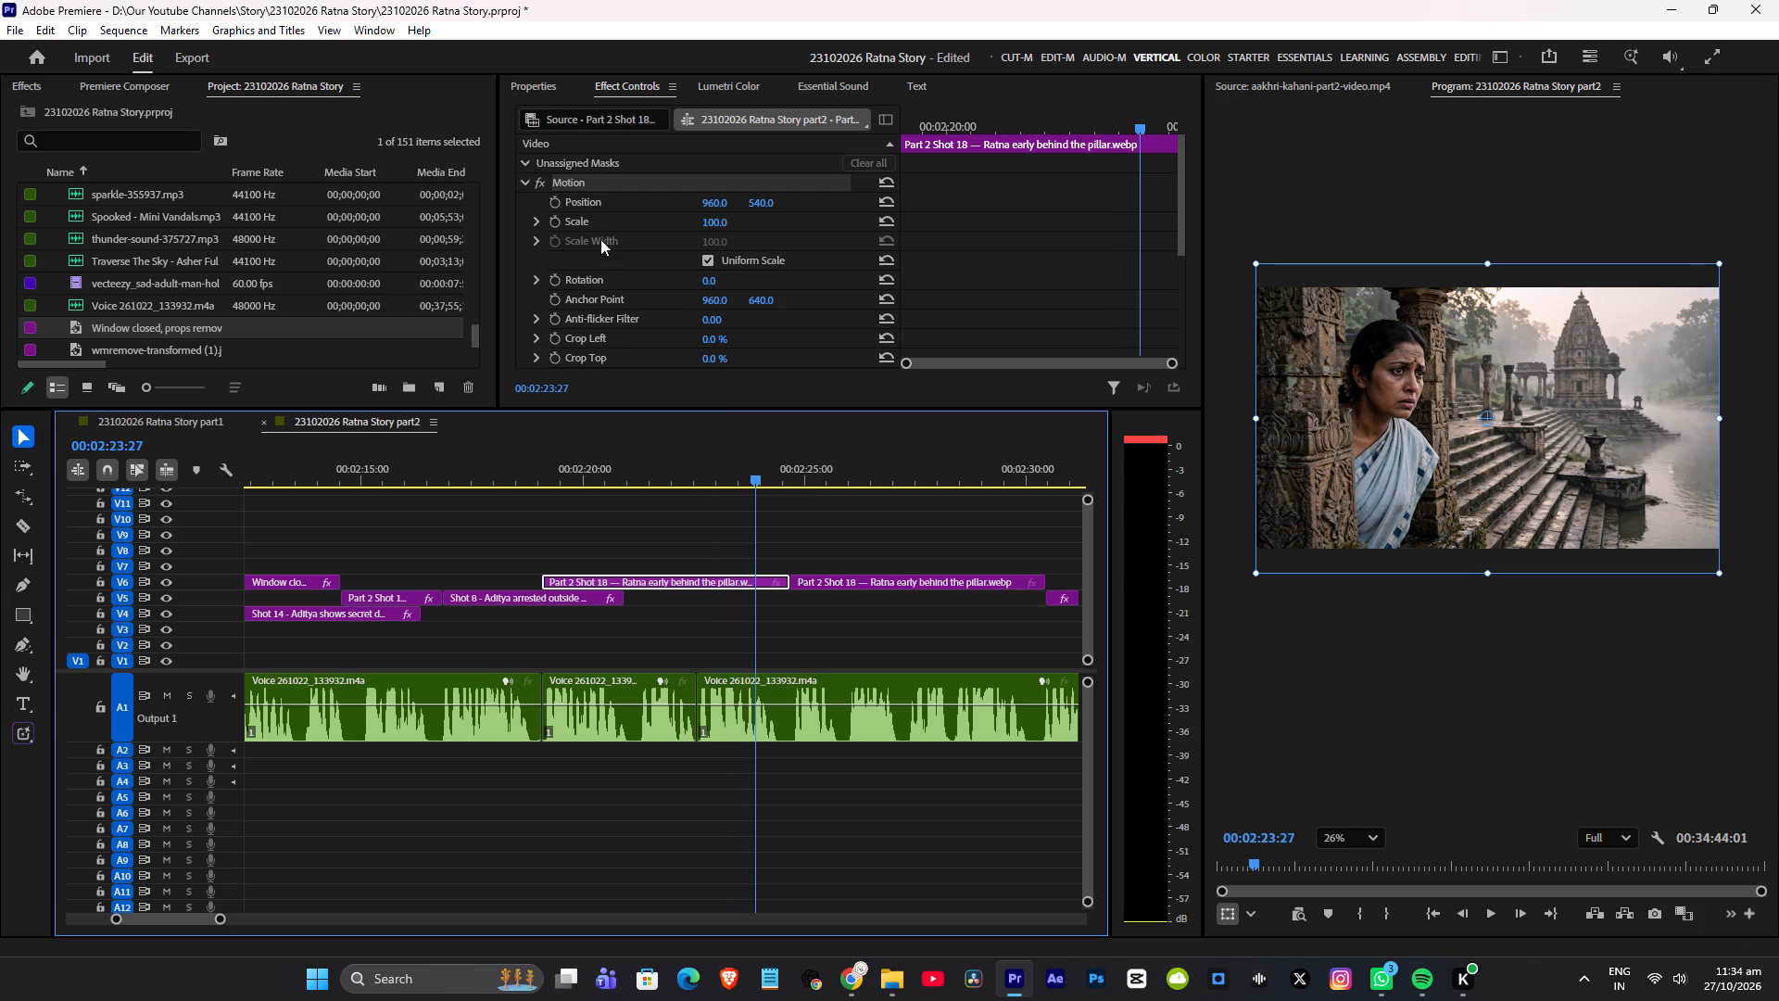
pyautogui.click(553, 221)
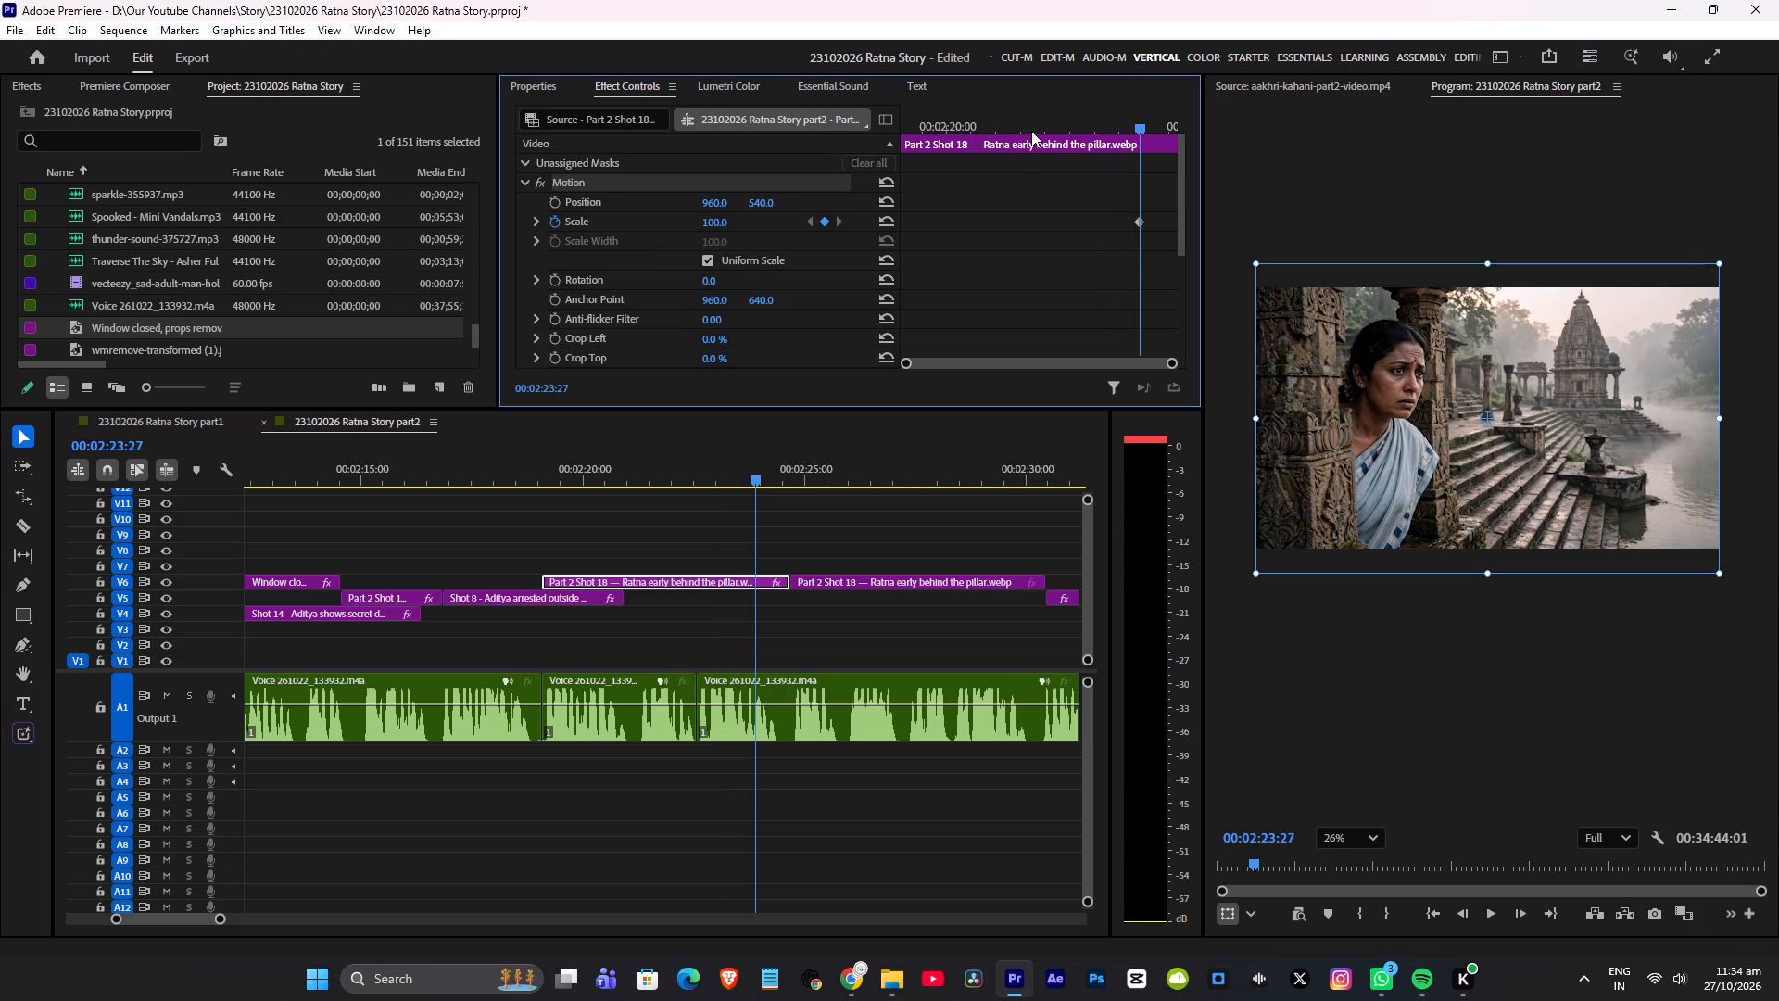
pyautogui.moveTo(1031, 129); pyautogui.dragTo(825, 159)
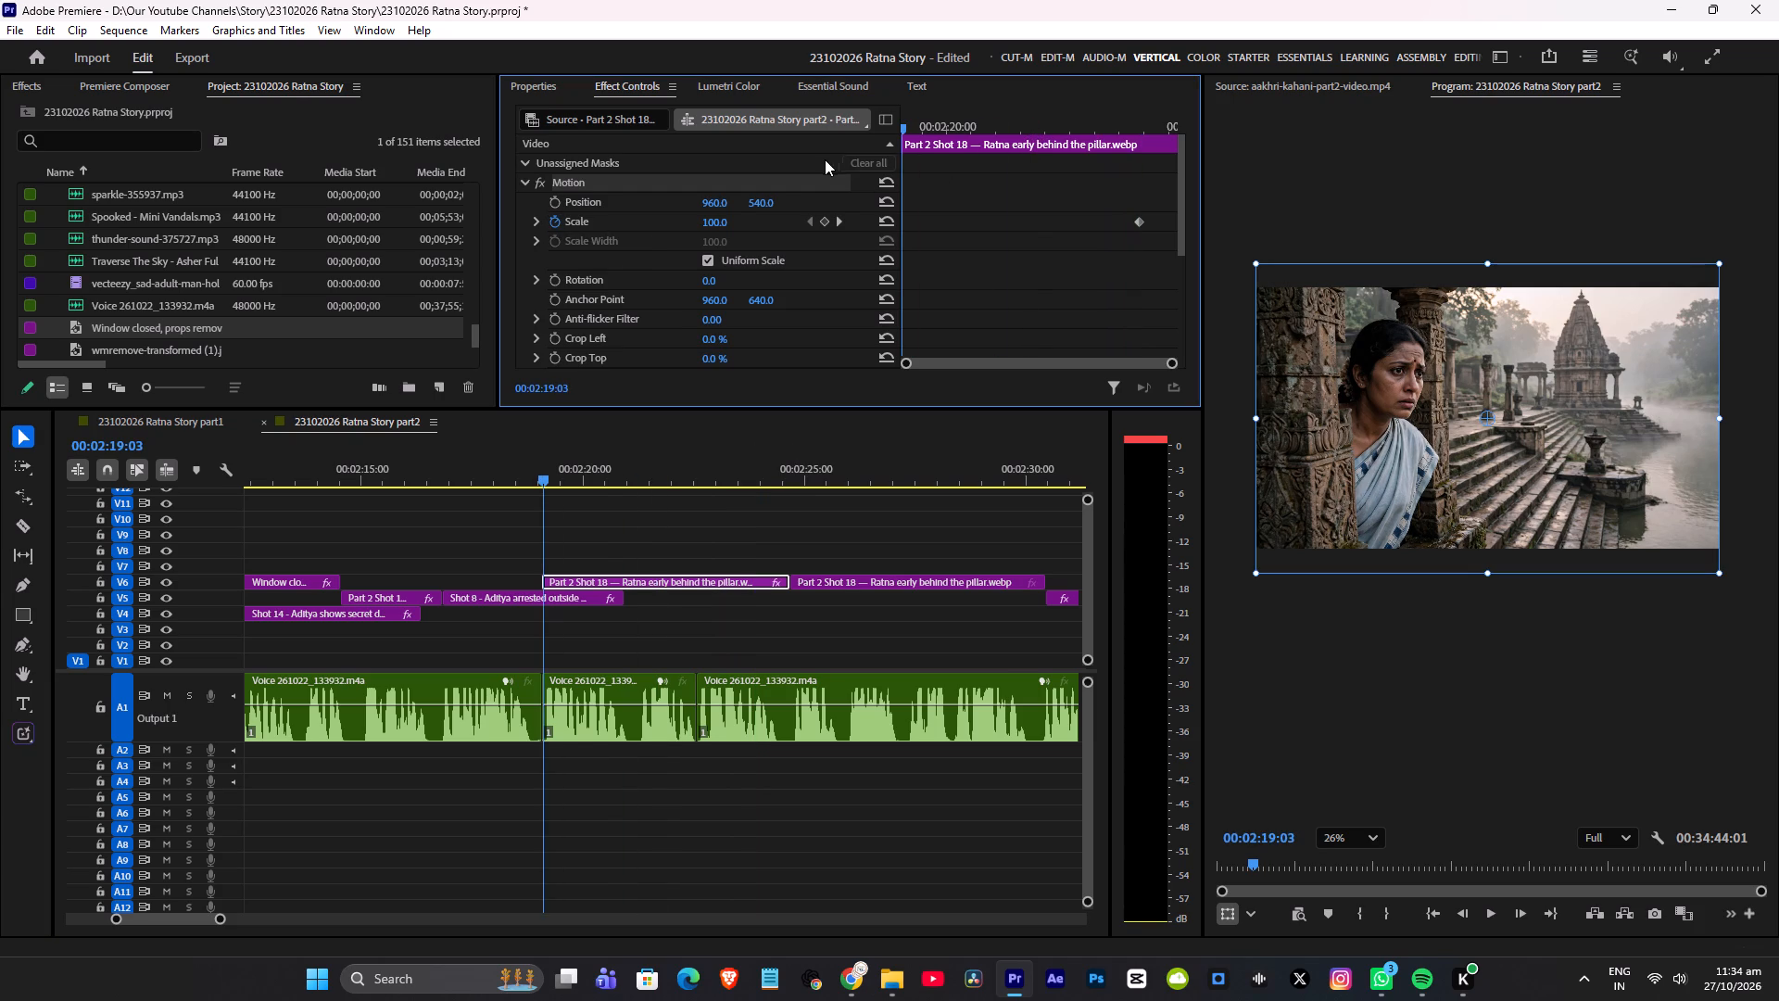
pyautogui.moveTo(825, 159); pyautogui.dragTo(826, 158)
pyautogui.click(718, 222)
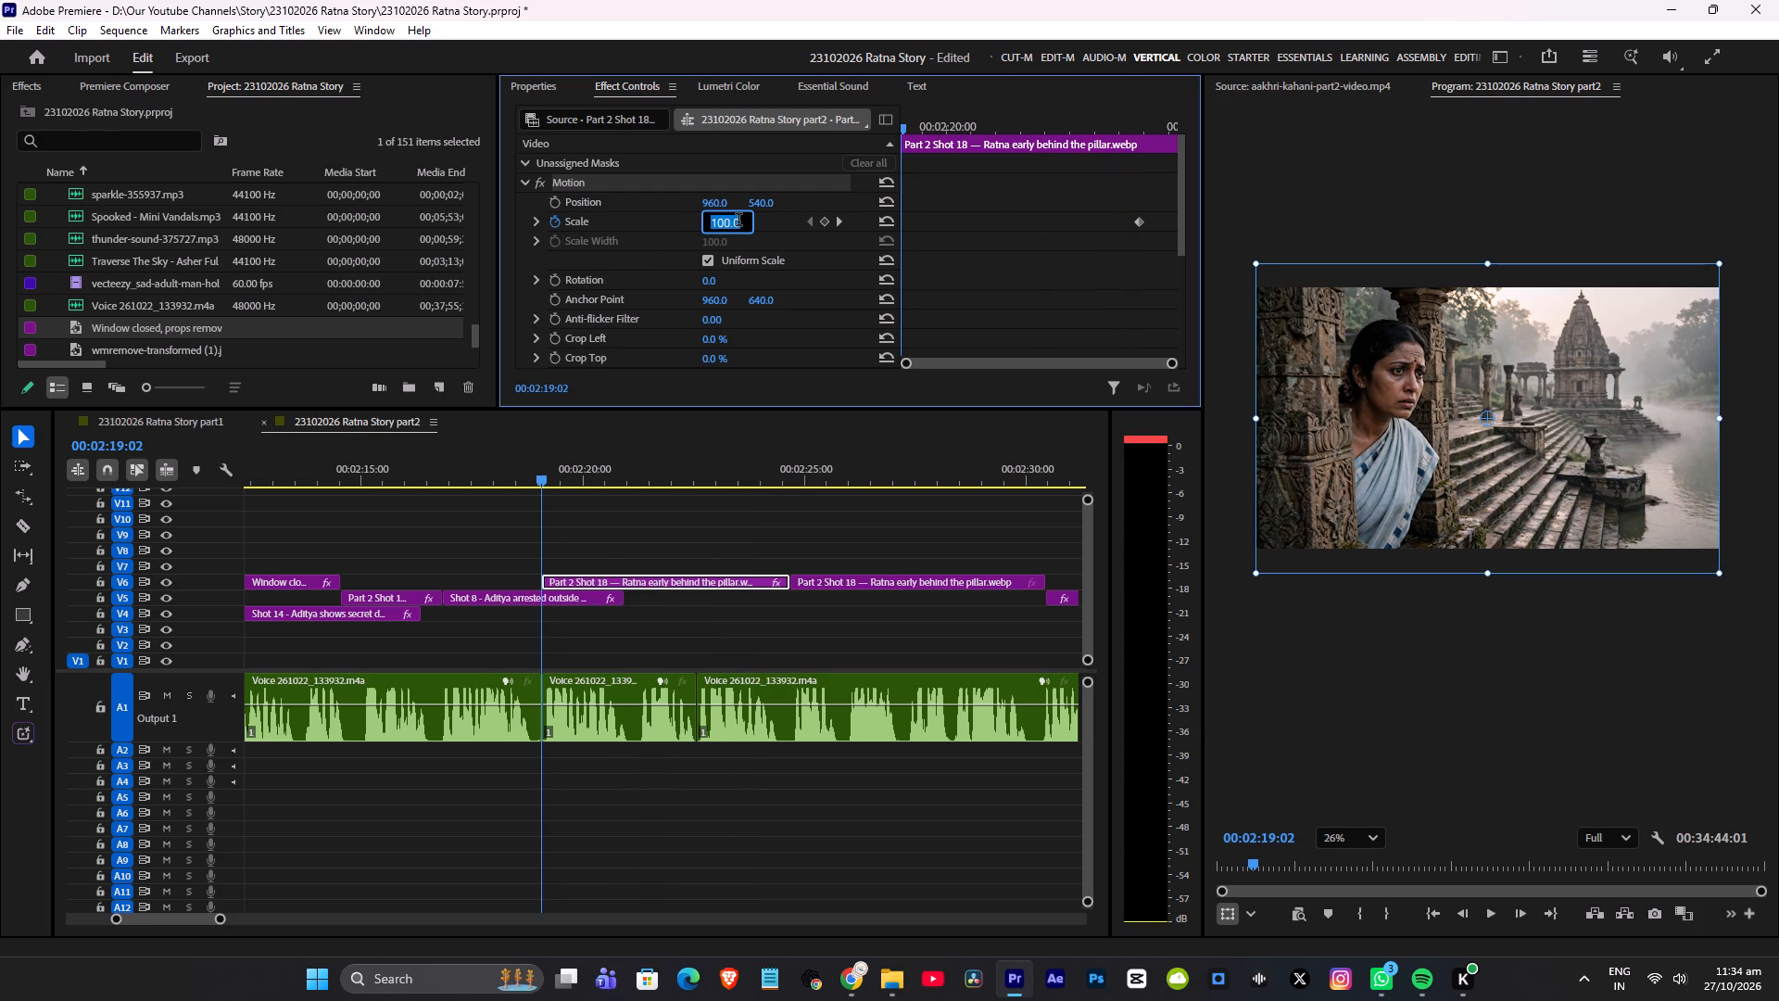
pyautogui.hotkey('shift', 'Up')
pyautogui.click(964, 236)
pyautogui.press('space')
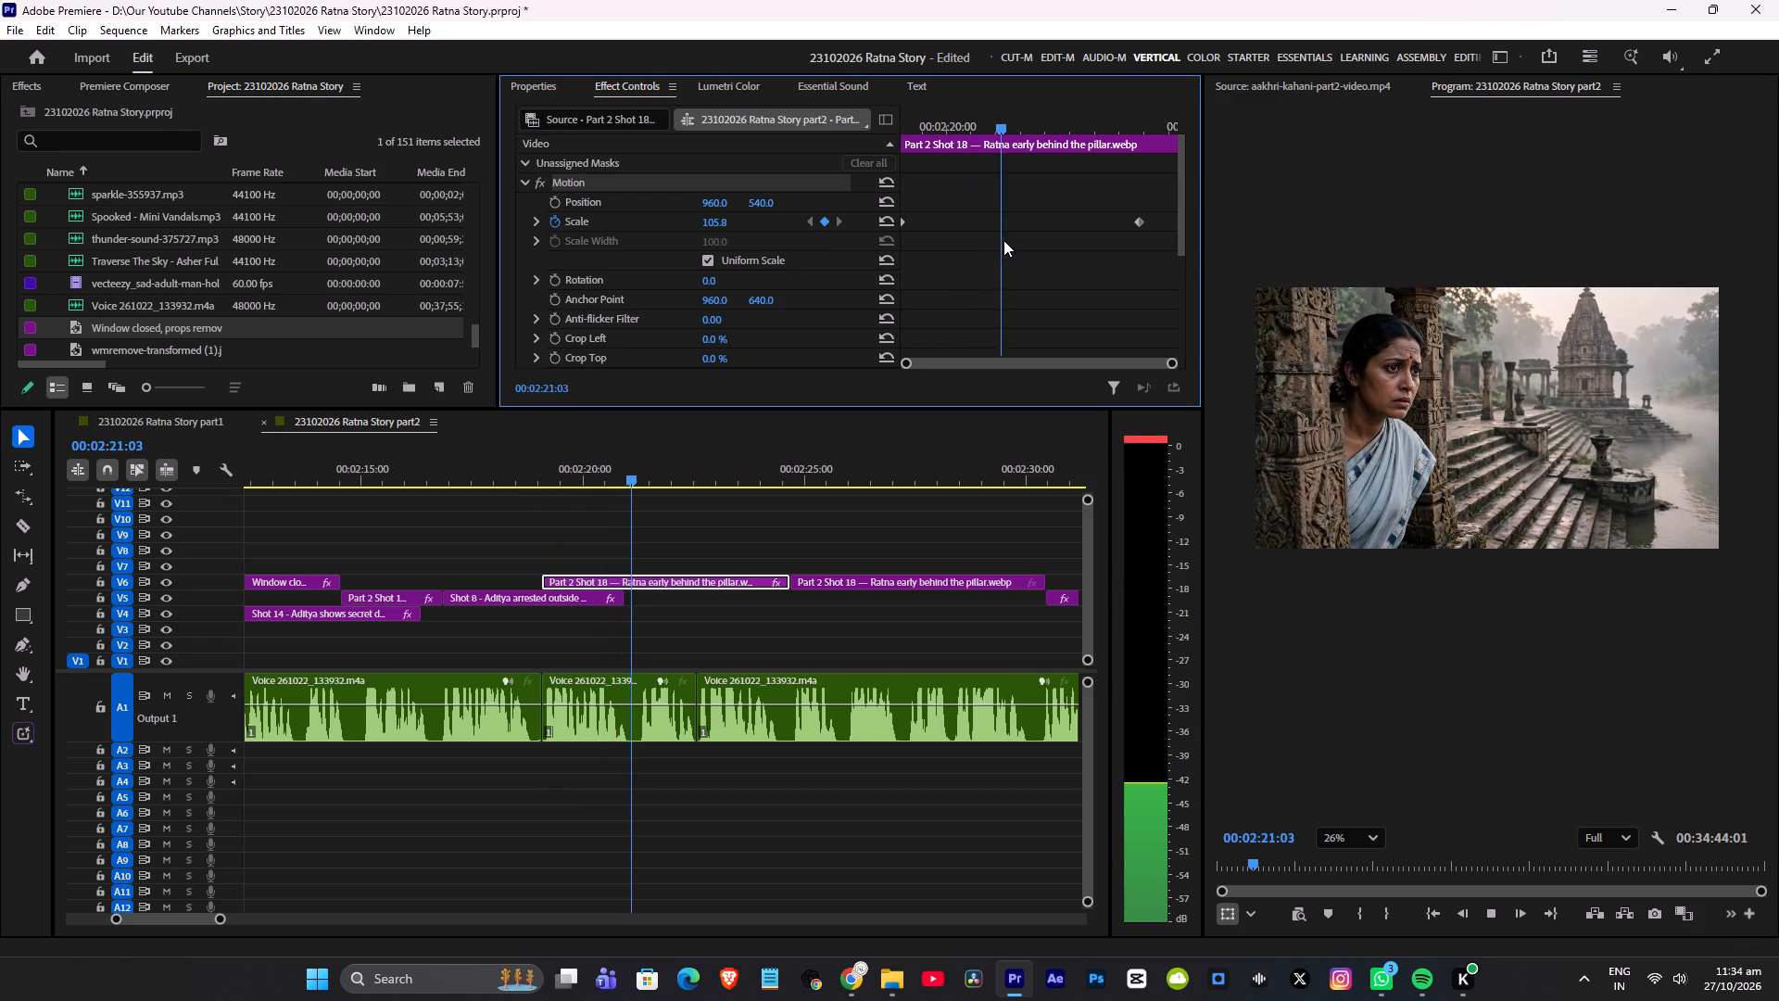
pyautogui.moveTo(1139, 217); pyautogui.dragTo(1253, 221)
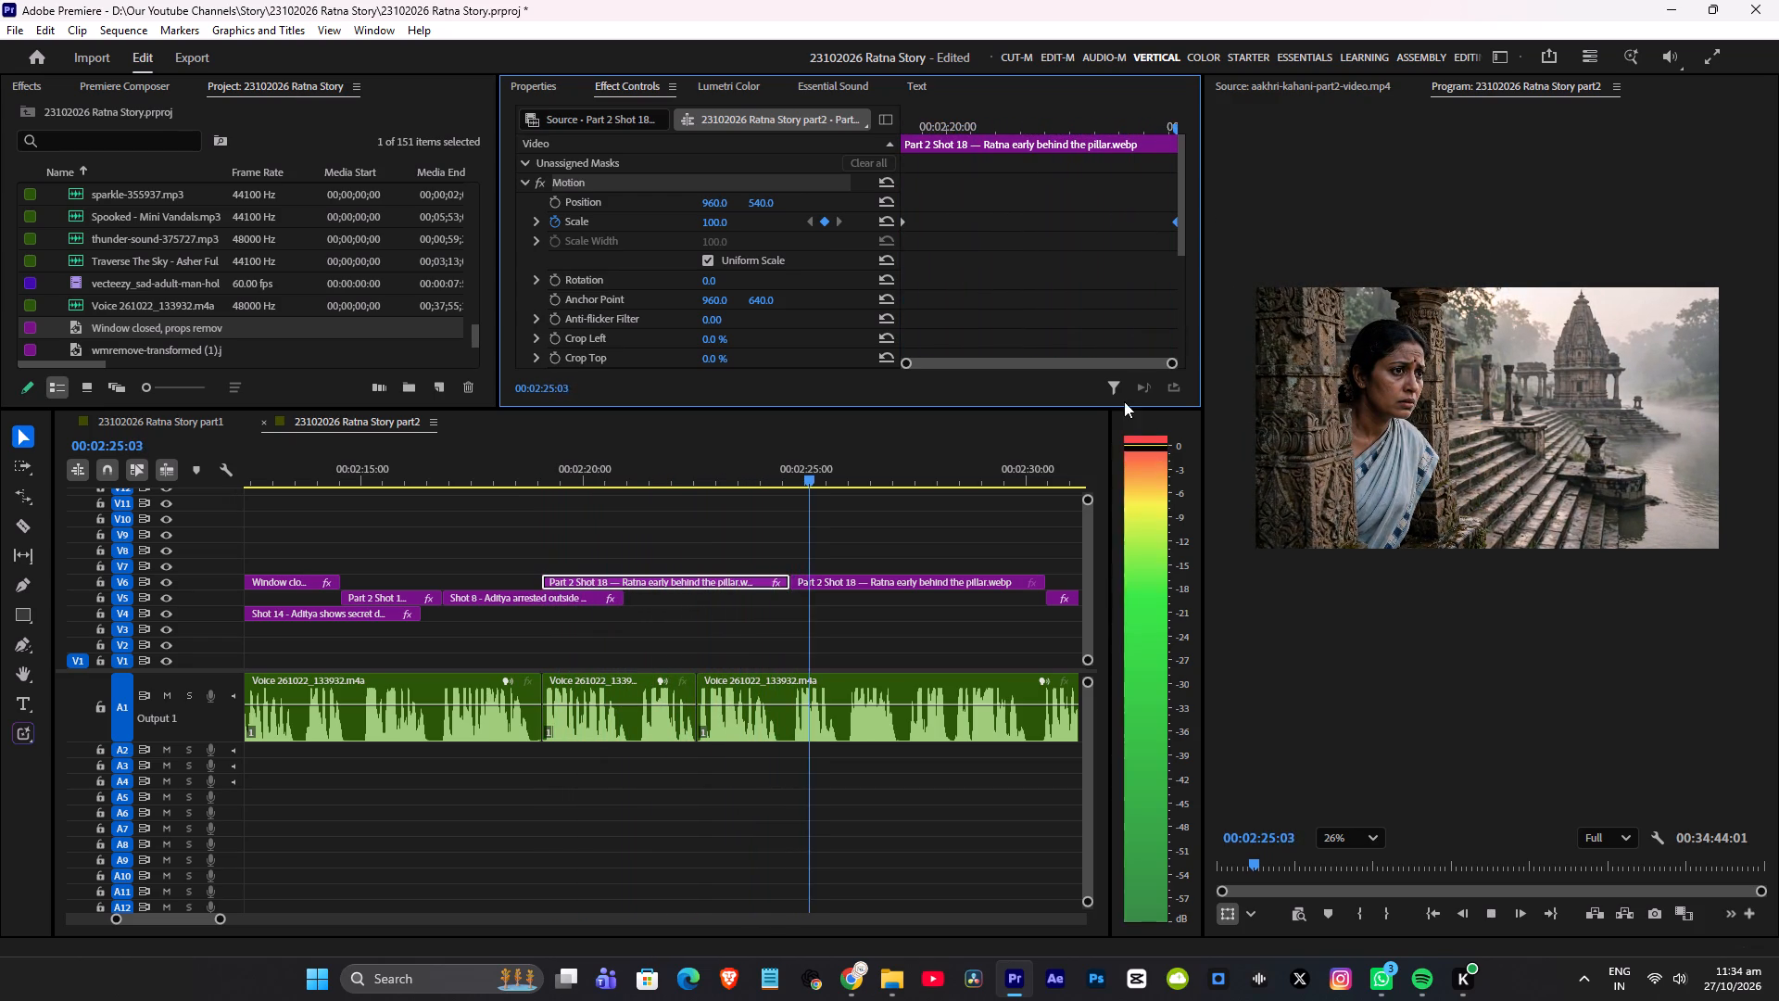
# Enlarge the second half of the split pillar clip to Scale 186 and set its horizontal position to 1669.
pyautogui.press('space')
pyautogui.moveTo(714, 220); pyautogui.dragTo(793, 222)
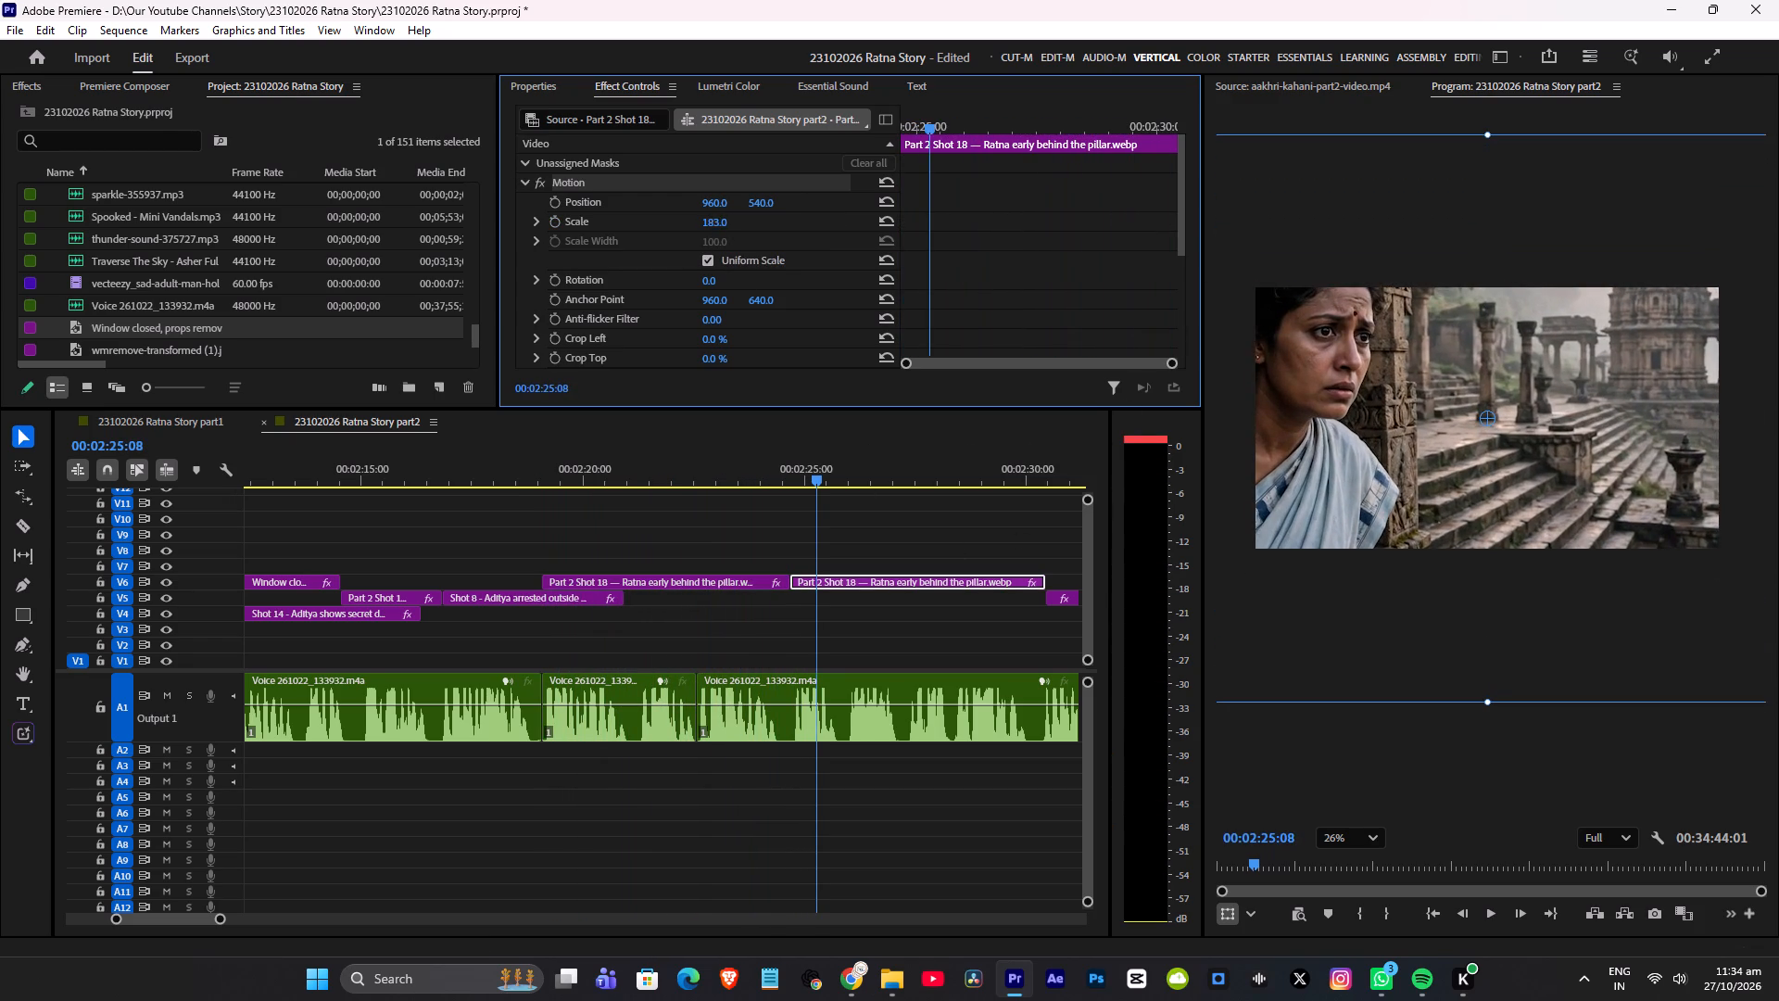
pyautogui.moveTo(793, 222); pyautogui.dragTo(796, 222)
pyautogui.moveTo(717, 197); pyautogui.dragTo(1271, 206)
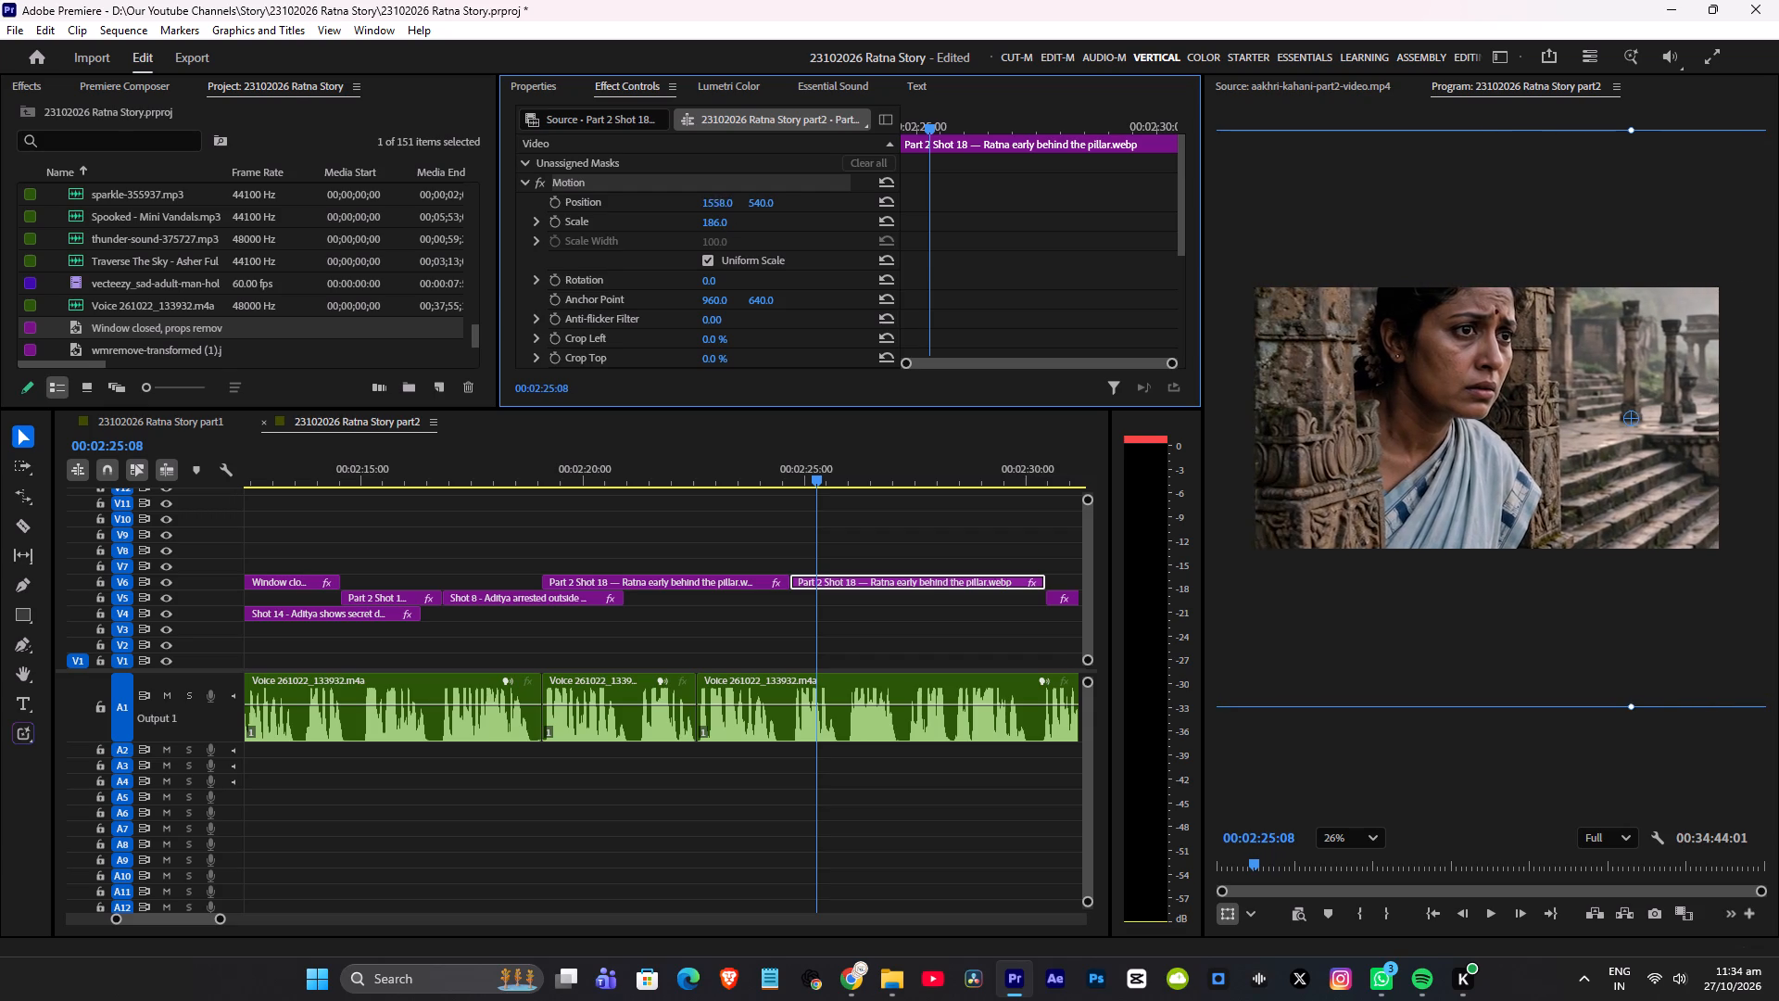
pyautogui.moveTo(1271, 206); pyautogui.dragTo(1374, 202)
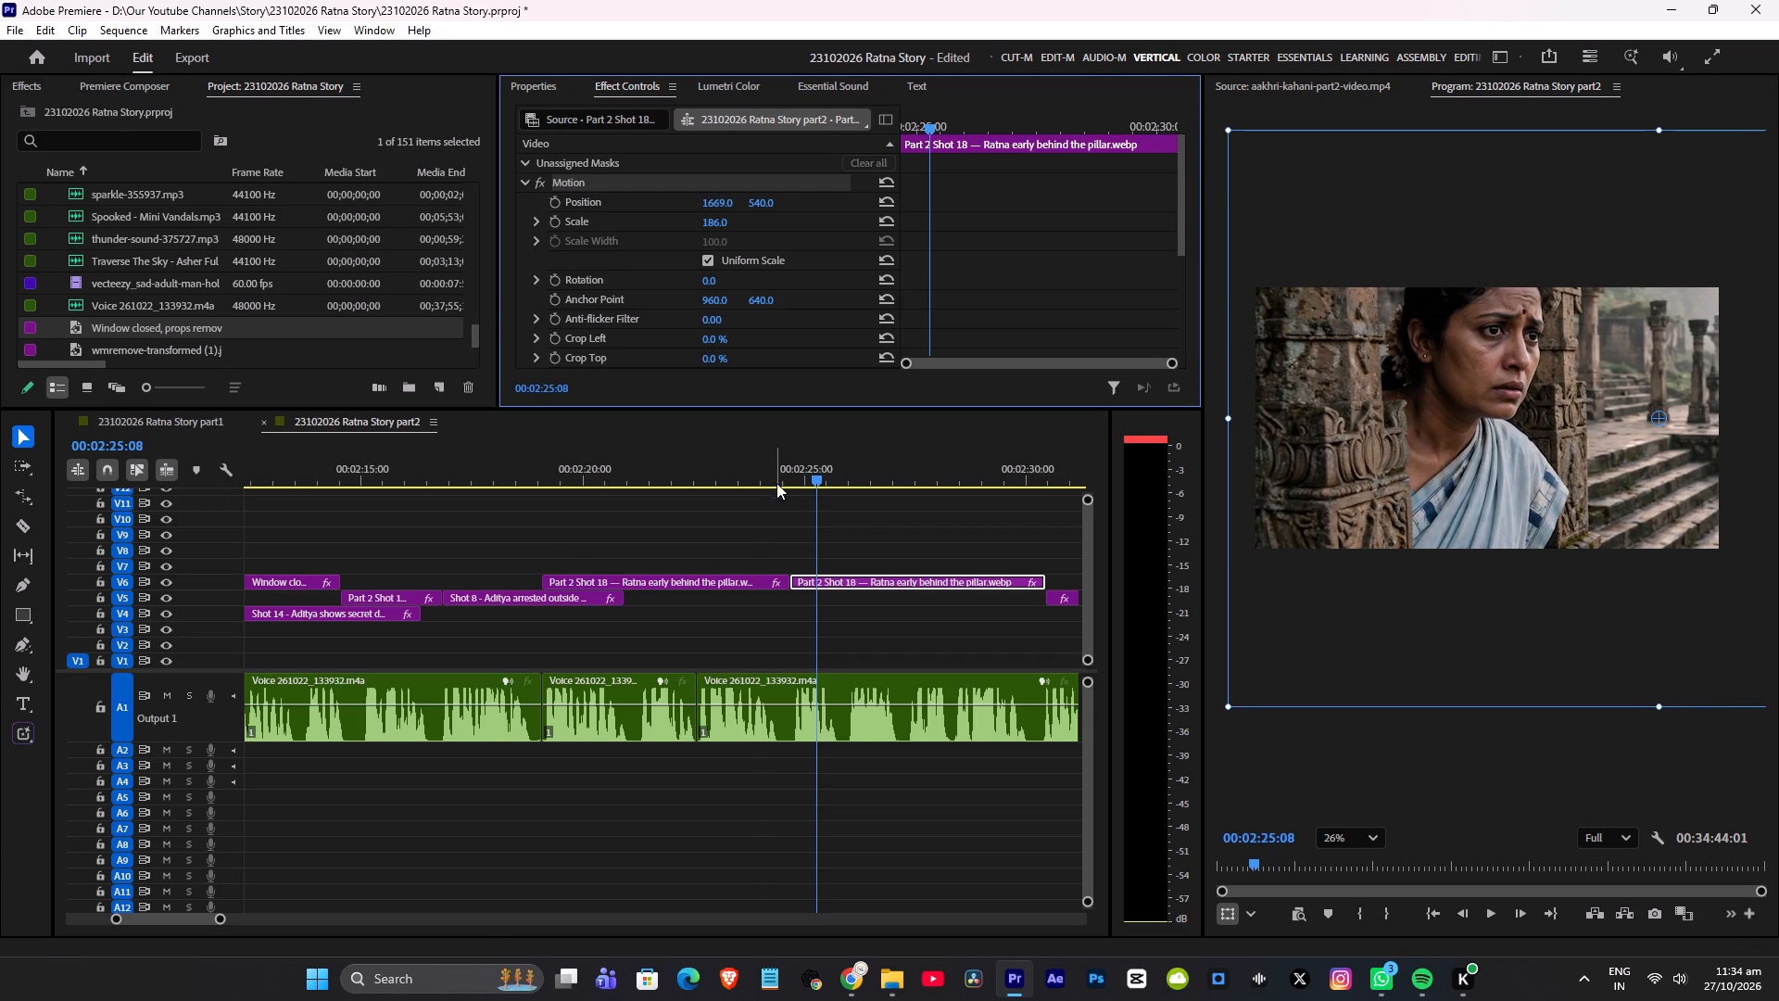
pyautogui.click(758, 473)
pyautogui.press('space')
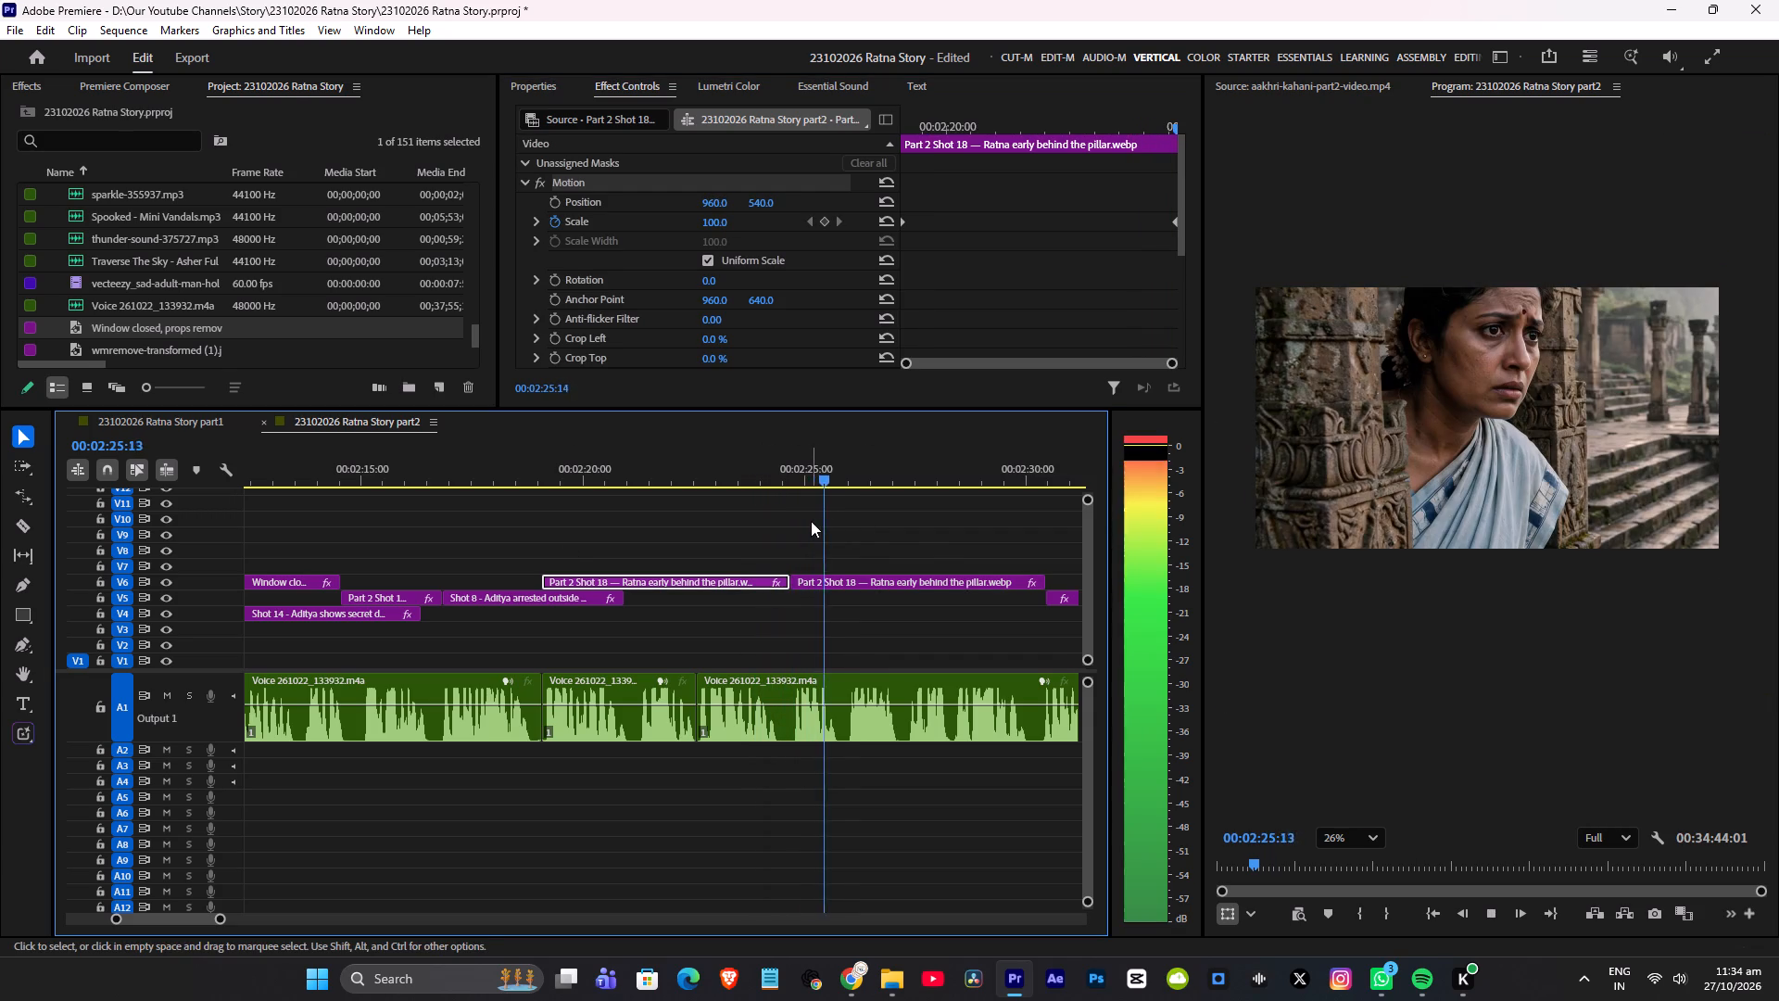
# Set the horizontal position of the second pillar clip on V6 to 1467 and preview the cut.
pyautogui.press('space')
pyautogui.click(872, 584)
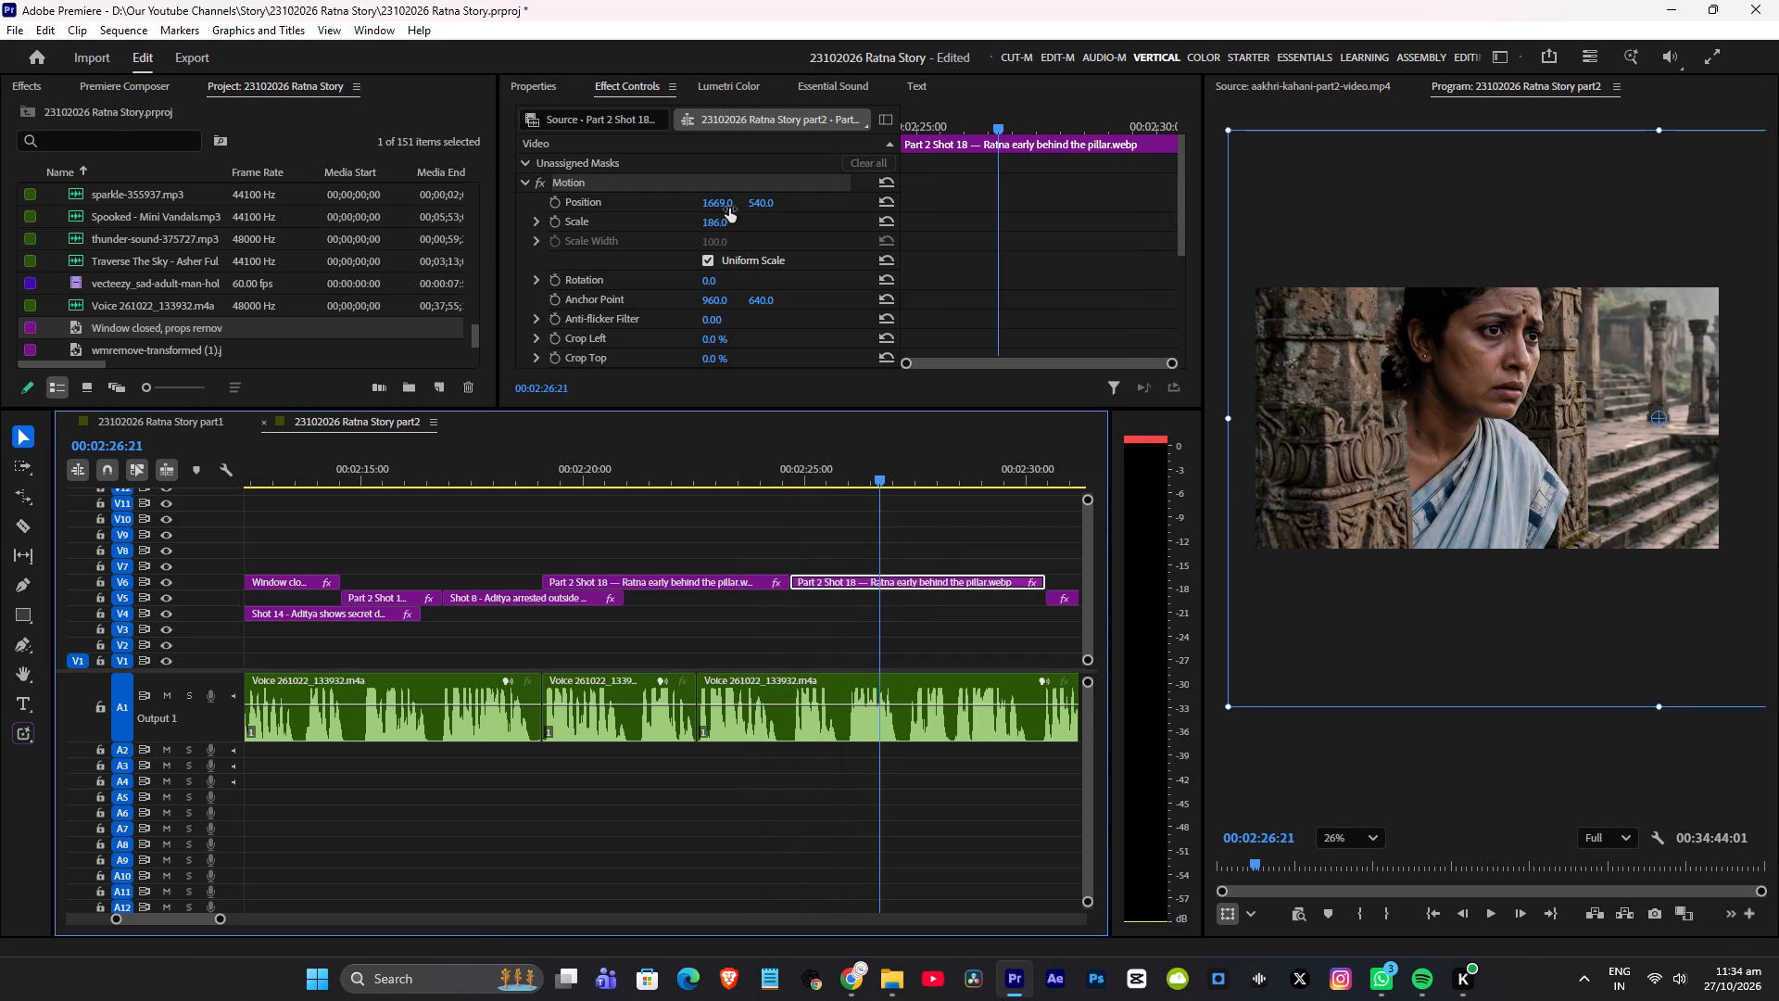
pyautogui.moveTo(720, 202); pyautogui.dragTo(537, 232)
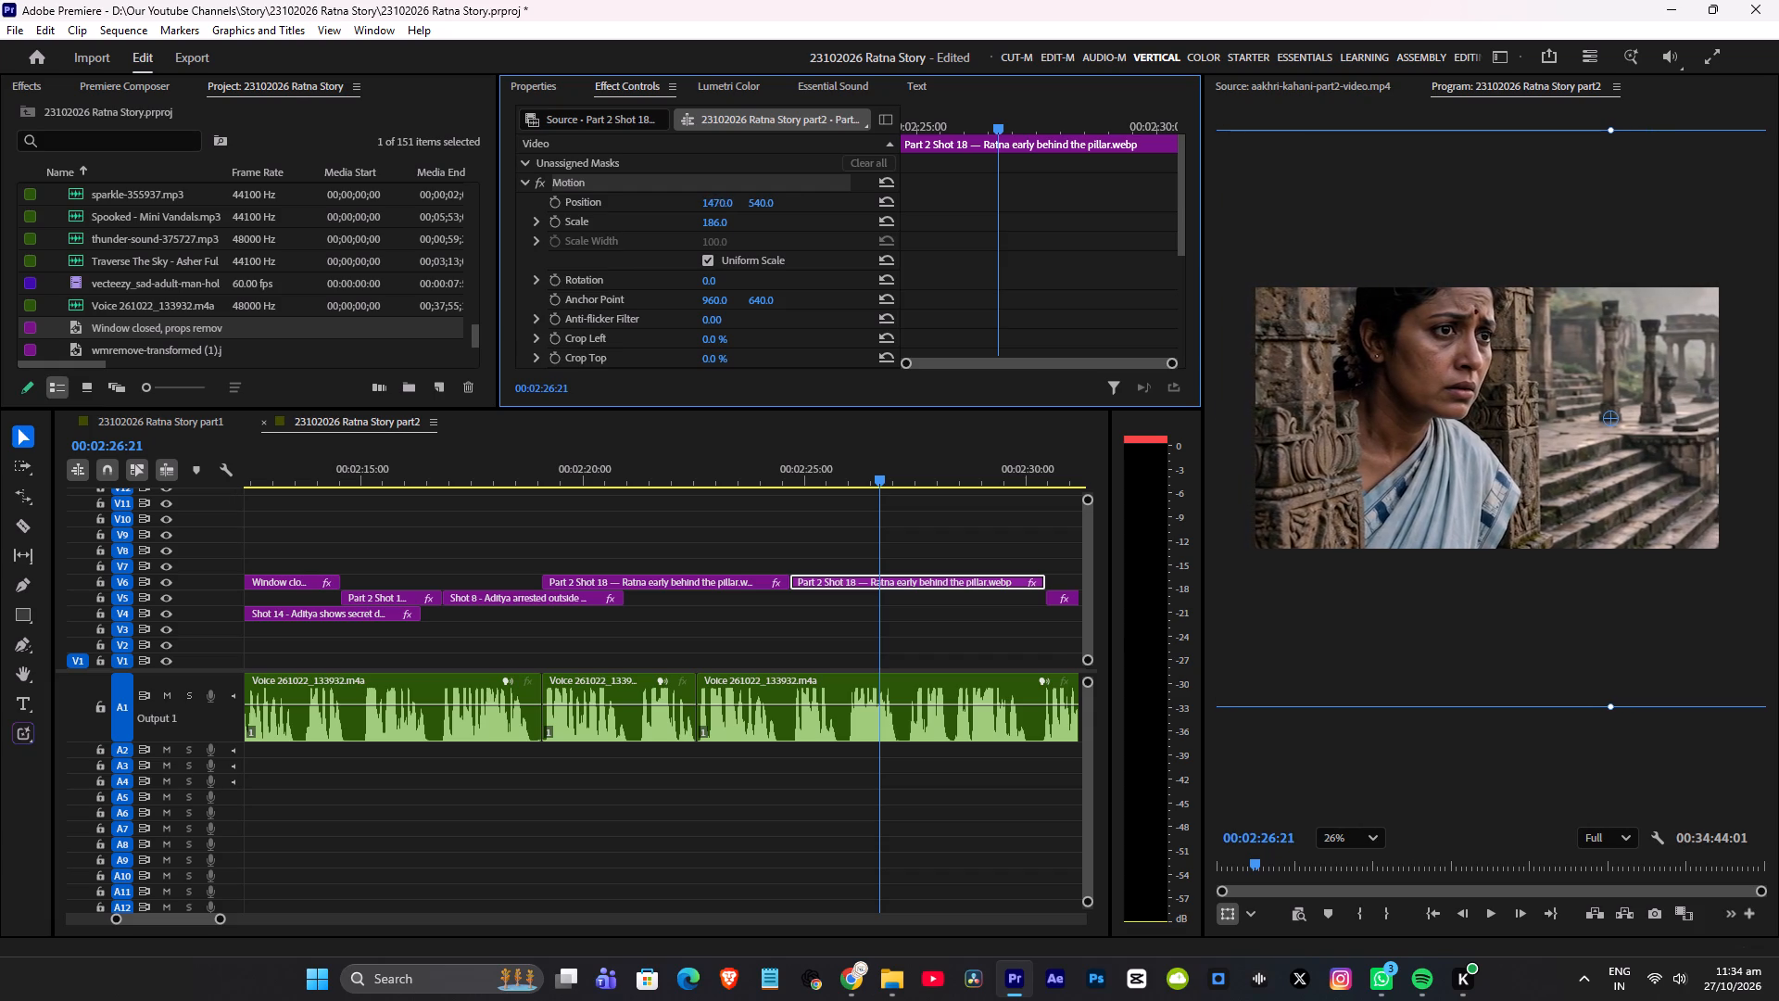
pyautogui.moveTo(537, 232); pyautogui.dragTo(536, 234)
pyautogui.click(763, 473)
pyautogui.press('space')
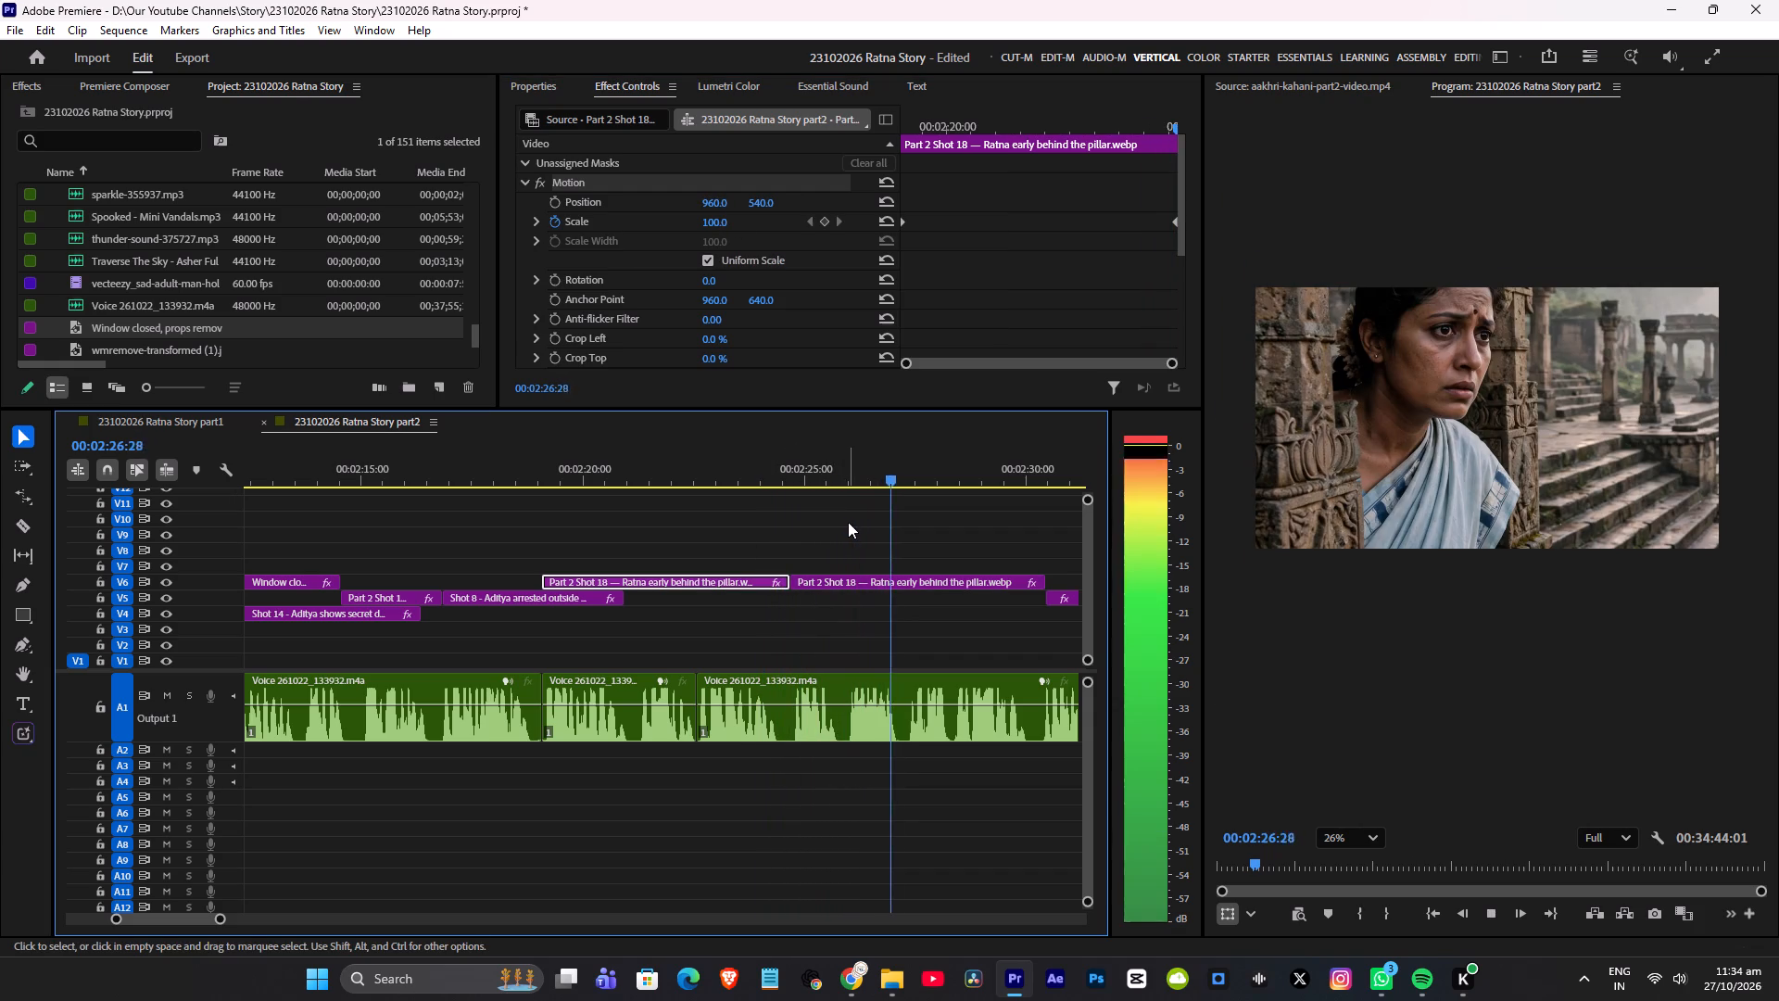
pyautogui.press('space')
# Animate the second V6 pillar clip's Scale from 186 at its start to 176 at 02:26:19.
pyautogui.click(726, 483)
pyautogui.press('space')
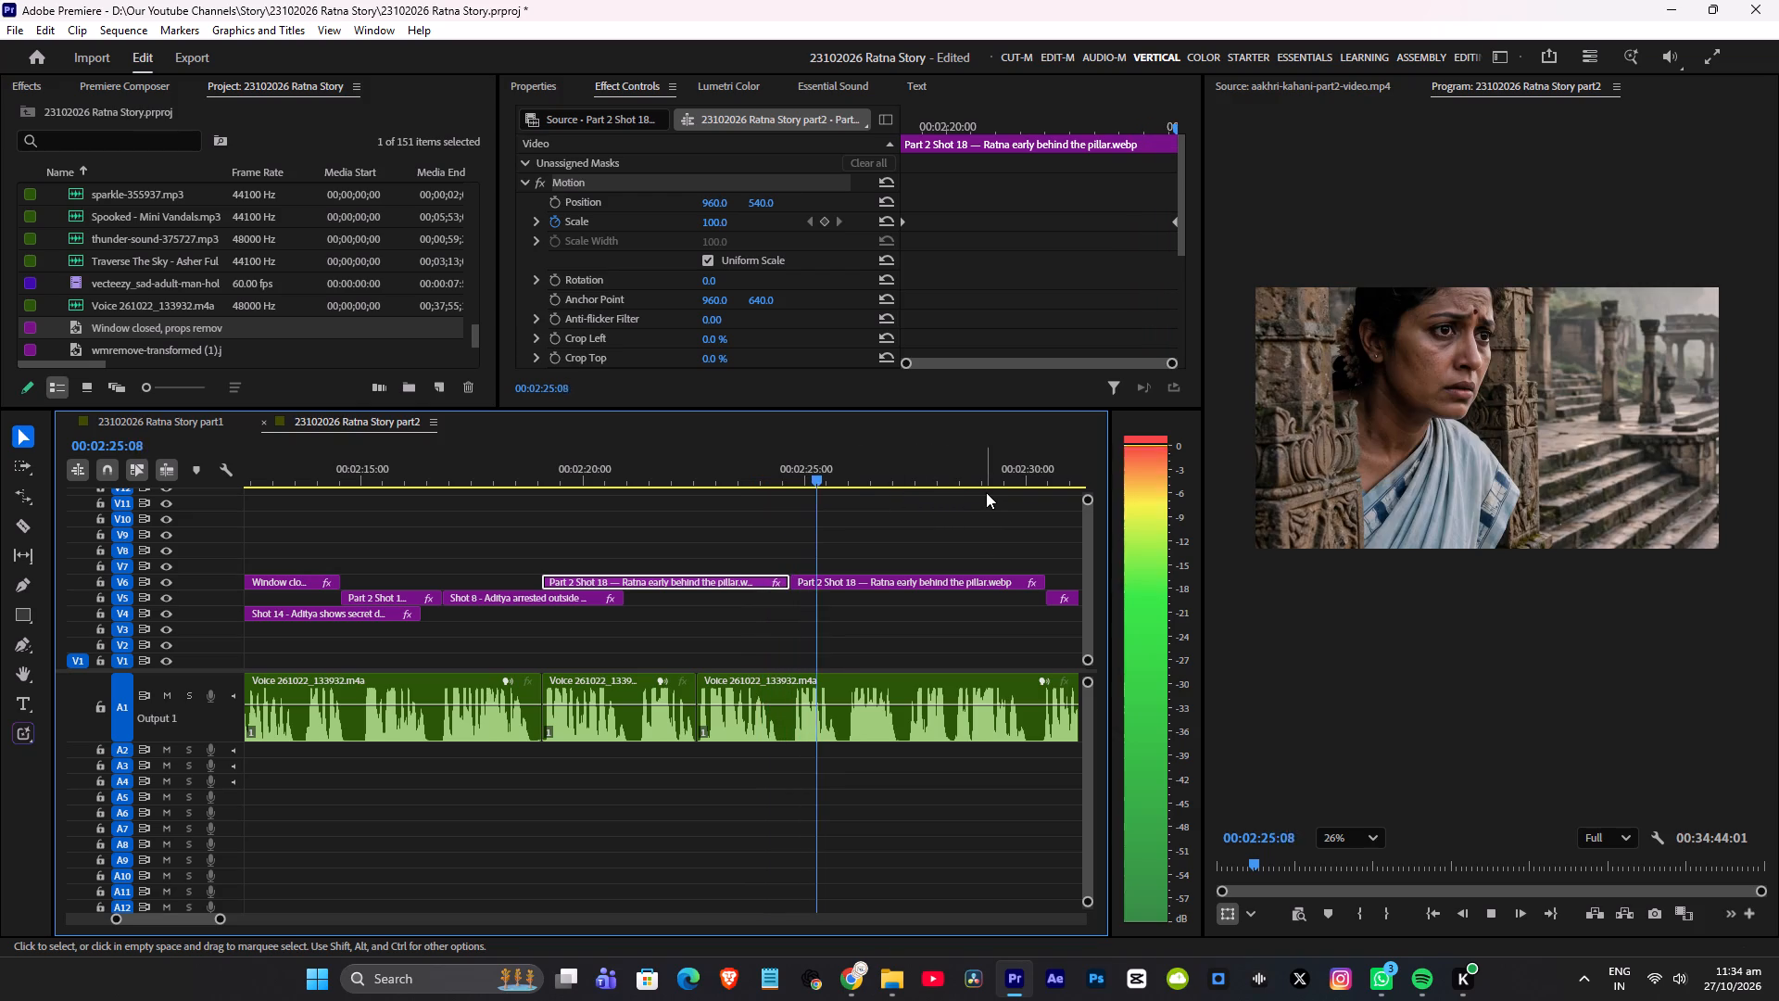
pyautogui.press('space')
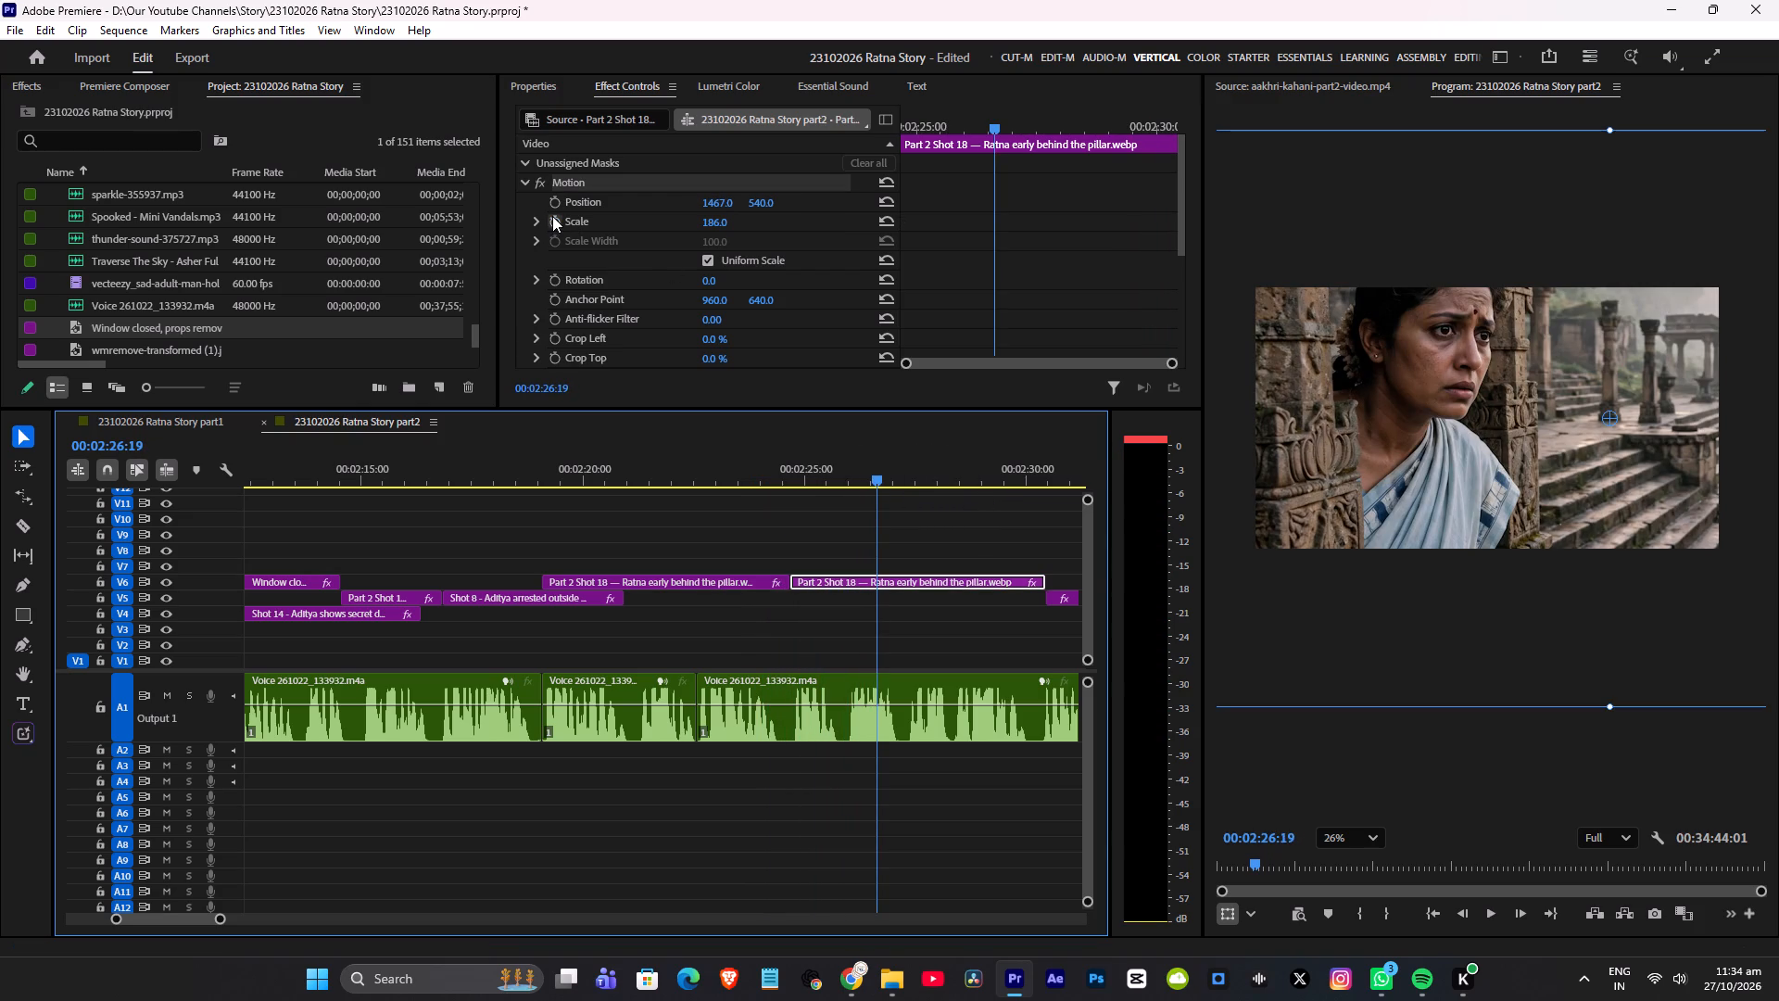
pyautogui.click(552, 216)
pyautogui.moveTo(931, 123); pyautogui.dragTo(846, 146)
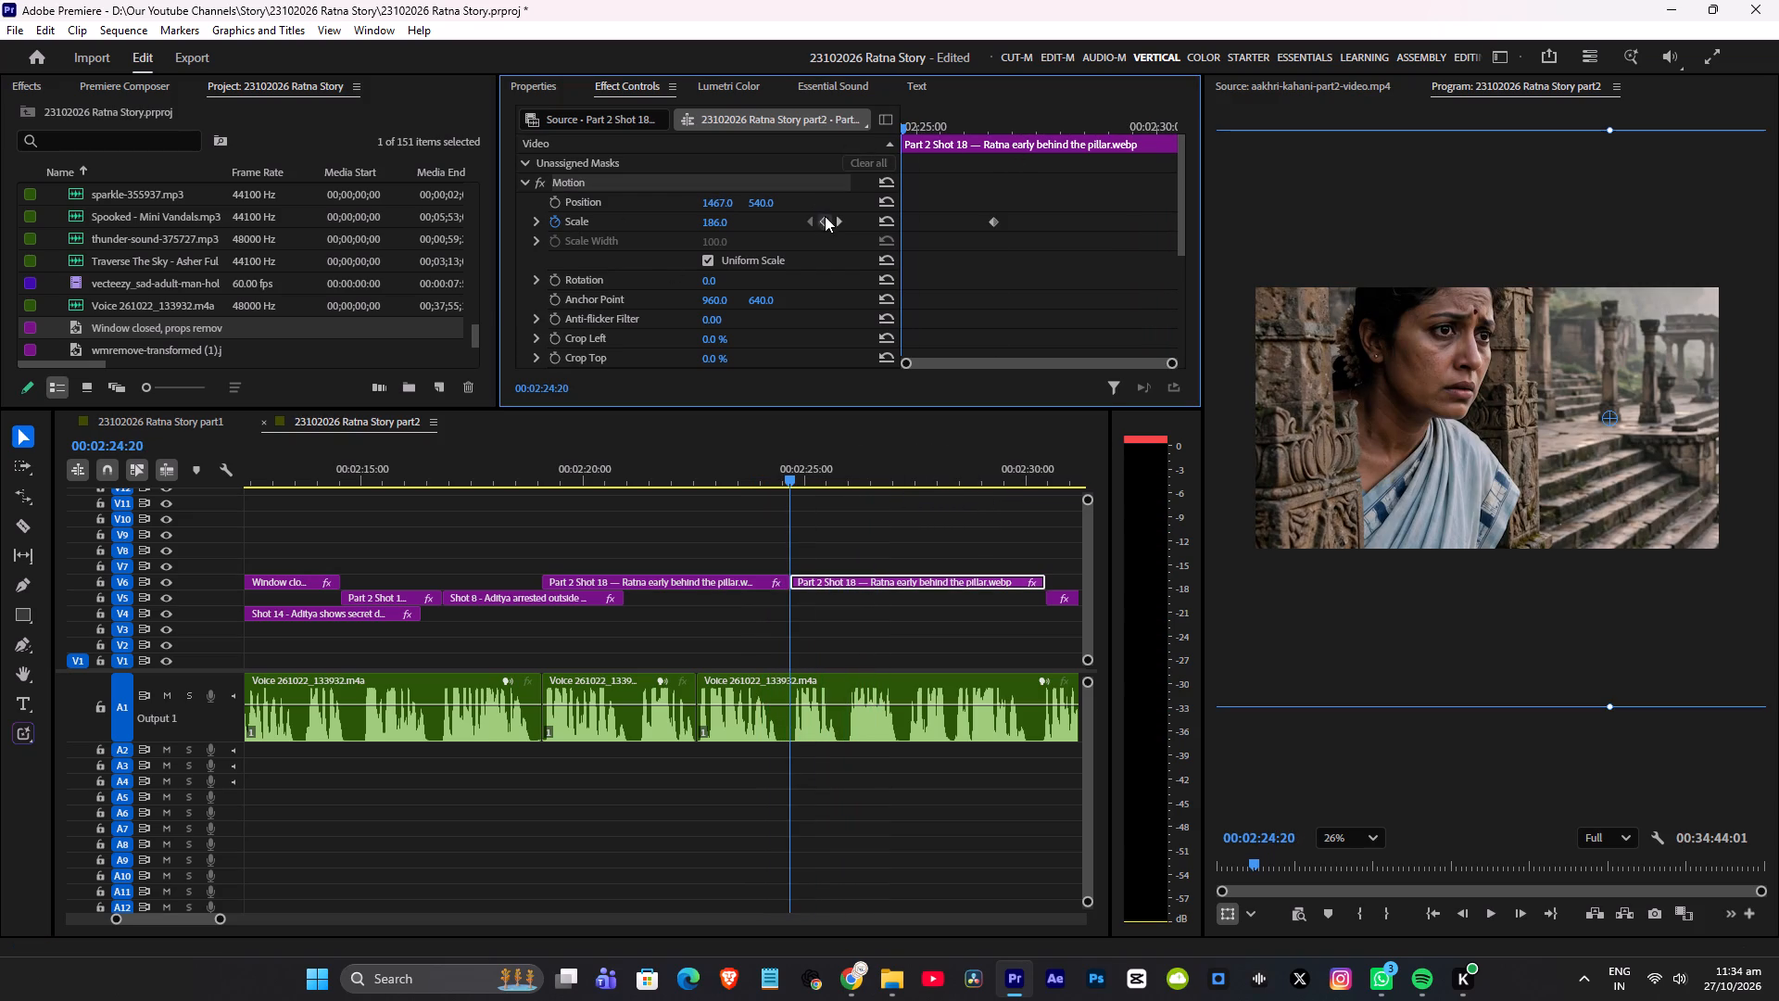
pyautogui.click(825, 216)
pyautogui.click(841, 221)
pyautogui.click(715, 223)
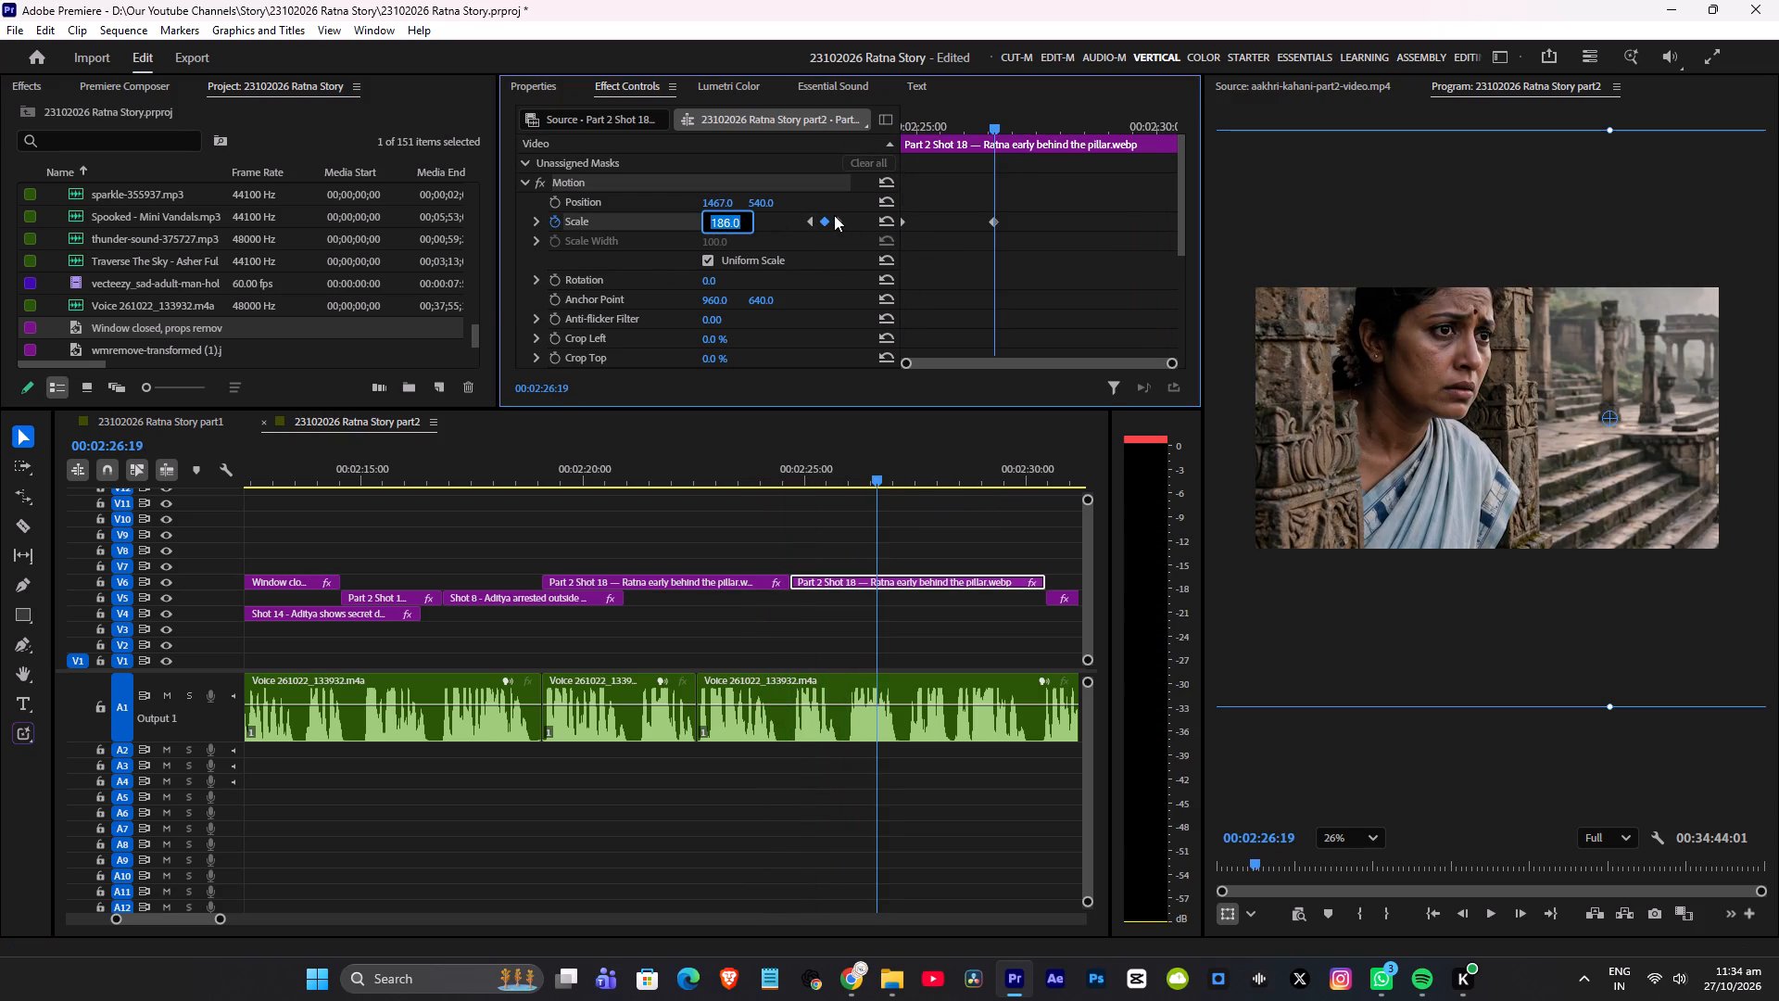
pyautogui.hotkey('shift', 'Down')
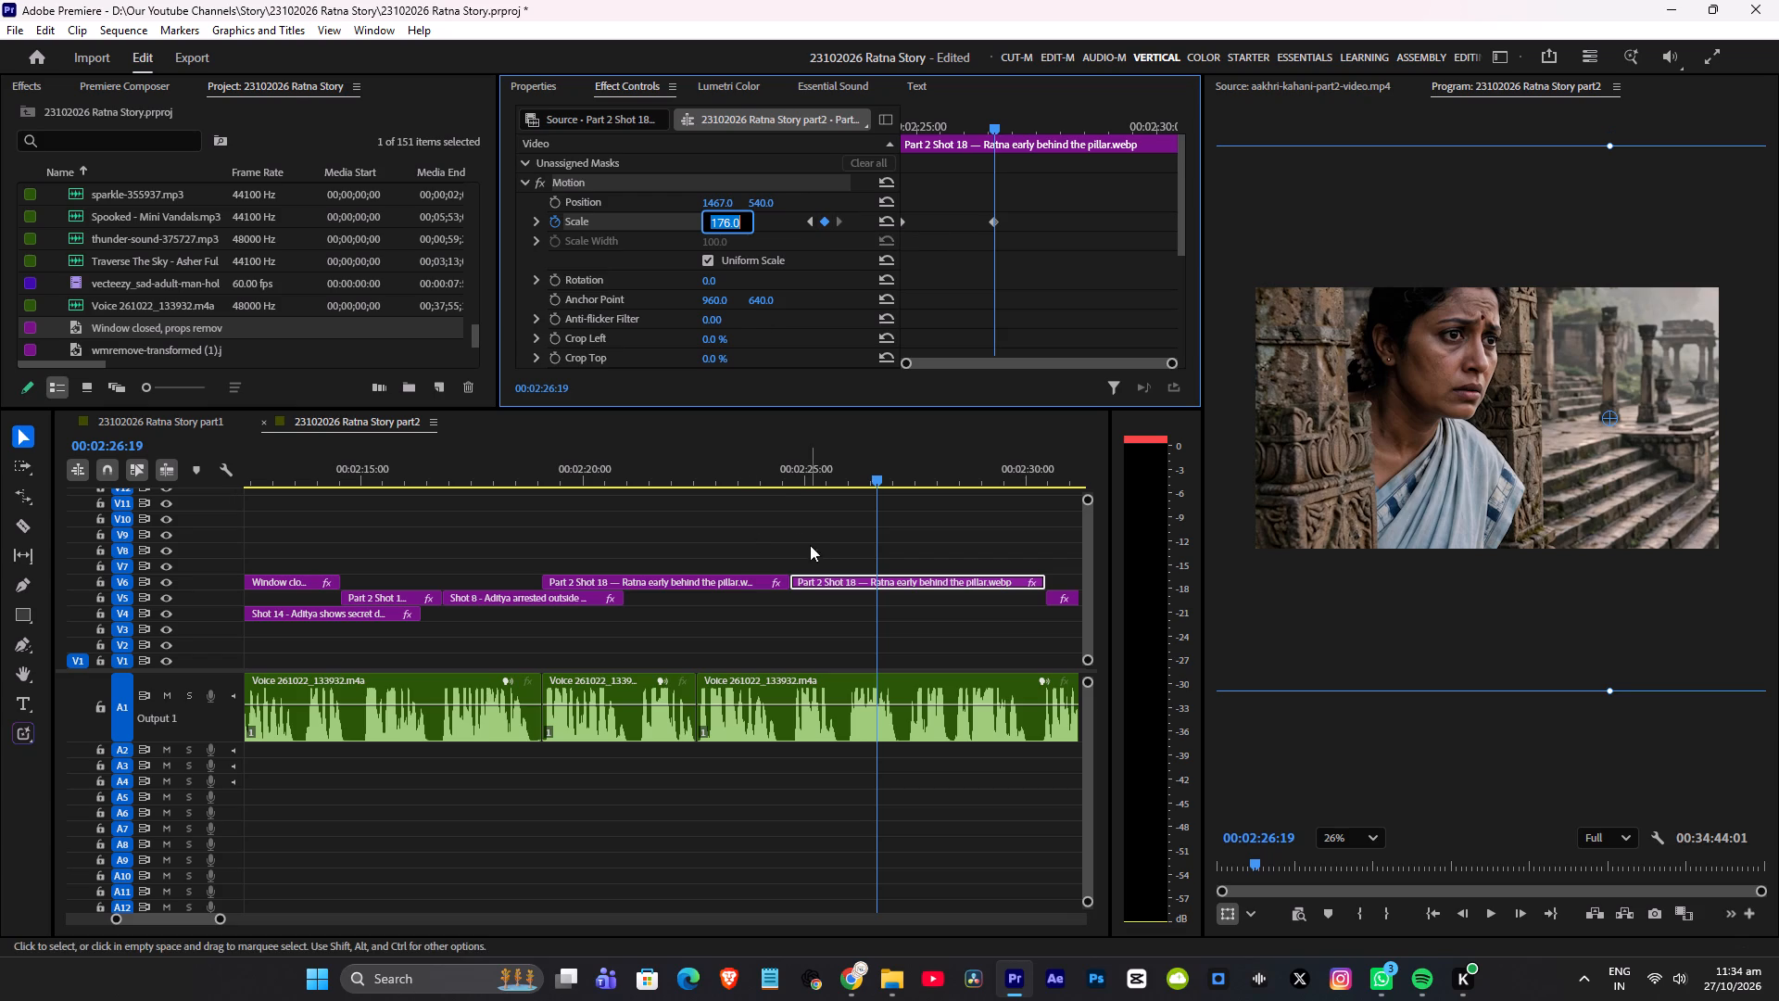
# Play back the cut between the two V6 pillar clips to check the close-up's Scale animation.
pyautogui.click(755, 481)
pyautogui.press('space')
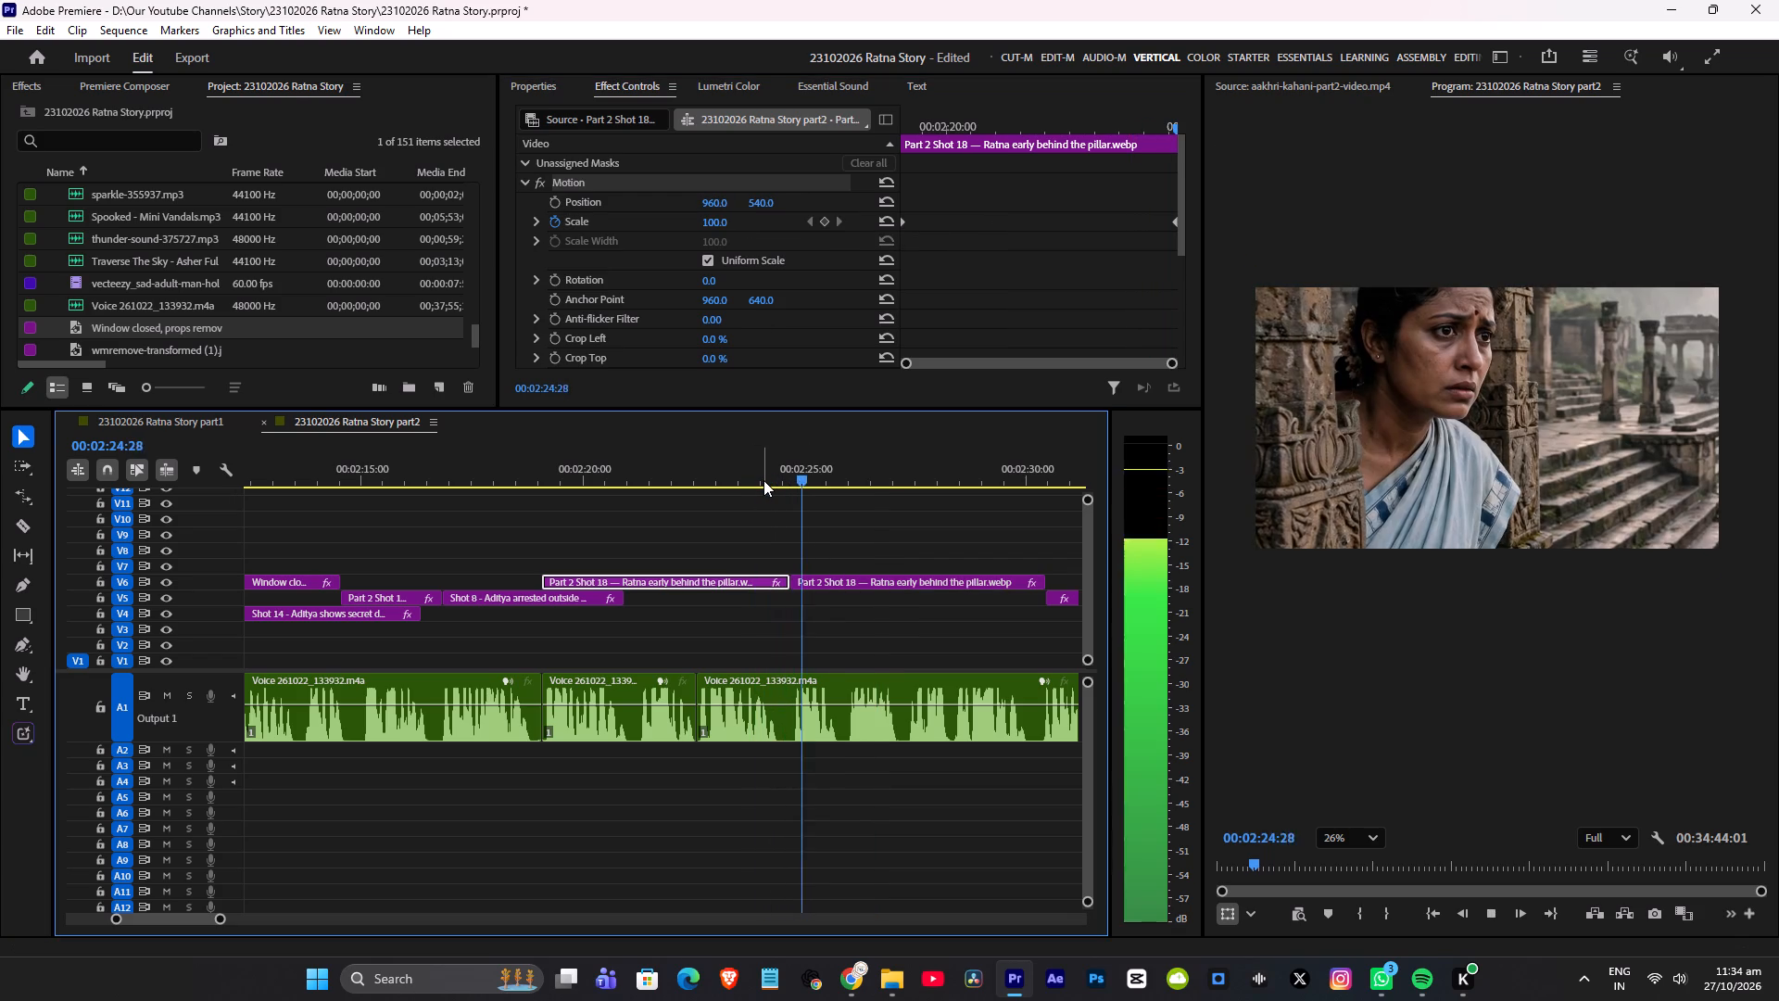
pyautogui.press('space')
pyautogui.click(689, 471)
pyautogui.press('space')
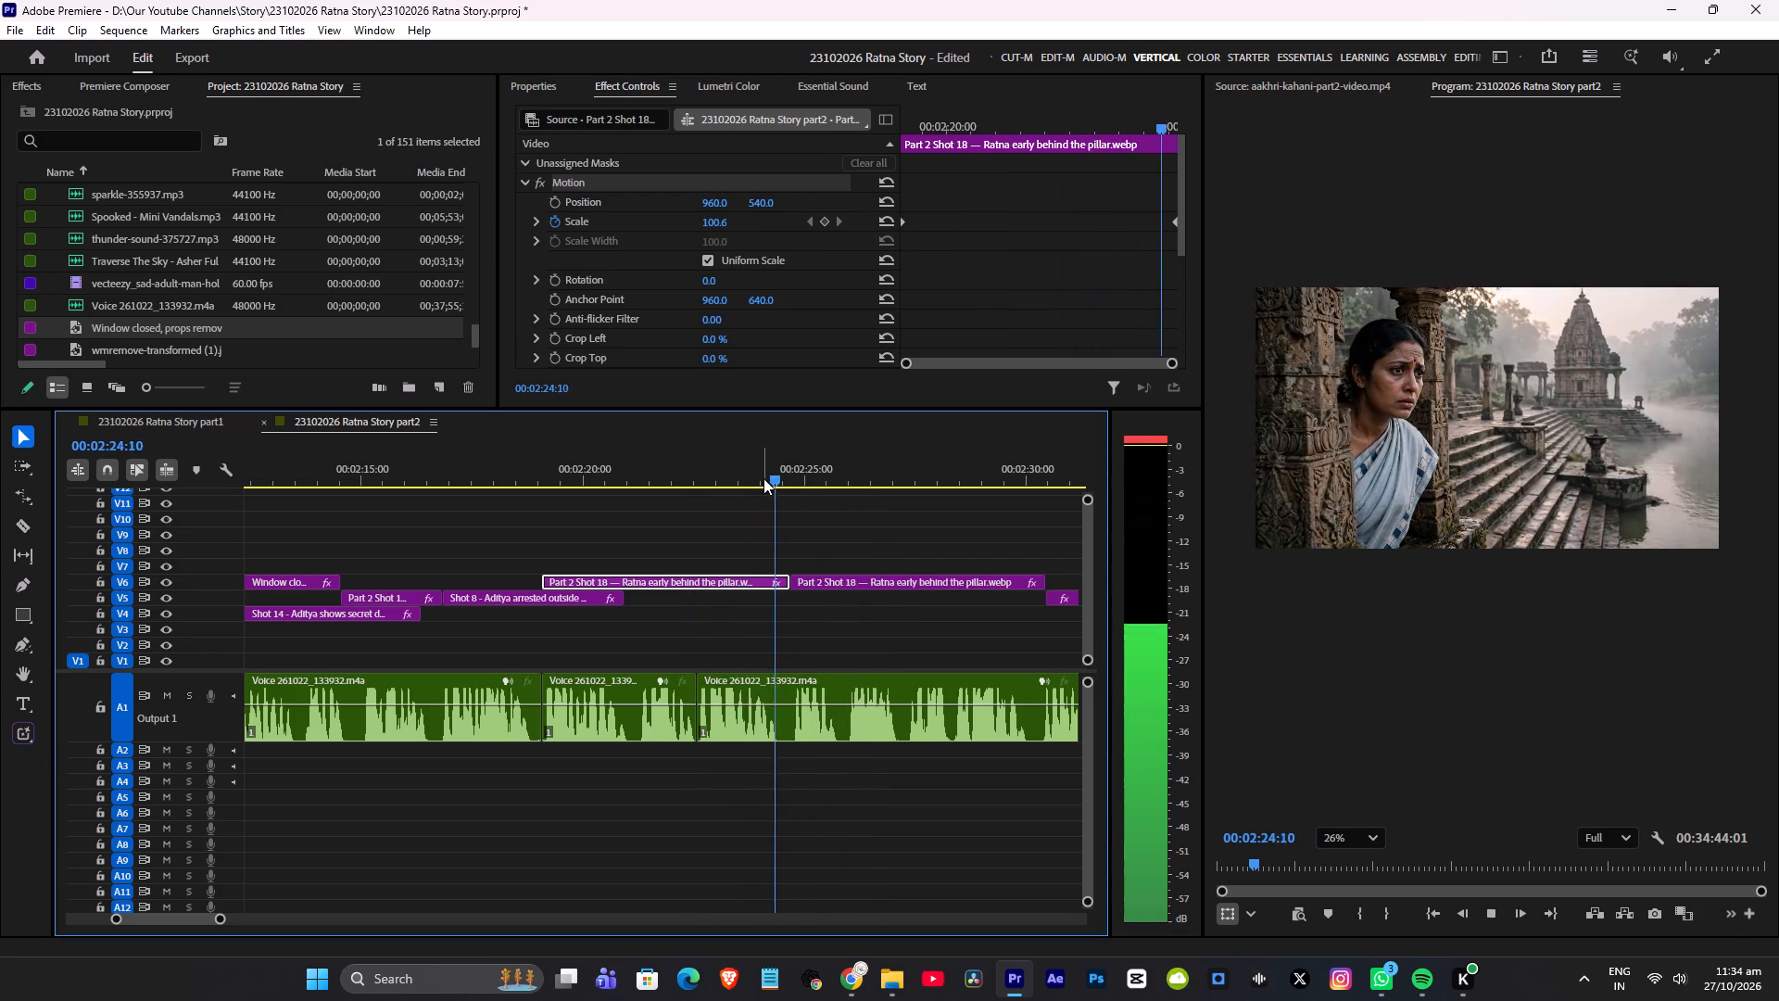
pyautogui.press('space')
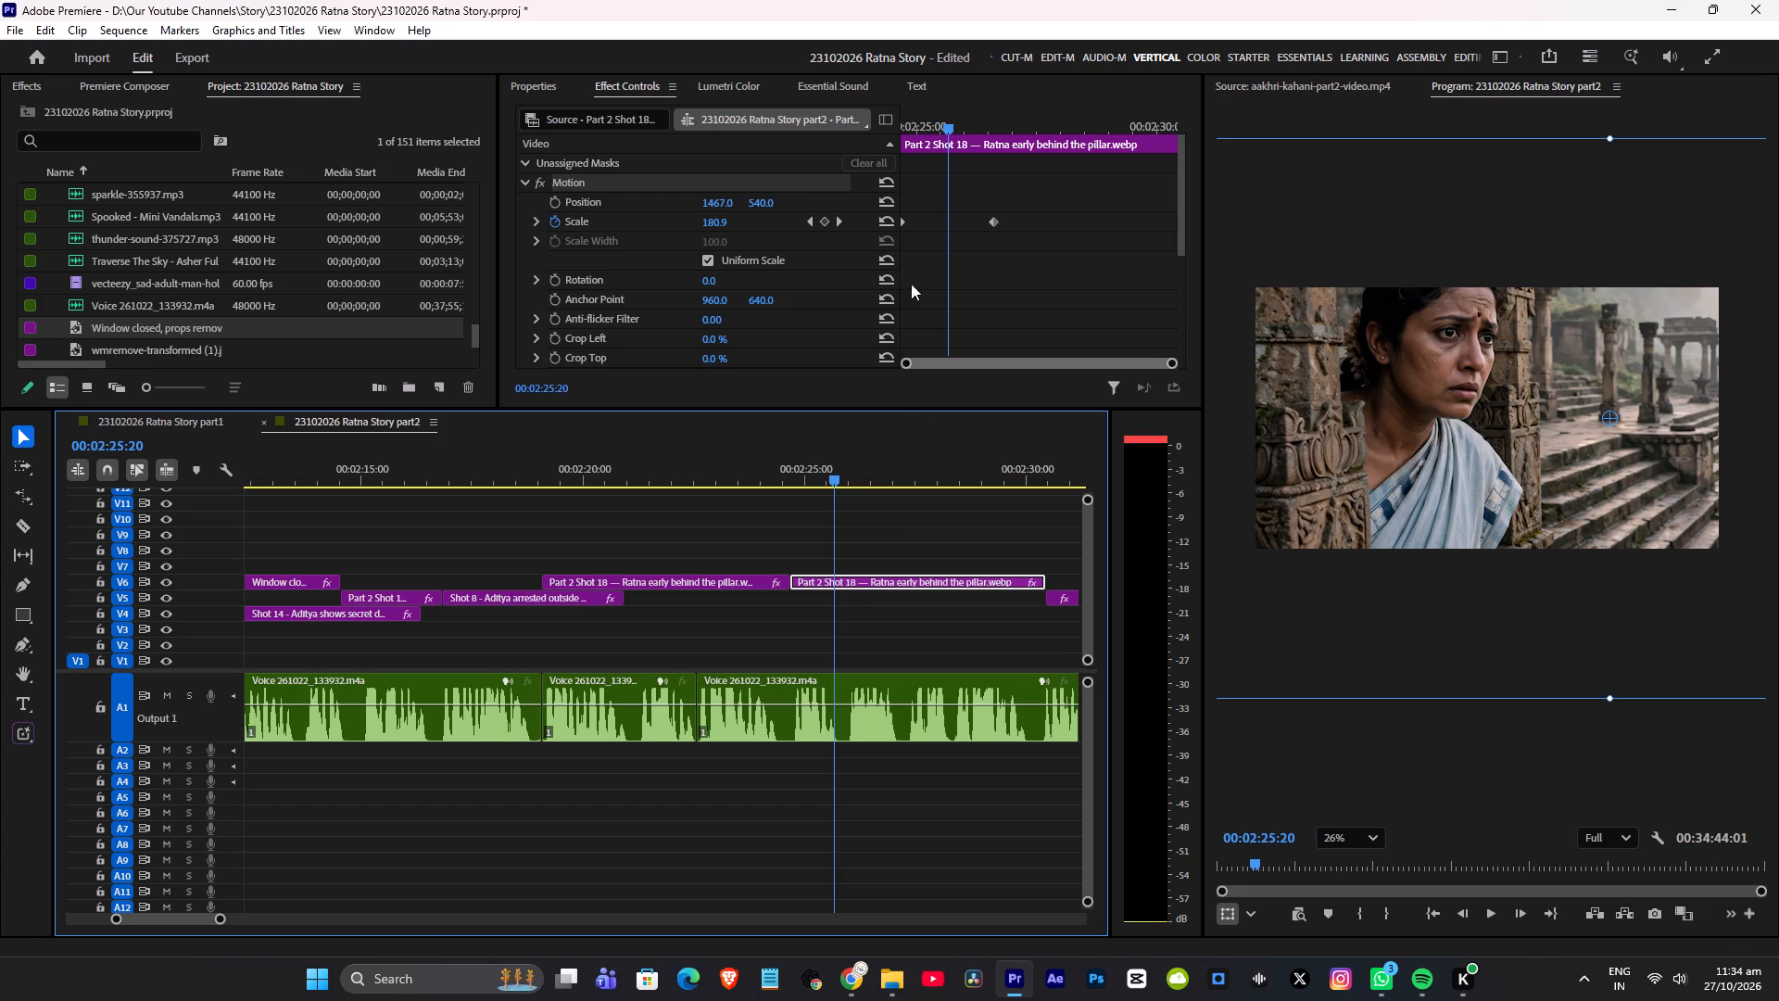
# Set the close-up pillar clip's Scale at its start to 200 and its vertical position to 579.
pyautogui.moveTo(946, 126); pyautogui.dragTo(763, 151)
pyautogui.click(714, 218)
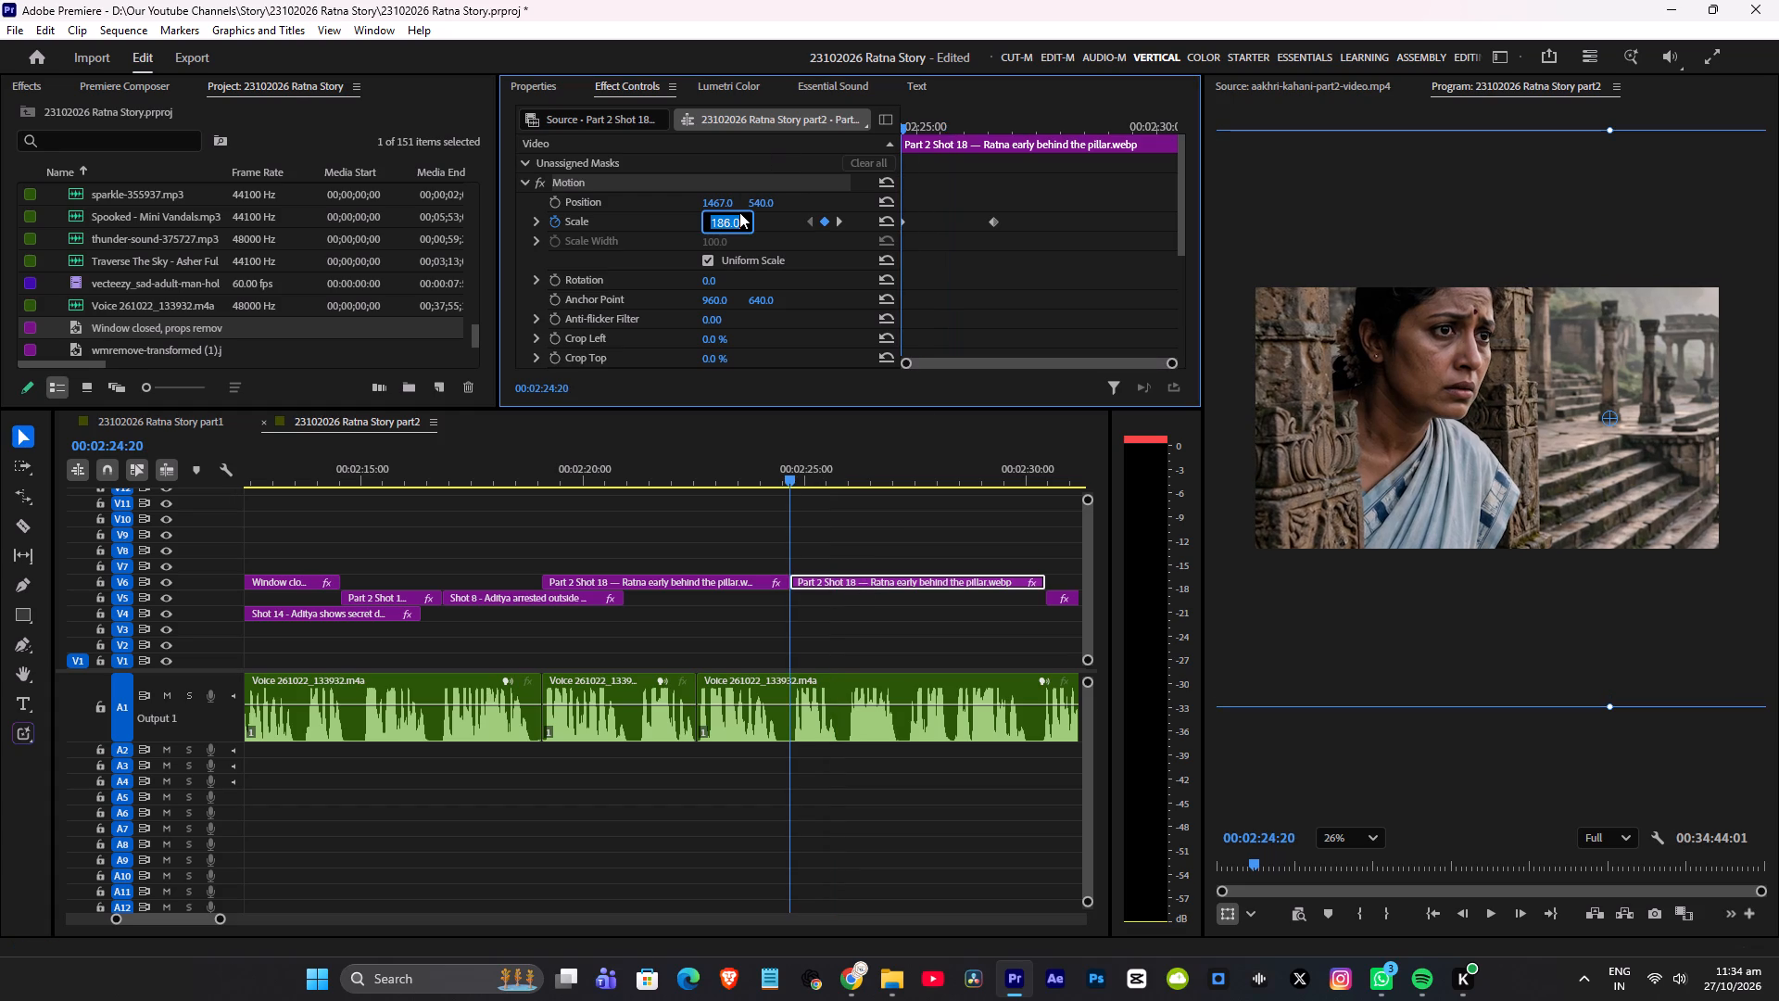
pyautogui.press('1')
pyautogui.write('90')
pyautogui.press('Return')
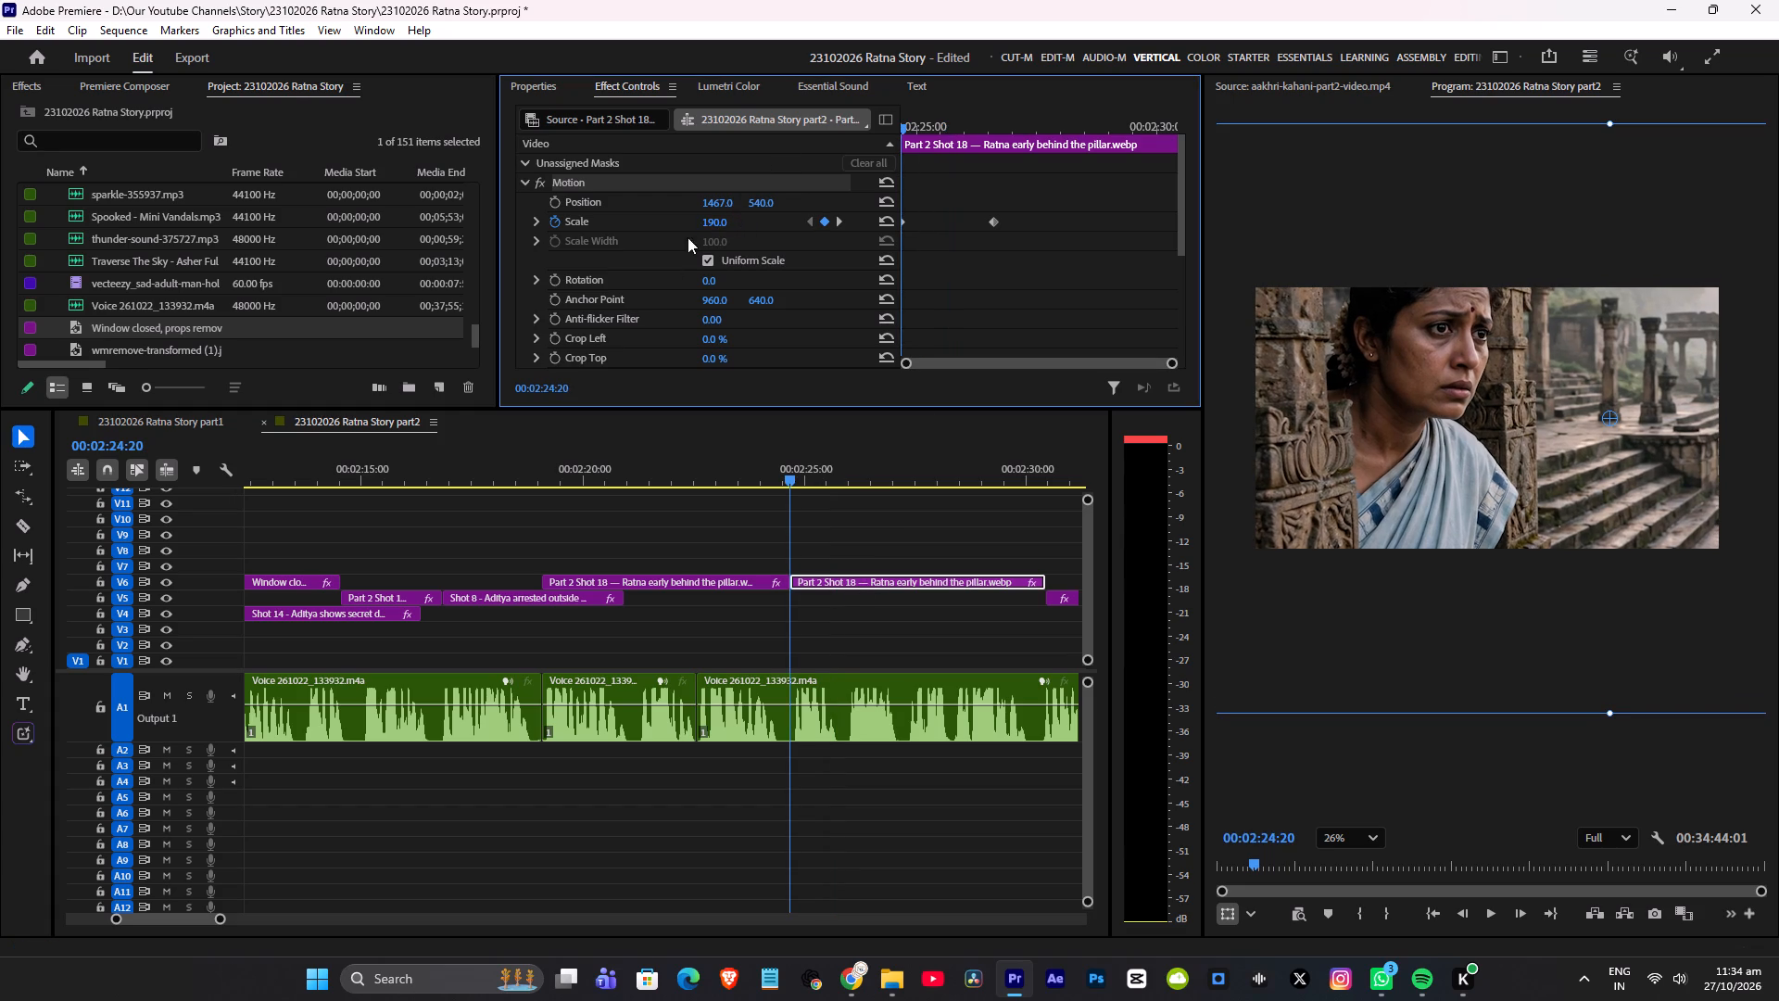
pyautogui.click(719, 224)
pyautogui.write('200')
pyautogui.press('Return')
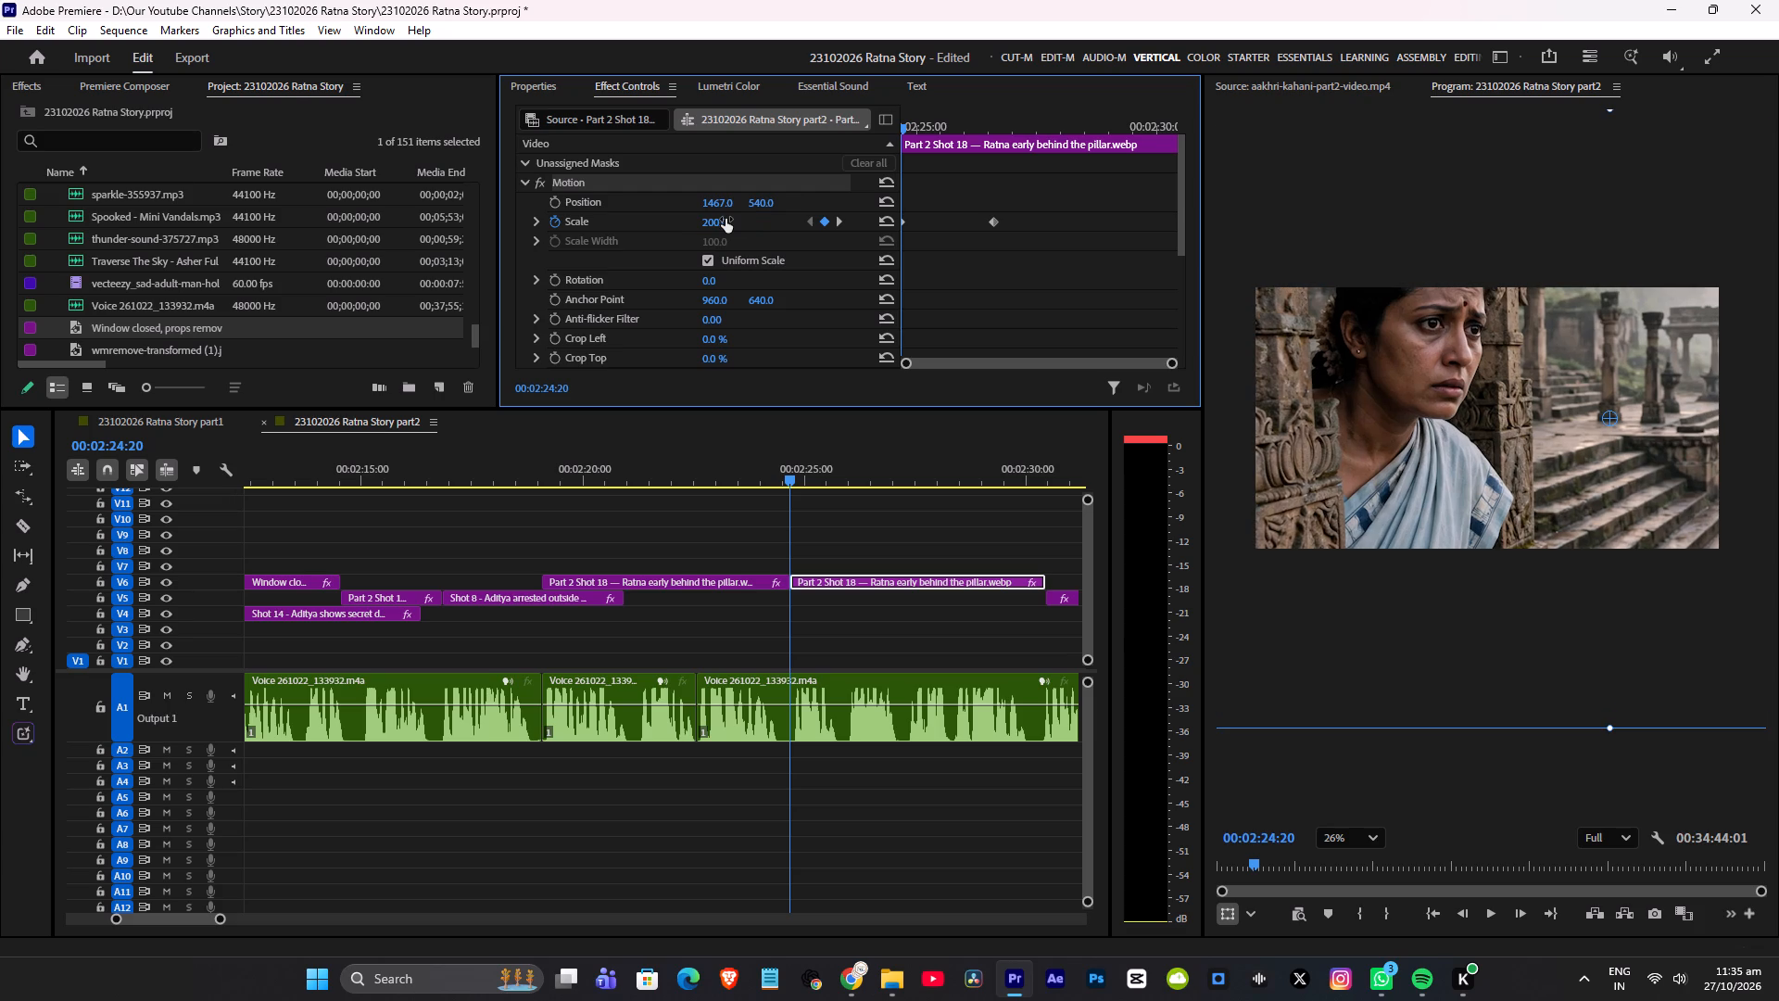
pyautogui.moveTo(763, 196); pyautogui.dragTo(794, 193)
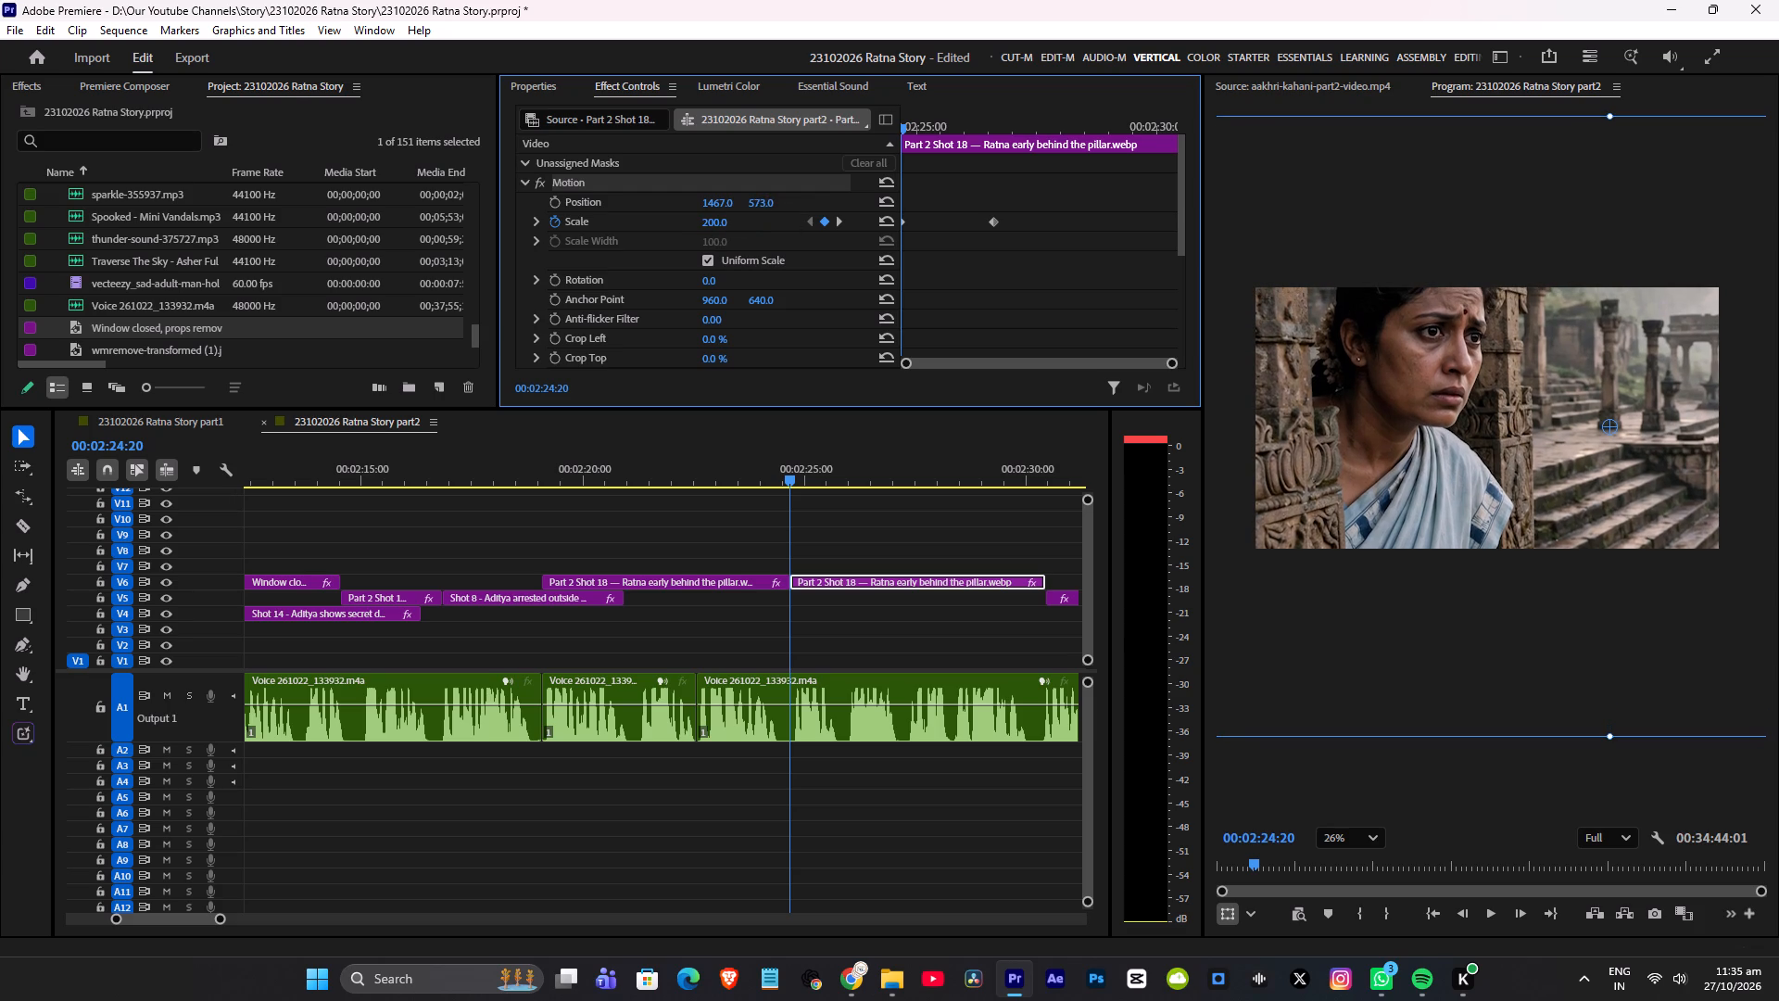
pyautogui.moveTo(794, 193); pyautogui.dragTo(799, 192)
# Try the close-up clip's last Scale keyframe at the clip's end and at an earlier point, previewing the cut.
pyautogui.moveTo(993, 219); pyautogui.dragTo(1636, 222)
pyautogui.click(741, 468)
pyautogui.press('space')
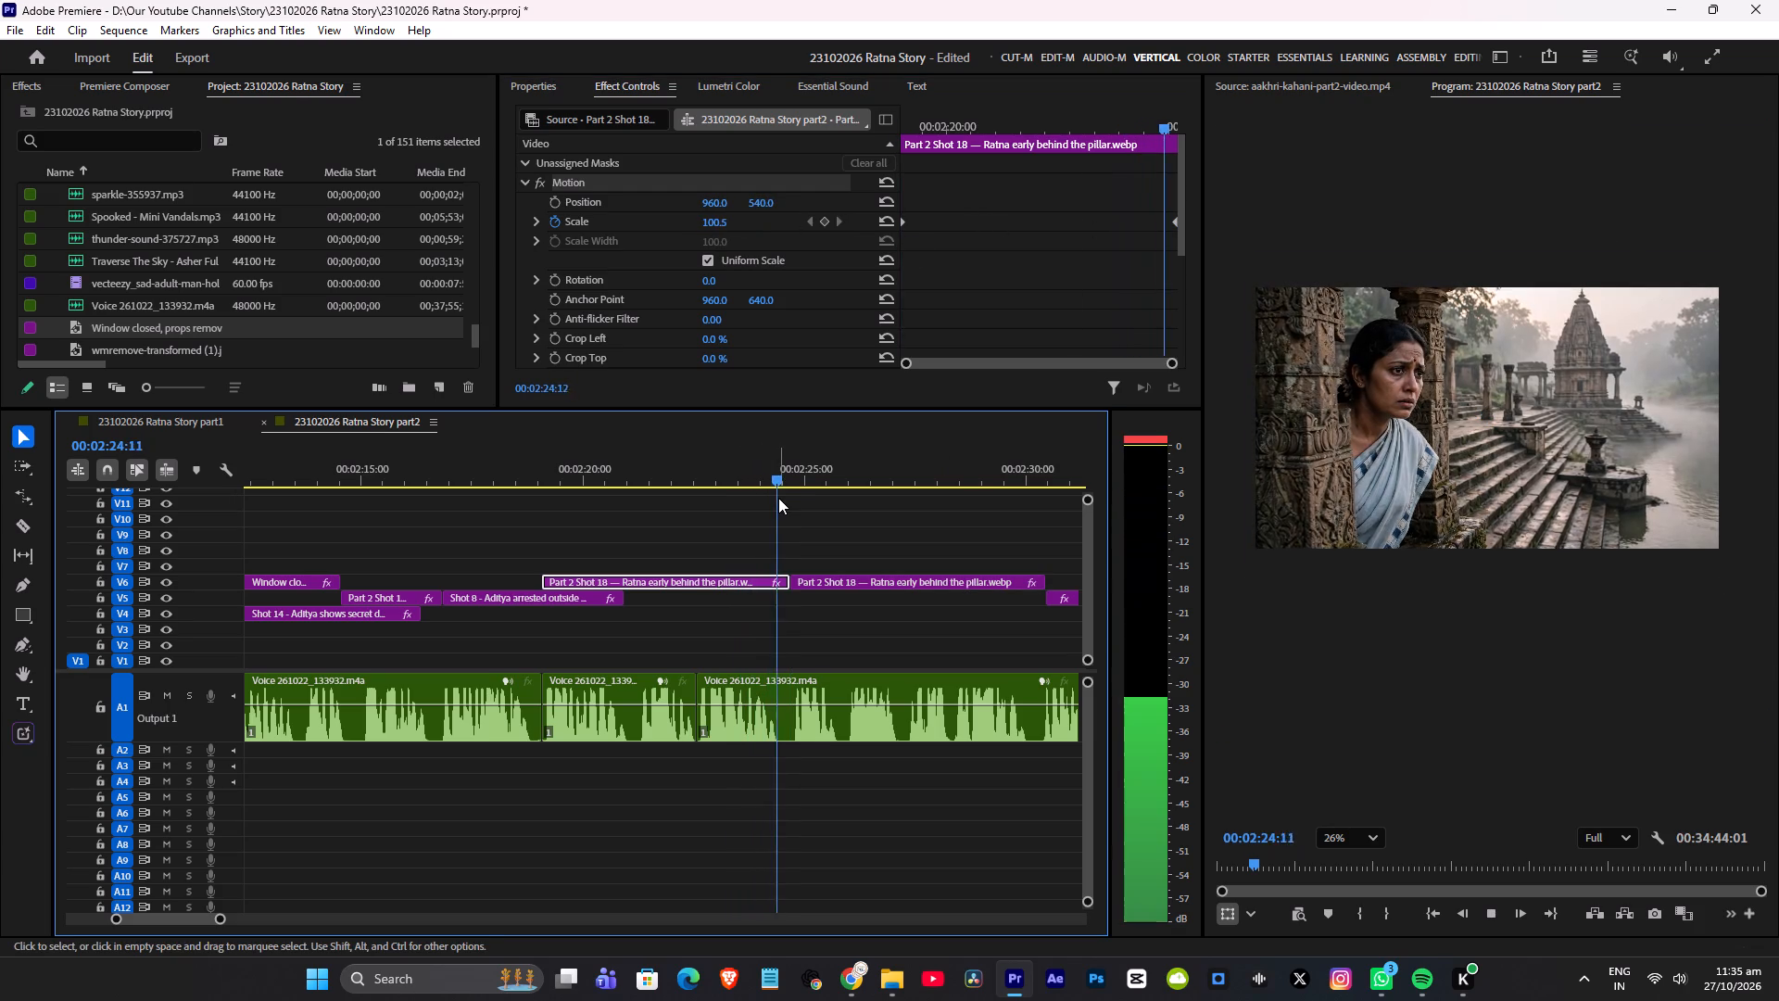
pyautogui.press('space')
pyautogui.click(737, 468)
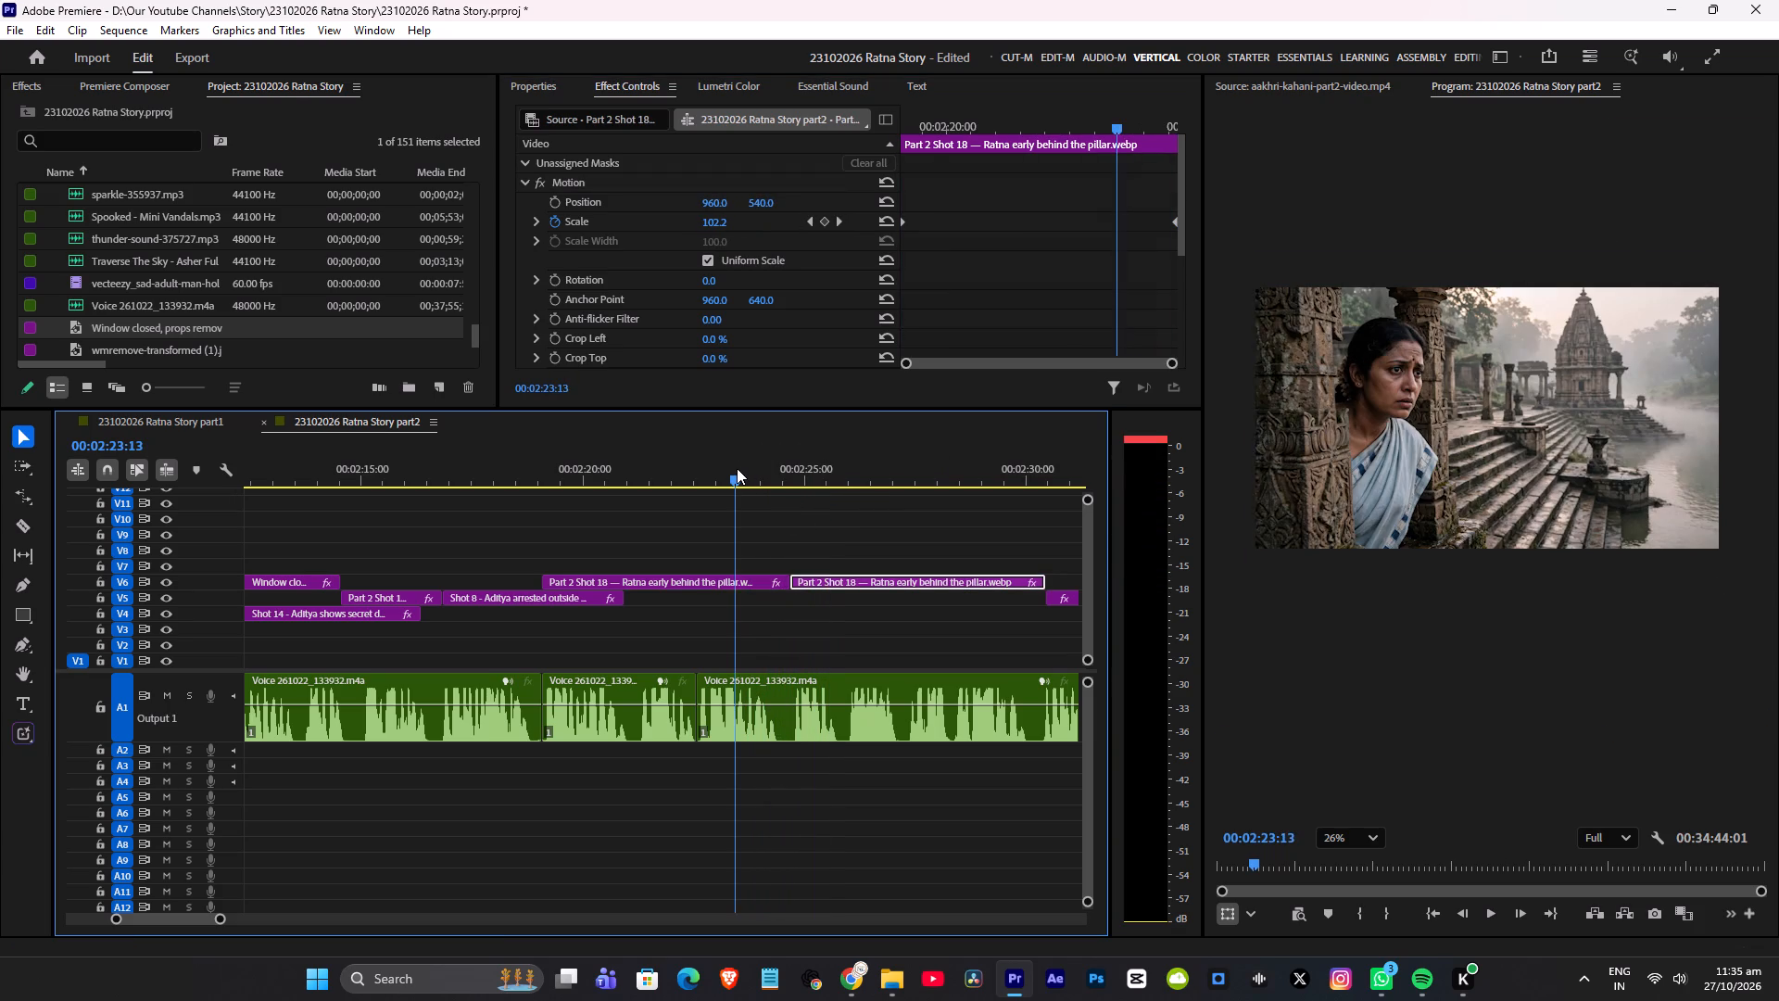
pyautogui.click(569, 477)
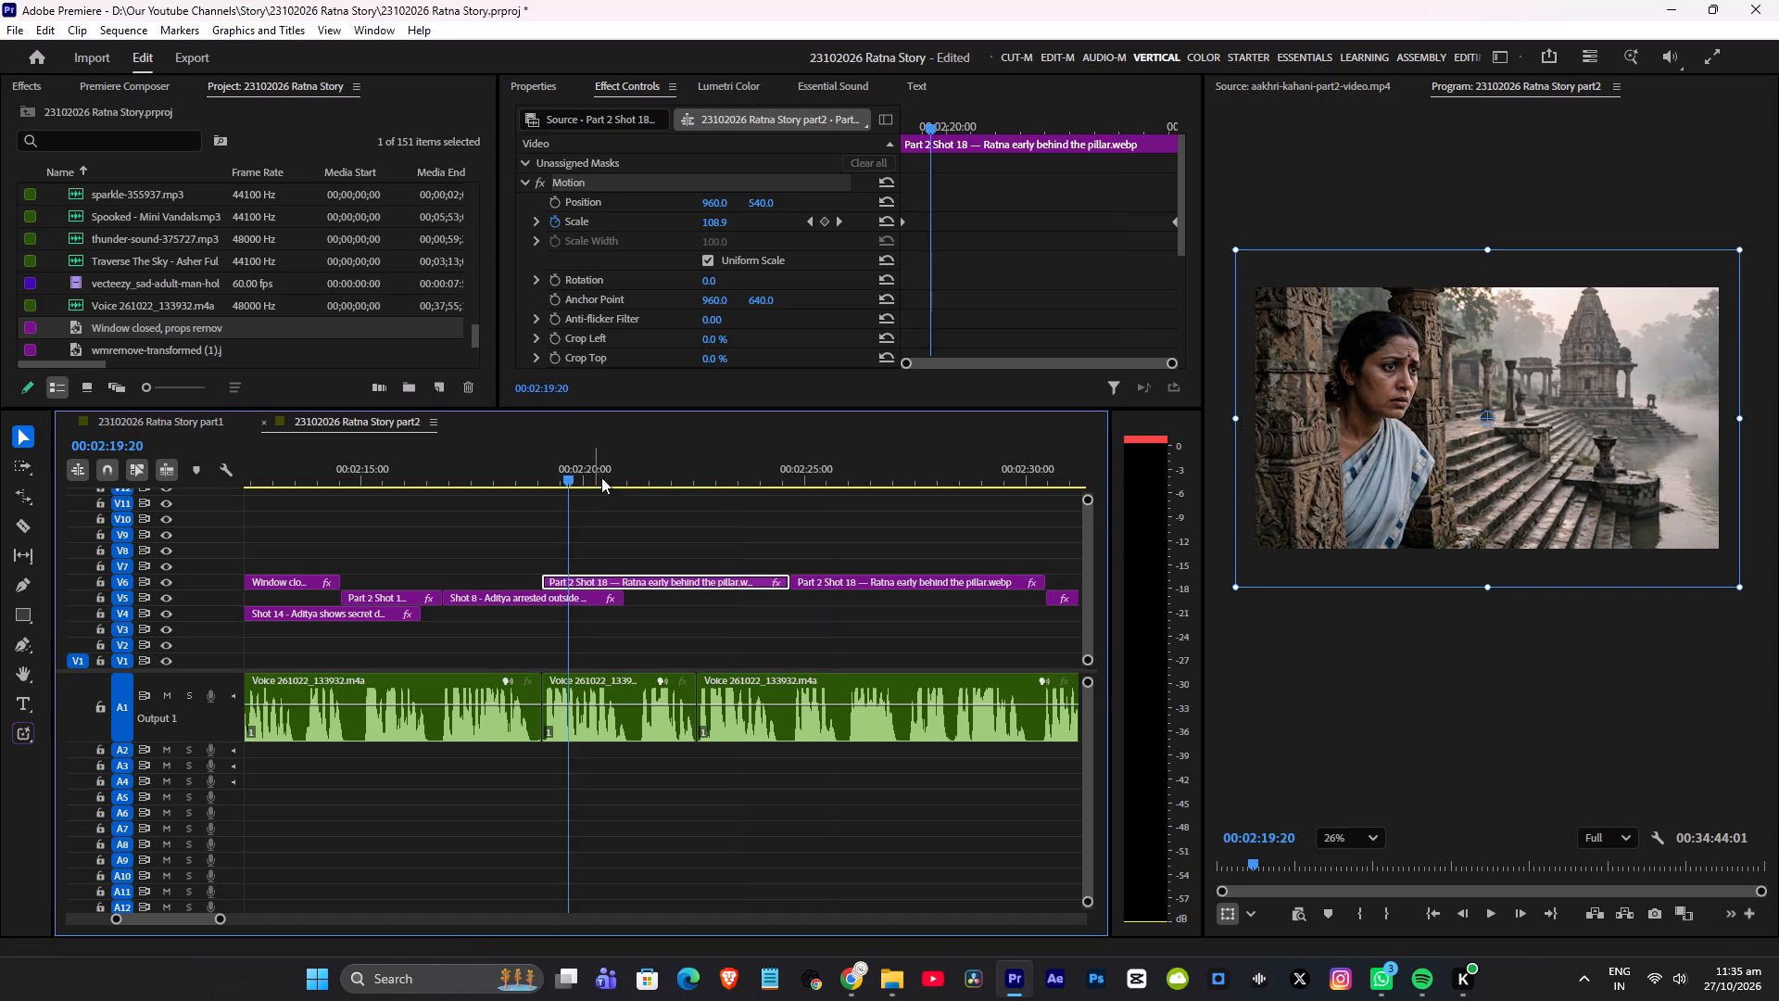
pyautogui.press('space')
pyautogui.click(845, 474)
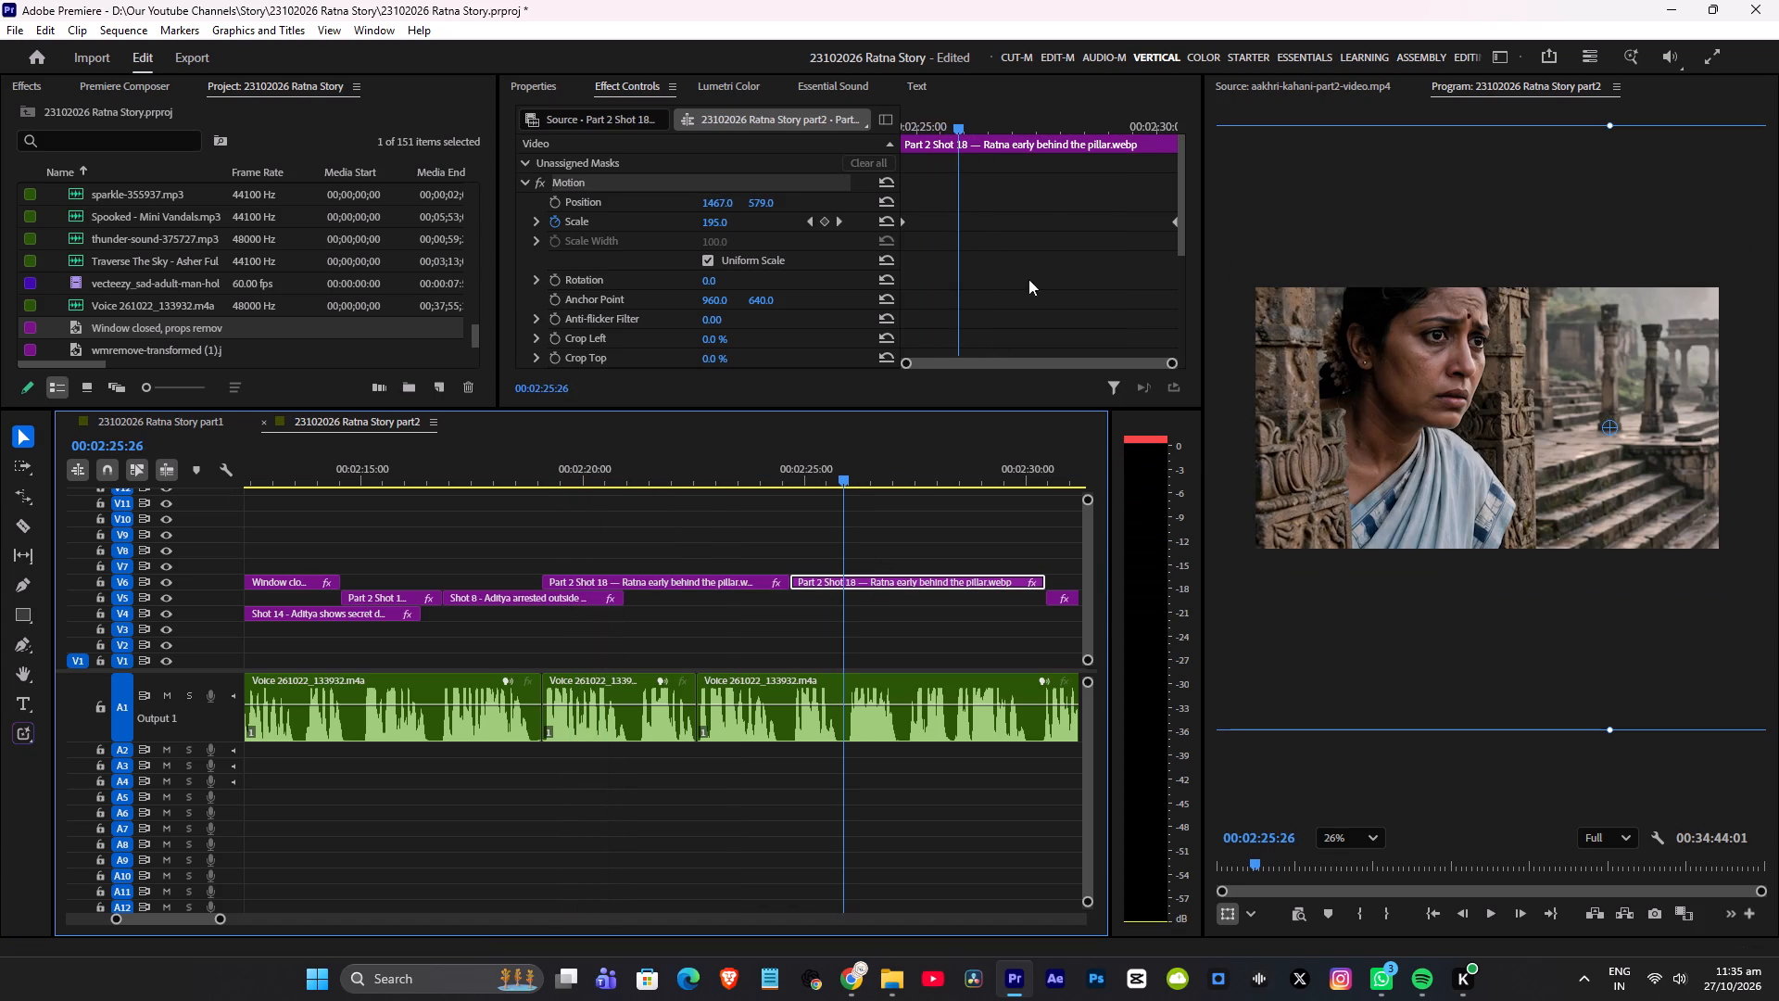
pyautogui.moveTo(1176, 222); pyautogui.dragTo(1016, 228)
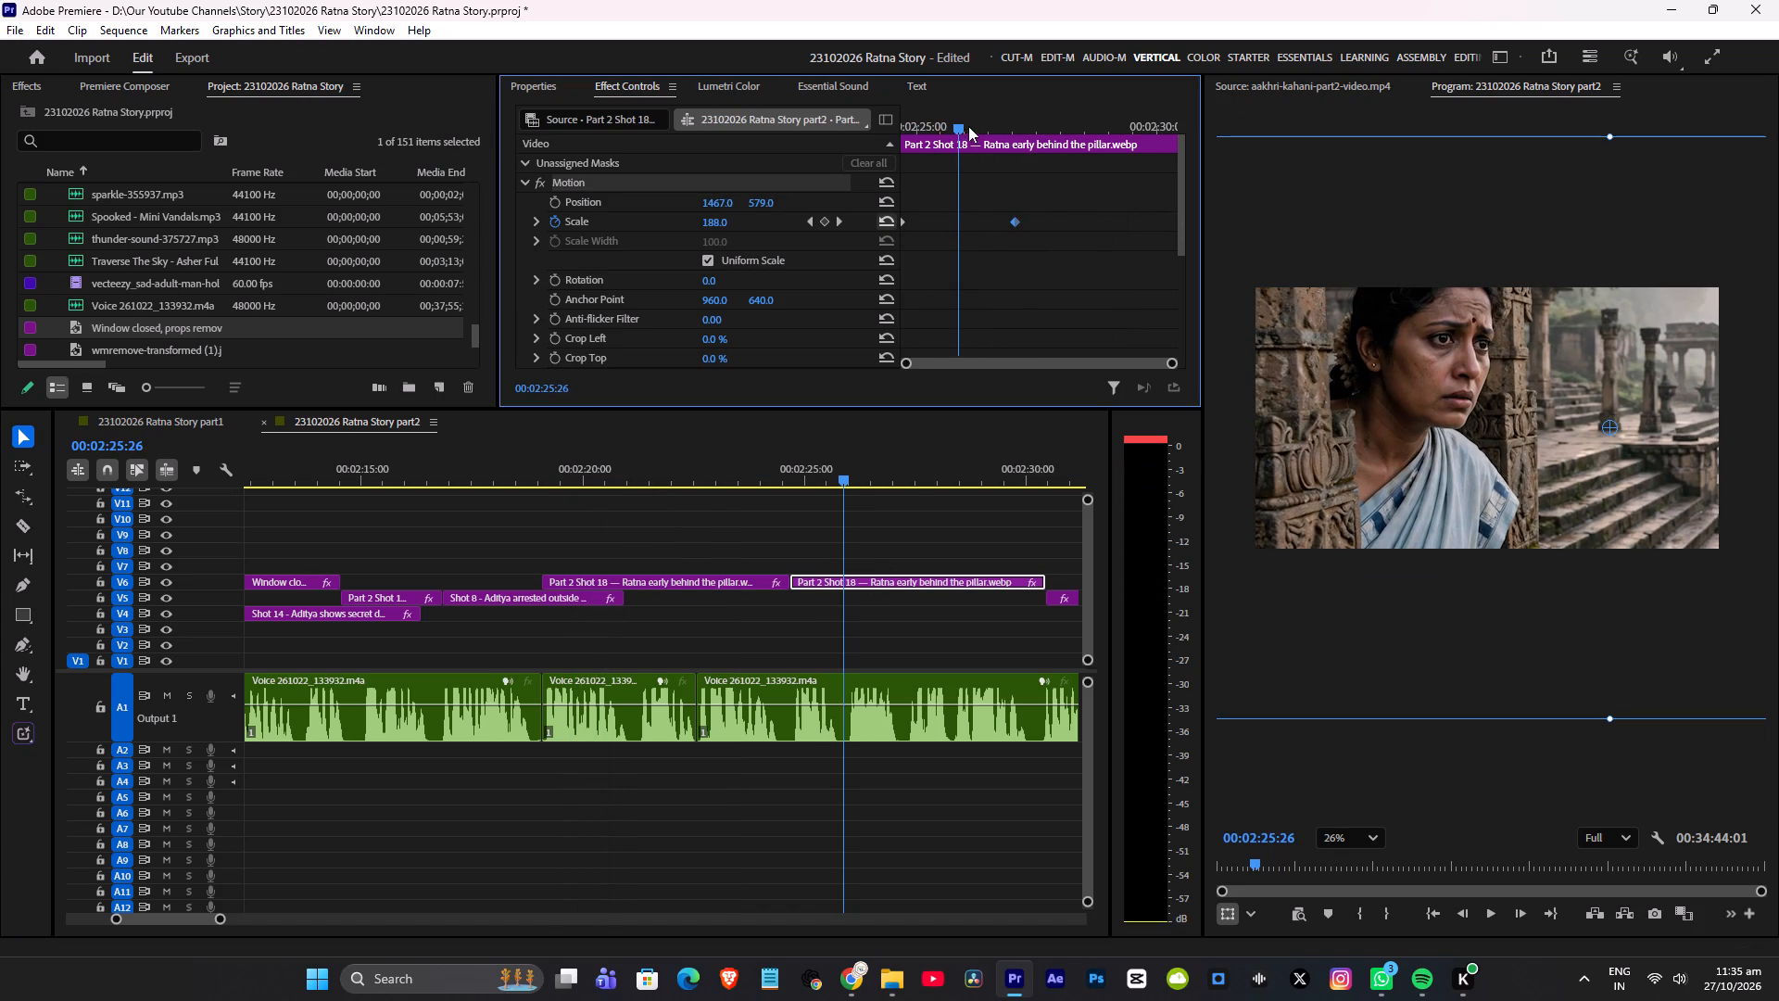
# Remove the close-up clip's Scale keyframes, keeping the starting Scale of 200 throughout.
pyautogui.moveTo(958, 126); pyautogui.dragTo(743, 173)
pyautogui.click(560, 220)
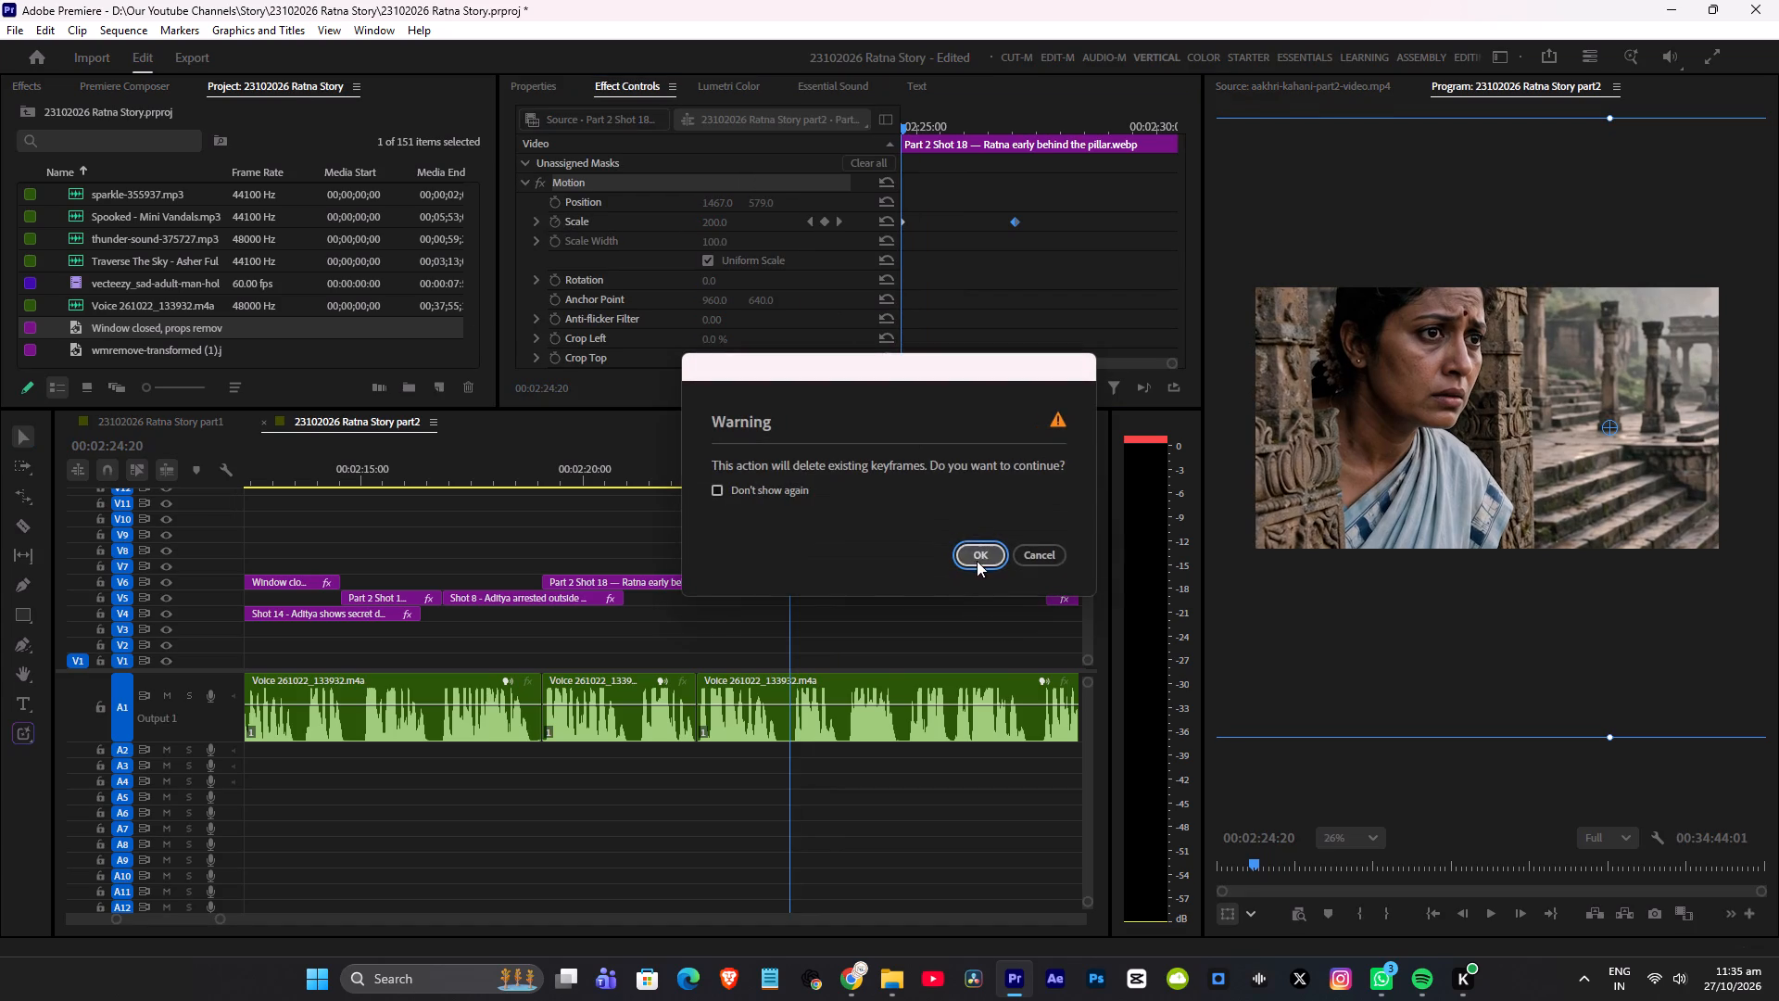
pyautogui.click(977, 561)
# Animate the close-up clip's horizontal Position from 1306 at its start to 1467 at its end, and preview the cut.
pyautogui.click(554, 202)
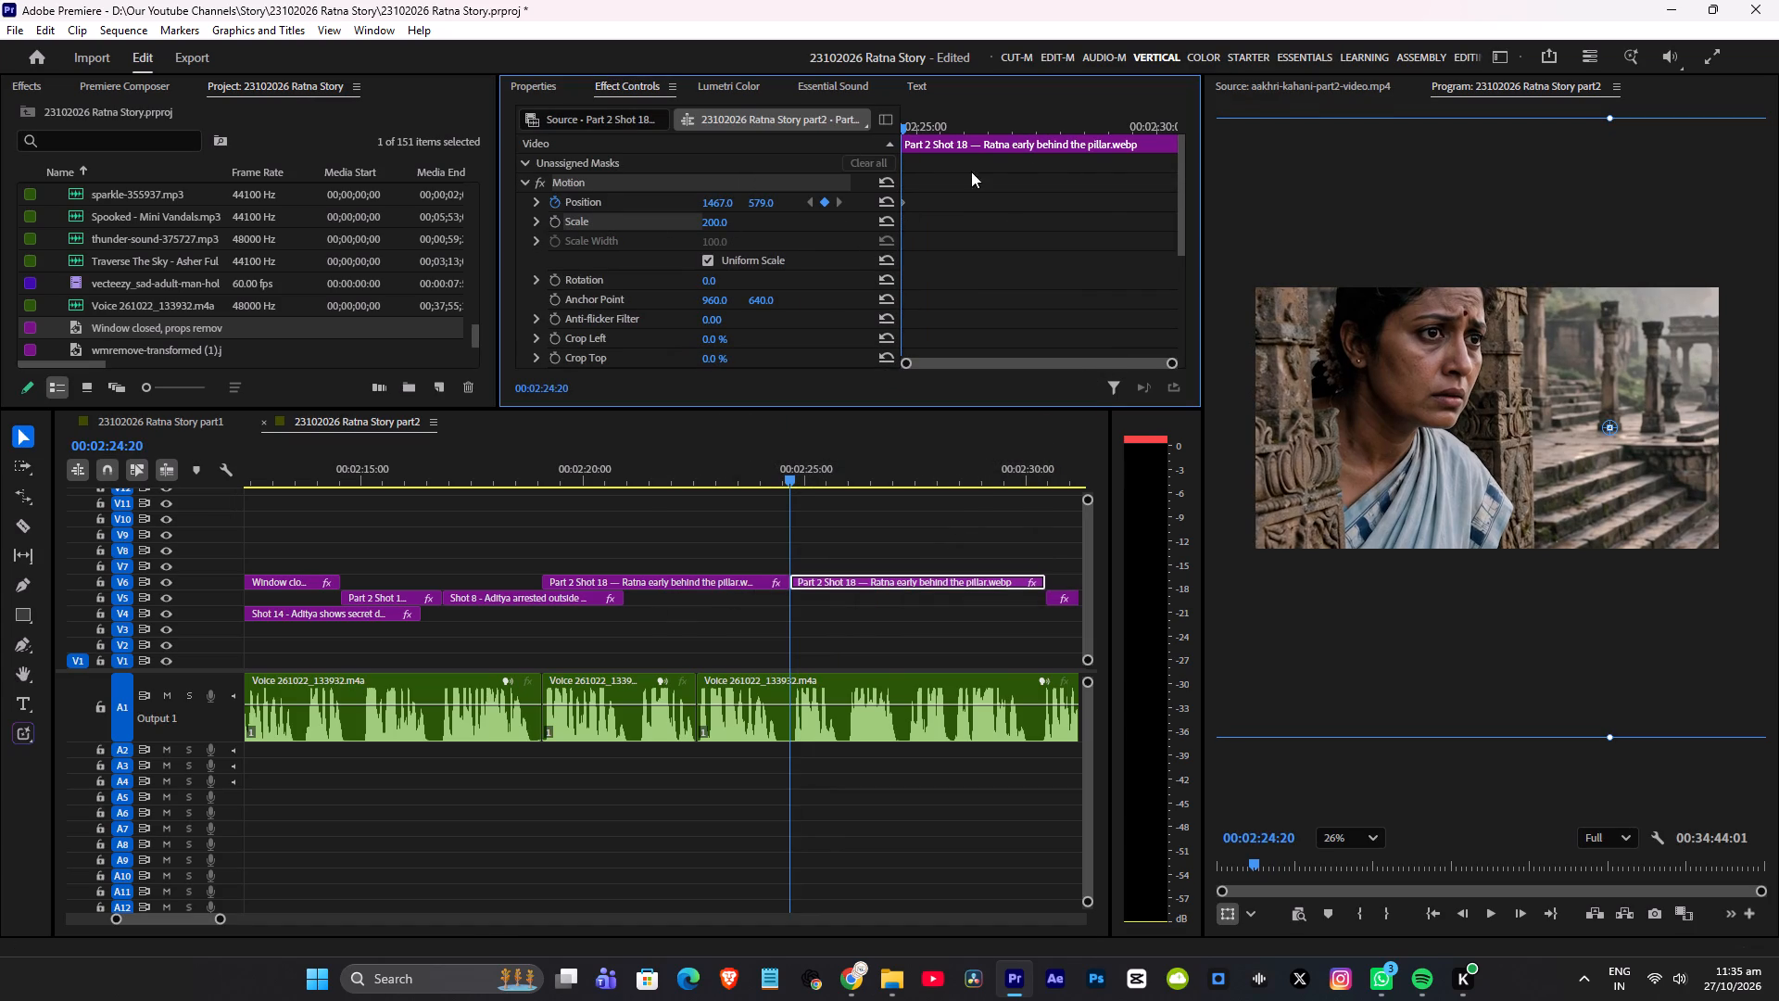
pyautogui.moveTo(1000, 131); pyautogui.dragTo(1029, 131)
pyautogui.click(822, 199)
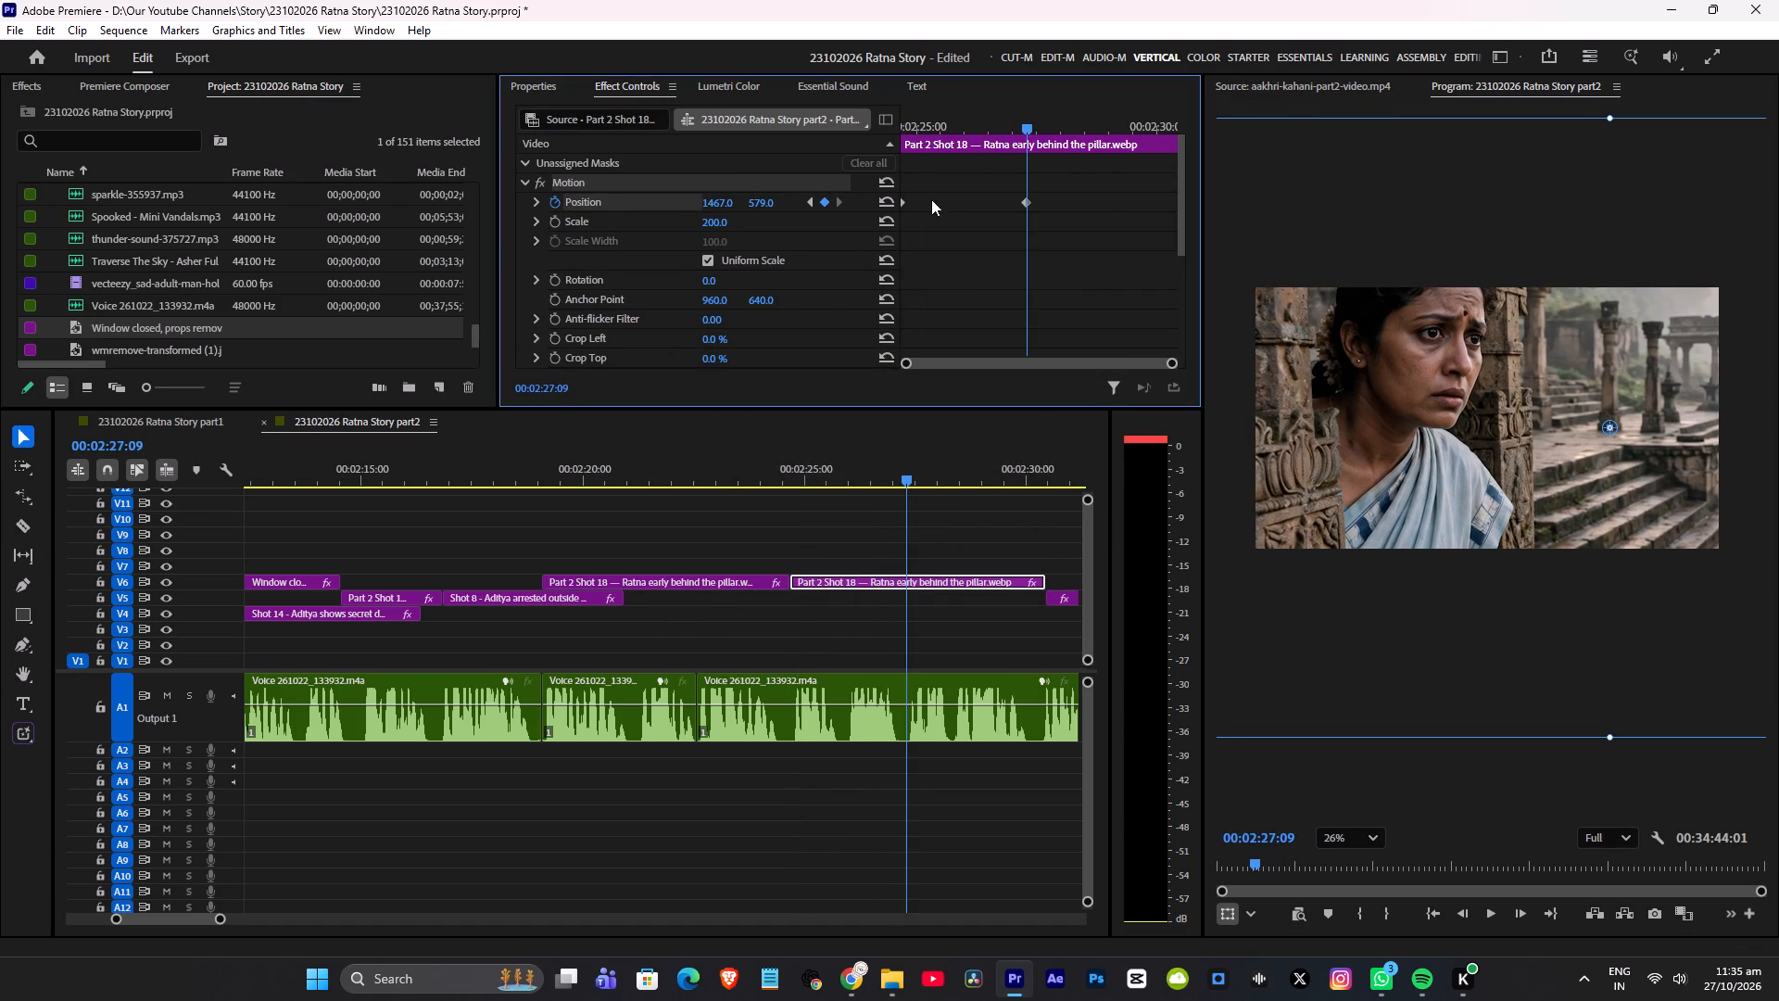
pyautogui.moveTo(963, 127); pyautogui.dragTo(776, 147)
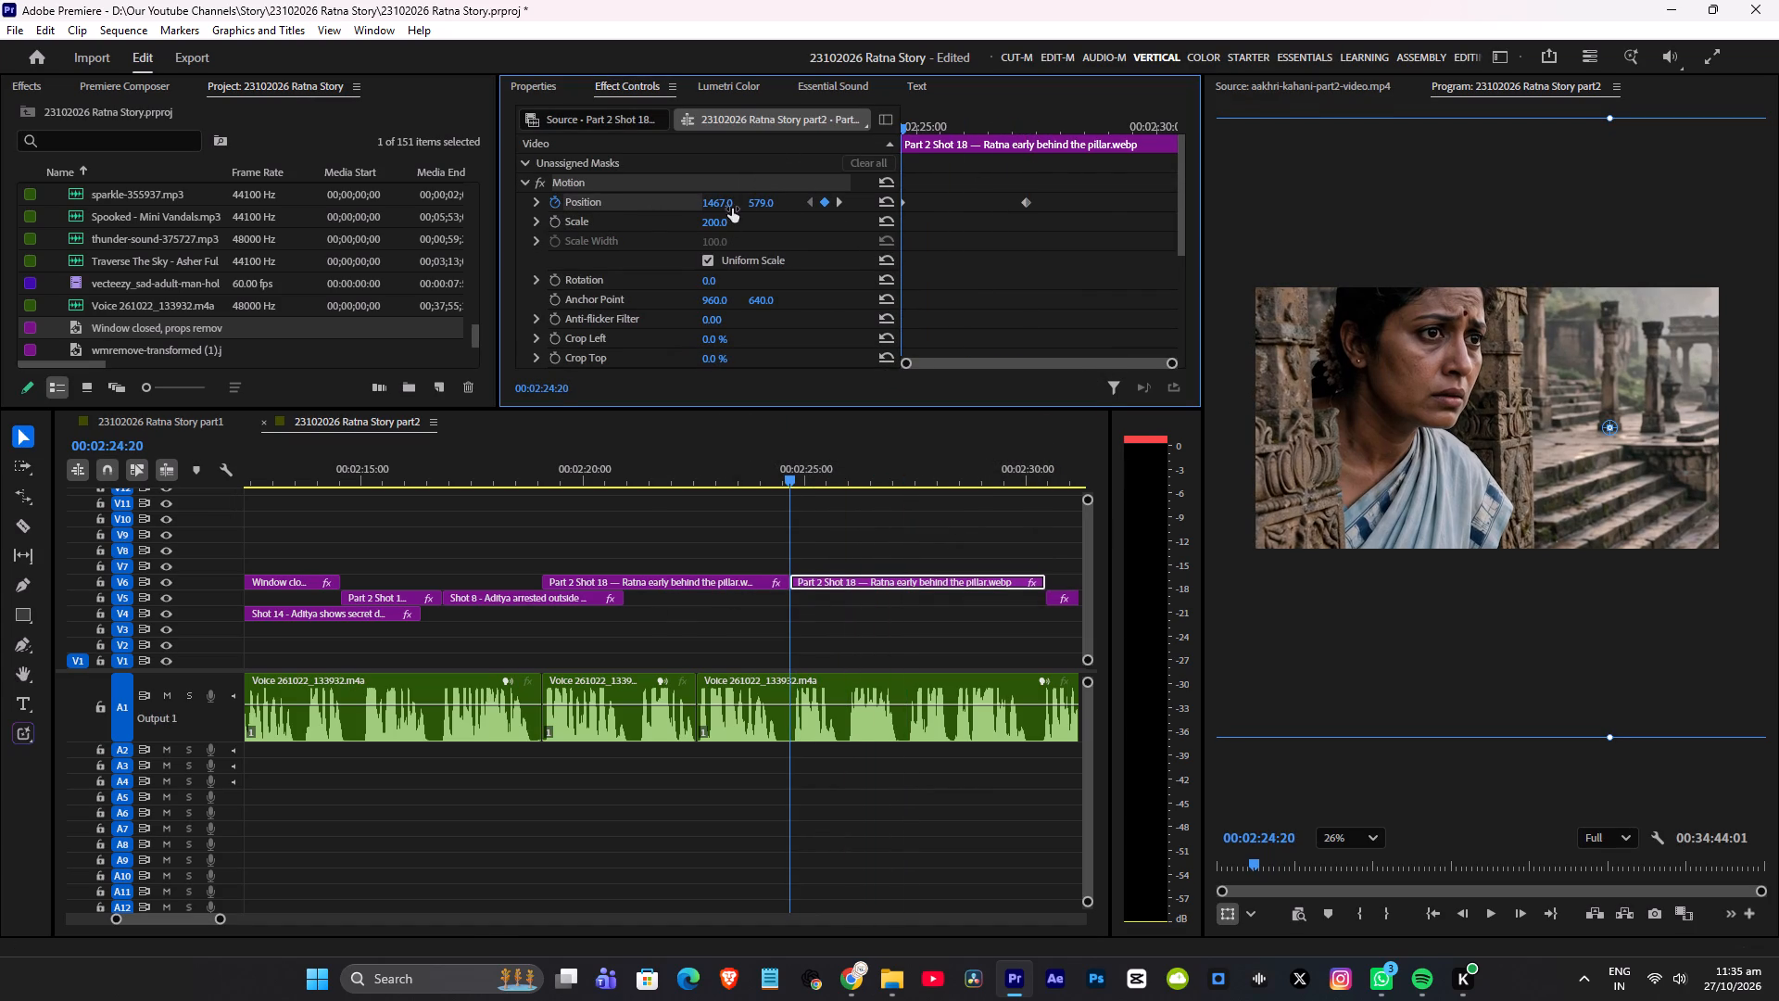
pyautogui.moveTo(721, 202); pyautogui.dragTo(572, 222)
pyautogui.press('space')
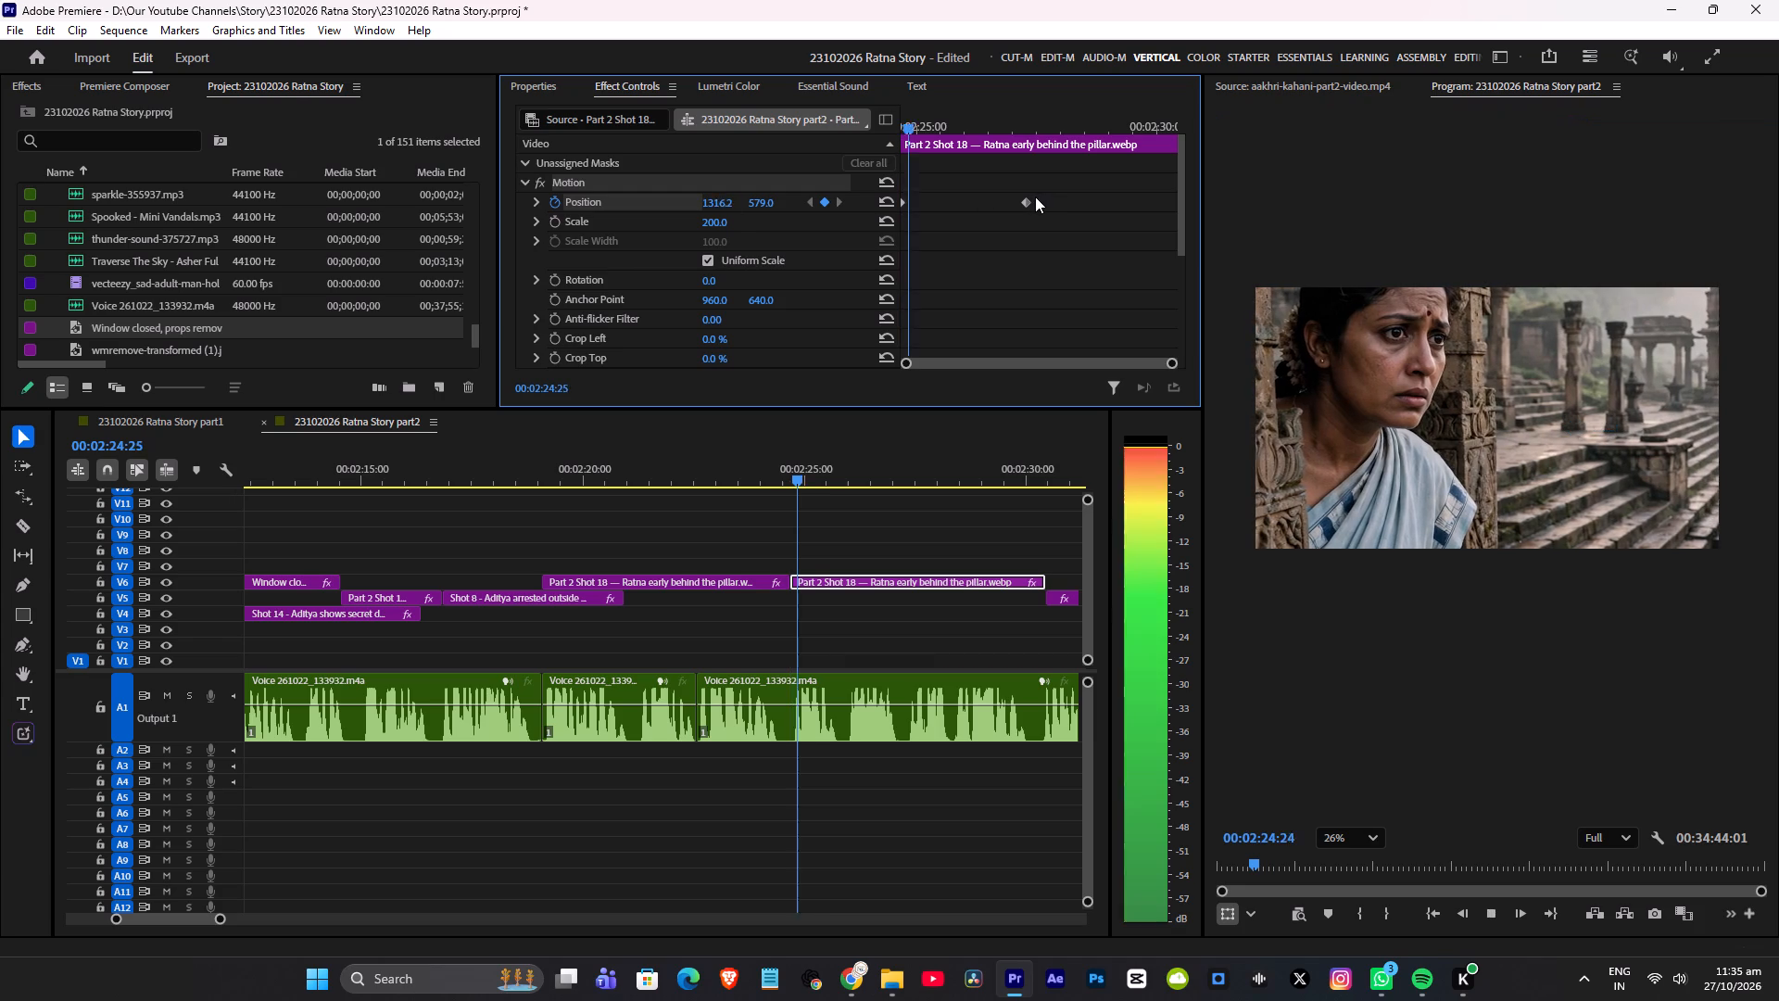
pyautogui.moveTo(1027, 198); pyautogui.dragTo(1327, 198)
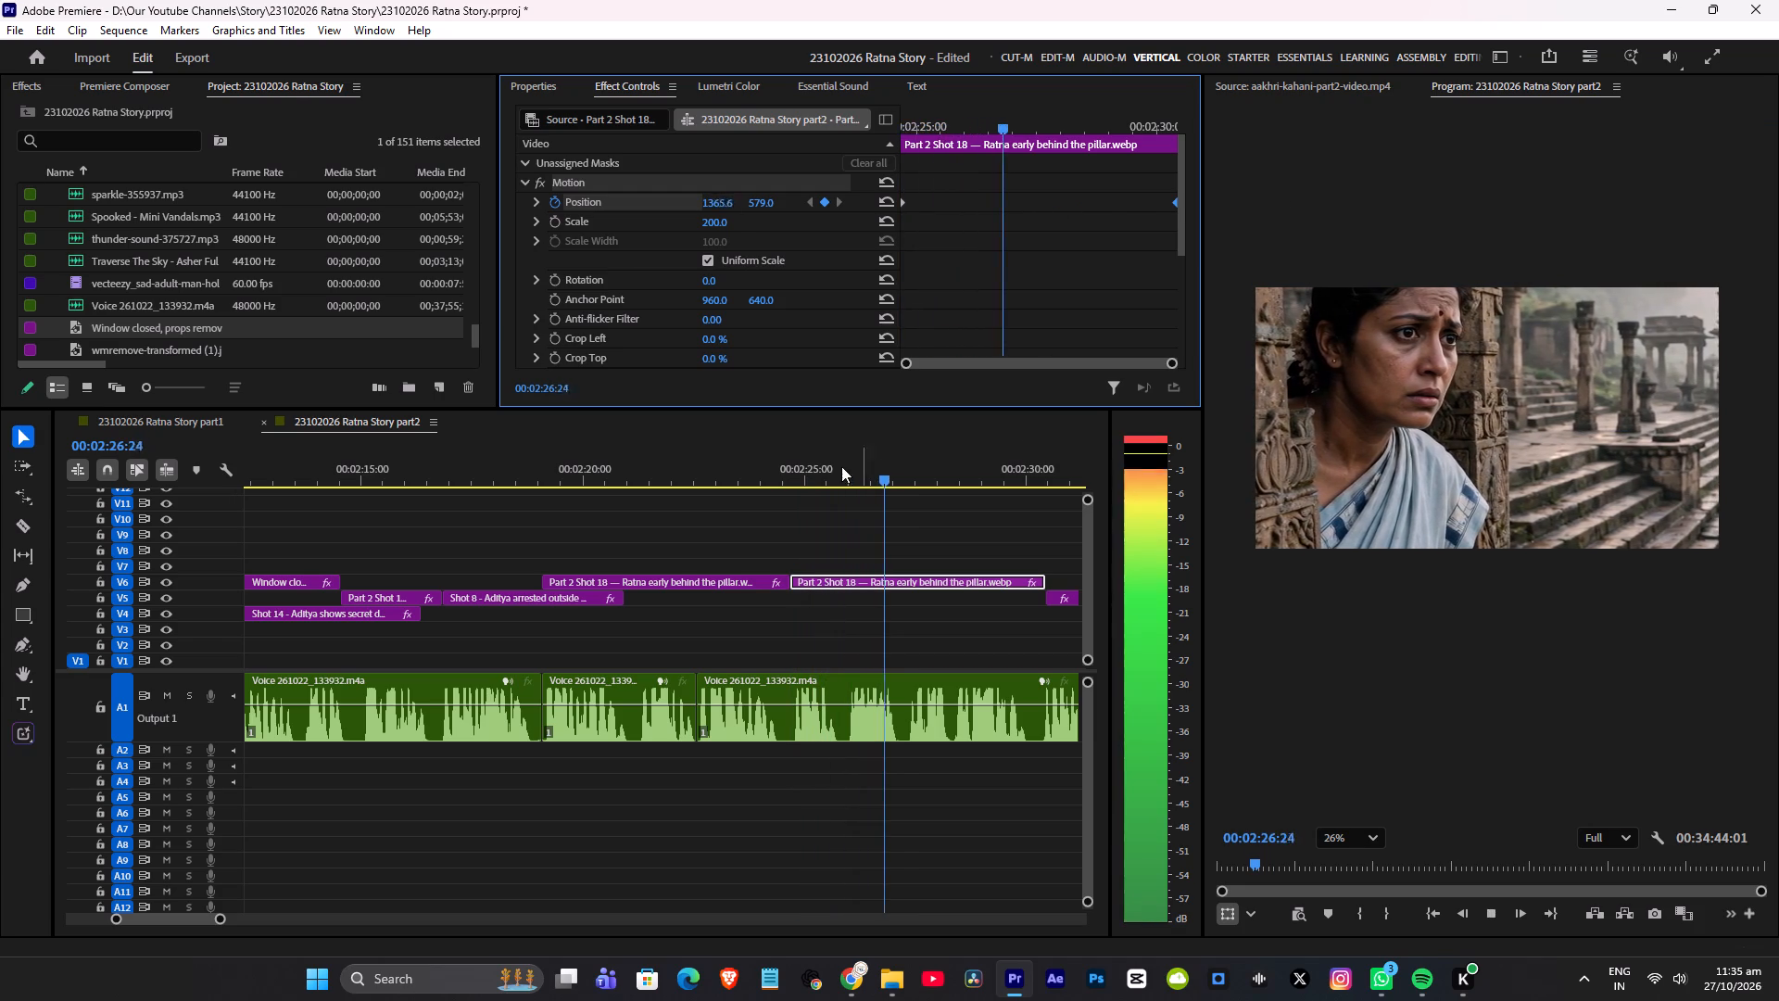
pyautogui.click(784, 467)
pyautogui.press('space')
pyautogui.press('space')
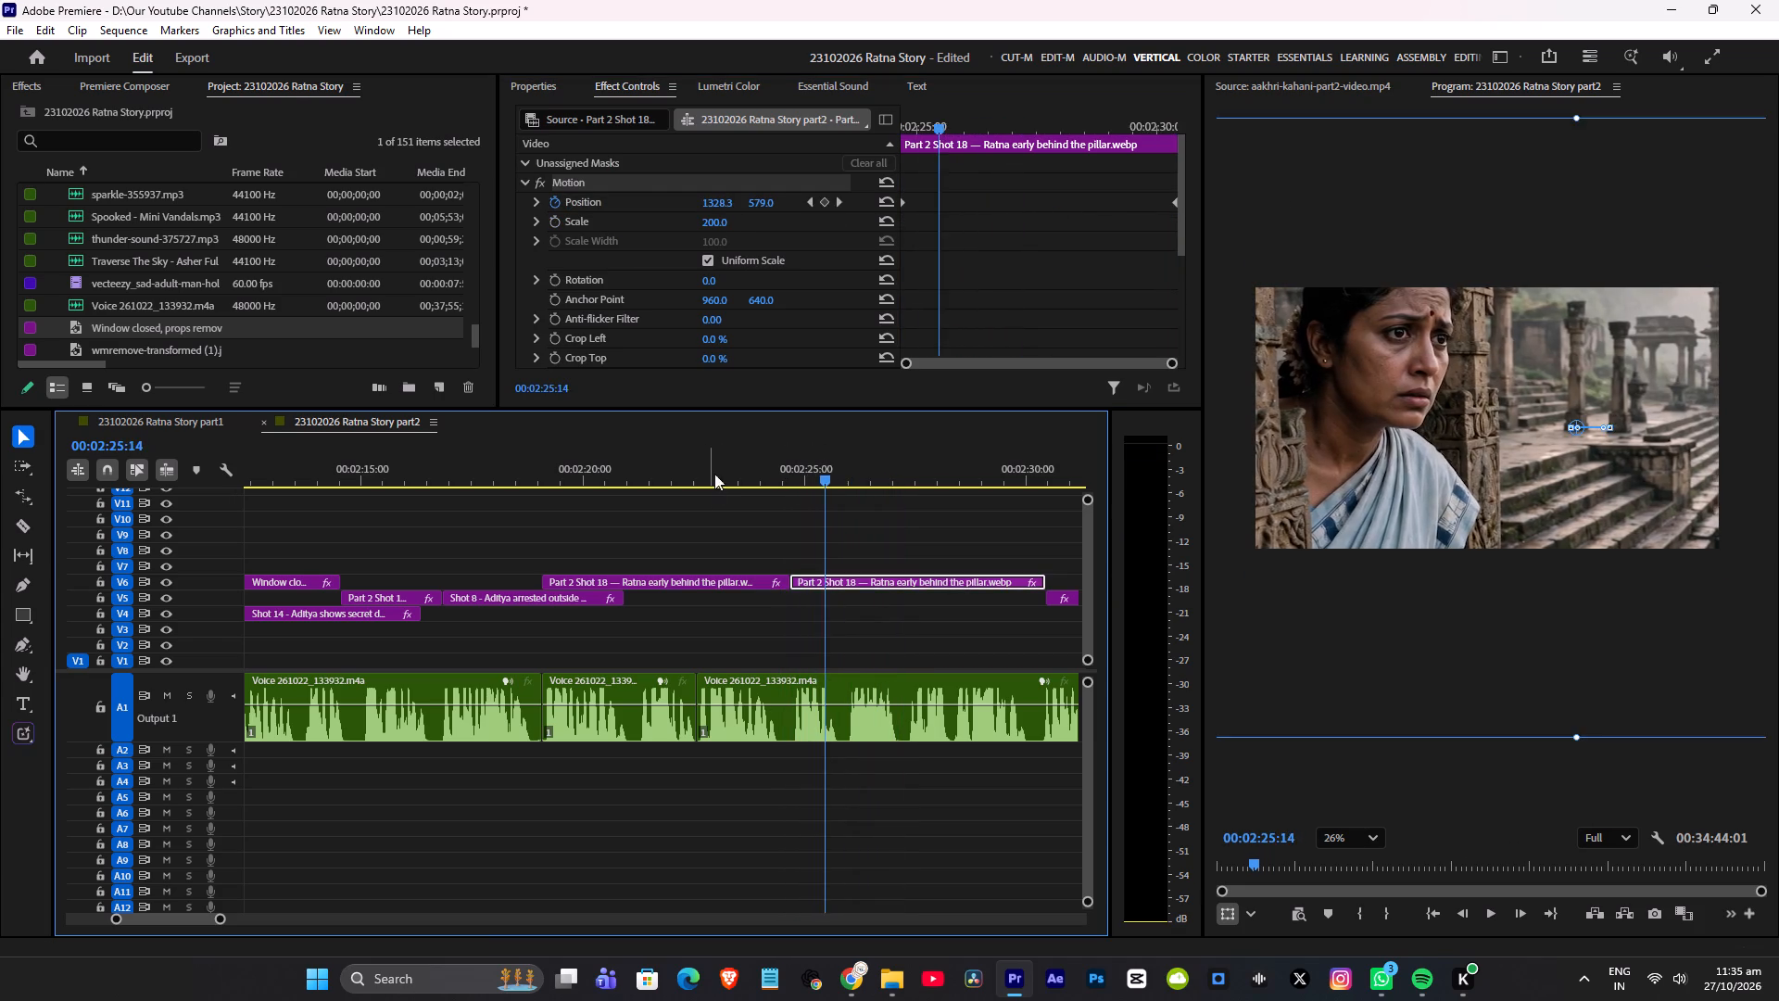
pyautogui.click(715, 474)
pyautogui.press('space')
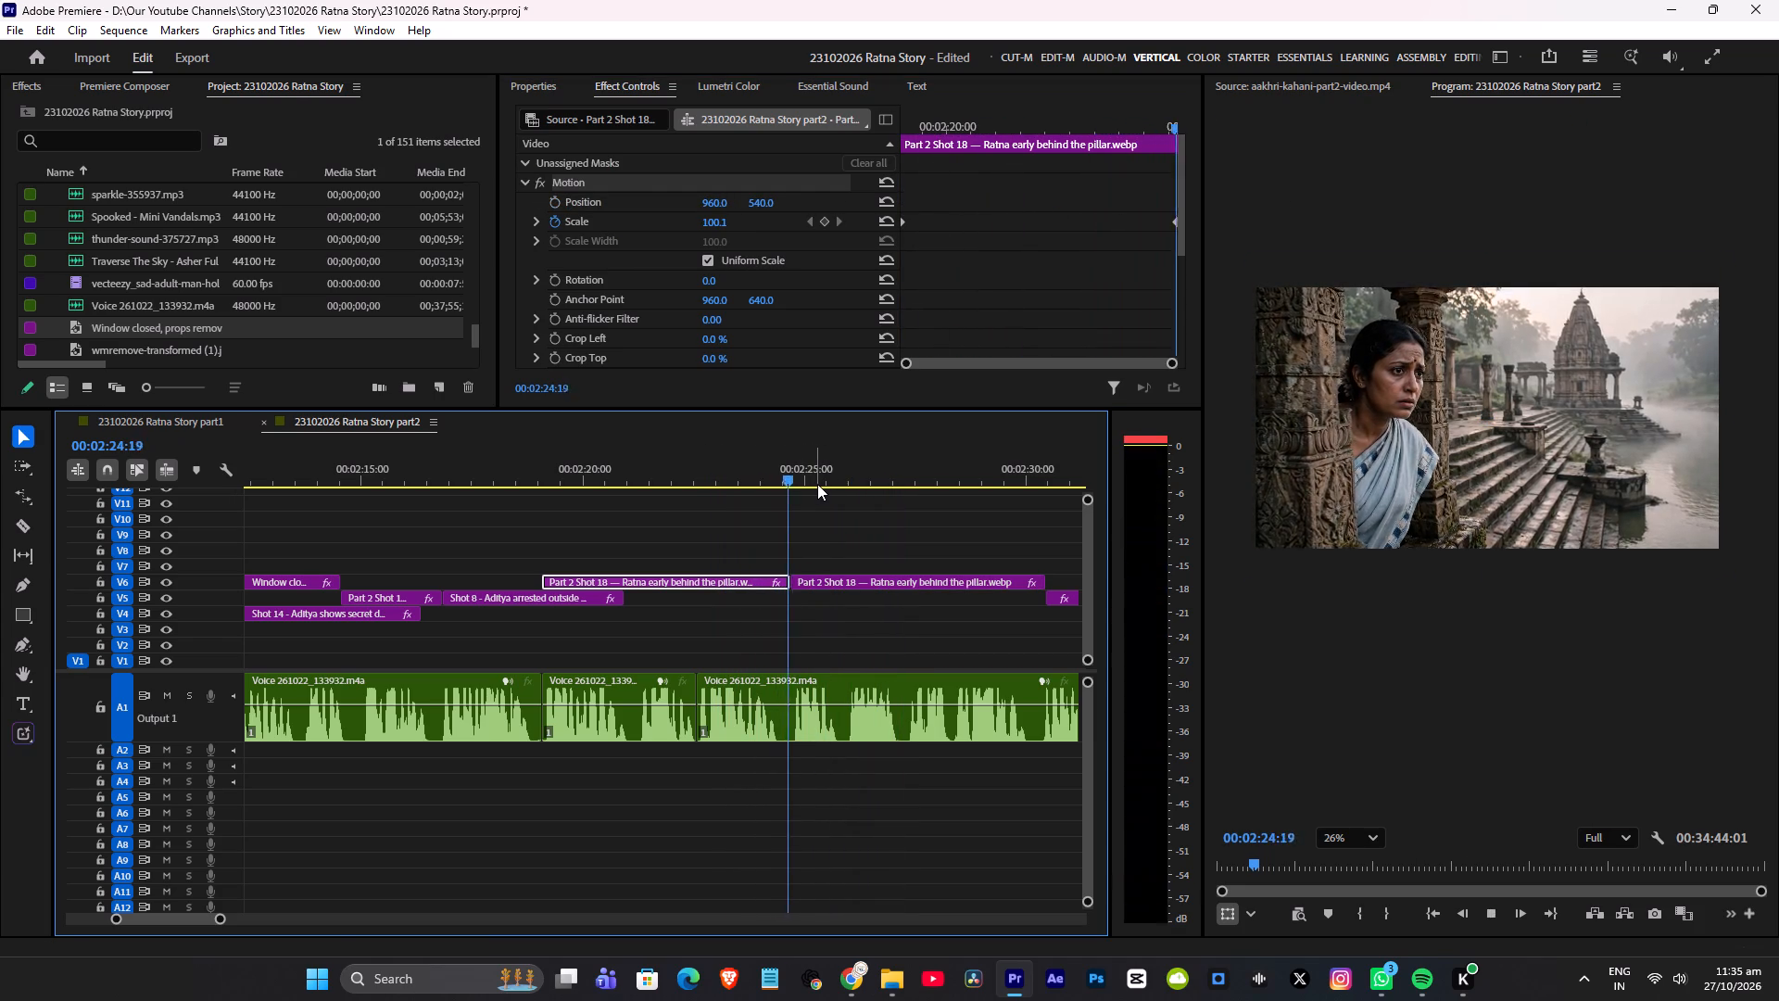
pyautogui.press('space')
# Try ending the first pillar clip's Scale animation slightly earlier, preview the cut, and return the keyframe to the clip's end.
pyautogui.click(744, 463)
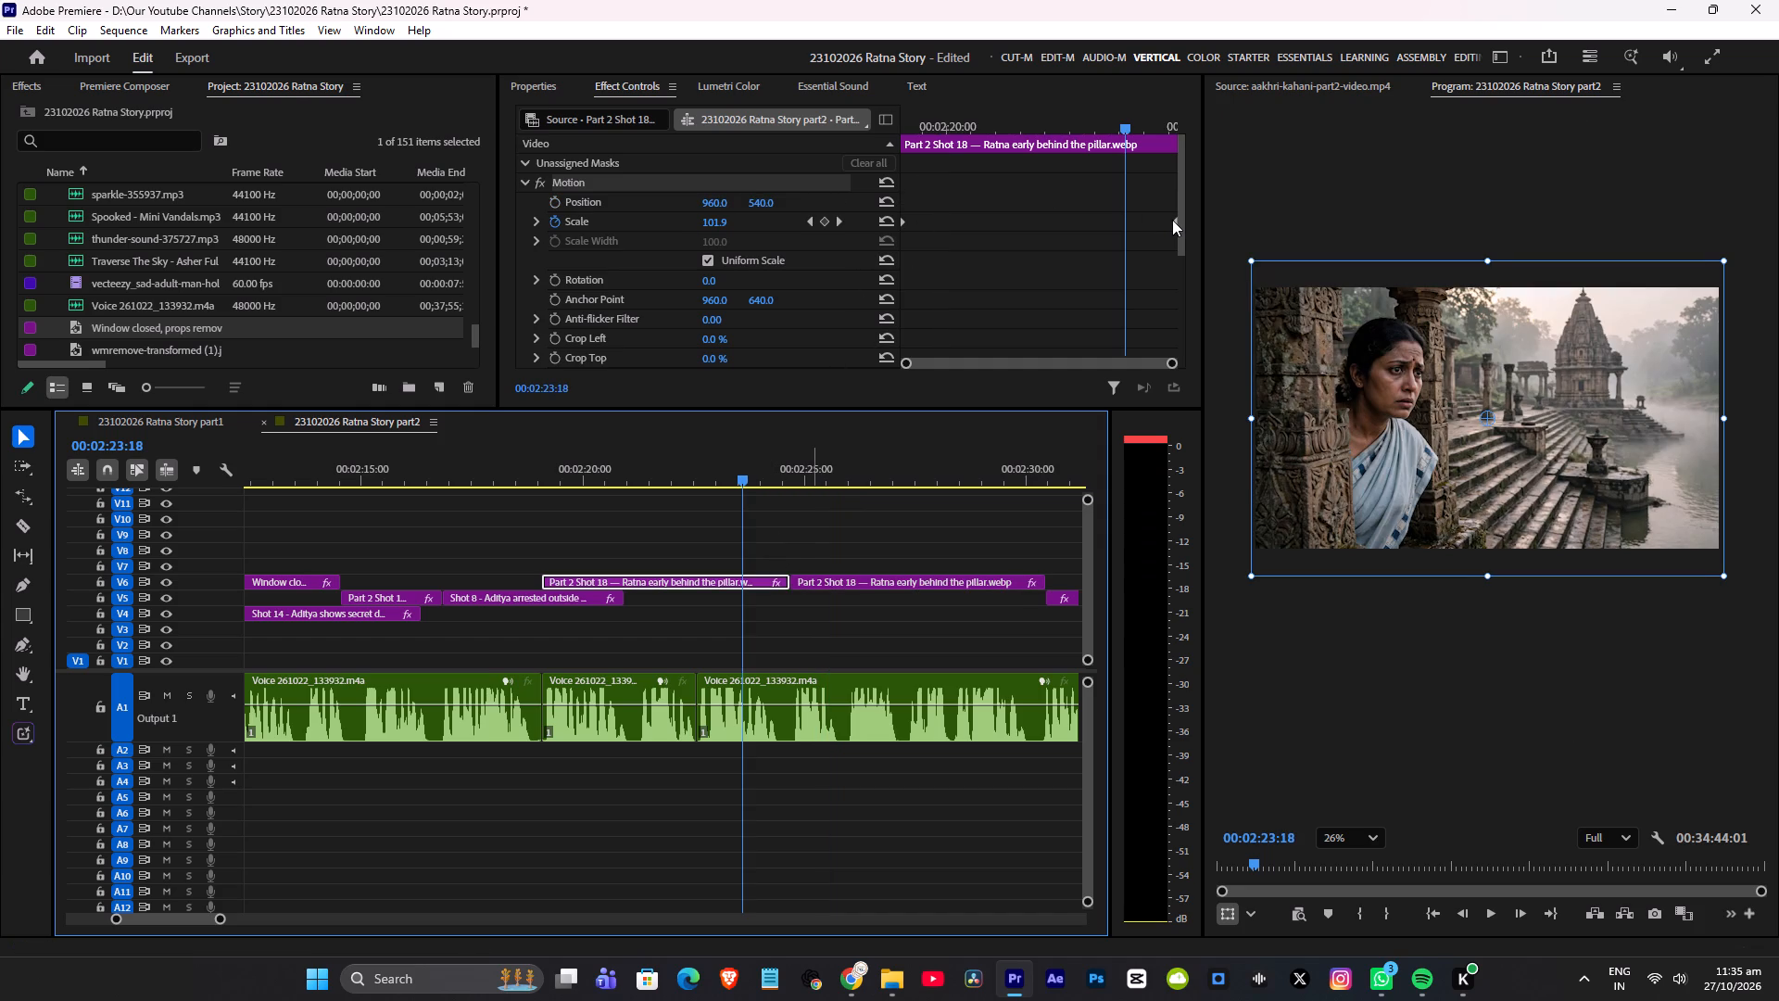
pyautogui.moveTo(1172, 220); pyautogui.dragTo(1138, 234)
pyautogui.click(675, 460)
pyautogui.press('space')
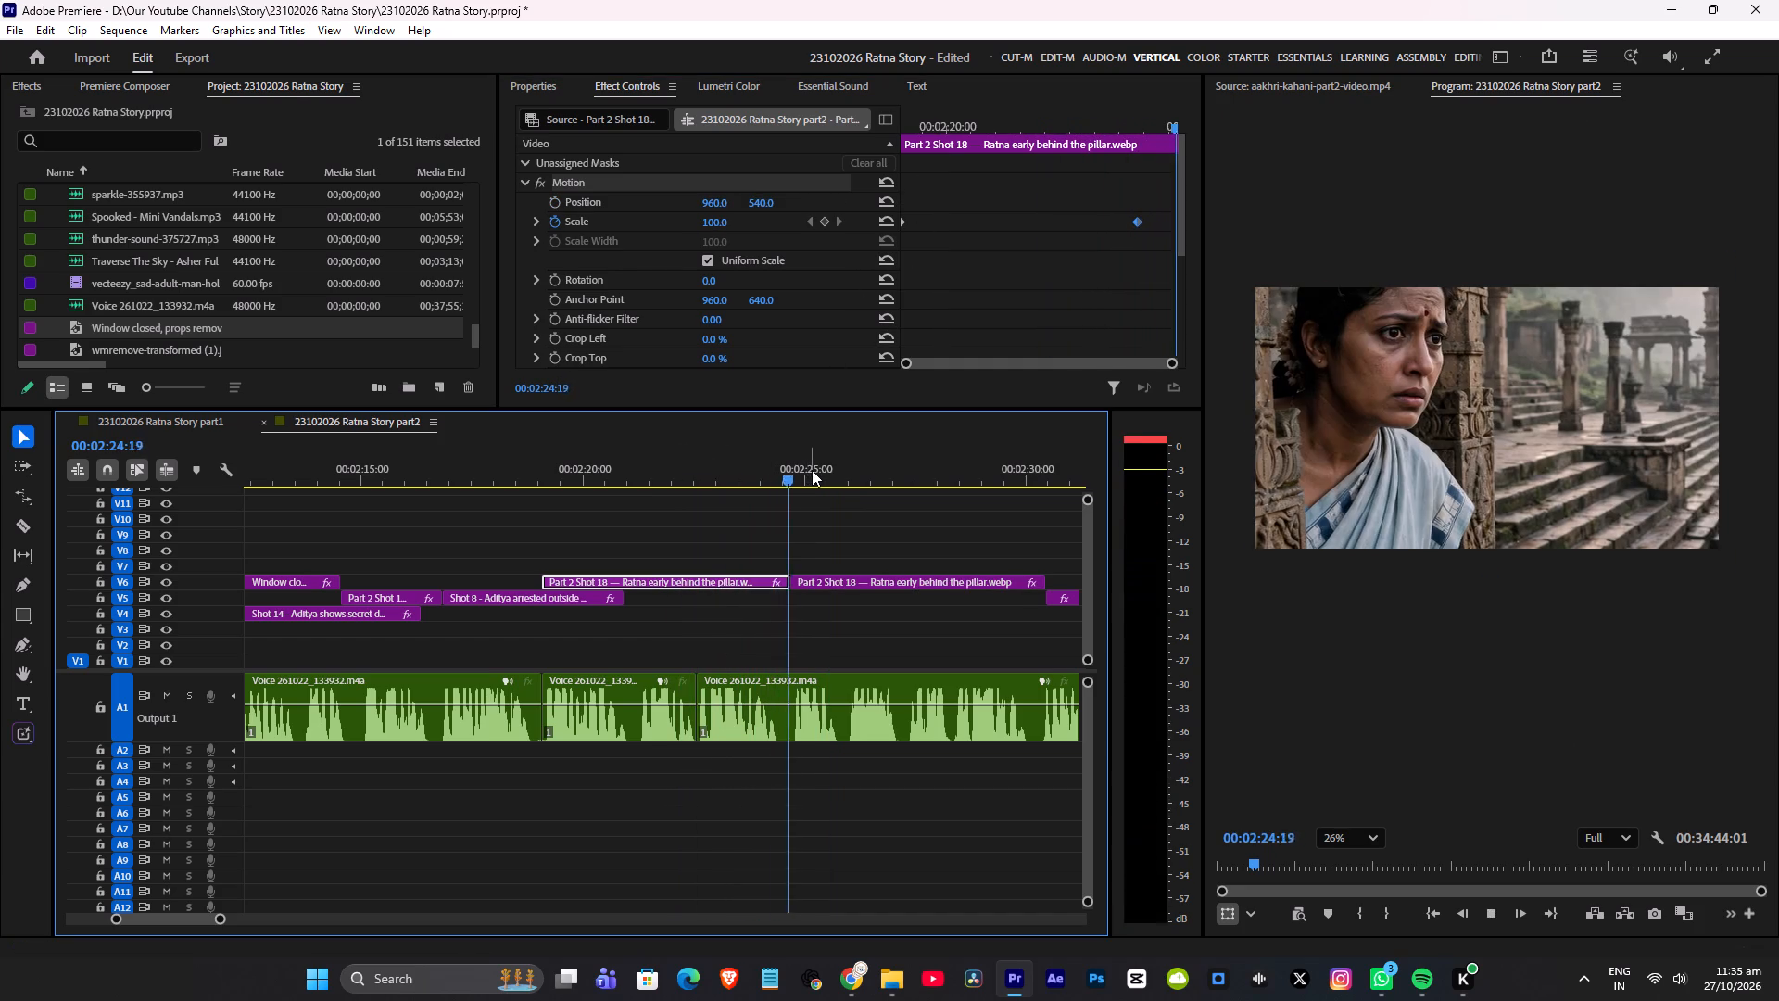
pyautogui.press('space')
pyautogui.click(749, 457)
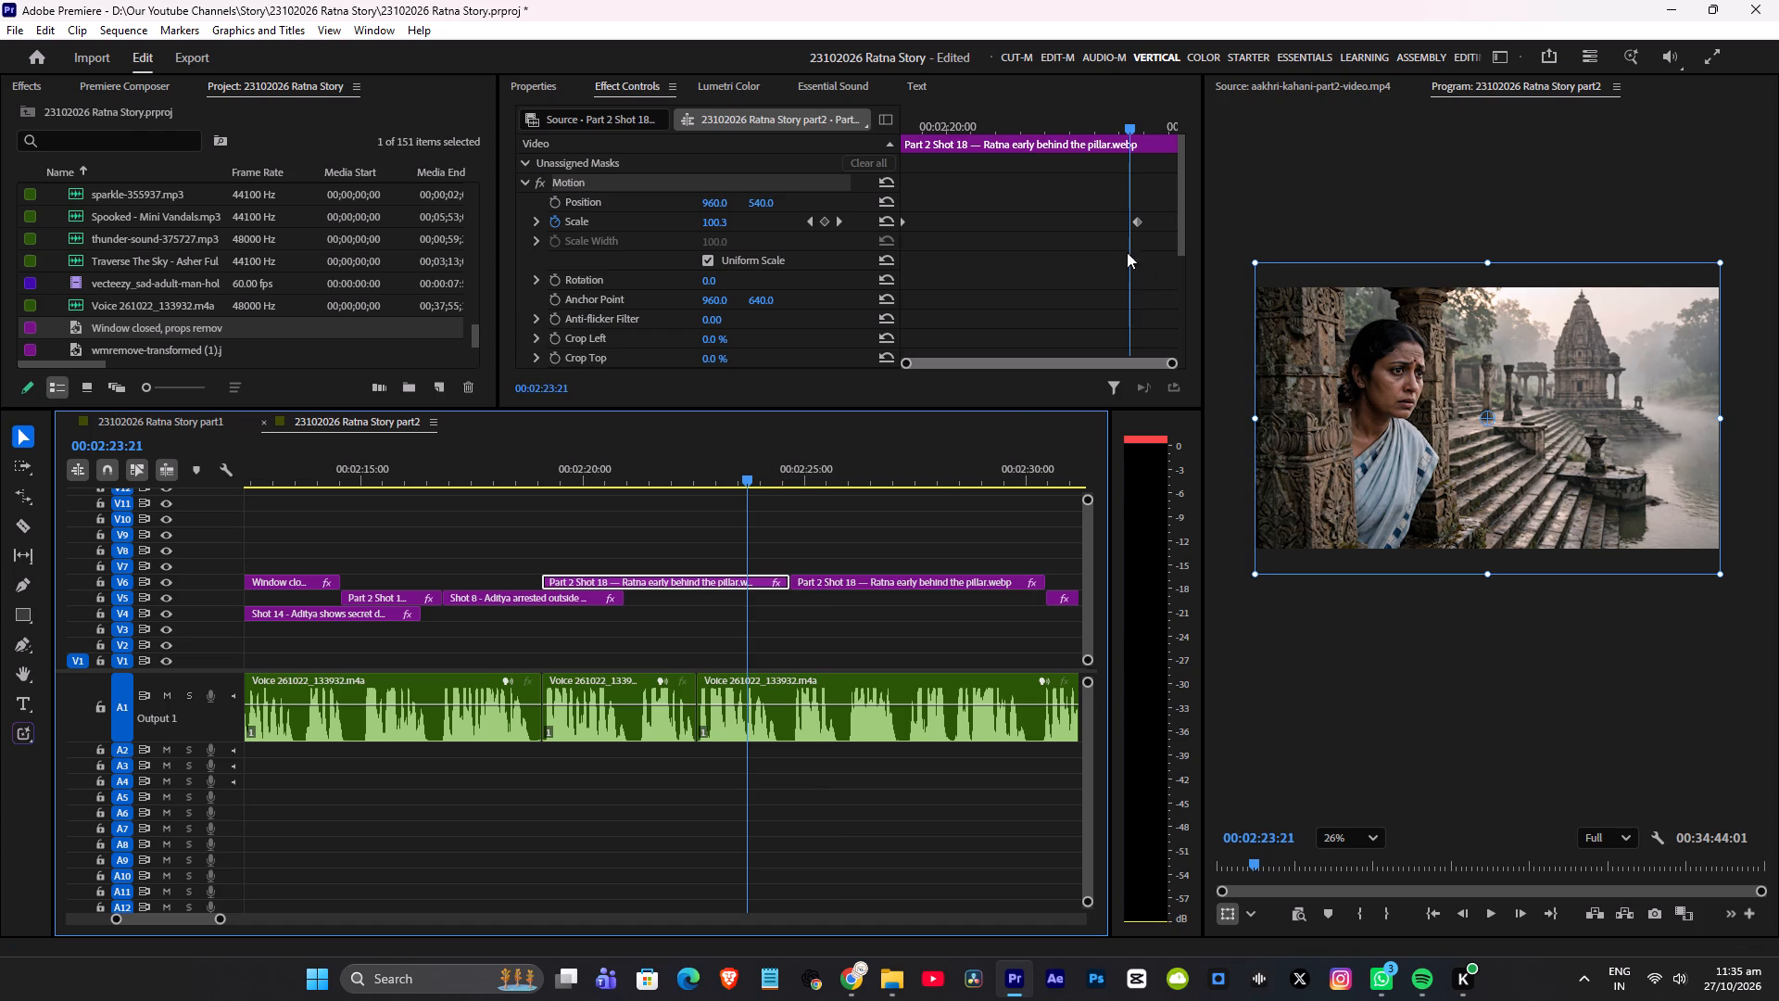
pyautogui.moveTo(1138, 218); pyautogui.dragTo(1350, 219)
# Save the project and play back the cut between the two V6 pillar clips.
pyautogui.hotkey('ctrl', 's')
pyautogui.press('space')
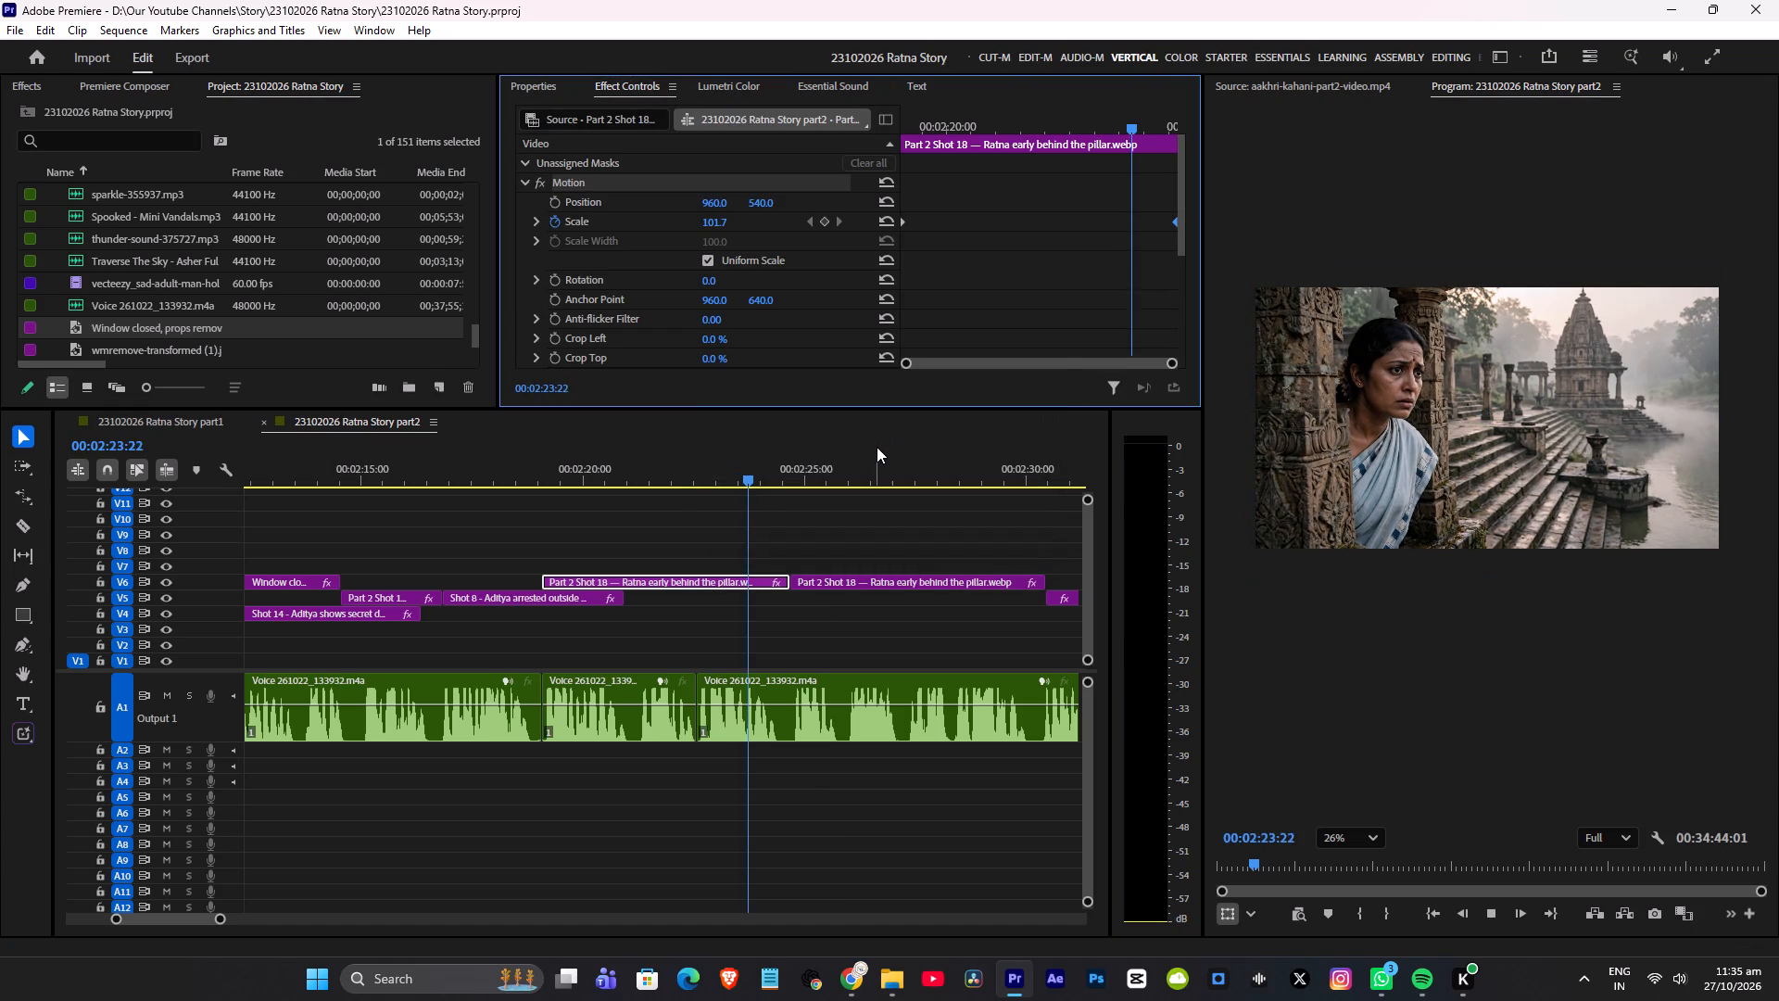
pyautogui.press('space')
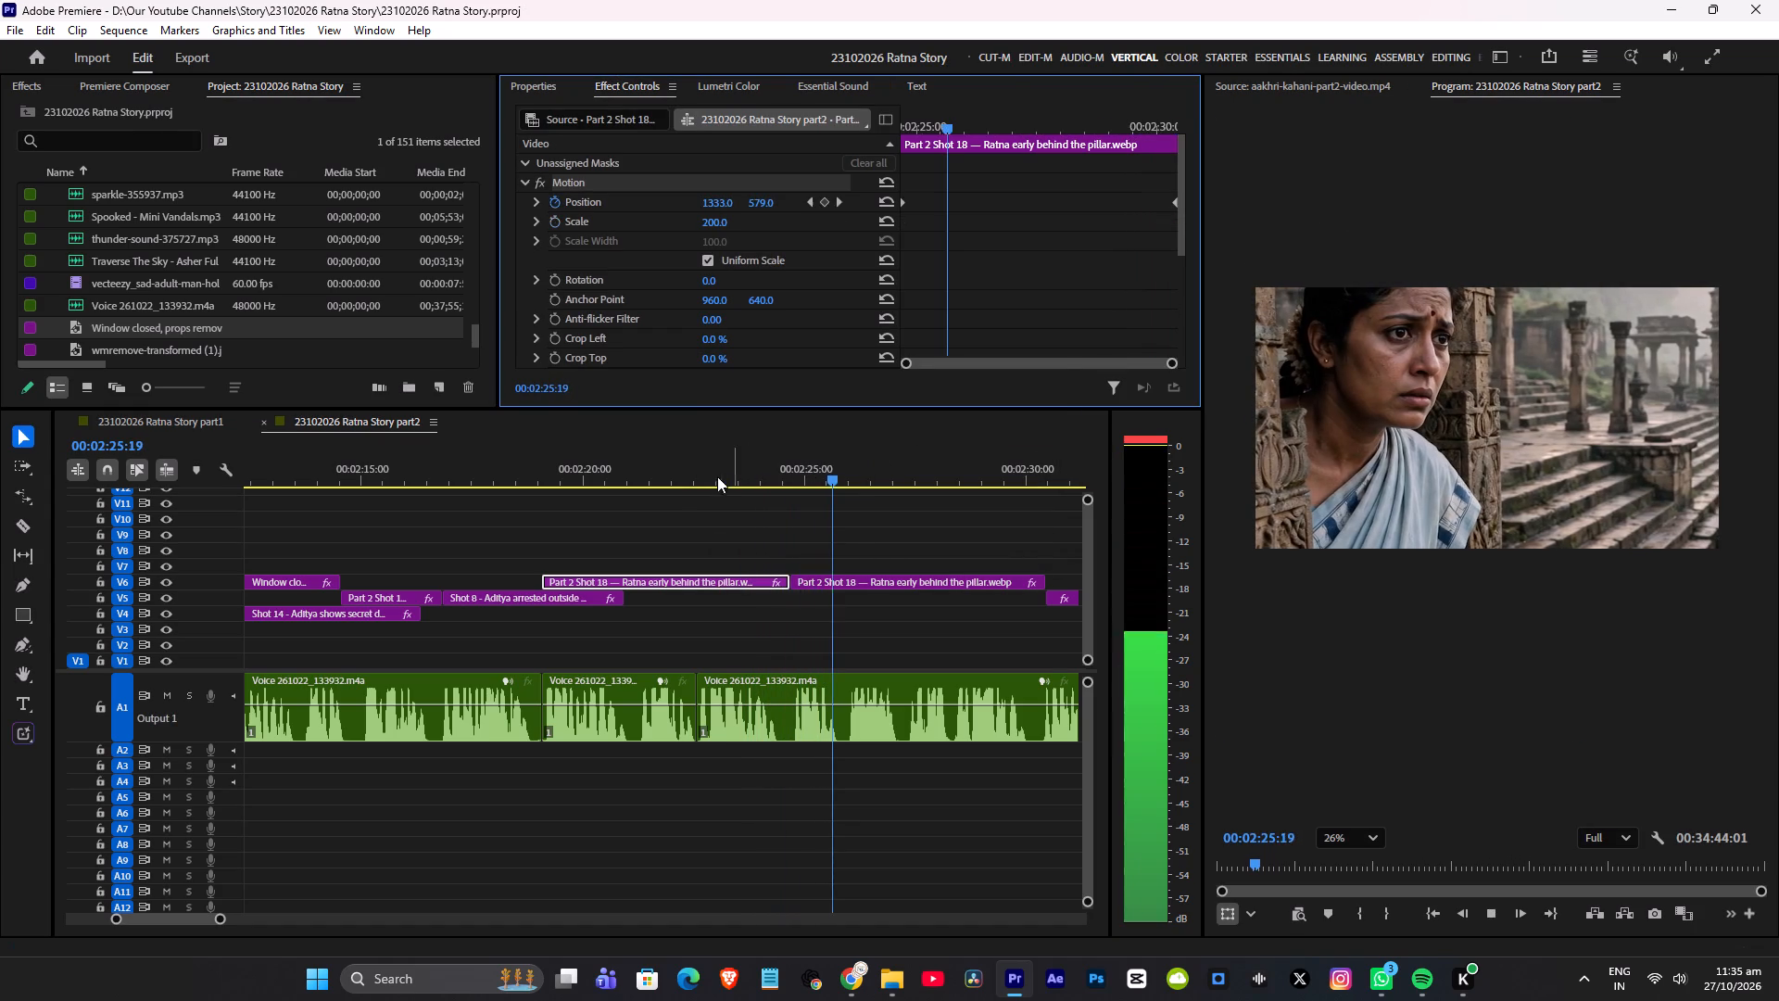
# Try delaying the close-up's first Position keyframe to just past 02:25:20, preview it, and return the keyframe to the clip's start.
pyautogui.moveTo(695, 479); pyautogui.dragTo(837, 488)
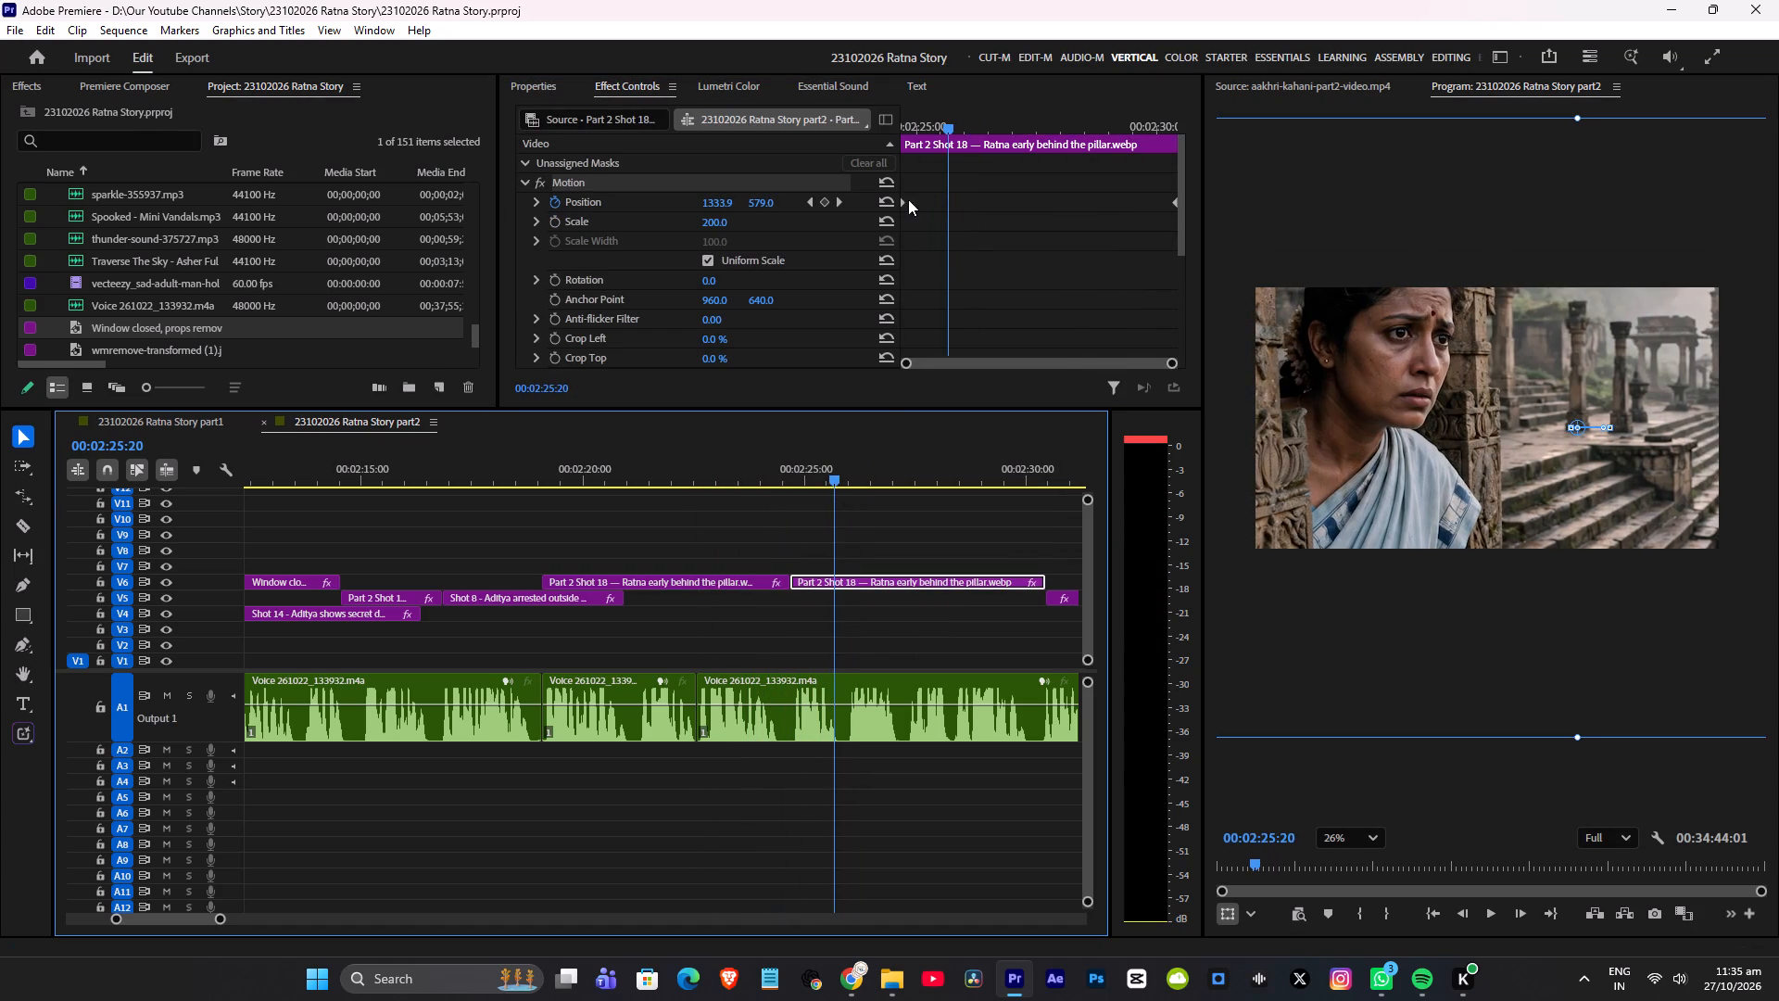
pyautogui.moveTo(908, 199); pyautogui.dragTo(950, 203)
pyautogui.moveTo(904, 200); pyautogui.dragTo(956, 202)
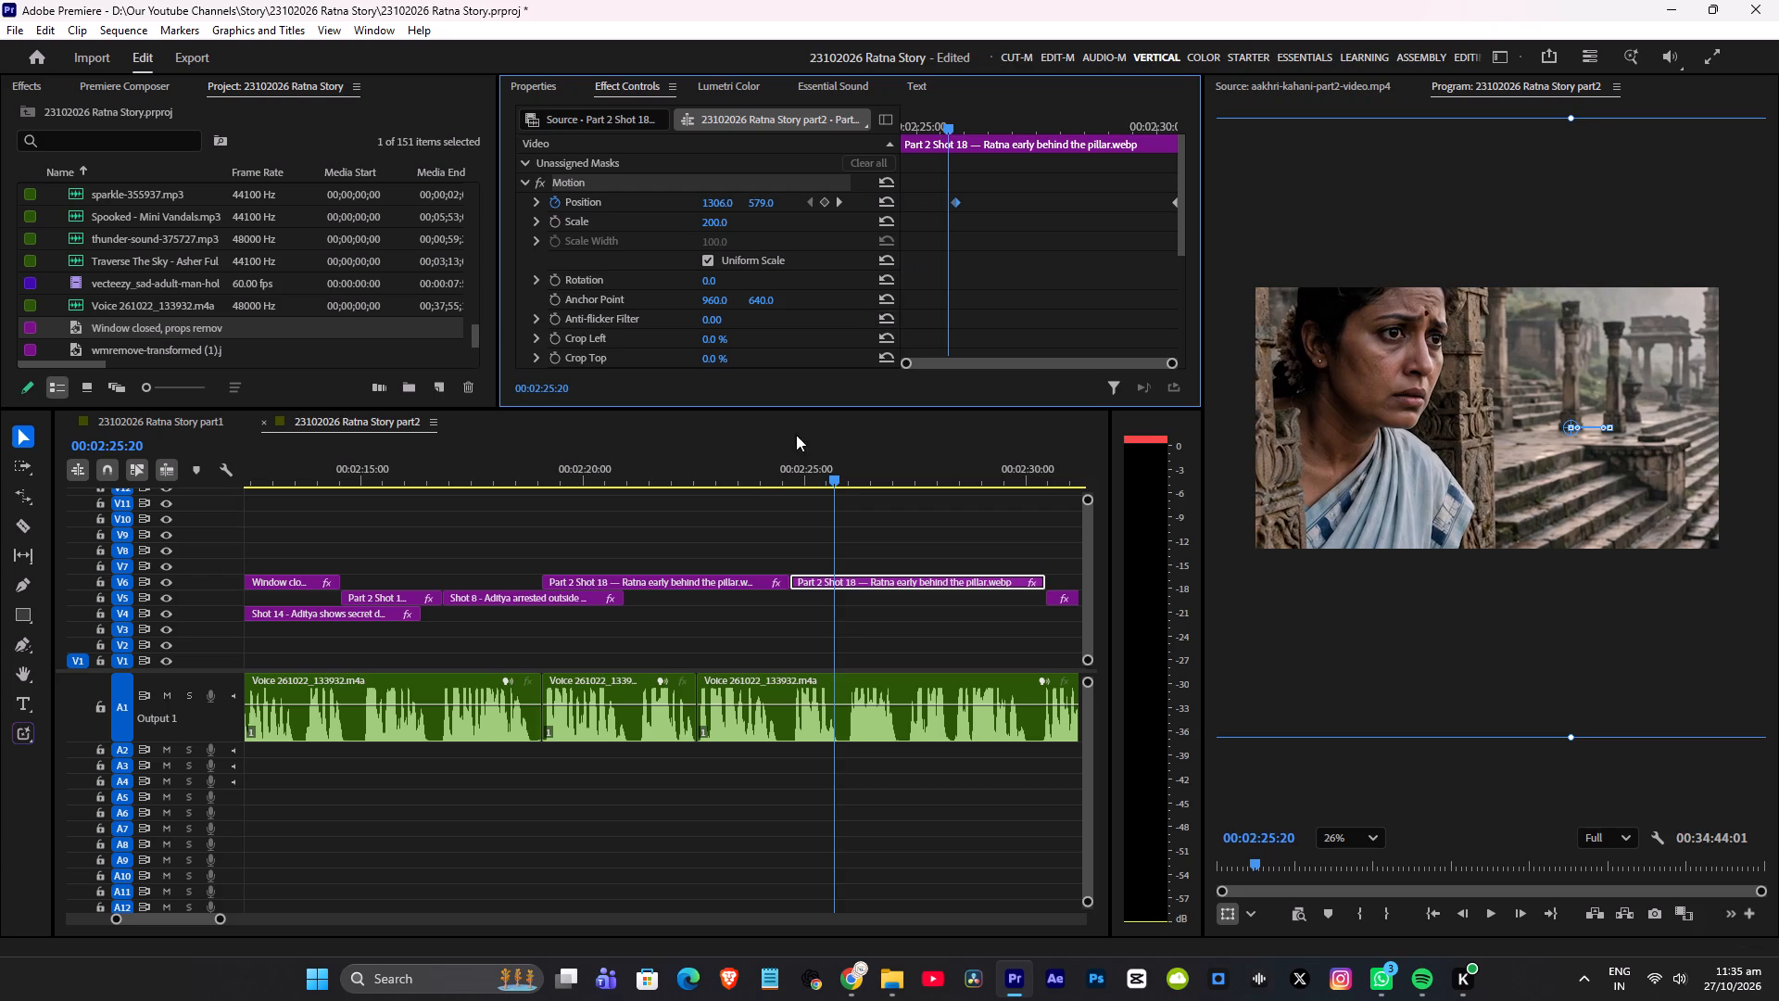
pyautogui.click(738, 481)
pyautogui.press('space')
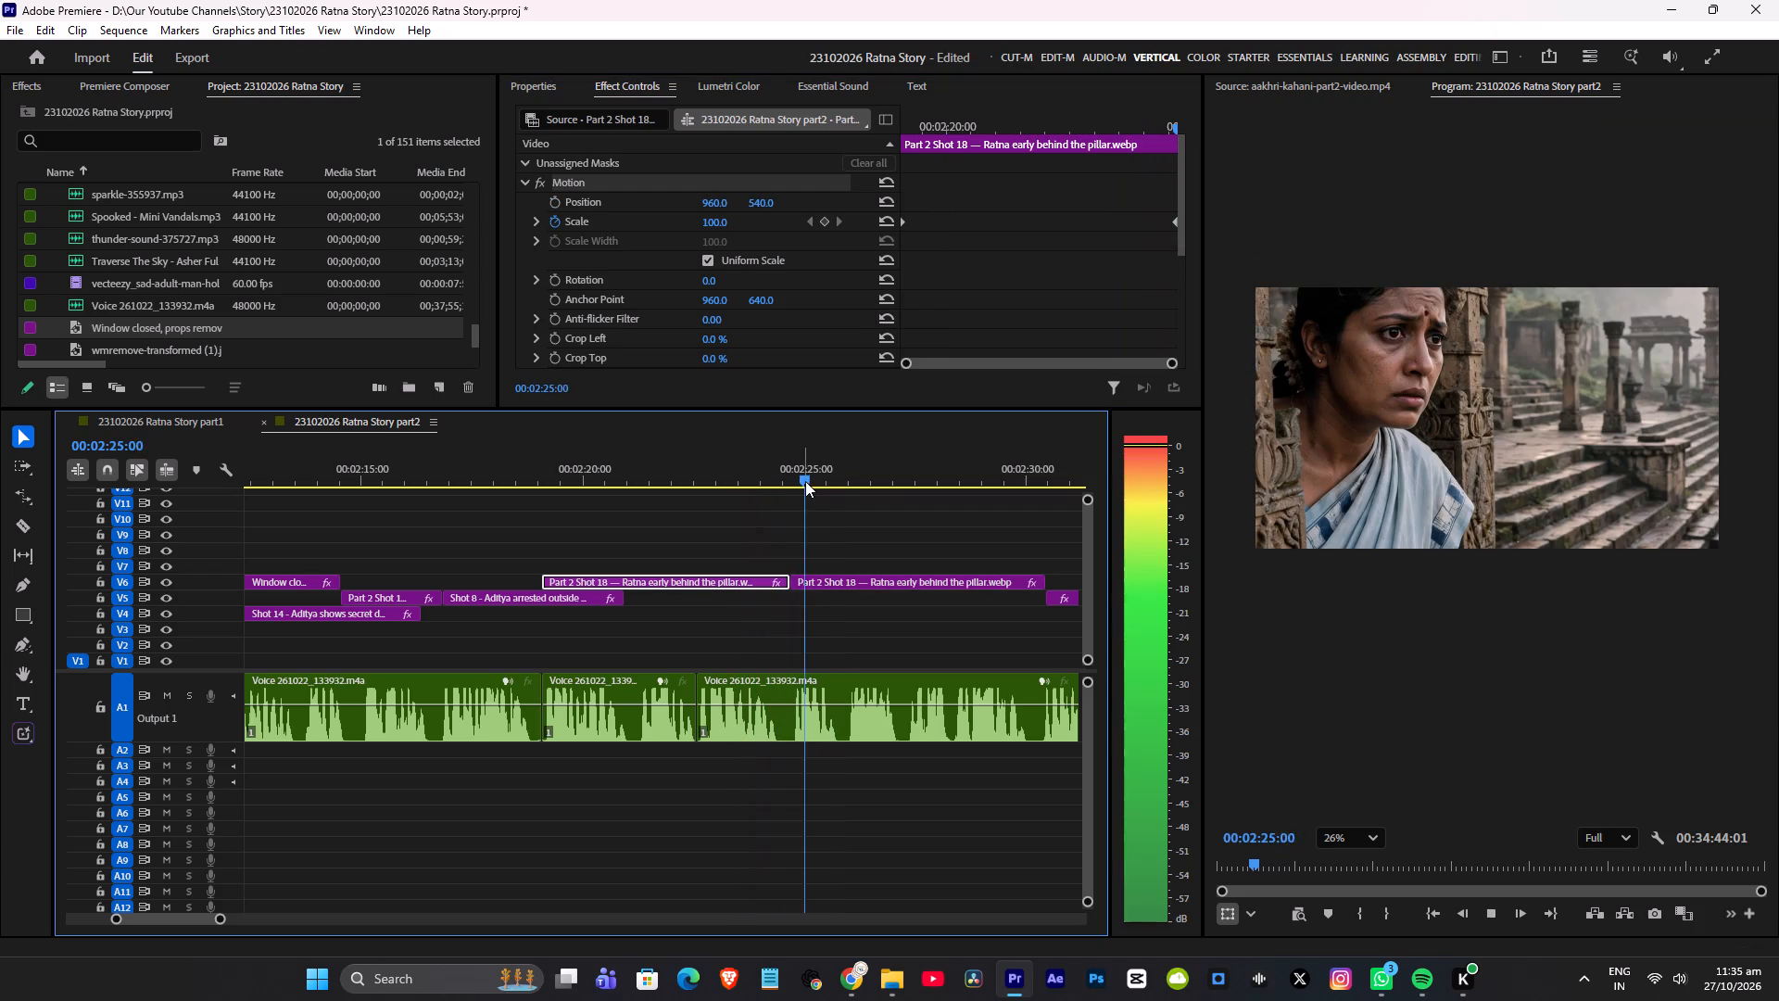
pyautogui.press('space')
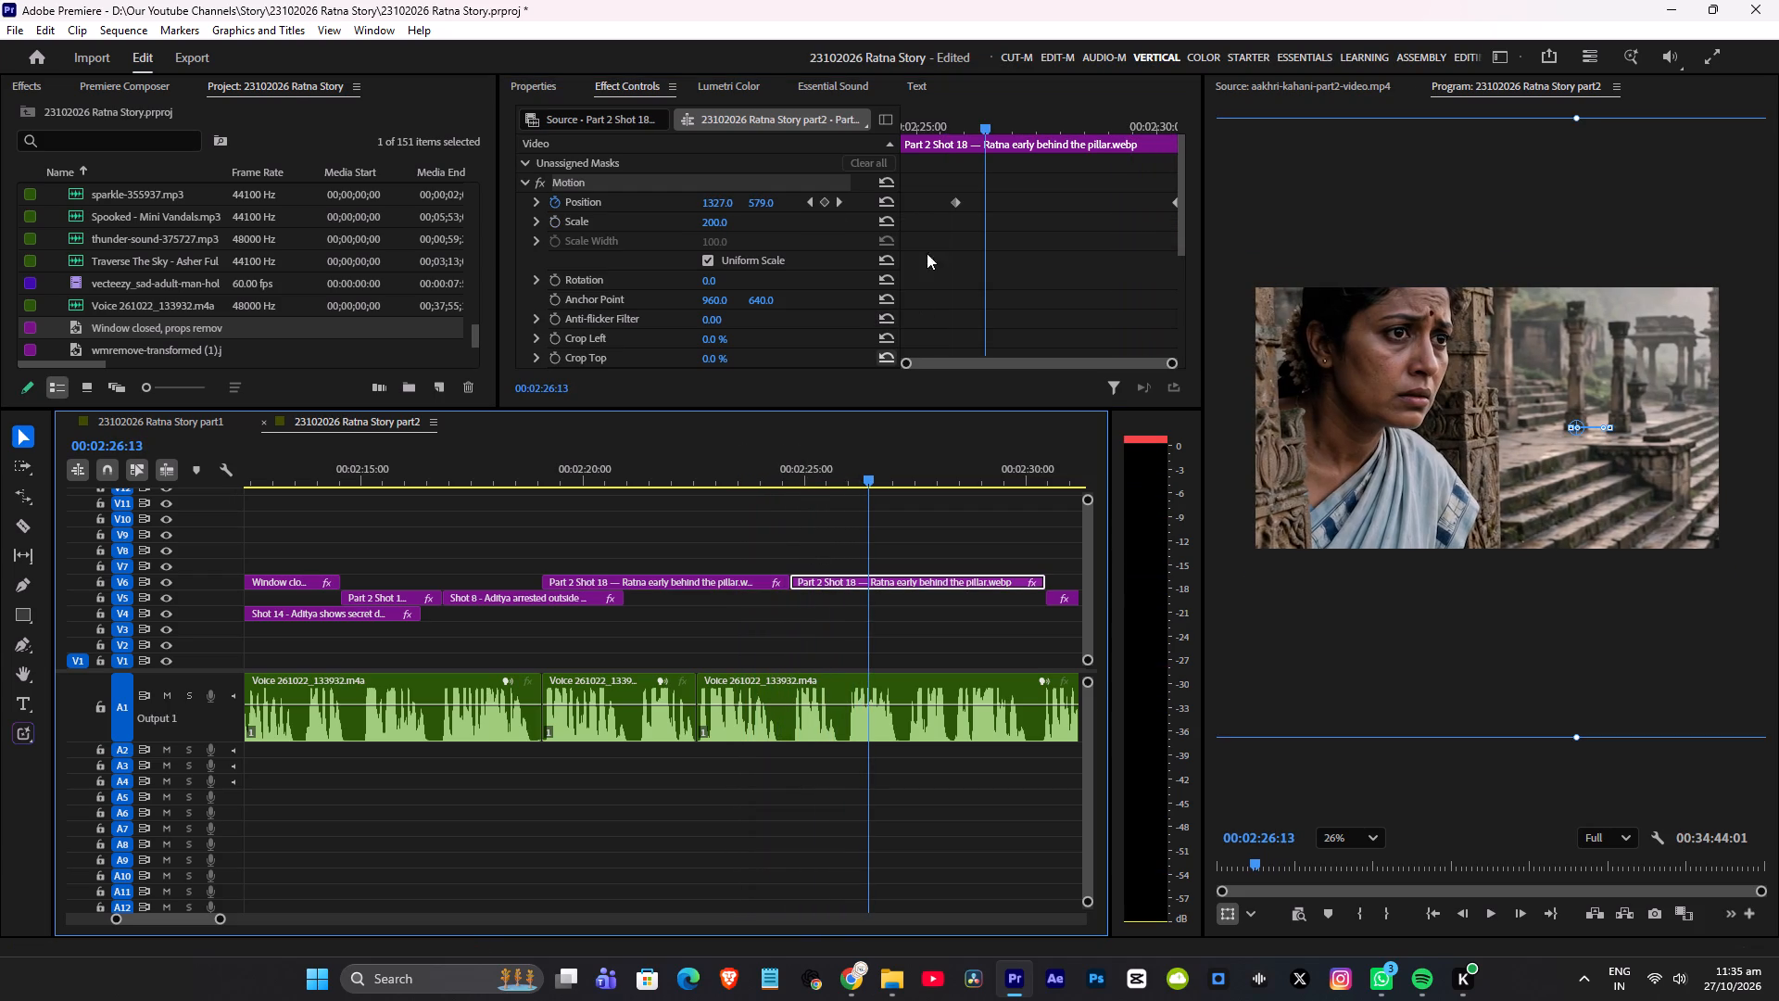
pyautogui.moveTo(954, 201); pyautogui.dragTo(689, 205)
# Save the project.
pyautogui.hotkey('ctrl', 's')
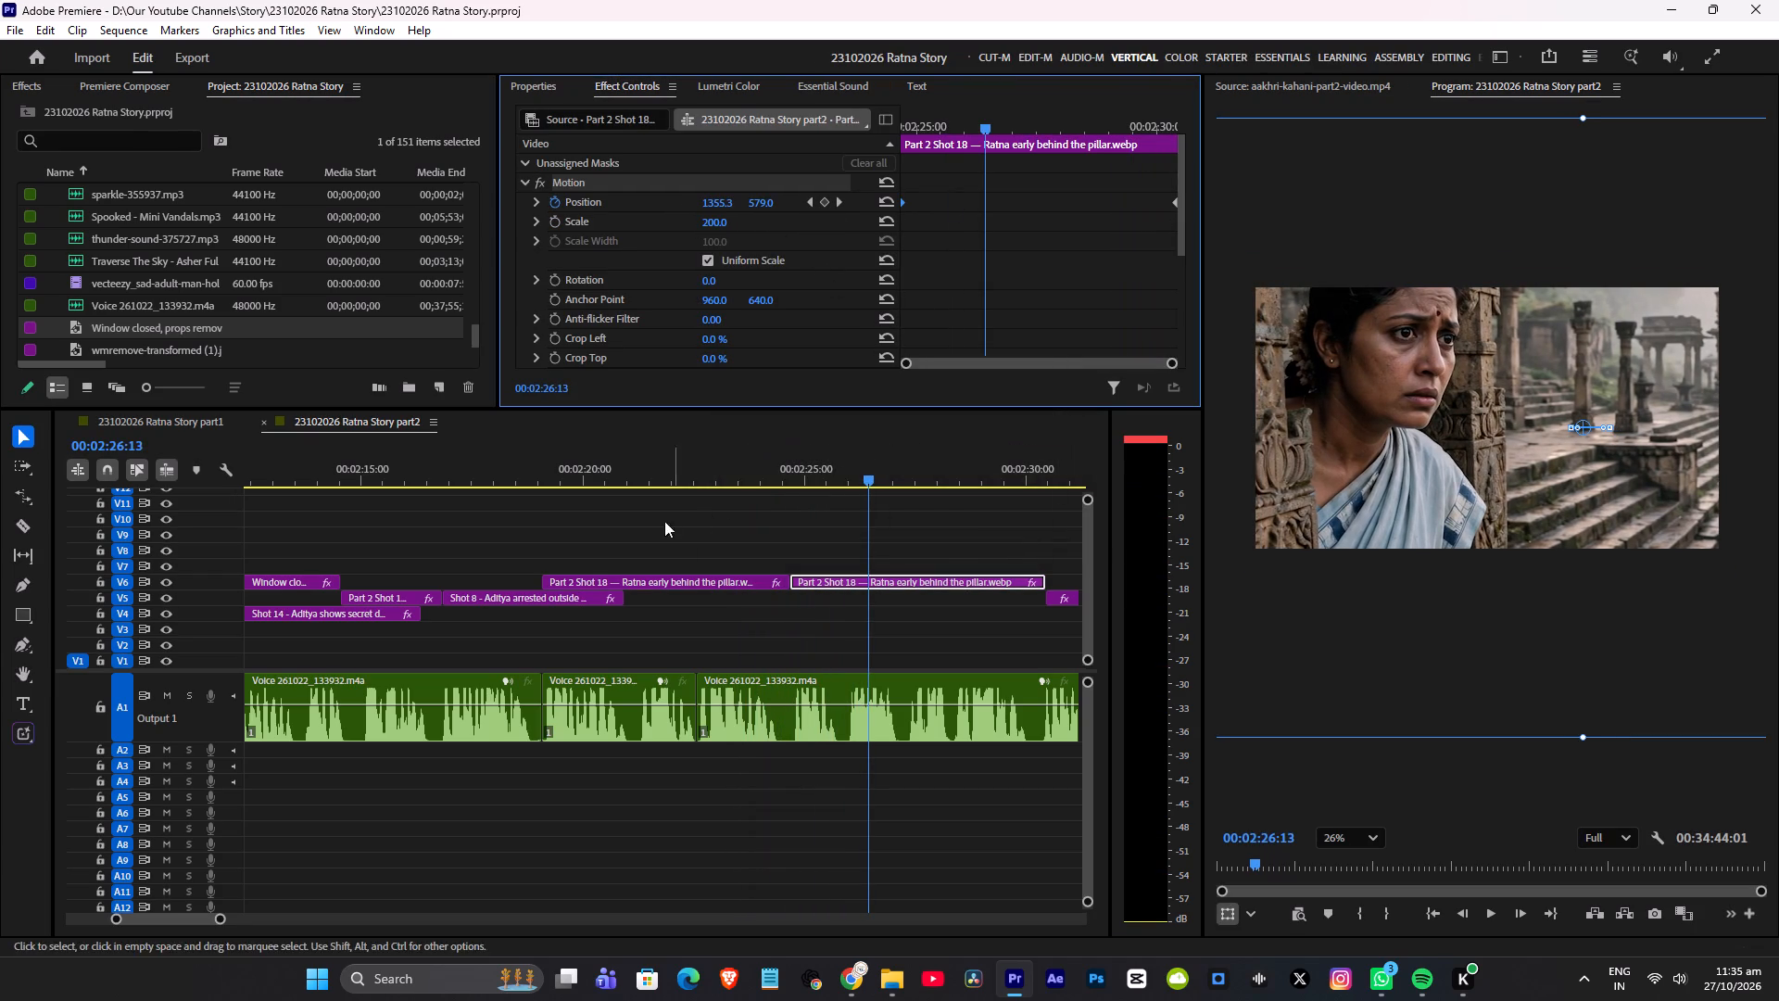
# Play back the two V6 pillar clips against the narration to check their order and motion.
pyautogui.click(551, 472)
pyautogui.press('space')
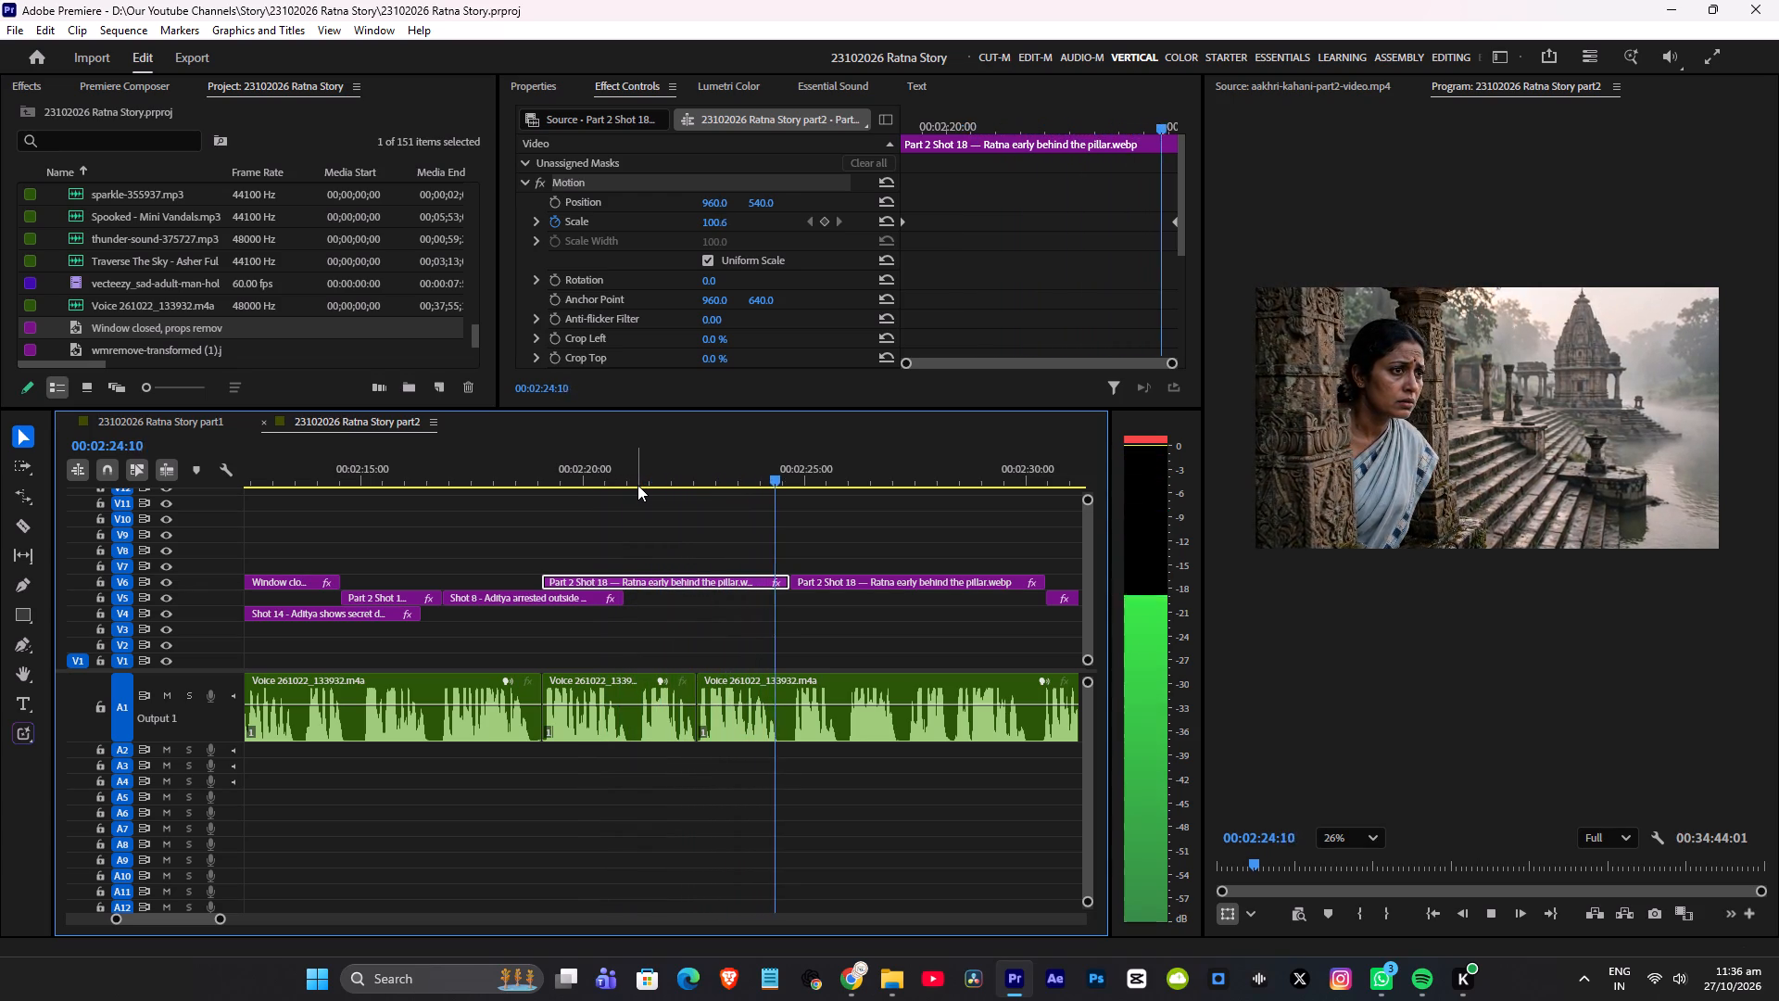
pyautogui.press('space')
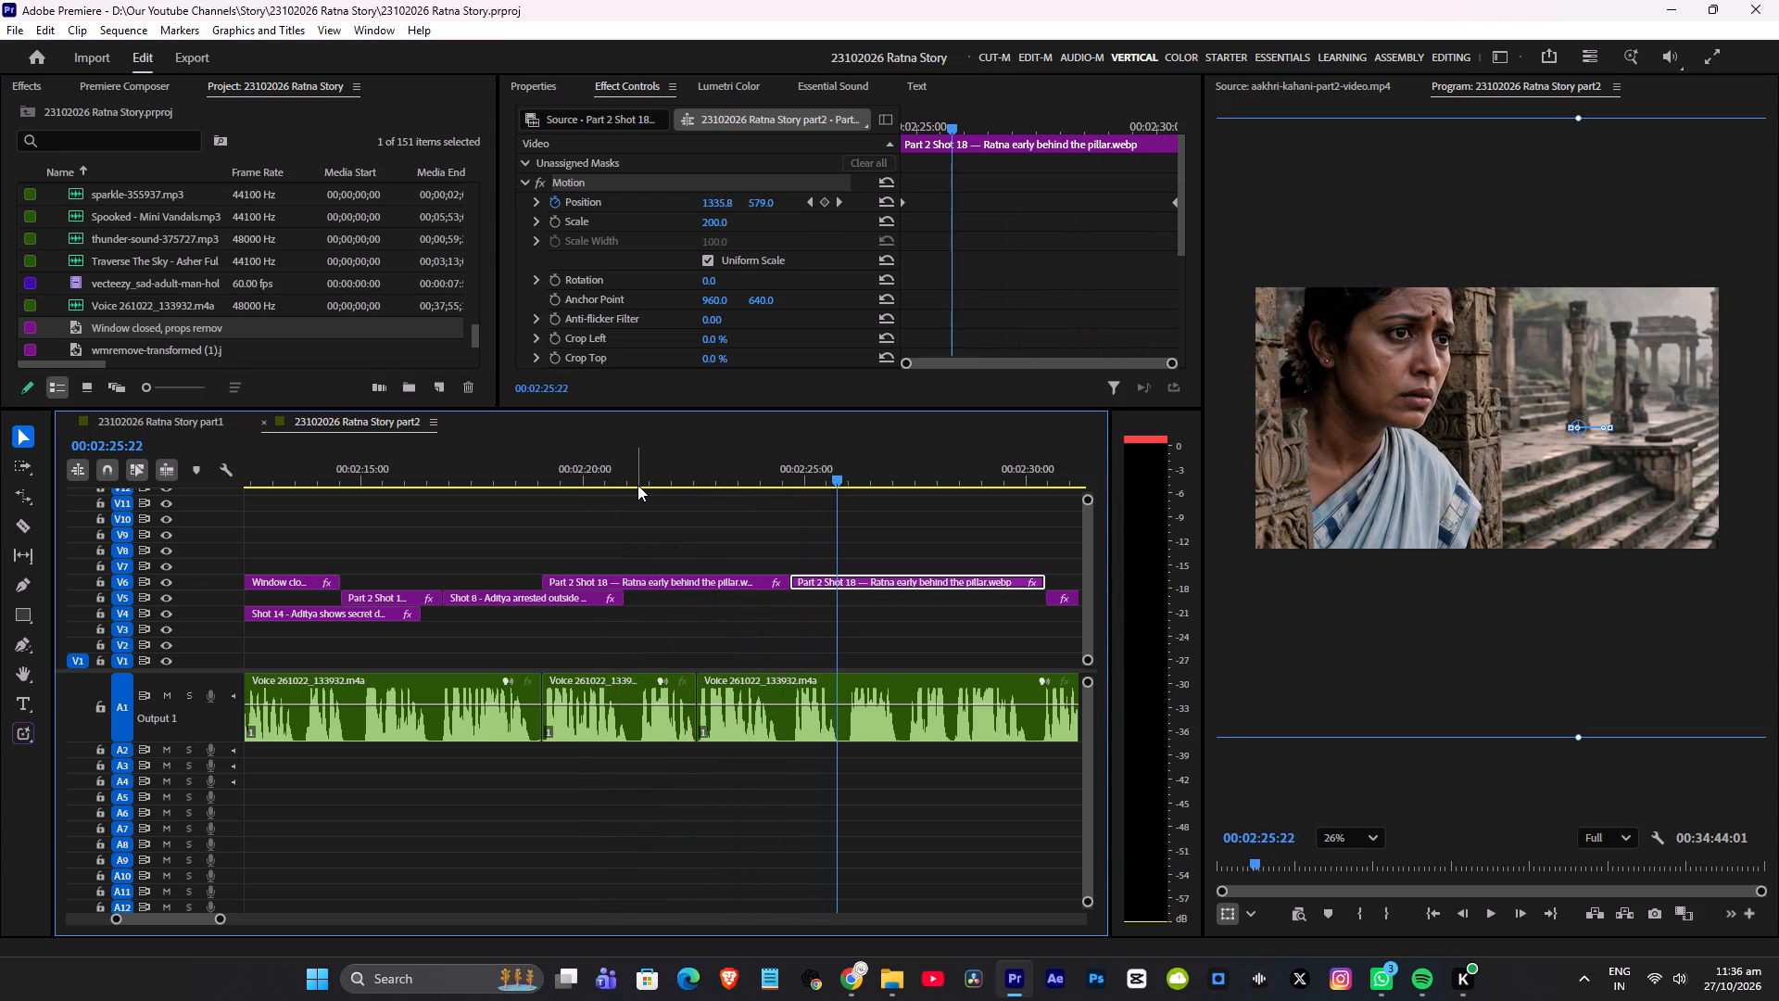
pyautogui.click(688, 462)
pyautogui.click(593, 470)
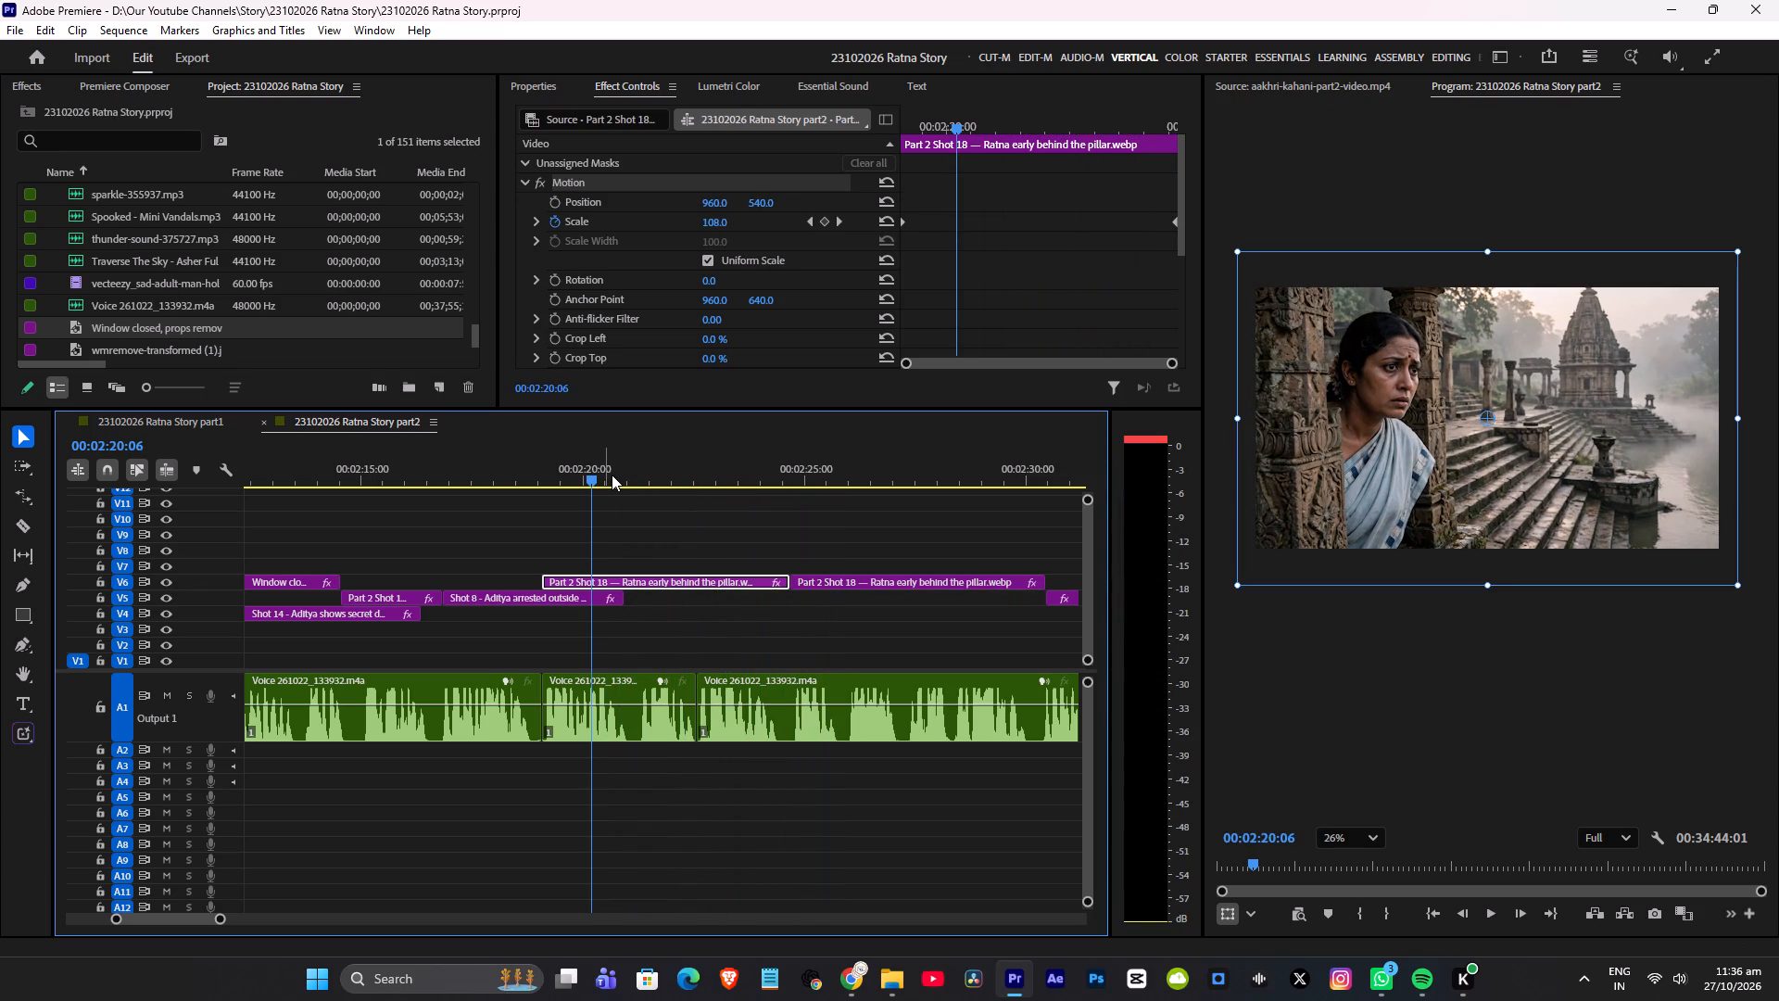
pyautogui.press('space')
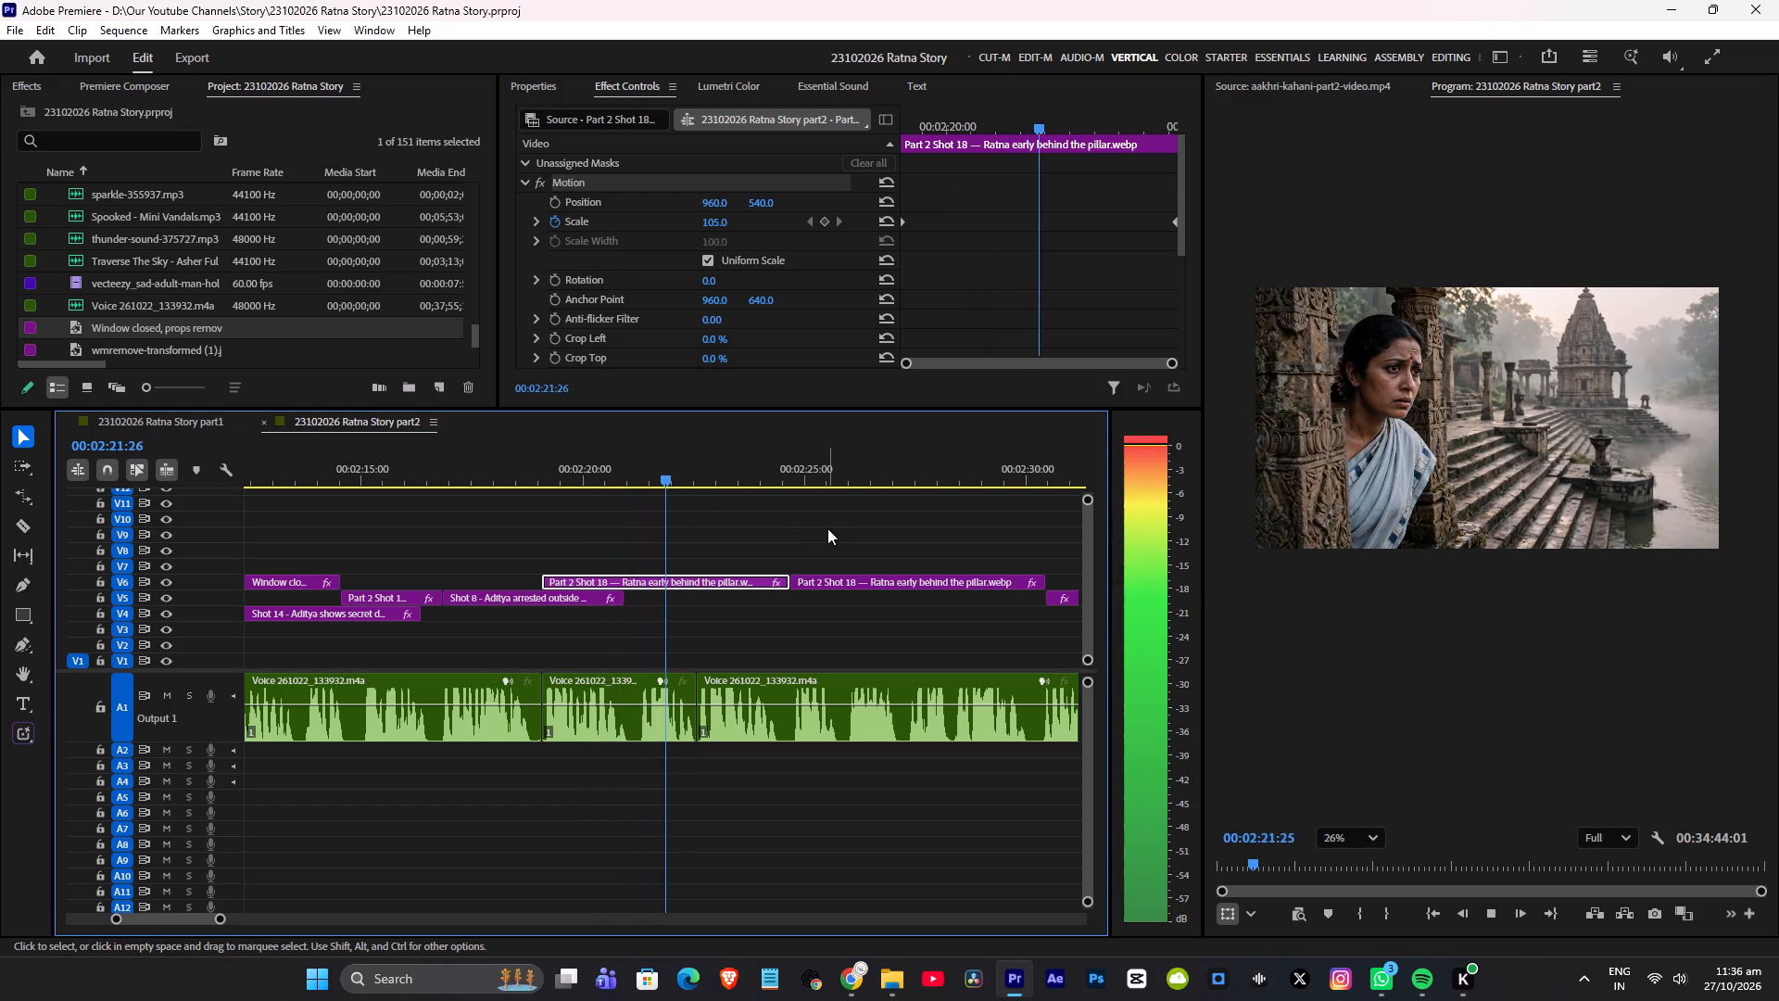
pyautogui.press('space')
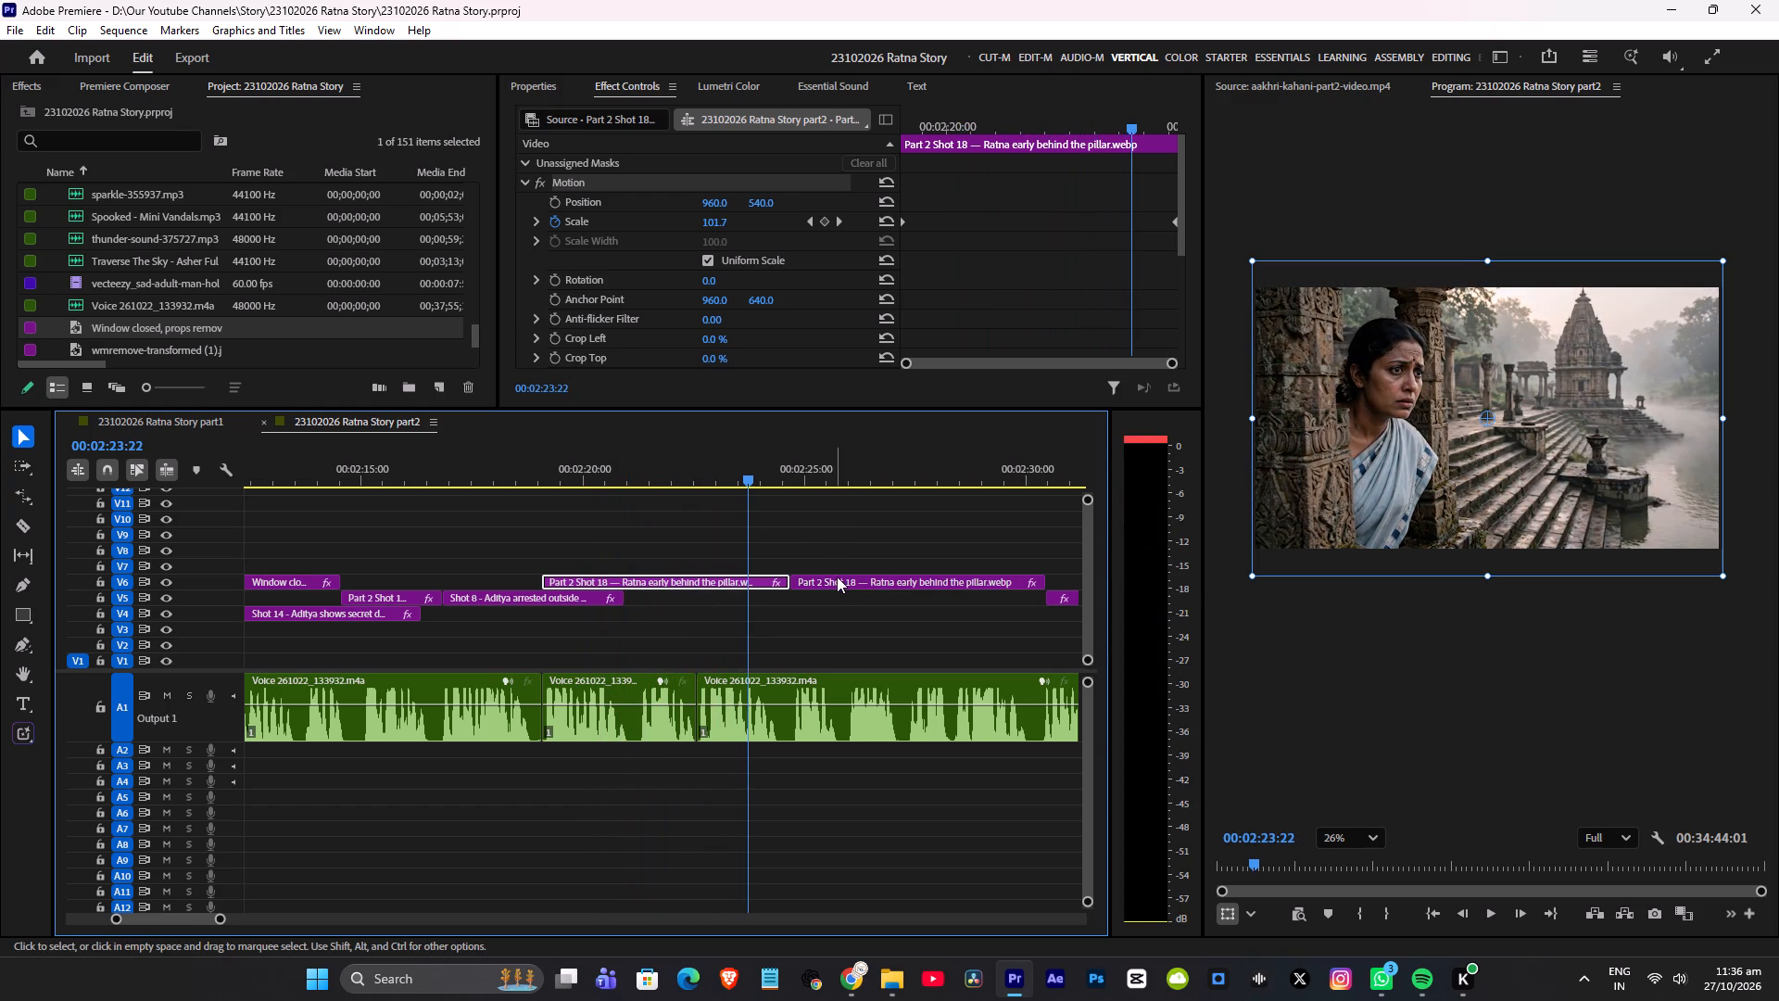
# Swap the two pillar clips' order on V7, placing the close-up at the wide shot's former start and the wide shot directly after it.
pyautogui.click(844, 579)
pyautogui.click(864, 464)
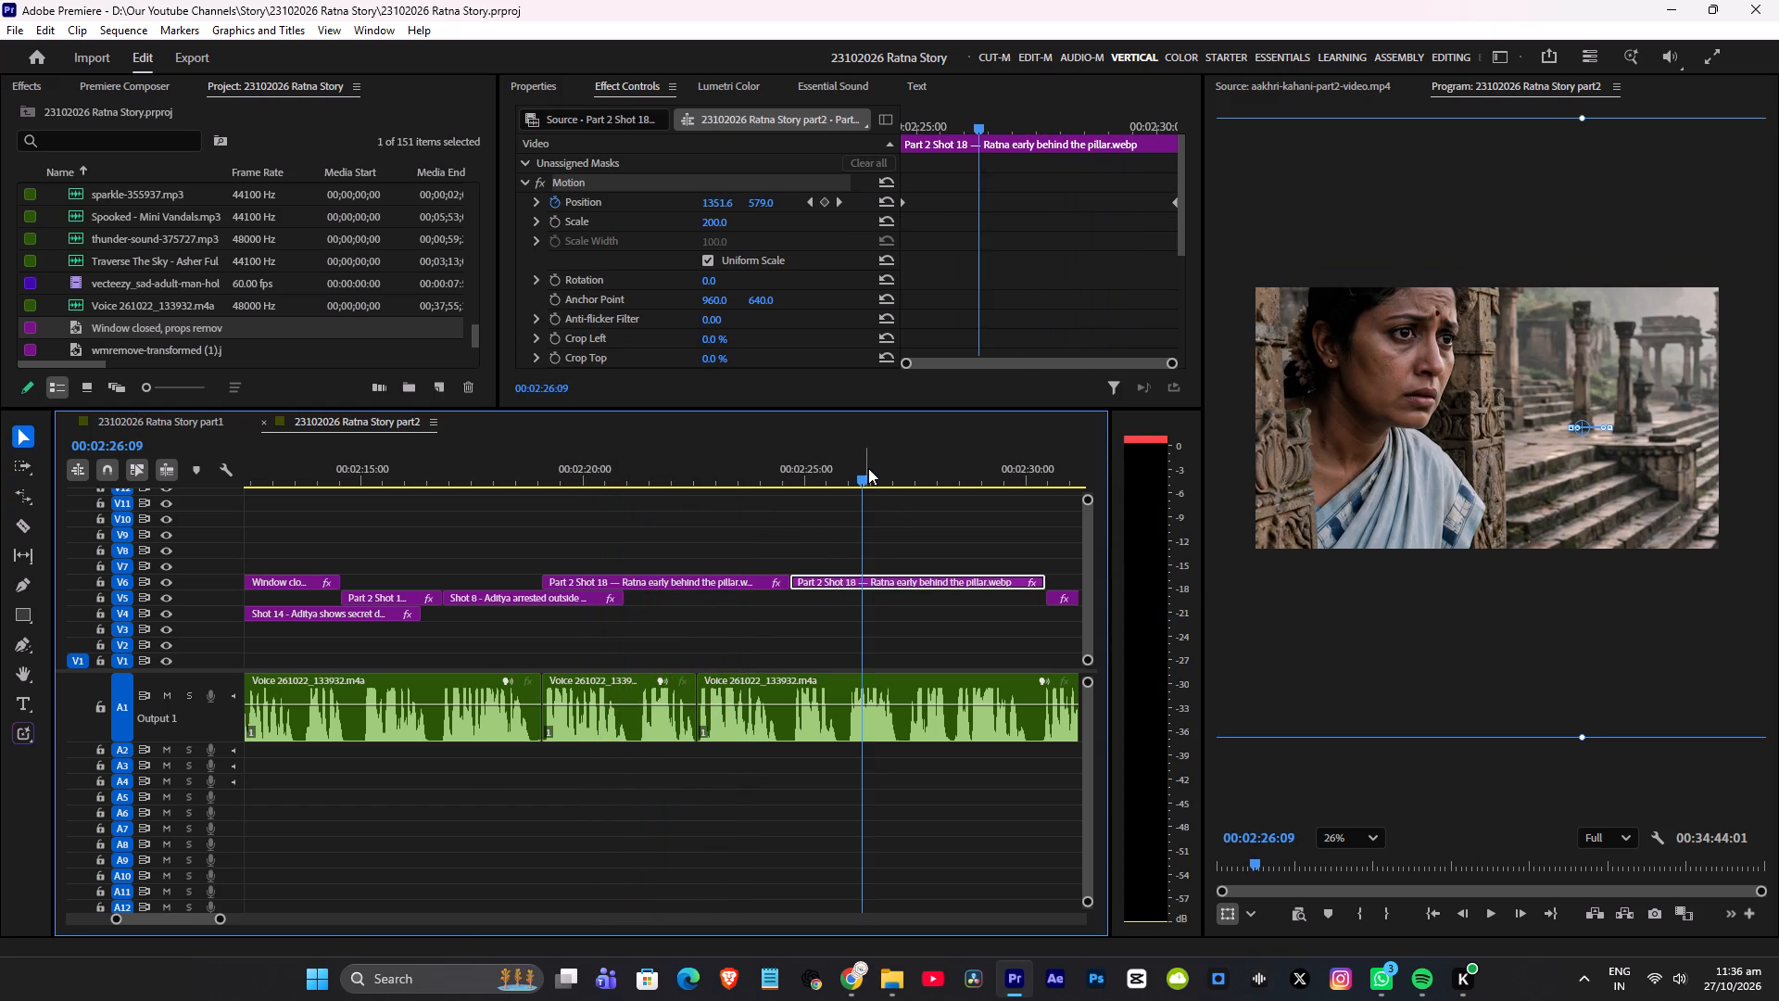
pyautogui.moveTo(885, 580); pyautogui.dragTo(634, 561)
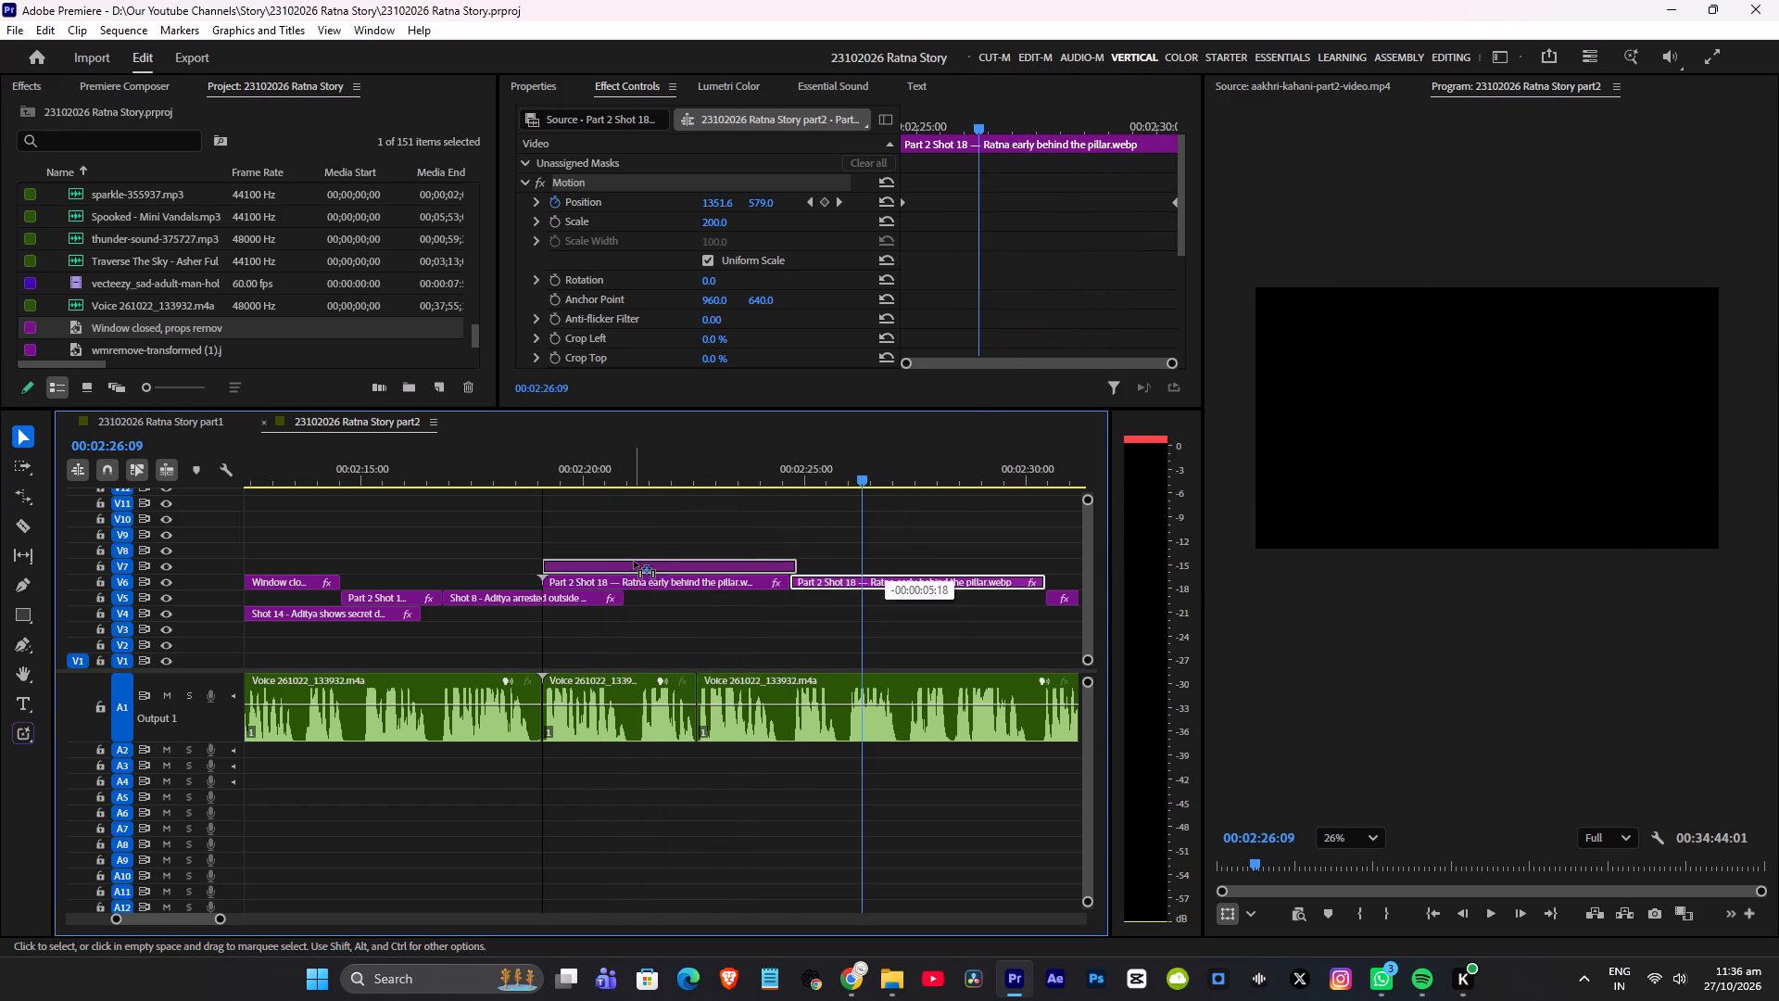
pyautogui.moveTo(634, 561); pyautogui.dragTo(633, 566)
pyautogui.moveTo(629, 583); pyautogui.dragTo(892, 567)
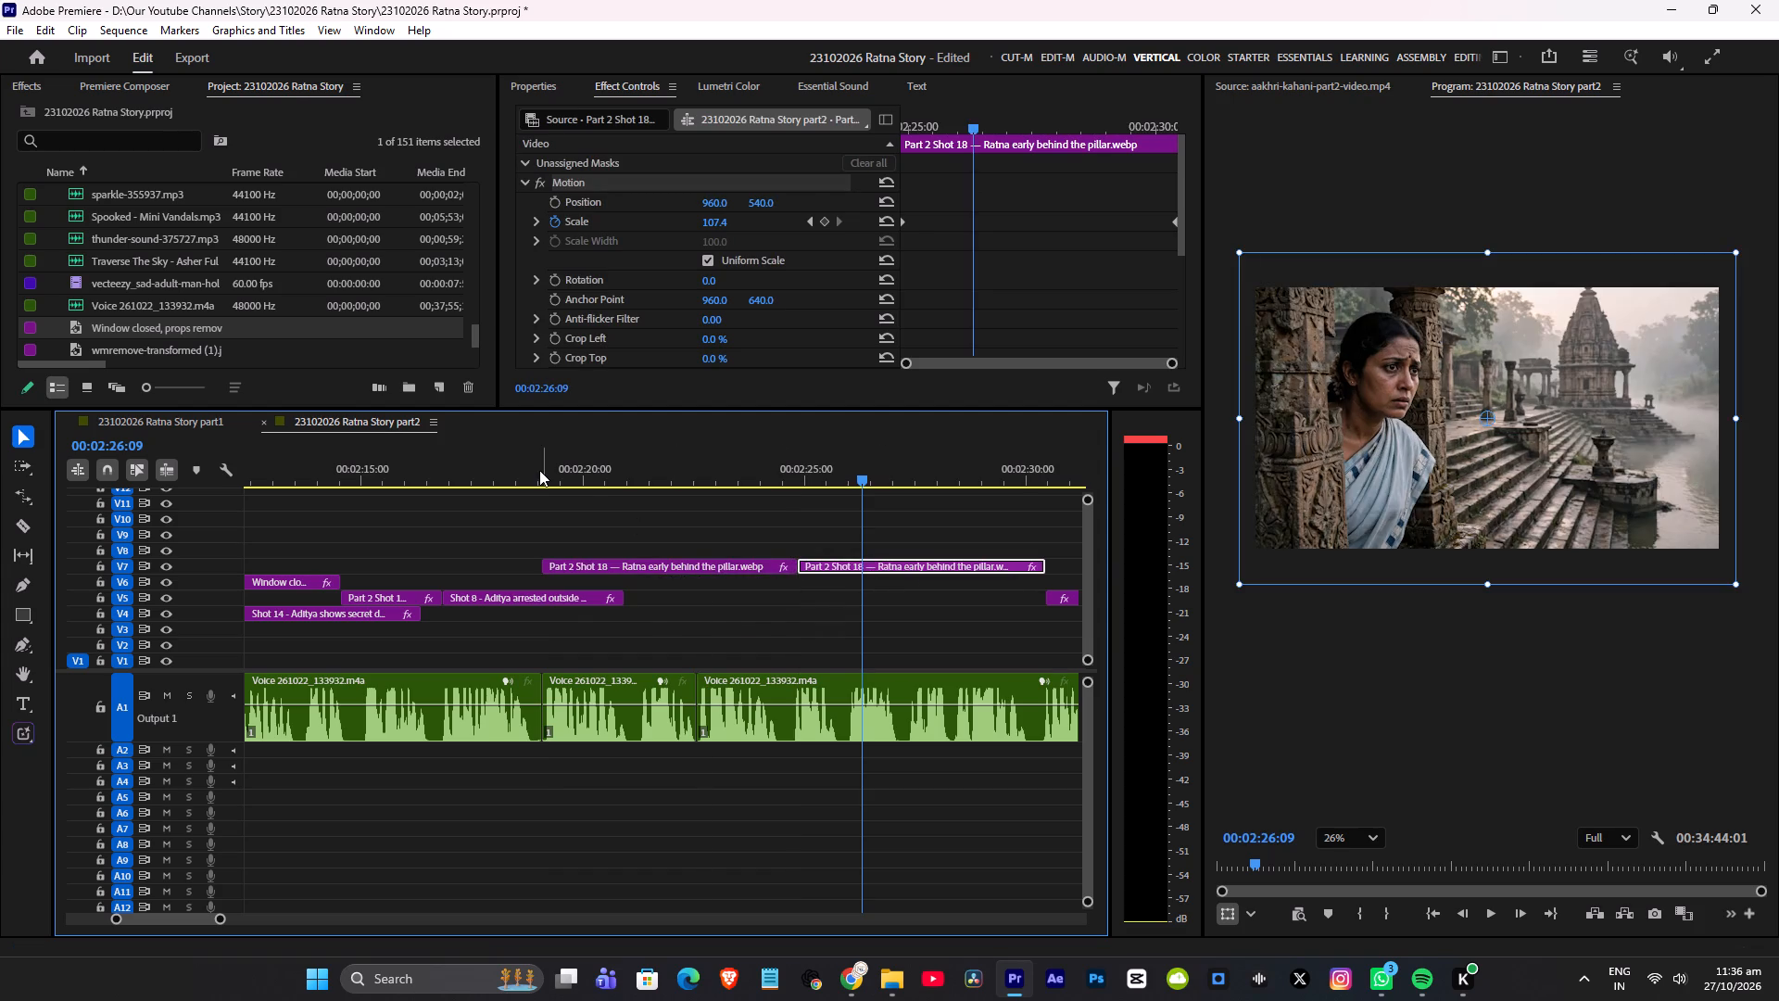
# Play back the swapped pillar clips on V7 against the narration, checking the close-up-to-wide cut near 02:25:00.
pyautogui.click(539, 470)
pyautogui.press('space')
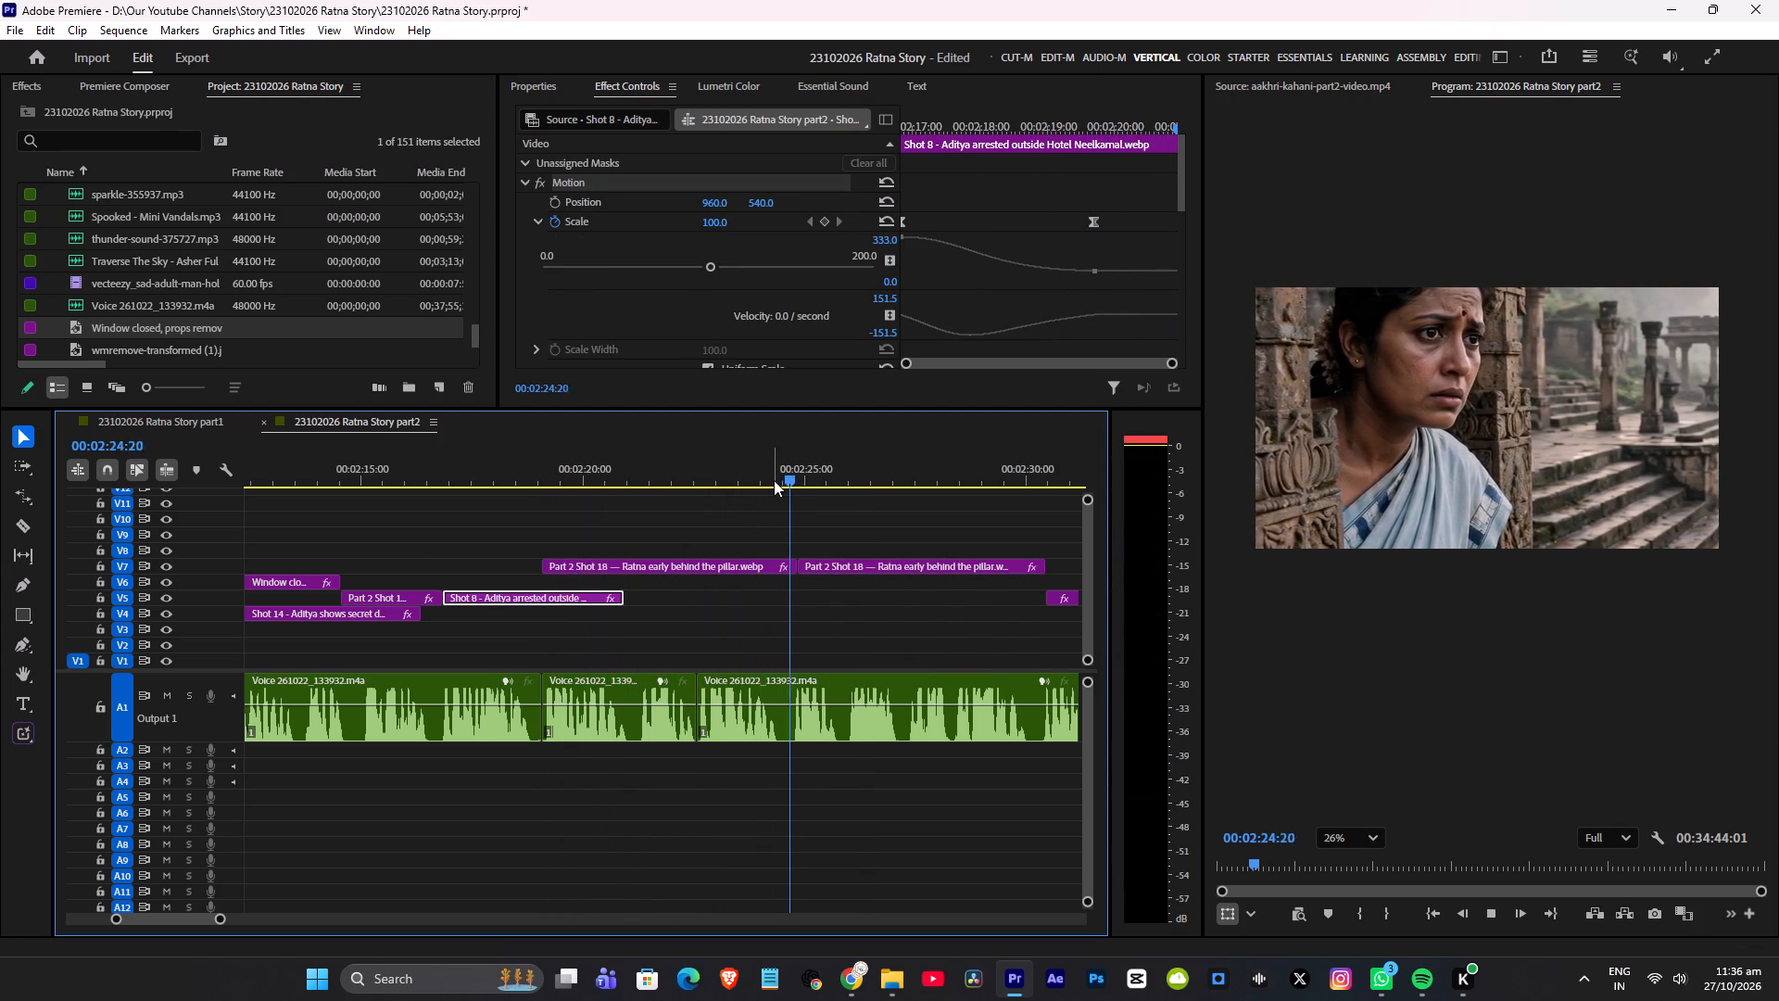
pyautogui.press('space')
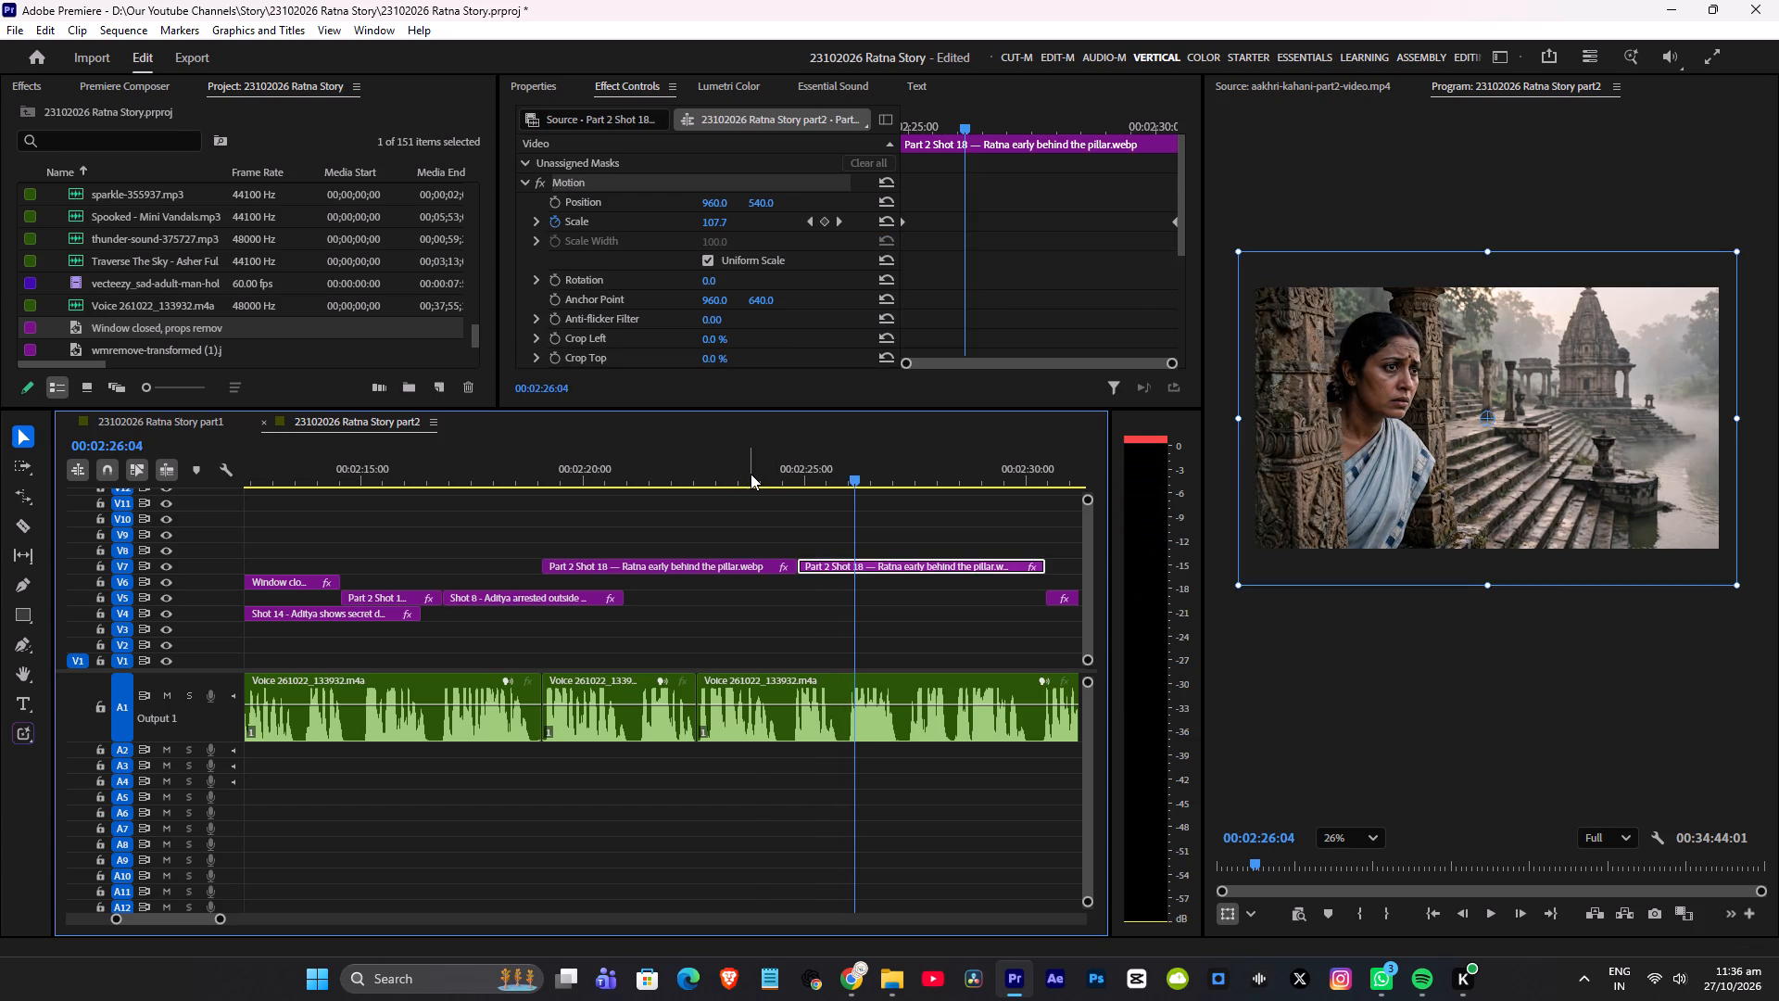
pyautogui.click(751, 474)
pyautogui.press('space')
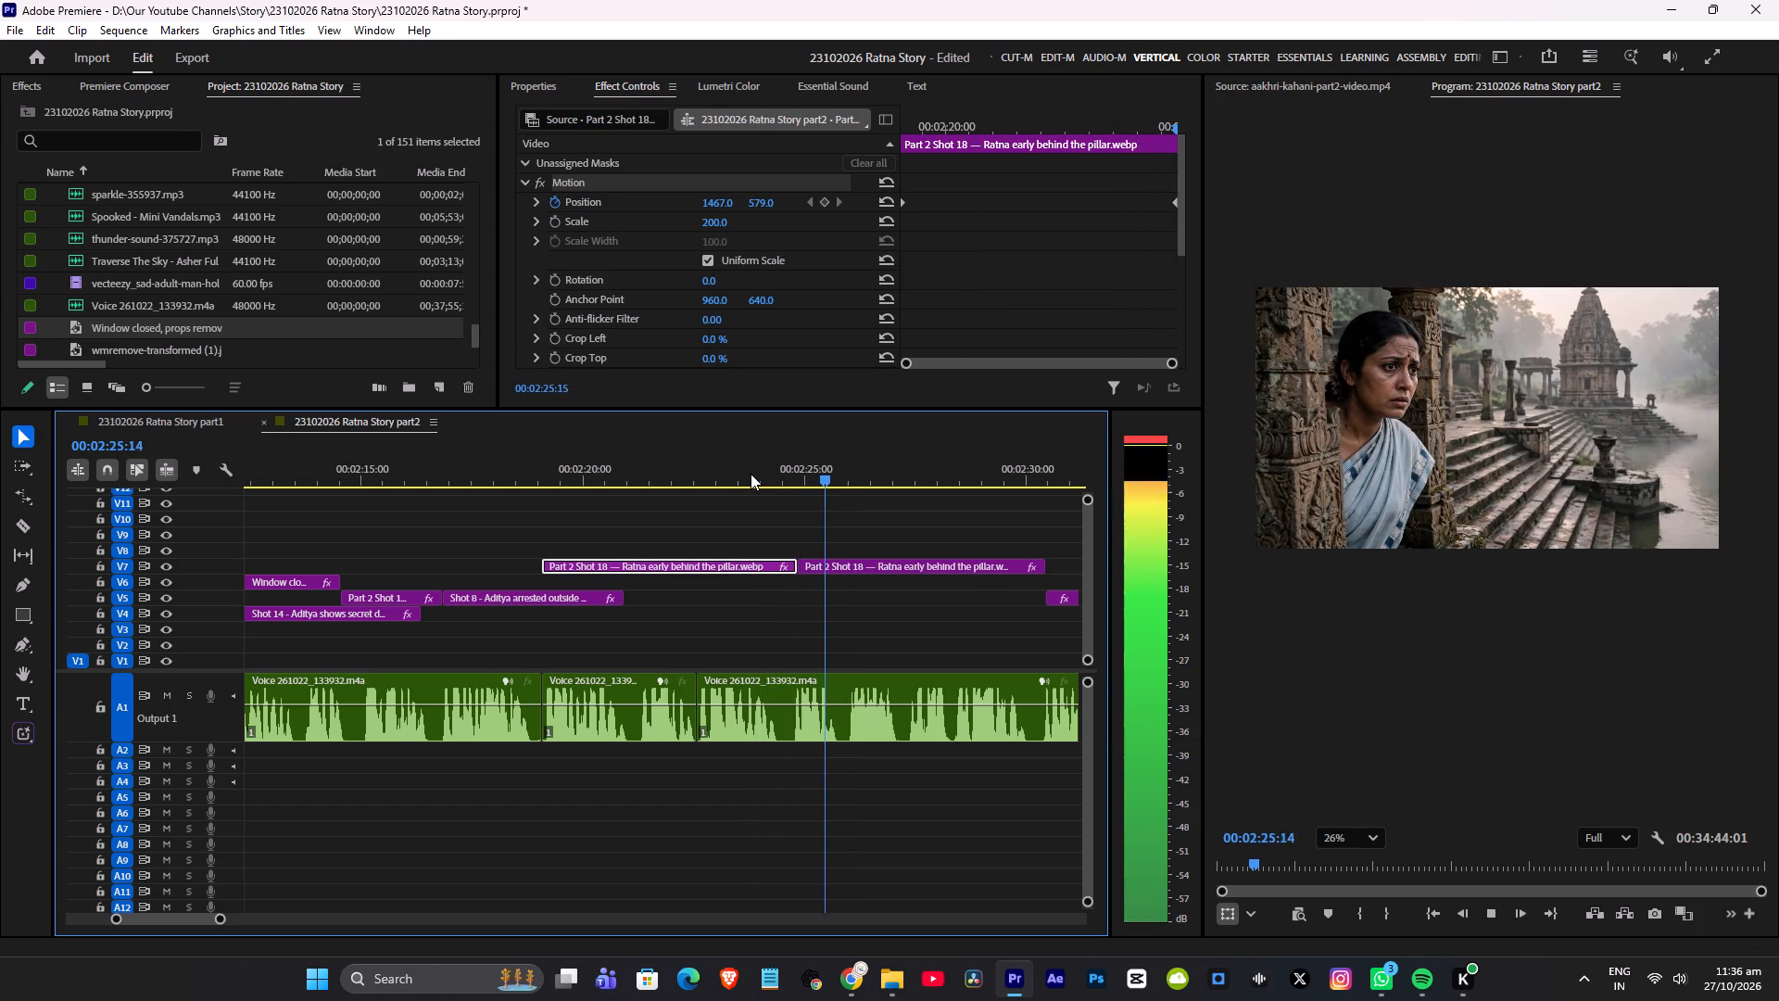
pyautogui.press('space')
# Undo the swap of the two pillar clips.
pyautogui.hotkey('ctrl', 'z')
pyautogui.hotkey('ctrl', 'z')
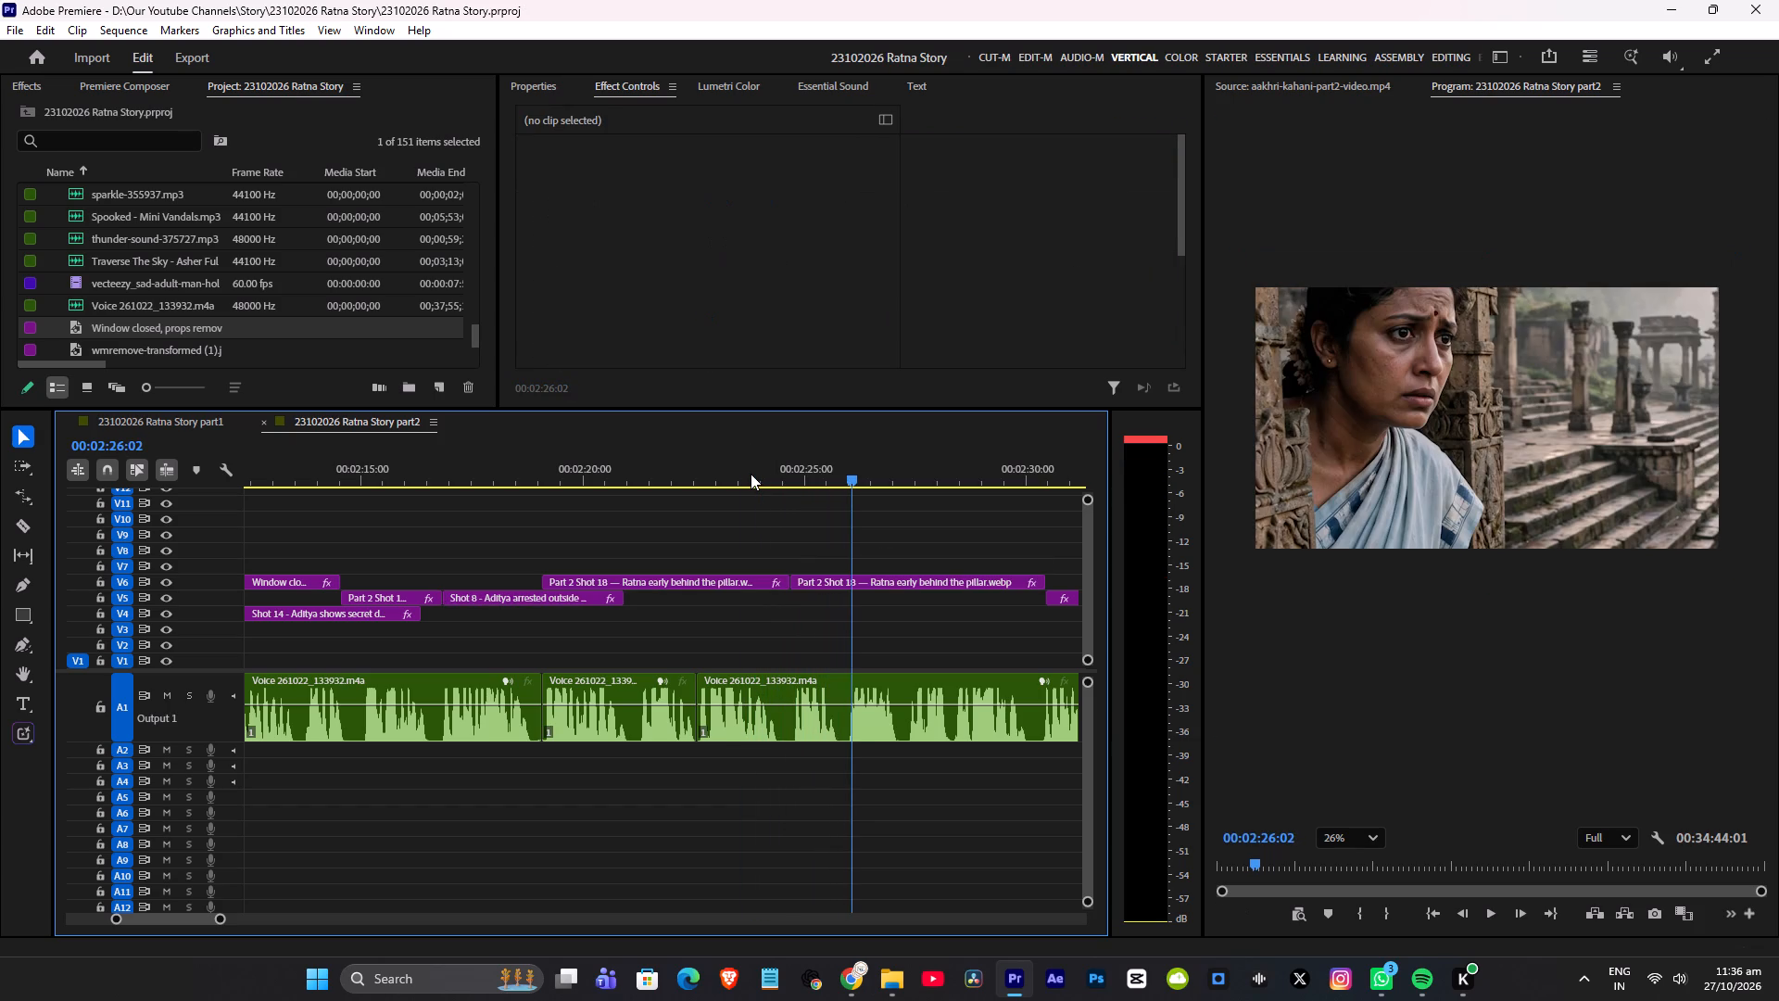
# Play back the two V6 pillar clips, repeatedly reviewing the cut from the wide shot to the close-up.
pyautogui.moveTo(557, 462); pyautogui.dragTo(547, 468)
pyautogui.press('space')
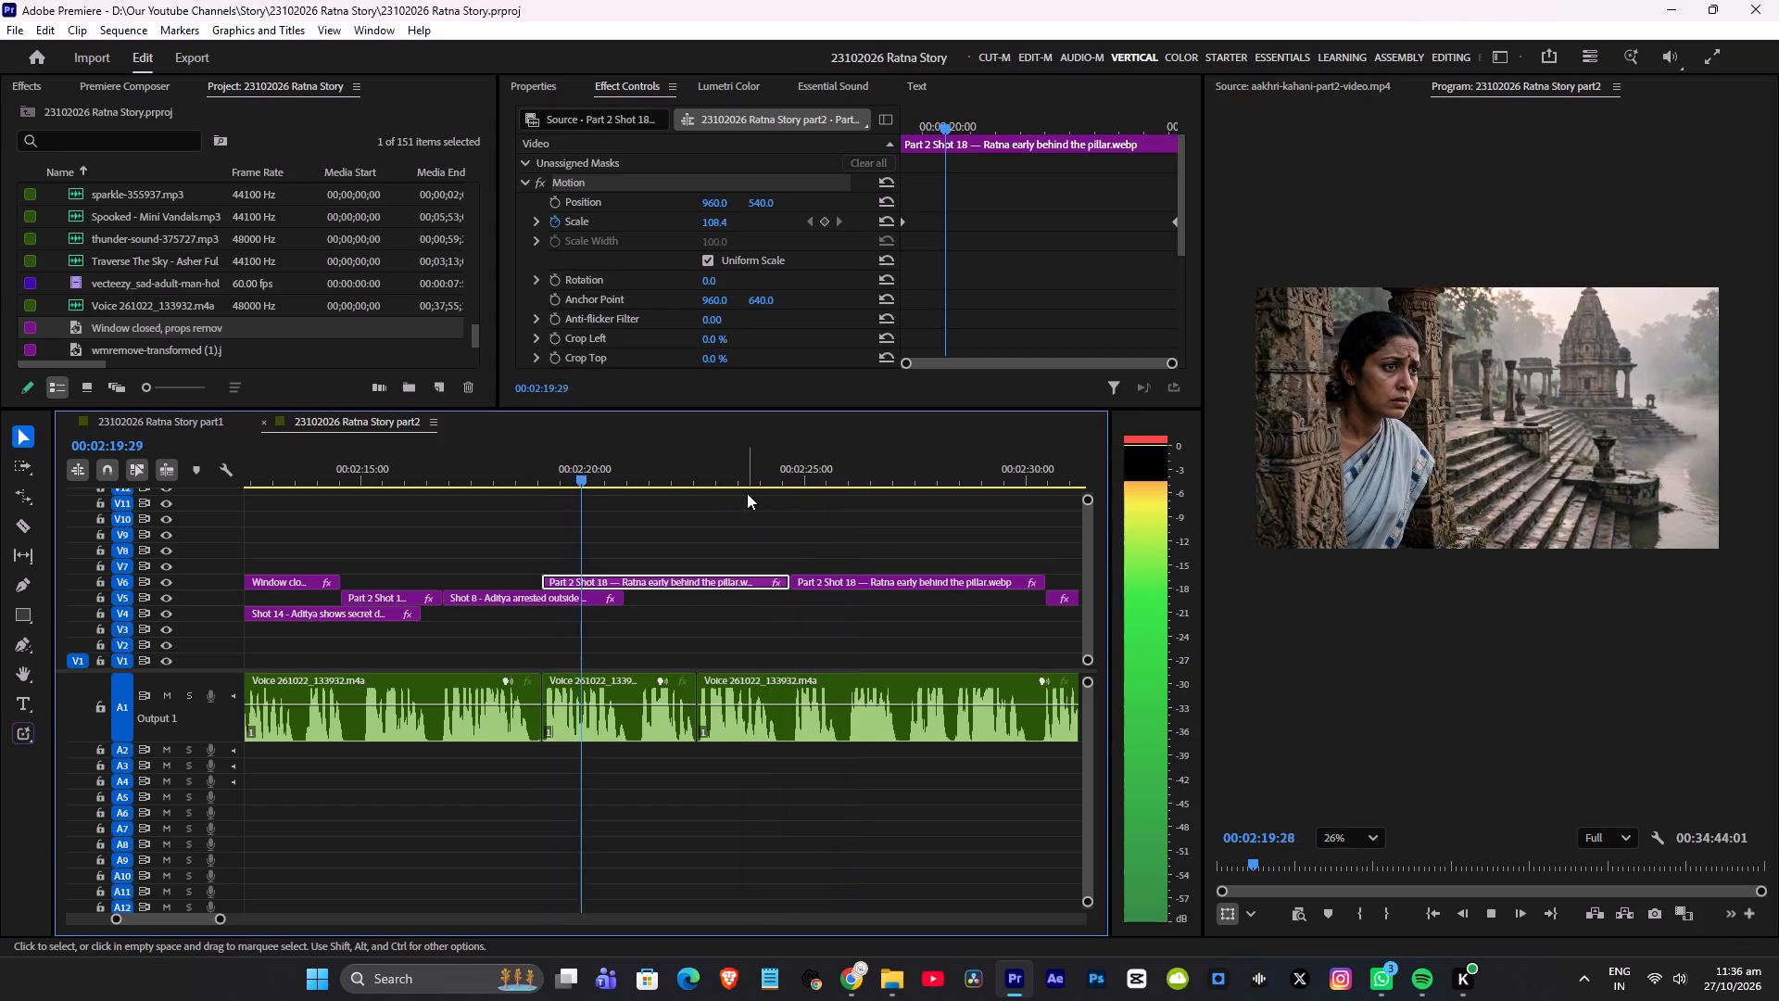
pyautogui.click(762, 471)
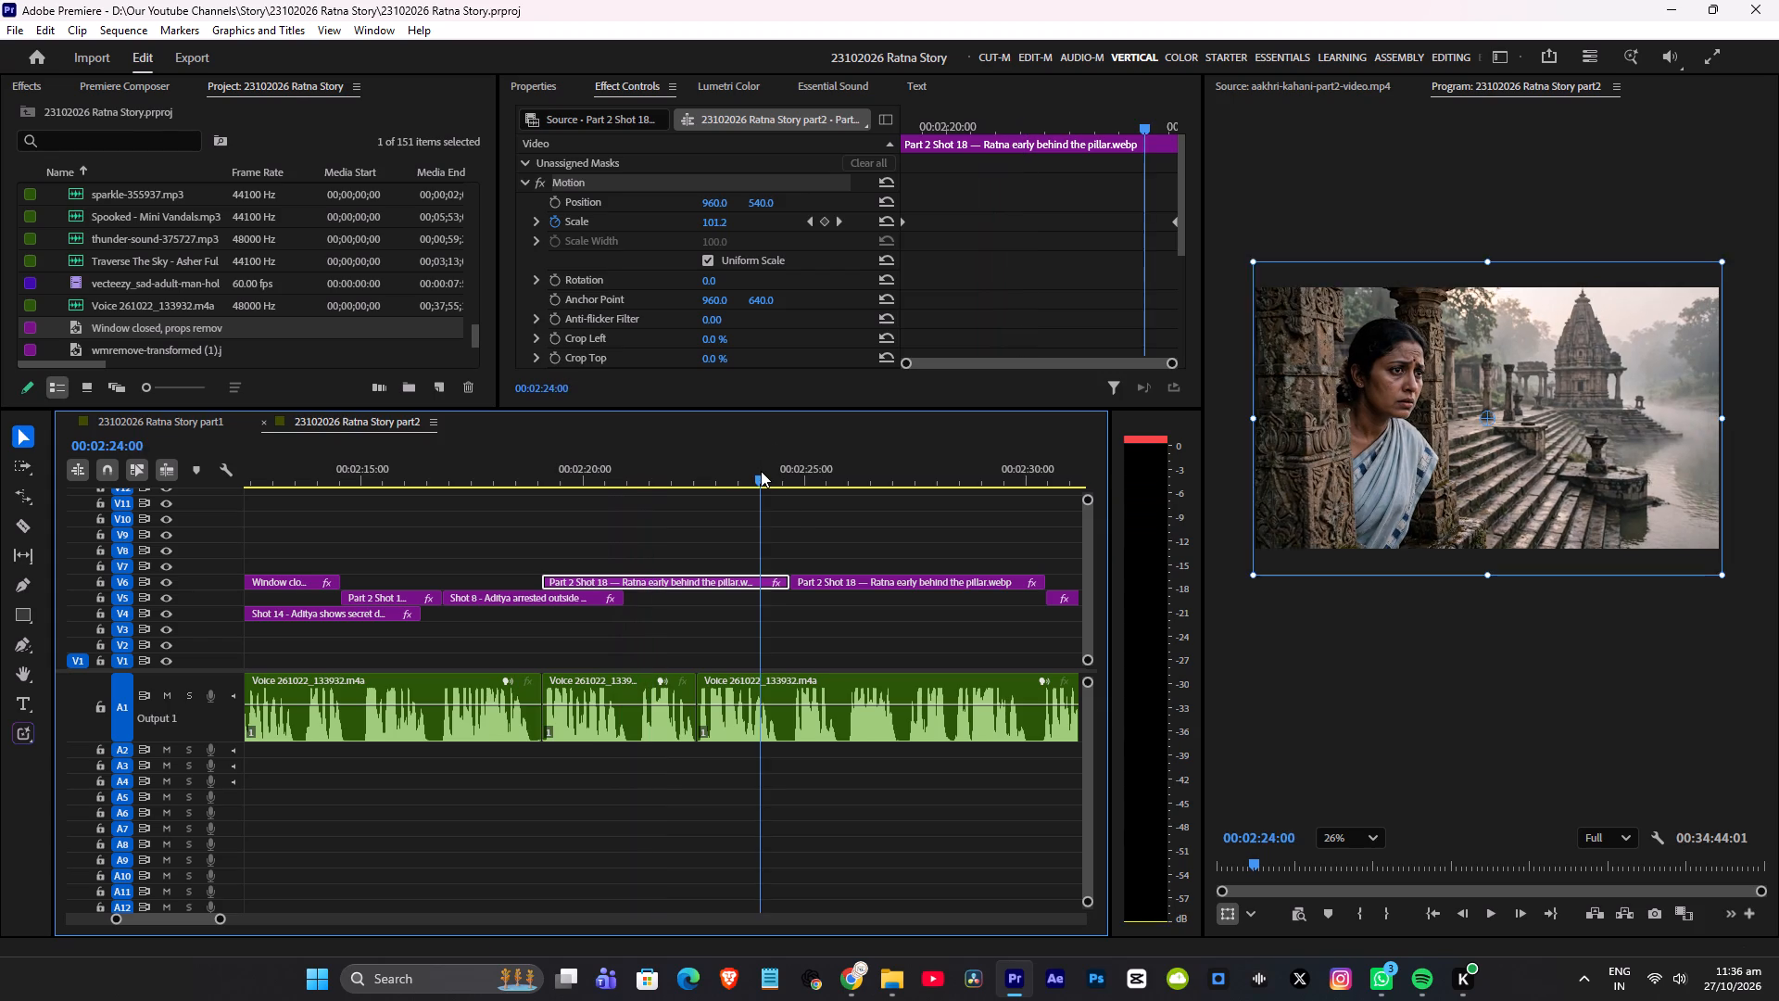
pyautogui.press('space')
pyautogui.press('space')
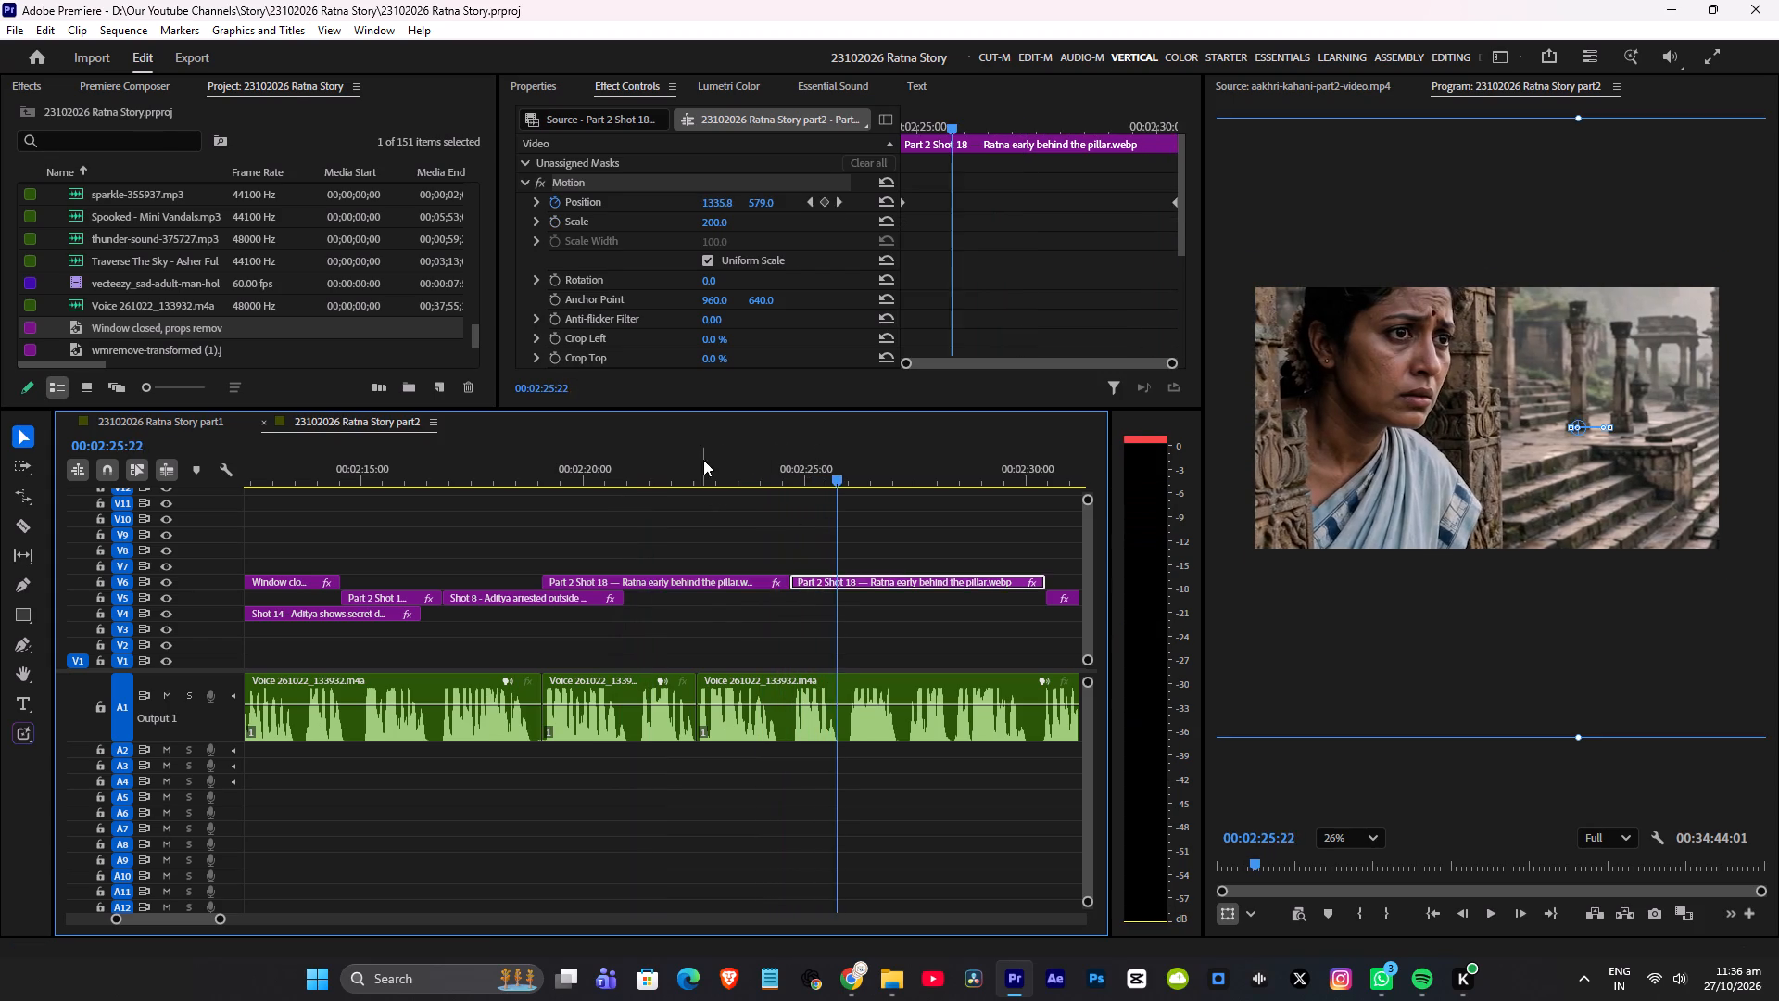
pyautogui.click(701, 456)
pyautogui.press('space')
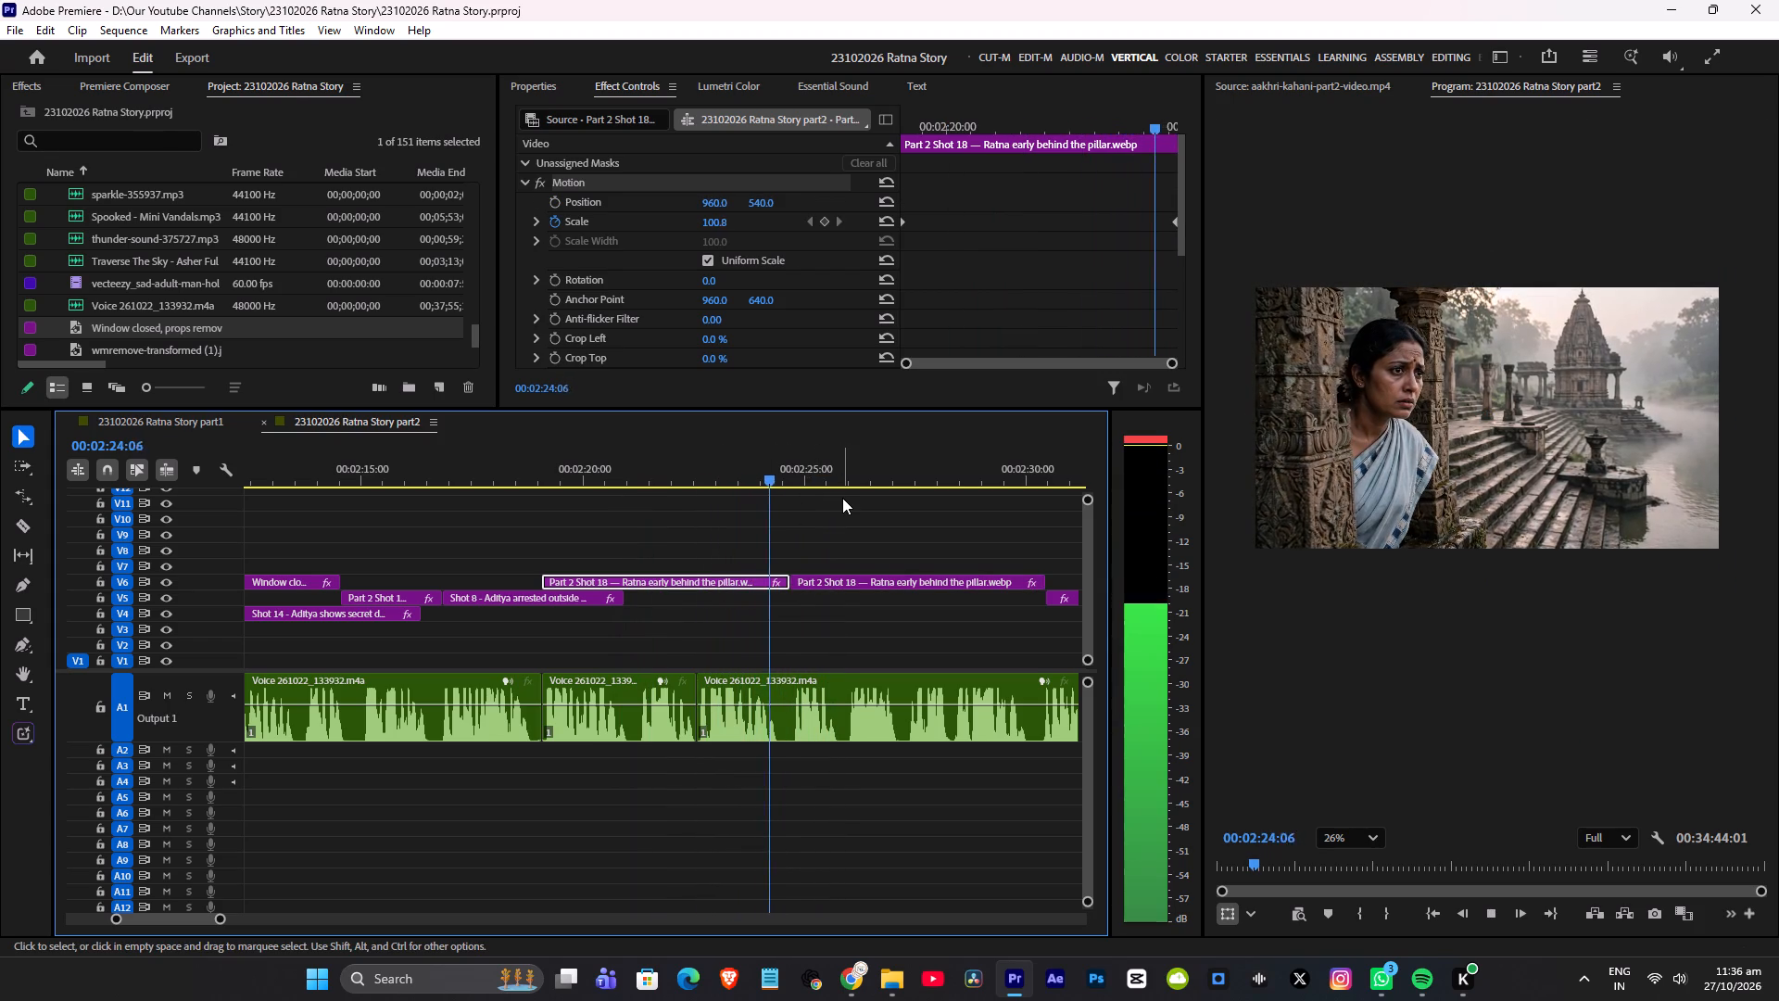
pyautogui.press('space')
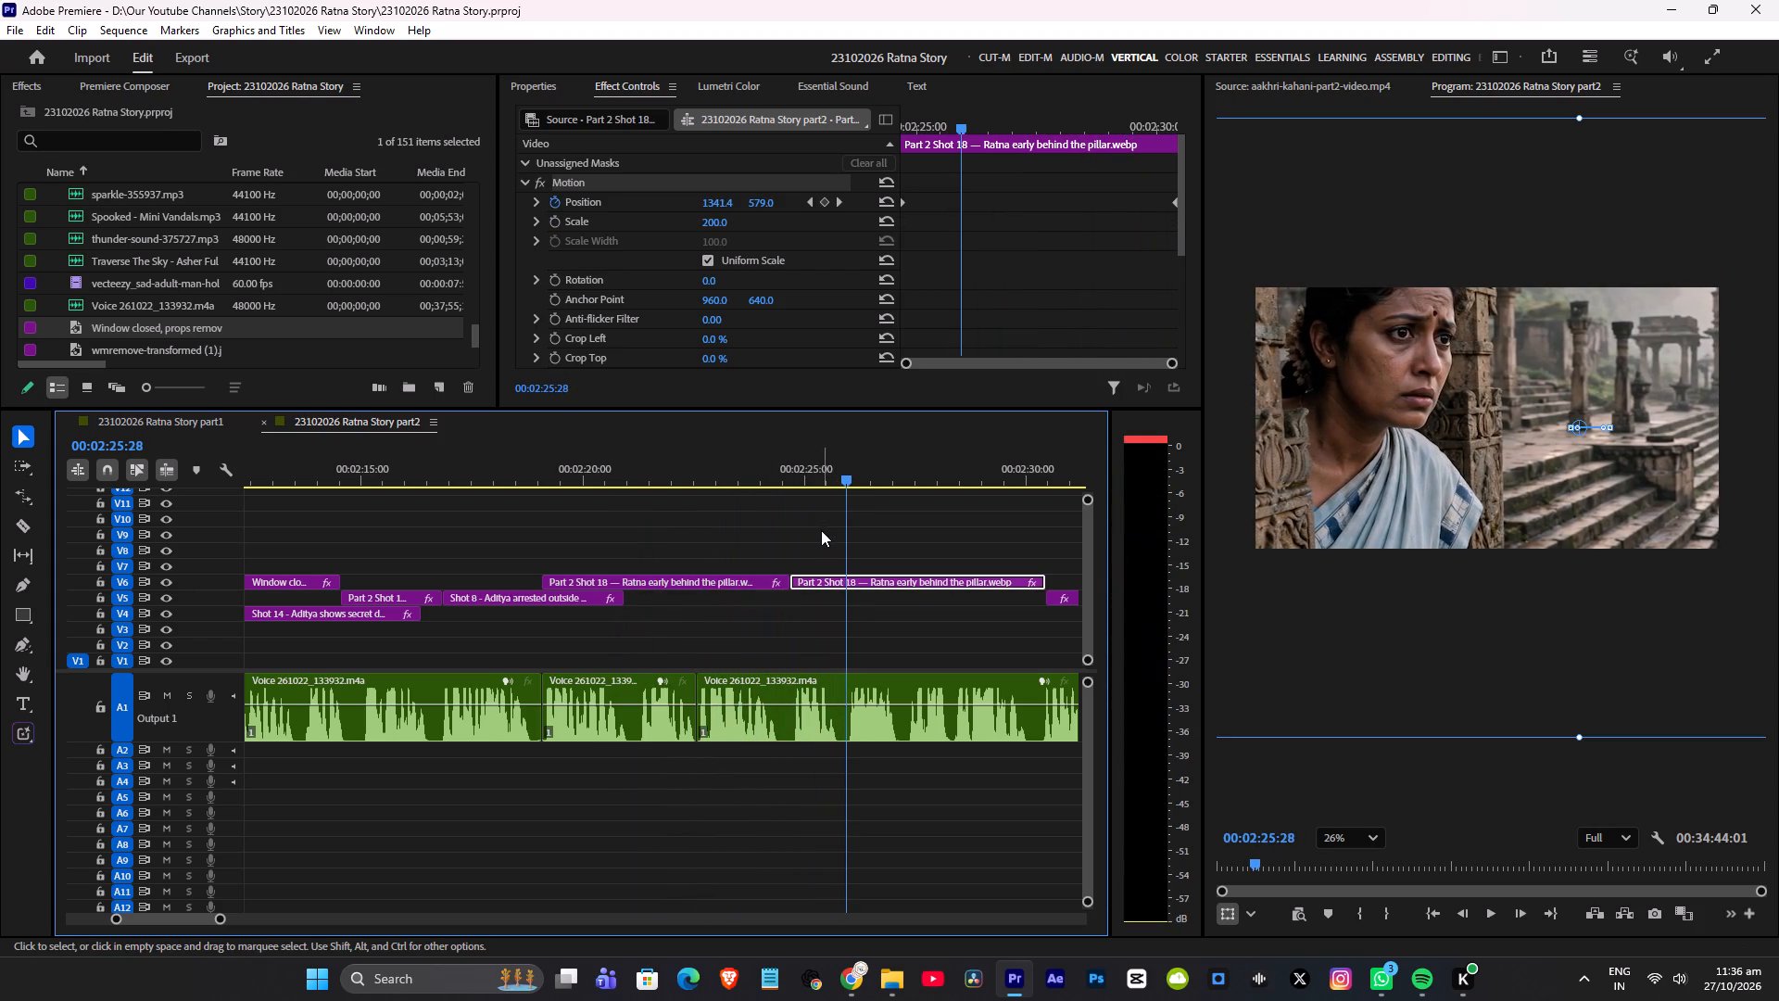
pyautogui.click(723, 479)
pyautogui.press('space')
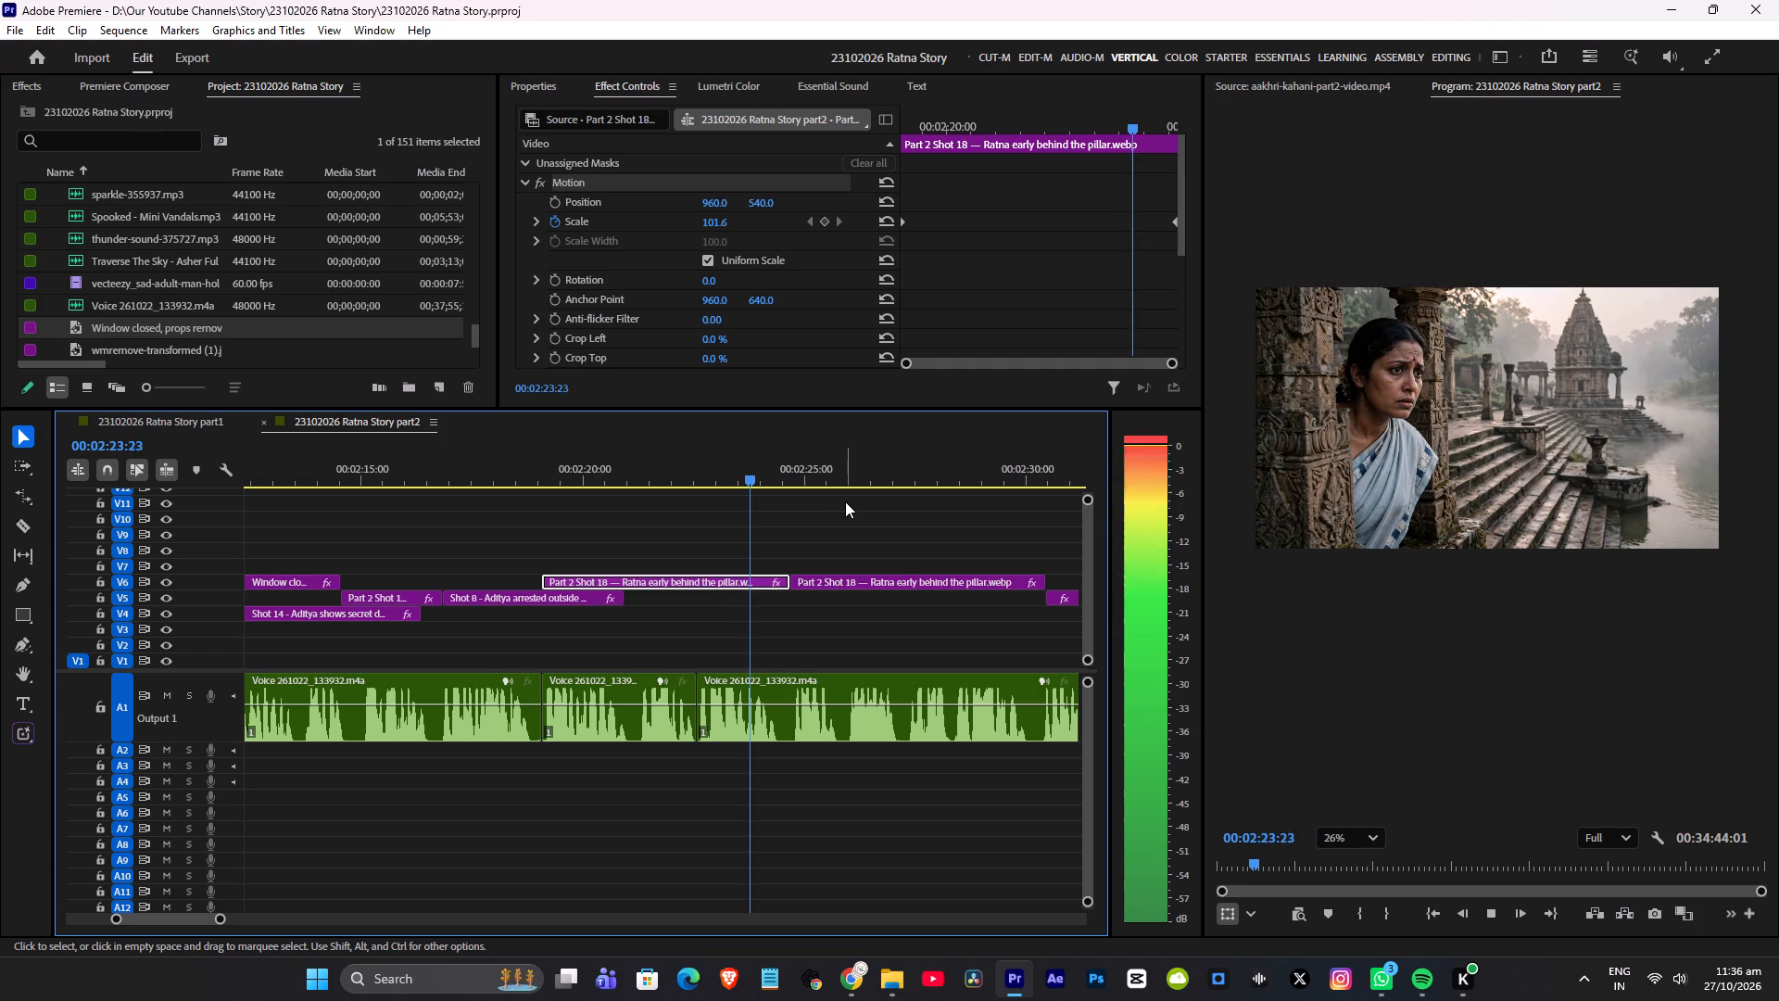
pyautogui.press('space')
# Capture the wide pillar shot's frame at 02:23:16 and attach it to the Google AI chat about panning psychology in Chrome.
pyautogui.click(743, 472)
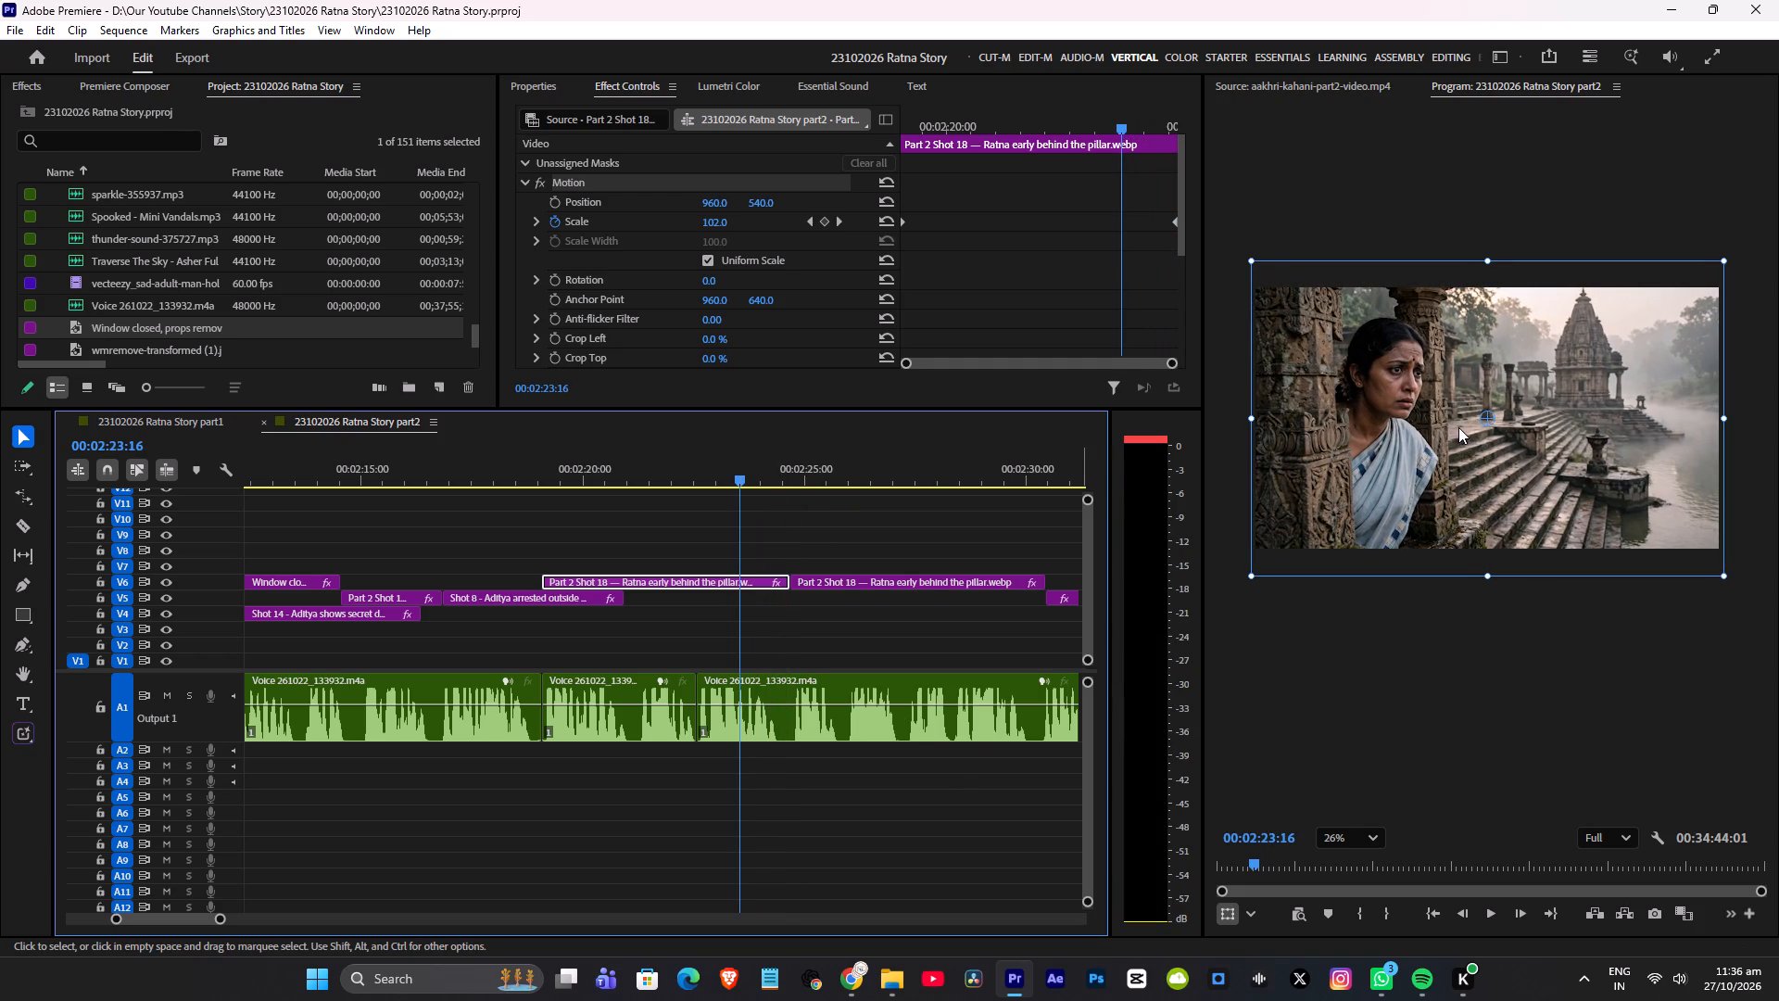
pyautogui.press('shift+super+s')
pyautogui.moveTo(1259, 284); pyautogui.dragTo(1349, 323)
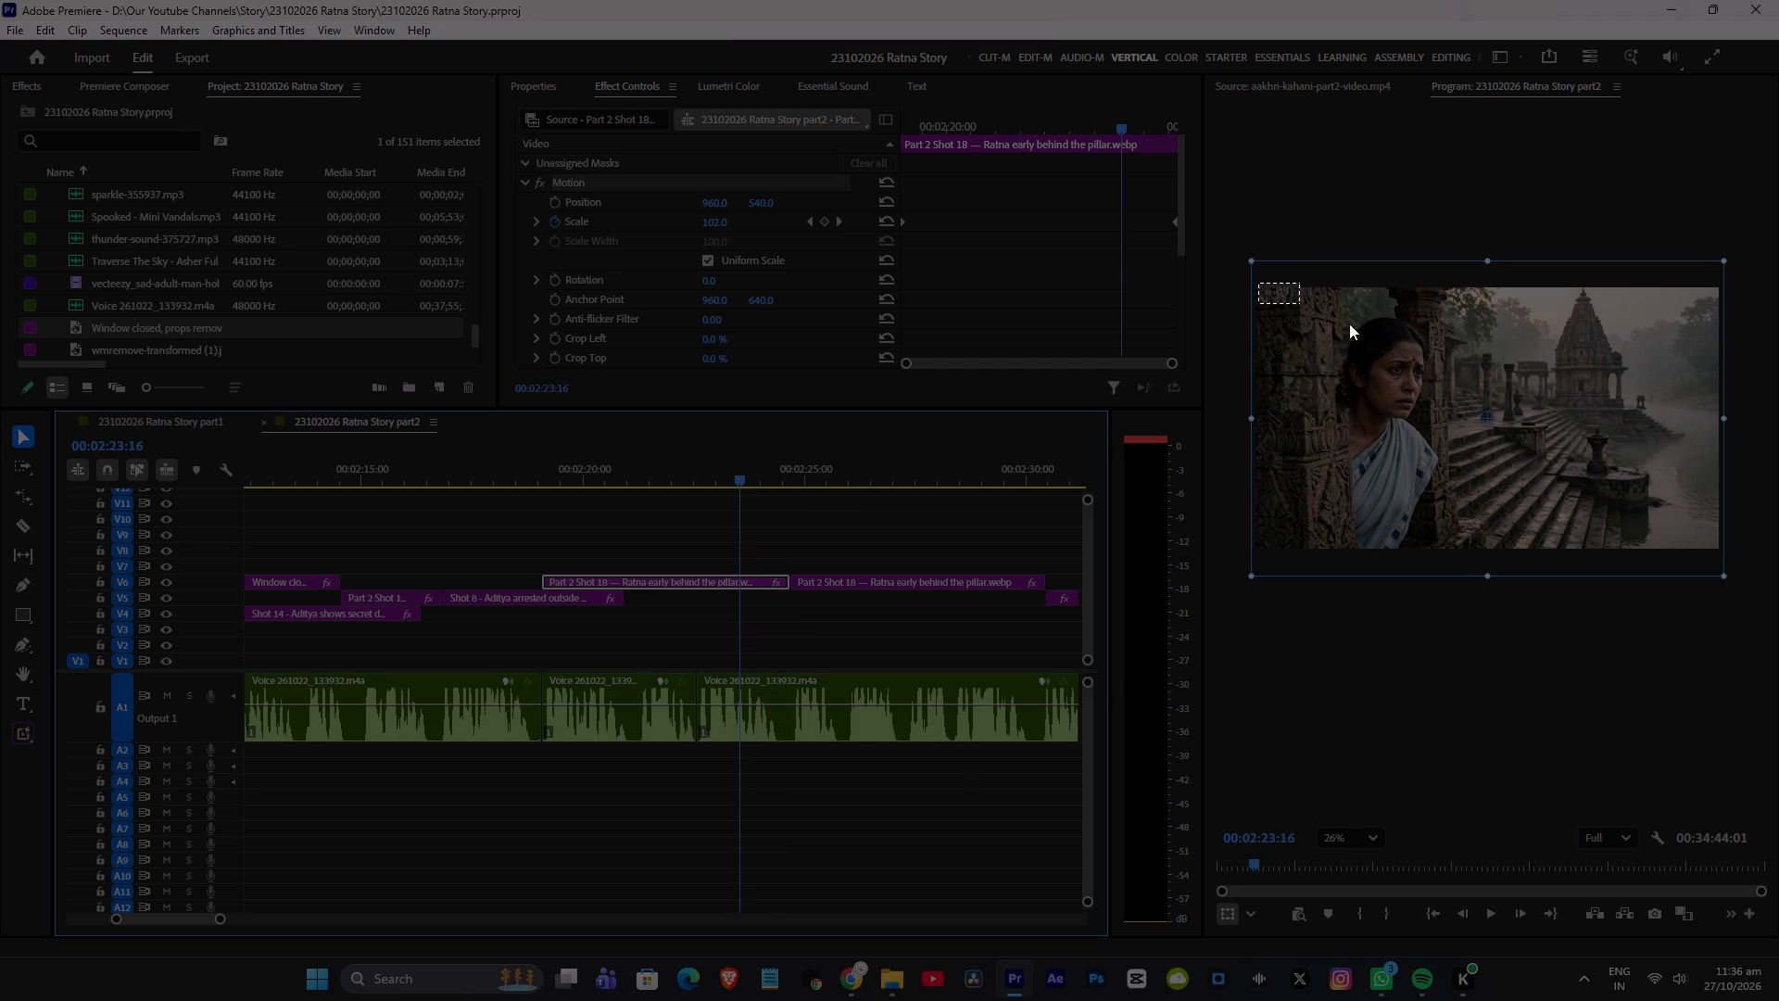
pyautogui.moveTo(1349, 323); pyautogui.dragTo(1725, 555)
pyautogui.hotkey('alt', 'Tab')
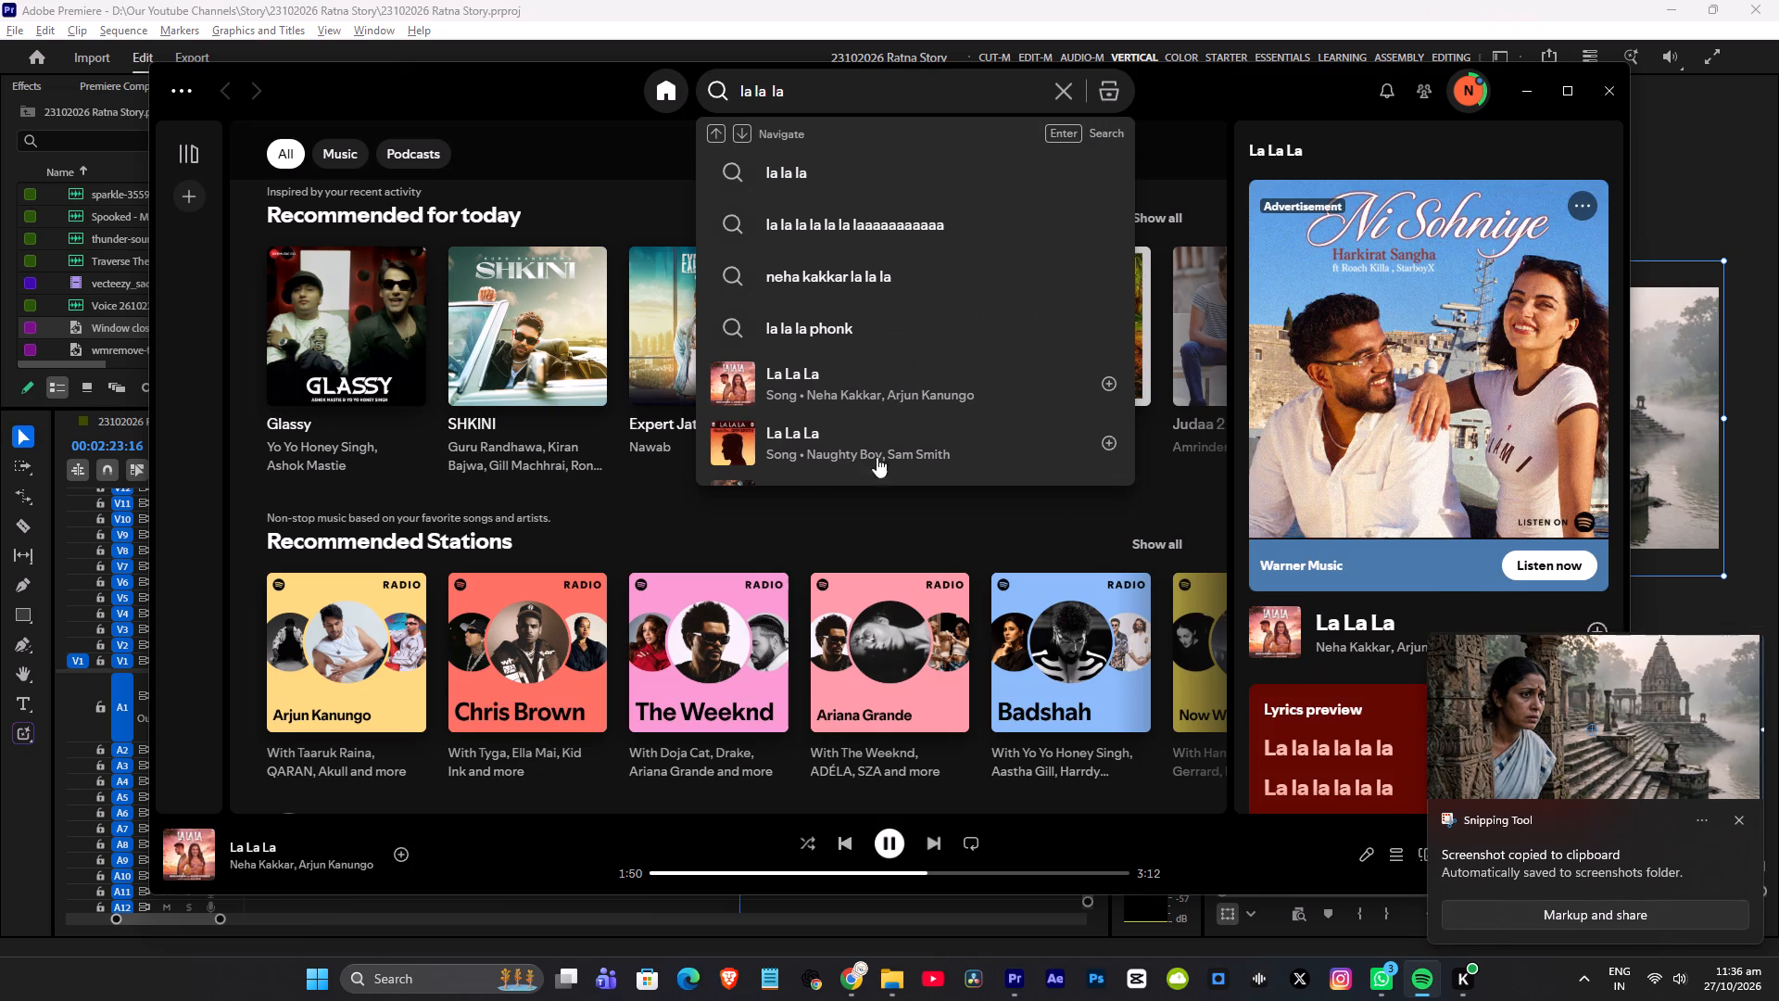
pyautogui.click(891, 977)
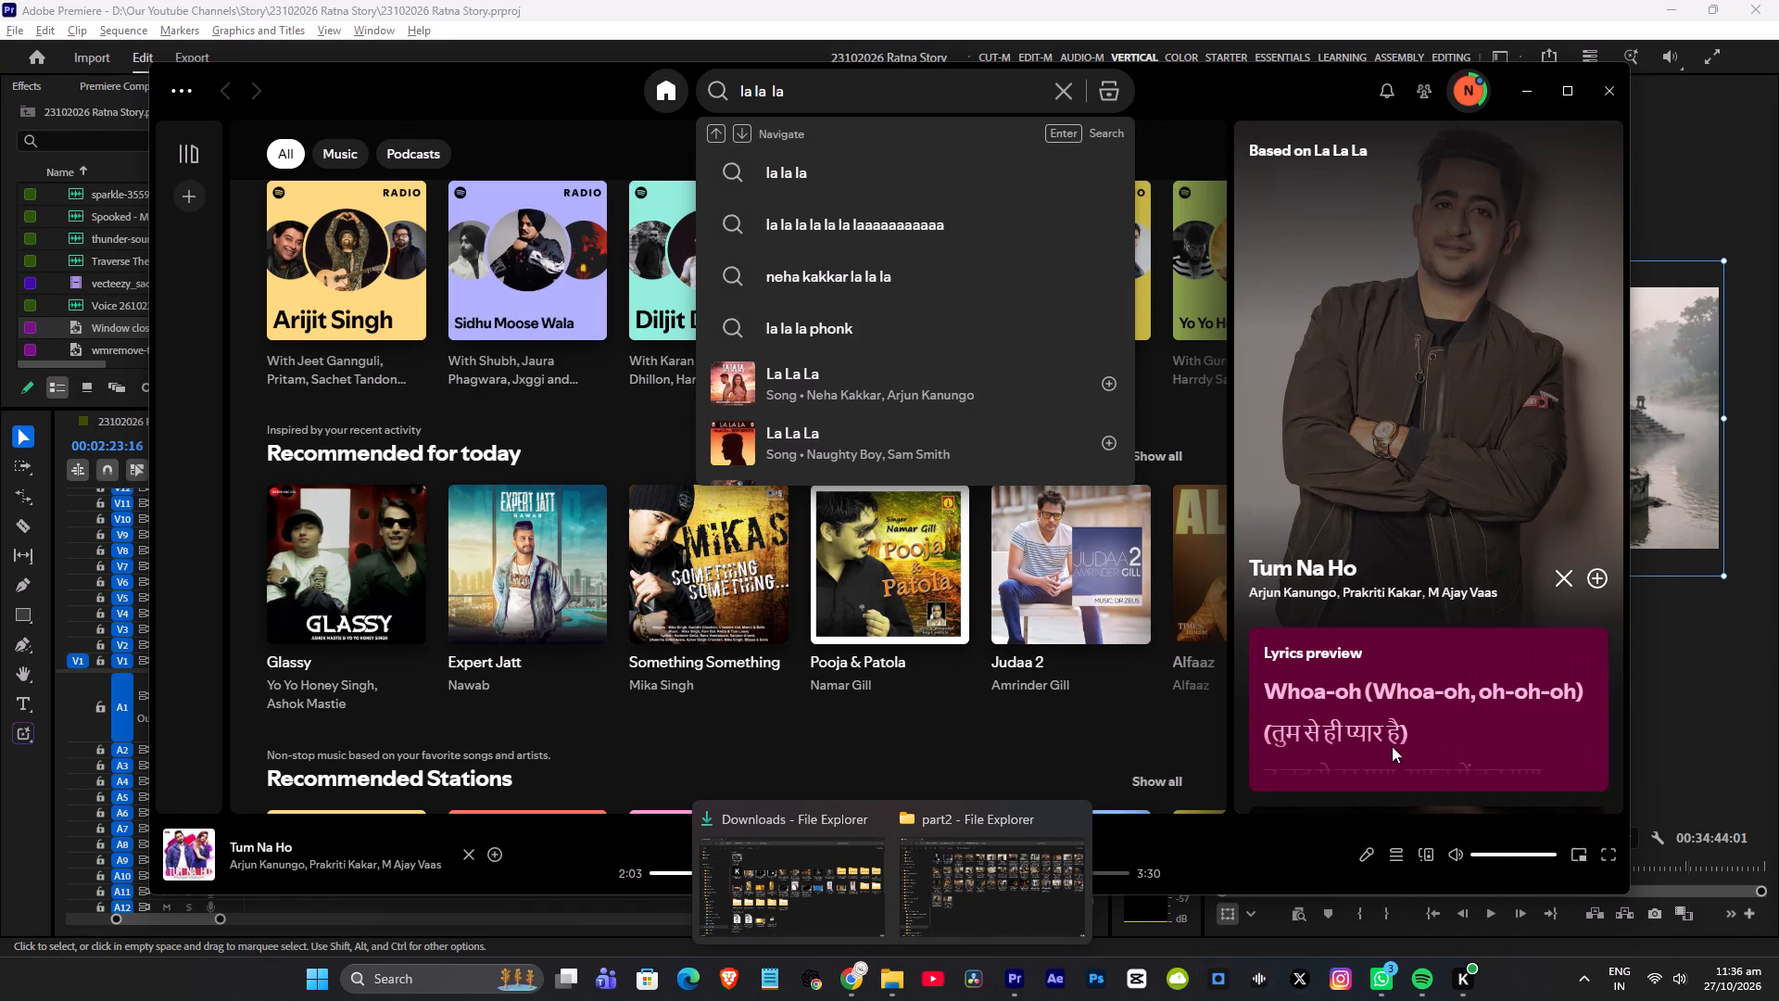
pyautogui.hotkey('alt', 'Tab')
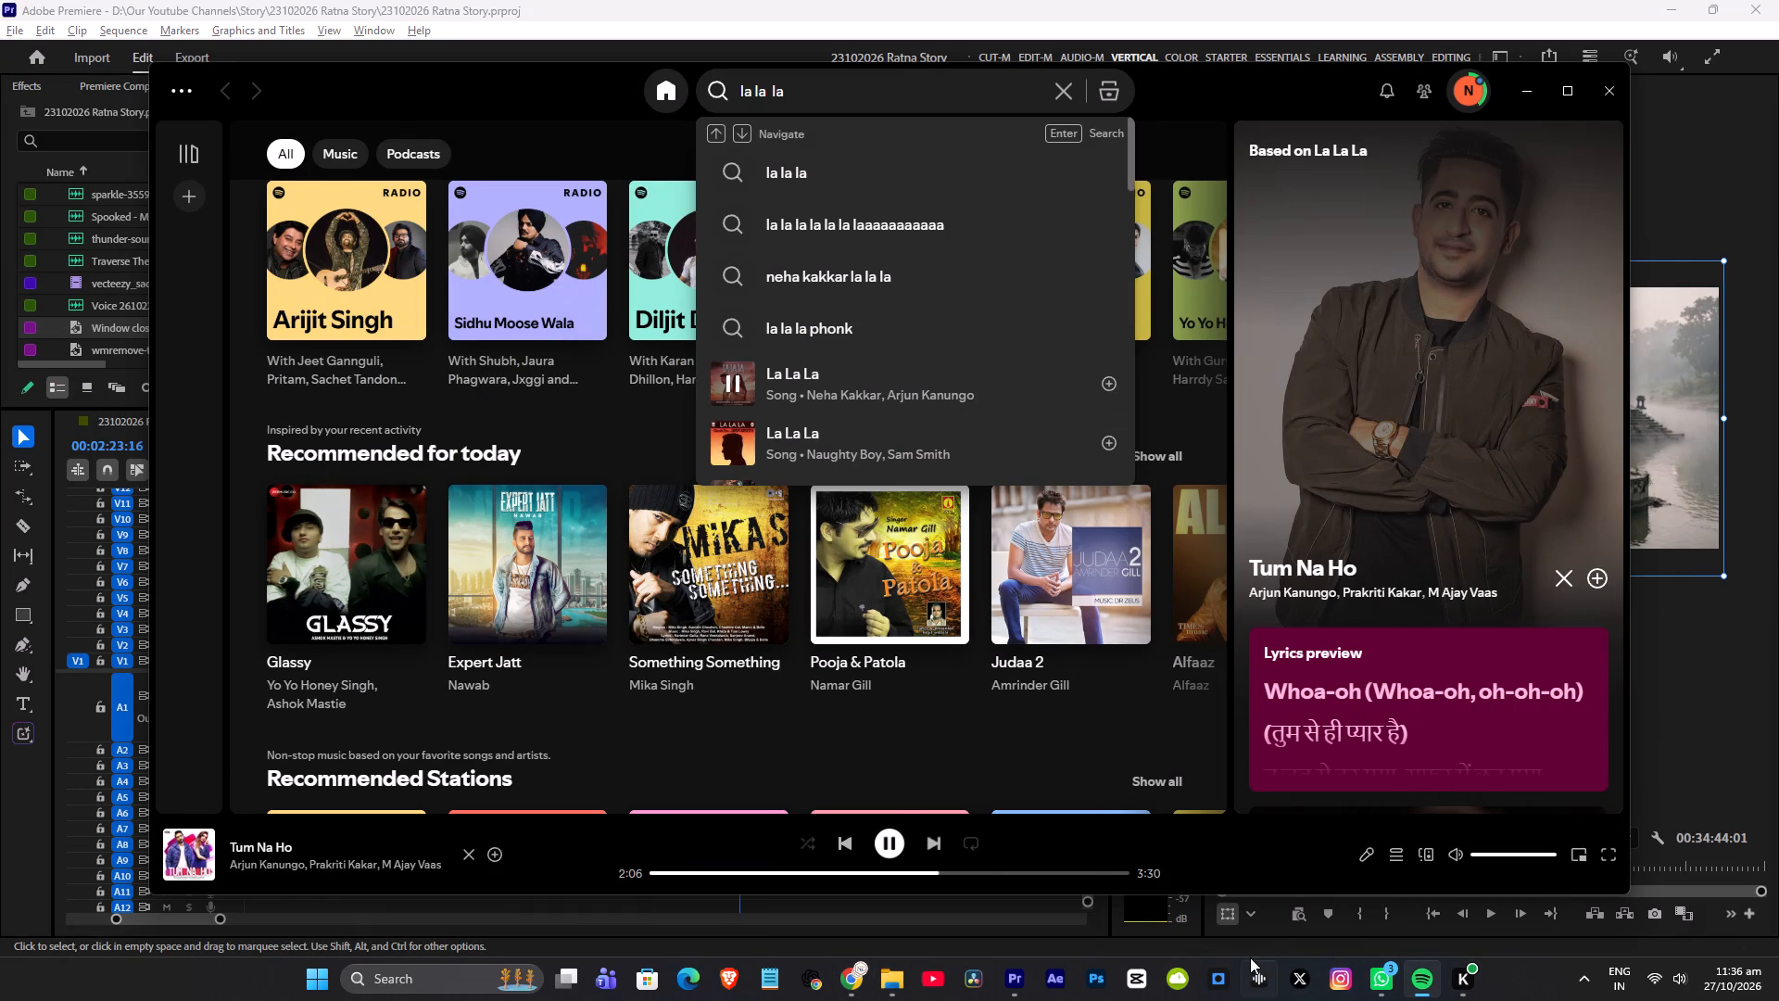
pyautogui.click(849, 980)
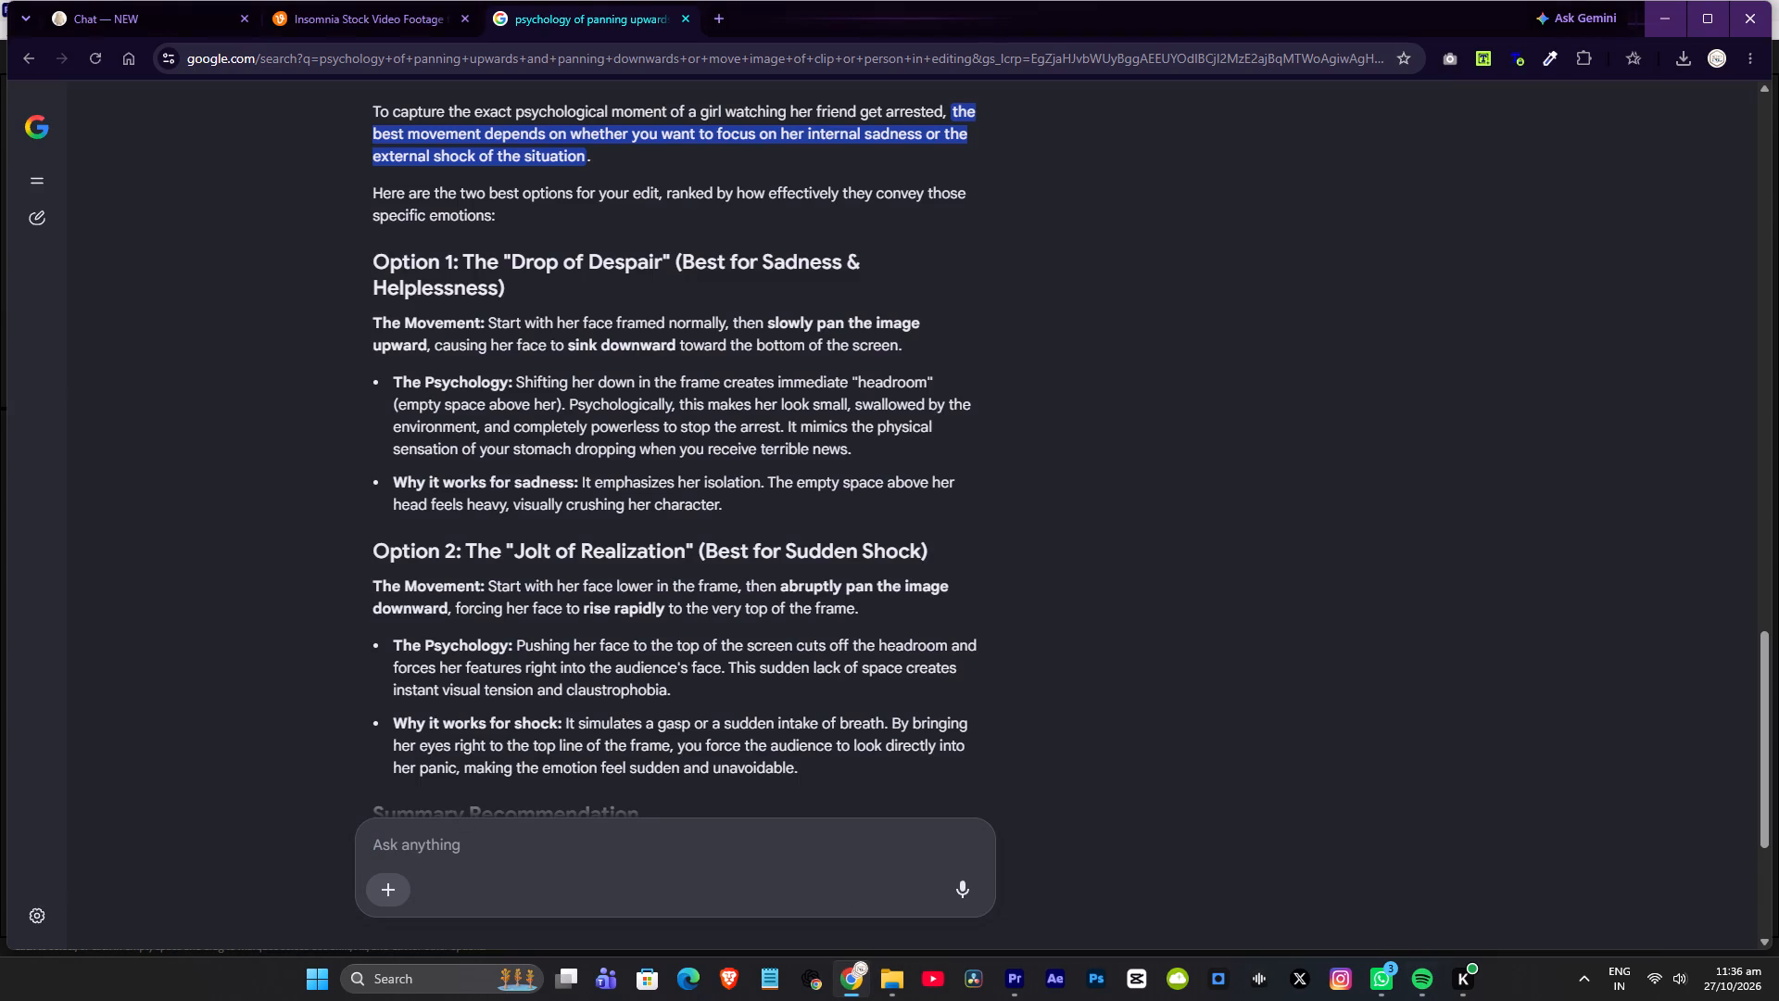
pyautogui.click(445, 836)
pyautogui.hotkey('ctrl', 'v')
pyautogui.hotkey('alt', 'Tab')
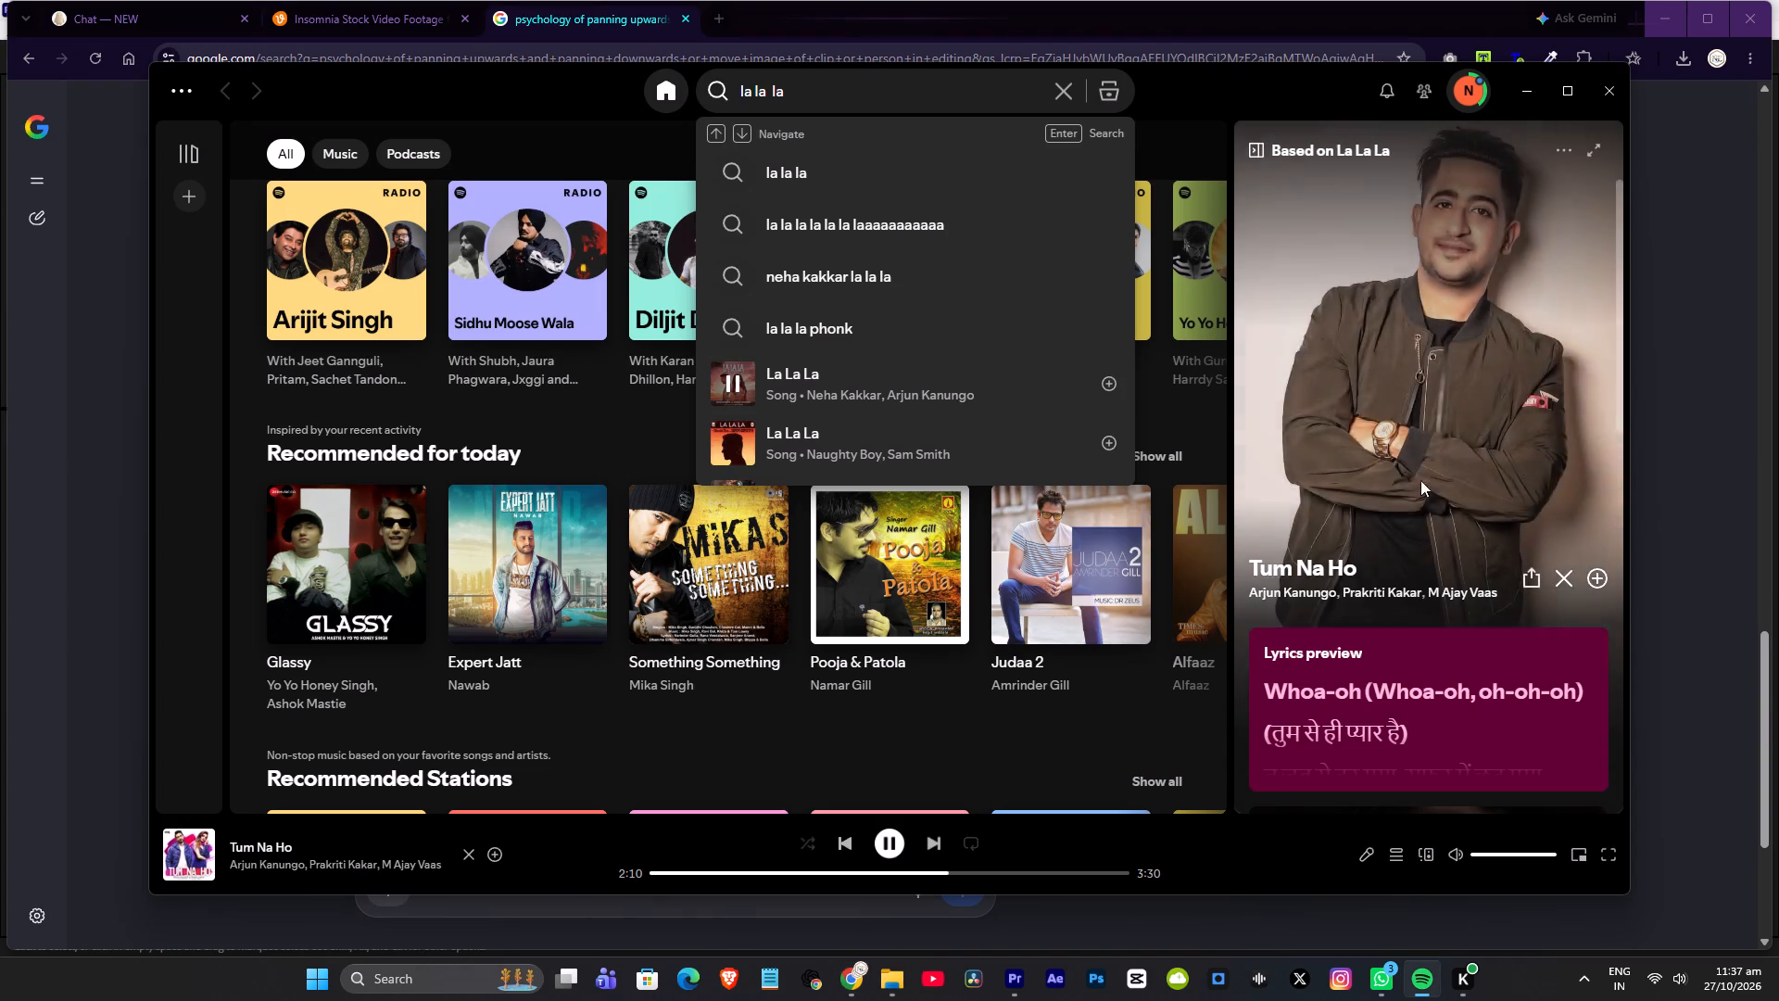
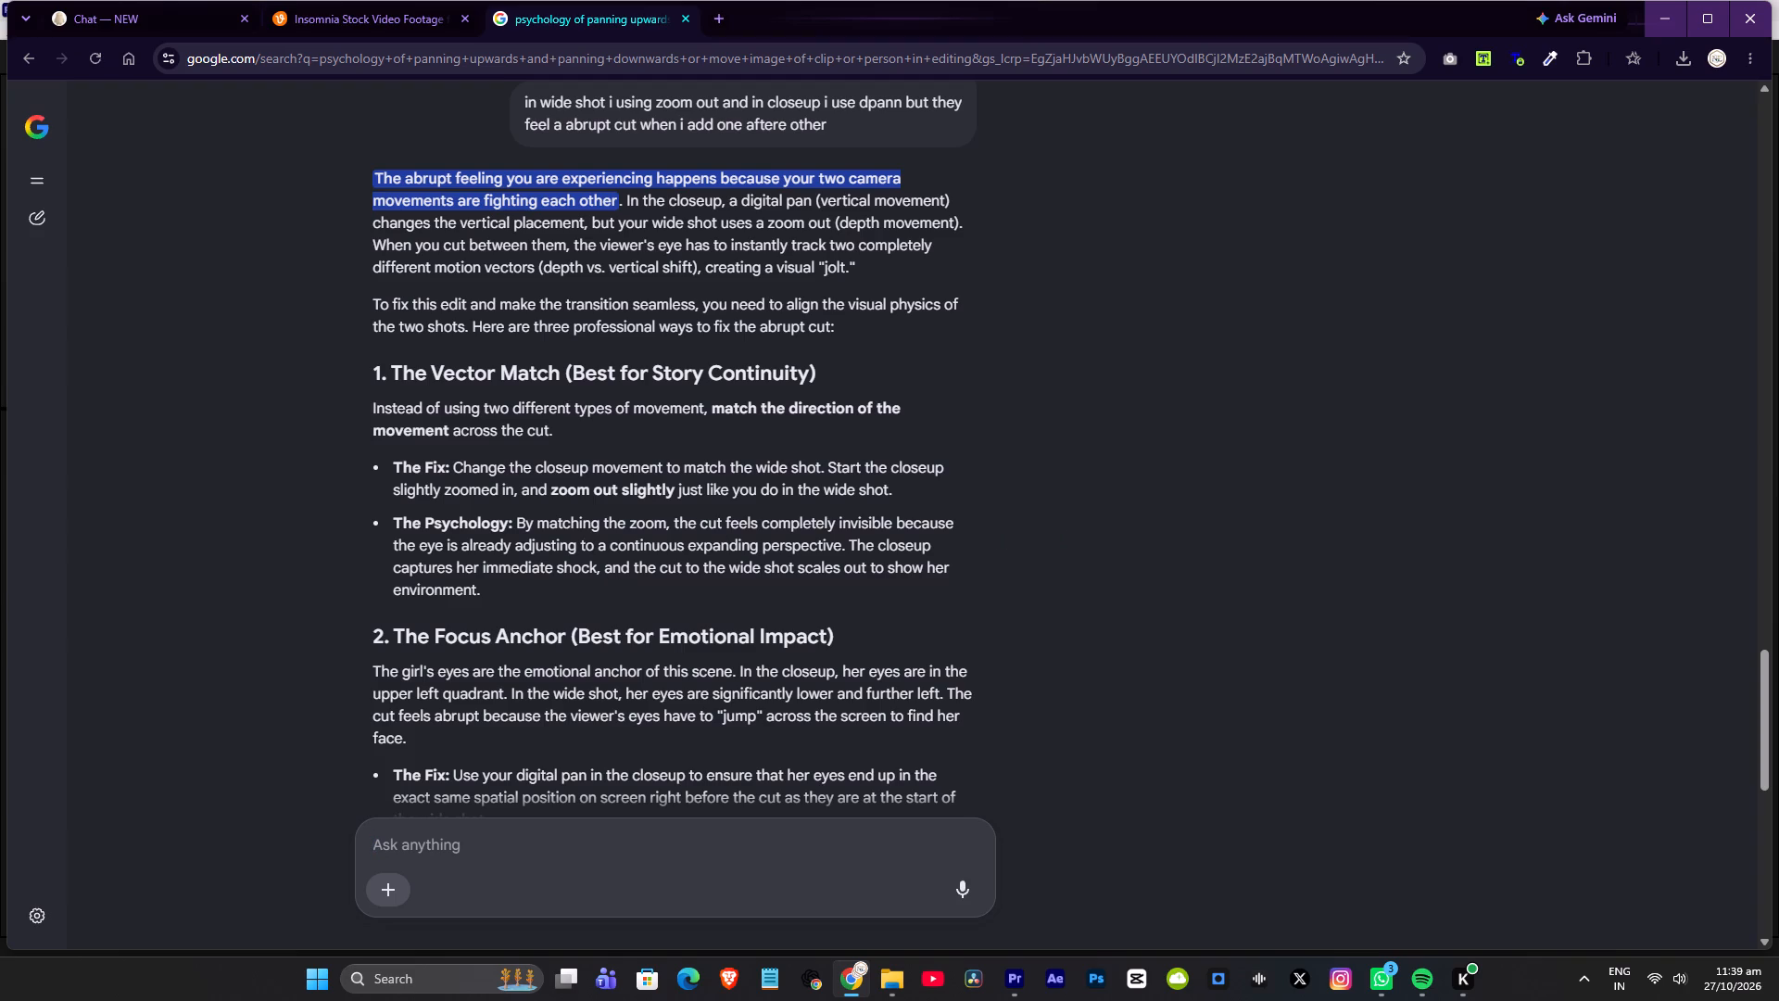
pyautogui.scroll(-3, 649, 570)
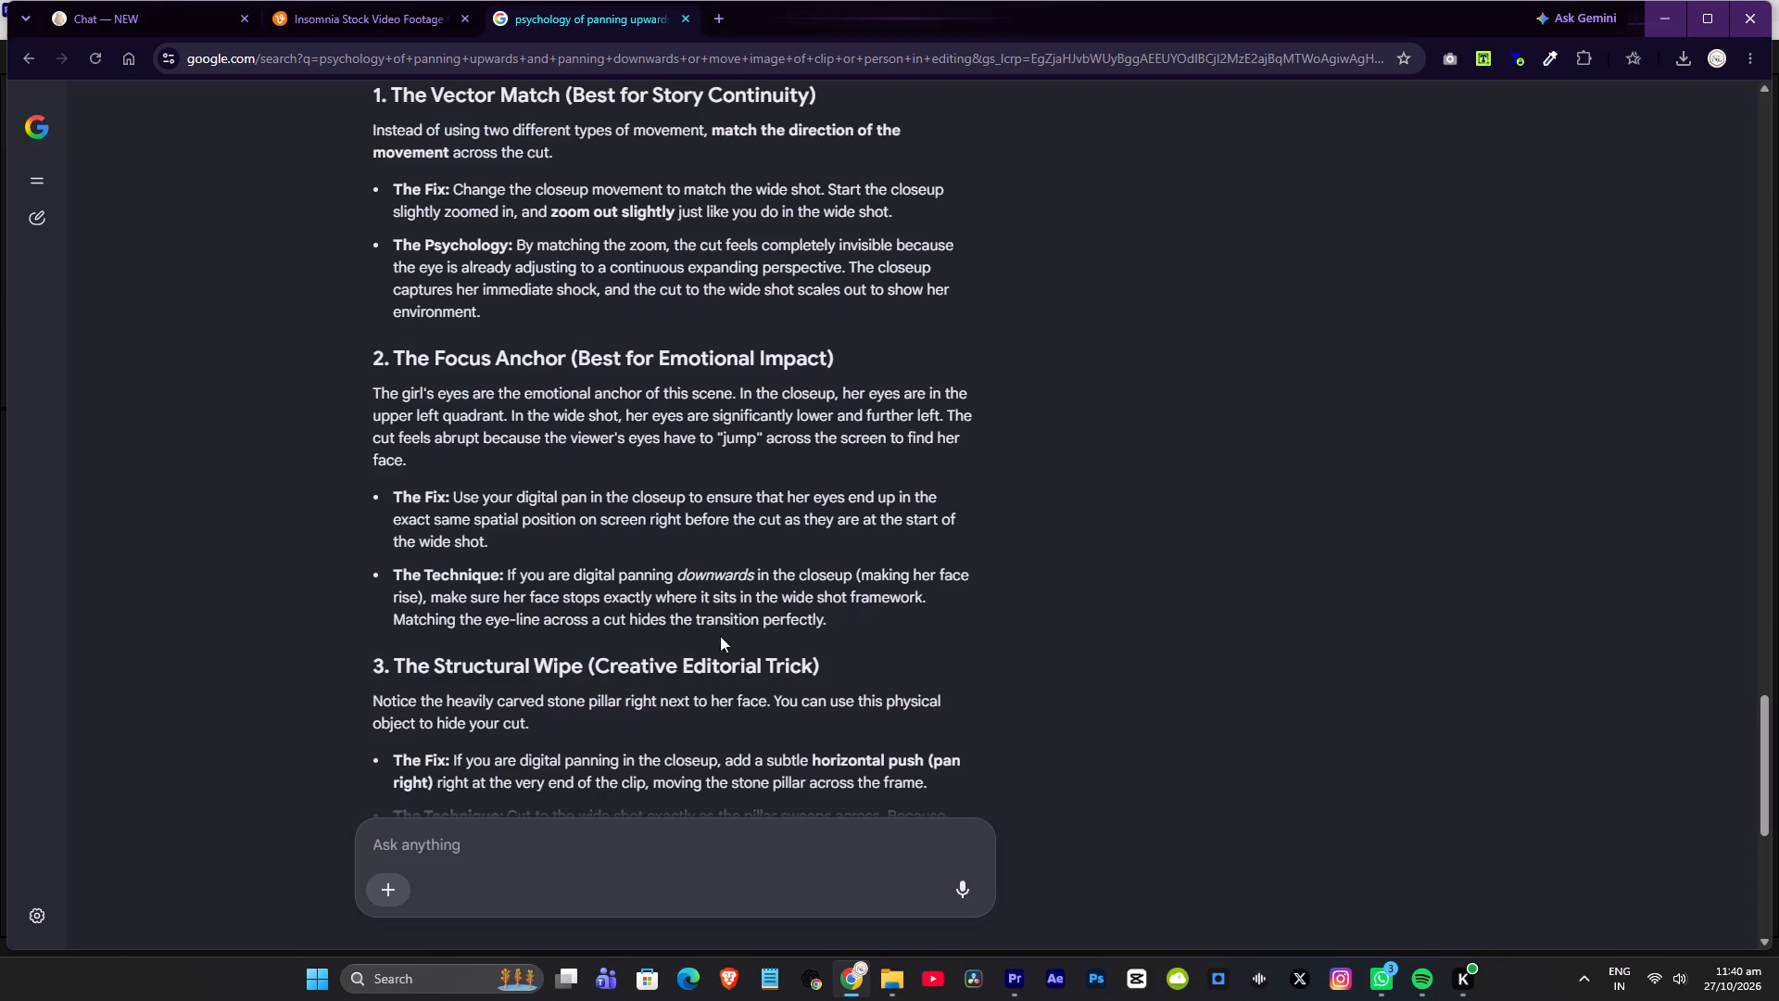
pyautogui.scroll(-2, 514, 635)
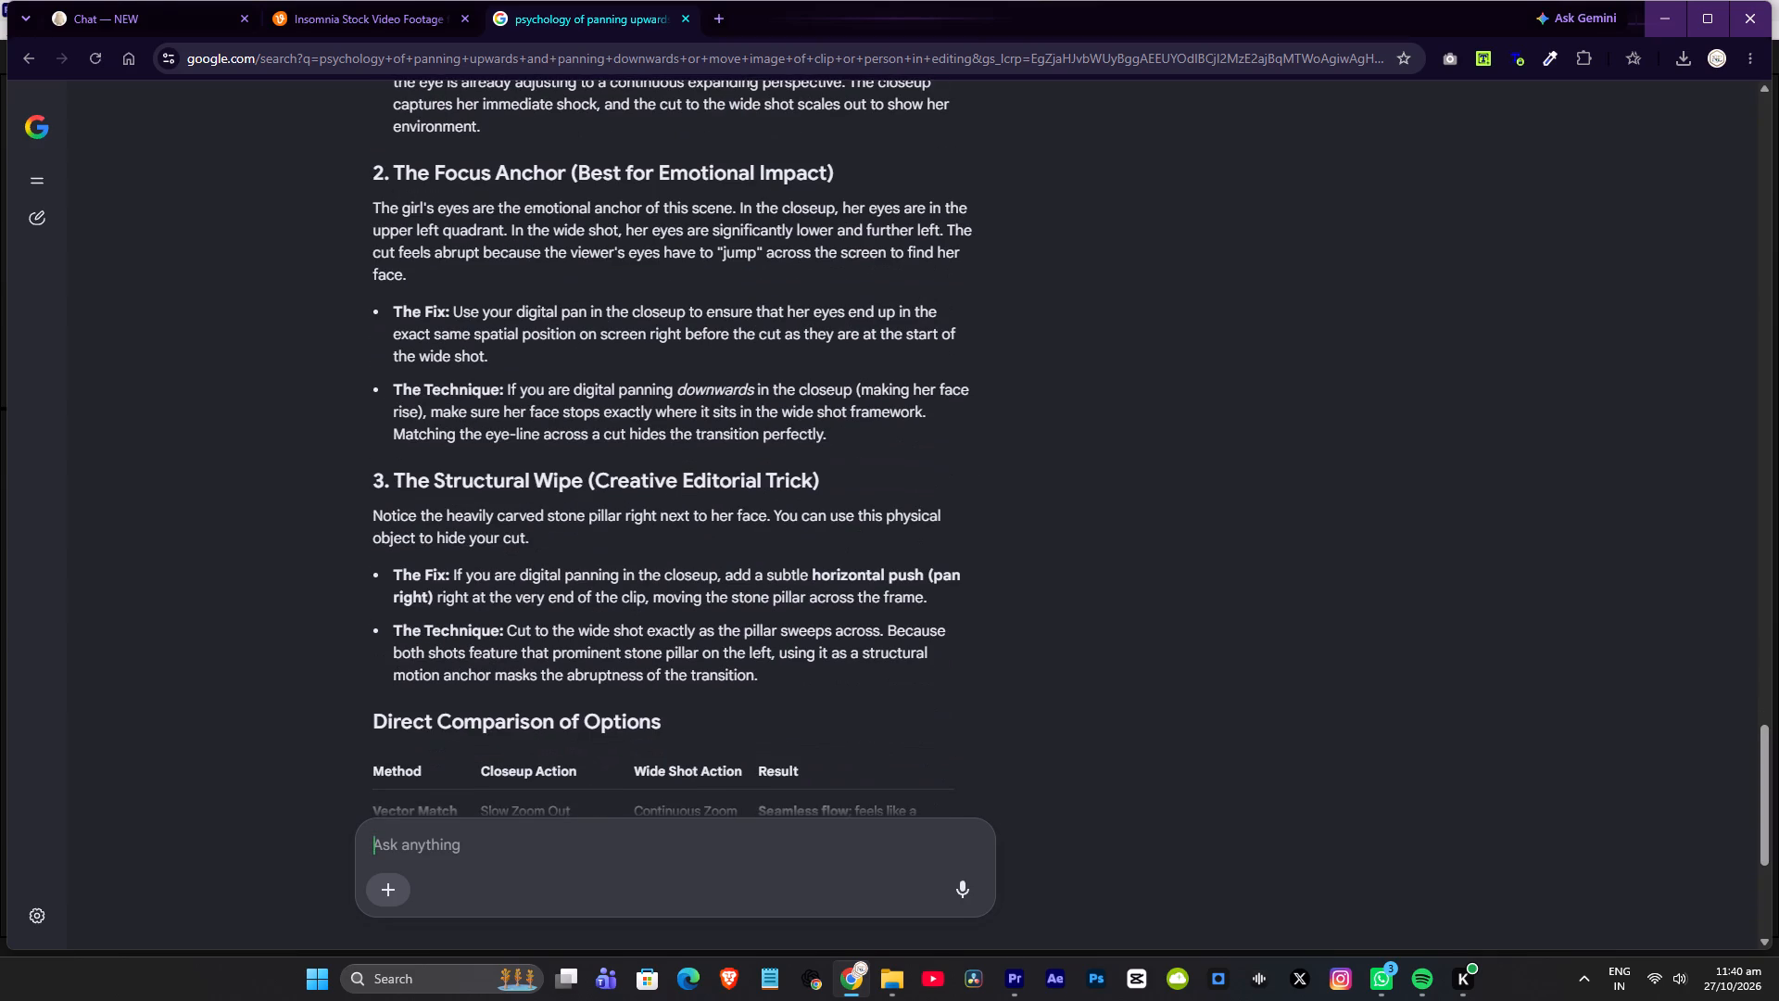
pyautogui.scroll(-2, 605, 592)
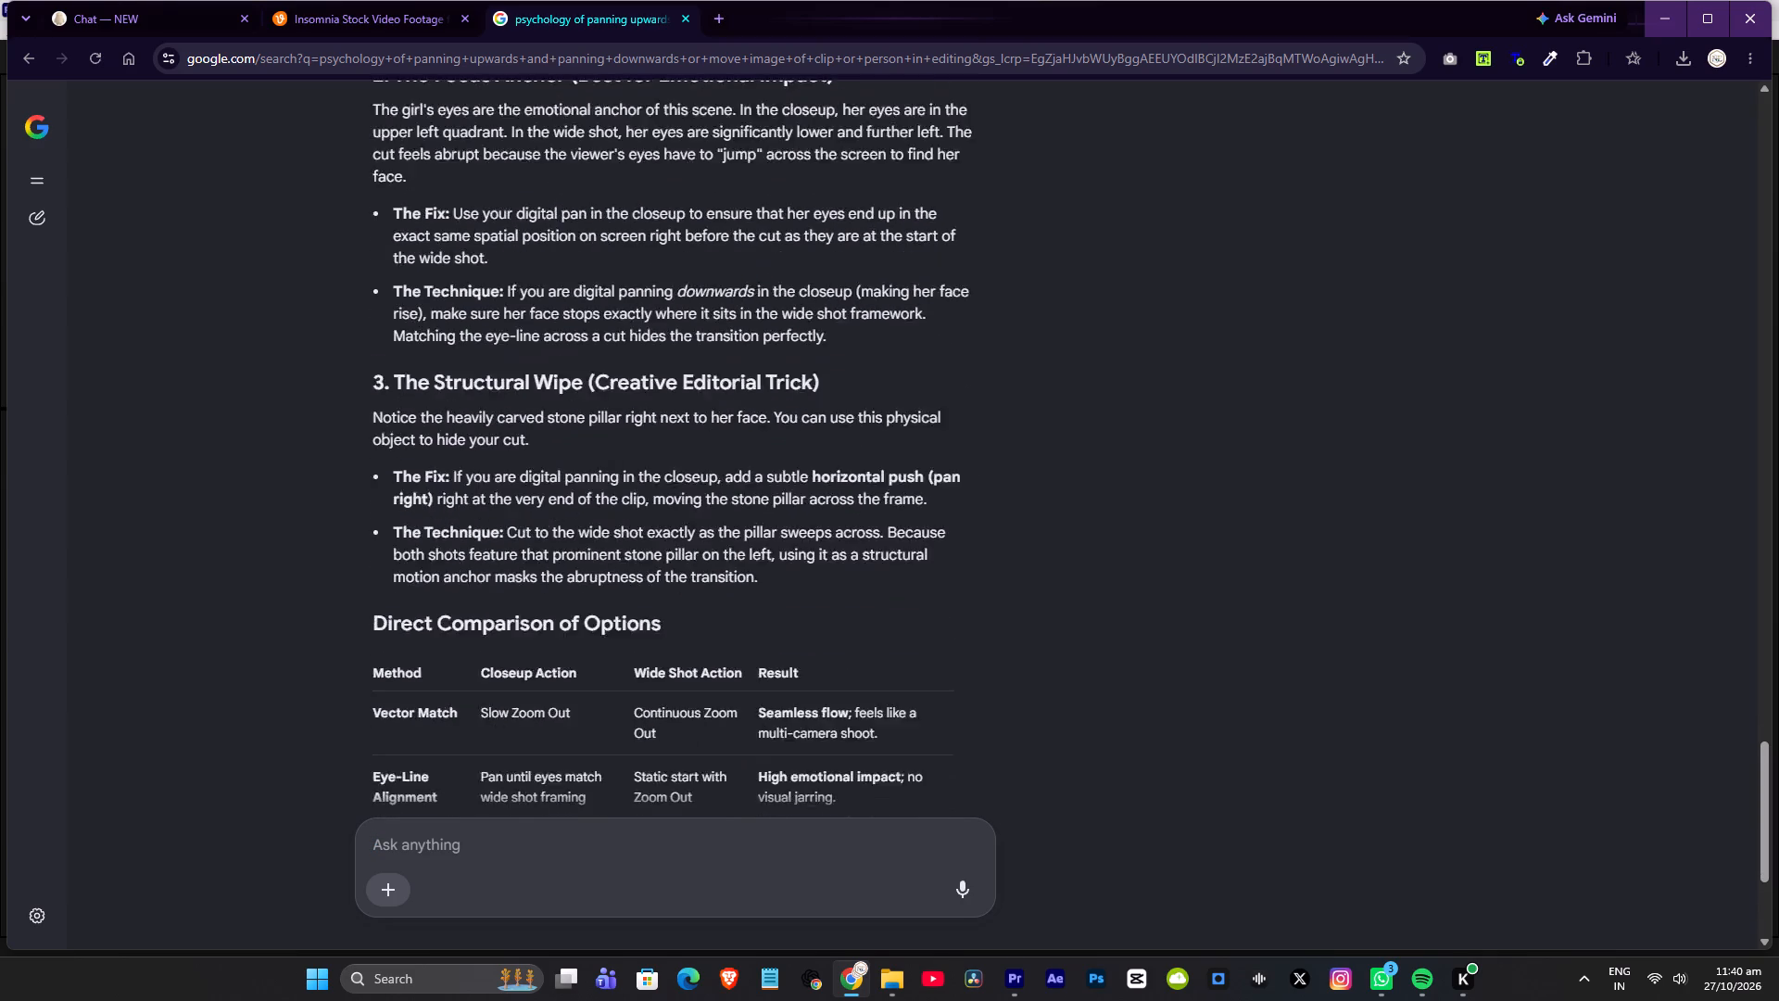
pyautogui.scroll(-3, 605, 592)
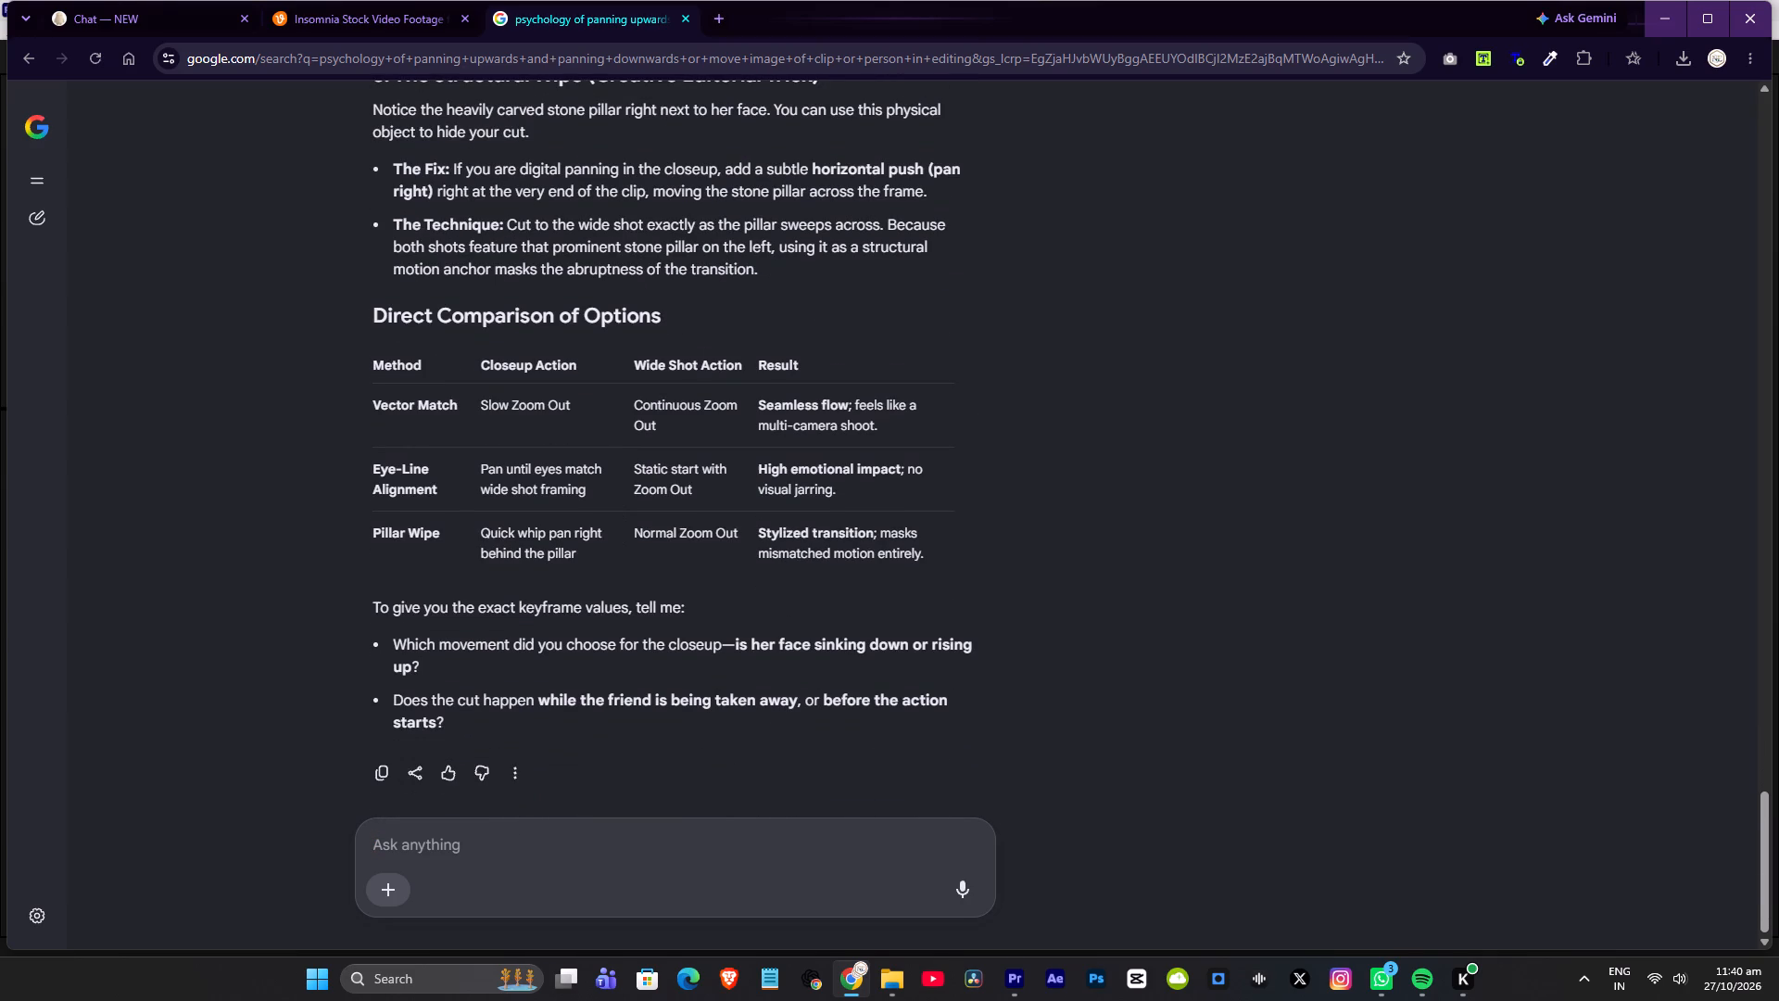
pyautogui.hotkey('alt', 'Tab')
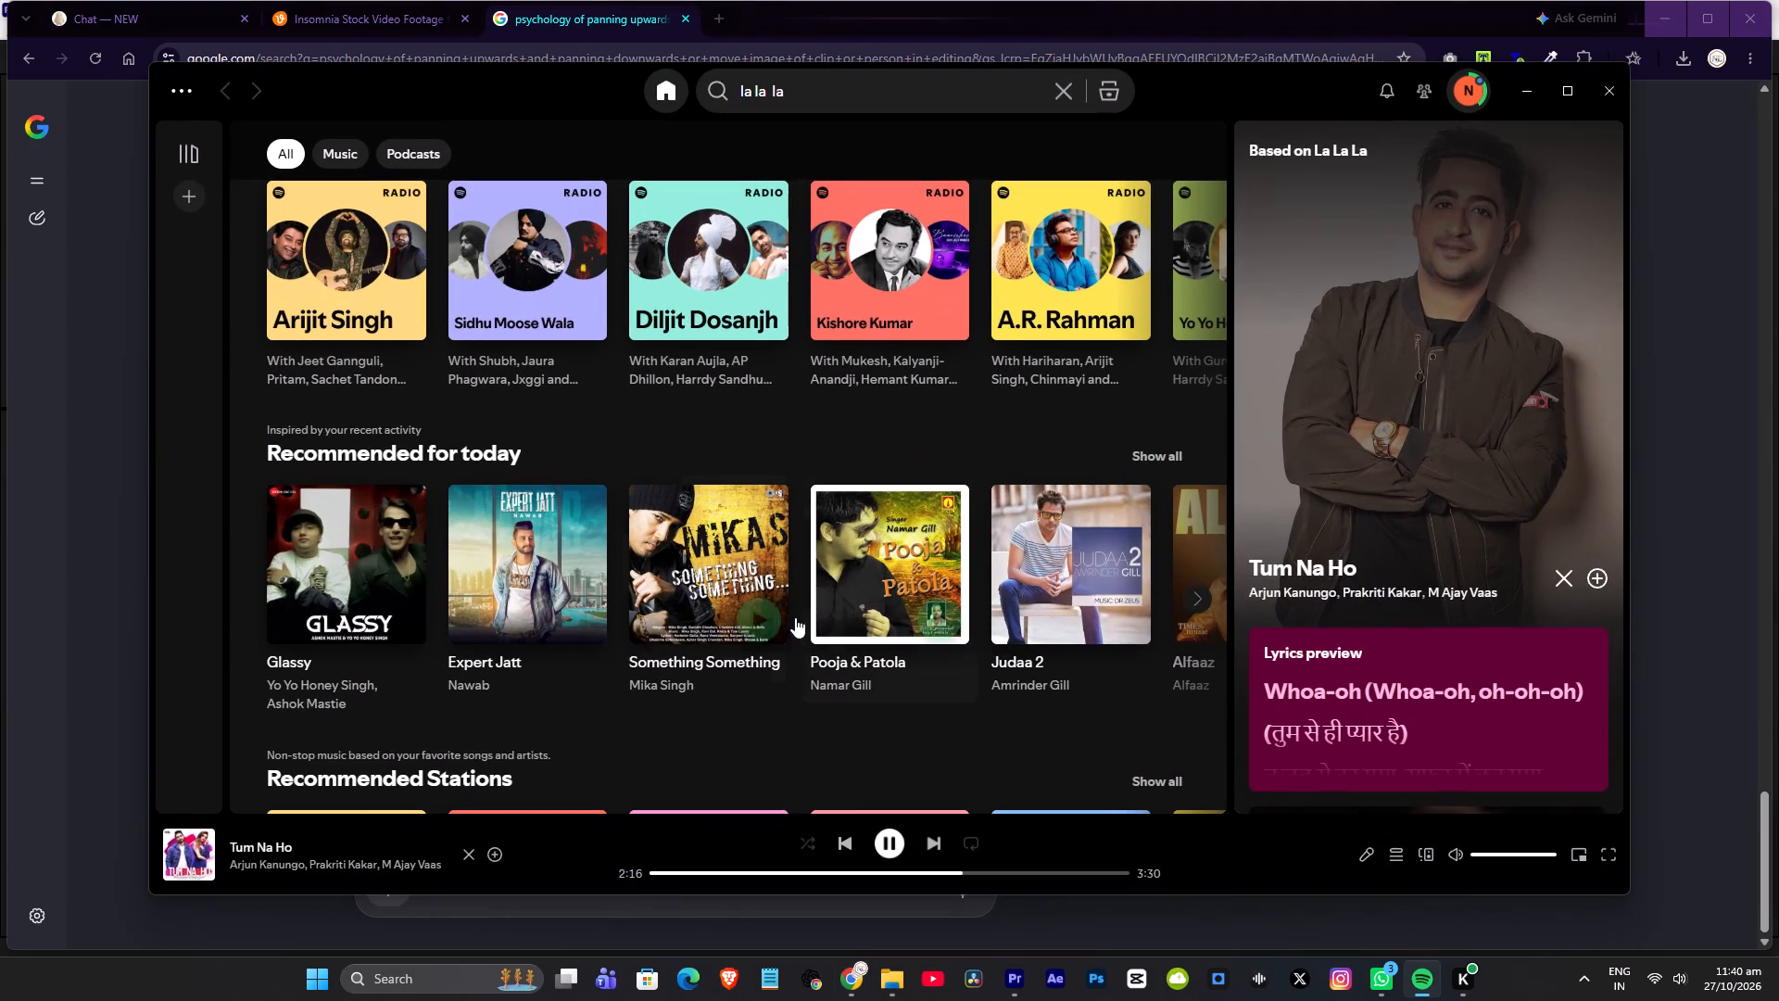
pyautogui.hotkey('alt', 'Tab')
# Send a follow-up message asking whether panning right or left has a different emotion.
pyautogui.click(589, 856)
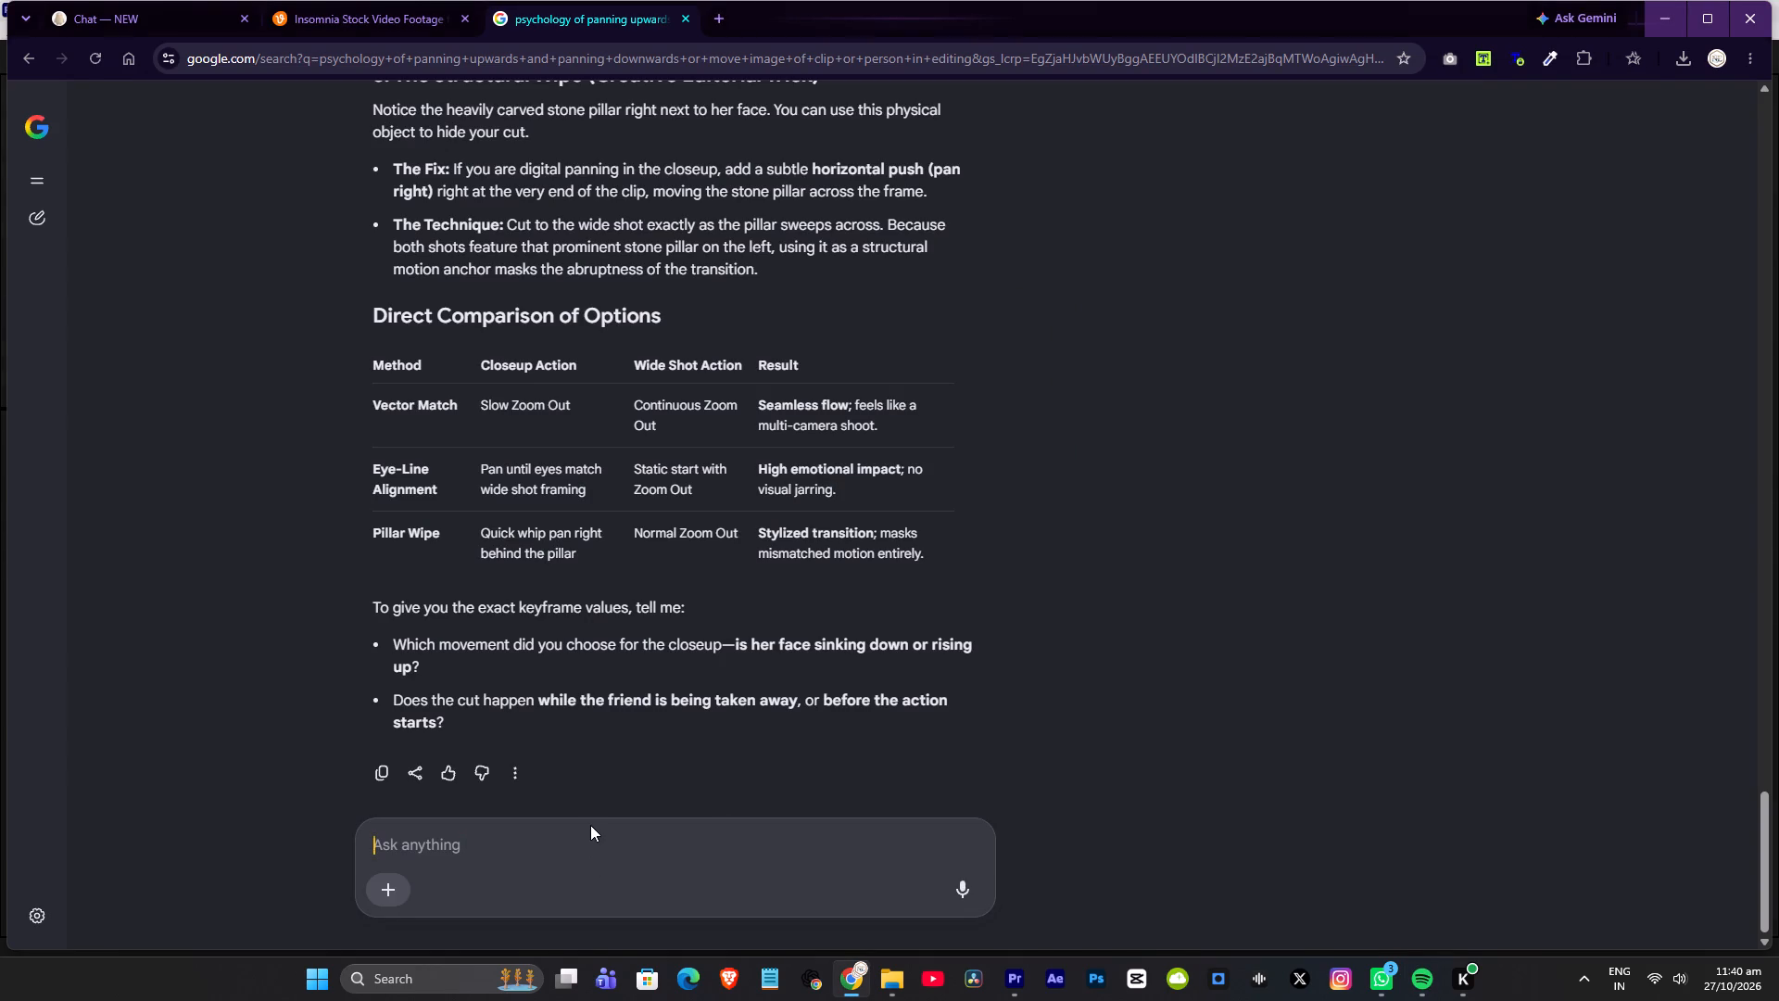
pyautogui.write('can pannig wi')
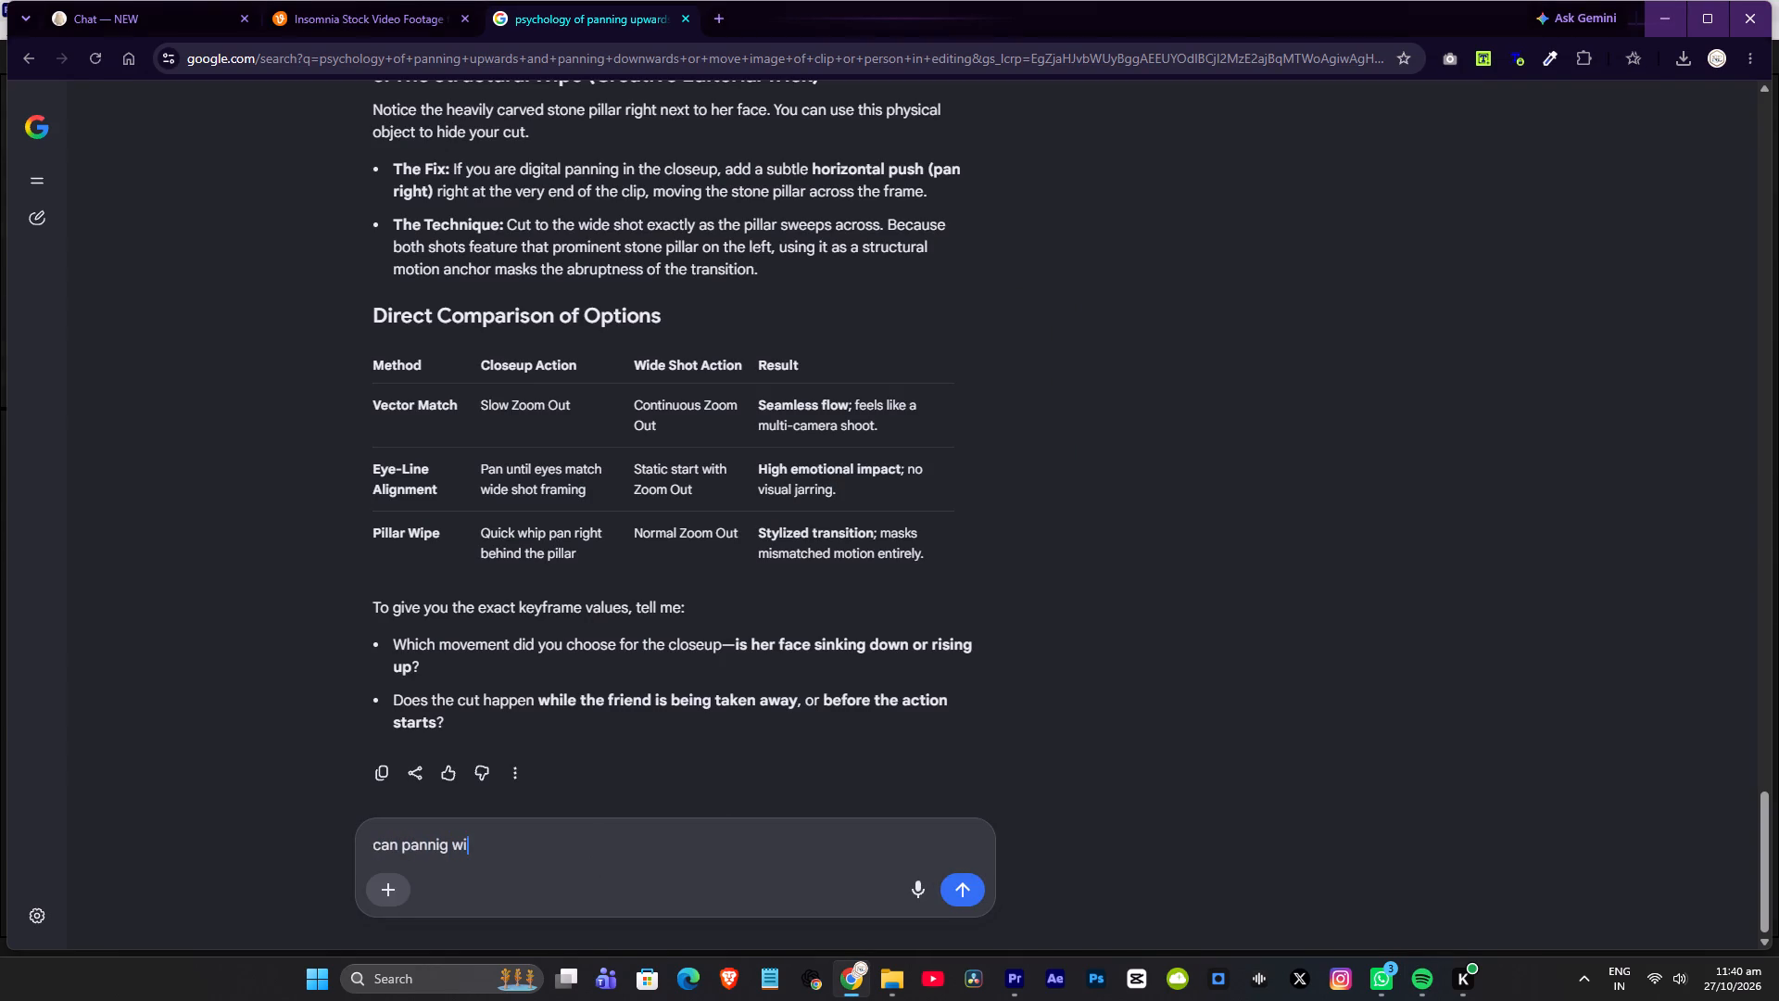
pyautogui.press('BackSpace')
pyautogui.press('BackSpace')
pyautogui.write('rihgt')
pyautogui.press('space')
pyautogui.press('BackSpace')
pyautogui.press('BackSpace')
pyautogui.press('BackSpace')
pyautogui.press('BackSpace')
pyautogui.write('ght or left has diff emotion')
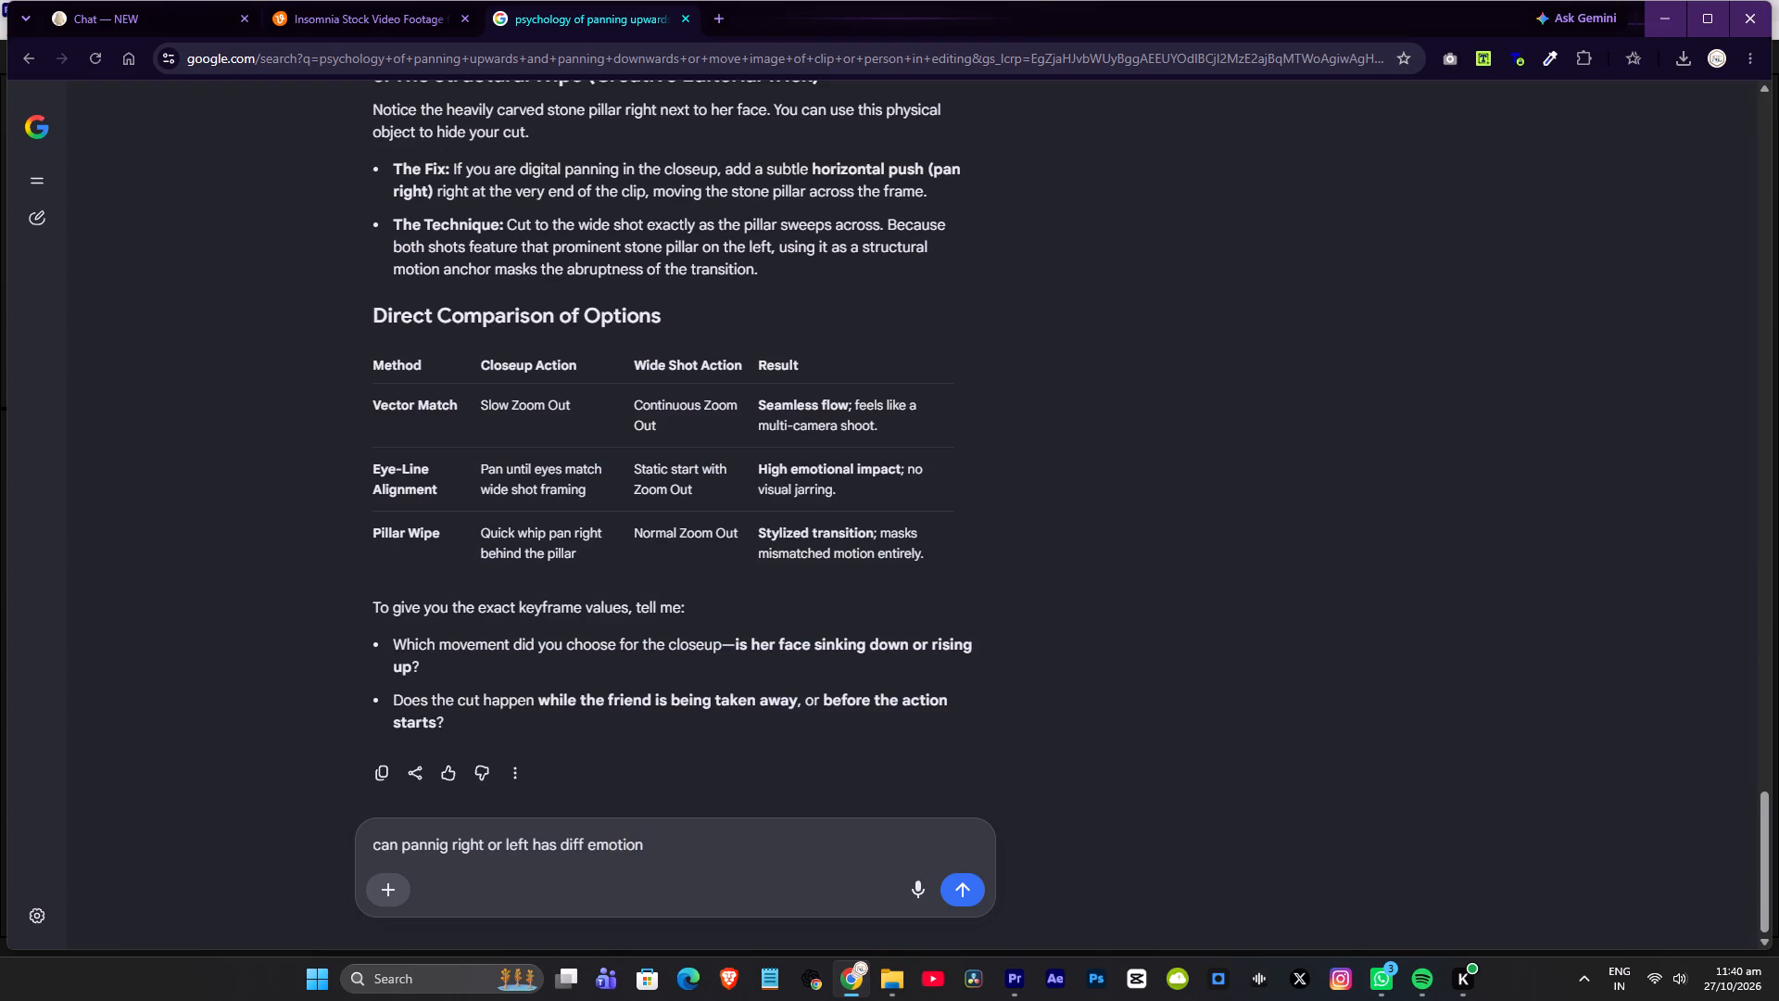
pyautogui.hotkey('shift', '?')
pyautogui.press('Return')
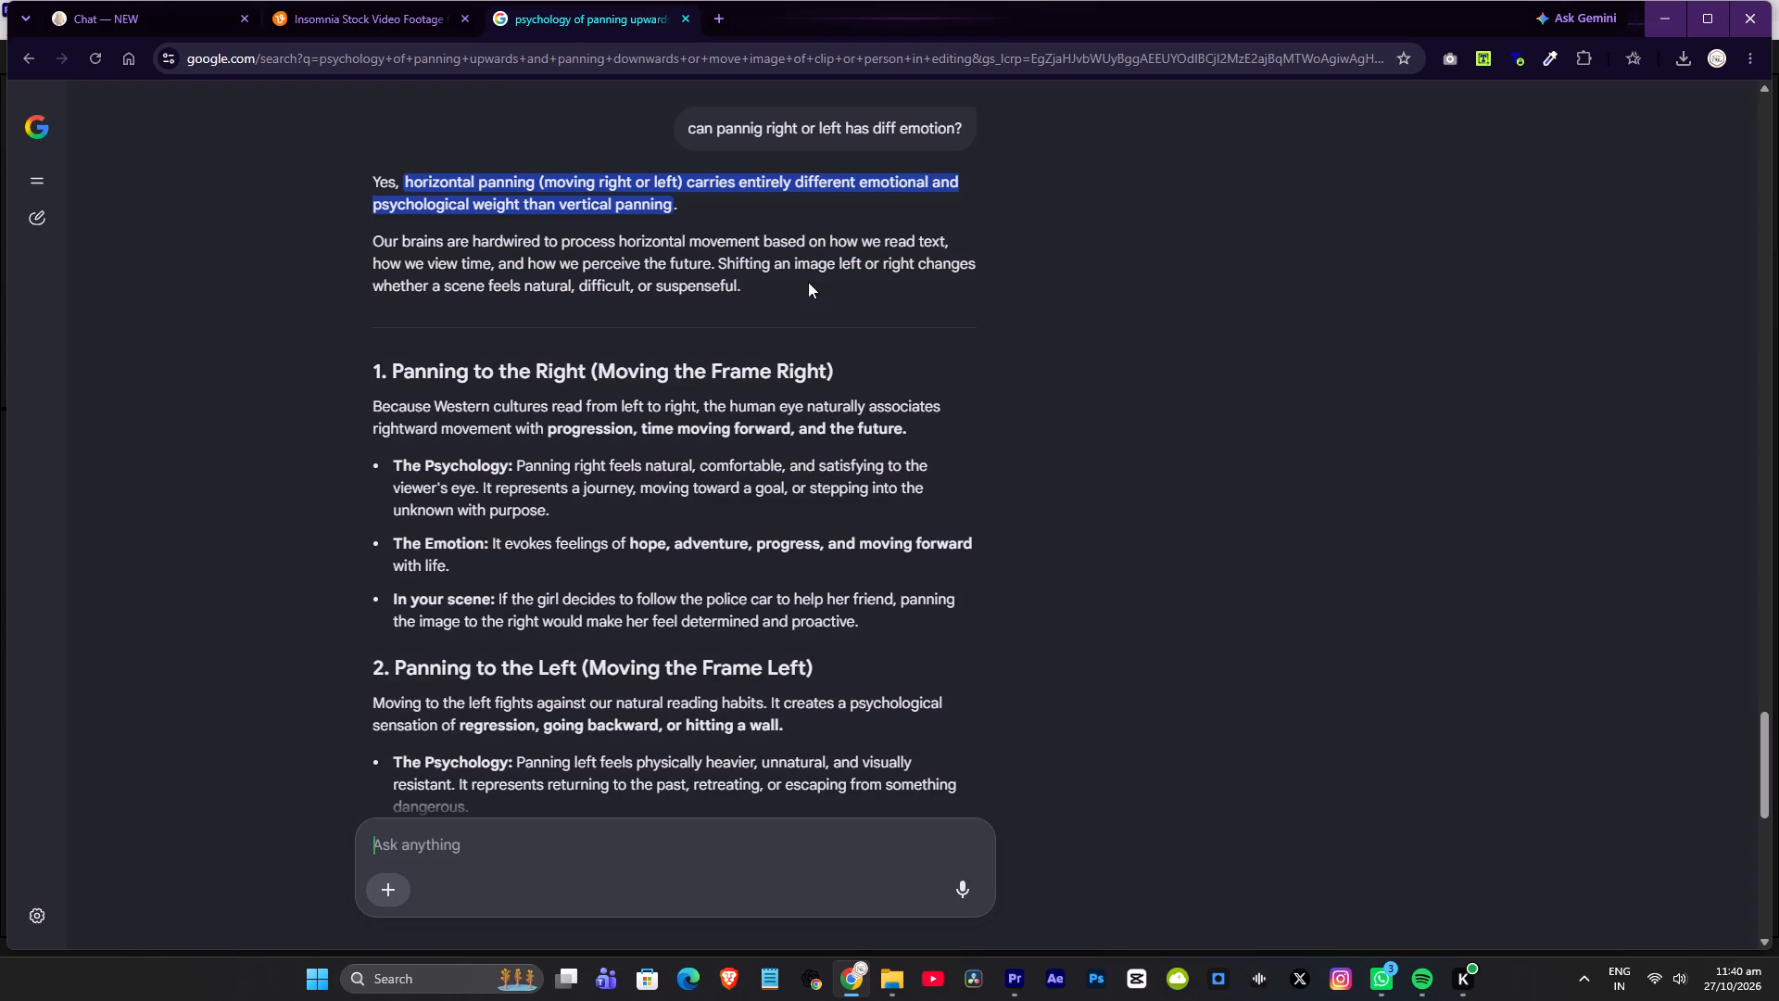
# Read the AI reply on the psychology of right and left panning and how it affects the character's face.
pyautogui.scroll(-1, 536, 416)
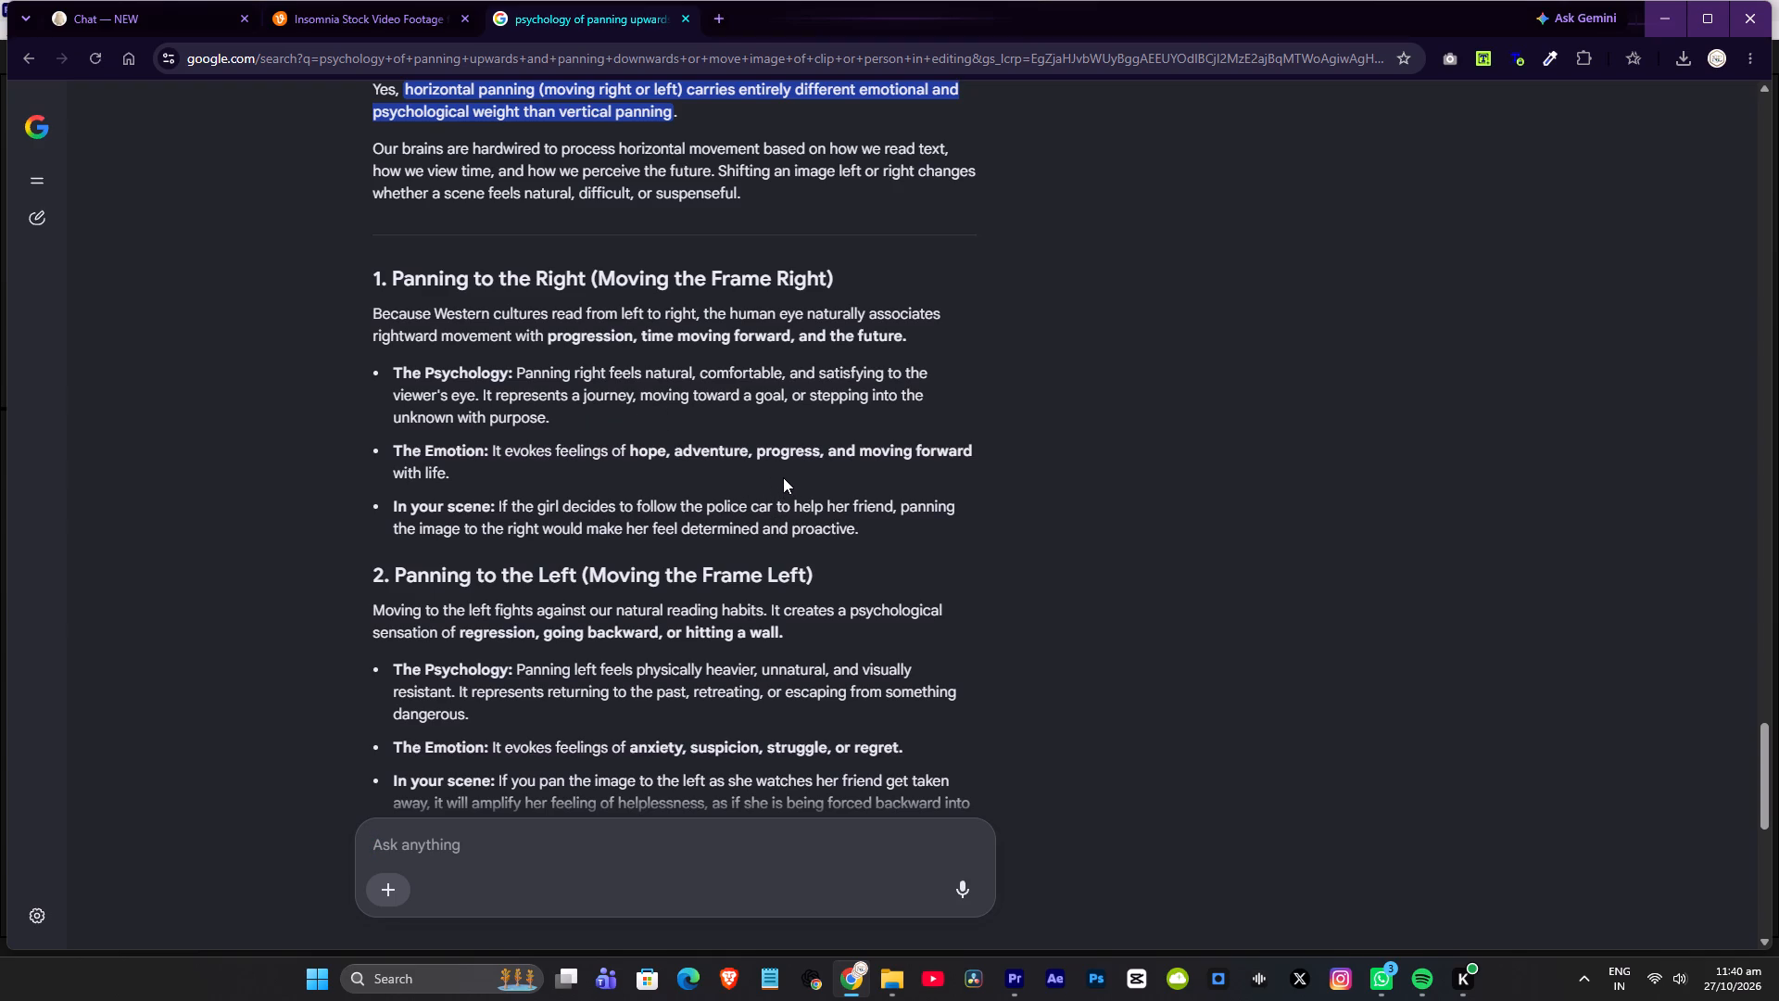
pyautogui.scroll(-1, 793, 475)
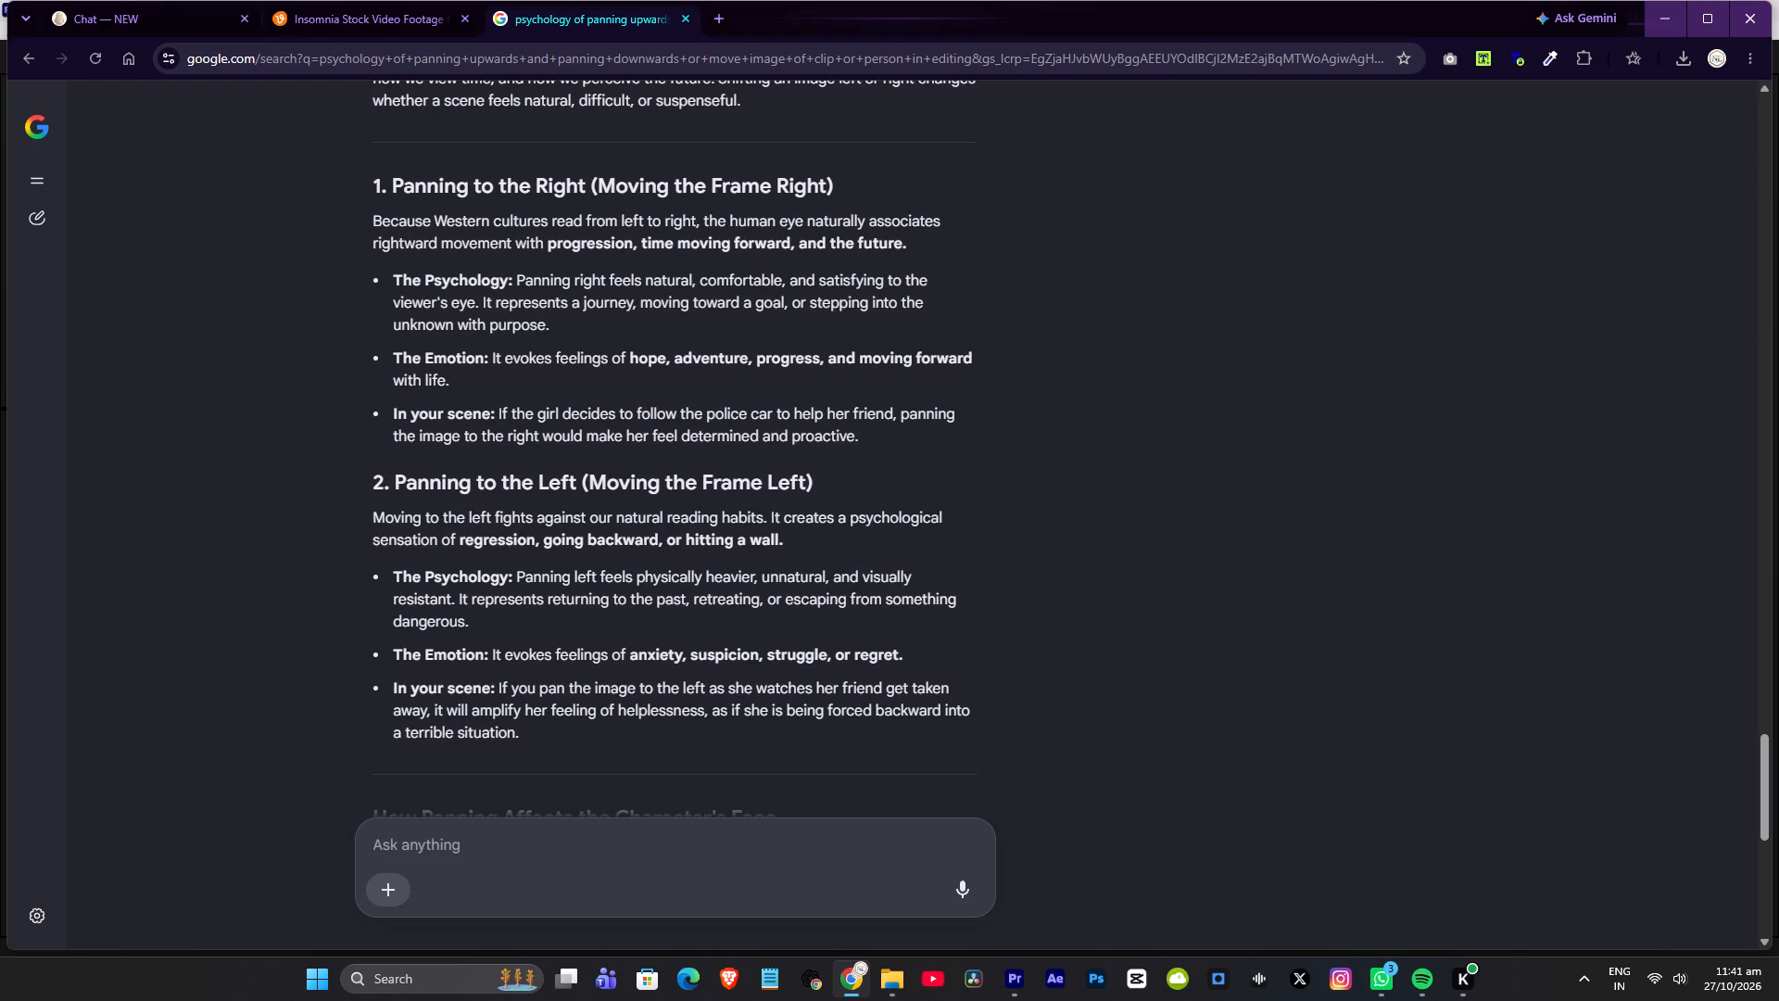
pyautogui.scroll(-1, 532, 478)
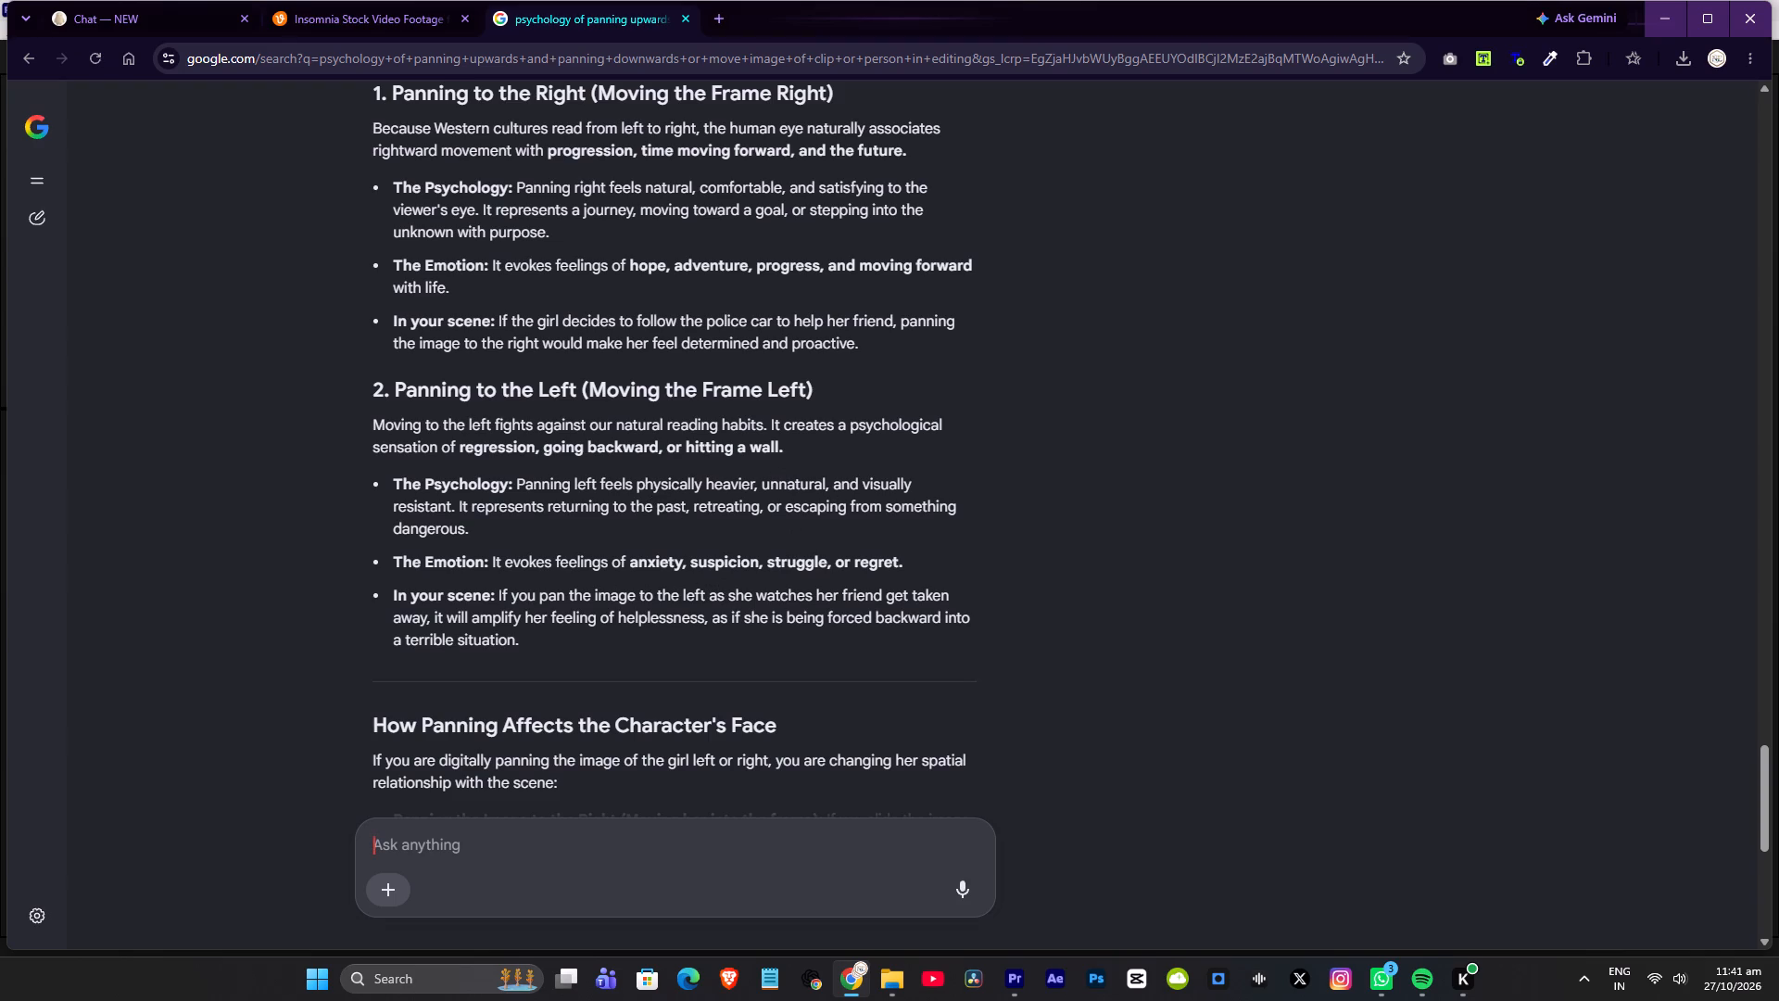
pyautogui.scroll(-2, 641, 726)
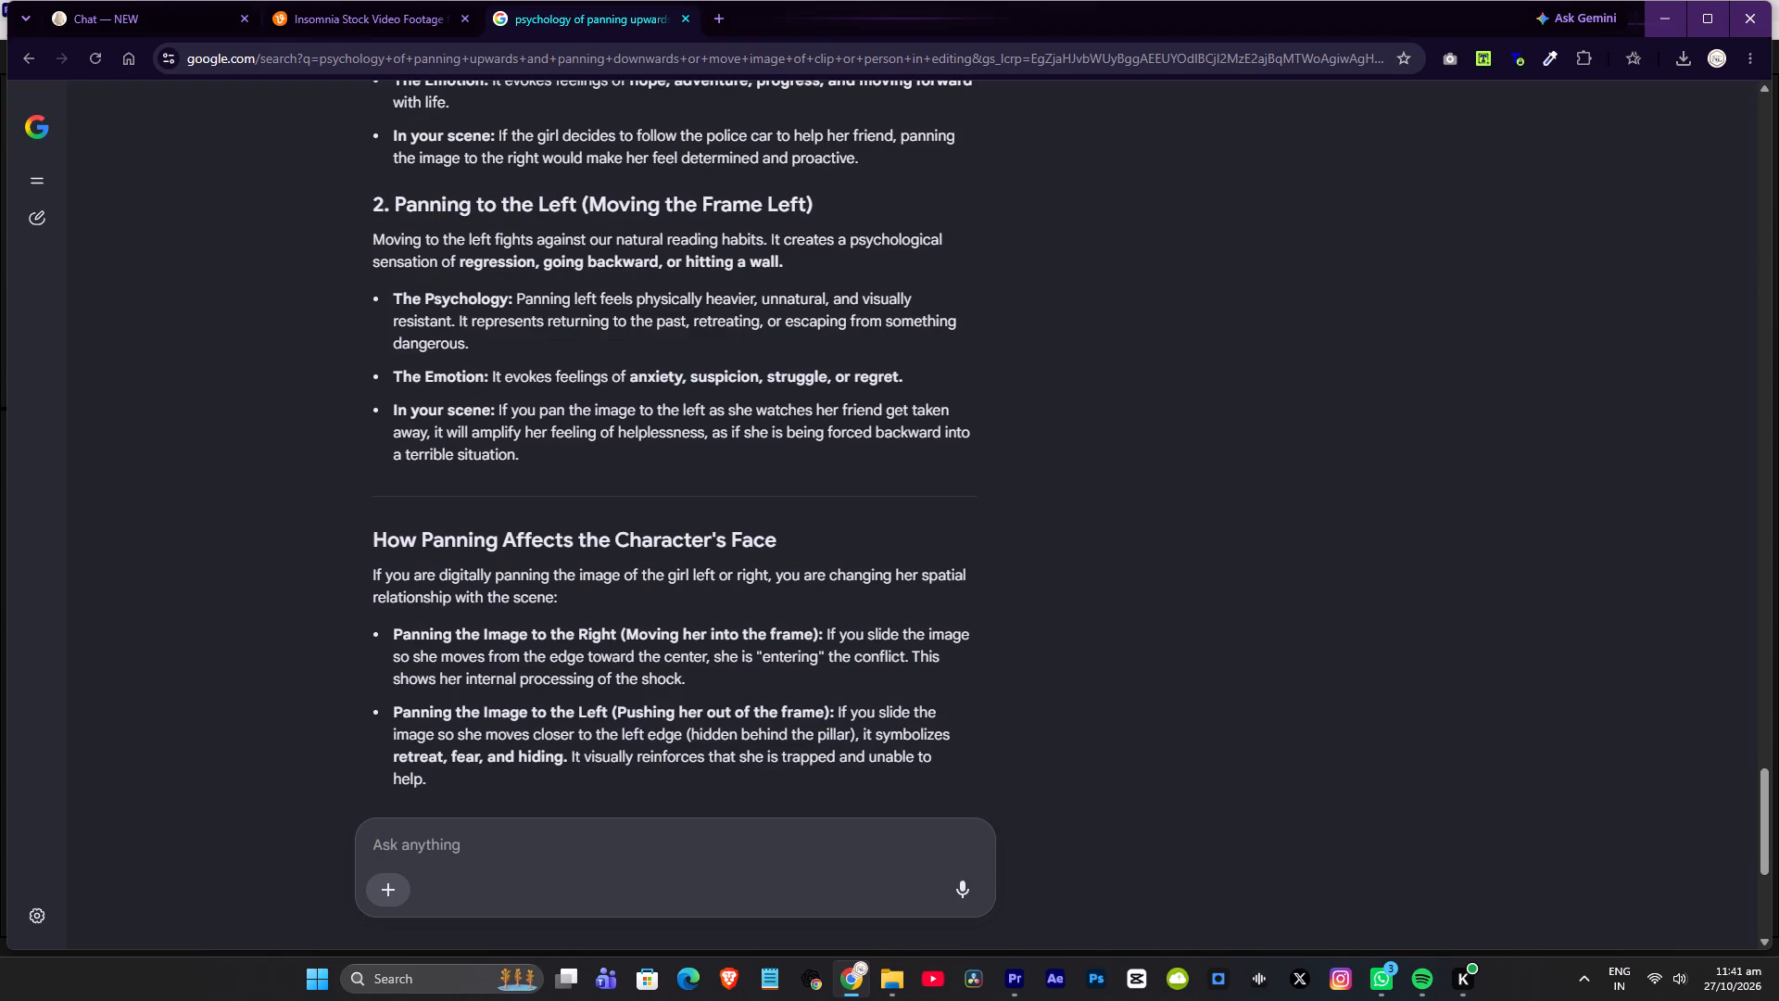
# Return to Premiere Pro and swap the two Part 2 Shot 18 clips on V6 so the close-up precedes the wide shot.
pyautogui.hotkey('alt', 'Tab')
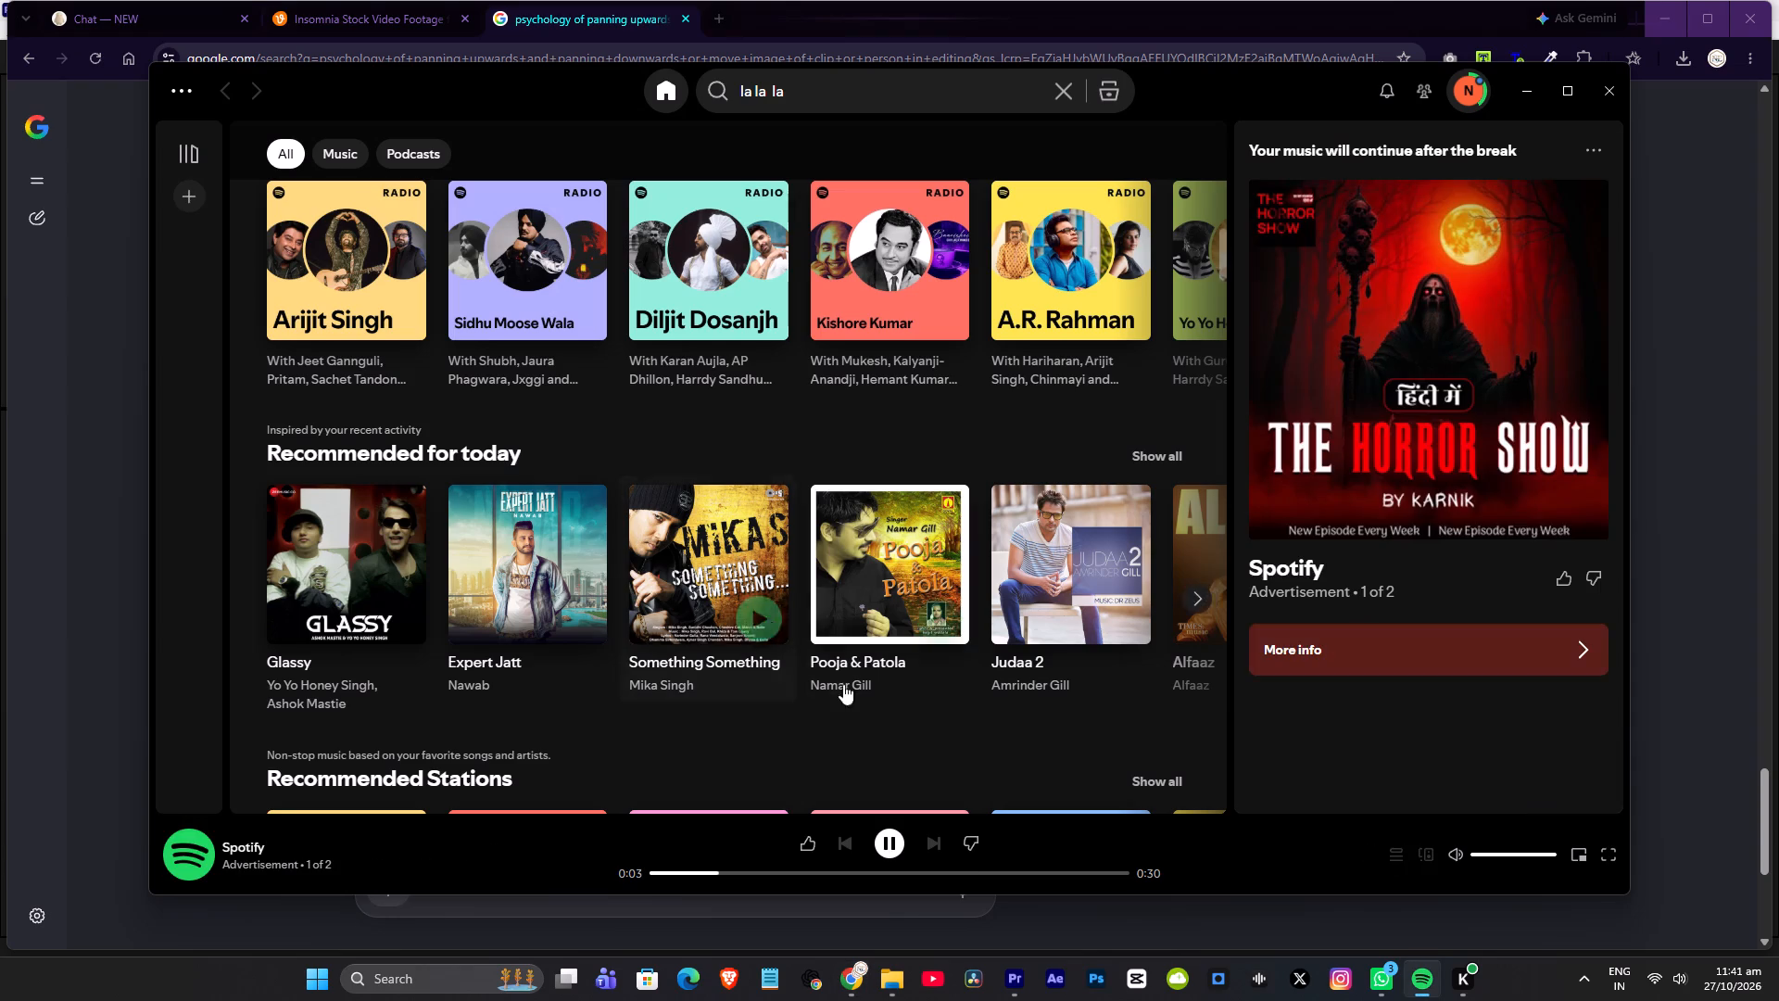
pyautogui.hotkey('alt', 'Tab')
pyautogui.hotkey('alt', 'Tab')
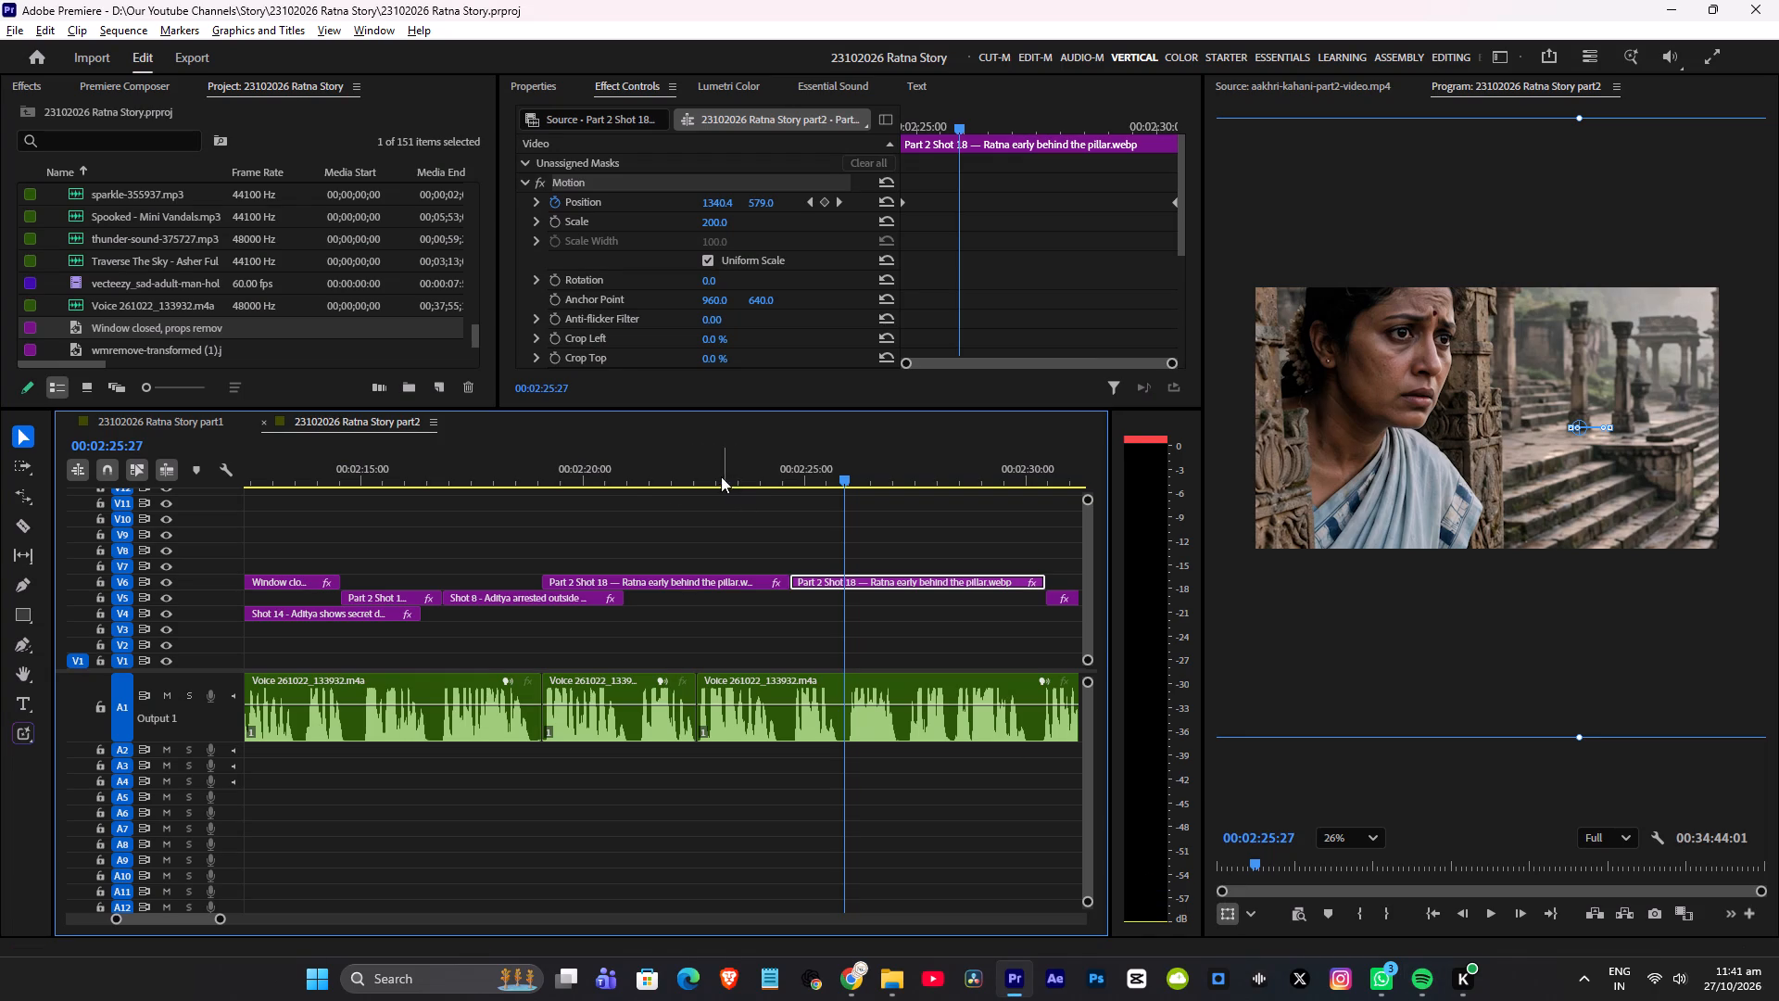
pyautogui.click(615, 480)
pyautogui.press('space')
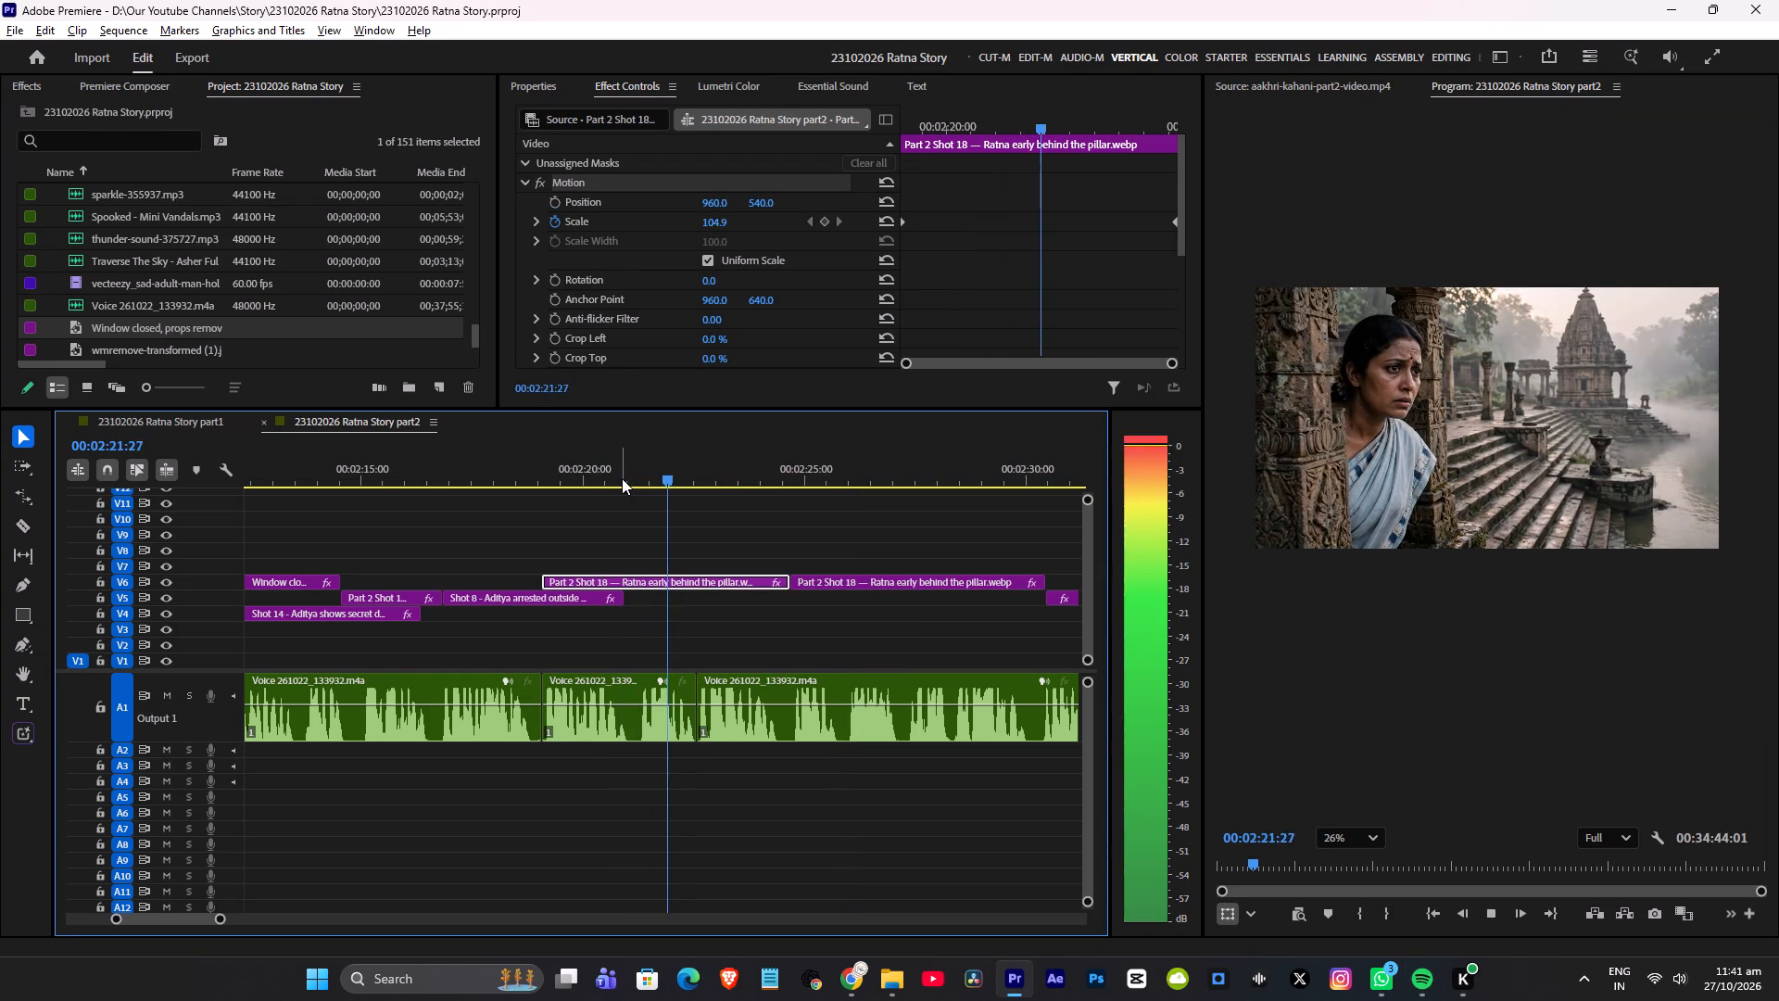
pyautogui.press('space')
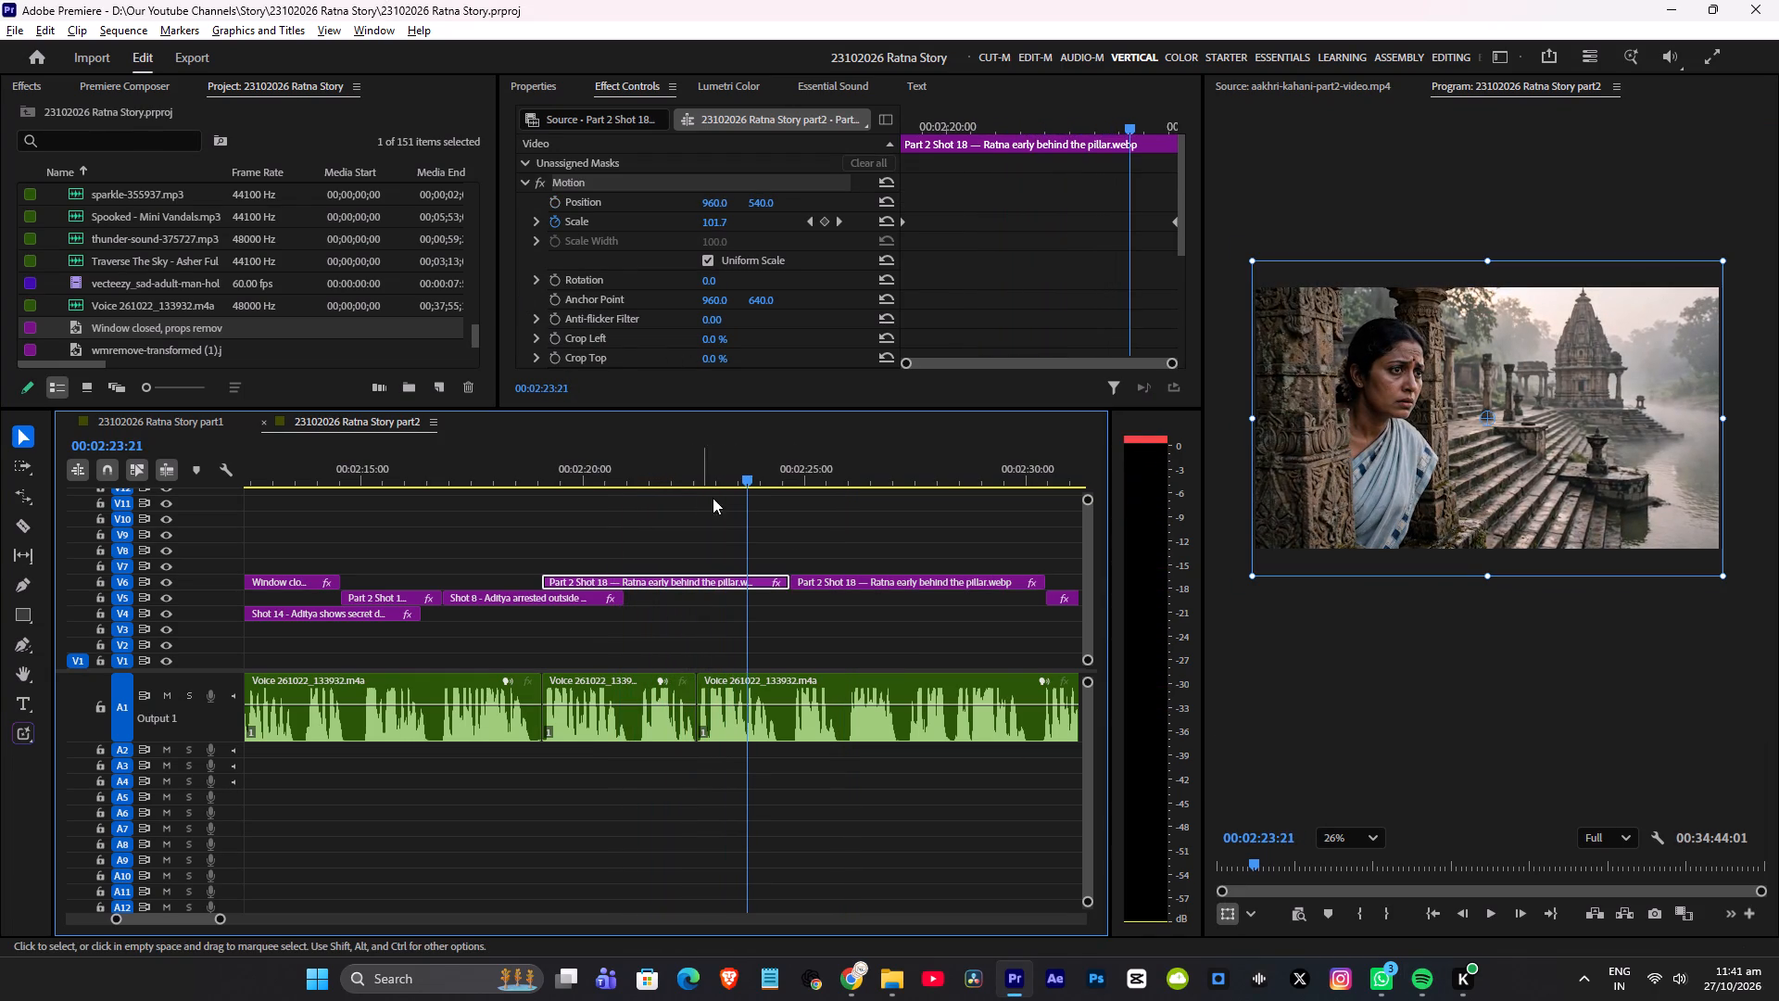
pyautogui.moveTo(845, 577); pyautogui.dragTo(598, 561)
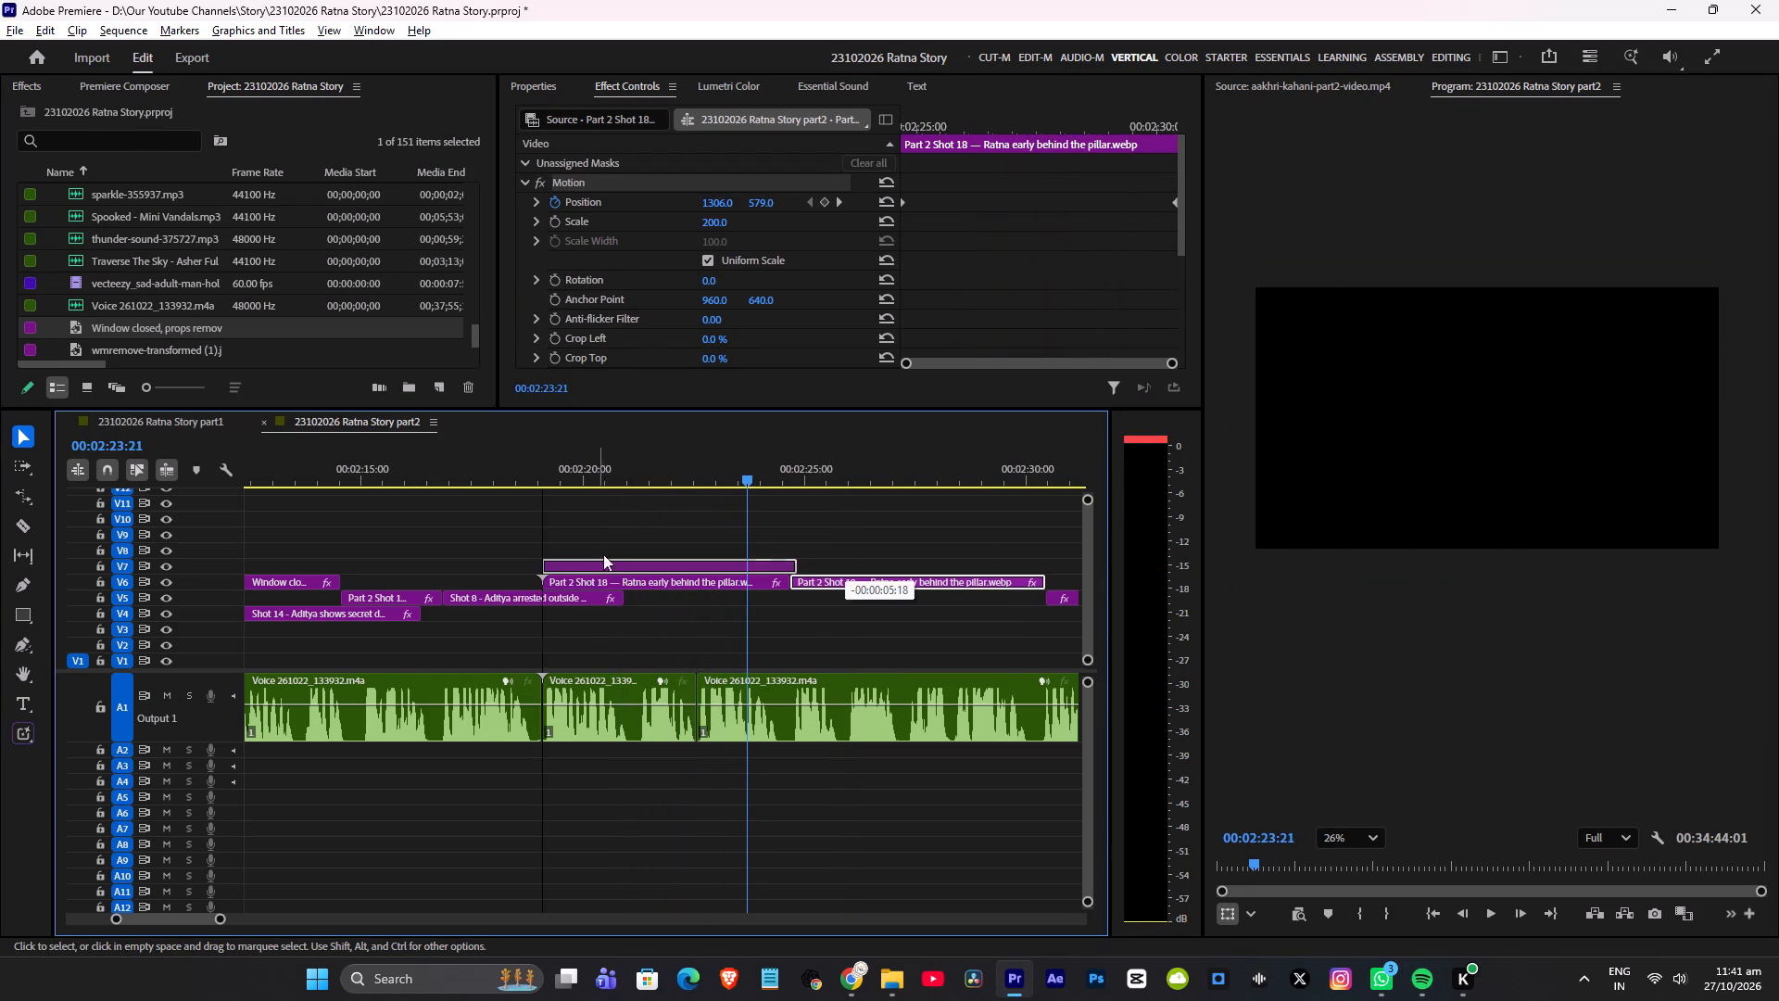
pyautogui.moveTo(625, 582); pyautogui.dragTo(882, 577)
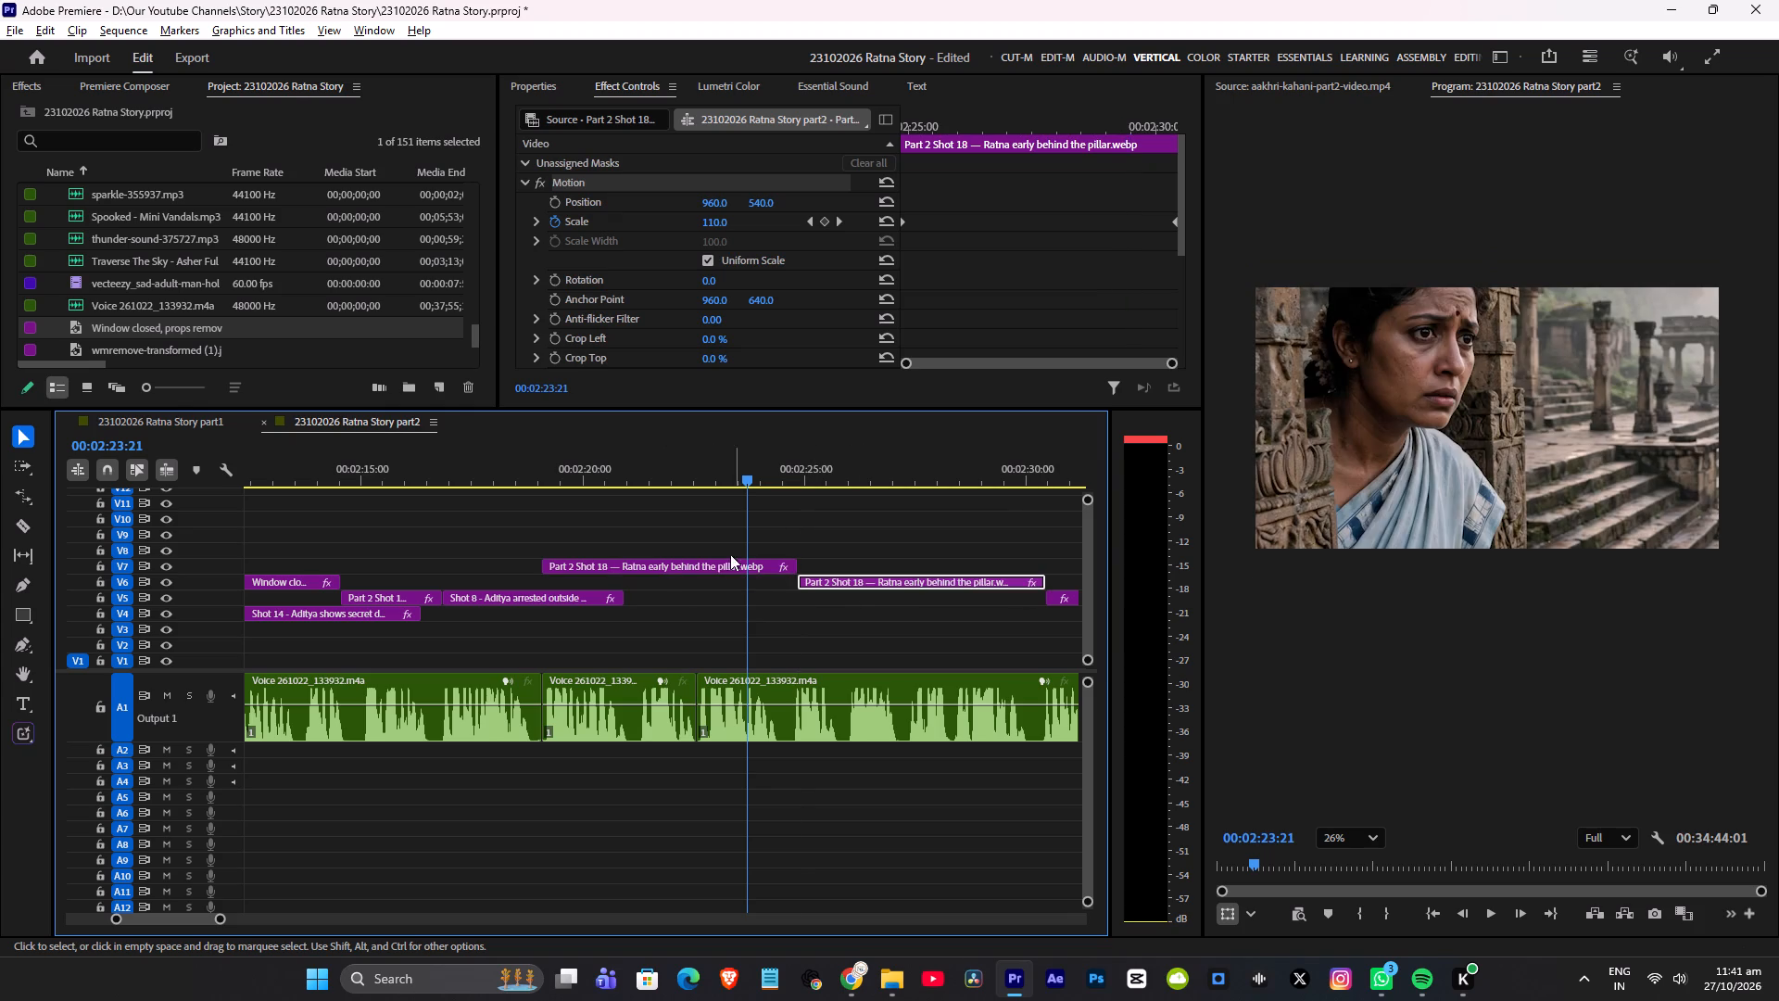
pyautogui.click(684, 567)
# Reverse the close-up's horizontal Position keyframes so its pan runs from 1467 at the start to 1306 at the end.
pyautogui.click(534, 466)
pyautogui.press('space')
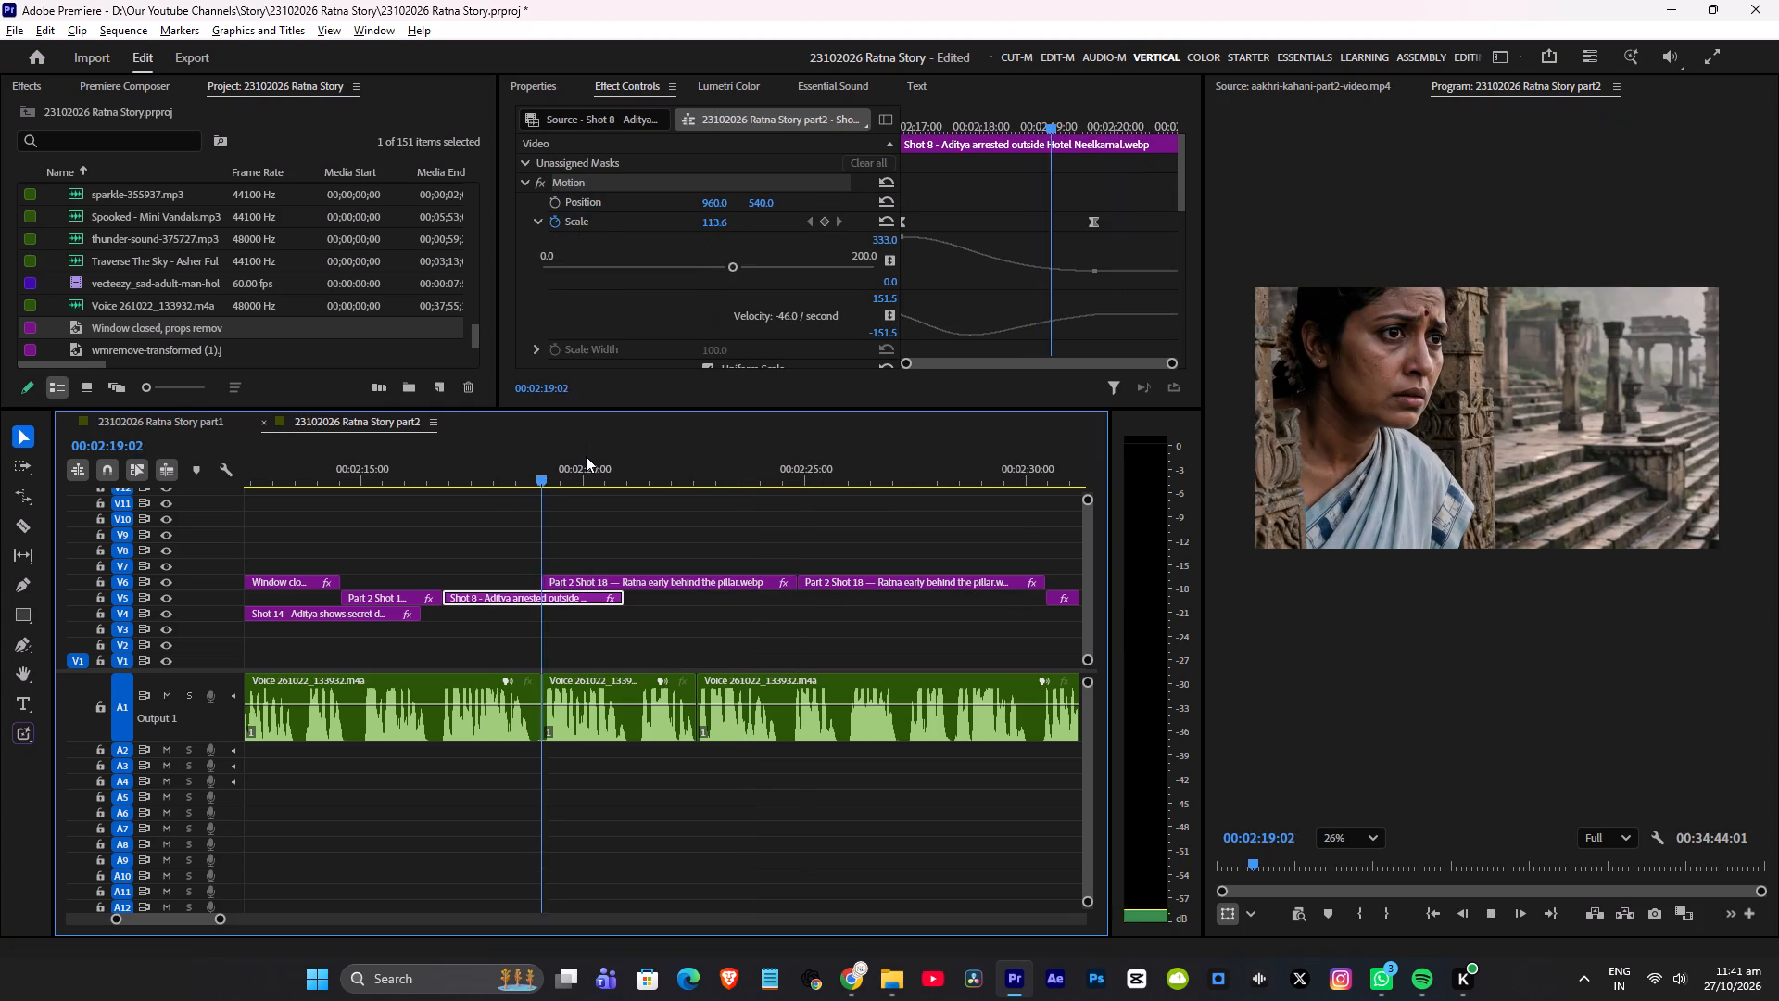
pyautogui.press('space')
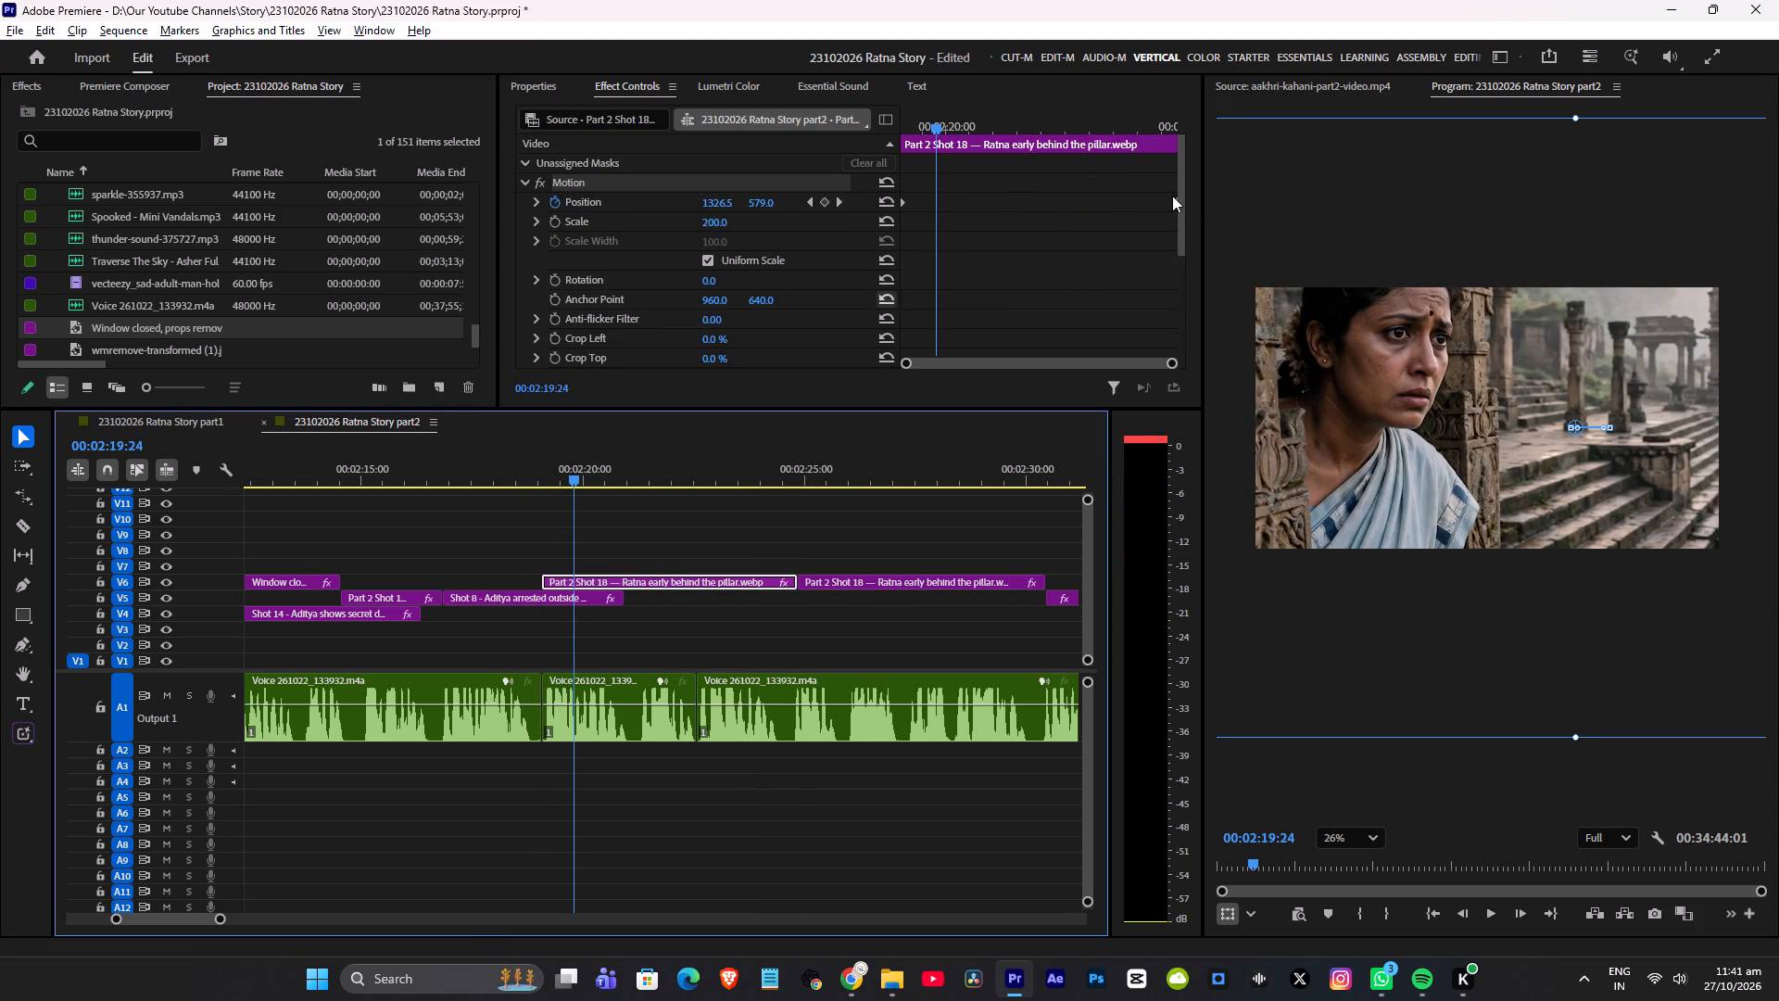
pyautogui.moveTo(1172, 196); pyautogui.dragTo(989, 218)
pyautogui.moveTo(904, 204); pyautogui.dragTo(1306, 204)
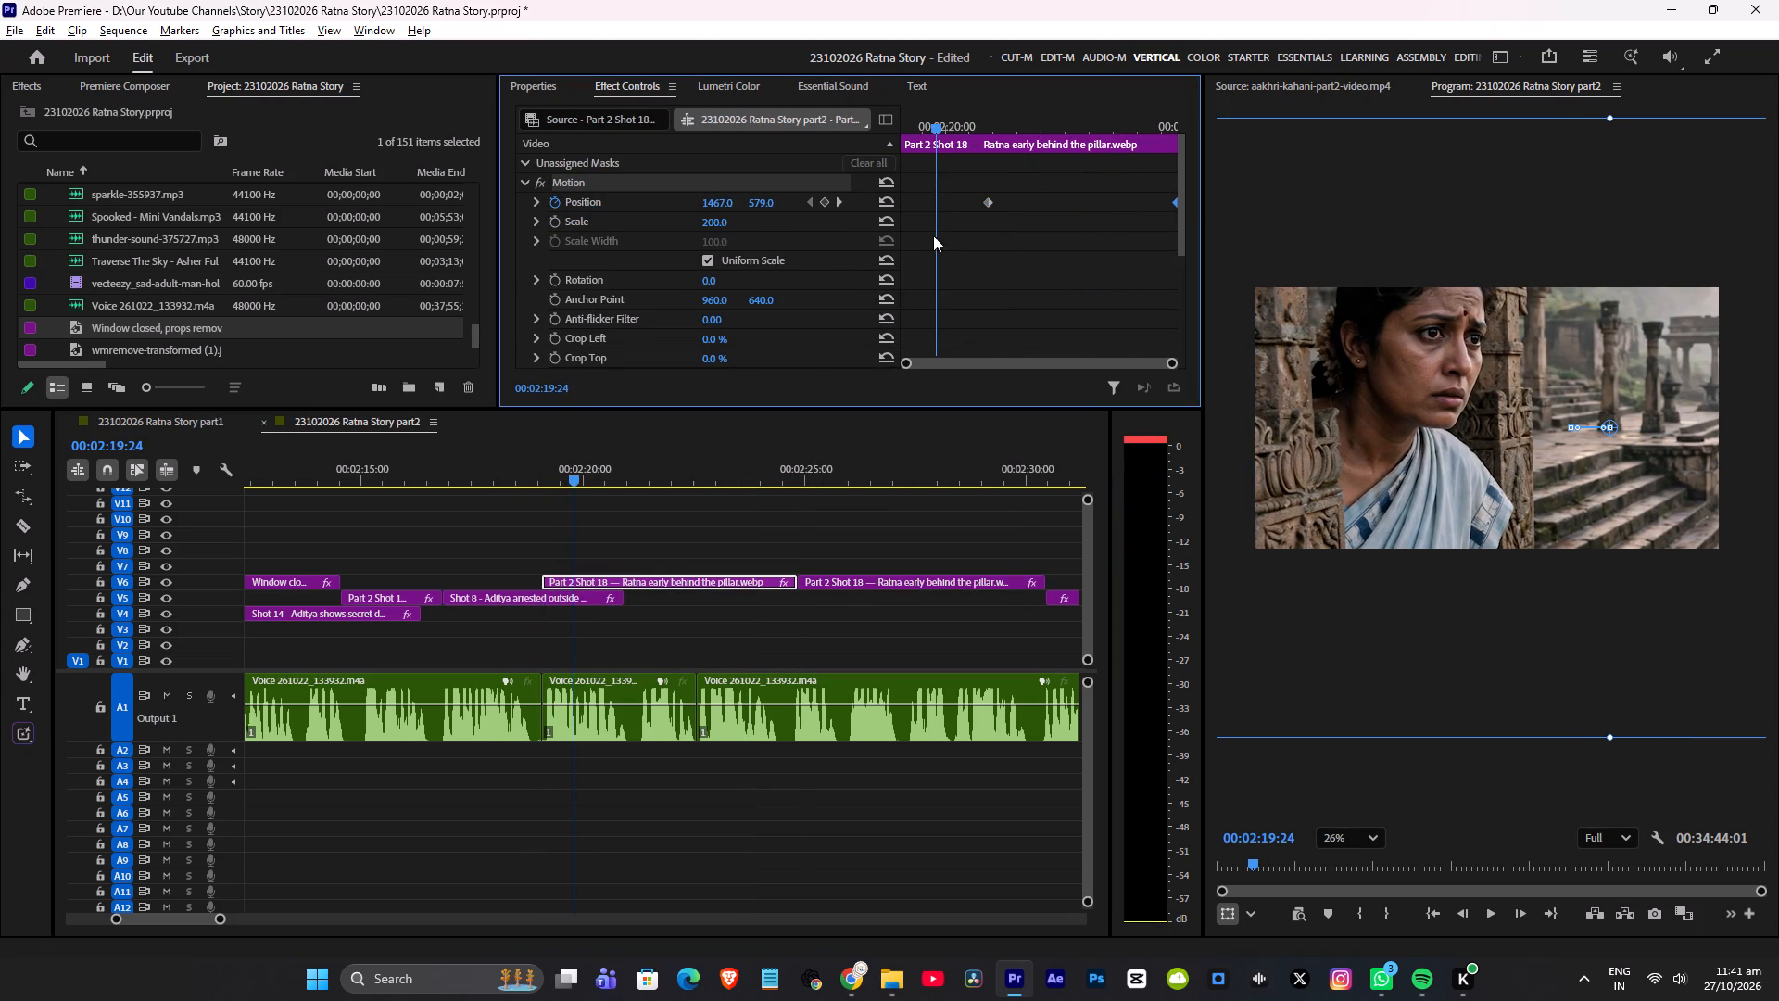
pyautogui.moveTo(987, 202); pyautogui.dragTo(405, 207)
# Play back the reversed close-up pan and its cut into the wide pillar shot several times to judge the transition.
pyautogui.click(520, 472)
pyautogui.press('space')
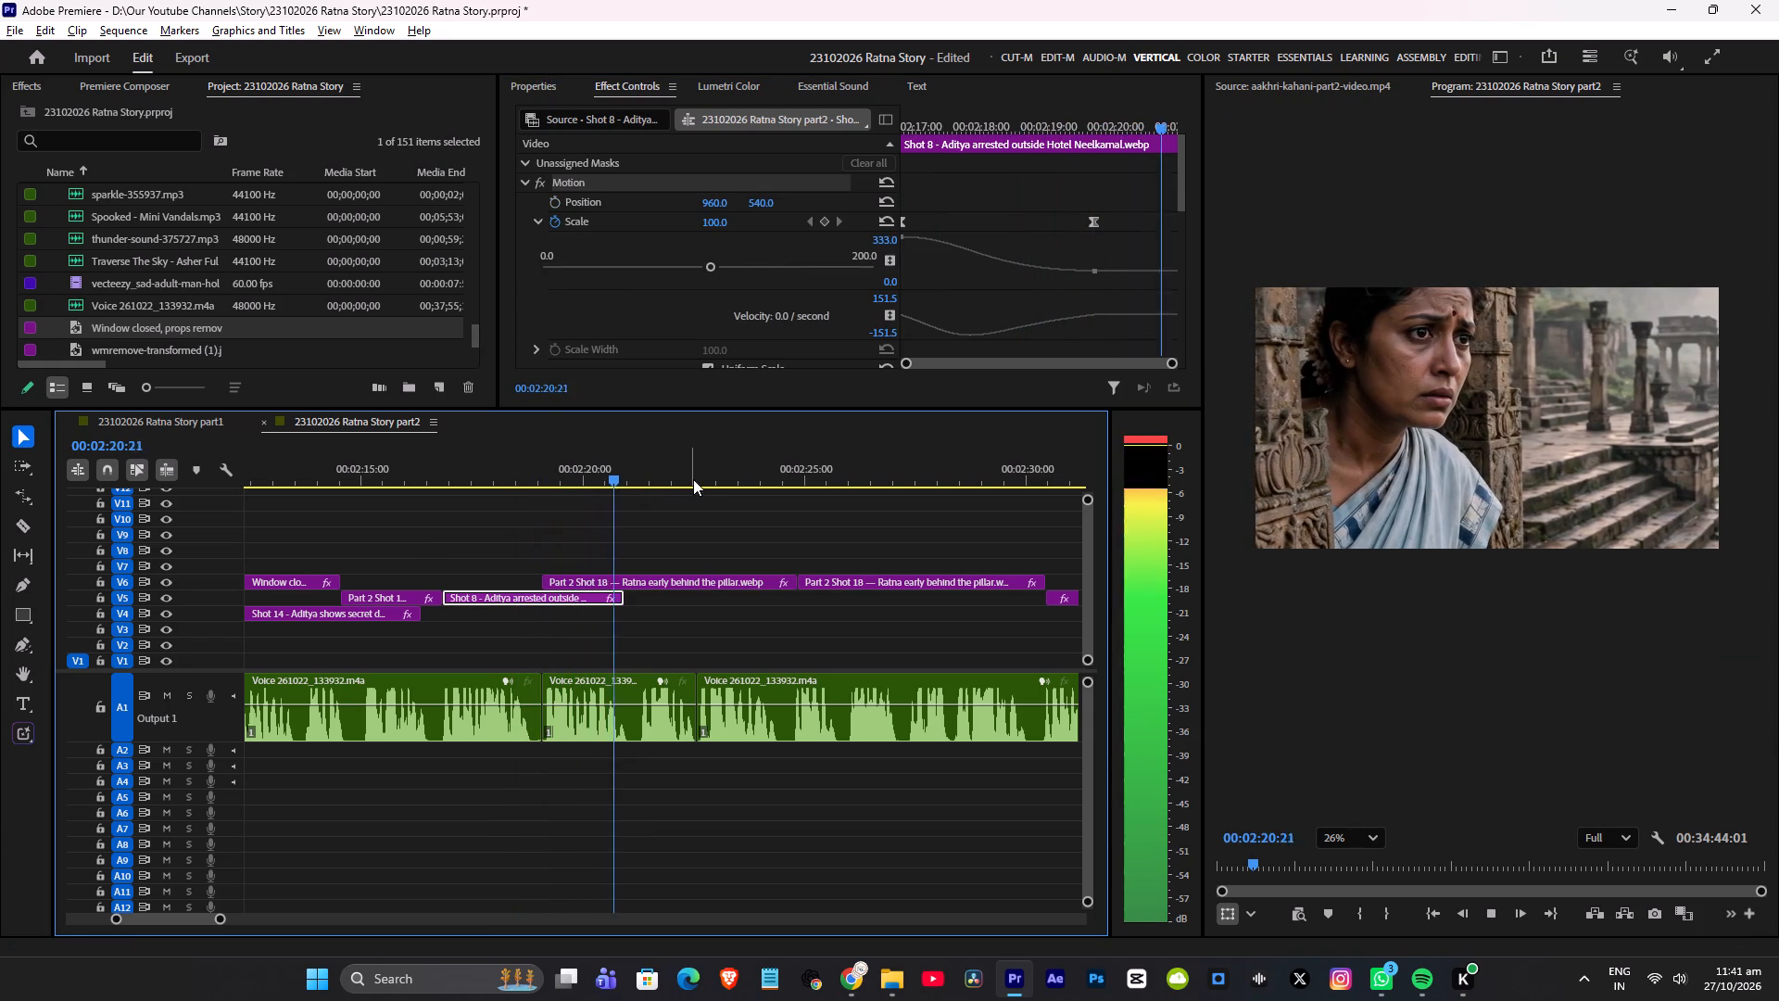
pyautogui.scroll(-2, 741, 493)
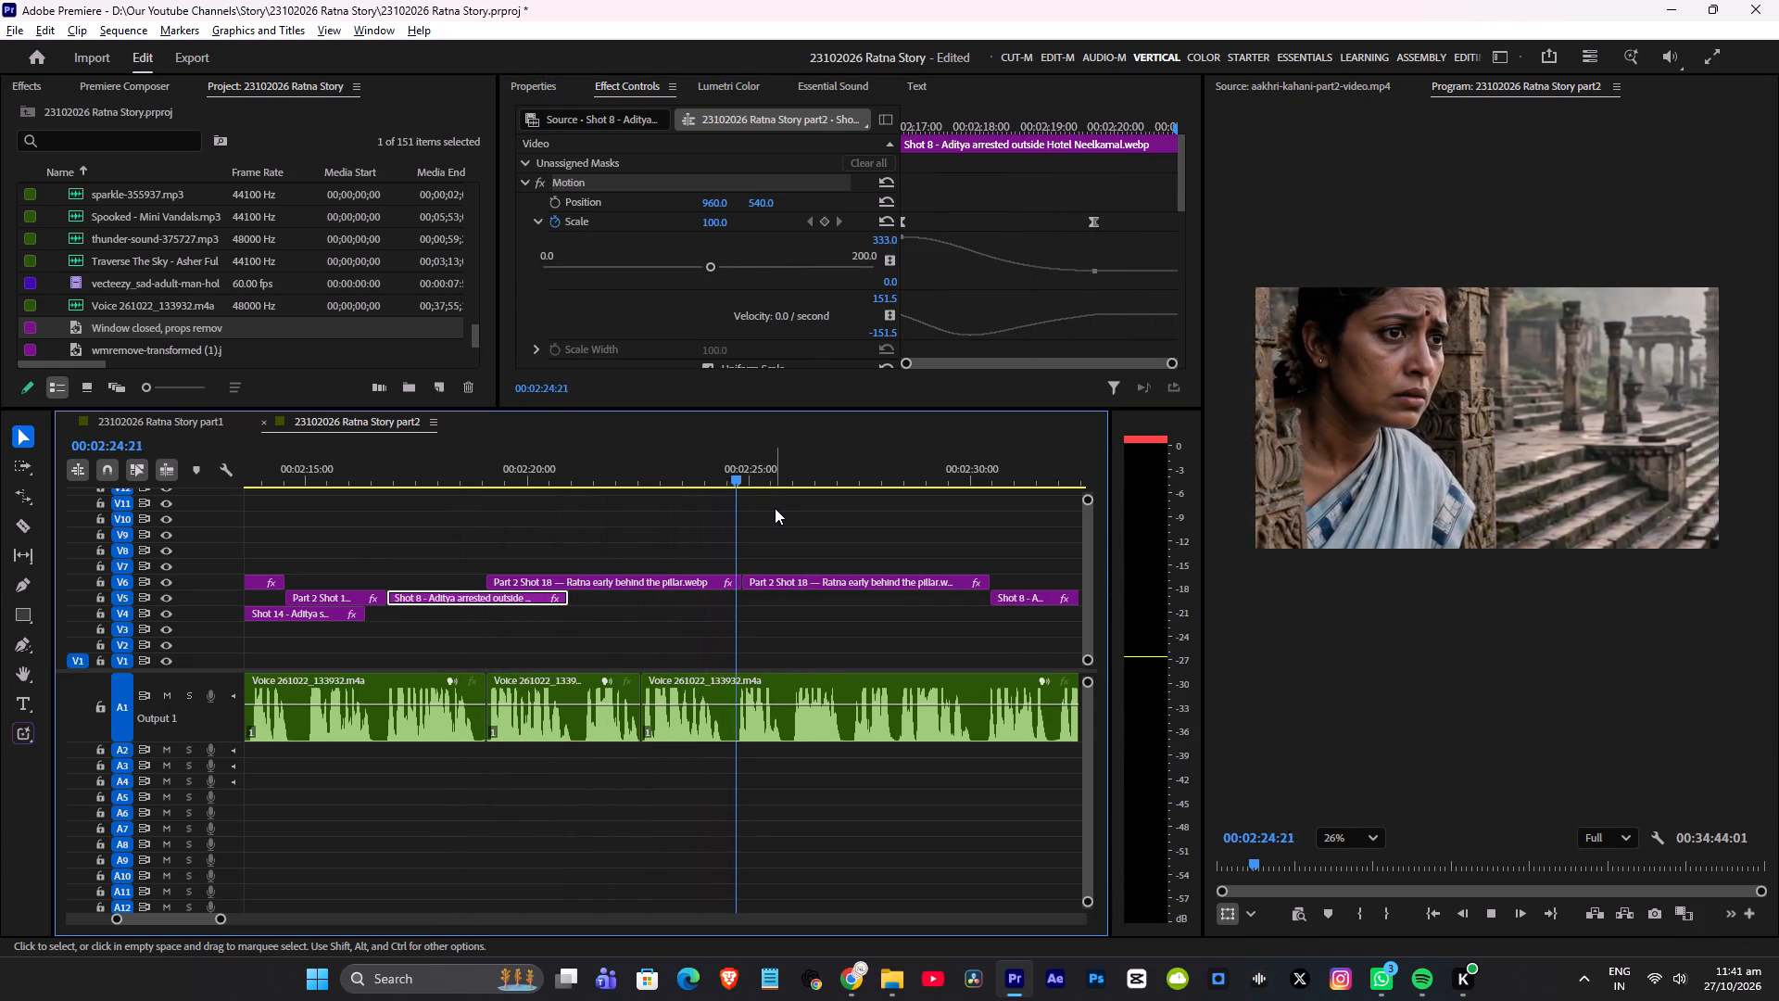
pyautogui.press('space')
pyautogui.click(677, 459)
pyautogui.press('space')
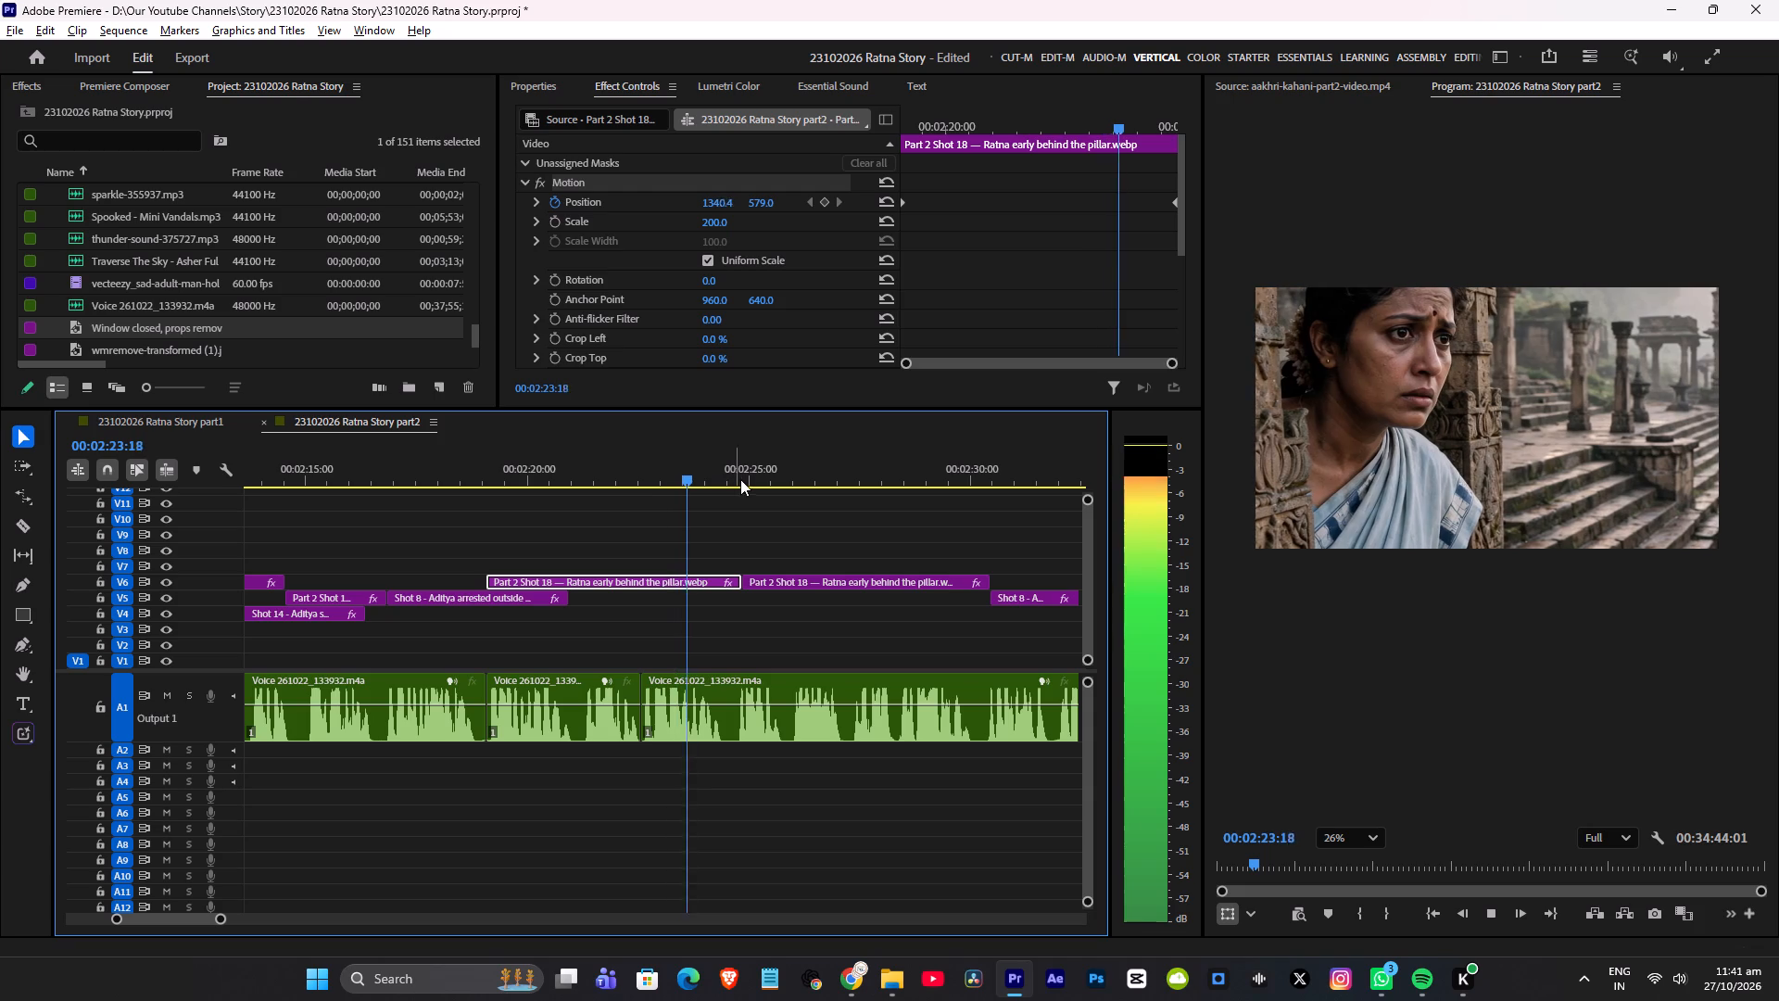
pyautogui.press('space')
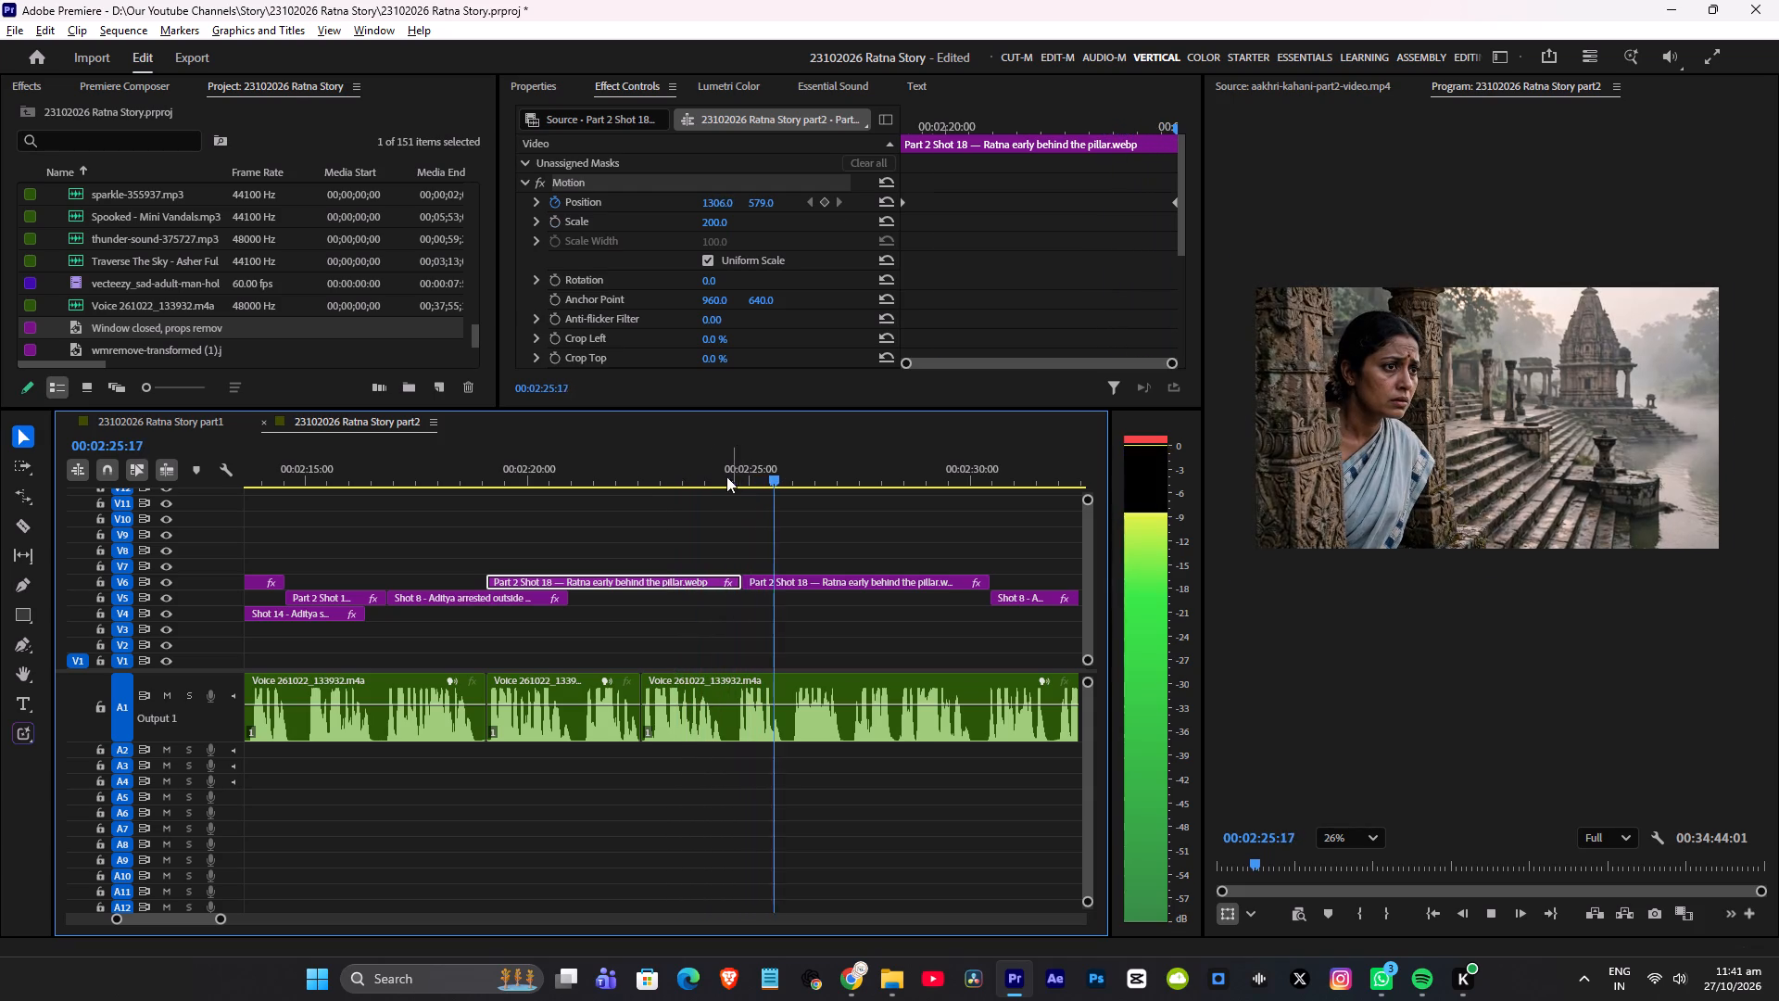
pyautogui.click(679, 475)
pyautogui.press('space')
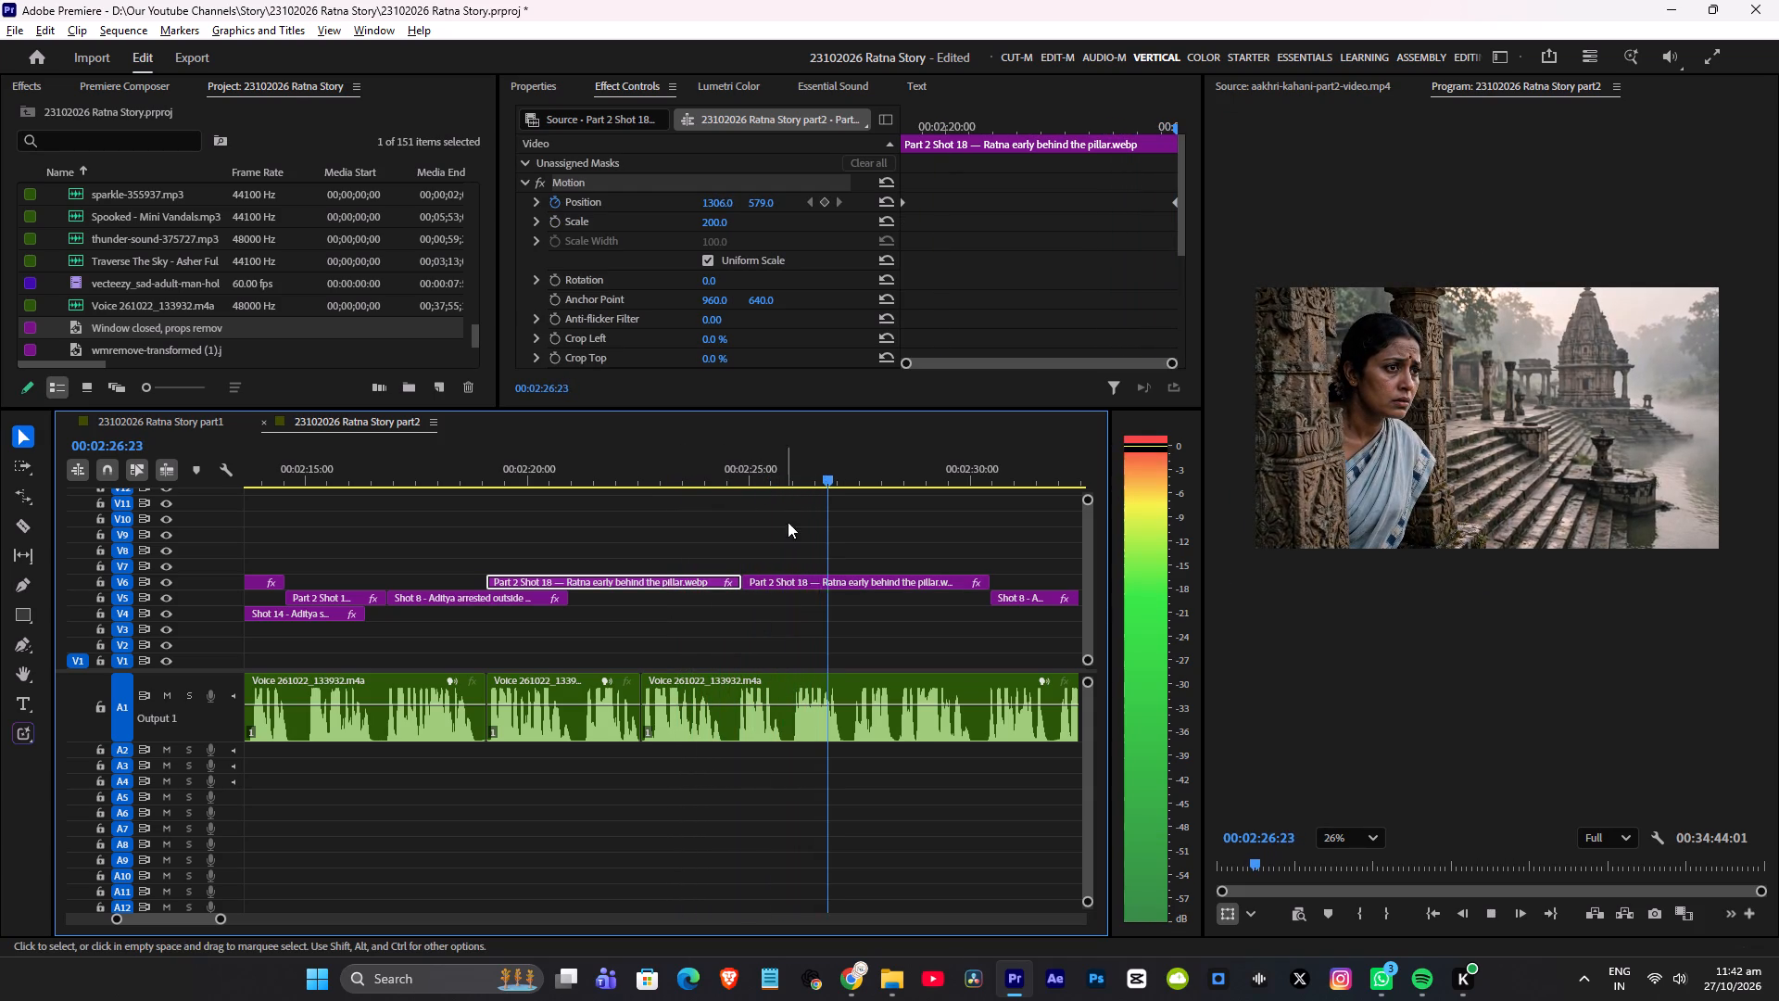
pyautogui.press('space')
pyautogui.click(684, 462)
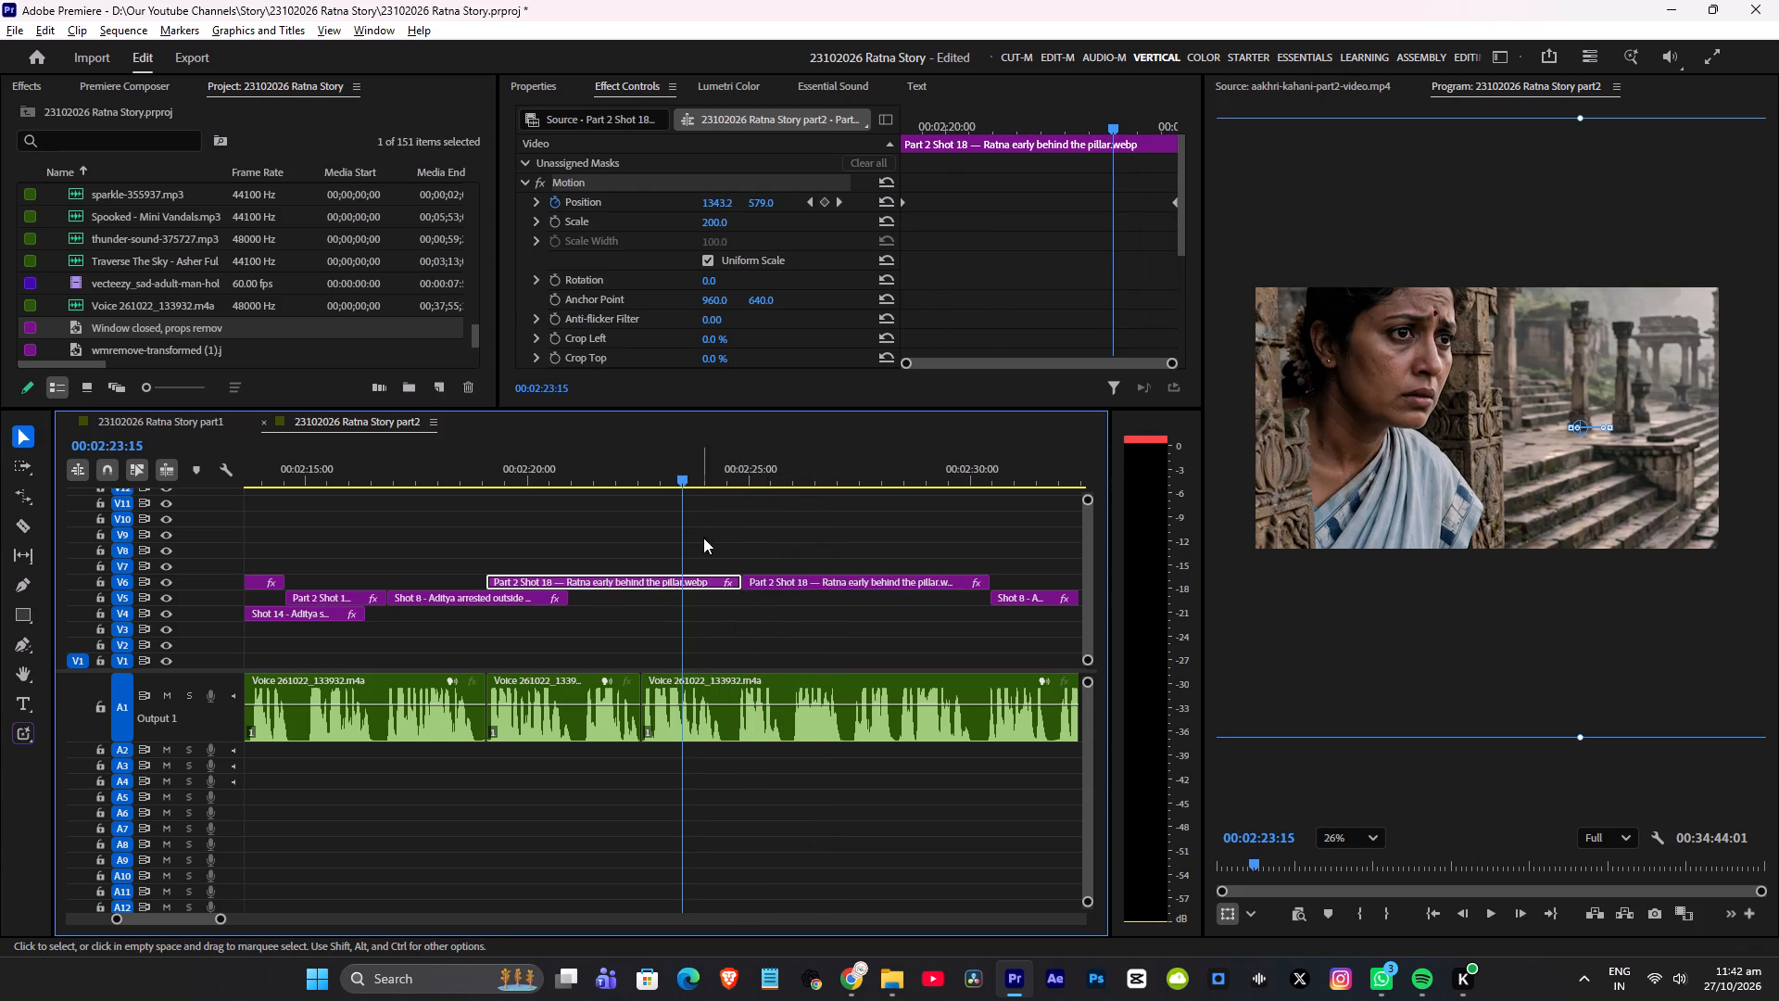
pyautogui.press('space')
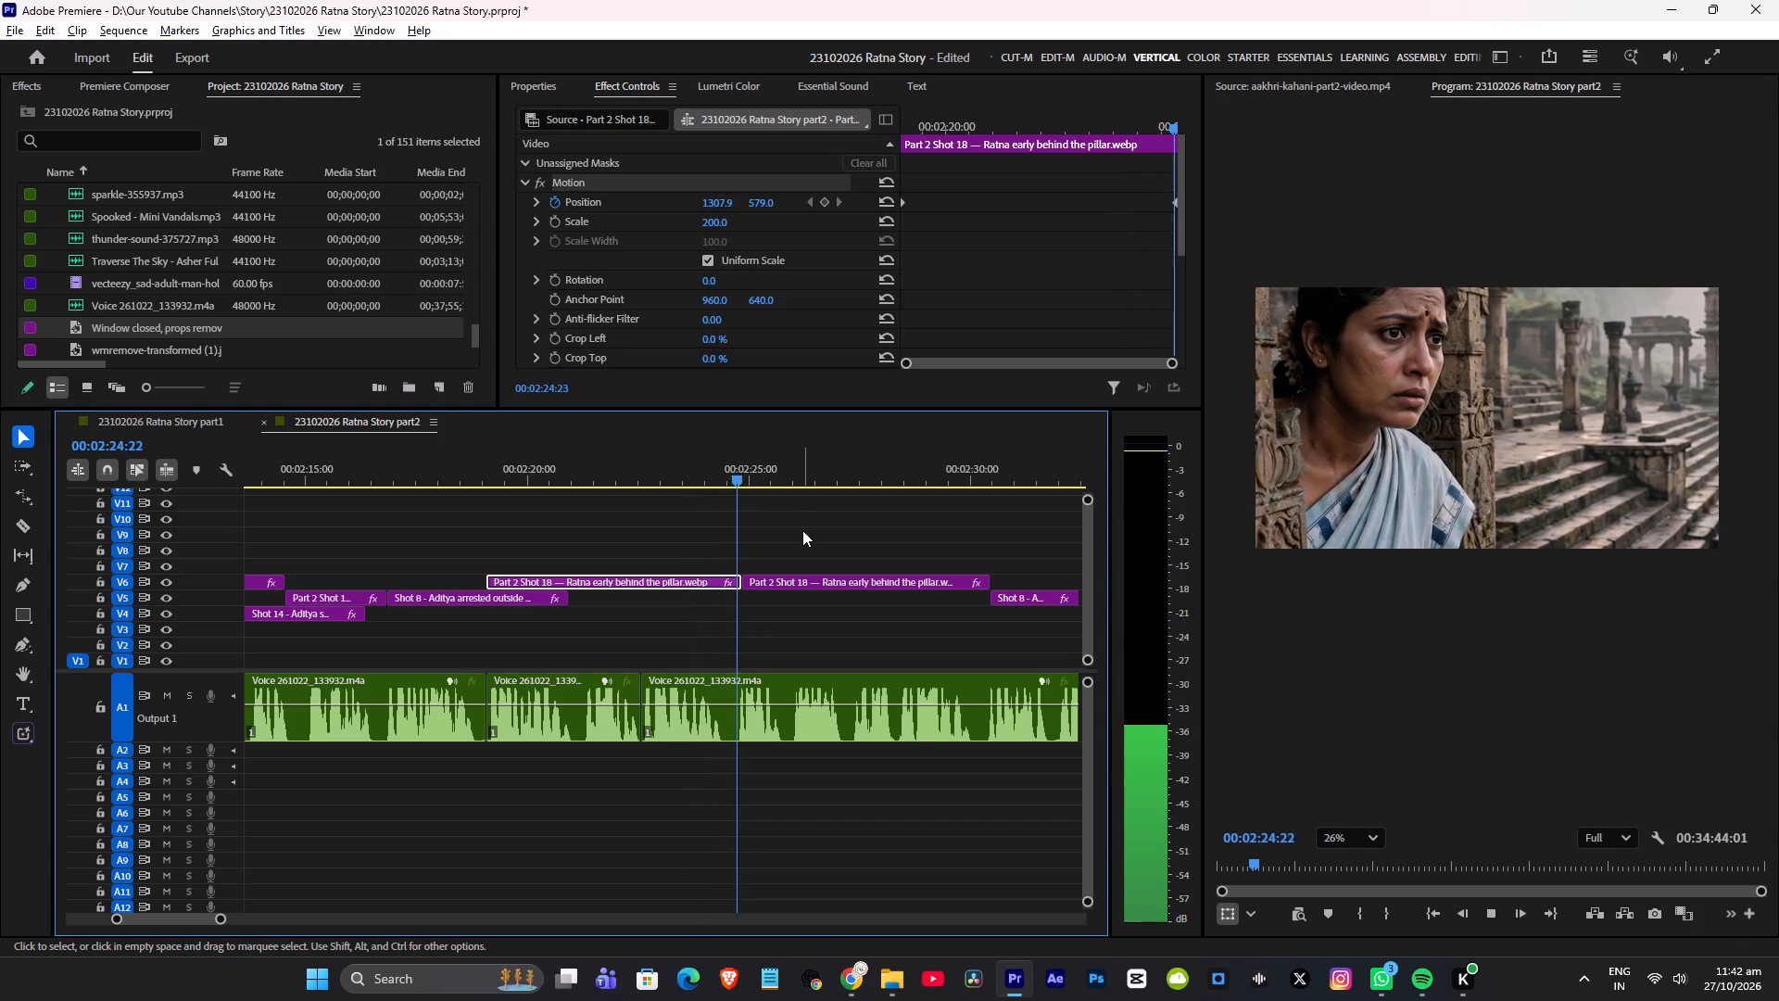
pyautogui.press('space')
# Raise the Scale keyframe at the start of the wide Part 2 Shot 18 pillar clip to 130.
pyautogui.moveTo(934, 127); pyautogui.dragTo(870, 138)
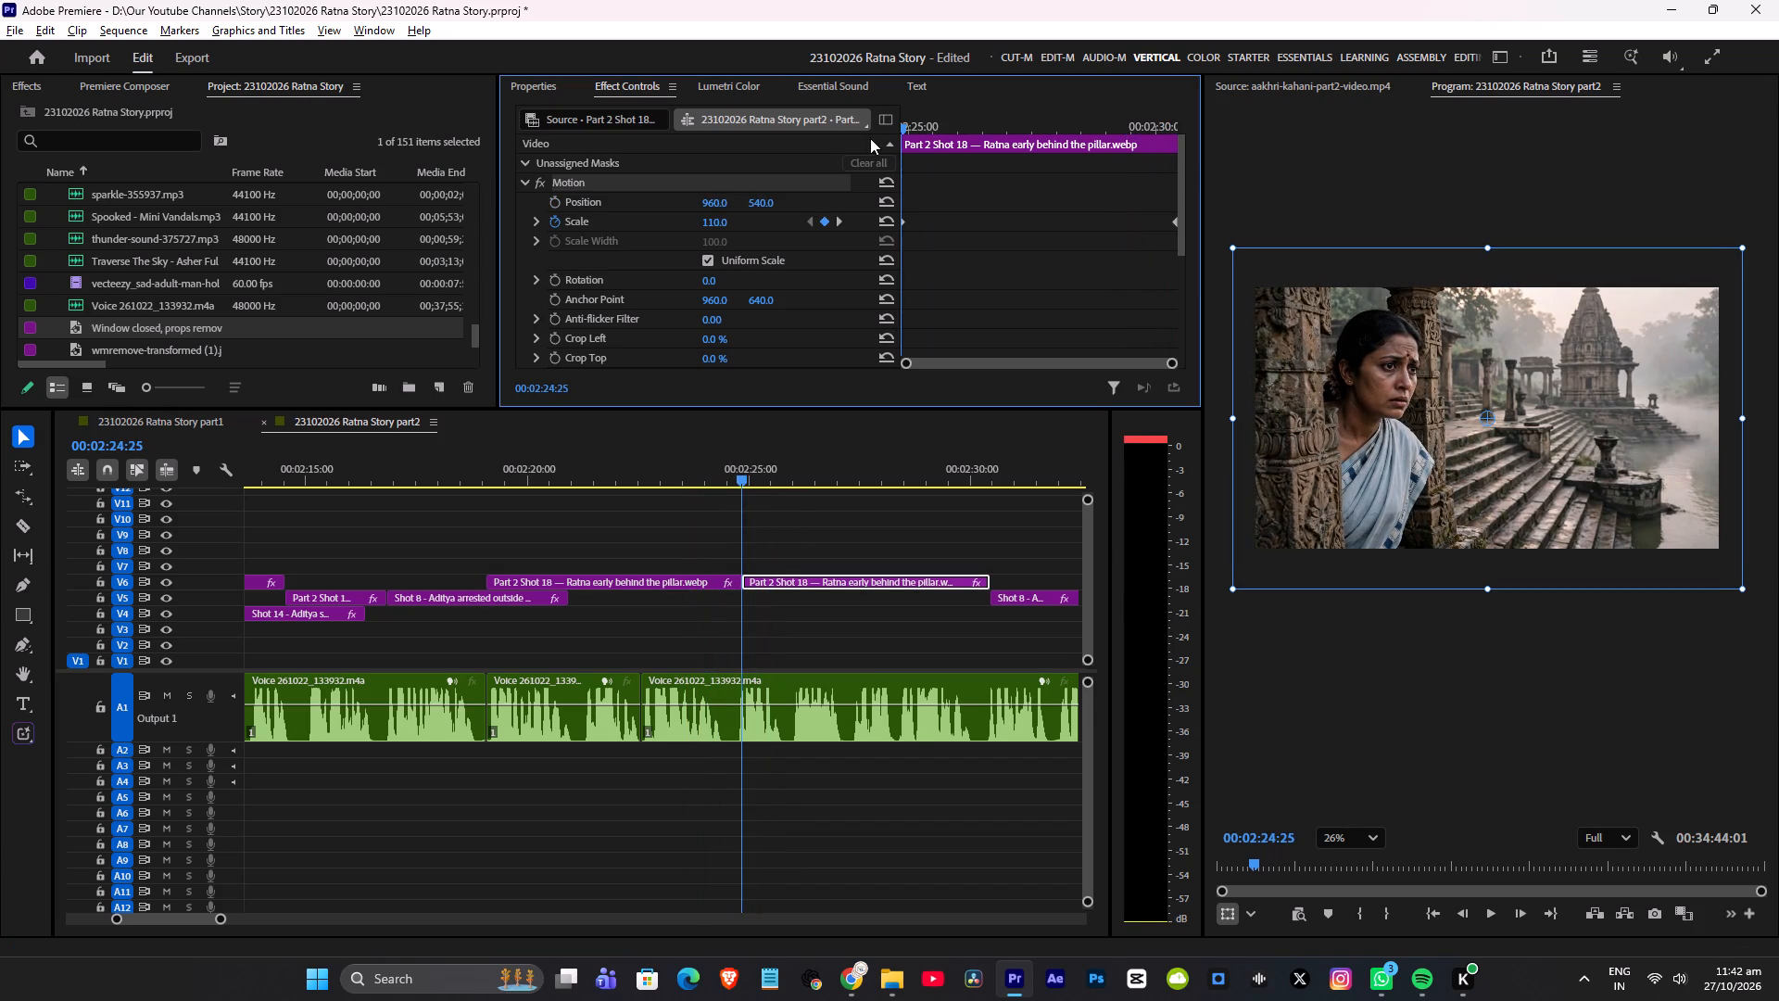
pyautogui.moveTo(870, 138); pyautogui.dragTo(868, 140)
pyautogui.click(717, 223)
pyautogui.hotkey('shift', 'Up')
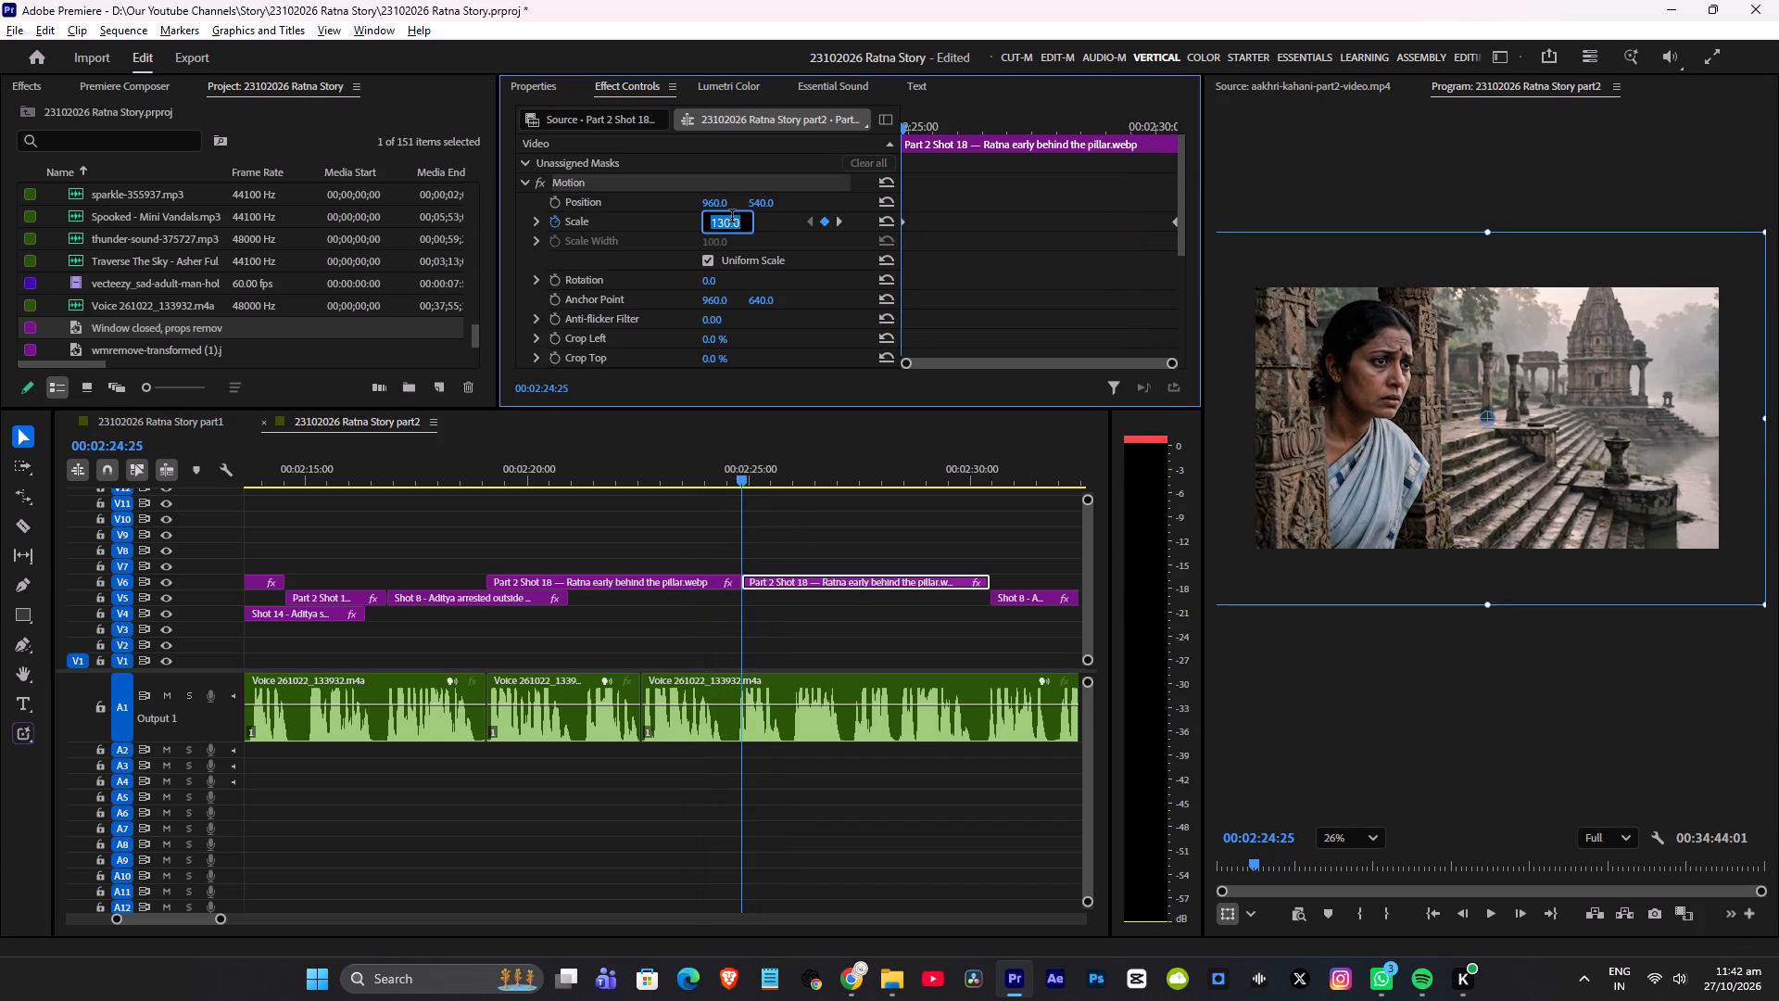
pyautogui.hotkey('shift', 'Up')
# Play and scrub across the cut from the close-up to the wide pillar shot to compare their framing.
pyautogui.click(698, 462)
pyautogui.press('space')
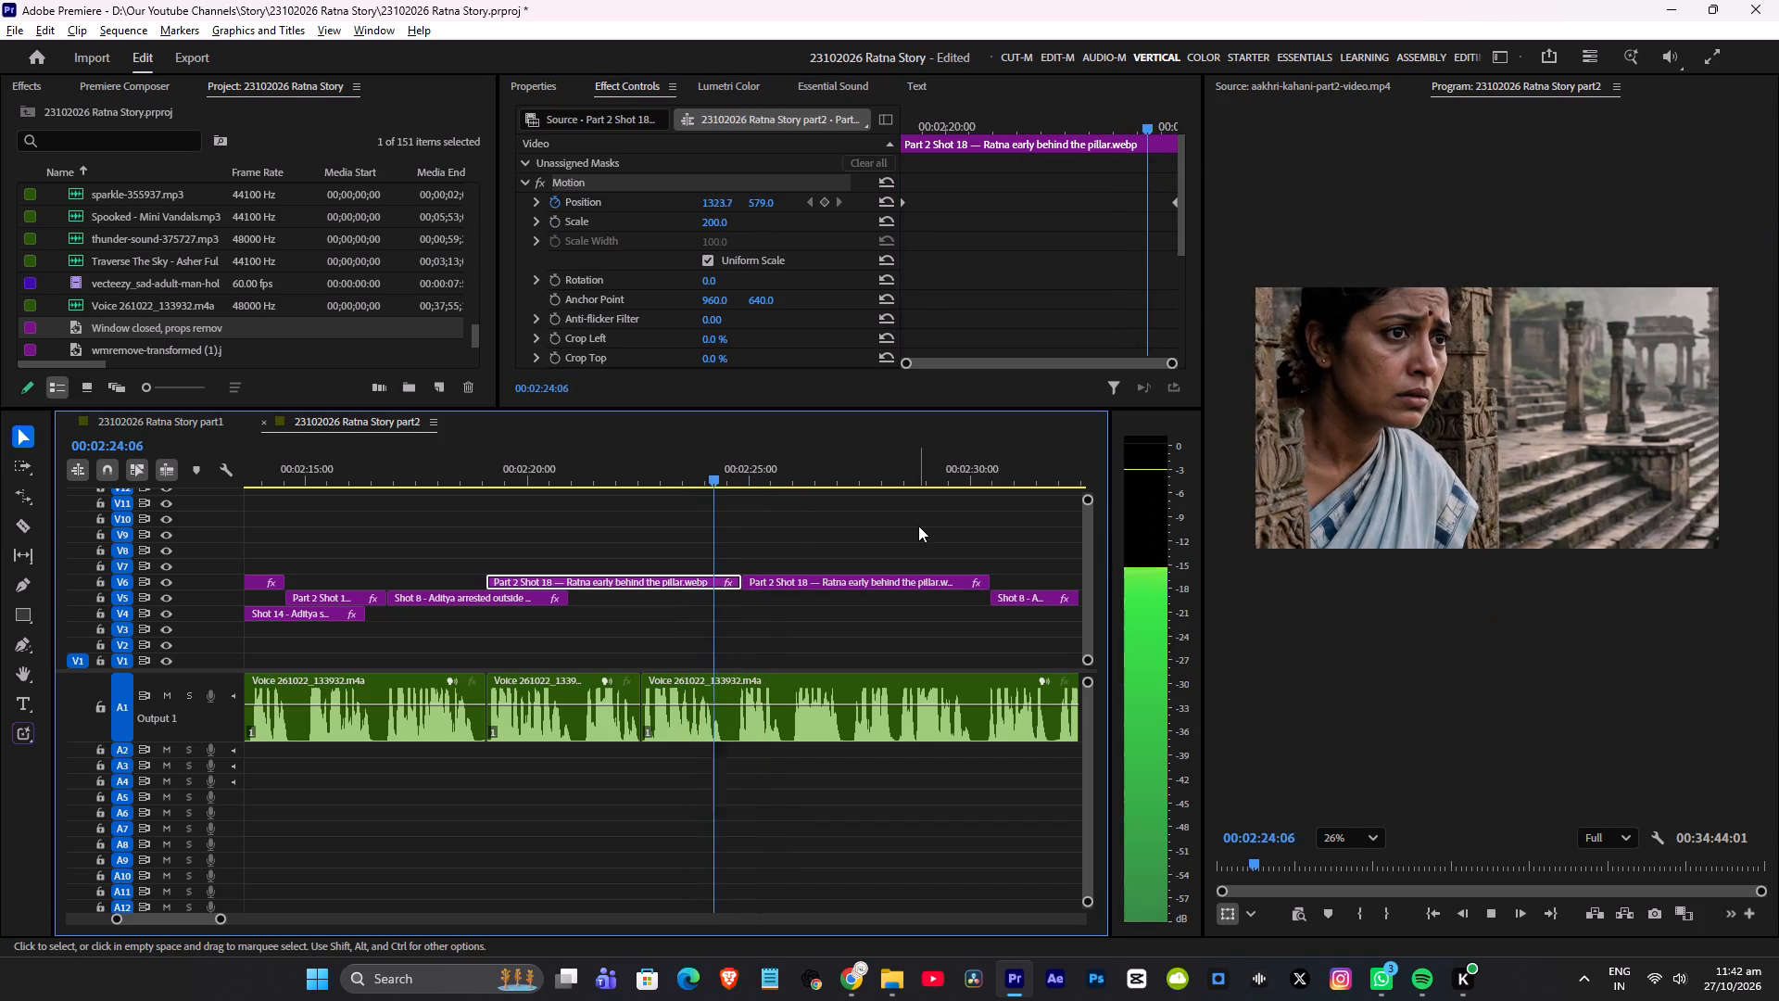
pyautogui.press('space')
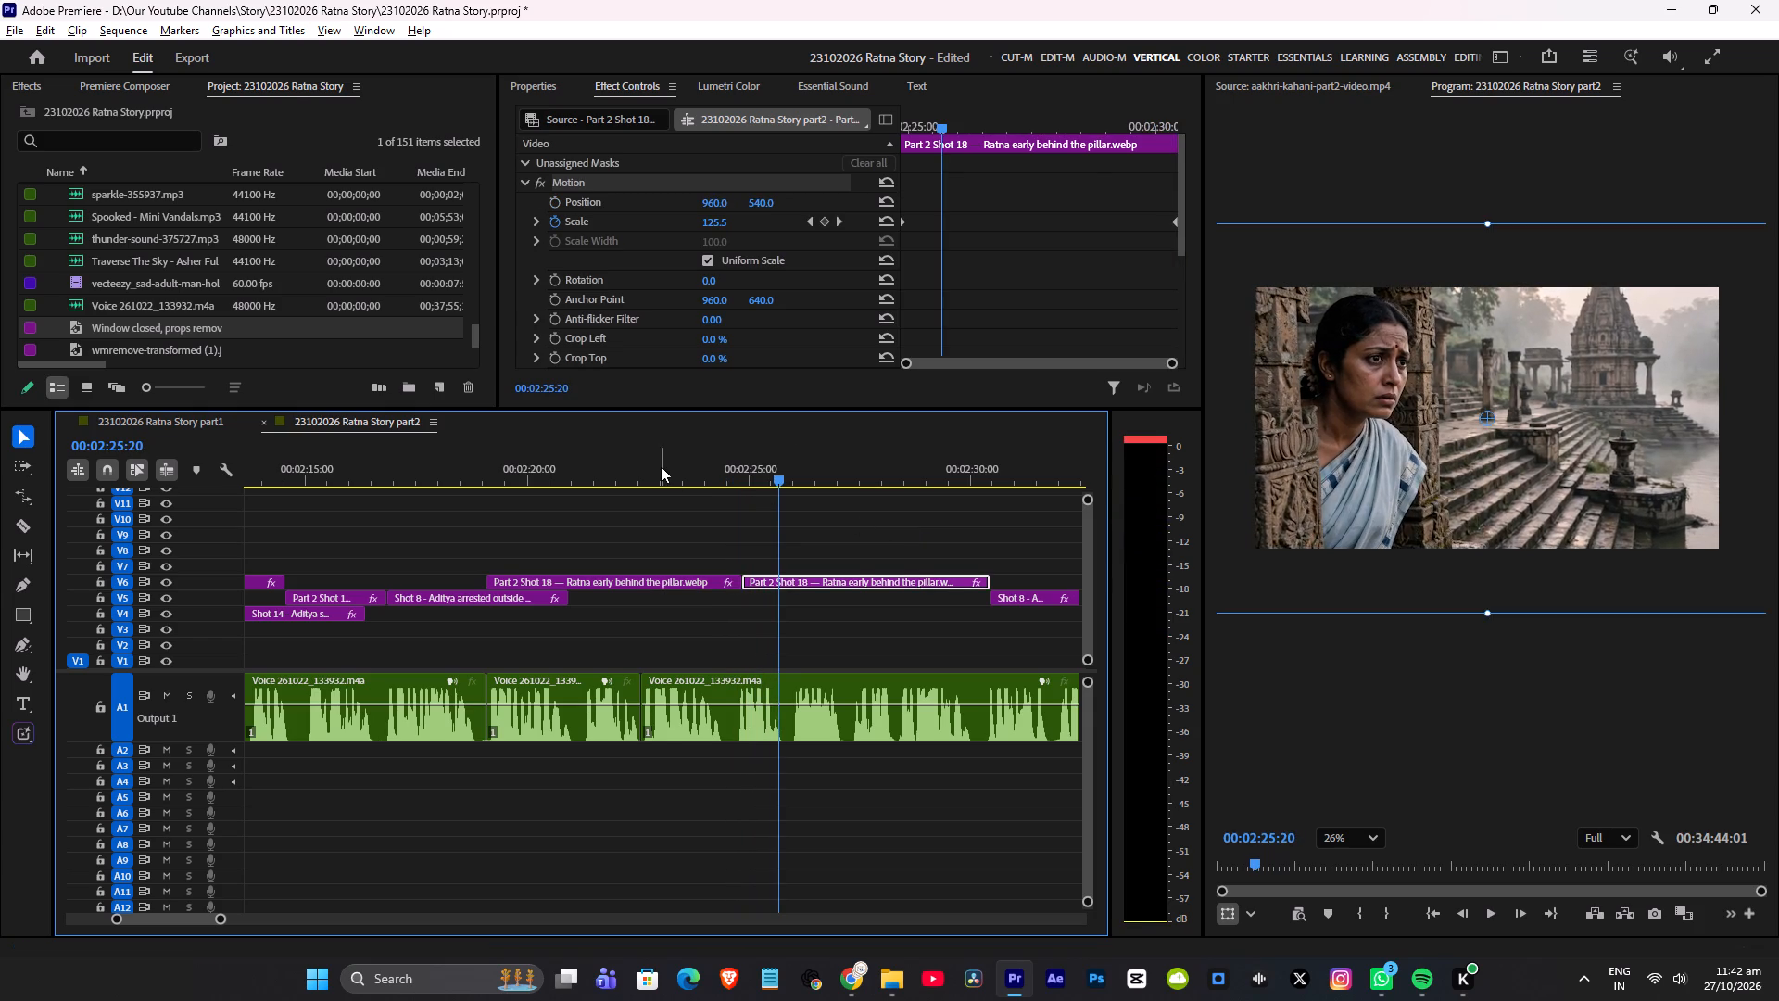
pyautogui.click(661, 466)
pyautogui.press('space')
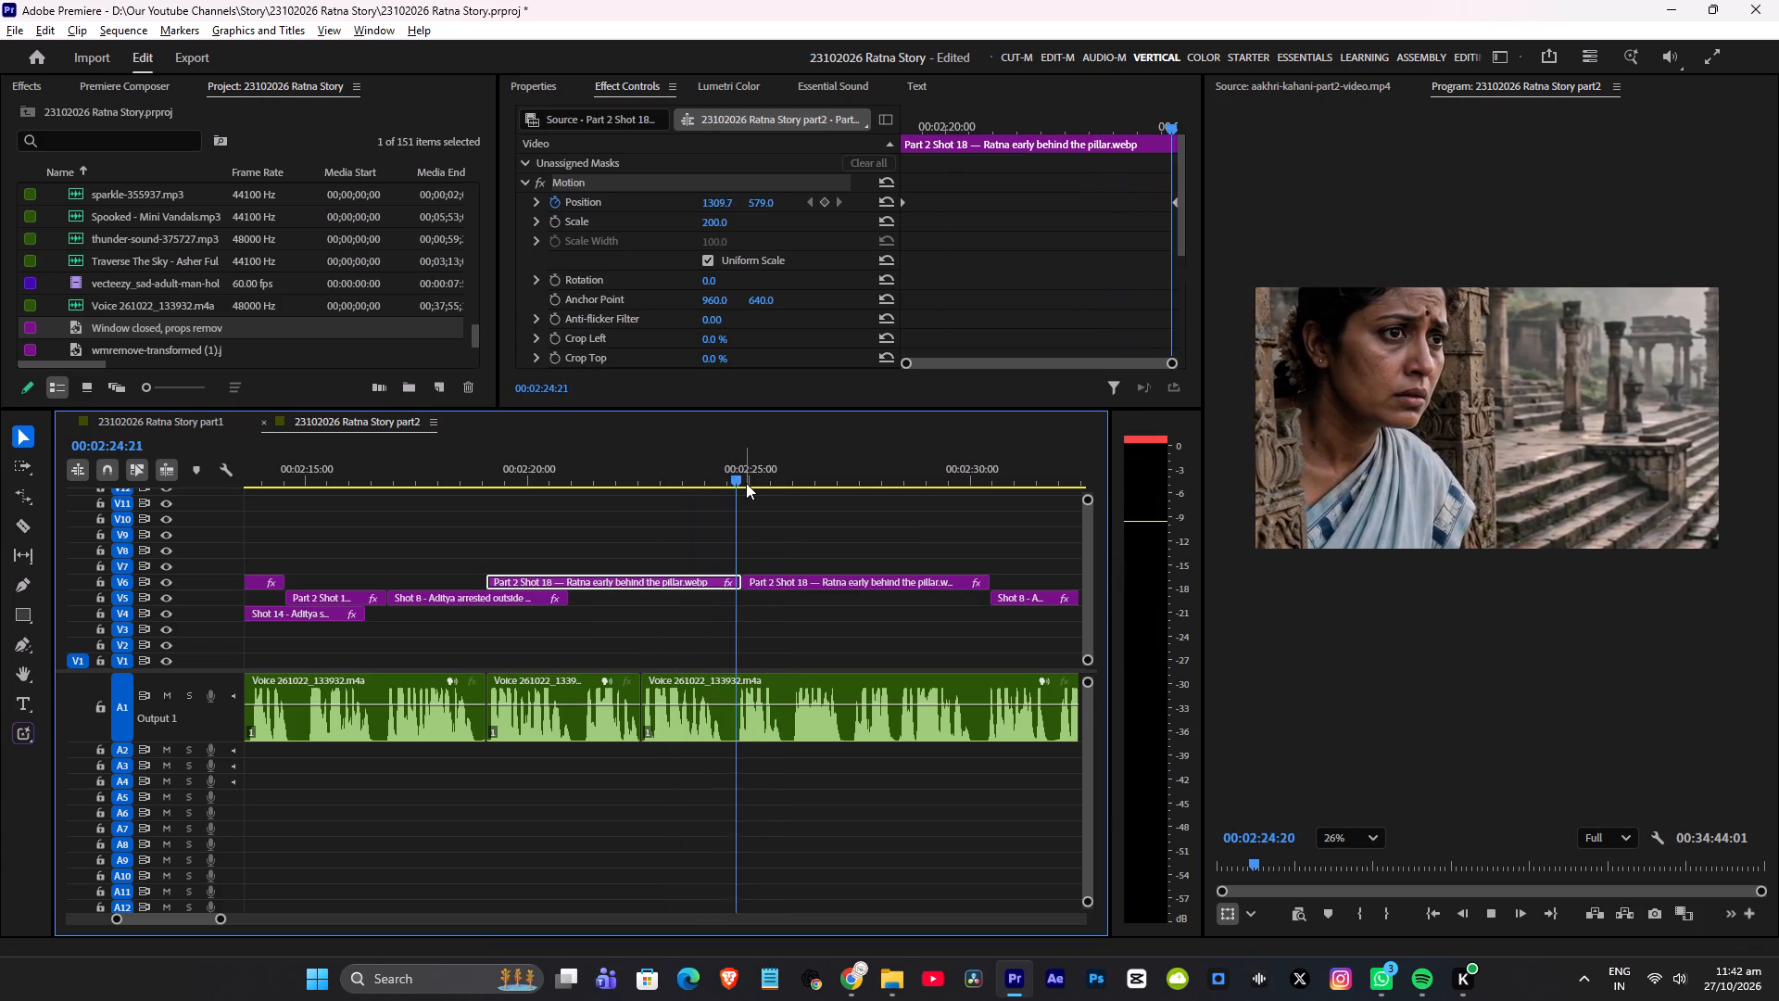
pyautogui.press('space')
pyautogui.moveTo(752, 480); pyautogui.dragTo(734, 494)
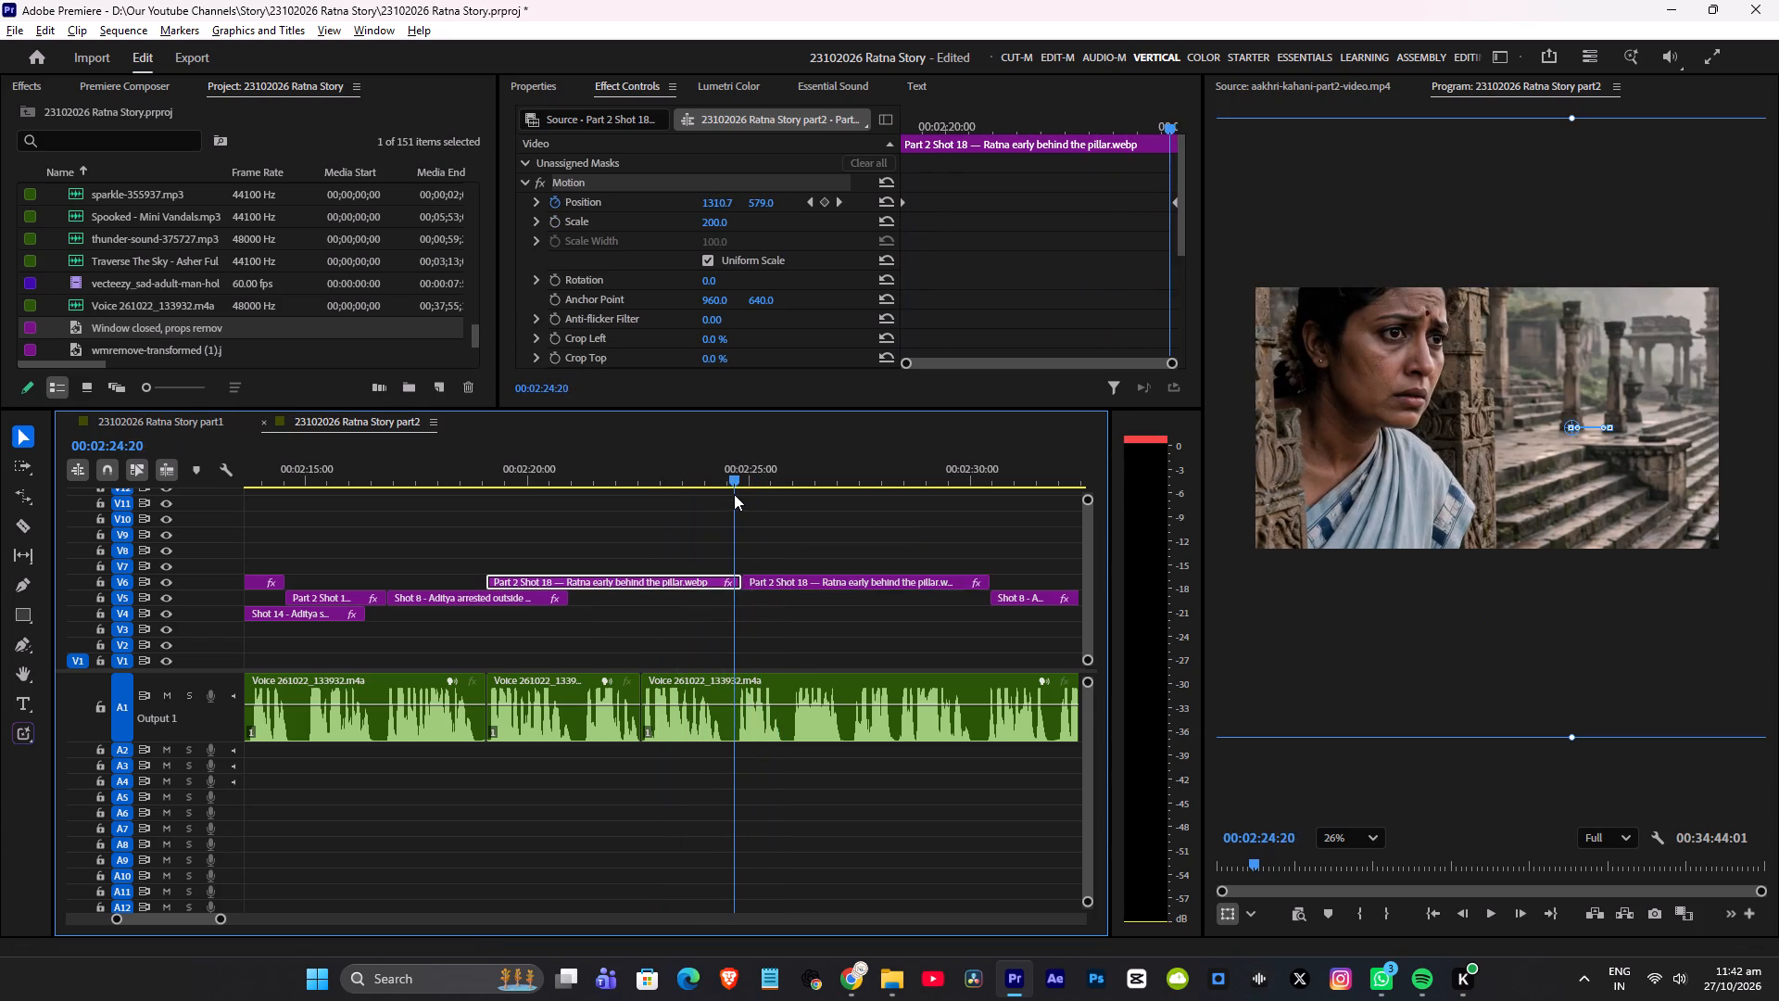
pyautogui.moveTo(734, 494); pyautogui.dragTo(752, 499)
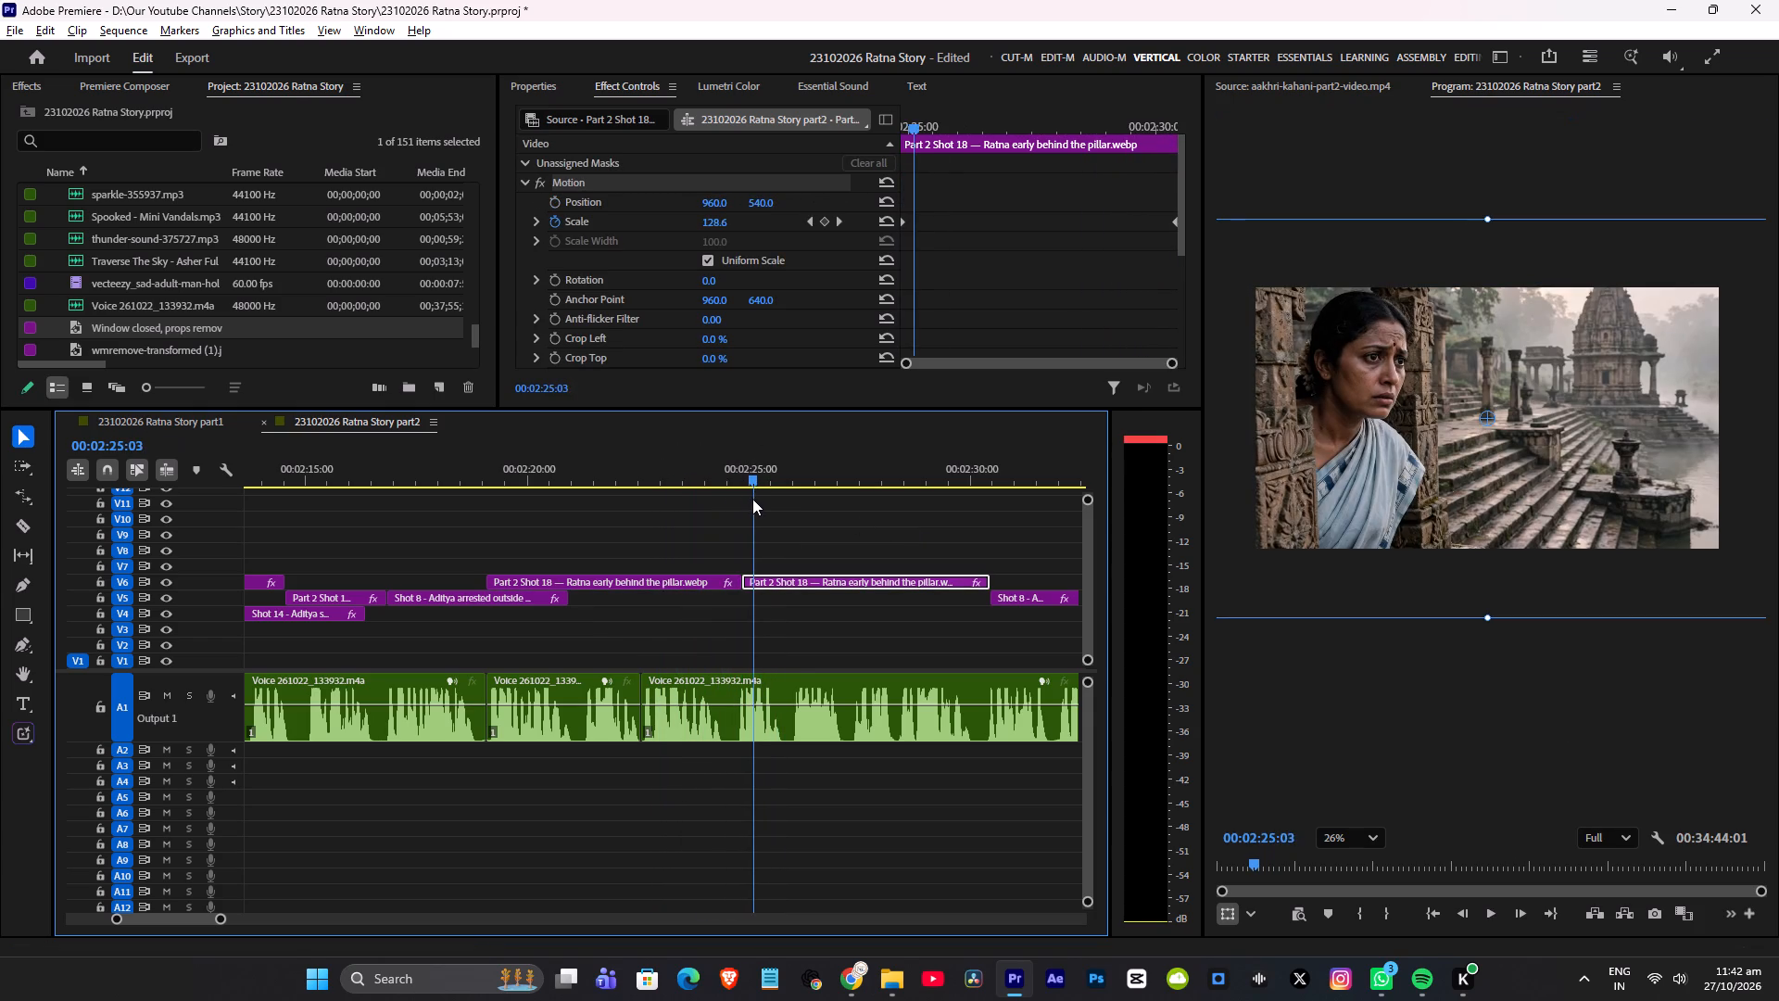
pyautogui.moveTo(752, 499); pyautogui.dragTo(768, 504)
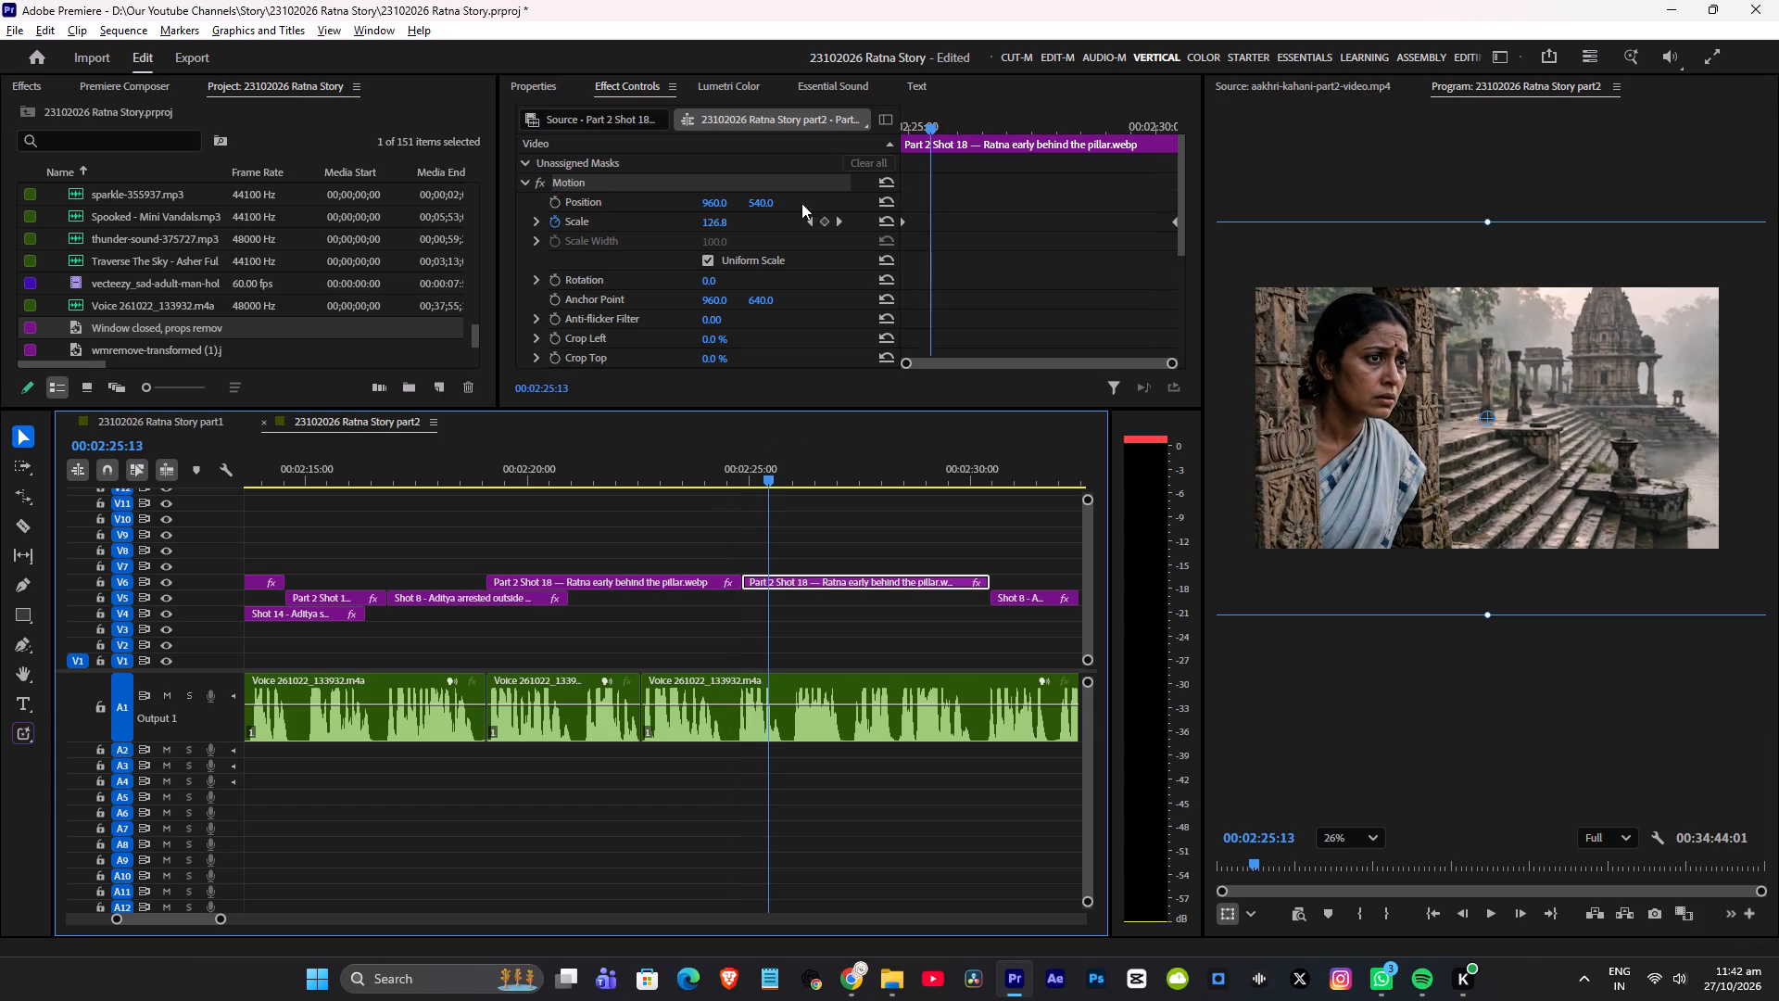
# Move the wide pillar shot upward in the frame by setting its vertical Position to about 459.
pyautogui.moveTo(764, 207); pyautogui.dragTo(767, 200)
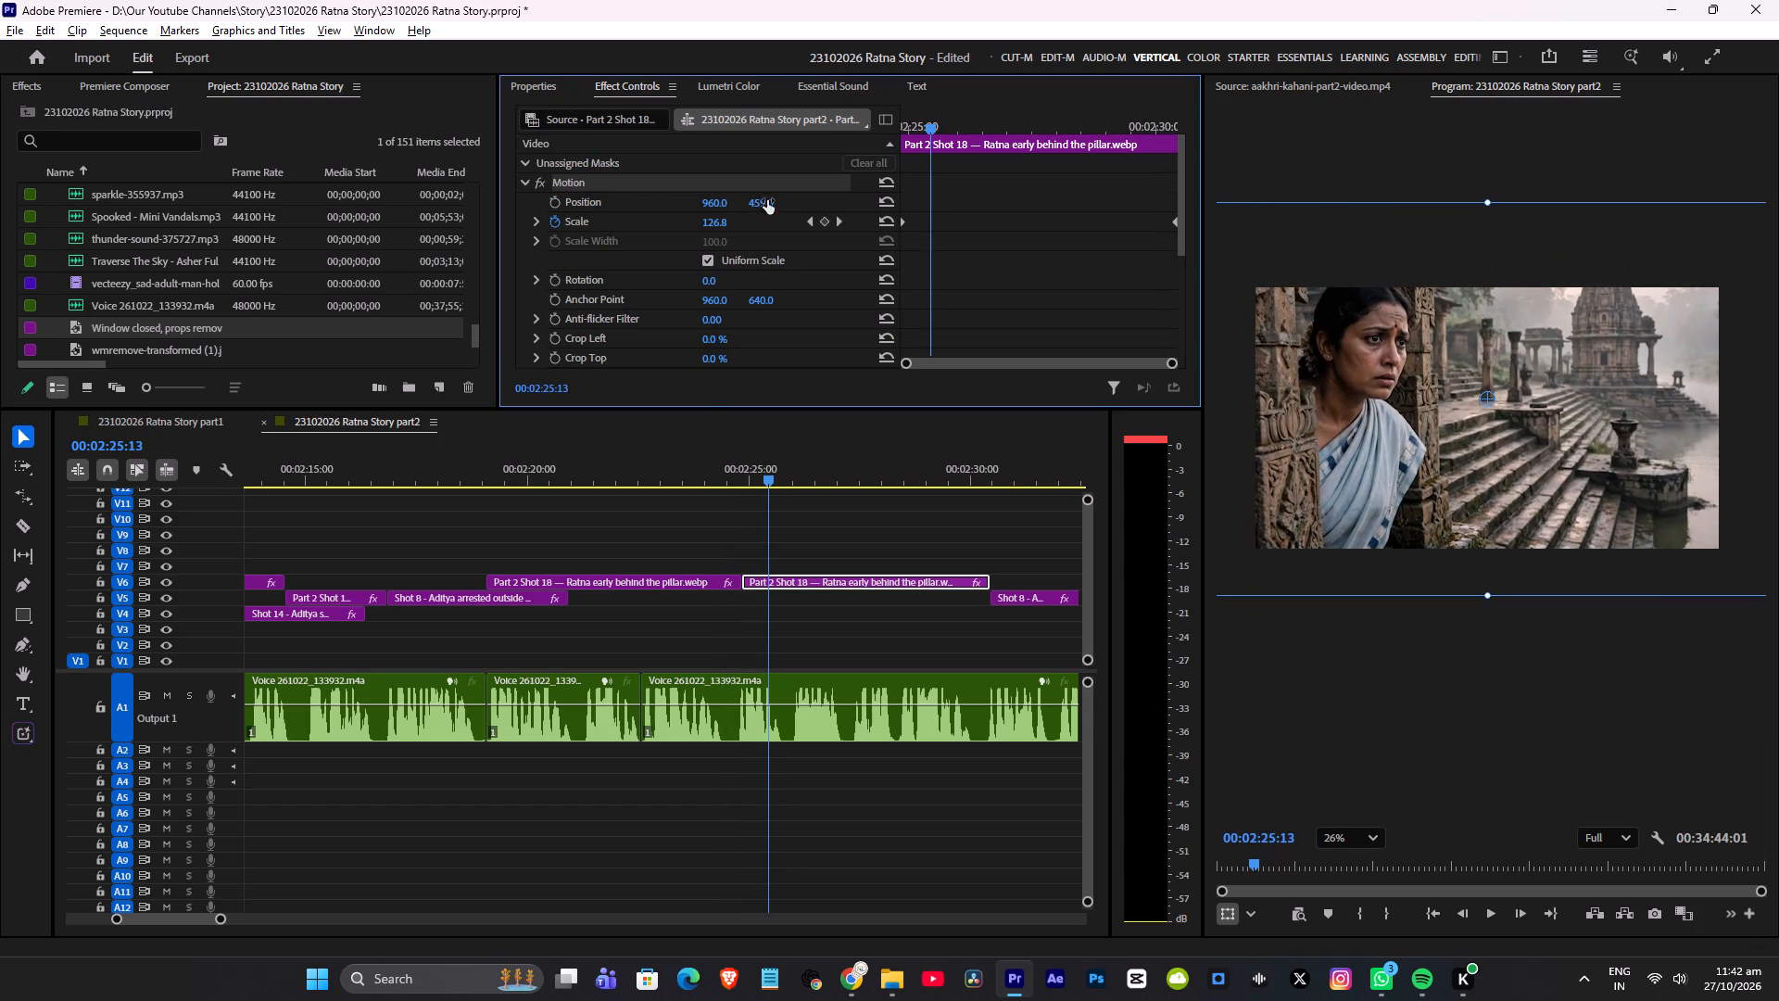
pyautogui.moveTo(767, 200); pyautogui.dragTo(700, 250)
# Replay and scrub the close-up to wide pillar cut to check how the character's face aligns between the shots.
pyautogui.click(691, 476)
pyautogui.press('space')
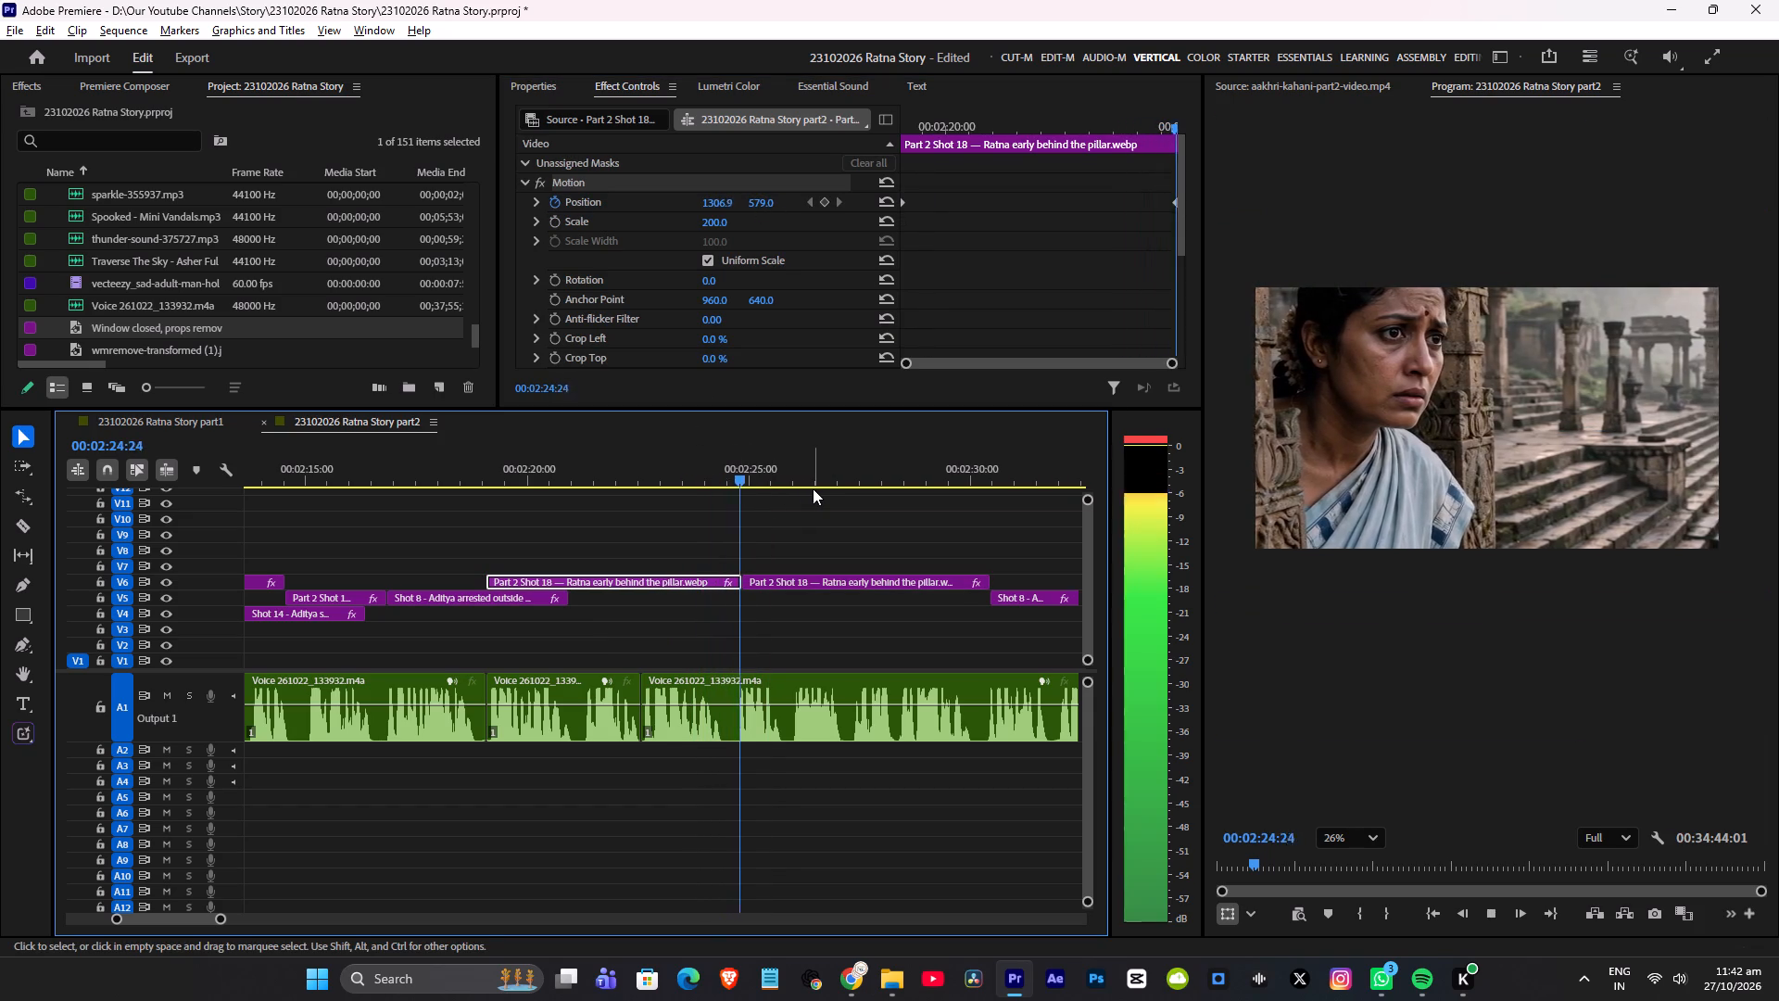
pyautogui.press('space')
pyautogui.moveTo(709, 463); pyautogui.dragTo(743, 464)
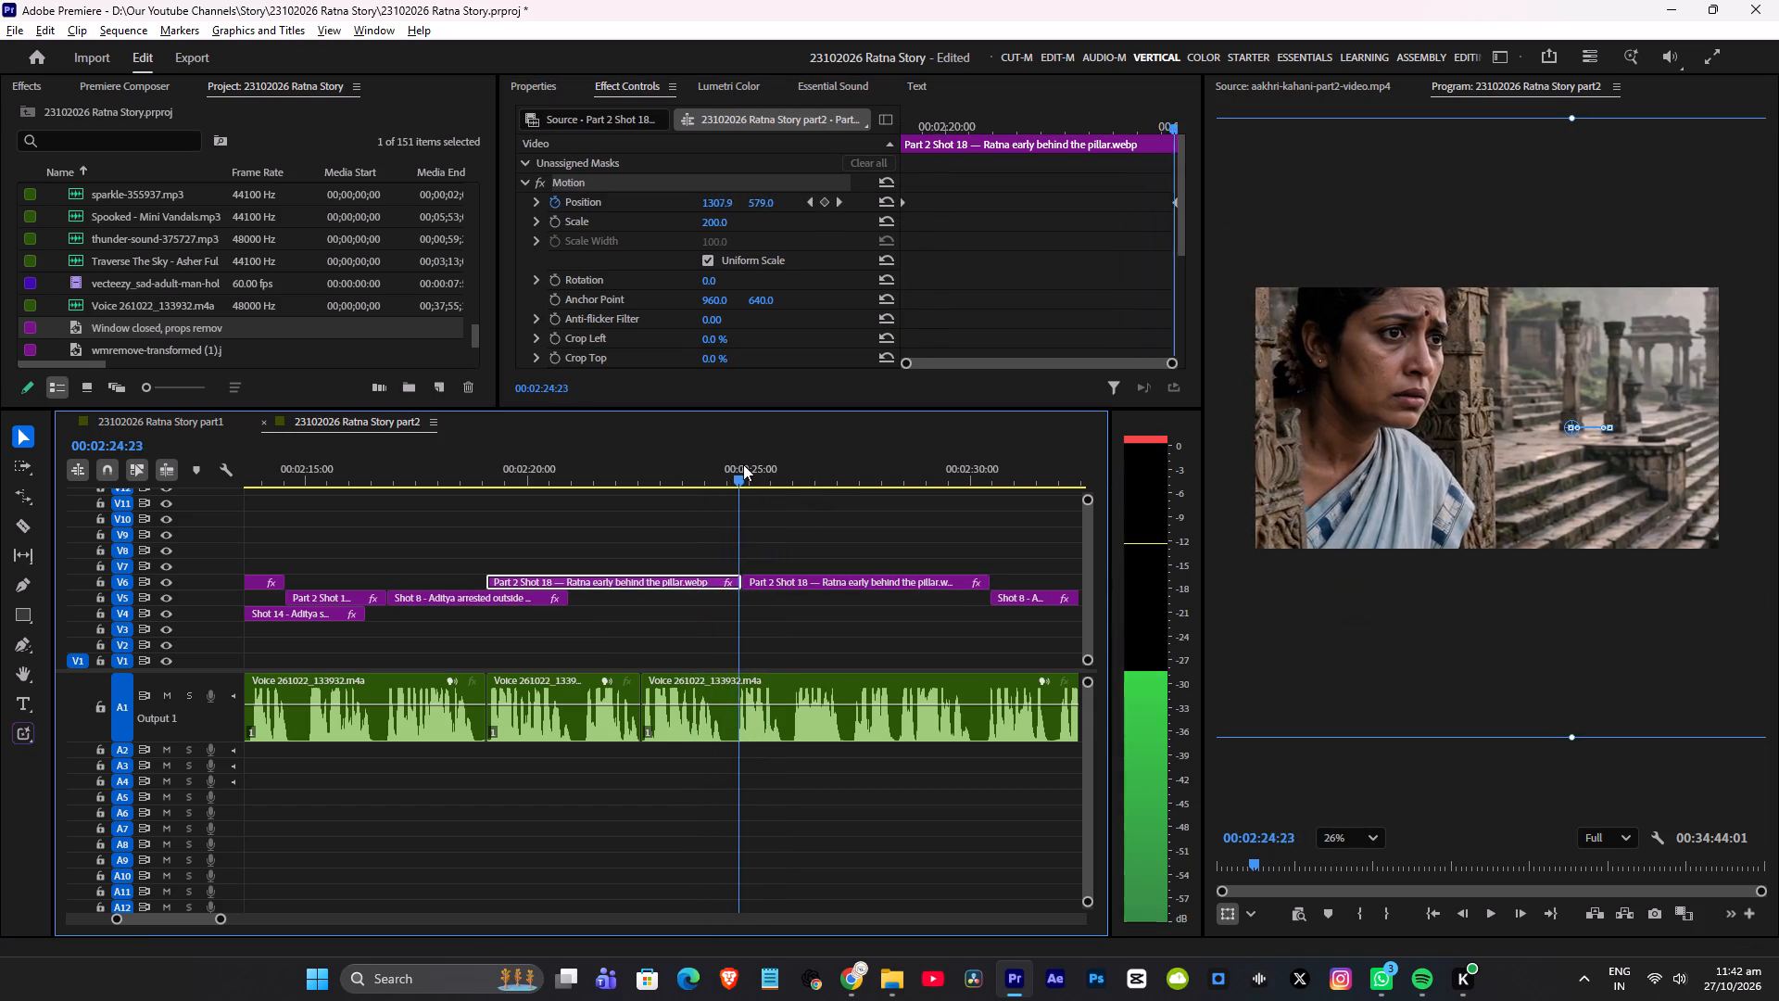
pyautogui.moveTo(743, 464); pyautogui.dragTo(746, 468)
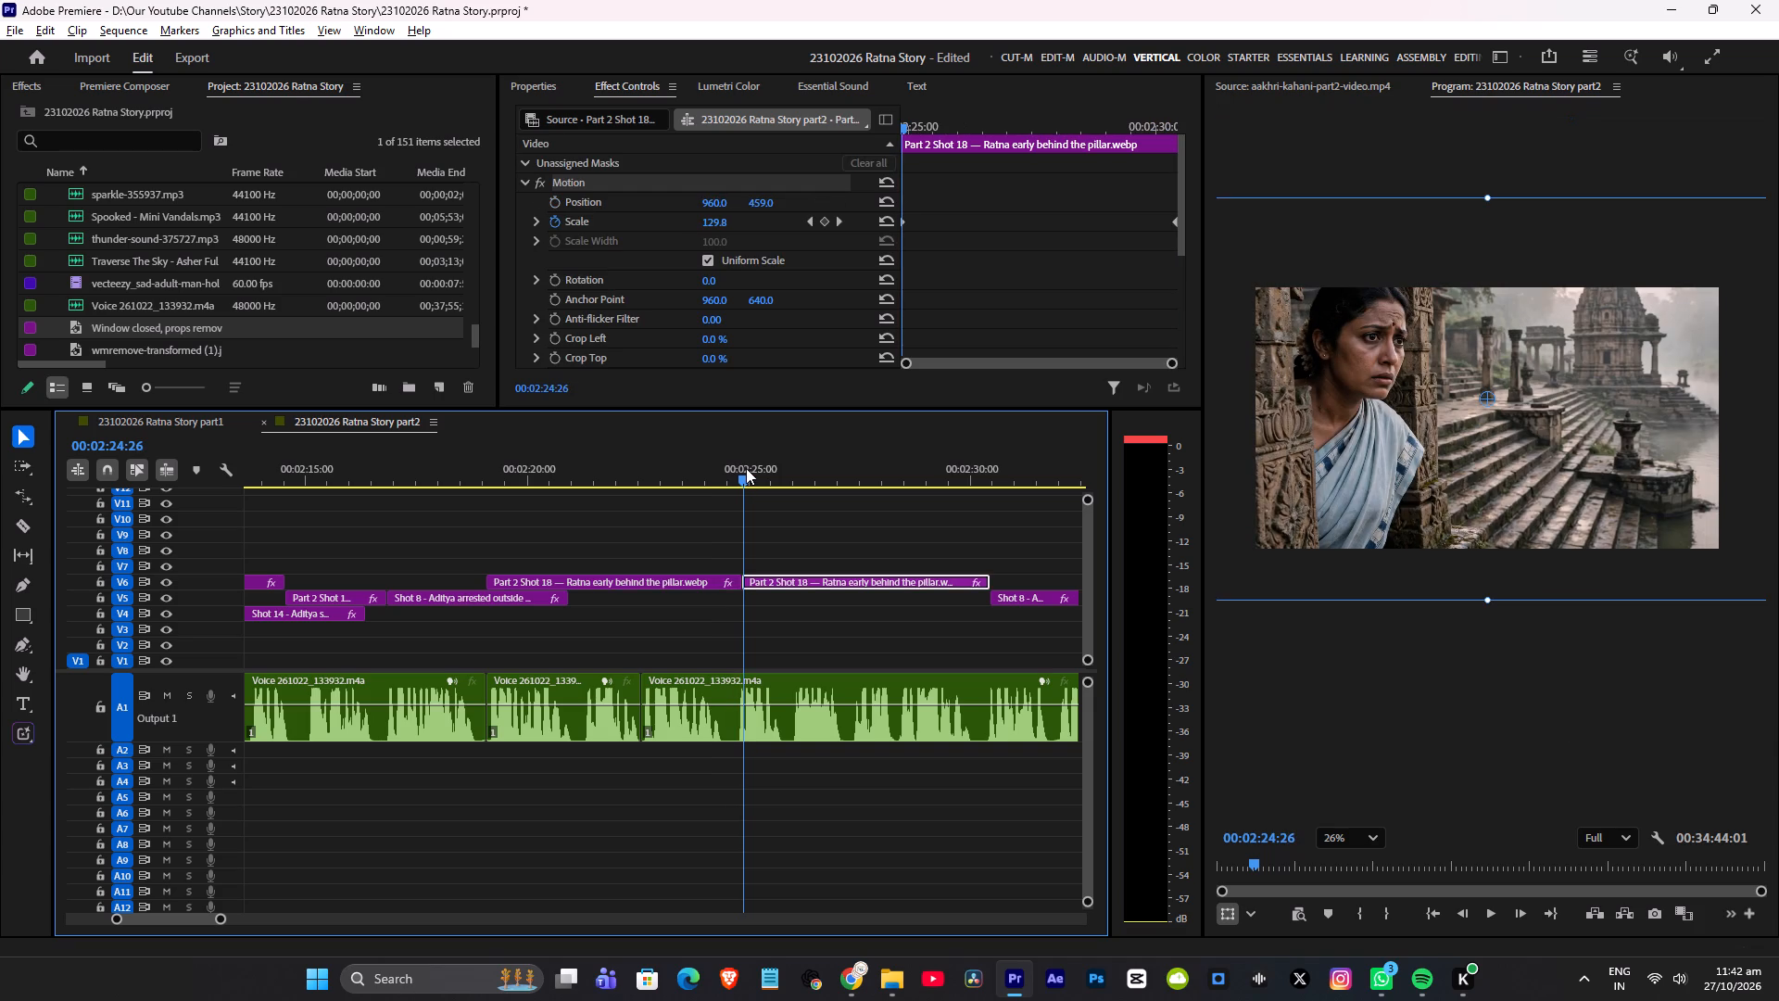
pyautogui.moveTo(746, 468); pyautogui.dragTo(742, 473)
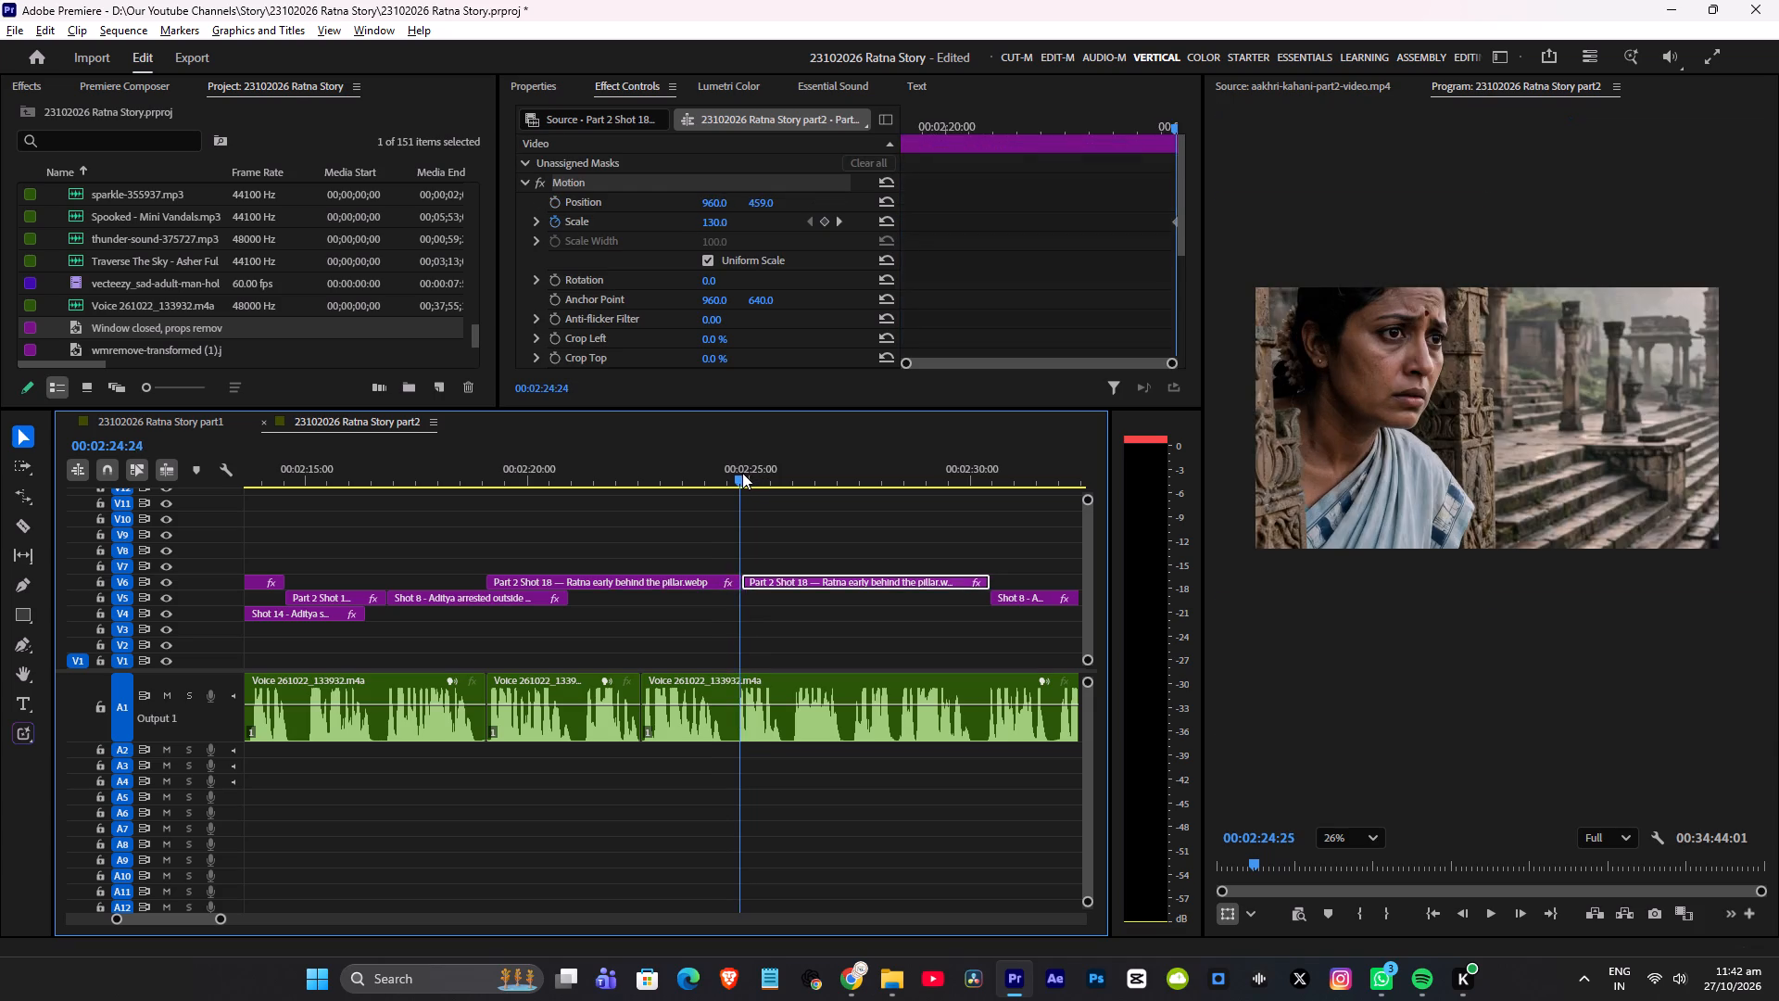
pyautogui.moveTo(742, 473); pyautogui.dragTo(717, 482)
pyautogui.press('space')
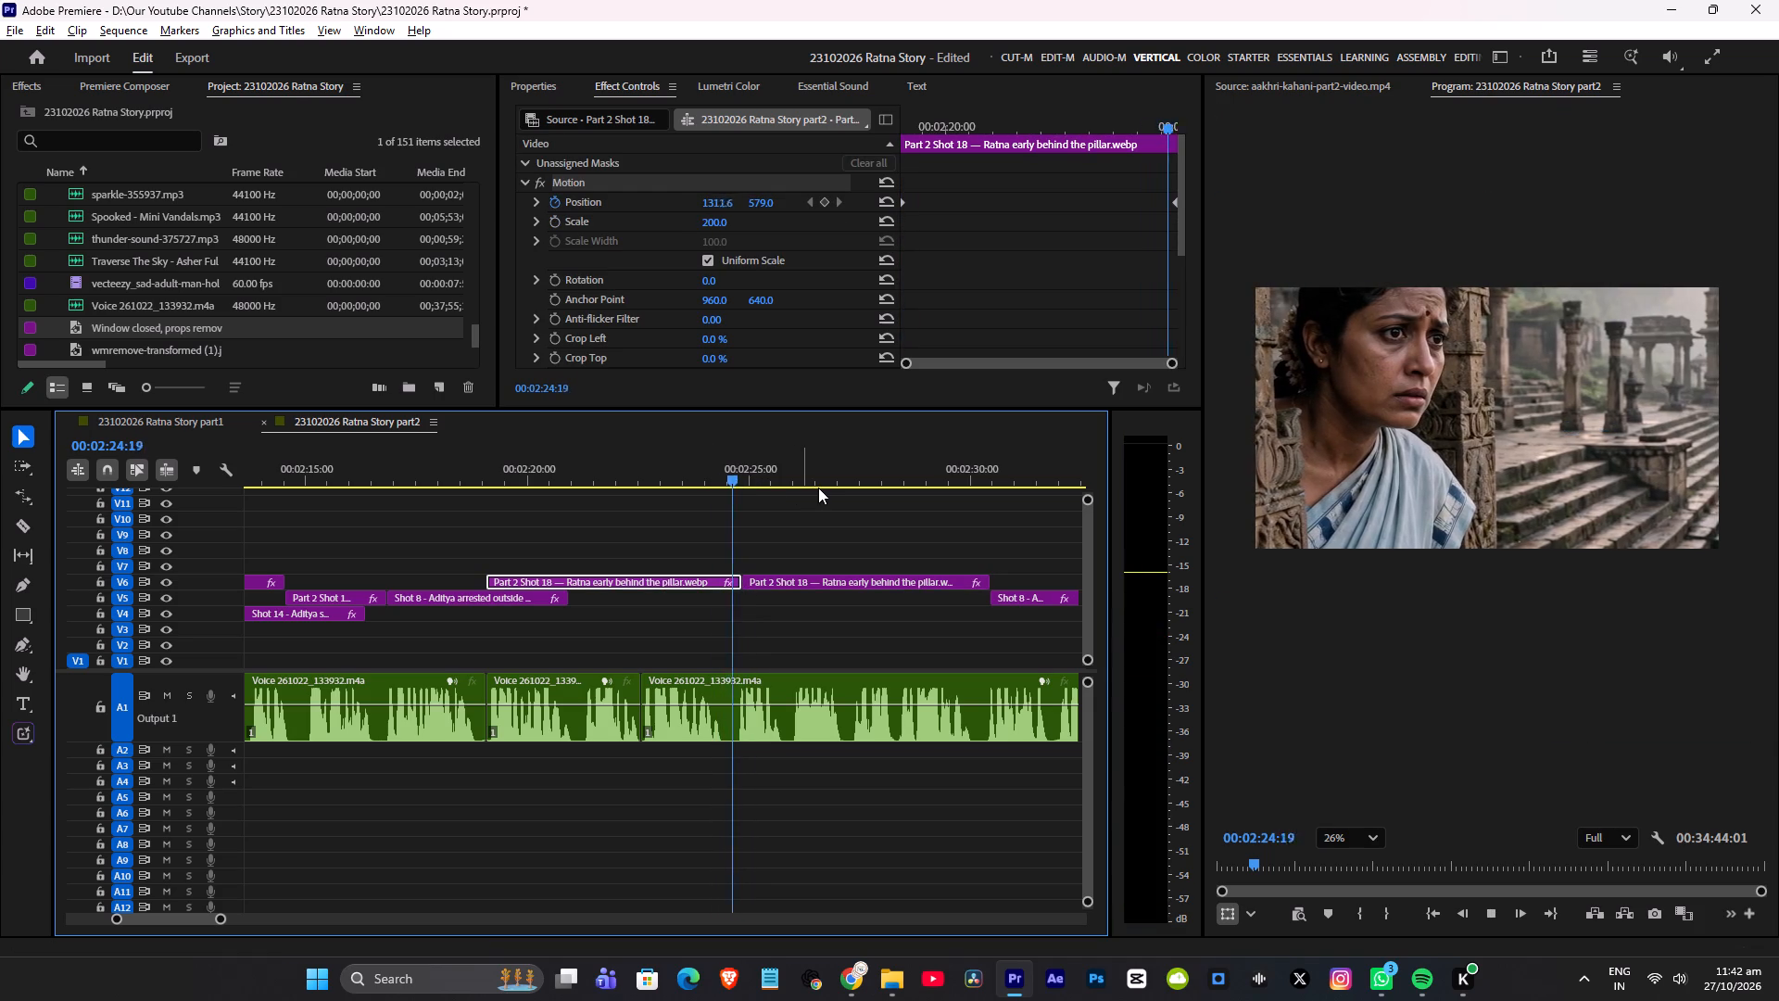
pyautogui.press('space')
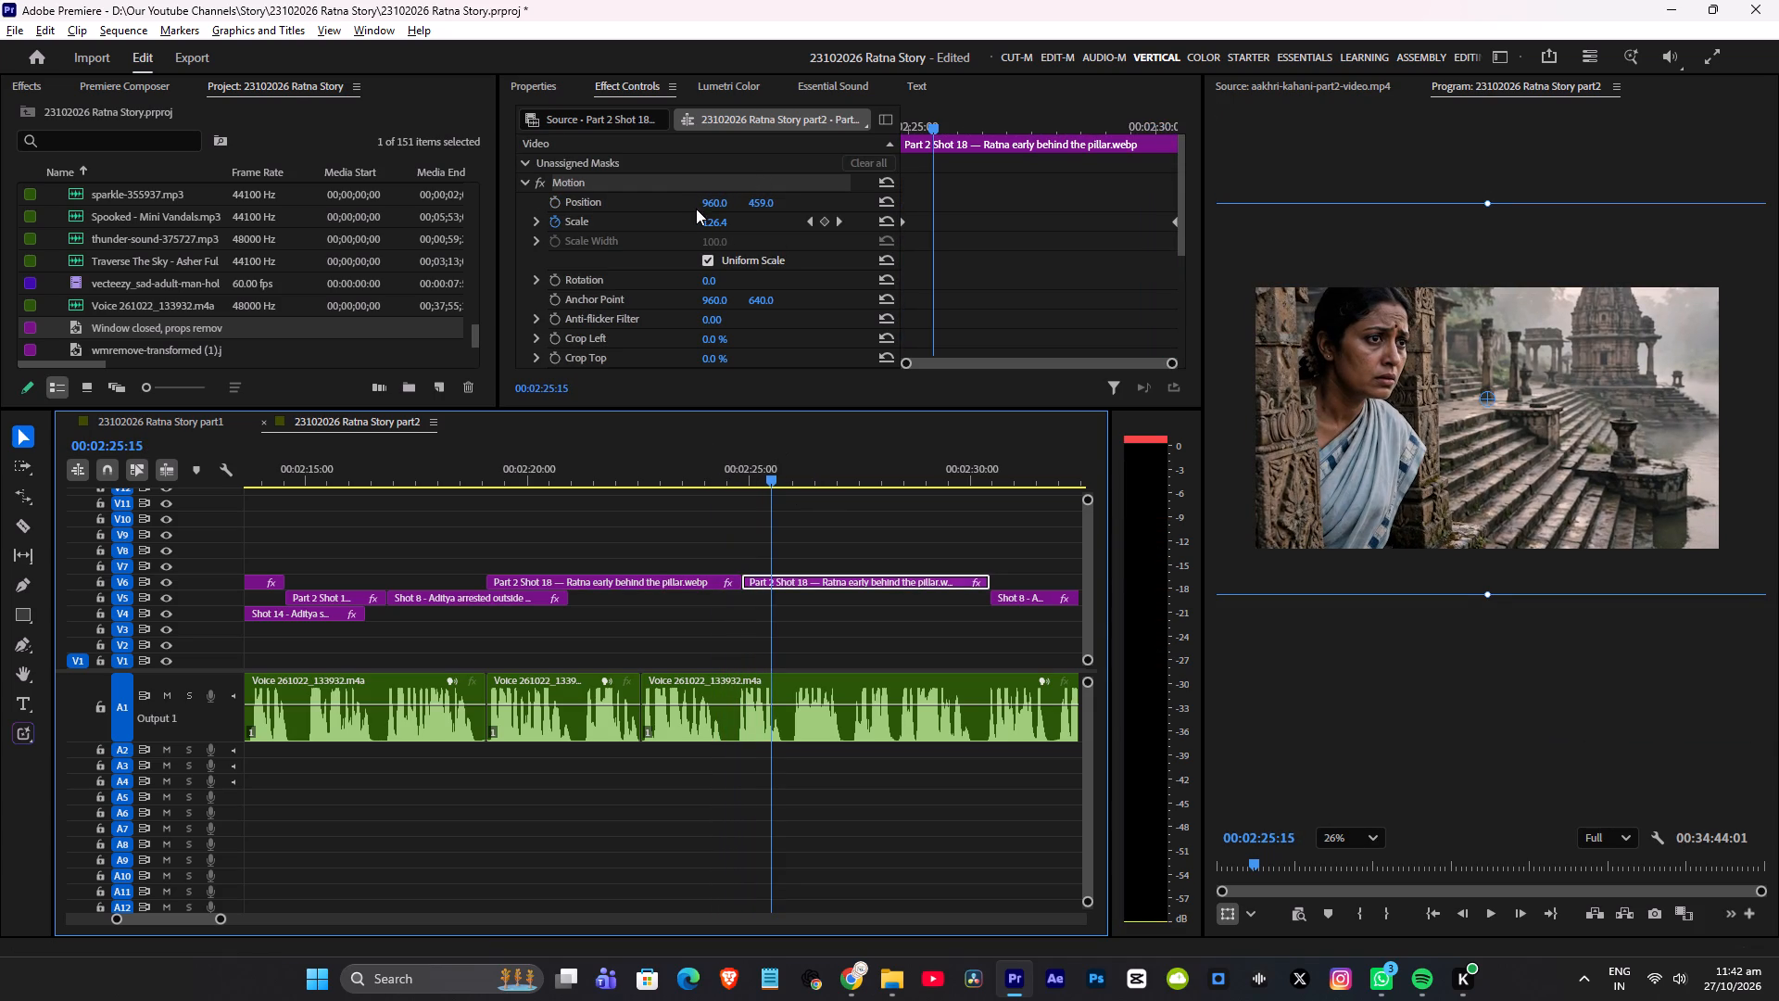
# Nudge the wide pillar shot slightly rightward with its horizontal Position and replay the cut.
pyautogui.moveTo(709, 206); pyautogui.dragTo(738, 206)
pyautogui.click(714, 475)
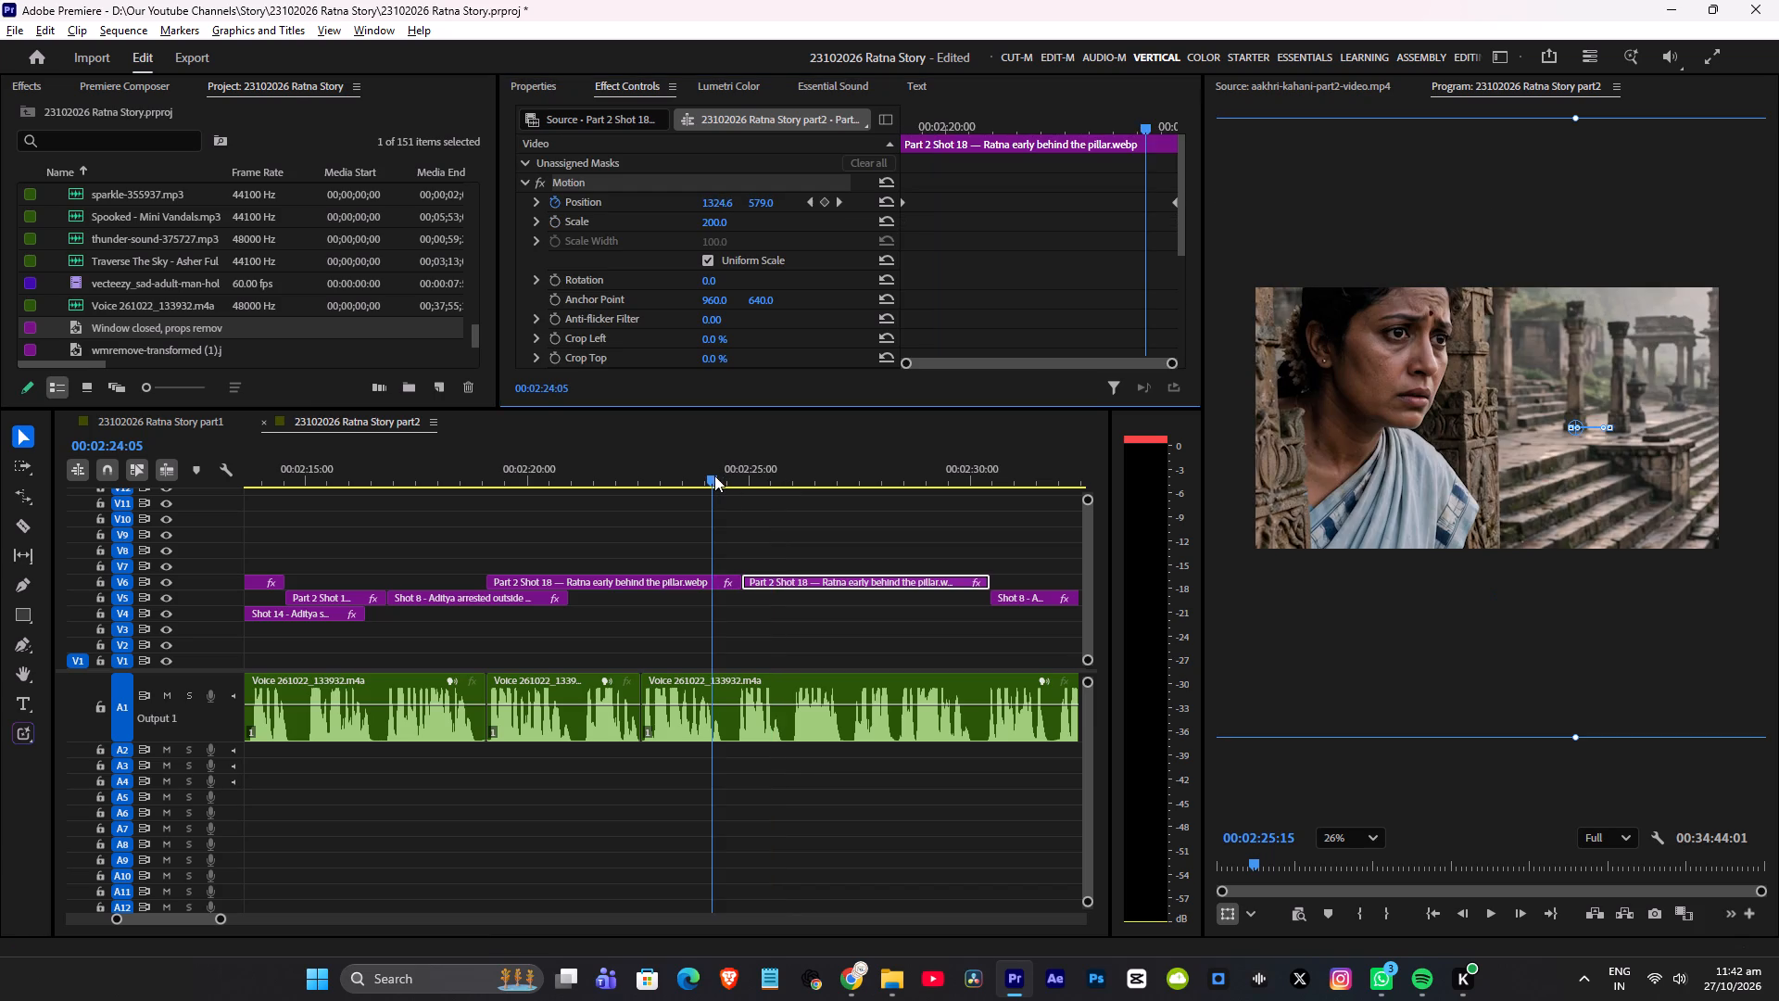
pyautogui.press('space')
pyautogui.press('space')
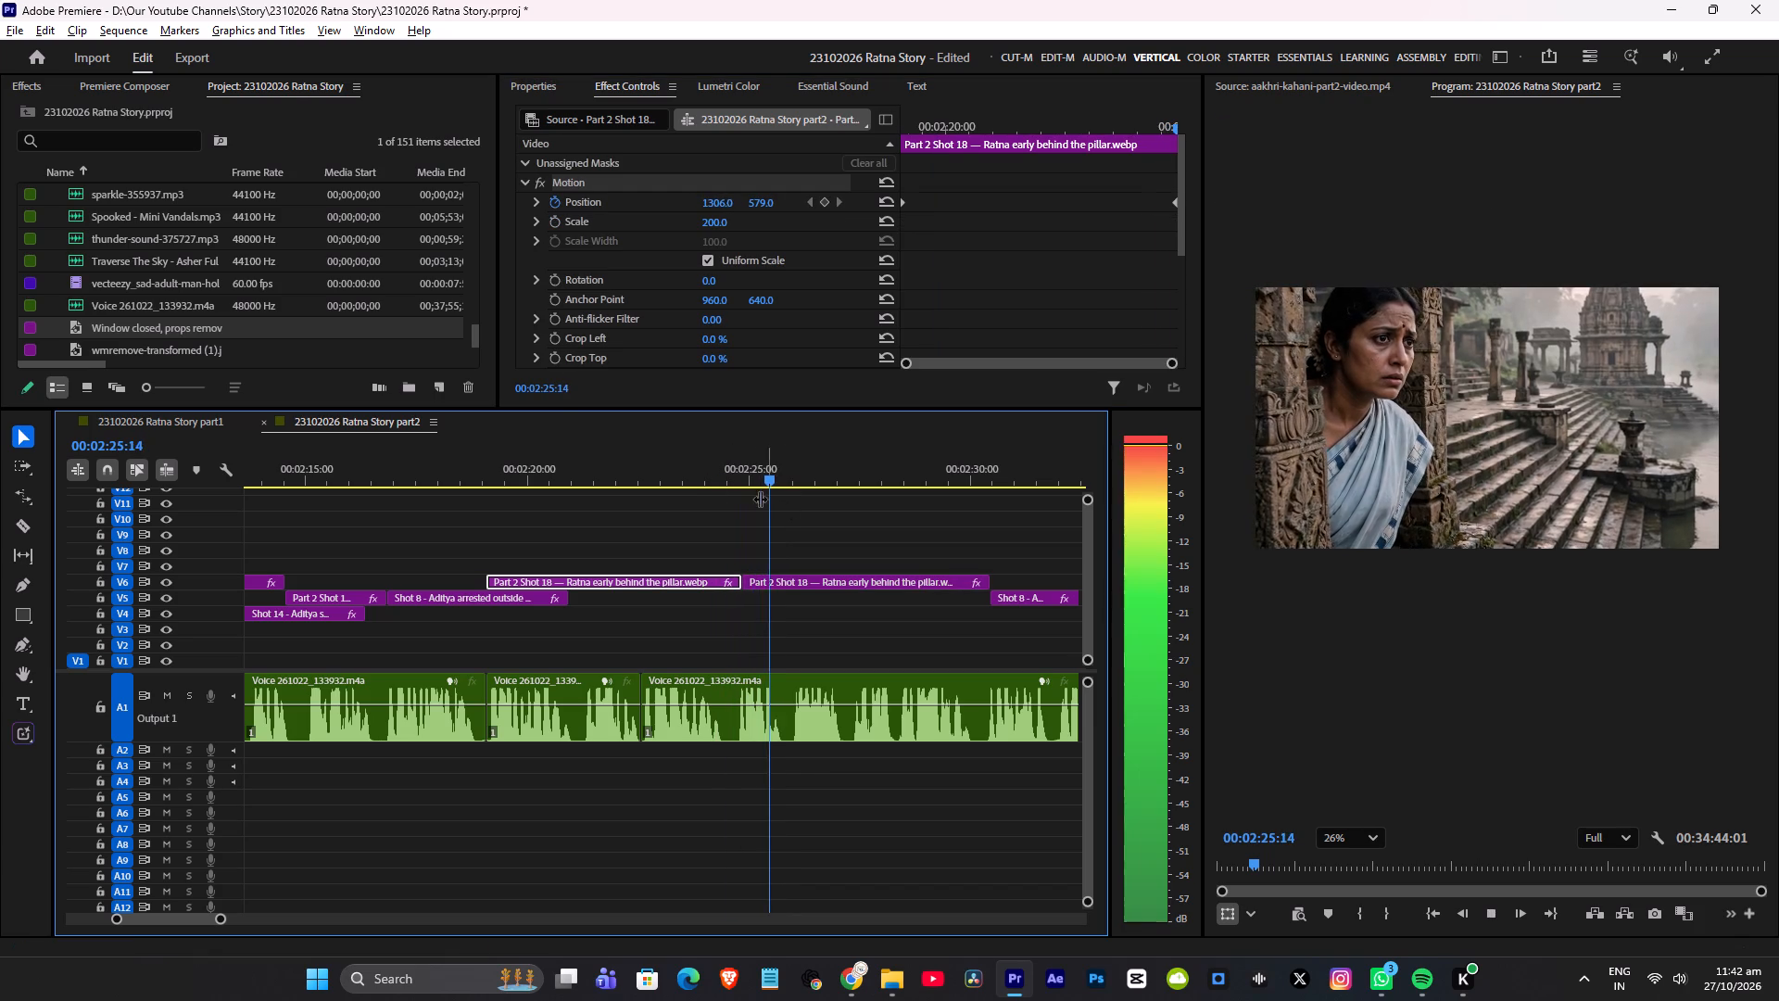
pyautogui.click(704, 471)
# Switch to Chrome and ask the AI how to assemble wide, long or full shots and close shots so the cut does not feel abrupt.
pyautogui.hotkey('alt', 'Tab')
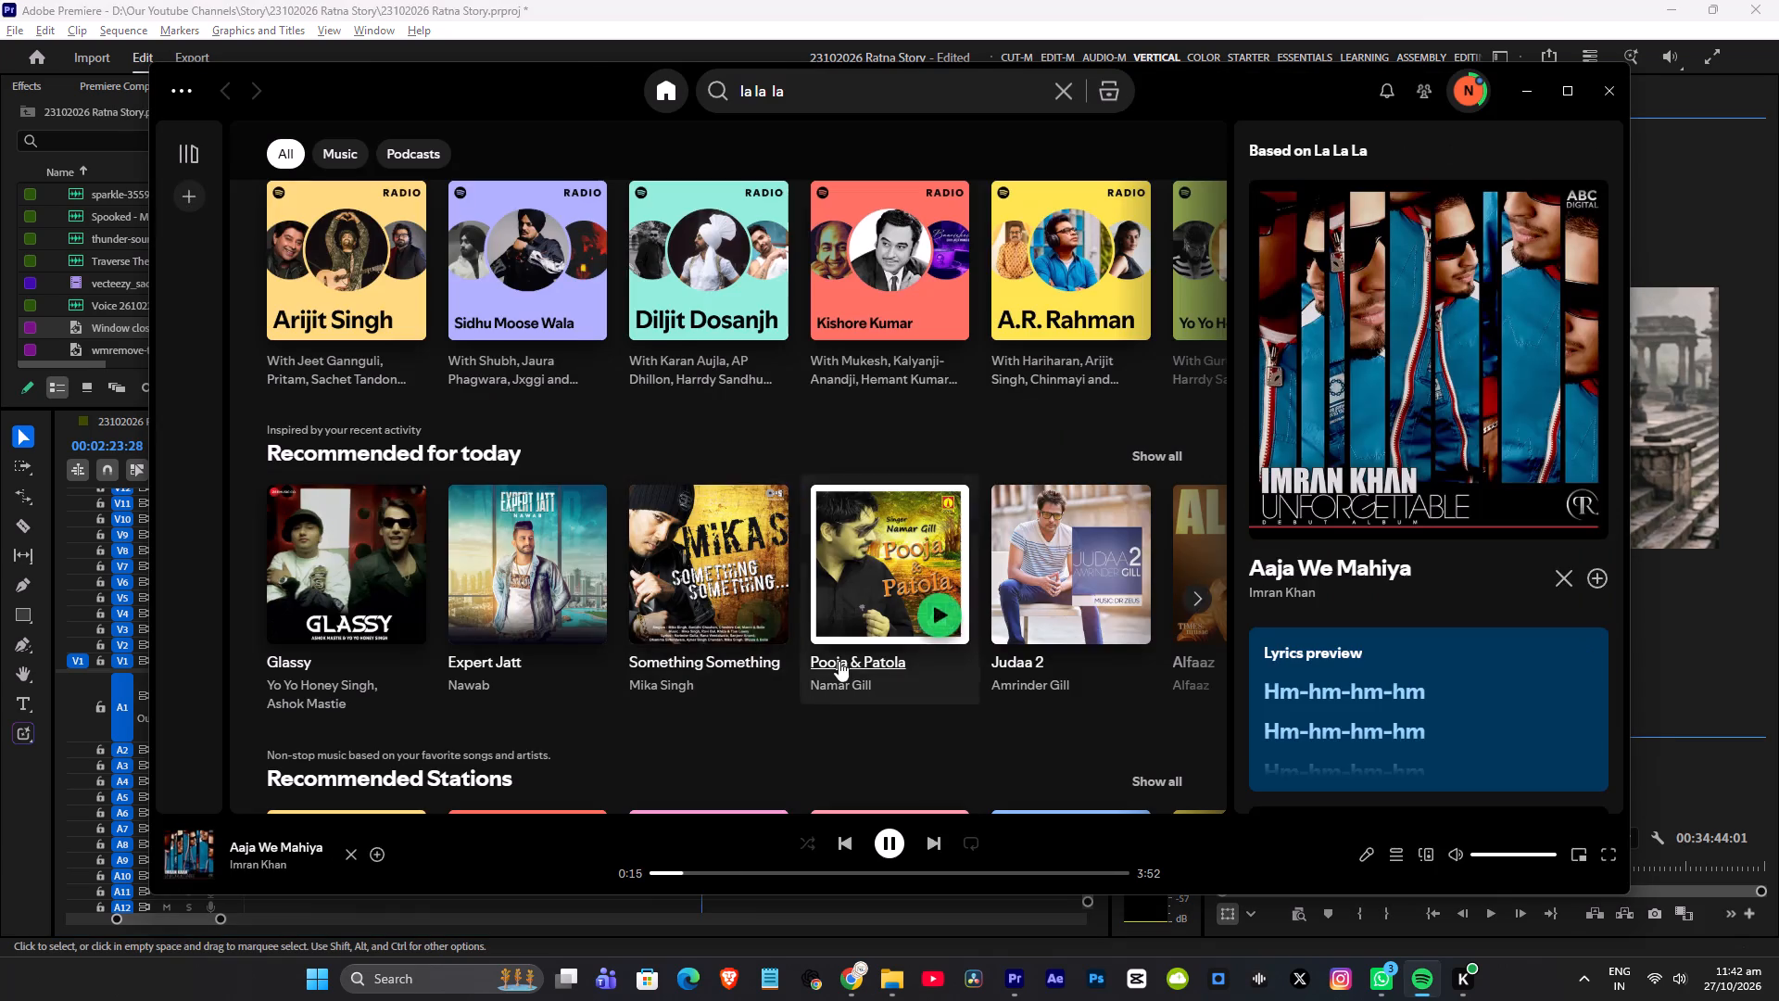
pyautogui.hotkey('alt', 'Tab')
pyautogui.hotkey('alt', 'Tab')
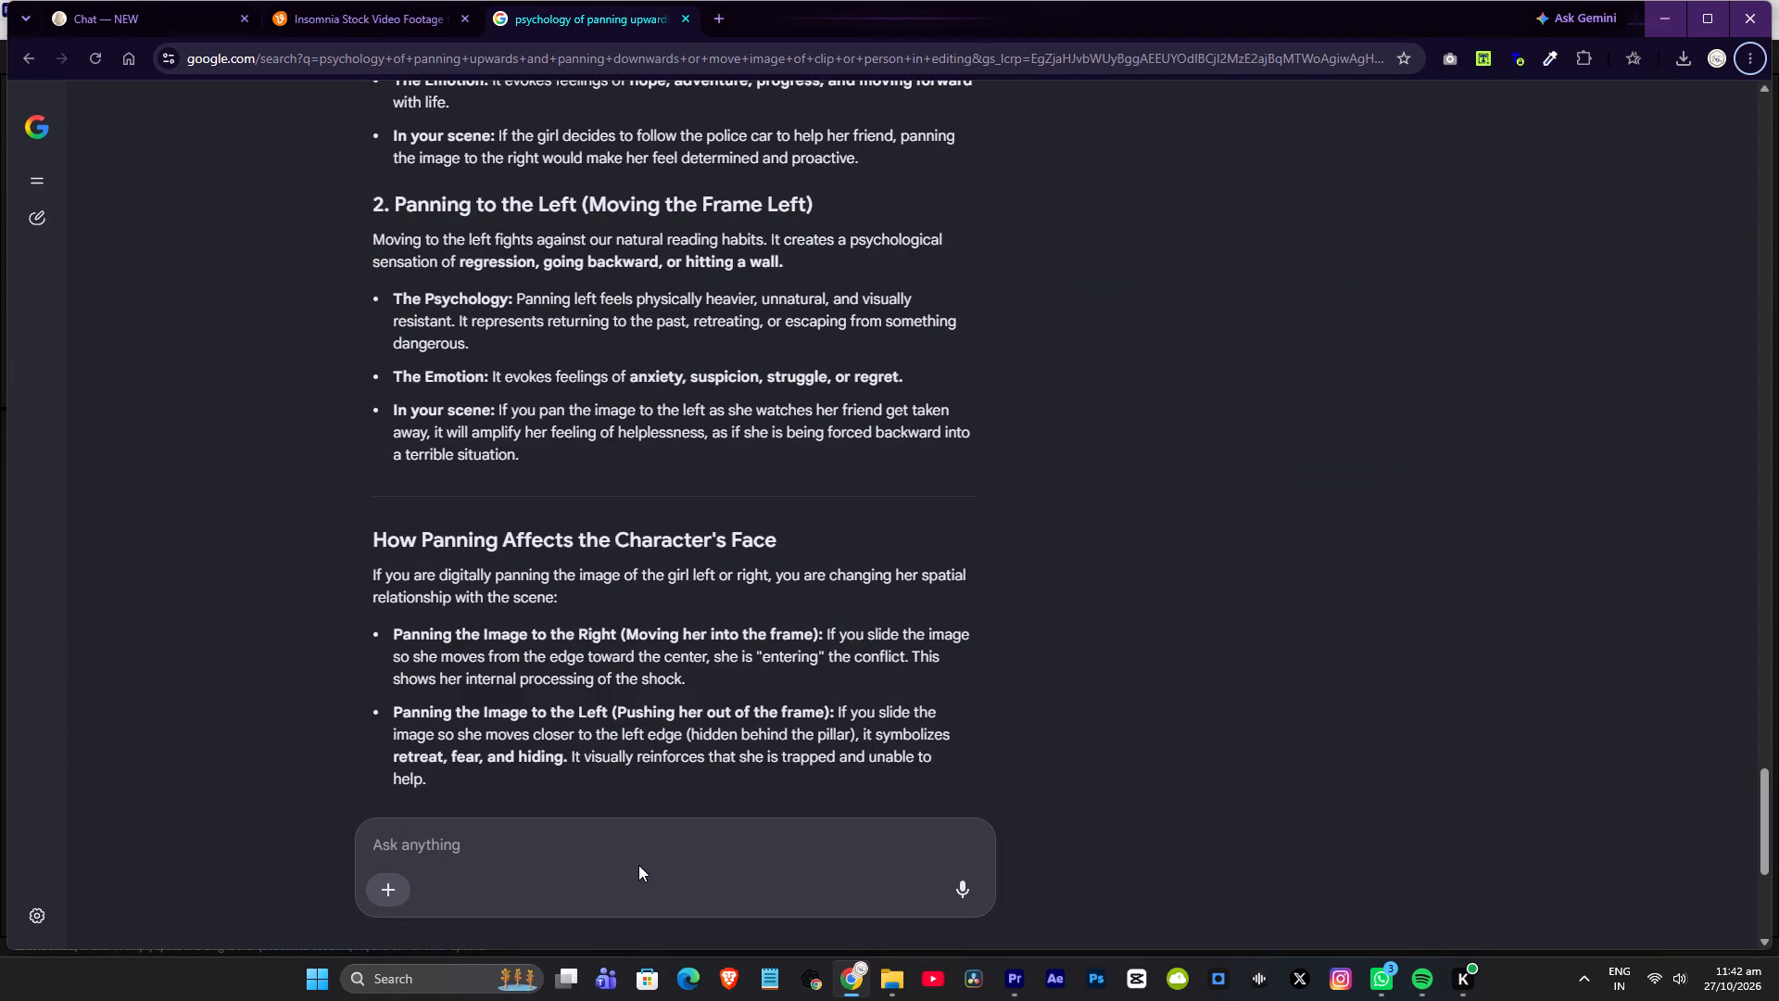
pyautogui.click(639, 855)
pyautogui.write('in')
pyautogui.press('space')
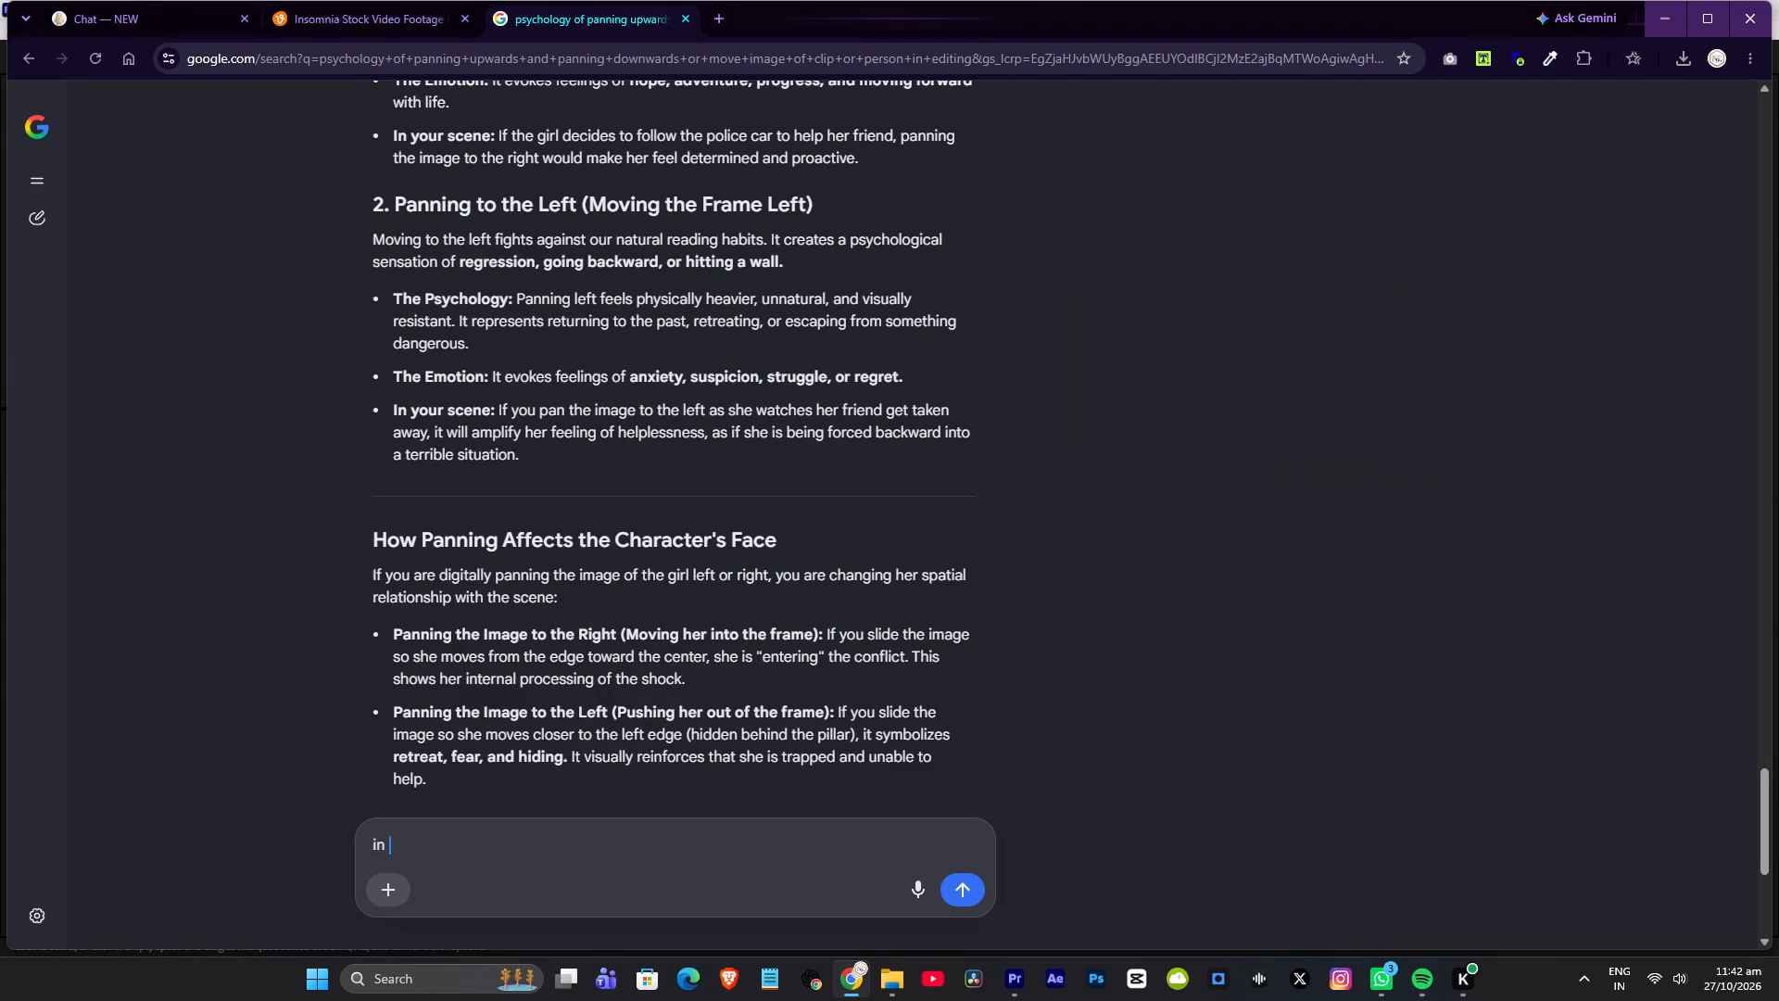
pyautogui.write('wide or long')
pyautogui.press('space')
pyautogui.write('or full shot and other close shot')
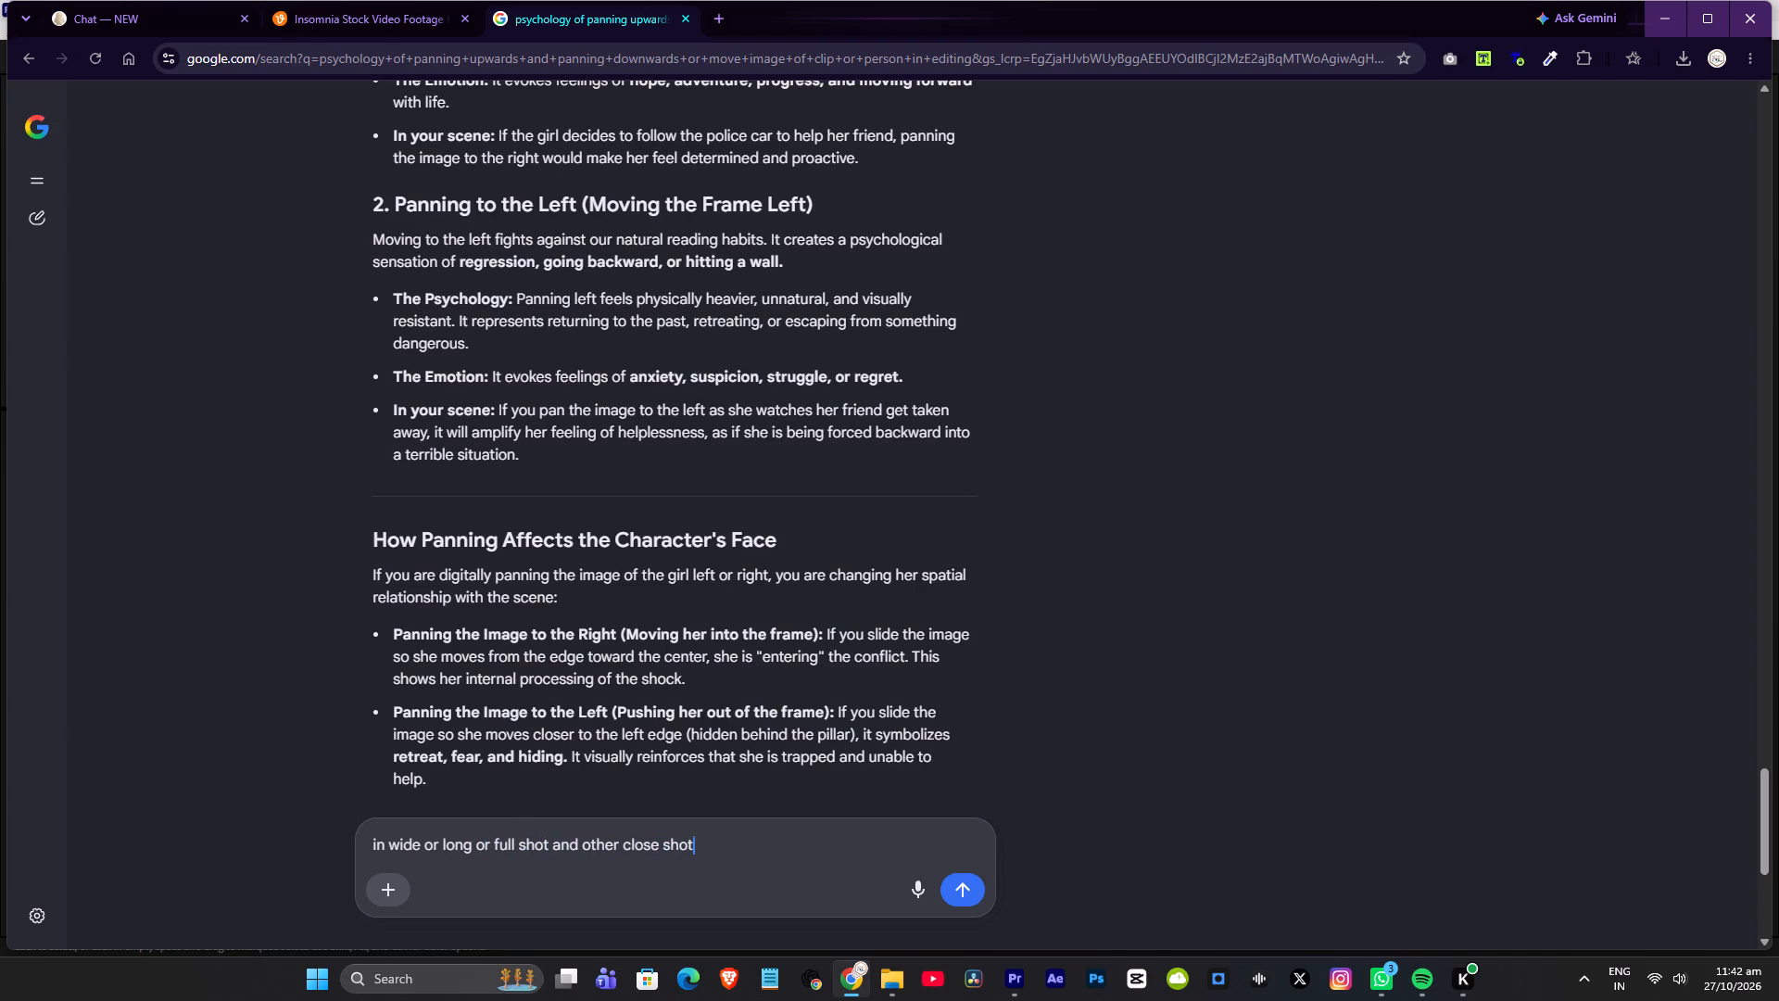
pyautogui.press('space')
pyautogui.write('when we assenble when')
pyautogui.press('space')
pyautogui.write('after other not feel abrupt cut')
pyautogui.press('Return')
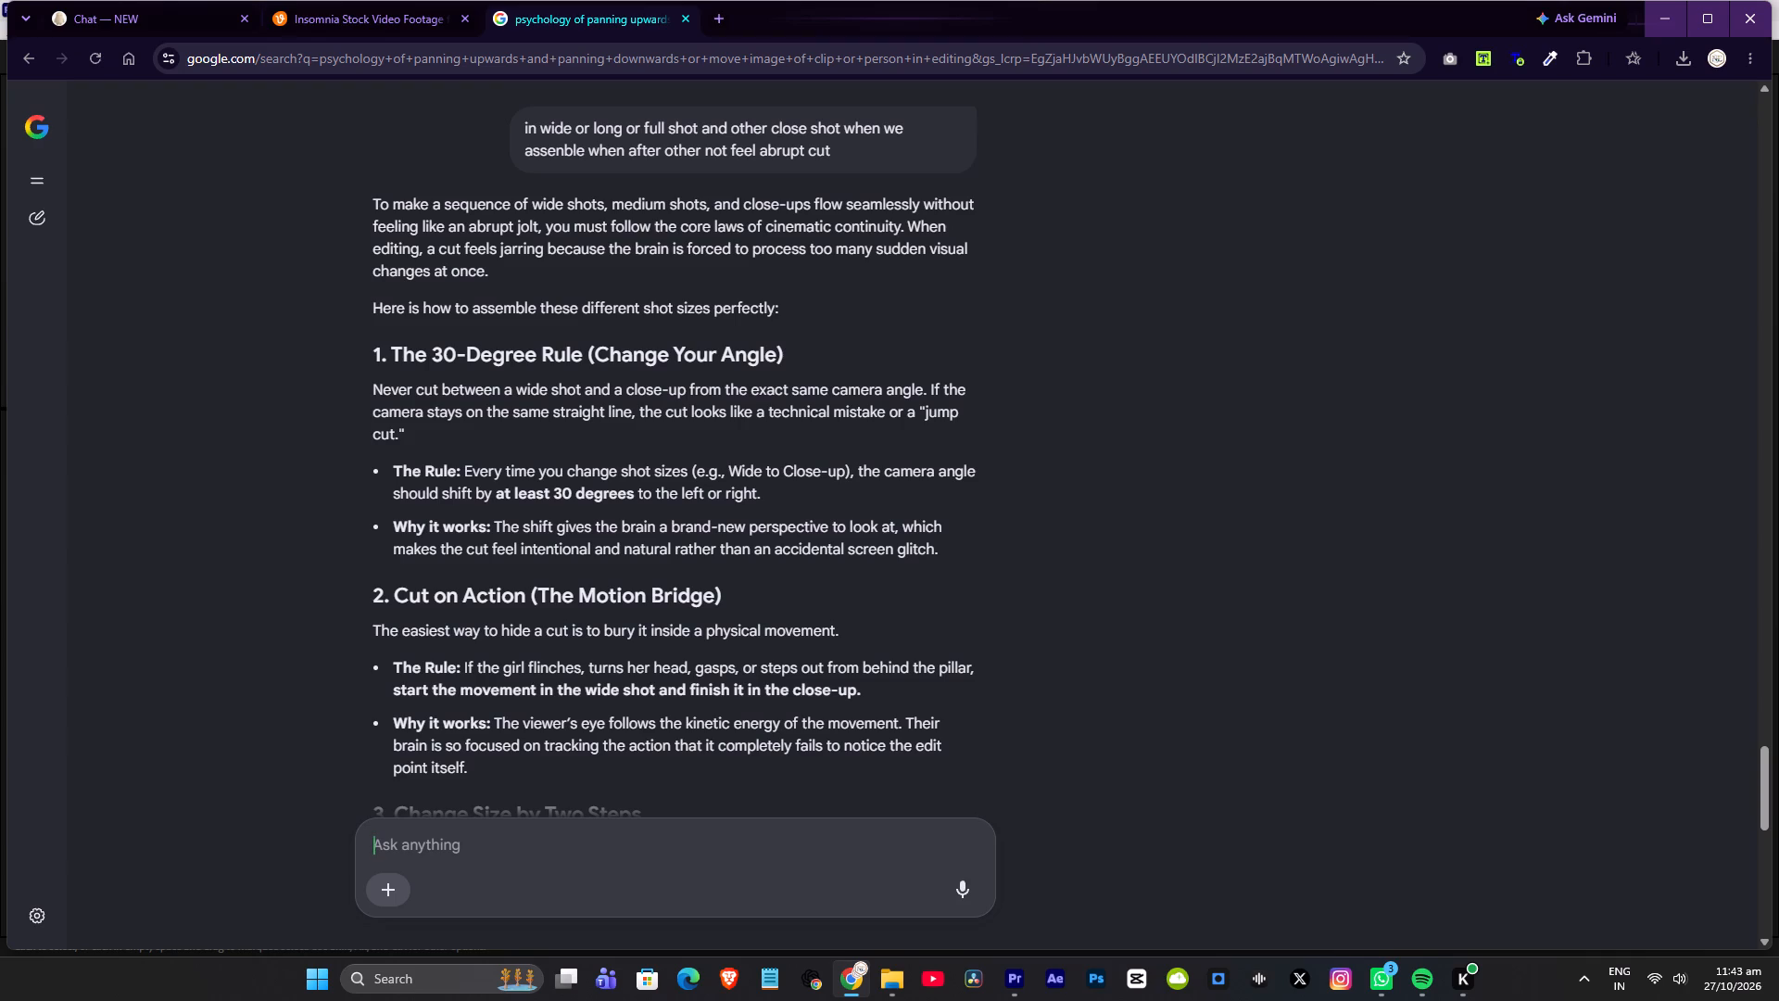
# Read the AI reply on assembling different shot sizes, through the eye-line tracking rule and the continuity checklist.
pyautogui.scroll(-4, 801, 331)
pyautogui.scroll(-1, 732, 412)
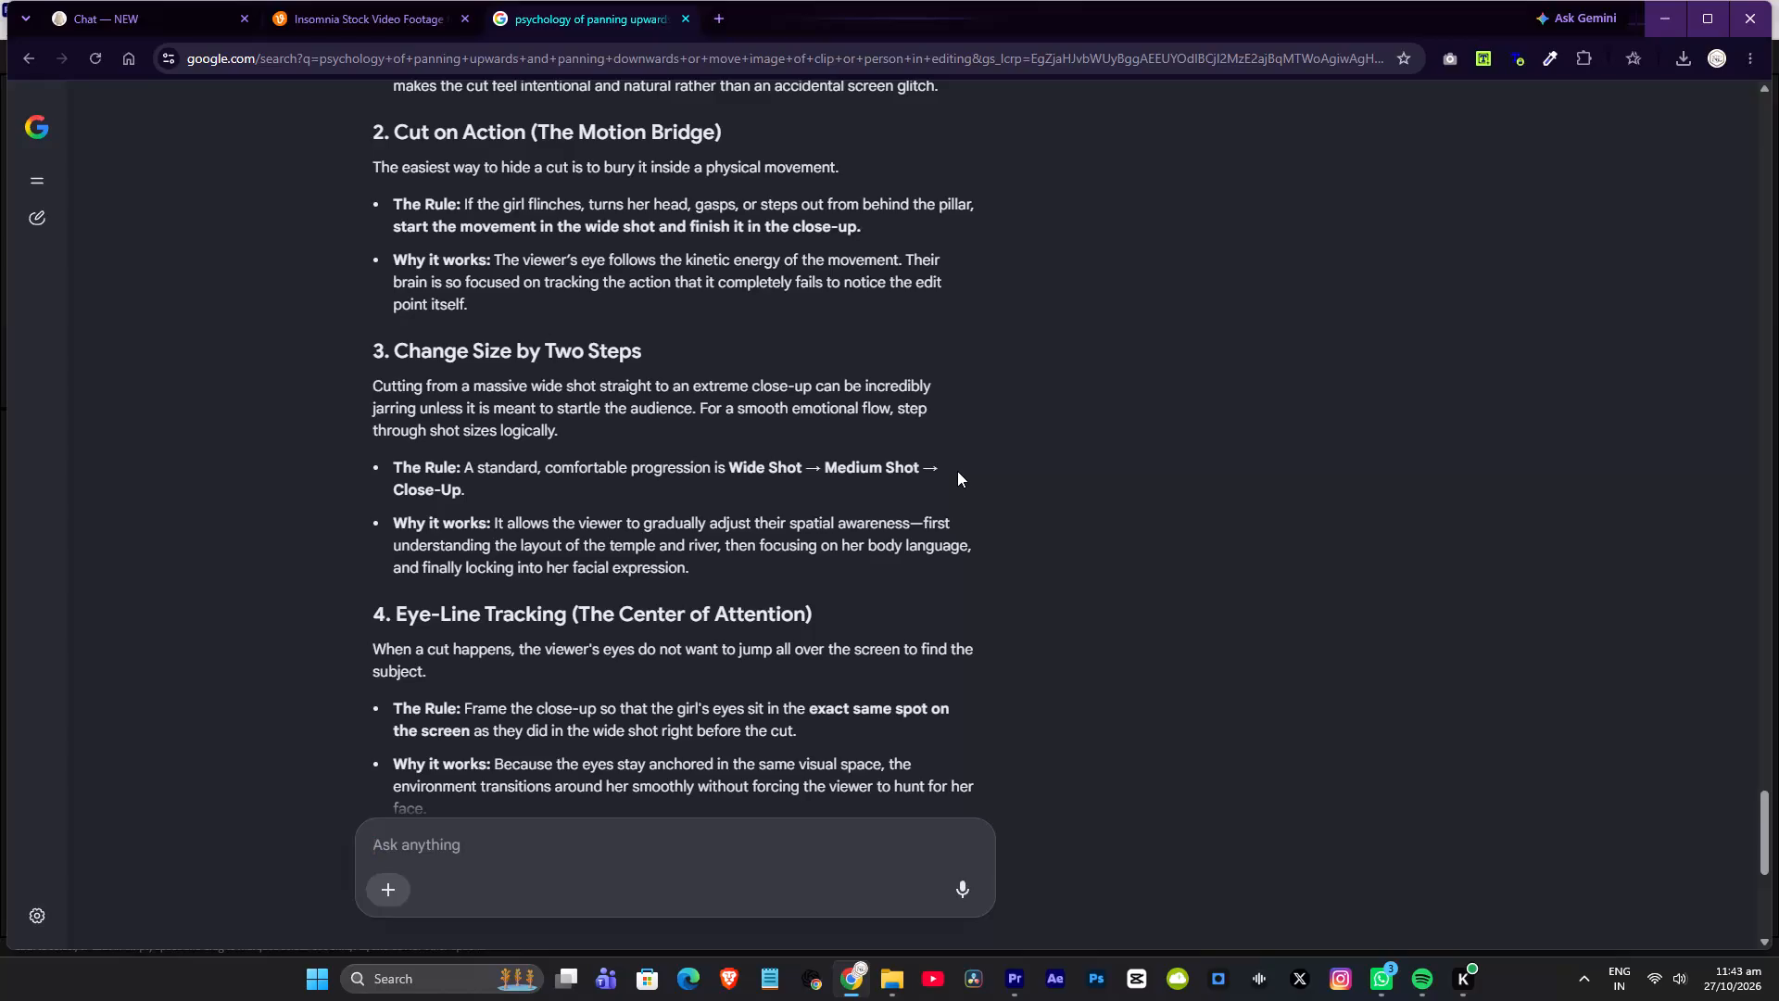
pyautogui.scroll(-2, 1450, 607)
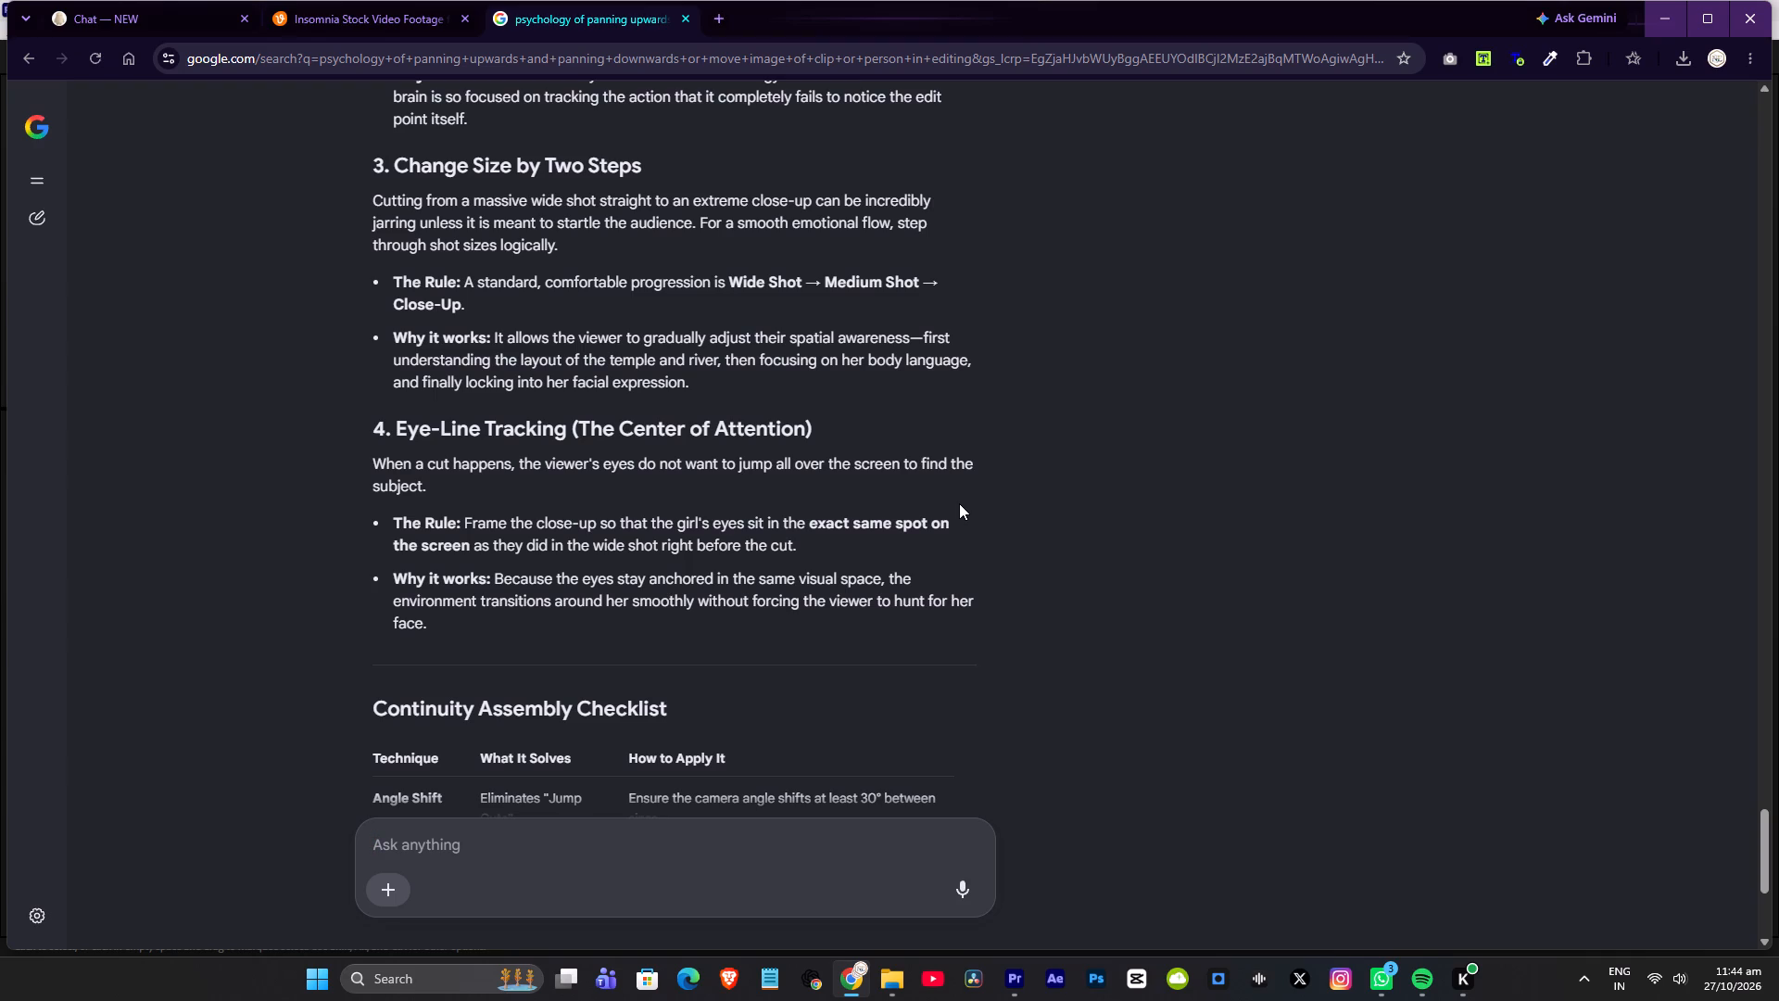
pyautogui.scroll(-3, 807, 451)
# Return to Premiere Pro and replay the pillar cut, comparing where the character's eyes sit in each shot.
pyautogui.hotkey('alt', 'Tab')
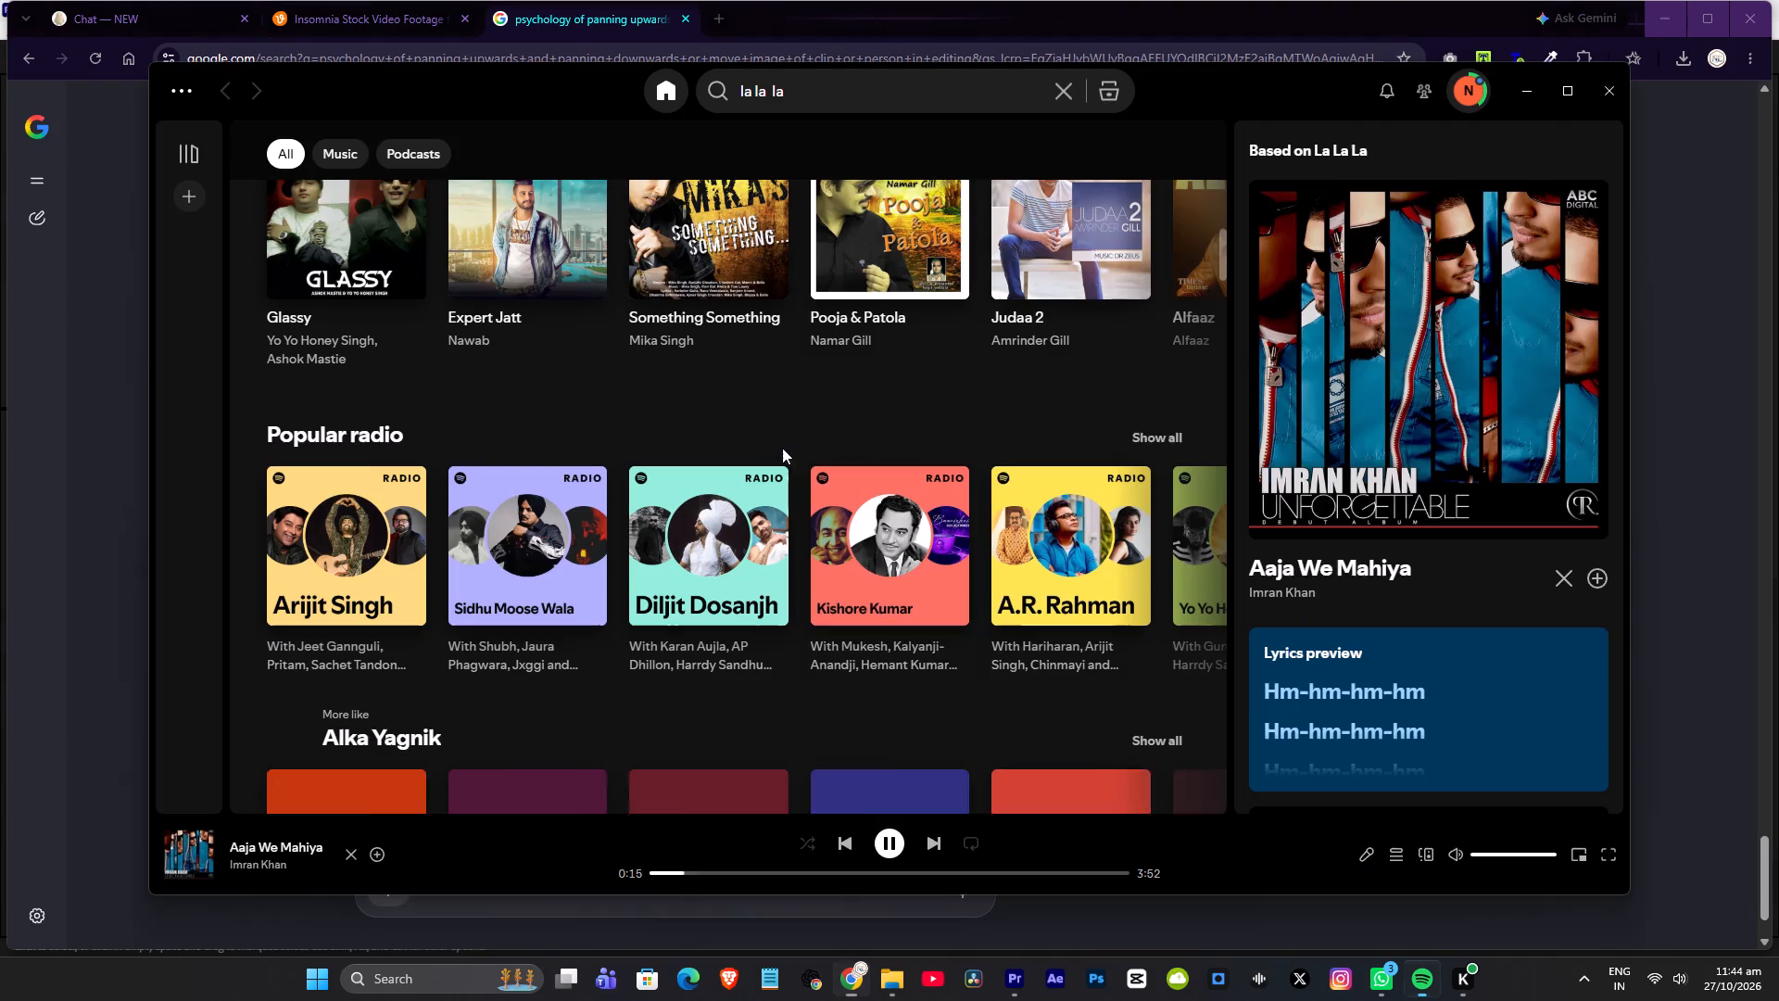
pyautogui.click(1007, 981)
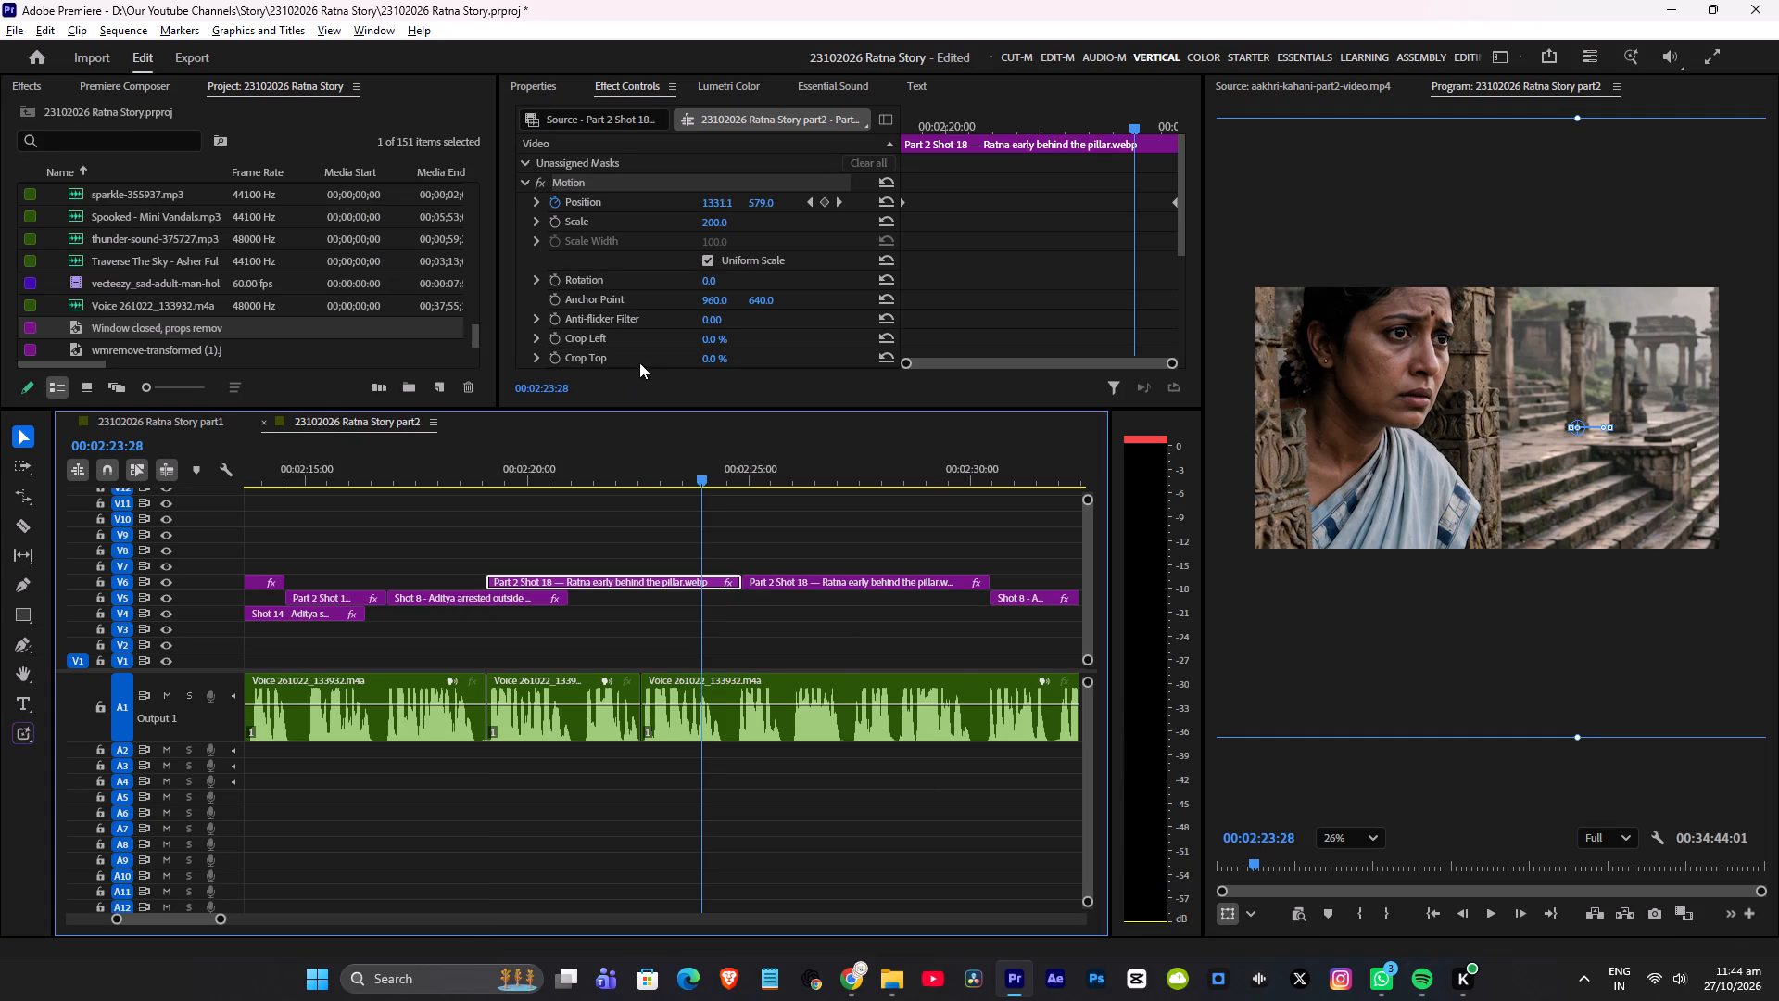
pyautogui.click(681, 476)
pyautogui.press('space')
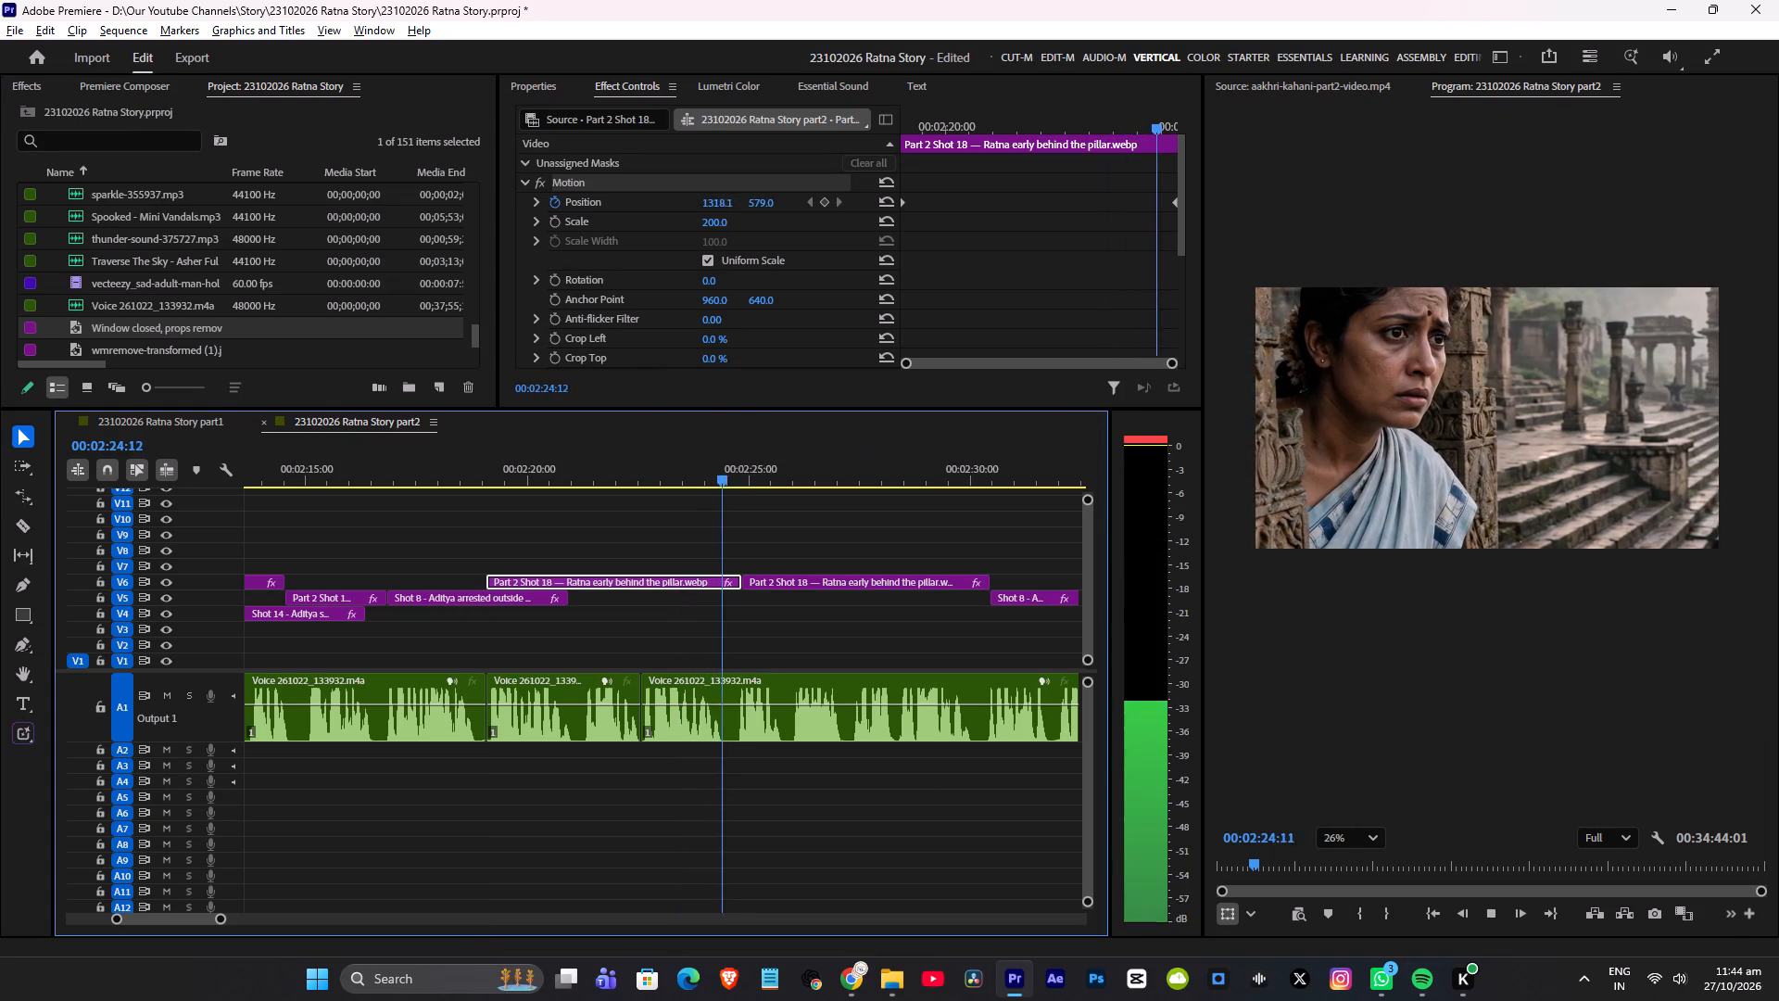
pyautogui.press('space')
pyautogui.moveTo(717, 478); pyautogui.dragTo(721, 478)
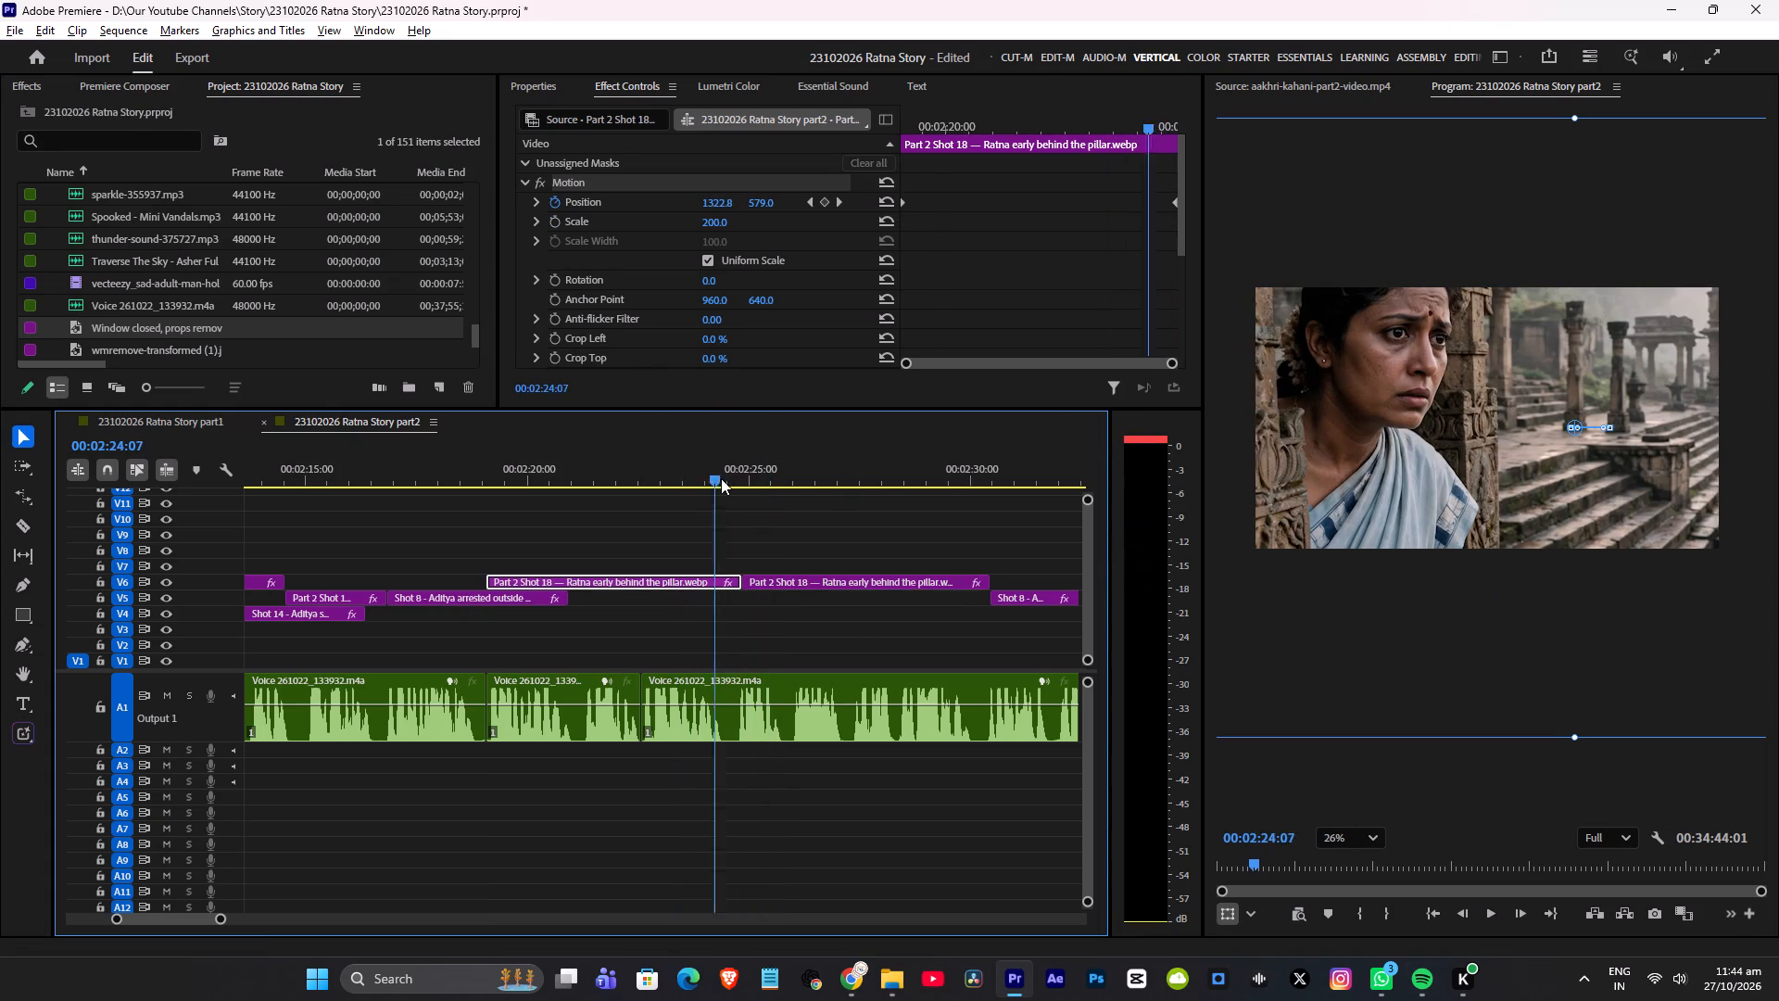
pyautogui.moveTo(721, 478); pyautogui.dragTo(730, 478)
pyautogui.press('space')
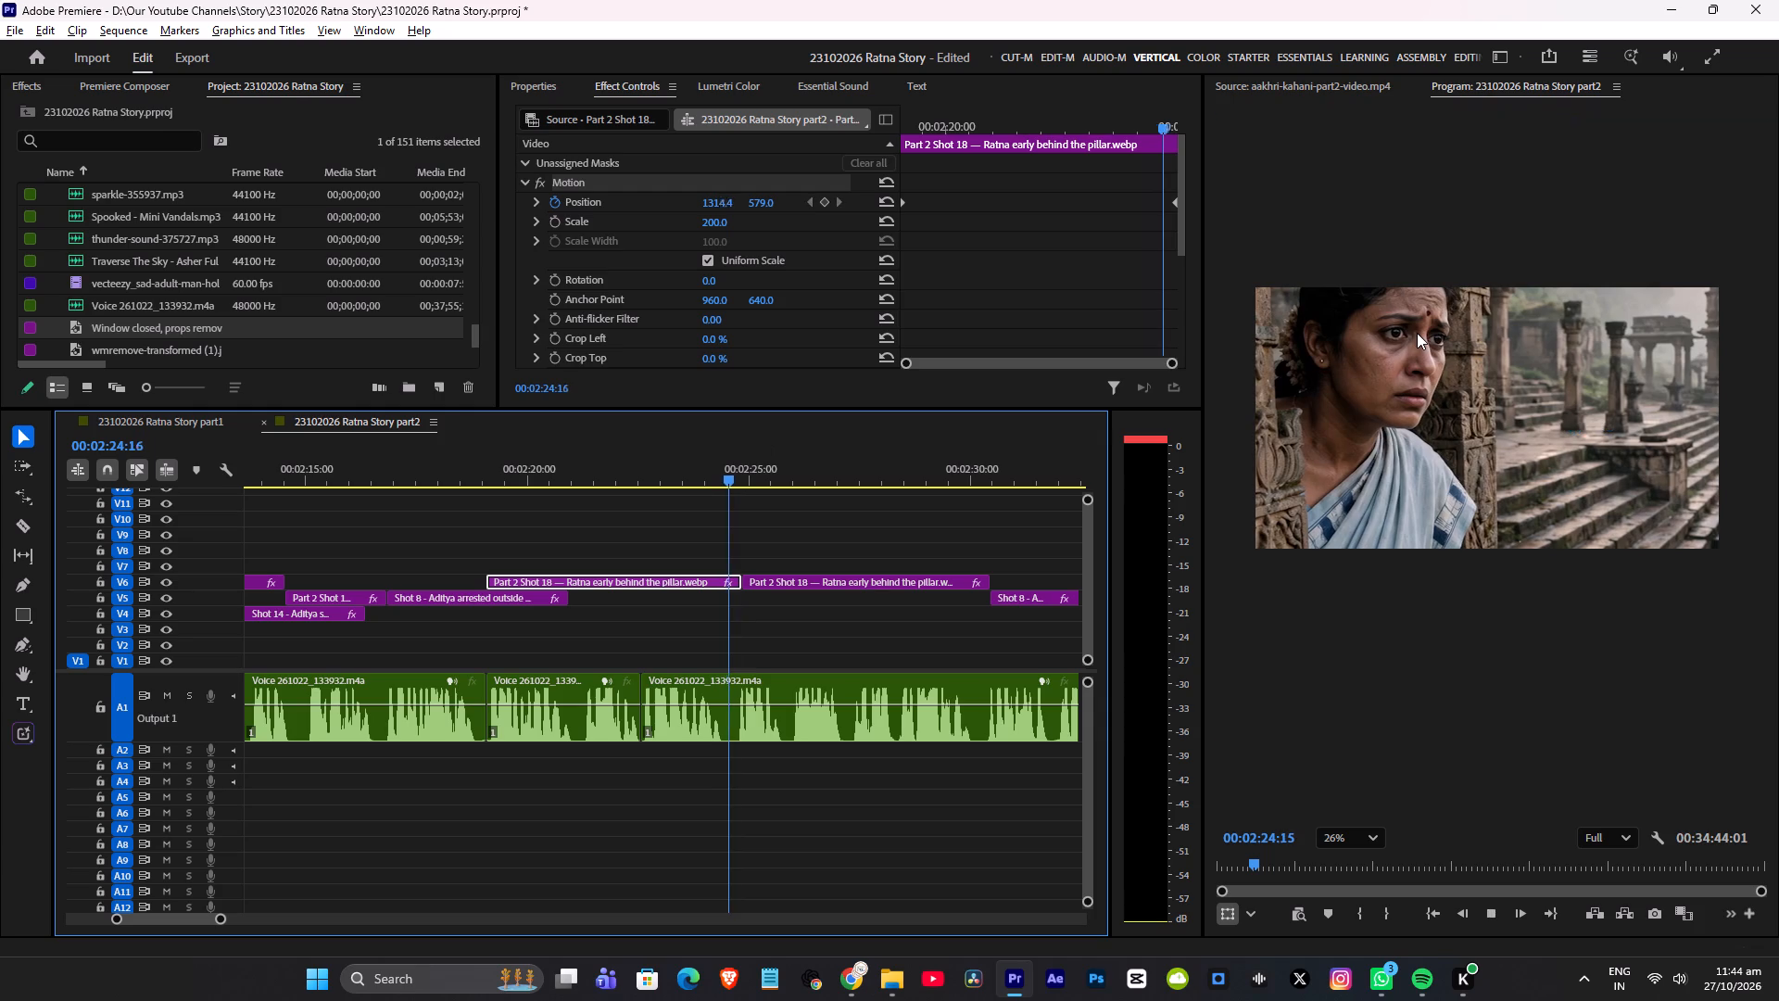
pyautogui.press('space')
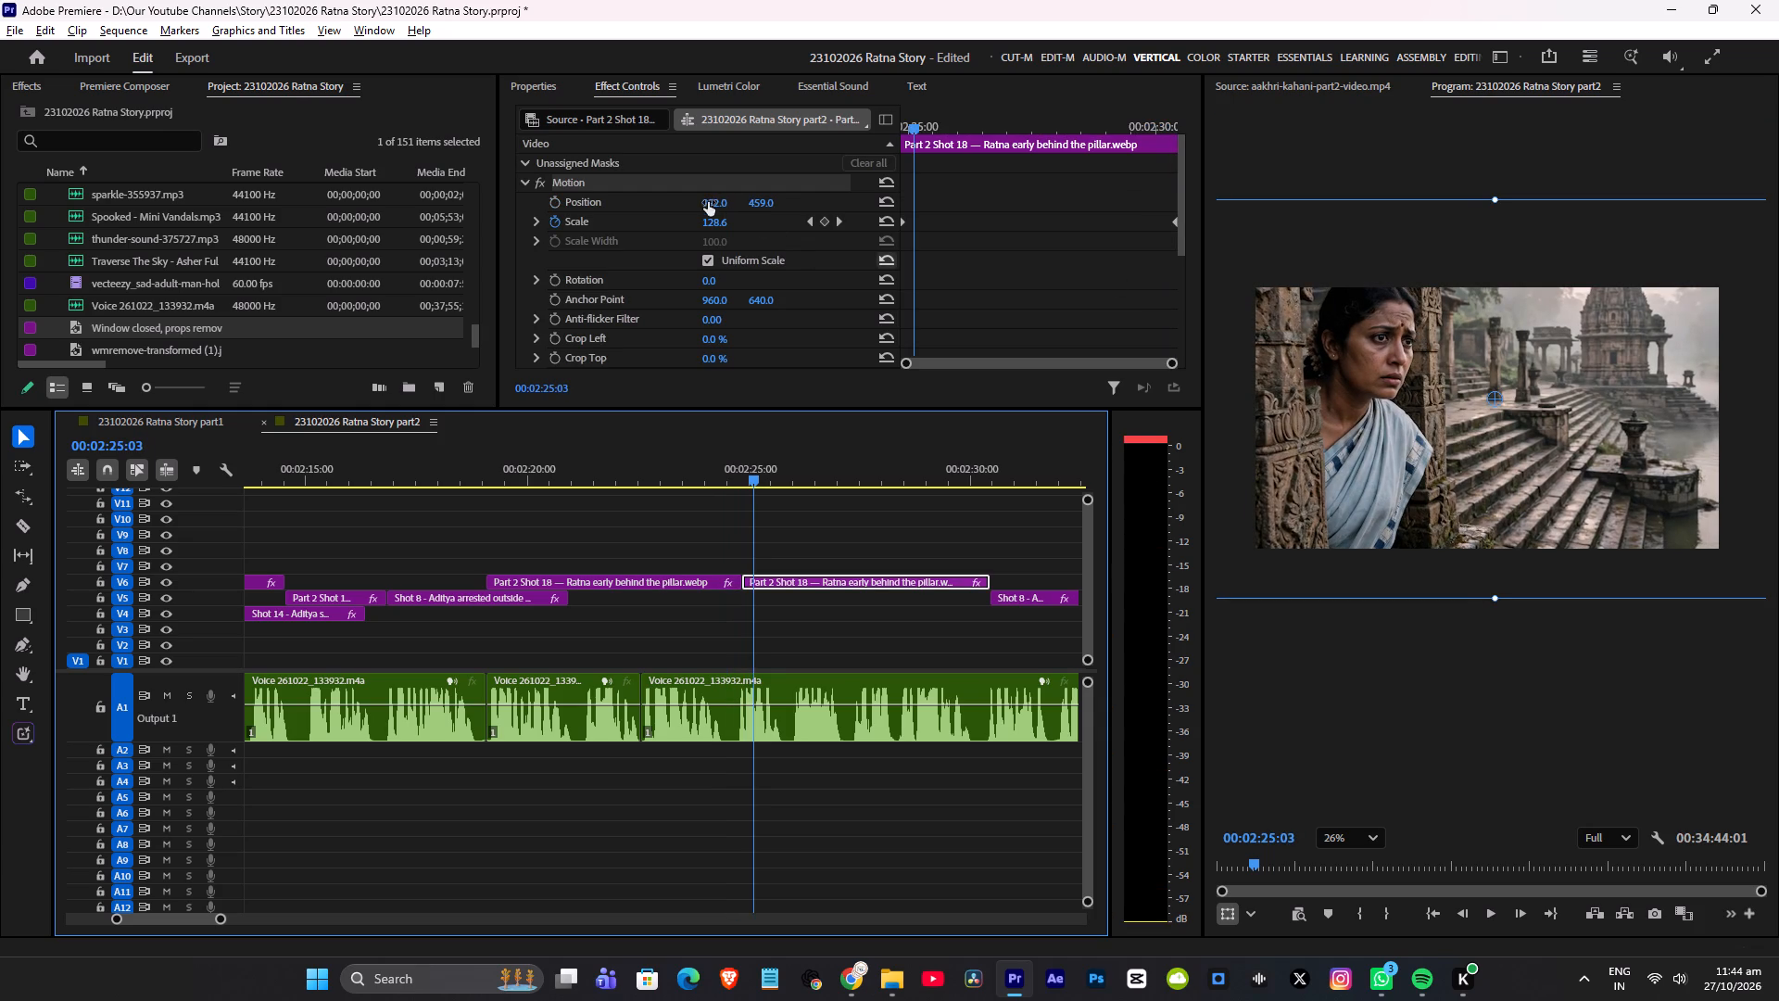
# Reposition the wide pillar shot to match the close-up's eye position, with horizontal Position 1038 and a fine vertical adjustment.
pyautogui.moveTo(710, 202); pyautogui.dragTo(752, 202)
pyautogui.moveTo(766, 203); pyautogui.dragTo(764, 203)
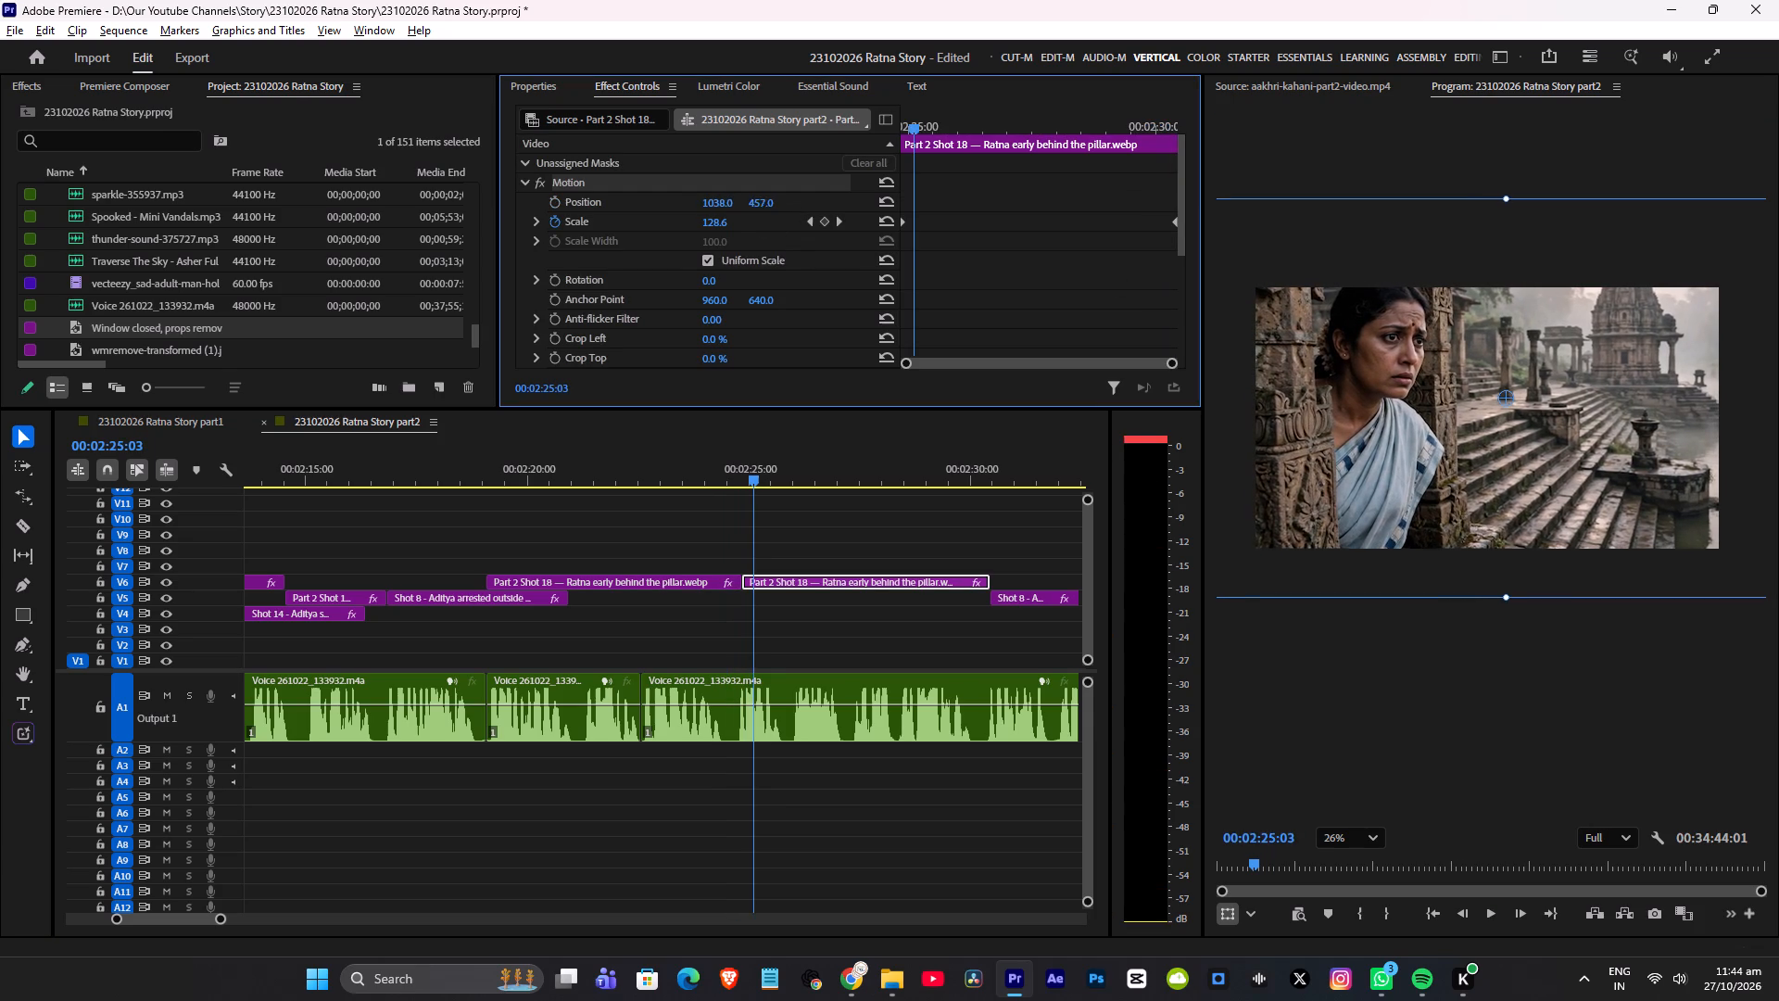
pyautogui.moveTo(764, 203); pyautogui.dragTo(750, 209)
# Play back the close-up and its cut into the repositioned wide pillar shot several times to judge the eye-line match.
pyautogui.click(700, 472)
pyautogui.press('space')
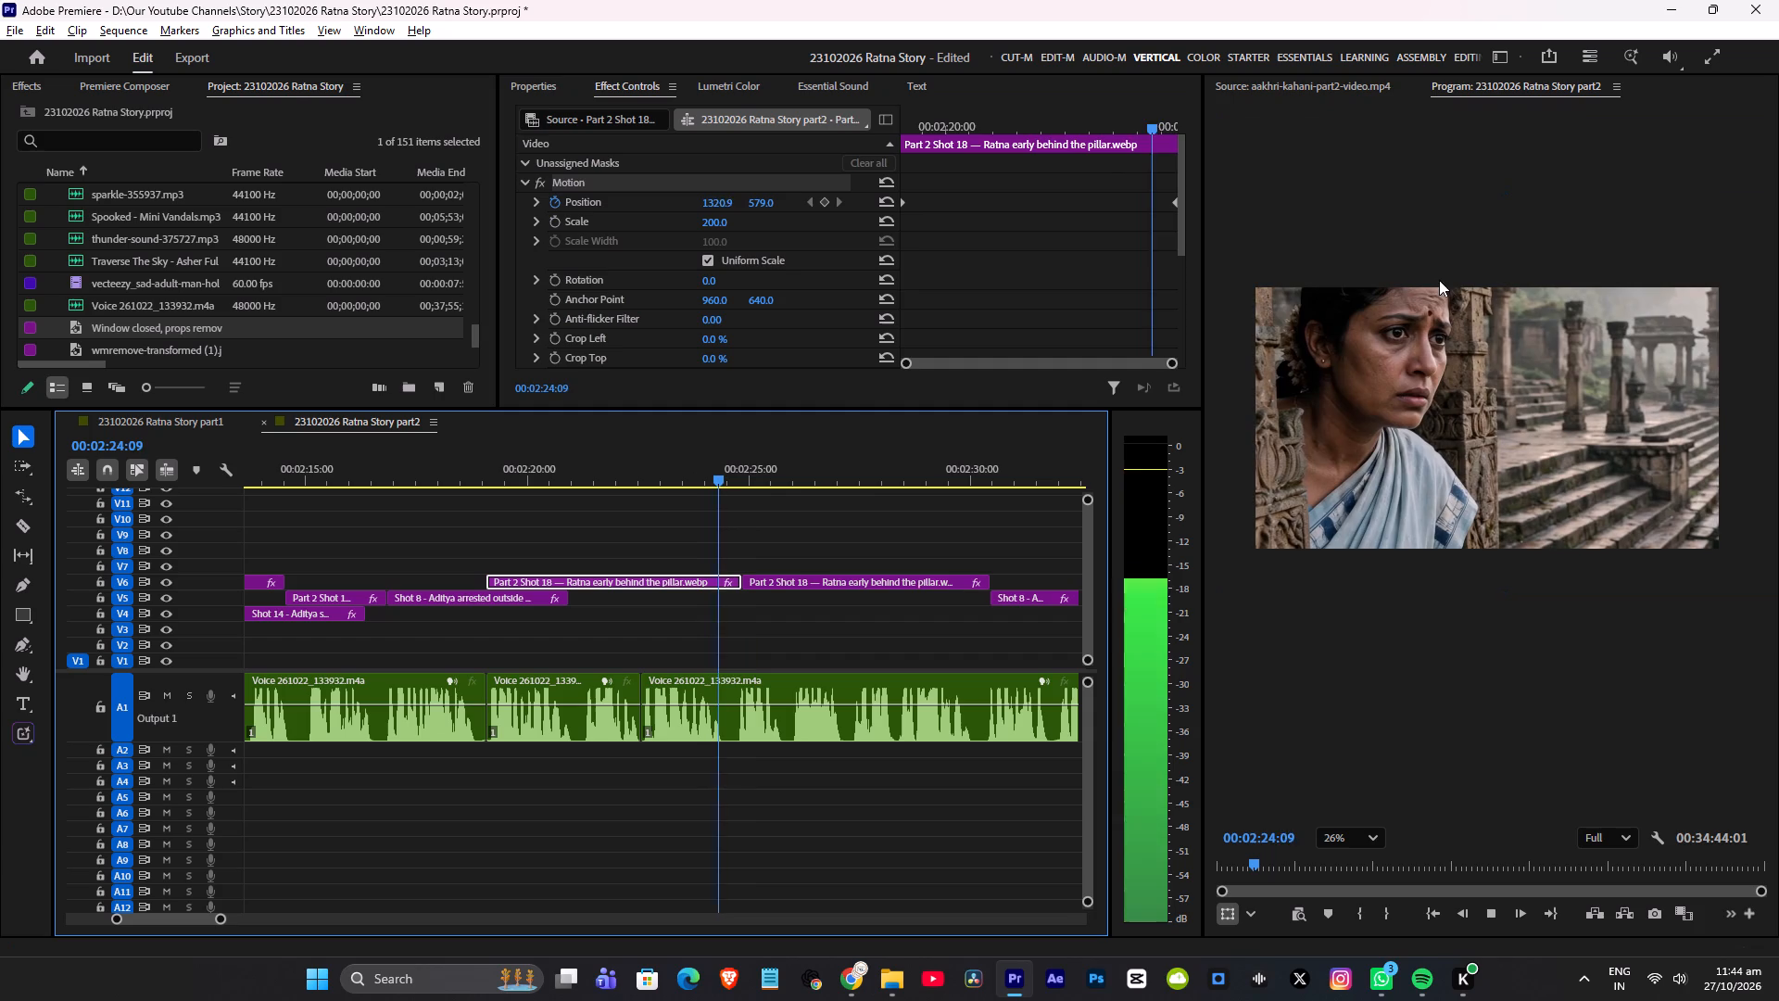
pyautogui.press('space')
pyautogui.click(685, 462)
pyautogui.press('space')
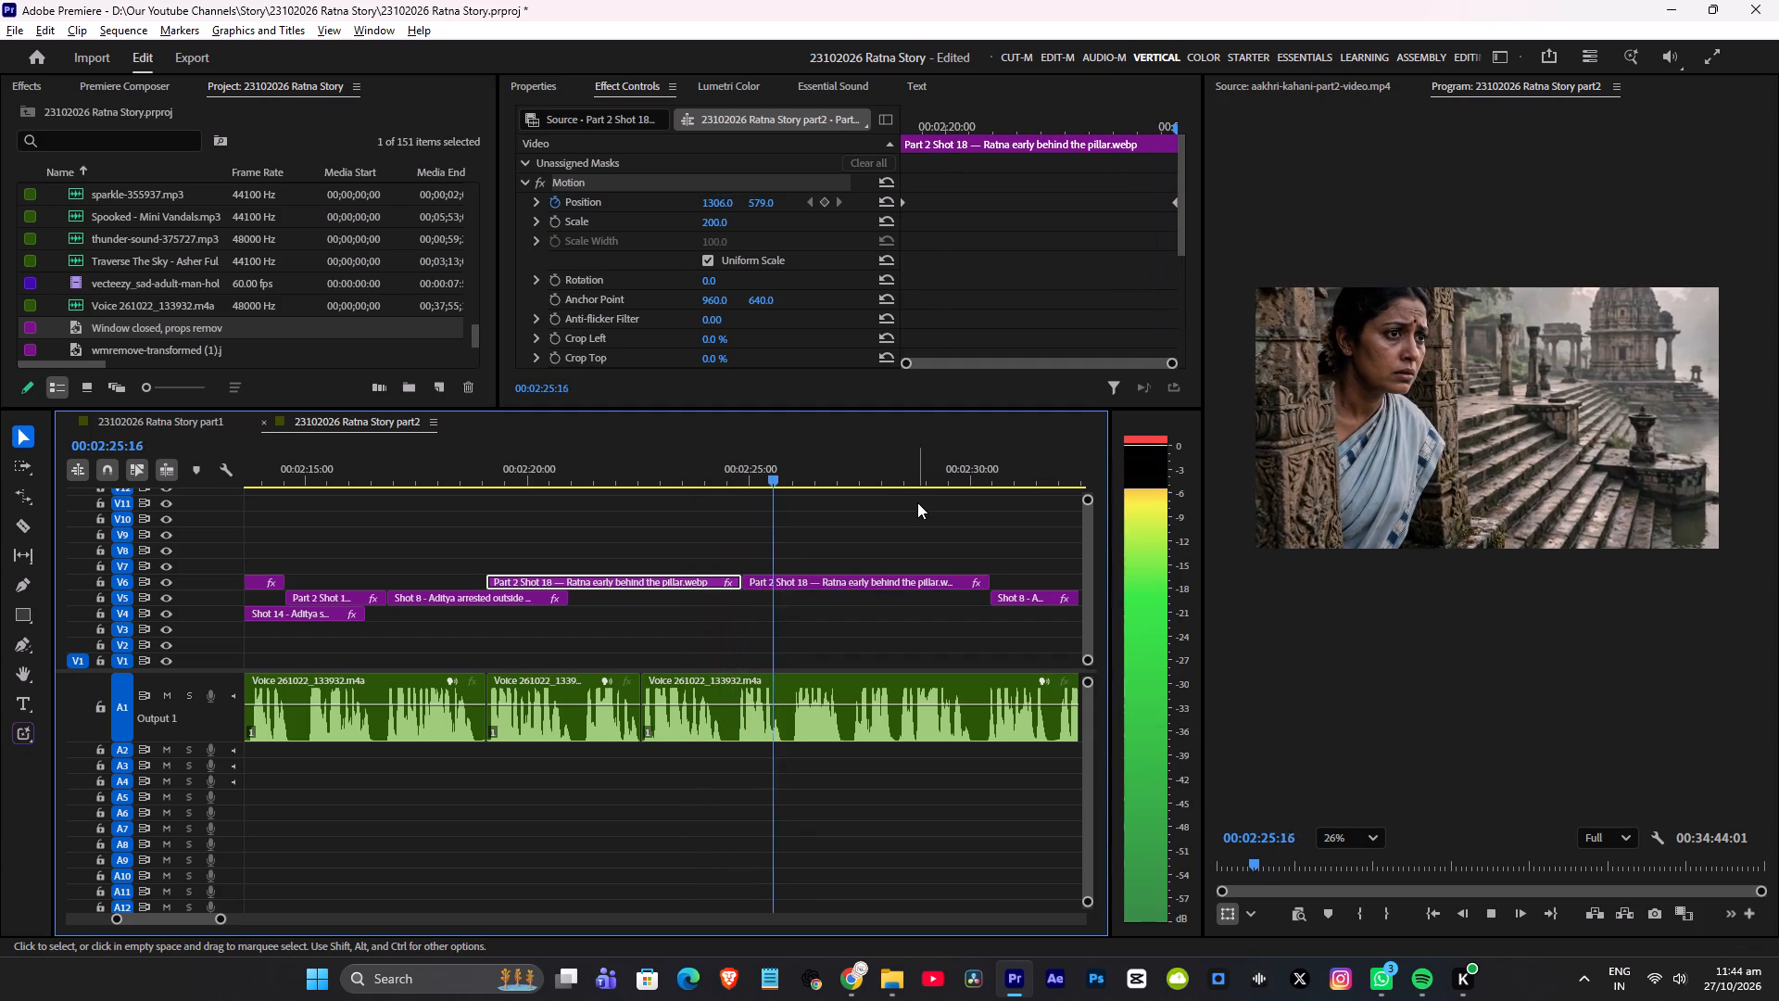
pyautogui.press('space')
pyautogui.click(612, 475)
pyautogui.press('space')
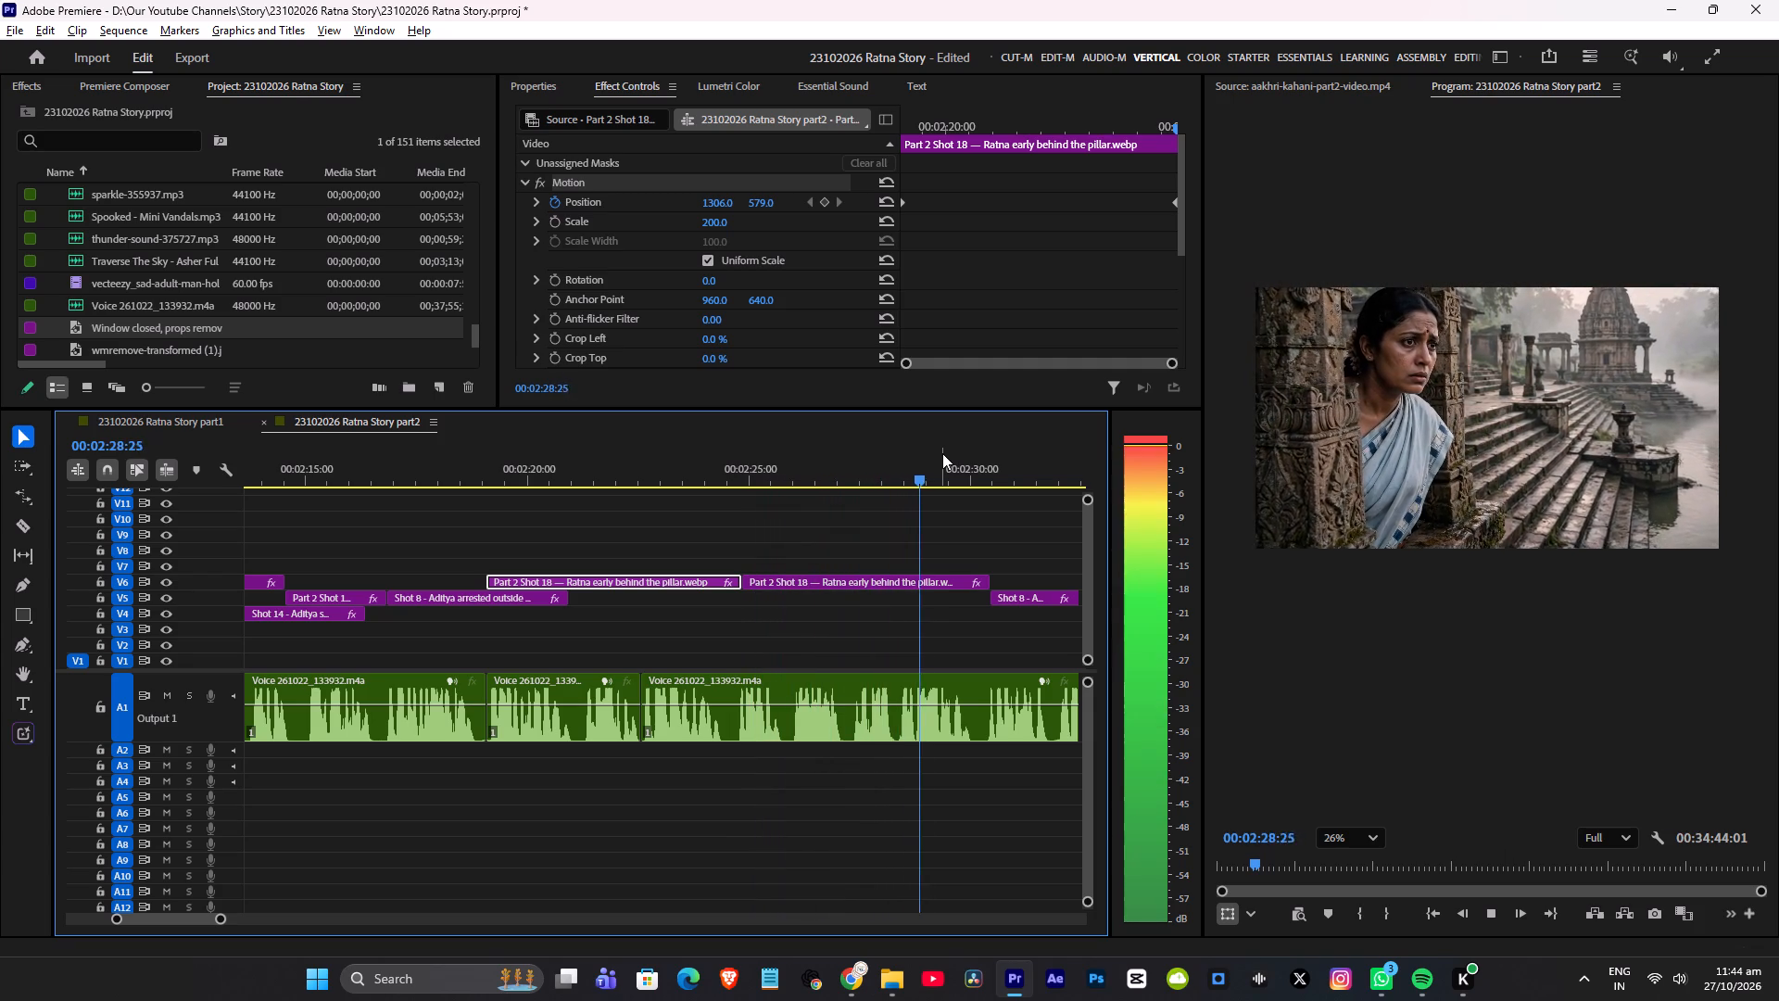
# Raise the wide pillar shot's second Scale keyframe to 110 and place that keyframe at the clip's end.
pyautogui.press('space')
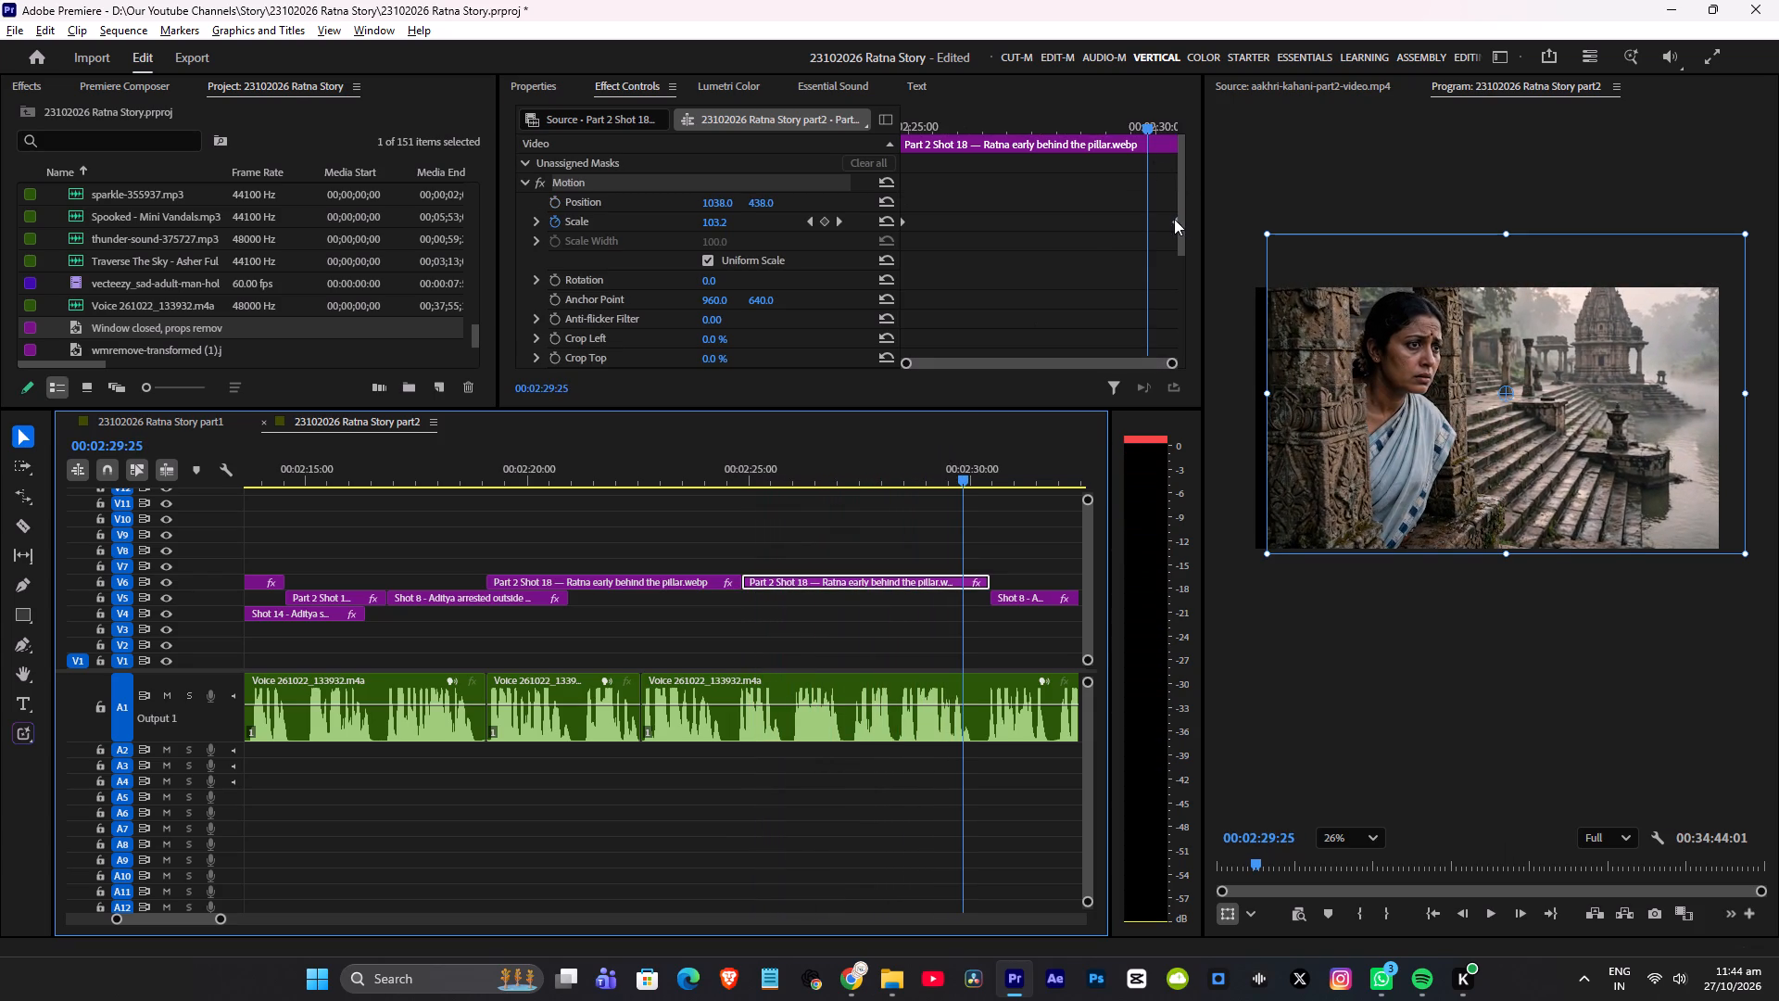
pyautogui.moveTo(1174, 219); pyautogui.dragTo(1145, 225)
pyautogui.click(728, 223)
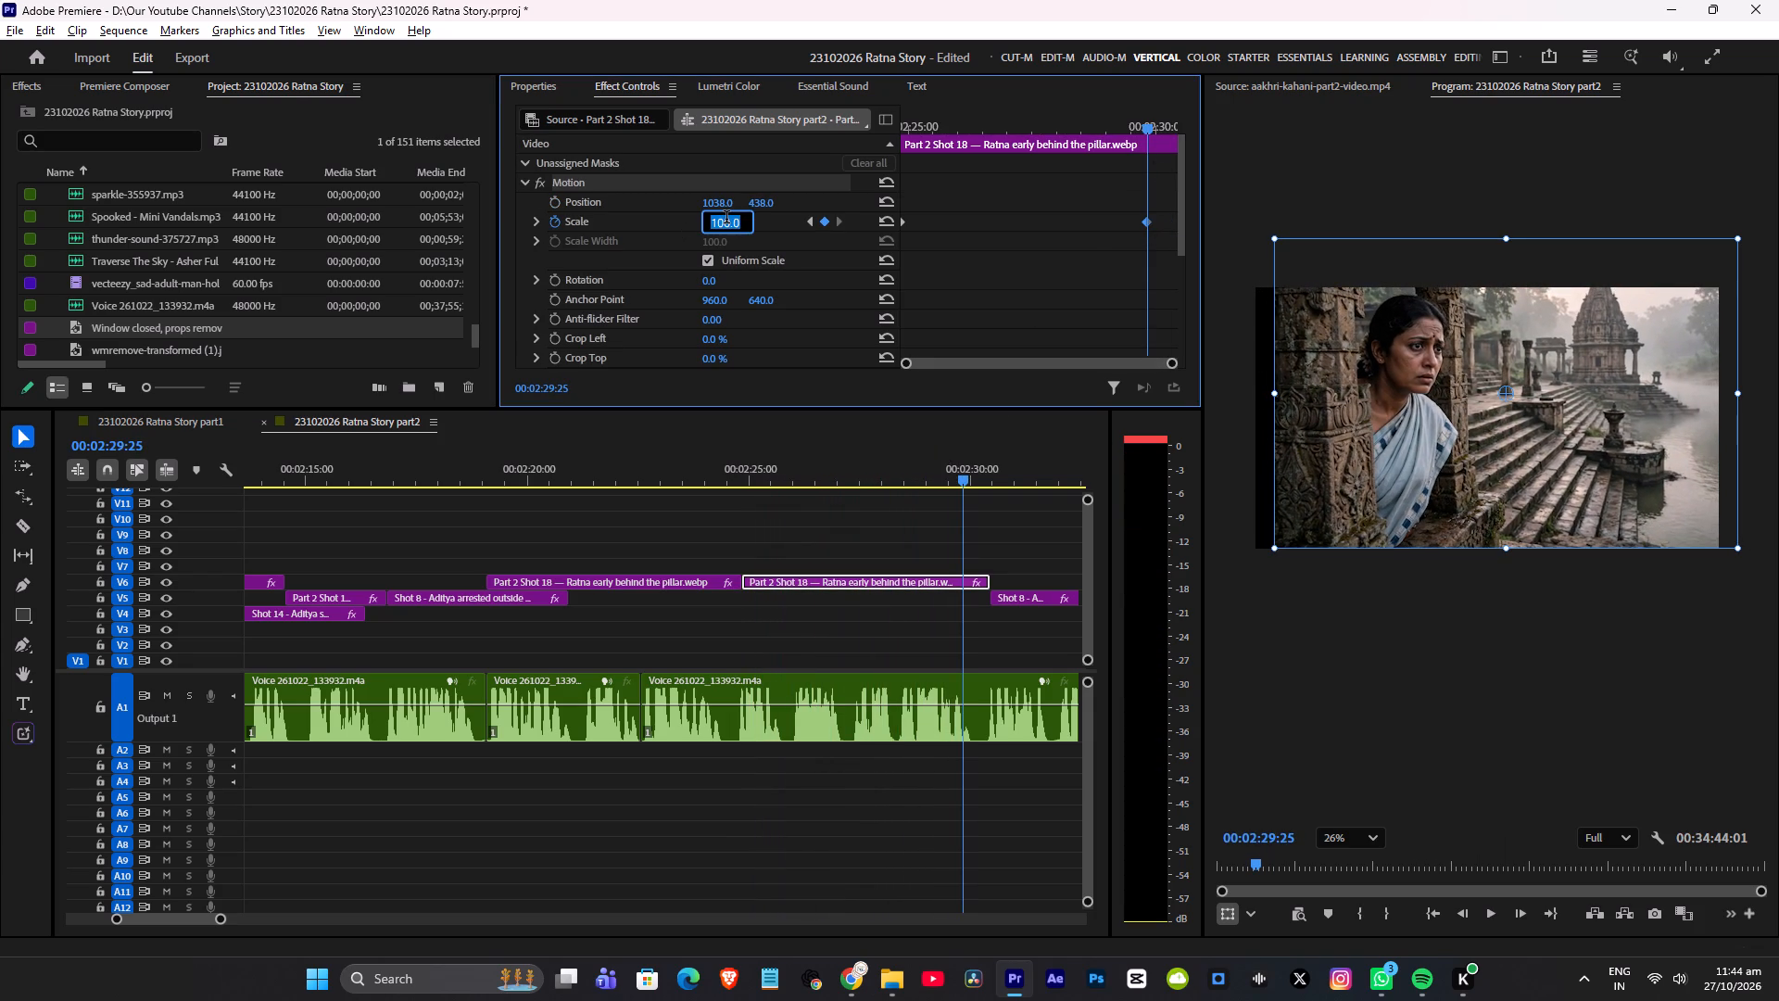
pyautogui.hotkey('shift', 'Up')
pyautogui.click(1081, 210)
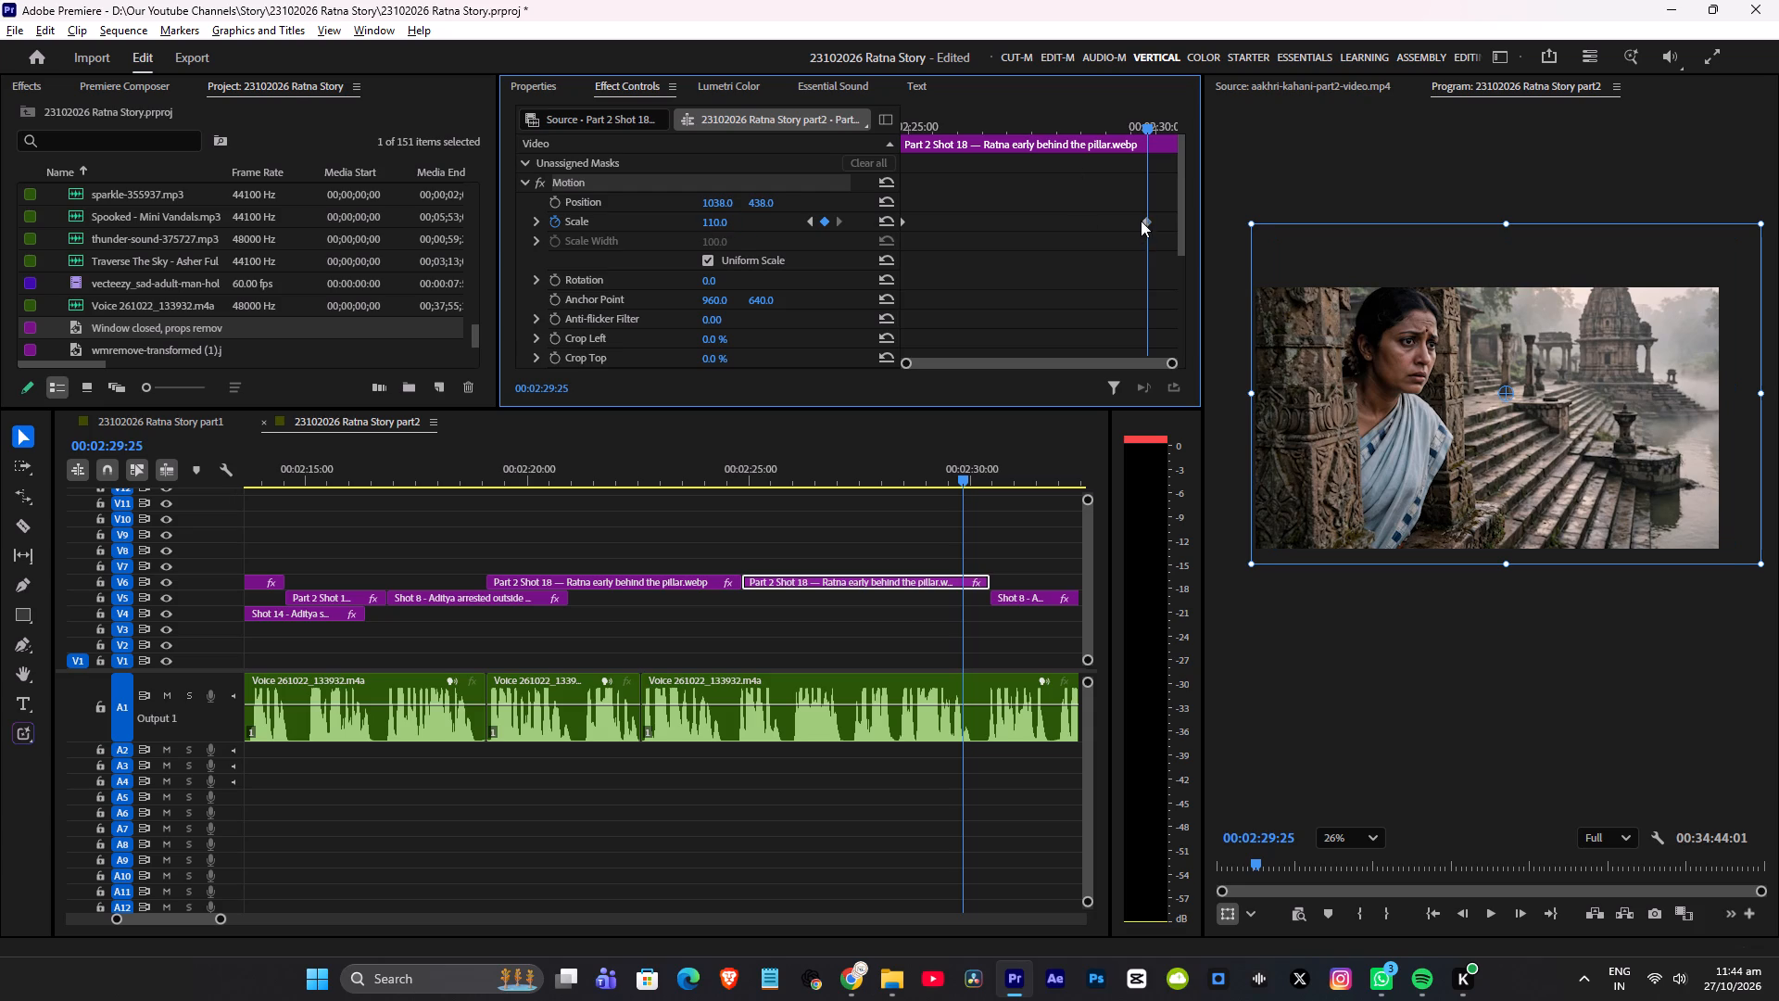
pyautogui.moveTo(1145, 222); pyautogui.dragTo(1364, 235)
# Replay the close-up to wide pillar cut, save the project, and continue playback into the empty picture gap after images.jfif.
pyautogui.click(680, 461)
pyautogui.press('space')
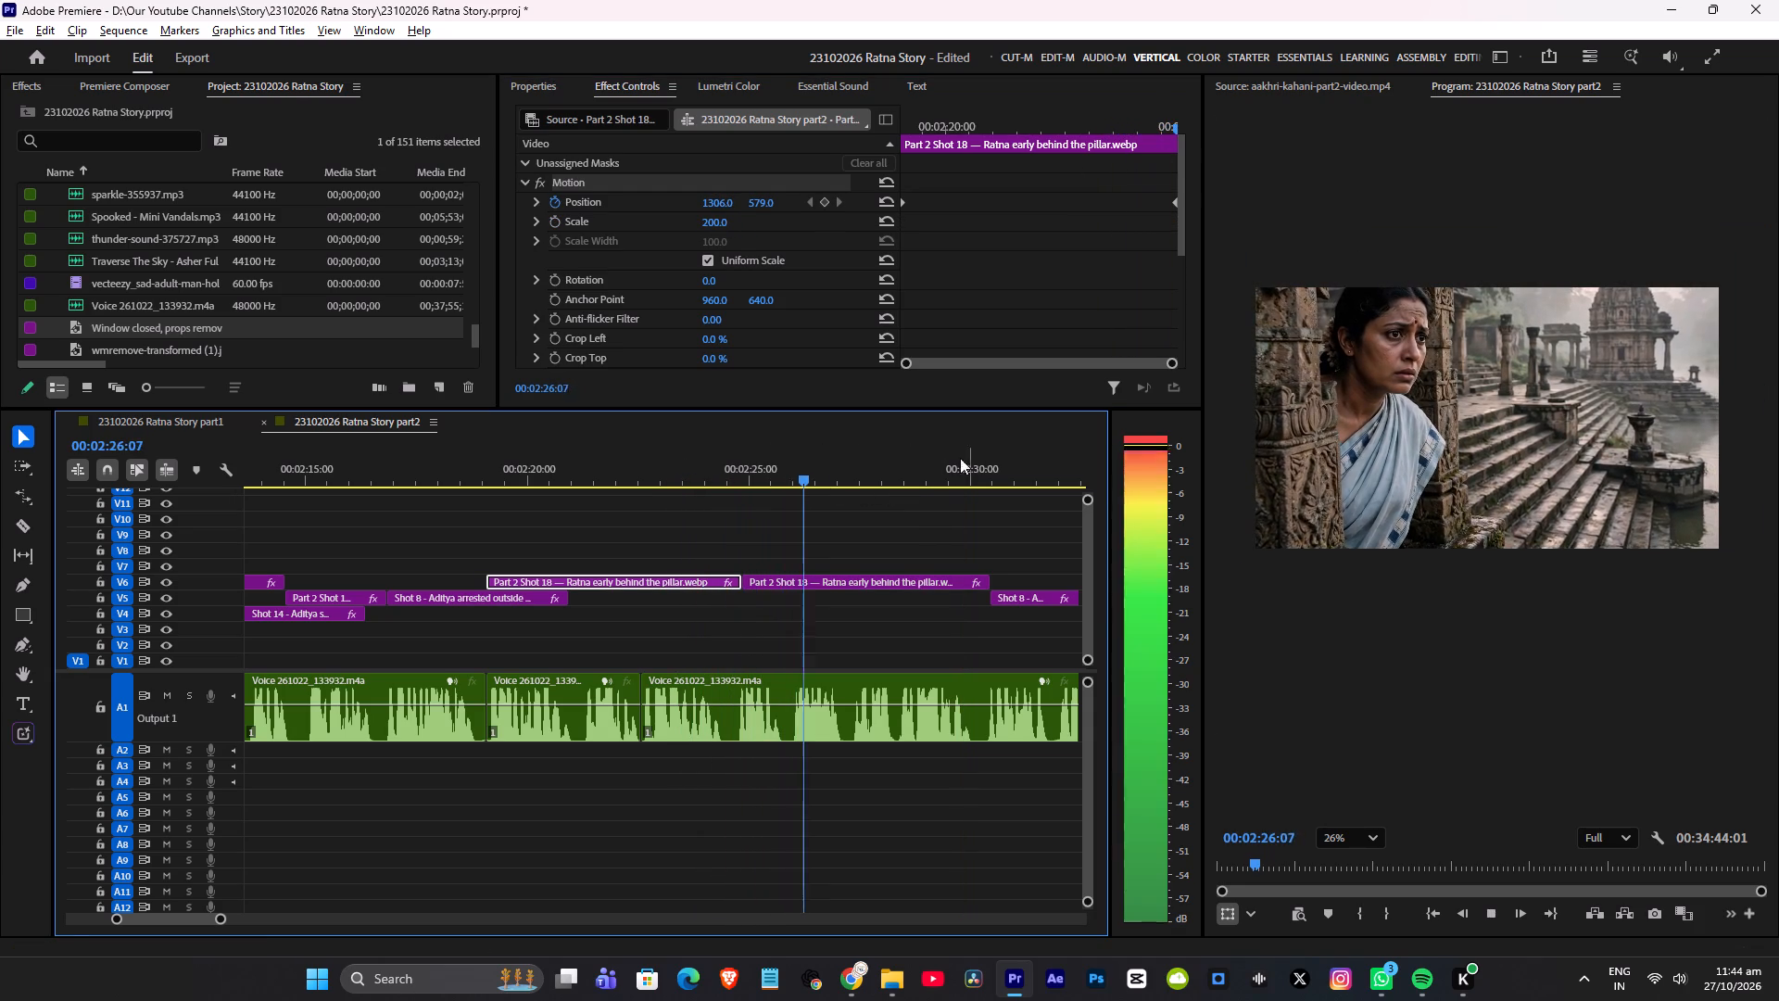
pyautogui.press('space')
pyautogui.click(692, 449)
pyautogui.press('space')
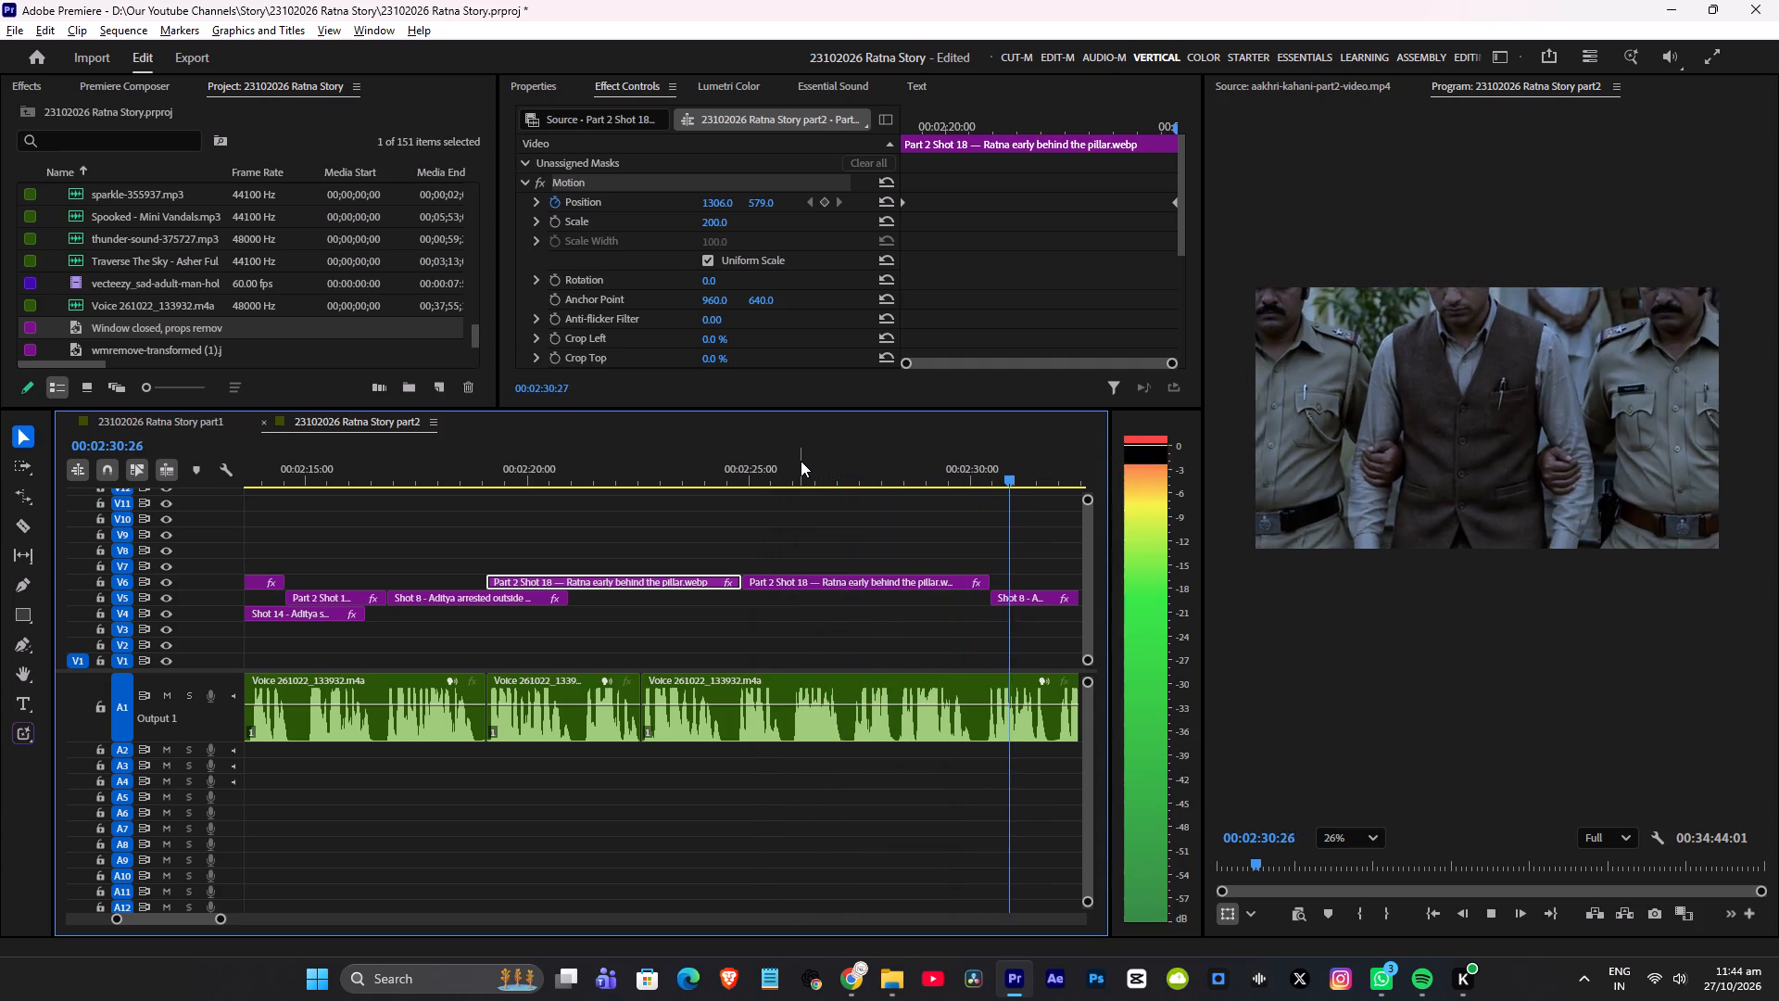
pyautogui.hotkey('ctrl', 's')
pyautogui.press('space')
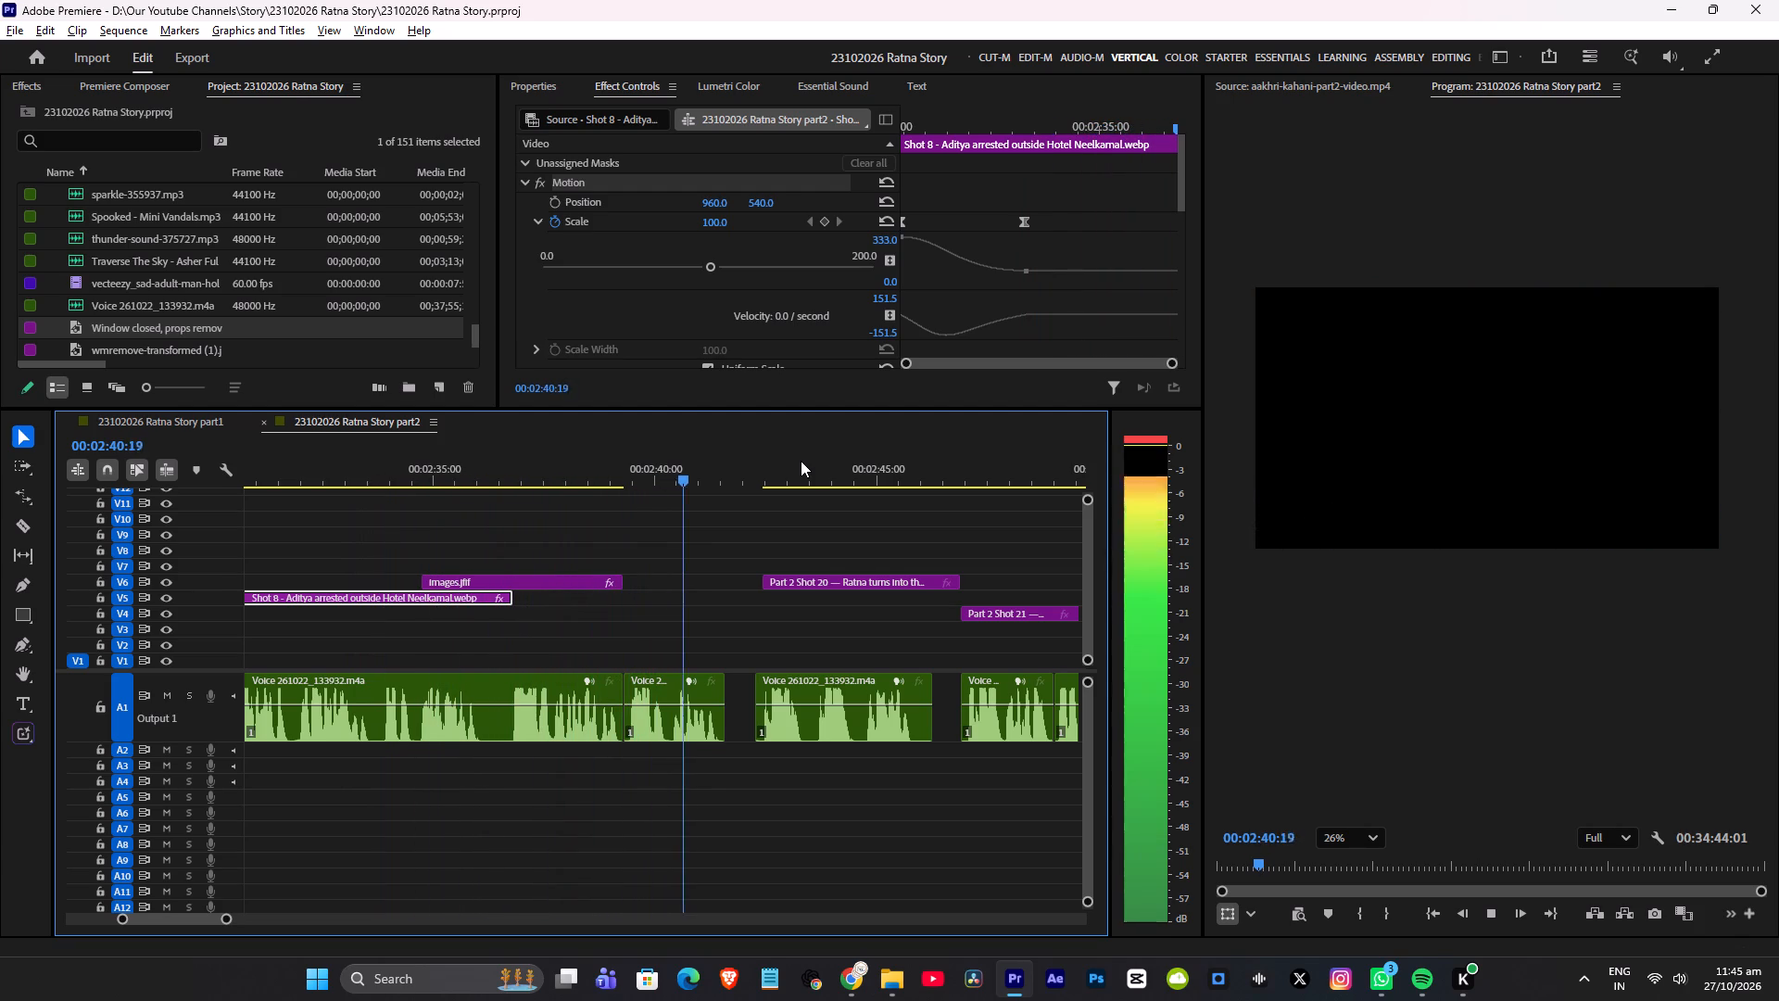
pyautogui.press('space')
# Duplicate the Part 2 Shot 18 close-up onto V8 above the picture gap around 00:02:40.
pyautogui.keyDown('alt'); pyautogui.scroll(-7, 851, 492); pyautogui.keyUp('alt')
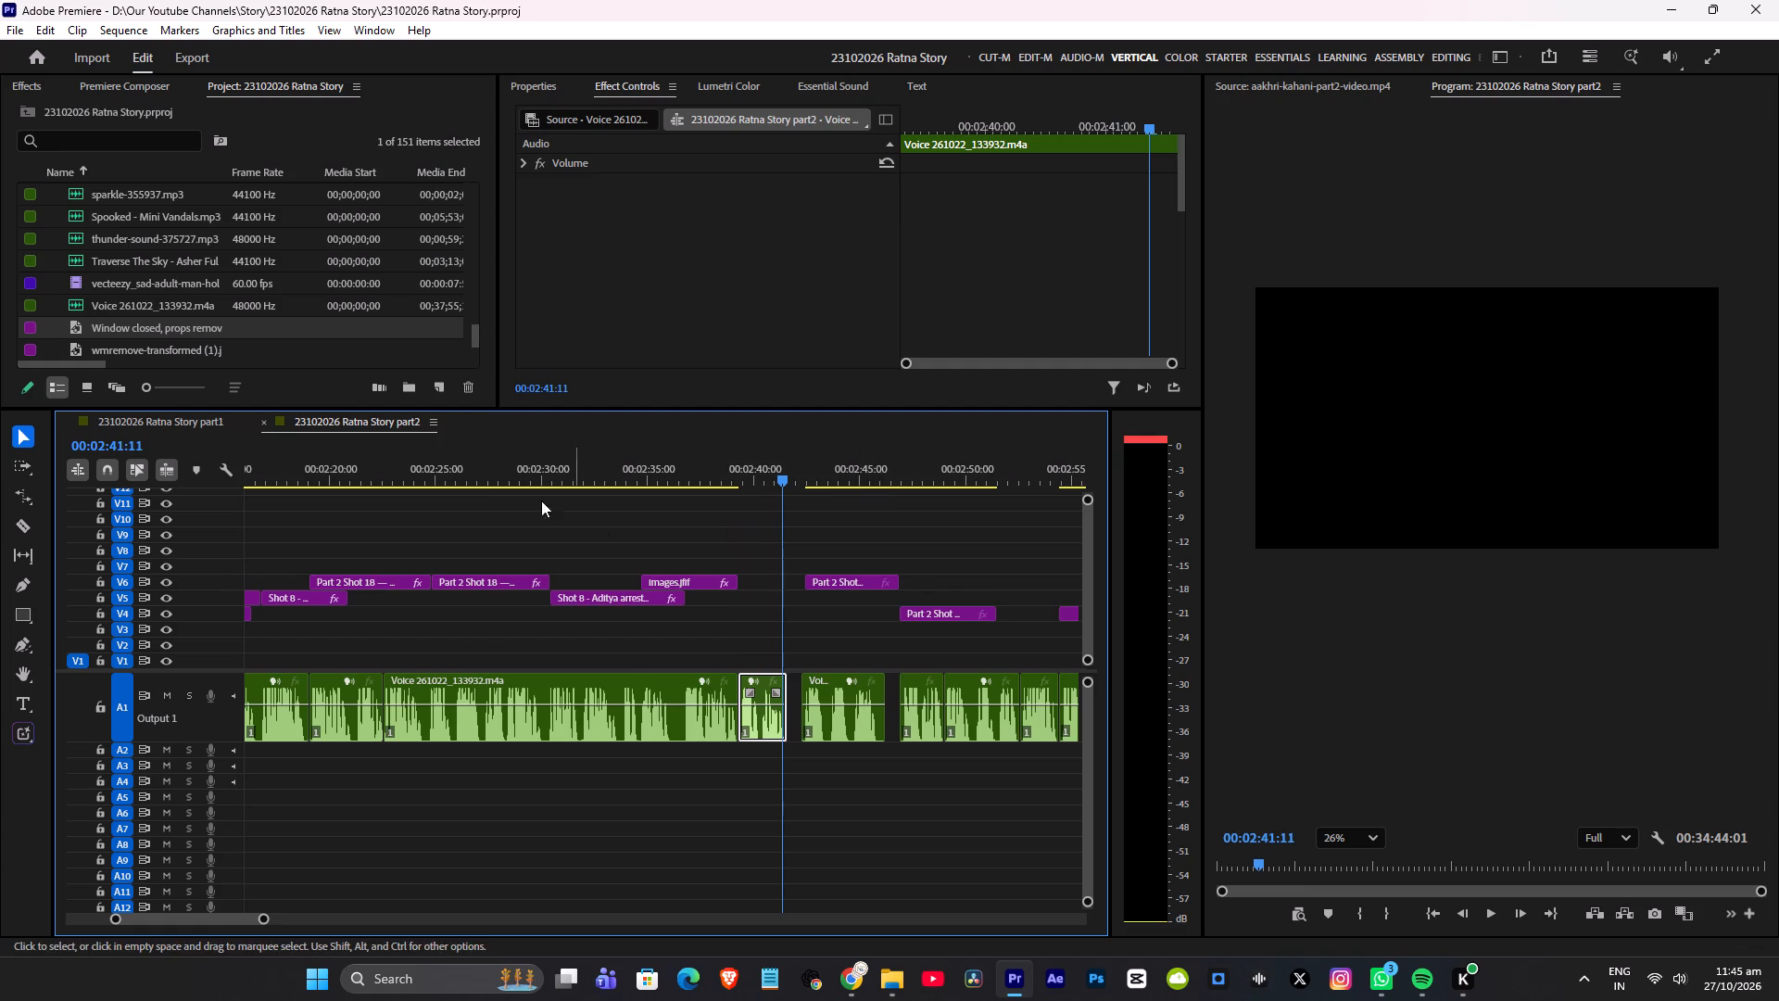
pyautogui.click(476, 475)
pyautogui.click(363, 472)
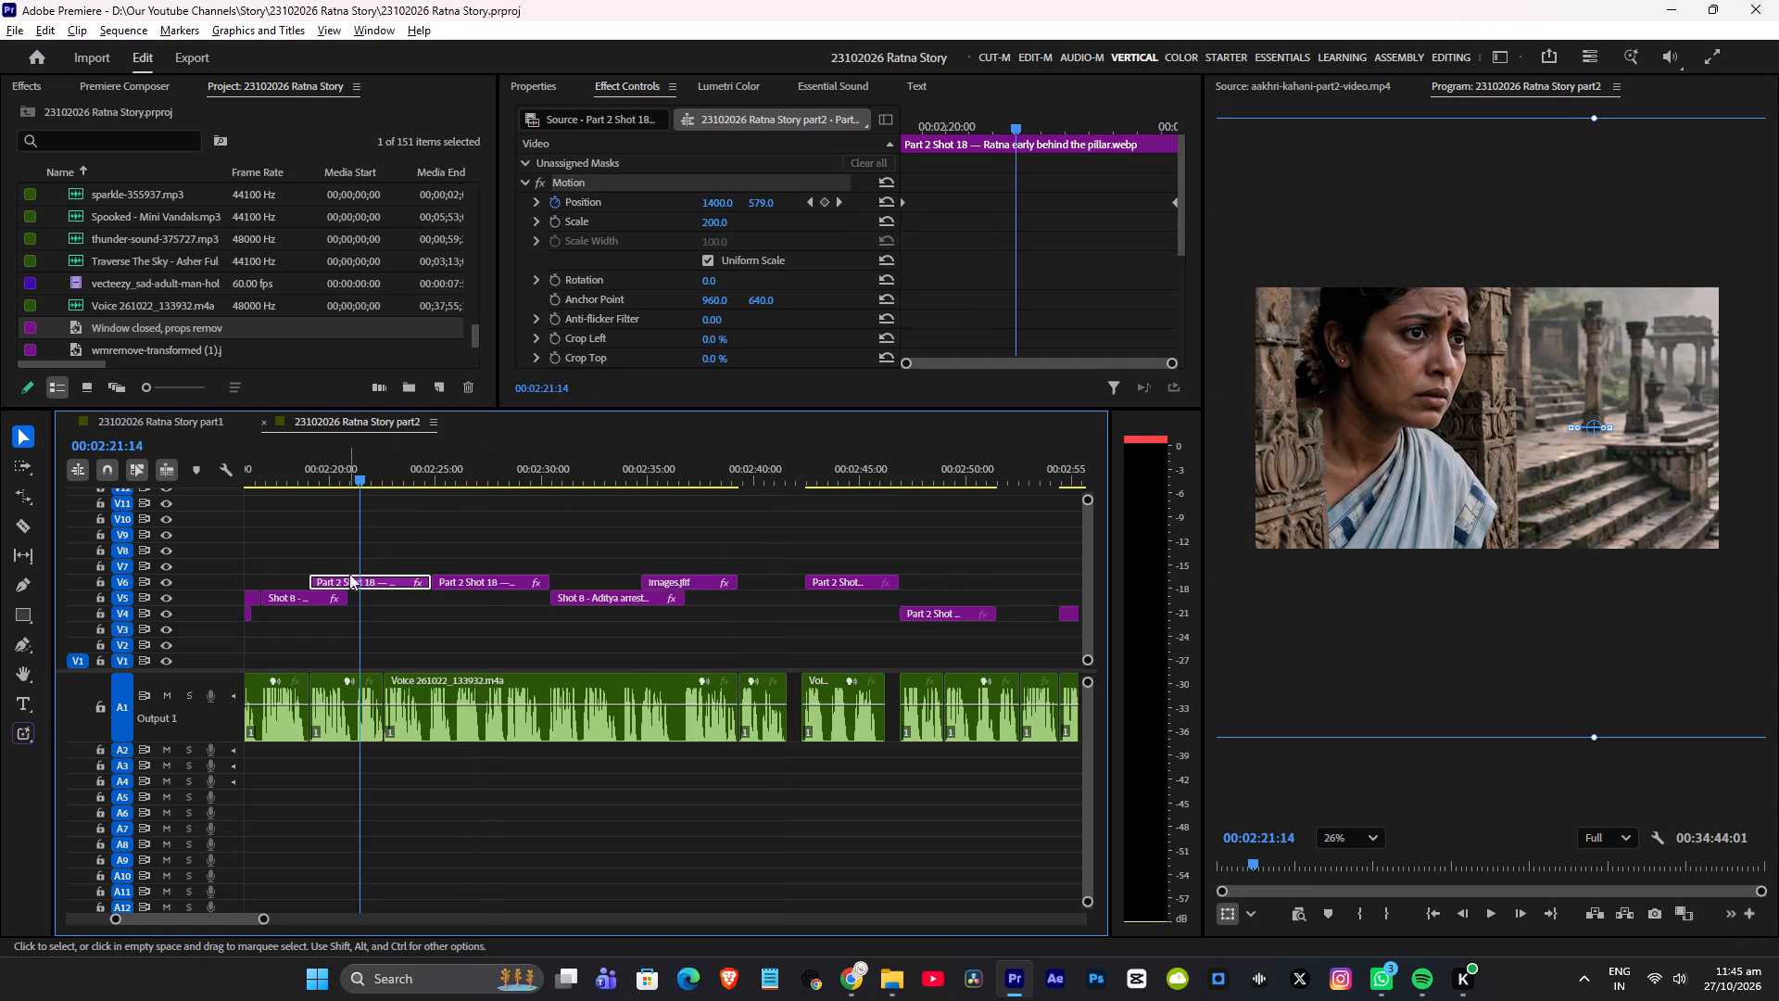
pyautogui.keyDown('alt'); pyautogui.moveTo(350, 581); pyautogui.dragTo(751, 550); pyautogui.keyUp('alt')
pyautogui.click(769, 476)
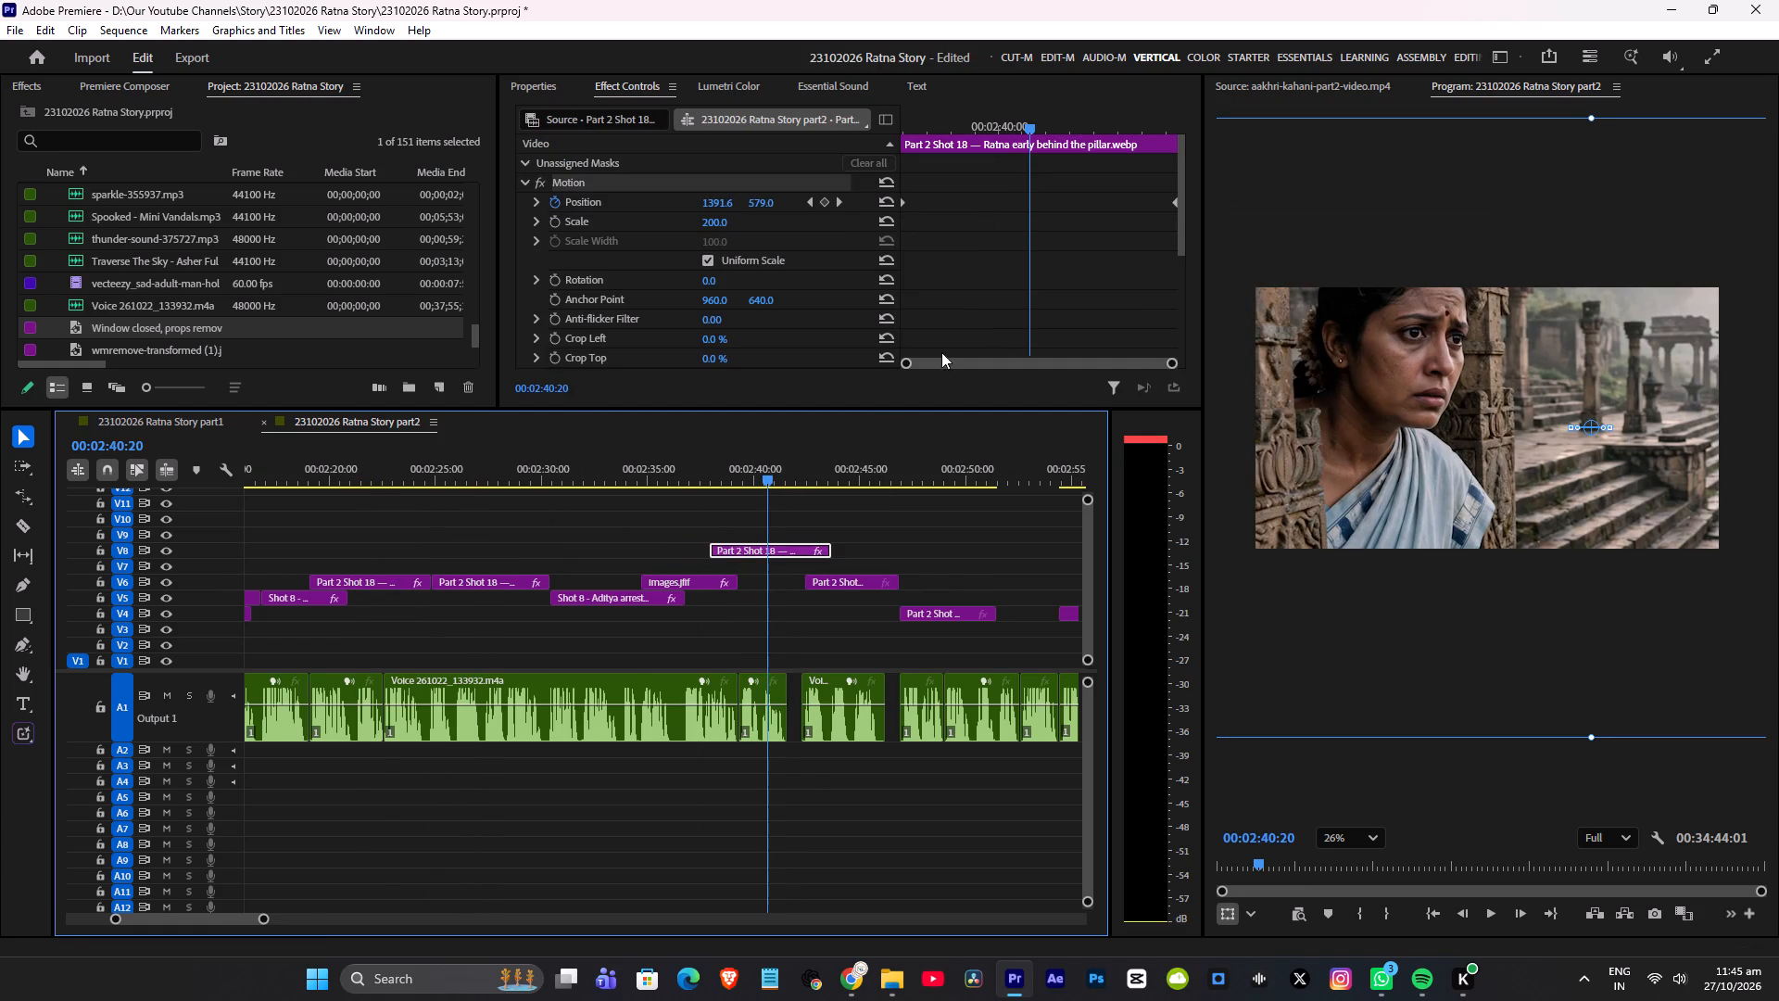
# Remove the copied close-up's Position animation and set a static horizontal Position of 1288.
pyautogui.moveTo(1174, 200); pyautogui.dragTo(955, 215)
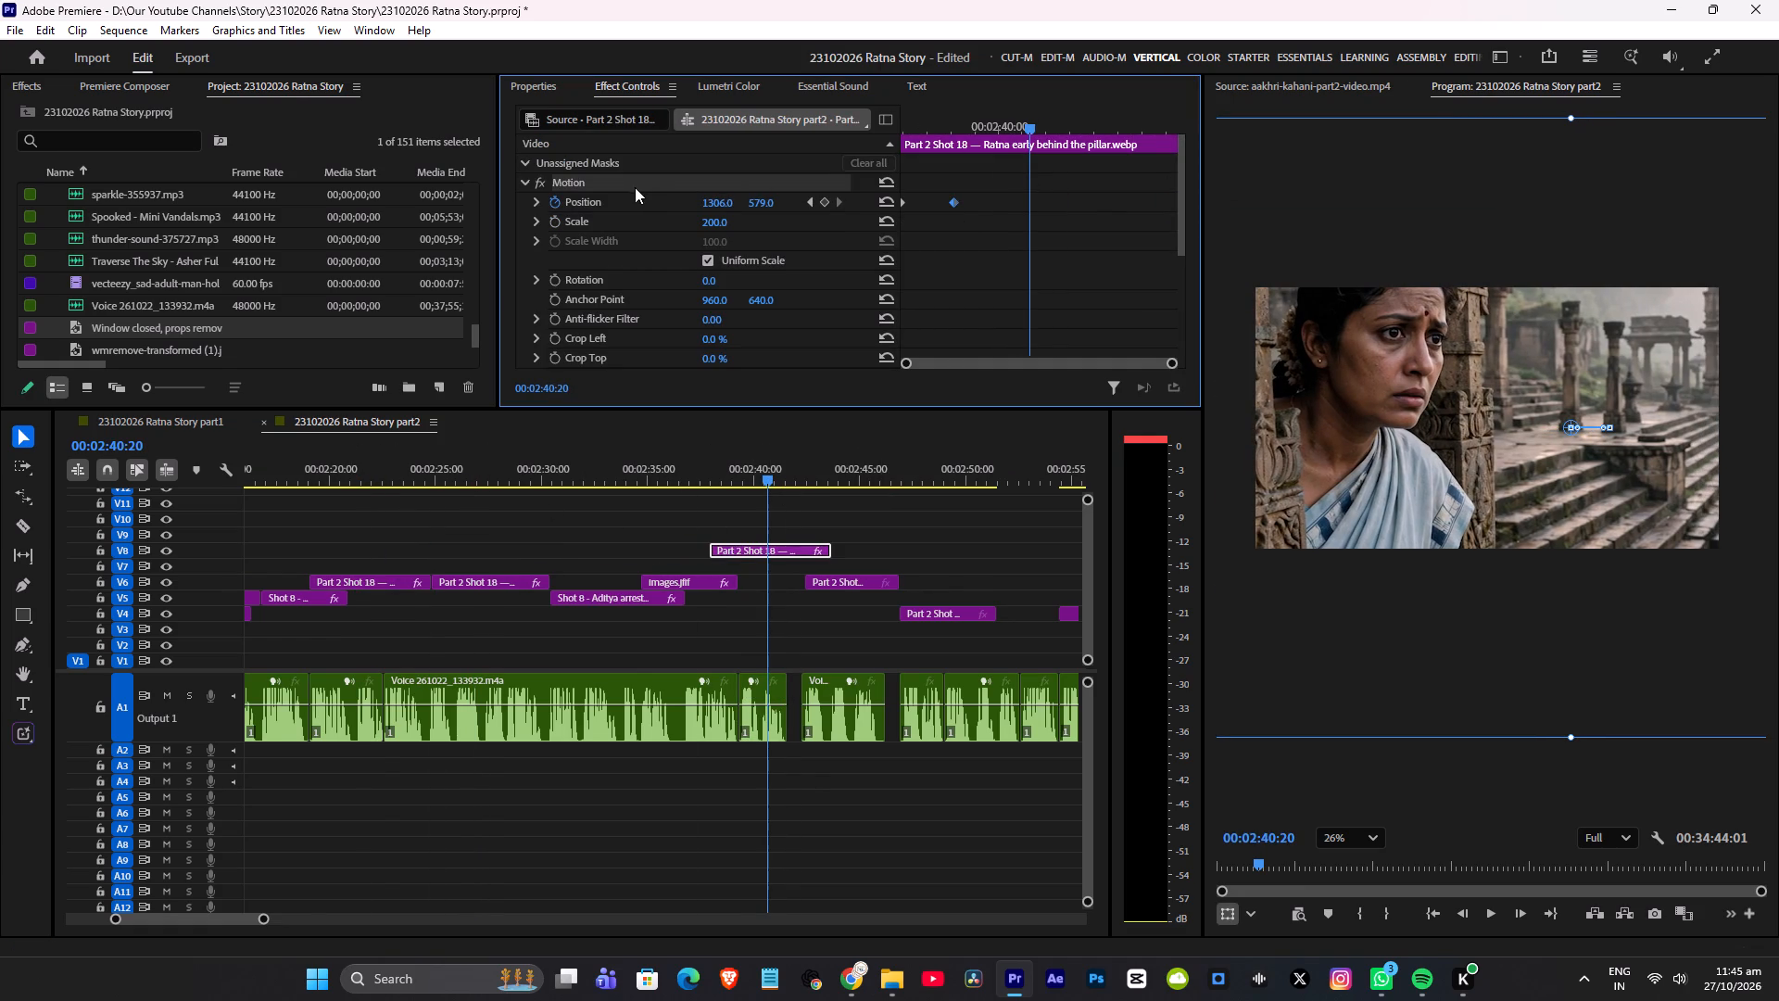
pyautogui.click(557, 202)
pyautogui.click(978, 556)
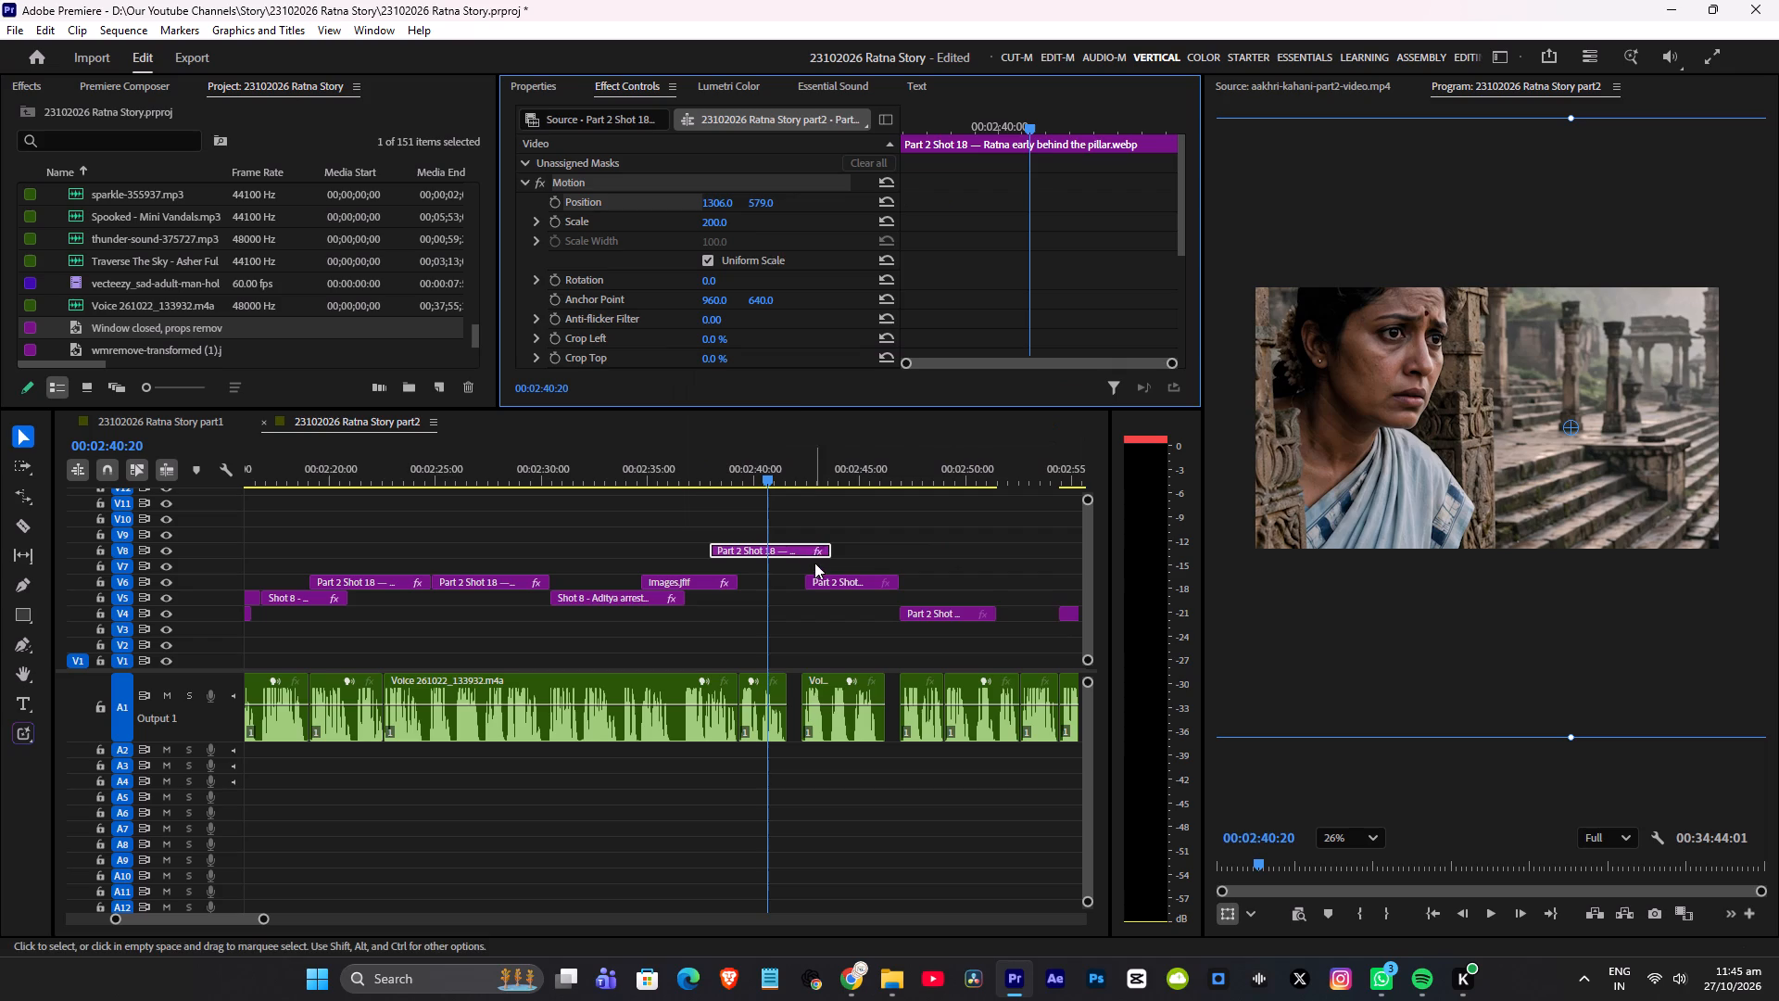
pyautogui.moveTo(716, 199); pyautogui.dragTo(948, 217)
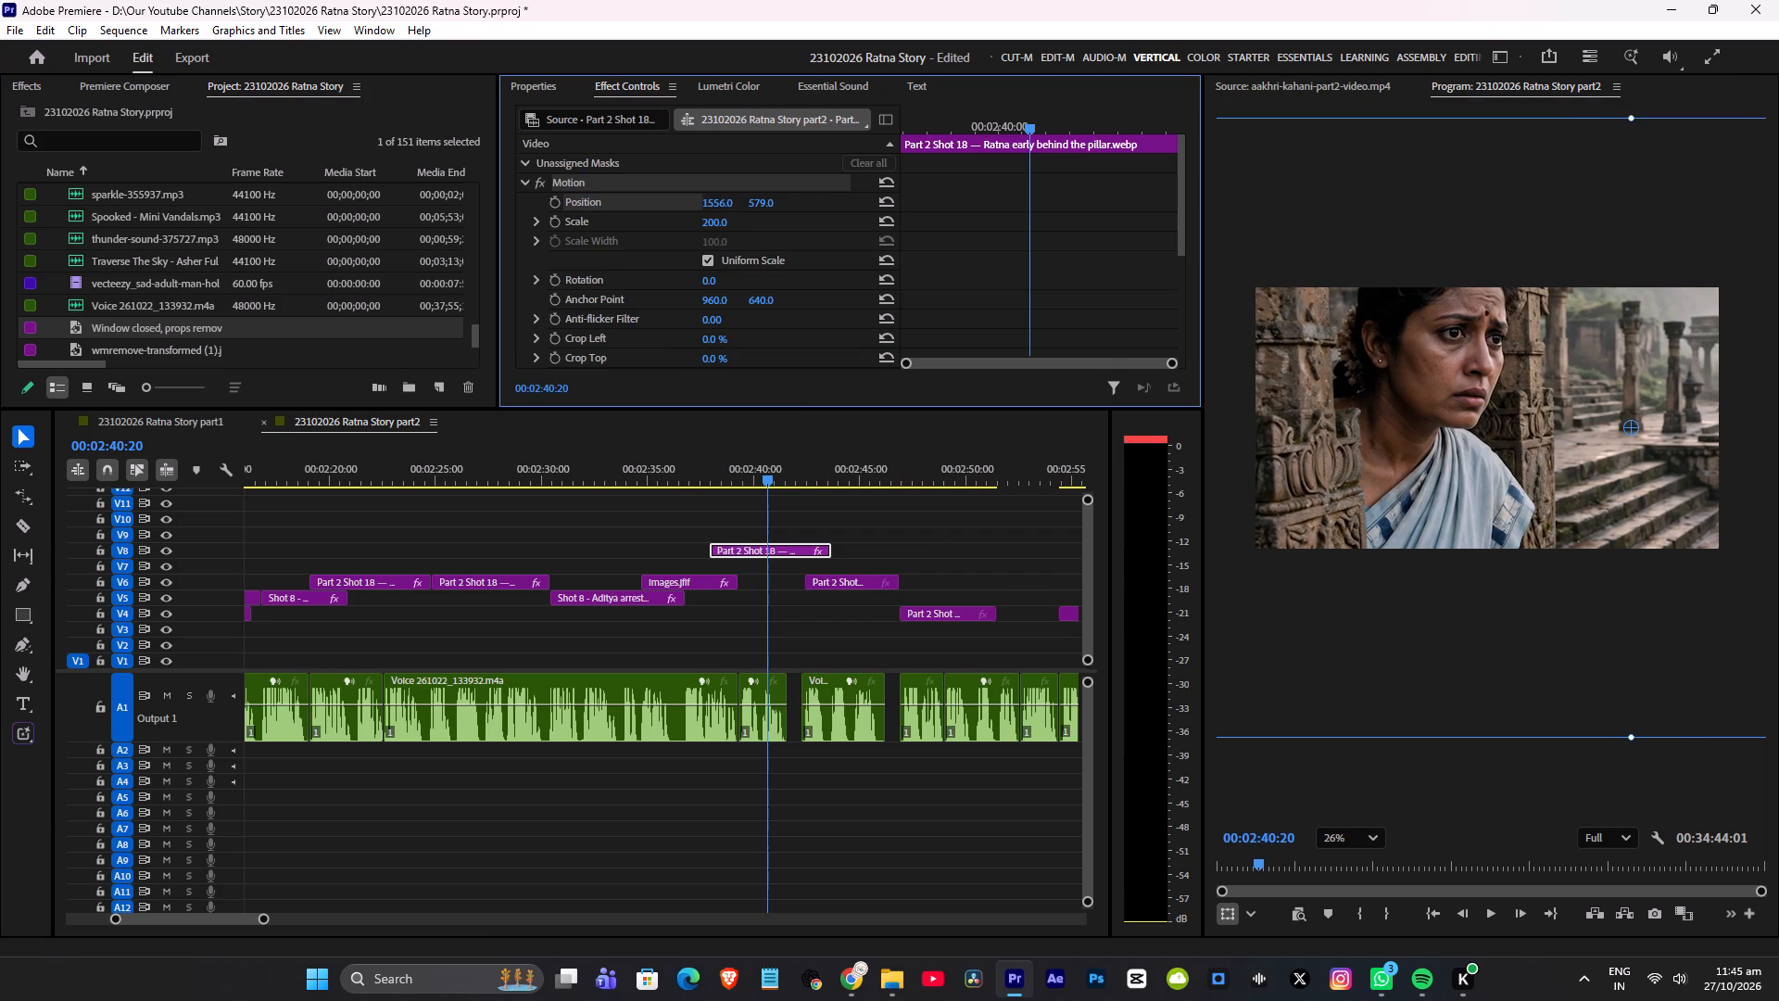
pyautogui.moveTo(948, 217); pyautogui.dragTo(729, 305)
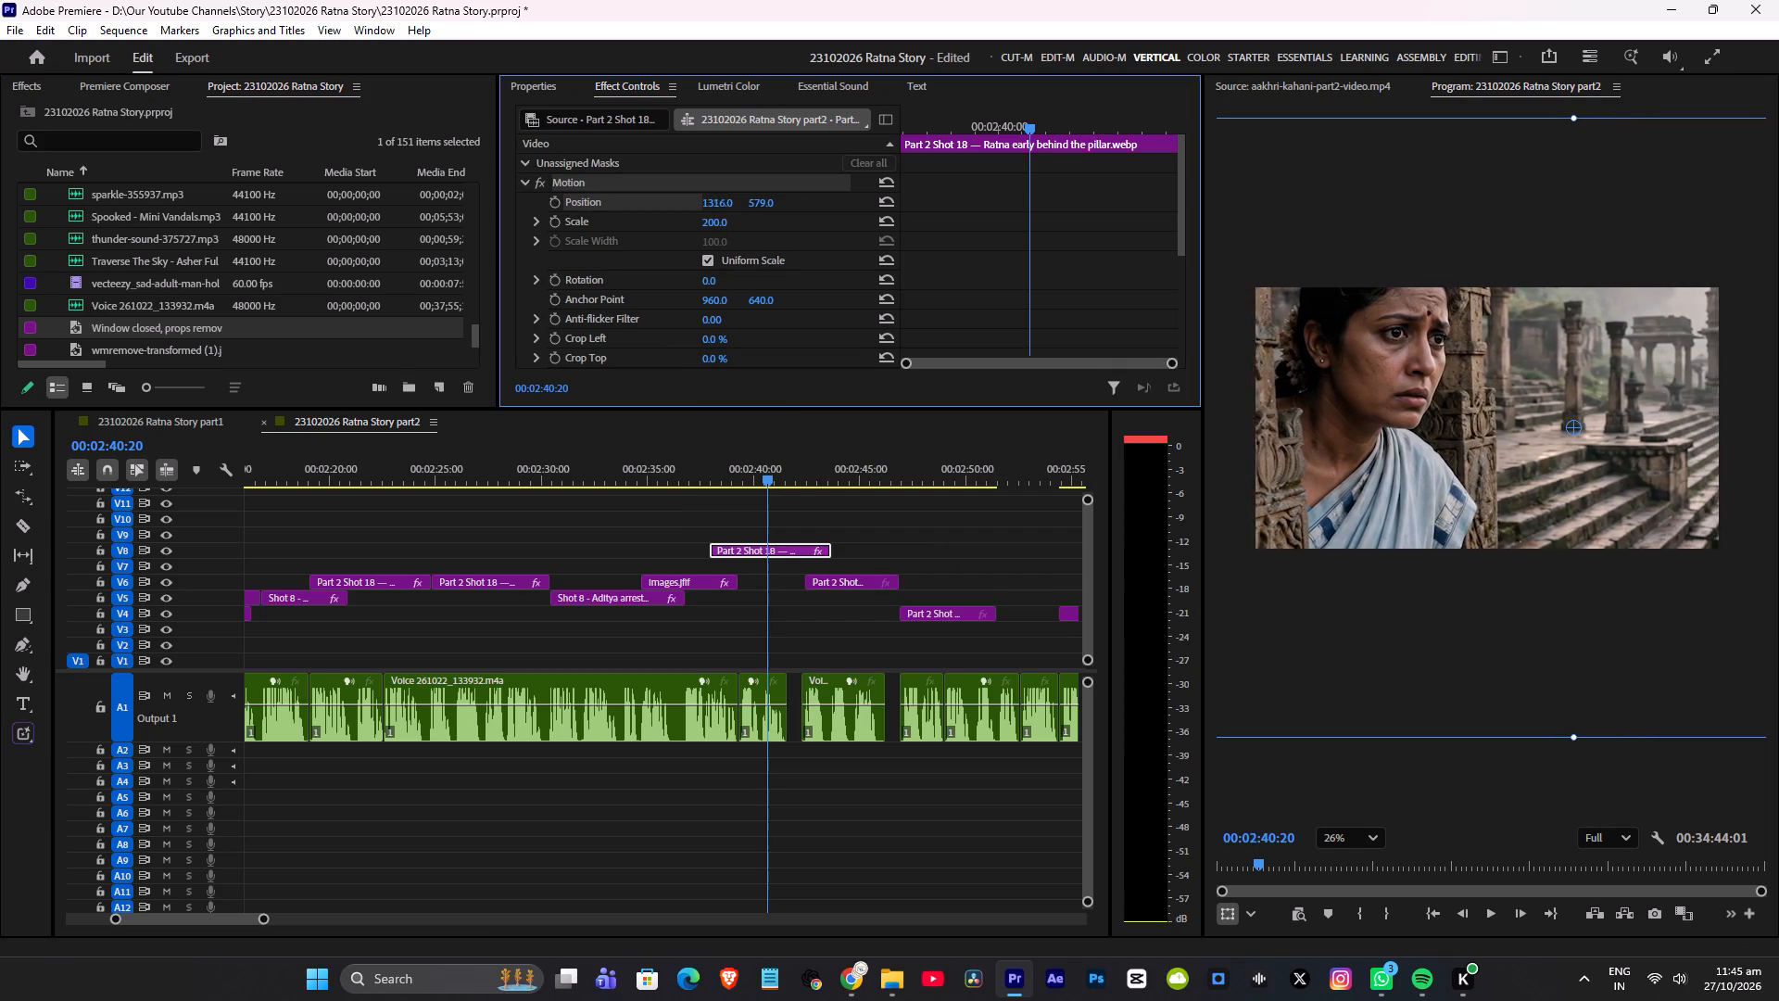
pyautogui.moveTo(729, 305); pyautogui.dragTo(704, 335)
# Trim and move the copied close-up to fill the V6 gap between images.jfif and Part 2 Shot 20, save, and preview it.
pyautogui.moveTo(753, 555); pyautogui.dragTo(759, 564)
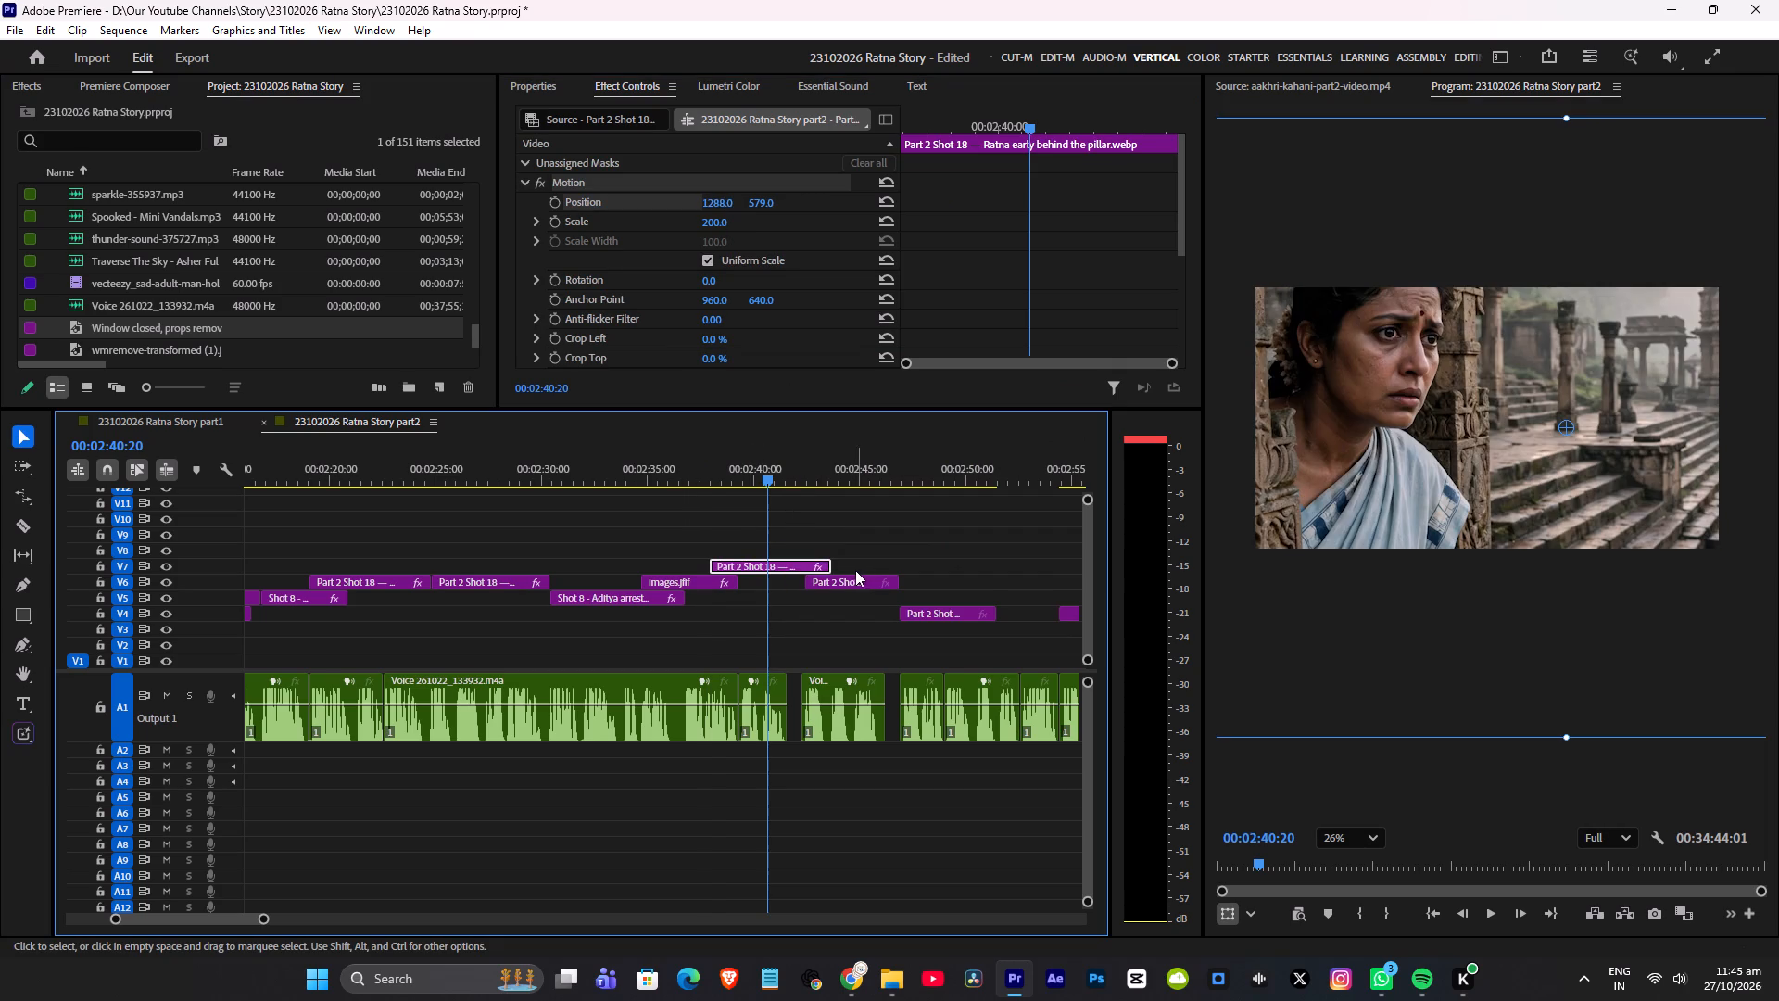
pyautogui.moveTo(829, 566); pyautogui.dragTo(762, 577)
pyautogui.moveTo(735, 567); pyautogui.dragTo(760, 569)
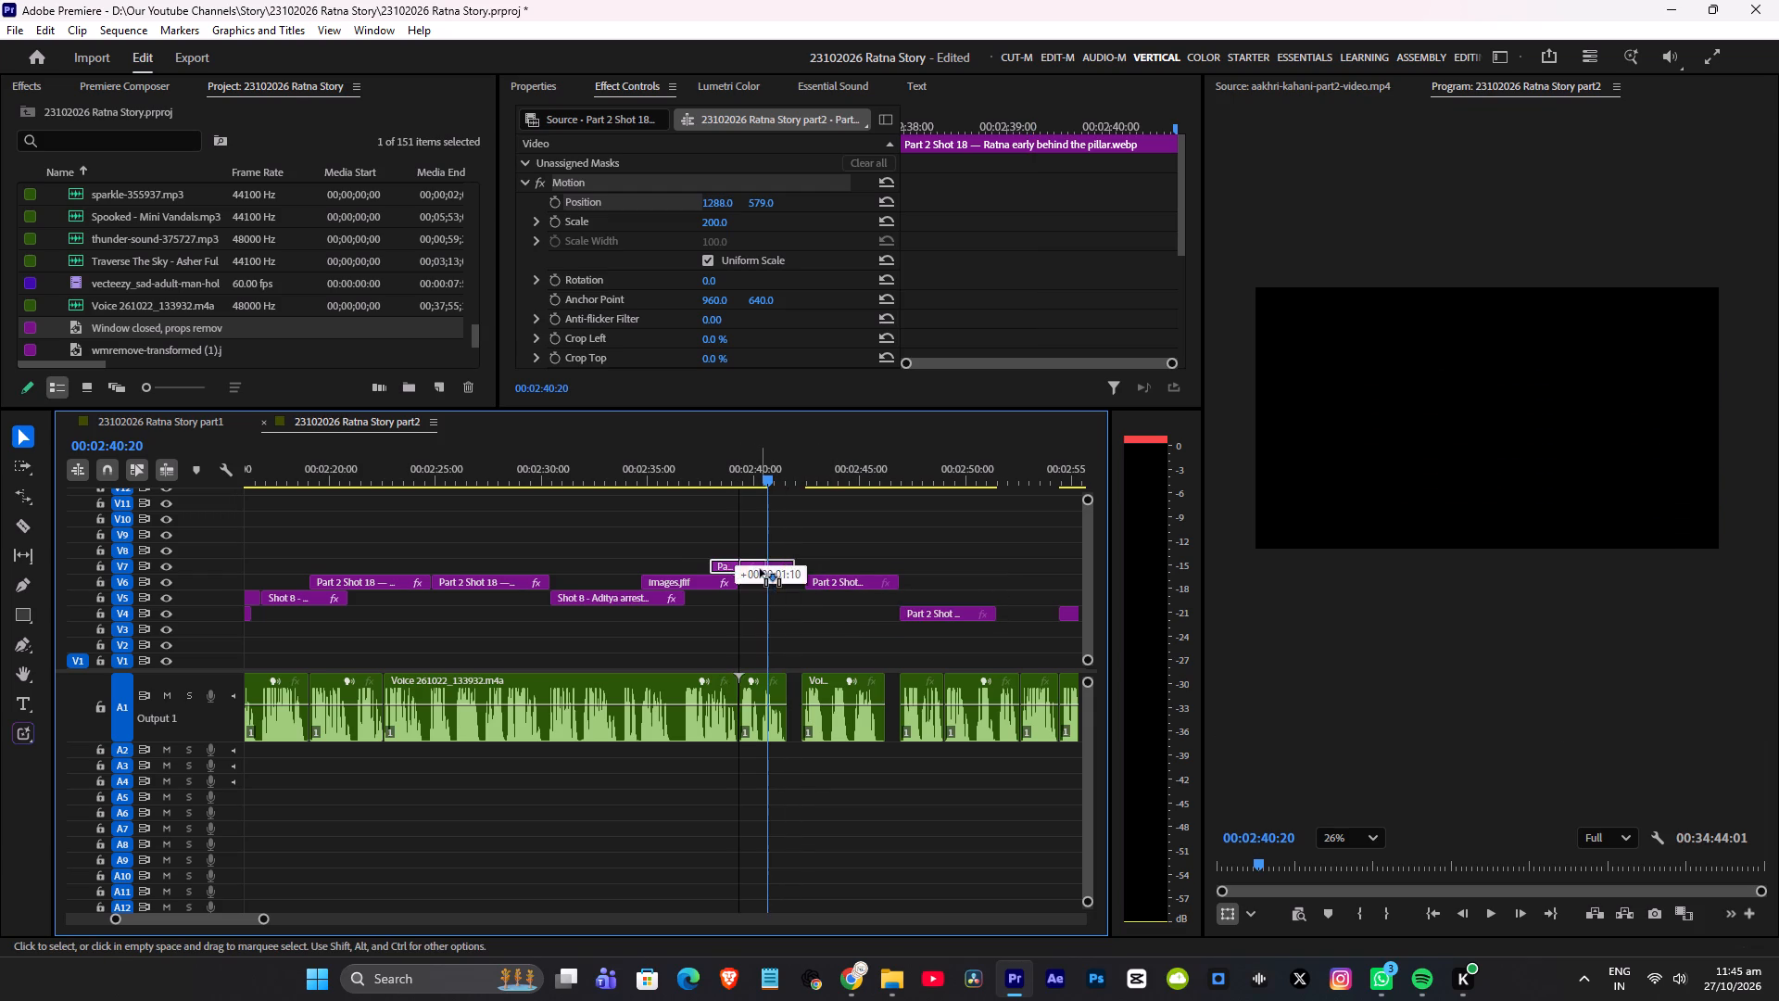
pyautogui.moveTo(760, 569); pyautogui.dragTo(761, 569)
pyautogui.moveTo(753, 570); pyautogui.dragTo(753, 583)
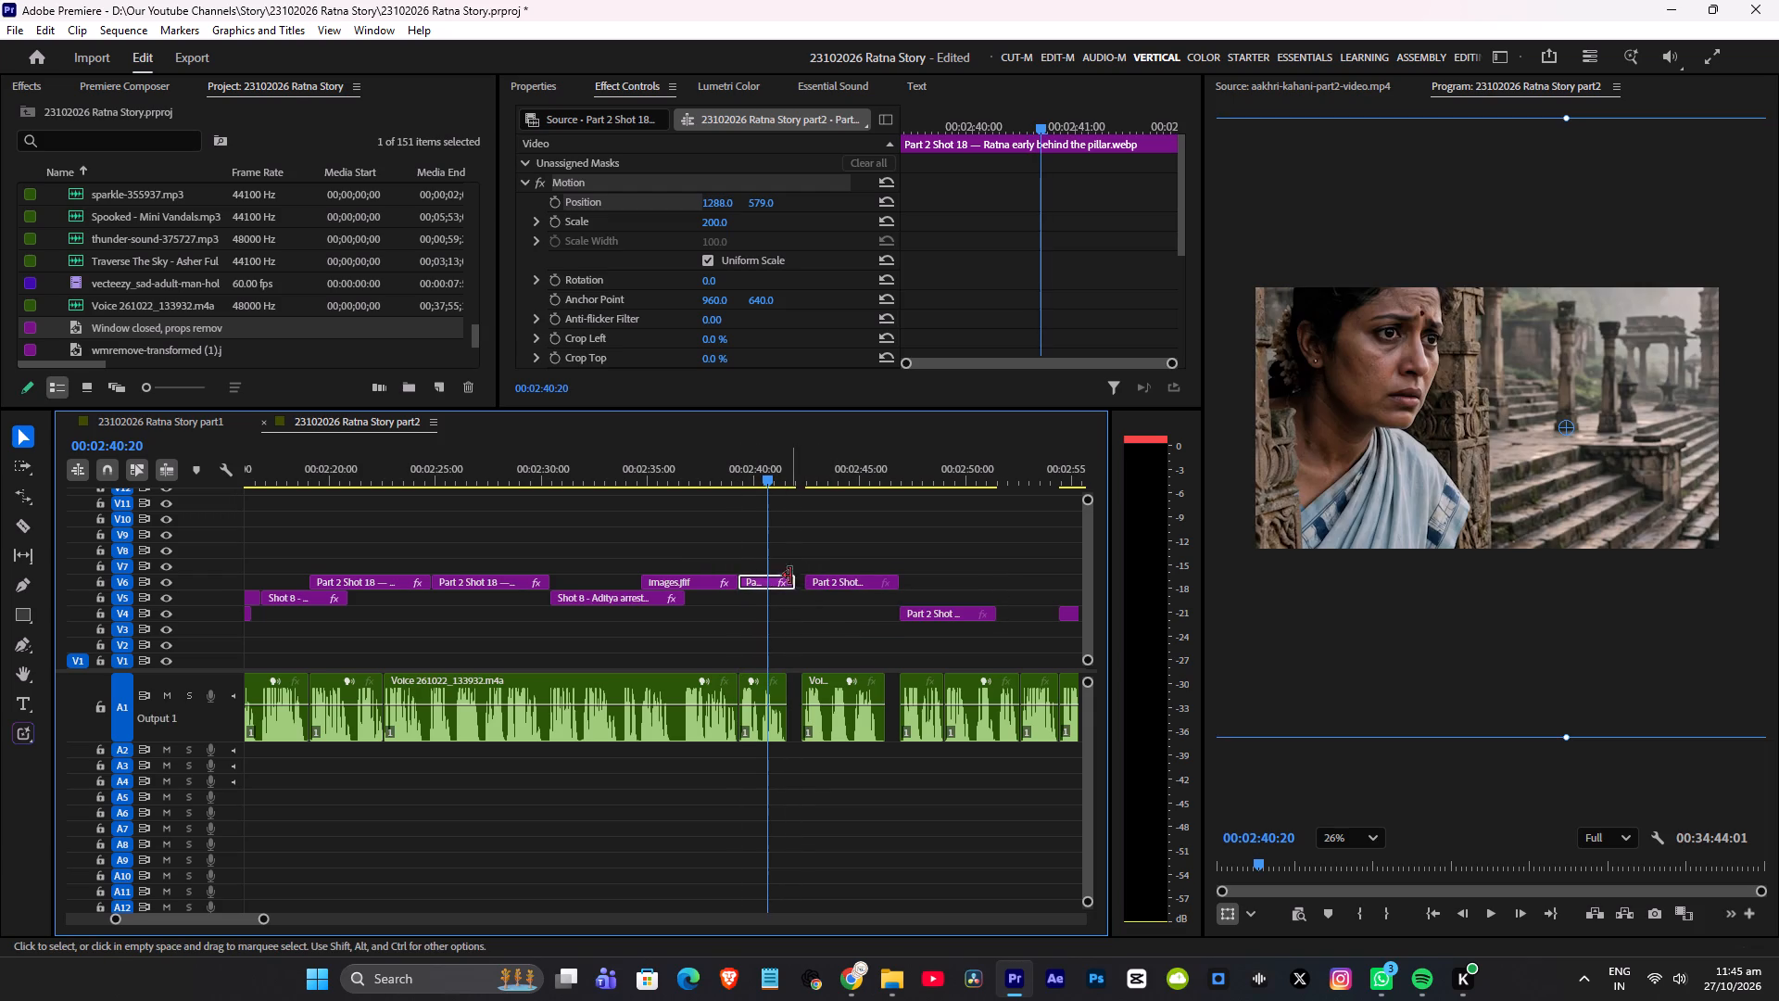
pyautogui.moveTo(795, 581); pyautogui.dragTo(845, 573)
pyautogui.hotkey('ctrl', 's')
pyautogui.click(701, 475)
pyautogui.press('space')
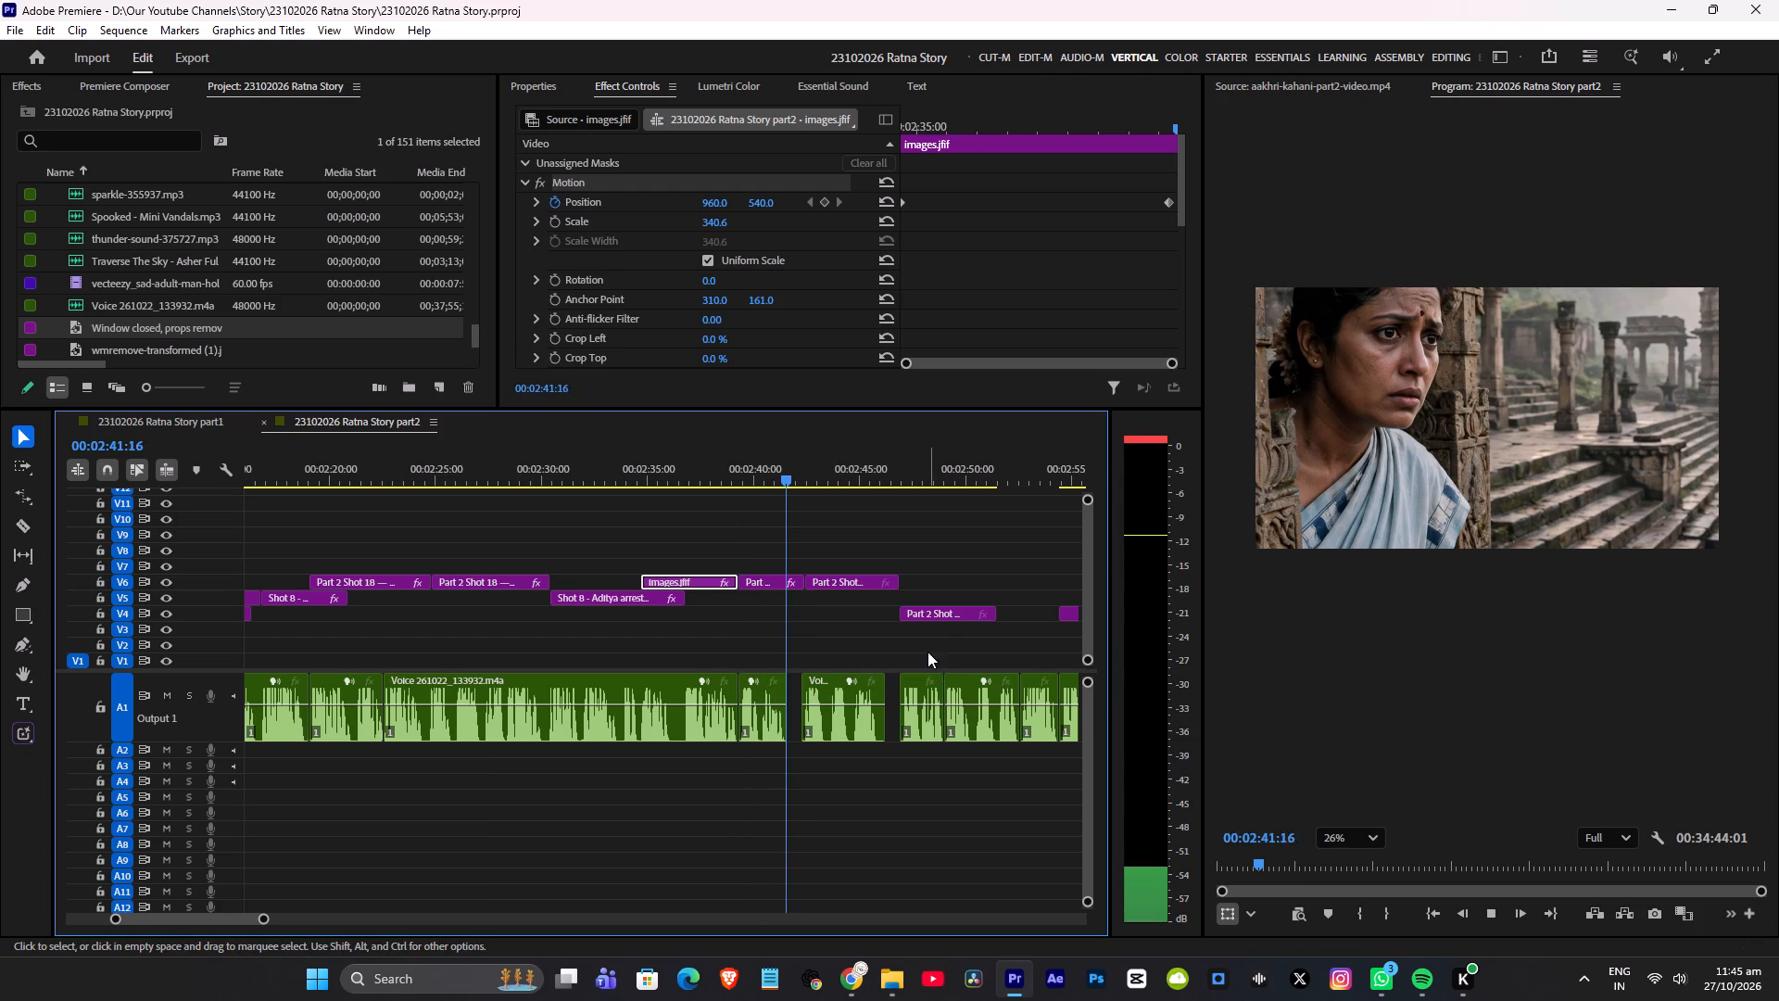
pyautogui.press('space')
# Move the copied close-up's anchor point onto the woman's face and animate Scale from 200 to 205 across the whole clip.
pyautogui.click(772, 479)
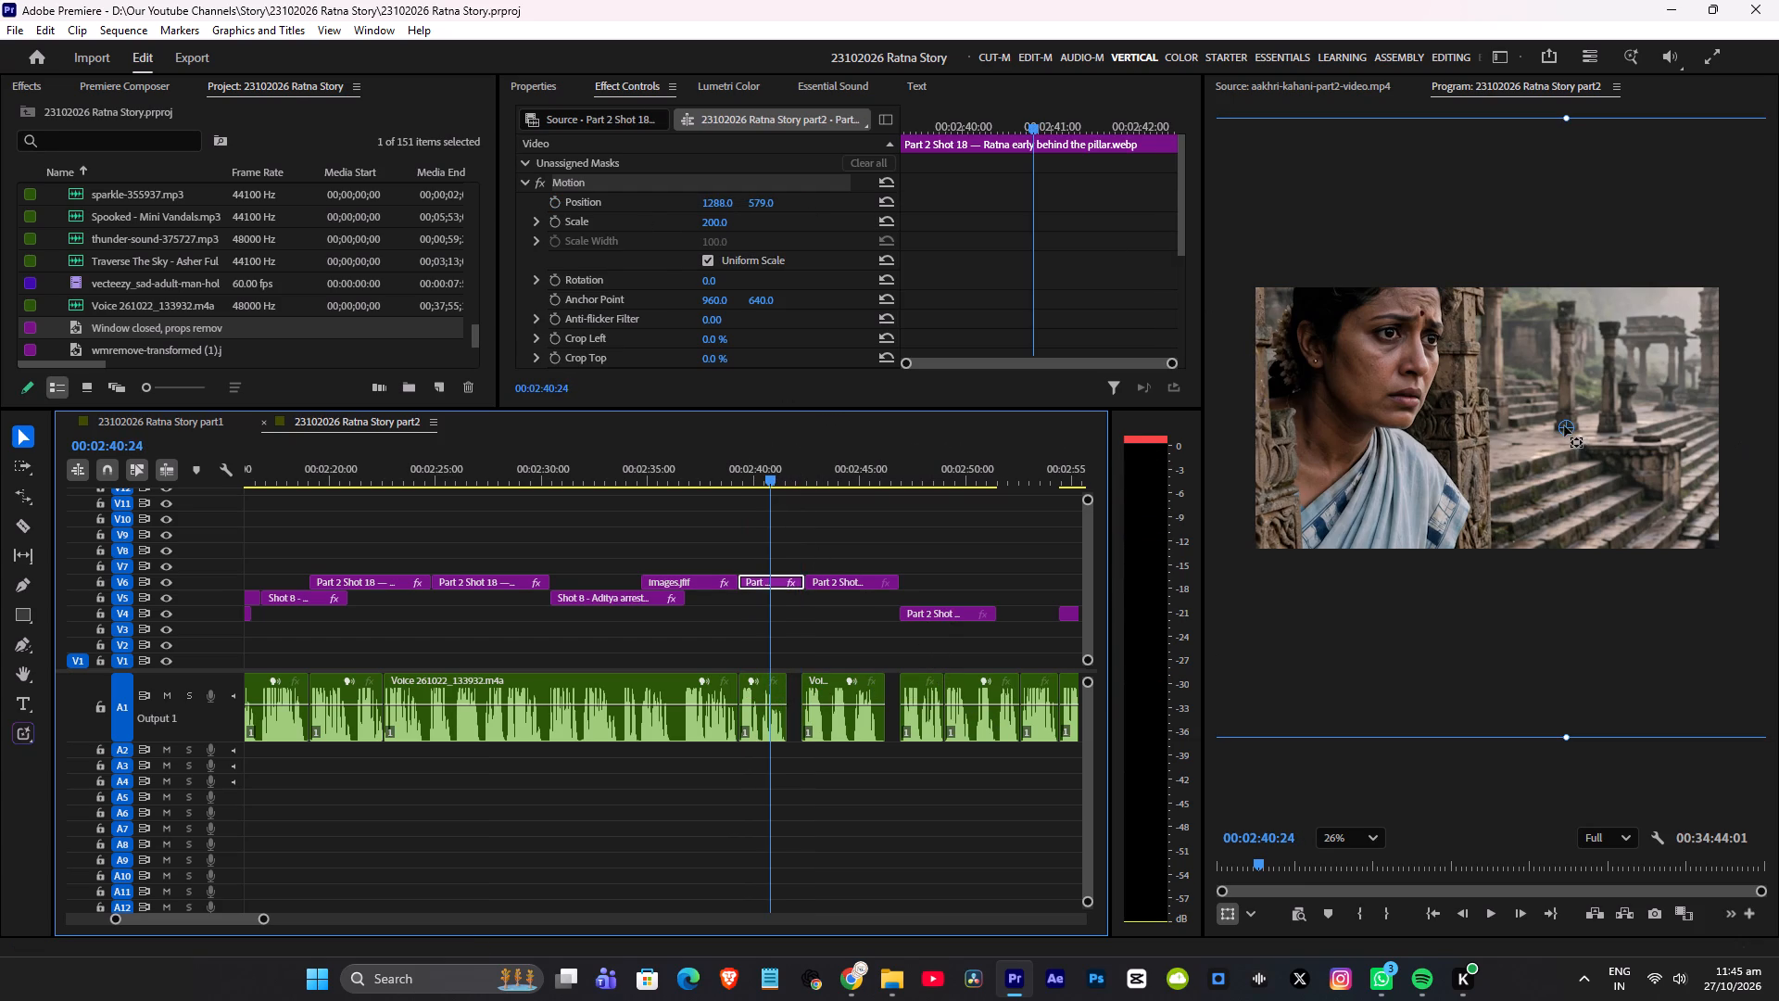
pyautogui.moveTo(1565, 425); pyautogui.dragTo(1373, 346)
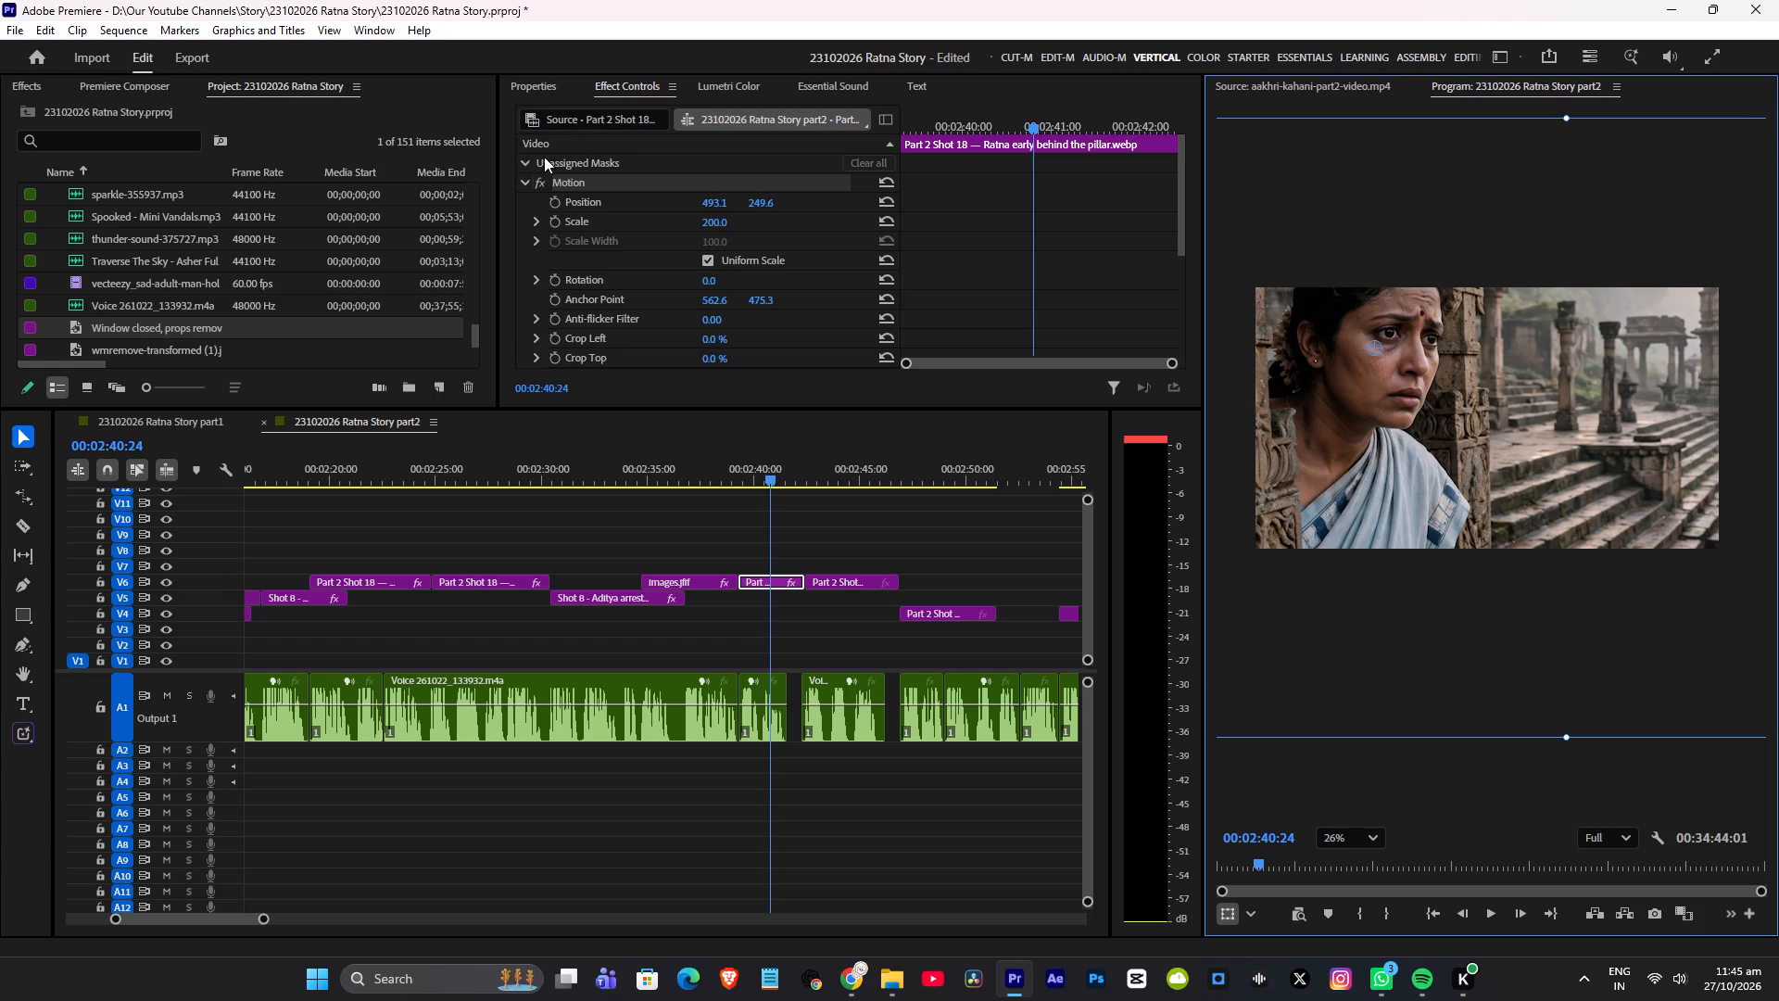
pyautogui.click(555, 219)
pyautogui.click(924, 122)
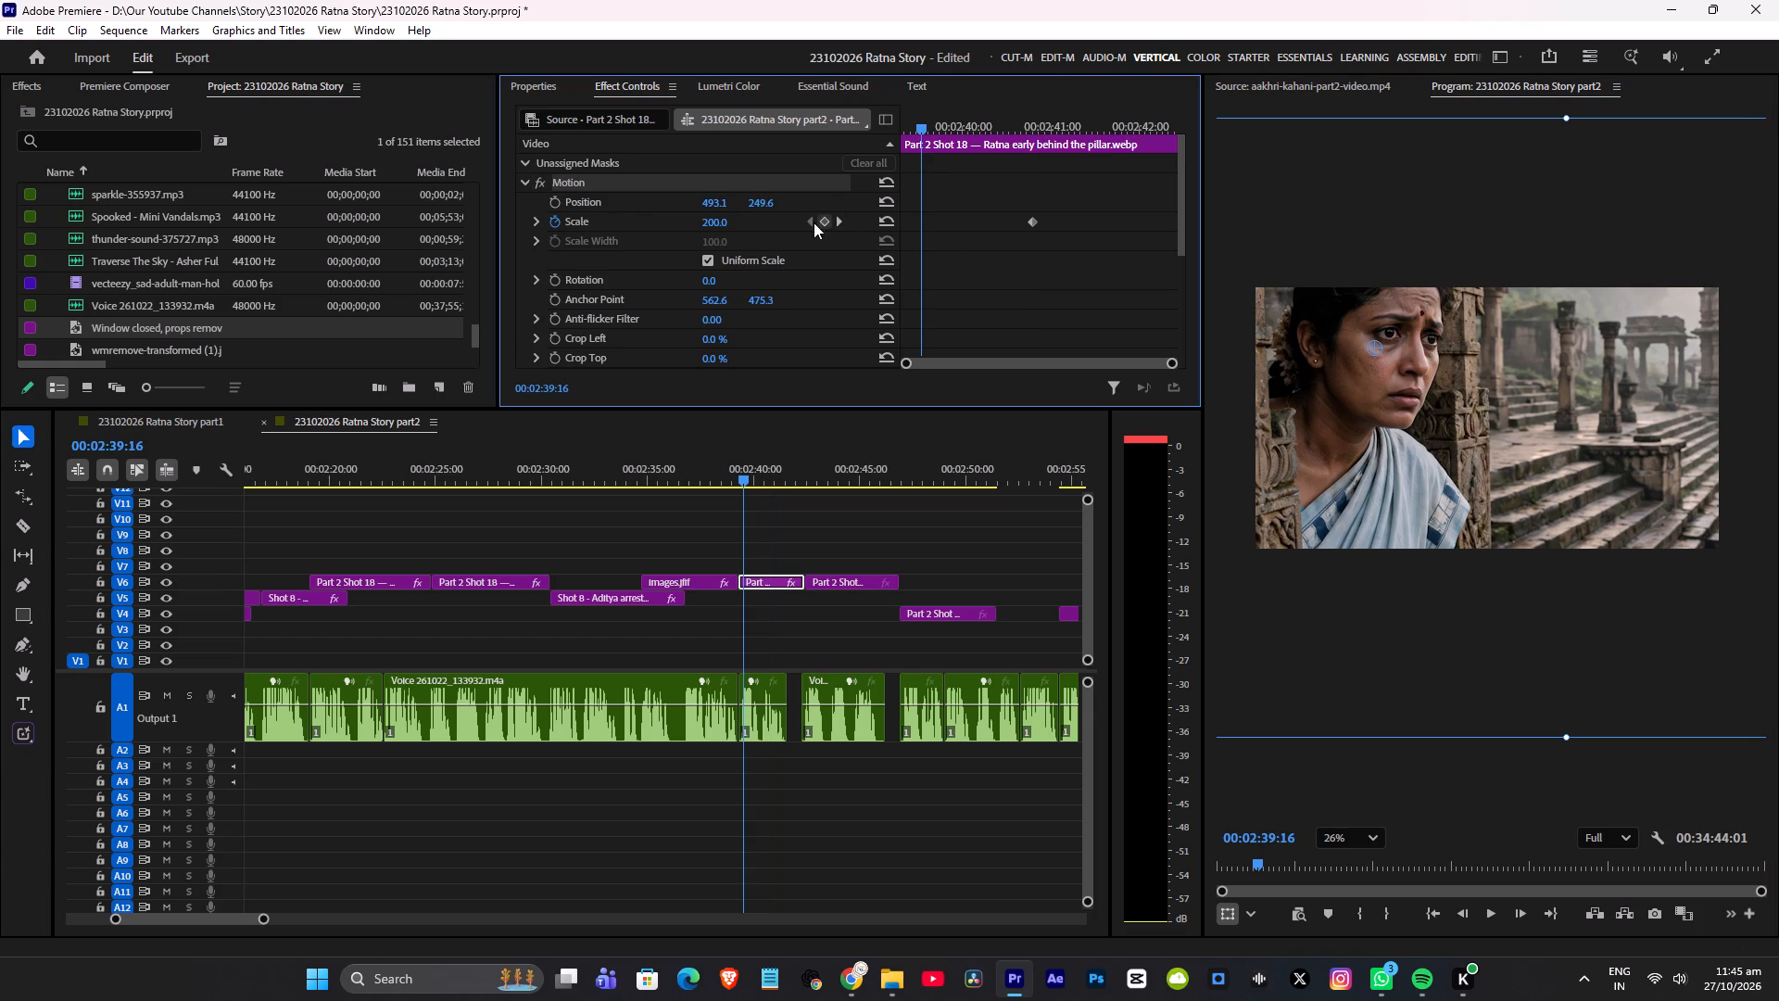
pyautogui.click(825, 222)
pyautogui.click(834, 222)
pyautogui.click(727, 222)
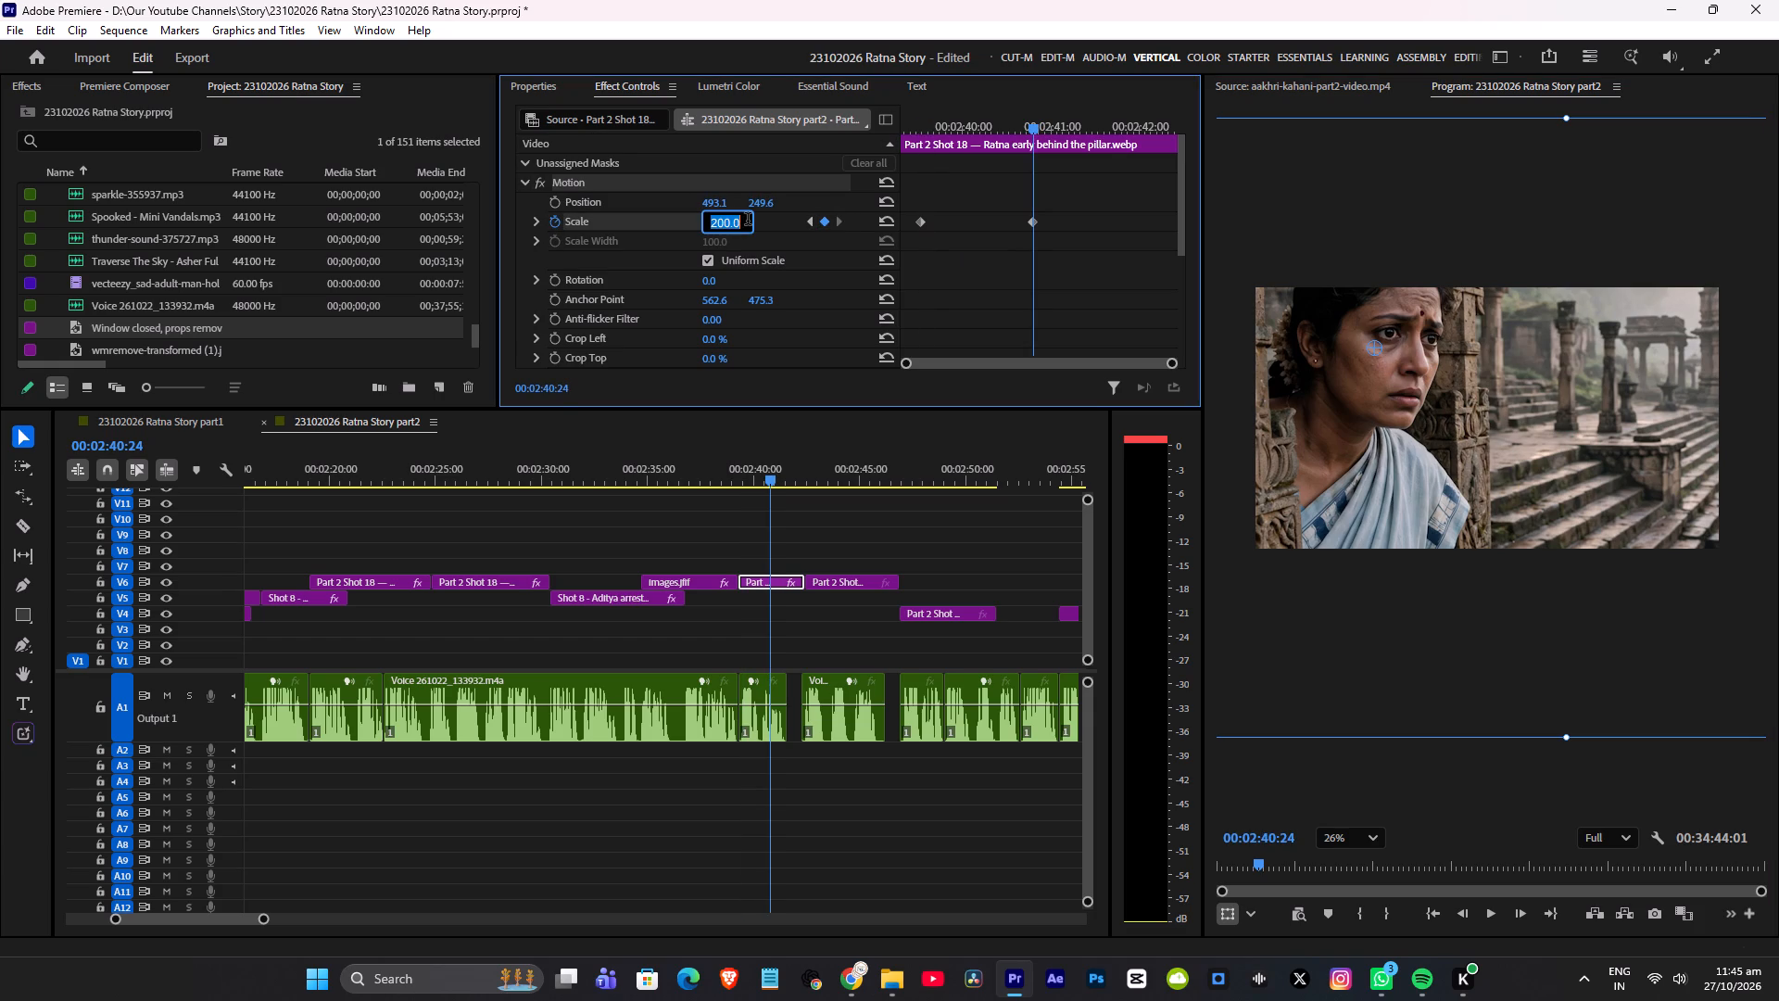
pyautogui.write('205')
pyautogui.press('Return')
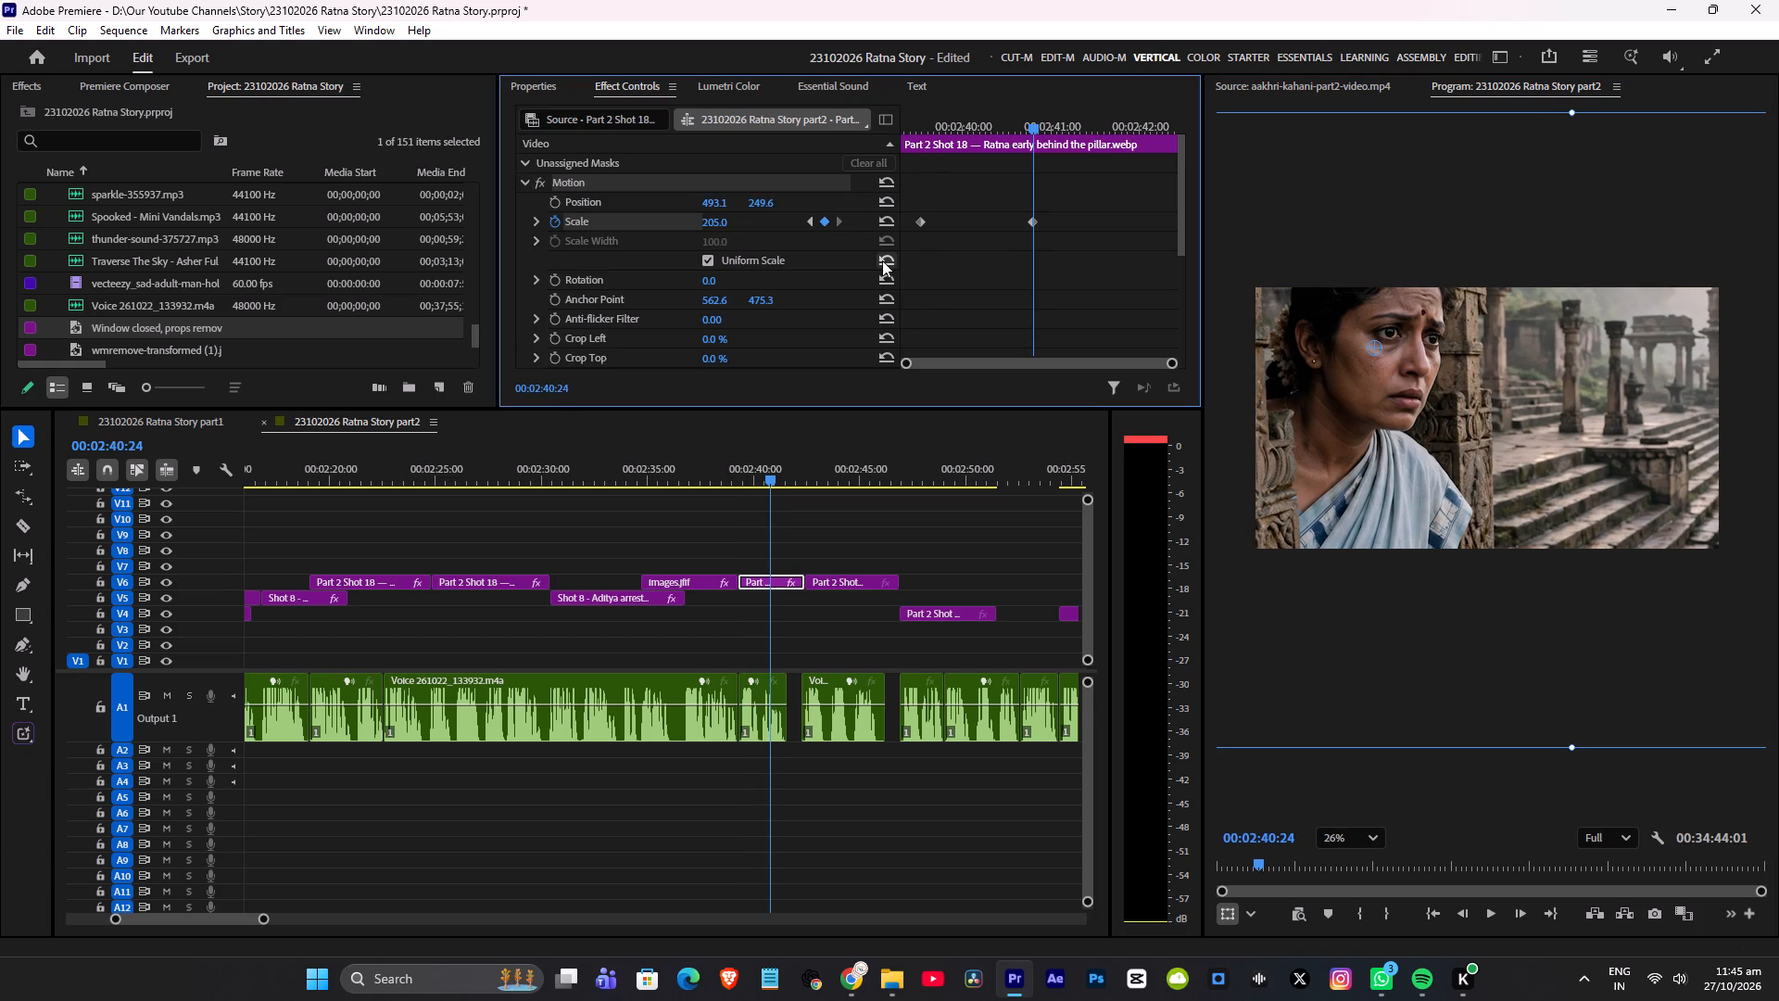
pyautogui.moveTo(922, 221); pyautogui.dragTo(816, 222)
pyautogui.moveTo(1030, 222); pyautogui.dragTo(1700, 231)
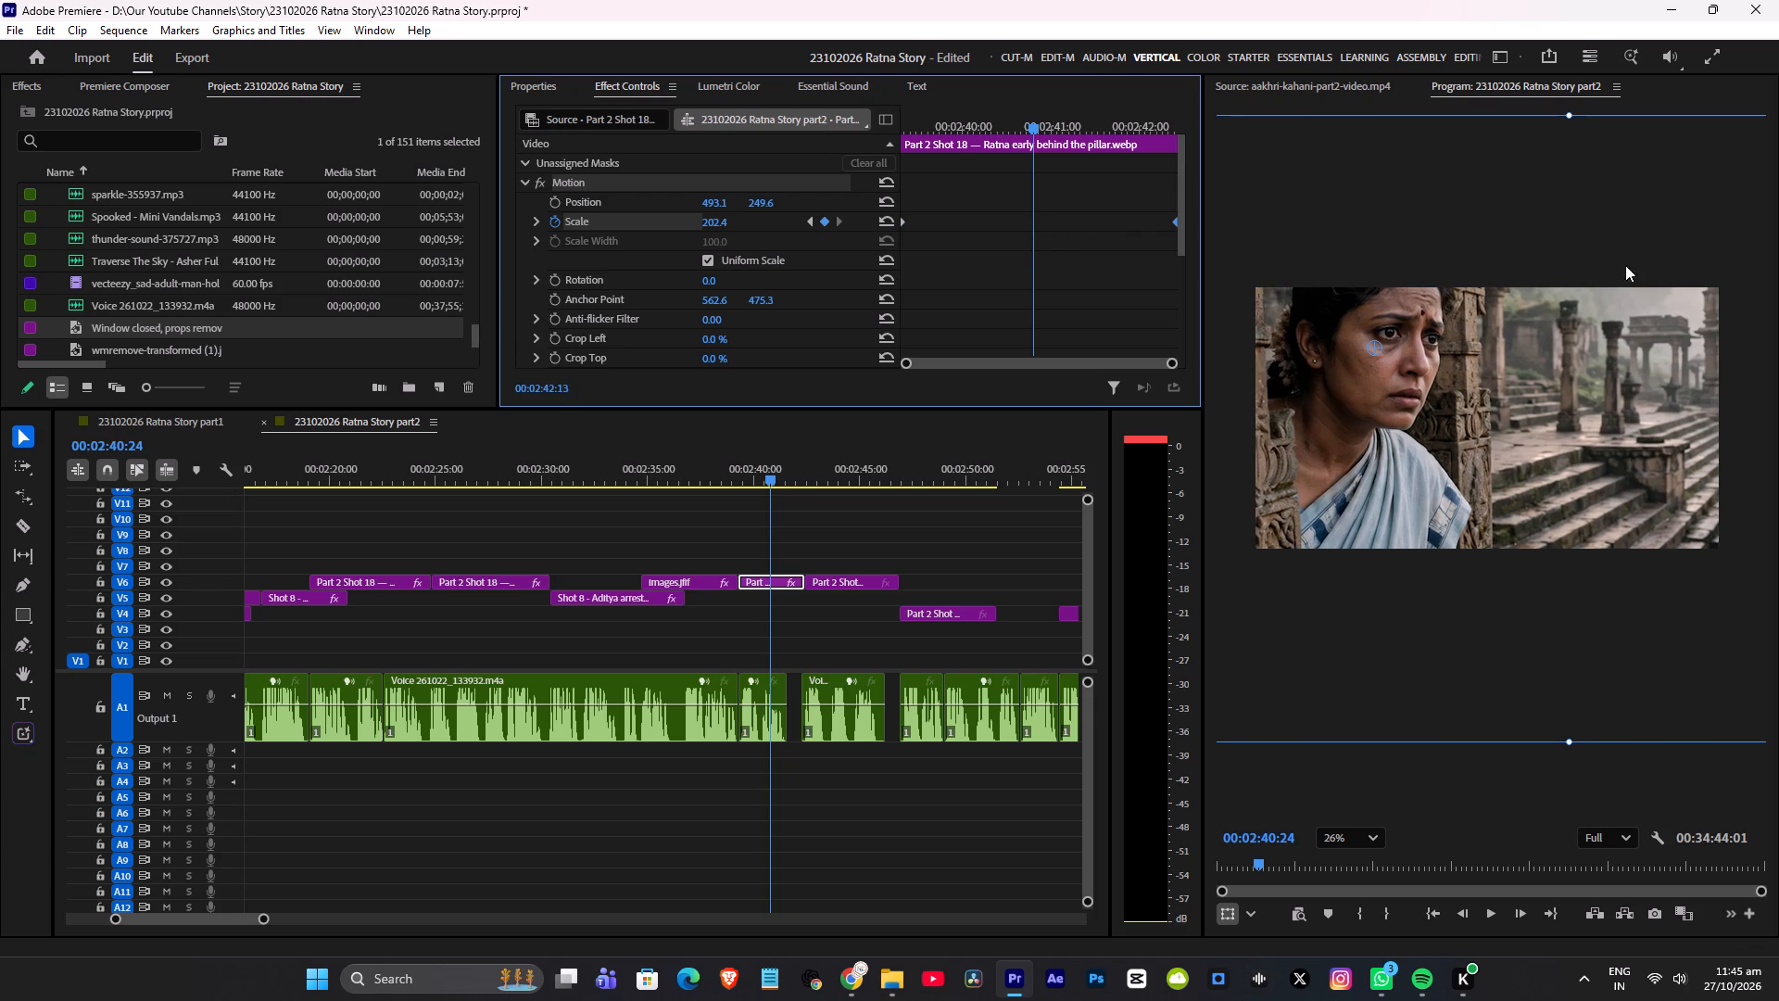
# Play back the close-up's slow push-in through its cut into Part 2 Shot 20, and save the project.
pyautogui.click(734, 468)
pyautogui.press('space')
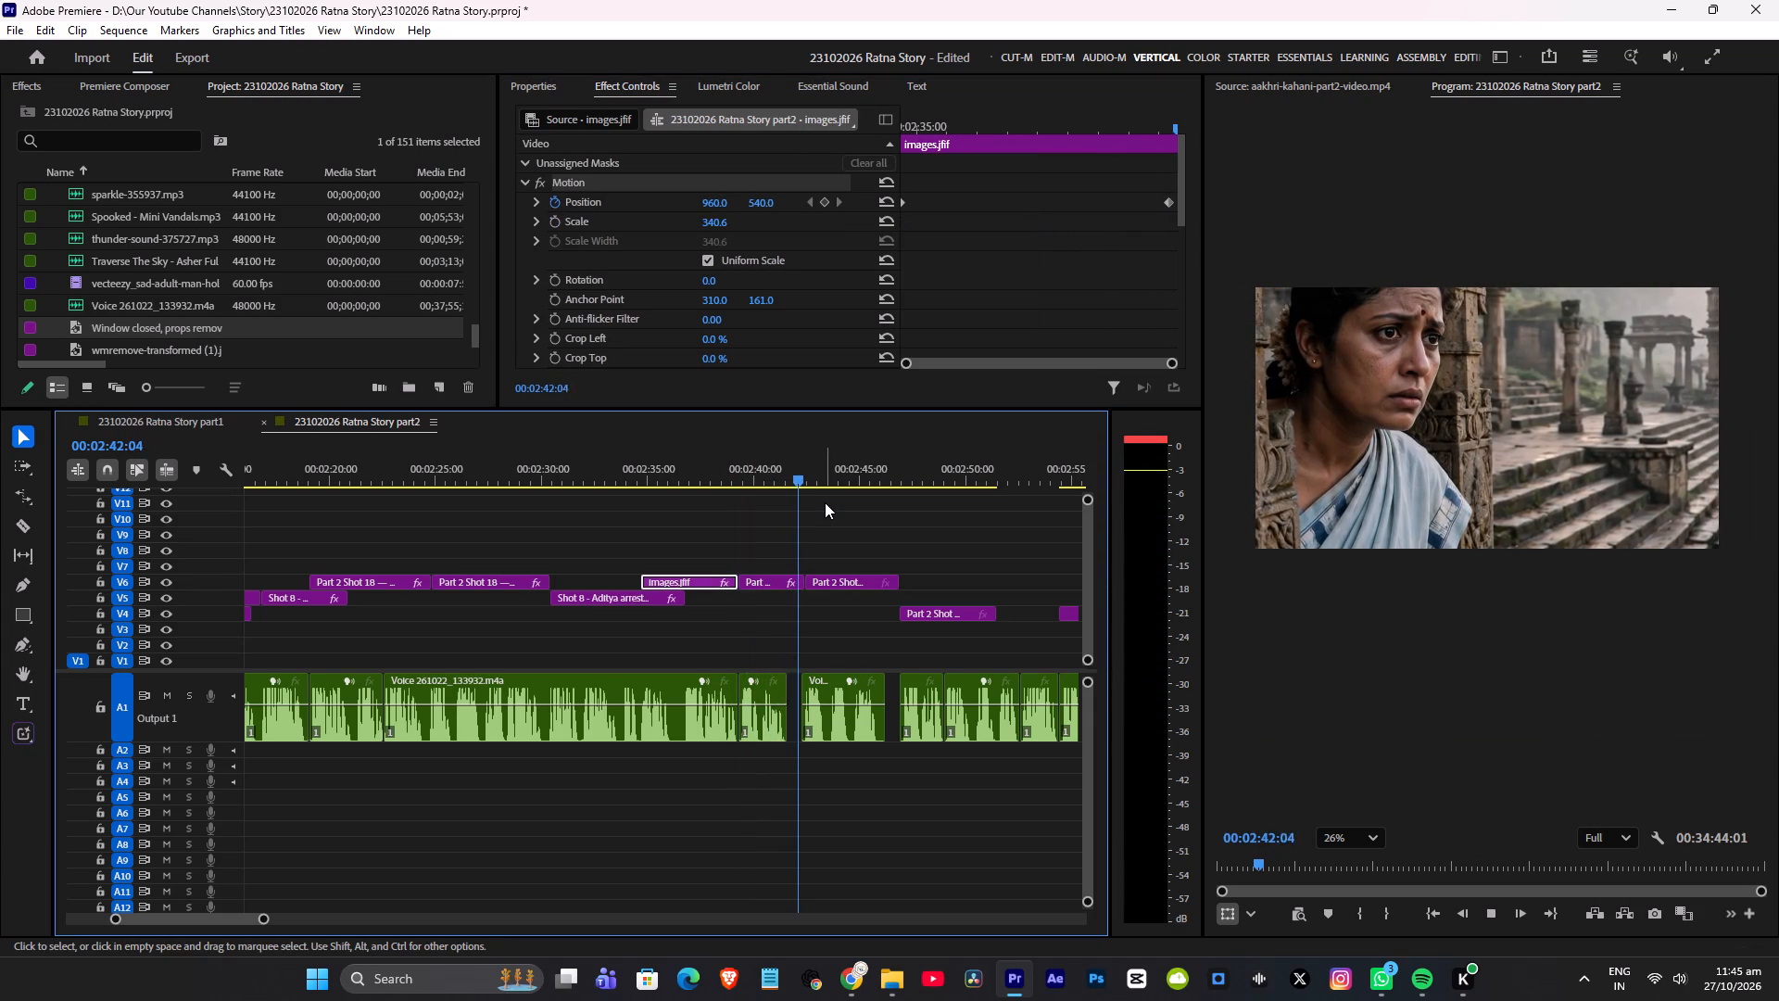
pyautogui.scroll(-4, 828, 511)
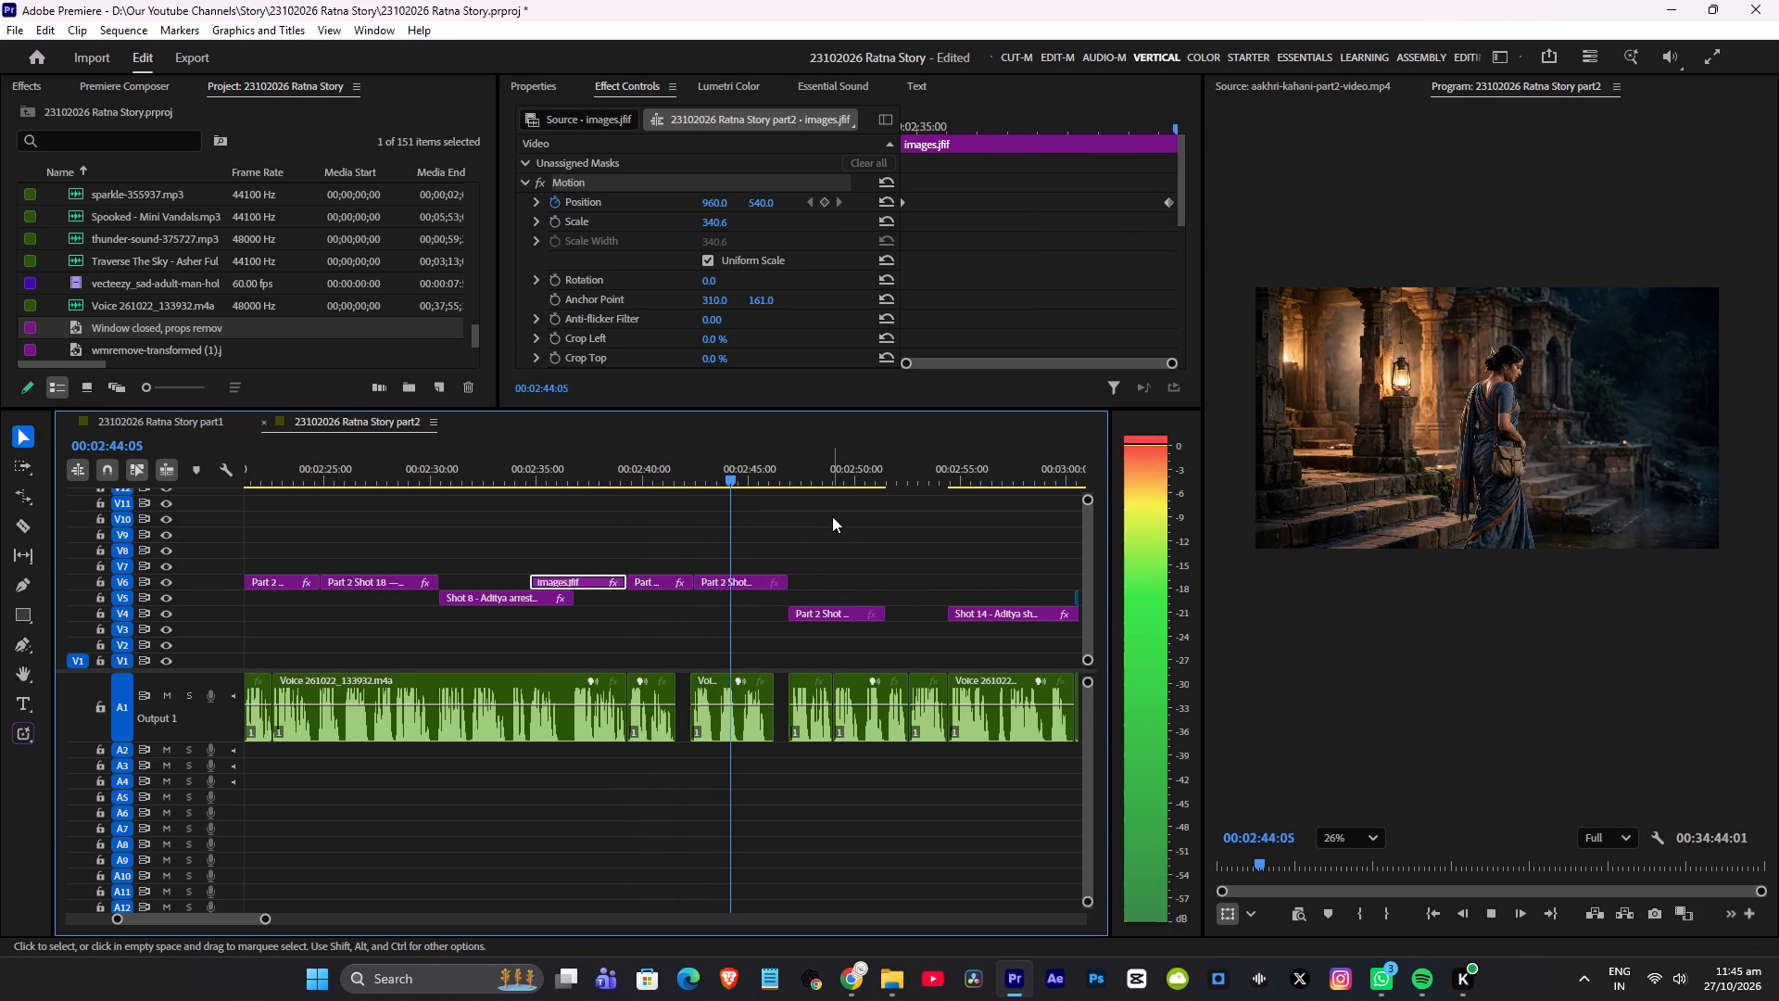
pyautogui.press('space')
pyautogui.hotkey('ctrl', 's')
# Reframe Part 2 Shot 20 as a closer view of the woman with Scale 253 and vertical Position 840.
pyautogui.keyDown('alt'); pyautogui.scroll(3, 807, 551); pyautogui.keyUp('alt')
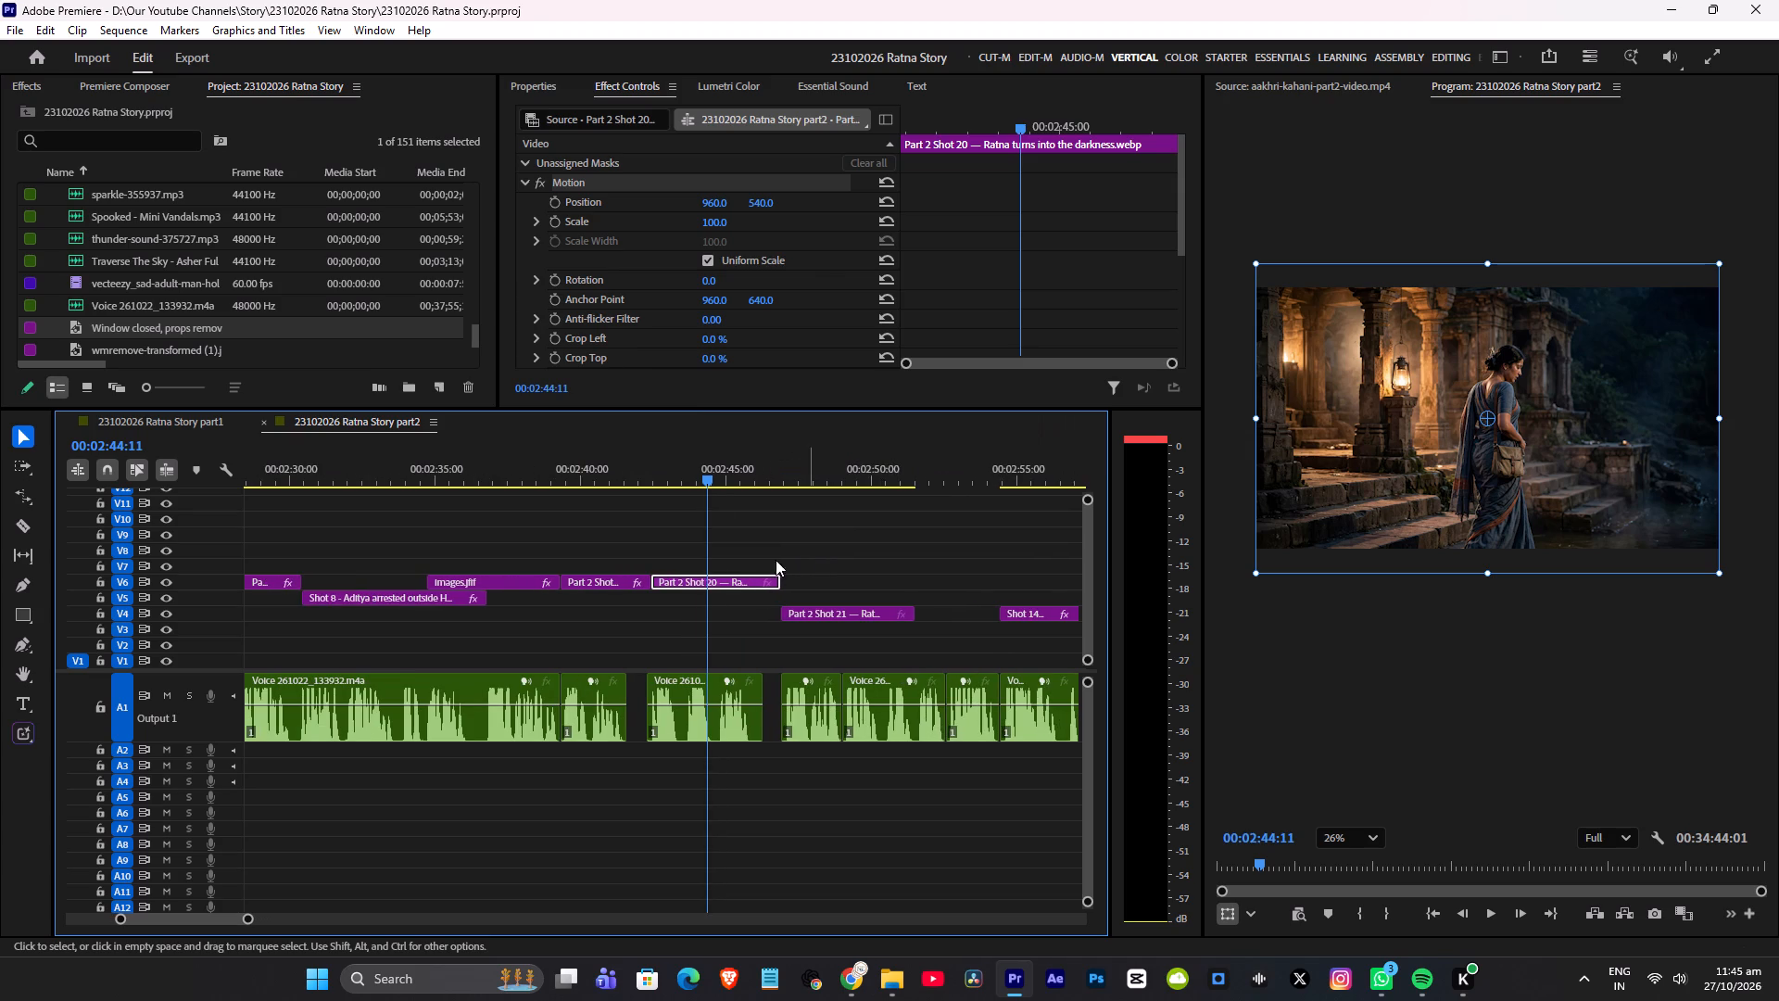
pyautogui.moveTo(713, 224); pyautogui.dragTo(855, 226)
pyautogui.moveTo(764, 201); pyautogui.dragTo(1011, 215)
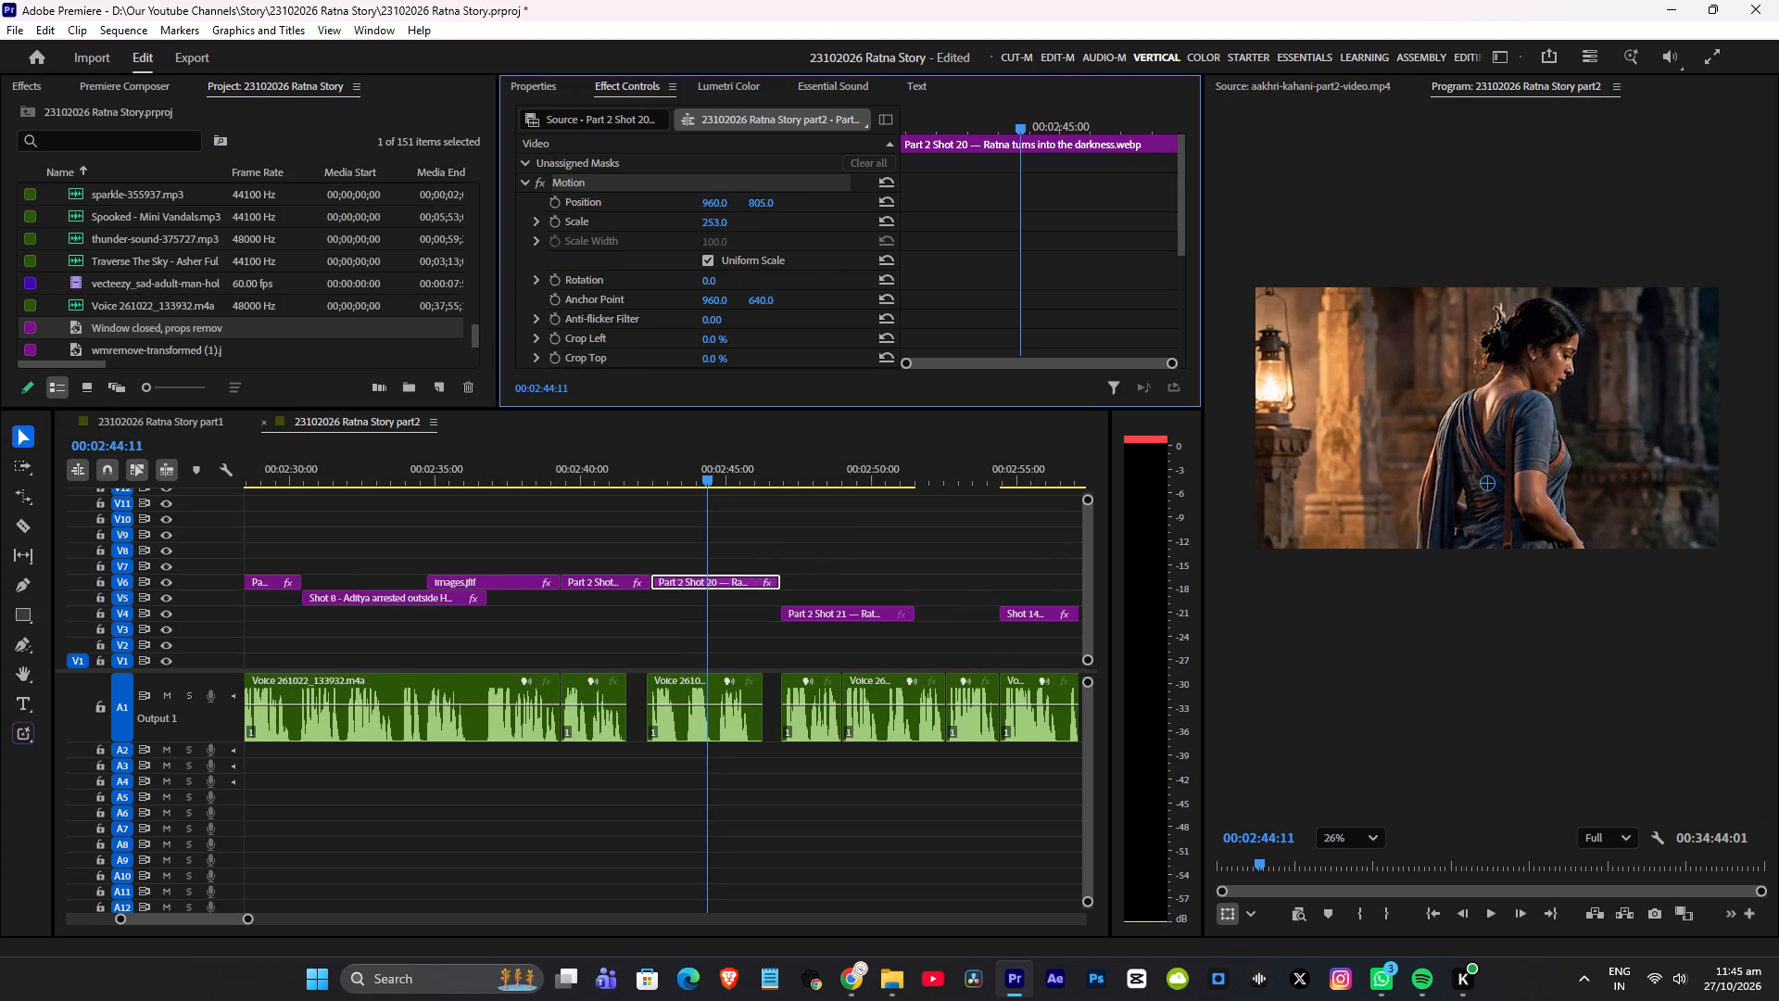
pyautogui.moveTo(1011, 215); pyautogui.dragTo(834, 259)
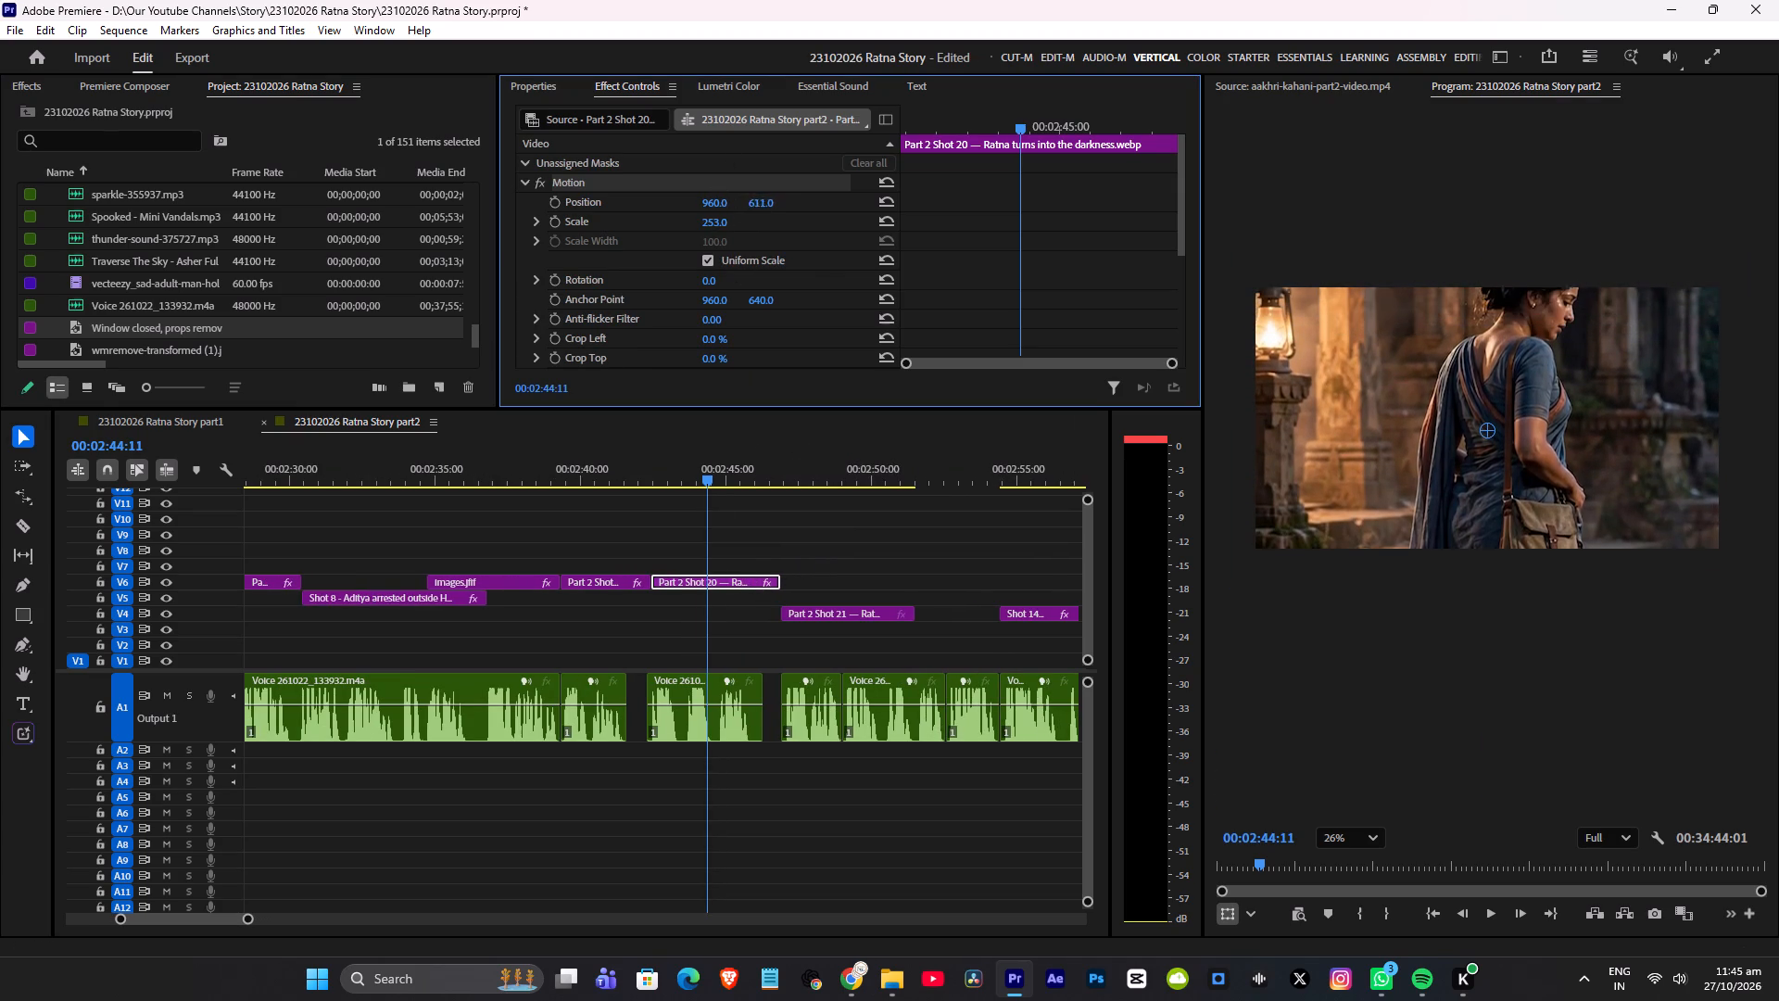
pyautogui.moveTo(834, 259); pyautogui.dragTo(1046, 257)
# Animate Part 2 Shot 20's horizontal Position from 960 at the clip's start to 805 at its end.
pyautogui.scroll(-1, 1471, 318)
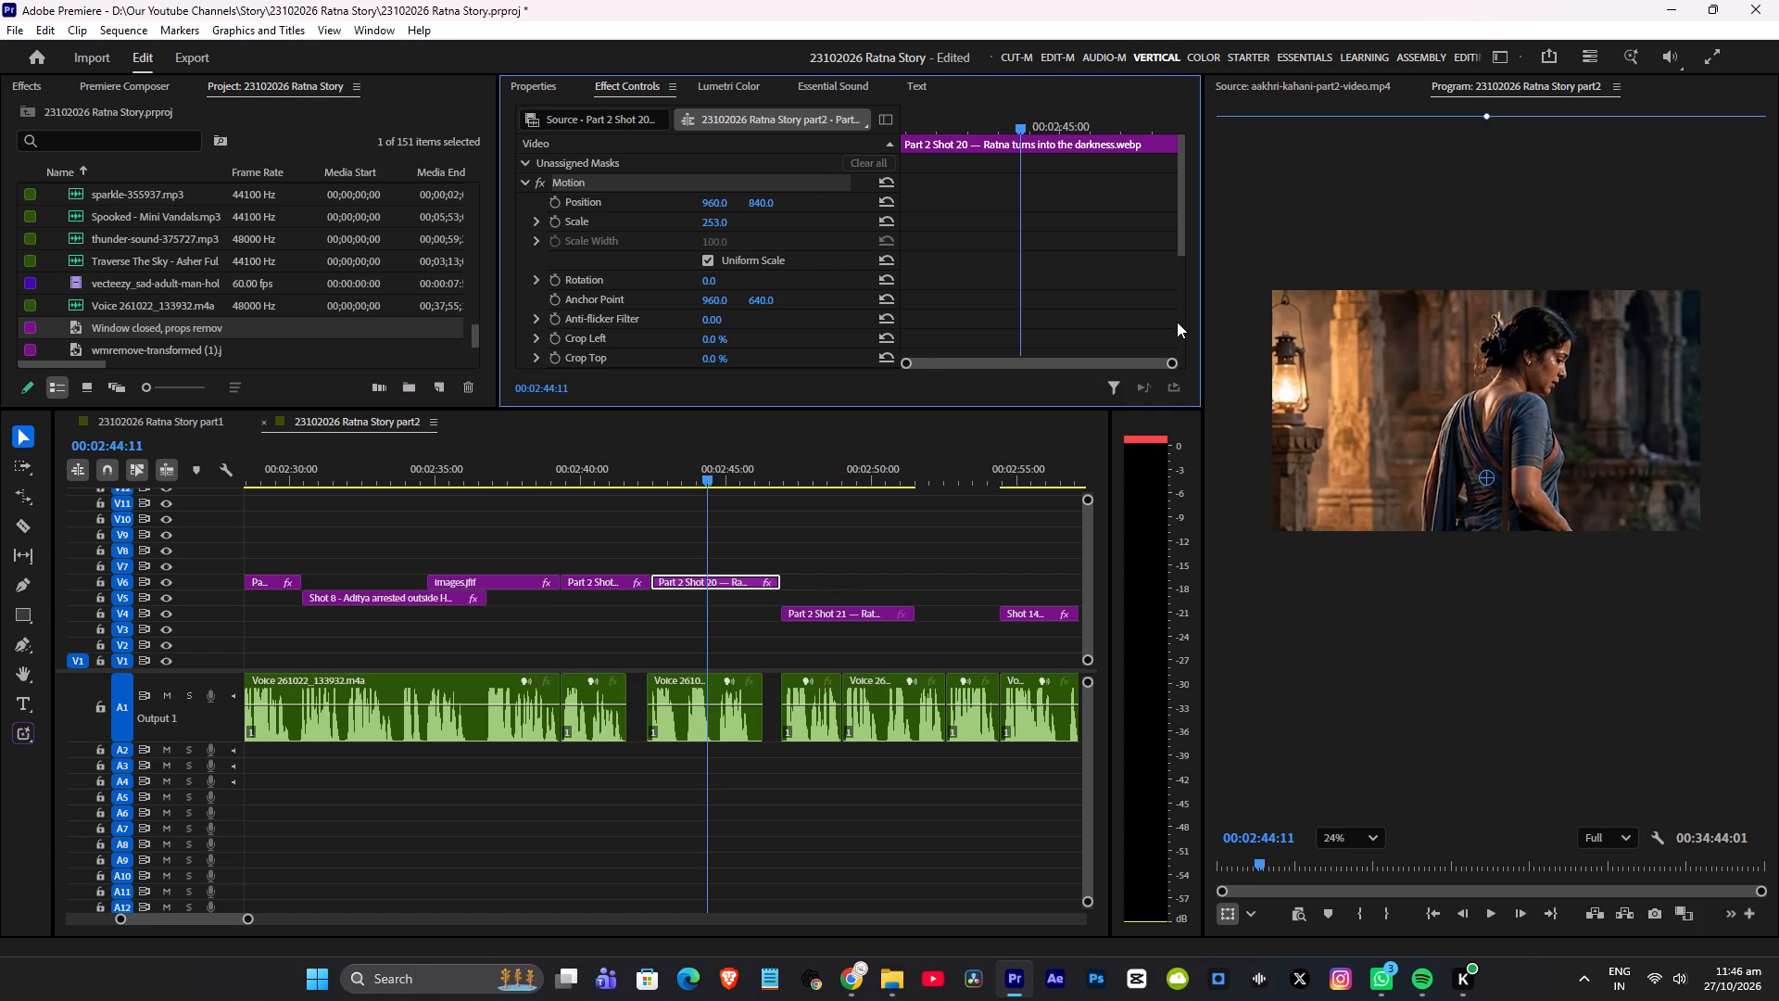
pyautogui.click(558, 199)
pyautogui.moveTo(1020, 125); pyautogui.dragTo(940, 145)
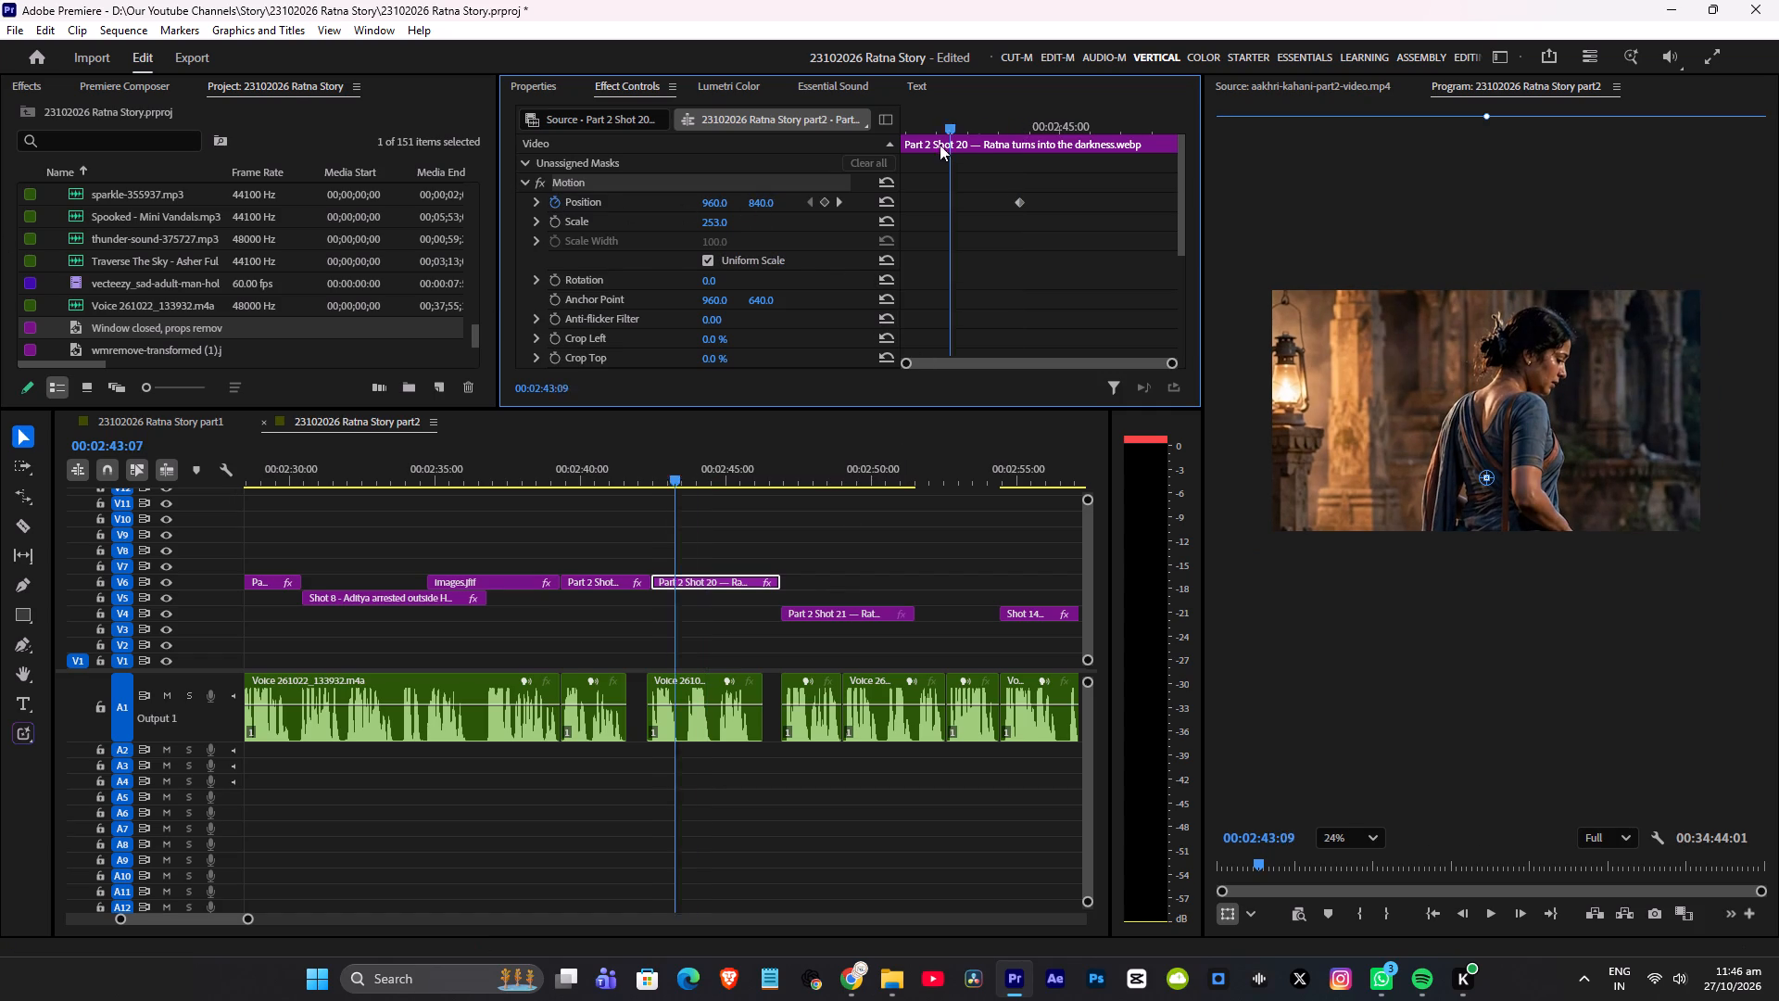
pyautogui.moveTo(940, 145); pyautogui.dragTo(862, 160)
pyautogui.click(824, 202)
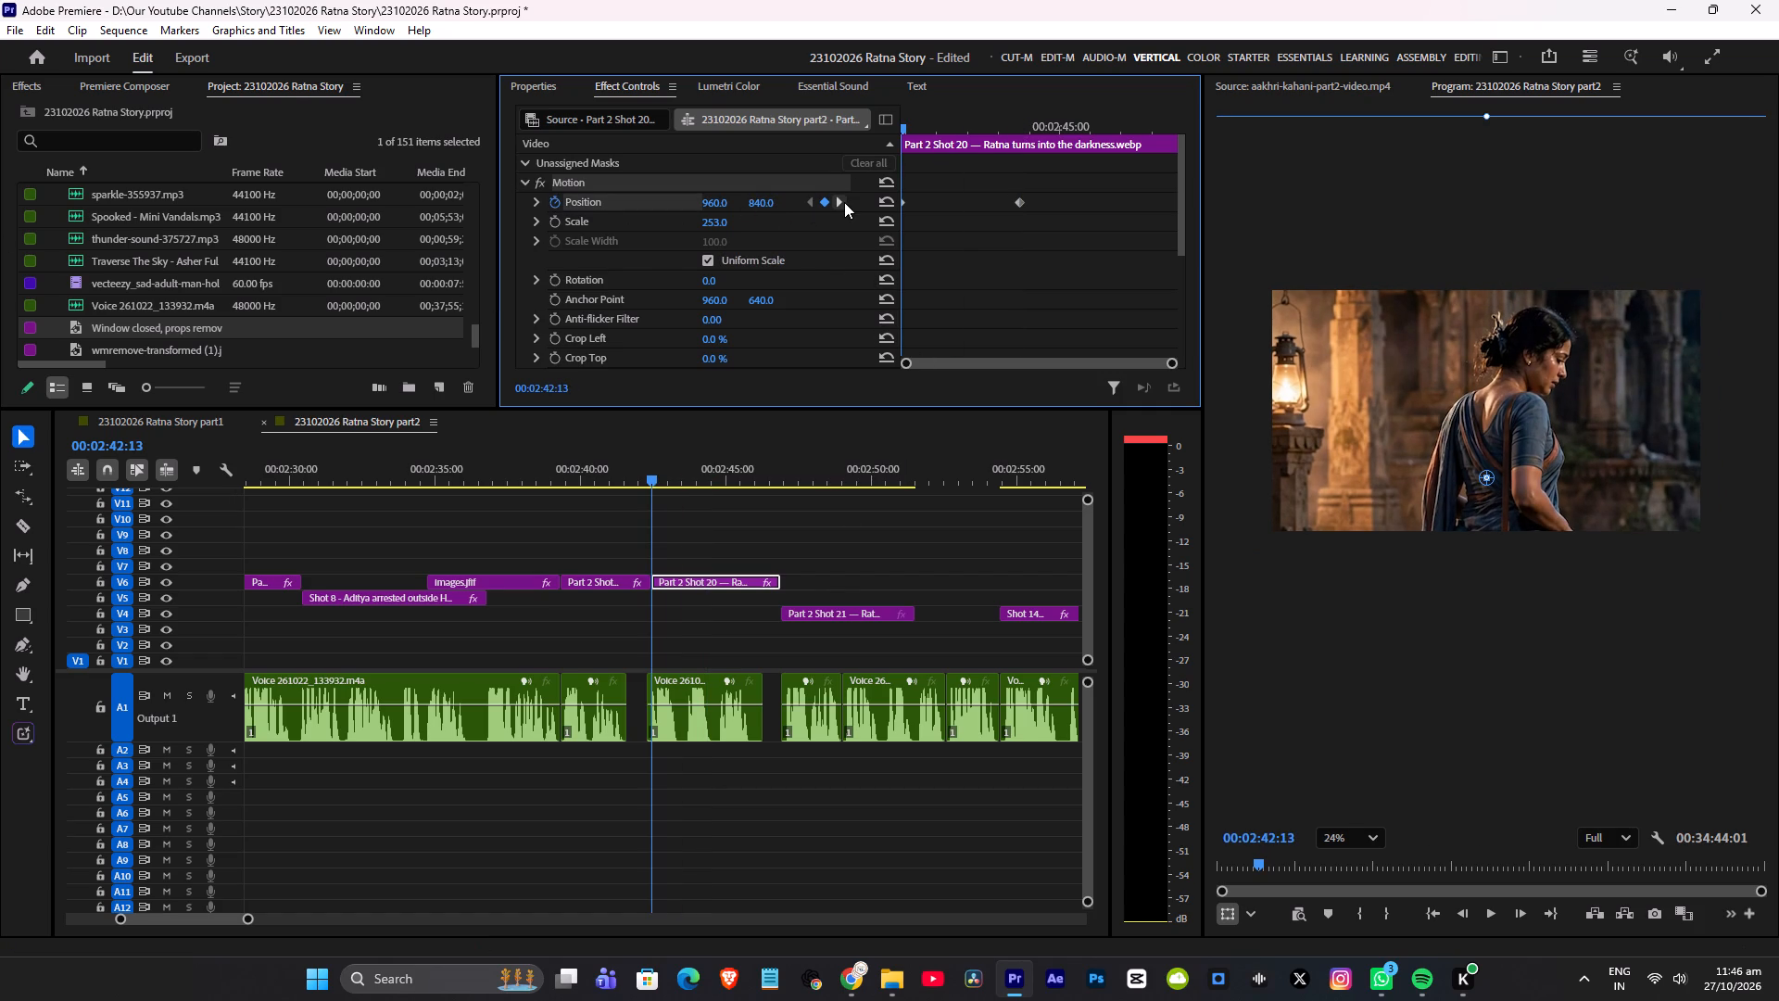
pyautogui.click(844, 202)
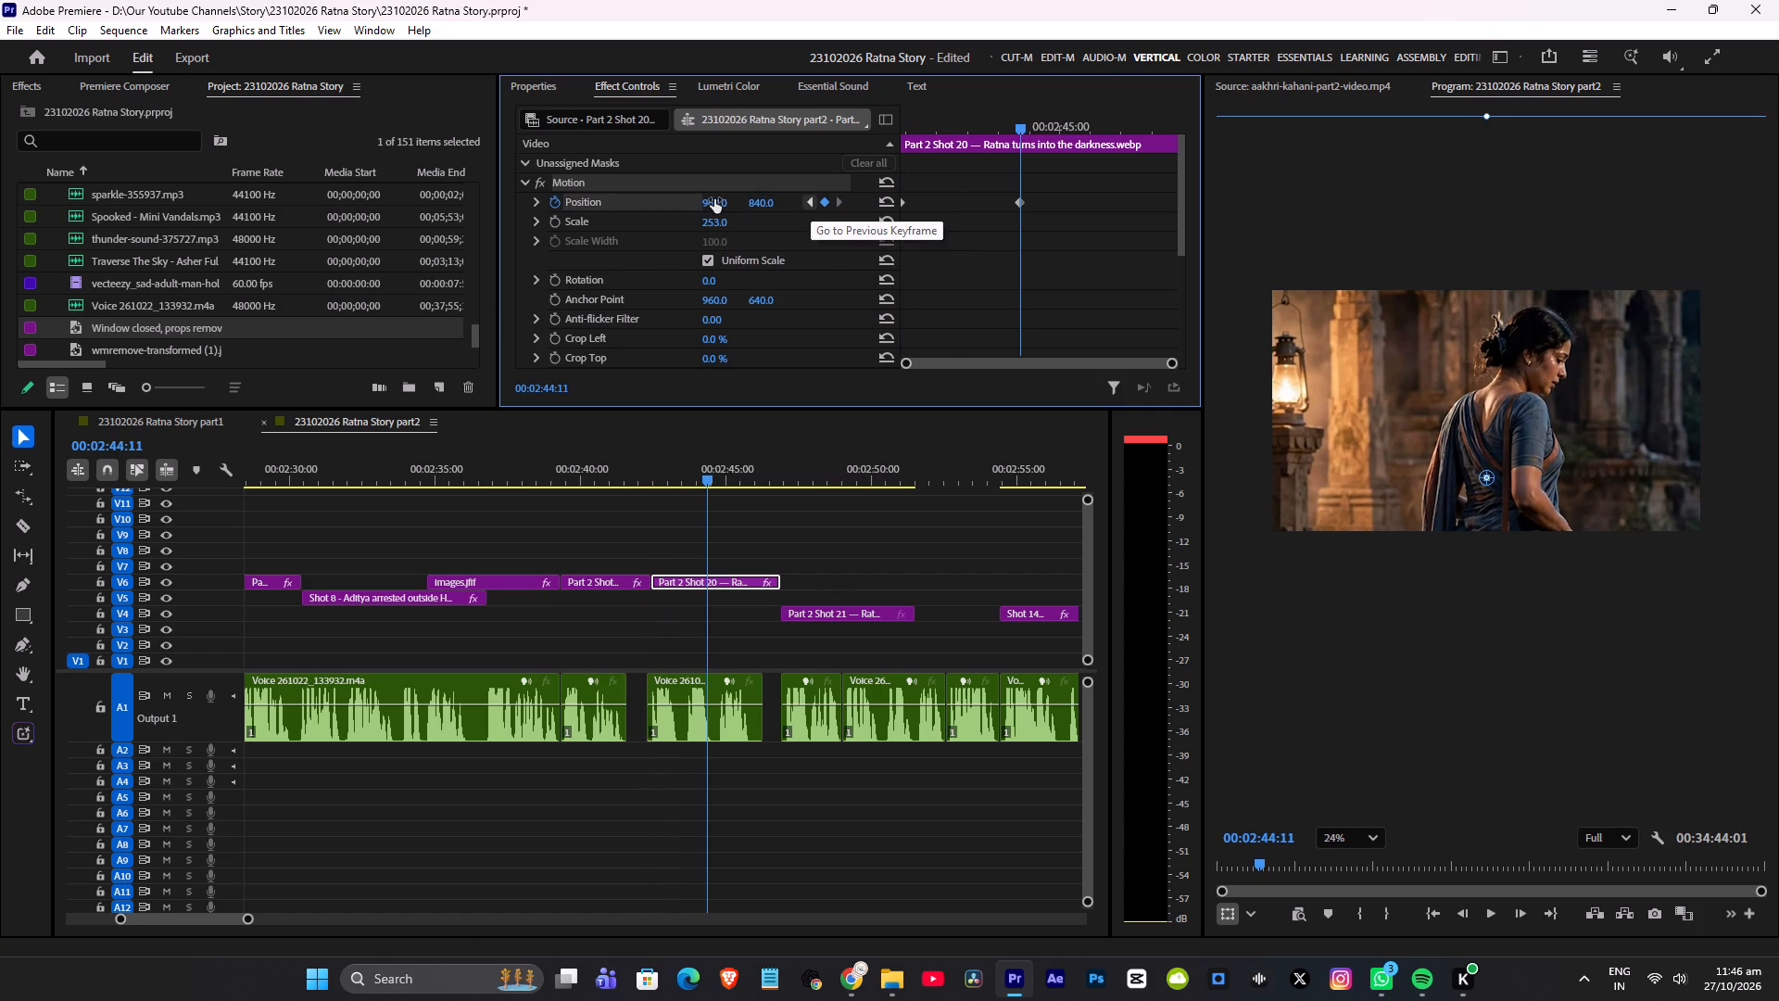
pyautogui.moveTo(715, 199); pyautogui.dragTo(576, 234)
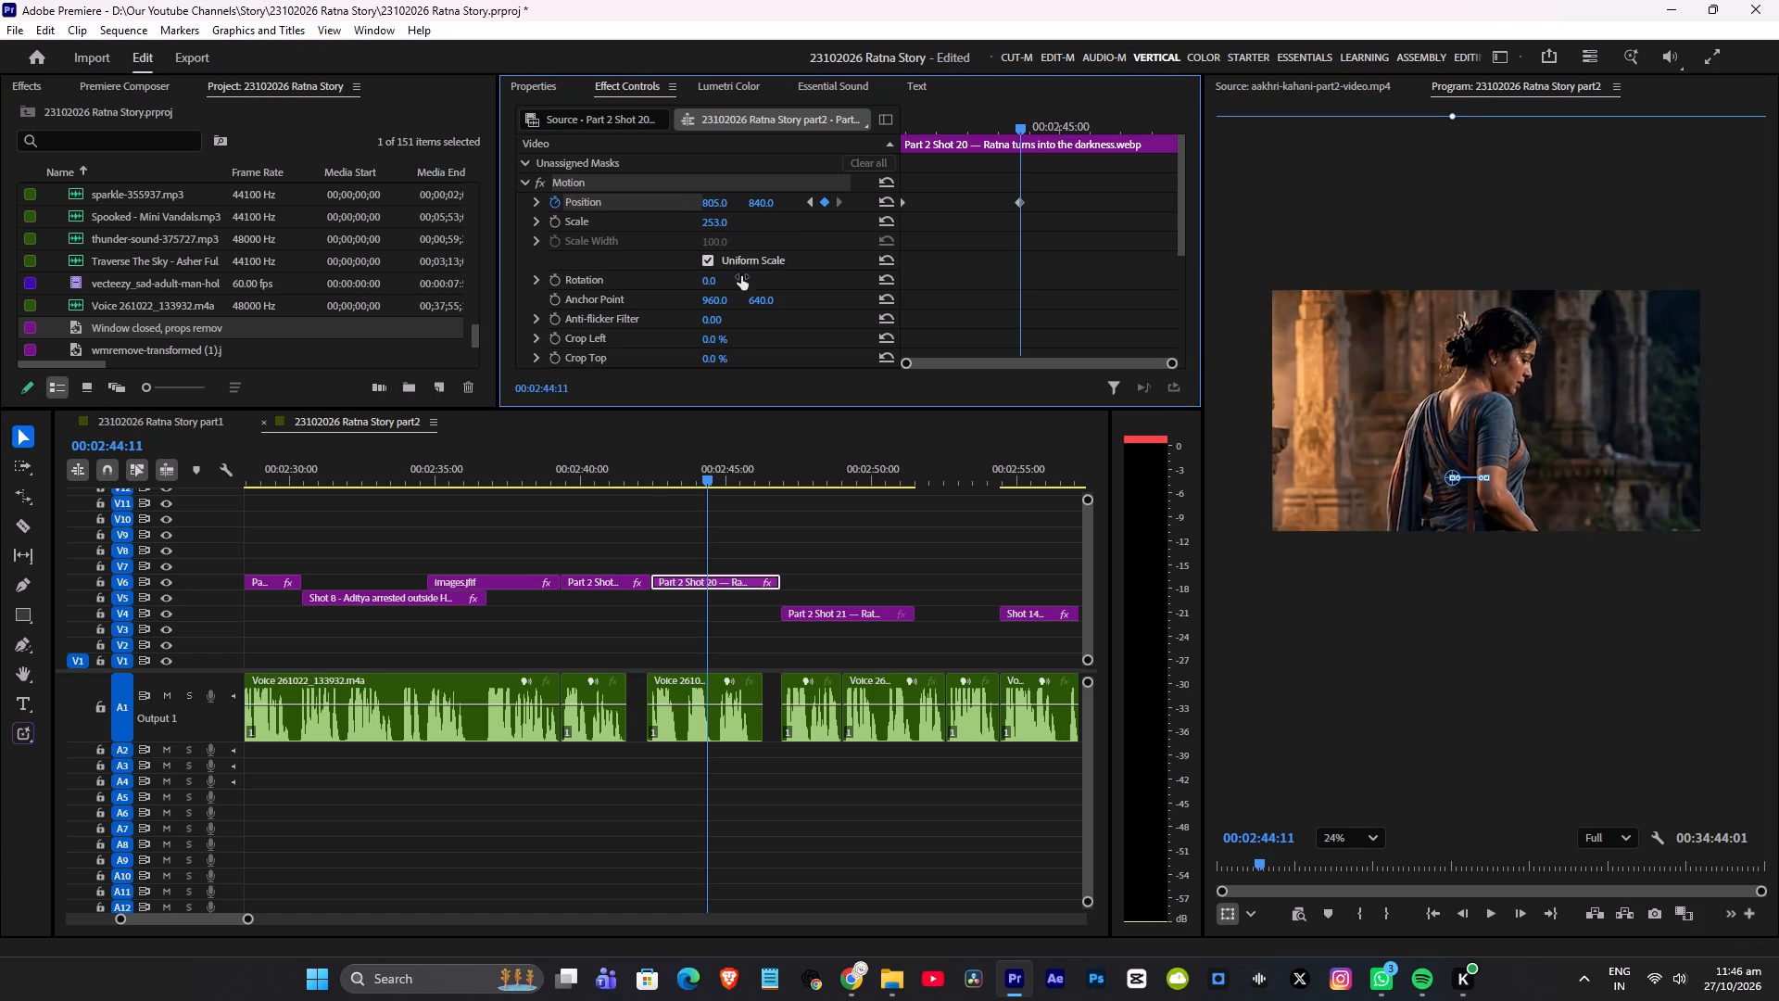
pyautogui.moveTo(1017, 199); pyautogui.dragTo(1710, 211)
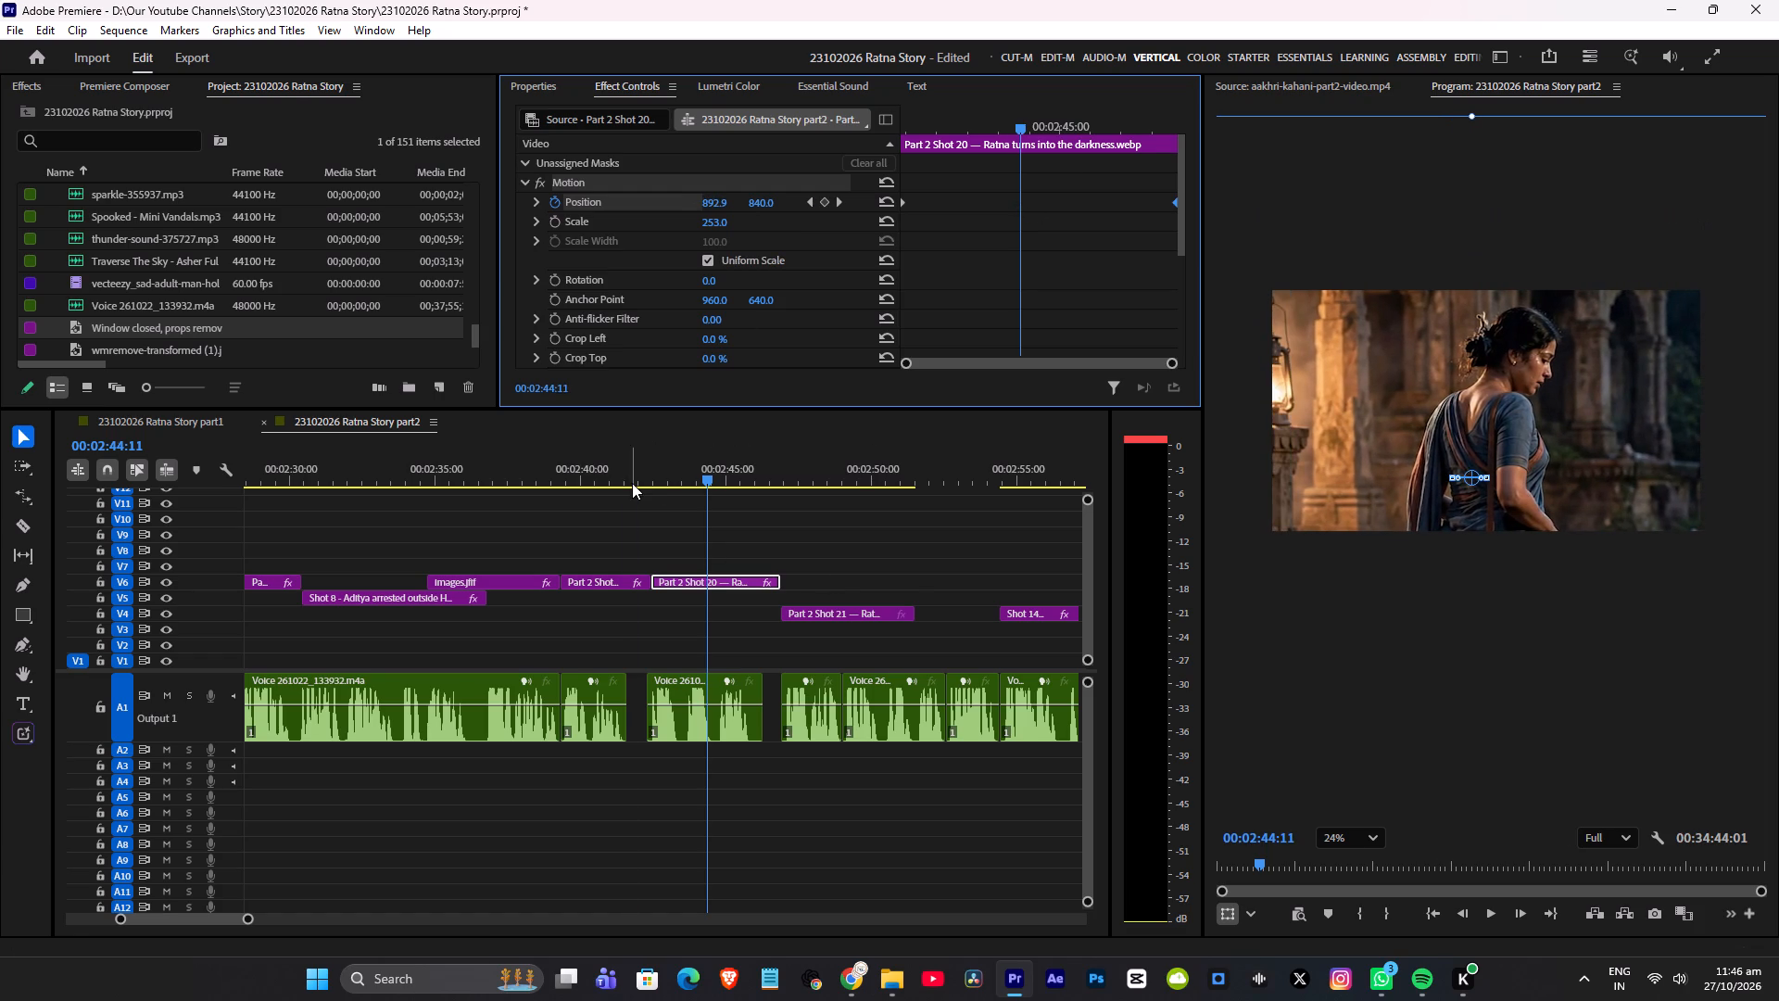
# Play back Part 2 Shot 20's pan through the cut into Part 2 Shot 21, and save the project.
pyautogui.click(632, 483)
pyautogui.press('space')
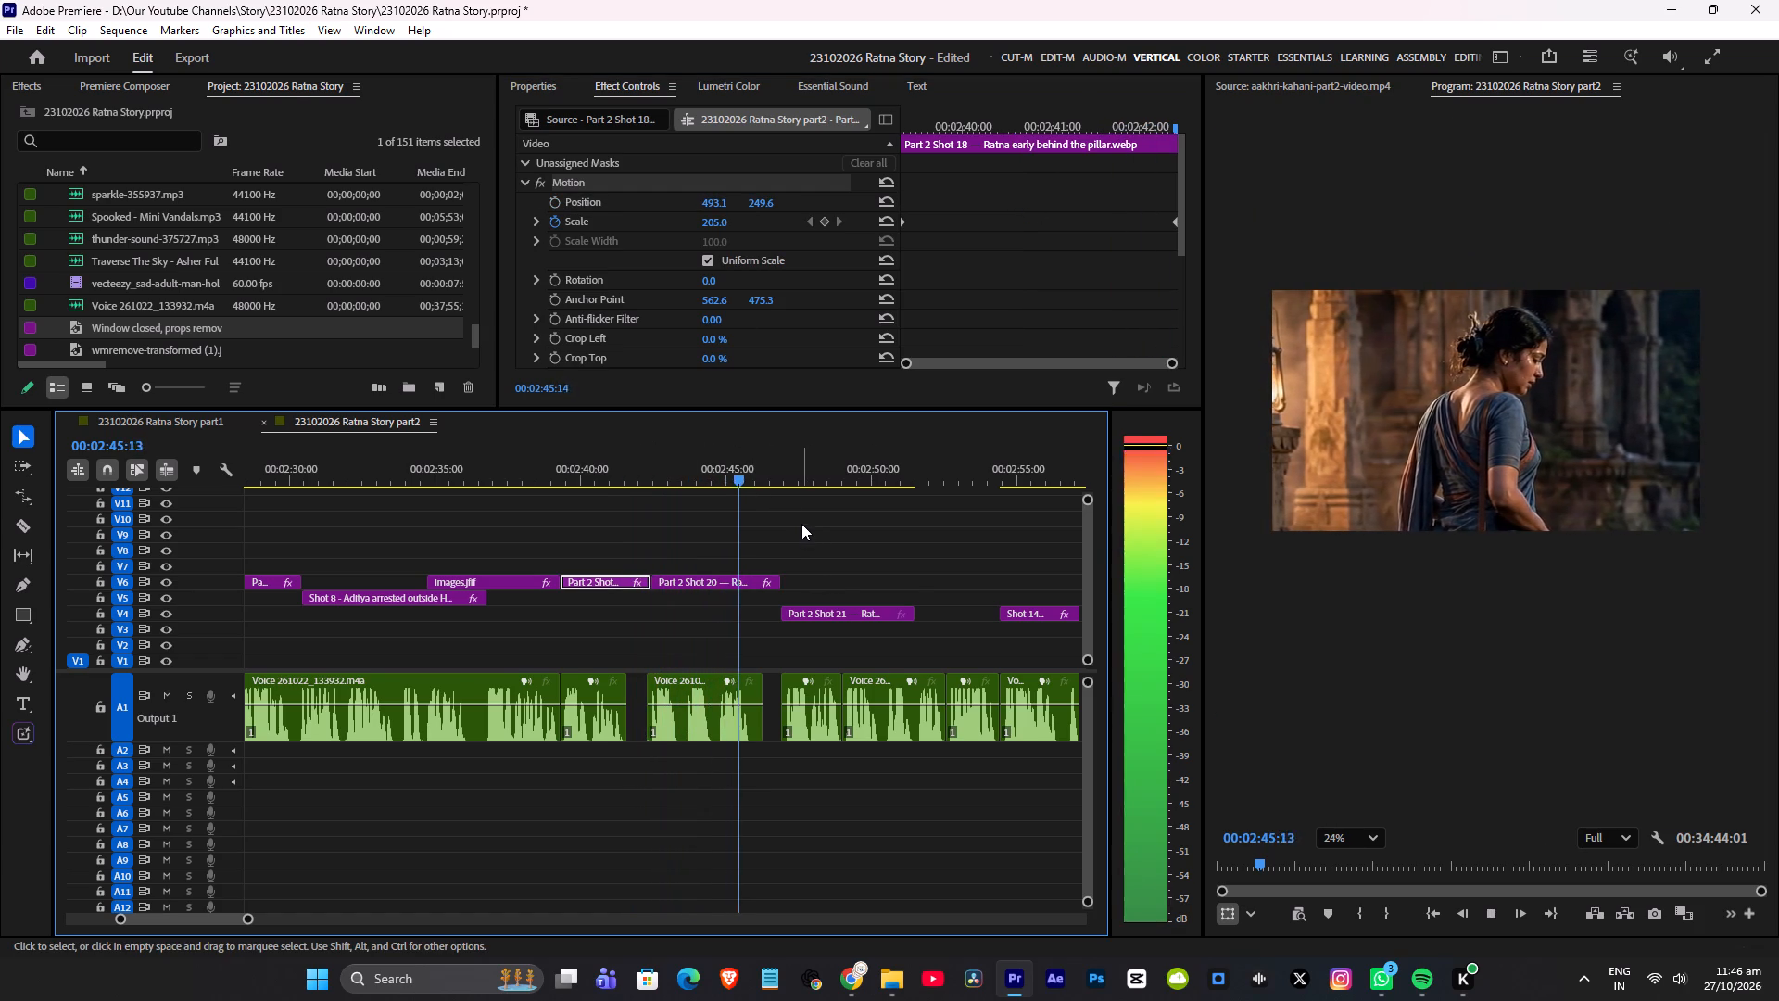
pyautogui.scroll(-7, 809, 524)
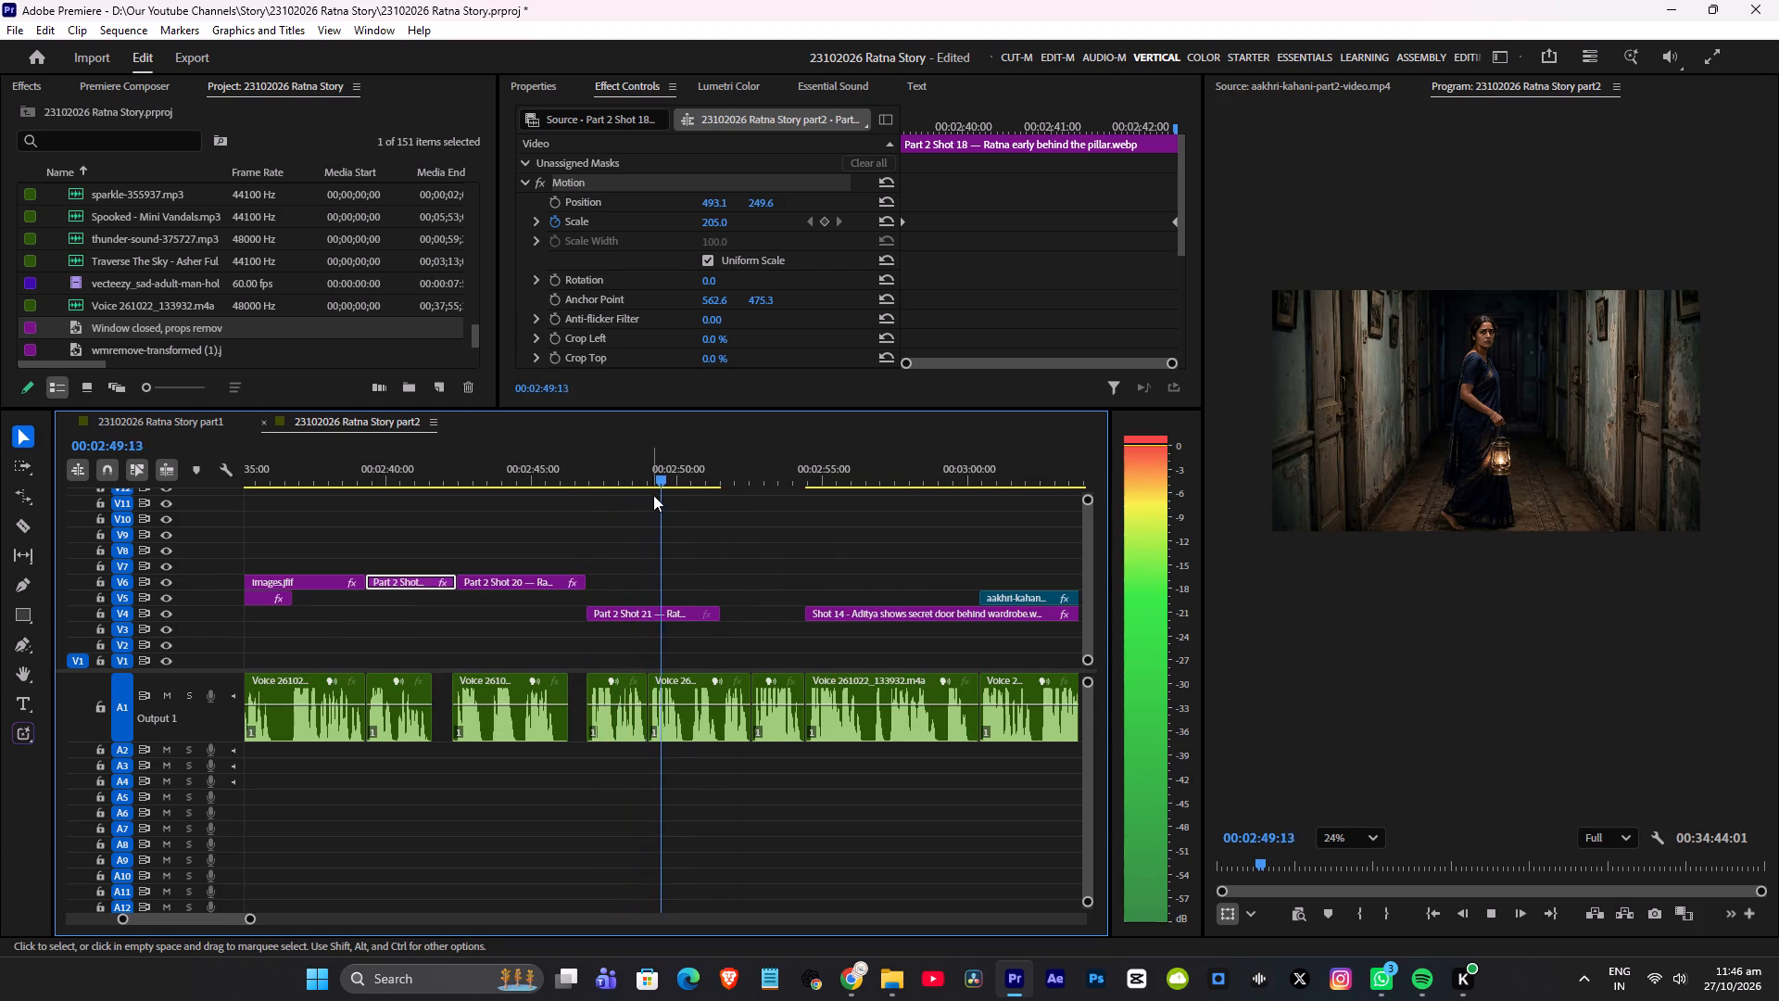
pyautogui.press('space')
pyautogui.moveTo(565, 474); pyautogui.dragTo(590, 474)
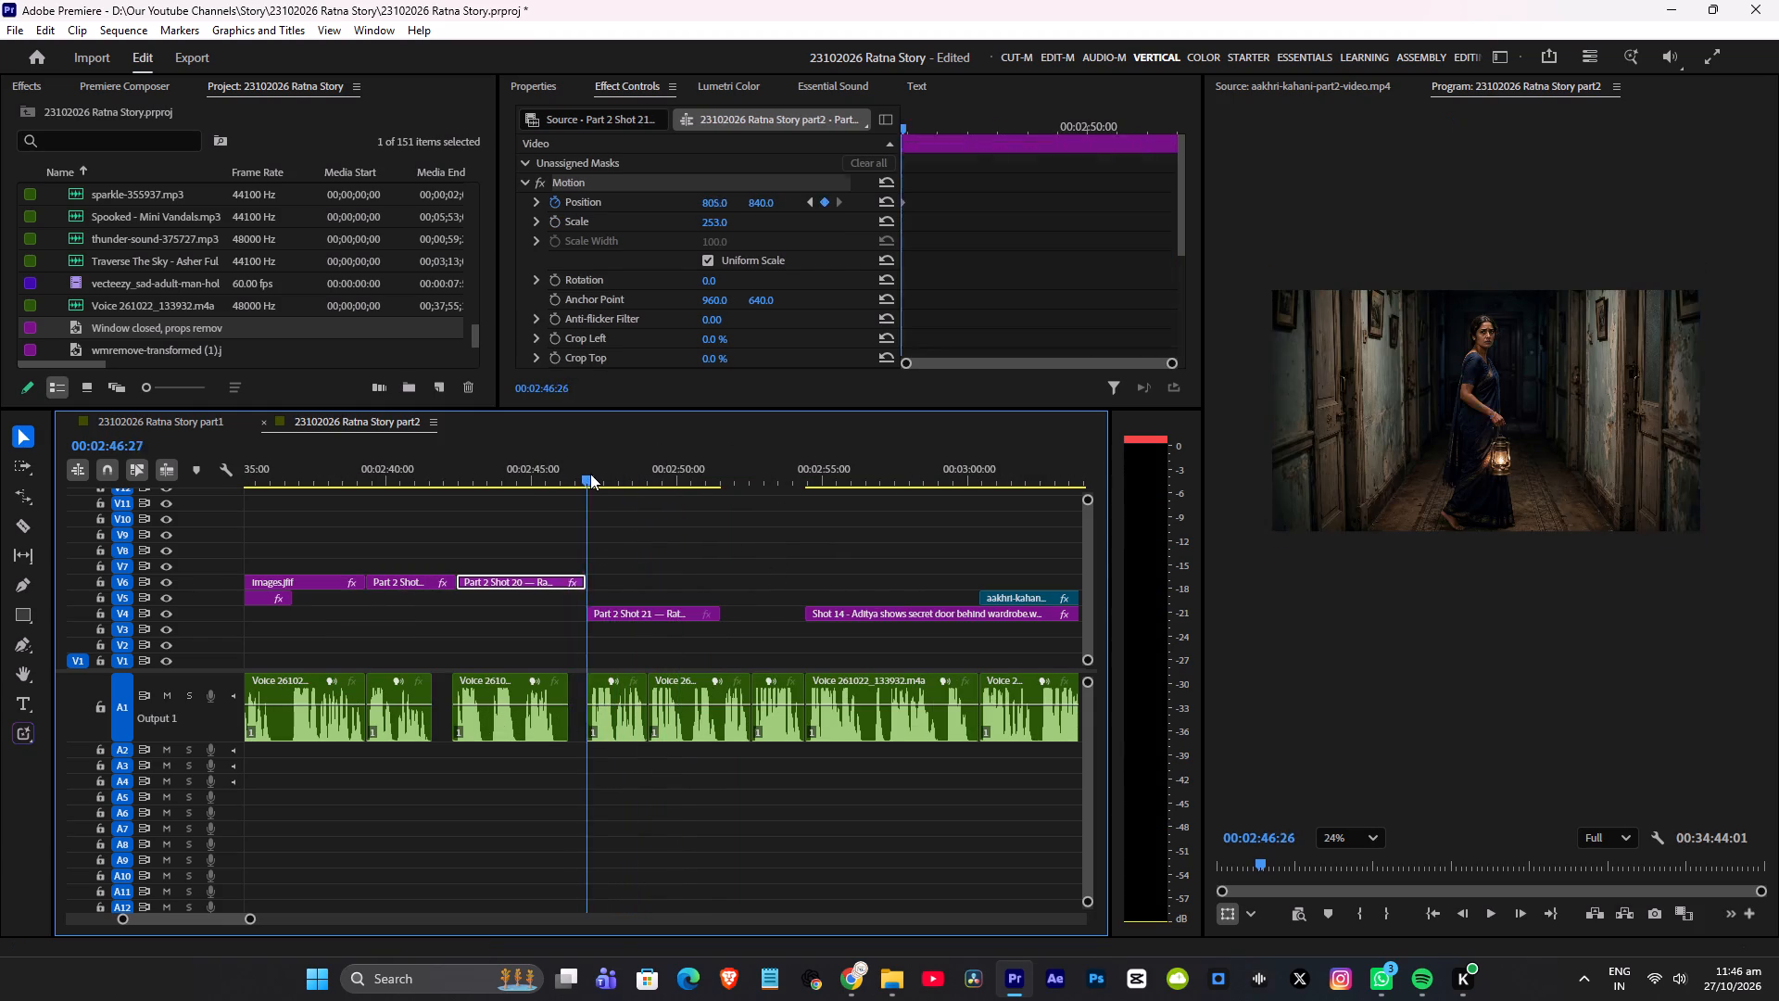
pyautogui.moveTo(590, 474); pyautogui.dragTo(655, 474)
pyautogui.click(557, 461)
pyautogui.press('space')
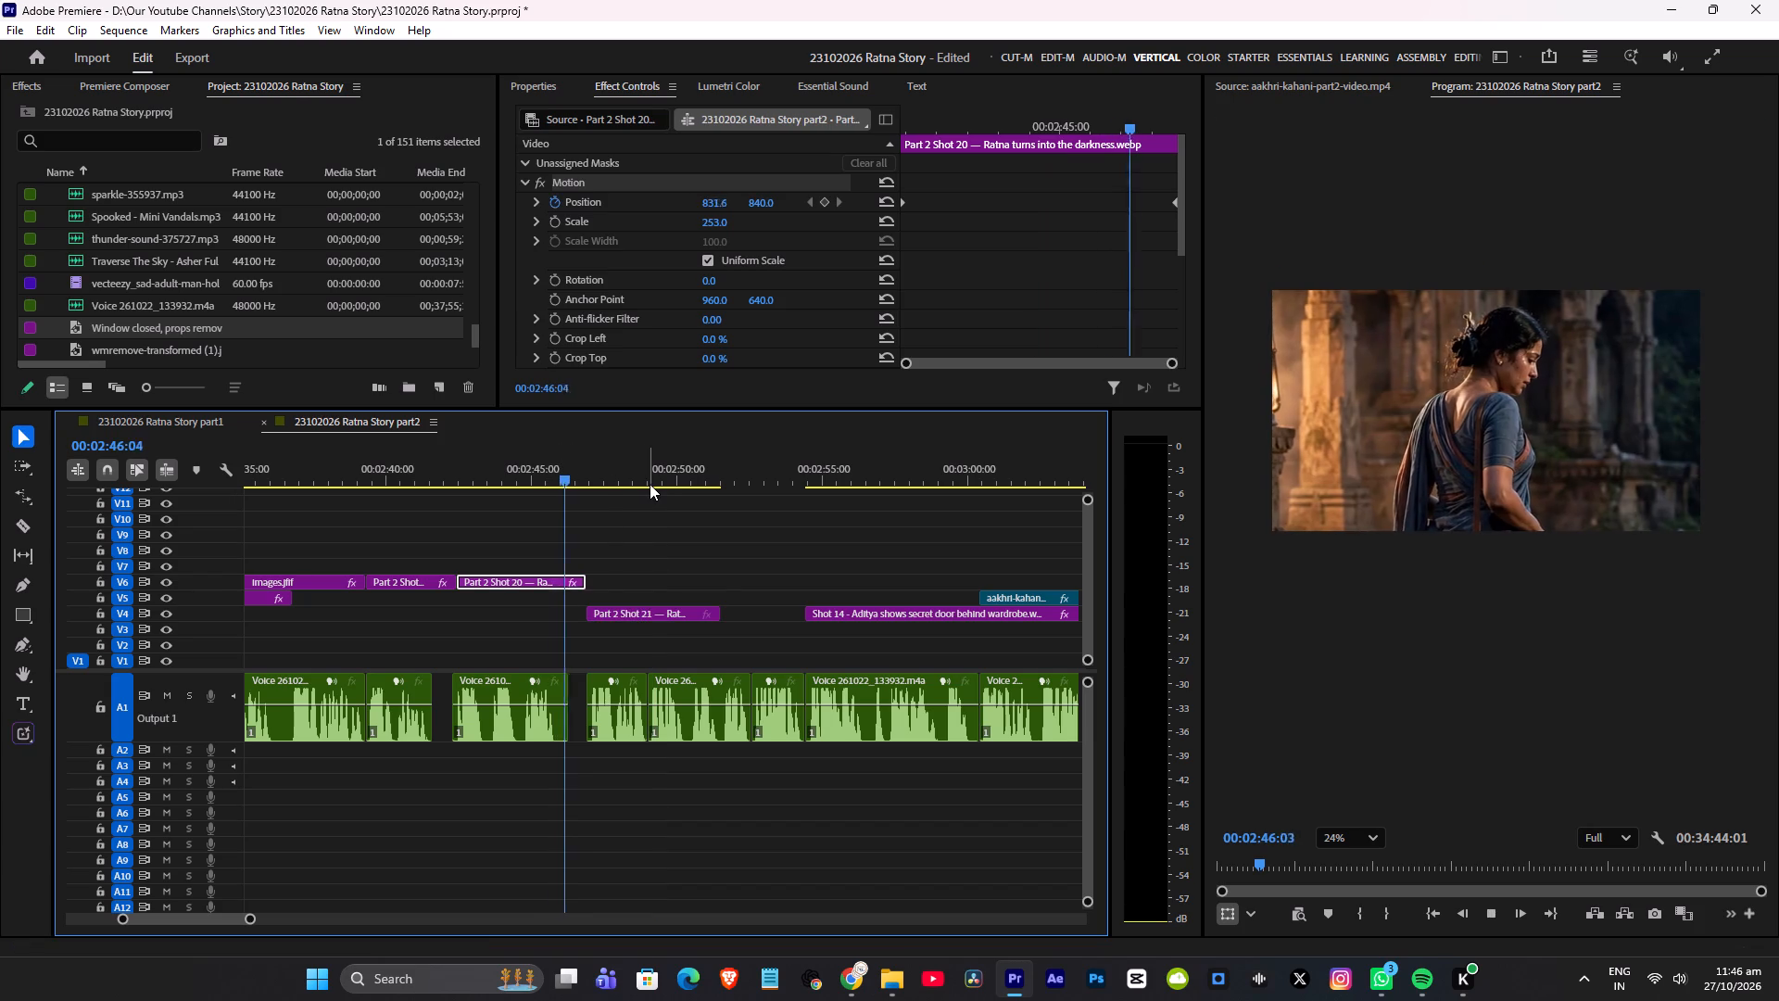
pyautogui.press('space')
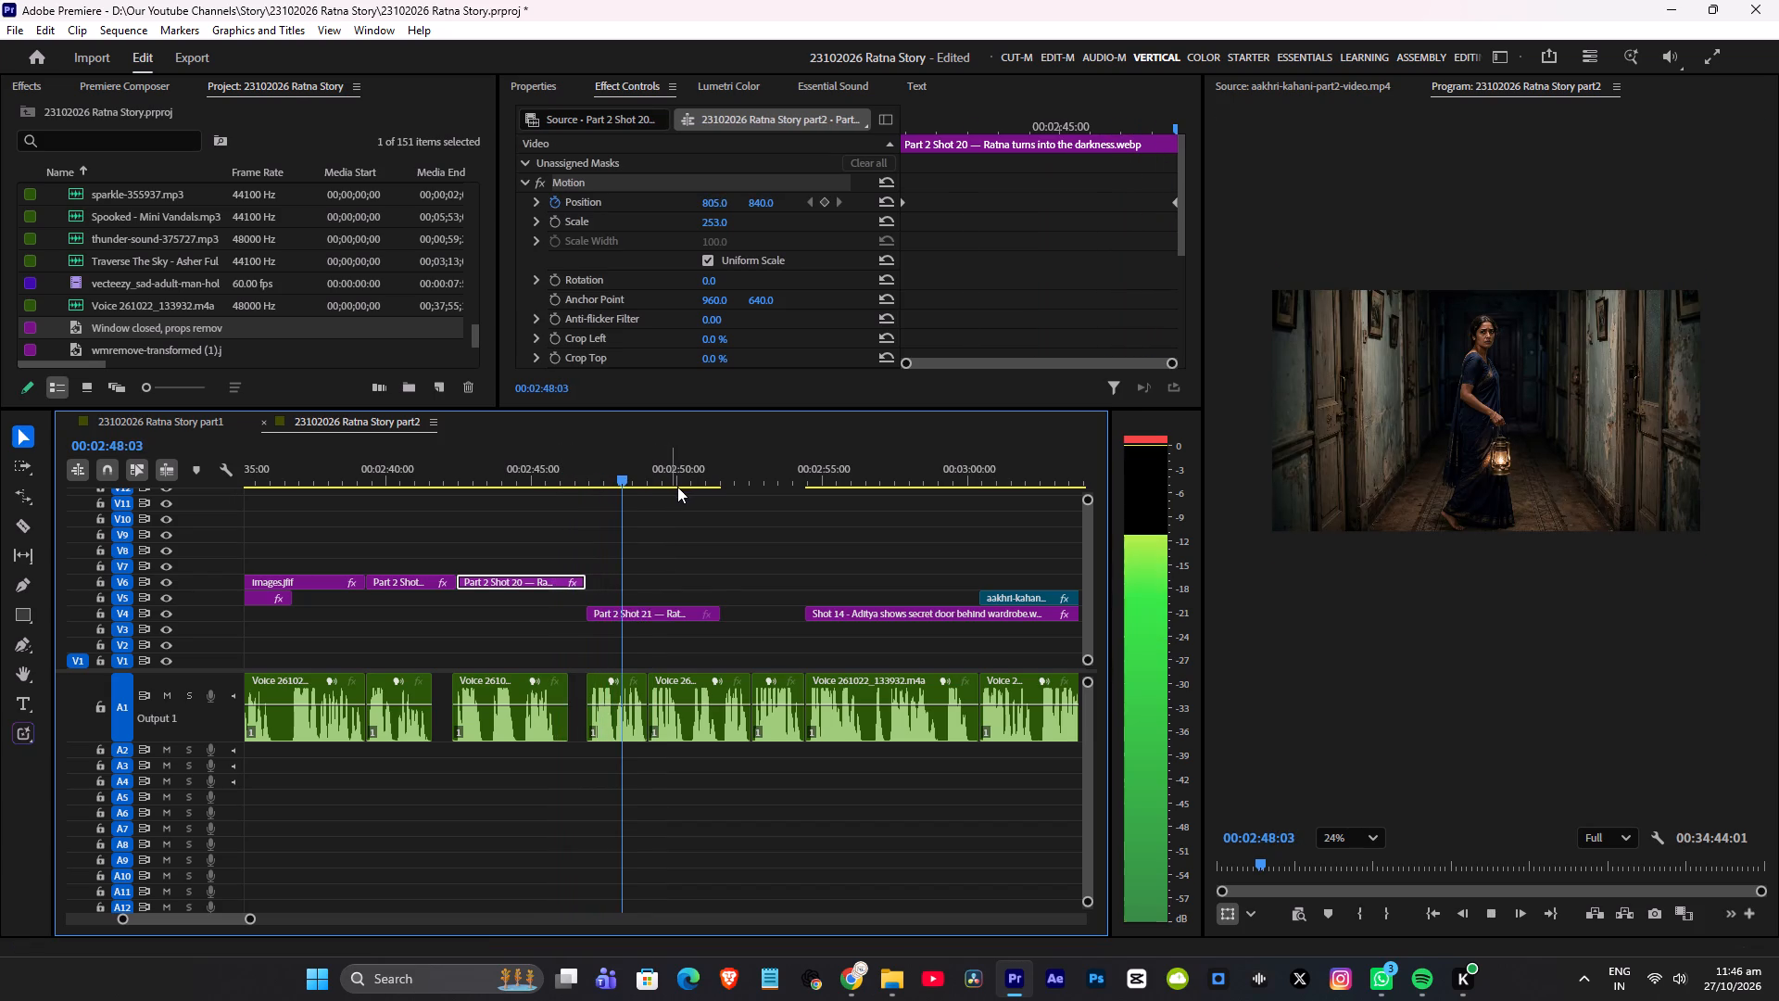
pyautogui.hotkey('ctrl', 's')
# Move Part 2 Shot 21 up to track V6, directly after Part 2 Shot 20, and save the project.
pyautogui.moveTo(611, 613); pyautogui.dragTo(615, 591)
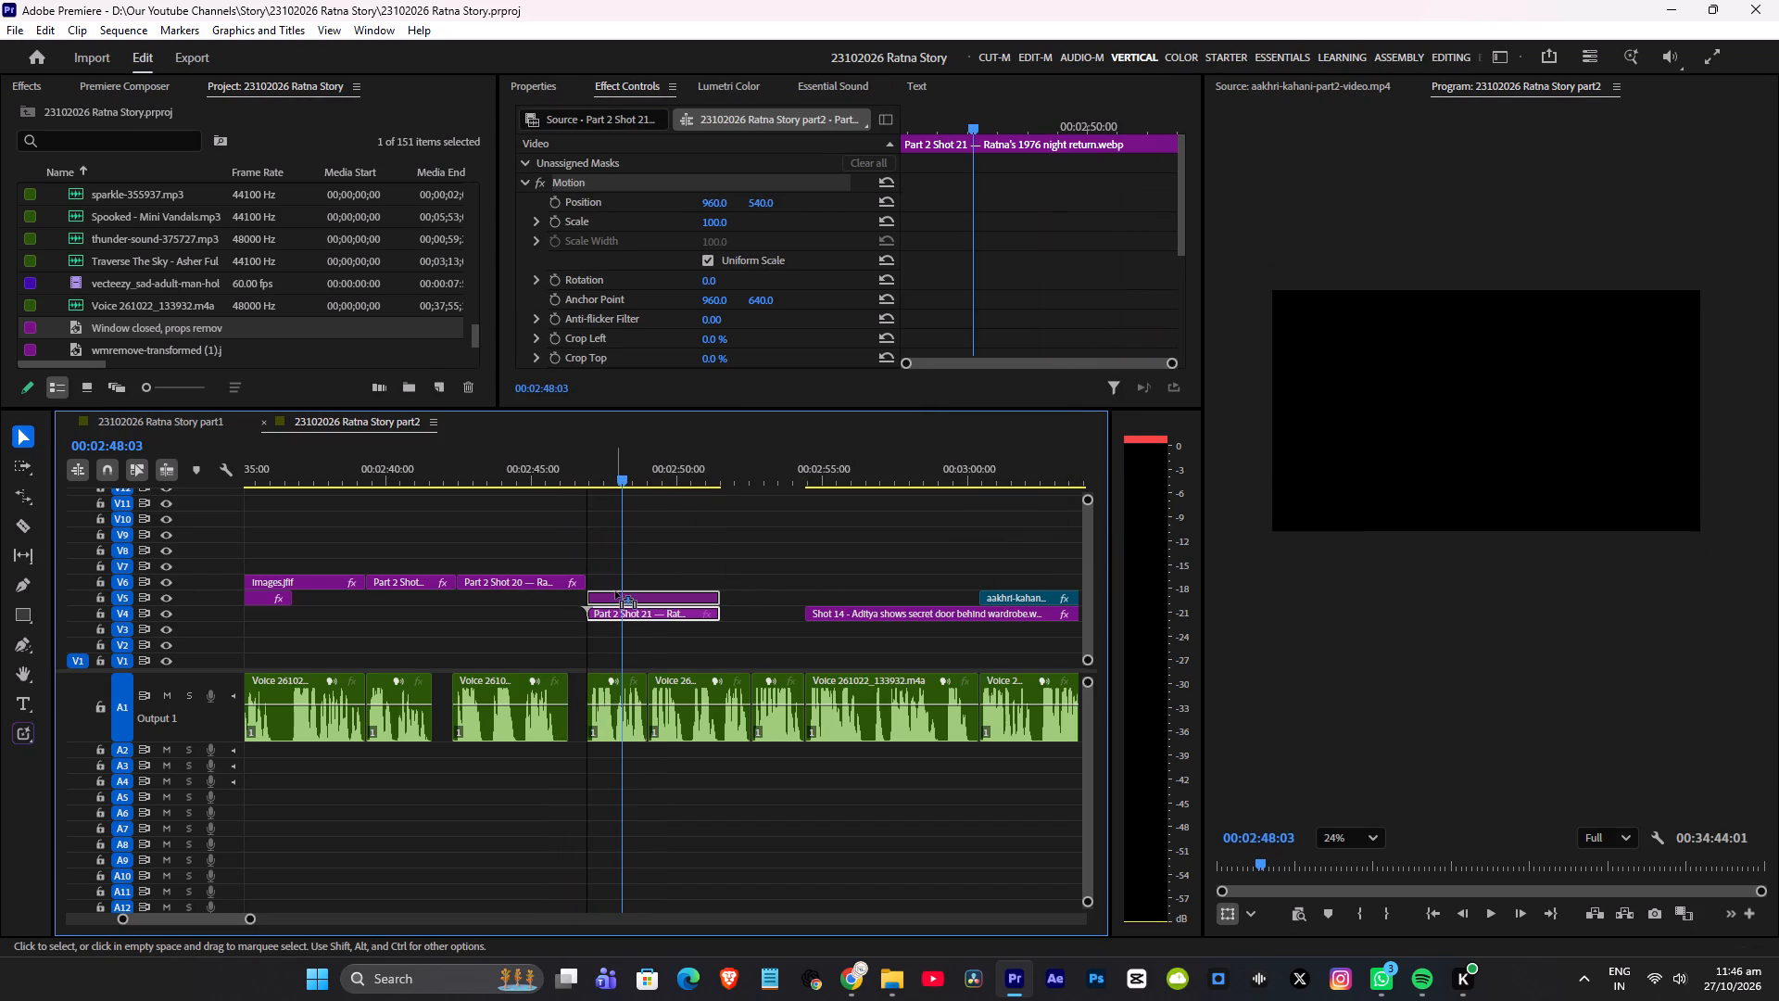
pyautogui.moveTo(615, 591); pyautogui.dragTo(615, 584)
pyautogui.click(588, 580)
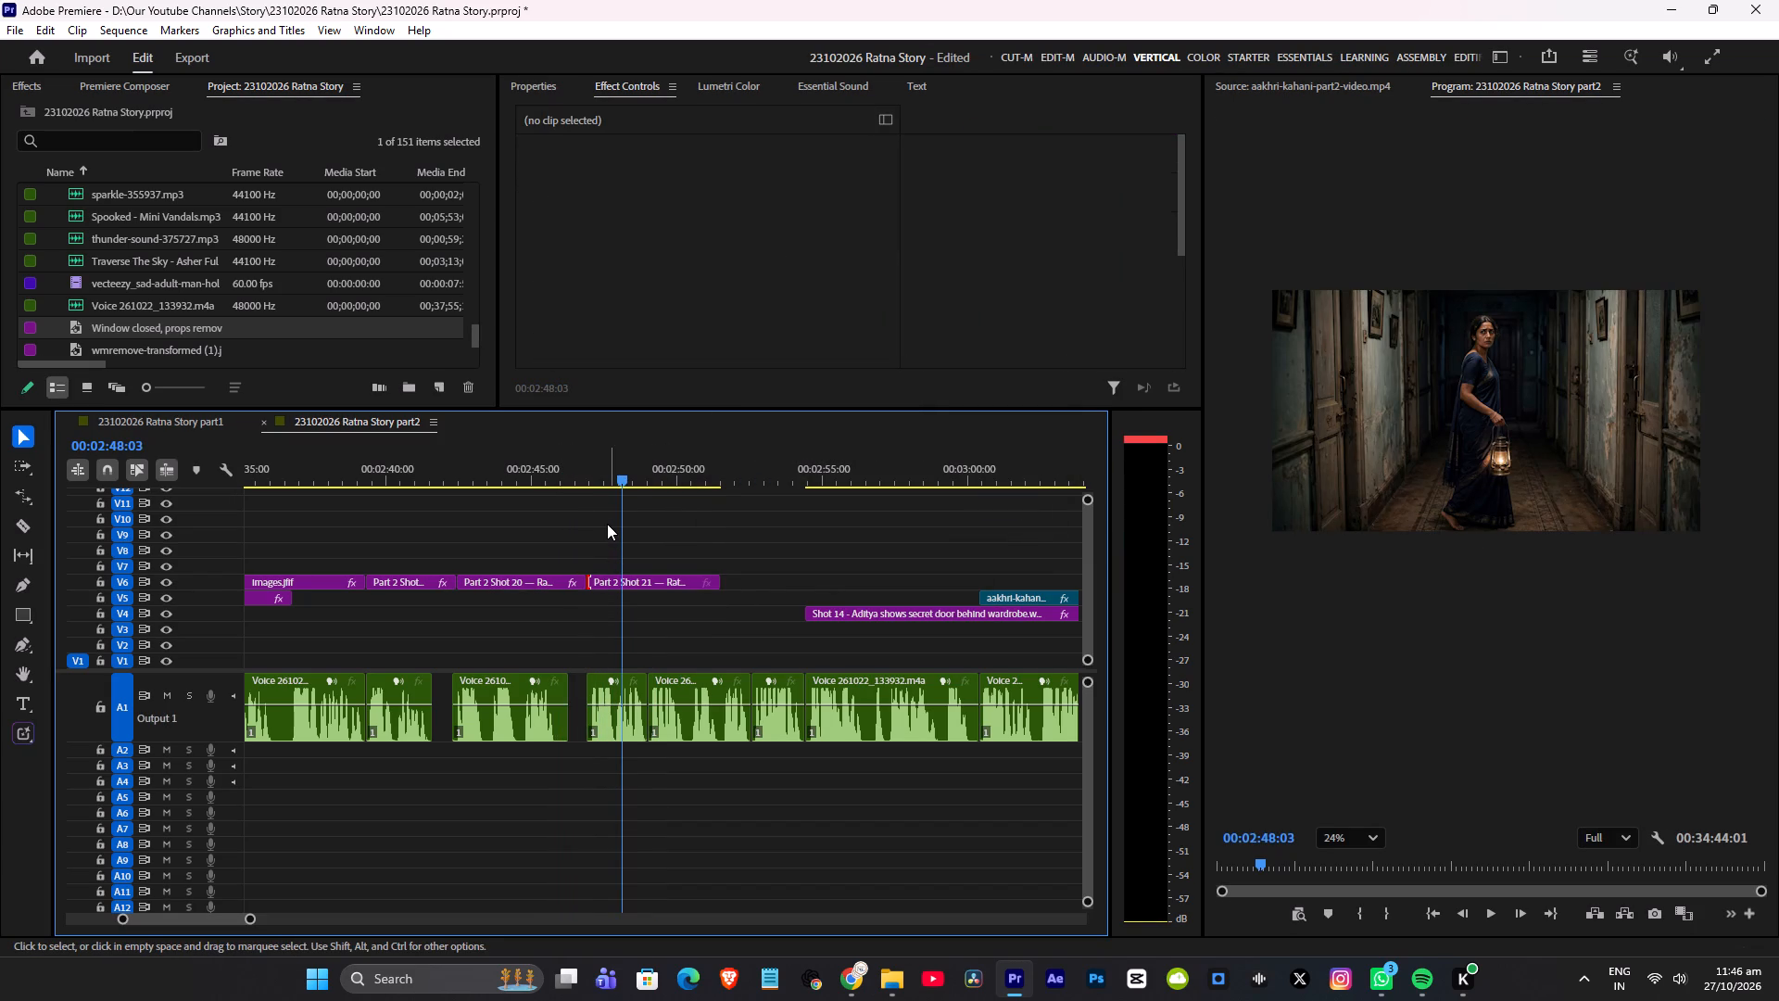
pyautogui.click(607, 524)
pyautogui.hotkey('ctrl', 's')
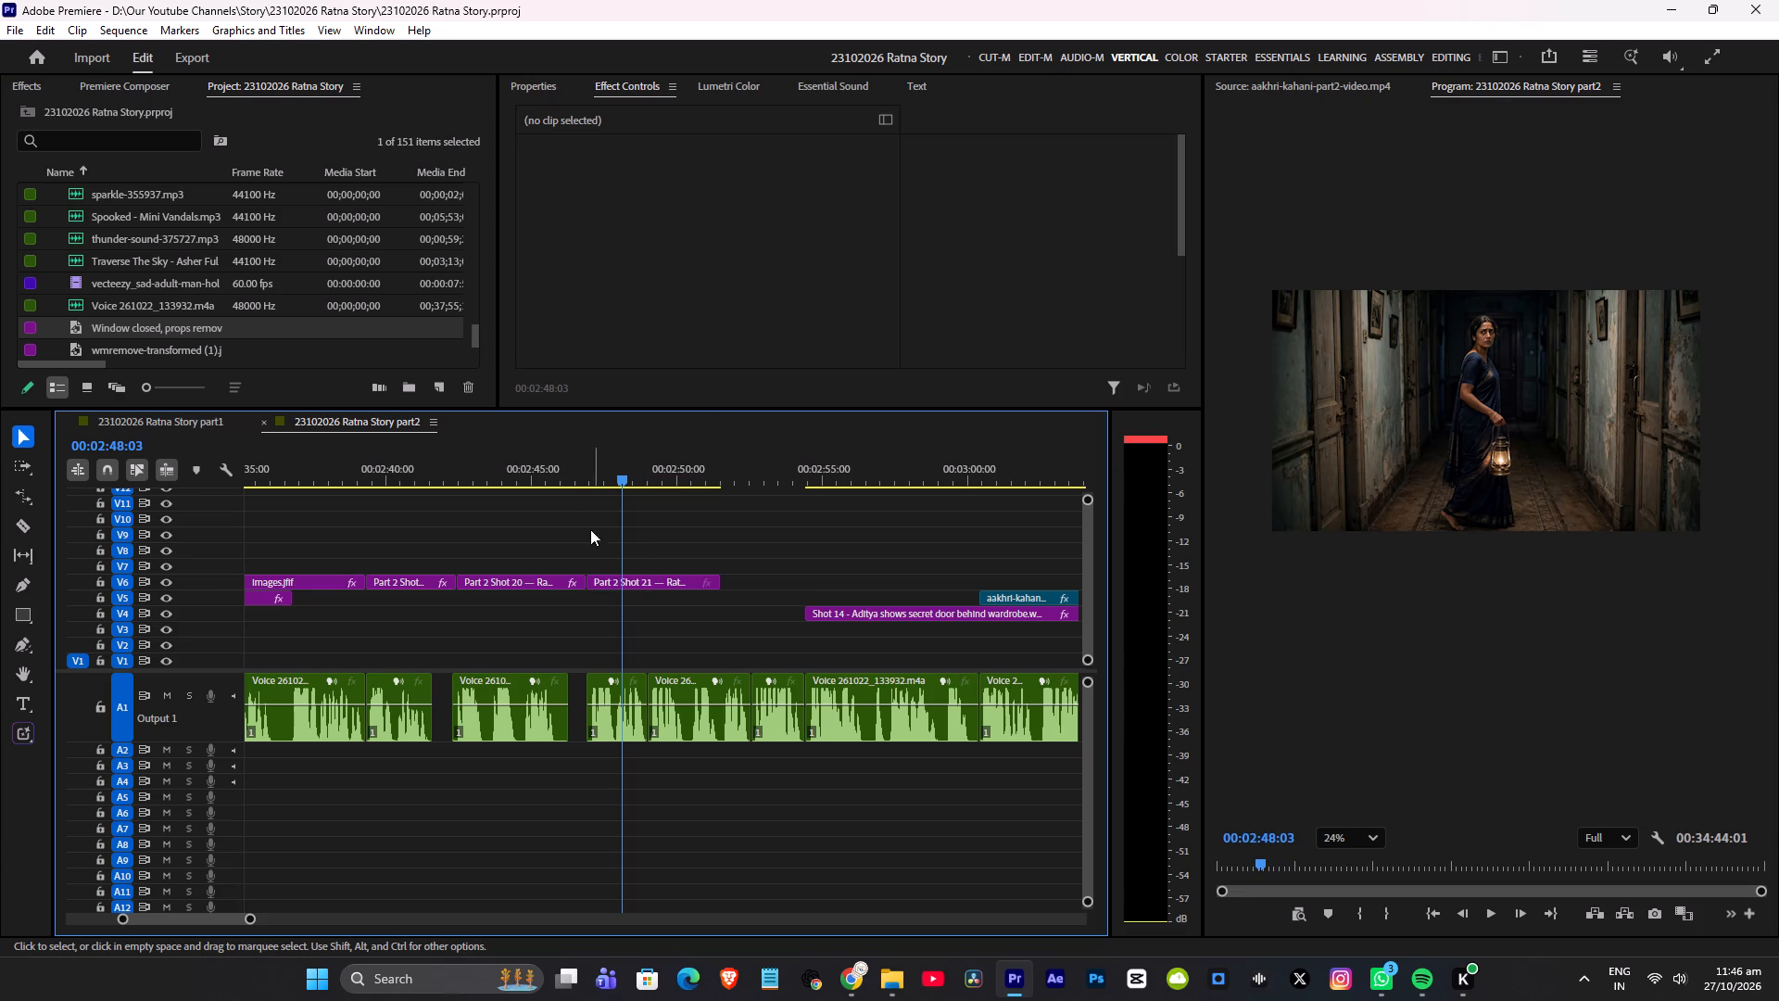
# Place the Premiere Composer Starter Pack's Fade to Black transition on track V8 over the cut between Part 2 Shots 20 and 21.
pyautogui.click(119, 82)
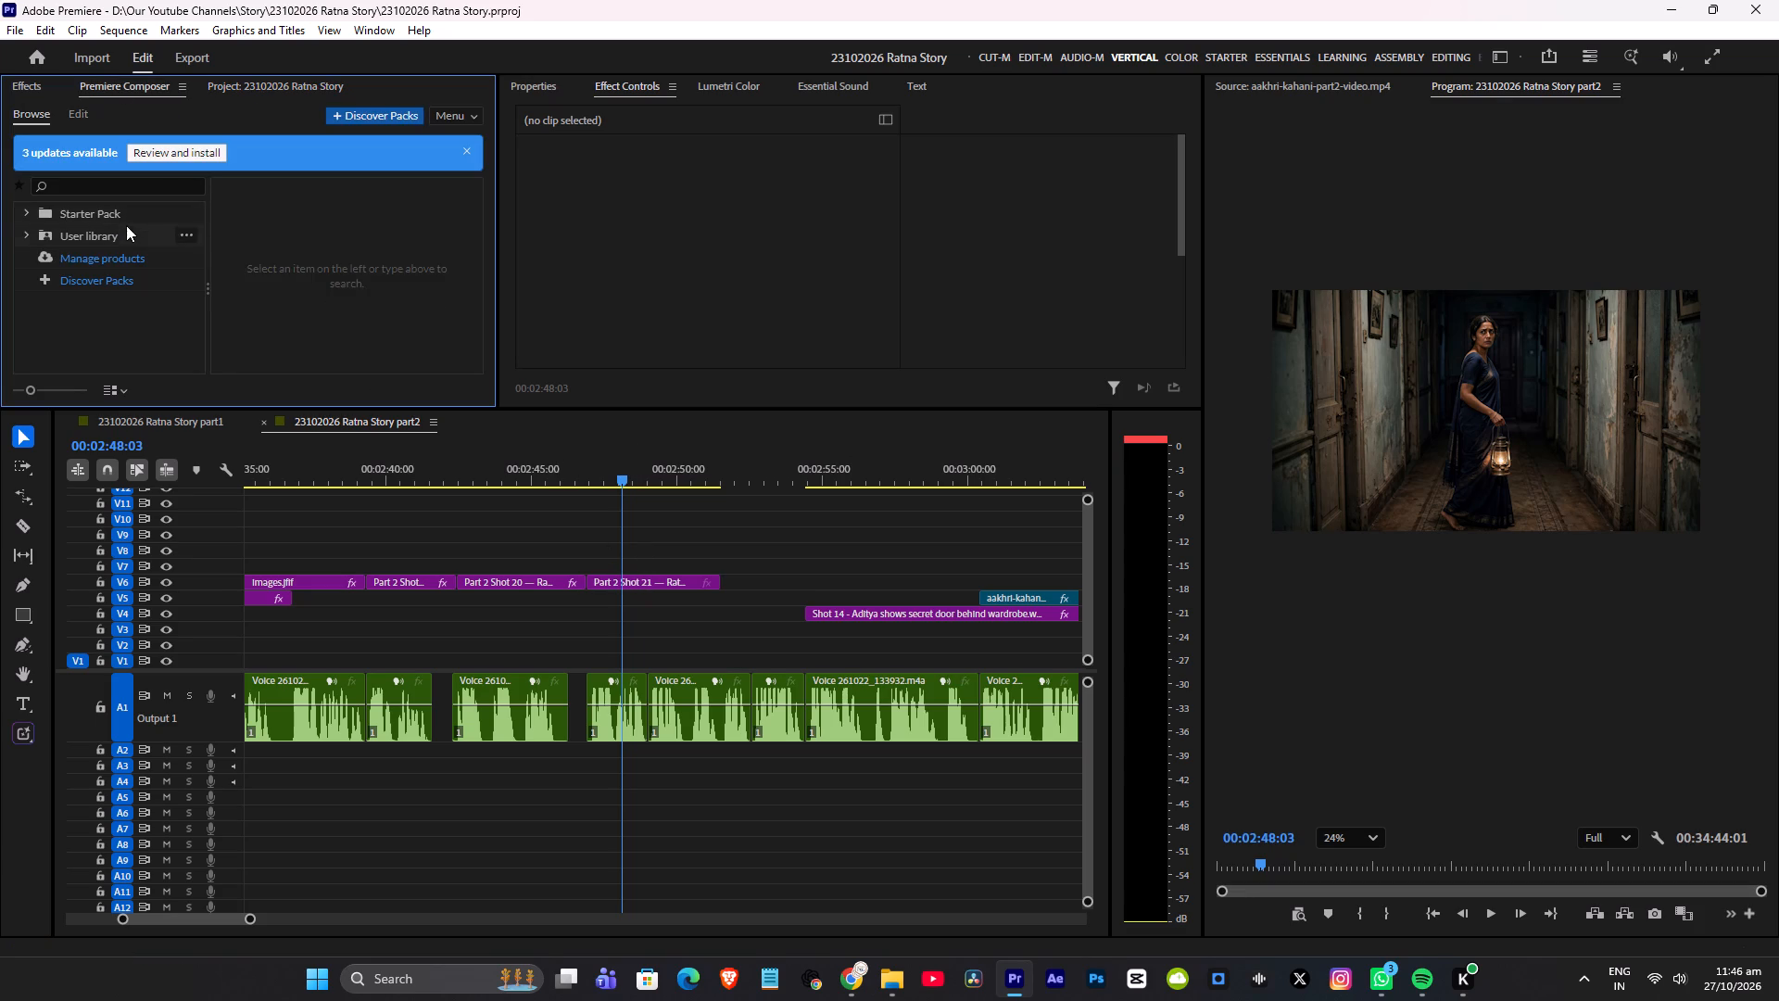
pyautogui.click(128, 218)
pyautogui.scroll(-12, 341, 241)
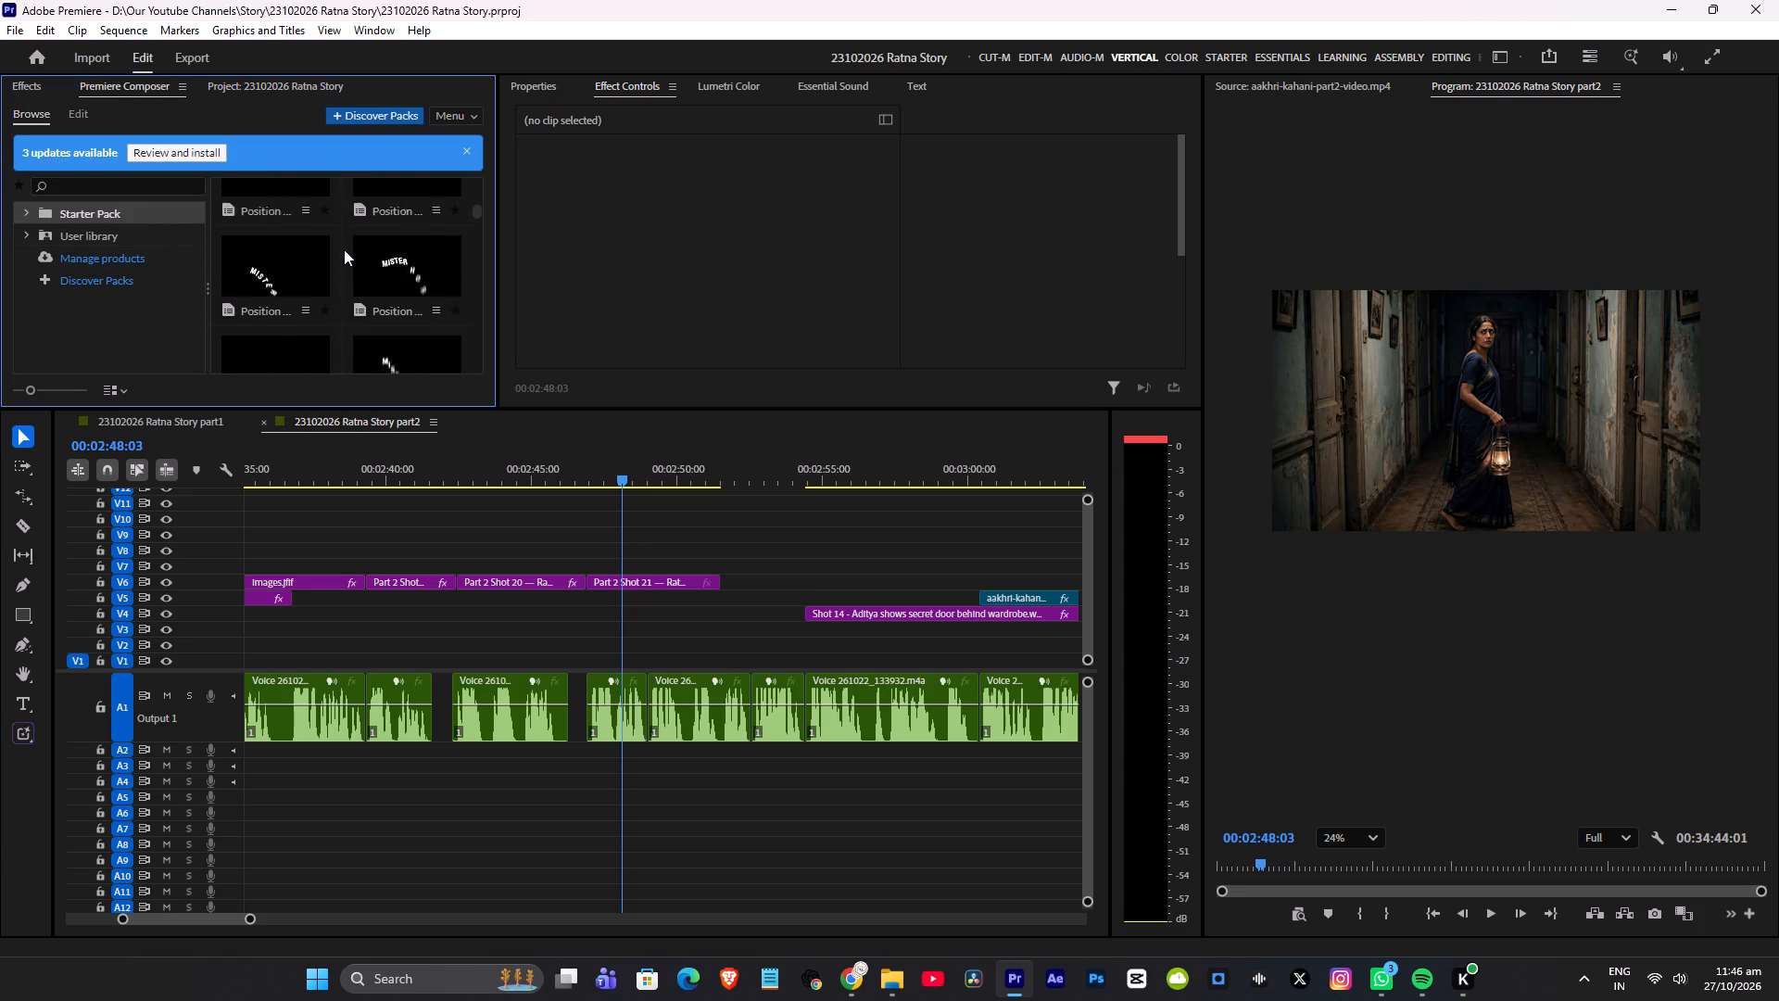
pyautogui.scroll(-4, 344, 249)
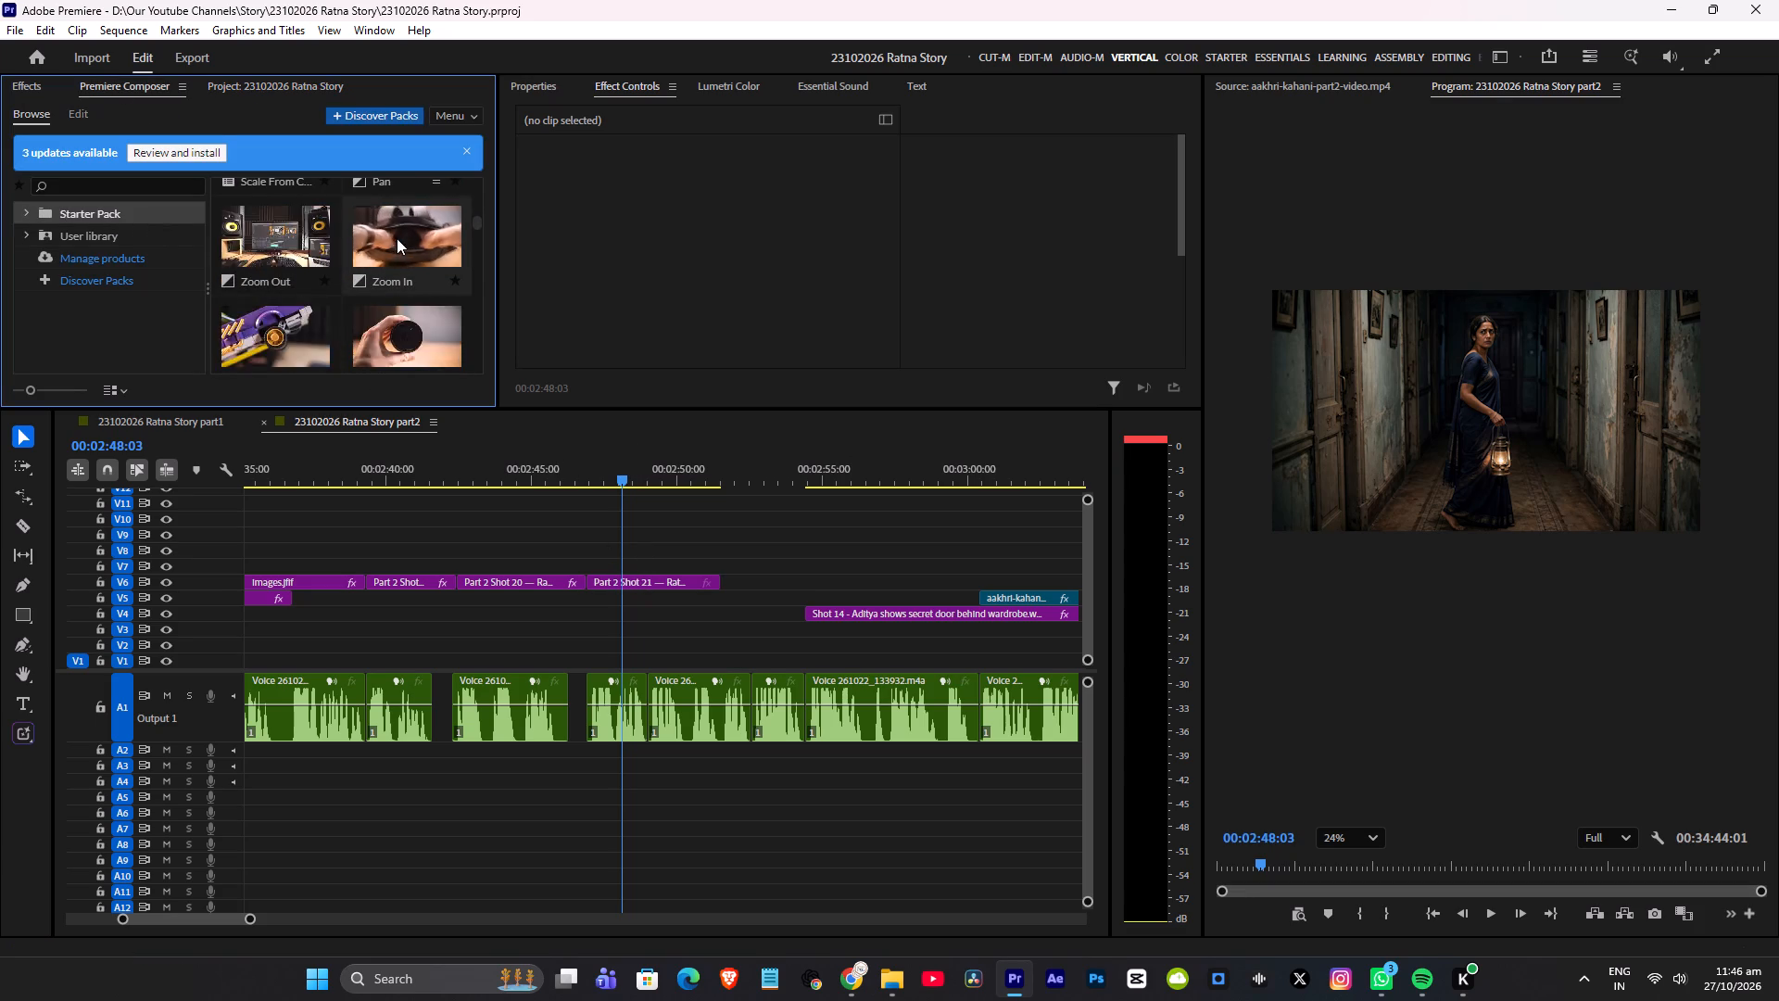
pyautogui.scroll(-1, 398, 238)
pyautogui.moveTo(403, 340); pyautogui.dragTo(589, 544)
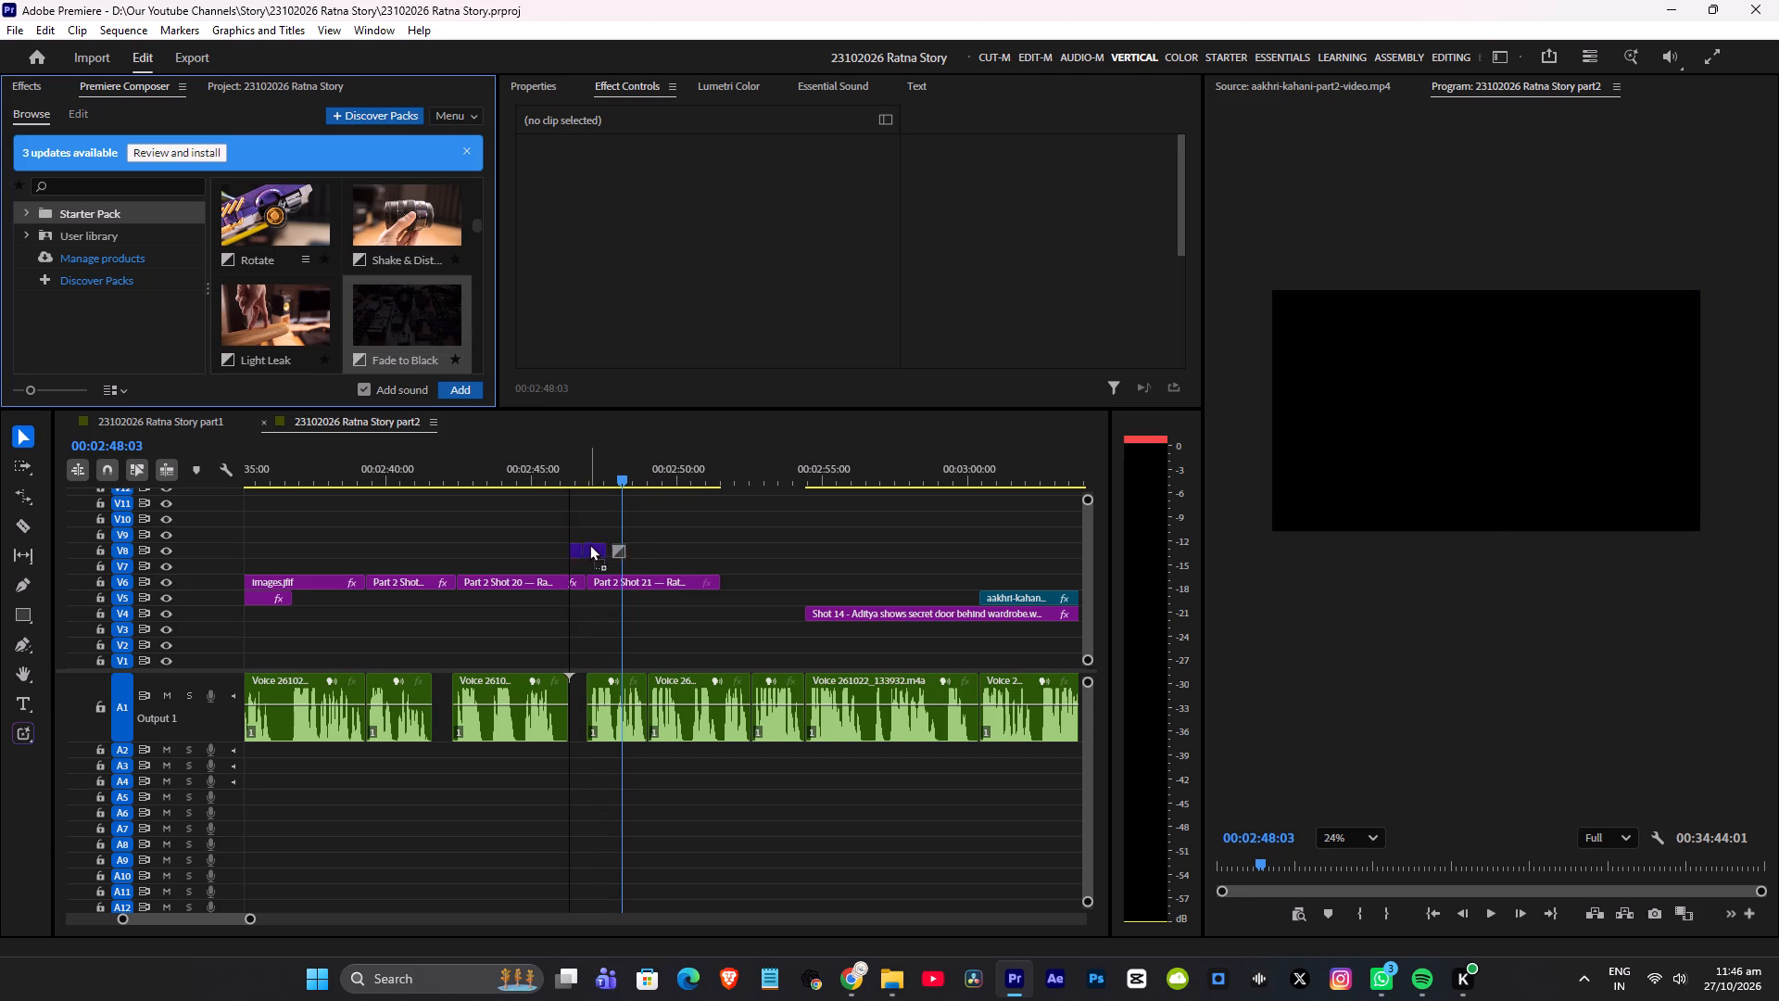
pyautogui.moveTo(589, 544); pyautogui.dragTo(591, 552)
# Play back the Fade to Black transition between Part 2 Shots 20 and 21.
pyautogui.click(549, 476)
pyautogui.press('space')
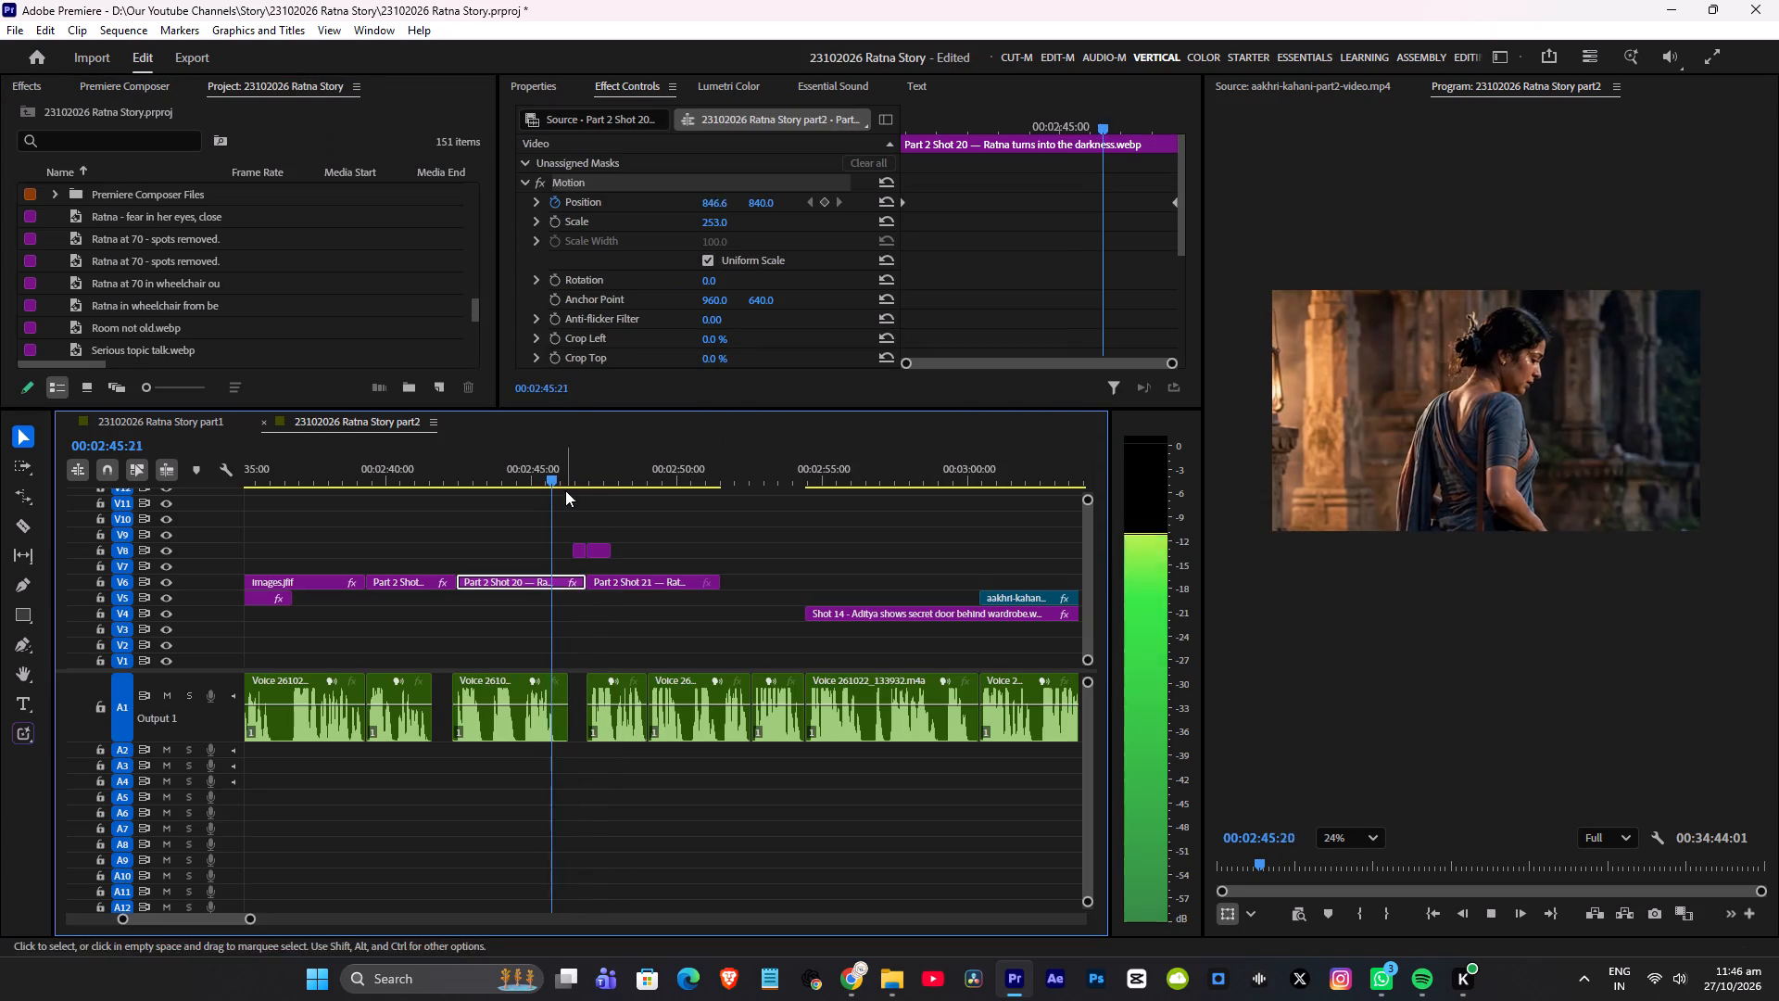
pyautogui.keyDown('alt'); pyautogui.scroll(10, 628, 569); pyautogui.keyUp('alt')
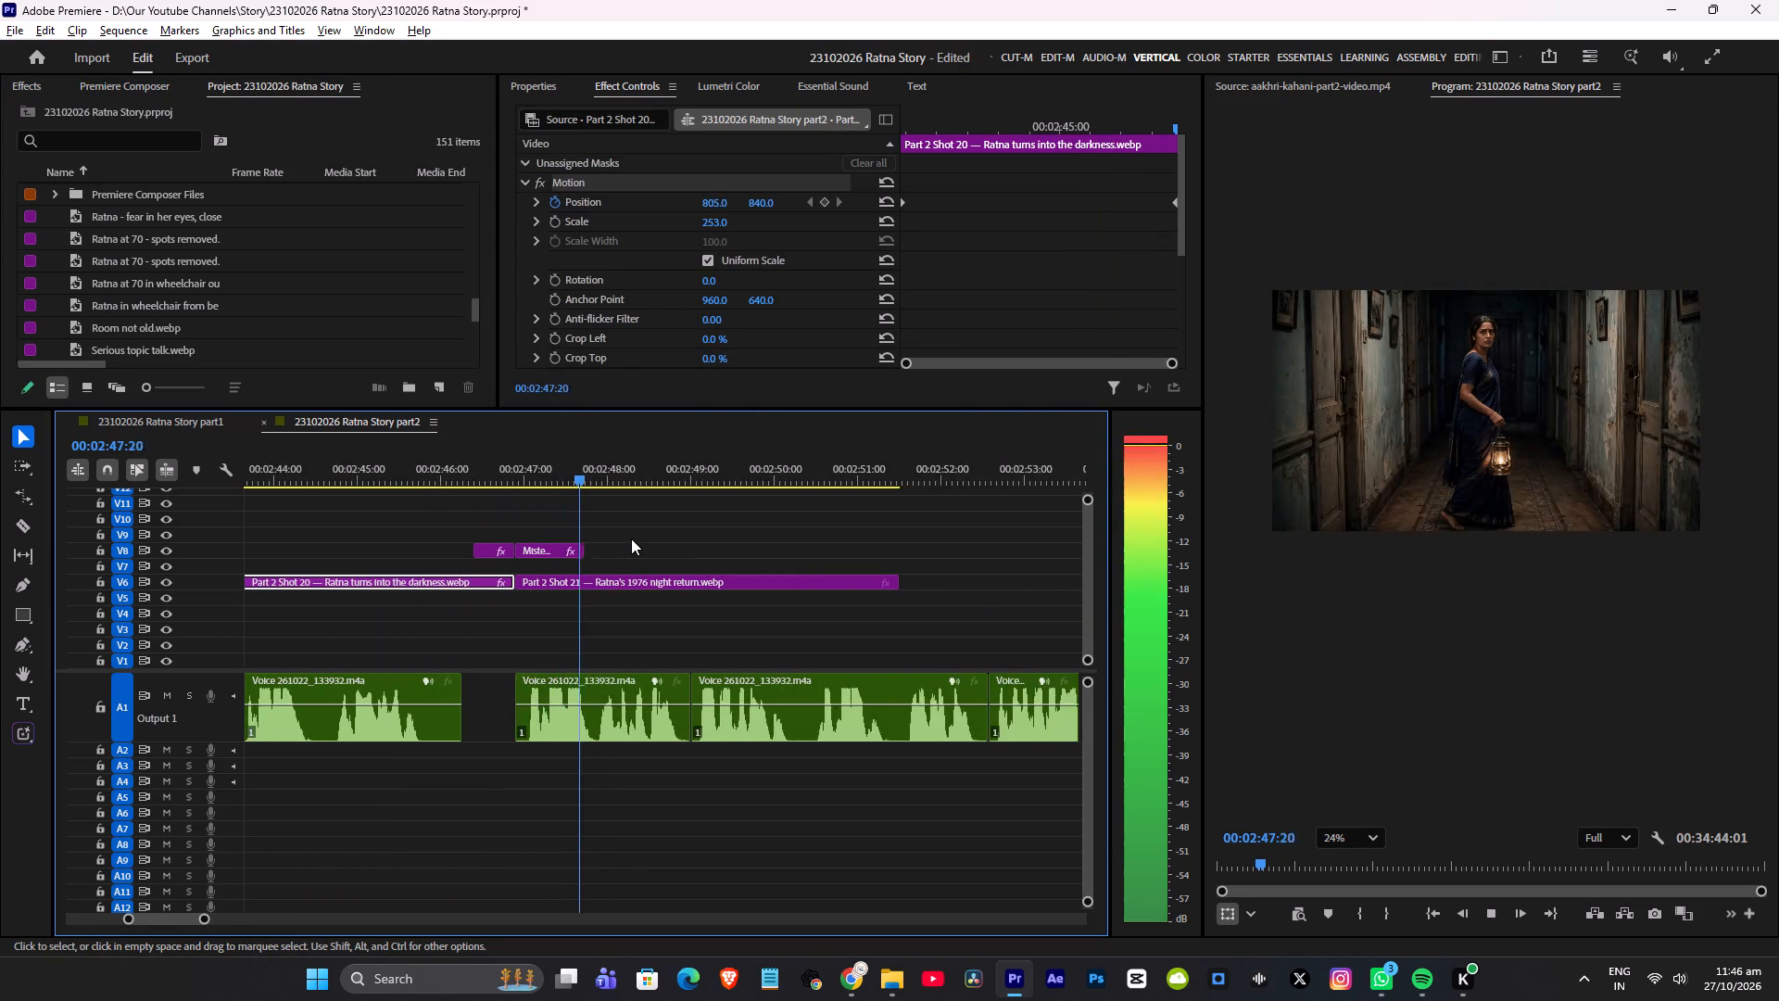
pyautogui.keyDown('alt'); pyautogui.scroll(2, 631, 539); pyautogui.keyUp('alt')
# Extend Part 2 Shot 21's end by 00:00:01:02 to the start of the short voice clip before Shot 14, and save the project.
pyautogui.scroll(-12, 643, 539)
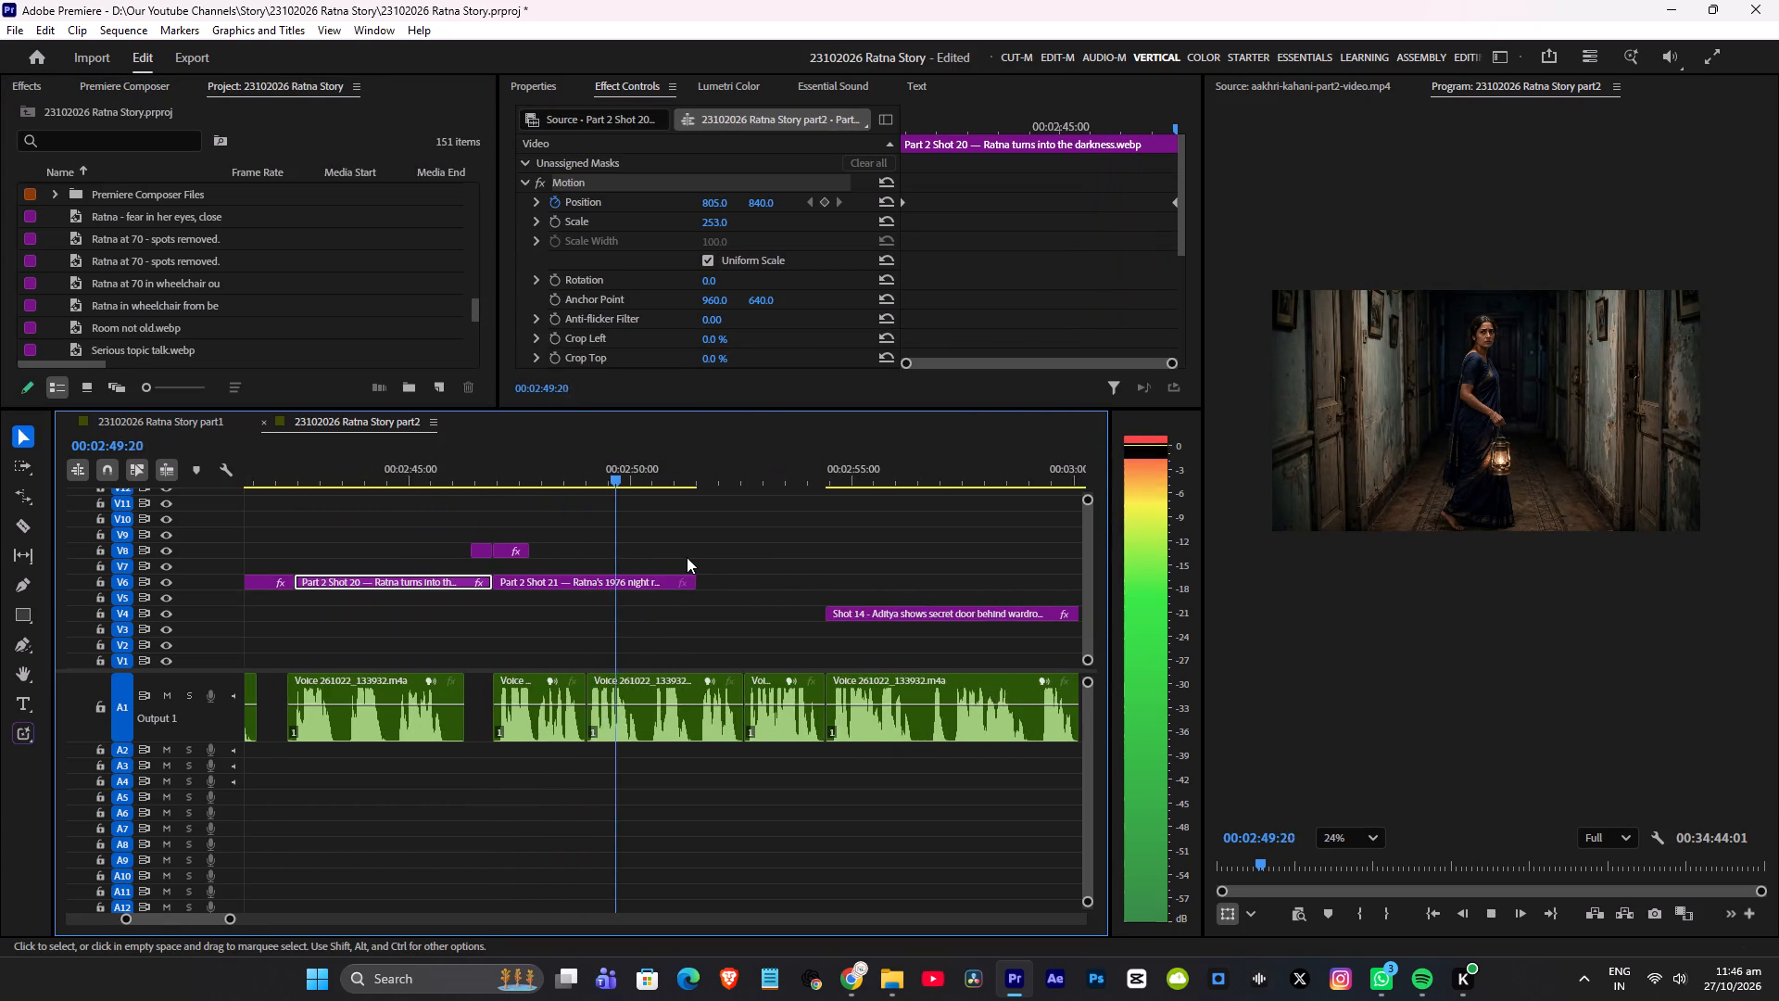
pyautogui.keyDown('alt'); pyautogui.scroll(3, 701, 564); pyautogui.keyUp('alt')
pyautogui.moveTo(698, 583); pyautogui.dragTo(757, 583)
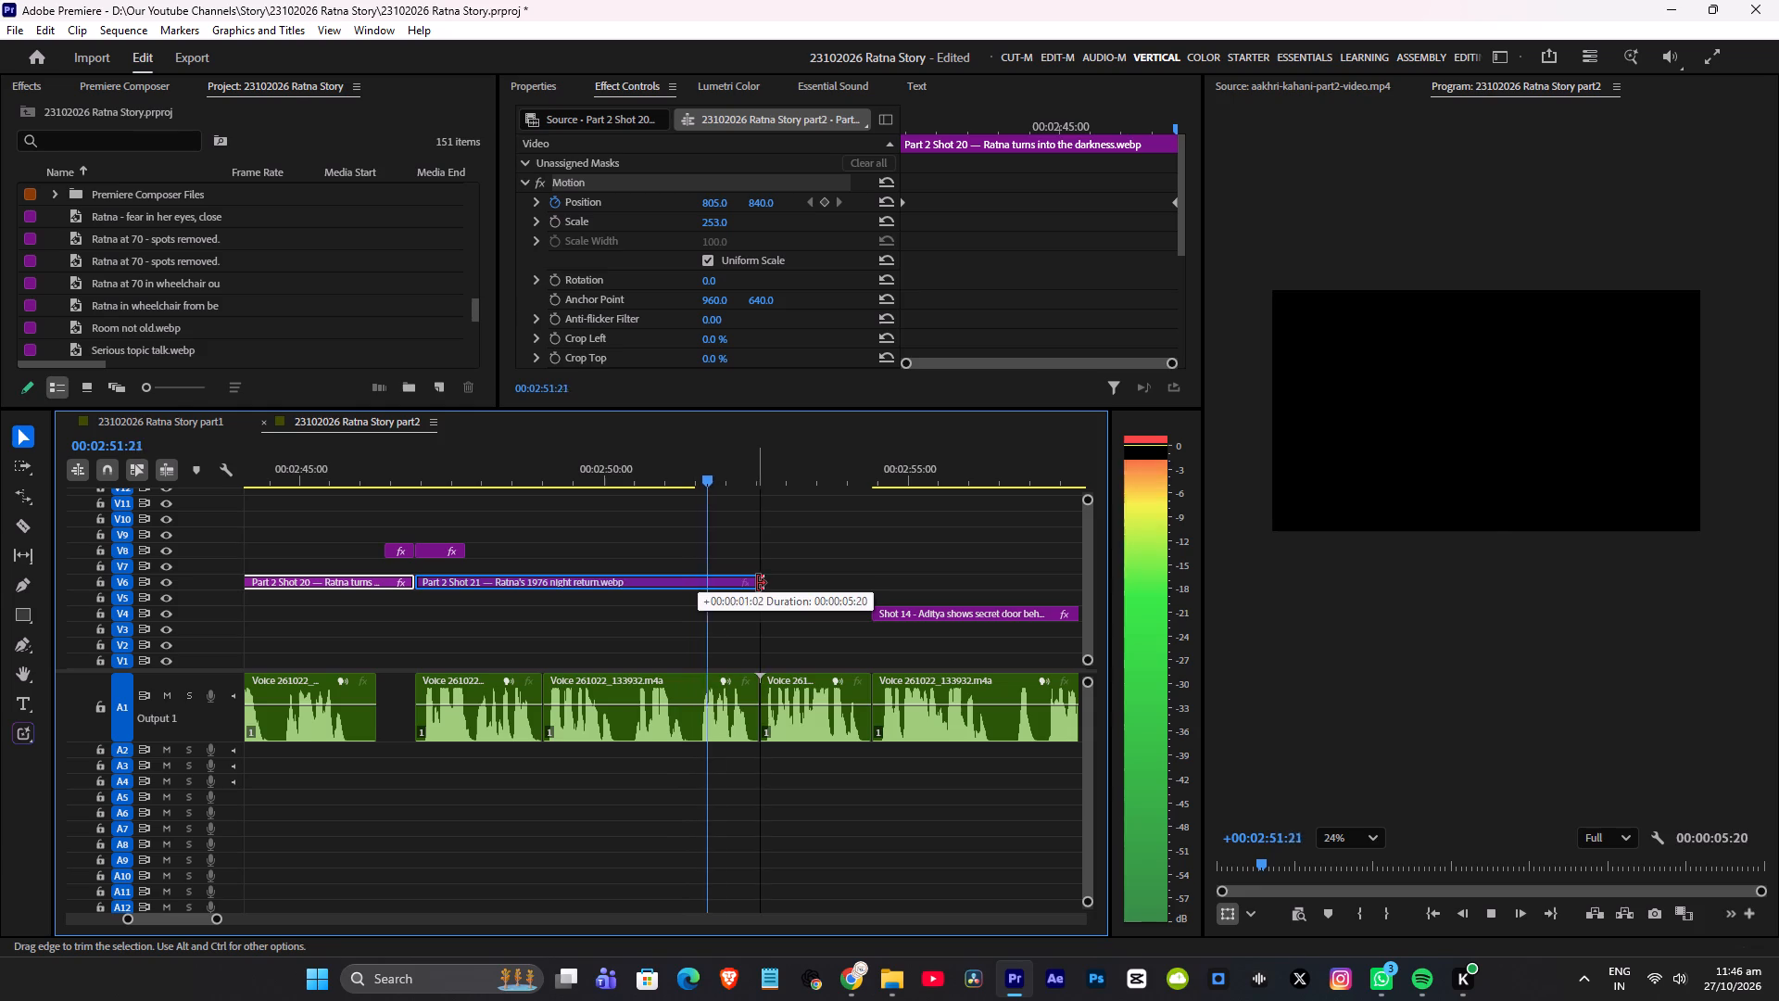
pyautogui.moveTo(757, 583); pyautogui.dragTo(758, 583)
pyautogui.press('space')
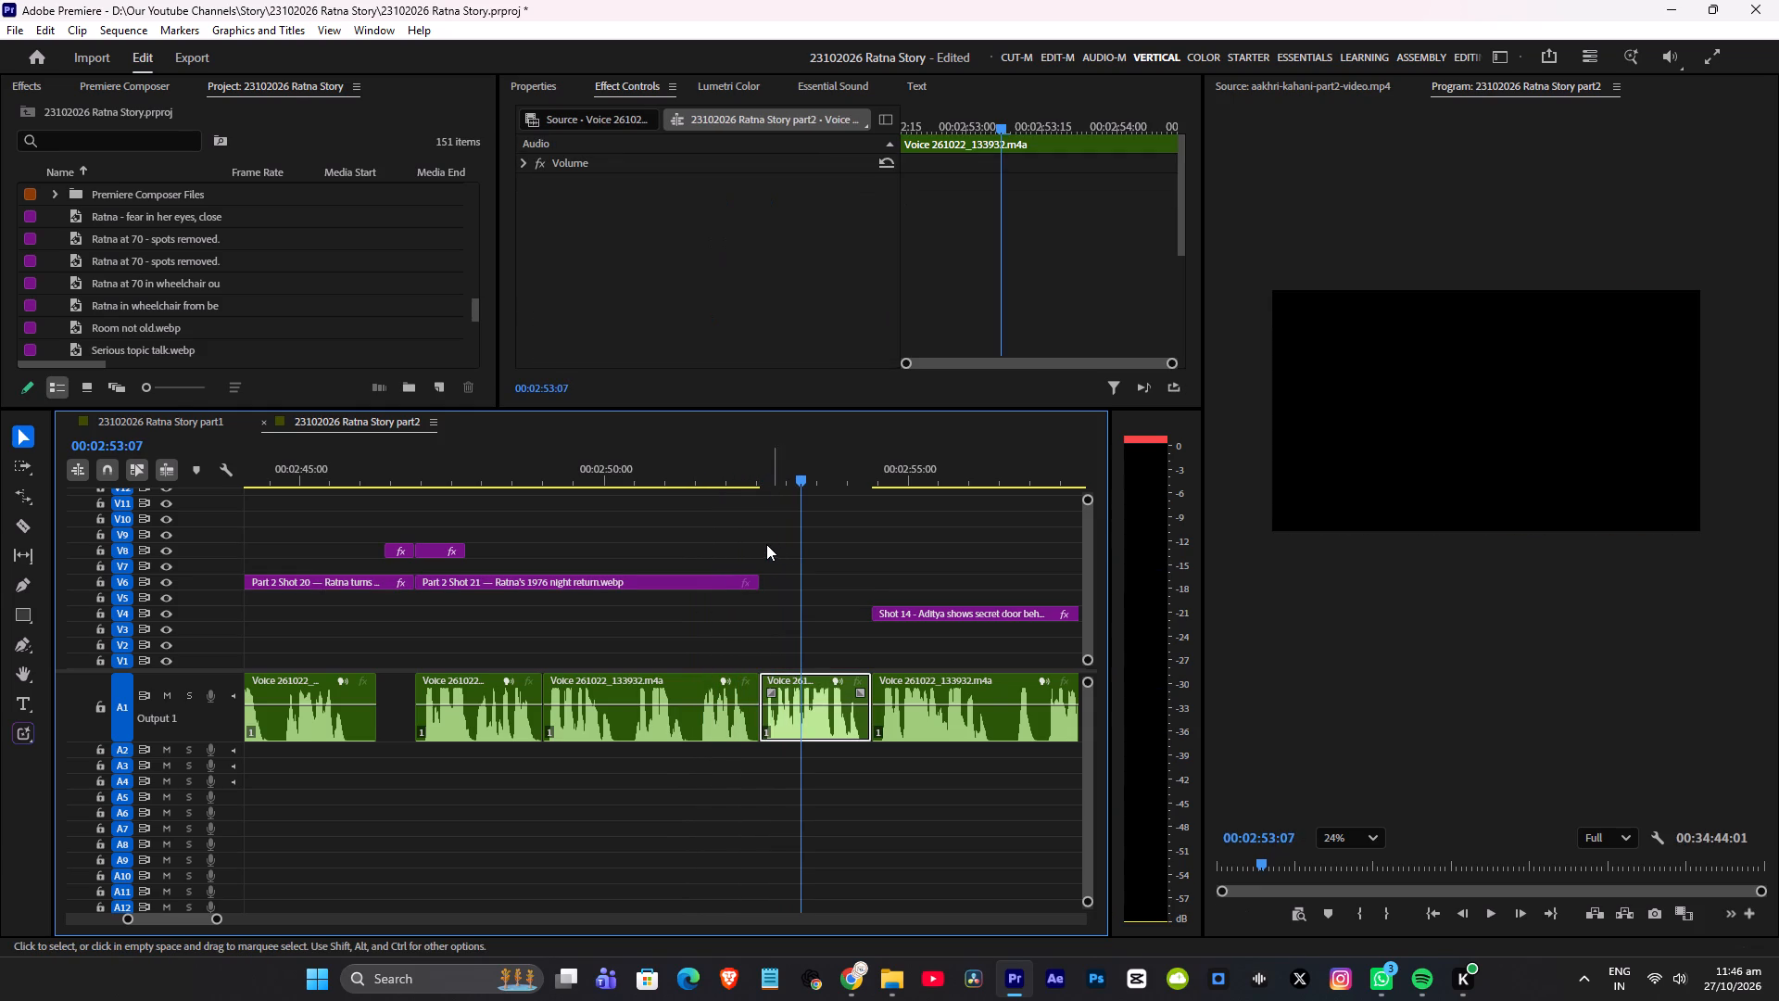
pyautogui.hotkey('ctrl', 's')
# Play the narration across the picture gap between Part 2 Shot 21 and Shot 14.
pyautogui.press('space')
pyautogui.scroll(-4, 735, 513)
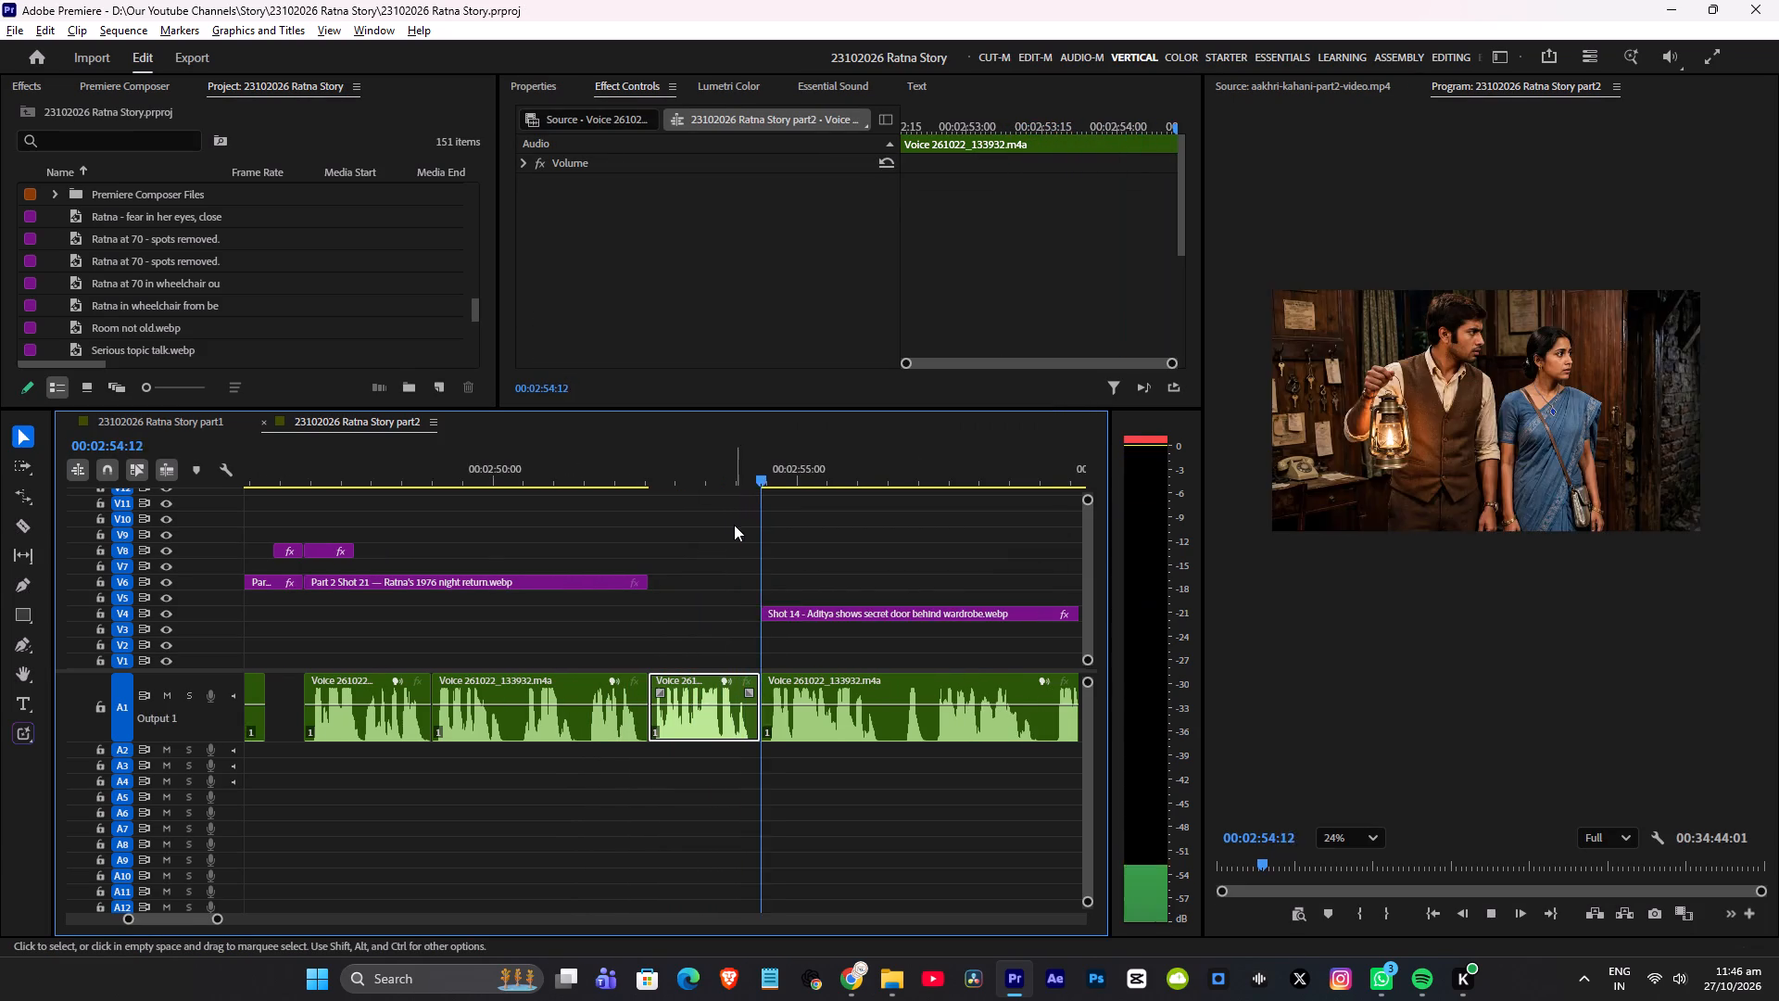
pyautogui.keyDown('alt'); pyautogui.scroll(-4, 732, 525); pyautogui.keyUp('alt')
pyautogui.press('space')
# Add Position and Scale keyframes to Part 2 Shot 21 at the clip's start and at 00:02:50:17.
pyautogui.click(566, 475)
pyautogui.press('space')
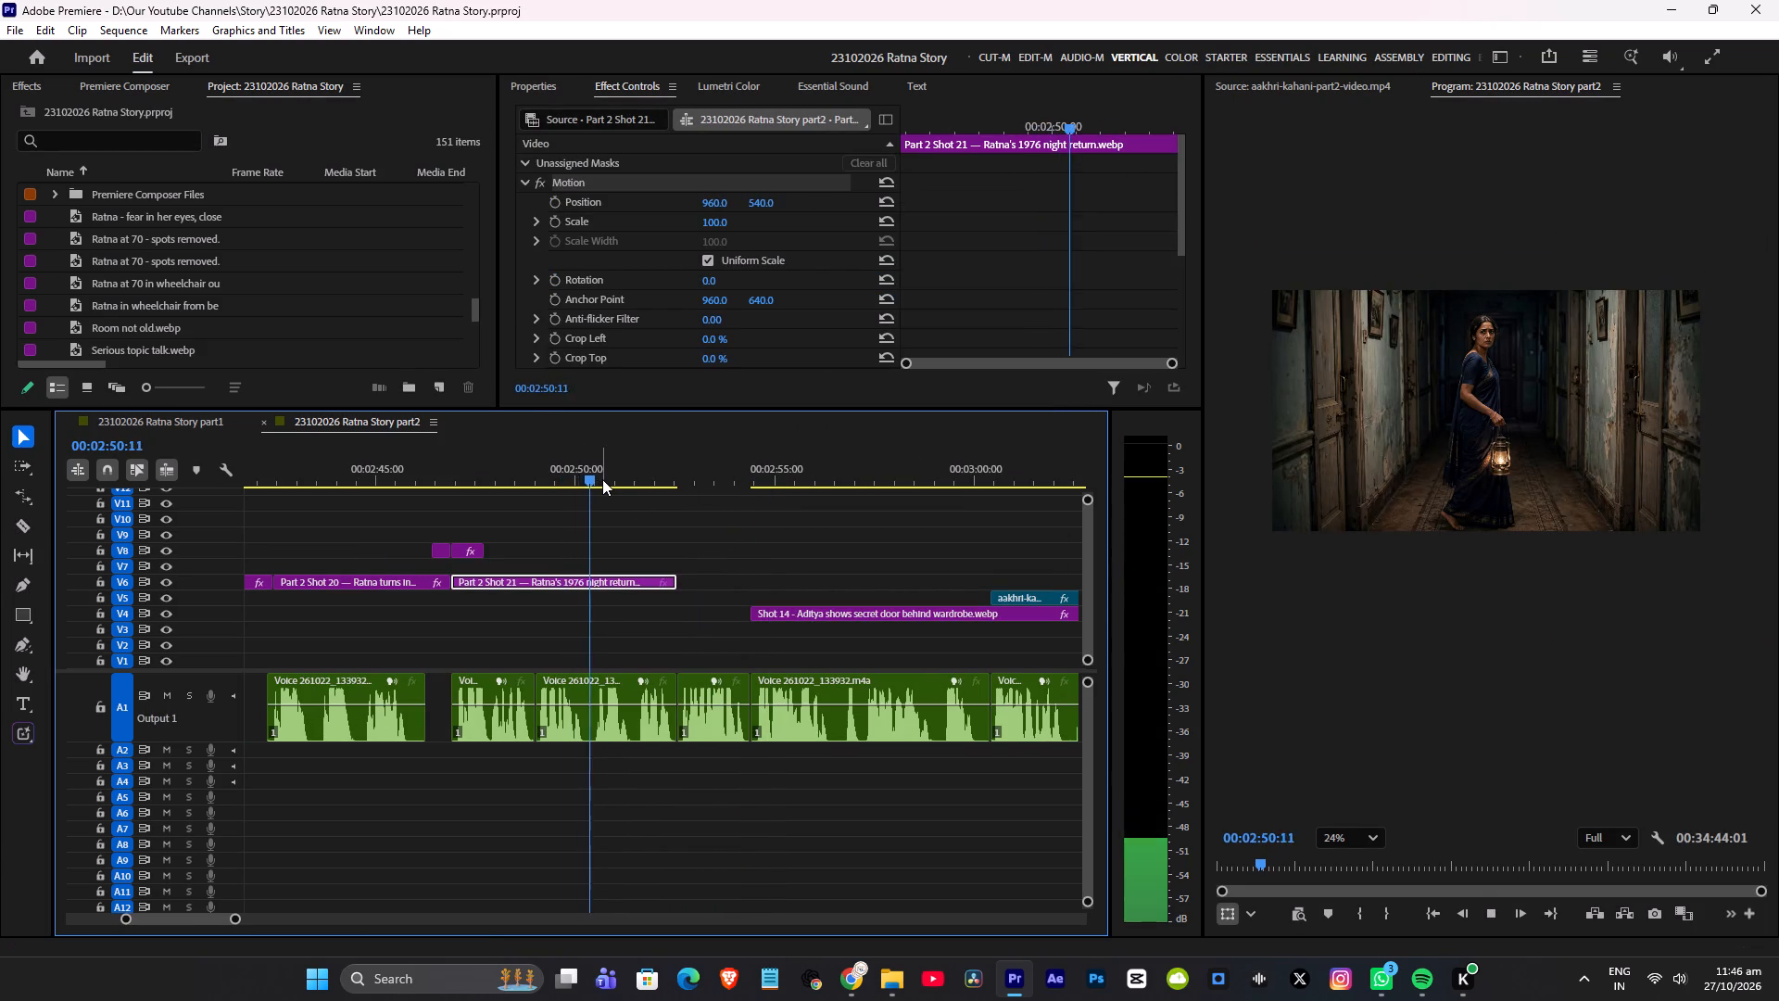
pyautogui.press('space')
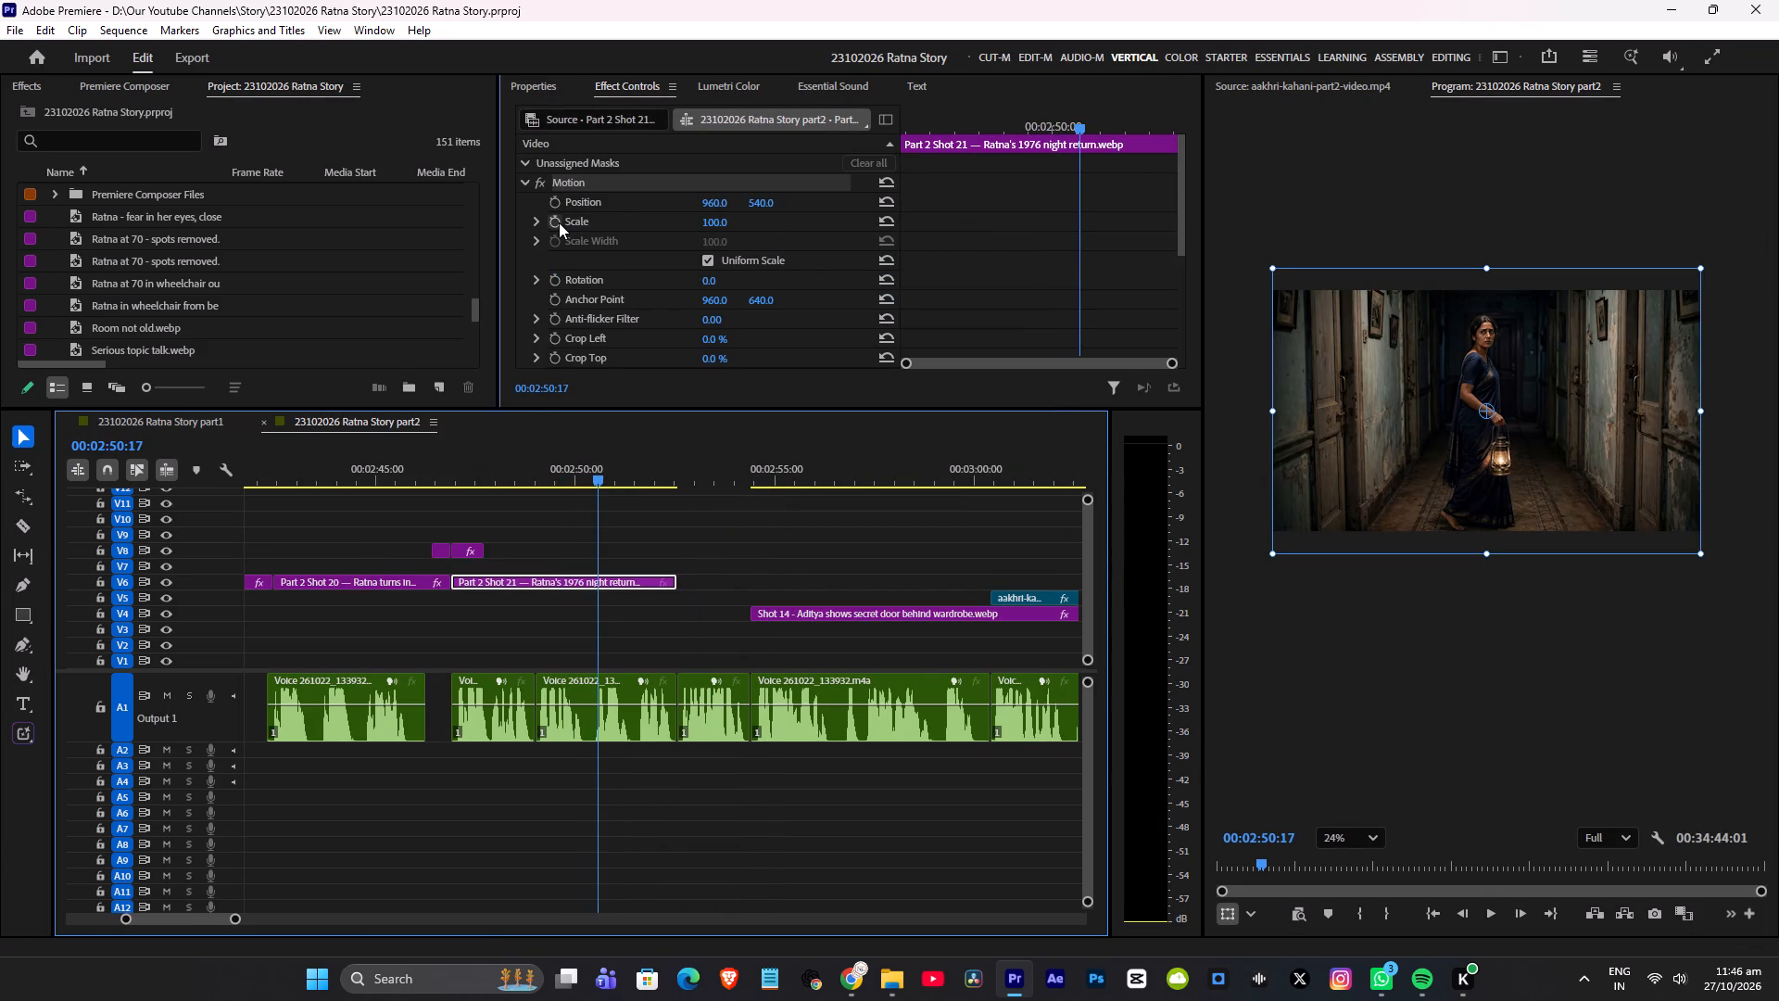
pyautogui.click(559, 222)
pyautogui.moveTo(1003, 128); pyautogui.dragTo(890, 155)
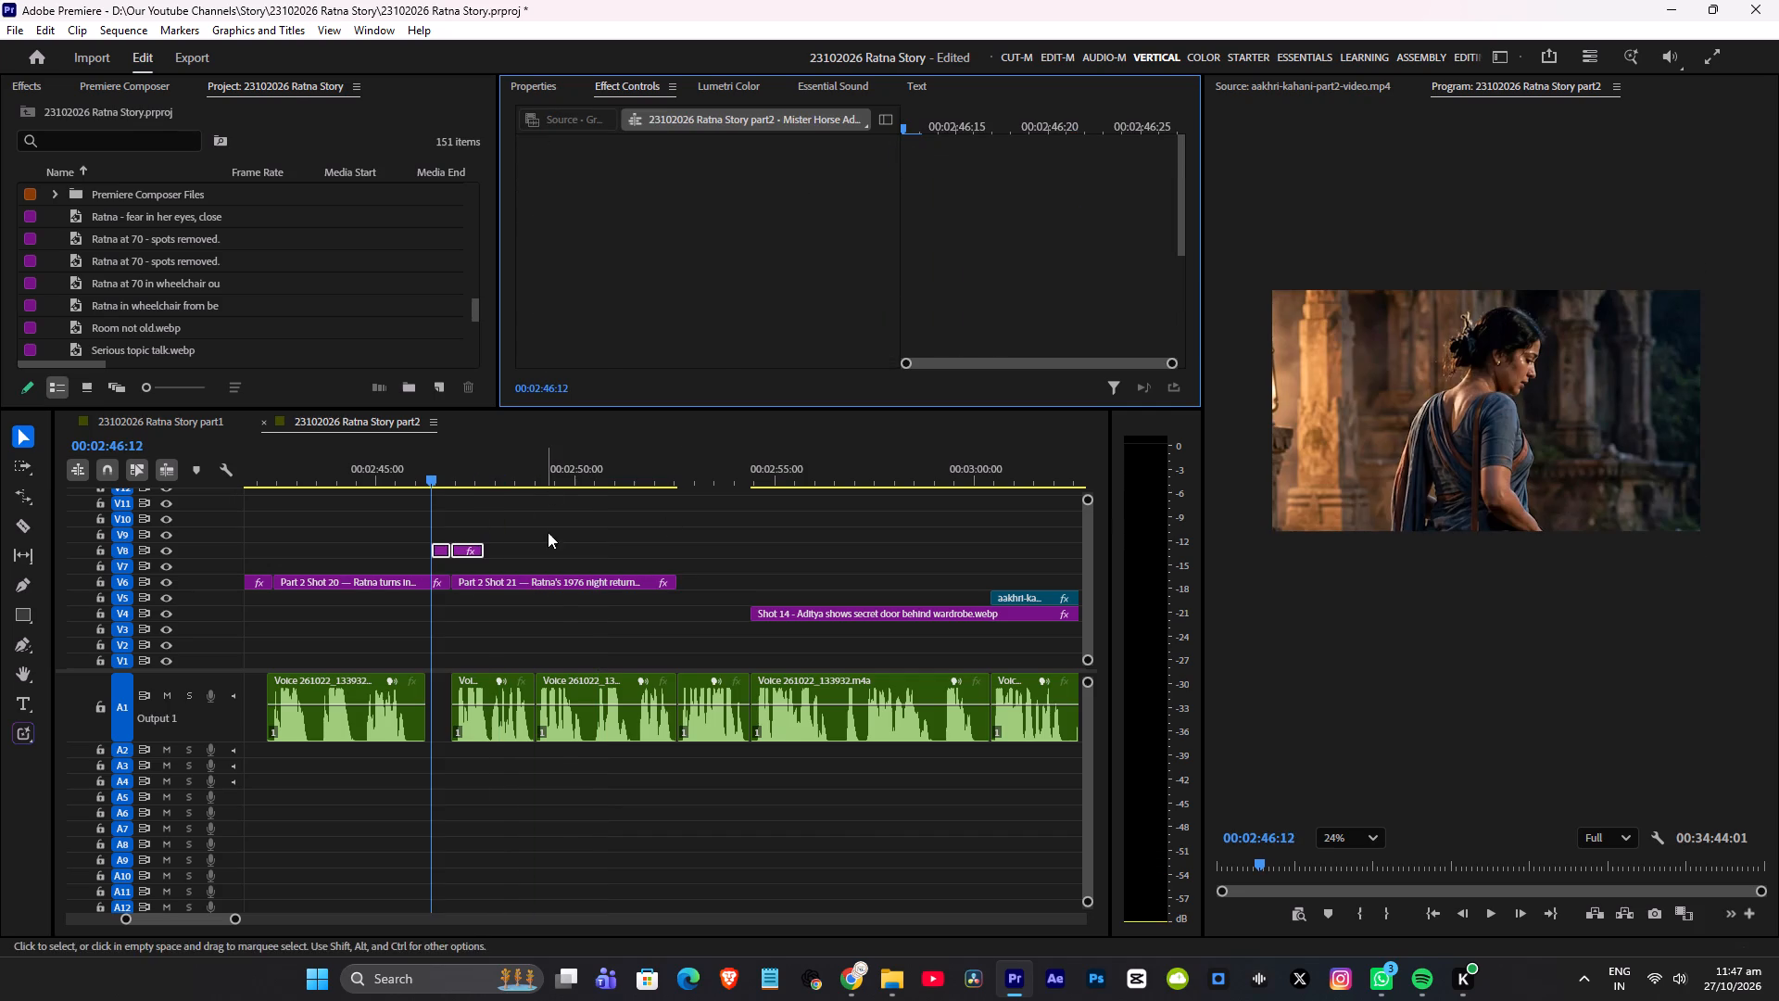
pyautogui.click(555, 475)
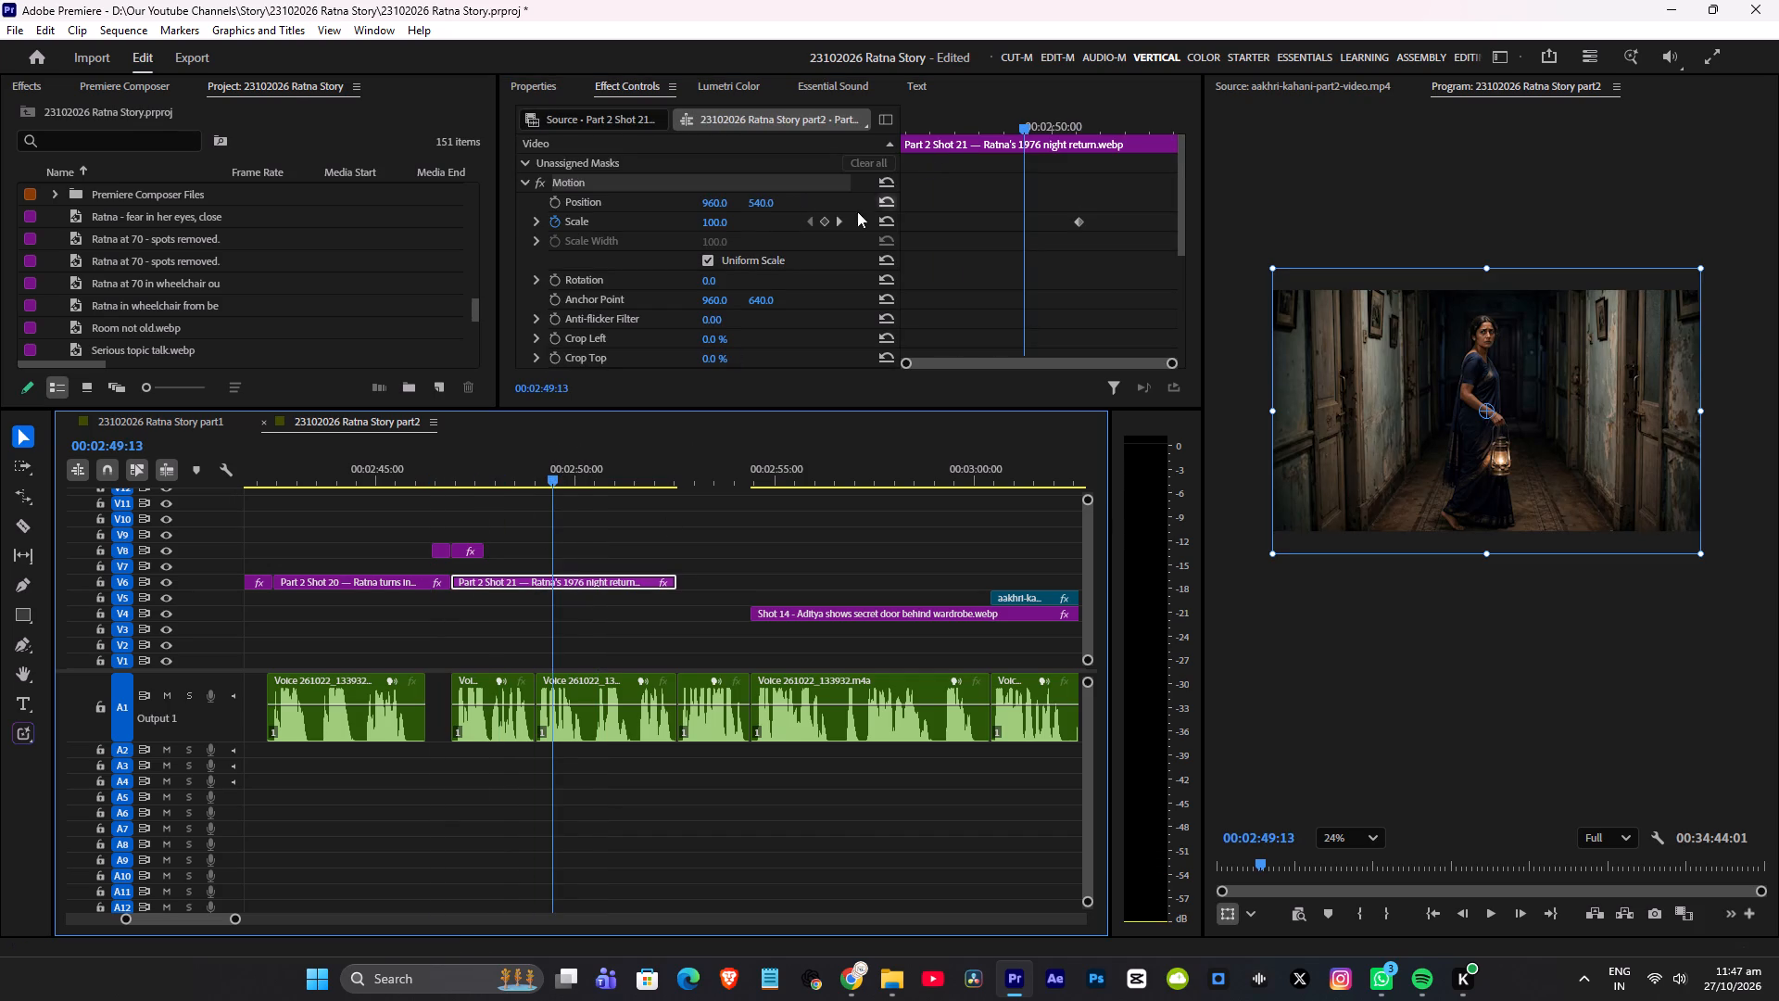
pyautogui.click(825, 218)
pyautogui.click(557, 196)
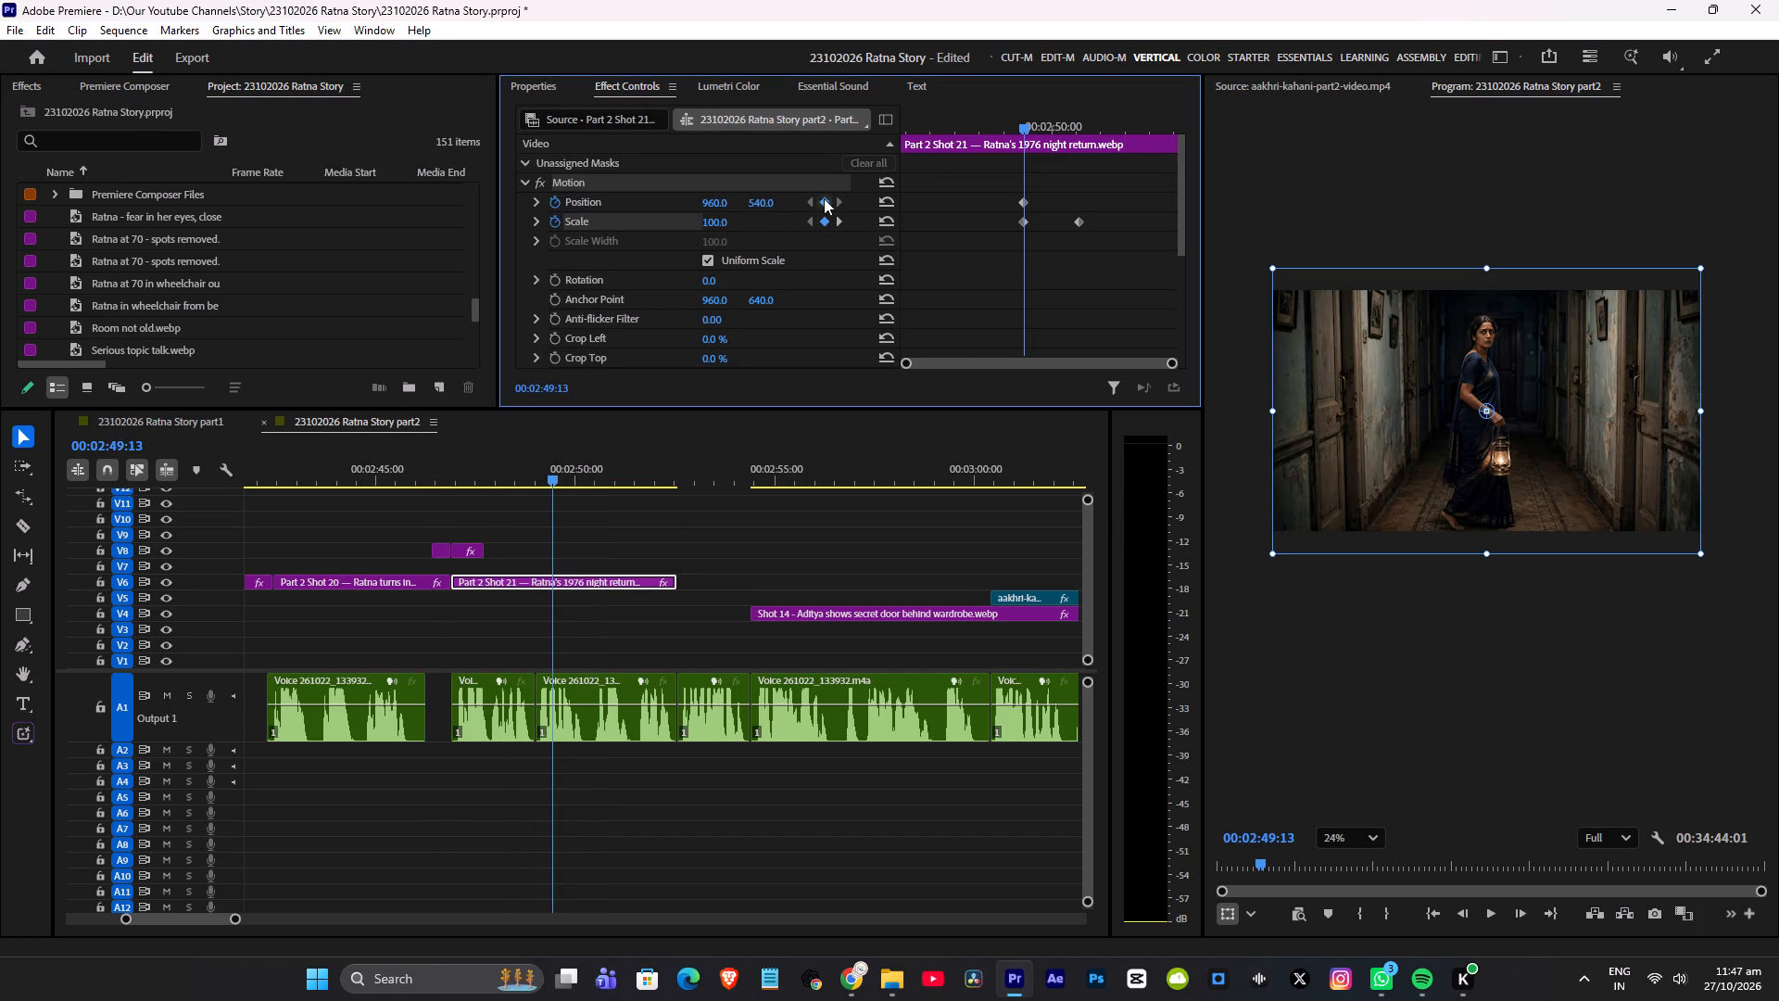
pyautogui.click(838, 221)
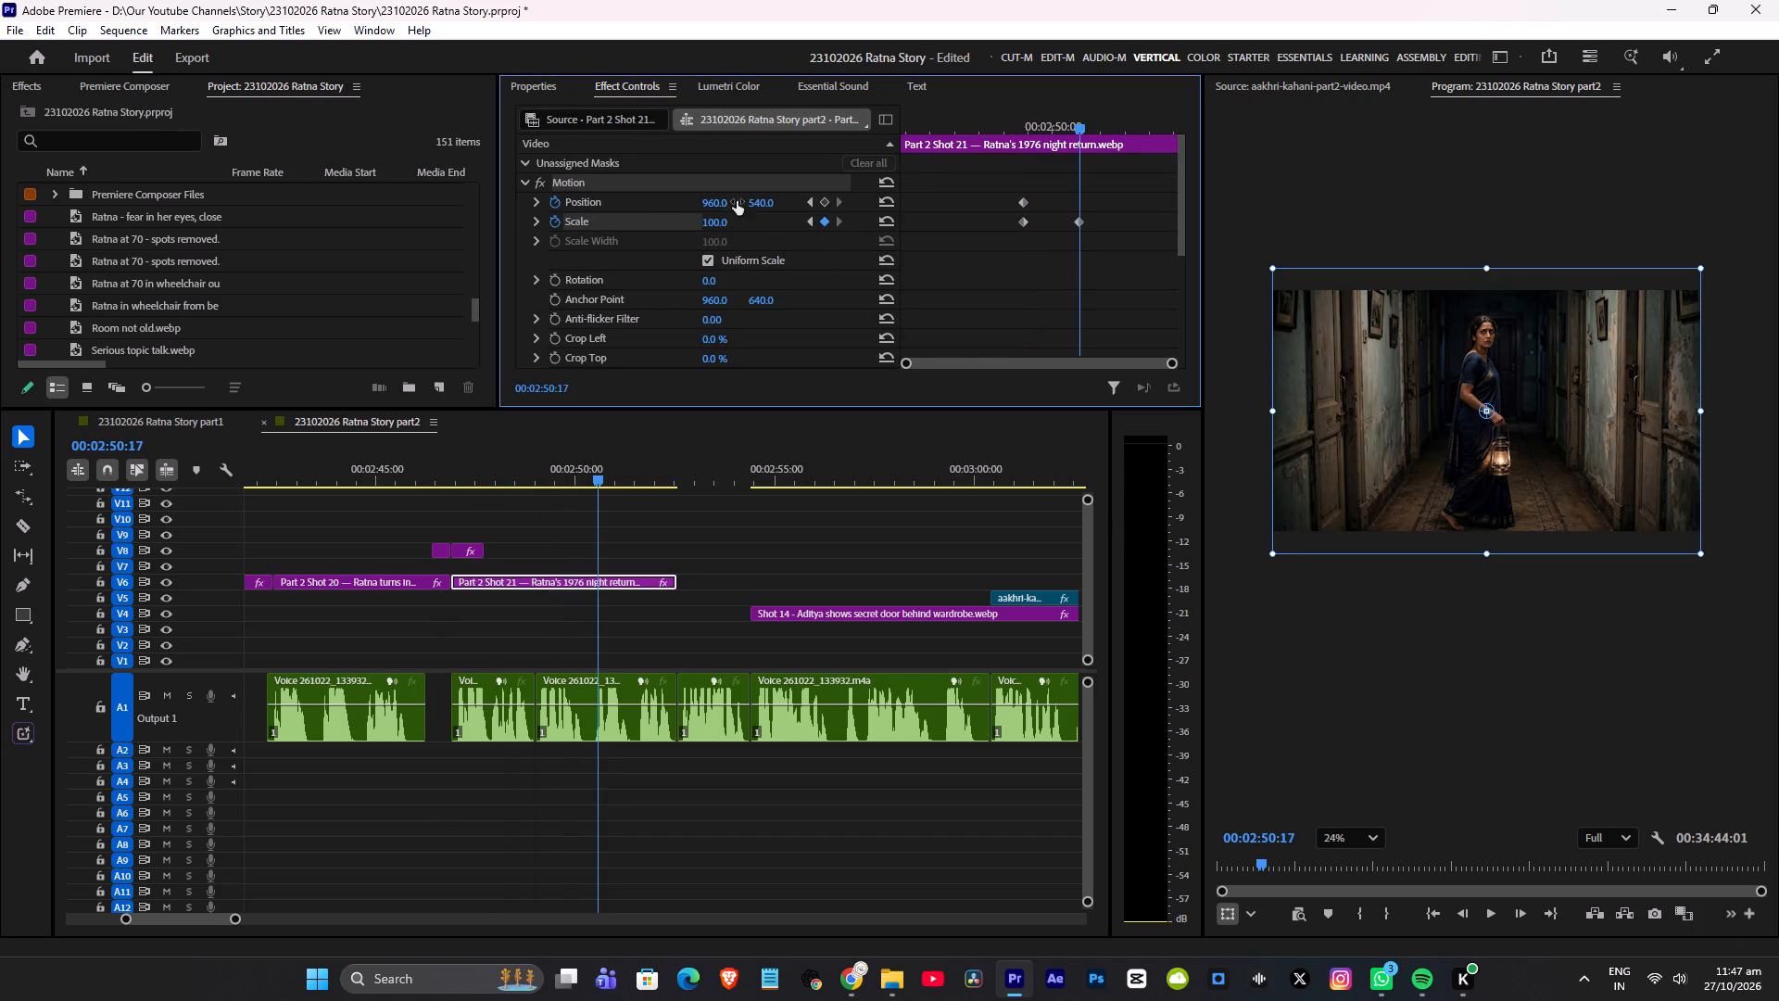
pyautogui.click(827, 202)
pyautogui.moveTo(1002, 188); pyautogui.dragTo(1043, 273)
pyautogui.moveTo(1023, 222); pyautogui.dragTo(828, 226)
# Set Part 2 Shot 21's Scale to 110 at the 00:02:50:17 keyframe and scrub through the push-in.
pyautogui.click(719, 222)
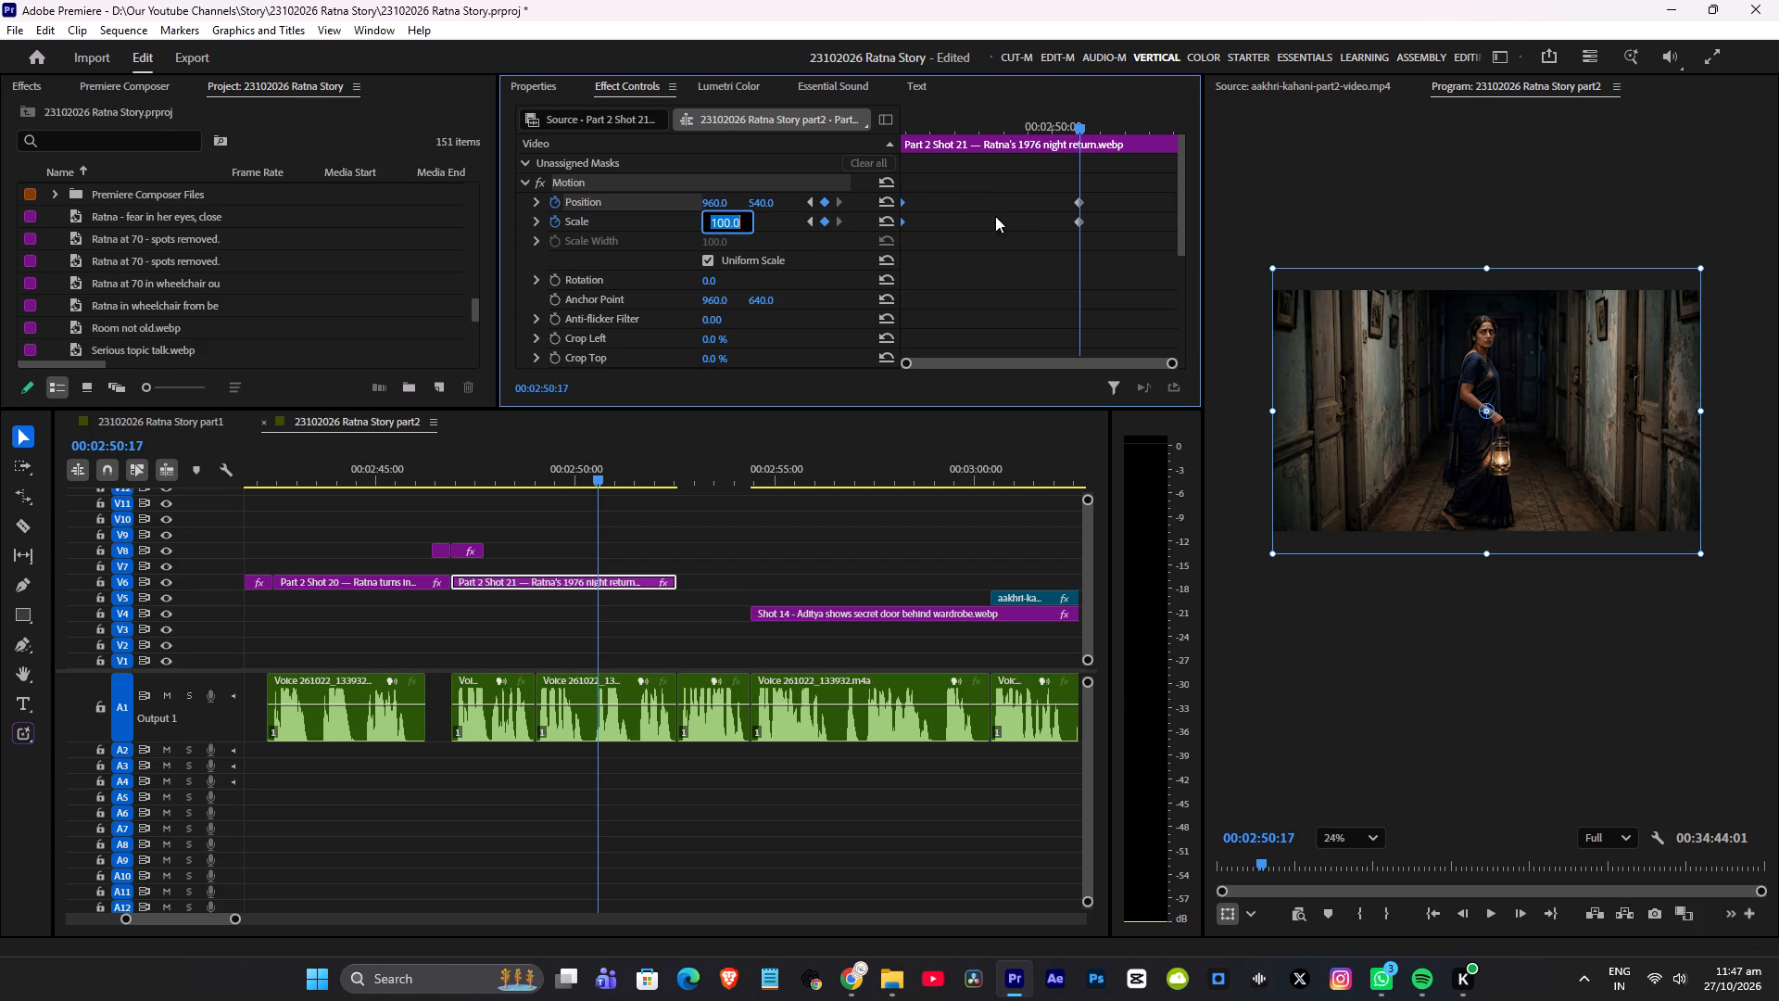
pyautogui.hotkey('shift', 'Up')
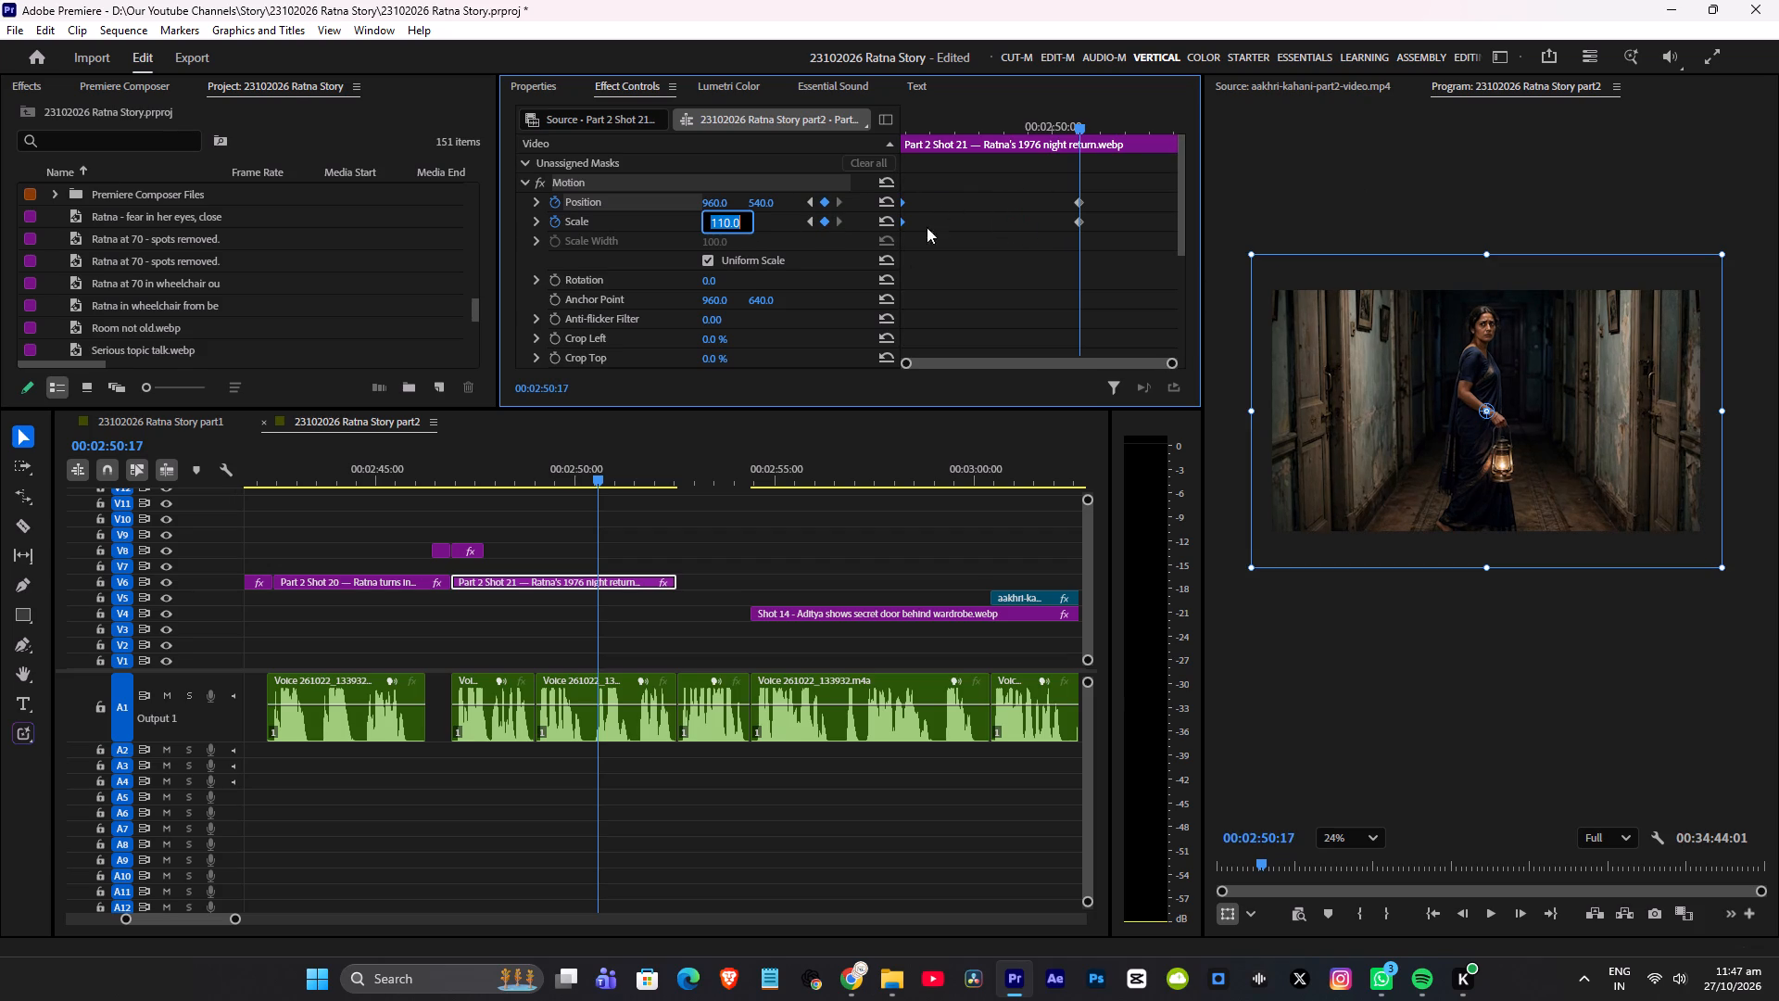
pyautogui.click(940, 206)
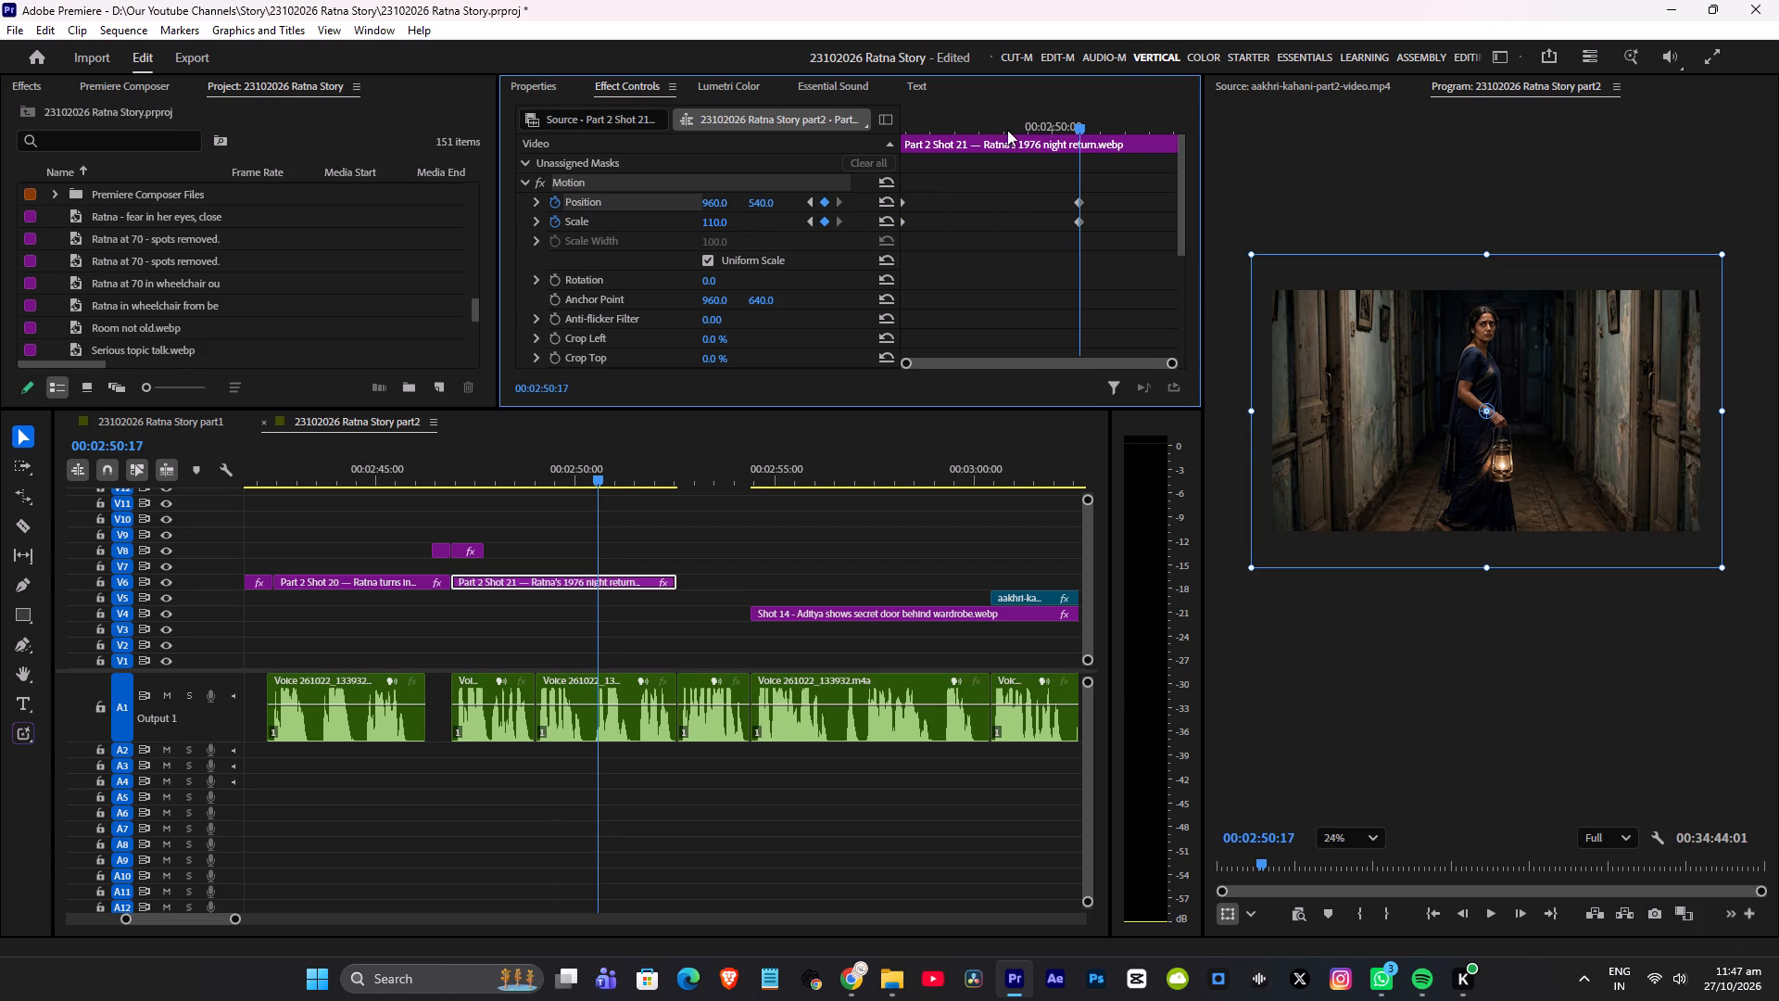
pyautogui.moveTo(1008, 130); pyautogui.dragTo(1063, 133)
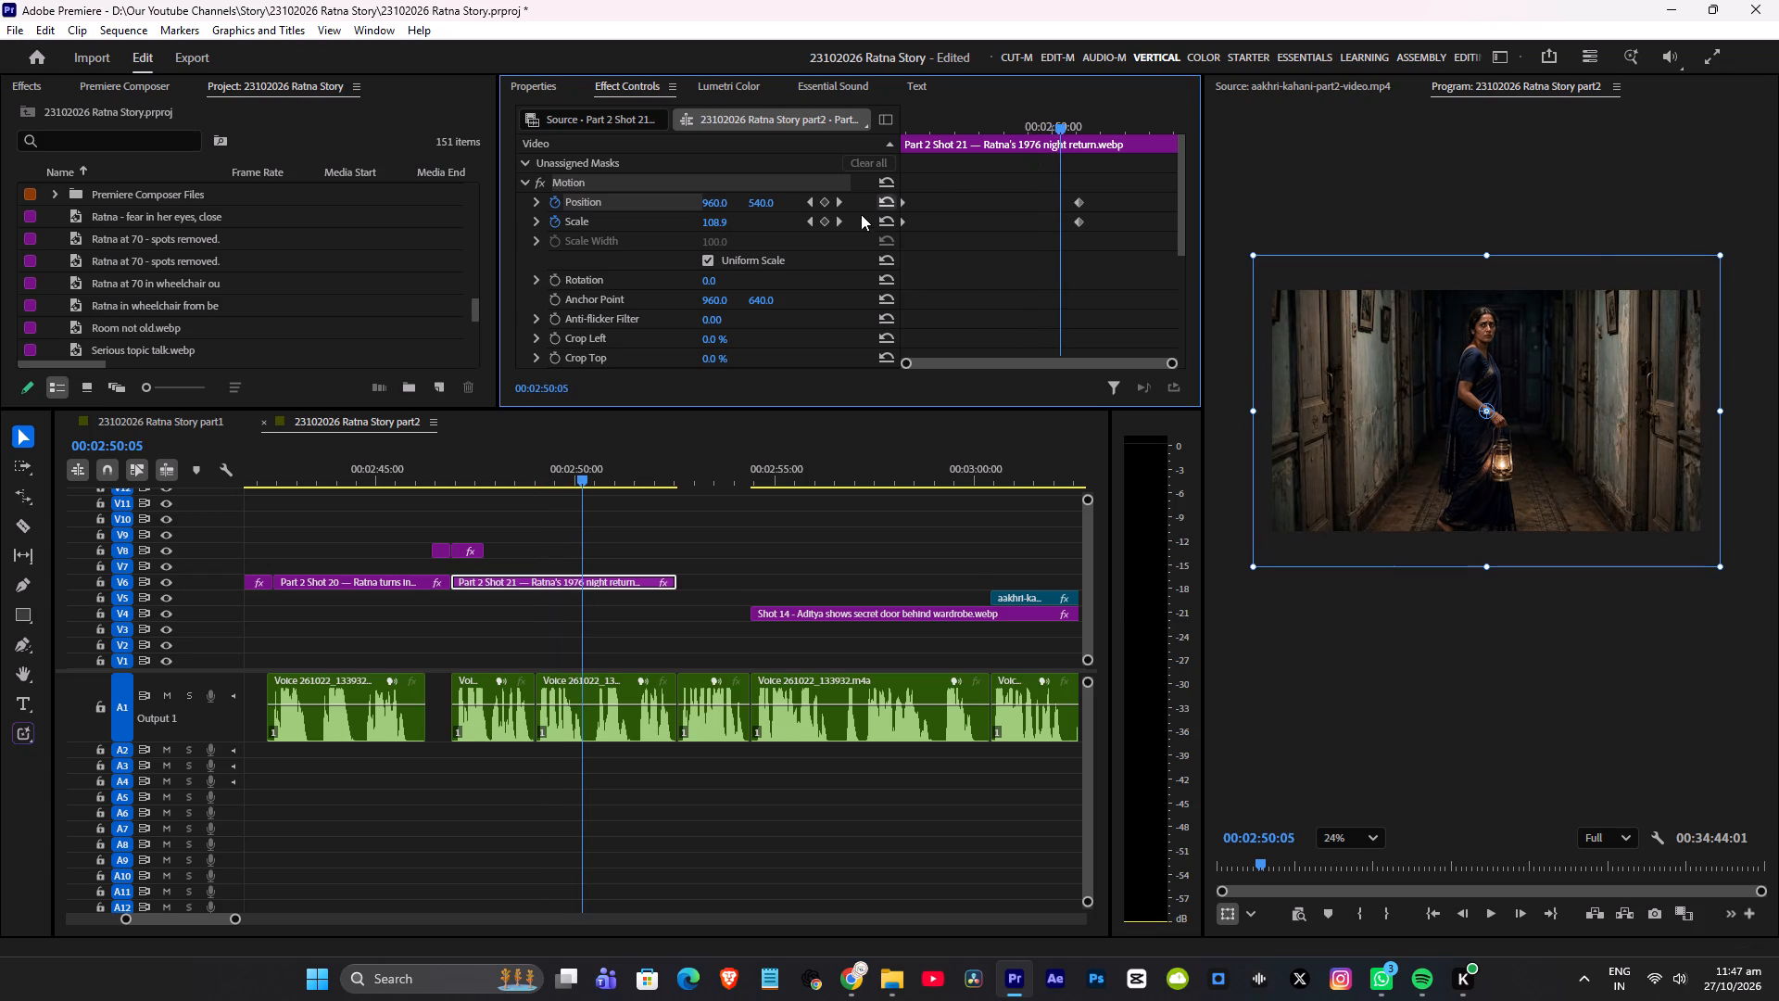
# Set Part 2 Shot 21's horizontal Position to 1017 at the 00:02:50:17 keyframe.
pyautogui.click(842, 221)
pyautogui.moveTo(714, 201); pyautogui.dragTo(687, 207)
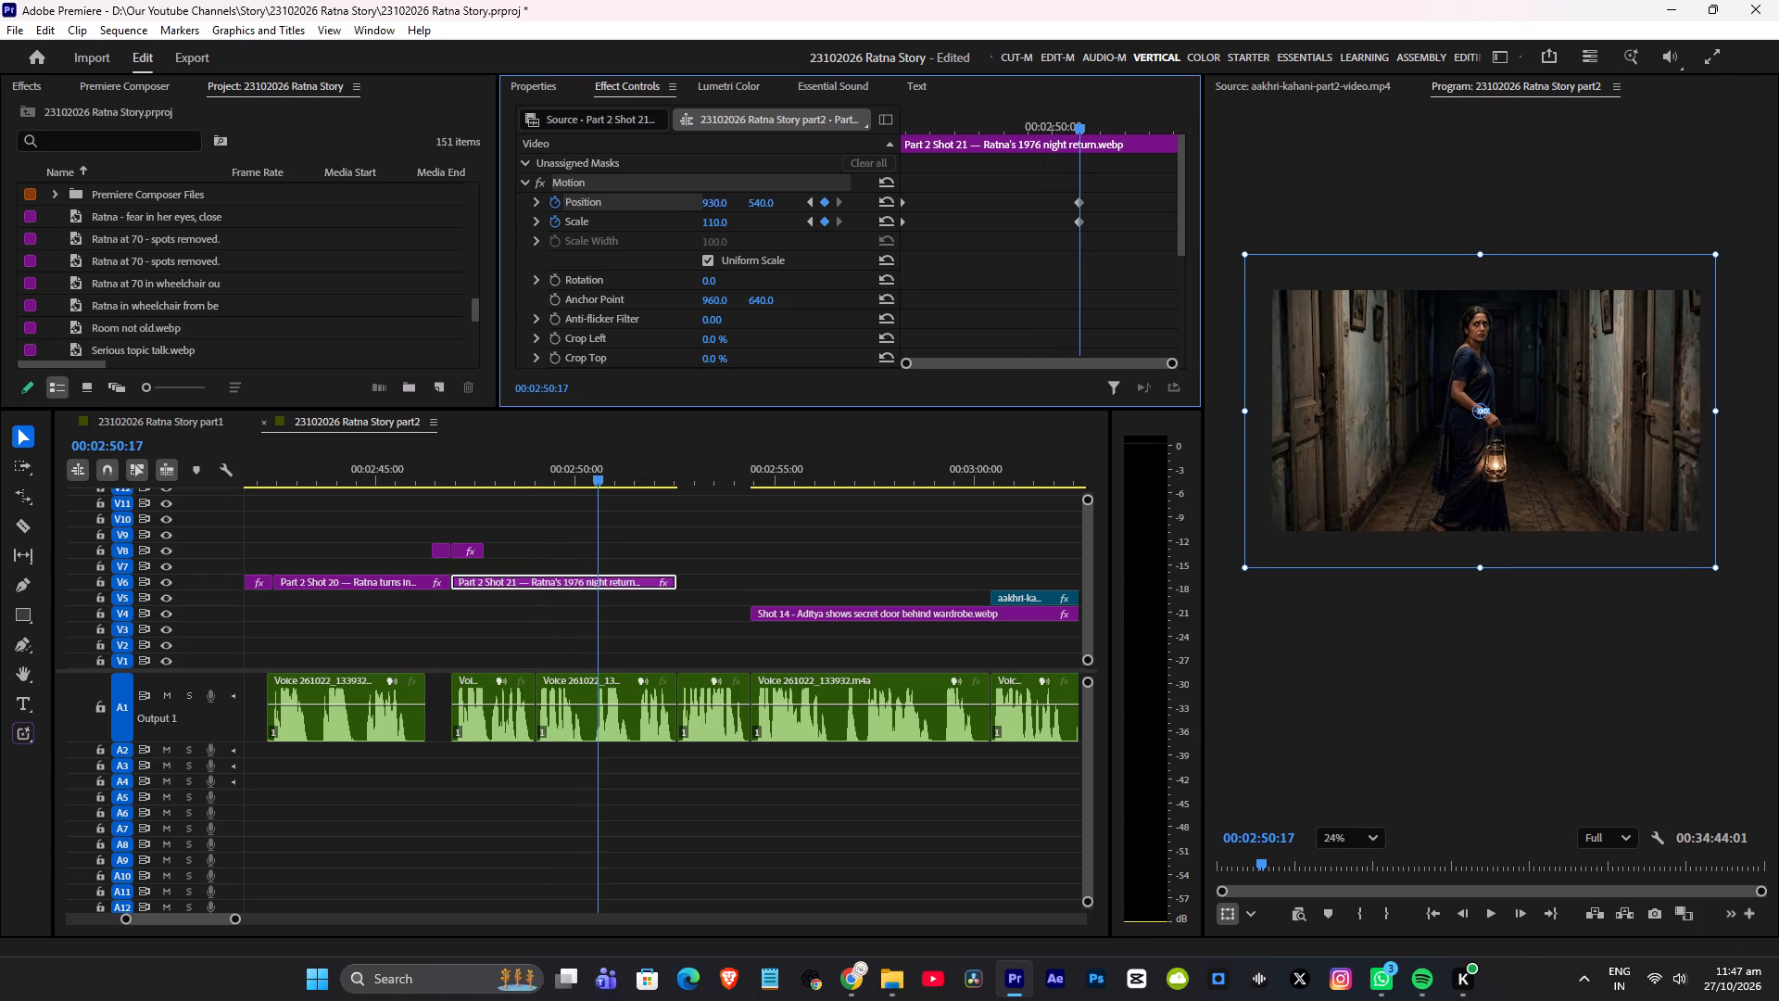
pyautogui.moveTo(687, 207); pyautogui.dragTo(638, 216)
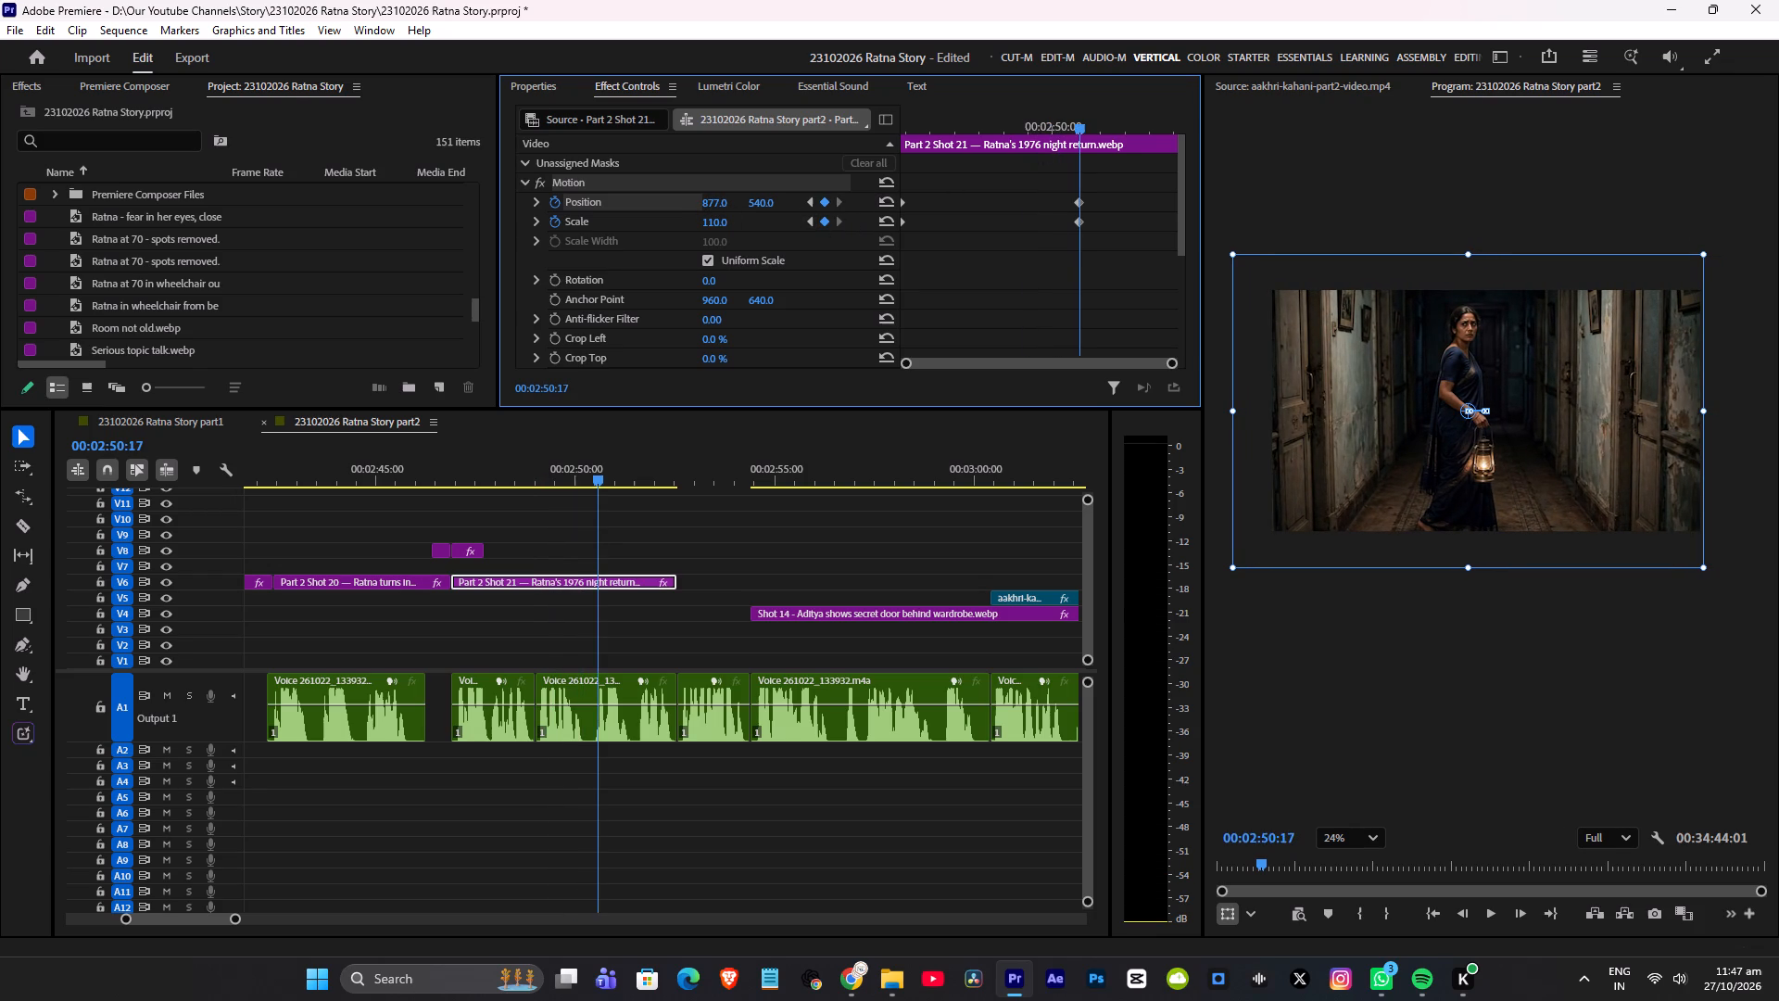
pyautogui.moveTo(638, 216); pyautogui.dragTo(733, 216)
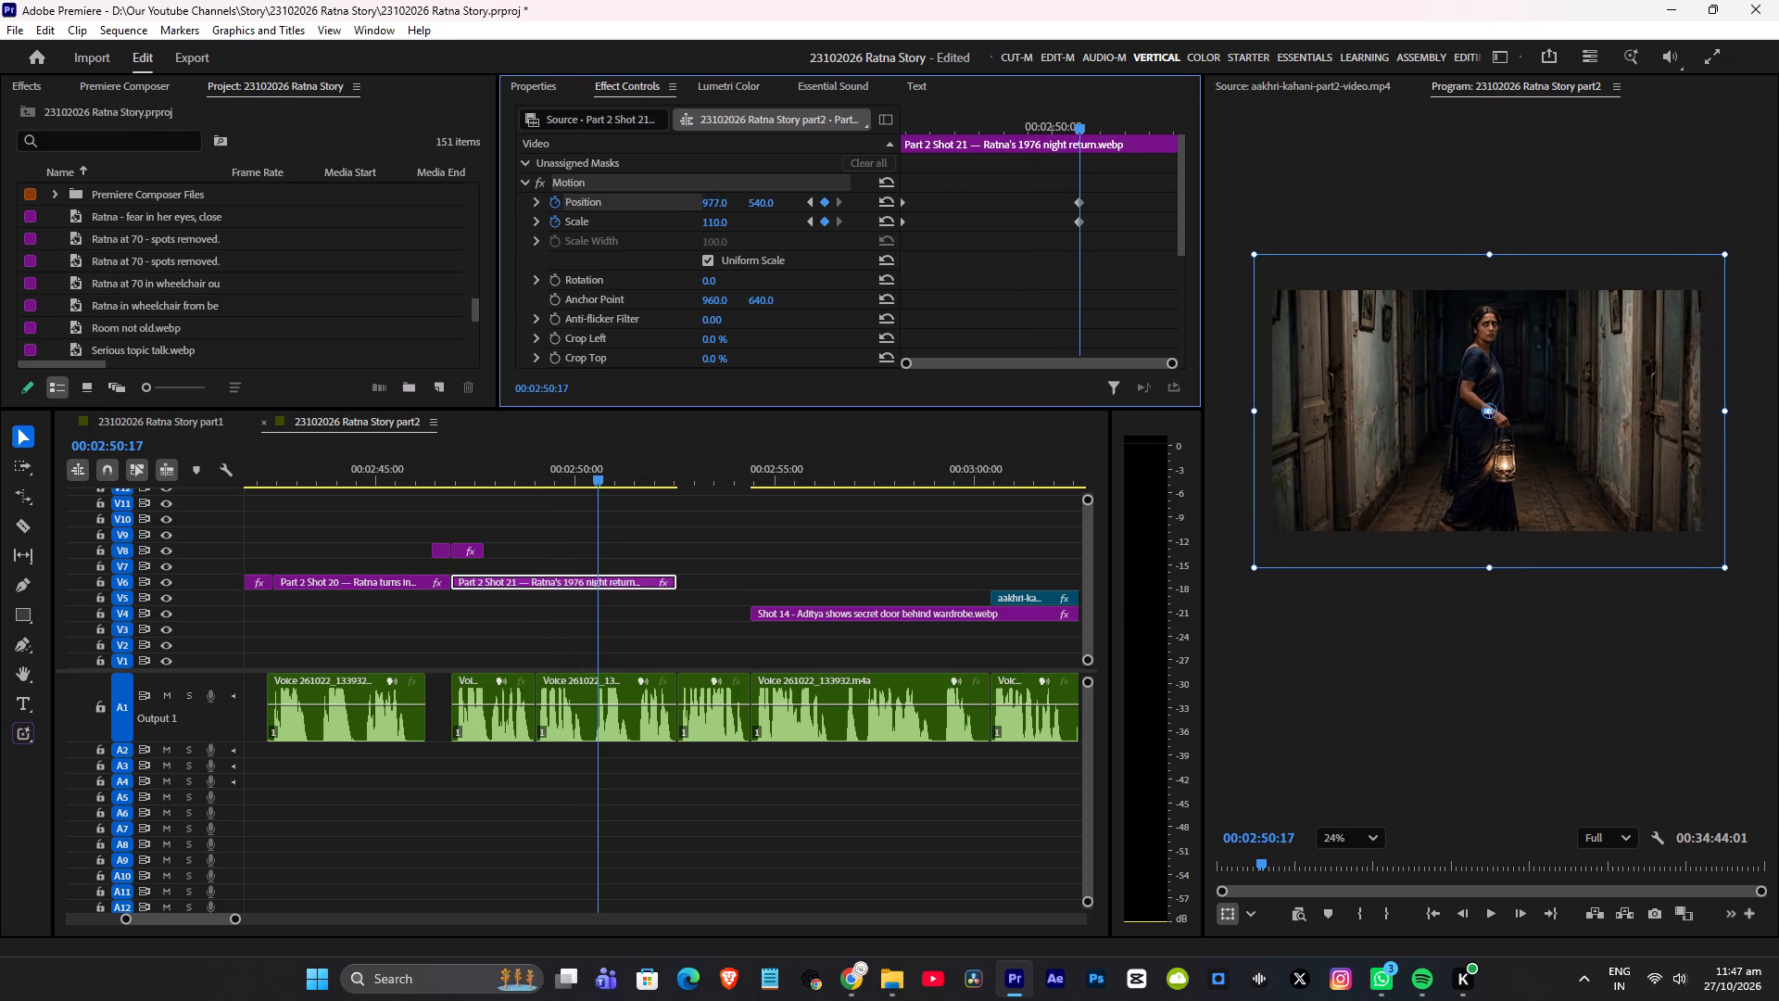
pyautogui.moveTo(733, 216); pyautogui.dragTo(768, 216)
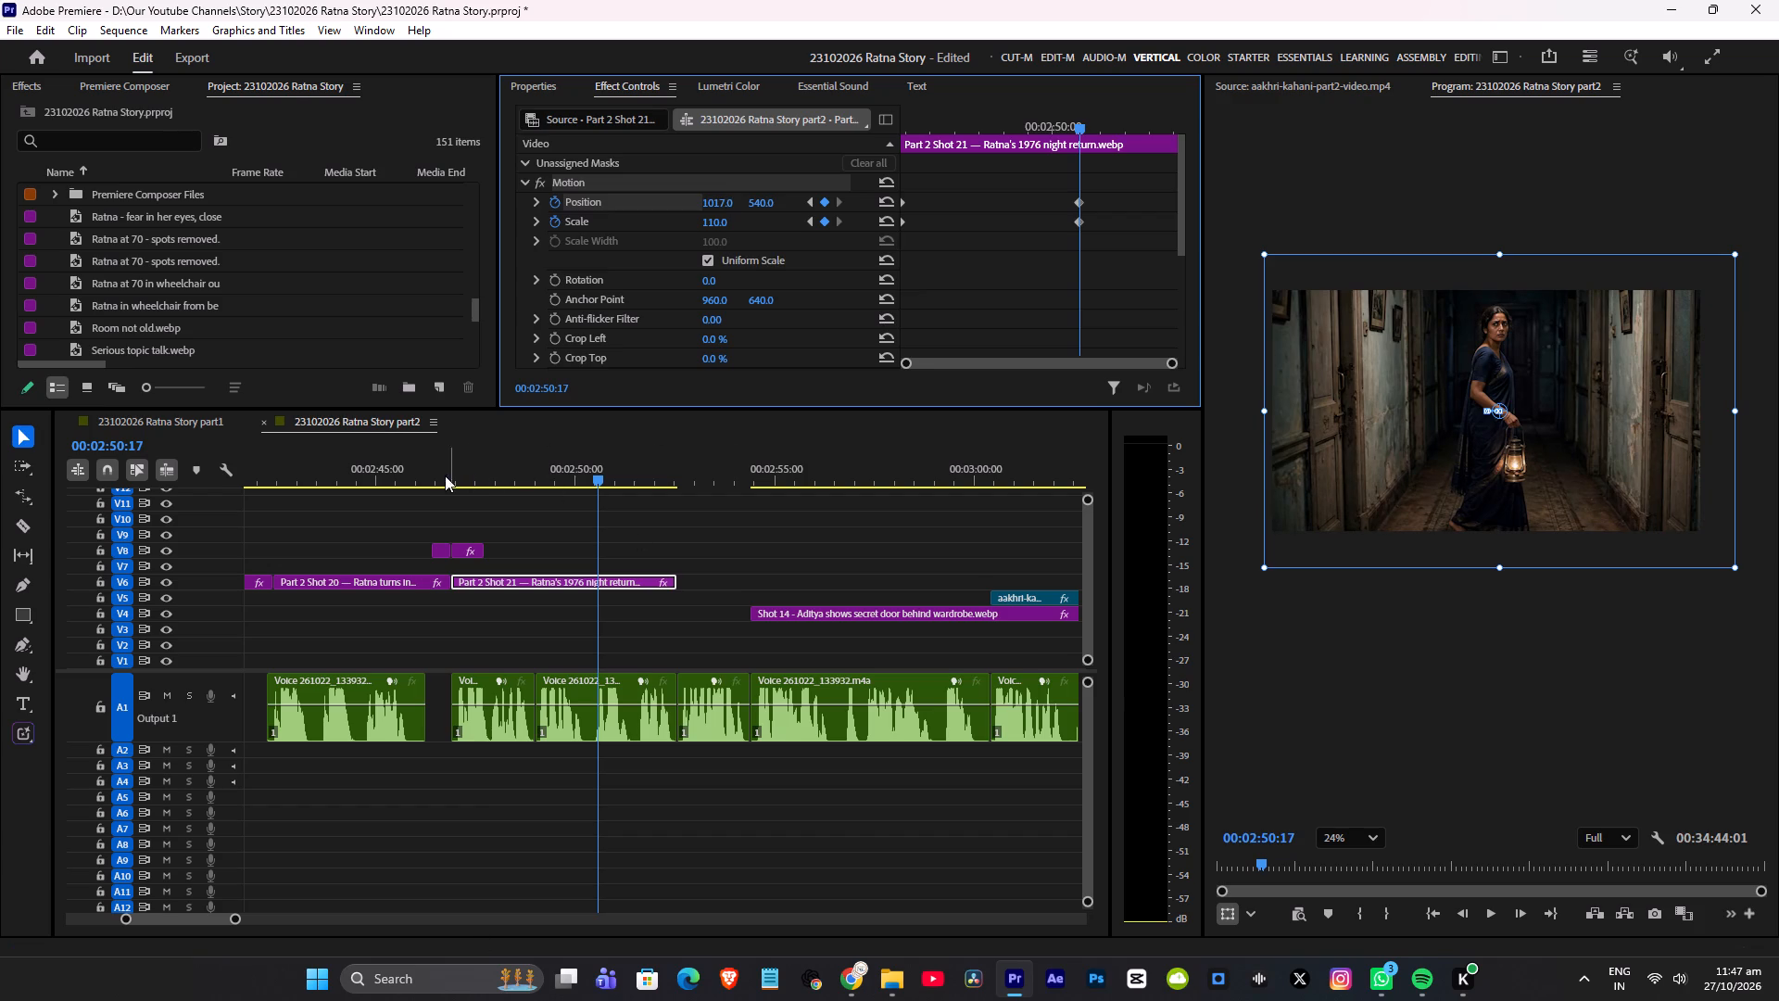
# Play back the Fade to Black transition and Part 2 Shot 21's animated move.
pyautogui.click(438, 477)
pyautogui.press('space')
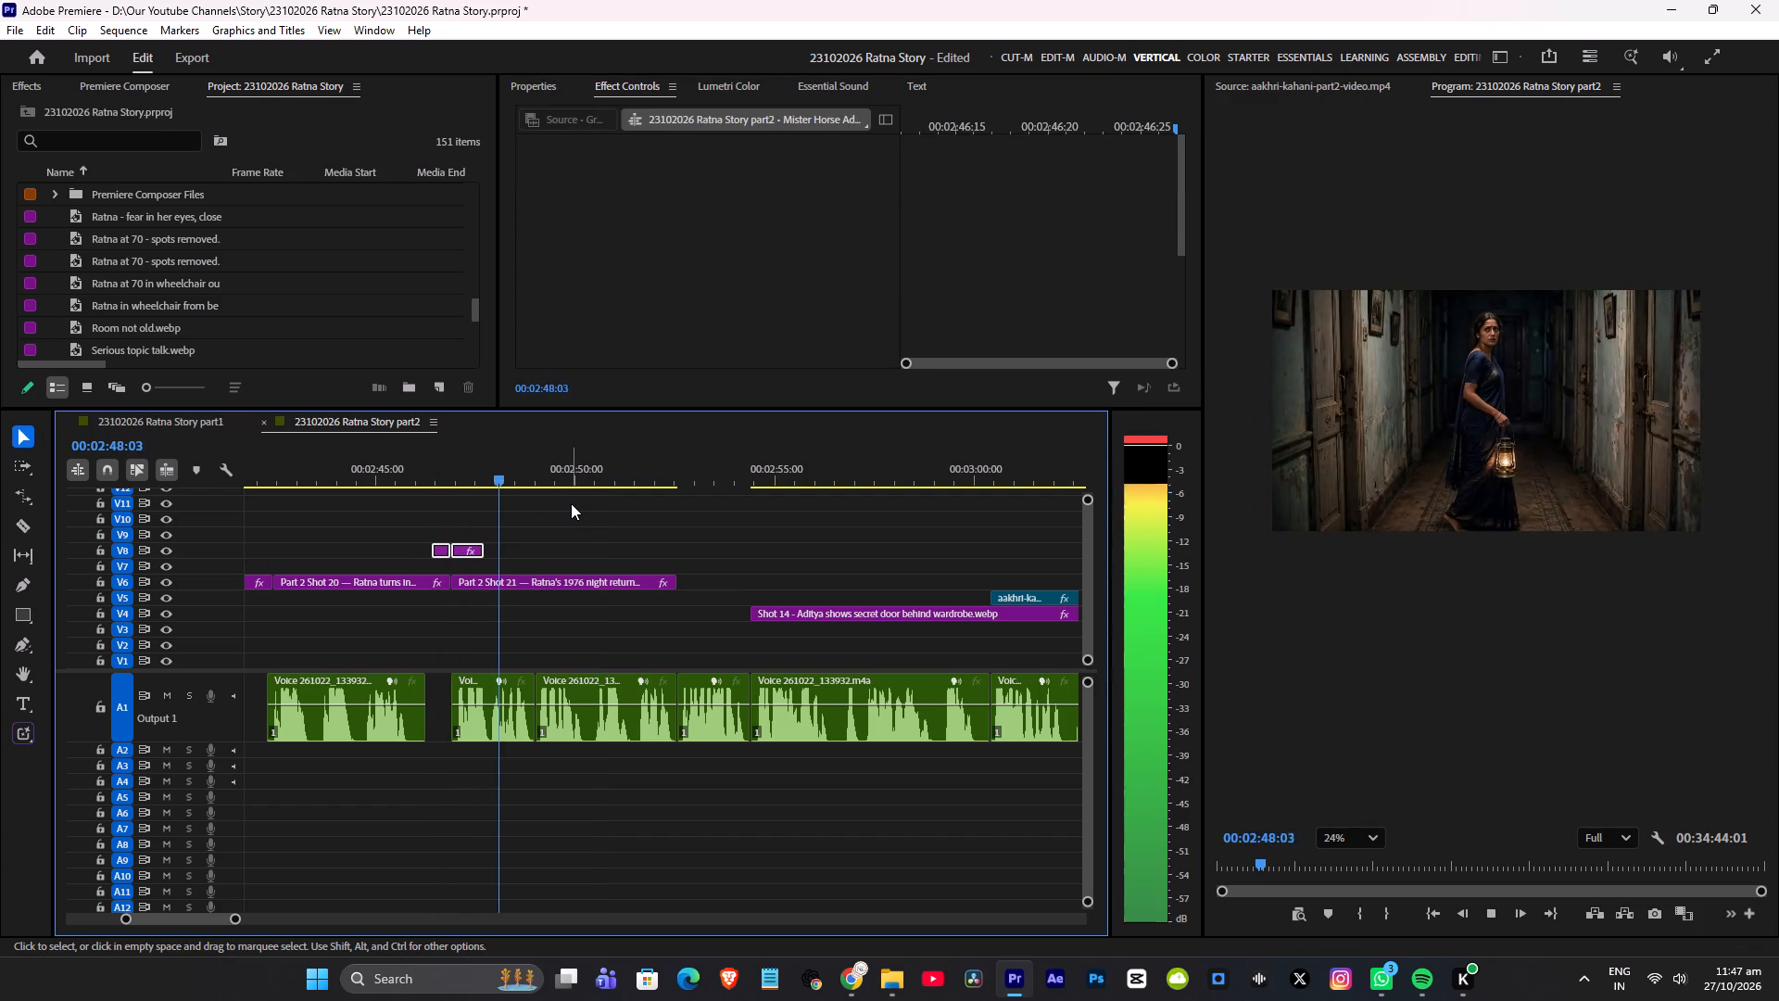
pyautogui.press('space')
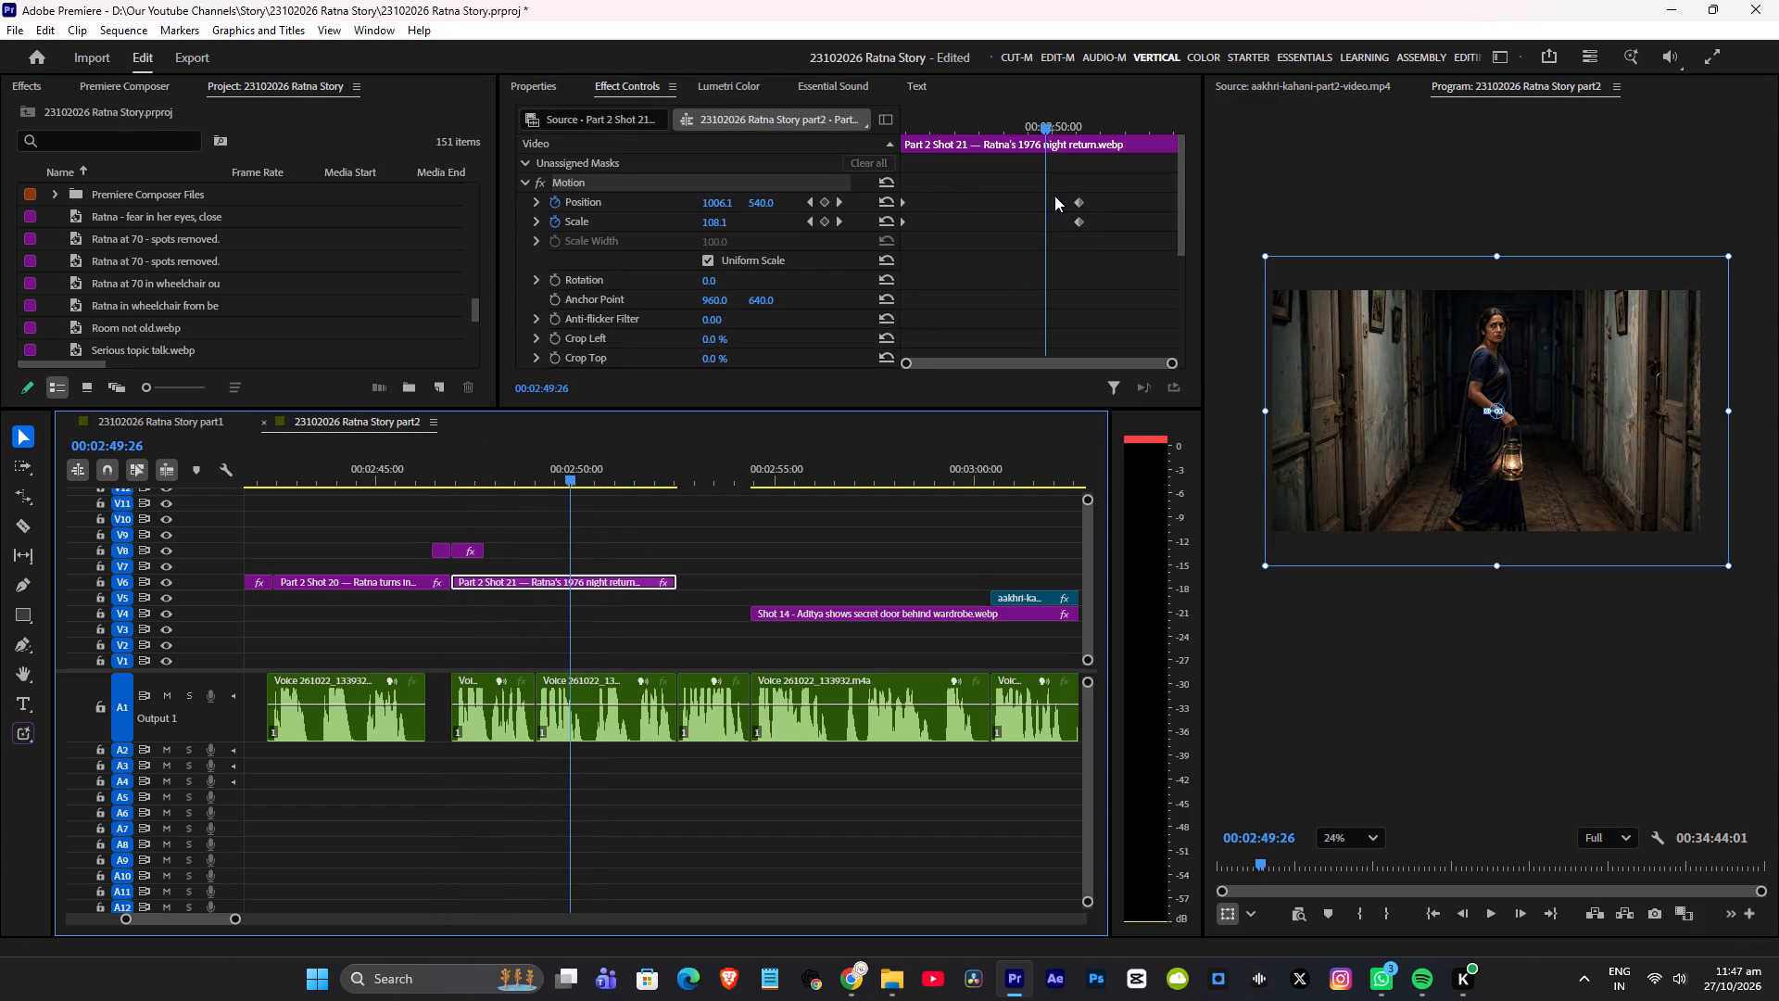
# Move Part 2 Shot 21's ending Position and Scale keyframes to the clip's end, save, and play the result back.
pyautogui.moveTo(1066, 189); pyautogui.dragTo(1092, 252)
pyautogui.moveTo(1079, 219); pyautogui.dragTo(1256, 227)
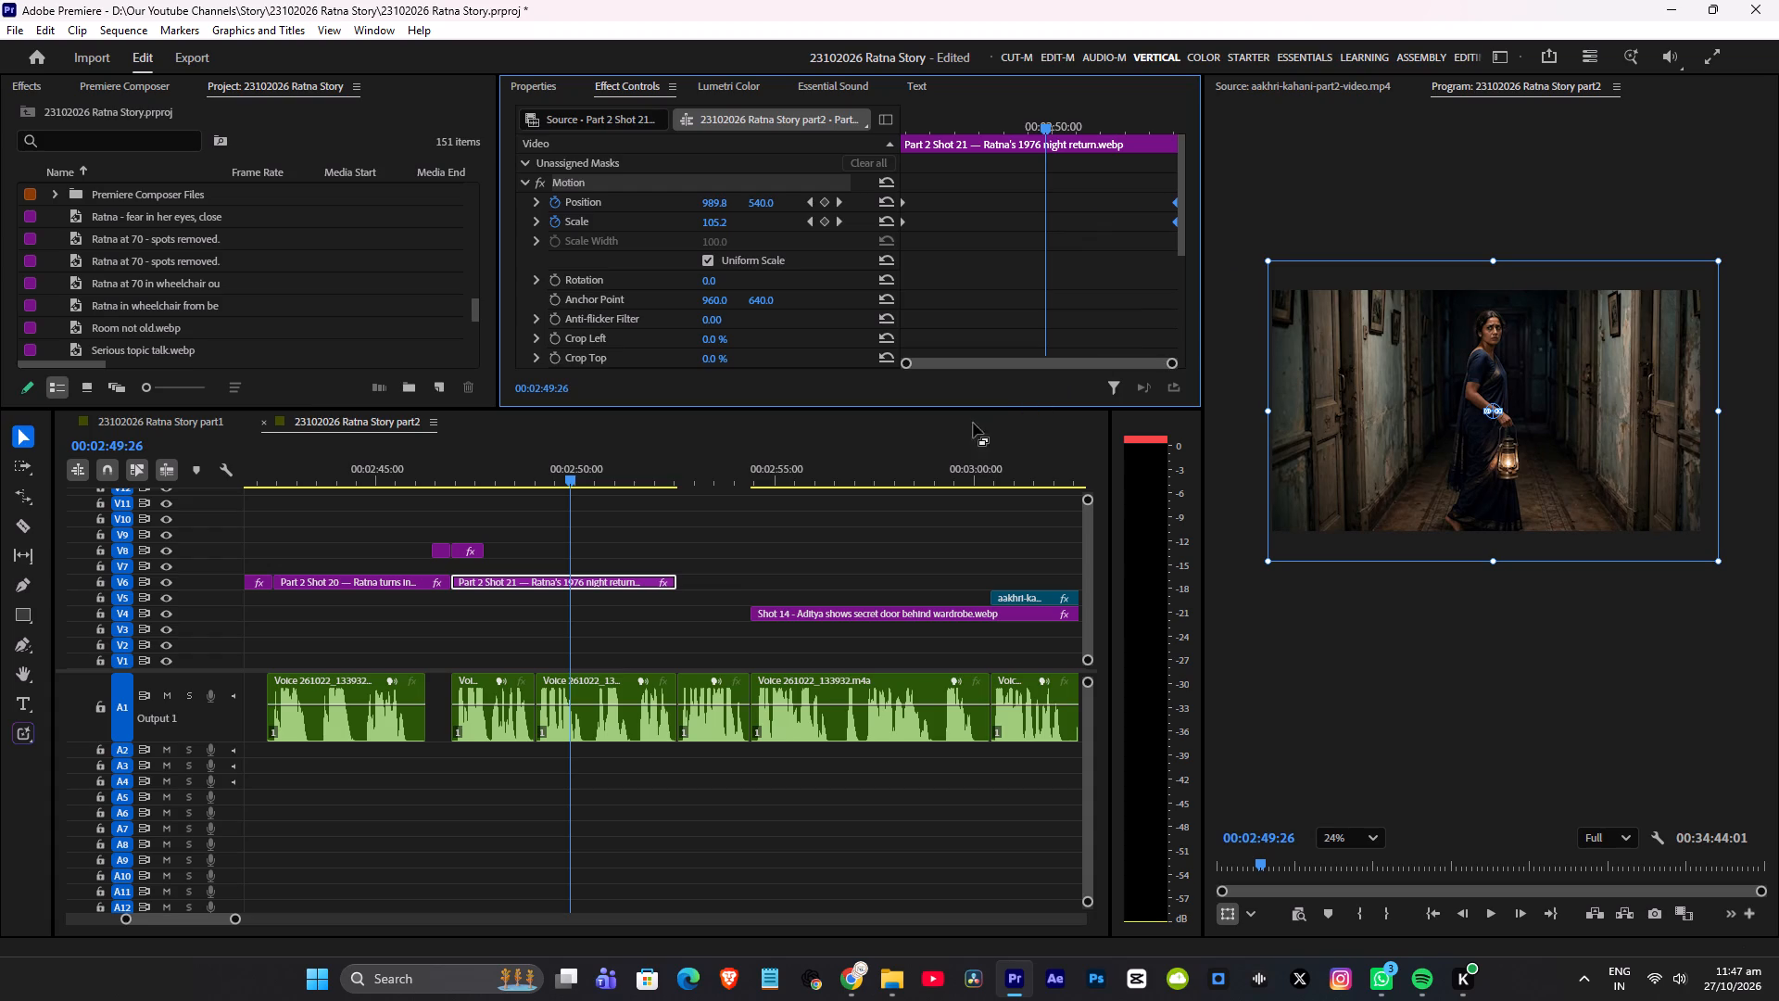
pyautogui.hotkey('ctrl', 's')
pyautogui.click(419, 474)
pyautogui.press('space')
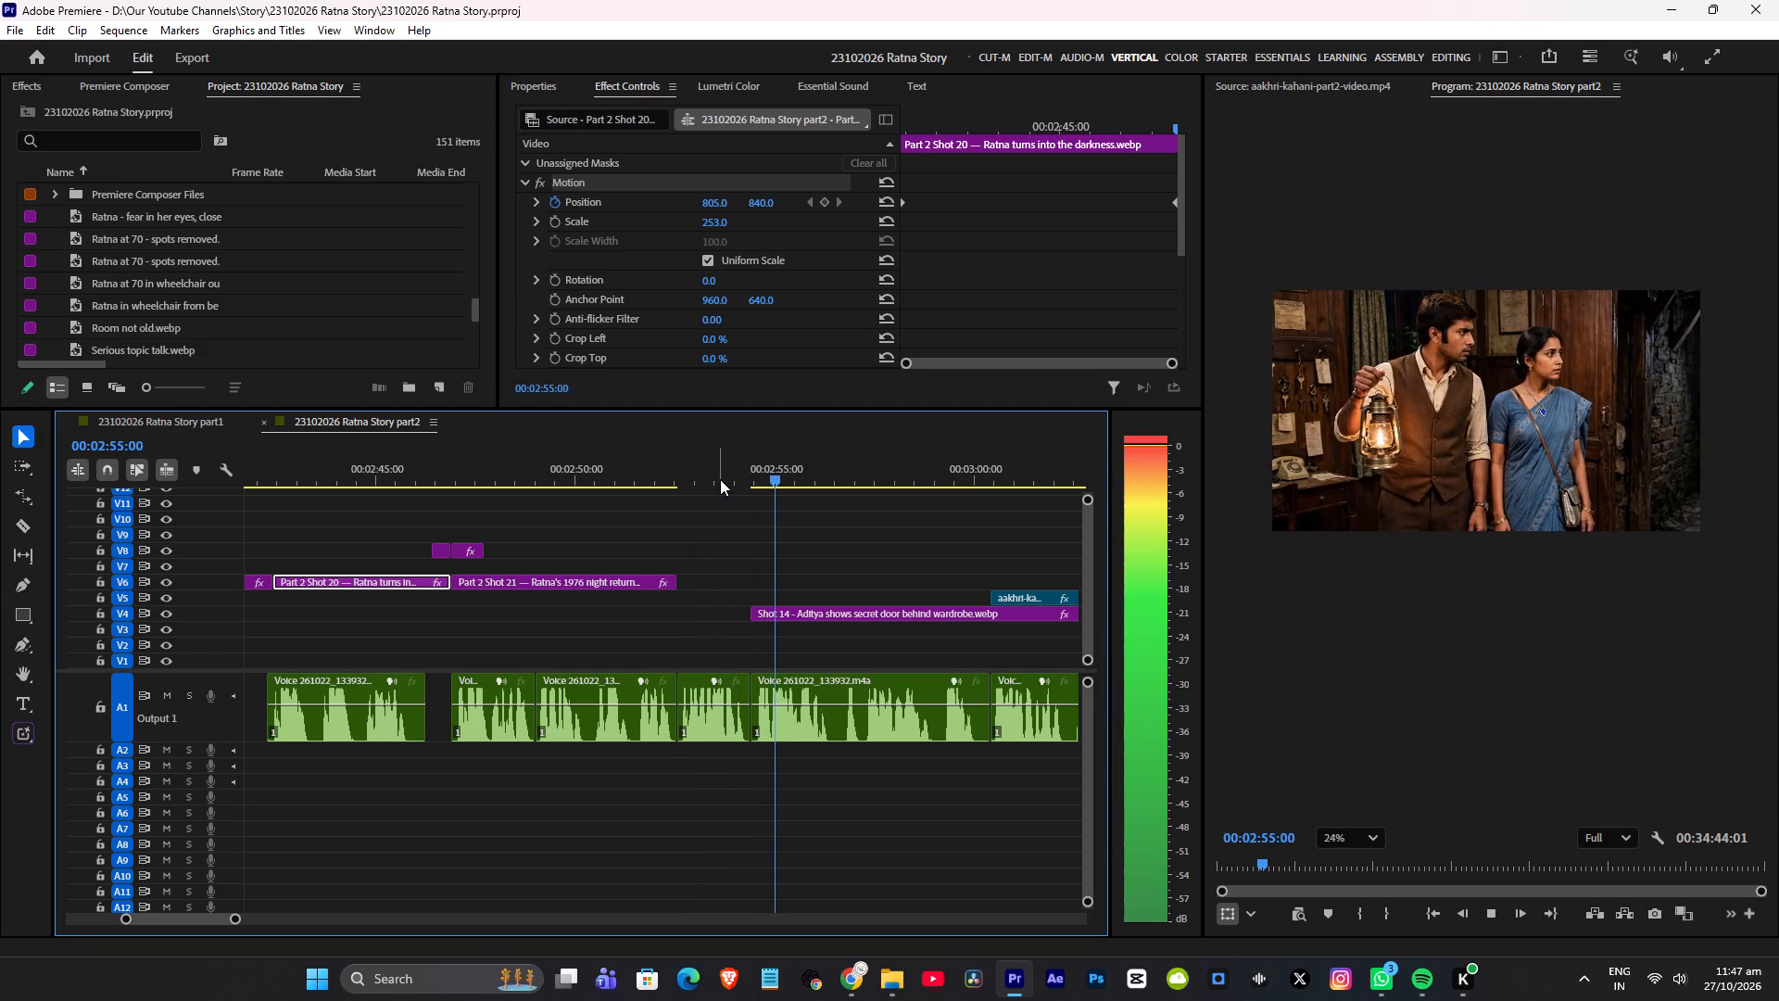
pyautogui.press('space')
# Move Part 2 Shot 21's ending Position and Scale keyframes to 00:02:51:17.
pyautogui.click(610, 471)
pyautogui.press('space')
pyautogui.press('space')
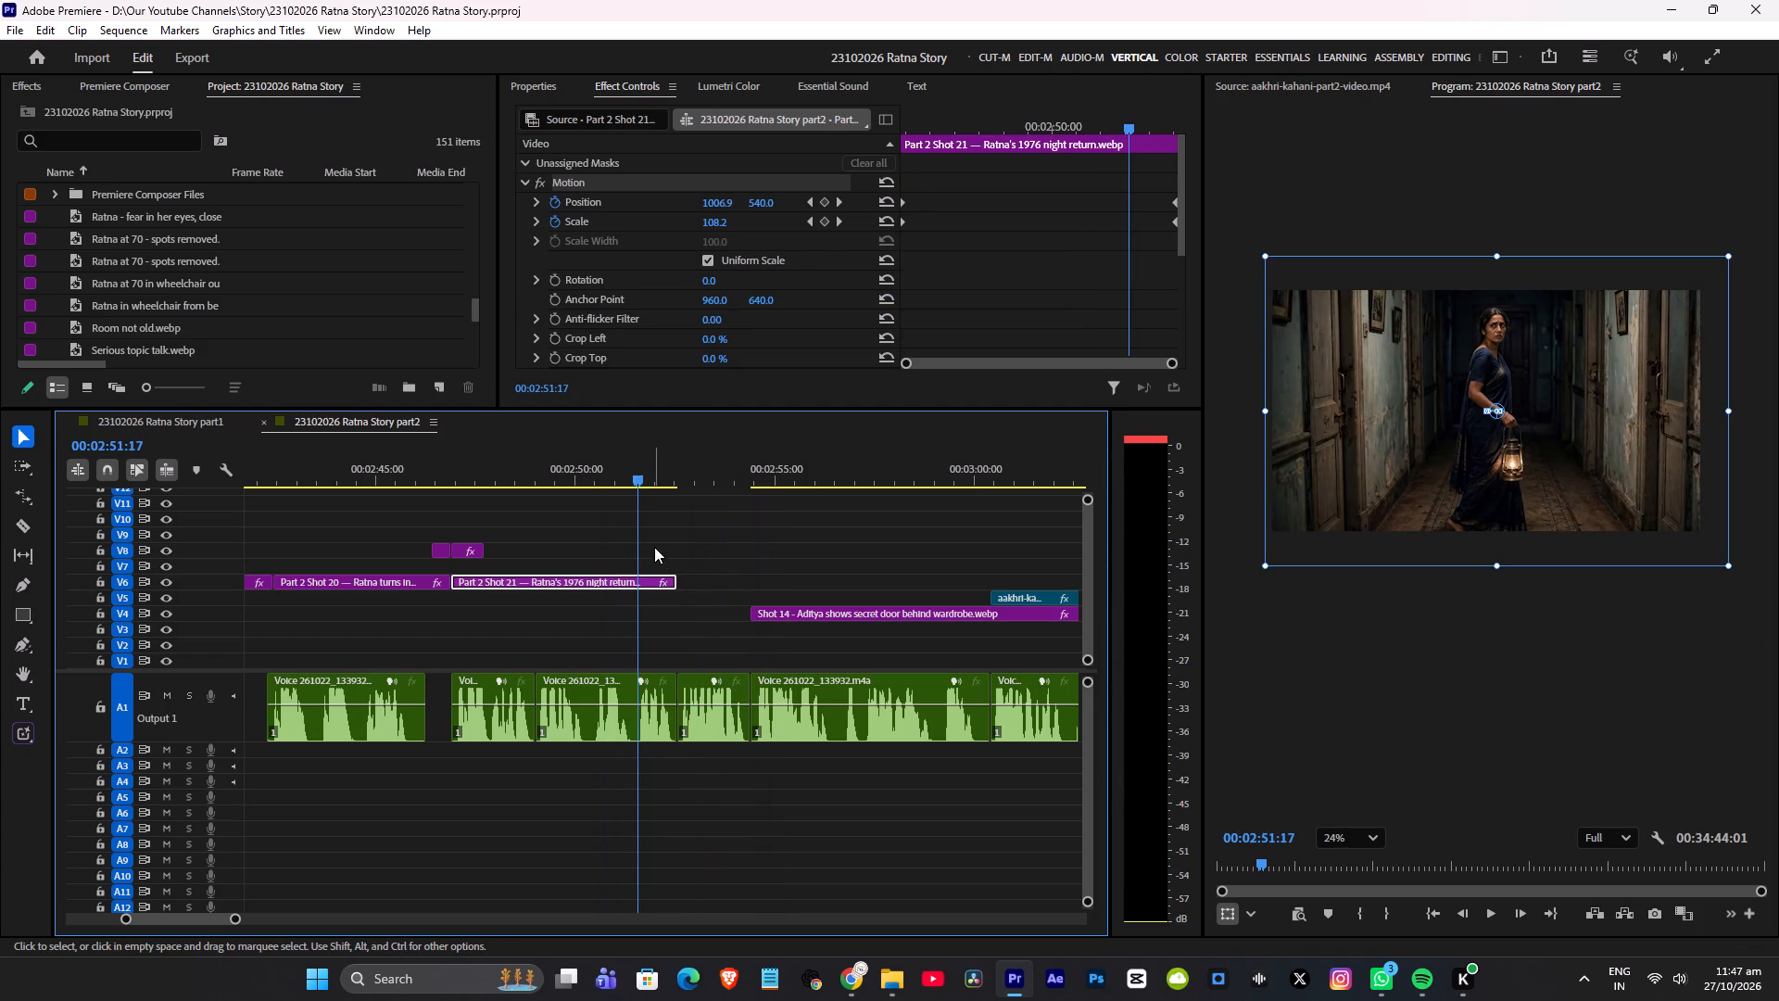
pyautogui.click(642, 582)
pyautogui.moveTo(1106, 180); pyautogui.dragTo(1182, 247)
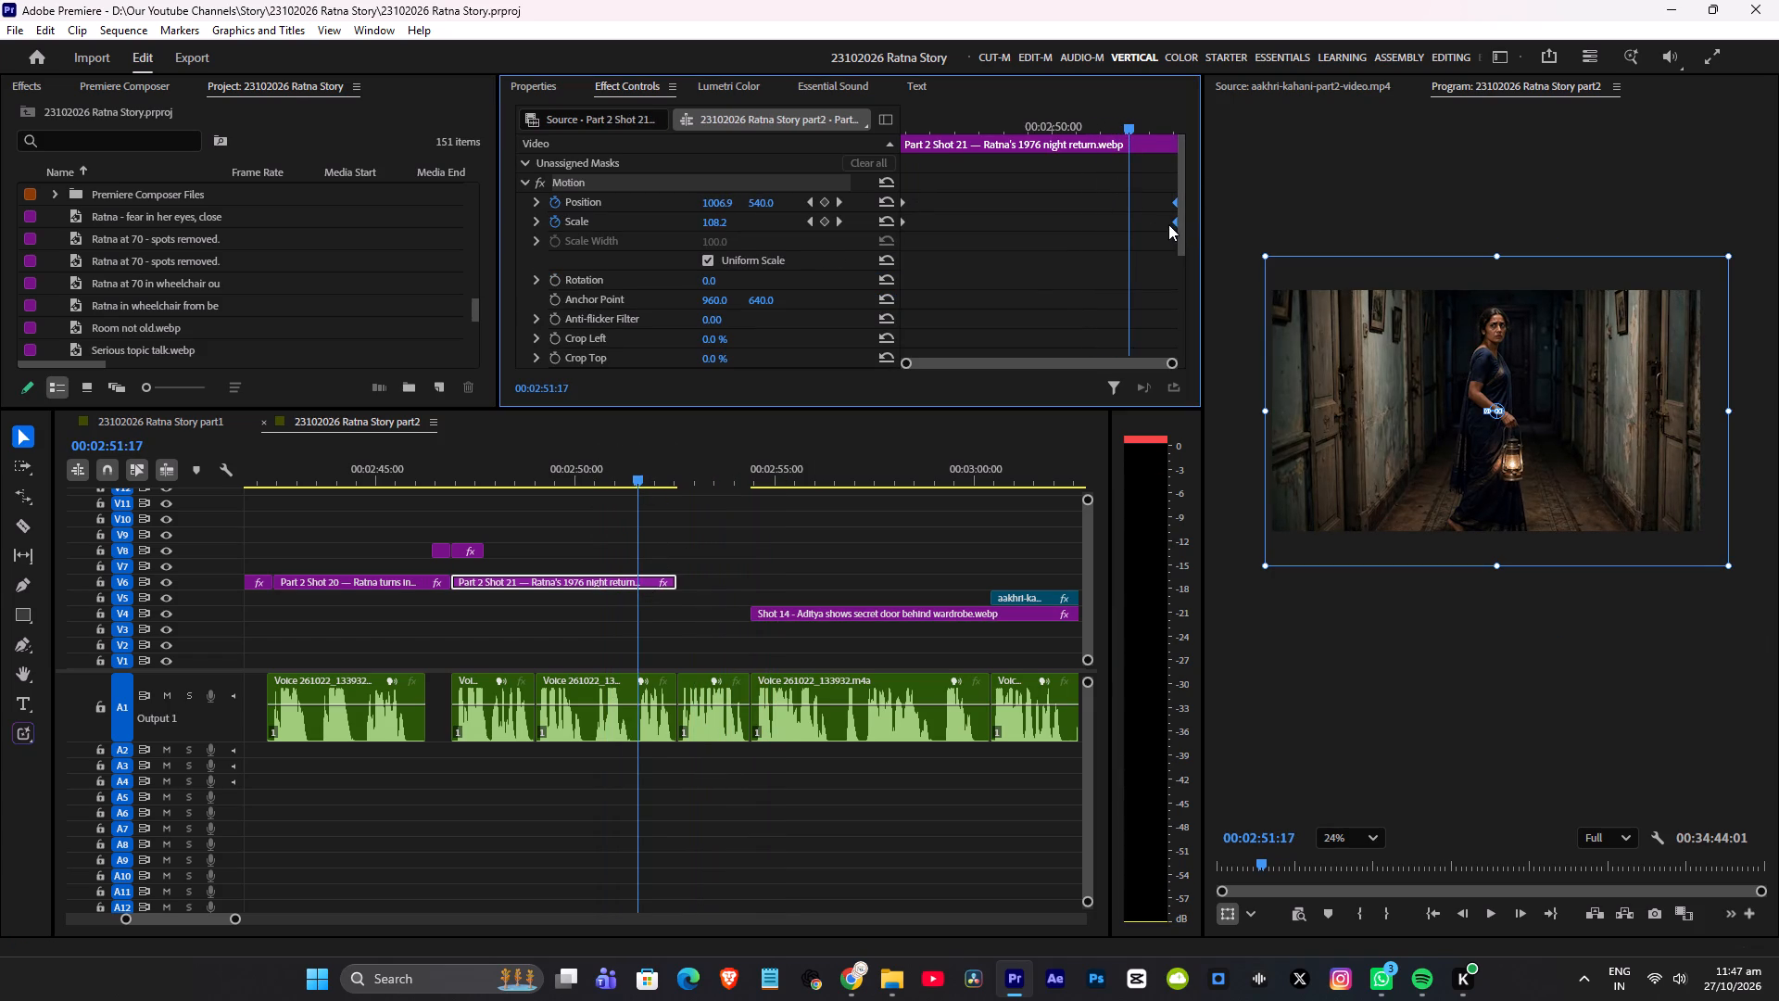
pyautogui.moveTo(1171, 222); pyautogui.dragTo(1125, 224)
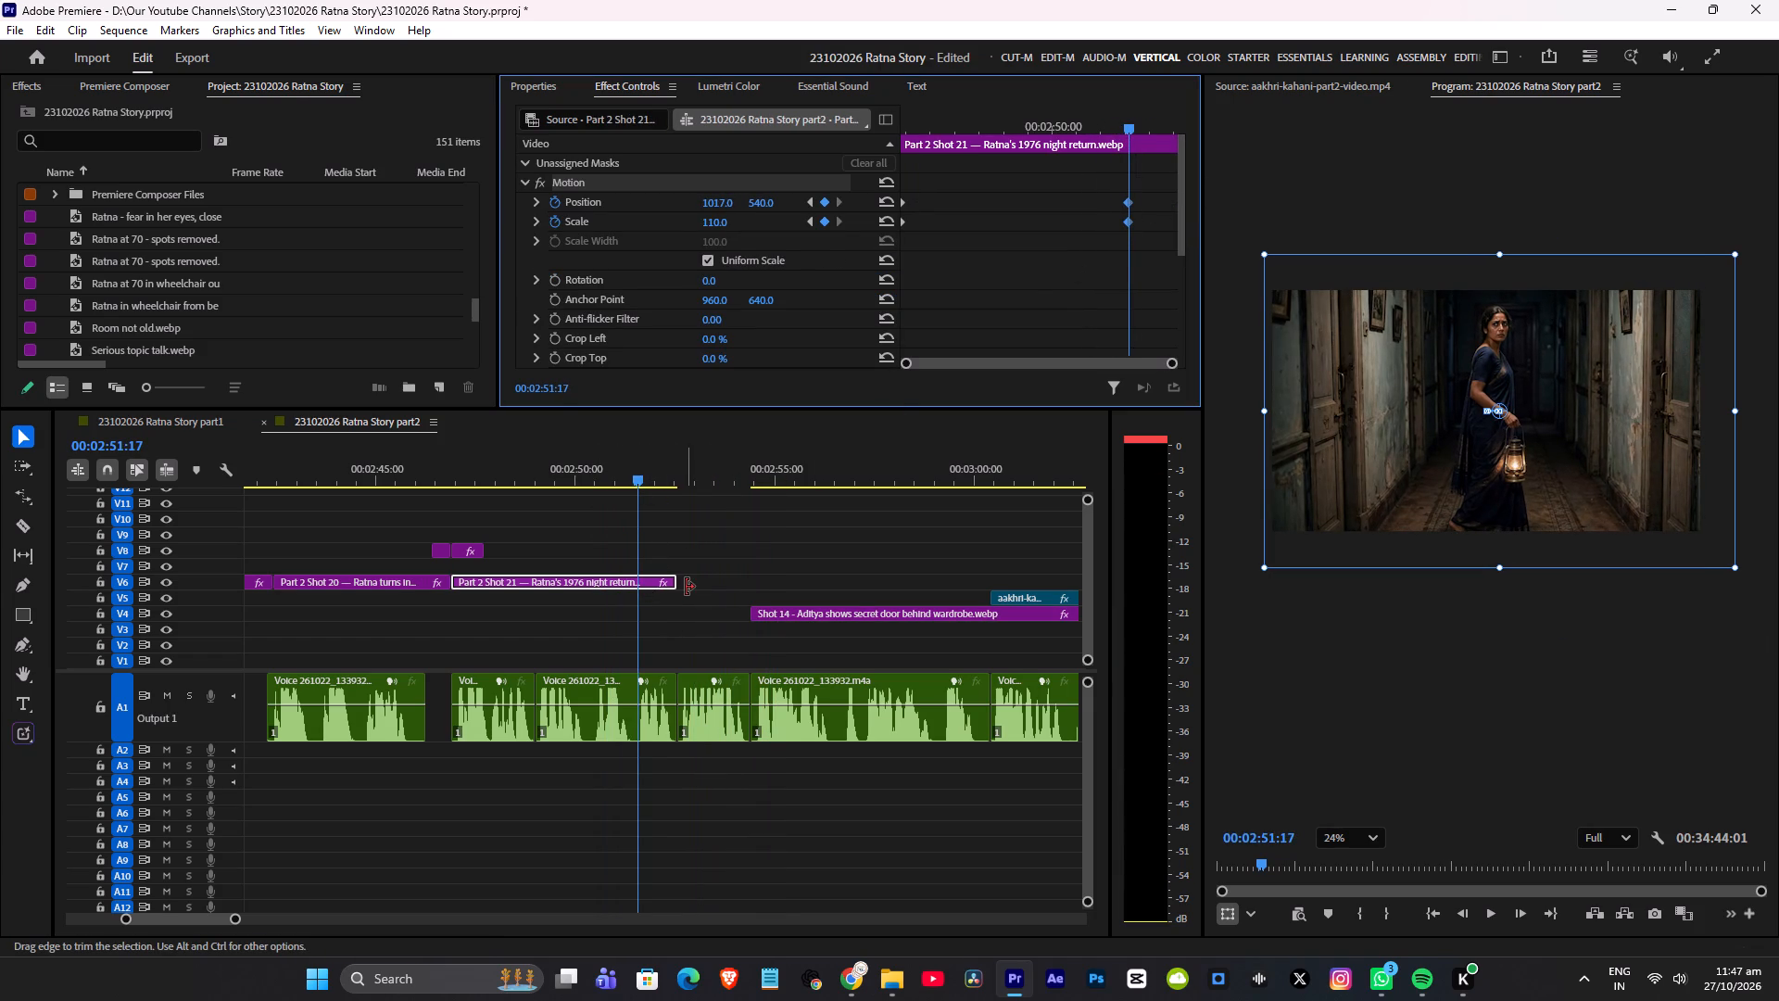
# Trim Part 2 Shot 21's end to just after its 00:02:51:17 keyframes and save the project.
pyautogui.moveTo(686, 587); pyautogui.dragTo(653, 586)
pyautogui.hotkey('ctrl', 's')
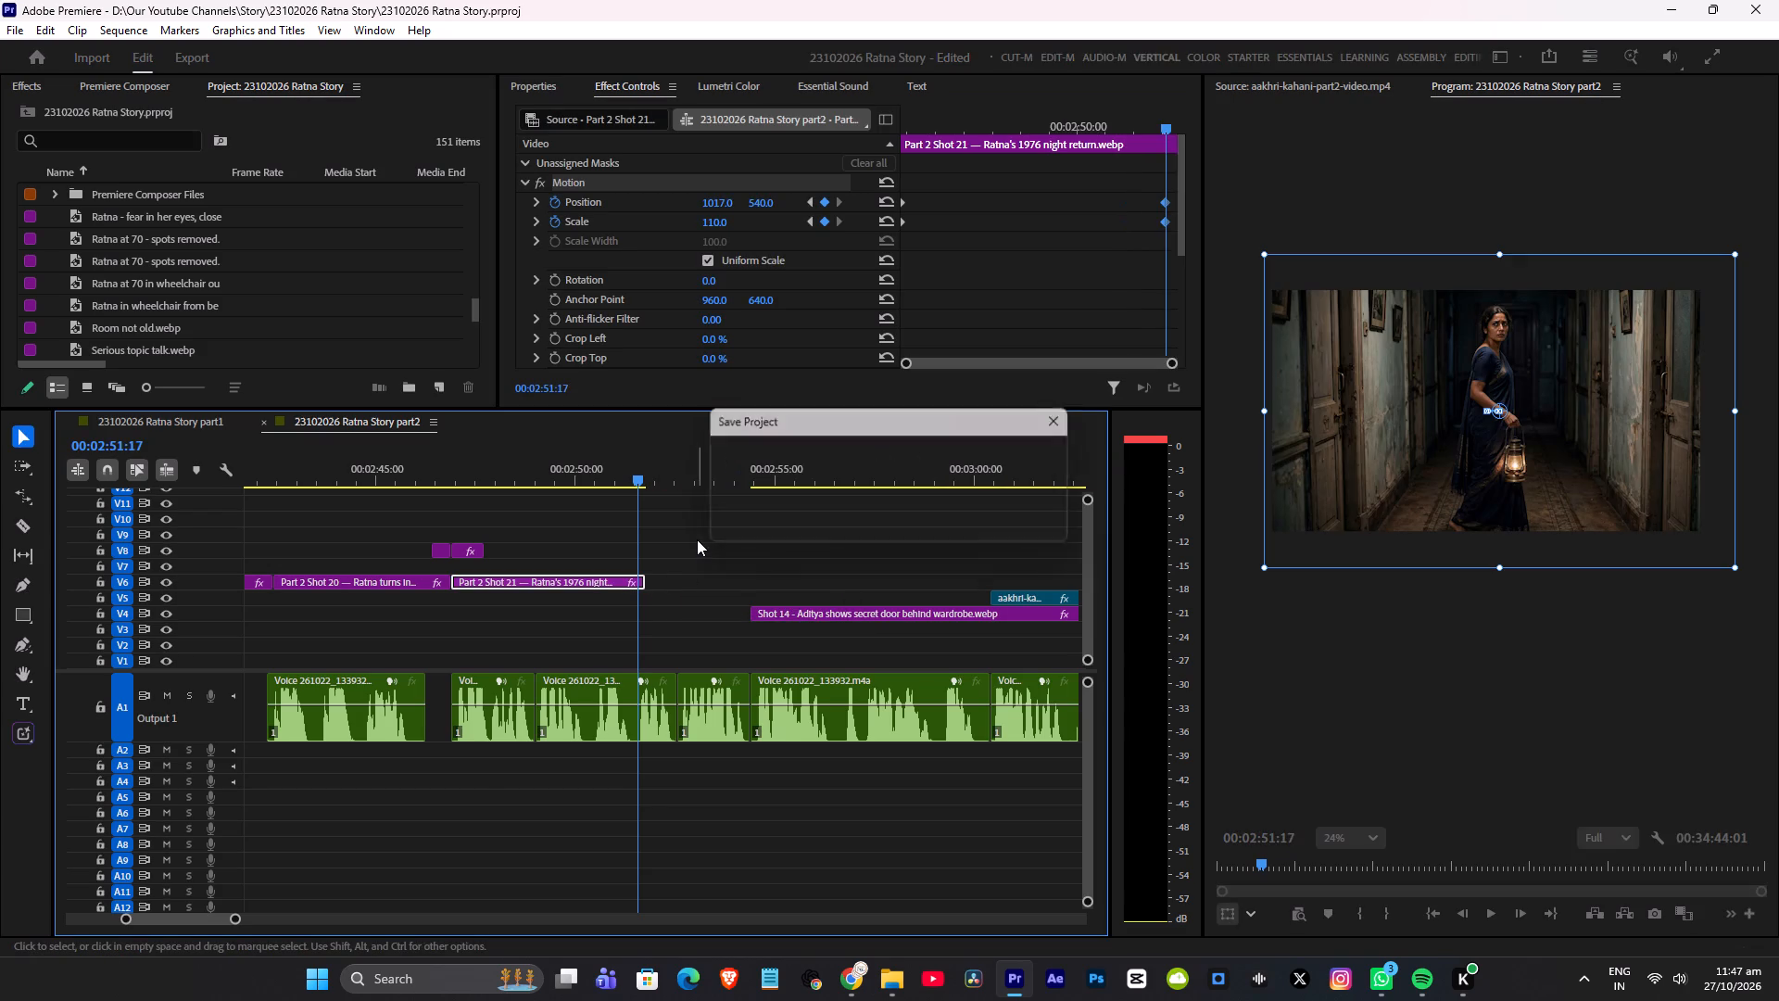
# Play back from the end of Part 2 Shot 21 through the picture gap into Shot 14.
pyautogui.press('space')
pyautogui.scroll(-3, 700, 536)
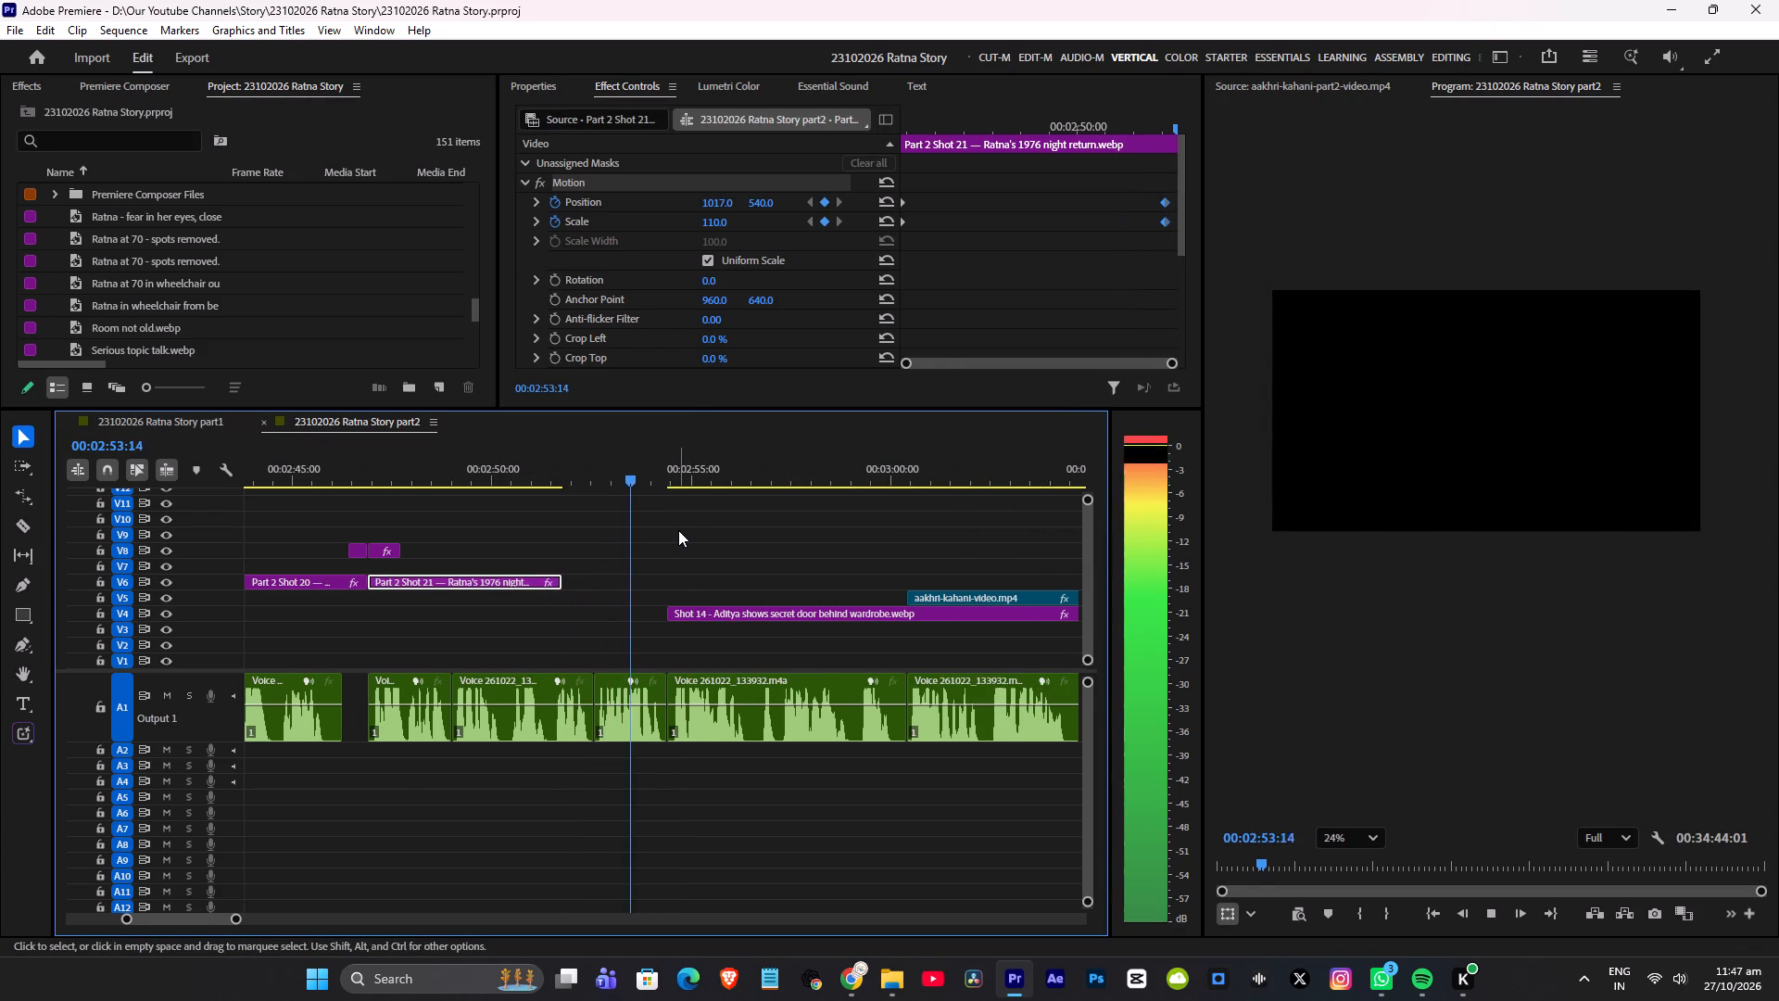
pyautogui.keyDown('alt'); pyautogui.scroll(5, 678, 530); pyautogui.keyUp('alt')
pyautogui.press('space')
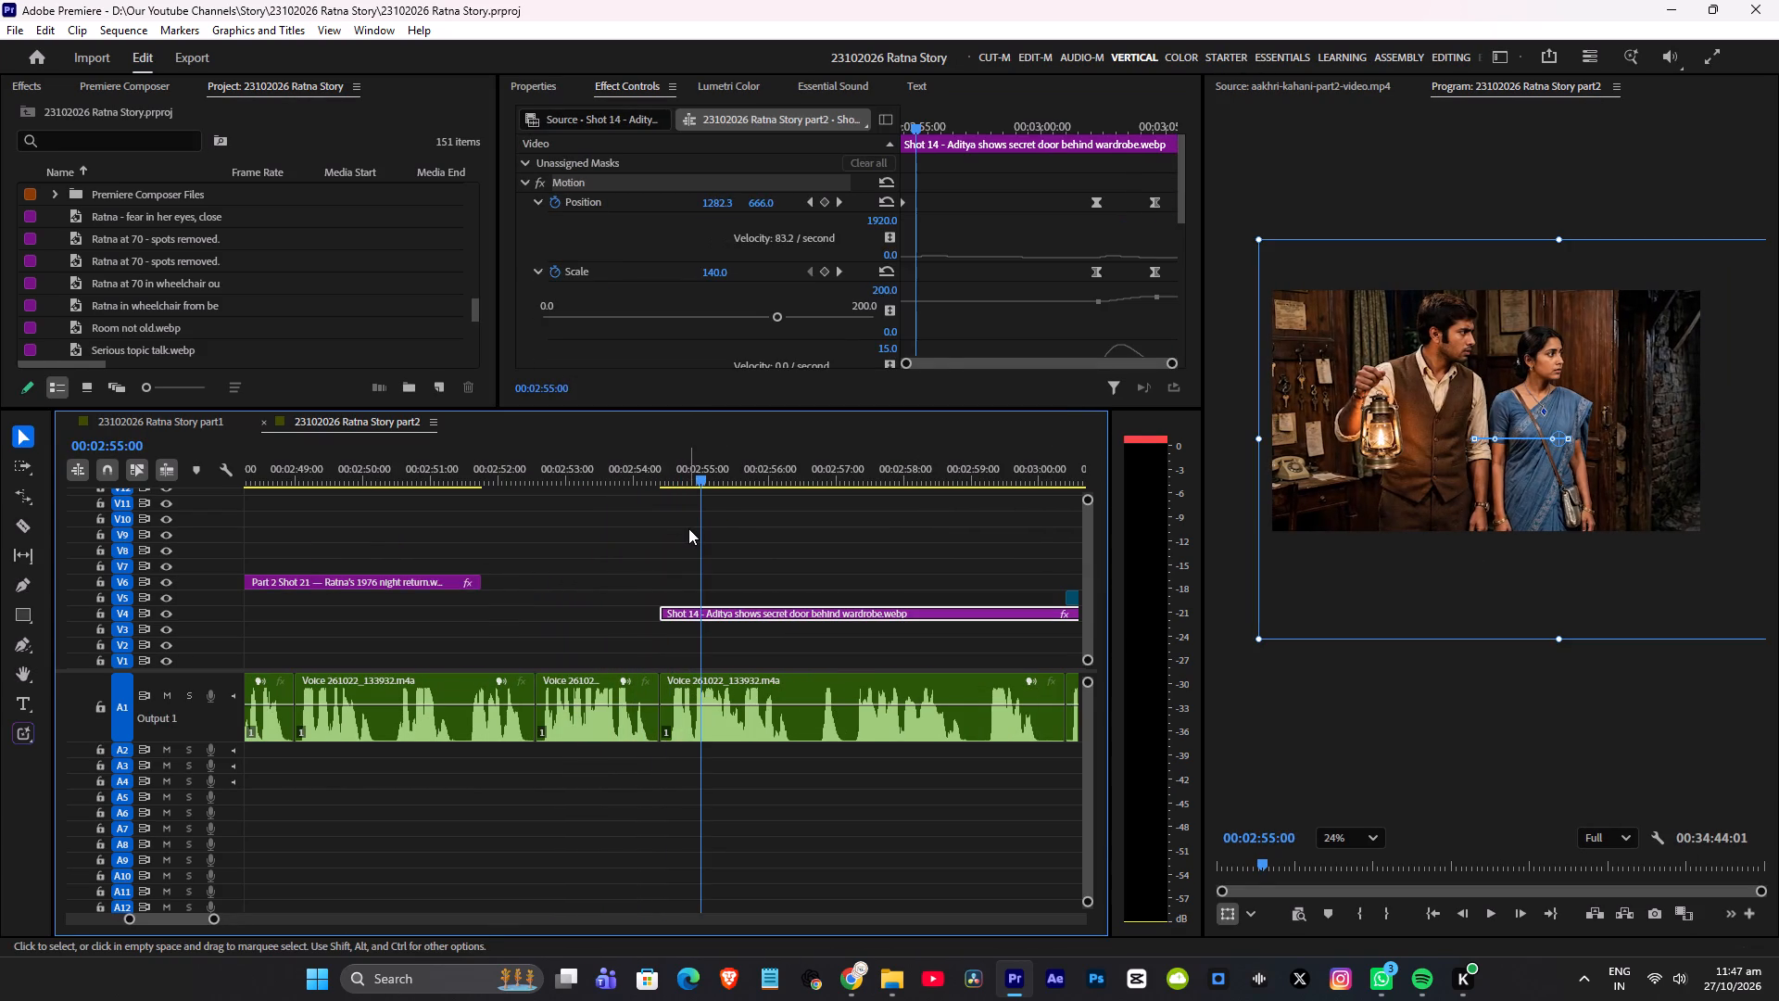
pyautogui.hotkey('ctrl', 's')
# Find the shot of hands at the open clock in the aakhri-kahani-part2-video.mp4 source and mark an In point at 00:02:23:13.
pyautogui.keyDown('alt'); pyautogui.scroll(-3, 703, 522); pyautogui.keyUp('alt')
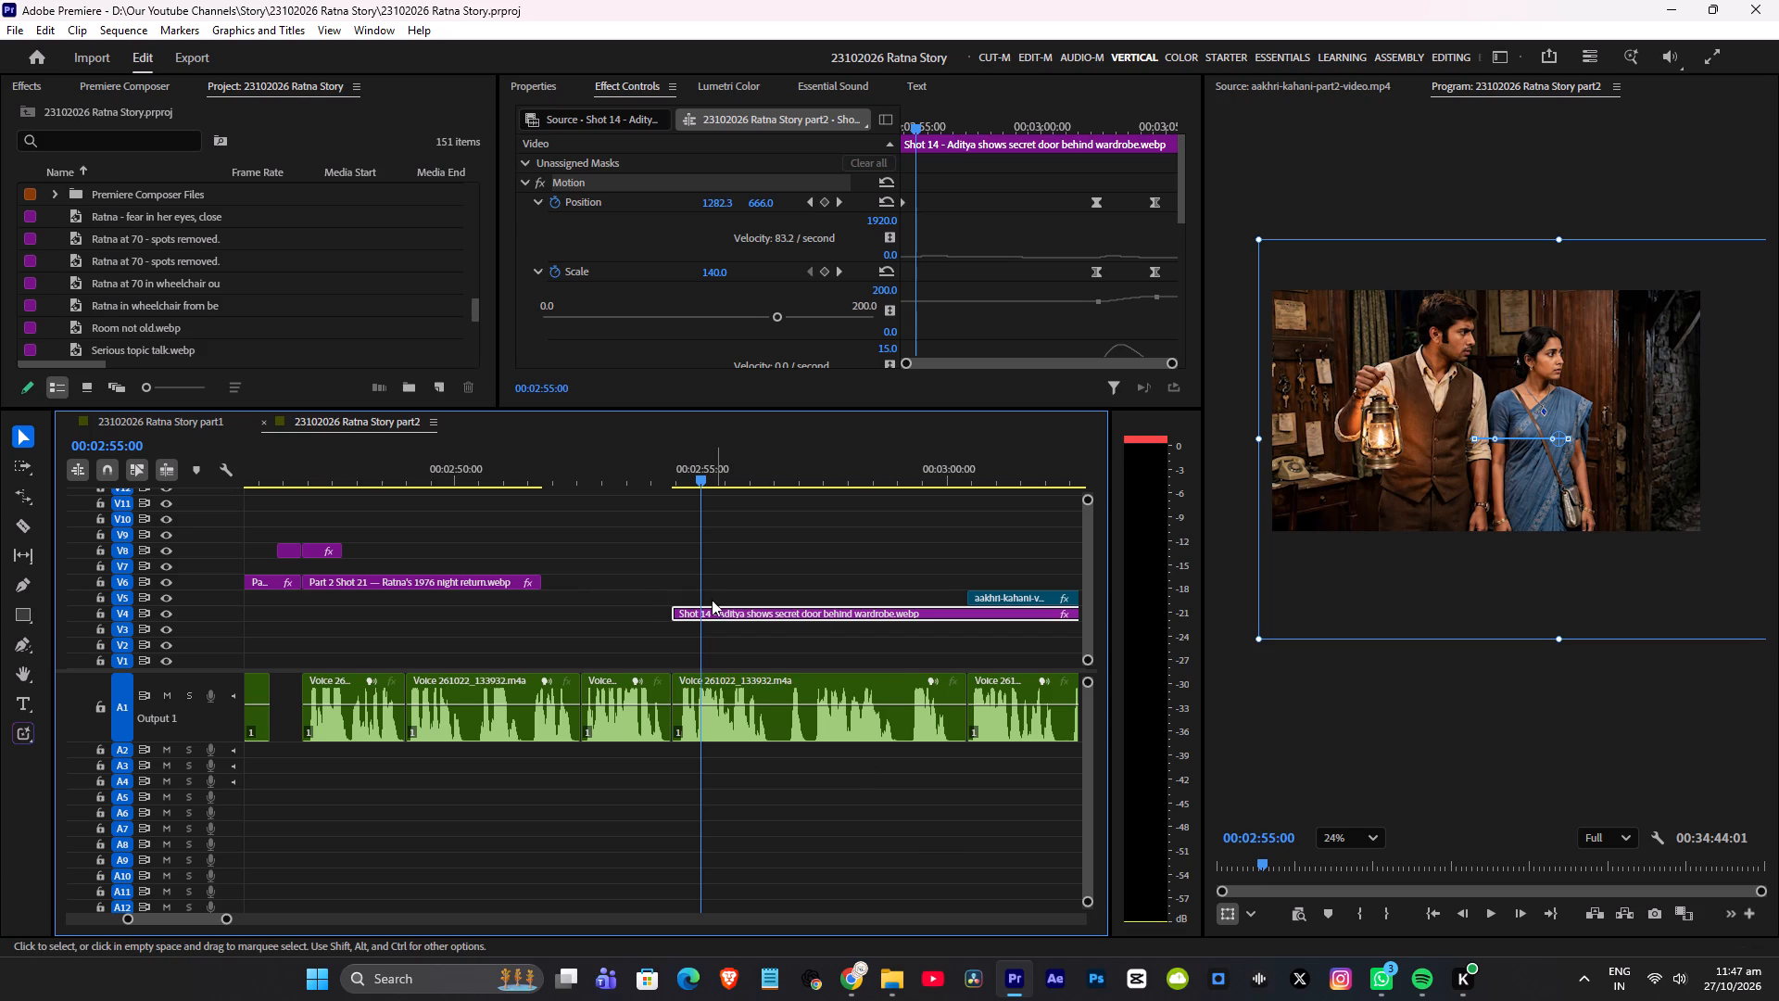
pyautogui.keyDown('alt'); pyautogui.scroll(-1, 711, 606); pyautogui.keyUp('alt')
pyautogui.click(1339, 83)
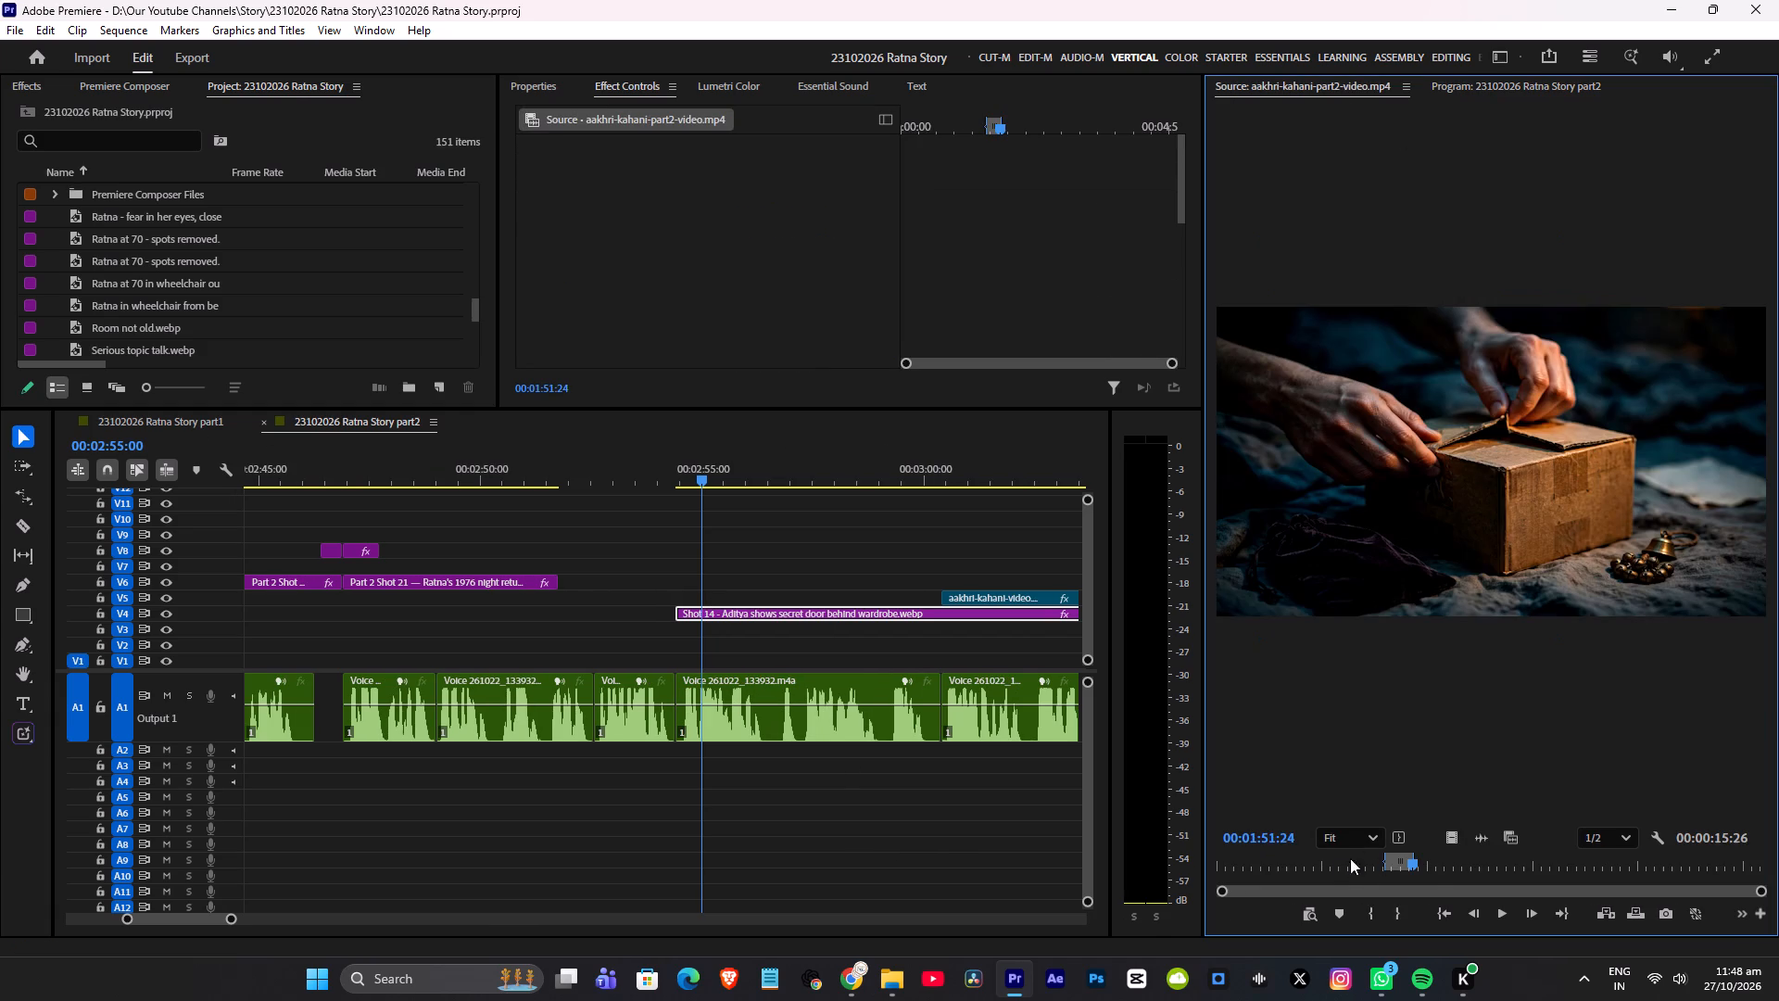
pyautogui.moveTo(1433, 866); pyautogui.dragTo(1496, 866)
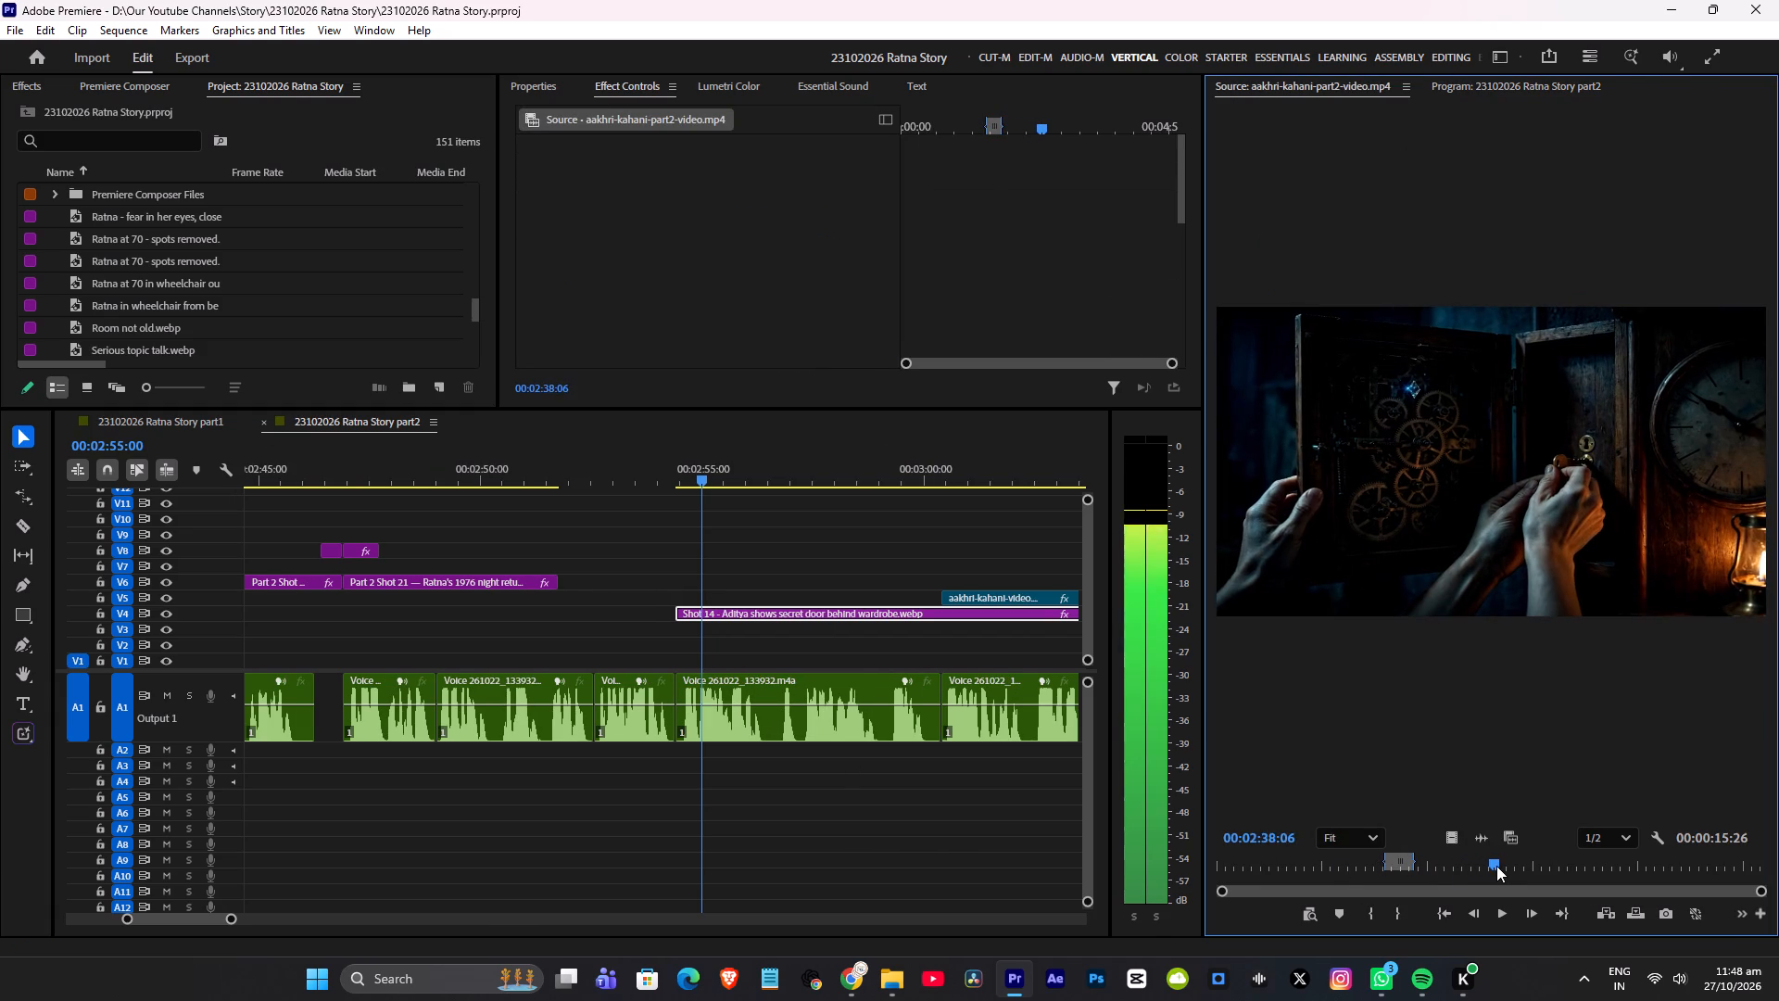
pyautogui.moveTo(1496, 866); pyautogui.dragTo(1500, 873)
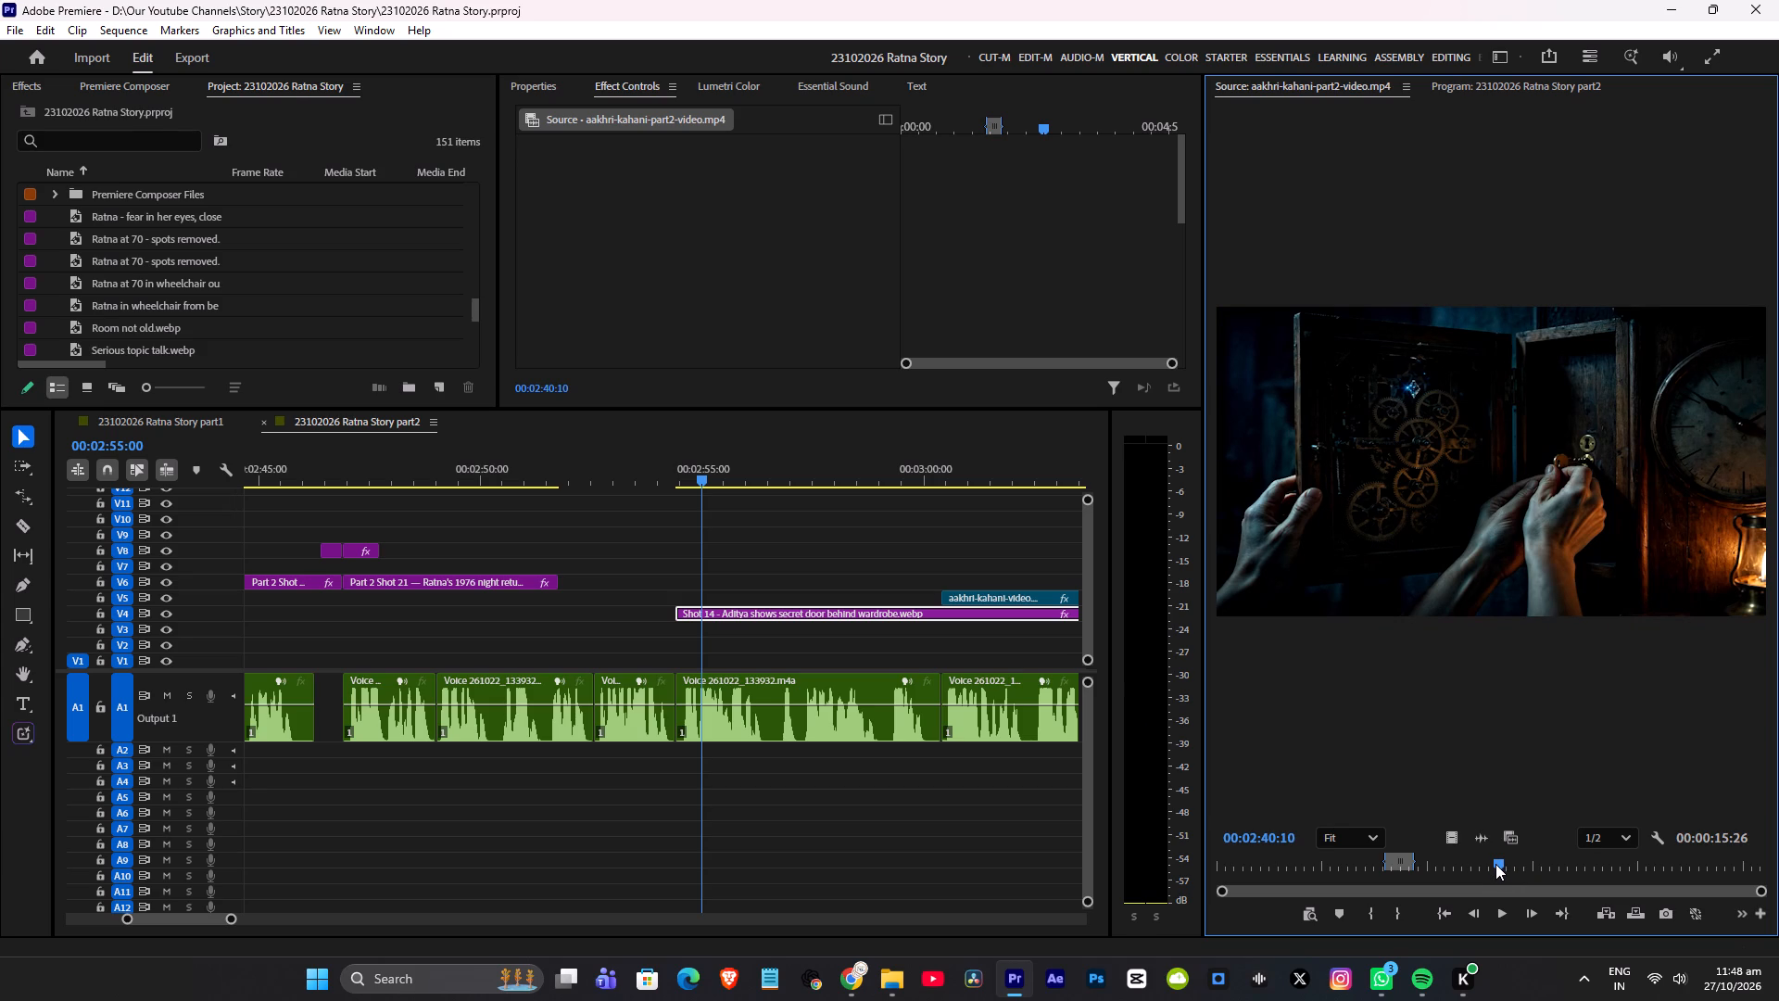
pyautogui.moveTo(1495, 865); pyautogui.dragTo(1467, 882)
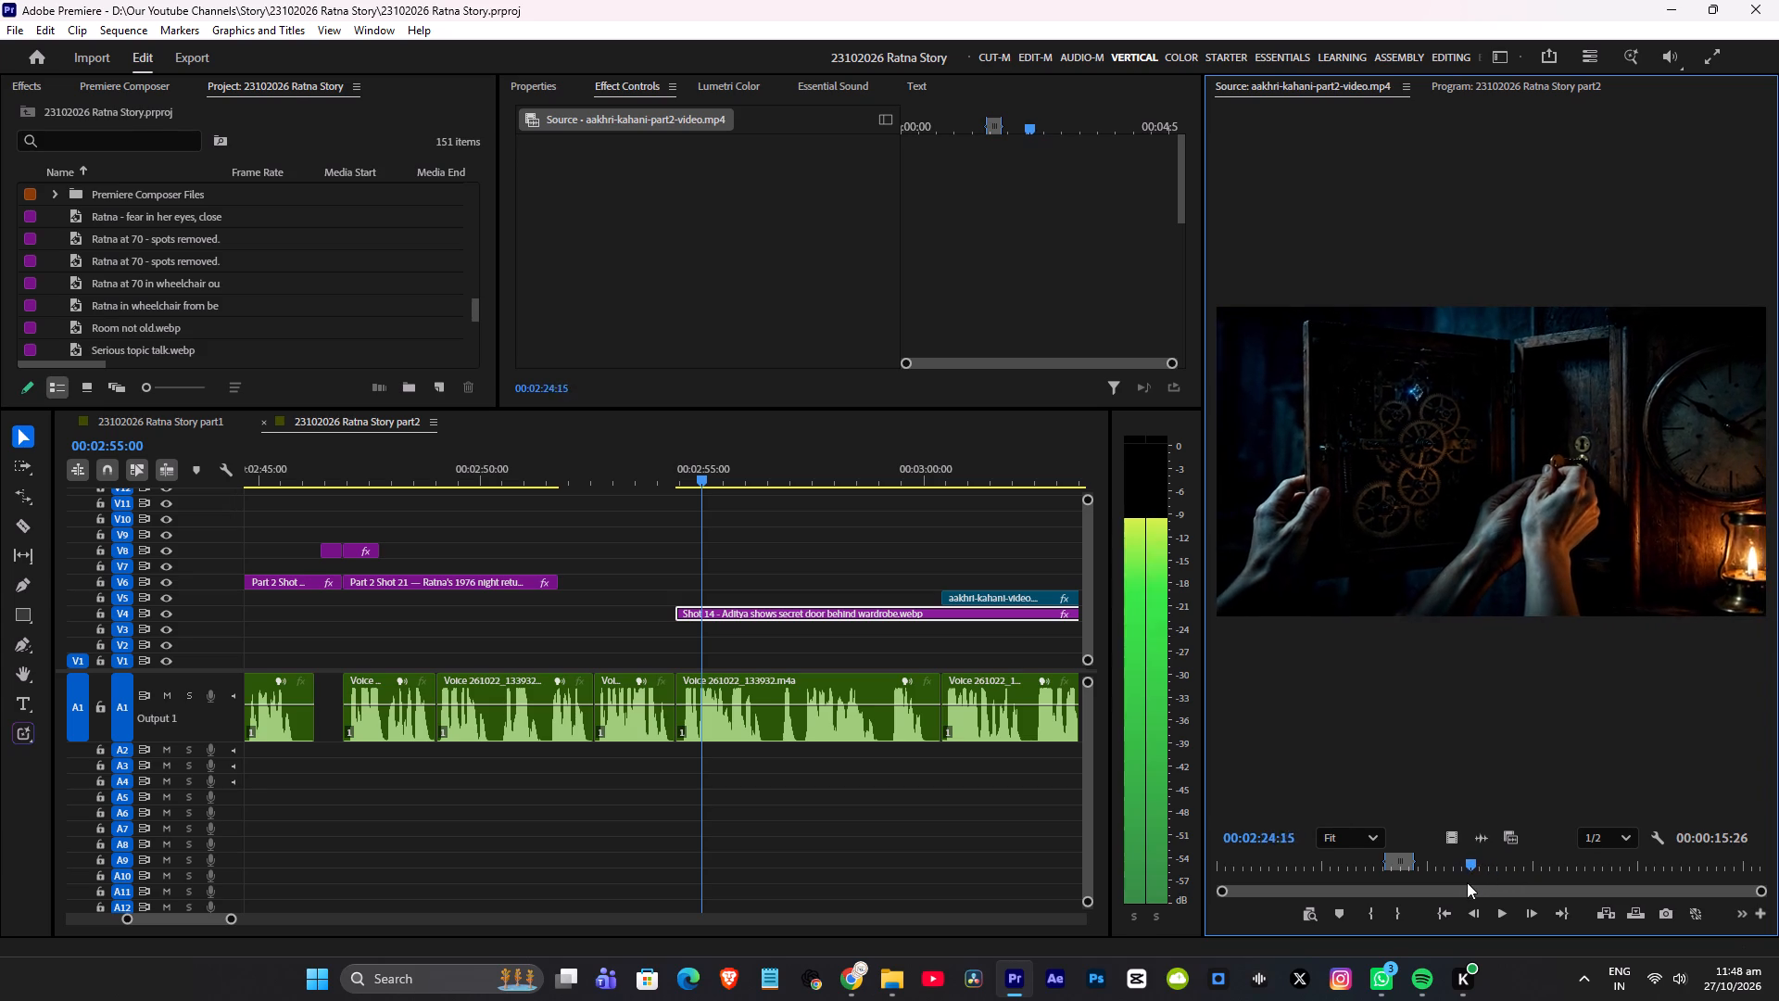
pyautogui.moveTo(1467, 882); pyautogui.dragTo(1466, 889)
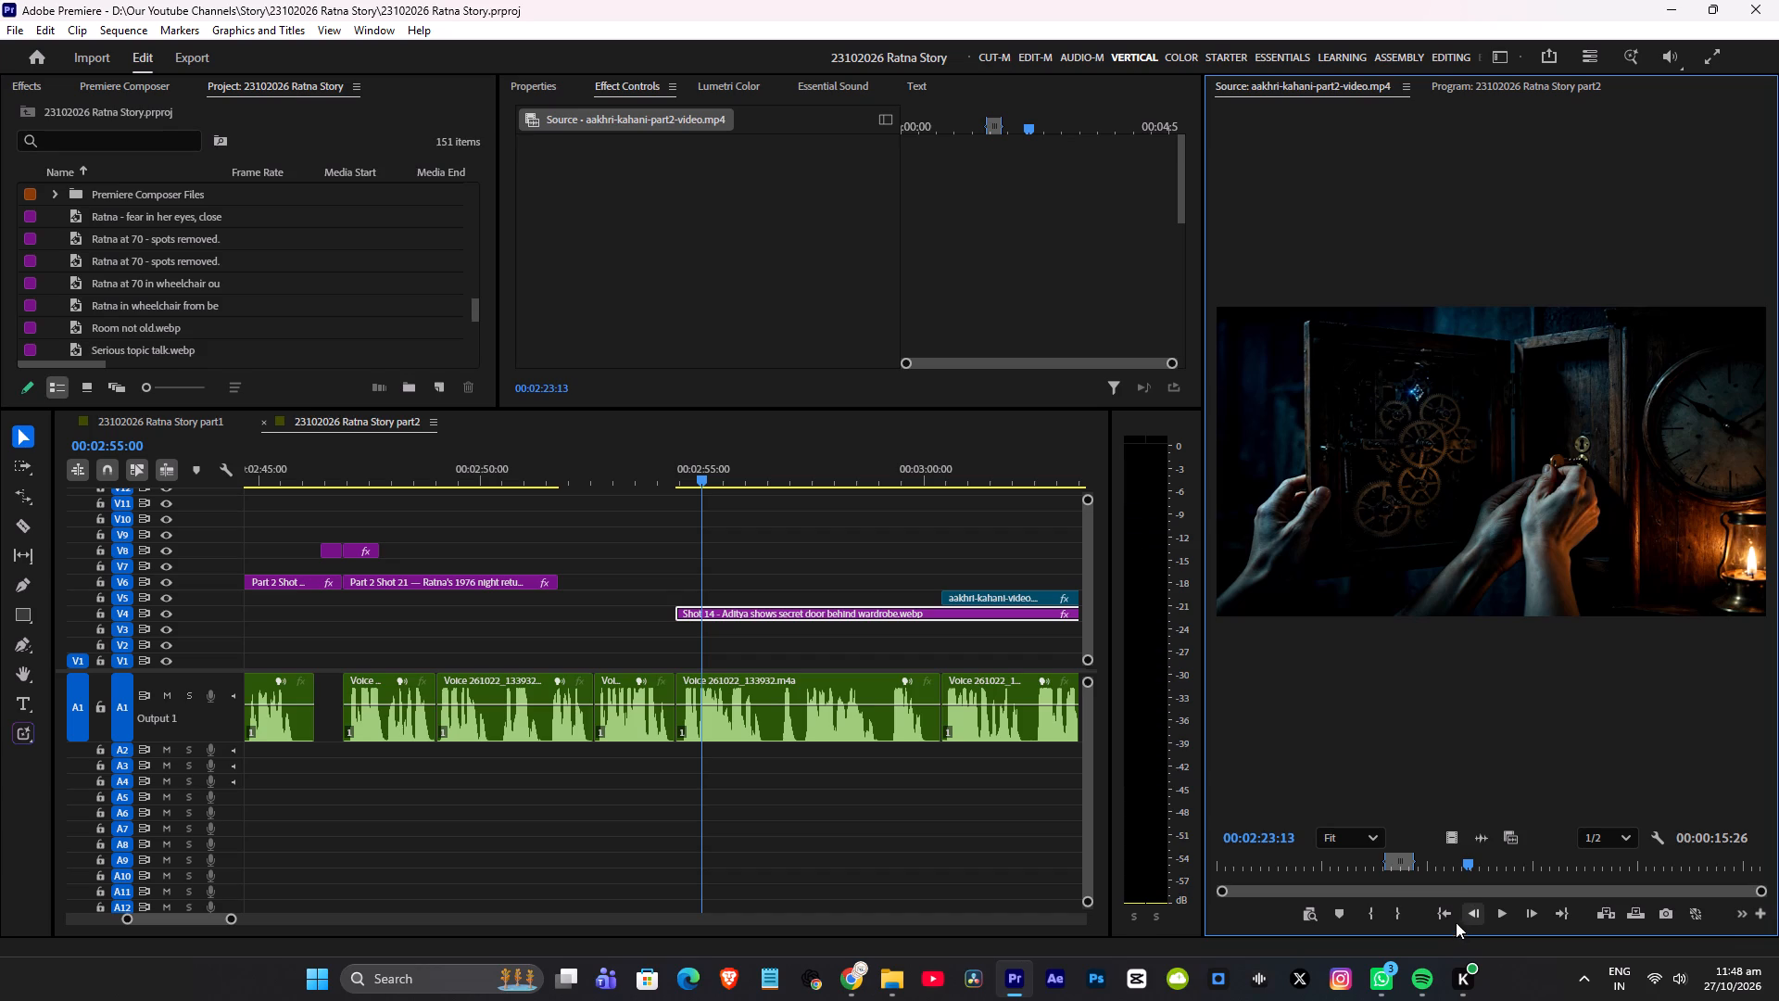
pyautogui.press('i')
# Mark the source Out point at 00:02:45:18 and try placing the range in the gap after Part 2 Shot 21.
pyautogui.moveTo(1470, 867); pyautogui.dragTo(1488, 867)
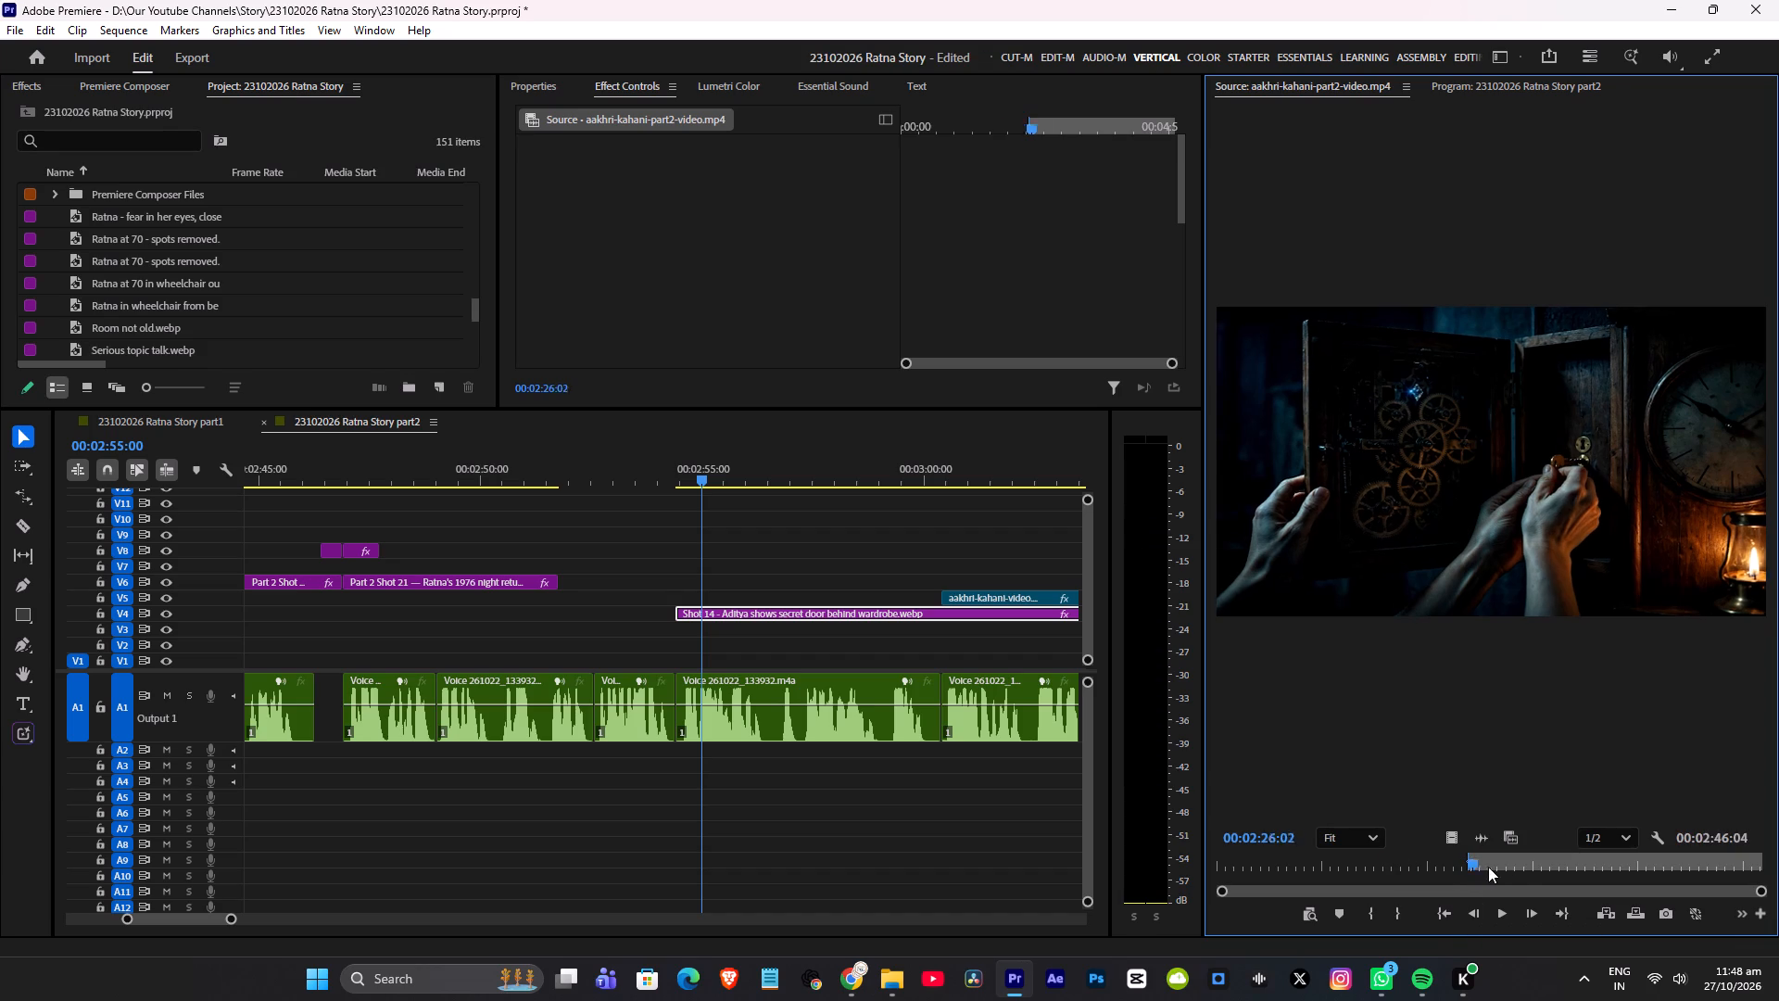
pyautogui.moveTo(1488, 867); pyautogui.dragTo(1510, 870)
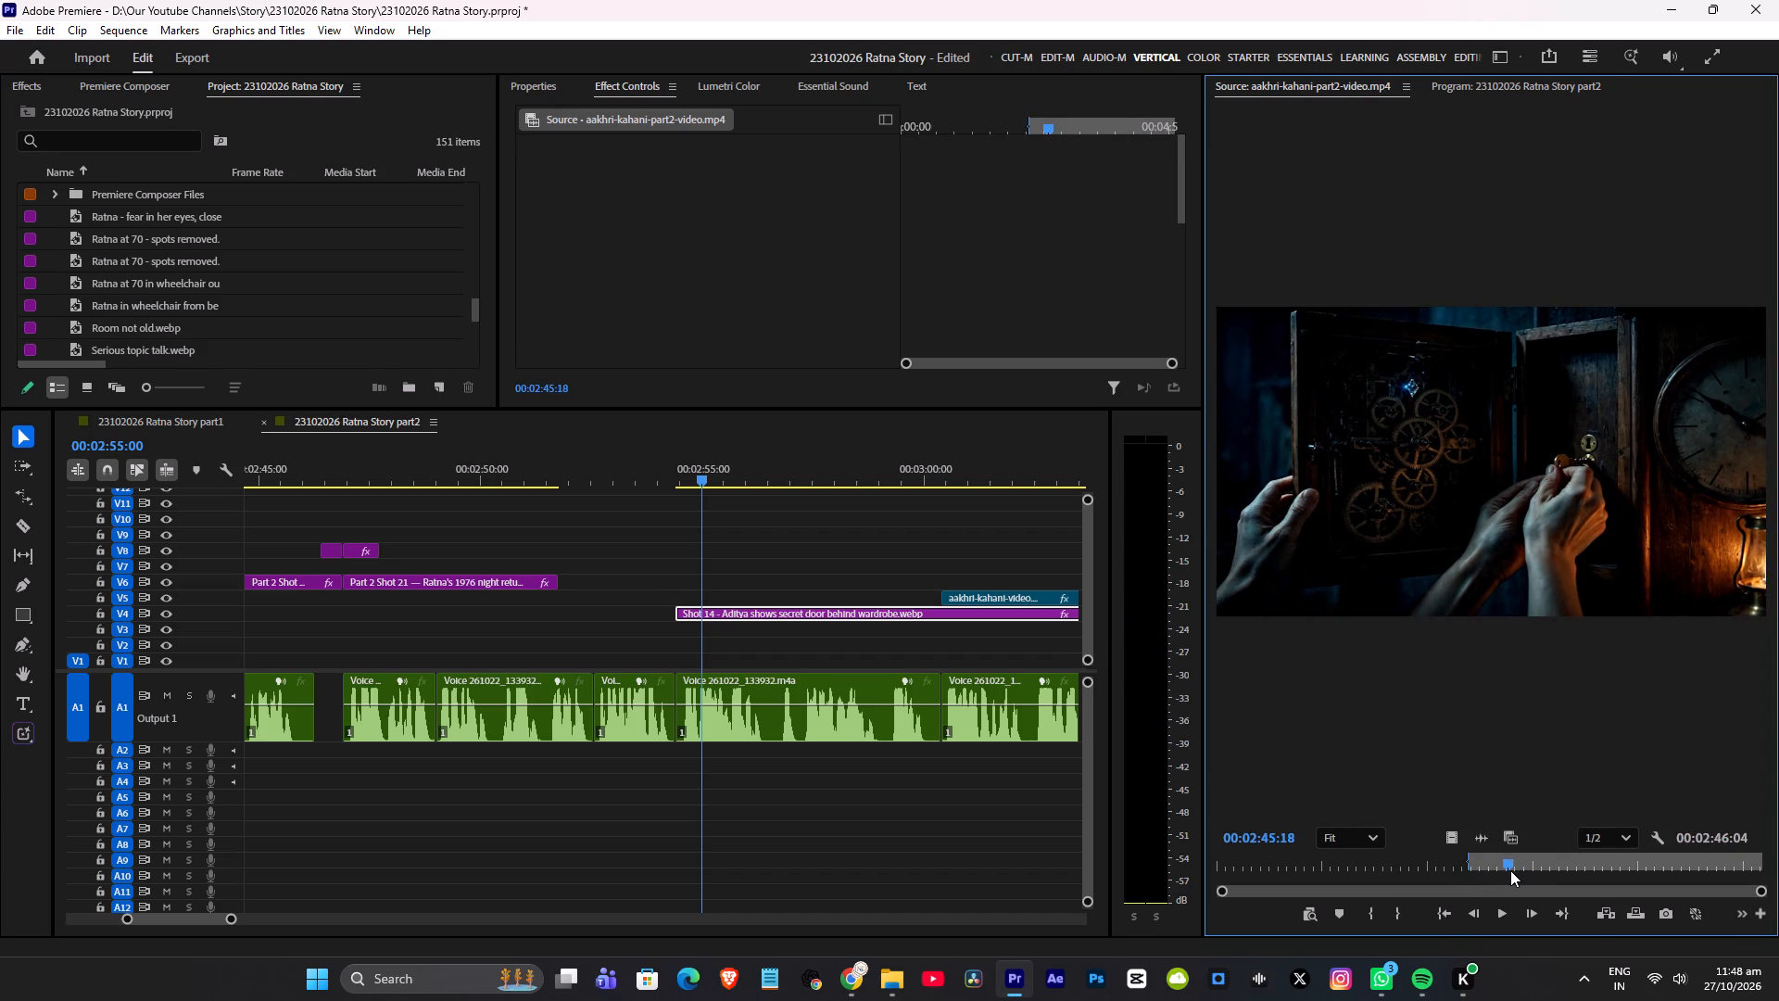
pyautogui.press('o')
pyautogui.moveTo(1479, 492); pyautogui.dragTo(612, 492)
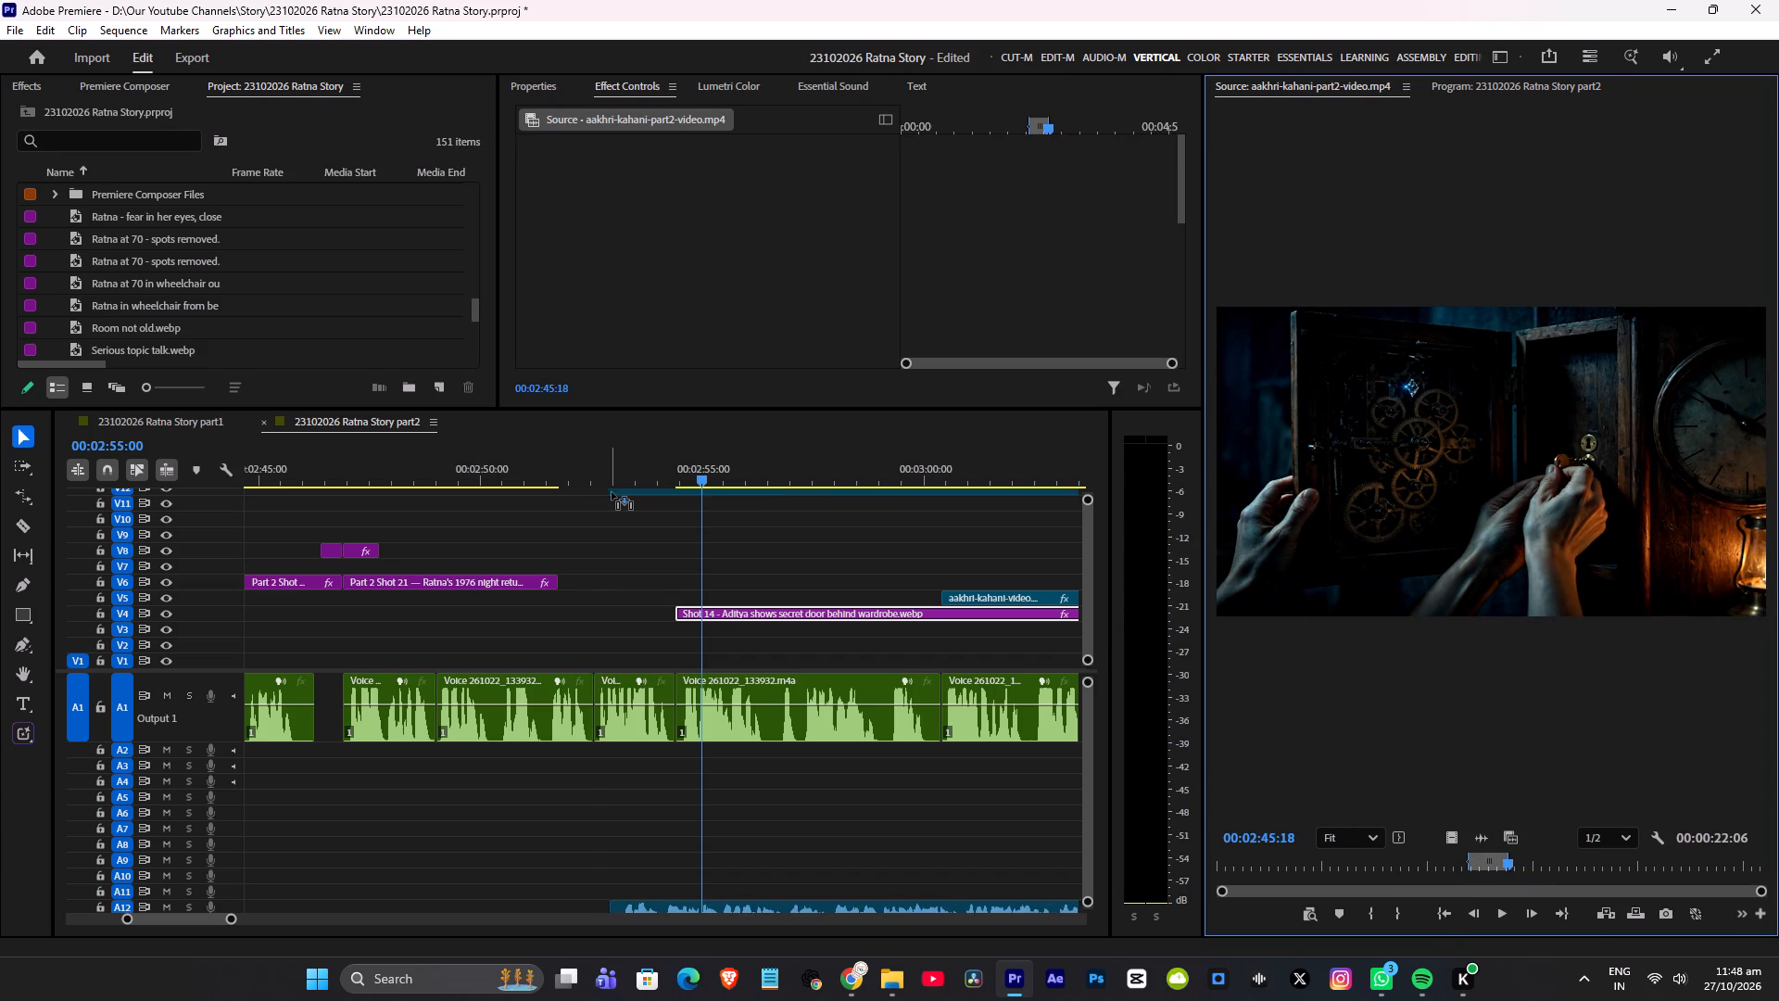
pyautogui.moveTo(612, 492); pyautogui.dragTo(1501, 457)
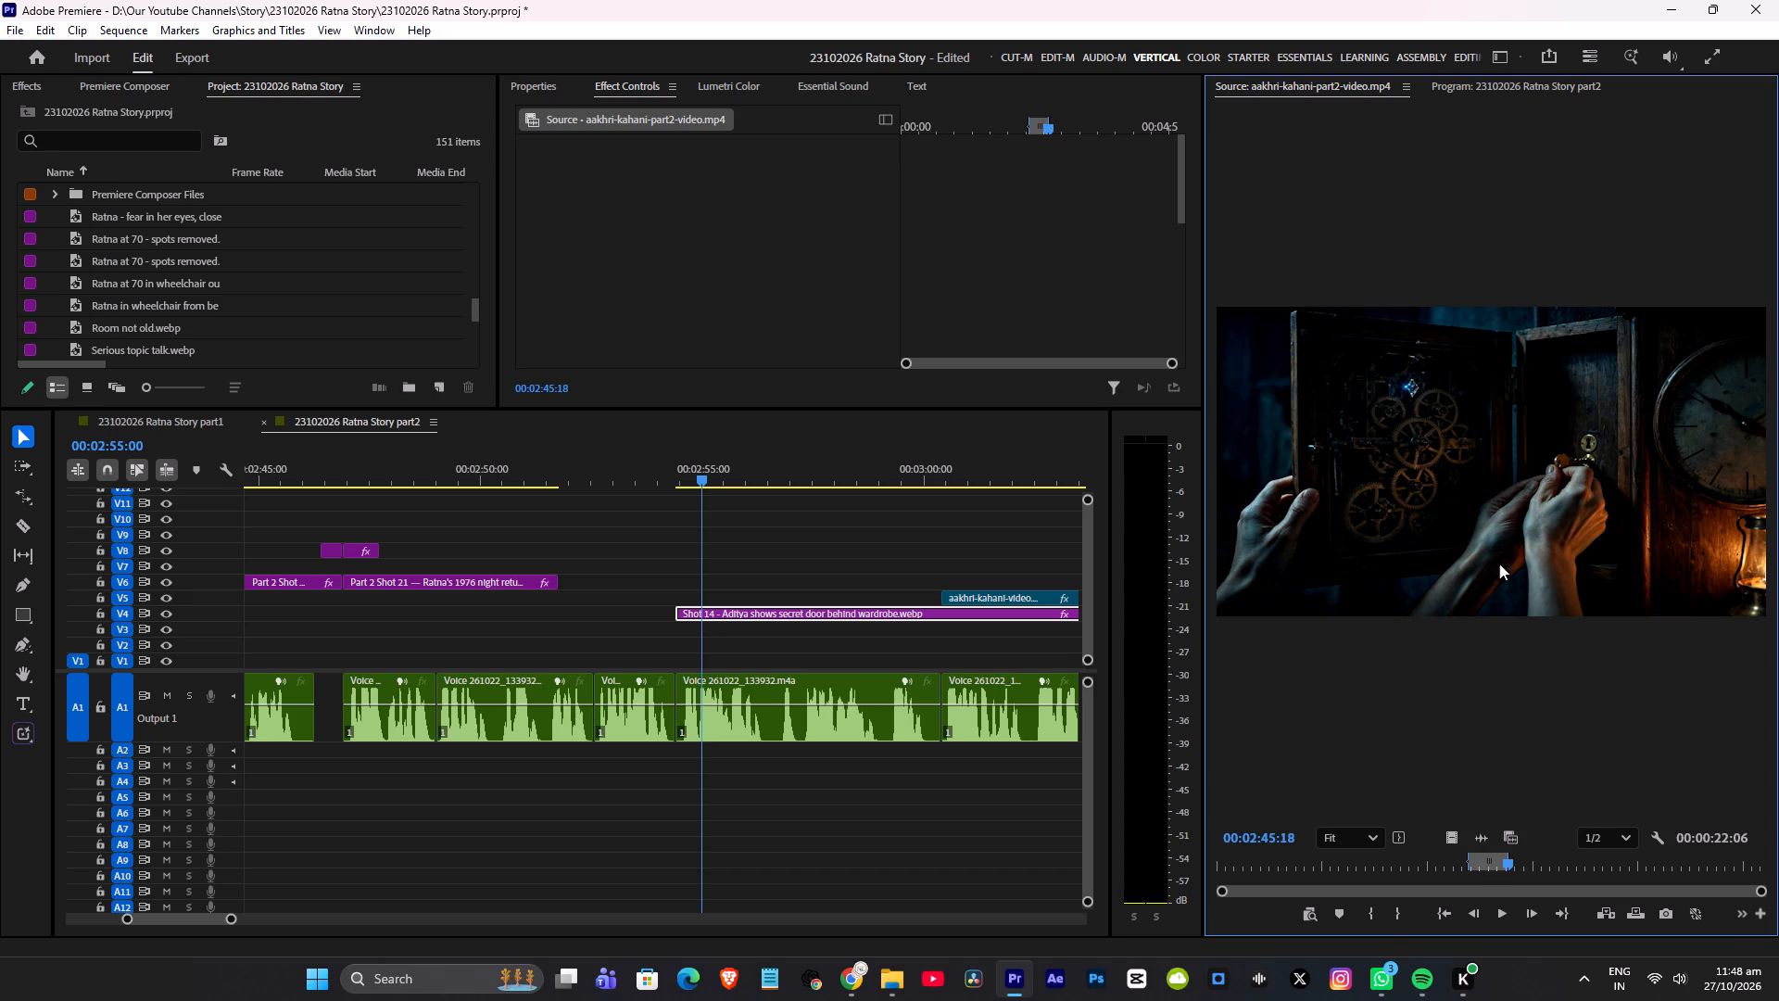
# Mark the source Out point at 00:02:33:14 and place the clock shot on V10, starting in the gap after Part 2 Shot 21.
pyautogui.moveTo(1507, 866); pyautogui.dragTo(1485, 869)
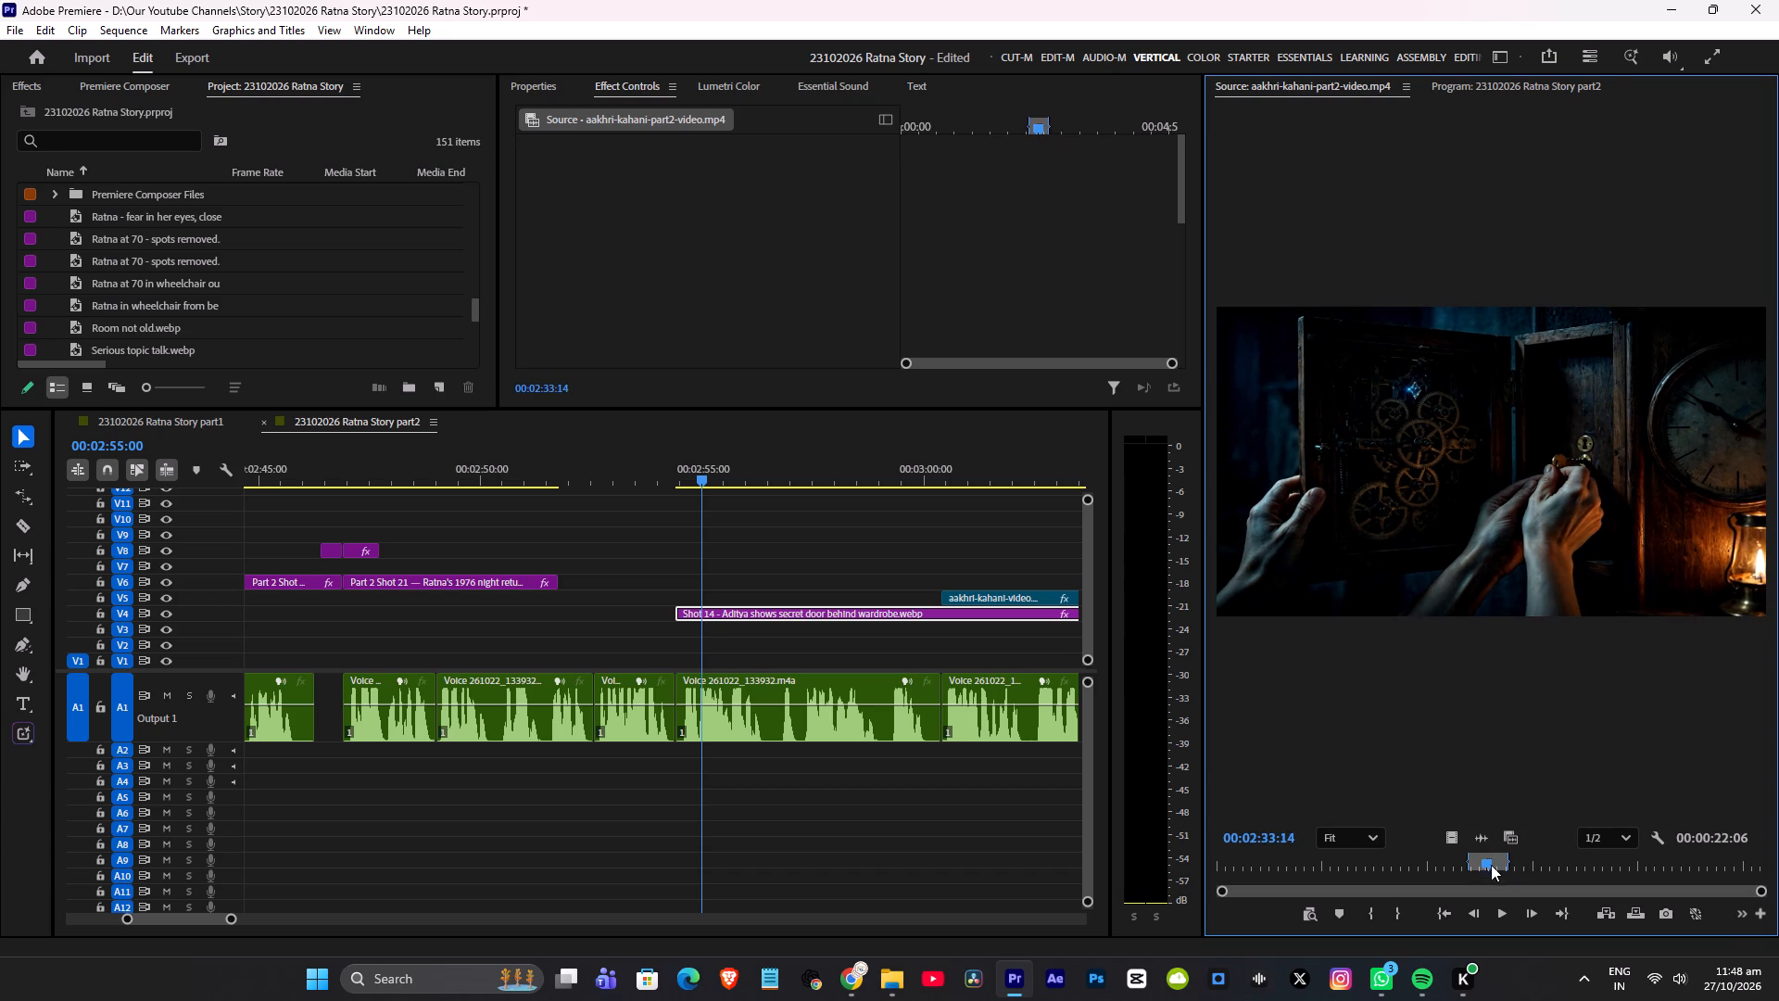
pyautogui.press('o')
pyautogui.moveTo(1452, 430); pyautogui.dragTo(583, 520)
# Delete only the placed clock clip's audio on A10, keeping its video, and save the project.
pyautogui.press('`')
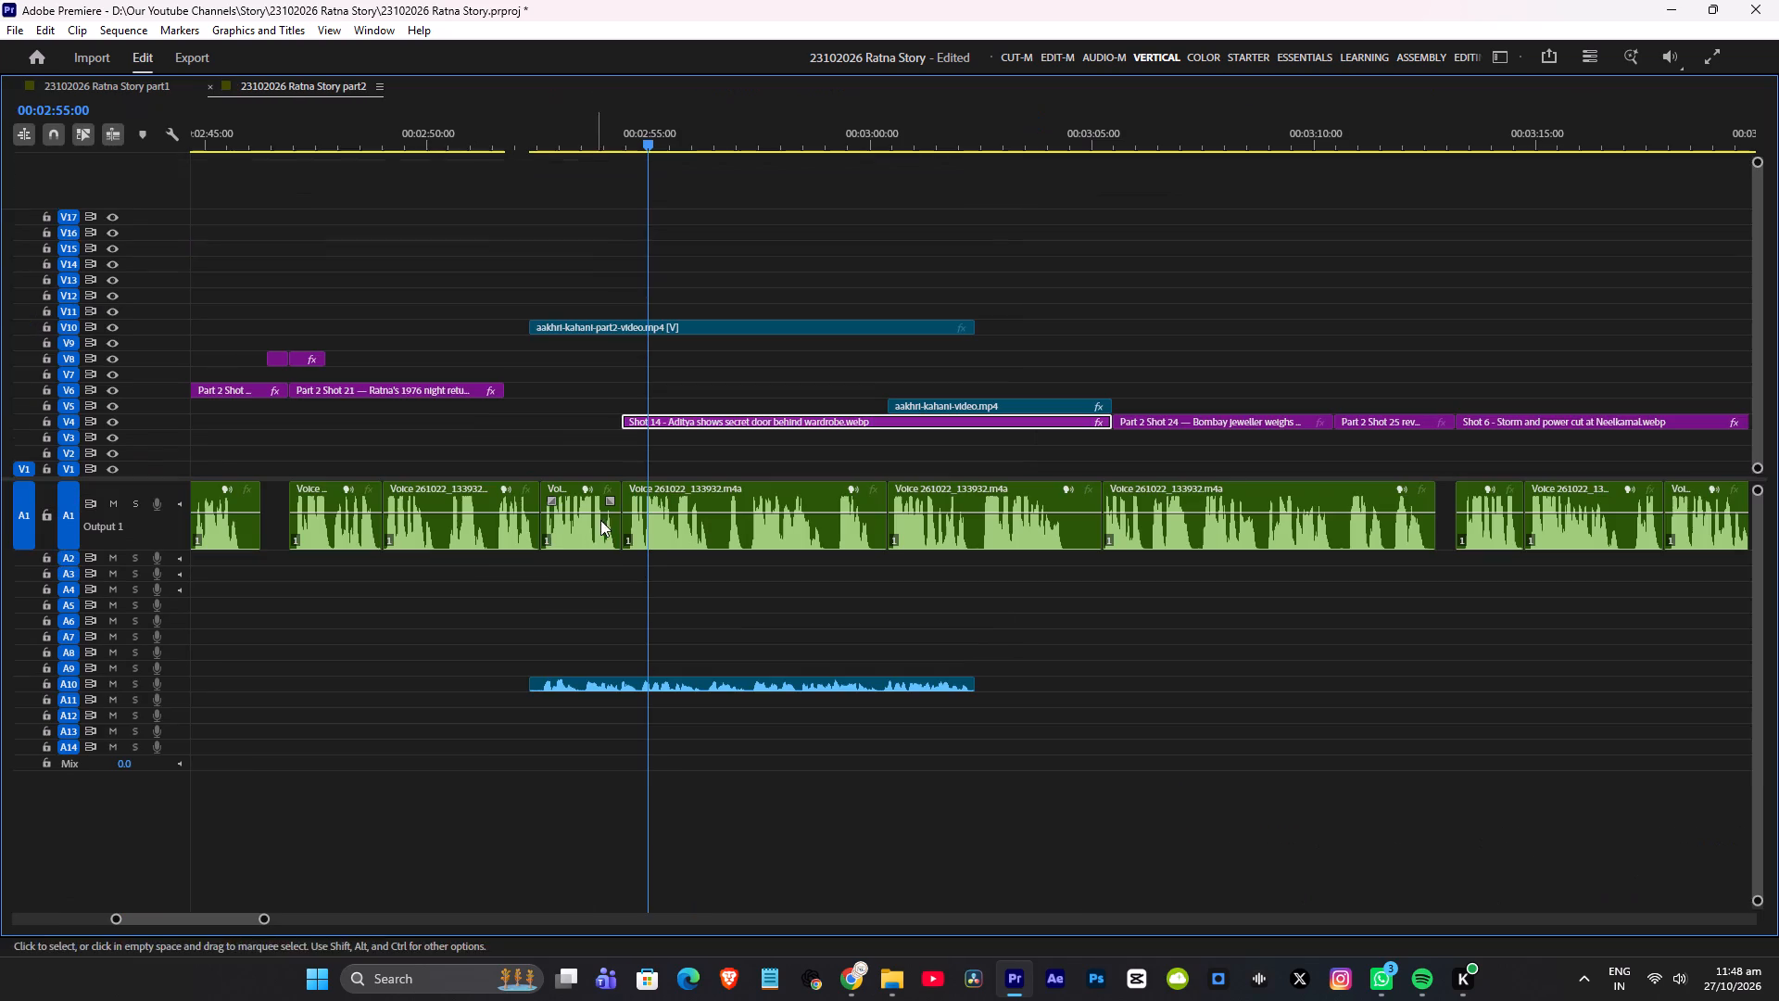
pyautogui.click(782, 668)
pyautogui.keyDown('alt'); pyautogui.moveTo(684, 655); pyautogui.dragTo(814, 691); pyautogui.keyUp('alt')
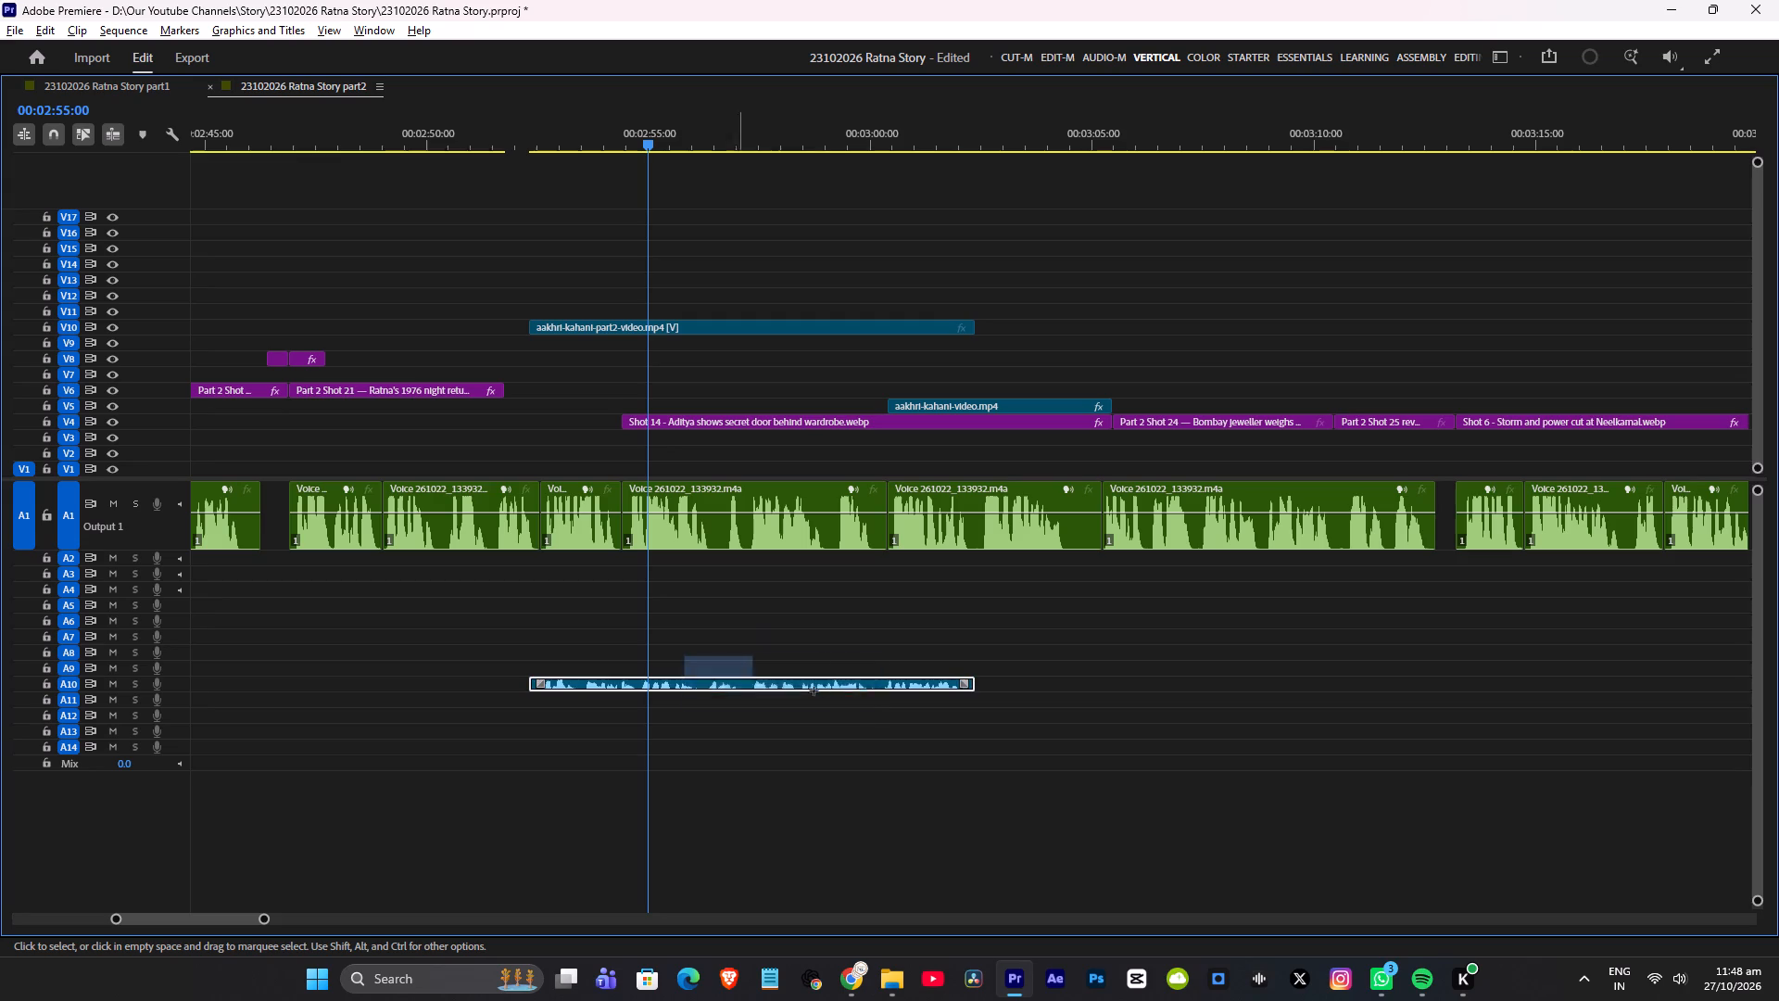
pyautogui.keyDown('alt'); pyautogui.moveTo(814, 691); pyautogui.dragTo(881, 709); pyautogui.keyUp('alt')
pyautogui.press('Delete')
pyautogui.press('`')
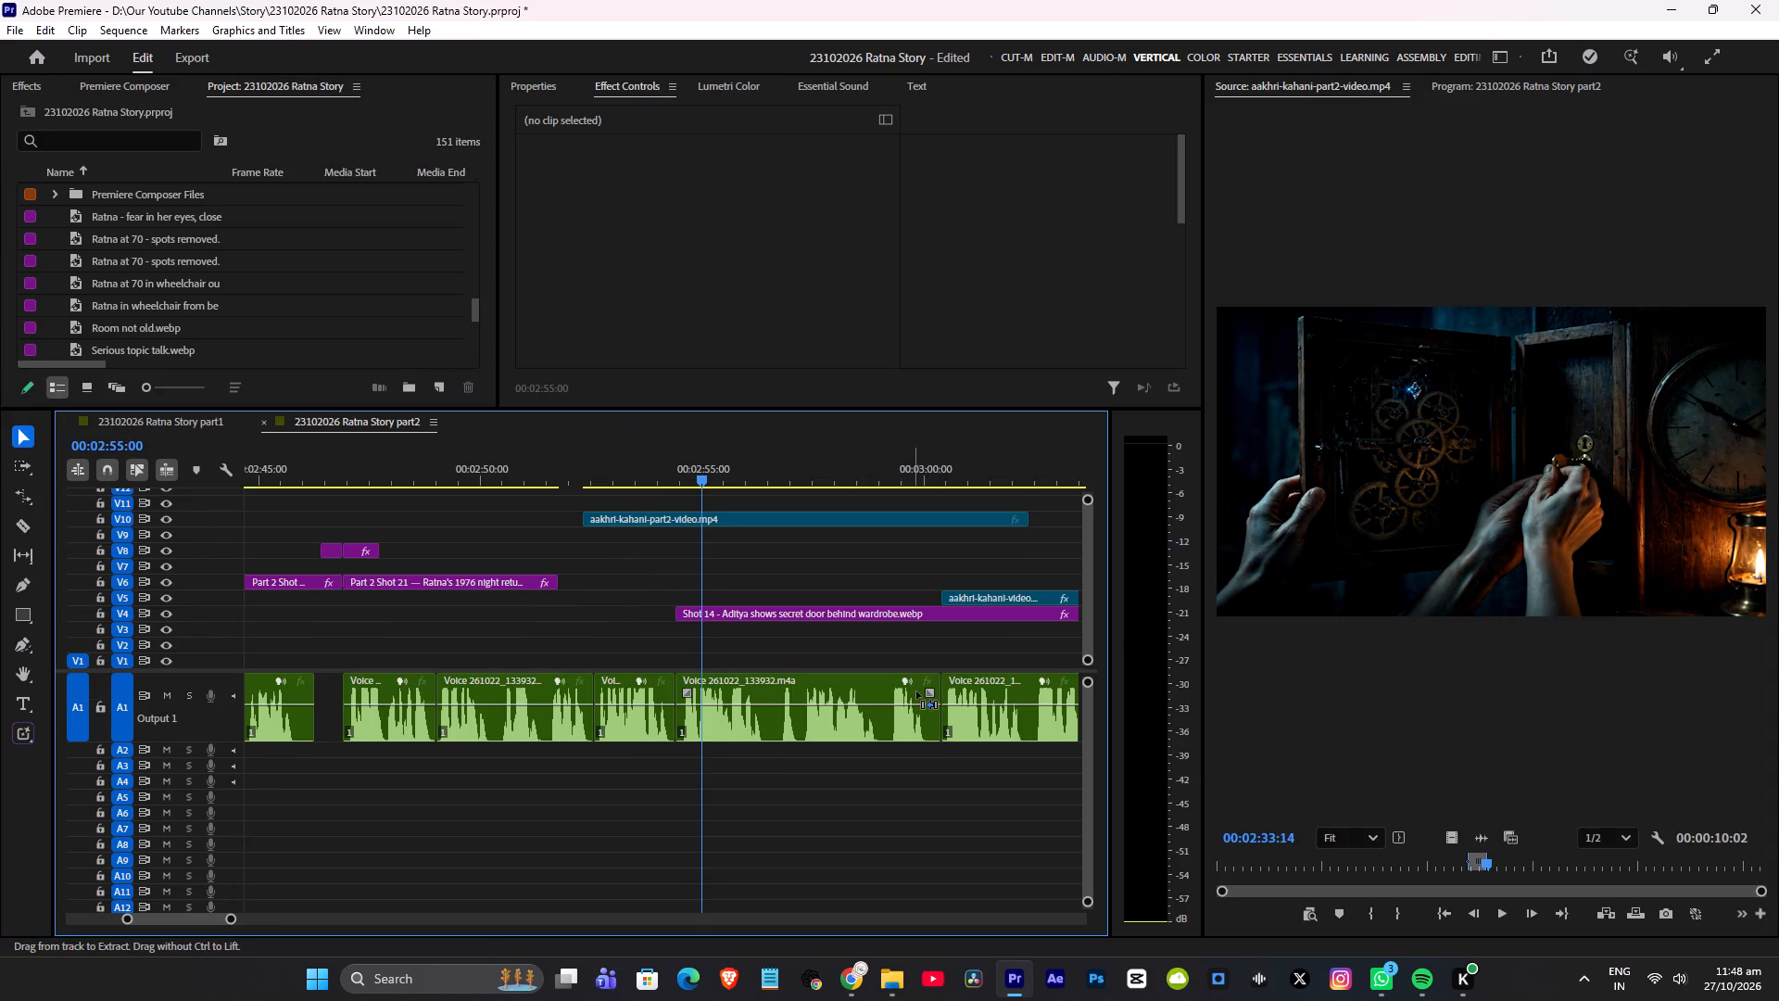
pyautogui.hotkey('ctrl', 's')
# Skim the rest of the aakhri-kahani-part2-video.mp4 source footage for usable shots.
pyautogui.moveTo(1503, 858); pyautogui.dragTo(1578, 860)
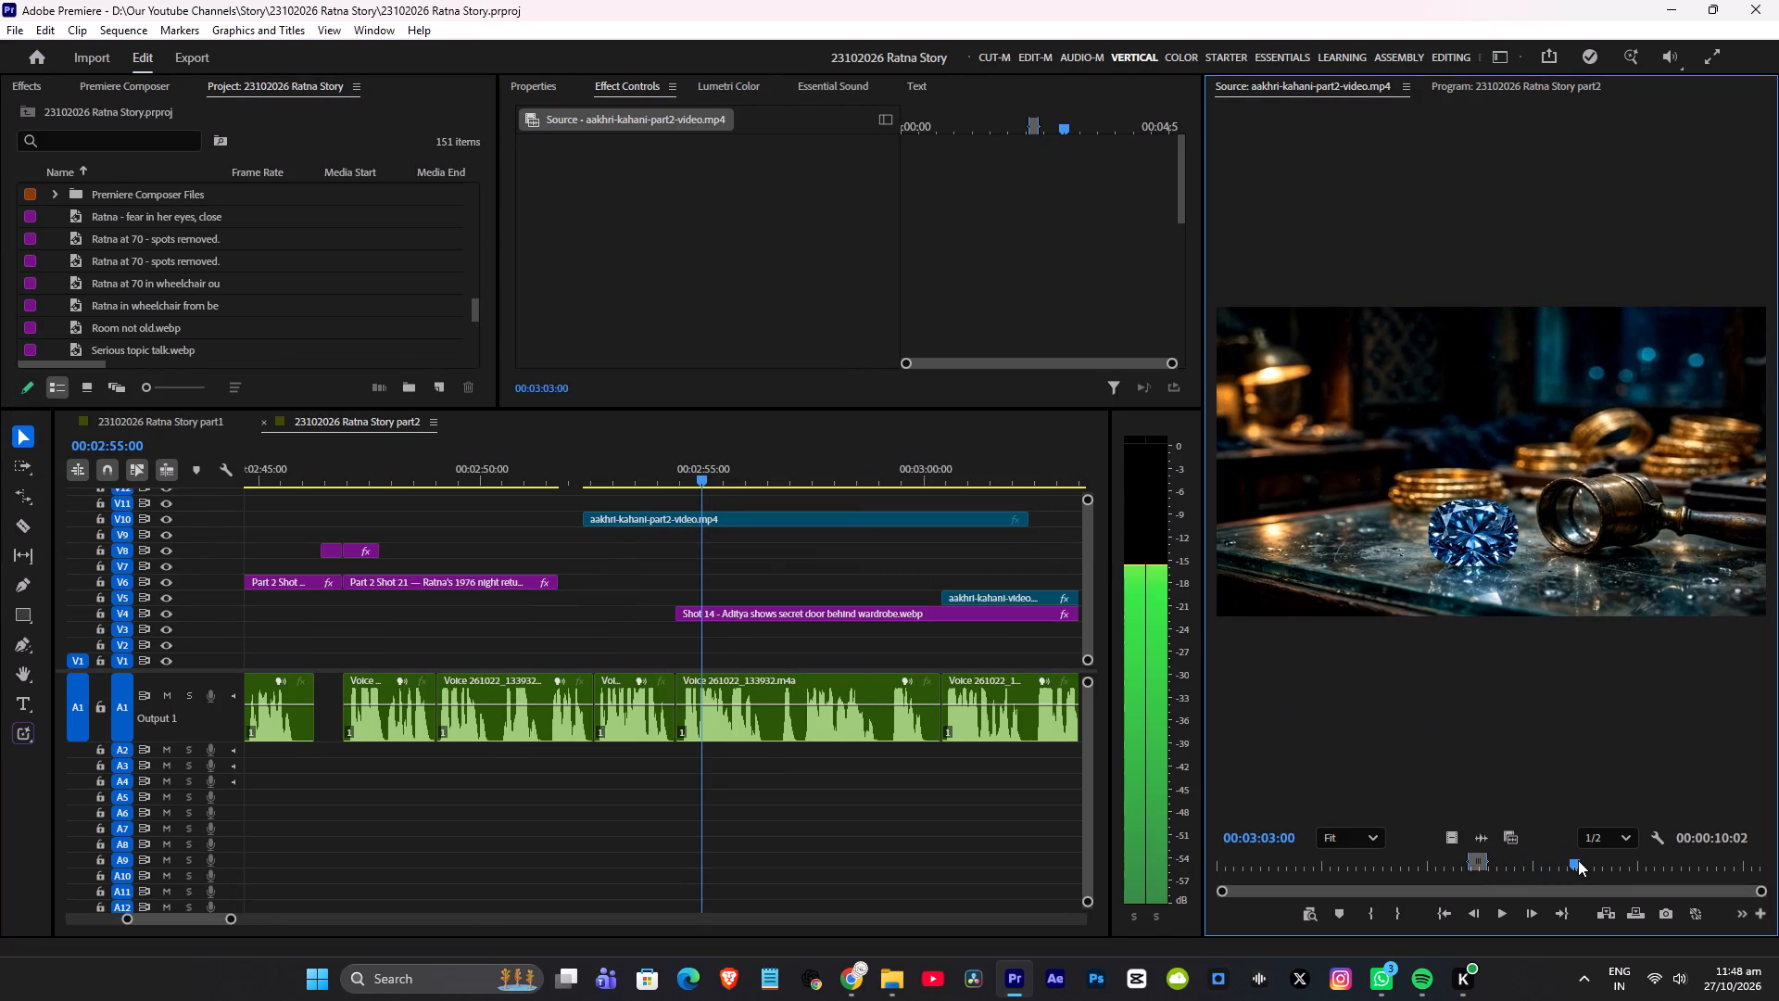
pyautogui.moveTo(1578, 860); pyautogui.dragTo(1738, 858)
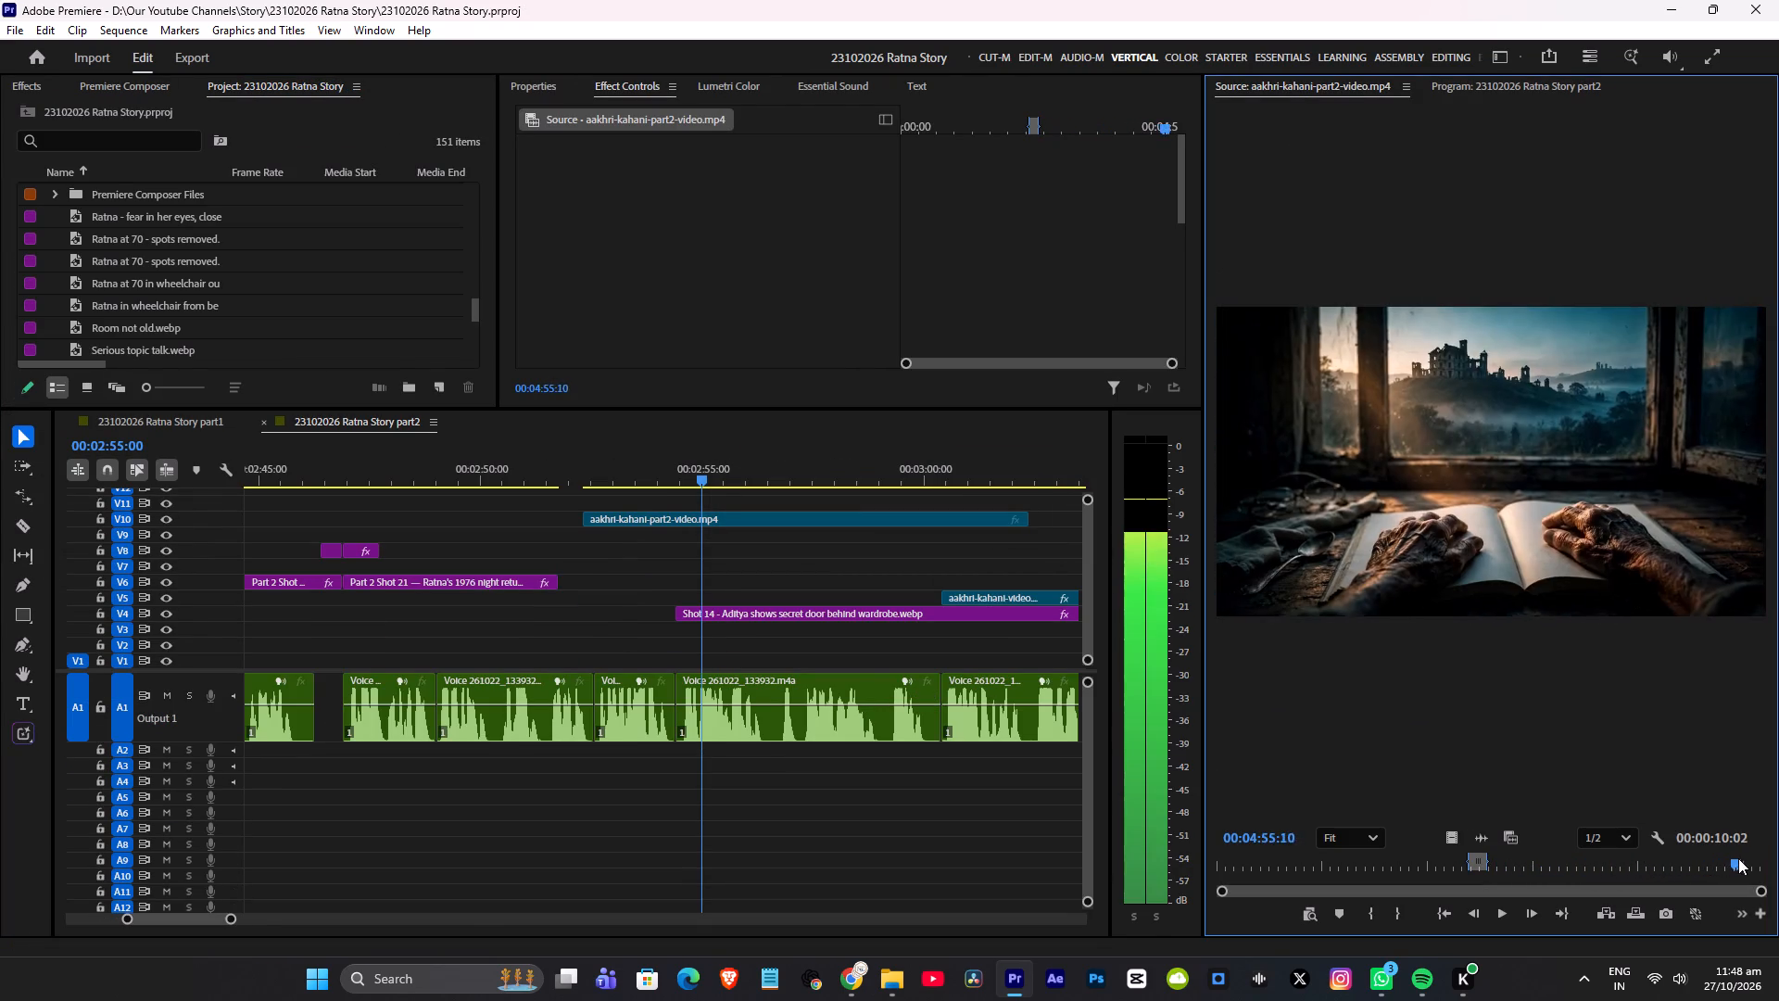
pyautogui.moveTo(1738, 858); pyautogui.dragTo(1777, 856)
pyautogui.click(793, 556)
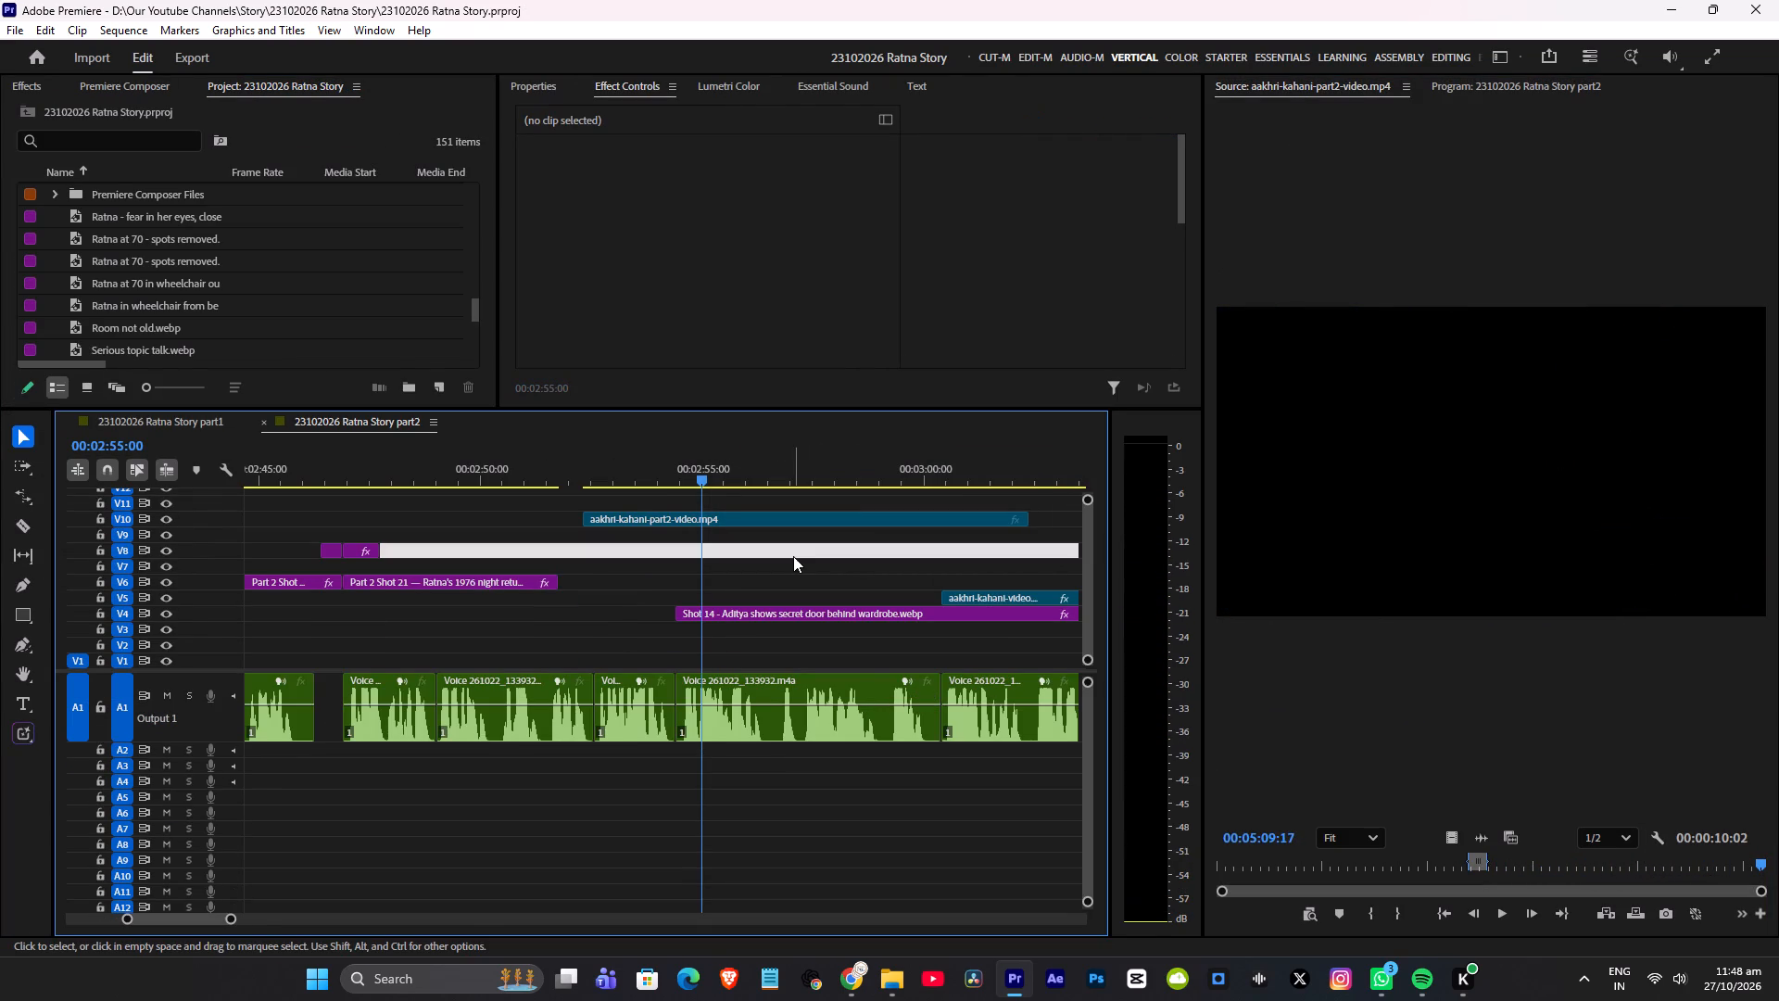
pyautogui.hotkey('ctrl', 's')
pyautogui.moveTo(1449, 868); pyautogui.dragTo(1436, 872)
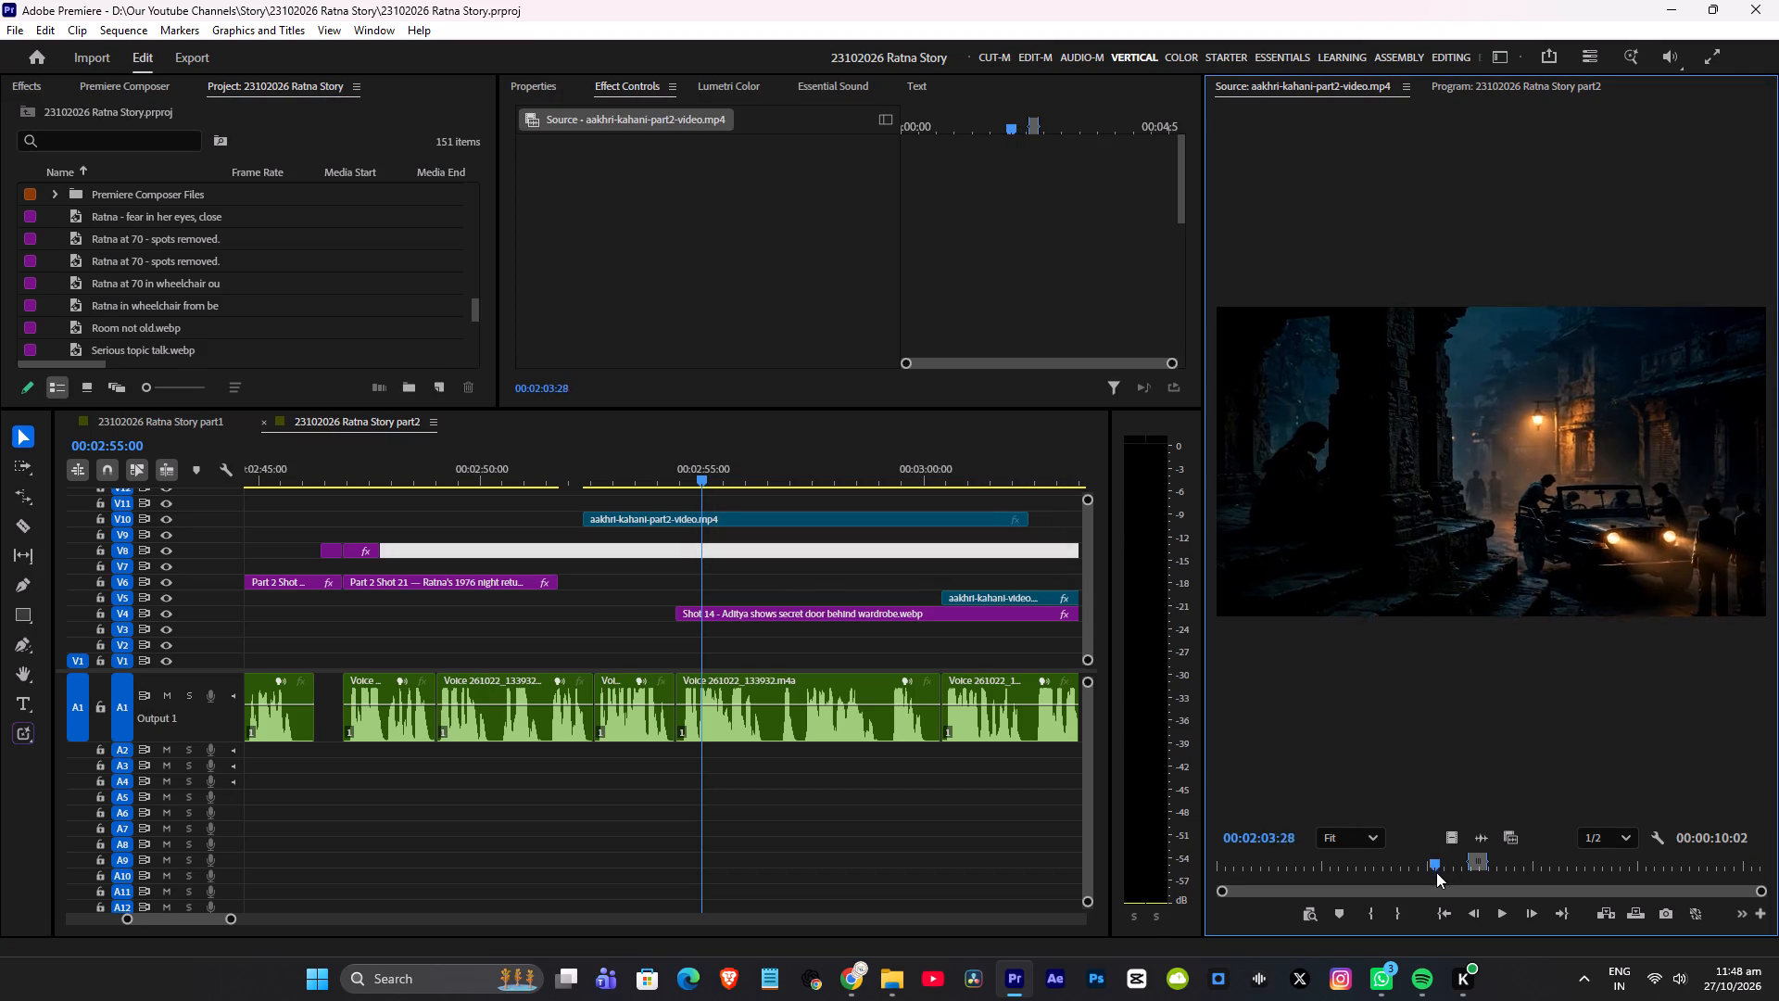
pyautogui.moveTo(1436, 872); pyautogui.dragTo(1271, 881)
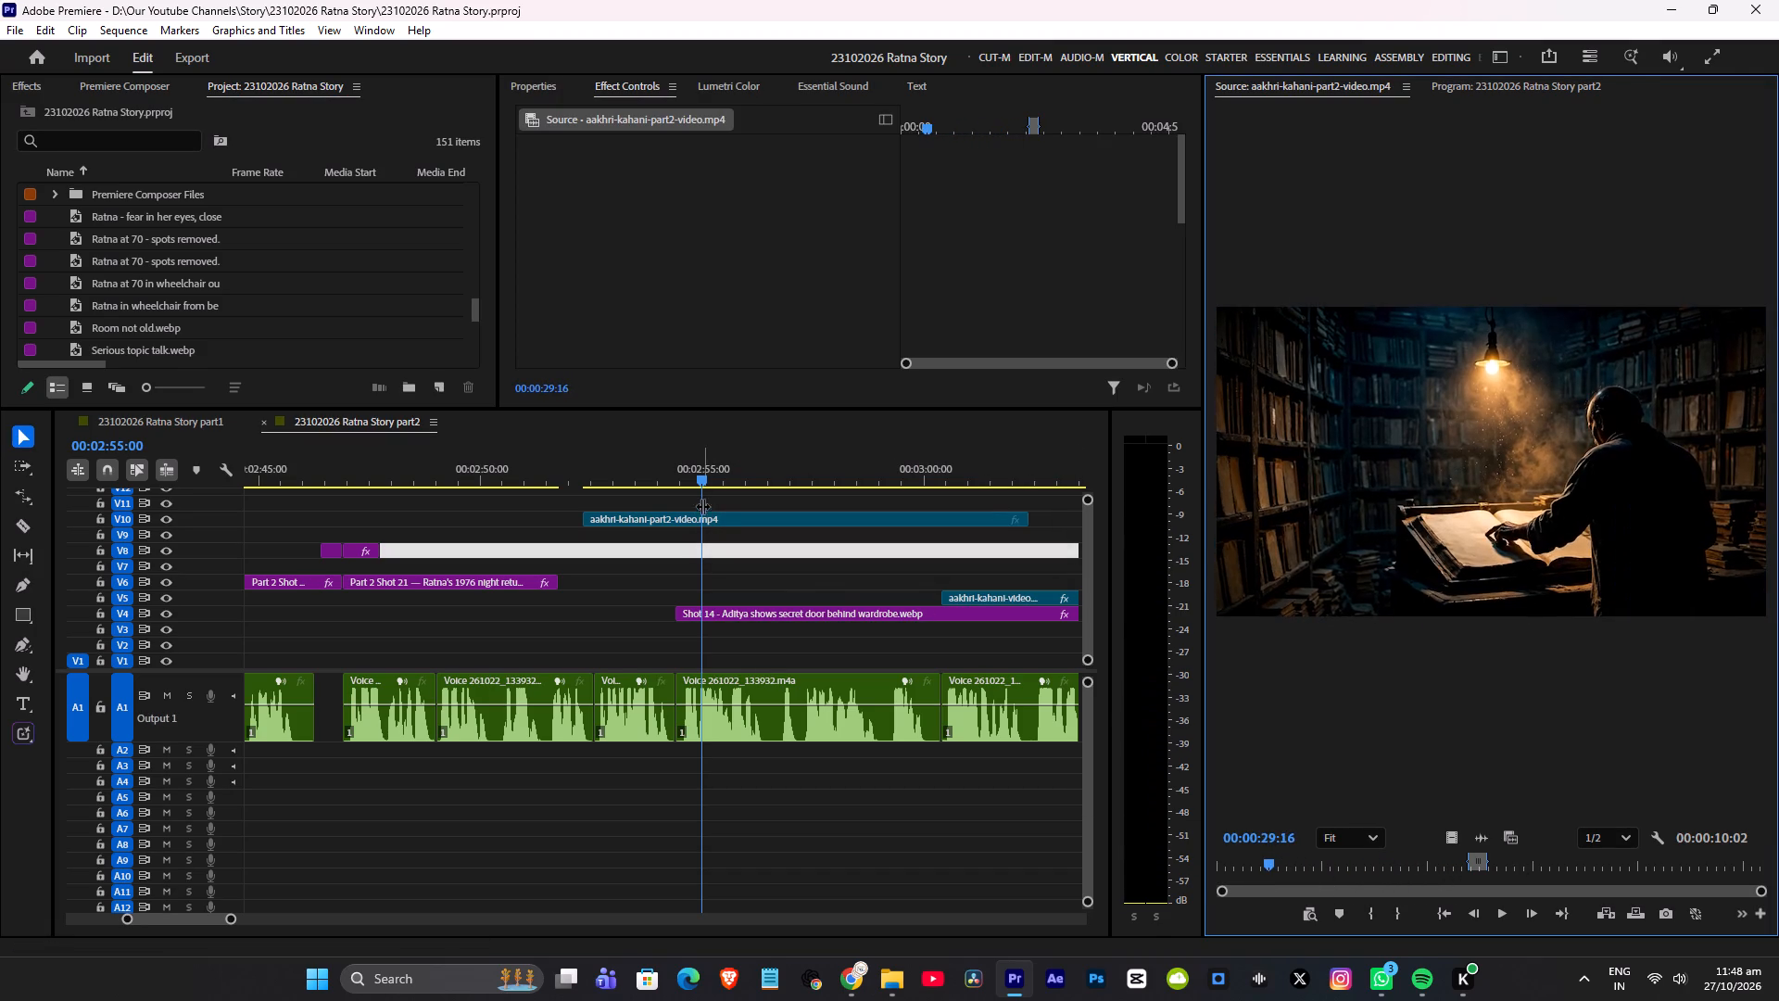
# Play the clock clip against the narration and trim its end back to the start of Shot 14.
pyautogui.click(611, 476)
pyautogui.press('space')
pyautogui.scroll(-4, 663, 526)
pyautogui.keyDown('alt'); pyautogui.scroll(2, 637, 518); pyautogui.keyUp('alt')
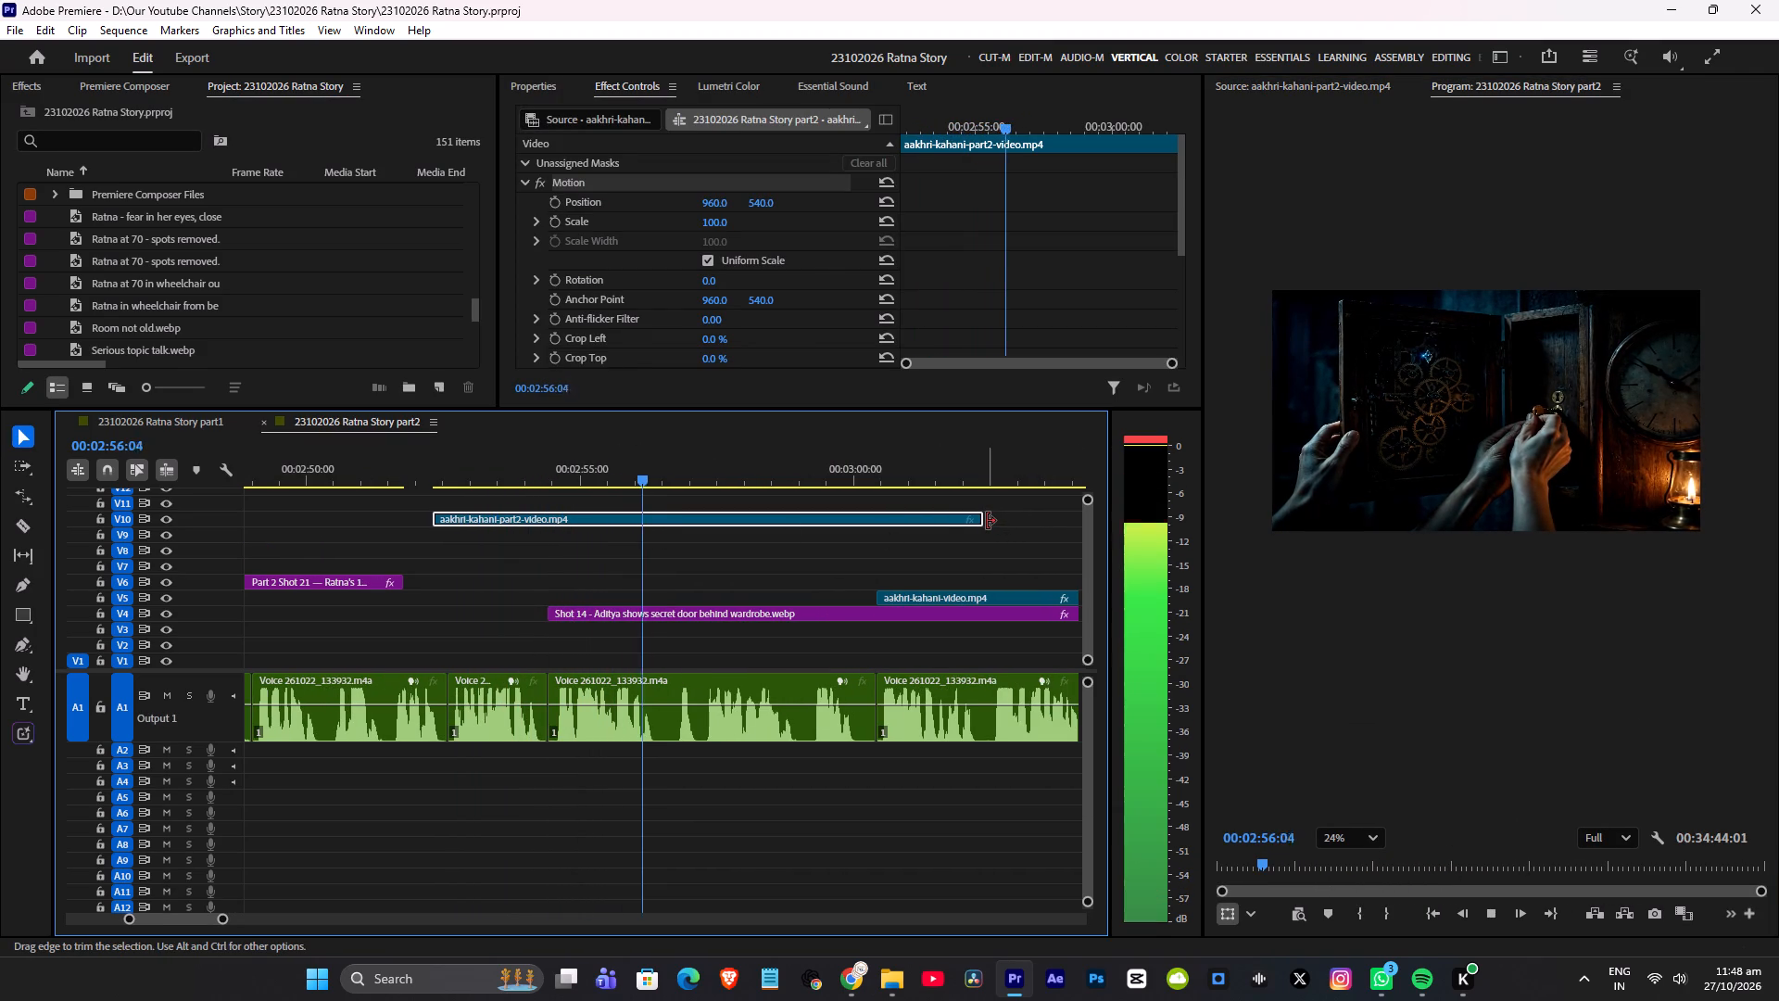
pyautogui.press('space')
pyautogui.moveTo(987, 521); pyautogui.dragTo(554, 521)
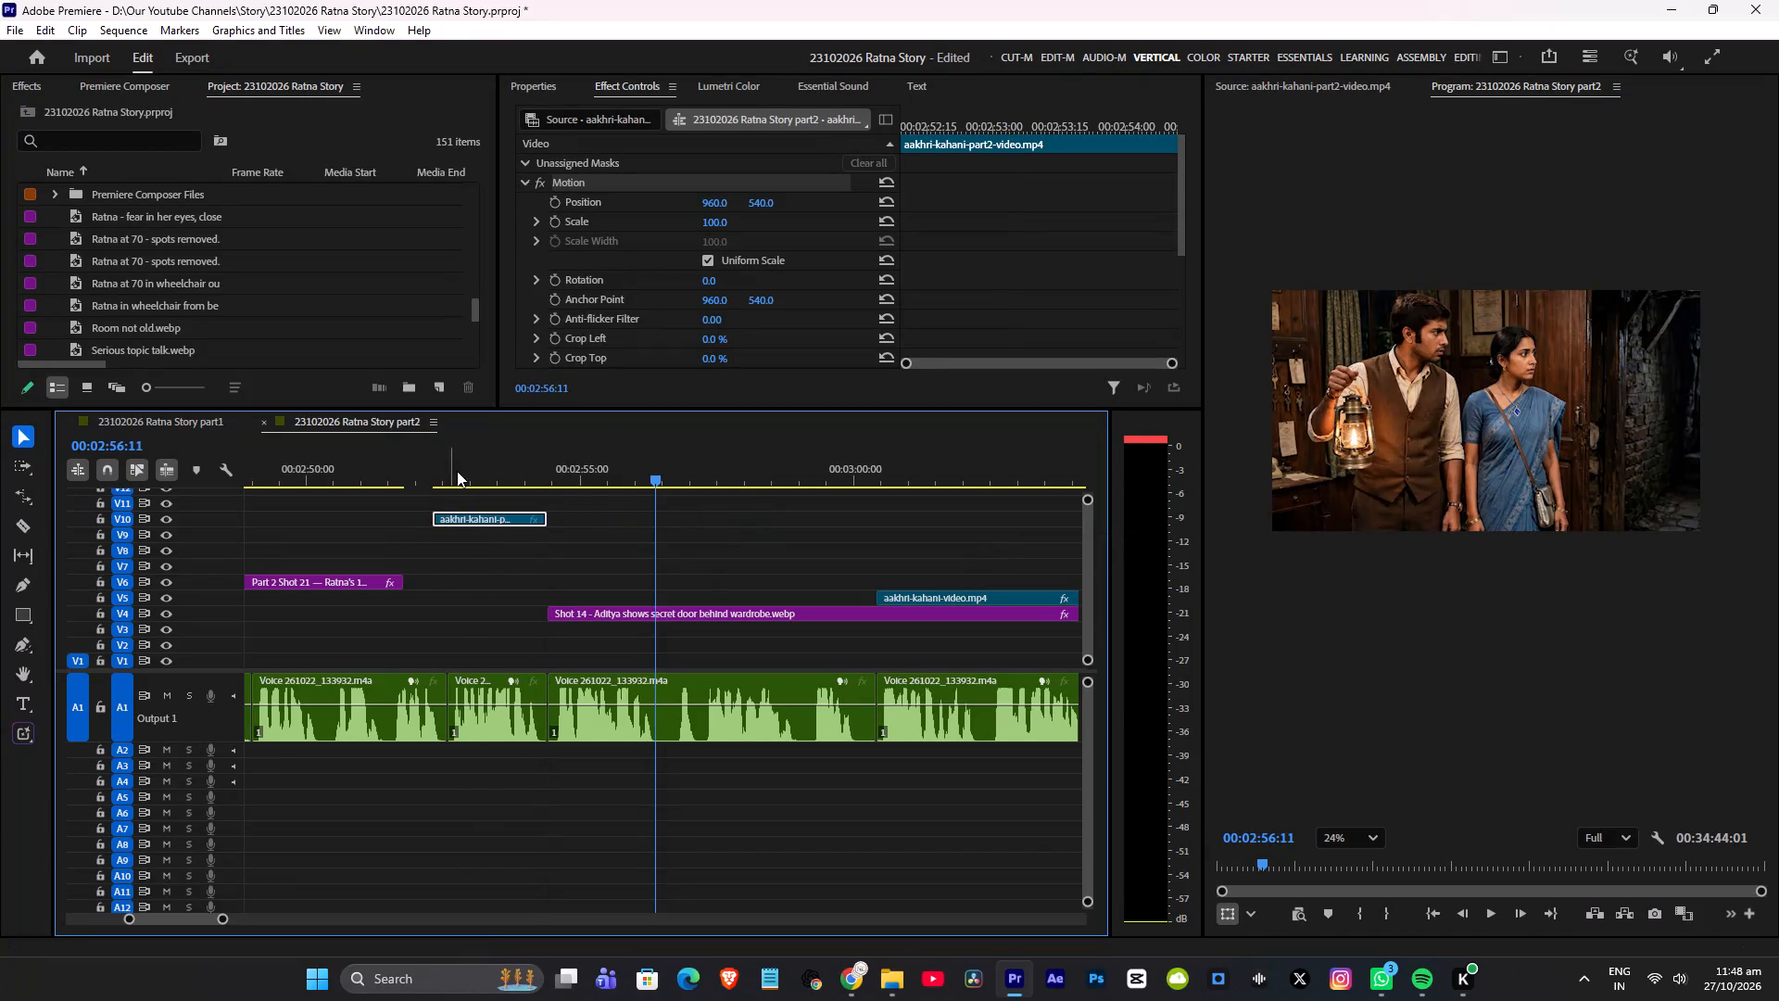
# Move the clock clip to V6 directly after Part 2 Shot 21 and extend its end to Shot 14's start.
pyautogui.click(458, 468)
pyautogui.click(455, 469)
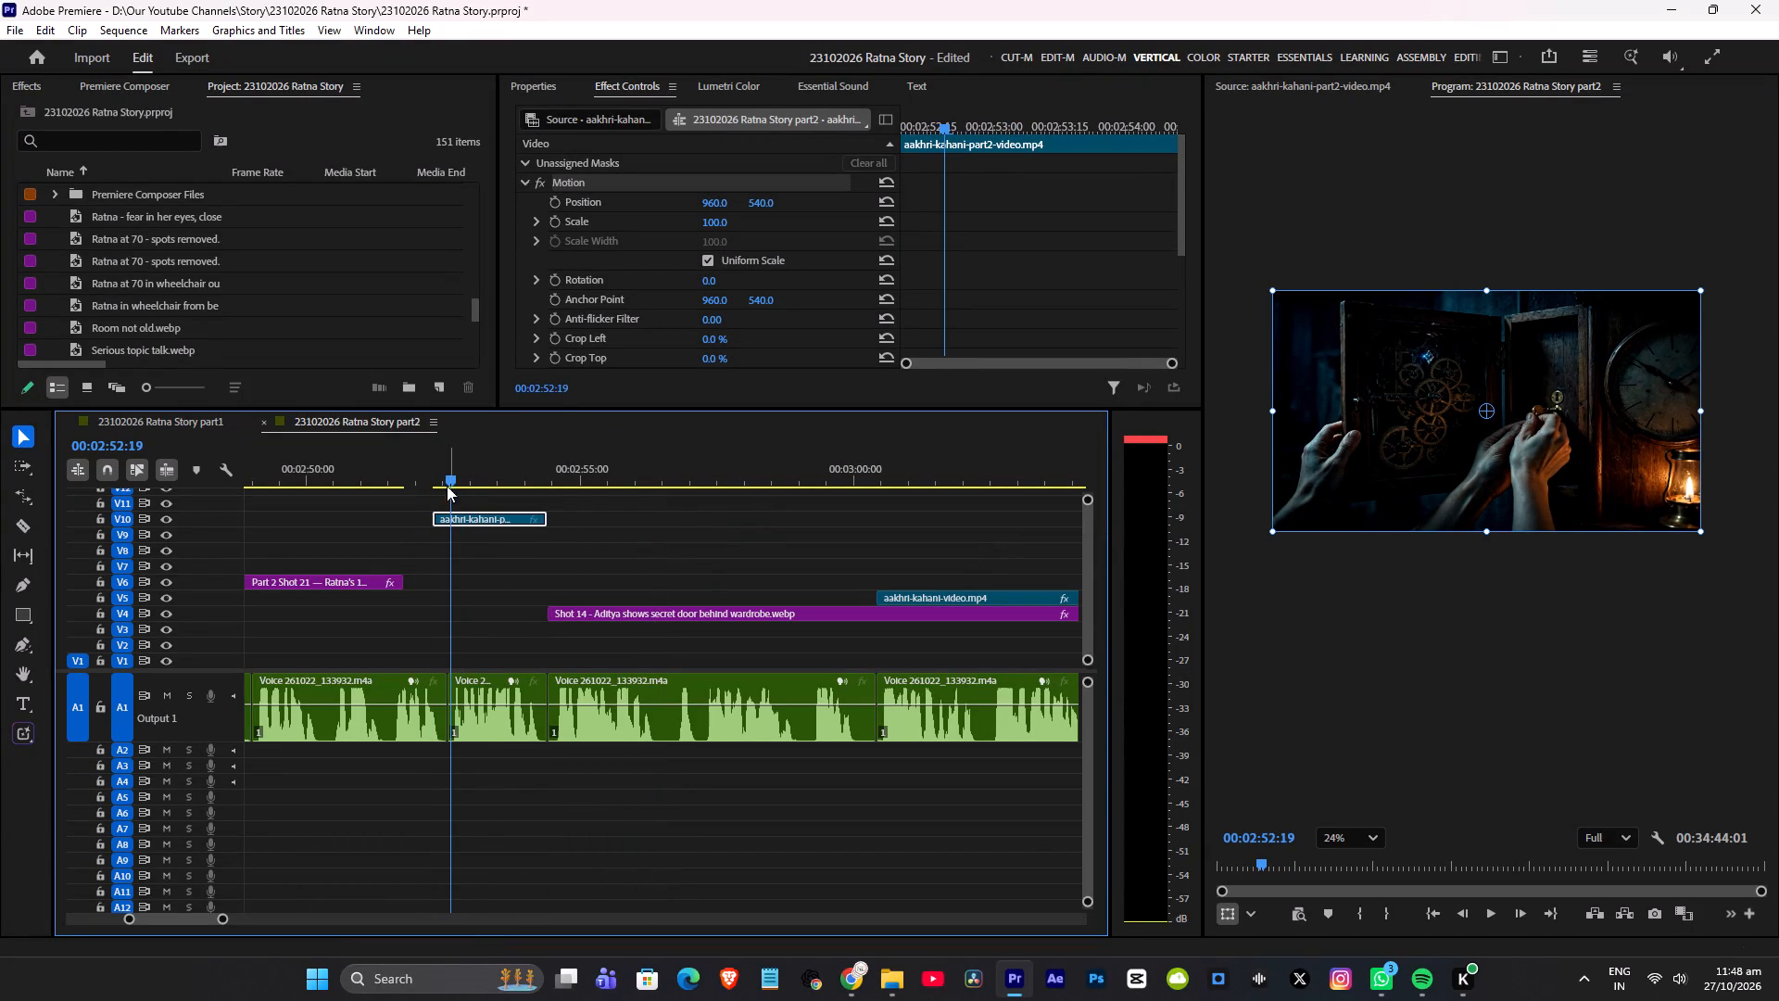
pyautogui.moveTo(473, 517); pyautogui.dragTo(439, 582)
pyautogui.moveTo(462, 582); pyautogui.dragTo(441, 582)
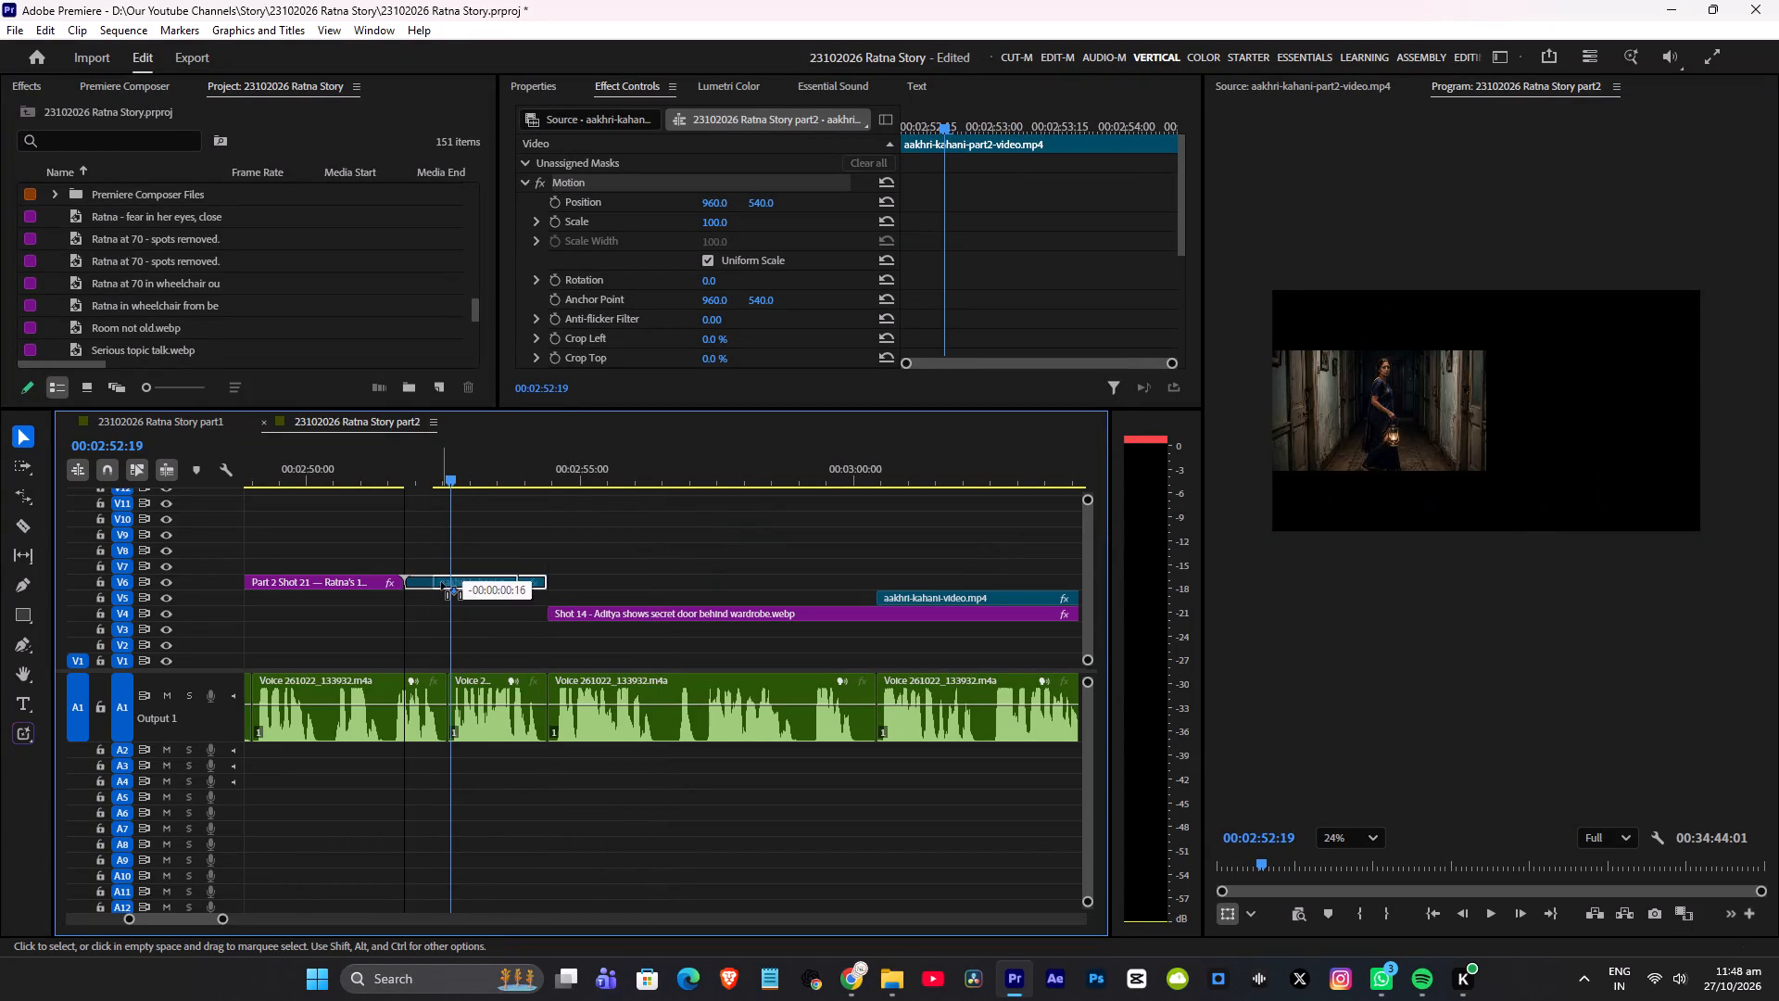
pyautogui.moveTo(441, 582); pyautogui.dragTo(440, 582)
pyautogui.moveTo(525, 582); pyautogui.dragTo(549, 578)
# Reframe the clock clip on the hands and key with Scale 165 and Position 835, 483.
pyautogui.press('space')
pyautogui.press('space')
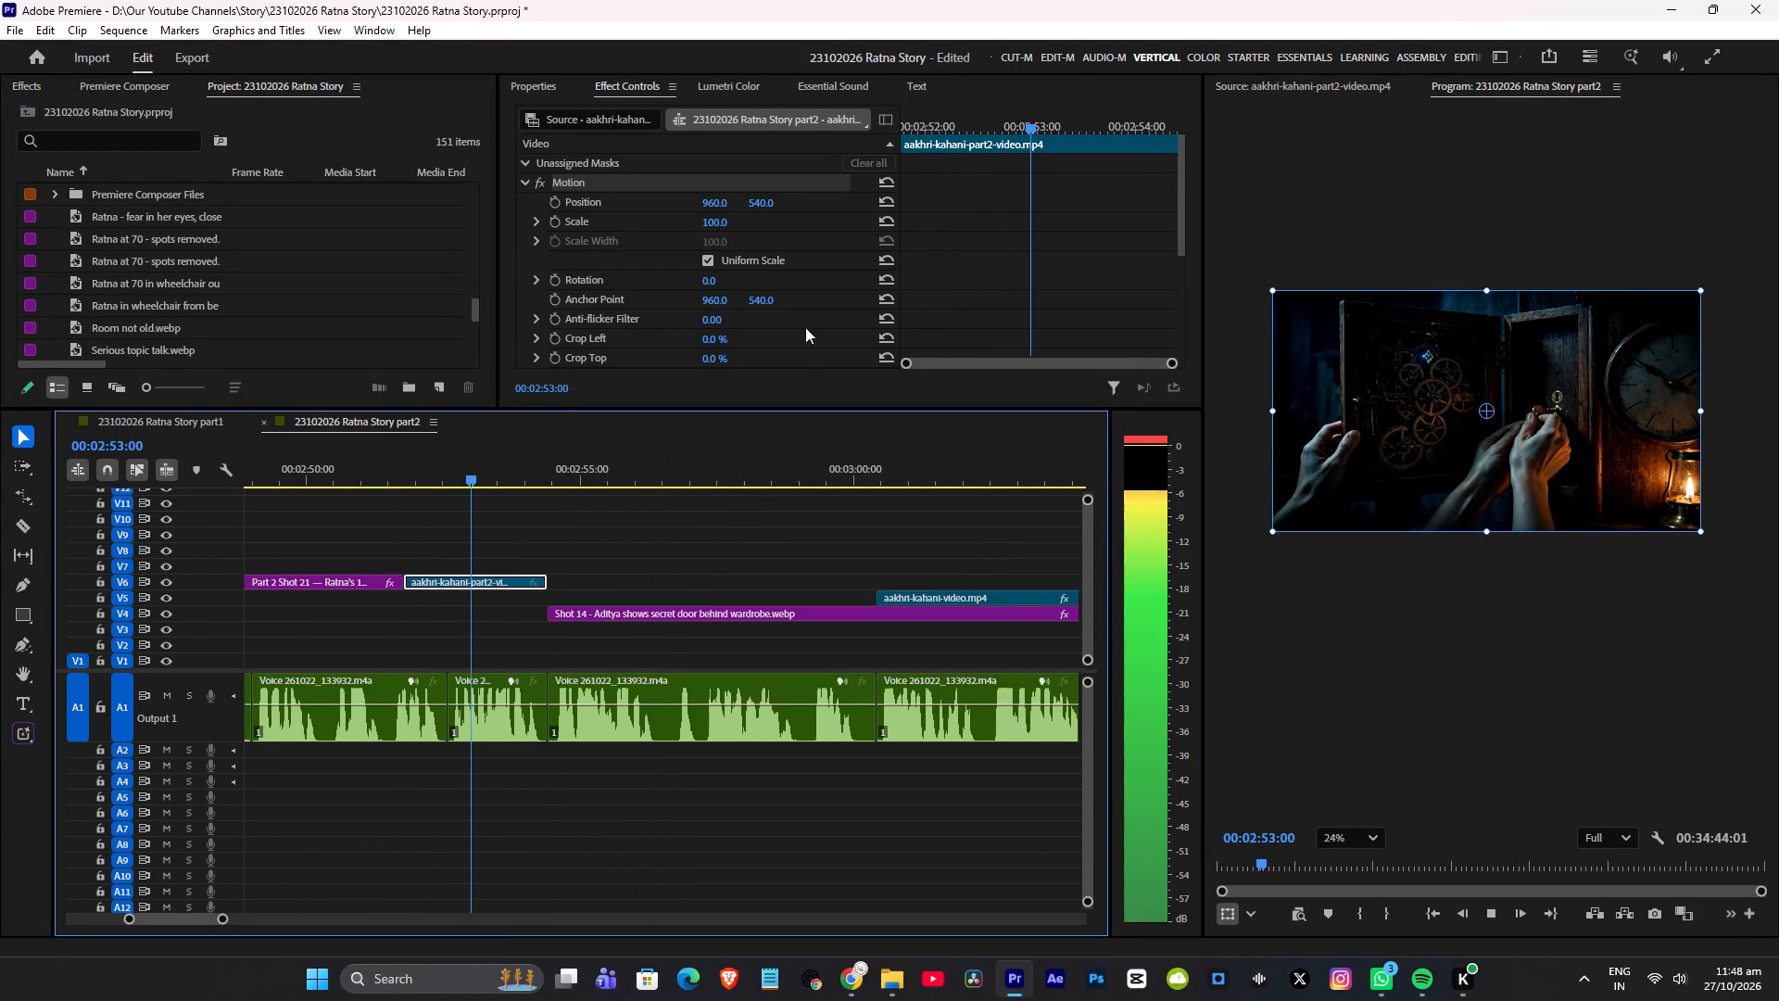
pyautogui.moveTo(719, 227); pyautogui.dragTo(778, 225)
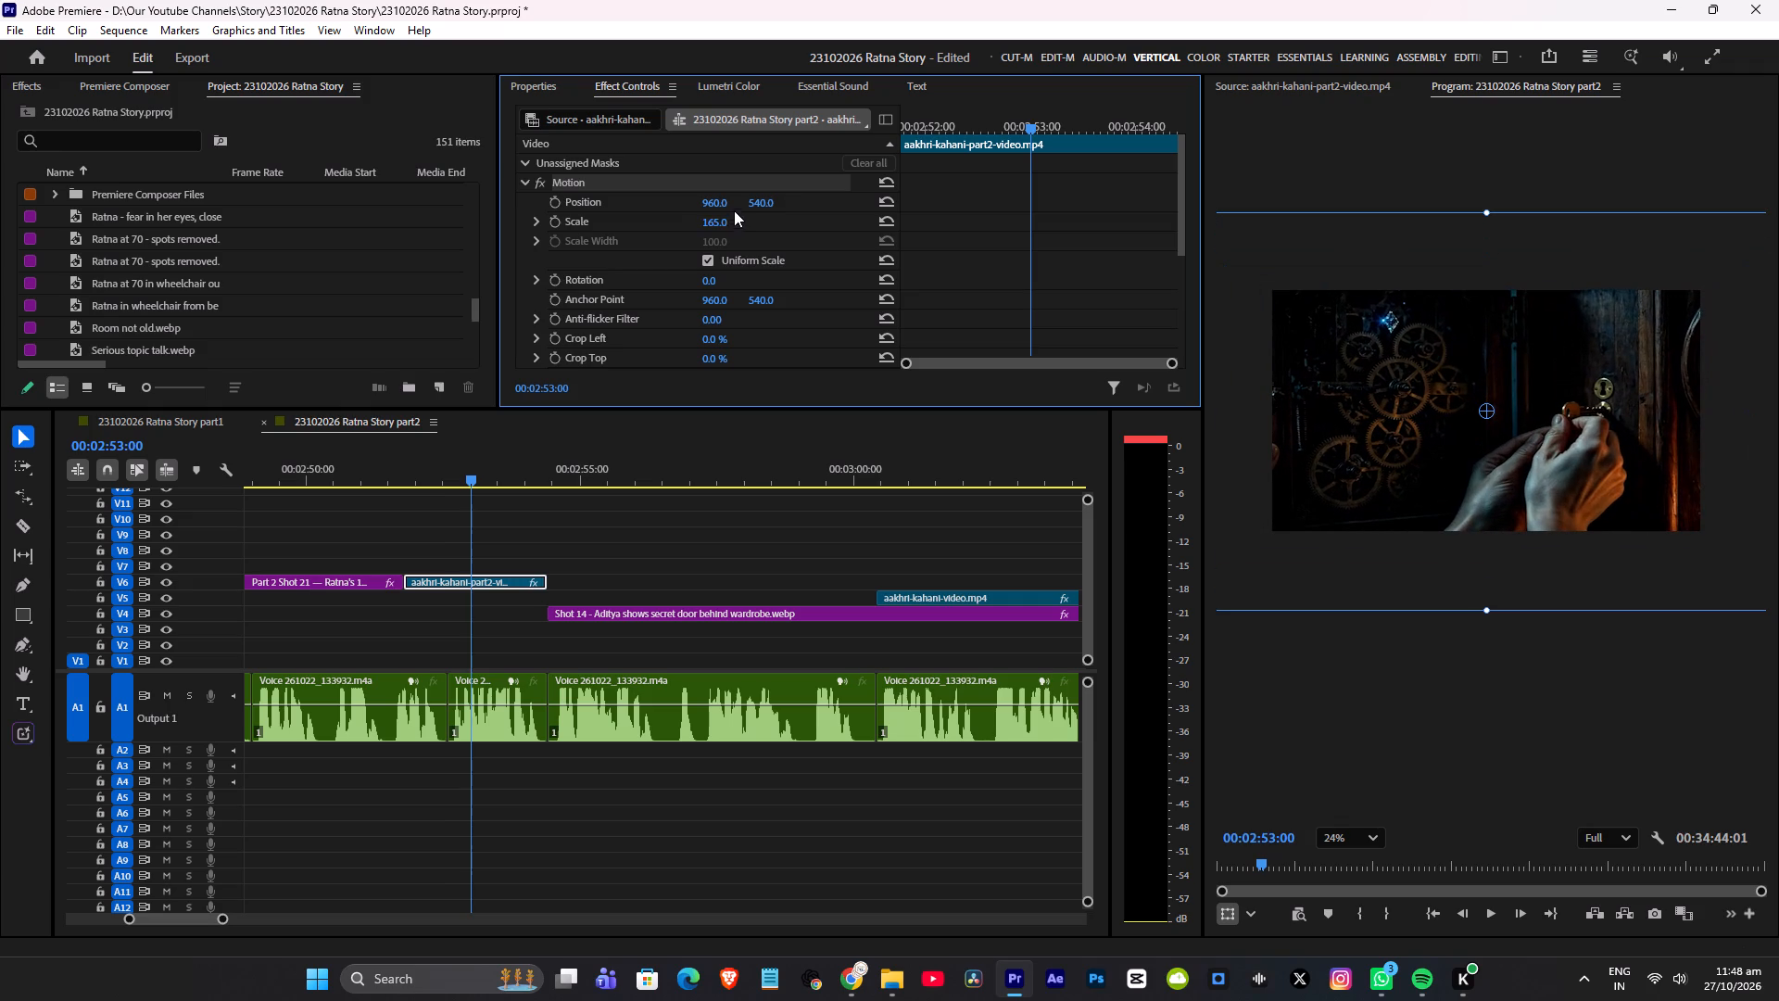
pyautogui.moveTo(763, 203); pyautogui.dragTo(711, 215)
pyautogui.moveTo(726, 203); pyautogui.dragTo(611, 203)
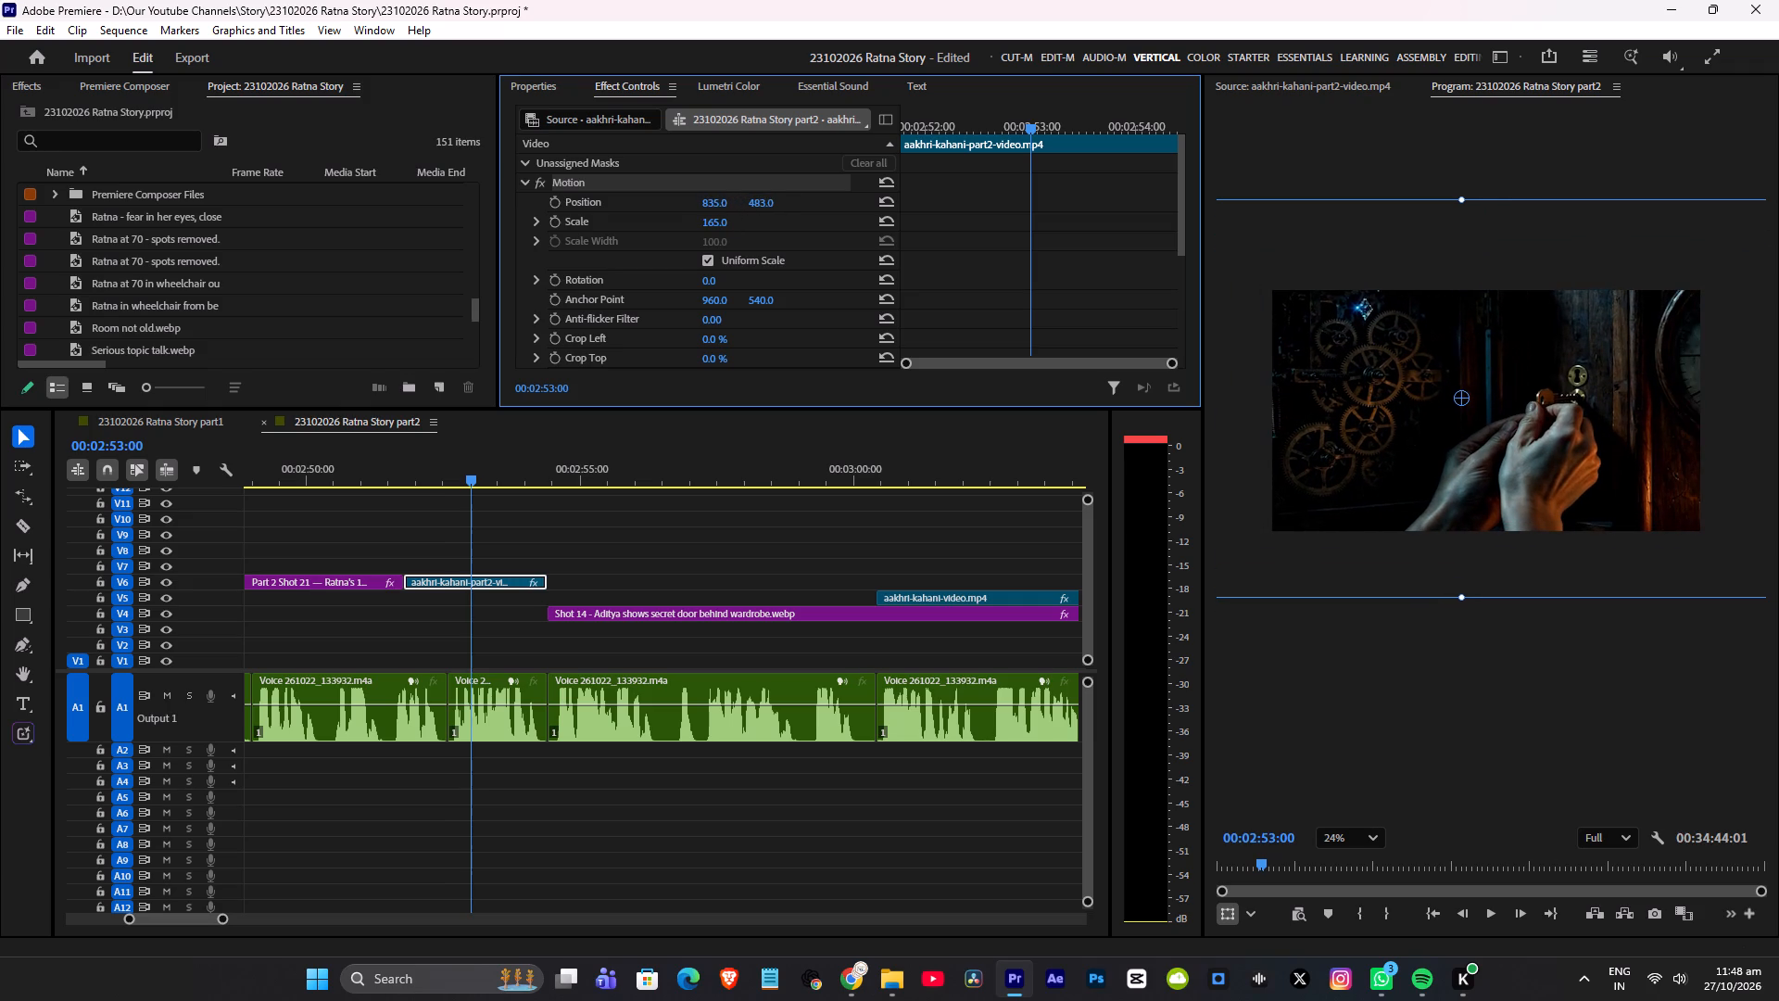
# Adjust the clock clip's framing to Position 819, 524 and save the project.
pyautogui.moveTo(611, 203); pyautogui.dragTo(597, 206)
pyautogui.moveTo(771, 204); pyautogui.dragTo(485, 217)
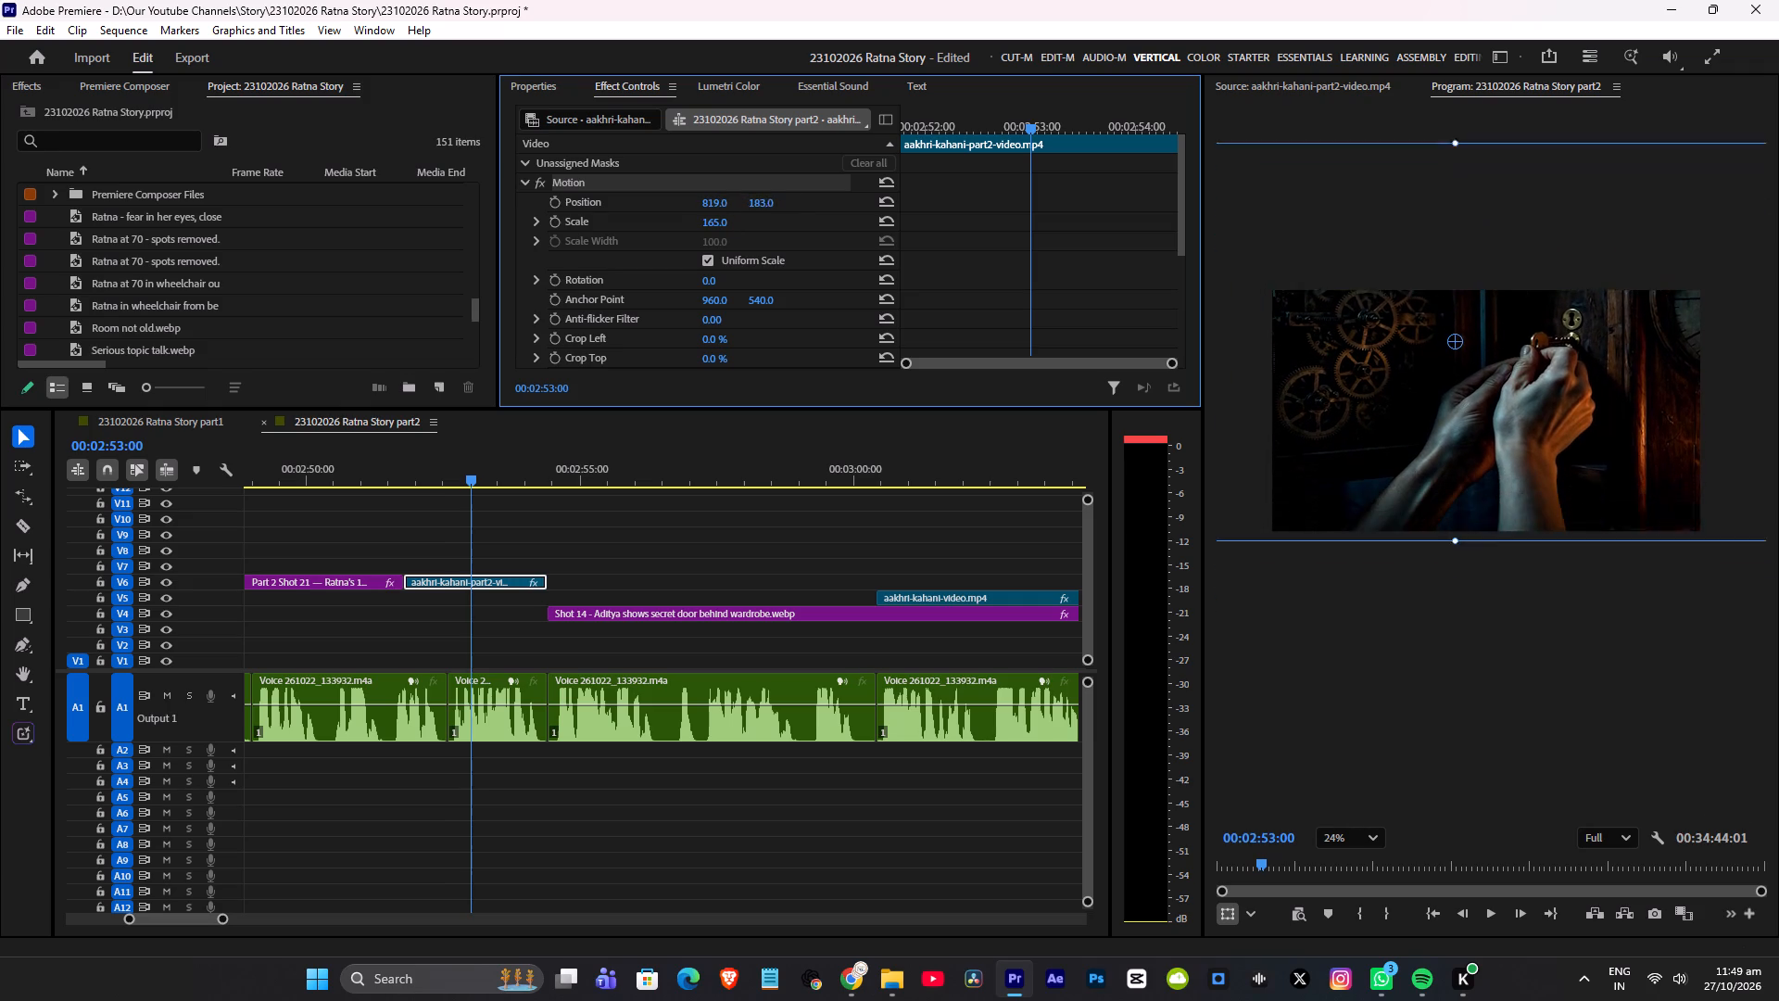
pyautogui.moveTo(485, 217); pyautogui.dragTo(684, 214)
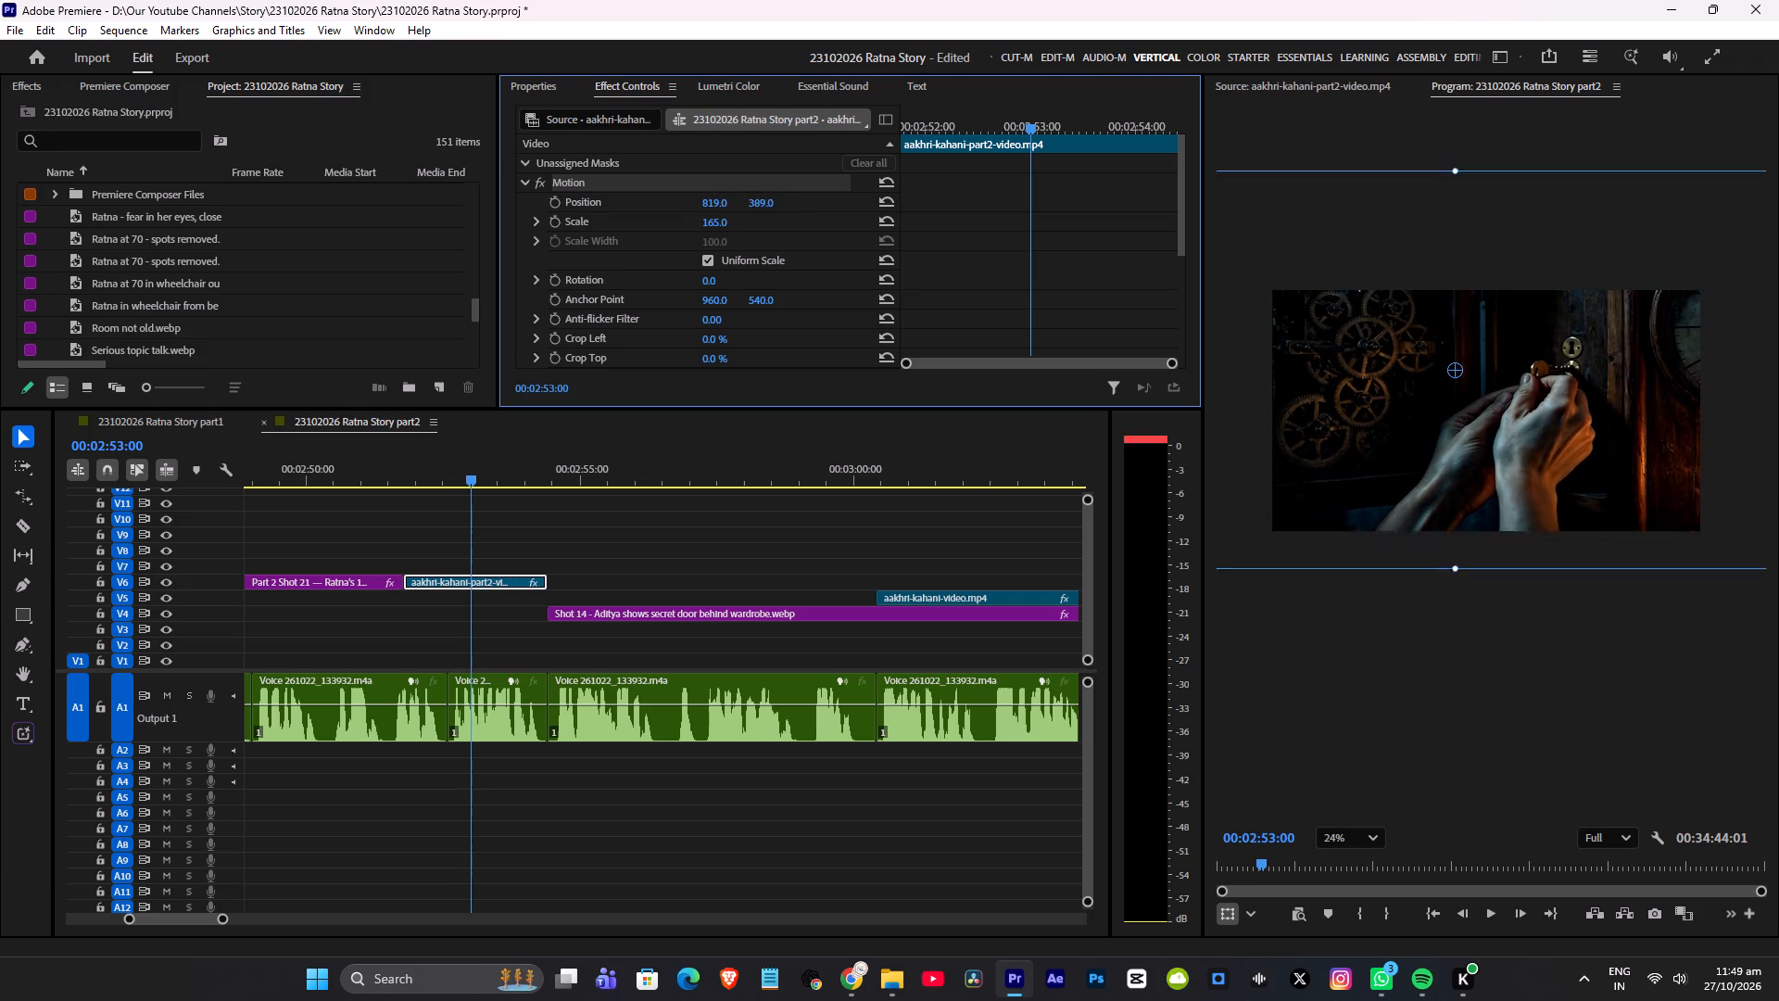
pyautogui.moveTo(684, 214); pyautogui.dragTo(809, 223)
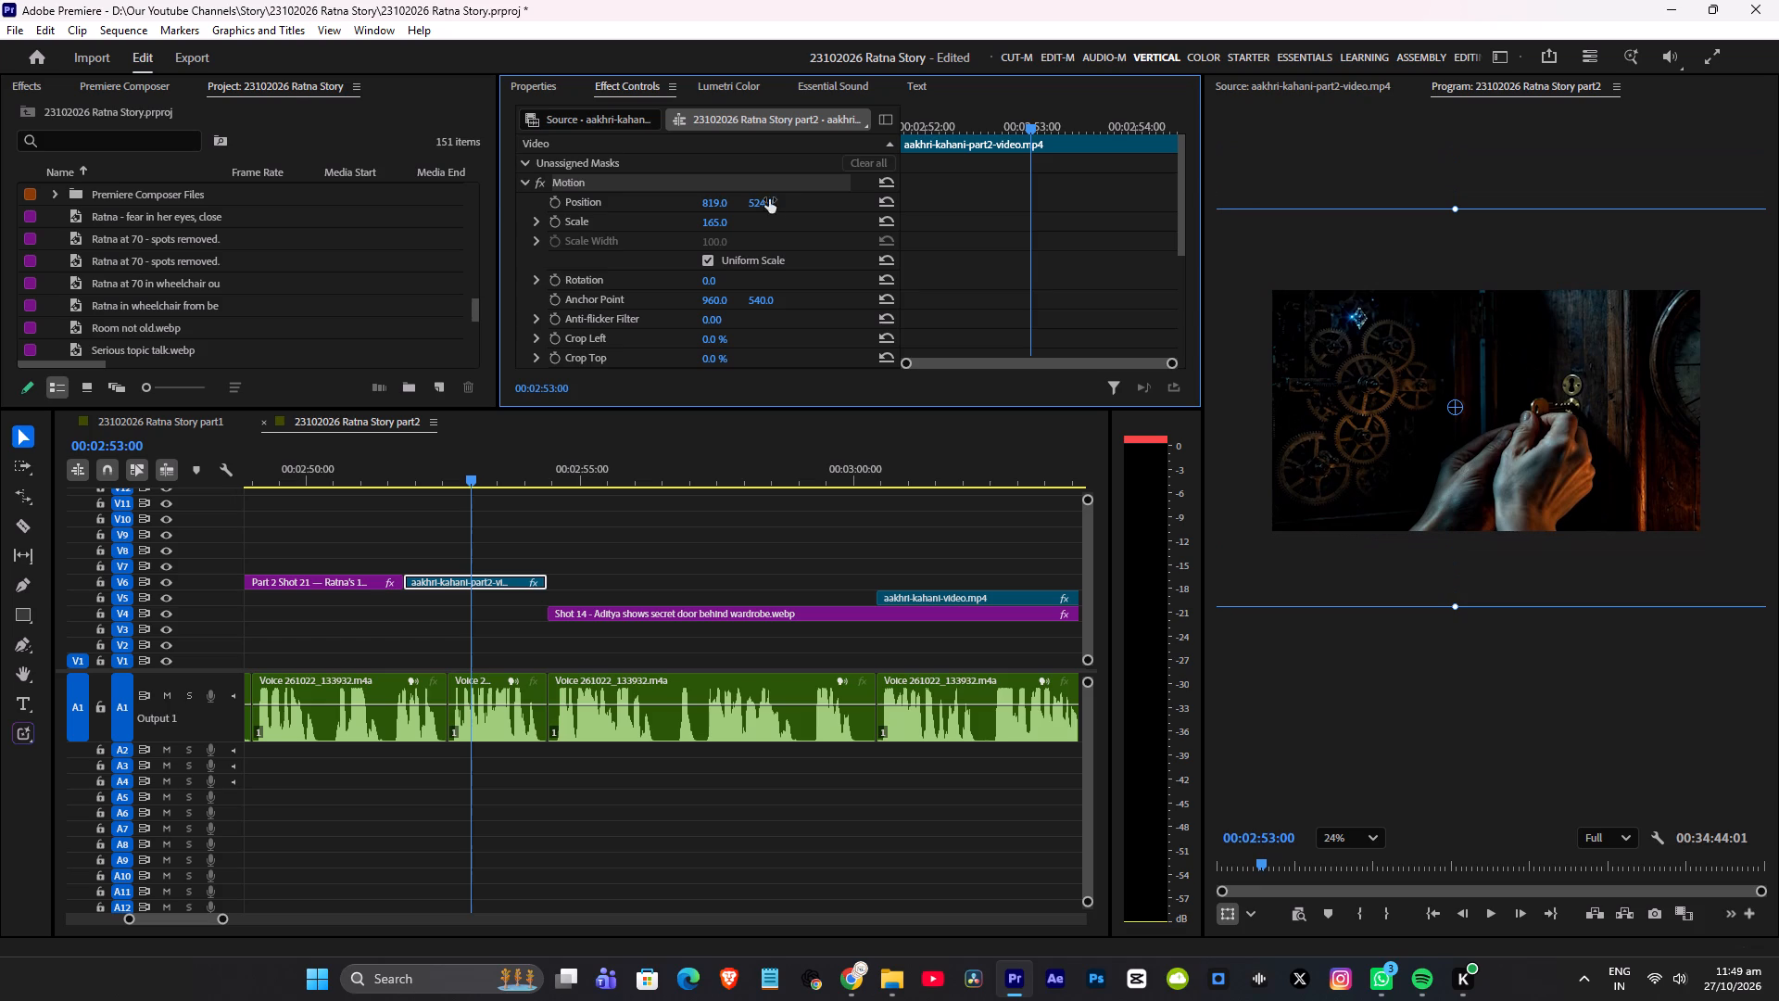
pyautogui.click(397, 475)
pyautogui.hotkey('ctrl', 's')
# Play on through Shot 14 and trim its end back to the start of the aakhri-kahani-video.mp4 jewel clip.
pyautogui.press('space')
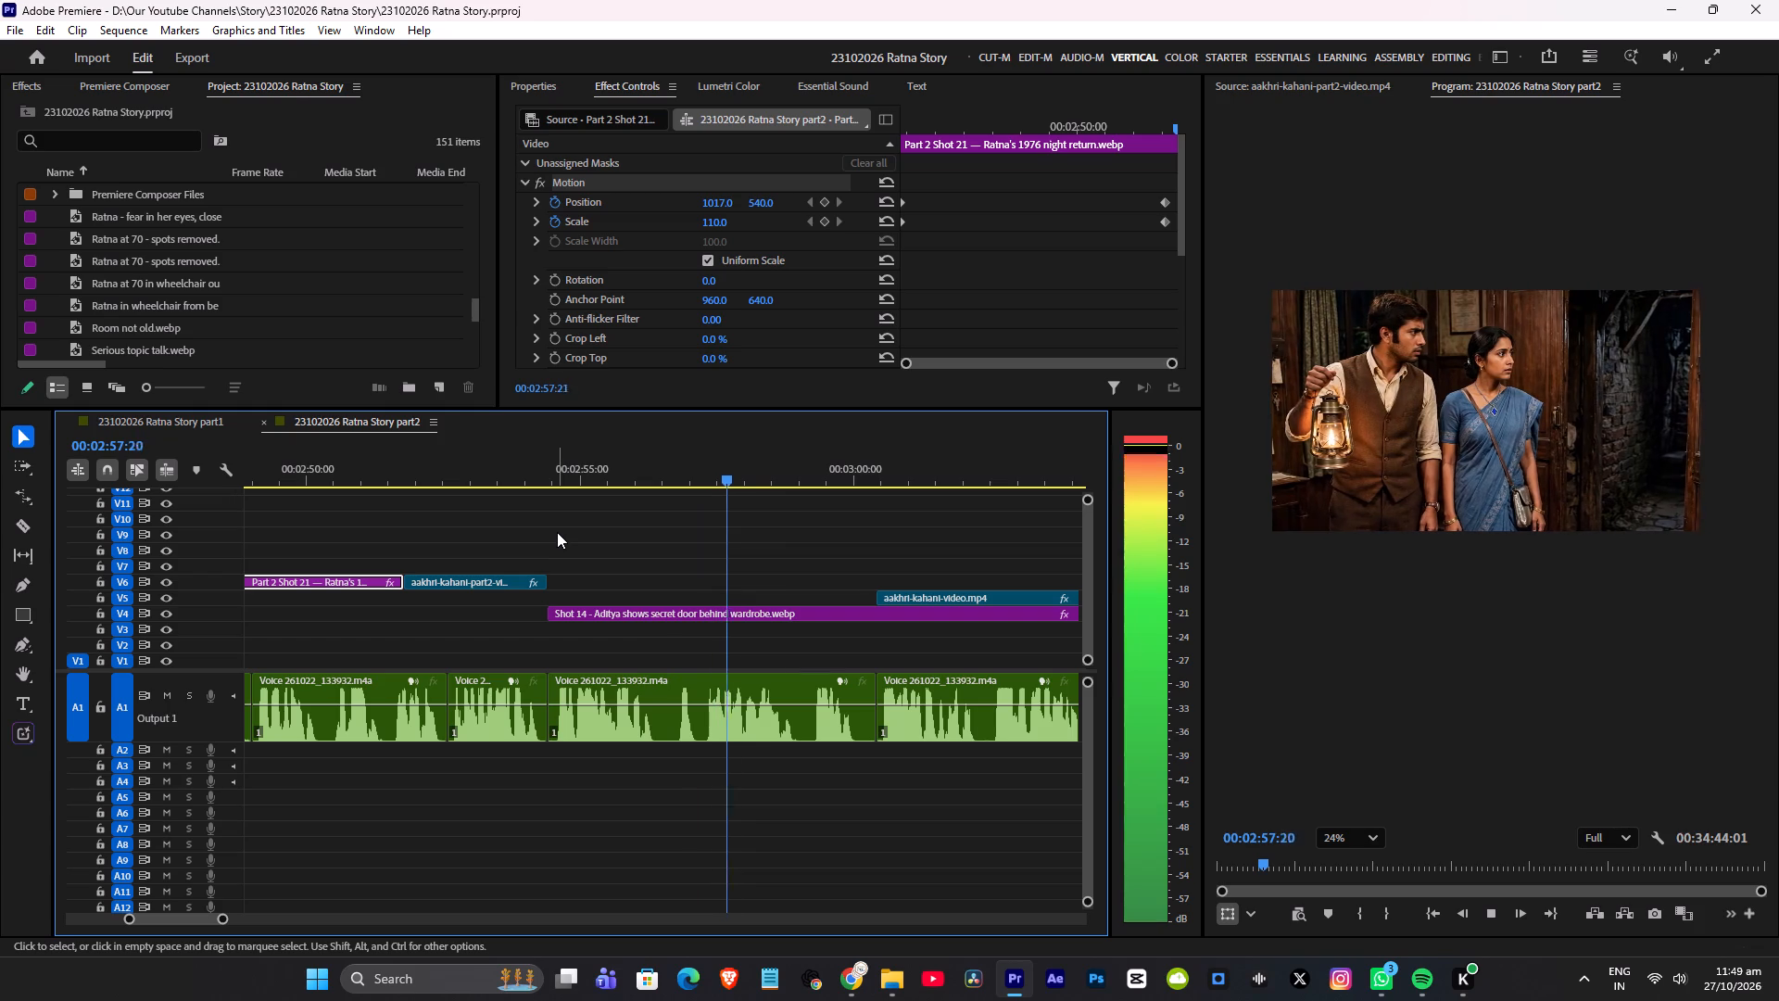
pyautogui.press('space')
pyautogui.scroll(-3, 744, 594)
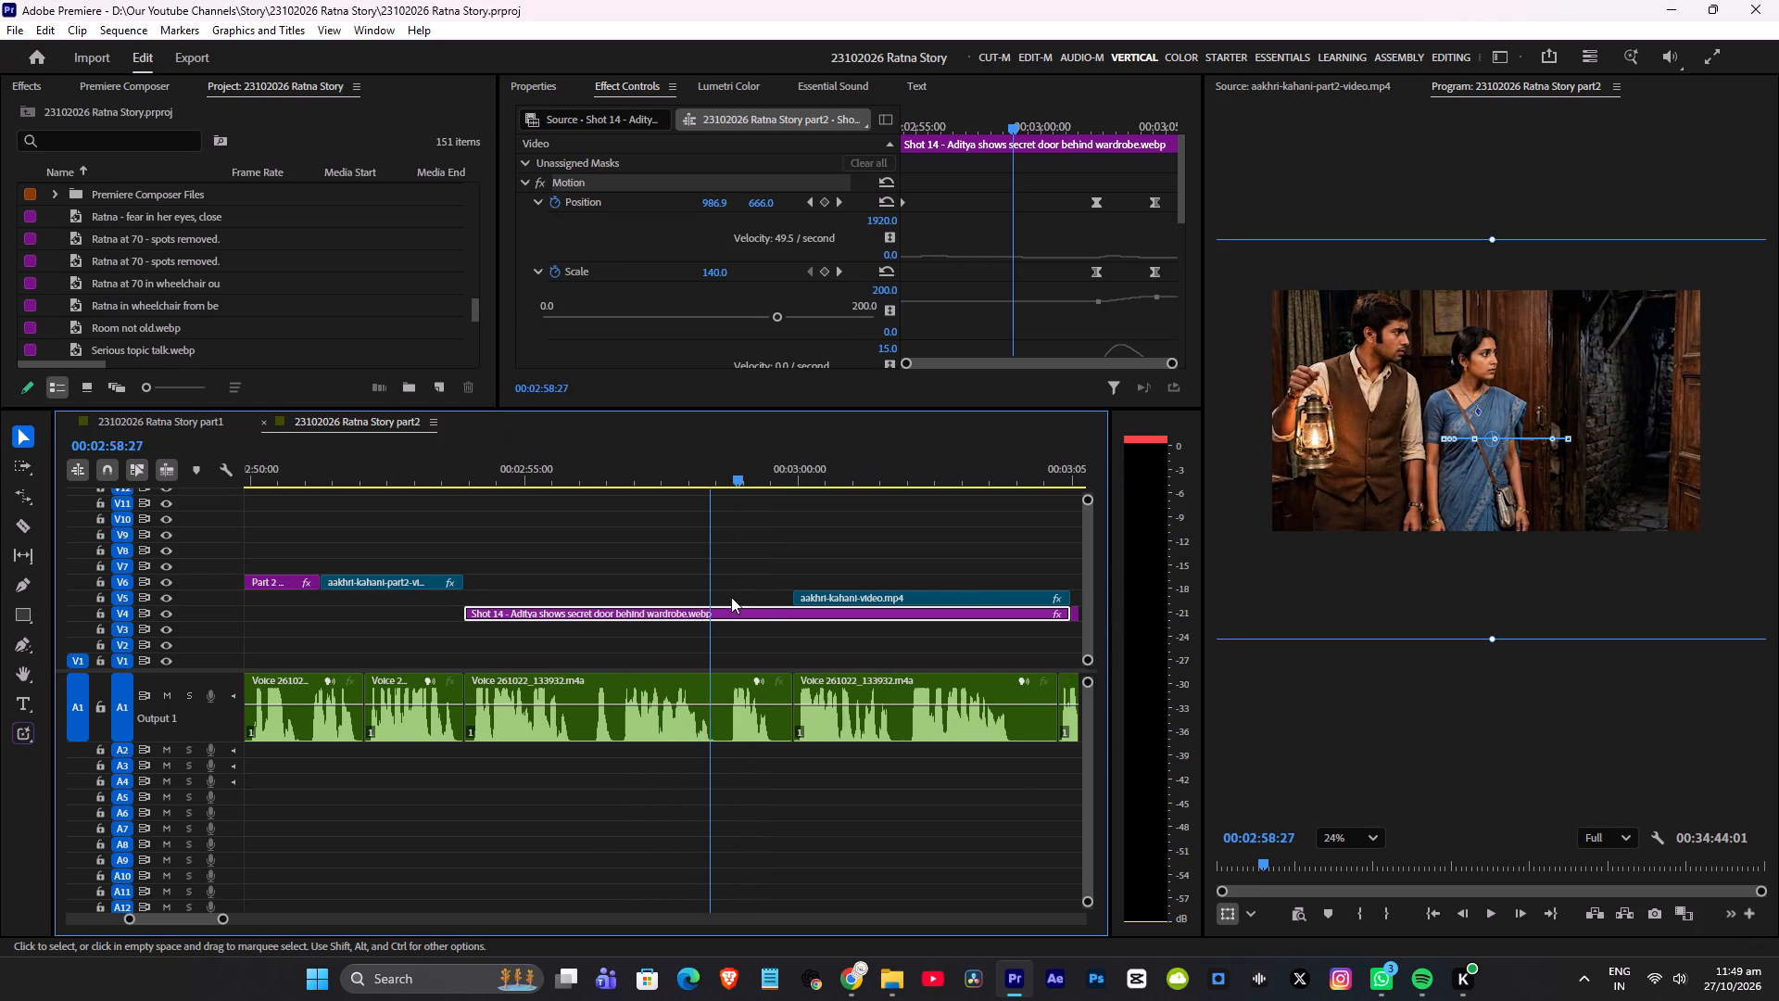
pyautogui.scroll(-10, 553, 581)
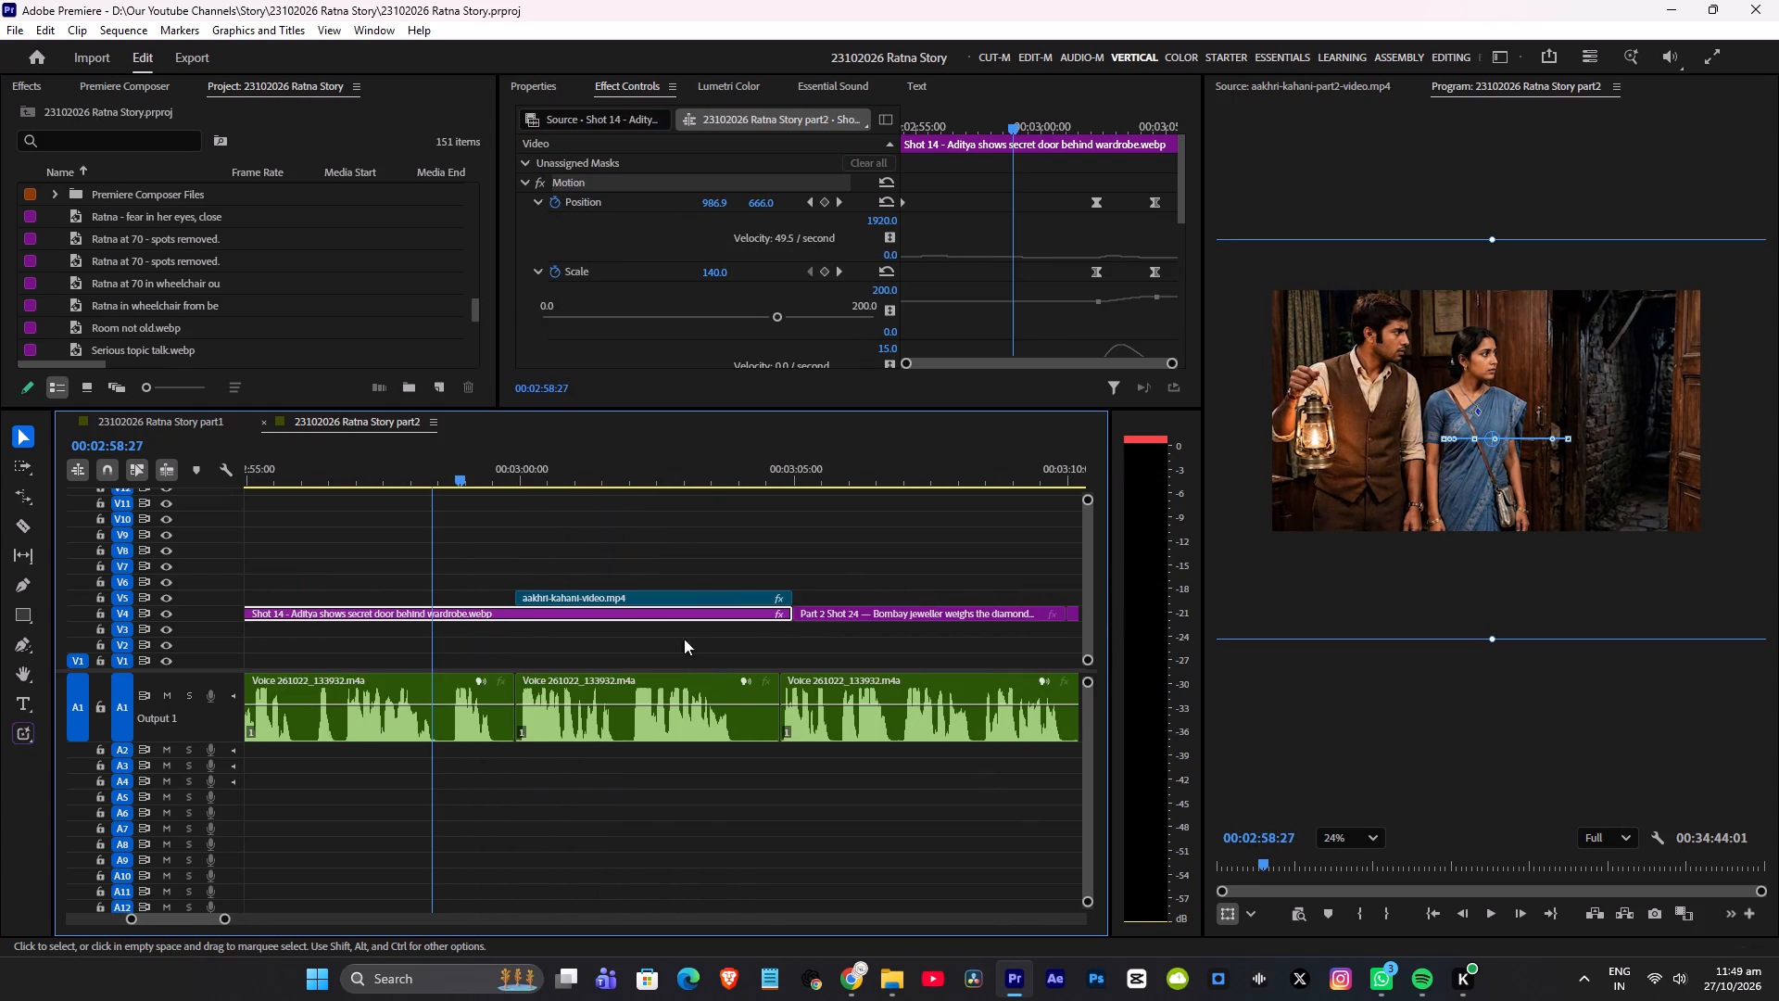
pyautogui.moveTo(789, 617); pyautogui.dragTo(516, 624)
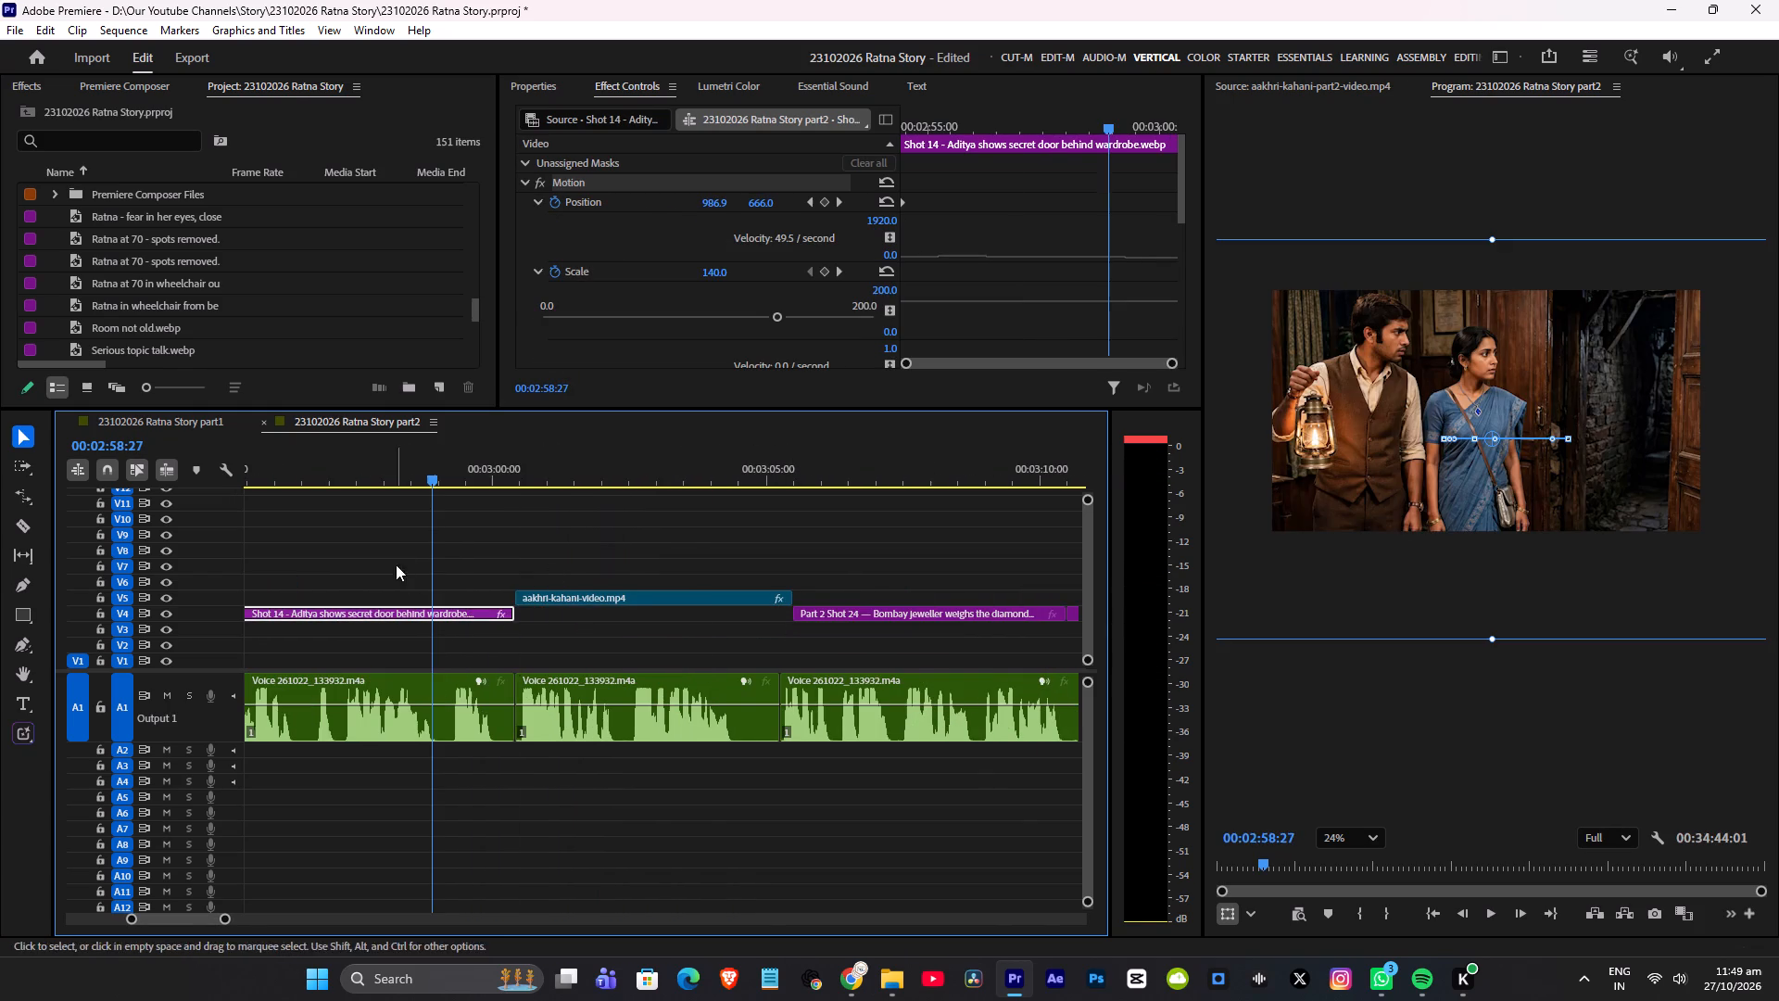
# Move Shot 14 along V4 to start at about 02:56:02, extend the clock clip's end to meet it, and save.
pyautogui.scroll(8, 430, 548)
pyautogui.click(447, 465)
pyautogui.press('space')
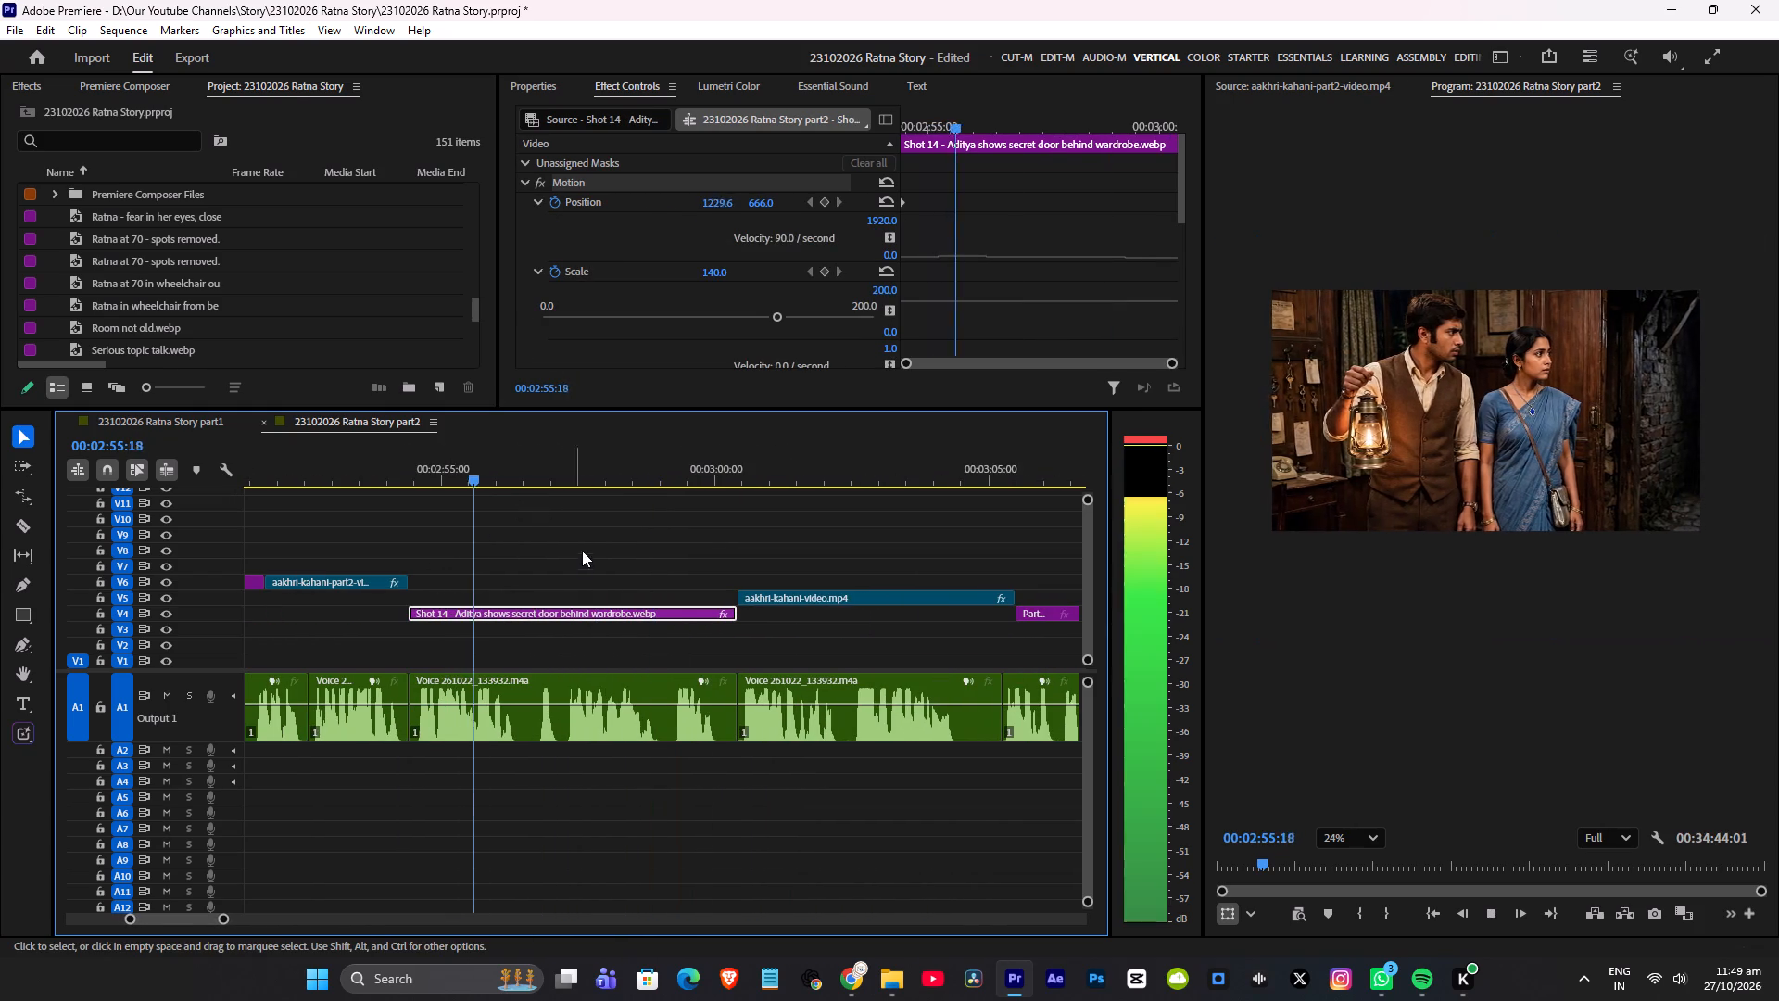
pyautogui.press('space')
pyautogui.moveTo(504, 611); pyautogui.dragTo(591, 618)
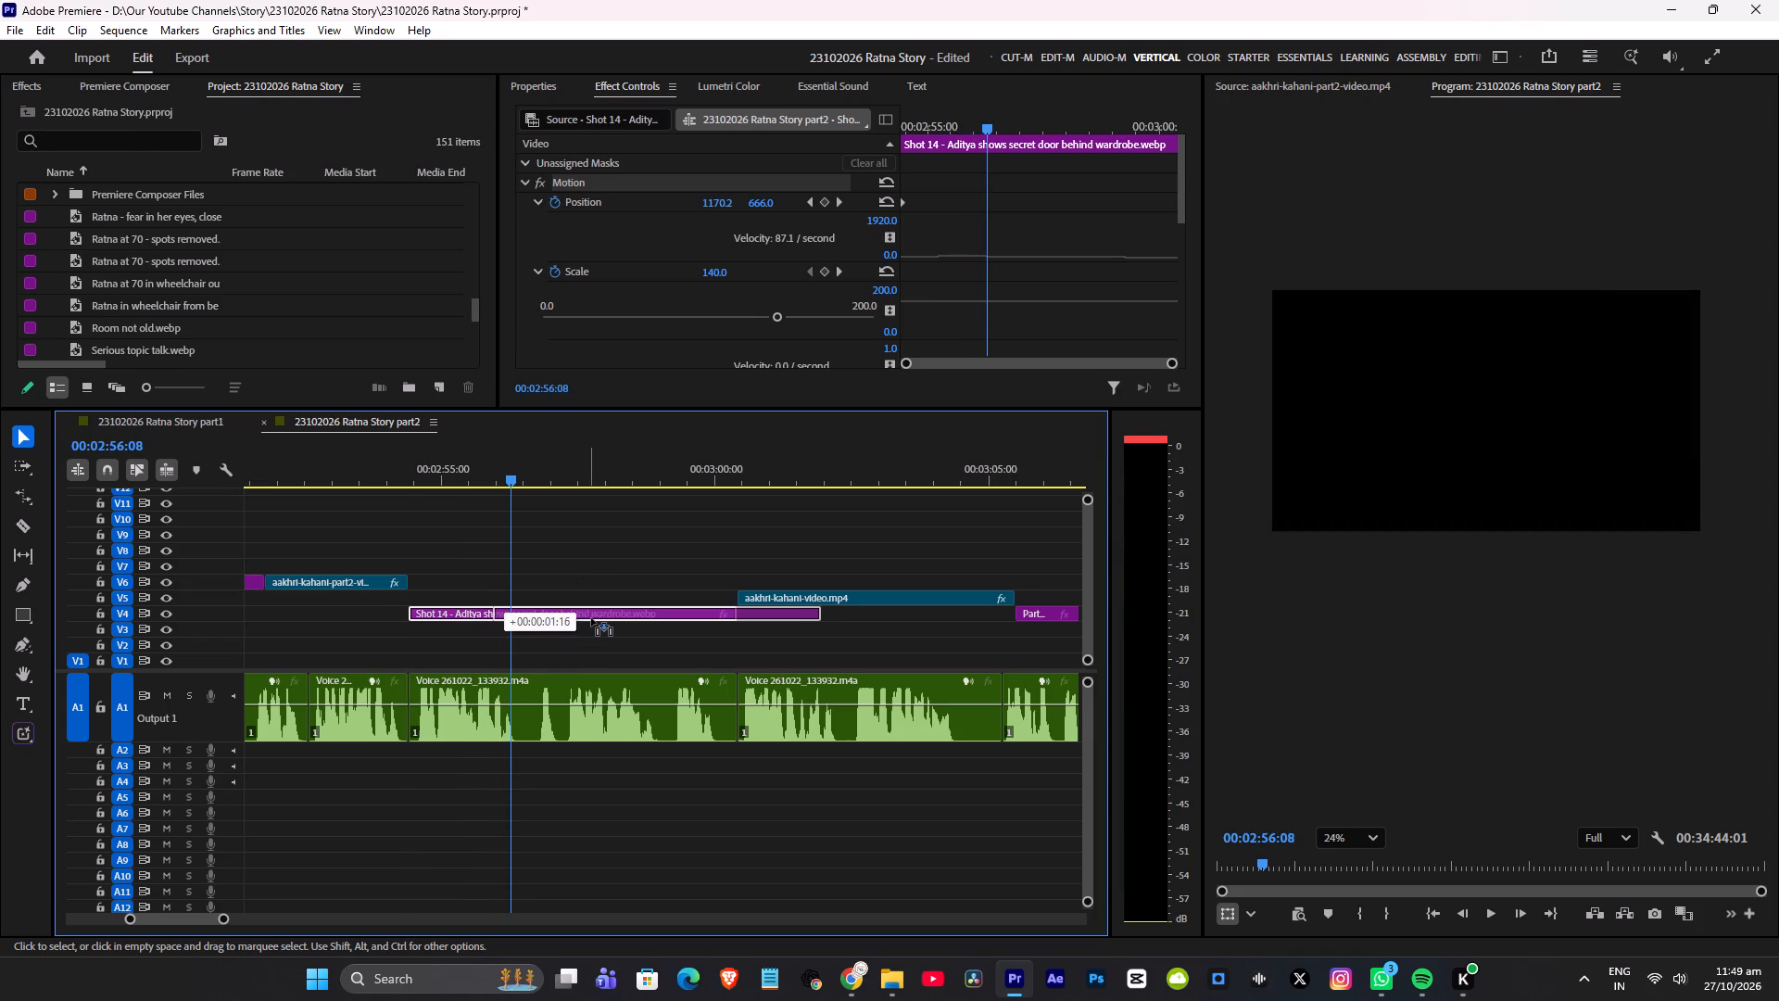
pyautogui.moveTo(591, 618); pyautogui.dragTo(595, 612)
pyautogui.moveTo(417, 578); pyautogui.dragTo(504, 580)
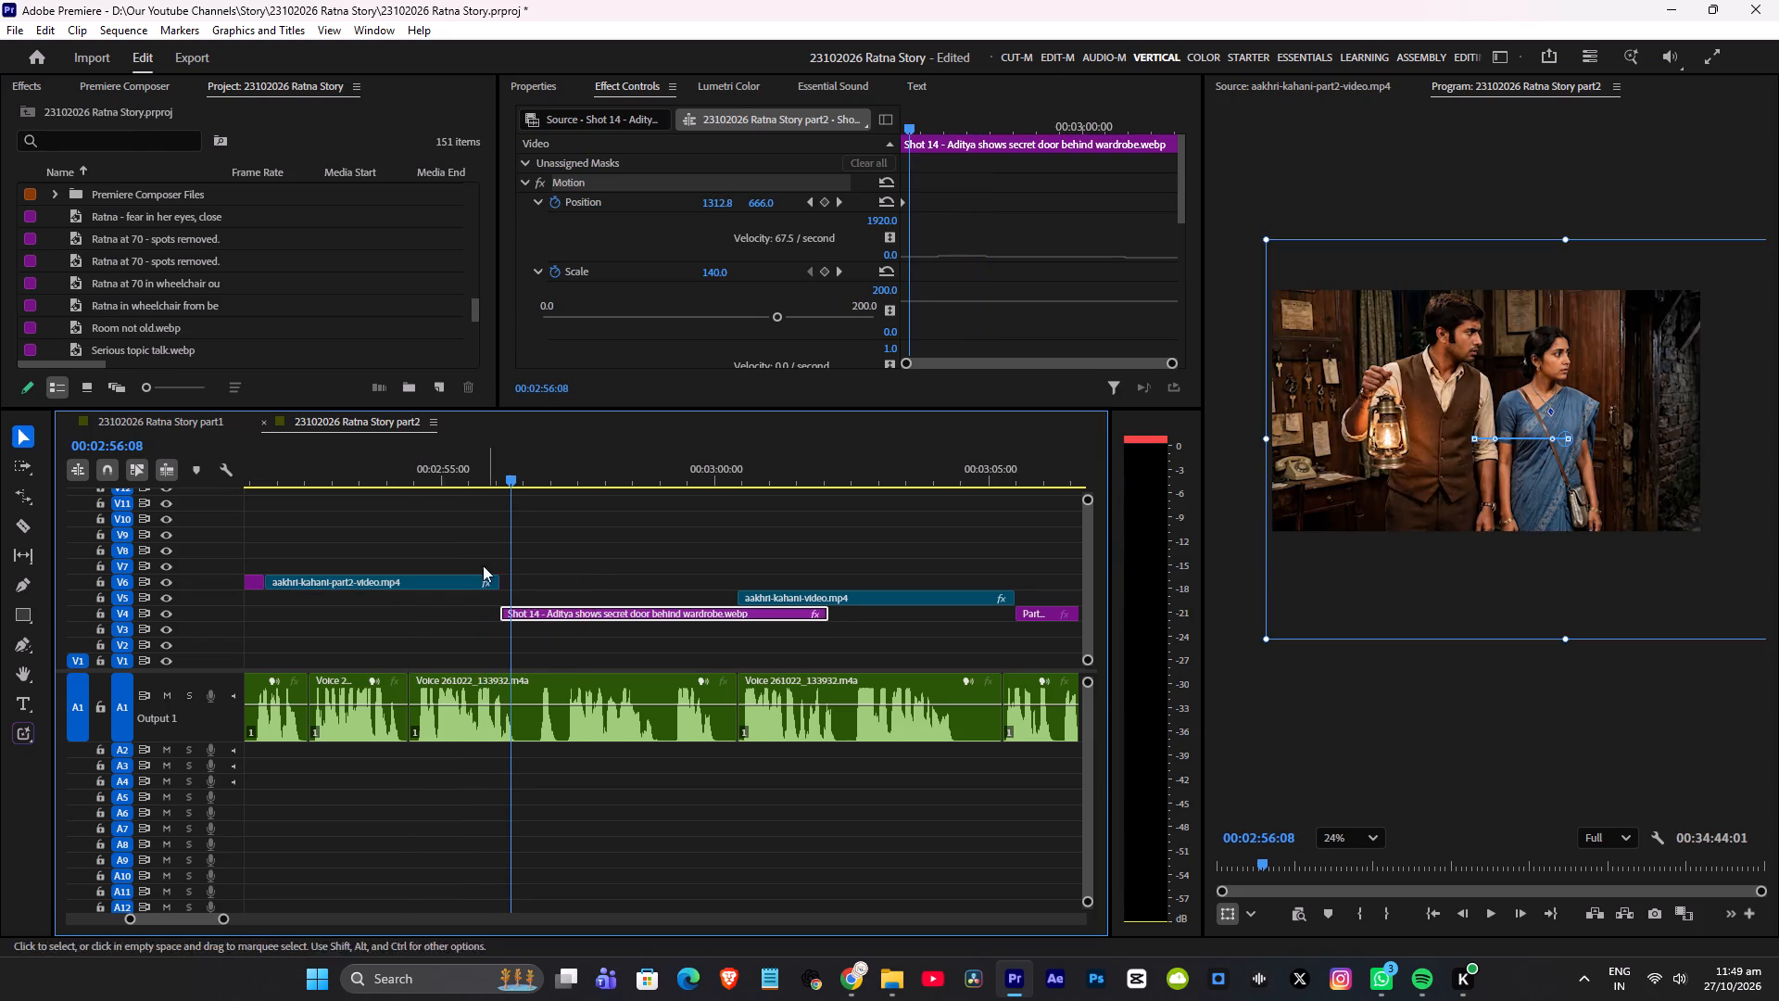
pyautogui.click(397, 469)
pyautogui.press('space')
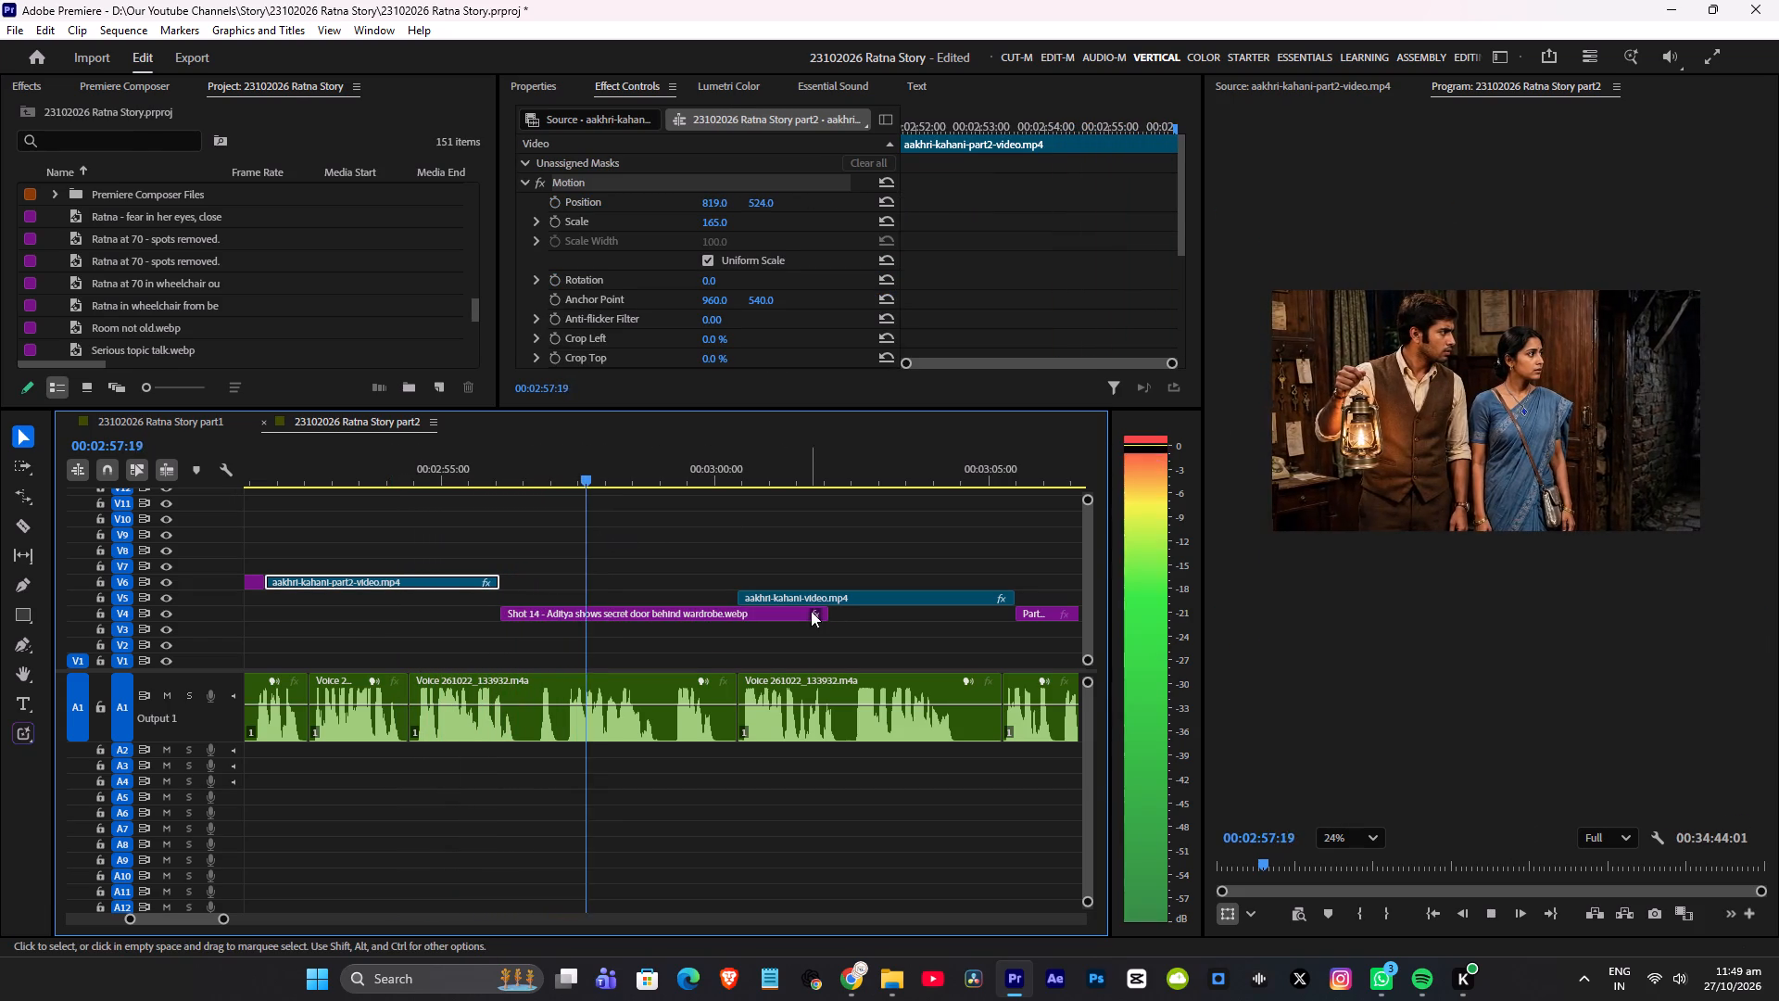
pyautogui.hotkey('ctrl', 's')
# Trim Shot 14's start to 02:57:12 against the narration, slide it back against the clock clip's end, and save.
pyautogui.press('space')
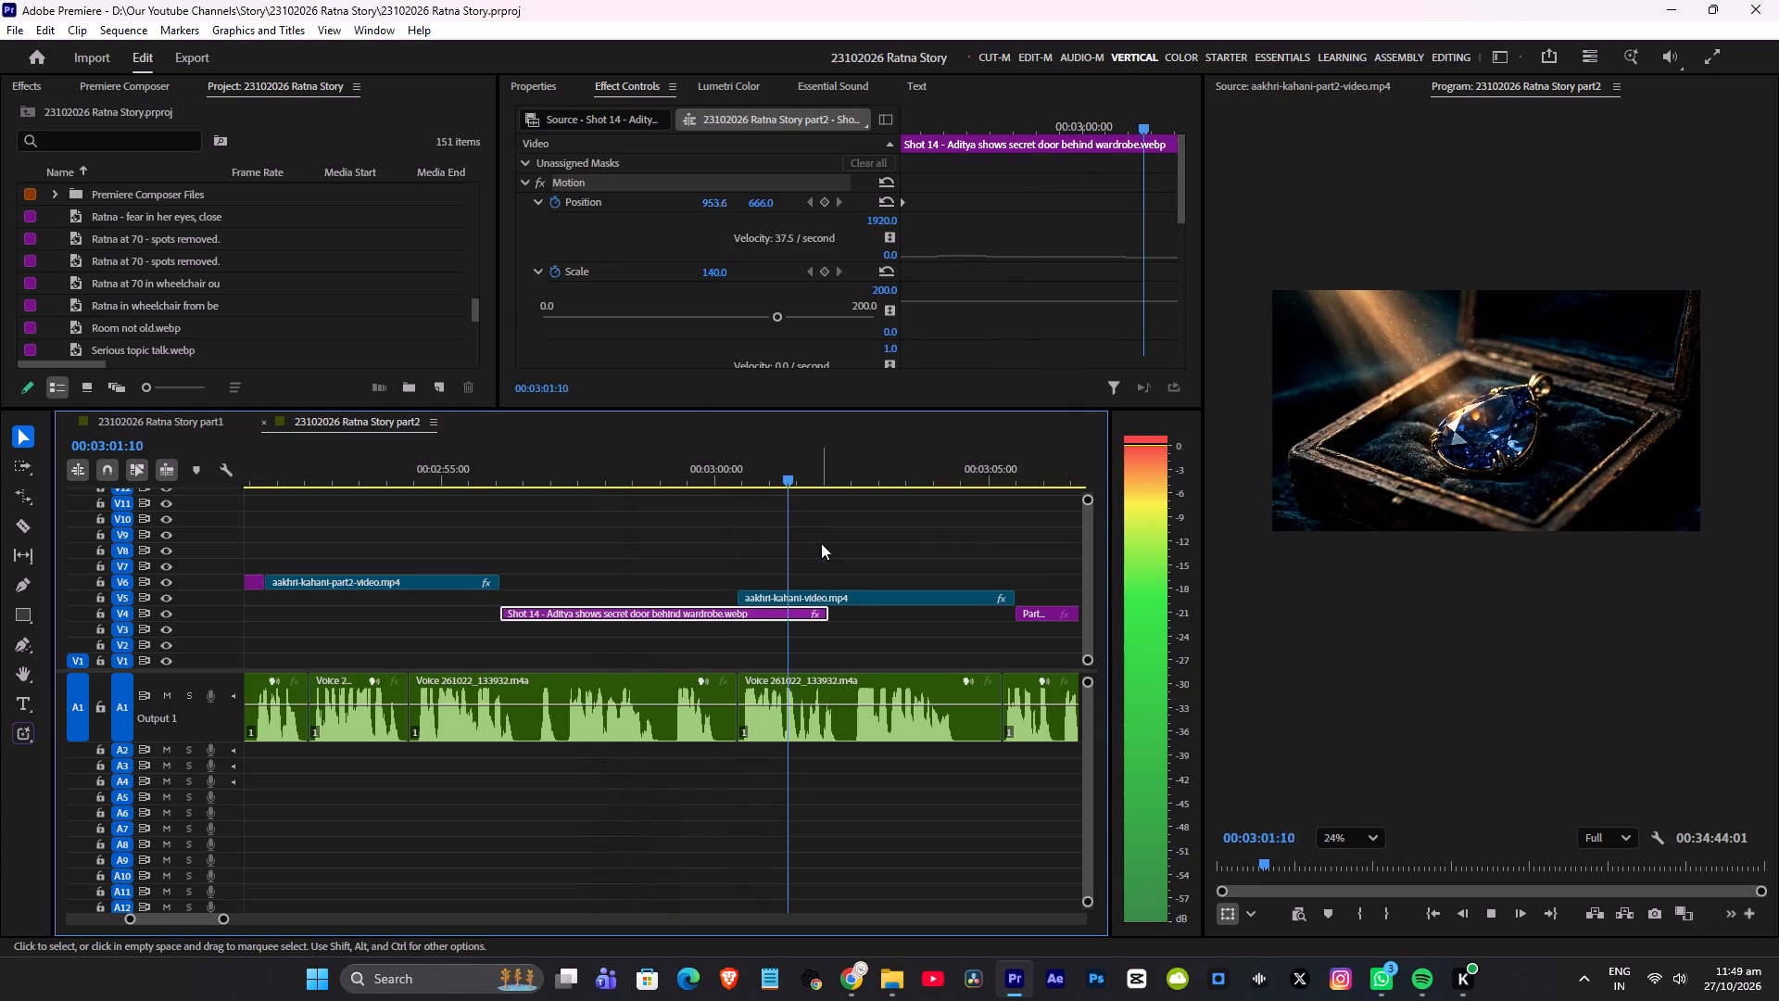
pyautogui.press('space')
pyautogui.click(541, 471)
pyautogui.press('space')
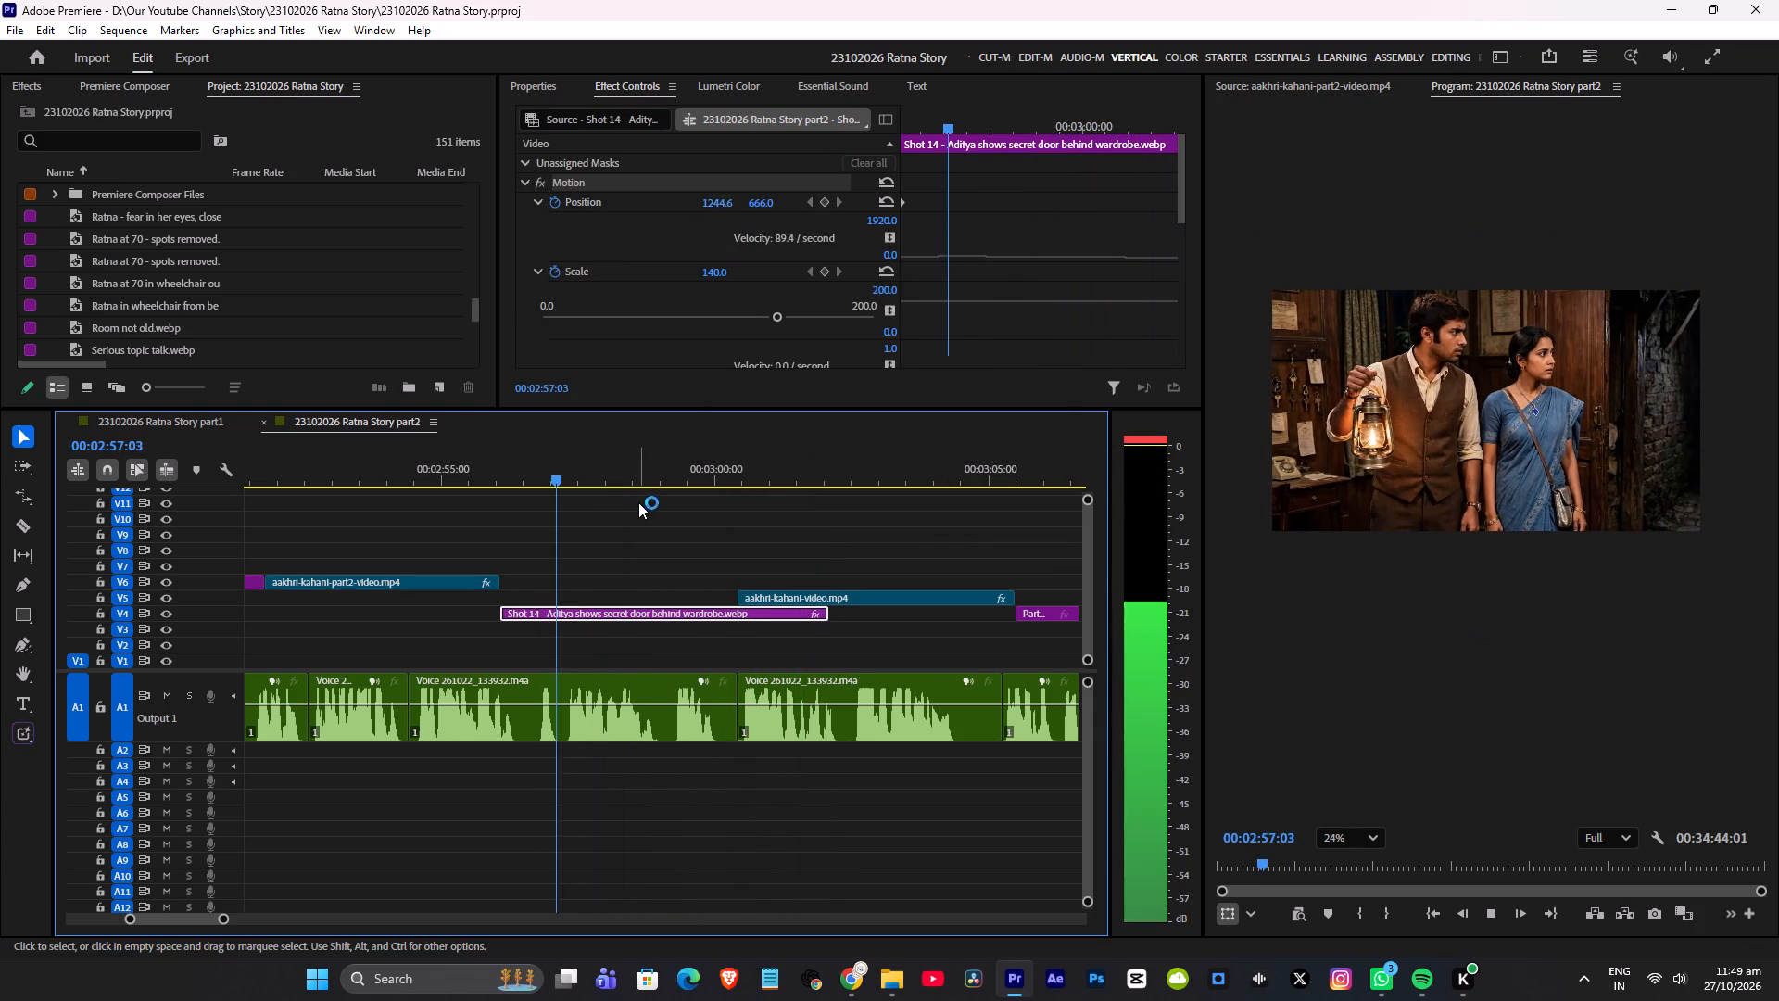
pyautogui.press('space')
pyautogui.moveTo(508, 617); pyautogui.dragTo(575, 615)
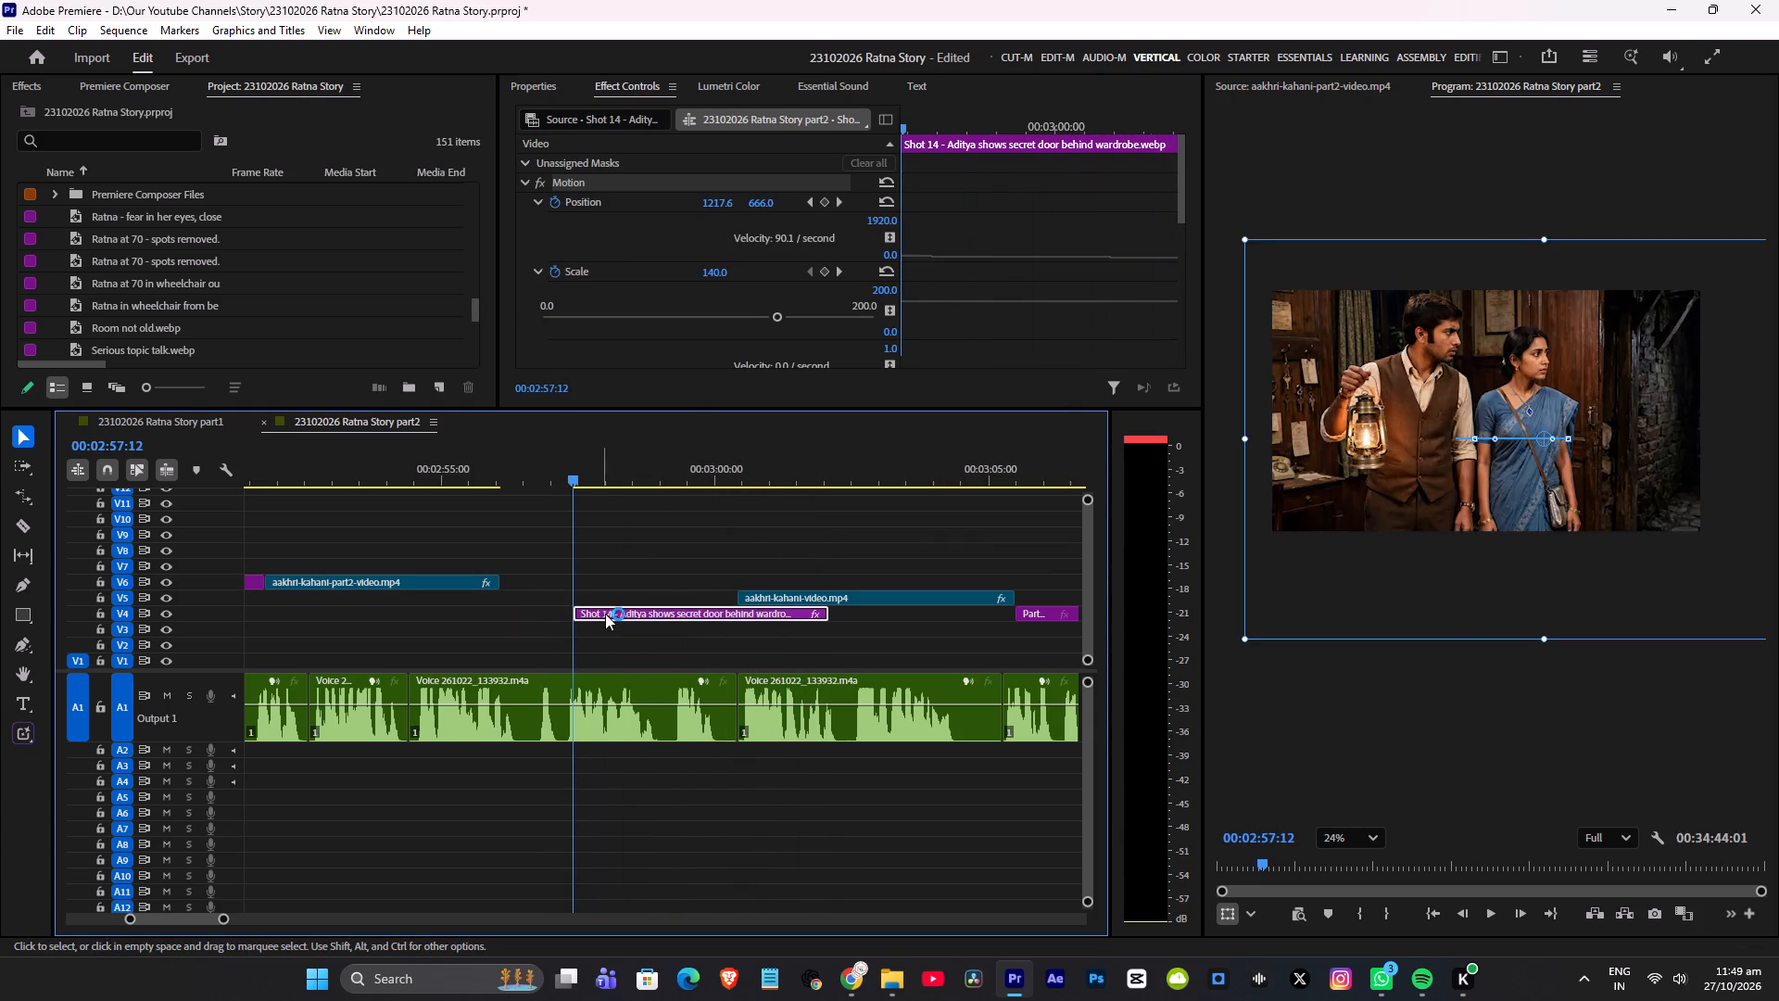
pyautogui.moveTo(607, 614); pyautogui.dragTo(536, 614)
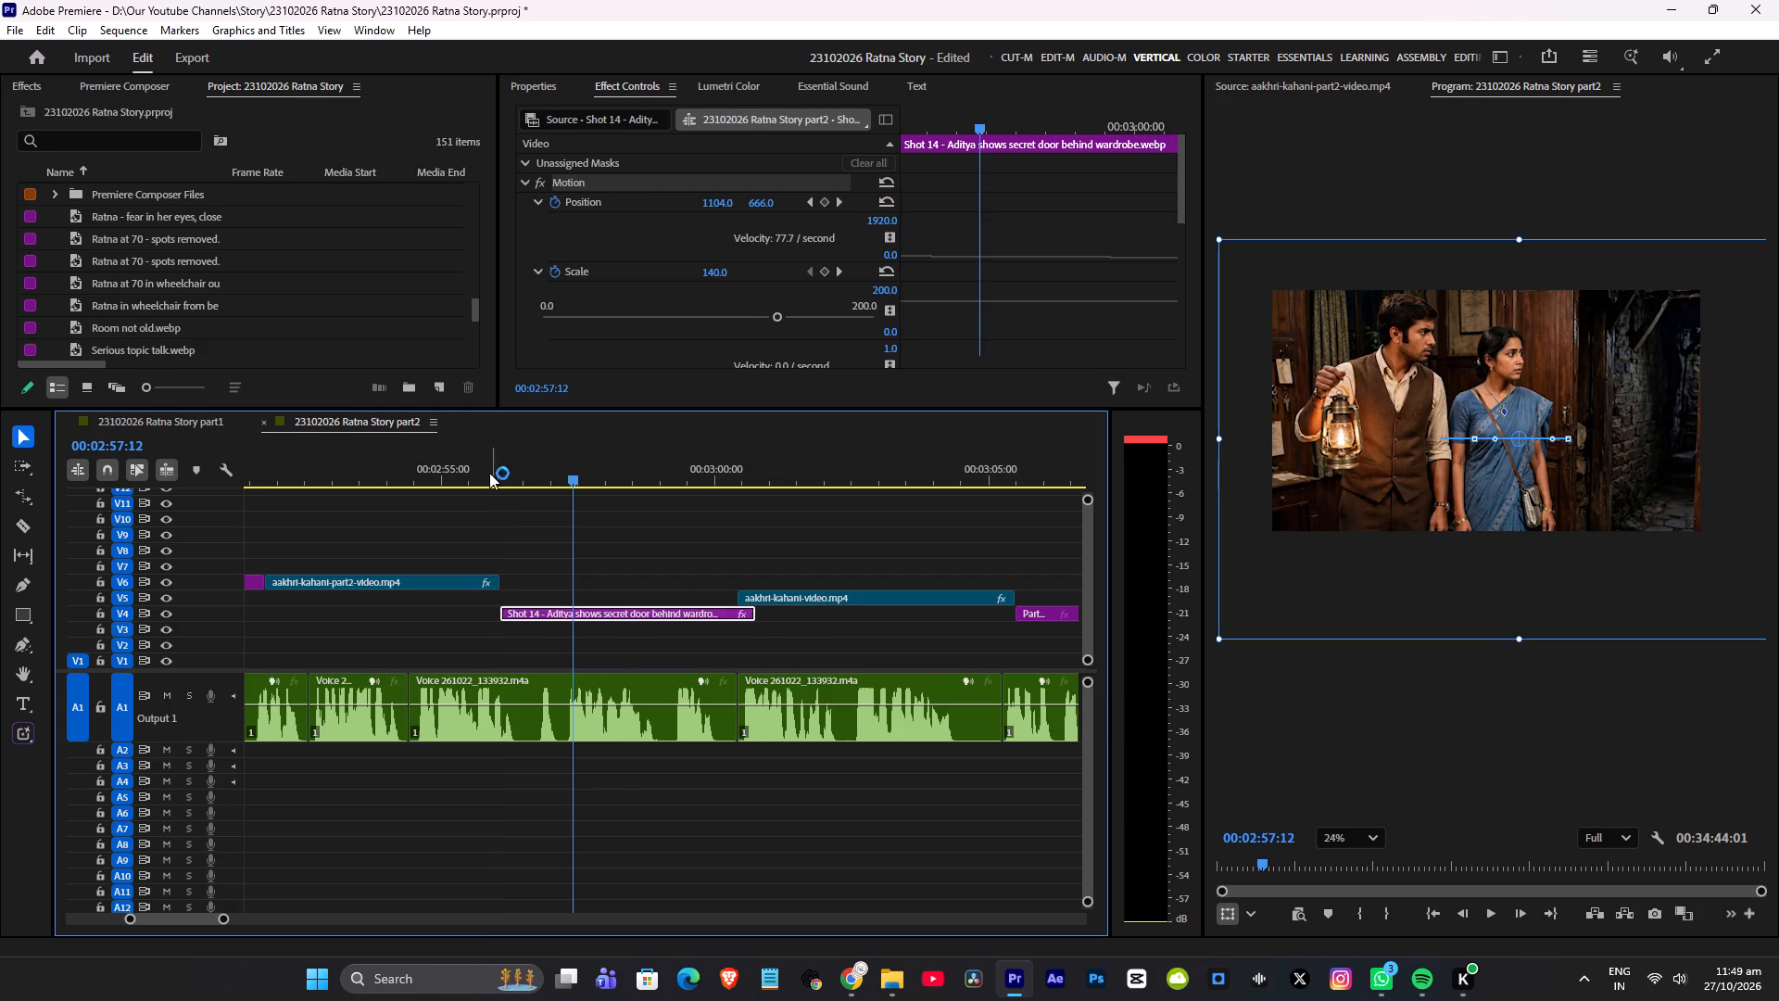
pyautogui.click(617, 481)
pyautogui.hotkey('ctrl', 's')
# Trim Shot 14's start to 02:56:20, slide it back to the clock clip, and extend its end to the jewel clip.
pyautogui.press('space')
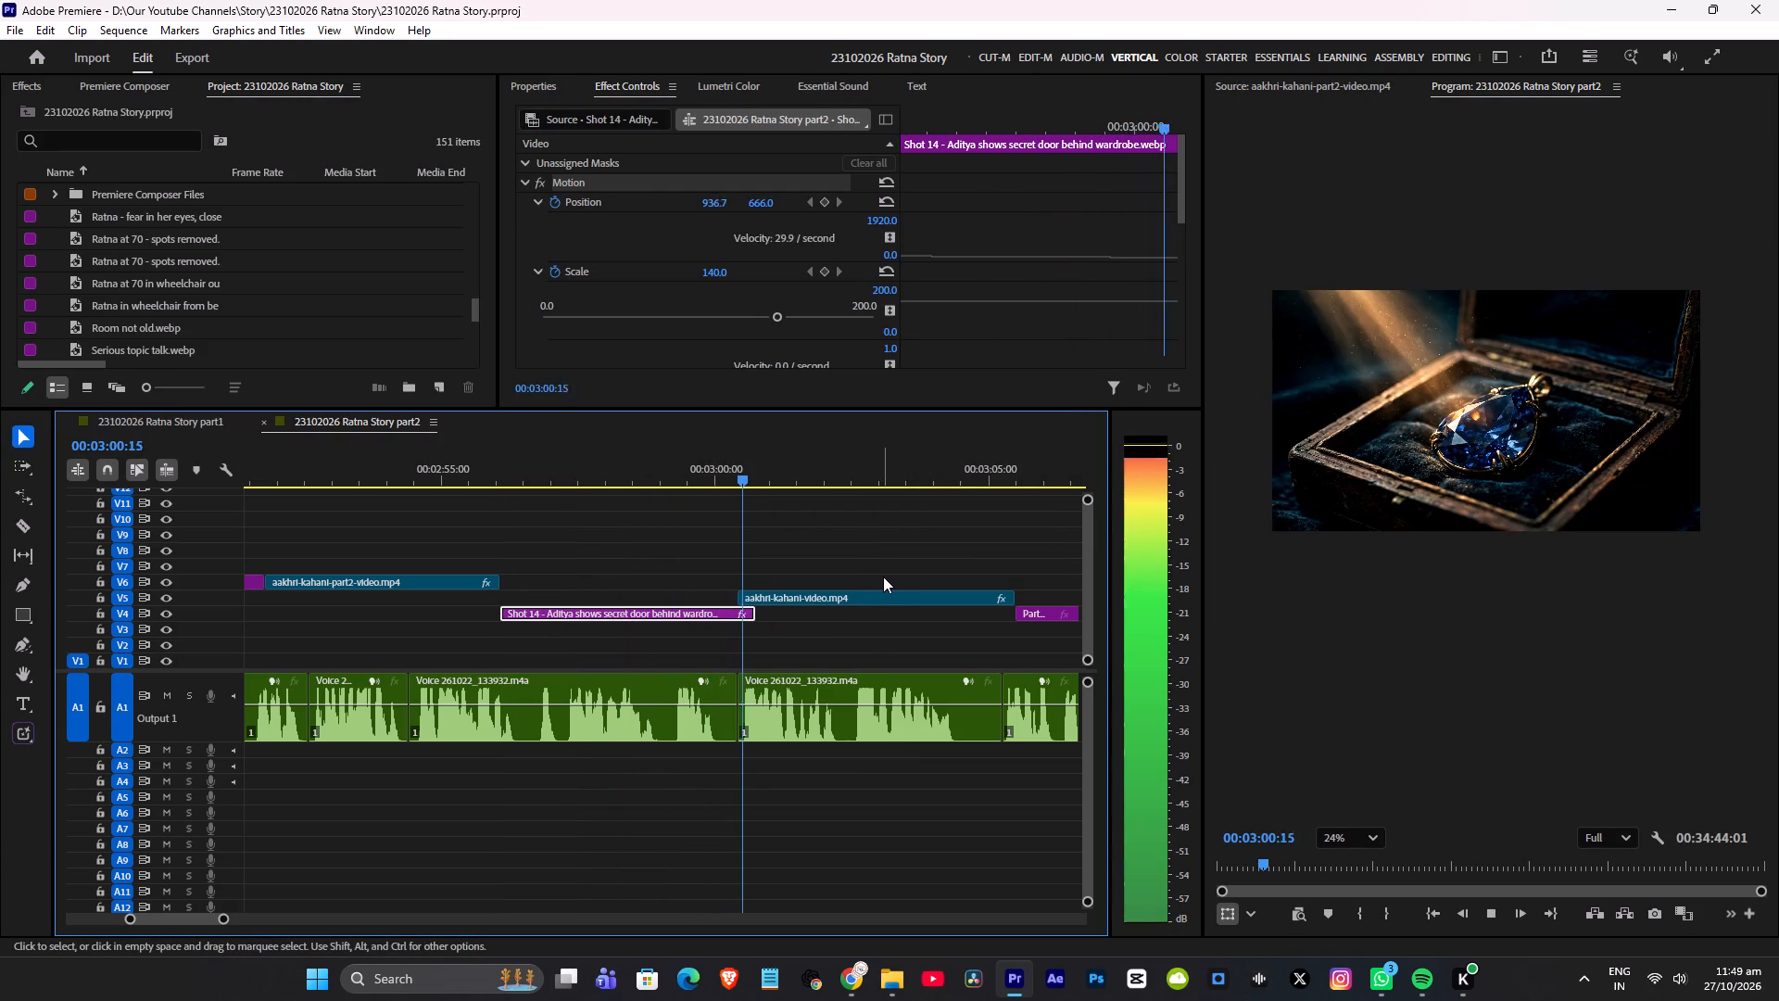
pyautogui.press('space')
pyautogui.click(615, 467)
pyautogui.press('space')
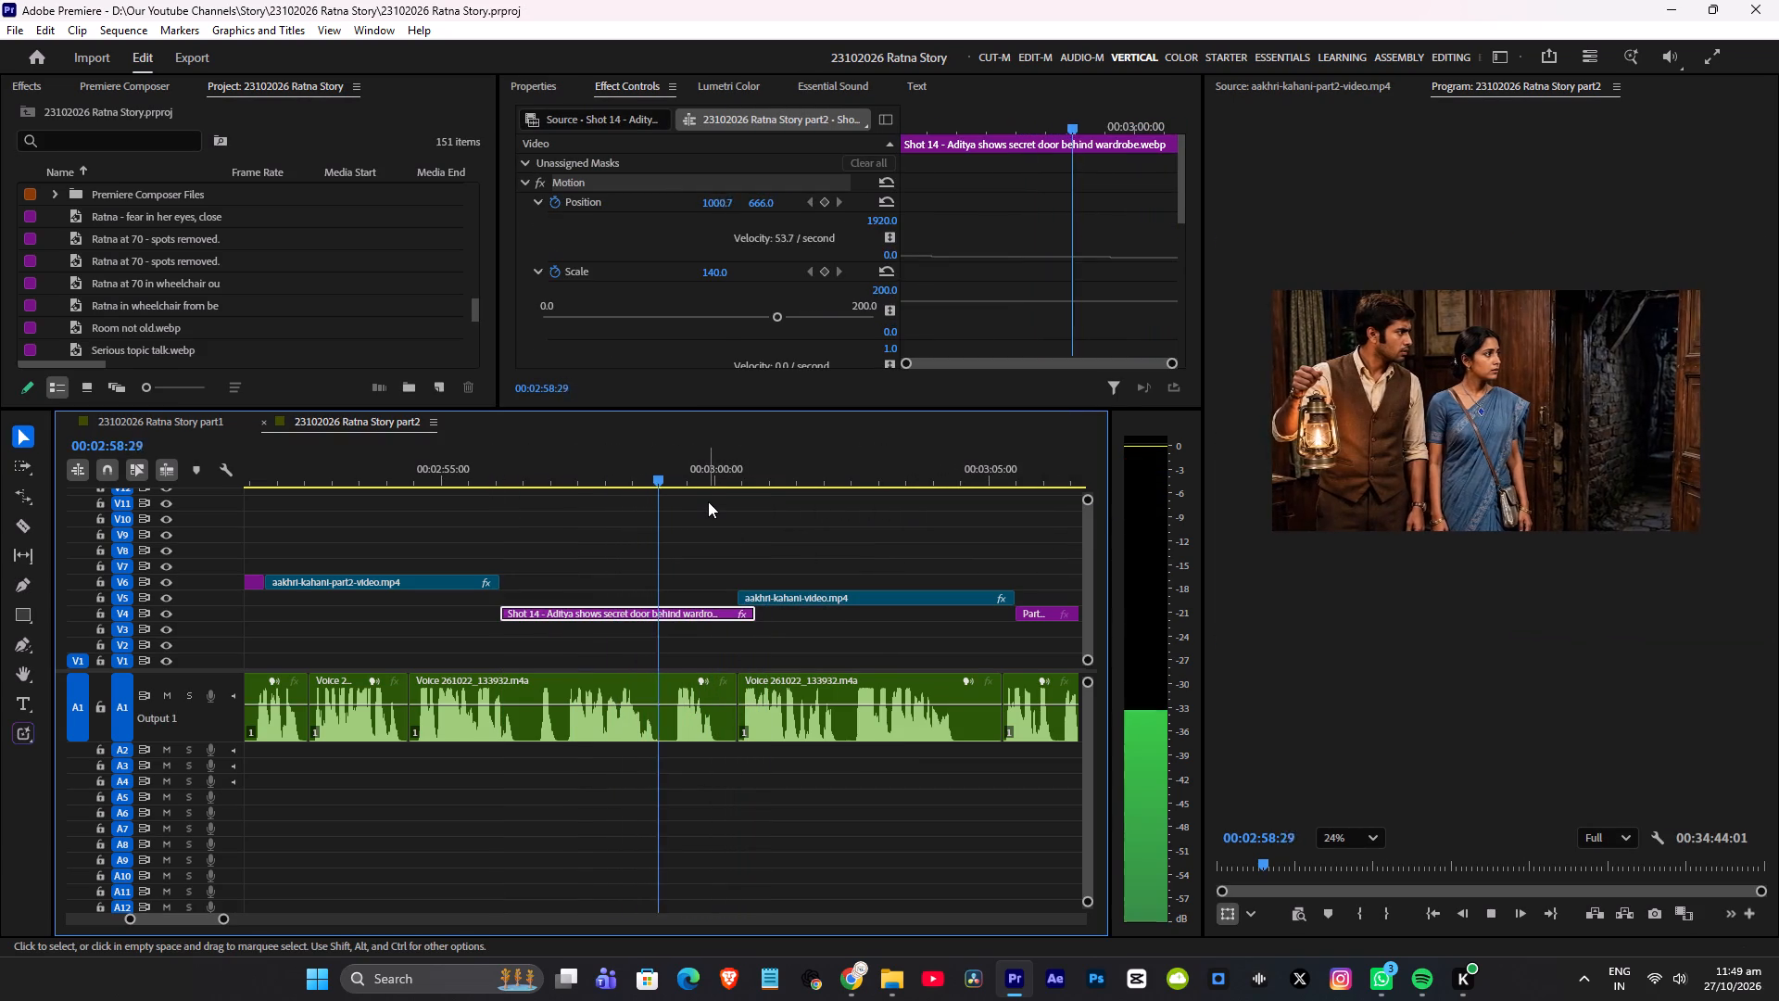
pyautogui.press('space')
pyautogui.click(503, 475)
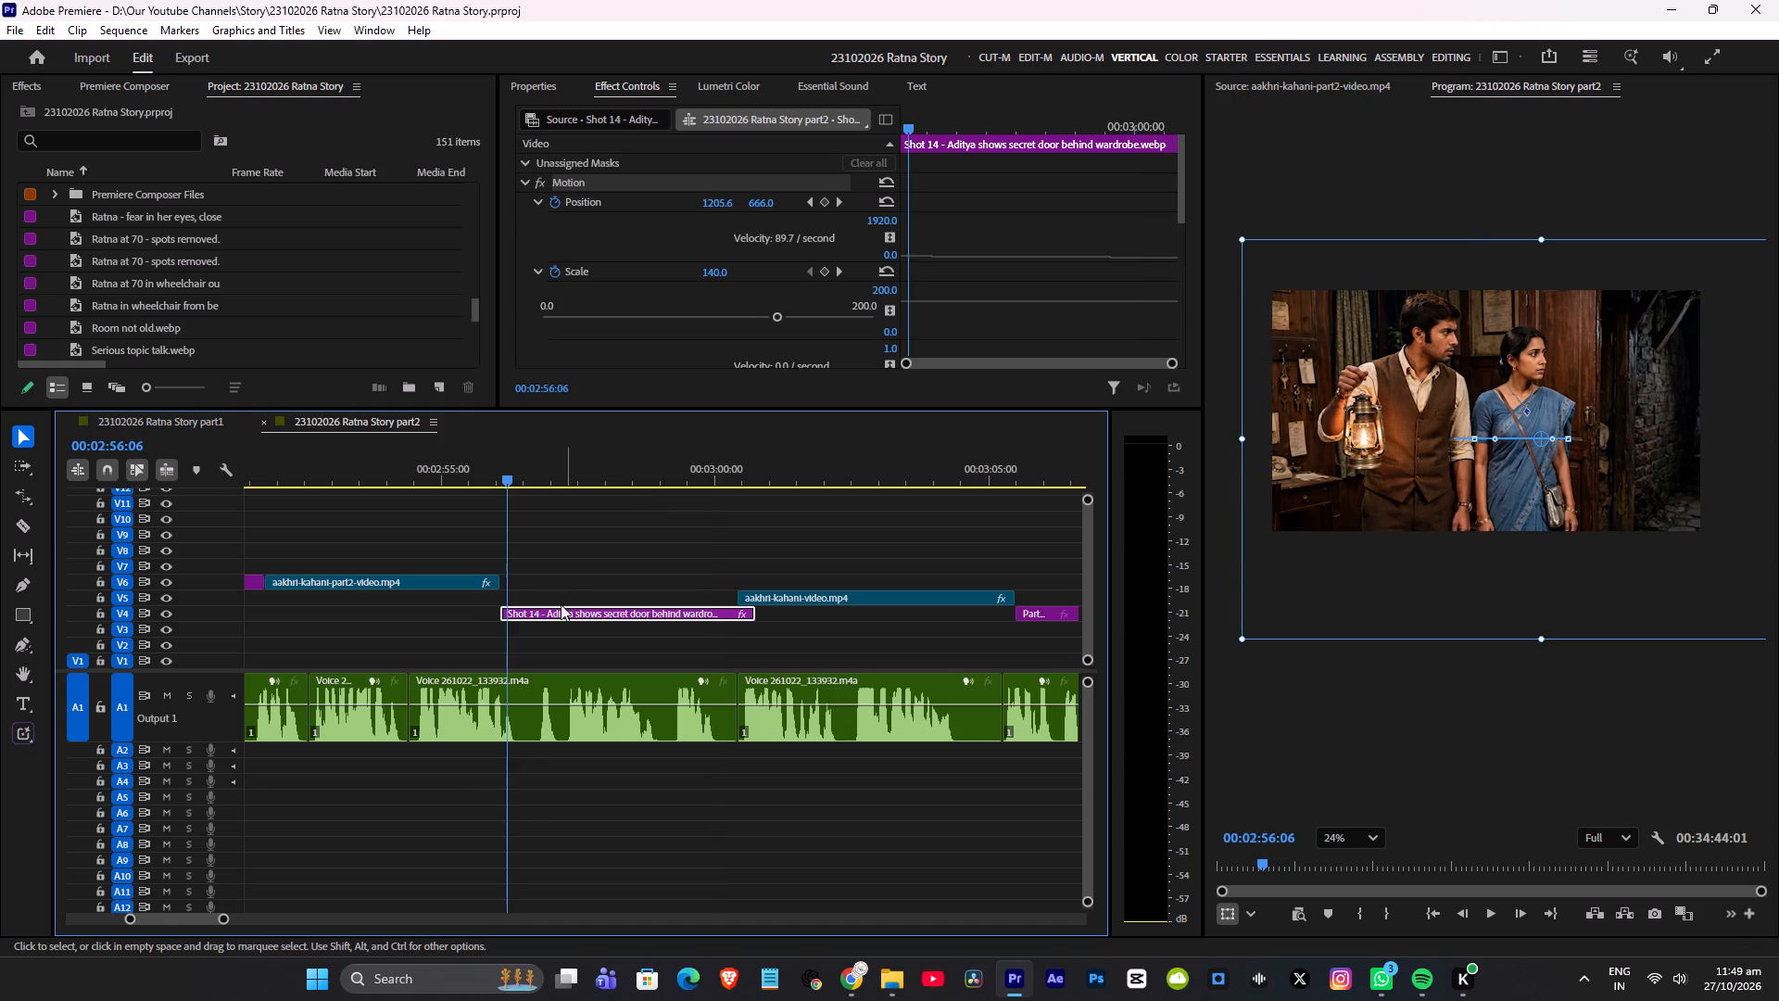
pyautogui.press('space')
pyautogui.press('space')
pyautogui.moveTo(509, 613); pyautogui.dragTo(537, 613)
pyautogui.moveTo(585, 610); pyautogui.dragTo(555, 615)
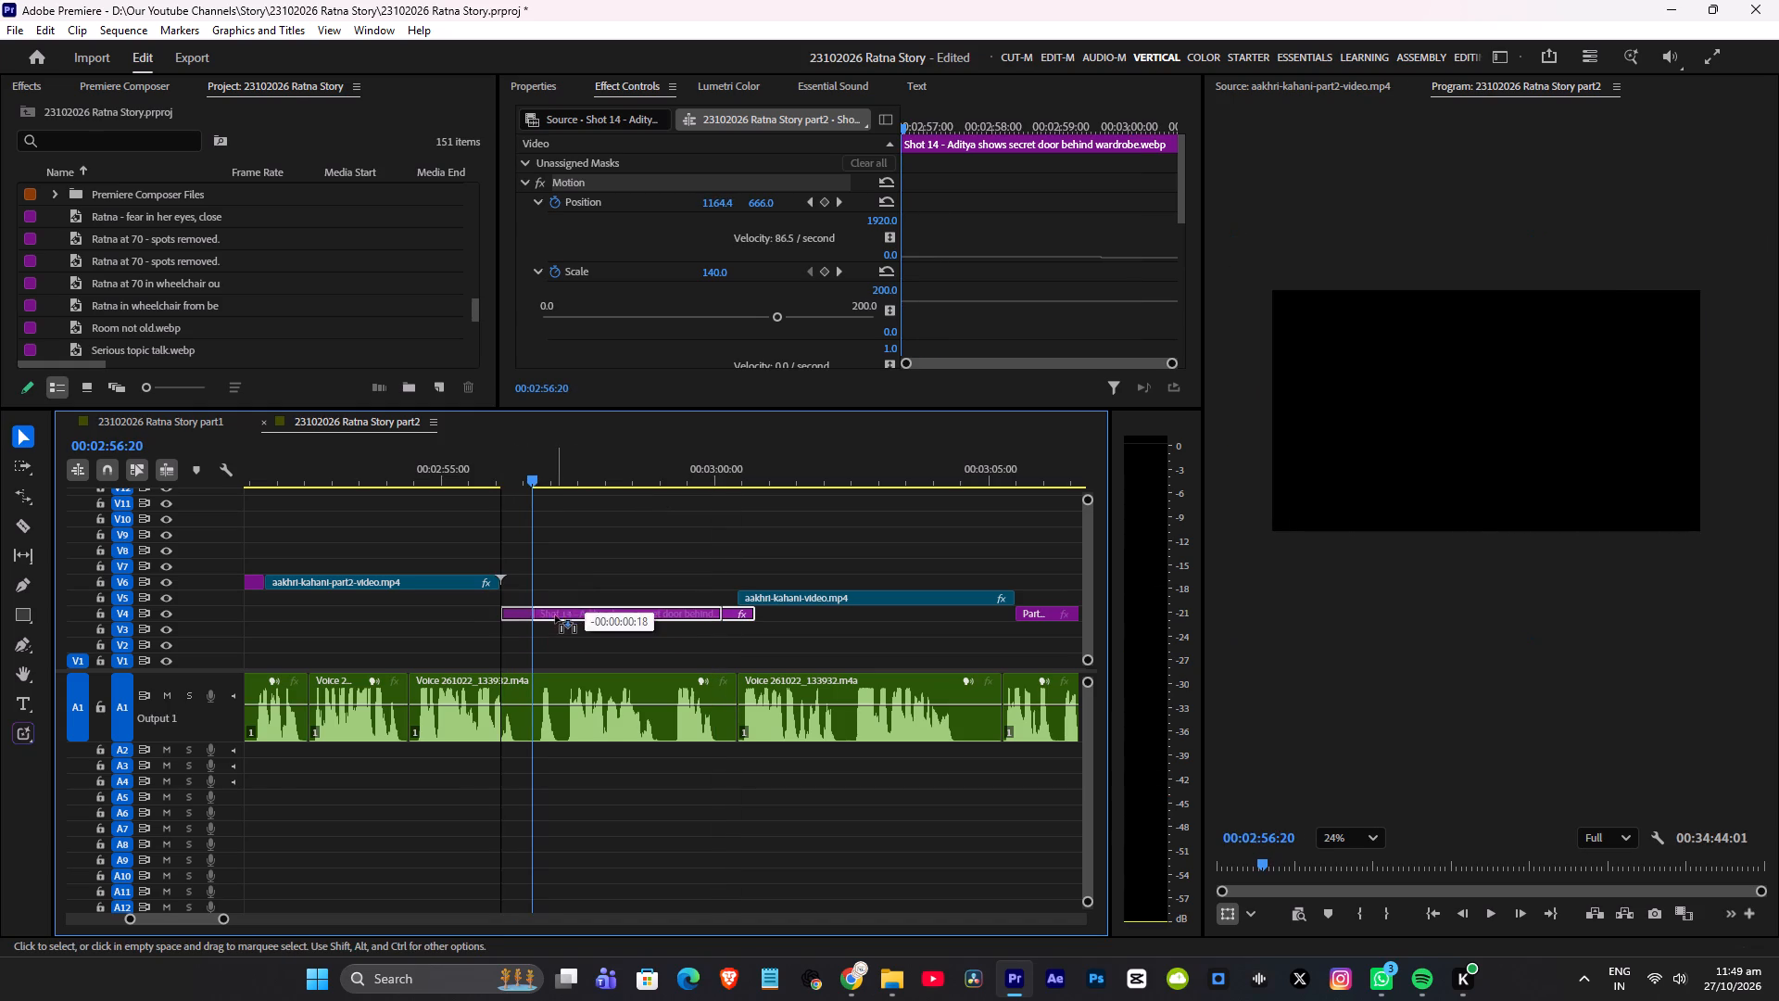
pyautogui.moveTo(555, 615); pyautogui.dragTo(545, 617)
pyautogui.moveTo(722, 616); pyautogui.dragTo(738, 616)
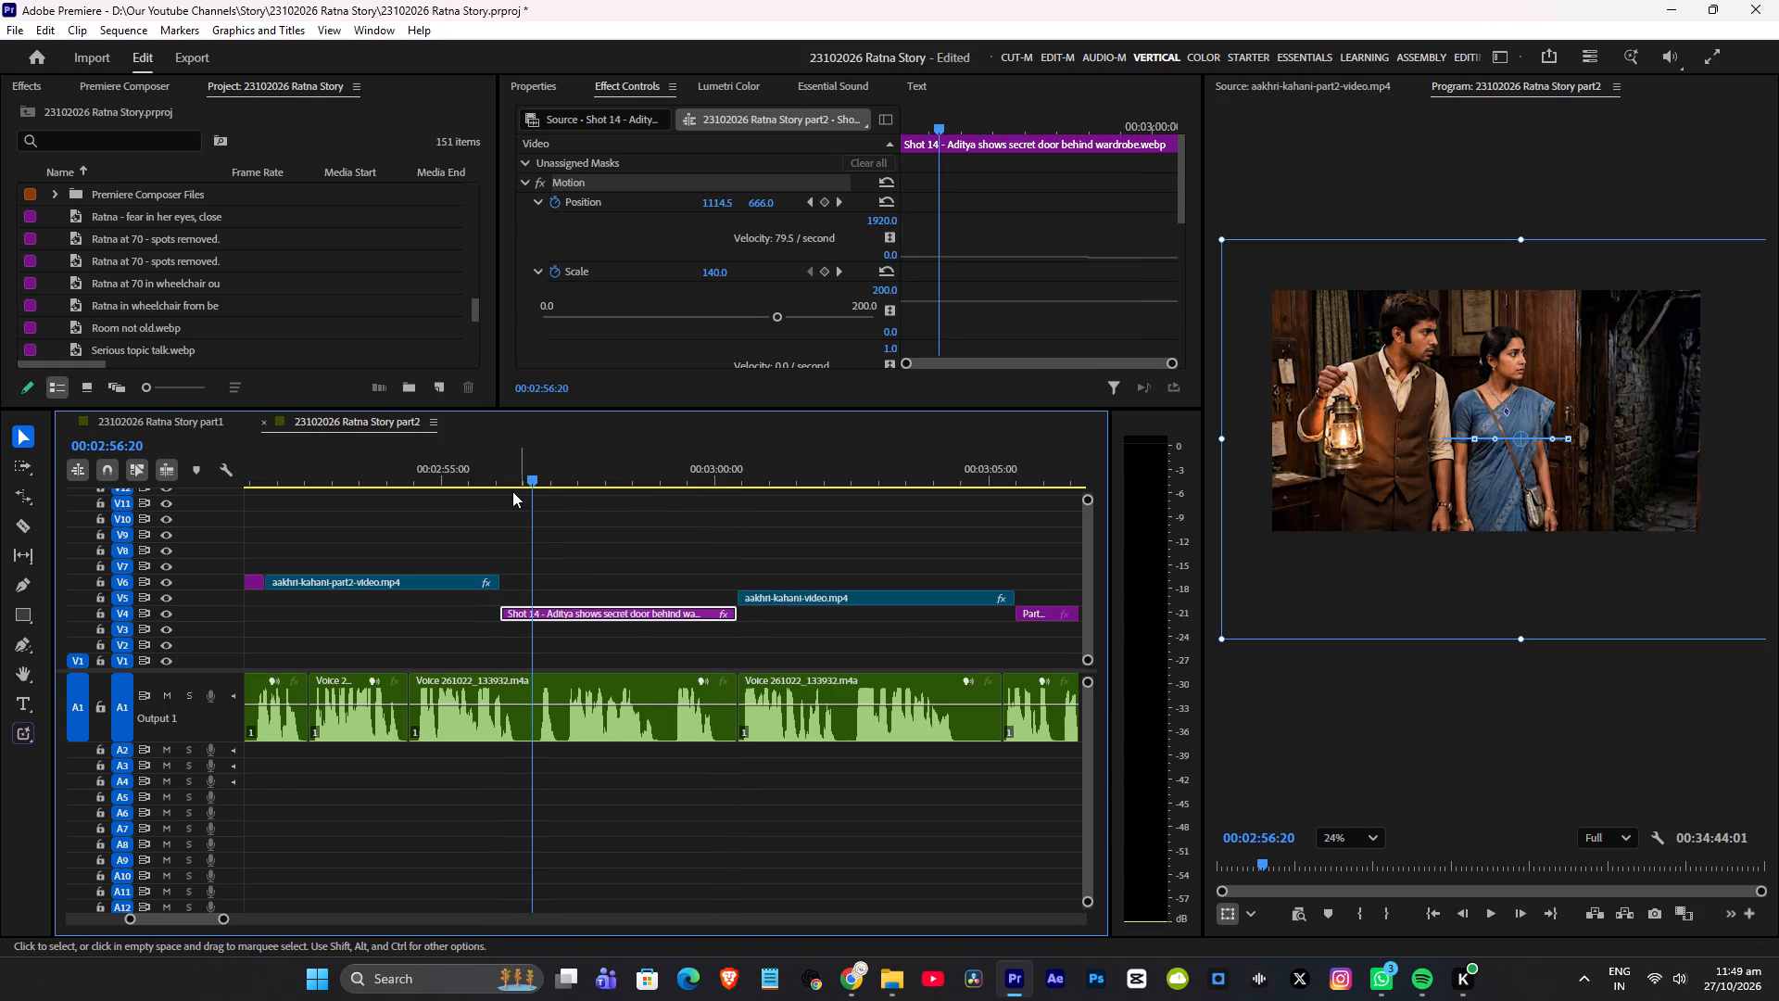
# Duplicate the clock clip on V6 and start the copy at 02:59:06 to match the narration.
pyautogui.click(458, 473)
pyautogui.keyDown('alt'); pyautogui.moveTo(431, 581); pyautogui.dragTo(839, 566); pyautogui.keyUp('alt')
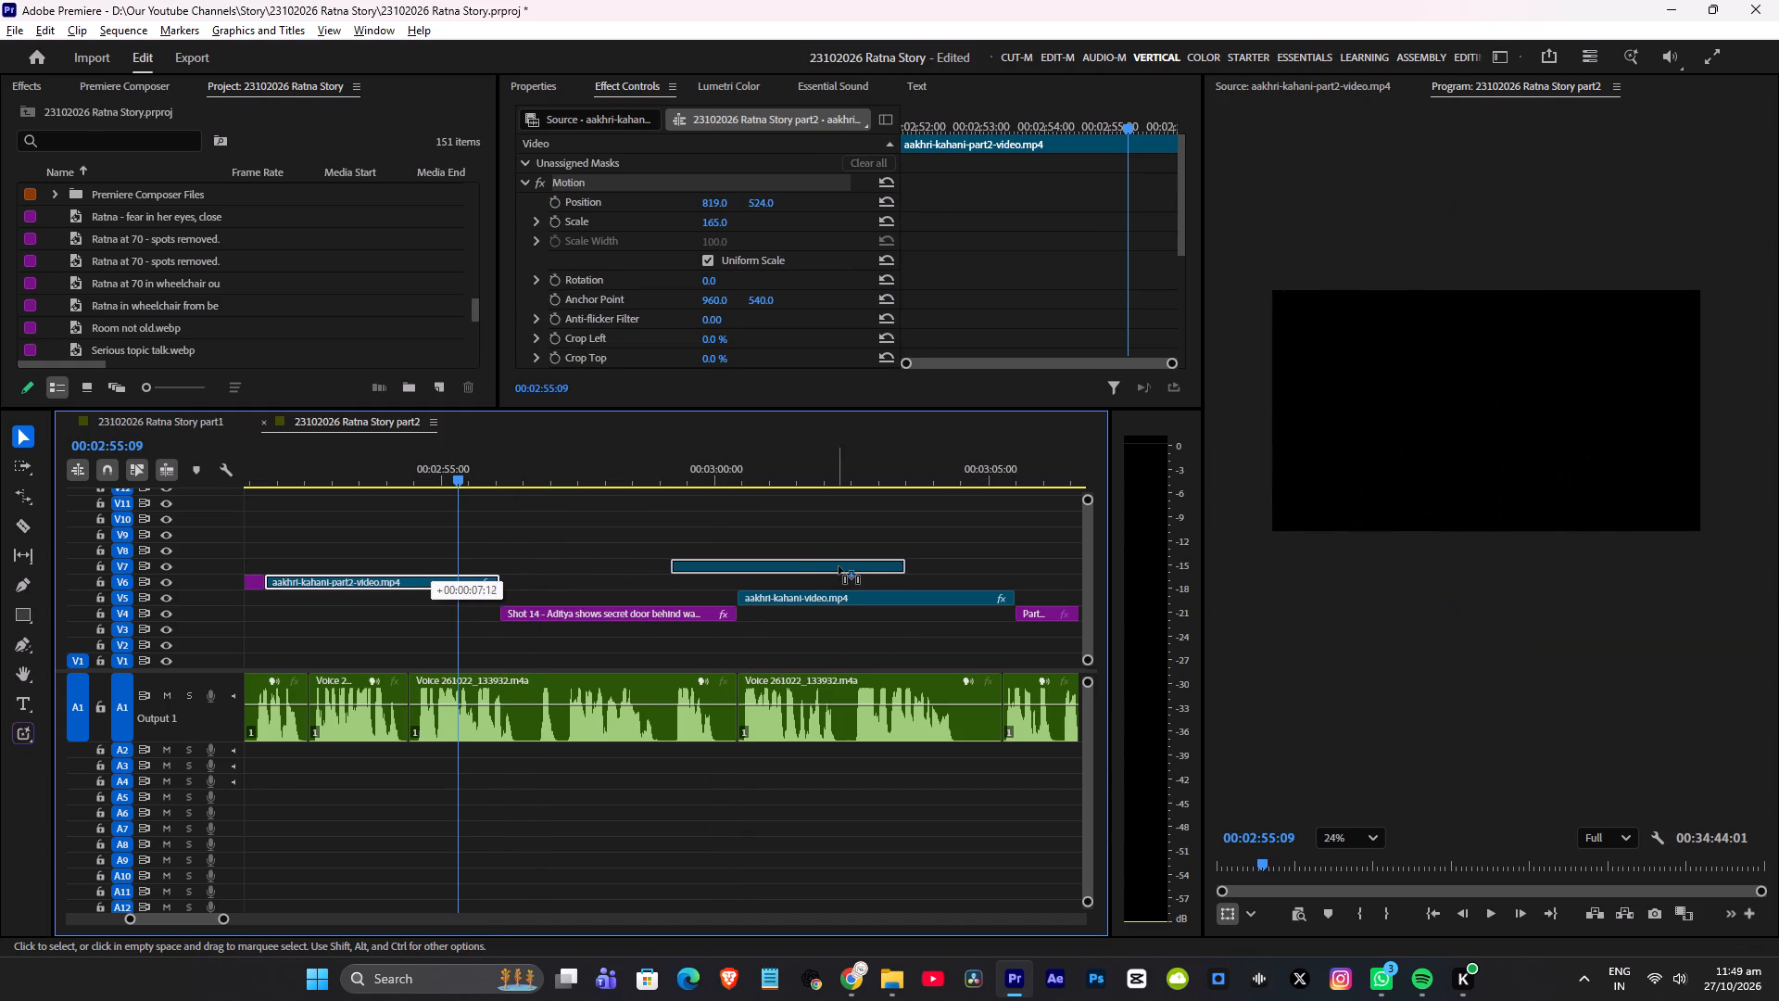
pyautogui.keyDown('alt'); pyautogui.moveTo(839, 566); pyautogui.dragTo(809, 580); pyautogui.keyUp('alt')
pyautogui.click(636, 473)
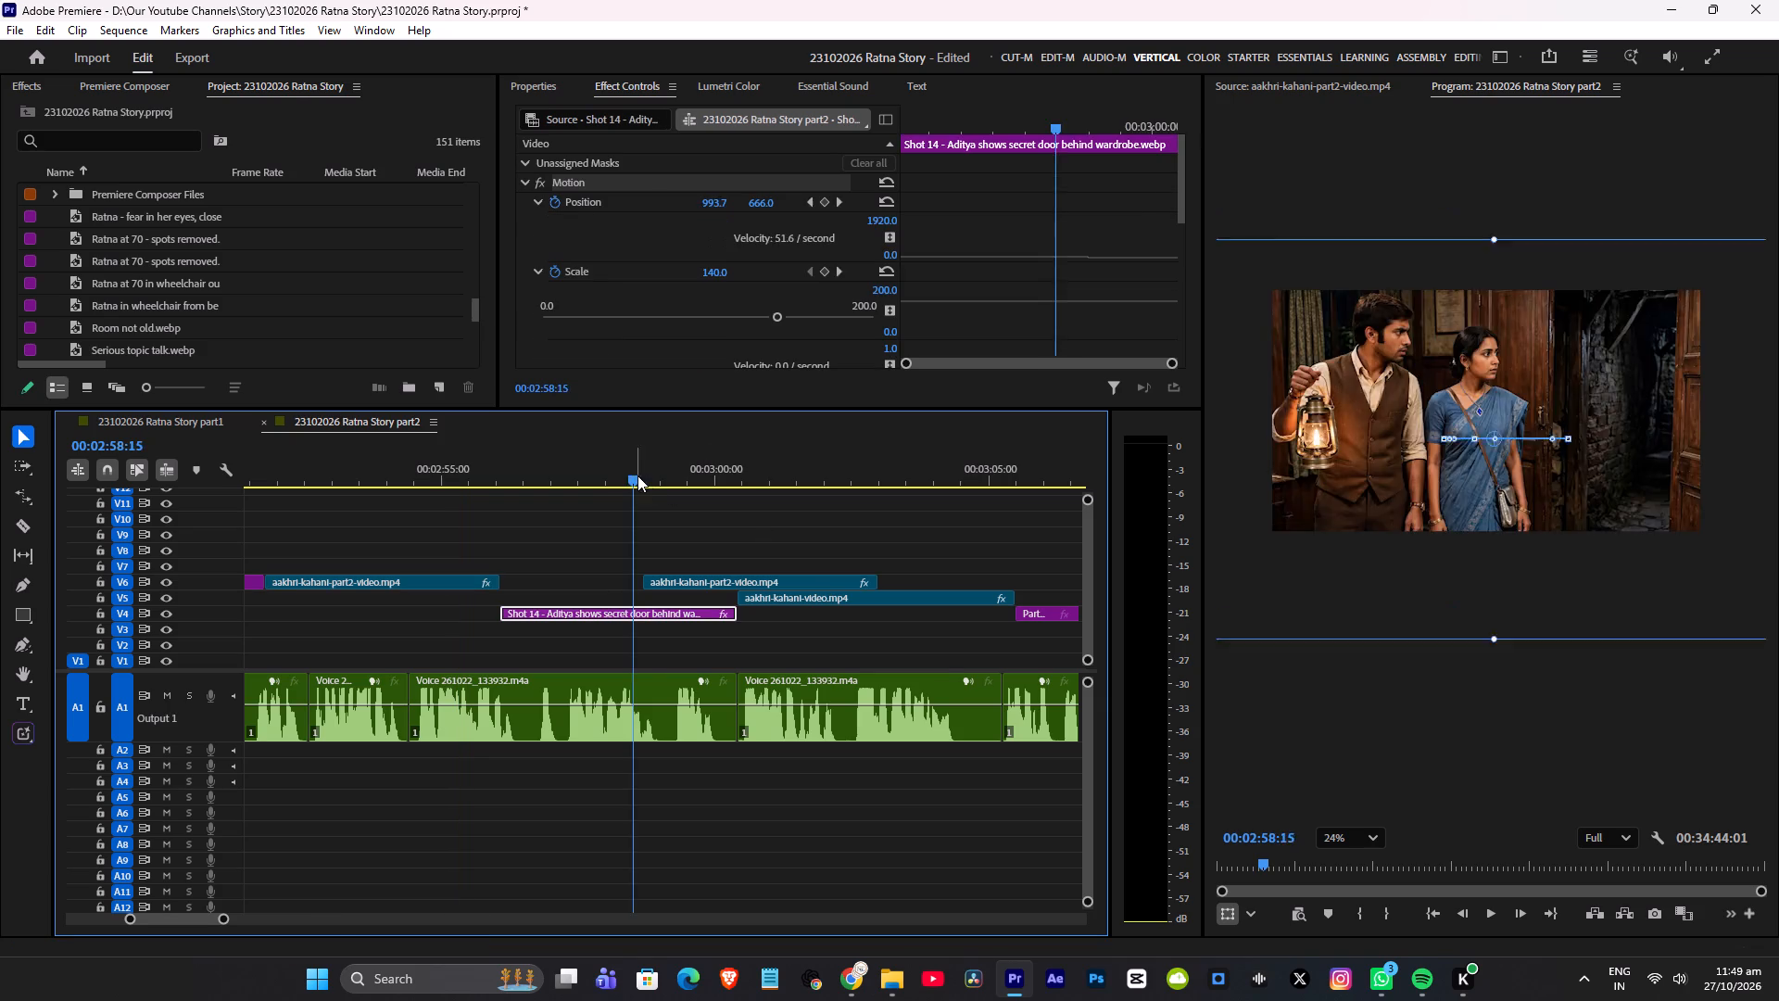
pyautogui.press('space')
pyautogui.press('space')
pyautogui.click(583, 477)
pyautogui.press('space')
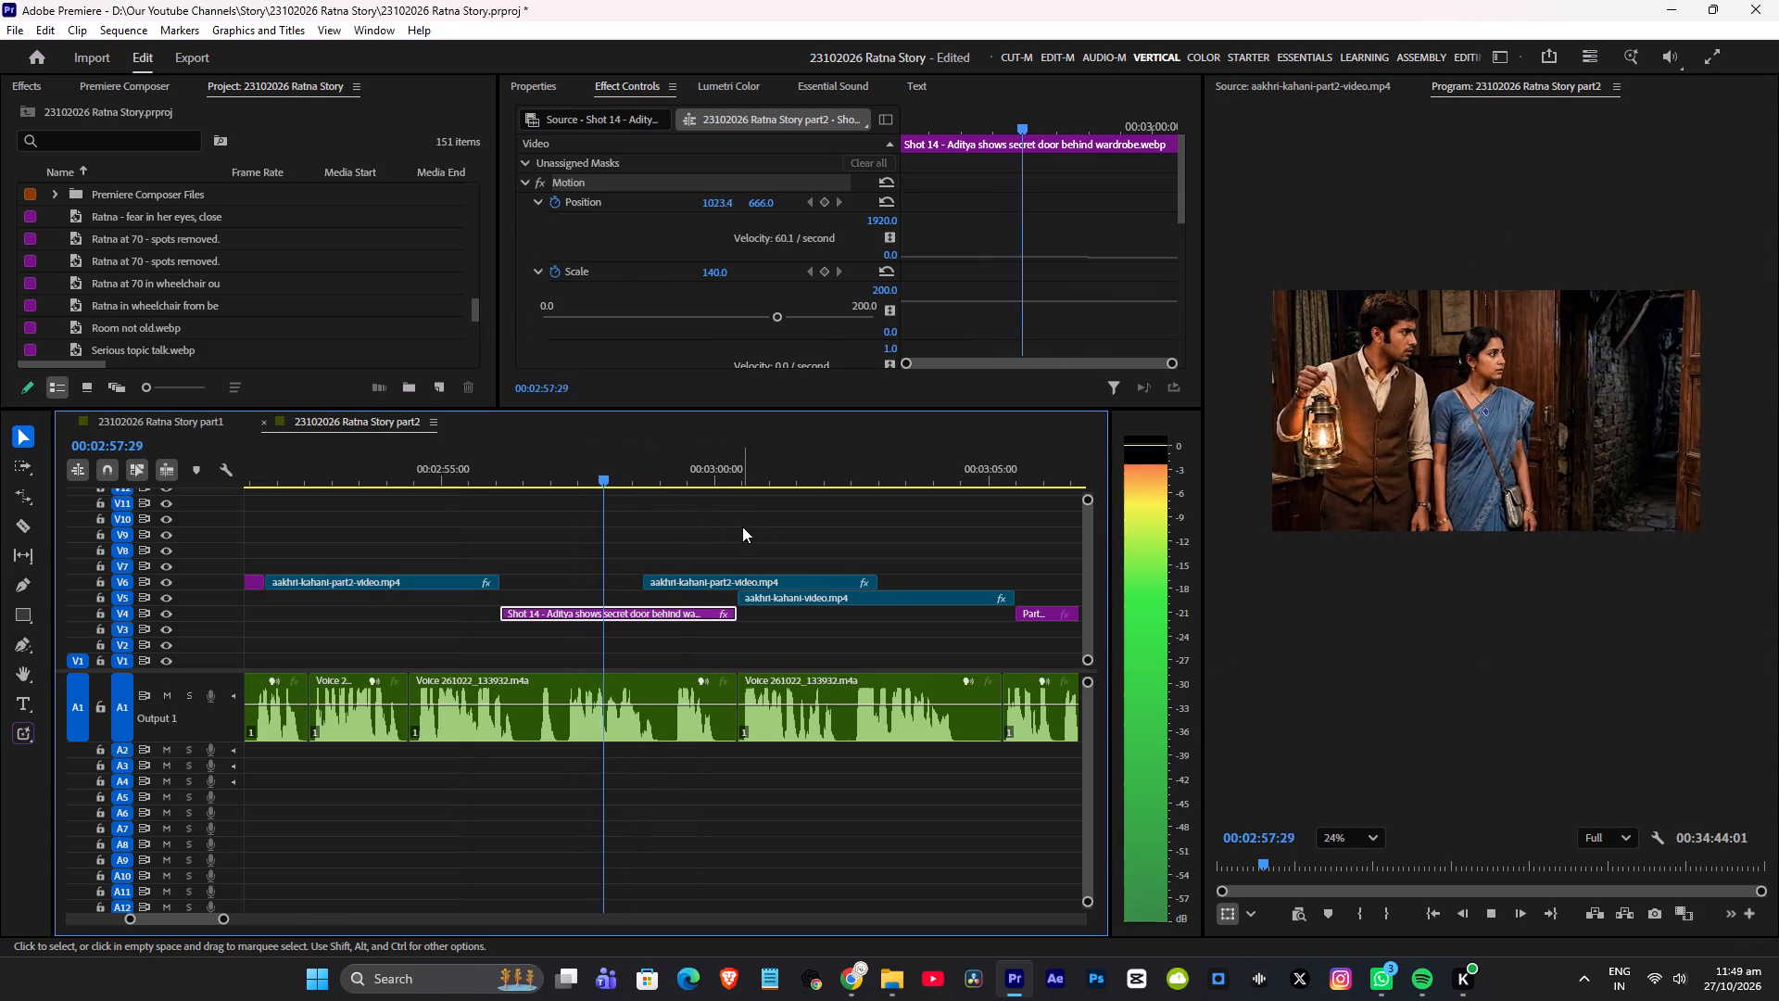
pyautogui.press('space')
pyautogui.press('space')
pyautogui.press('space')
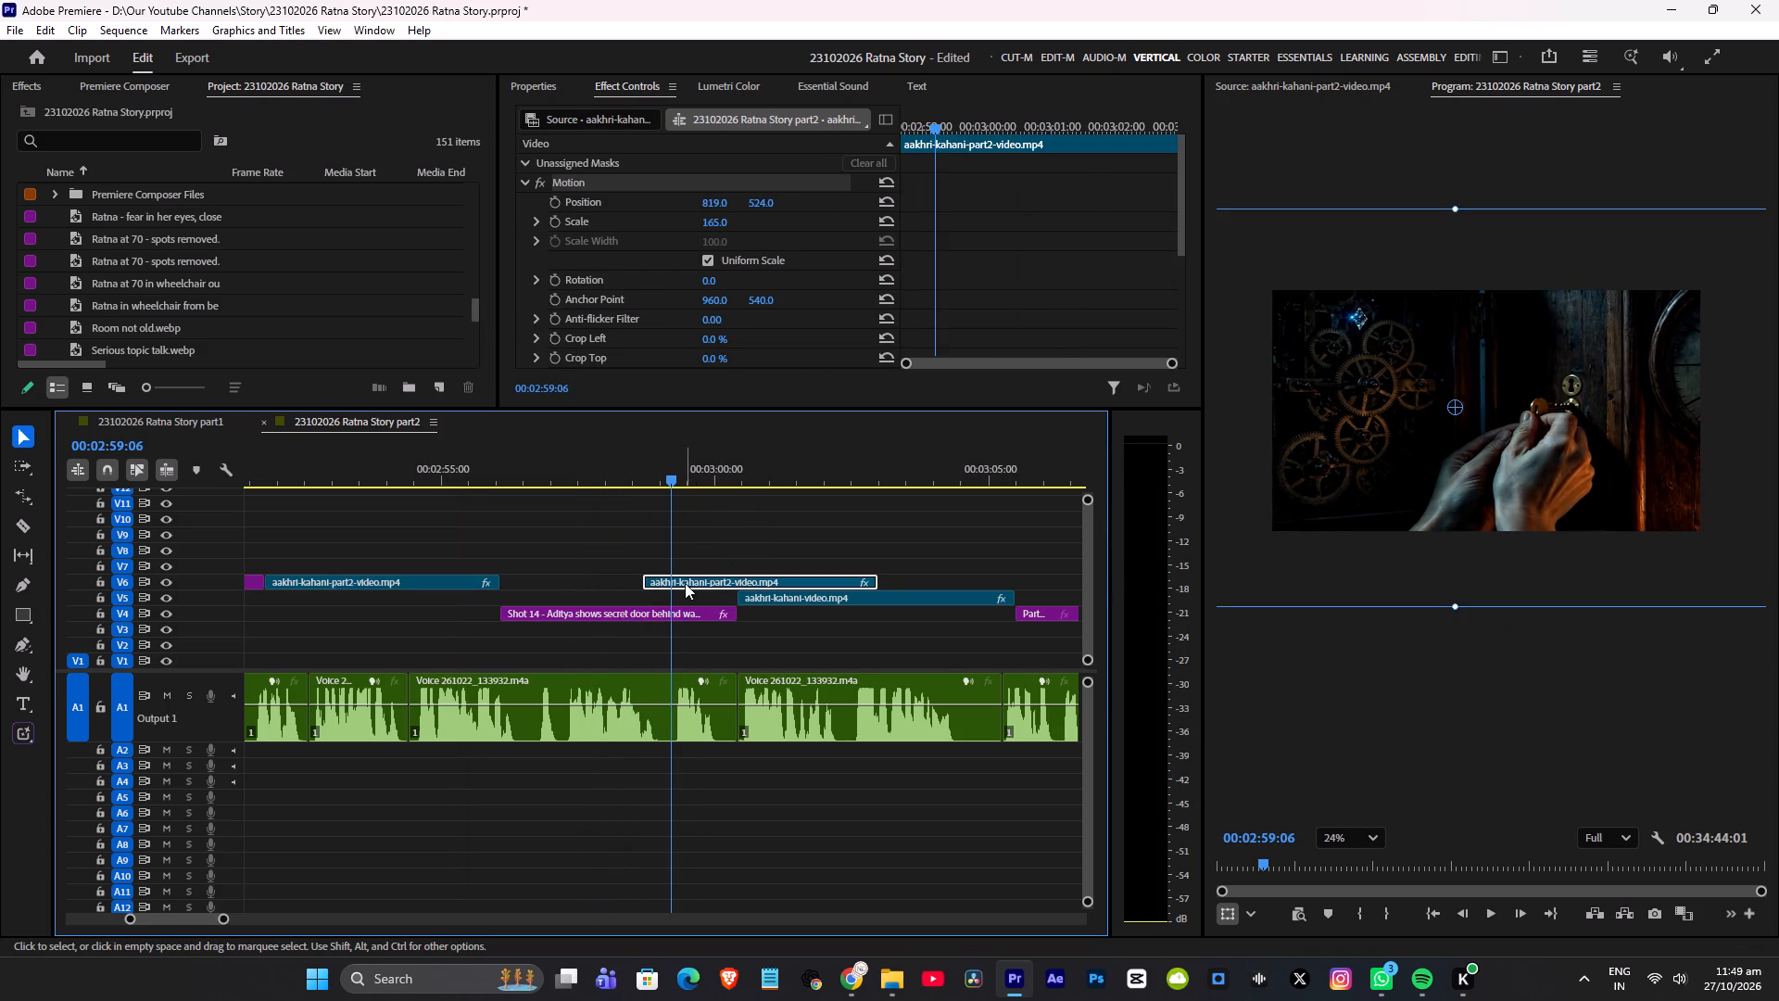
pyautogui.moveTo(692, 577); pyautogui.dragTo(714, 578)
pyautogui.press('space')
# Trim the end of the copied clock clip to about 03:02:12.
pyautogui.moveTo(908, 583); pyautogui.dragTo(766, 583)
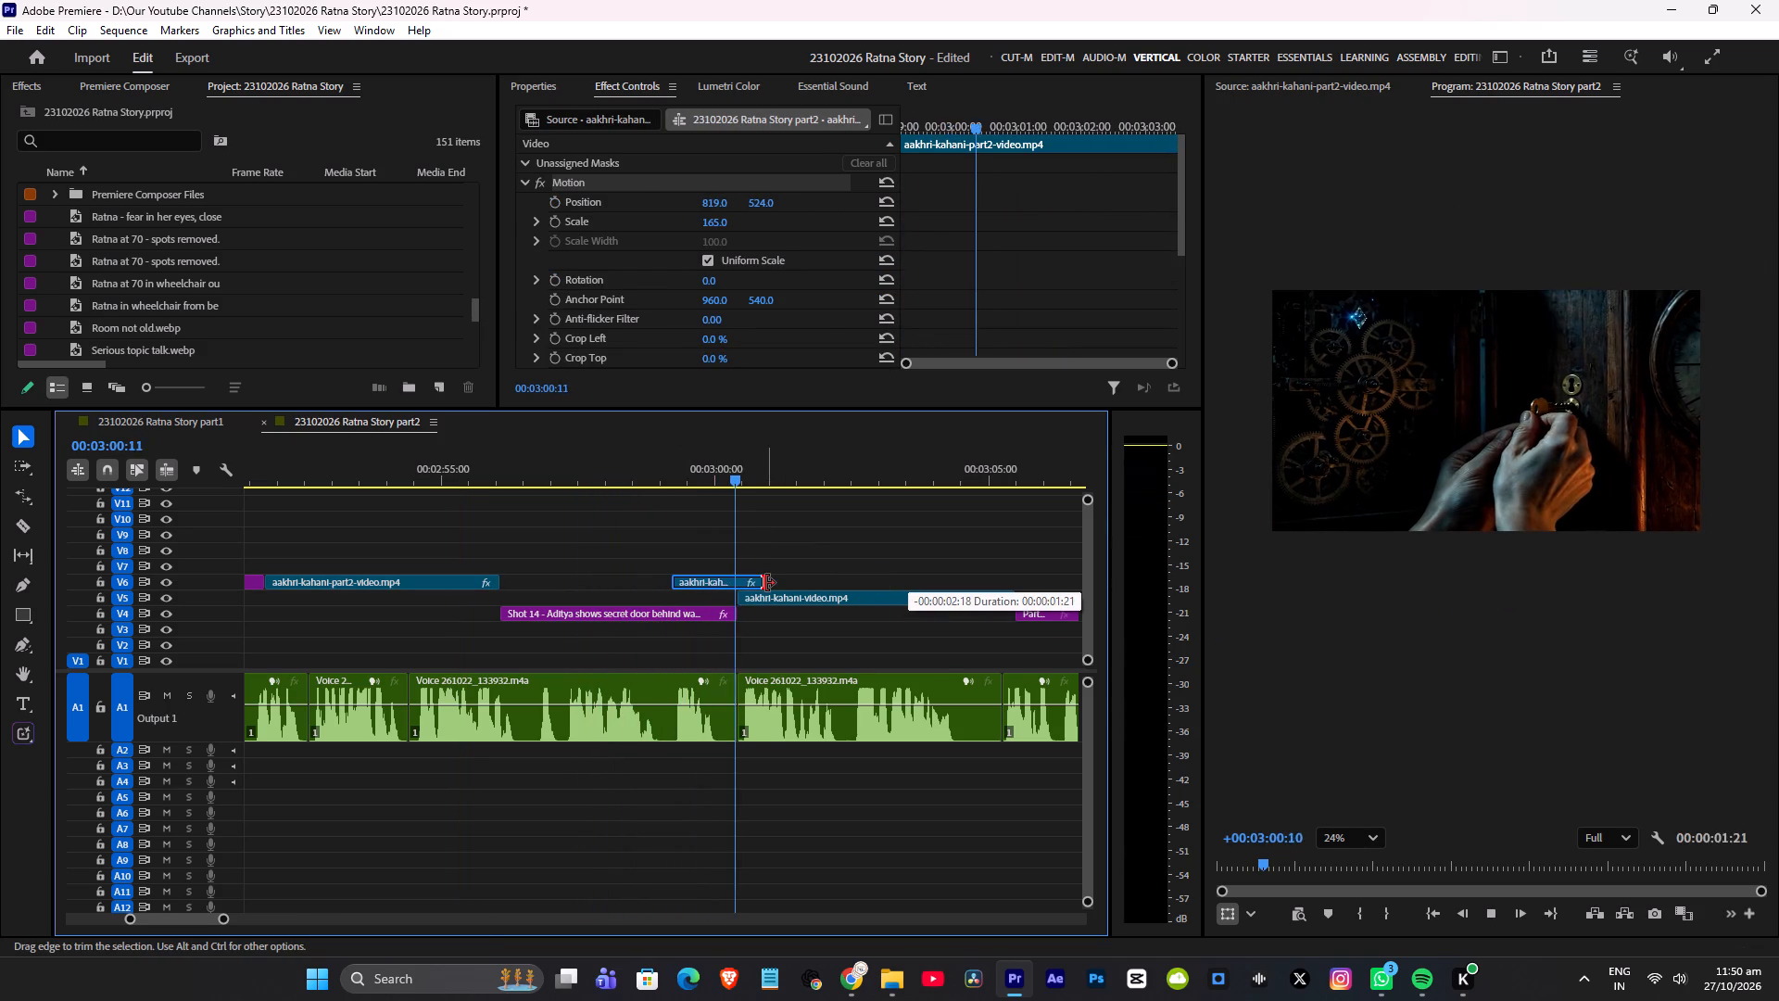
pyautogui.moveTo(766, 583); pyautogui.dragTo(857, 583)
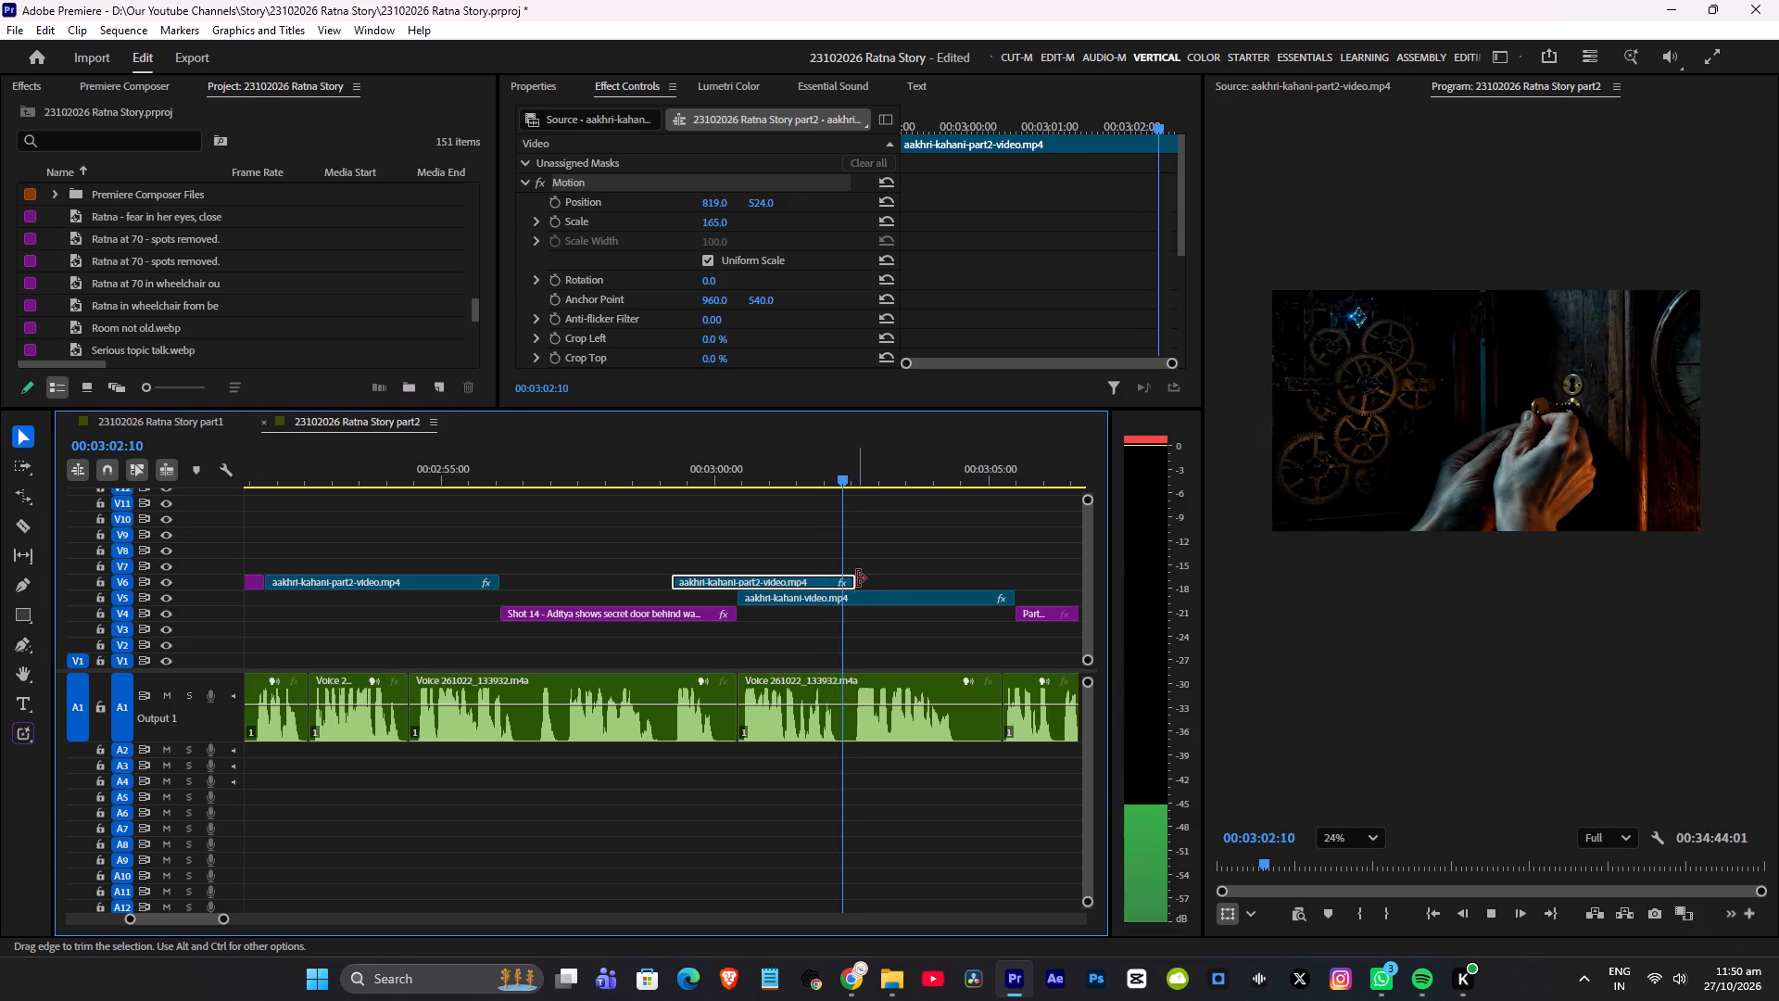
pyautogui.click(857, 578)
pyautogui.press('space')
# Add Position and Scale keyframes to the copied clock clip at 03:01:05 and at its start, 02:59:06.
pyautogui.click(781, 464)
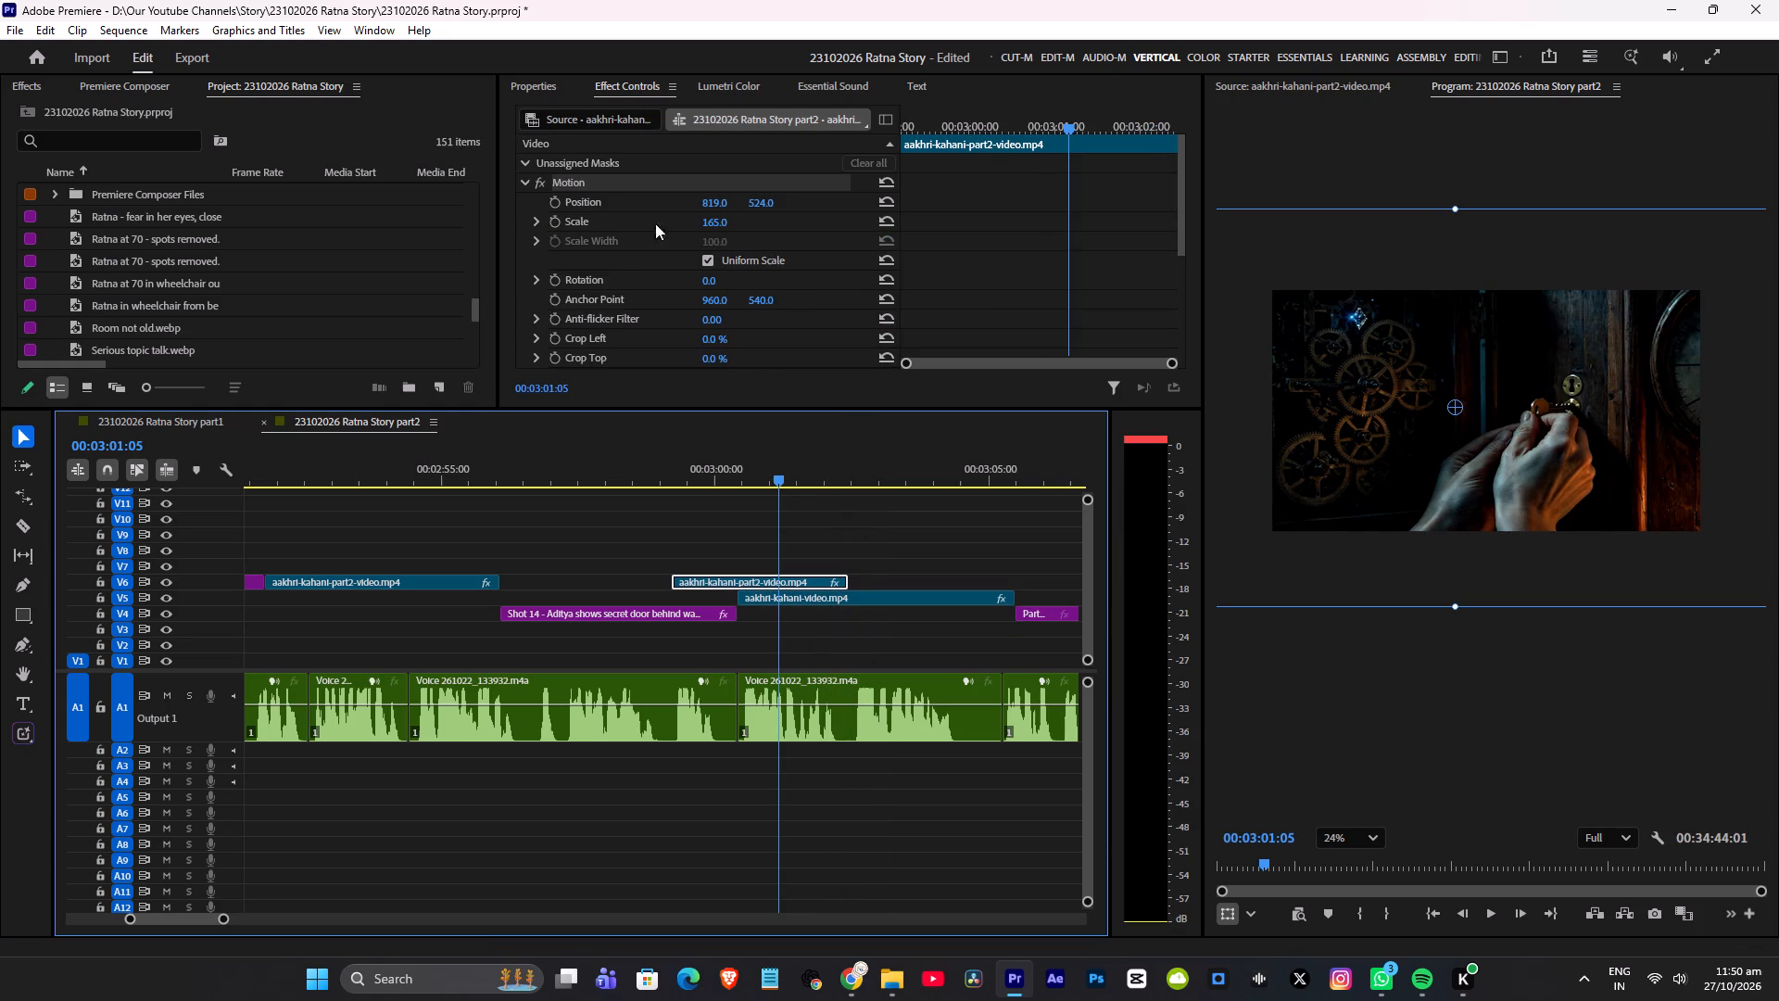
pyautogui.click(555, 206)
pyautogui.click(554, 221)
pyautogui.moveTo(1007, 128); pyautogui.dragTo(877, 156)
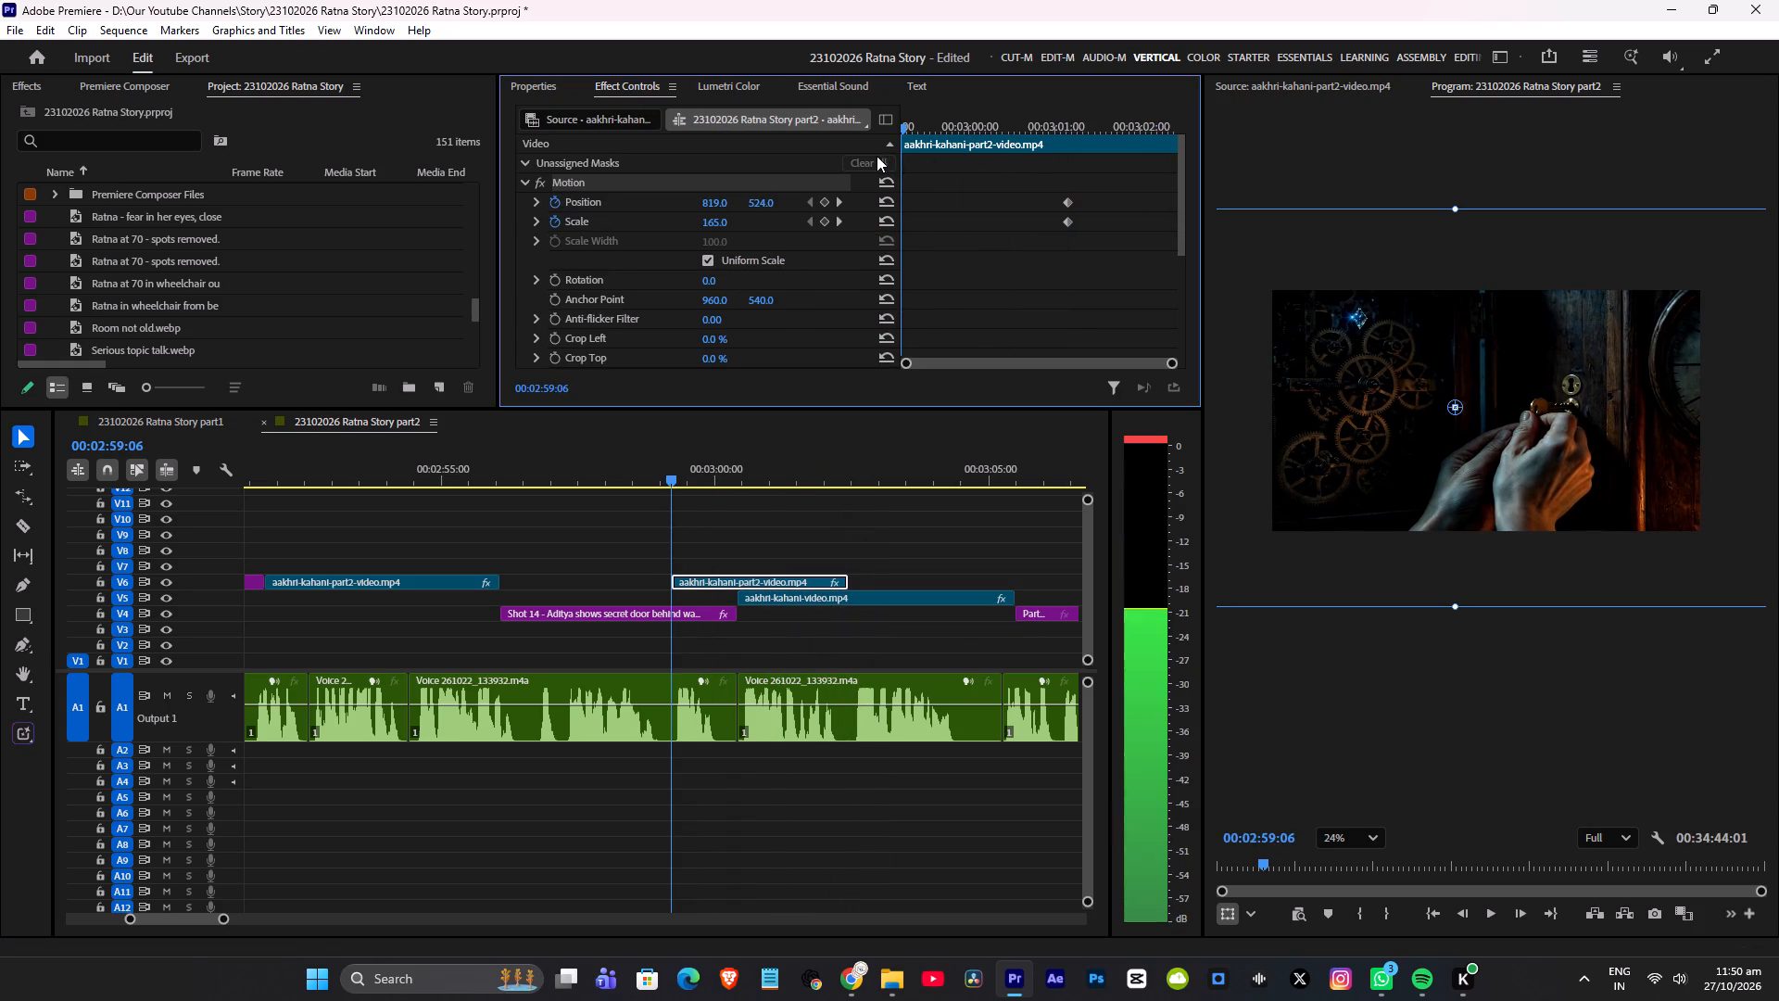
pyautogui.moveTo(877, 156); pyautogui.dragTo(875, 156)
pyautogui.click(825, 199)
pyautogui.click(826, 218)
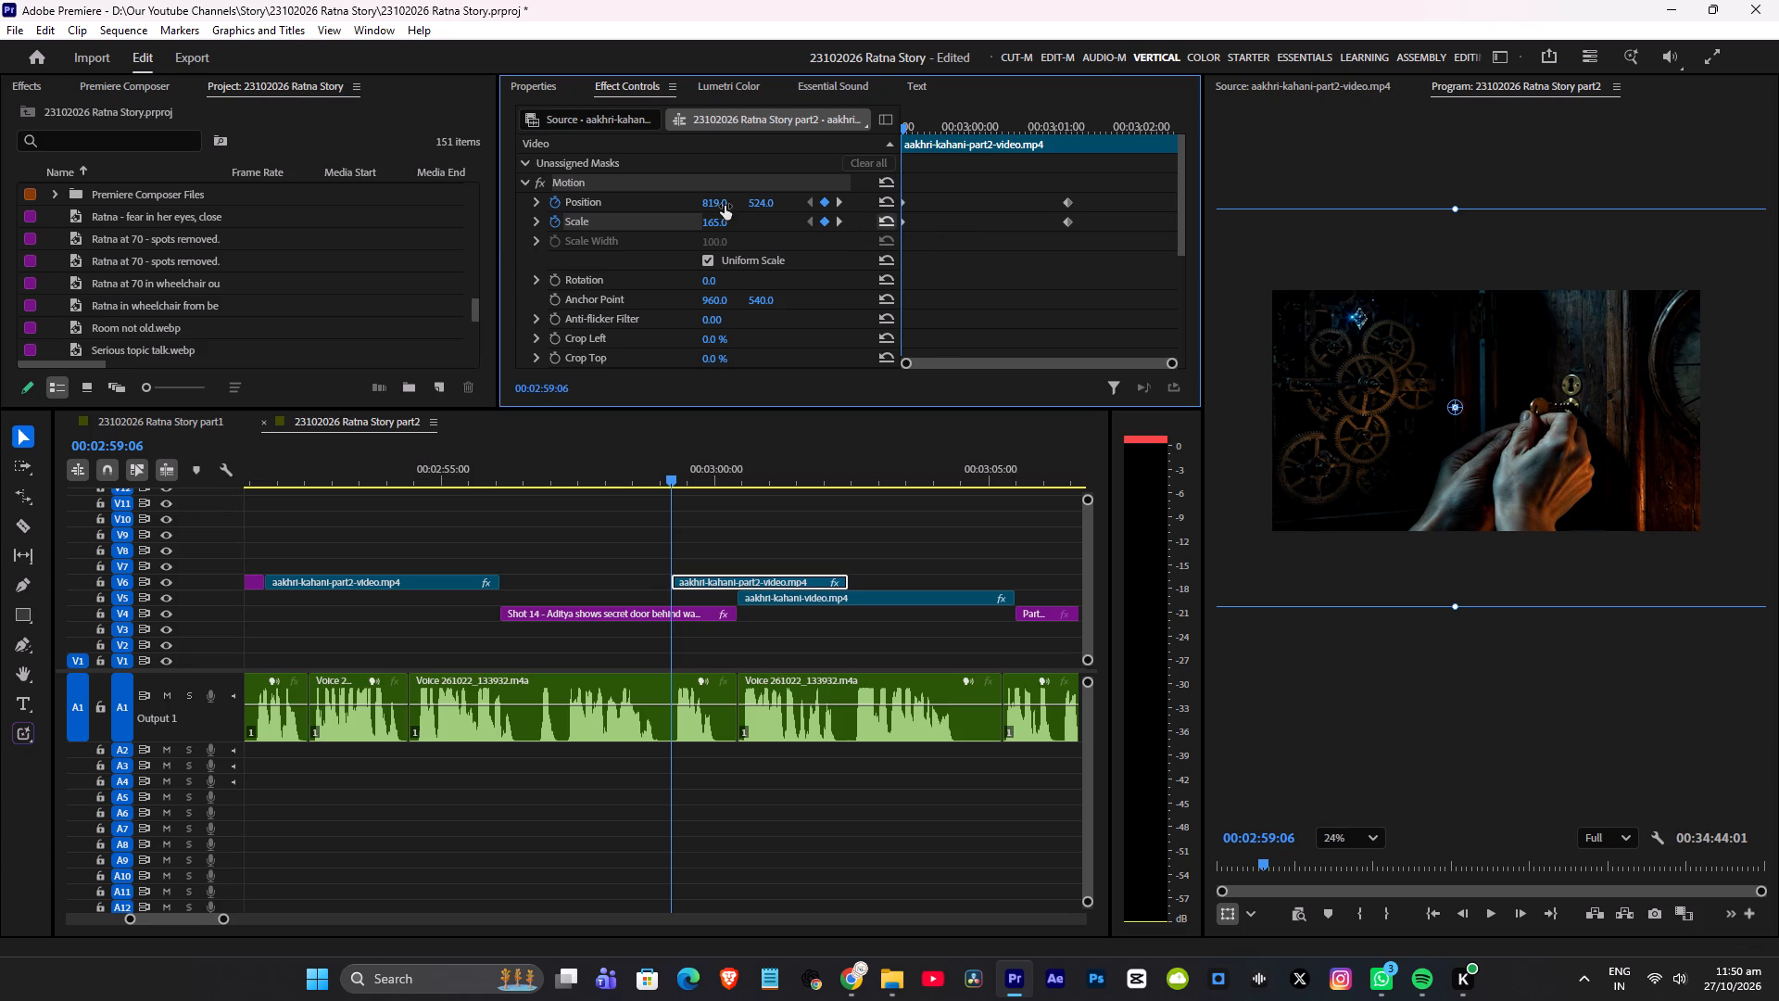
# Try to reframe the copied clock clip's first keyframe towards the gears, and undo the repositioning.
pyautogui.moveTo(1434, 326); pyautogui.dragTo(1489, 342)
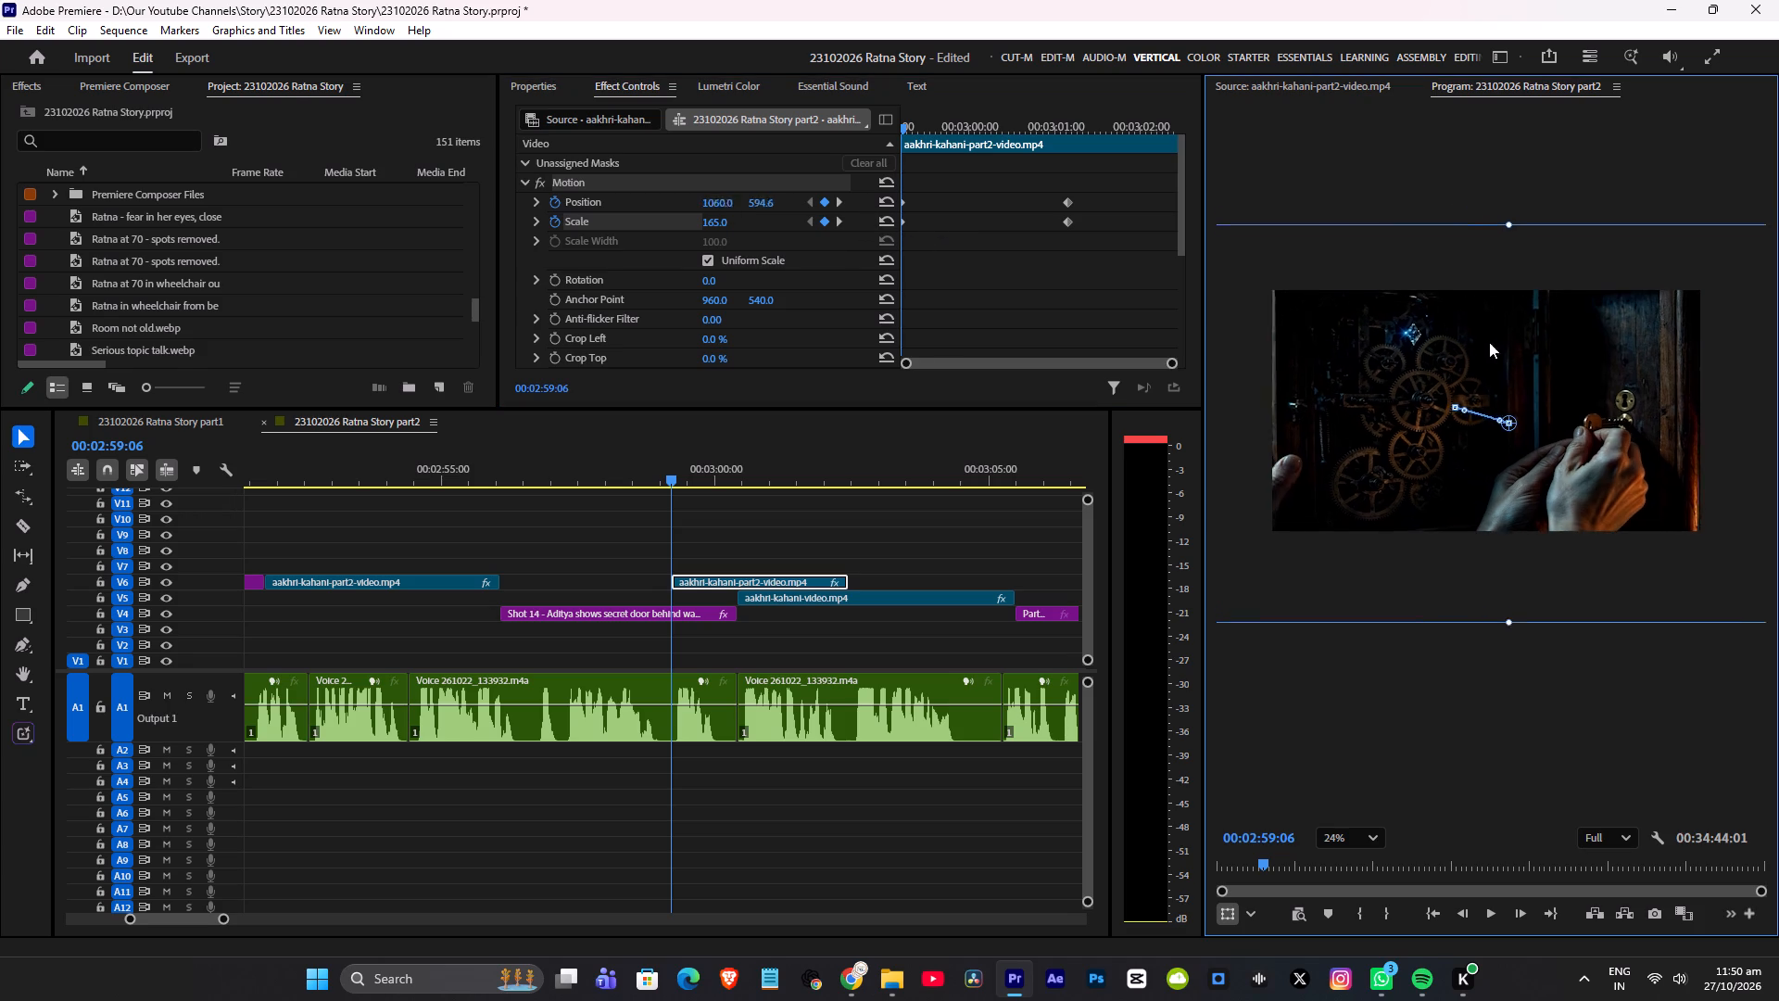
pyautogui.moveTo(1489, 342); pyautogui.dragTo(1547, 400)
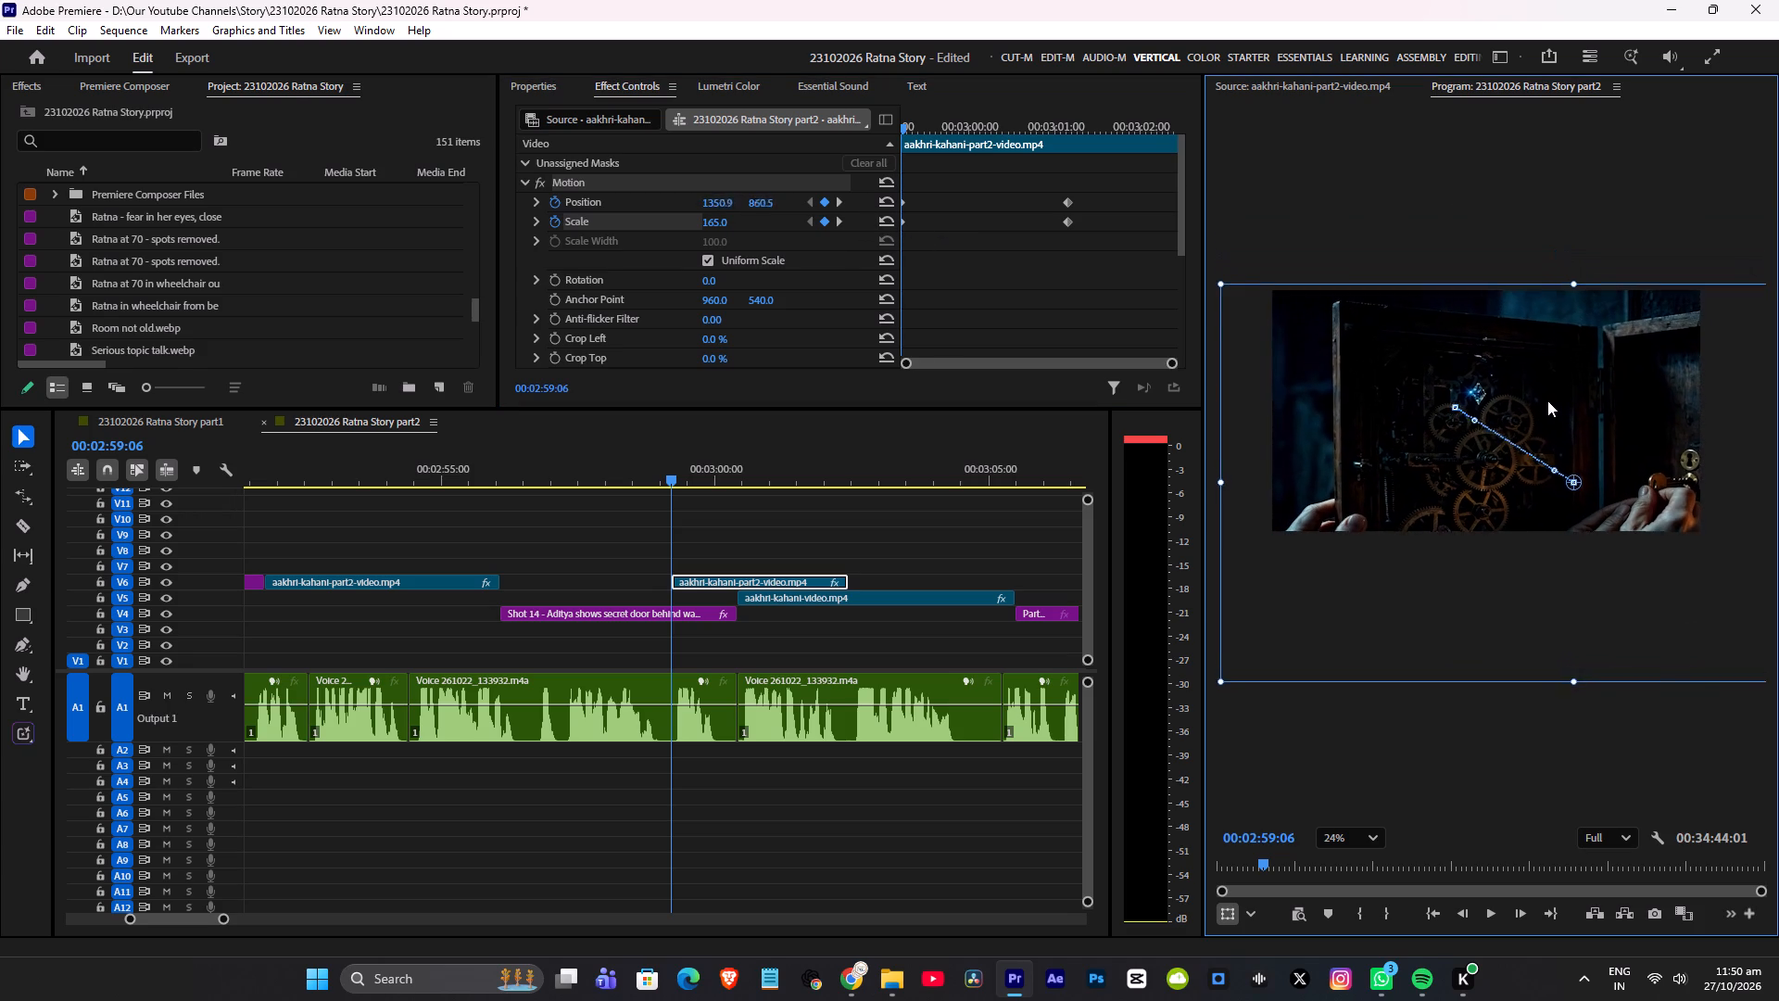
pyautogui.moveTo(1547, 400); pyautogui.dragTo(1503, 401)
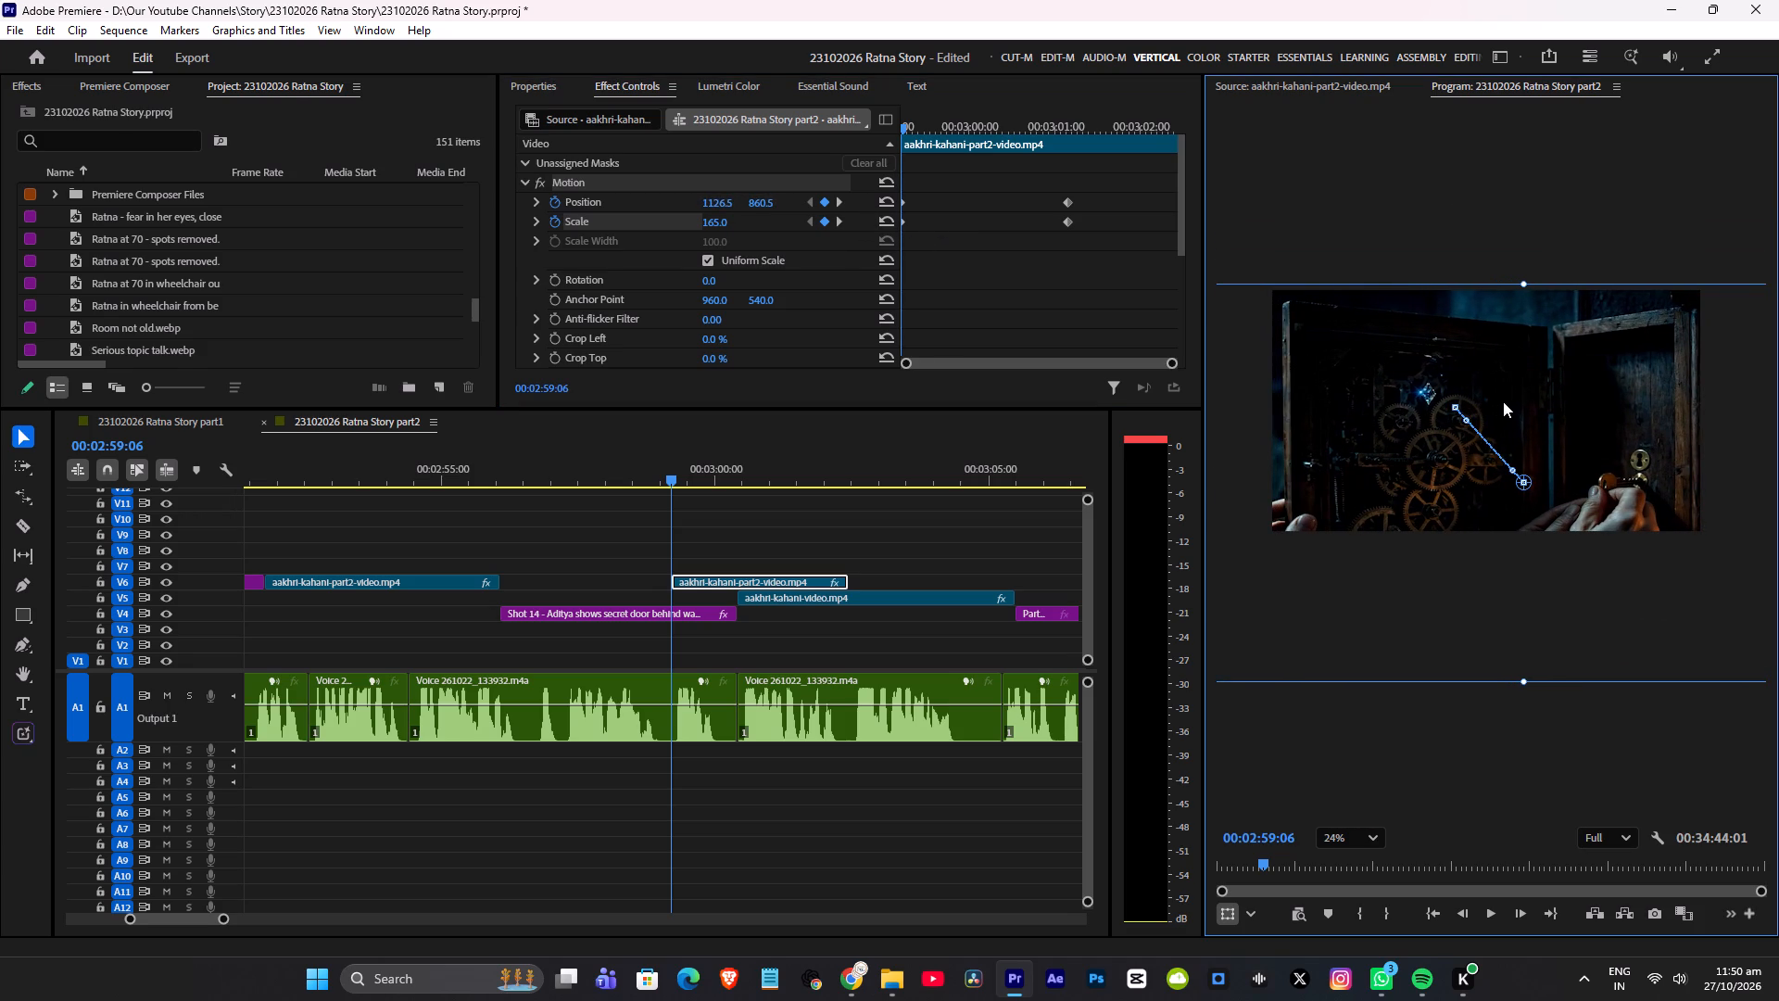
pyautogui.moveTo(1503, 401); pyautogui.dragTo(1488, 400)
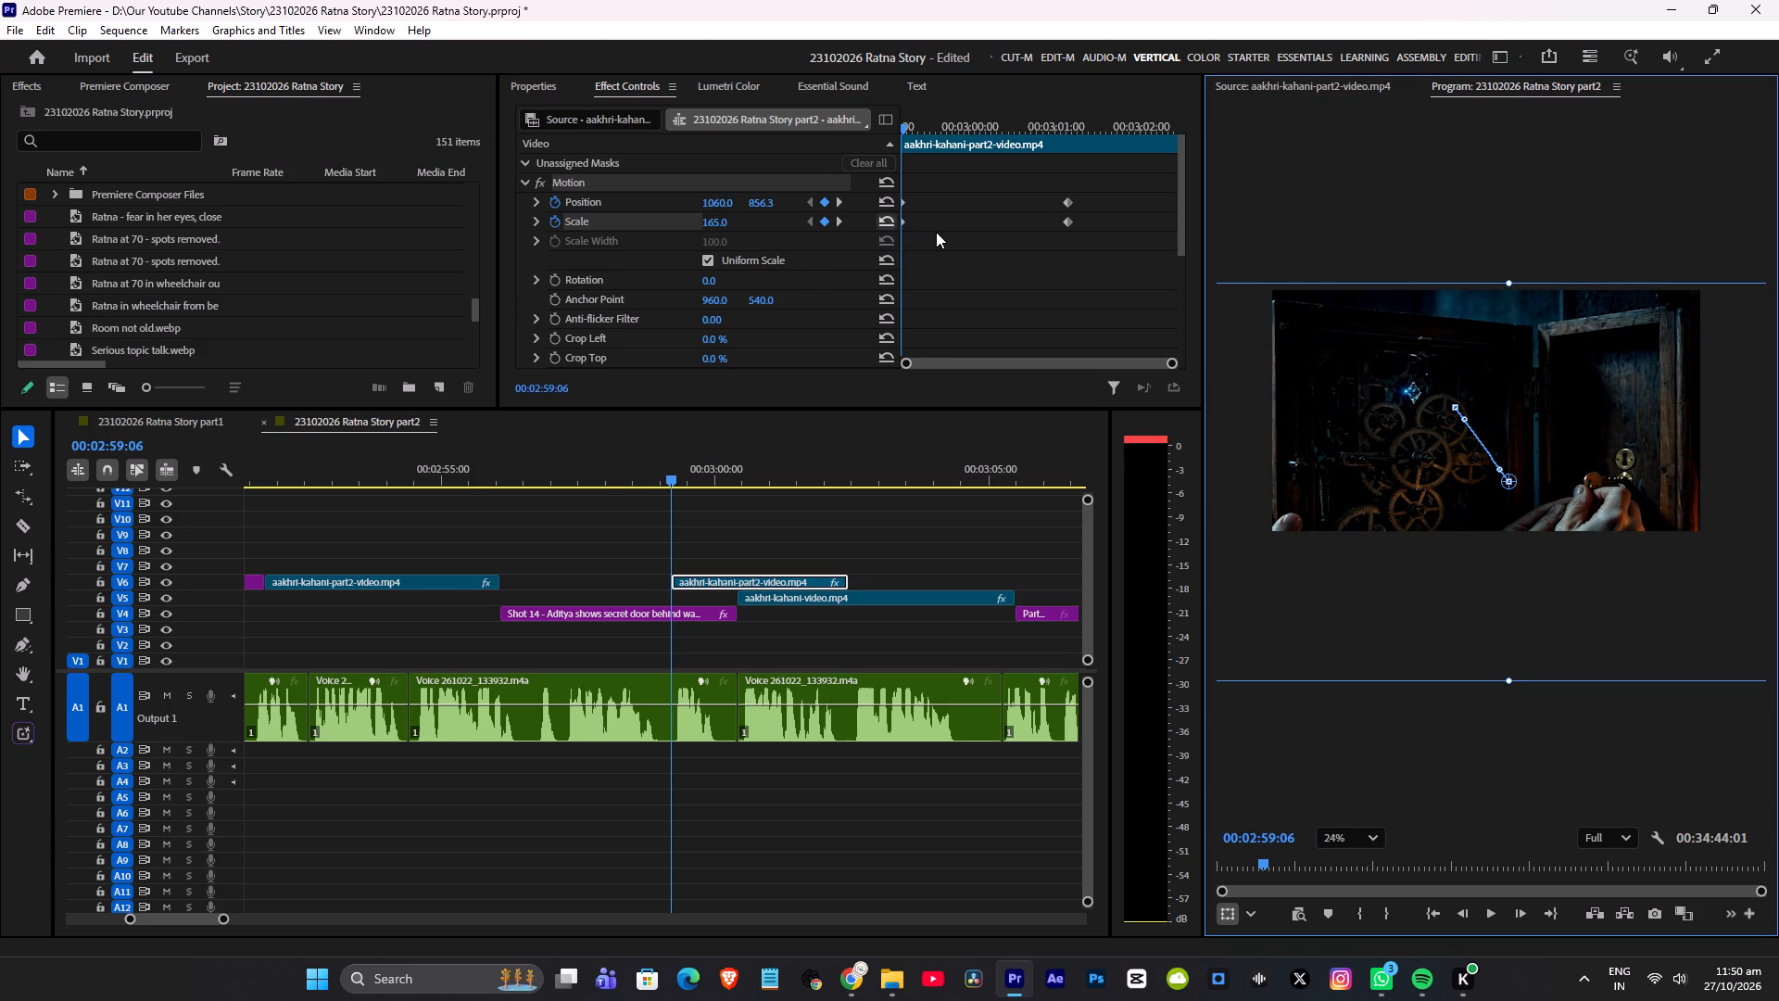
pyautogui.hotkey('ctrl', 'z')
# At the copied clock clip's 03:01:05 keyframe, set Scale to 228 and Position to about 1247, 1180, framing the glowing gem, and preview it.
pyautogui.click(840, 222)
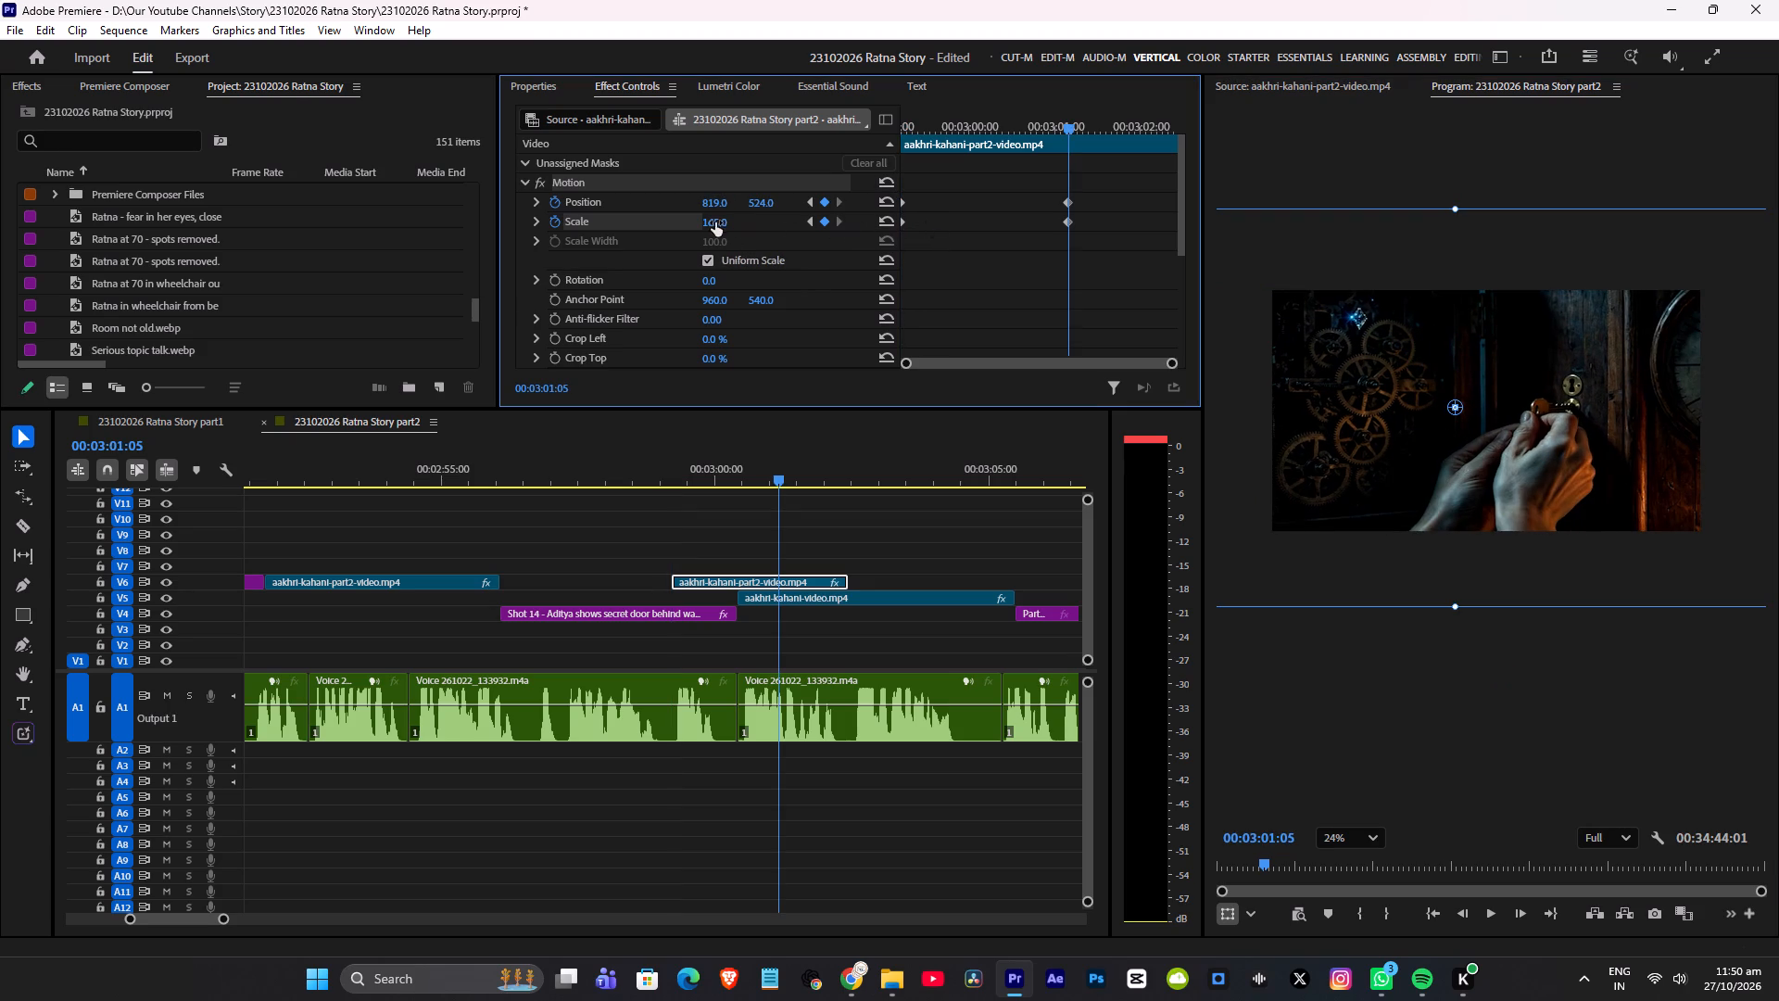
pyautogui.moveTo(715, 222); pyautogui.dragTo(736, 222)
pyautogui.moveTo(1399, 322); pyautogui.dragTo(1438, 354)
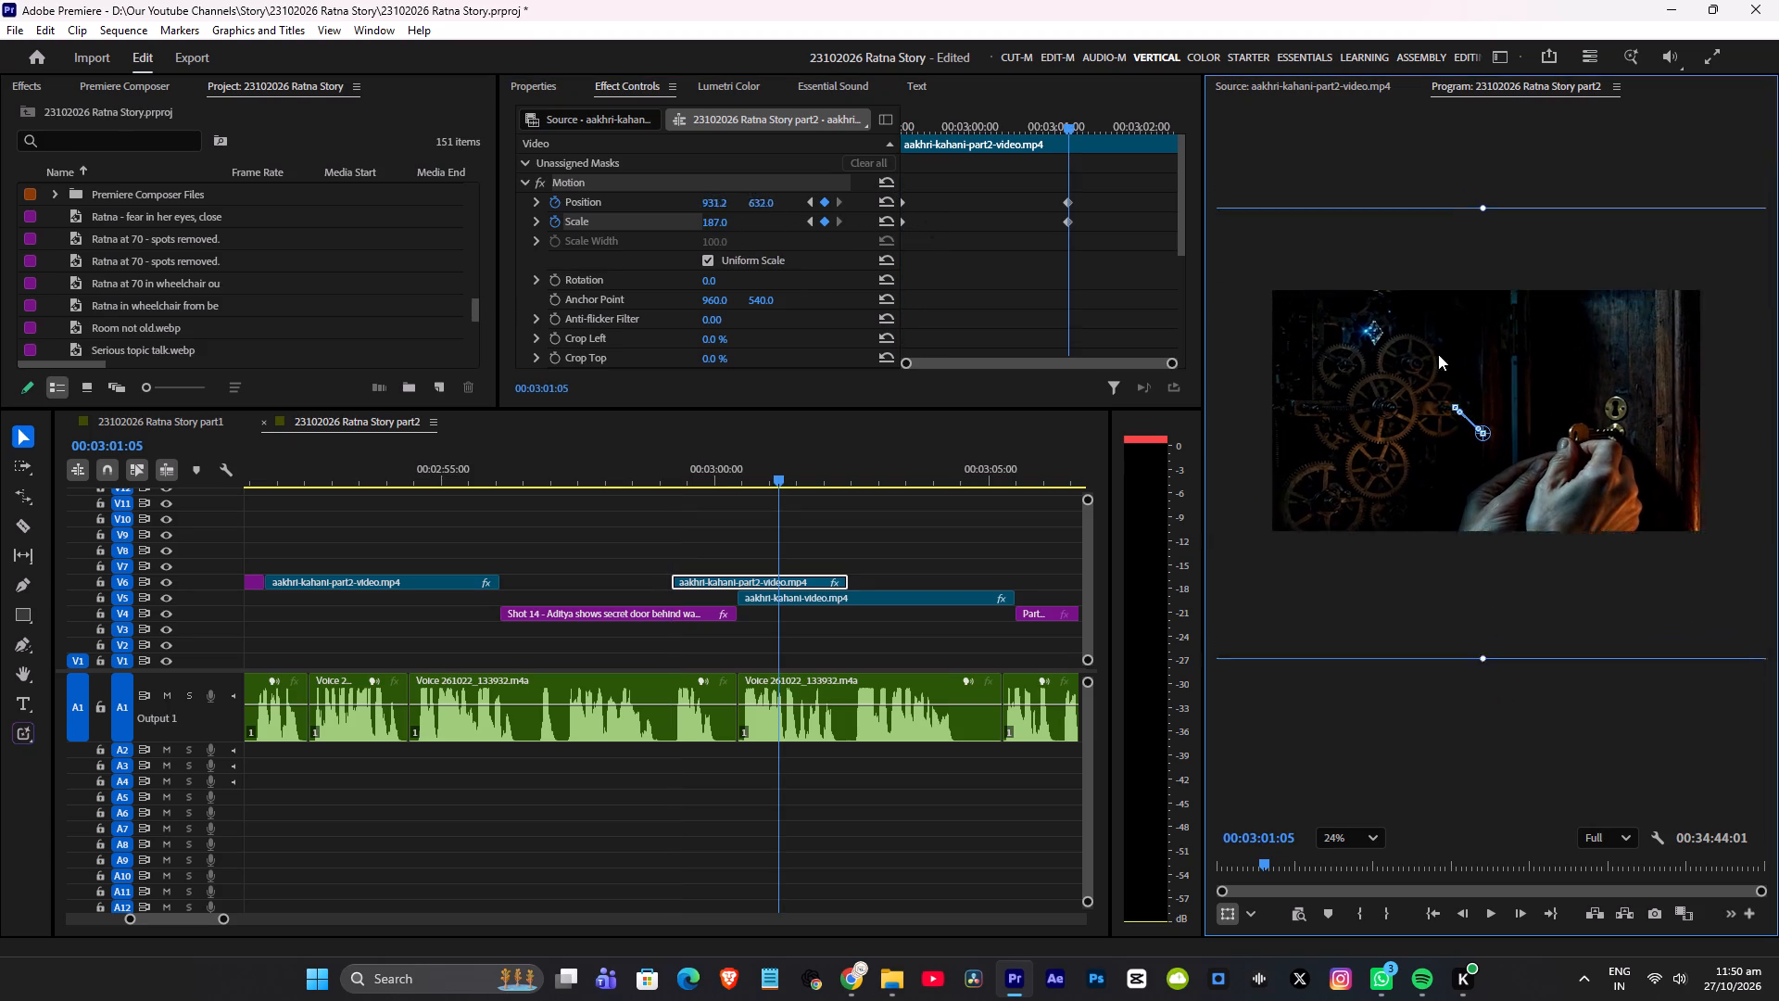
pyautogui.moveTo(1438, 354); pyautogui.dragTo(1446, 404)
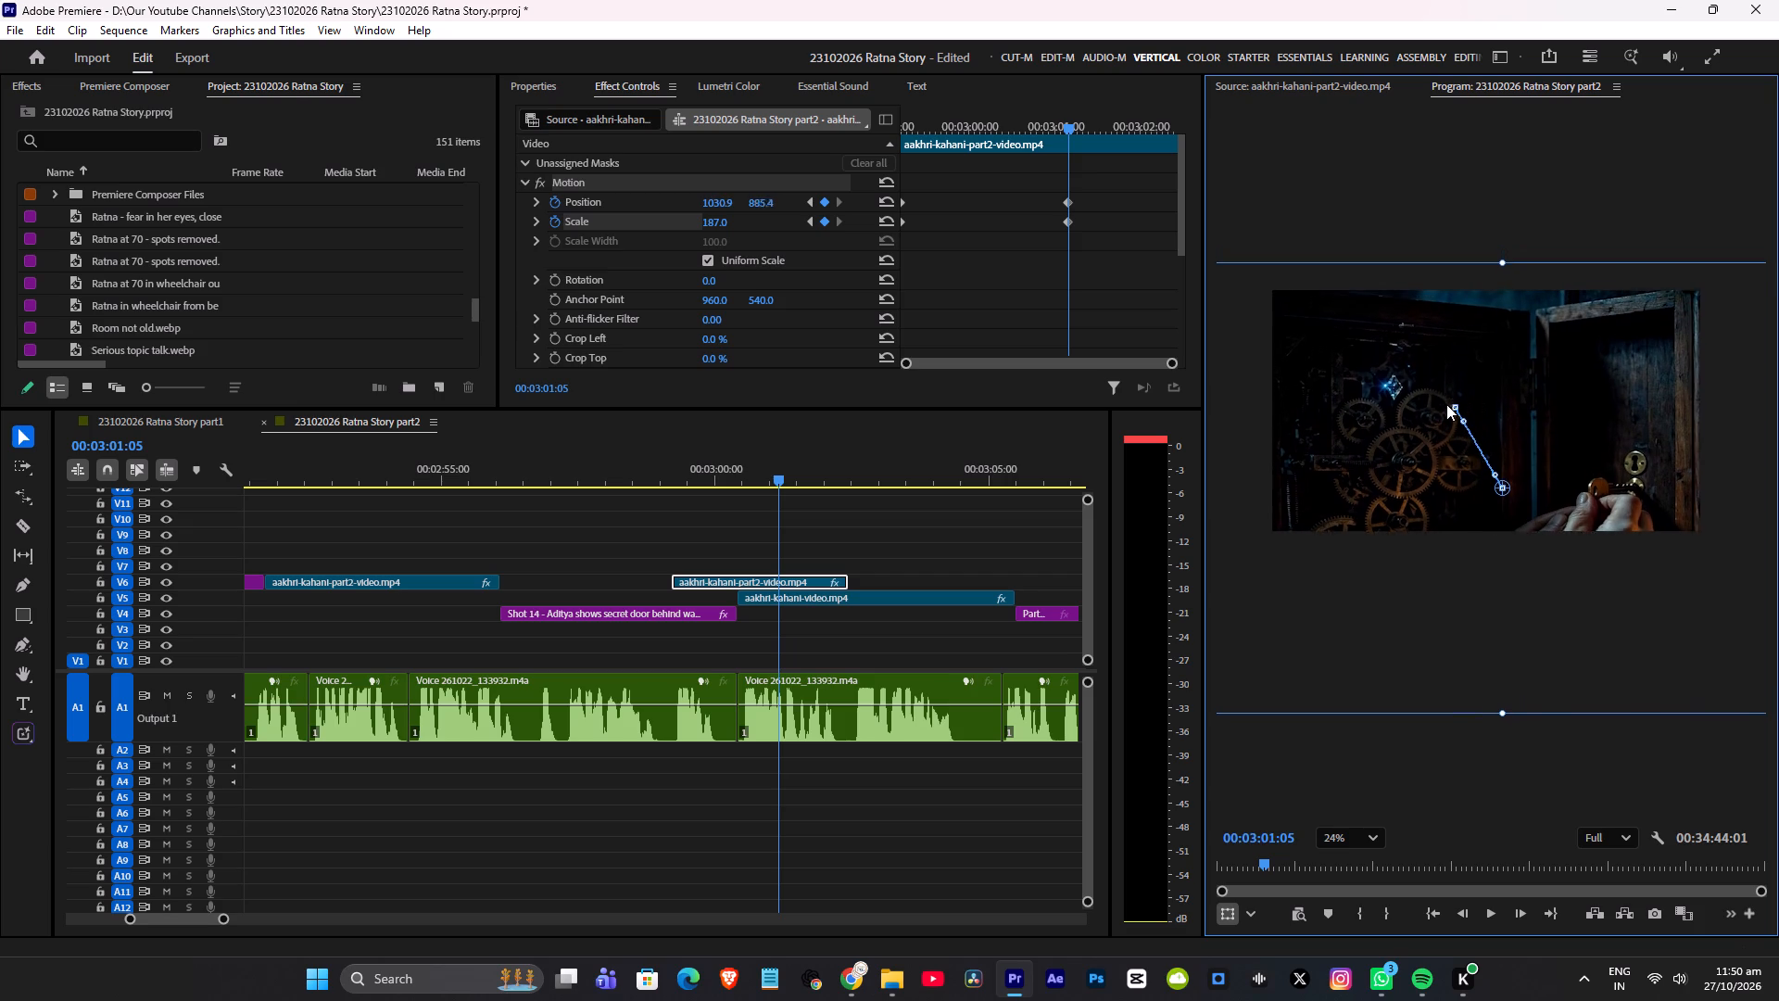
pyautogui.moveTo(1446, 404); pyautogui.dragTo(1449, 429)
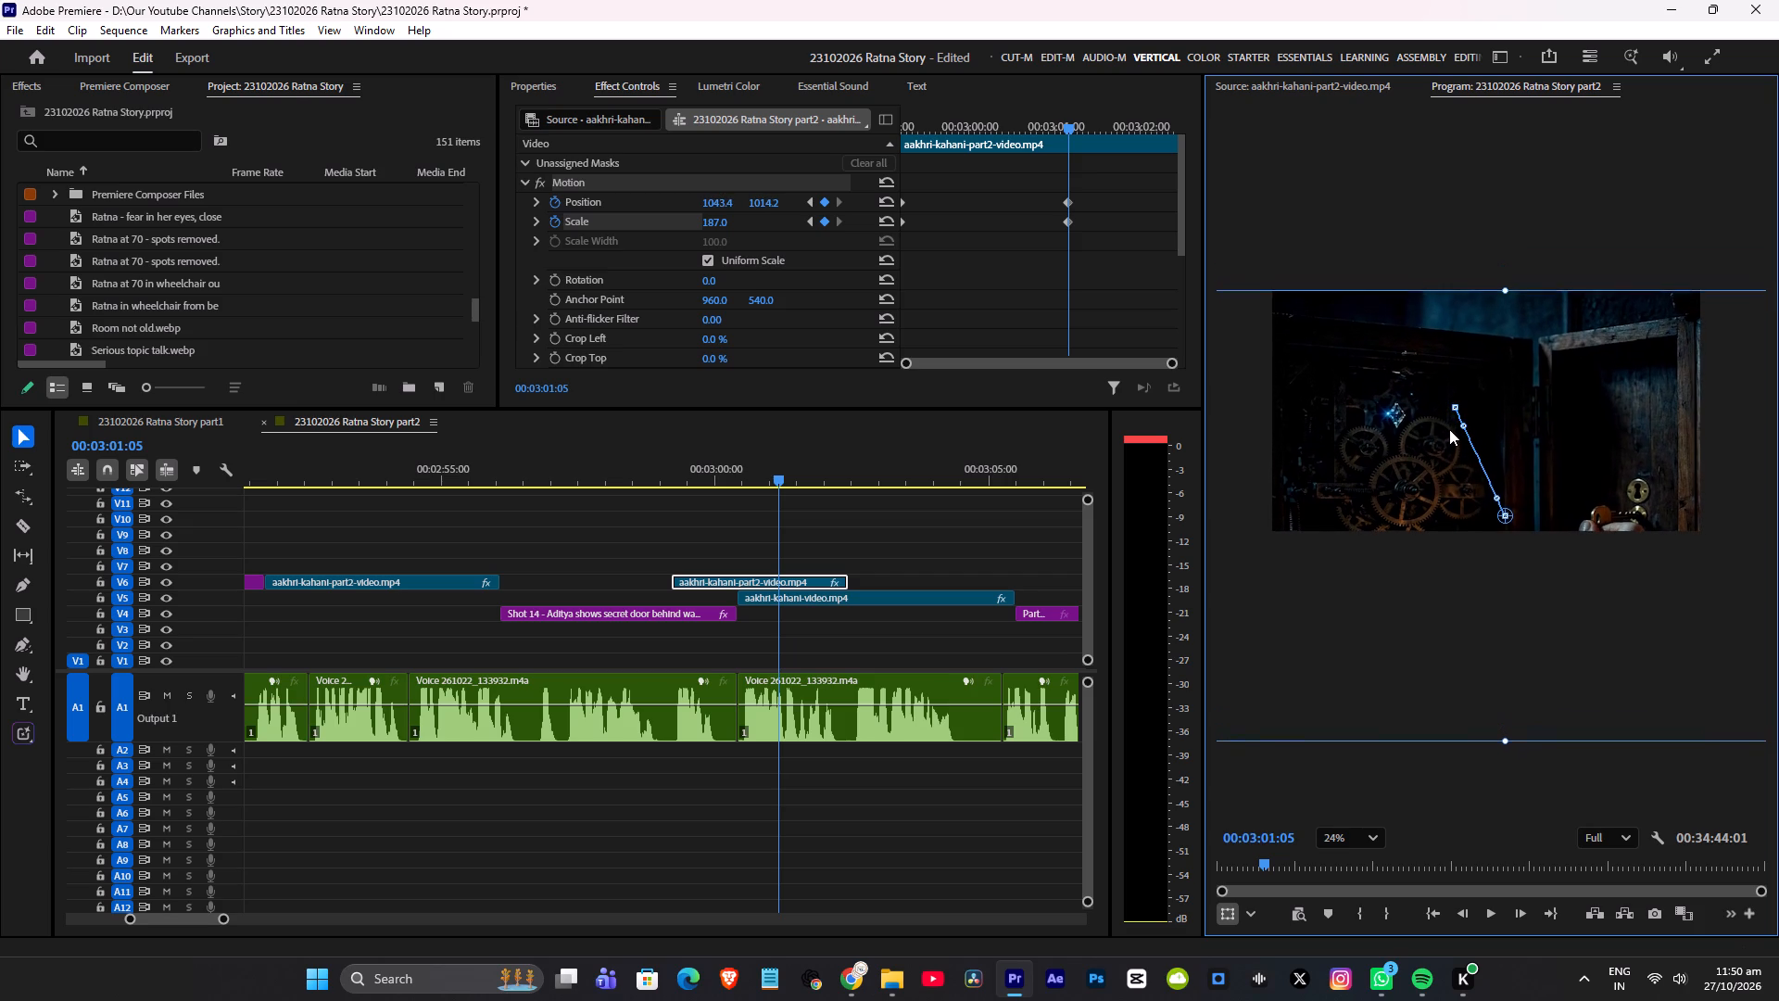
pyautogui.moveTo(1449, 429); pyautogui.dragTo(1448, 424)
pyautogui.moveTo(714, 222); pyautogui.dragTo(734, 222)
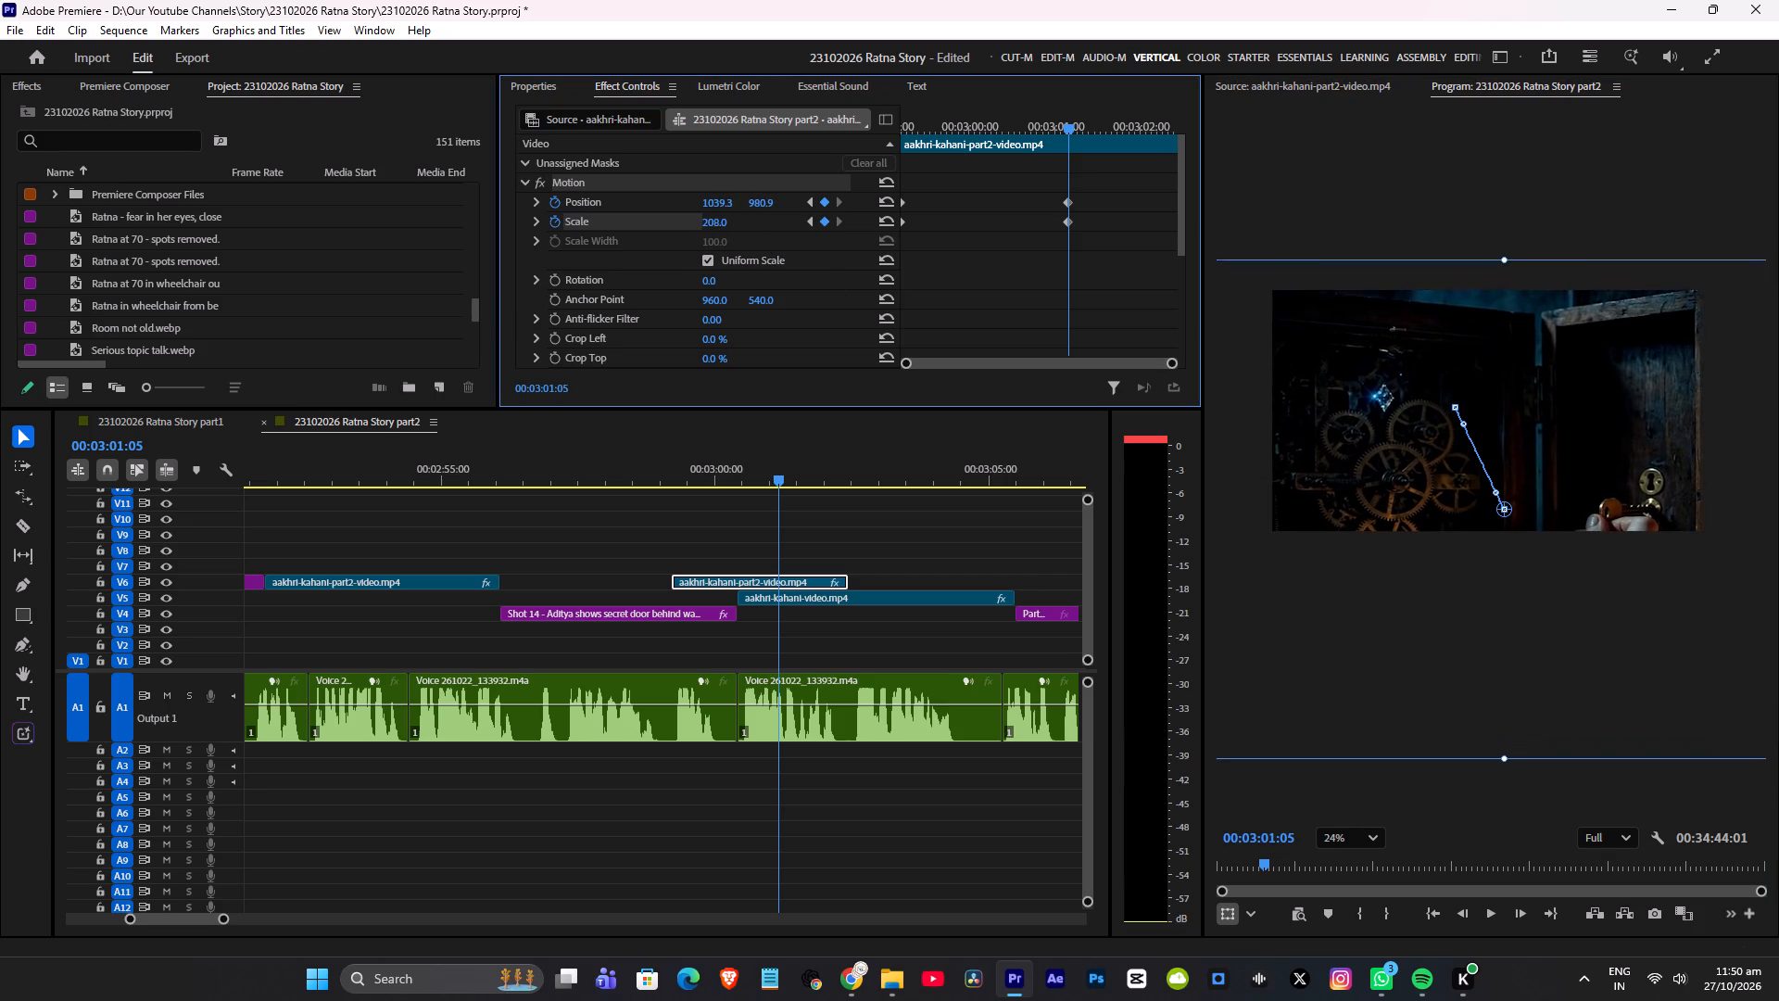
pyautogui.moveTo(734, 222); pyautogui.dragTo(754, 226)
pyautogui.moveTo(1342, 345); pyautogui.dragTo(1382, 385)
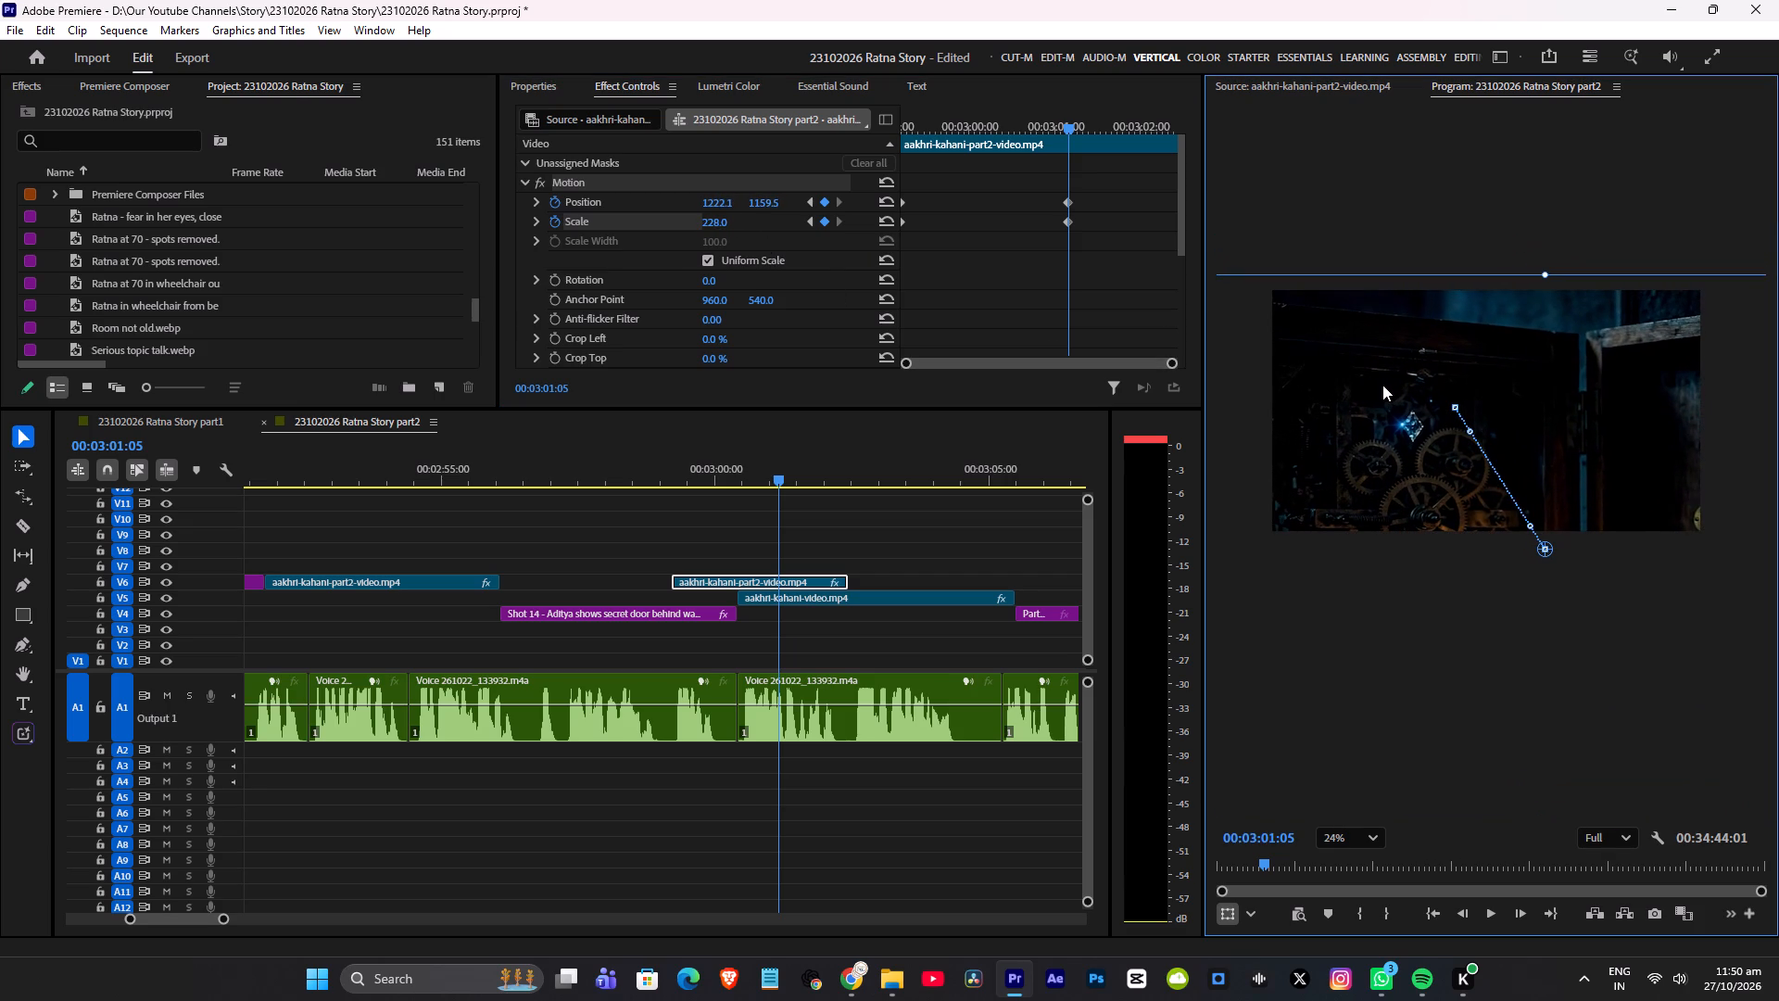
pyautogui.moveTo(1382, 385); pyautogui.dragTo(1388, 389)
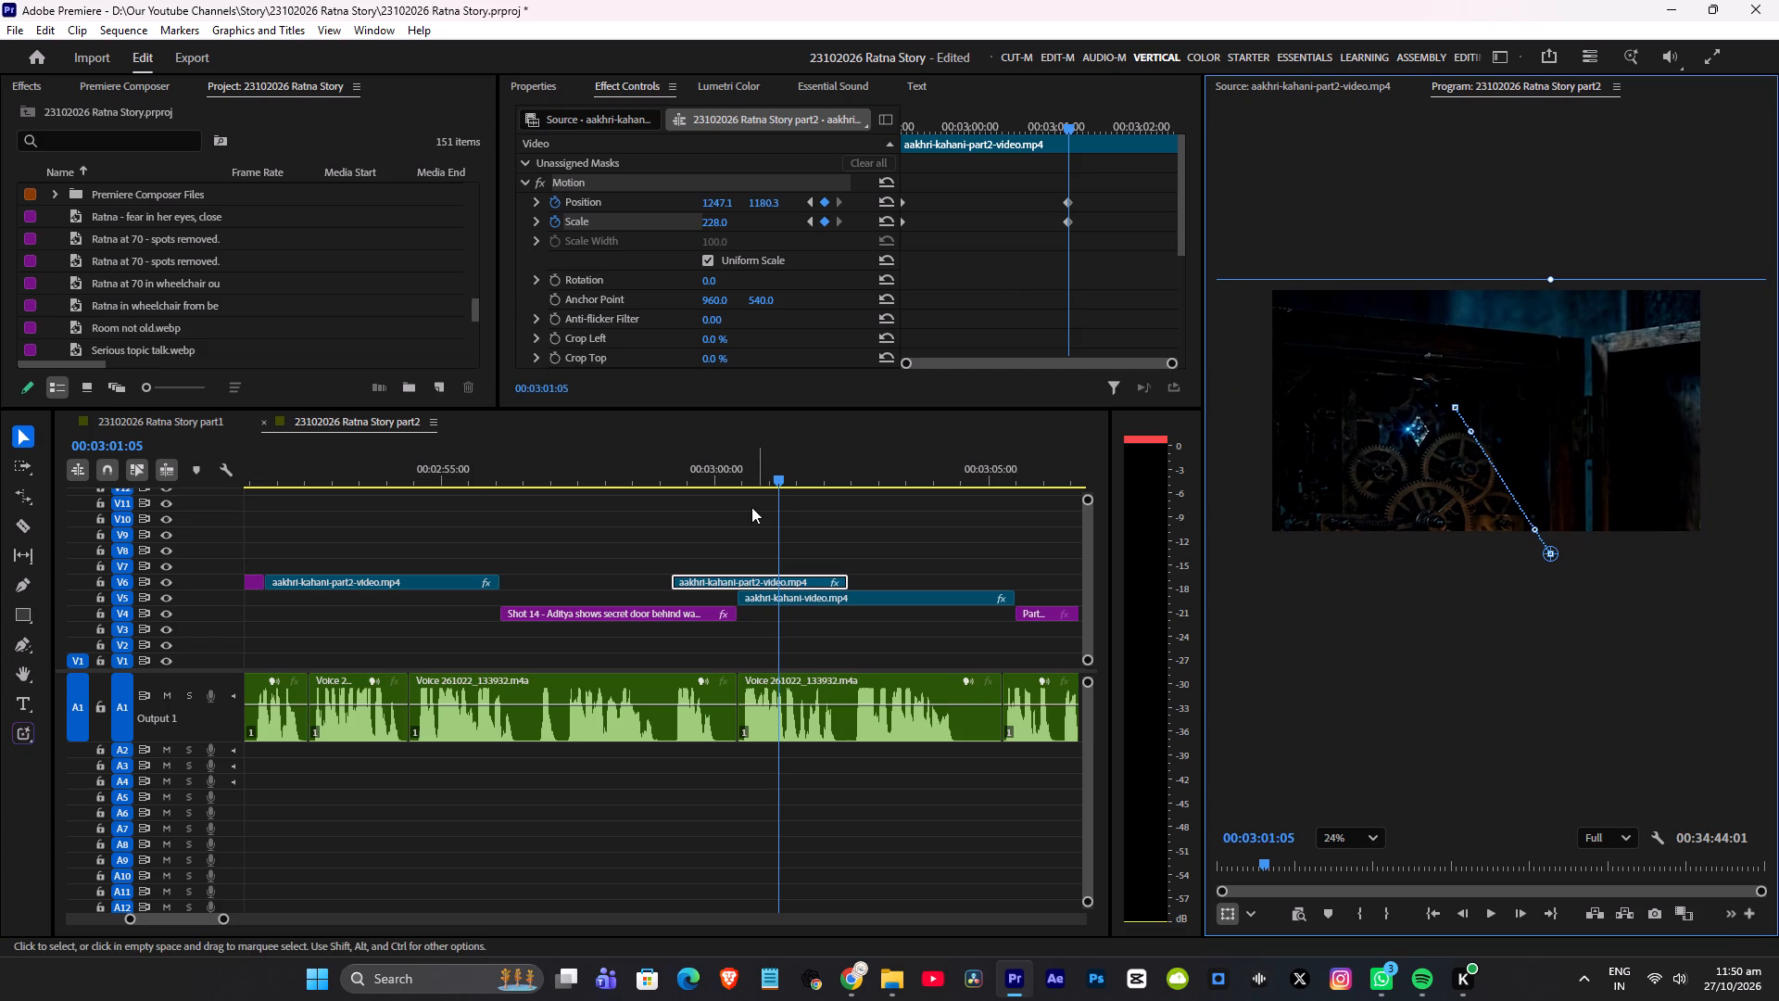
pyautogui.click(659, 468)
pyautogui.press('space')
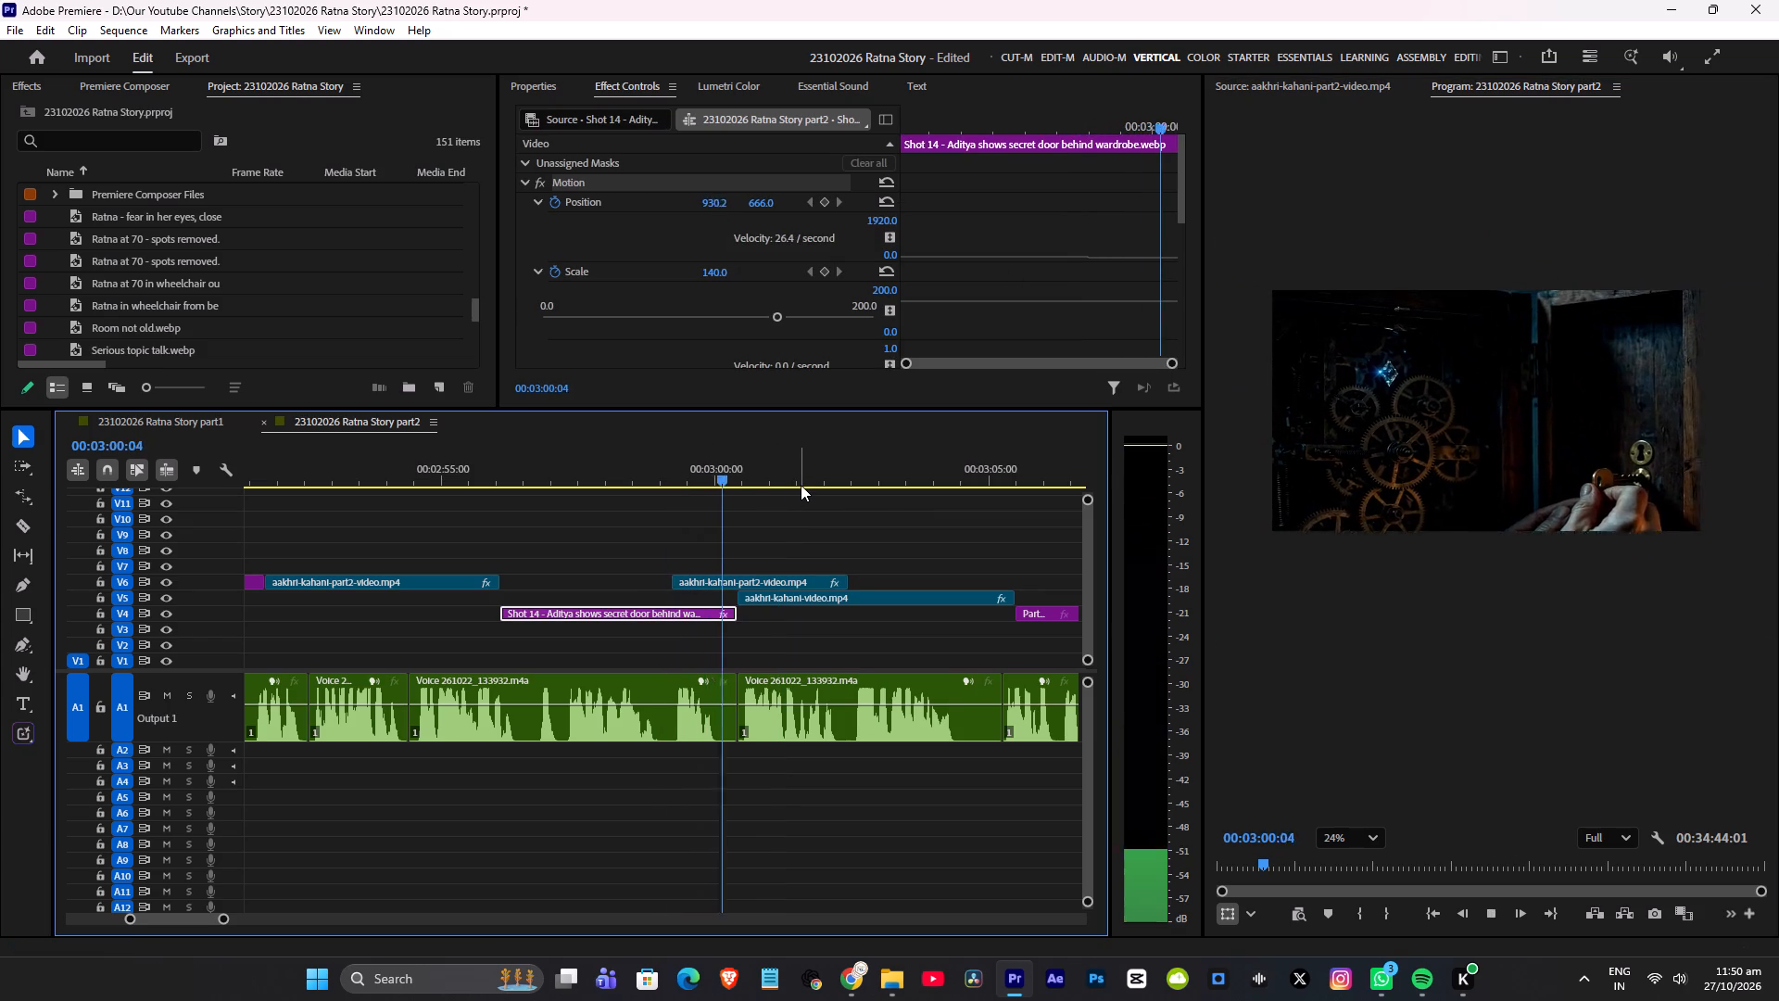
pyautogui.press('space')
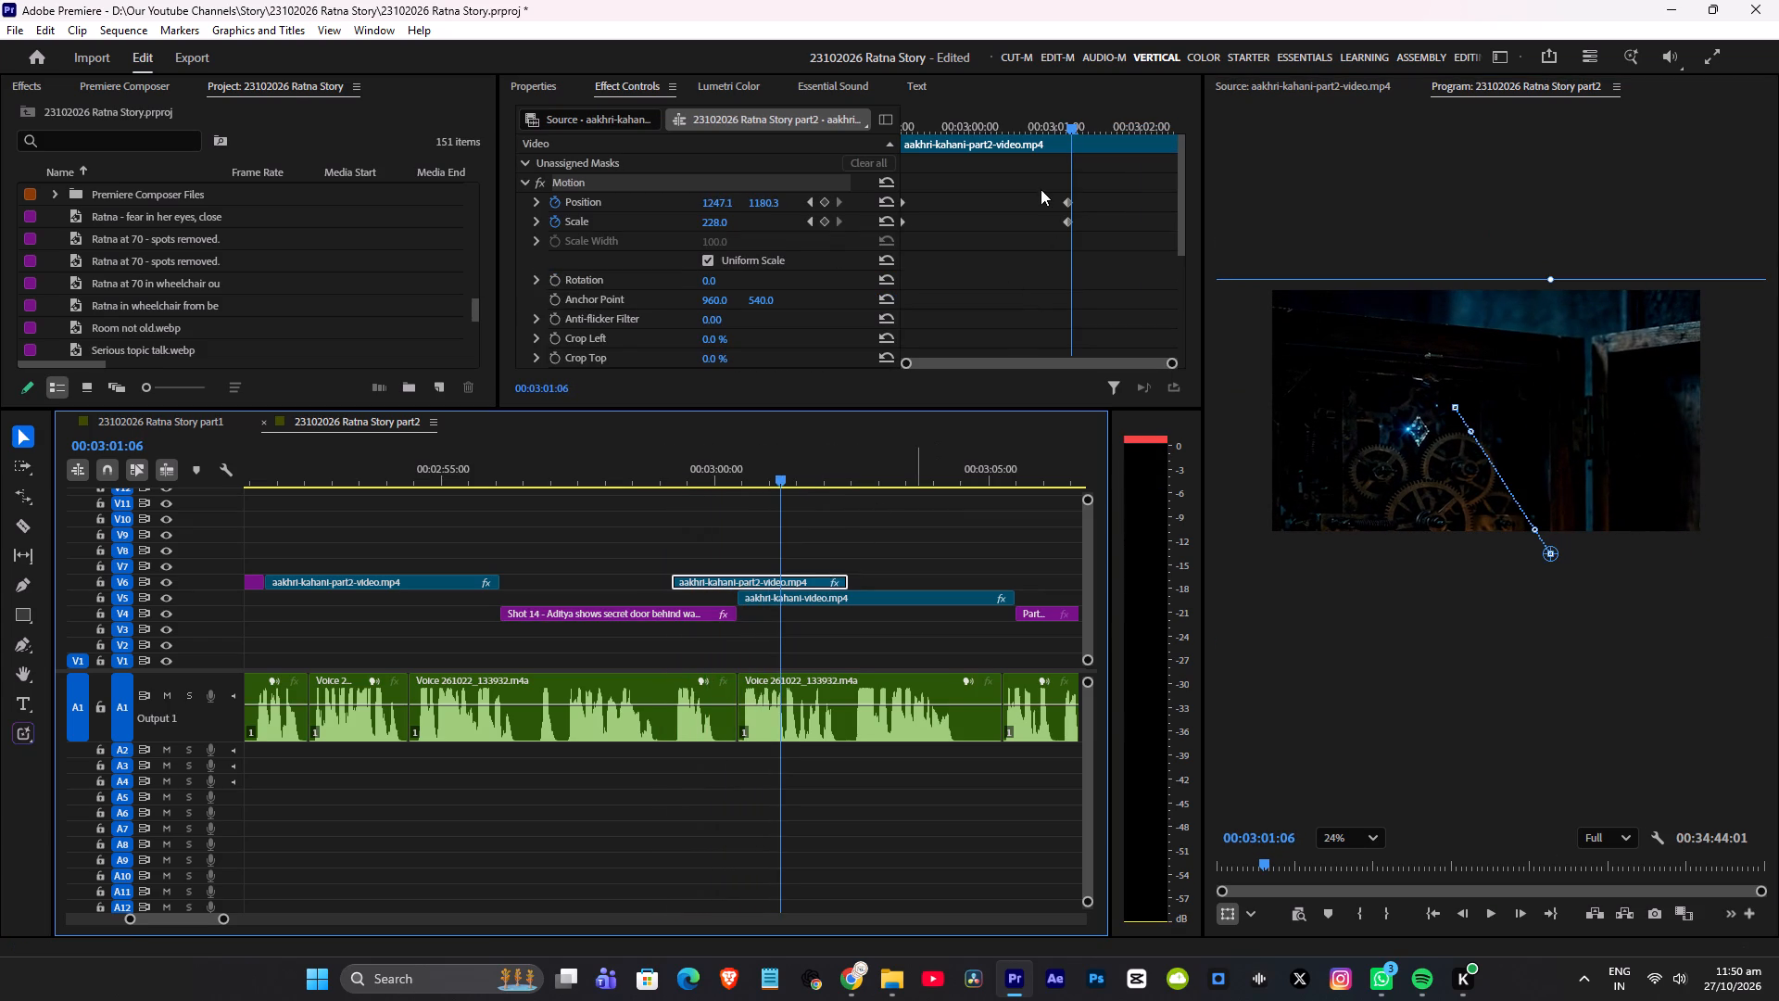
# Ease the copied clock clip's Position and Scale keyframes at 03:01:05, play back the move, and save the project.
pyautogui.moveTo(1040, 186); pyautogui.dragTo(1095, 285)
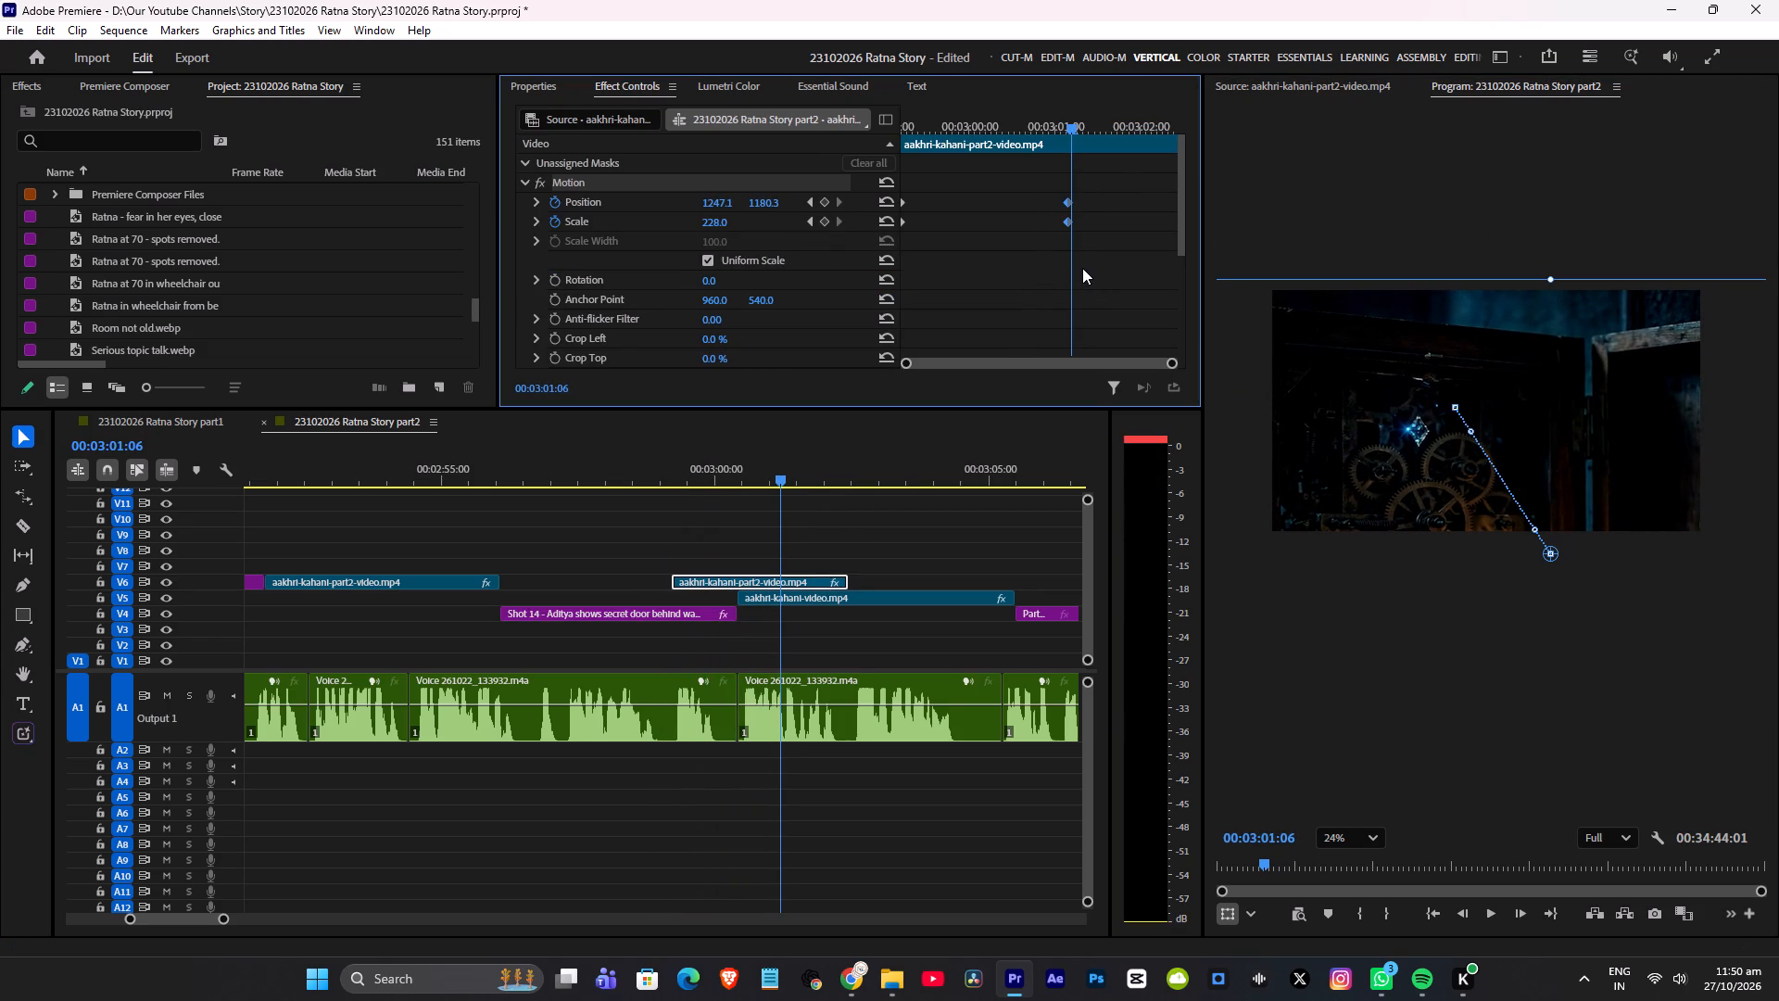
pyautogui.press('F7')
pyautogui.click(676, 481)
pyautogui.press('space')
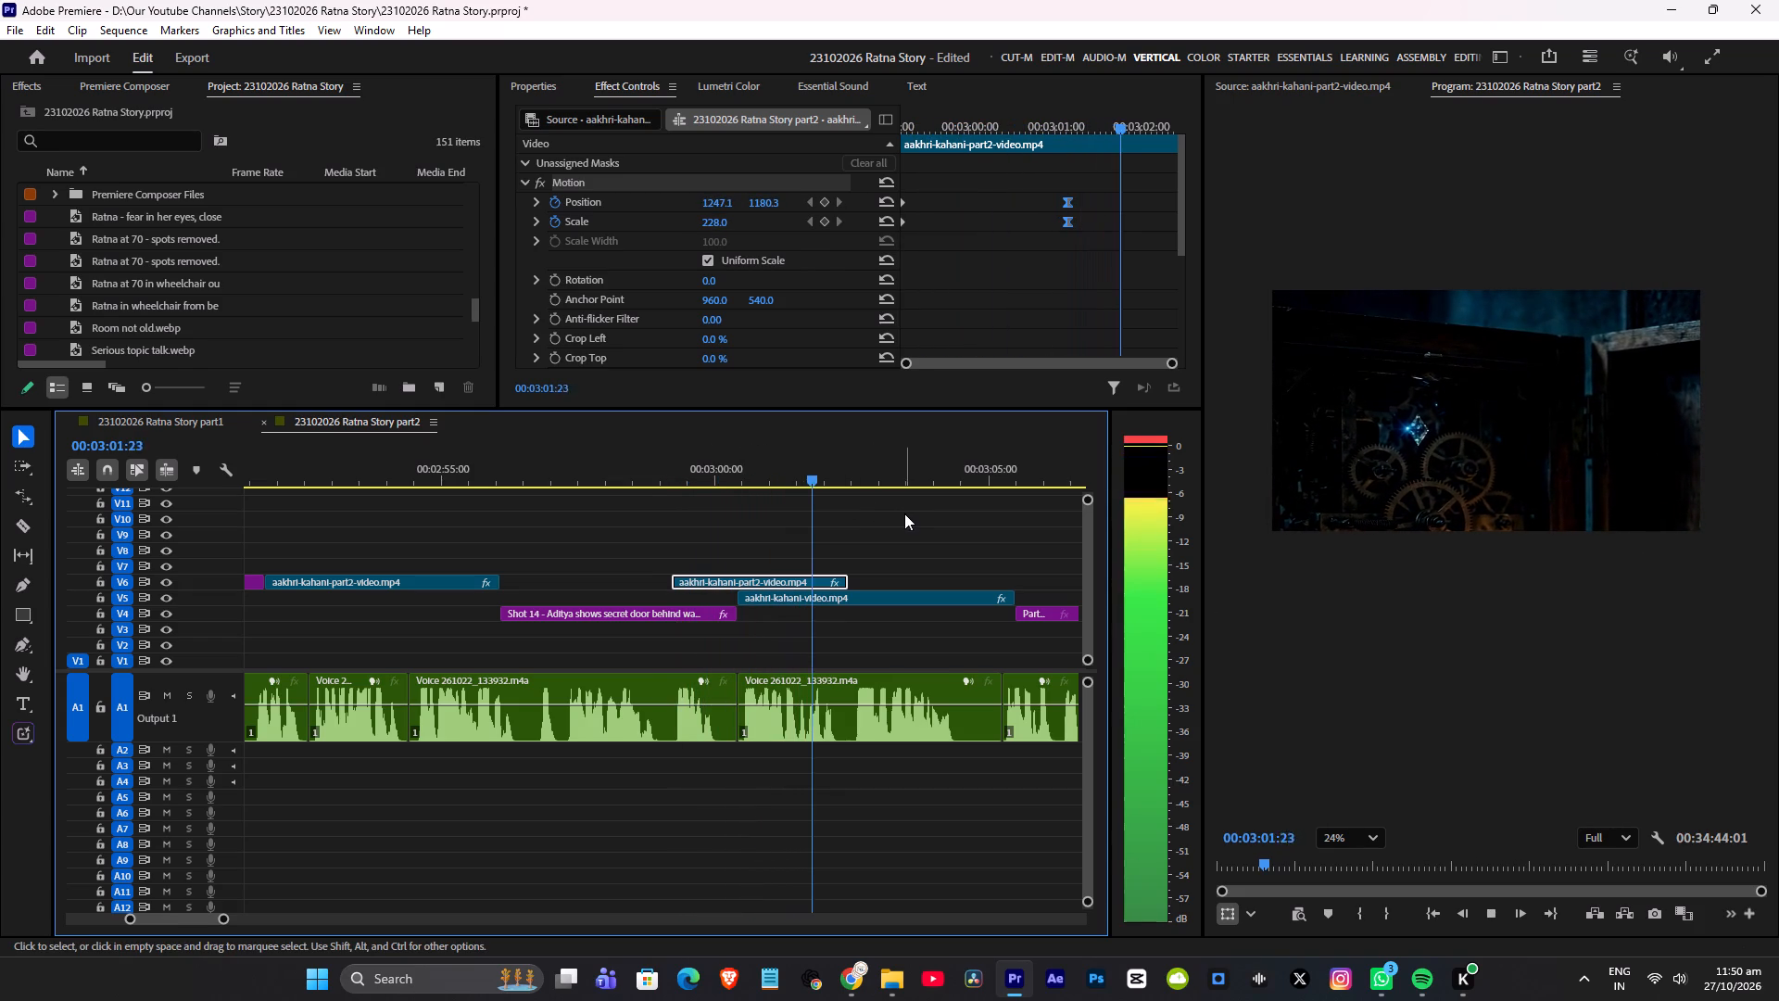
pyautogui.scroll(-3, 938, 522)
pyautogui.hotkey('ctrl', 's')
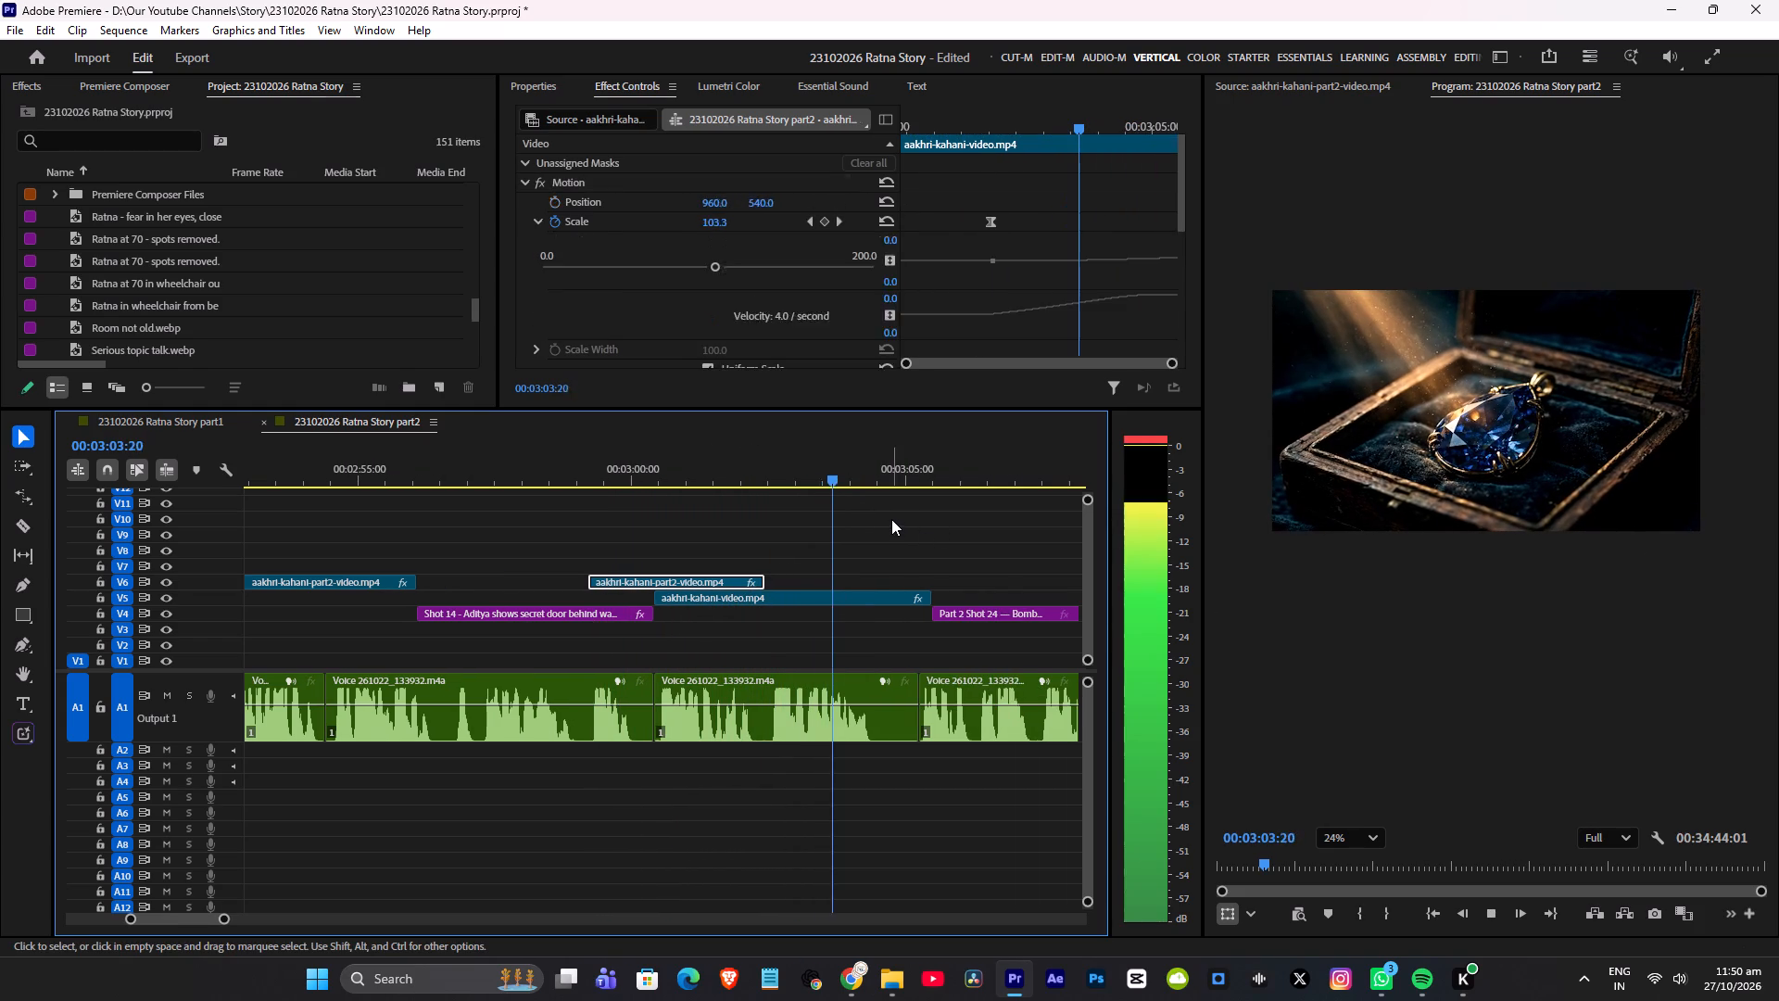
# Review the pendant, jeweller and classroom shots against the narration up to about 03:12:17.
pyautogui.scroll(-4, 891, 513)
pyautogui.press('space')
pyautogui.scroll(-3, 902, 523)
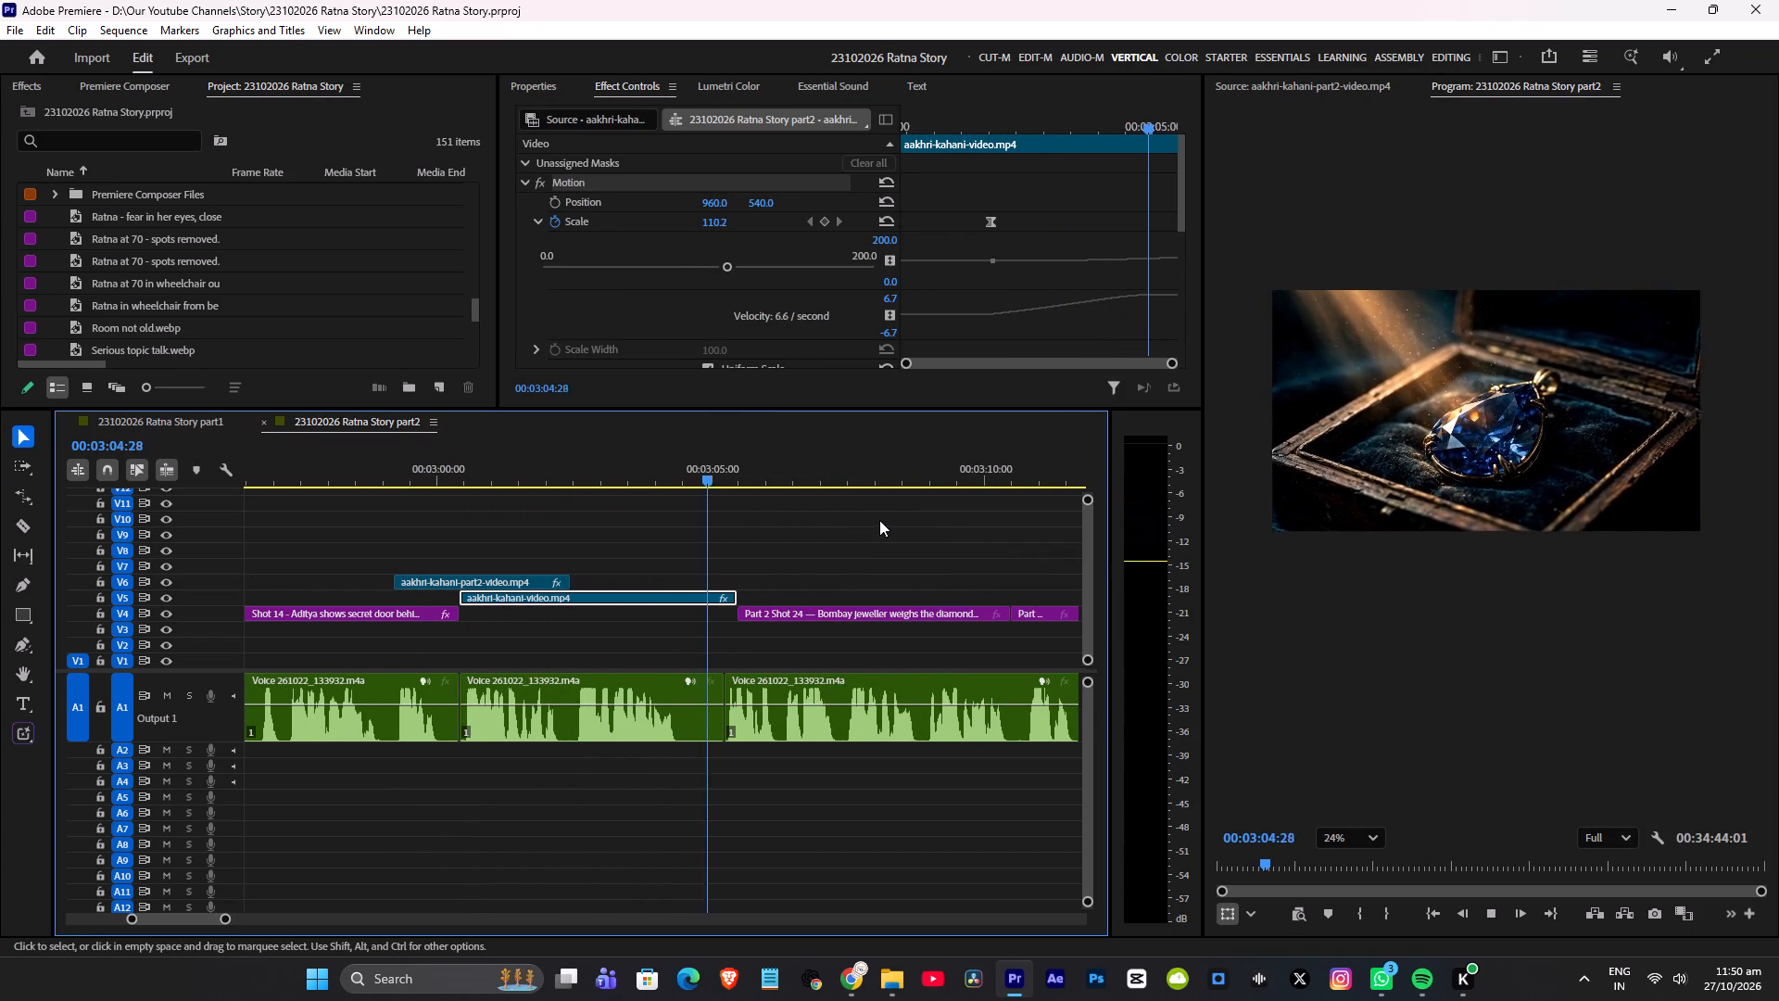
pyautogui.scroll(-4, 845, 518)
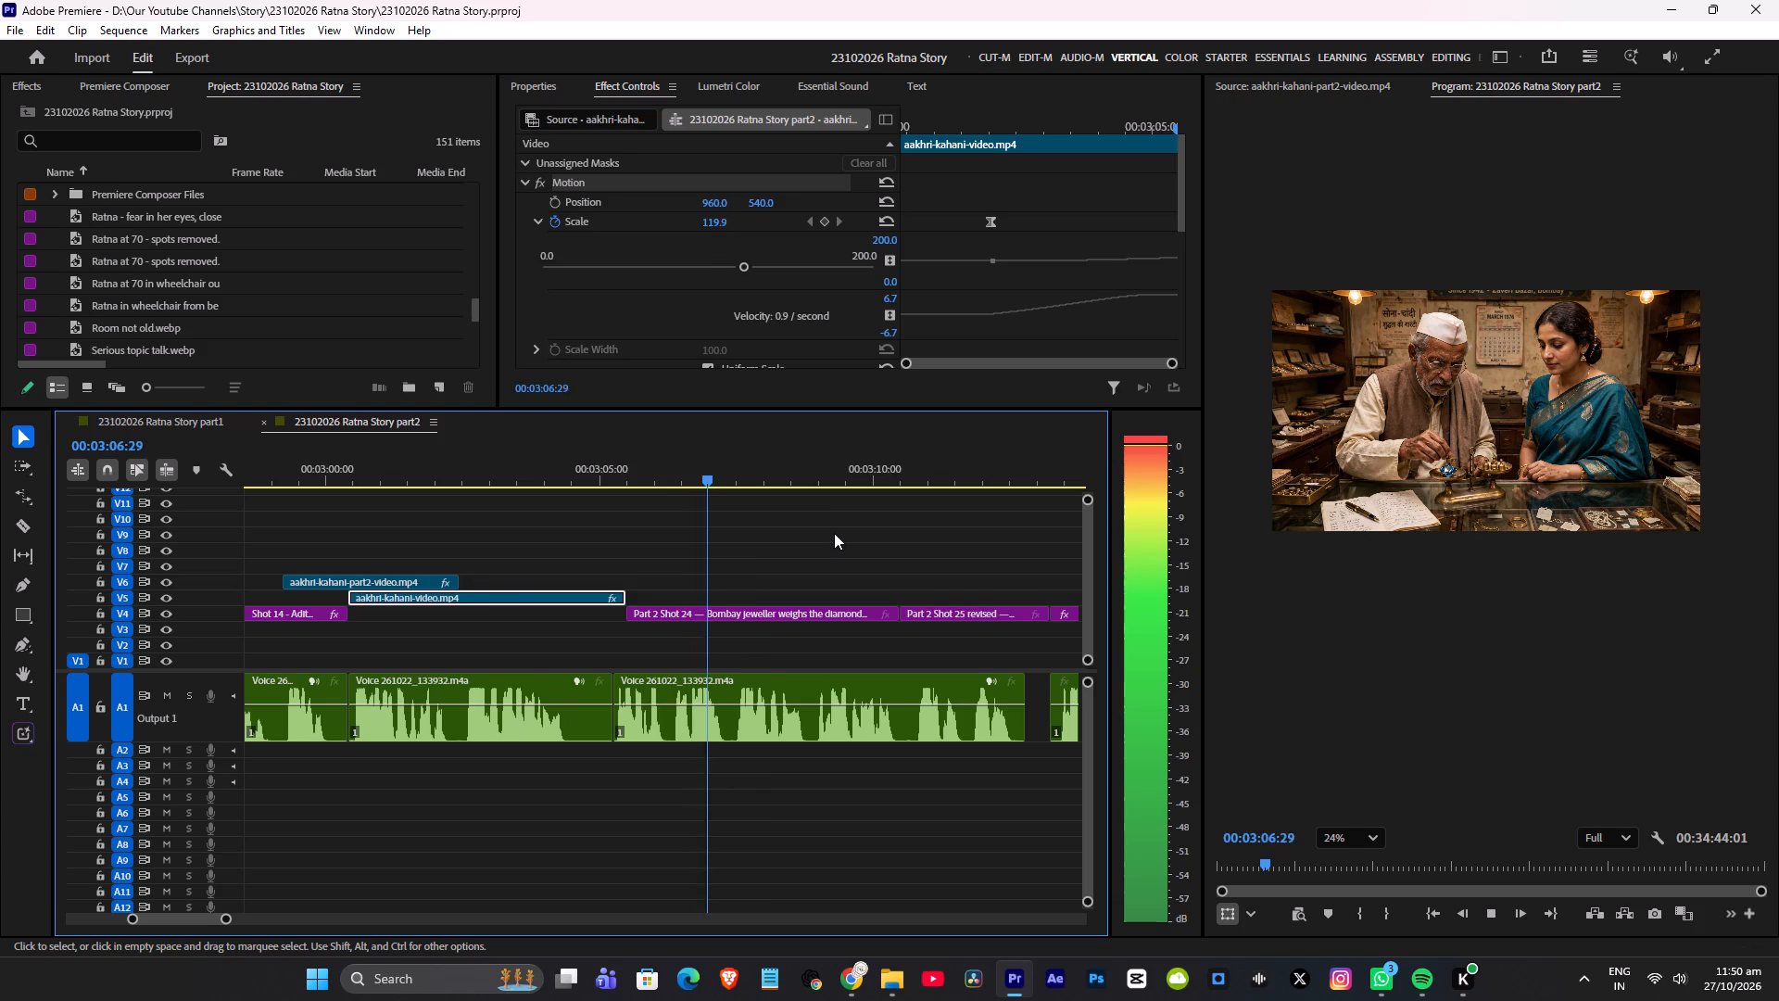
pyautogui.hotkey('ctrl', 's')
pyautogui.scroll(-4, 822, 543)
pyautogui.press('space')
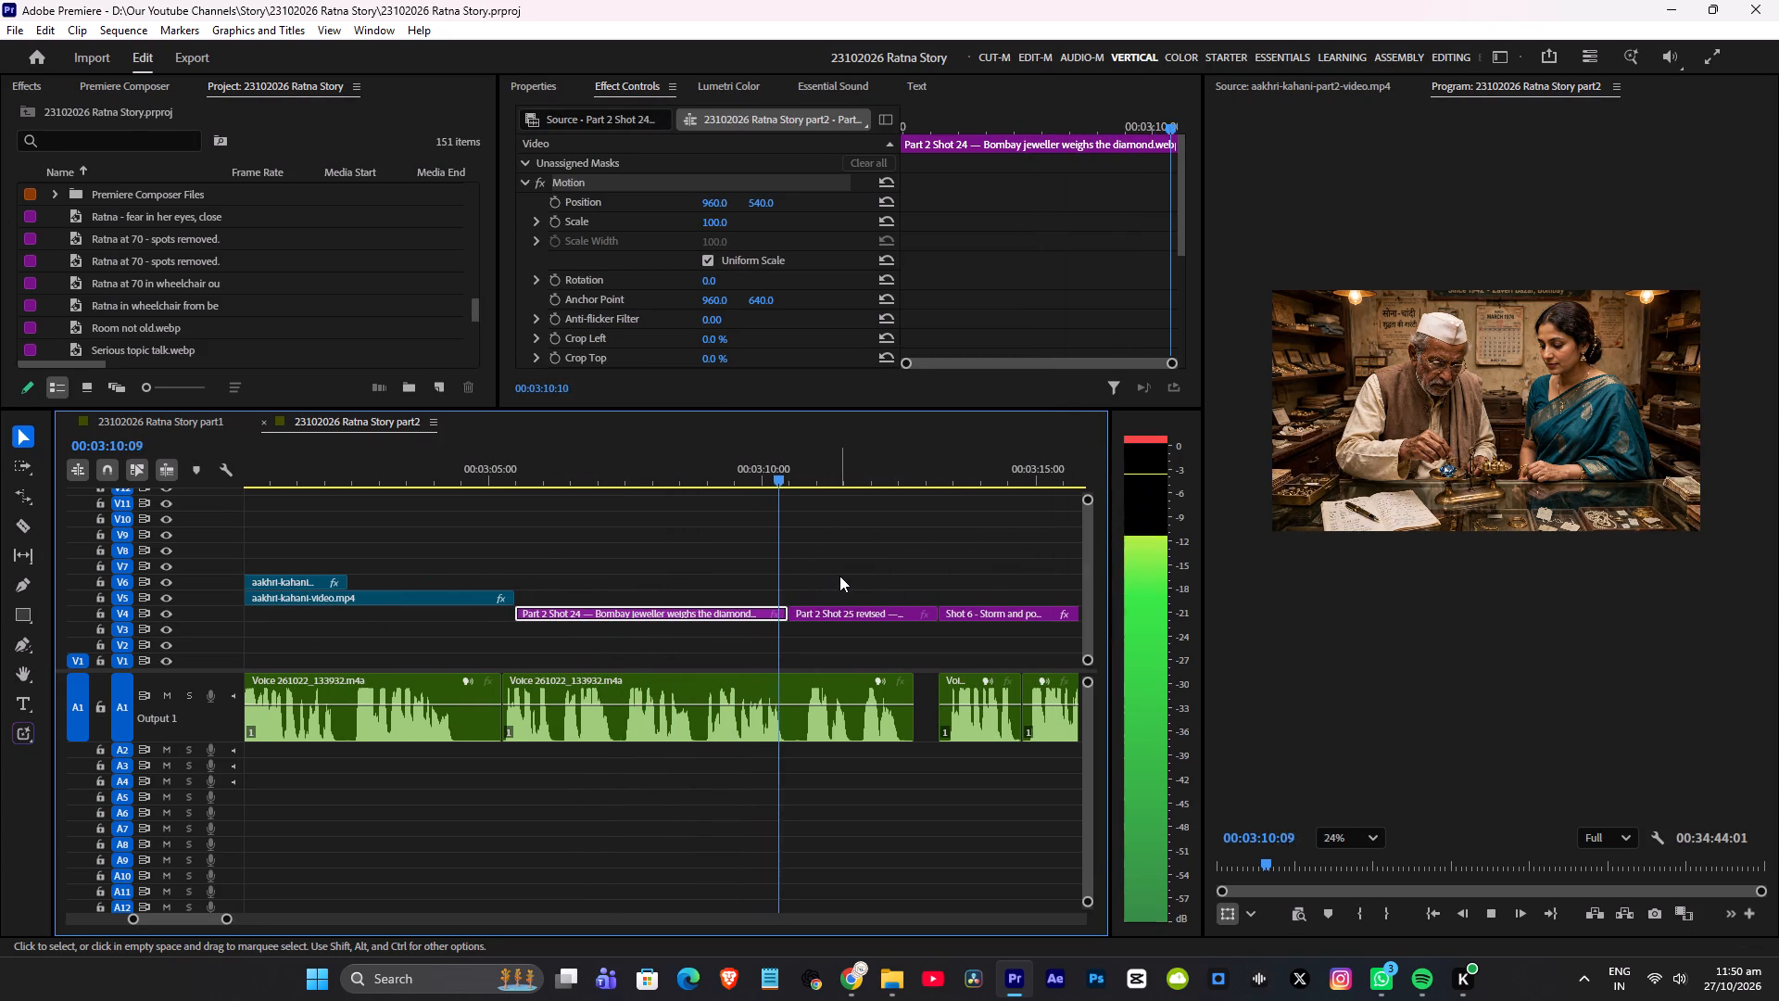
pyautogui.press('space')
pyautogui.press('space')
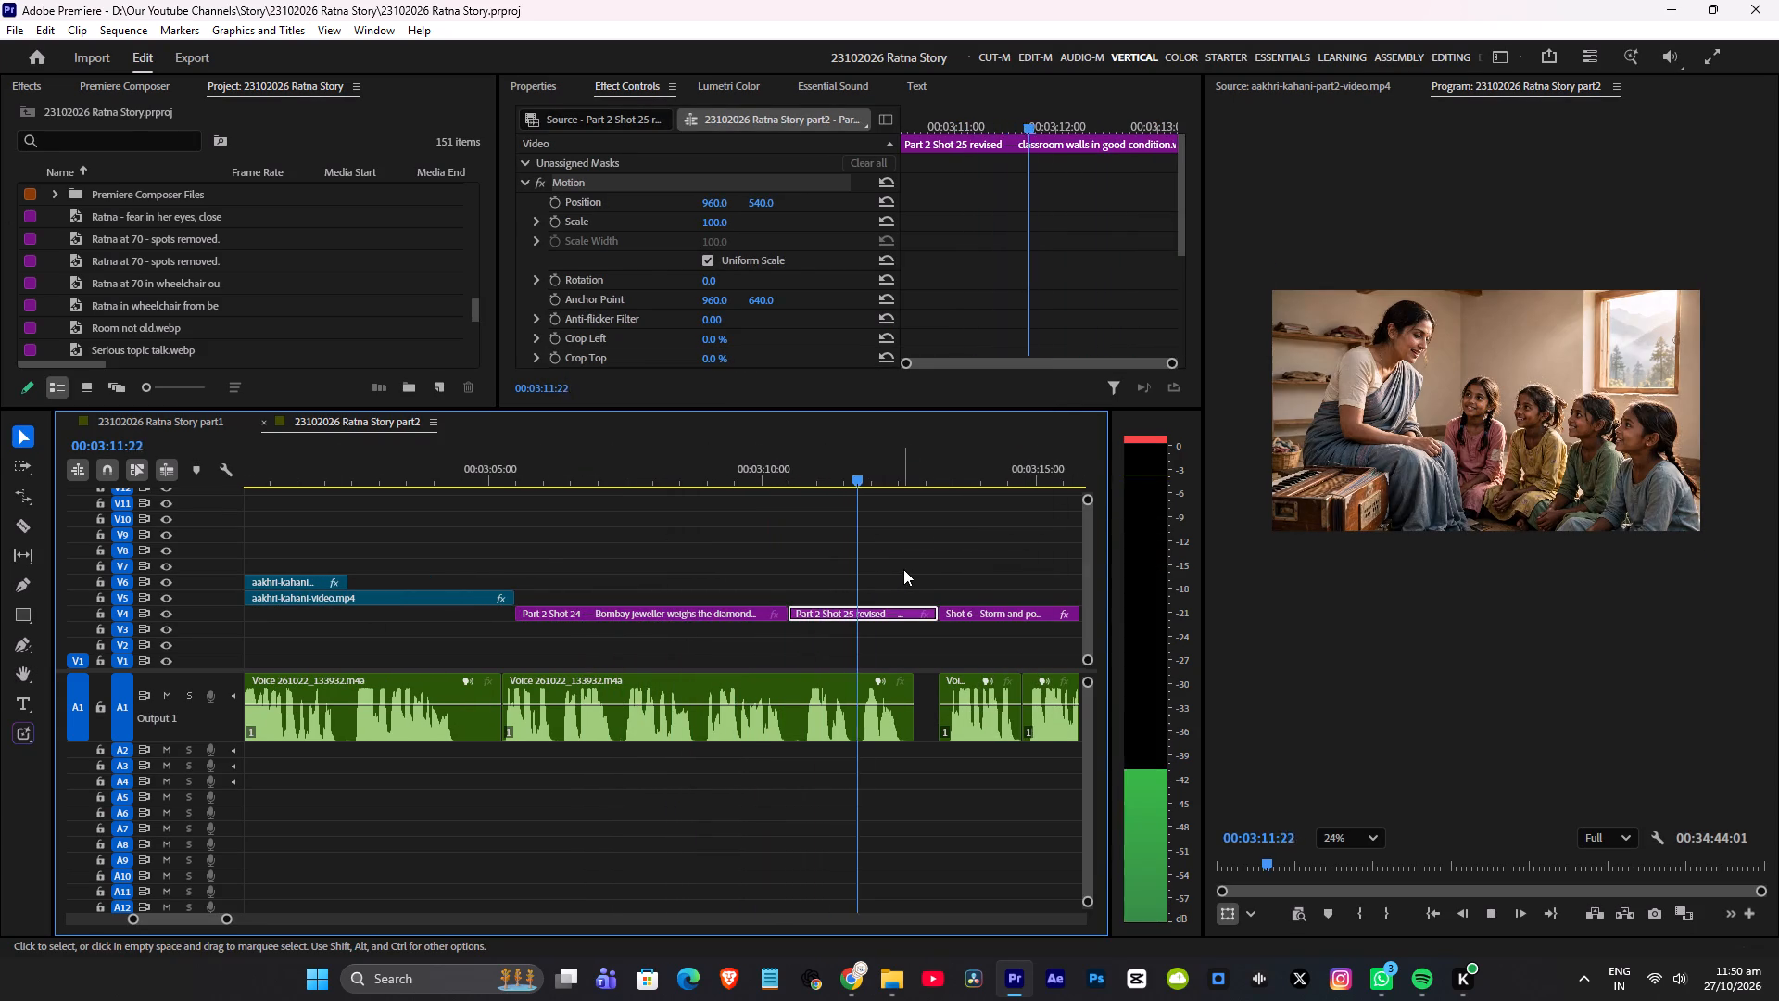
pyautogui.scroll(-4, 905, 568)
pyautogui.press('space')
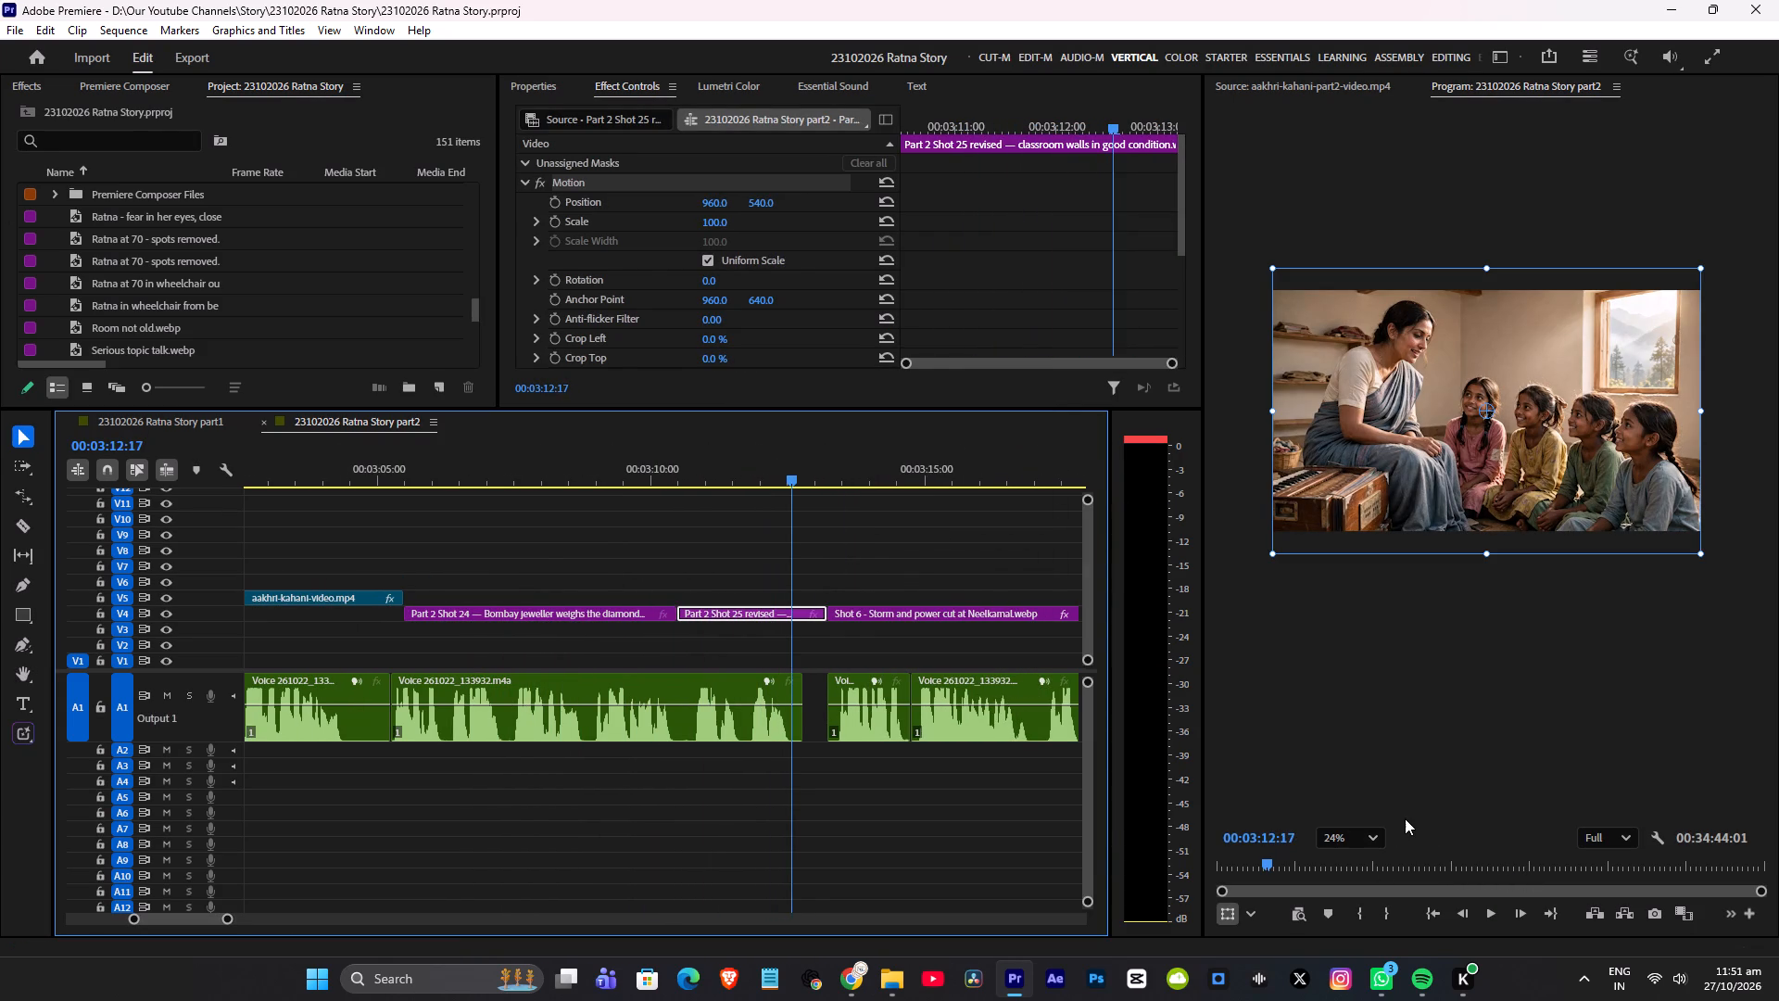
# Mark the range 02:52:29 to 03:27:24 in the source aakhri-kahani-part2-video.mp4, from the blue diamond shot to the silhouetted outdoor class.
pyautogui.click(1284, 88)
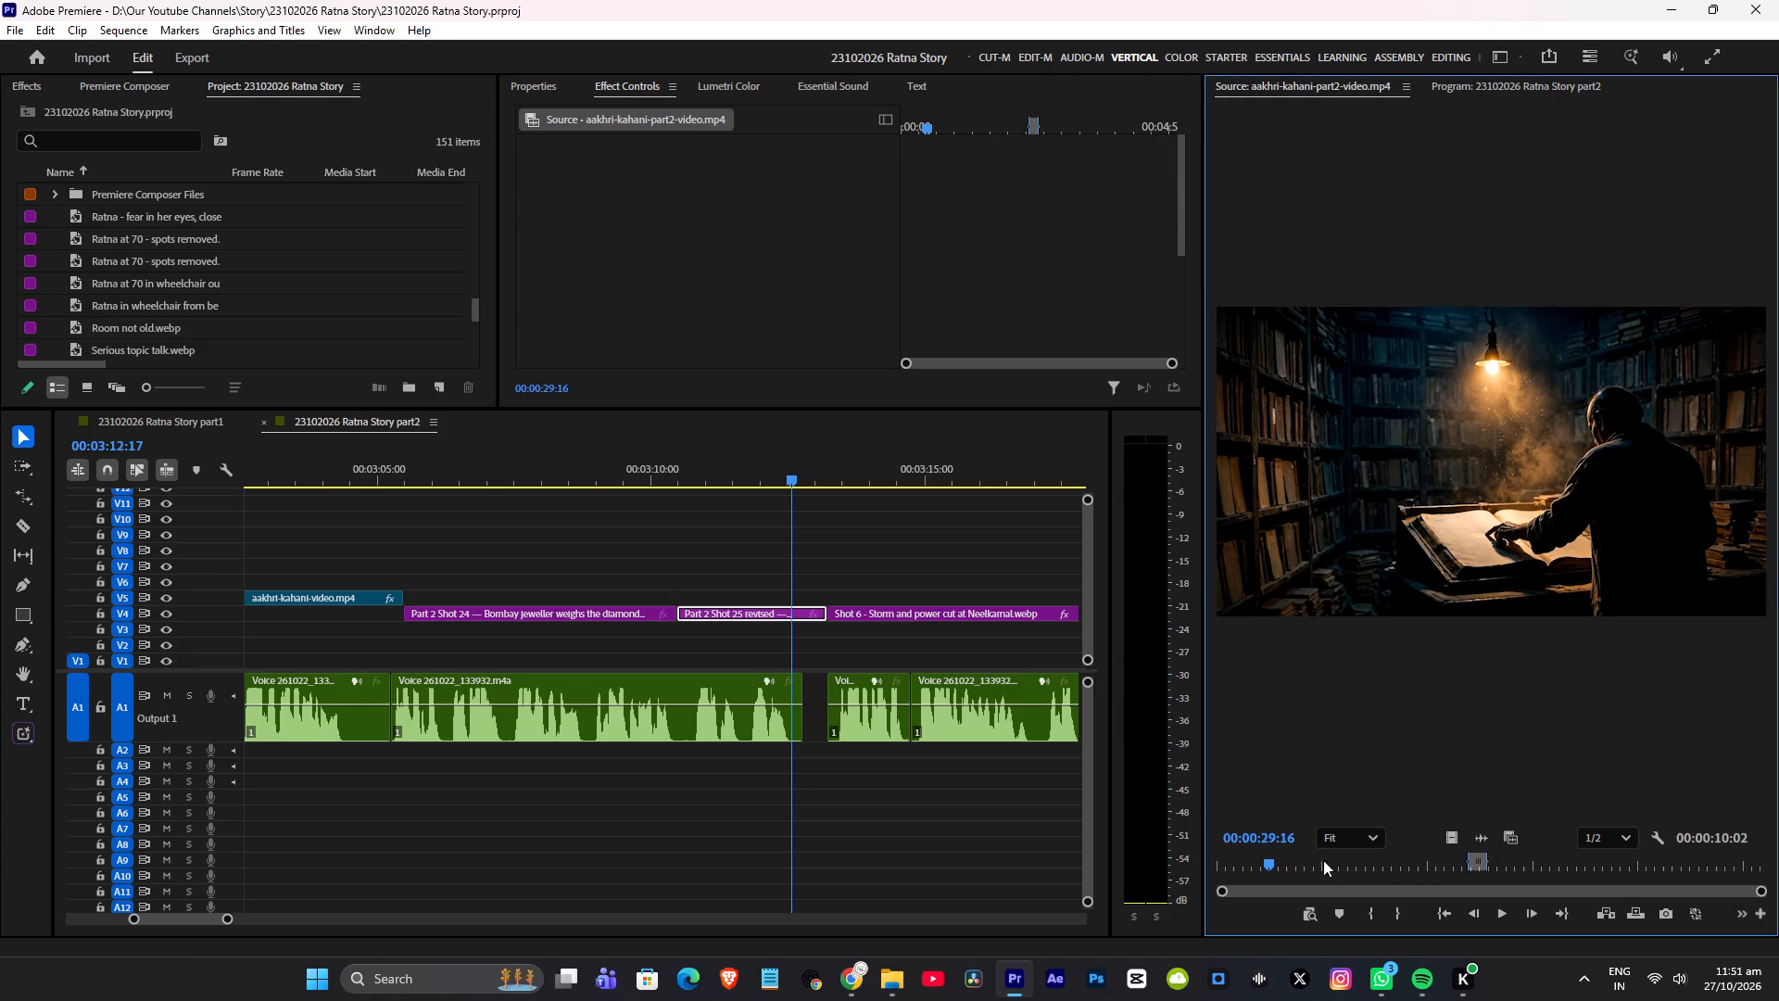
pyautogui.moveTo(1275, 861); pyautogui.dragTo(1464, 867)
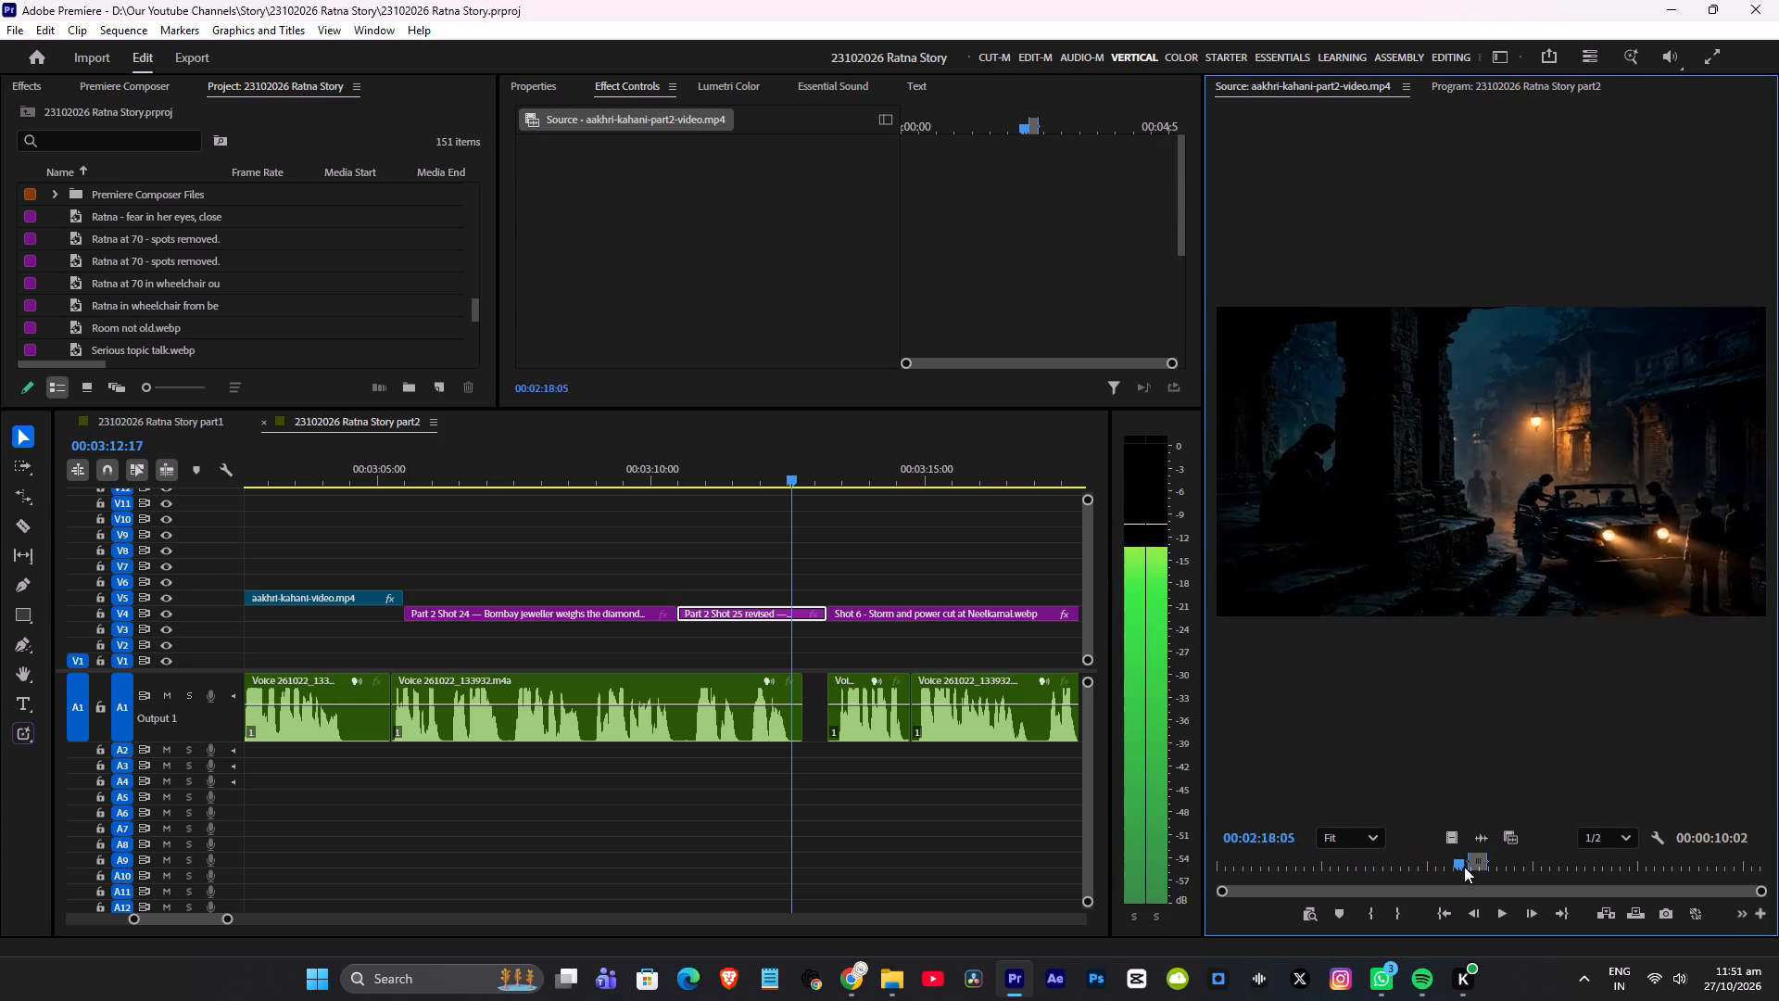
pyautogui.moveTo(1464, 867); pyautogui.dragTo(1563, 874)
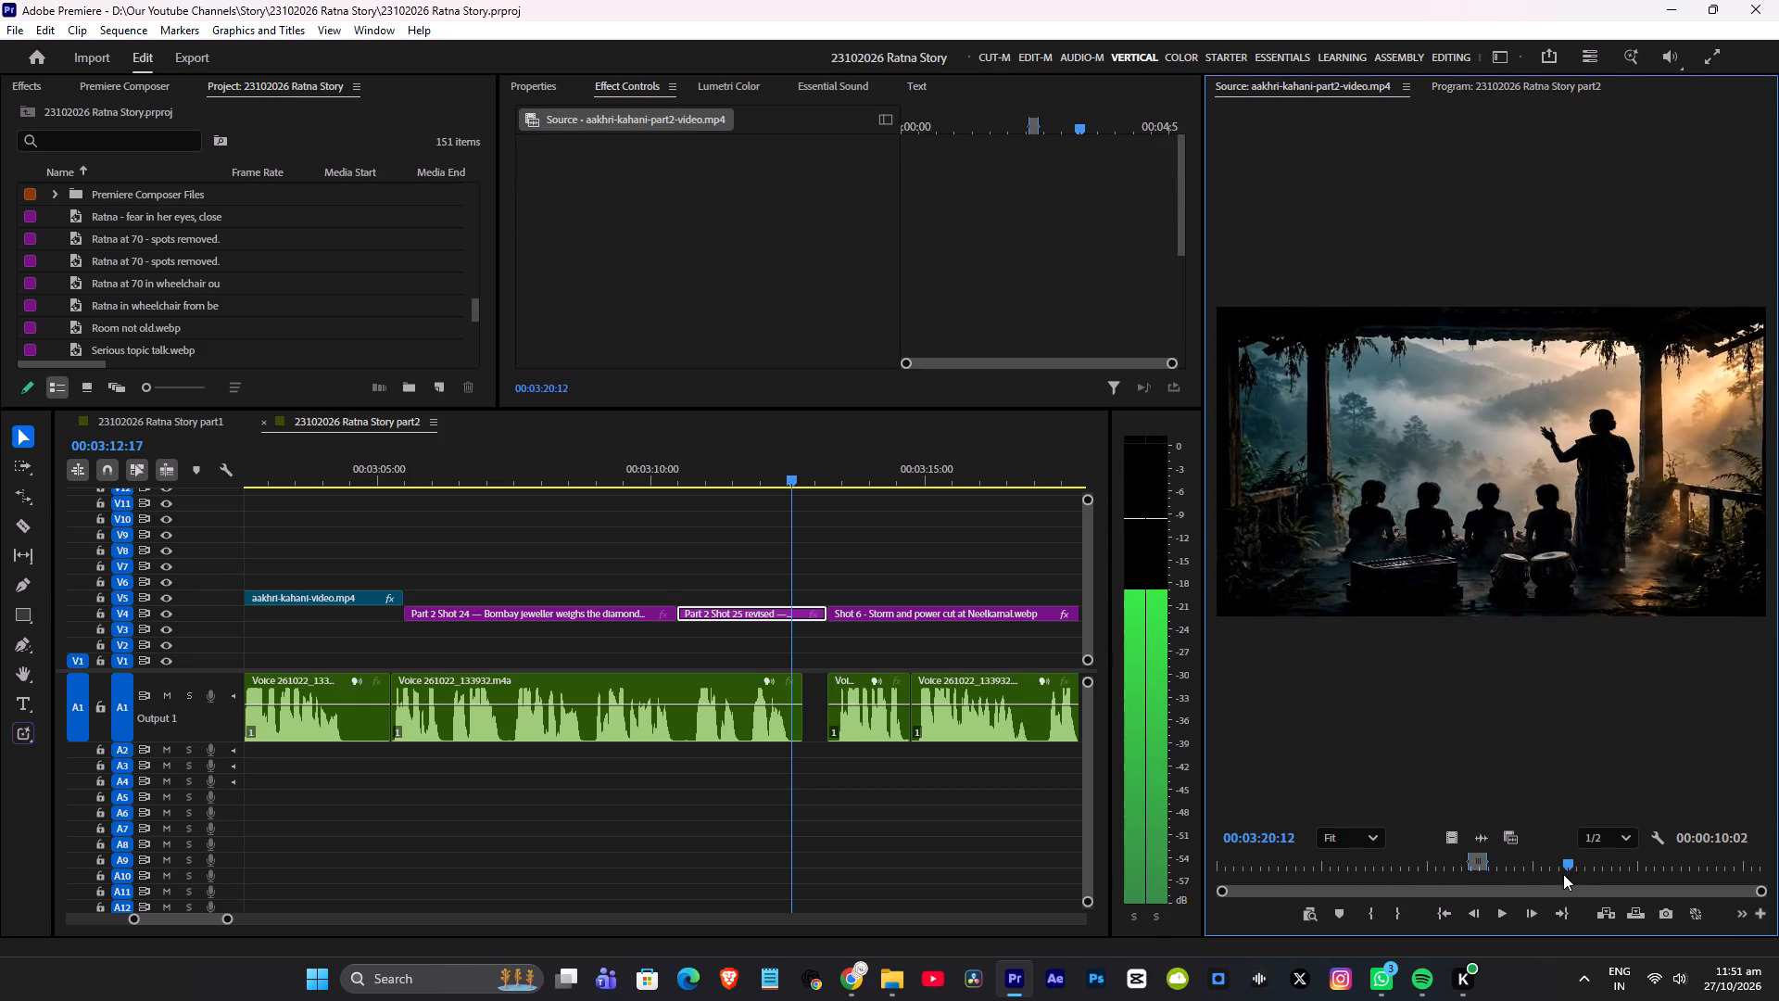
pyautogui.moveTo(1563, 874); pyautogui.dragTo(1533, 880)
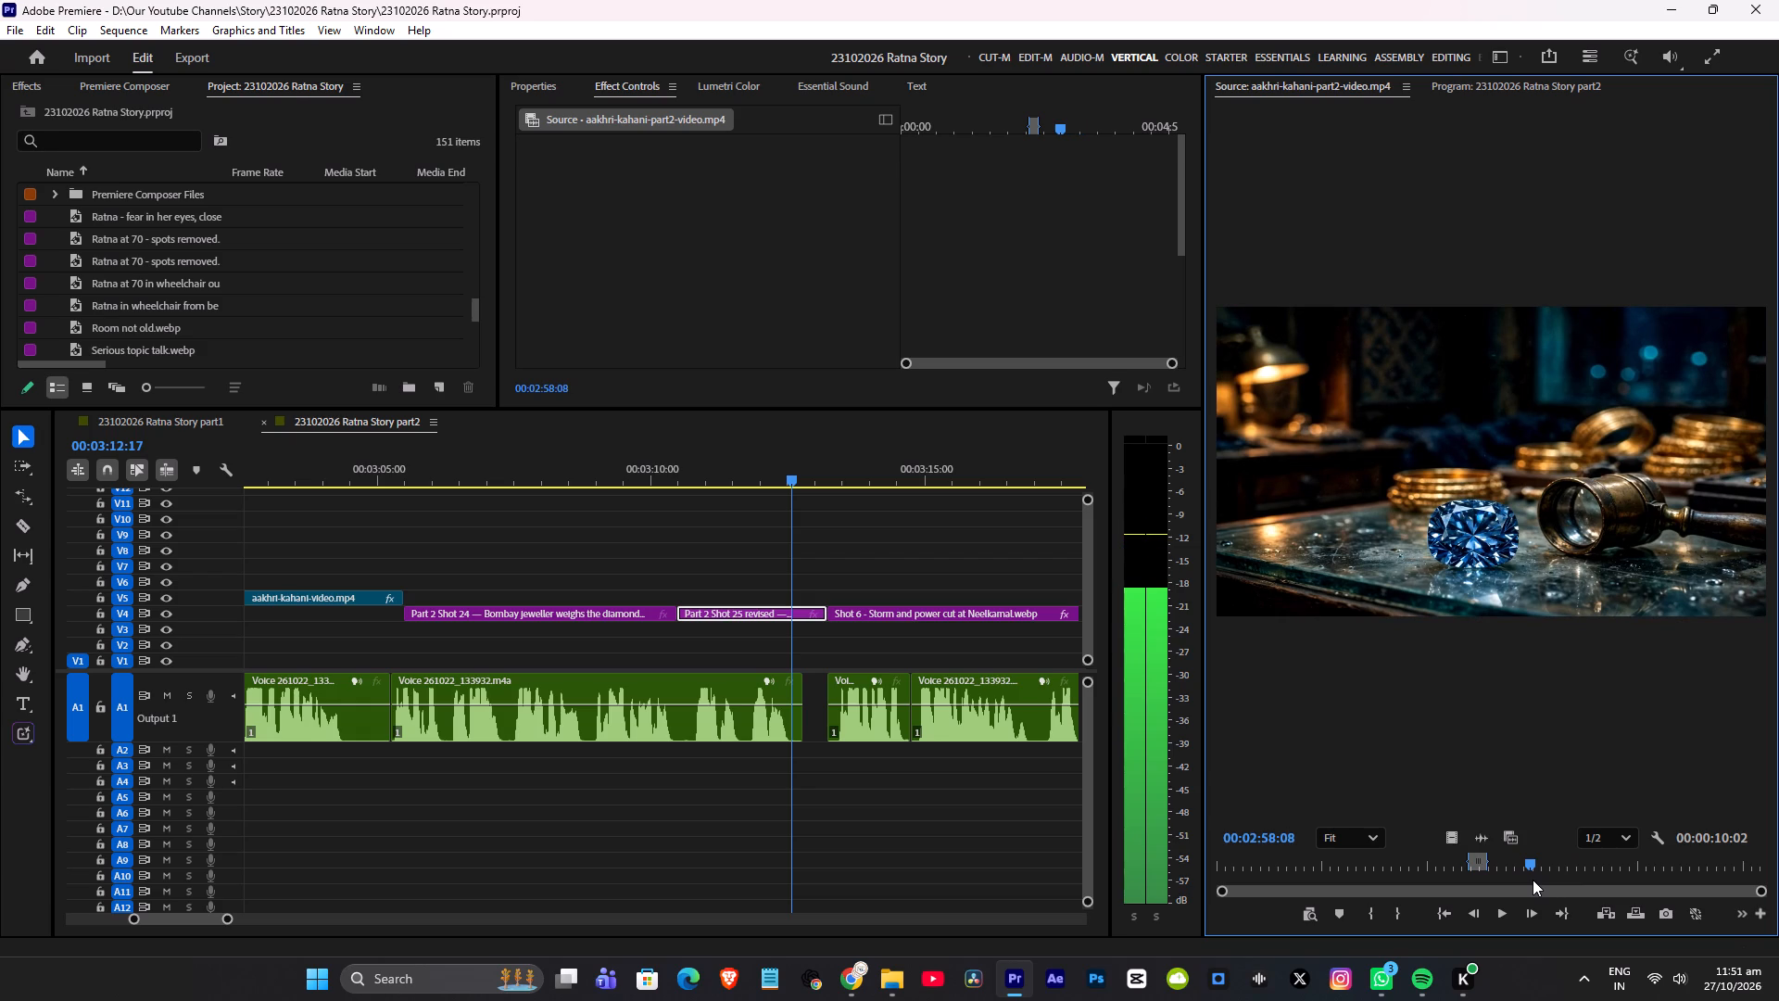
pyautogui.moveTo(1533, 880); pyautogui.dragTo(1514, 887)
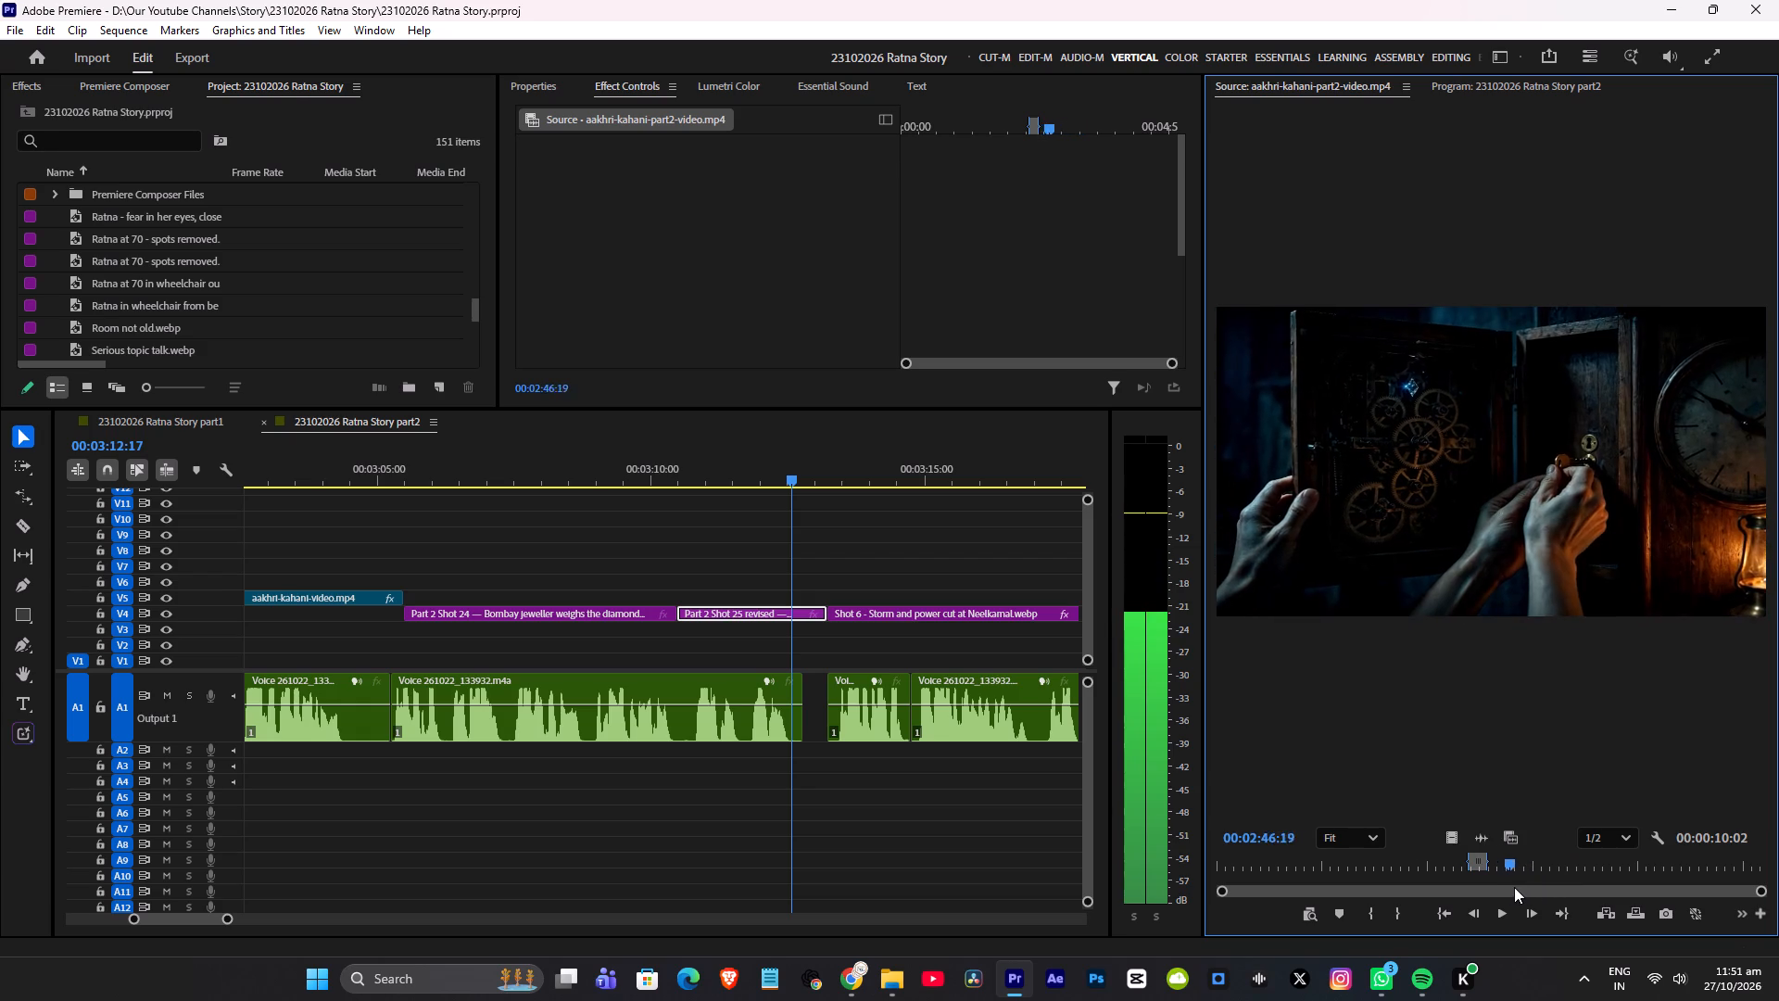
pyautogui.moveTo(1514, 887); pyautogui.dragTo(1523, 887)
pyautogui.click(1368, 908)
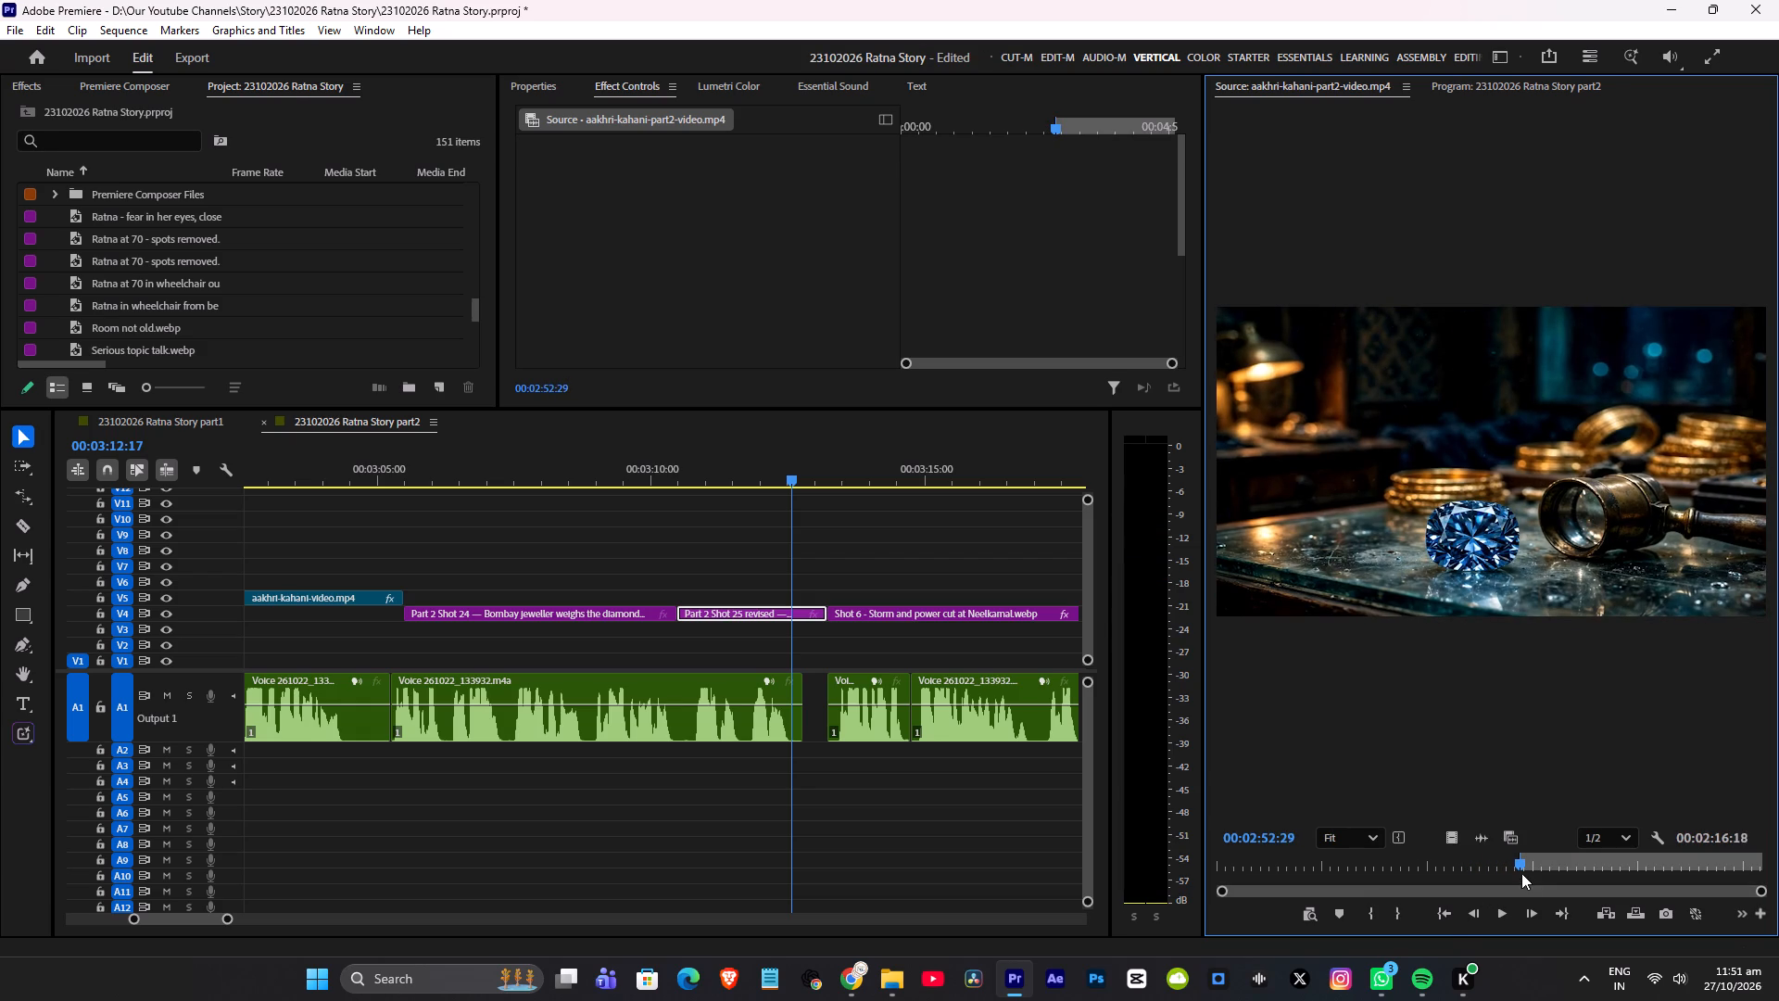
pyautogui.moveTo(1520, 868); pyautogui.dragTo(1545, 873)
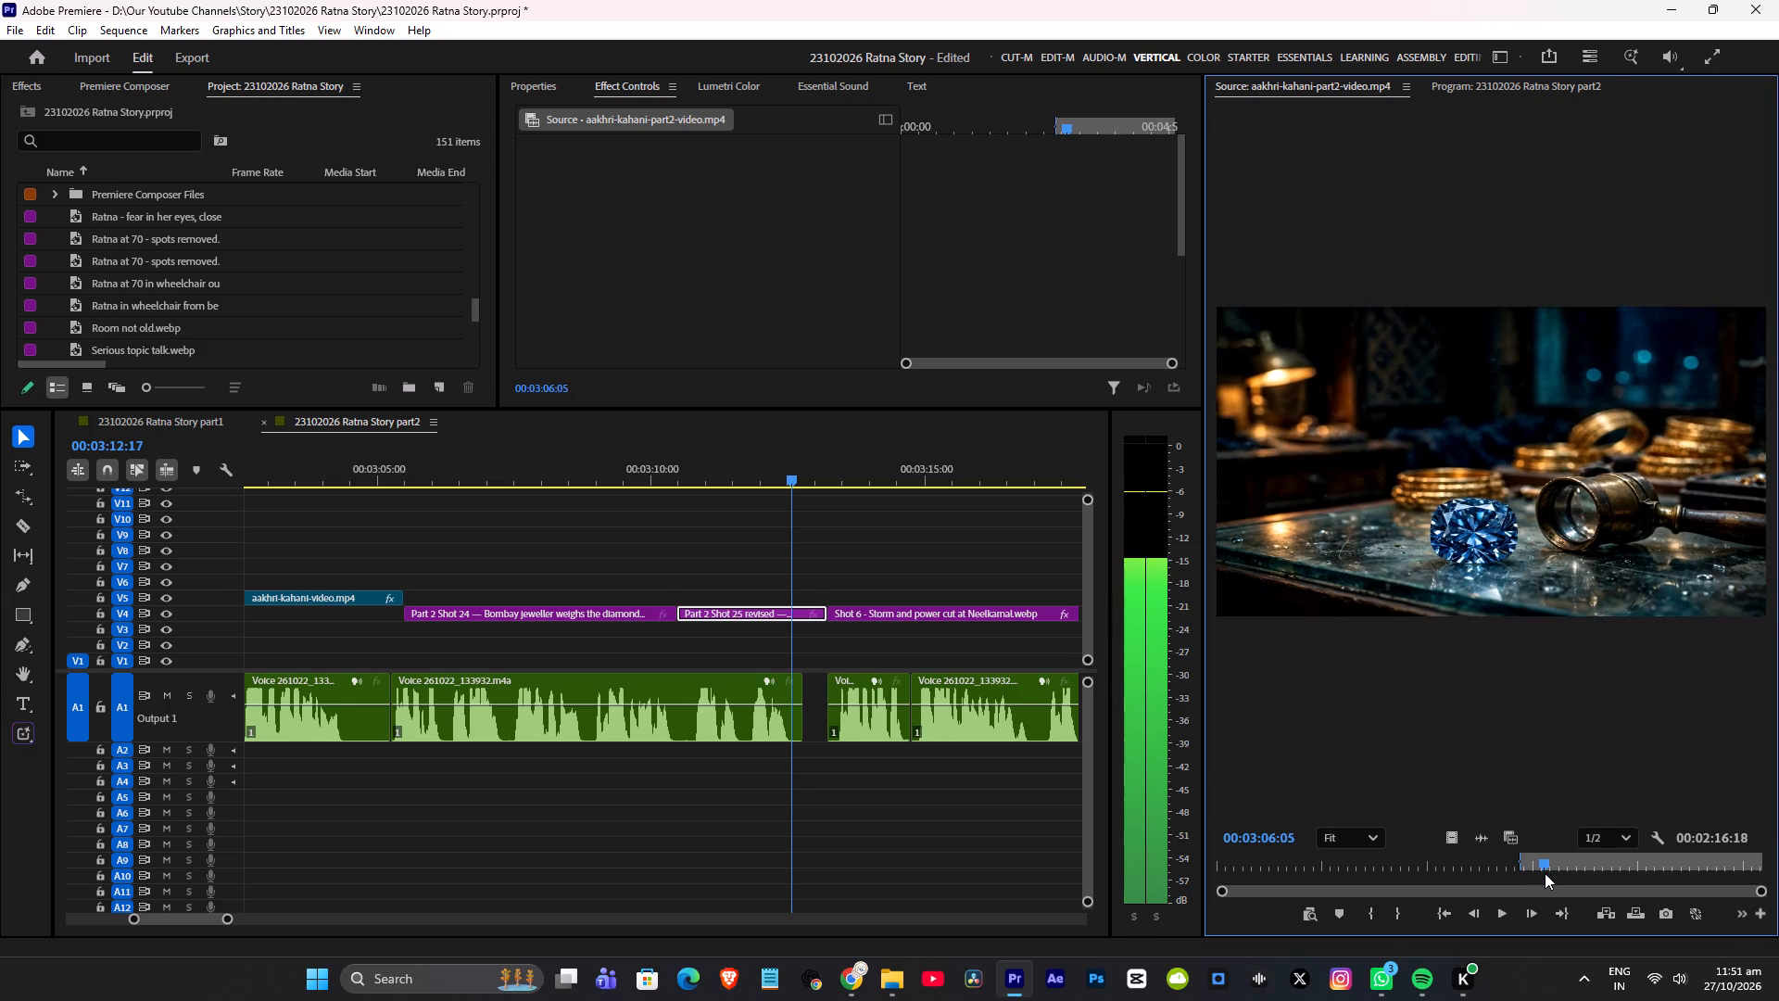
pyautogui.moveTo(1545, 873); pyautogui.dragTo(1583, 876)
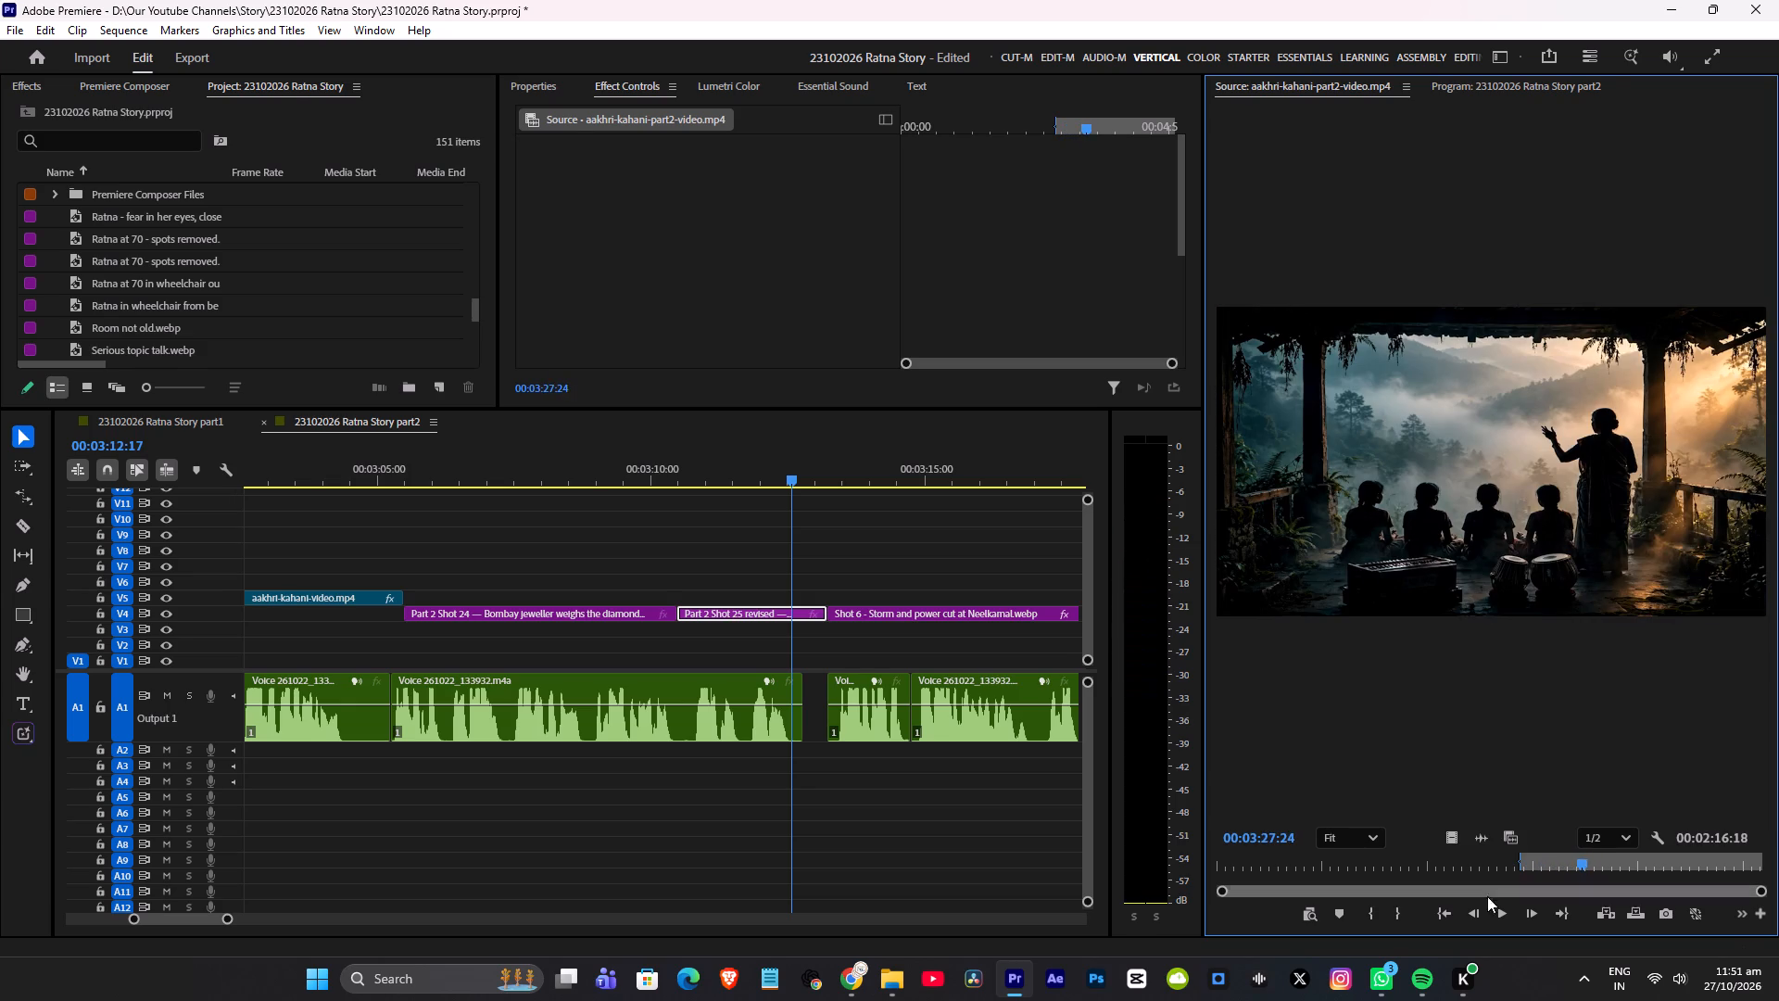
pyautogui.click(1400, 916)
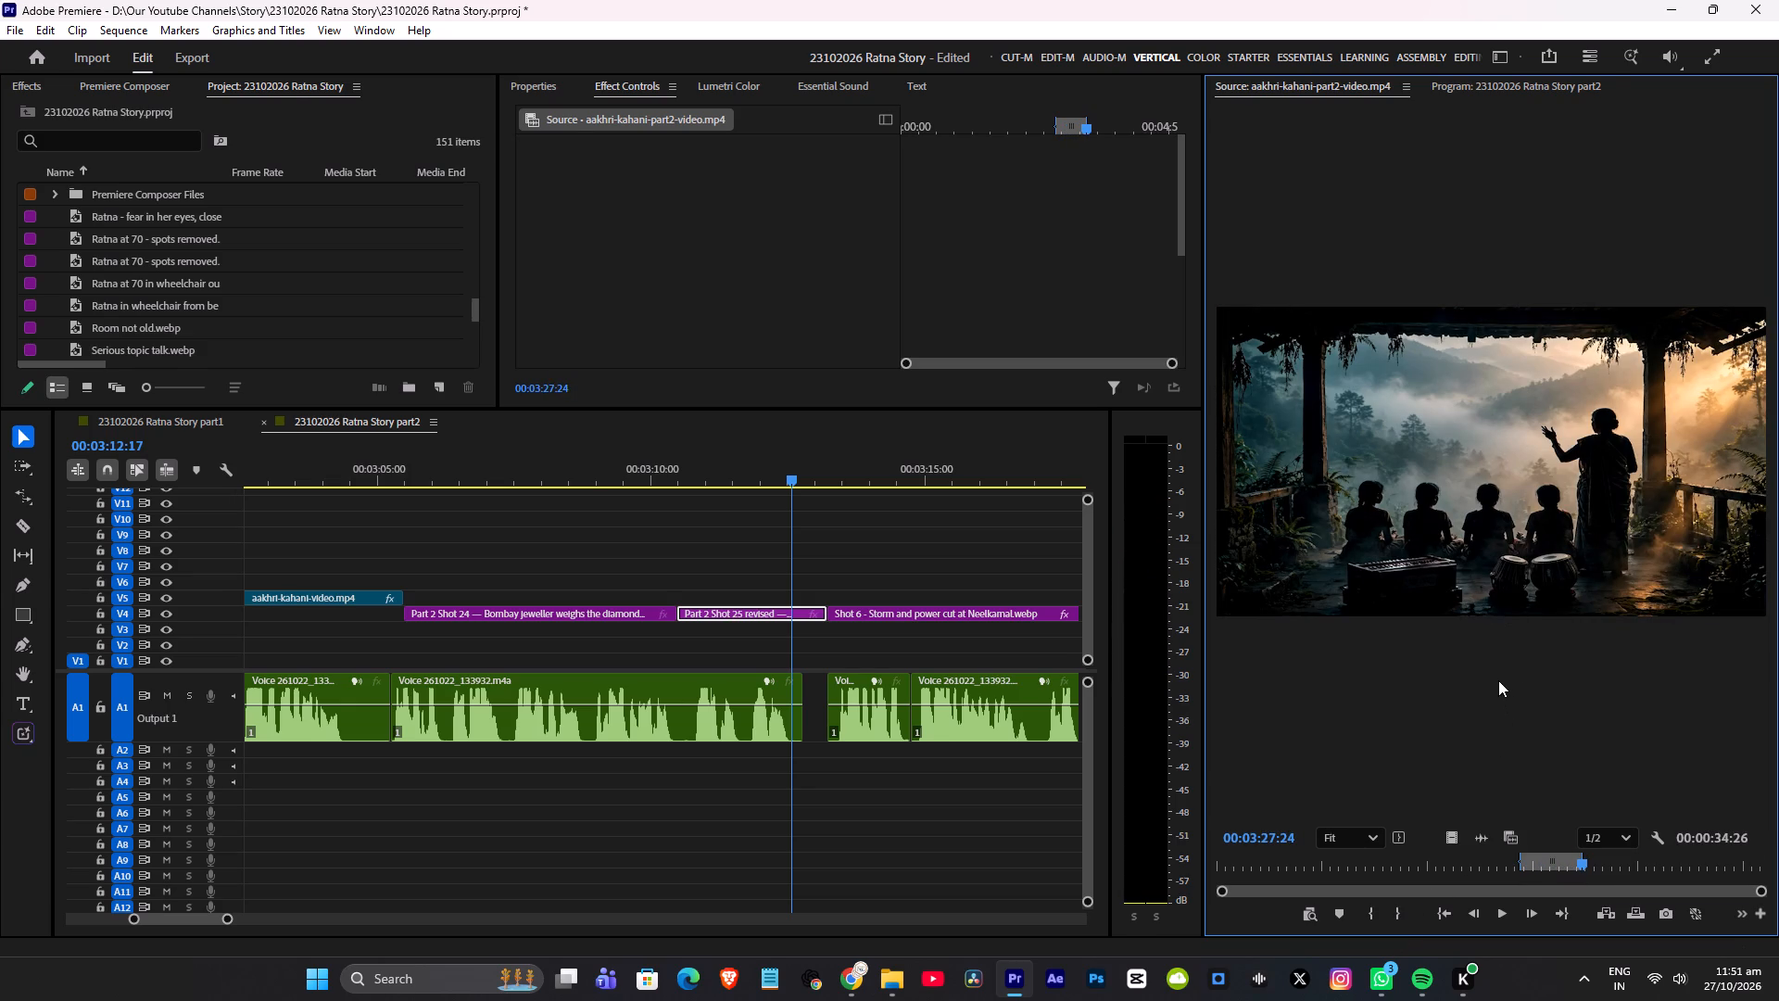
# Place only the video of the marked source range on V10, above the jeweller shot.
pyautogui.moveTo(1453, 845); pyautogui.dragTo(422, 524)
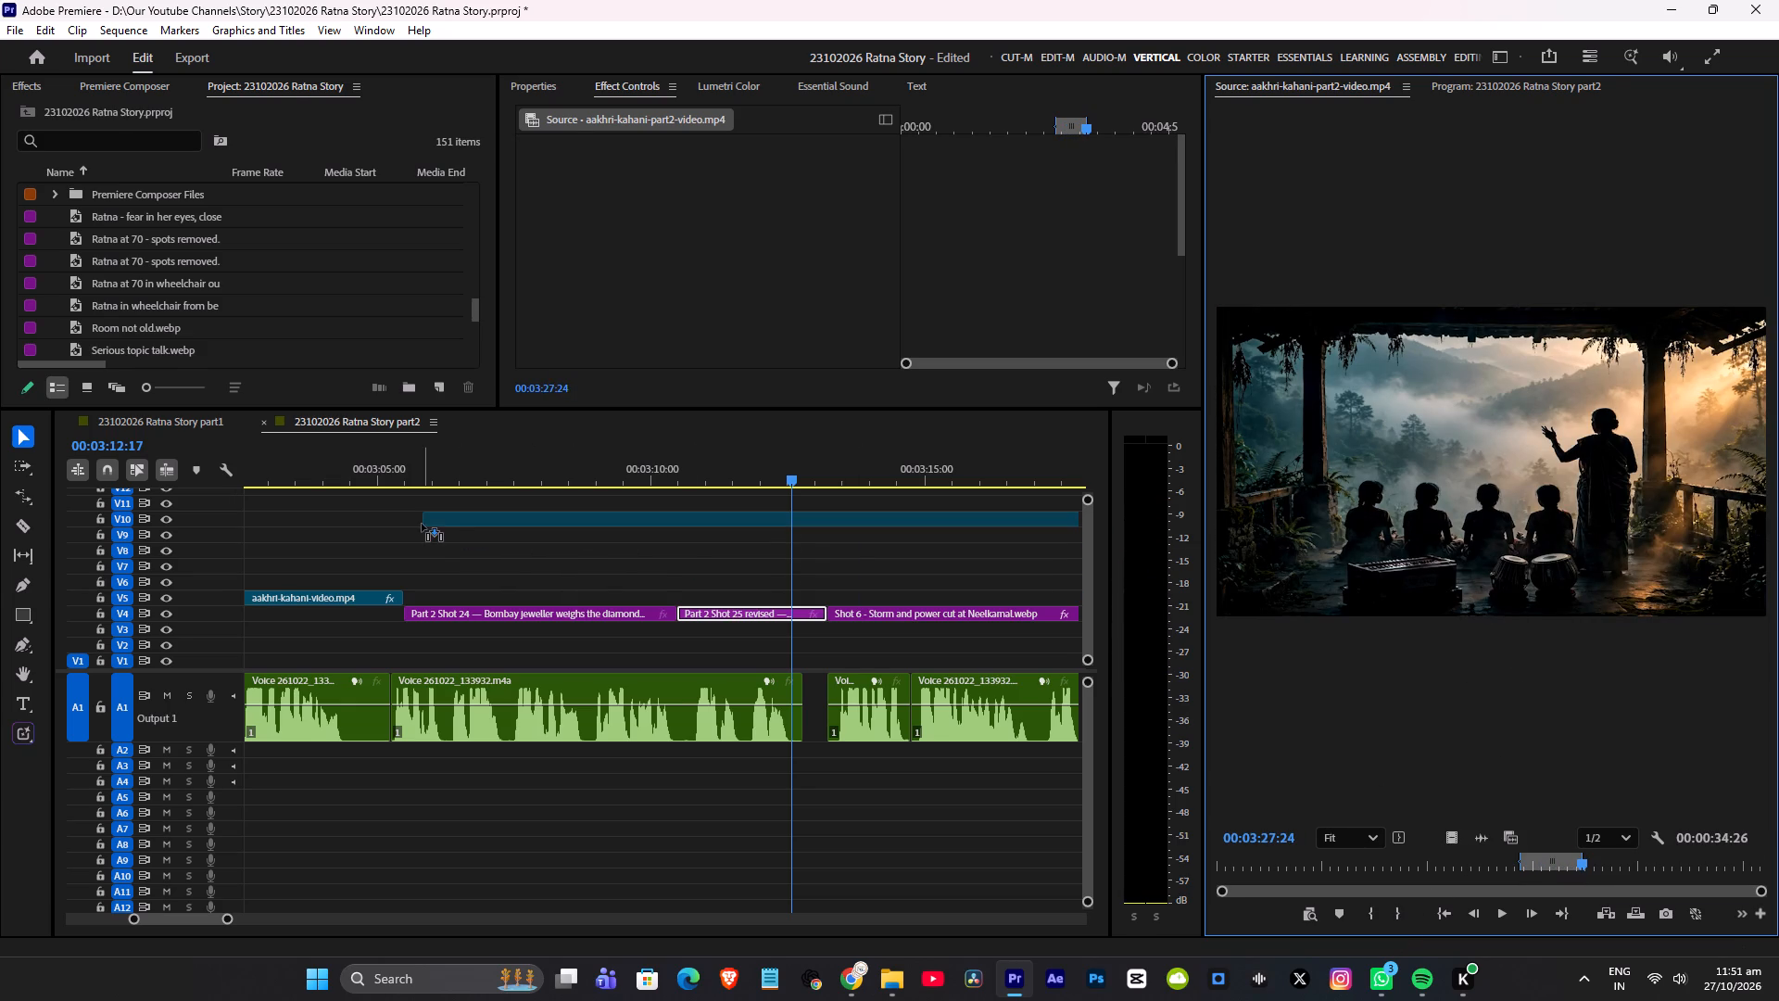
pyautogui.moveTo(422, 524); pyautogui.dragTo(426, 524)
pyautogui.keyDown('alt'); pyautogui.scroll(-16, 613, 554); pyautogui.keyUp('alt')
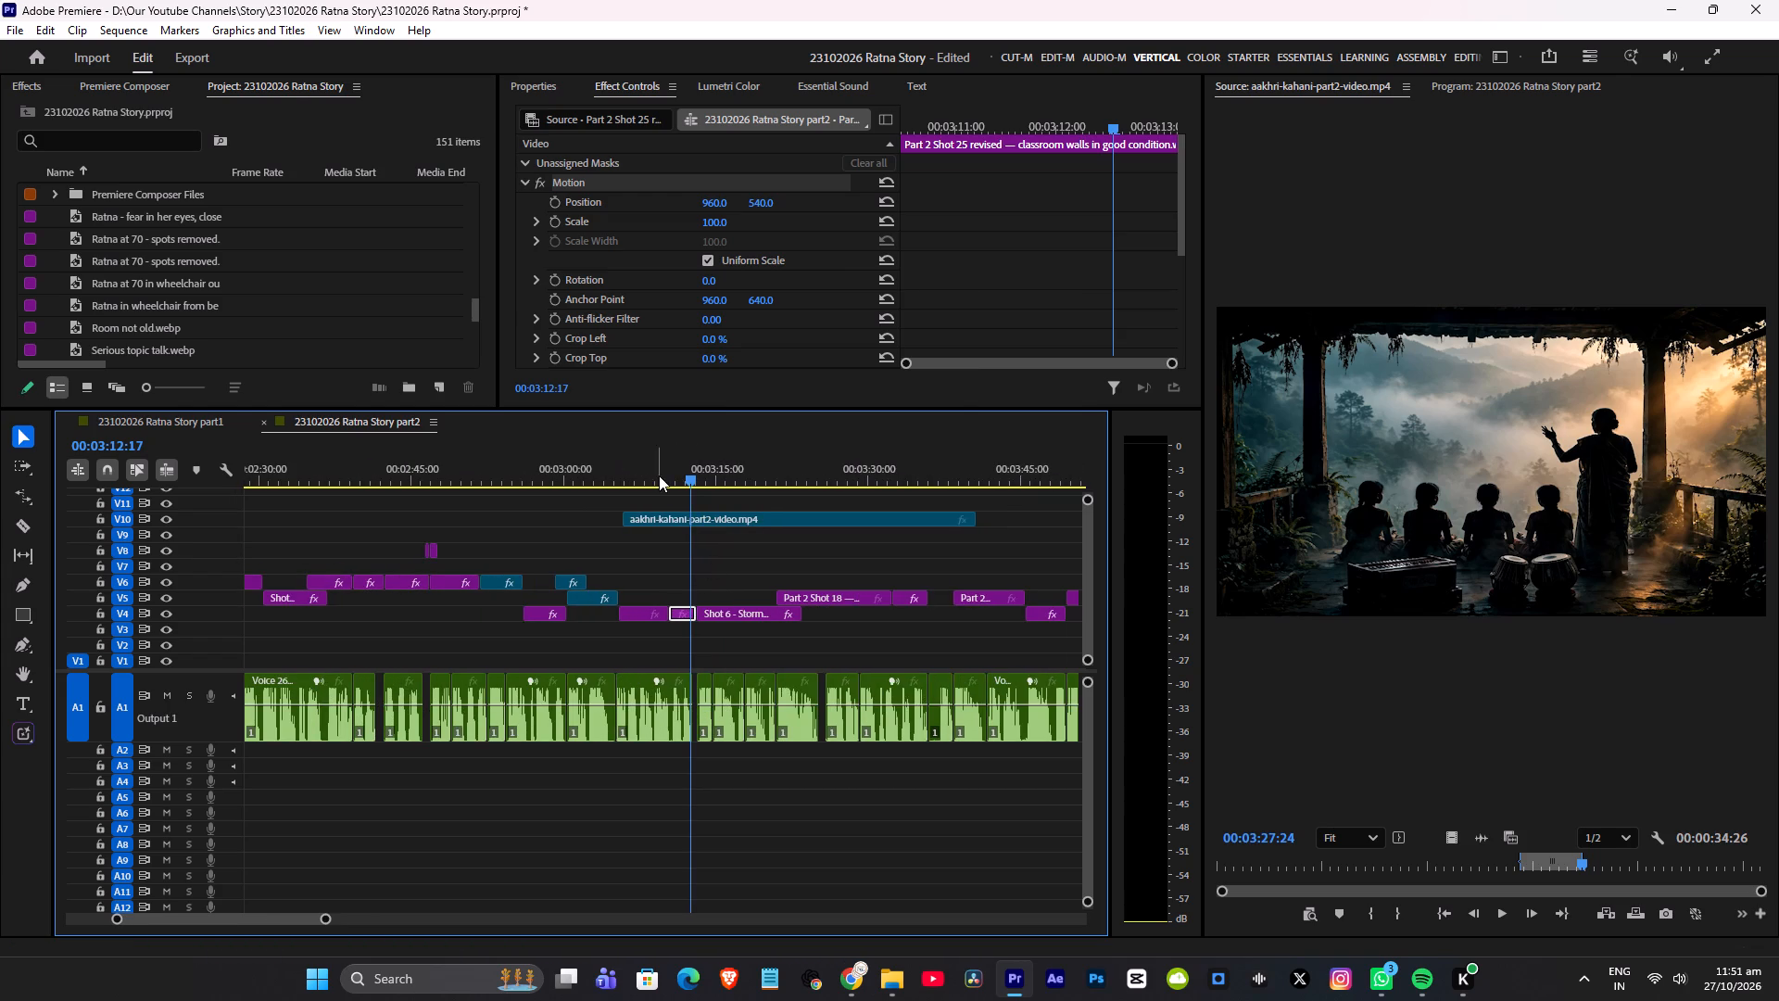
# Trim the V10 source clip to end at 03:32:09 and start at 03:11:20, and save the project.
pyautogui.moveTo(673, 475); pyautogui.dragTo(894, 494)
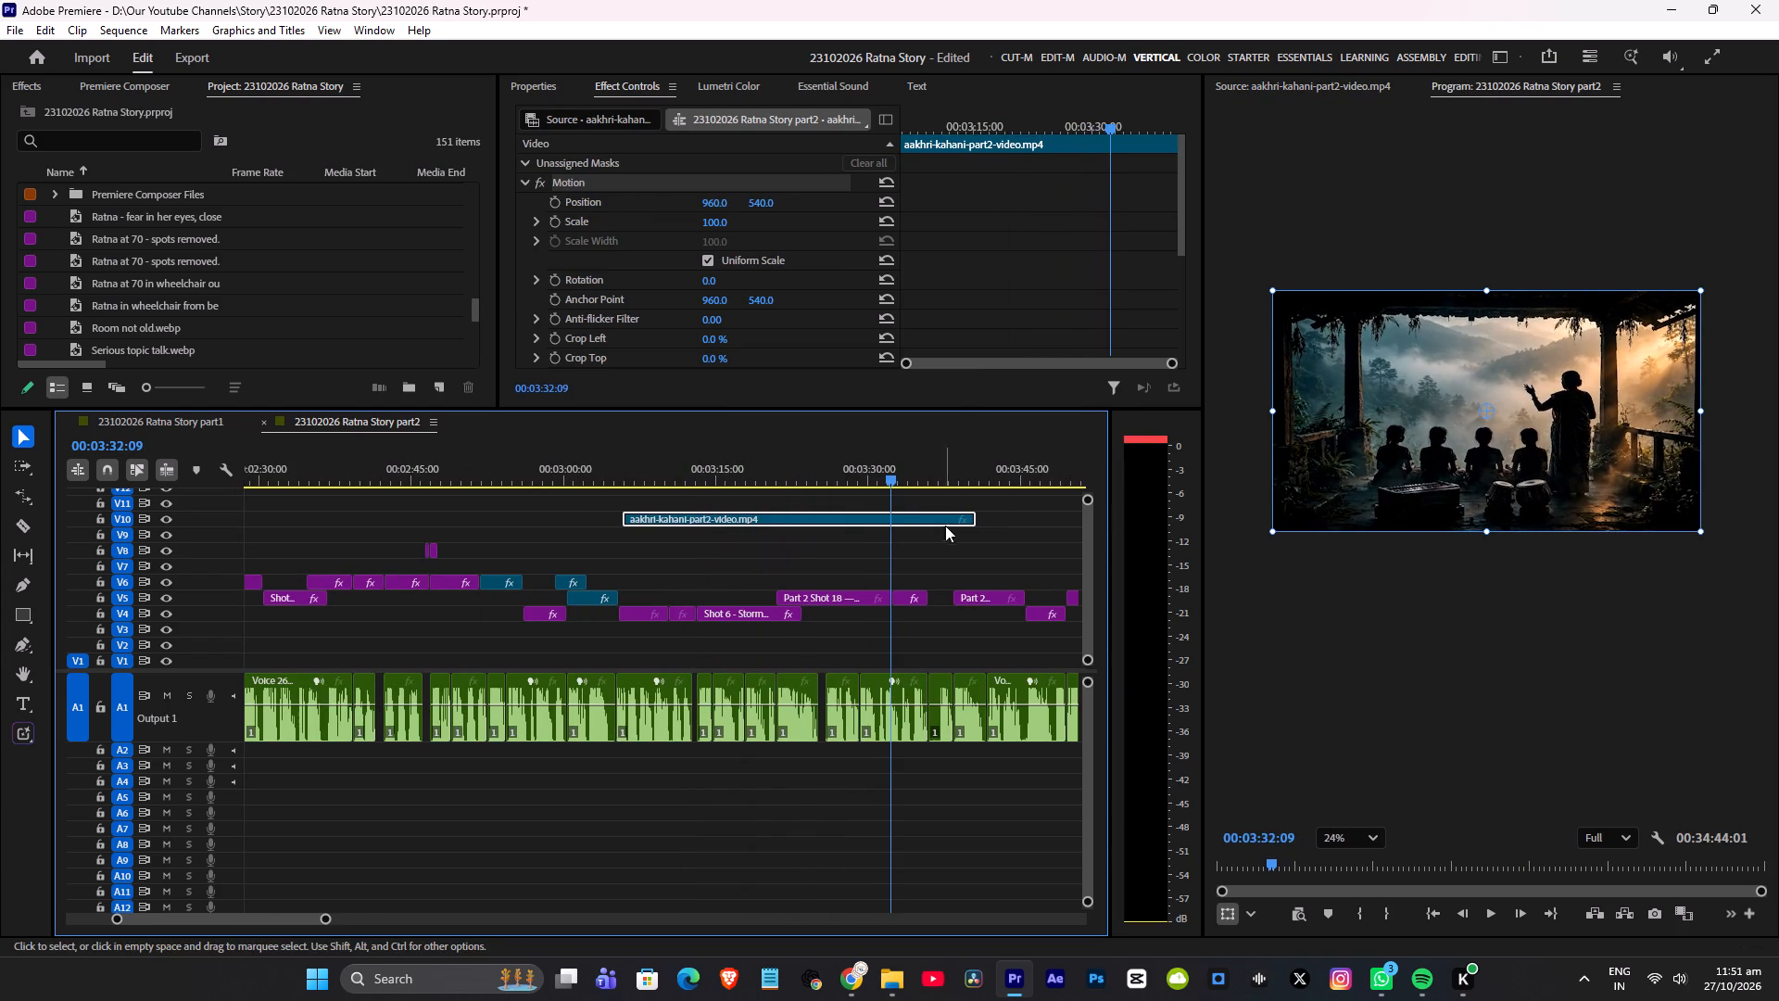
pyautogui.moveTo(980, 522); pyautogui.dragTo(896, 530)
pyautogui.moveTo(643, 468); pyautogui.dragTo(683, 476)
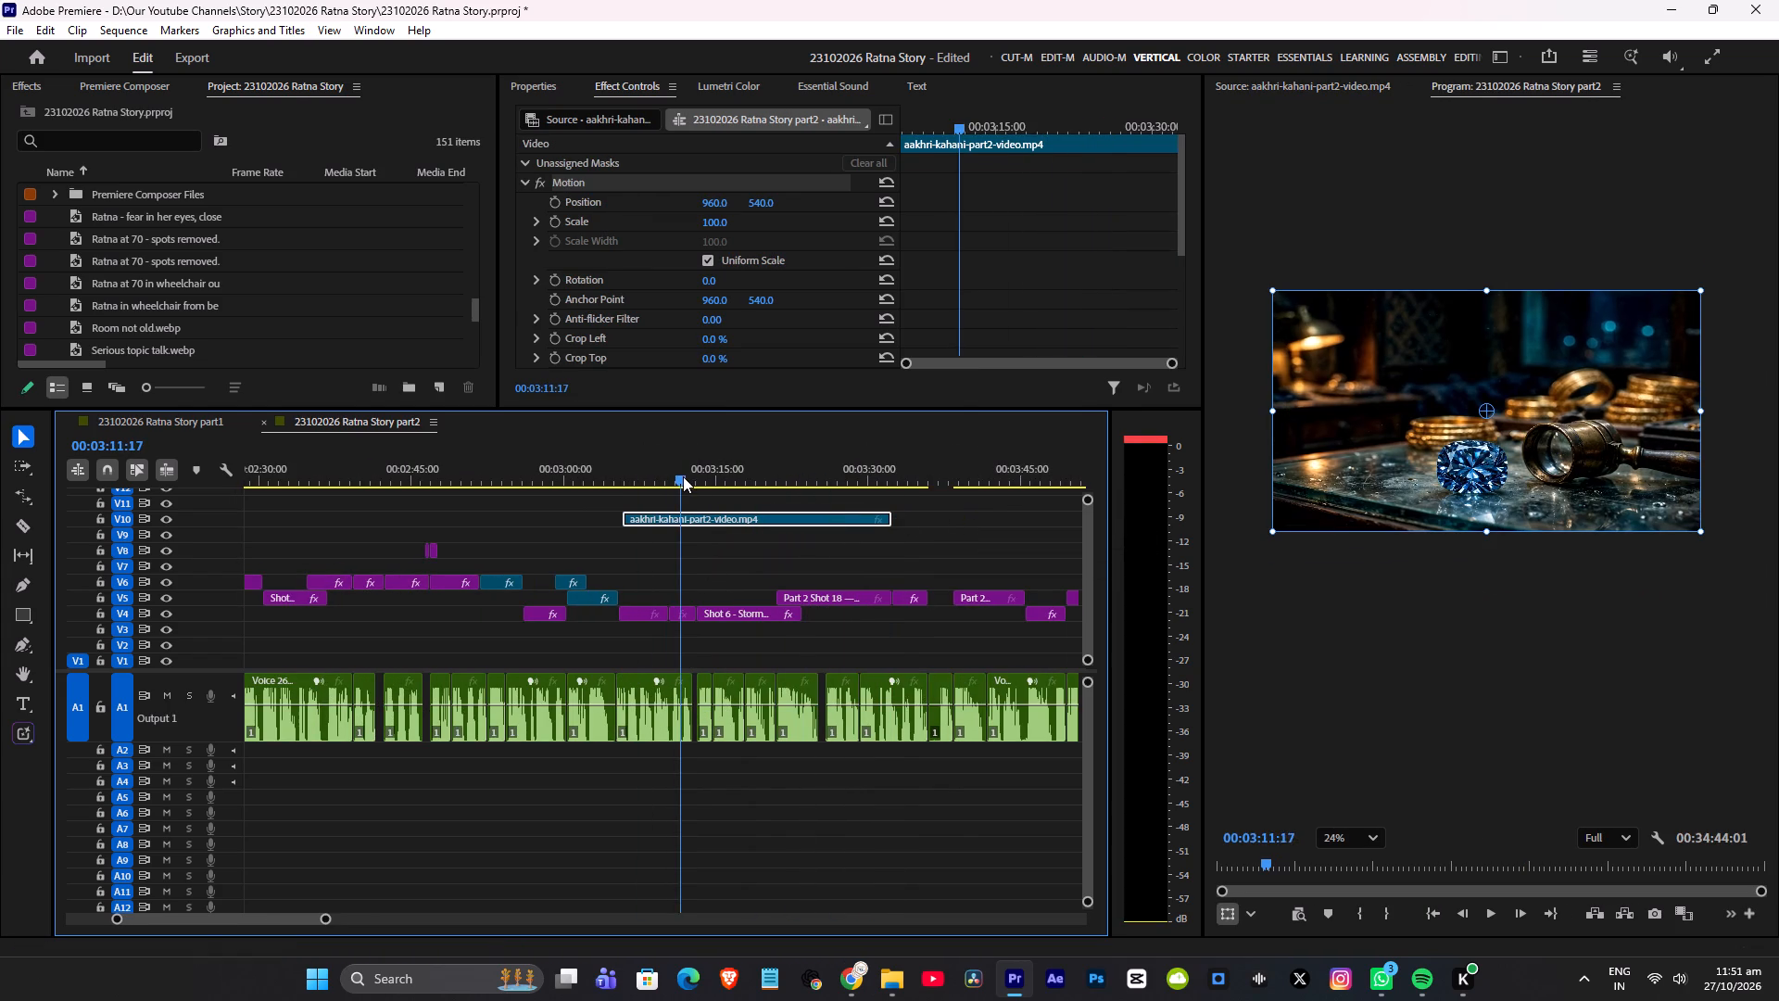
pyautogui.moveTo(683, 476); pyautogui.dragTo(684, 477)
pyautogui.moveTo(622, 526); pyautogui.dragTo(676, 526)
pyautogui.hotkey('ctrl', 's')
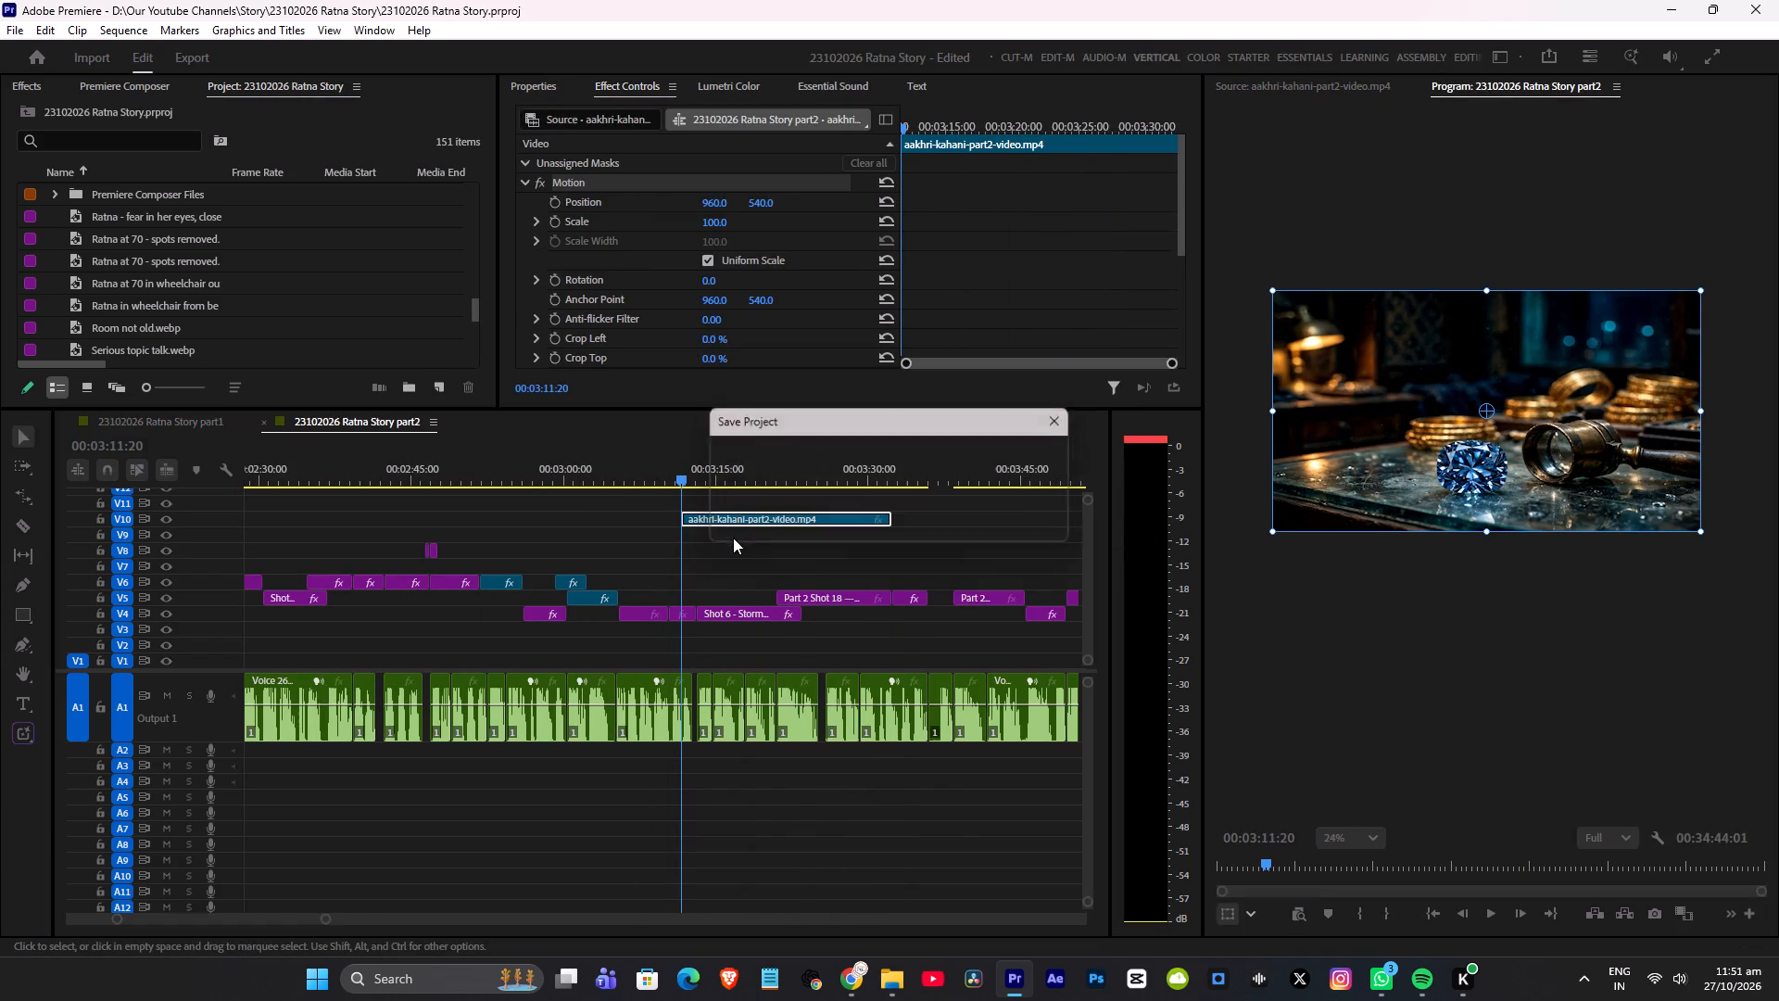
# Move the trimmed source clip from V10 down to V9, starting at about 03:19.
pyautogui.click(735, 541)
pyautogui.moveTo(730, 518); pyautogui.dragTo(810, 530)
# Play the narration over the jeweller and classroom shots from 03:09:03, and return to the classroom shot's beginning at 03:10:29.
pyautogui.click(658, 476)
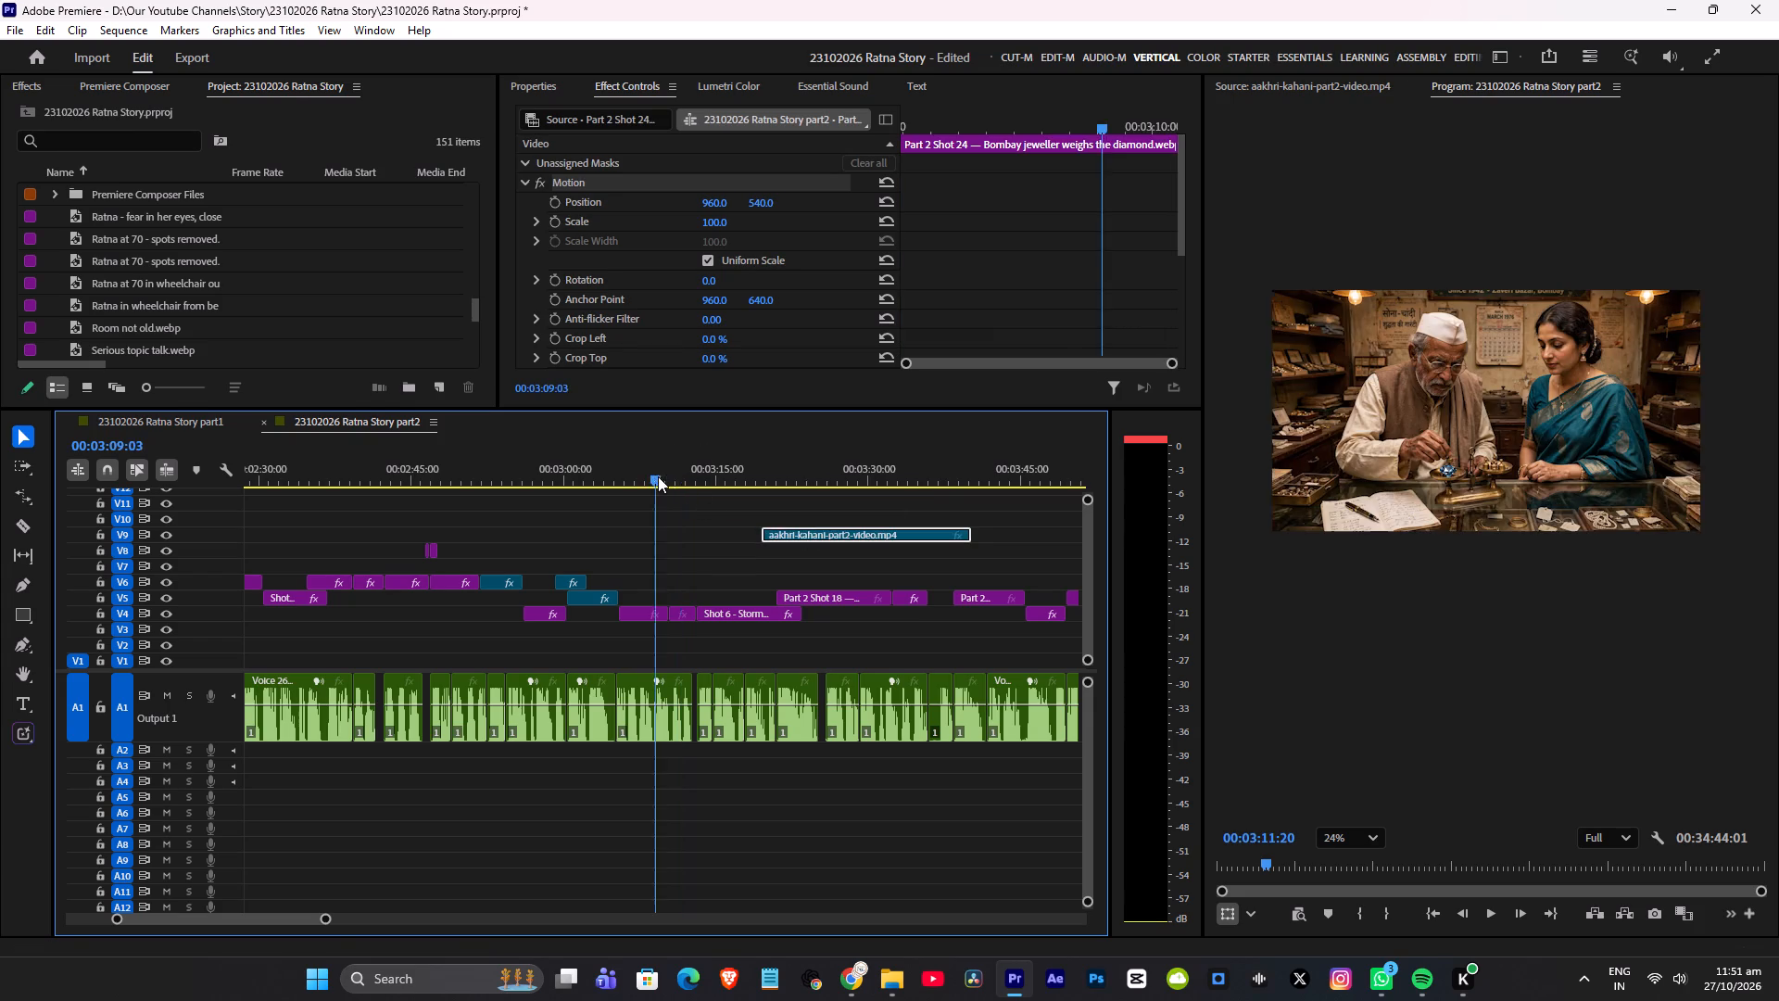
pyautogui.press('space')
pyautogui.keyDown('alt'); pyautogui.scroll(11, 691, 513); pyautogui.keyUp('alt')
pyautogui.scroll(3, 686, 513)
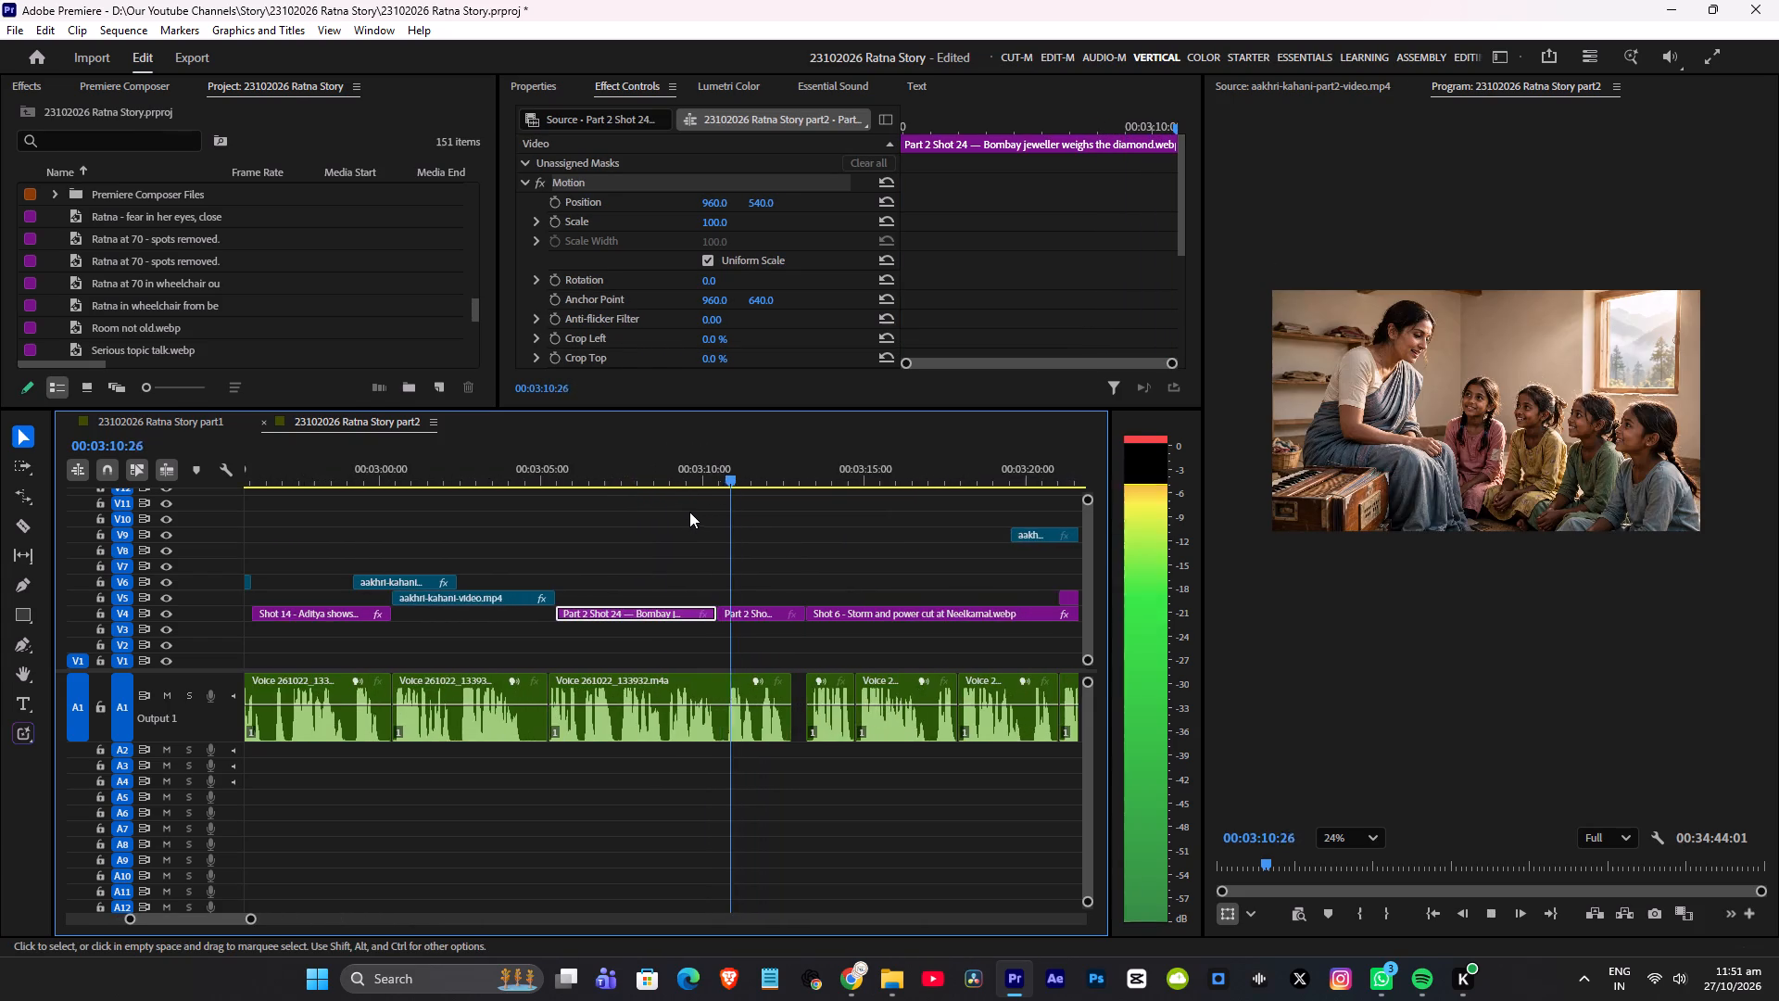
pyautogui.scroll(3, 714, 511)
pyautogui.keyDown('alt'); pyautogui.scroll(-4, 750, 504); pyautogui.keyUp('alt')
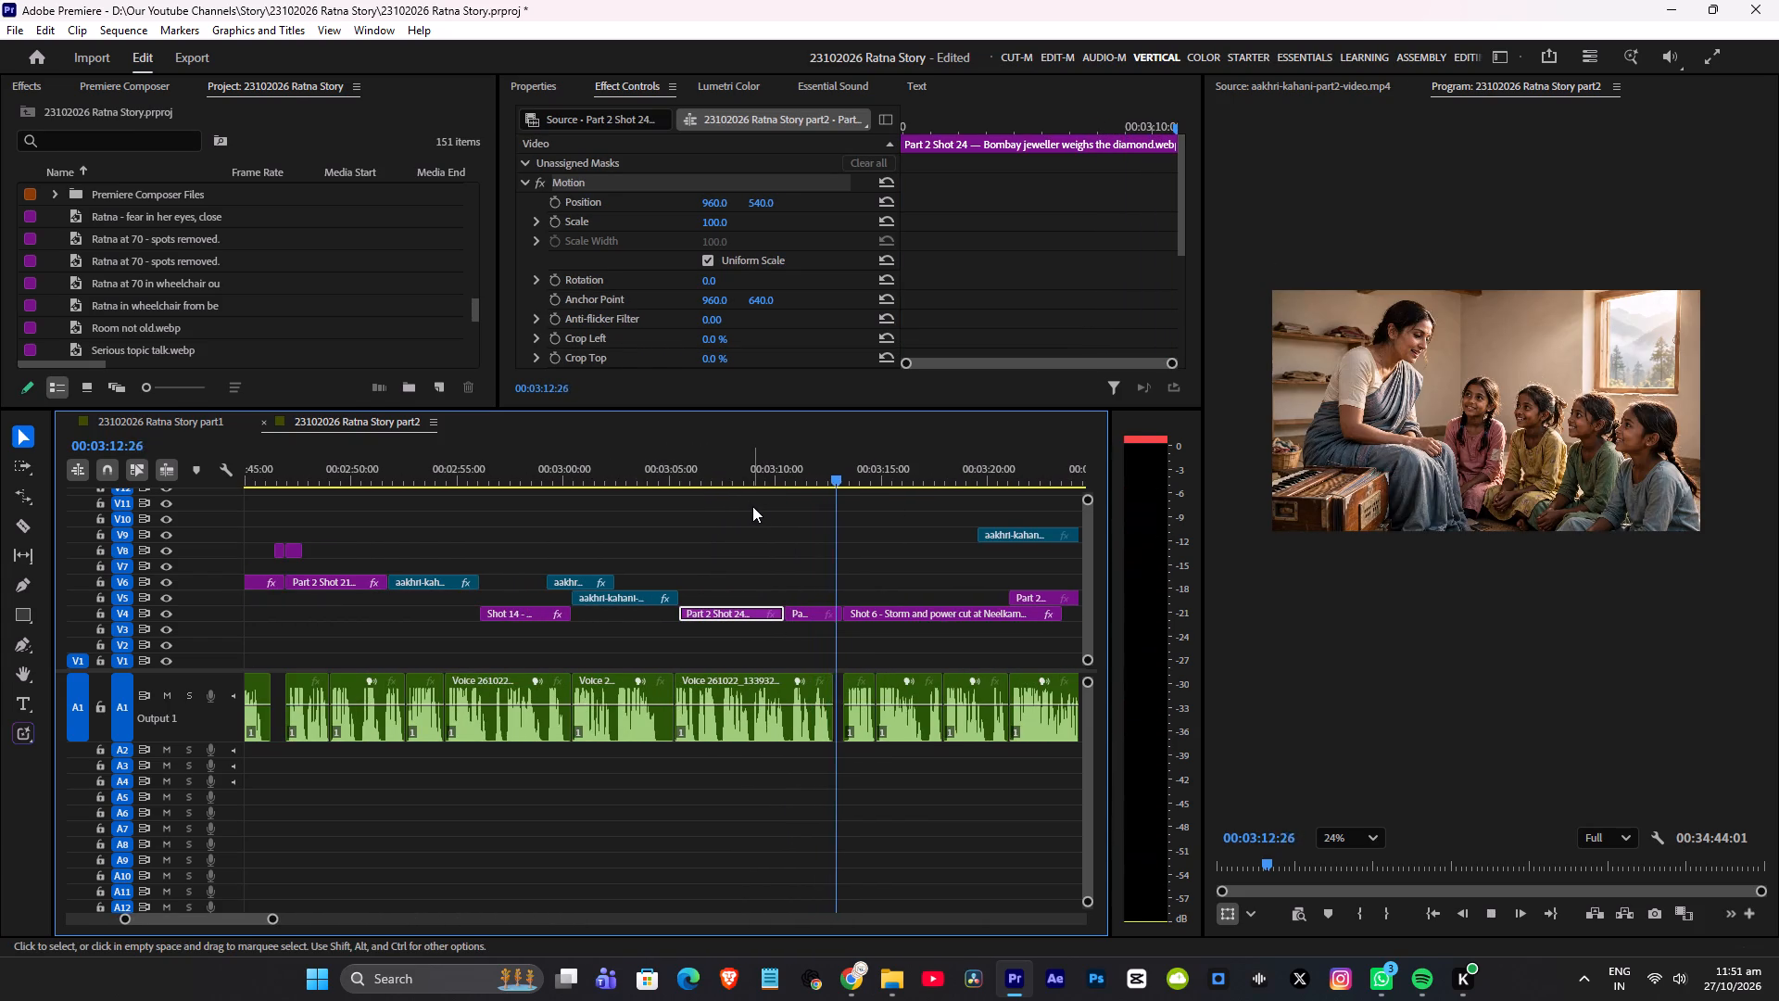
pyautogui.keyDown('alt'); pyautogui.scroll(-3, 796, 502); pyautogui.keyUp('alt')
pyautogui.press('space')
pyautogui.click(796, 477)
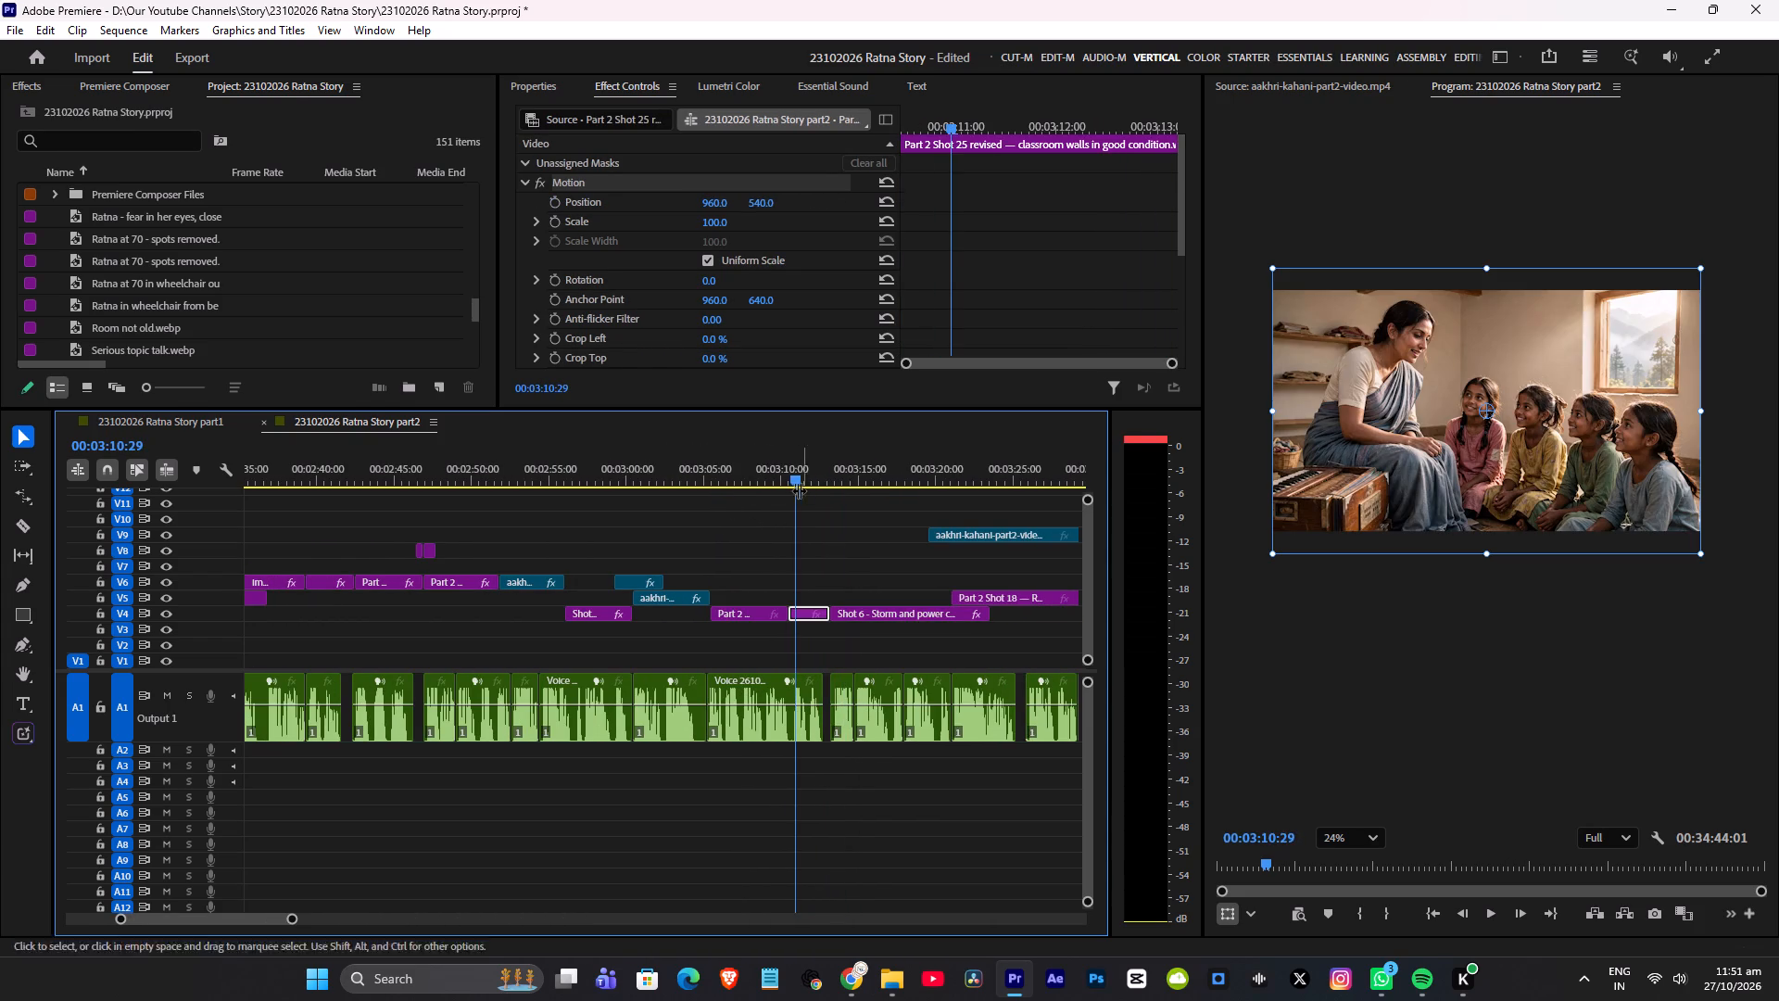
# Delete the jeweller still from V4 at 03:07:24.
pyautogui.scroll(-1, 755, 490)
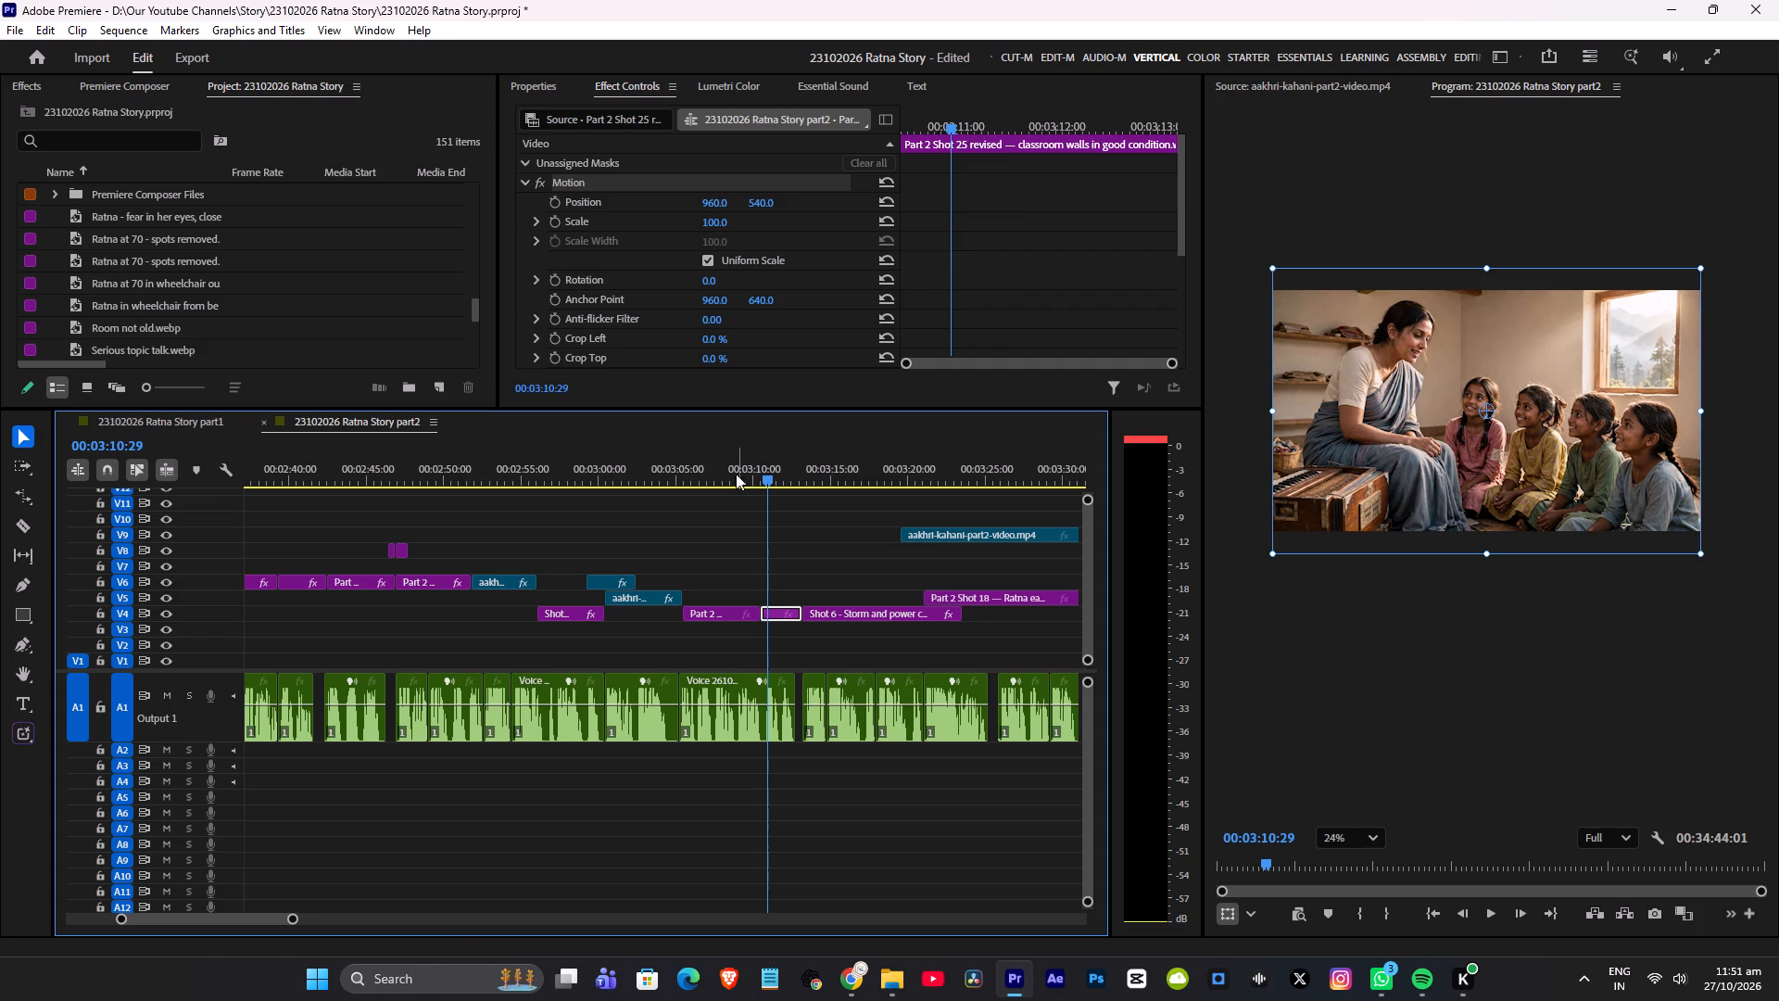
pyautogui.click(719, 475)
pyautogui.scroll(-2, 760, 503)
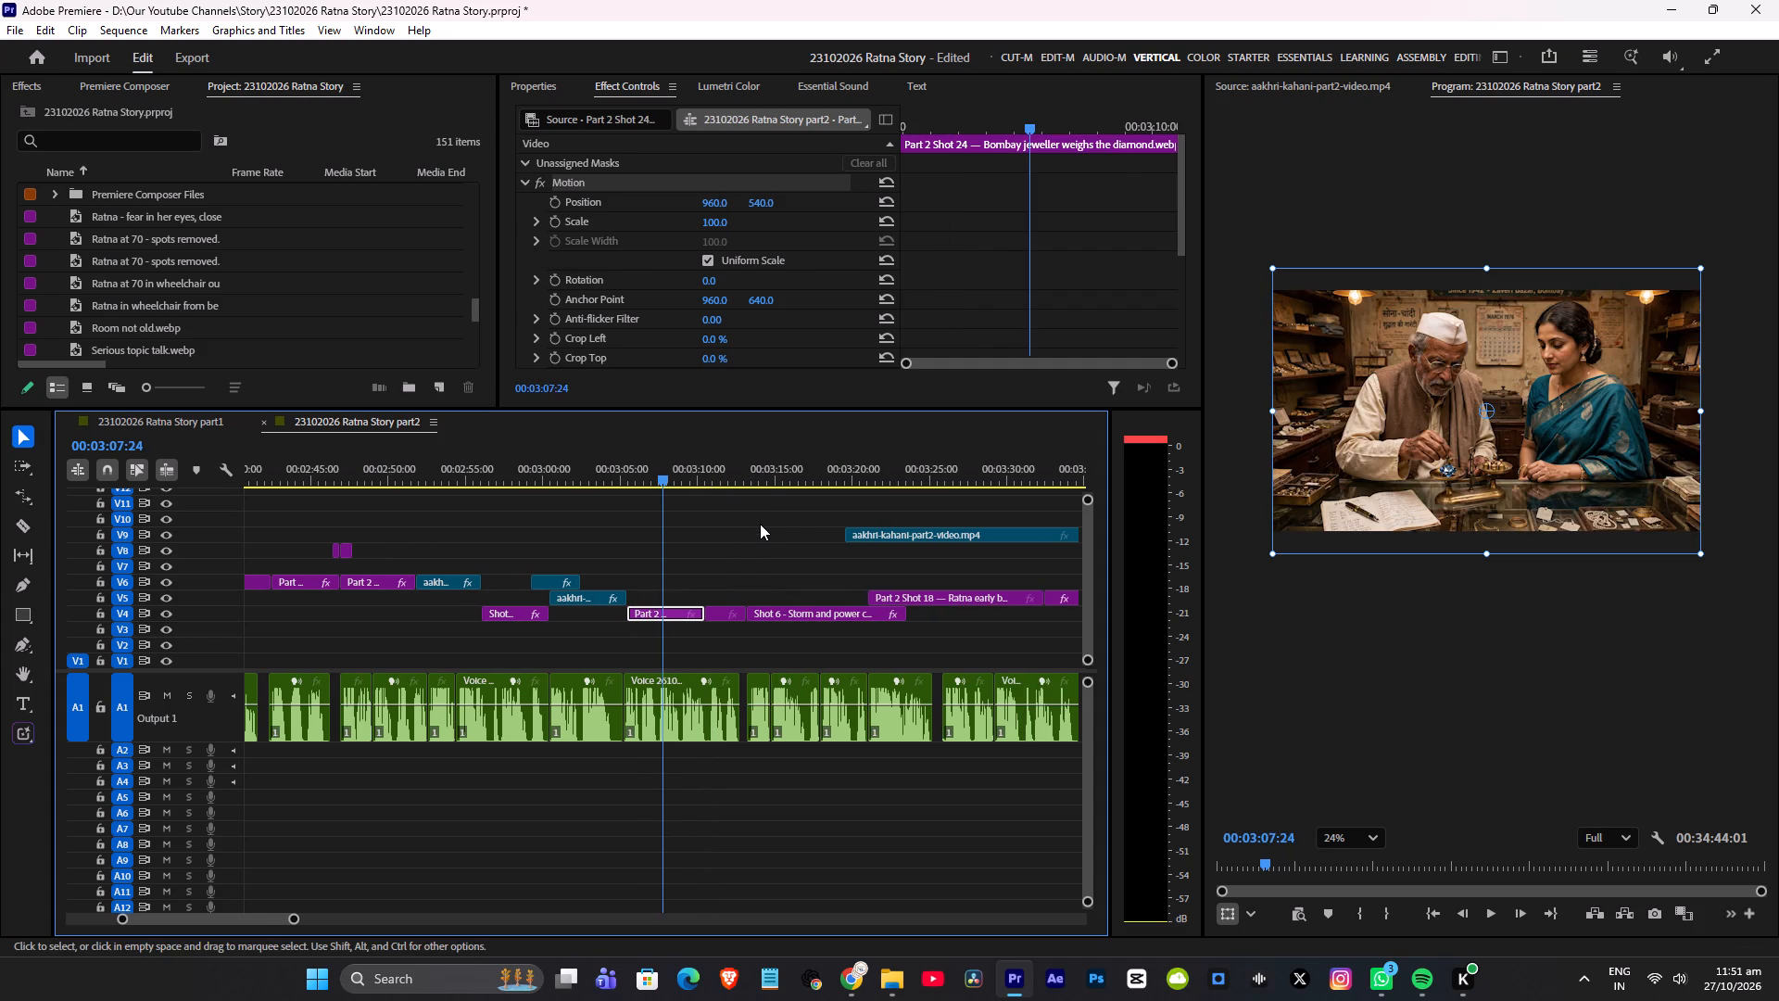
pyautogui.press('Delete')
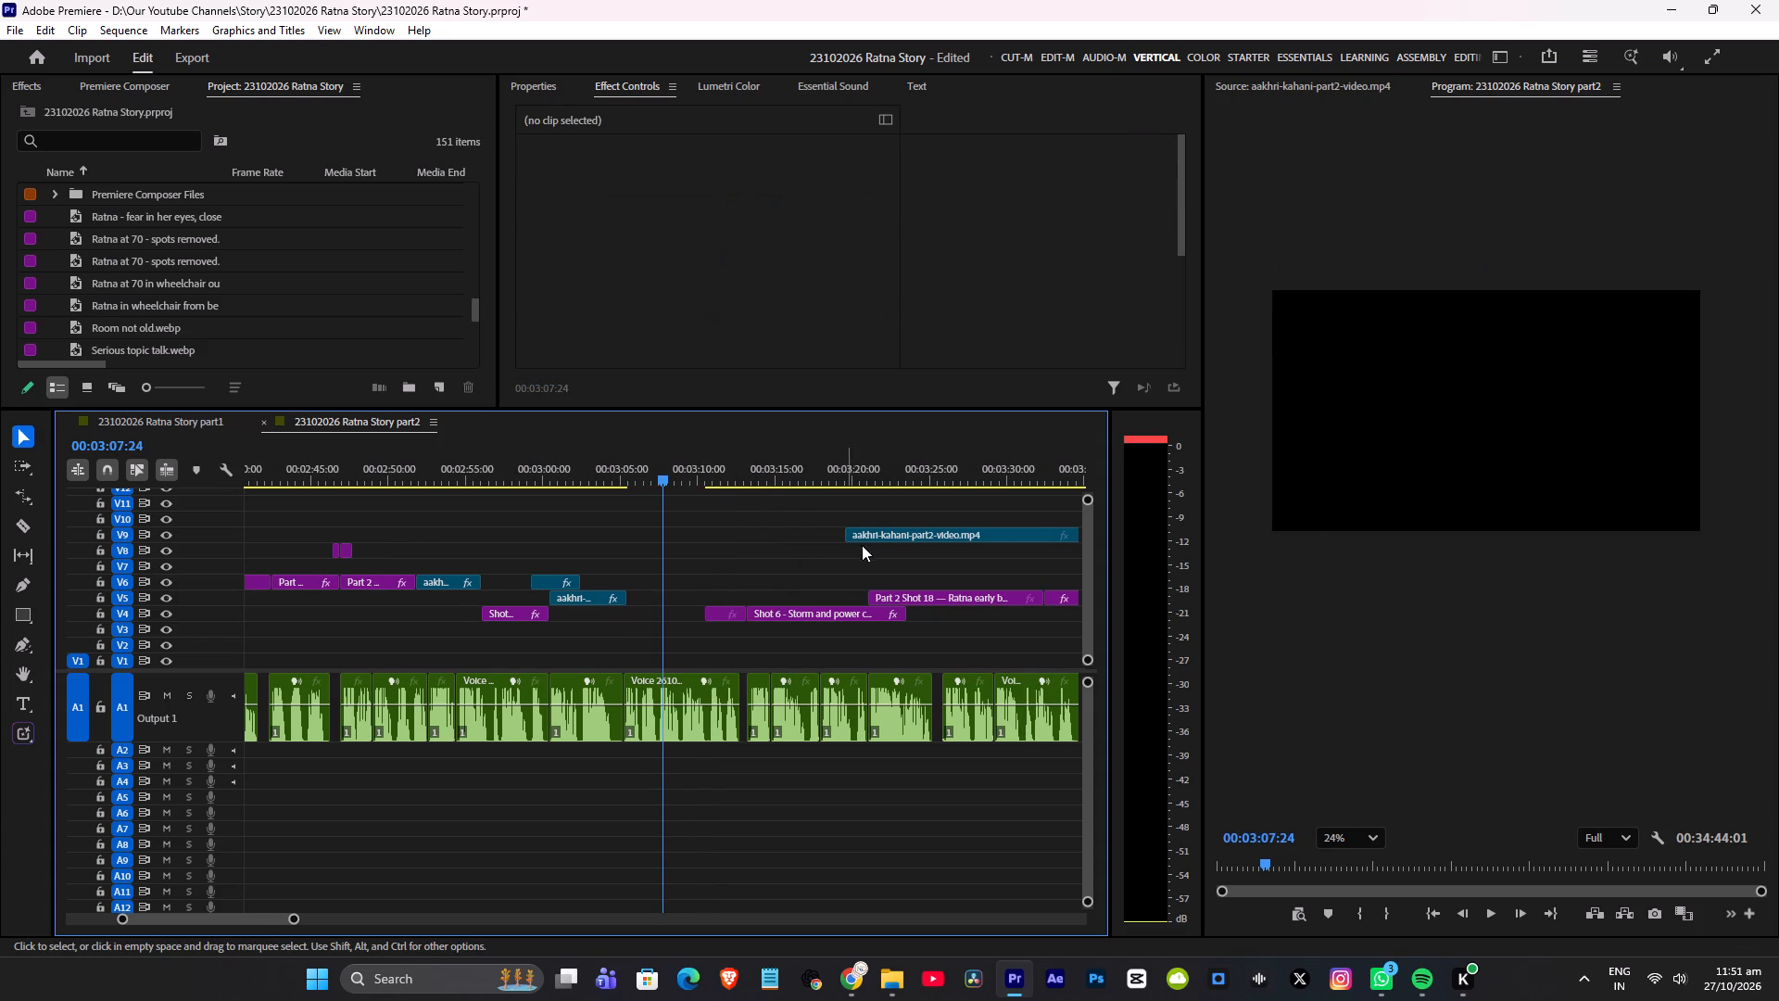
# Move the V9 source clip to V8, starting at about 03:05:16 where the narration line begins, and play it from there.
pyautogui.moveTo(873, 529); pyautogui.dragTo(659, 551)
pyautogui.click(629, 473)
pyautogui.press('space')
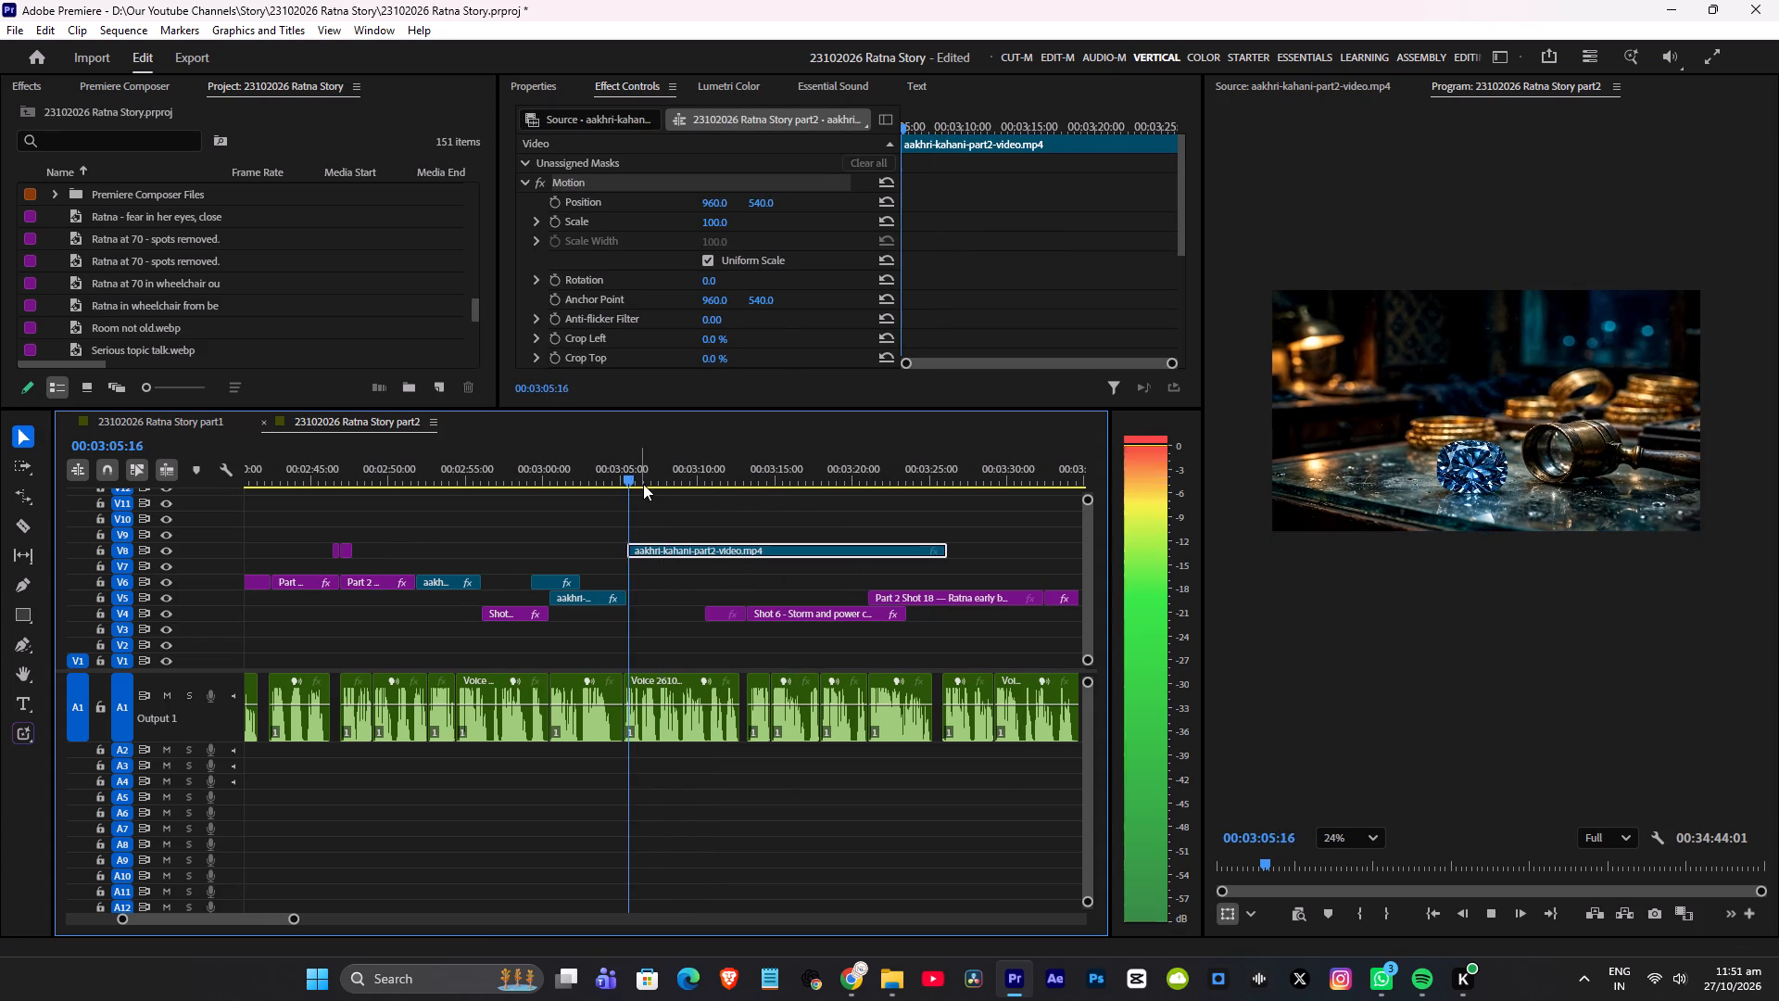
pyautogui.keyDown('alt'); pyautogui.scroll(3, 750, 544); pyautogui.keyUp('alt')
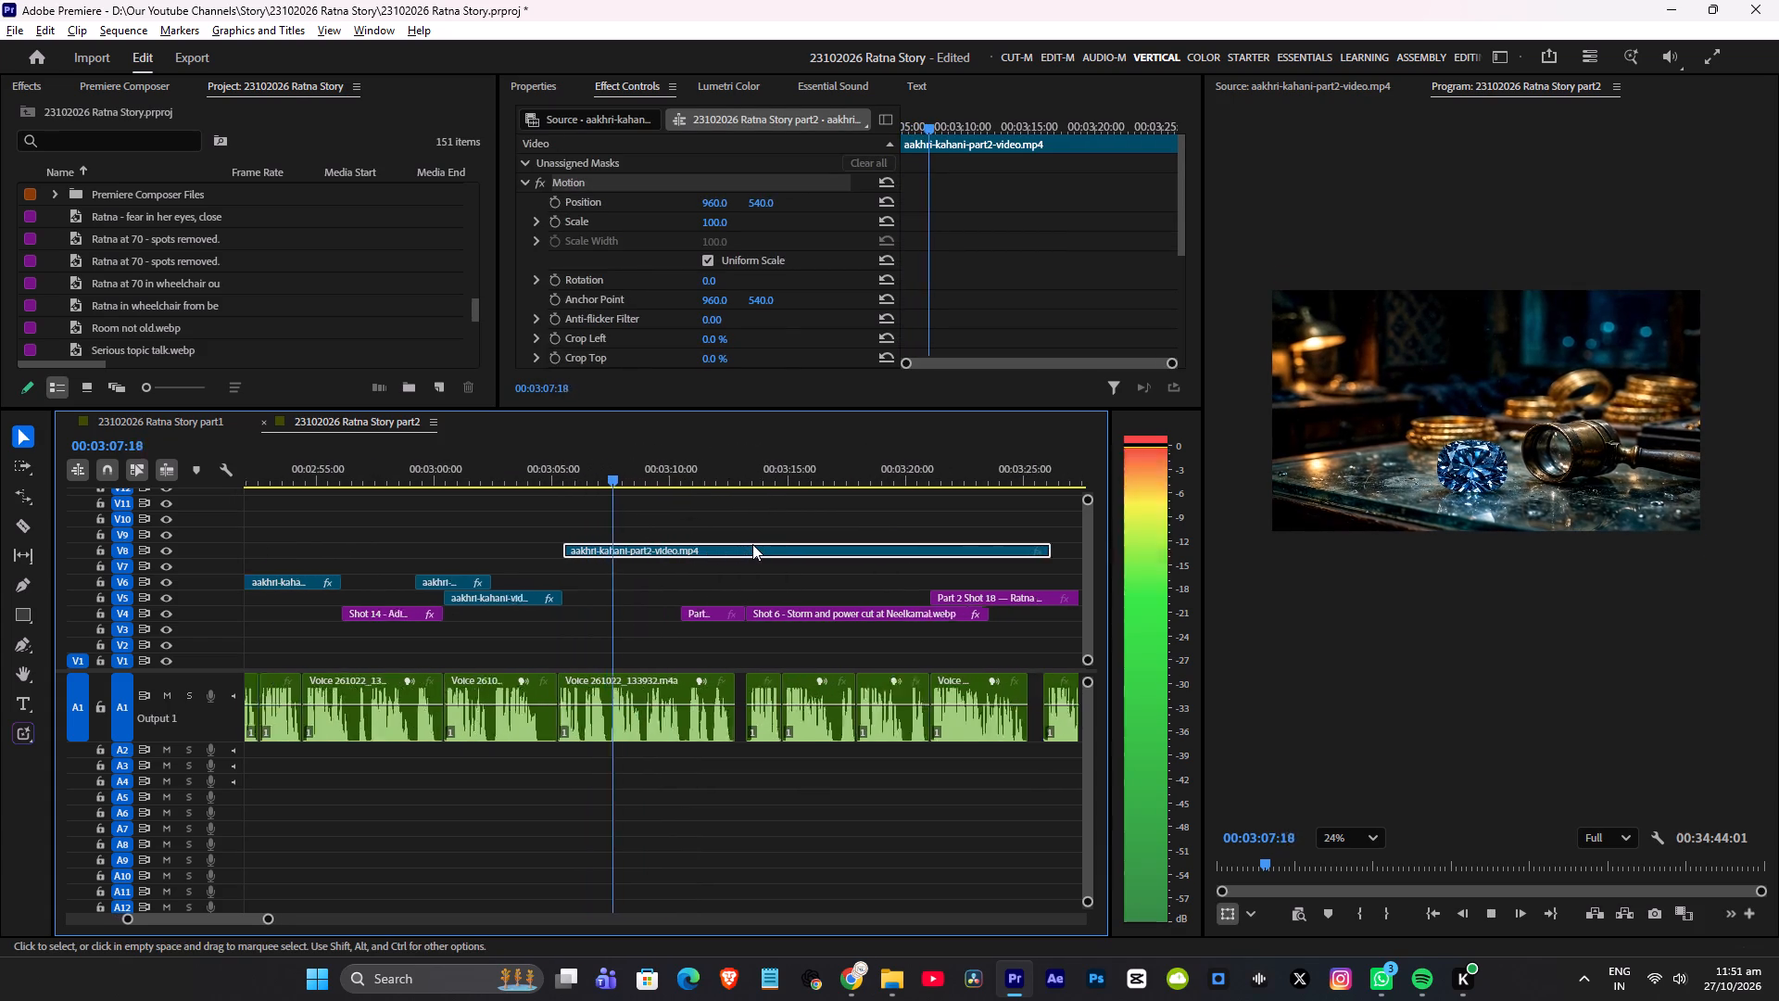
pyautogui.keyDown('alt'); pyautogui.scroll(1, 752, 544); pyautogui.keyUp('alt')
pyautogui.press('space')
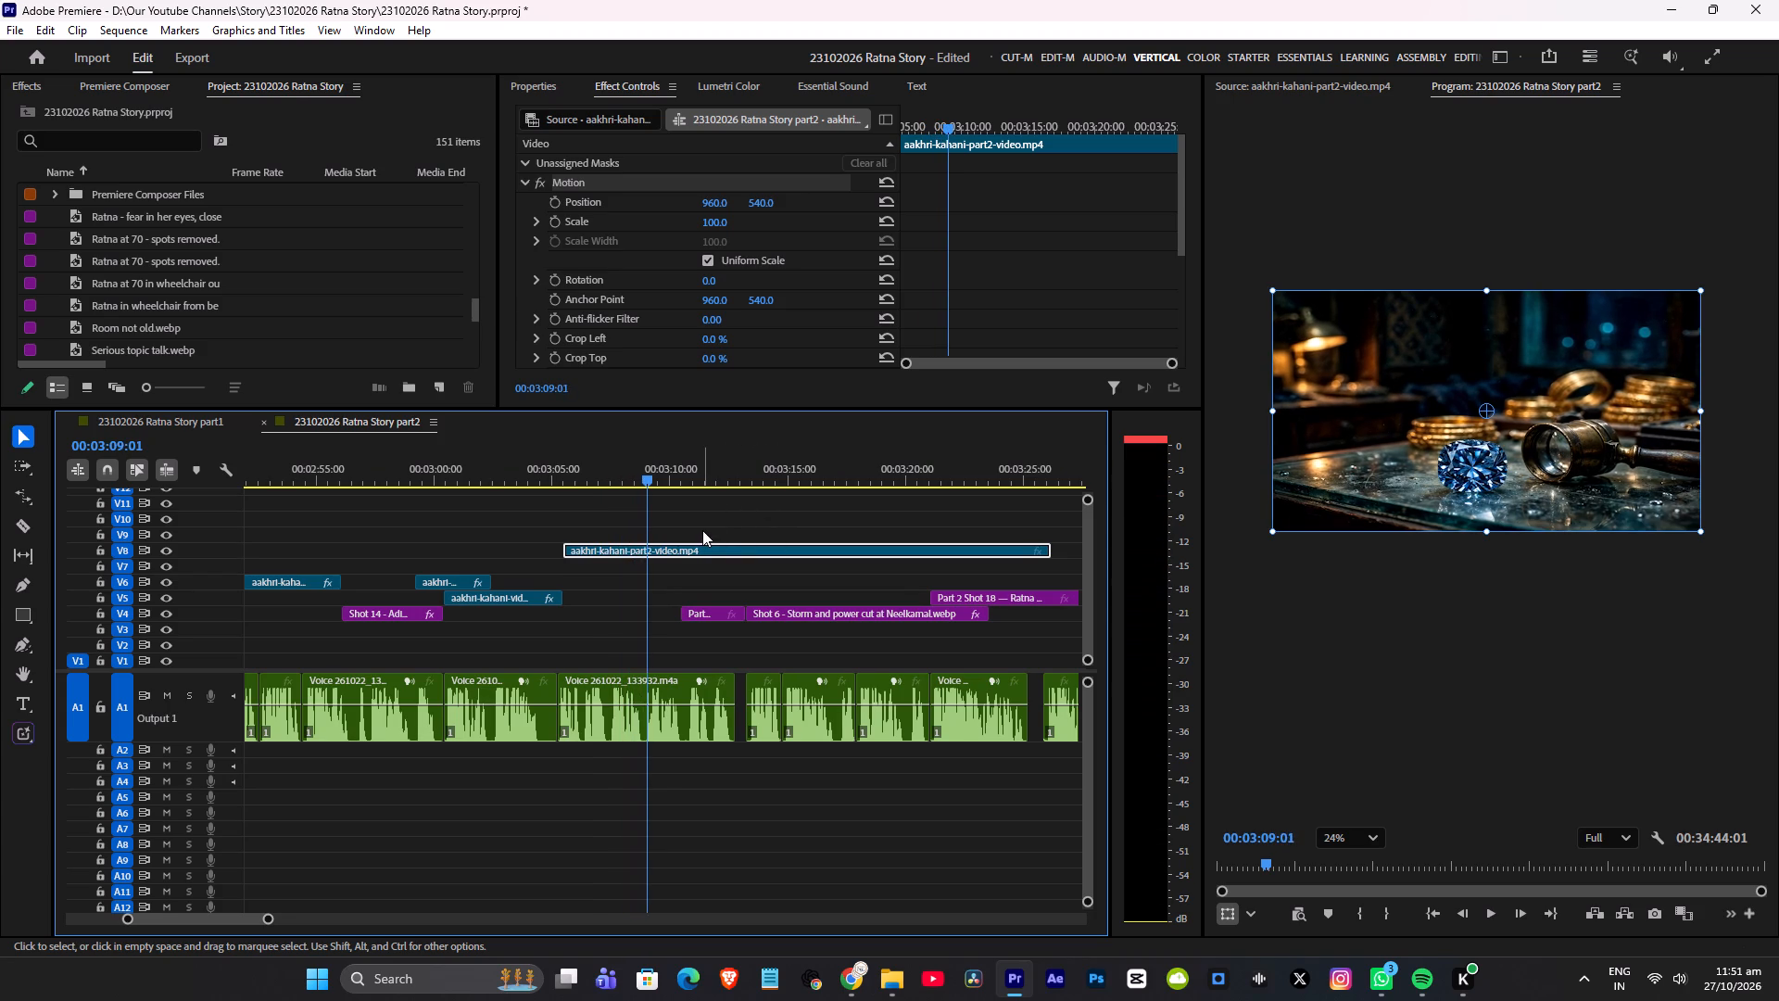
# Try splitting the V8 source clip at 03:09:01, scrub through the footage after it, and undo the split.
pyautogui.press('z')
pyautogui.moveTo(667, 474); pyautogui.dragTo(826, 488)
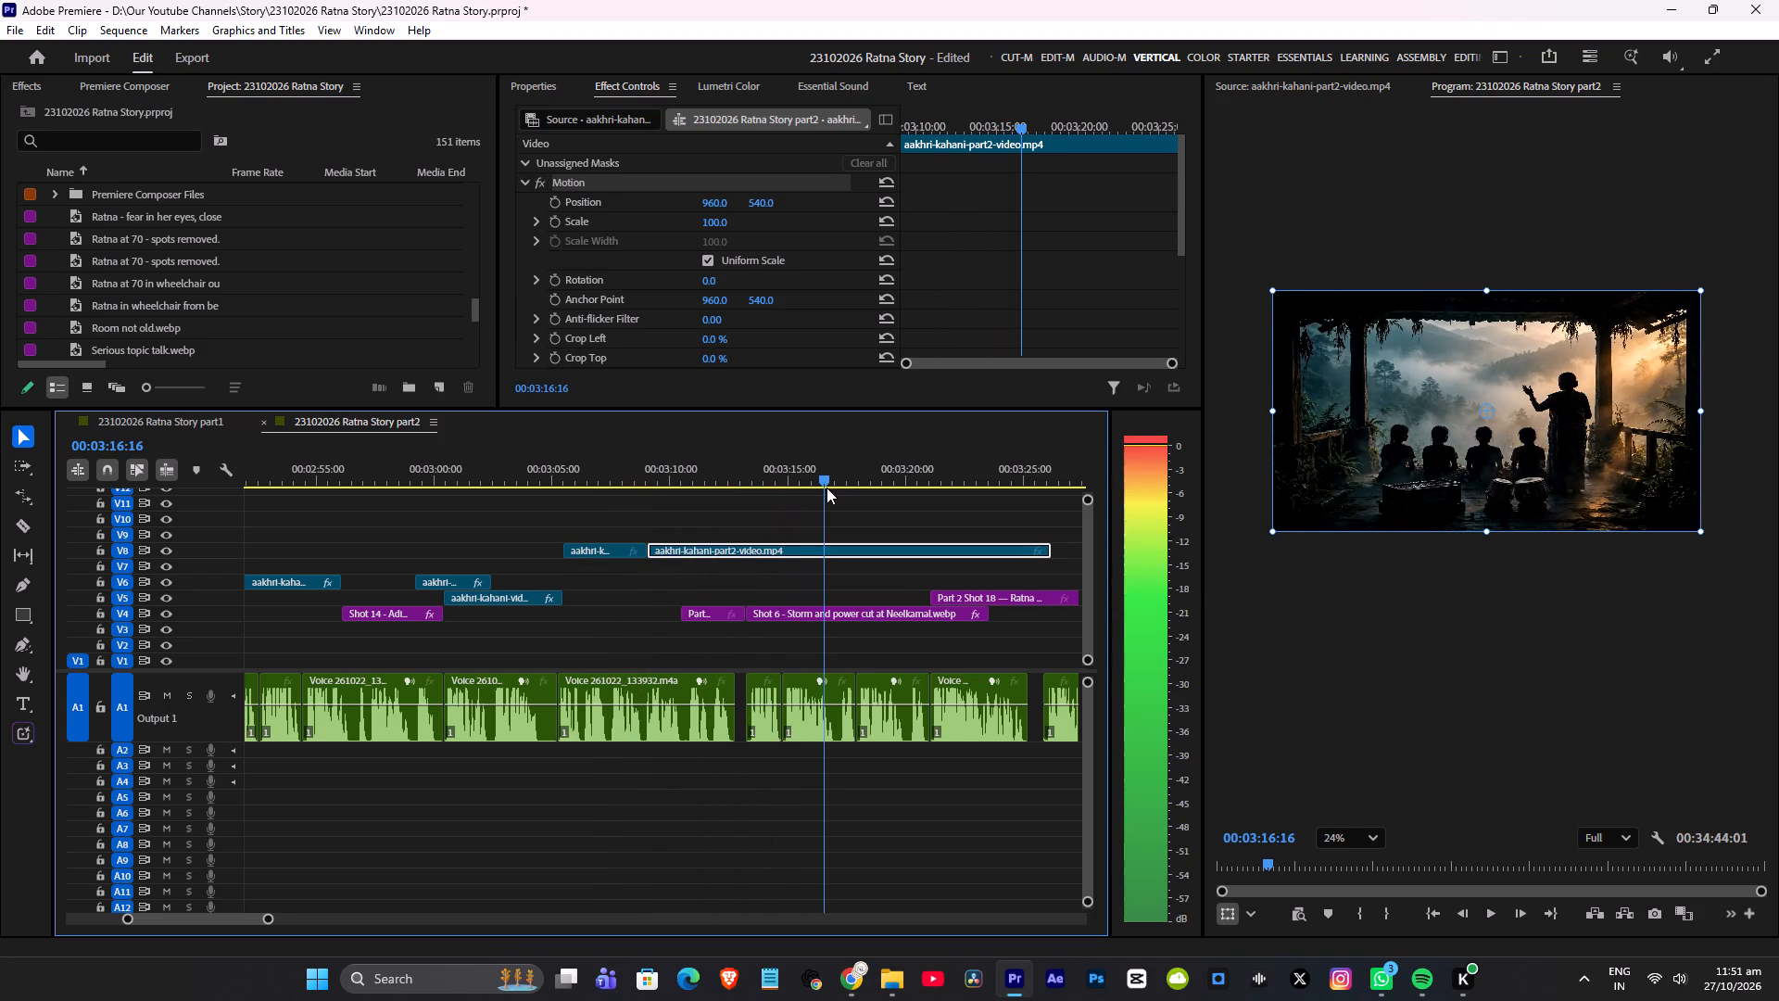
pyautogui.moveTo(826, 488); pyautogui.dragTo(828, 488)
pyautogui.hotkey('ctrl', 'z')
# Trim the V8 source clip's start to 03:07:18, move it earlier to begin at about 03:03, and play from 03:05:11.
pyautogui.click(609, 476)
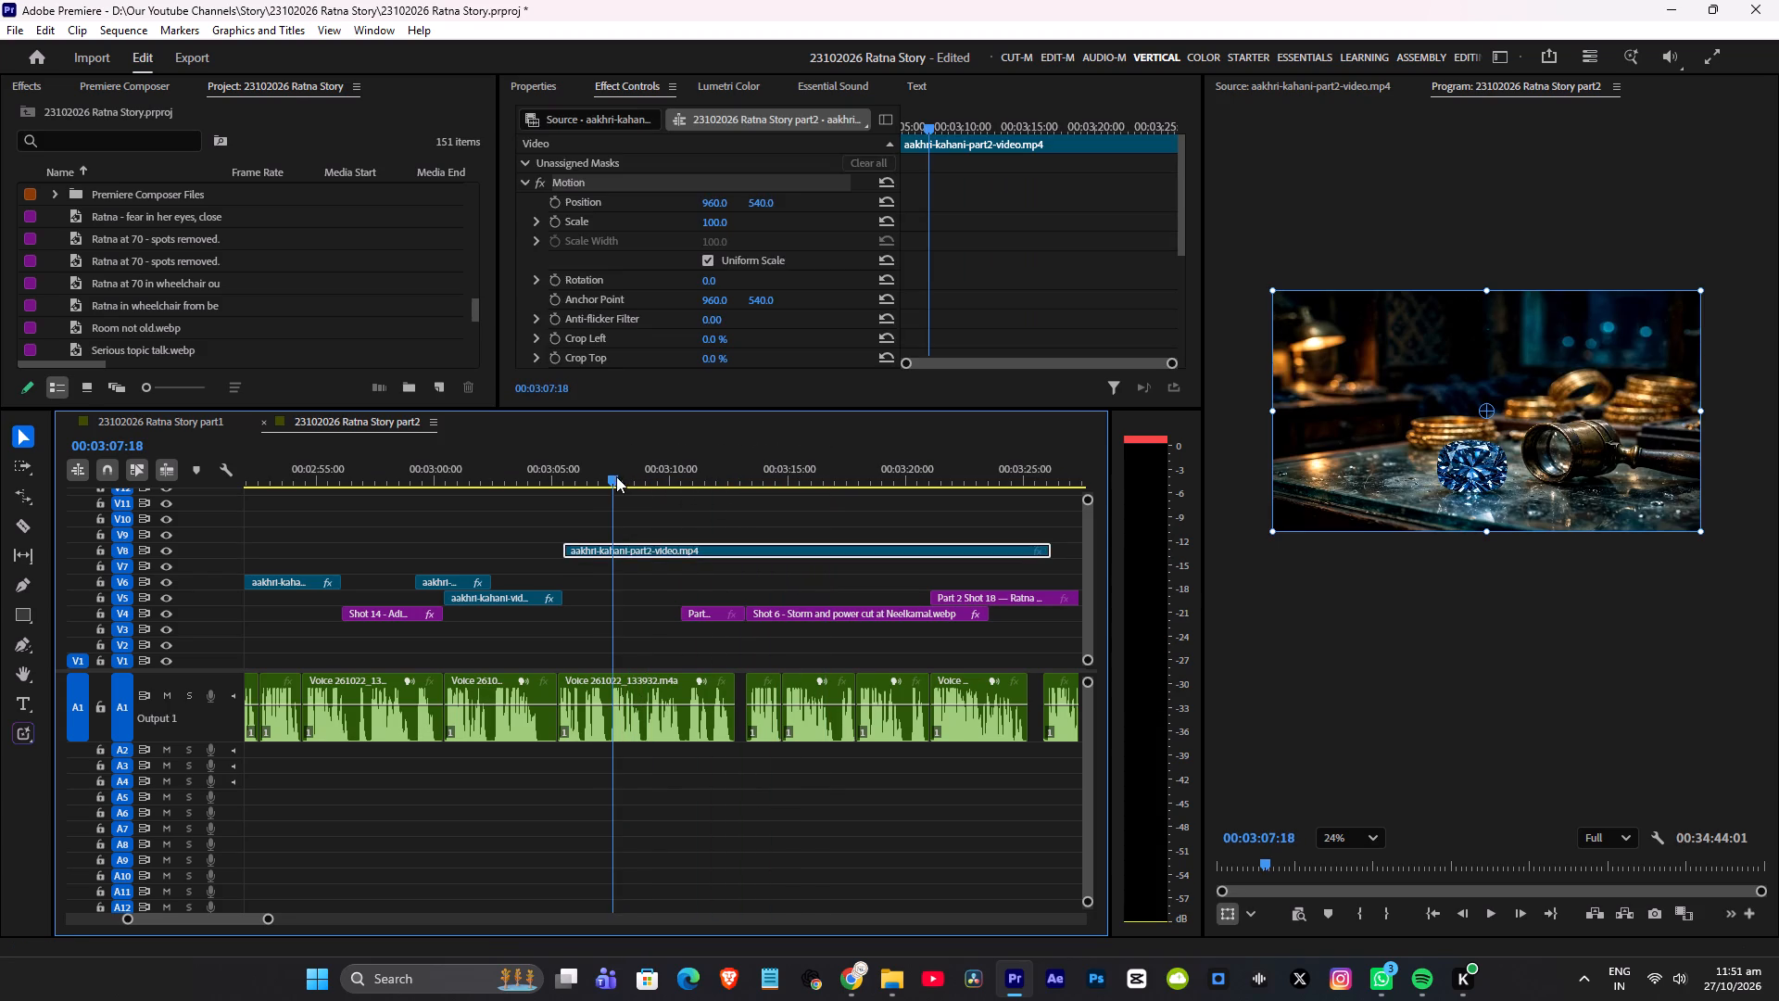
pyautogui.moveTo(574, 551); pyautogui.dragTo(618, 551)
pyautogui.moveTo(689, 549); pyautogui.dragTo(607, 549)
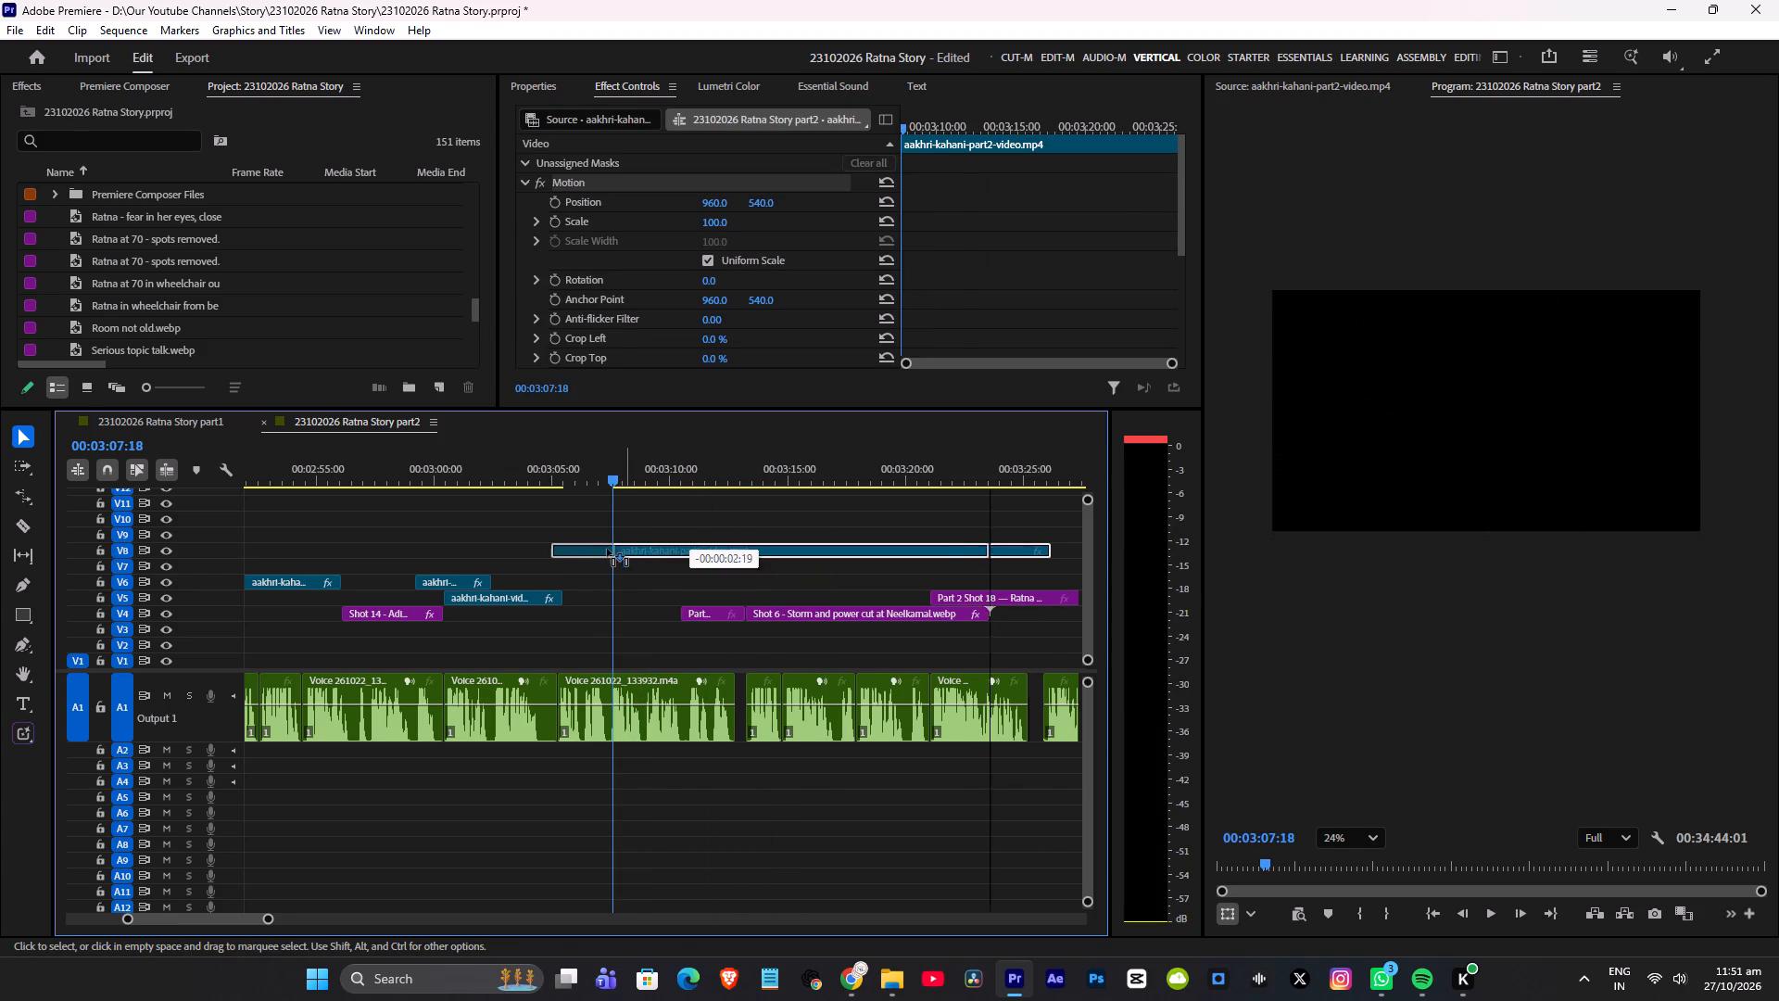
pyautogui.moveTo(607, 549); pyautogui.dragTo(591, 549)
pyautogui.click(583, 487)
pyautogui.moveTo(576, 476); pyautogui.dragTo(637, 487)
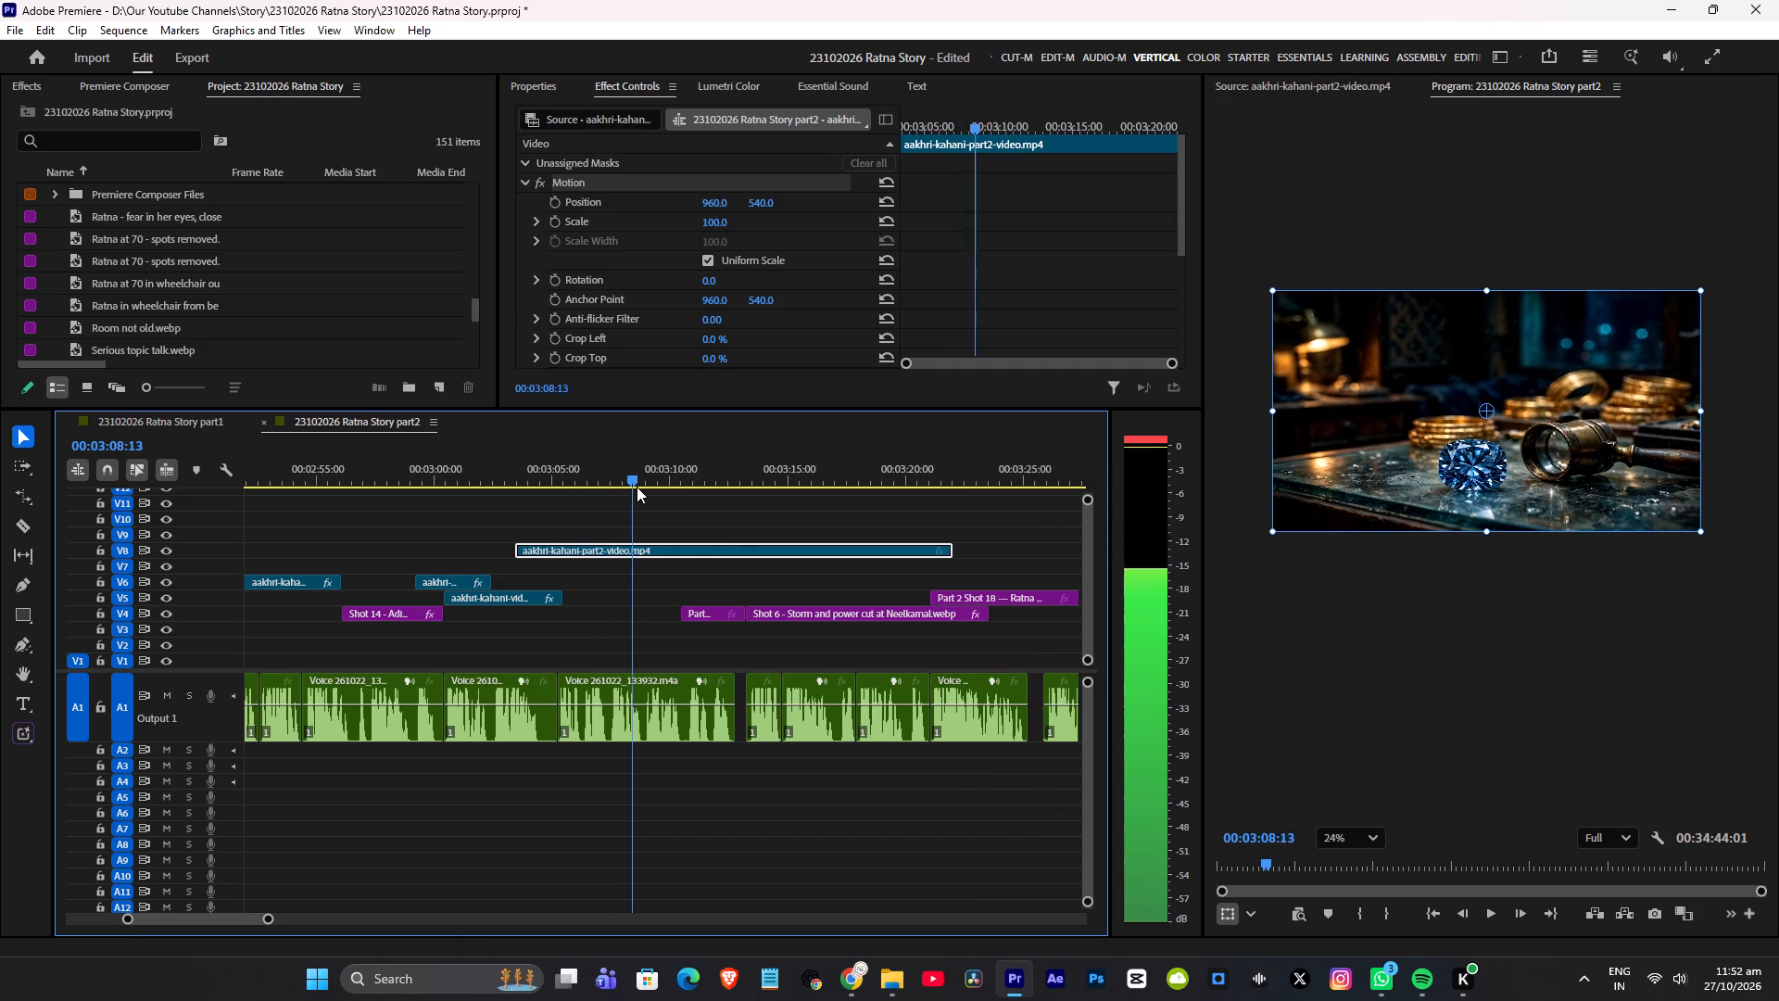
pyautogui.moveTo(637, 487); pyautogui.dragTo(594, 502)
pyautogui.moveTo(561, 448); pyautogui.dragTo(562, 462)
pyautogui.press('space')
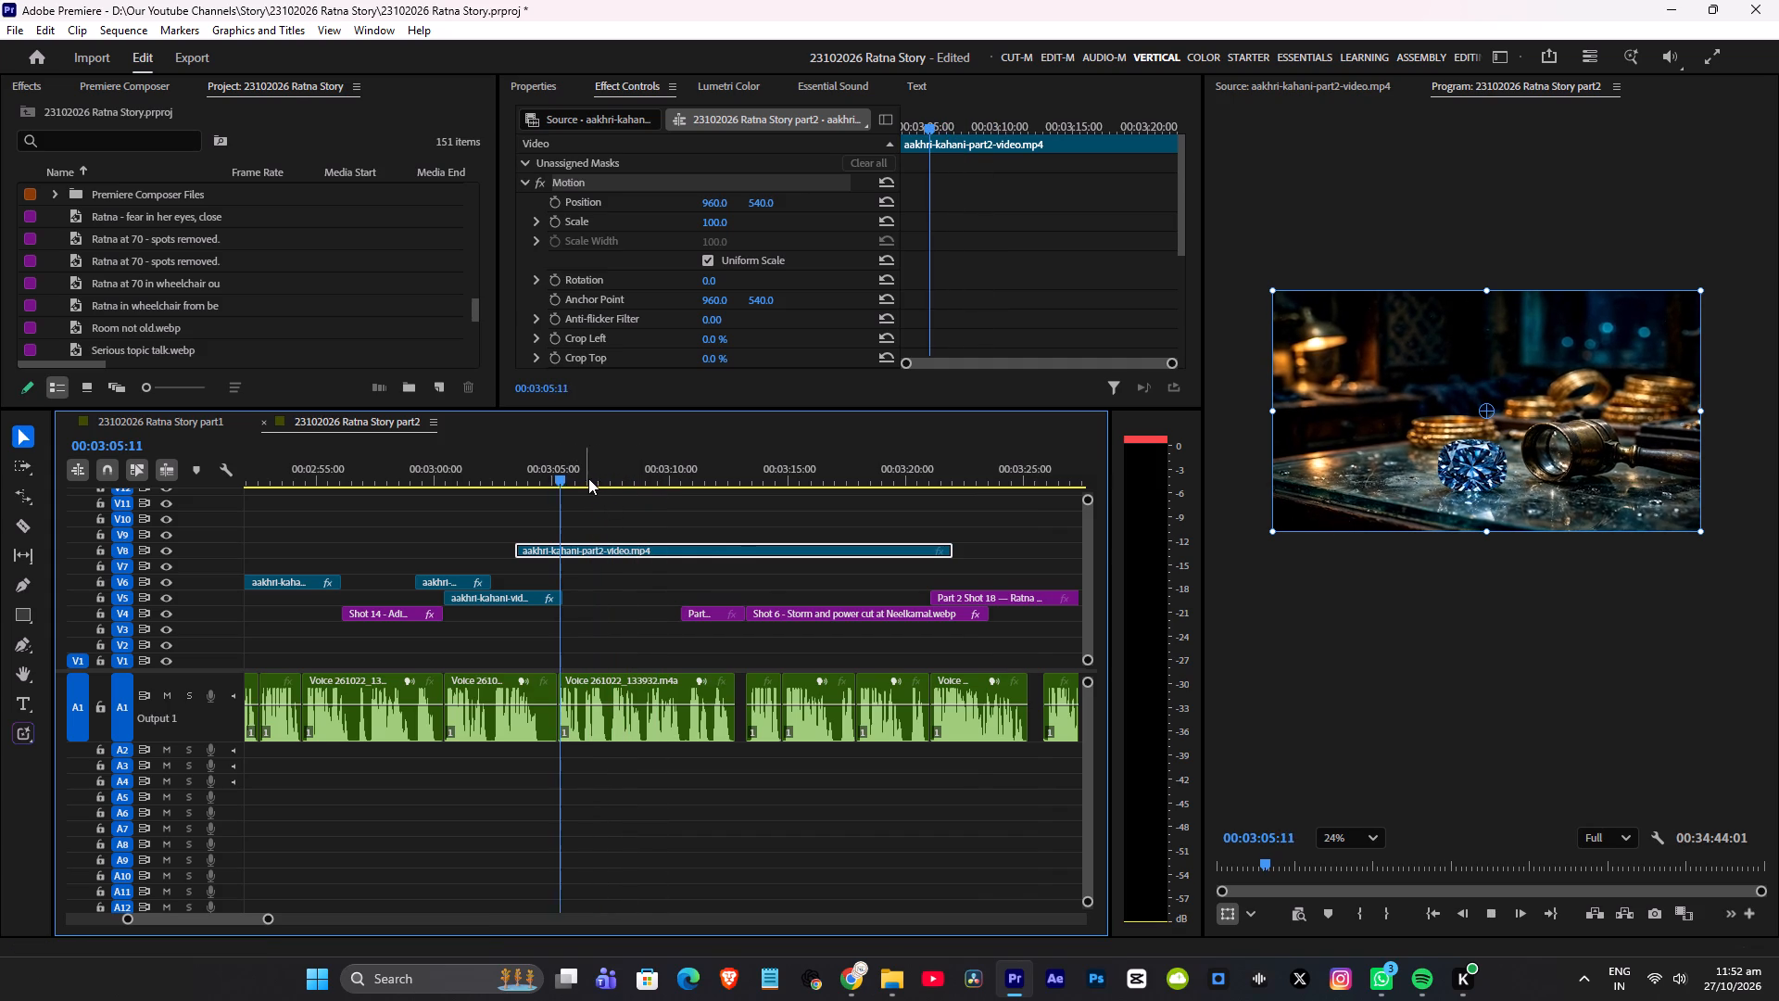
pyautogui.keyDown('alt'); pyautogui.scroll(3, 599, 555); pyautogui.keyUp('alt')
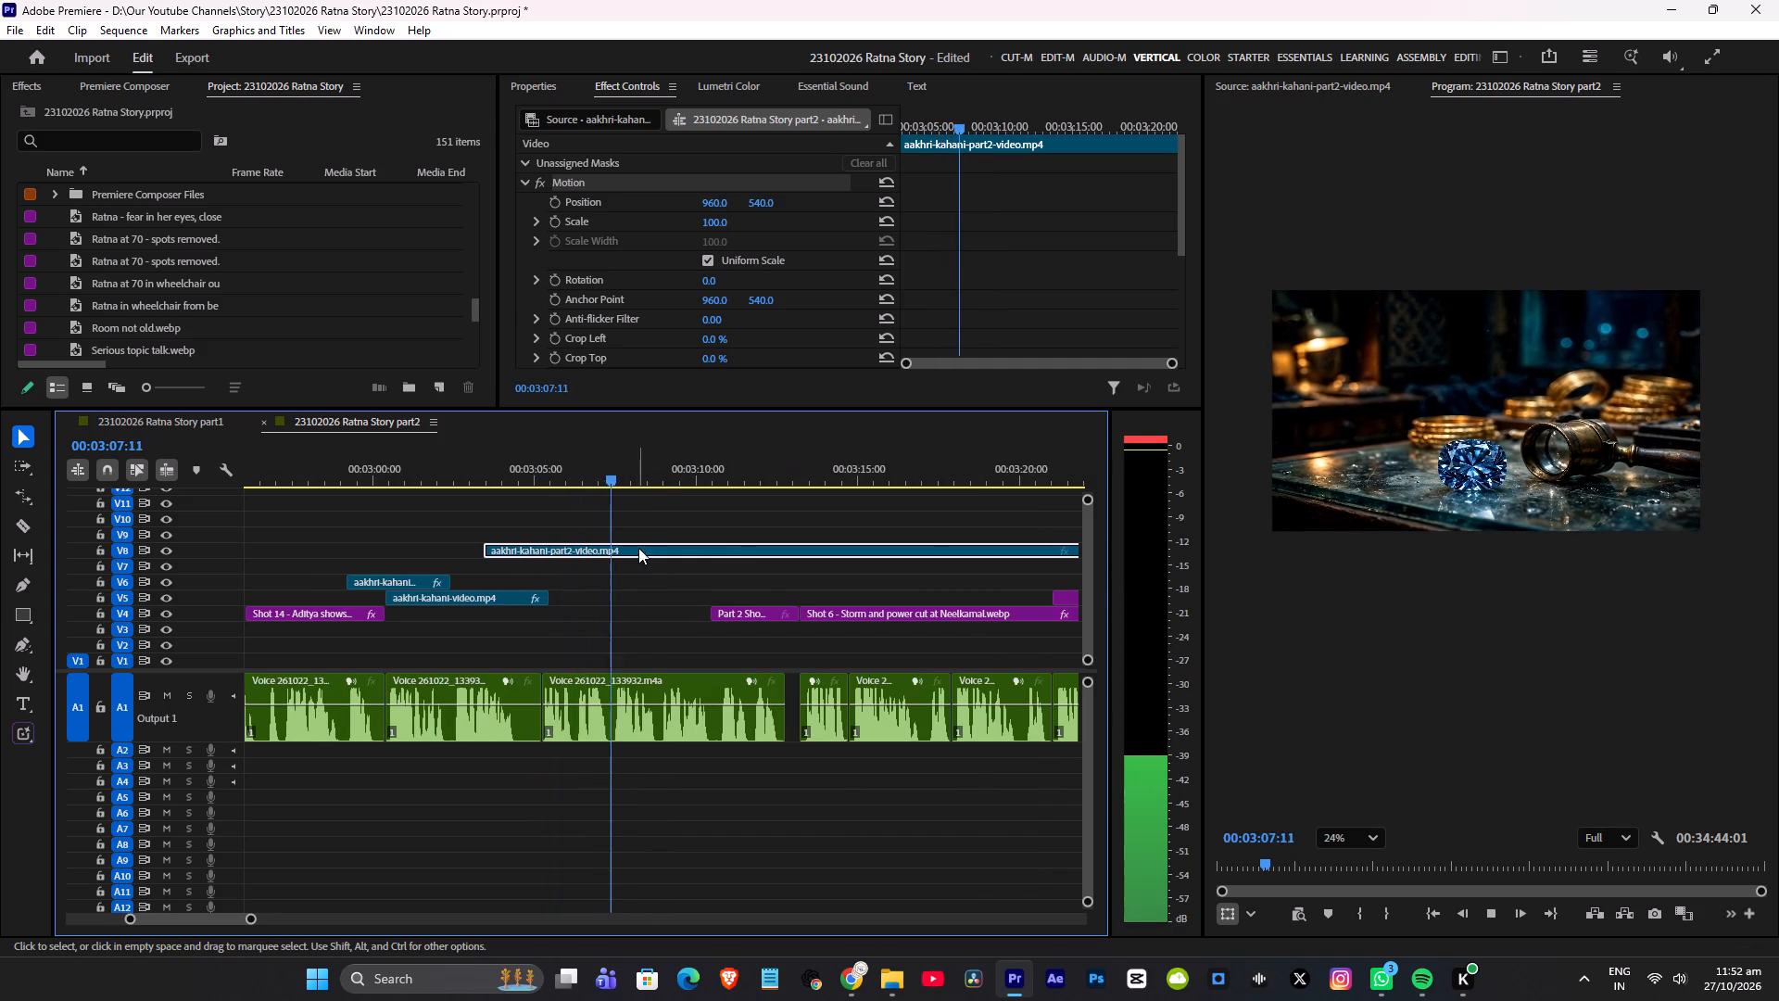
pyautogui.press('space')
# Slide the V8 source clip to start at about 03:01, placing its switch from diamond to teaching scene at 03:08:24.
pyautogui.moveTo(689, 553); pyautogui.dragTo(625, 554)
pyautogui.moveTo(672, 553); pyautogui.dragTo(639, 554)
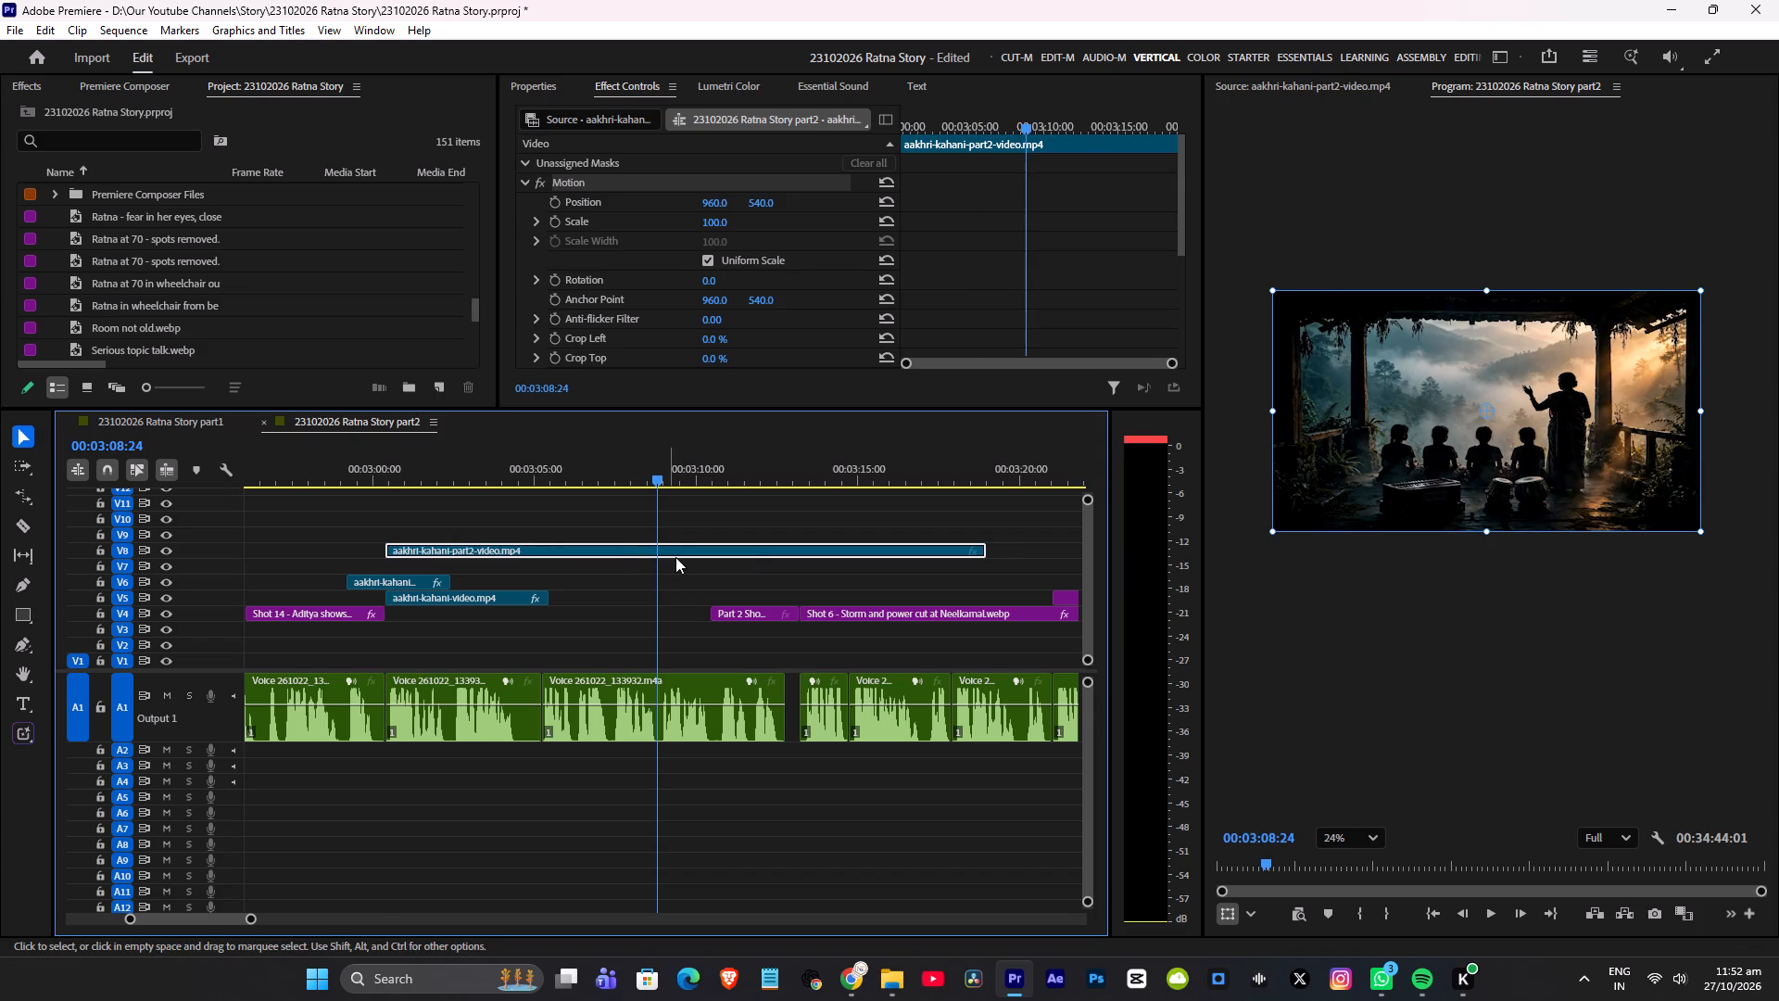
pyautogui.moveTo(682, 549); pyautogui.dragTo(697, 551)
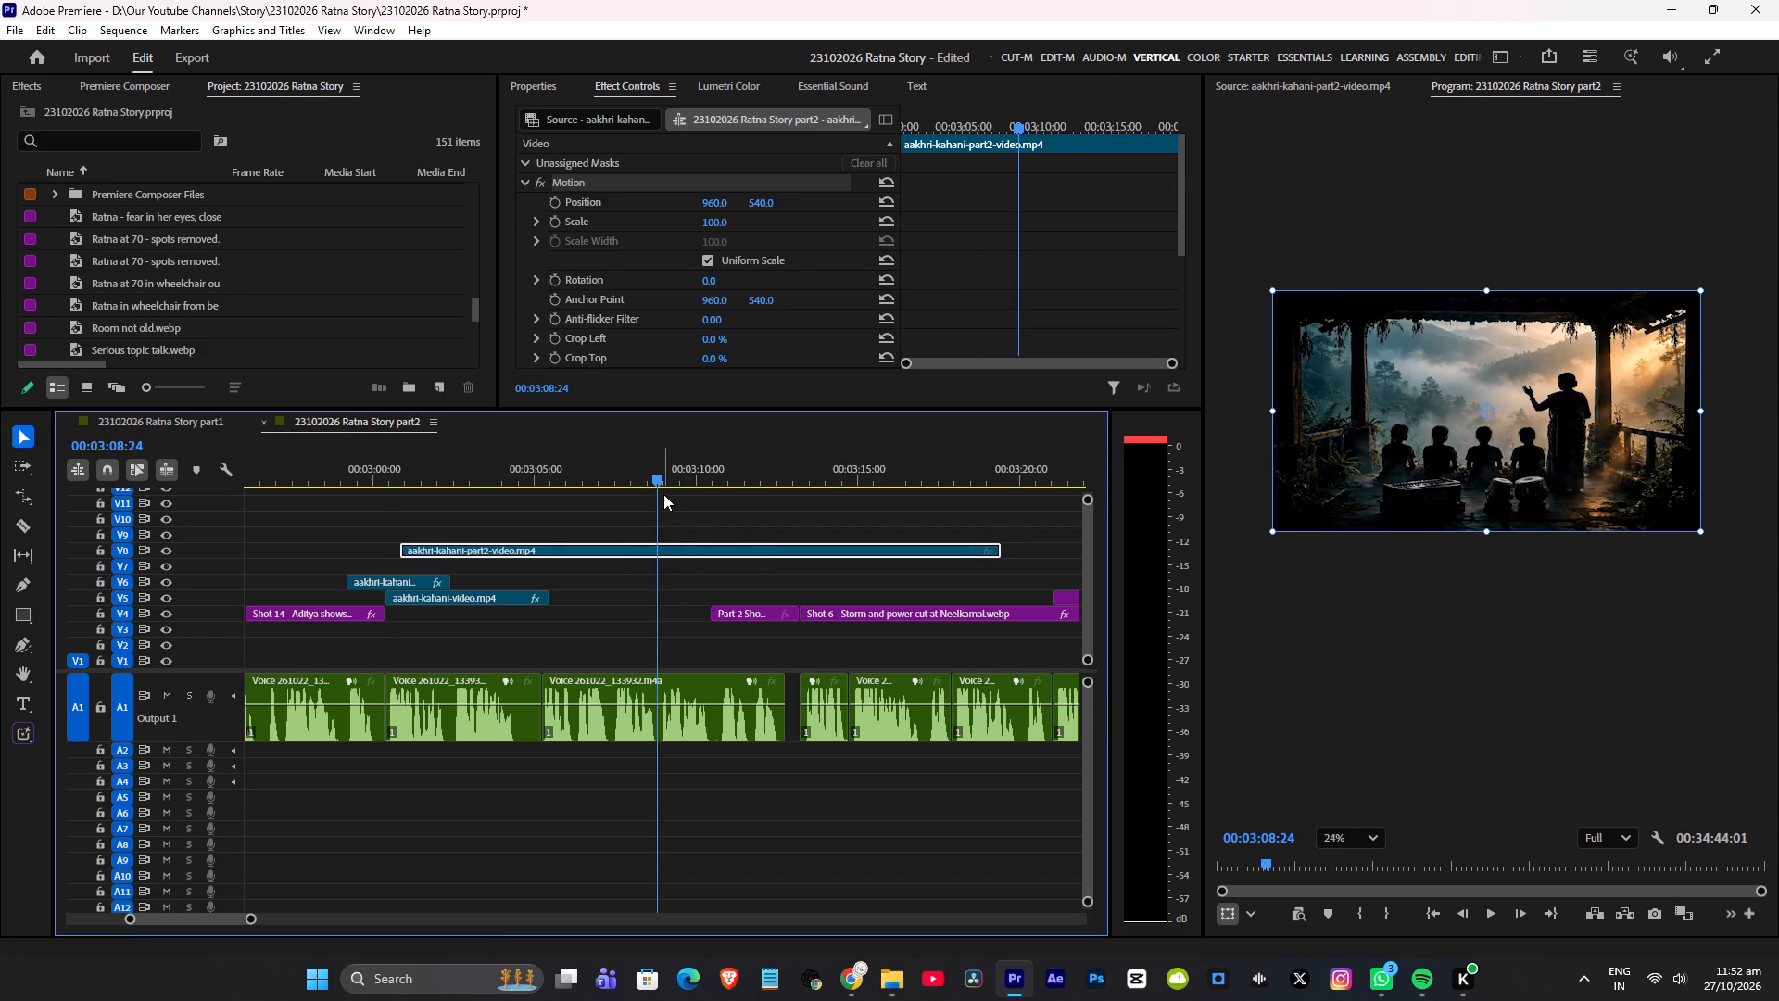
pyautogui.moveTo(662, 551); pyautogui.dragTo(673, 554)
pyautogui.moveTo(689, 552); pyautogui.dragTo(701, 552)
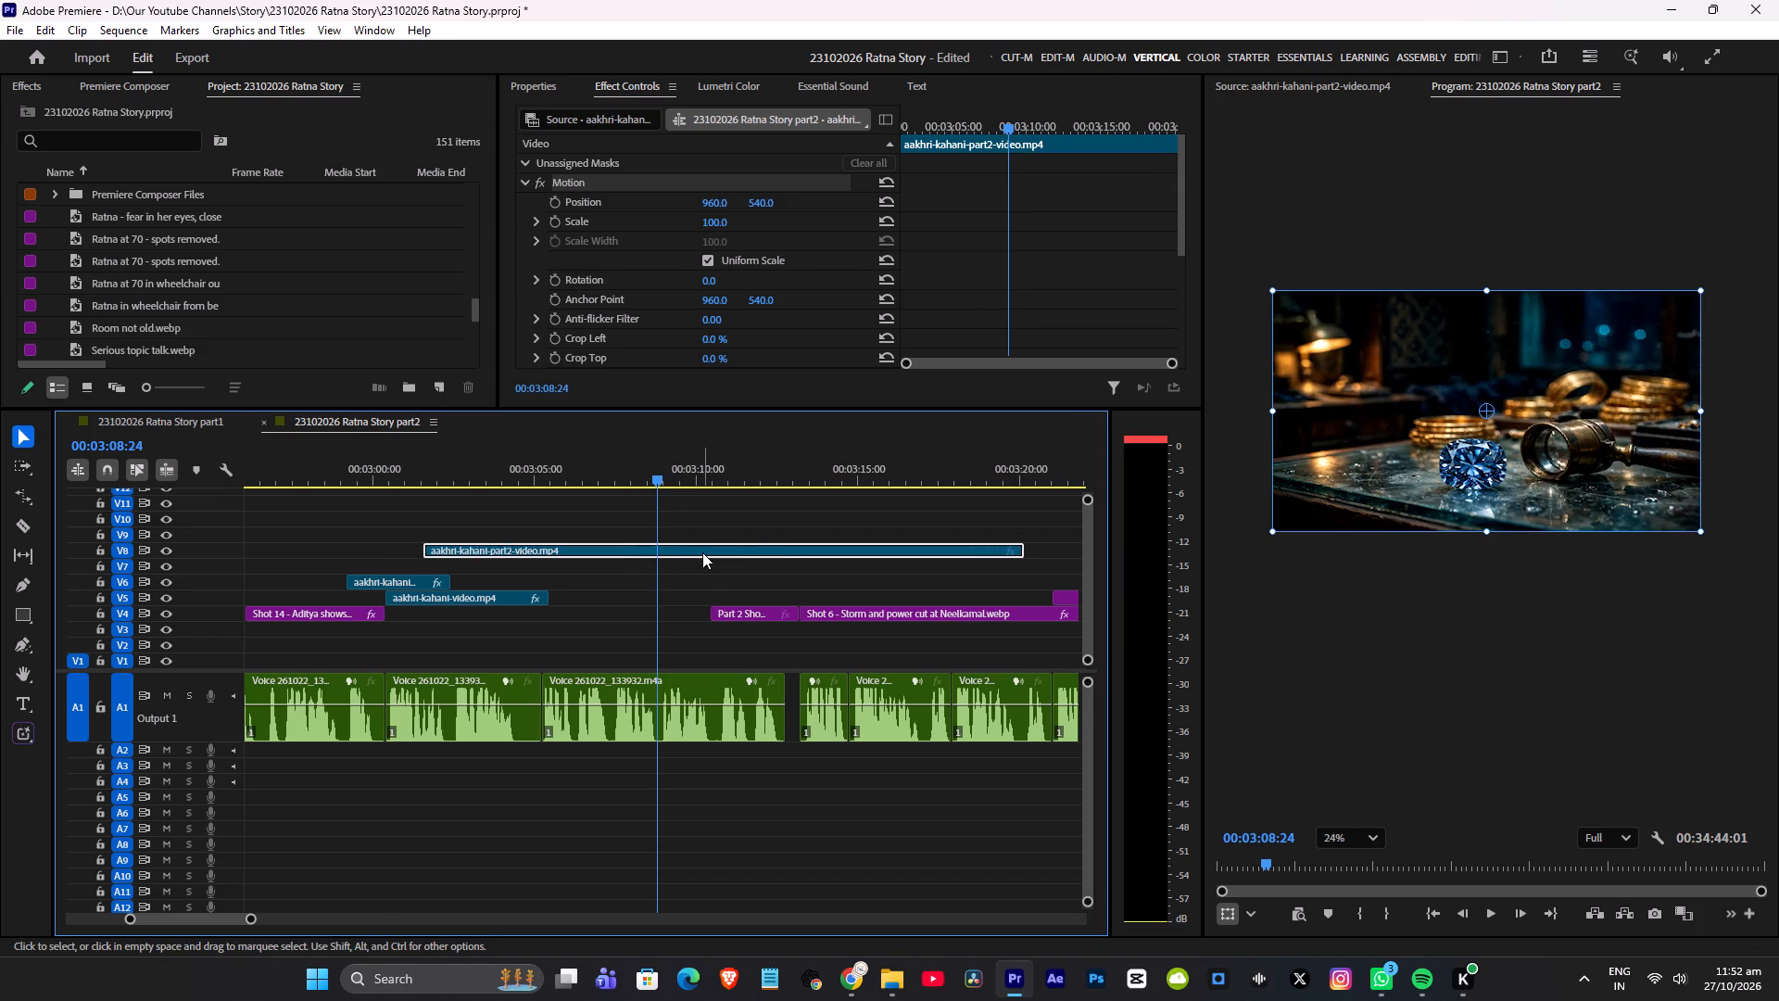
pyautogui.moveTo(698, 553); pyautogui.dragTo(686, 558)
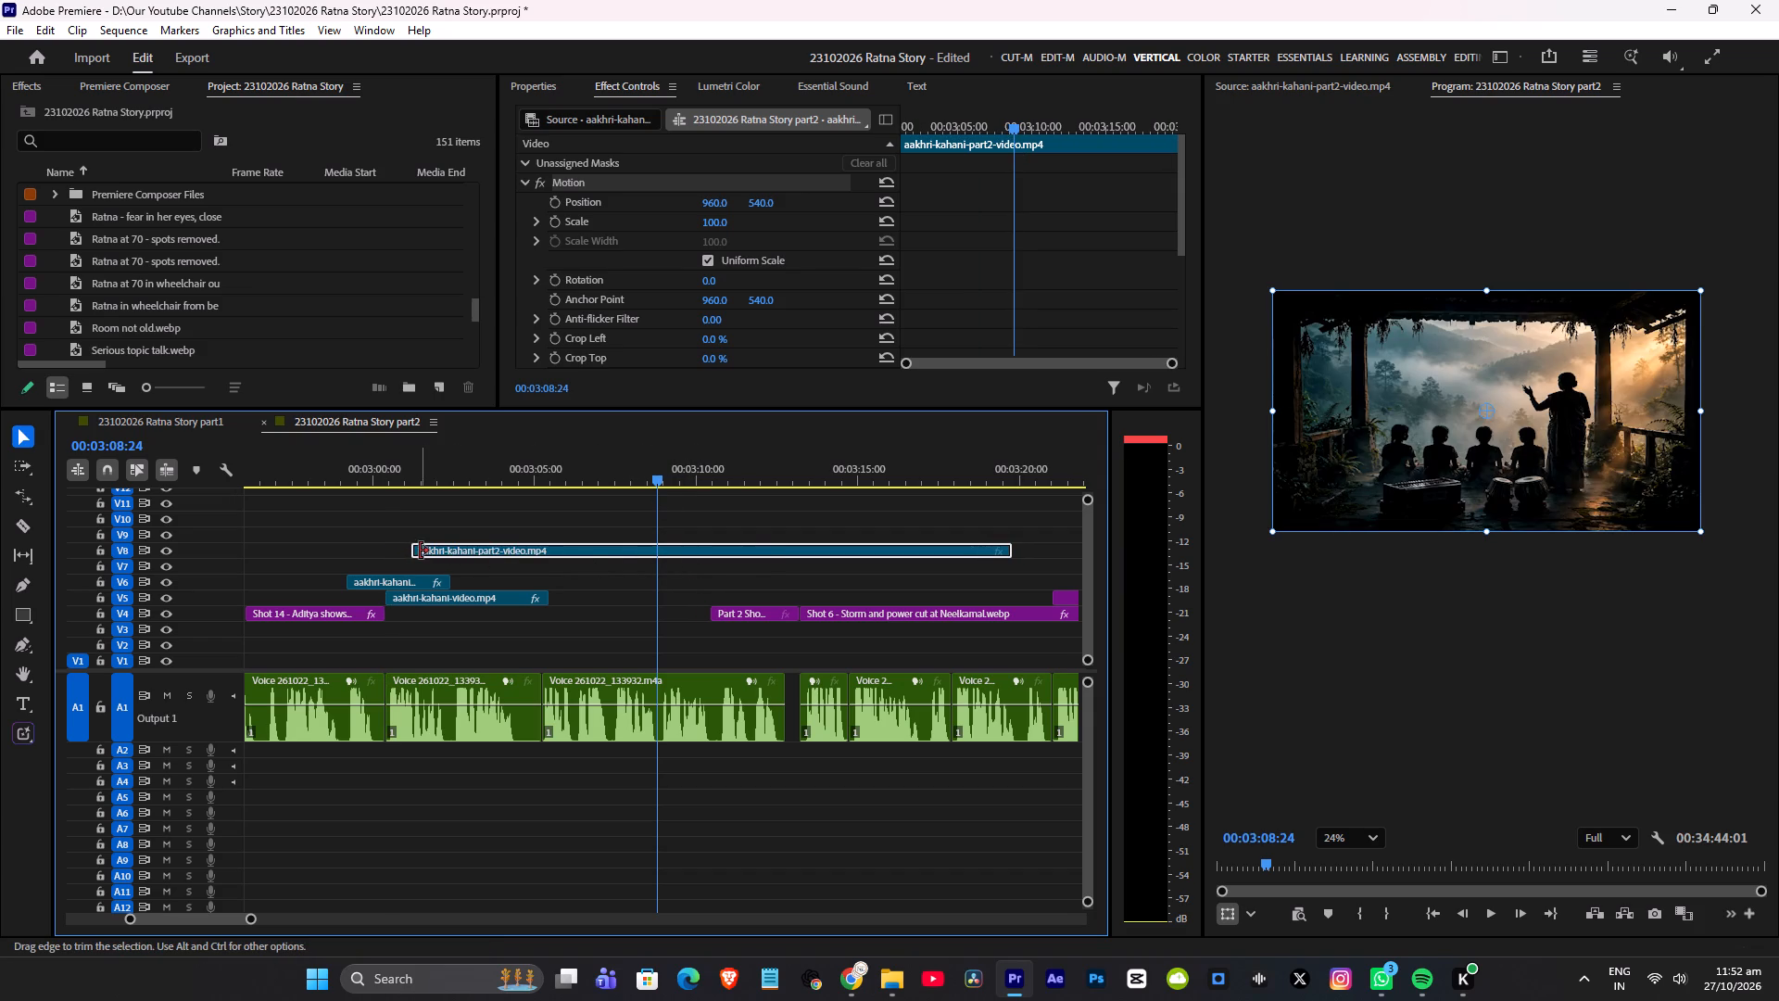
# Trim the V8 source clip's start to the end of the preceding V5 clip, and play through the new cut.
pyautogui.moveTo(419, 551); pyautogui.dragTo(549, 551)
pyautogui.click(524, 464)
pyautogui.press('space')
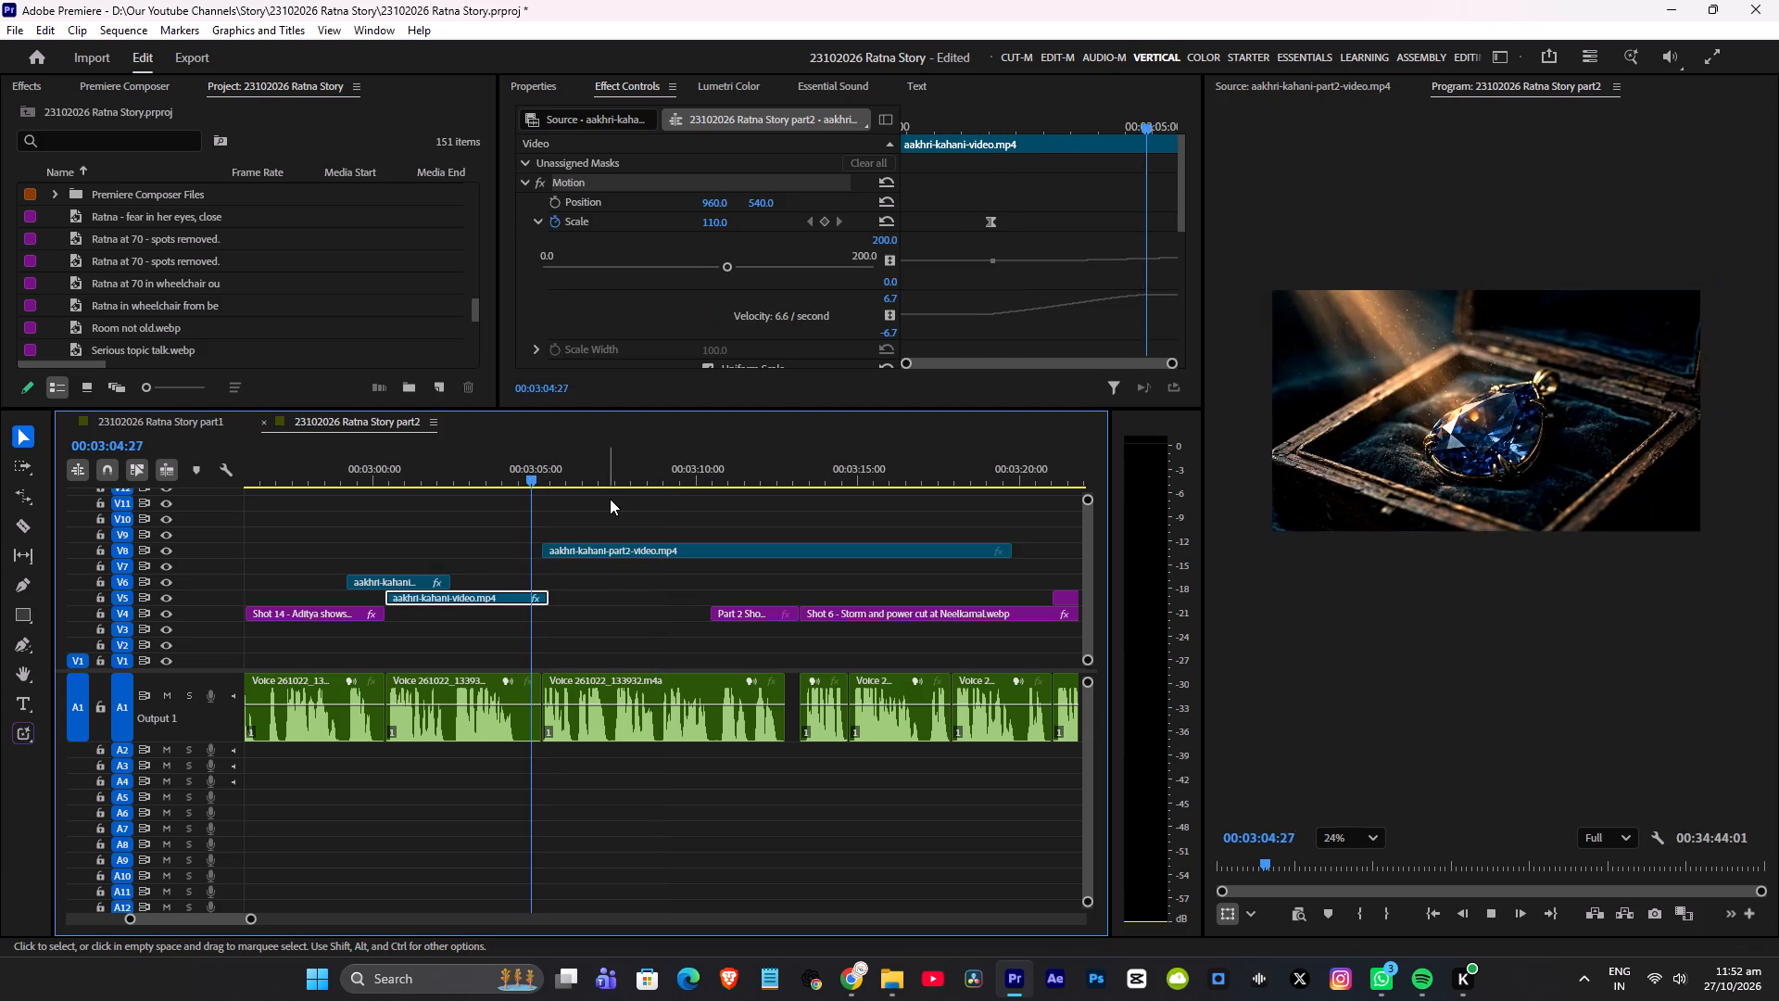
pyautogui.click(548, 551)
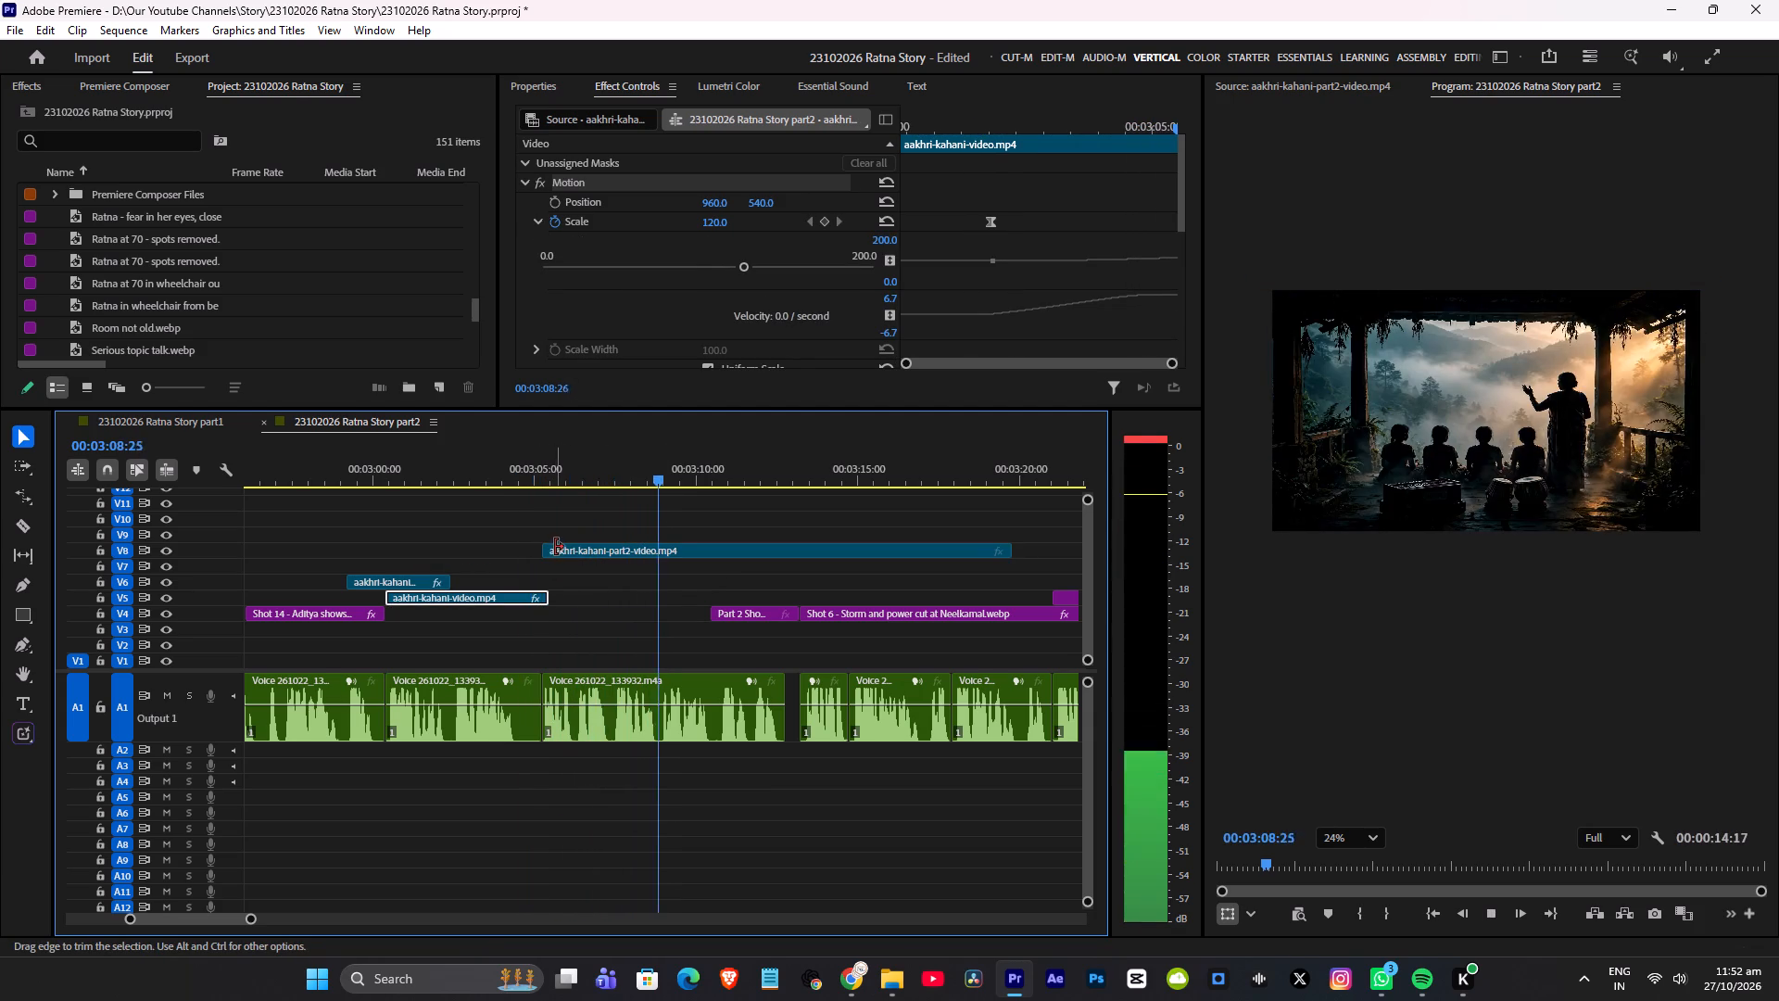
pyautogui.click(546, 547)
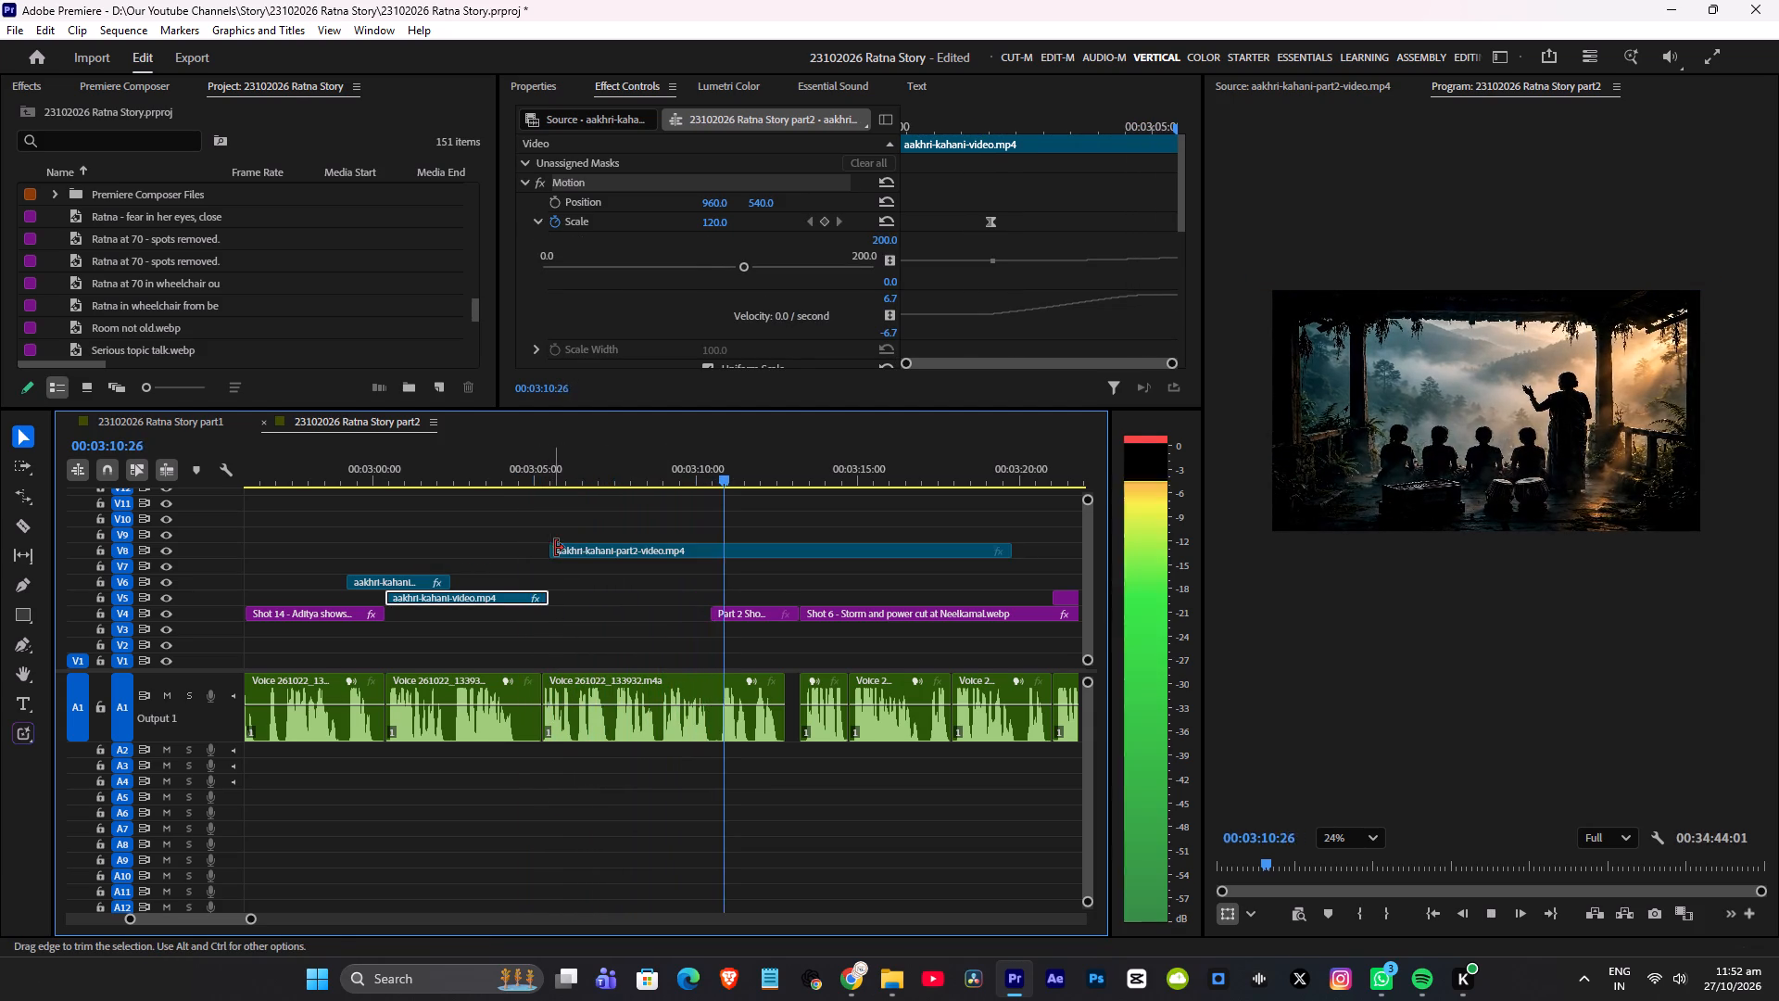
pyautogui.scroll(-3, 686, 494)
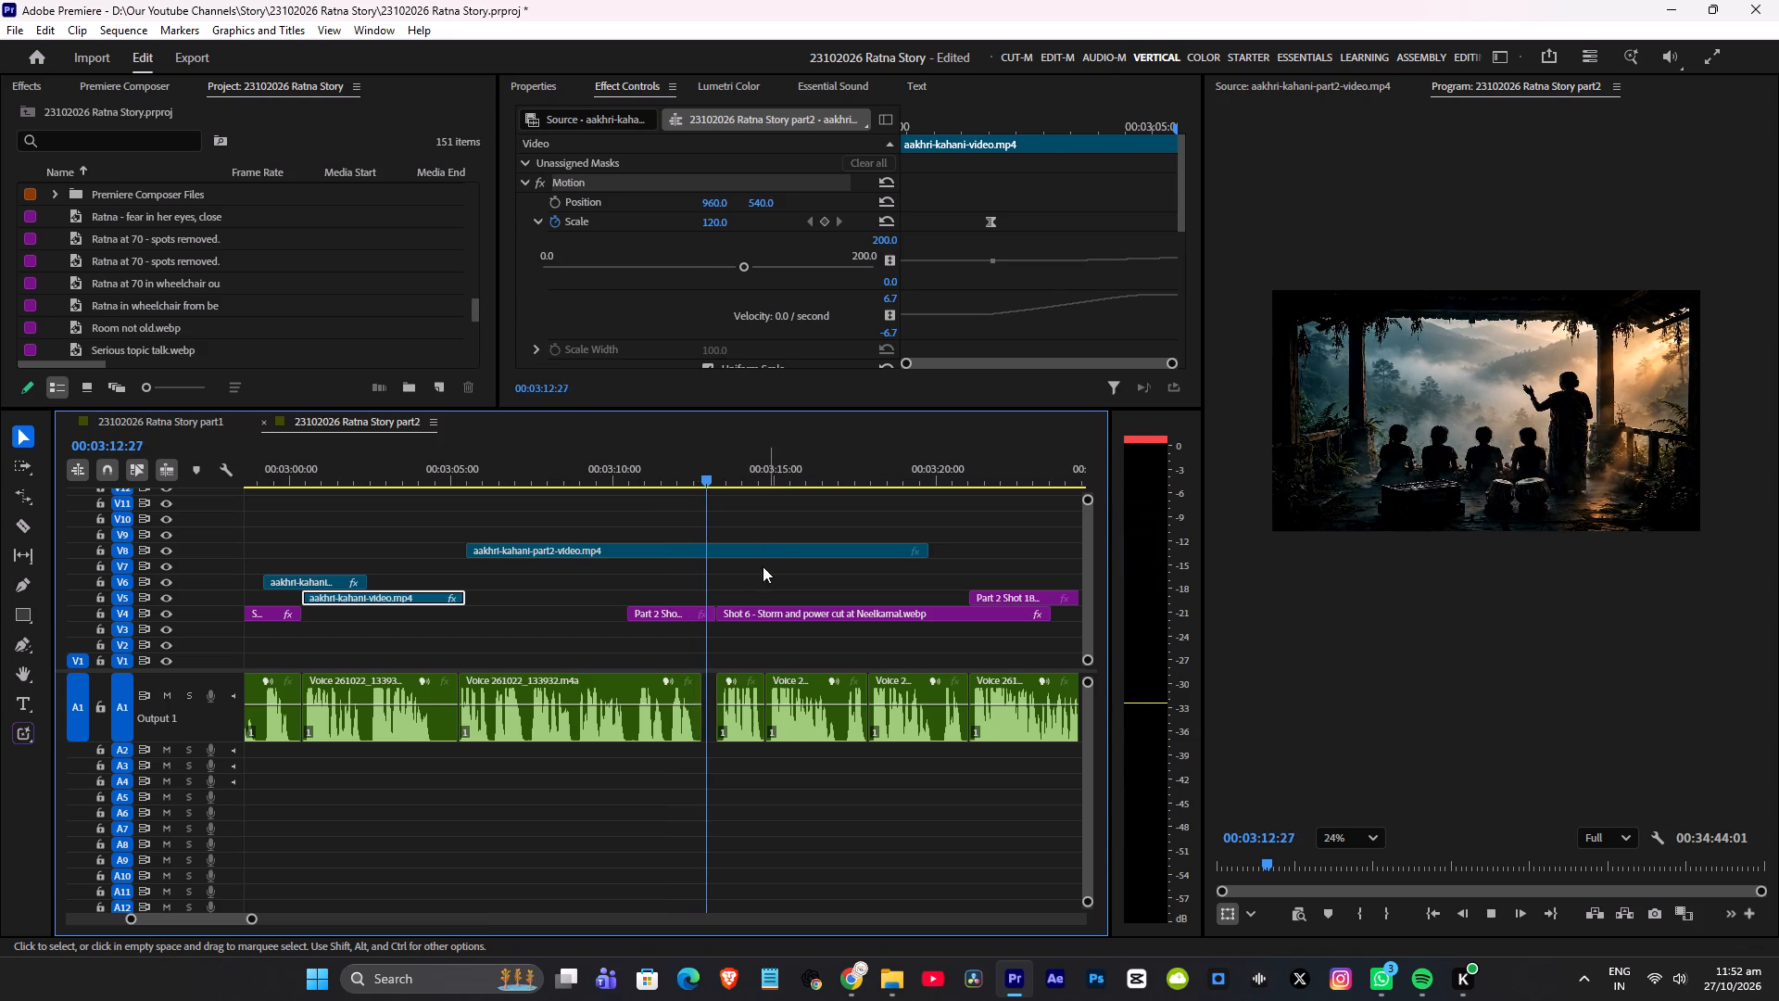
pyautogui.press('space')
# Delete the classroom still from V4, just before the Shot 6 storm clip.
pyautogui.click(675, 621)
pyautogui.press('Delete')
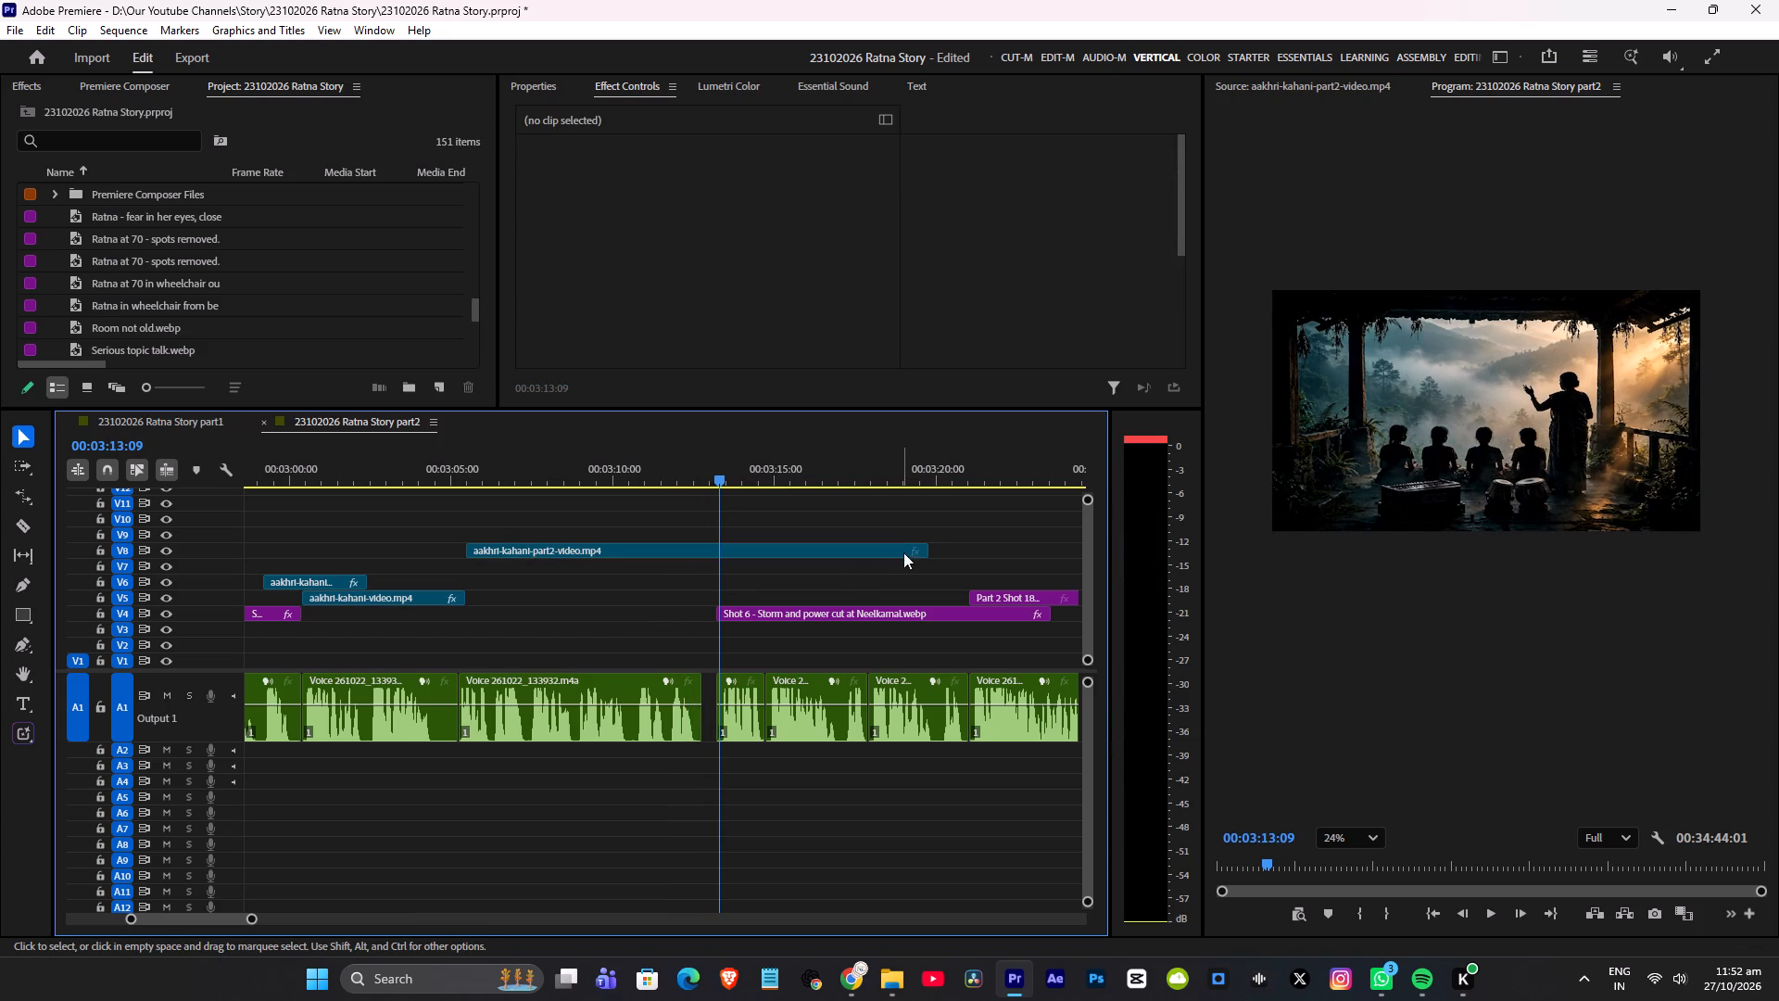
# Trim the source clip's end to the start of Shot 6, fit it on V5 directly after the previous clip, and save.
pyautogui.moveTo(934, 551); pyautogui.dragTo(715, 553)
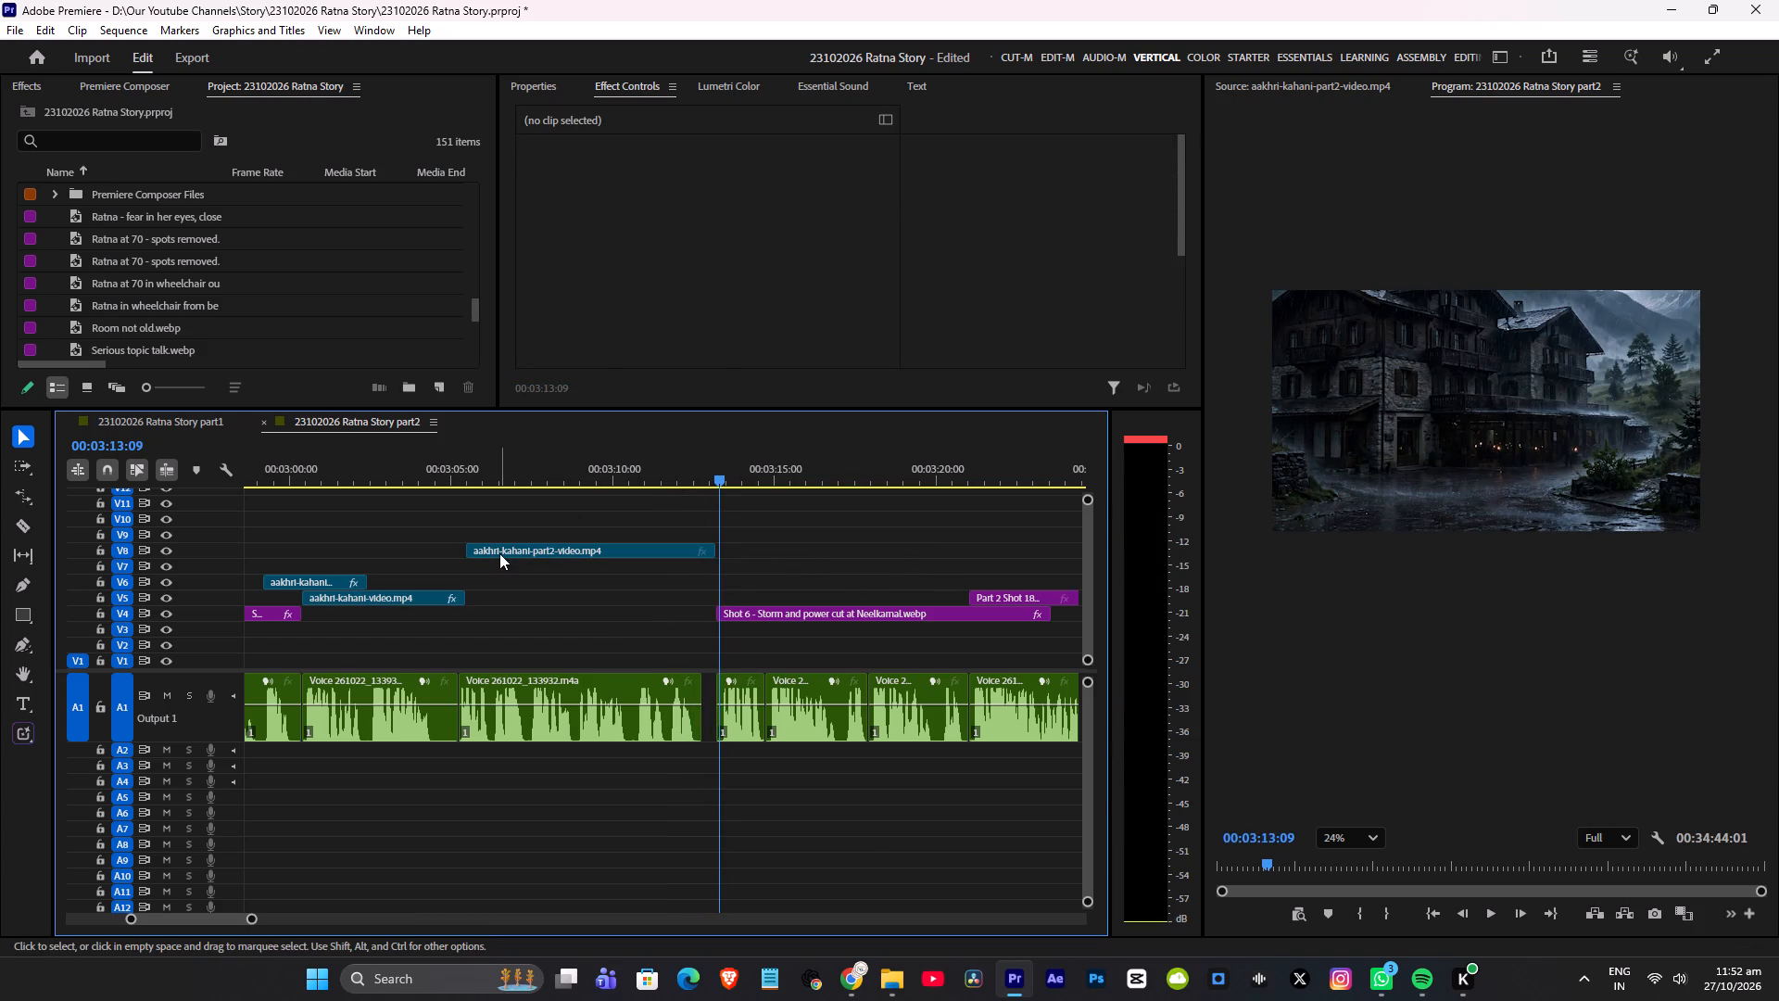
pyautogui.moveTo(499, 553); pyautogui.dragTo(502, 599)
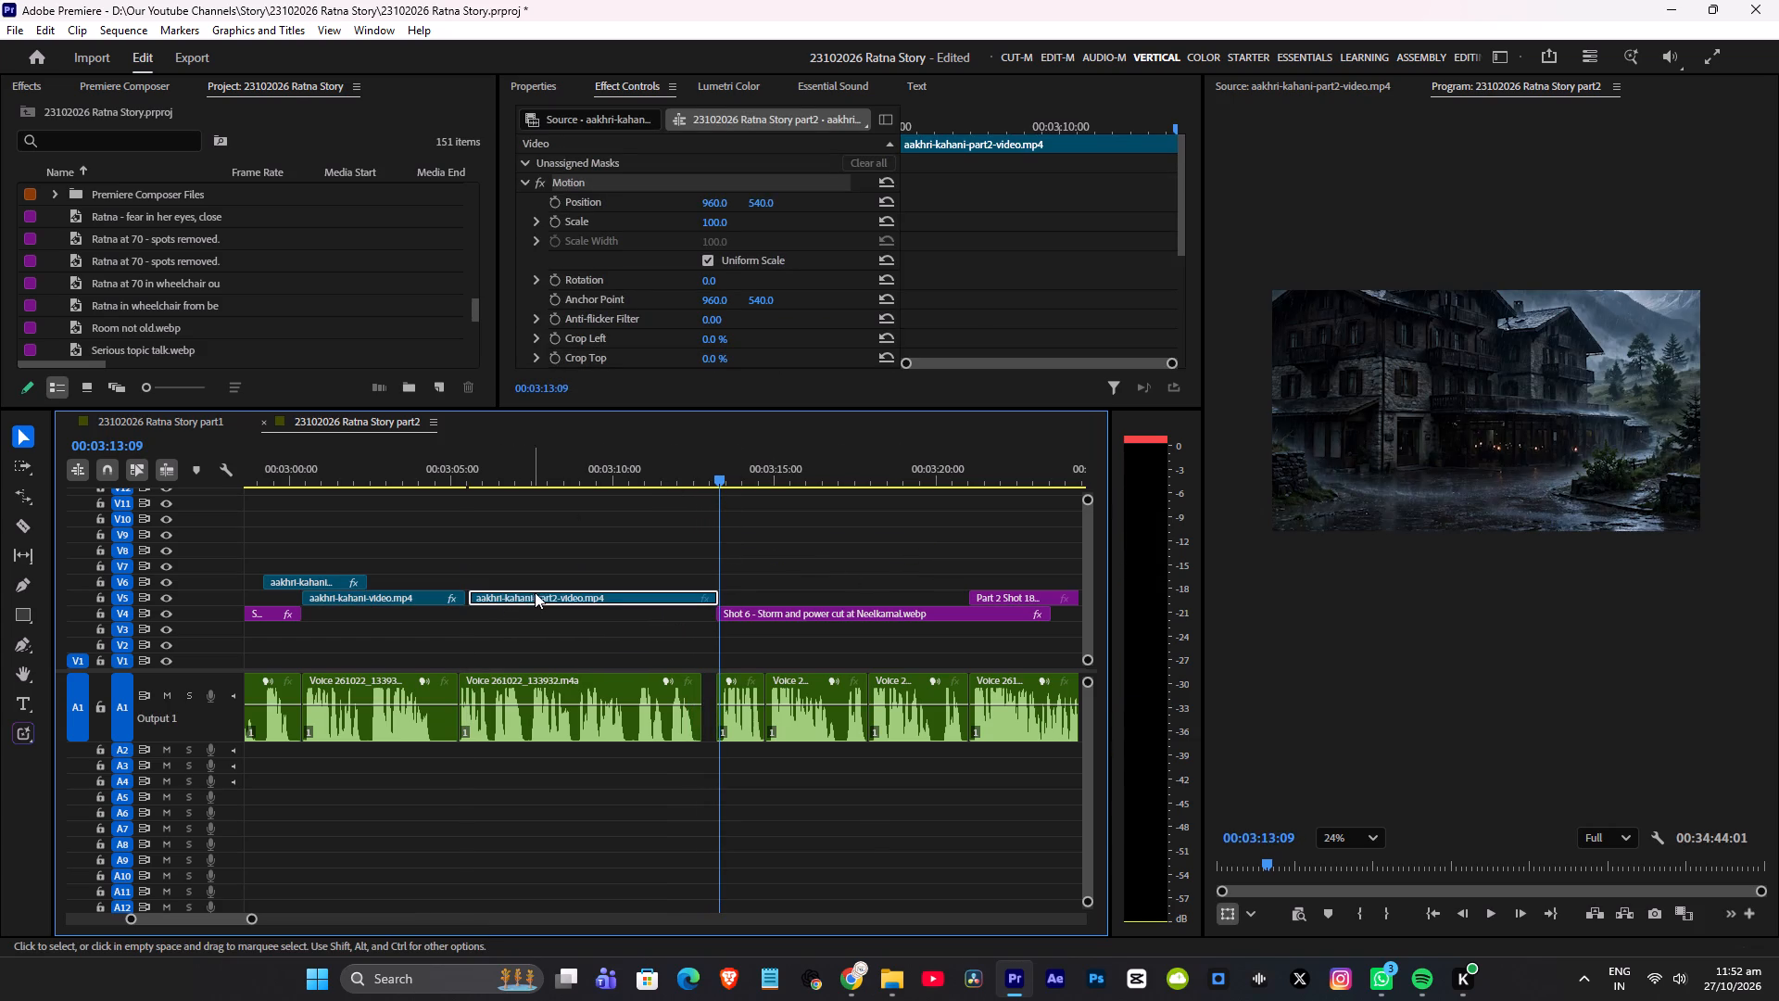
pyautogui.moveTo(477, 592); pyautogui.dragTo(442, 595)
pyautogui.hotkey('ctrl', 's')
# Play from 03:11:19 through the cut into the Shot 6 storm clip, saving the project along the way.
pyautogui.click(668, 466)
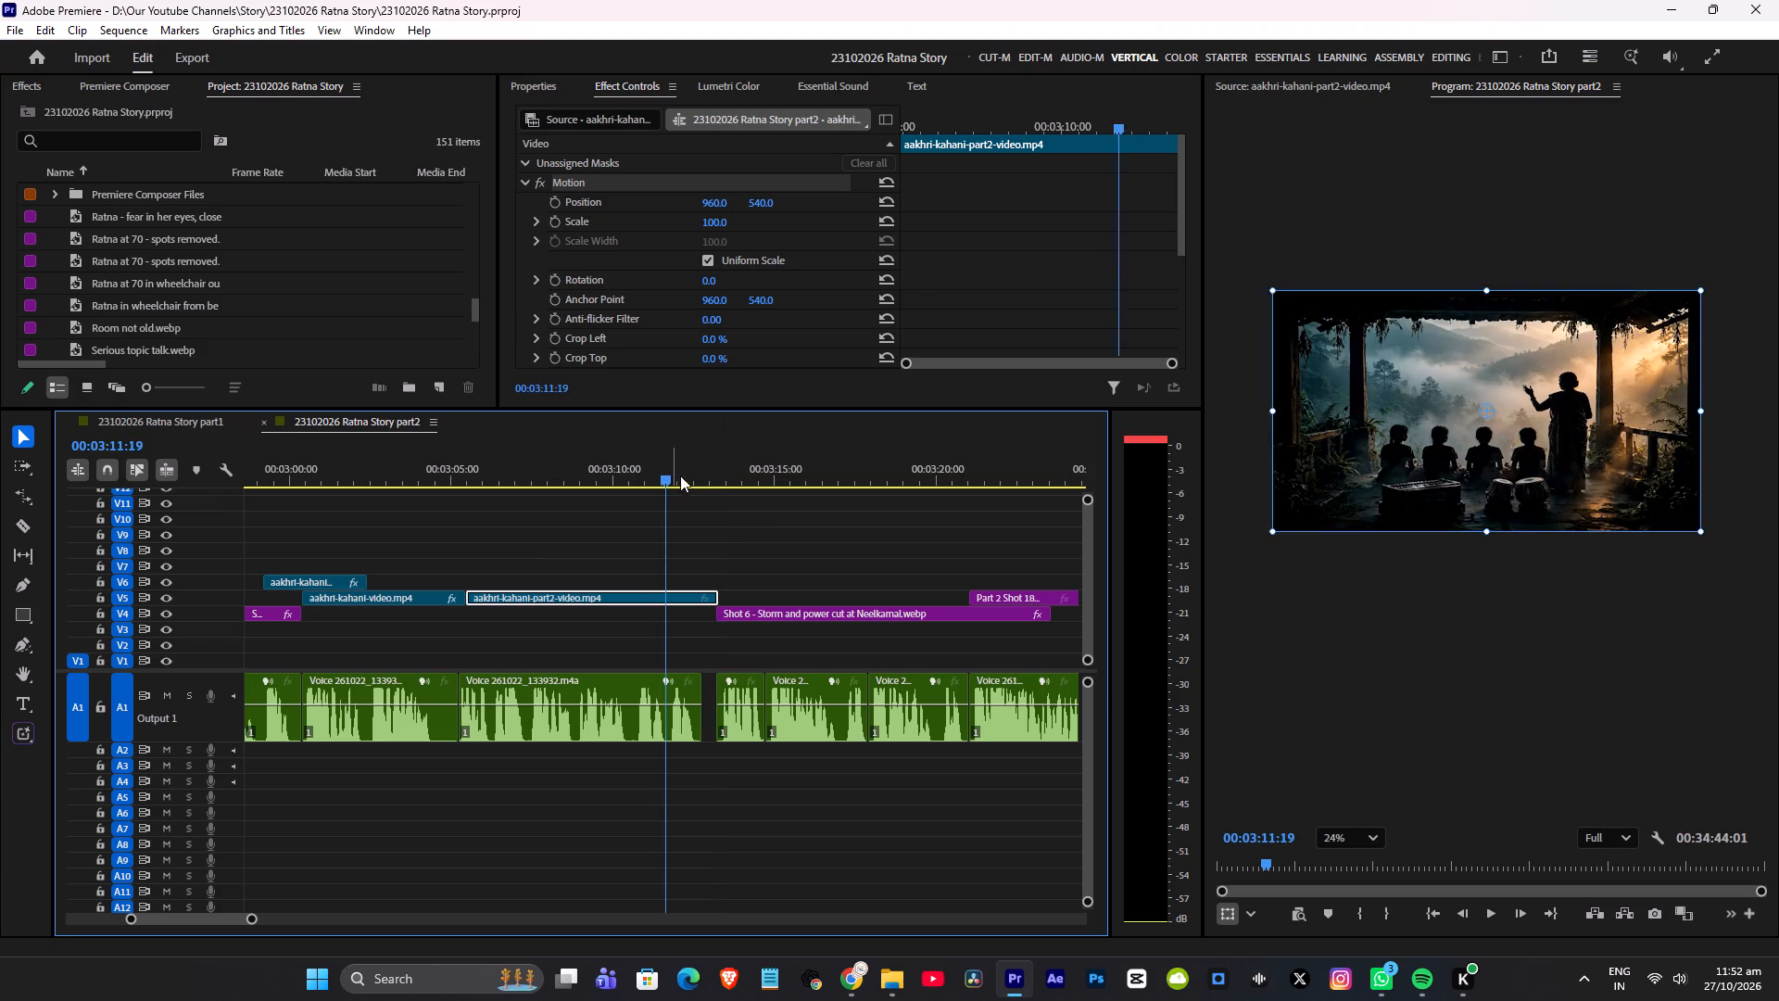
pyautogui.press('space')
pyautogui.scroll(-4, 766, 531)
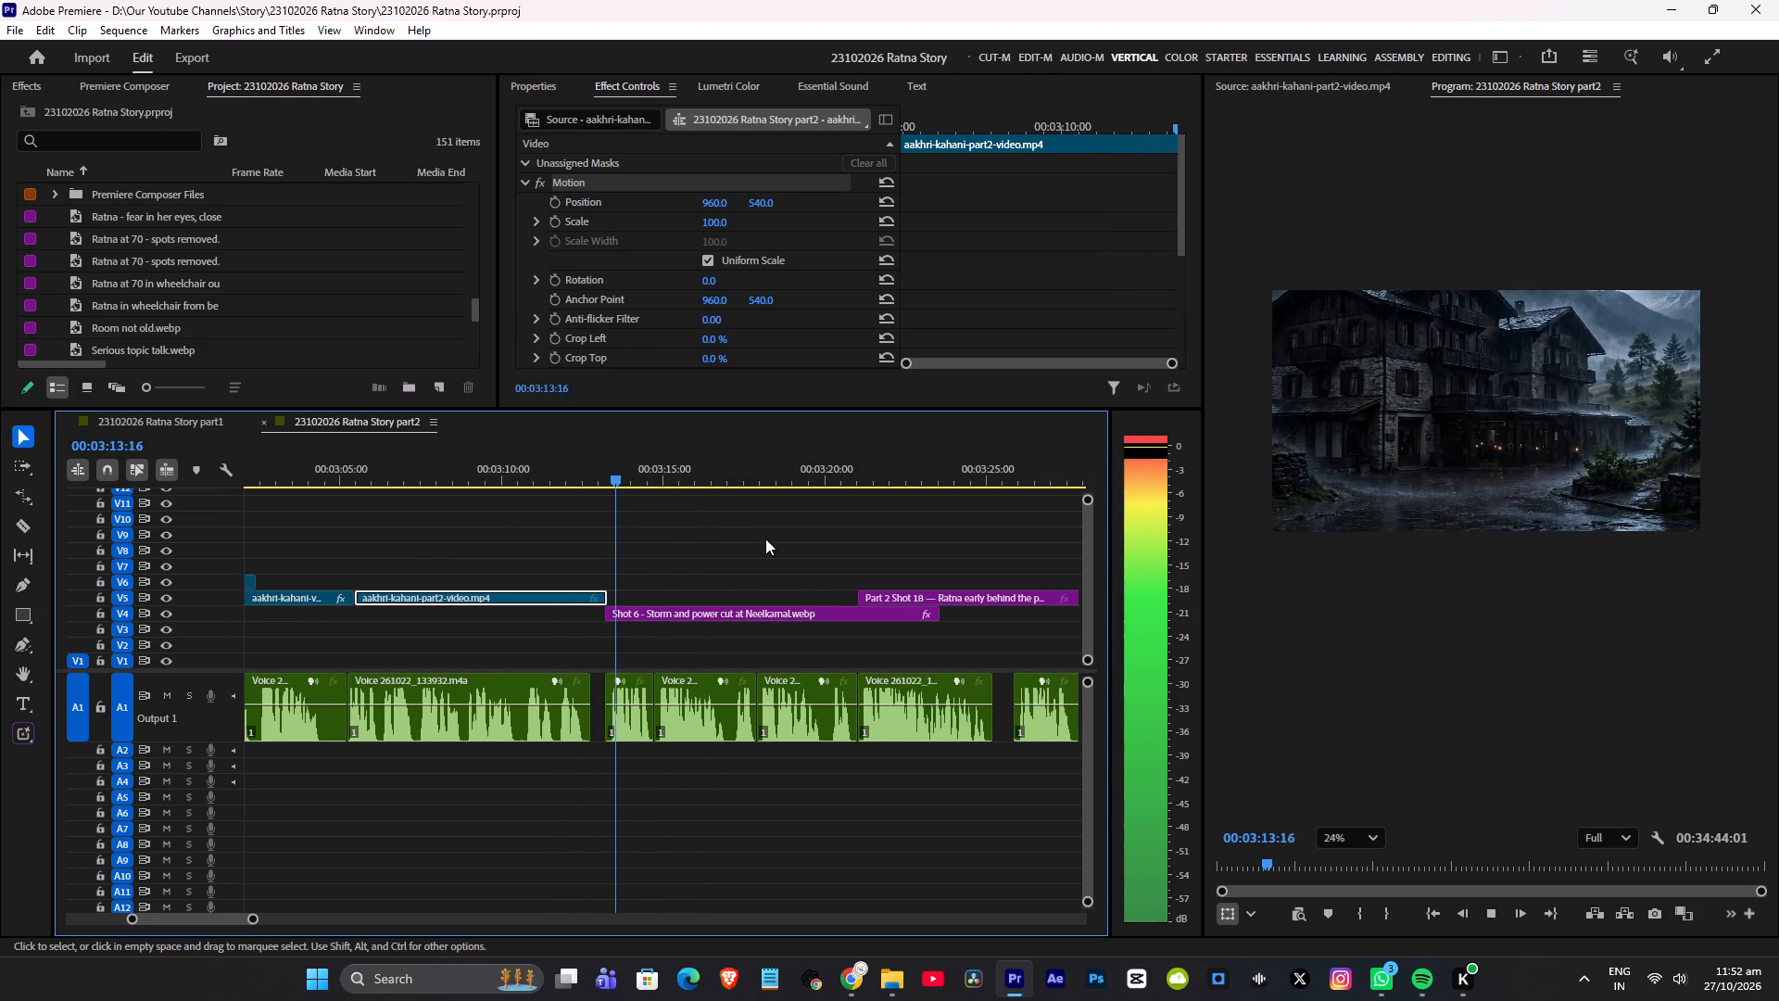
pyautogui.hotkey('ctrl', 's')
pyautogui.press('space')
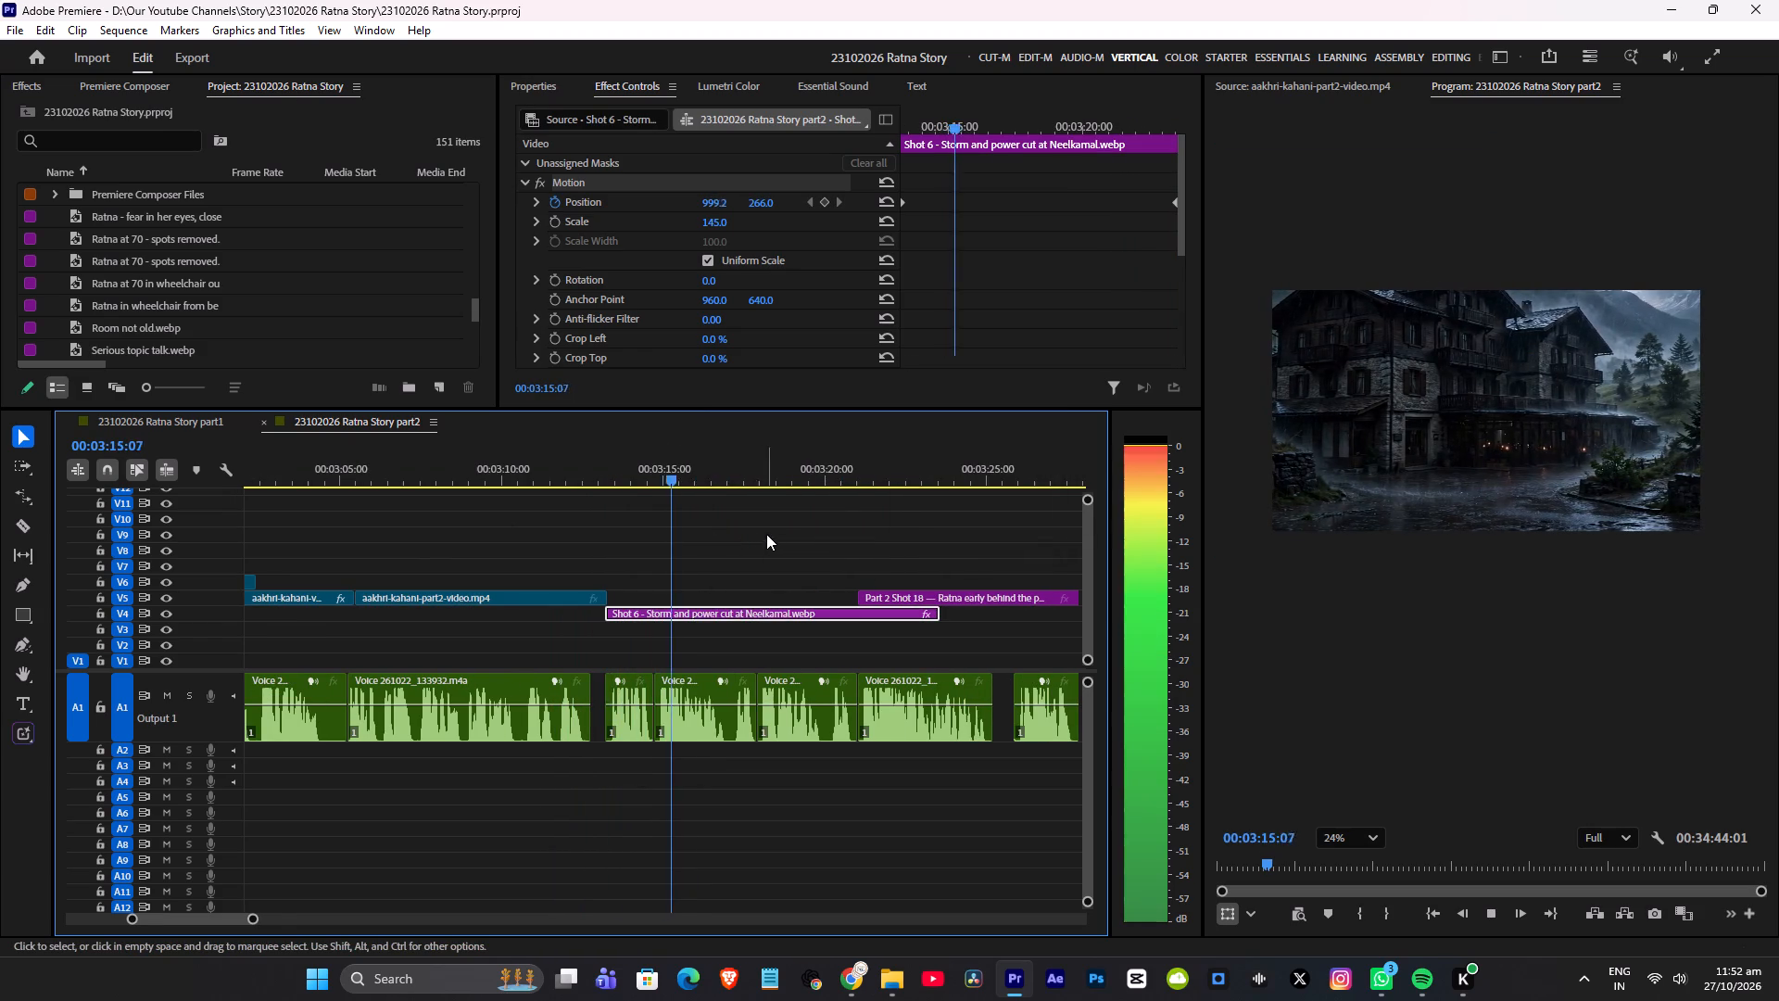
pyautogui.keyDown('alt'); pyautogui.scroll(-4, 782, 533); pyautogui.keyUp('alt')
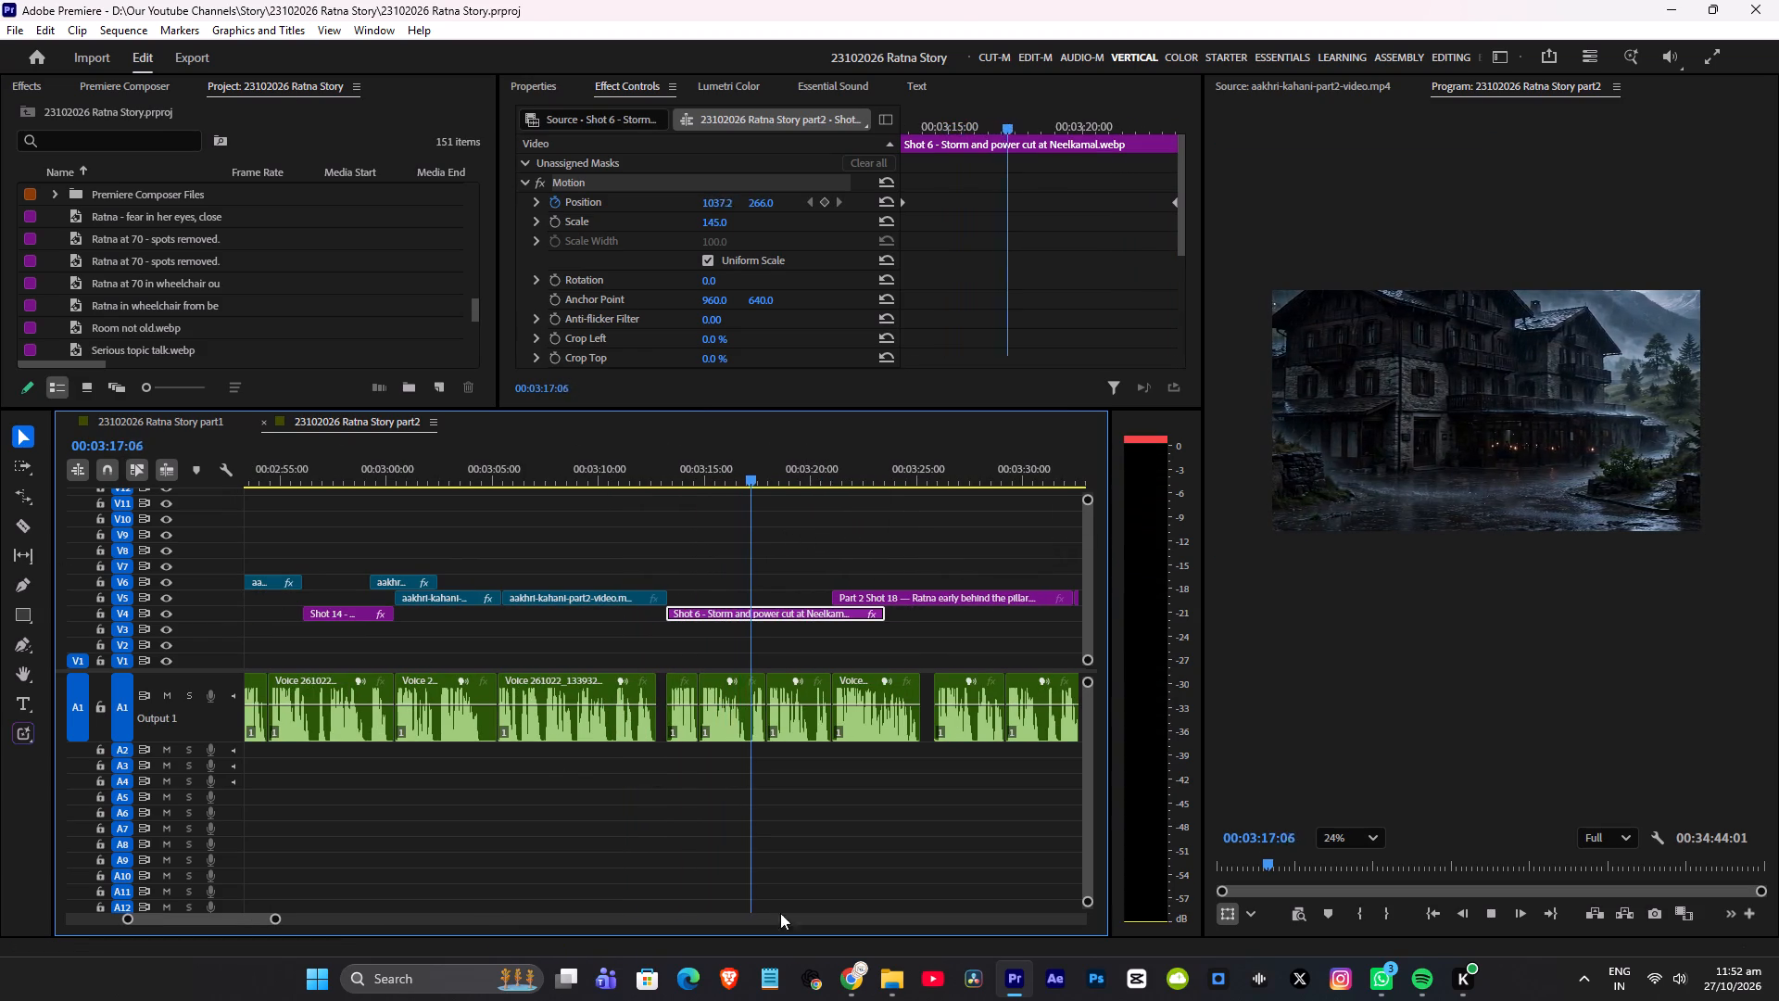
pyautogui.hotkey('ctrl', 's')
pyautogui.click(671, 550)
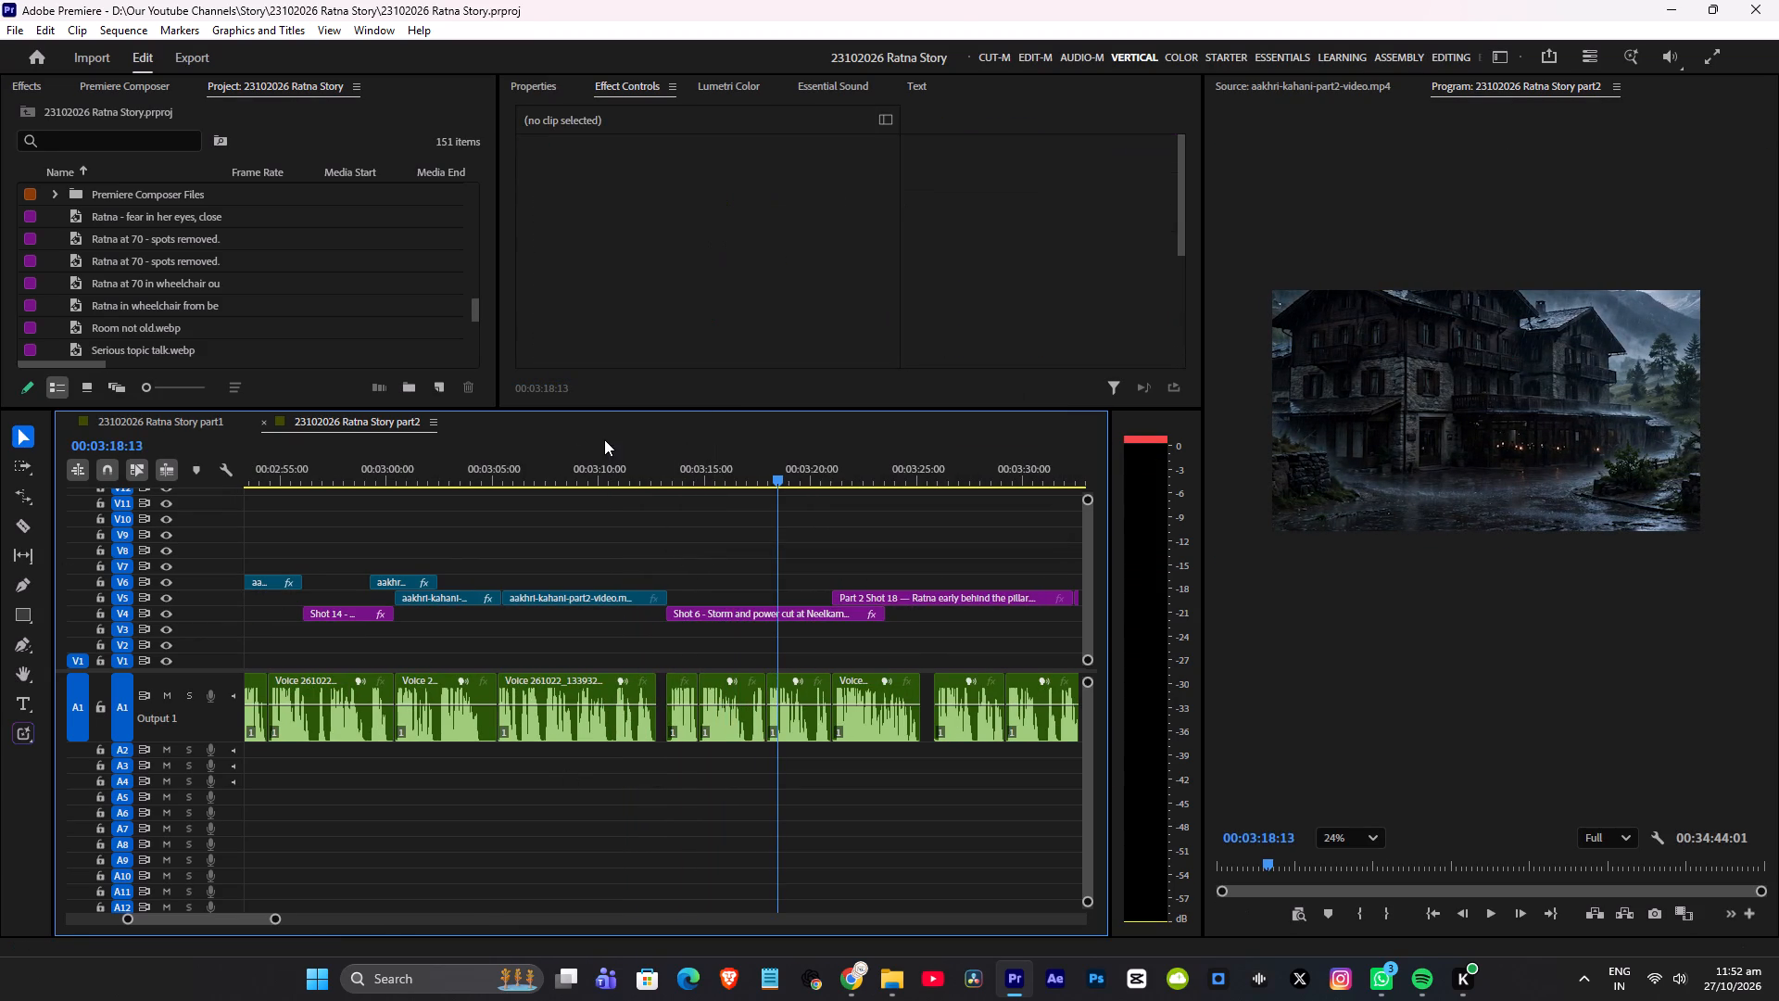
# Add a text title reading NEELKAMAL over the teaching scene at 03:09:25.
pyautogui.click(604, 439)
pyautogui.moveTo(593, 469); pyautogui.dragTo(597, 481)
pyautogui.click(666, 529)
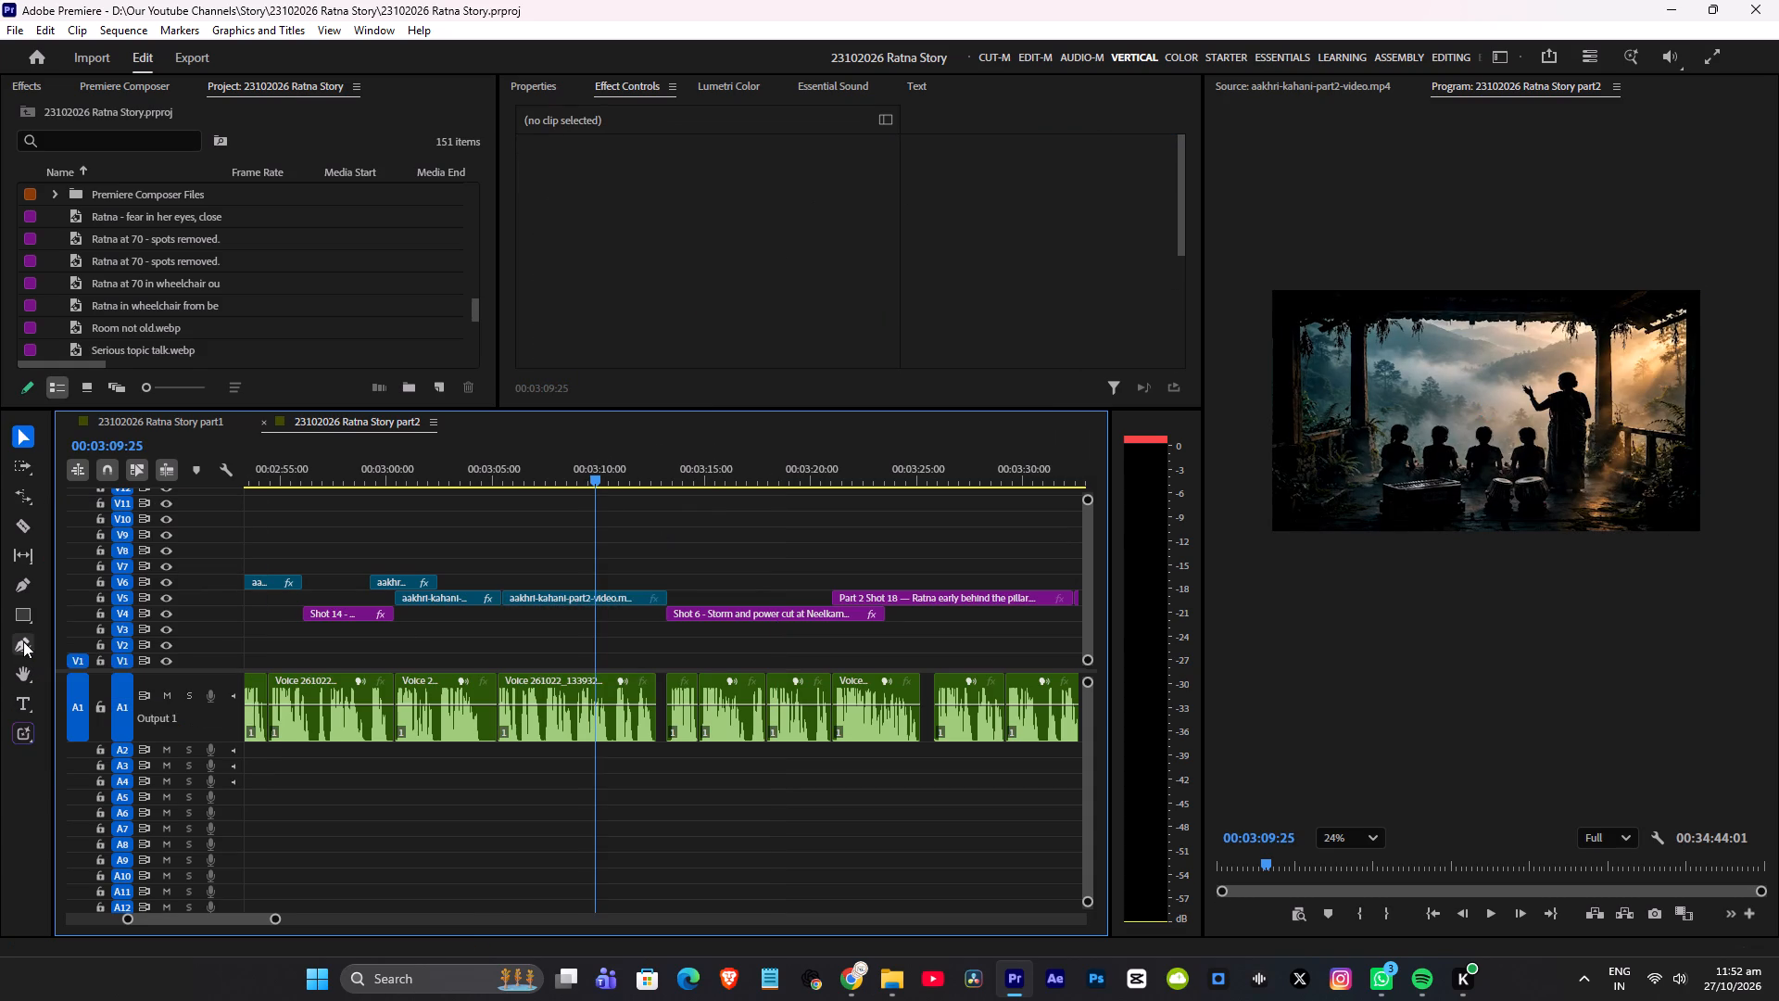
pyautogui.click(22, 698)
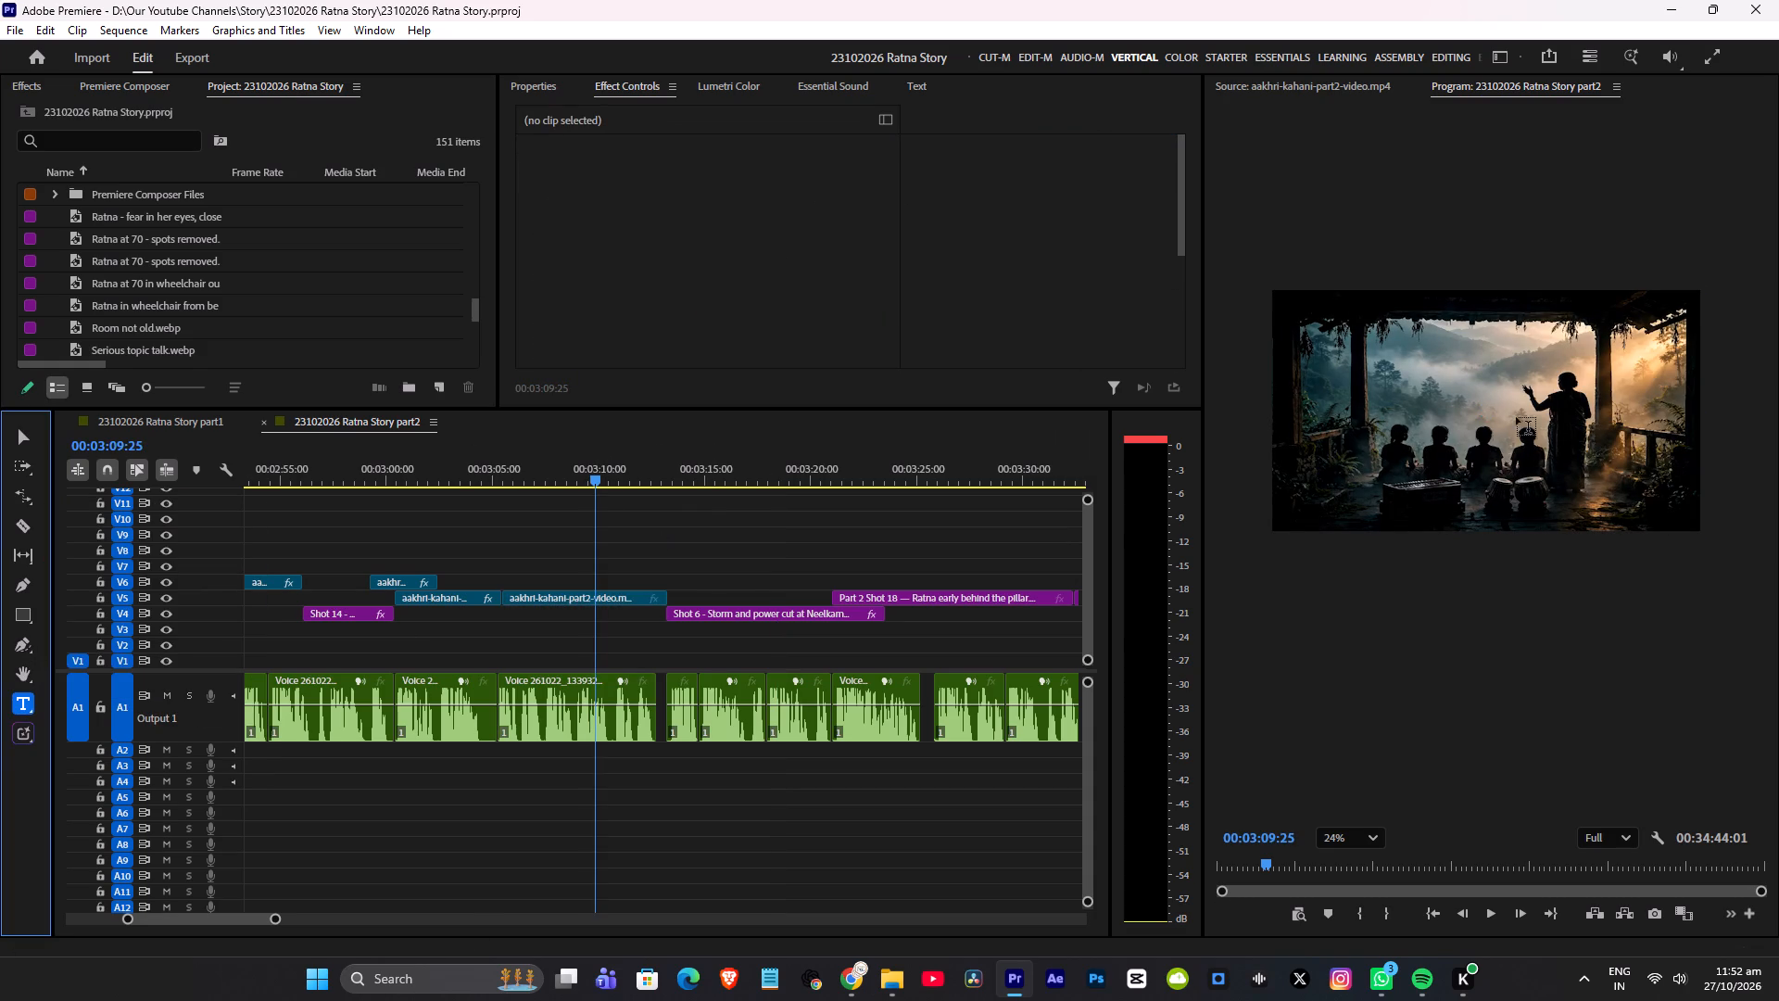
pyautogui.click(1485, 388)
pyautogui.write('NEE')
pyautogui.write('LKAMAL')
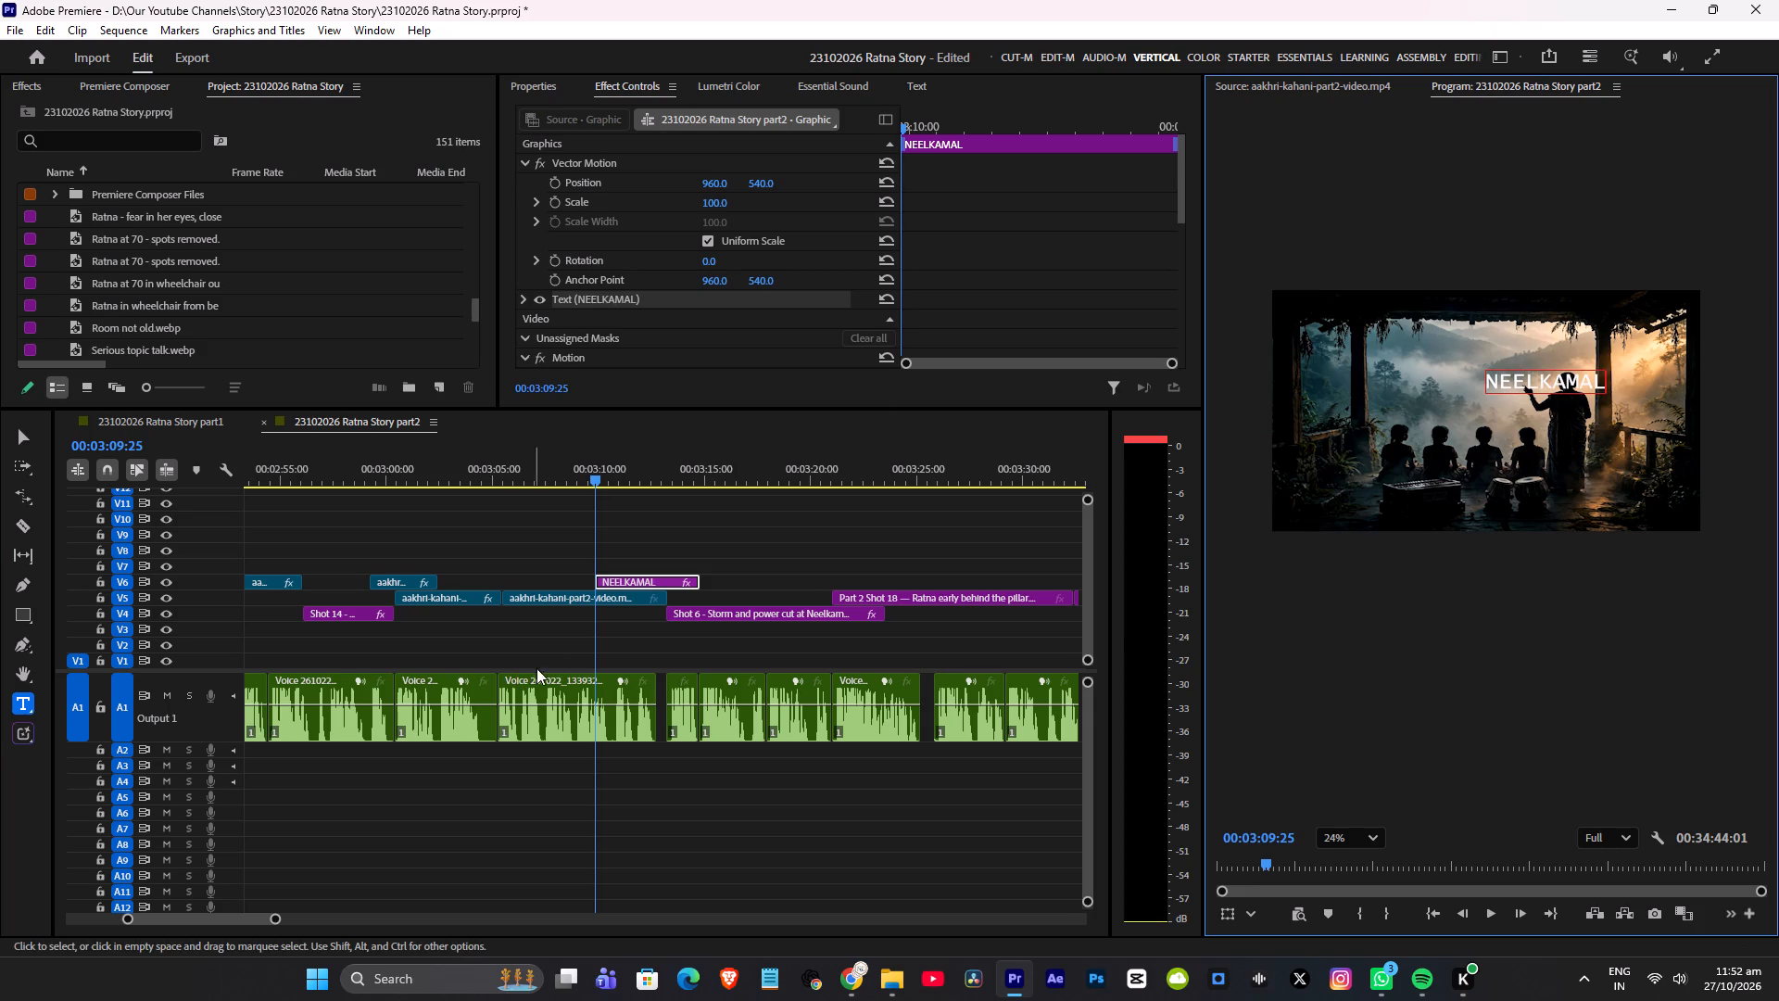
# Extend the NEELKAMAL title on V6 to start with the source clip and end at about 03:21, where Shot 18 begins.
pyautogui.moveTo(599, 582); pyautogui.dragTo(507, 582)
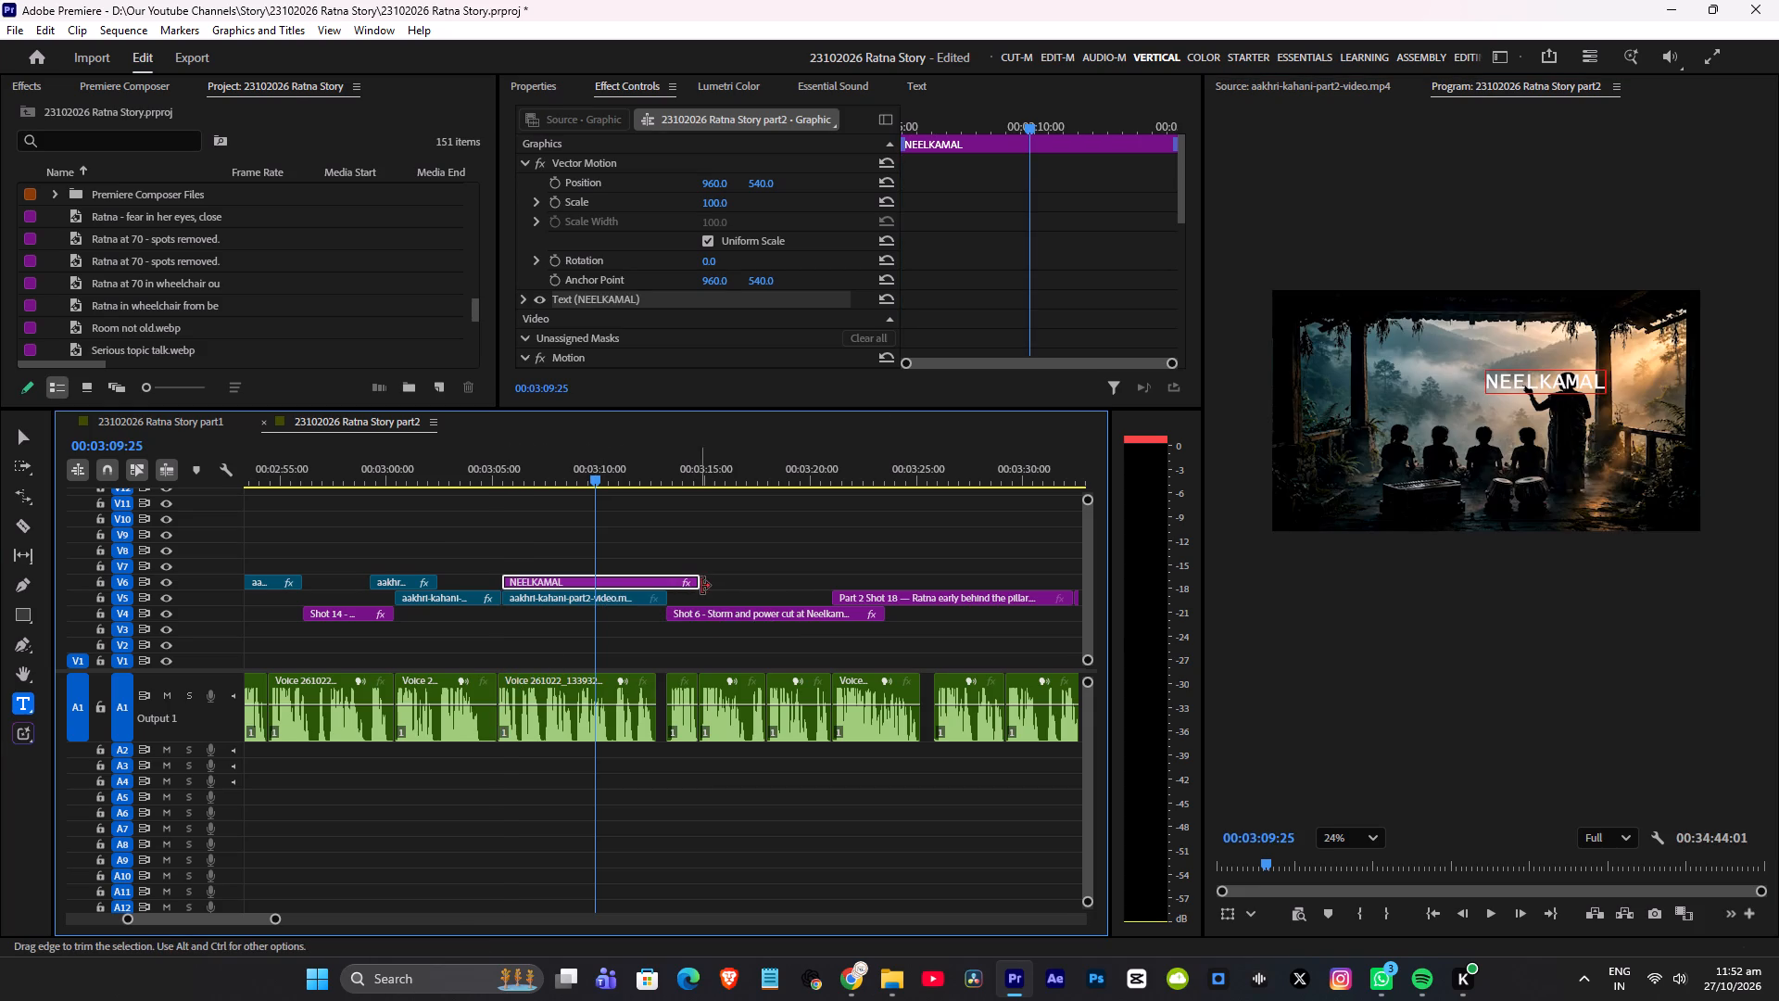
pyautogui.moveTo(703, 585); pyautogui.dragTo(831, 585)
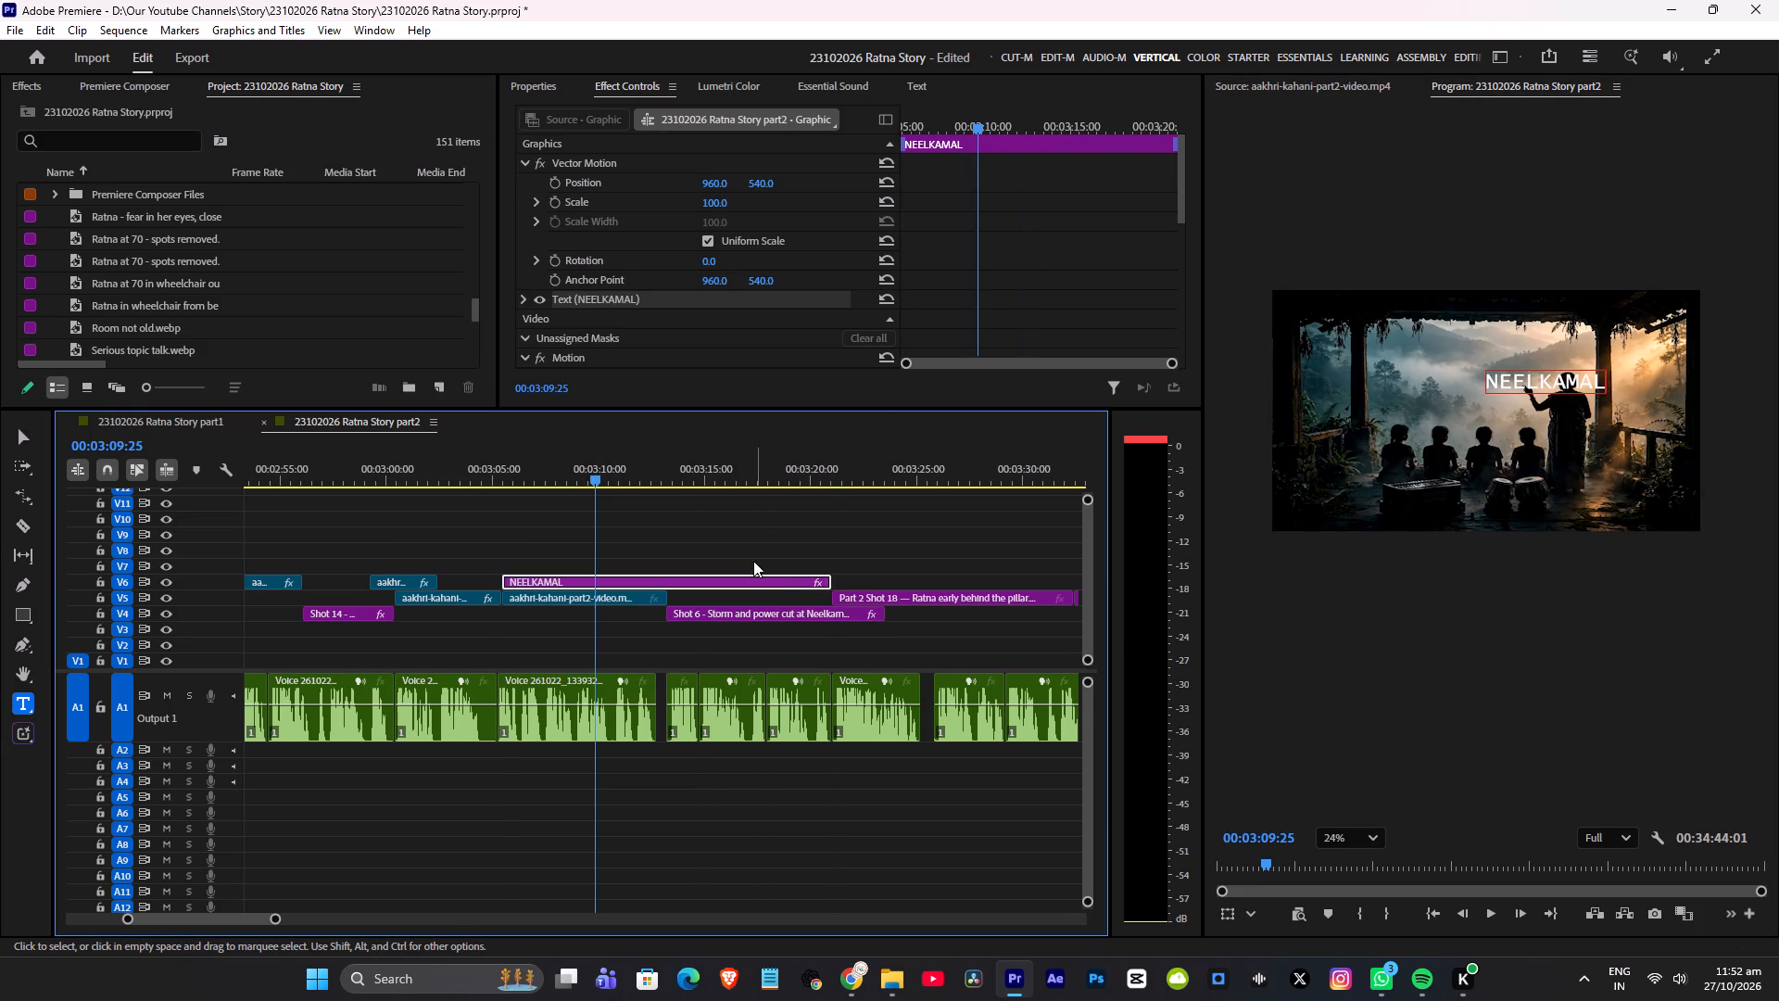
# Centre the NEELKAMAL text vertically and horizontally in the frame.
pyautogui.press('v')
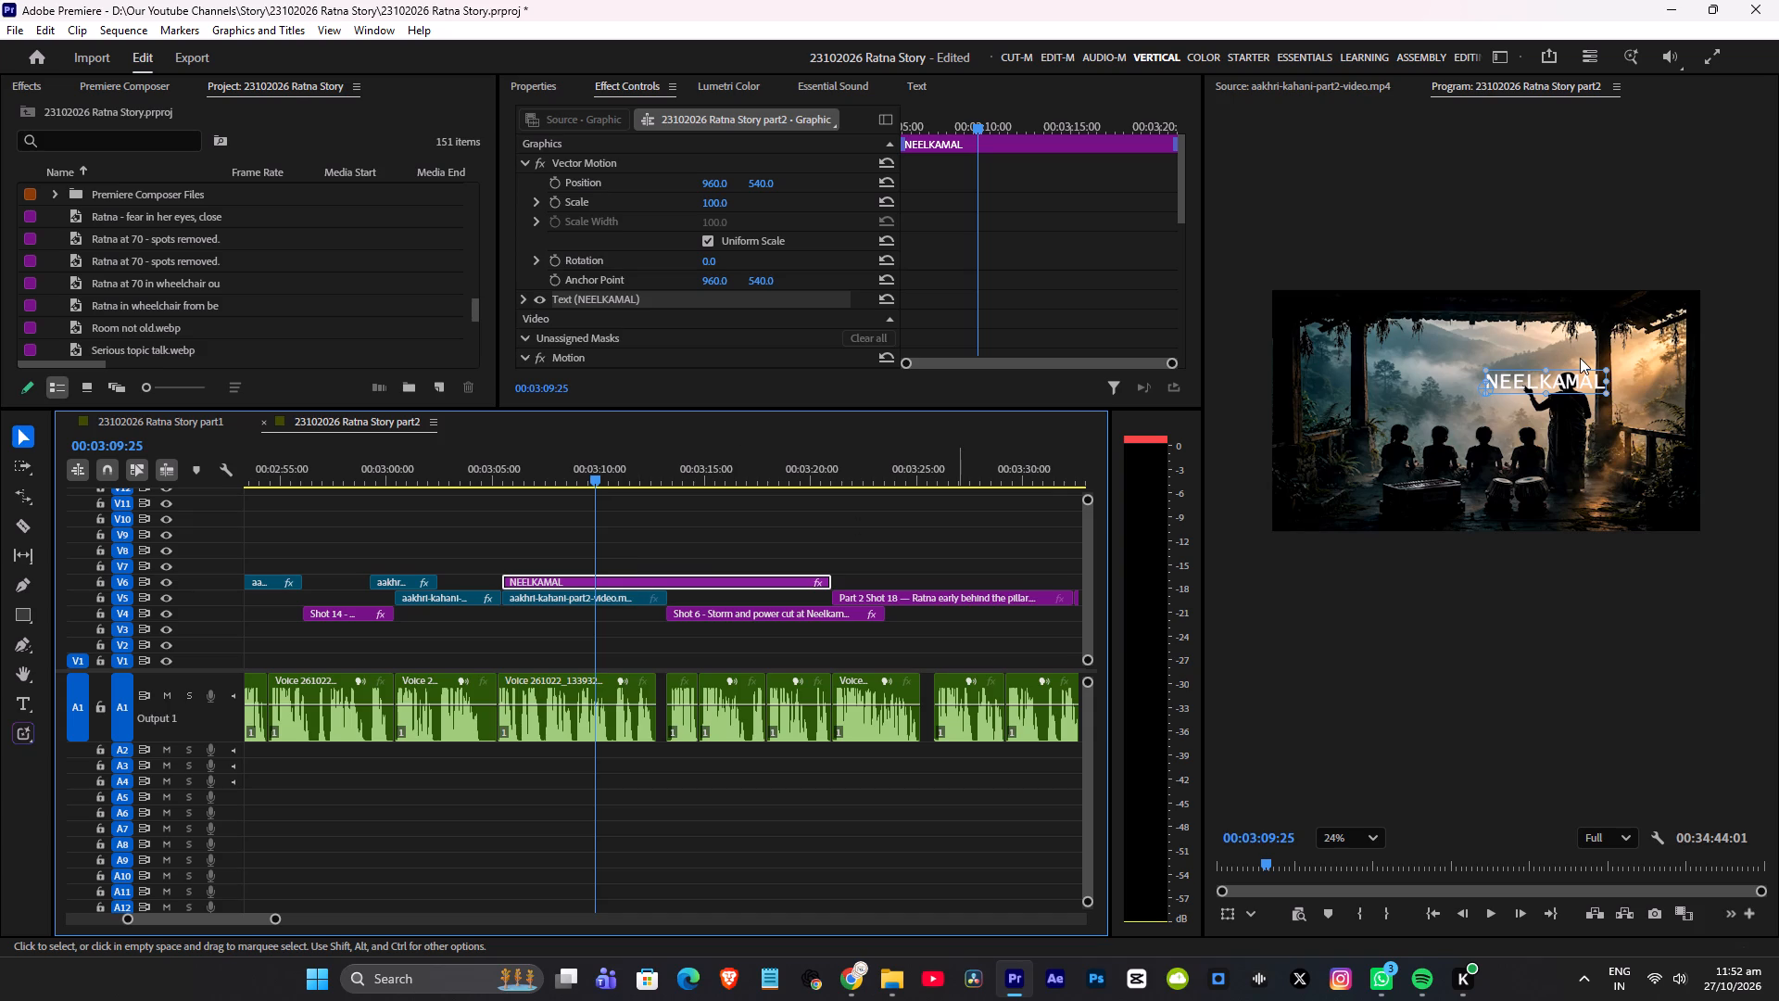
pyautogui.press('F9')
pyautogui.press('F10')
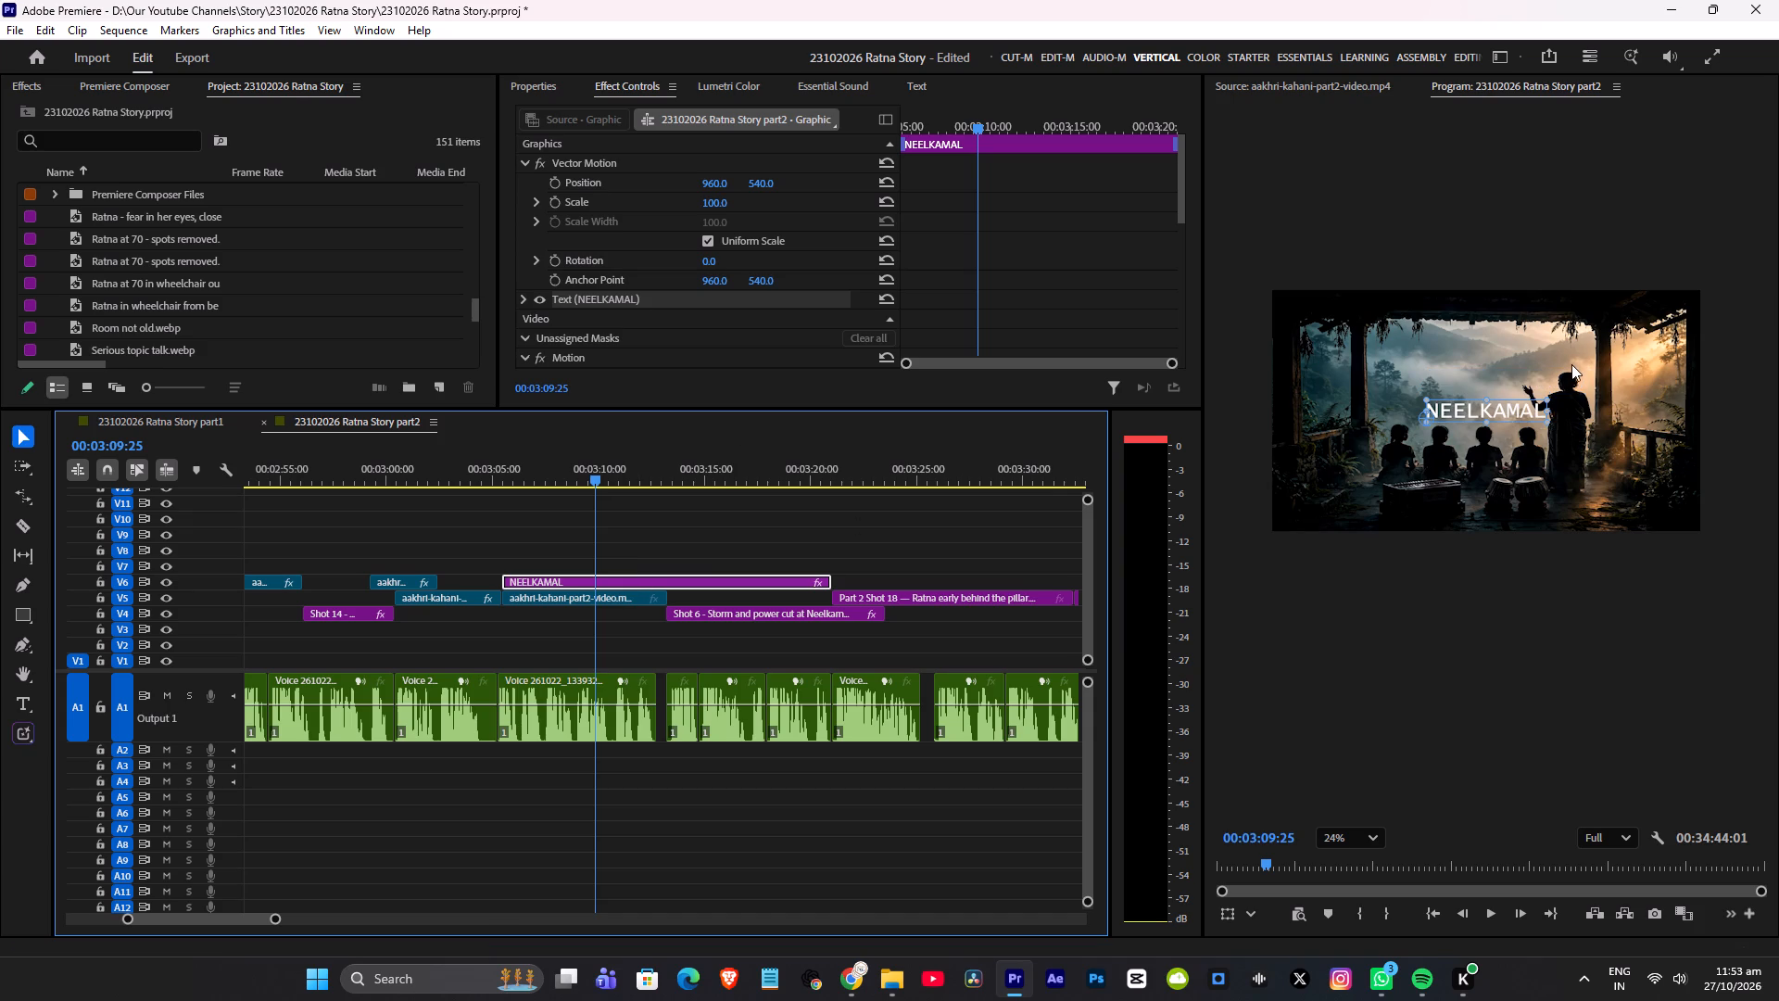
# Save the project and replay the cut from the NEELKAMAL title over the storm clip into Shot 18.
pyautogui.hotkey('ctrl', 's')
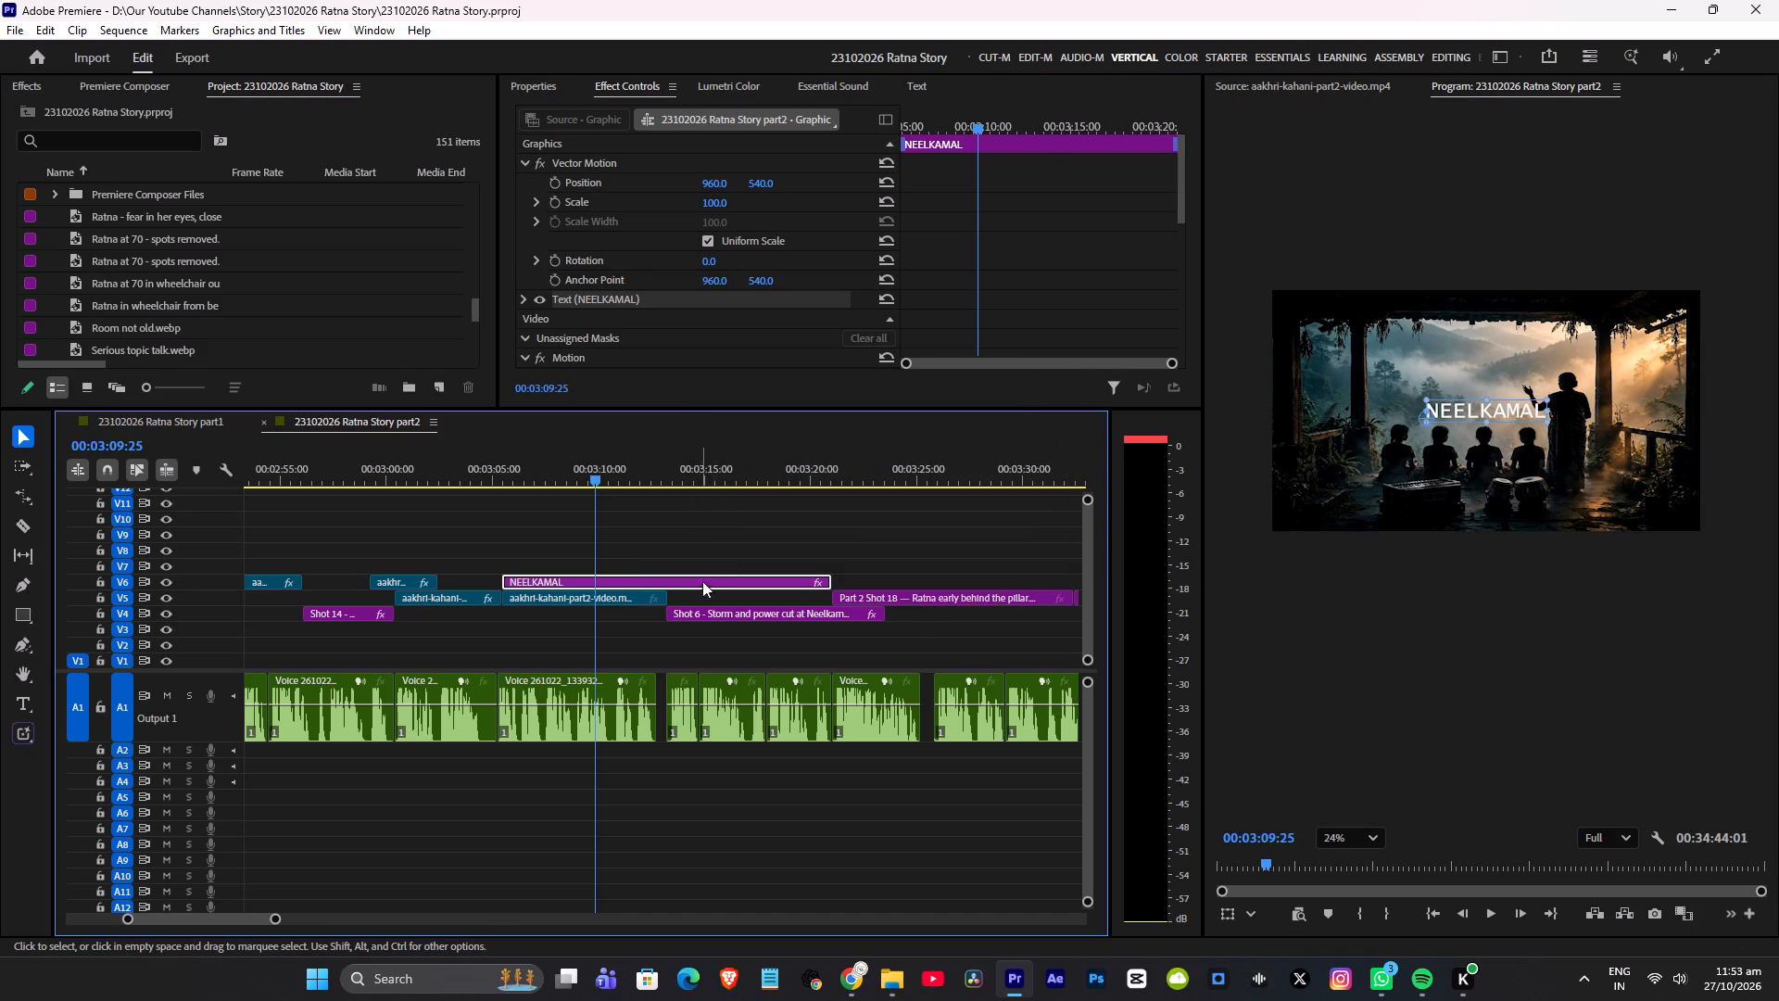
pyautogui.click(696, 534)
pyautogui.press('space')
pyautogui.click(810, 478)
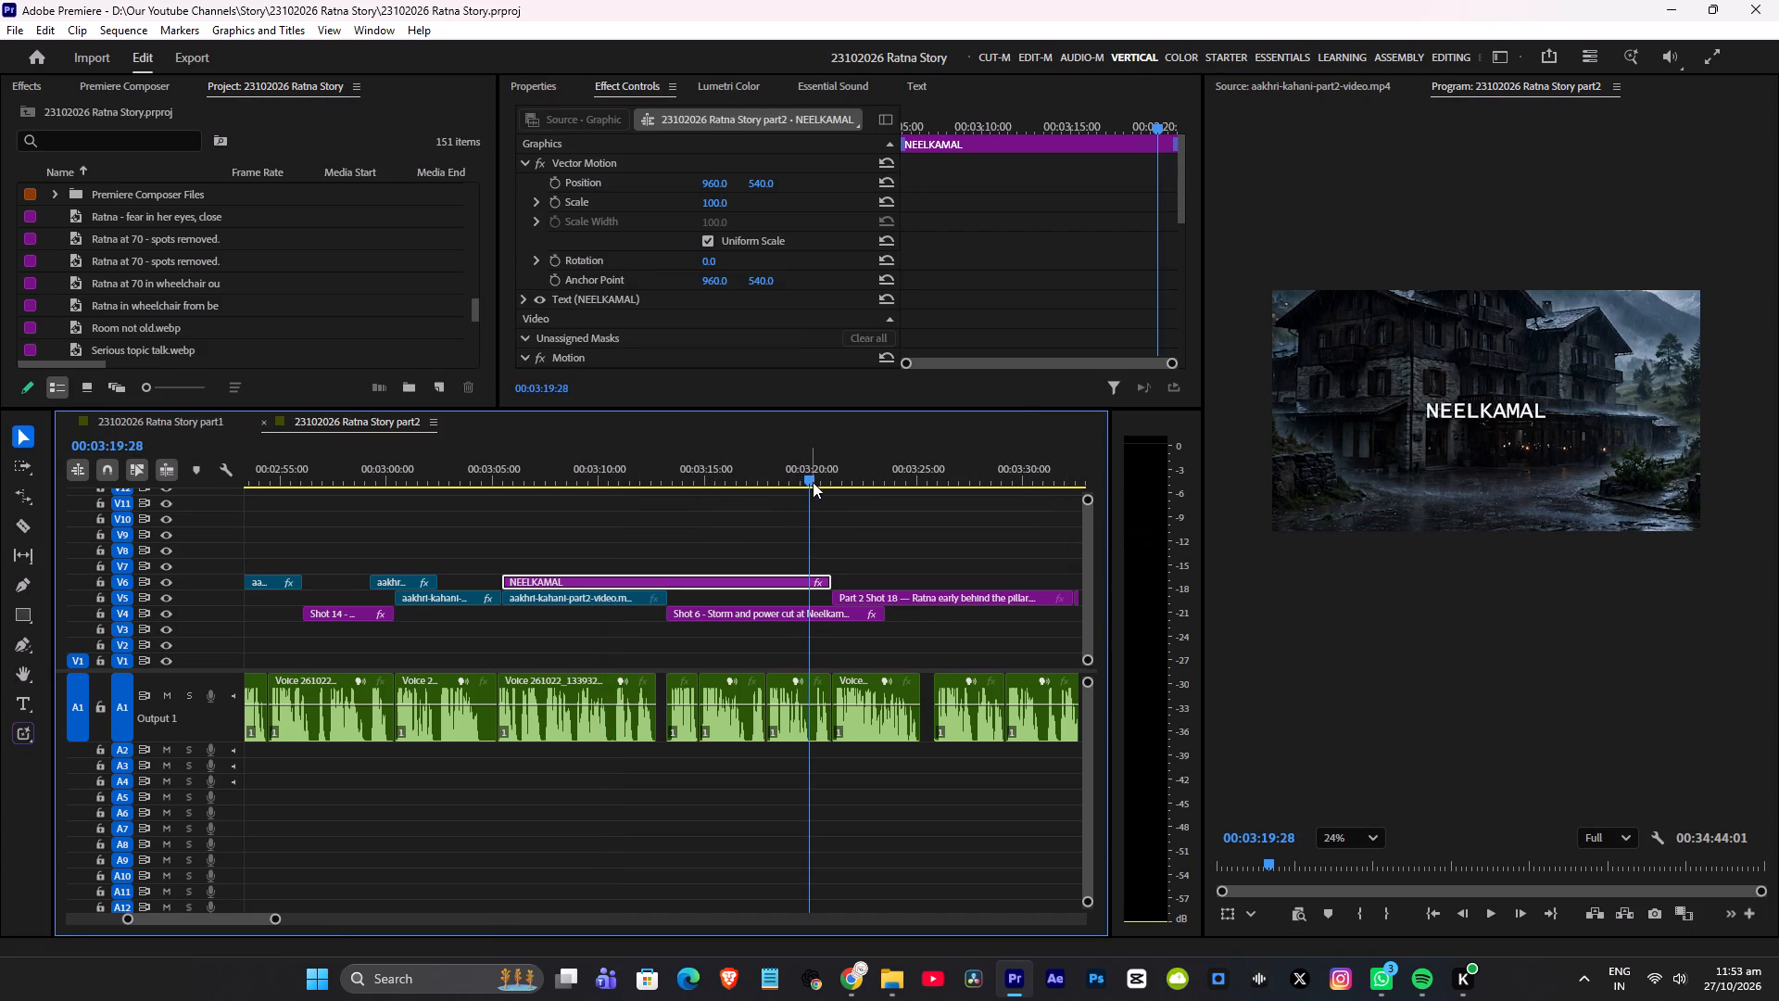
pyautogui.hotkey('ctrl', 's')
pyautogui.press('space')
pyautogui.scroll(-5, 856, 515)
pyautogui.keyDown('alt'); pyautogui.scroll(4, 802, 553); pyautogui.keyUp('alt')
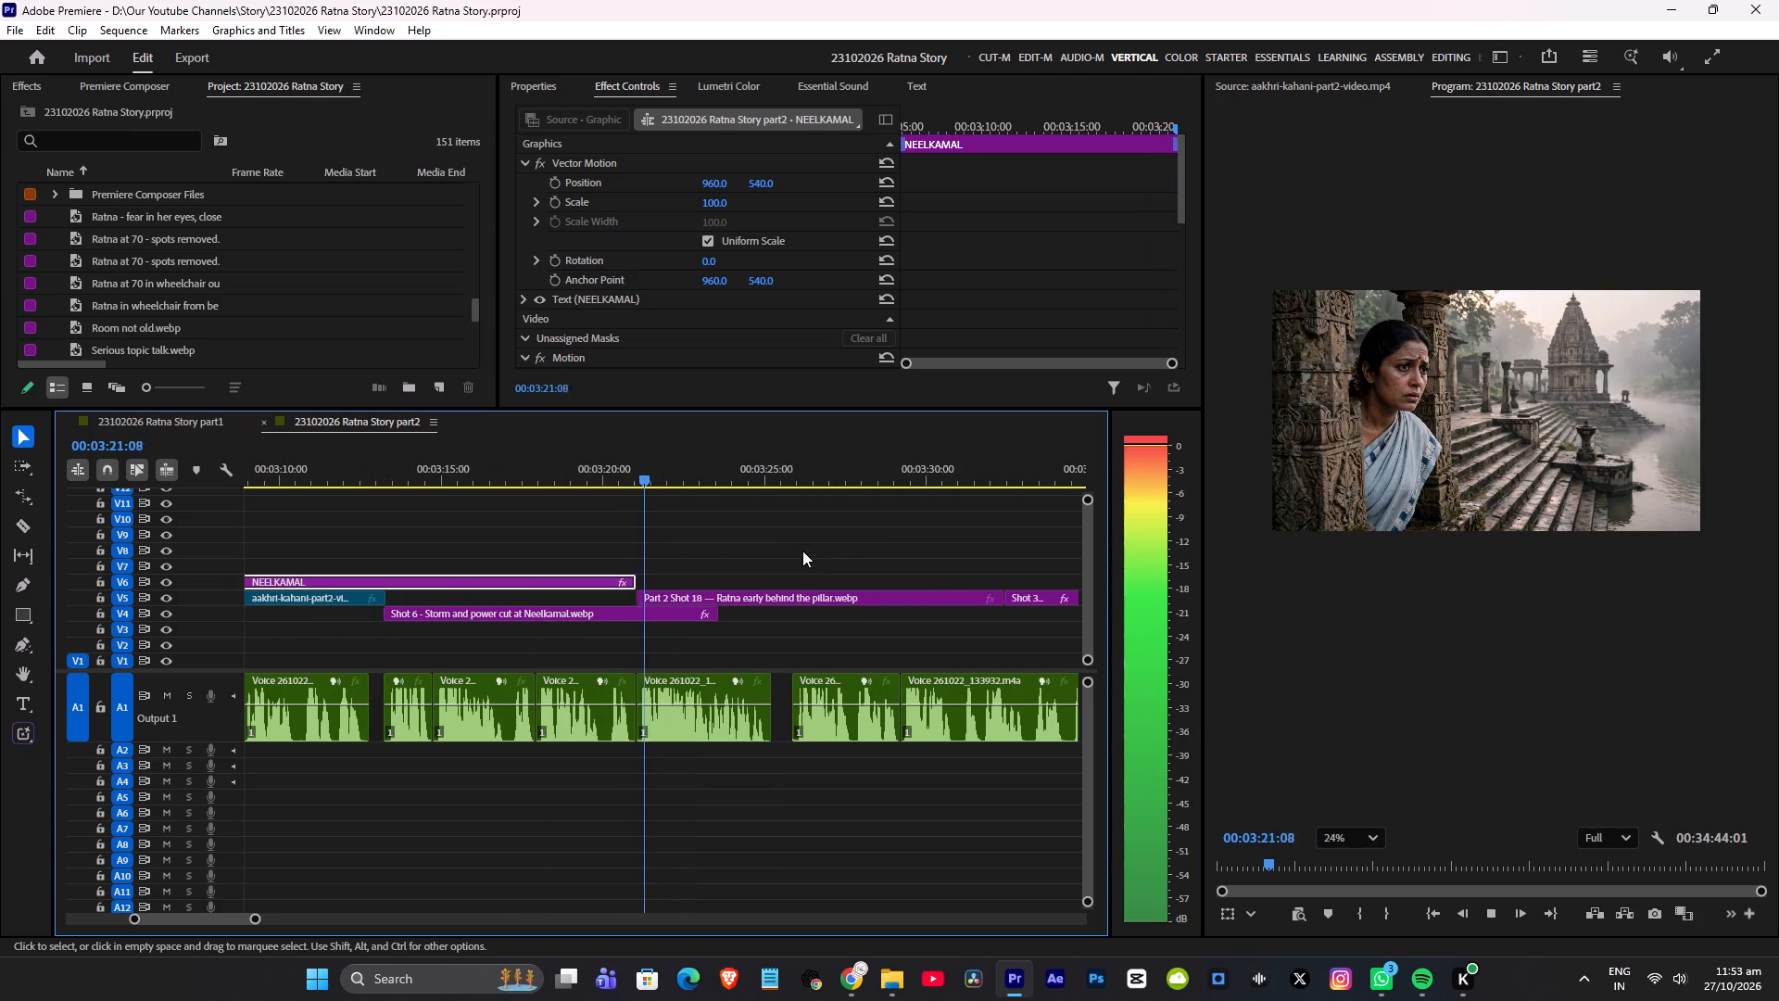
pyautogui.hotkey('ctrl', 's')
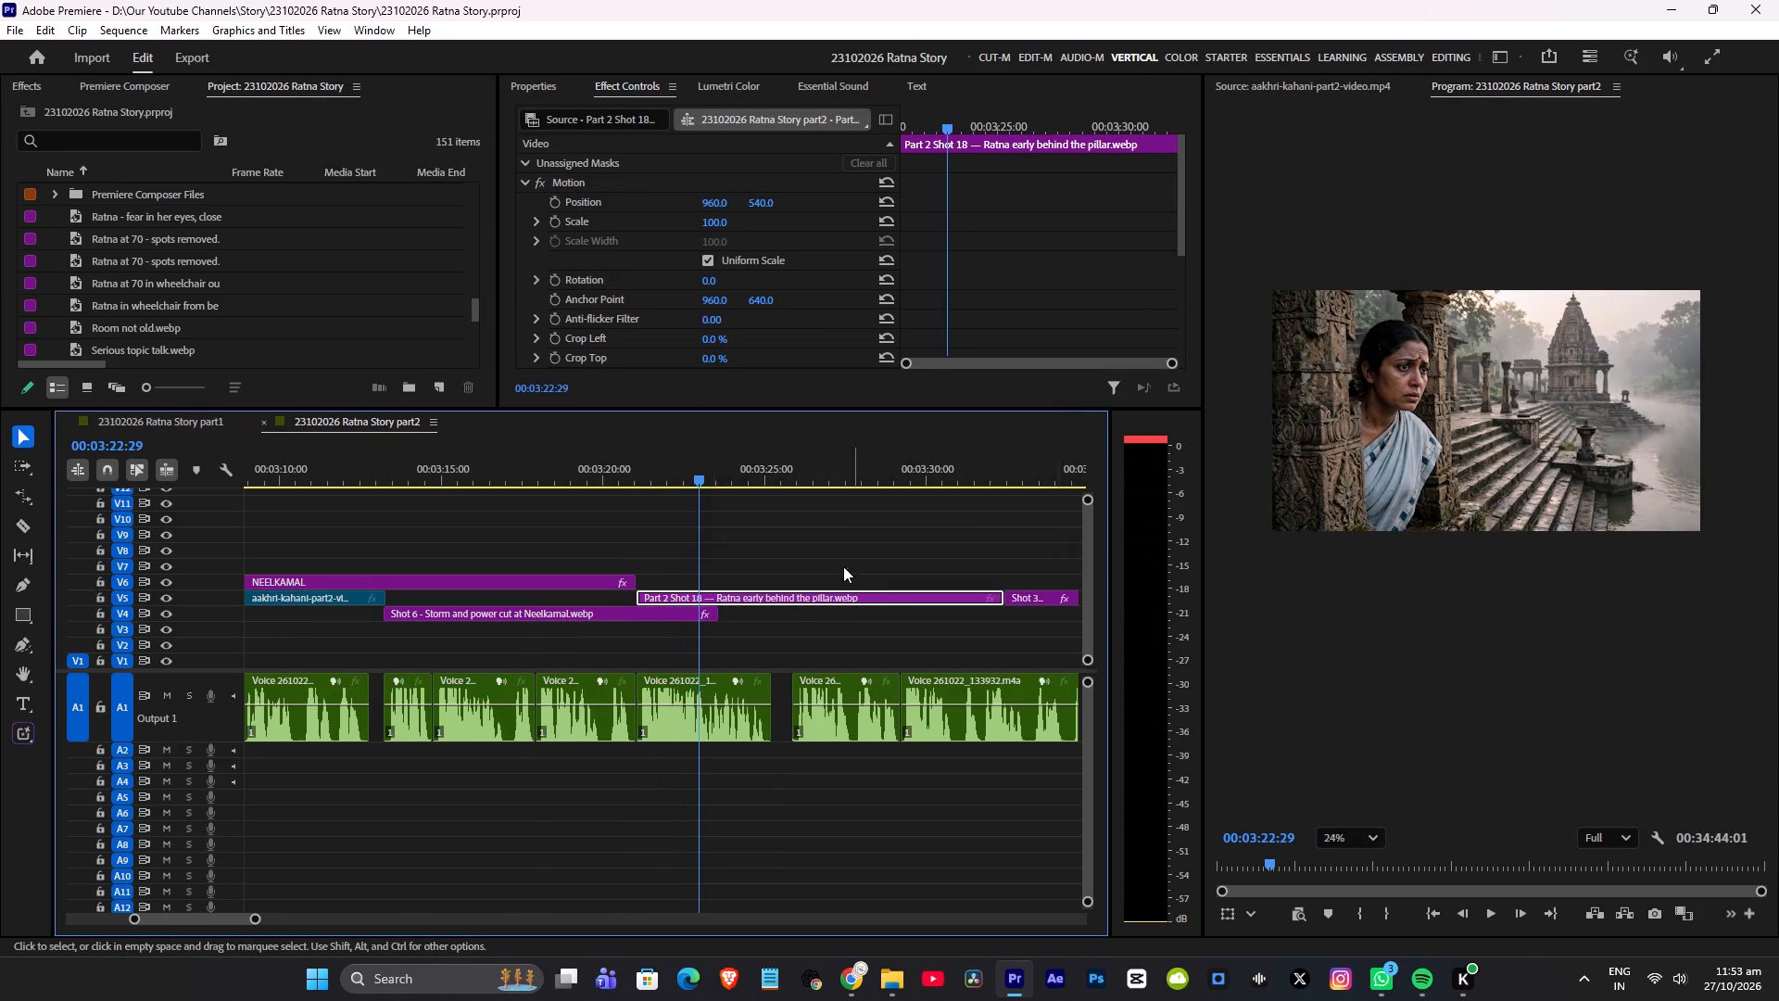
pyautogui.press('space')
pyautogui.click(634, 475)
pyautogui.press('space')
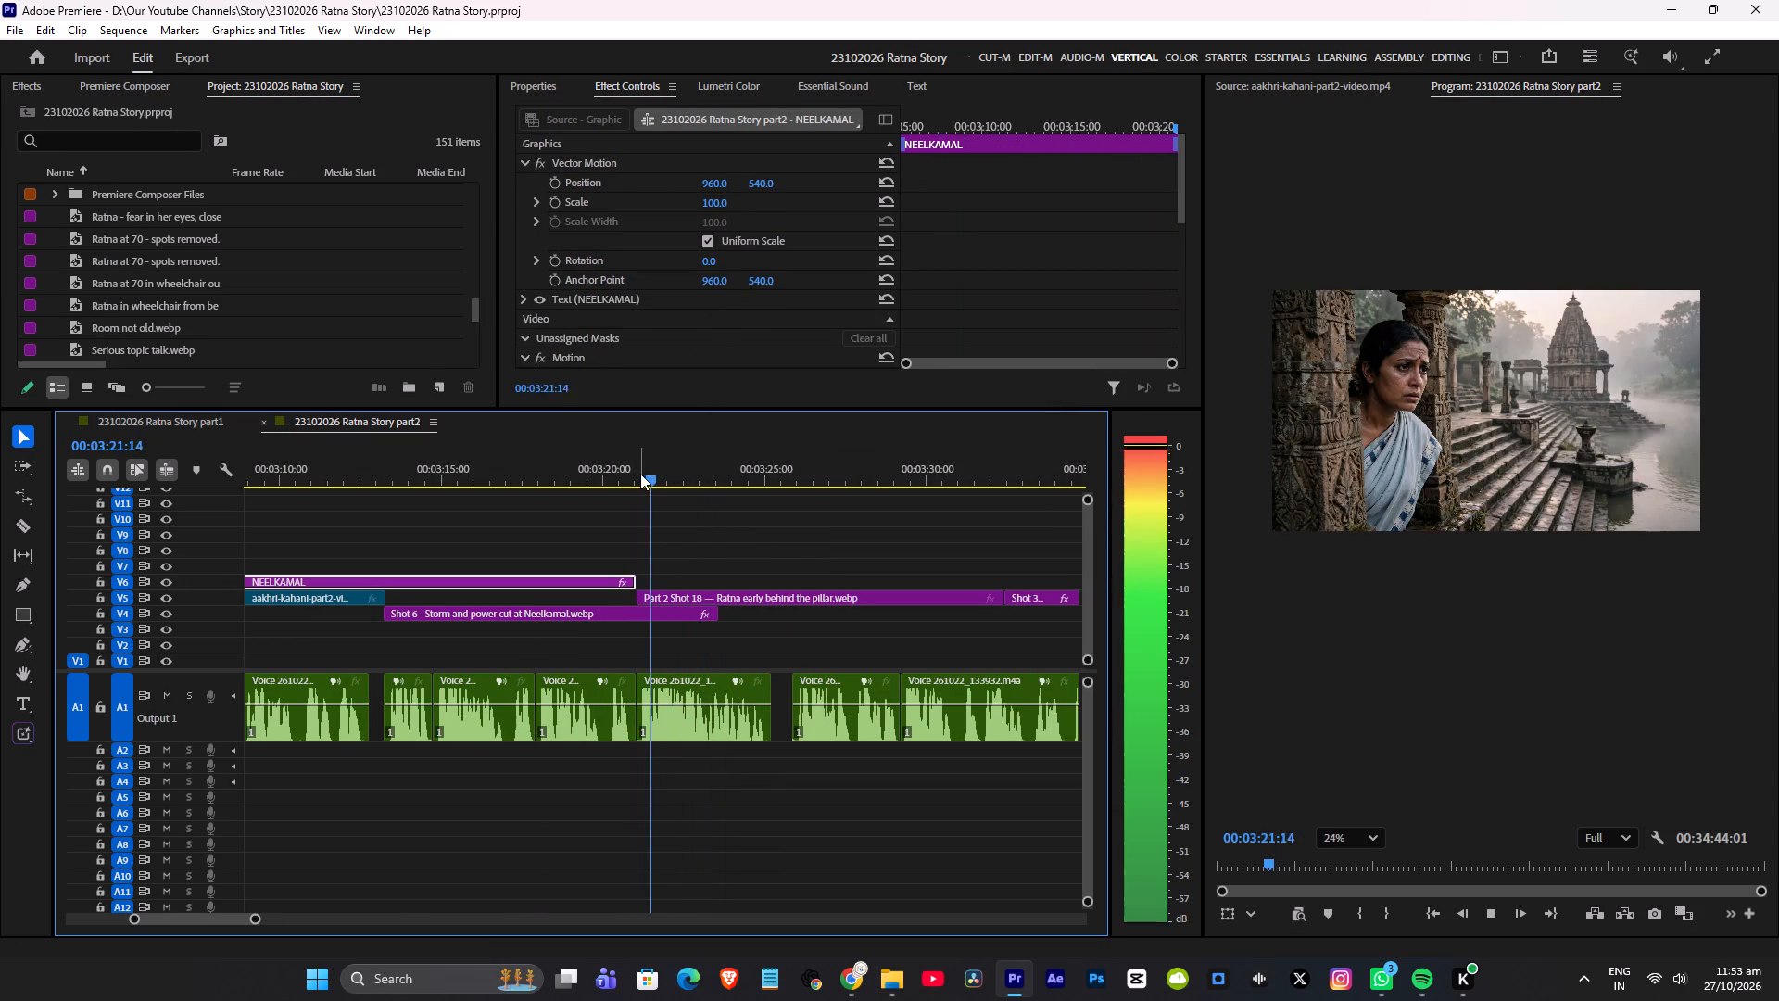
pyautogui.press('space')
# Play from the end of the storm clip through Shot 18 into the Shot 3 v2 clip, following the narration.
pyautogui.click(530, 471)
pyautogui.press('space')
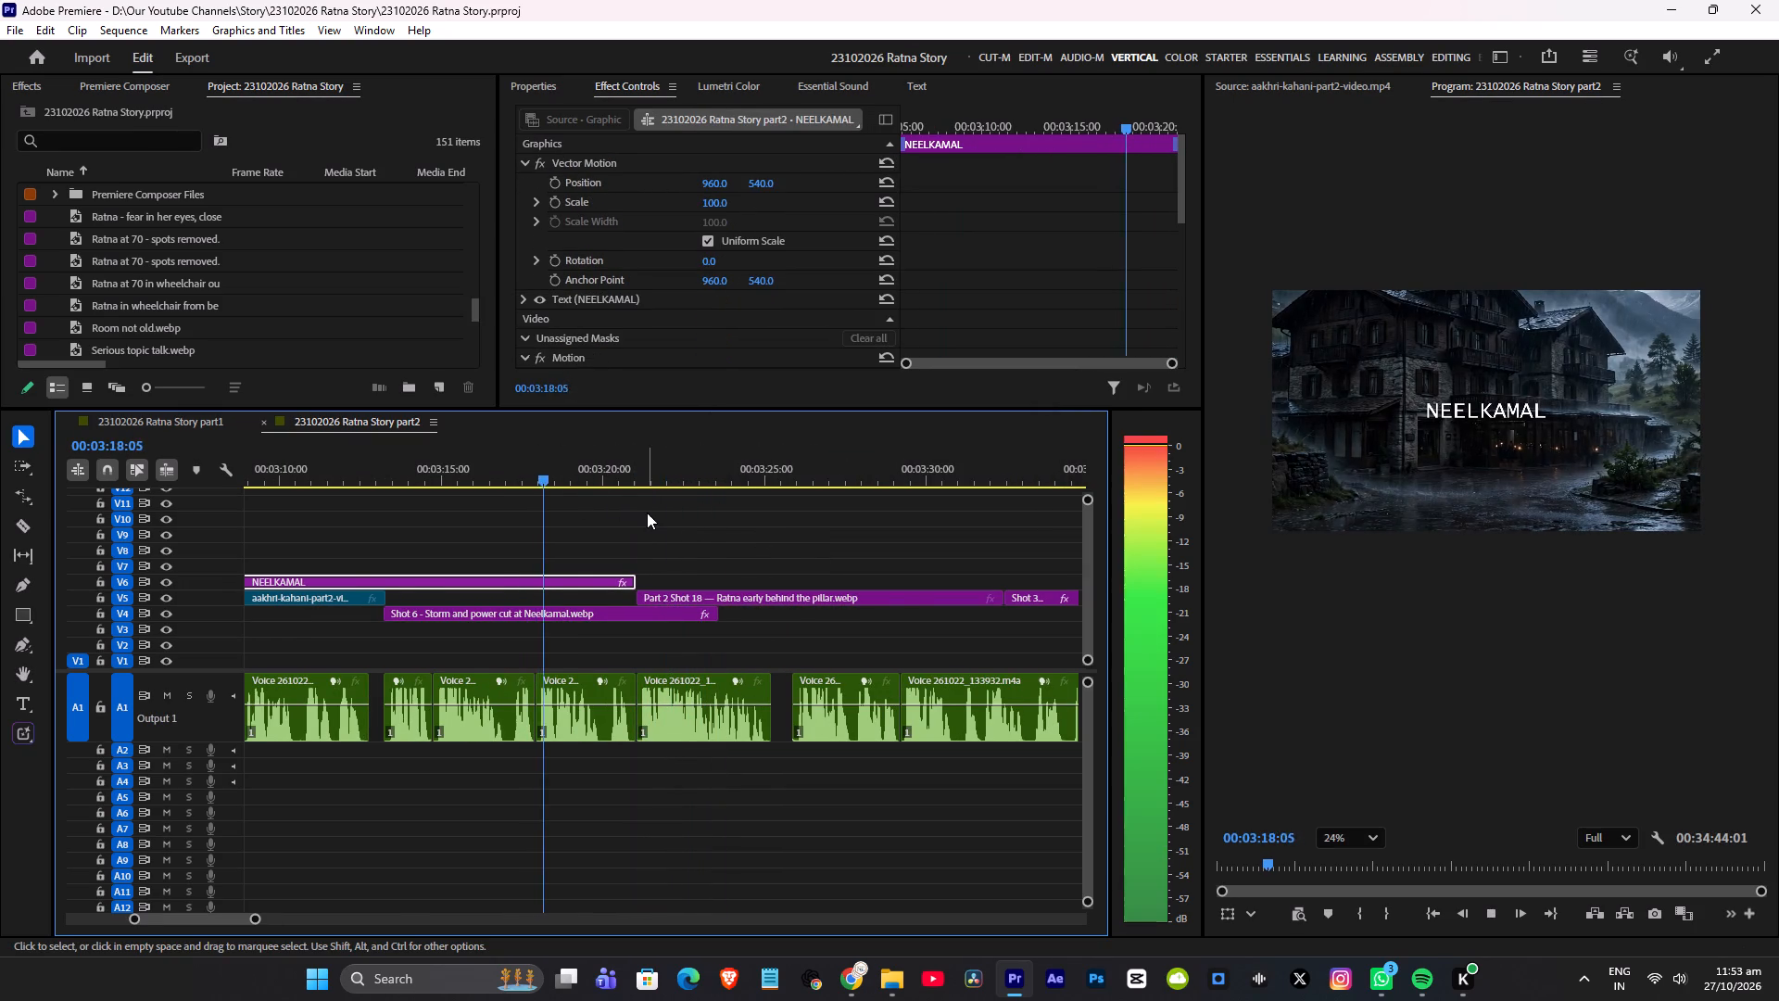
pyautogui.keyDown('alt'); pyautogui.scroll(-5, 662, 523); pyautogui.keyUp('alt')
pyautogui.keyDown('alt'); pyautogui.scroll(4, 758, 561); pyautogui.keyUp('alt')
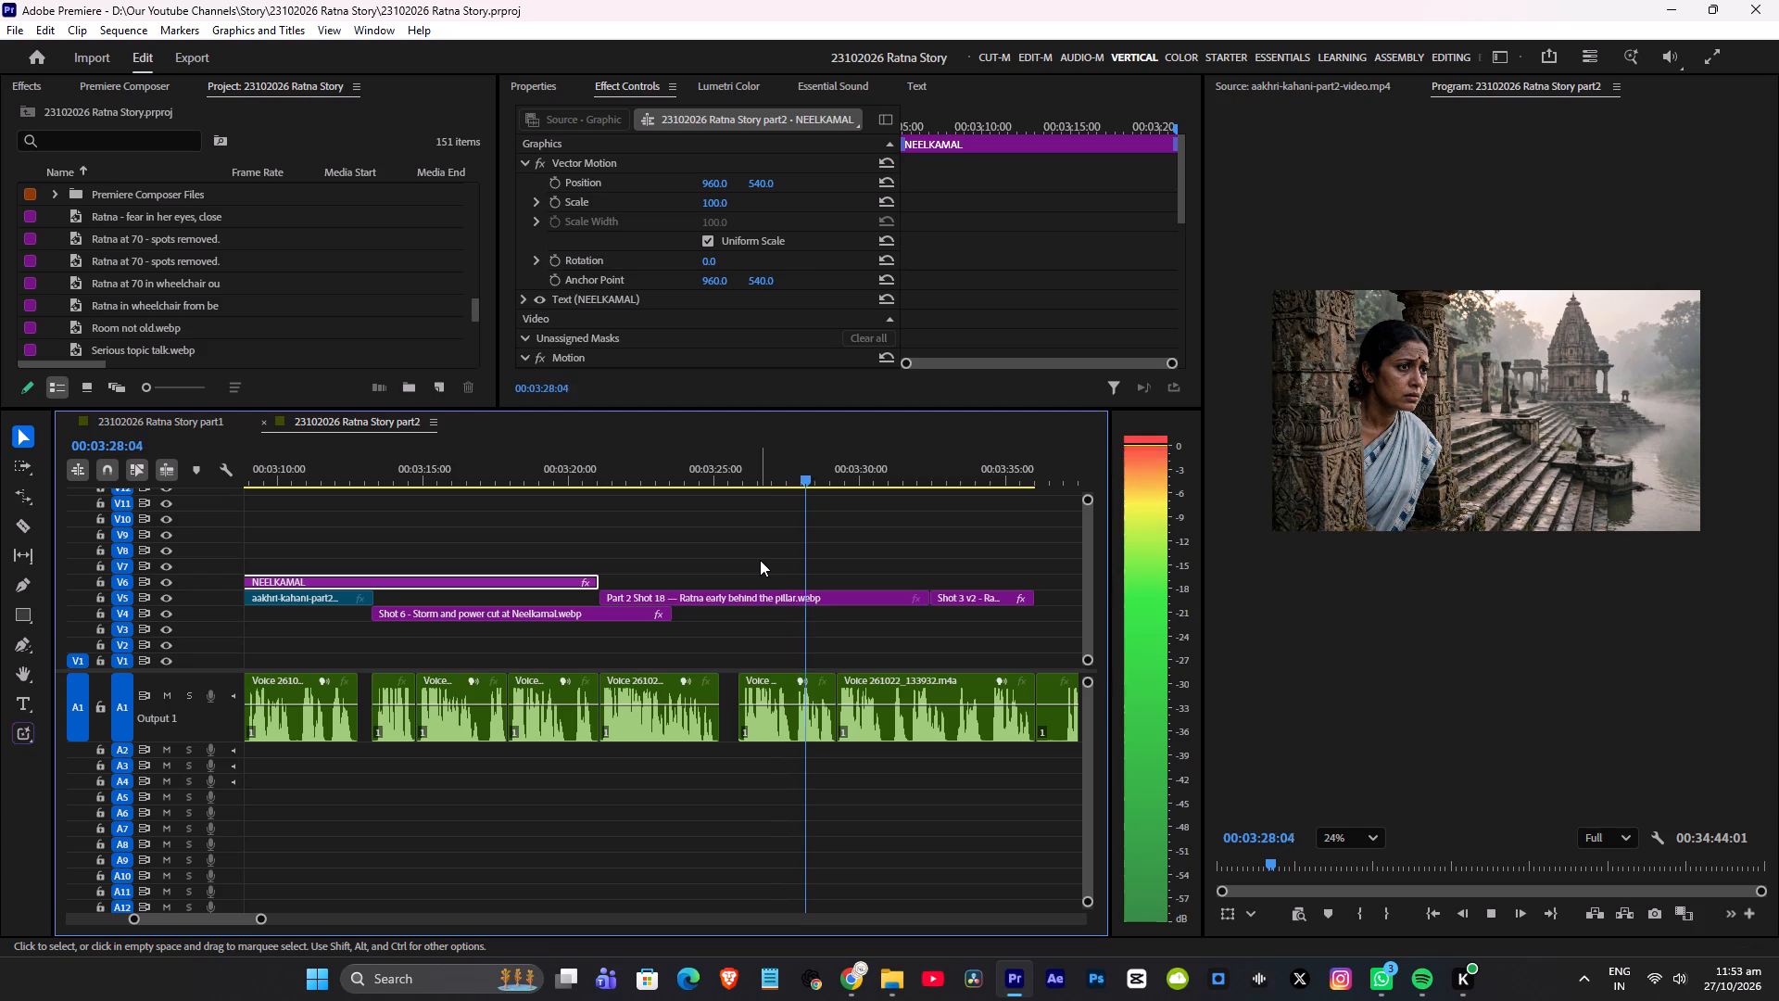
pyautogui.press('space')
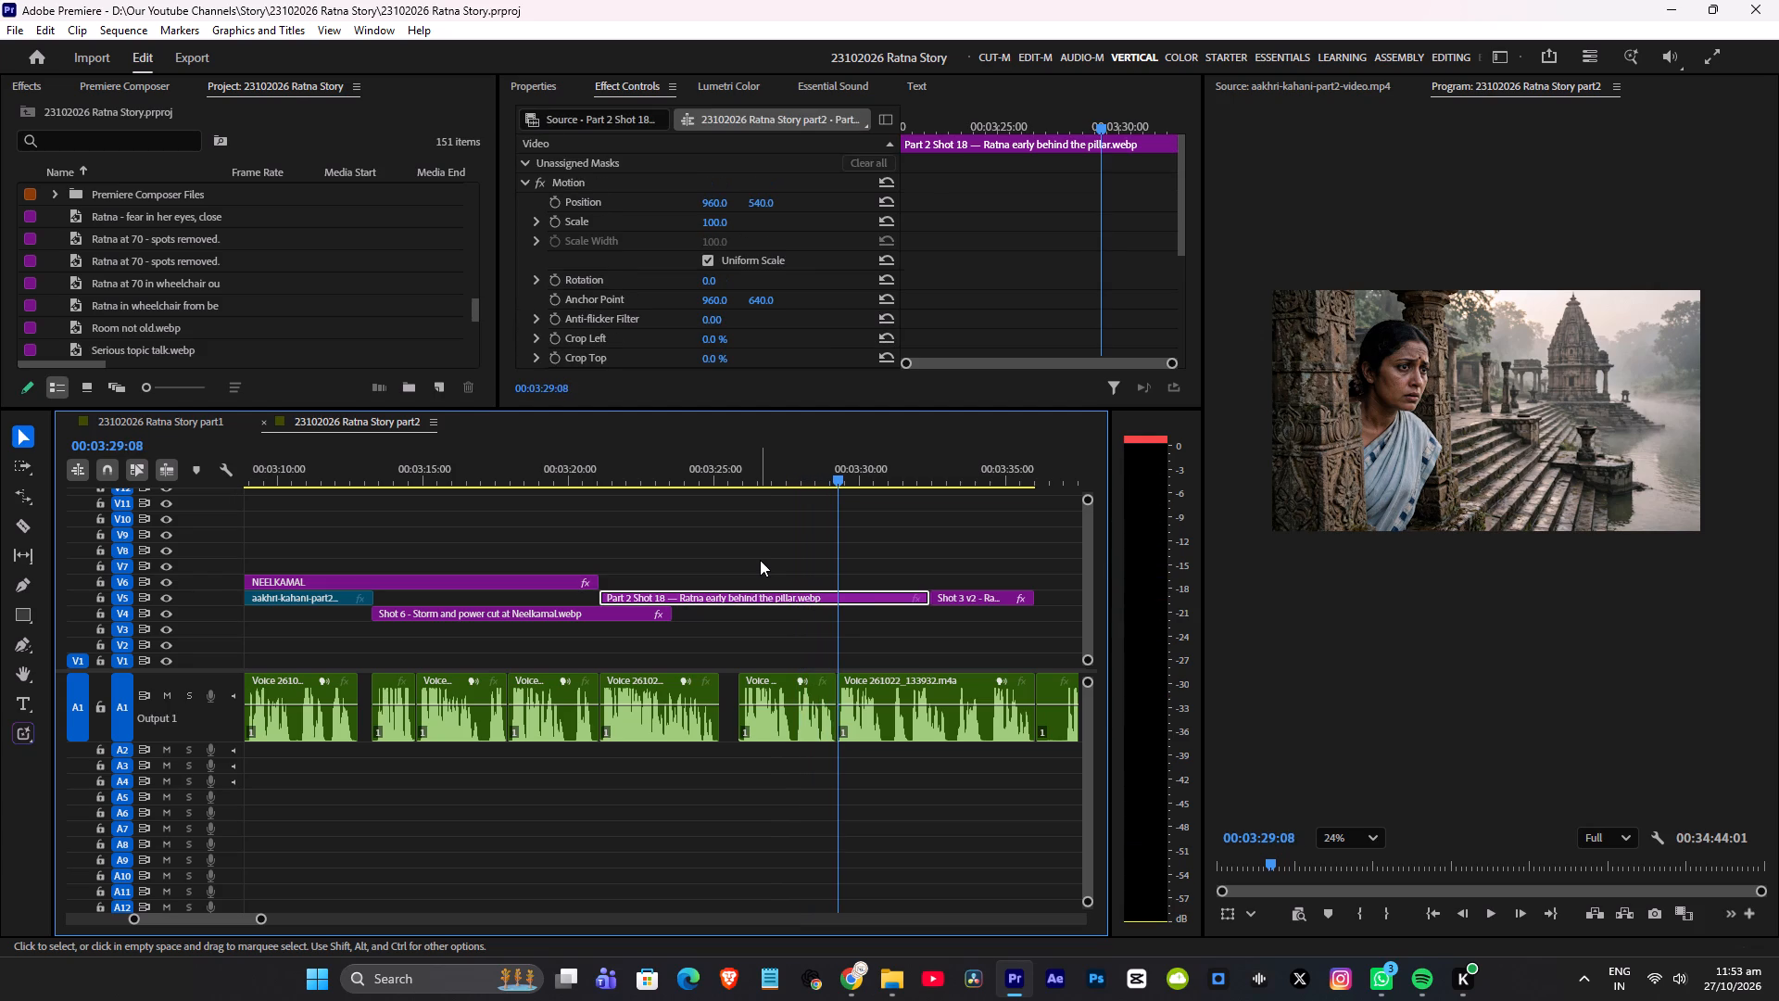
pyautogui.press('space')
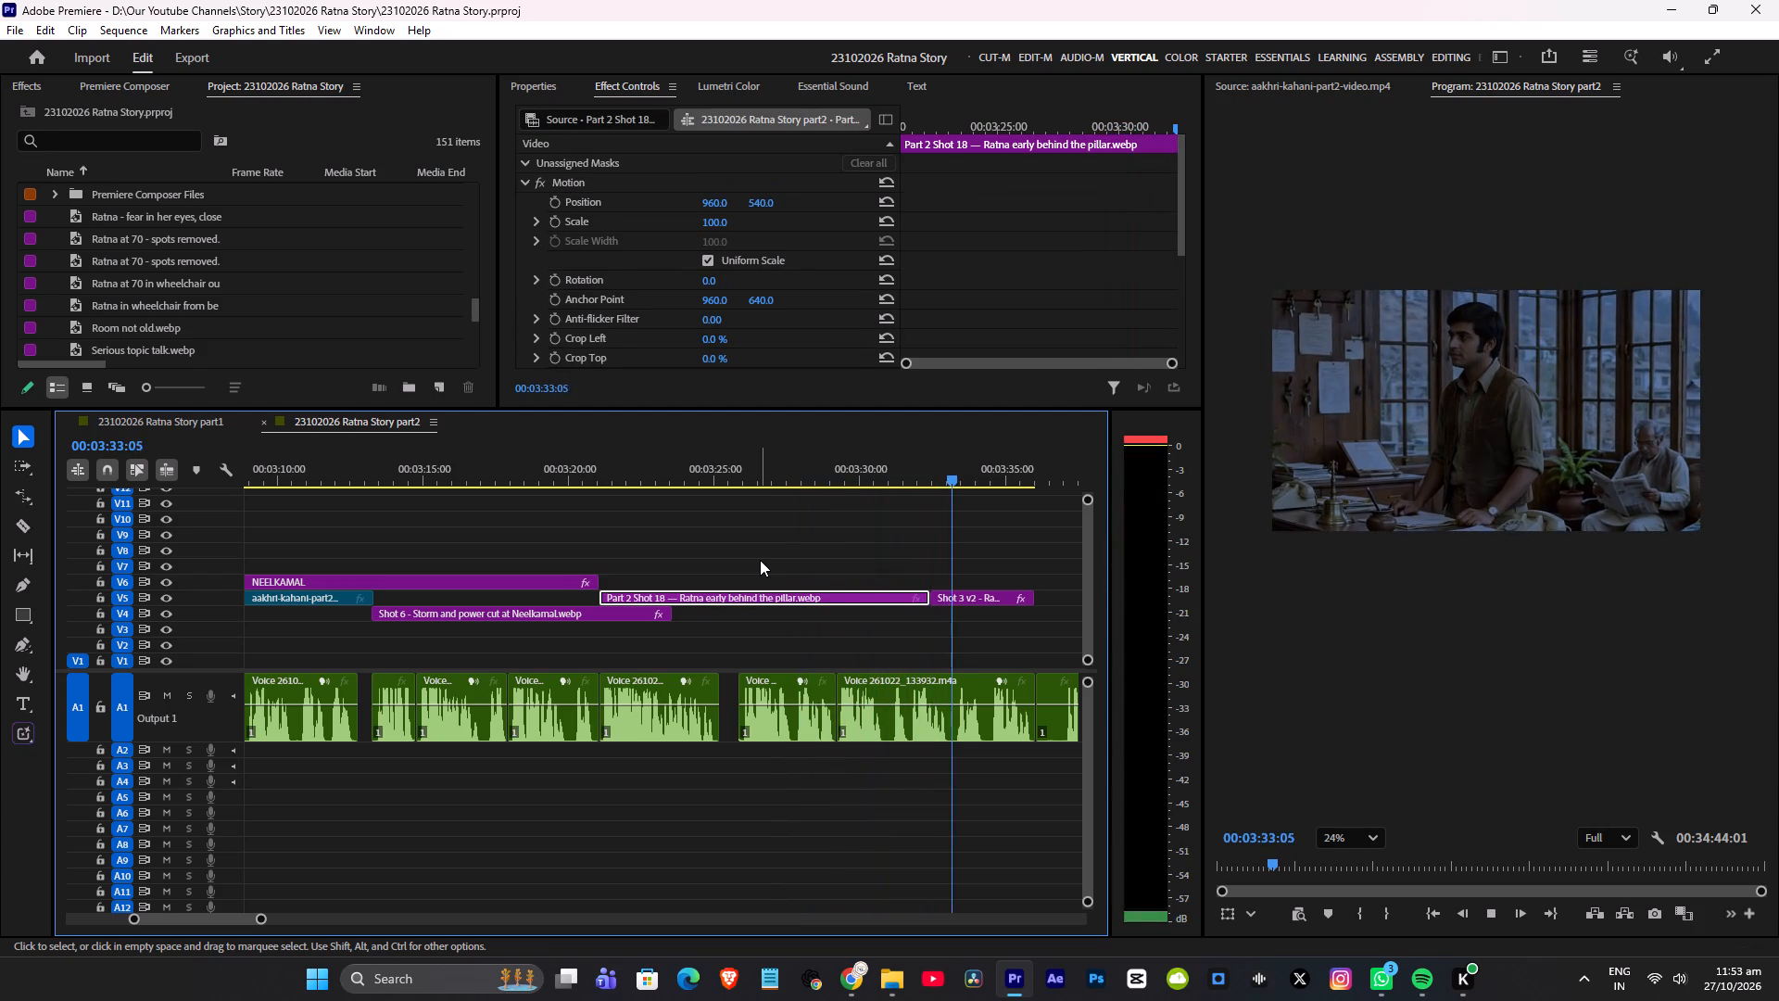
pyautogui.press('space')
pyautogui.press('space')
pyautogui.scroll(-6, 824, 528)
pyautogui.press('space')
pyautogui.scroll(-3, 818, 545)
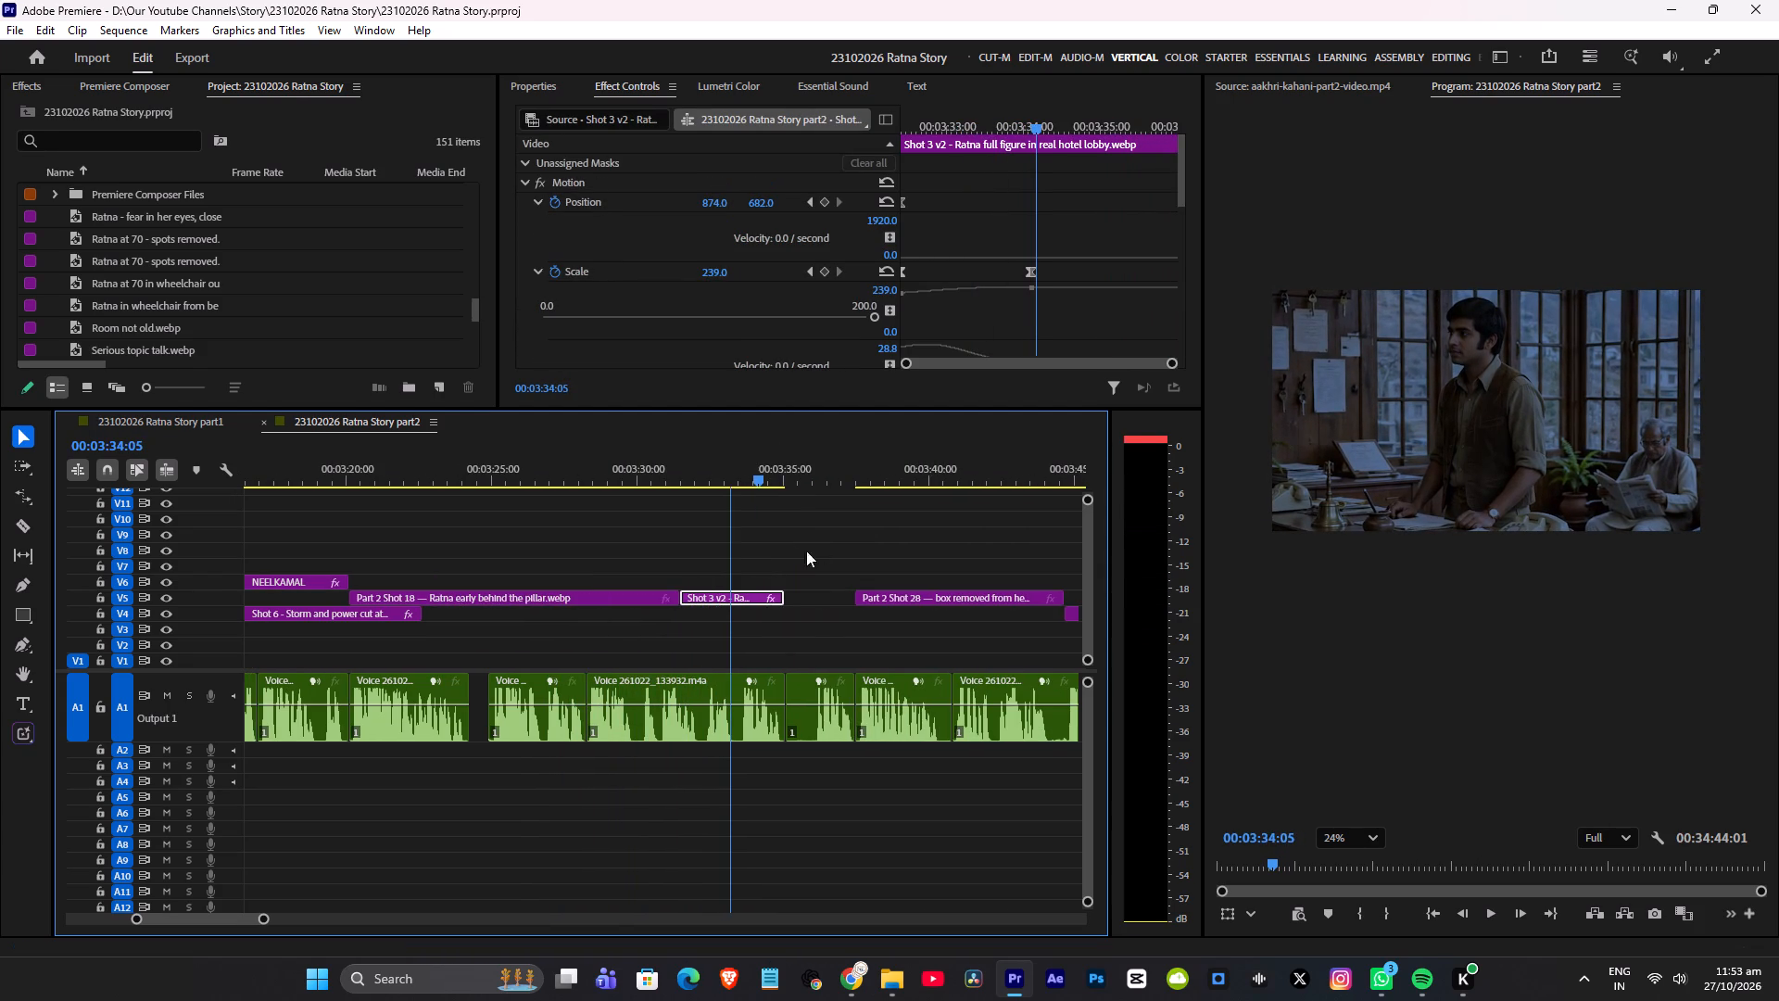
# Trim the end of Shot 18 on V5 back to about 03:31:18, matching the narration.
pyautogui.click(636, 471)
pyautogui.press('space')
pyautogui.press('space')
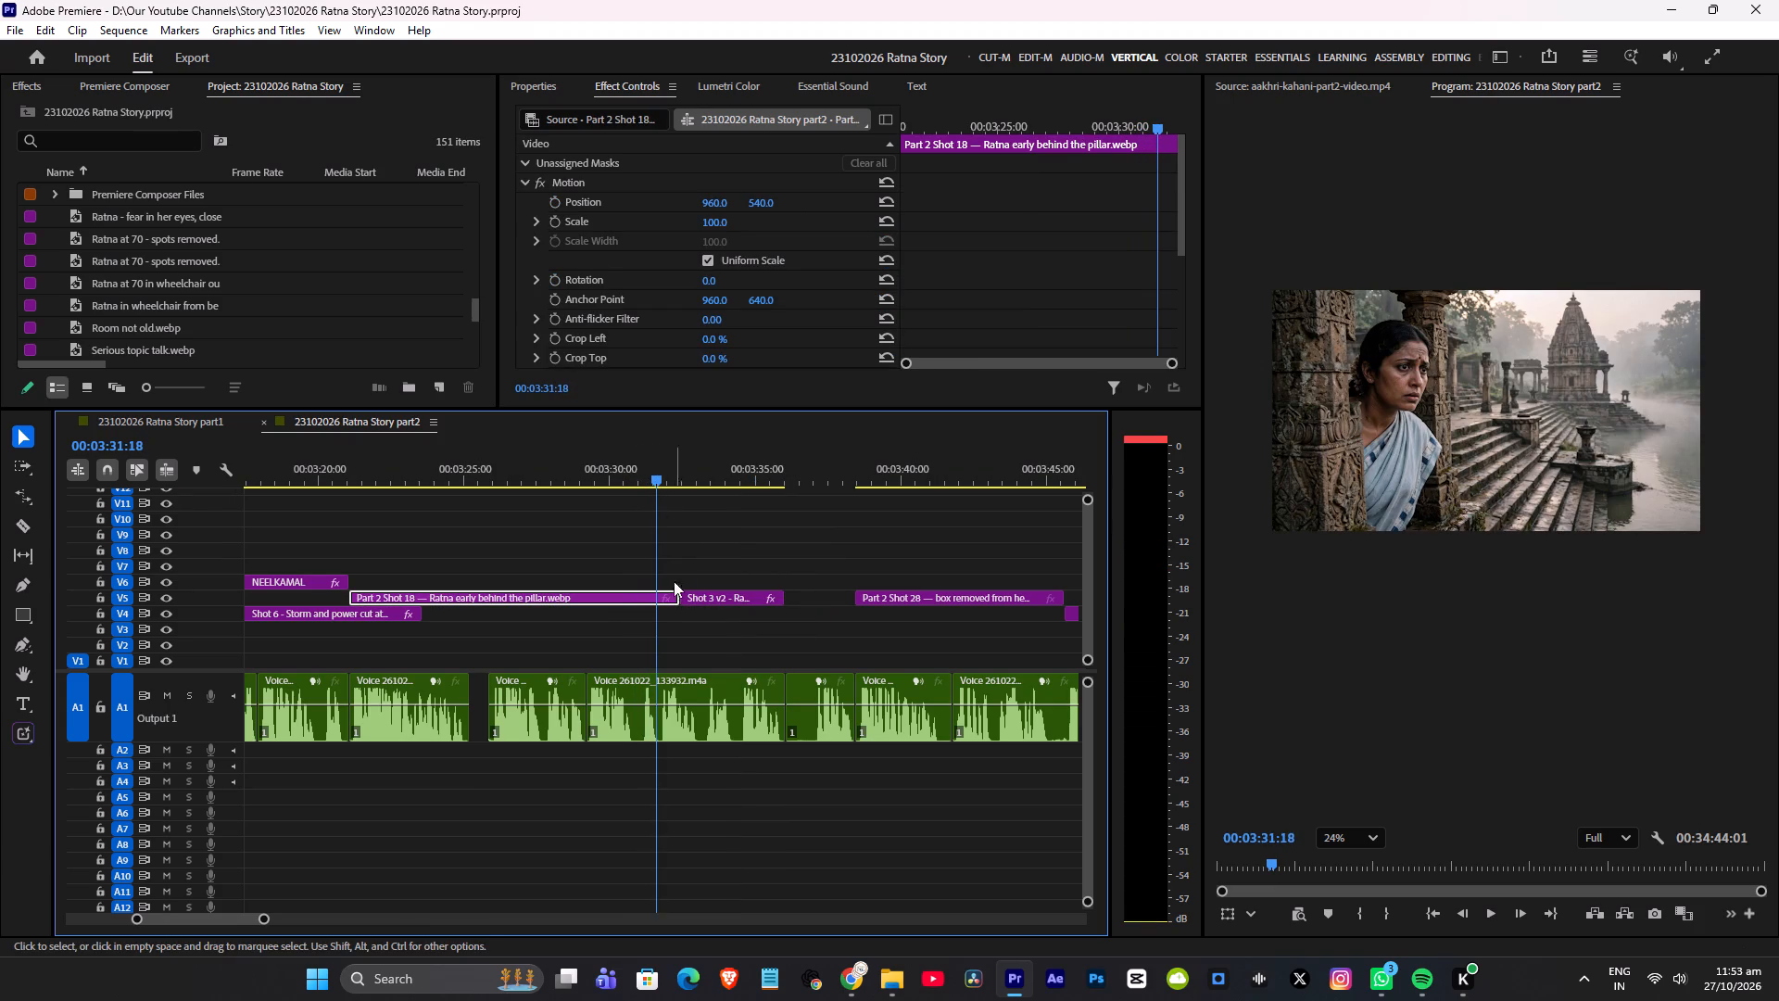
pyautogui.moveTo(677, 600); pyautogui.dragTo(658, 602)
# Play the narration over Shot 3 v2 and move that clip later on V5 so it ends where Shot 28 begins.
pyautogui.press('space')
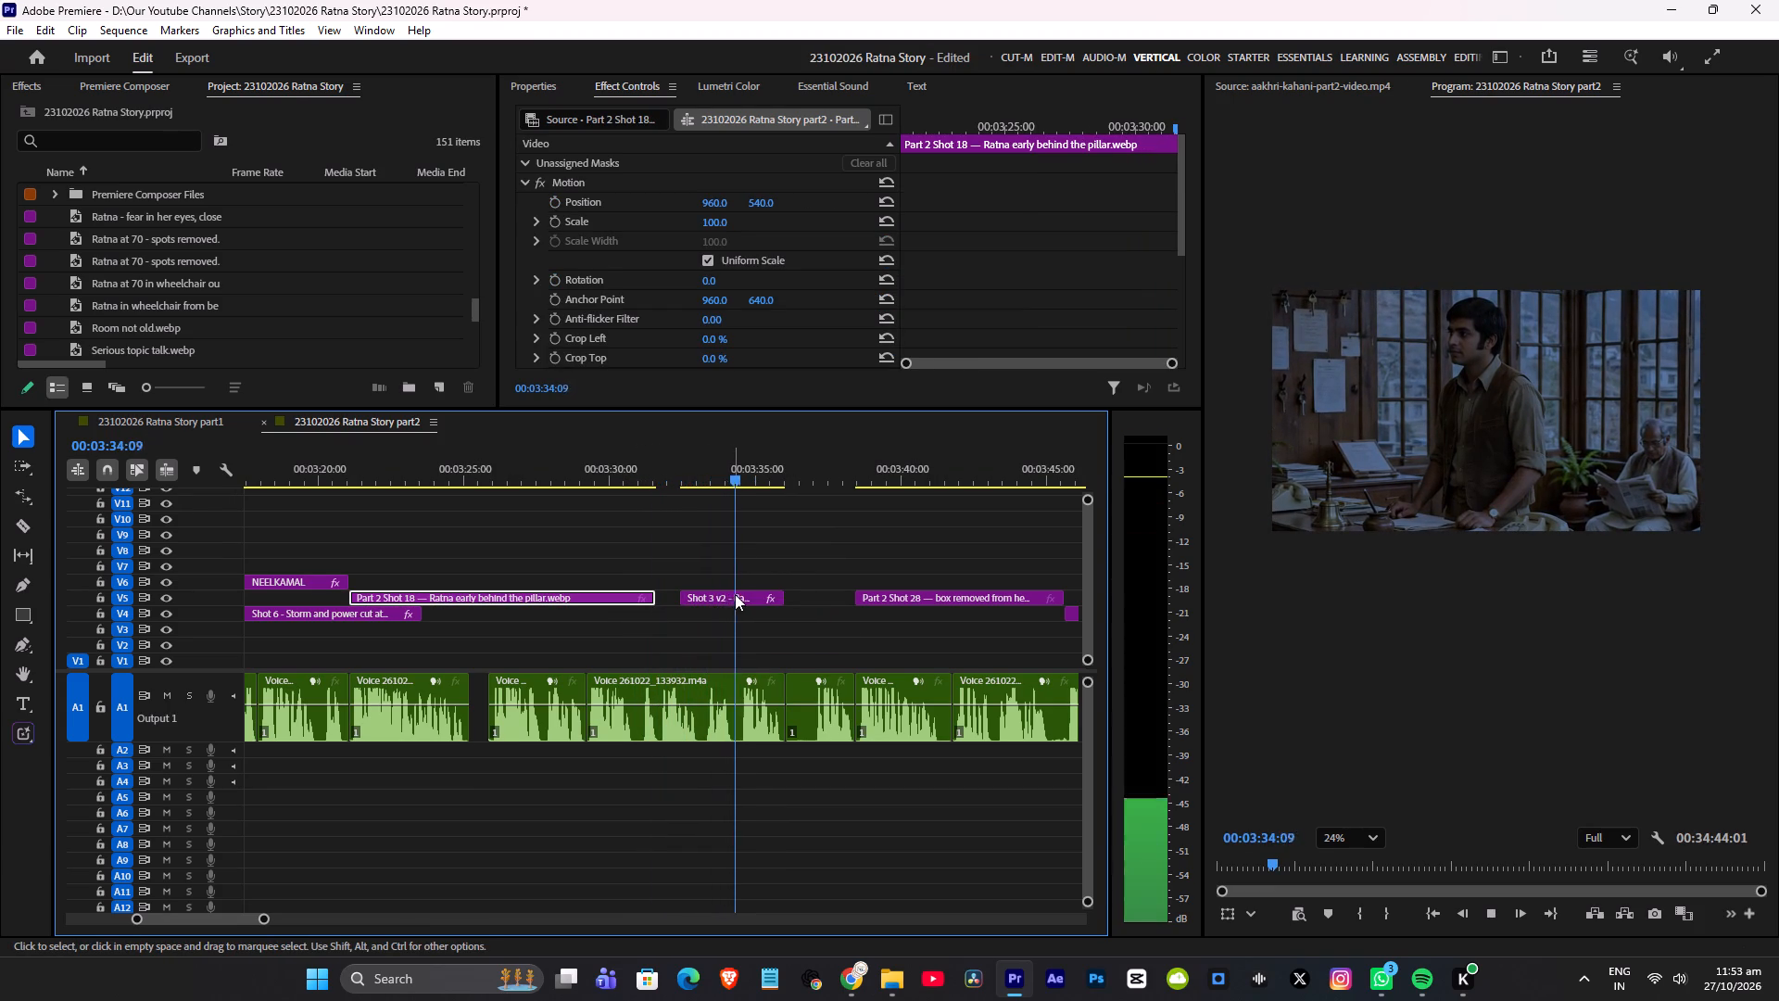
pyautogui.moveTo(745, 476); pyautogui.dragTo(738, 488)
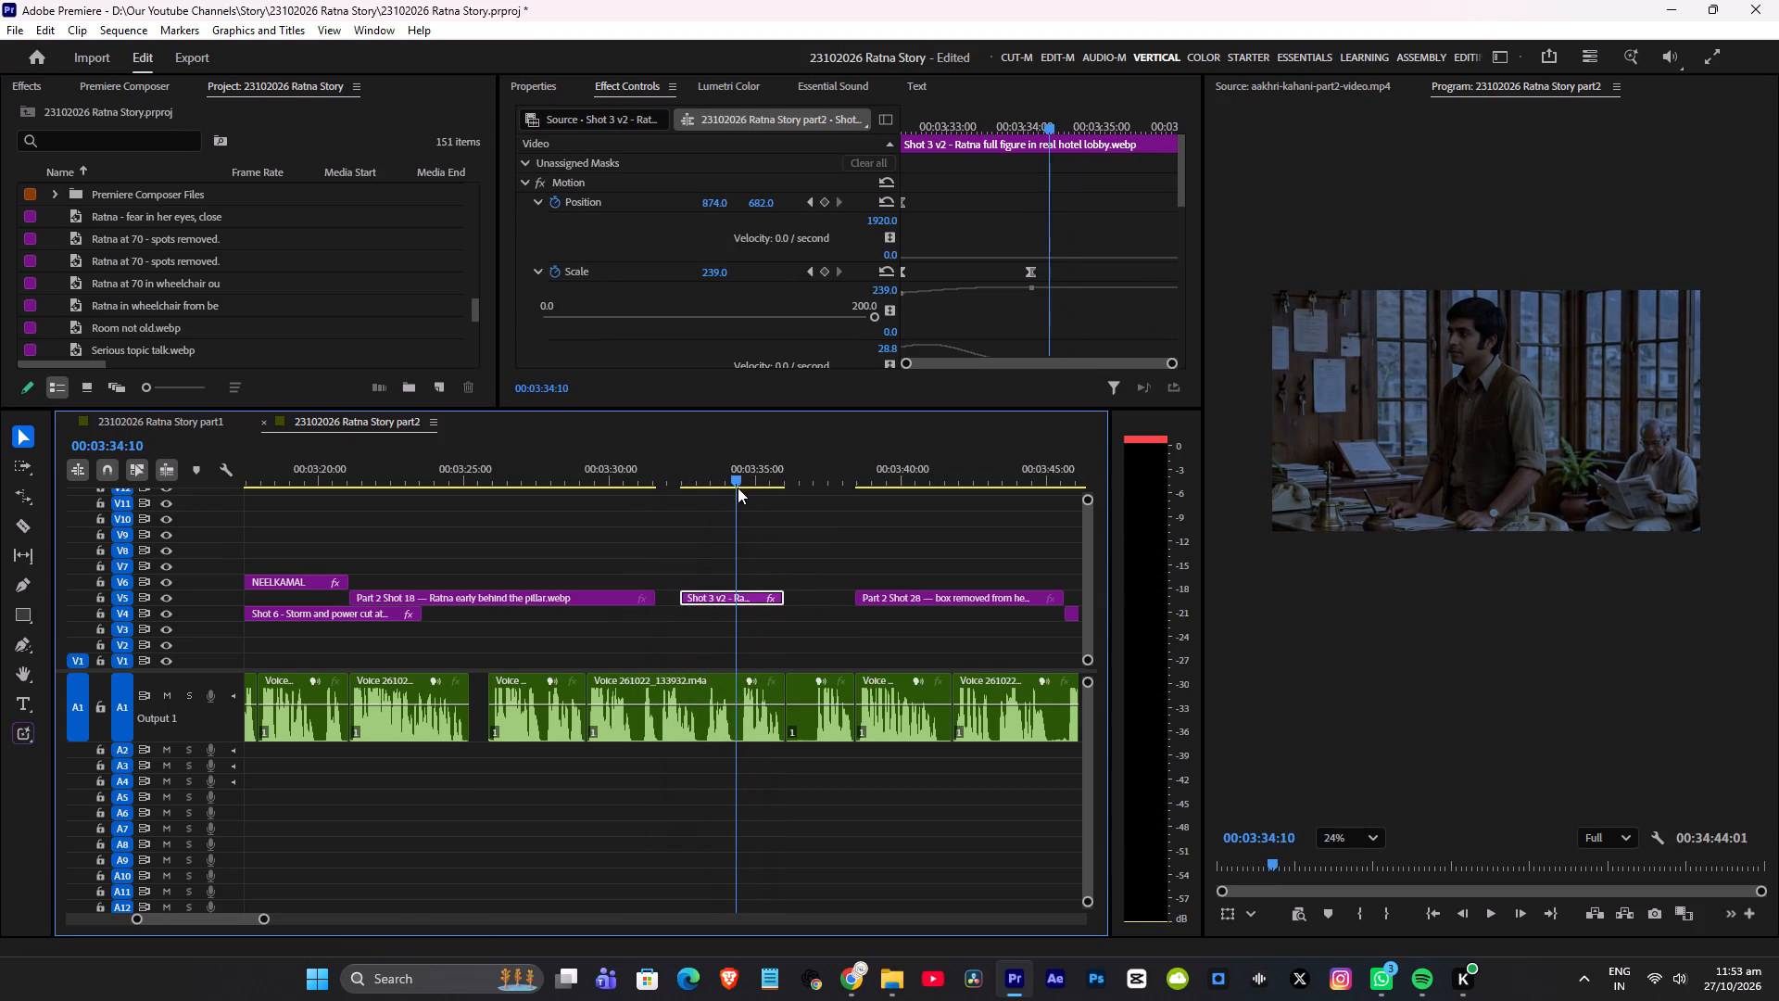
pyautogui.moveTo(738, 488); pyautogui.dragTo(737, 489)
pyautogui.press('space')
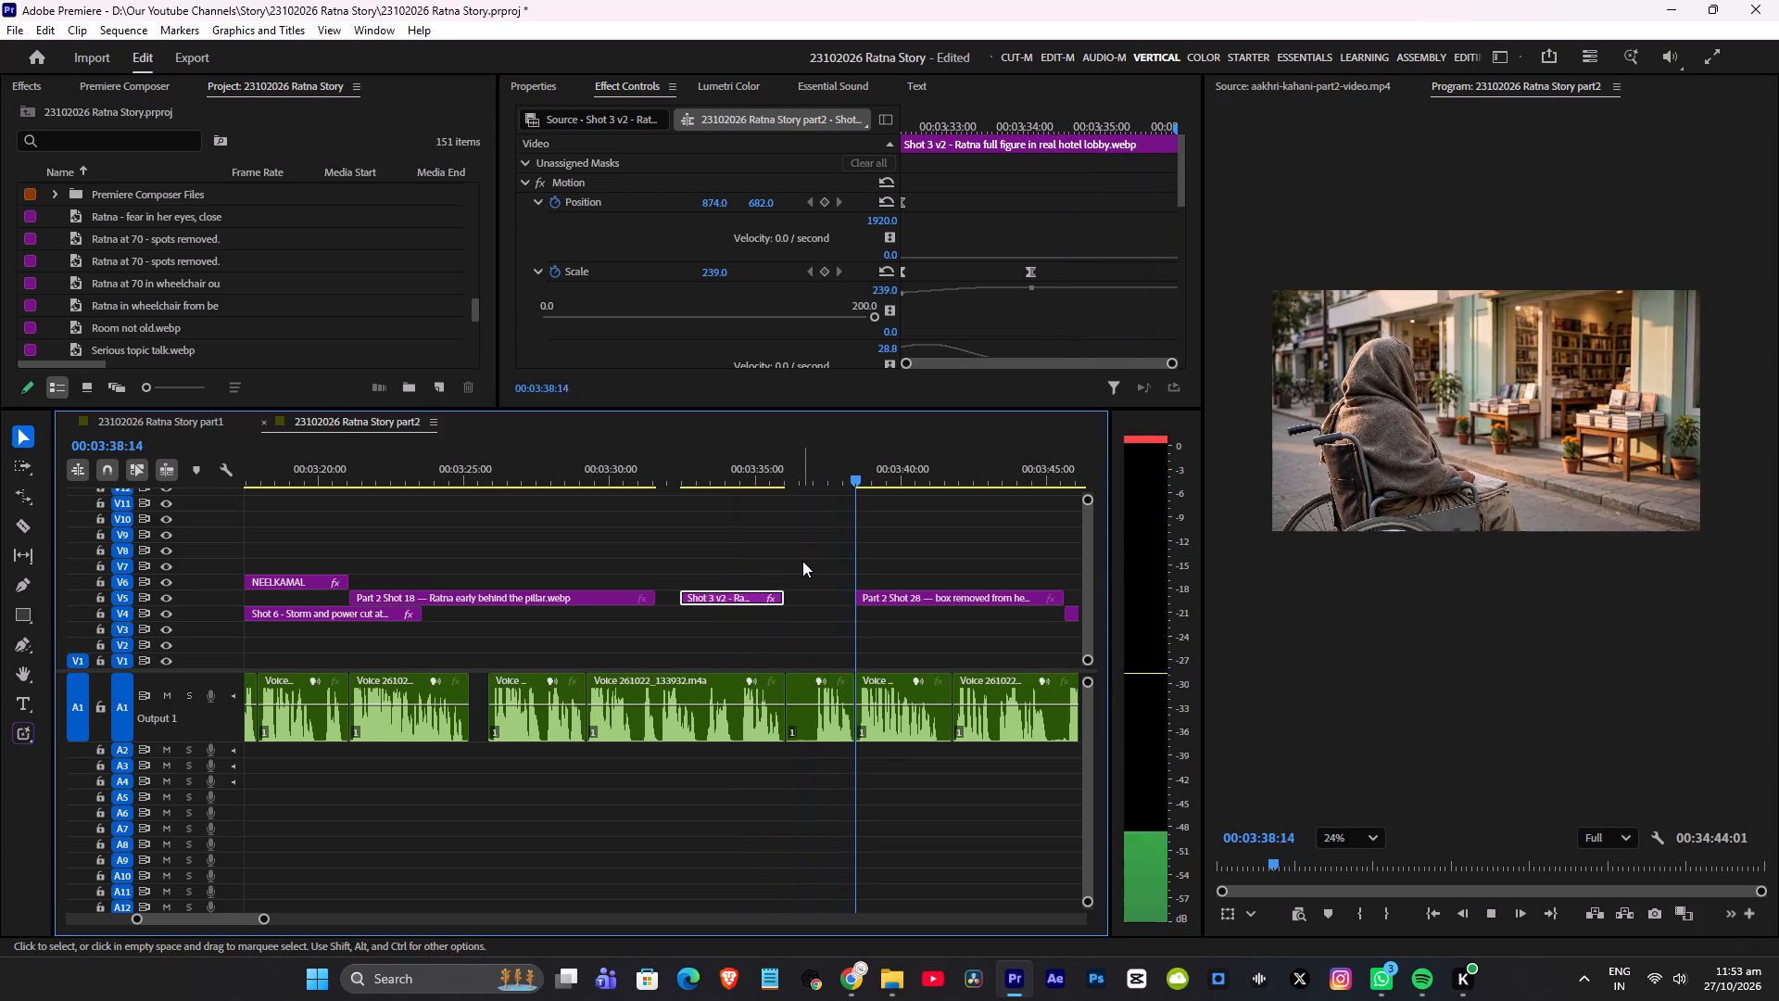
pyautogui.press('space')
pyautogui.click(727, 476)
pyautogui.press('space')
pyautogui.press('space')
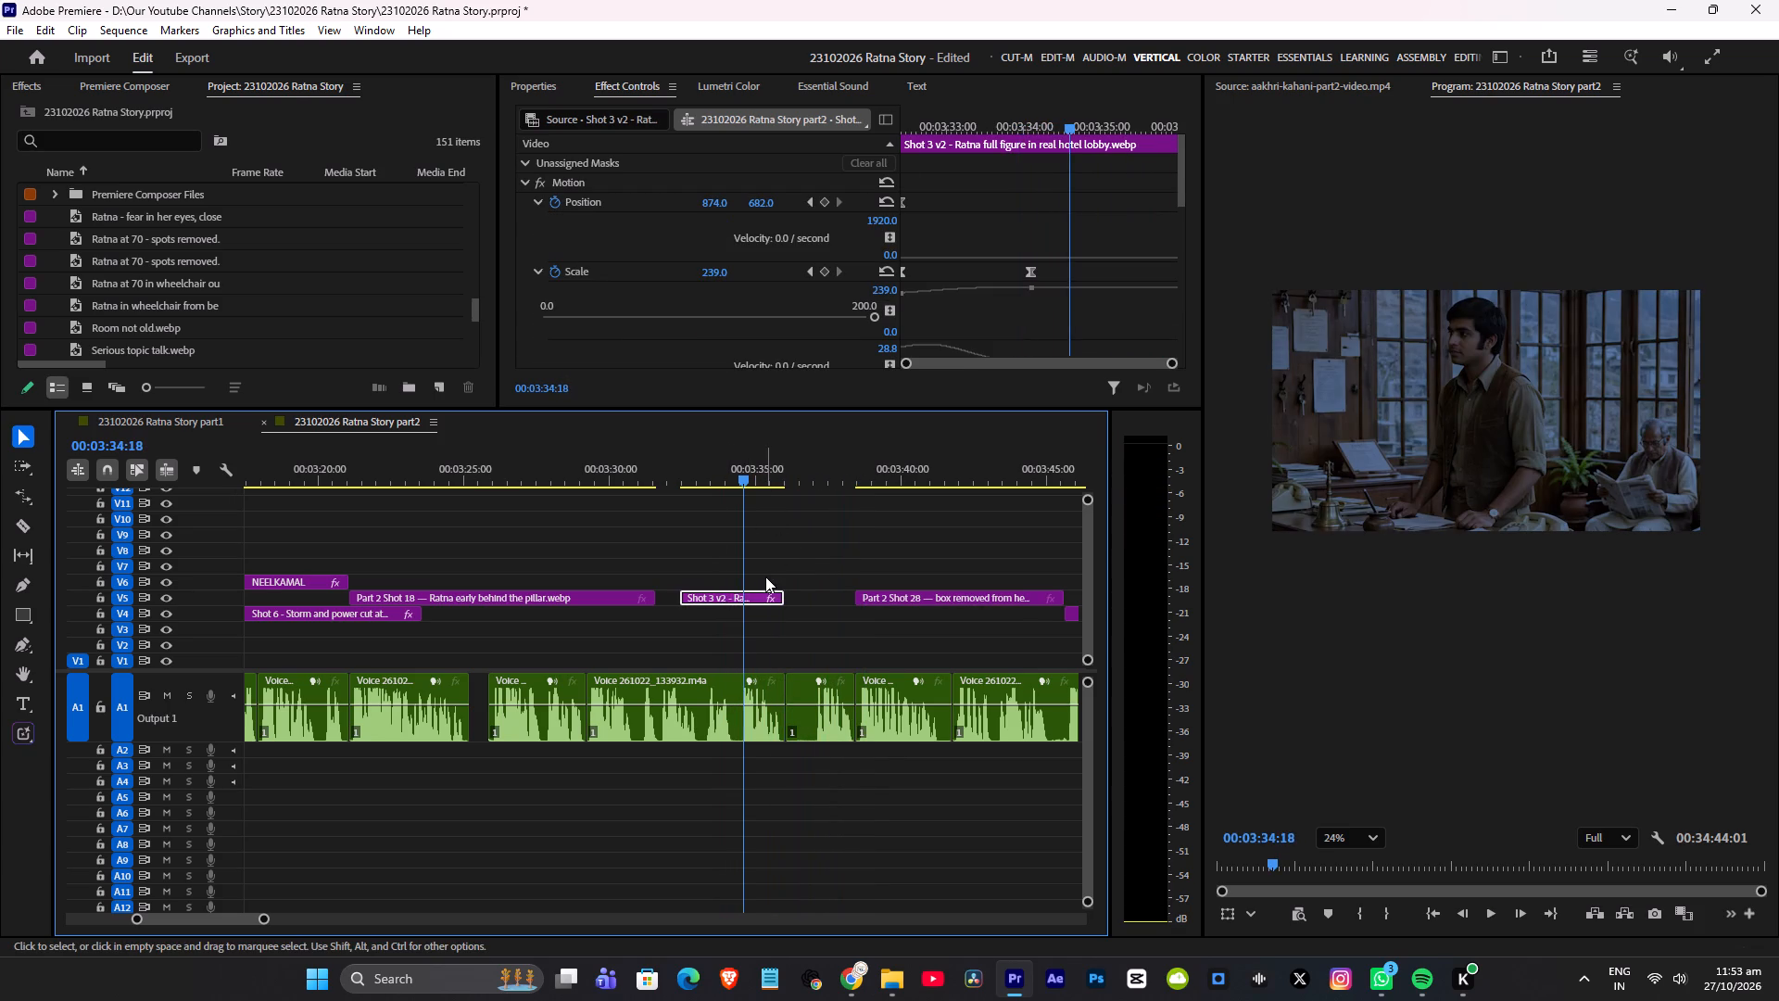
pyautogui.moveTo(723, 597); pyautogui.dragTo(790, 597)
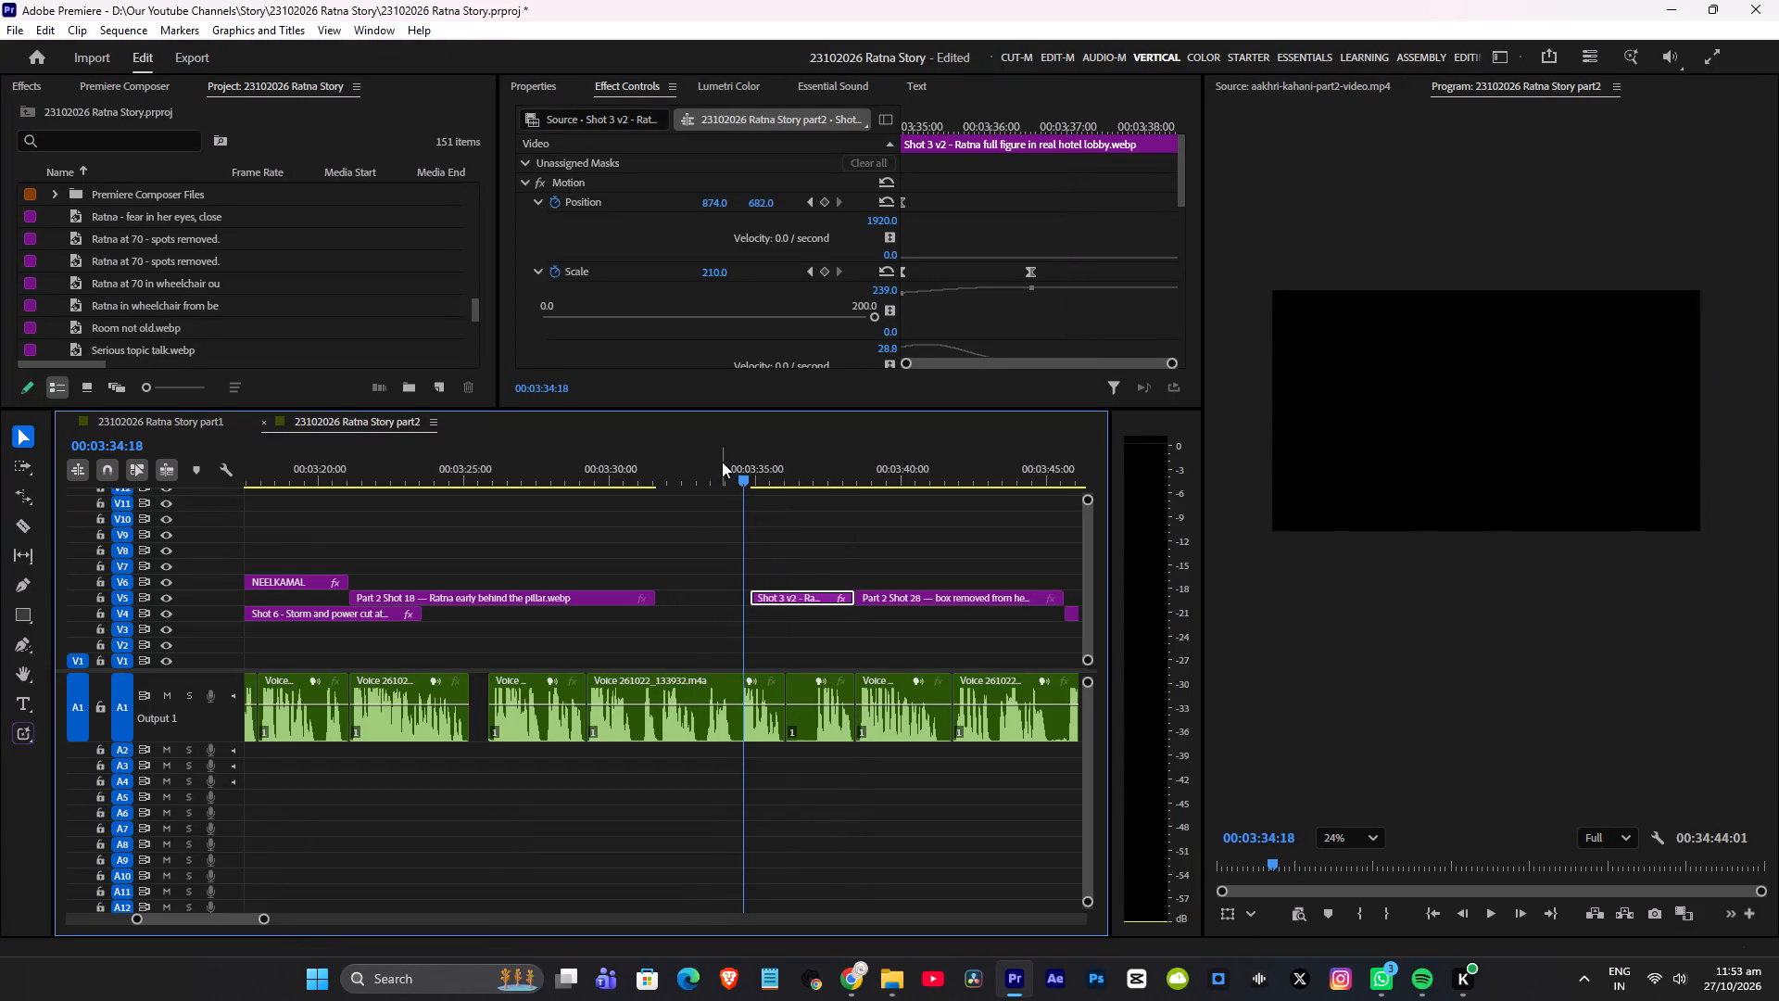
# Extend the start of Shot 3 v2 back to about 03:34:13, play it through to Shot 28 and save the project.
pyautogui.click(721, 461)
pyautogui.press('space')
pyautogui.press('space')
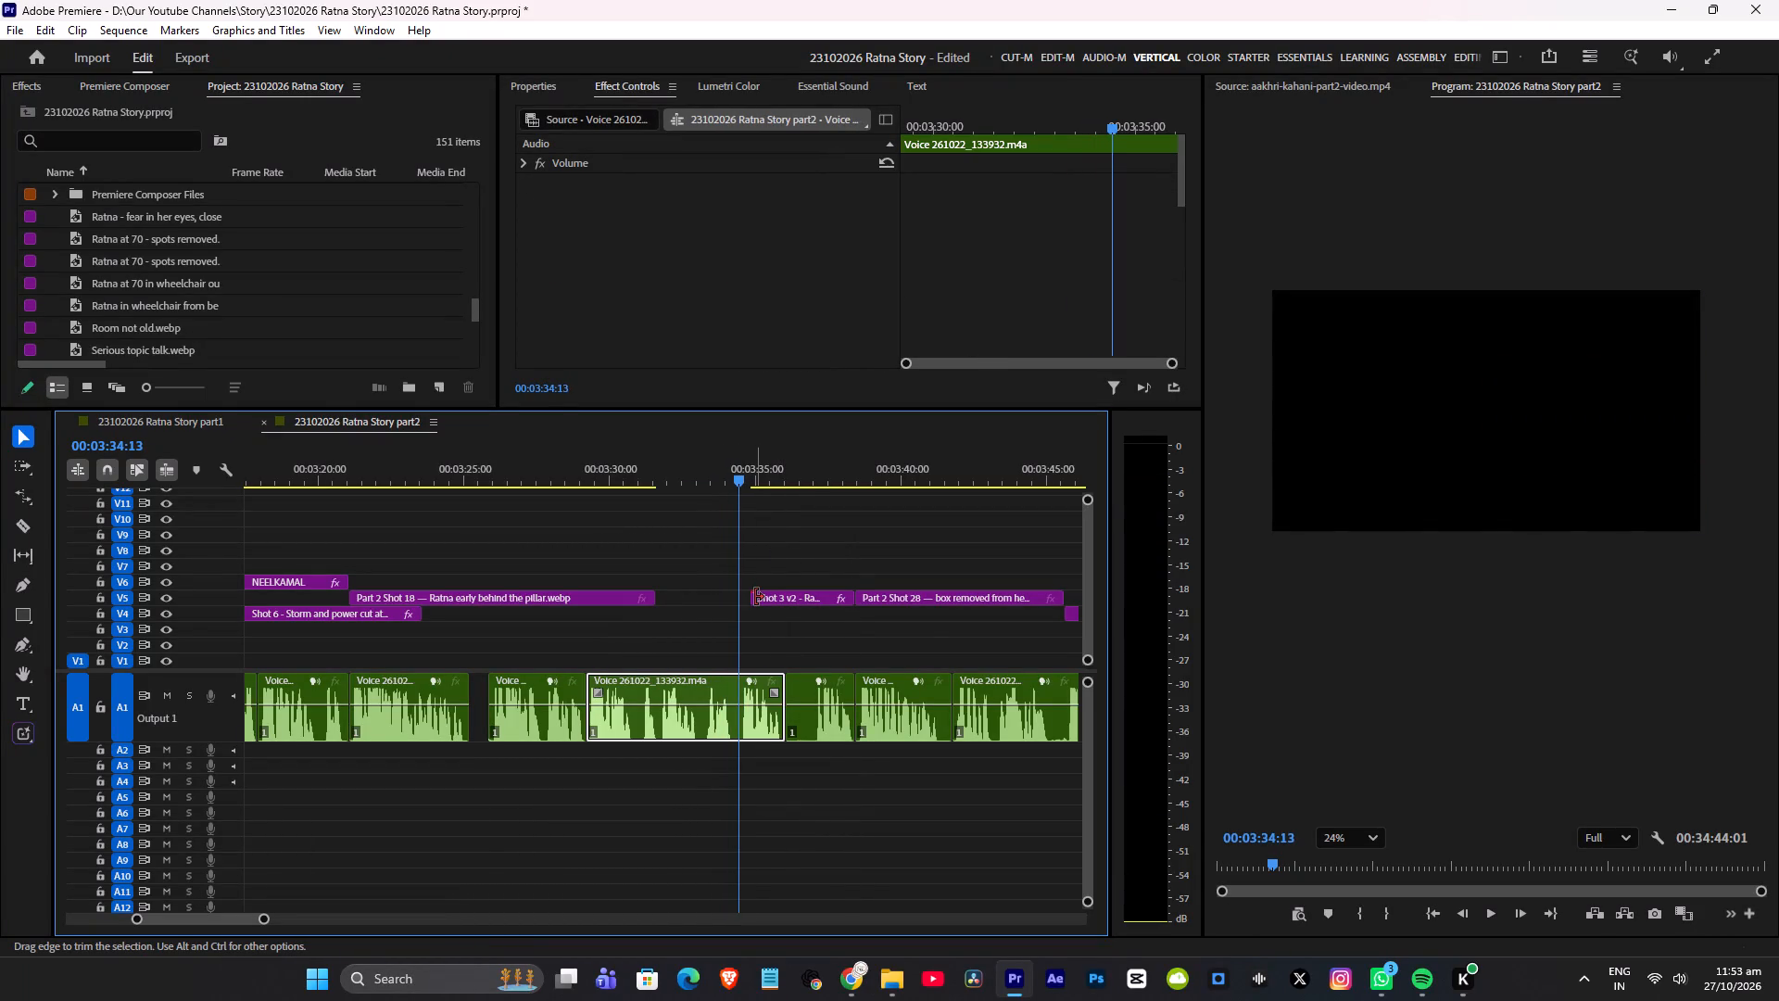
pyautogui.moveTo(755, 597); pyautogui.dragTo(743, 602)
pyautogui.click(725, 474)
pyautogui.press('space')
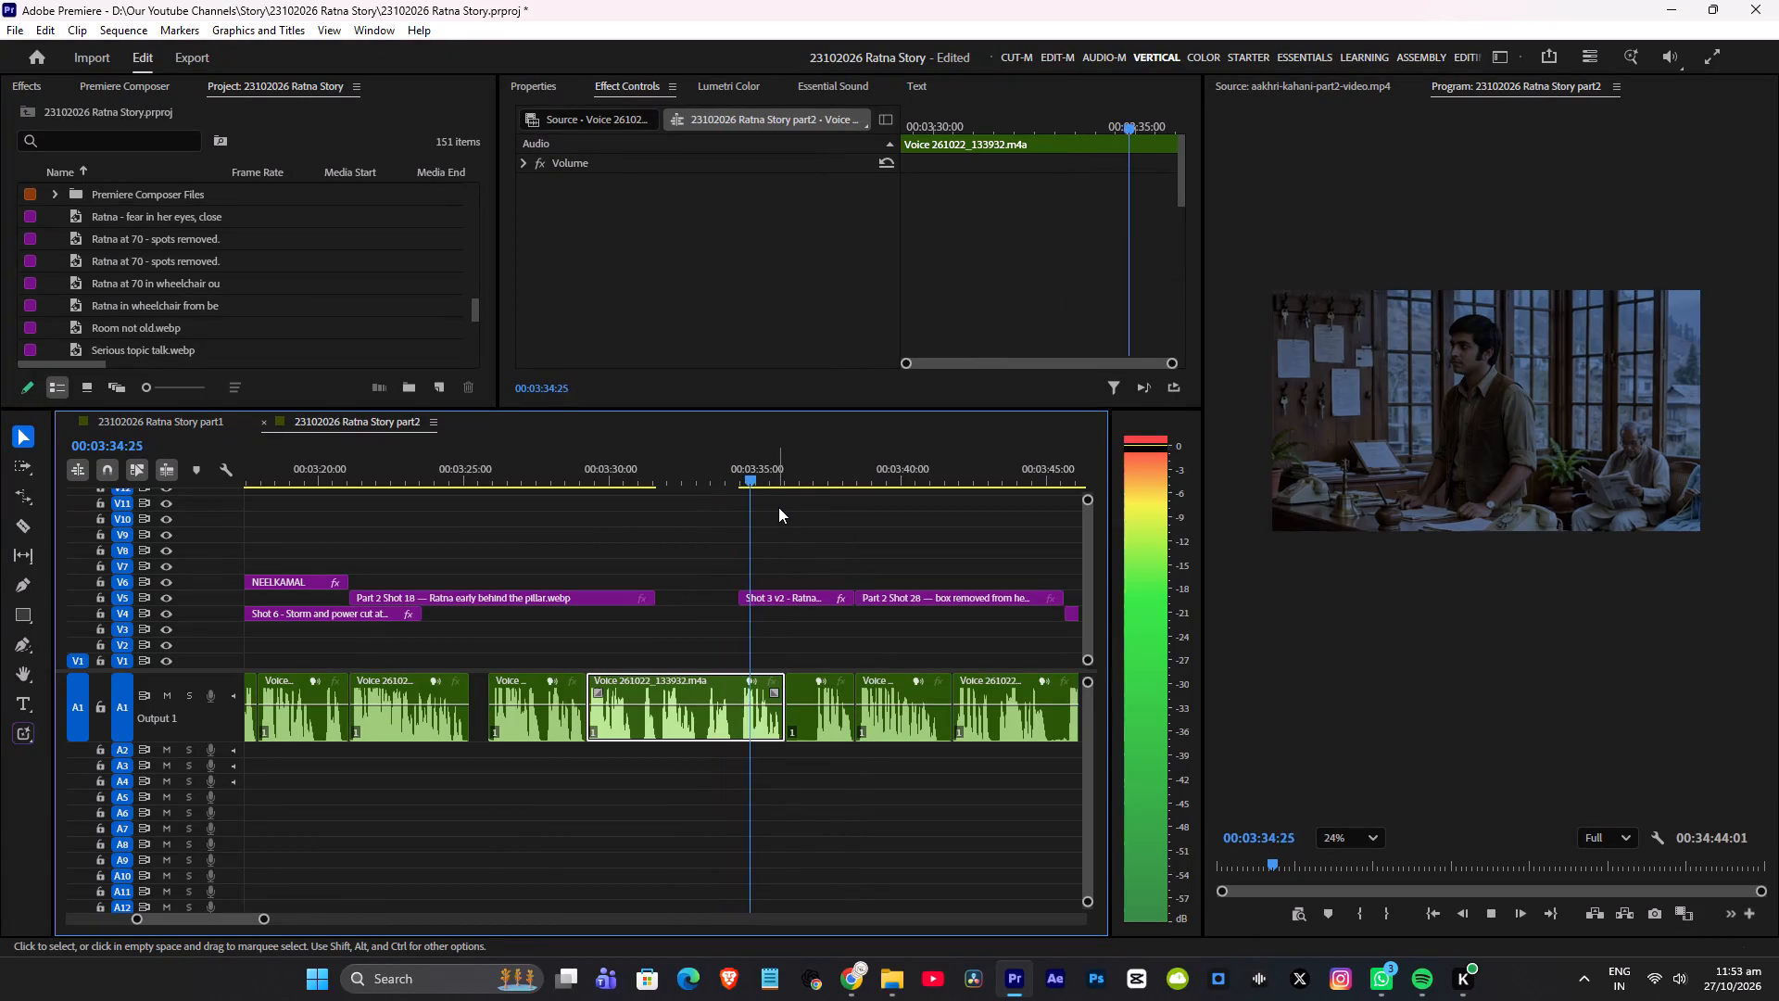
pyautogui.scroll(3, 897, 540)
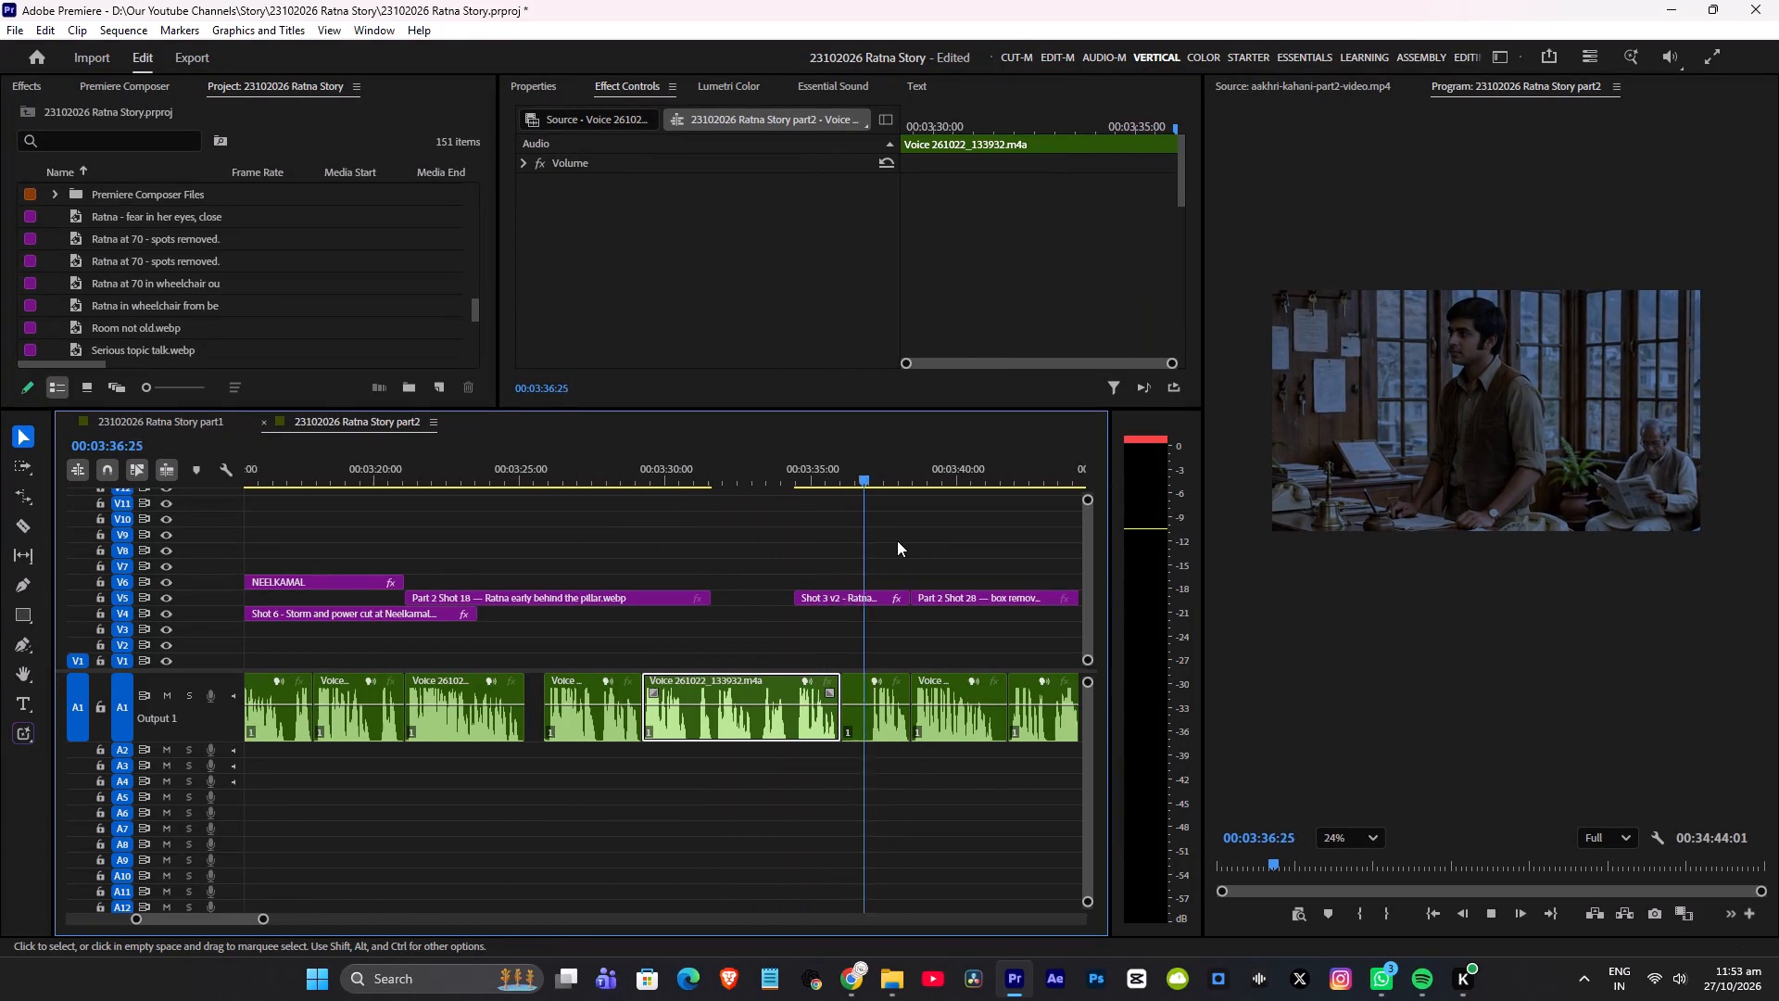
pyautogui.scroll(-4, 946, 540)
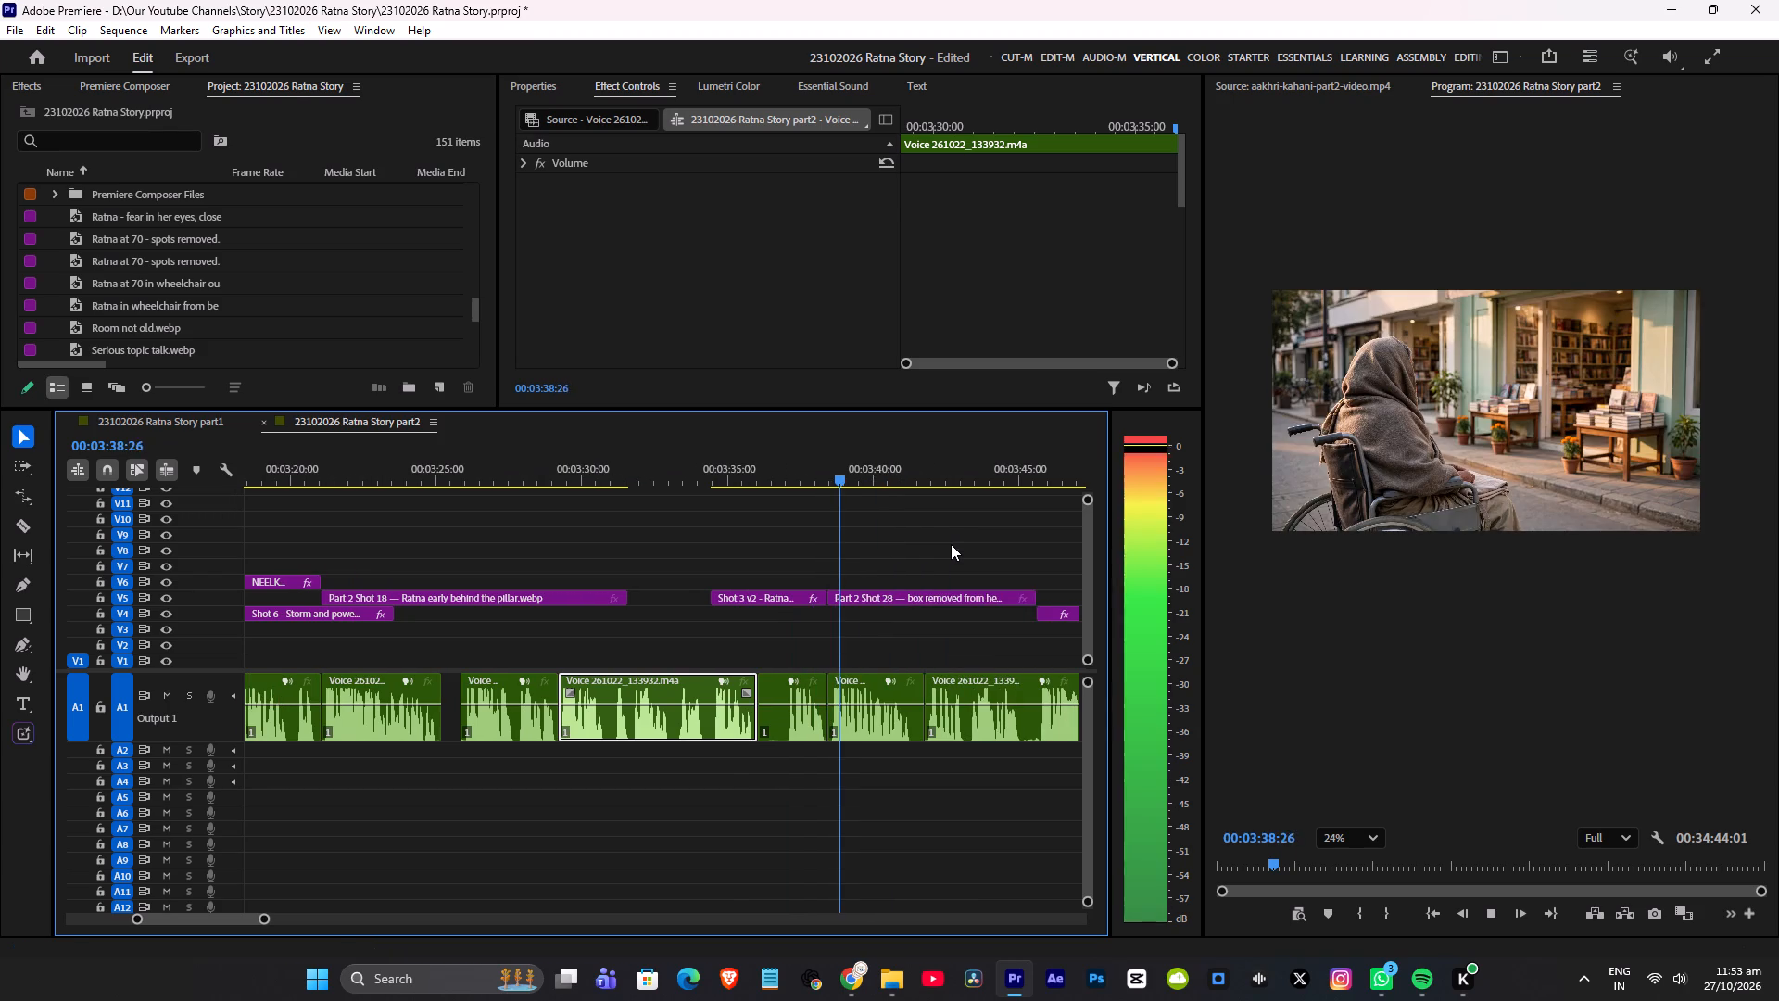
pyautogui.press('space')
pyautogui.hotkey('ctrl', 's')
# Move Shot 18's anchor point onto Ratna's face, at about 581.8, 353.4.
pyautogui.click(538, 475)
pyautogui.scroll(5, 679, 527)
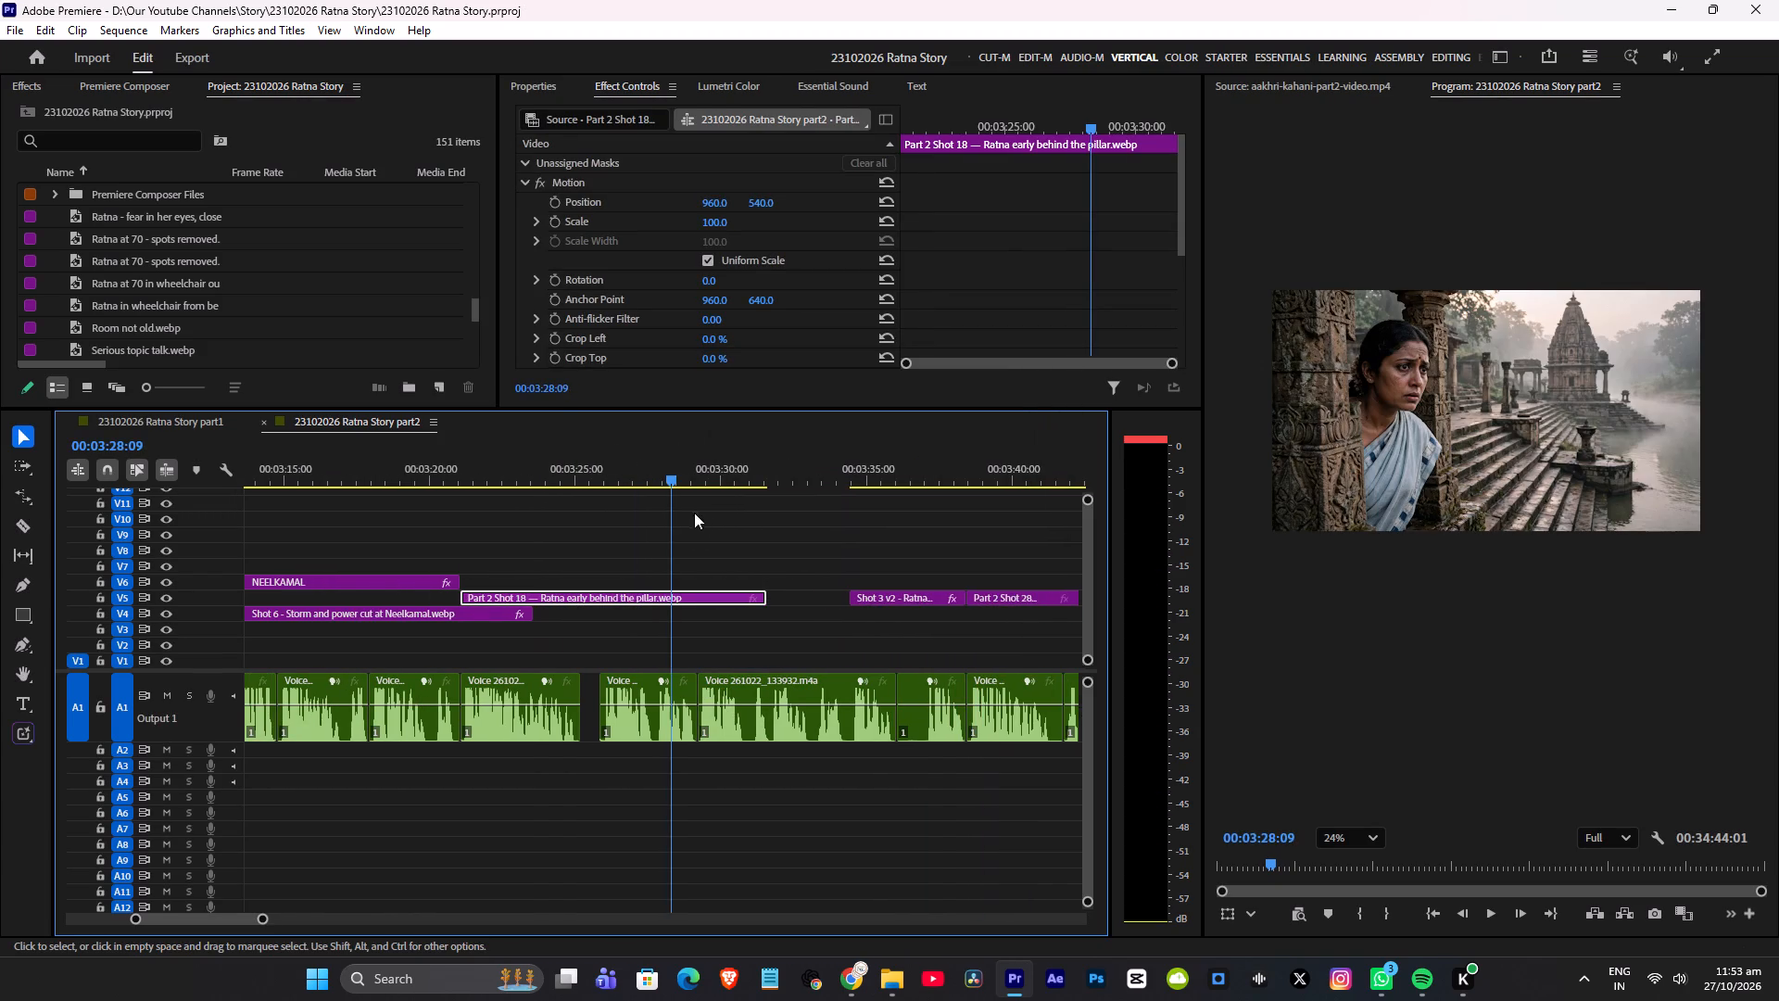
pyautogui.click(666, 176)
pyautogui.moveTo(1488, 408); pyautogui.dragTo(1404, 351)
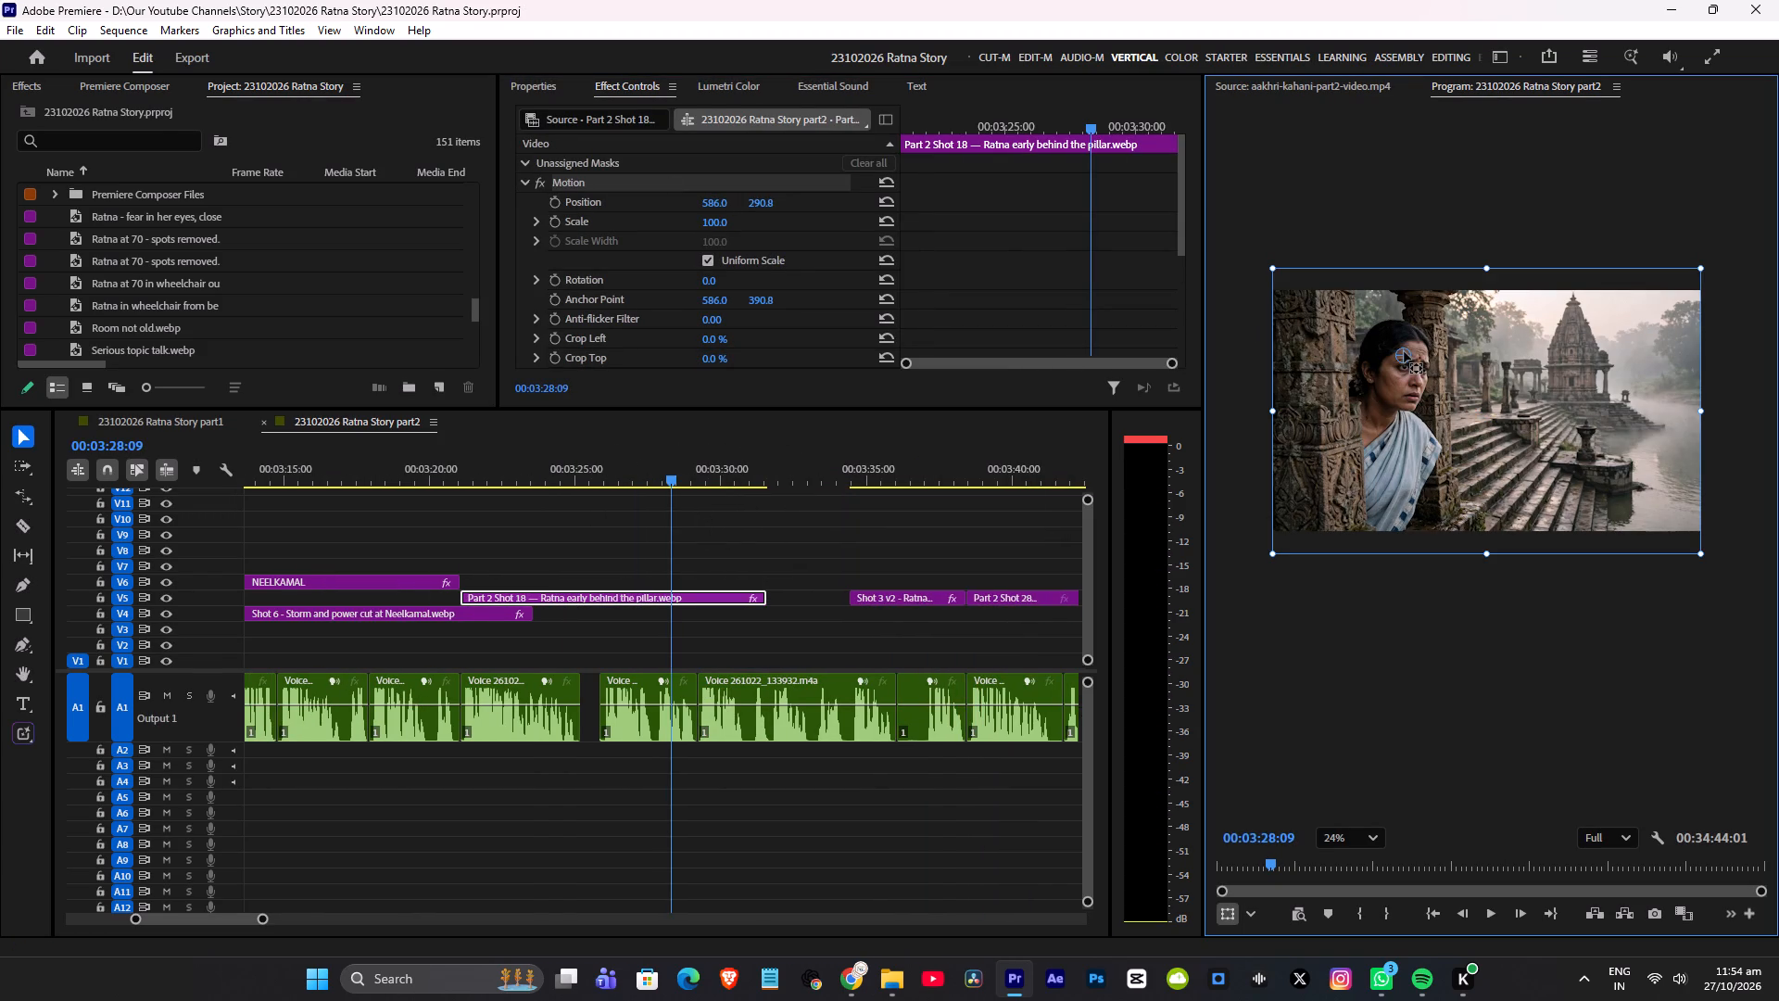
pyautogui.moveTo(1404, 351); pyautogui.dragTo(1404, 344)
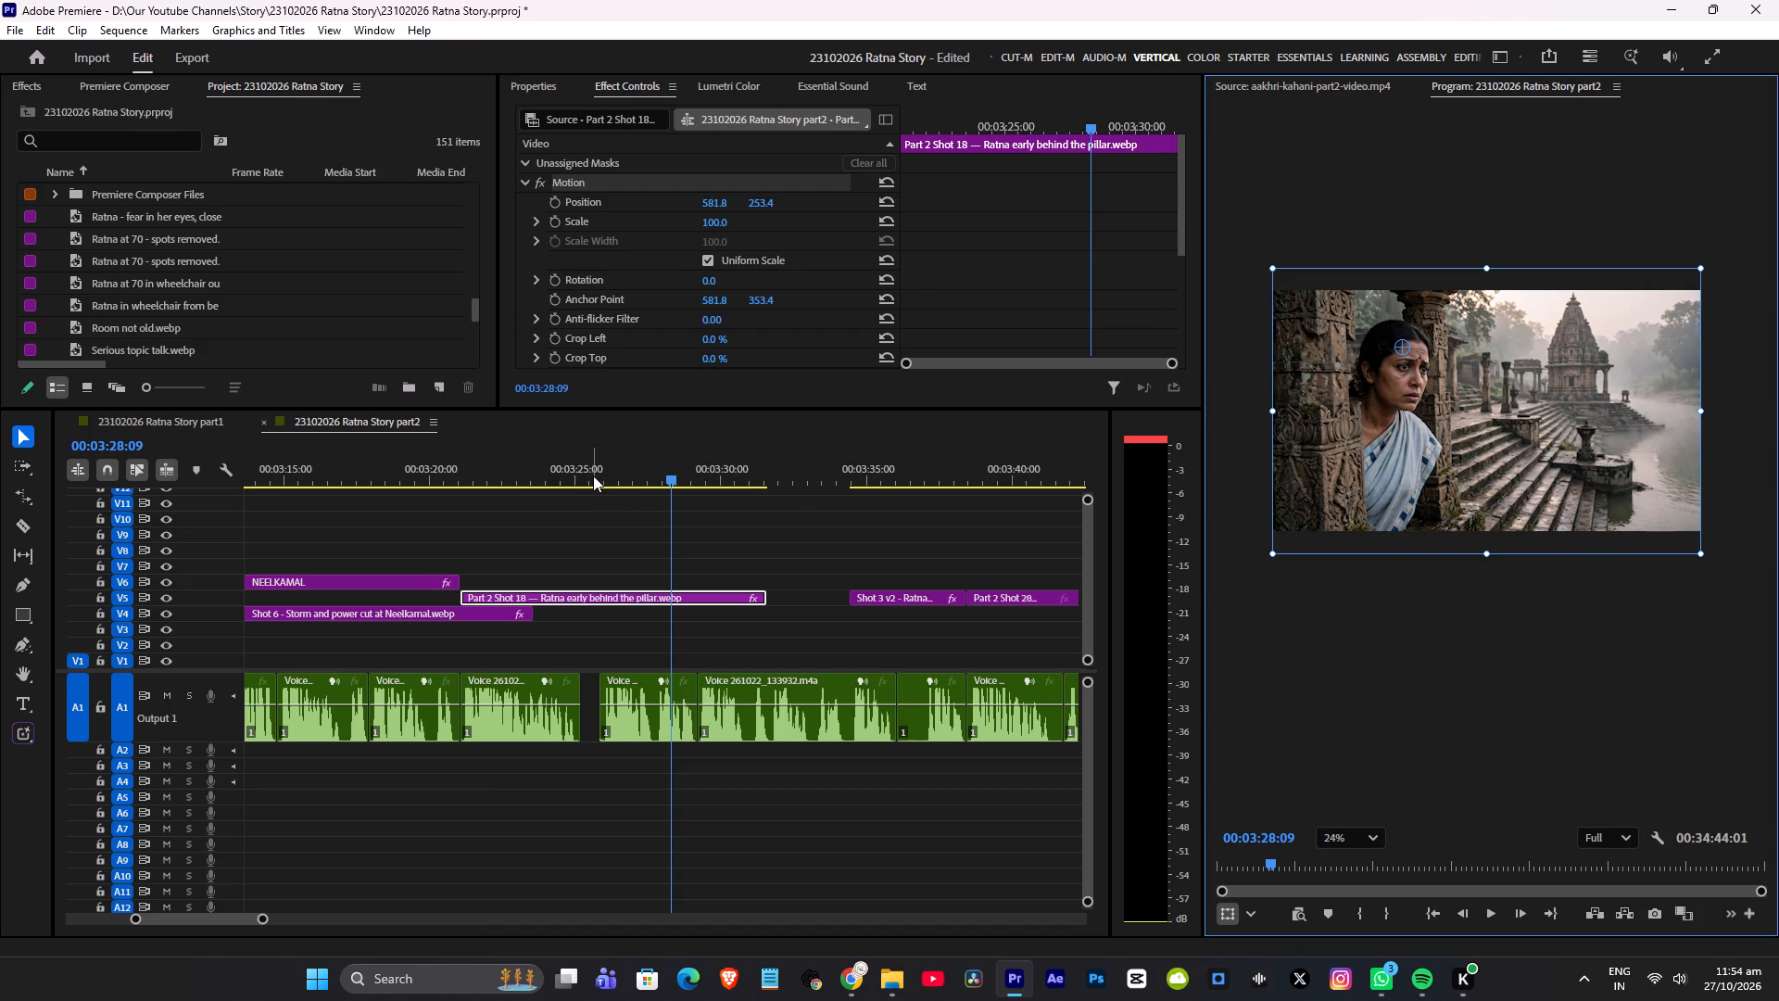
# Animate a slow zoom on Shot 18 with scale keyframes from 100 at the clip's start to 110 at its end.
pyautogui.moveTo(593, 475); pyautogui.dragTo(746, 475)
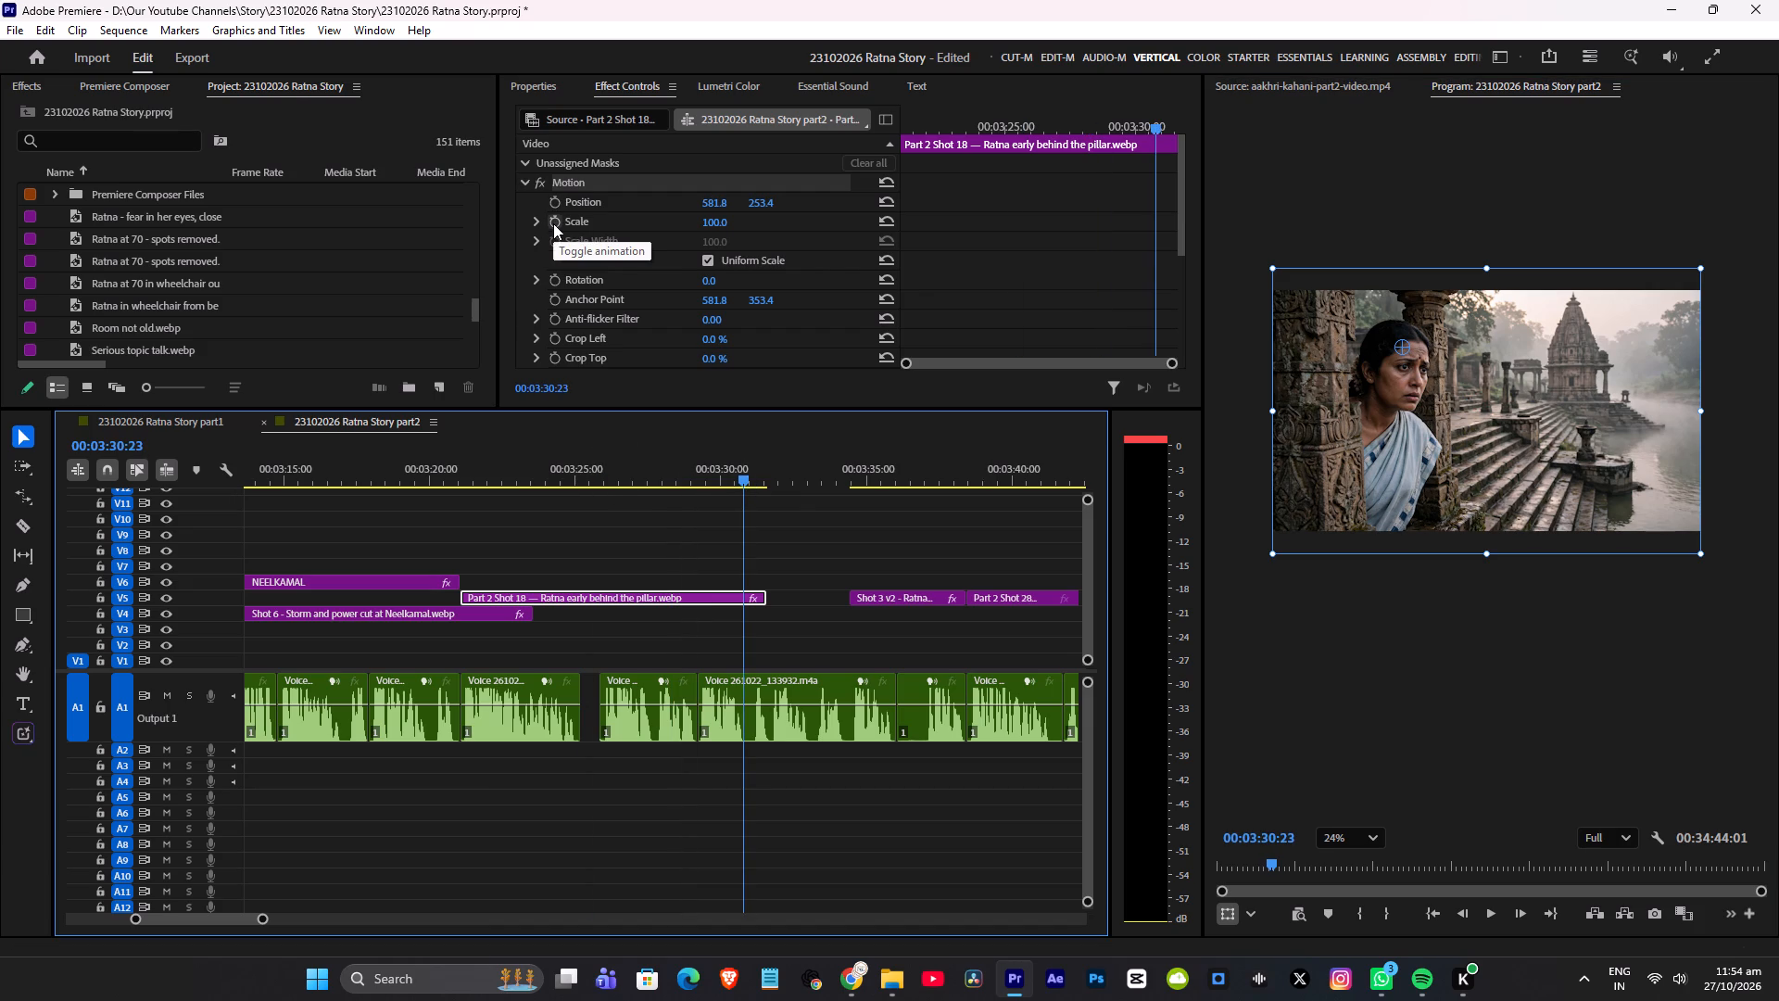
pyautogui.click(553, 223)
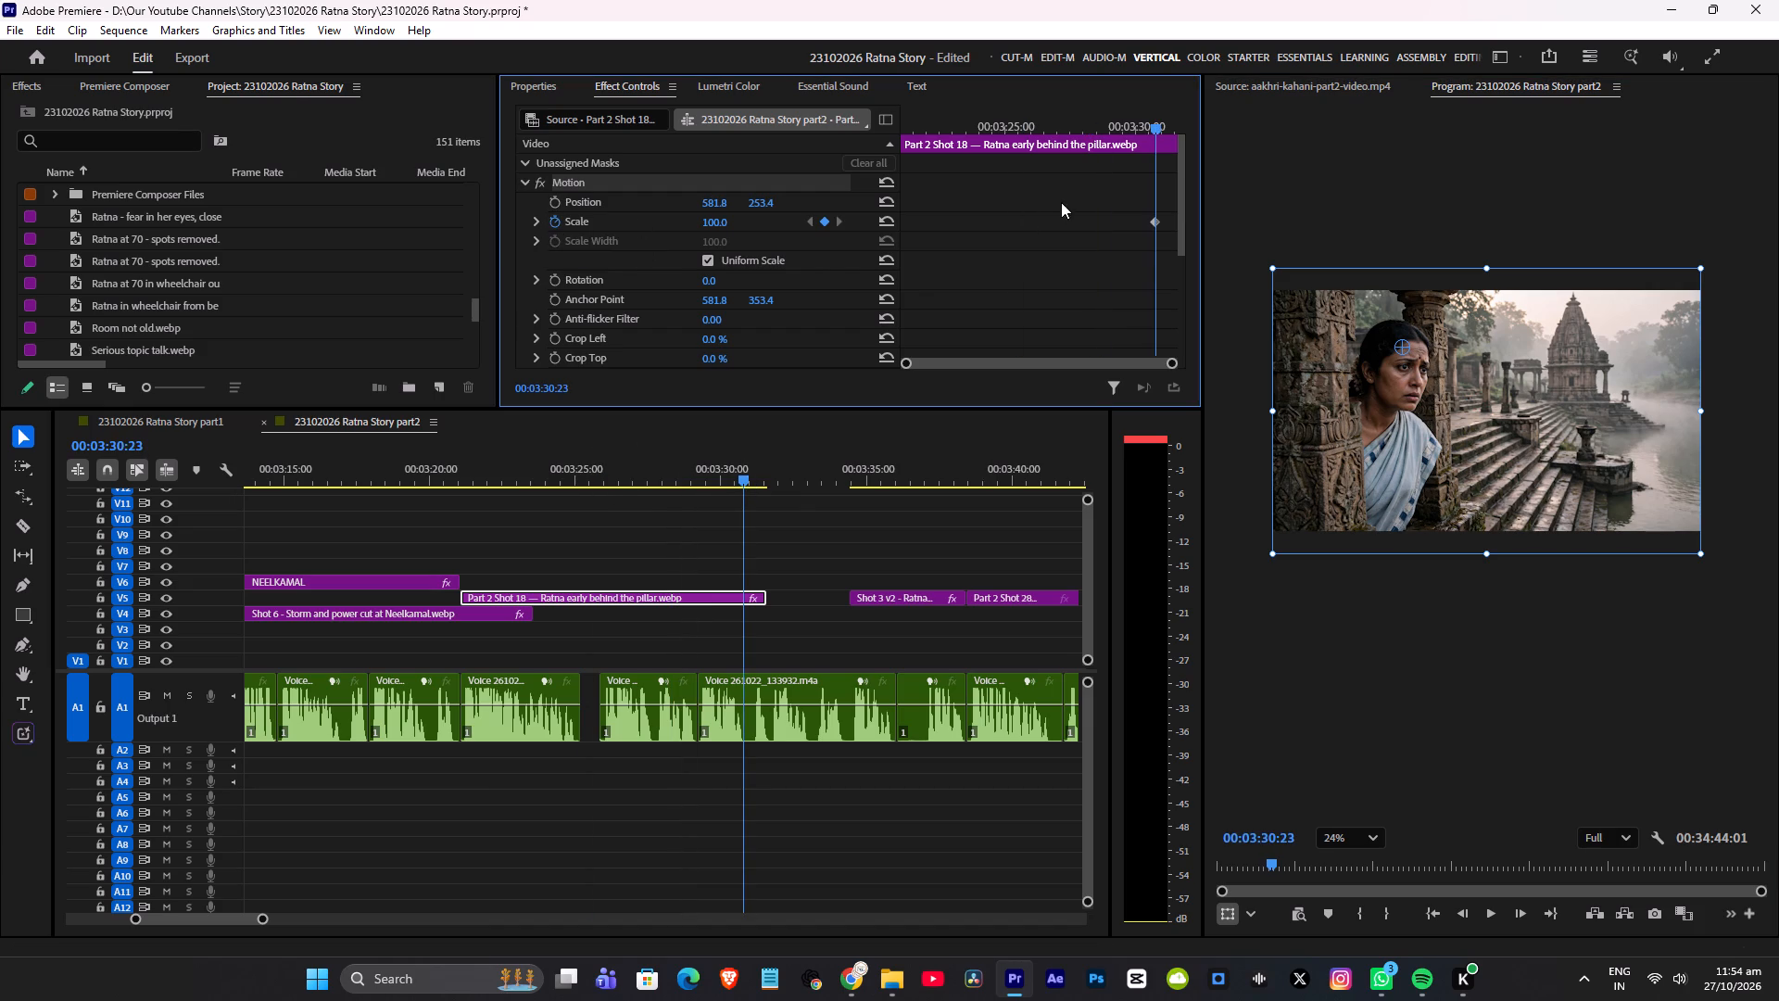
pyautogui.moveTo(1041, 127); pyautogui.dragTo(798, 158)
pyautogui.click(817, 221)
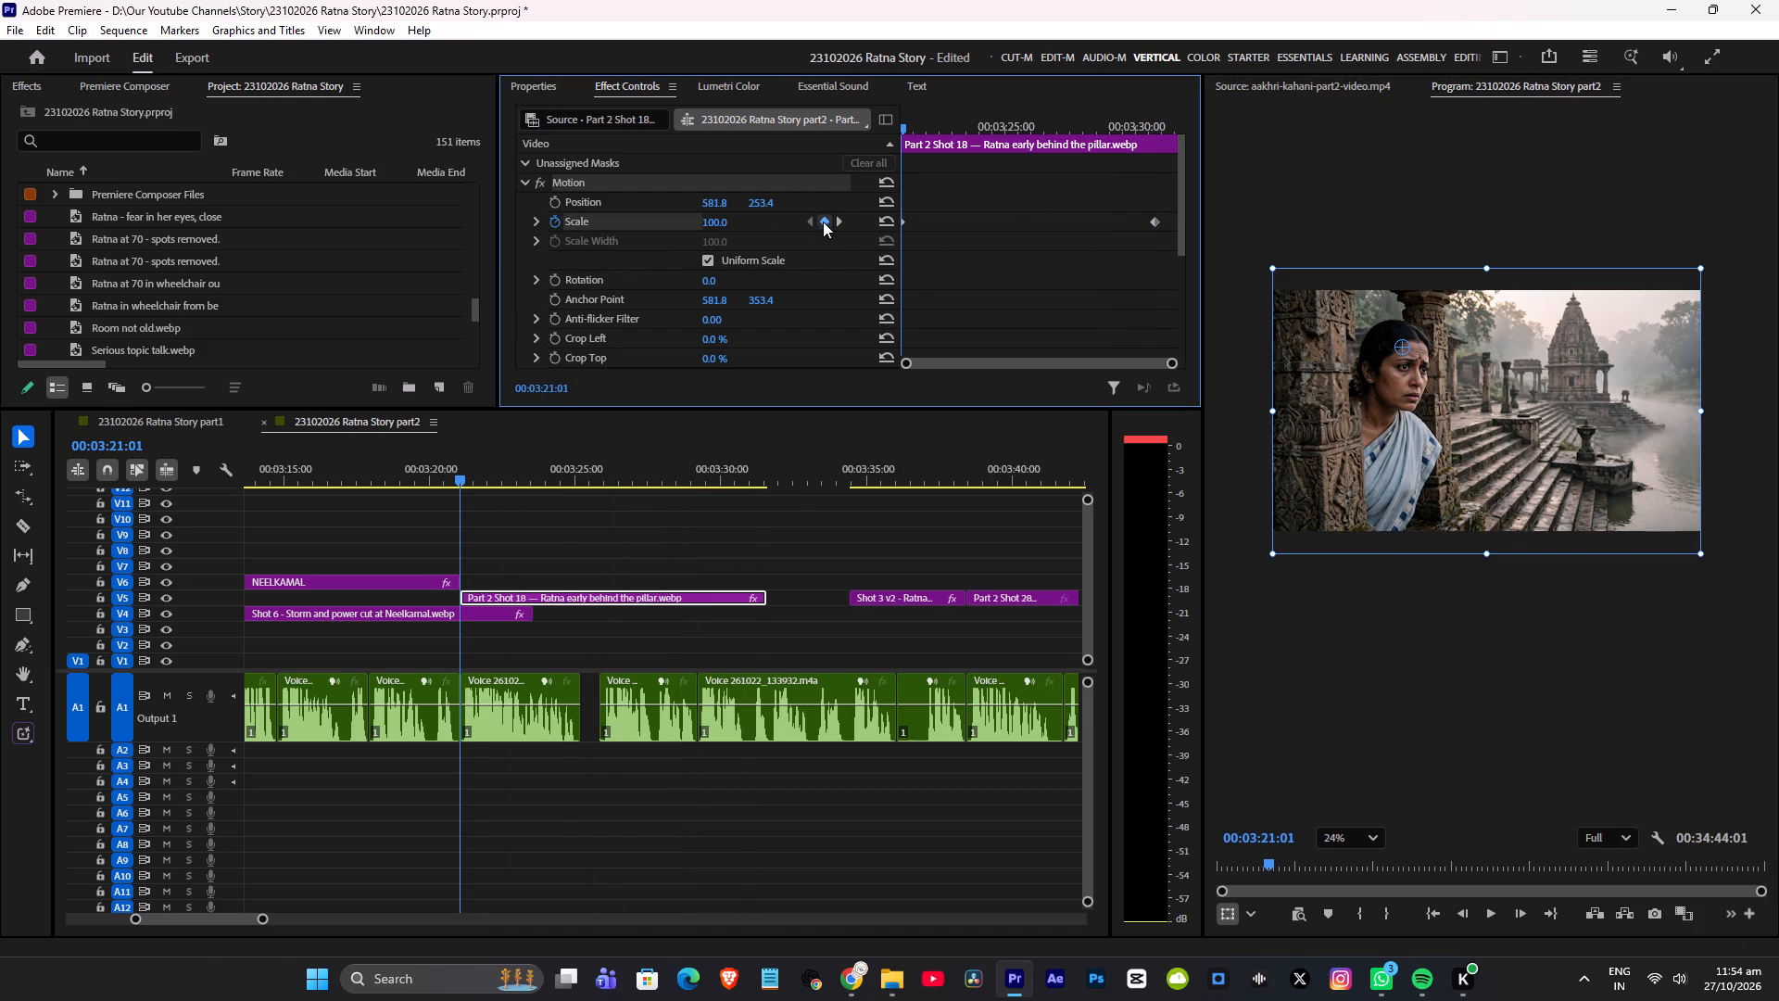
pyautogui.click(836, 221)
pyautogui.moveTo(715, 222); pyautogui.dragTo(730, 222)
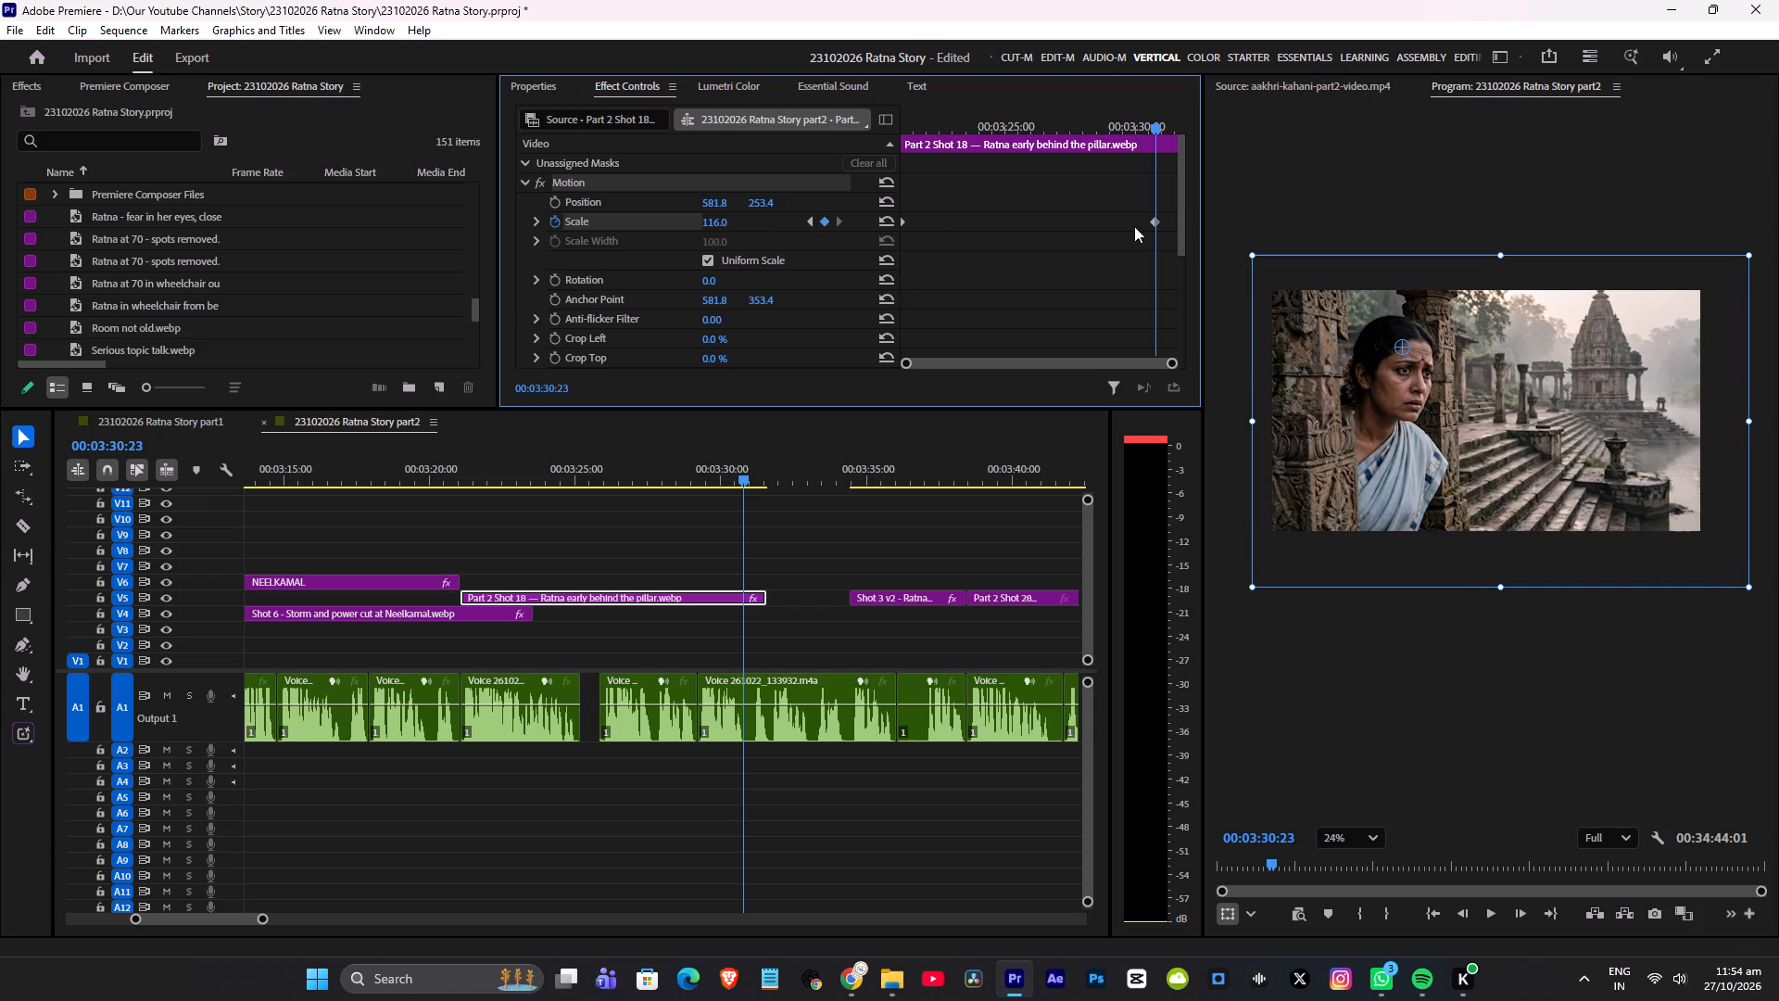
pyautogui.click(725, 224)
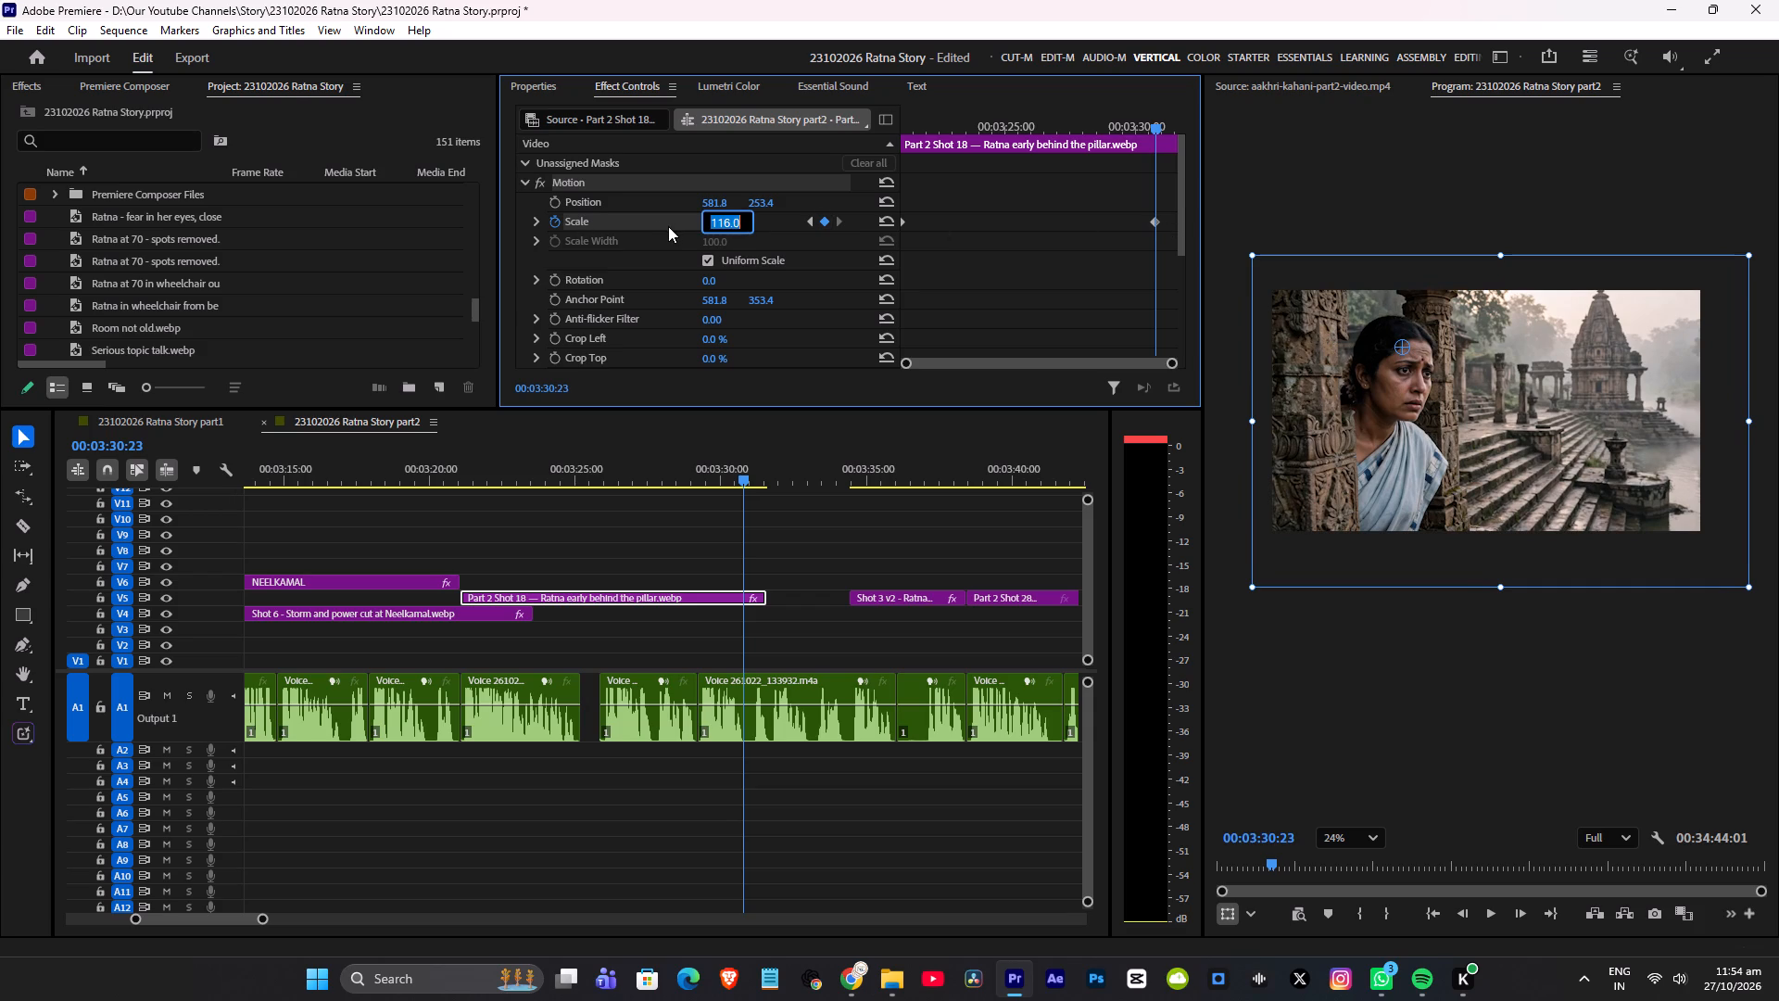
pyautogui.write('11.0')
pyautogui.press('BackSpace')
pyautogui.press('BackSpace')
pyautogui.press('0')
pyautogui.press('Return')
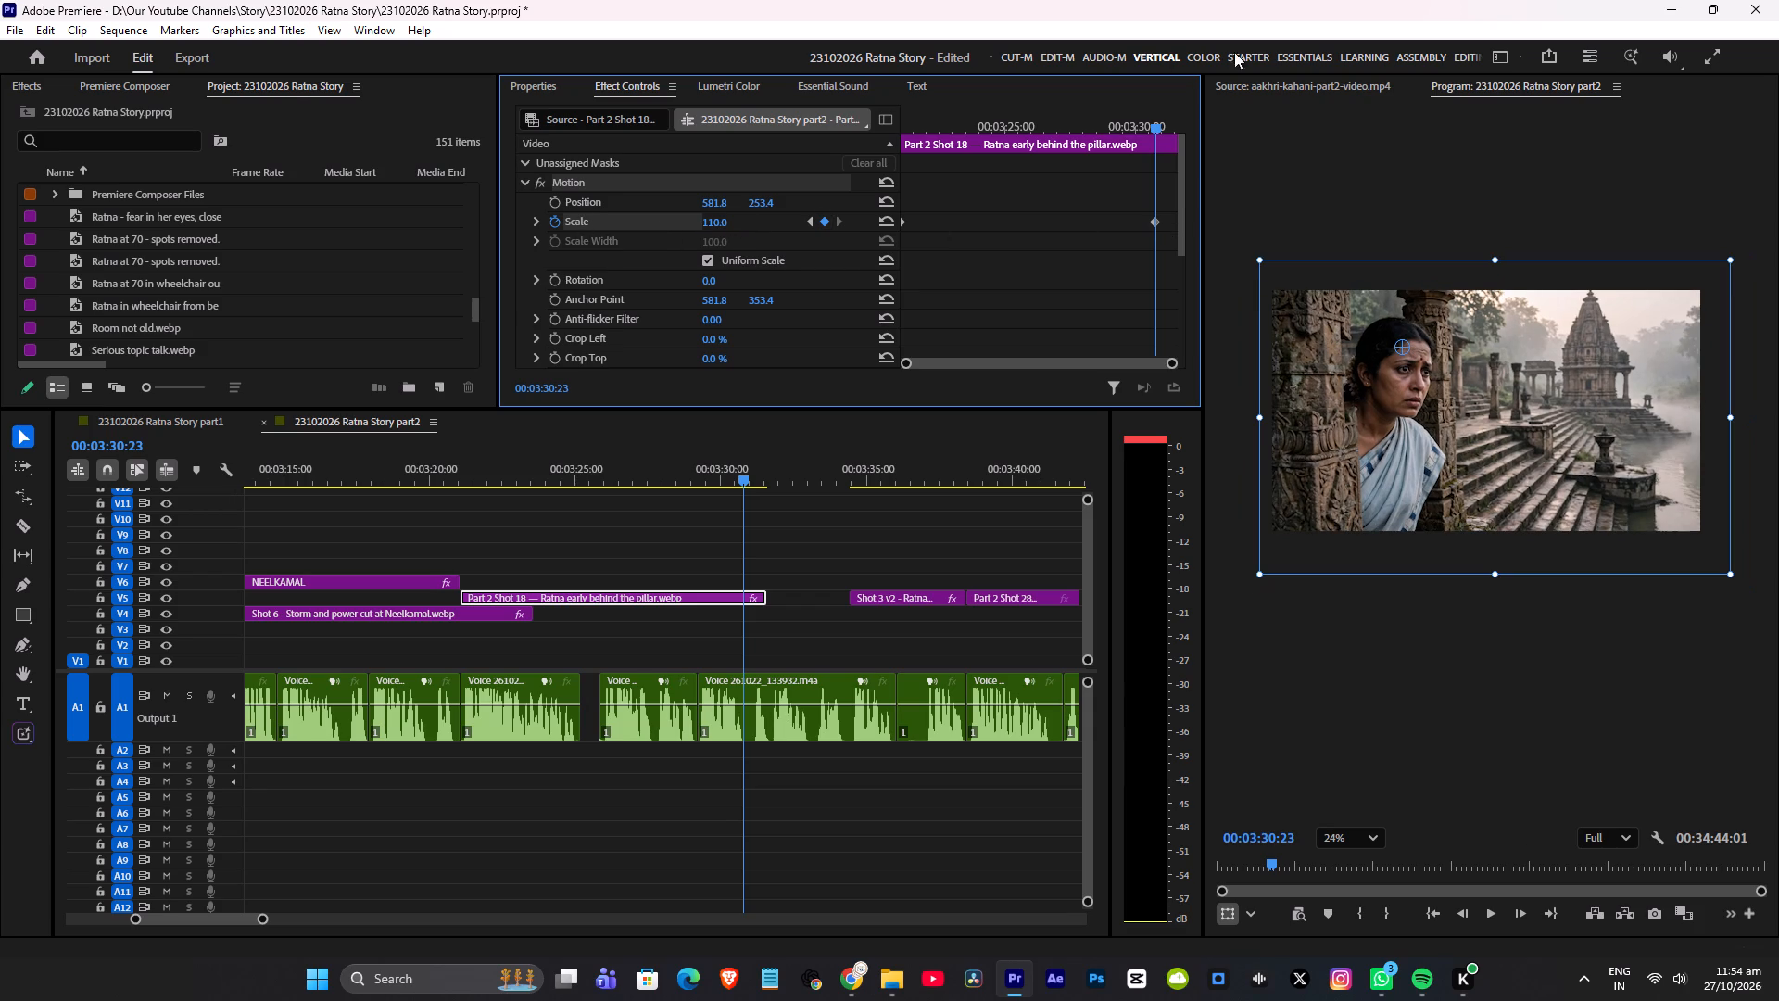
pyautogui.moveTo(1156, 224); pyautogui.dragTo(1612, 231)
# Save the project, preview Shot 18's zoom and shift the image horizontally to a Position X of 610.8.
pyautogui.click(439, 478)
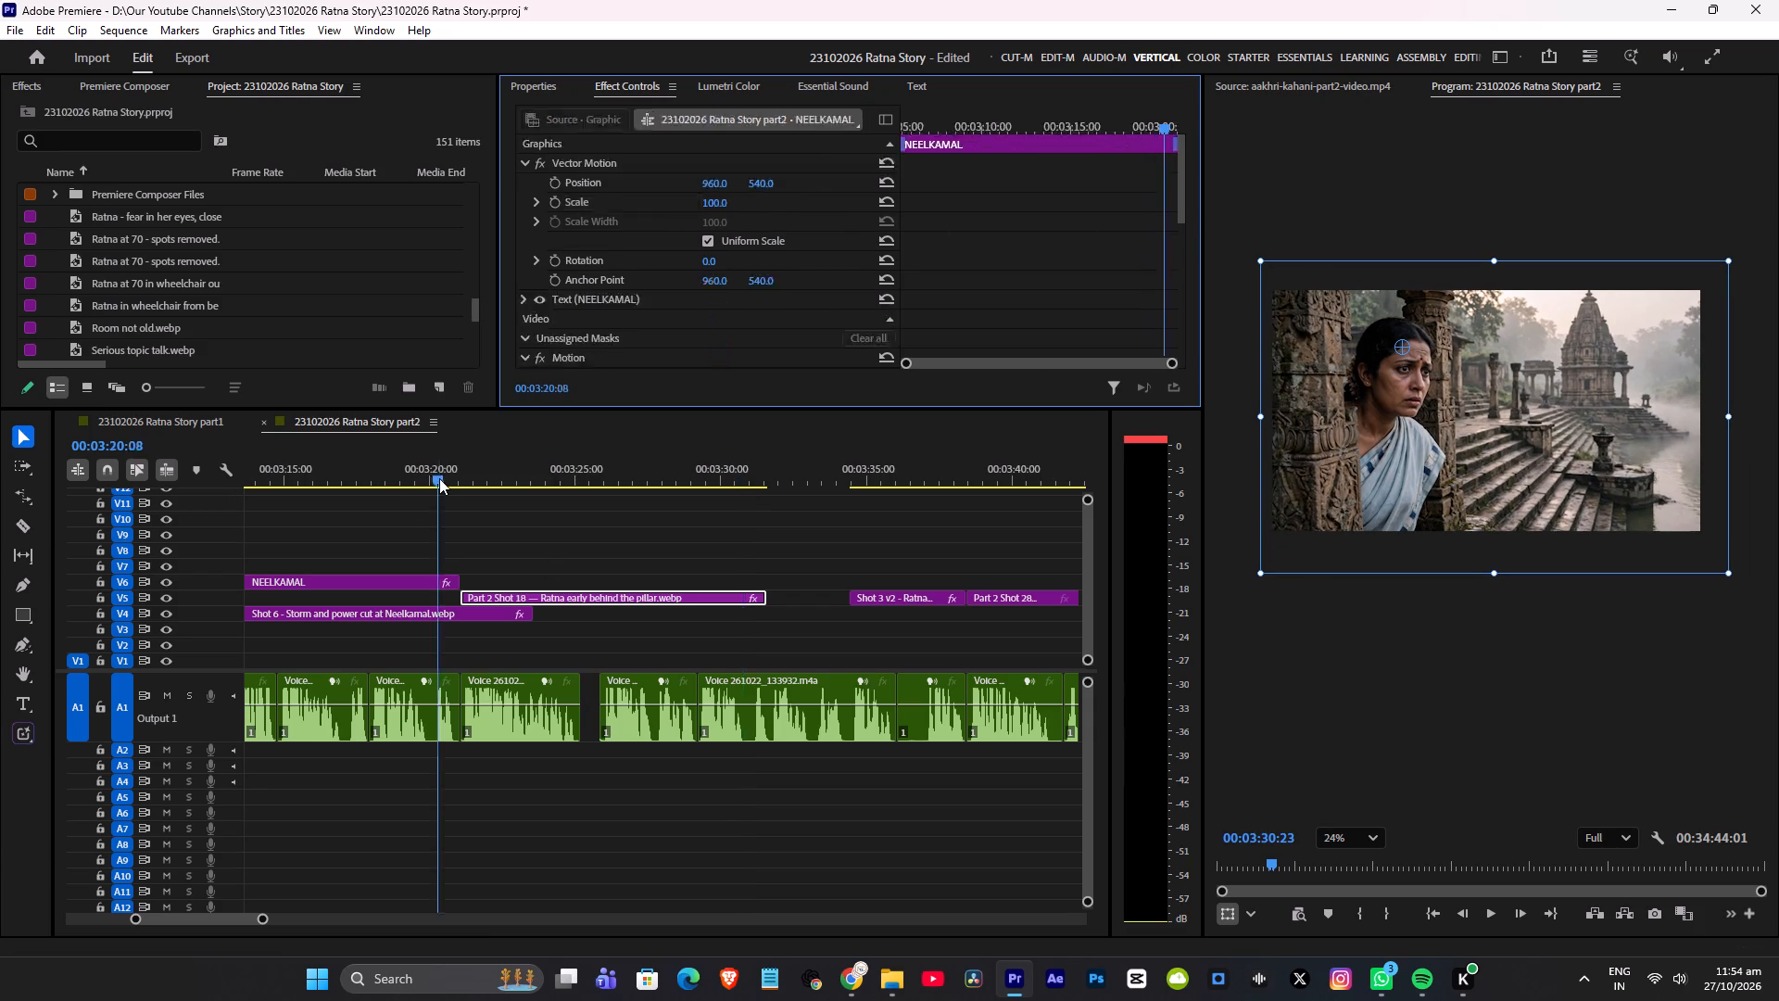
pyautogui.hotkey('ctrl', 's')
pyautogui.press('space')
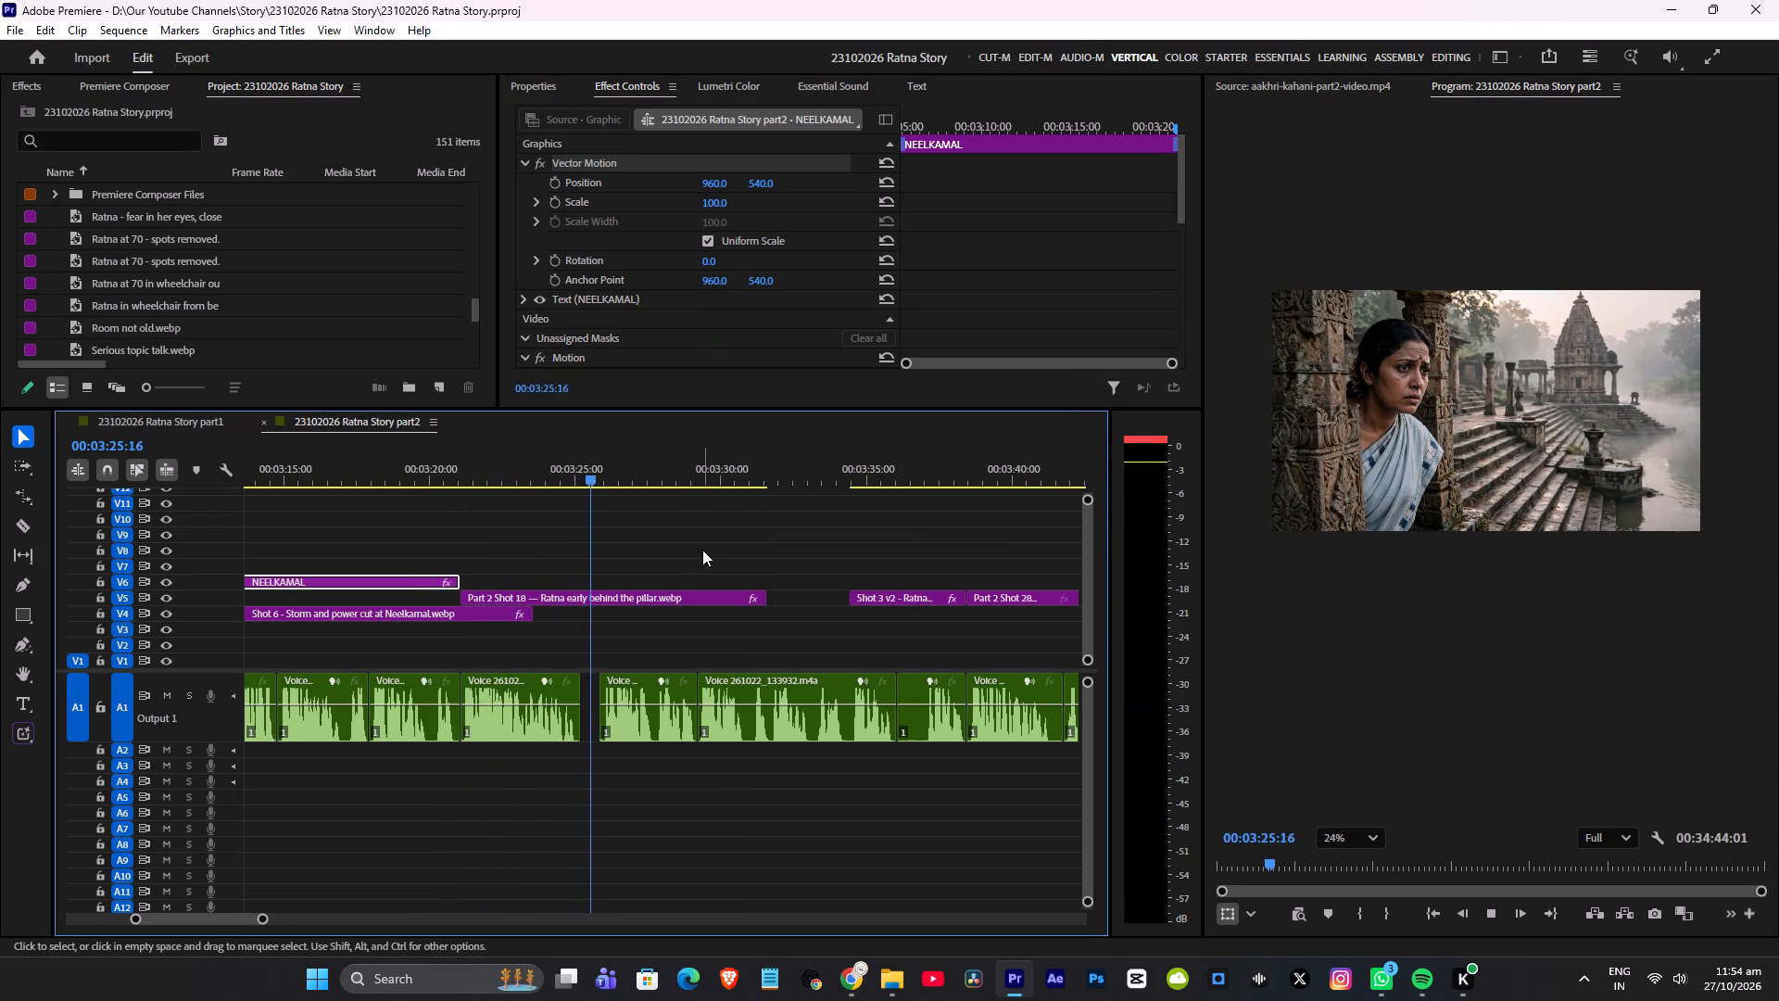
pyautogui.press('space')
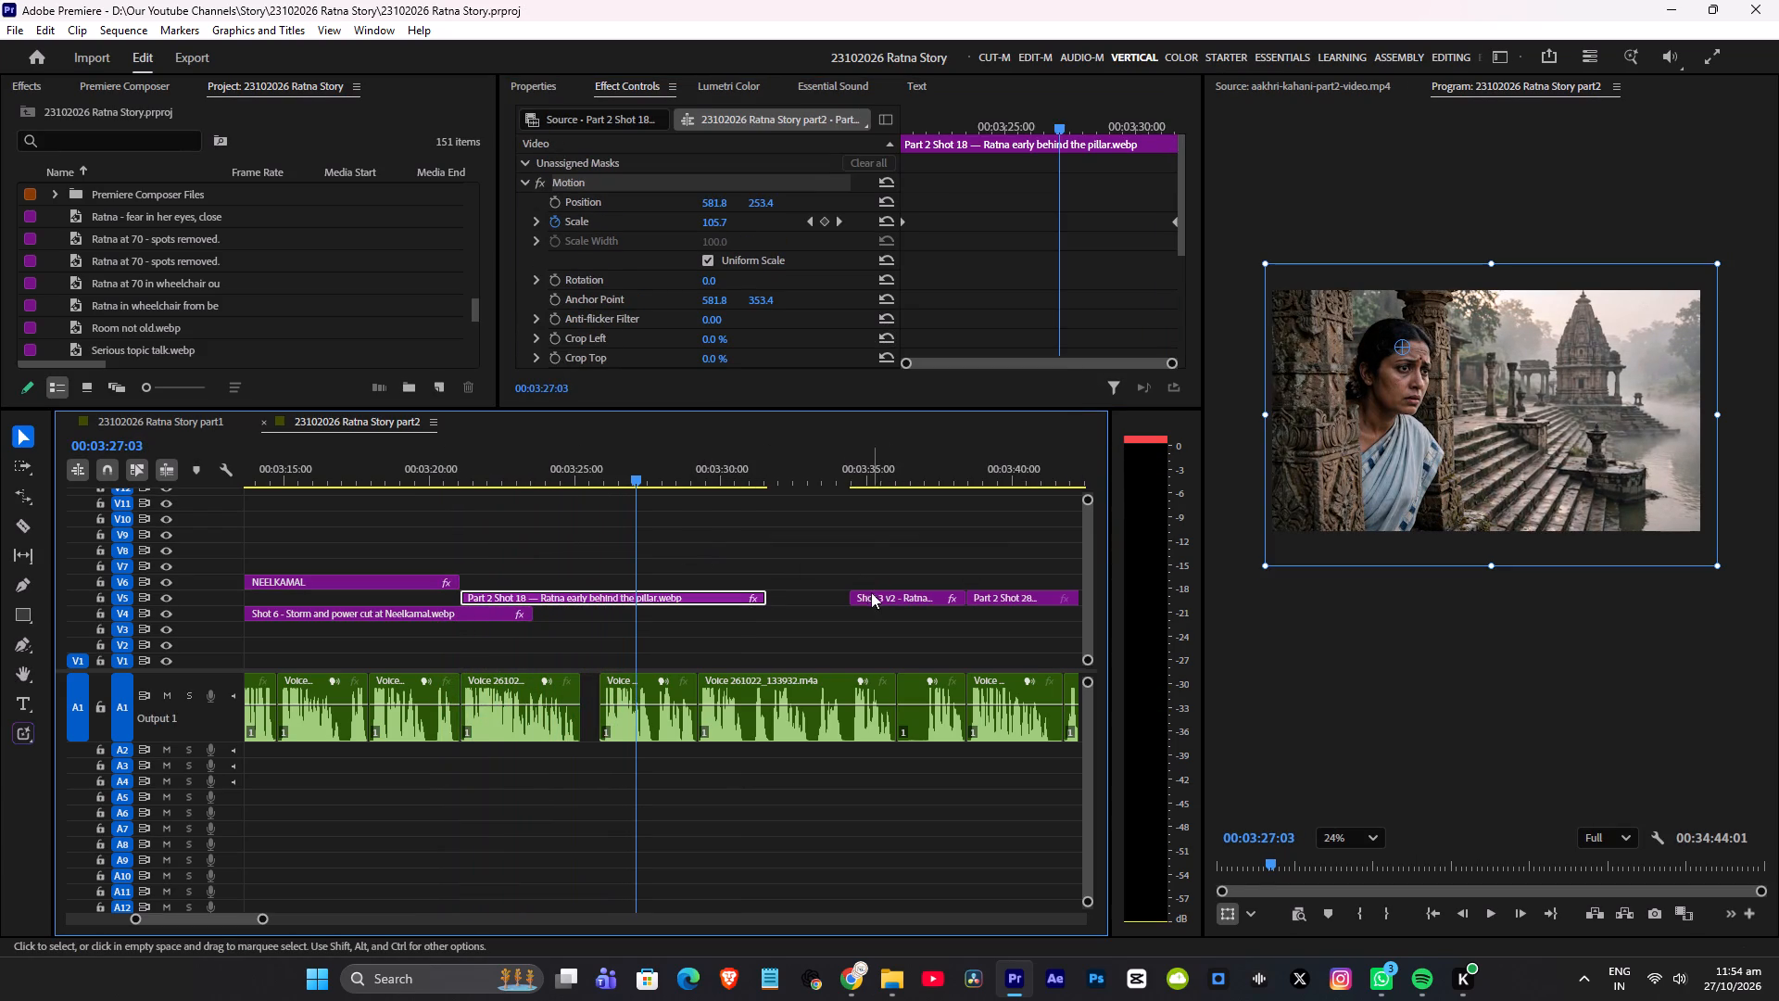
pyautogui.moveTo(708, 202); pyautogui.dragTo(723, 199)
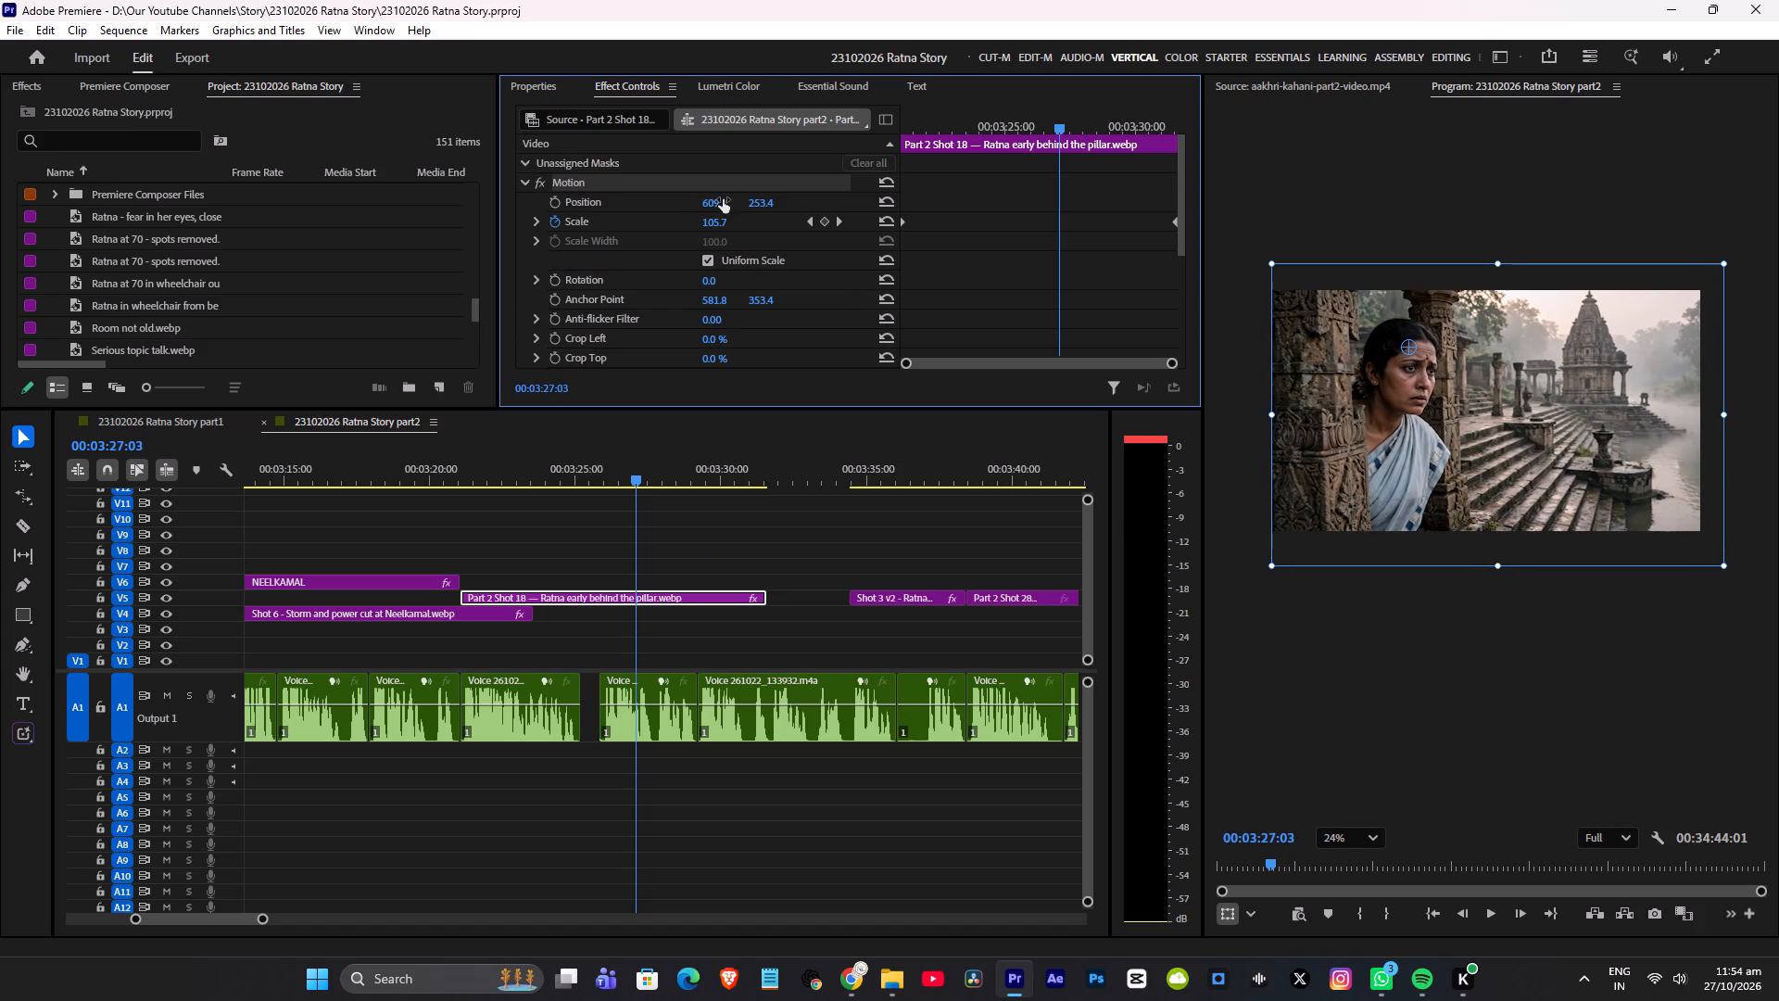
pyautogui.moveTo(723, 199); pyautogui.dragTo(735, 202)
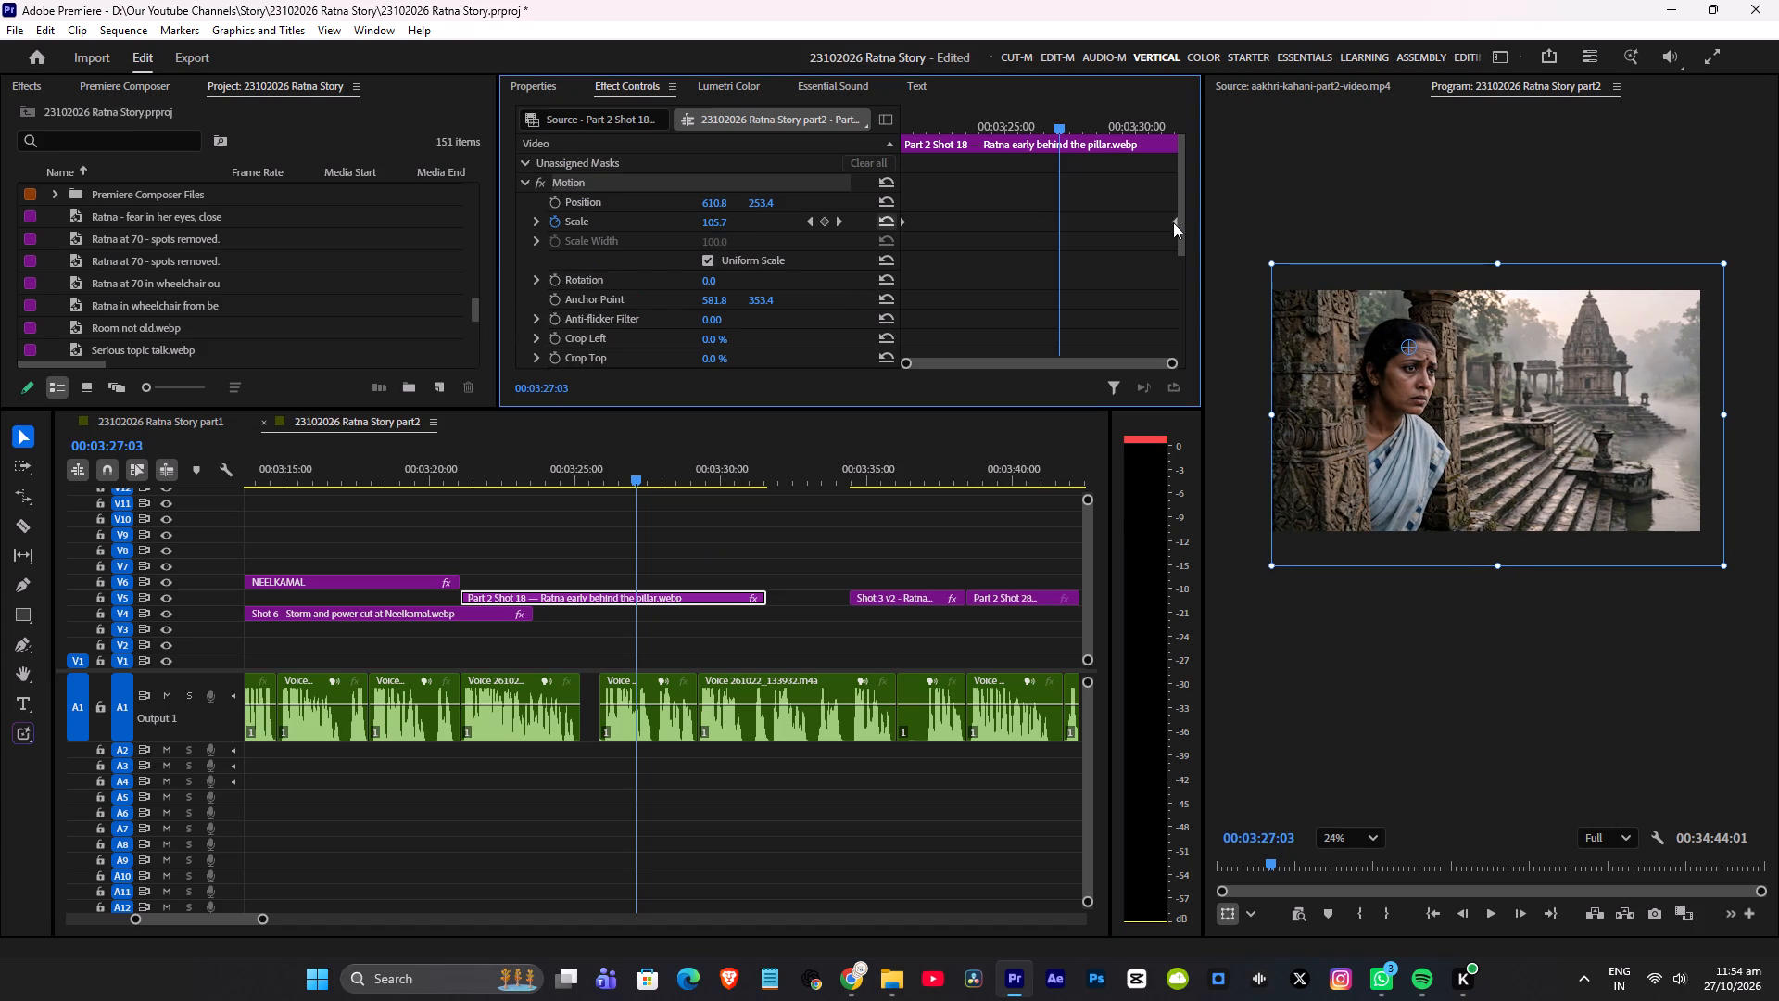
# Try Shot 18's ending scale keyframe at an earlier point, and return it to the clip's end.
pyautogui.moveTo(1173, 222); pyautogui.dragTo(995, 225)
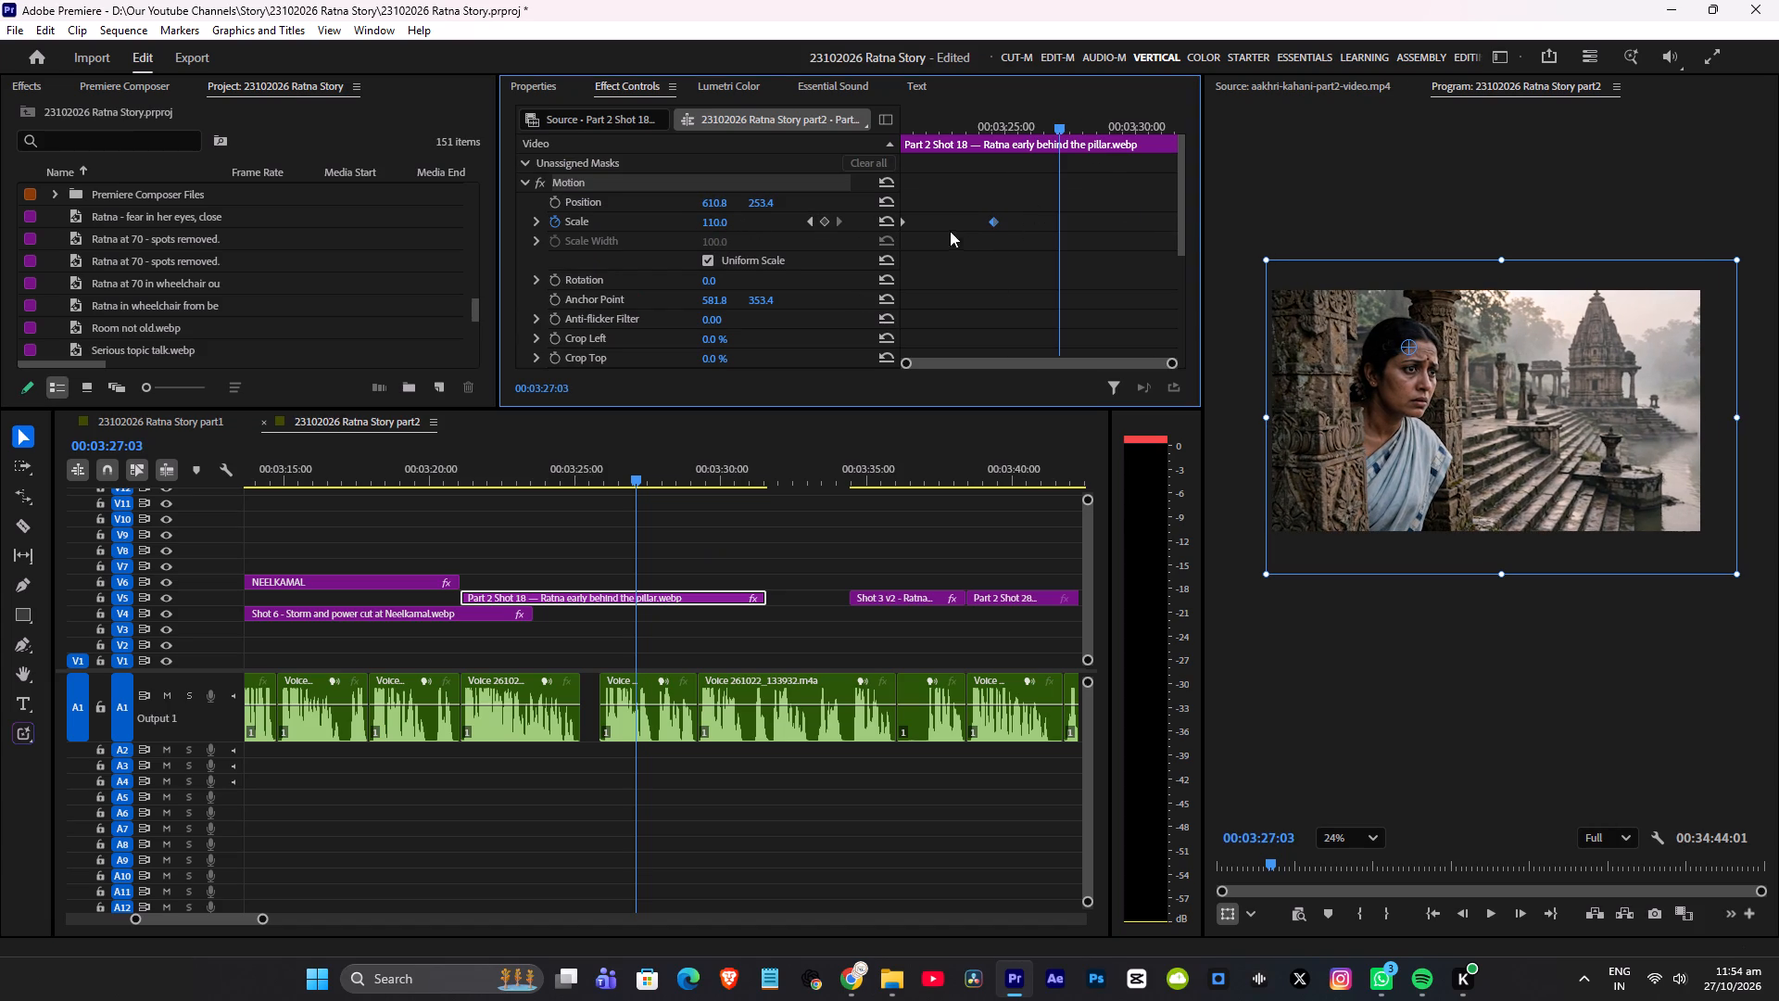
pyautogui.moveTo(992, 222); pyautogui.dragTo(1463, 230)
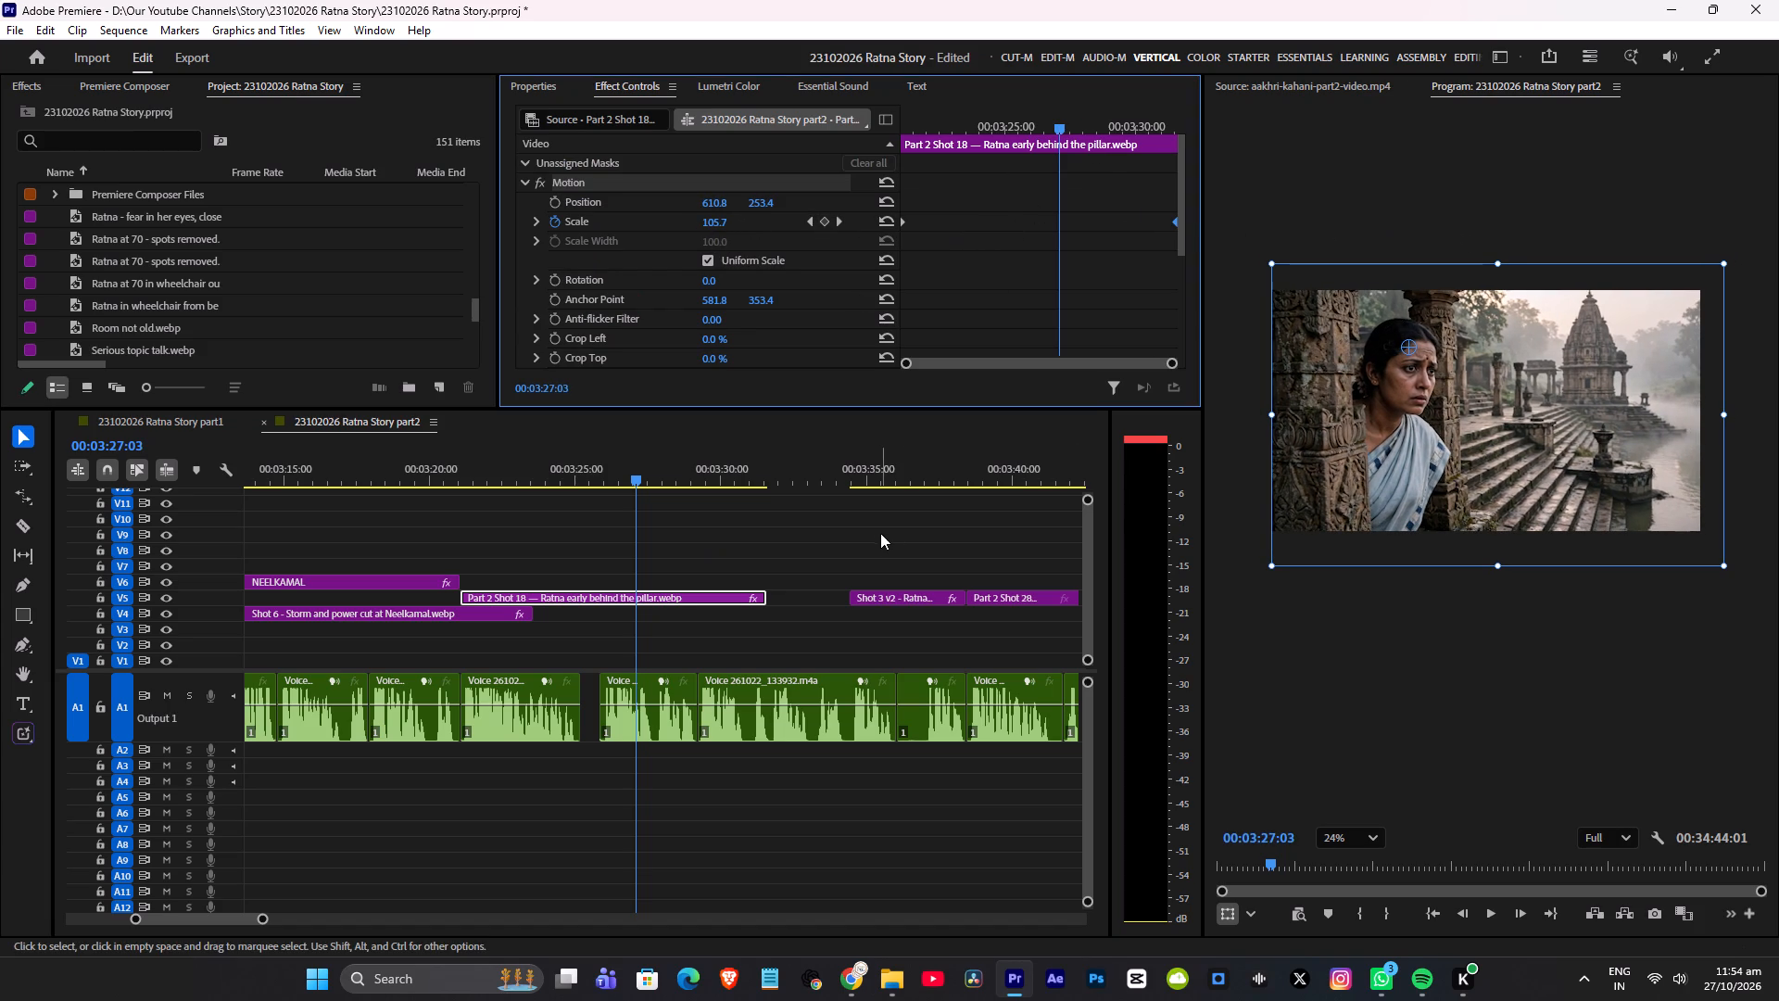
# Save the project and preview Shot 18's zoom from mid-clip and from the clip's start.
pyautogui.click(596, 475)
pyautogui.hotkey('ctrl', 's')
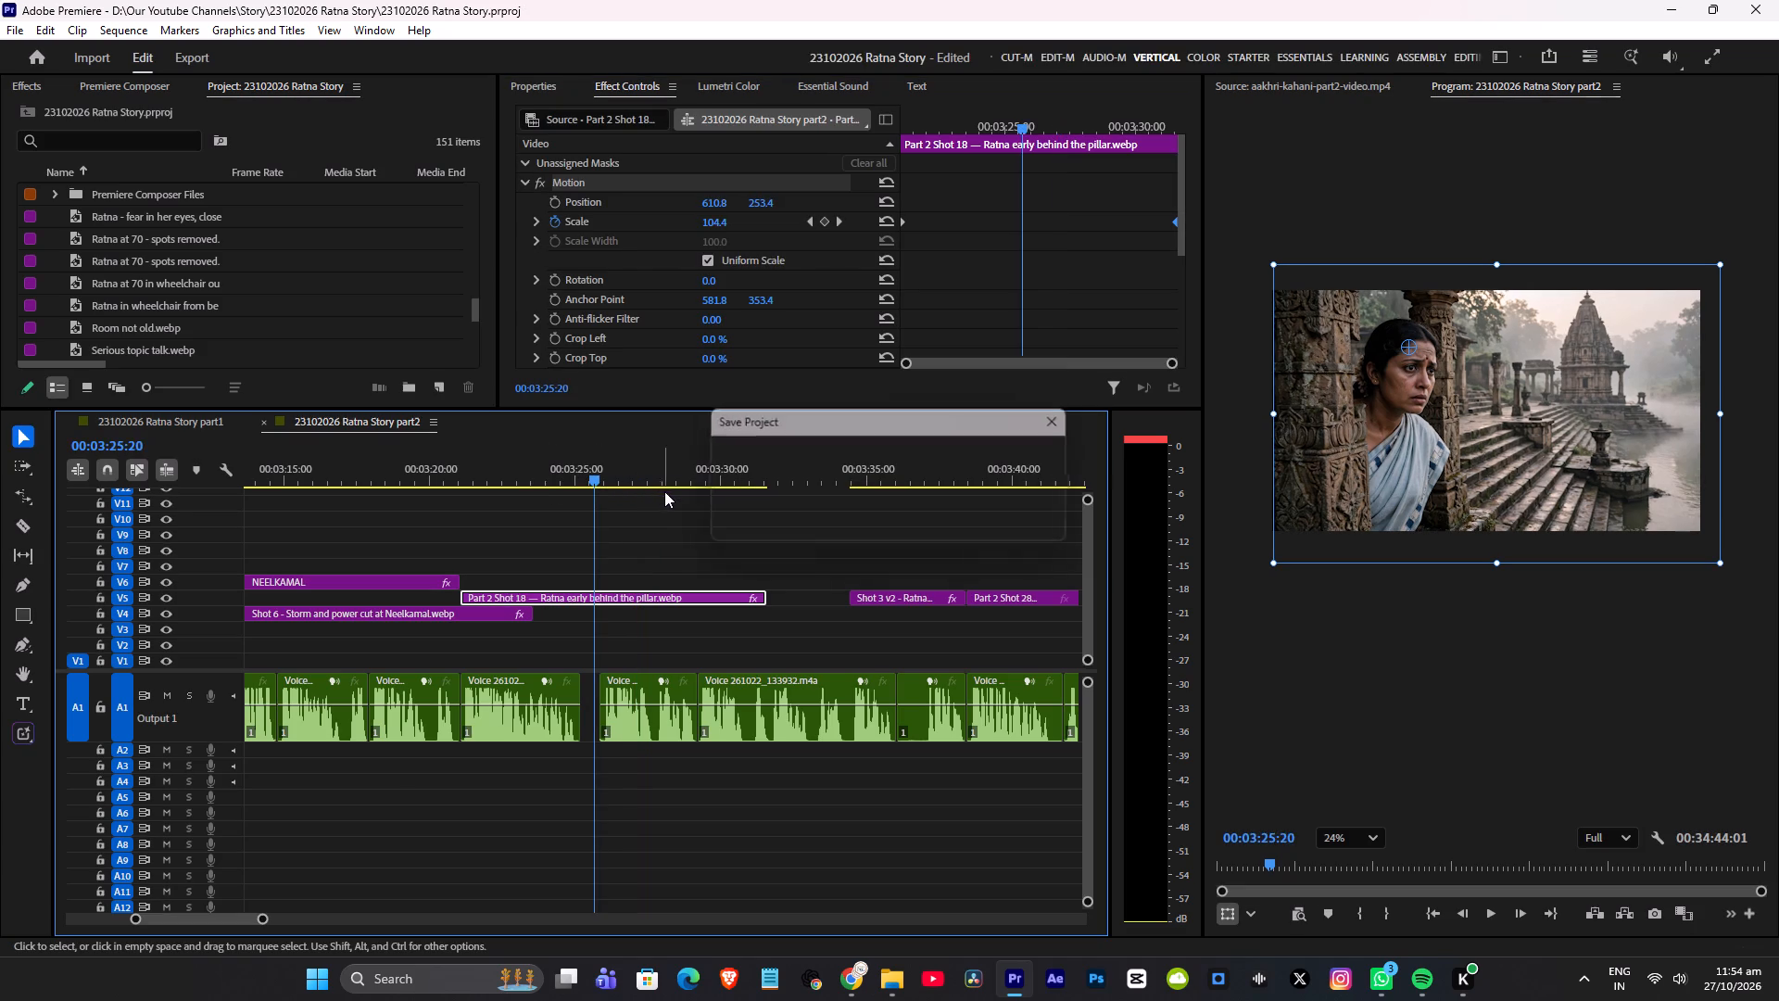
pyautogui.press('space')
pyautogui.press('space')
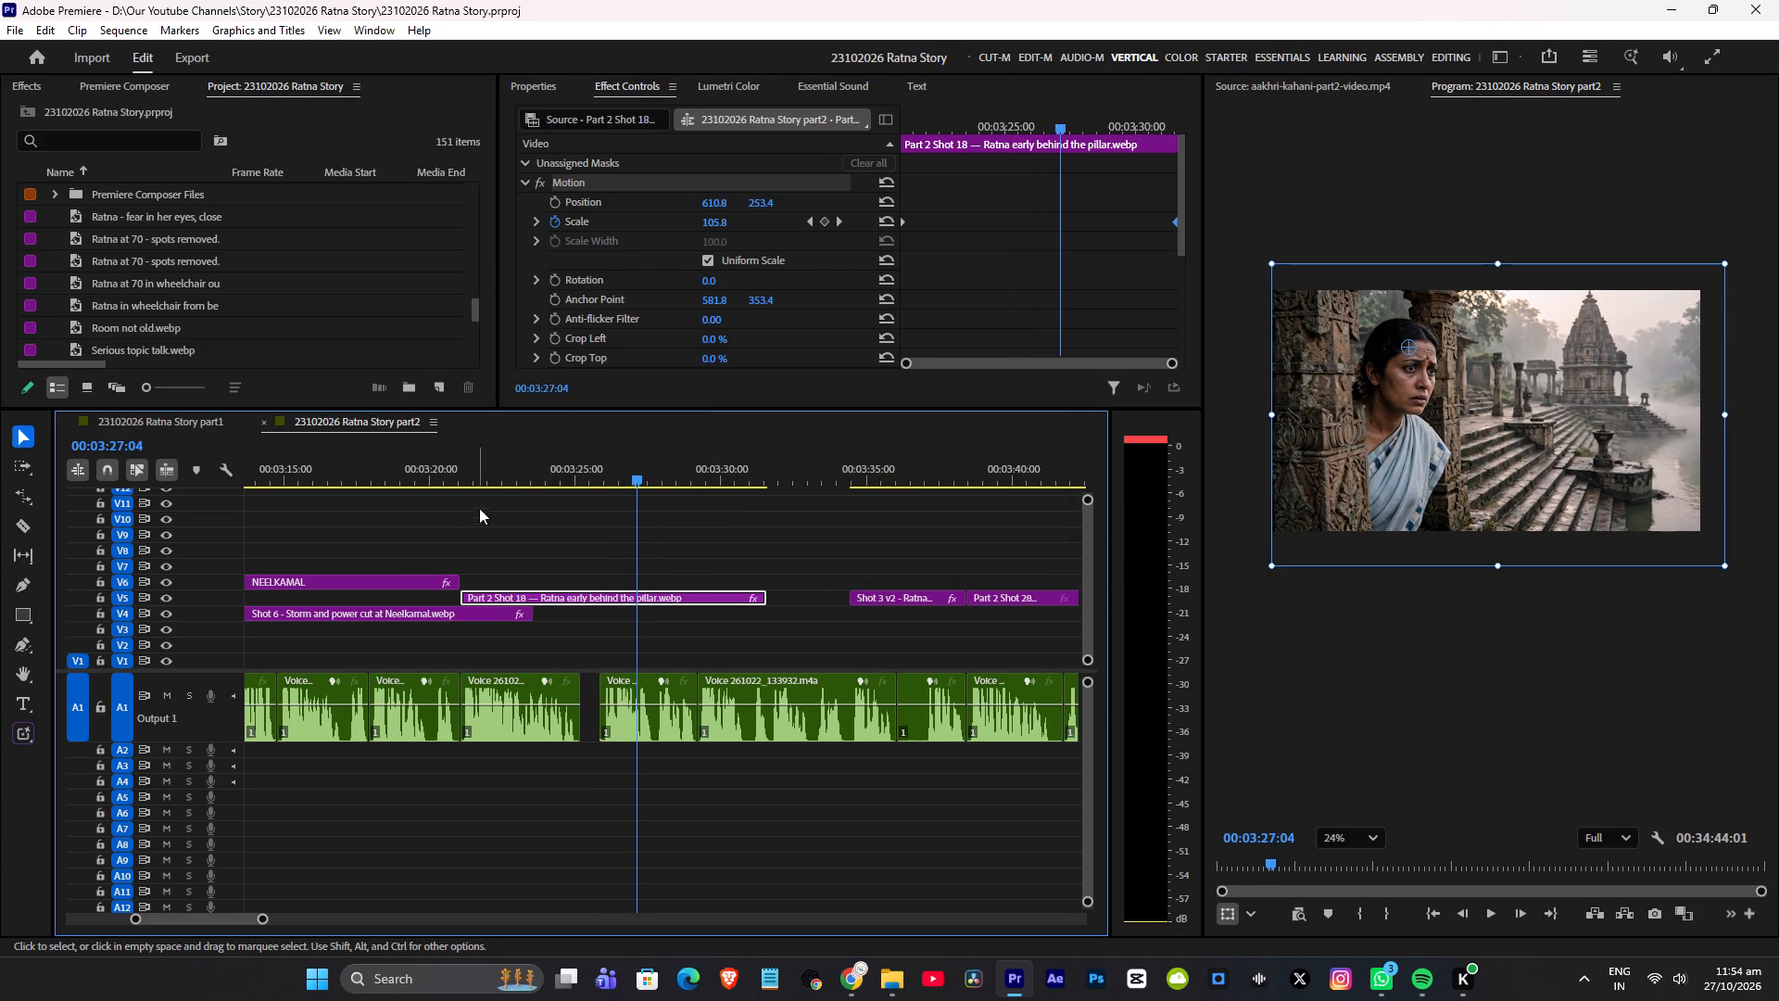
pyautogui.click(462, 479)
pyautogui.press('space')
pyautogui.press('space')
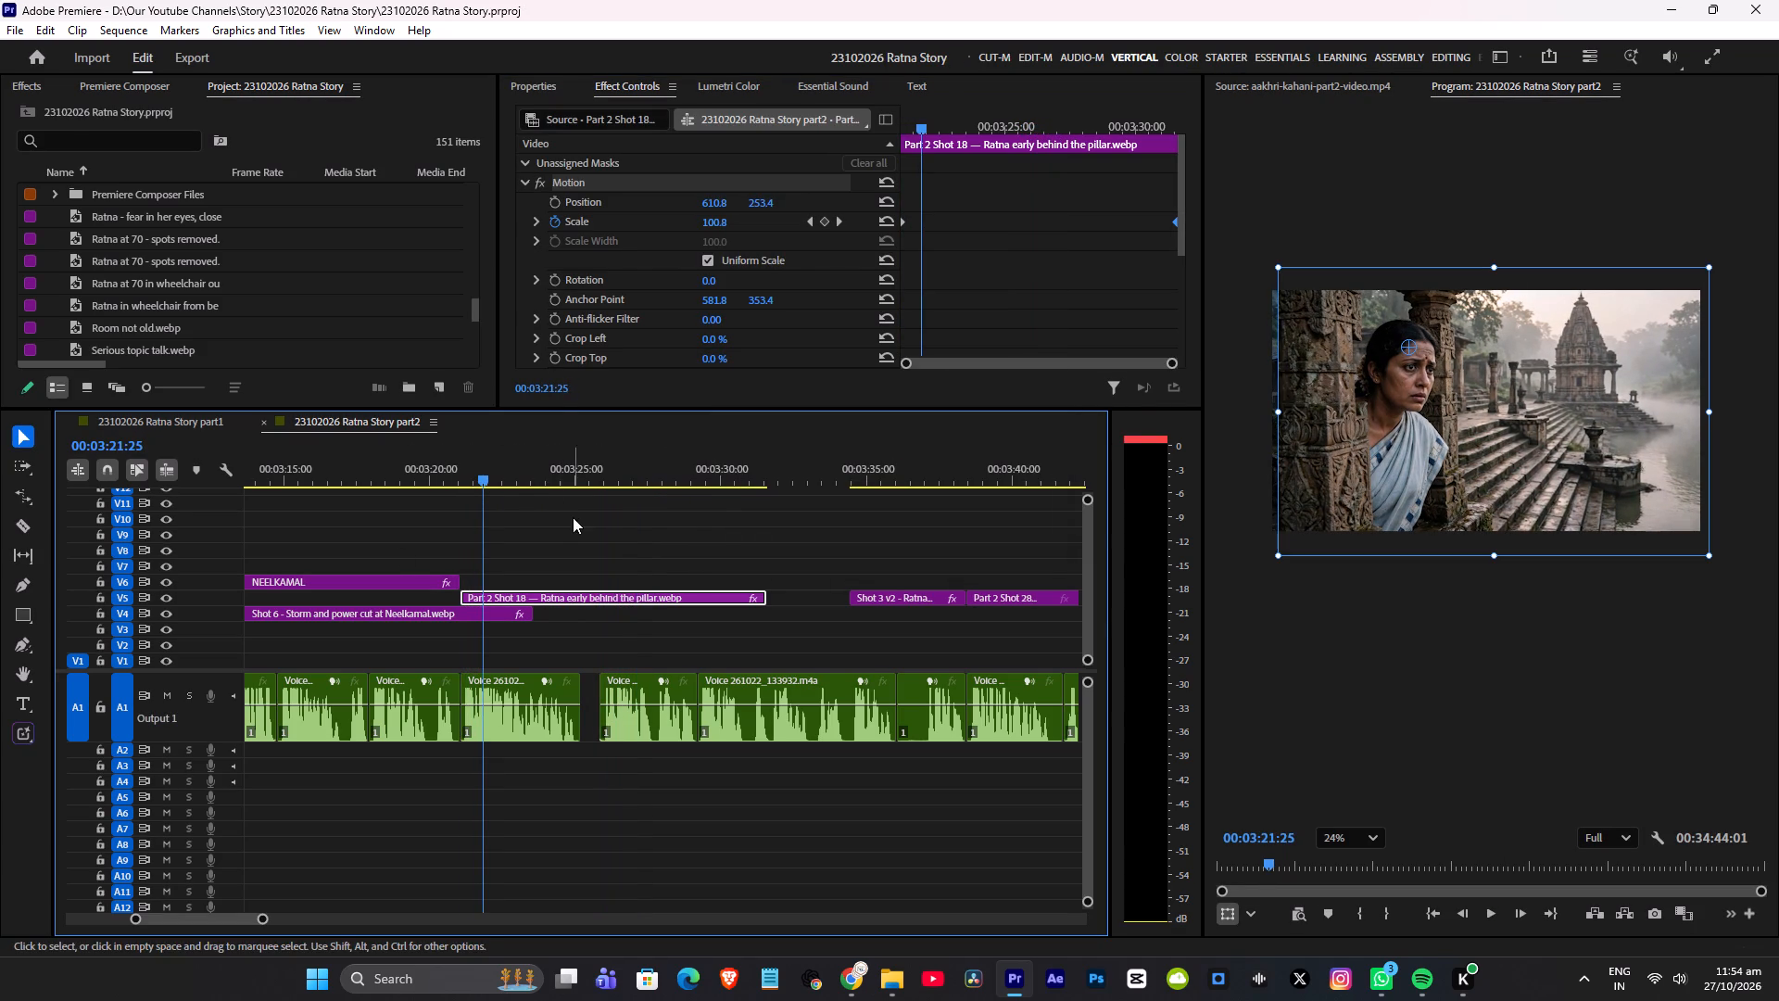
# Shift Shot 18 horizontally to a Position X of 574.8, judging the framing at the clip's start.
pyautogui.moveTo(713, 199); pyautogui.dragTo(686, 211)
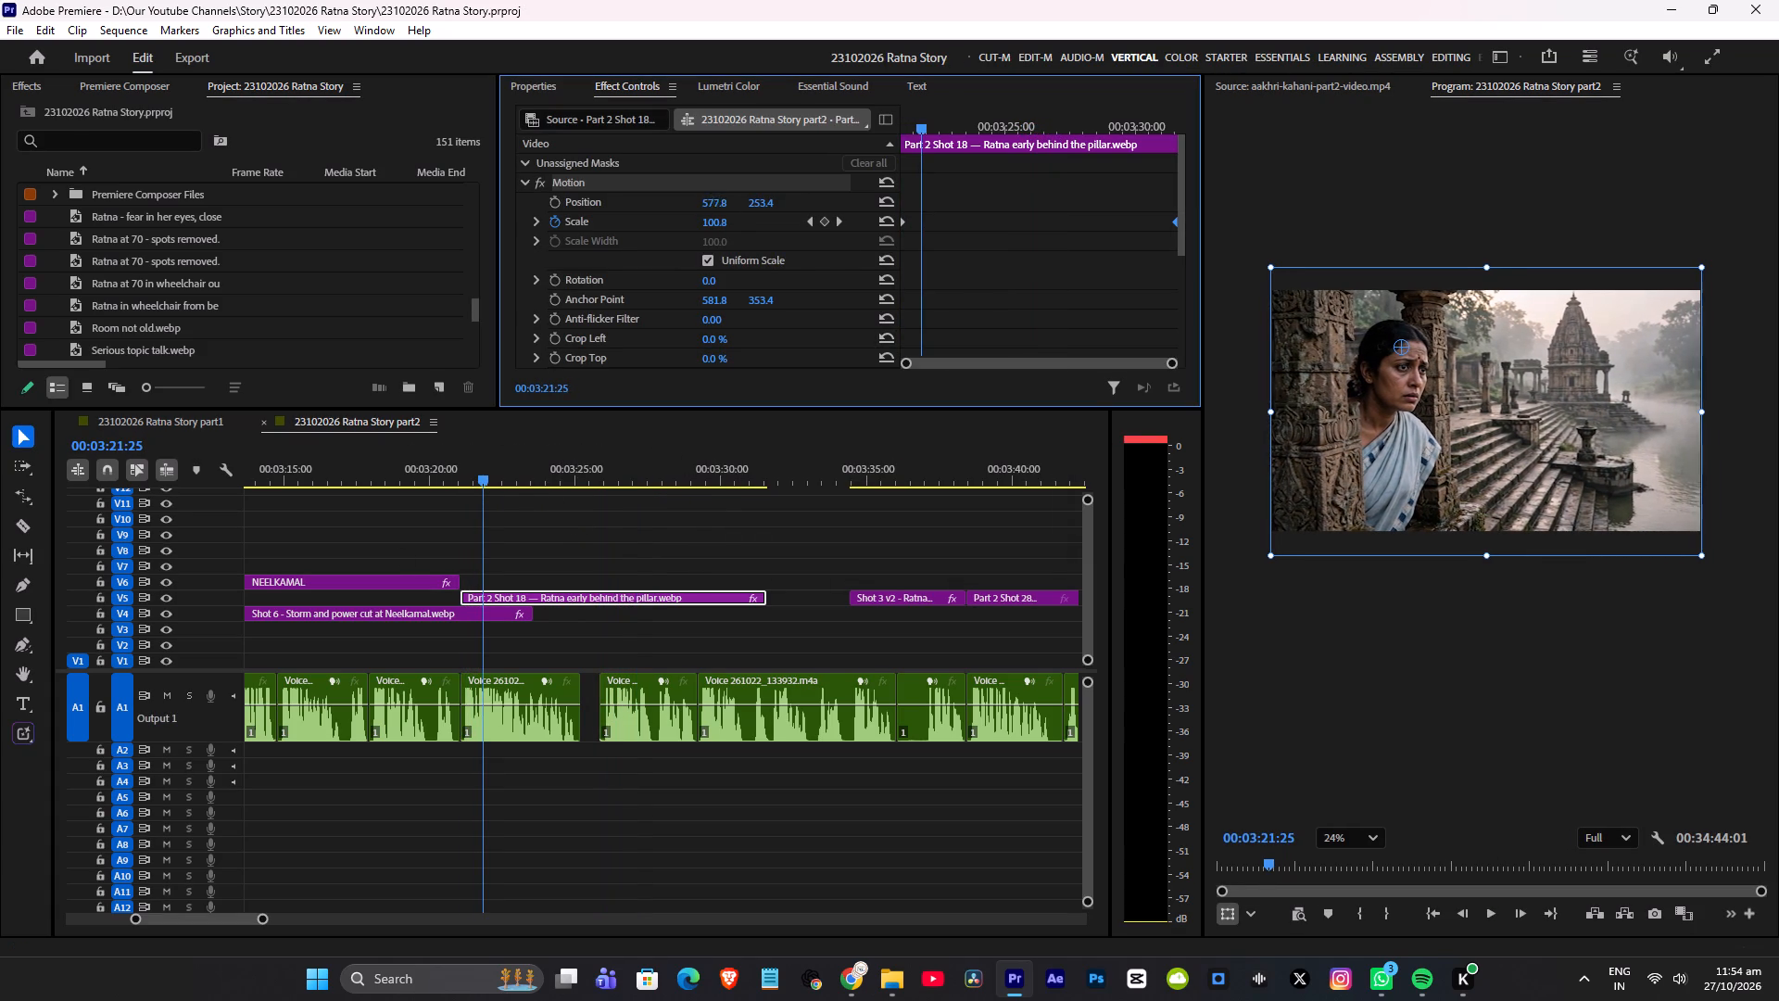
pyautogui.moveTo(686, 211); pyautogui.dragTo(663, 229)
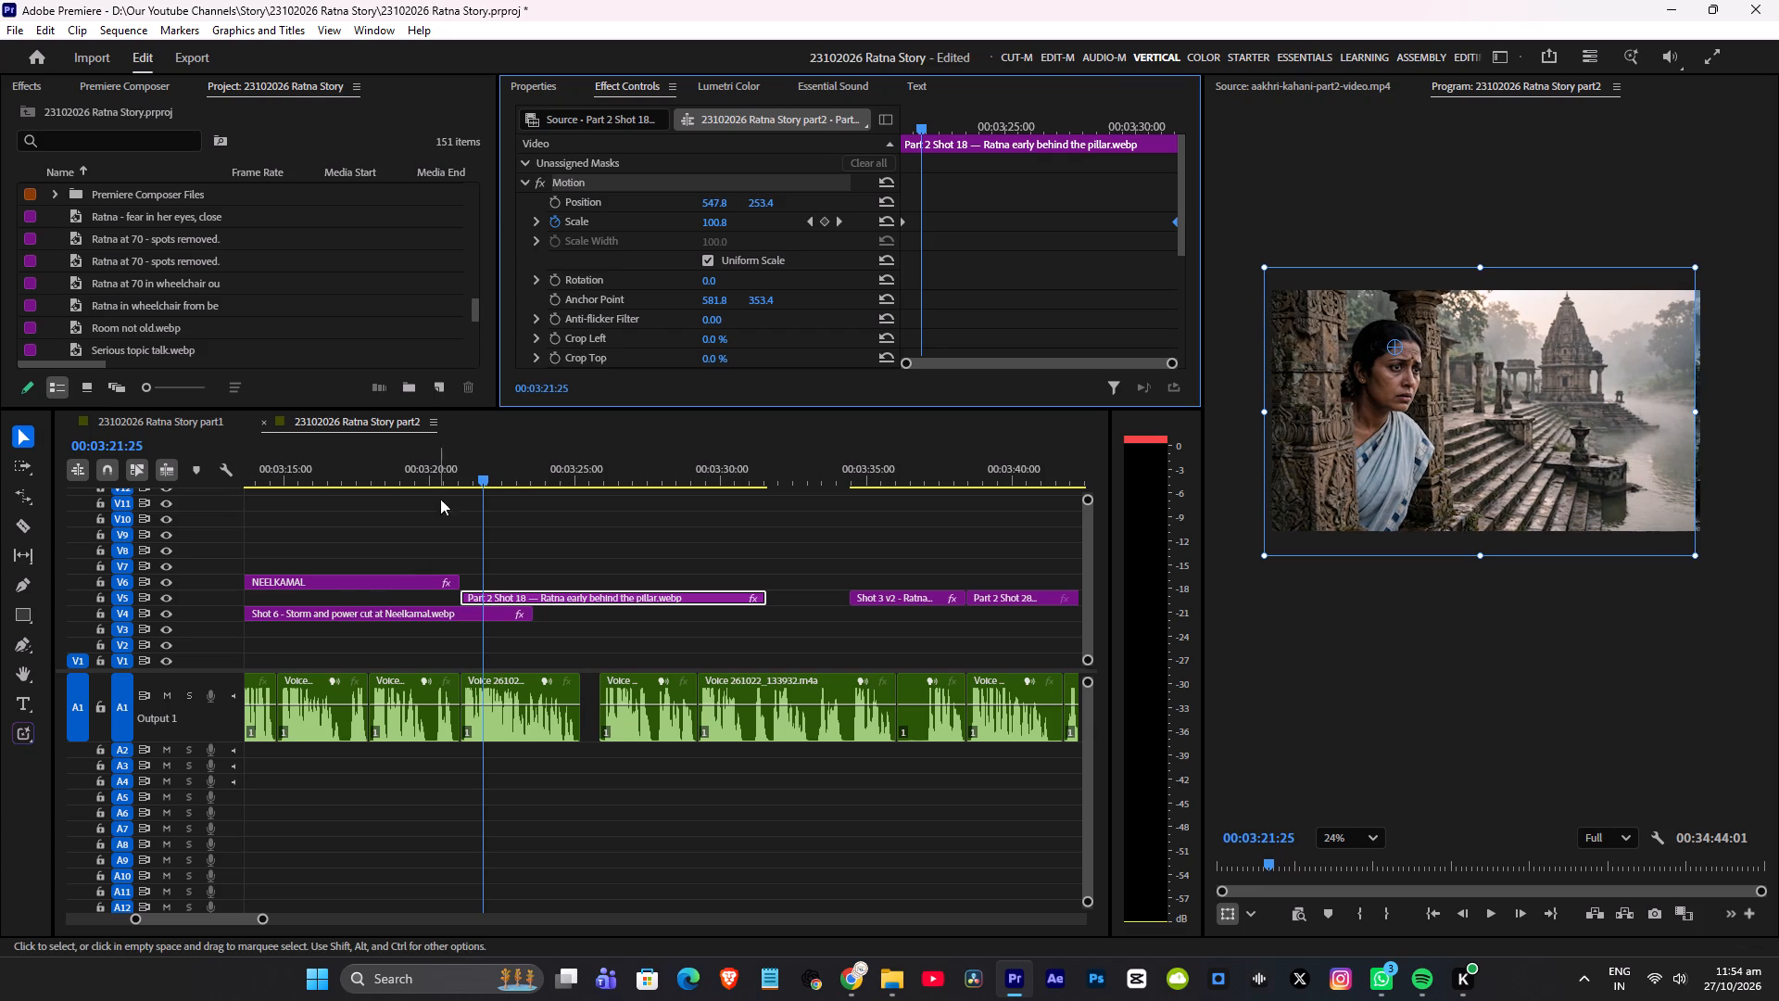
pyautogui.click(455, 479)
pyautogui.press('space')
pyautogui.press('space')
pyautogui.click(570, 589)
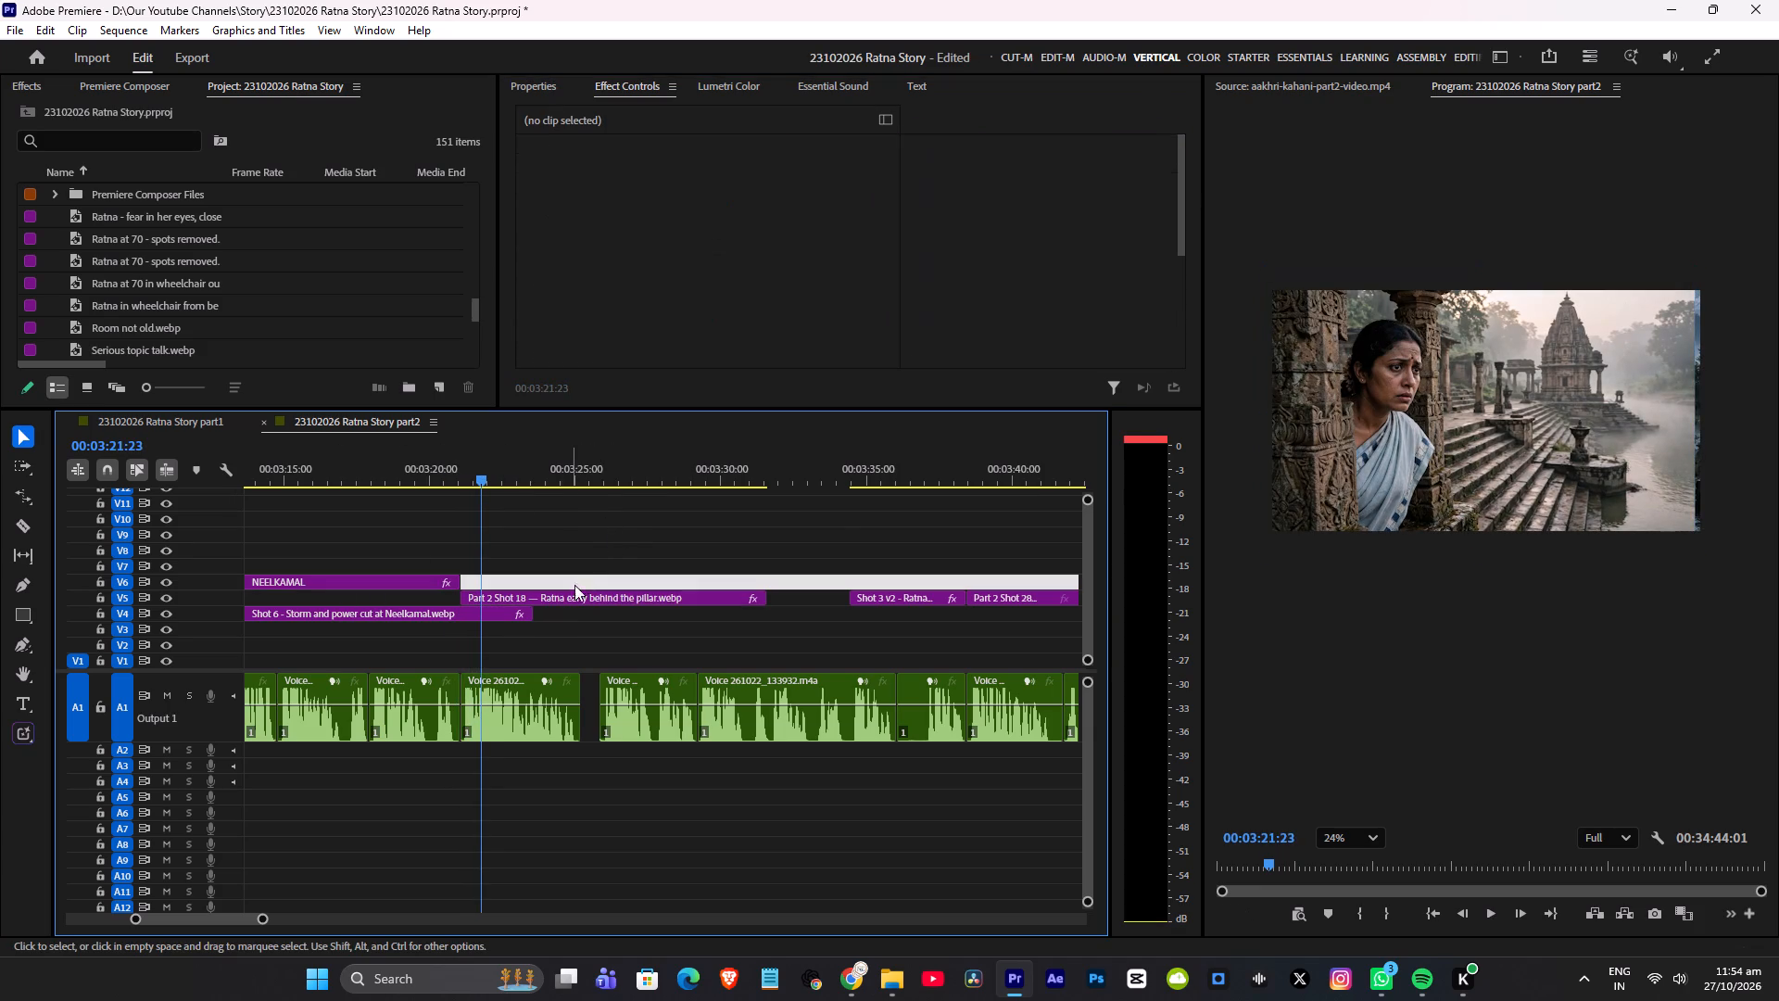
pyautogui.click(531, 603)
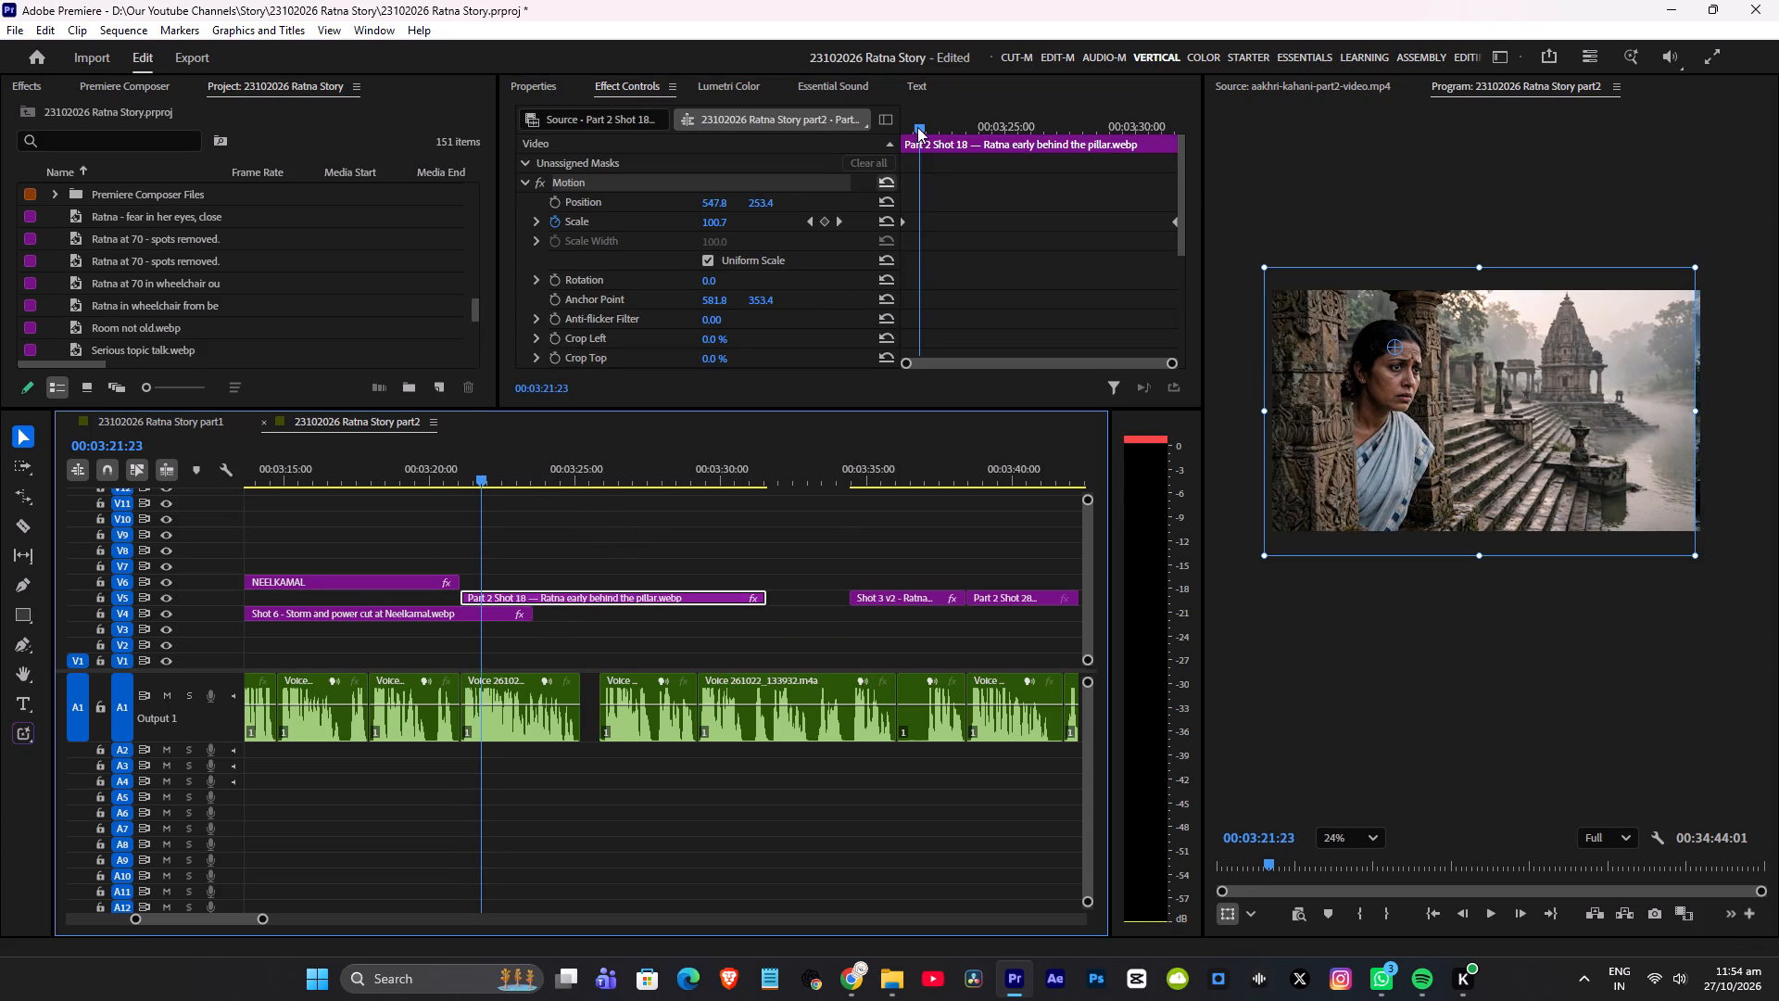
pyautogui.moveTo(917, 127); pyautogui.dragTo(830, 147)
pyautogui.moveTo(713, 205); pyautogui.dragTo(727, 205)
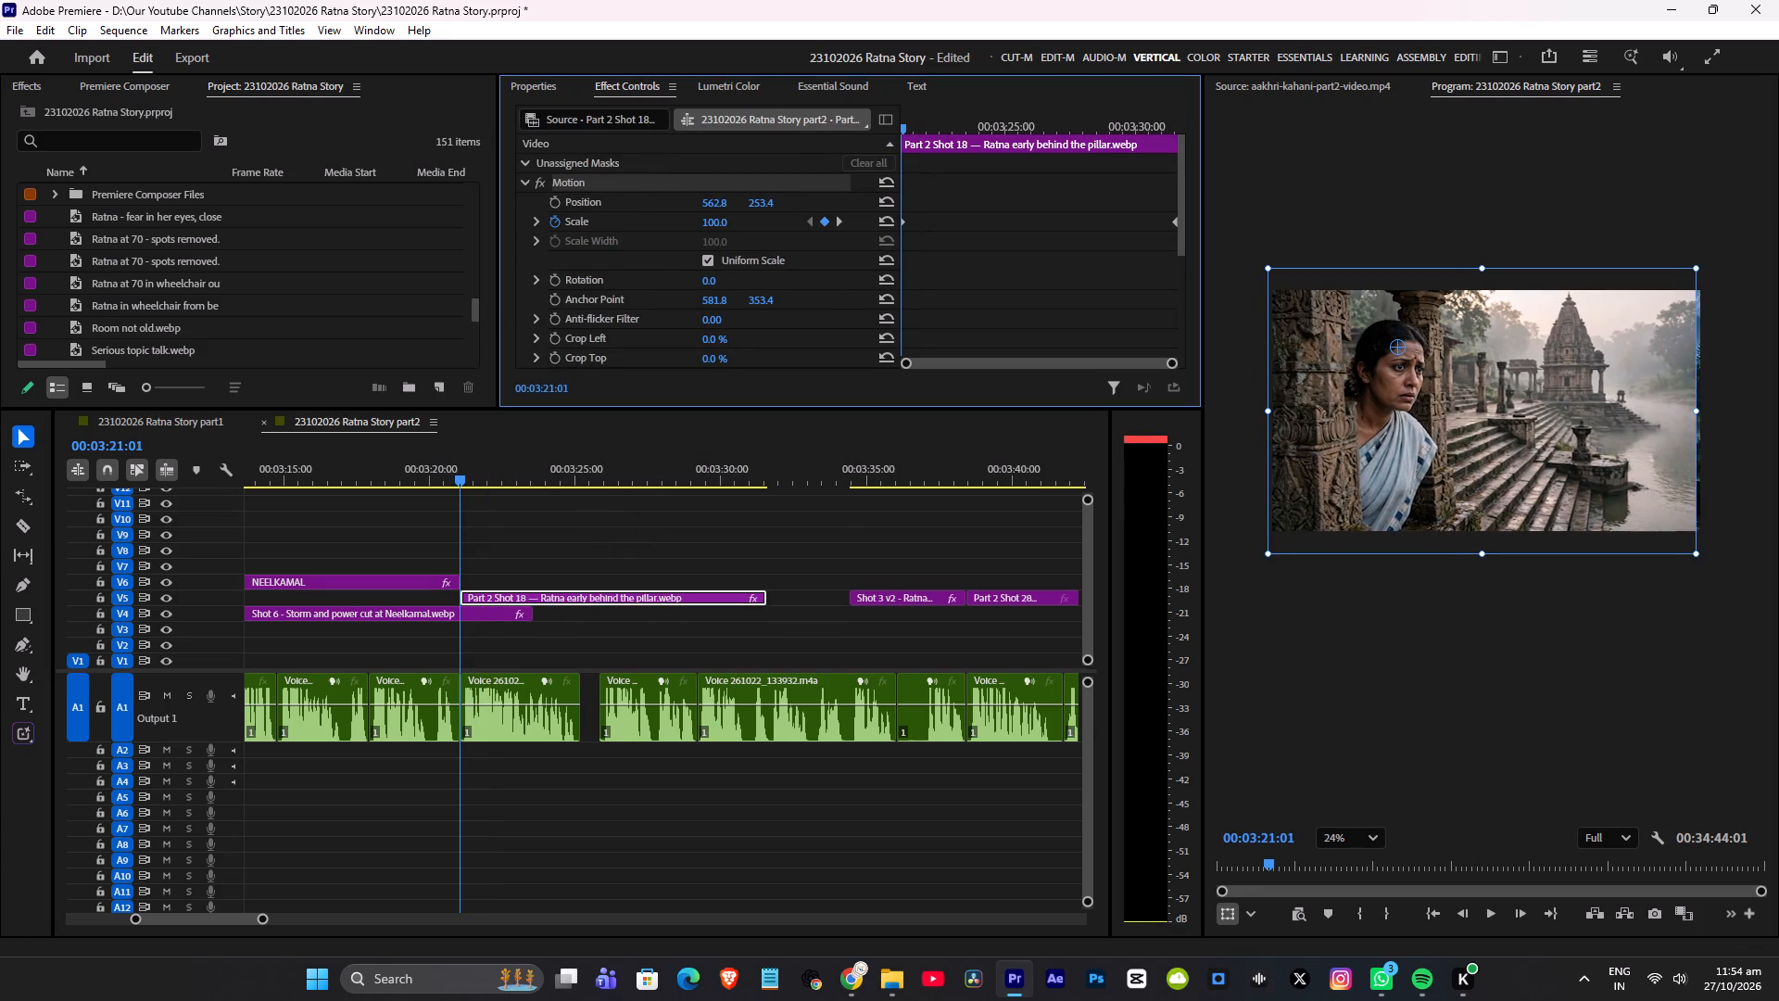
pyautogui.moveTo(727, 205); pyautogui.dragTo(738, 205)
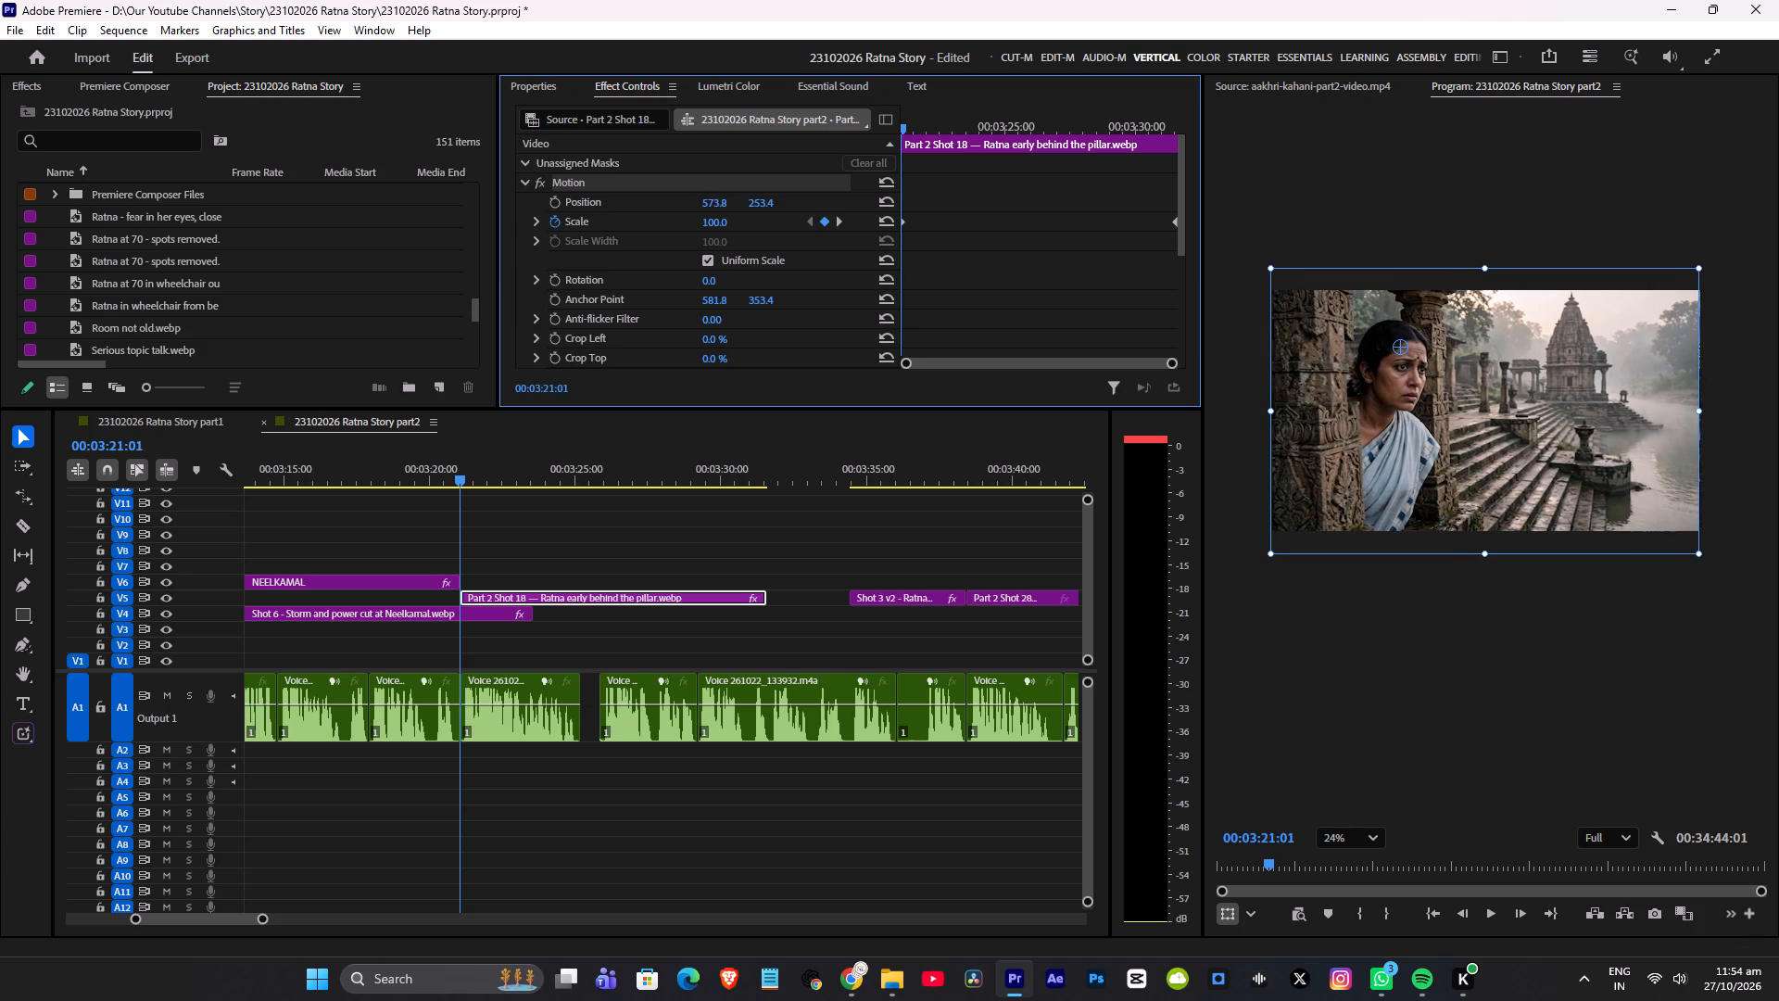
pyautogui.moveTo(738, 205); pyautogui.dragTo(738, 205)
pyautogui.click(878, 199)
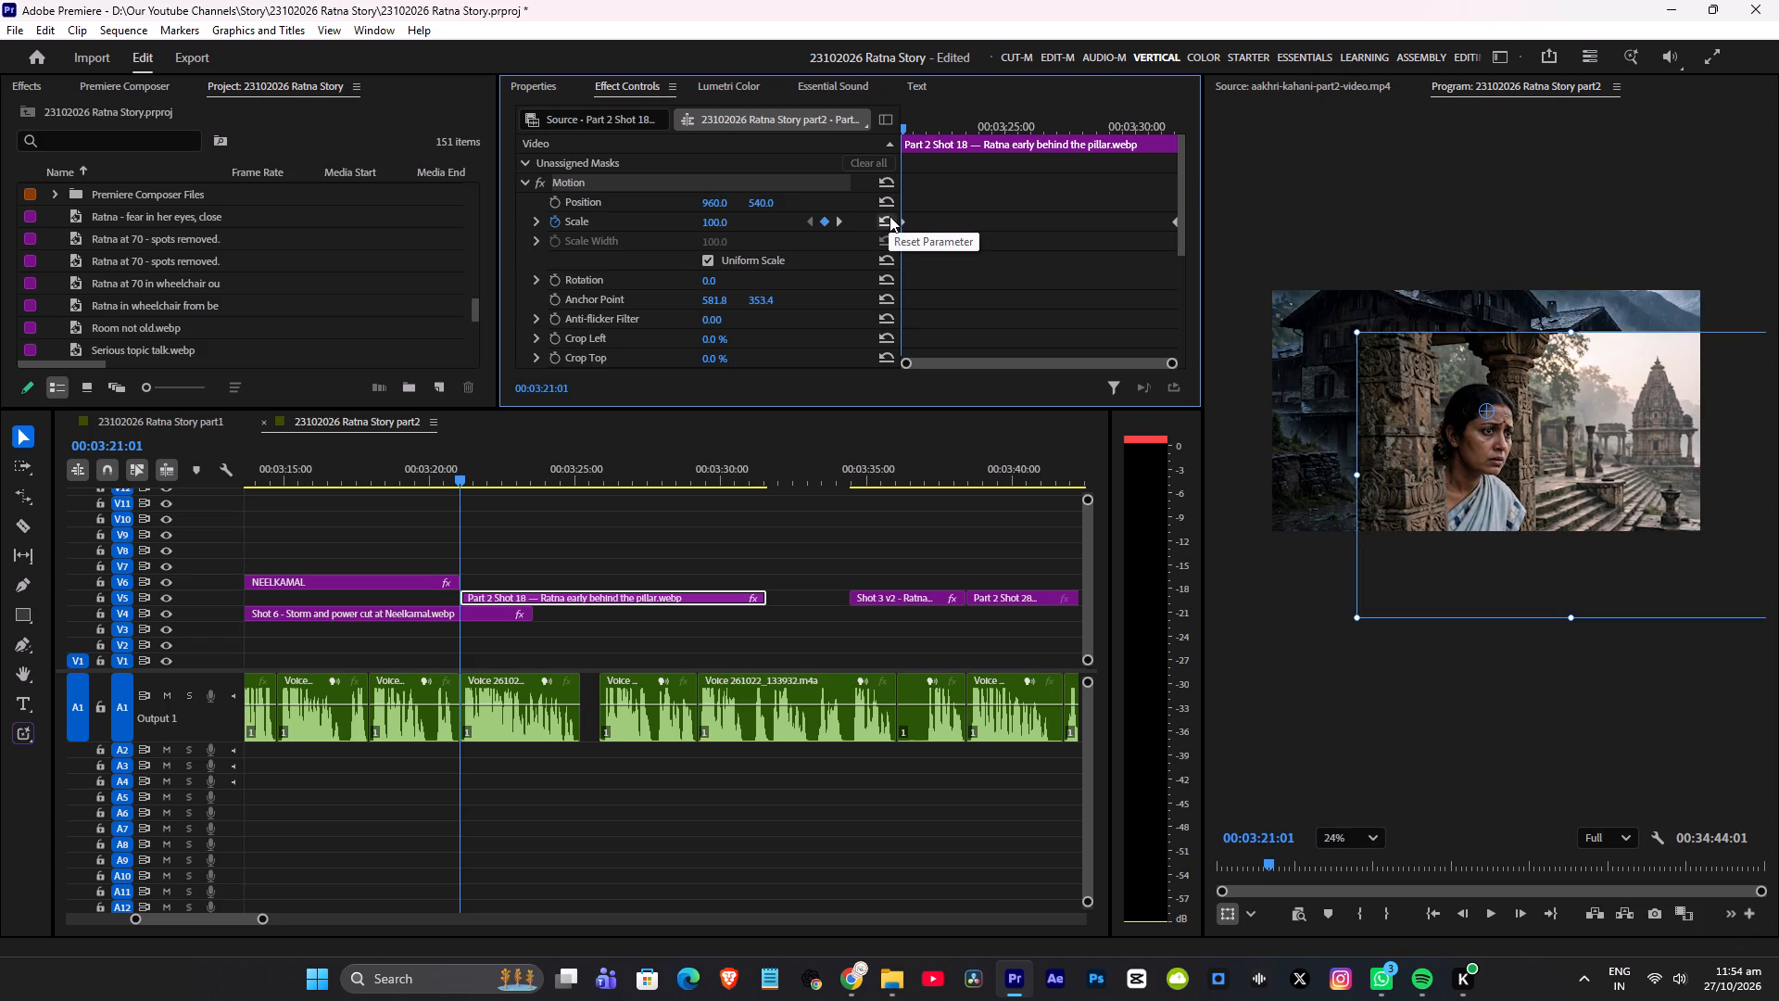
pyautogui.hotkey('ctrl', 'z')
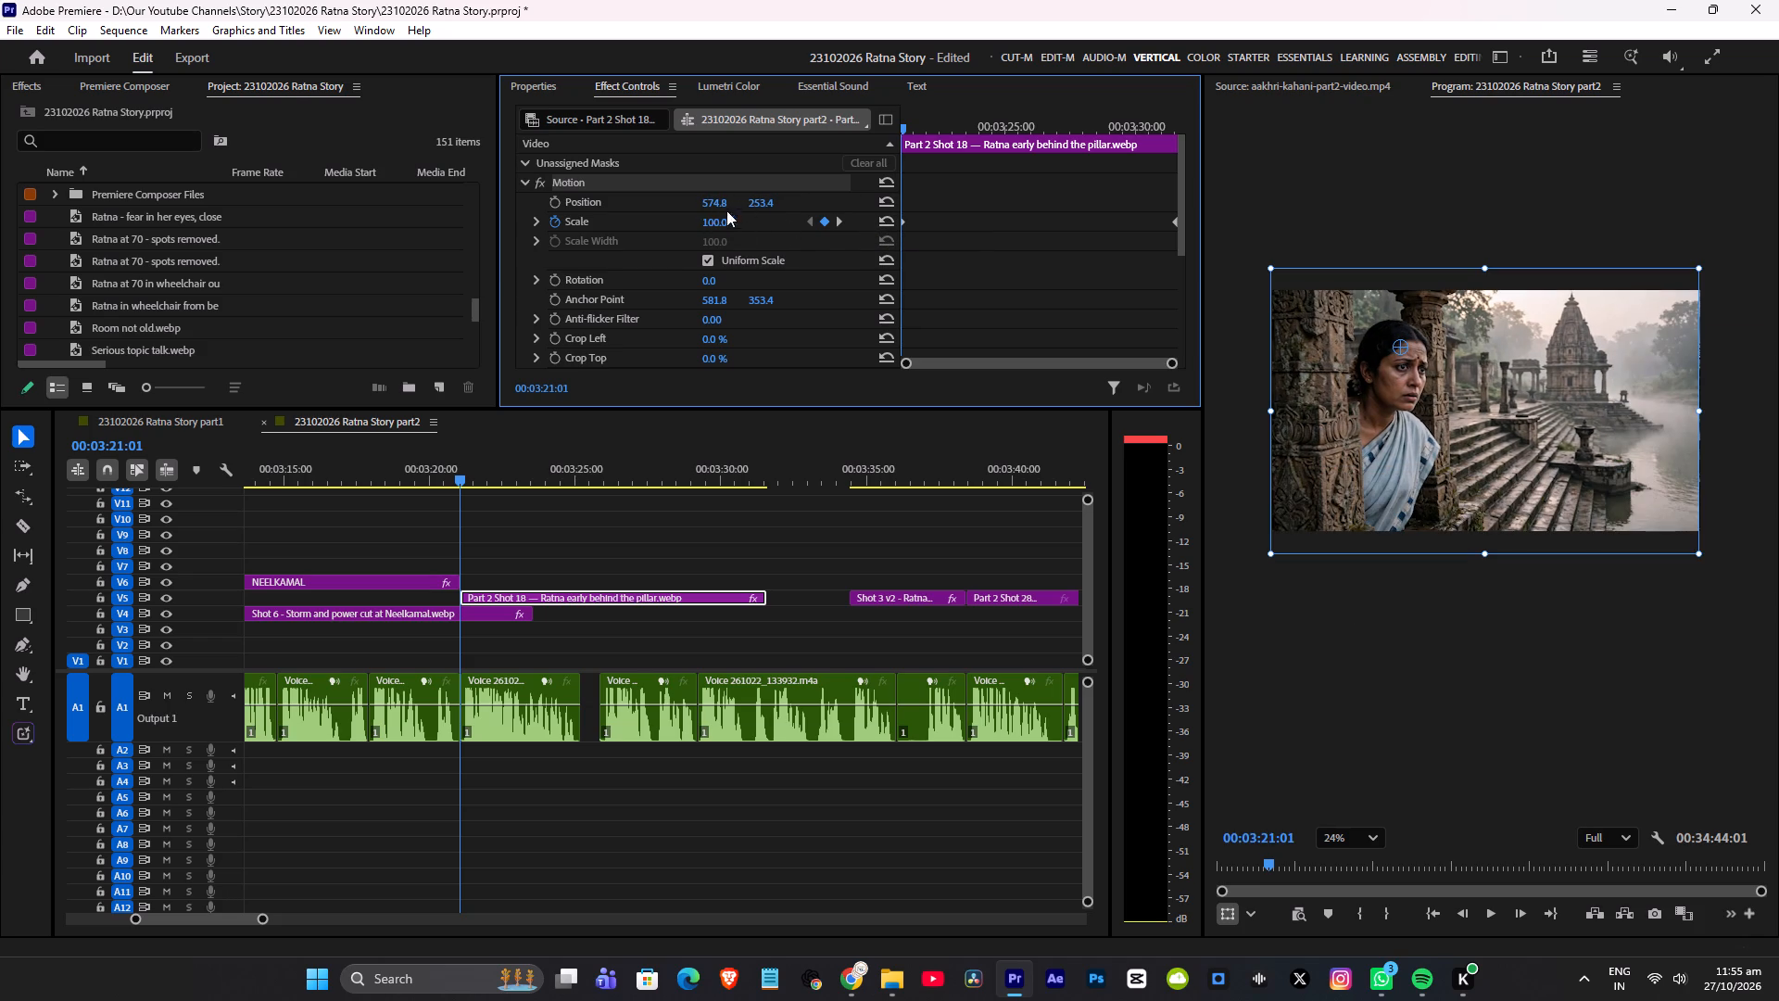
# Change Shot 18's scale keyframes to 106 at the clip's start and 115 at its end, and save the project.
pyautogui.click(714, 221)
pyautogui.press('space')
pyautogui.press('space')
pyautogui.click(839, 222)
pyautogui.click(706, 462)
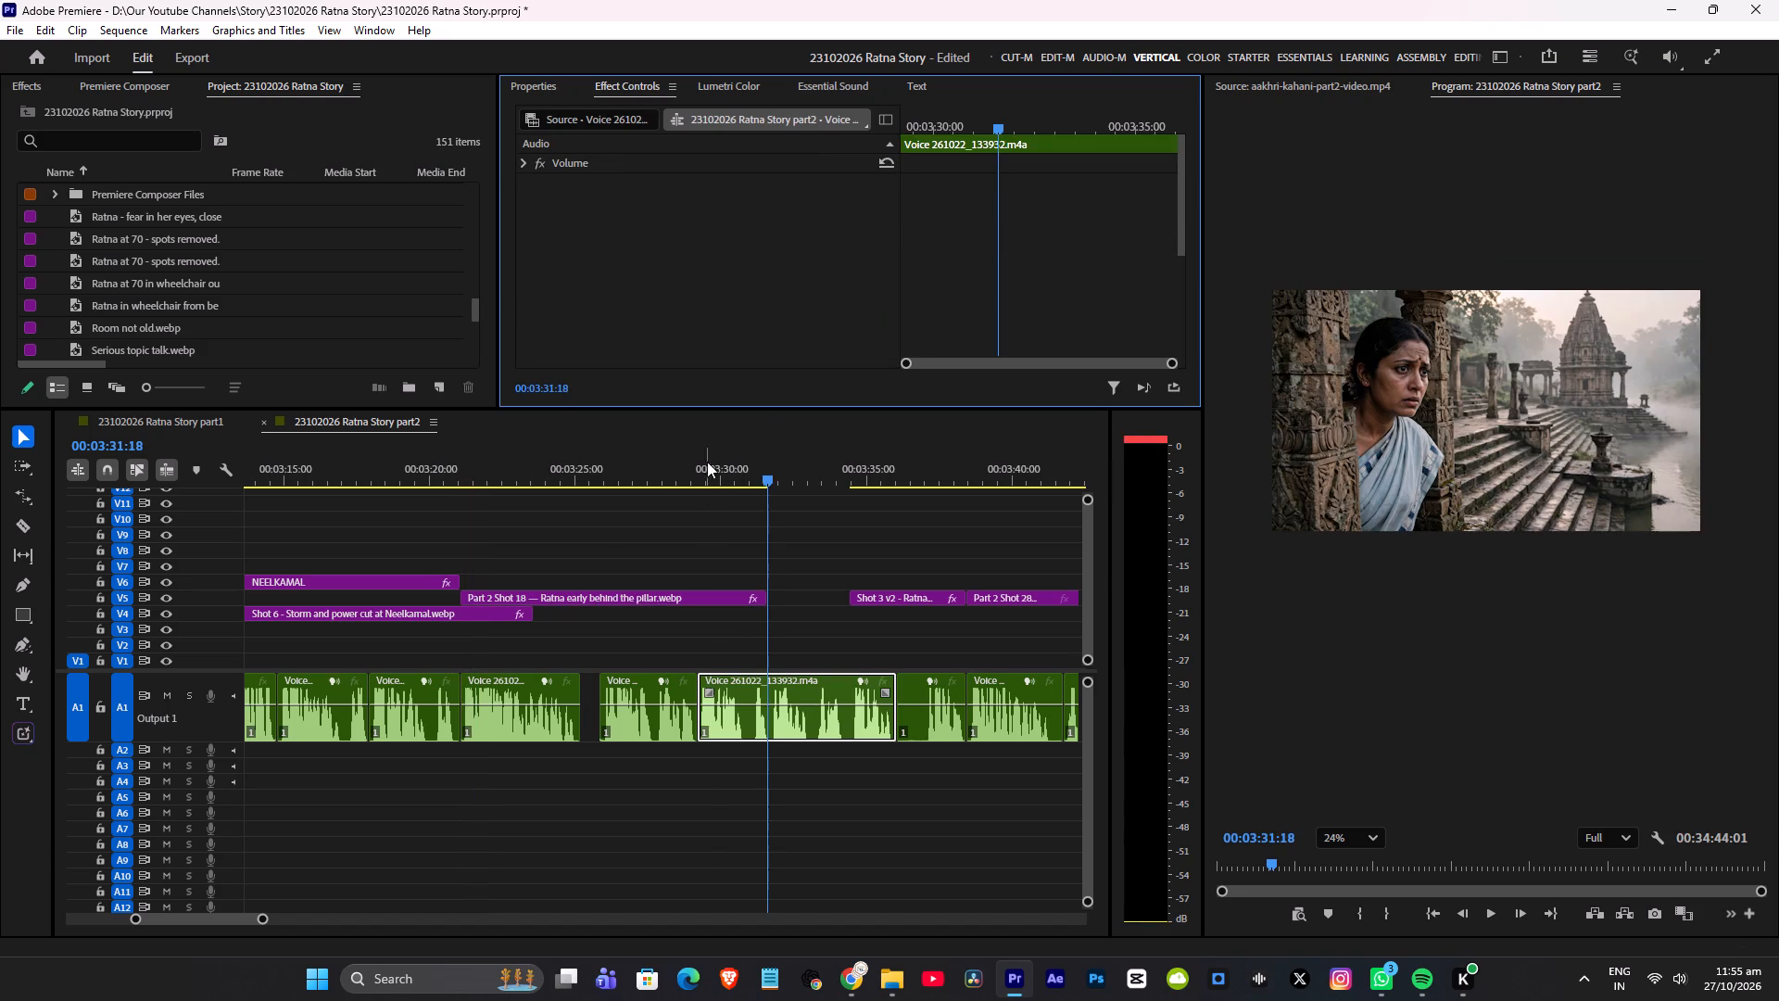
pyautogui.click(717, 606)
pyautogui.click(682, 598)
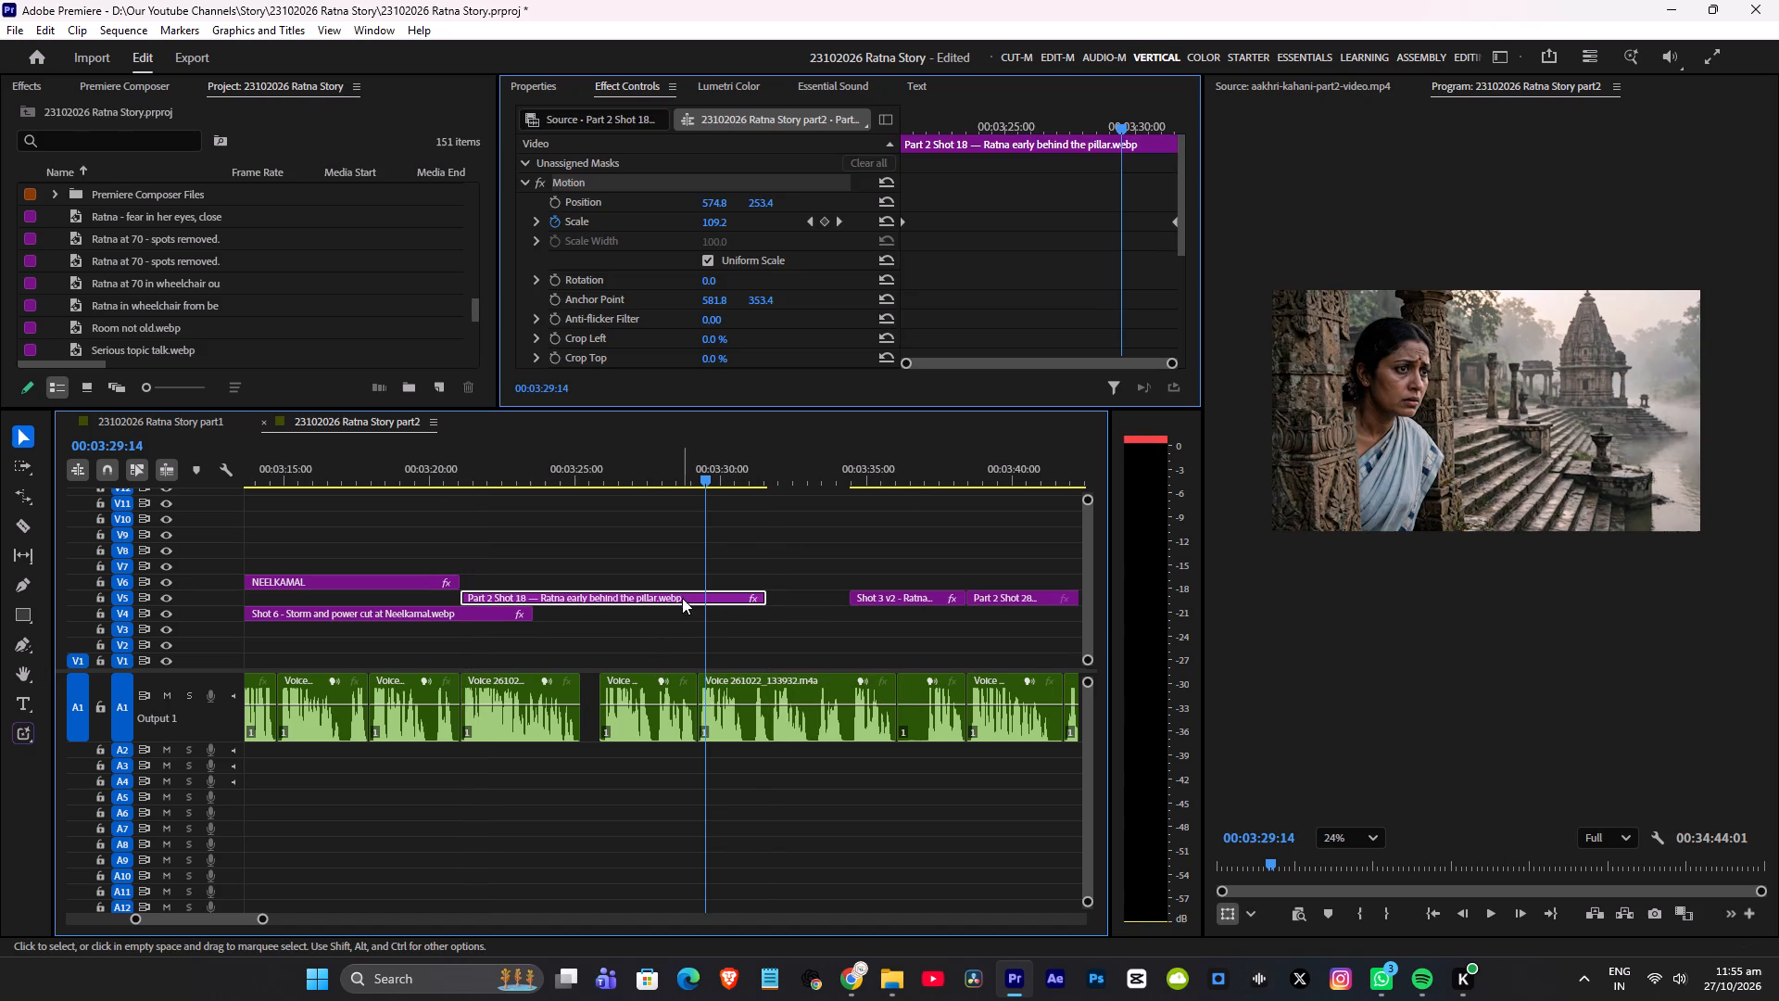
pyautogui.moveTo(1176, 221); pyautogui.dragTo(1120, 229)
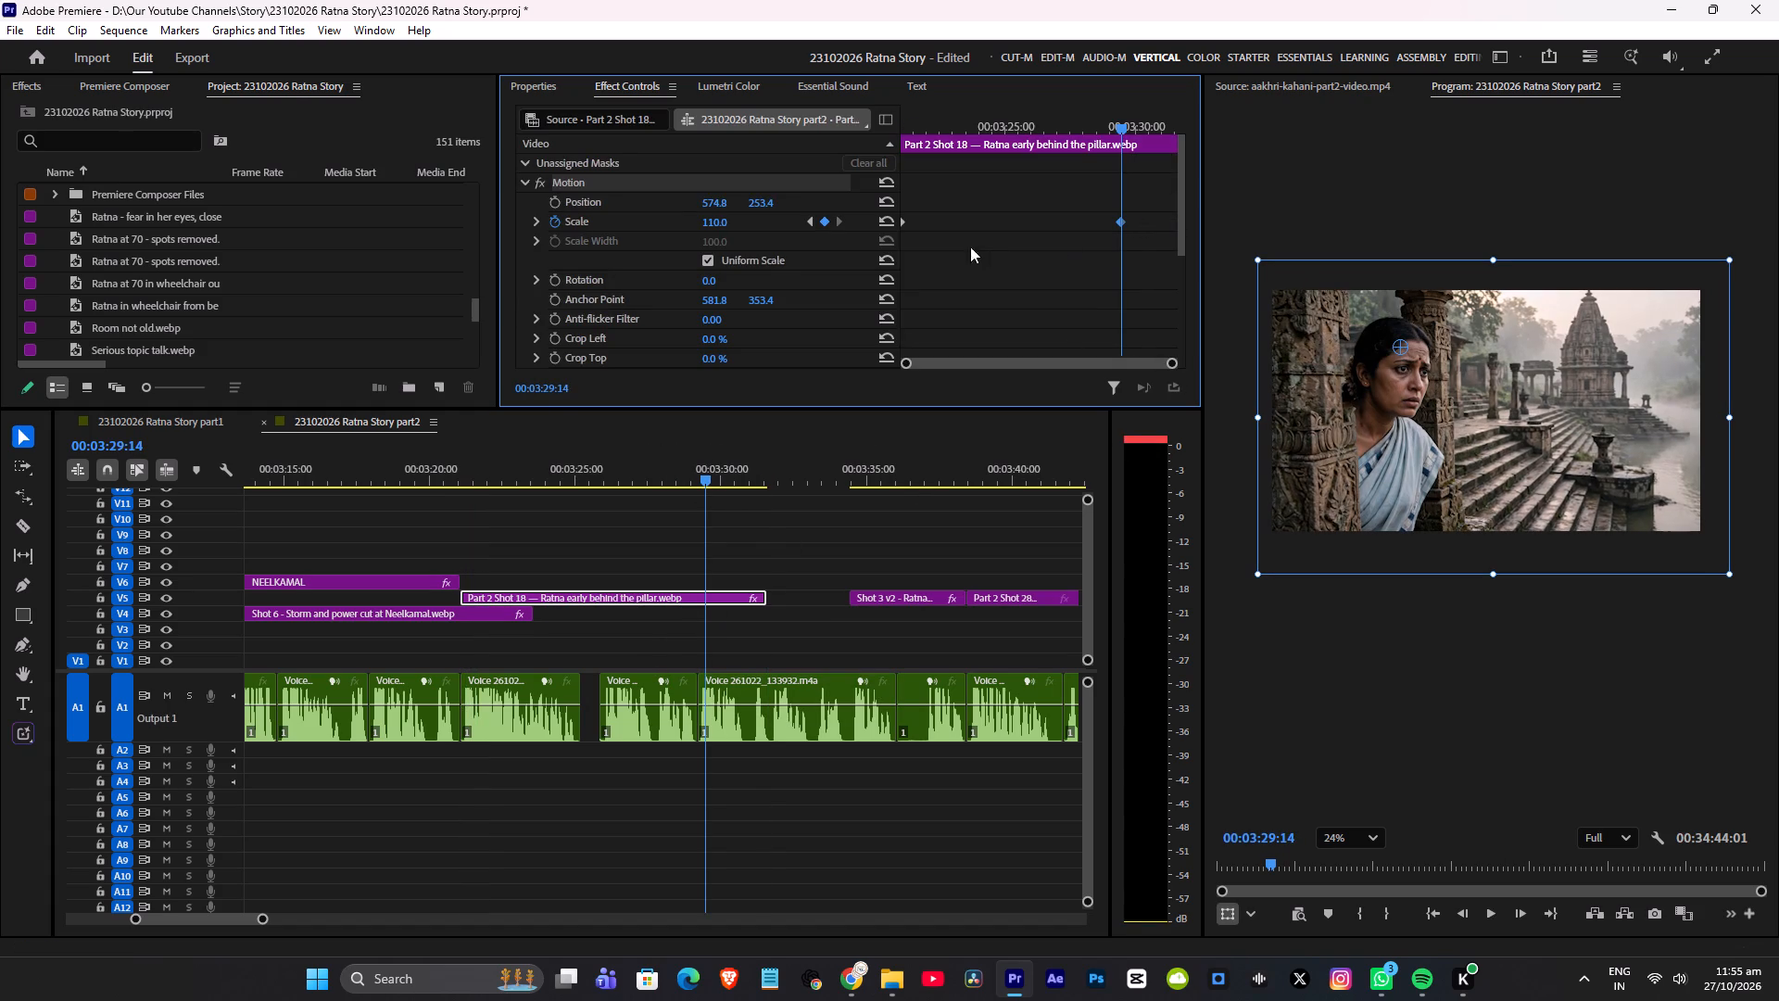
pyautogui.click(713, 222)
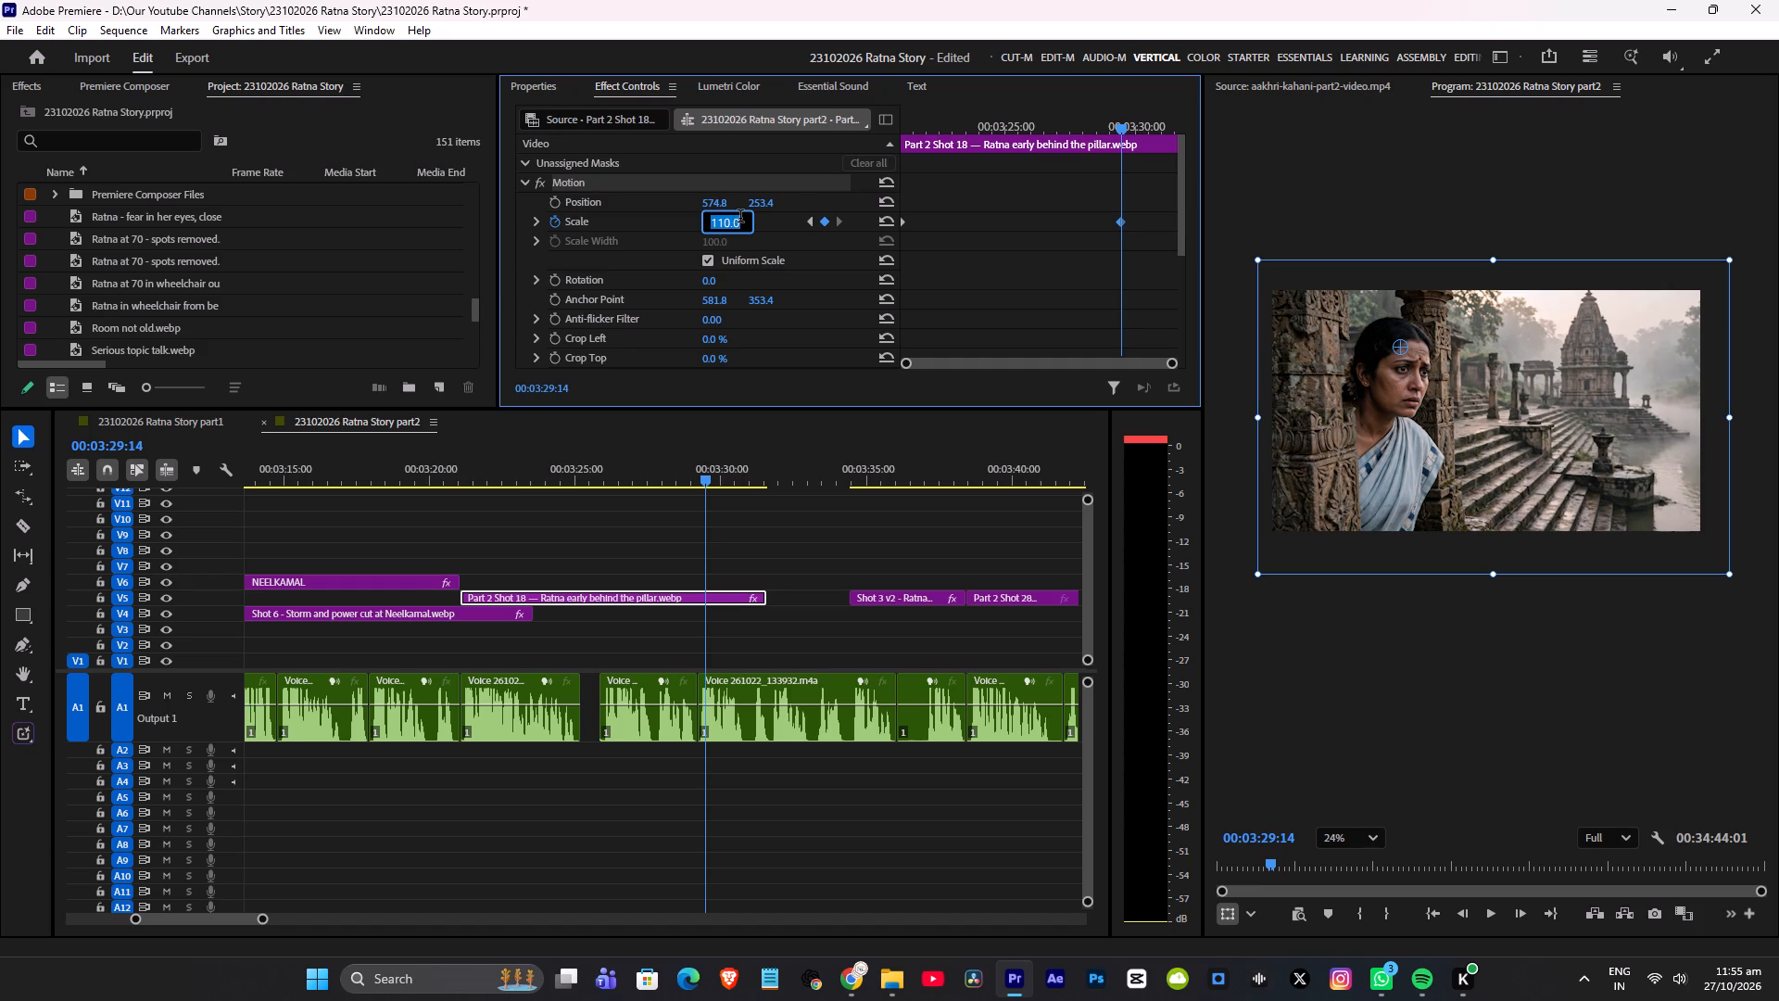
pyautogui.write('115')
pyautogui.press('Return')
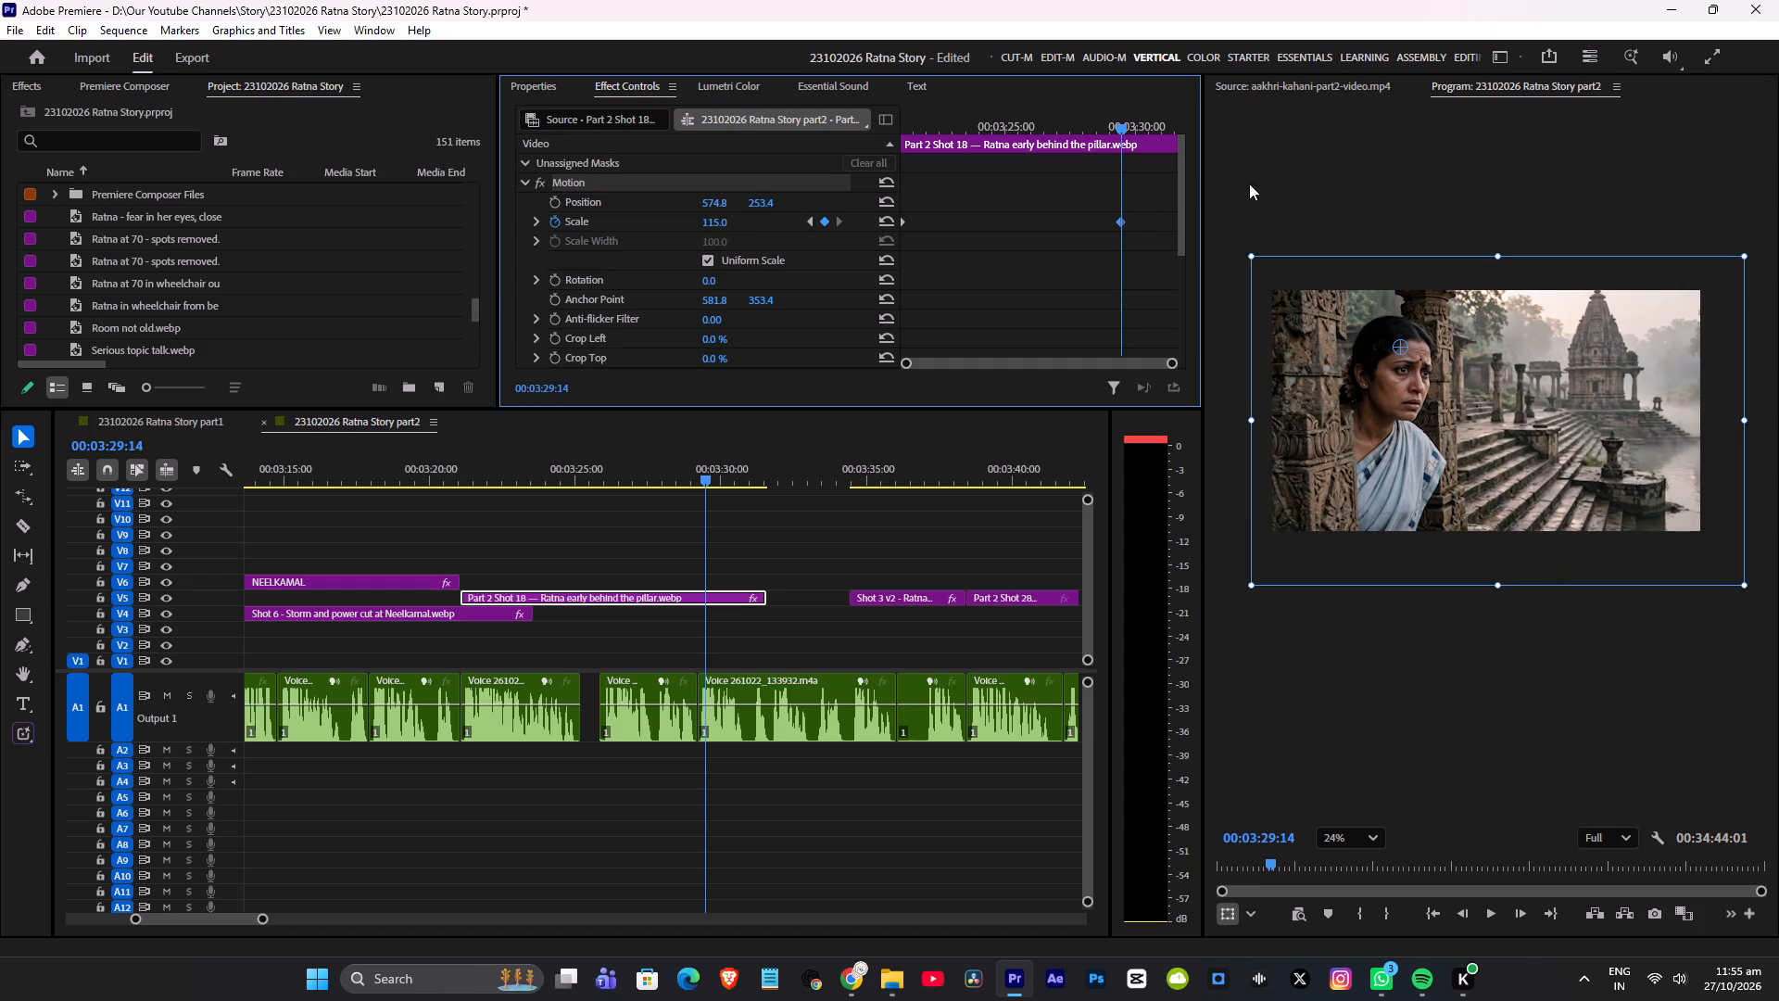
pyautogui.moveTo(1121, 222); pyautogui.dragTo(1778, 333)
pyautogui.hotkey('ctrl', 's')
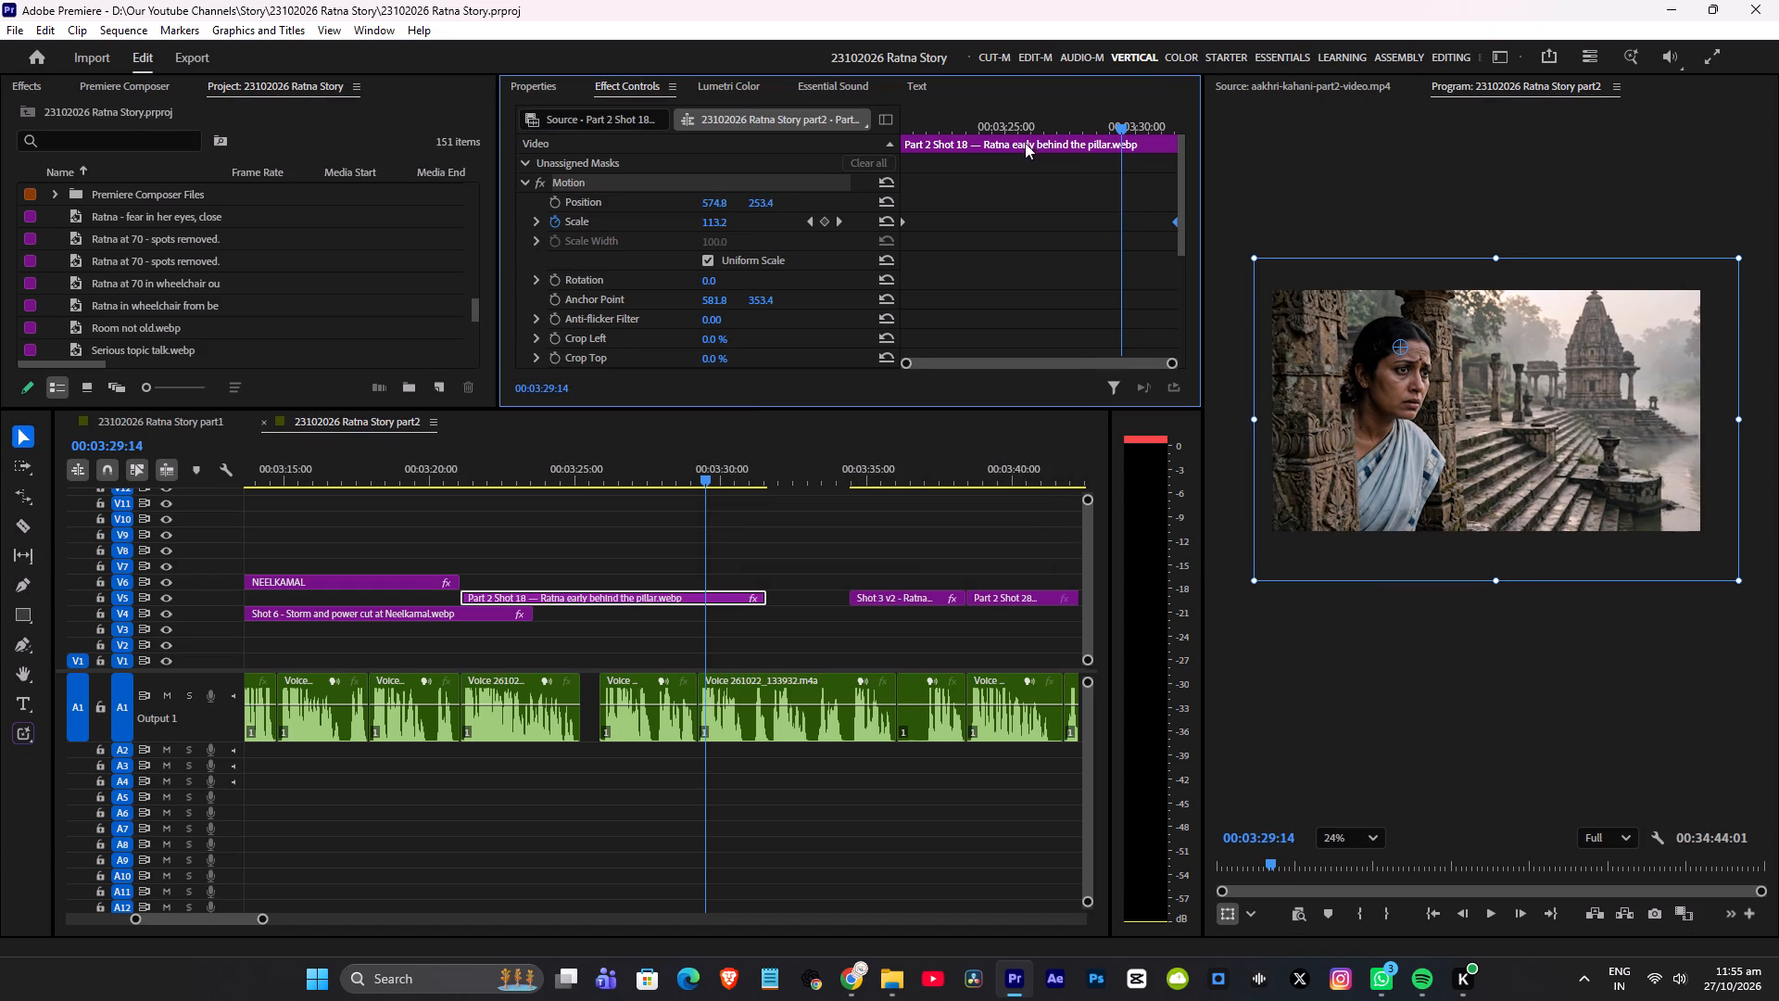
# Play the sequence from the start of Shot 18 into Shot 3 v2 to review the zoom and narration.
pyautogui.moveTo(1026, 125); pyautogui.dragTo(660, 142)
pyautogui.press('space')
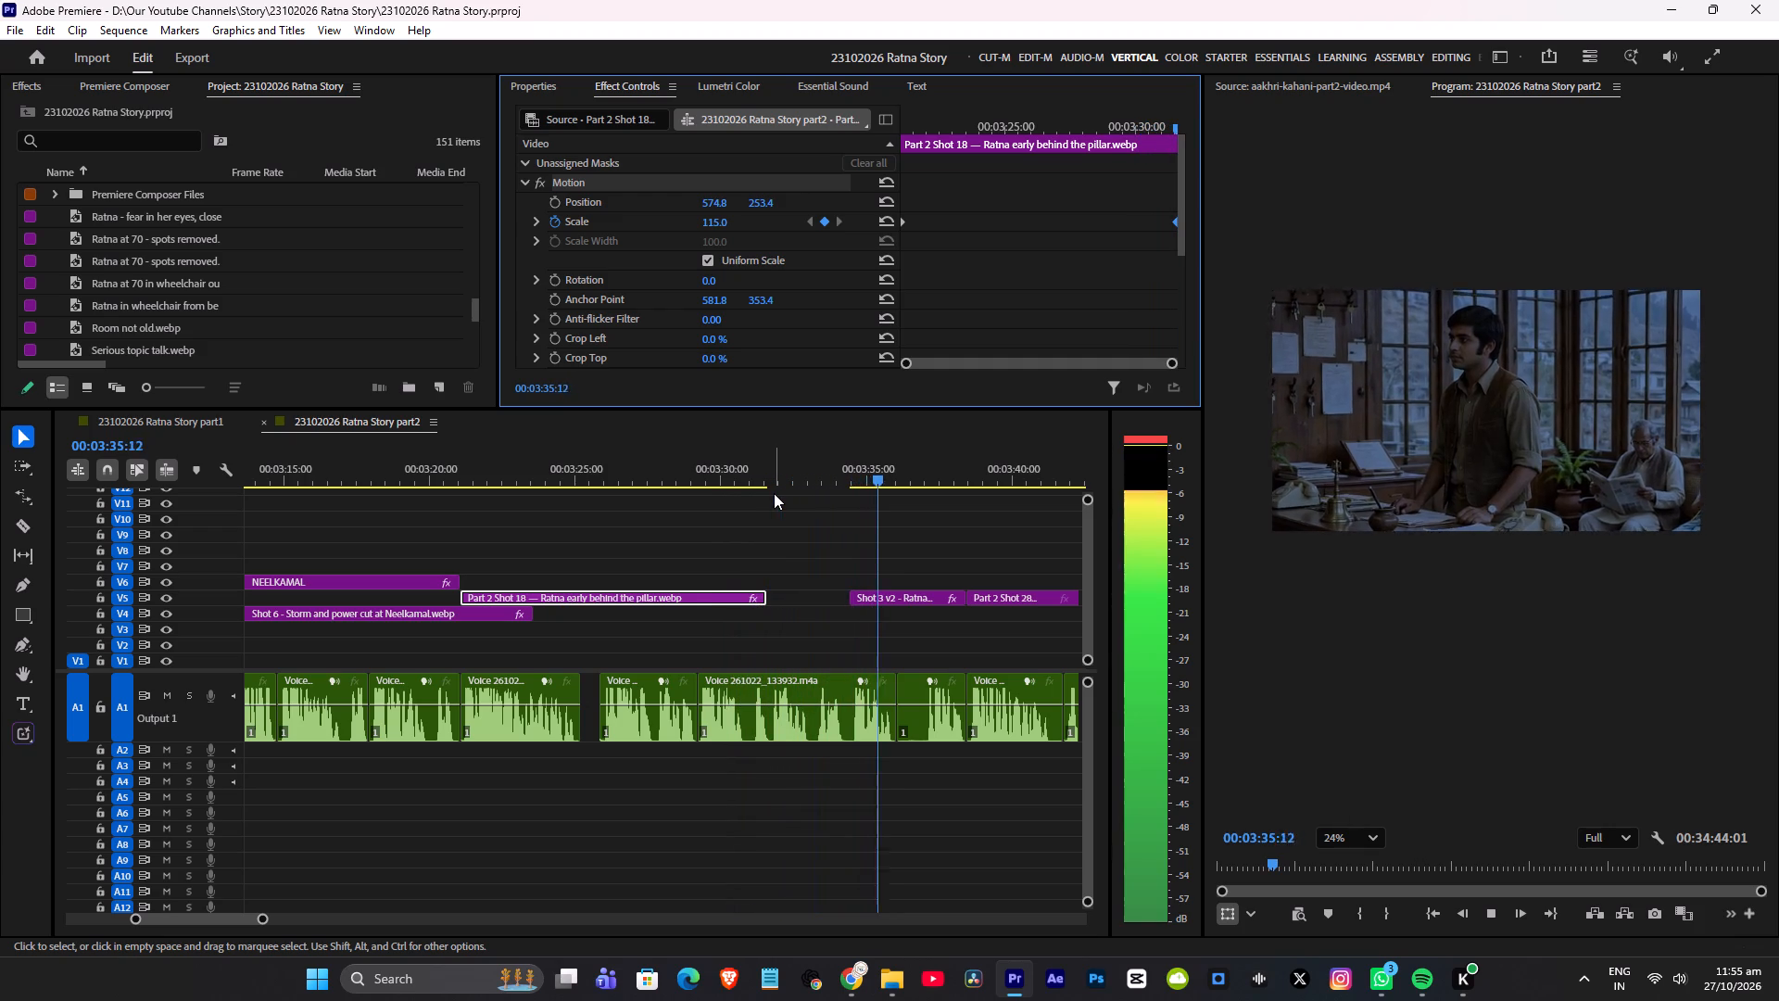
pyautogui.press('space')
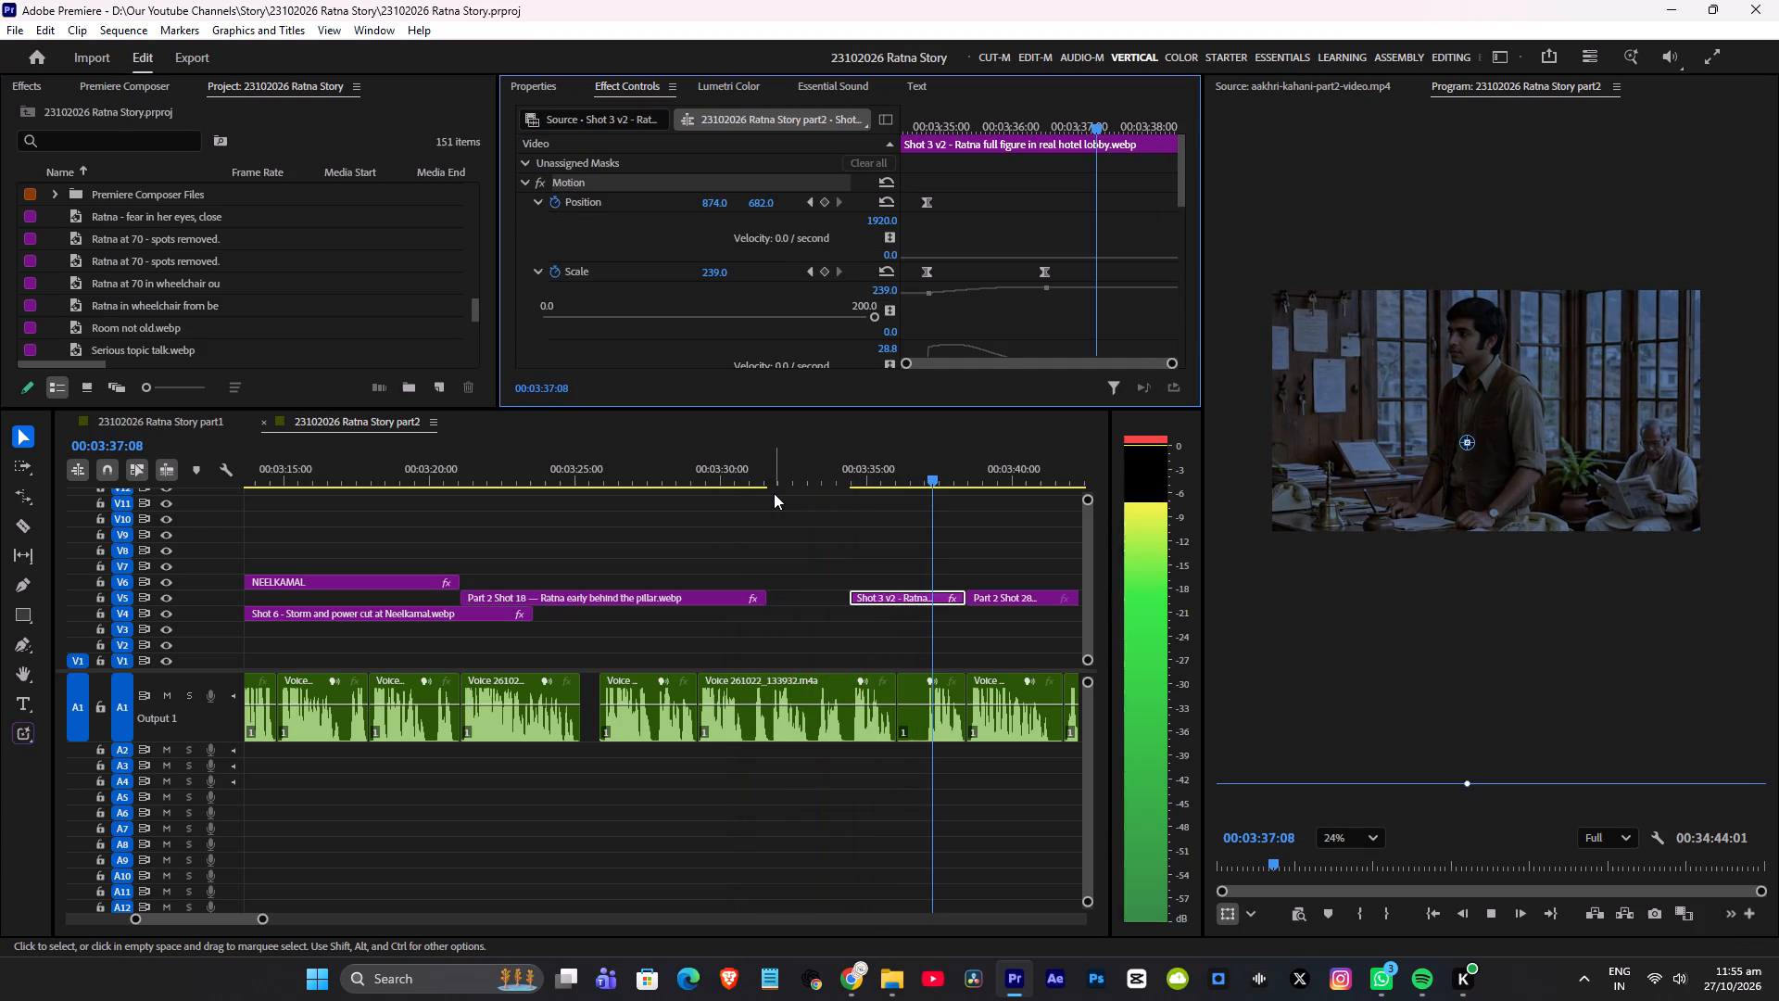
pyautogui.scroll(-4, 881, 558)
pyautogui.press('space')
pyautogui.press('space')
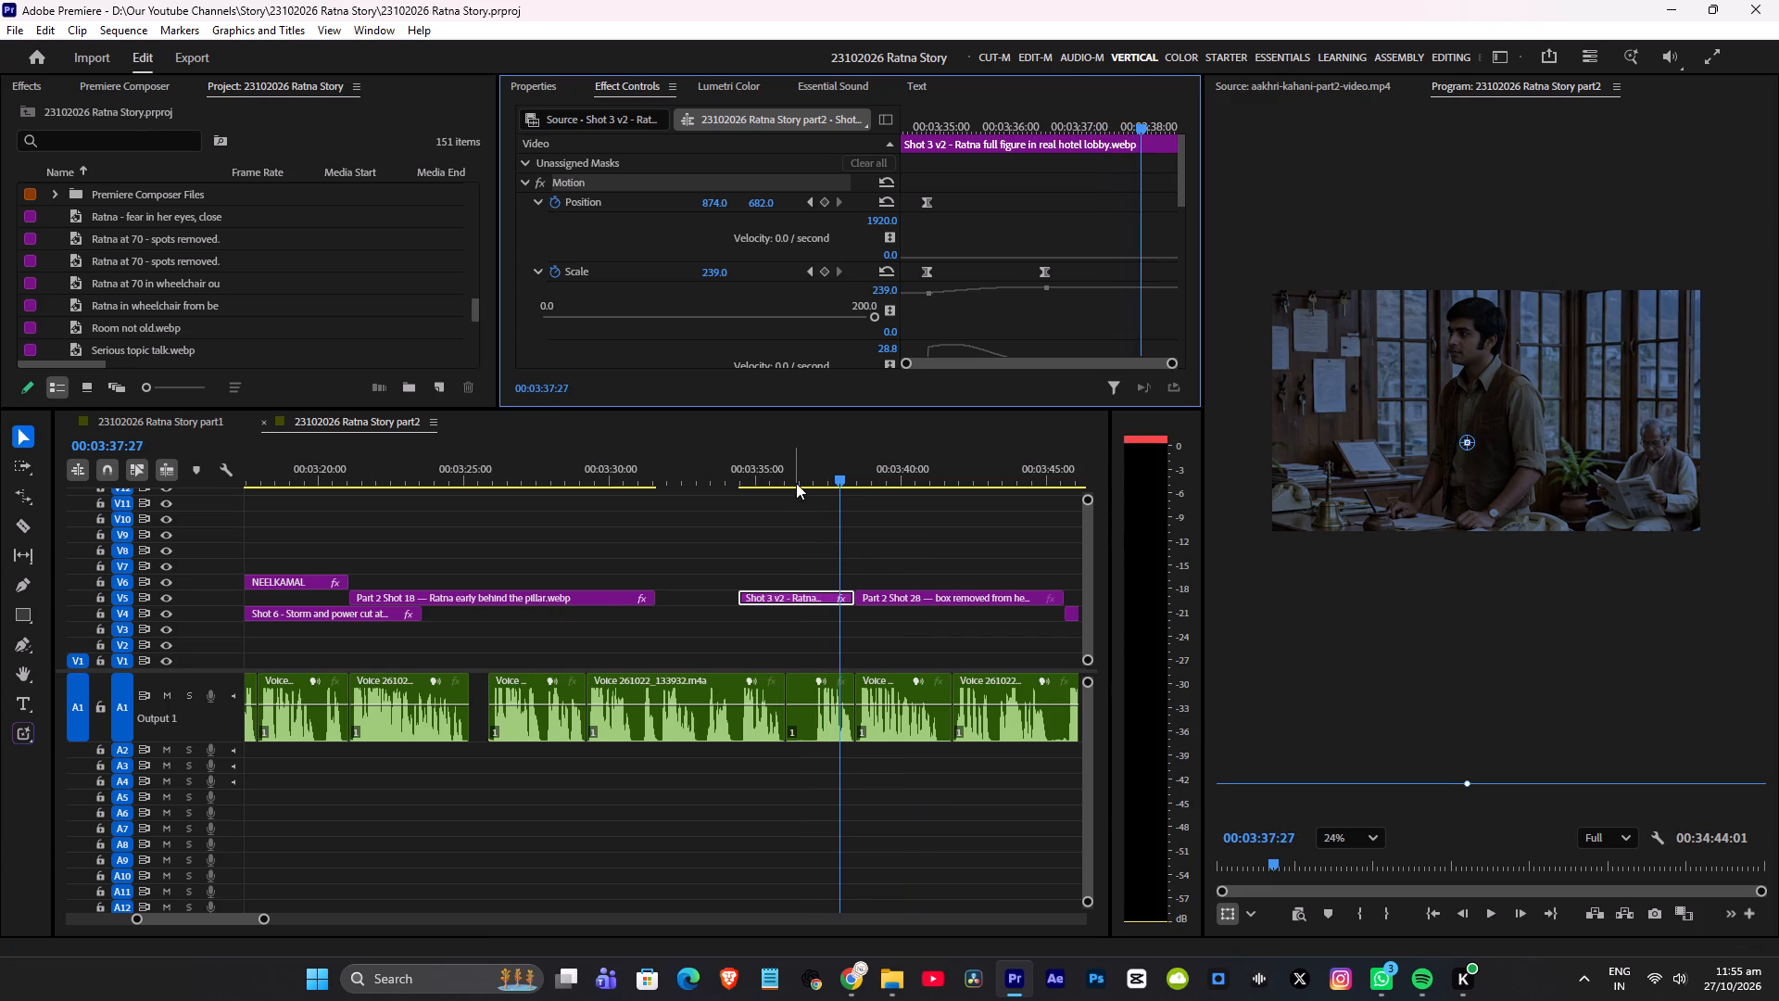
# Remove all Position and Scale keyframes from Shot 3 v2, with the playhead at 03:36:21.
pyautogui.moveTo(796, 483); pyautogui.dragTo(807, 482)
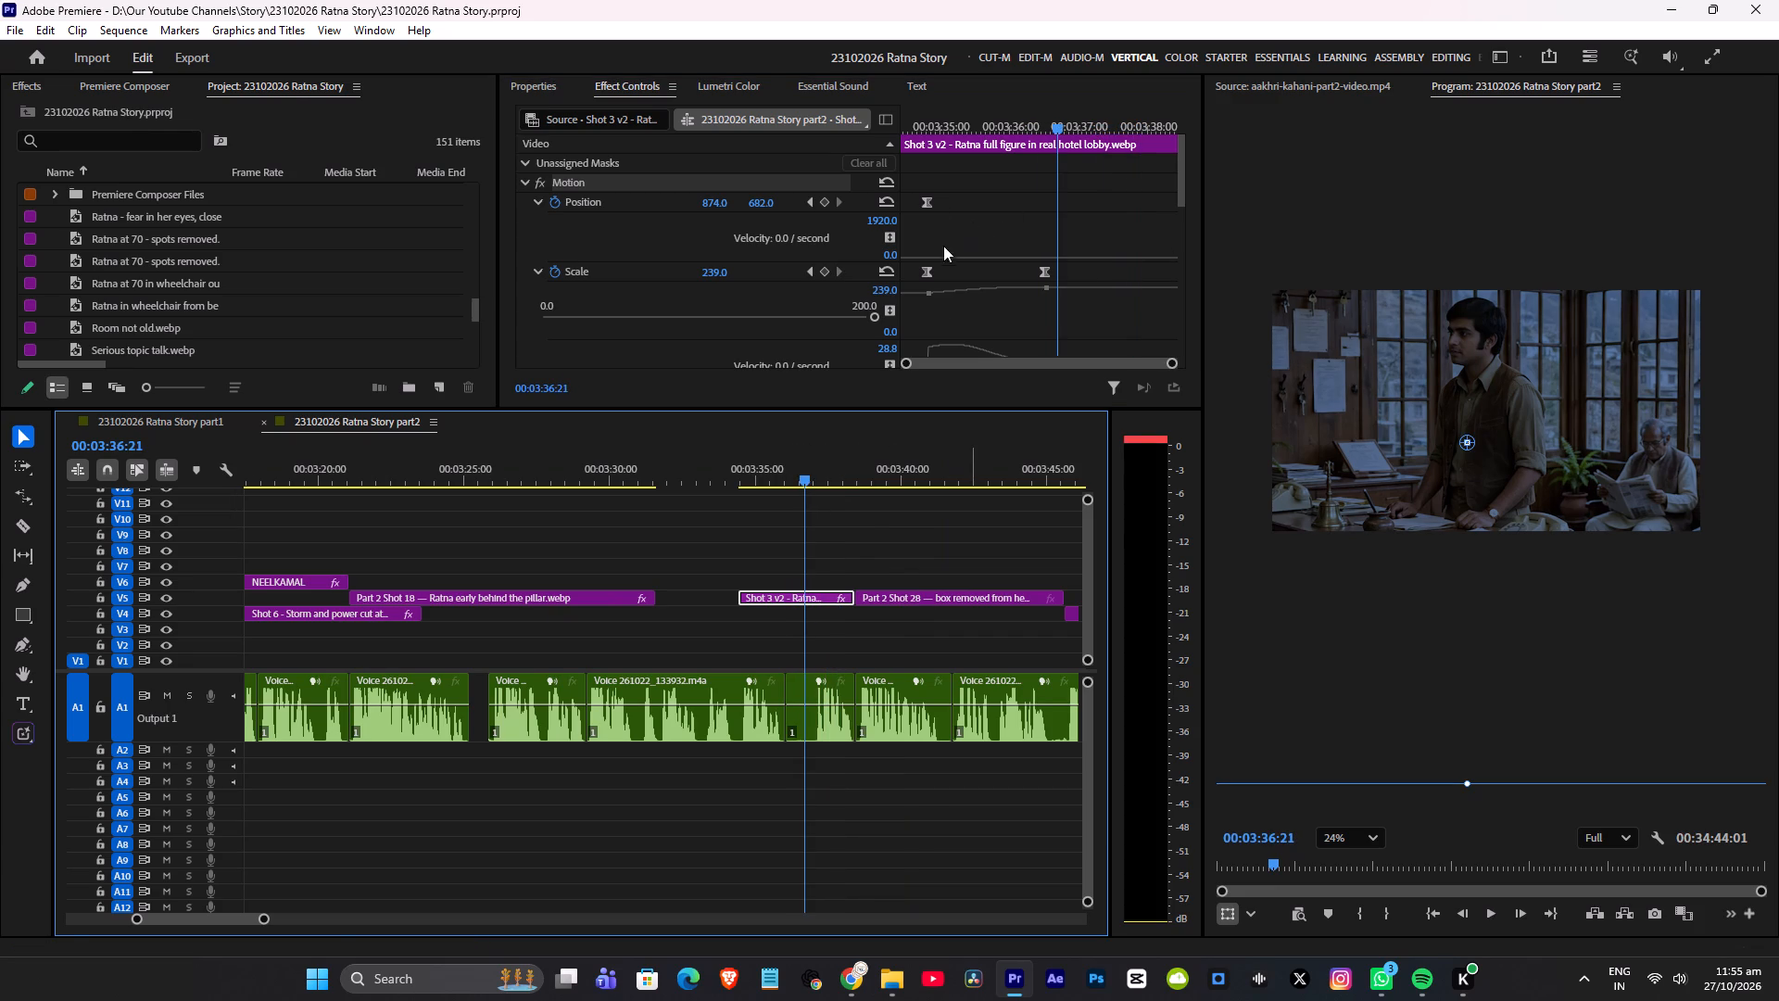
pyautogui.click(552, 199)
pyautogui.click(983, 548)
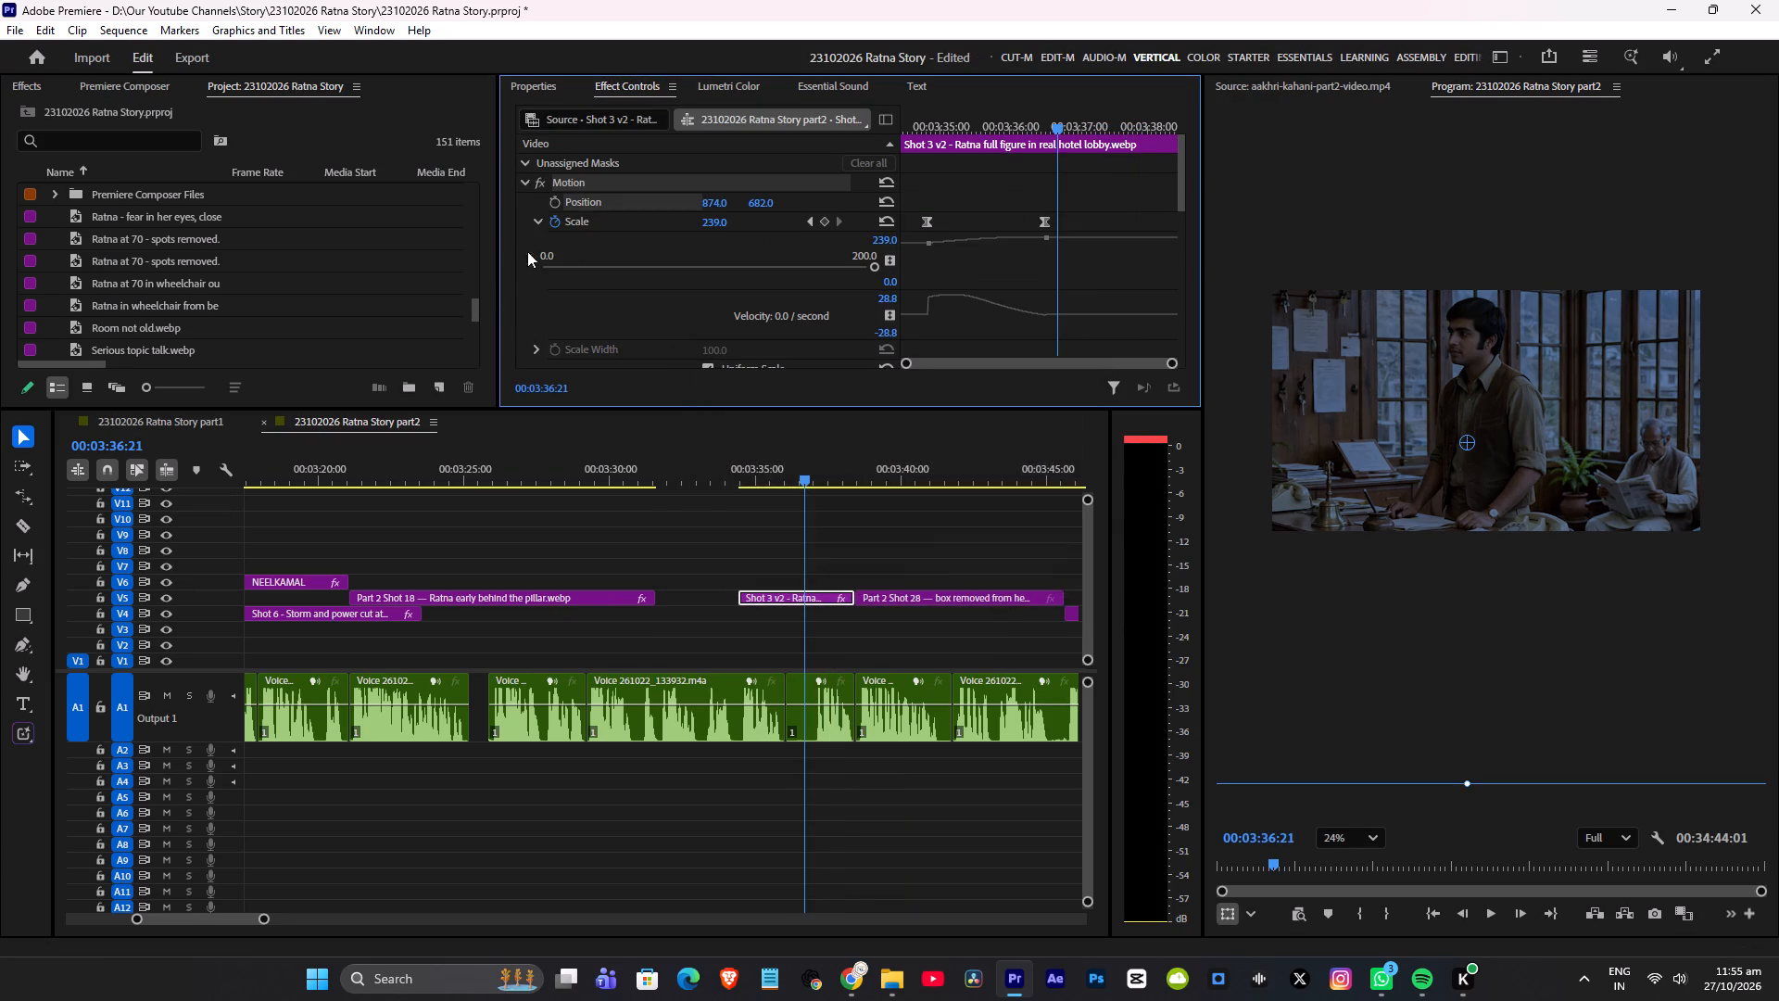
pyautogui.click(557, 218)
pyautogui.click(986, 555)
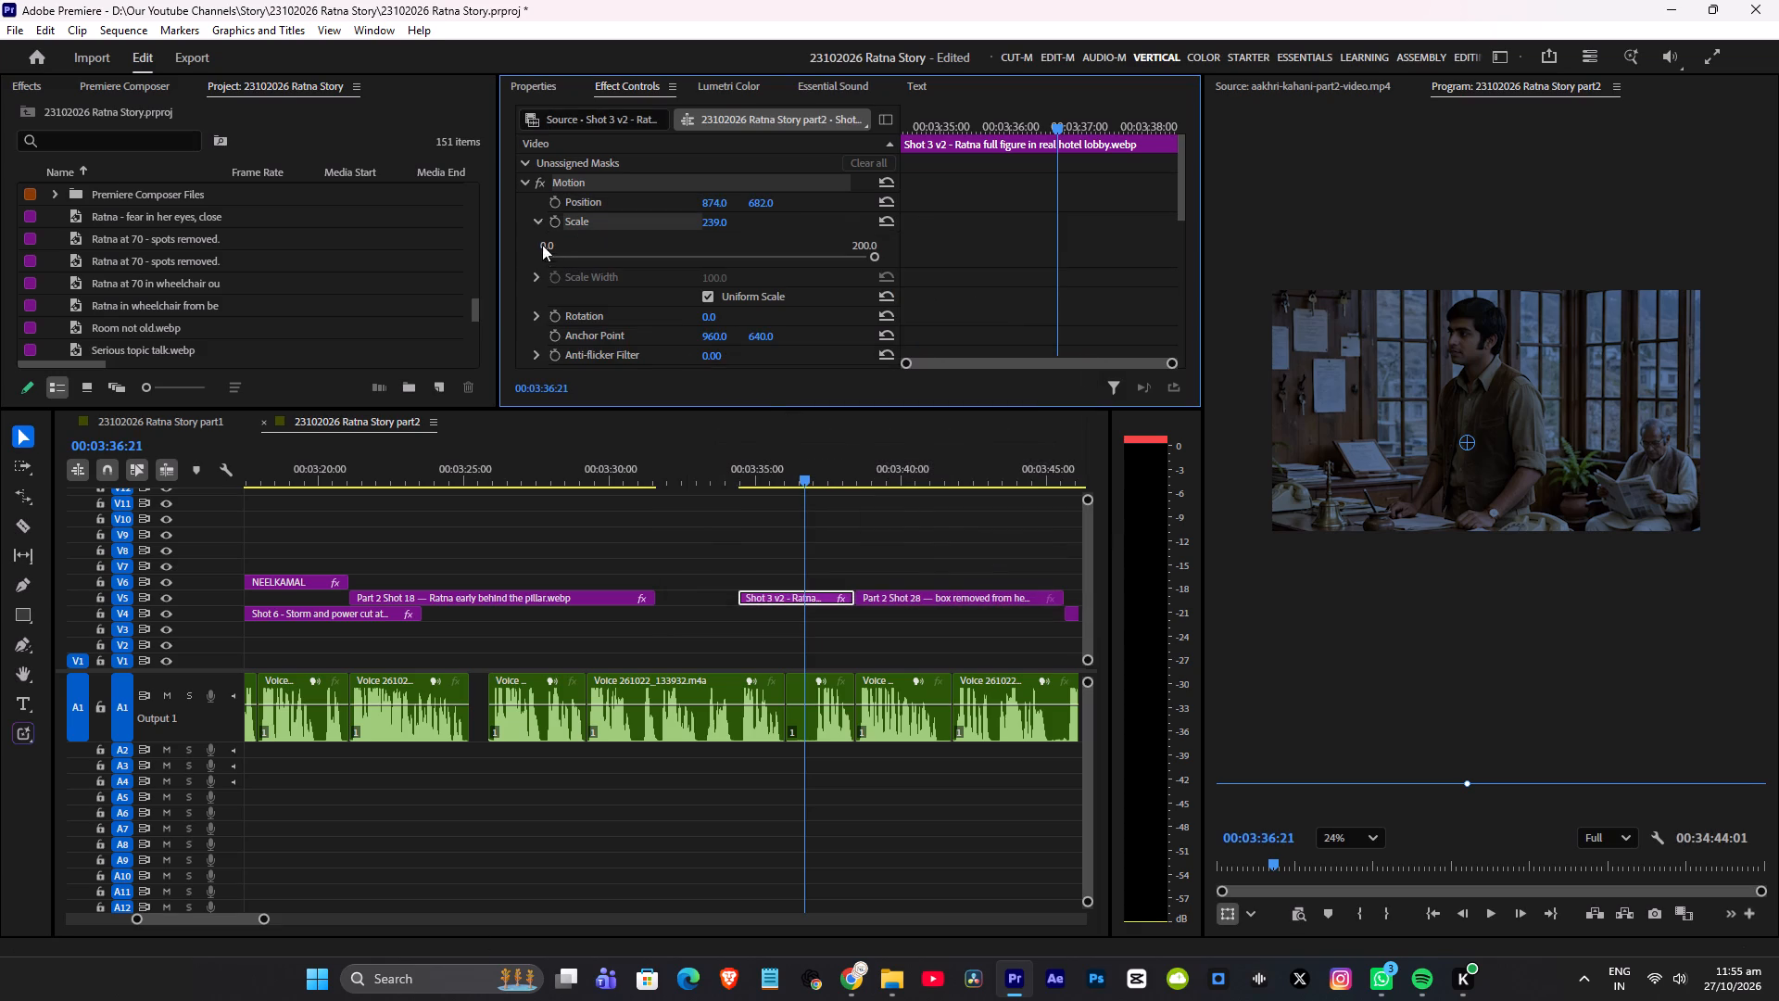
# Move Shot 3 v2's anchor point onto the standing man's face, at about position 894.8, 191.8.
pyautogui.moveTo(1469, 446); pyautogui.dragTo(1473, 346)
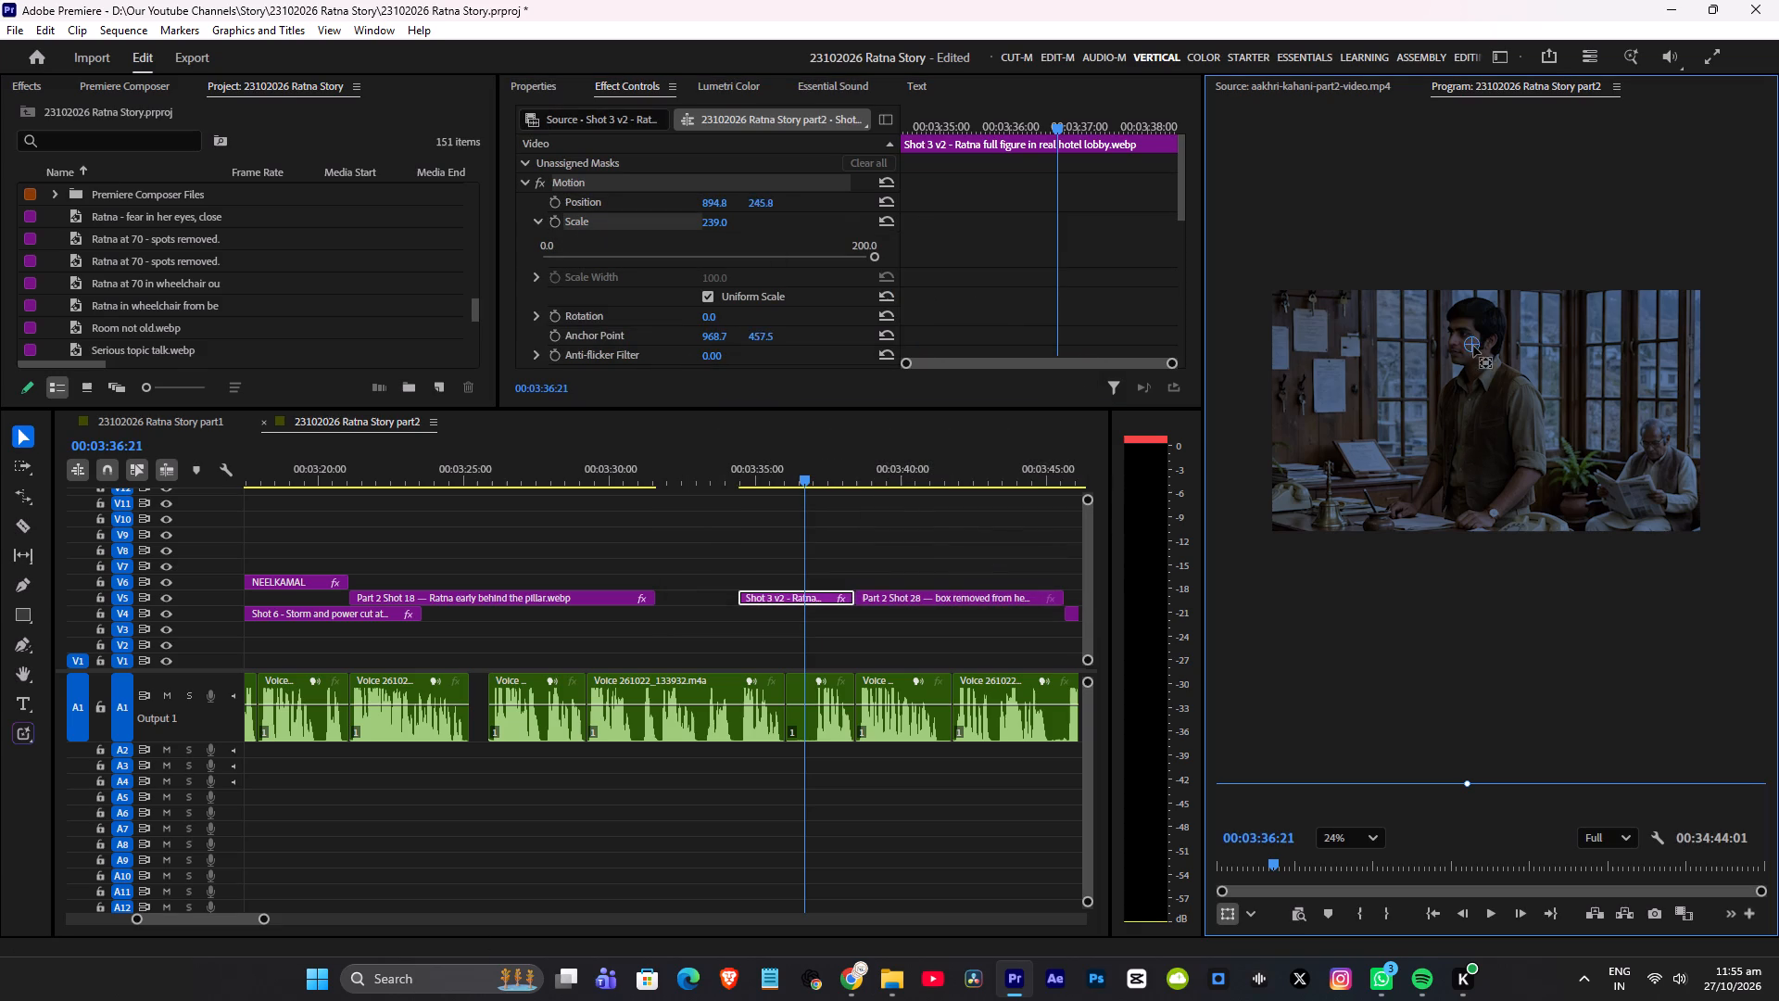
pyautogui.moveTo(1473, 346); pyautogui.dragTo(1473, 336)
# Animate a zoom on Shot 3 v2 with scale keyframes of 239 at 03:36:21 and 279 at 03:37:24.
pyautogui.click(549, 218)
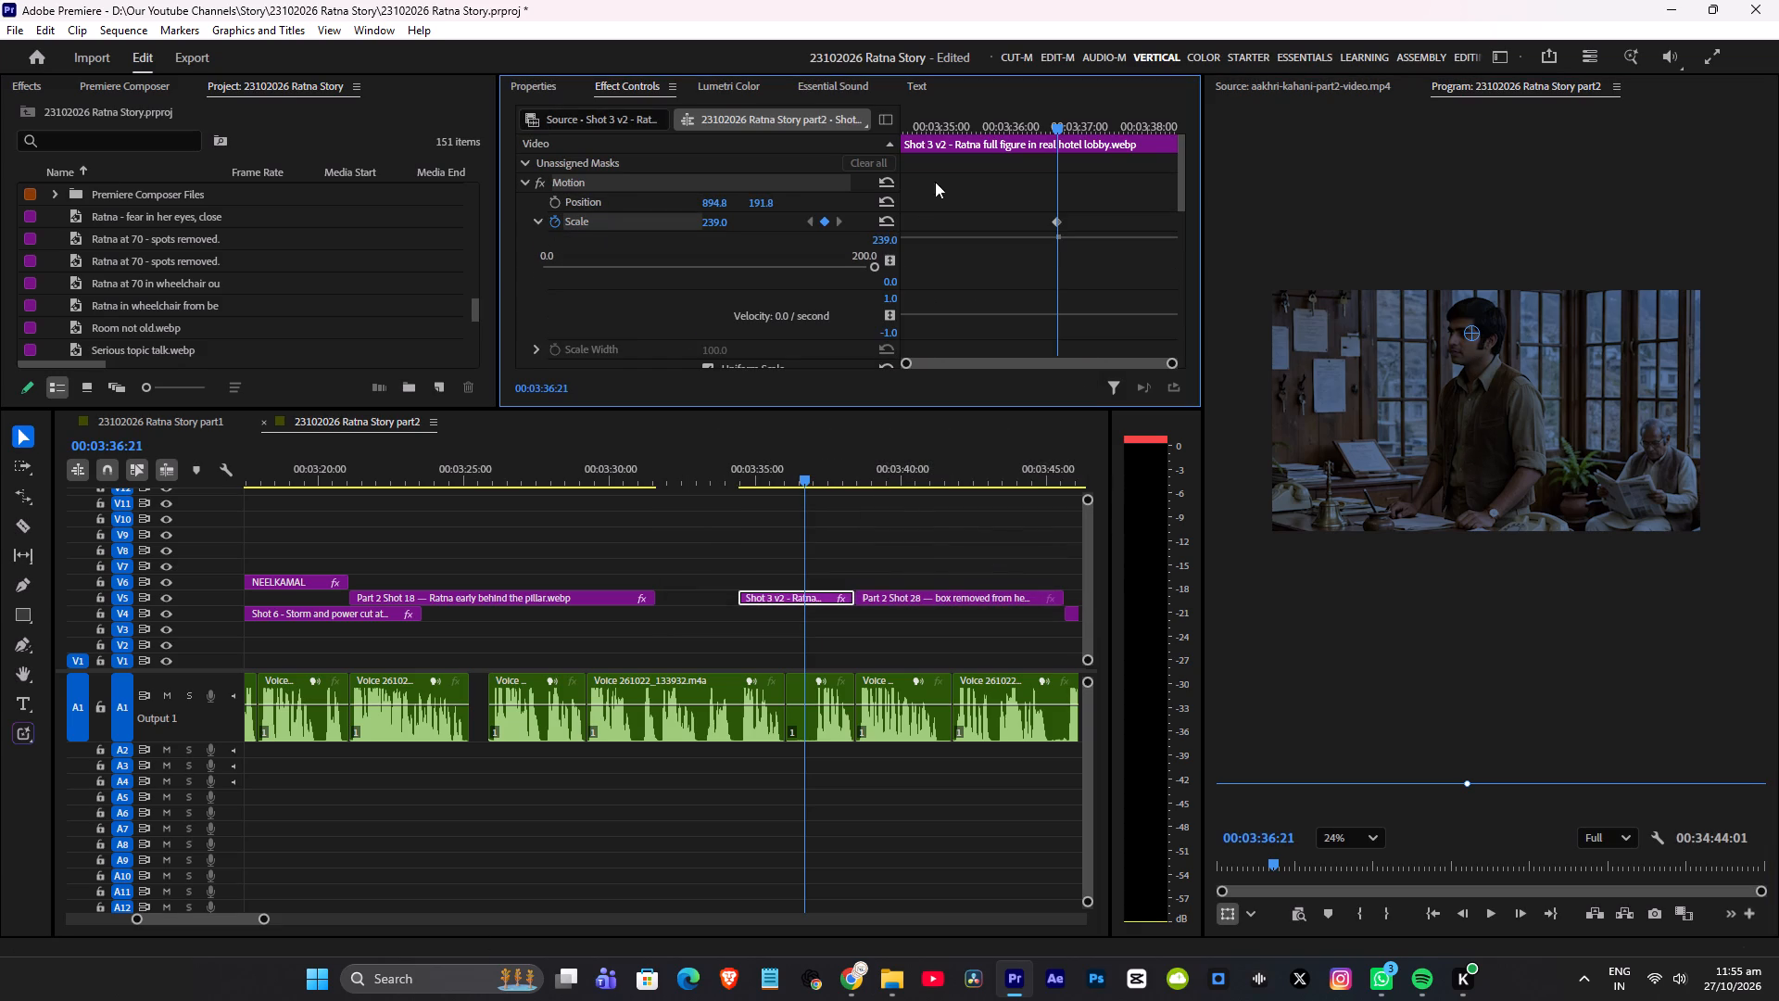
pyautogui.click(1136, 133)
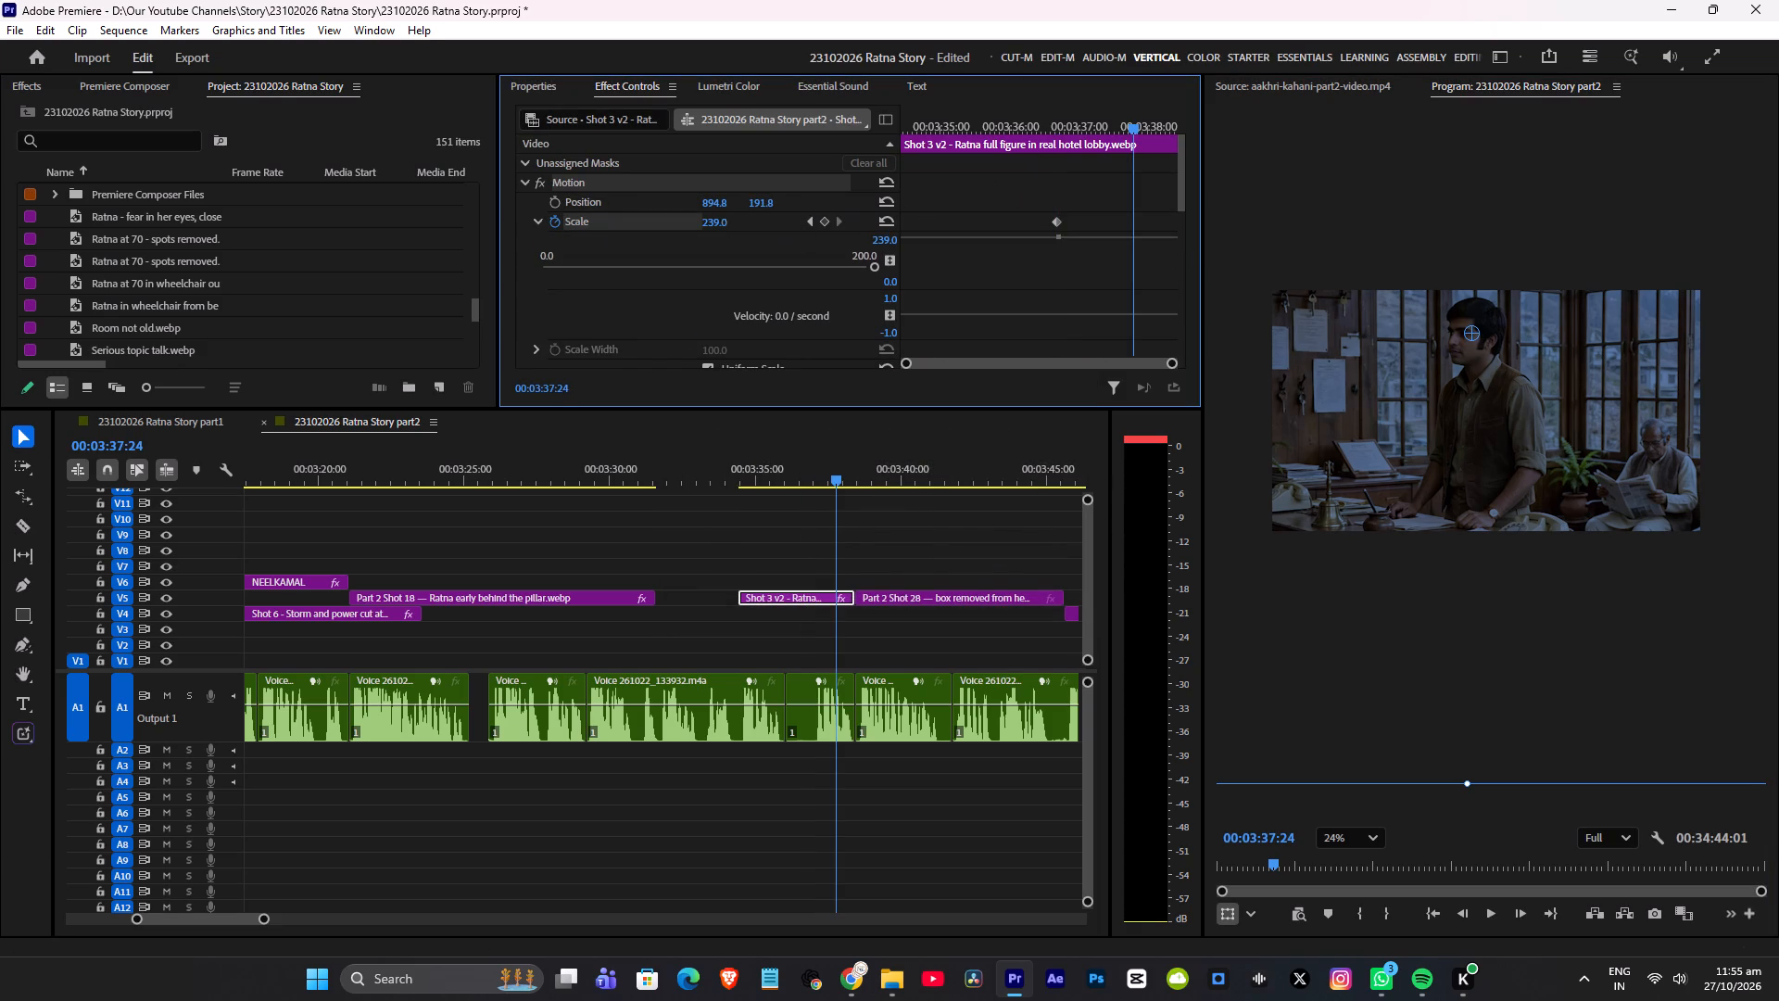
pyautogui.click(725, 222)
pyautogui.hotkey('shift', 'Up')
pyautogui.hotkey('shift', 'Up')
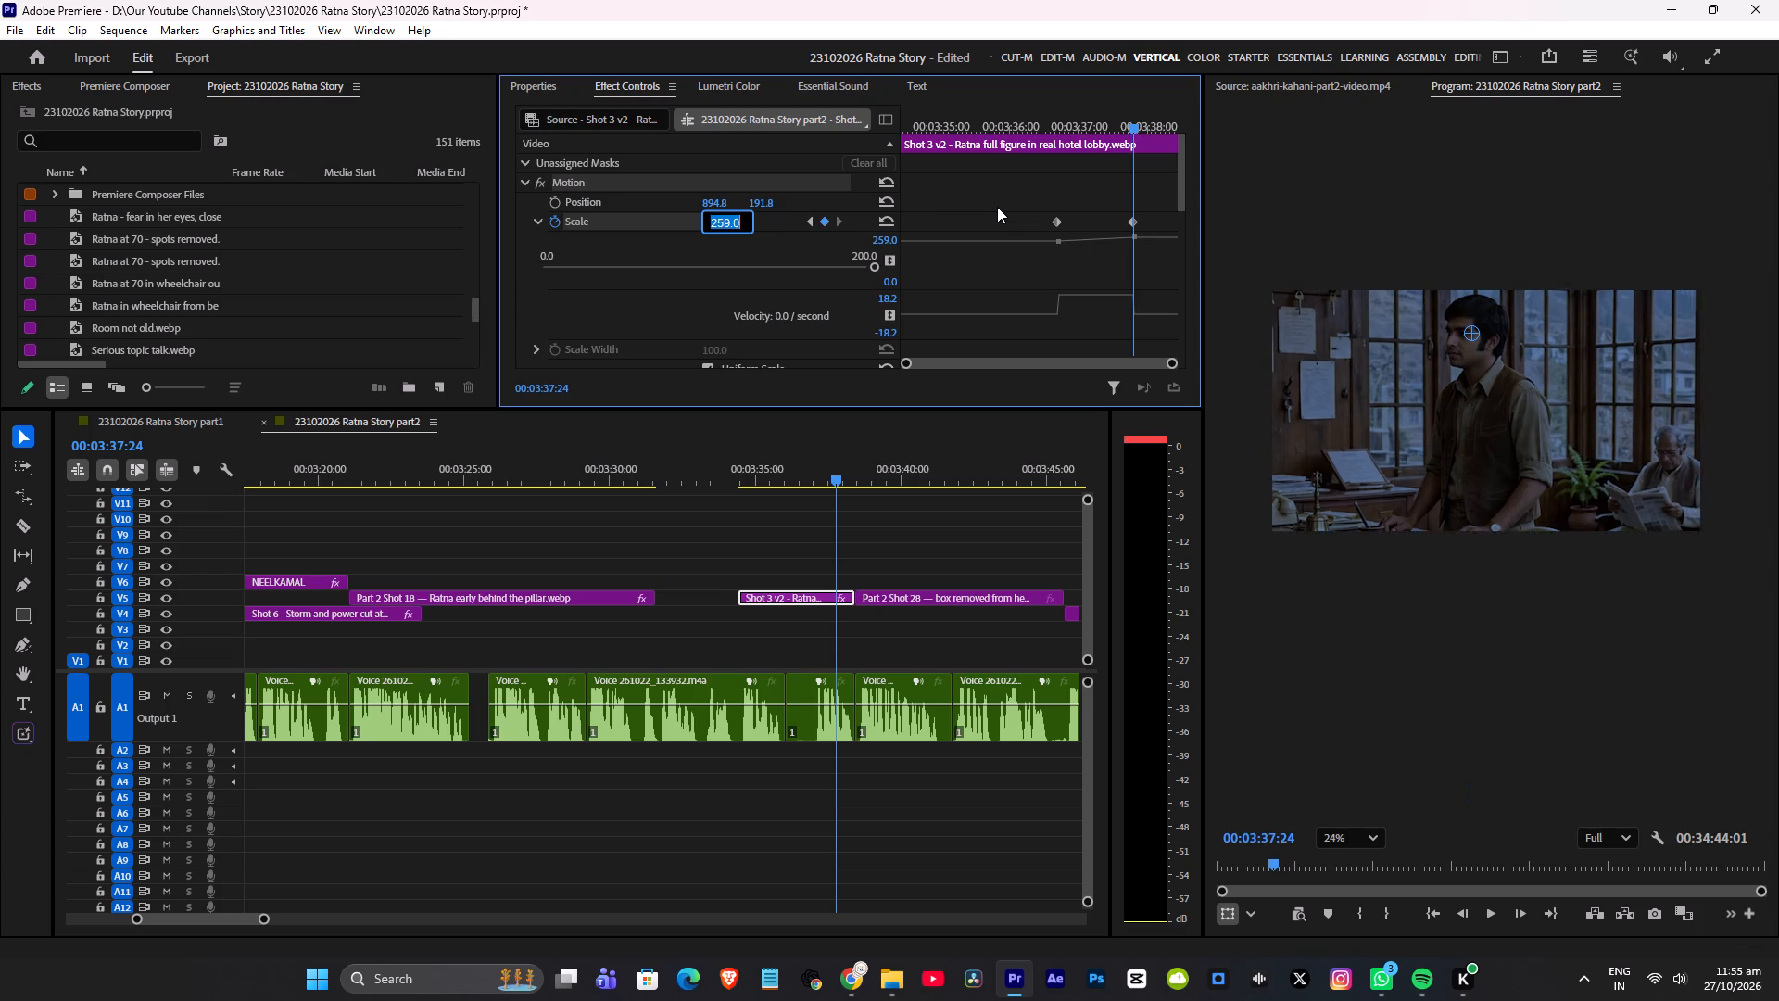
pyautogui.hotkey('shift', 'Up')
pyautogui.hotkey('shift', 'Up')
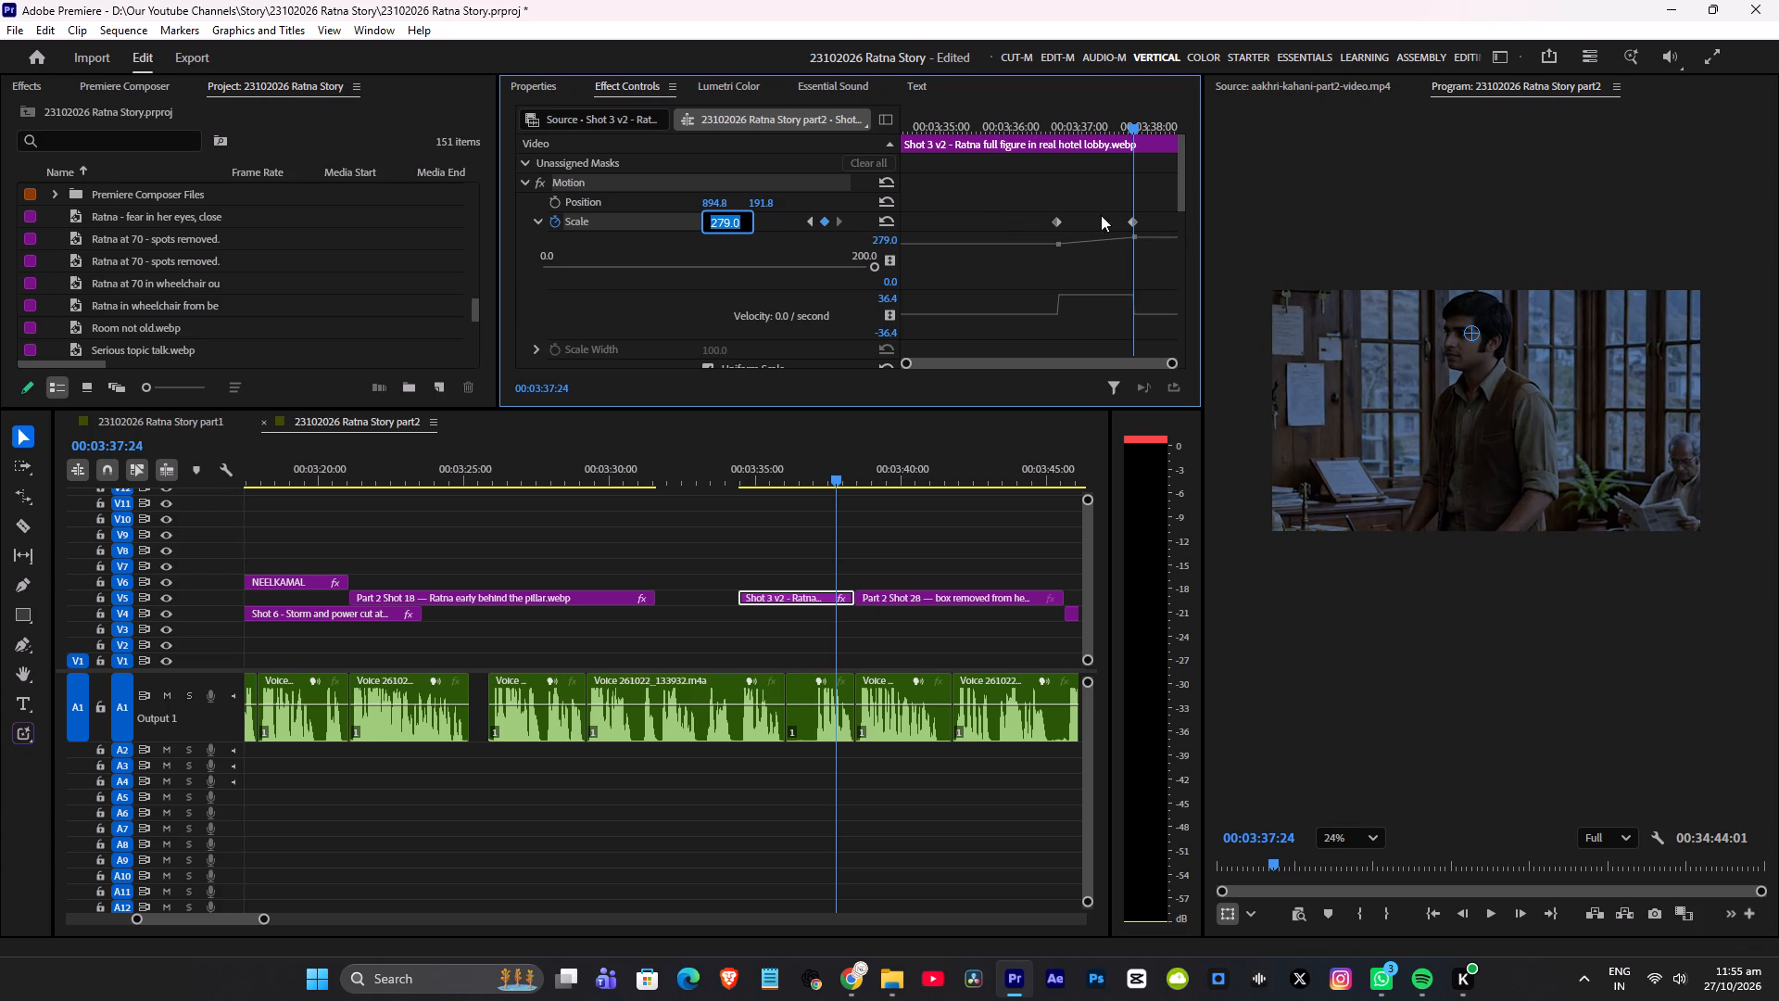
# Ease into Shot 3 v2's ending scale keyframe, ease out of its starting one, and lengthen the ending velocity handle for a smoother zoom.
pyautogui.click(1130, 224)
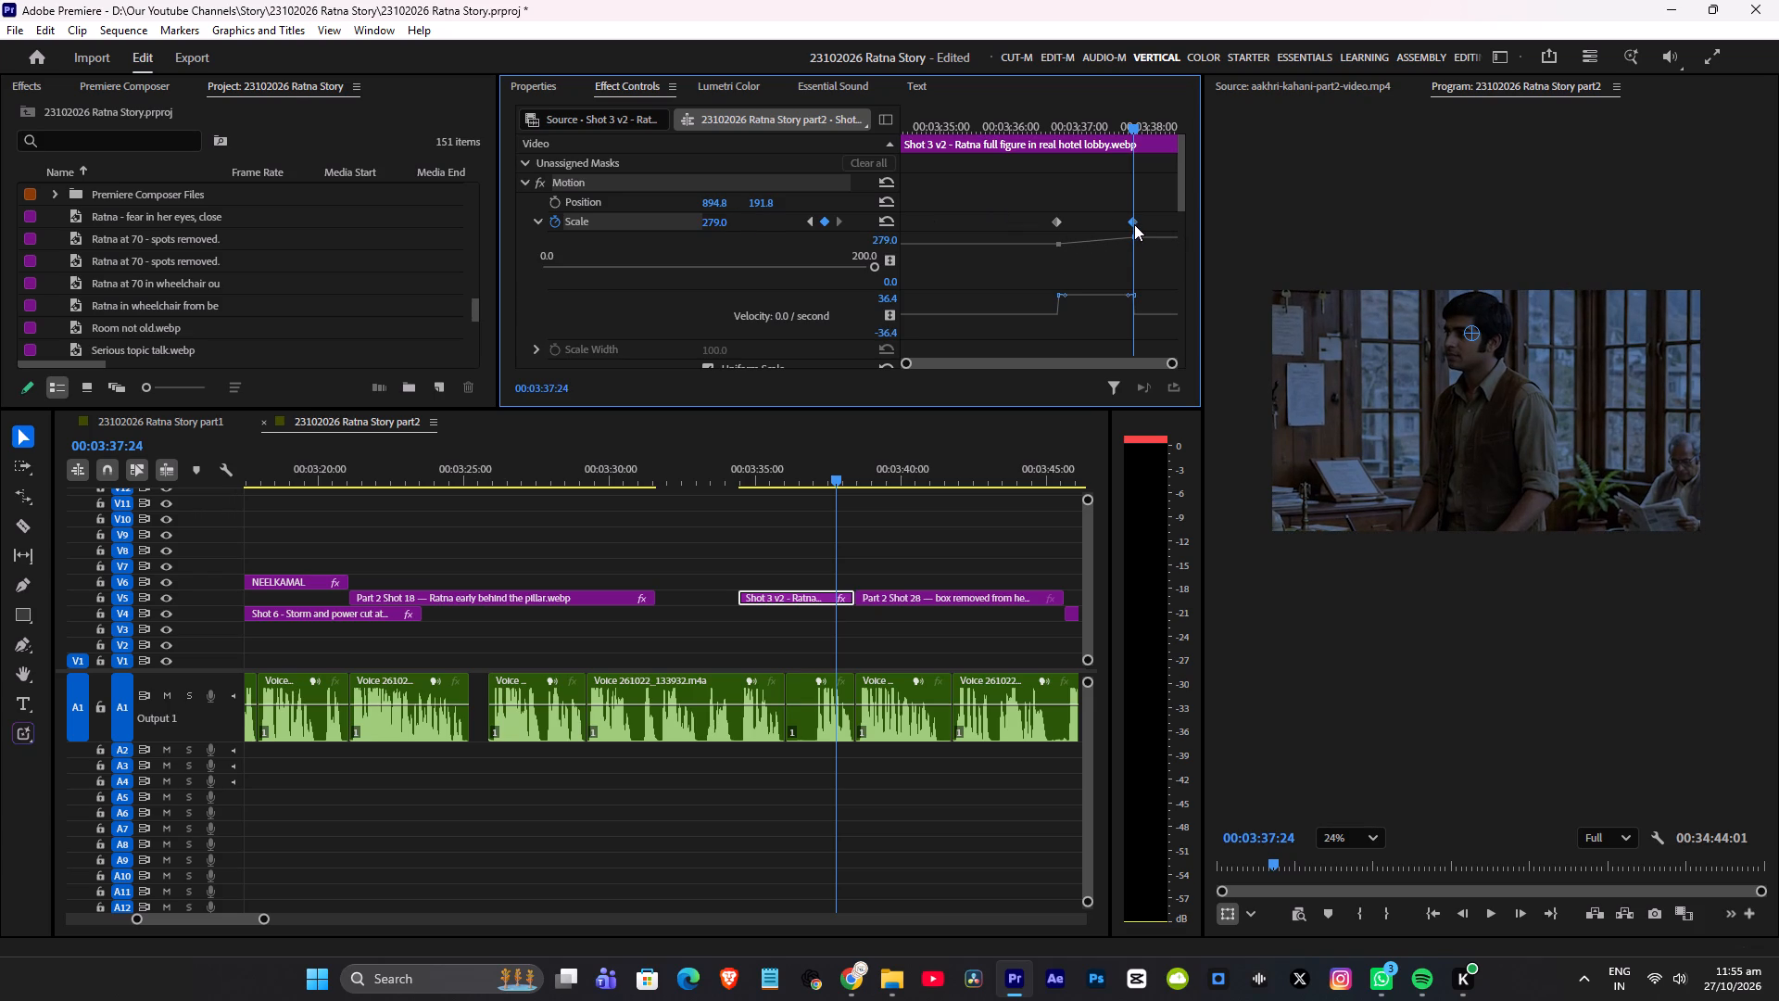
pyautogui.press('F7')
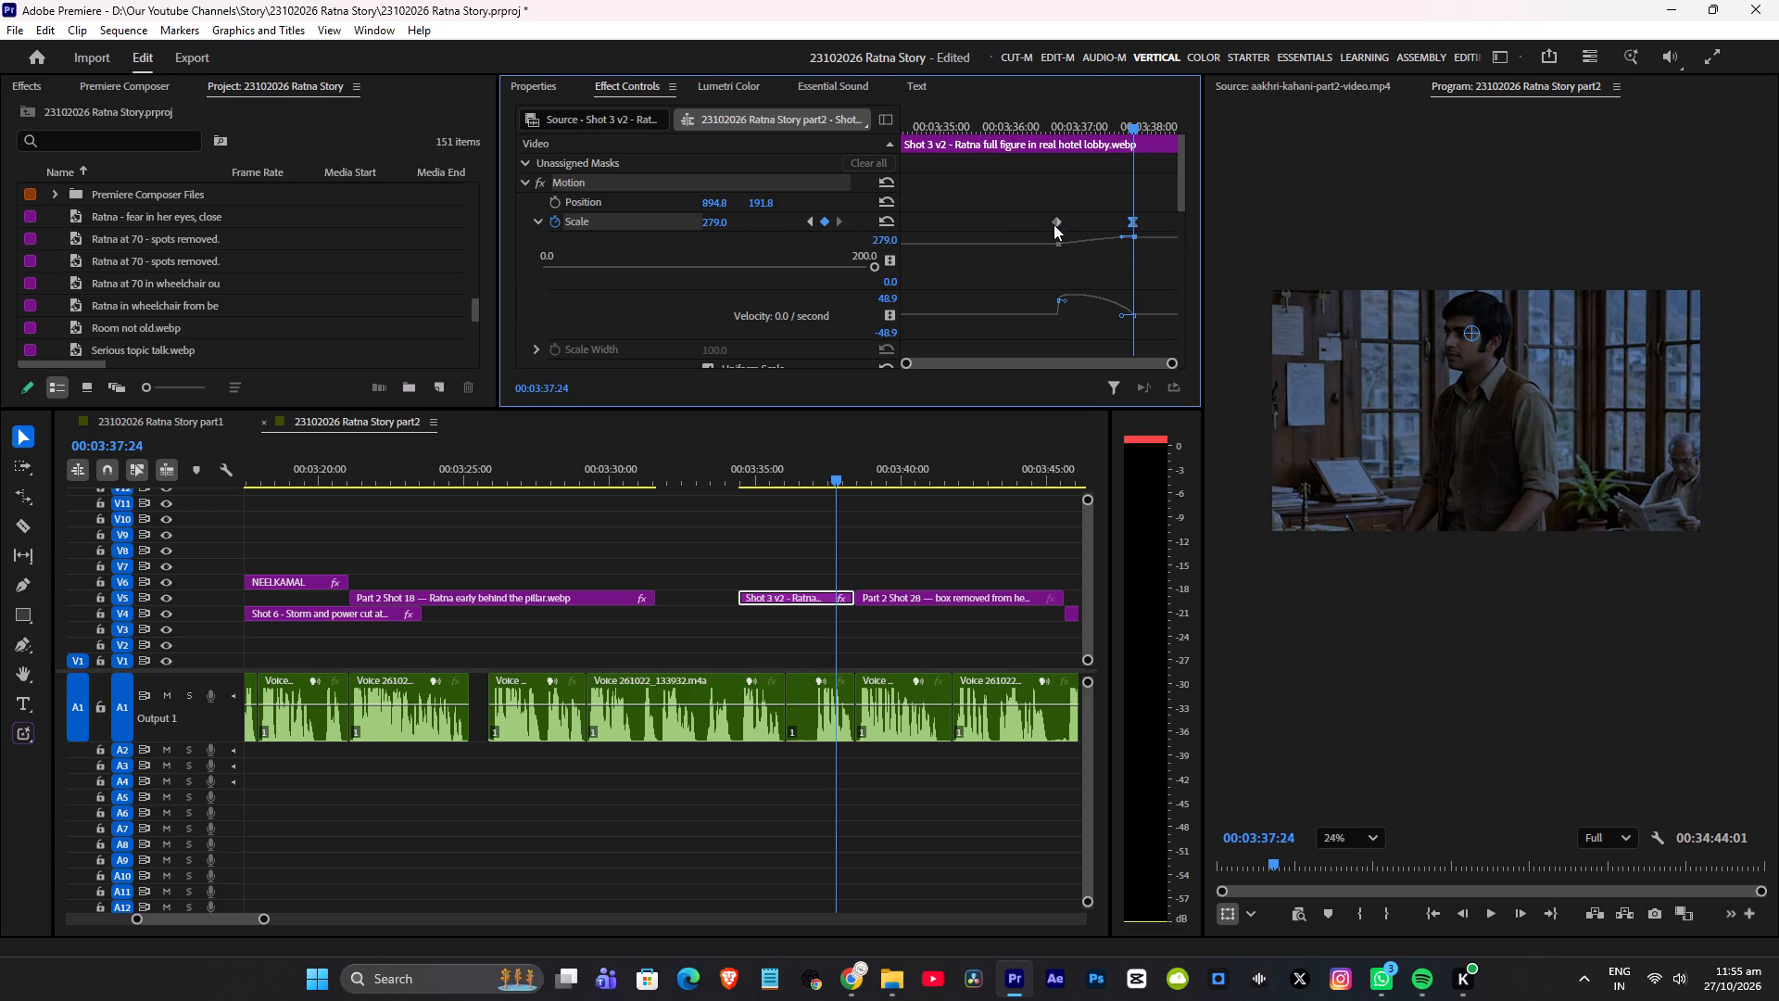
pyautogui.click(1059, 222)
pyautogui.press('F8')
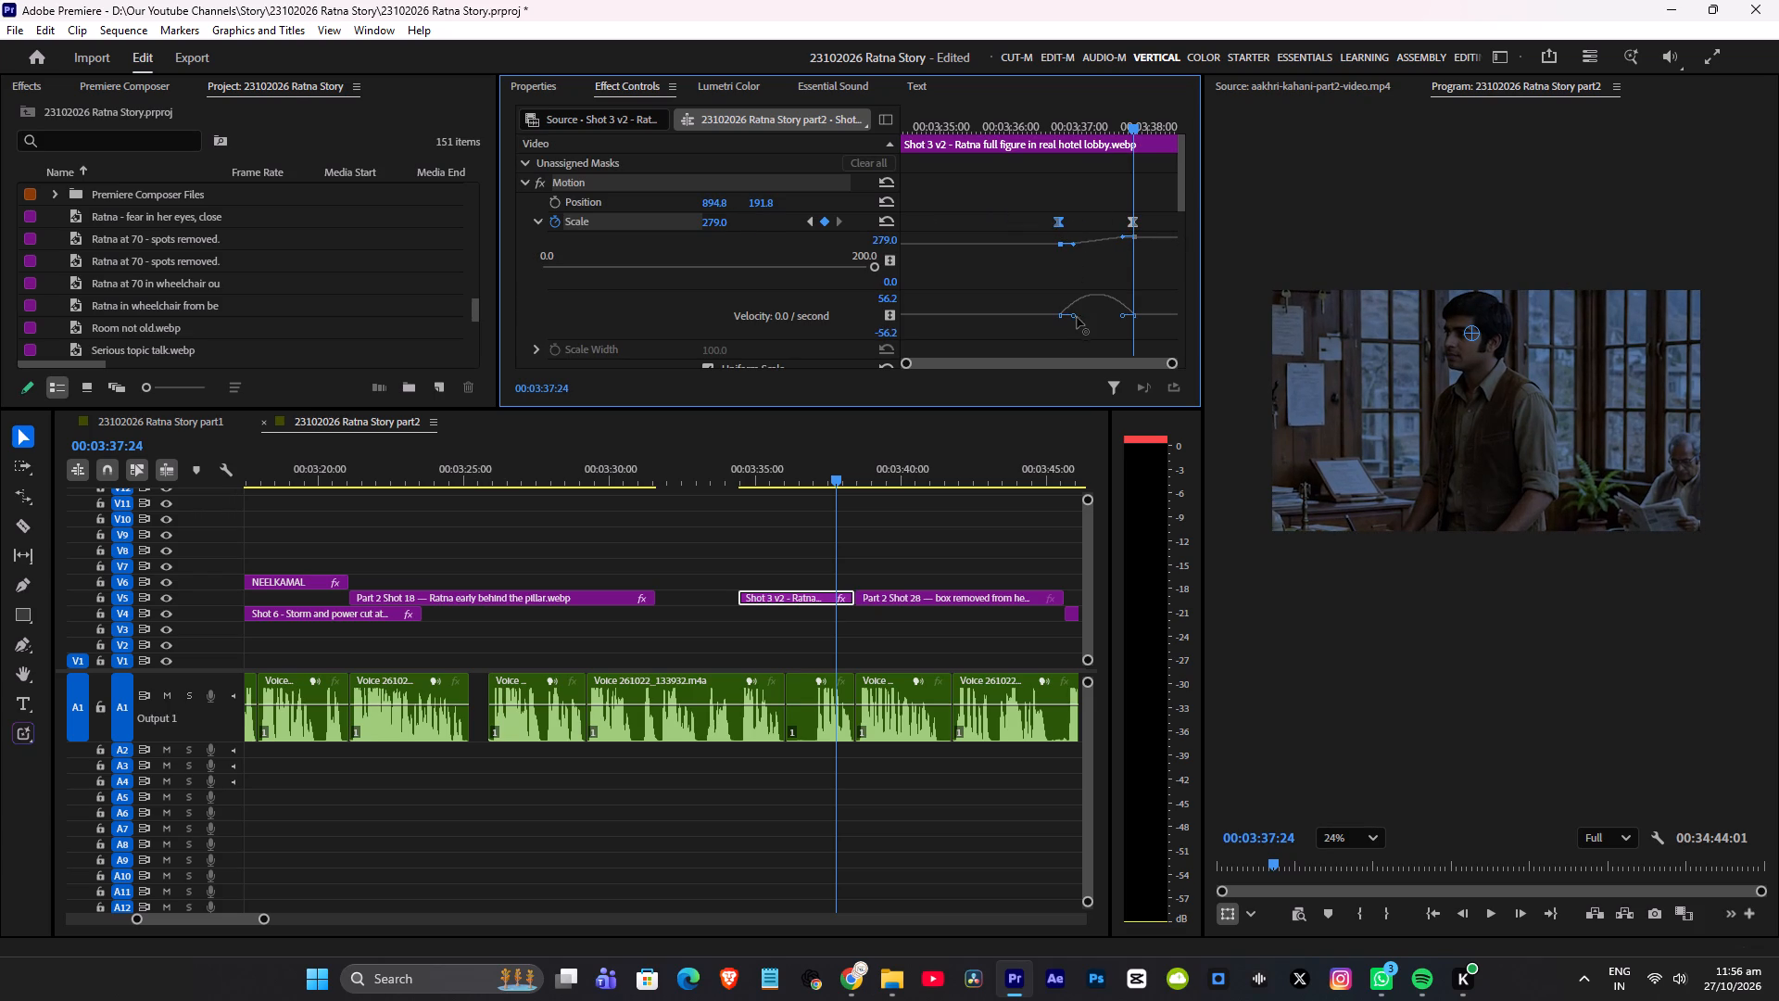
pyautogui.click(1072, 315)
pyautogui.keyDown('shift'); pyautogui.moveTo(1120, 316); pyautogui.dragTo(1110, 317); pyautogui.keyUp('shift')
pyautogui.click(796, 469)
pyautogui.press('space')
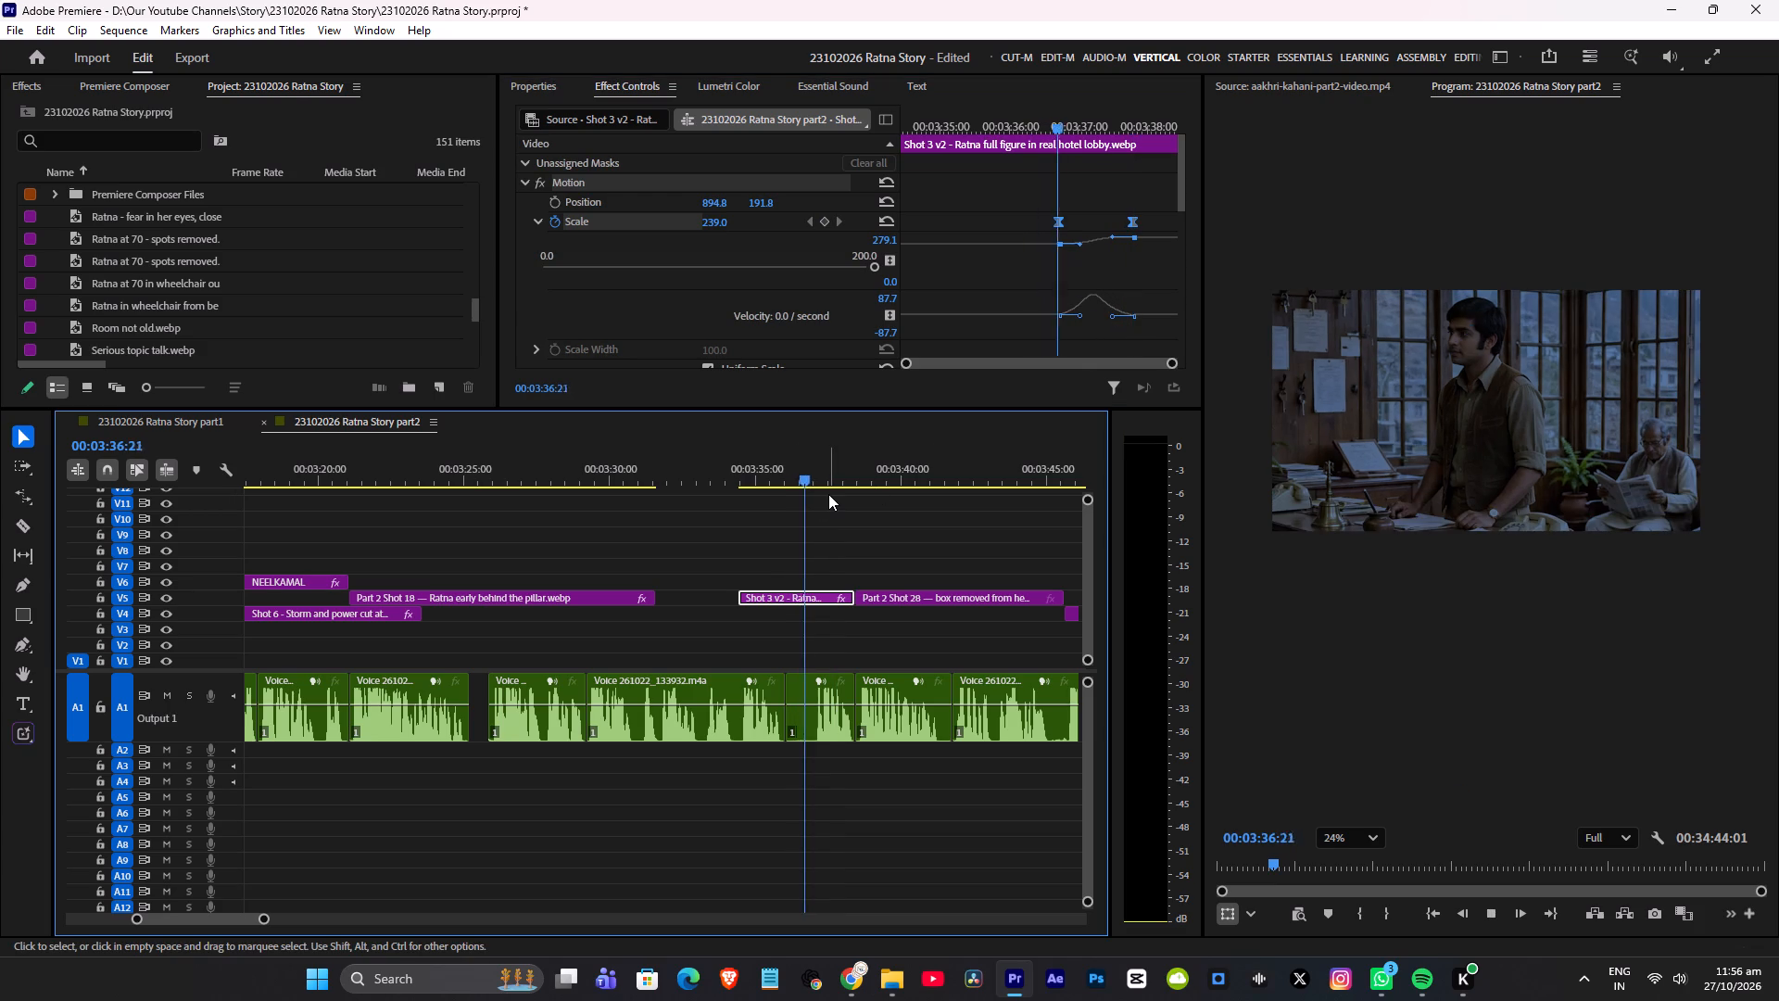
pyautogui.scroll(-3, 909, 516)
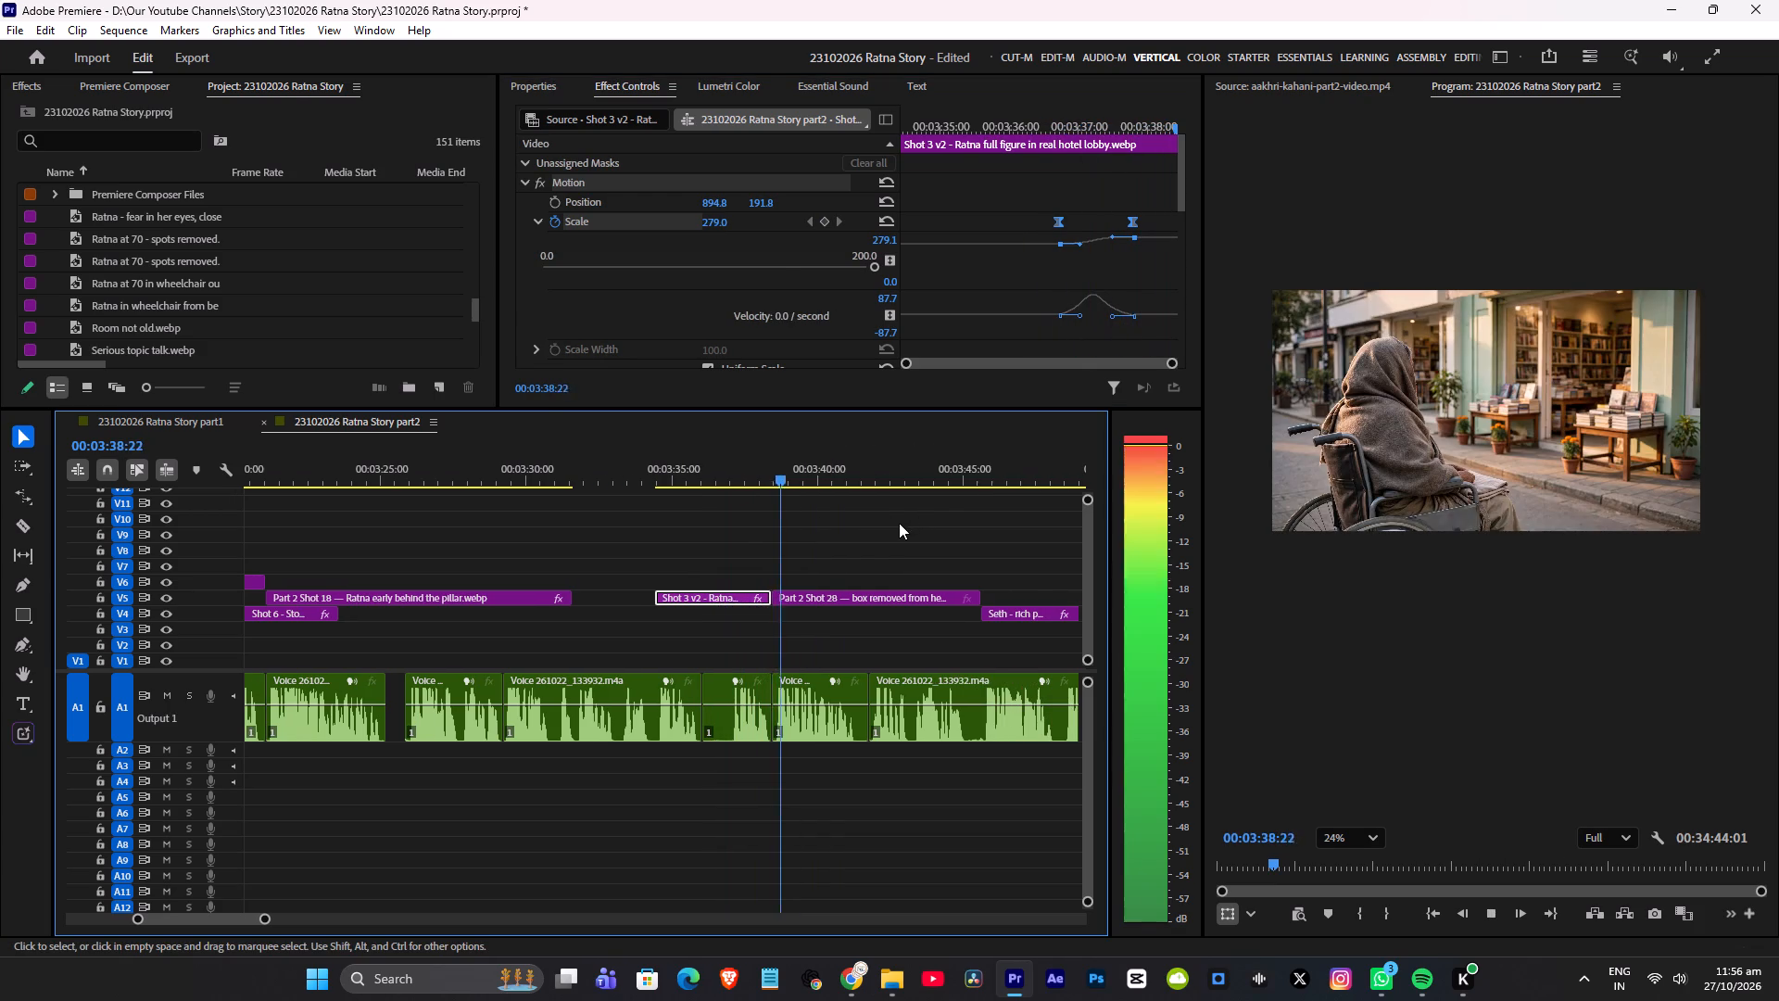
pyautogui.press('space')
# Shift all clips from Part 2 Shot 28 onward 20 frames later, extend Shot 3 v2 to meet Shot 28, and save.
pyautogui.keyDown('alt'); pyautogui.scroll(3, 817, 562); pyautogui.keyUp('alt')
pyautogui.press('a')
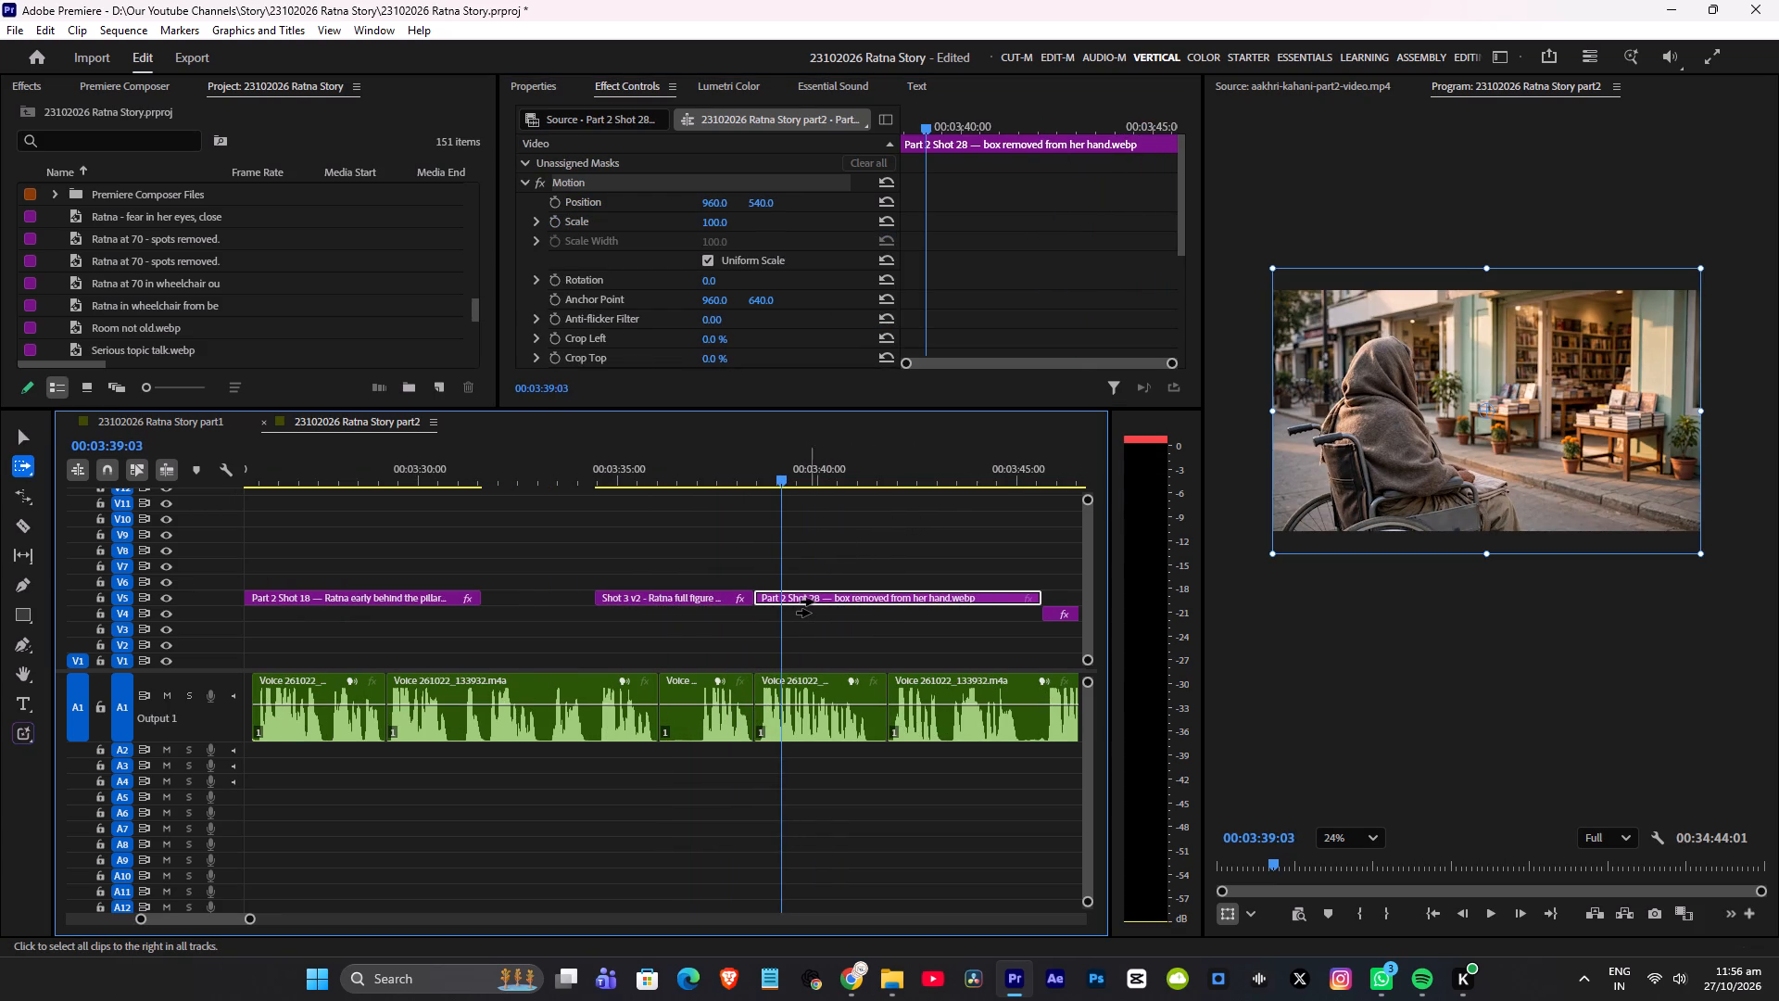
pyautogui.click(814, 602)
pyautogui.press('v')
pyautogui.moveTo(809, 594); pyautogui.dragTo(824, 594)
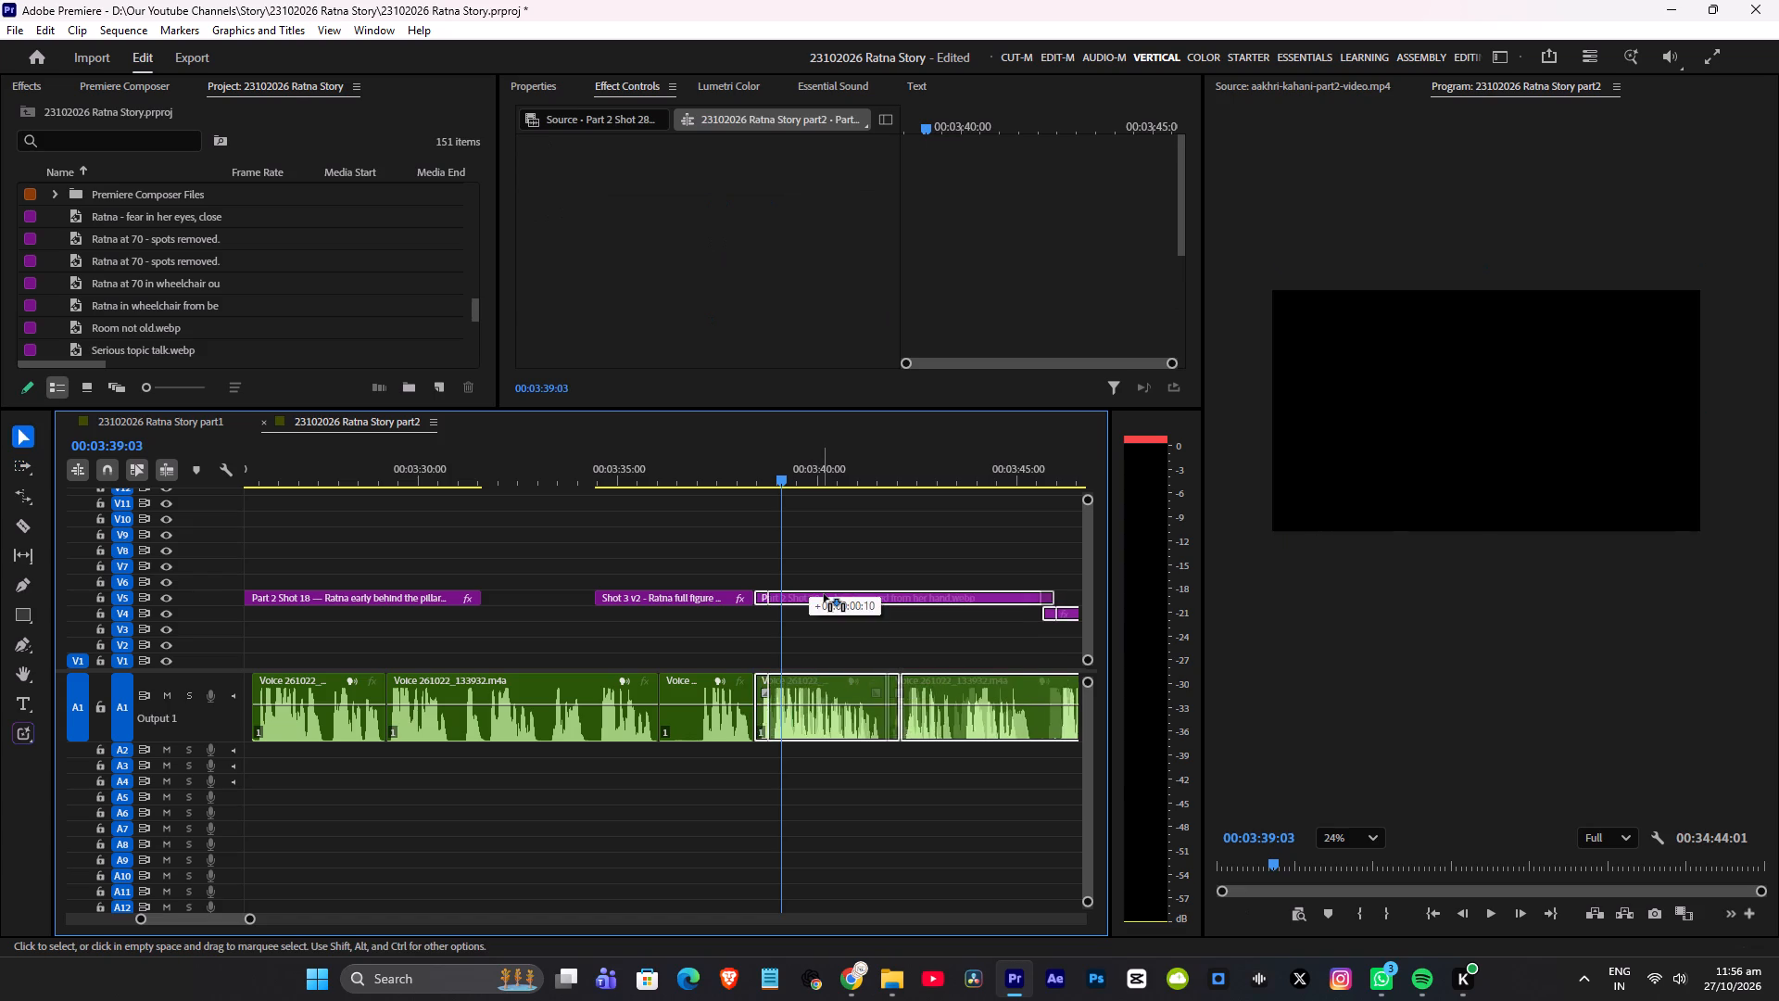
pyautogui.moveTo(824, 594); pyautogui.dragTo(825, 594)
pyautogui.moveTo(758, 595); pyautogui.dragTo(857, 593)
pyautogui.click(707, 473)
pyautogui.press('space')
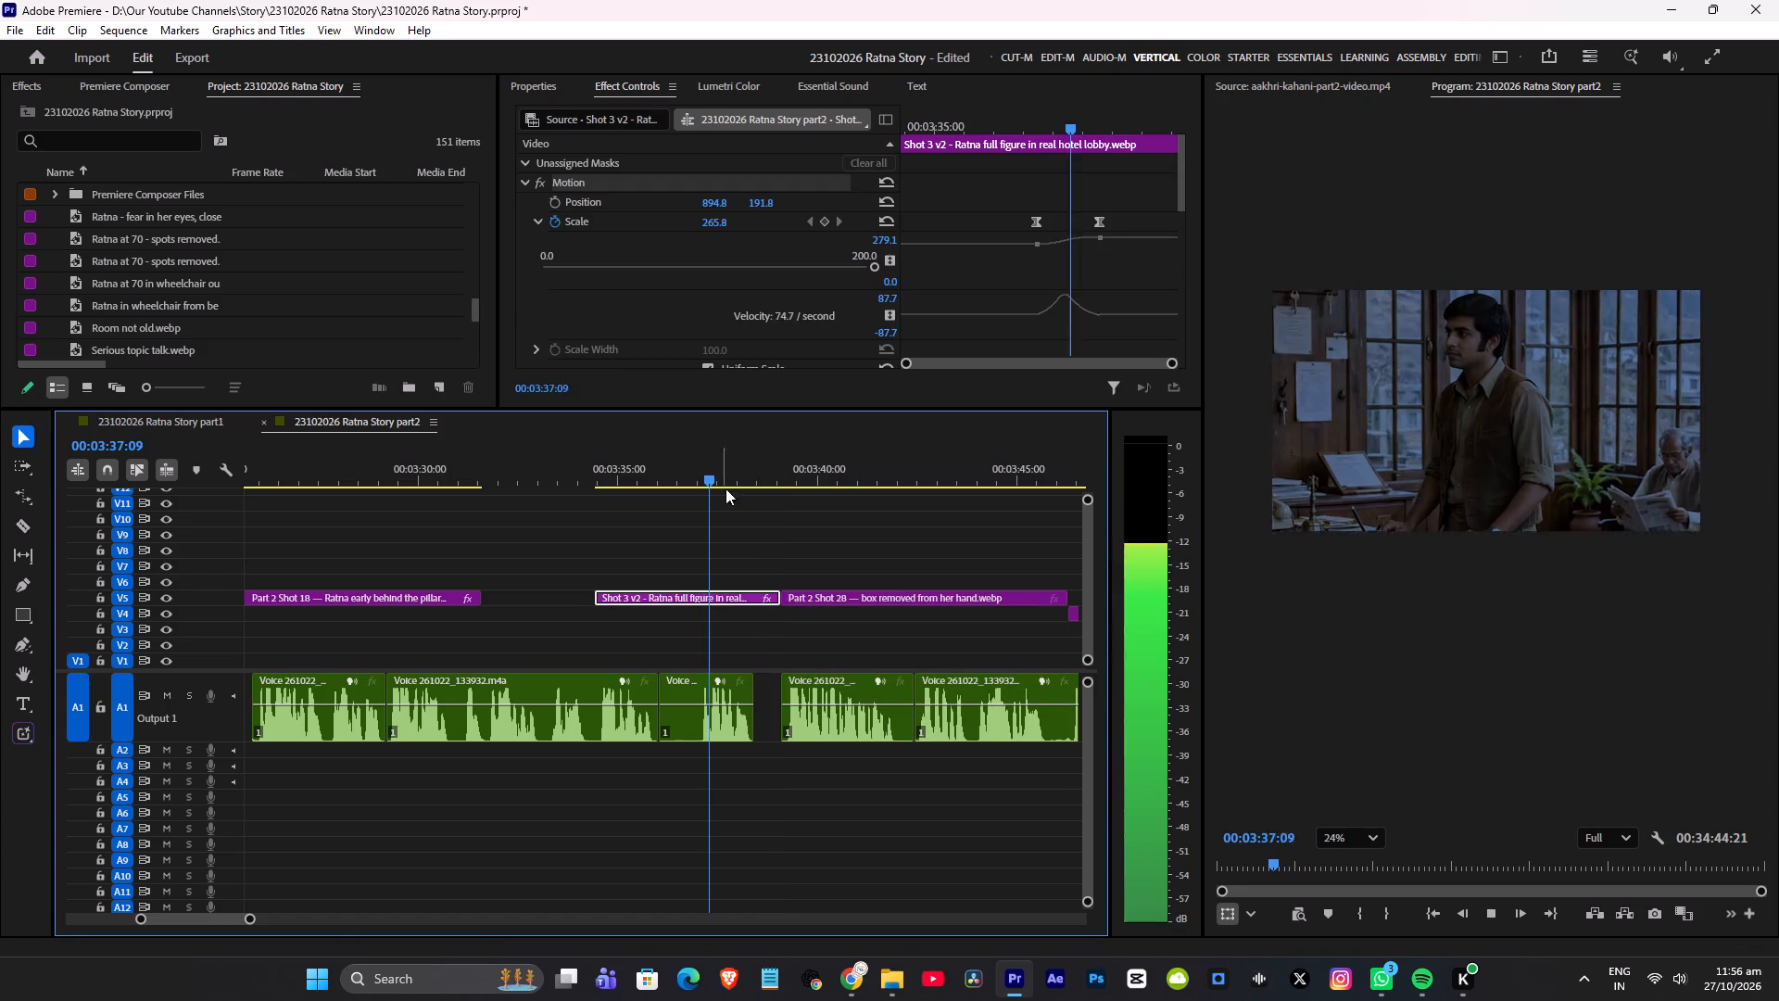
pyautogui.scroll(-4, 832, 522)
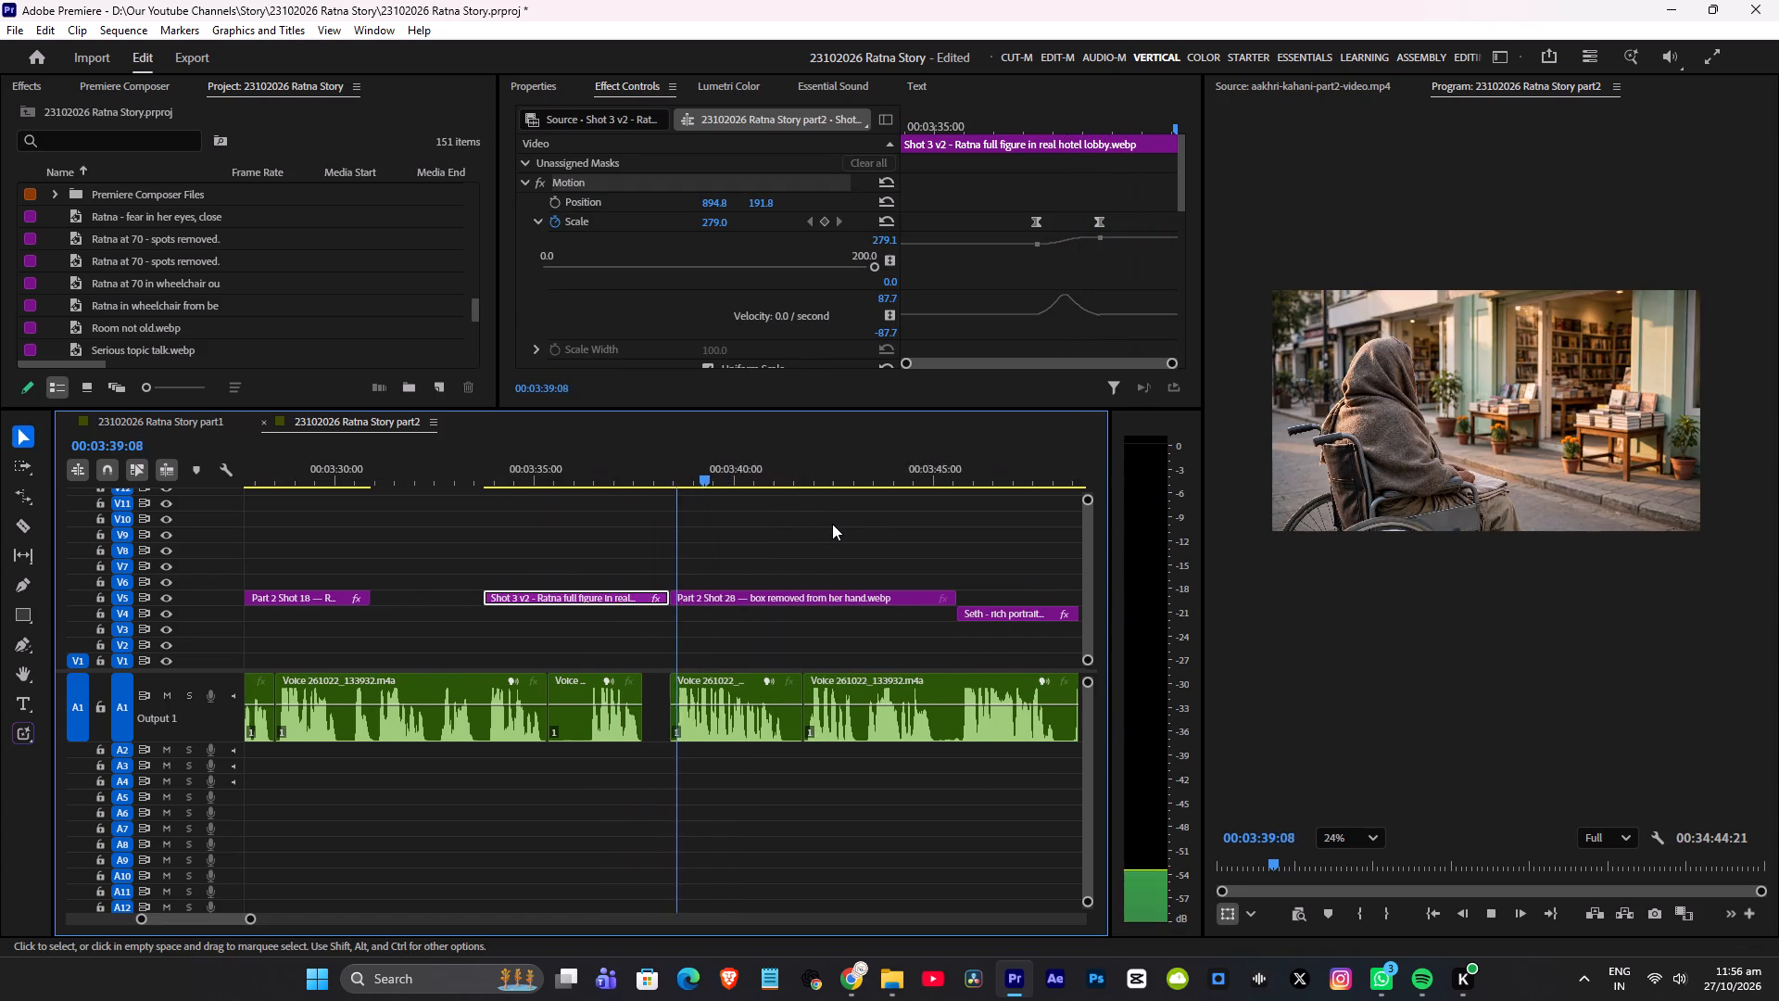
pyautogui.hotkey('ctrl', 's')
pyautogui.press('space')
pyautogui.scroll(-3, 828, 526)
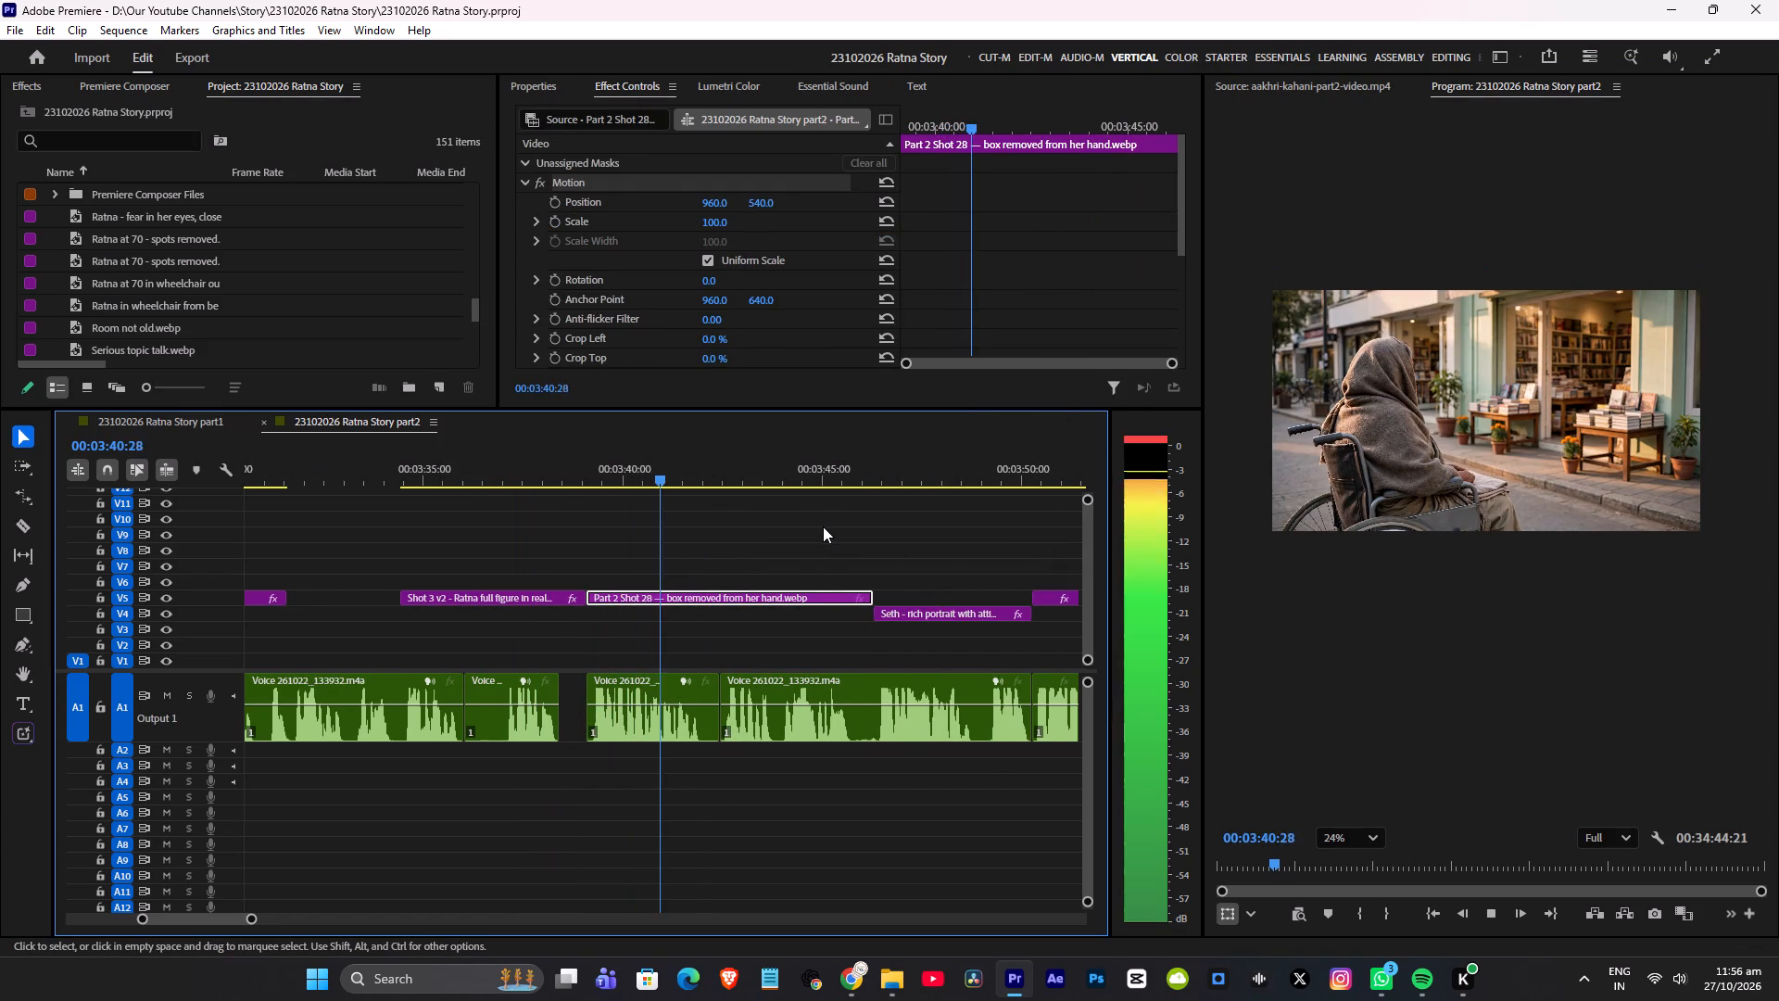
pyautogui.press('space')
# Move everything from Part 2 Shot 28 onward another 15 frames later, stretch Shot 3 v2 to close the gap, and save.
pyautogui.press('a')
pyautogui.click(640, 598)
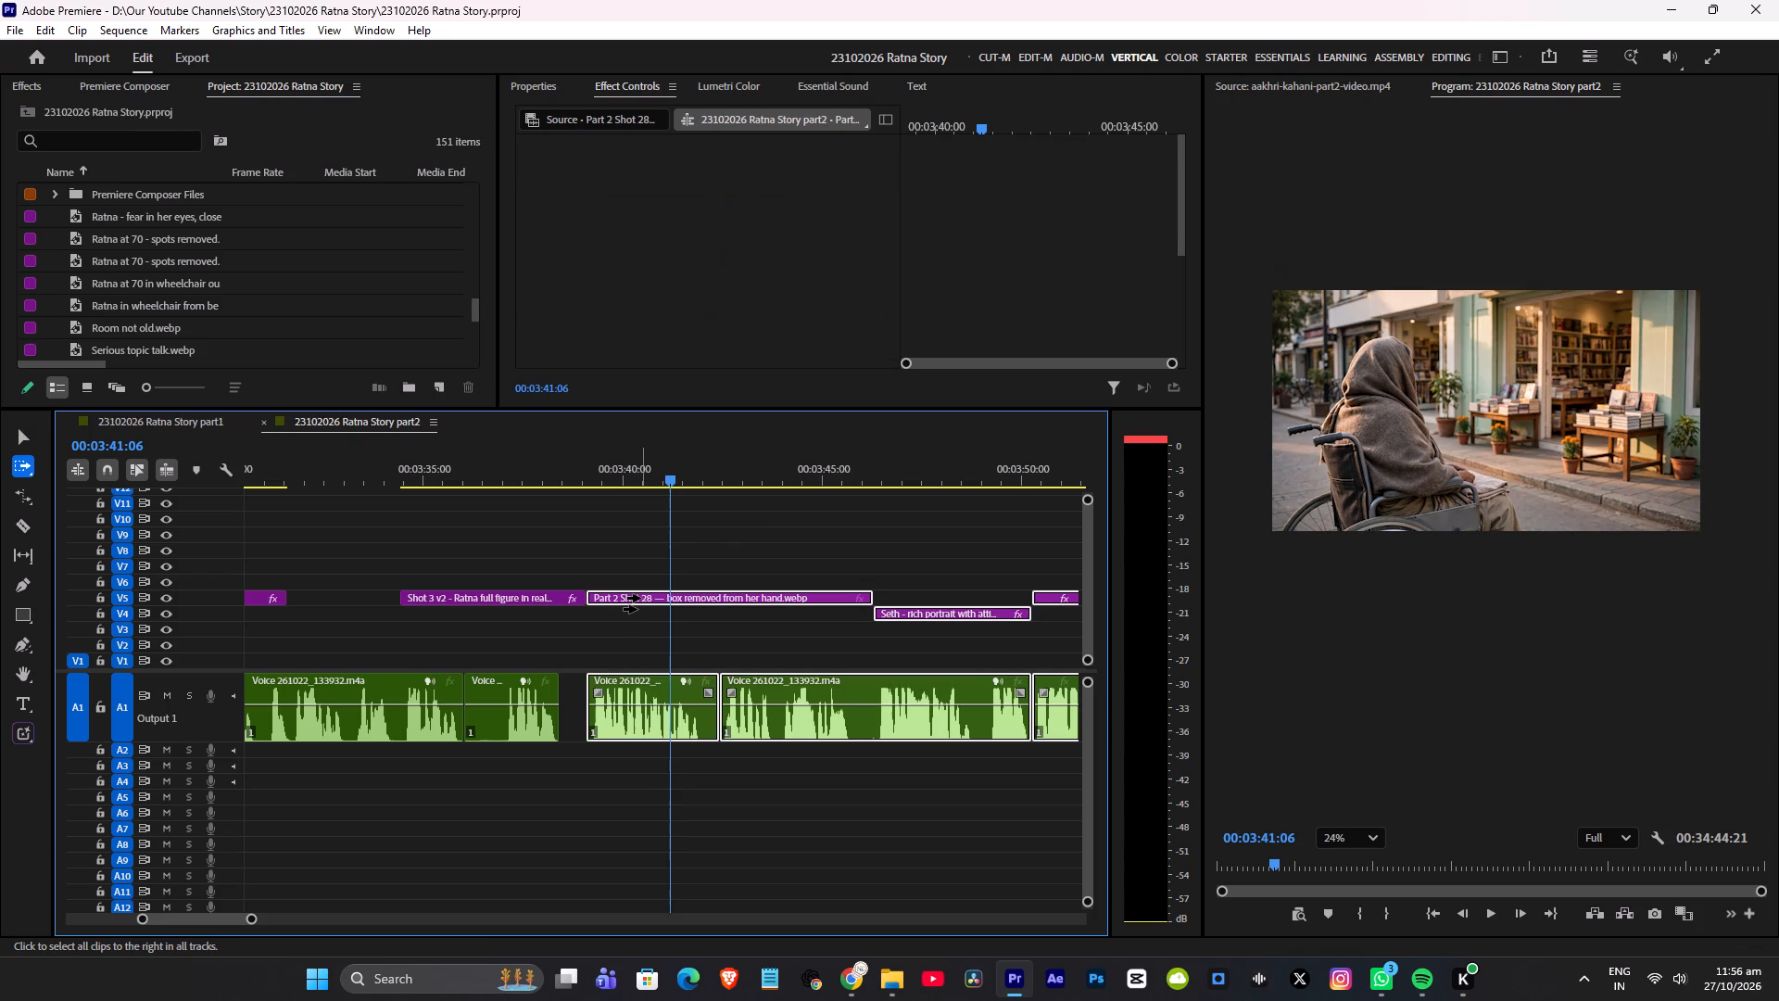
pyautogui.press('v')
pyautogui.moveTo(637, 596); pyautogui.dragTo(656, 596)
pyautogui.moveTo(585, 596); pyautogui.dragTo(640, 596)
pyautogui.hotkey('ctrl', 's')
# Play from the end of Shot 3 v2 through Part 2 Shot 28 to review the longer pause and narration, saving the project.
pyautogui.click(580, 481)
pyautogui.press('space')
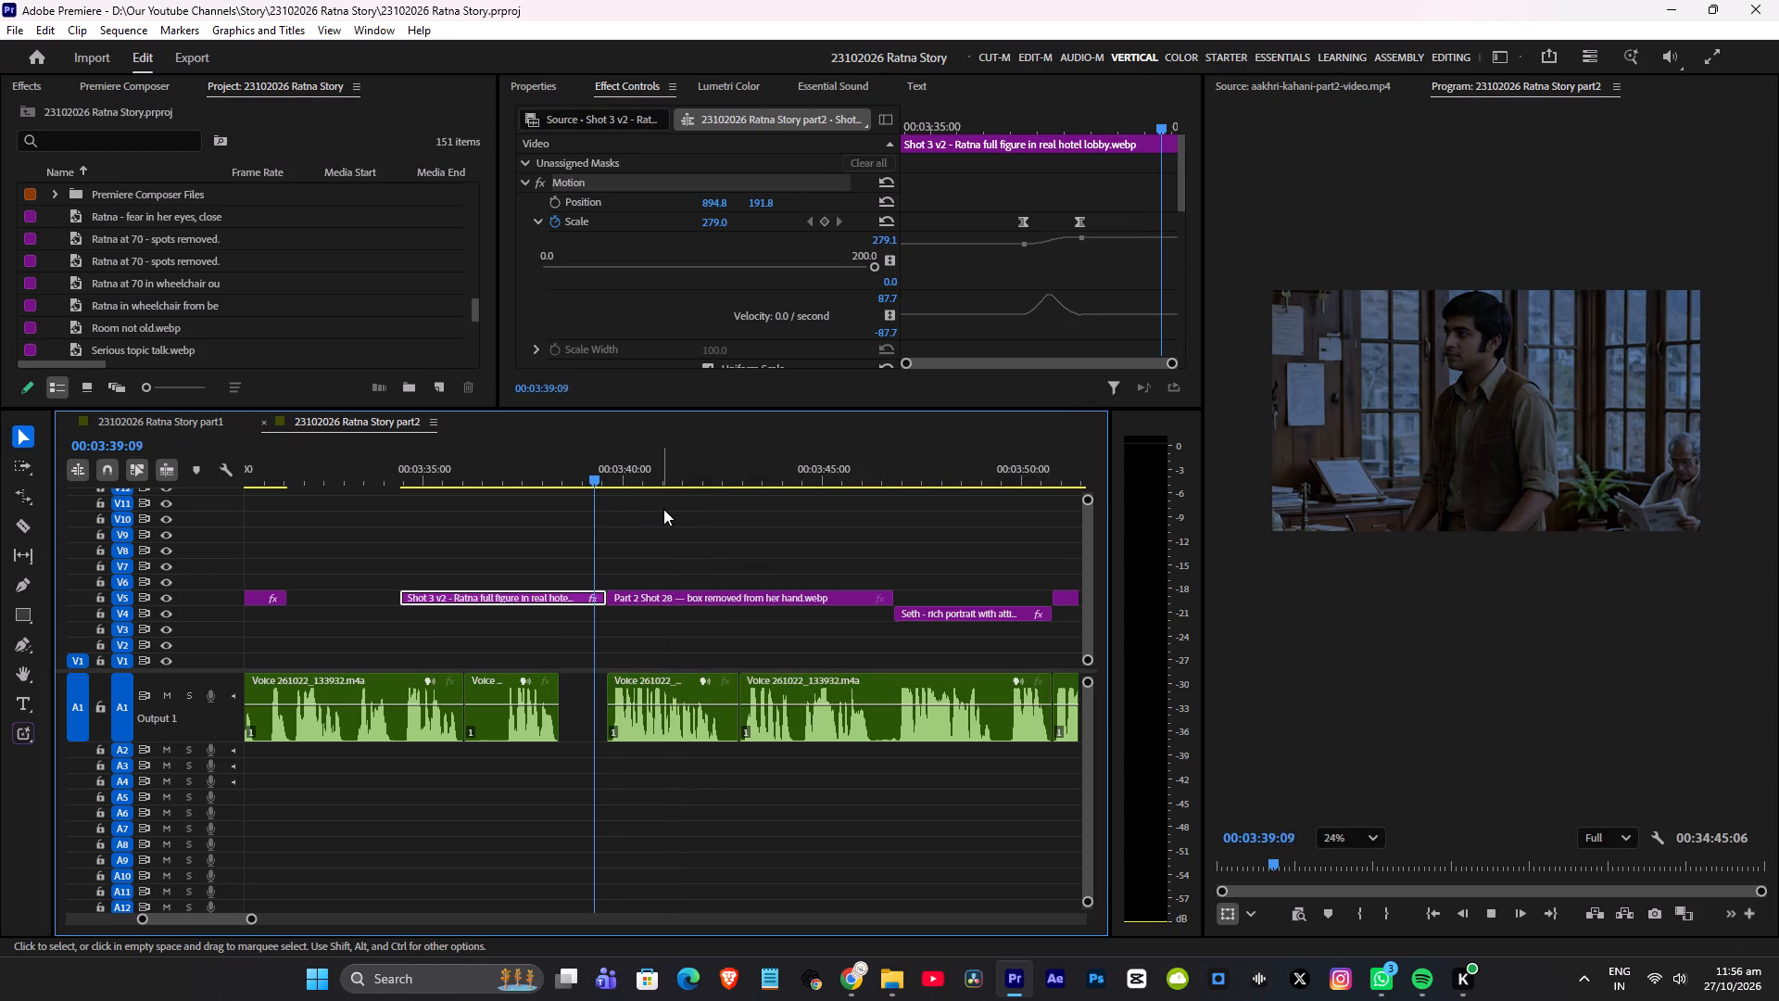
pyautogui.hotkey('ctrl', 's')
pyautogui.press('space')
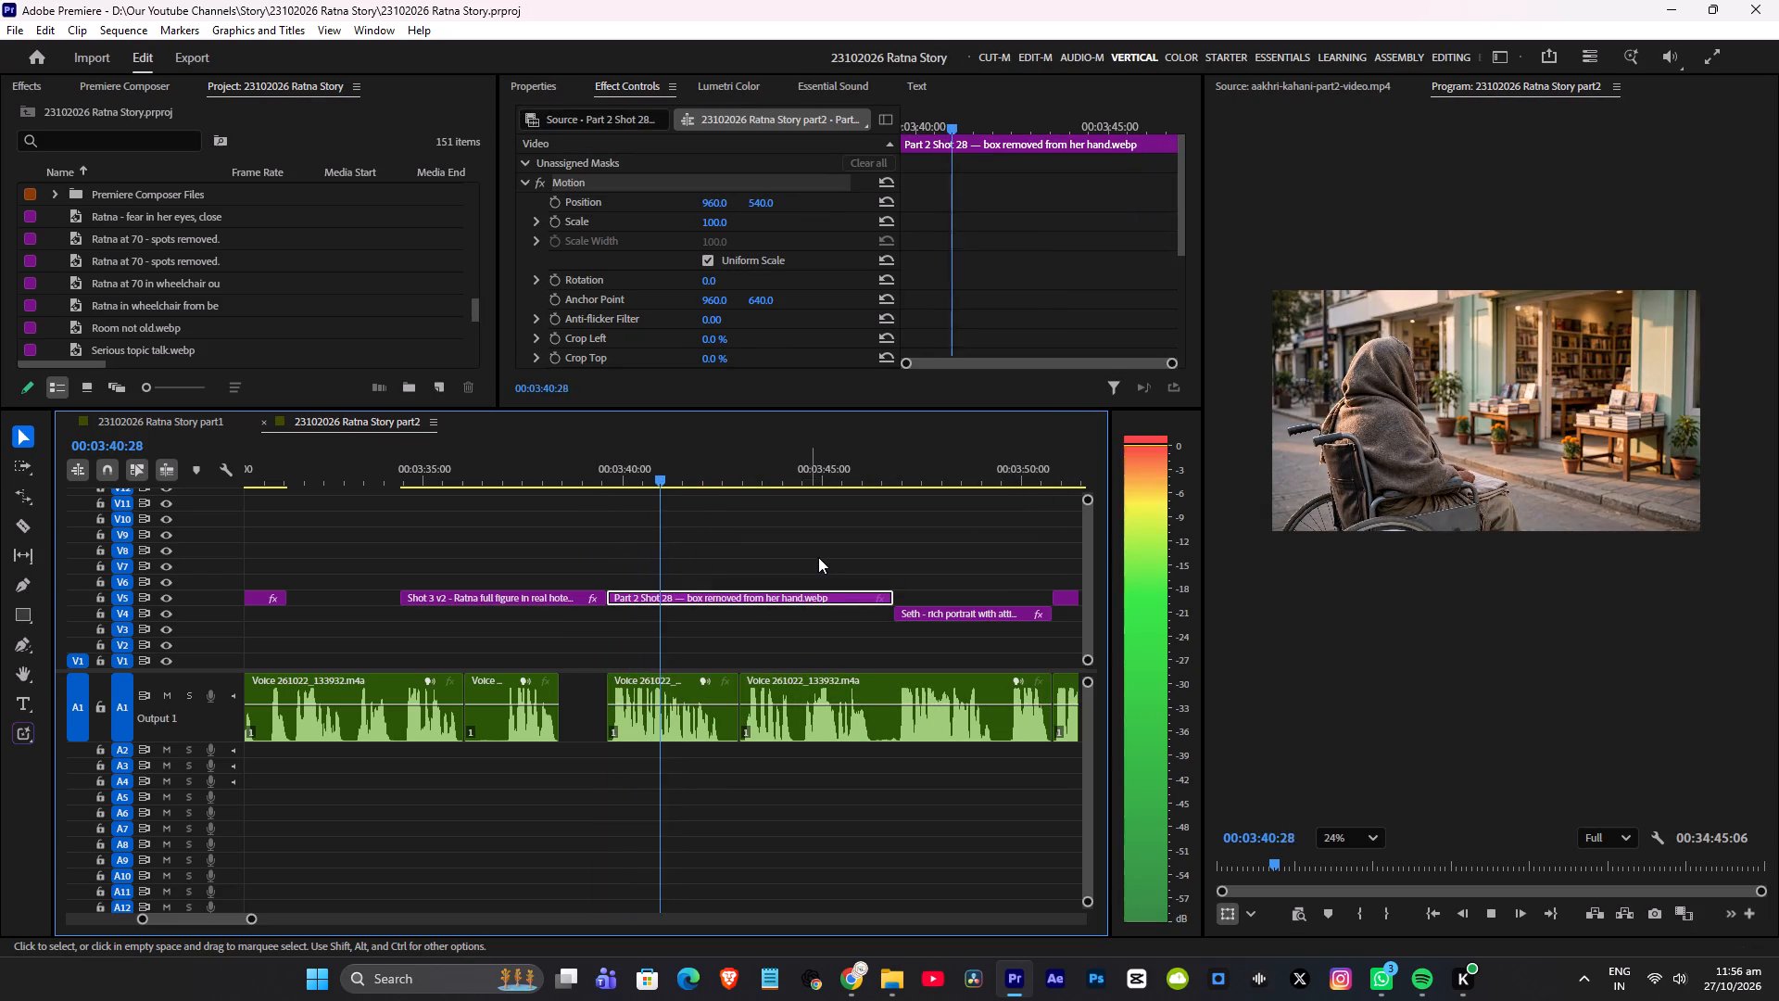
pyautogui.press('space')
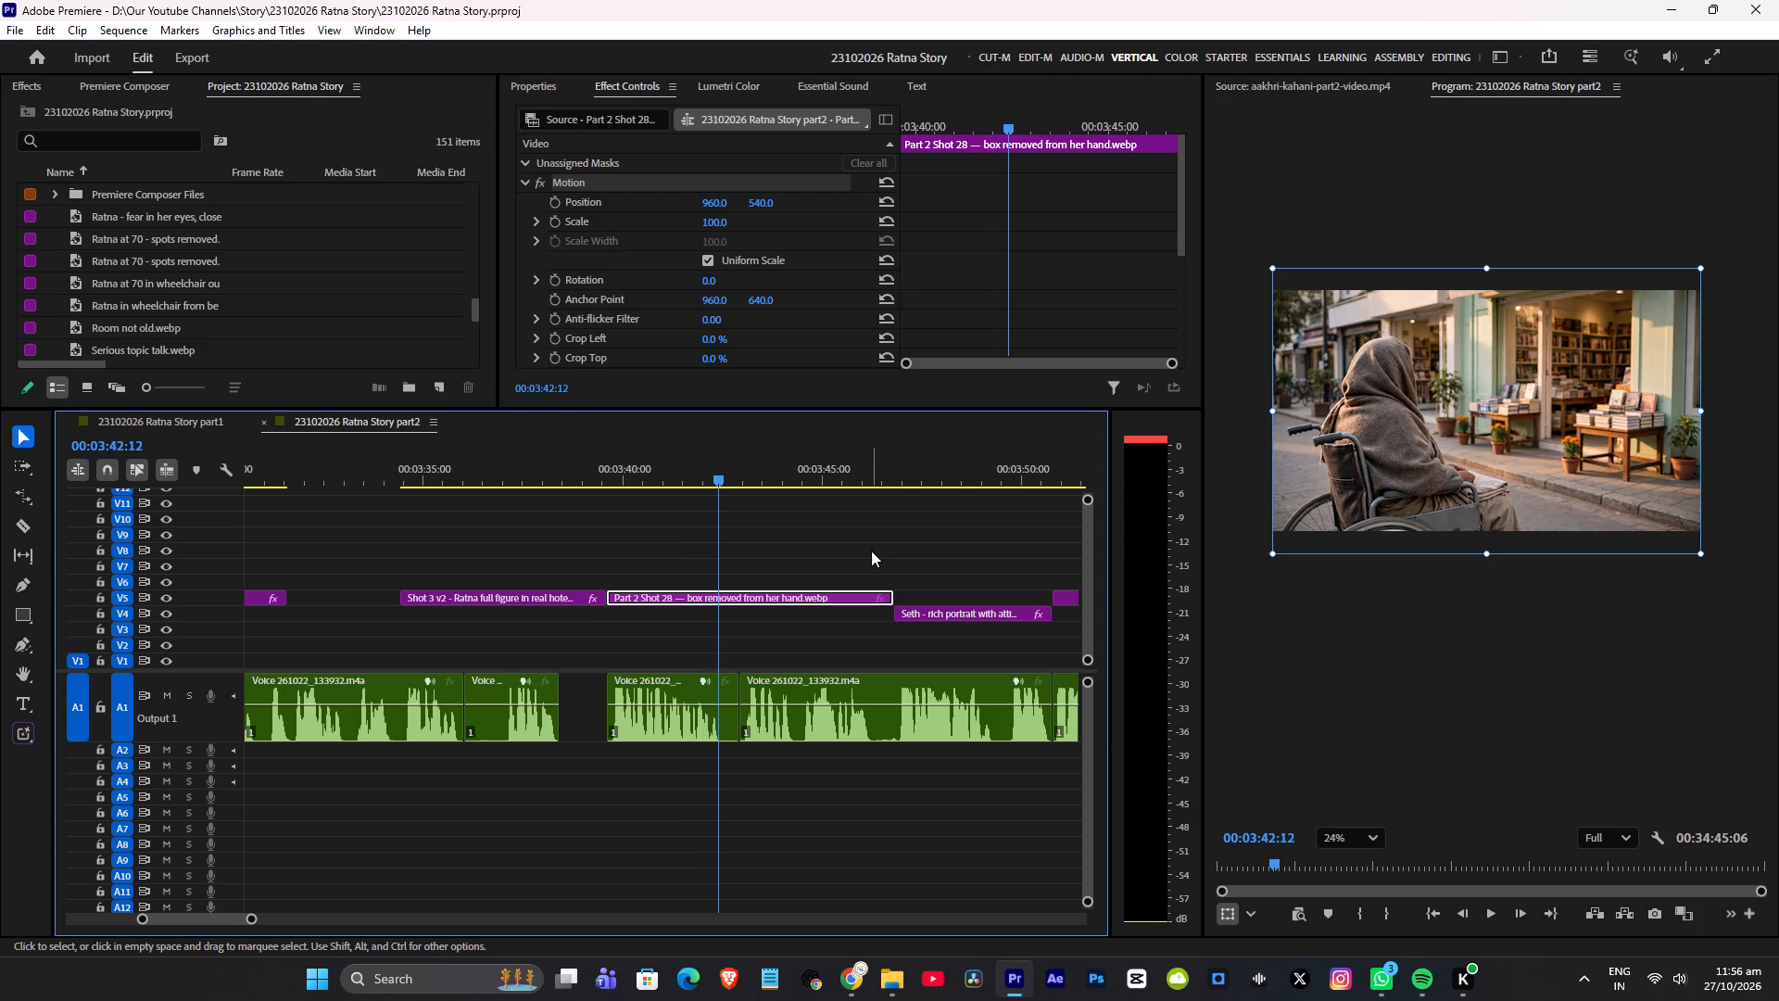
pyautogui.hotkey('ctrl', 's')
pyautogui.press('space')
pyautogui.scroll(-2, 869, 558)
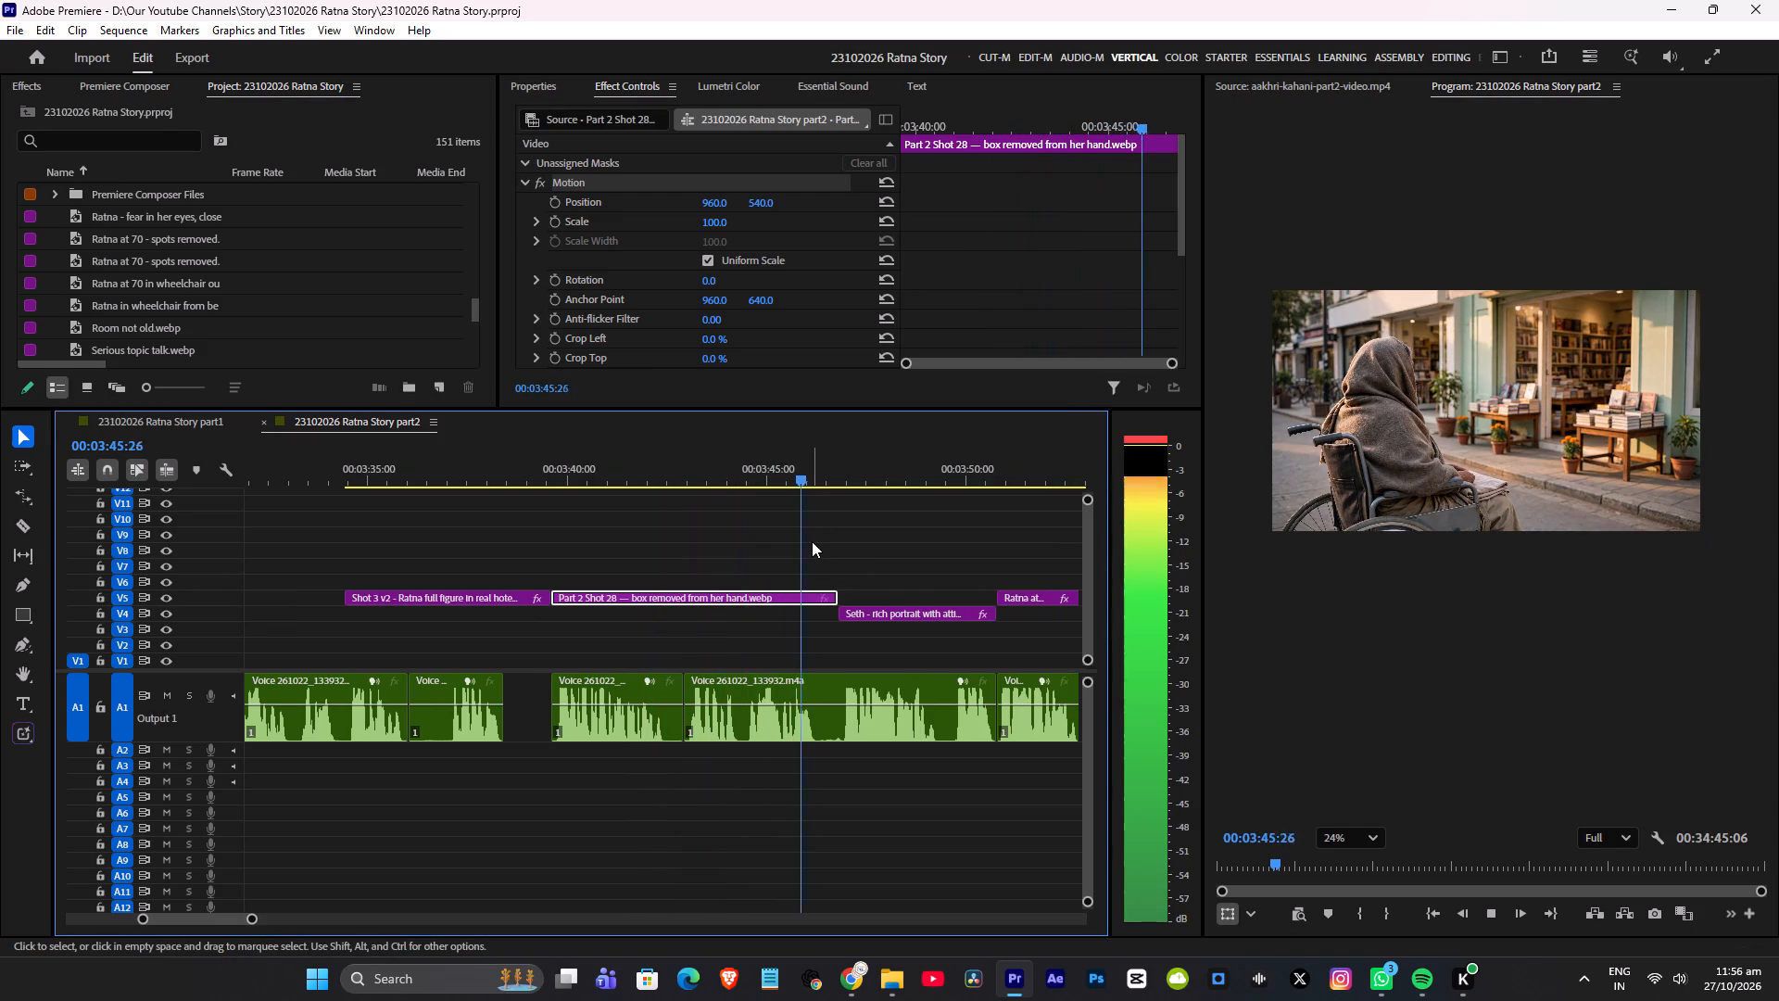
pyautogui.press('space')
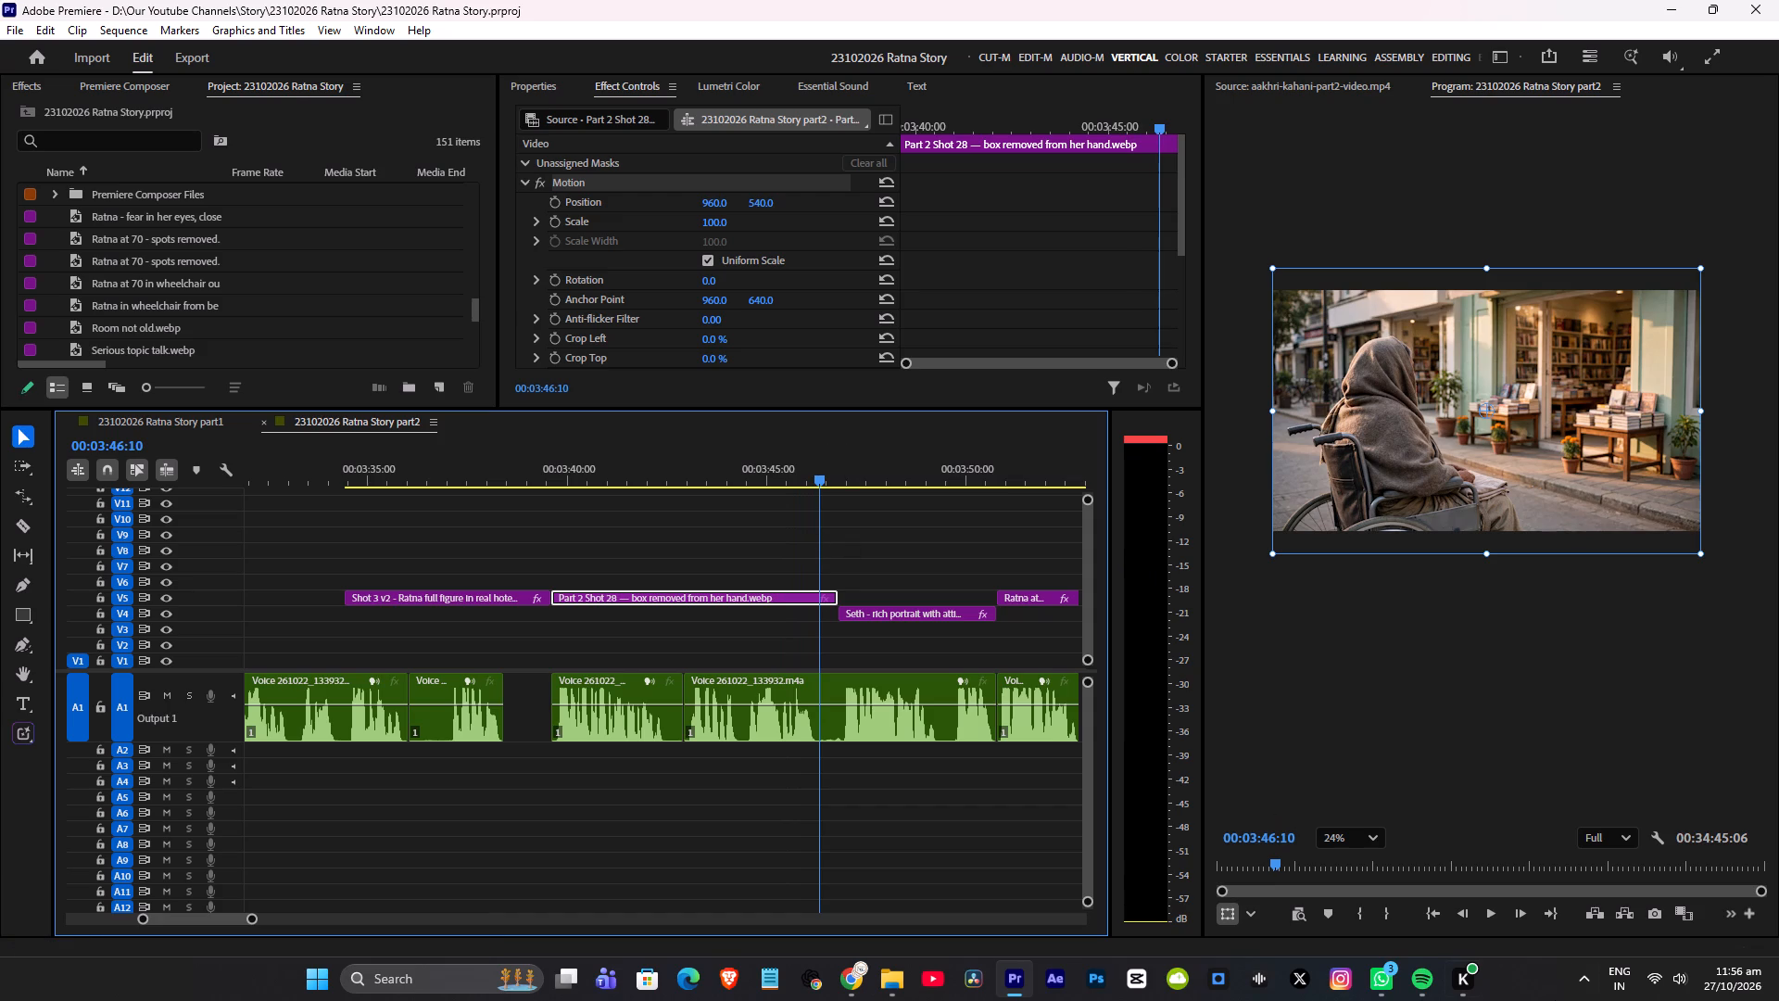
# Toggle the music playback in Spotify.
pyautogui.click(1432, 919)
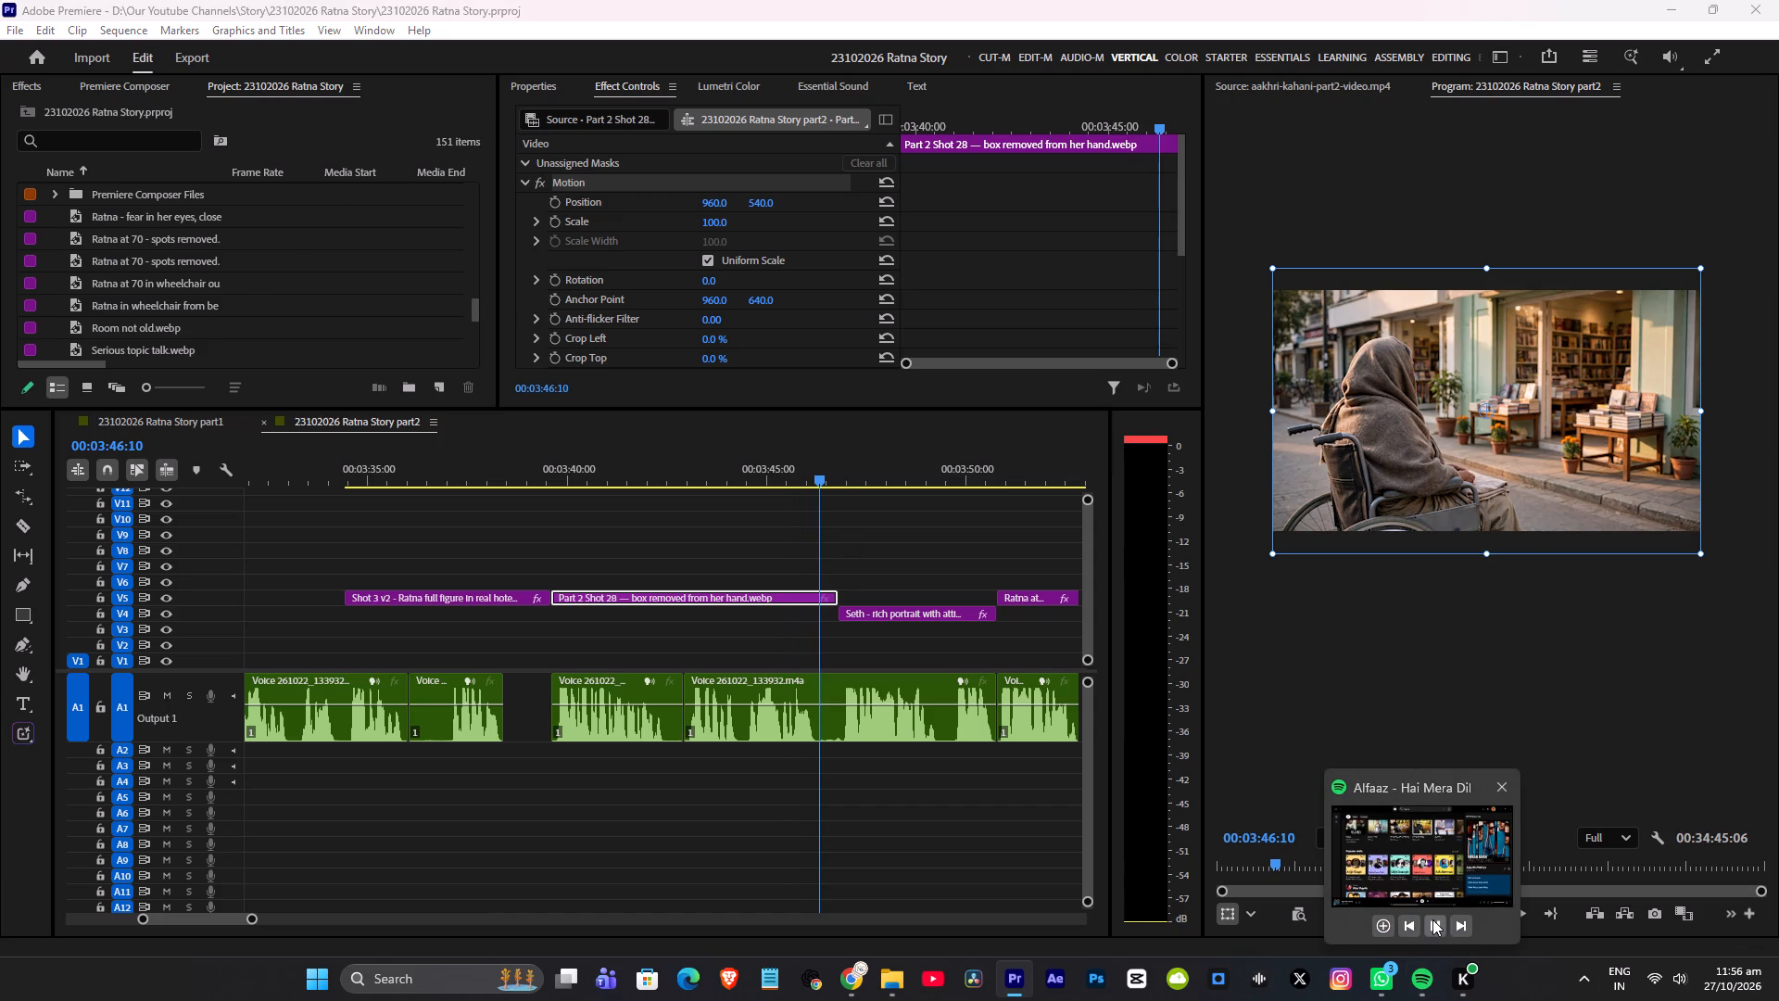
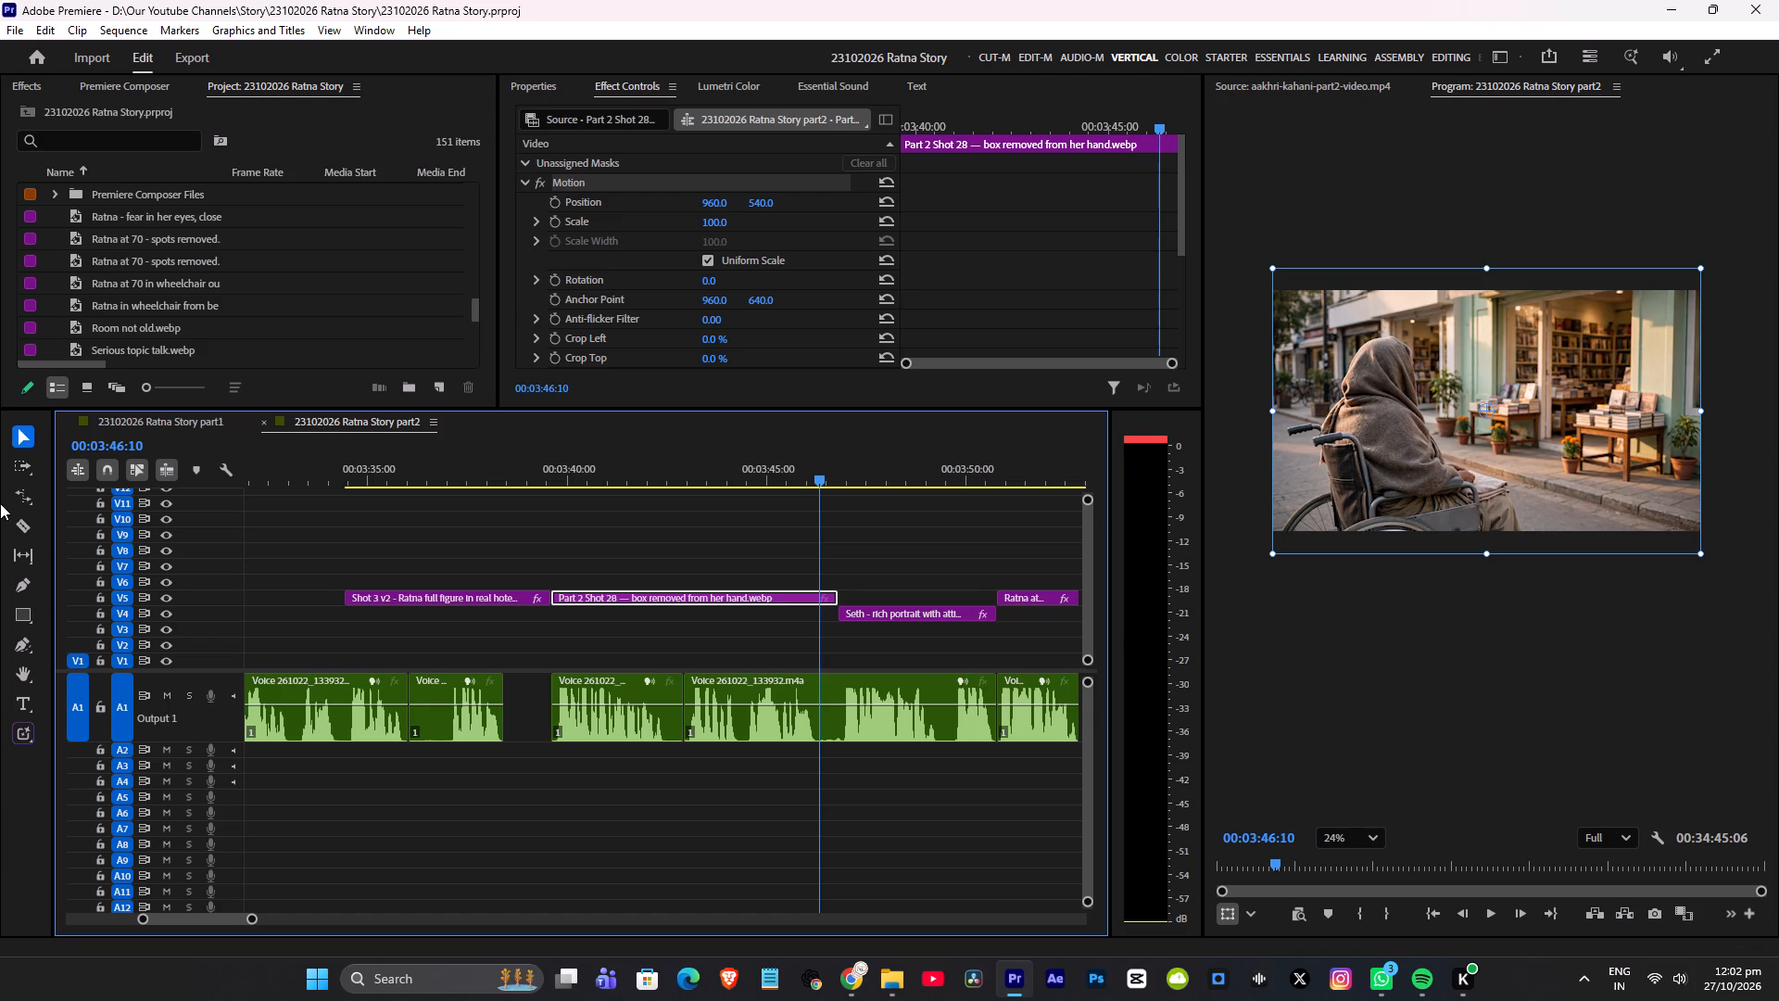
# Add a Fade to Black transition on V8 over the cut between Shot 3 v2 and Part 2 Shot 28, preview it and save.
pyautogui.click(549, 475)
pyautogui.press('space')
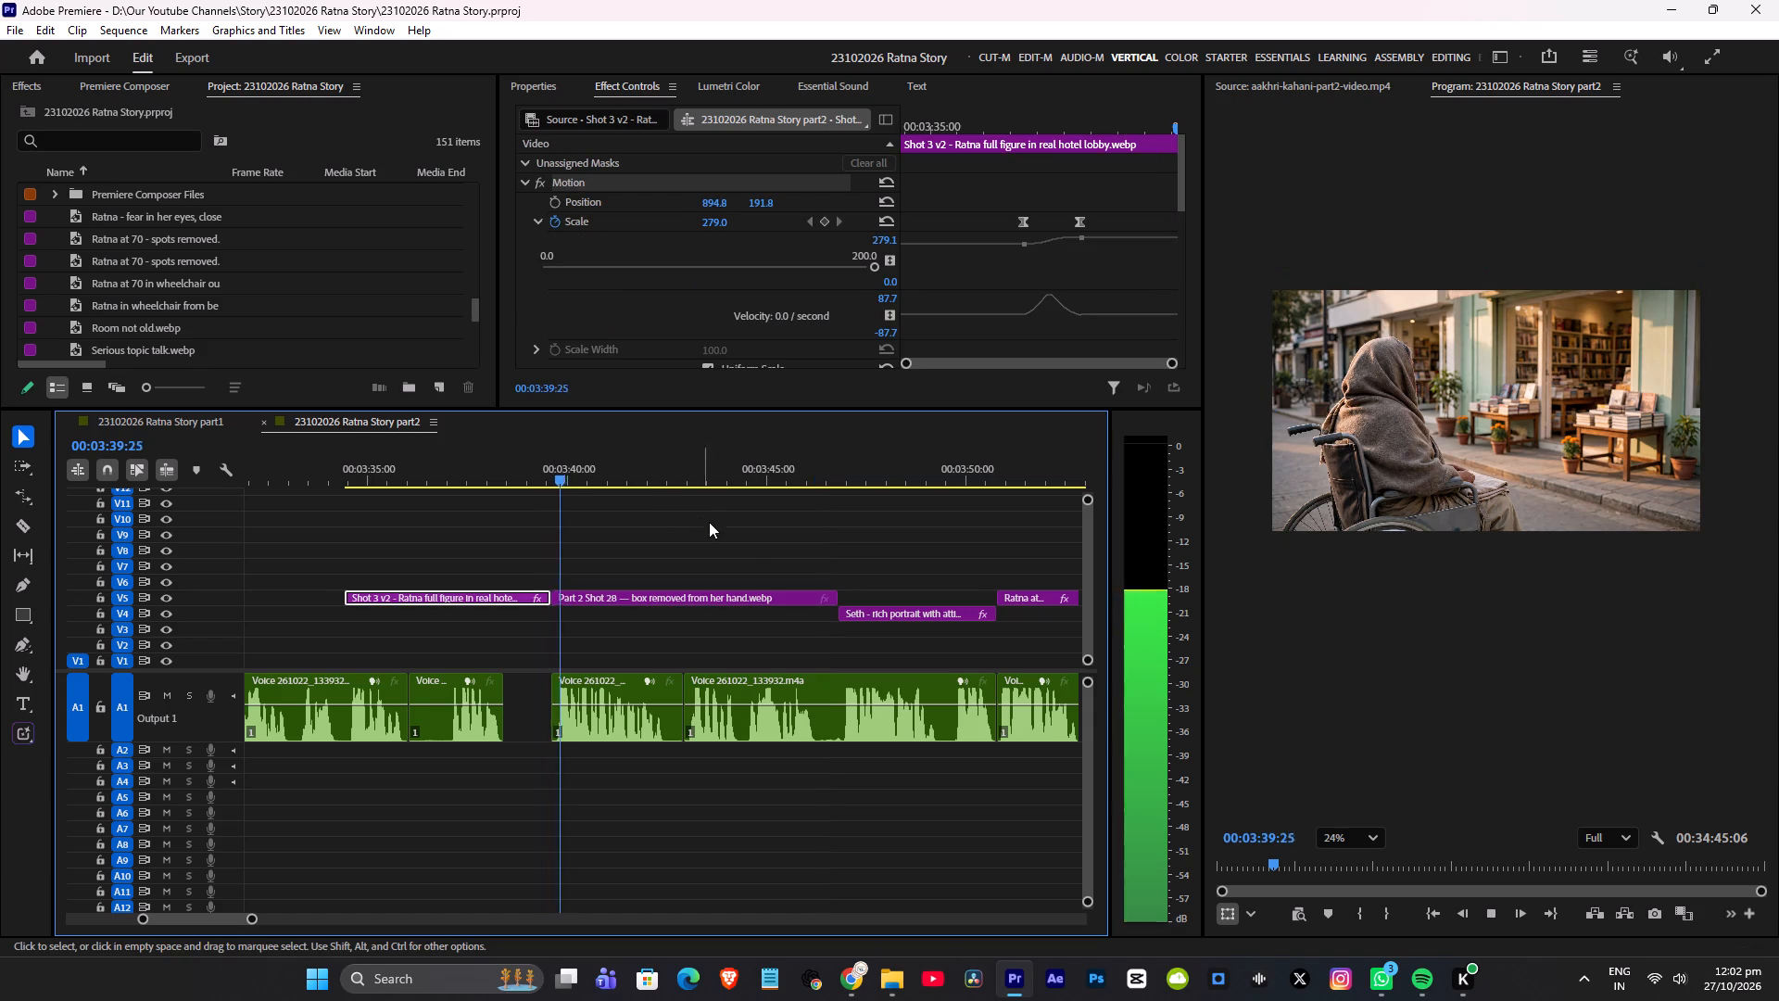
pyautogui.click(528, 461)
pyautogui.press('space')
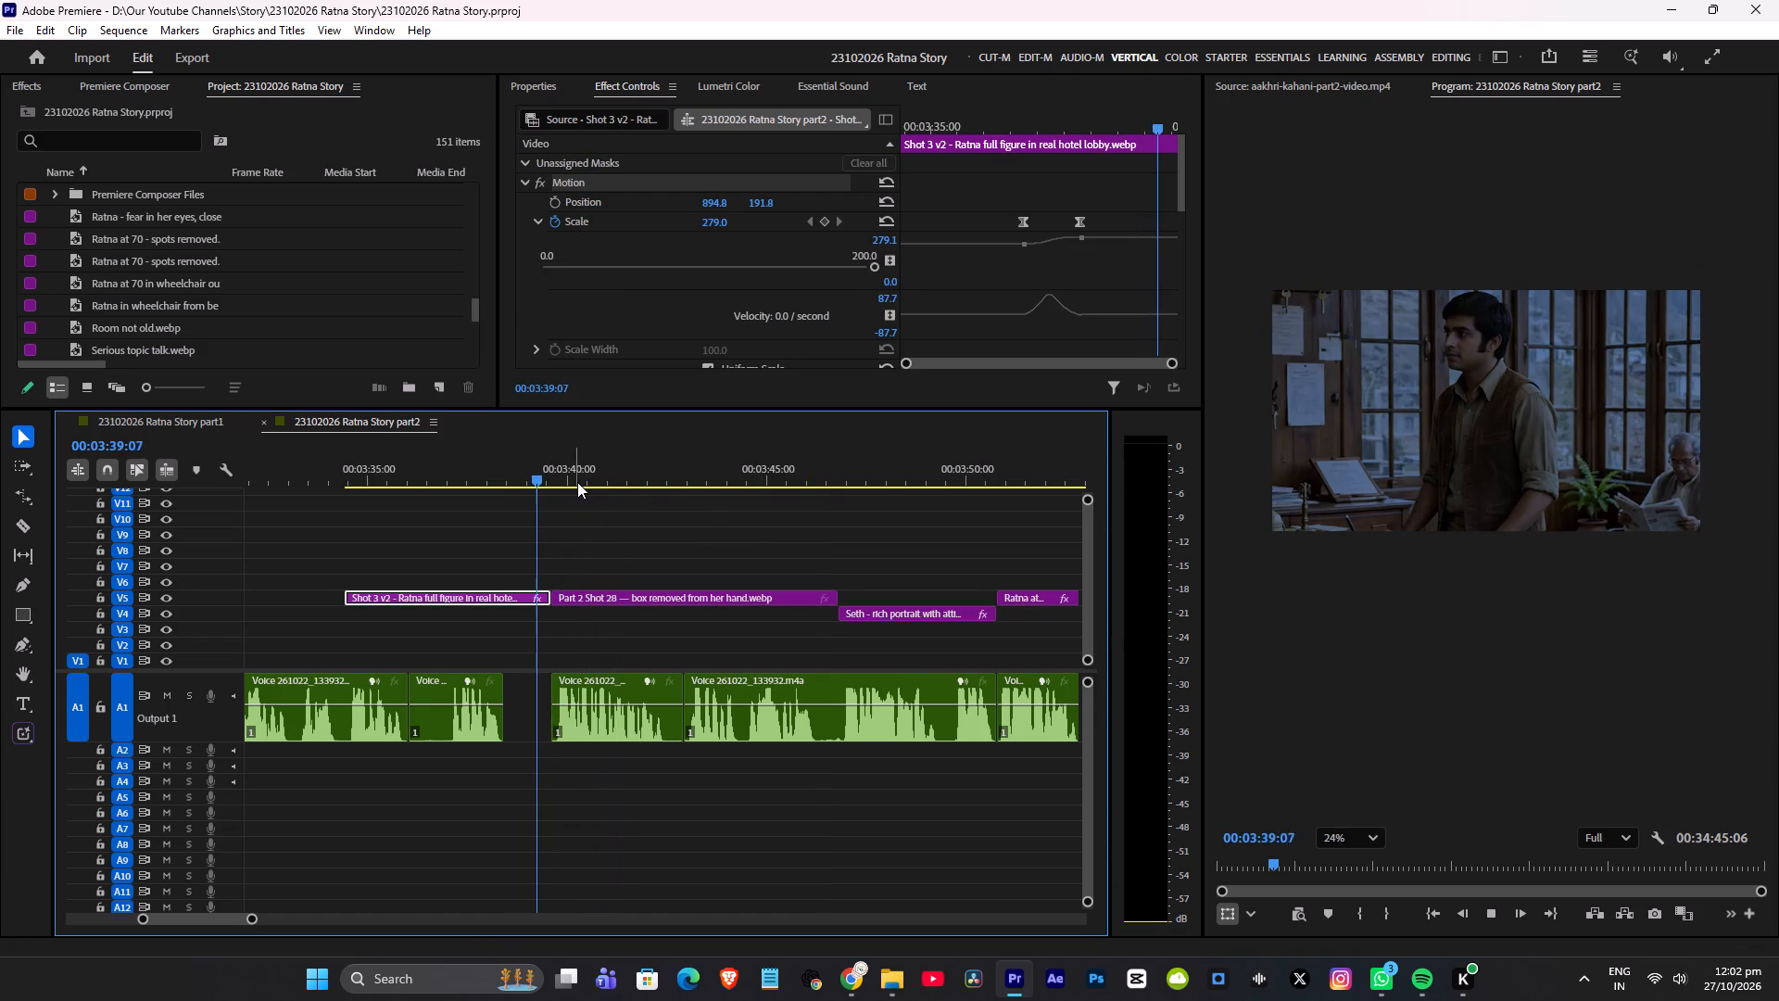
pyautogui.keyDown('alt'); pyautogui.scroll(3, 604, 539); pyautogui.keyUp('alt')
pyautogui.scroll(1, 604, 539)
pyautogui.press('space')
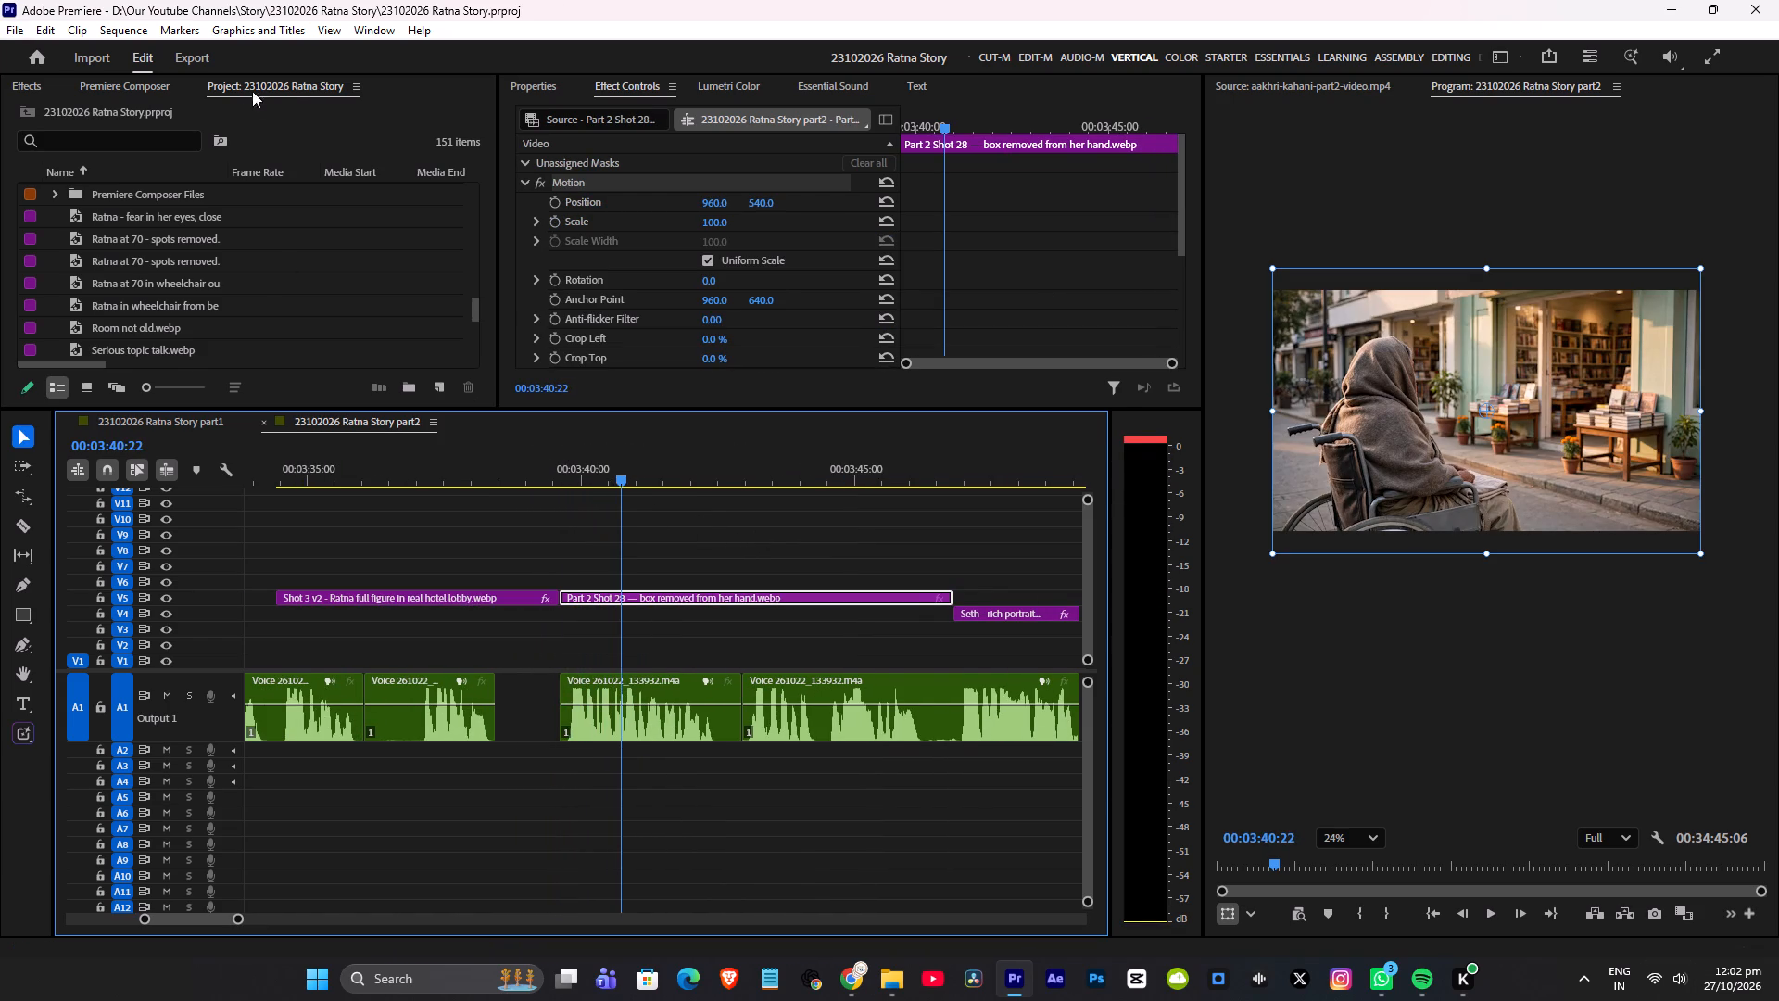
pyautogui.click(151, 84)
pyautogui.moveTo(421, 308); pyautogui.dragTo(564, 548)
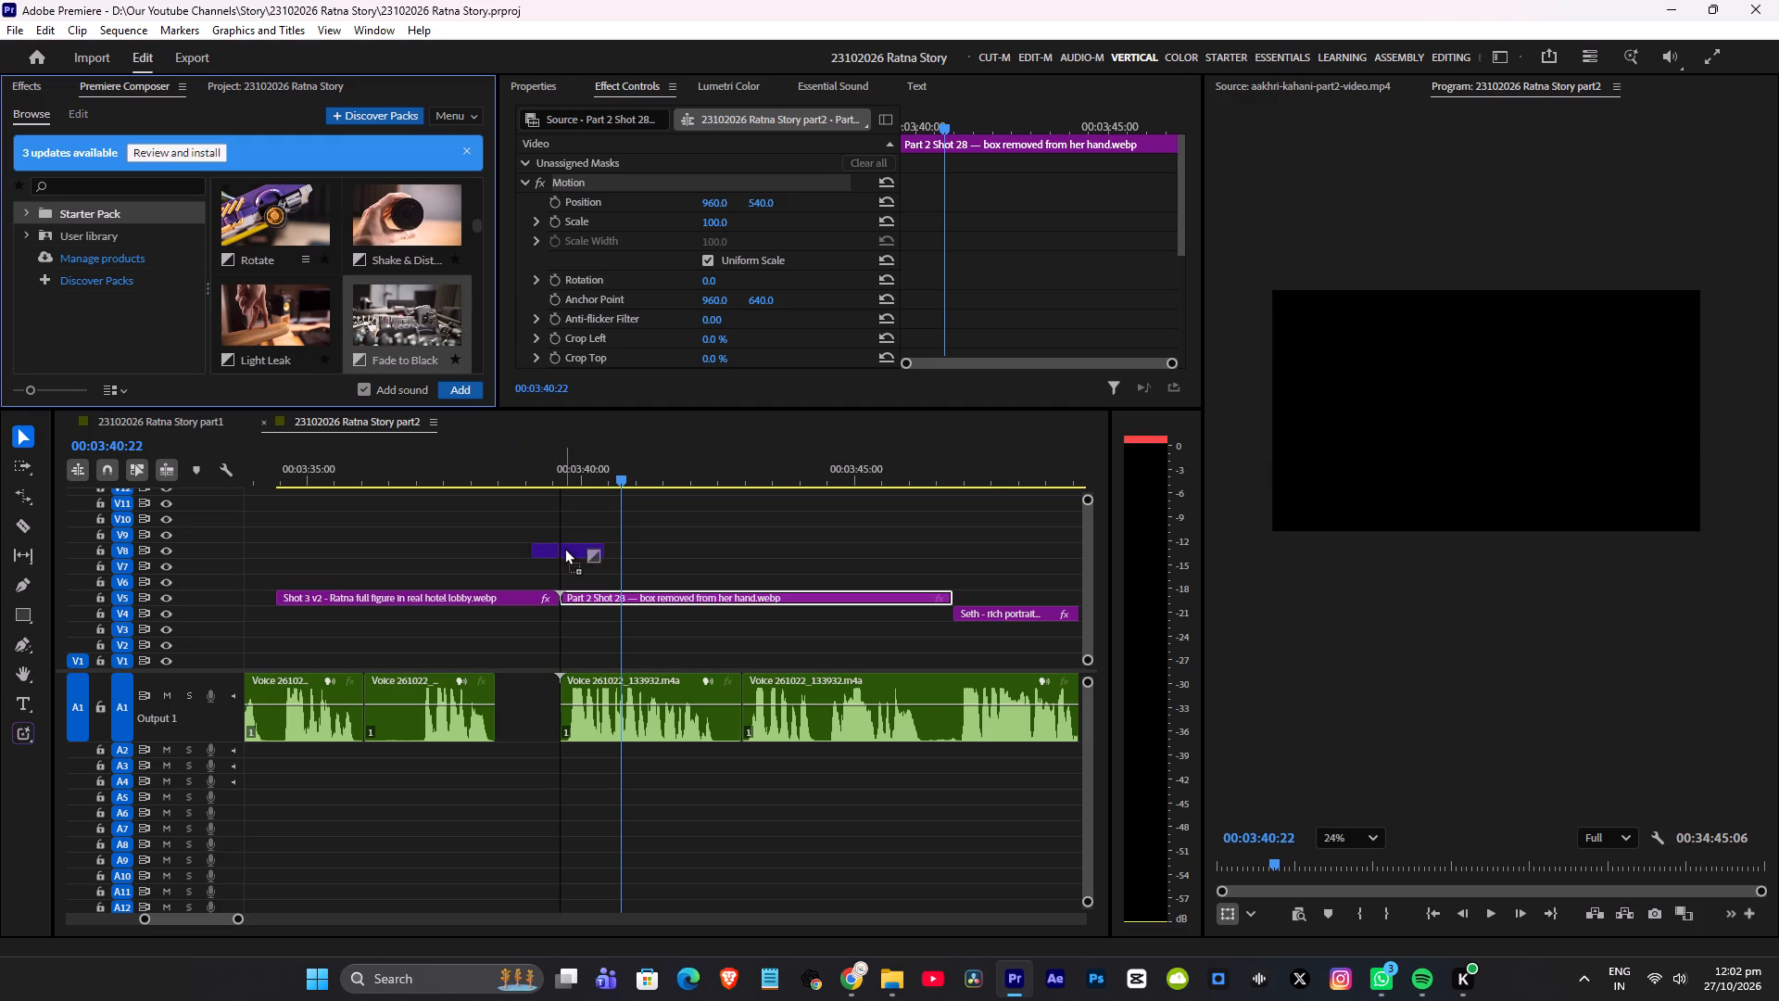
pyautogui.moveTo(564, 548); pyautogui.dragTo(564, 550)
pyautogui.click(524, 472)
pyautogui.hotkey('ctrl', 's')
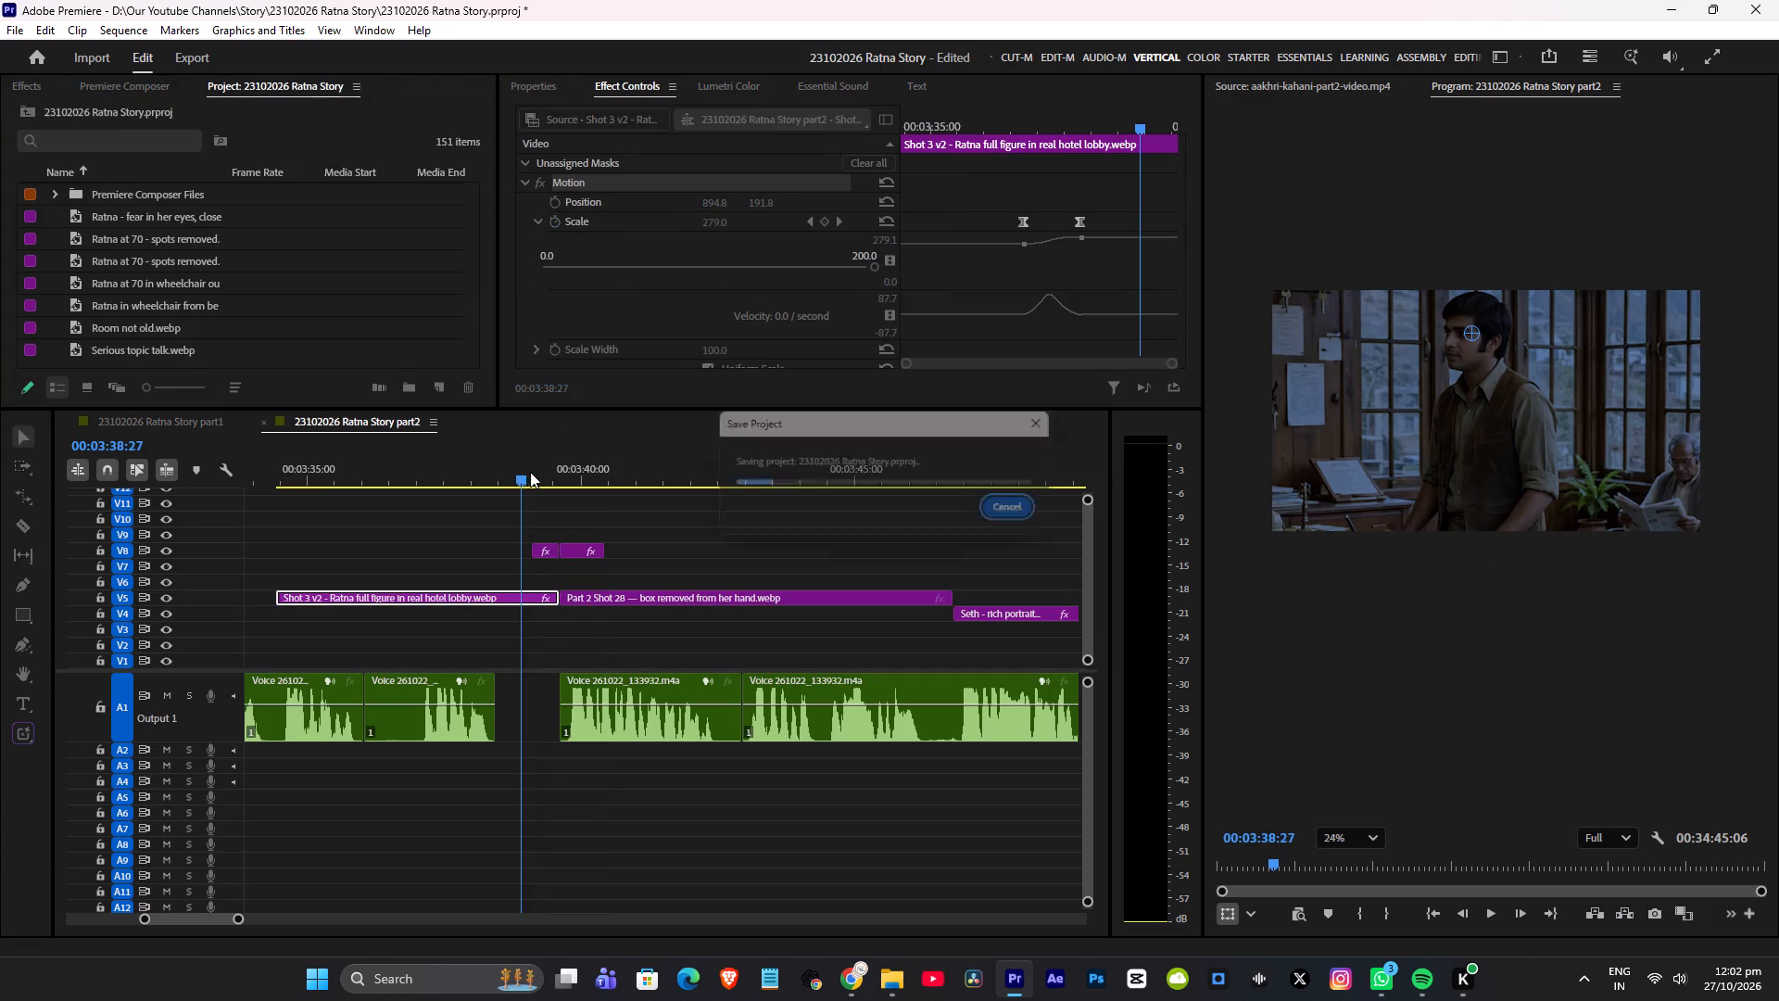
pyautogui.press('space')
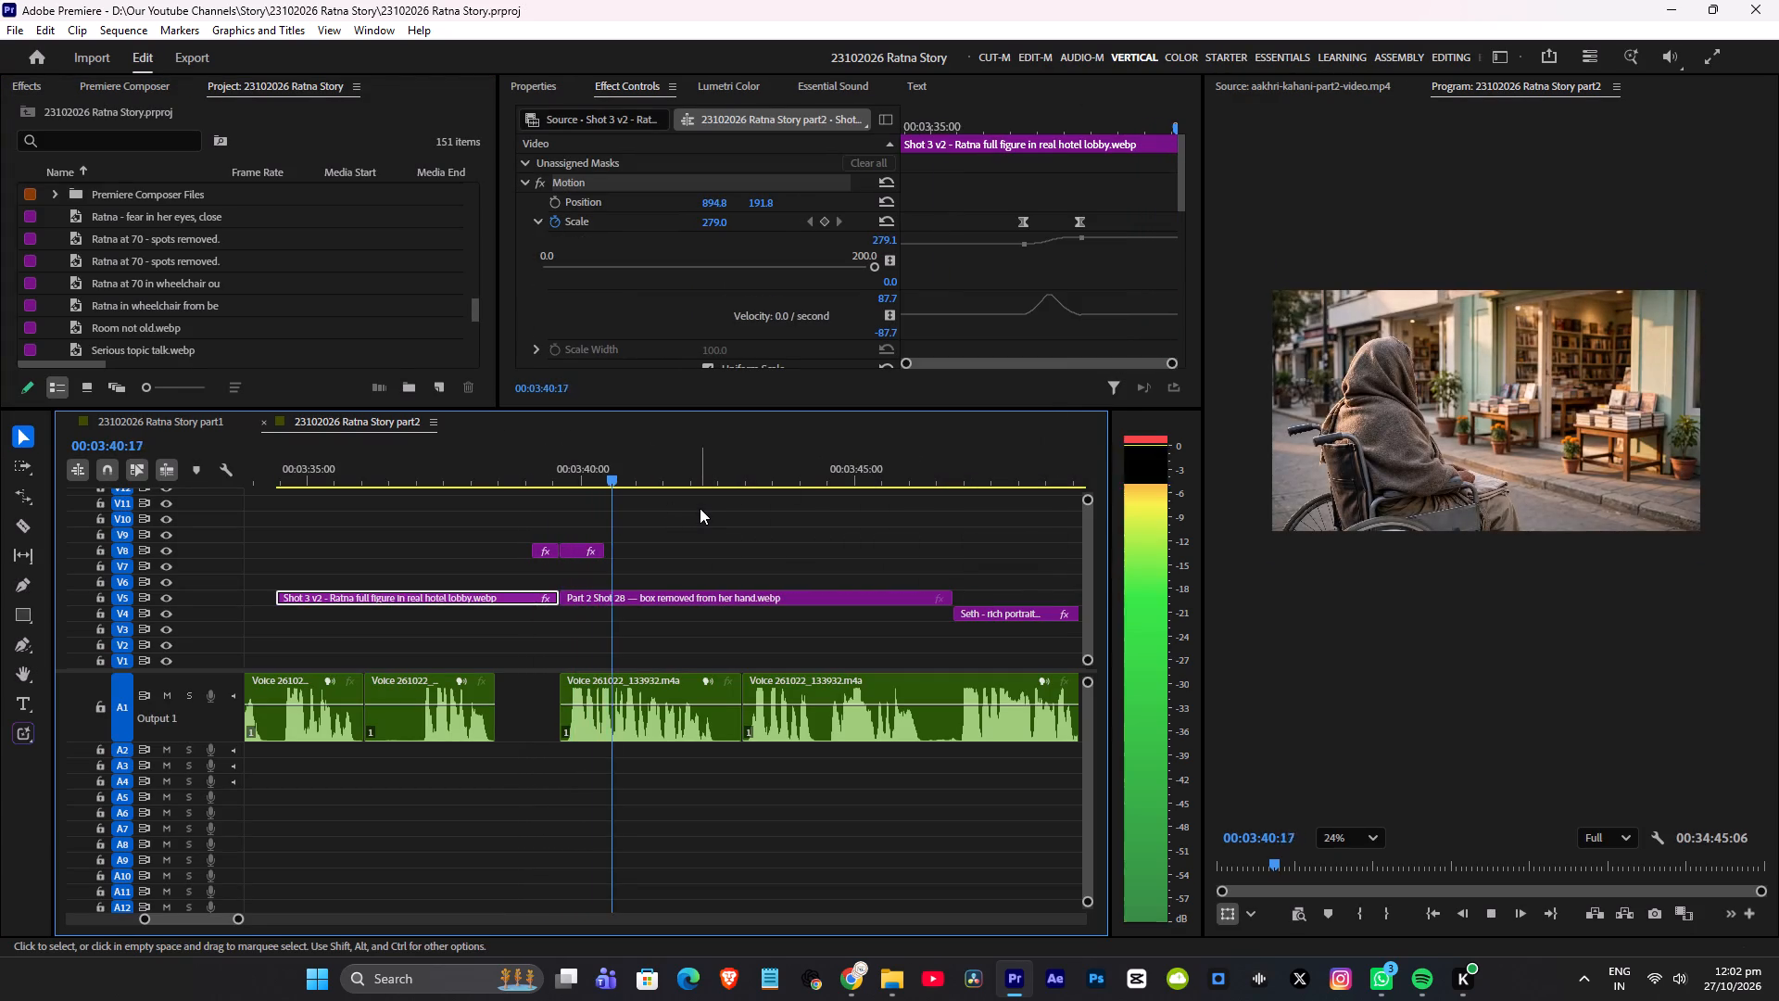
pyautogui.press('space')
pyautogui.hotkey('ctrl', 's')
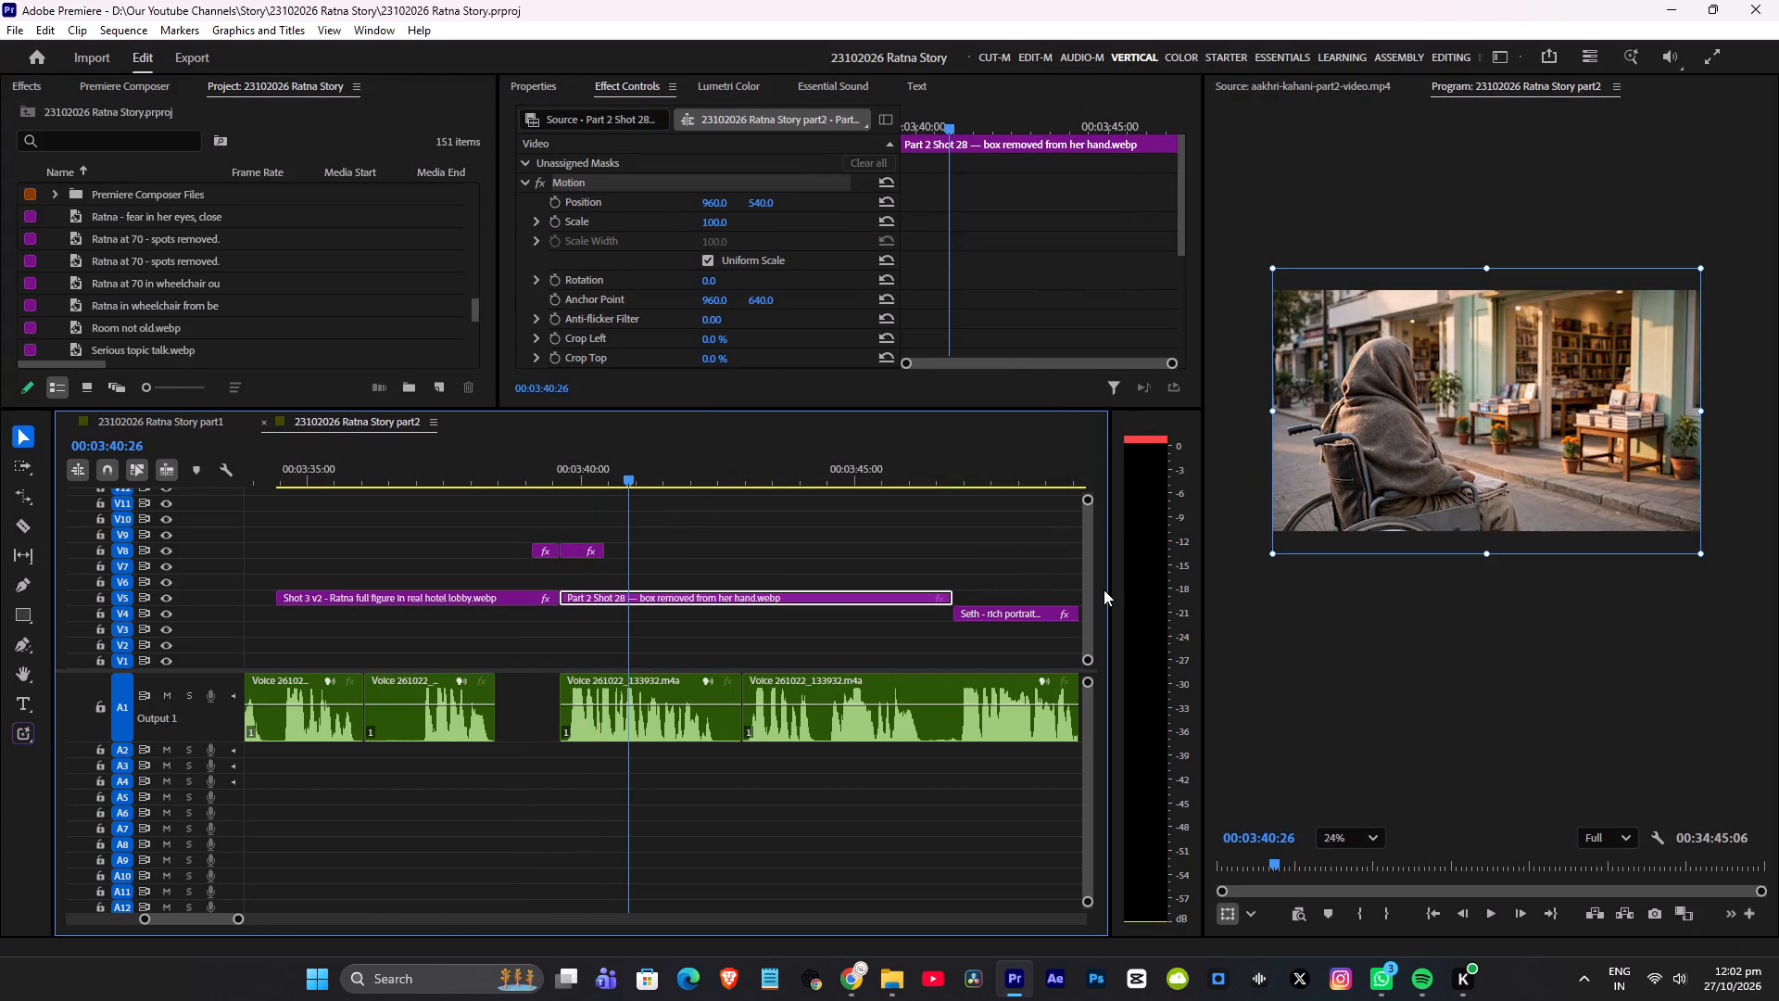
# Widen the timeline panel and save the project.
pyautogui.moveTo(1109, 583); pyautogui.dragTo(1460, 588)
pyautogui.hotkey('ctrl', 's')
# Play through Part 2 Shot 28 and the Seth rich portrait to review the pictures against the narration.
pyautogui.press('space')
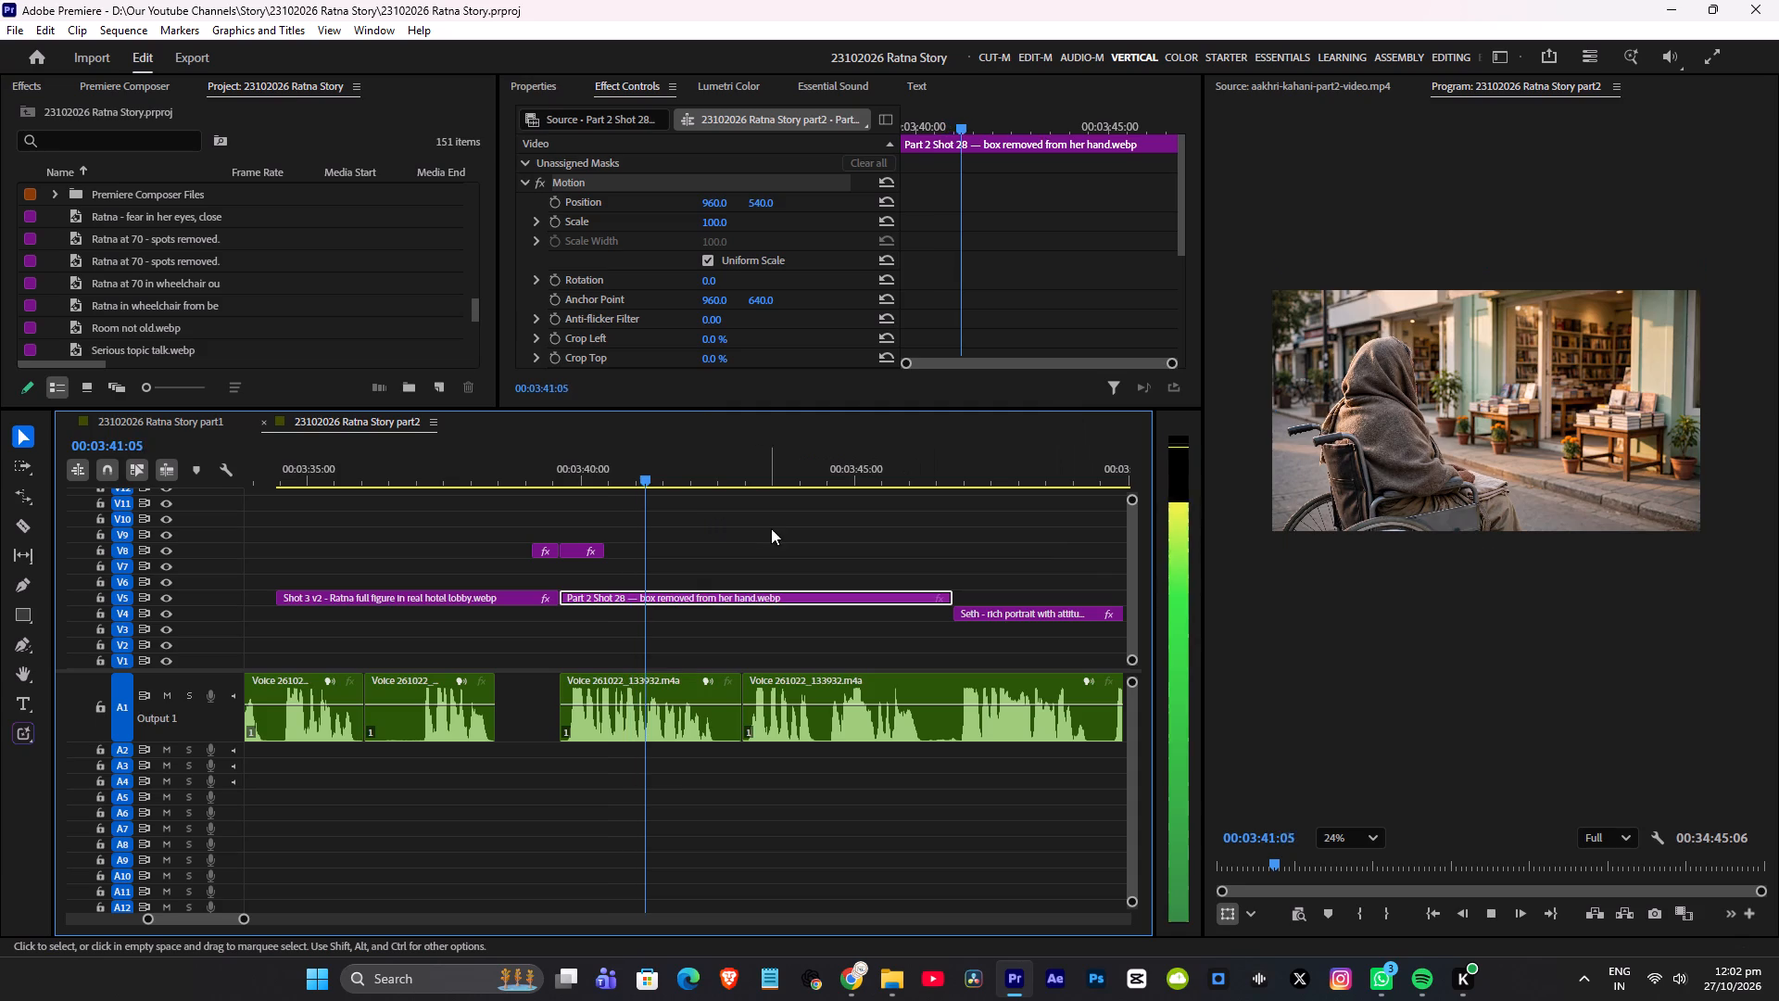
pyautogui.scroll(-5, 889, 525)
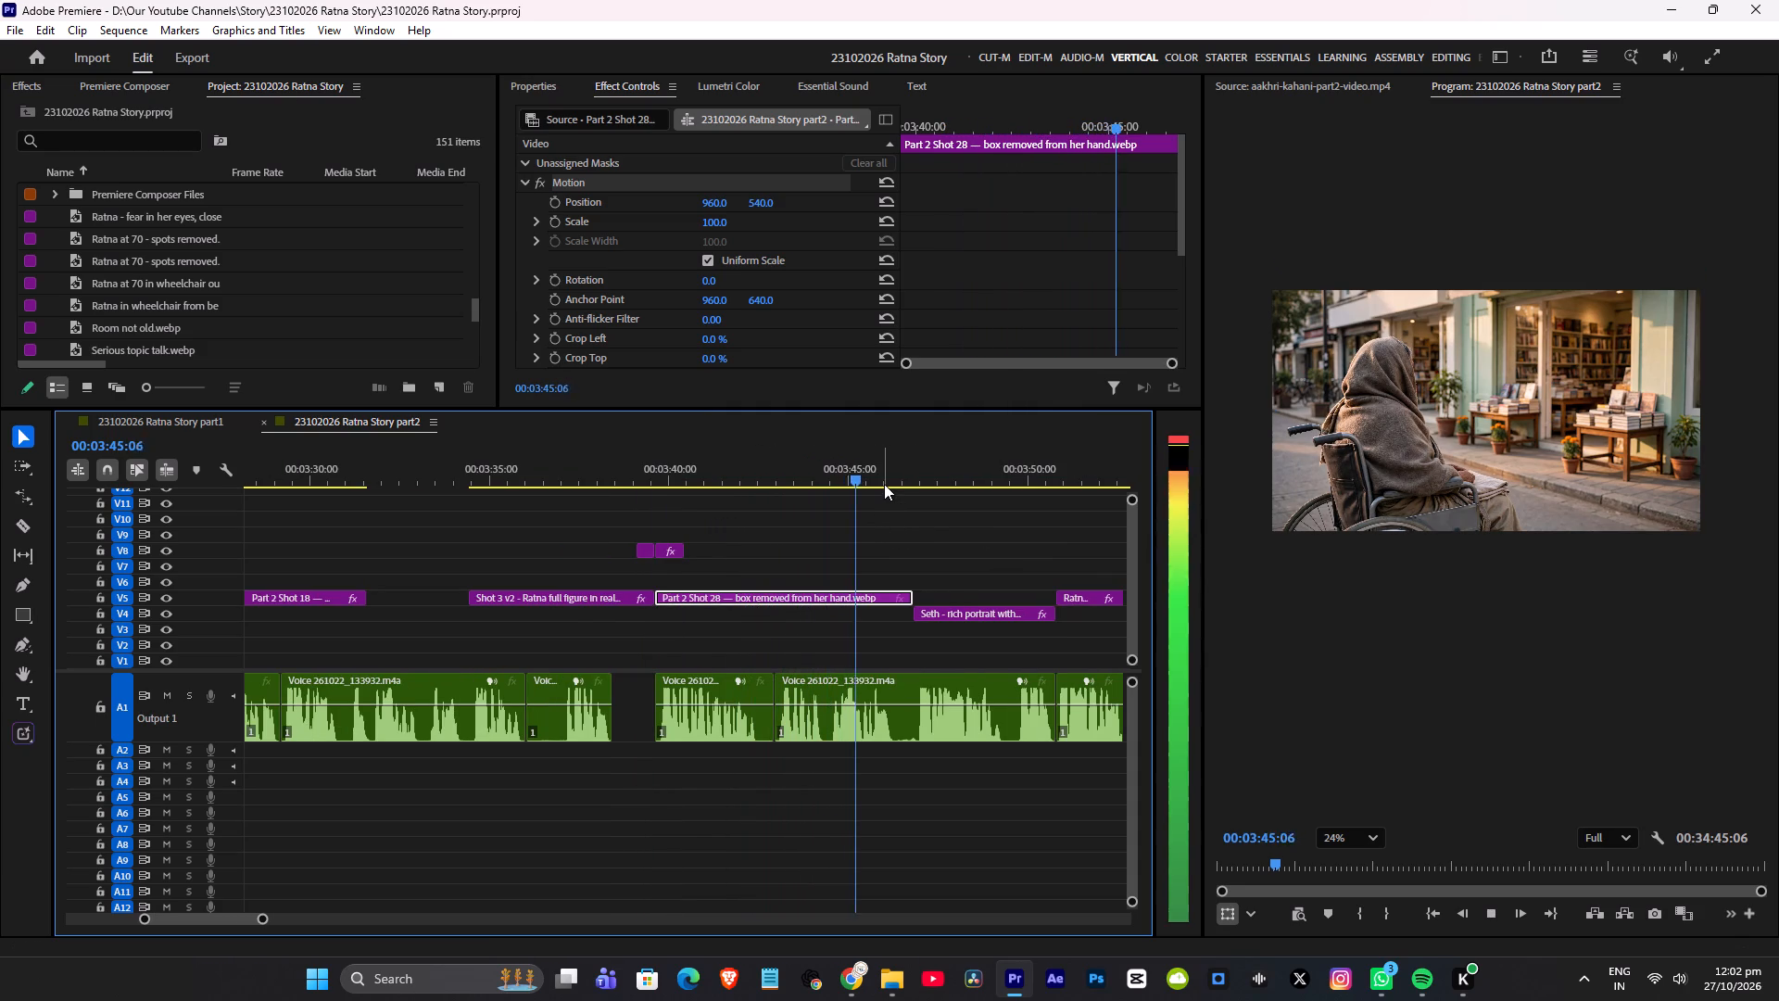
pyautogui.scroll(-2, 891, 487)
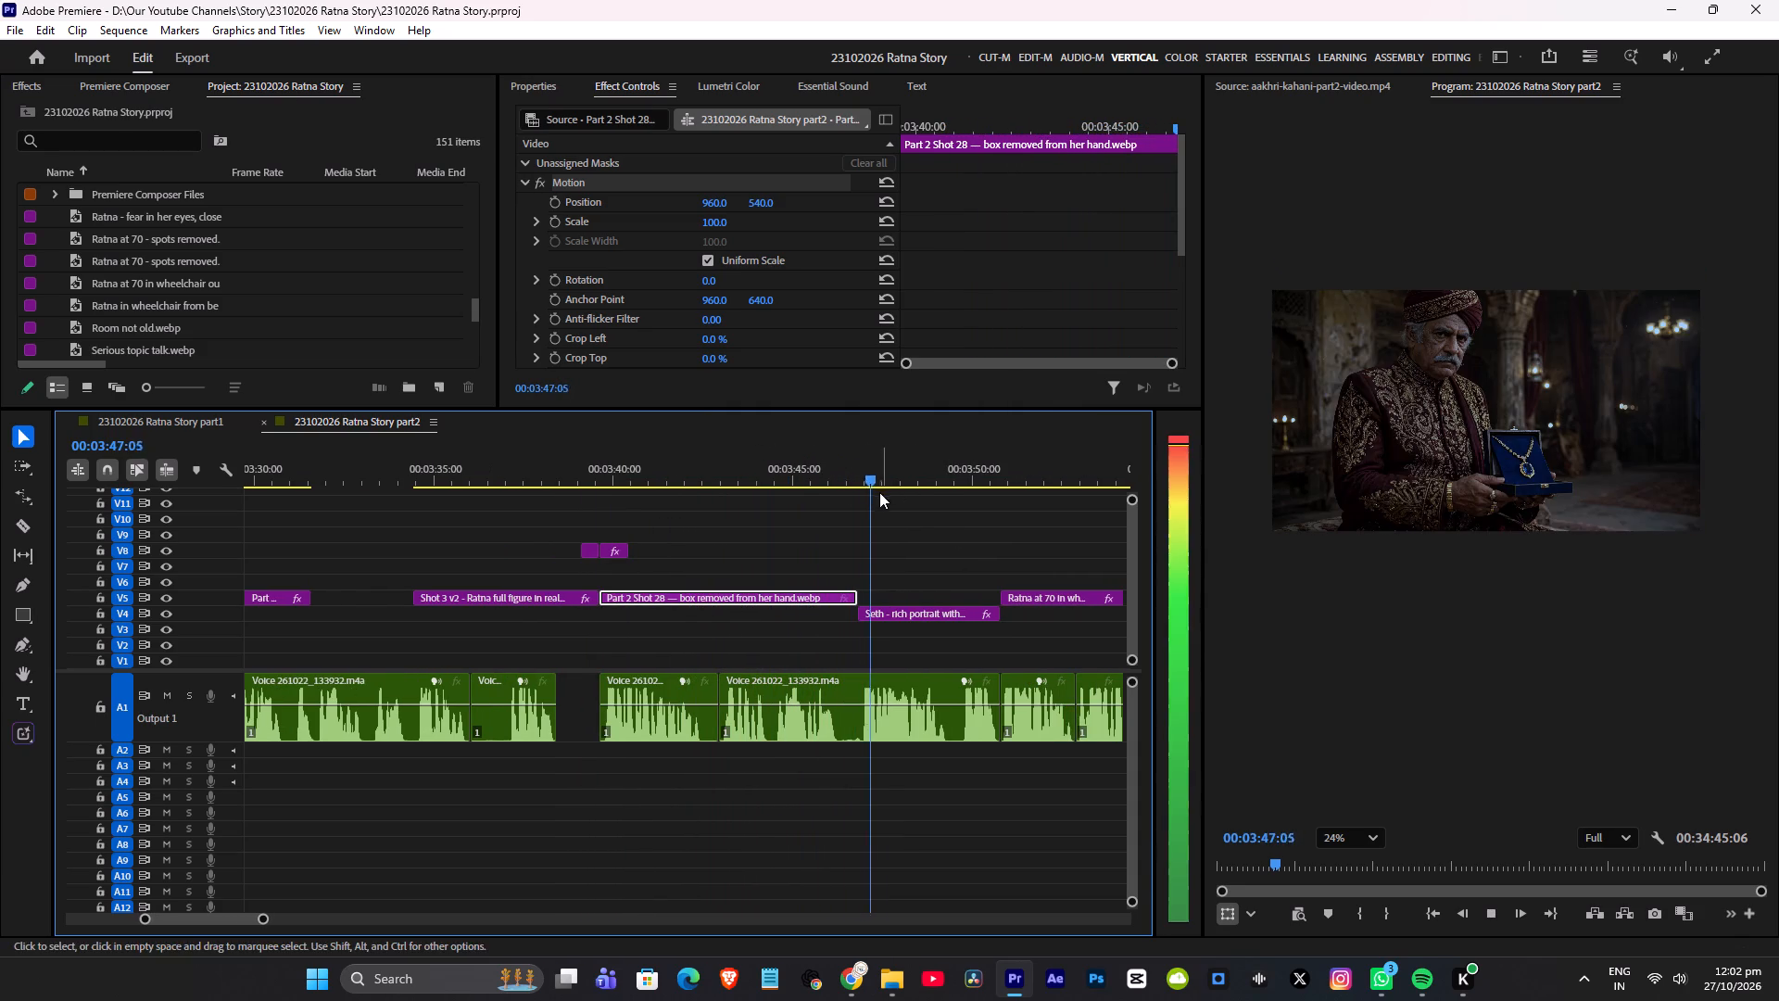
pyautogui.press('space')
pyautogui.click(730, 462)
pyautogui.press('space')
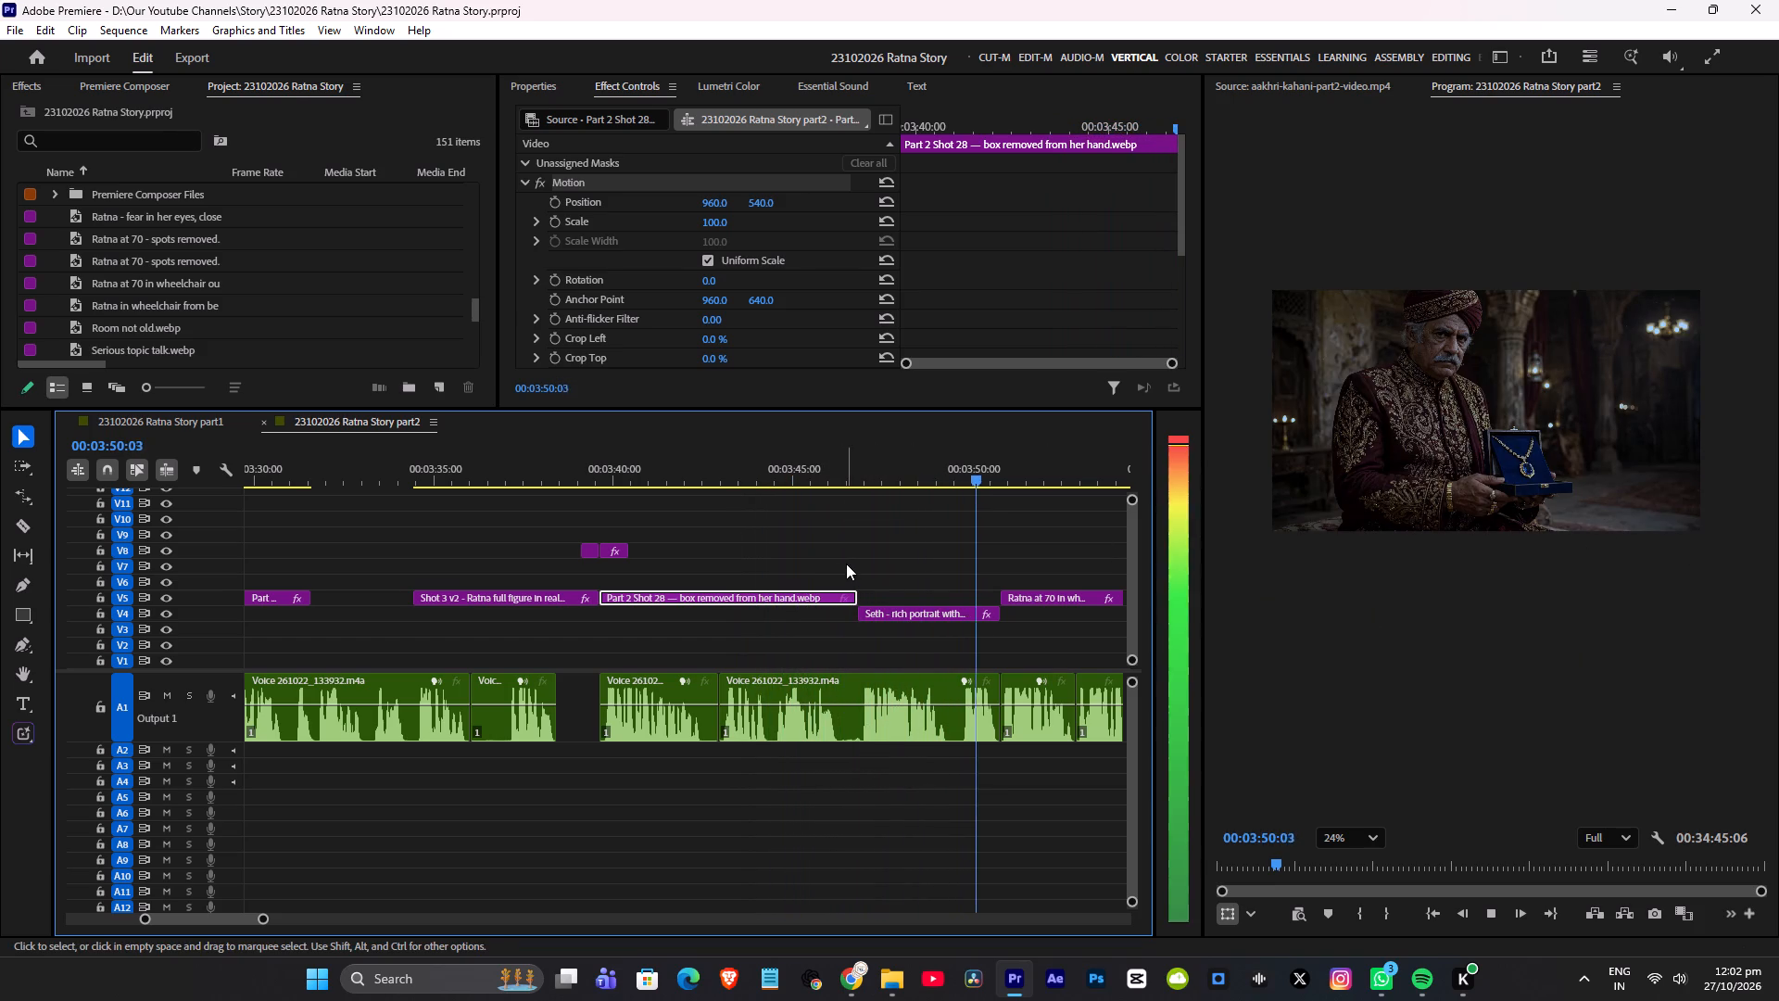
pyautogui.press('space')
pyautogui.click(851, 477)
pyautogui.press('space')
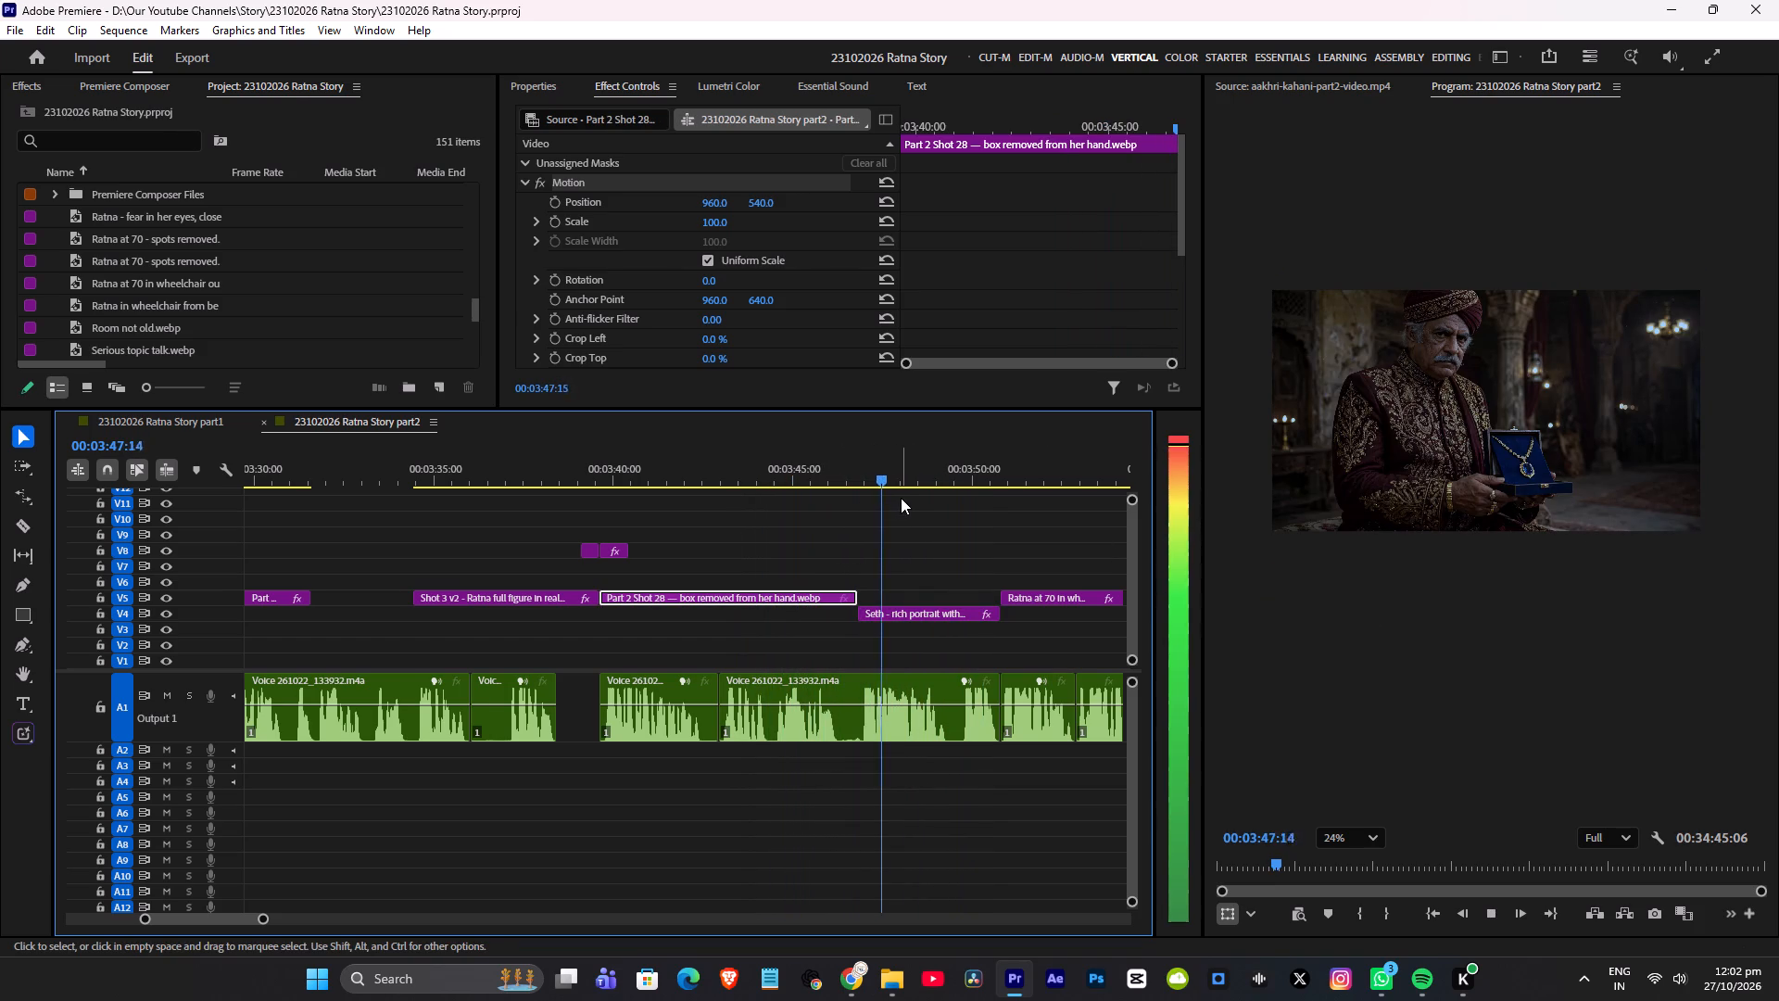
pyautogui.scroll(-1, 902, 498)
pyautogui.press('space')
pyautogui.press('space')
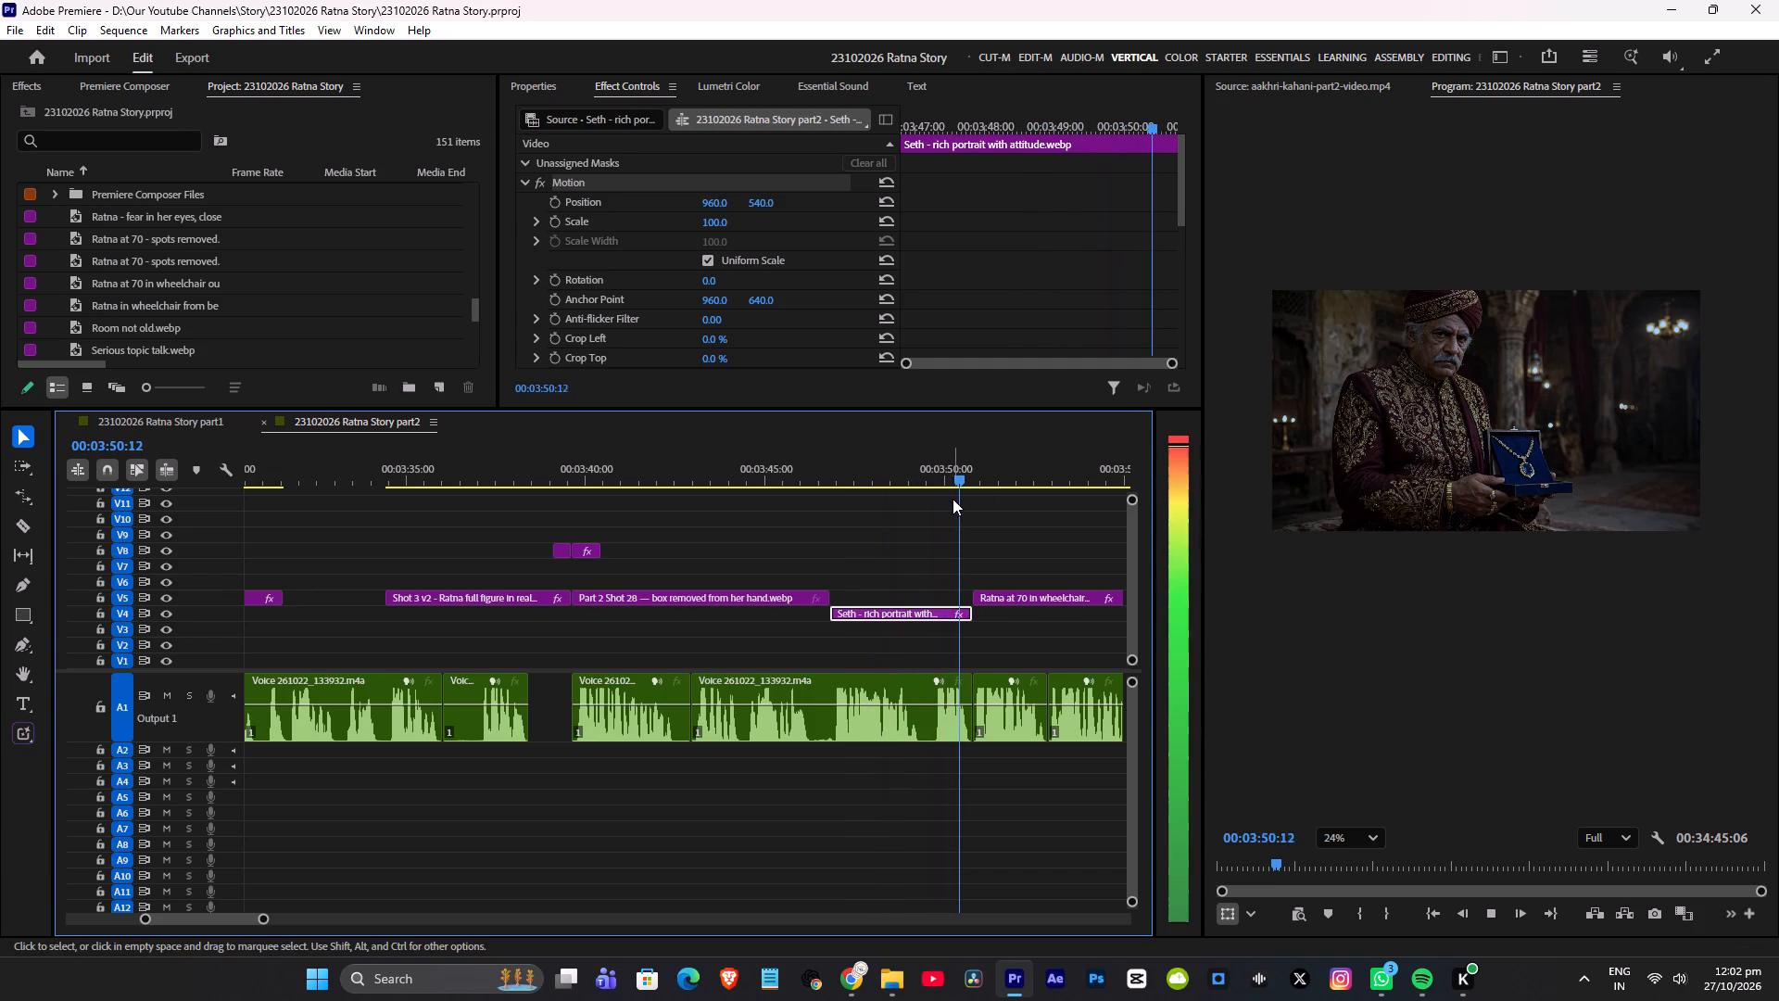
pyautogui.press('space')
# Frame the Seth portrait closer on his face with Scale 163 and Position 1315, 984.
pyautogui.moveTo(709, 218); pyautogui.dragTo(767, 221)
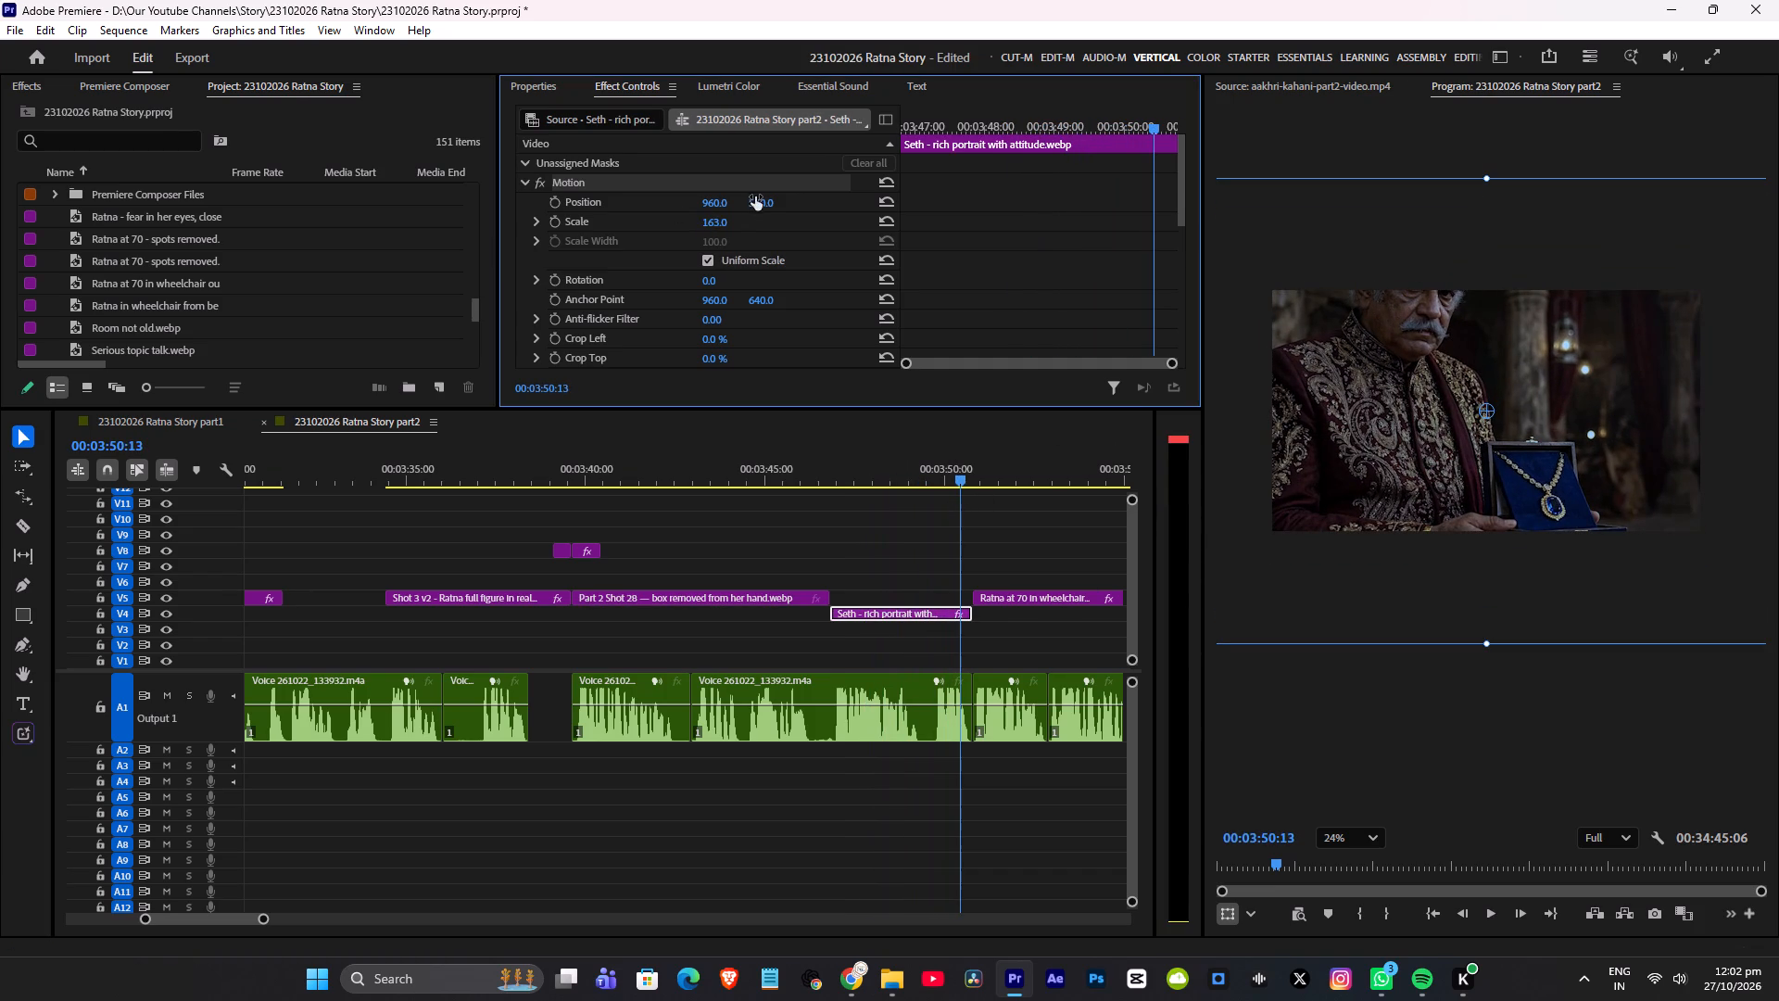
pyautogui.moveTo(753, 203); pyautogui.dragTo(1165, 203)
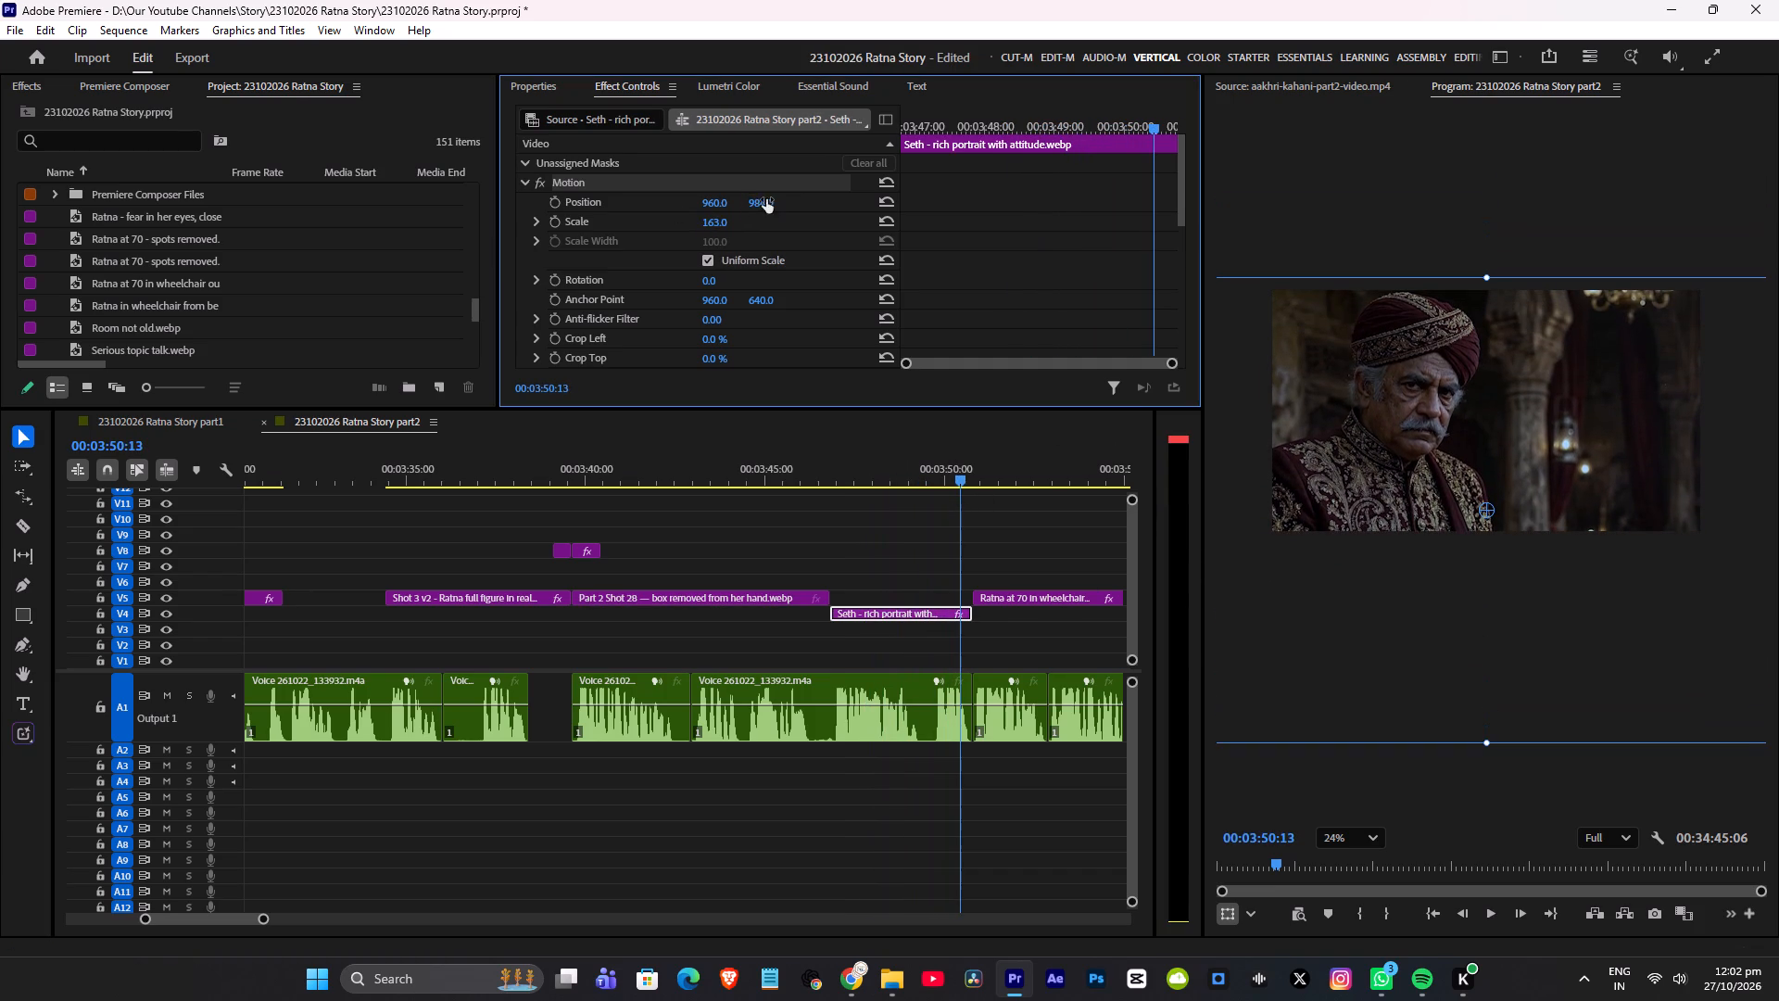
pyautogui.moveTo(711, 200); pyautogui.dragTo(1048, 200)
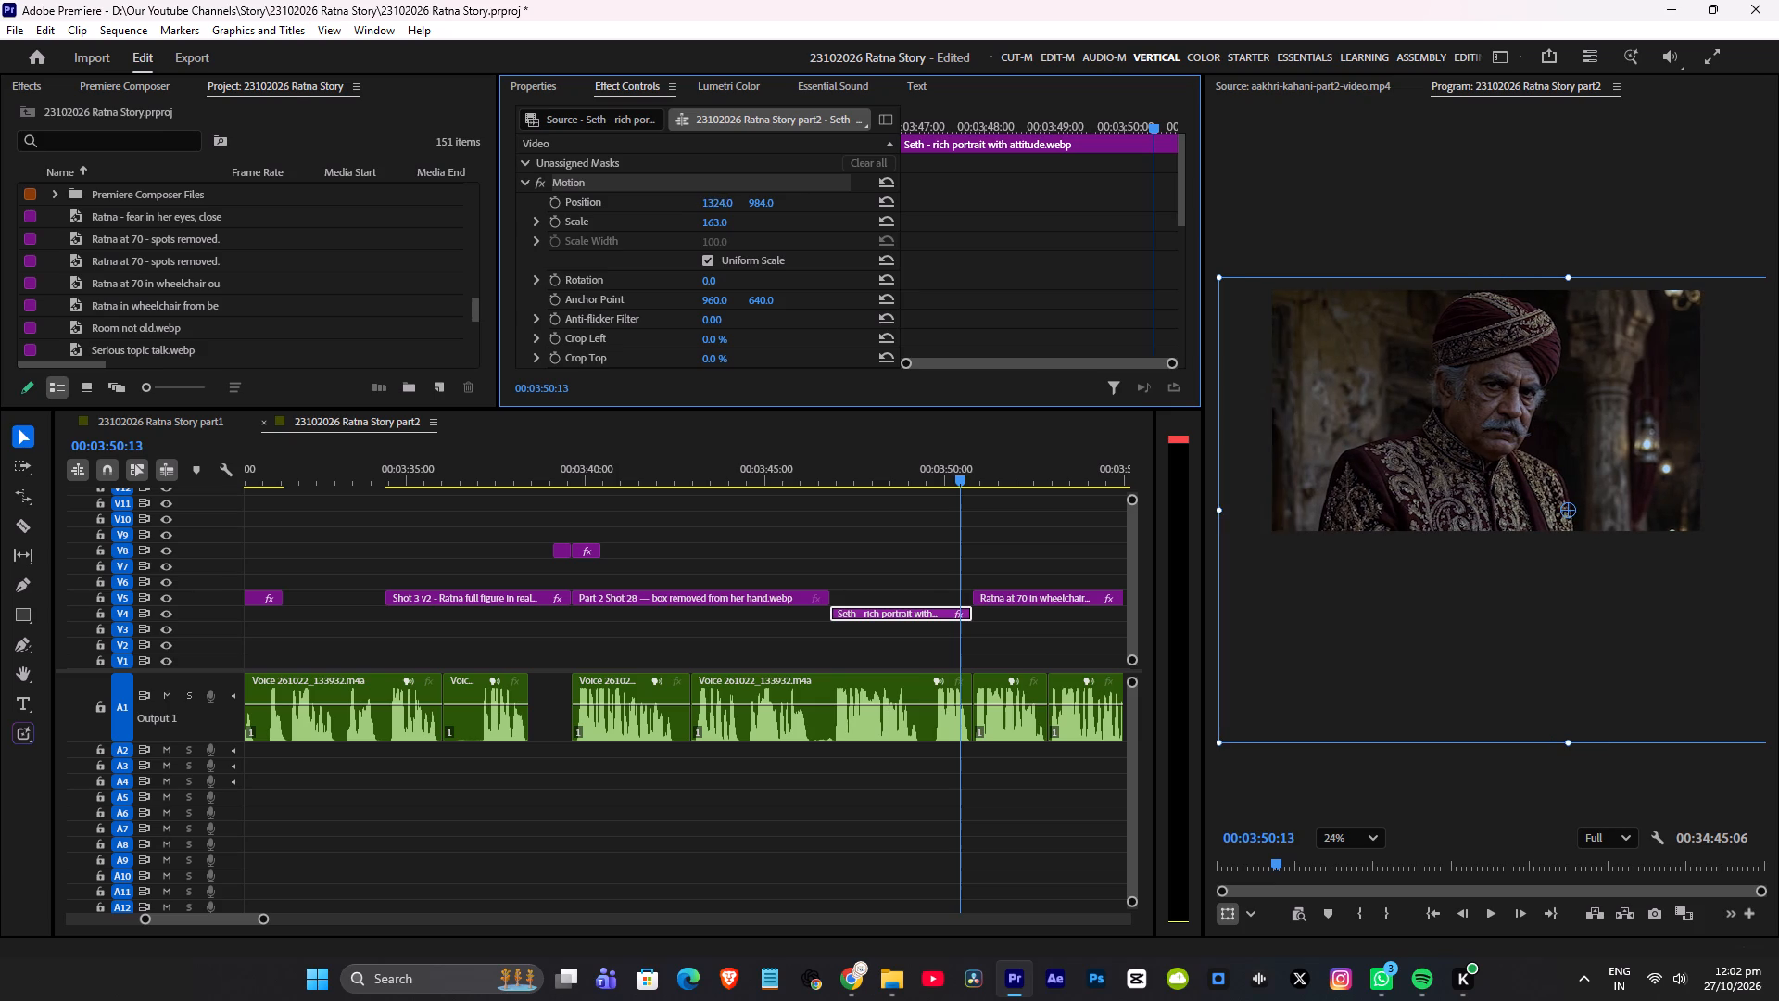
pyautogui.moveTo(1048, 200); pyautogui.dragTo(1040, 203)
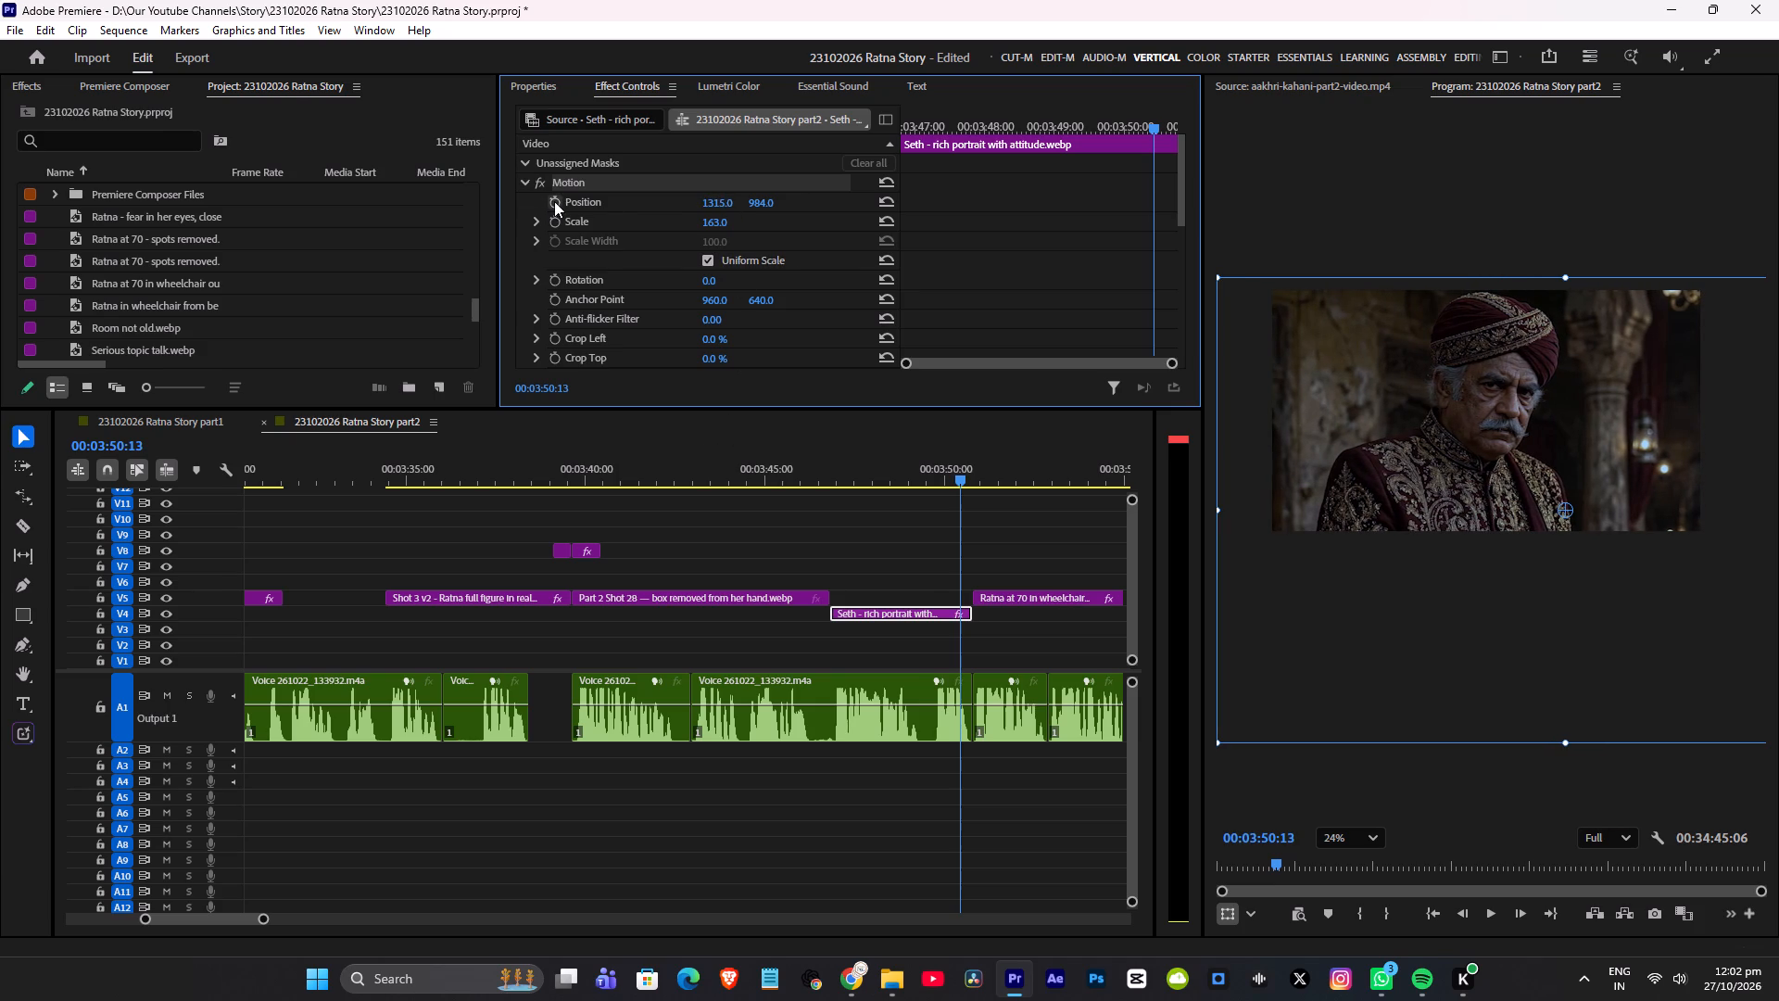
# Keyframe the Seth portrait's vertical Position from 1037 at the clip's start to 955 at 00:03:50:13.
pyautogui.click(554, 201)
pyautogui.moveTo(1002, 128); pyautogui.dragTo(833, 157)
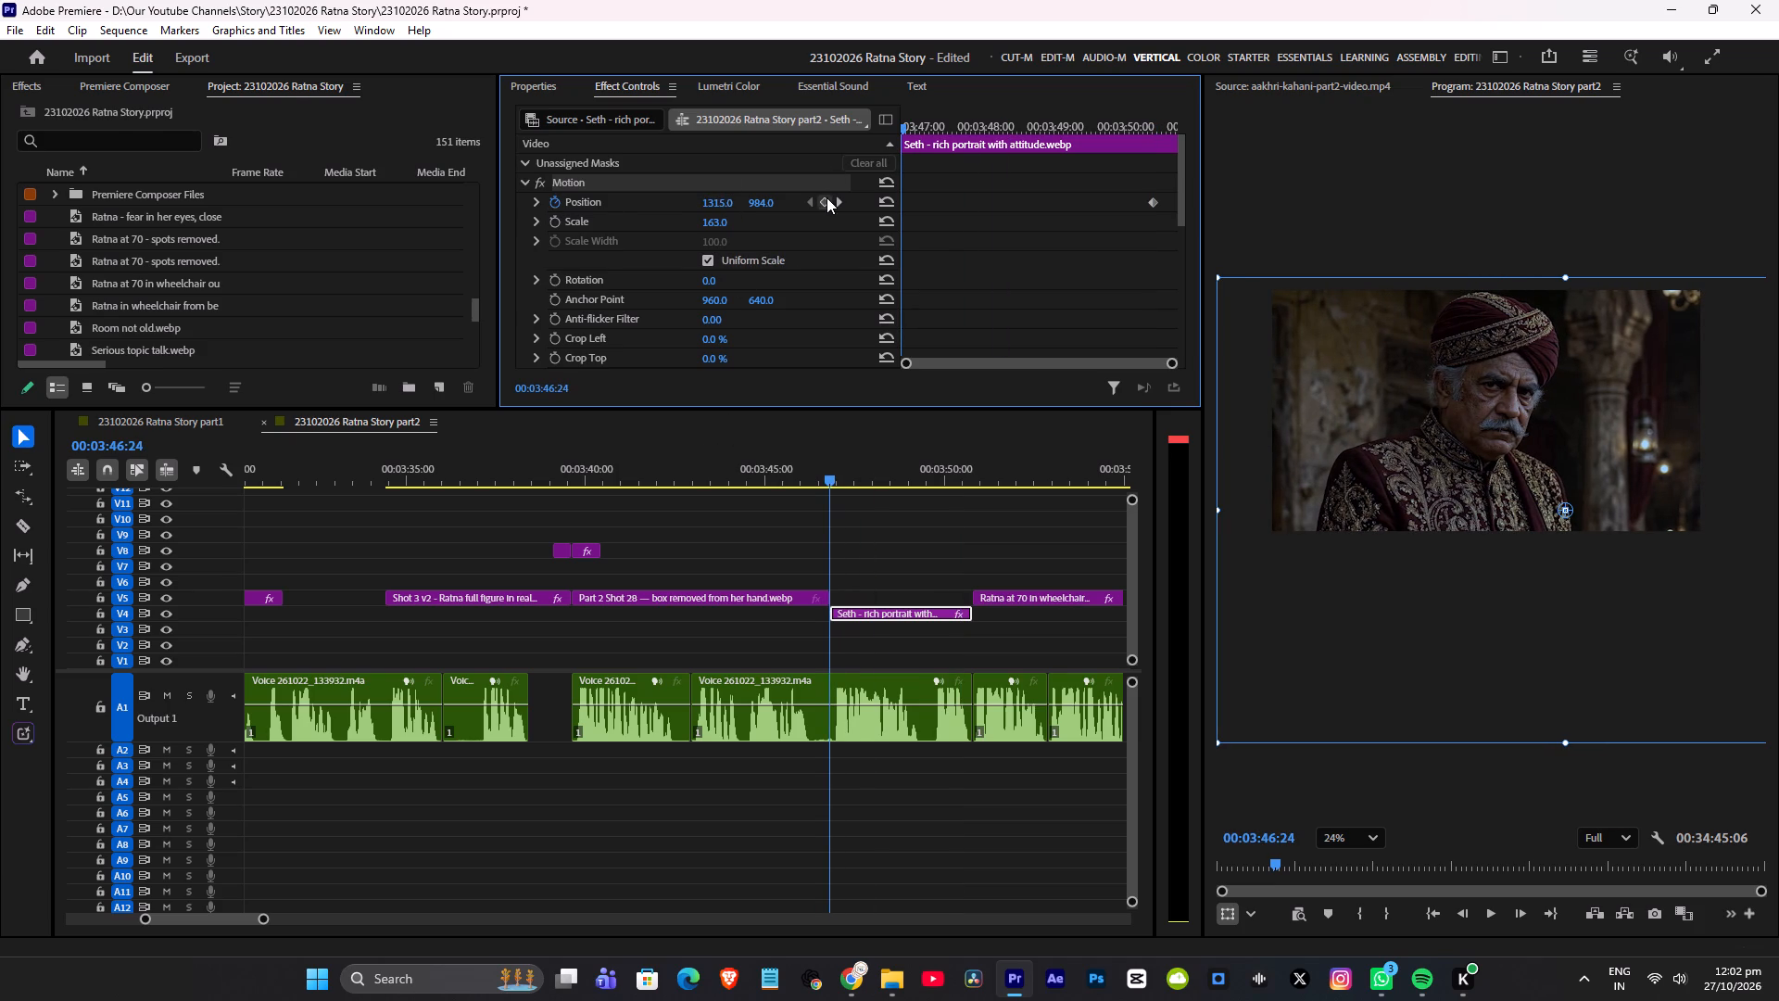
pyautogui.click(826, 197)
pyautogui.moveTo(758, 201); pyautogui.dragTo(808, 198)
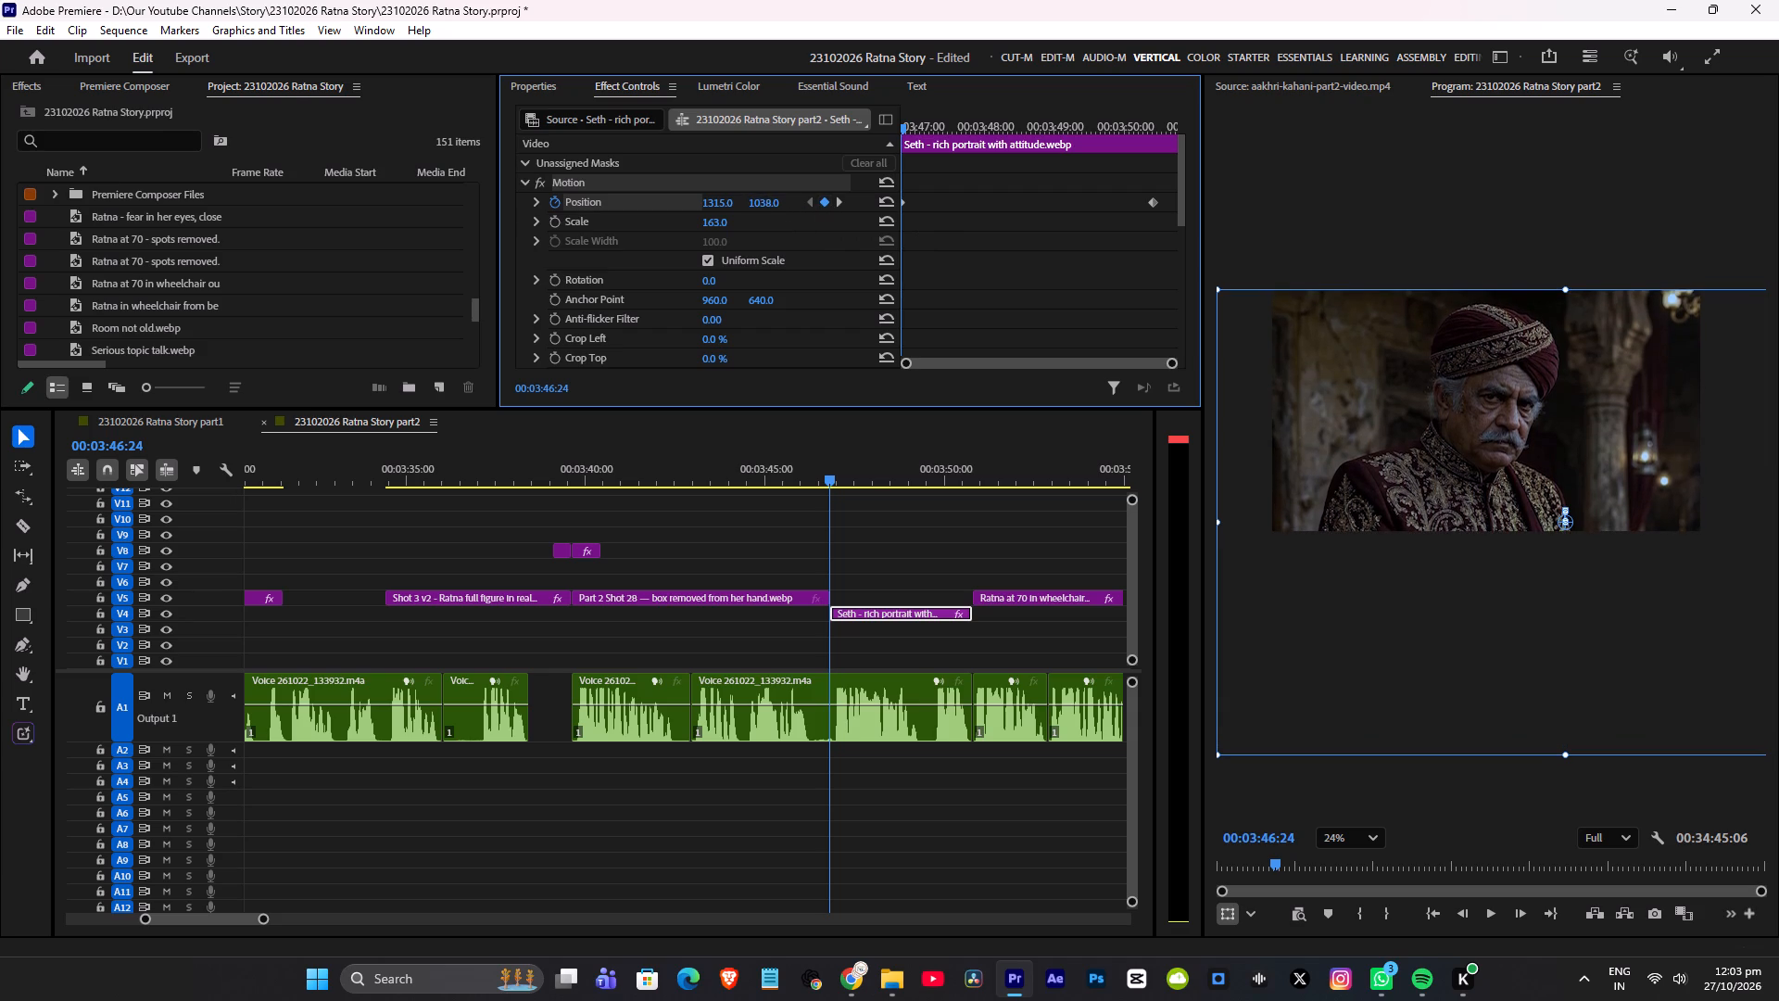
pyautogui.moveTo(808, 198); pyautogui.dragTo(807, 198)
pyautogui.press('space')
pyautogui.press('space')
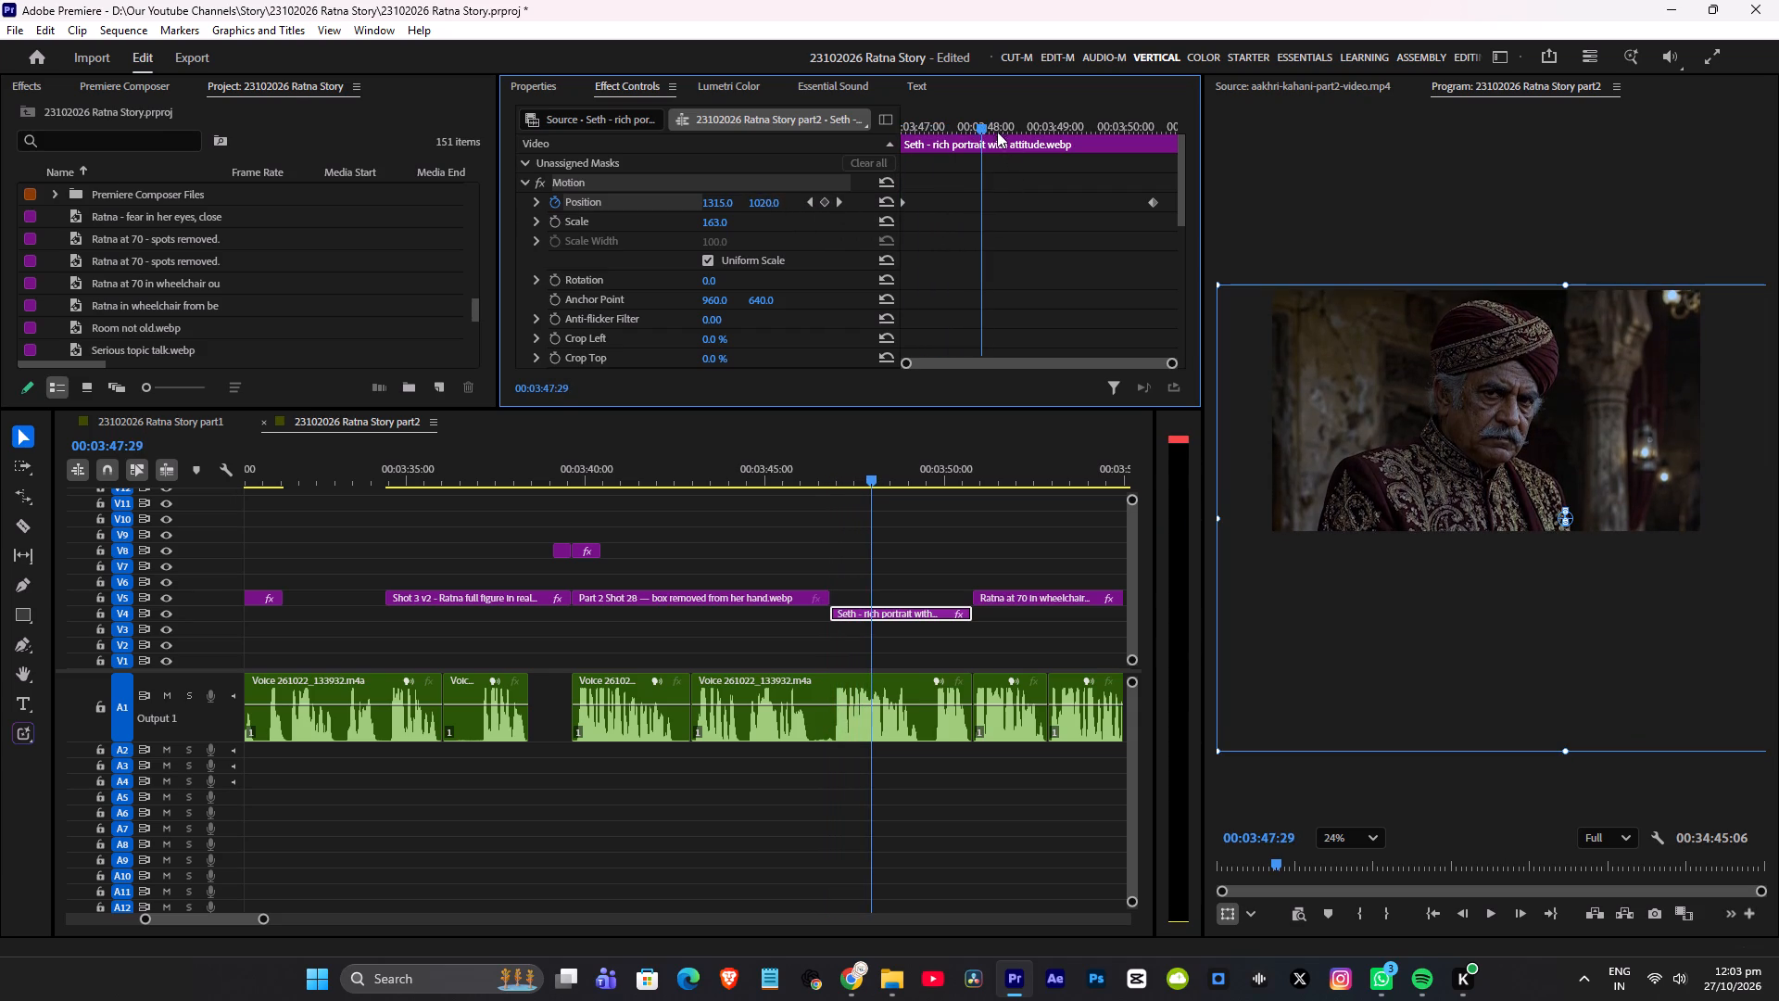
pyautogui.moveTo(970, 122); pyautogui.dragTo(659, 184)
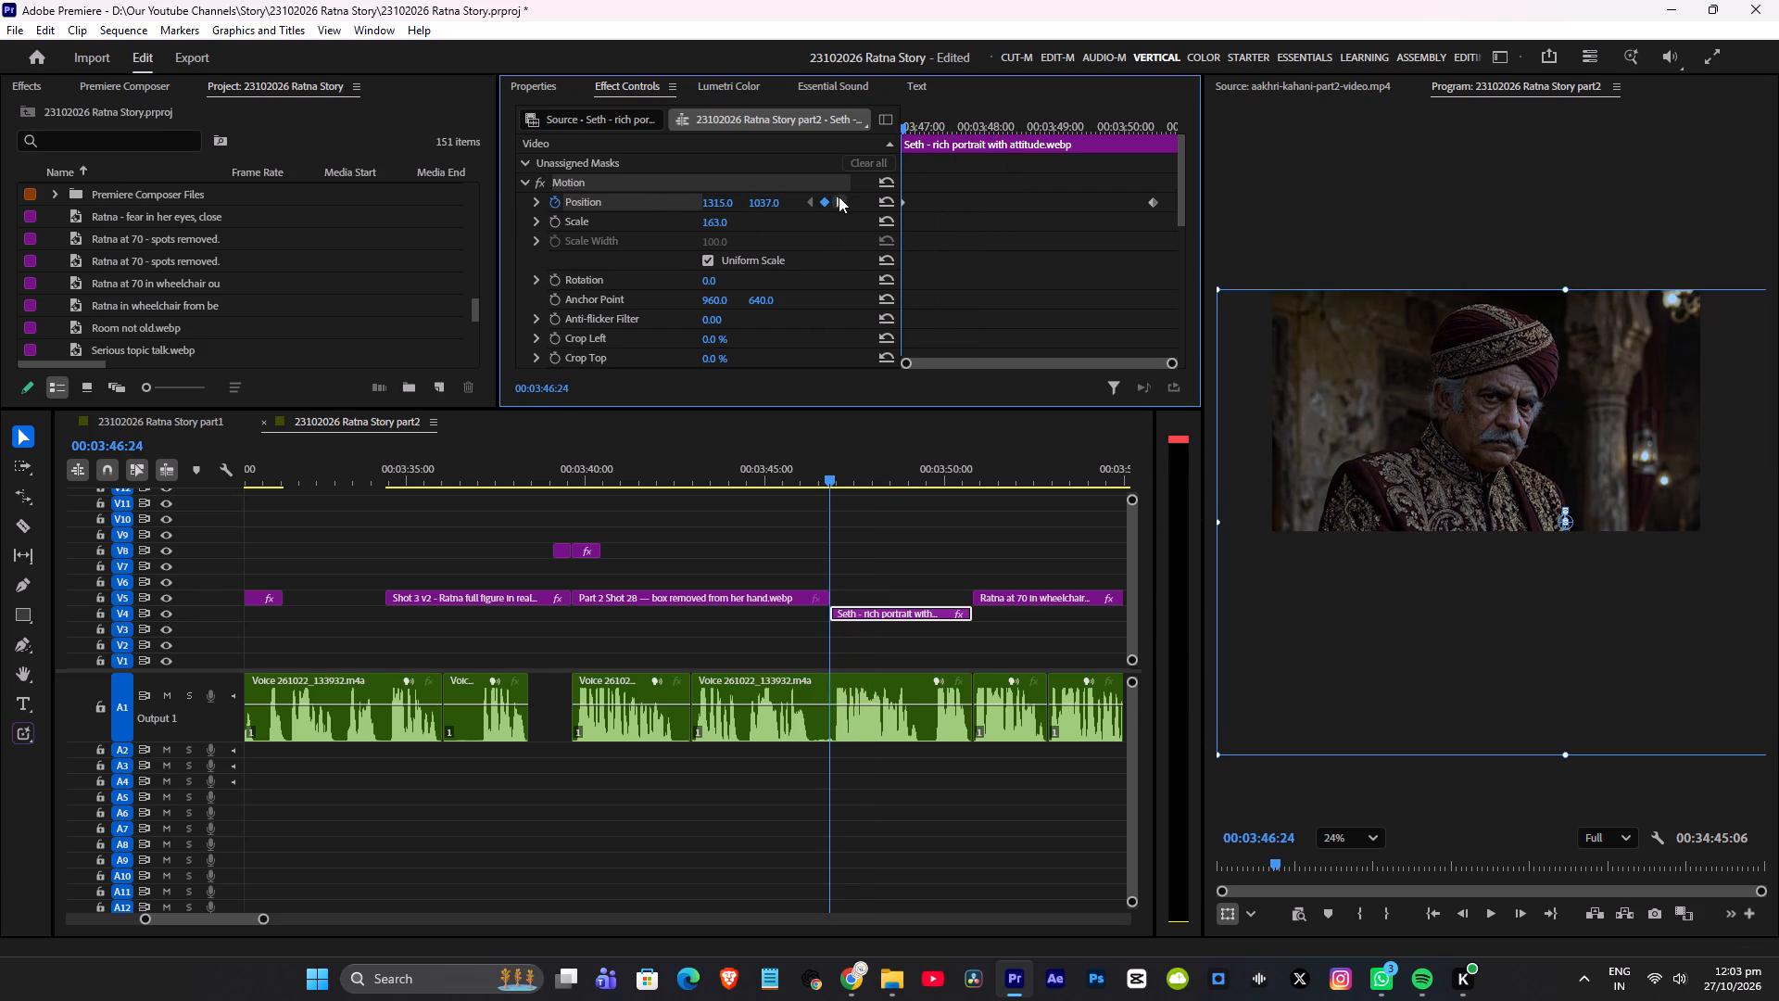
pyautogui.click(839, 196)
pyautogui.moveTo(769, 204); pyautogui.dragTo(719, 226)
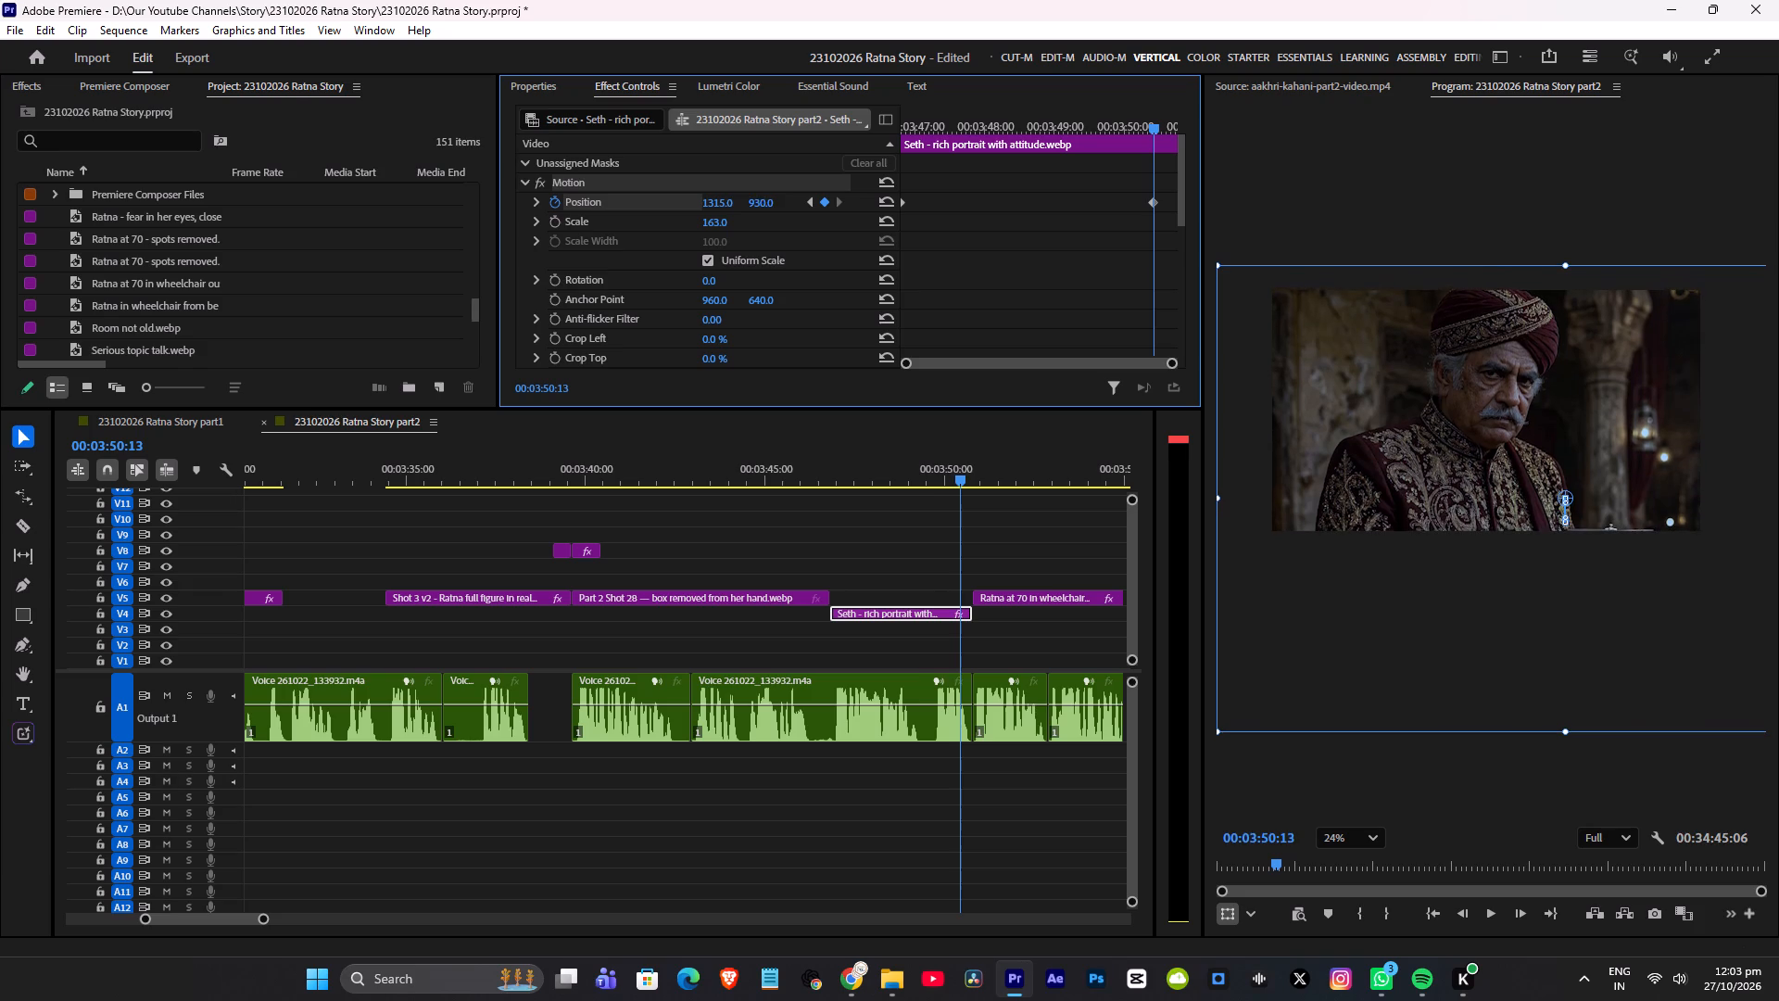
pyautogui.moveTo(719, 226); pyautogui.dragTo(751, 228)
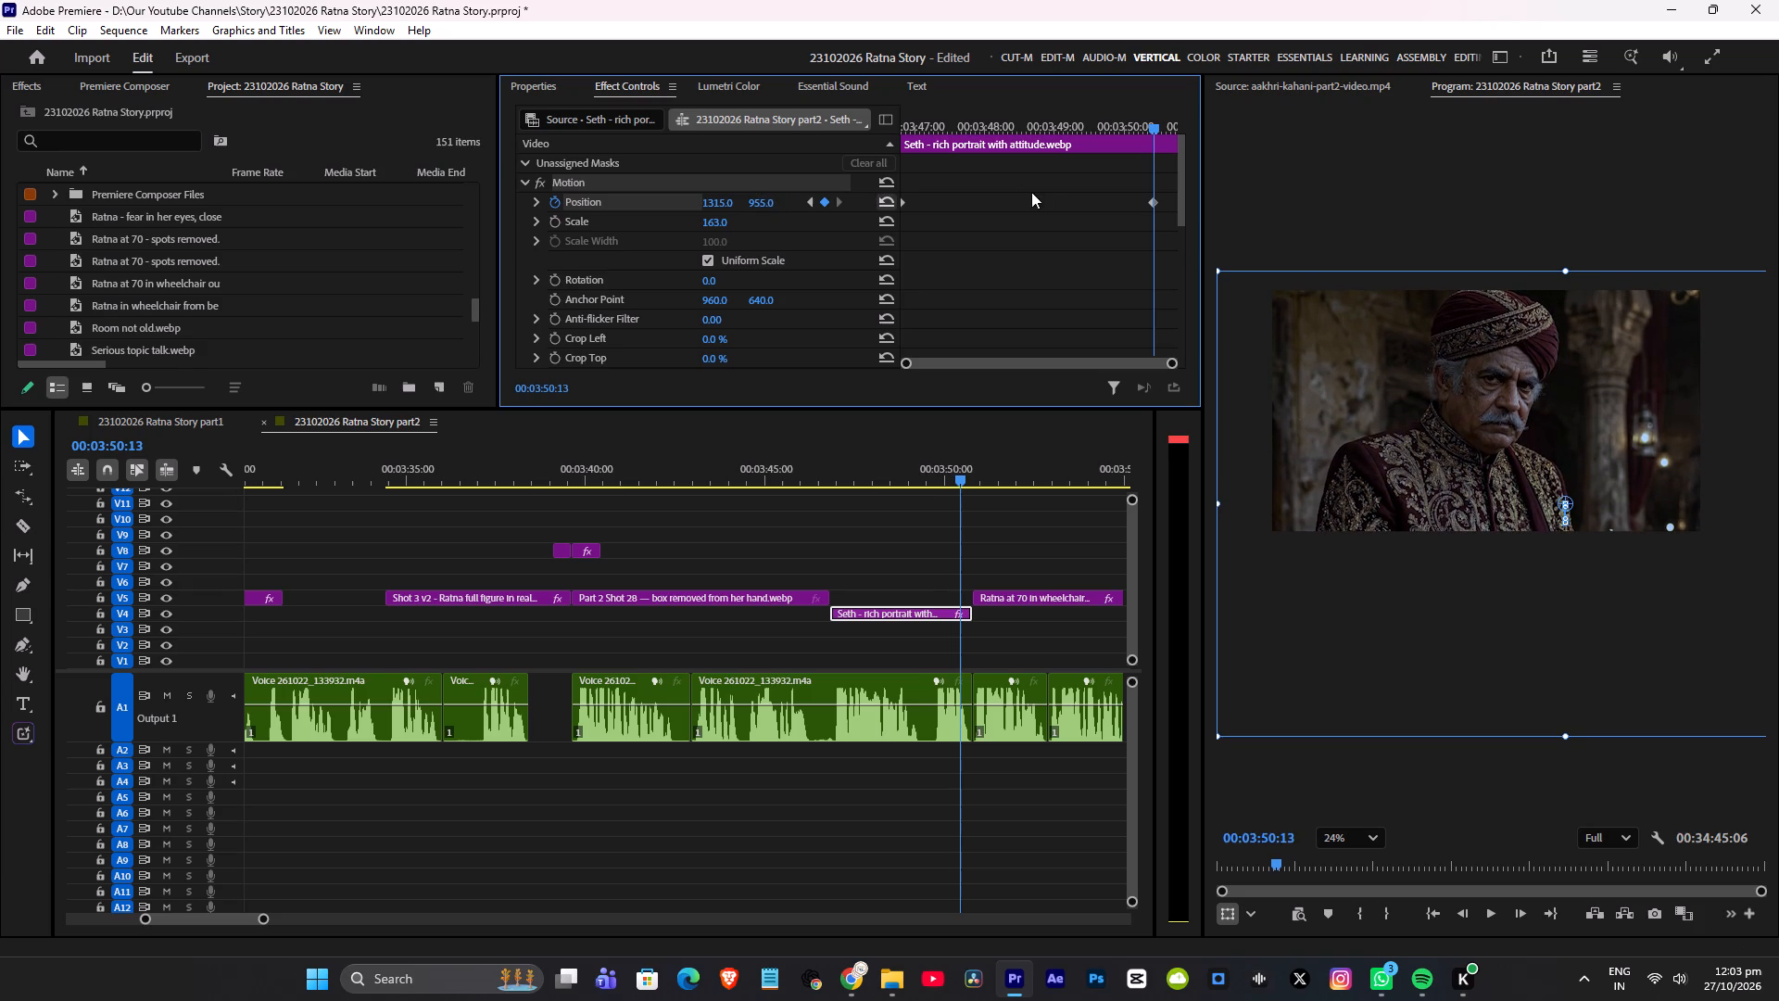
# Set the Seth portrait's Scale to 165.
pyautogui.moveTo(1030, 125); pyautogui.dragTo(587, 175)
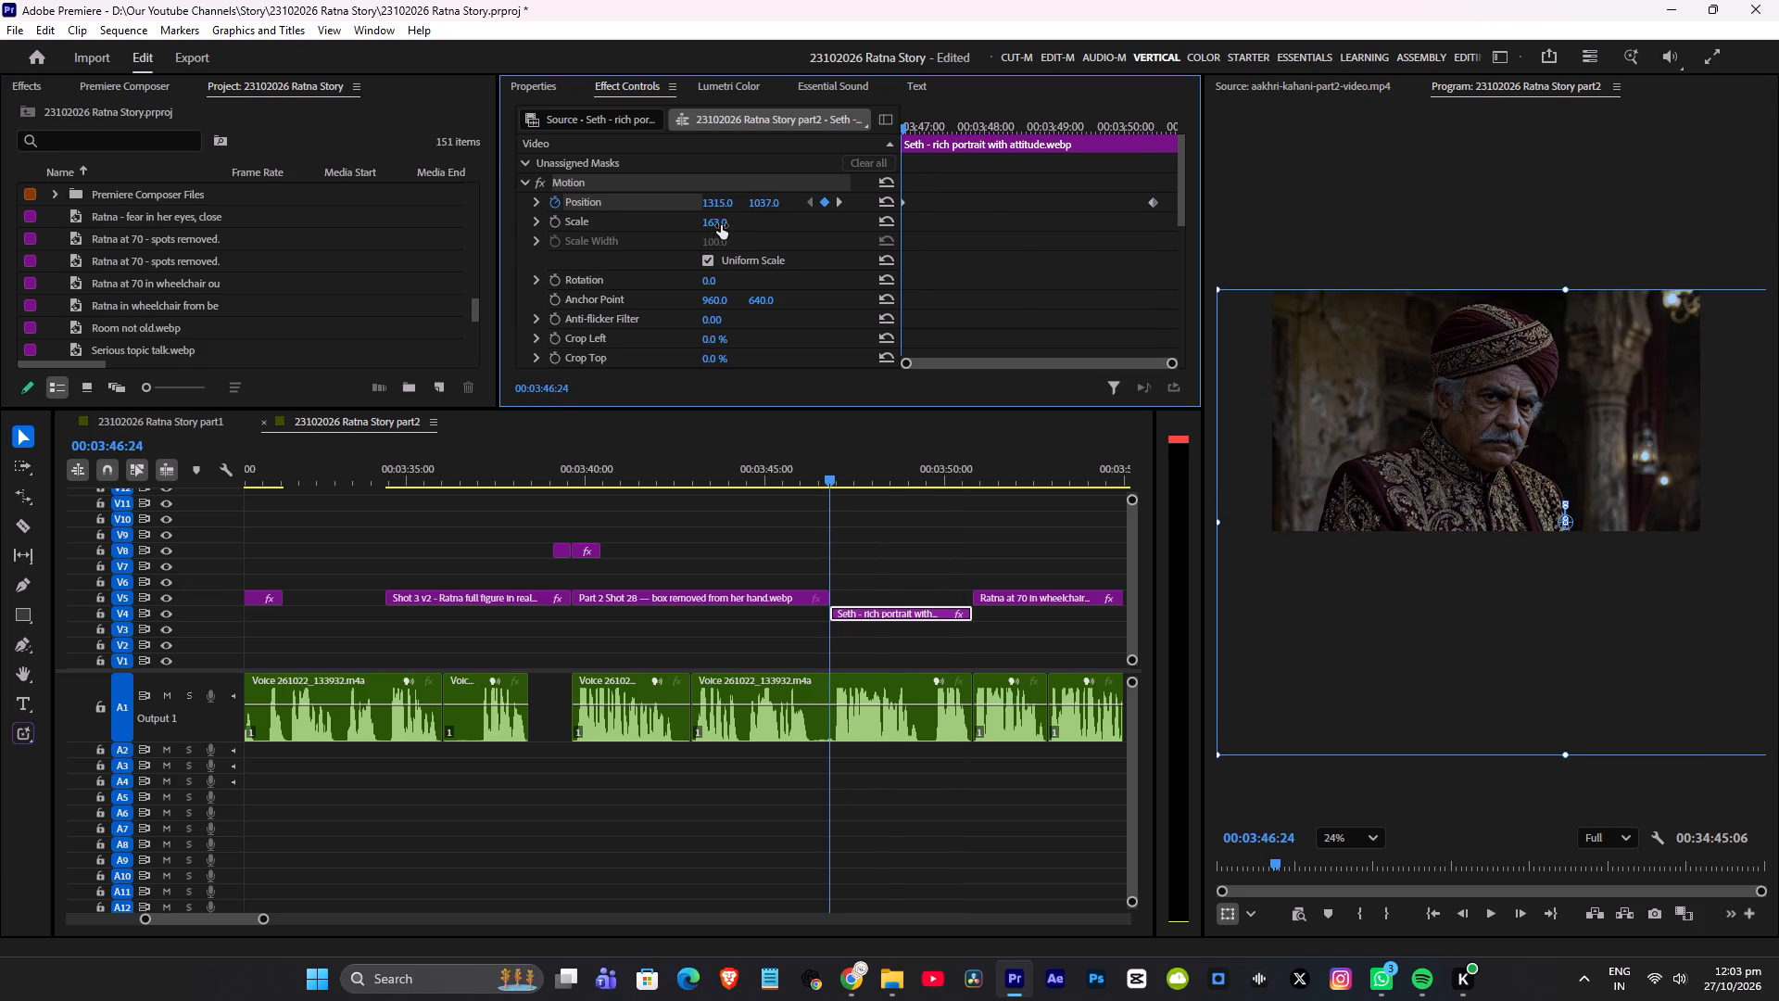
pyautogui.click(721, 225)
pyautogui.write('165')
pyautogui.press('Return')
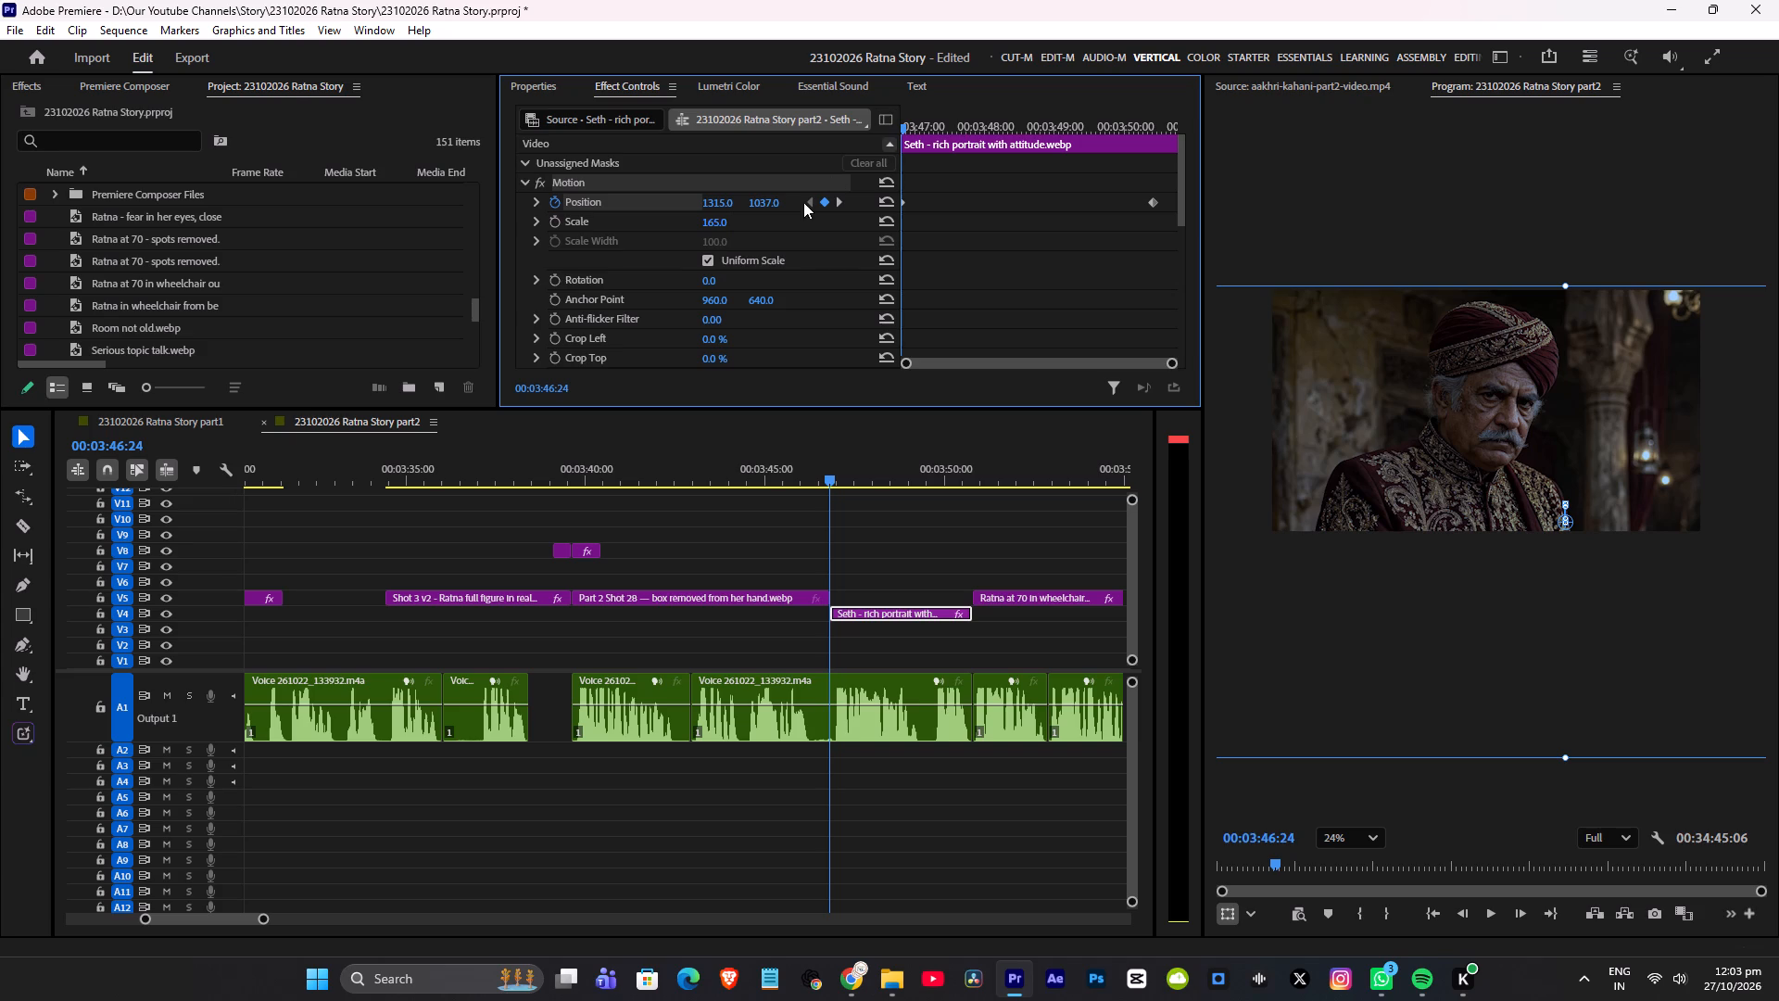
# Reverse the Seth portrait's vertical move by setting Position Y to 946 at the first keyframe and 1048 at the last, and preview it.
pyautogui.moveTo(770, 200); pyautogui.dragTo(736, 210)
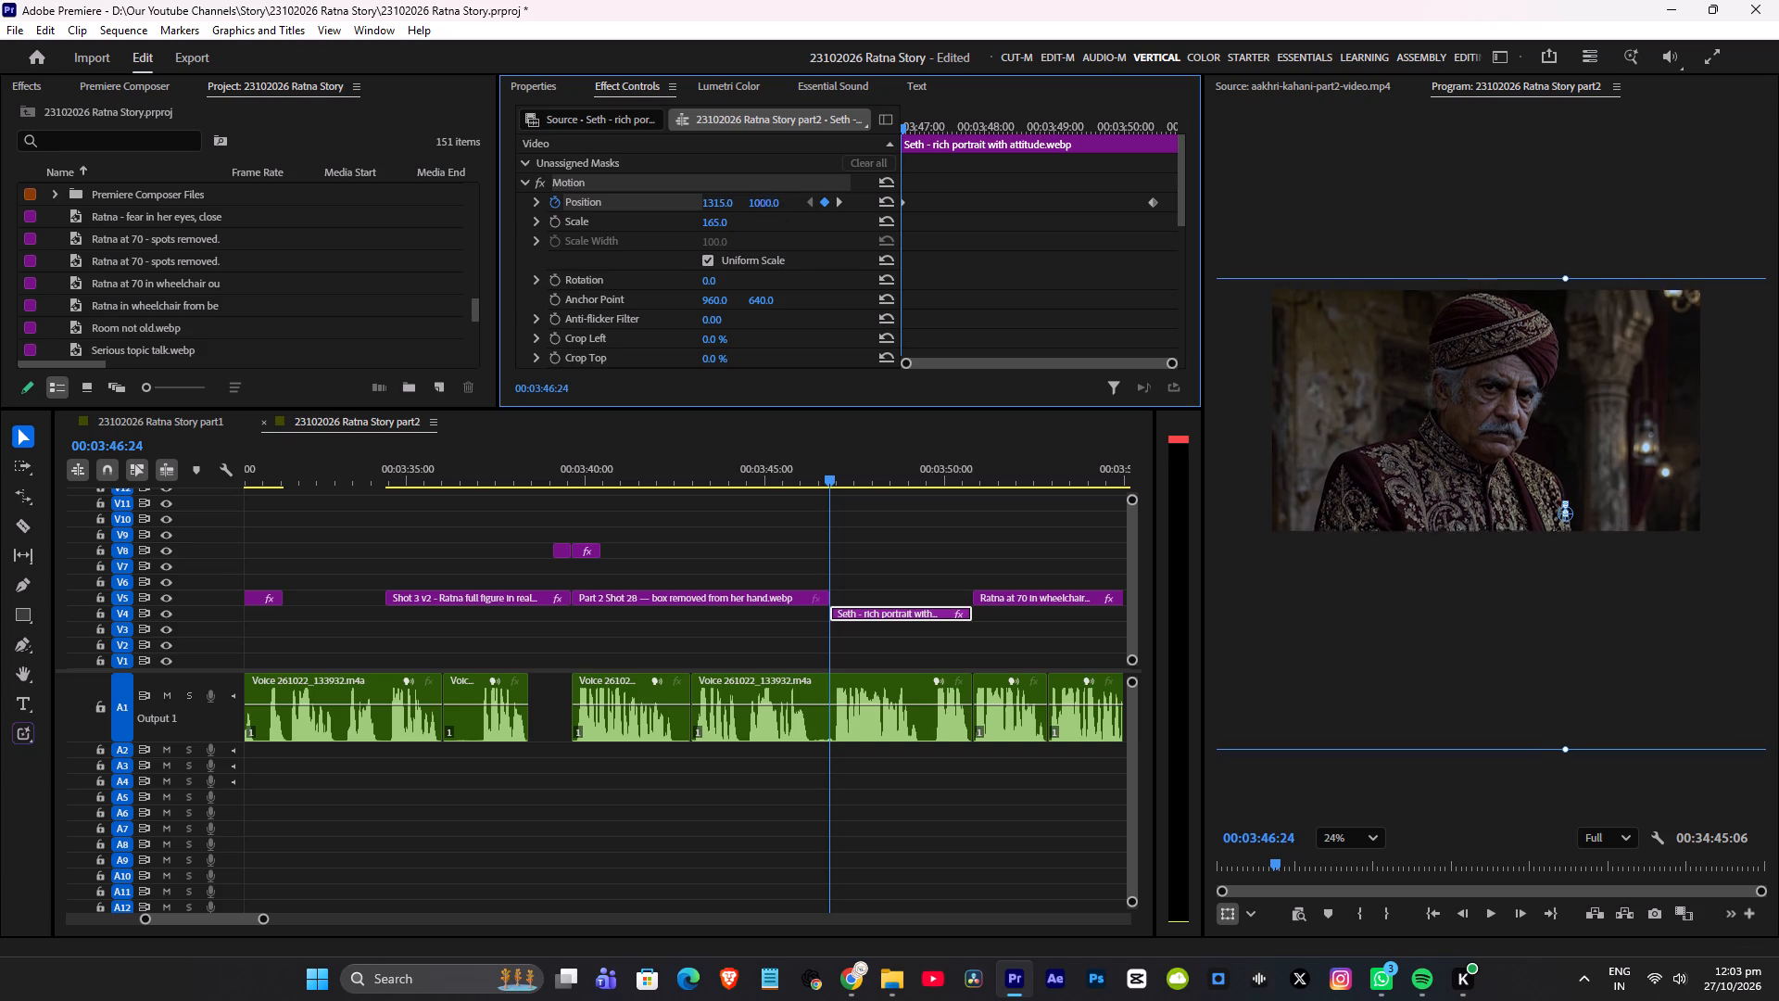
pyautogui.moveTo(736, 210); pyautogui.dragTo(668, 243)
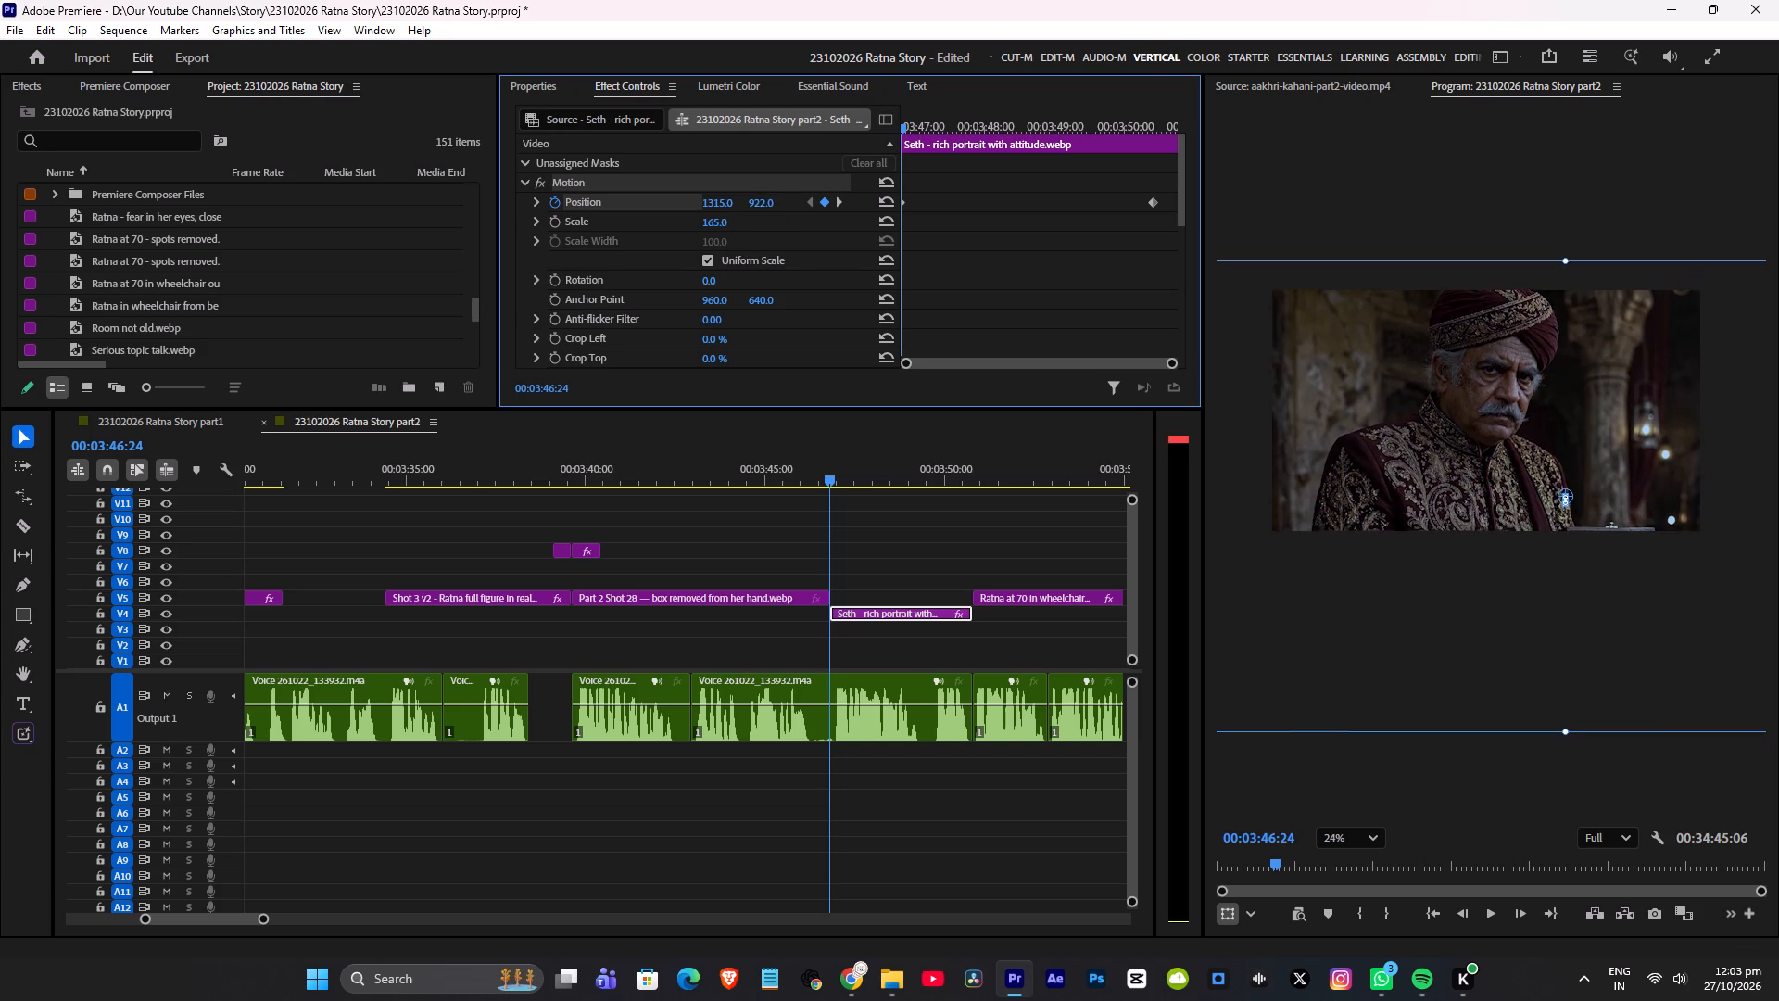
pyautogui.moveTo(668, 243); pyautogui.dragTo(689, 234)
pyautogui.click(841, 199)
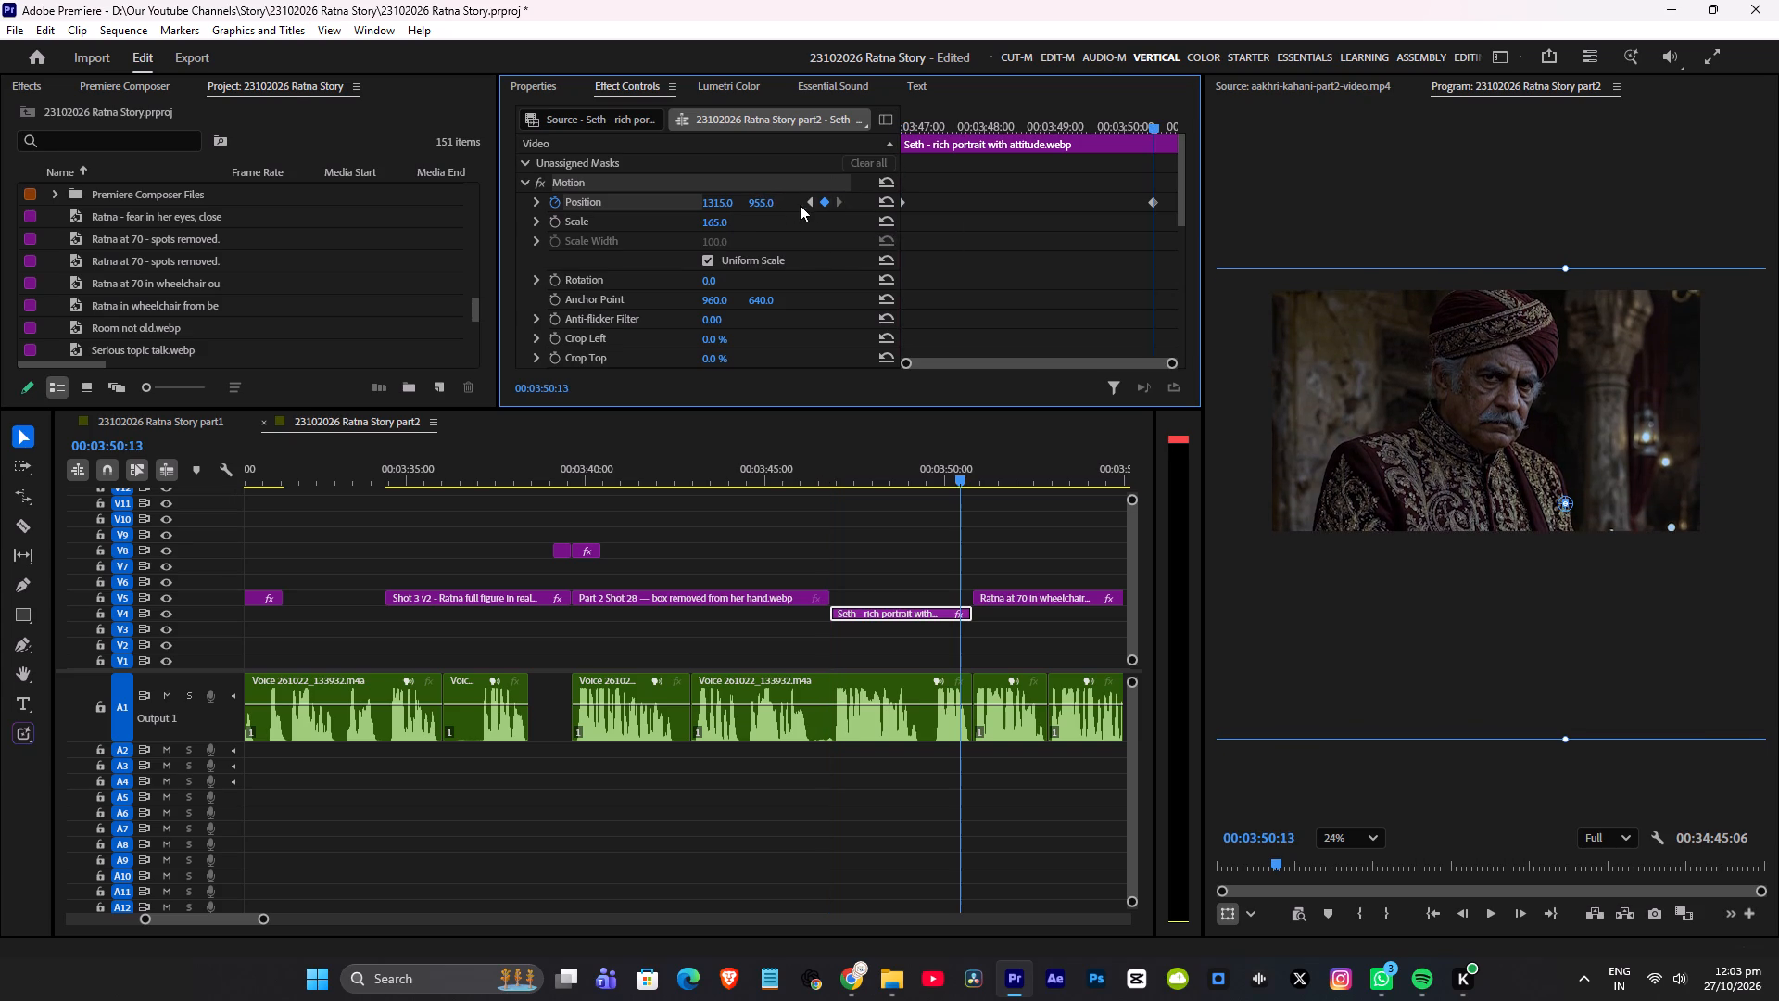
pyautogui.moveTo(755, 202); pyautogui.dragTo(839, 197)
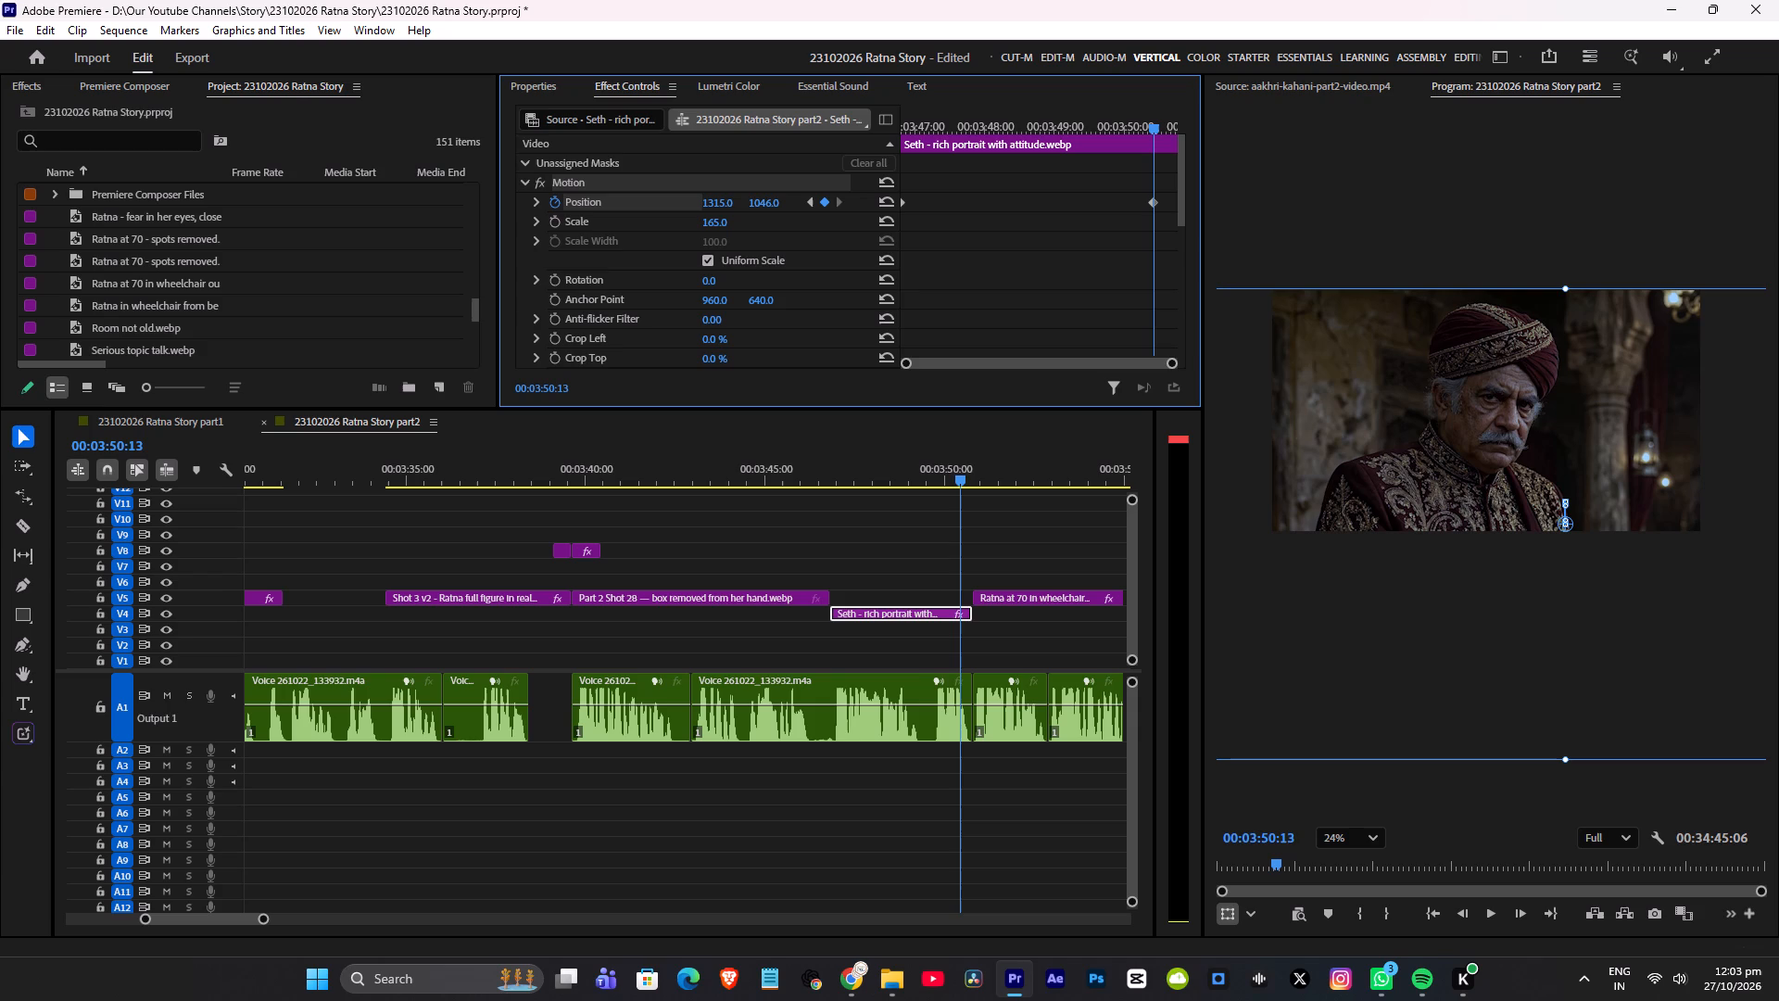
pyautogui.moveTo(839, 197); pyautogui.dragTo(838, 195)
pyautogui.moveTo(946, 124); pyautogui.dragTo(673, 178)
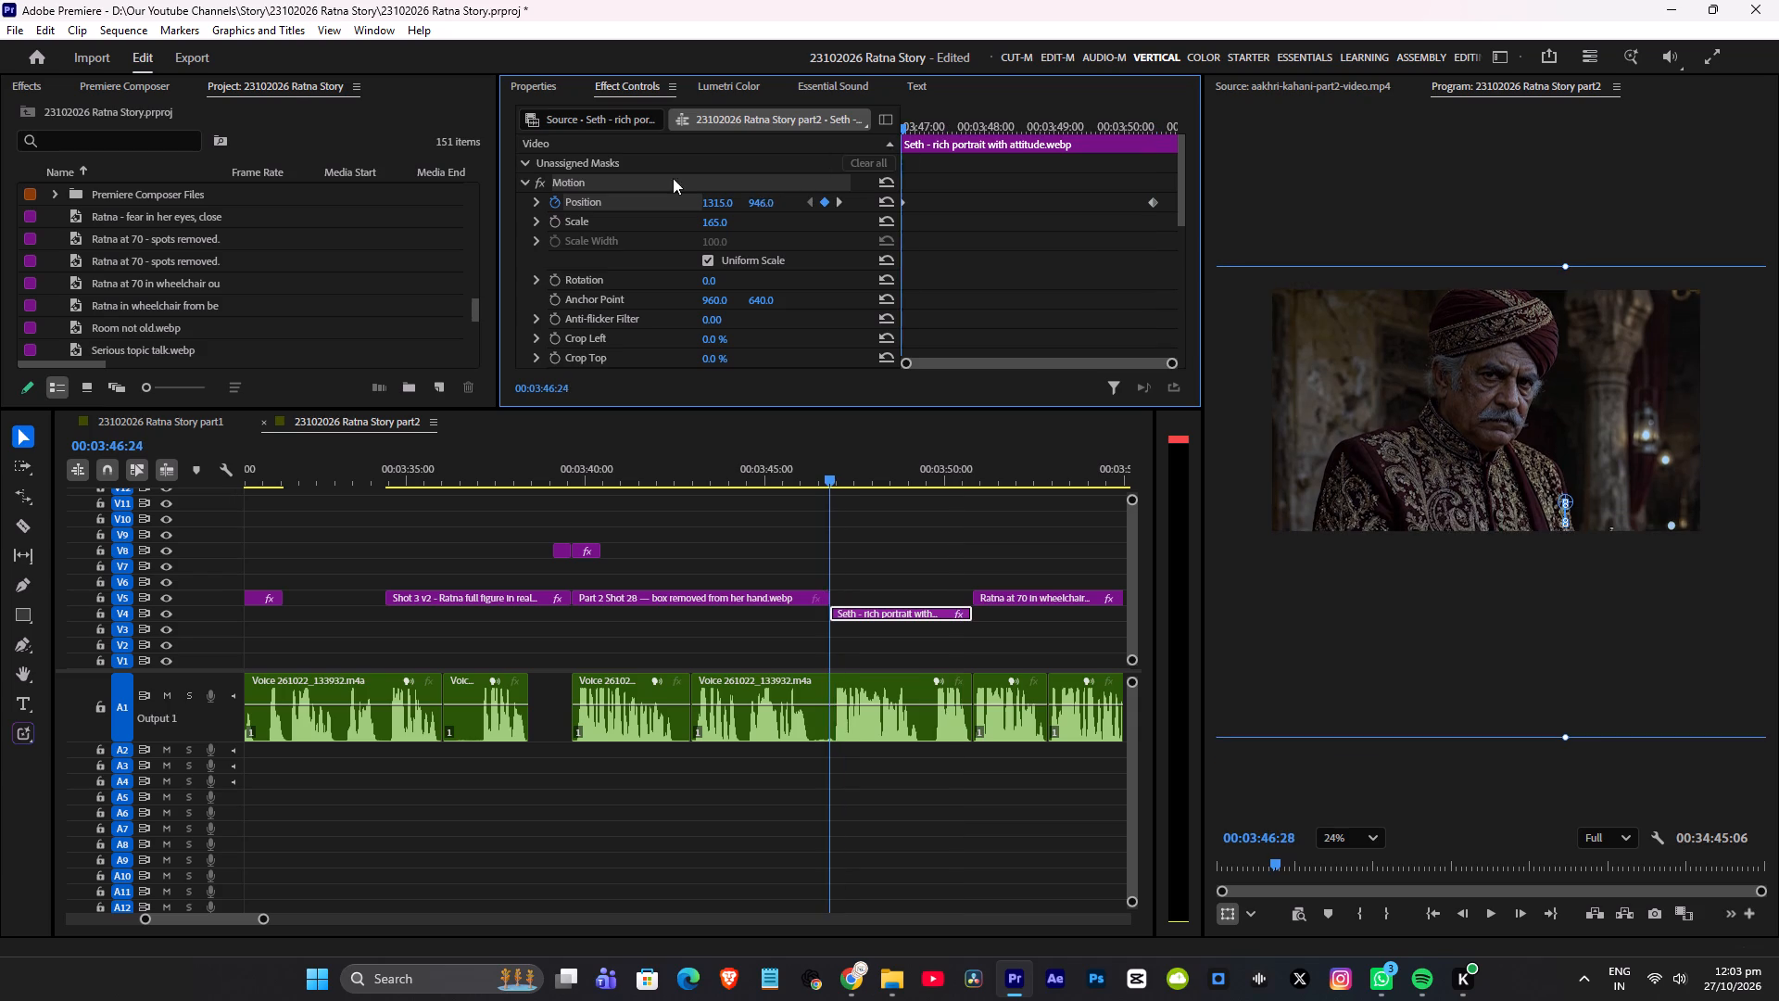
pyautogui.press('space')
pyautogui.press('space')
# Swap the Seth portrait's two Position keyframes so the move runs from 1048 at the clip's start to 946 near its end, and preview it.
pyautogui.moveTo(1154, 201); pyautogui.dragTo(1036, 217)
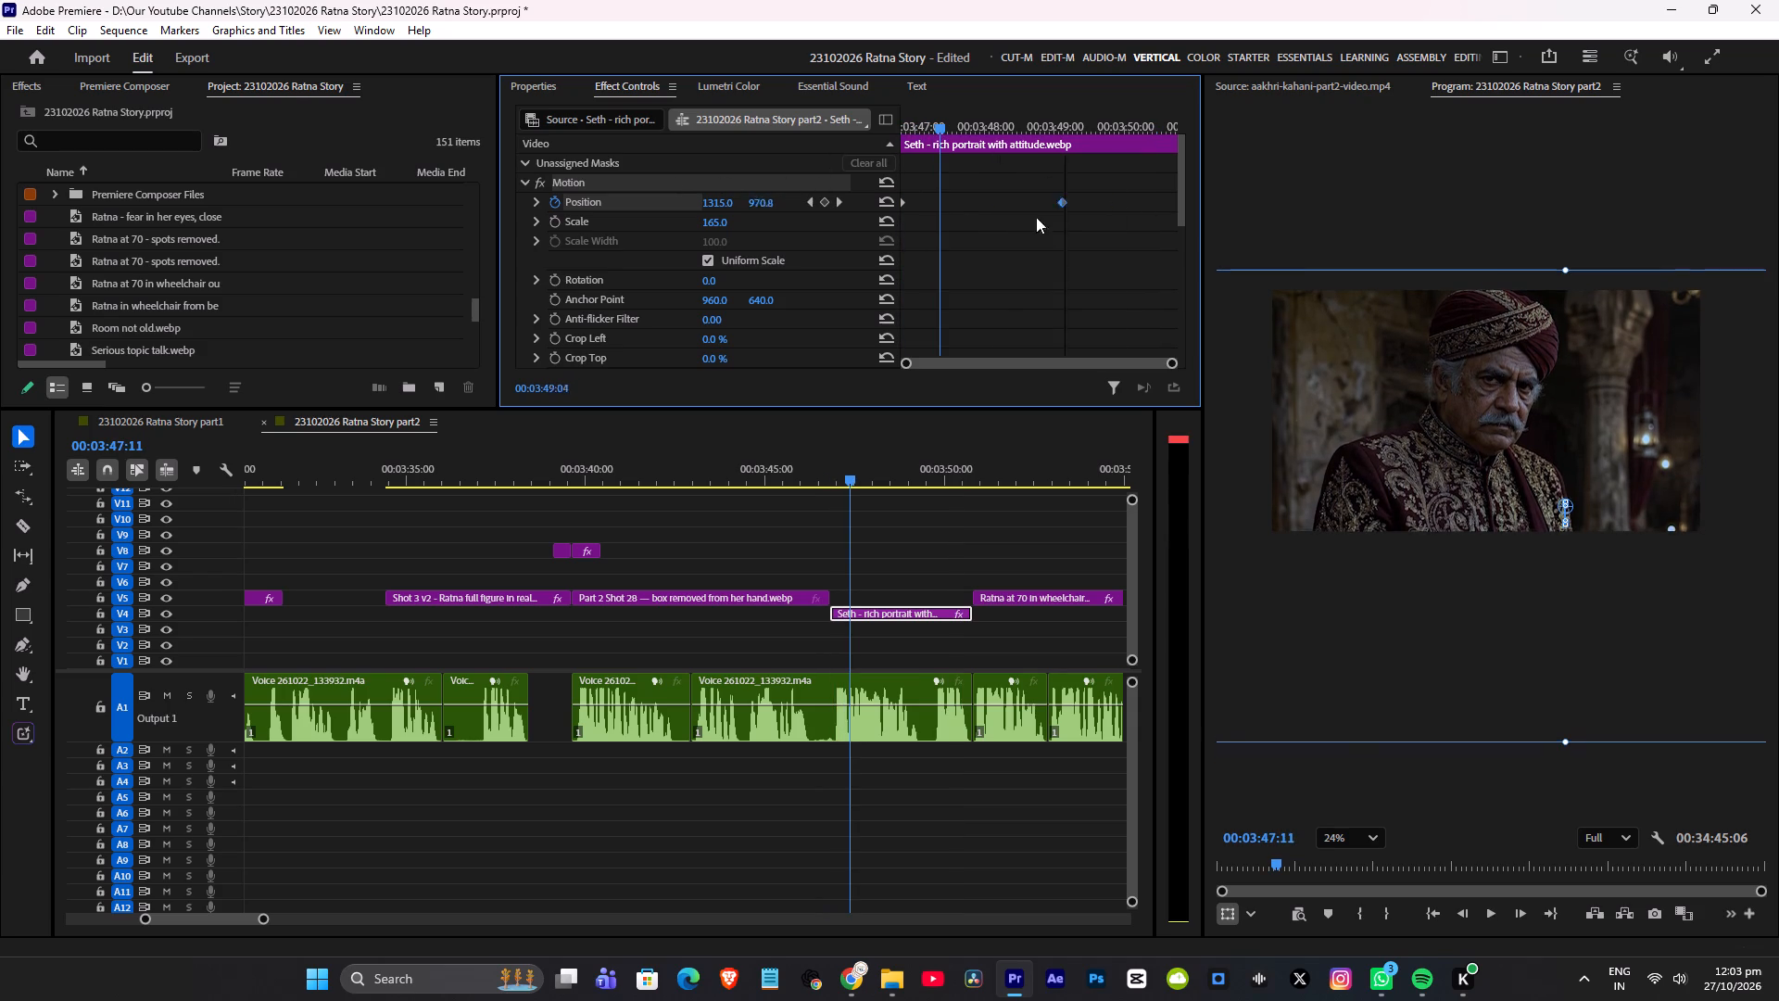
pyautogui.moveTo(1036, 217); pyautogui.dragTo(959, 217)
pyautogui.moveTo(902, 201); pyautogui.dragTo(1143, 201)
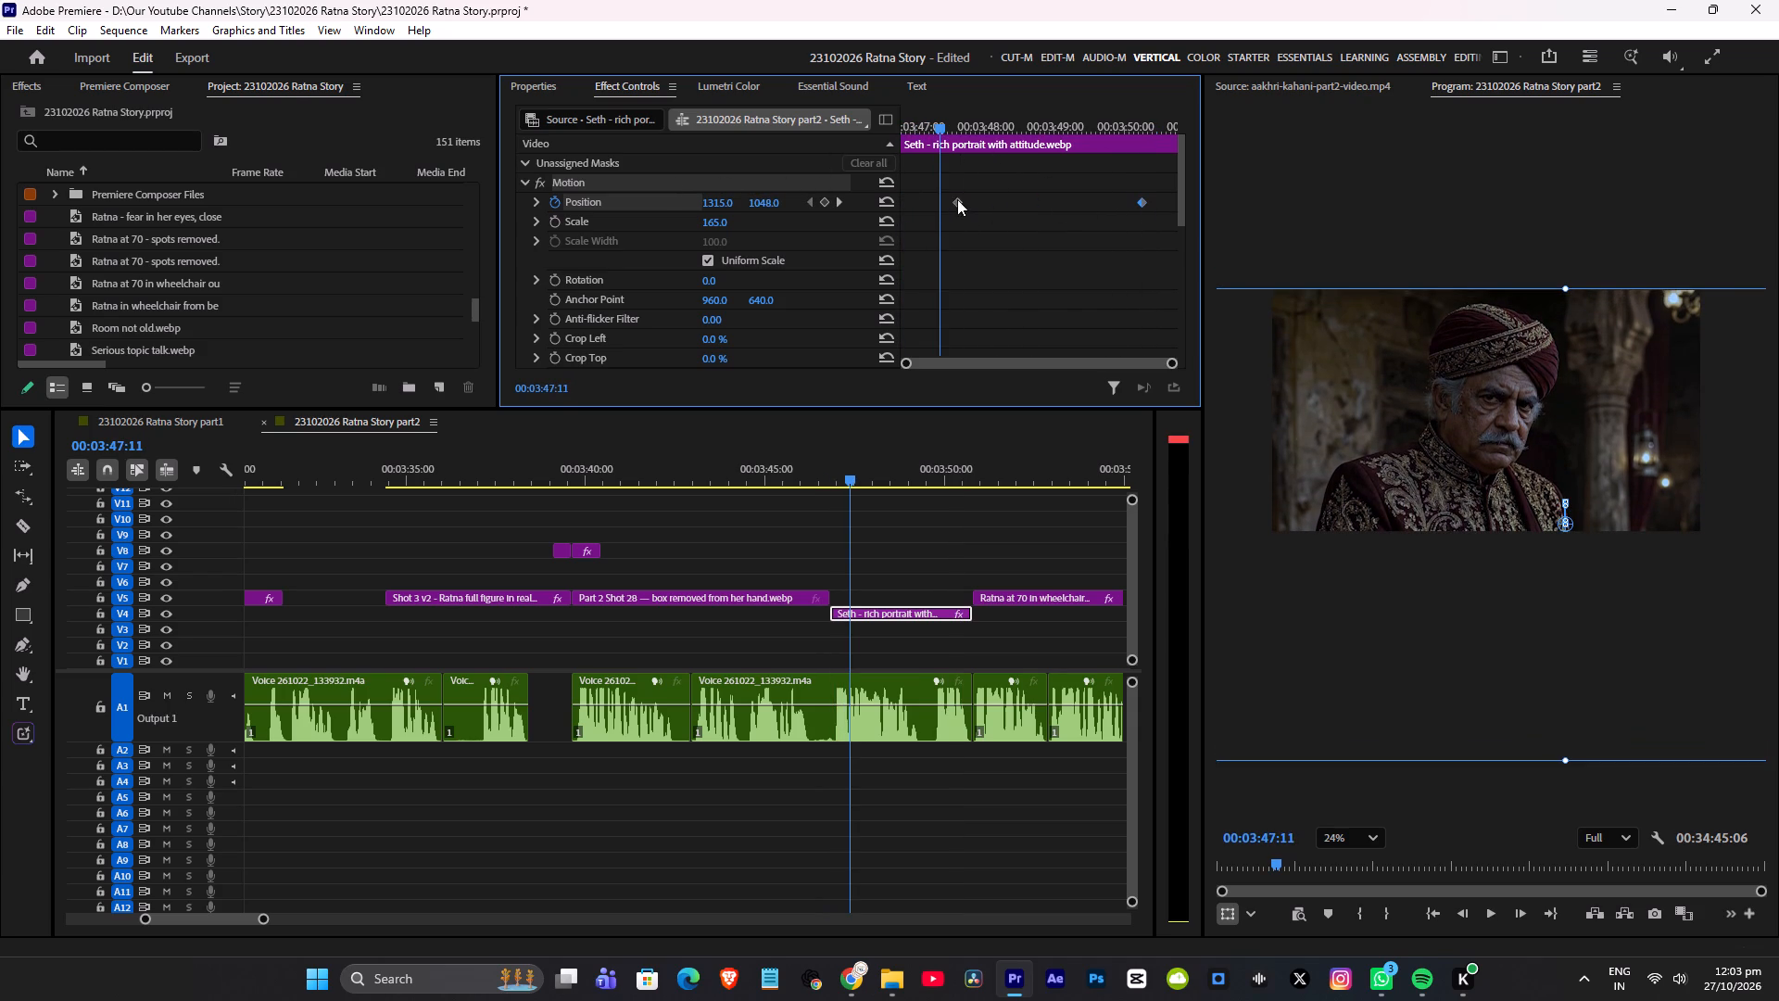
pyautogui.moveTo(957, 199); pyautogui.dragTo(536, 218)
pyautogui.click(821, 475)
pyautogui.press('space')
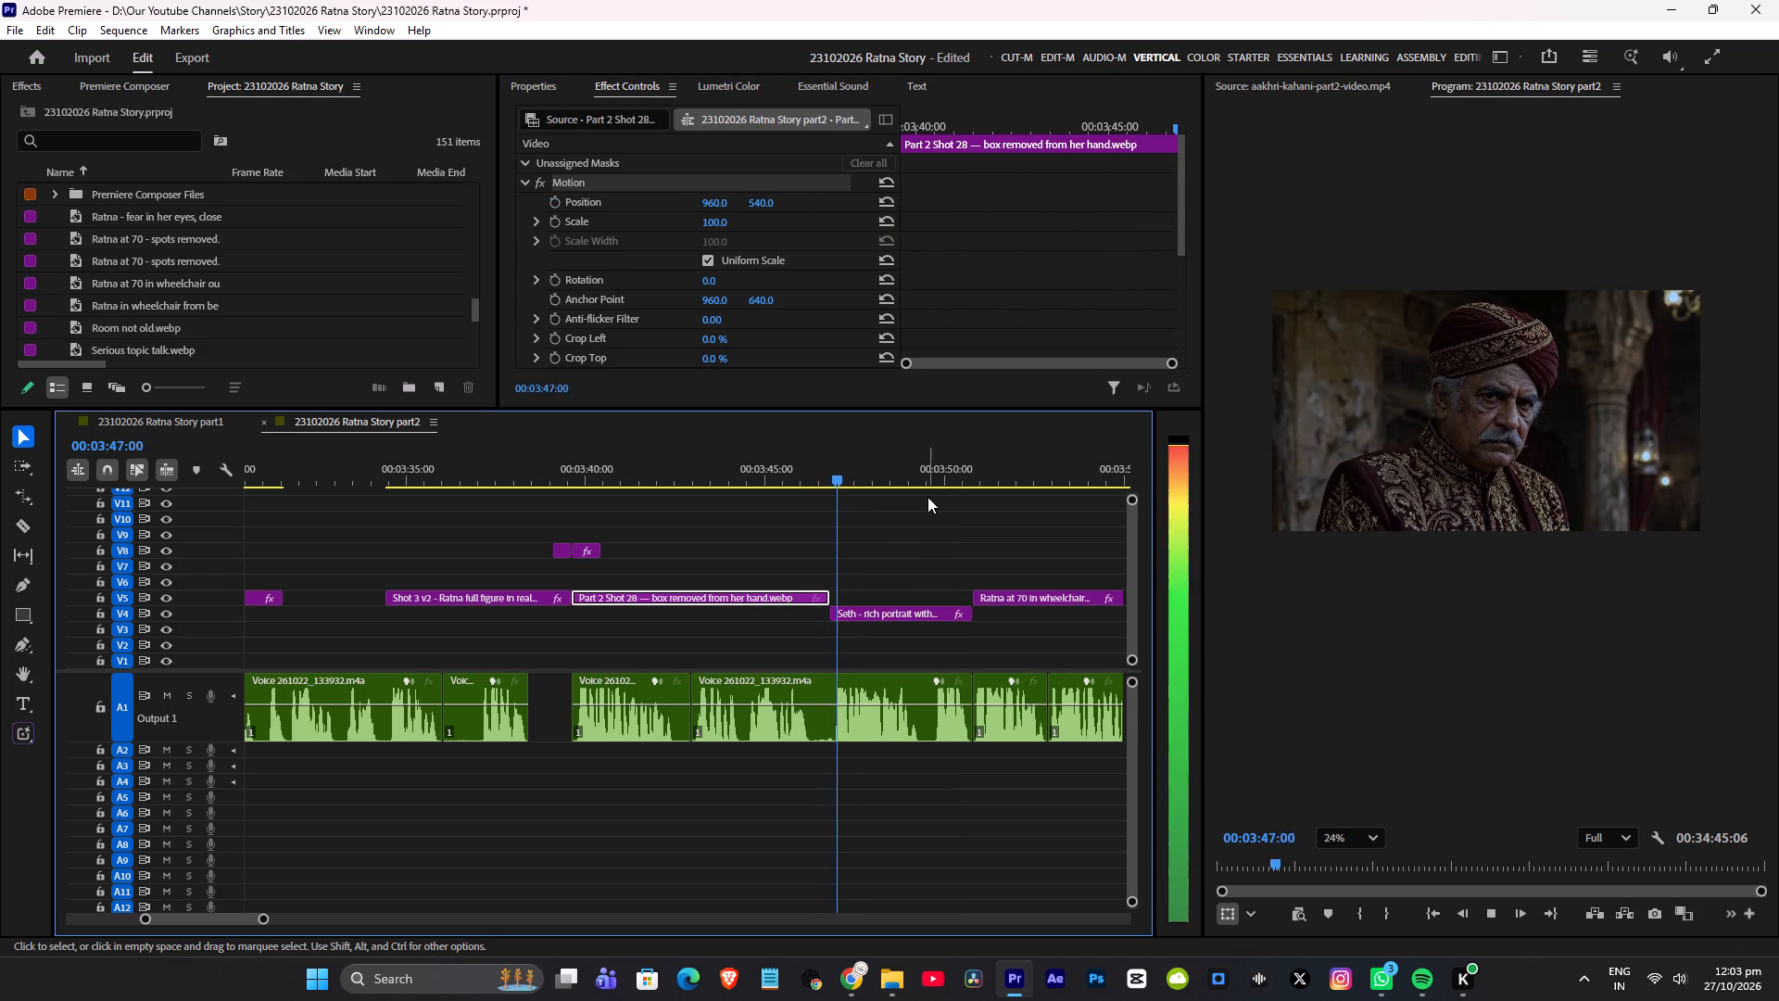
pyautogui.press('space')
# Move the Seth portrait's last Position keyframe to the clip's end and play the animation.
pyautogui.moveTo(1140, 200); pyautogui.dragTo(1312, 200)
pyautogui.press('space')
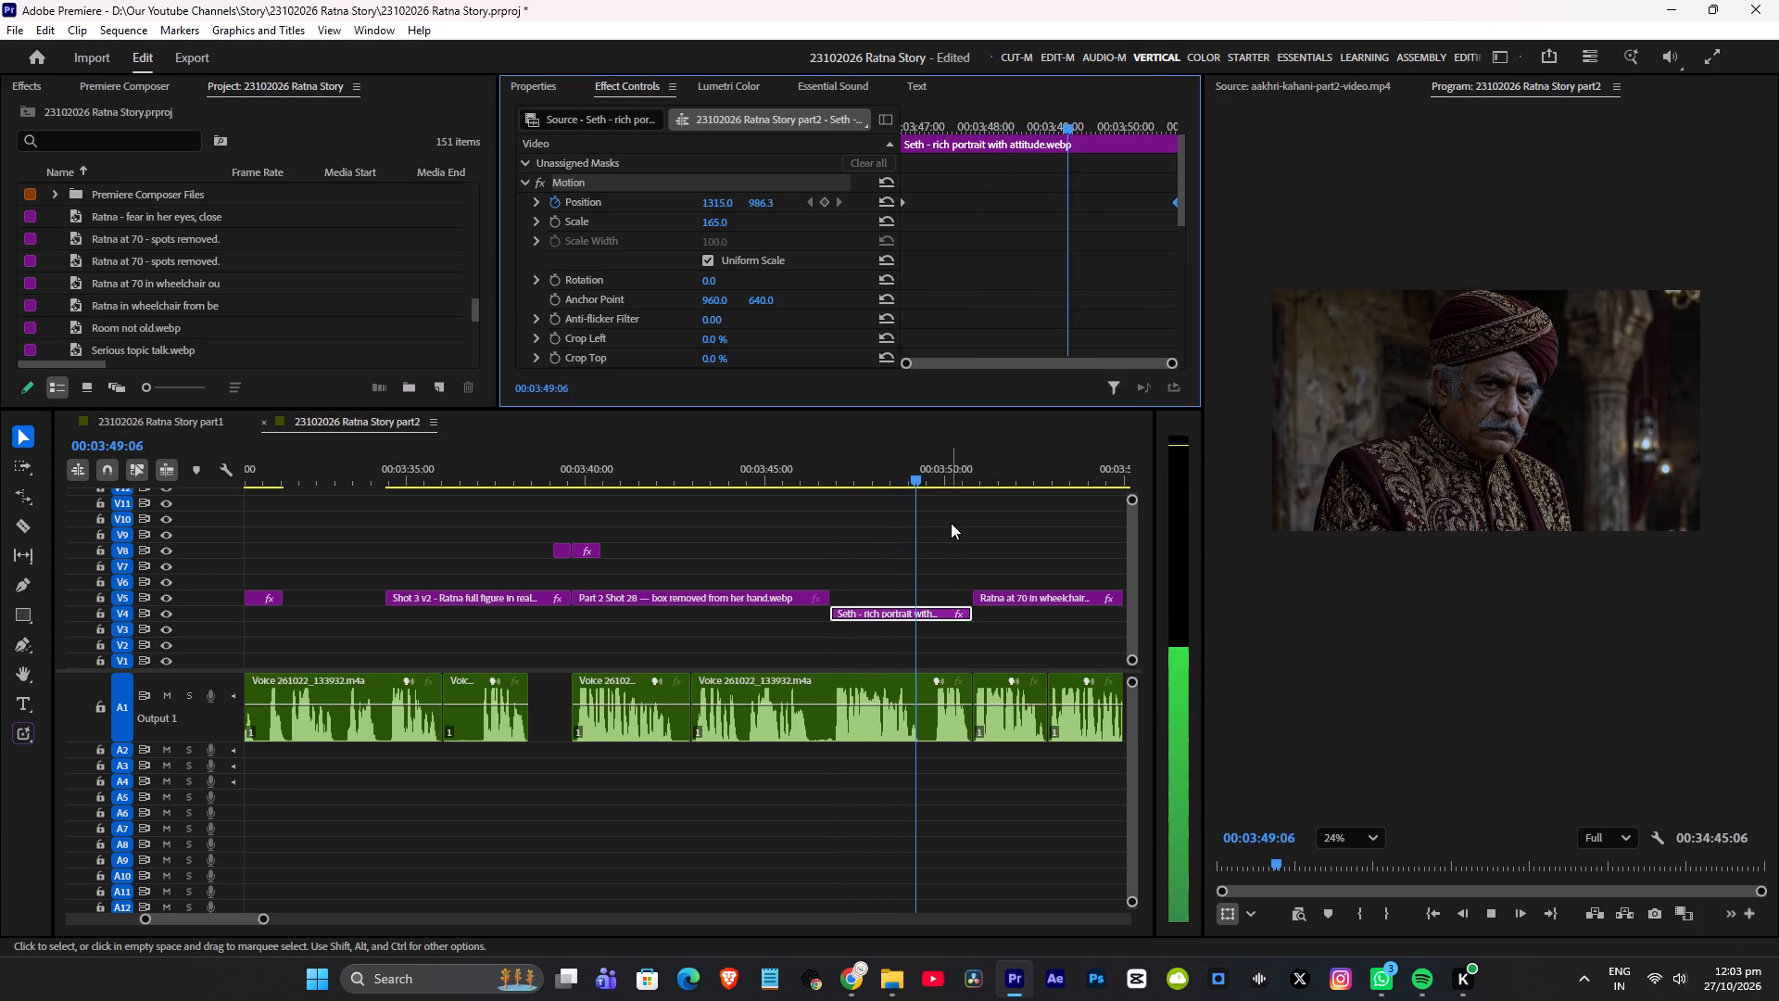
# Play on from the Seth portrait into the wheelchair shot and save the project.
pyautogui.scroll(-6, 1030, 519)
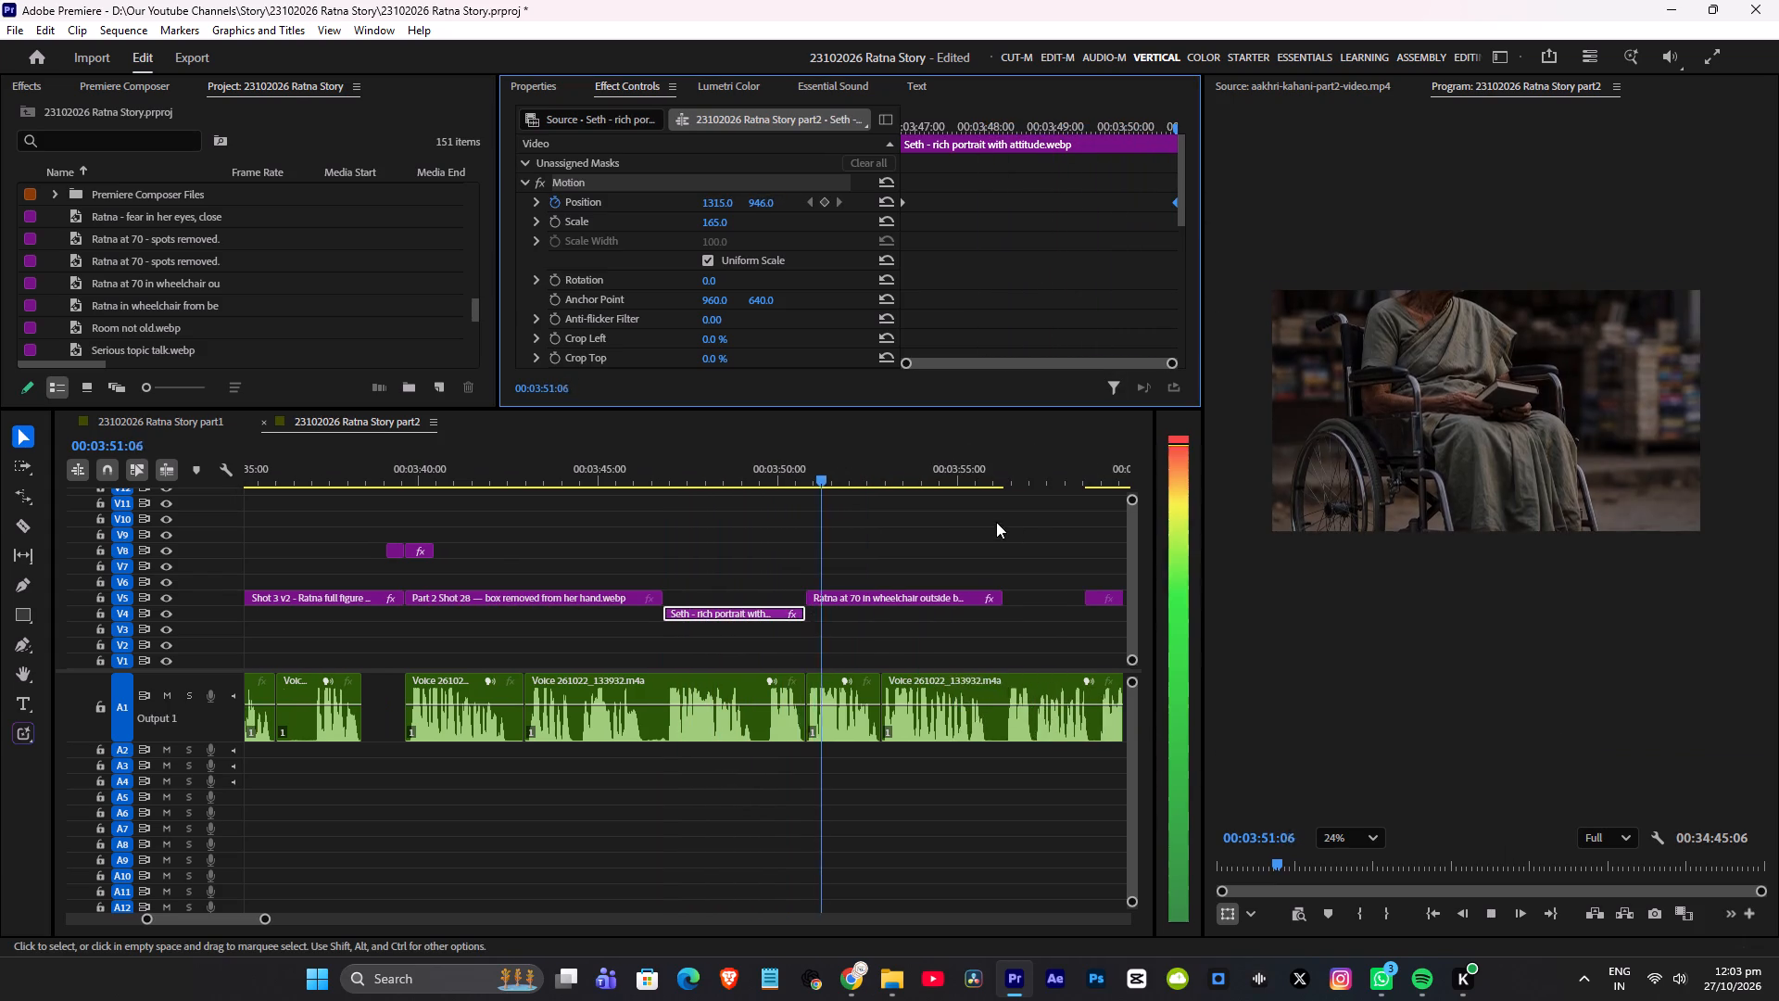
pyautogui.scroll(-2, 995, 522)
pyautogui.hotkey('ctrl', 's')
pyautogui.press('space')
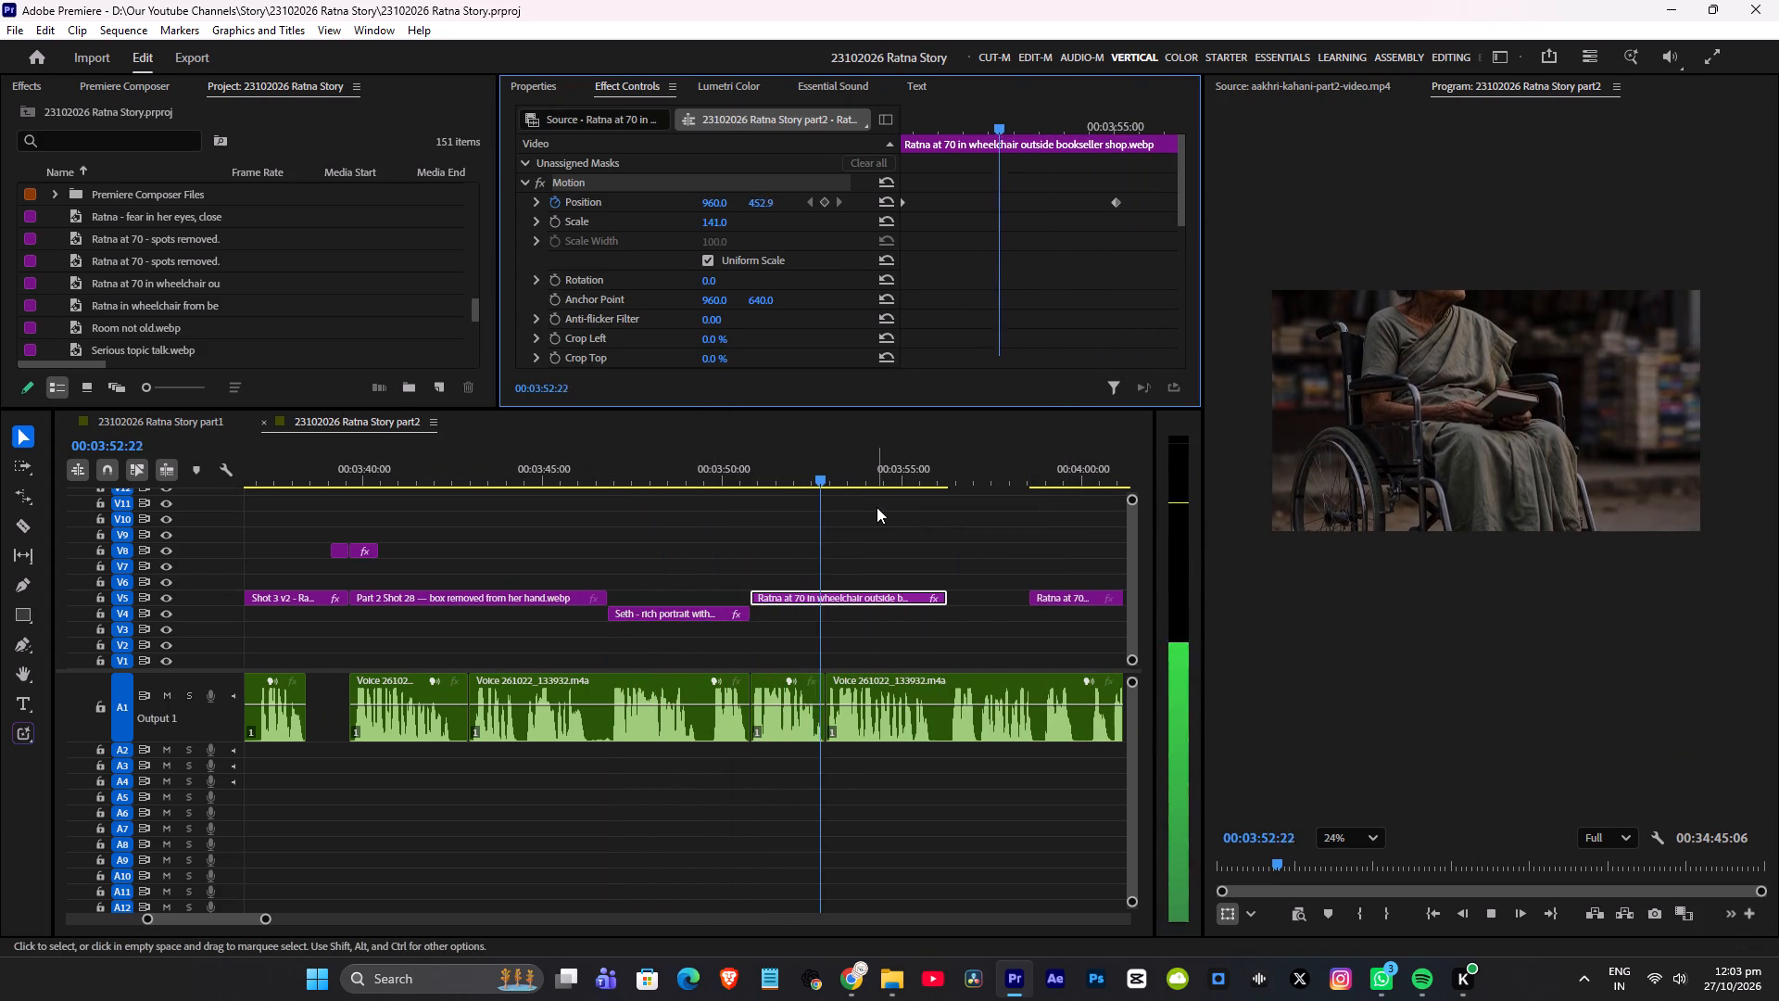
# Extend the end of the bookseller-shop wheelchair clip to close the gap before the 'Ratna at 70 - spots removed' clip.
pyautogui.scroll(-2, 907, 507)
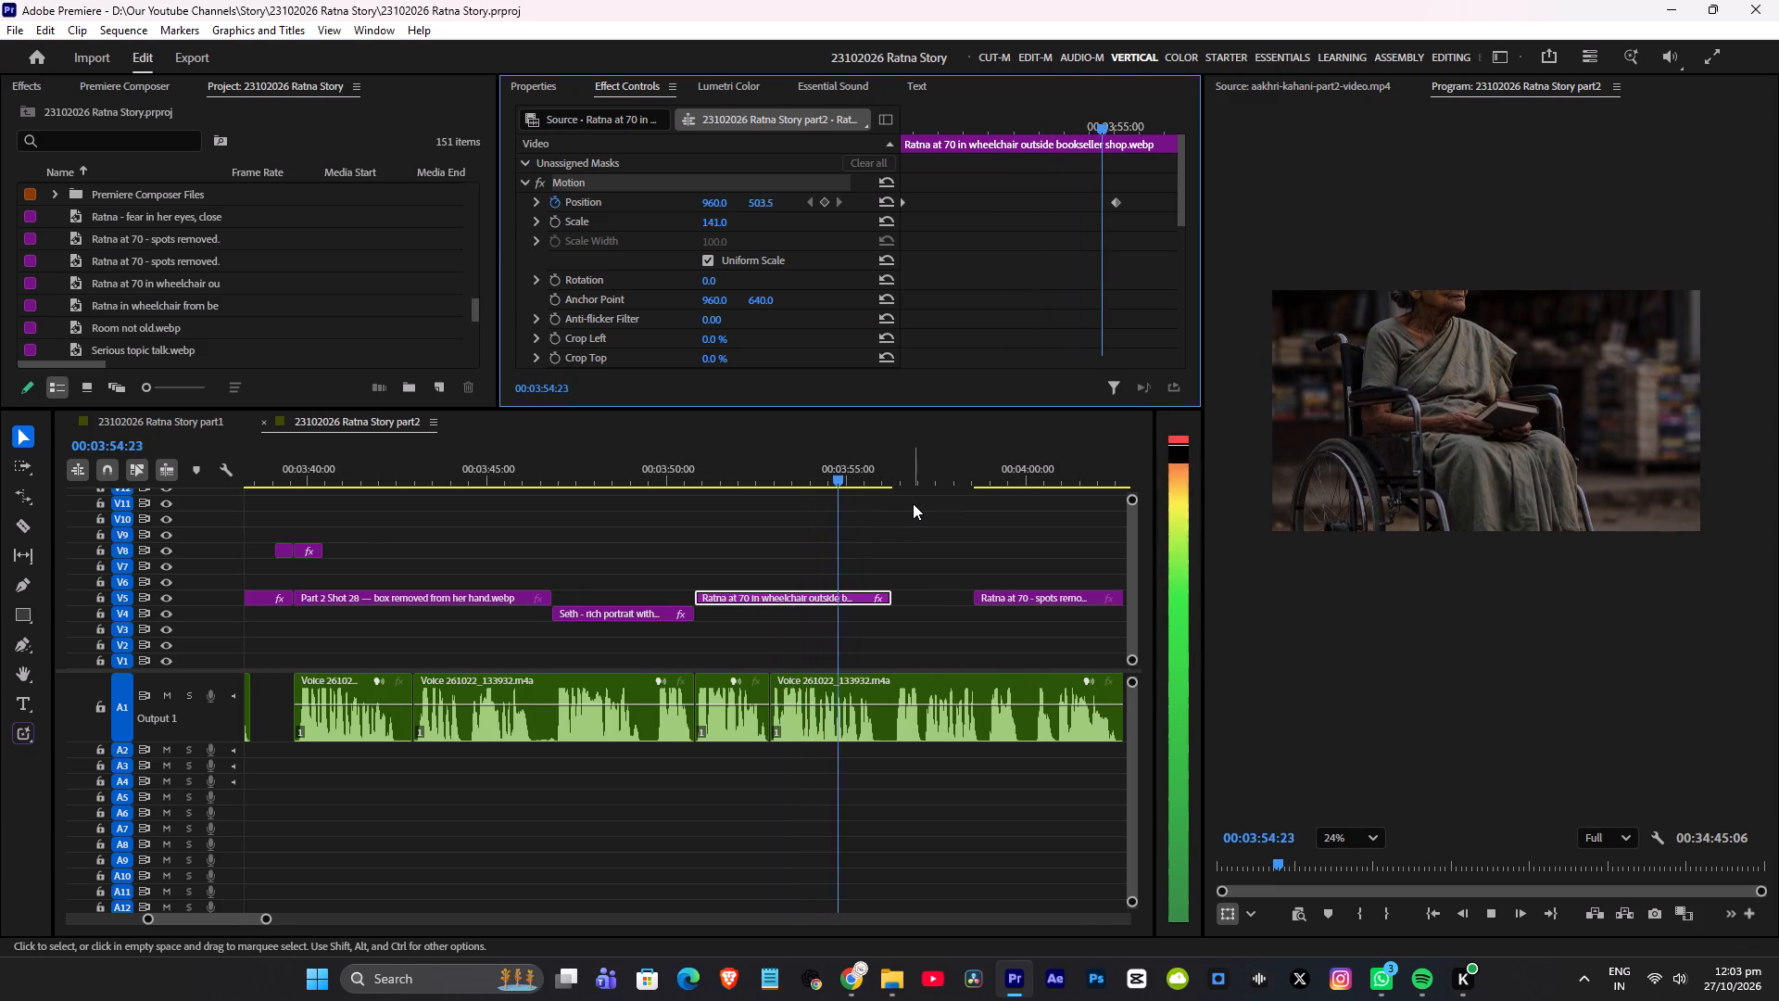
pyautogui.scroll(-2, 918, 503)
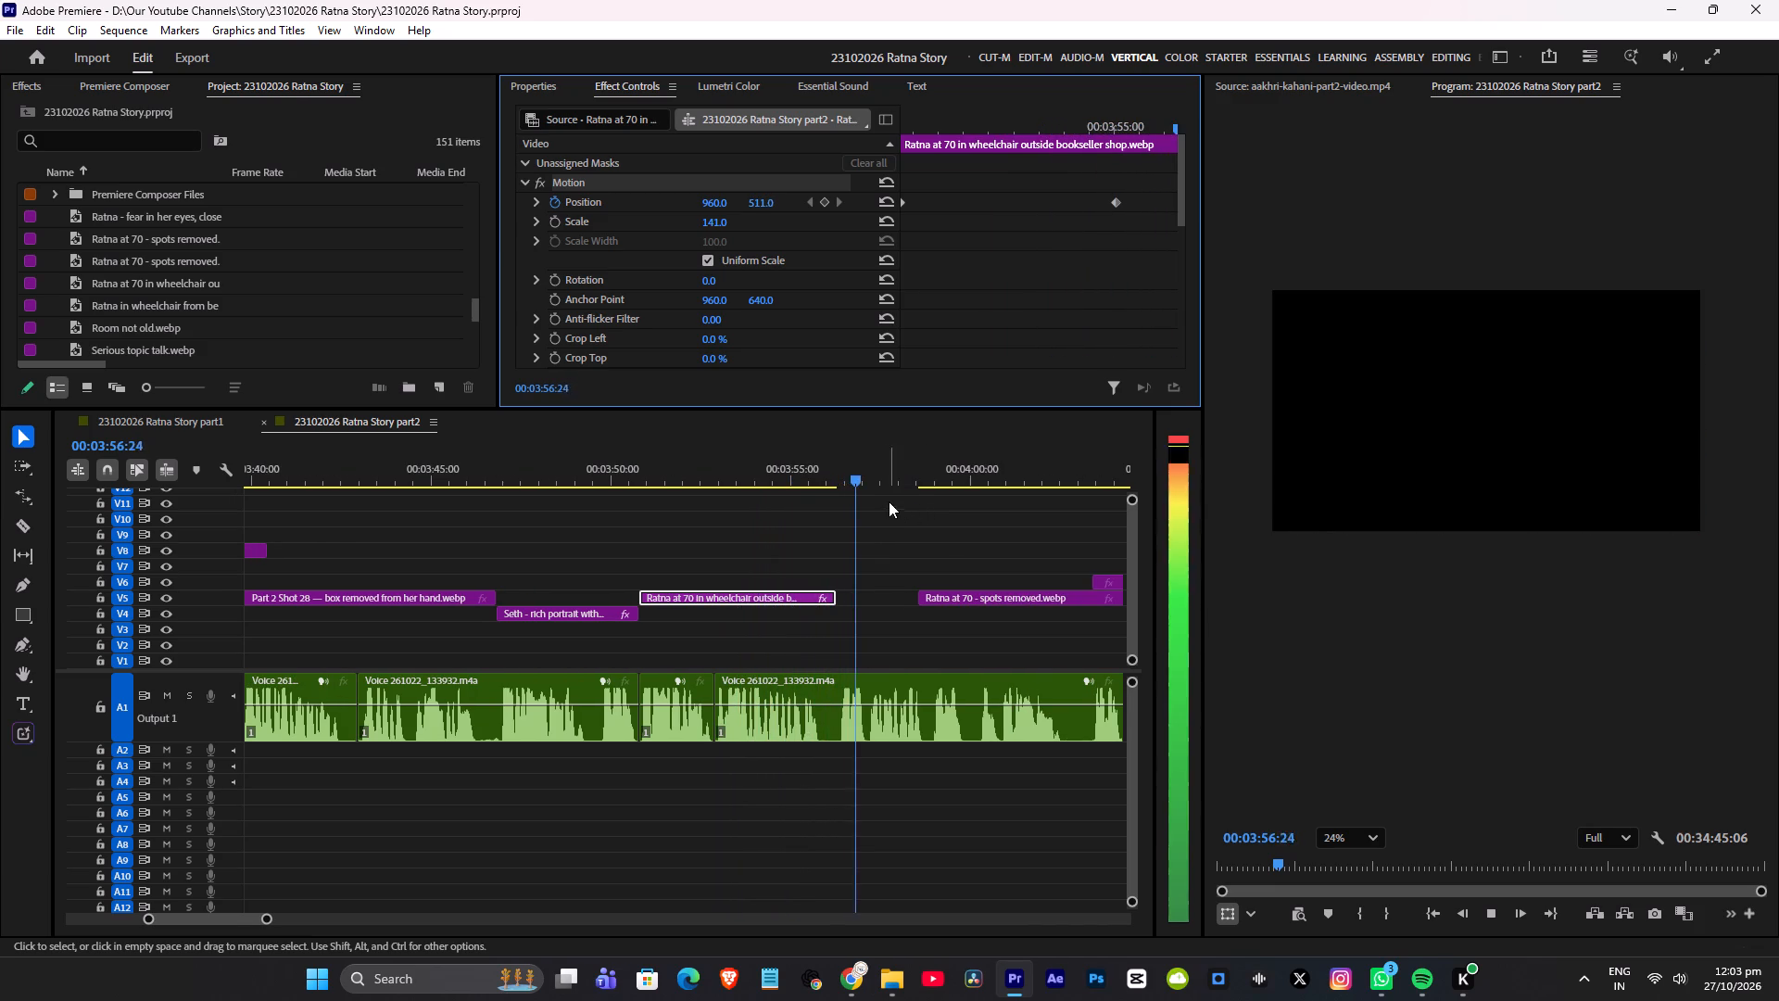
pyautogui.moveTo(838, 596); pyautogui.dragTo(909, 596)
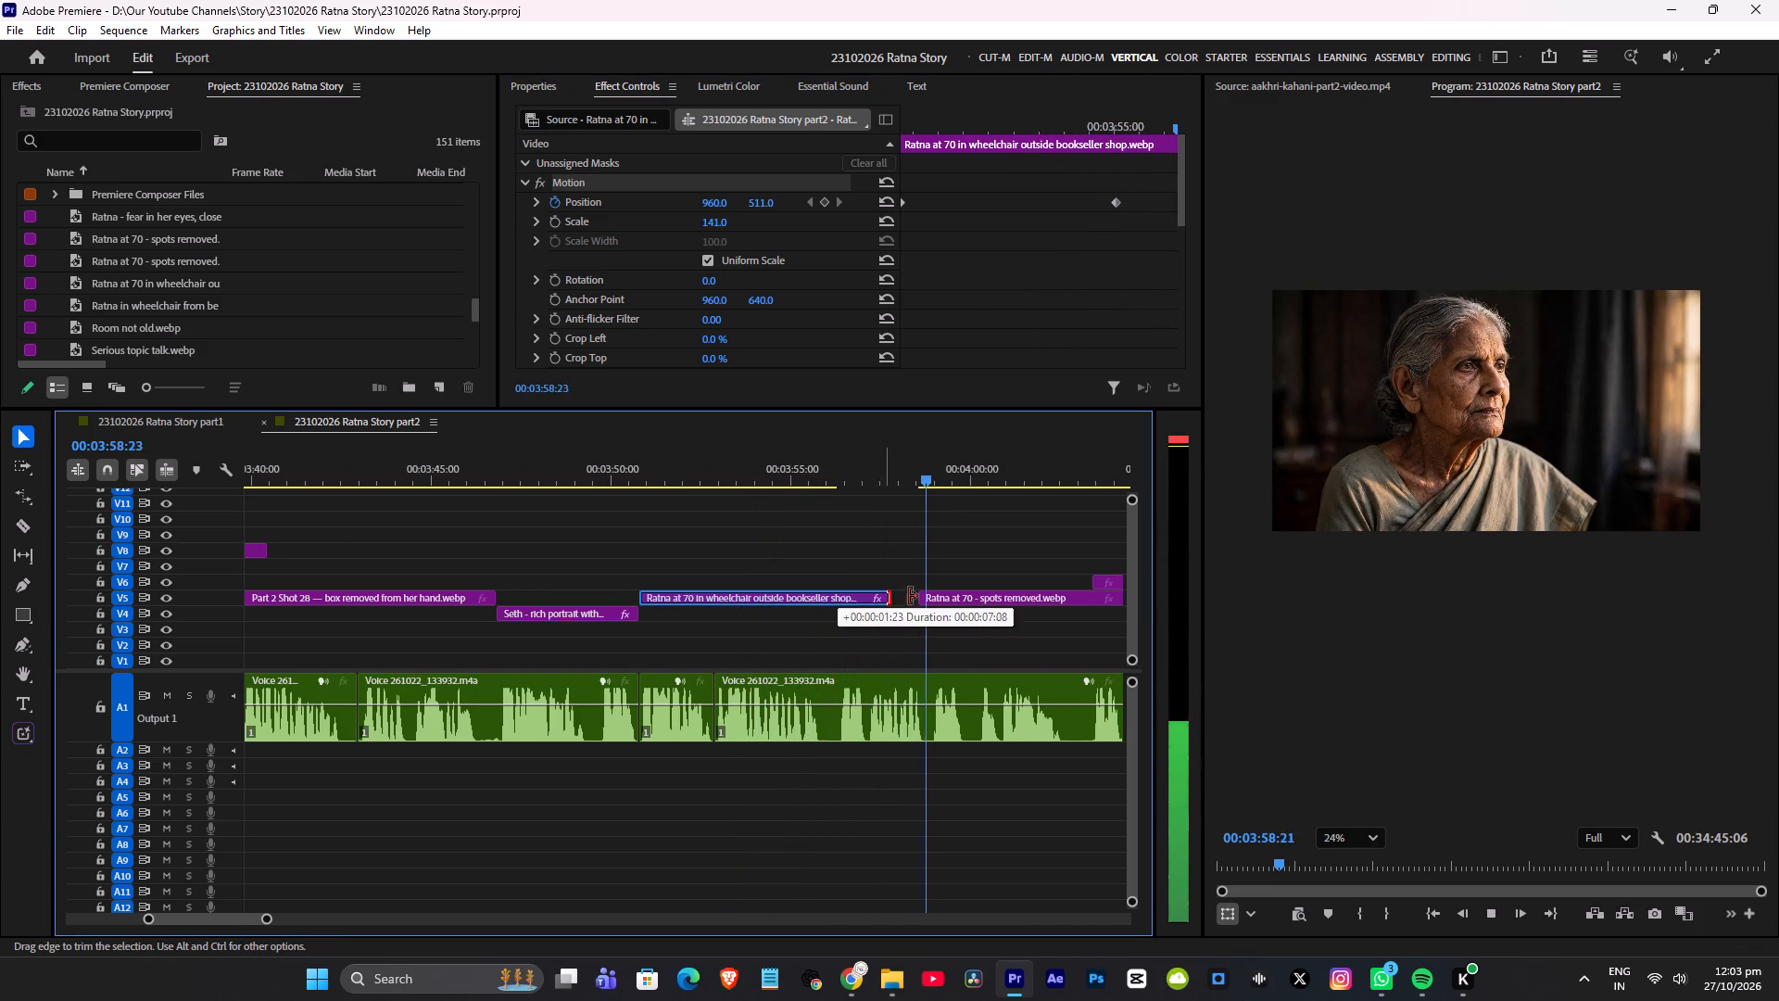
pyautogui.moveTo(909, 596); pyautogui.dragTo(991, 596)
# Set the wheelchair clip's last Position keyframe to Y 626 and move that keyframe to the clip's end.
pyautogui.click(879, 473)
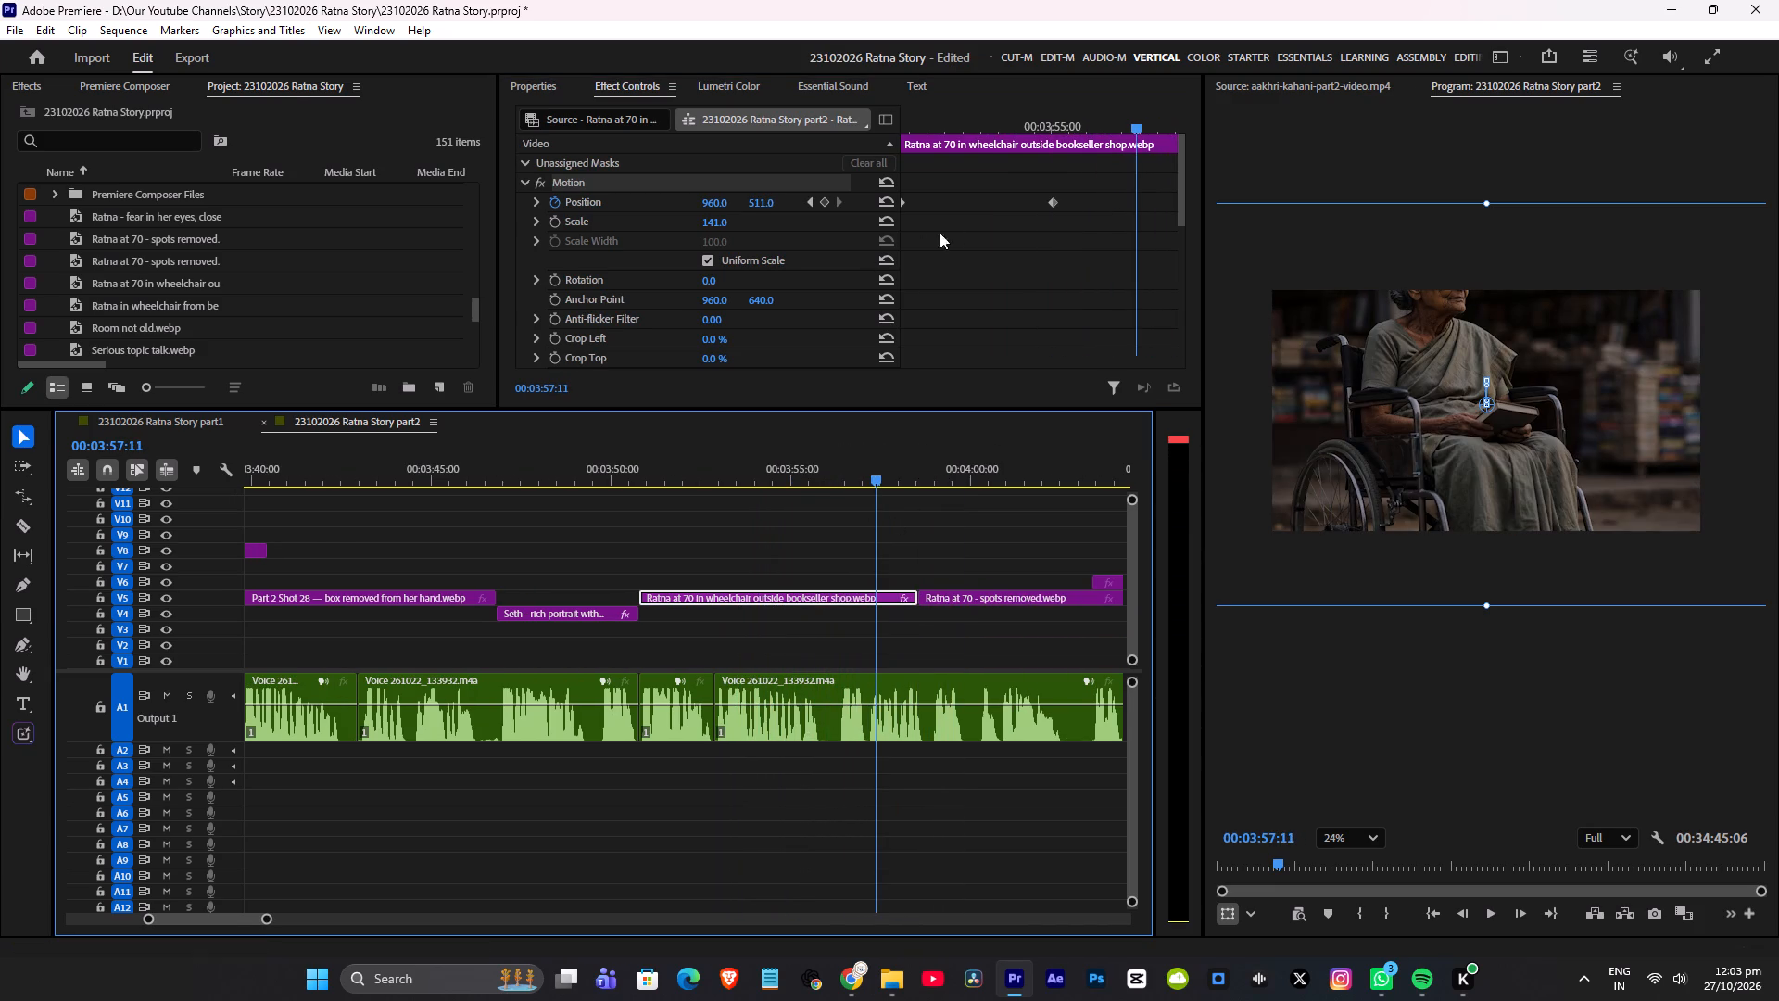
pyautogui.click(814, 204)
pyautogui.moveTo(760, 204); pyautogui.dragTo(776, 204)
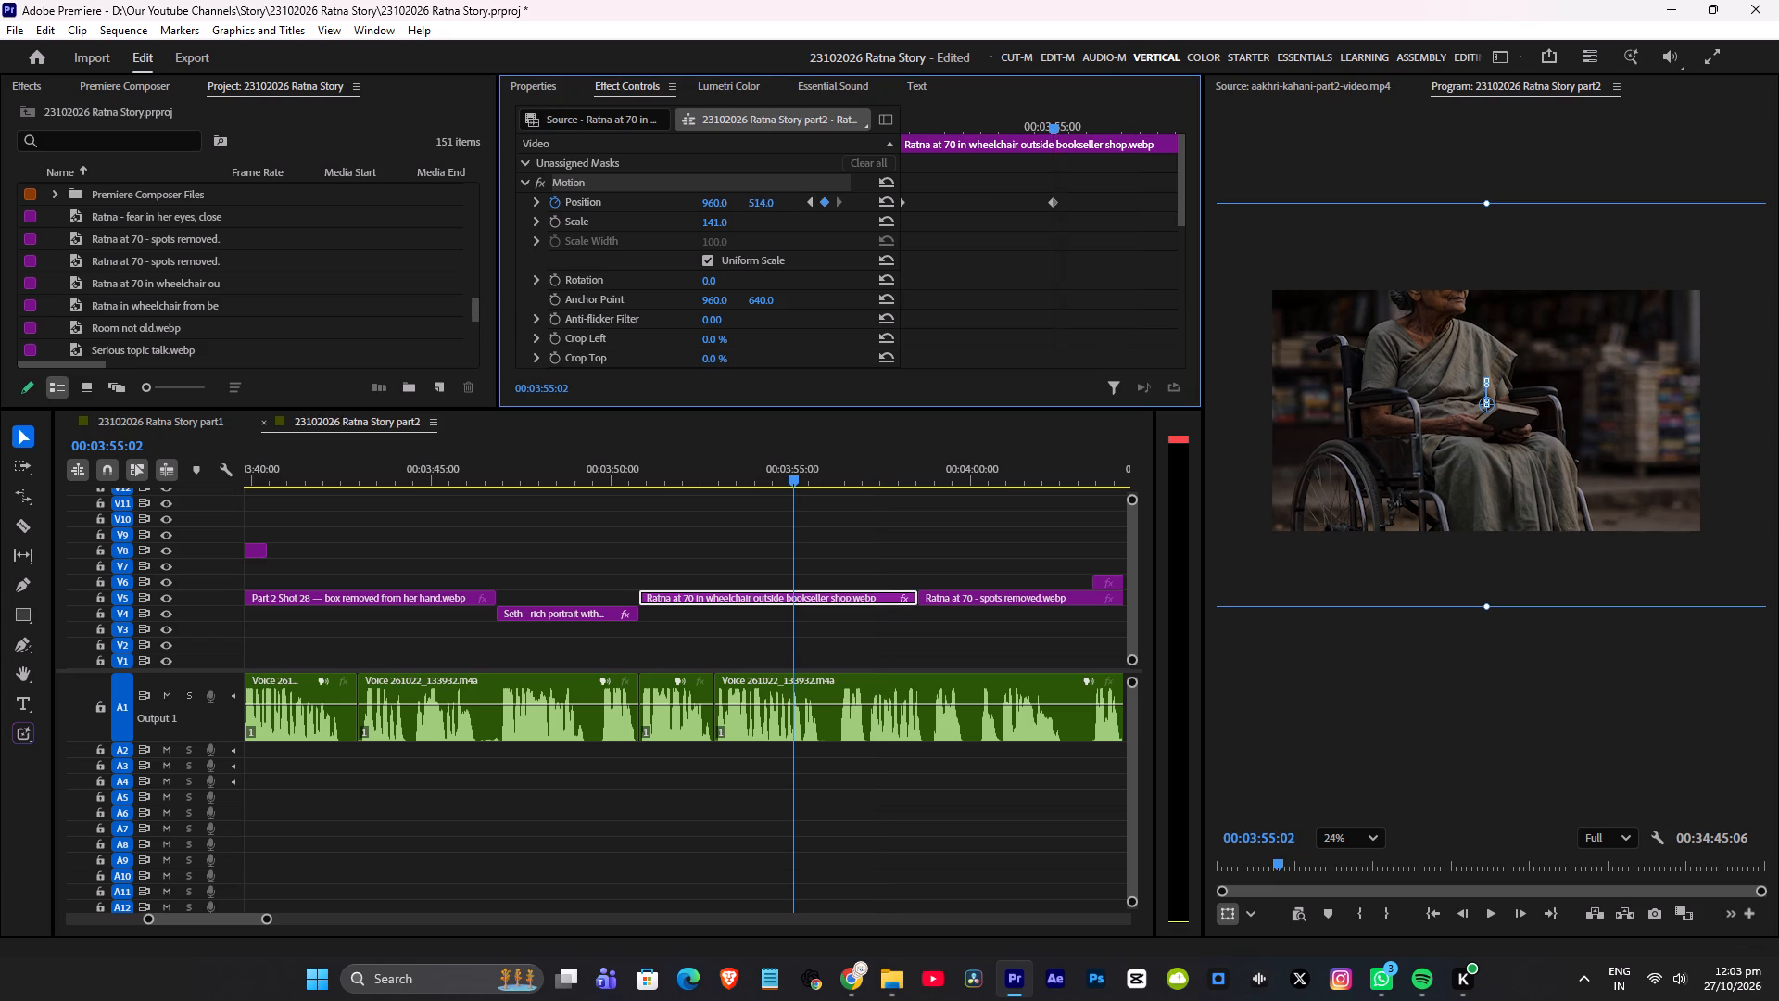
pyautogui.moveTo(776, 204); pyautogui.dragTo(874, 209)
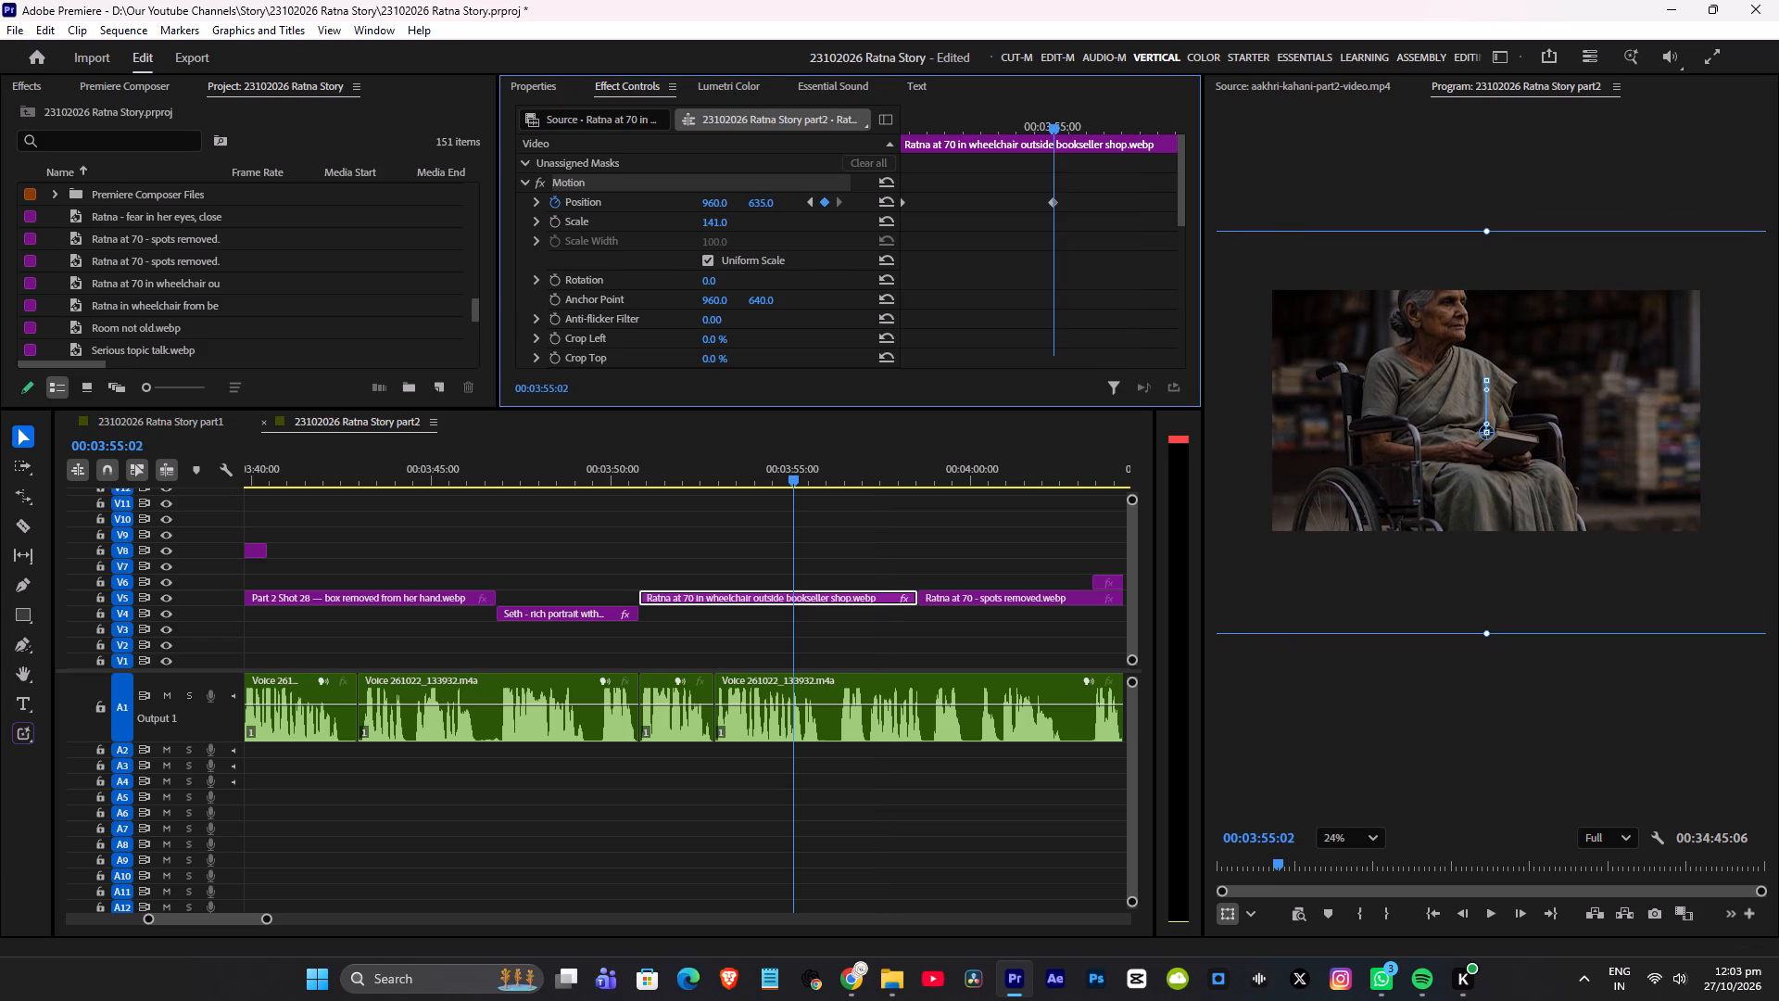
pyautogui.moveTo(874, 209); pyautogui.dragTo(867, 212)
pyautogui.moveTo(1058, 204); pyautogui.dragTo(1345, 204)
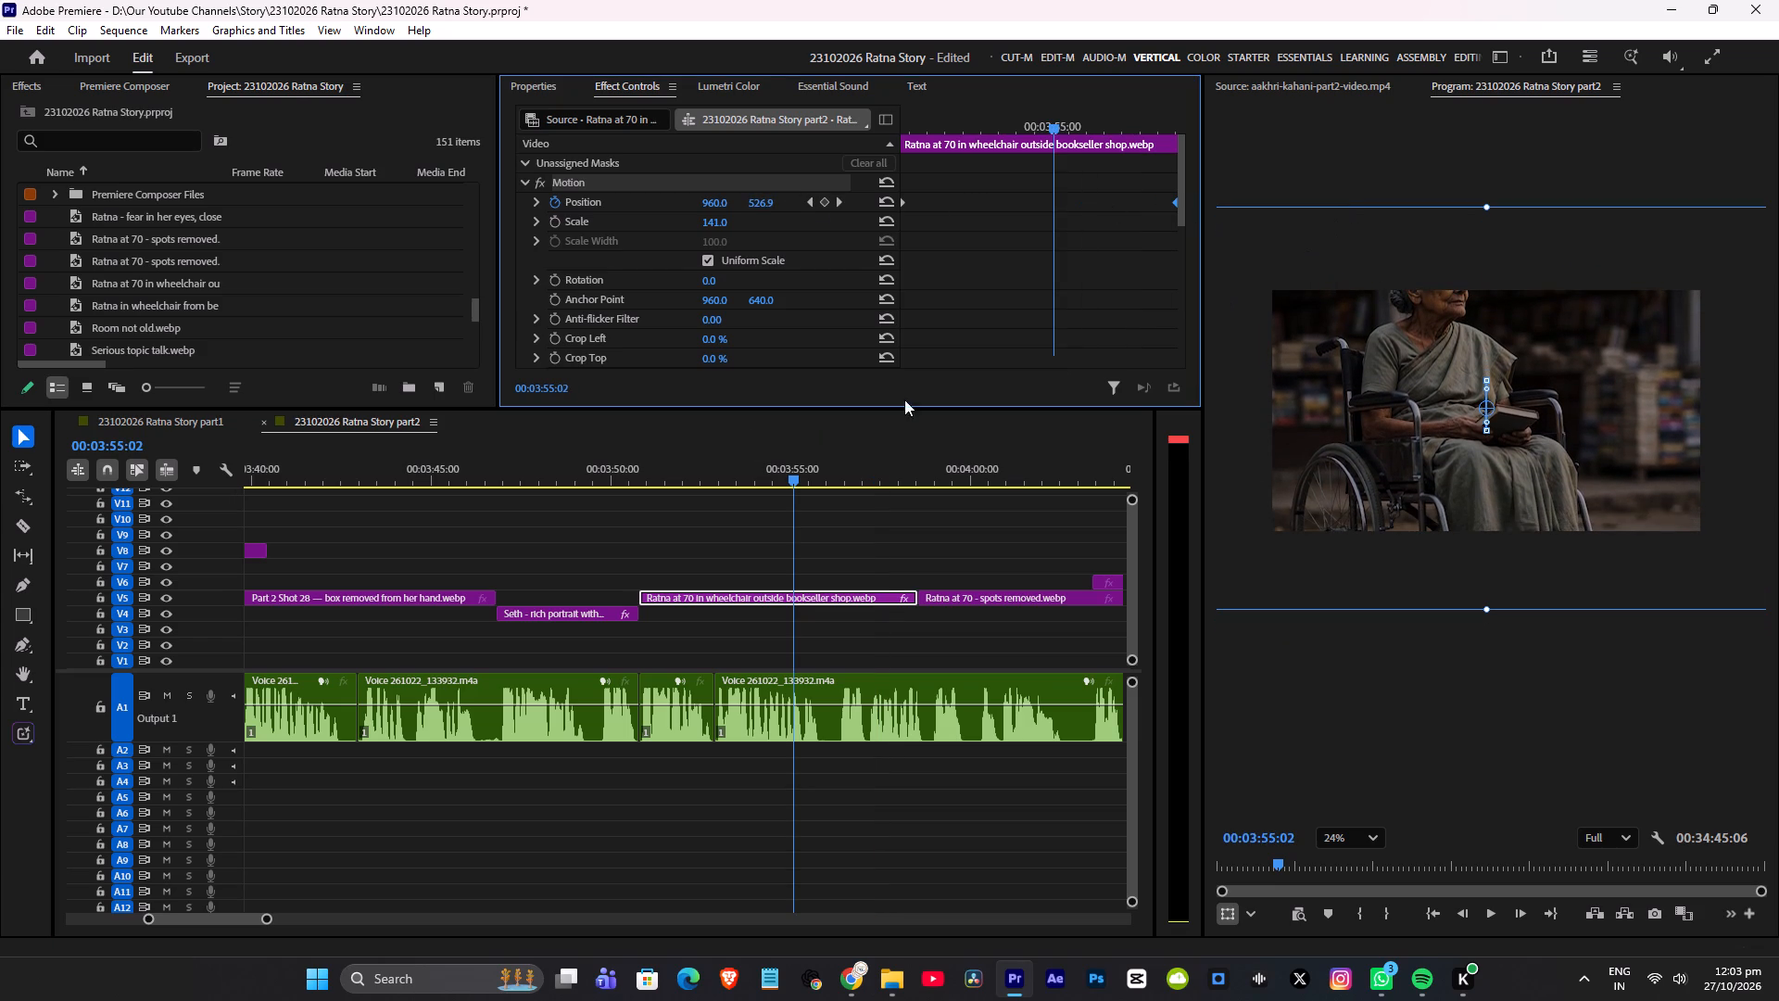
# Move the Seth portrait clip up from V4 to V5, preview the wheelchair animation and save the project.
pyautogui.click(622, 463)
pyautogui.press('space')
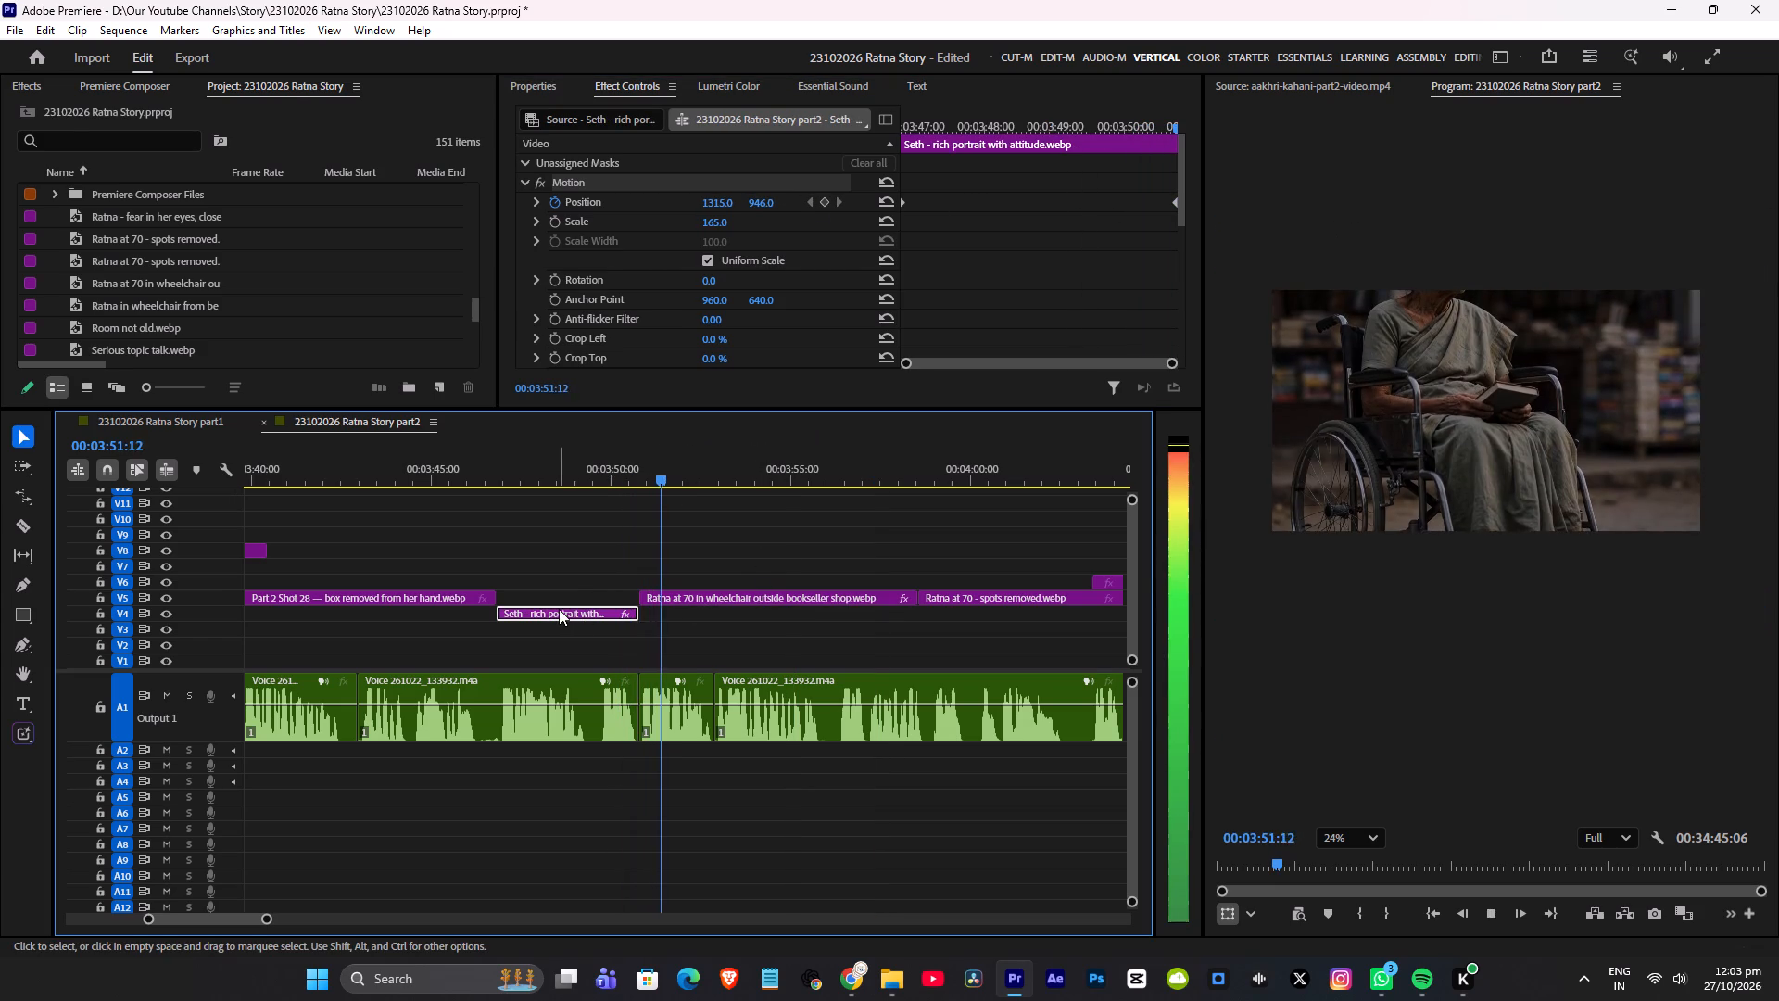
pyautogui.moveTo(559, 609); pyautogui.dragTo(560, 594)
pyautogui.hotkey('ctrl', 's')
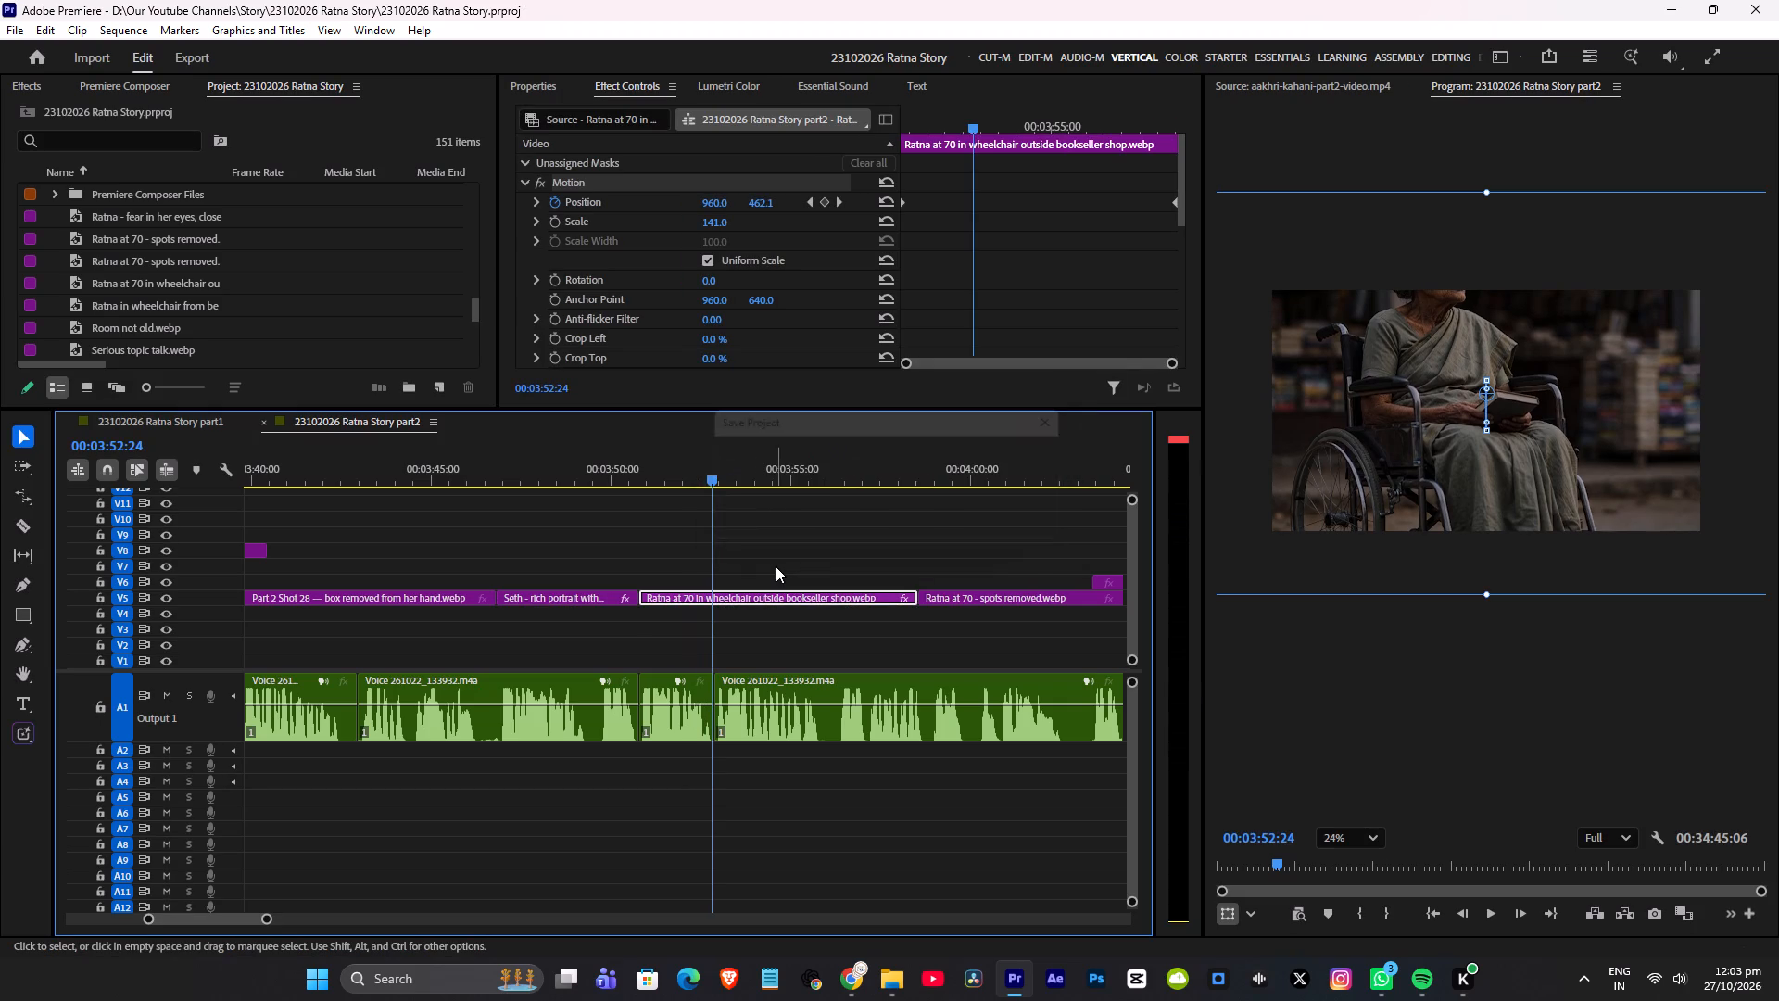
pyautogui.press('space')
pyautogui.hotkey('ctrl', 's')
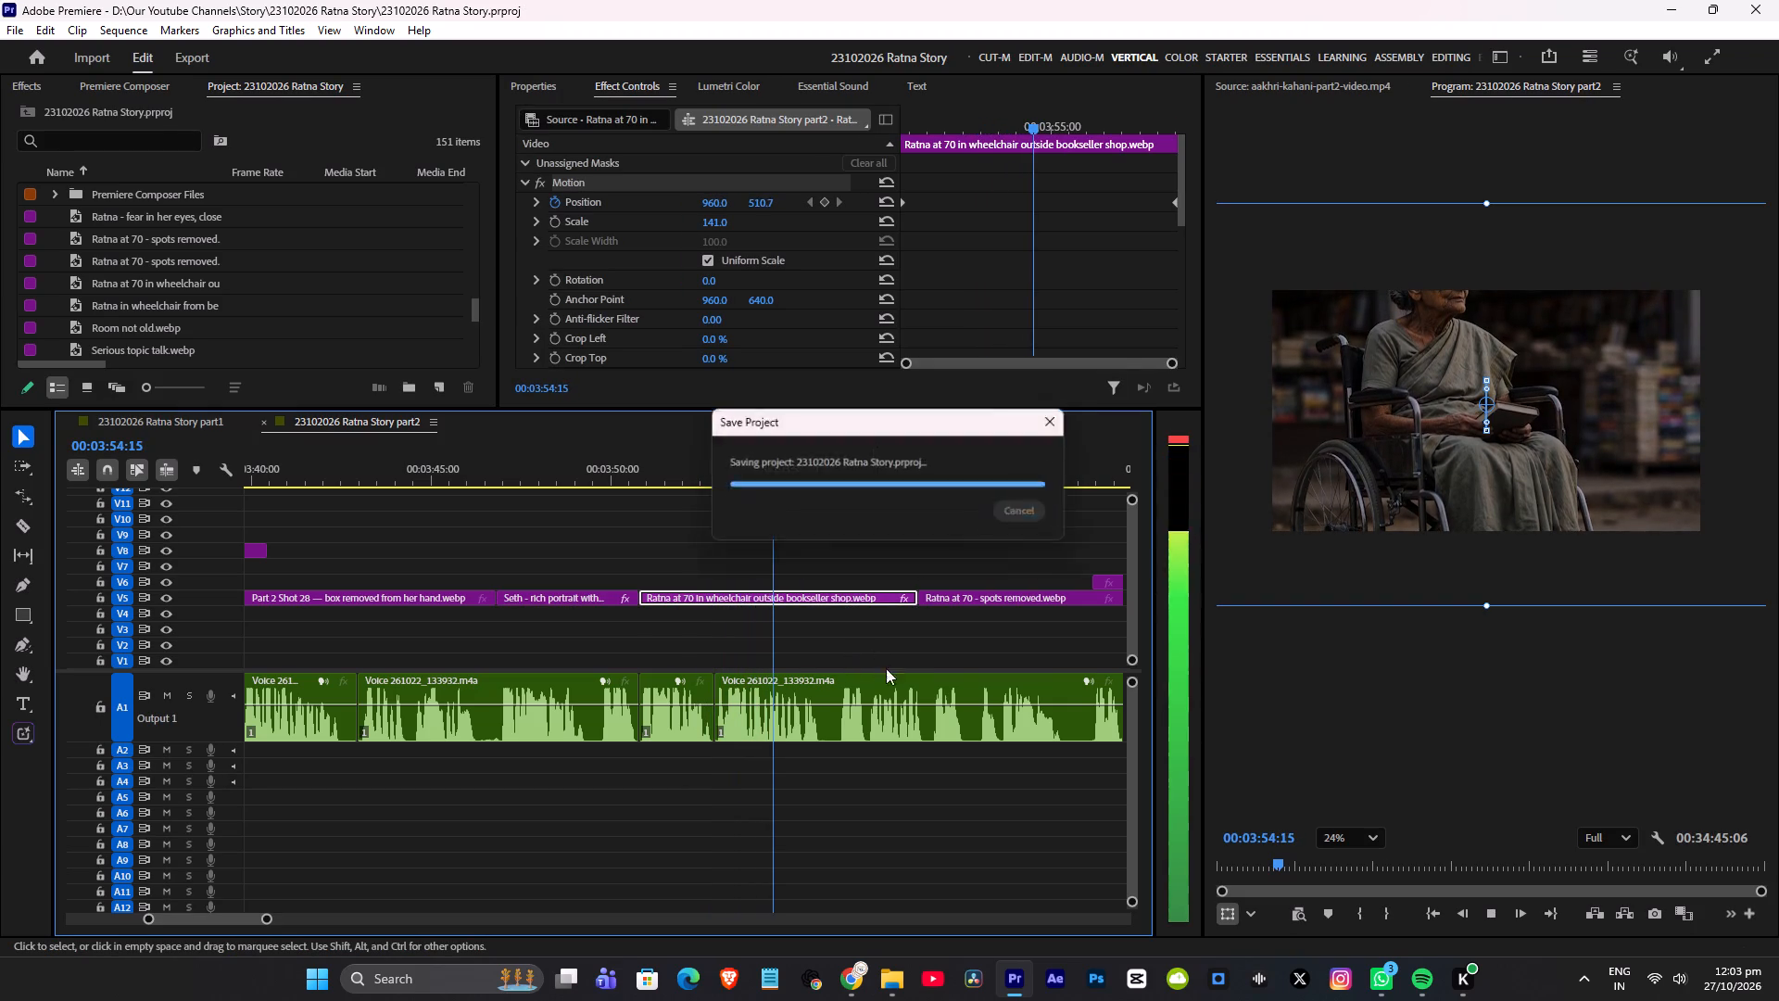
# Switch to Spotify, lower its playback volume somewhat, and return to Premiere.
pyautogui.click(1427, 923)
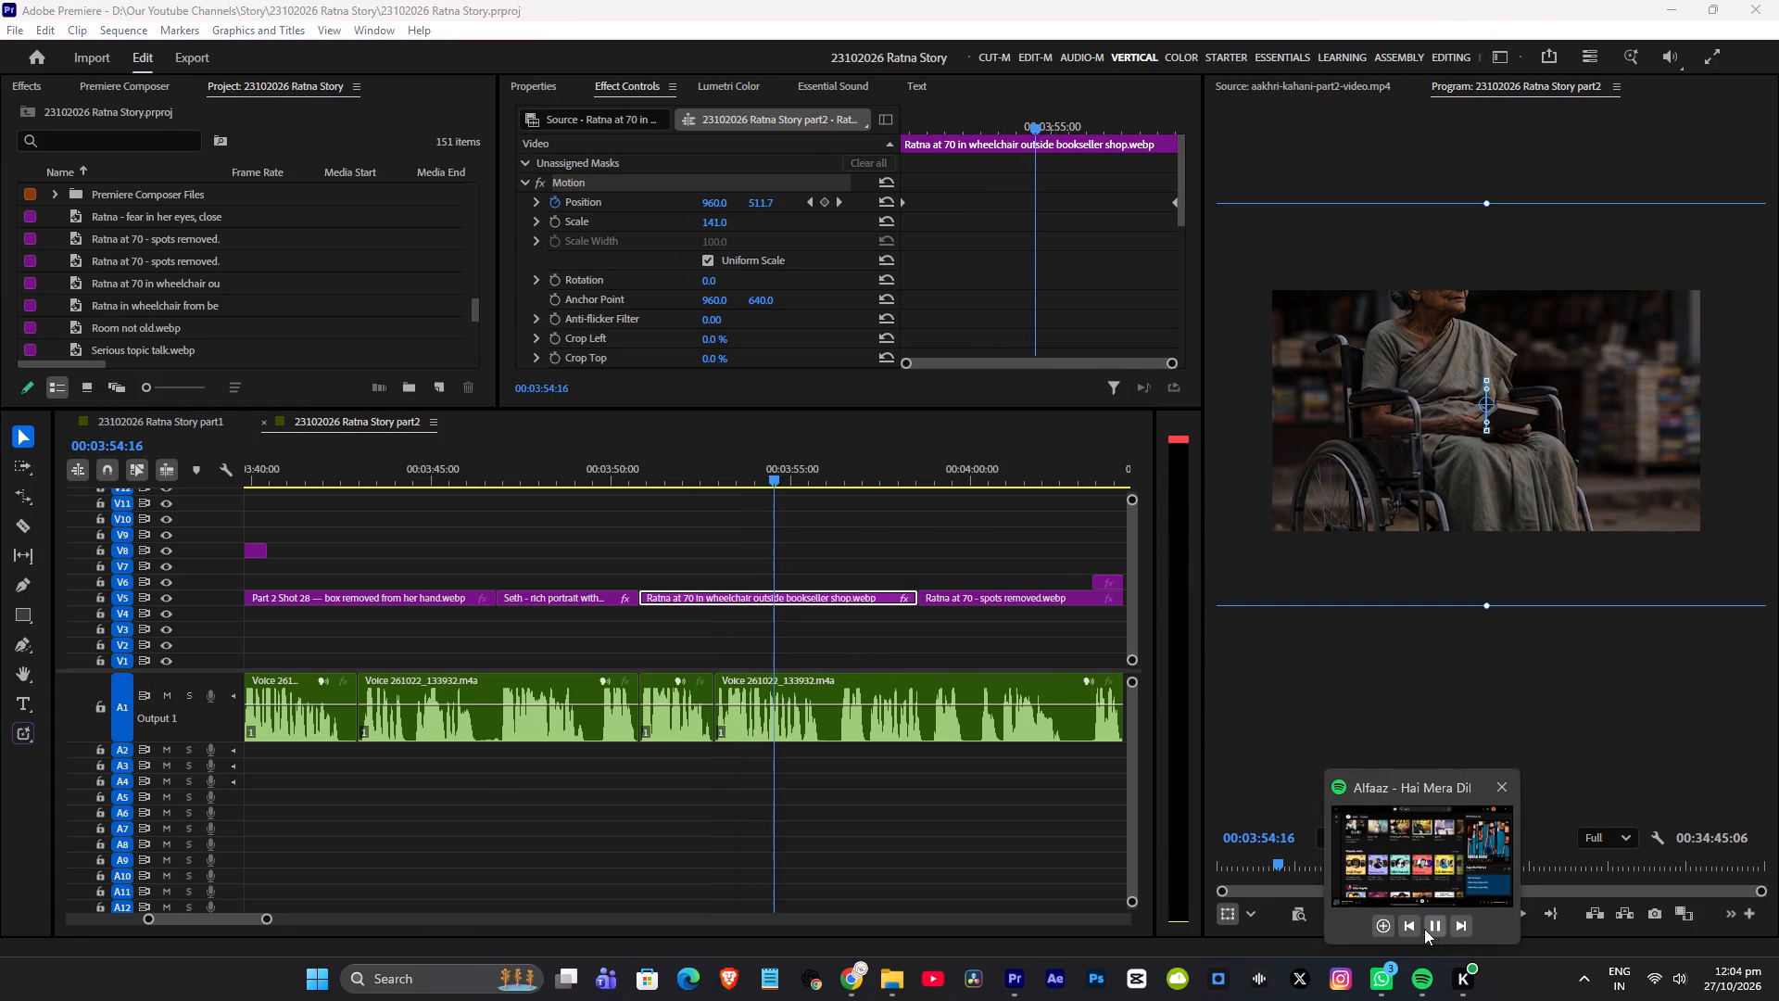
pyautogui.click(1419, 973)
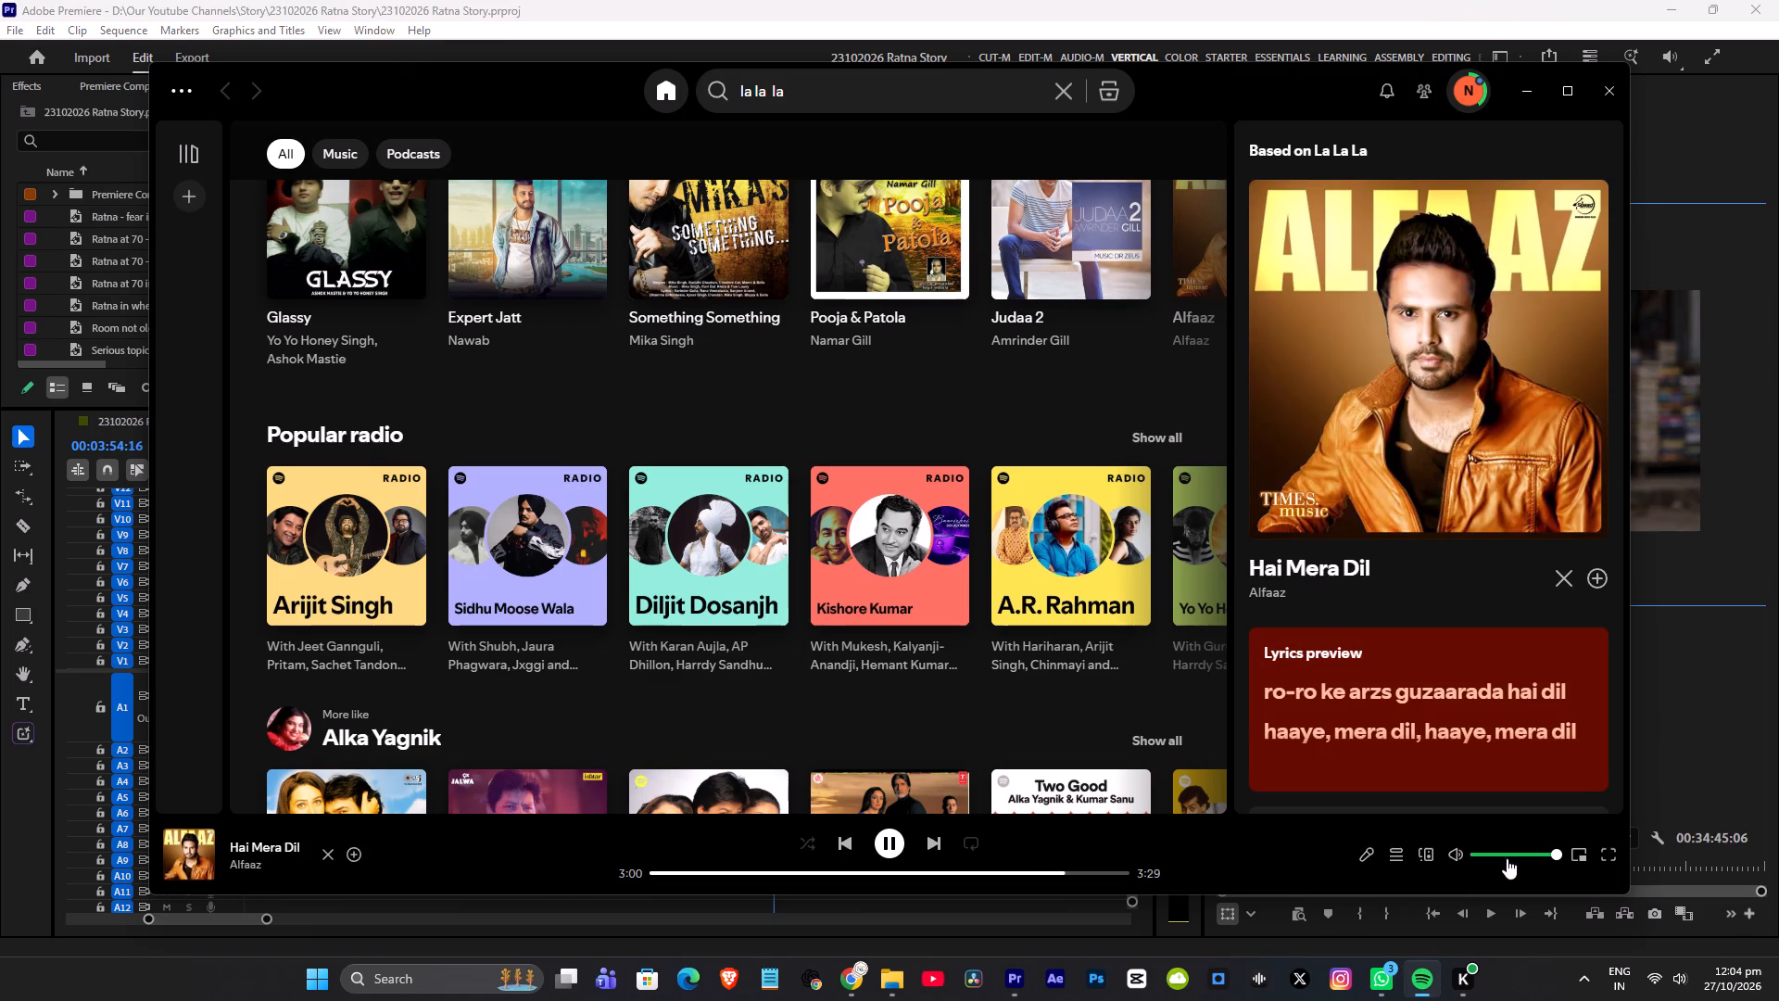
pyautogui.click(1526, 853)
pyautogui.click(1531, 98)
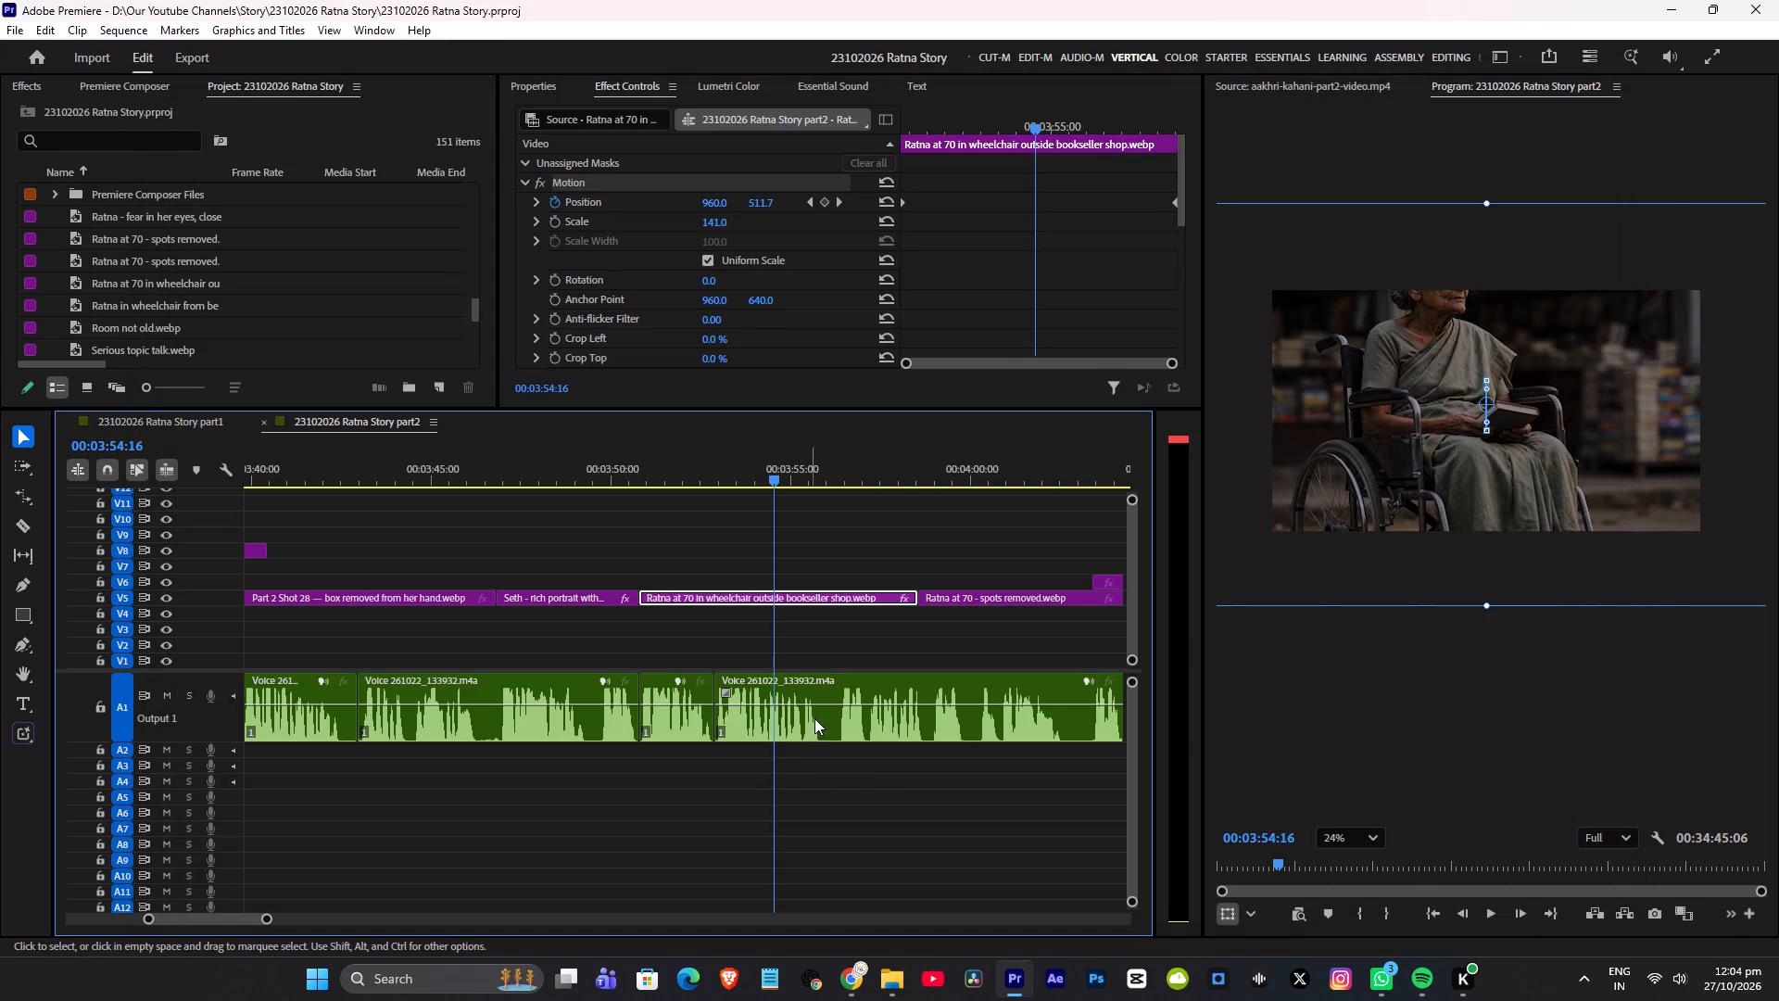
# Play from the wheelchair shot into the 'Ratna at 70 - spots removed' portrait to review the timing.
pyautogui.click(871, 563)
pyautogui.press('space')
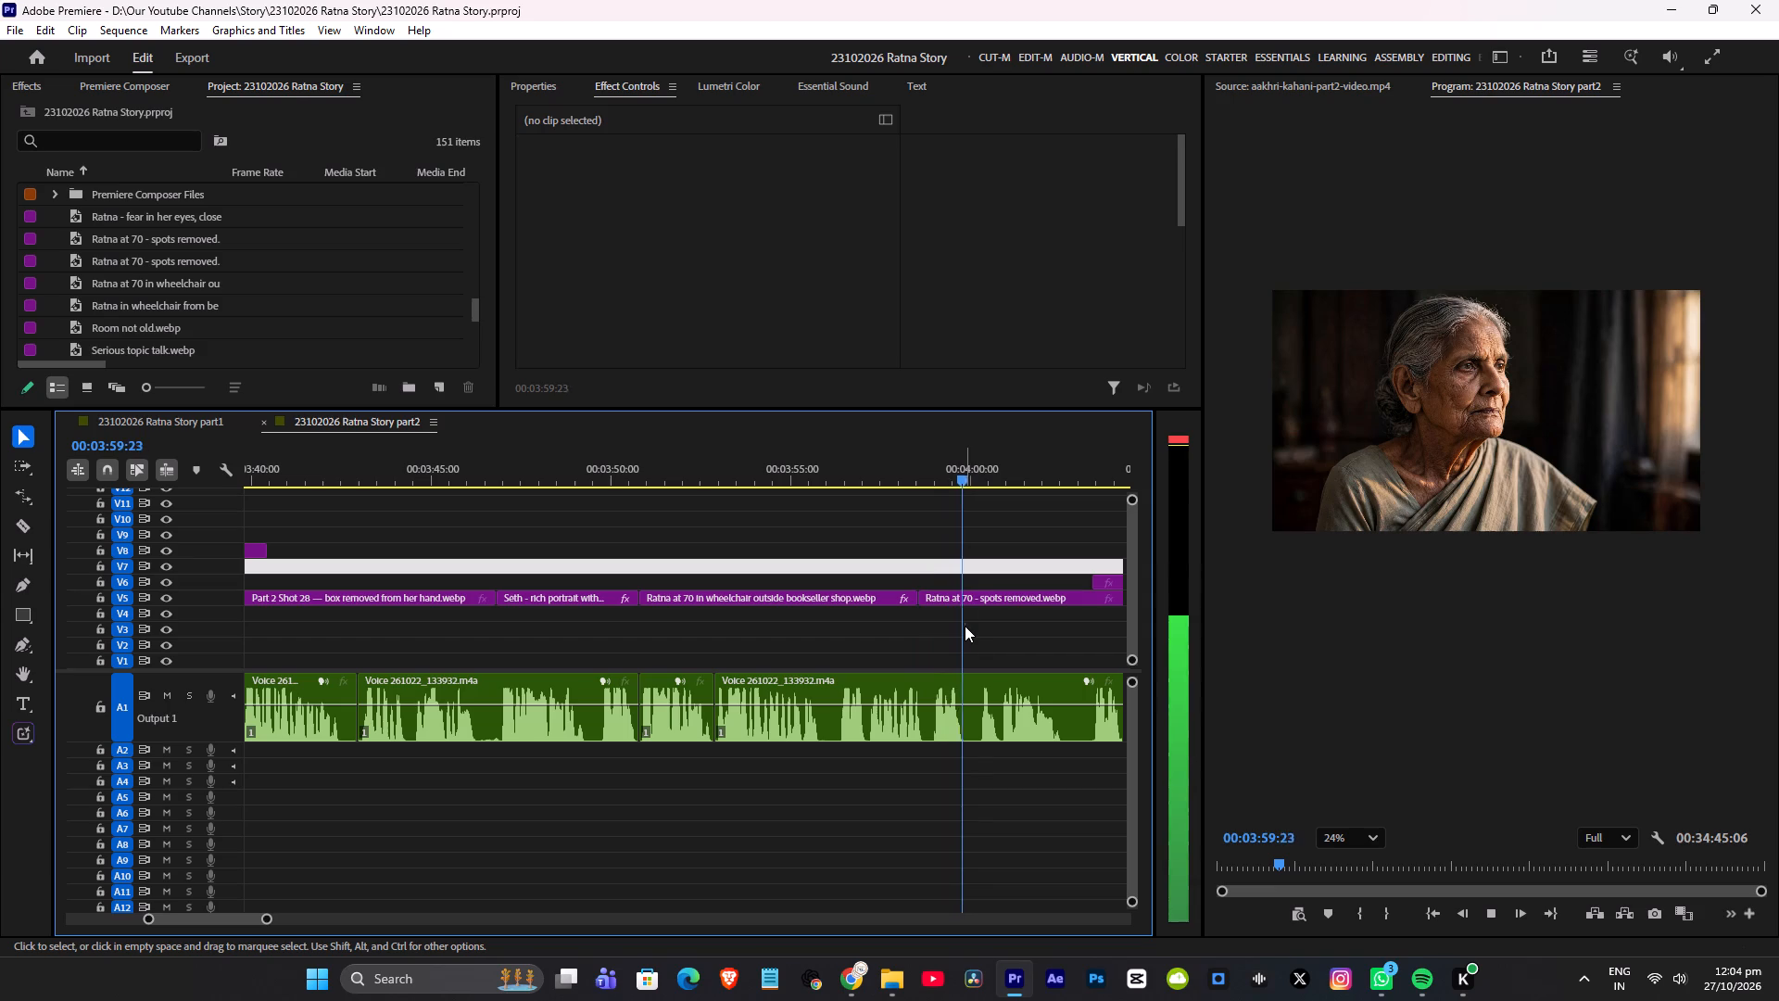
pyautogui.press('space')
pyautogui.scroll(-6, 954, 555)
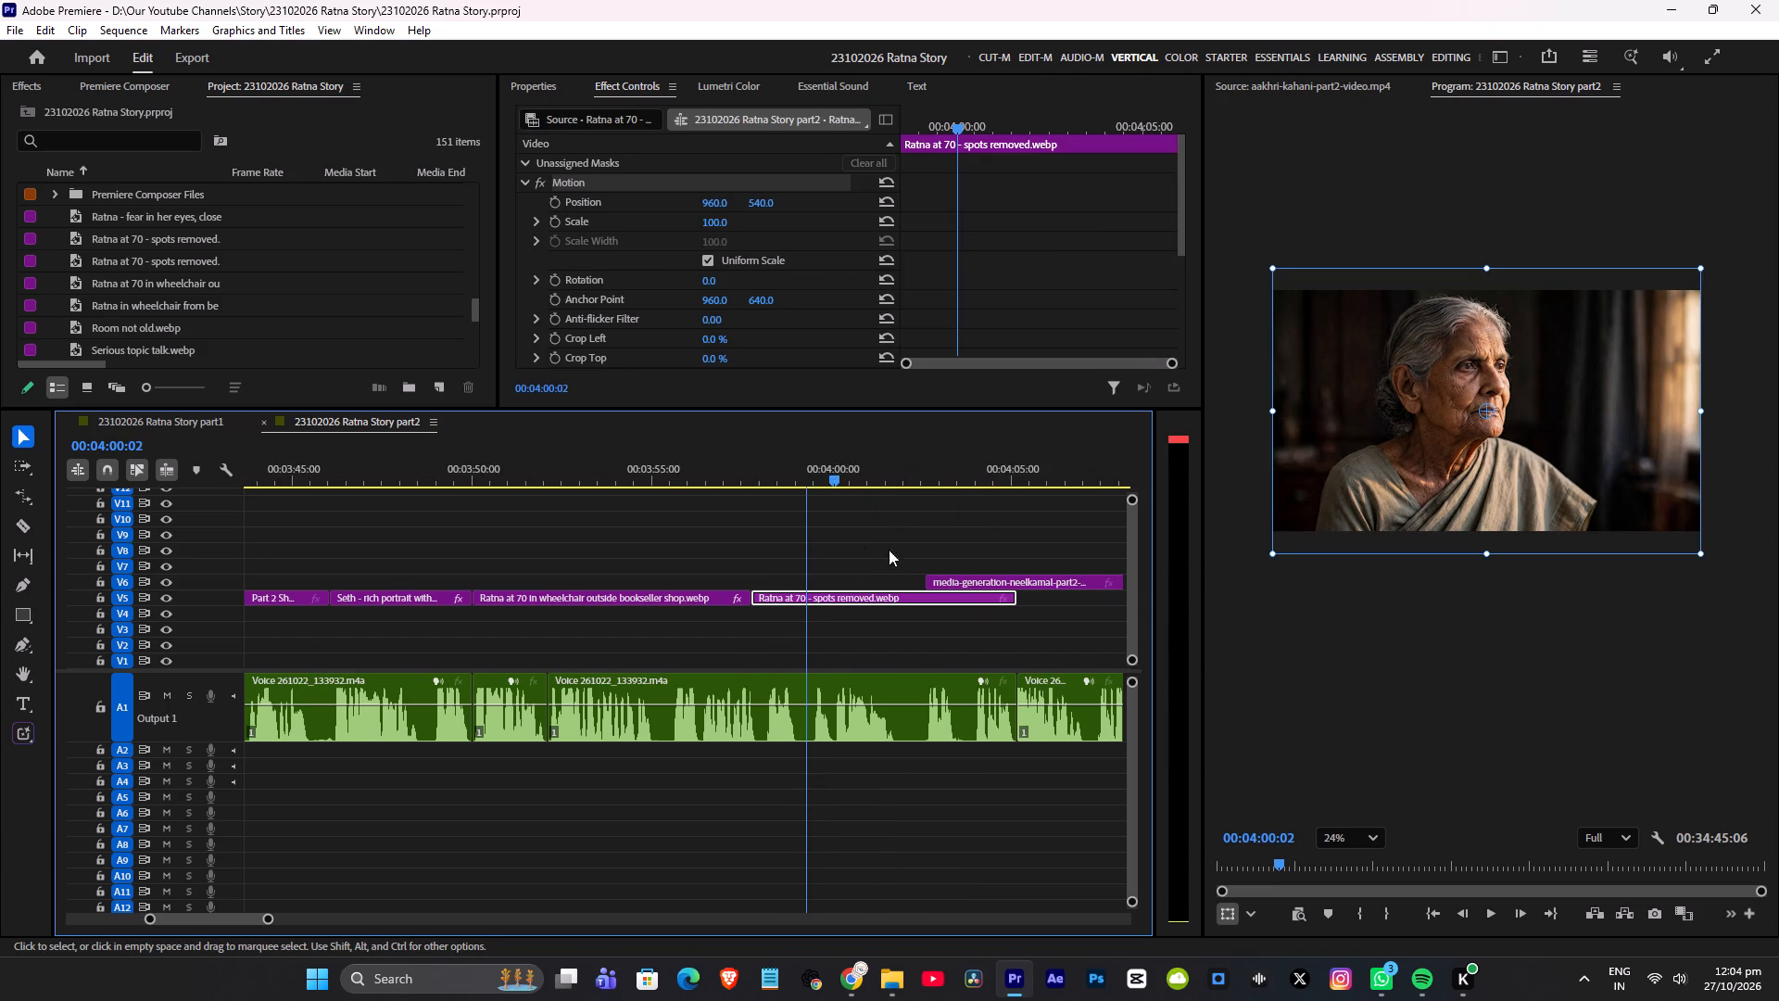
pyautogui.press('space')
pyautogui.press('space')
# Add Position keyframes to the 'Ratna at 70 - spots removed' clip at 00:04:00:18 and its start, with Y 231 at the start.
pyautogui.click(769, 201)
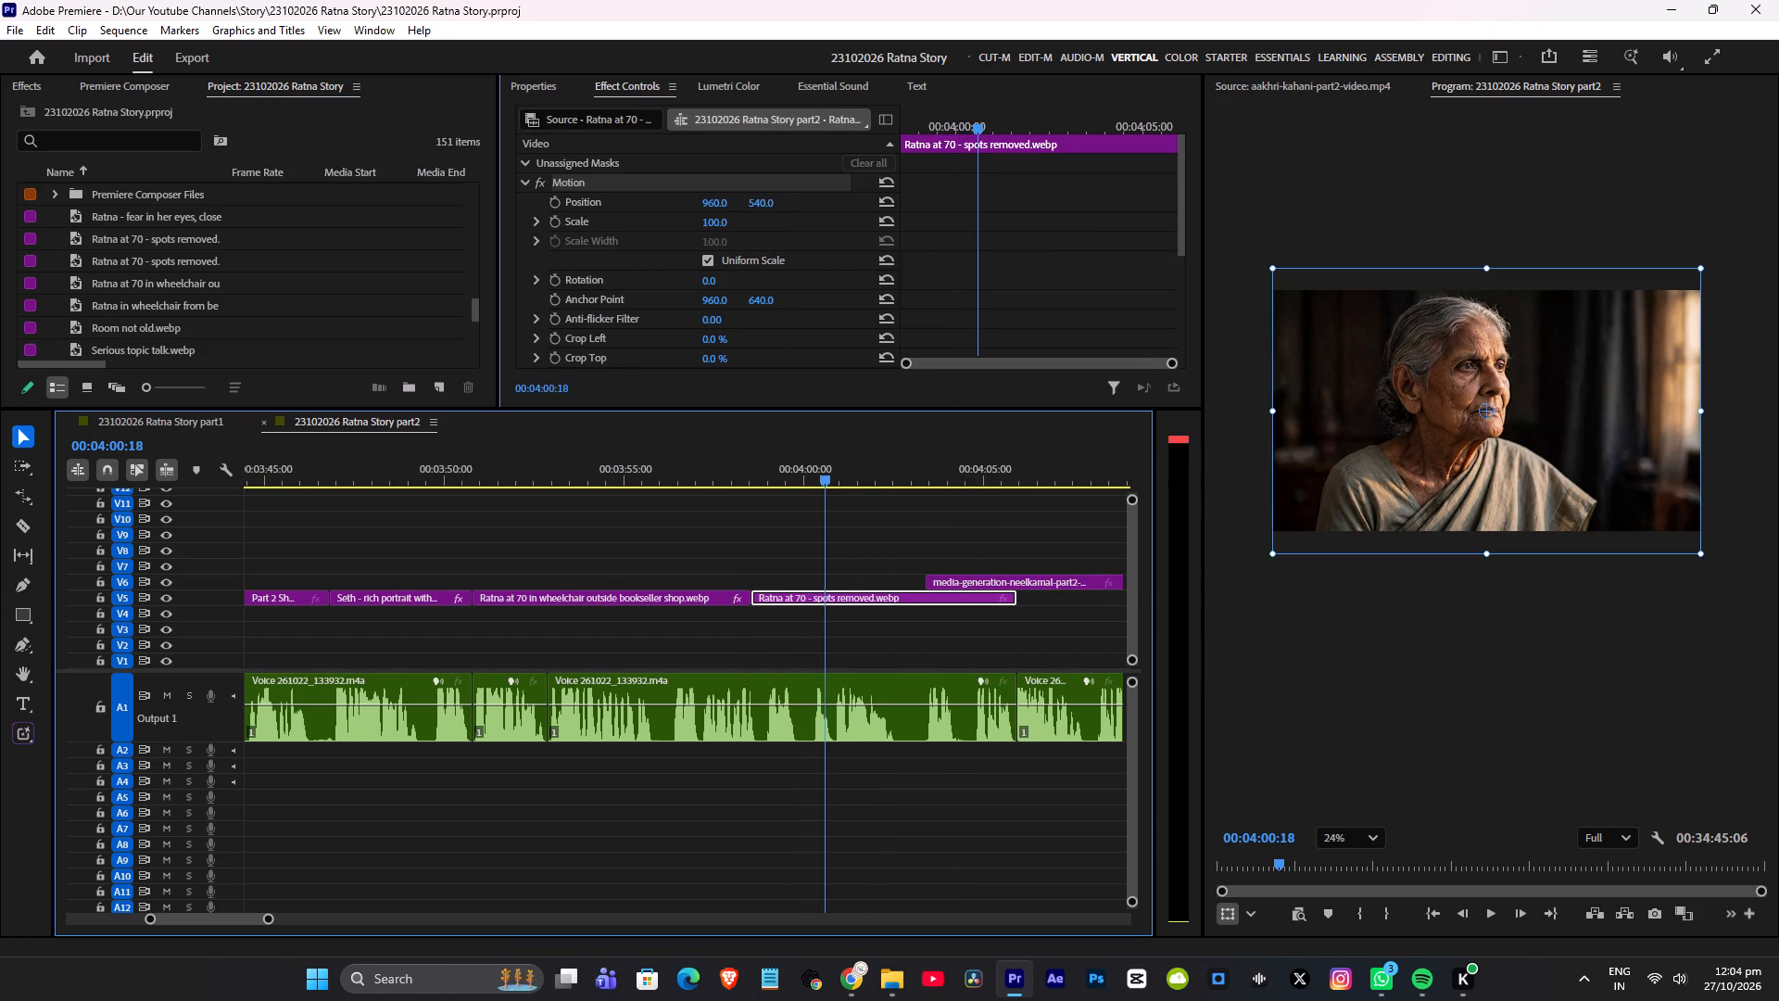
pyautogui.click(794, 228)
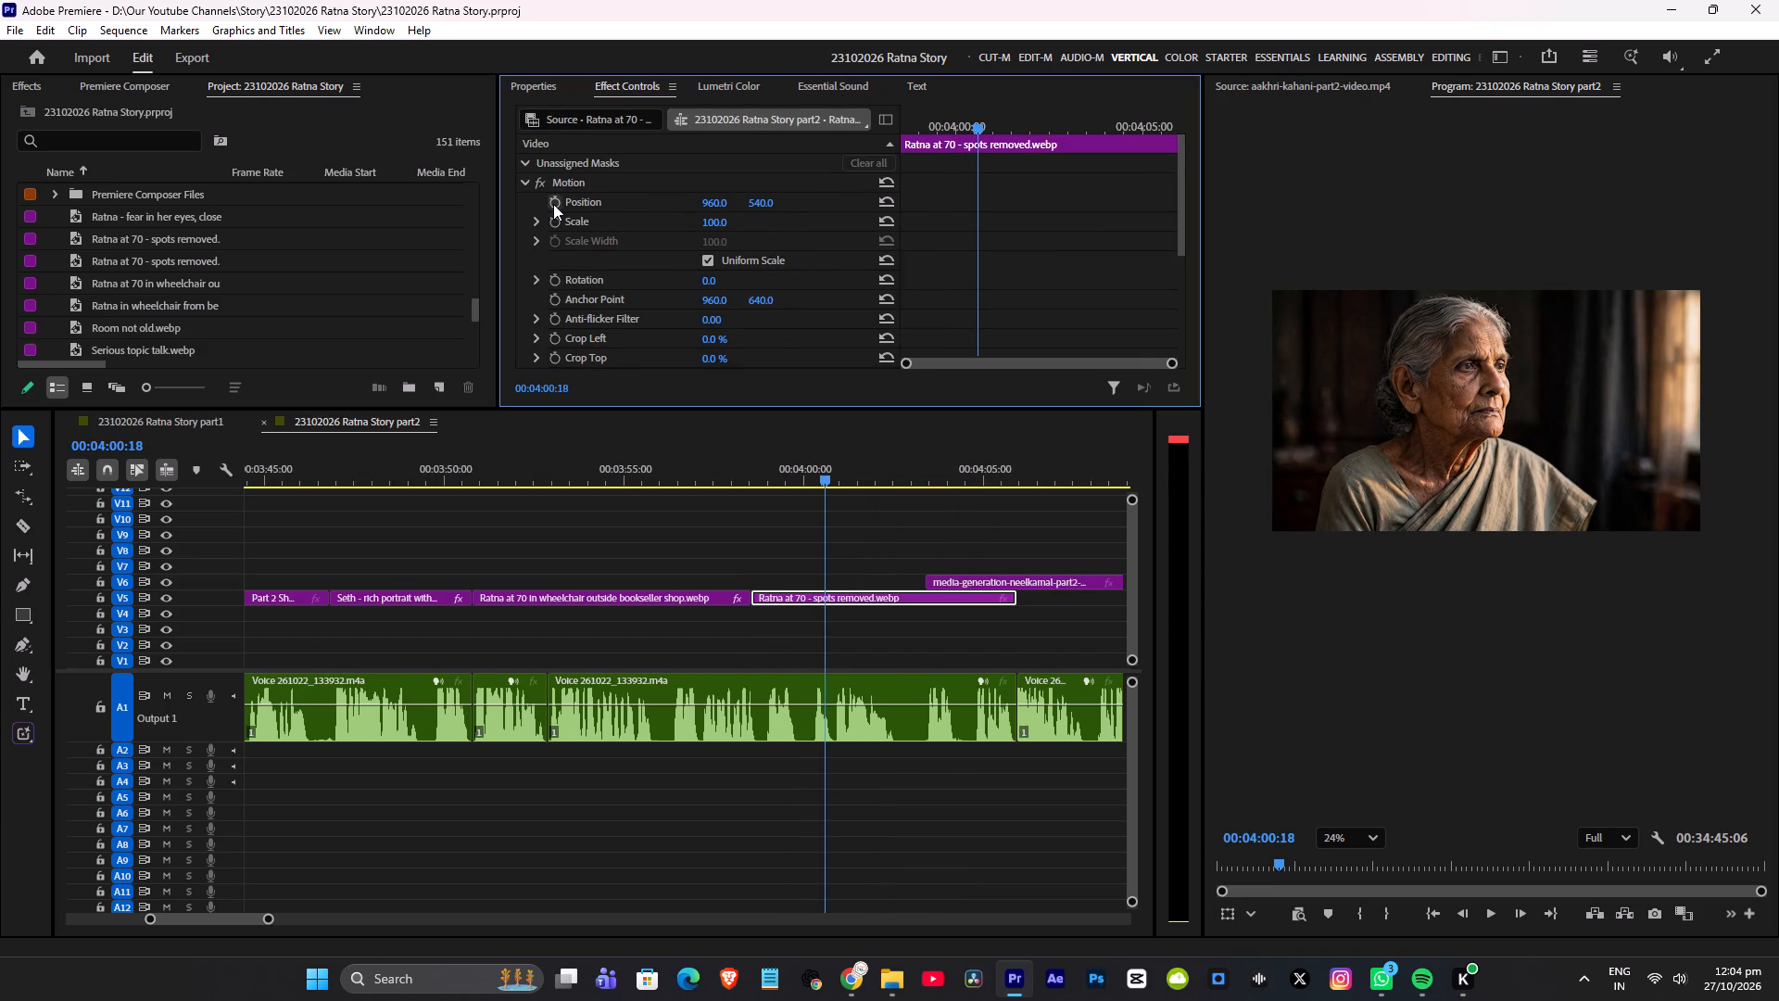
pyautogui.click(553, 204)
pyautogui.moveTo(976, 119); pyautogui.dragTo(780, 160)
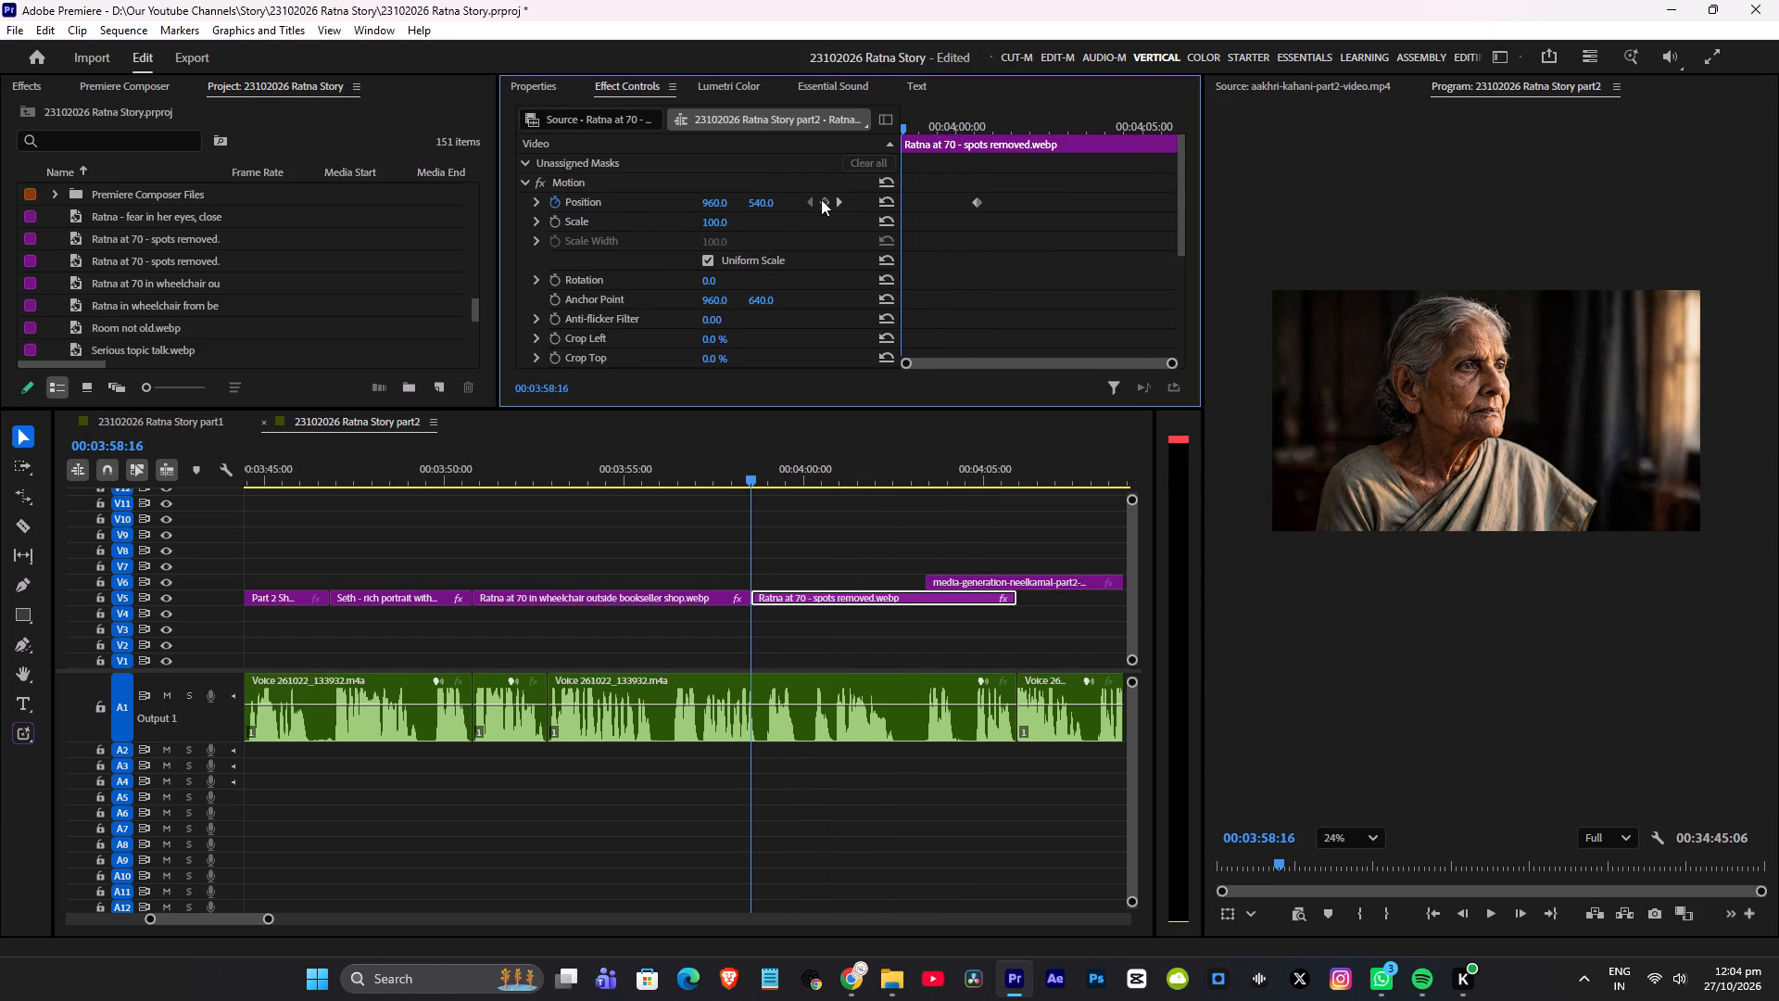
pyautogui.click(821, 199)
pyautogui.moveTo(769, 201); pyautogui.dragTo(470, 246)
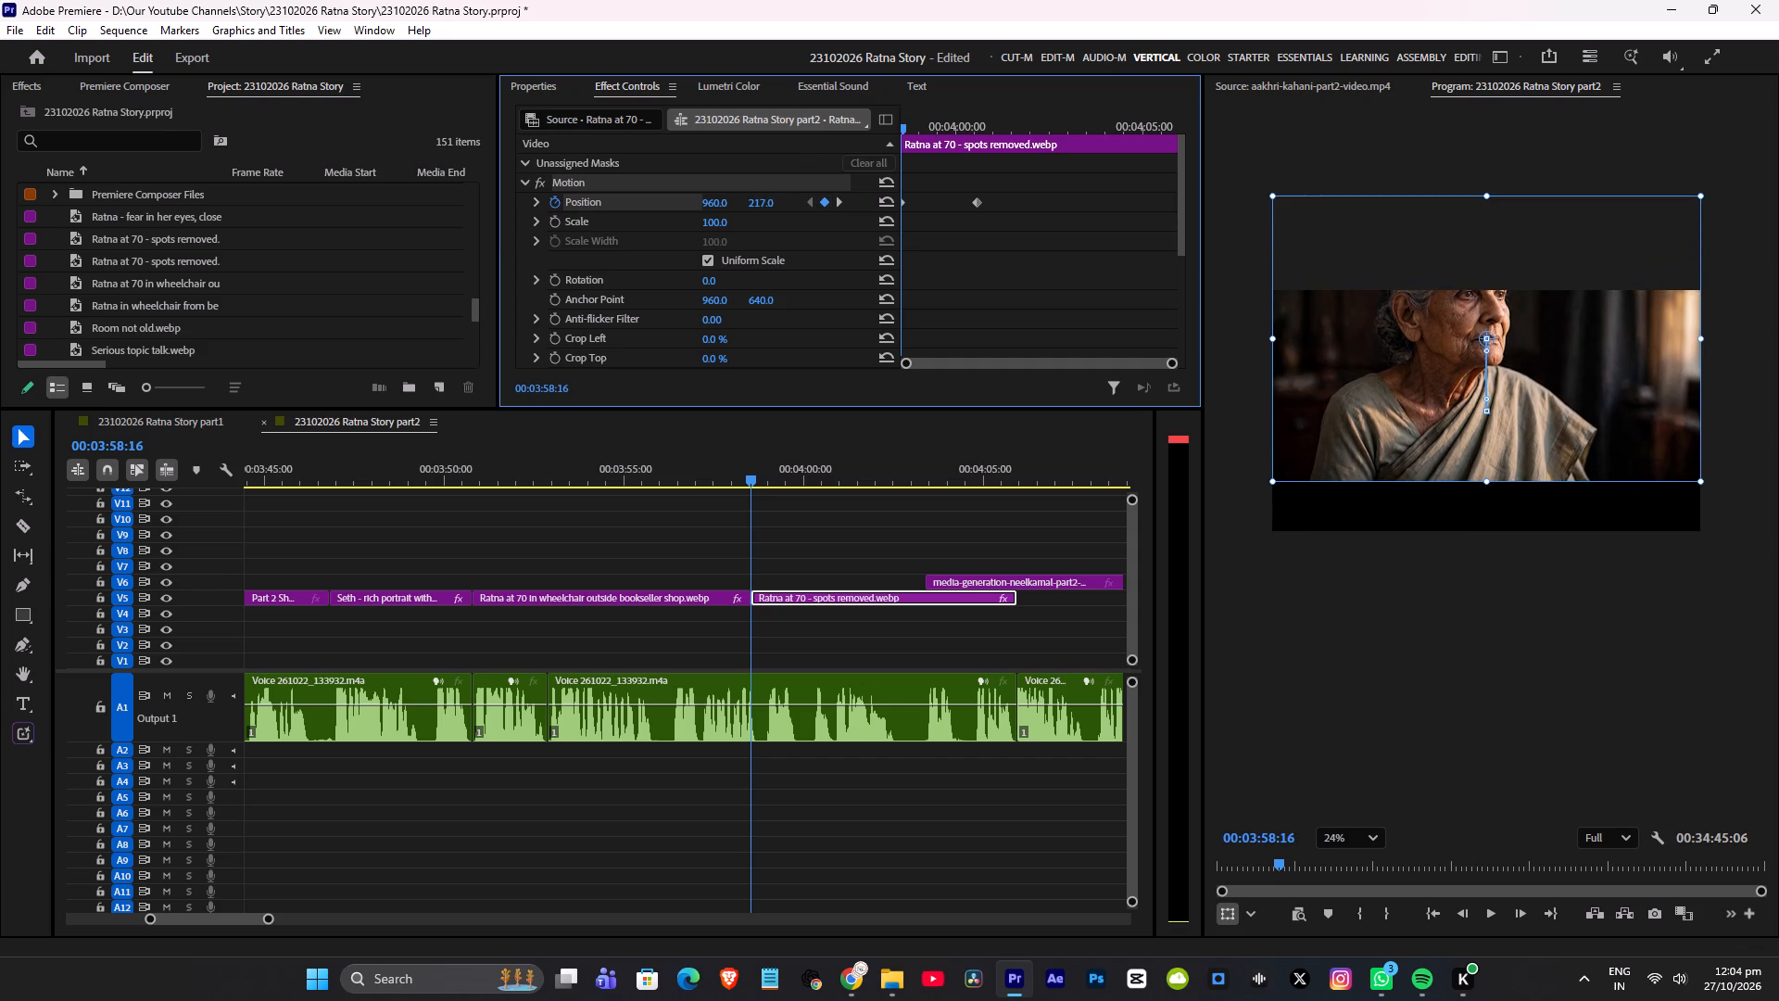
pyautogui.moveTo(470, 246); pyautogui.dragTo(483, 246)
# Set the 'Ratna at 70 - spots removed' clip's Scale to 120 and its first Position keyframe's Y to 345.
pyautogui.click(716, 225)
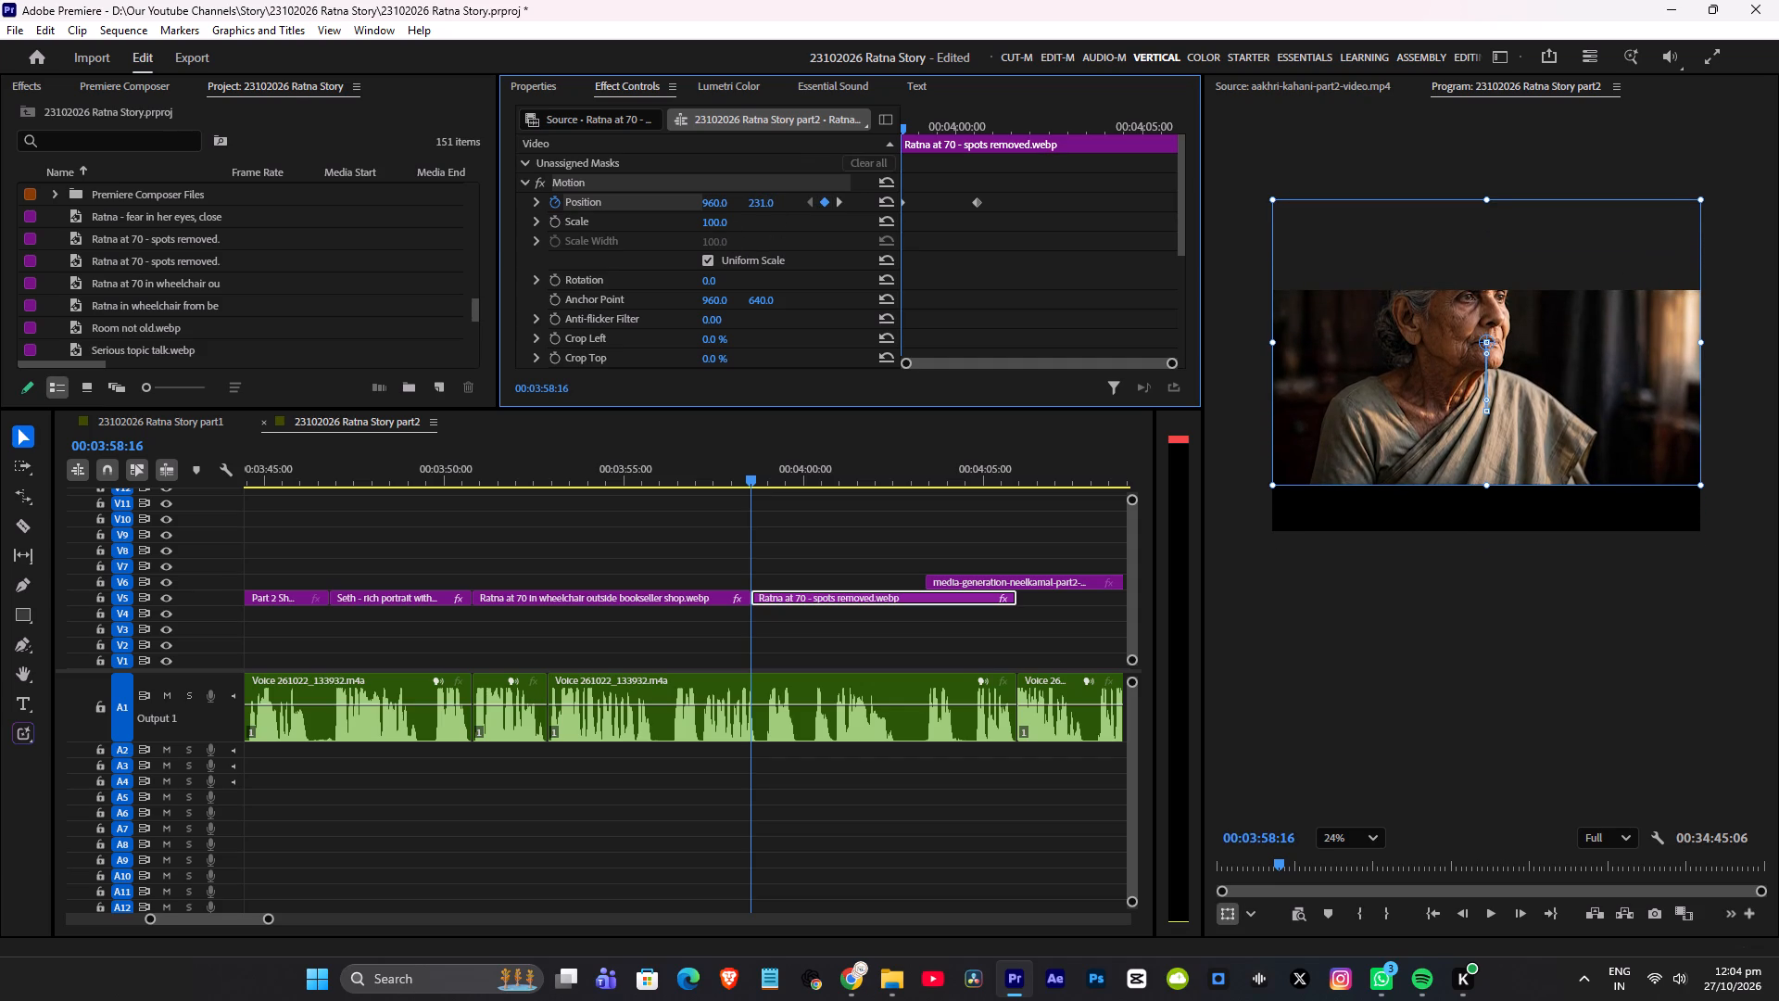
pyautogui.hotkey('shift', 'Up')
pyautogui.hotkey('shift', 'Up')
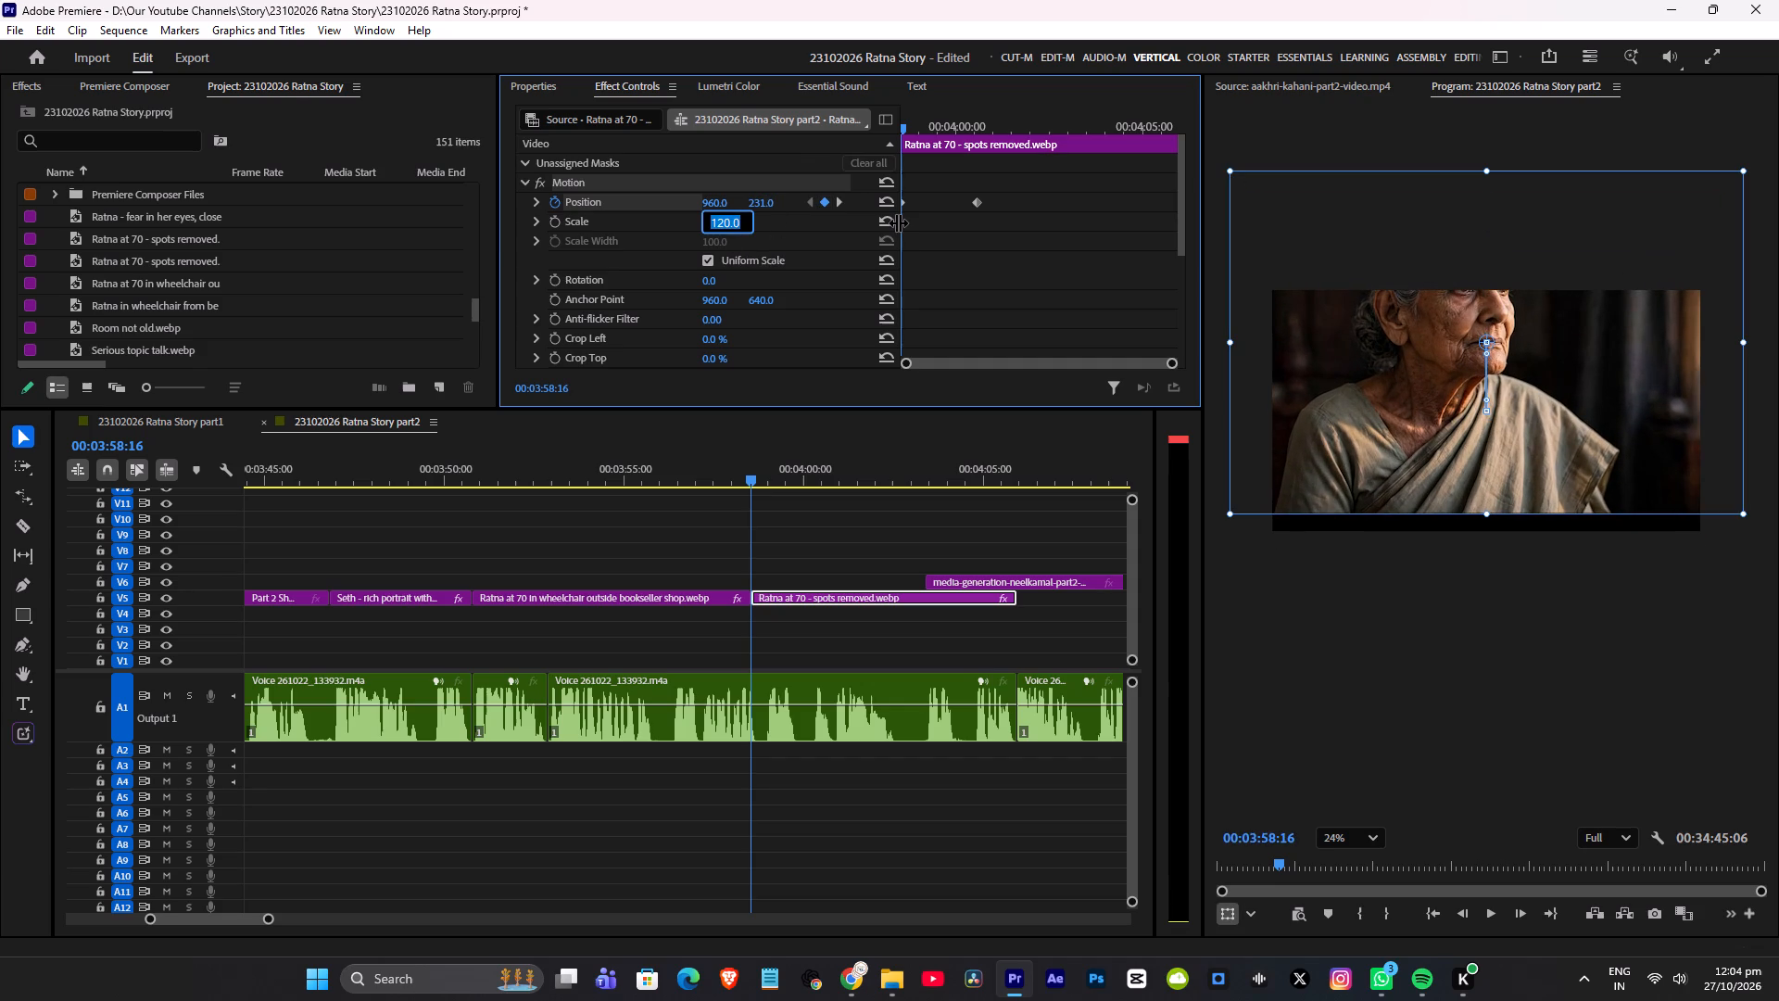
pyautogui.click(801, 250)
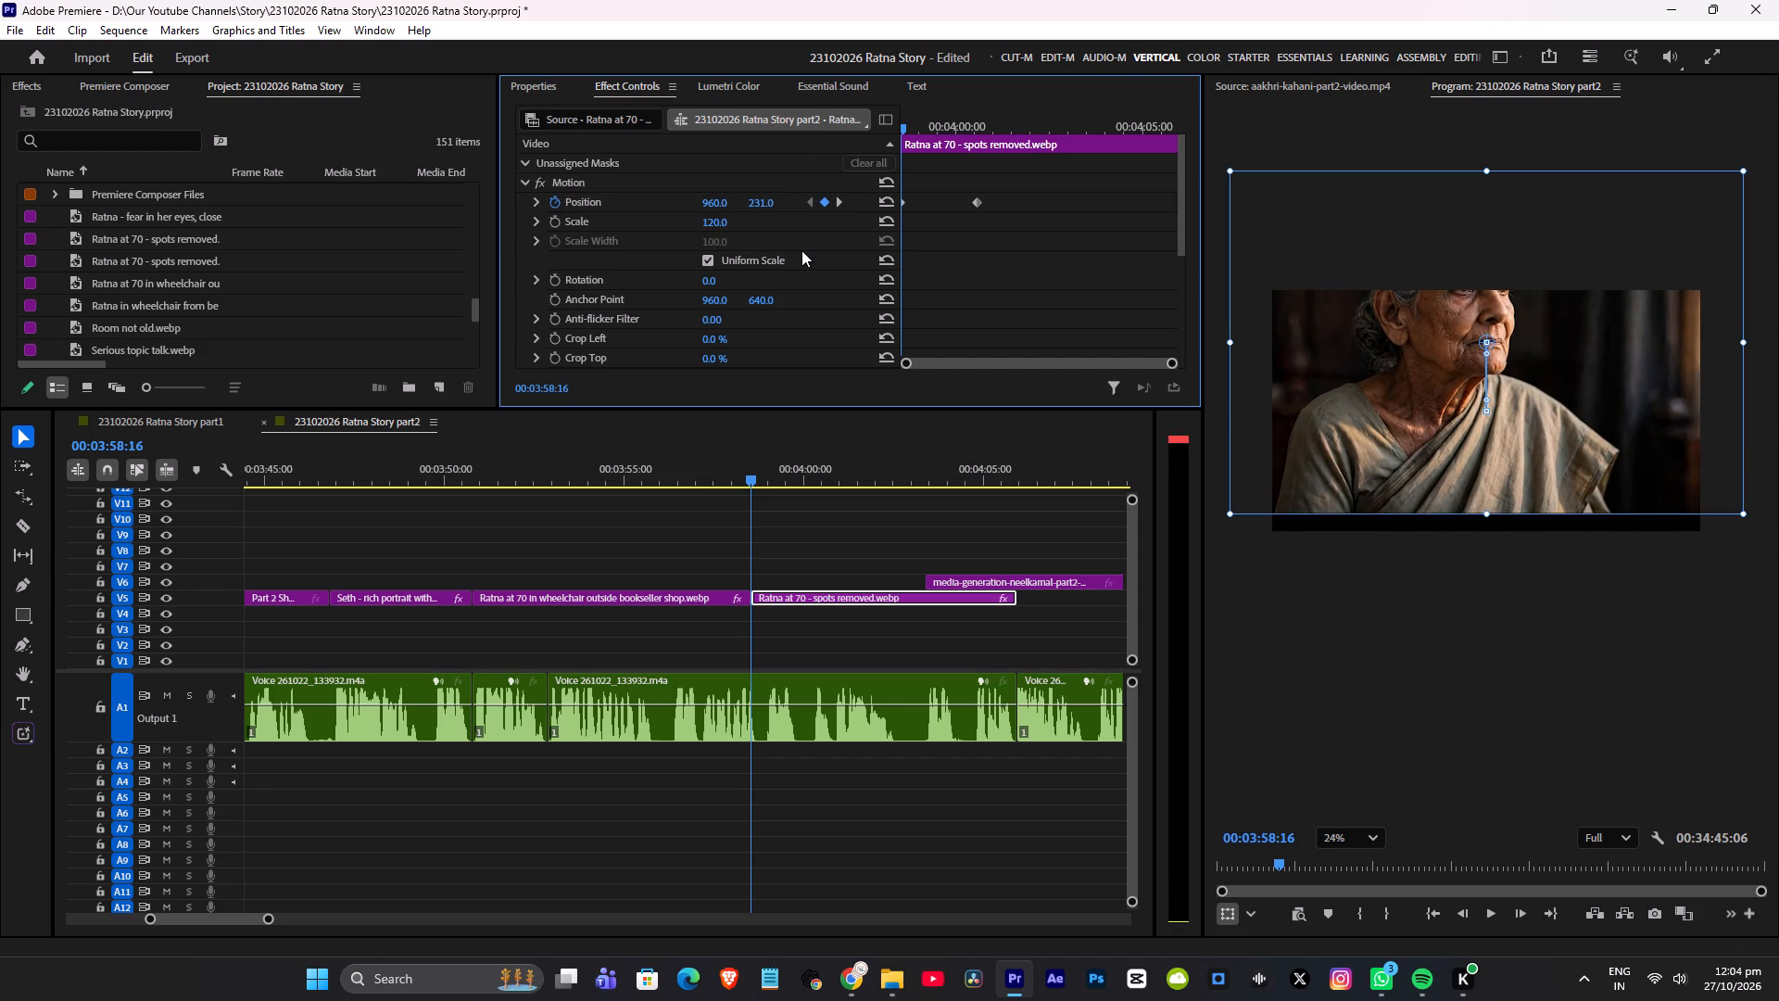
pyautogui.moveTo(755, 199); pyautogui.dragTo(807, 198)
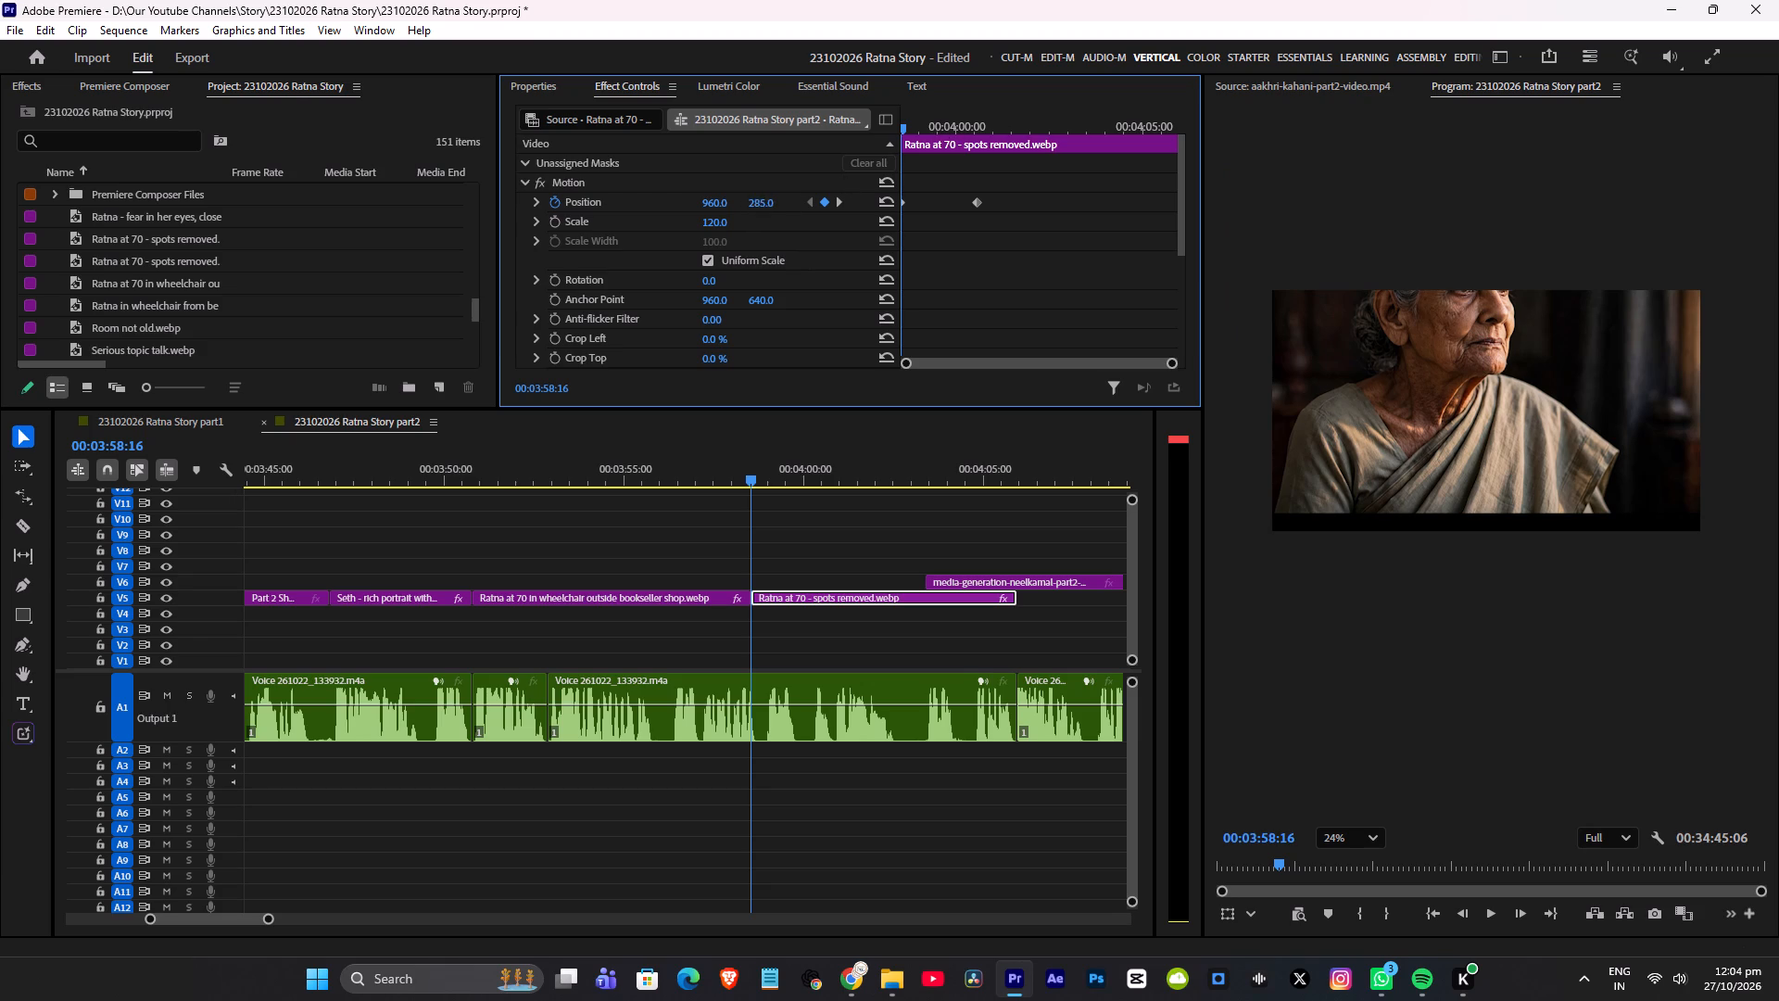
pyautogui.moveTo(807, 198); pyautogui.dragTo(850, 198)
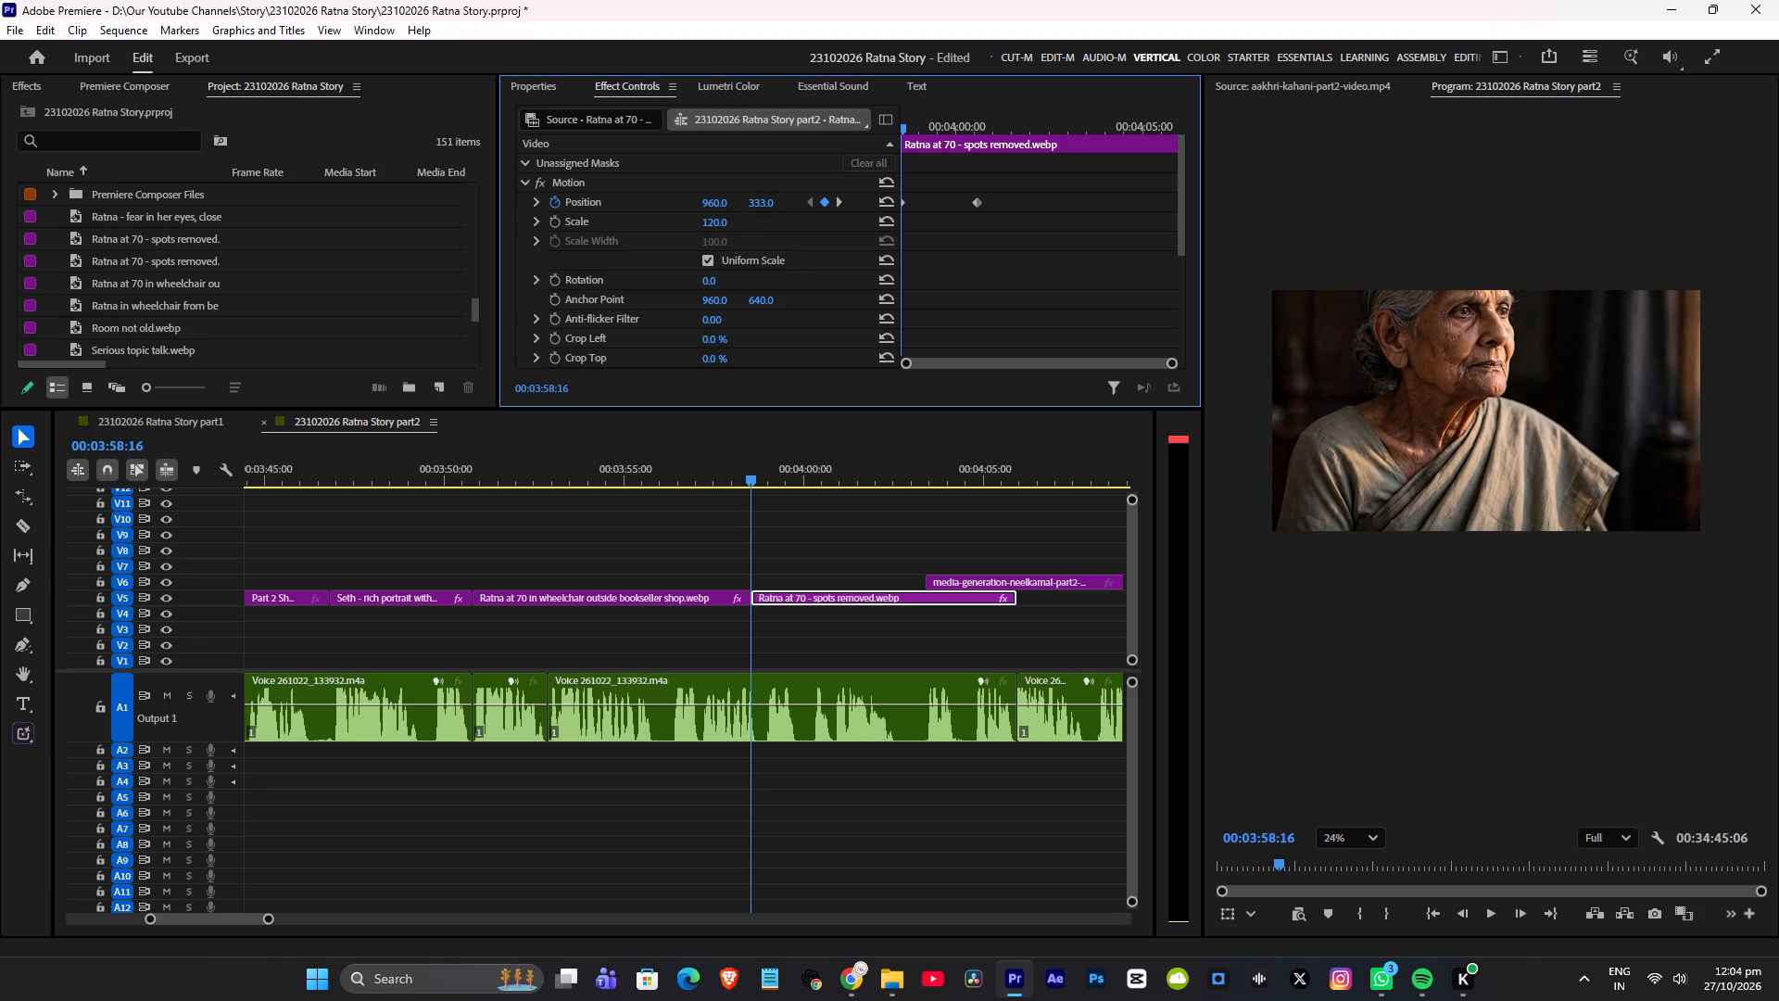
pyautogui.moveTo(850, 198); pyautogui.dragTo(860, 198)
# Increase Position Y slightly at the 'spots removed' clip's second keyframe, move that keyframe to the clip's end, and save the project.
pyautogui.click(844, 198)
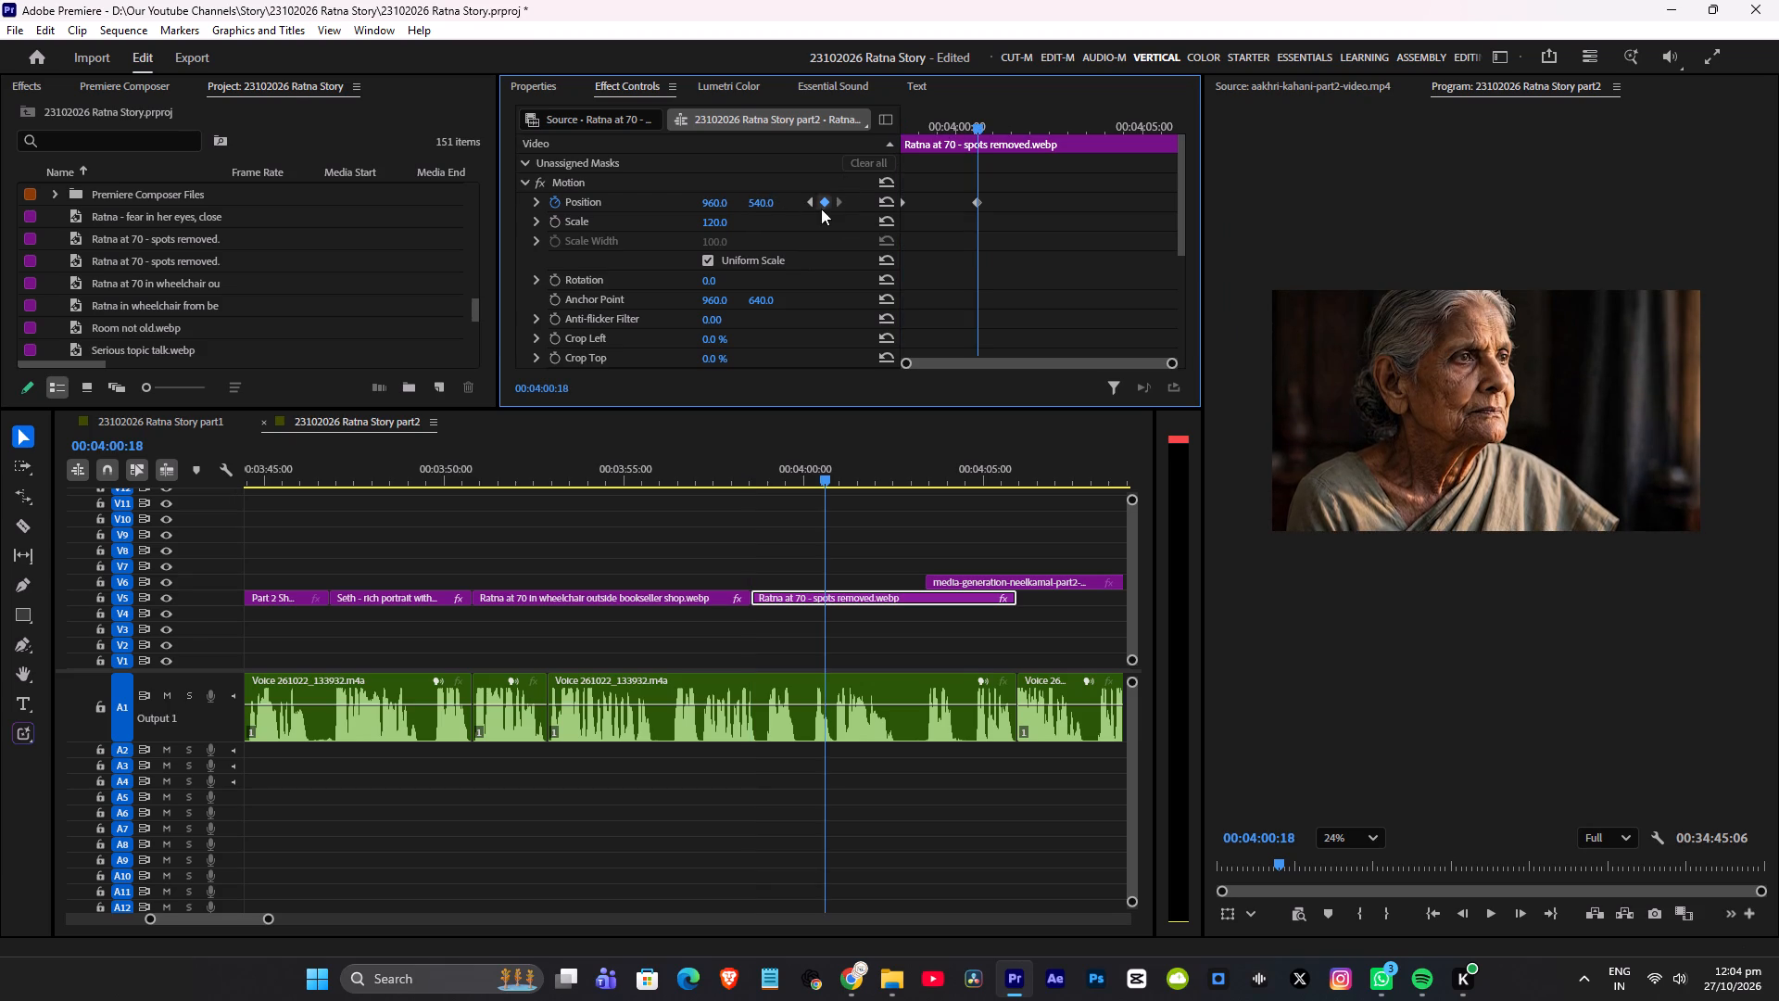
pyautogui.moveTo(759, 204); pyautogui.dragTo(794, 201)
pyautogui.moveTo(977, 198); pyautogui.dragTo(1520, 198)
pyautogui.hotkey('ctrl', 's')
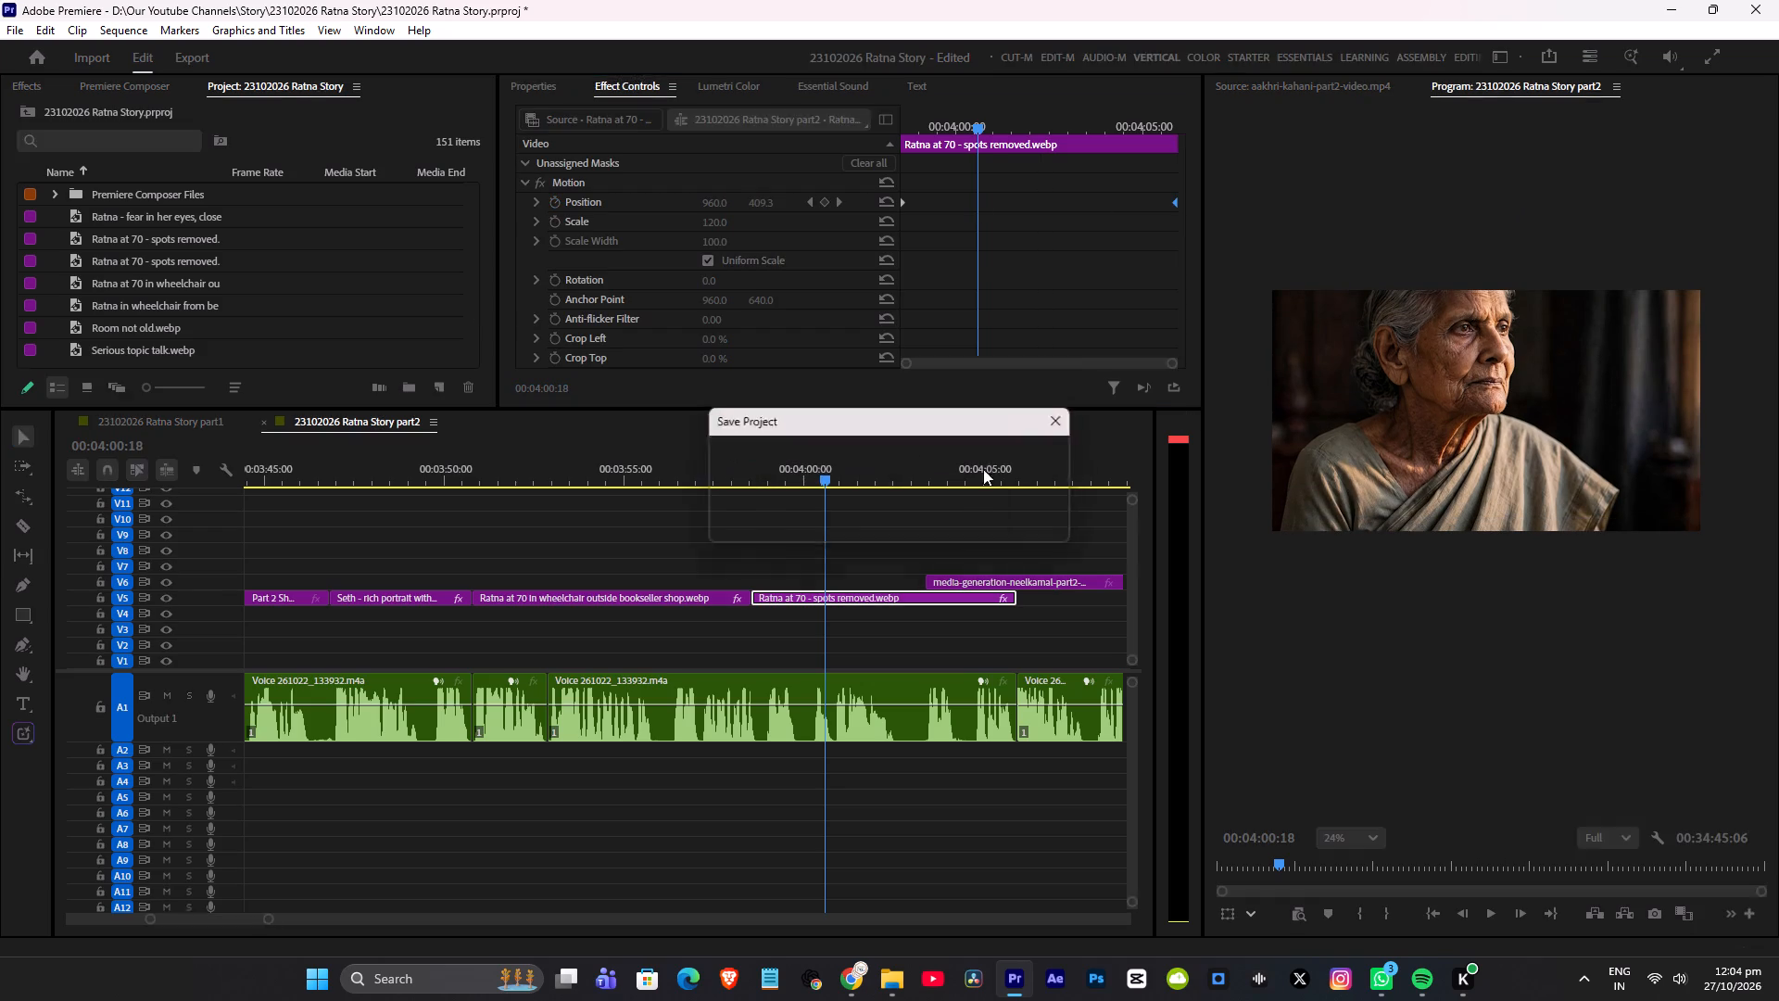
# Replay the cut from the wheelchair shot to the 'Ratna at 70 - spots removed' portrait to check how the two moves flow together.
pyautogui.click(711, 460)
pyautogui.press('space')
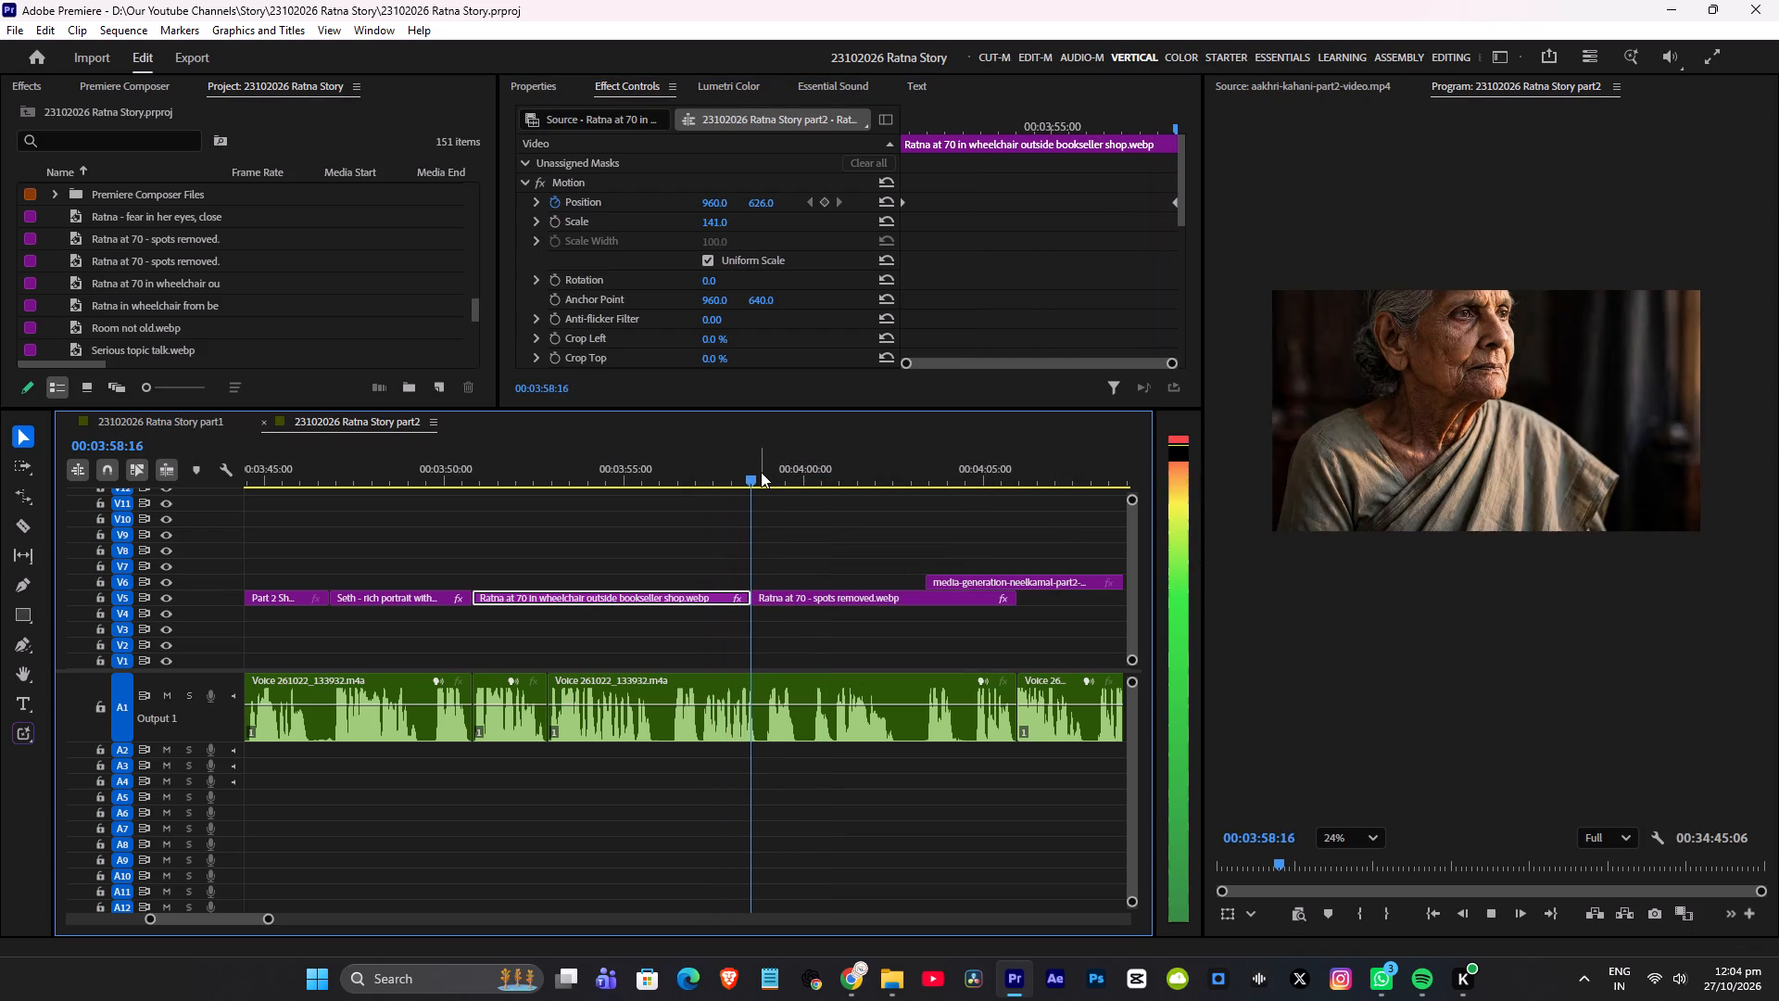
pyautogui.press('space')
pyautogui.click(710, 468)
pyautogui.press('space')
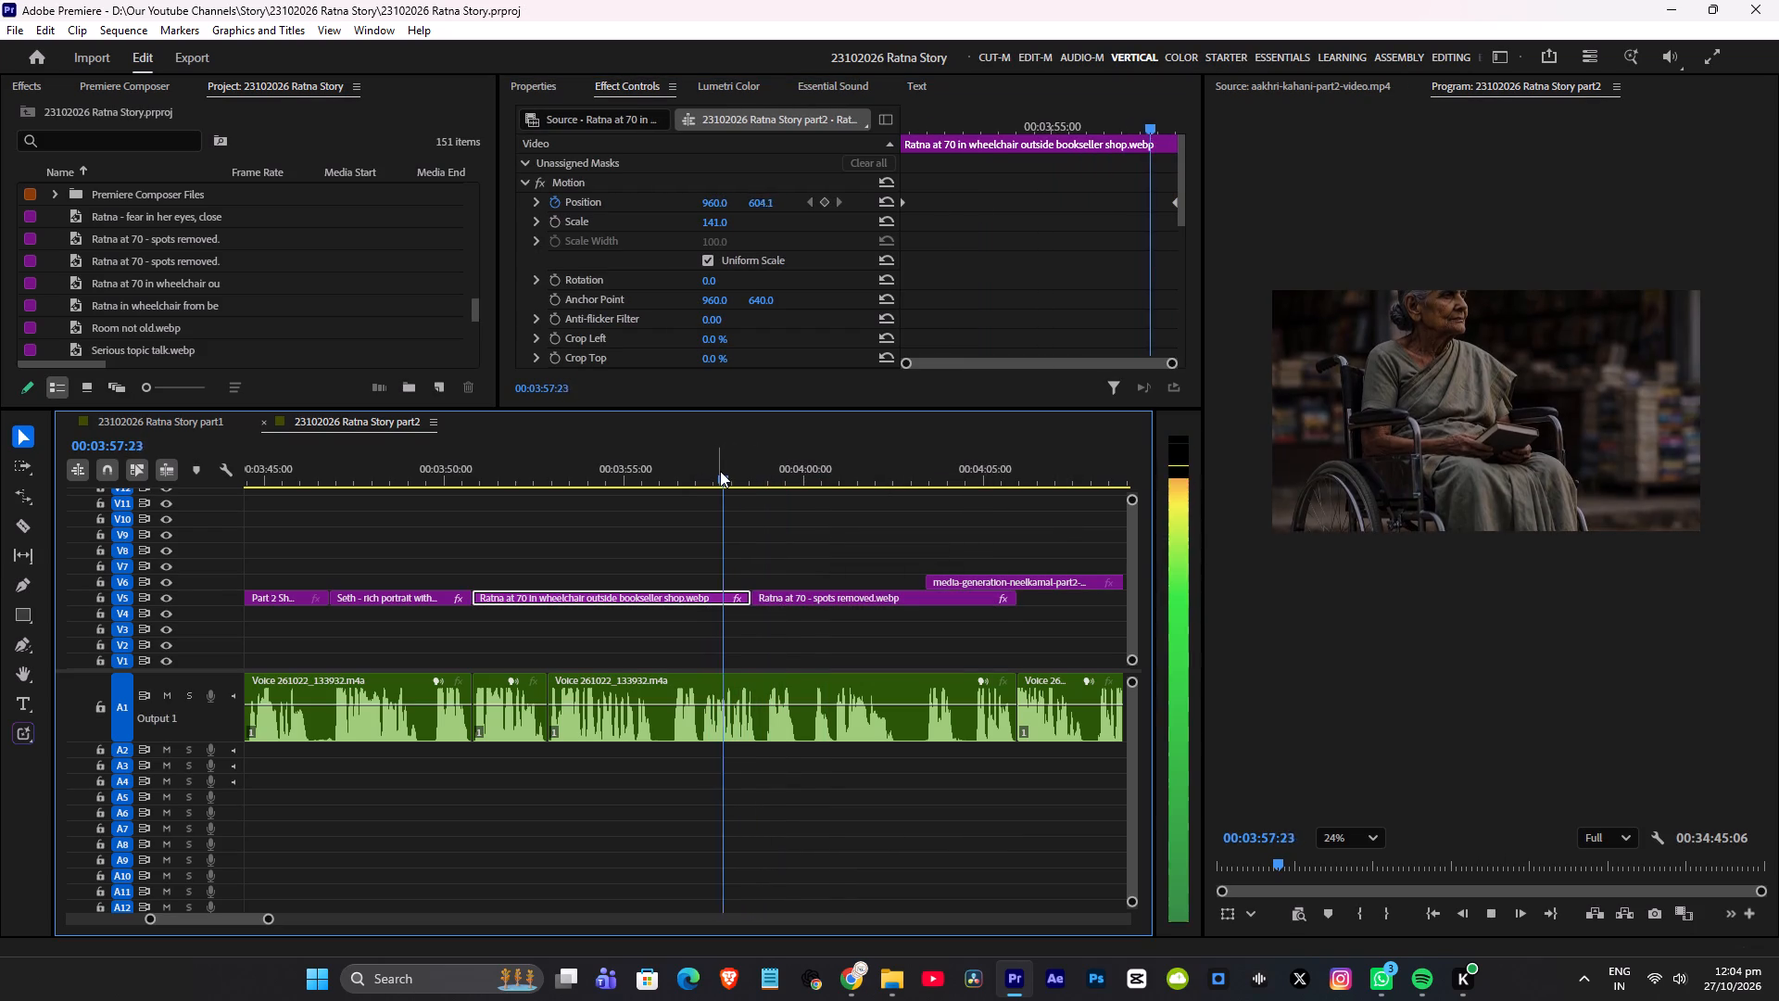
pyautogui.press('space')
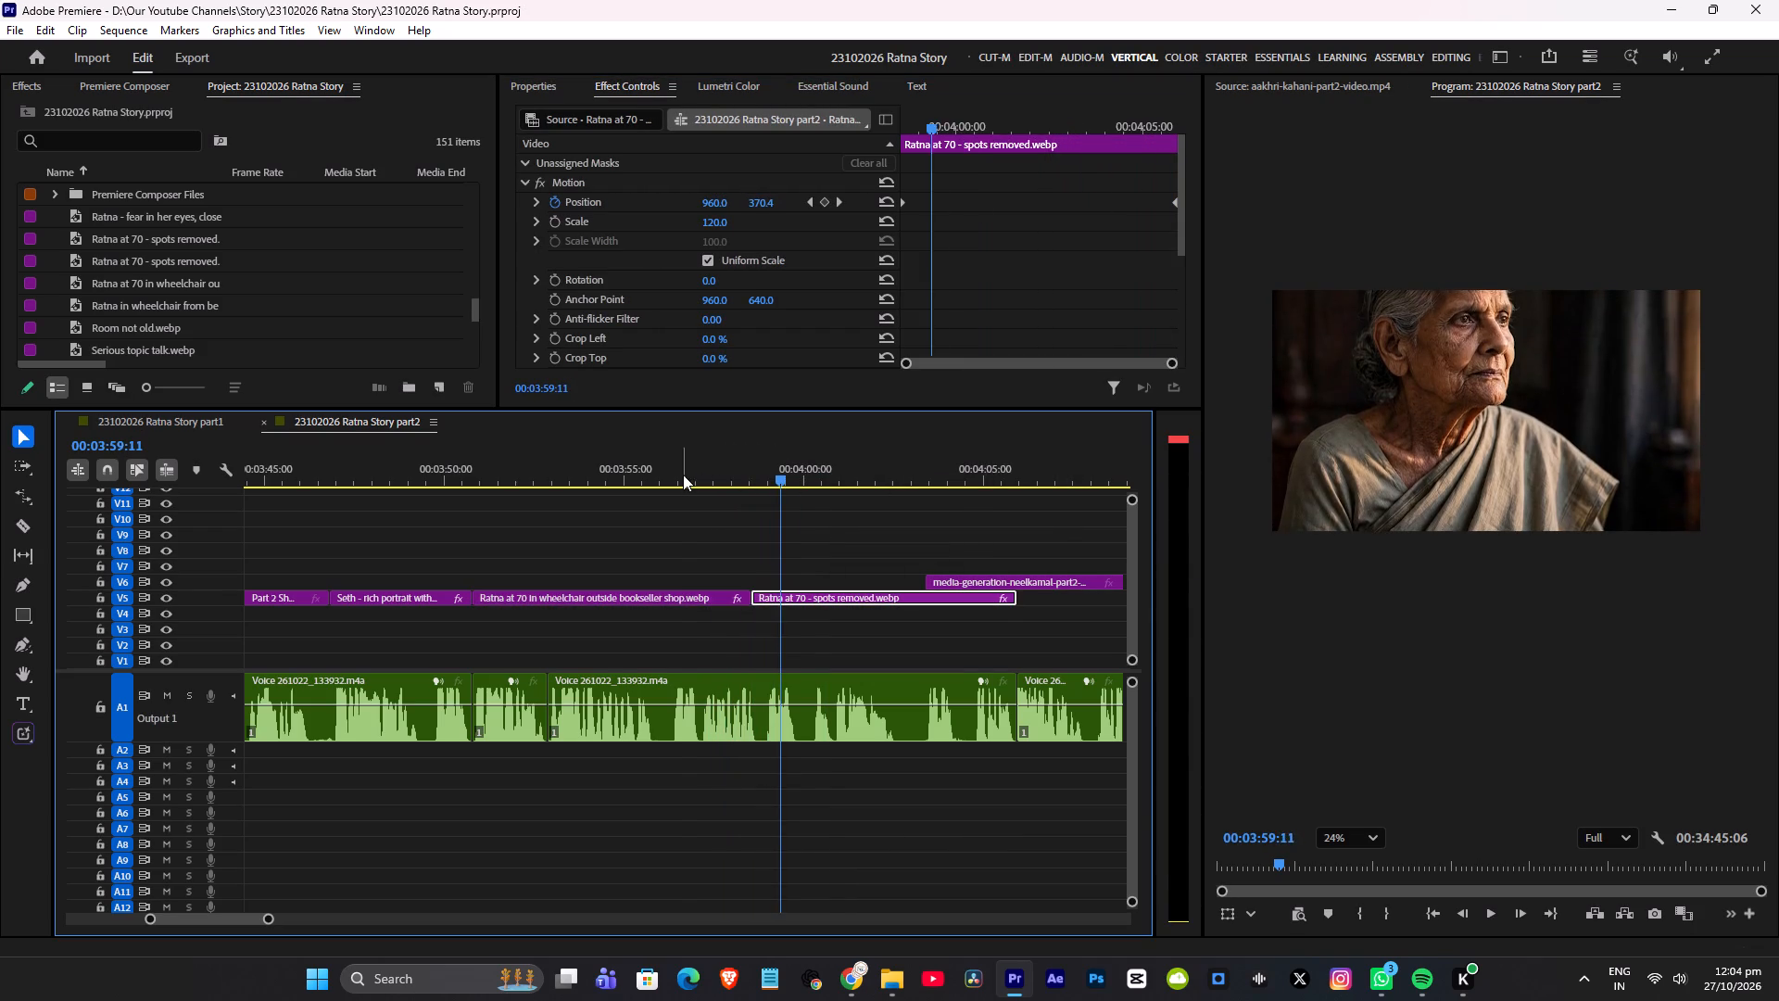
pyautogui.click(683, 475)
pyautogui.press('space')
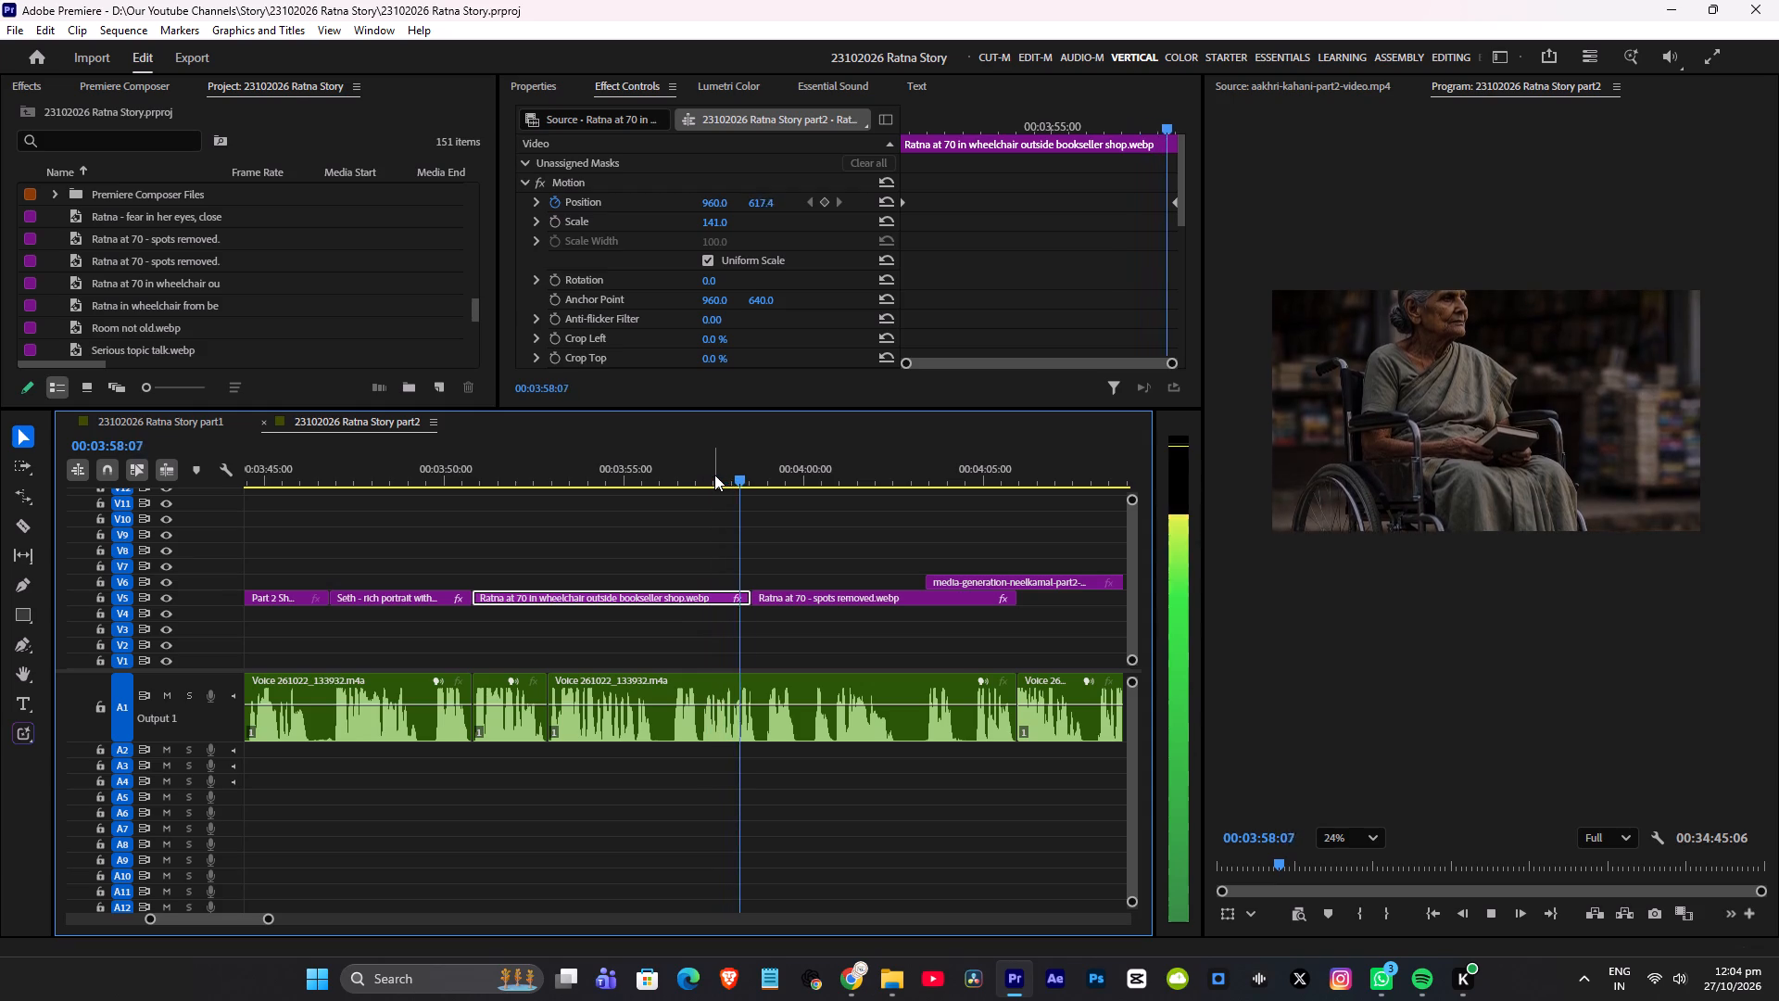
pyautogui.press('space')
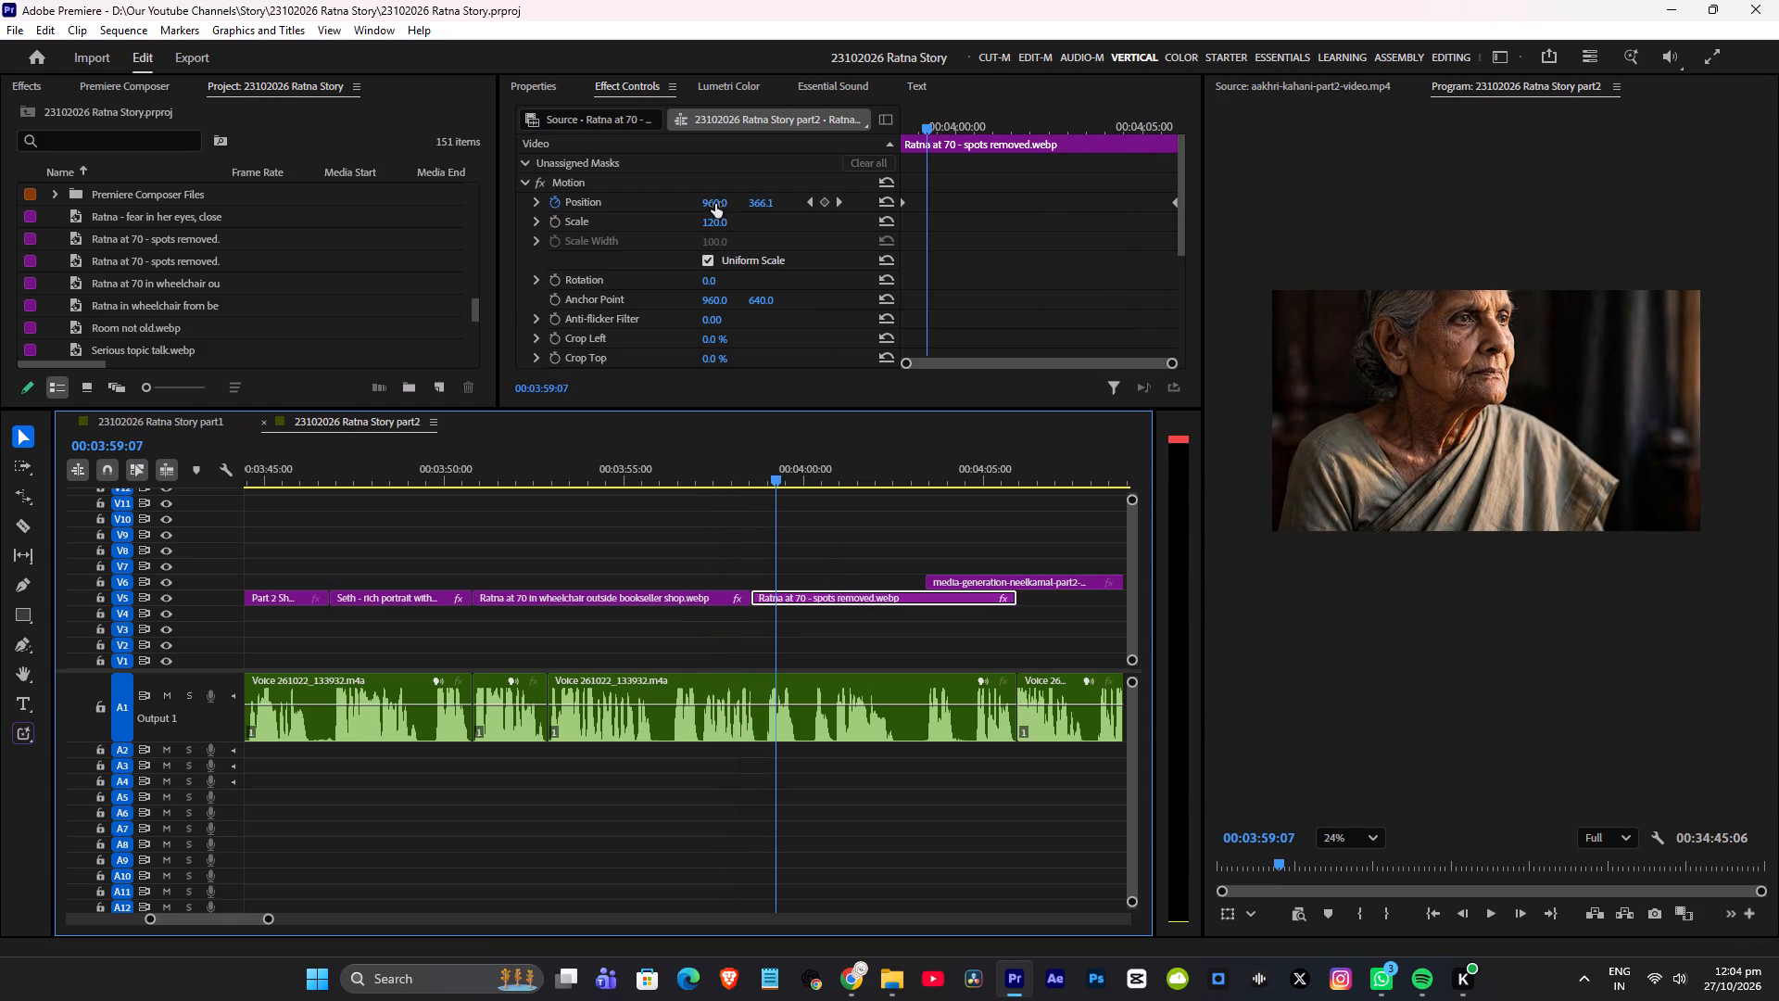
pyautogui.moveTo(926, 127); pyautogui.dragTo(604, 179)
pyautogui.press('space')
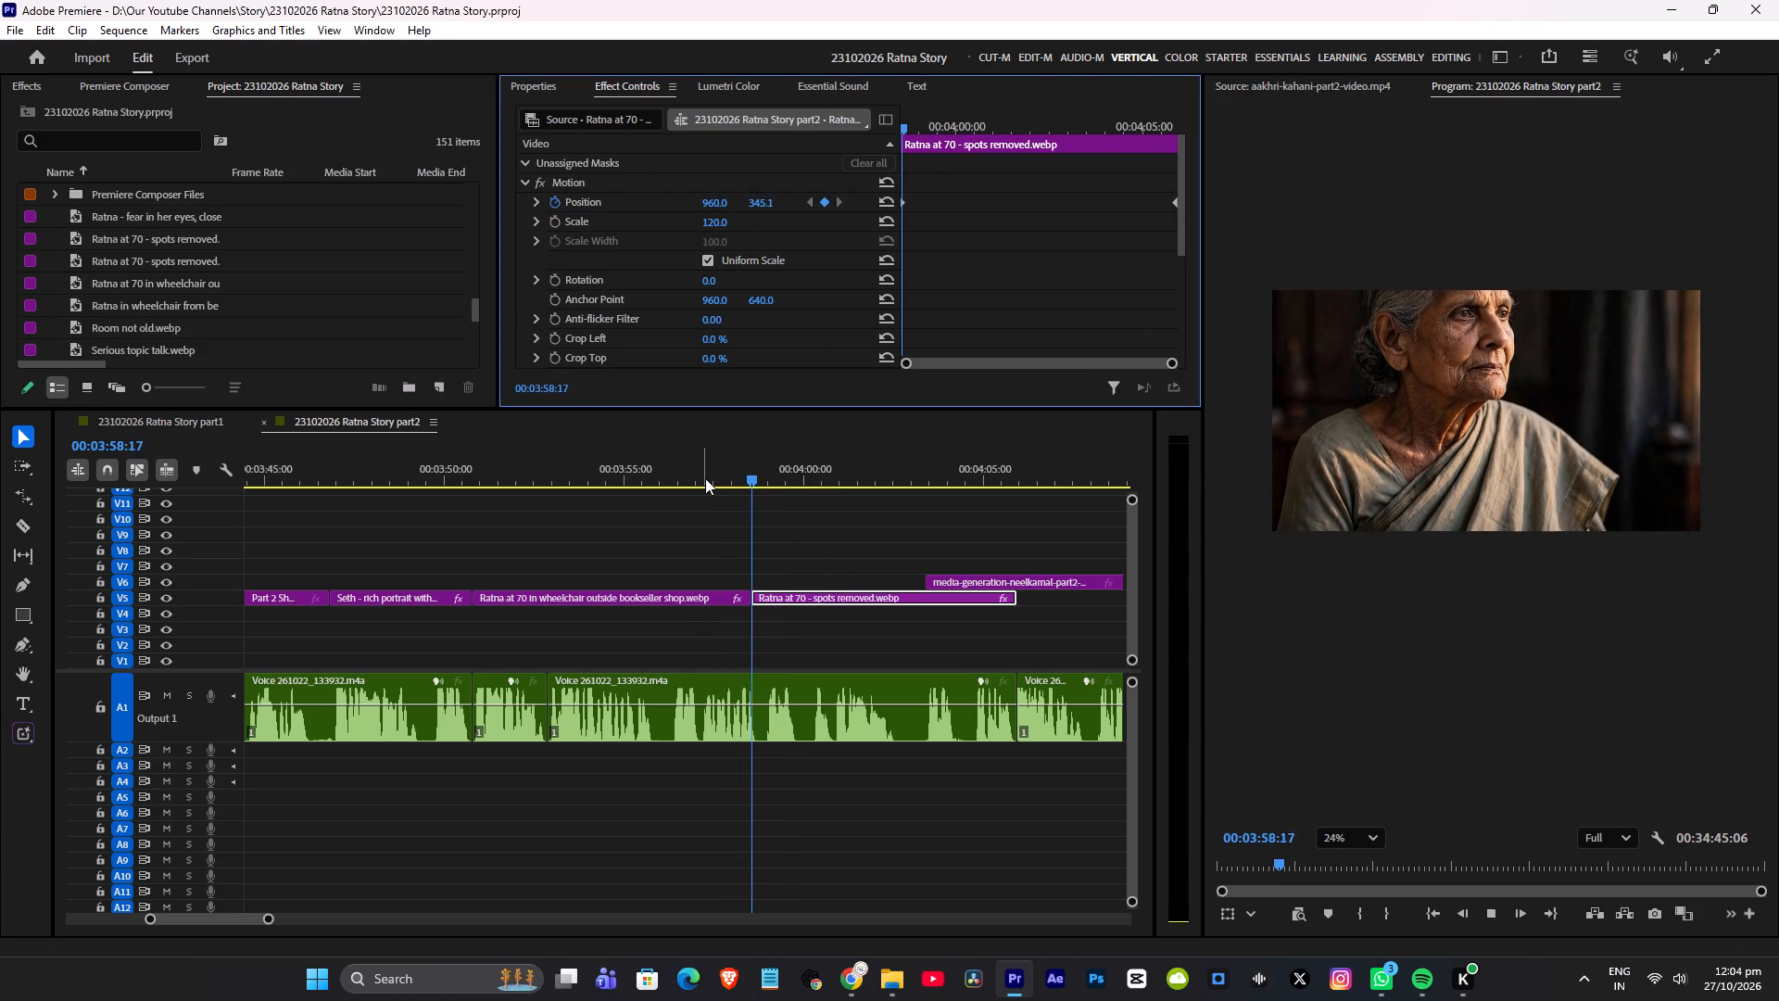
pyautogui.click(689, 477)
pyautogui.press('space')
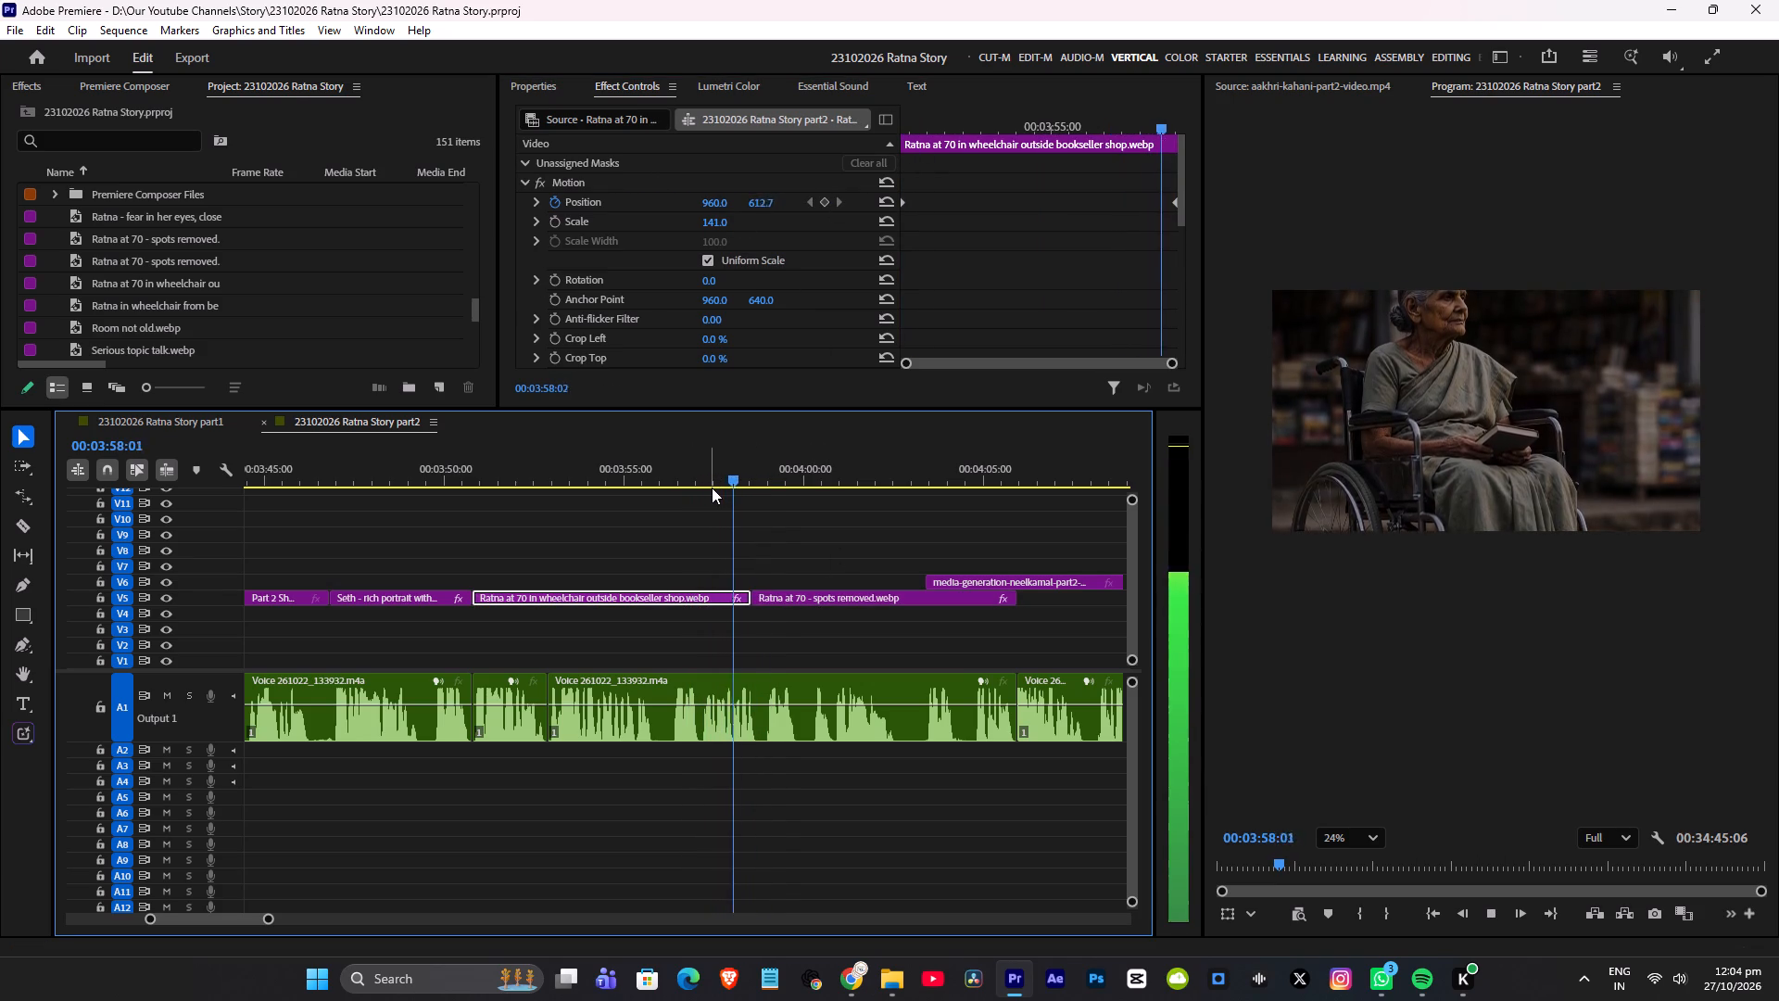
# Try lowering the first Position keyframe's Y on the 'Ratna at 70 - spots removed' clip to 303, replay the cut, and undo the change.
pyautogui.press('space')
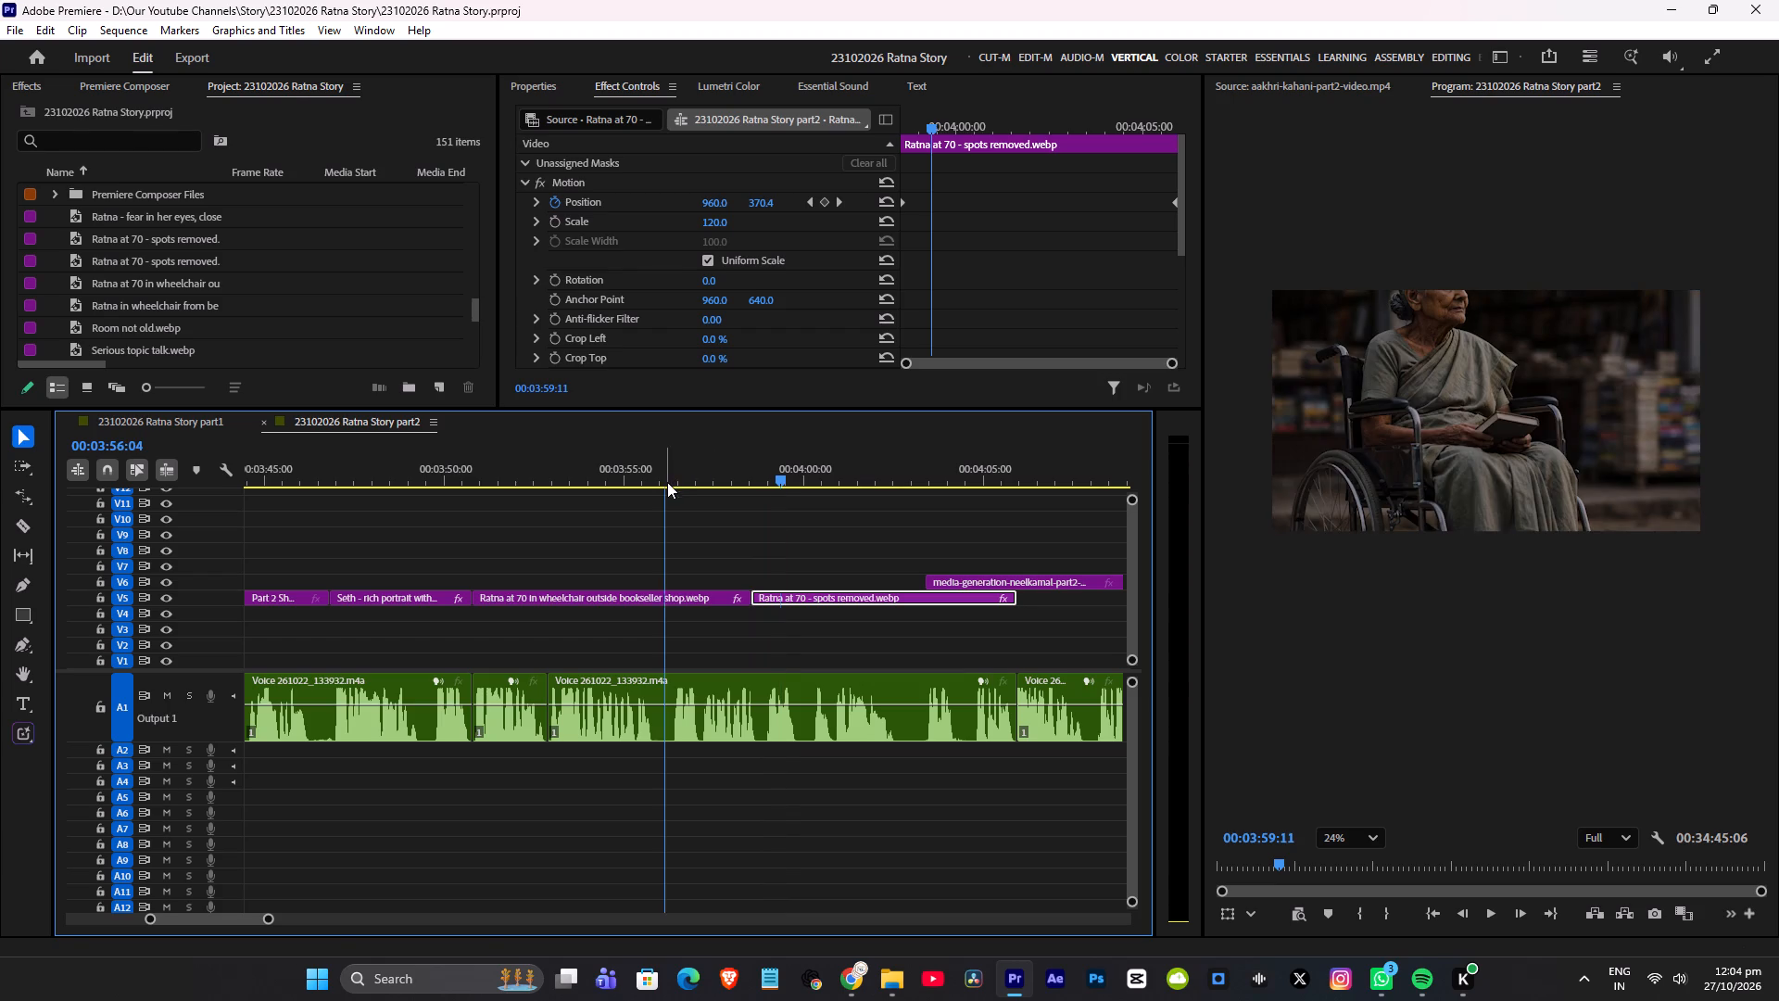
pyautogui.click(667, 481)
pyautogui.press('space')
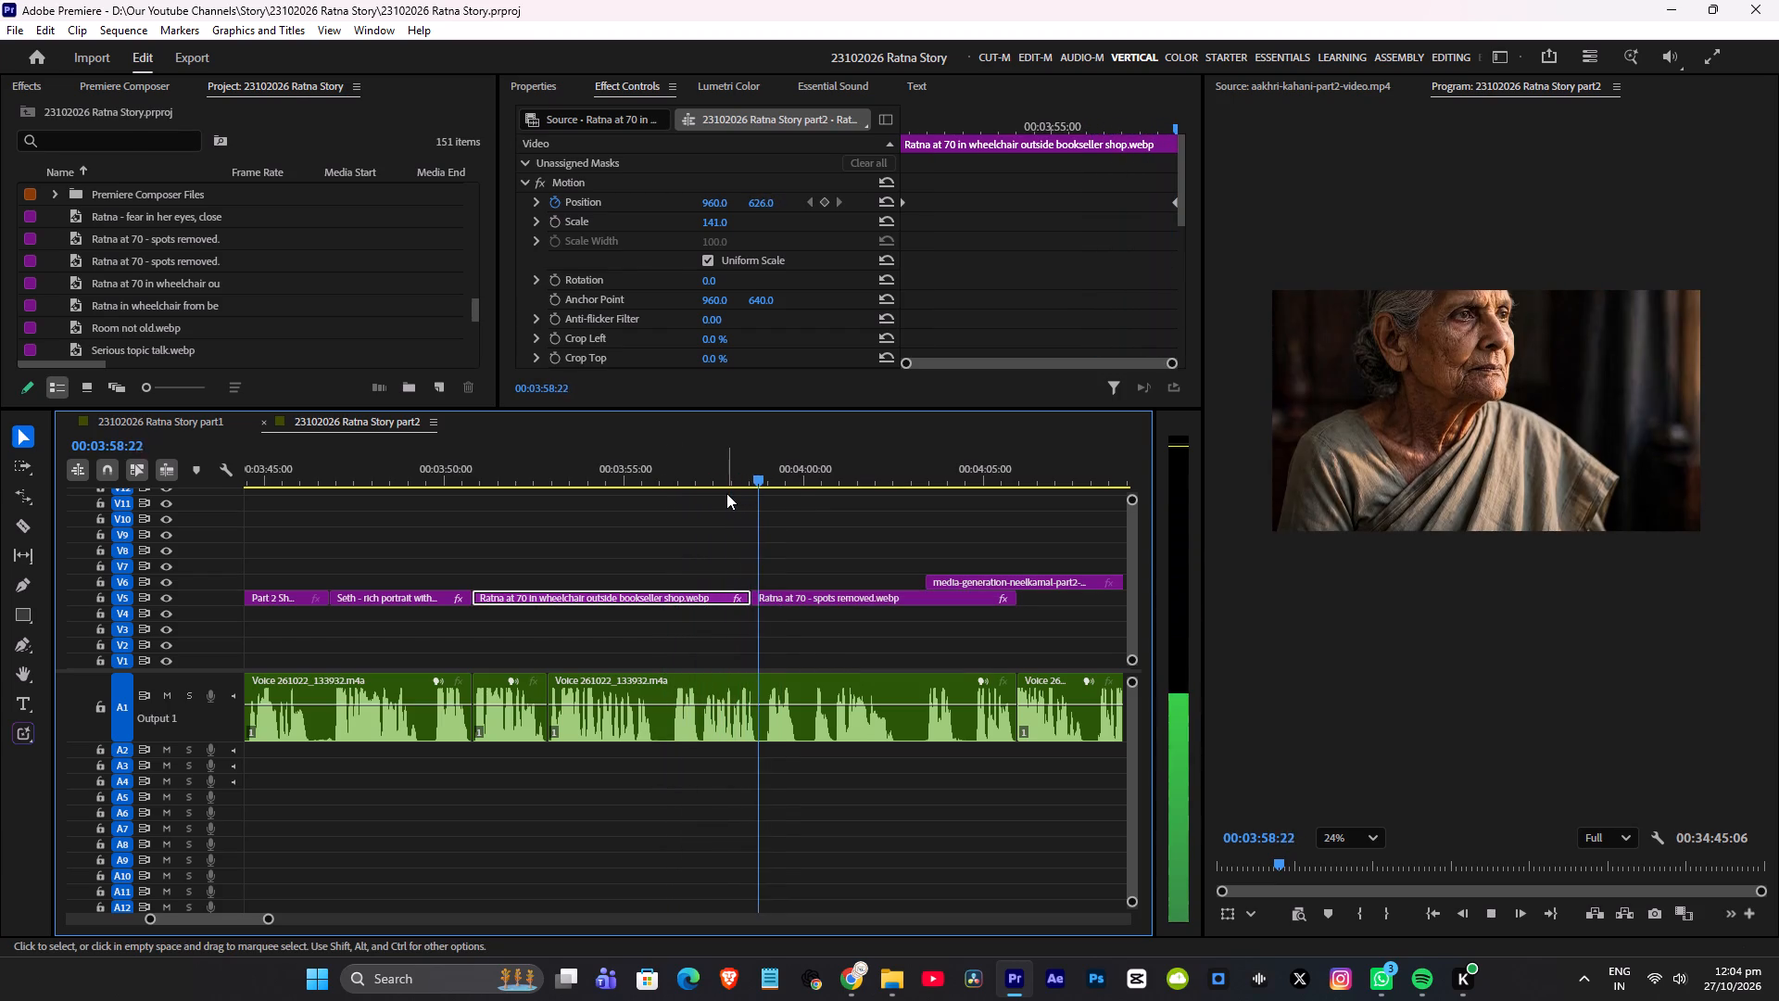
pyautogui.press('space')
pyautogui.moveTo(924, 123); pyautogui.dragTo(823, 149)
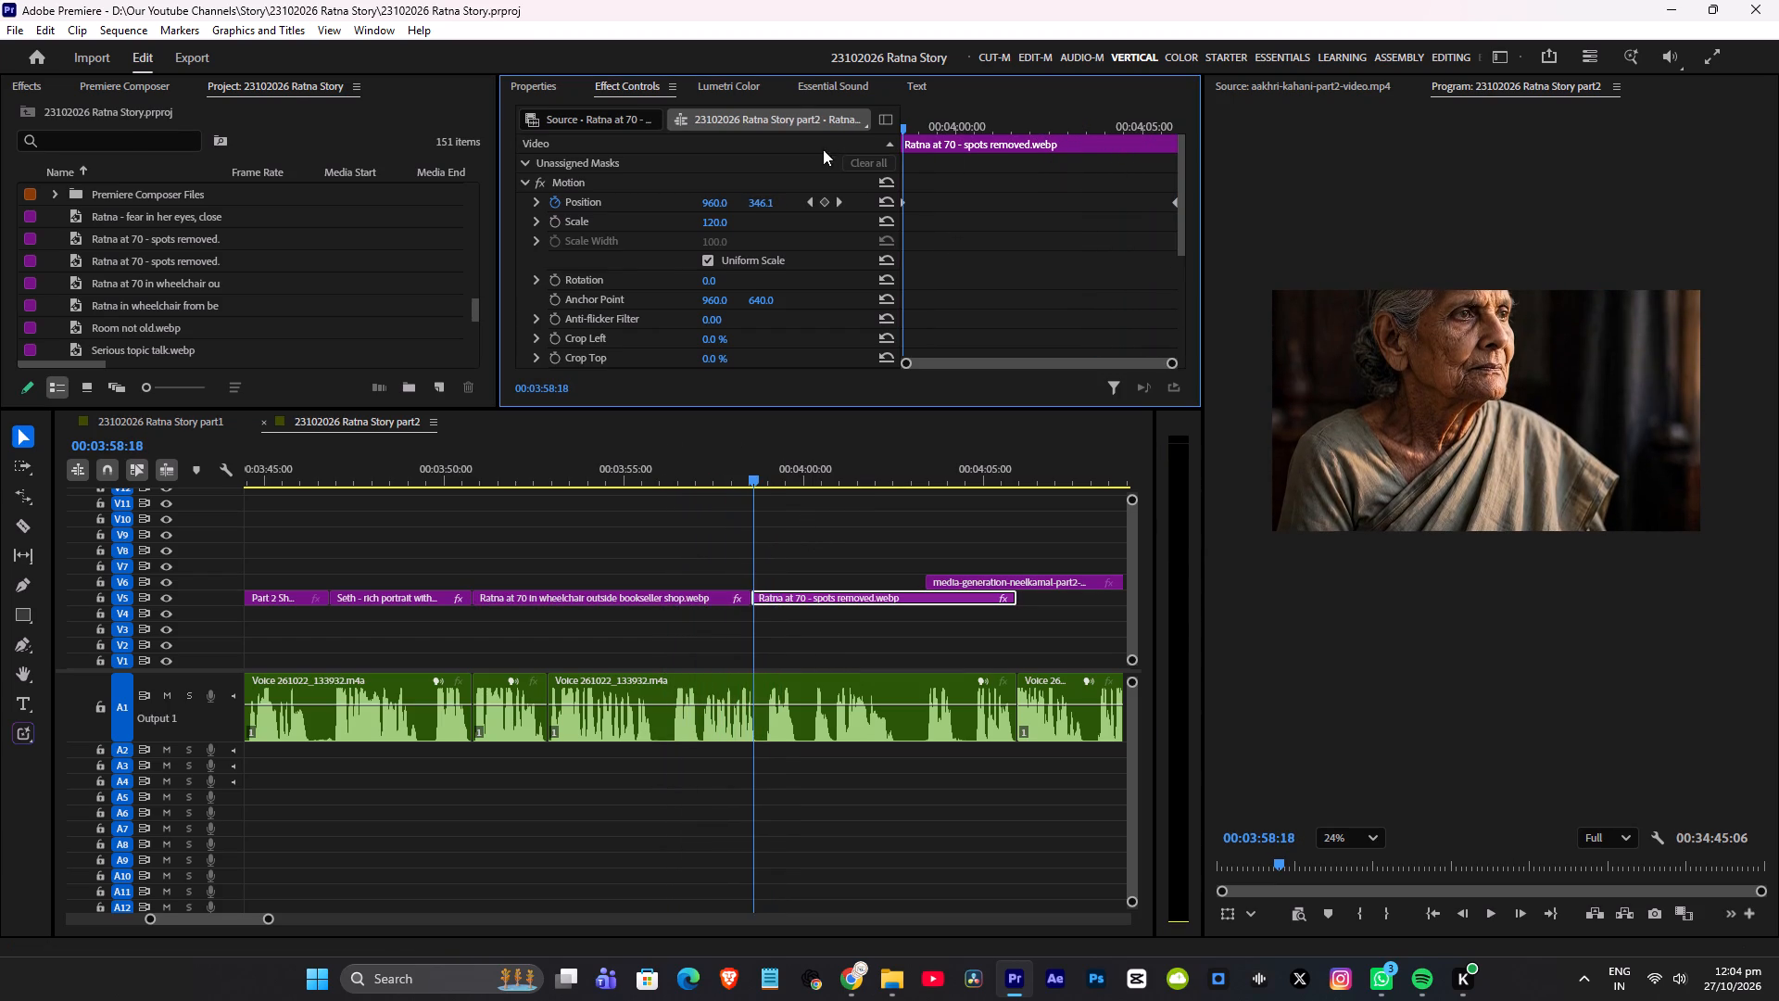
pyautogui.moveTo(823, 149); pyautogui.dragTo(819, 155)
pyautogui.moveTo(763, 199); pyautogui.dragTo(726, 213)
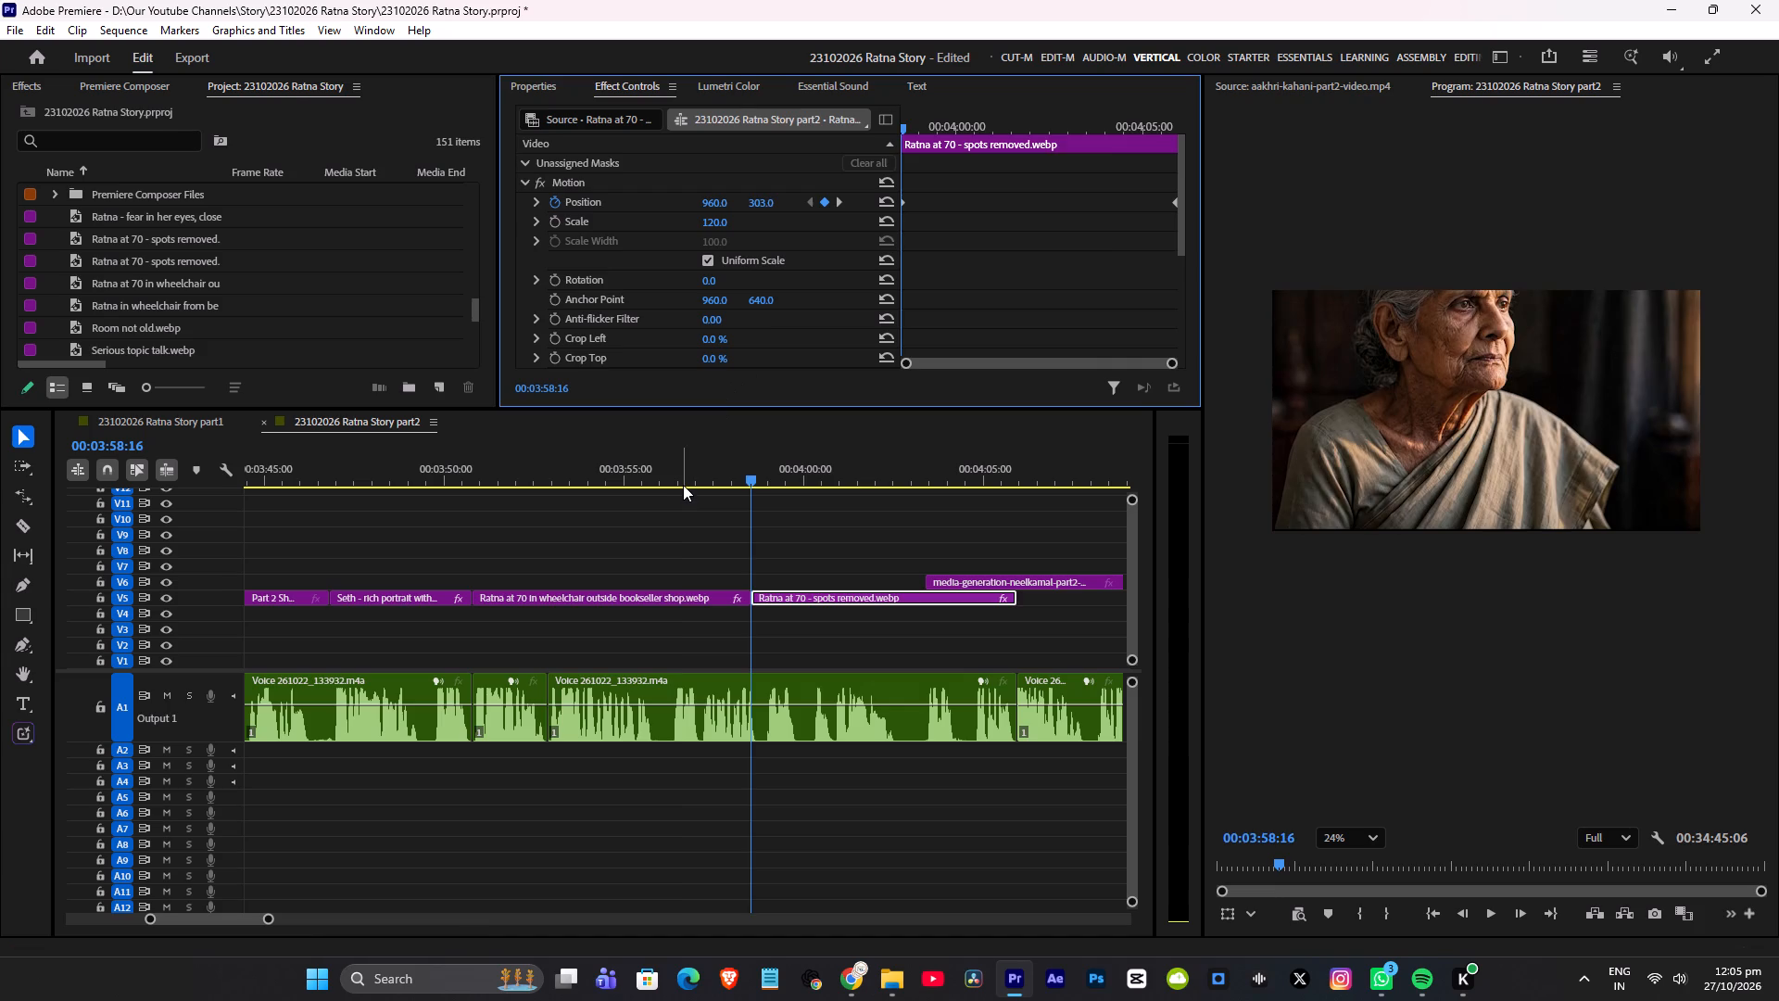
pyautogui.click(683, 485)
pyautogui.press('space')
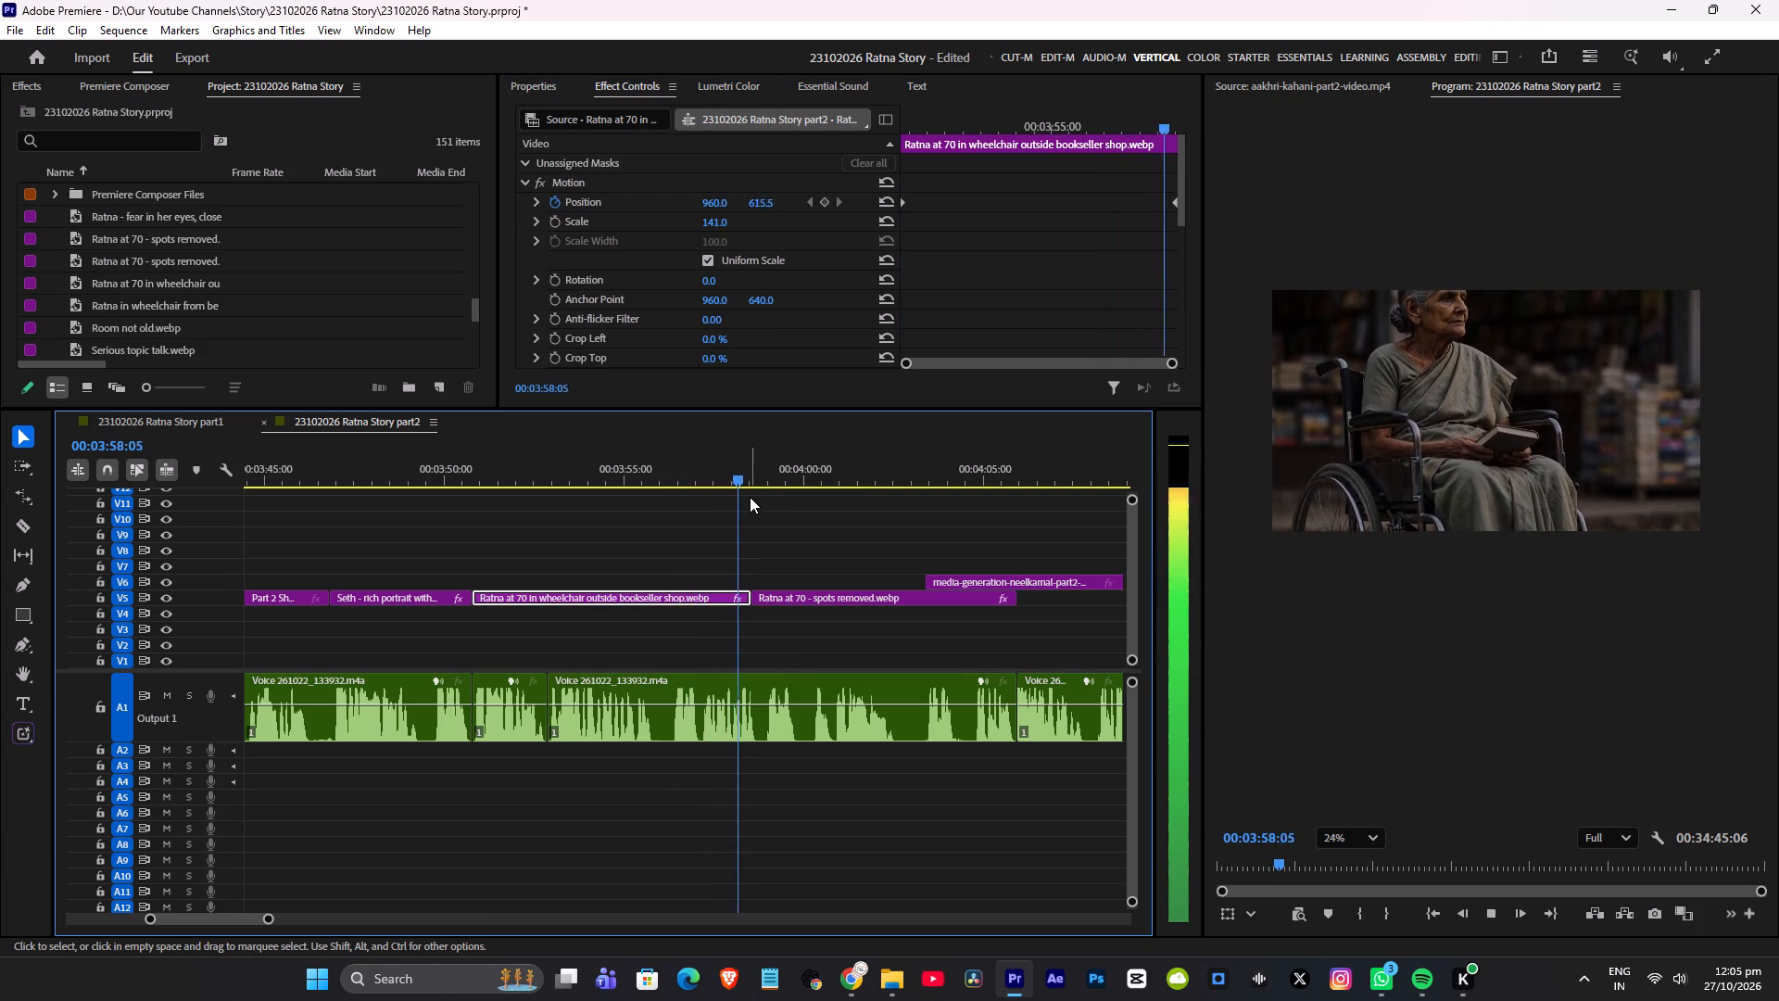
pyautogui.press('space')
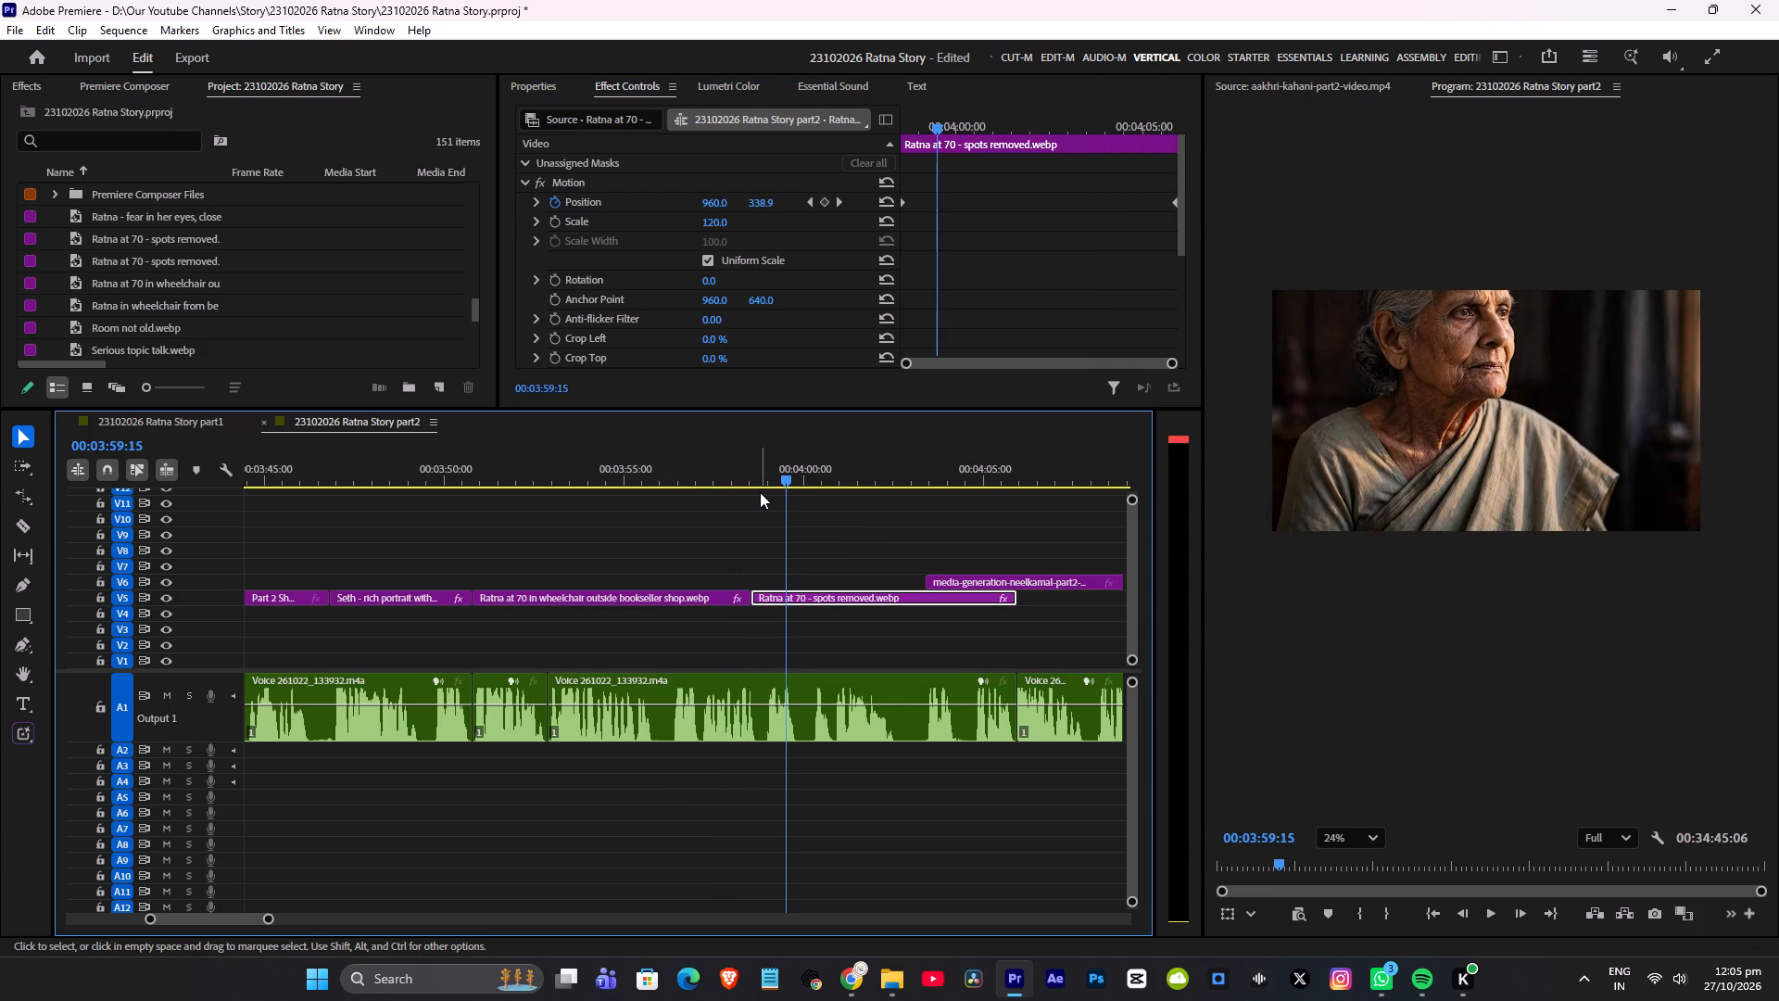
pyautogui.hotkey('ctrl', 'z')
# Replay the cut from the wheelchair shot to the 'spots removed' portrait and on into the following shot, saving the project along the way.
pyautogui.click(708, 458)
pyautogui.press('space')
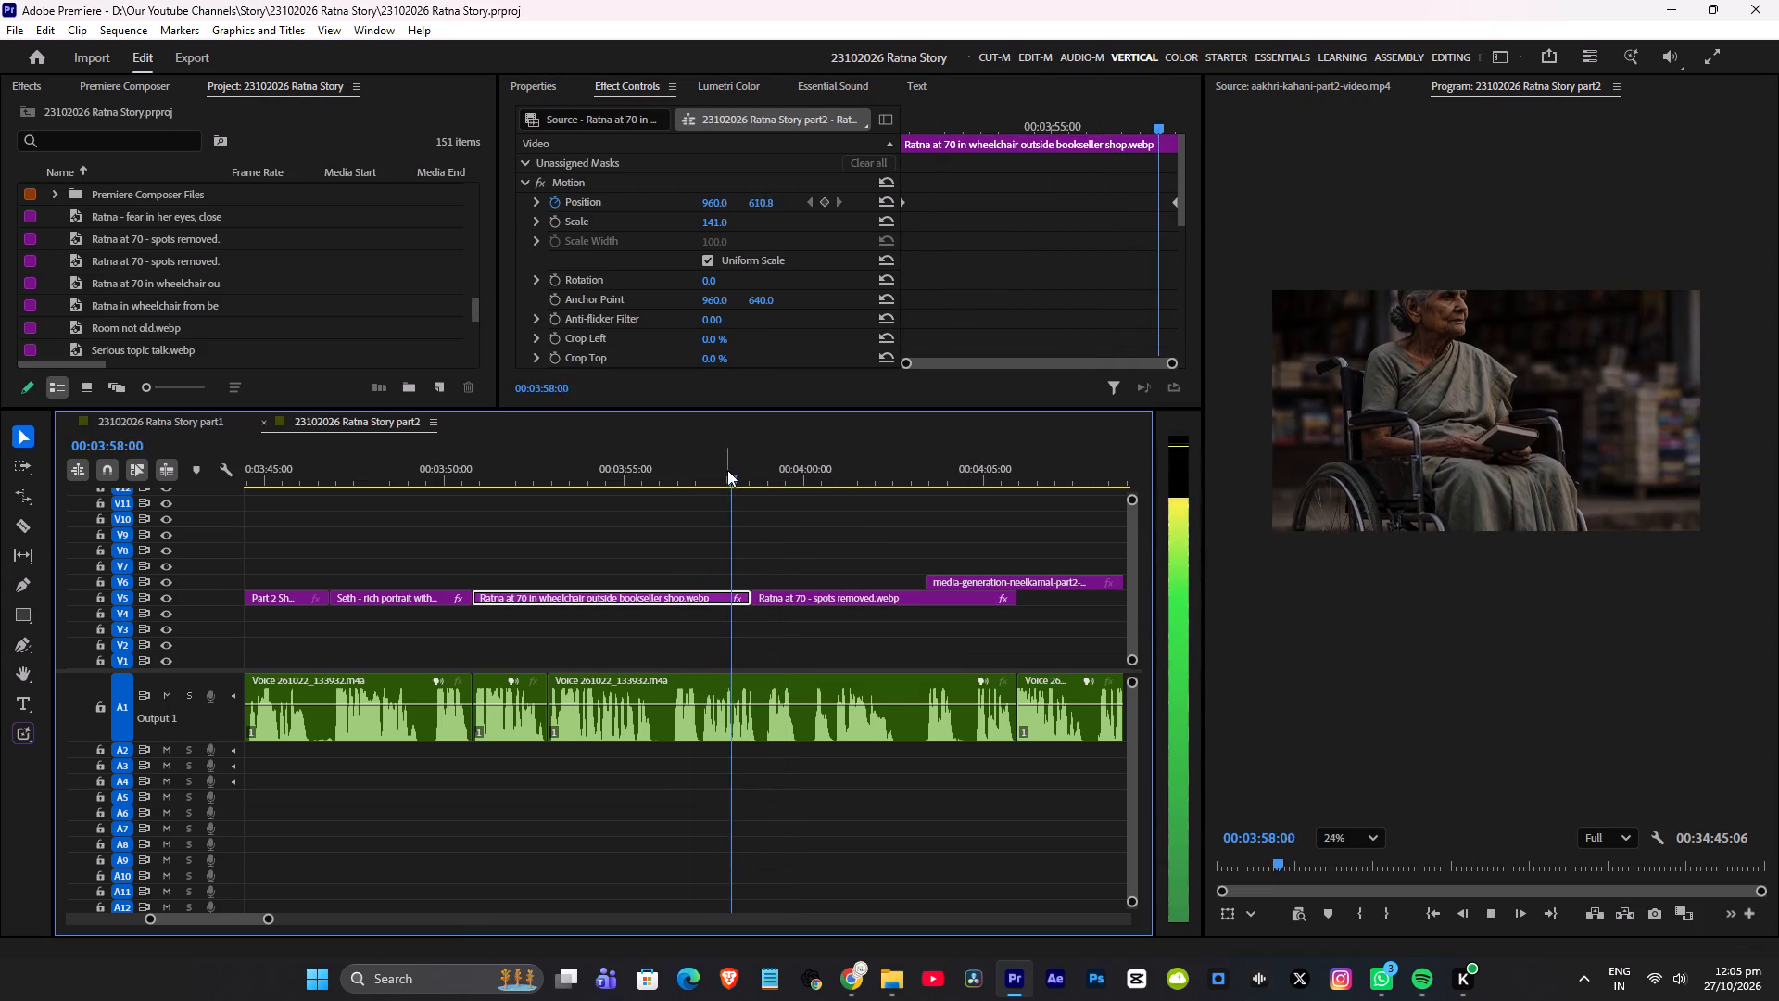
pyautogui.press('space')
pyautogui.click(695, 463)
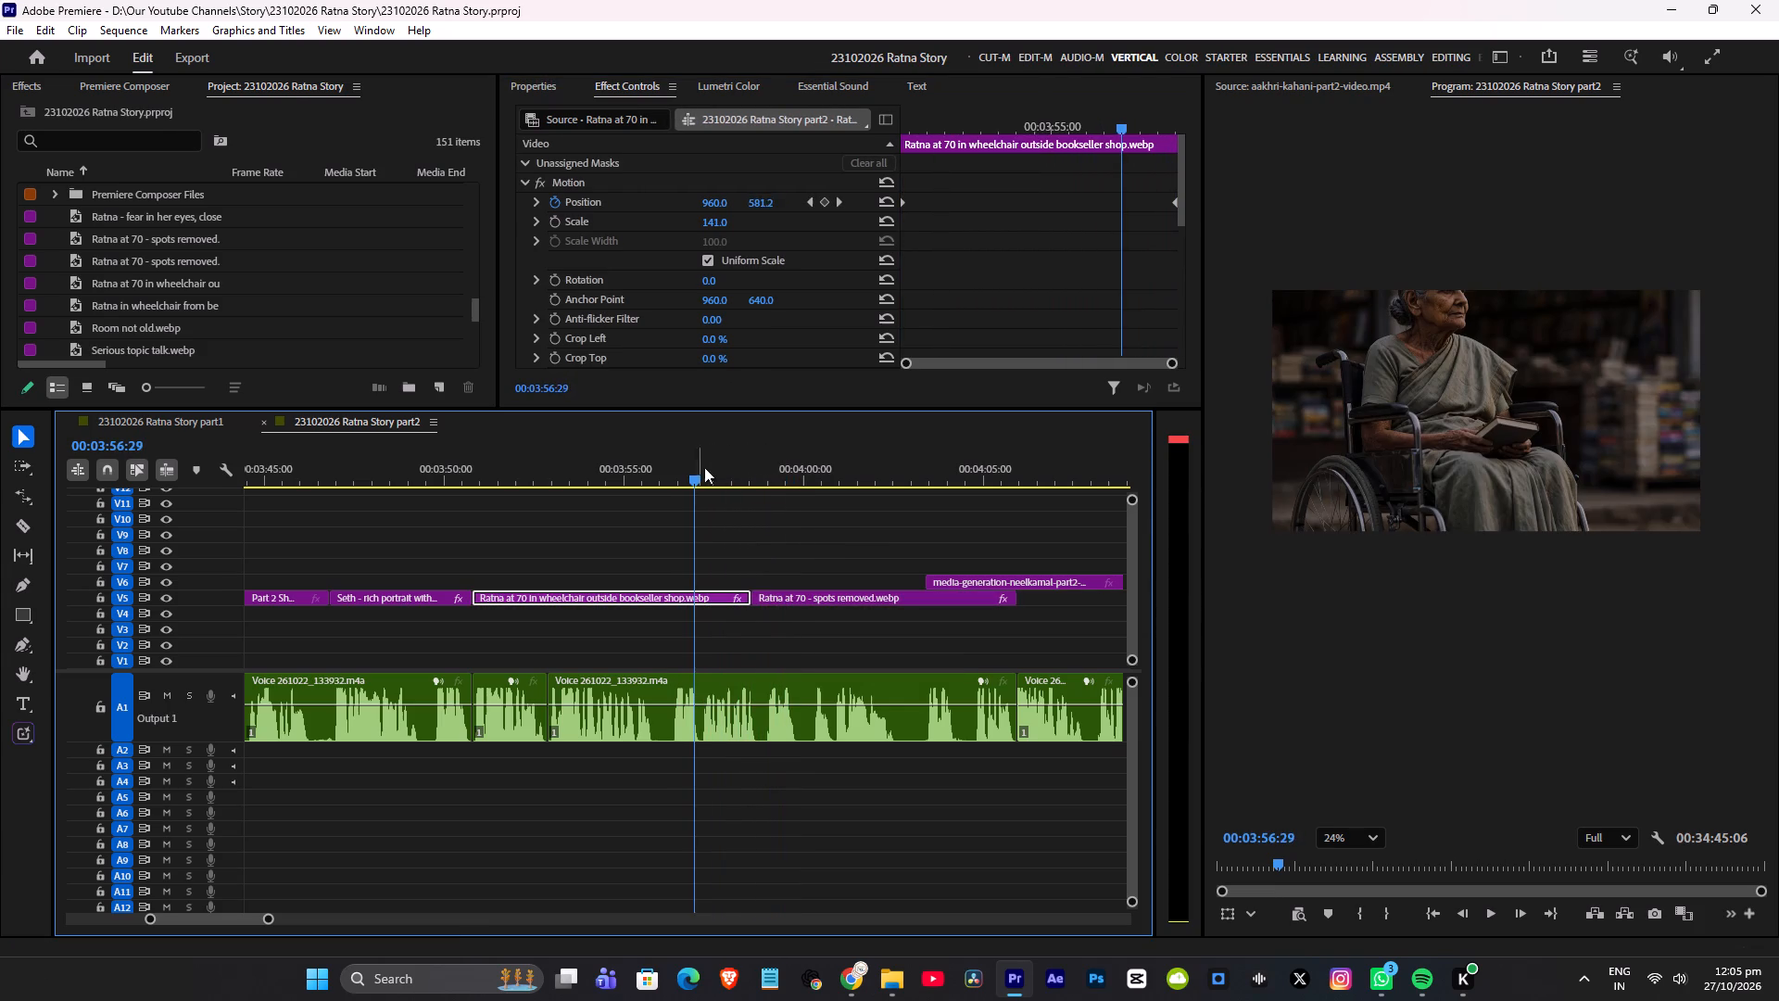
pyautogui.hotkey('ctrl', 's')
pyautogui.press('space')
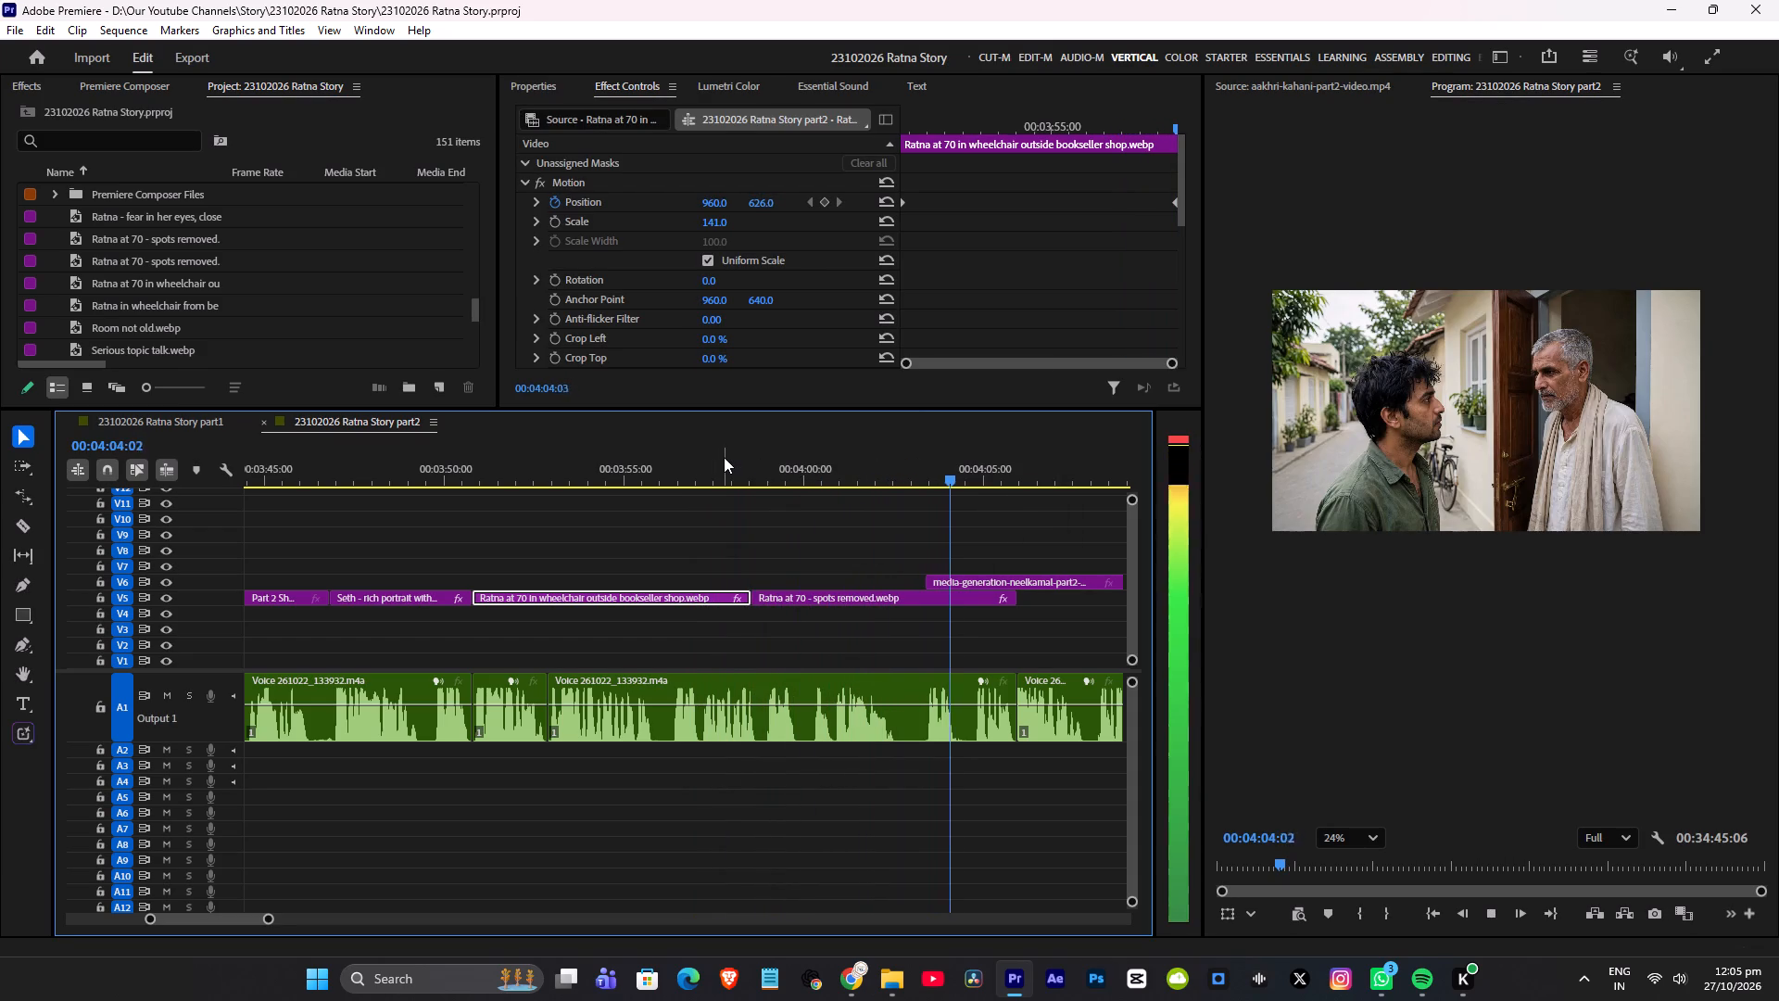
pyautogui.press('space')
pyautogui.keyDown('ctrl'); pyautogui.scroll(1, 724, 457); pyautogui.keyUp('ctrl')
pyautogui.hotkey('ctrl', 's')
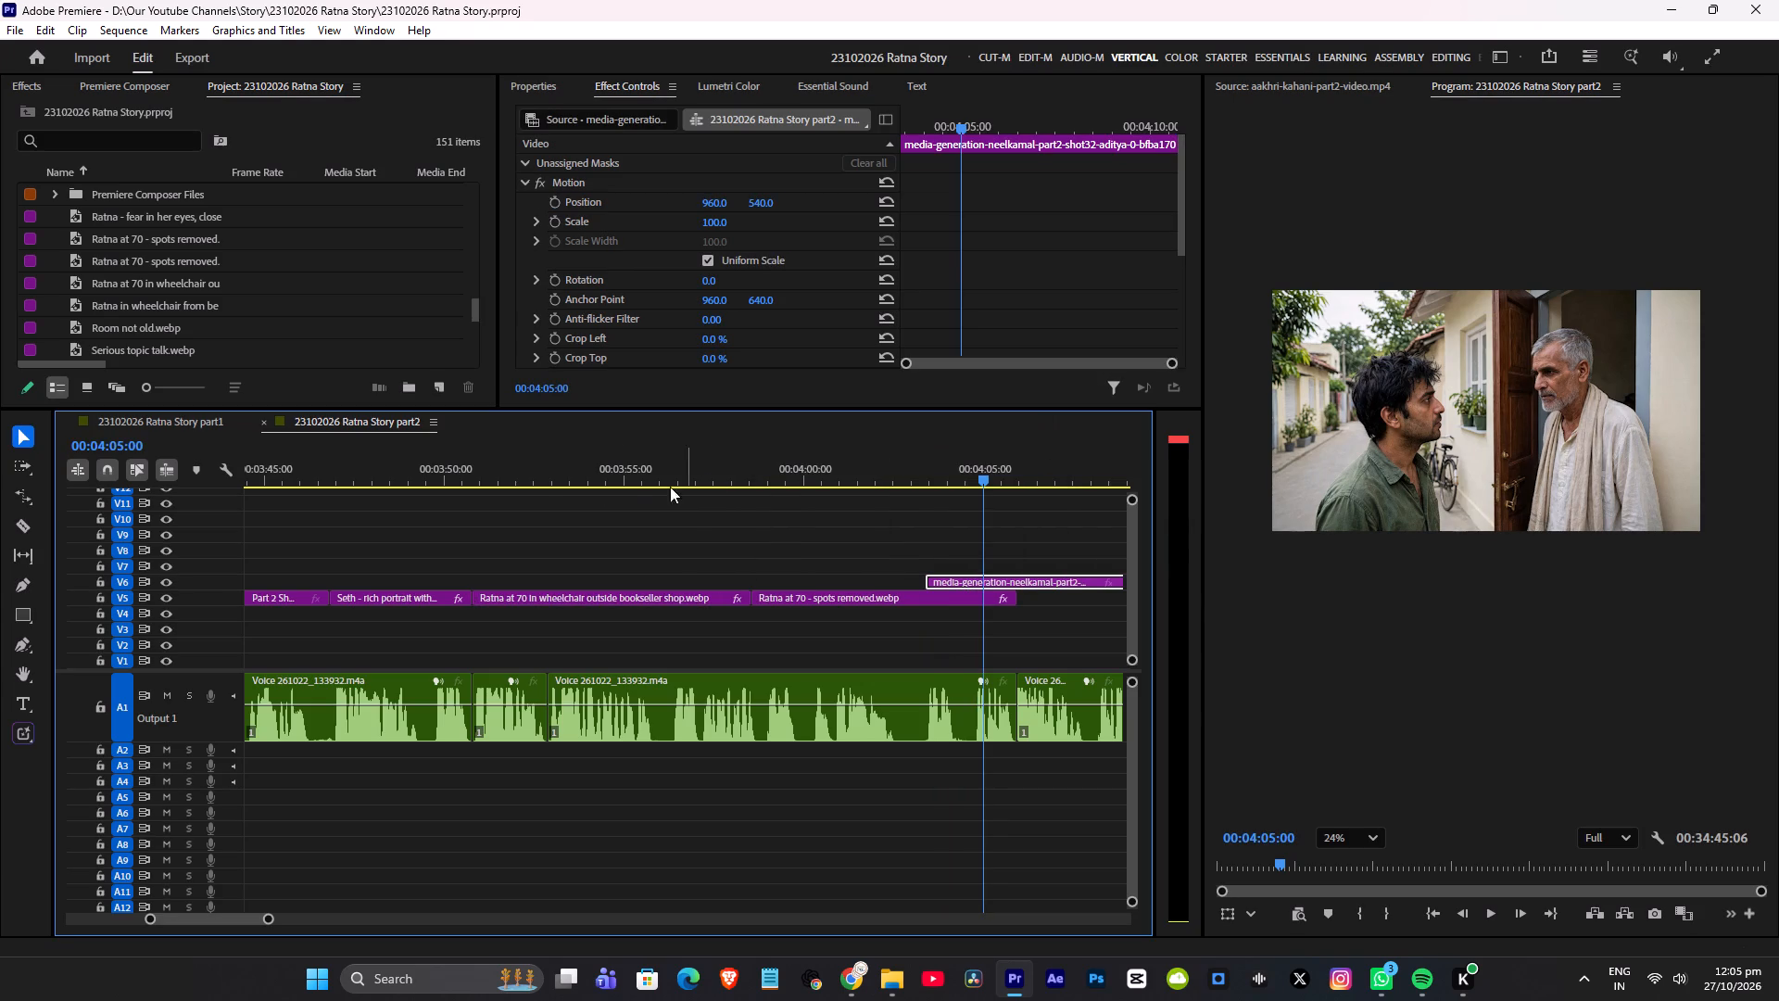
pyautogui.click(709, 459)
pyautogui.press('space')
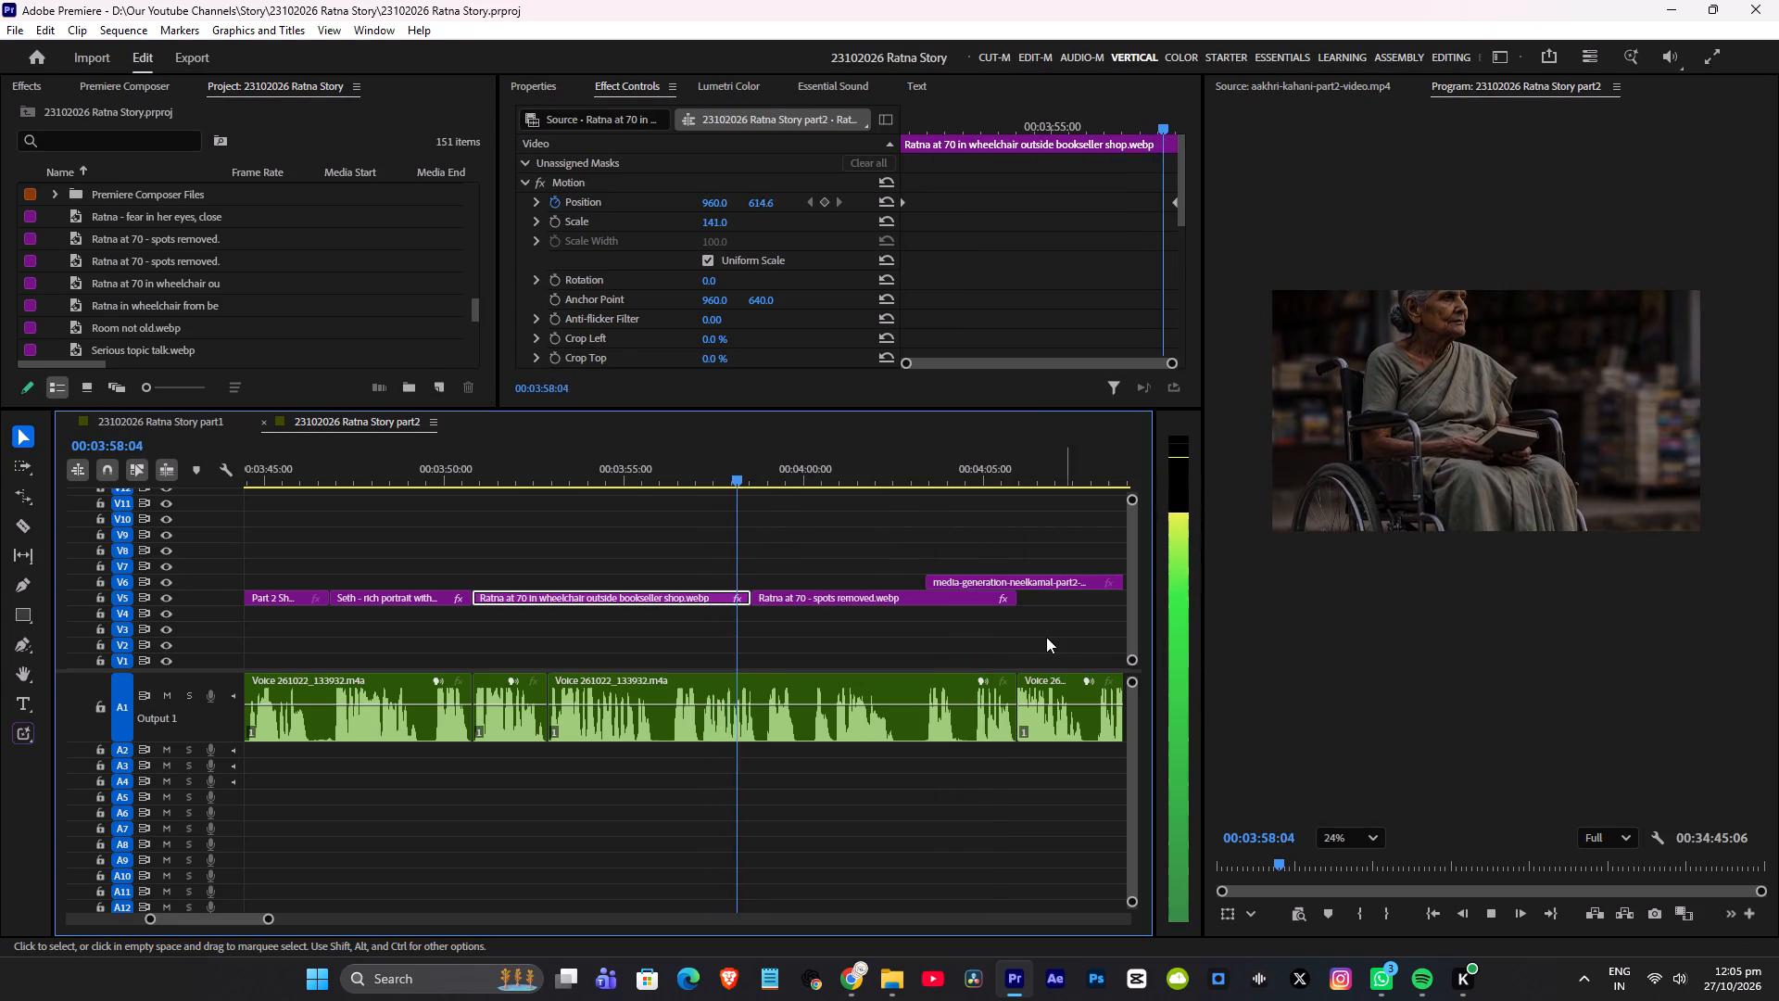
pyautogui.press('space')
pyautogui.click(700, 472)
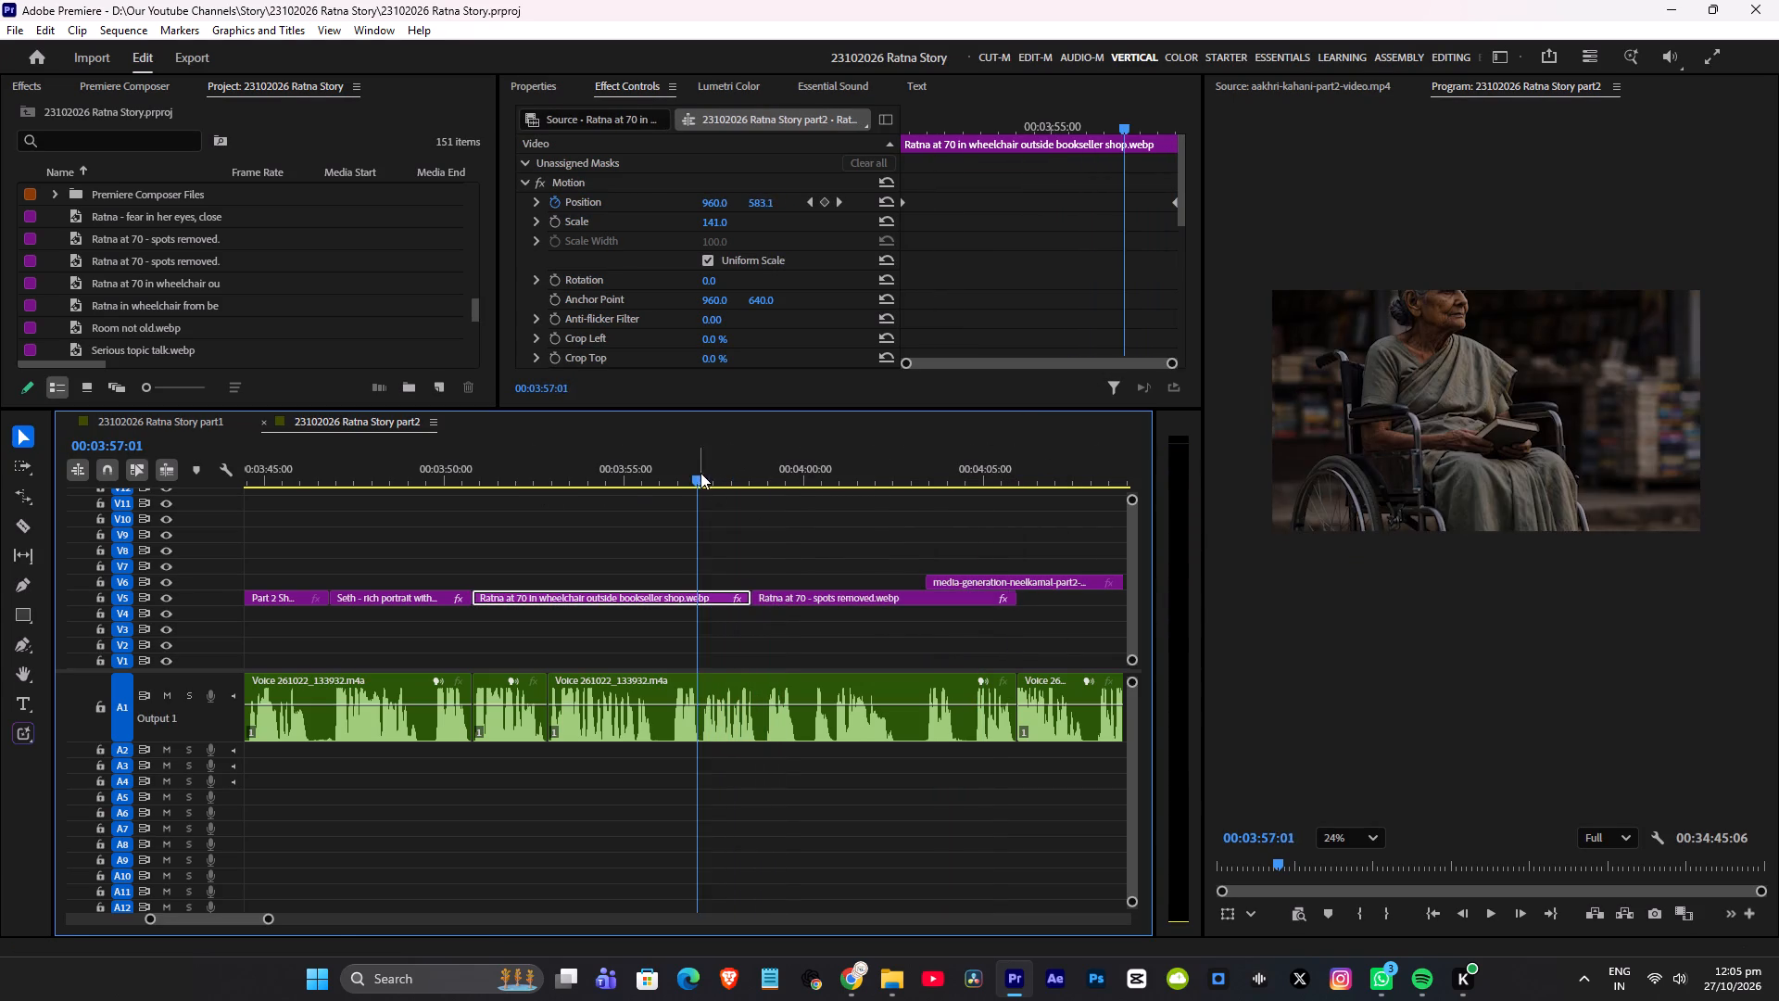
pyautogui.press('space')
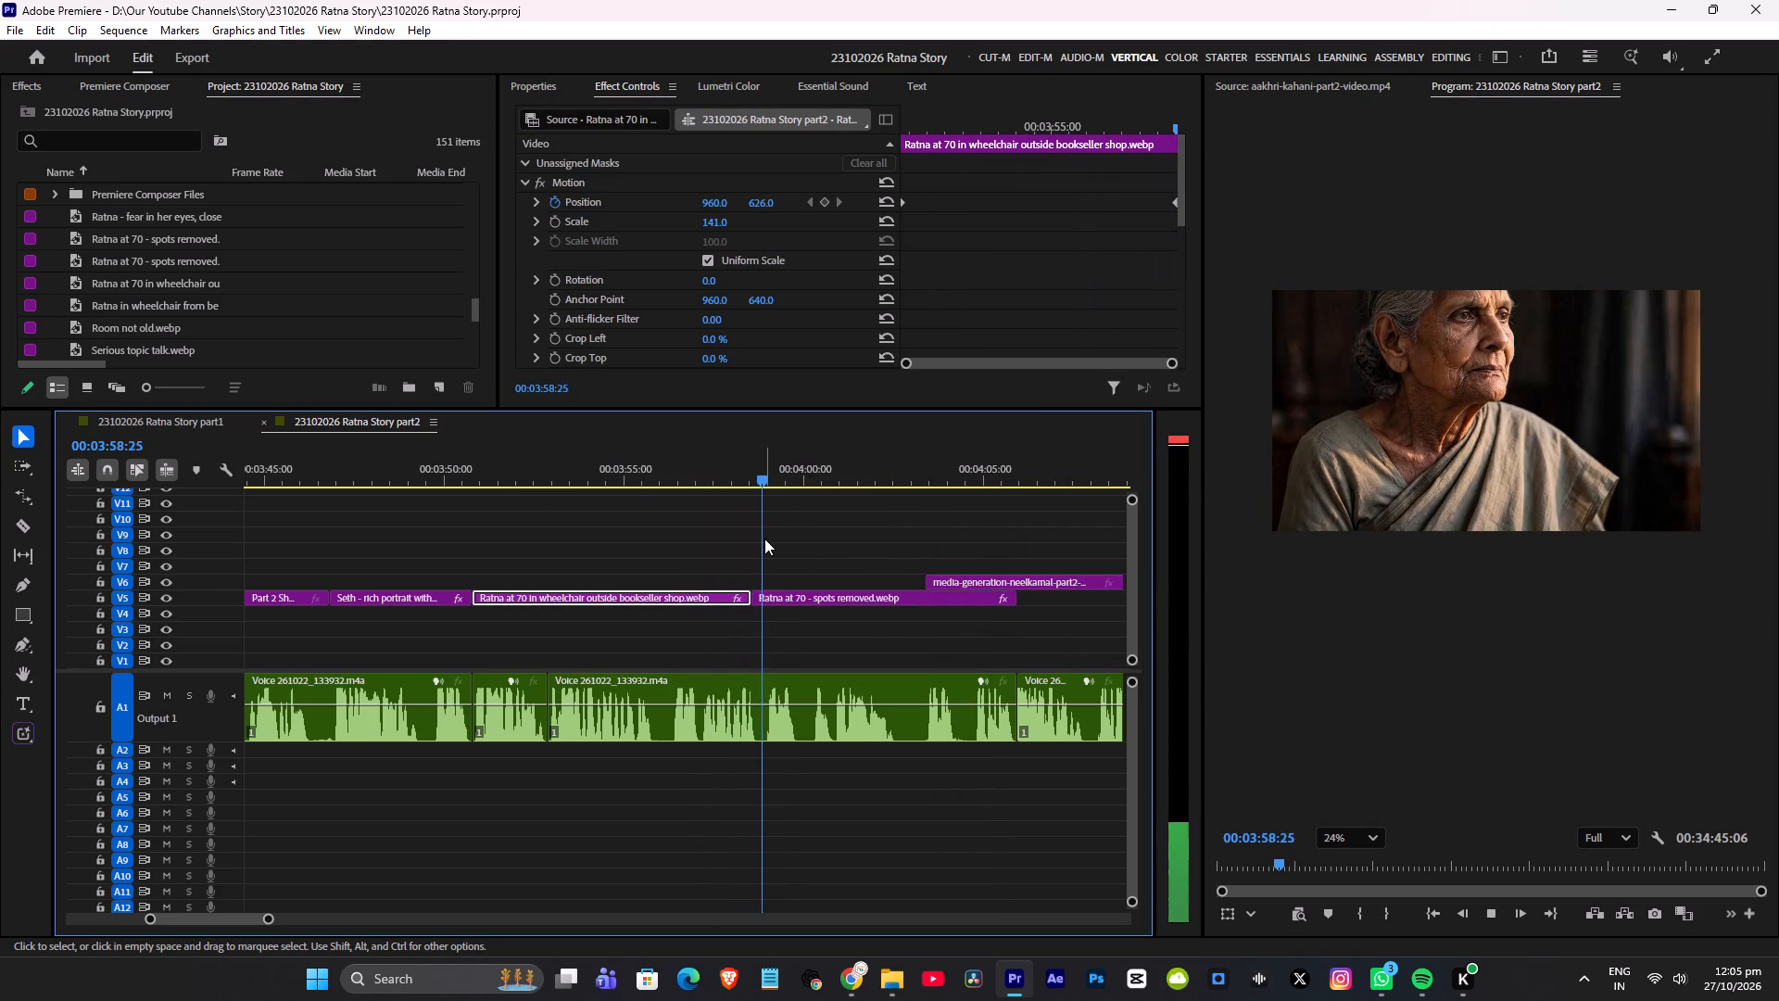
pyautogui.press('space')
# Add a Position keyframe at 00:03:57:05 on the wheelchair clip, set its last keyframe's Y to 675 at the clip's end, and replay.
pyautogui.click(702, 459)
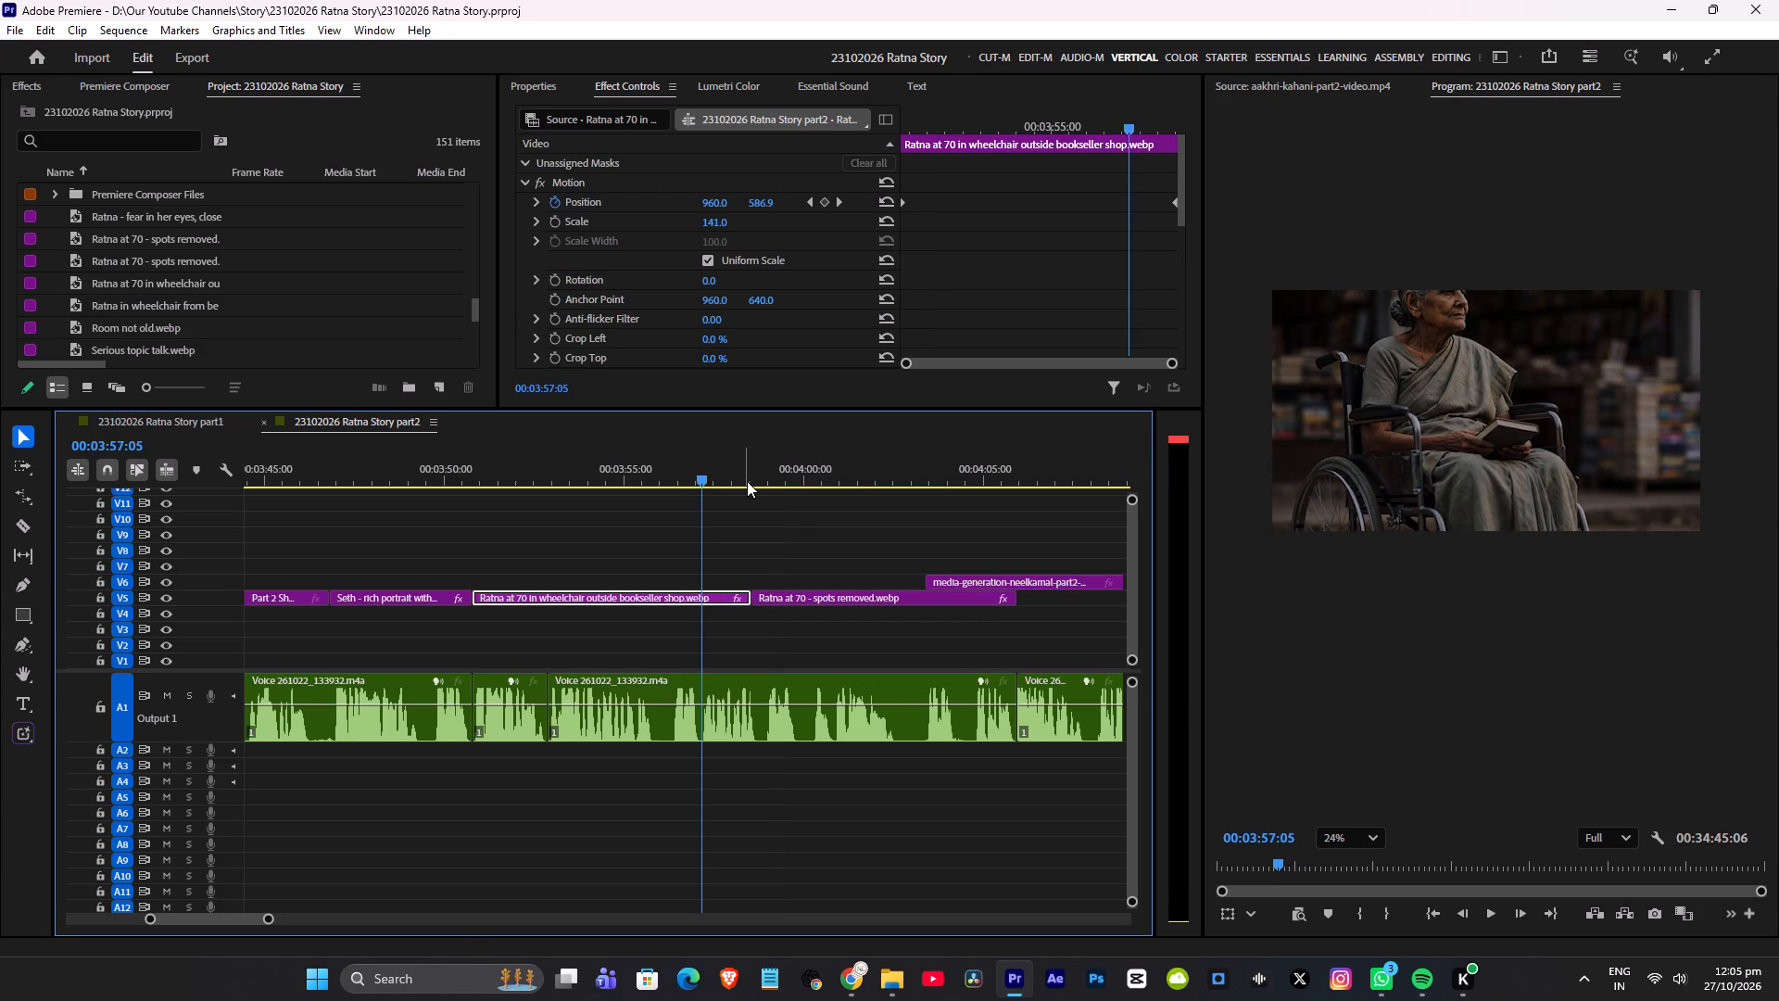
pyautogui.click(826, 204)
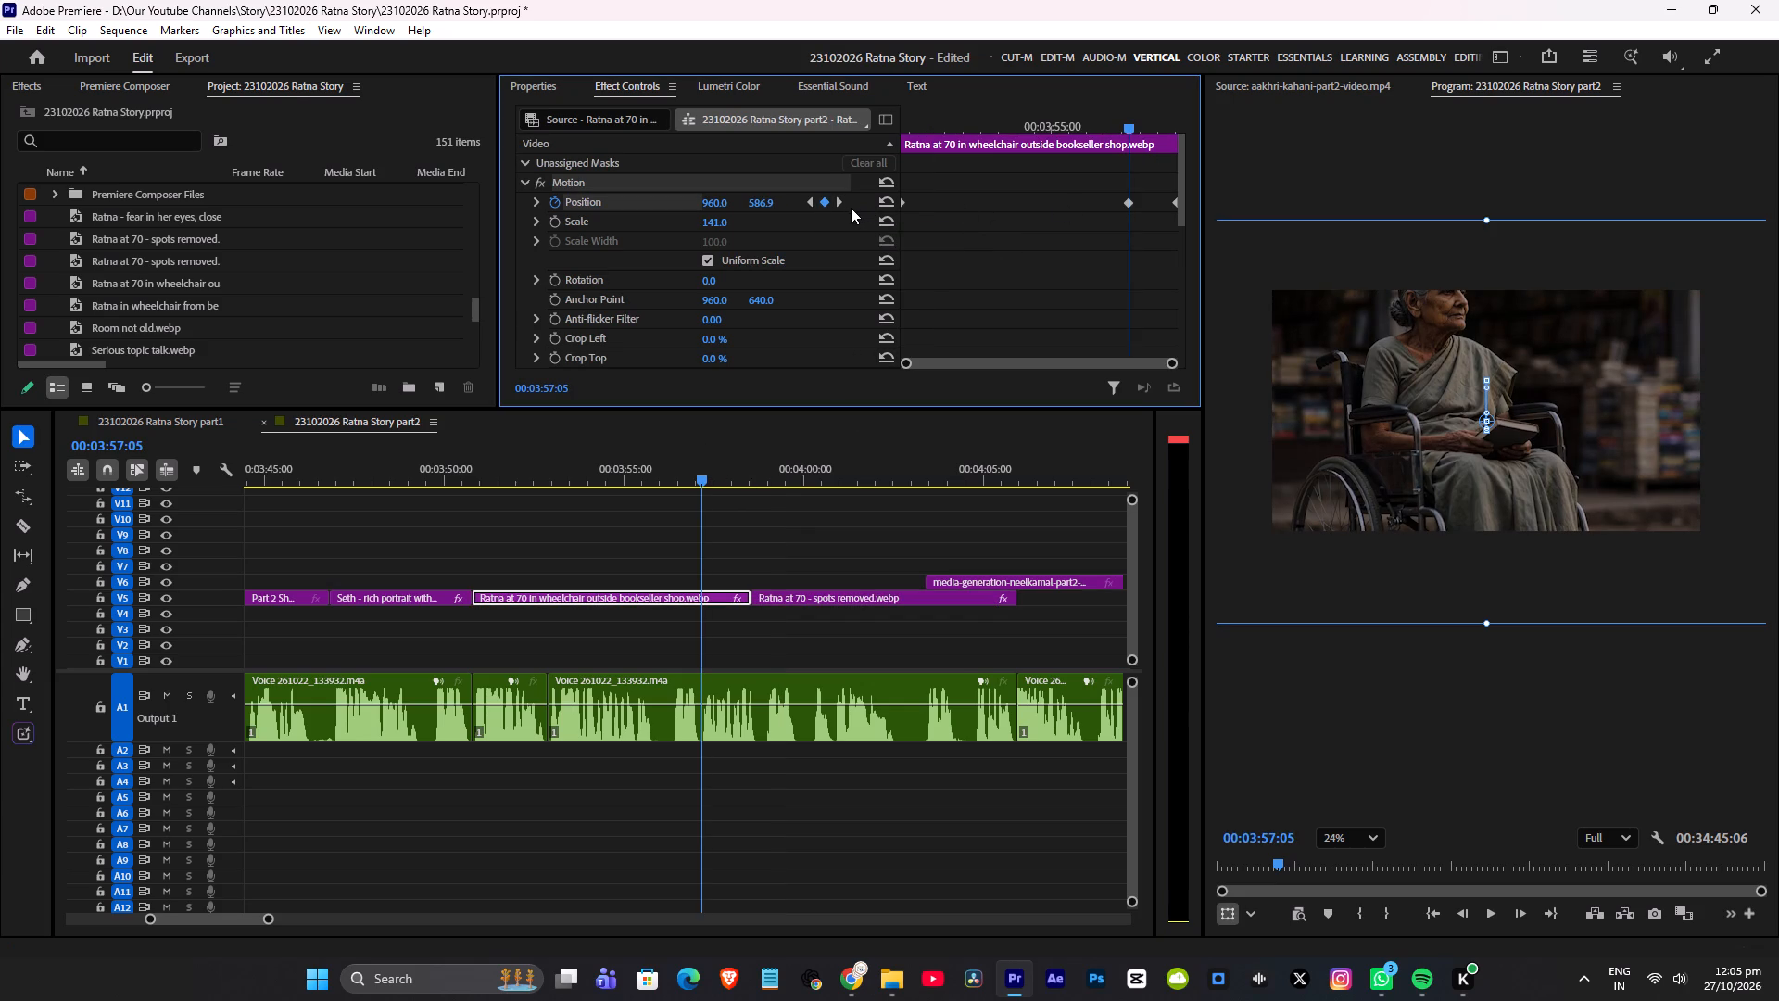
pyautogui.click(843, 206)
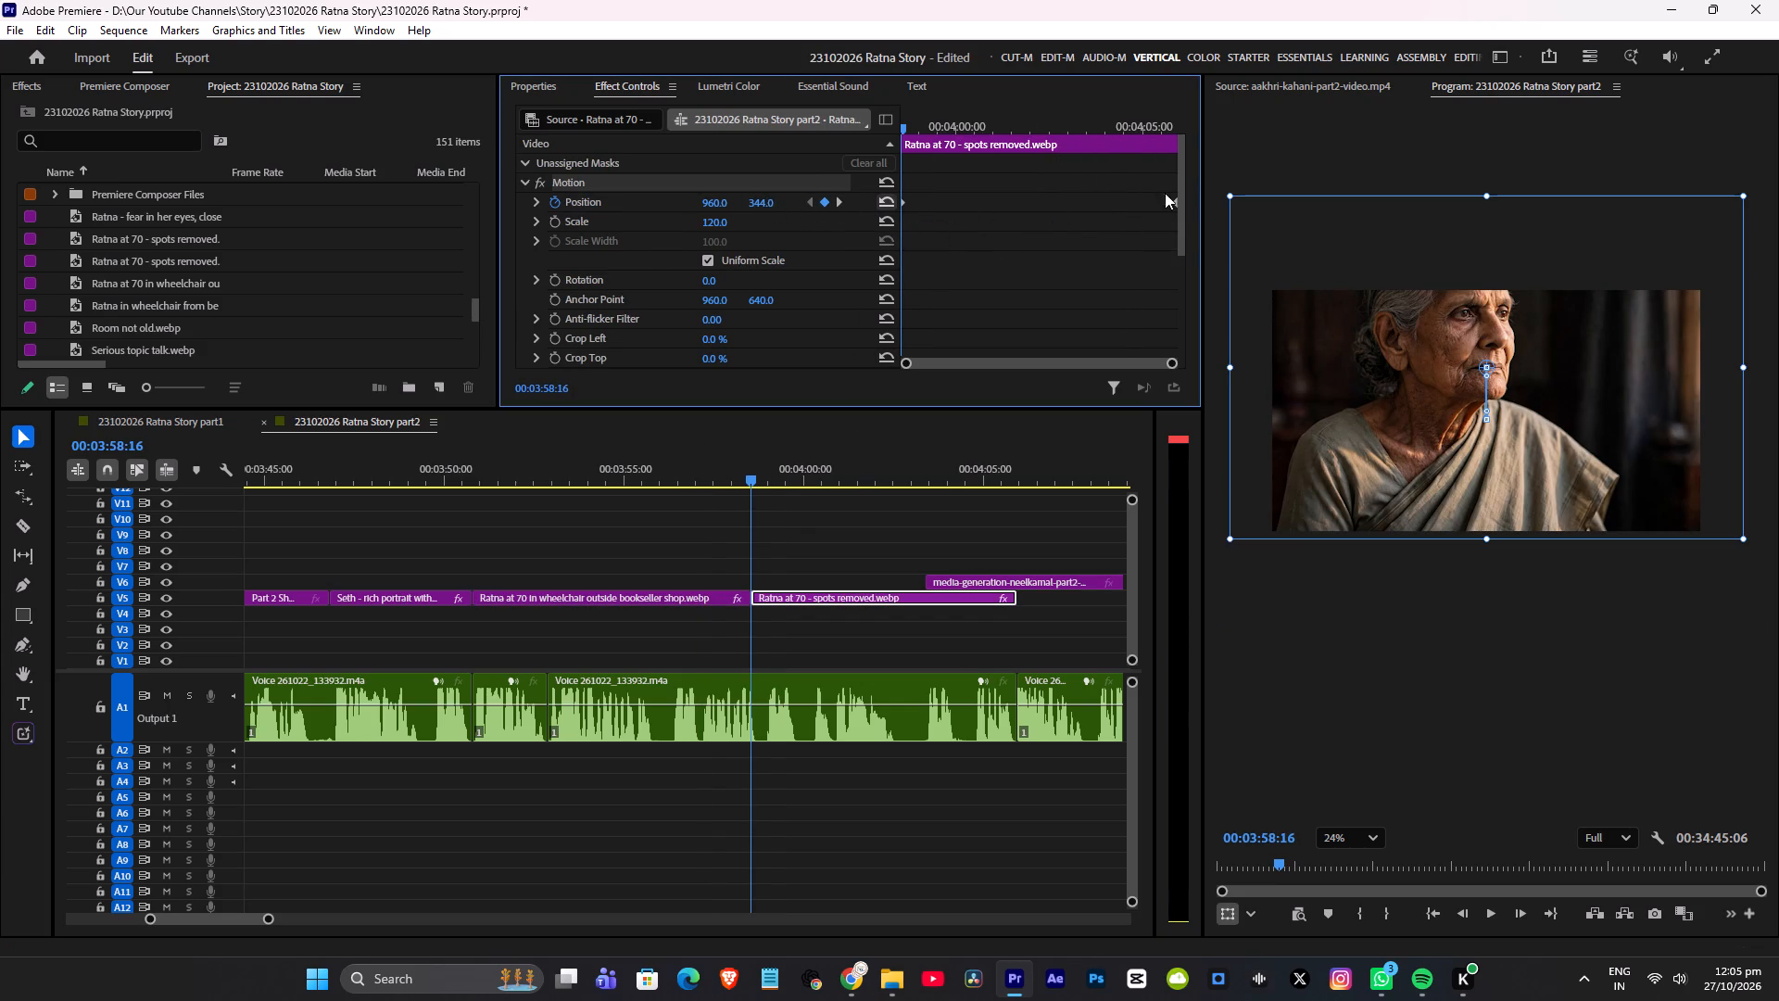
pyautogui.click(700, 474)
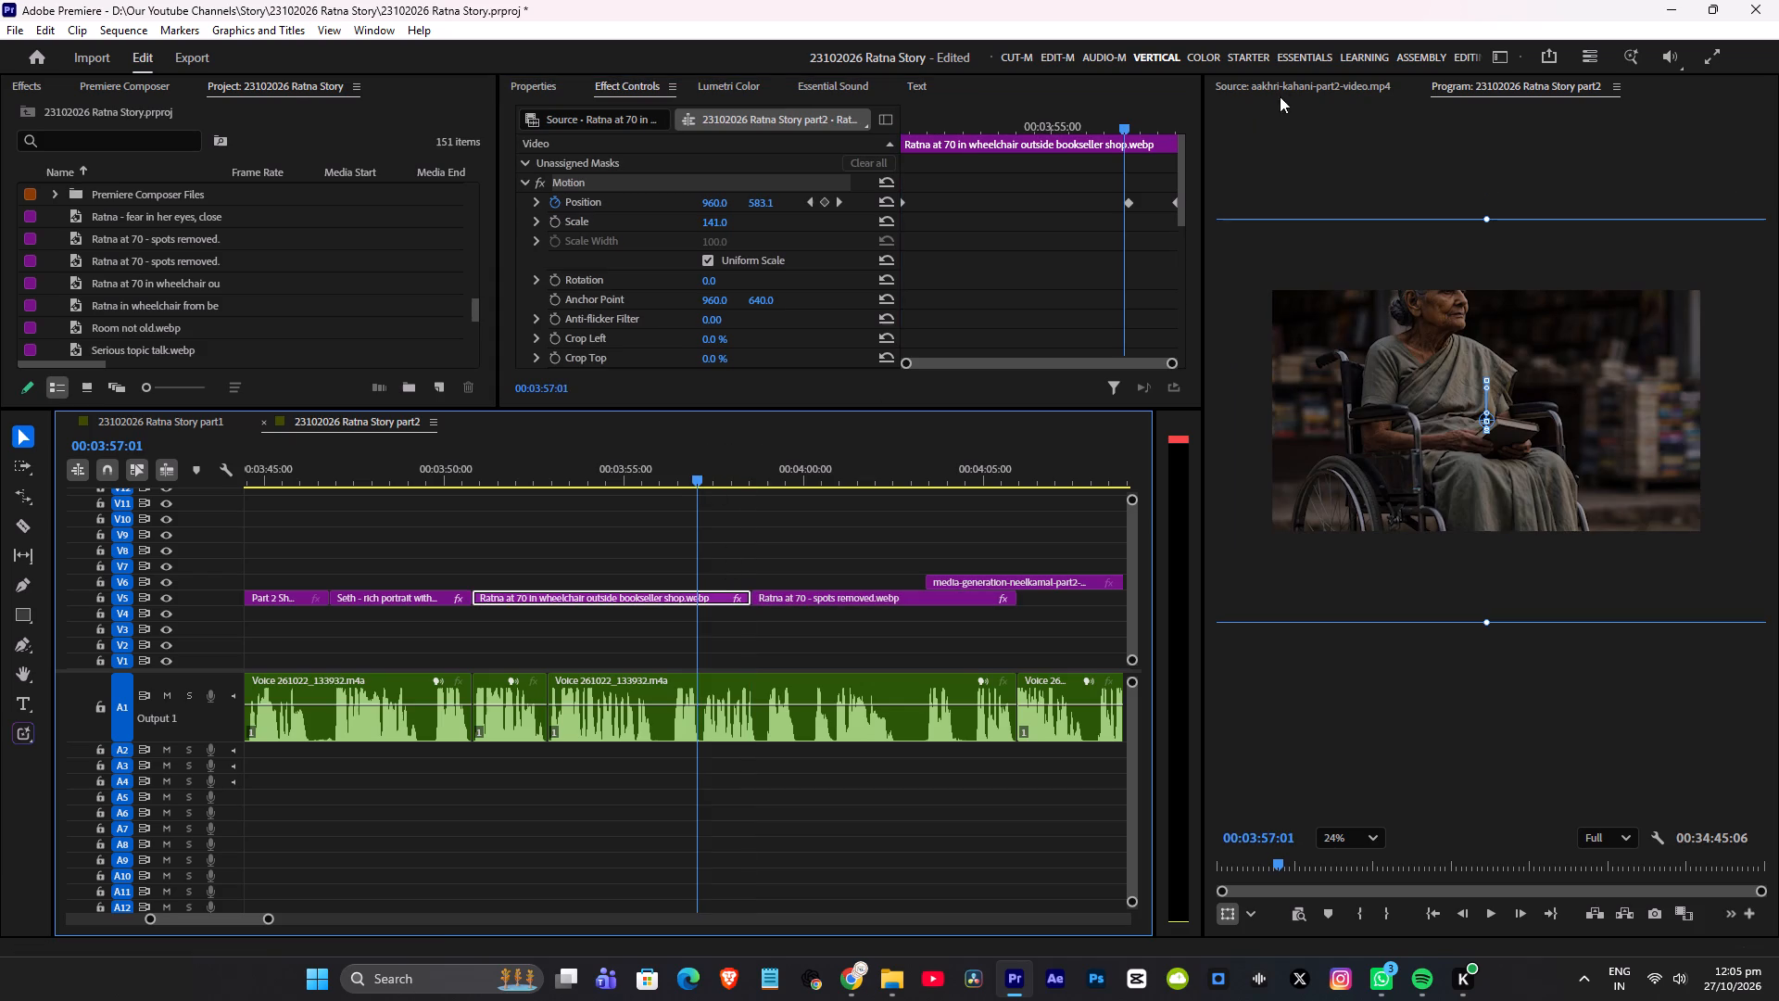
pyautogui.click(839, 200)
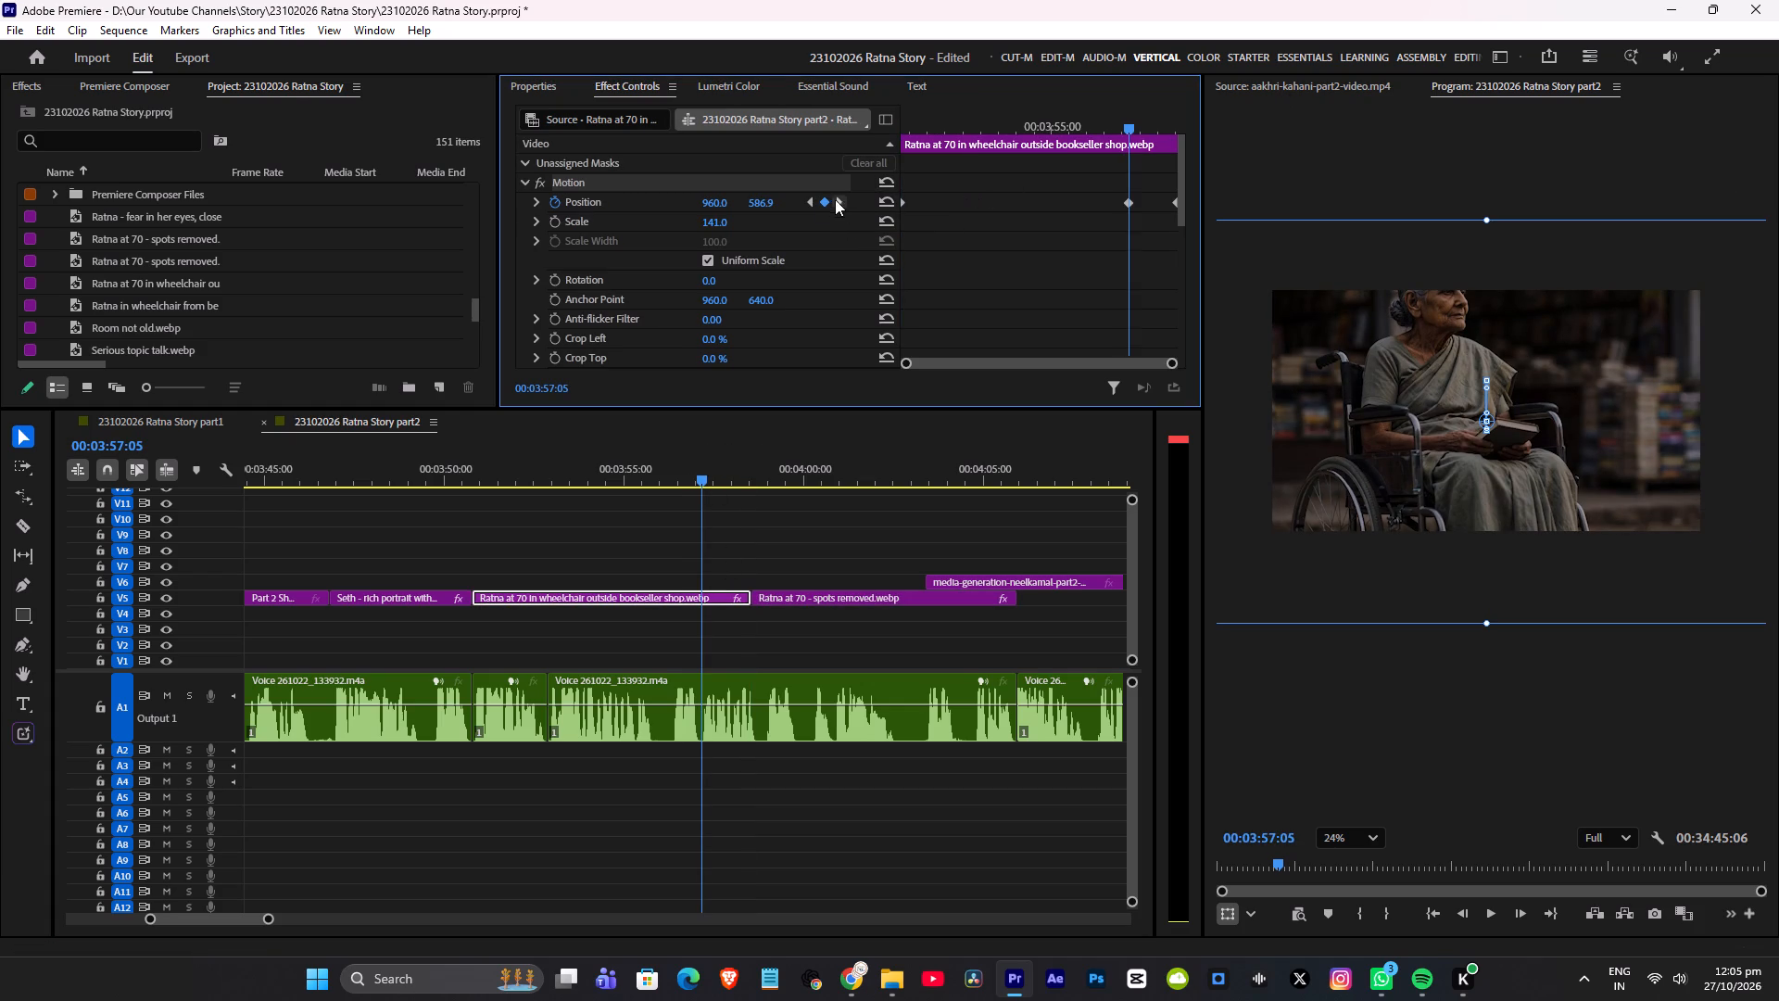
pyautogui.moveTo(1176, 197); pyautogui.dragTo(1154, 201)
pyautogui.click(843, 202)
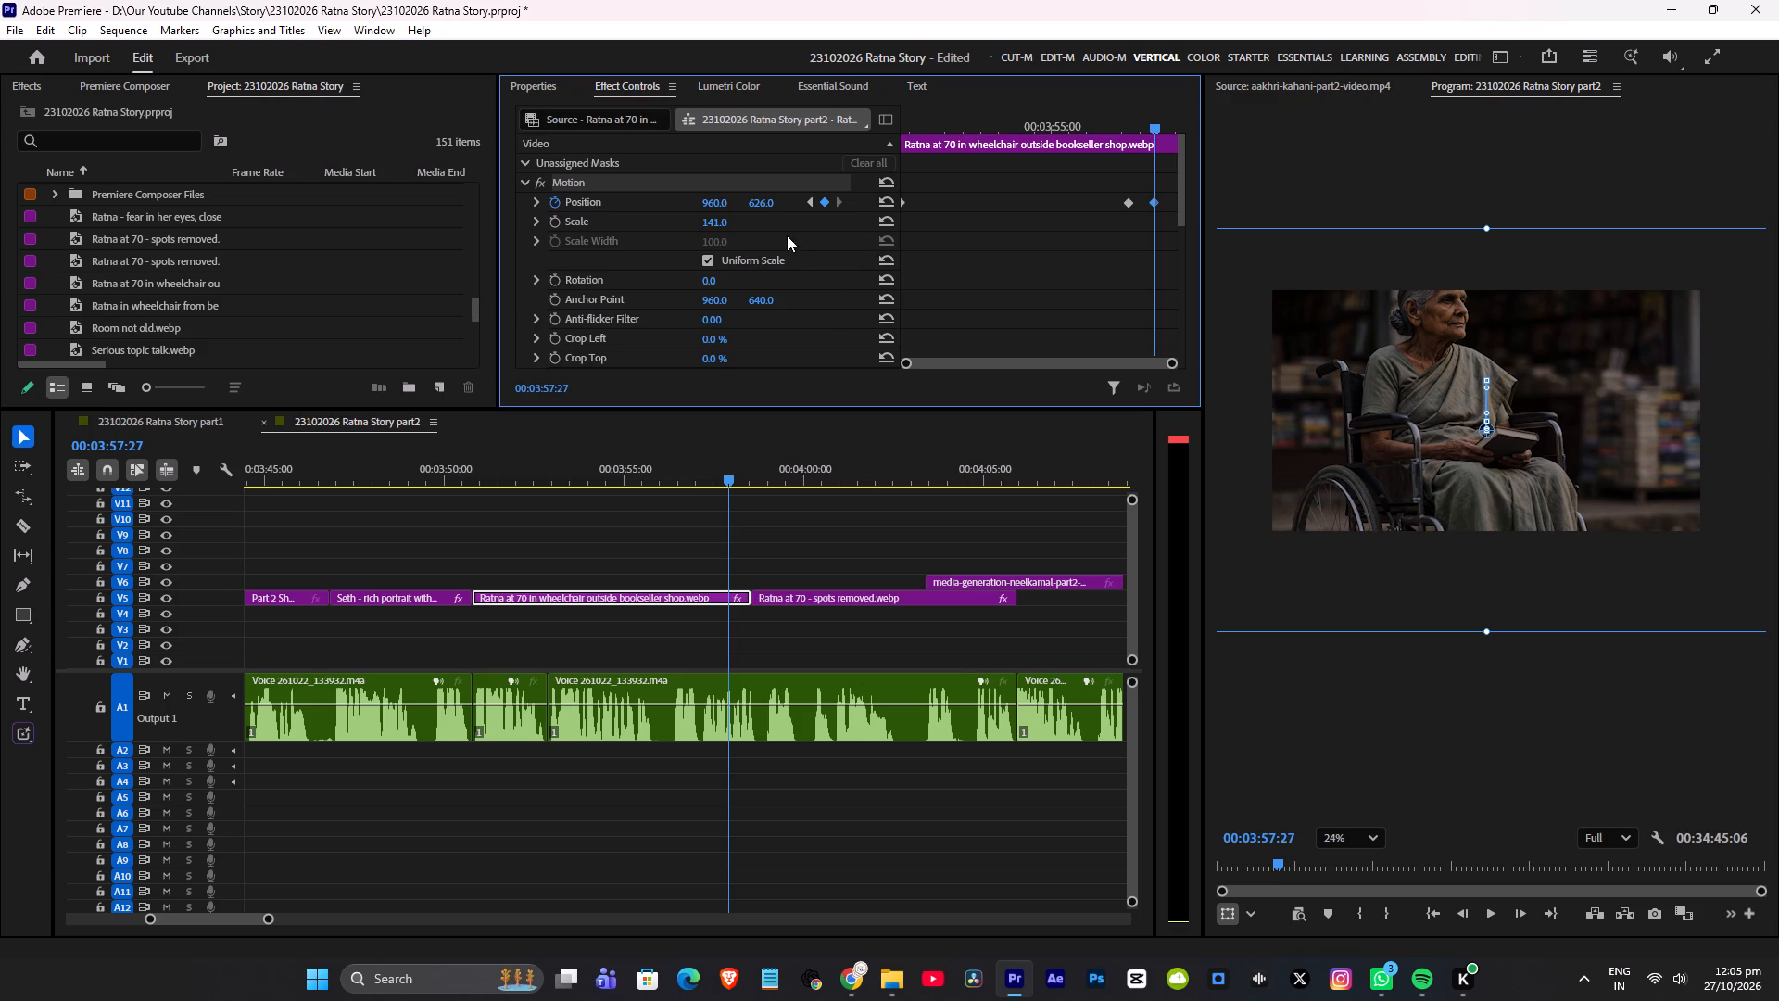
pyautogui.moveTo(758, 205); pyautogui.dragTo(802, 199)
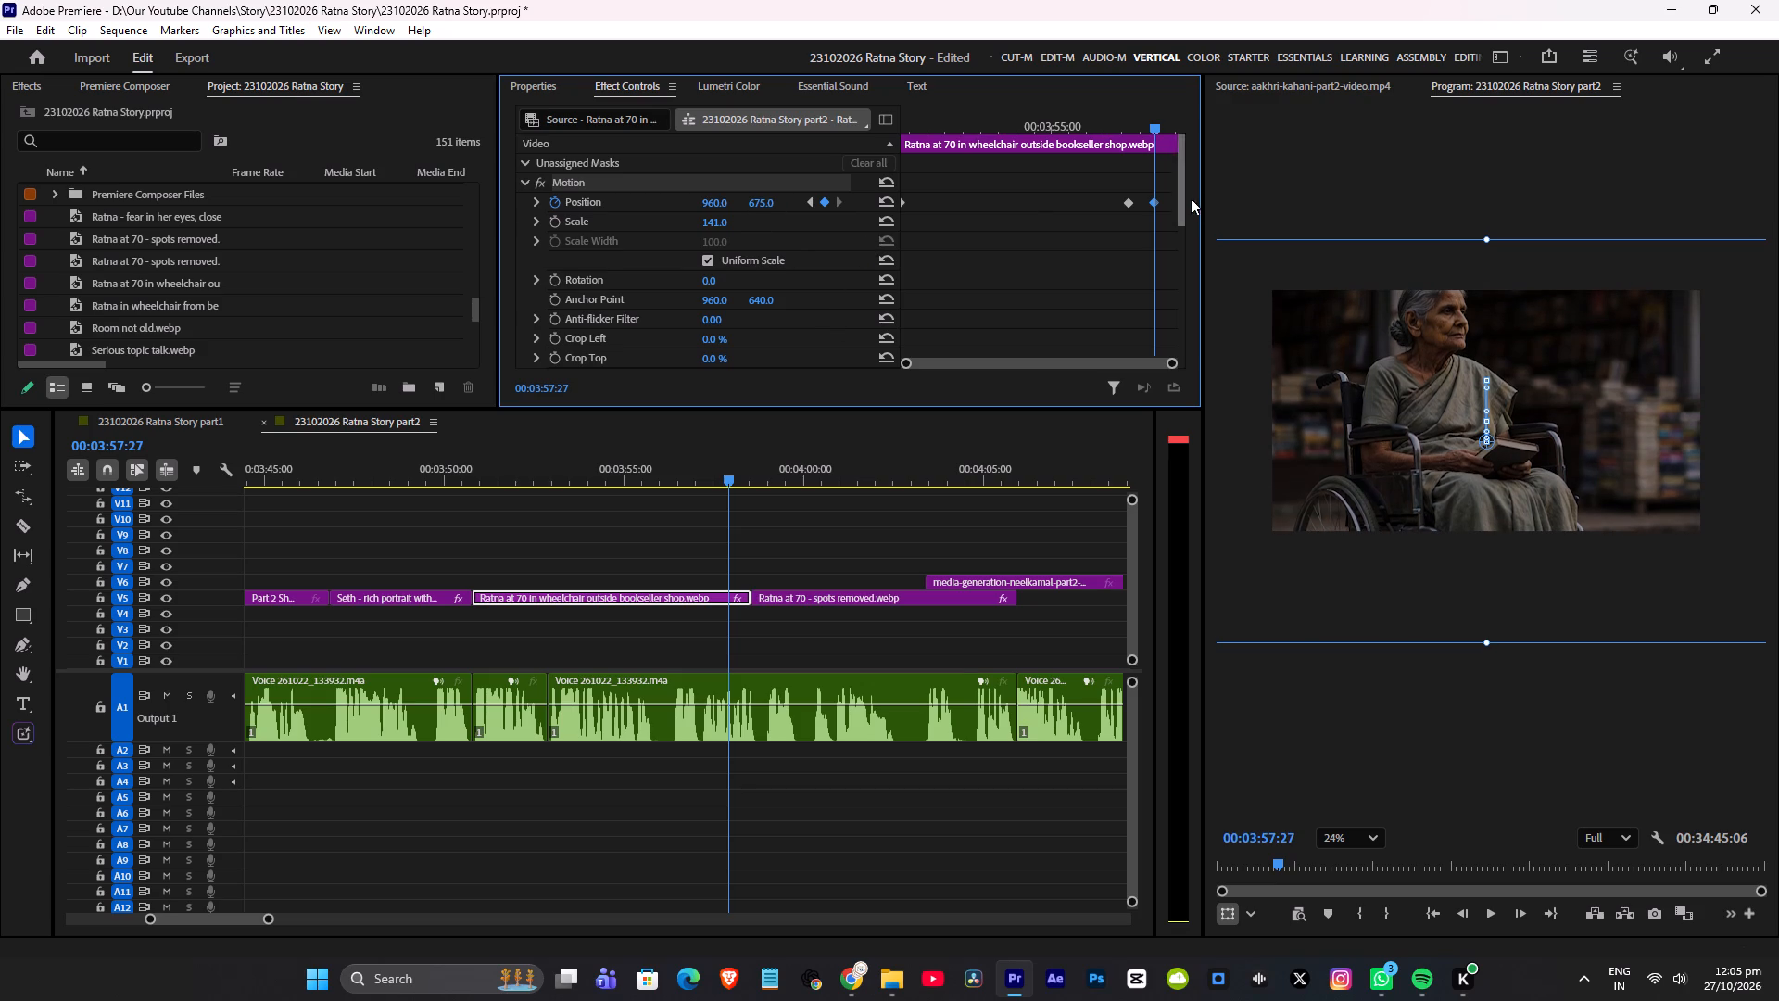
pyautogui.moveTo(1155, 201); pyautogui.dragTo(1266, 201)
pyautogui.click(650, 473)
pyautogui.press('space')
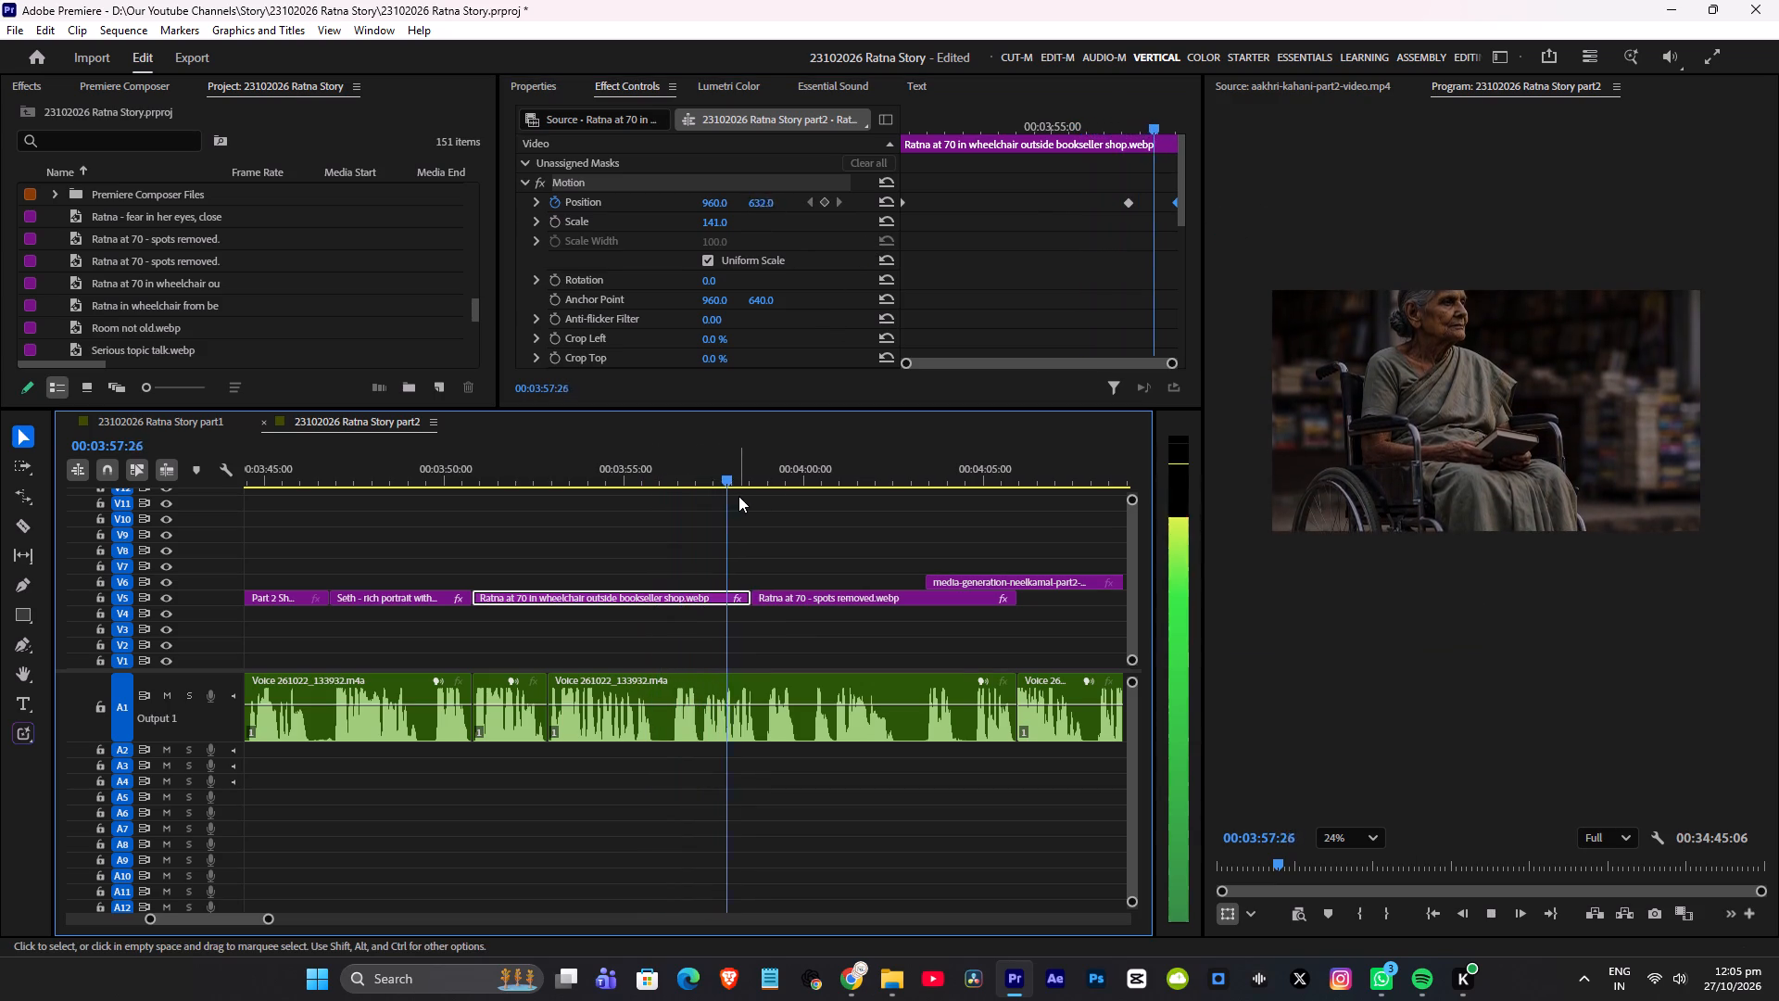
pyautogui.press('space')
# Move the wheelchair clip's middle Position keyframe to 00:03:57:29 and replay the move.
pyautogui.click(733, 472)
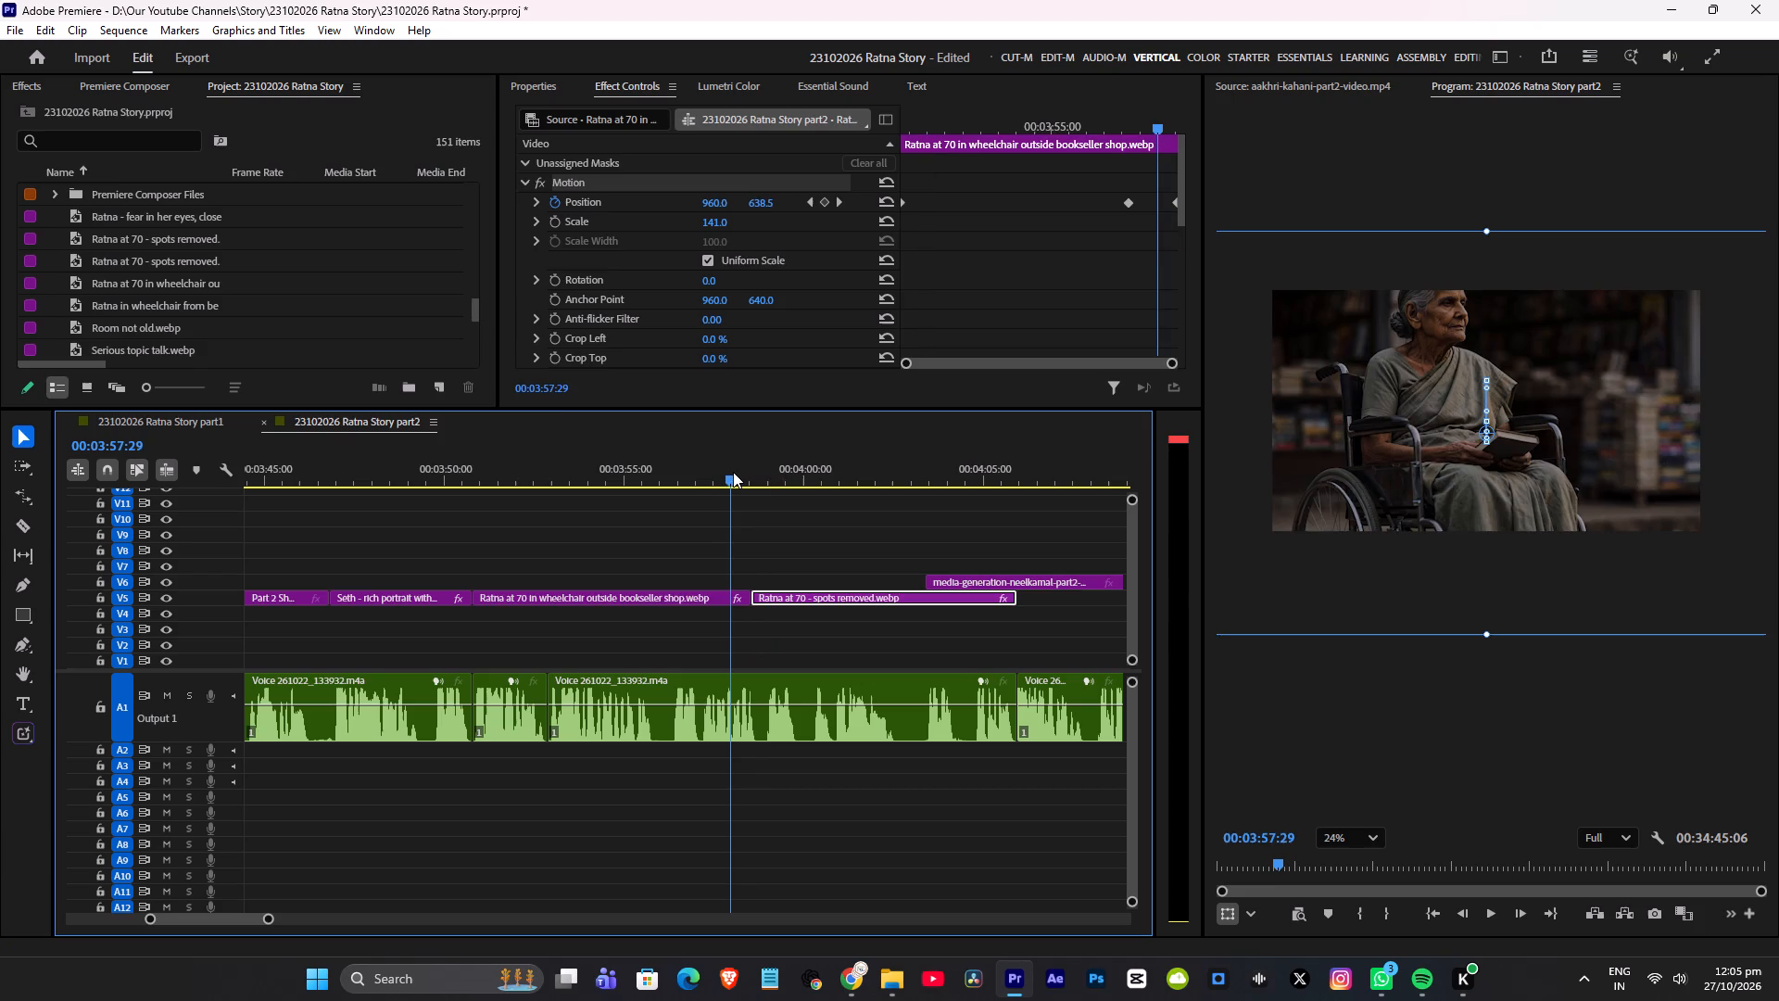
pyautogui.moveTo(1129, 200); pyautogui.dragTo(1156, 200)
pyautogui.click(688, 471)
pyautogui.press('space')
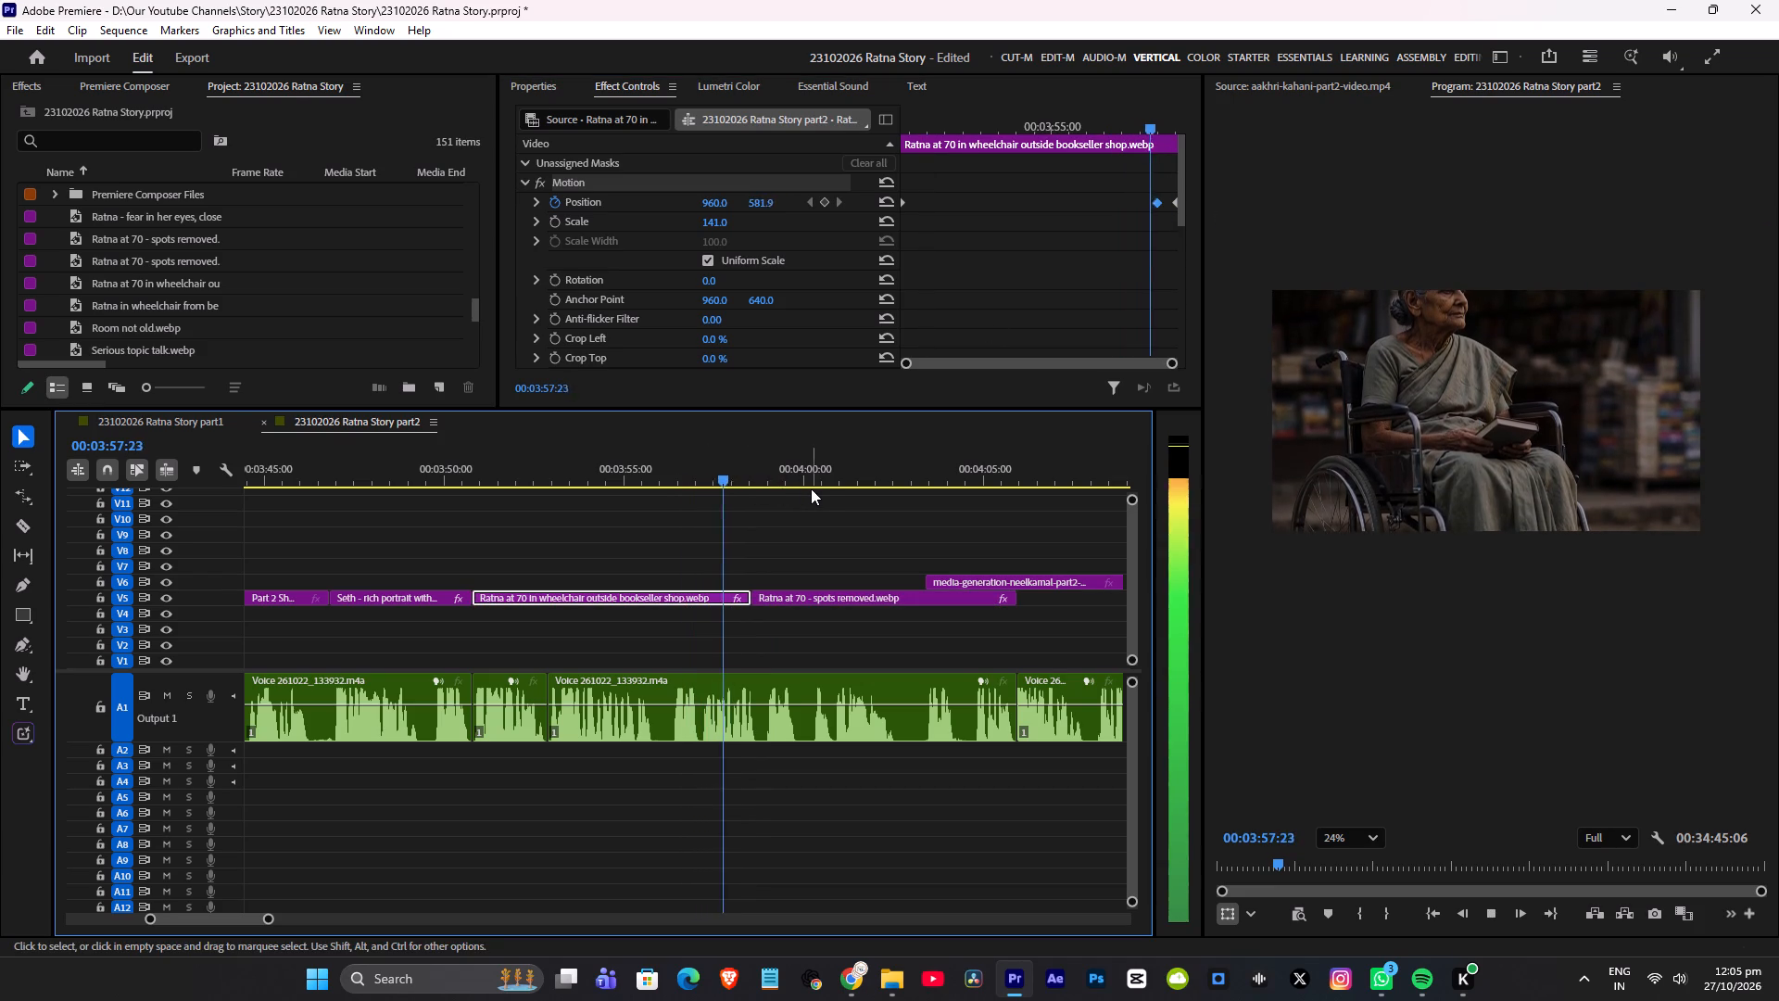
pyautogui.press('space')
# Move the wheelchair clip's middle Position keyframe earlier, to just before 00:03:57:18, and apply easing to it.
pyautogui.moveTo(729, 472); pyautogui.dragTo(736, 474)
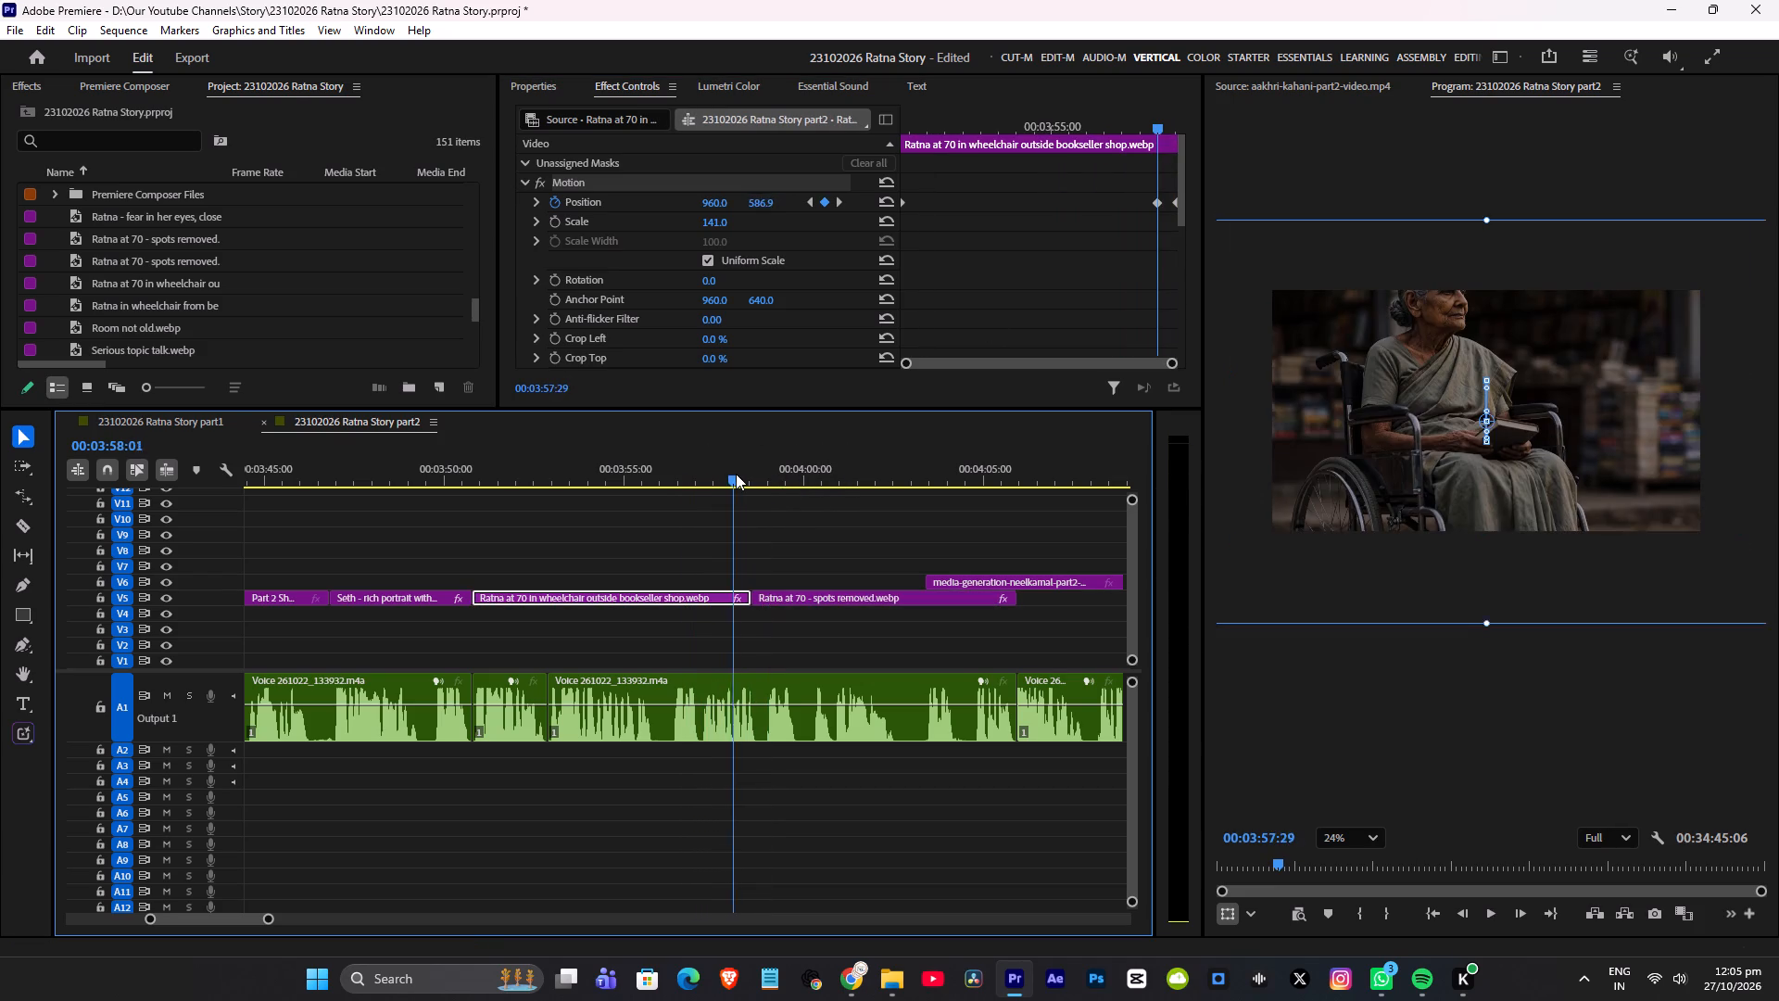
pyautogui.moveTo(736, 474); pyautogui.dragTo(739, 474)
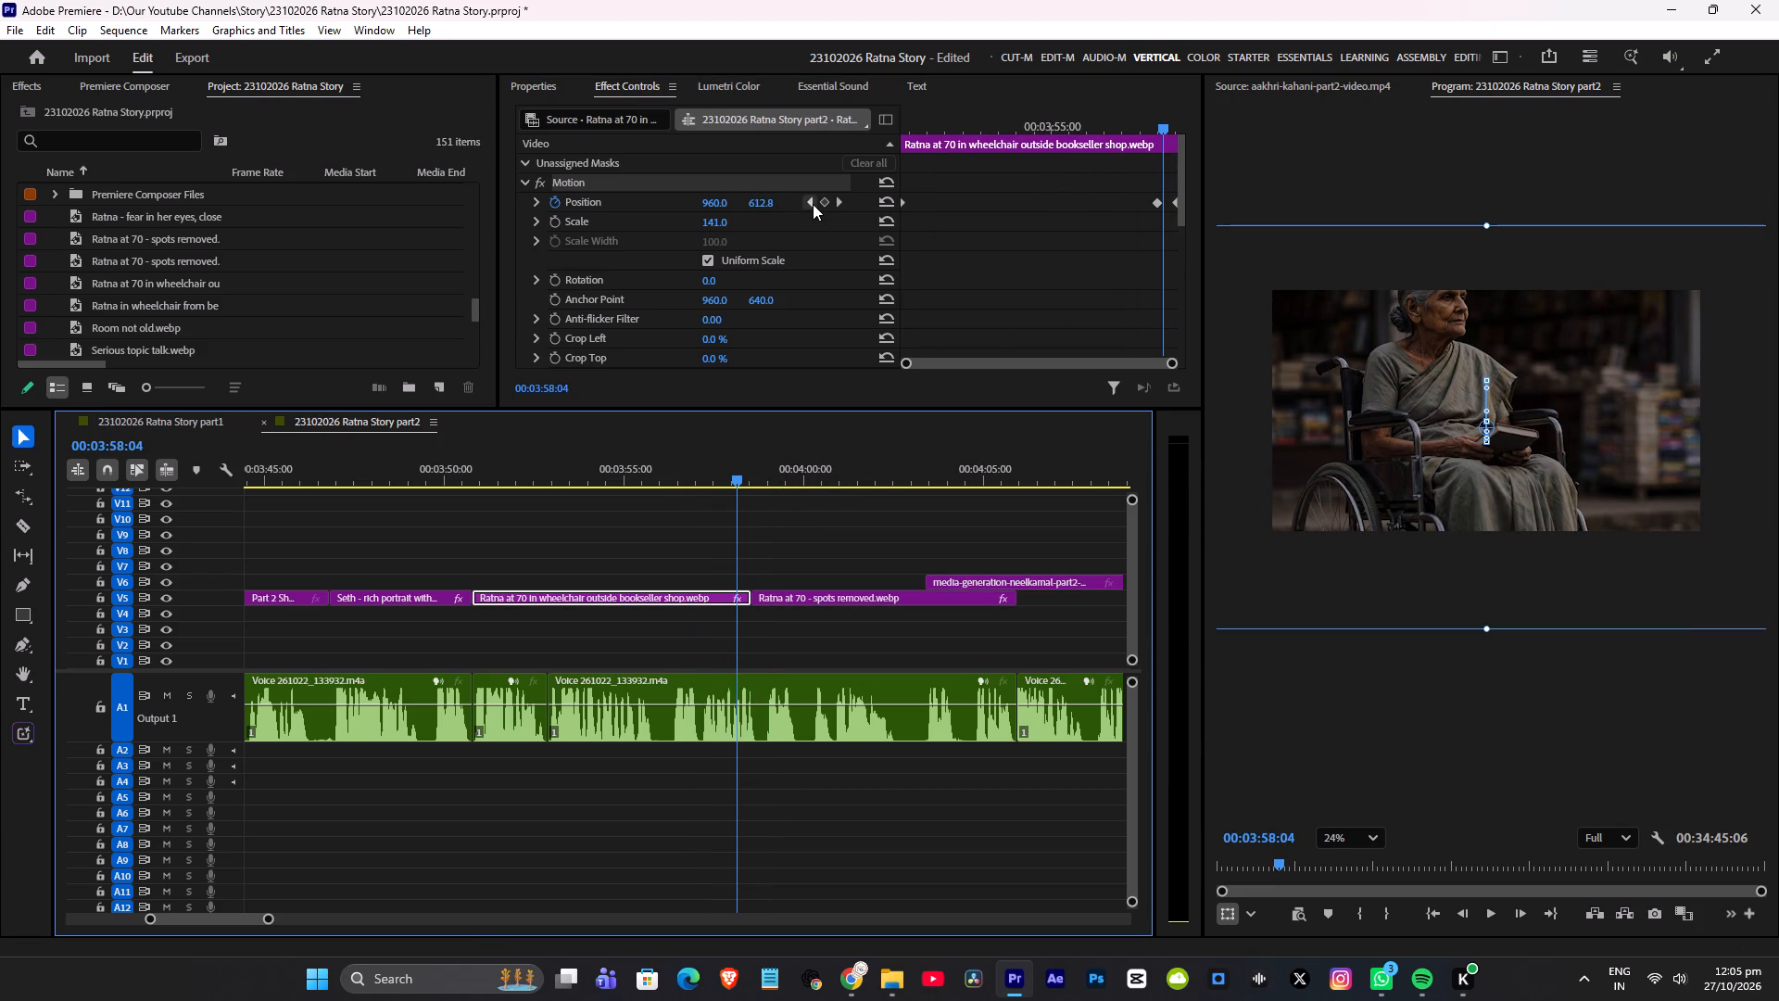
pyautogui.click(810, 204)
pyautogui.moveTo(1154, 201); pyautogui.dragTo(1144, 202)
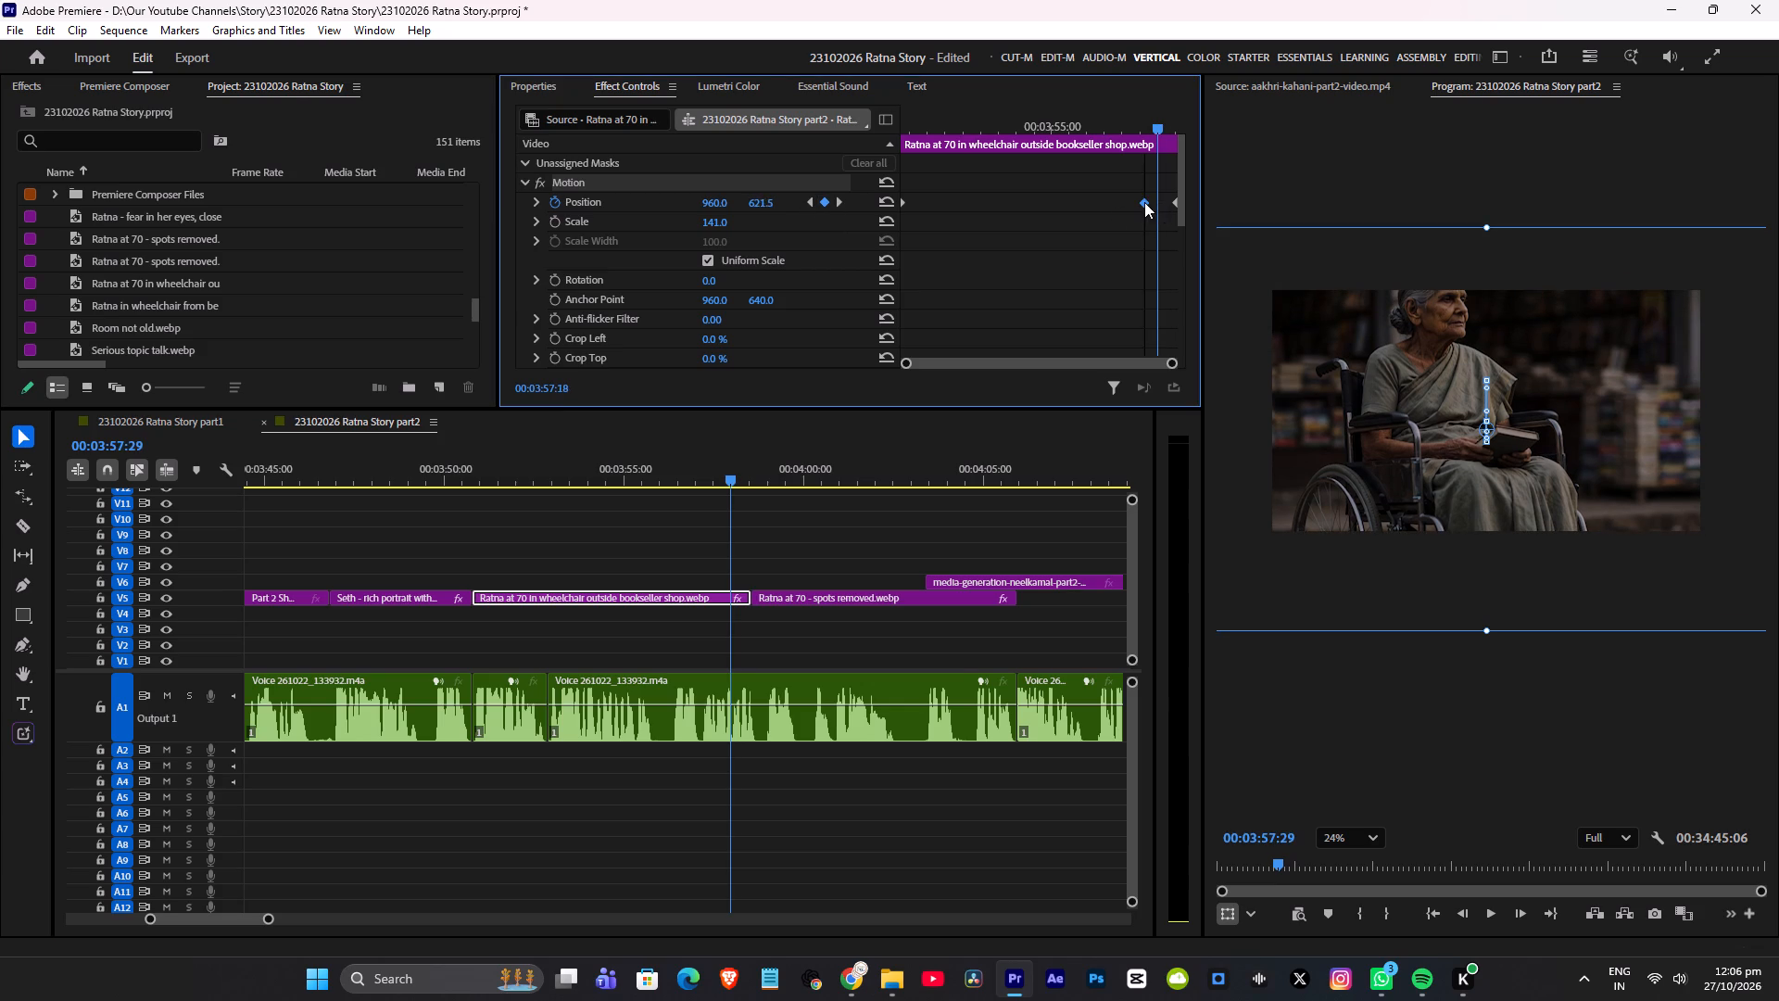
pyautogui.moveTo(1144, 202); pyautogui.dragTo(1142, 205)
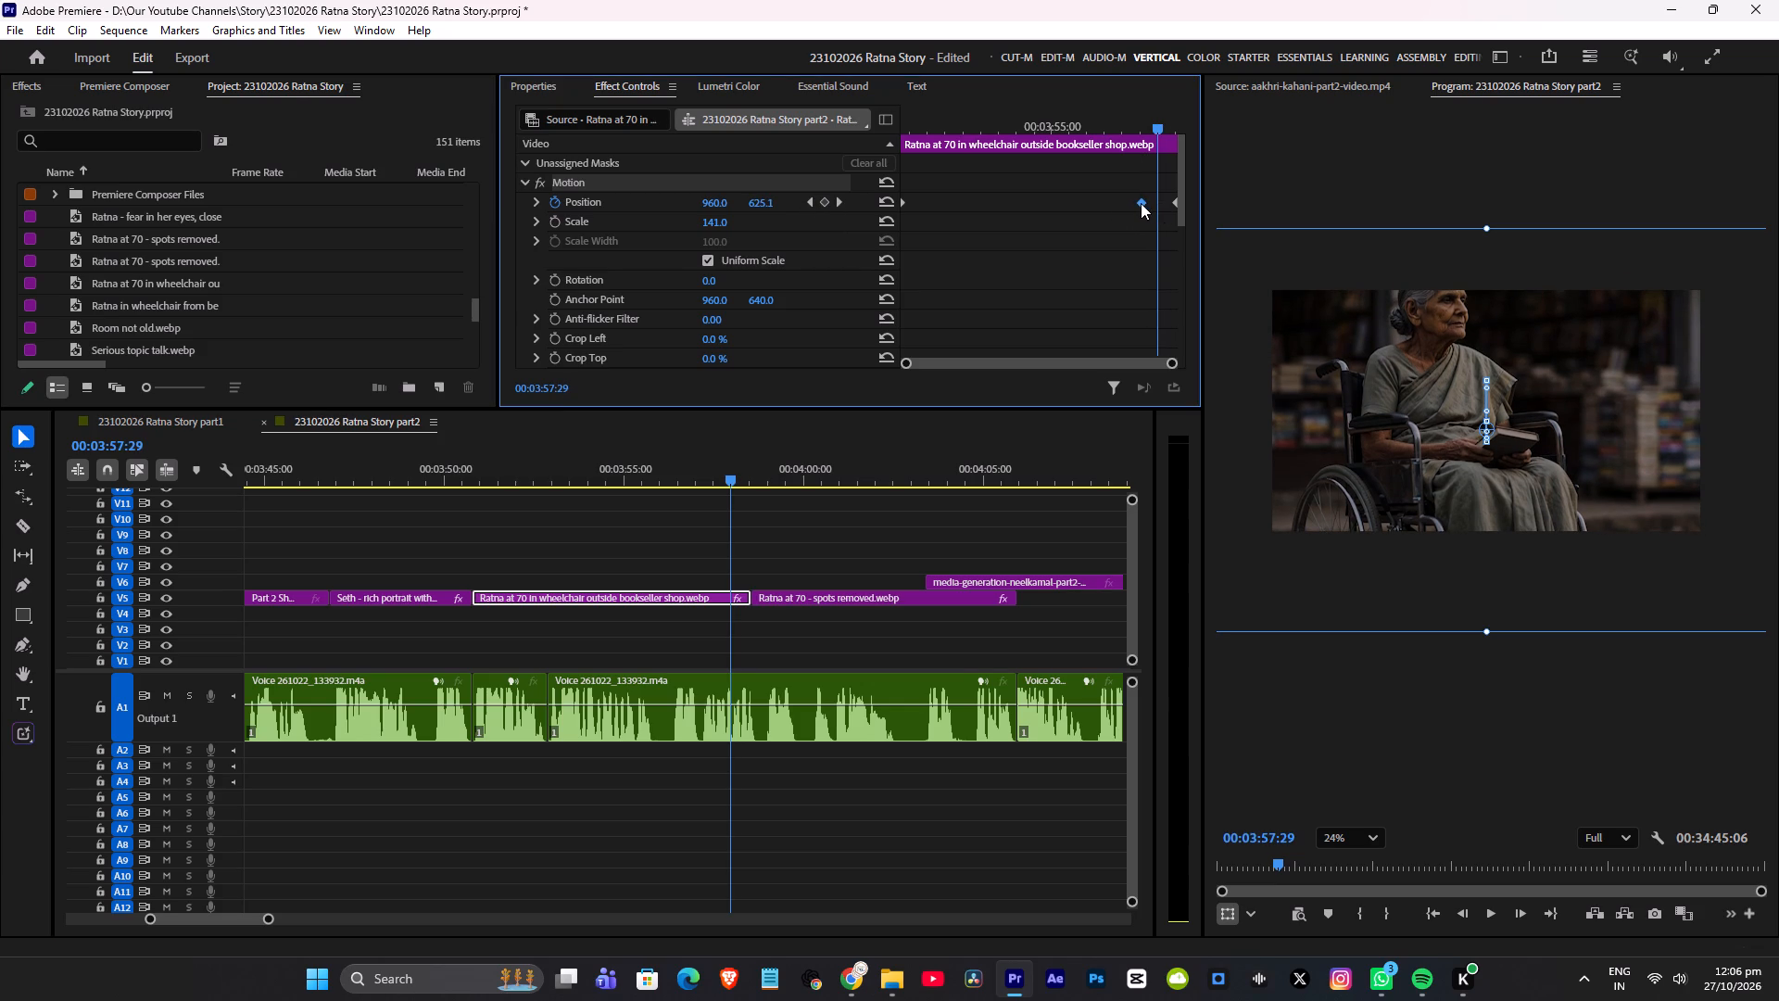
pyautogui.press('F8')
pyautogui.click(1174, 202)
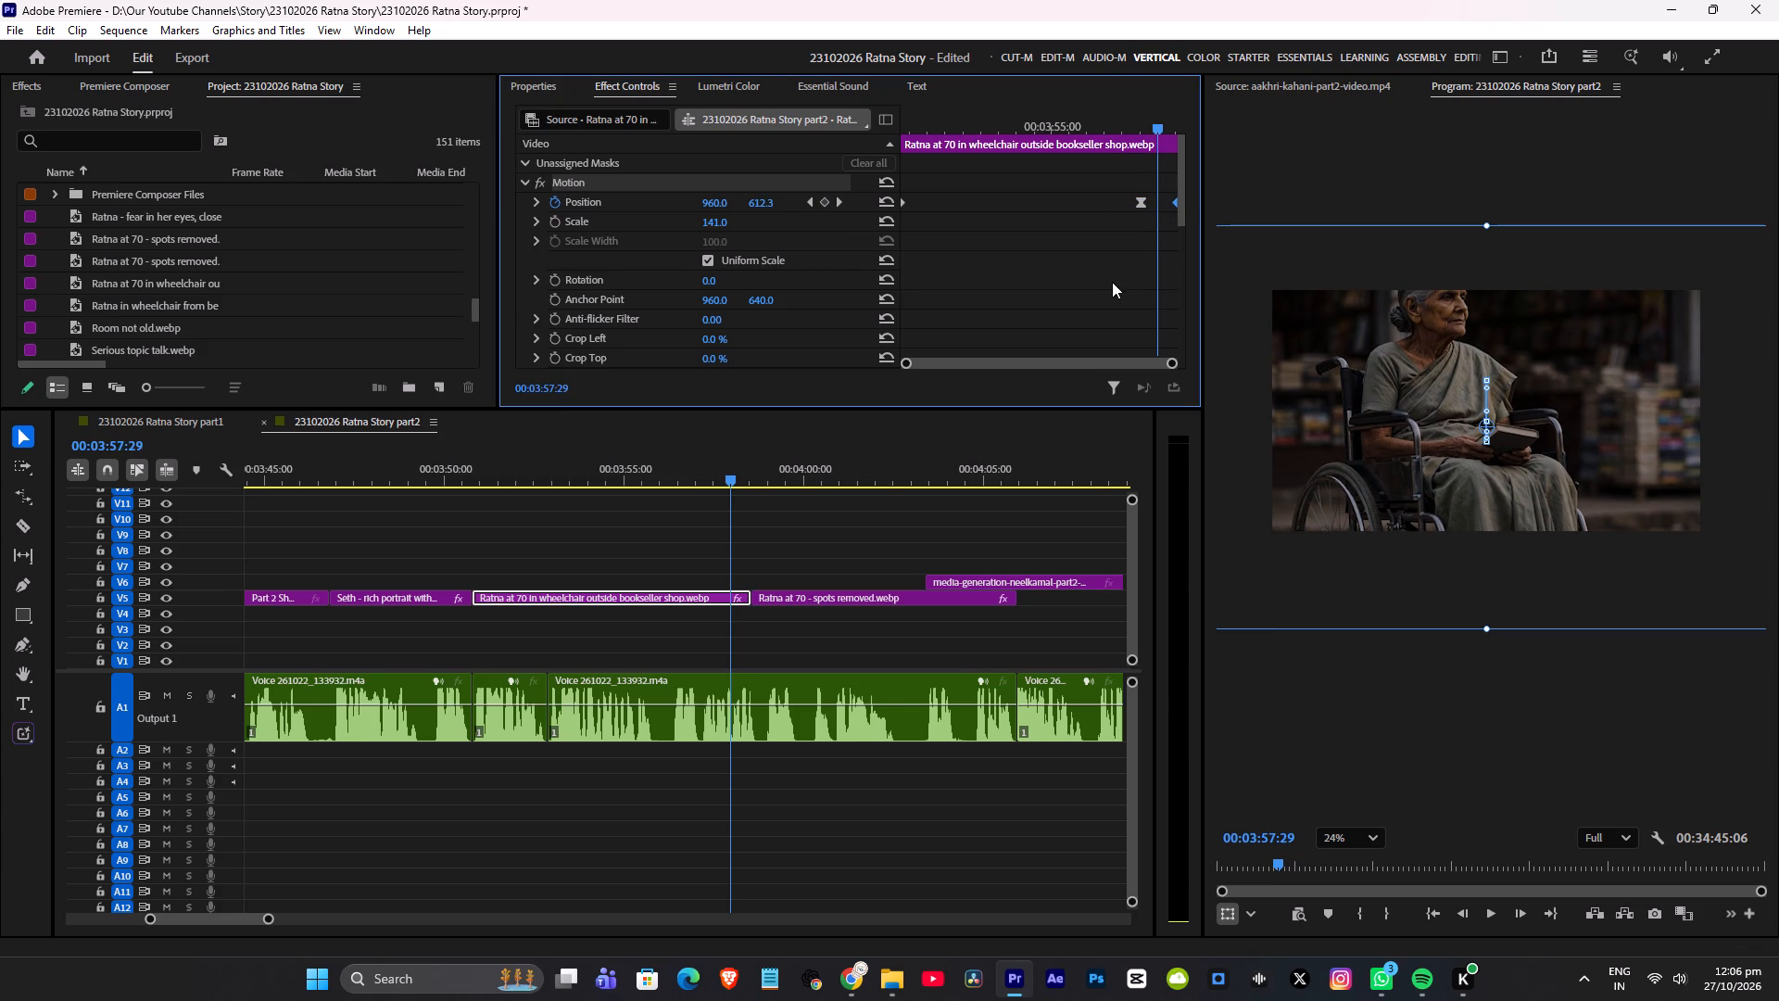
# Replay the eased move at the end of the wheelchair clip and its cut into the 'spots removed' portrait.
pyautogui.click(699, 472)
pyautogui.press('space')
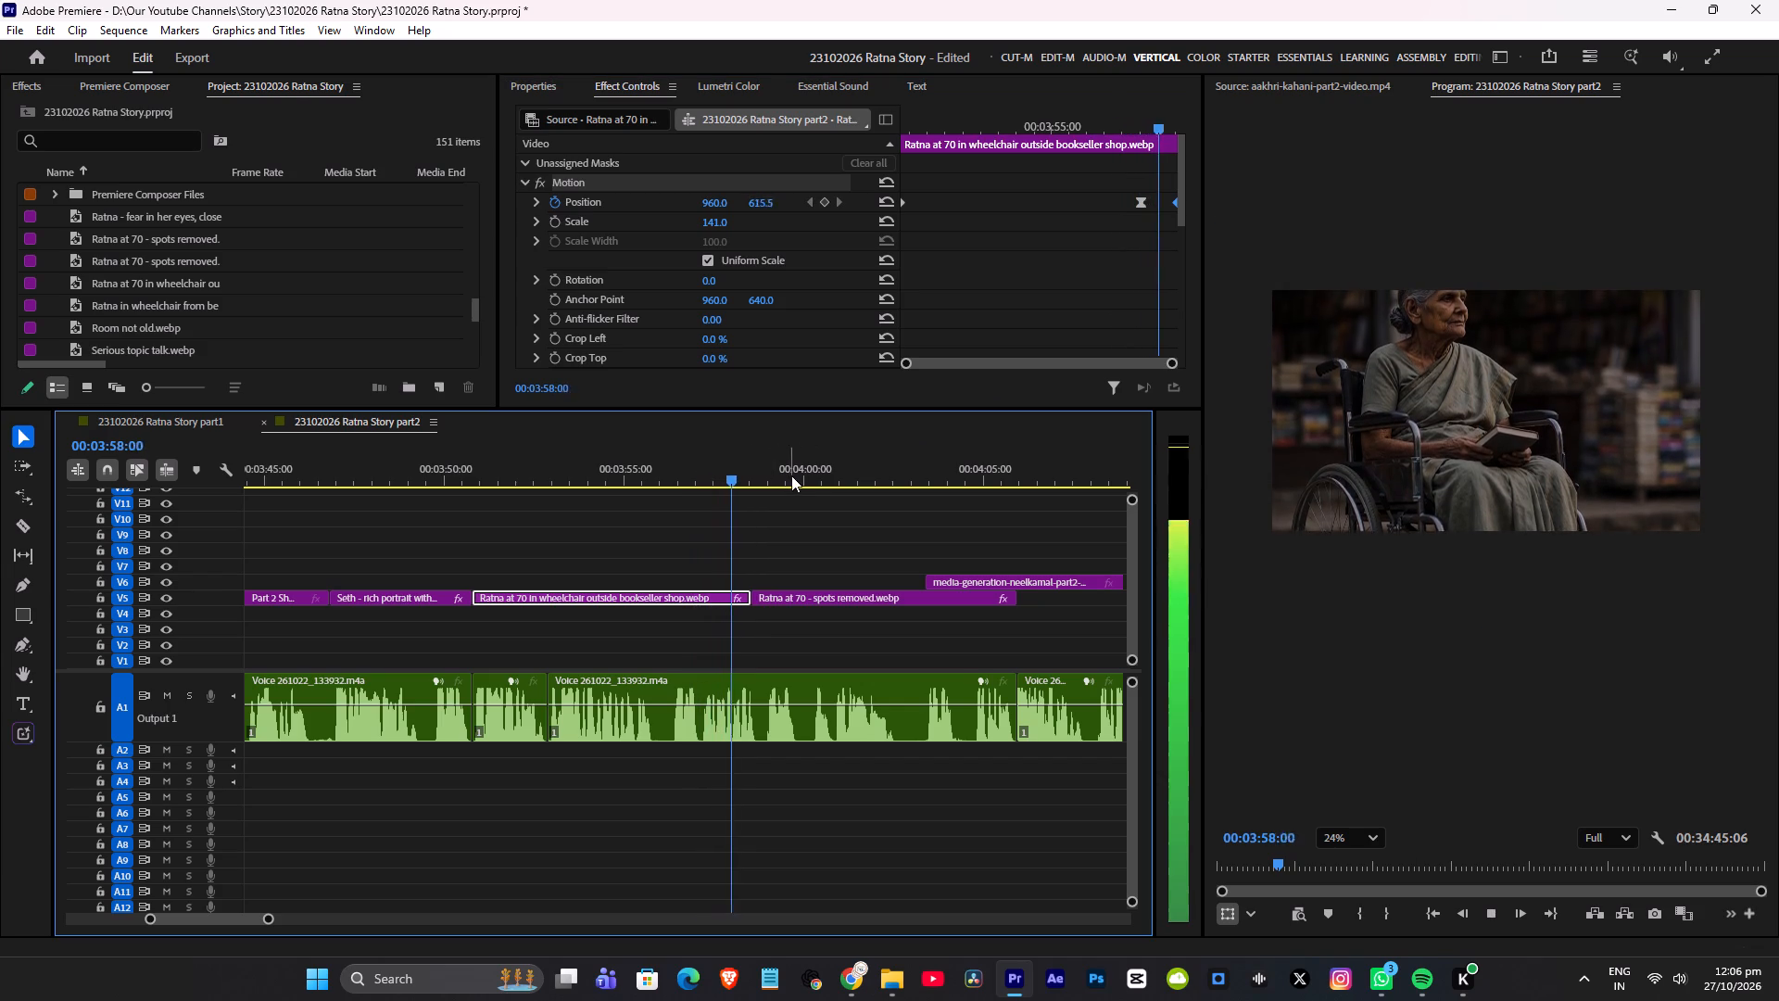
pyautogui.press('space')
pyautogui.click(725, 472)
pyautogui.press('space')
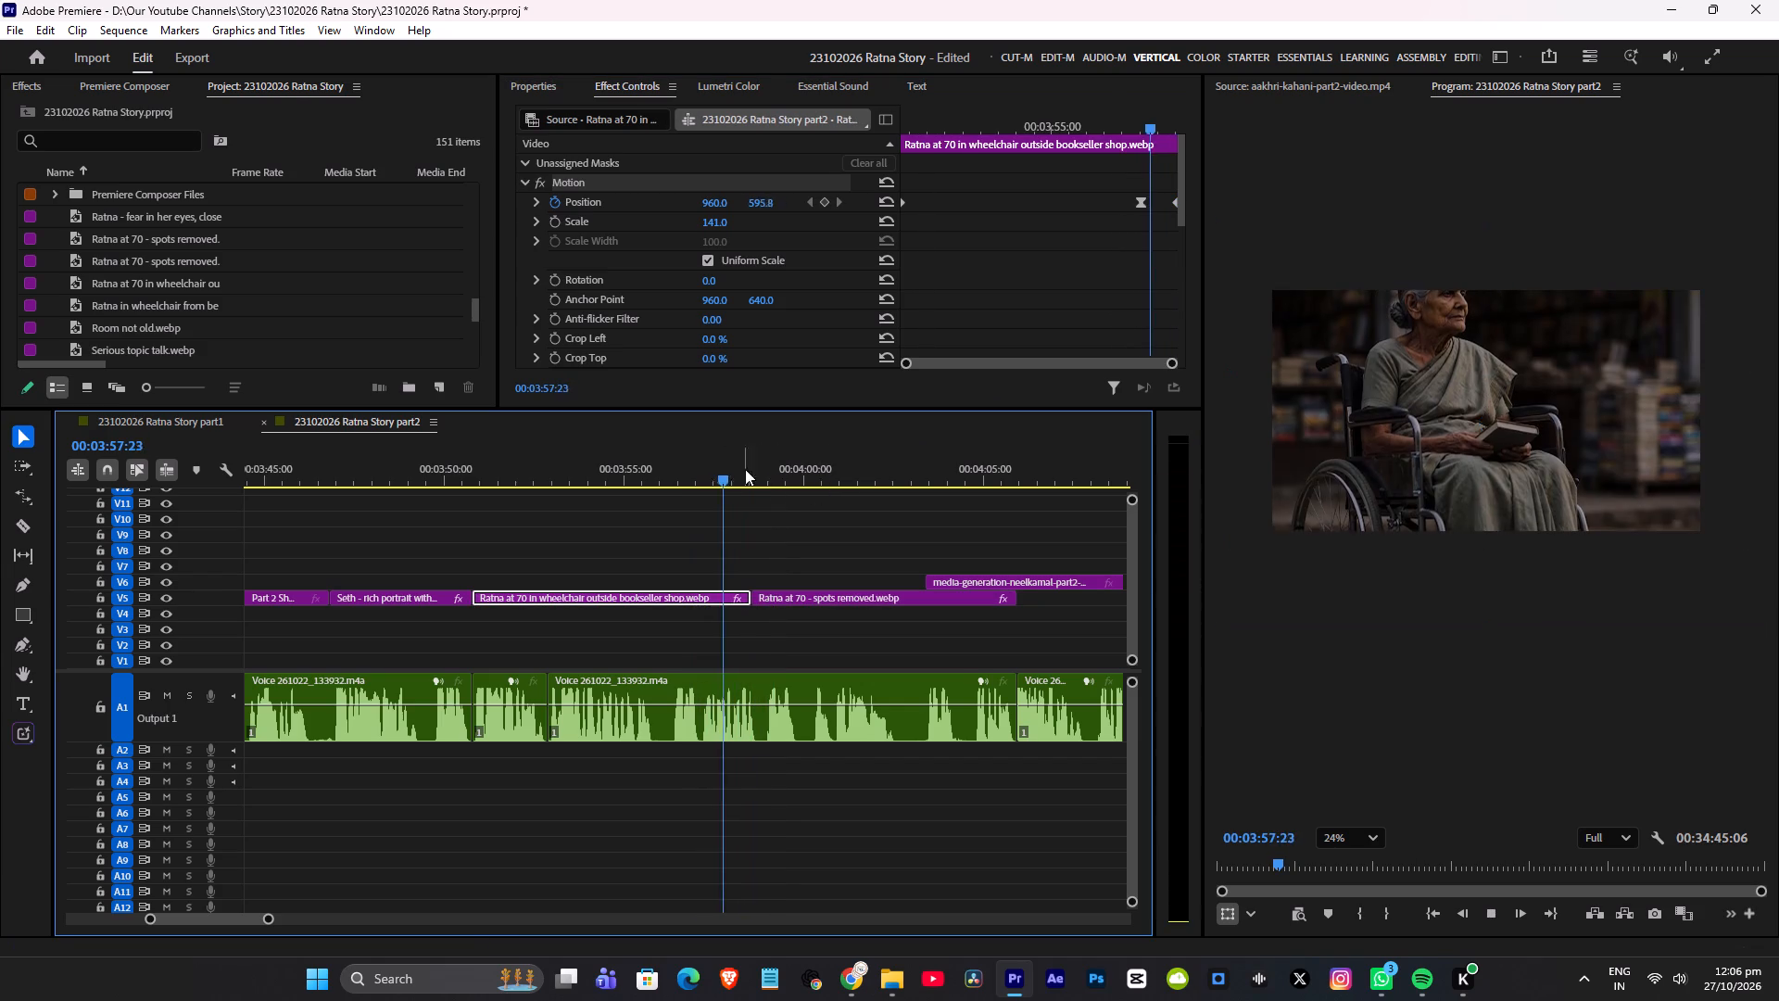
pyautogui.press('space')
pyautogui.moveTo(756, 474); pyautogui.dragTo(760, 475)
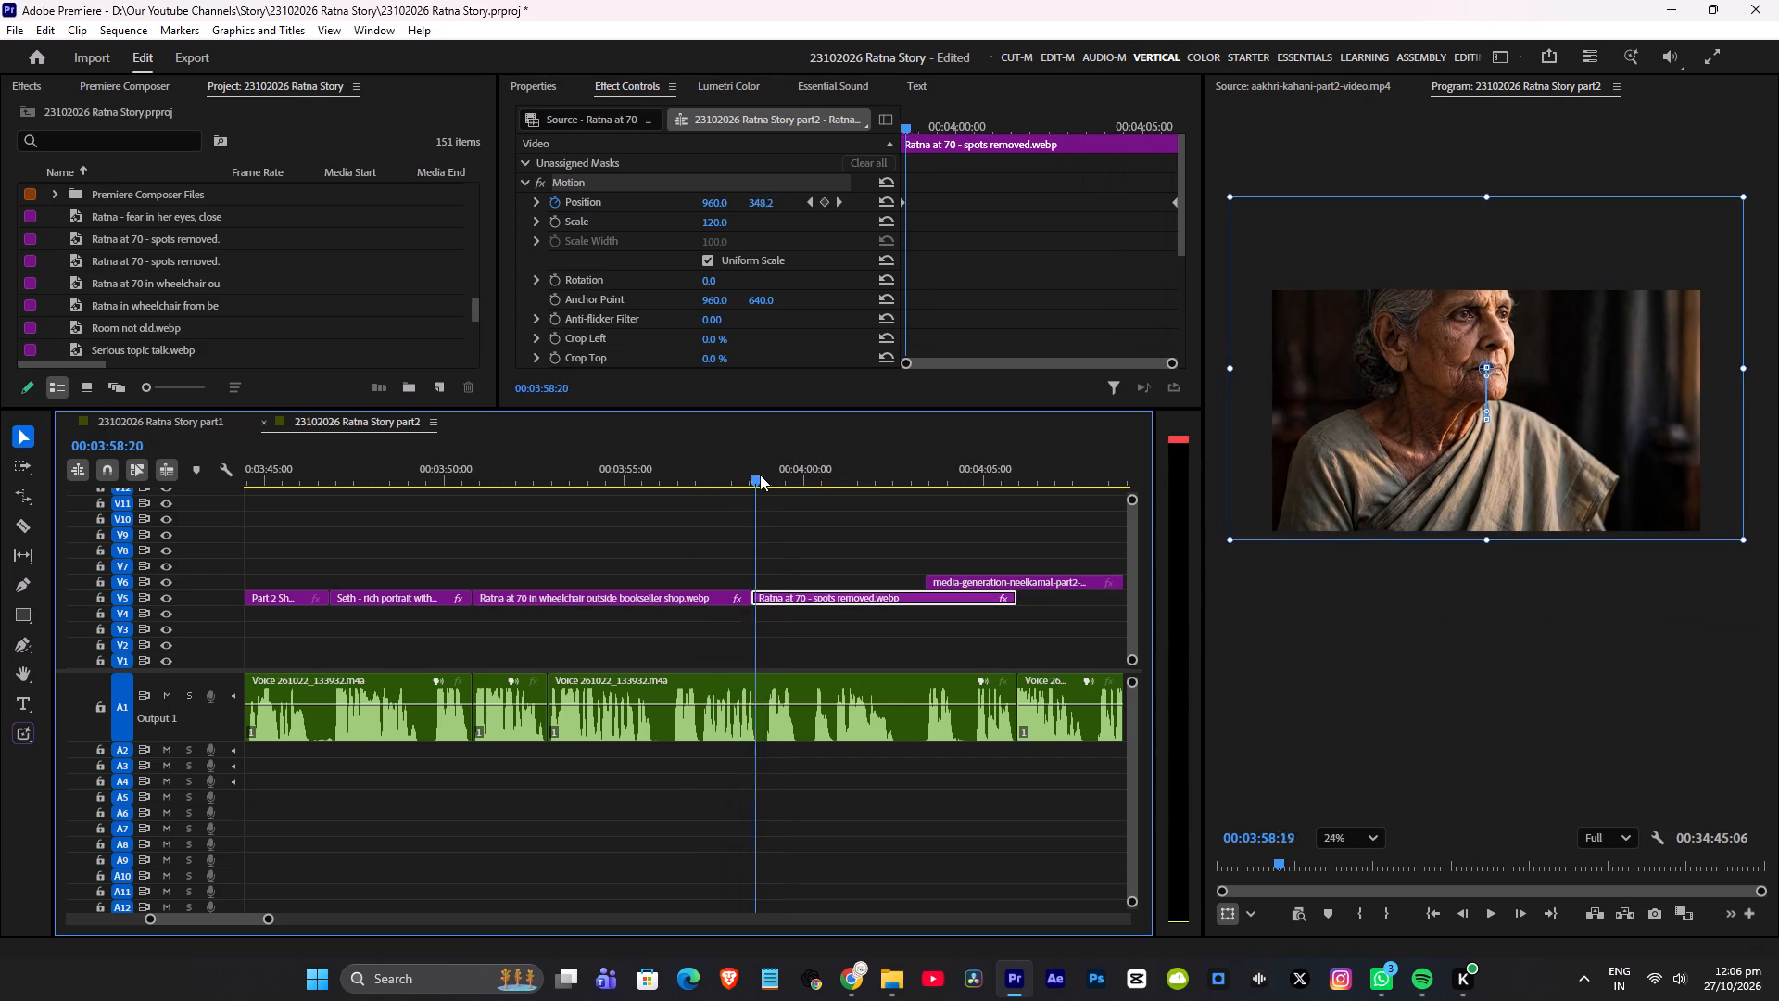
pyautogui.moveTo(760, 475); pyautogui.dragTo(724, 490)
pyautogui.press('space')
pyautogui.press('space')
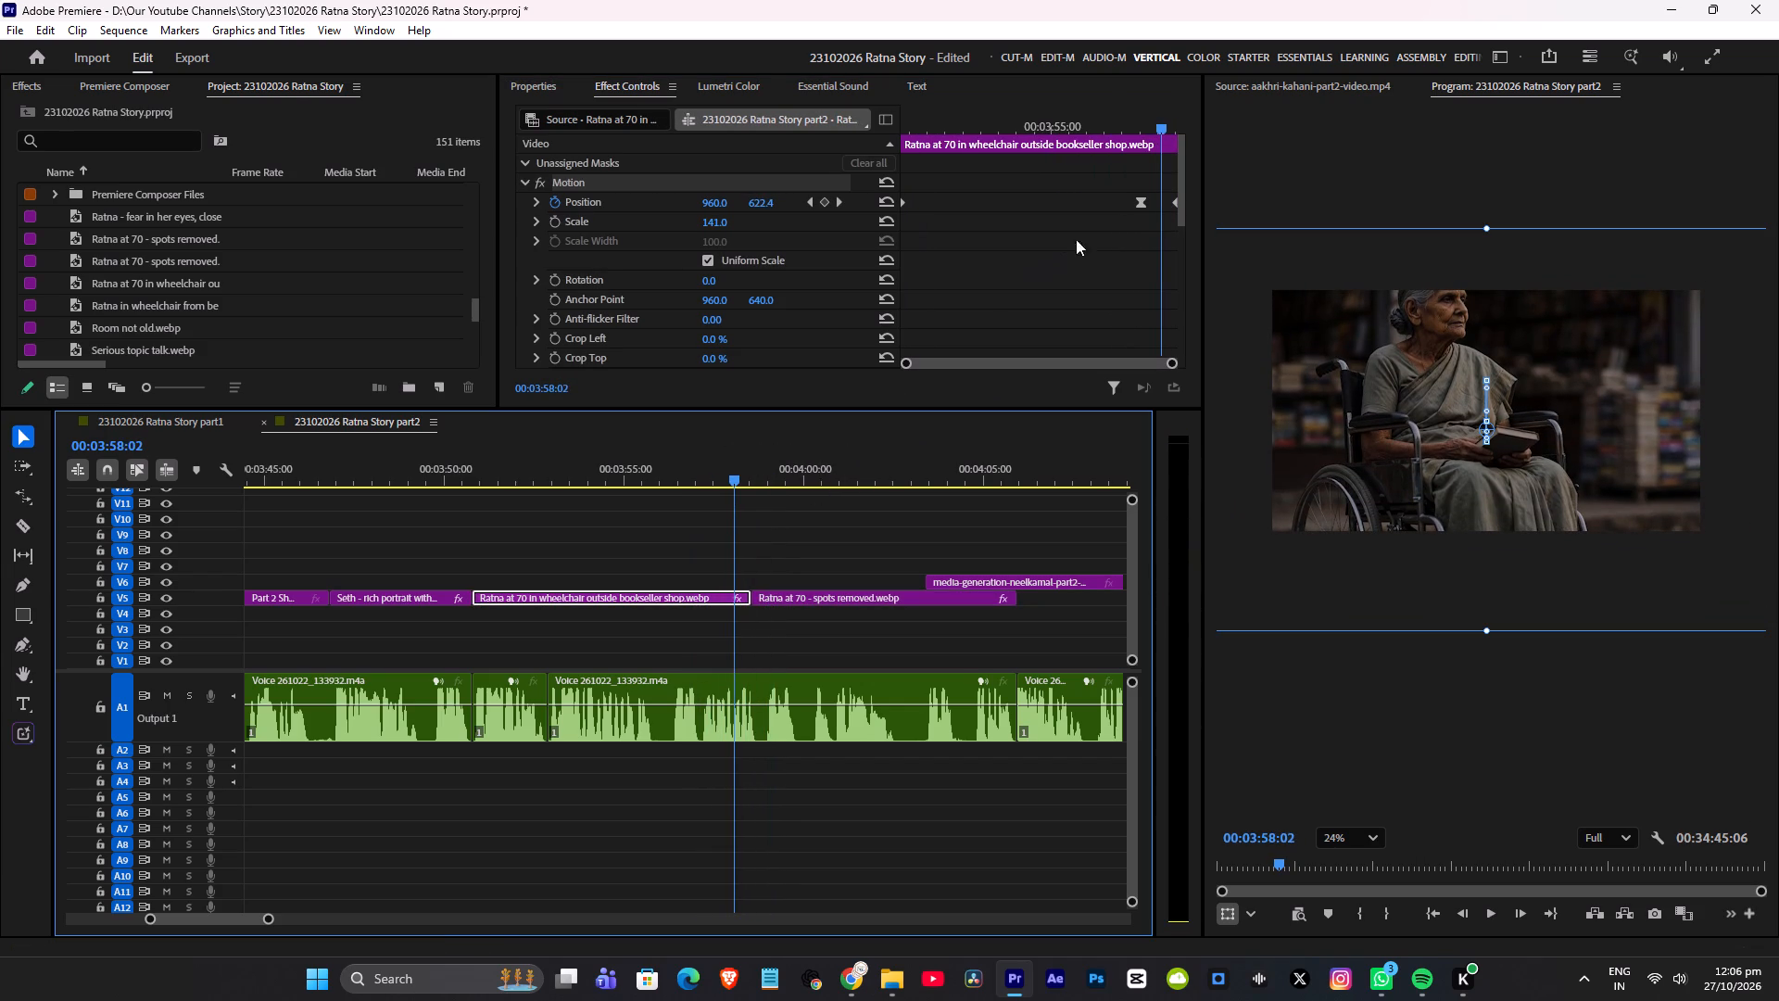
# Go to the first Position keyframe of the 'Ratna at 70 - spots removed' clip.
pyautogui.click(837, 204)
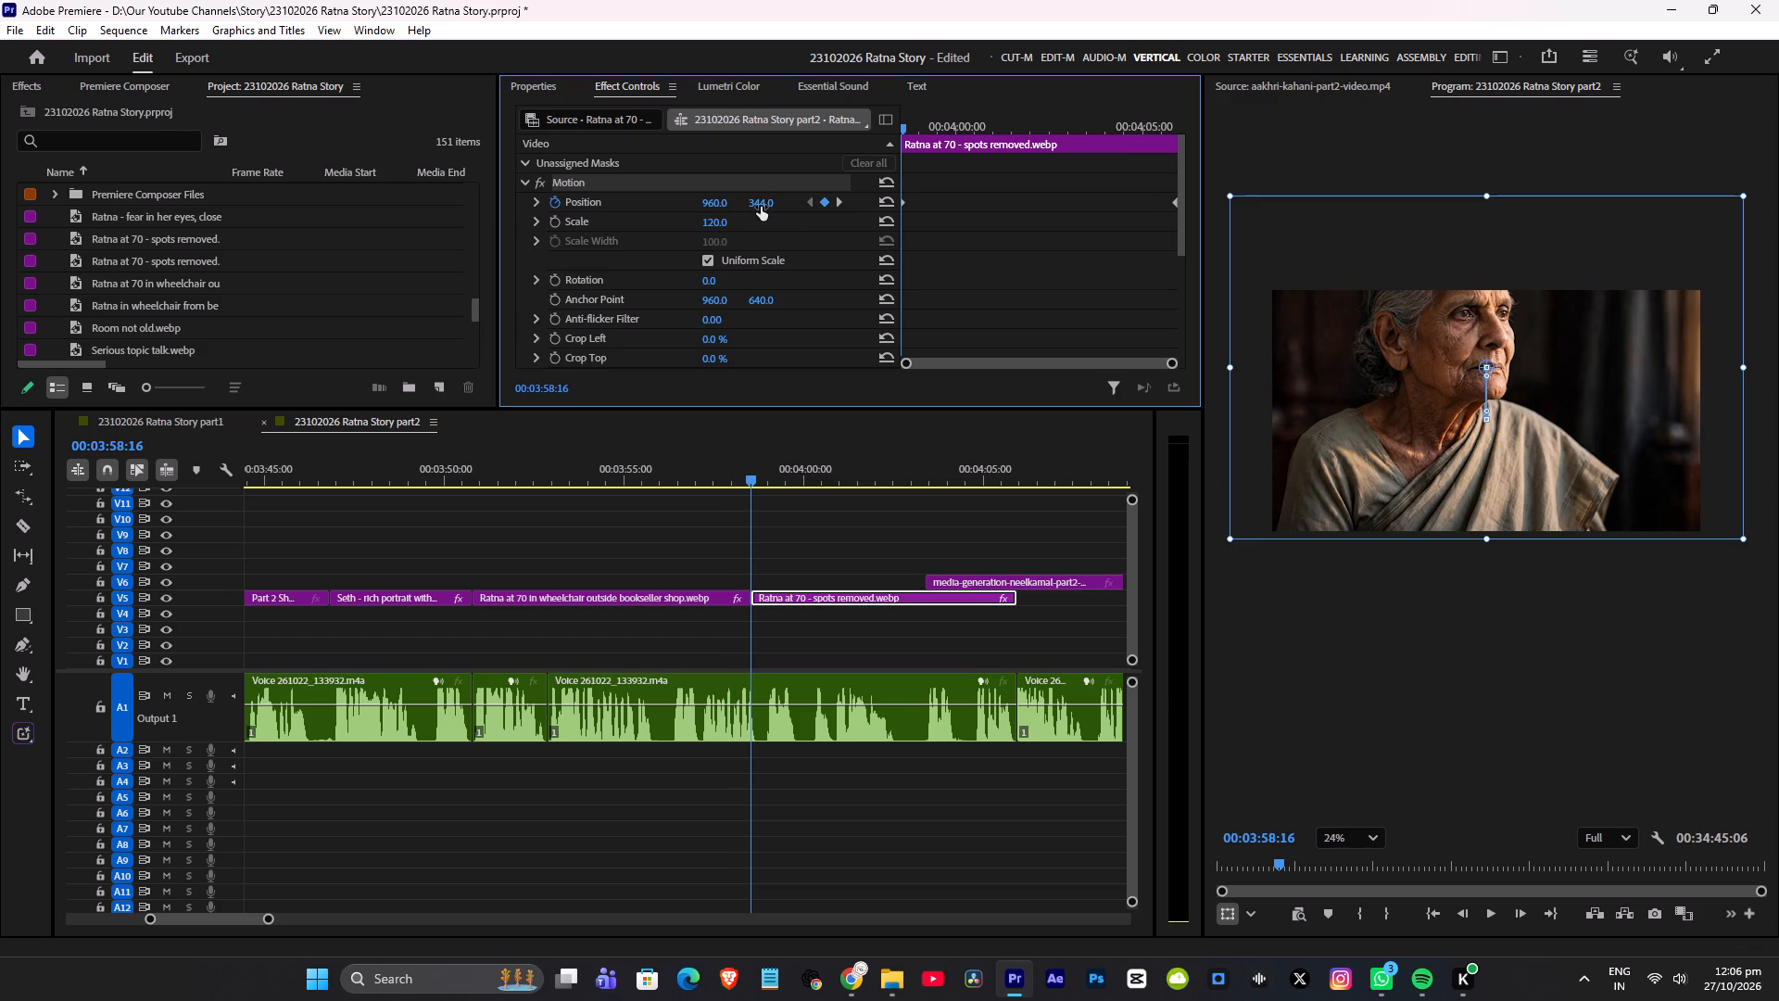